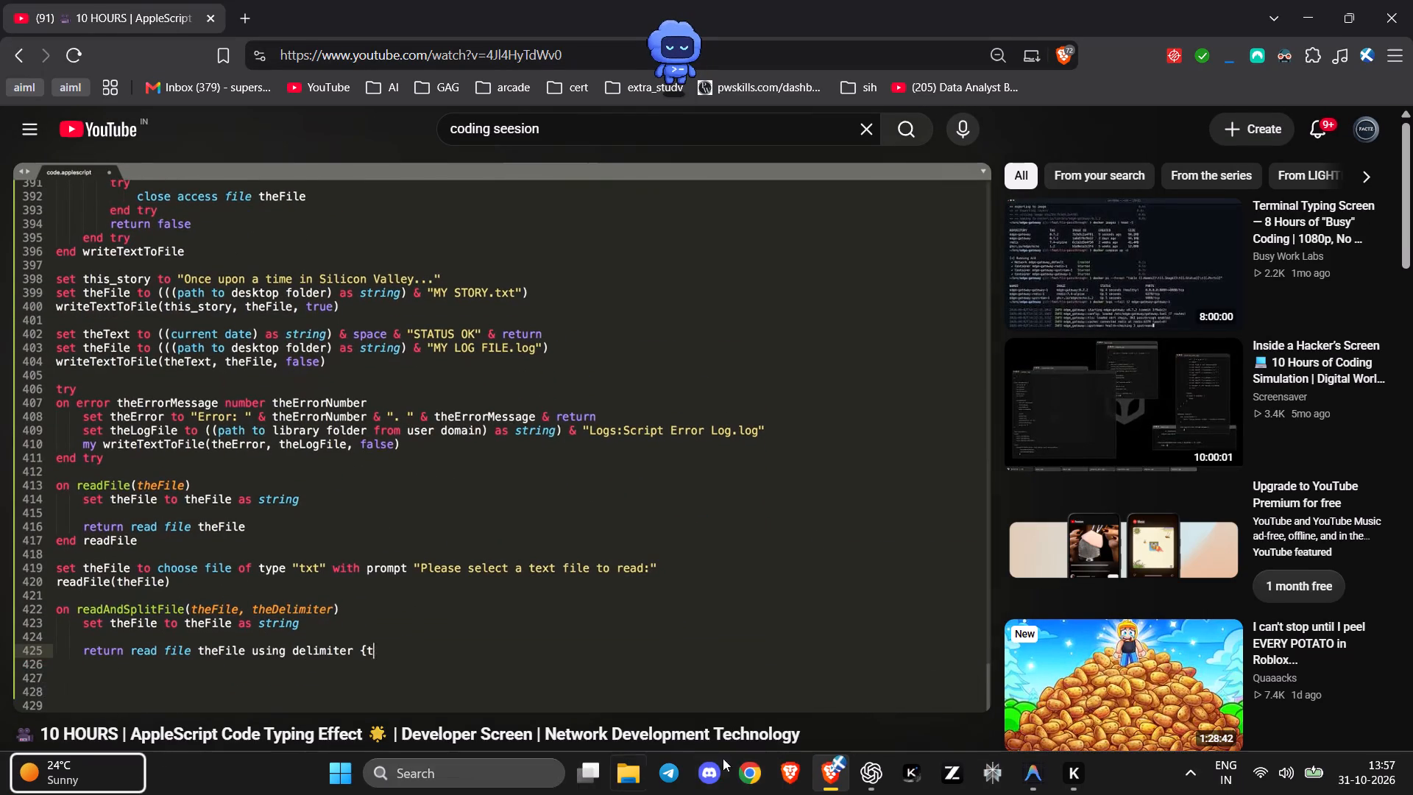
Switch to the other Brave window with the "Pink & White Modern Minimalist Festival Presentation" open in Canva.
double_click(779, 785)
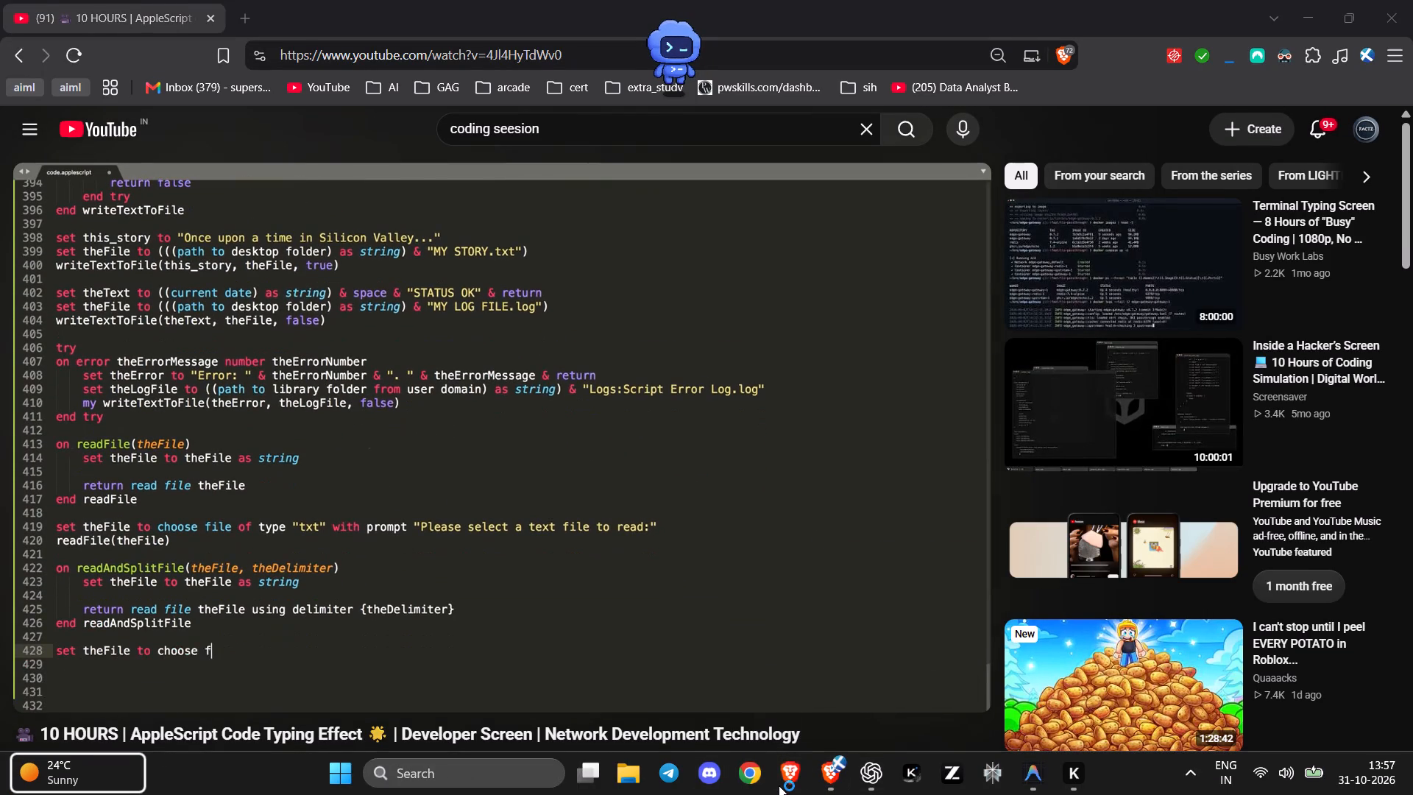
double_click(422, 378)
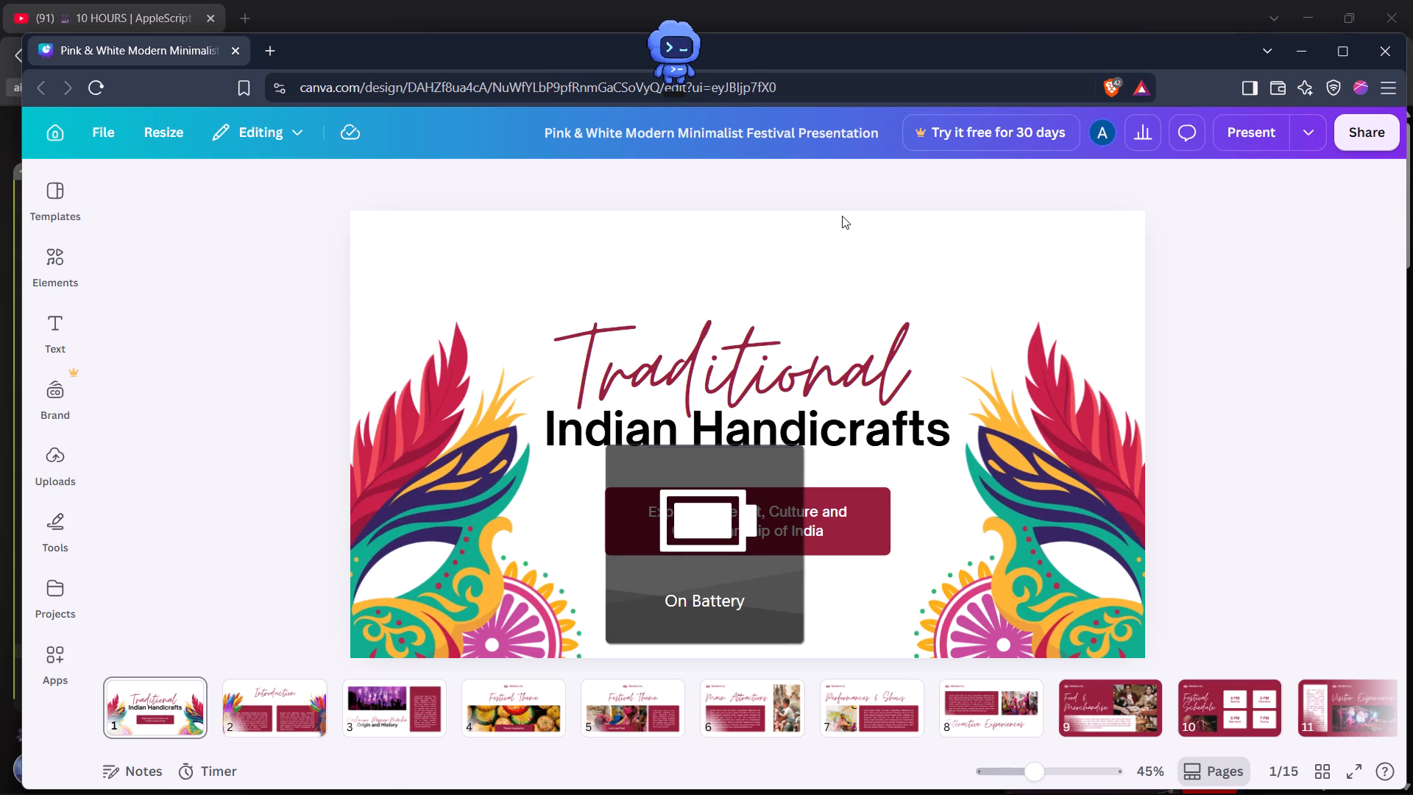
Look through the first three slides of the presentation, ending on slide 3 about Kashmiri Papier-Mâché.
left_click(1360, 230)
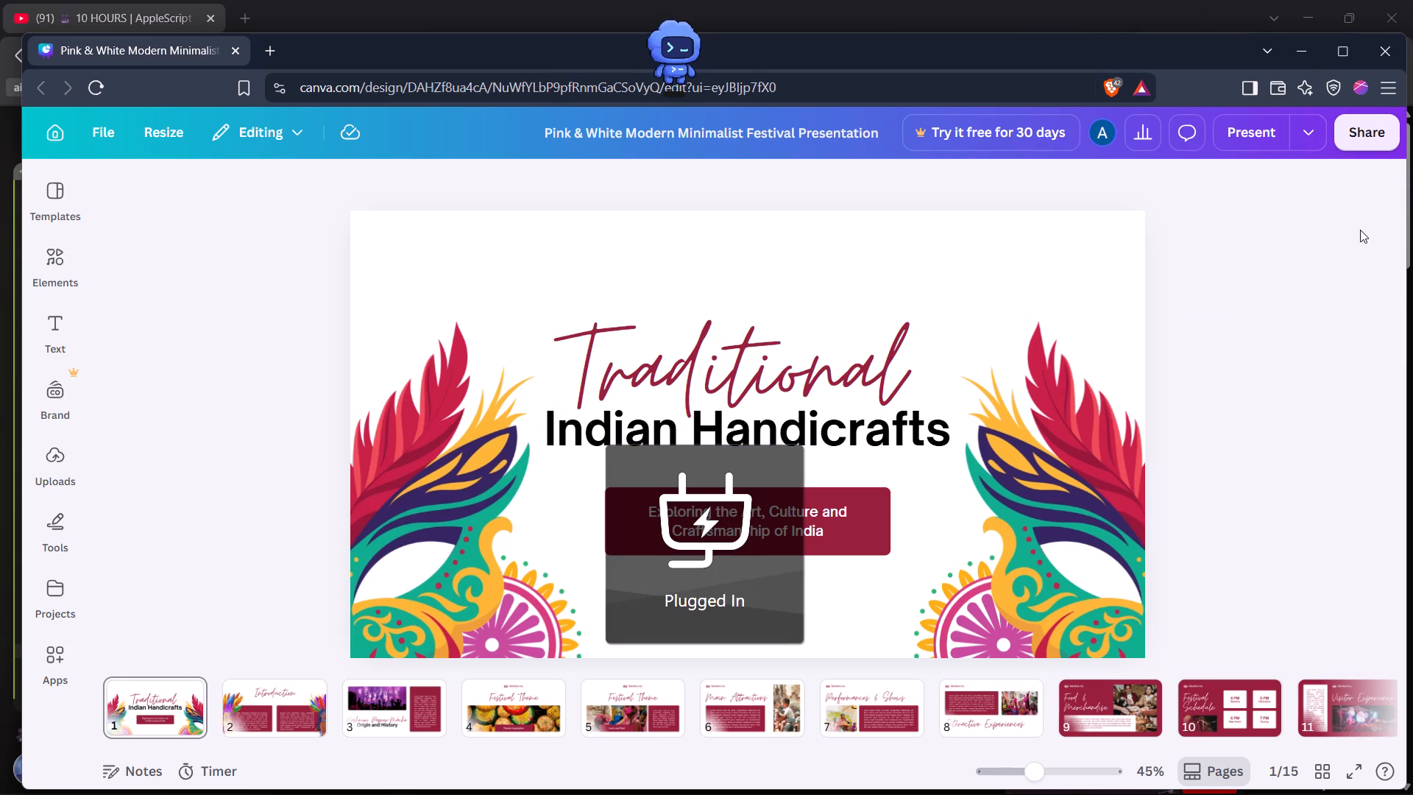
key("Right")
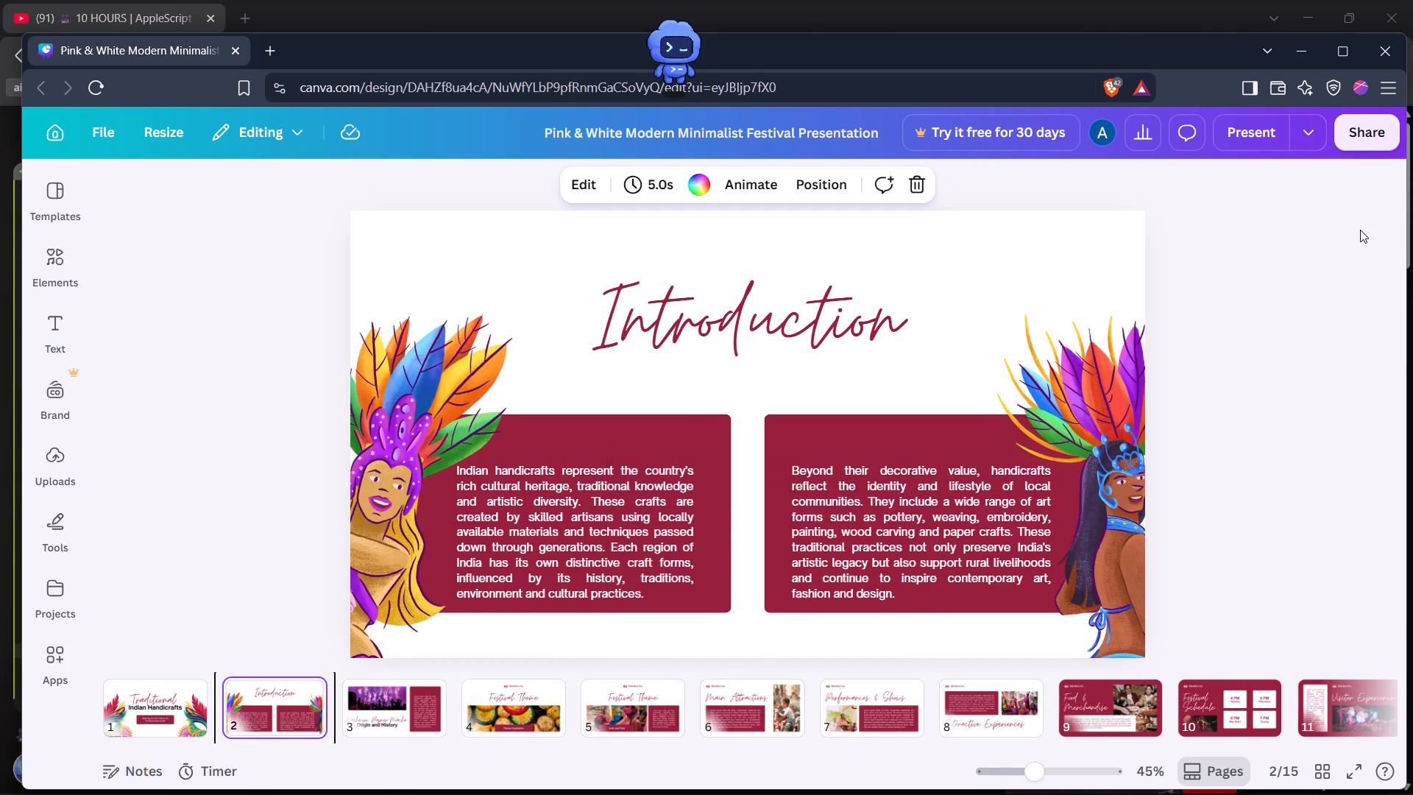
key("Right")
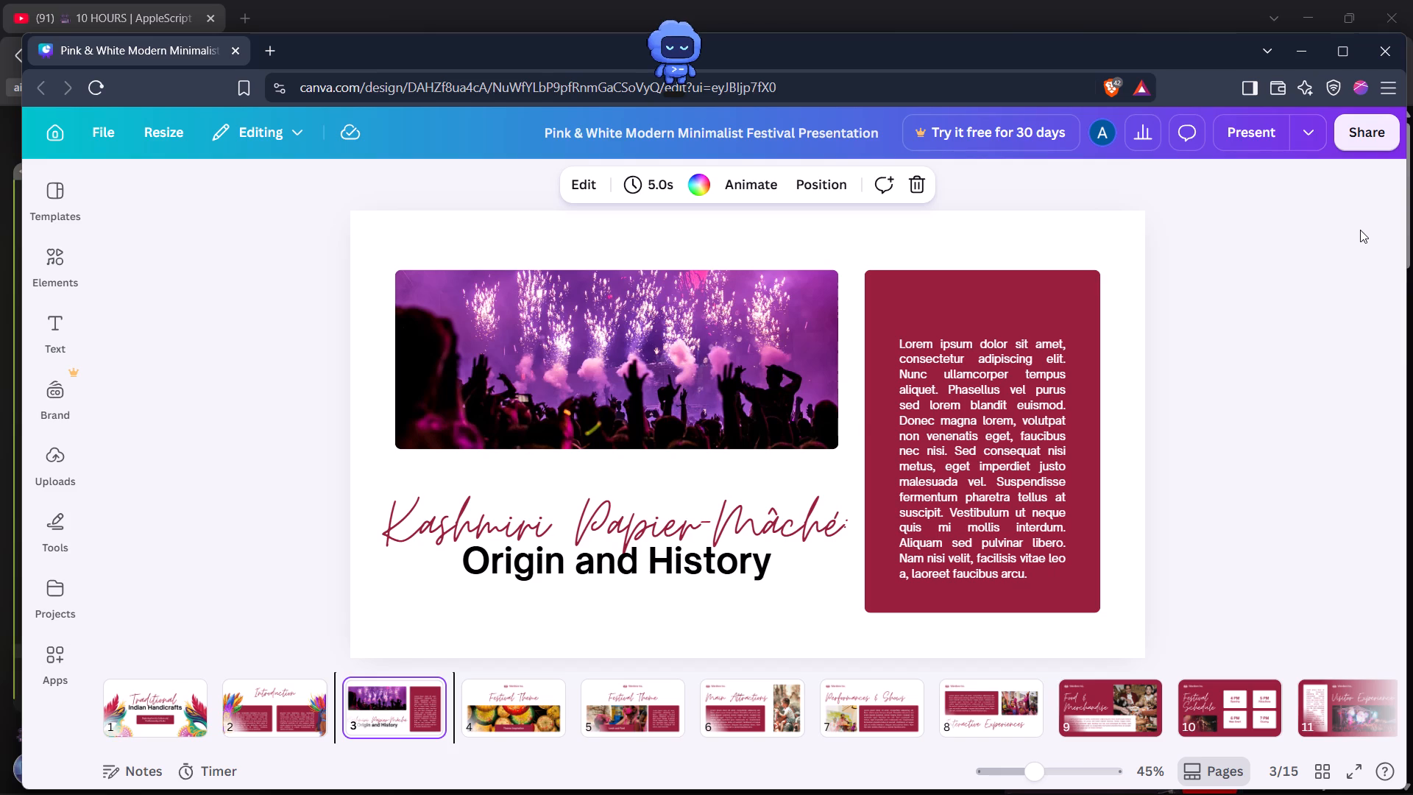
key("Left")
key("Left")
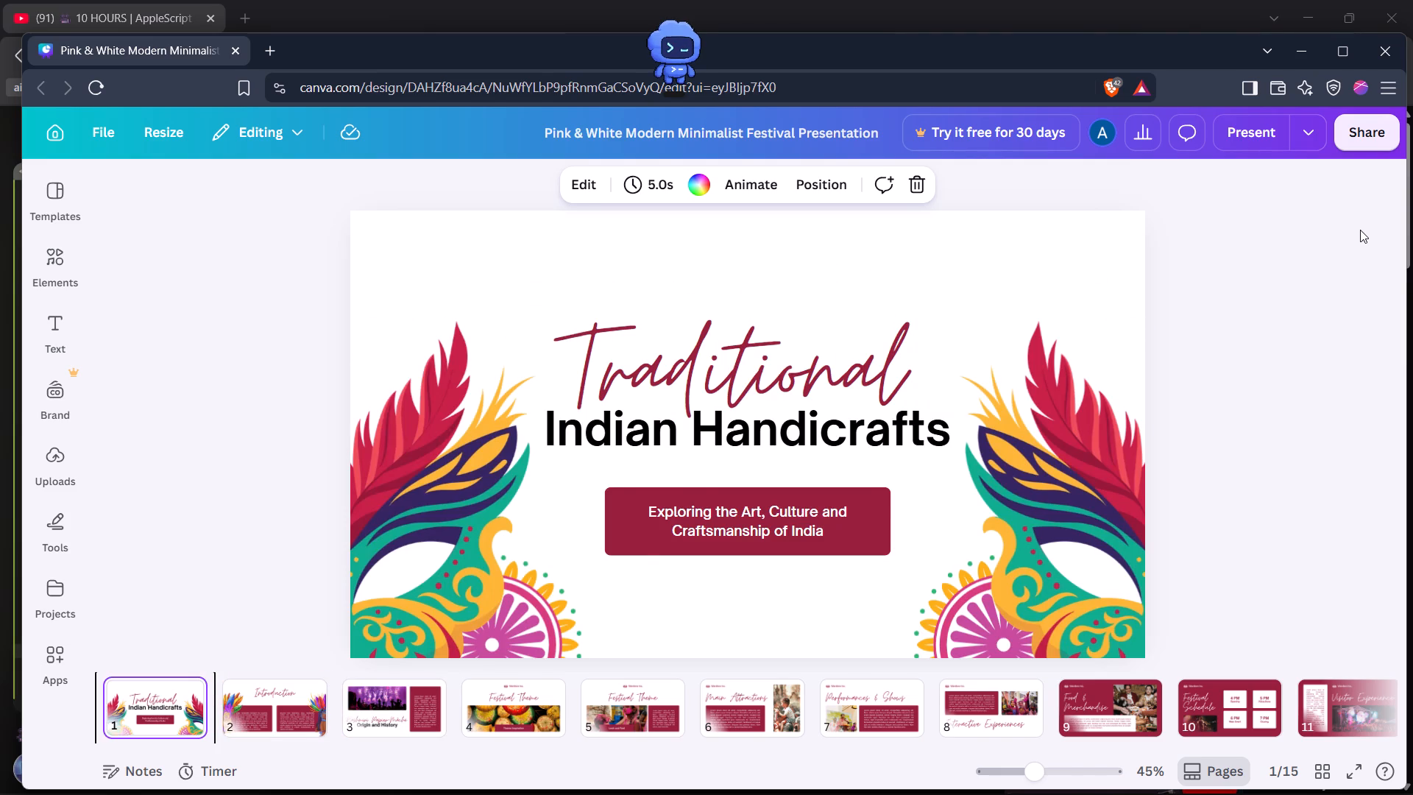
key("Right")
key("Right")
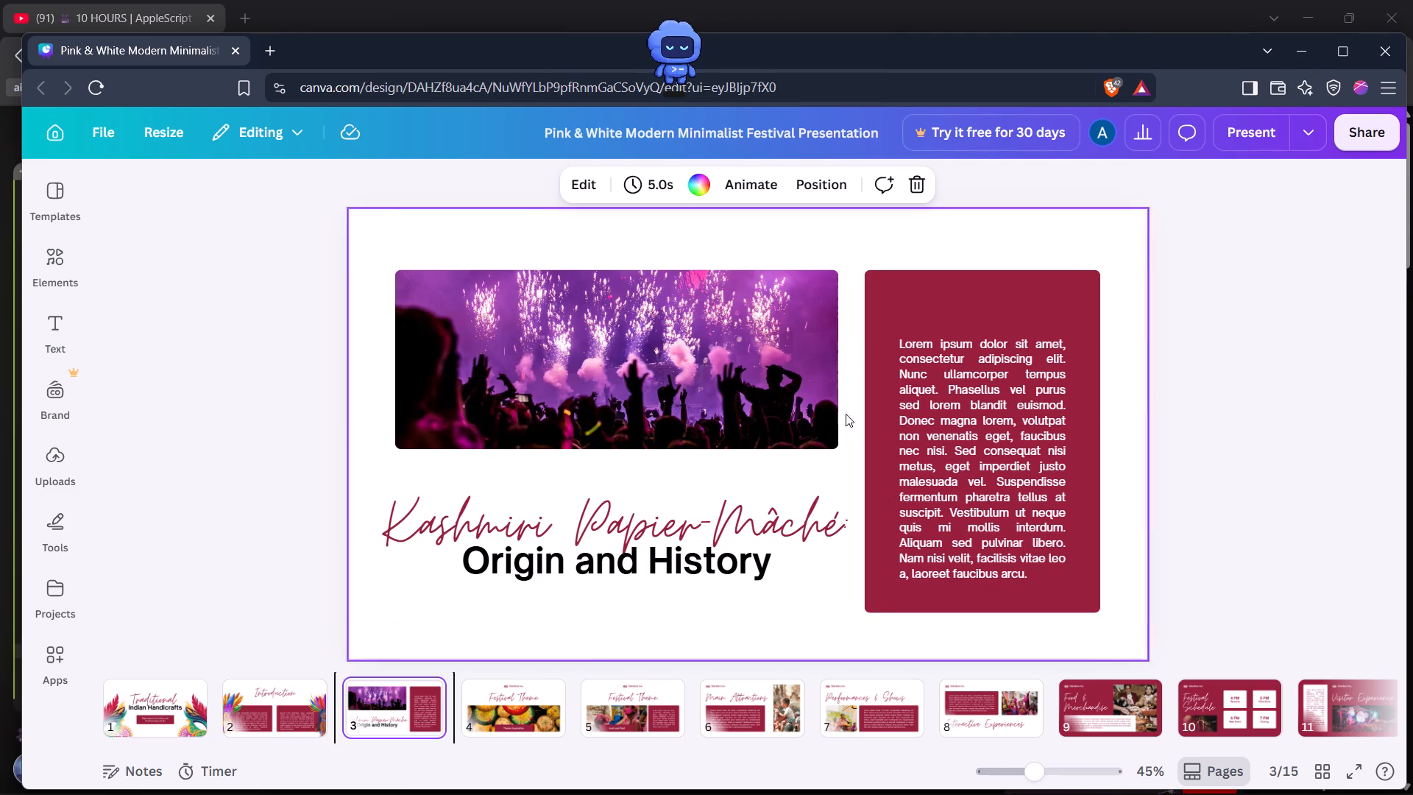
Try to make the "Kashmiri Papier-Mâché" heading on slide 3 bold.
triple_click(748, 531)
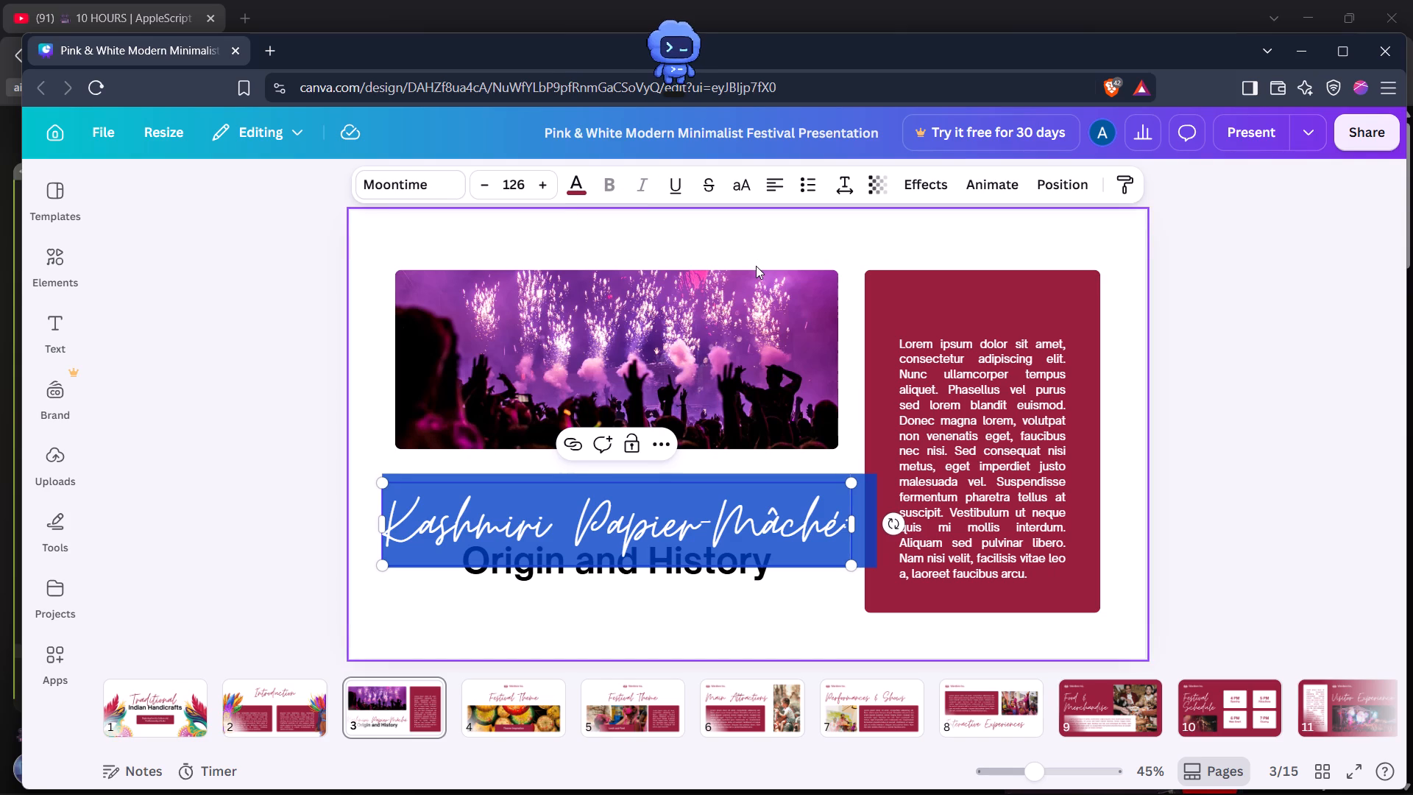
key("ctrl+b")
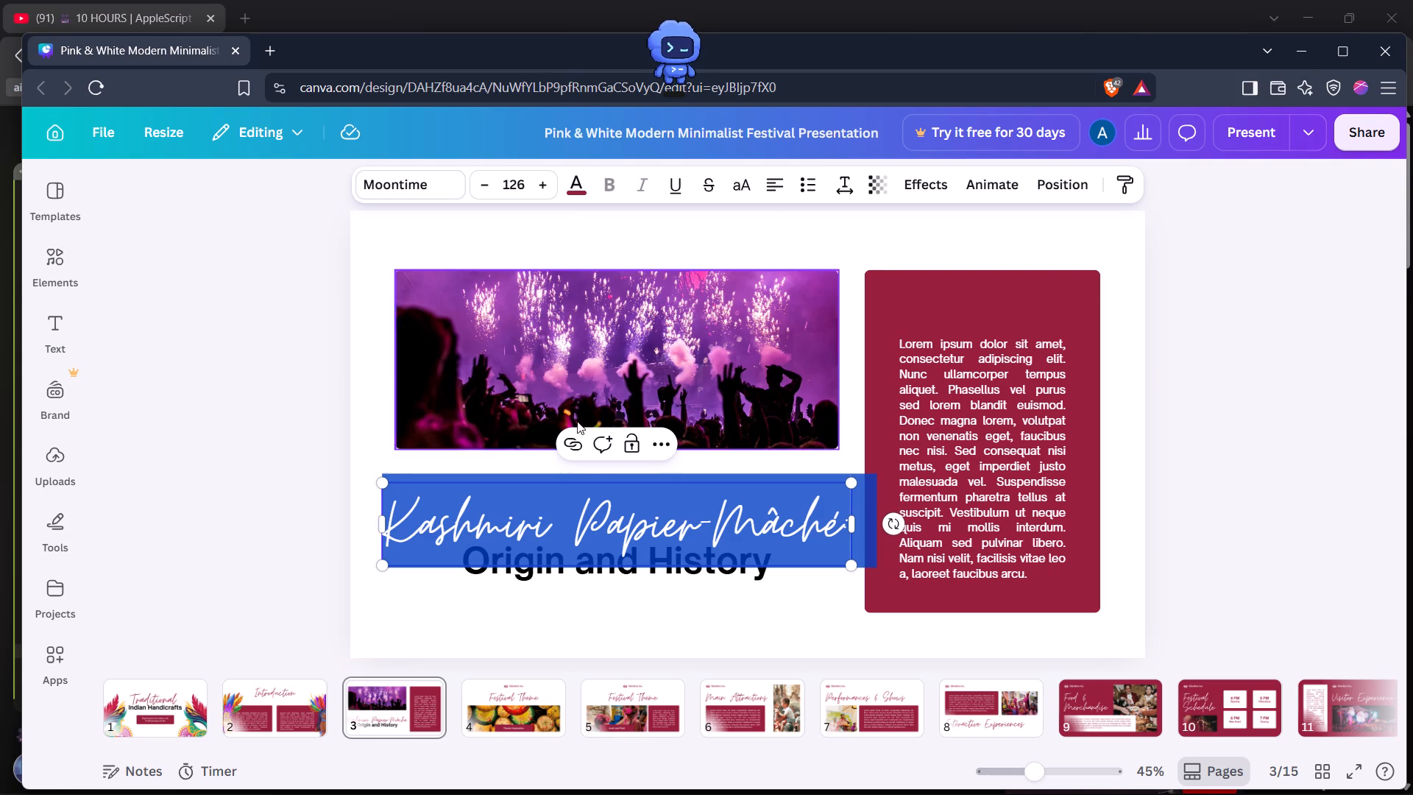
Open the font choices for the "Kashmiri Papier-Mâché" heading and check the options offered for its Moontime font.
left_click(539, 530)
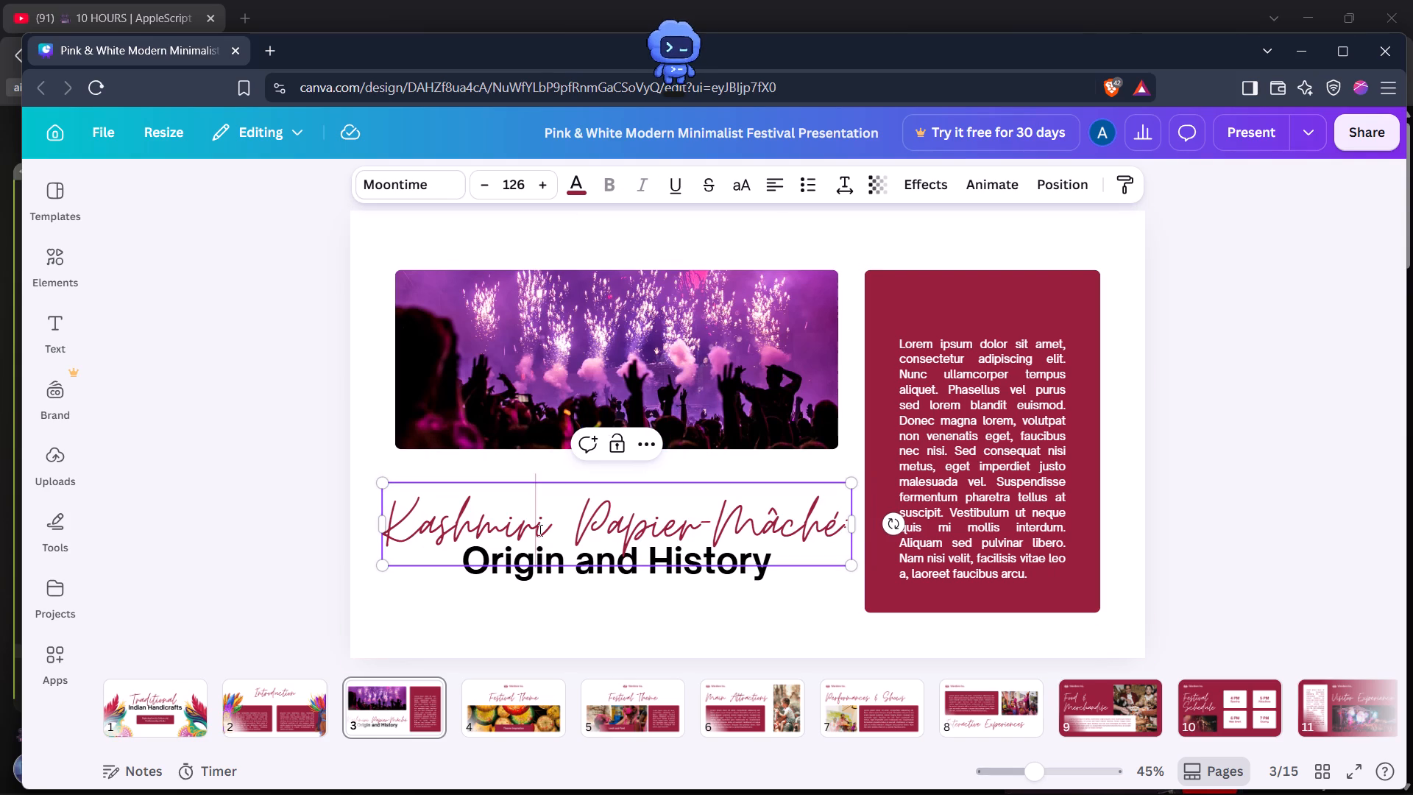
double_click(539, 530)
left_click(539, 530)
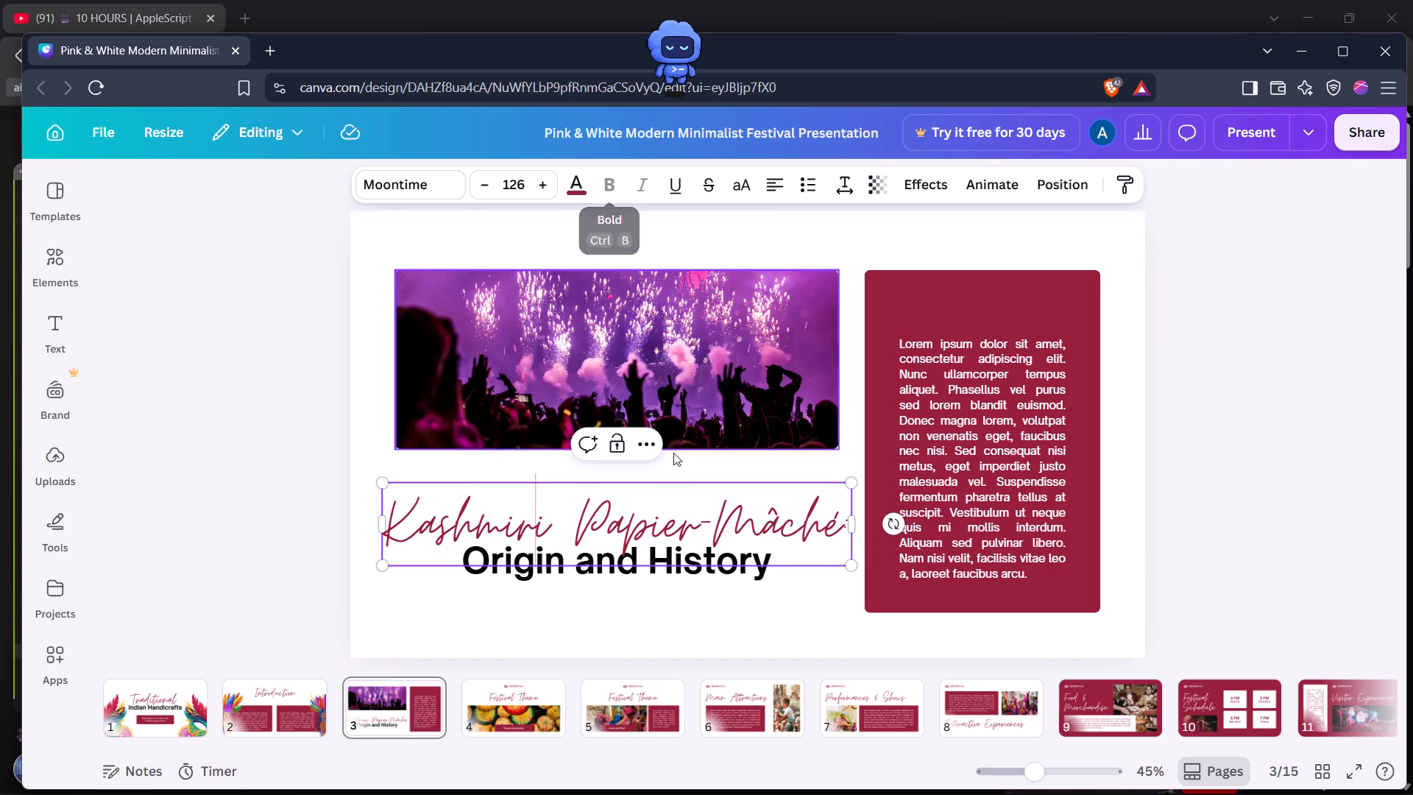
left_click(431, 174)
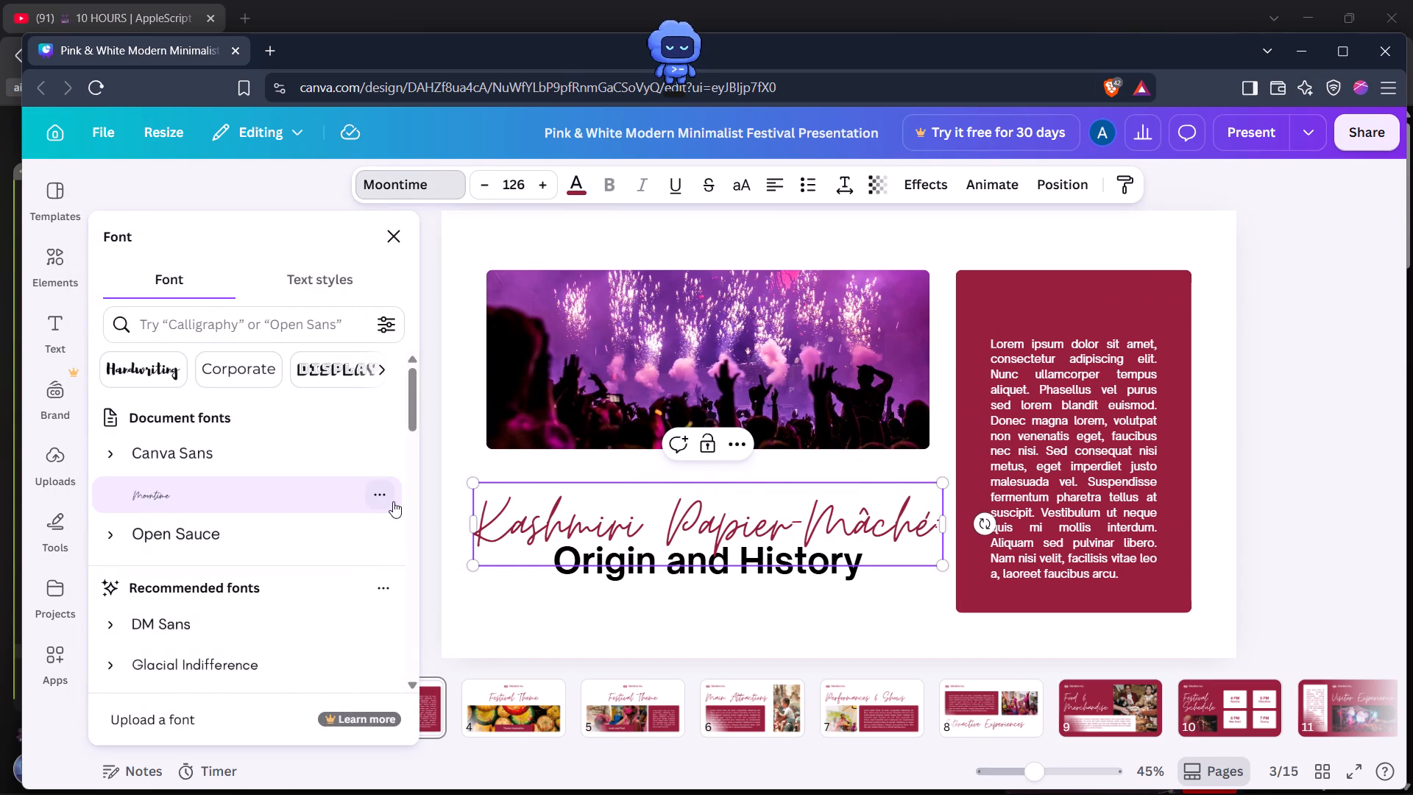
left_click(386, 498)
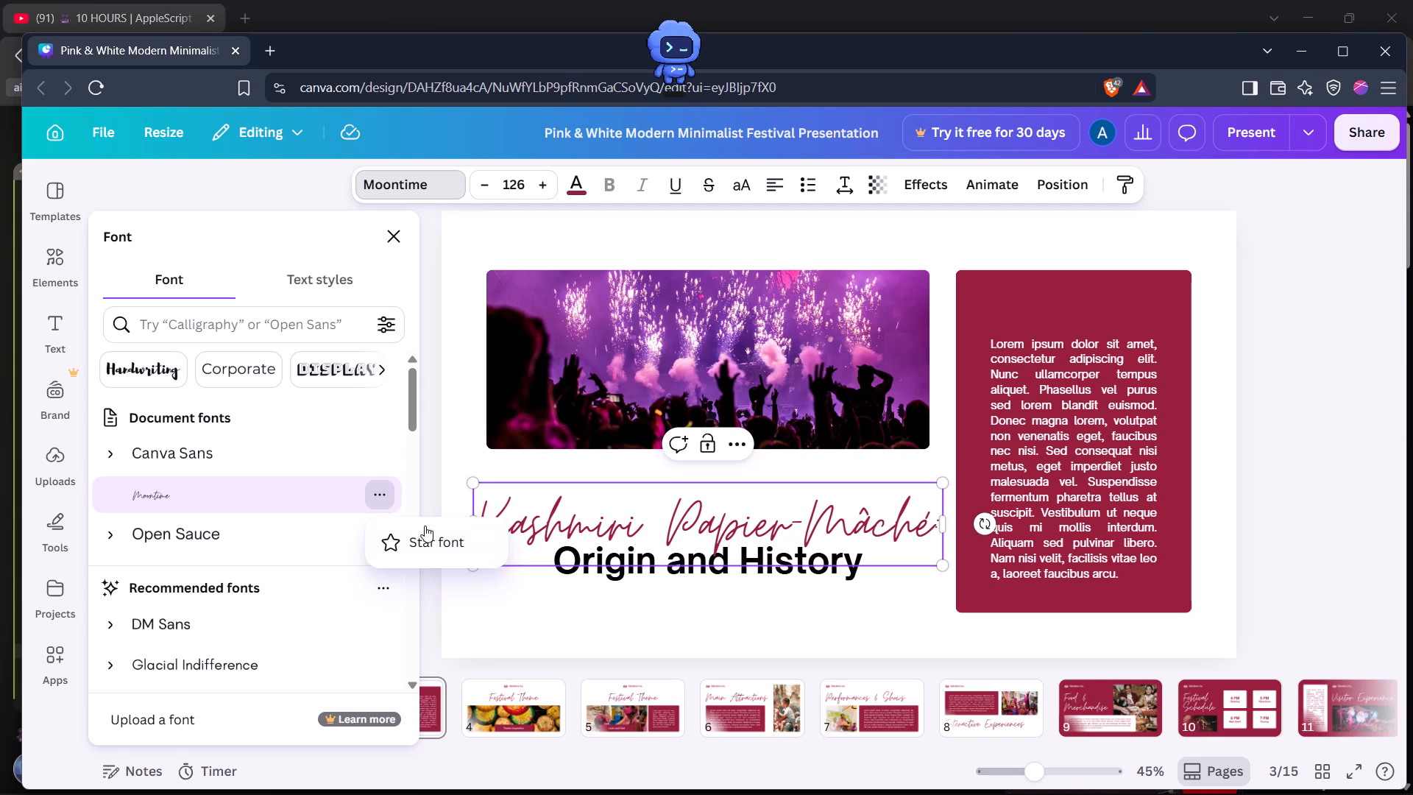
right_click(371, 490)
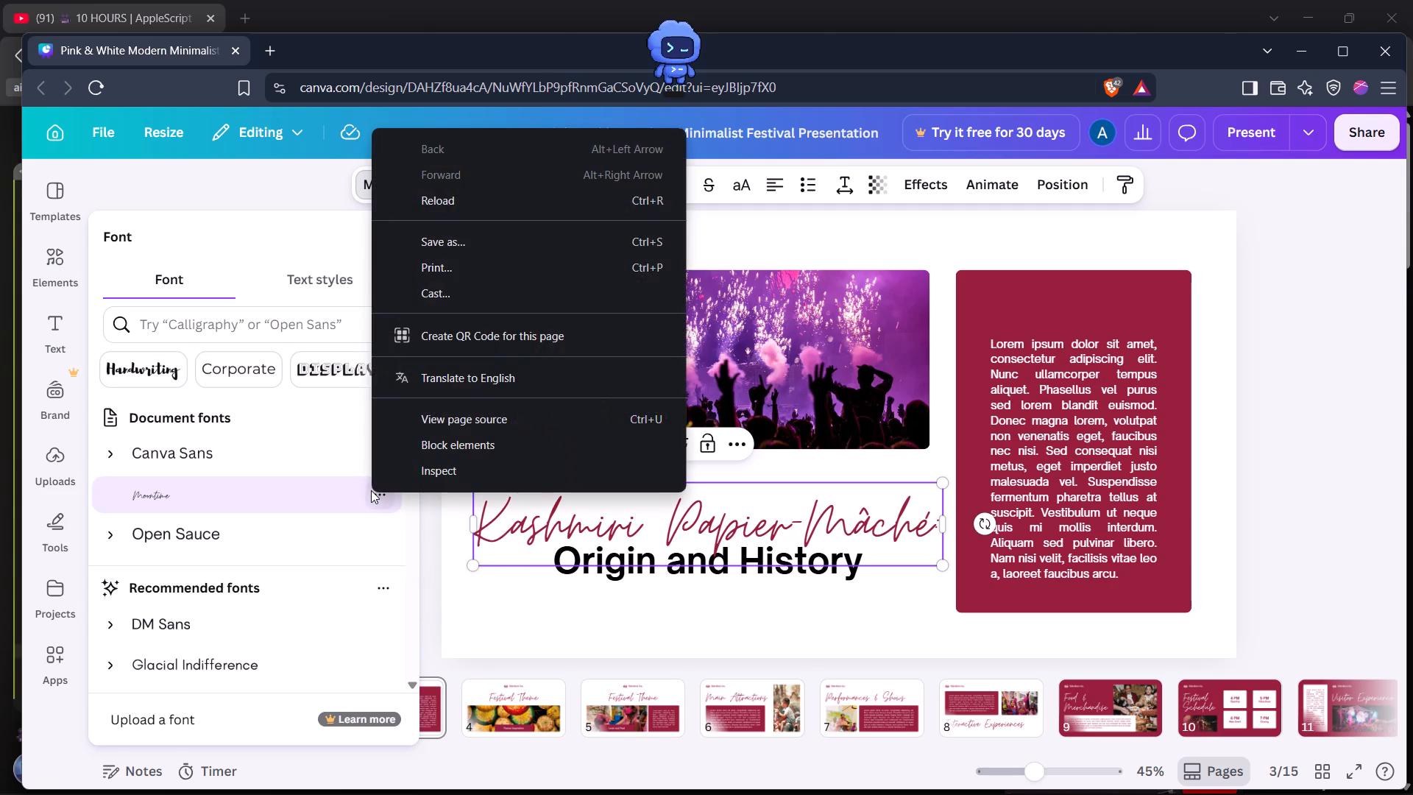
left_click(371, 490)
double_click(371, 490)
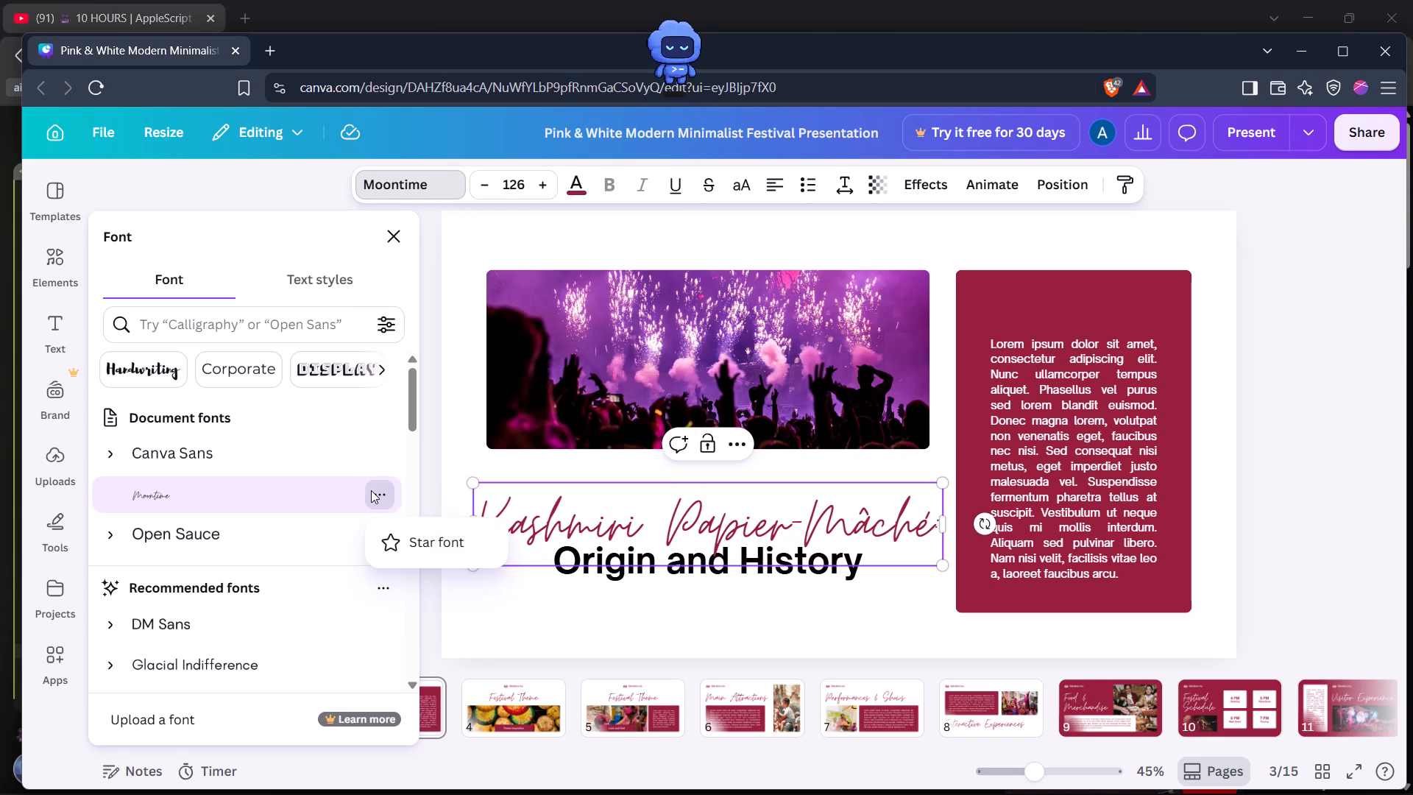
left_click(371, 490)
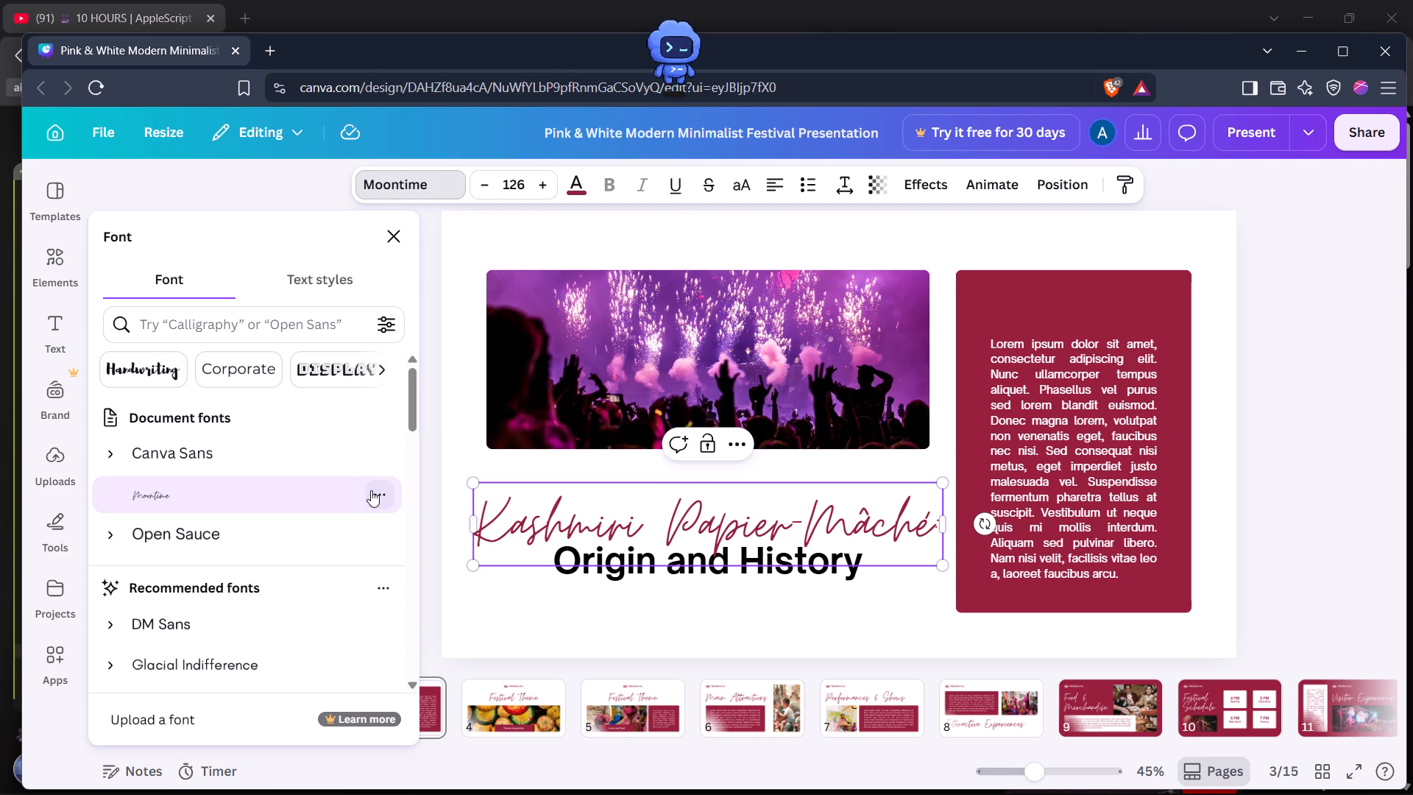
Browse the available fonts for an alternative for the "Kashmiri Papier-Mâché" heading.
scroll(371, 490, "down", 9)
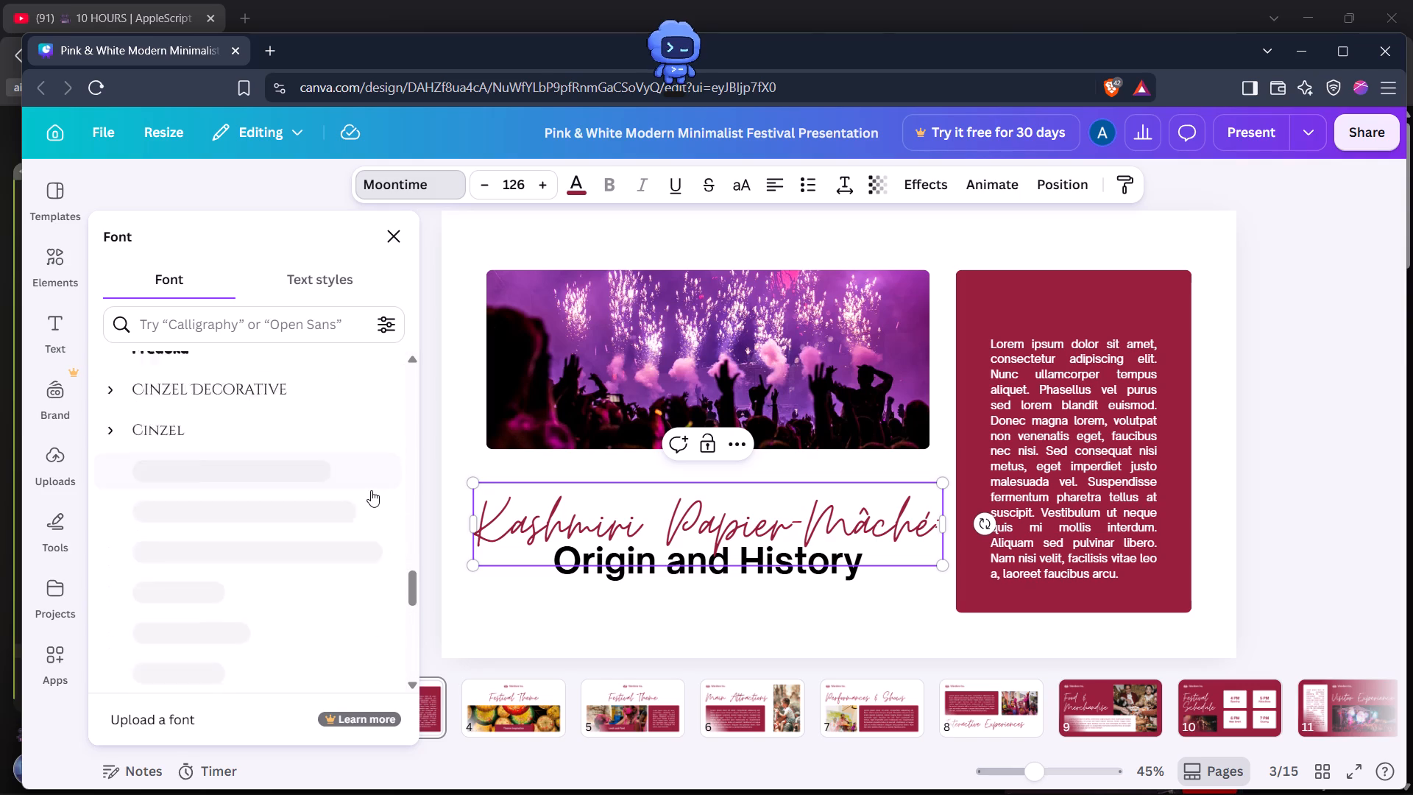
scroll(371, 490, "down", 6)
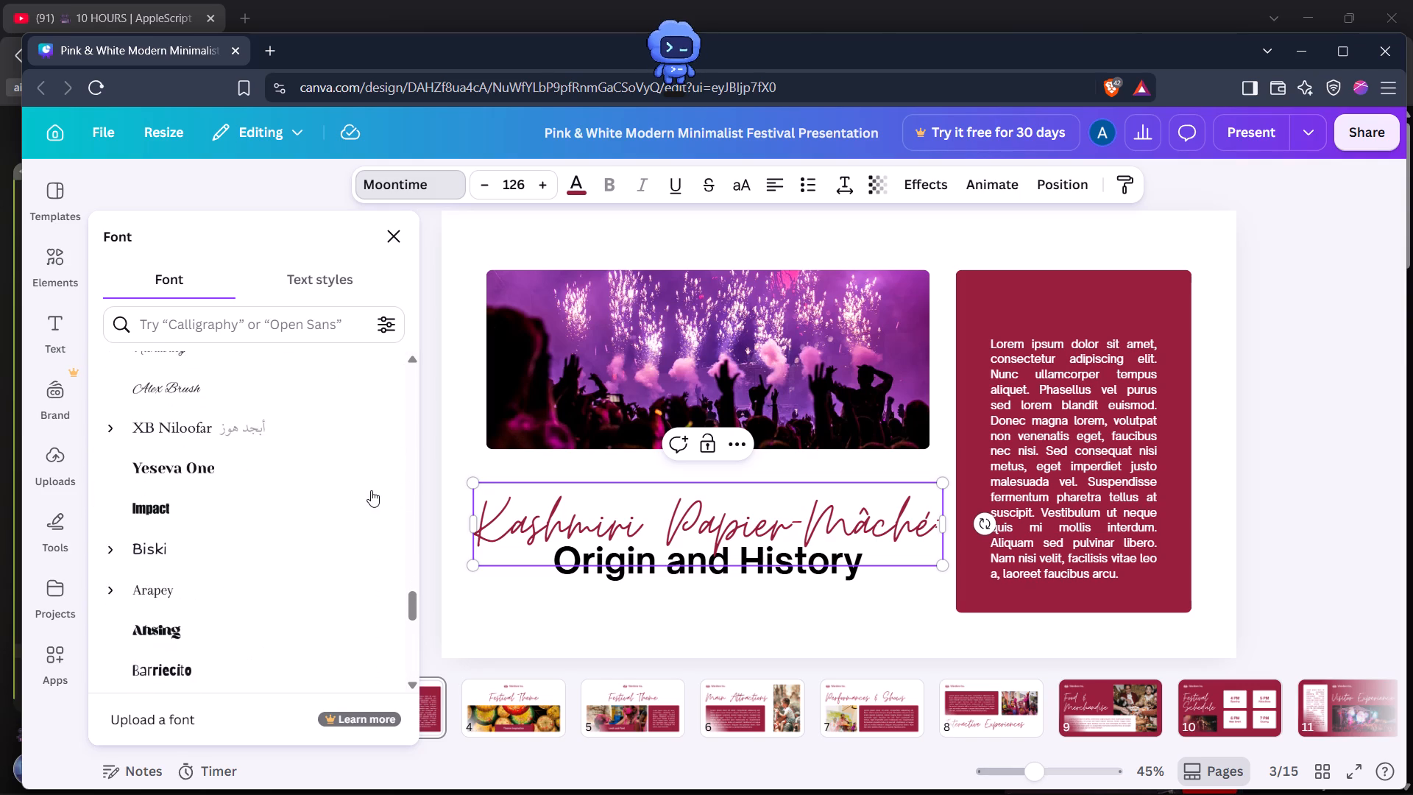
scroll(371, 490, "down", 7)
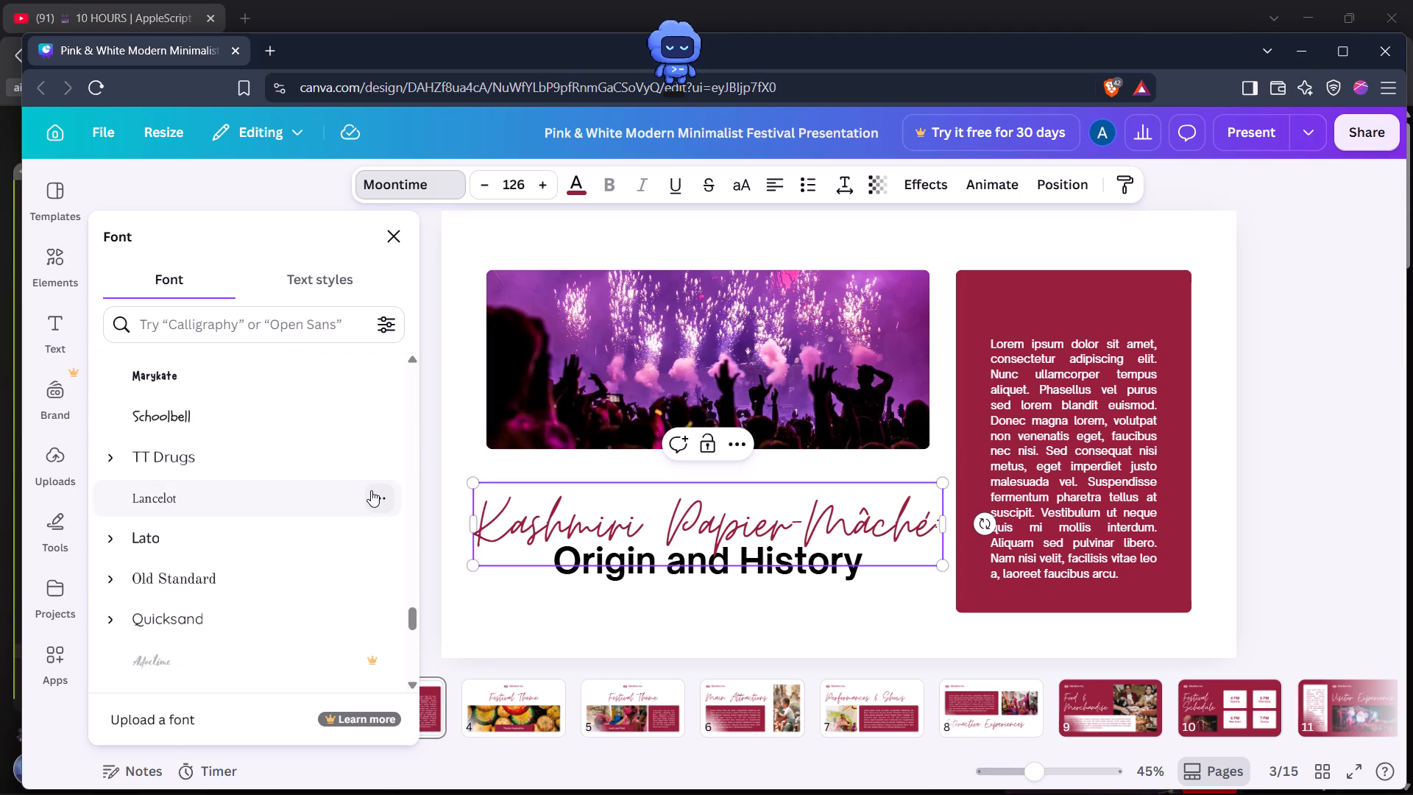
scroll(371, 490, "down", 2)
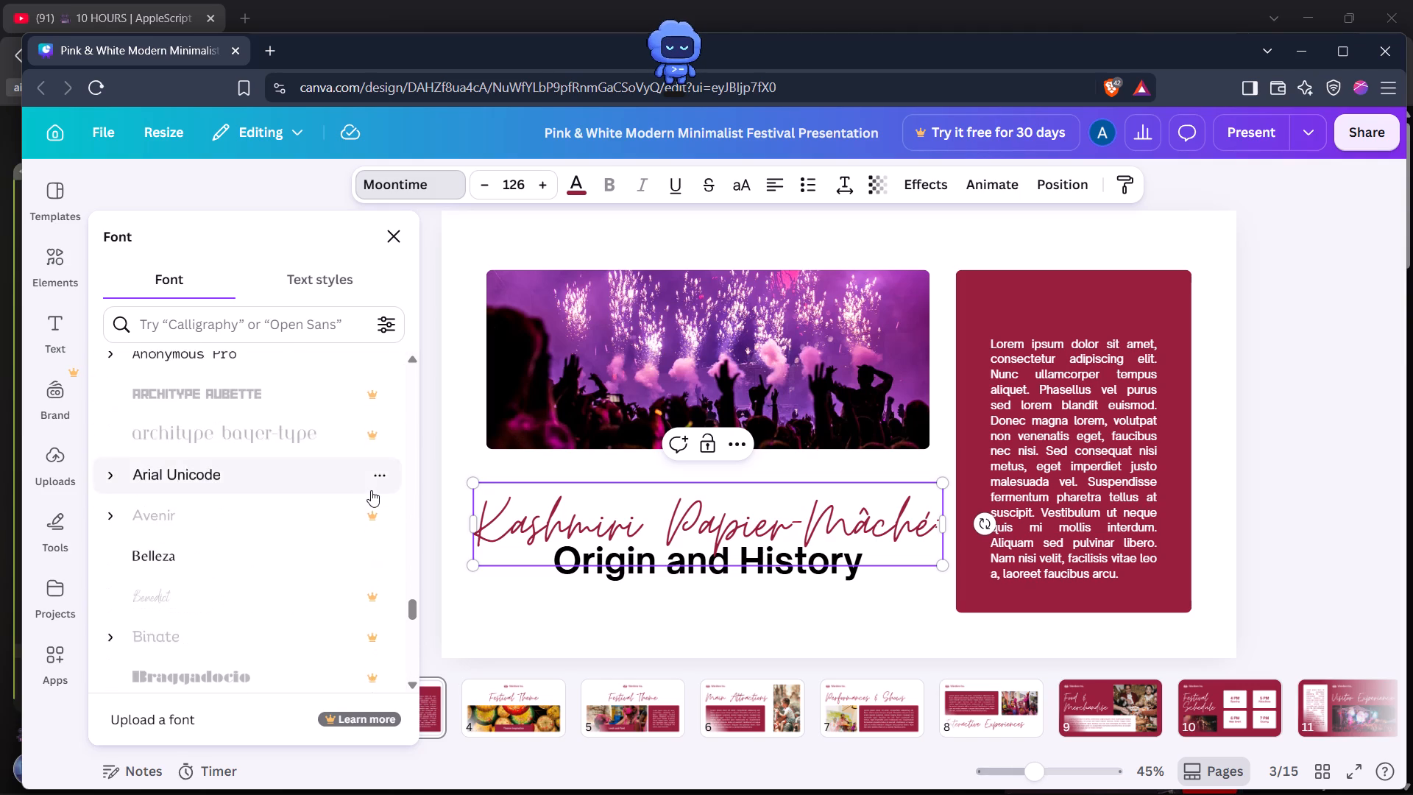
scroll(371, 490, "down", 2)
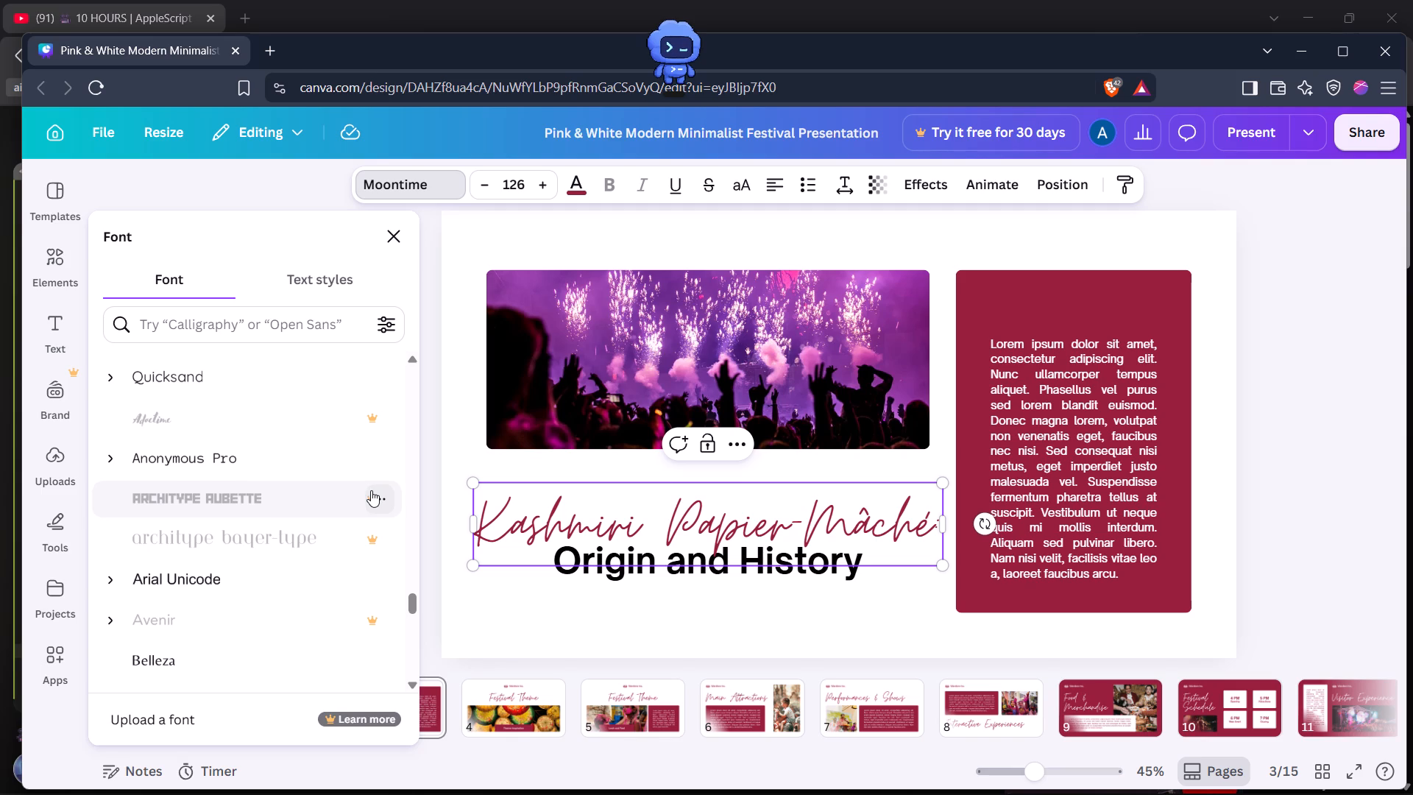
scroll(371, 490, "down", 1)
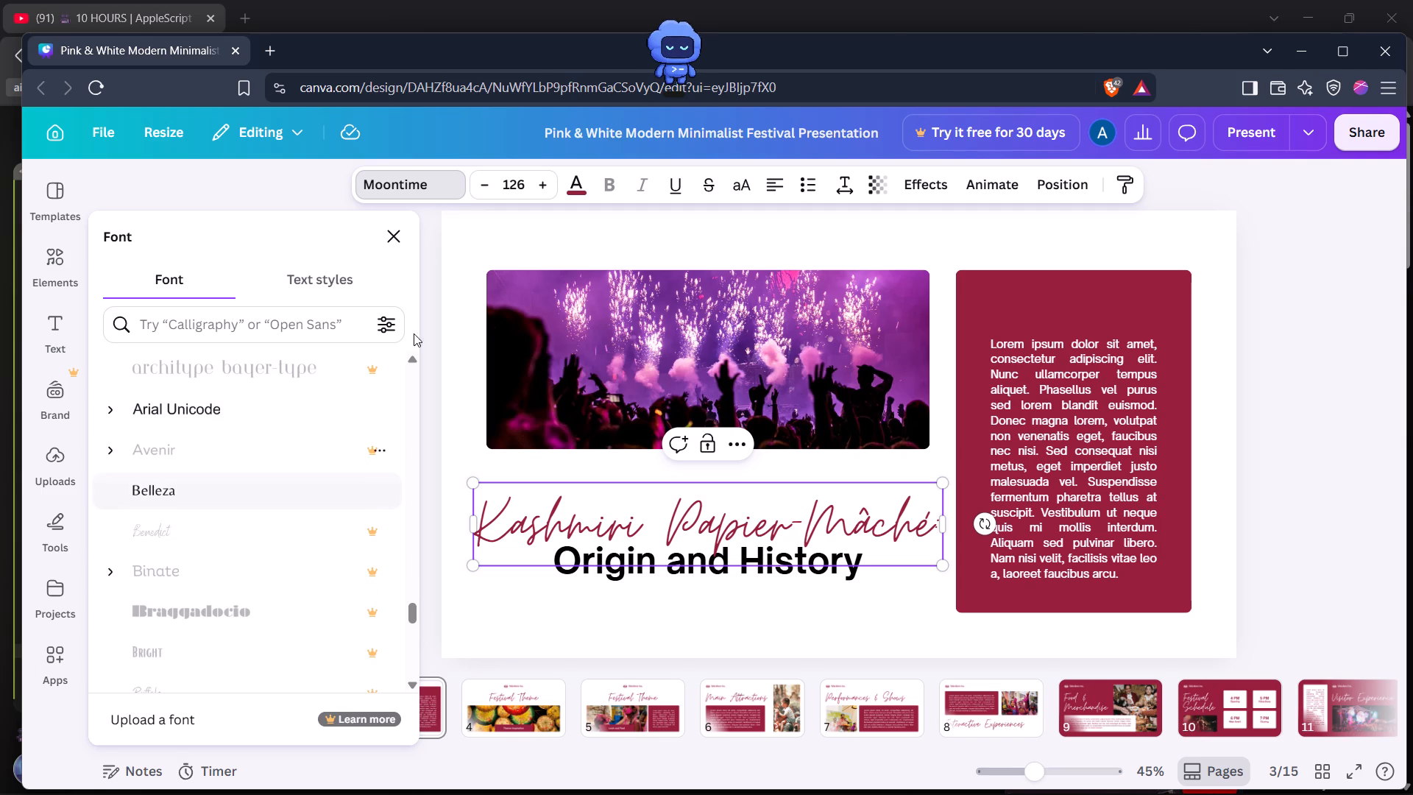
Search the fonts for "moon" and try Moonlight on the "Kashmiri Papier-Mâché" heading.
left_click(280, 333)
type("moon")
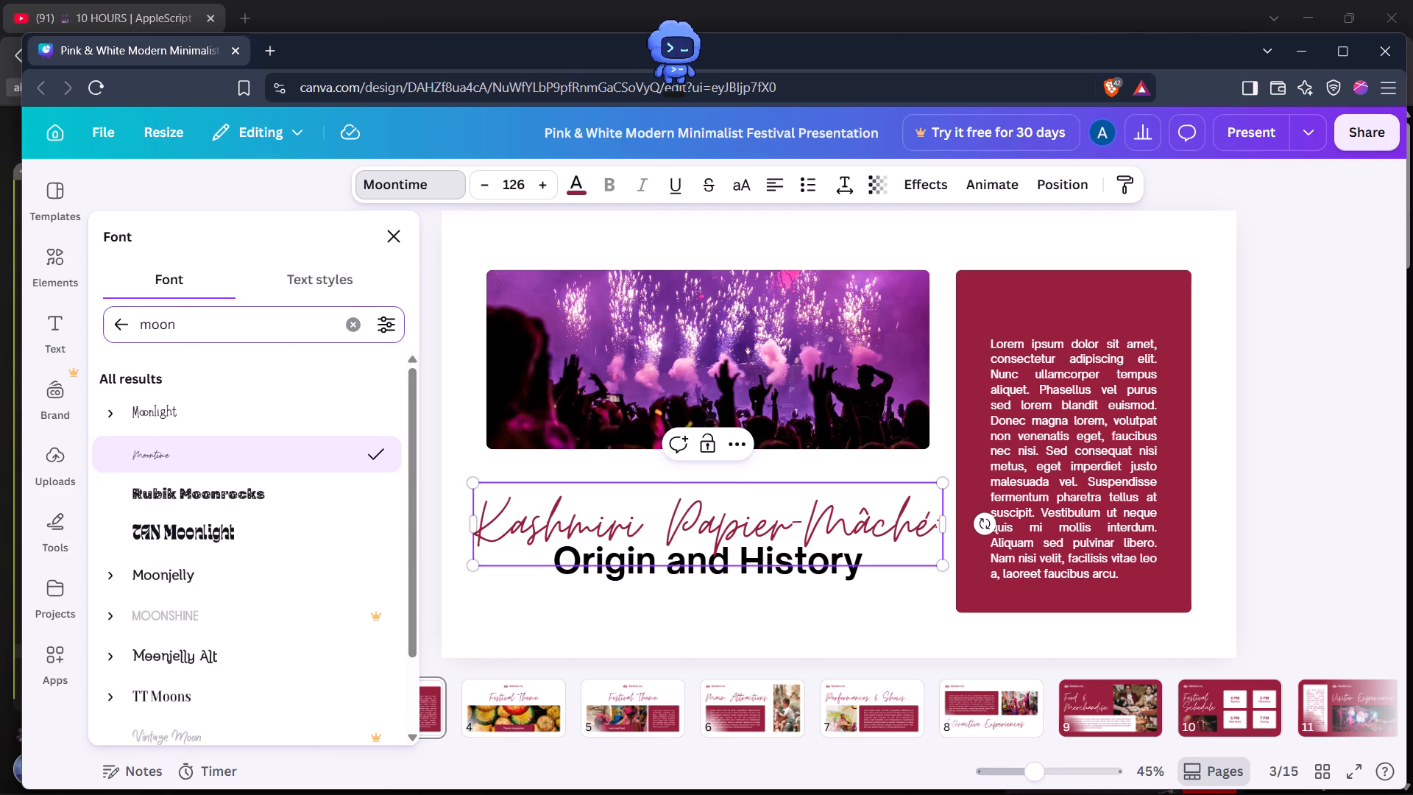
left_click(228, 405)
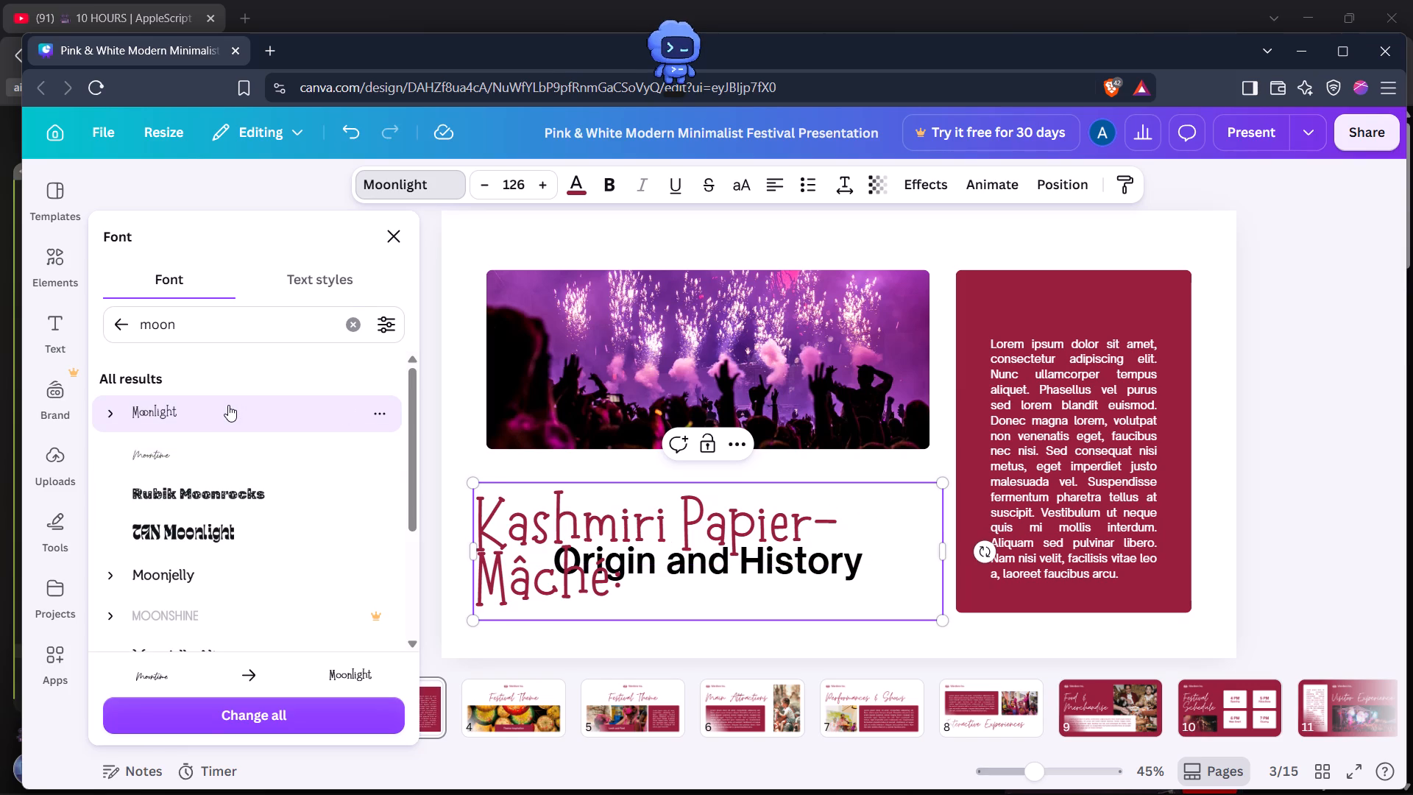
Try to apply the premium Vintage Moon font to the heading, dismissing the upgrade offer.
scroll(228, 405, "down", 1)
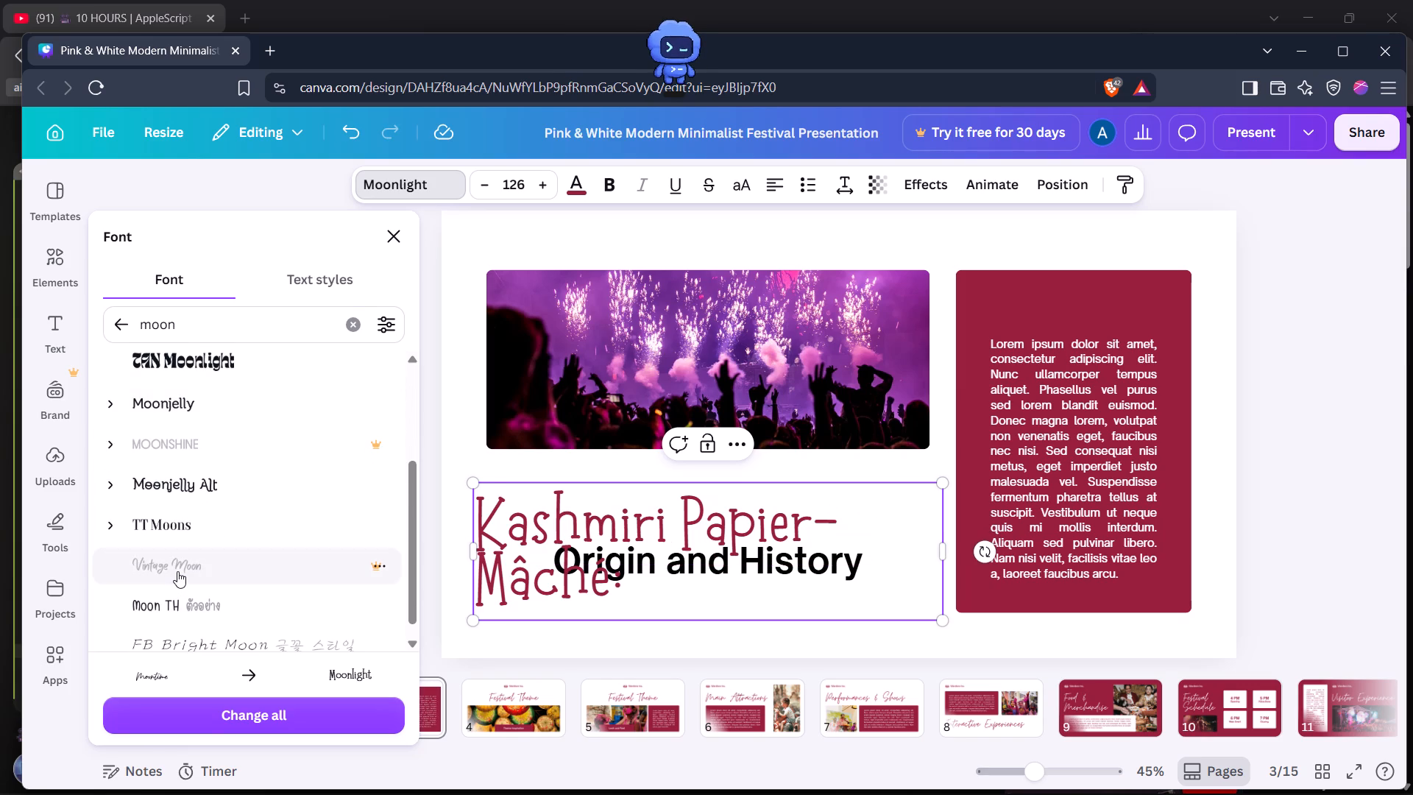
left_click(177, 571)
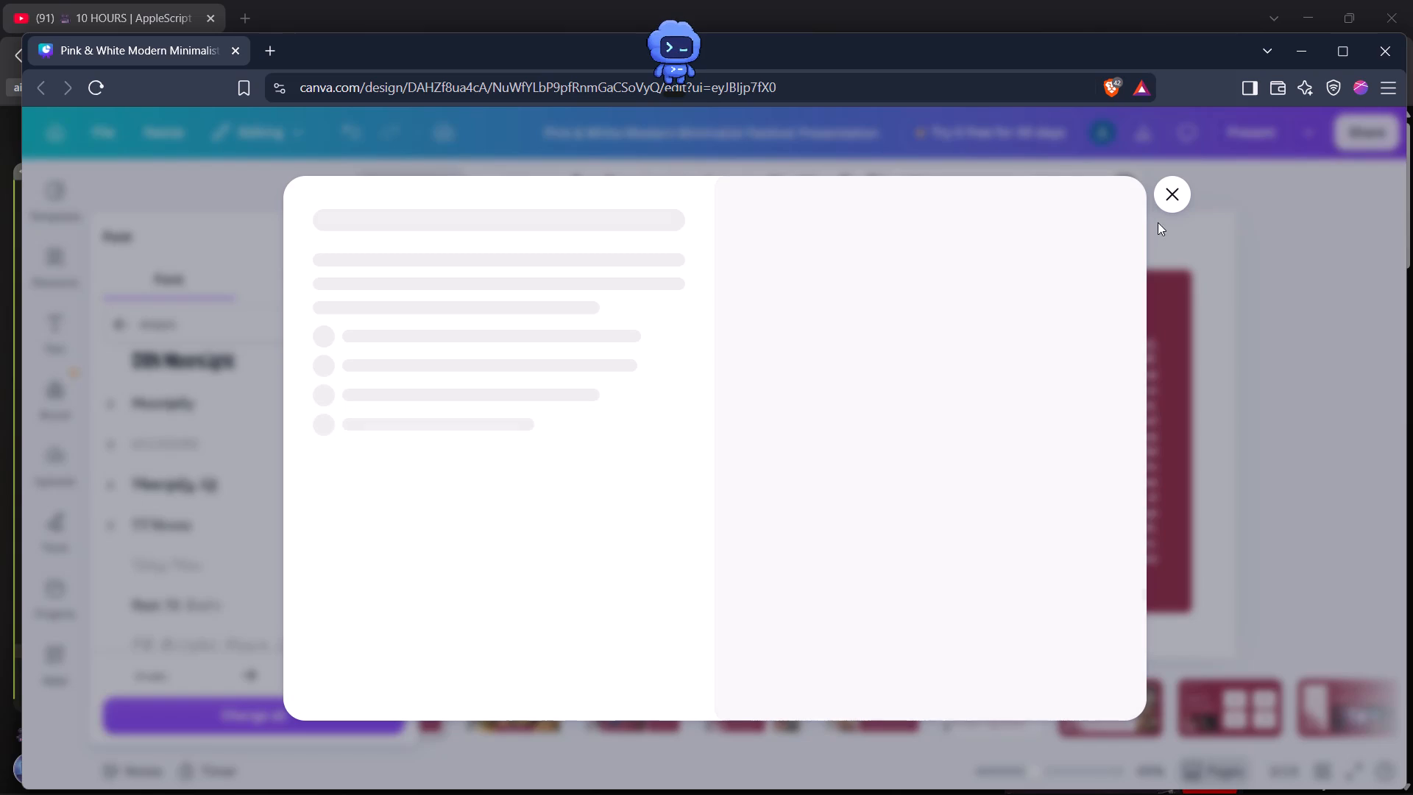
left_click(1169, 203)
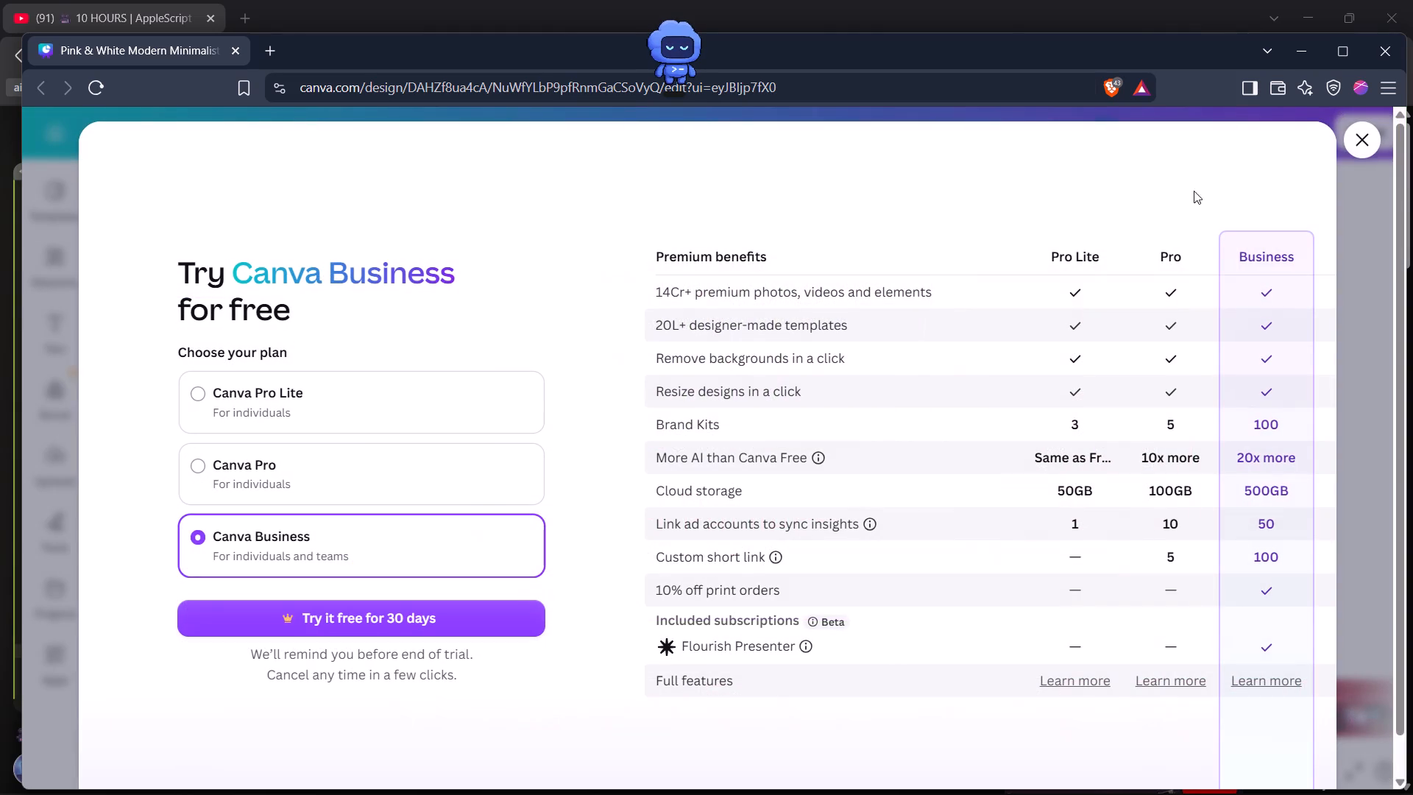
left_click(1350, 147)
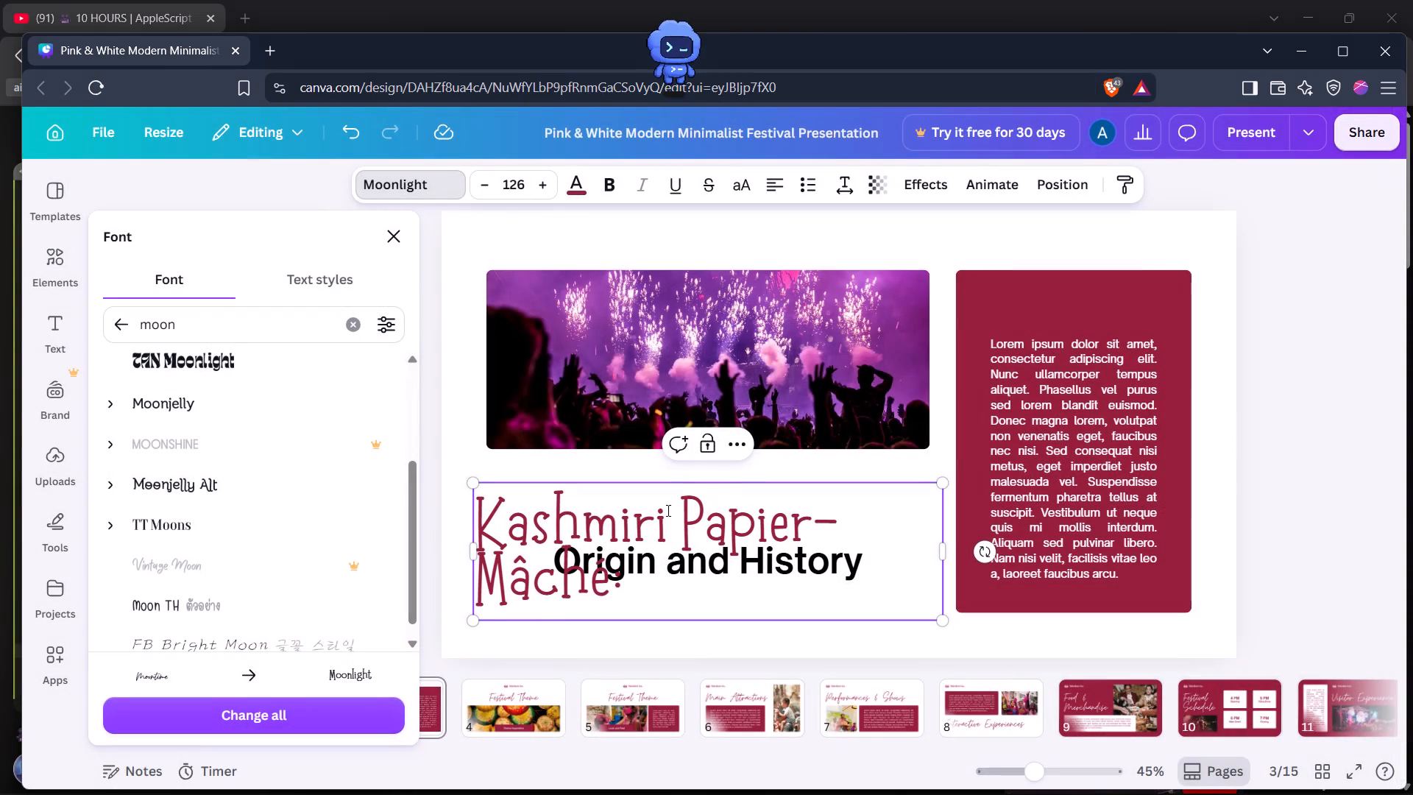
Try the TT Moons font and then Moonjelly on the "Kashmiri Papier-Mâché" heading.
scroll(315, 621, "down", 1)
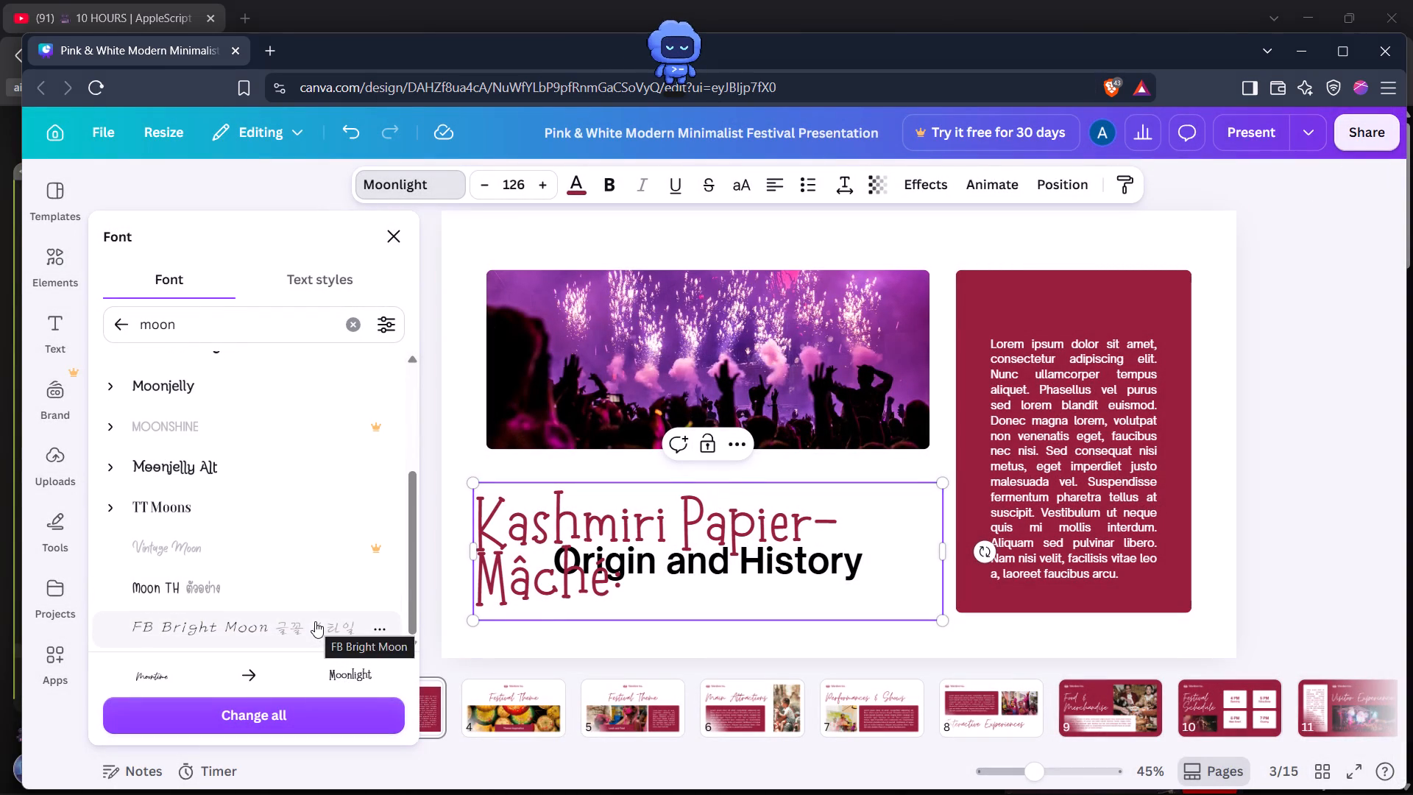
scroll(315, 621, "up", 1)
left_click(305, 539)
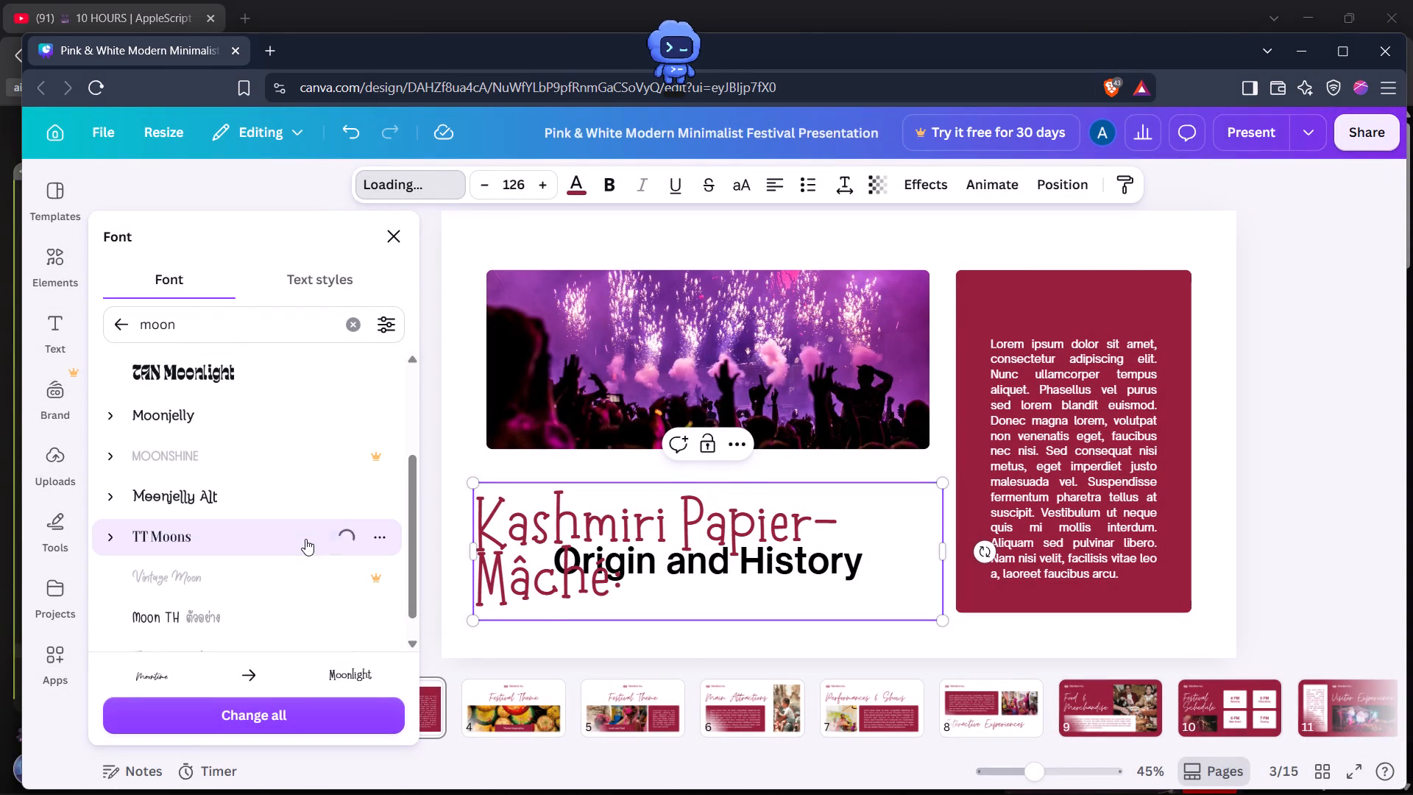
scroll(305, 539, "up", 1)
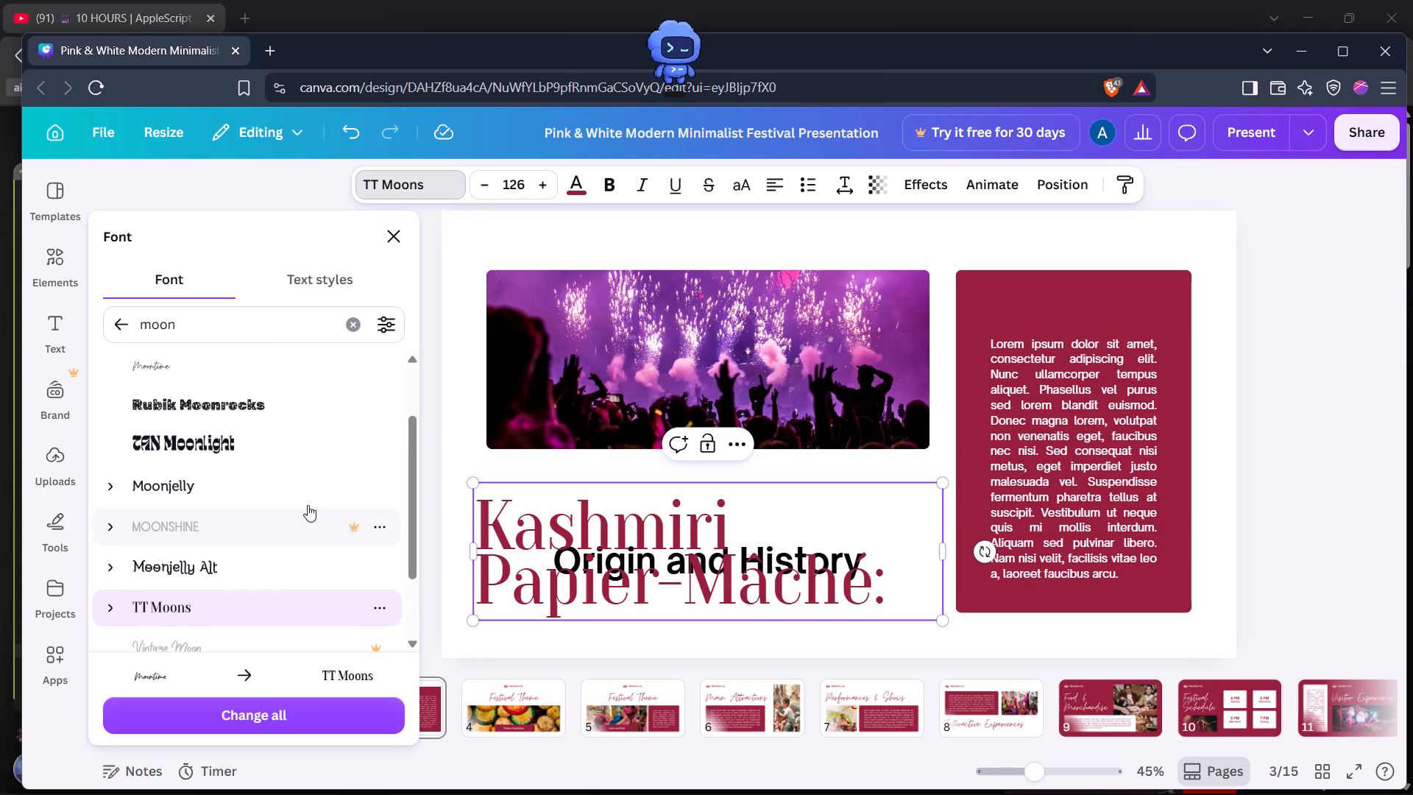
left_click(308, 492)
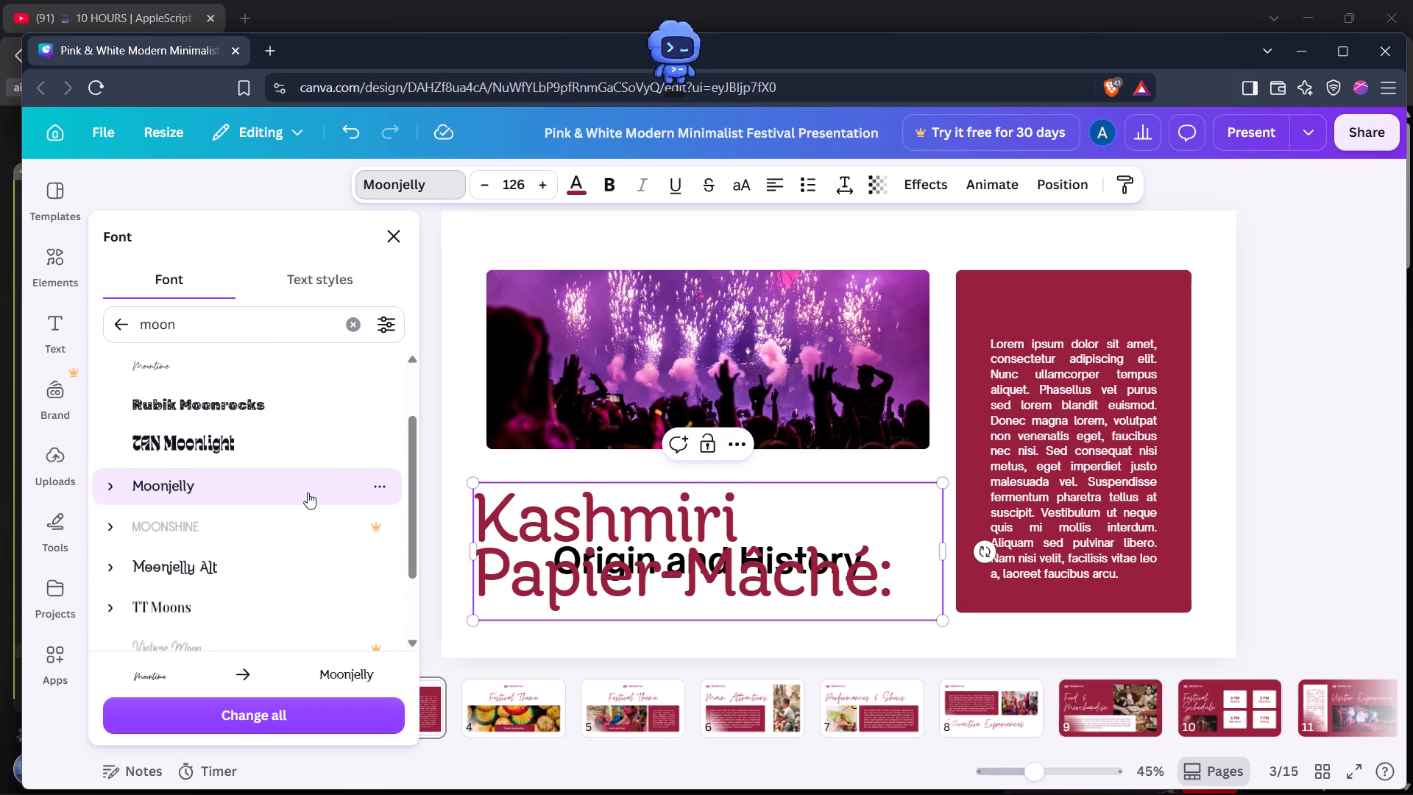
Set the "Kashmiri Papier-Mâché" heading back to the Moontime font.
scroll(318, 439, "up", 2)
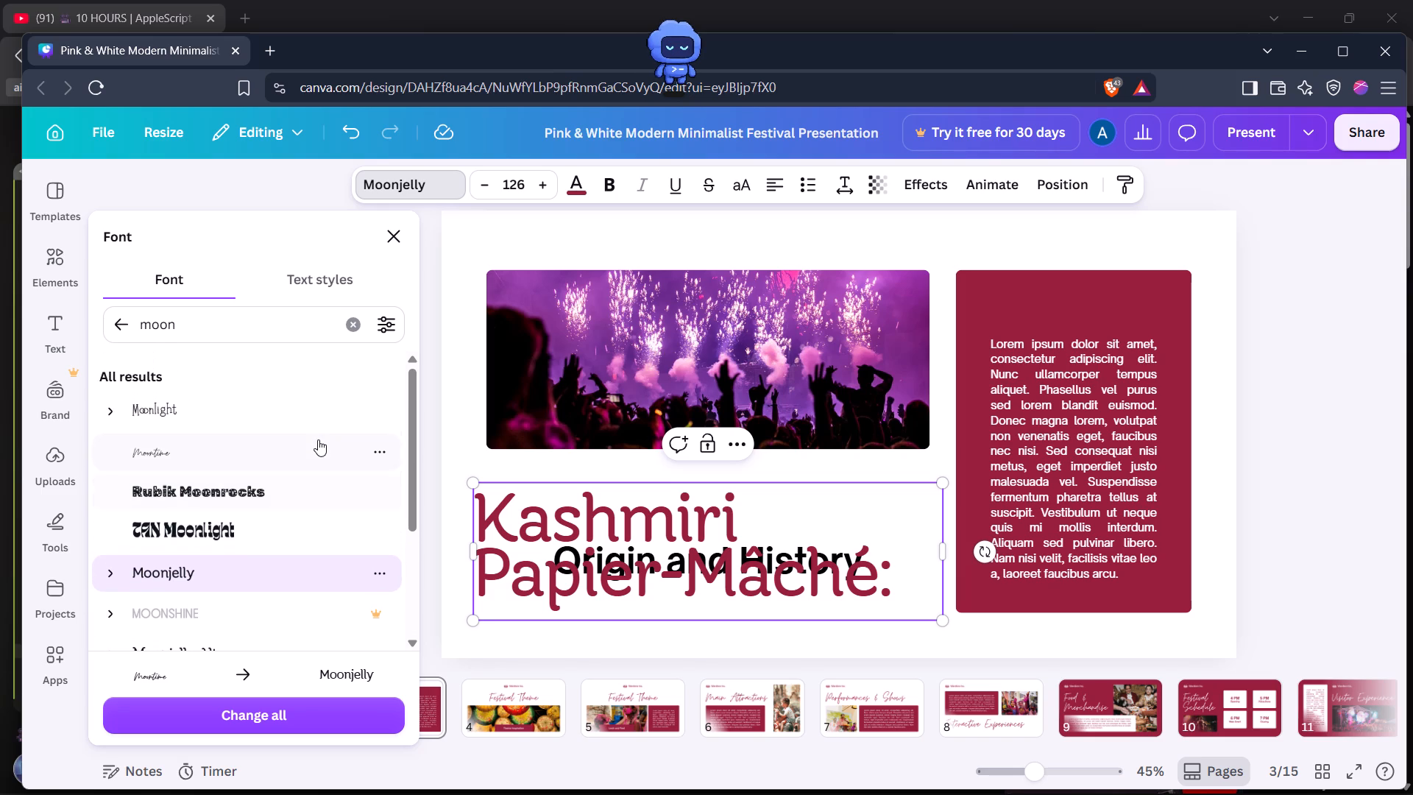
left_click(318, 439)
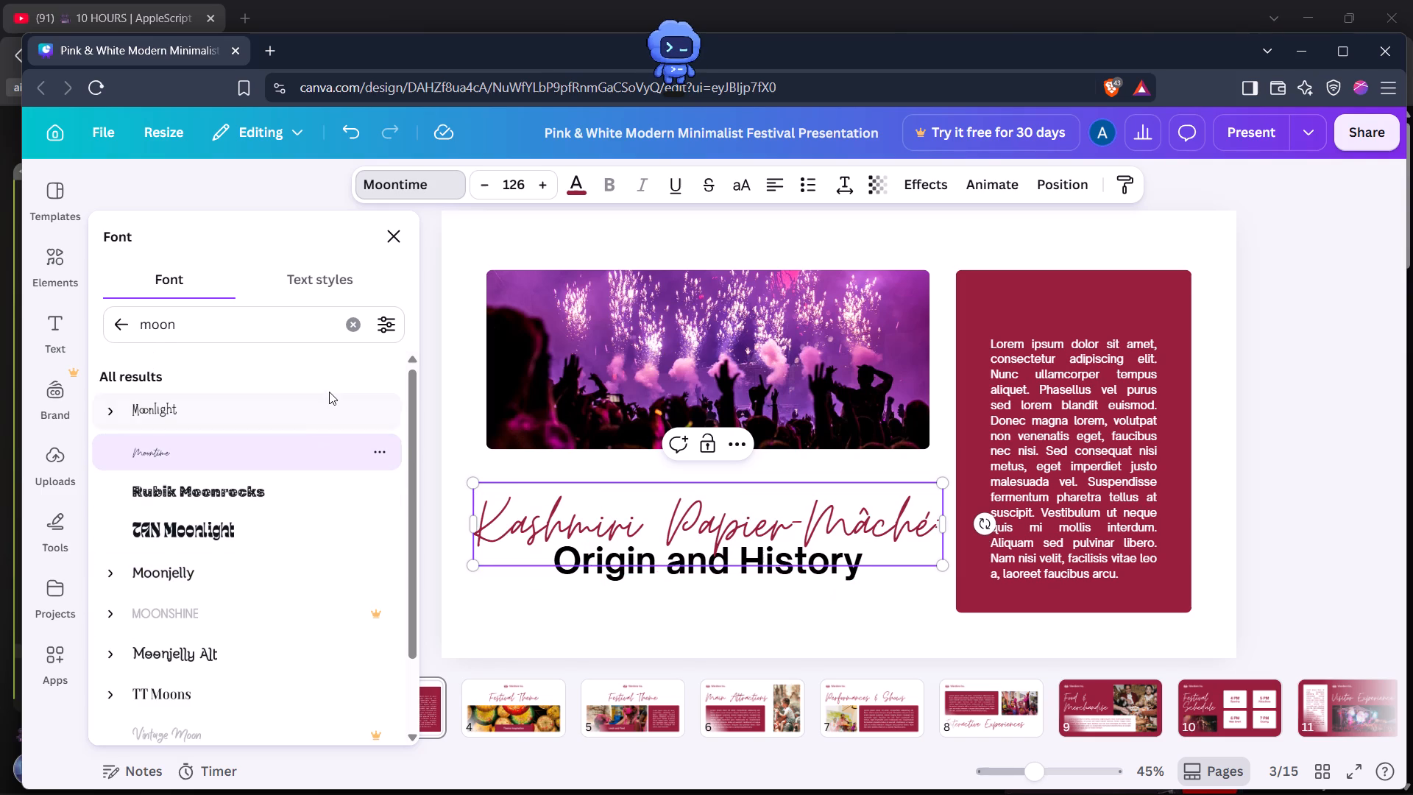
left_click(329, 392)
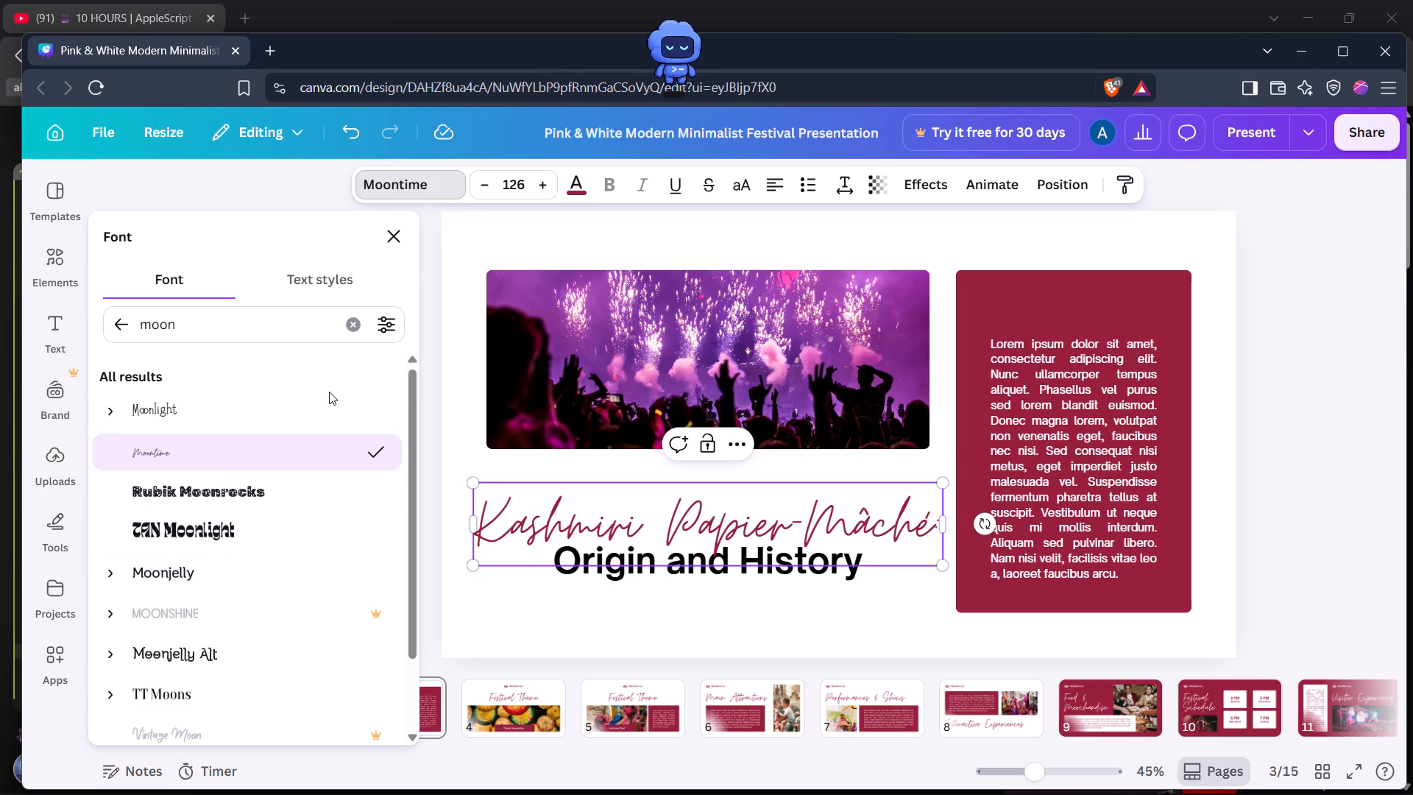
Set the "Kashmiri Papier-Mâché:" heading to the Moonlight font and reduce its size to 109.
left_click(292, 406)
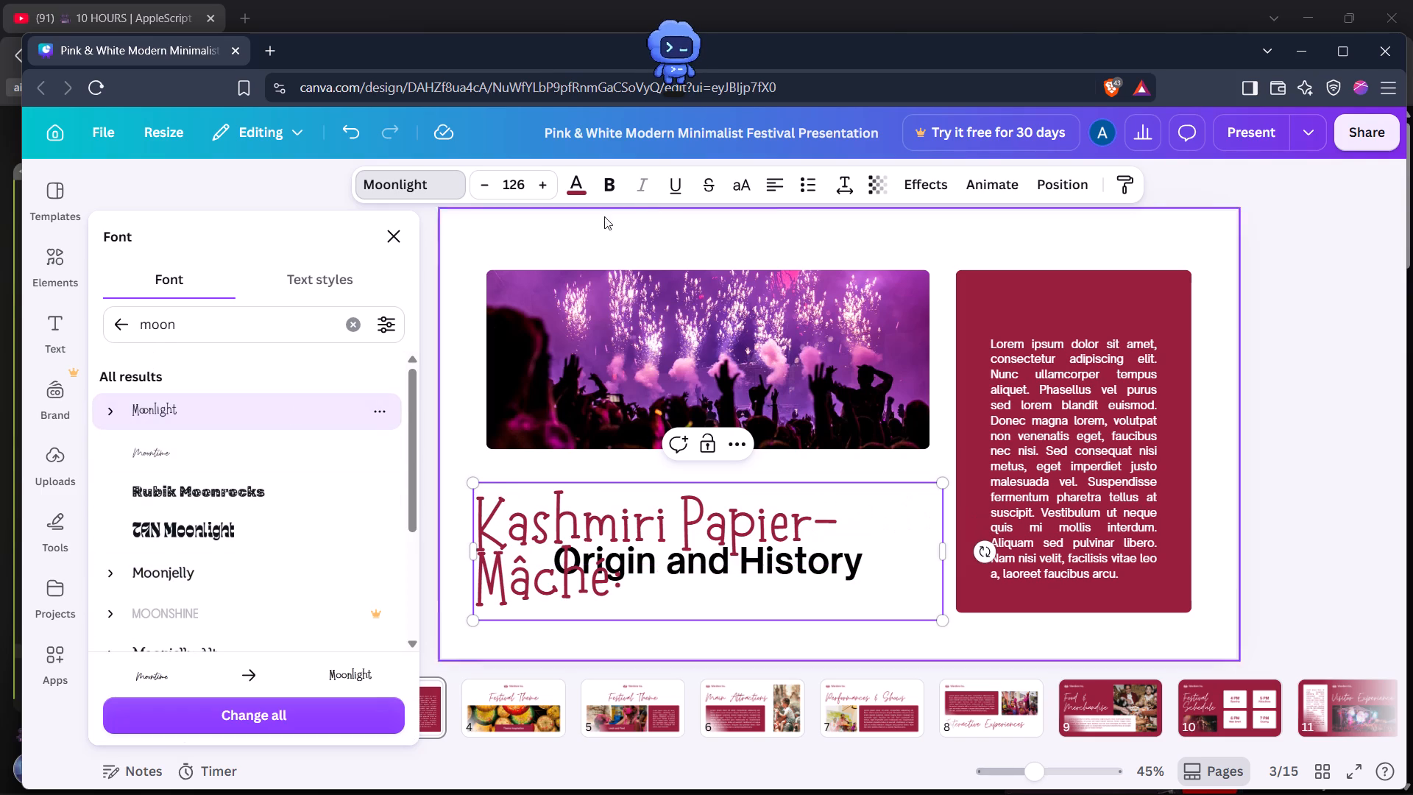
triple_click(487, 183)
triple_click(487, 183)
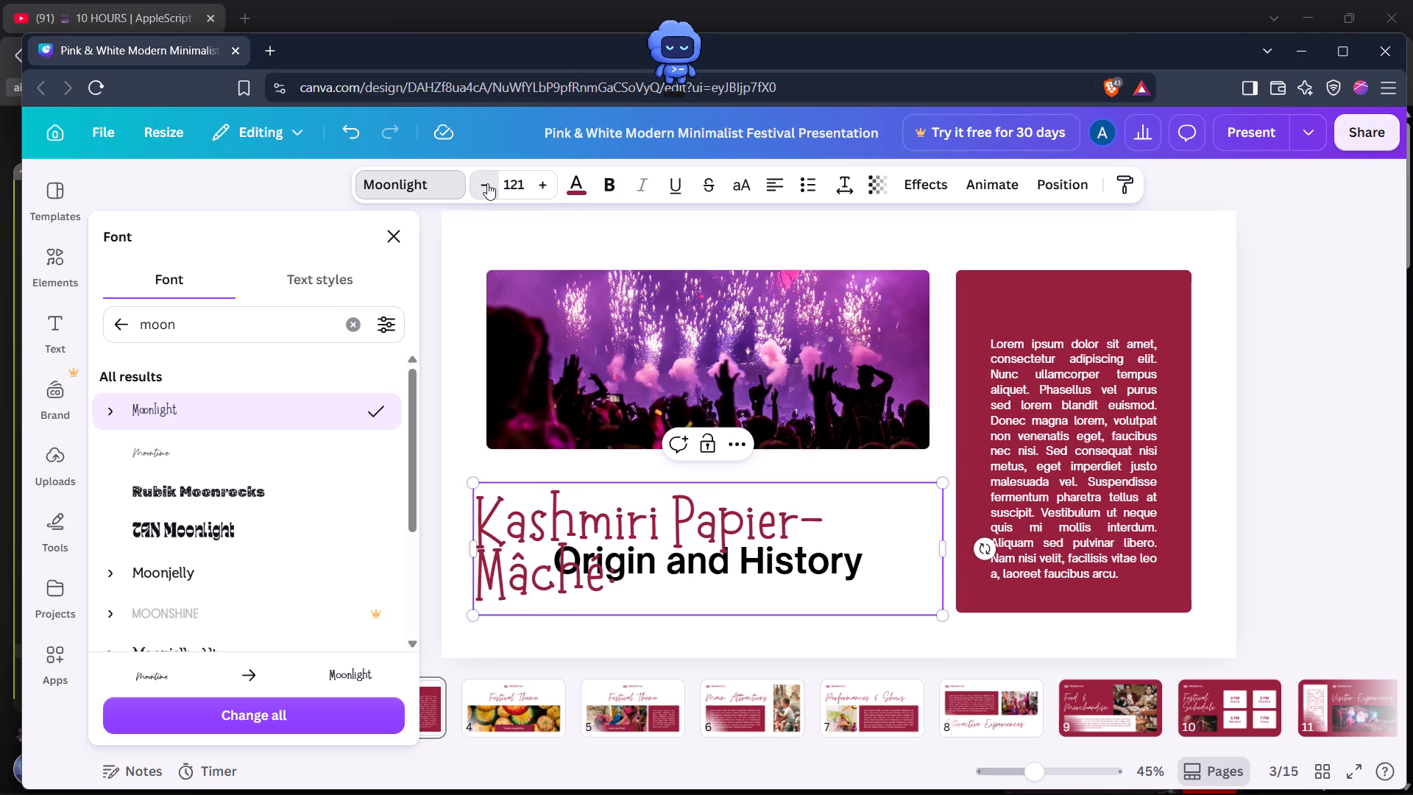
triple_click(487, 183)
triple_click(487, 183)
triple_click(487, 183)
double_click(487, 183)
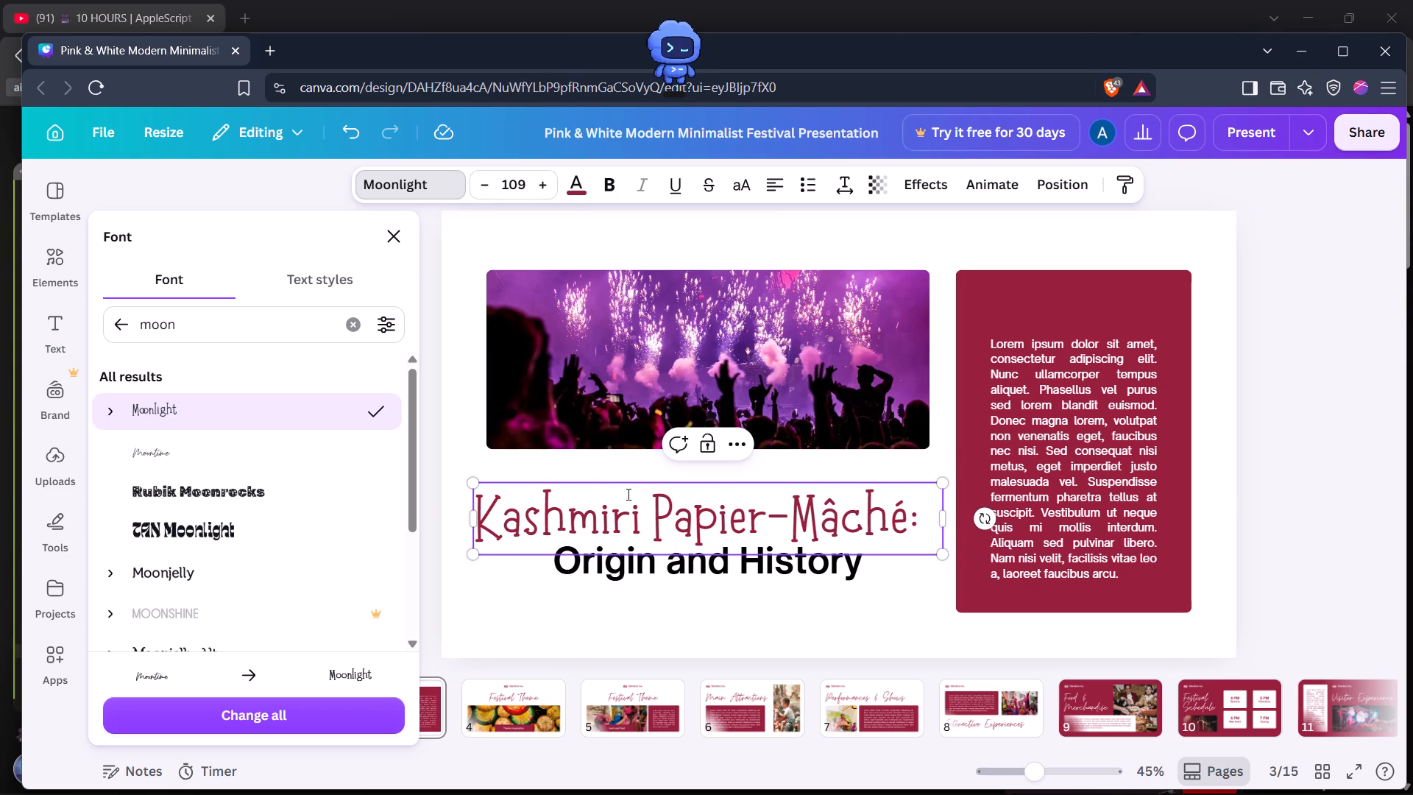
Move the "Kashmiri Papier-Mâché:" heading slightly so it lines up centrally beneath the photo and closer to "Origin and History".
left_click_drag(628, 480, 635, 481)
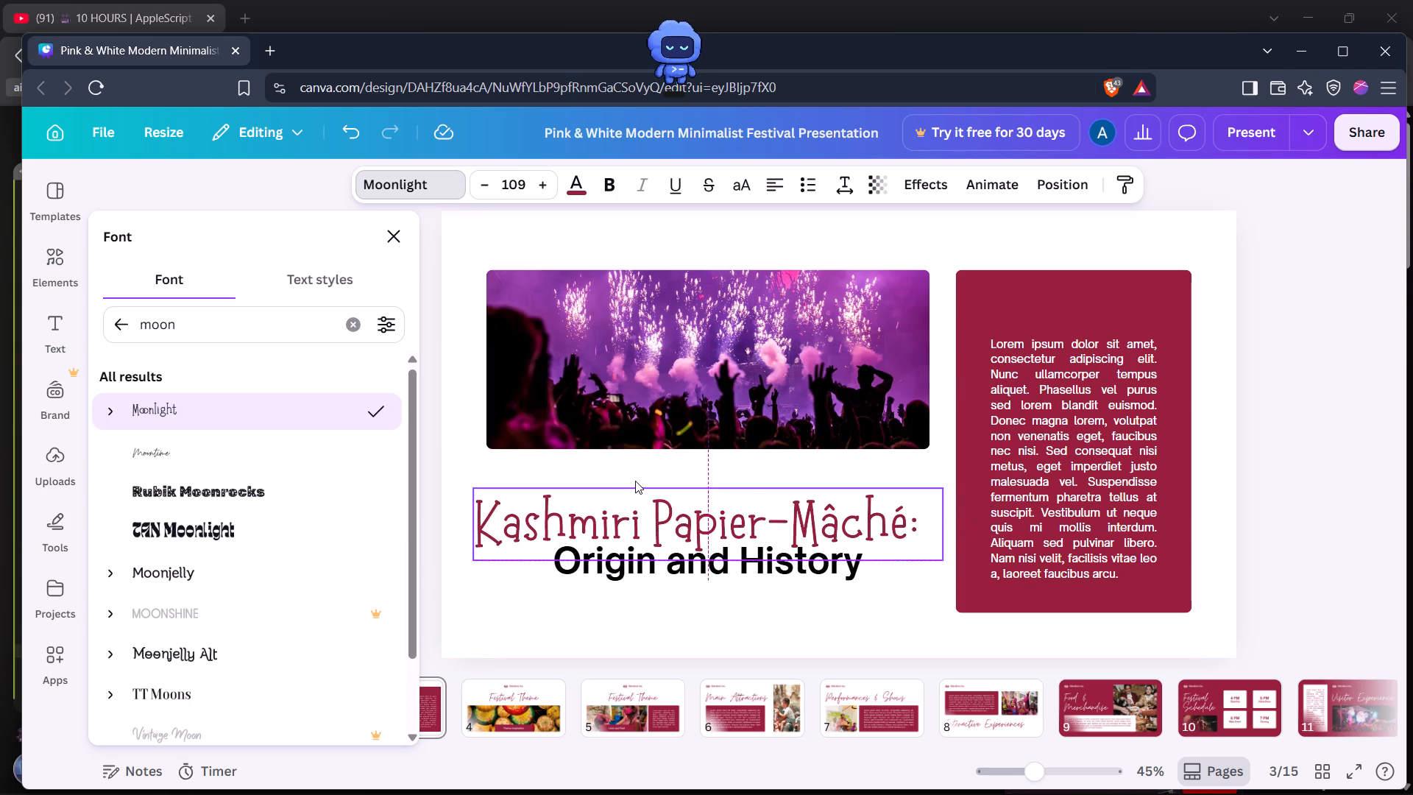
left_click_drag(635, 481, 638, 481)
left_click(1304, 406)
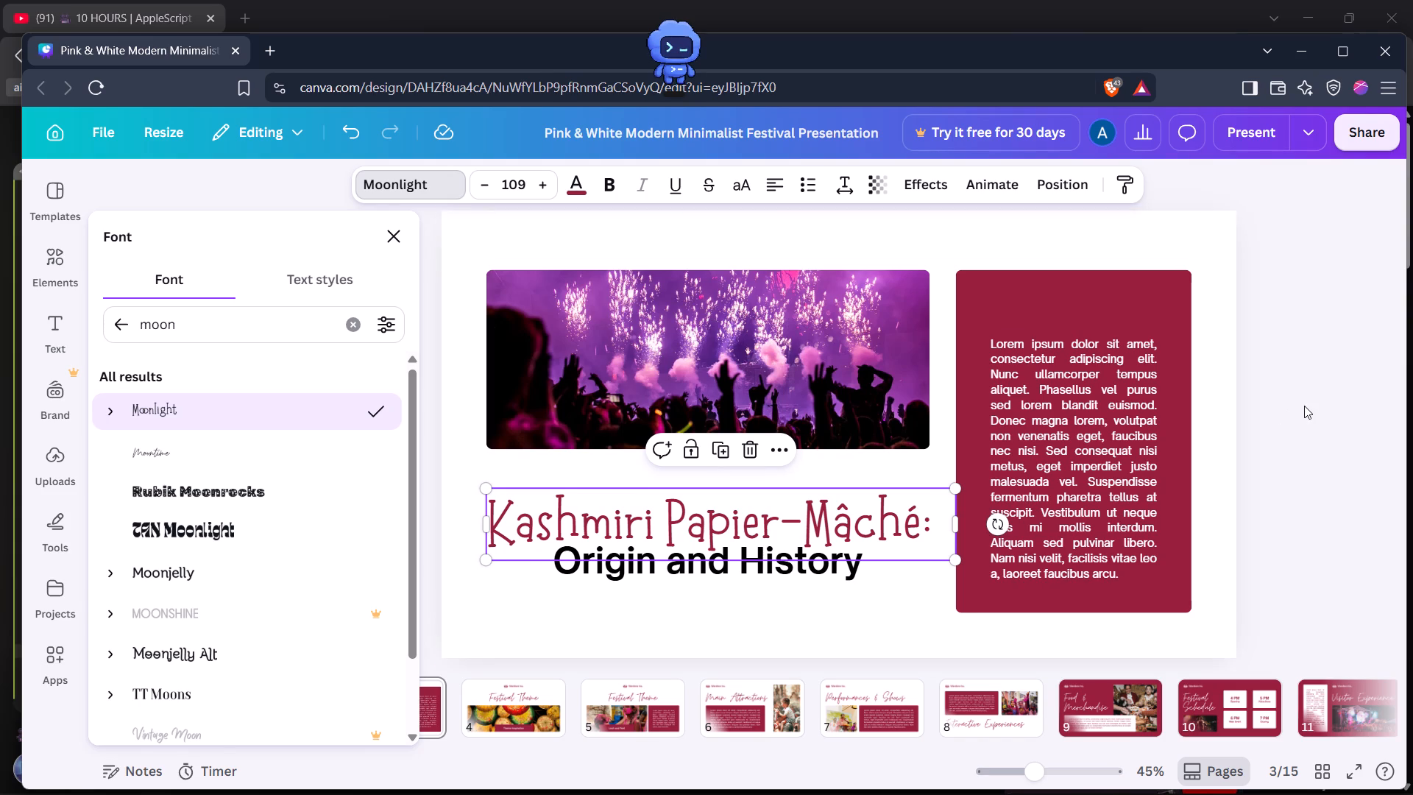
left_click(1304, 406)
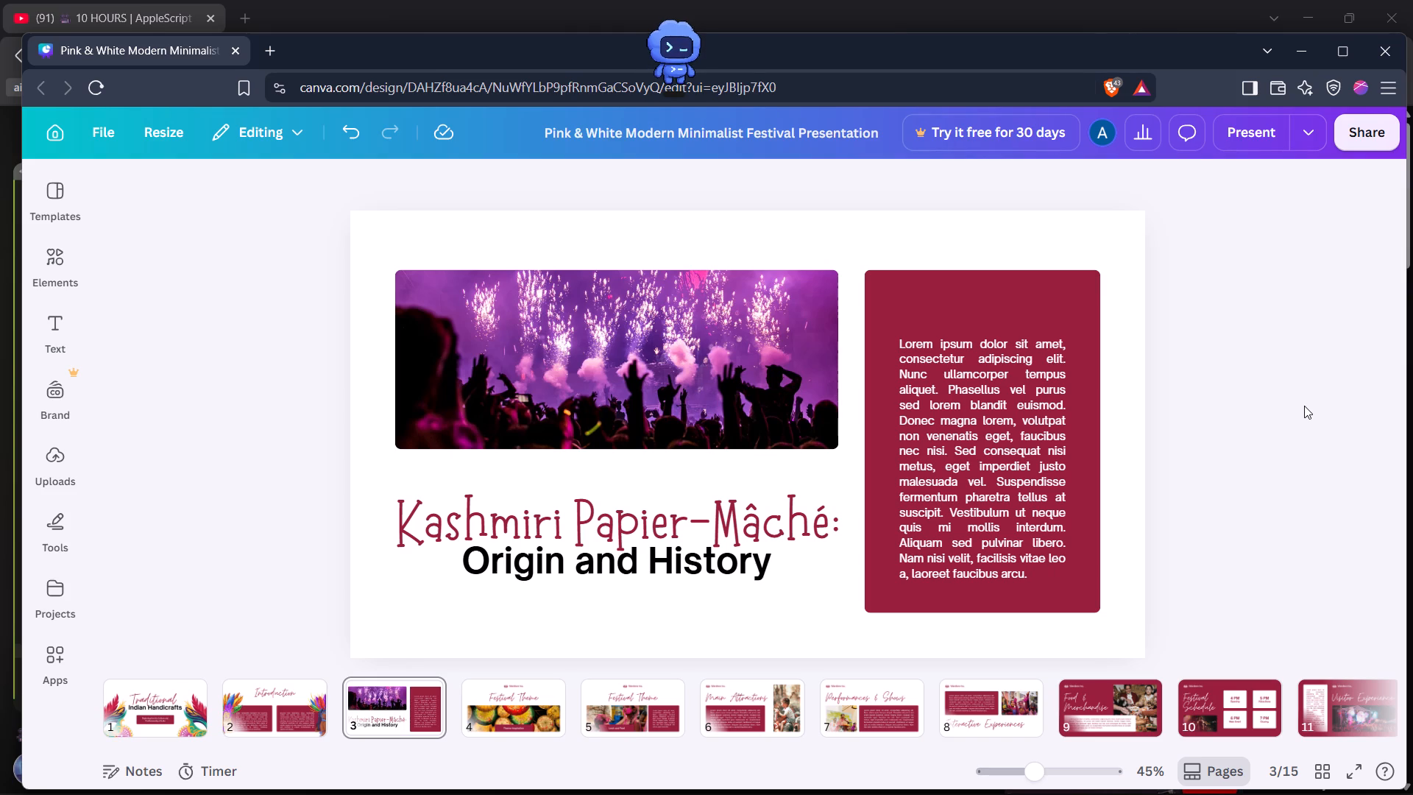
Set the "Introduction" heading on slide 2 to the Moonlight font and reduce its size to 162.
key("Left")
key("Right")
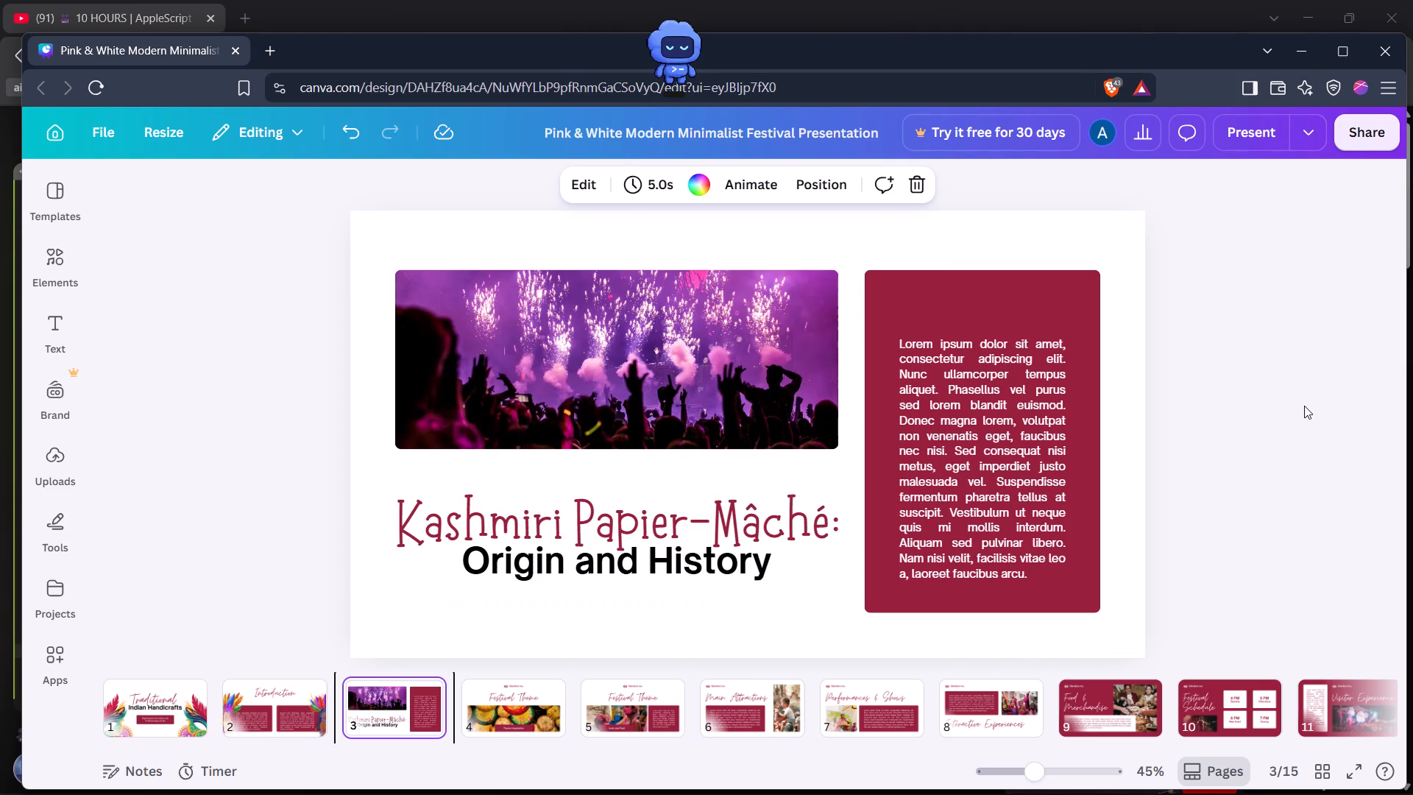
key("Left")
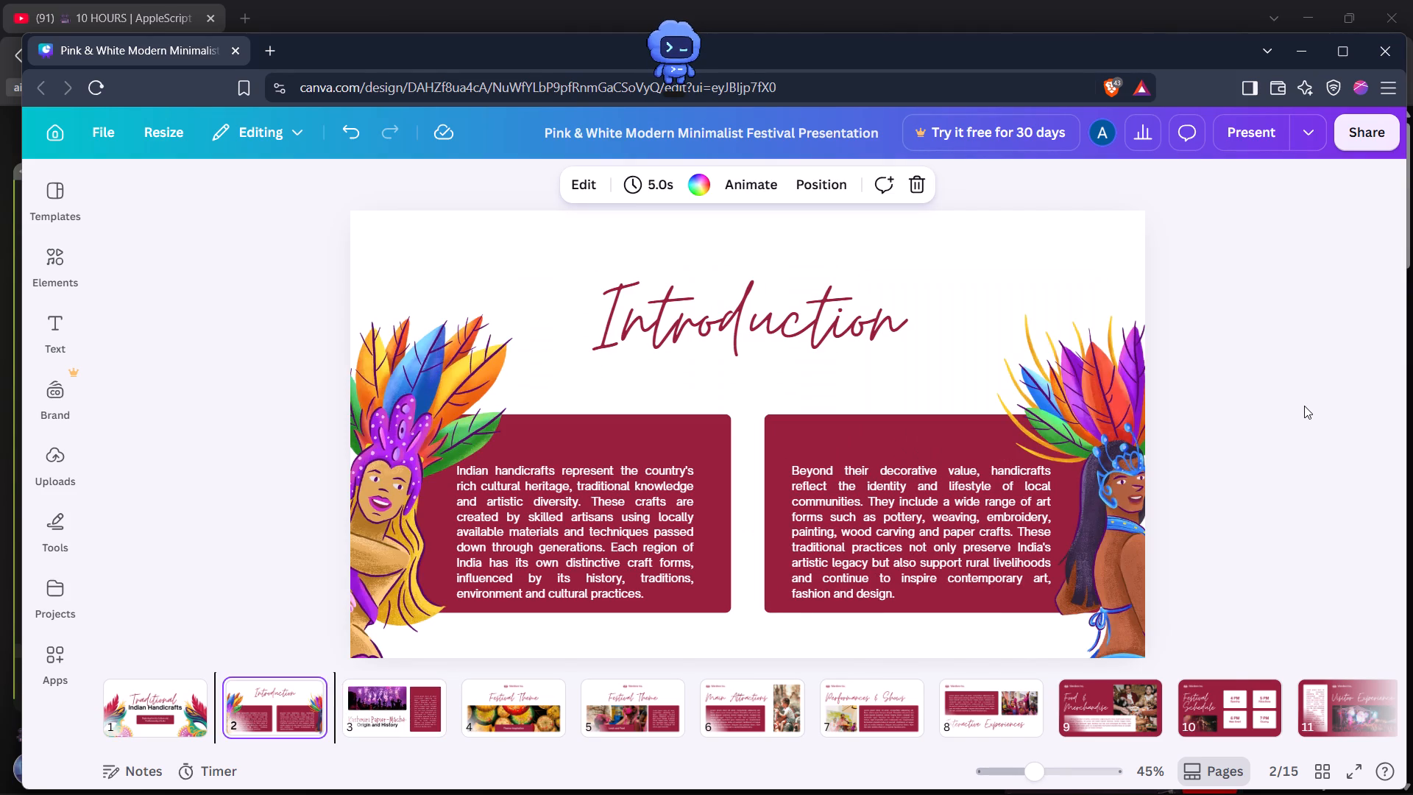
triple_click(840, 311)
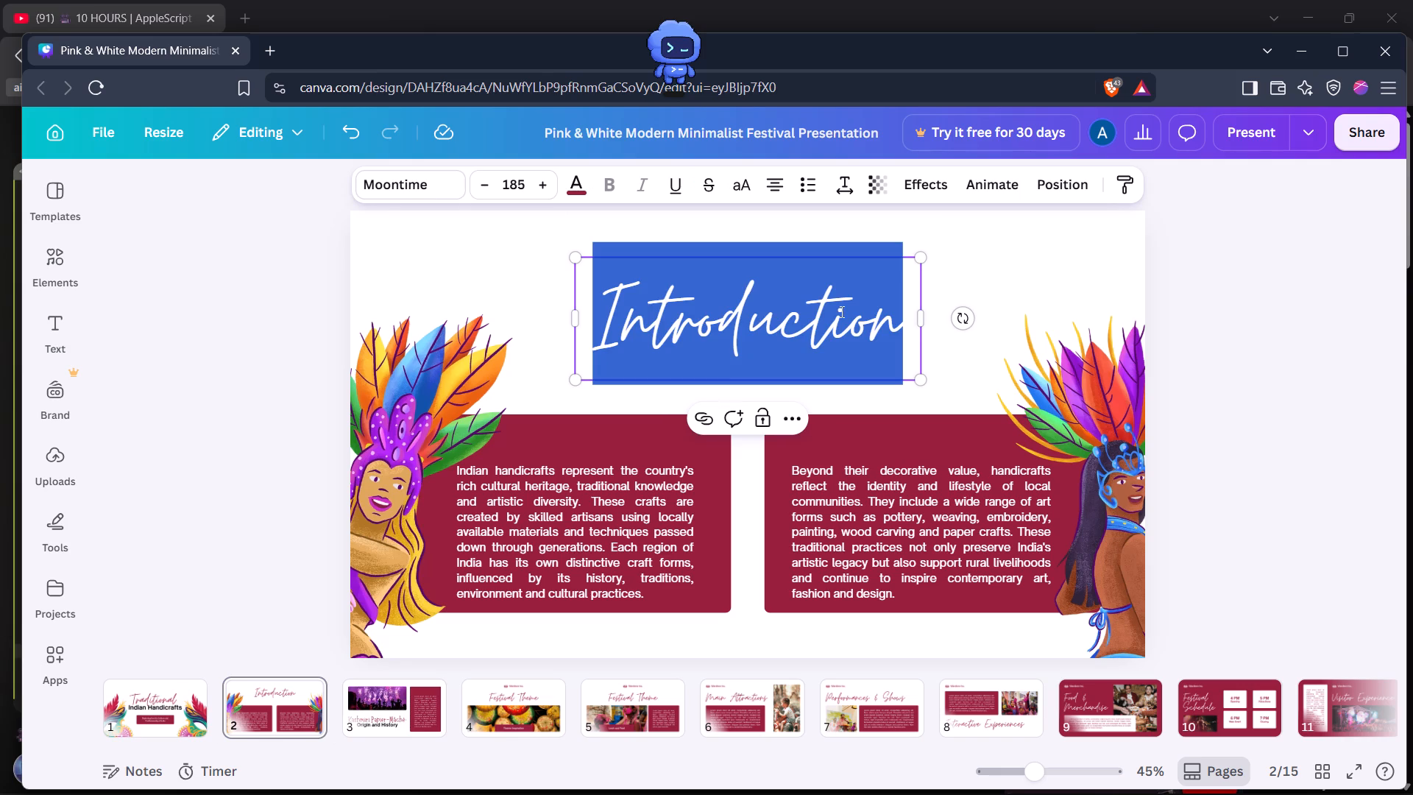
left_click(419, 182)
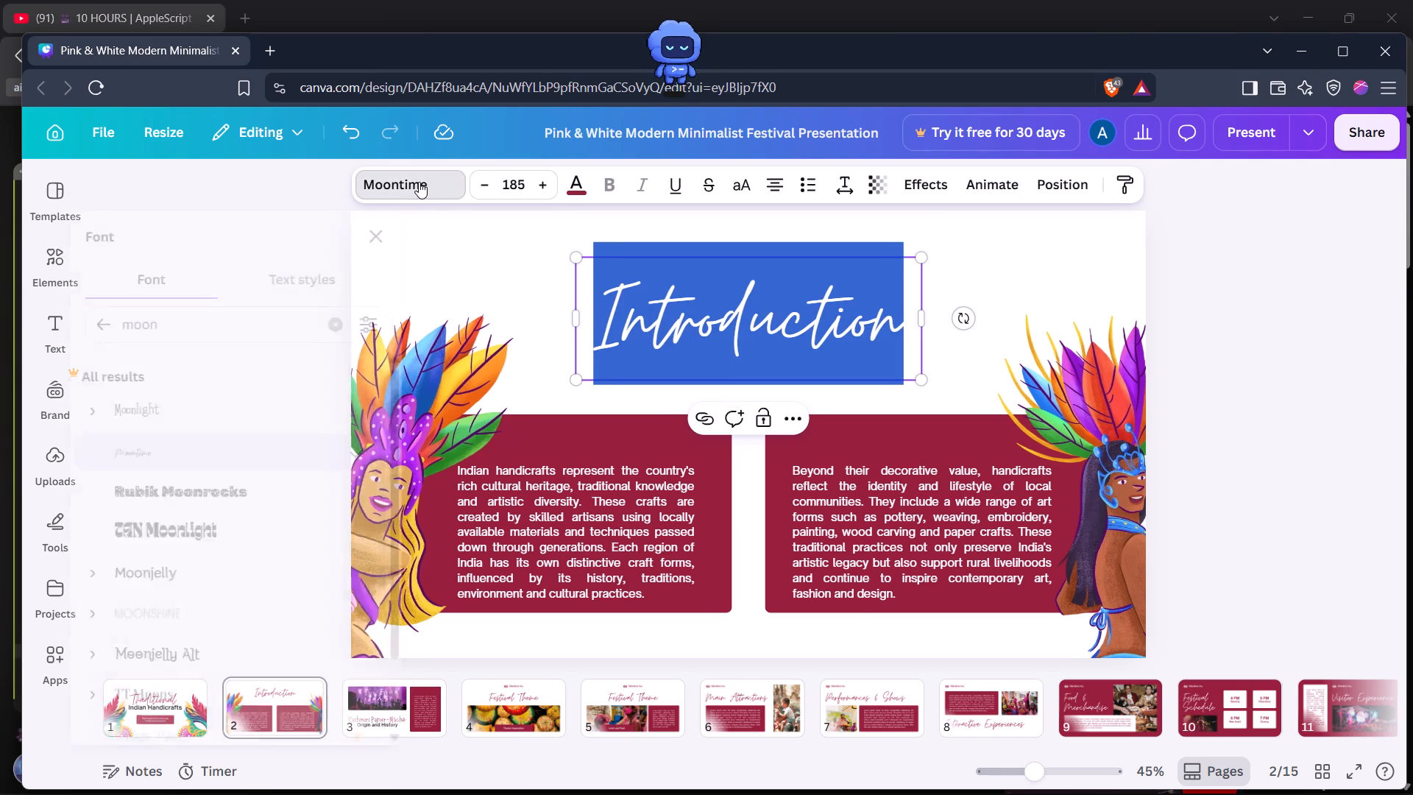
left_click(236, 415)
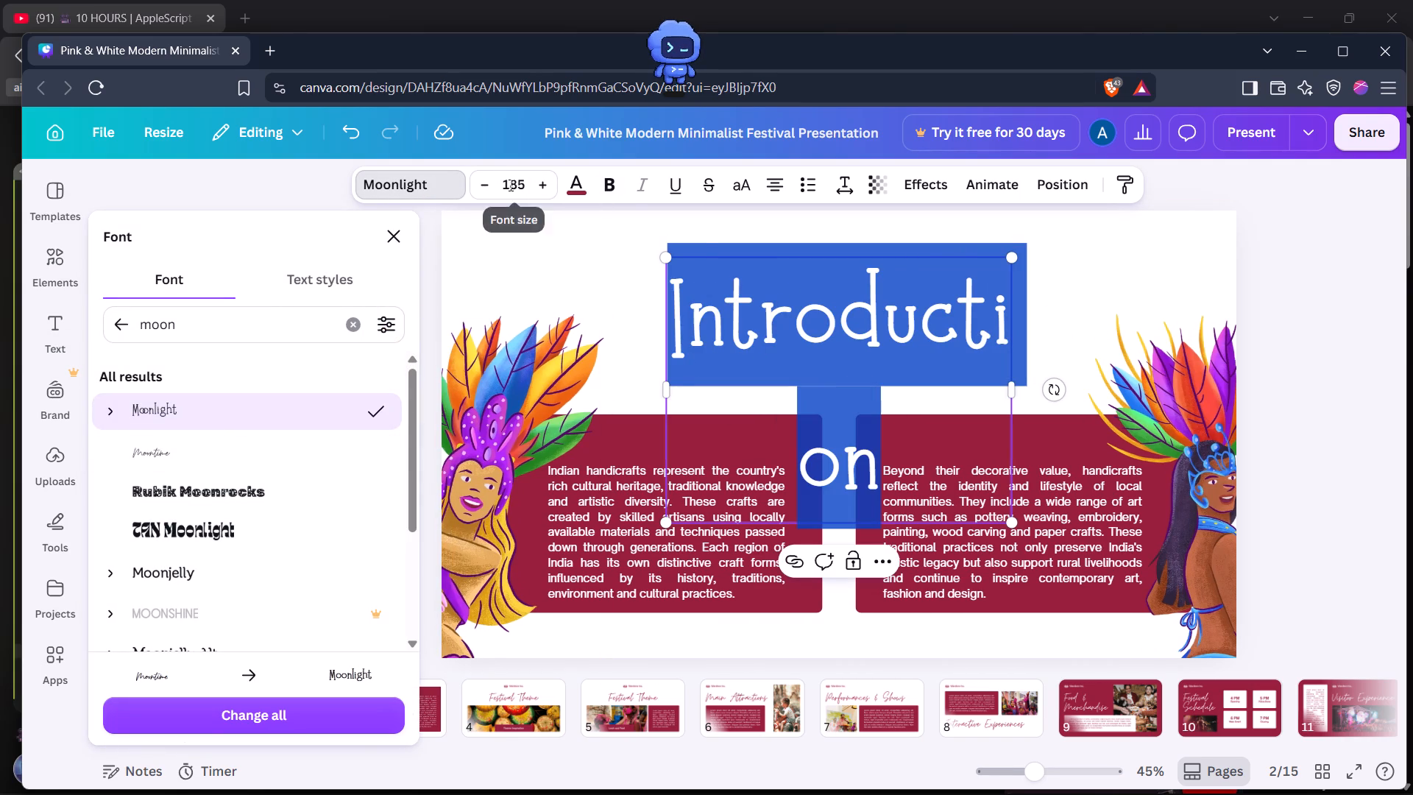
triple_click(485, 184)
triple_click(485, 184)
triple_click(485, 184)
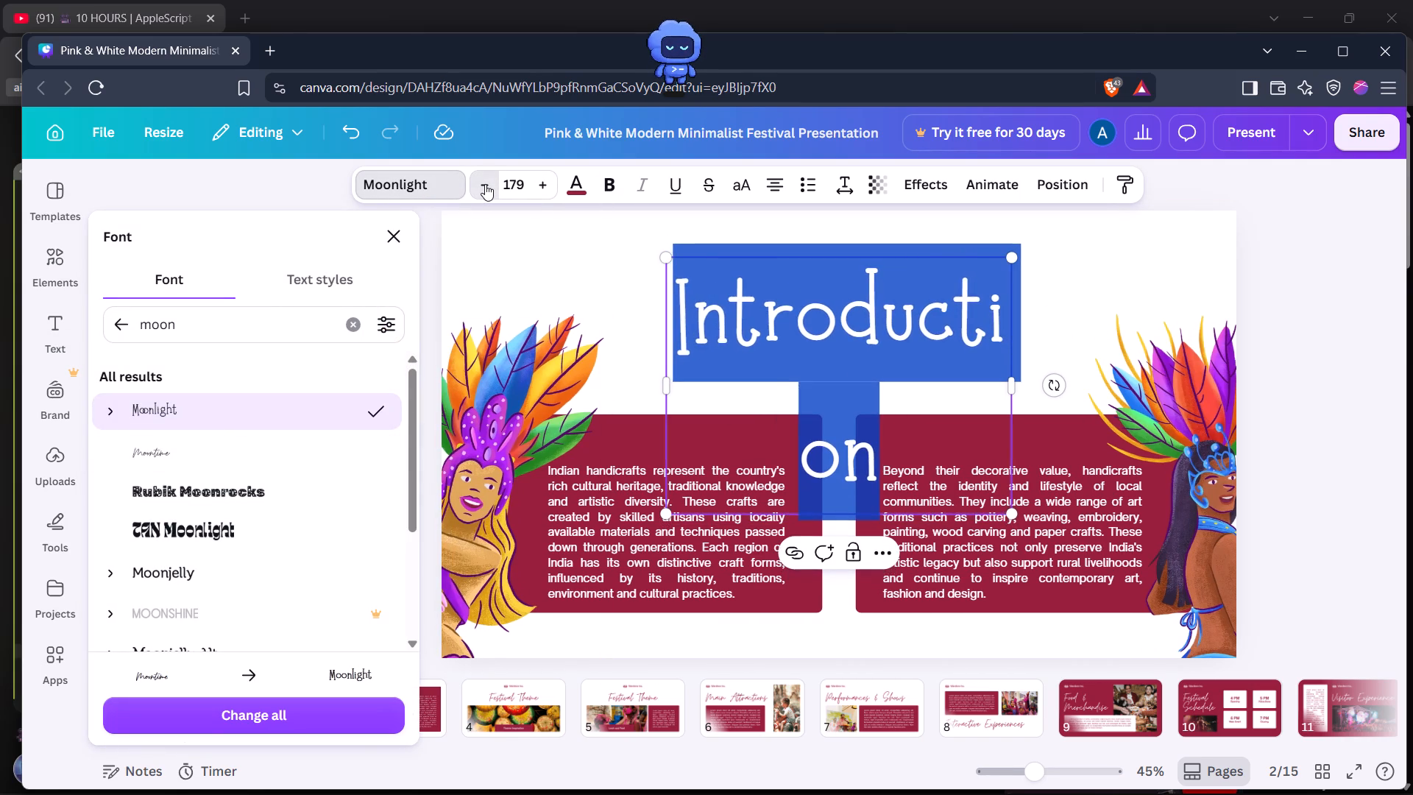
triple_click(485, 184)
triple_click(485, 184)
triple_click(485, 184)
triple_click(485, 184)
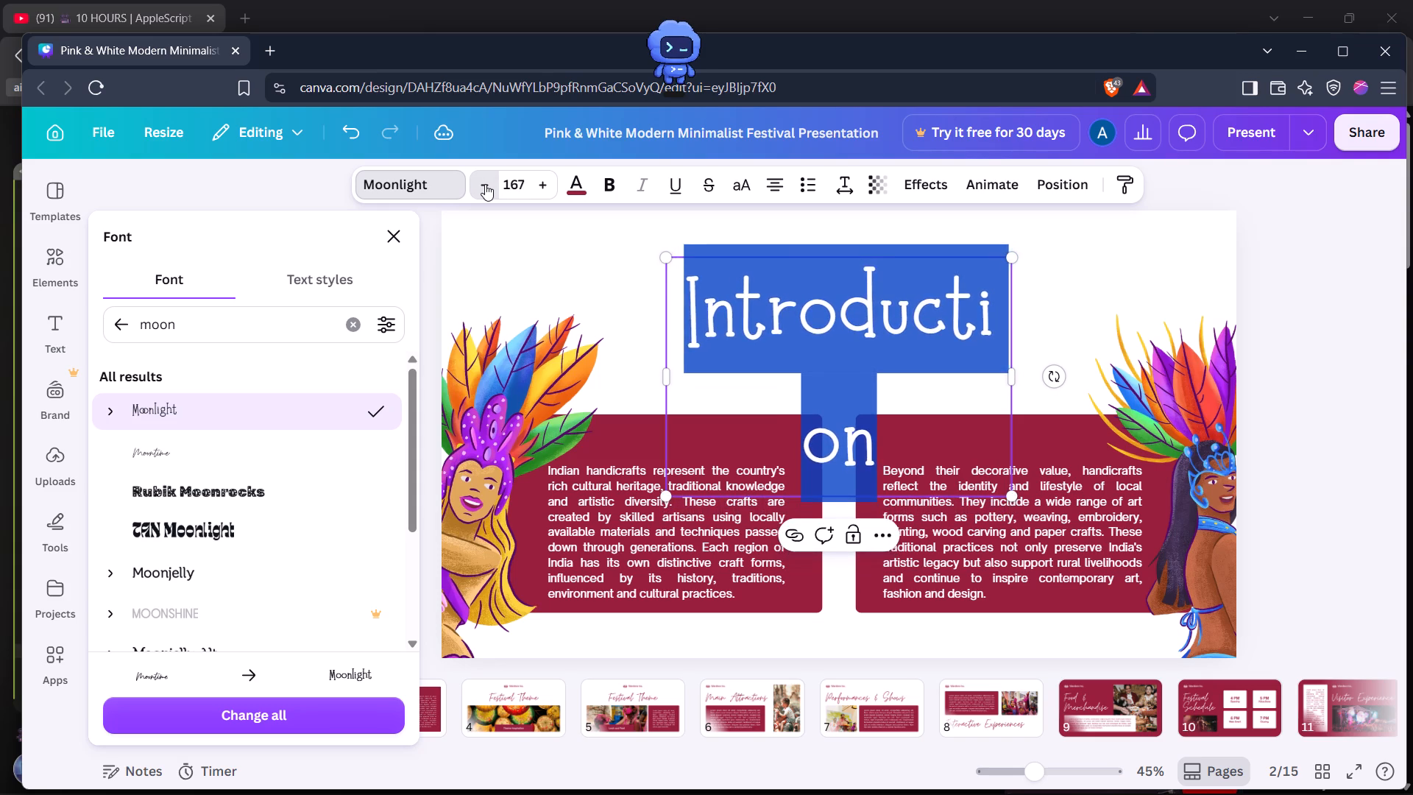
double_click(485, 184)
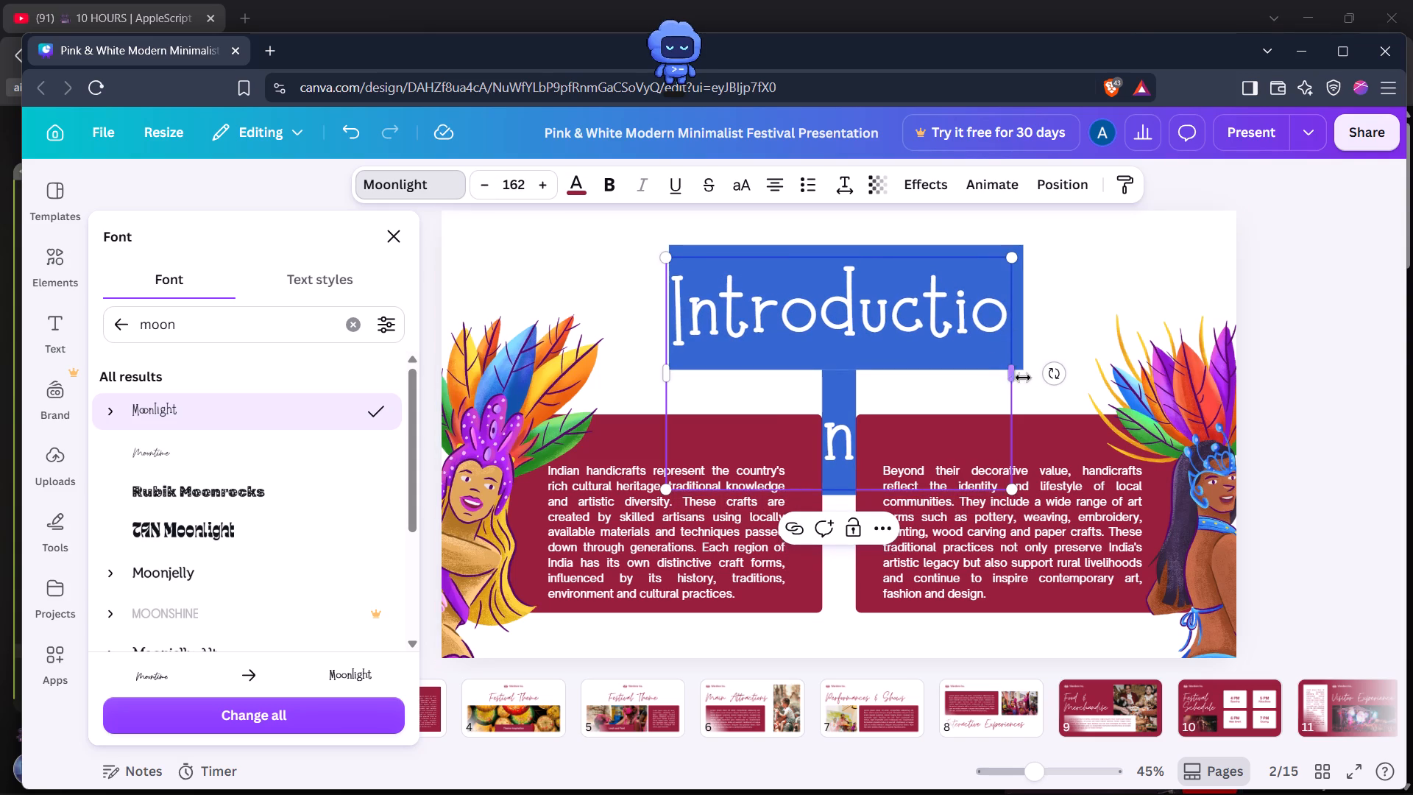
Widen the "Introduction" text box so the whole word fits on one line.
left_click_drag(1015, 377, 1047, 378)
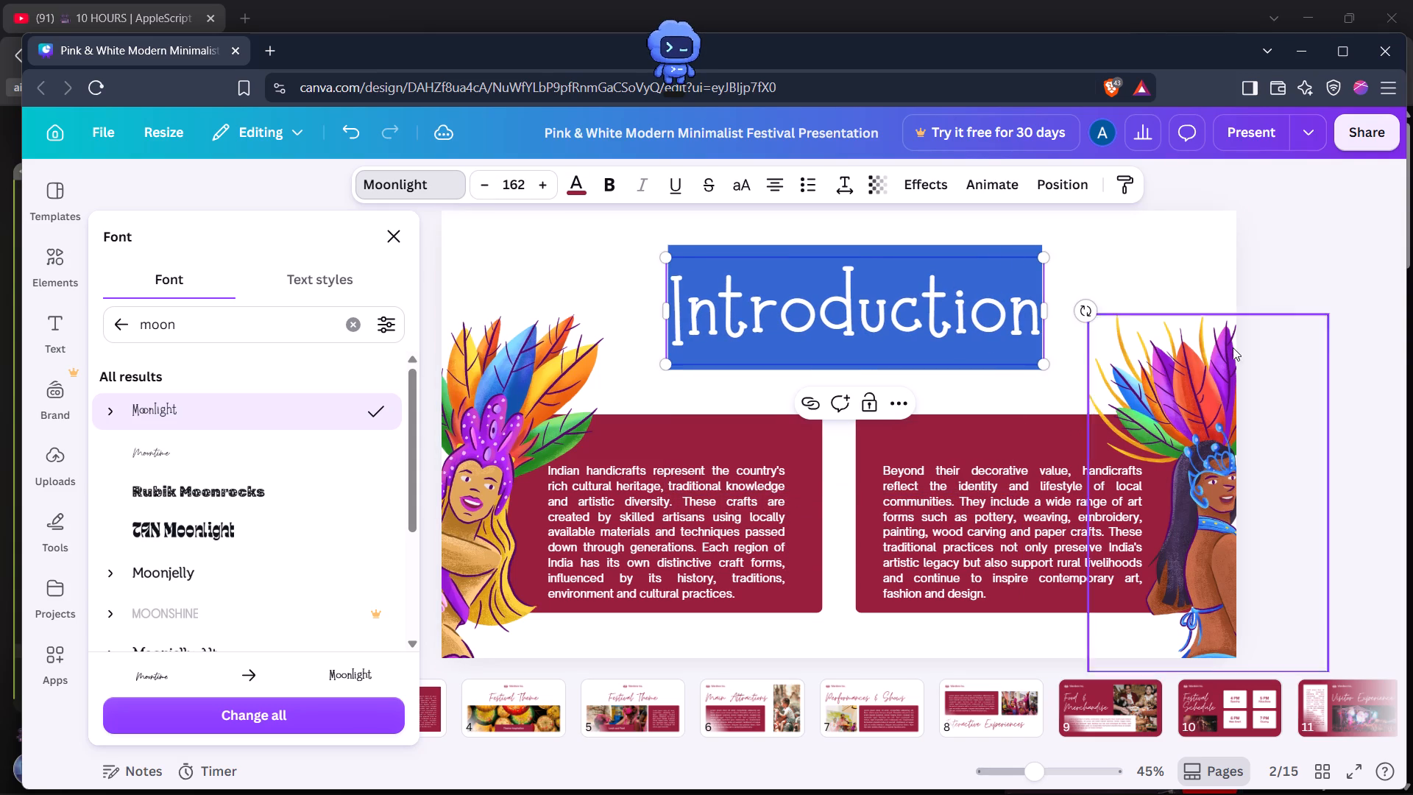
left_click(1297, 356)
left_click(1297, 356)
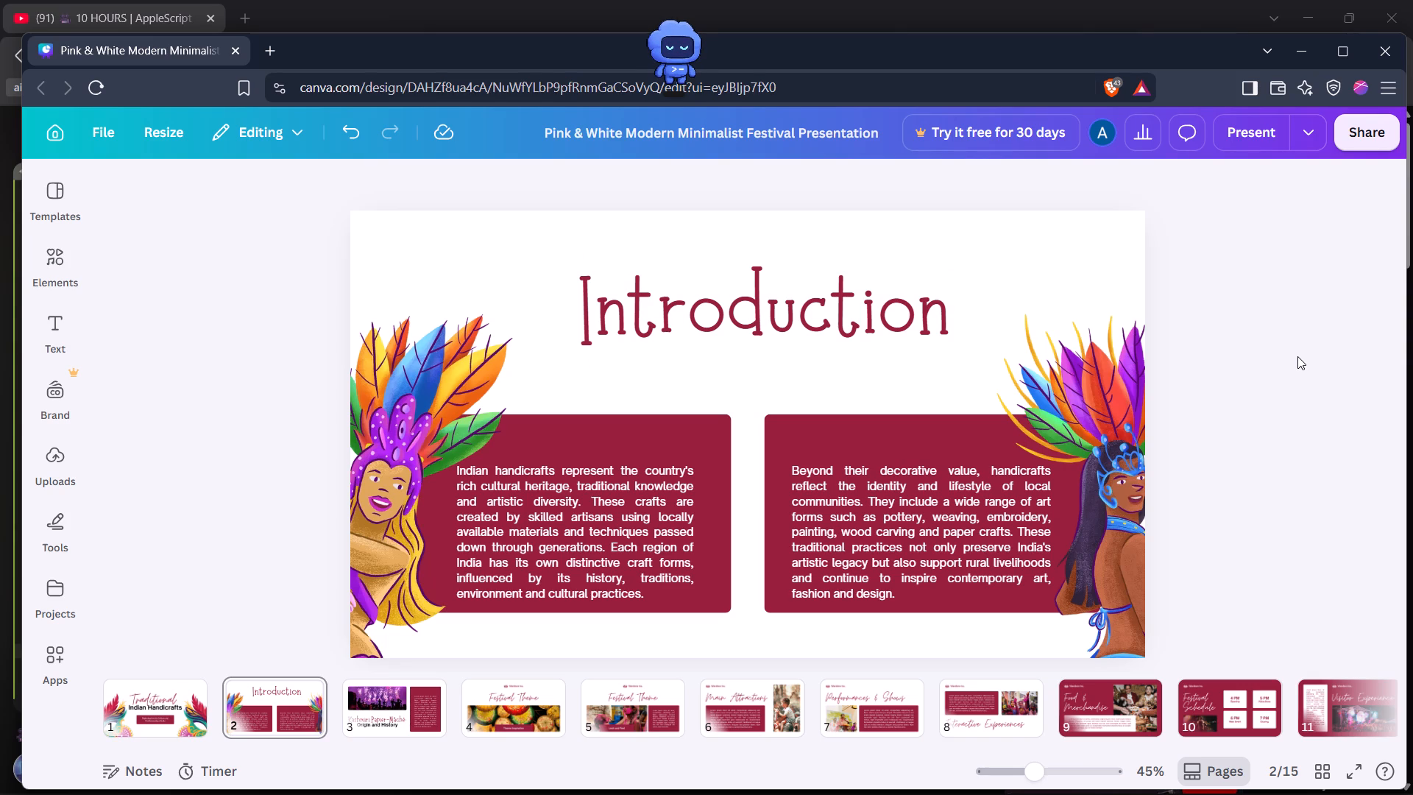
Compare the heading styles on slides 1, 2 and 3.
key("Left")
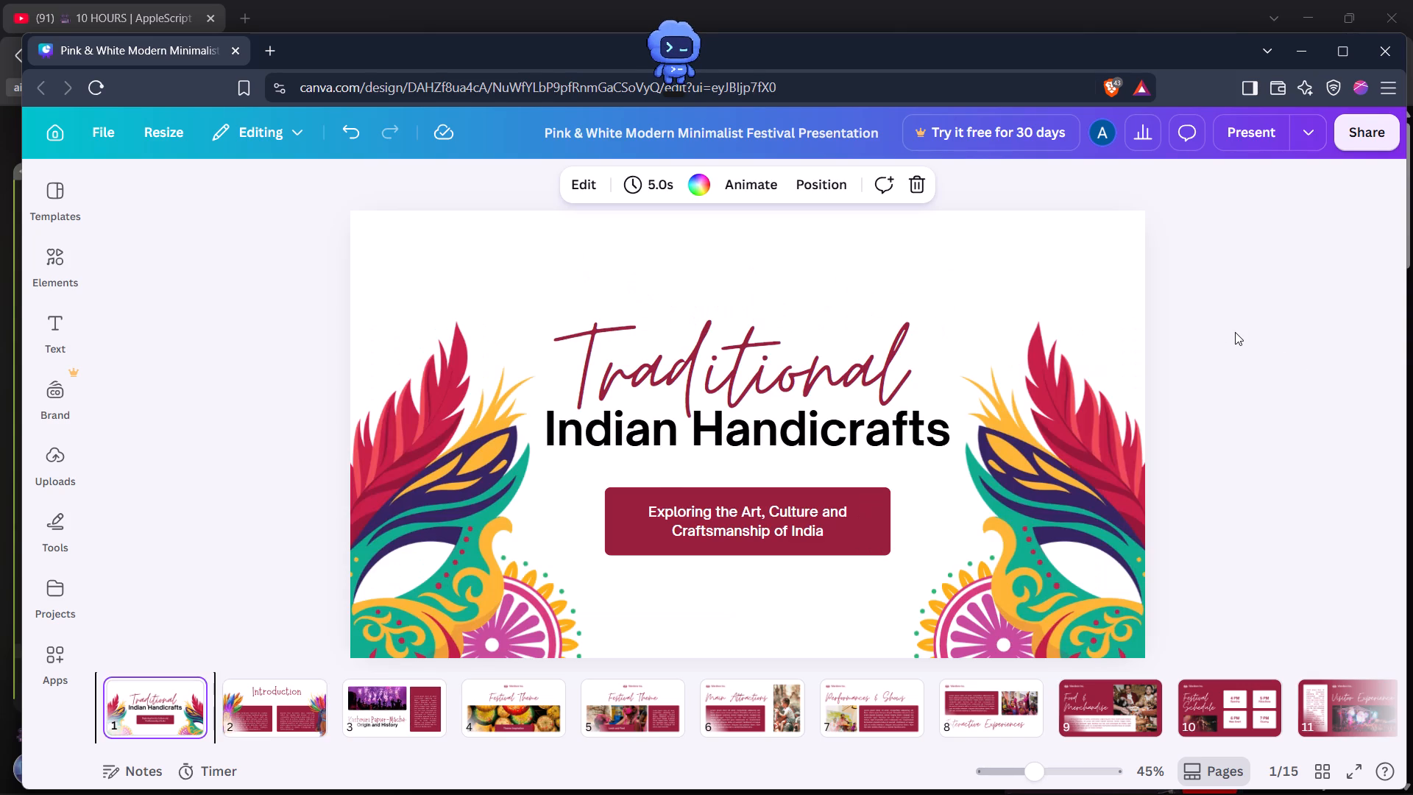
key("Right")
key("Right")
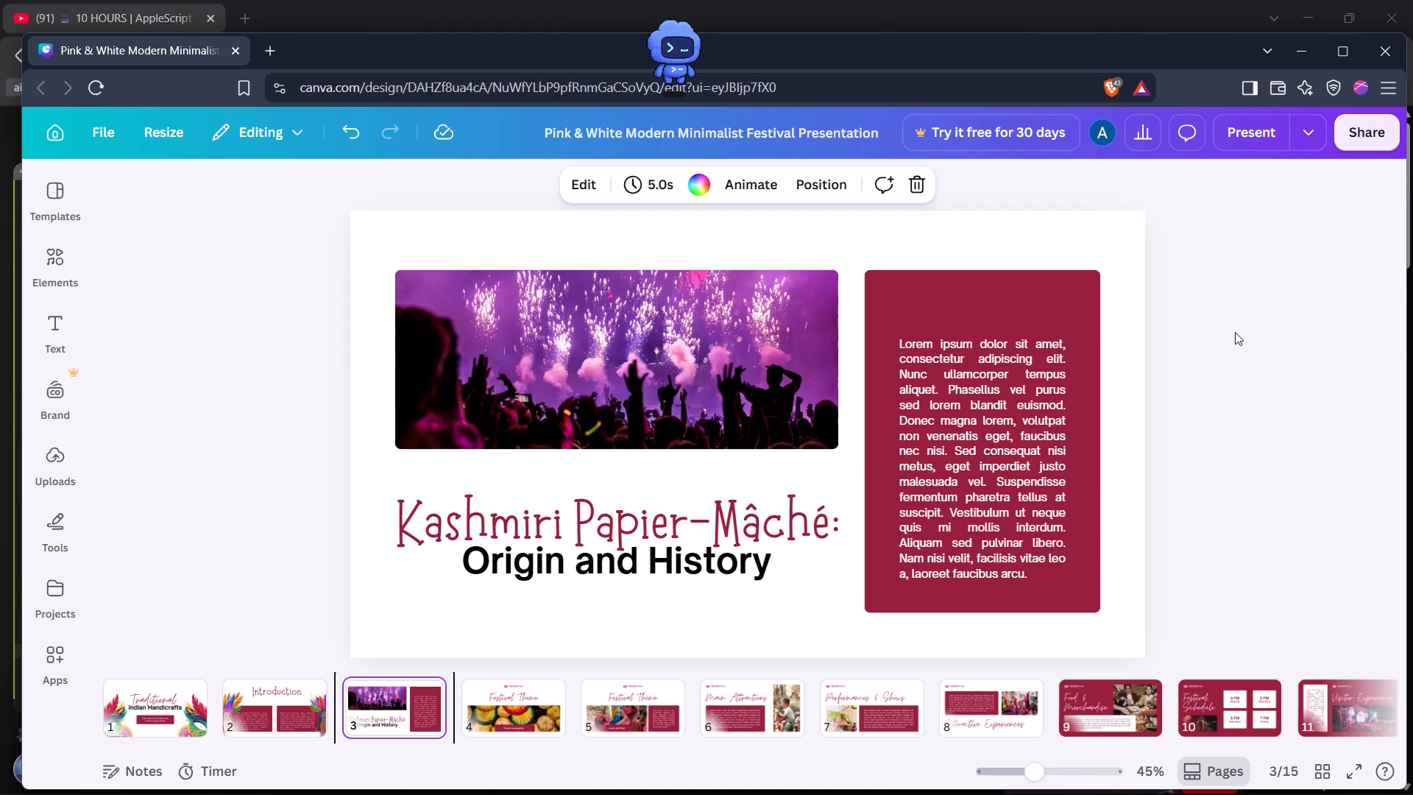
key("Left")
key("Right")
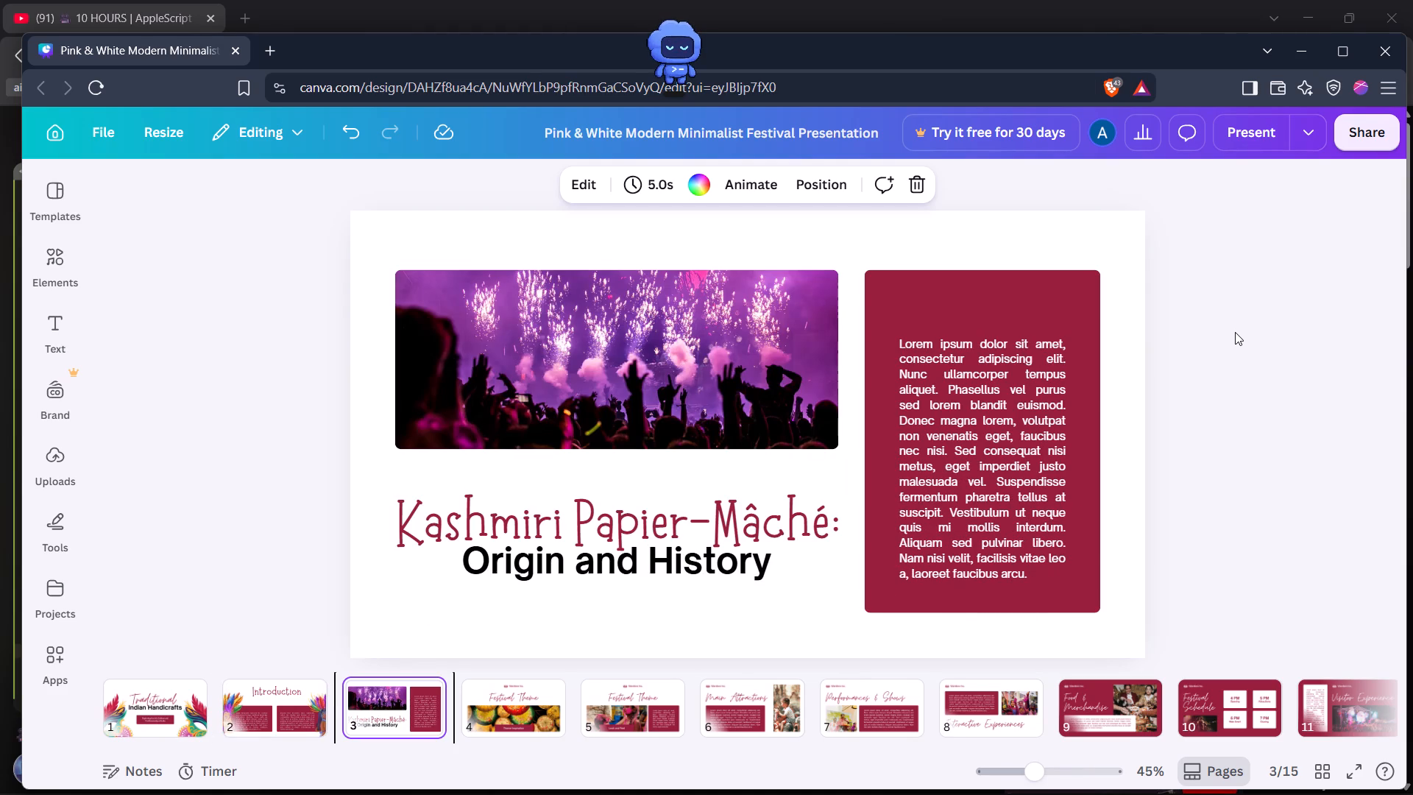
key("Left")
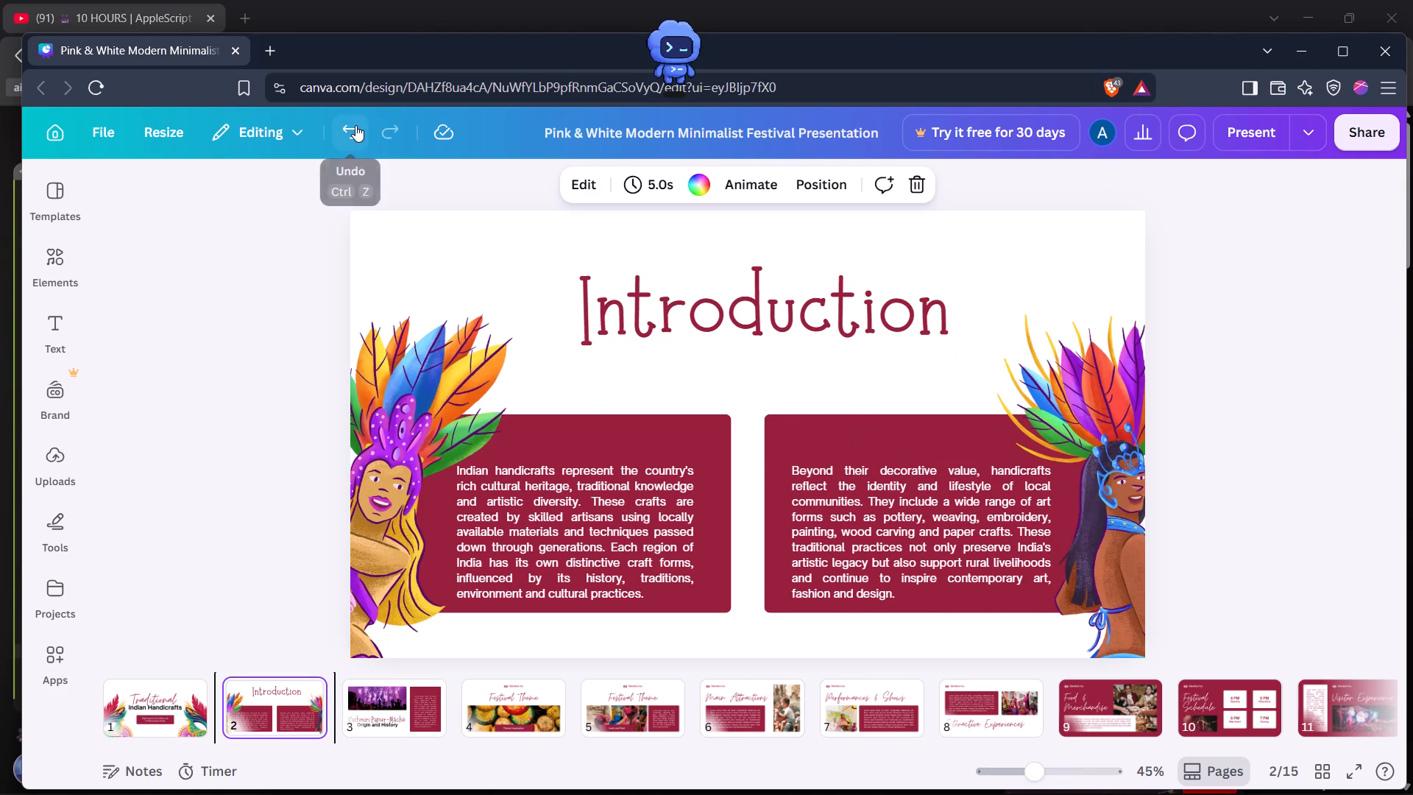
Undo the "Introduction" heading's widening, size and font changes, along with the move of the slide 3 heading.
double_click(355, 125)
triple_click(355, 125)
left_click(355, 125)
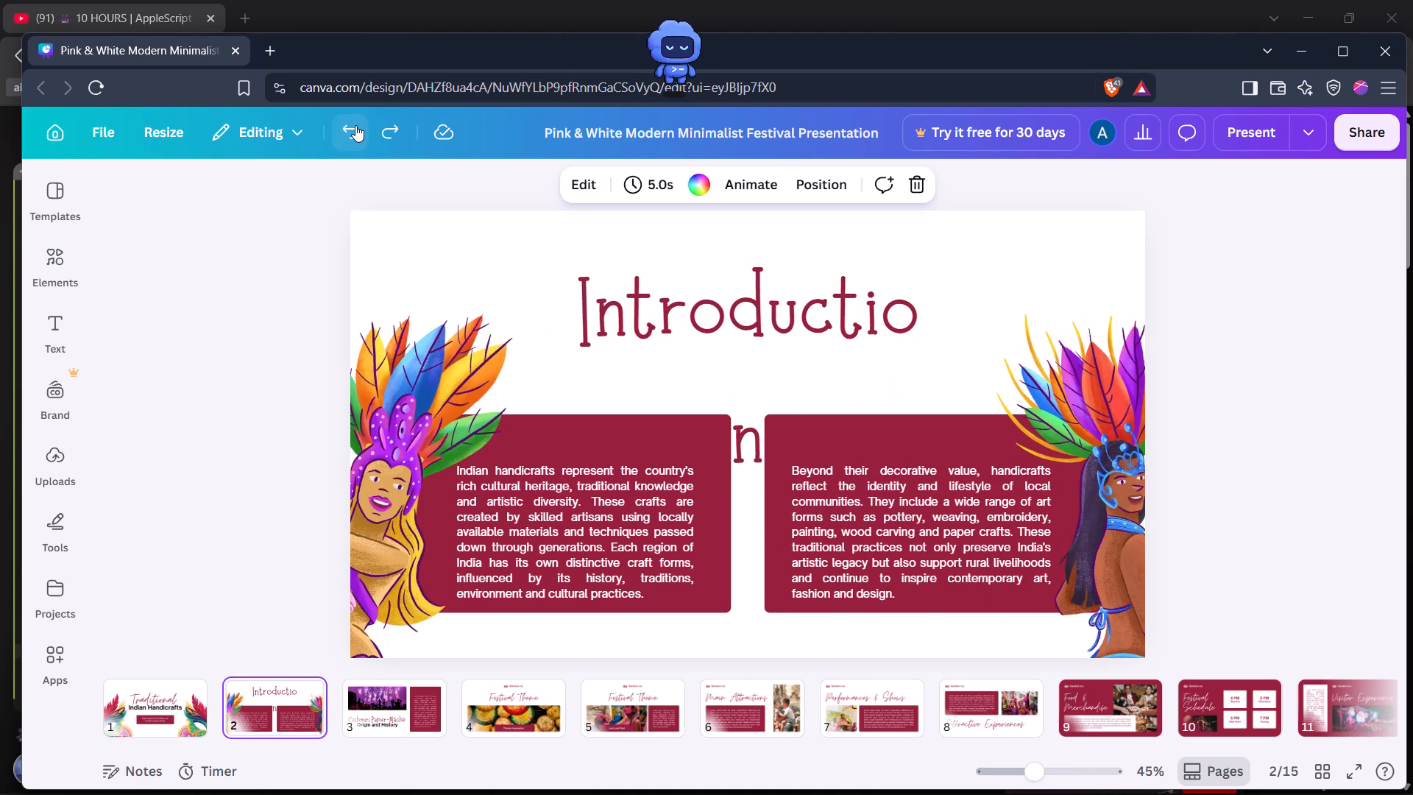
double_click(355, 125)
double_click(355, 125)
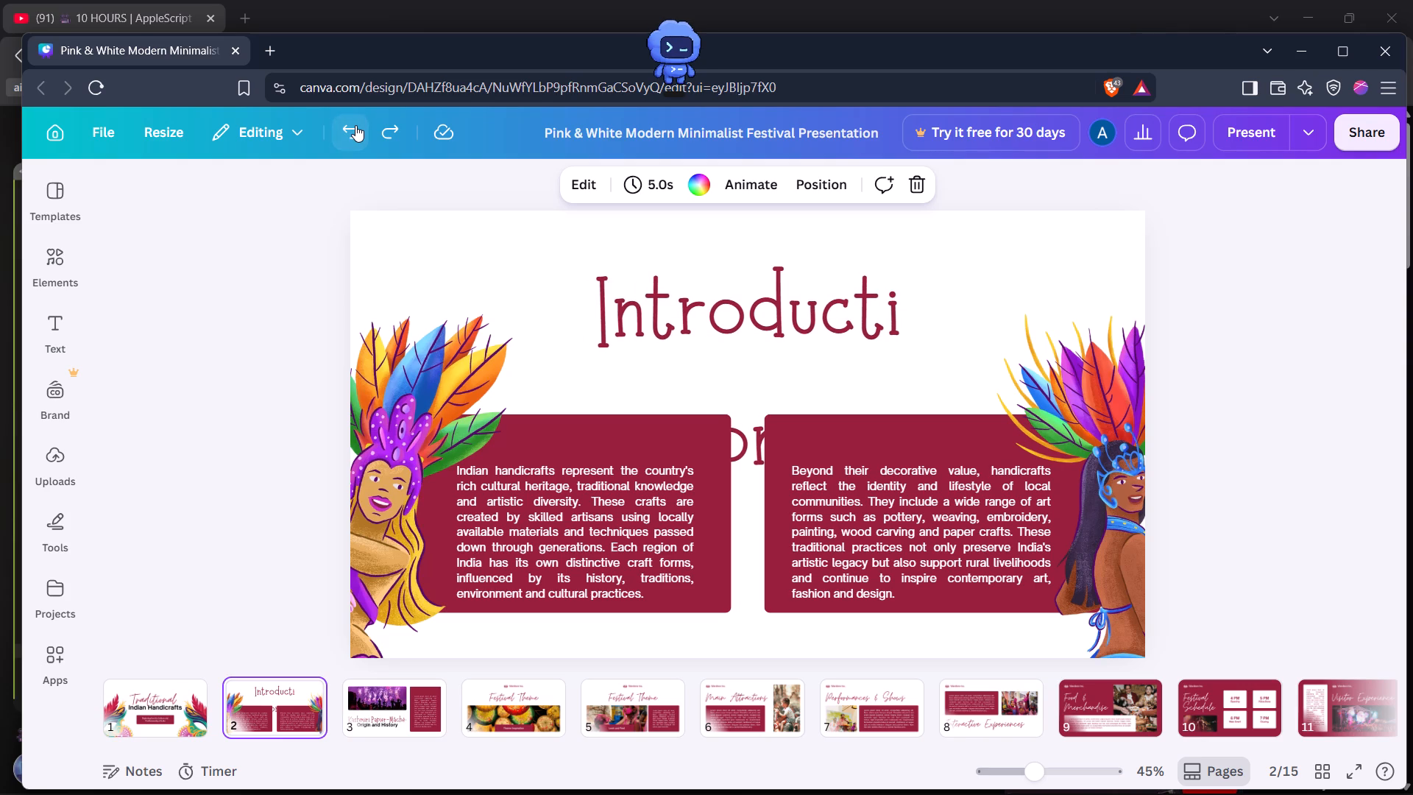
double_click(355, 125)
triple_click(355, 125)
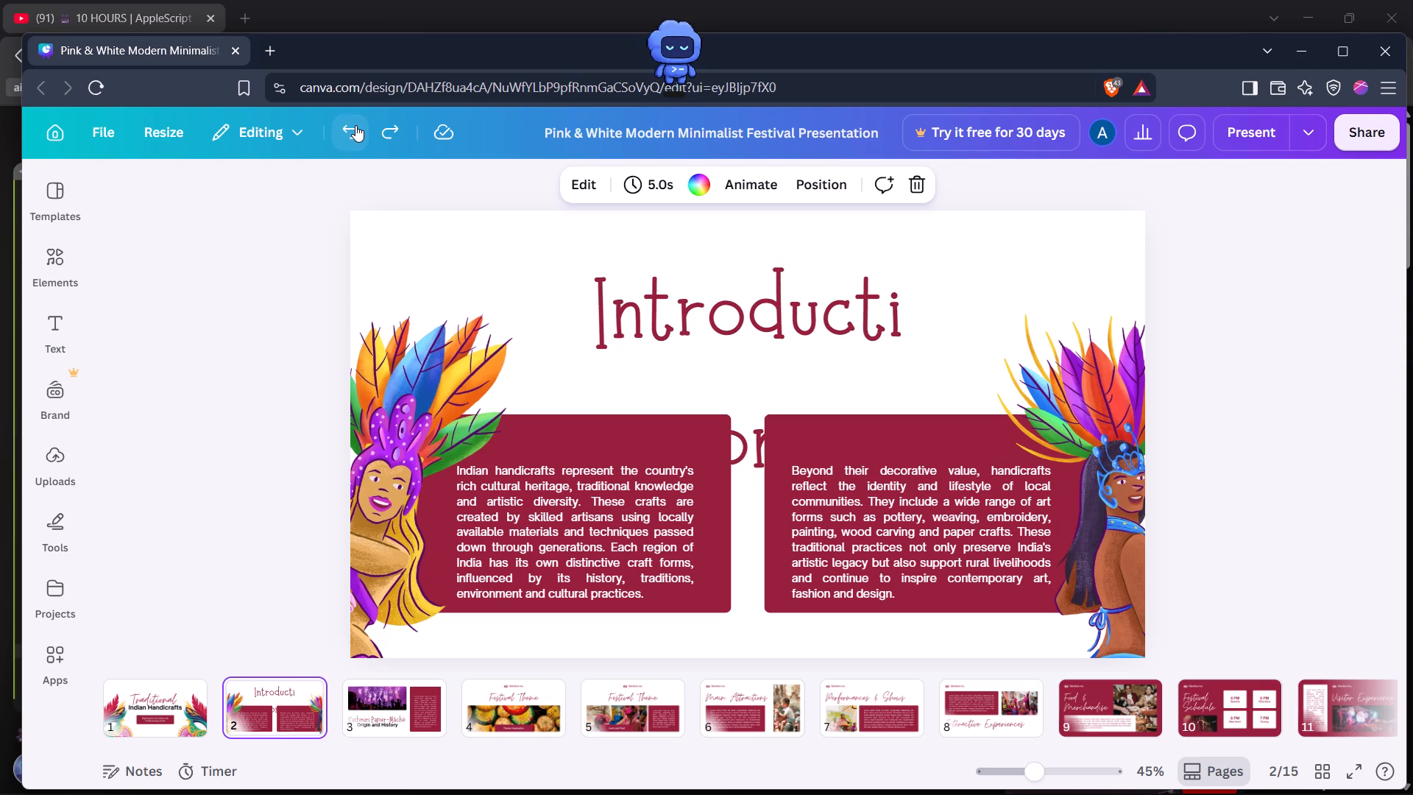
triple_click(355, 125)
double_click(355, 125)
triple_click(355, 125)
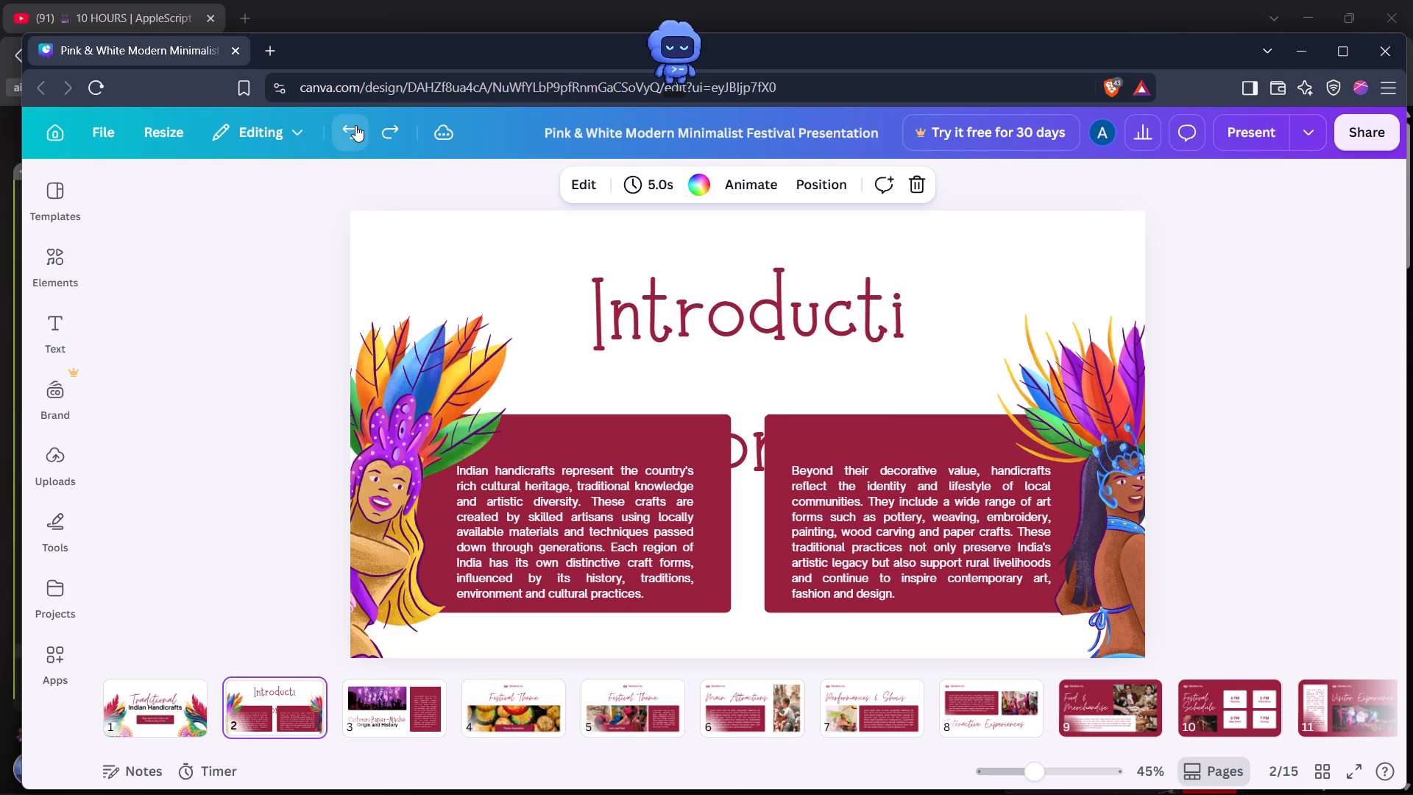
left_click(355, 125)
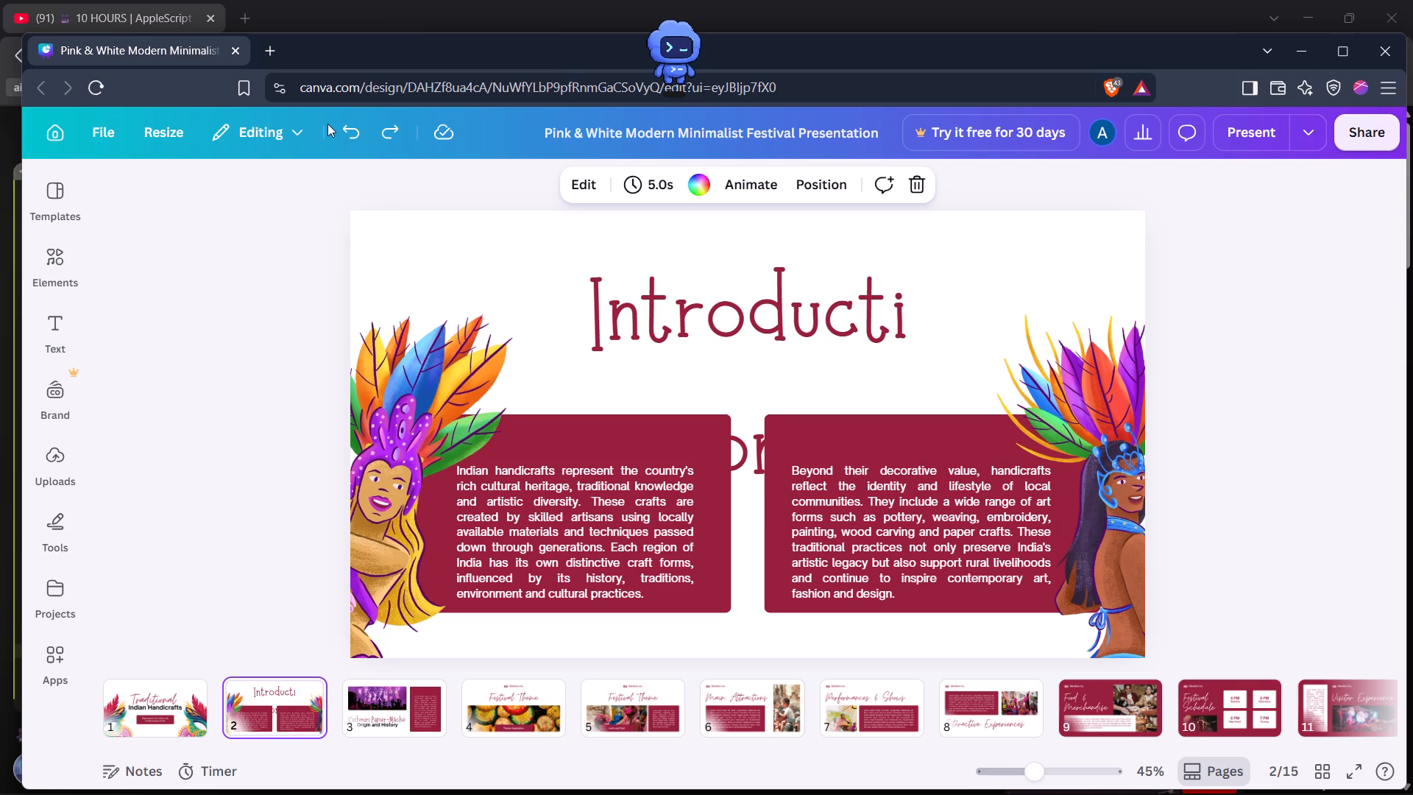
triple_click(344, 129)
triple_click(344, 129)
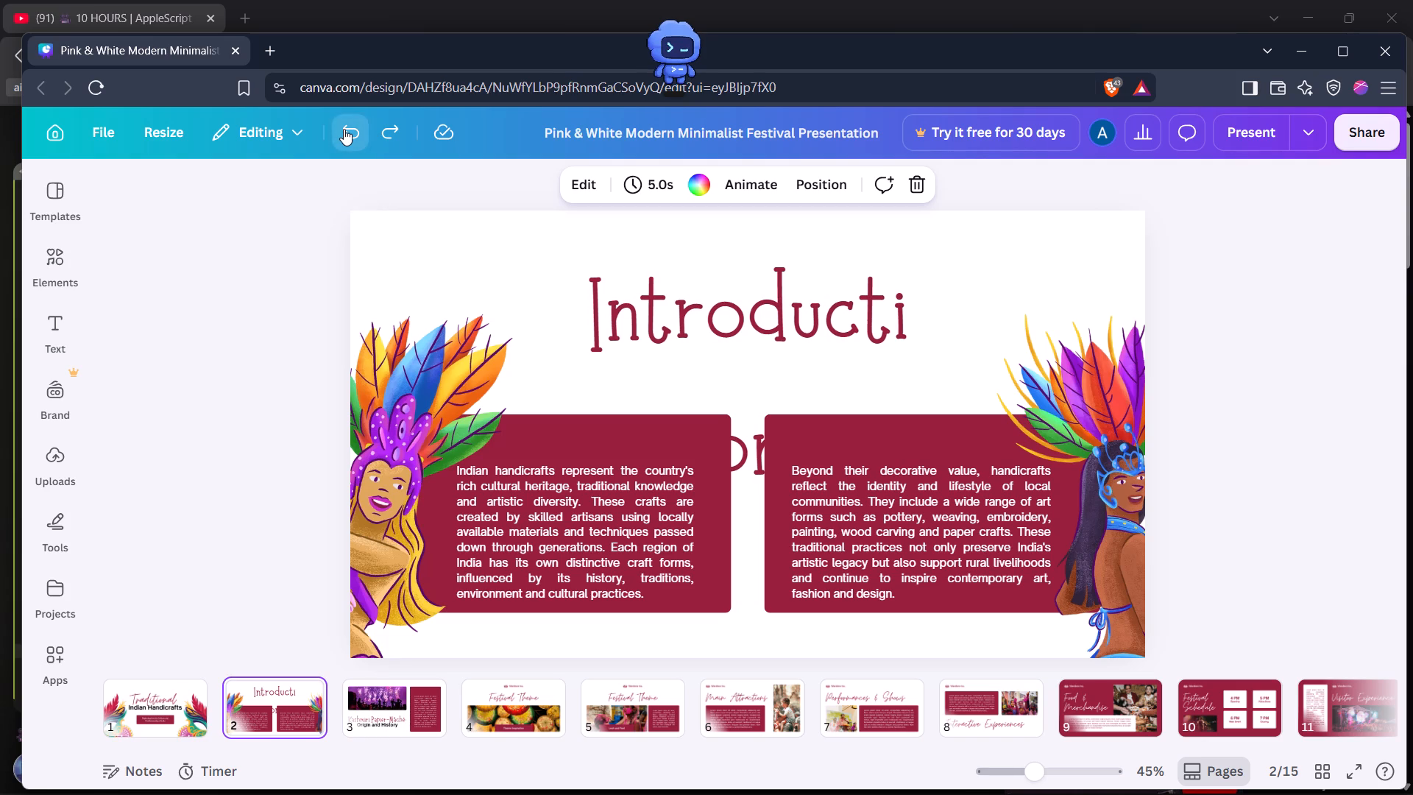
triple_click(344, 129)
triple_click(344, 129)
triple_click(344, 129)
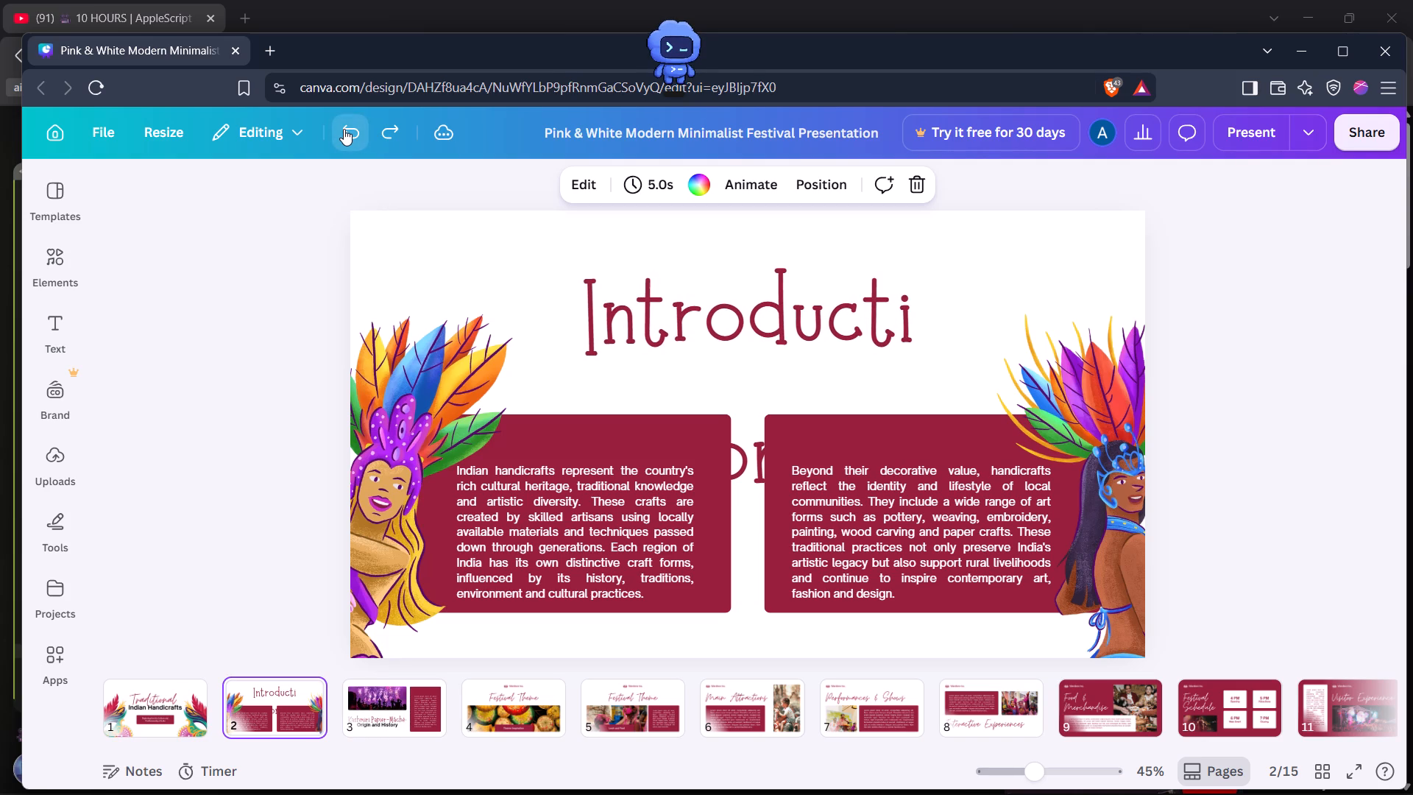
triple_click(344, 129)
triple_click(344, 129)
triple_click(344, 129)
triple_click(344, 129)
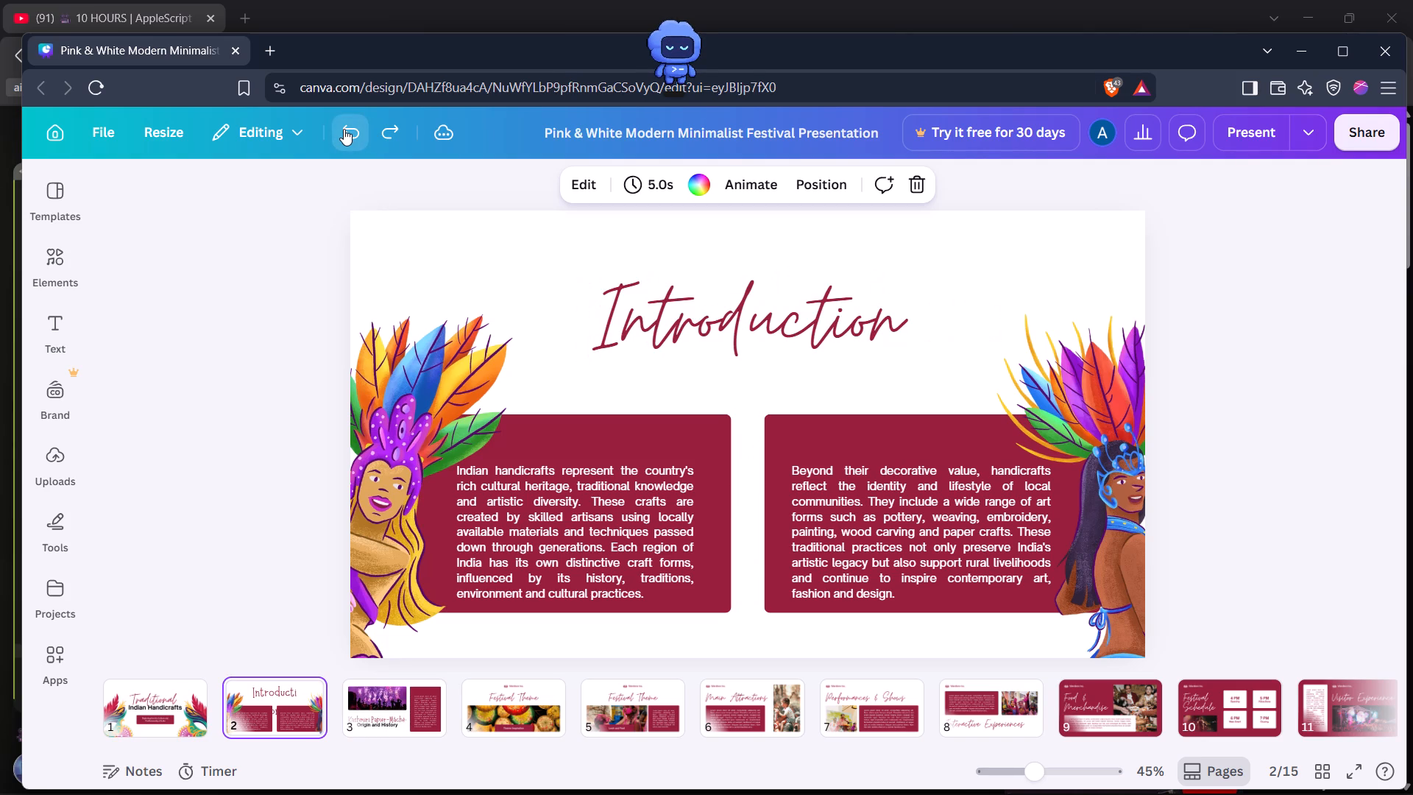
Delete the Wardiere Inc. logo from the "Festival Theme" slide with the "Theme Inspiration" banner, slide 4.
key("Right")
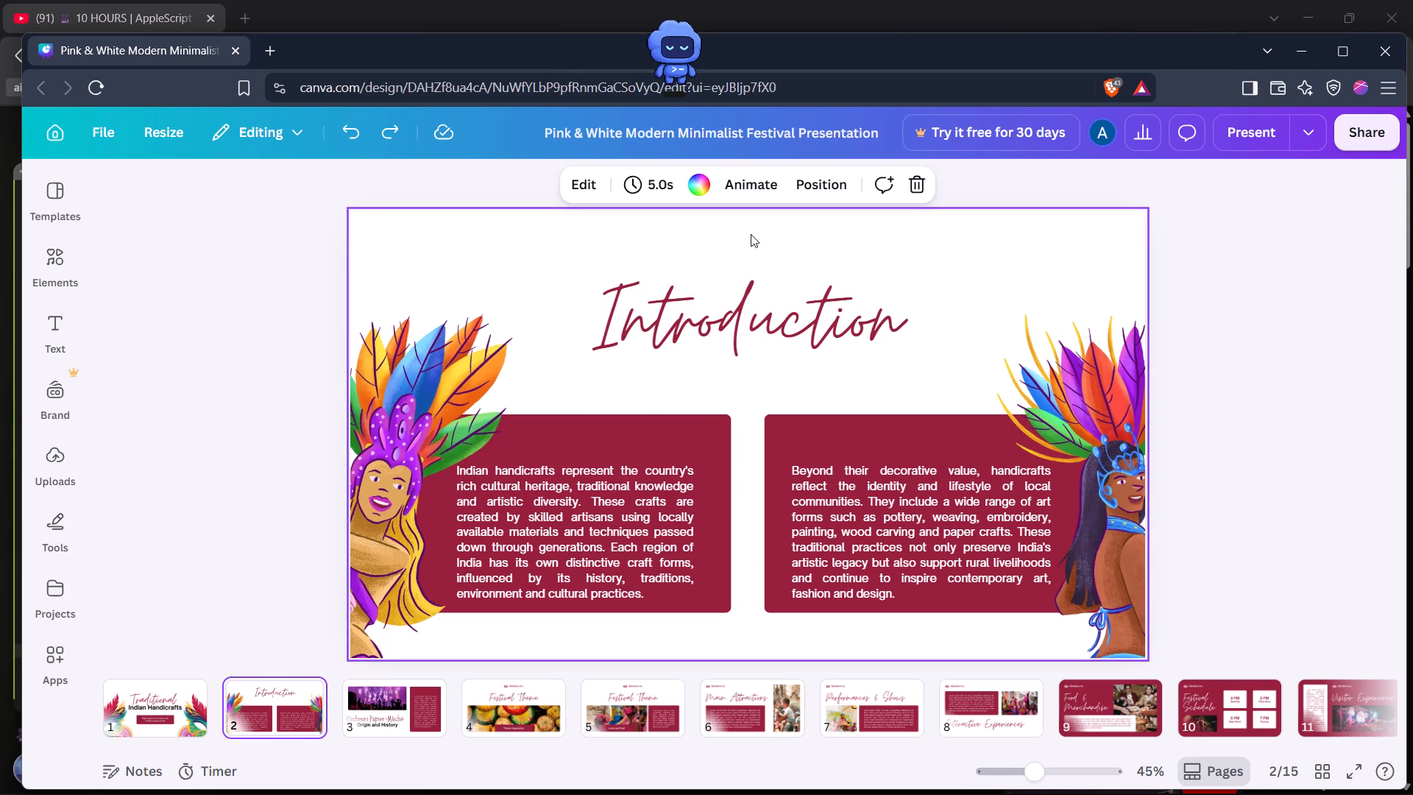
key("Right")
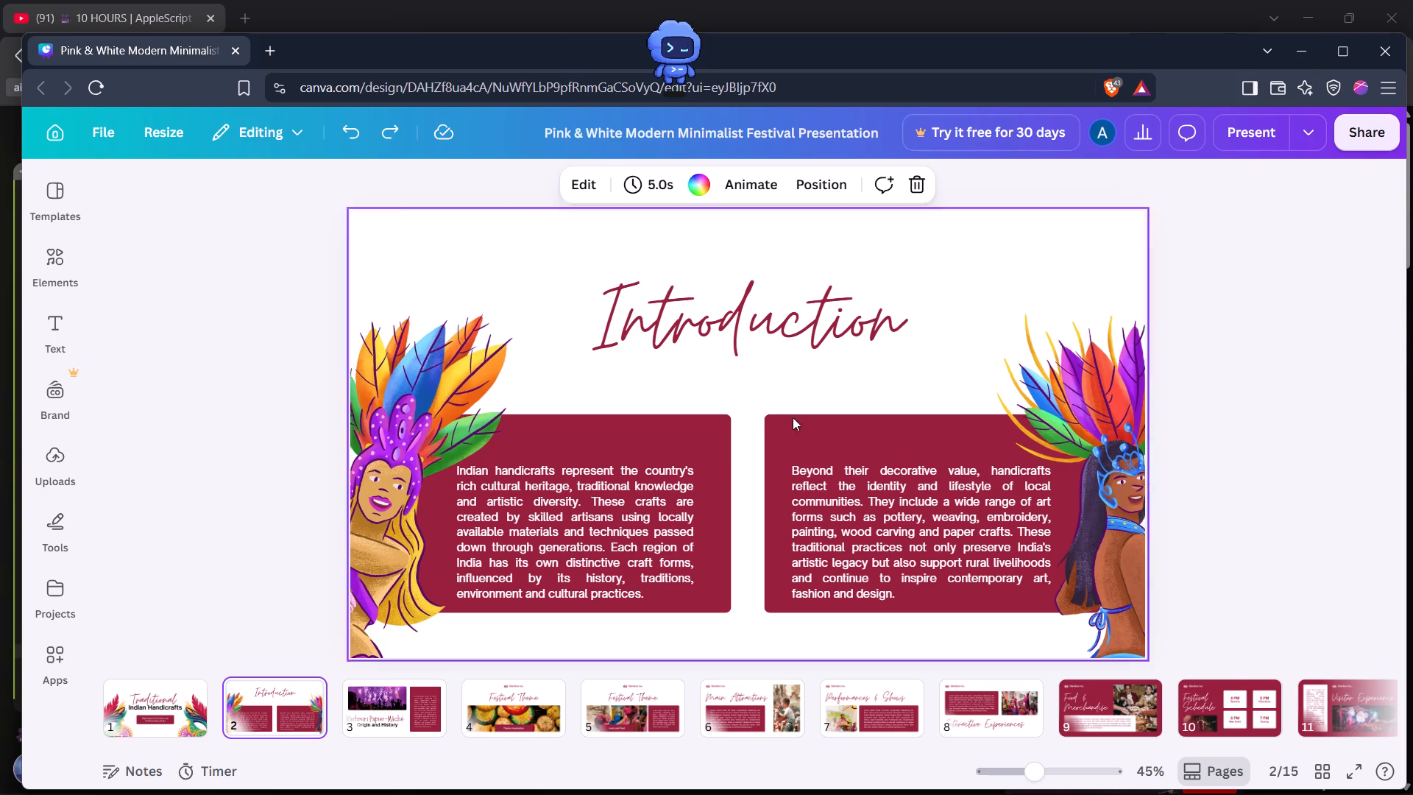
left_click(1060, 370)
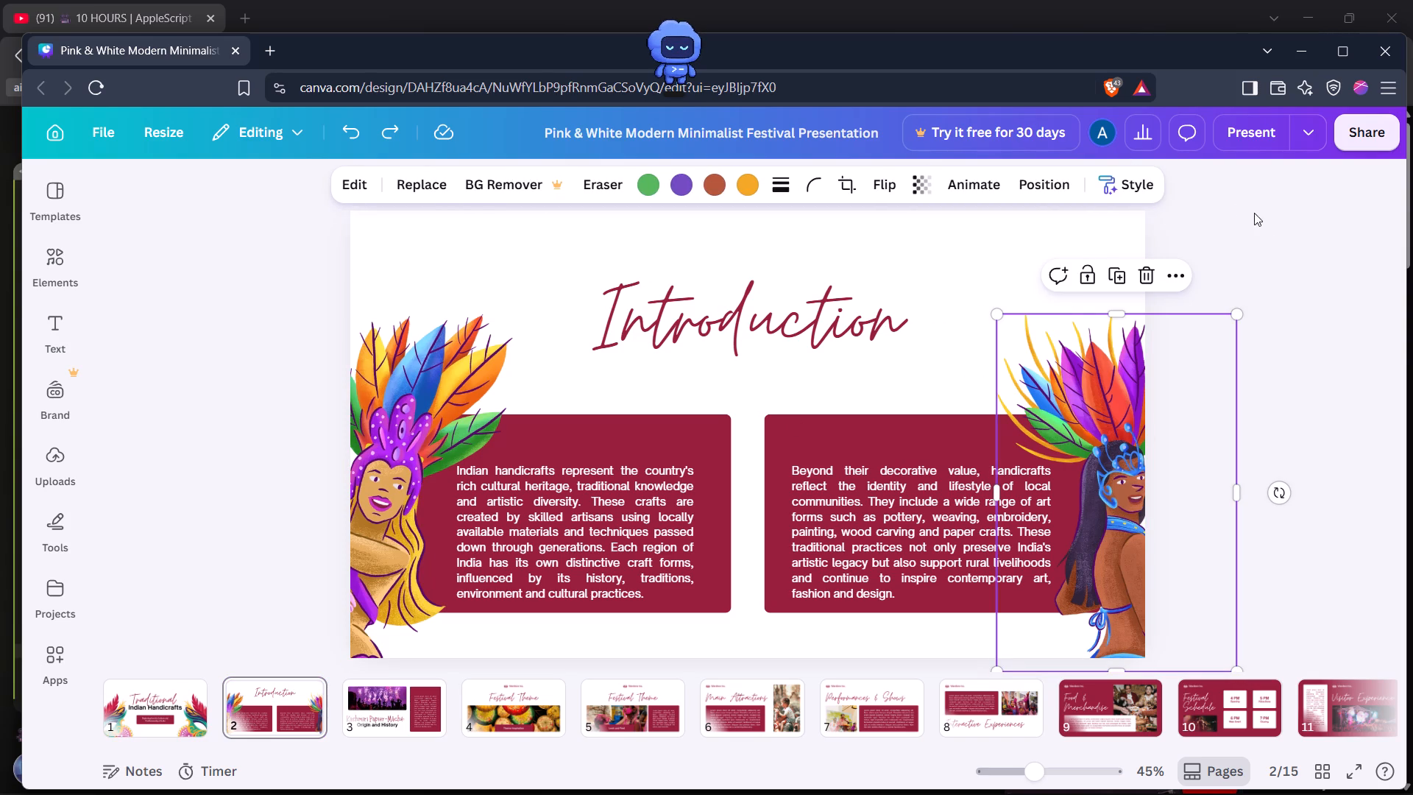
left_click(1266, 231)
key("Right")
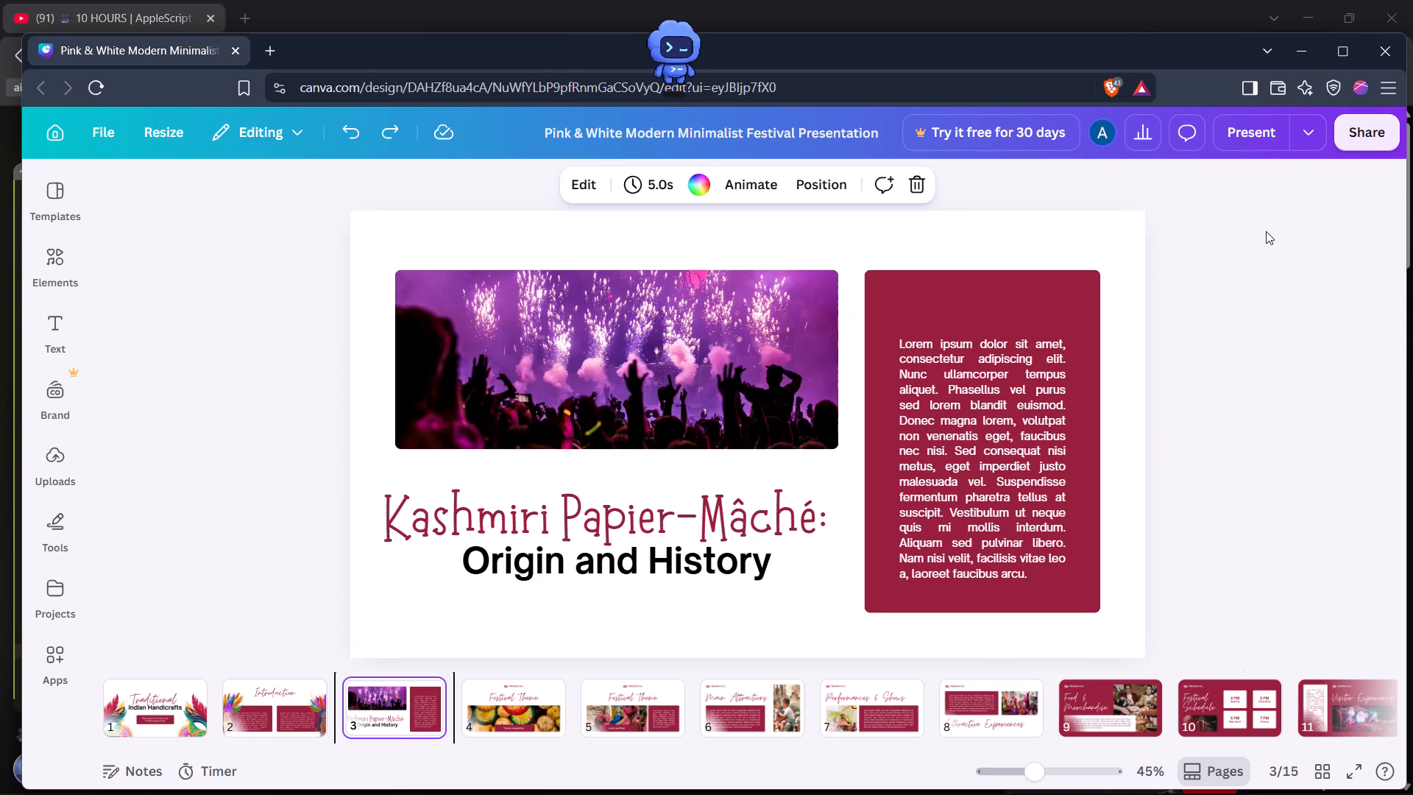
key("Right")
key("Left")
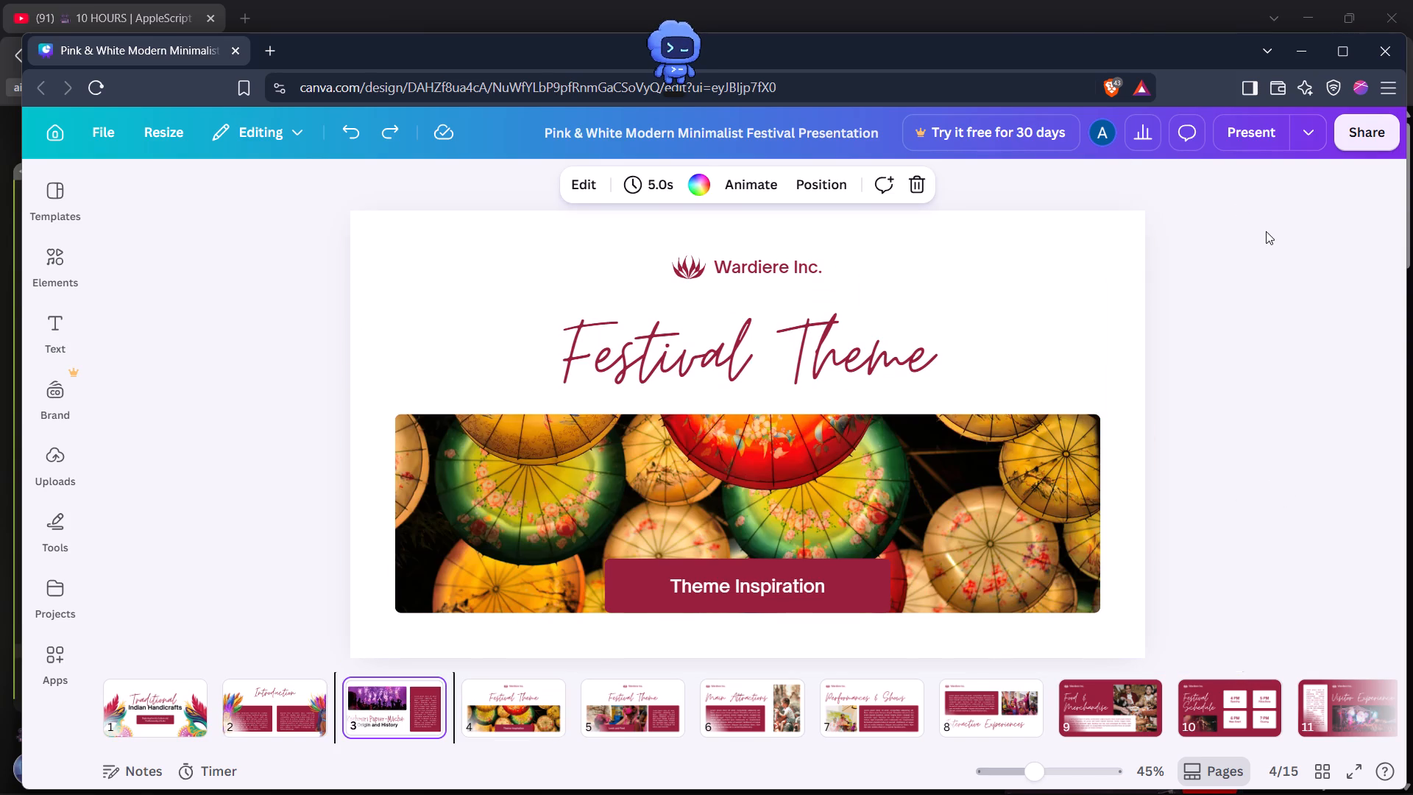
key("Right")
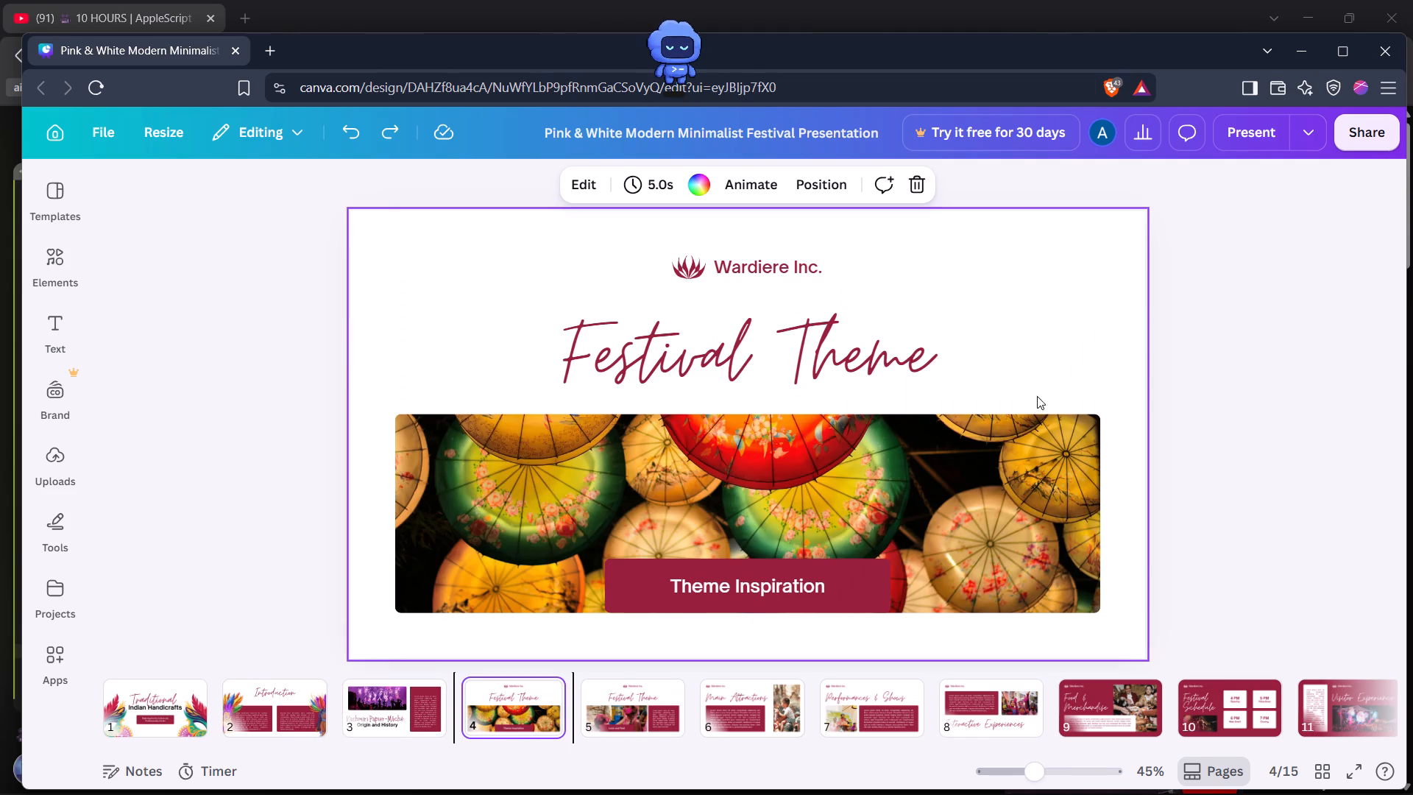
left_click(771, 279)
key("BackSpace")
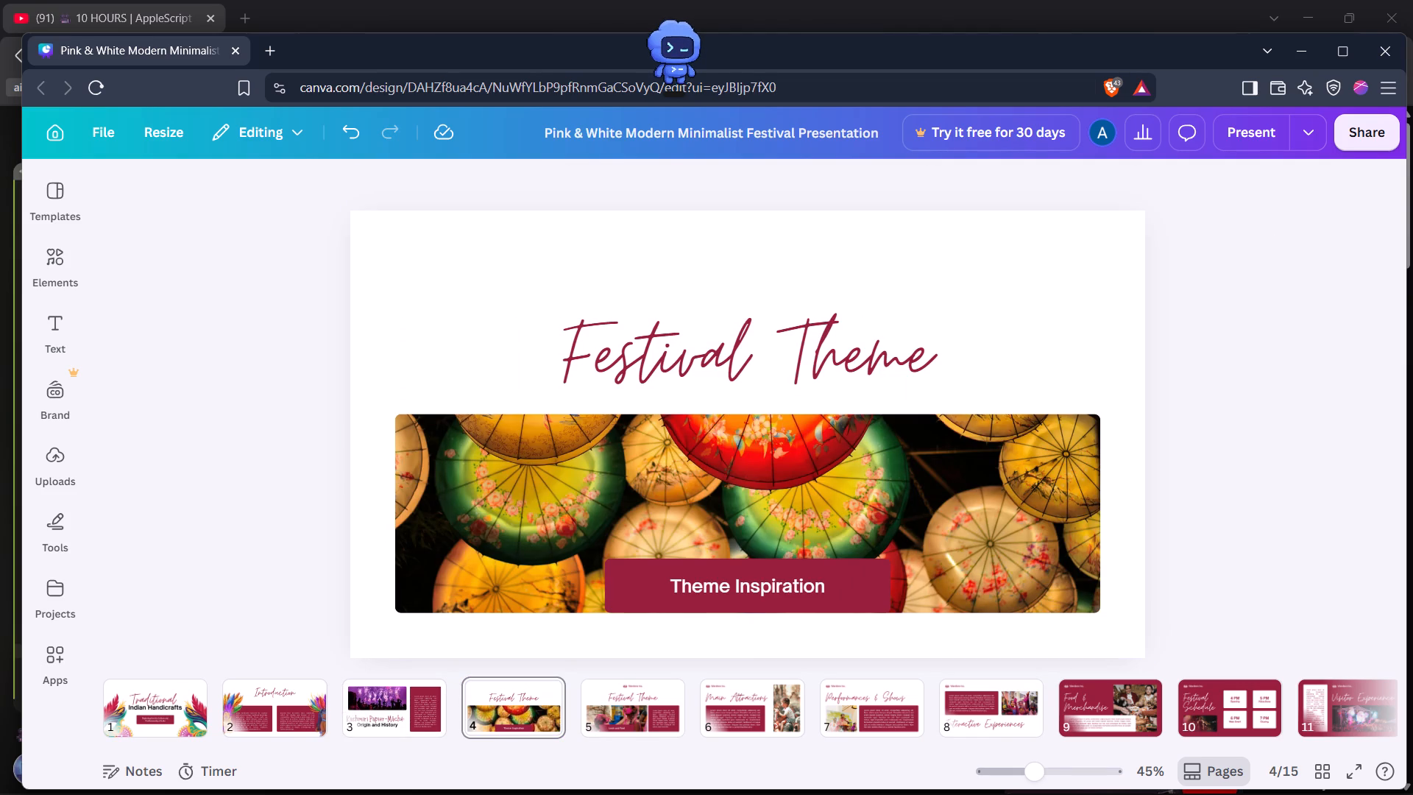
key("Left")
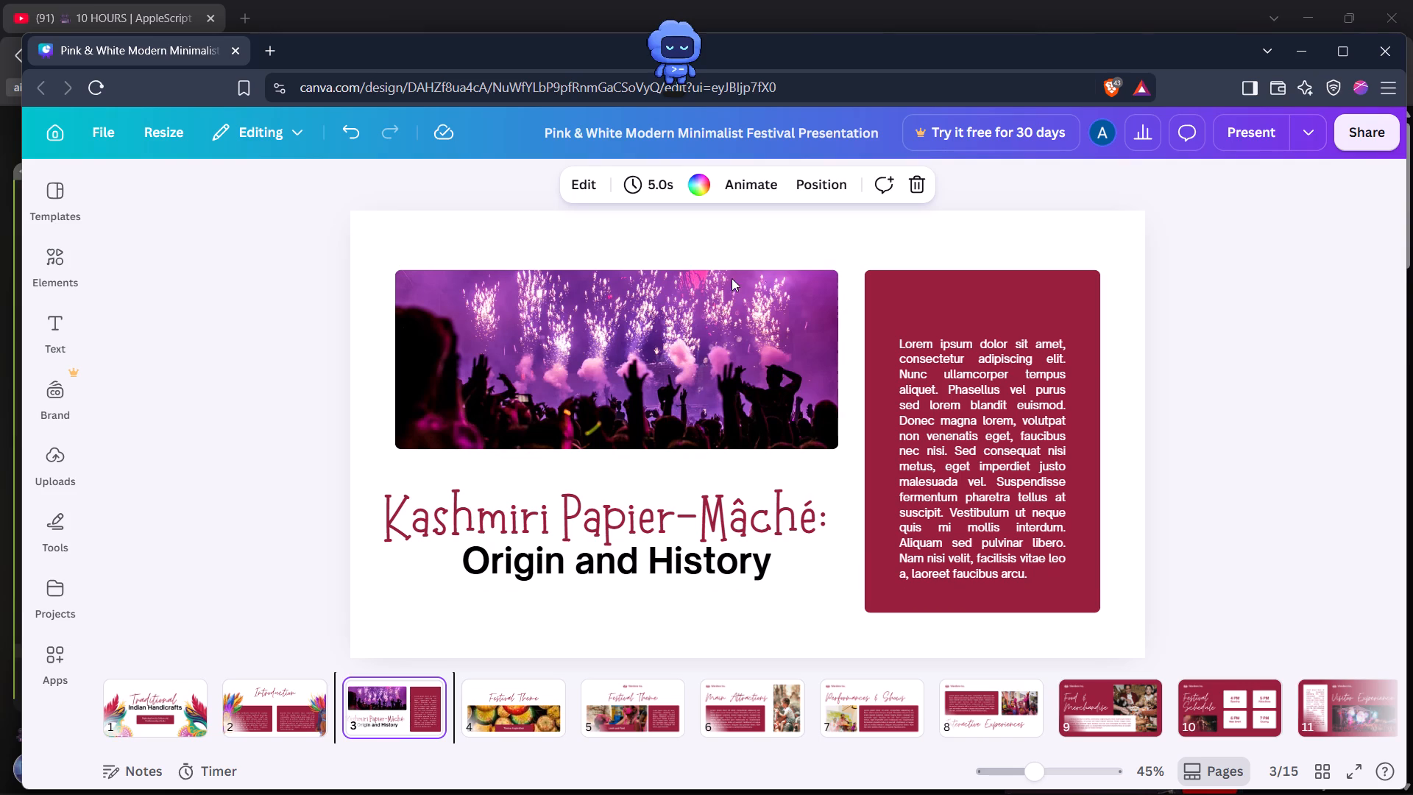
key("alt+Tab")
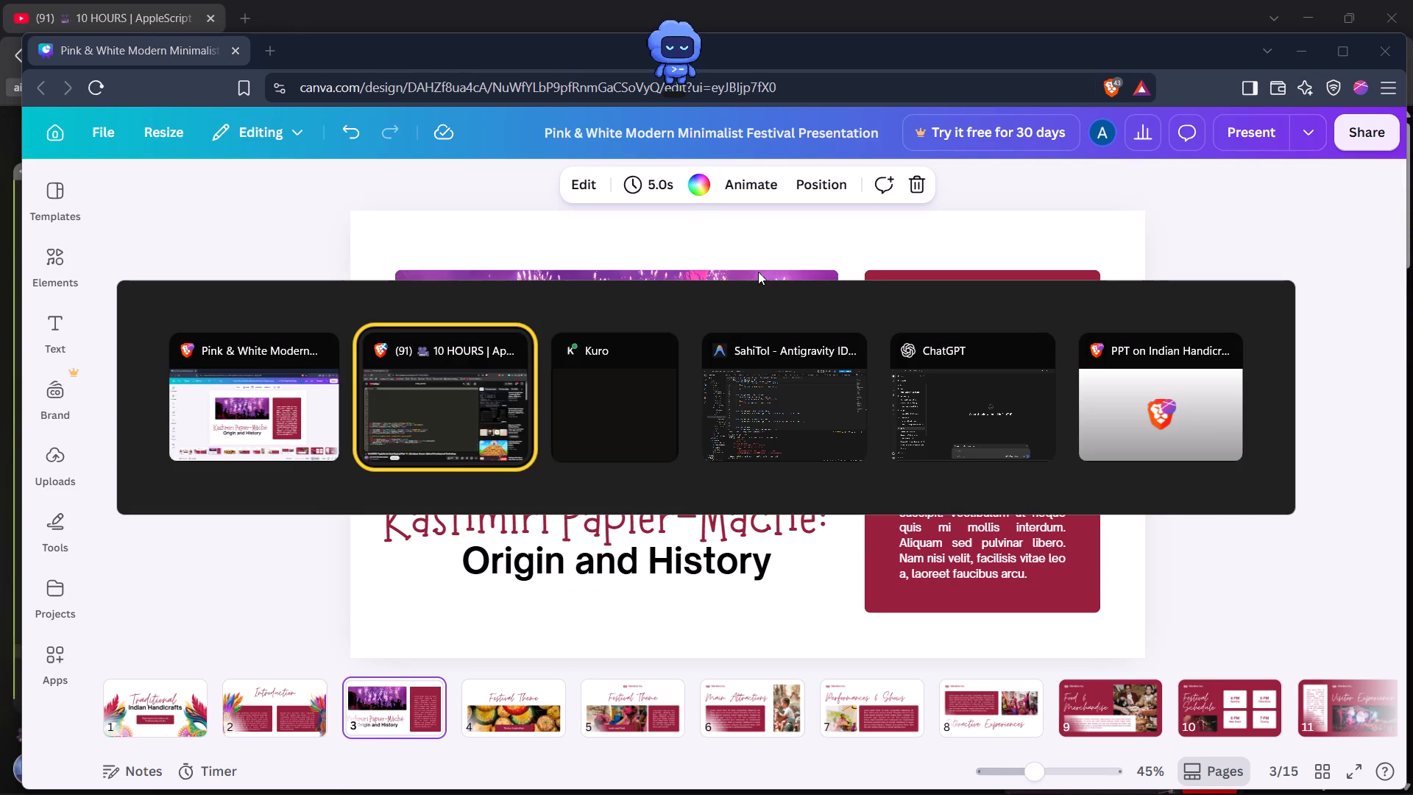
key("alt+Left")
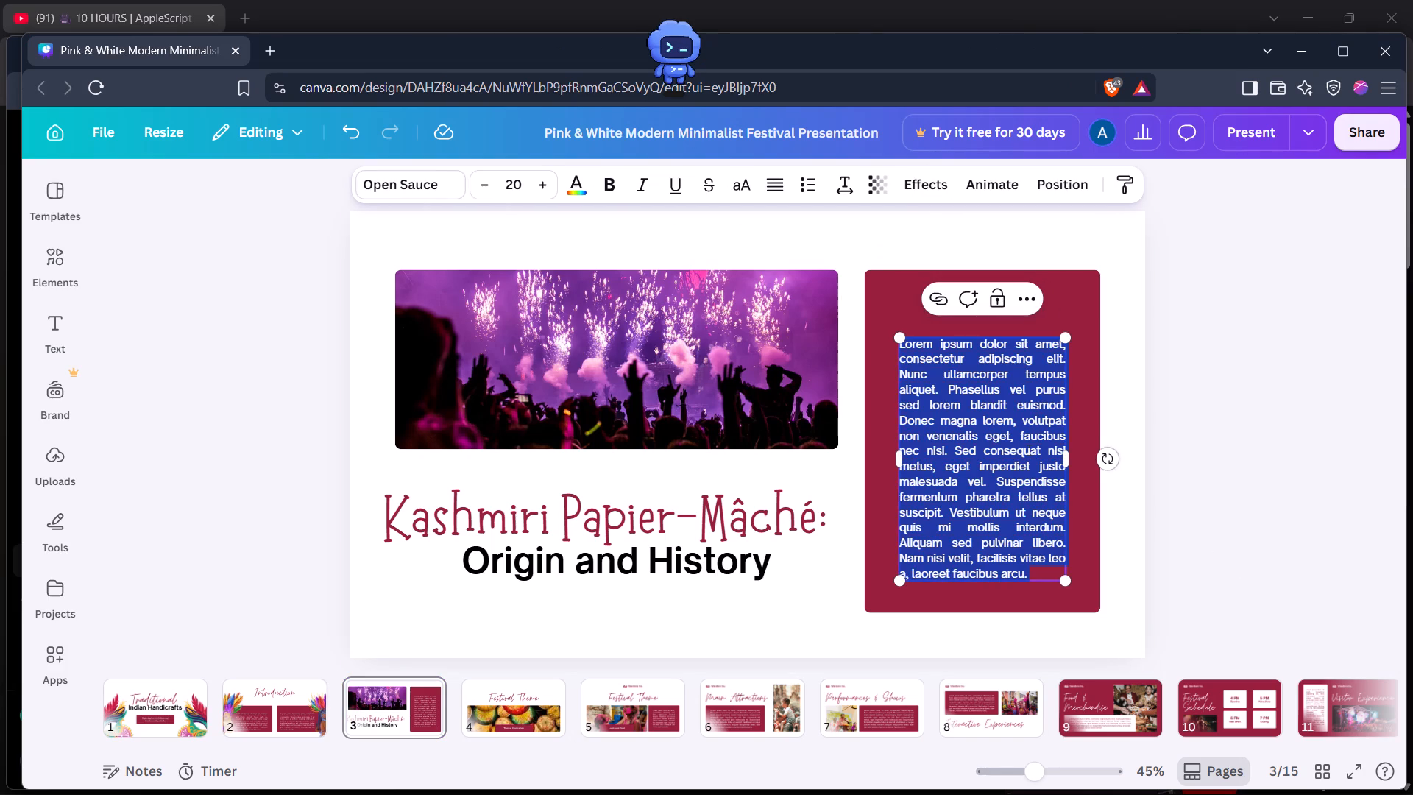
key("BackSpace")
key("ctrl+v")
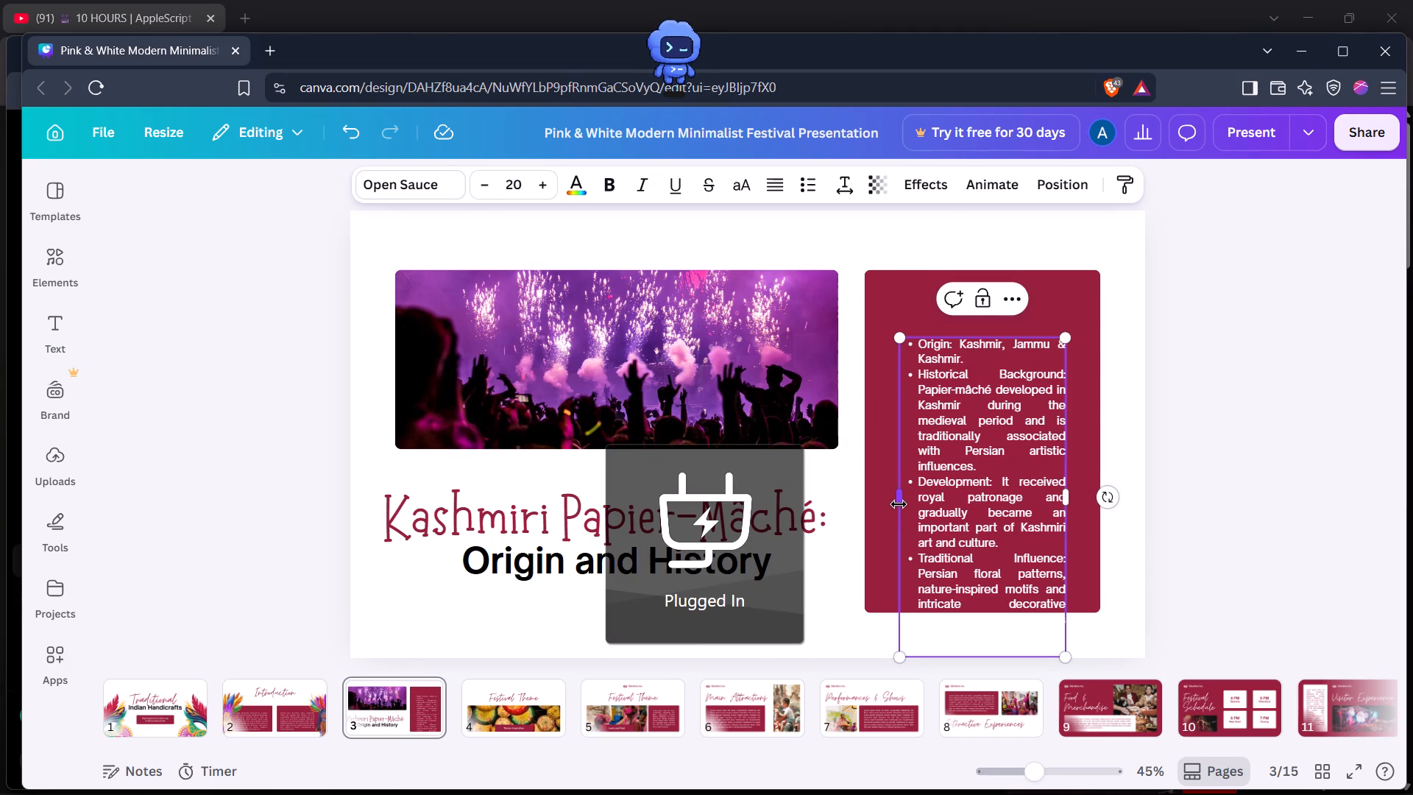
Widen the bullet text box slightly and move it up so it fits inside slide 3's maroon panel.
left_click_drag(899, 504, 888, 508)
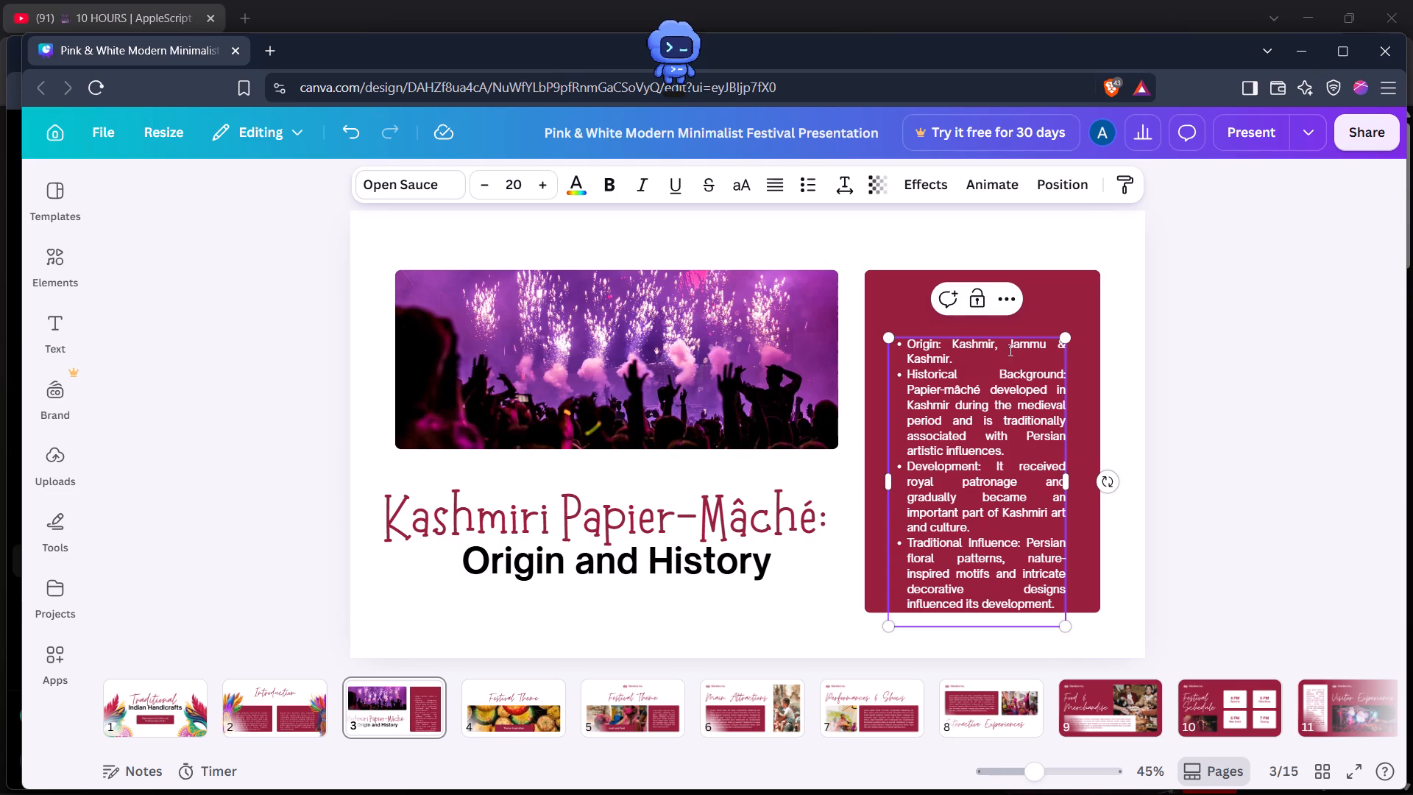
left_click_drag(998, 334, 999, 331)
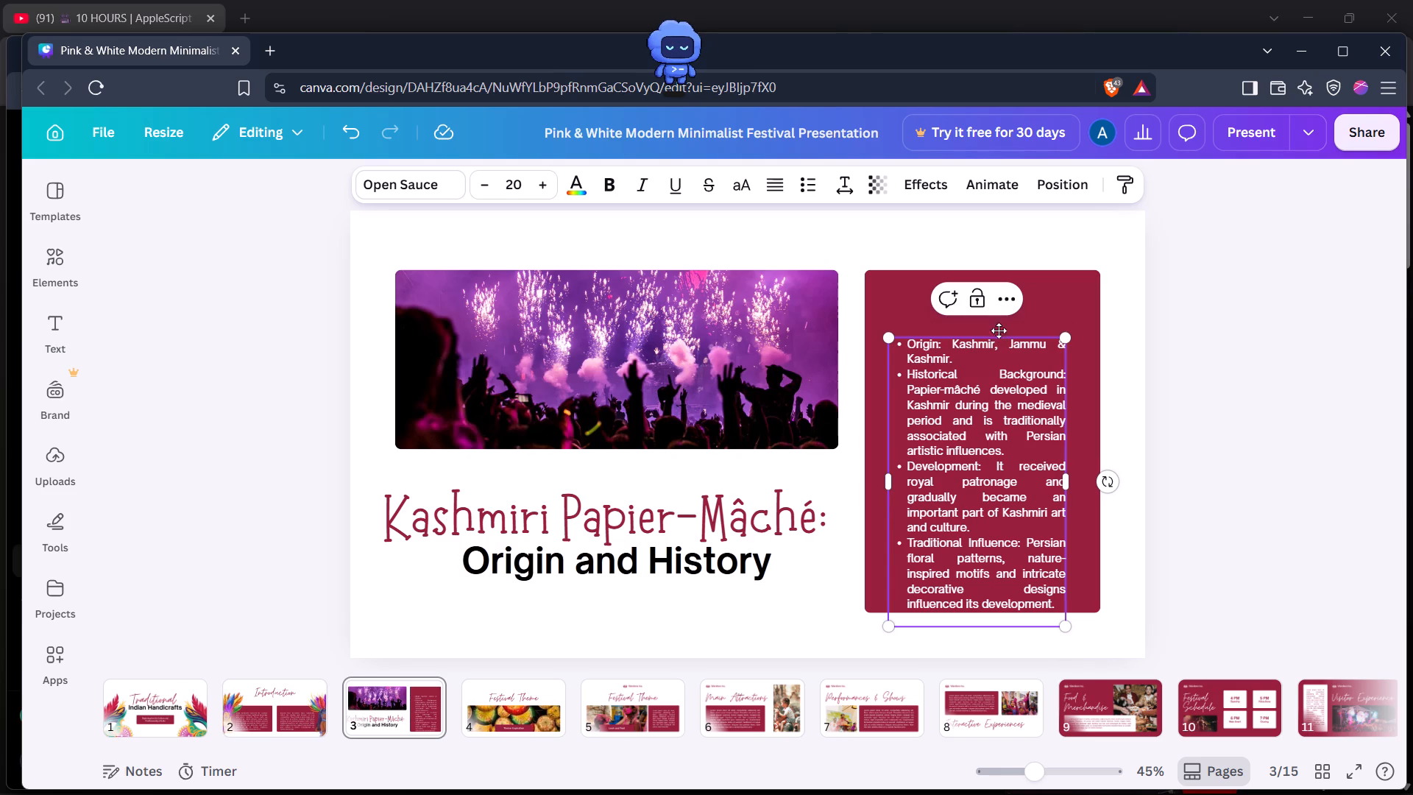
left_click_drag(999, 331, 999, 300)
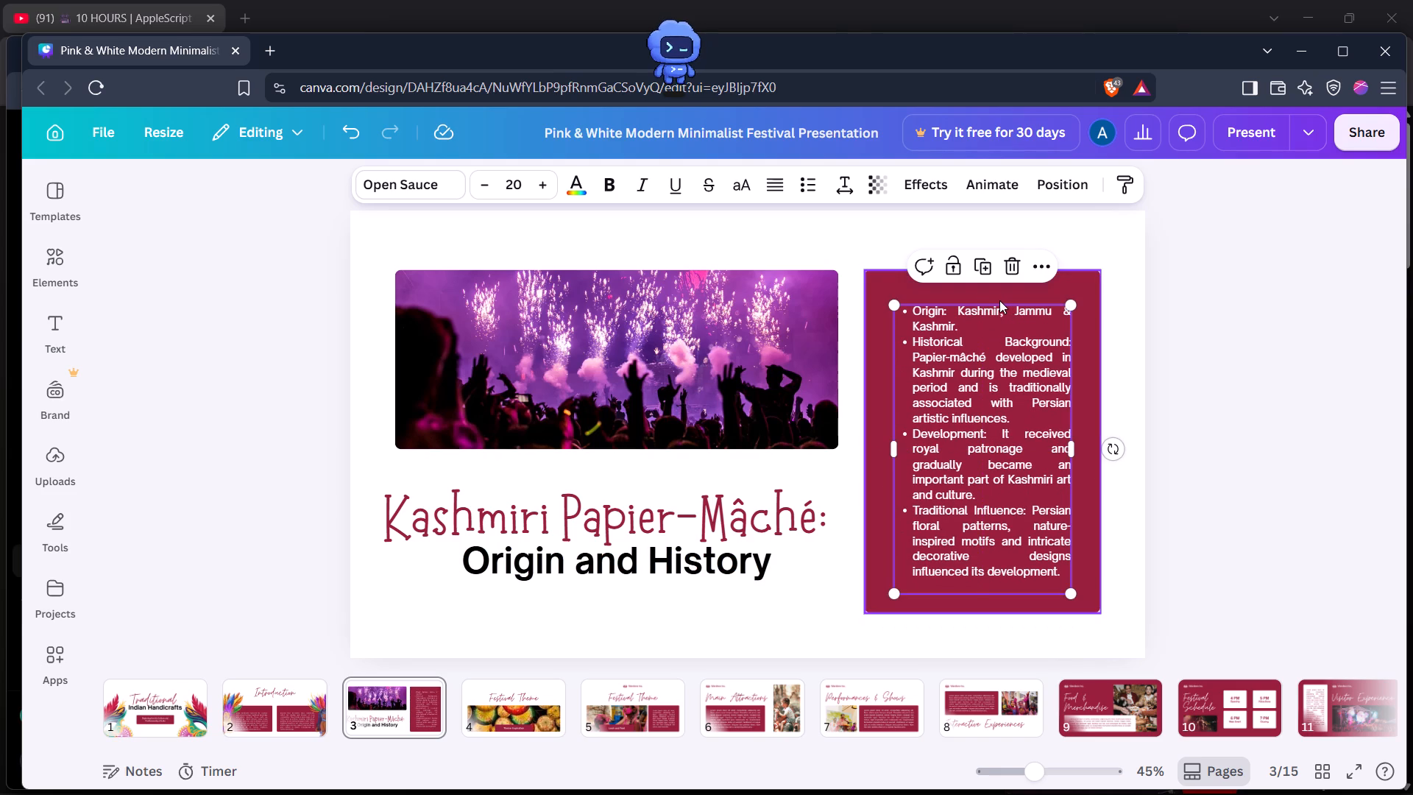
left_click(1398, 317)
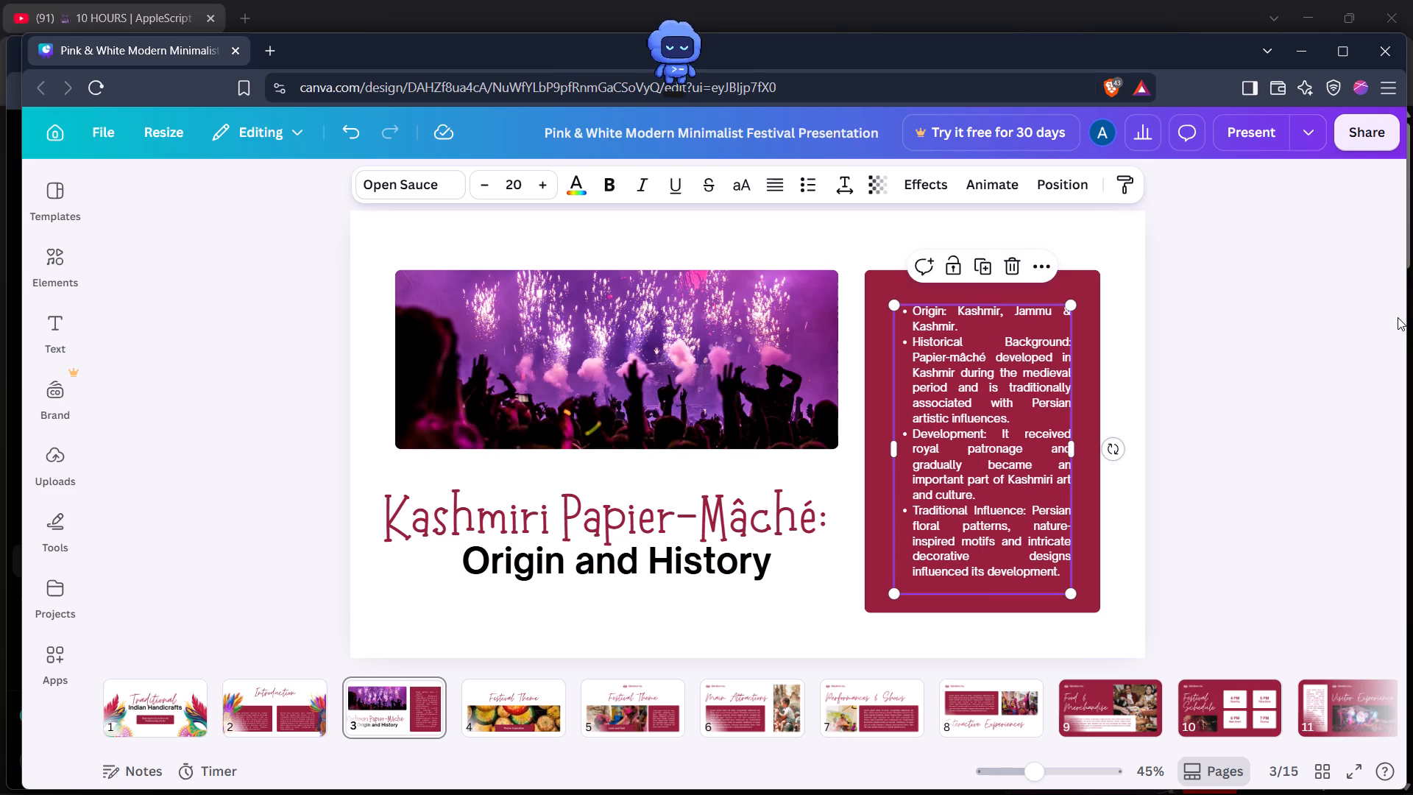
Change the alignment of all the bullets in slide 3's maroon panel from justified to left-aligned.
triple_click(994, 365)
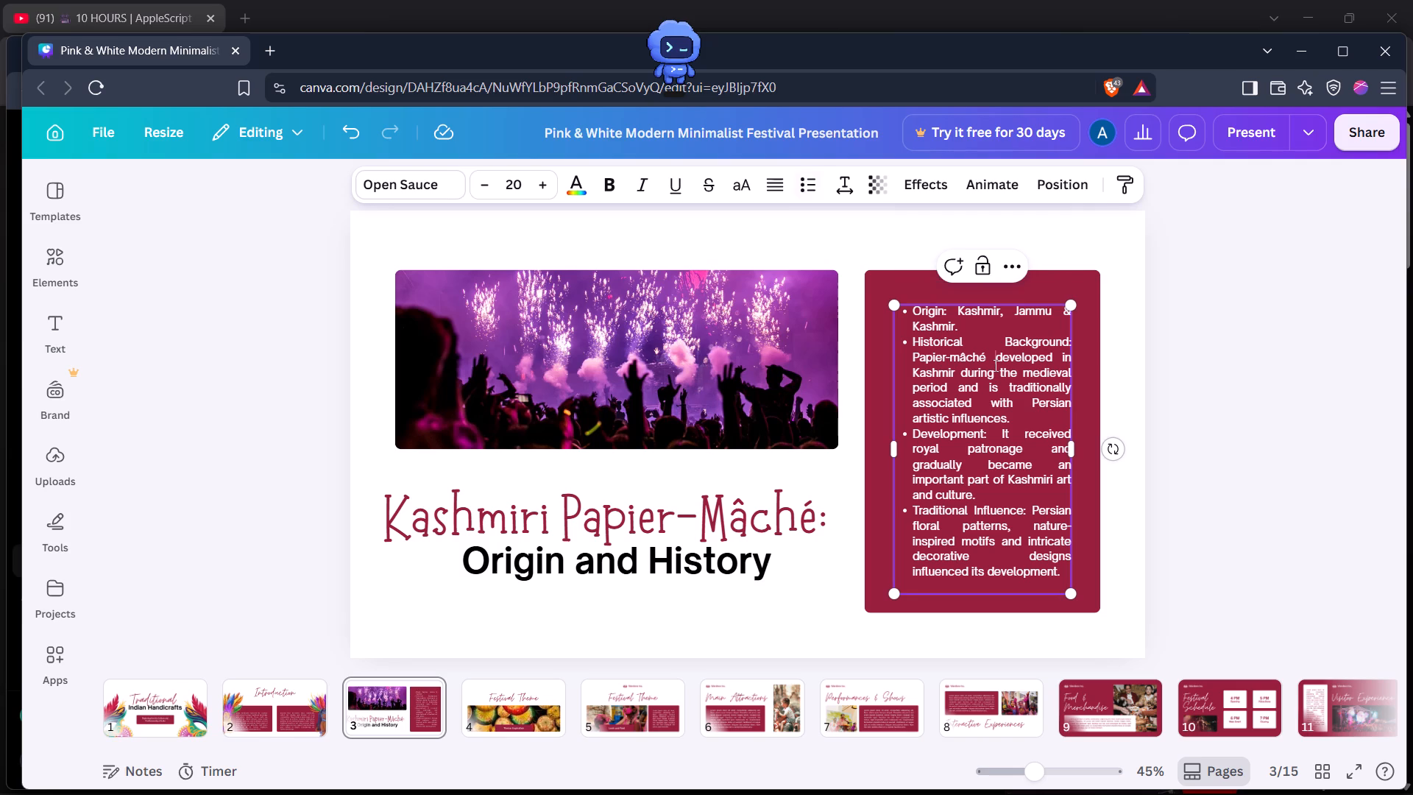
left_click(994, 365)
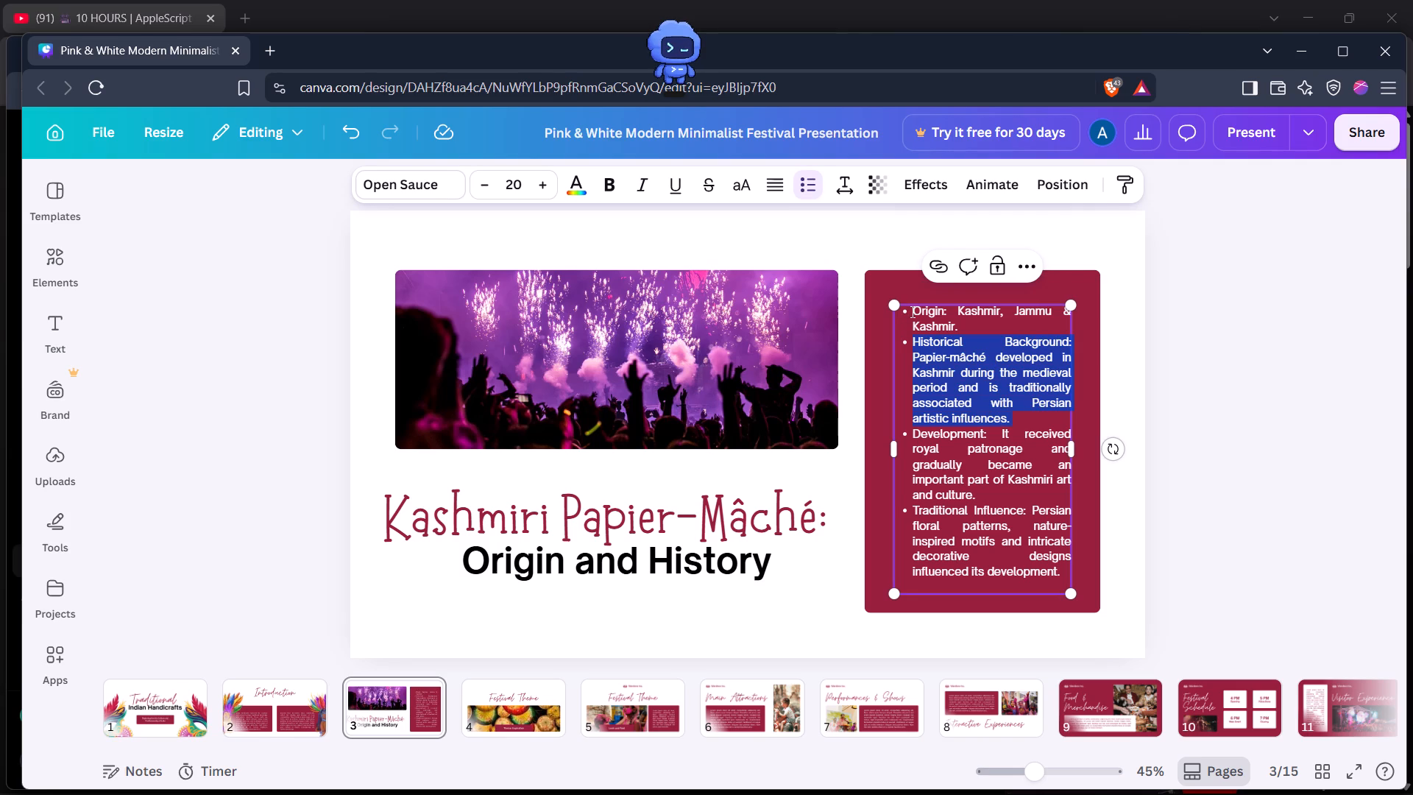
left_click_drag(911, 311, 1059, 569)
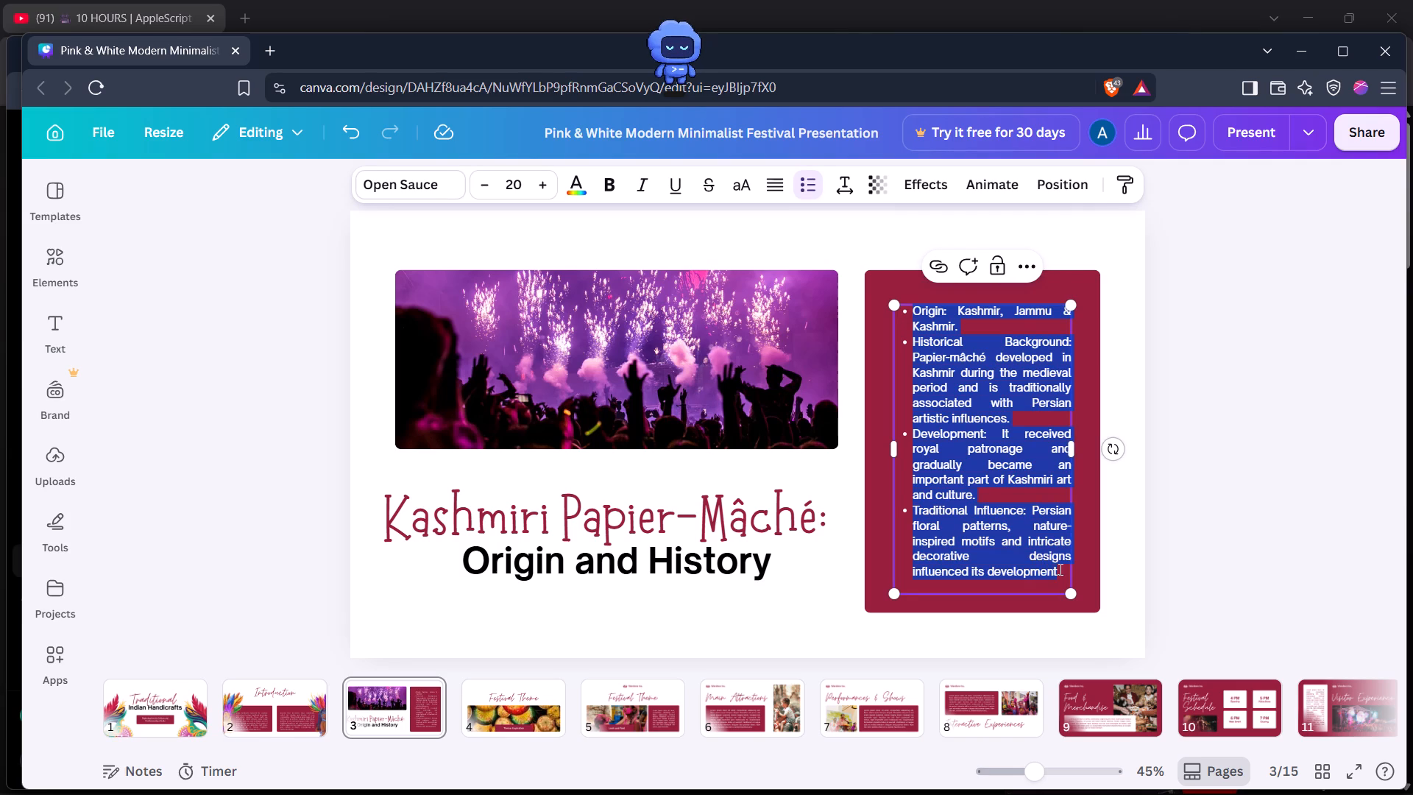
left_click(759, 188)
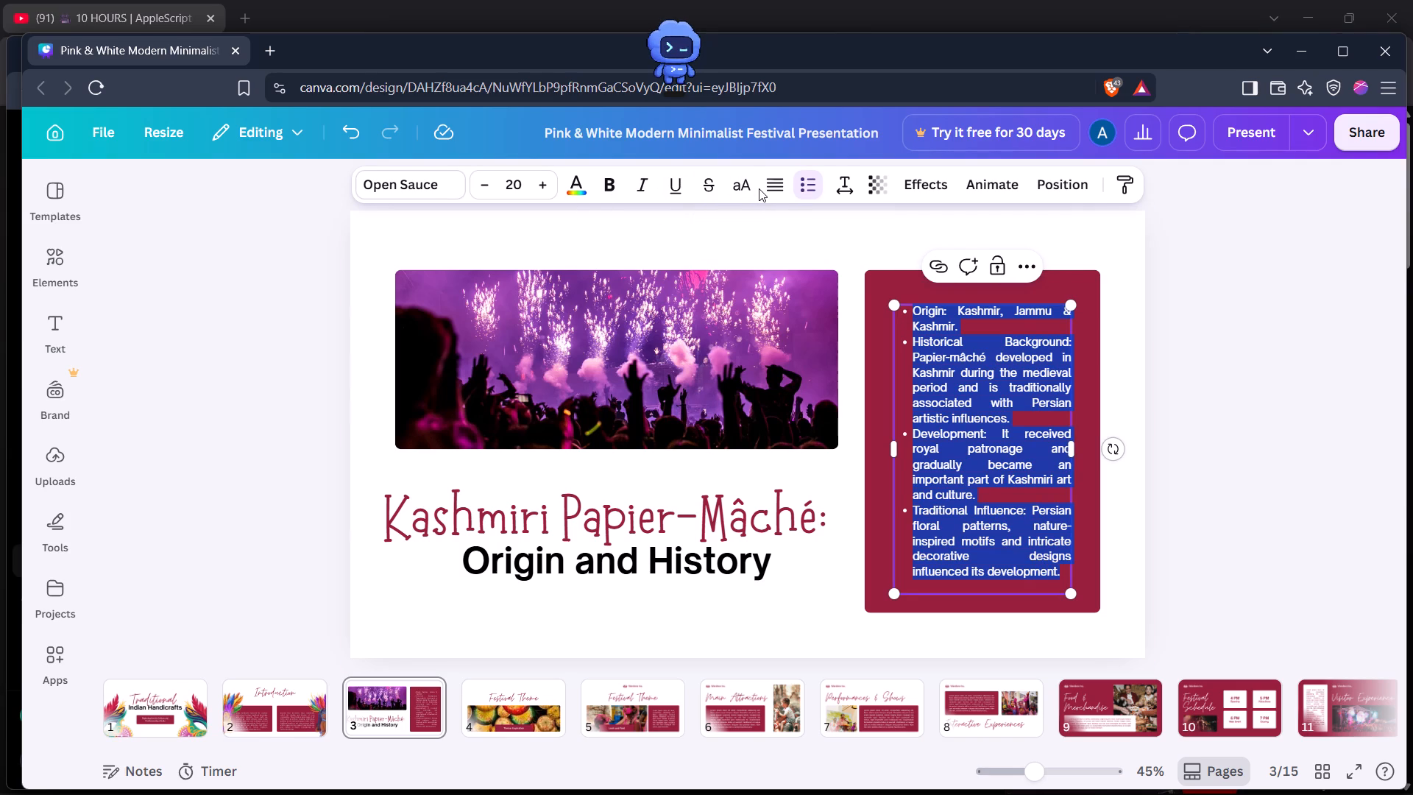
left_click(773, 183)
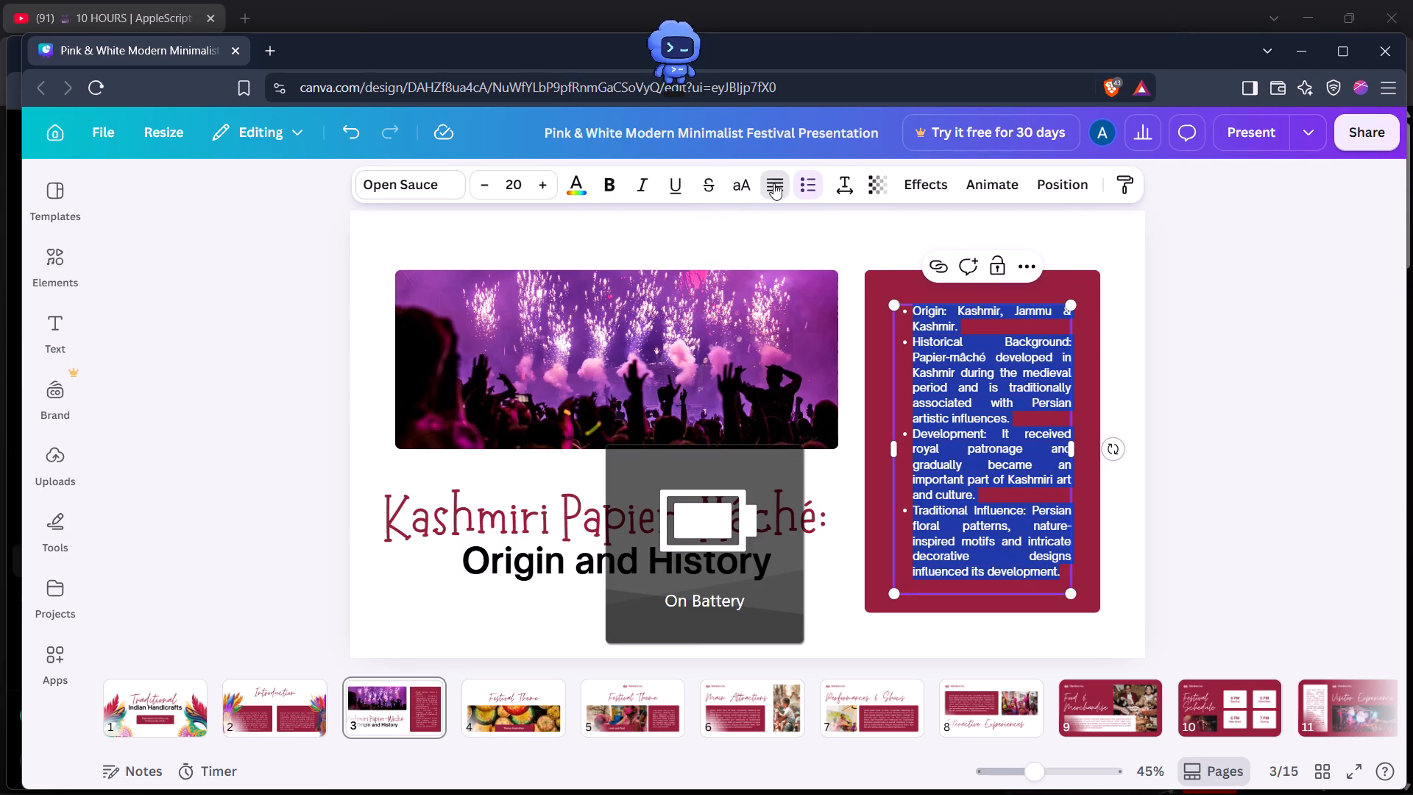
left_click(1181, 319)
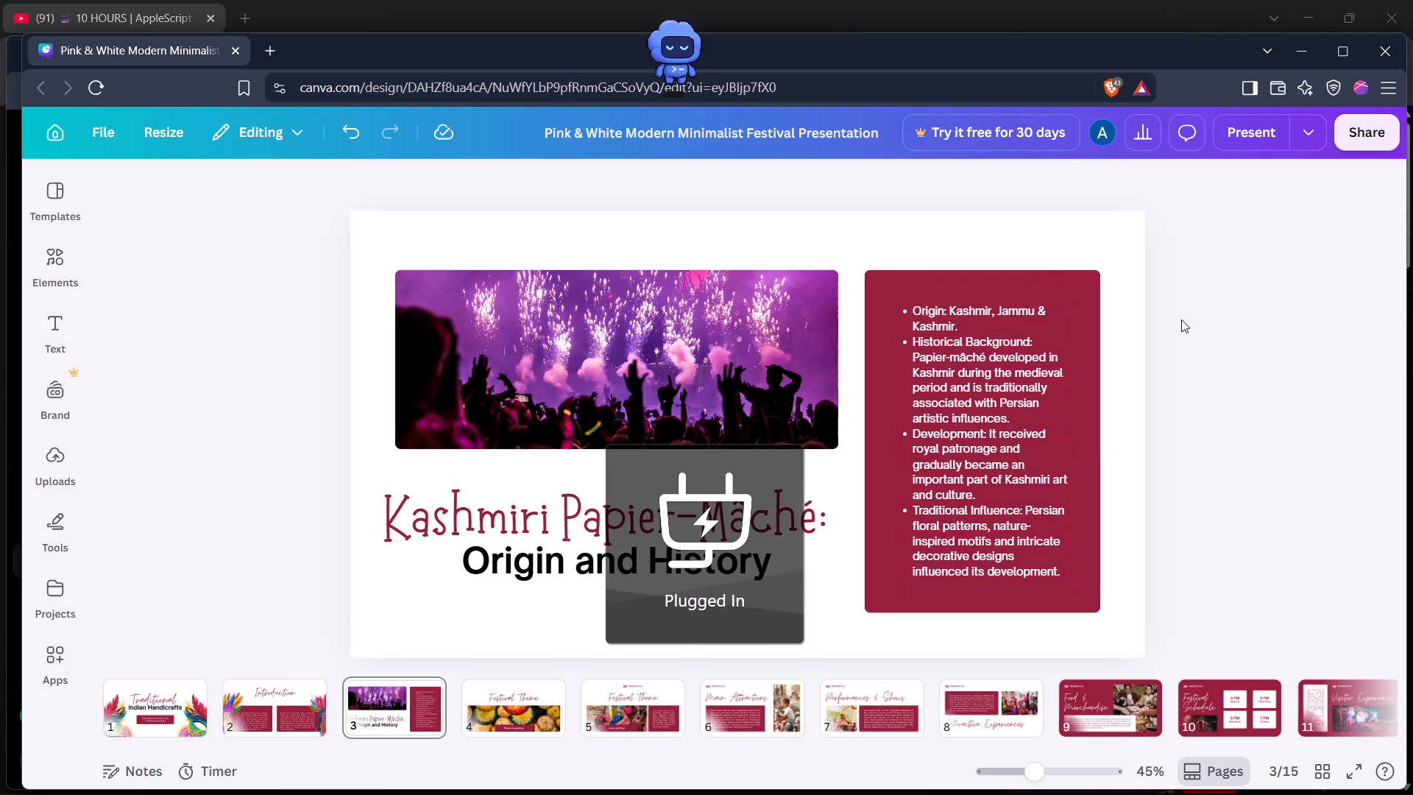
Set the font size of all the bullet text in slide 3's maroon panel to 22.
left_click(972, 322)
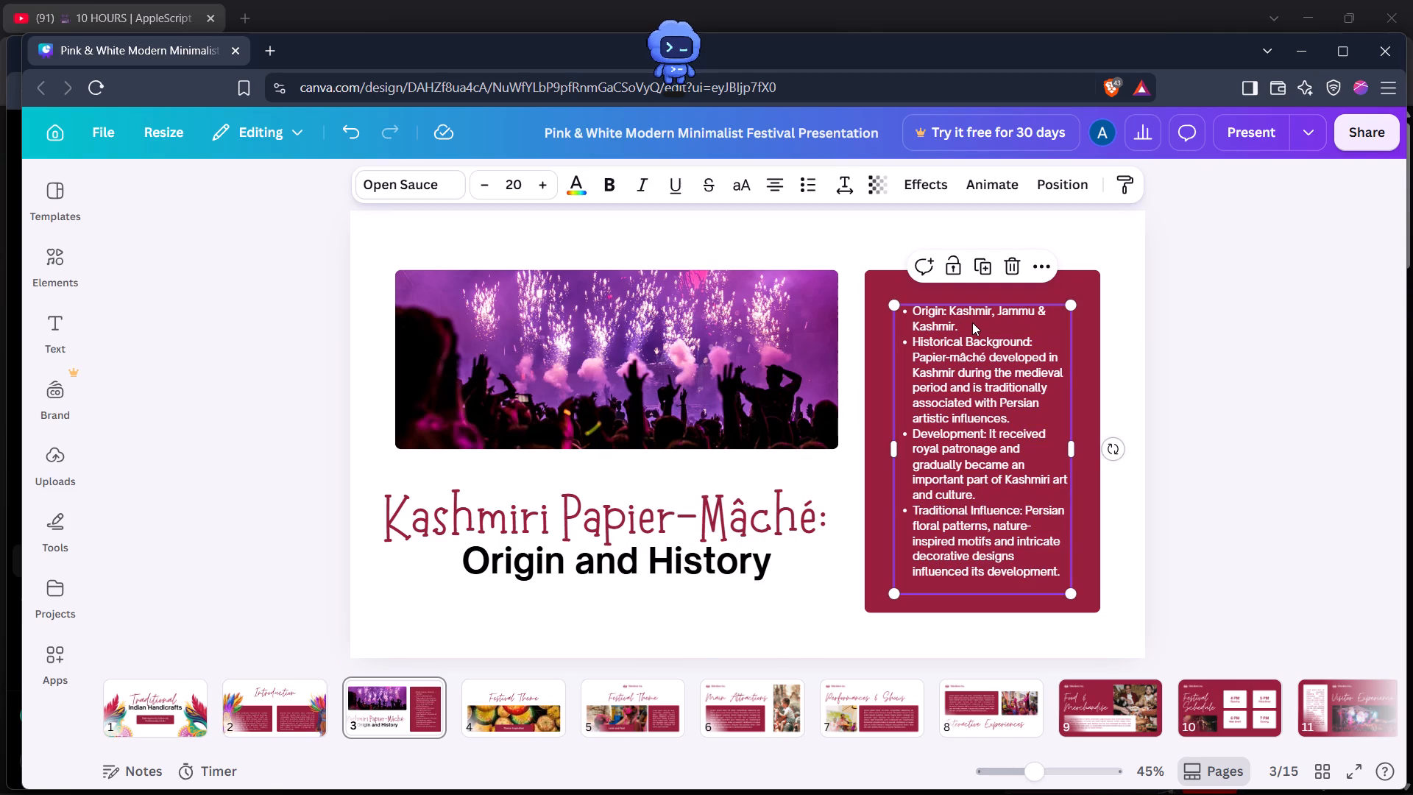
left_click(1205, 375)
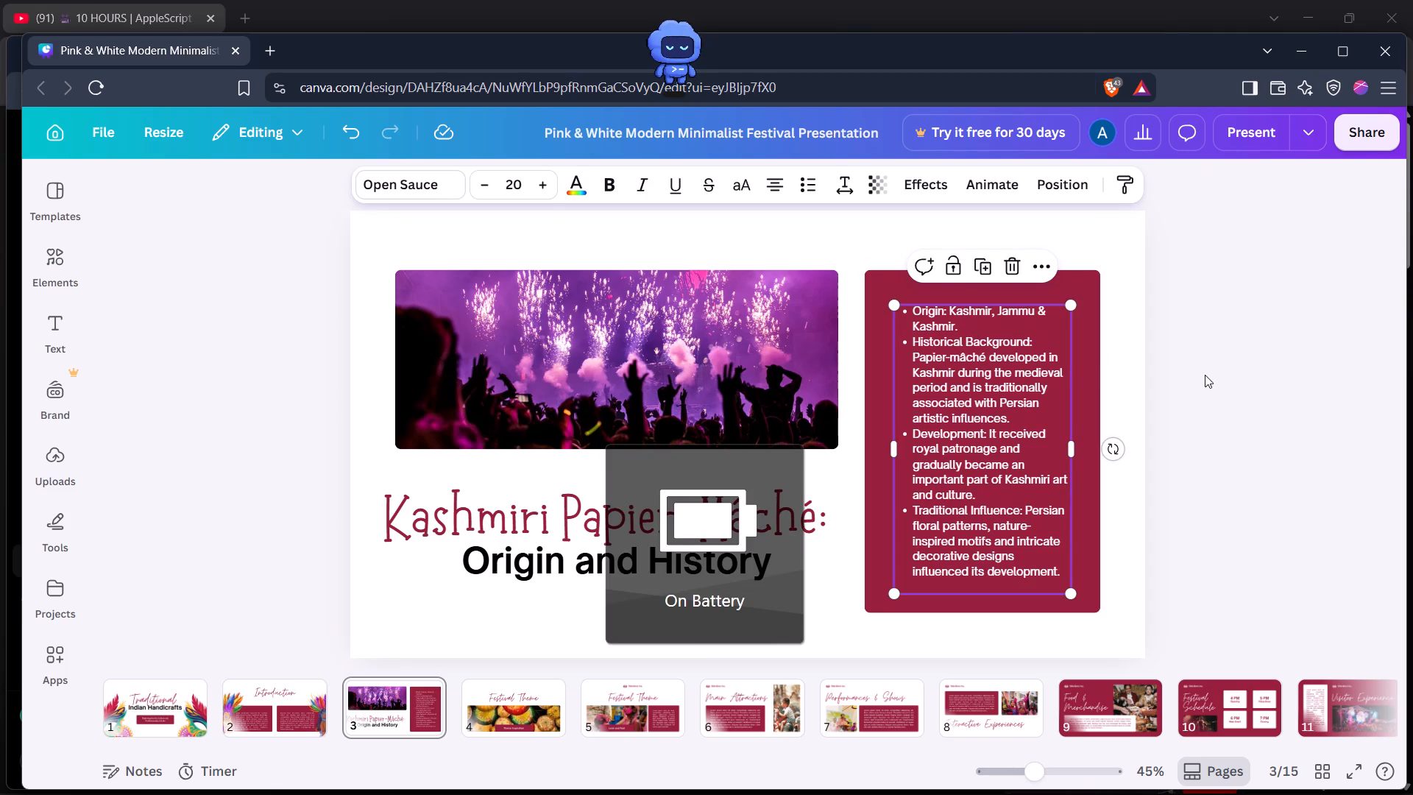
triple_click(948, 359)
double_click(948, 359)
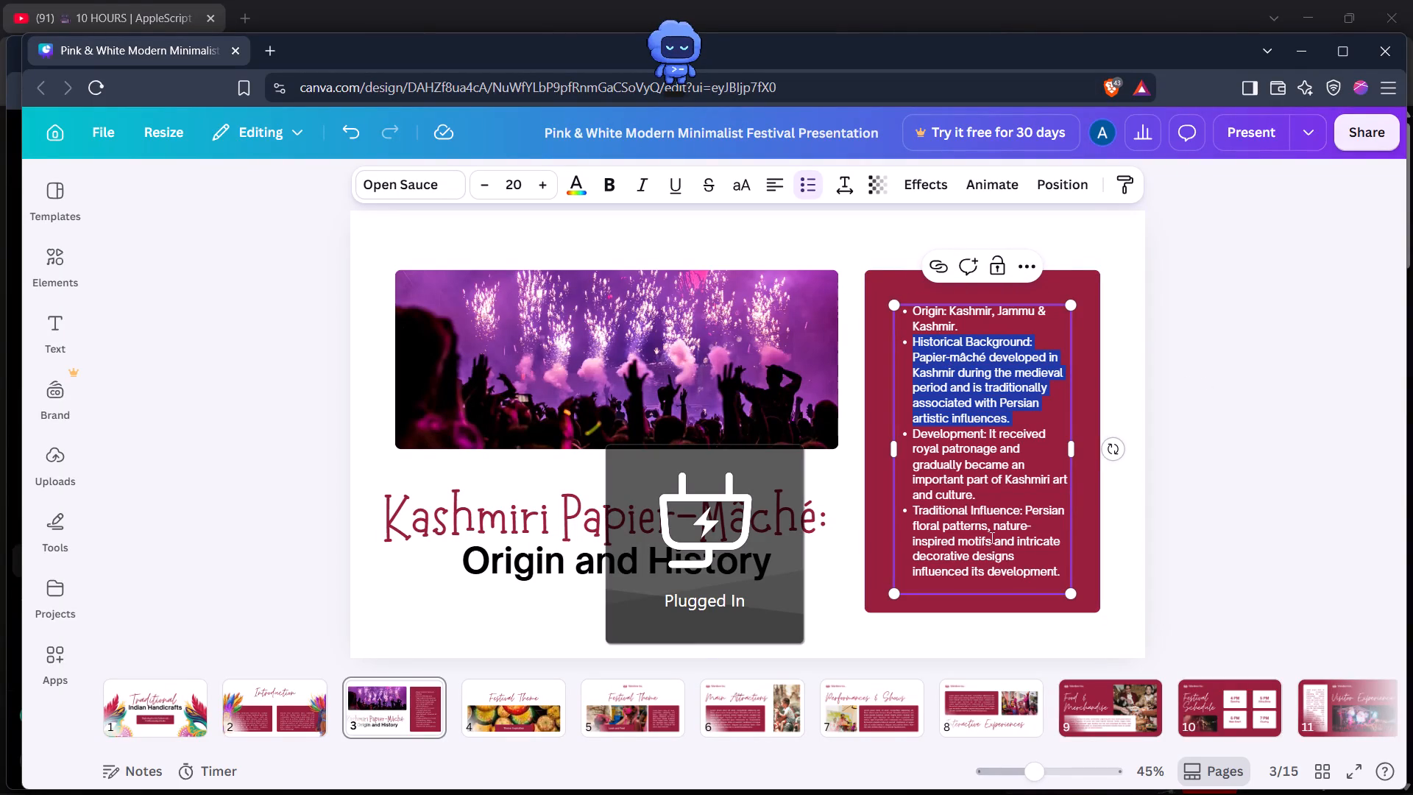
left_click_drag(1066, 580, 910, 314)
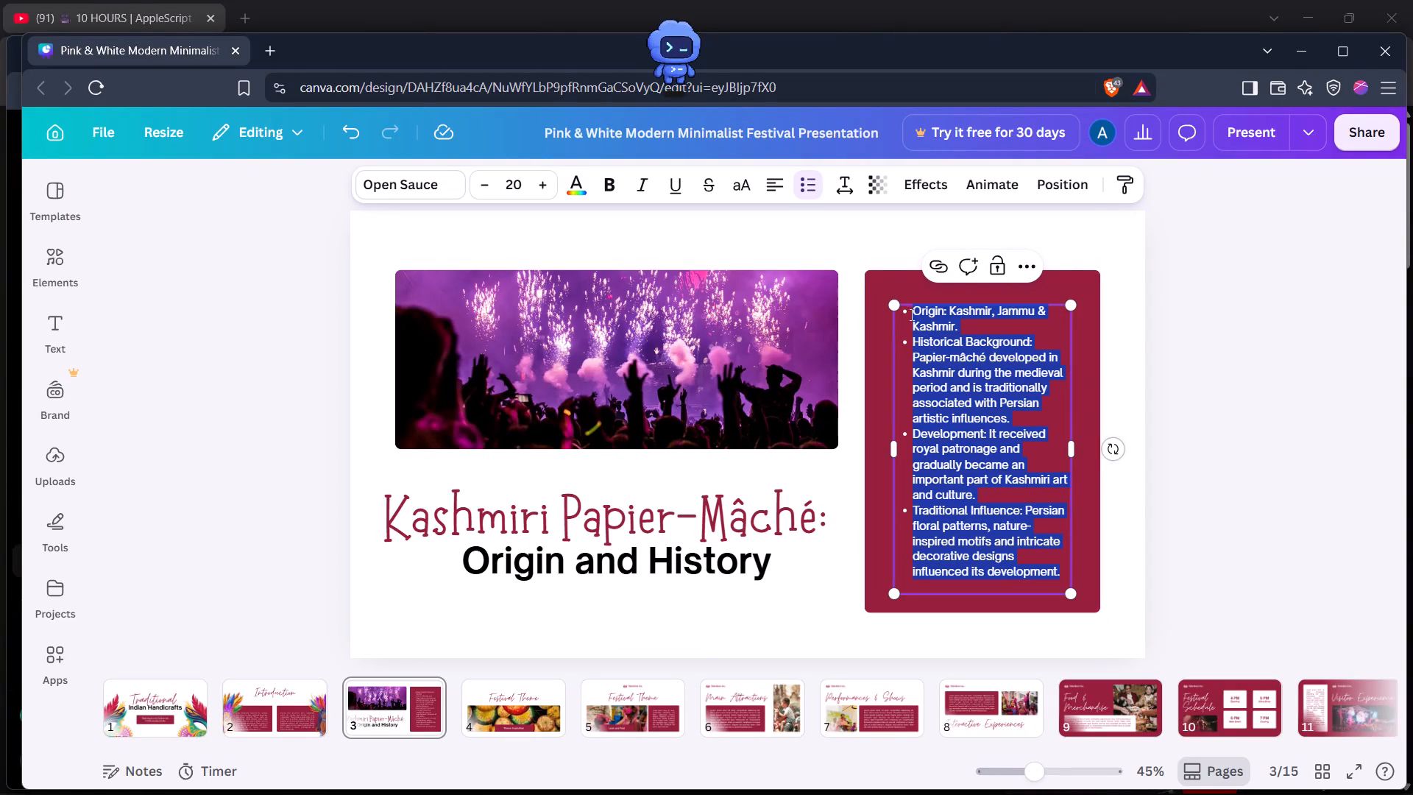
left_click_drag(910, 314, 910, 314)
left_click(550, 194)
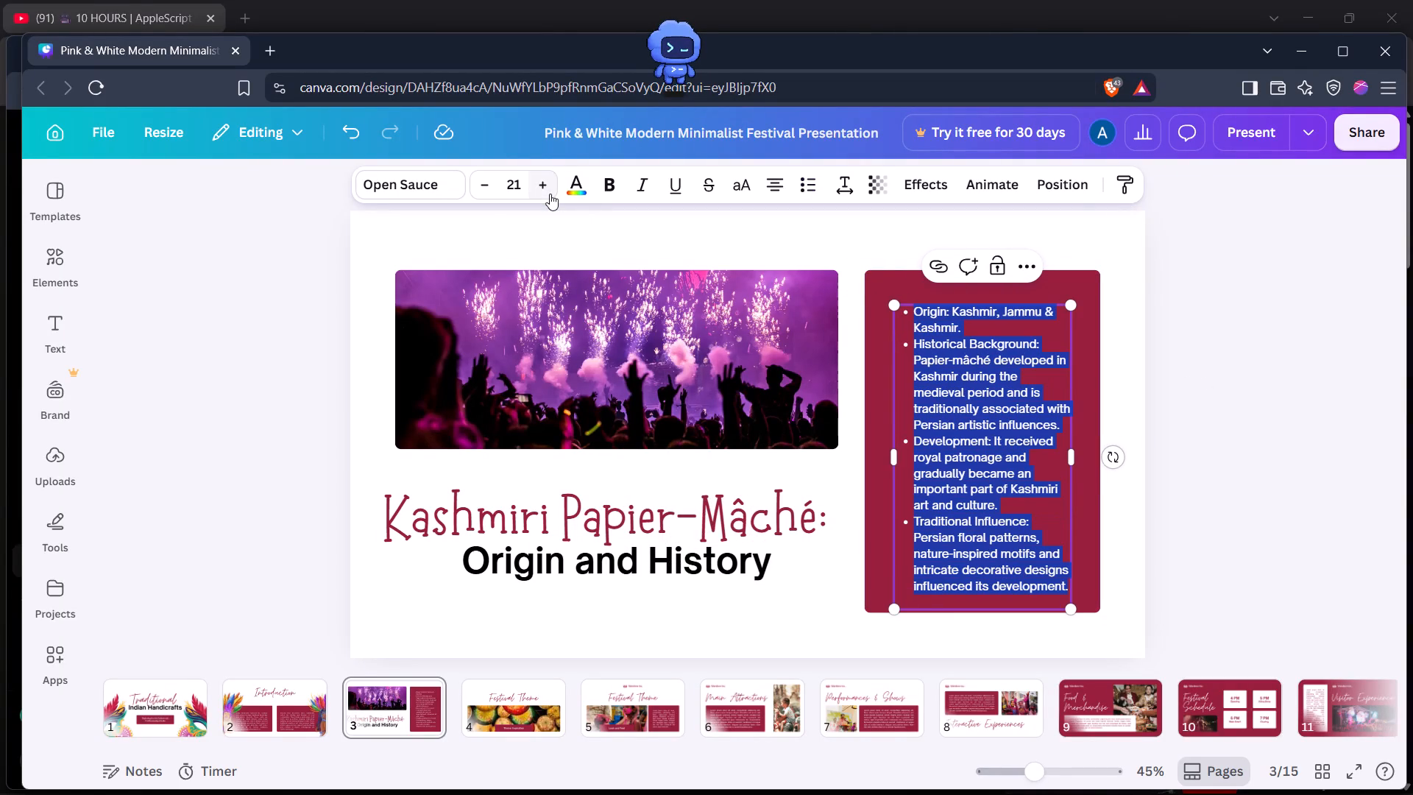
left_click(550, 194)
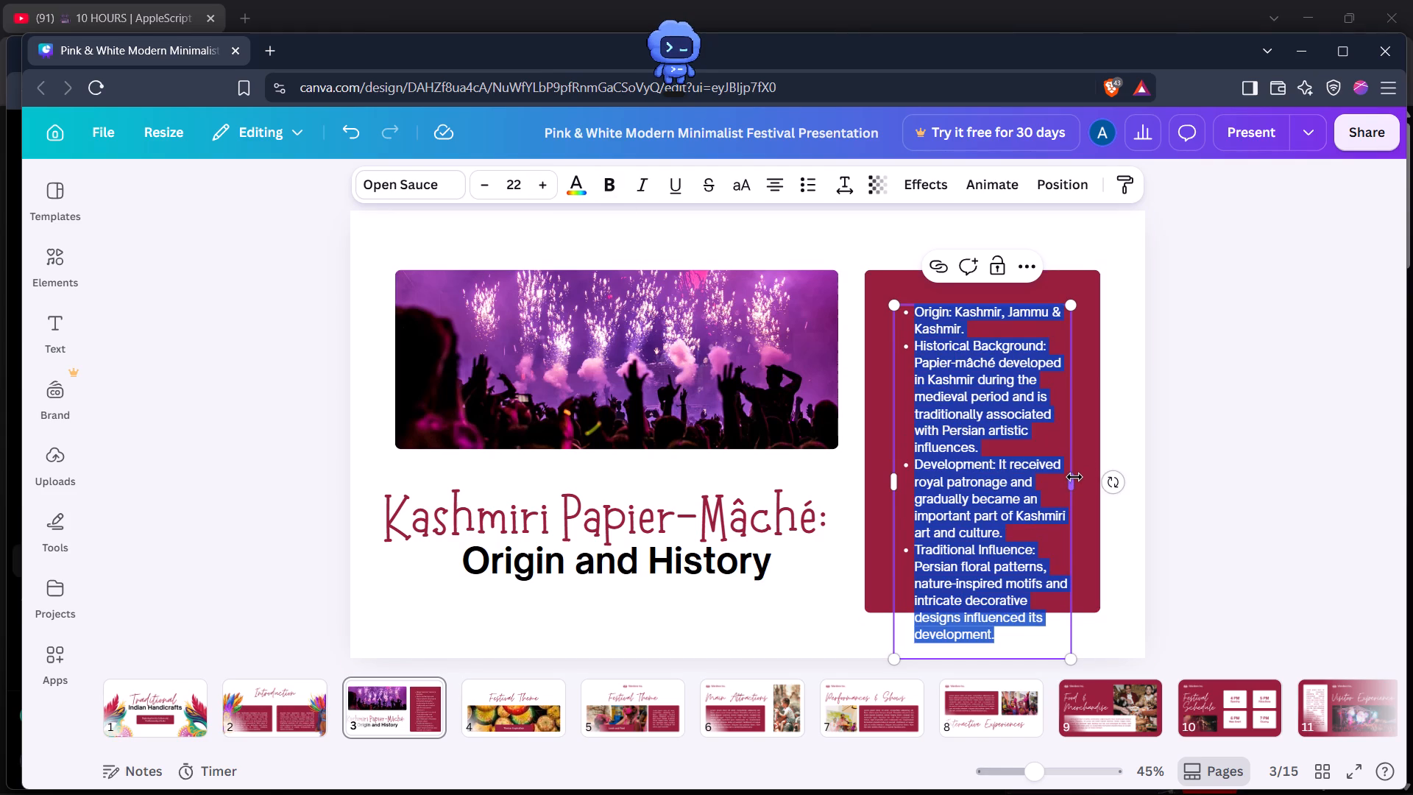
Widen the bullet text box slightly and move it up so all its text fits inside slide 3's maroon panel.
left_click_drag(1074, 477, 1088, 478)
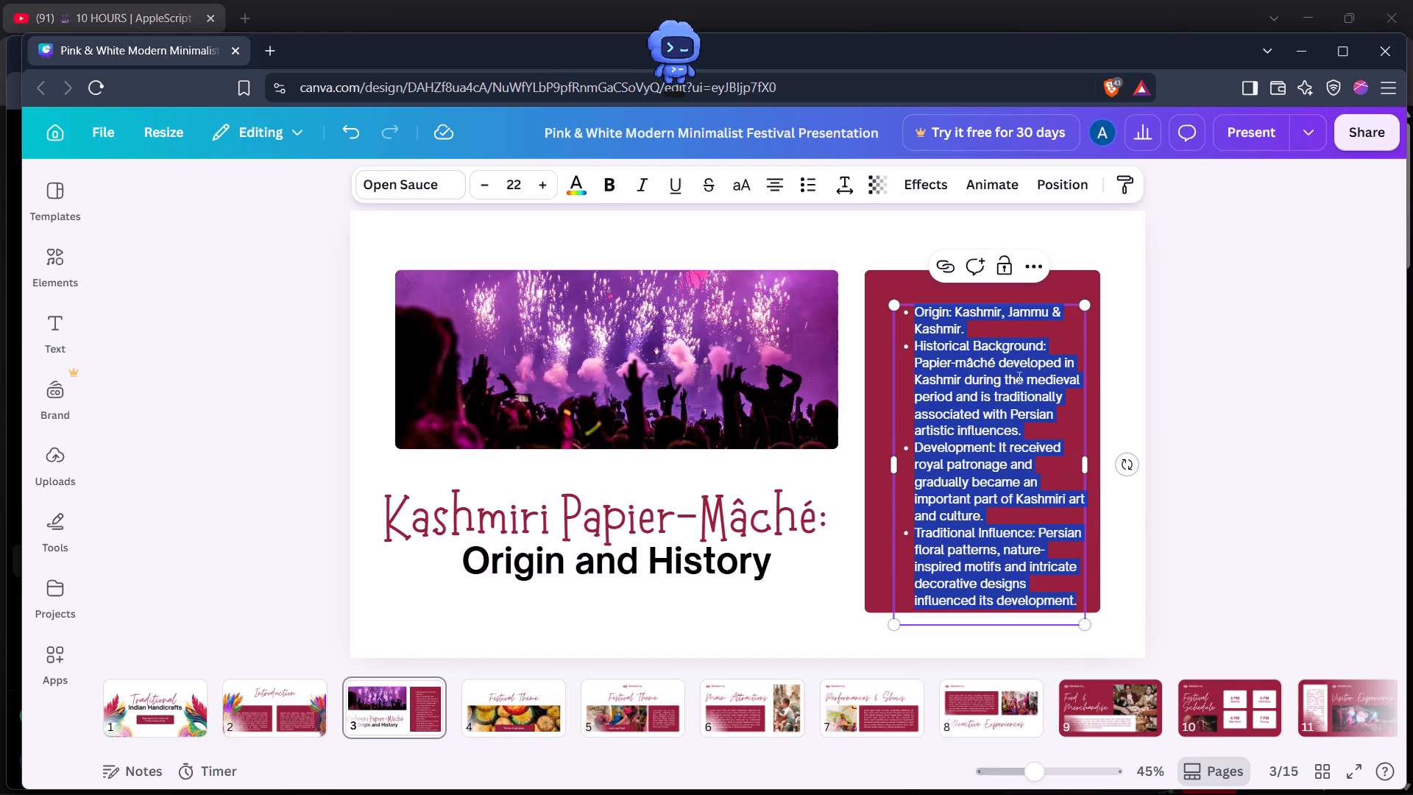
left_click_drag(990, 302, 988, 285)
left_click(1239, 313)
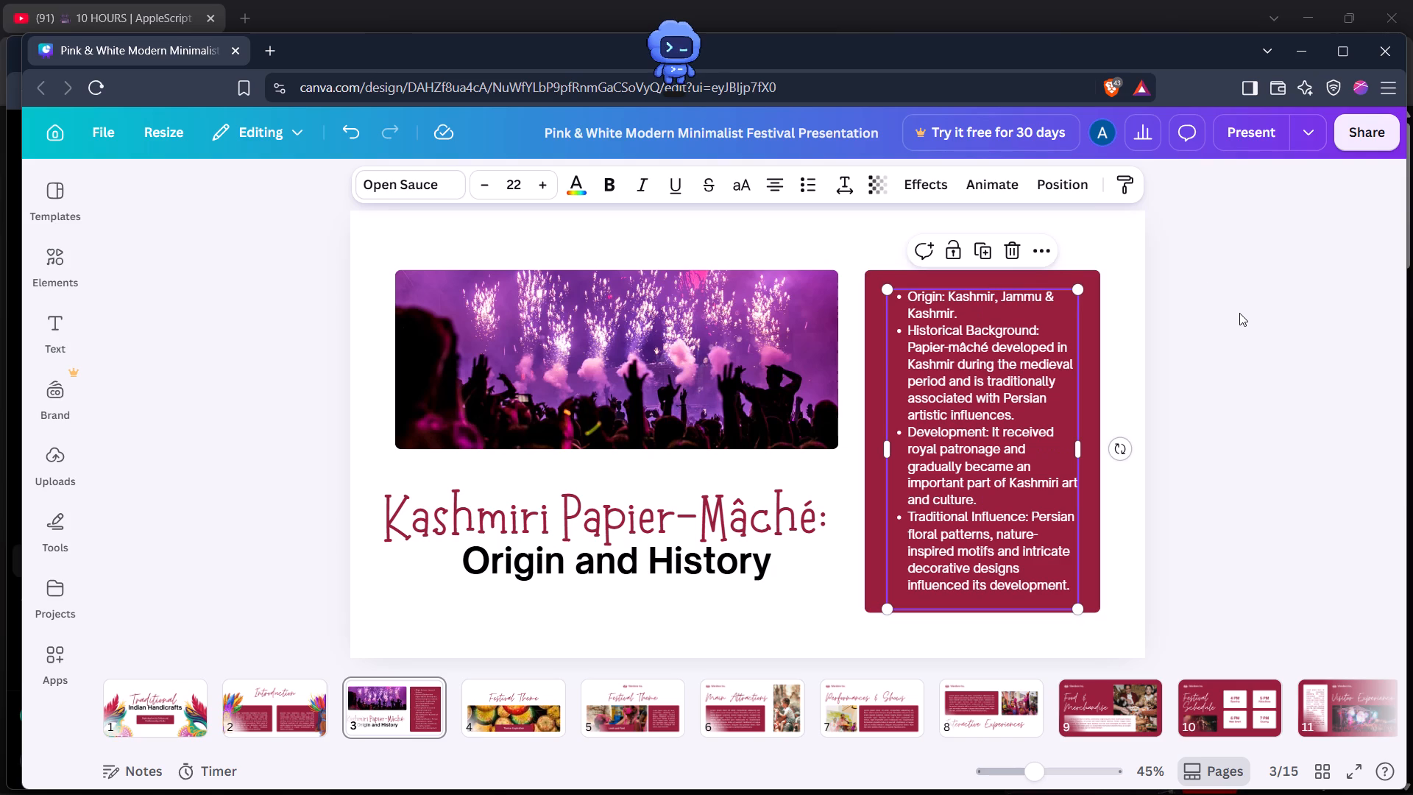
Underline the label "Origin" in the first bullet of slide 3's maroon panel.
double_click(921, 292)
double_click(921, 292)
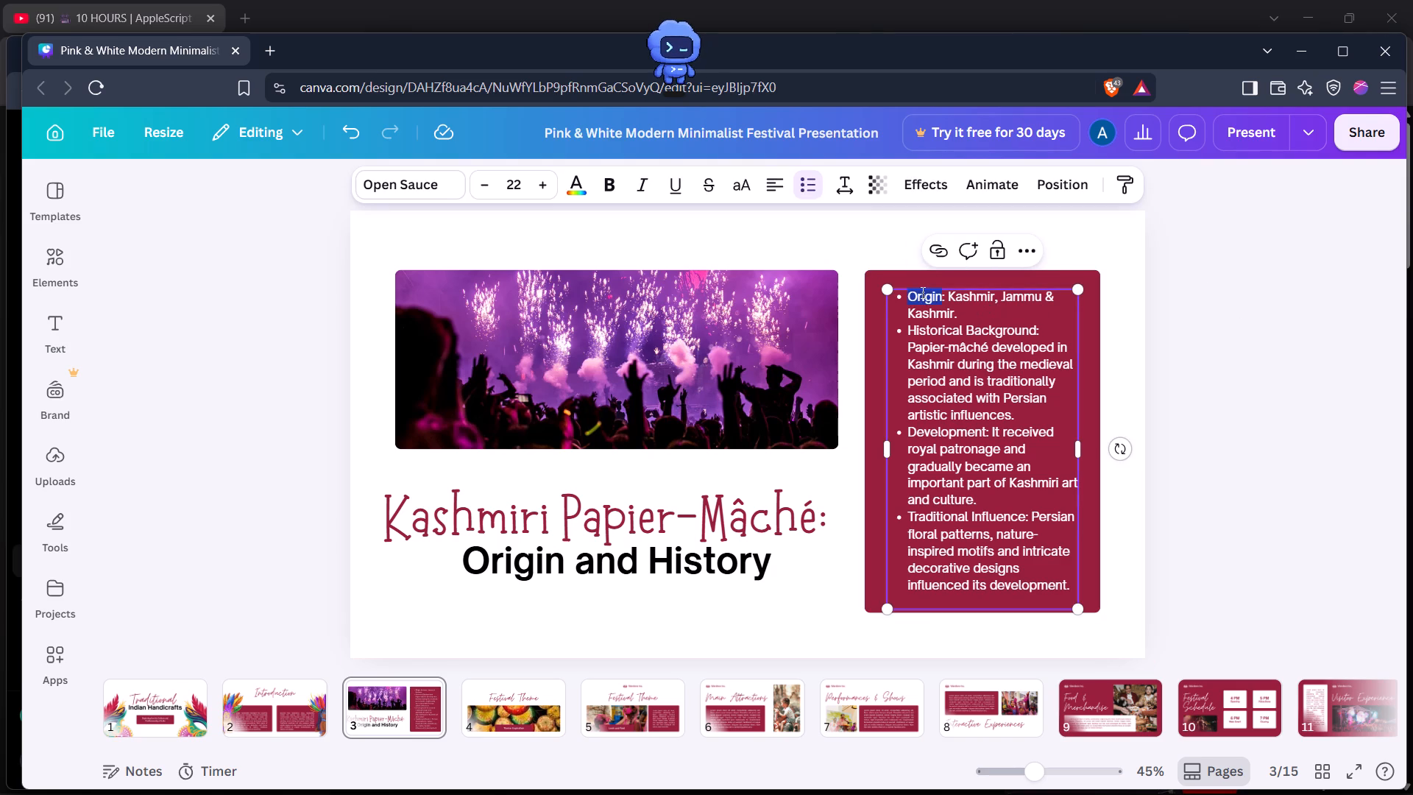
left_click(677, 184)
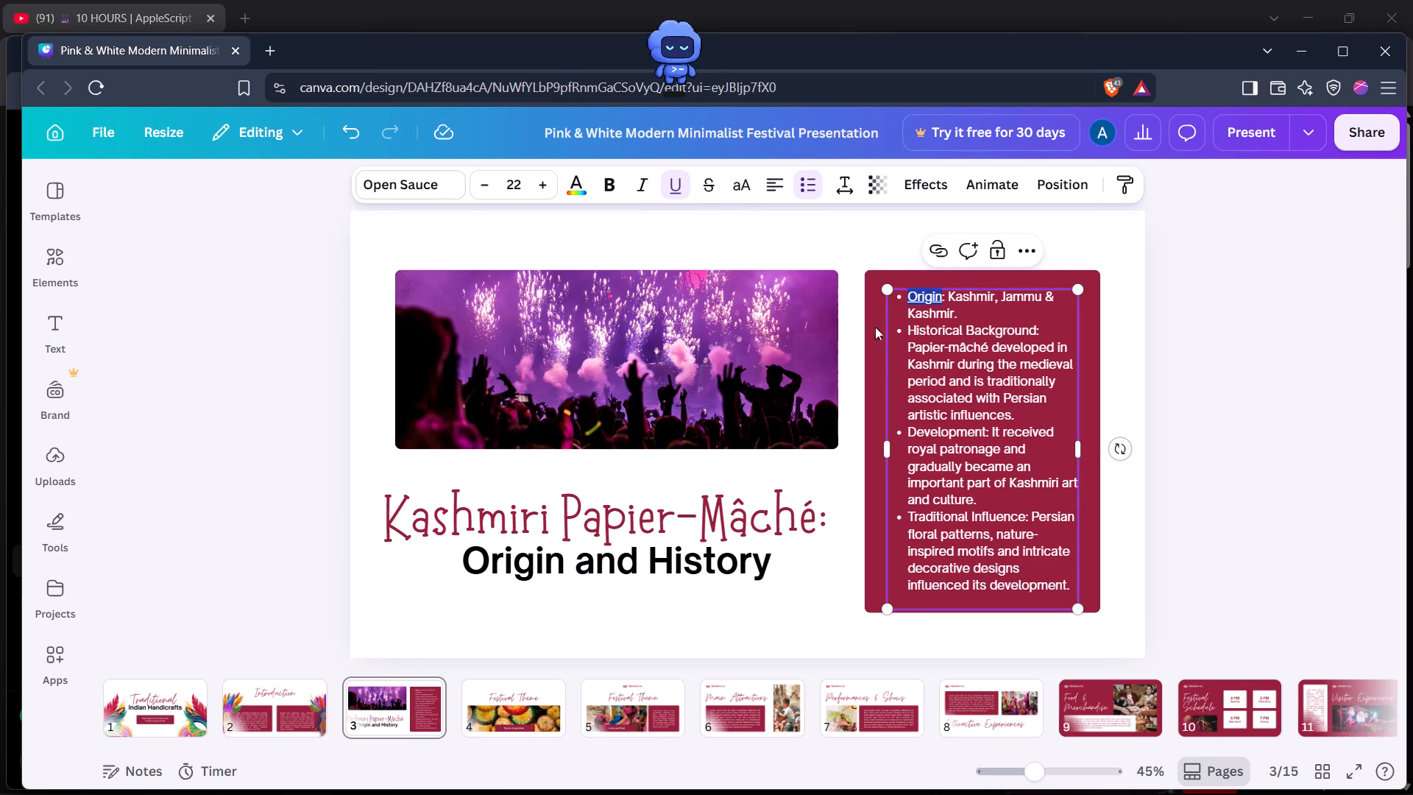
Underline the label "Historical Background" in the second bullet, leaving it without italics.
triple_click(937, 333)
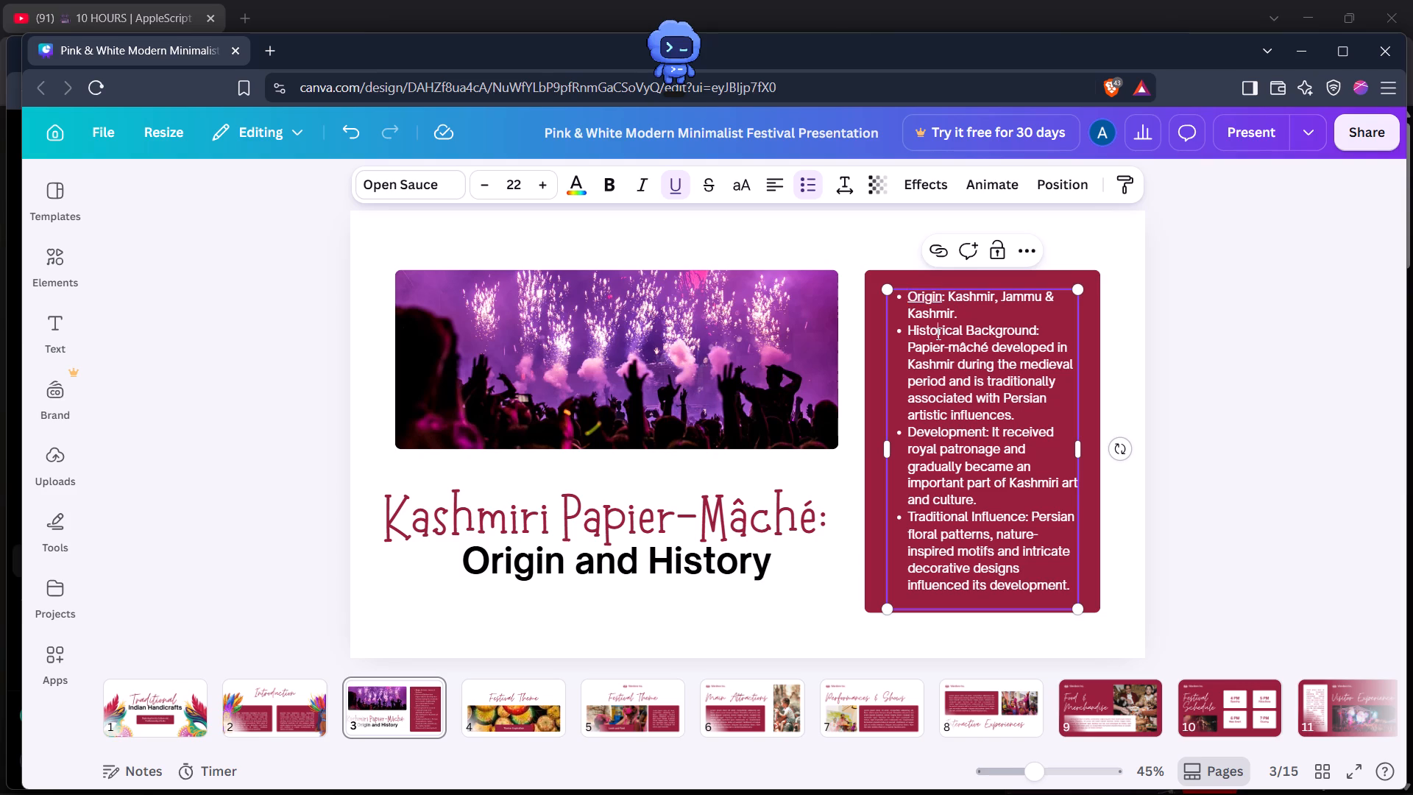
left_click(937, 333)
double_click(937, 333)
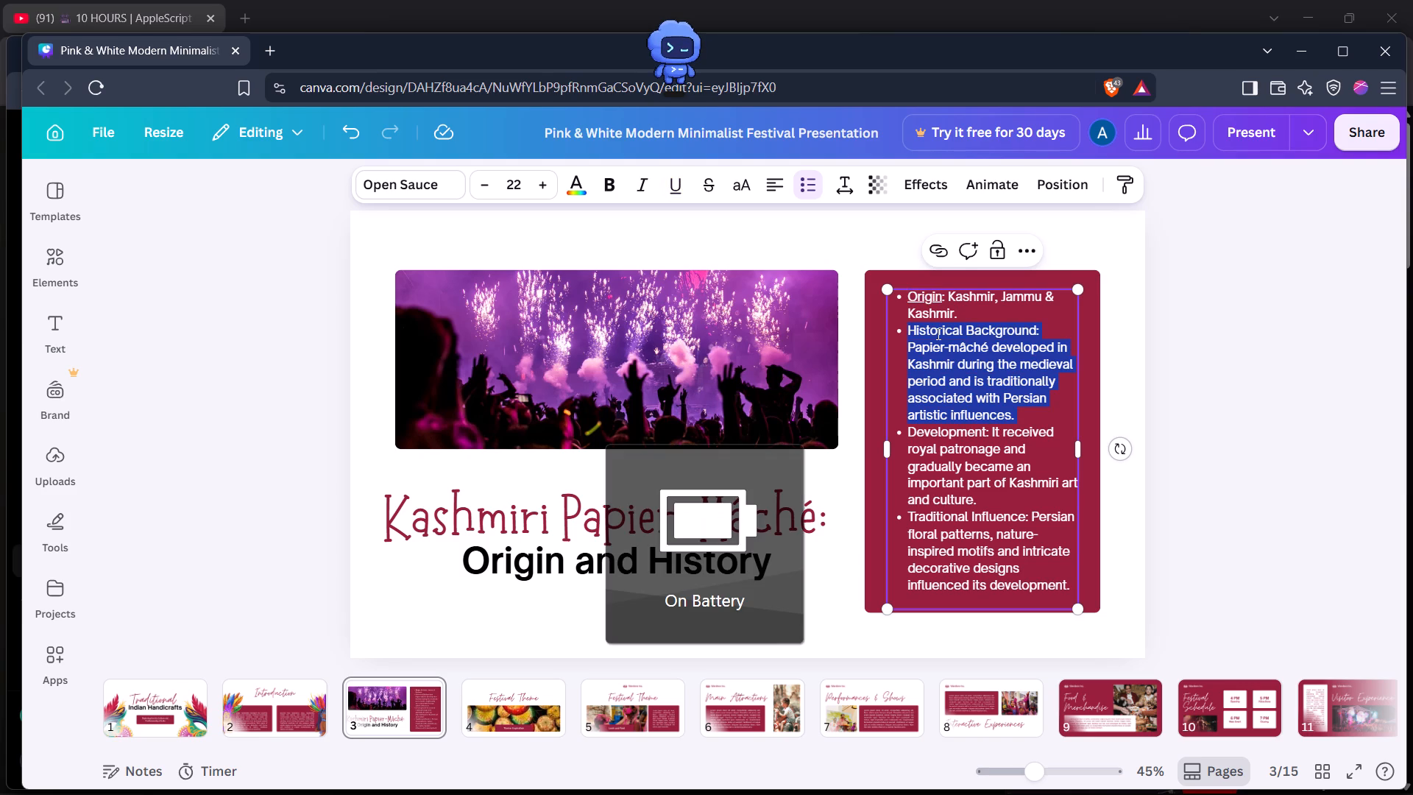
left_click(937, 333)
double_click(937, 333)
double_click(937, 333)
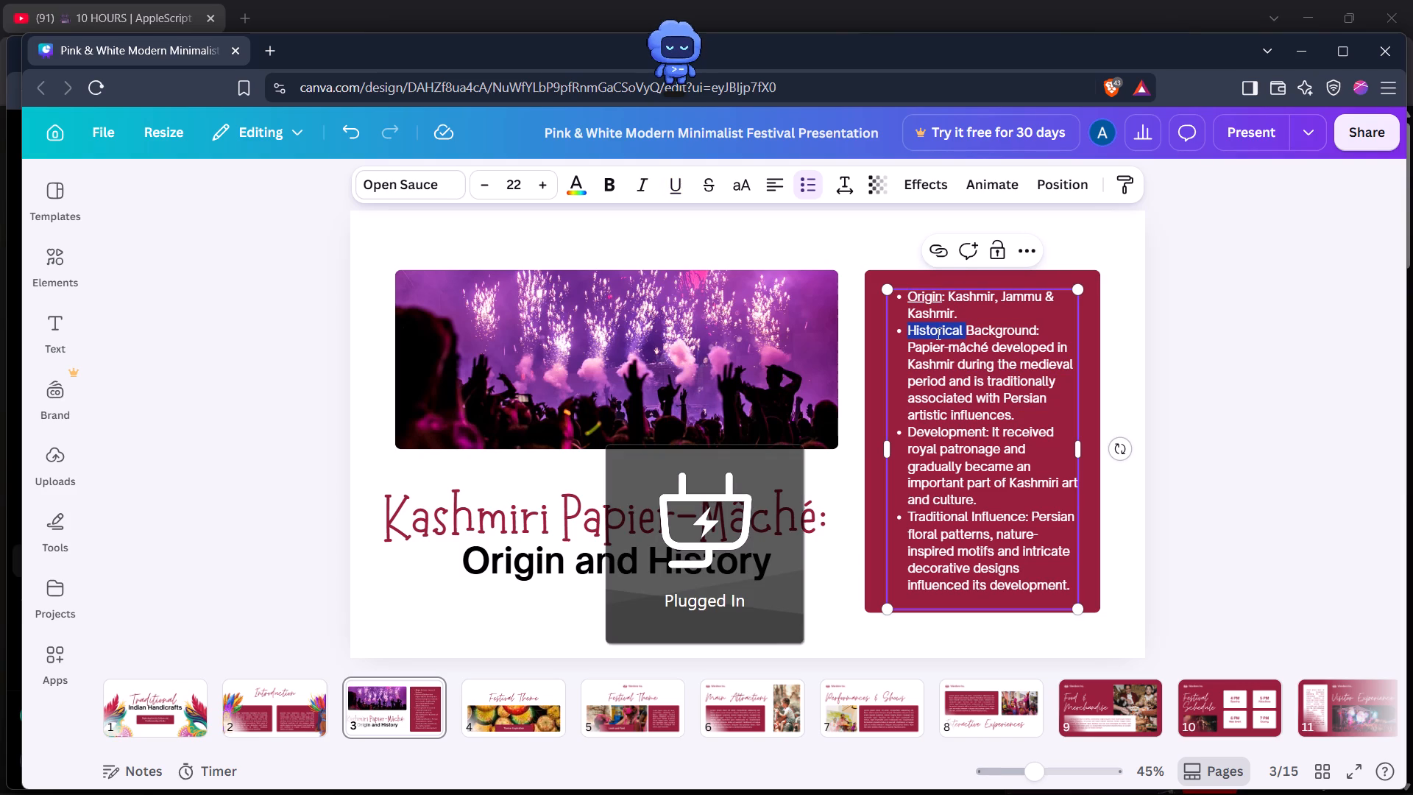
left_click(676, 183)
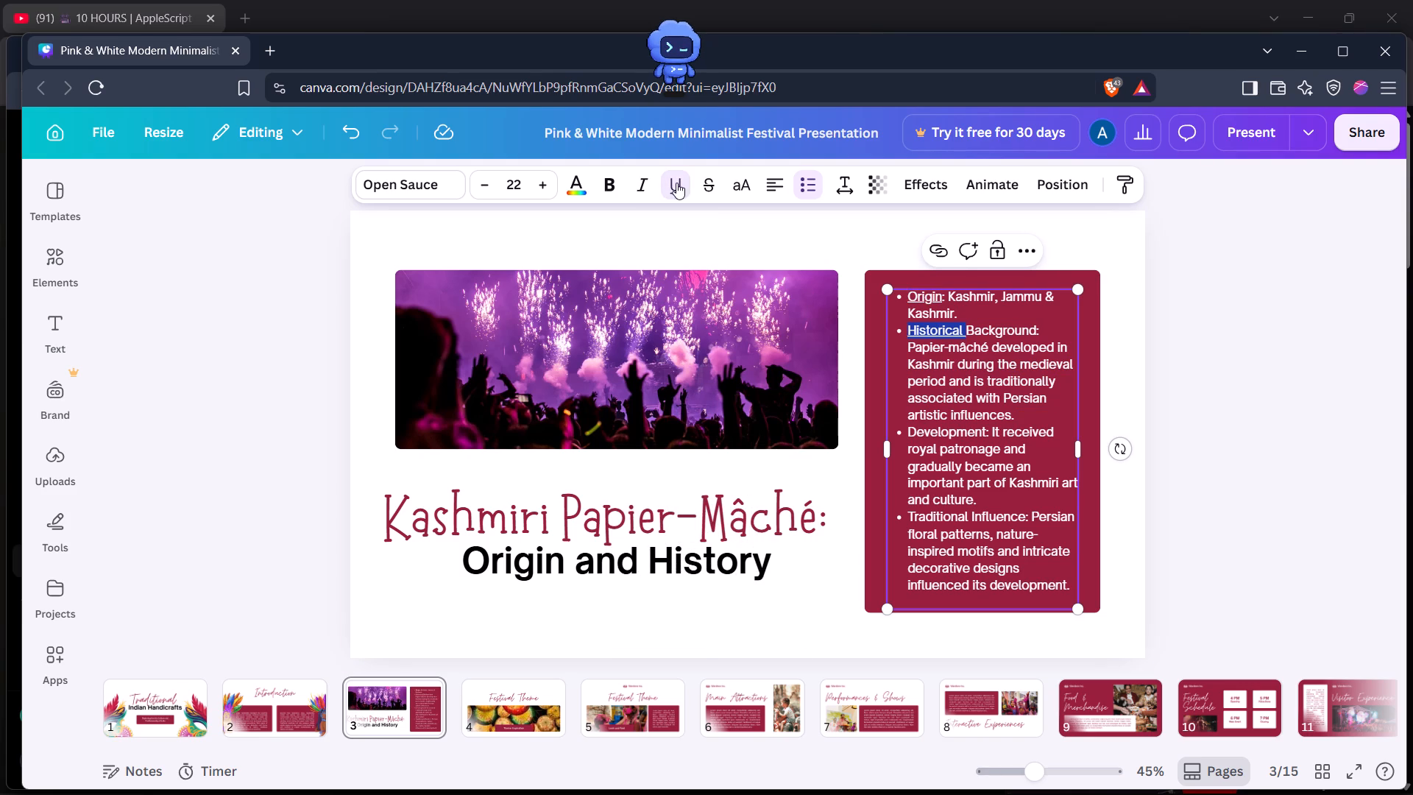
double_click(980, 340)
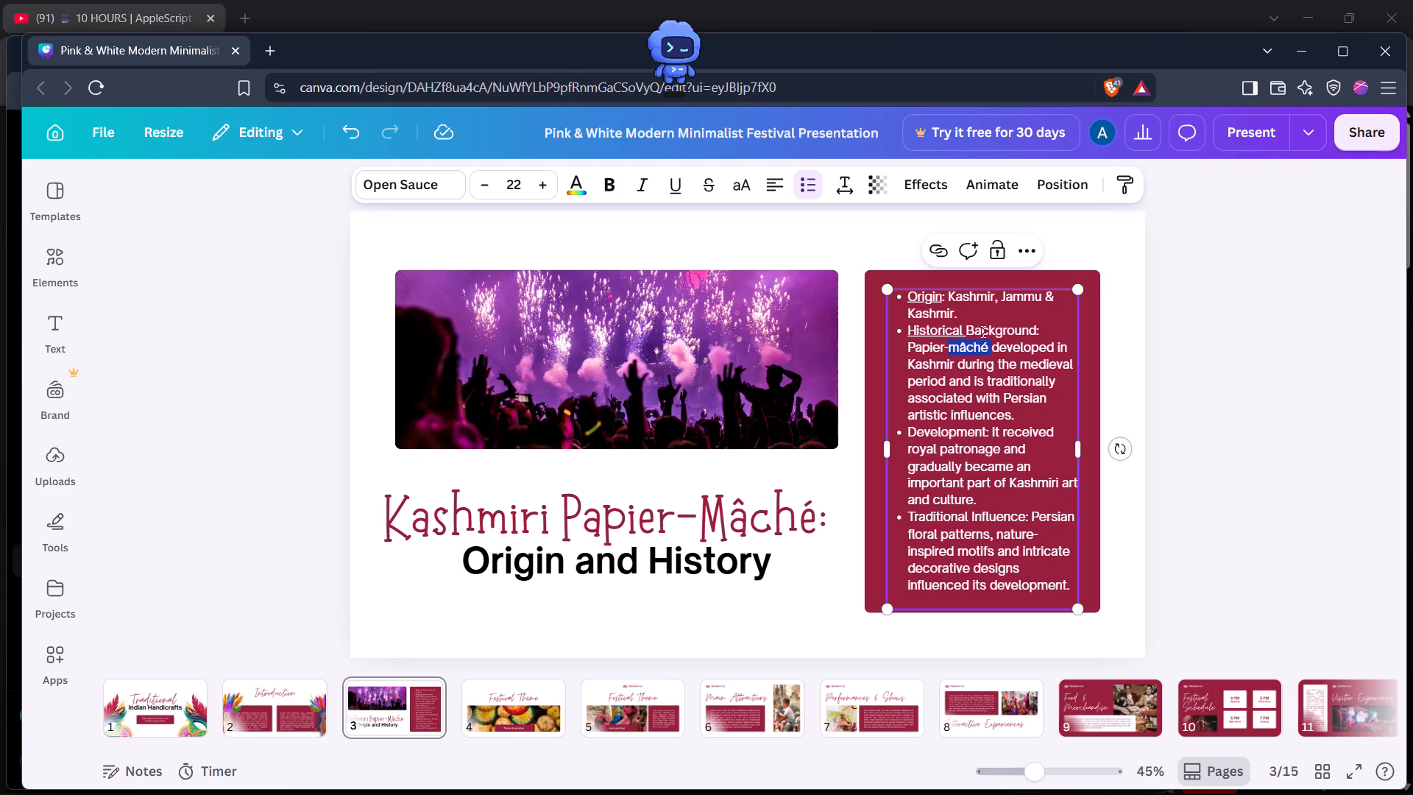
triple_click(982, 331)
left_click(982, 331)
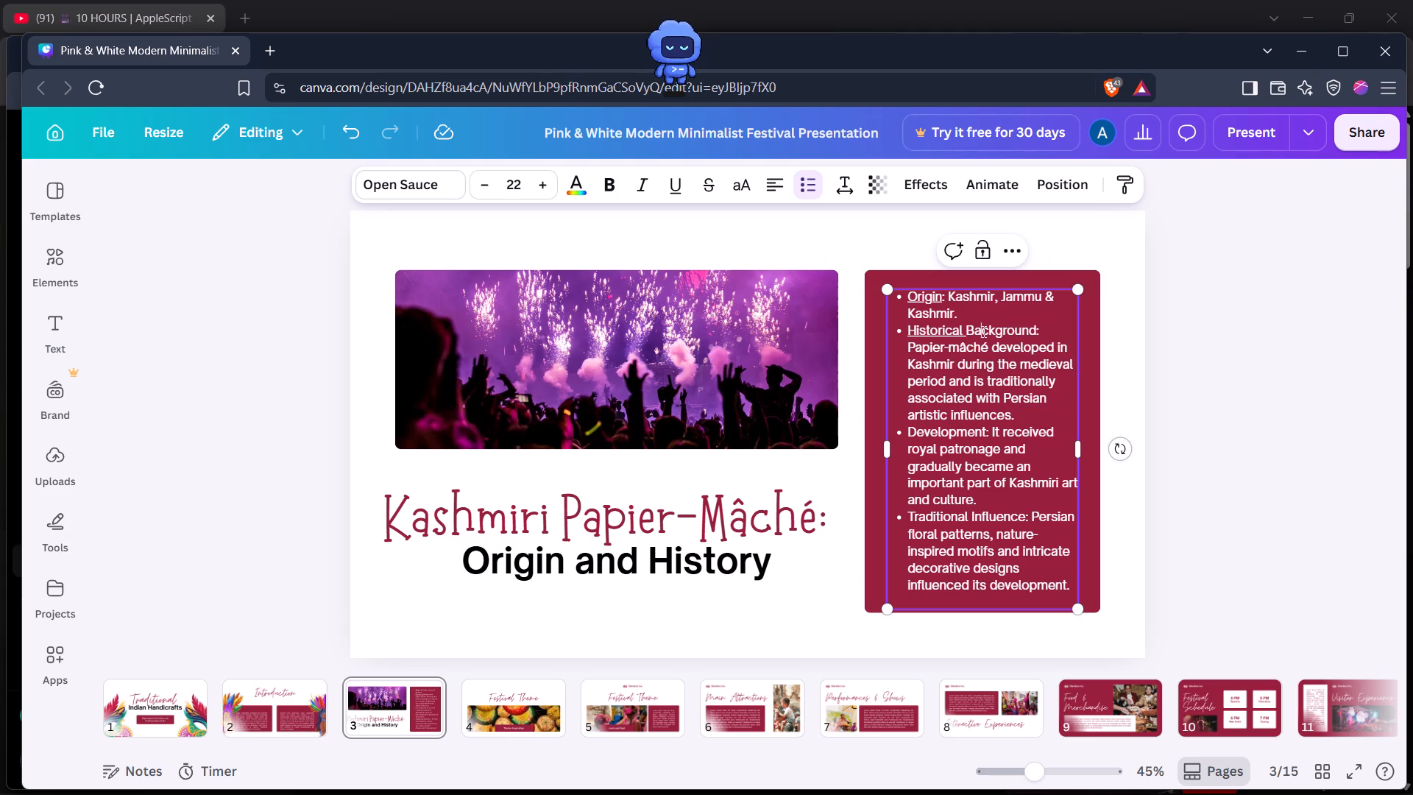
double_click(982, 331)
left_click(642, 183)
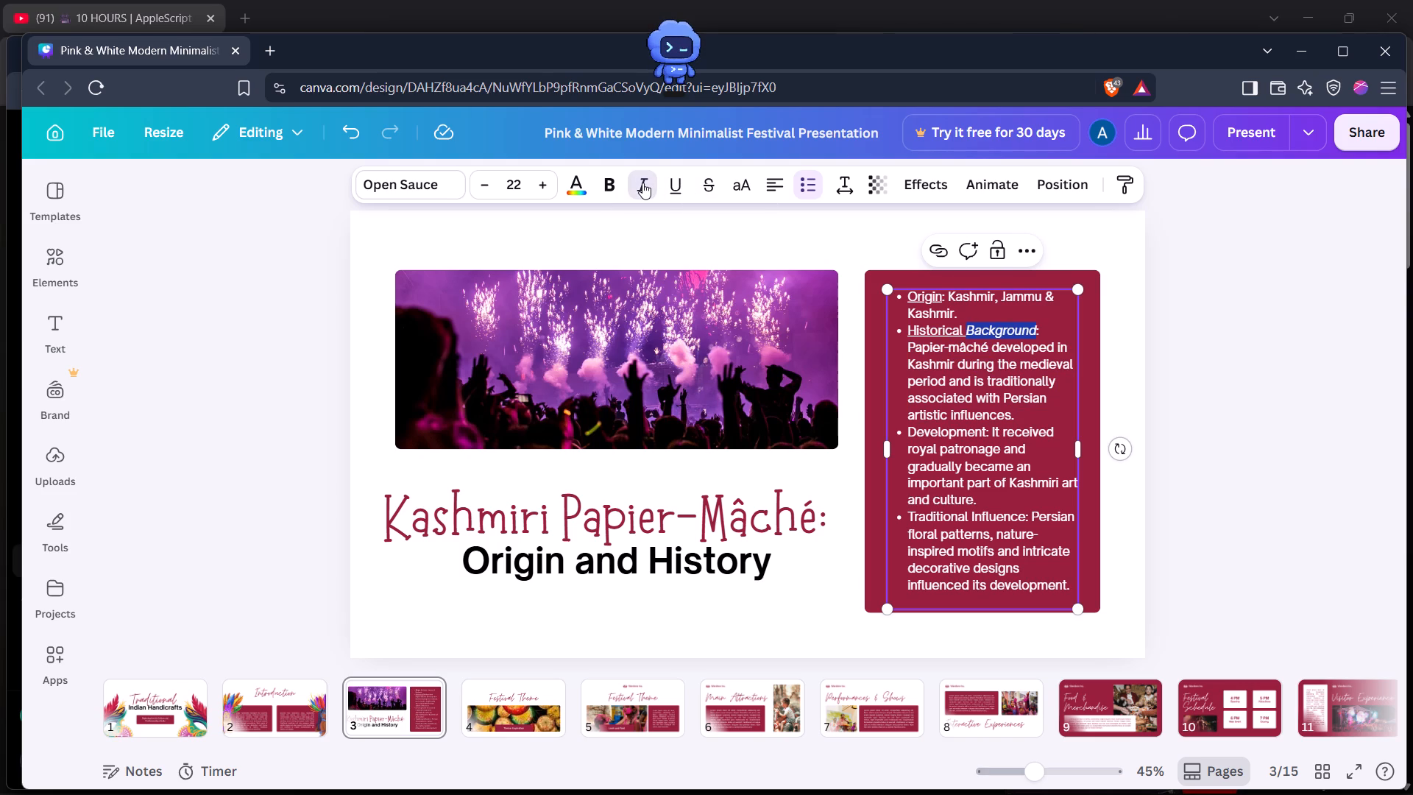
left_click(650, 180)
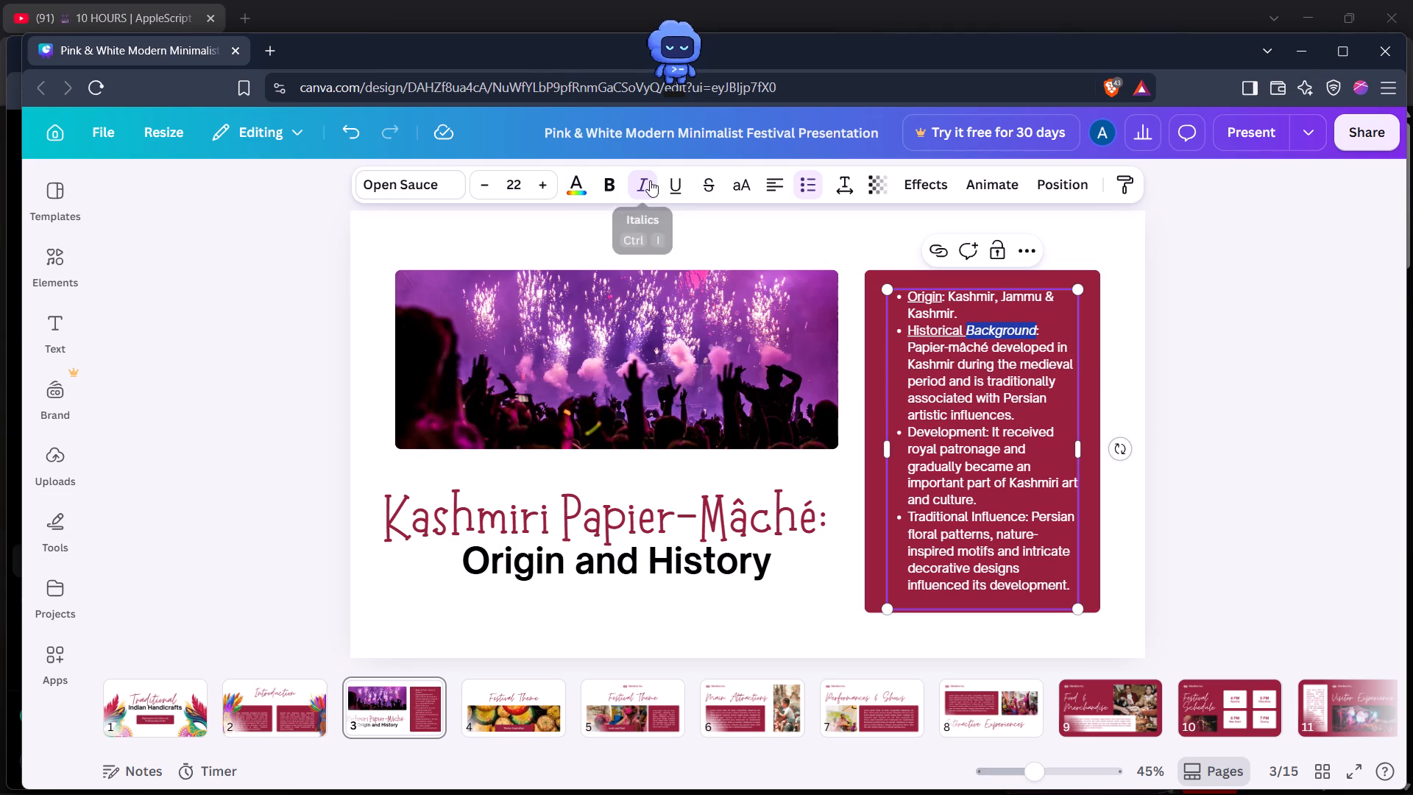
left_click(663, 181)
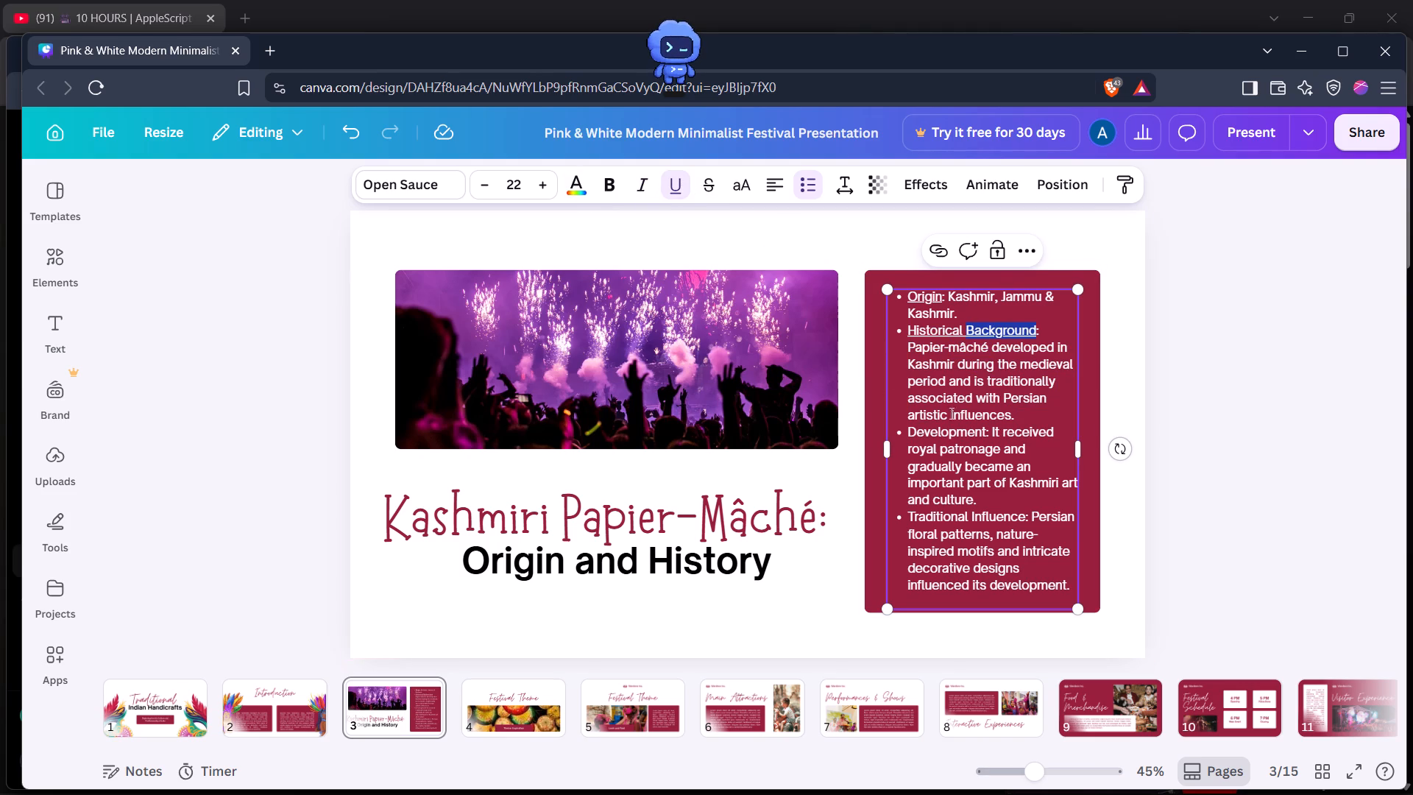
Underline the labels "Development" and "Traditional Influence" in the last two bullets of the maroon panel.
double_click(922, 434)
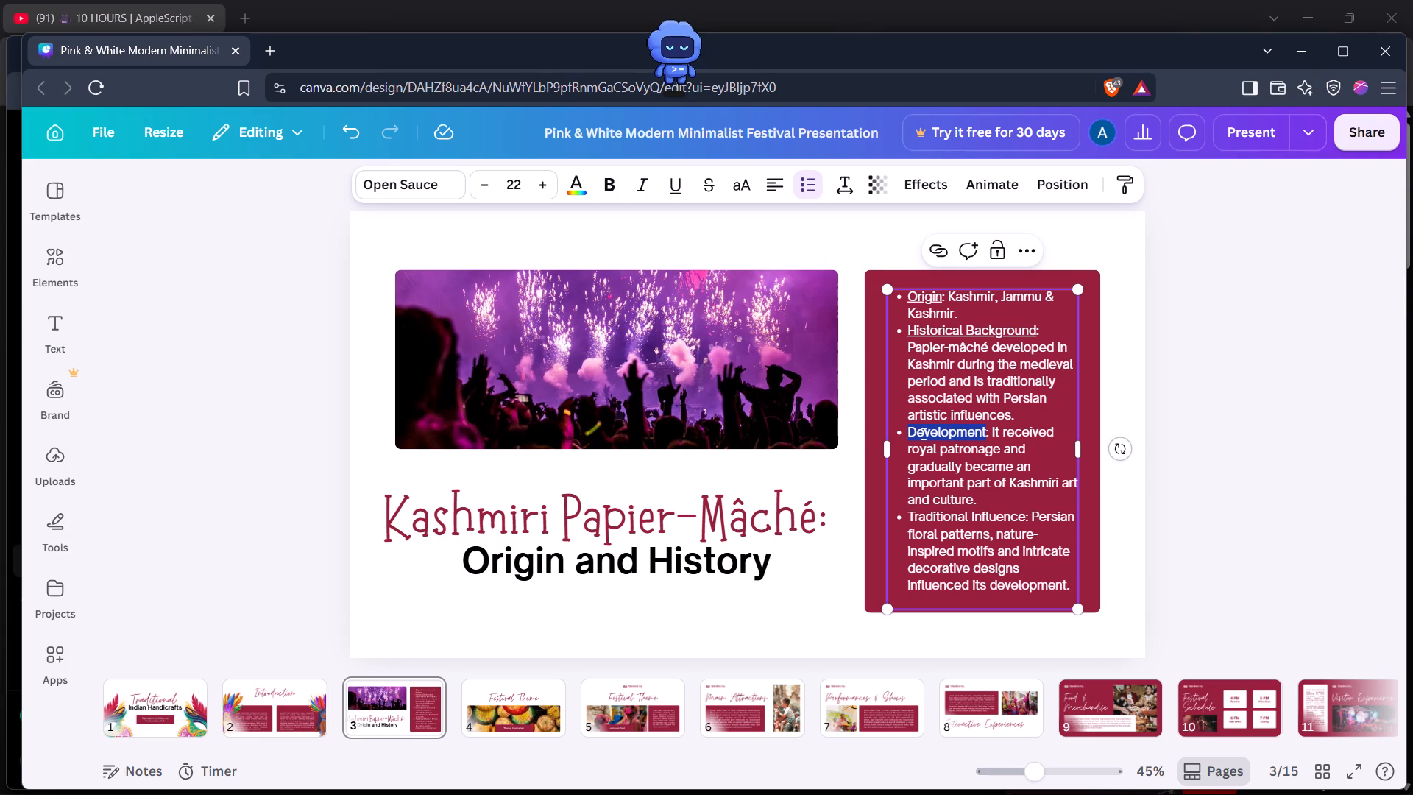
left_click(684, 183)
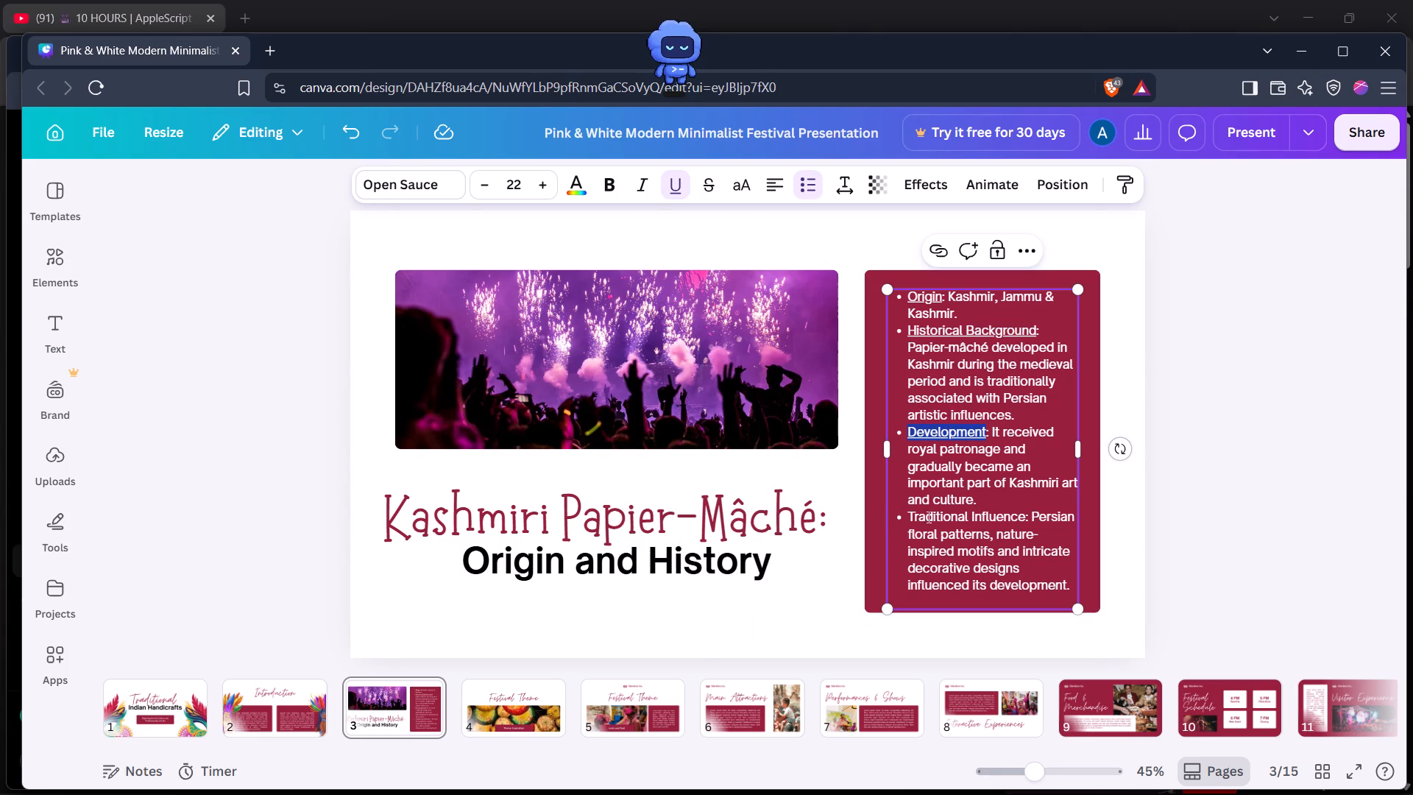
double_click(943, 516)
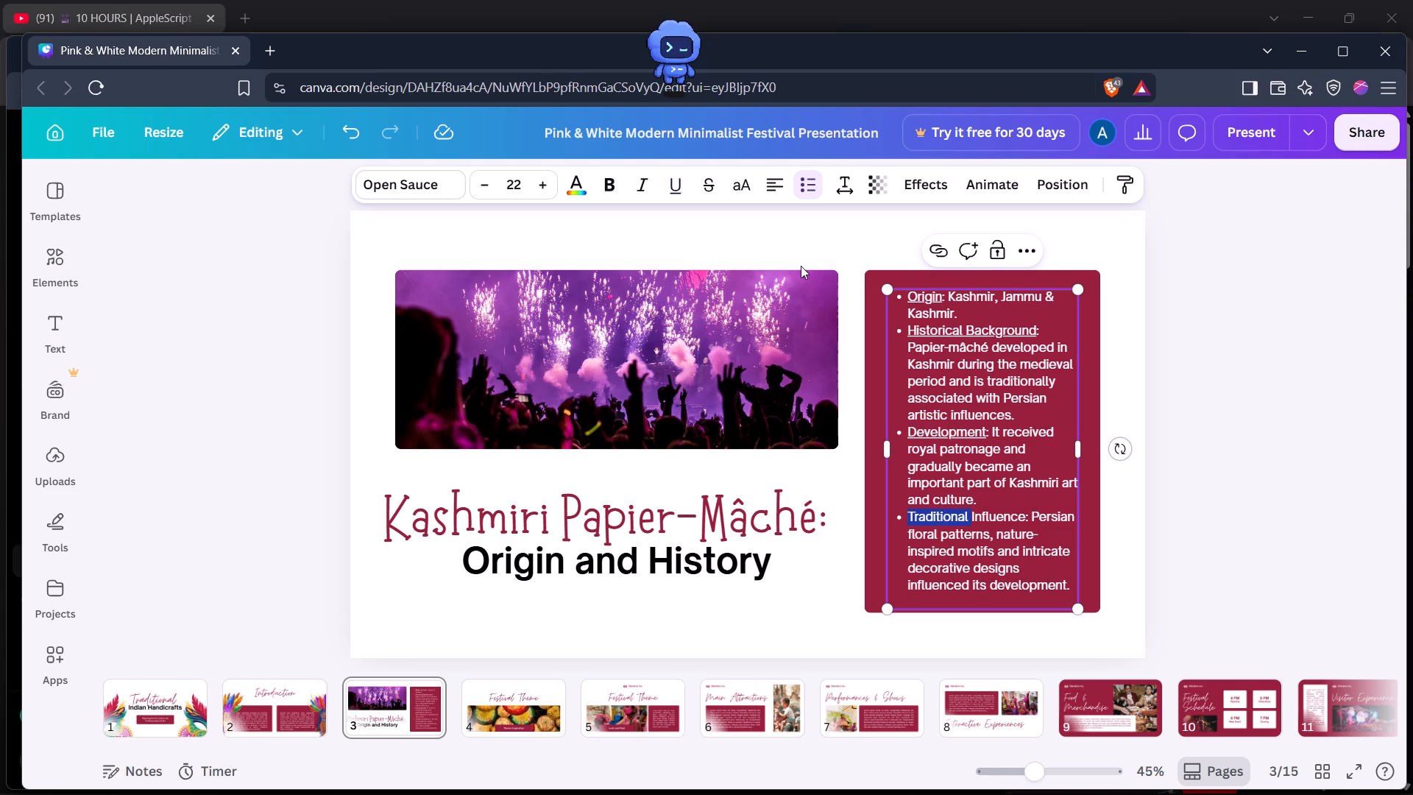
left_click(684, 191)
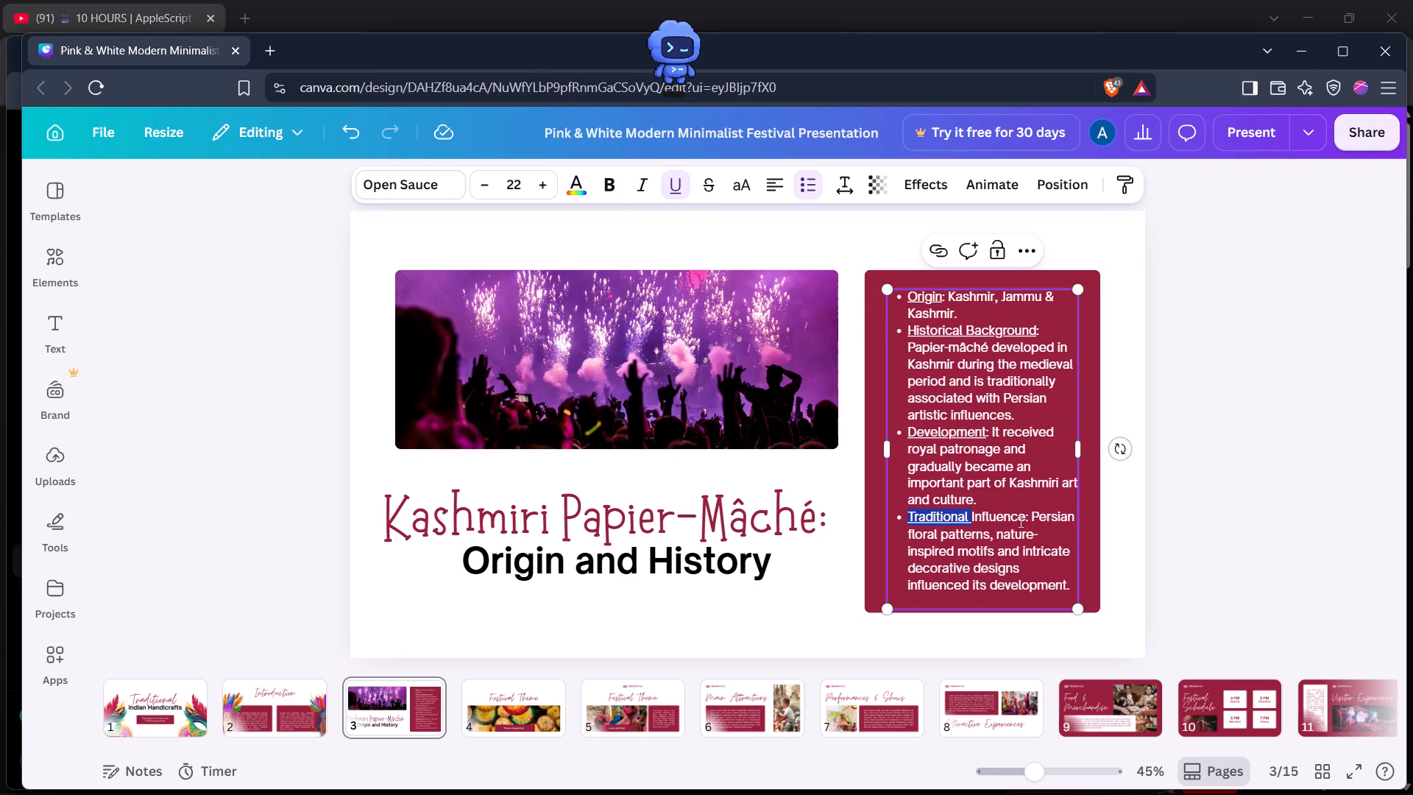
double_click(1010, 521)
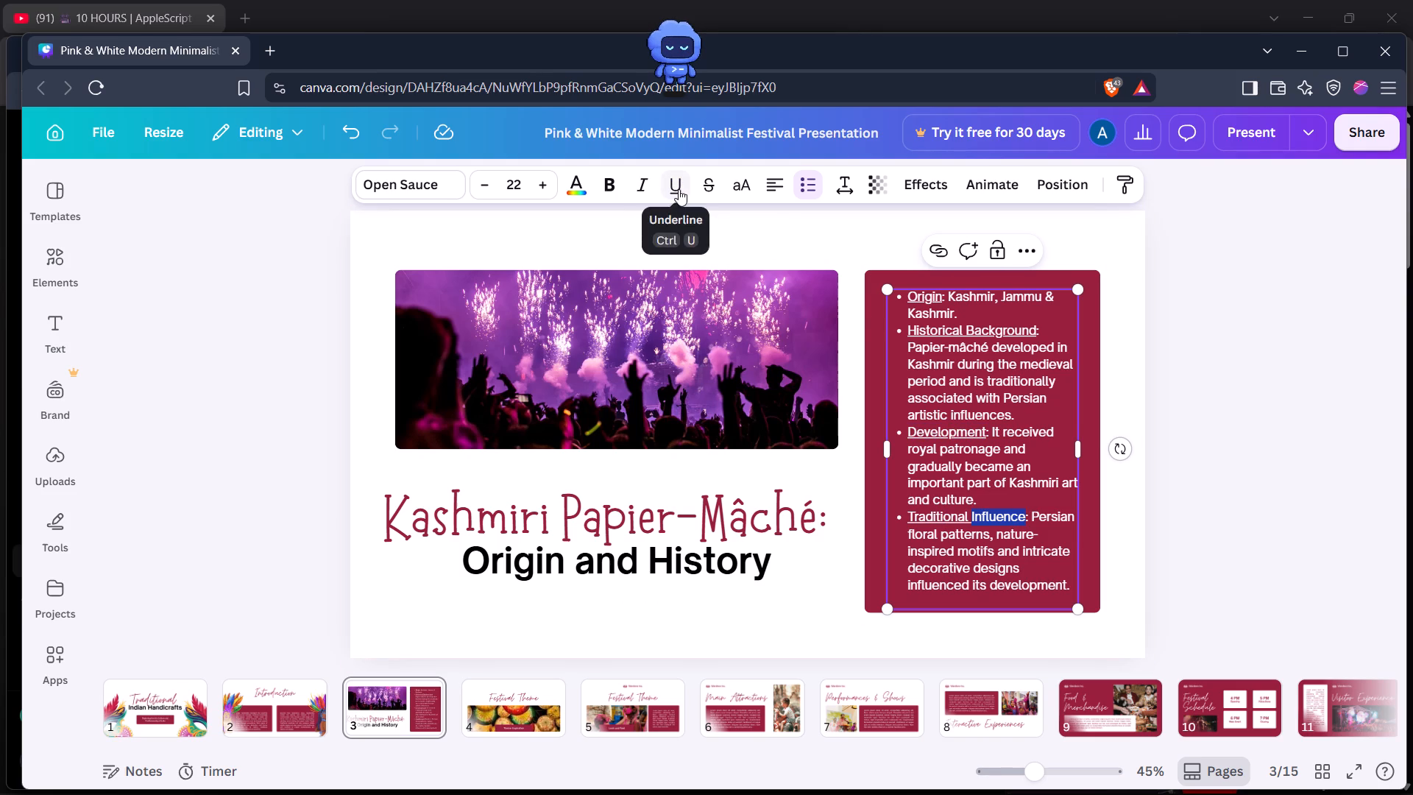
left_click(679, 189)
left_click(1204, 388)
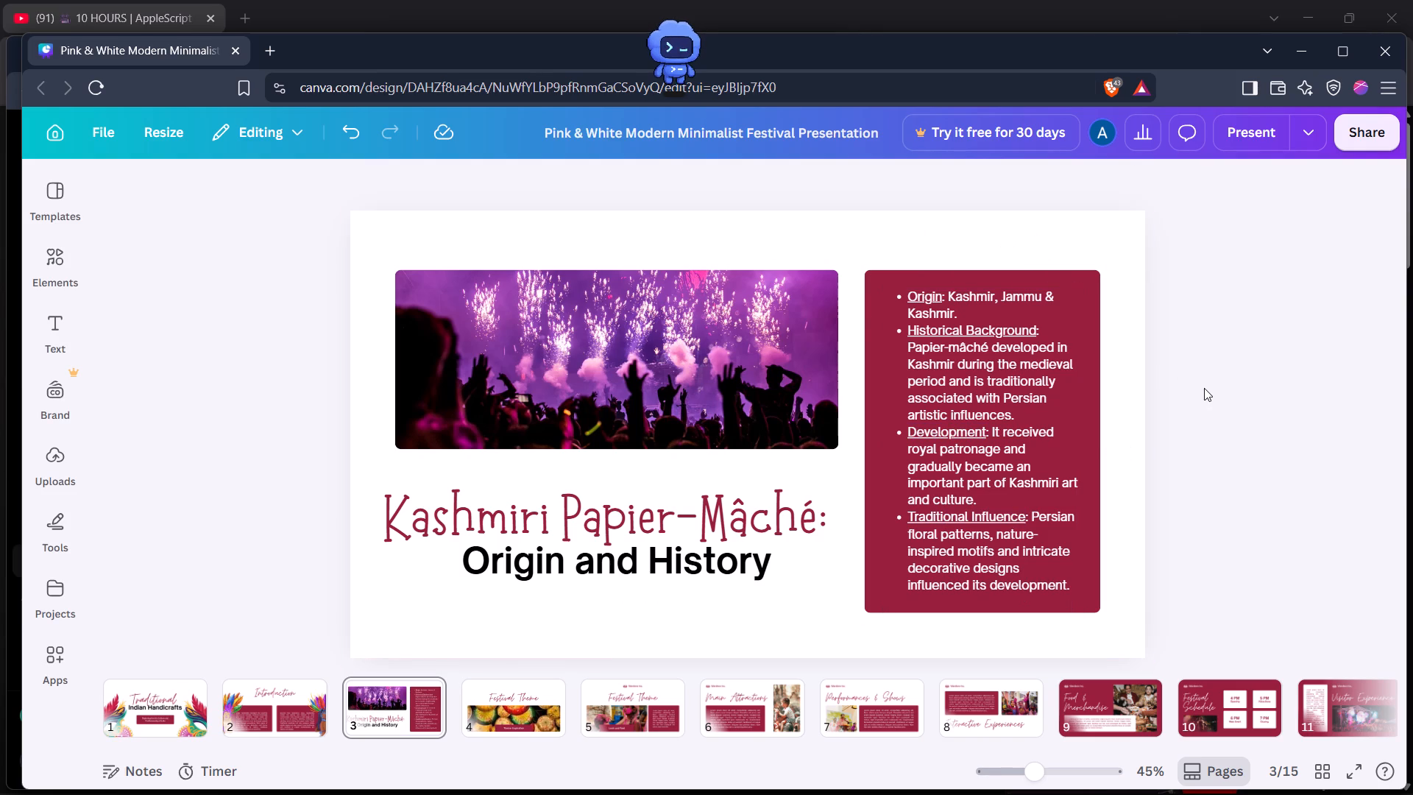
Widen the bullet text box by extending its left side almost to the maroon panel's left edge.
left_click(913, 439)
left_click_drag(887, 445, 875, 445)
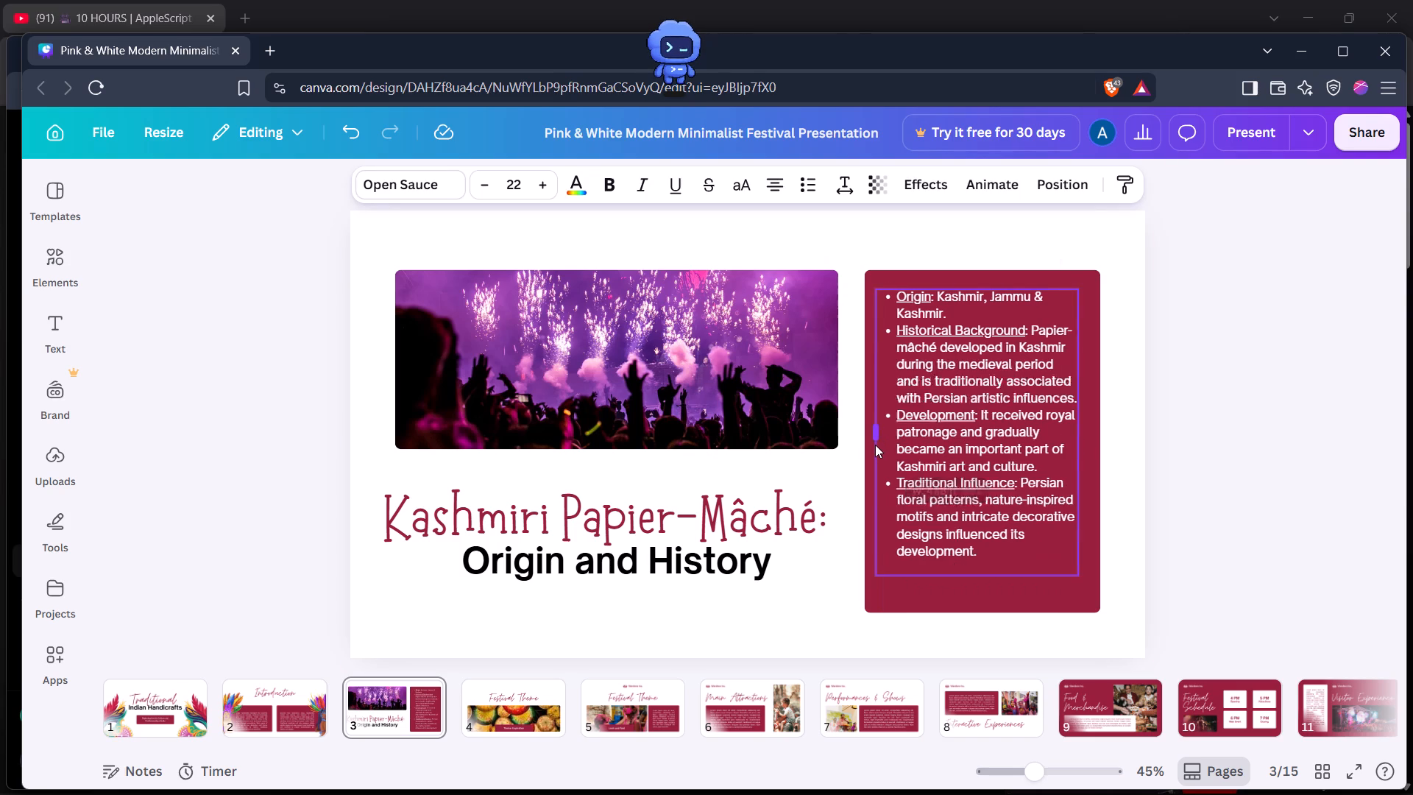
left_click_drag(875, 445, 877, 445)
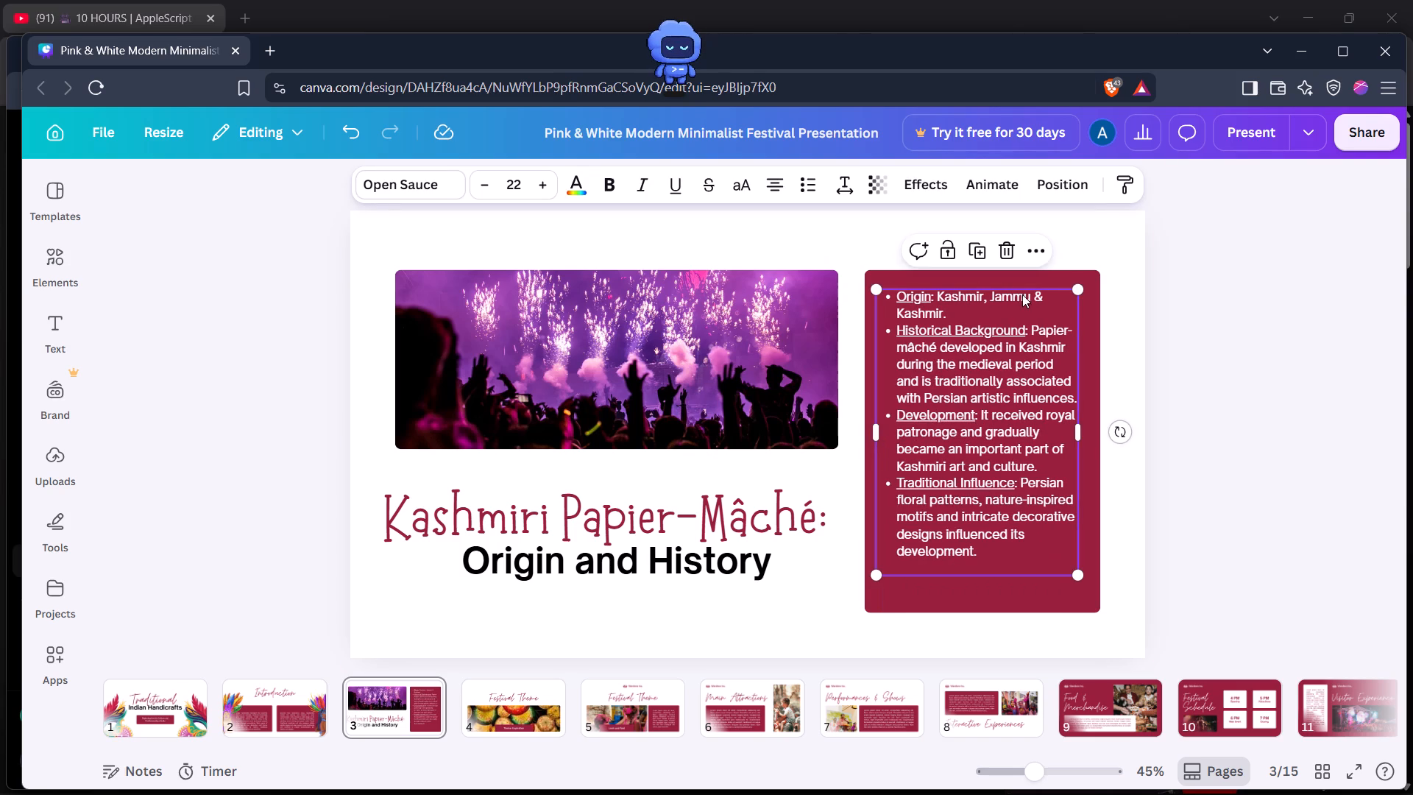
Insert a blank, unbulleted line between each of the four bullets in slide 3's maroon panel.
left_click(964, 312)
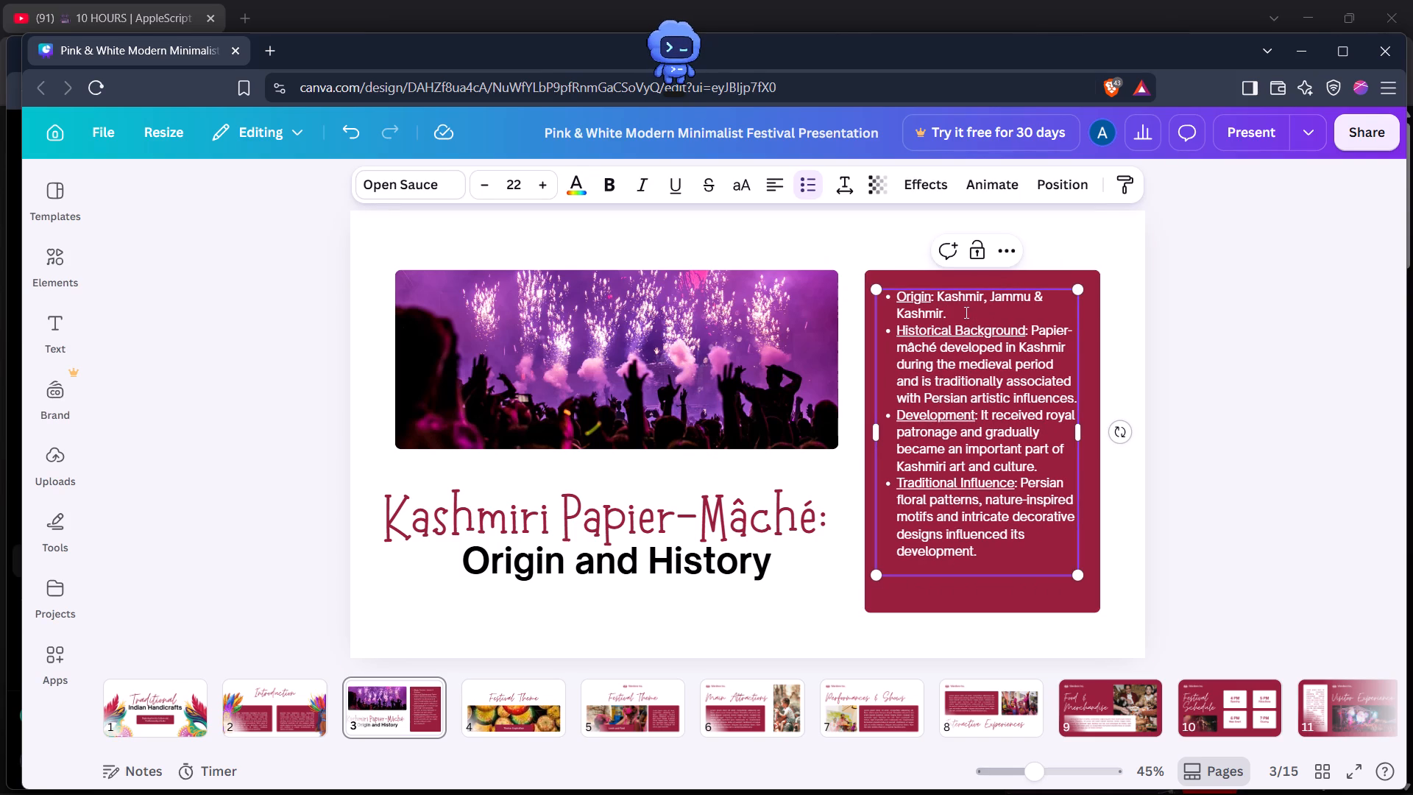
key("Return")
key("BackSpace")
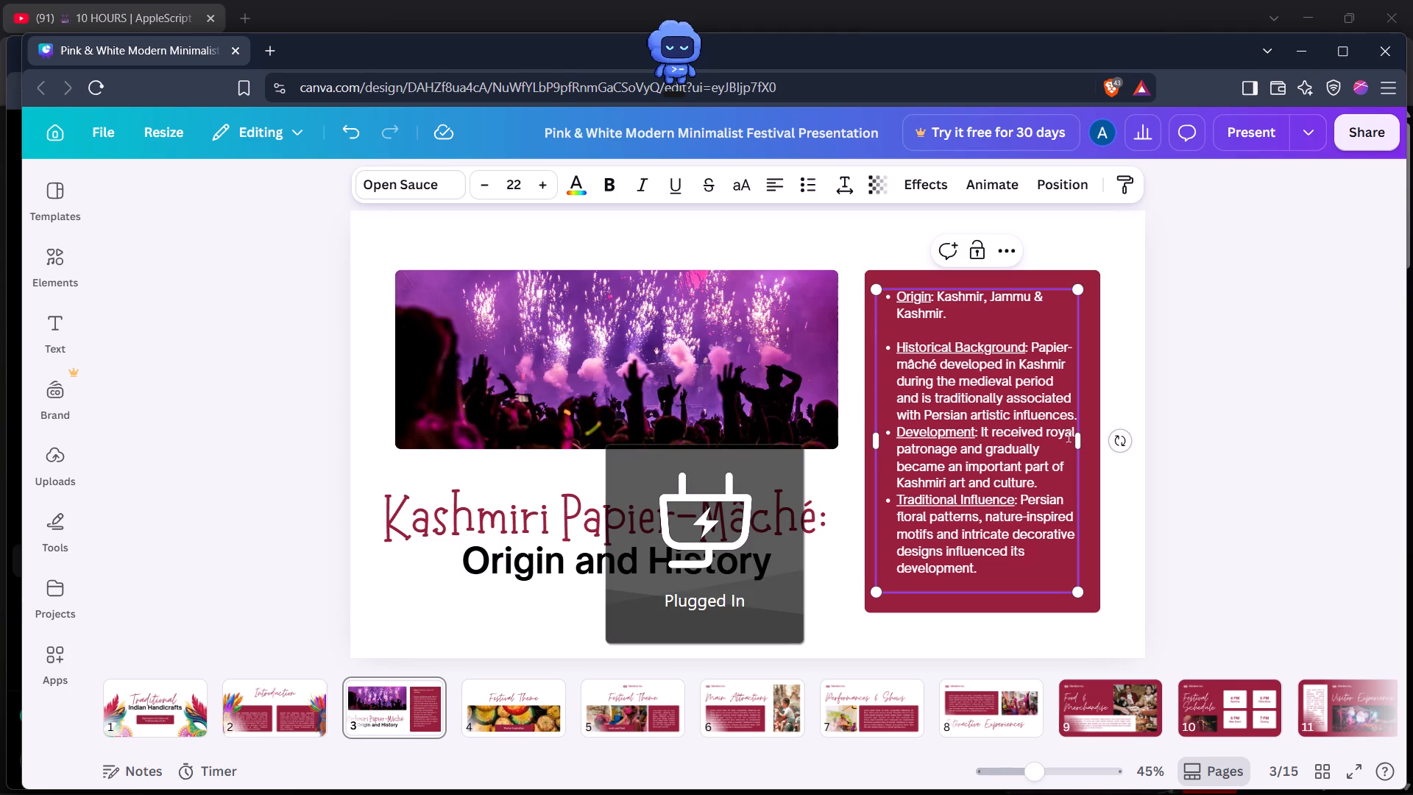
left_click(1075, 419)
key("Right")
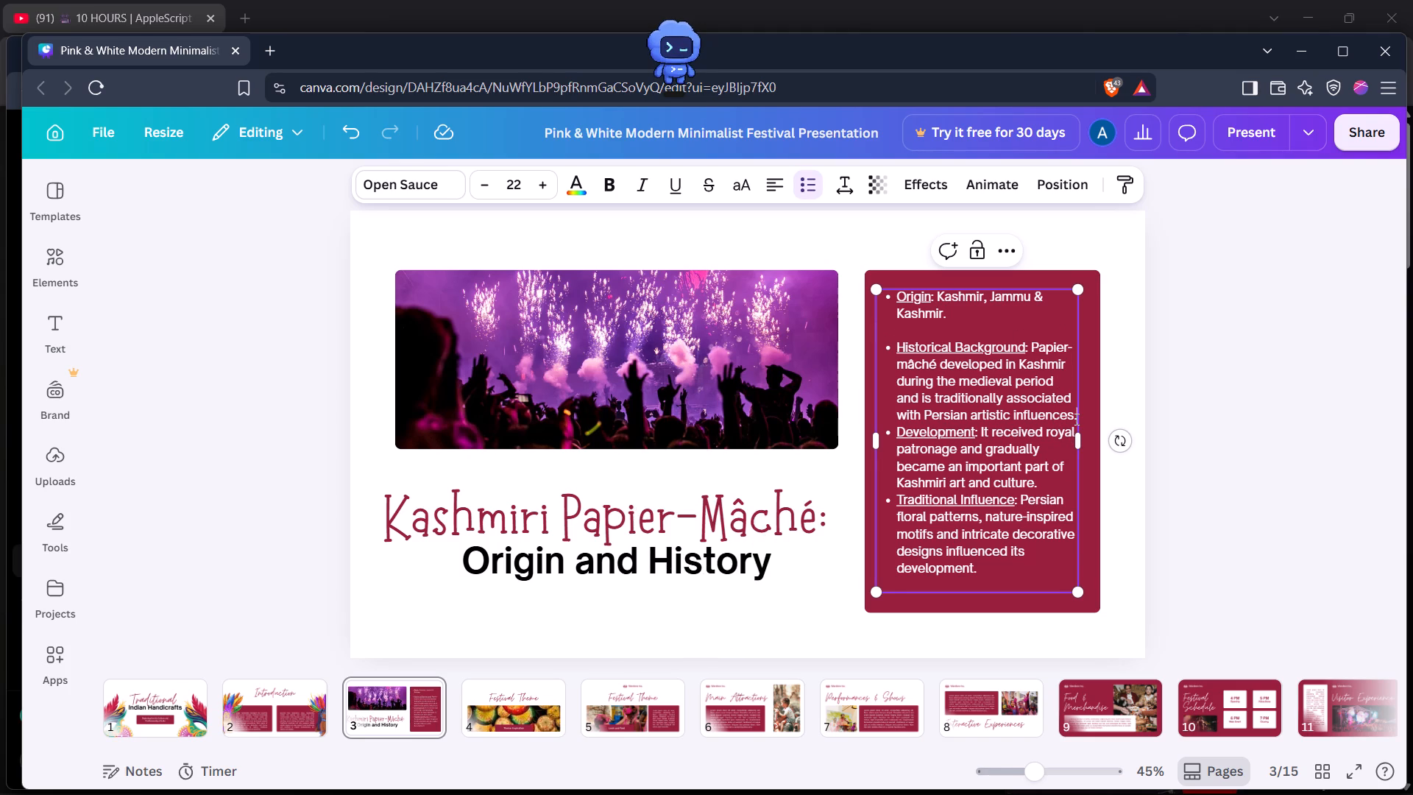
key("Return")
key("BackSpace")
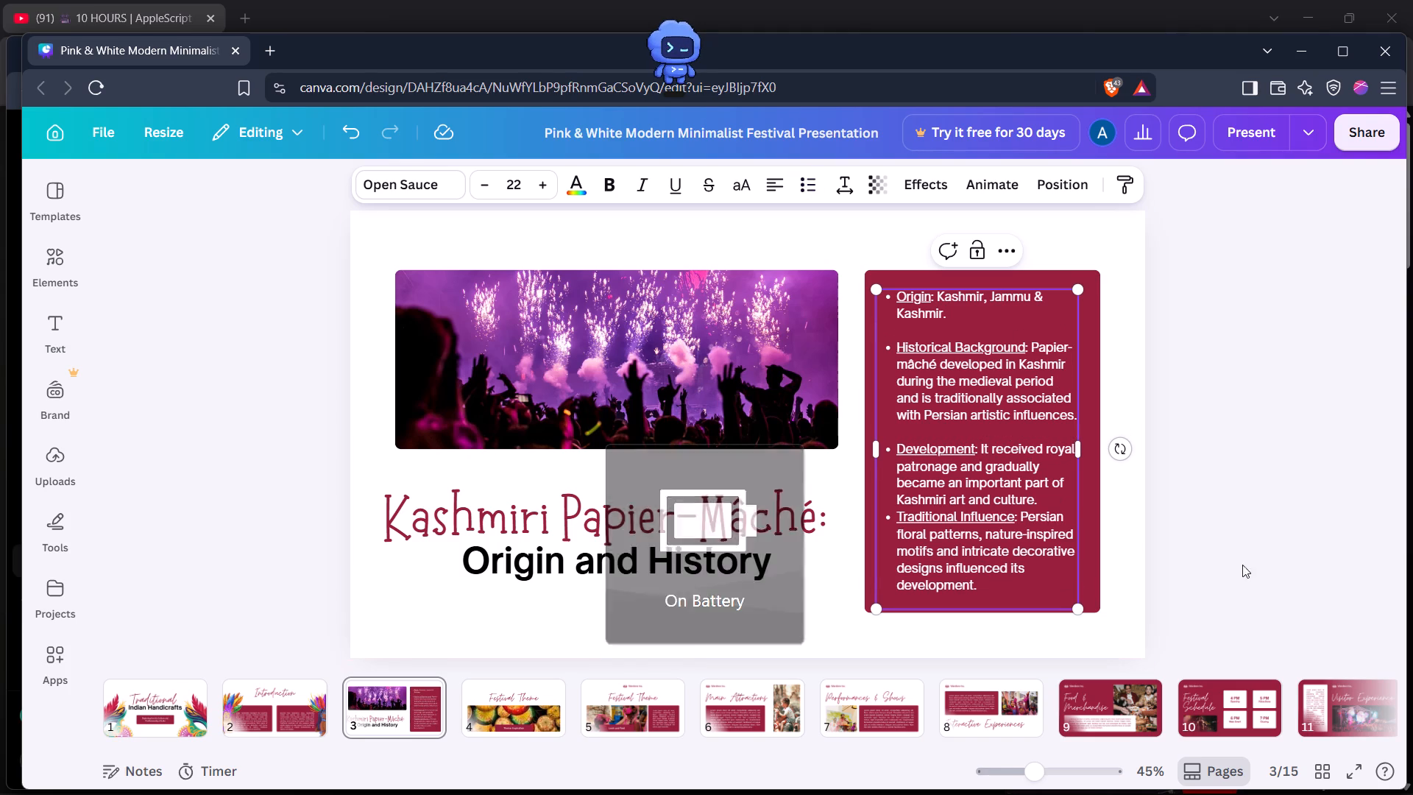
left_click(1044, 504)
key("Return")
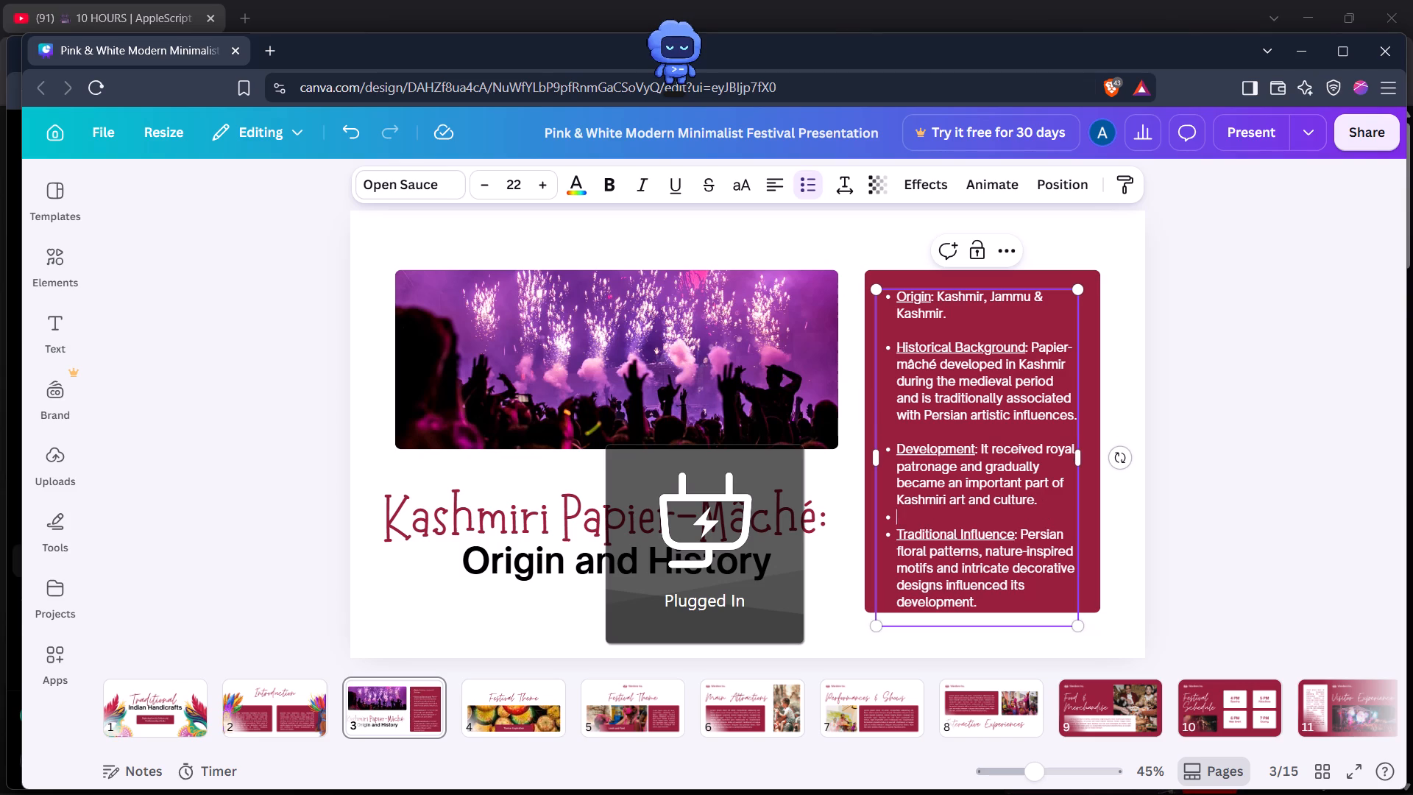
key("BackSpace")
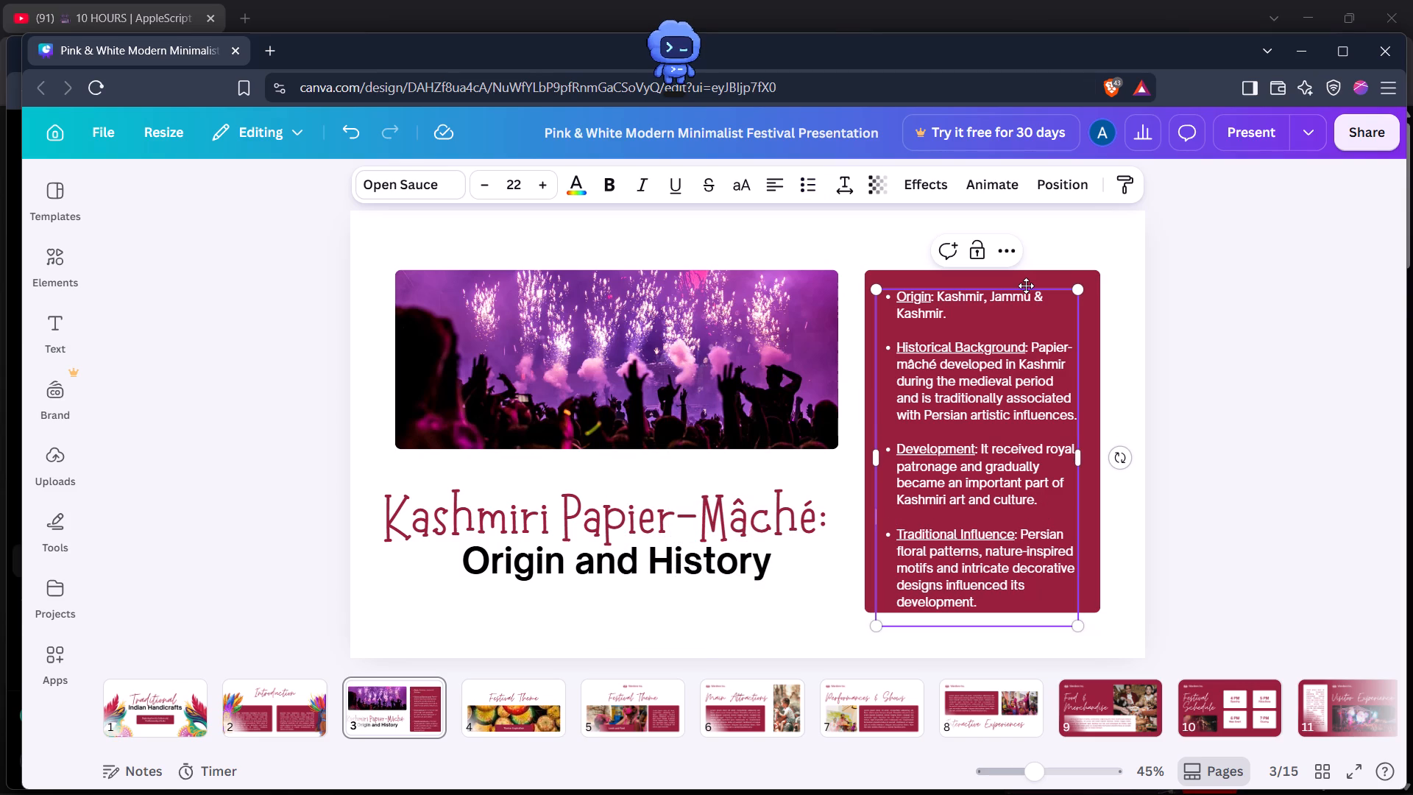
Move the spaced-out bullet text box slightly up and to the right to fit and centre it in the maroon panel.
left_click(1026, 286)
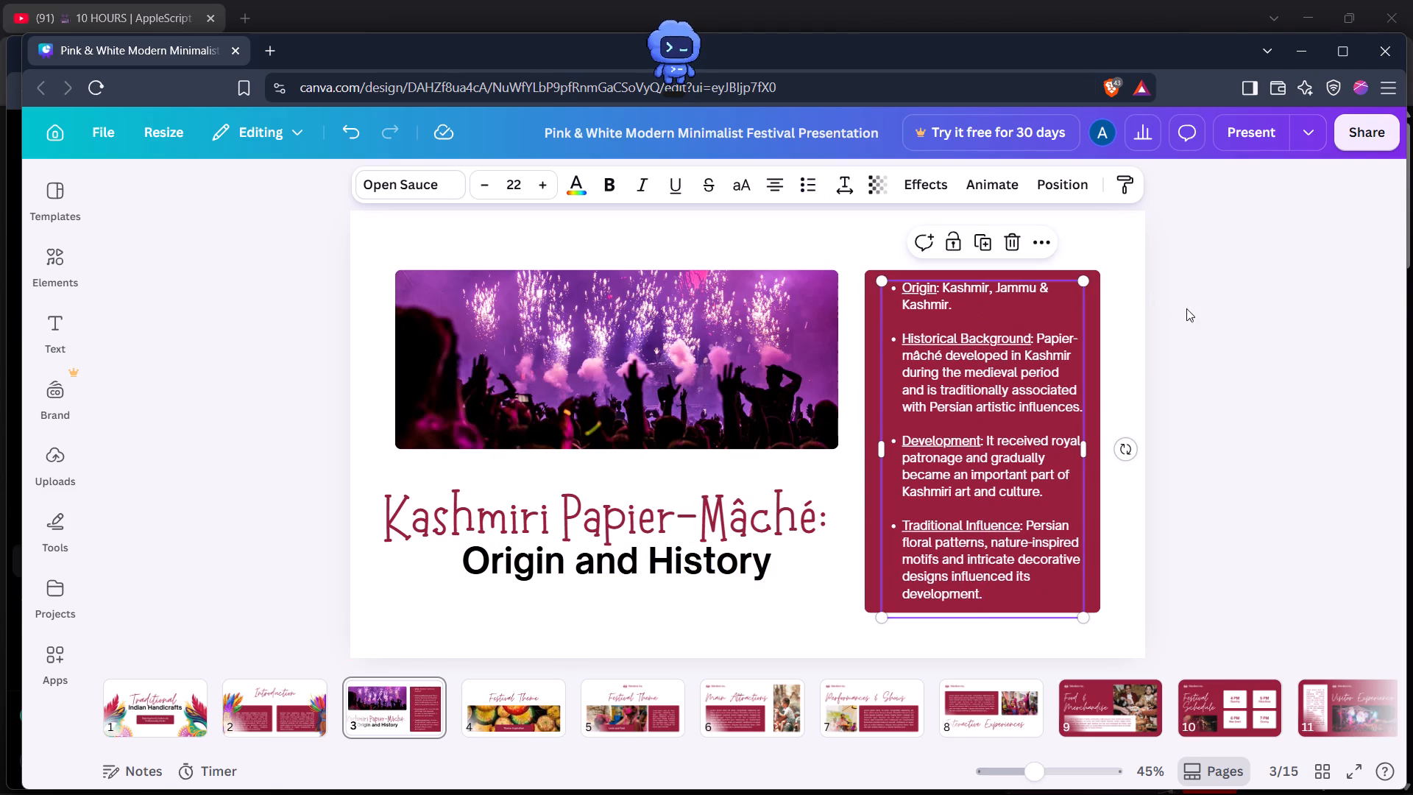
left_click(1219, 319)
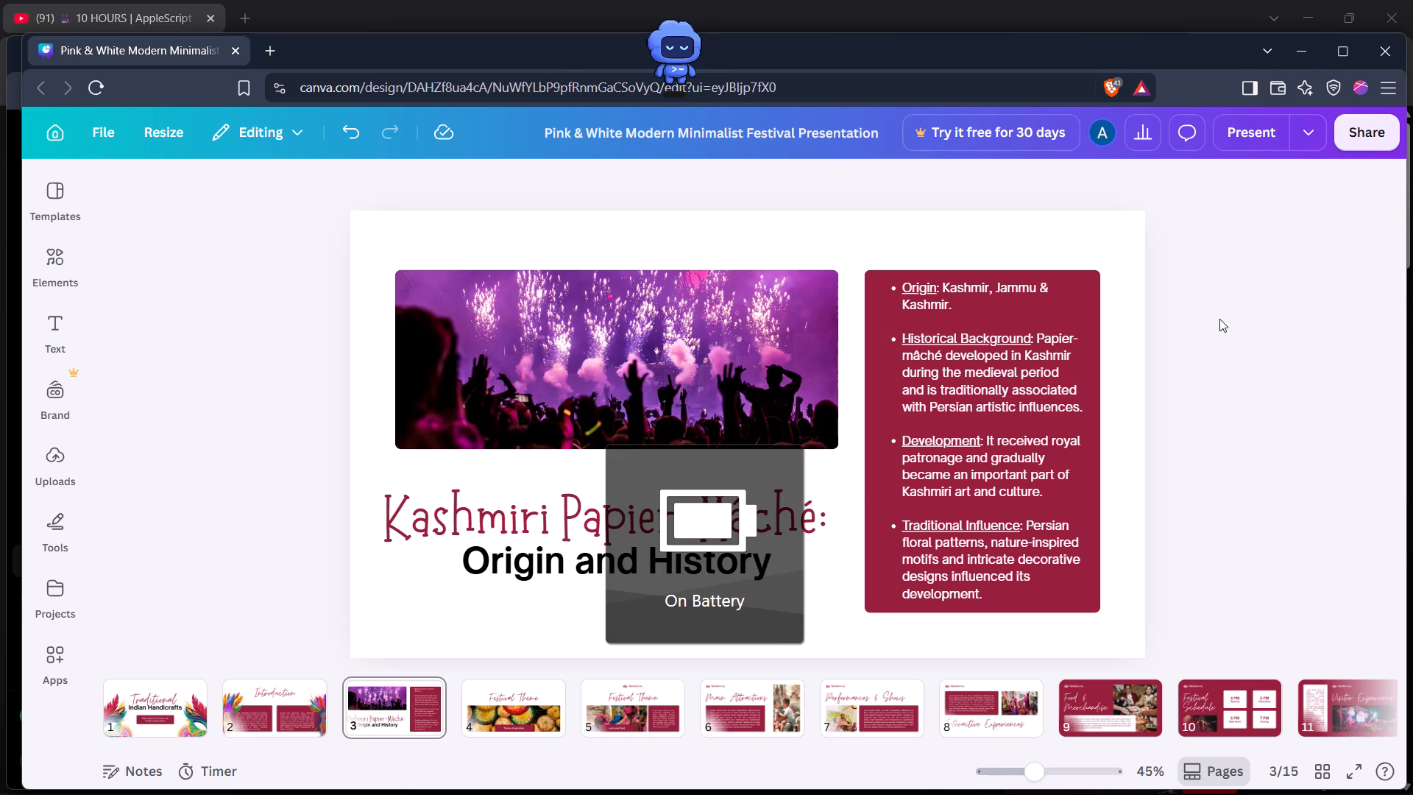
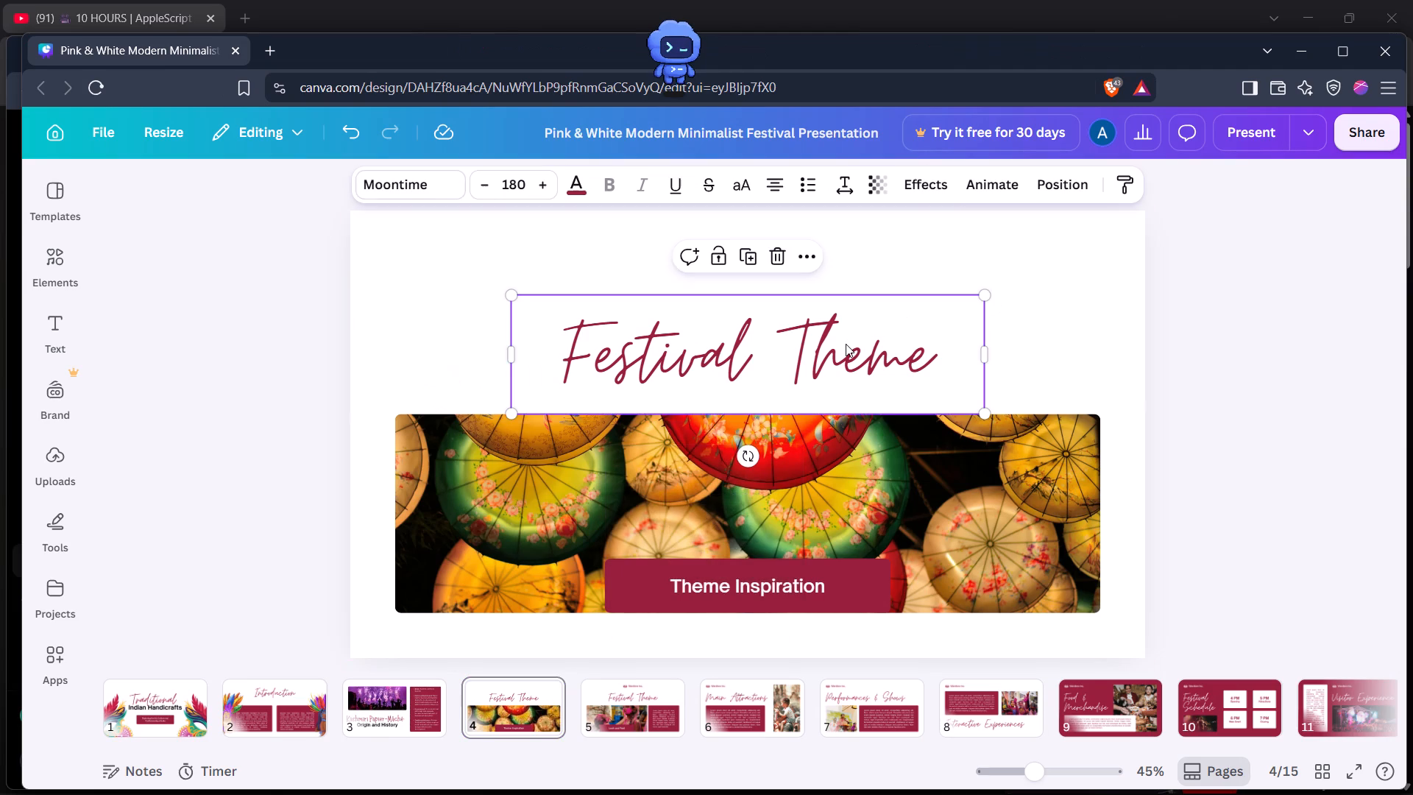
key("BackSpace")
key("ctrl+v")
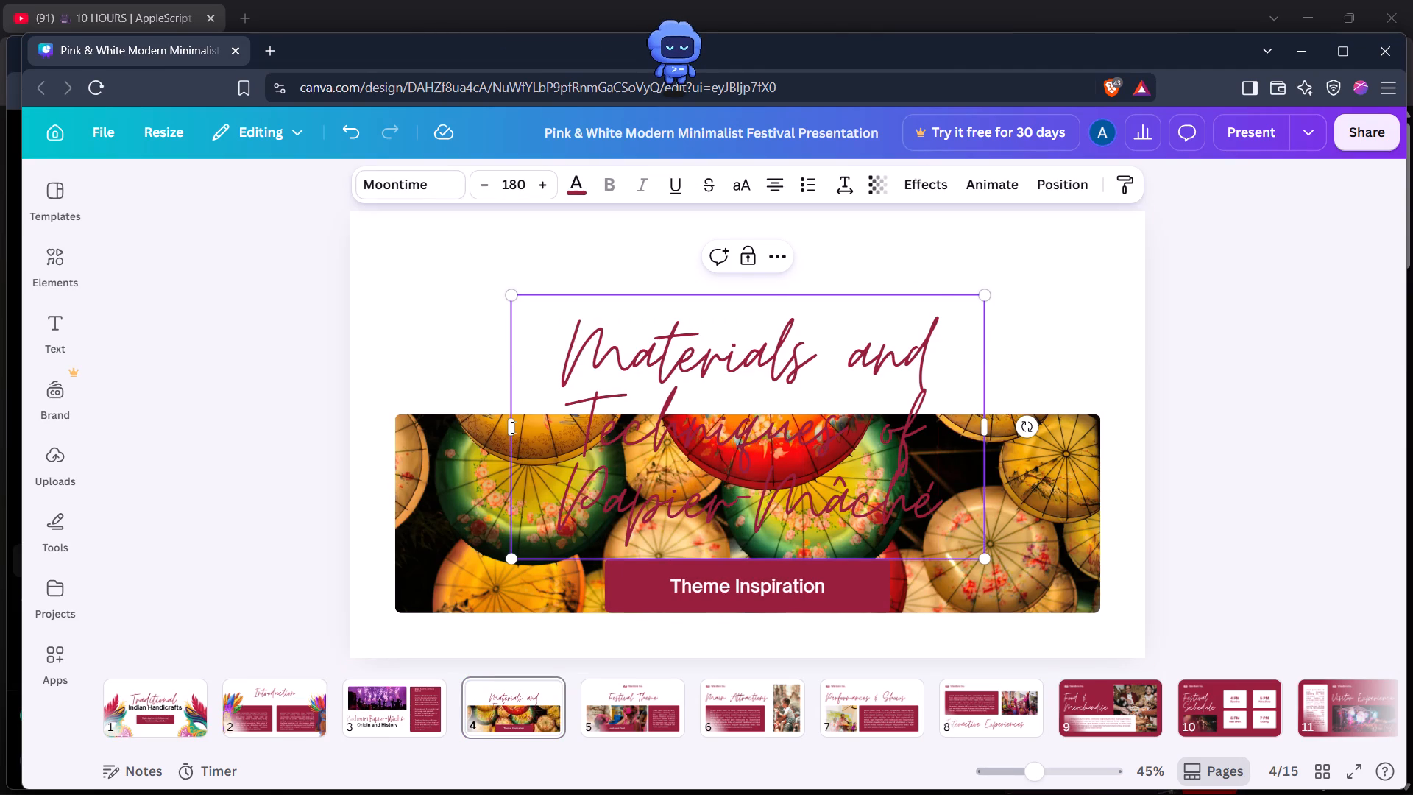
Widen slide 4's title text box on both sides until it spans the full slide width.
left_click_drag(508, 428, 357, 402)
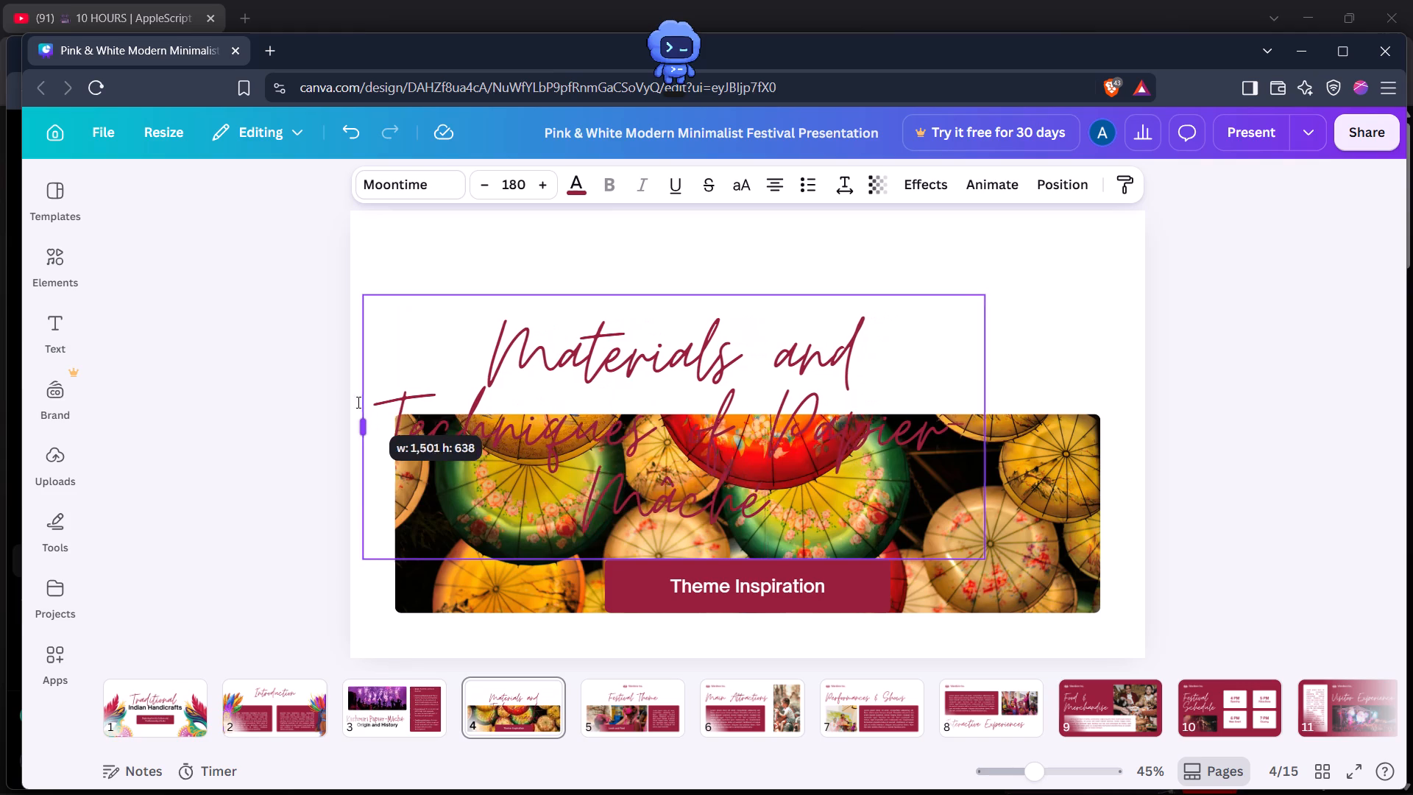
left_click_drag(357, 402, 350, 400)
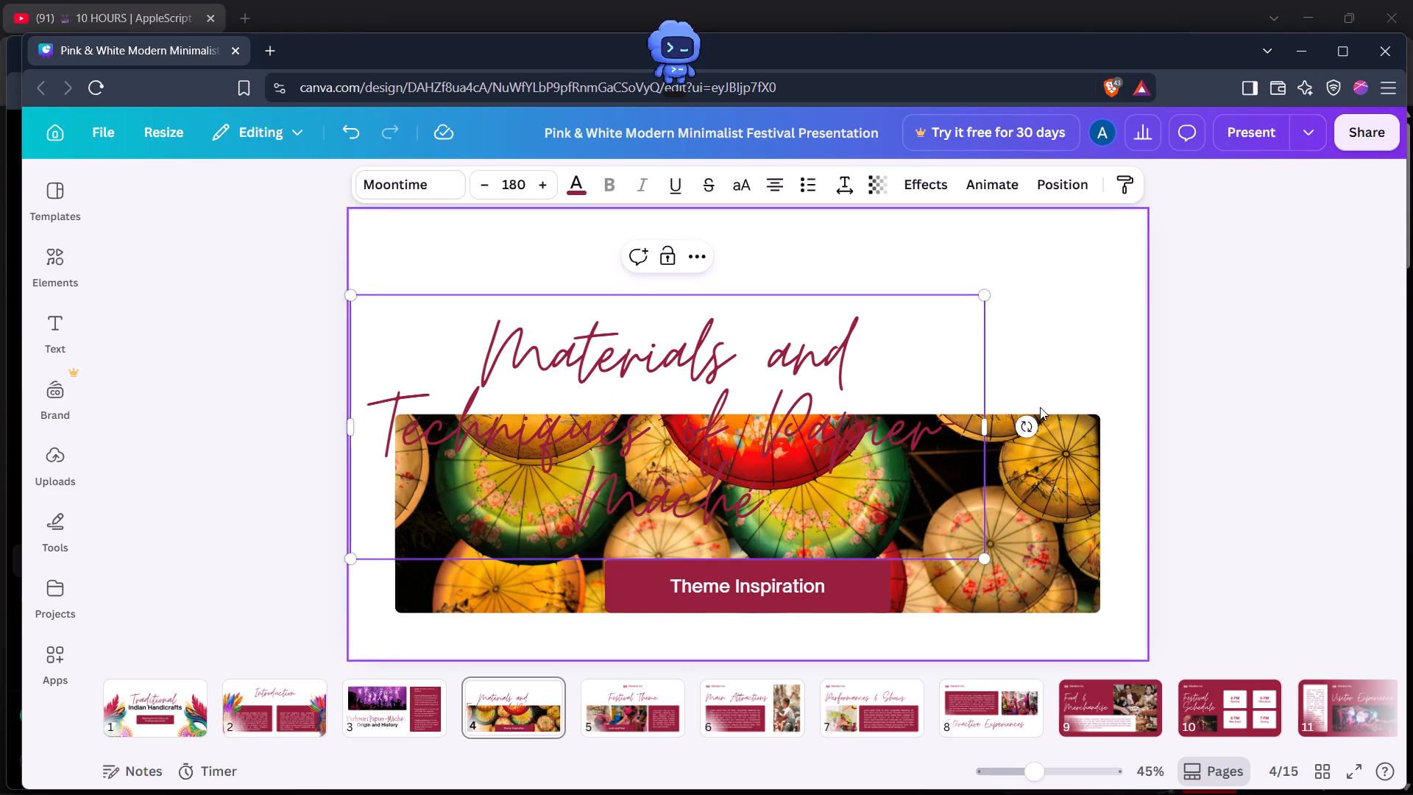
left_click(985, 425)
left_click_drag(985, 425, 1149, 435)
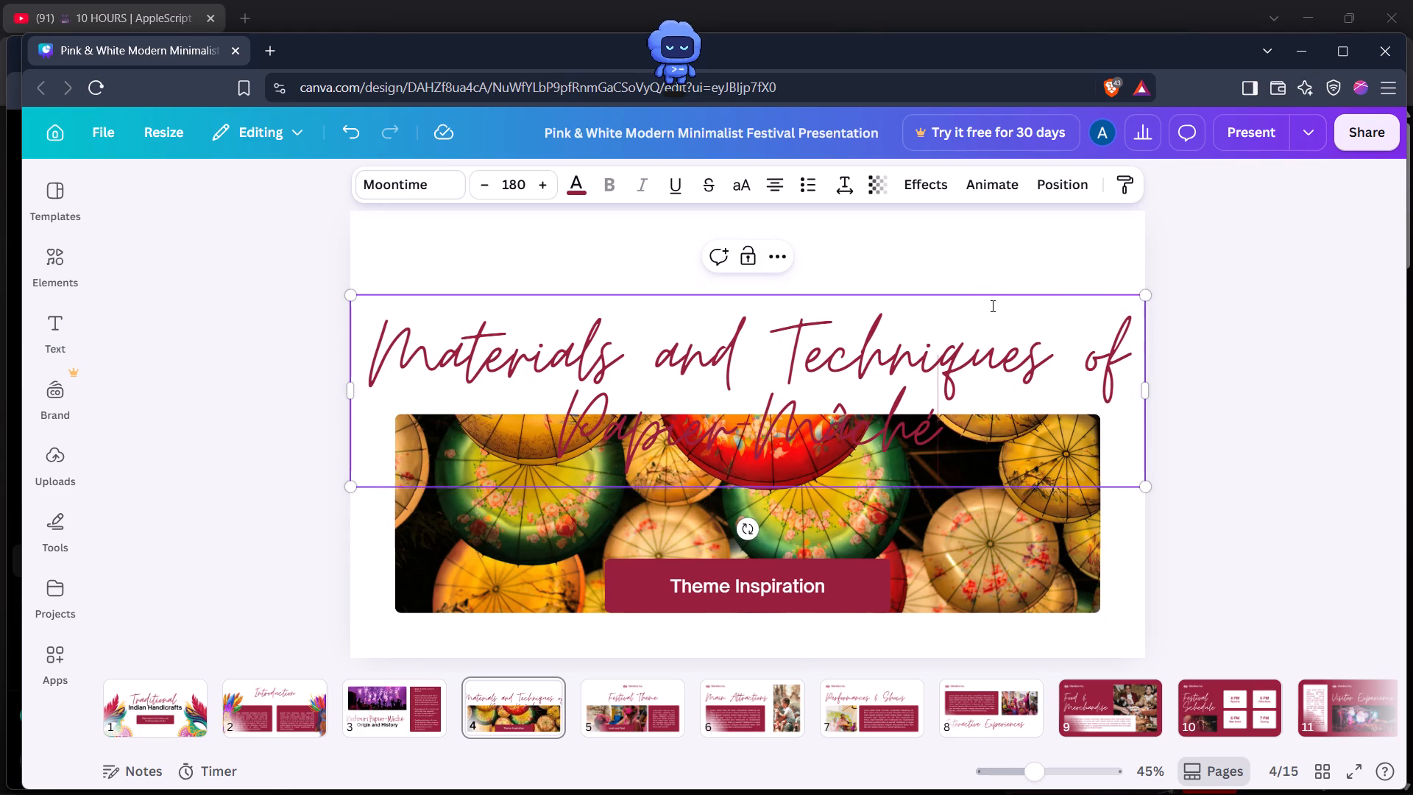
Reduce the font size of slide 4's whole title to 158.
triple_click(683, 330)
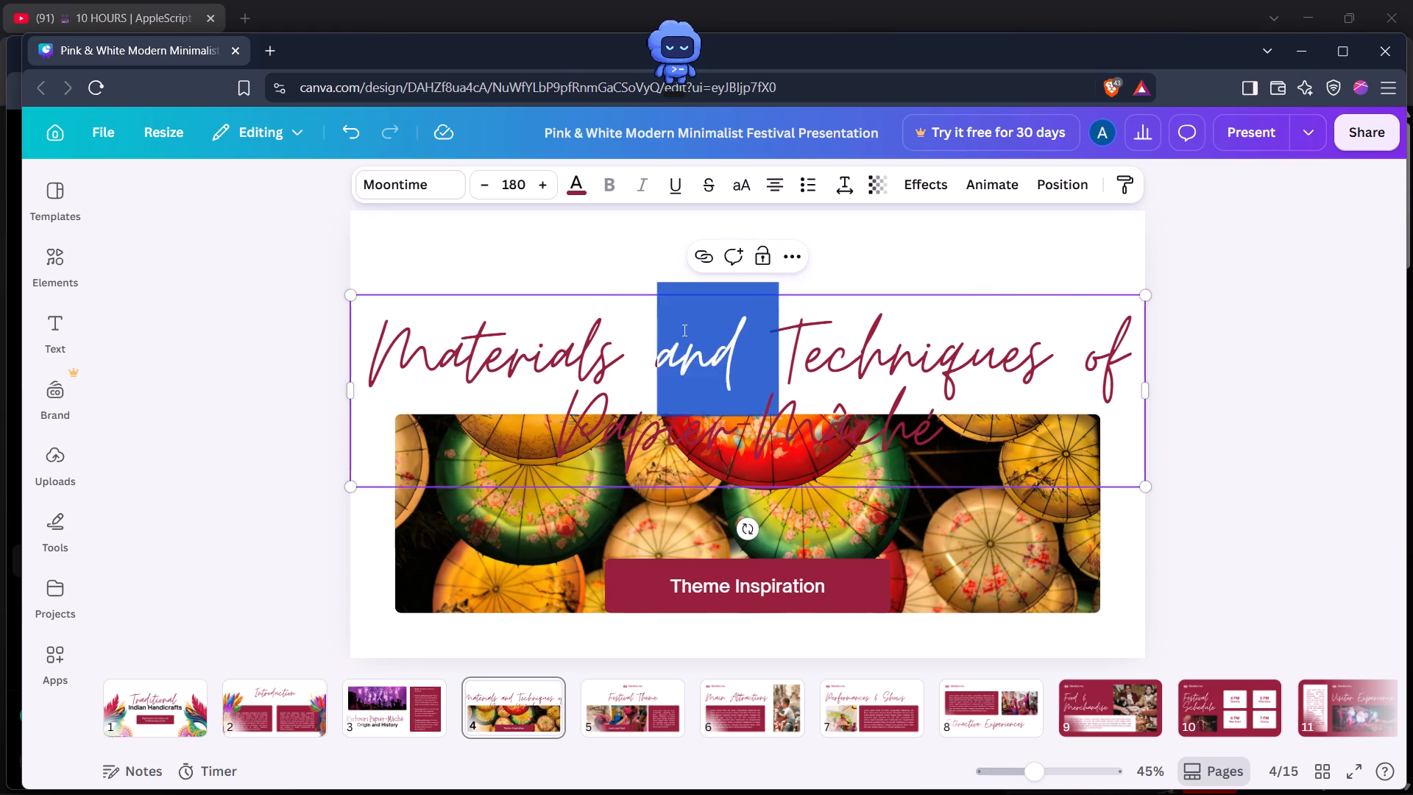
triple_click(488, 187)
triple_click(488, 187)
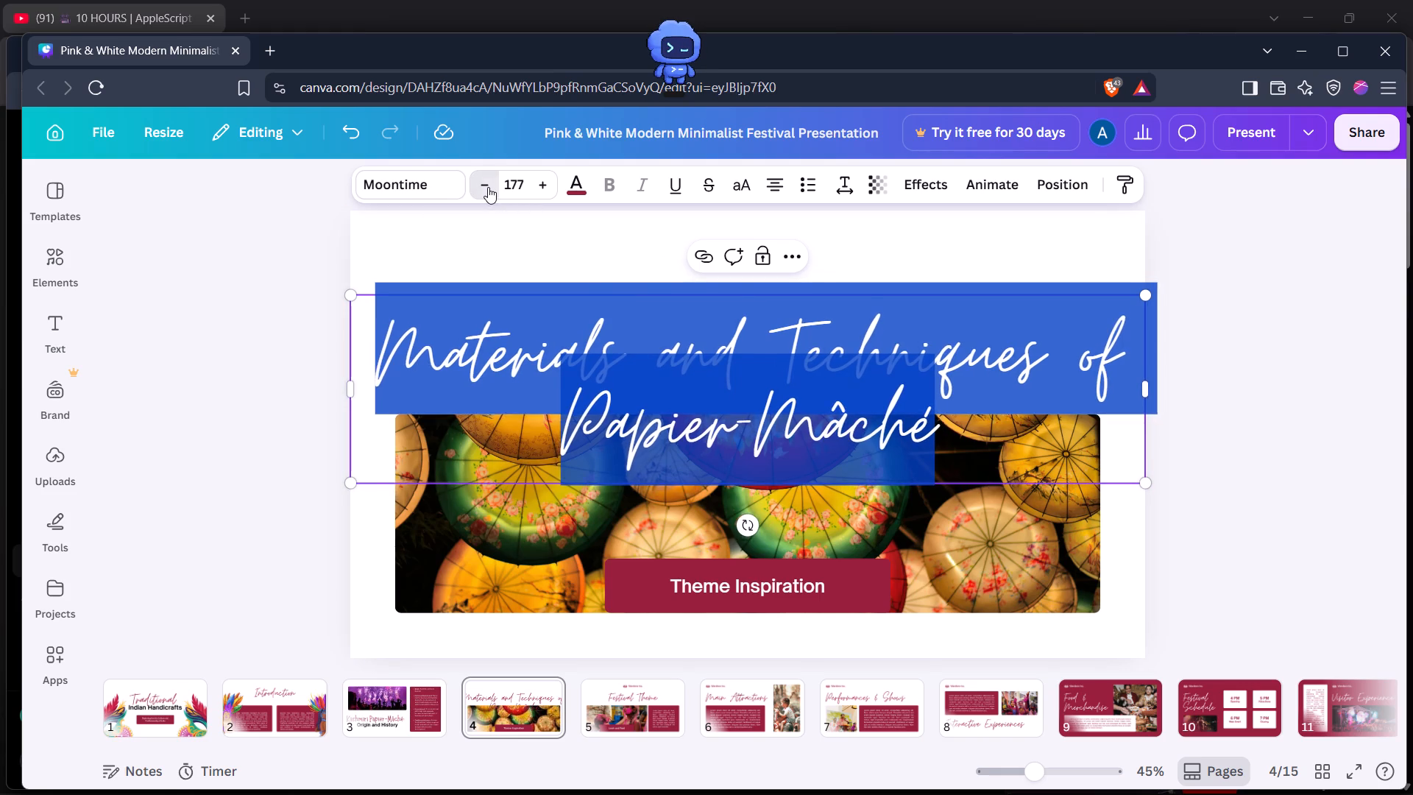
triple_click(488, 187)
triple_click(488, 187)
triple_click(488, 187)
triple_click(488, 187)
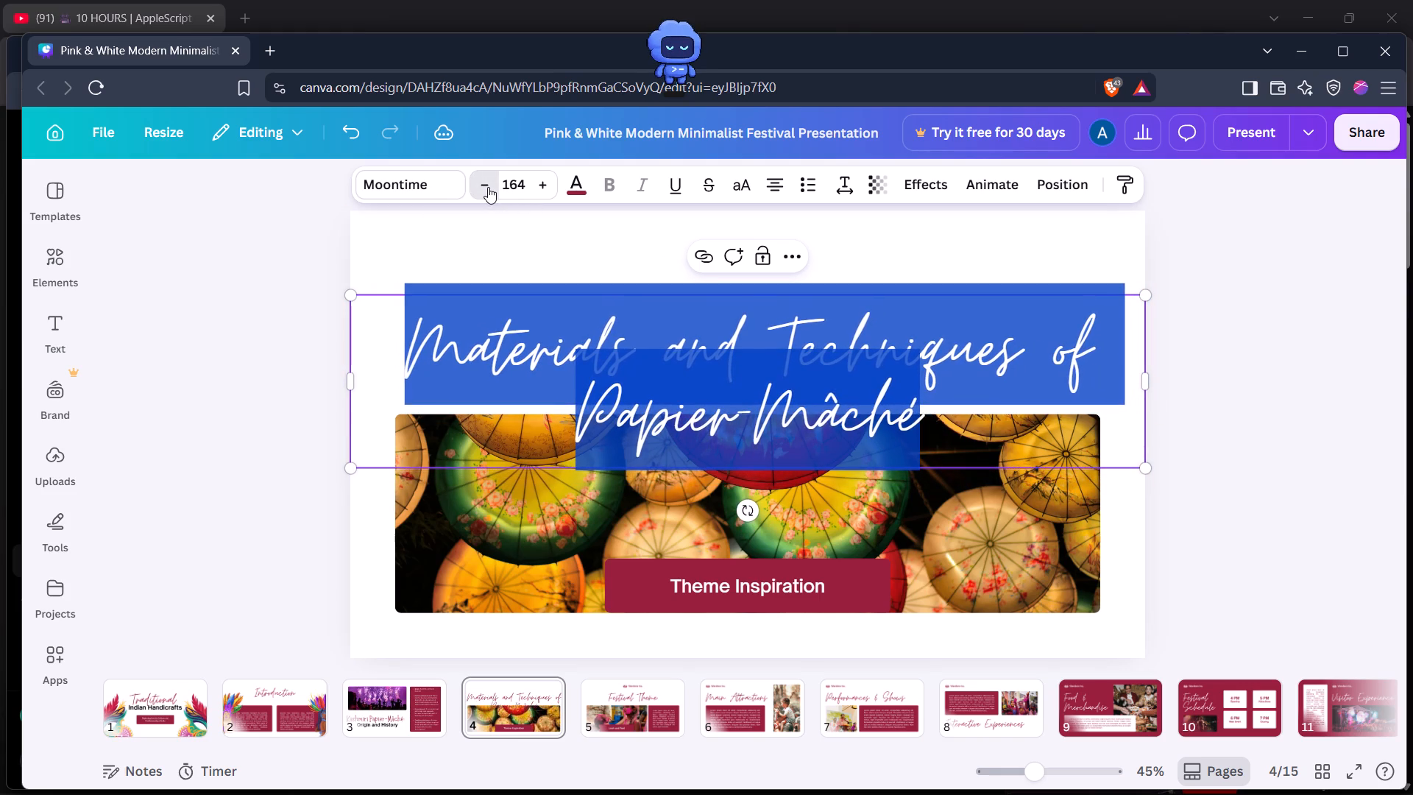
triple_click(488, 187)
left_click(488, 187)
left_click(1254, 360)
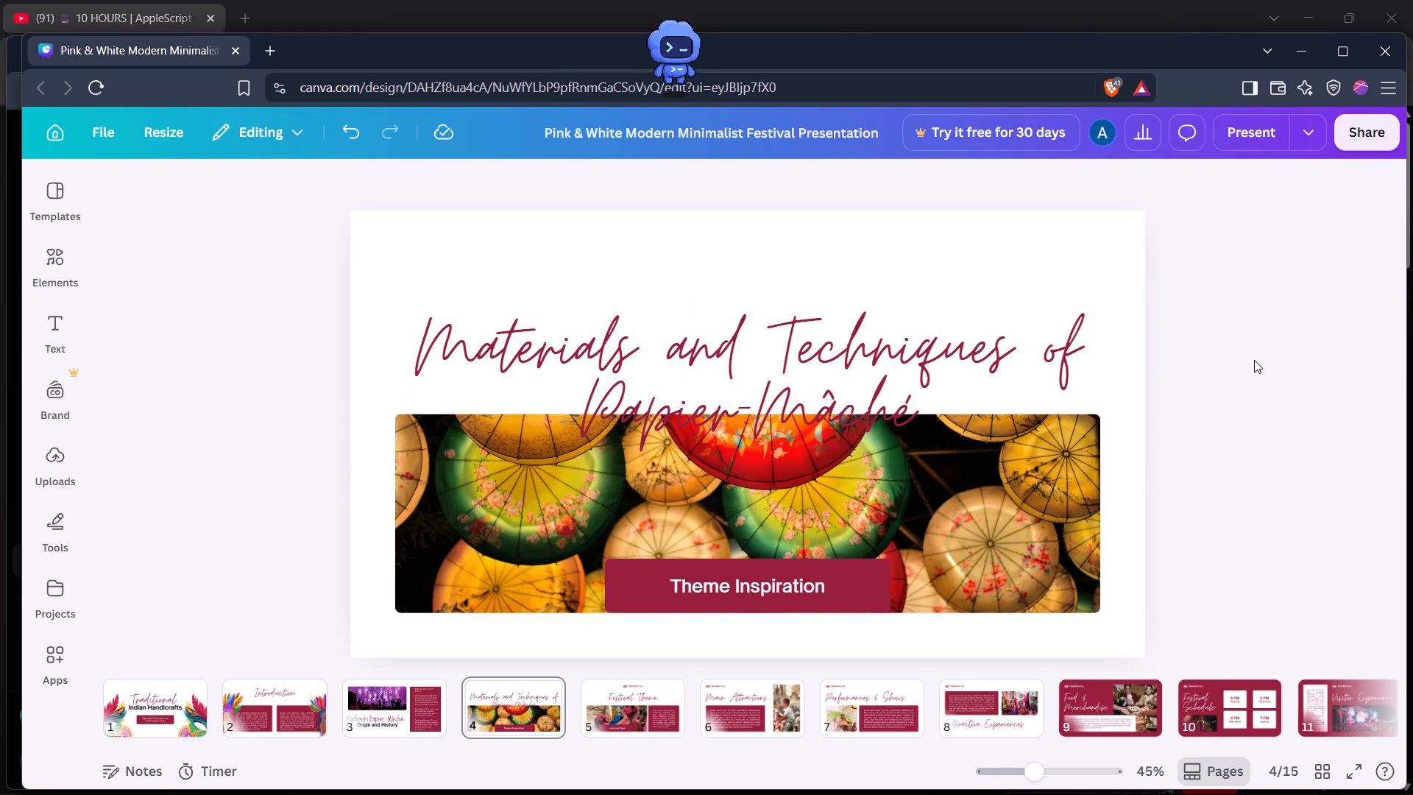
Move slide 4's two-line title up so it sits centred just above the umbrella photo.
left_click(766, 304)
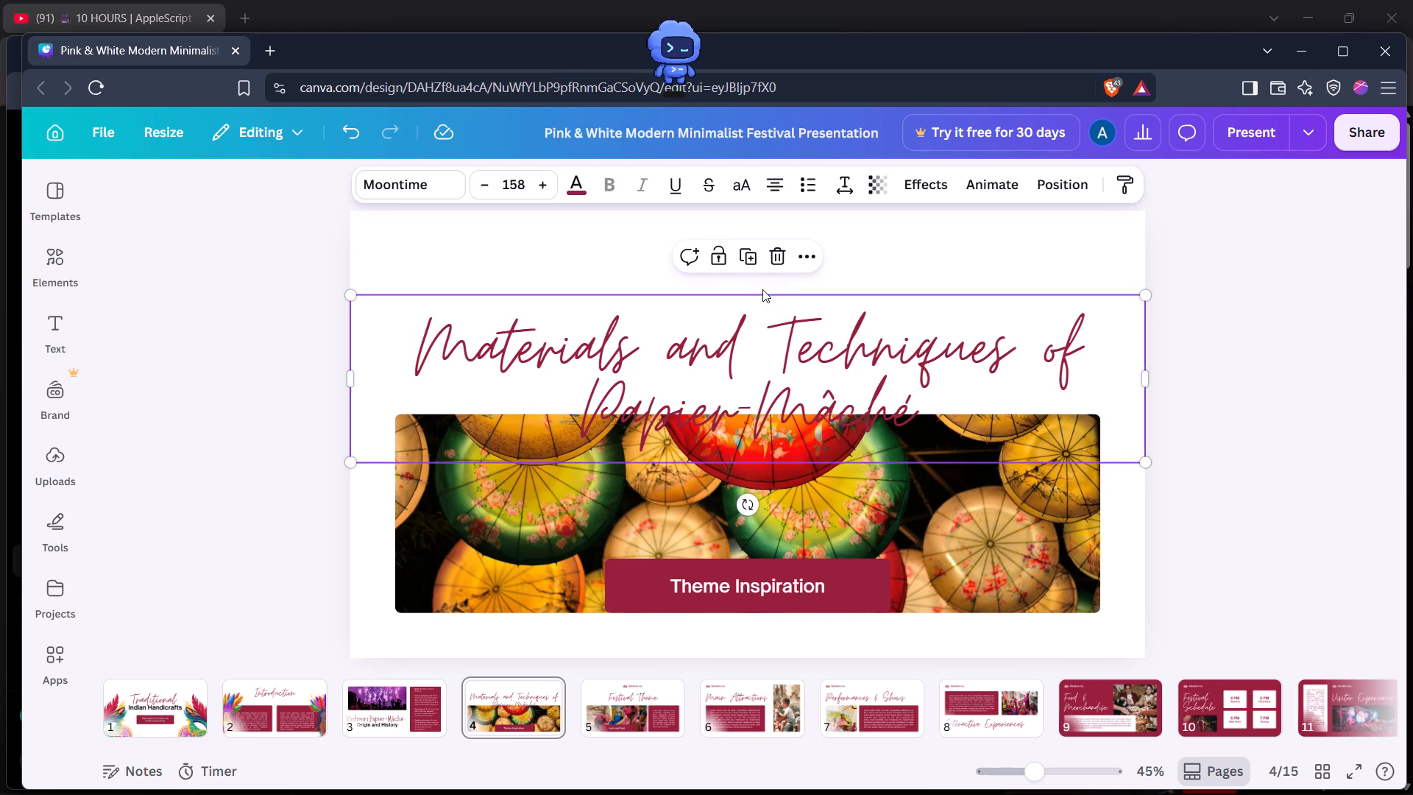
left_click(762, 289)
left_click_drag(762, 294, 756, 241)
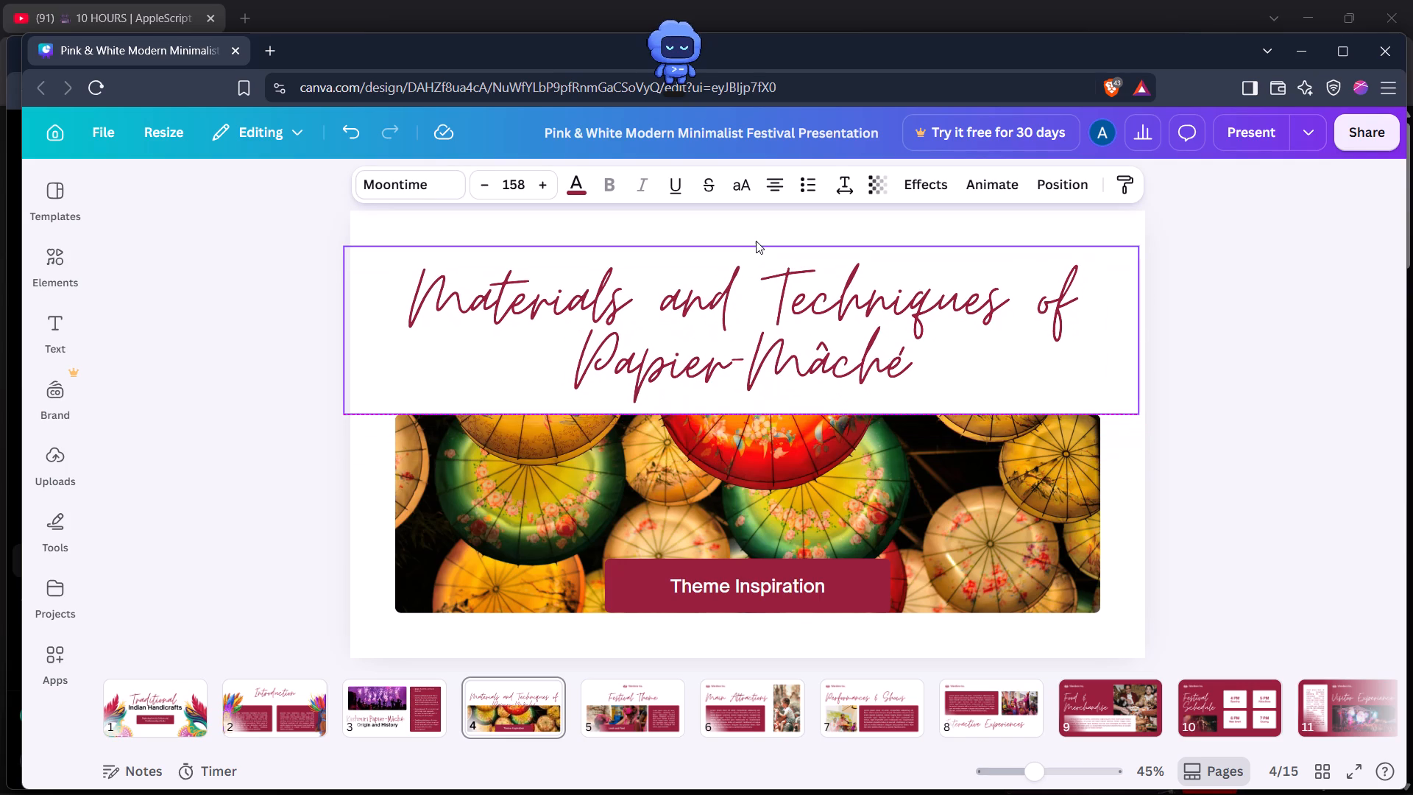
left_click_drag(756, 241, 755, 249)
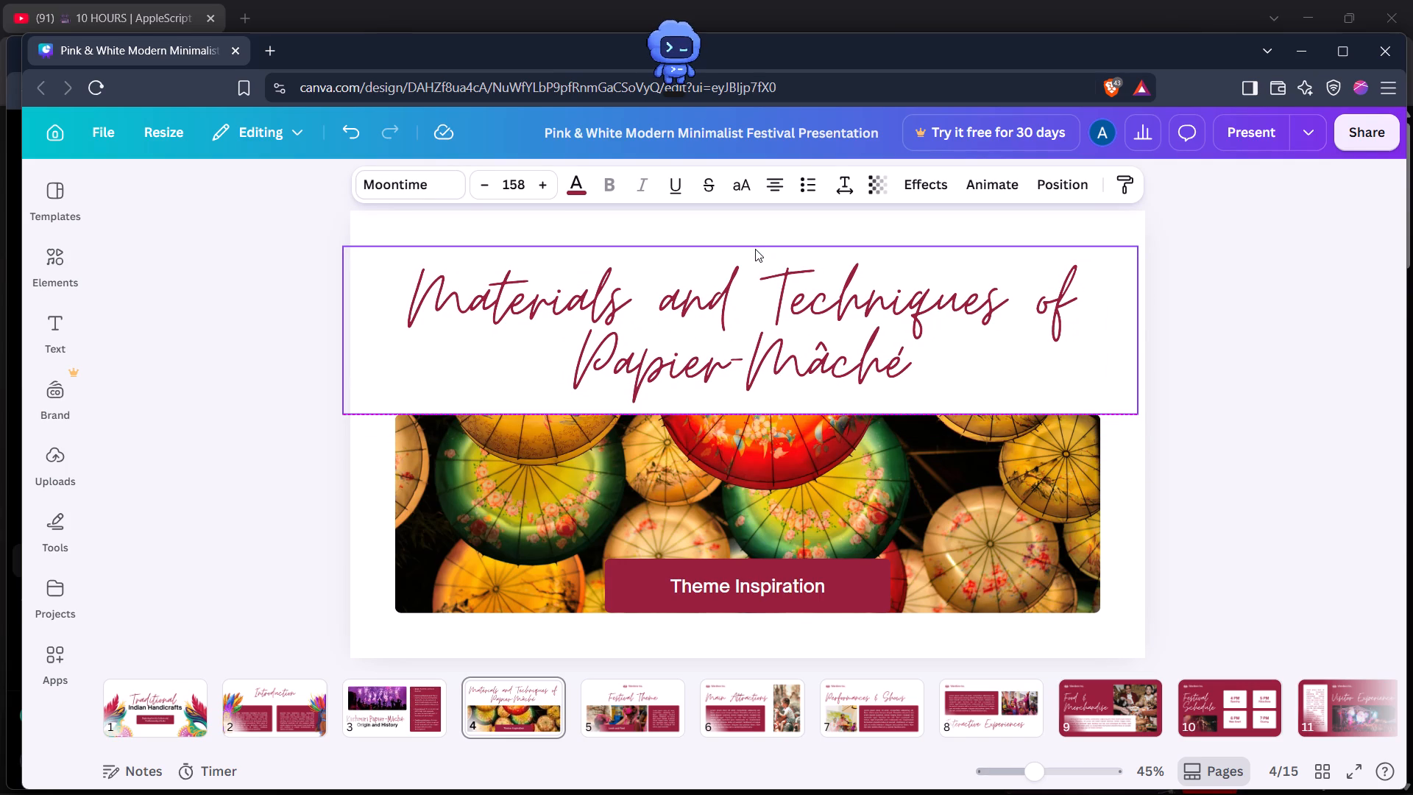
left_click_drag(755, 249, 754, 252)
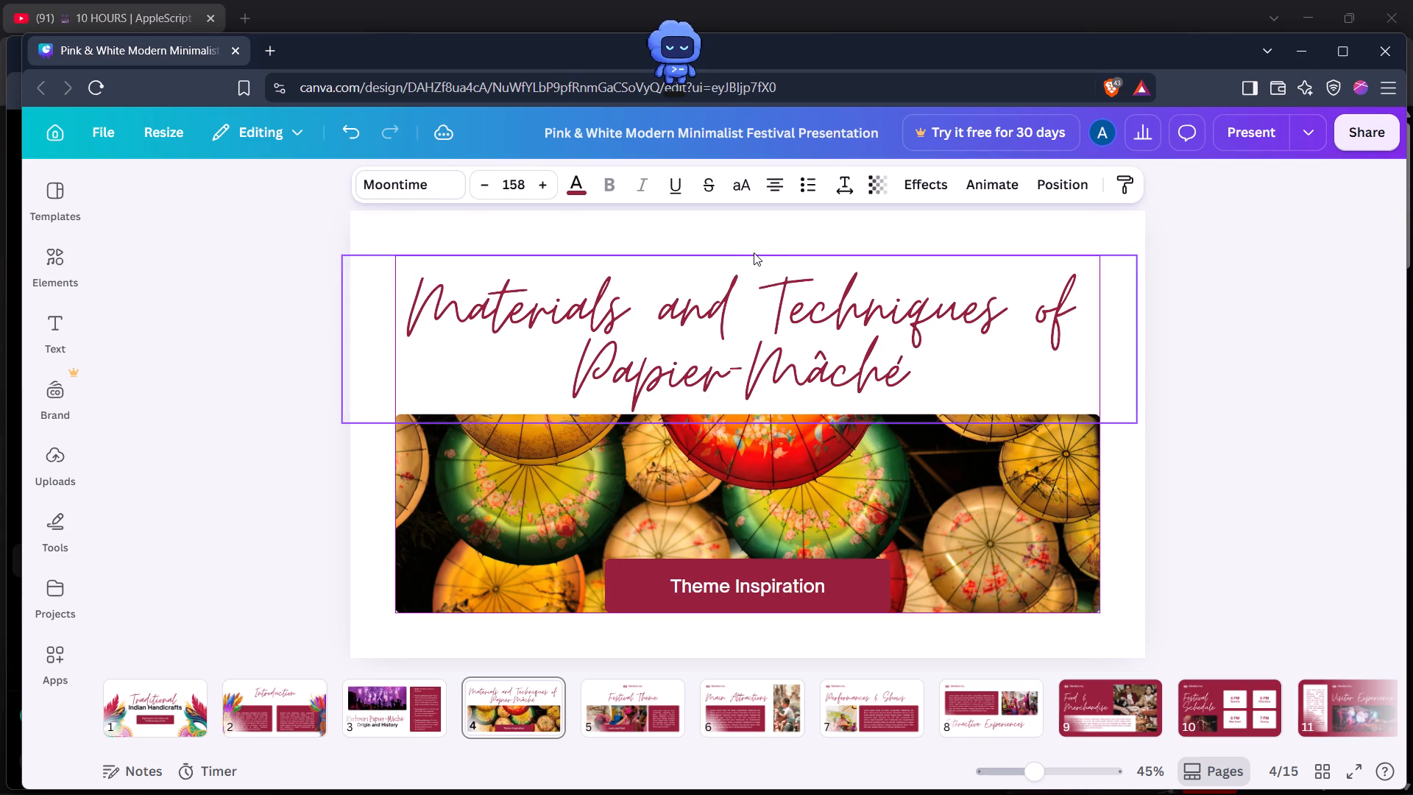
left_click_drag(754, 252, 757, 252)
left_click(1336, 255)
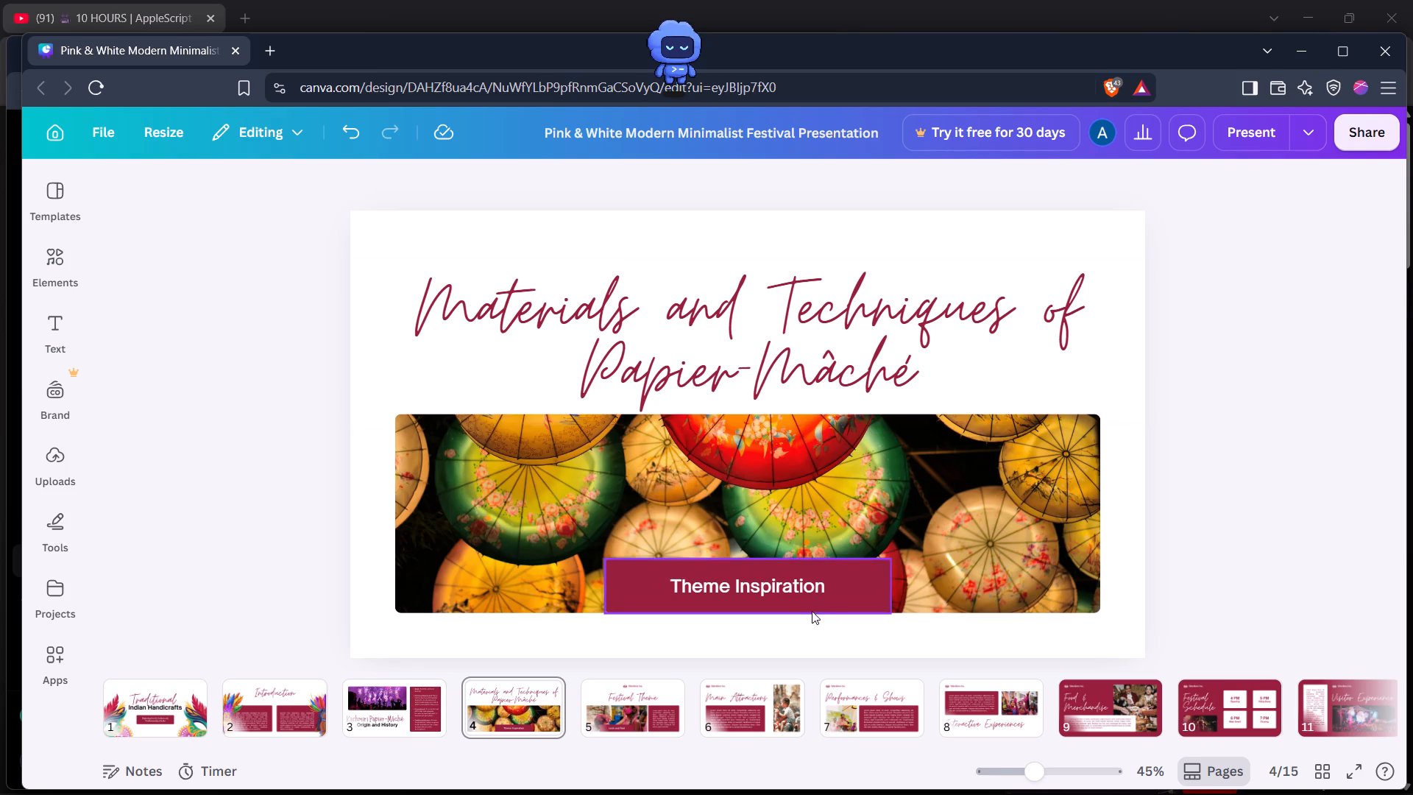
Delete the "Theme Inspiration" text from the maroon label on slide 4's photo.
left_click(801, 576)
key("BackSpace")
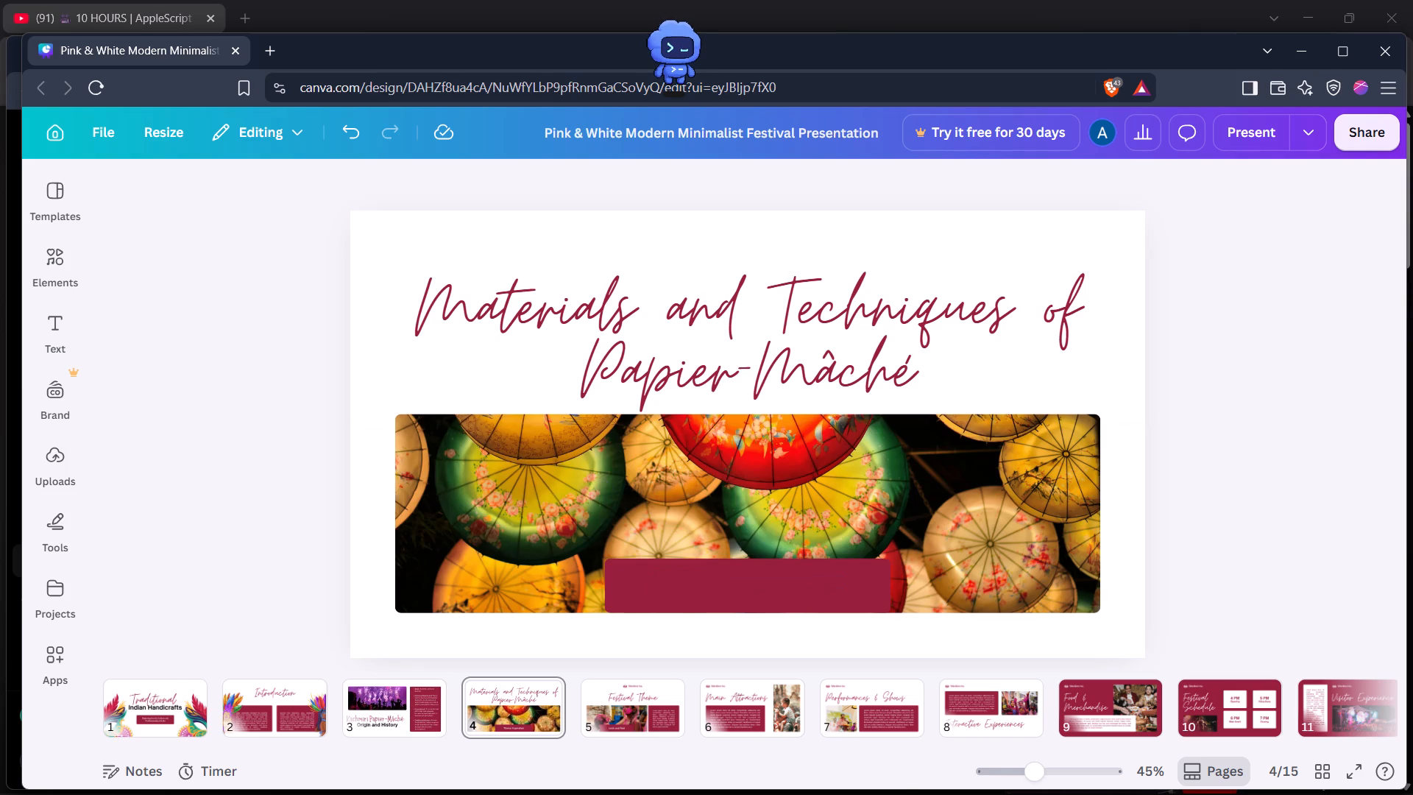
Delete the empty maroon label rectangle from the umbrella photo on slide 4.
left_click(801, 576)
key("BackSpace")
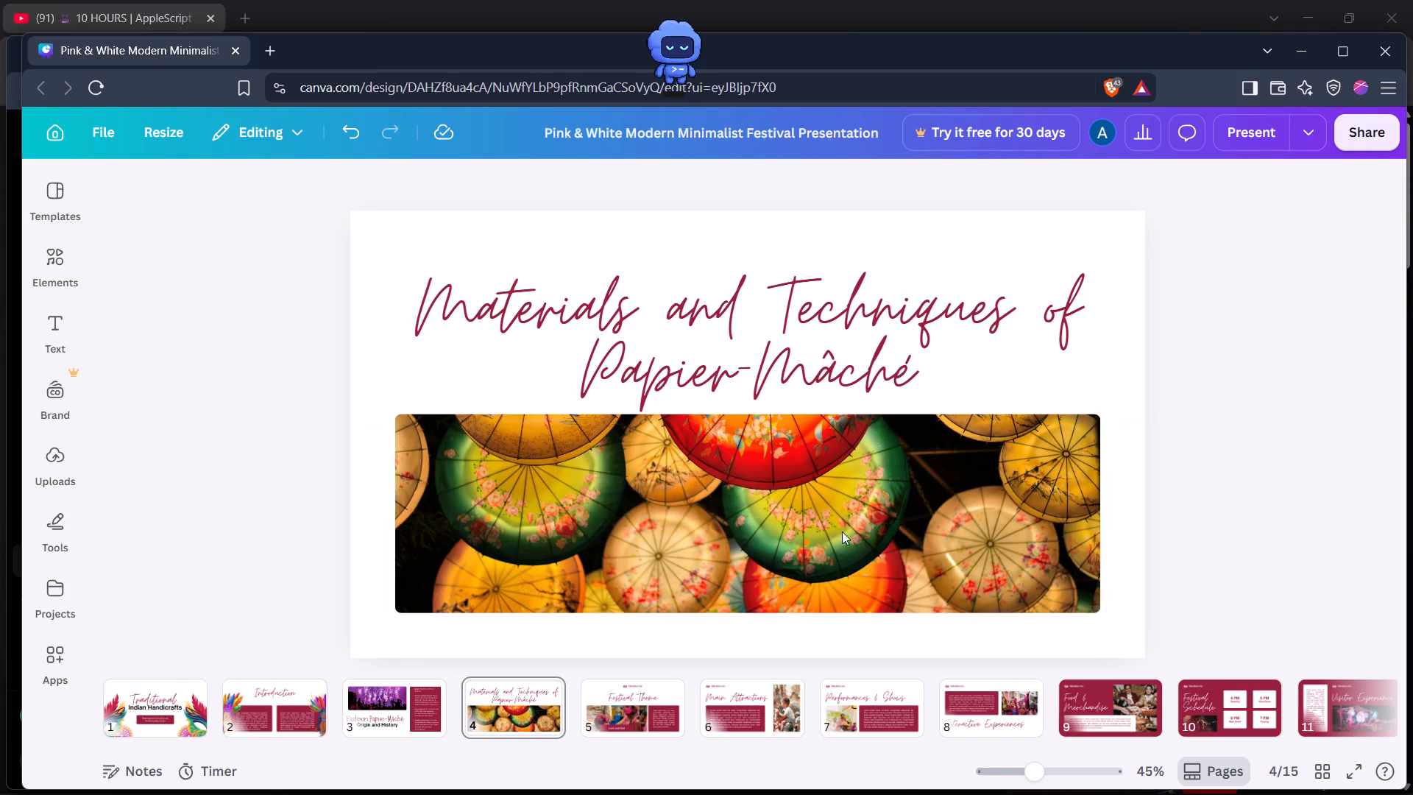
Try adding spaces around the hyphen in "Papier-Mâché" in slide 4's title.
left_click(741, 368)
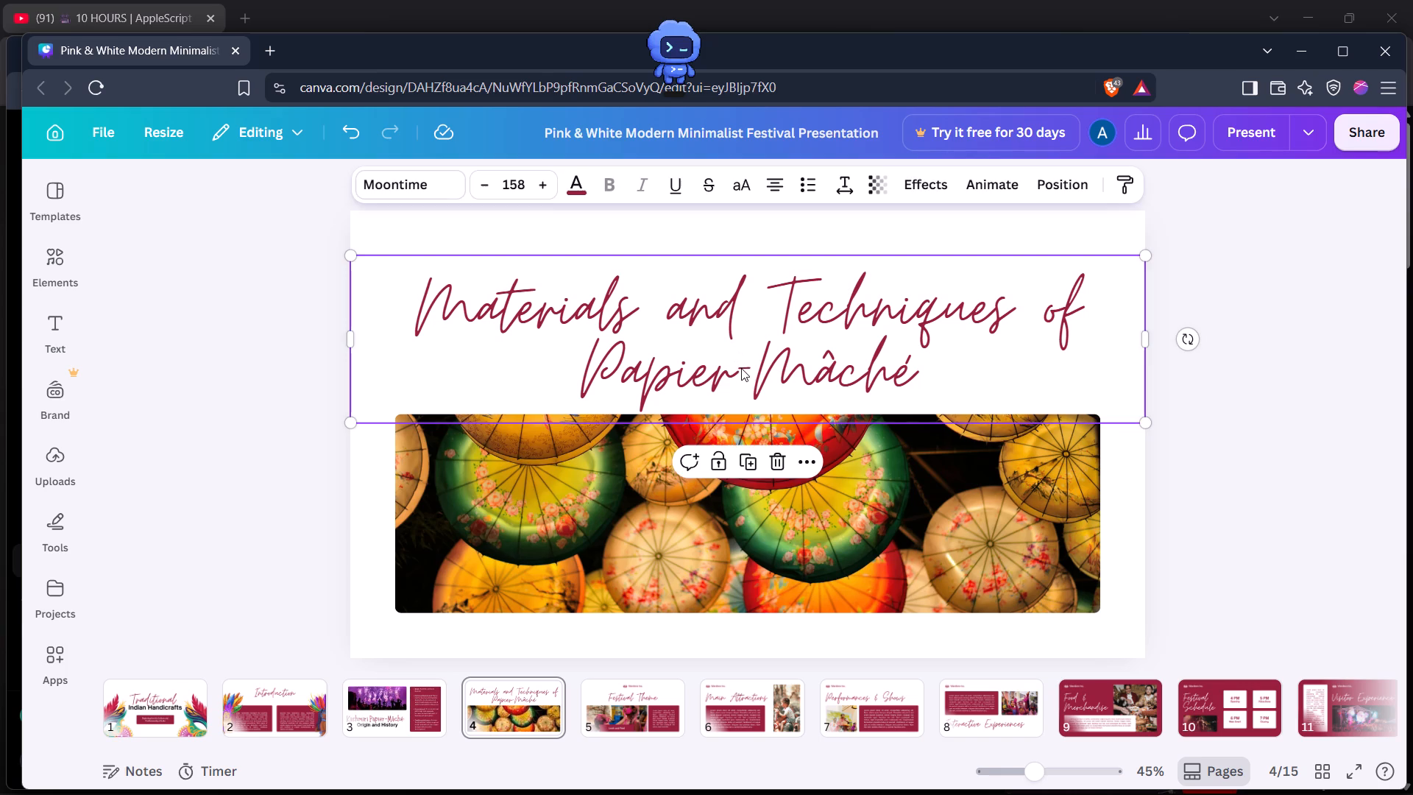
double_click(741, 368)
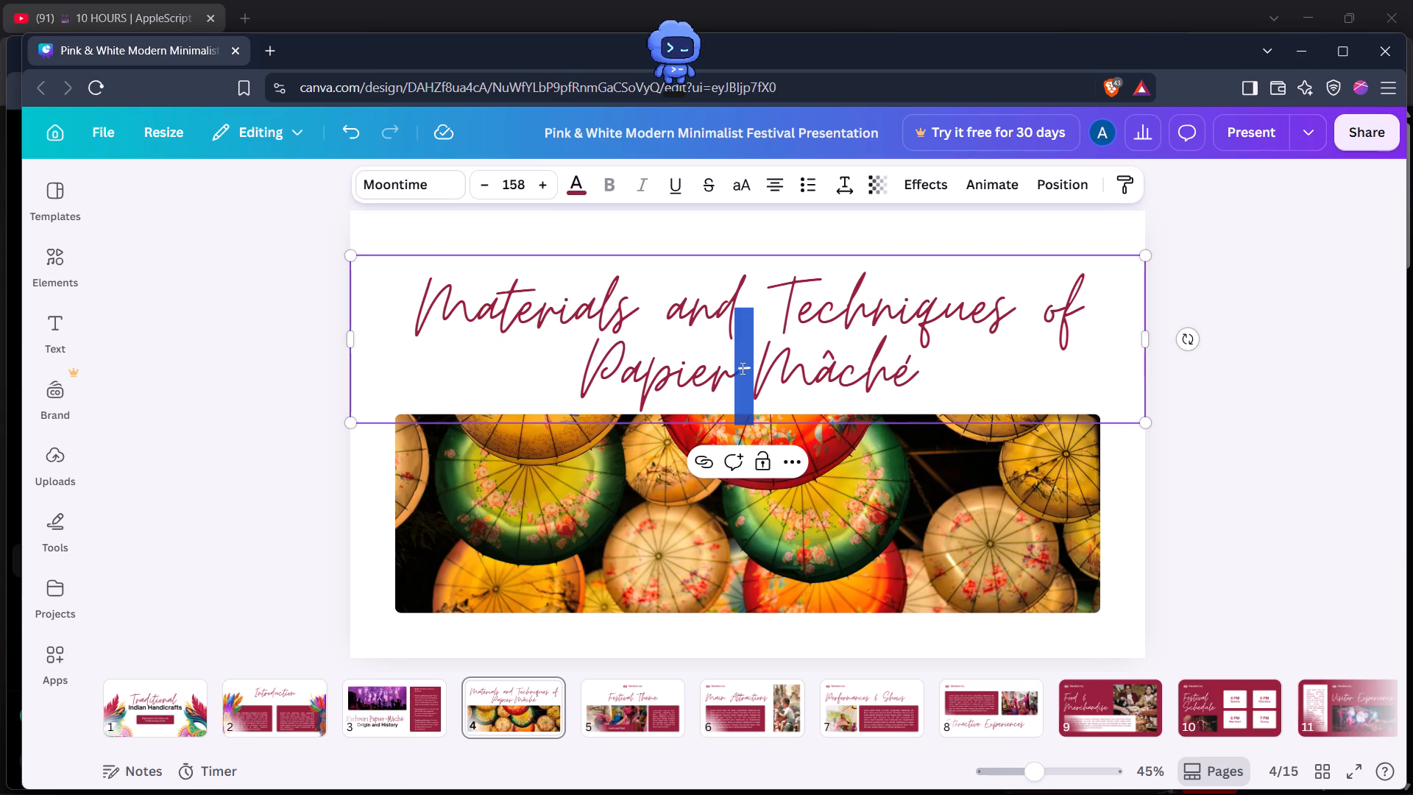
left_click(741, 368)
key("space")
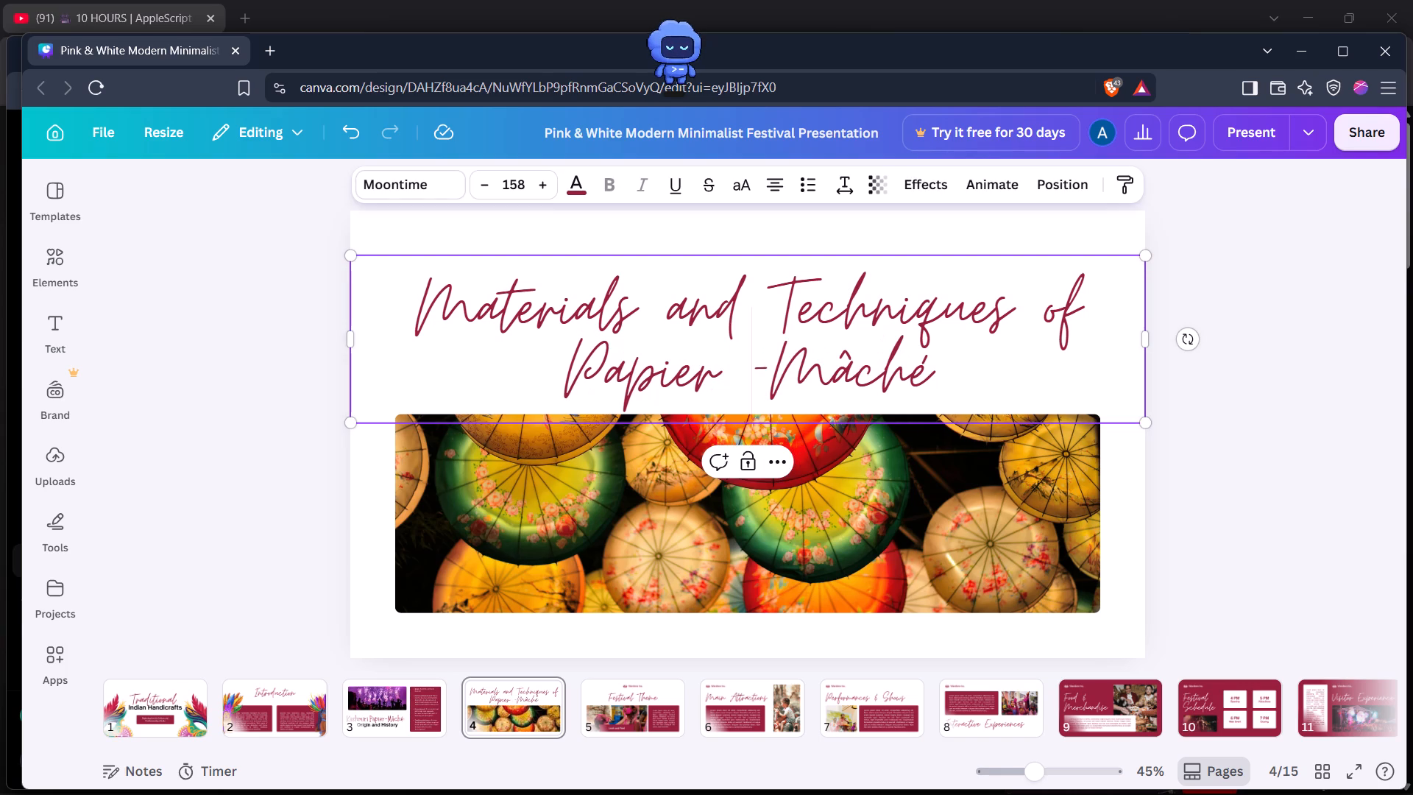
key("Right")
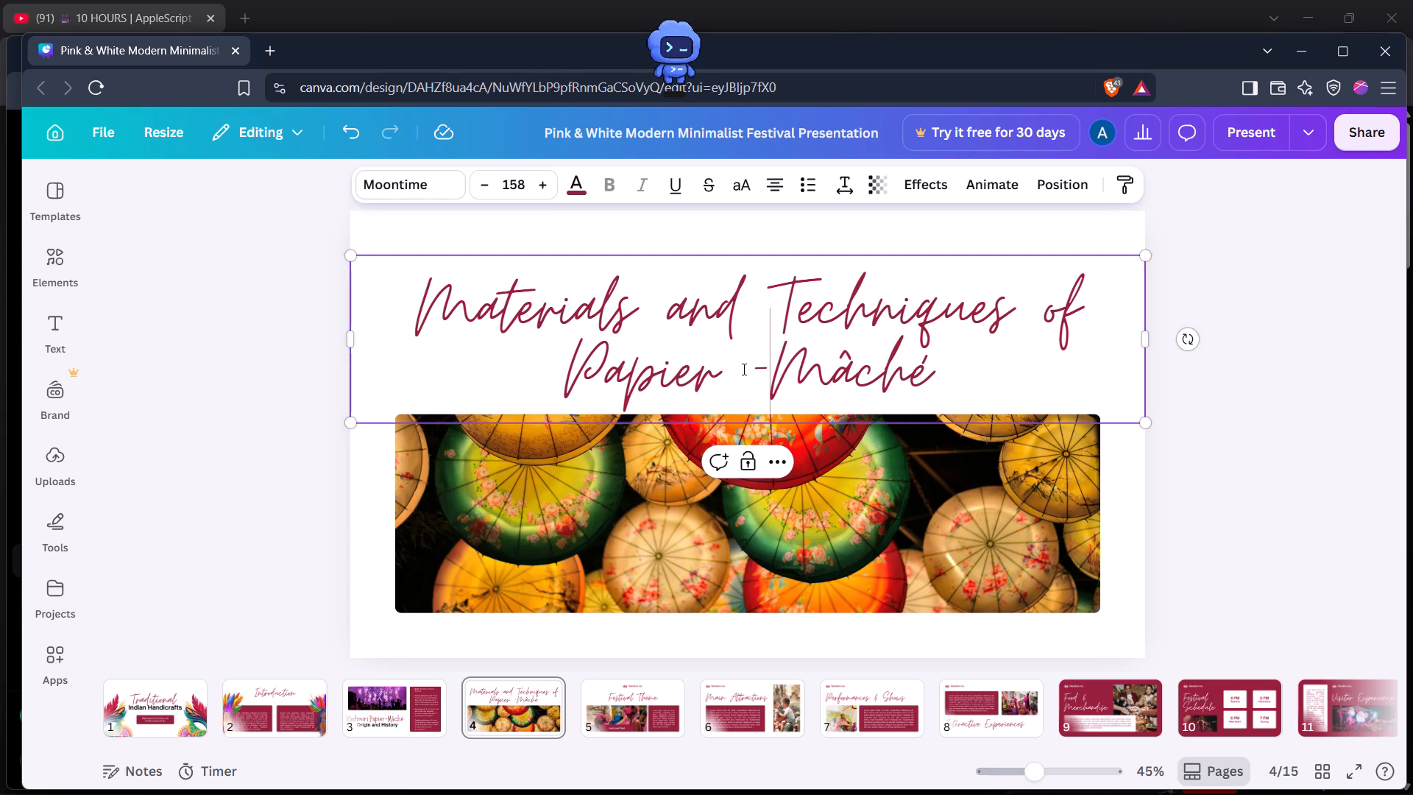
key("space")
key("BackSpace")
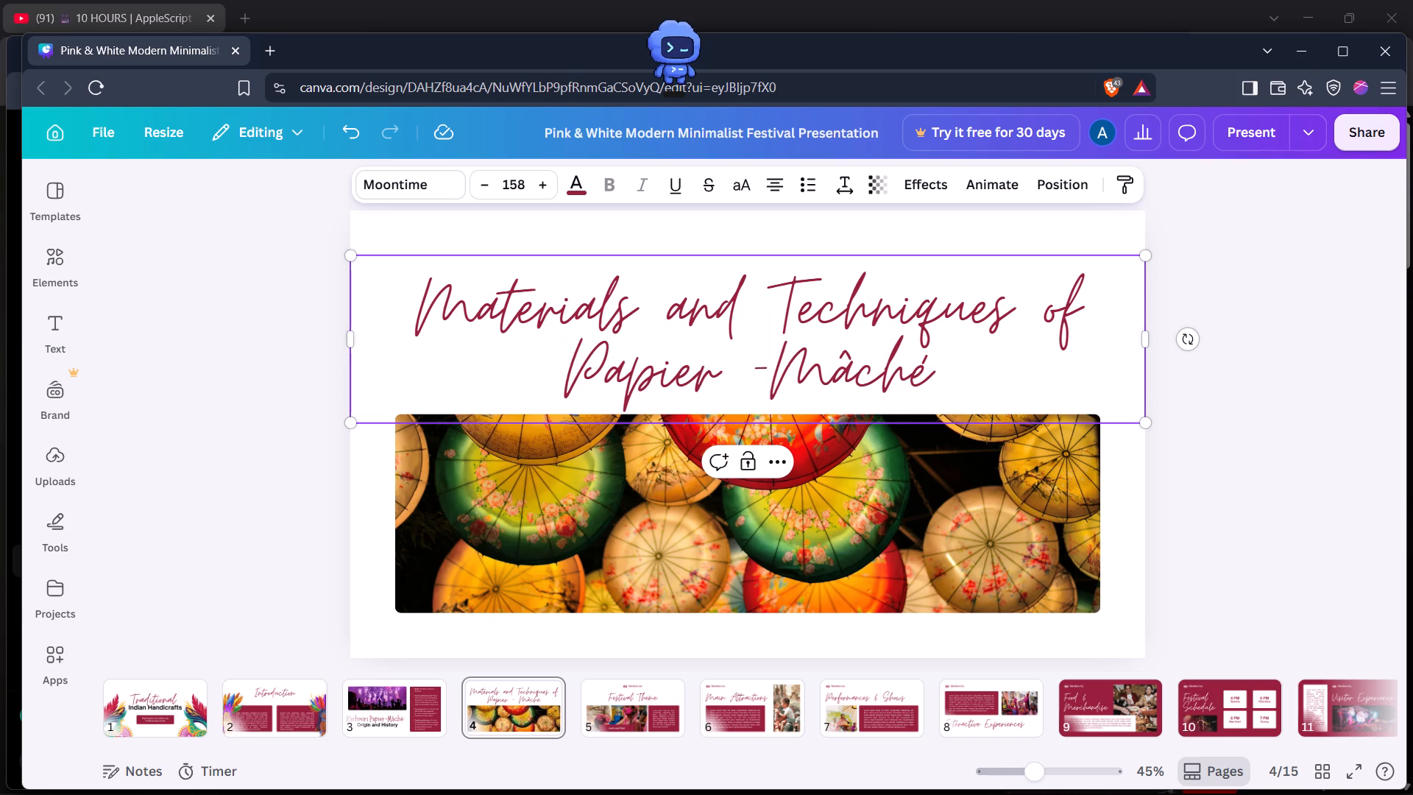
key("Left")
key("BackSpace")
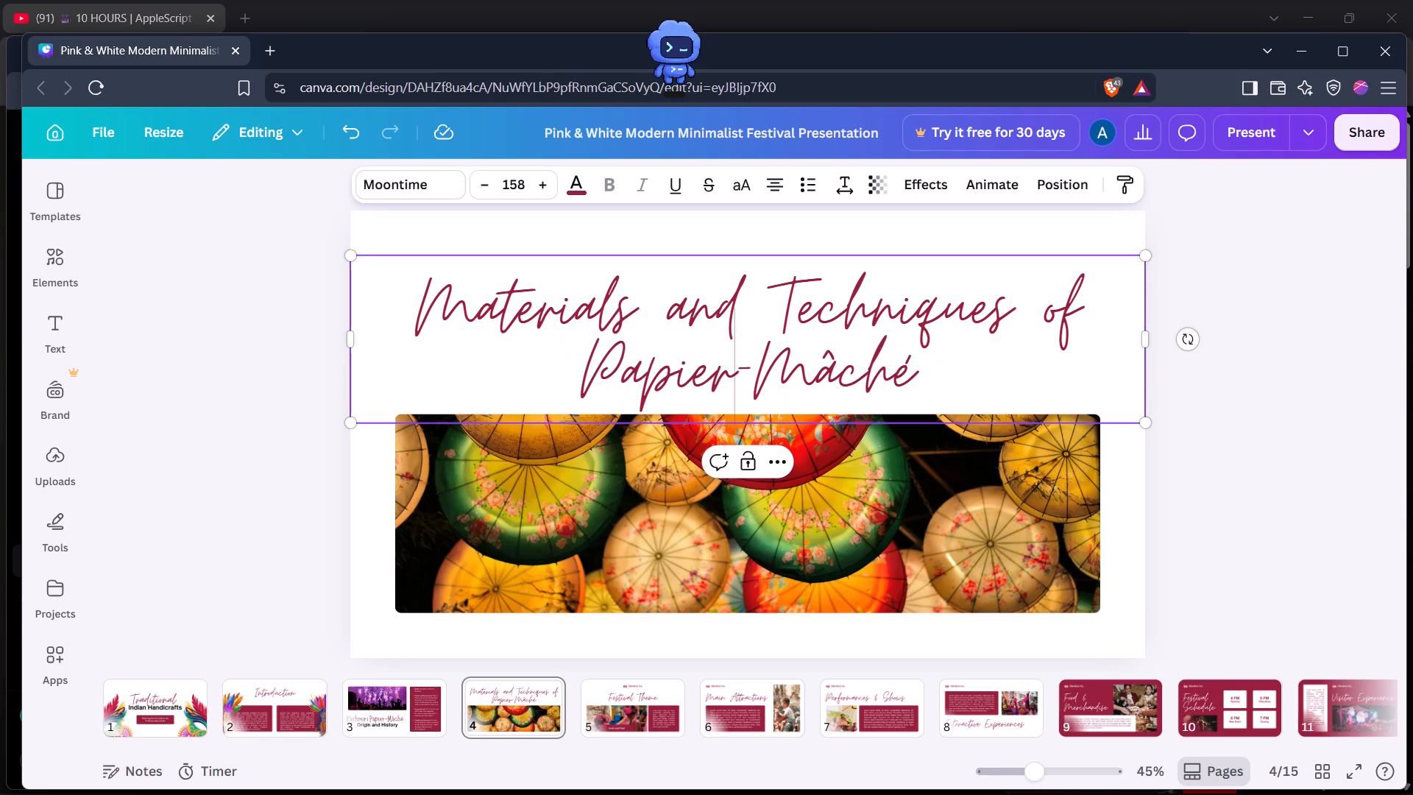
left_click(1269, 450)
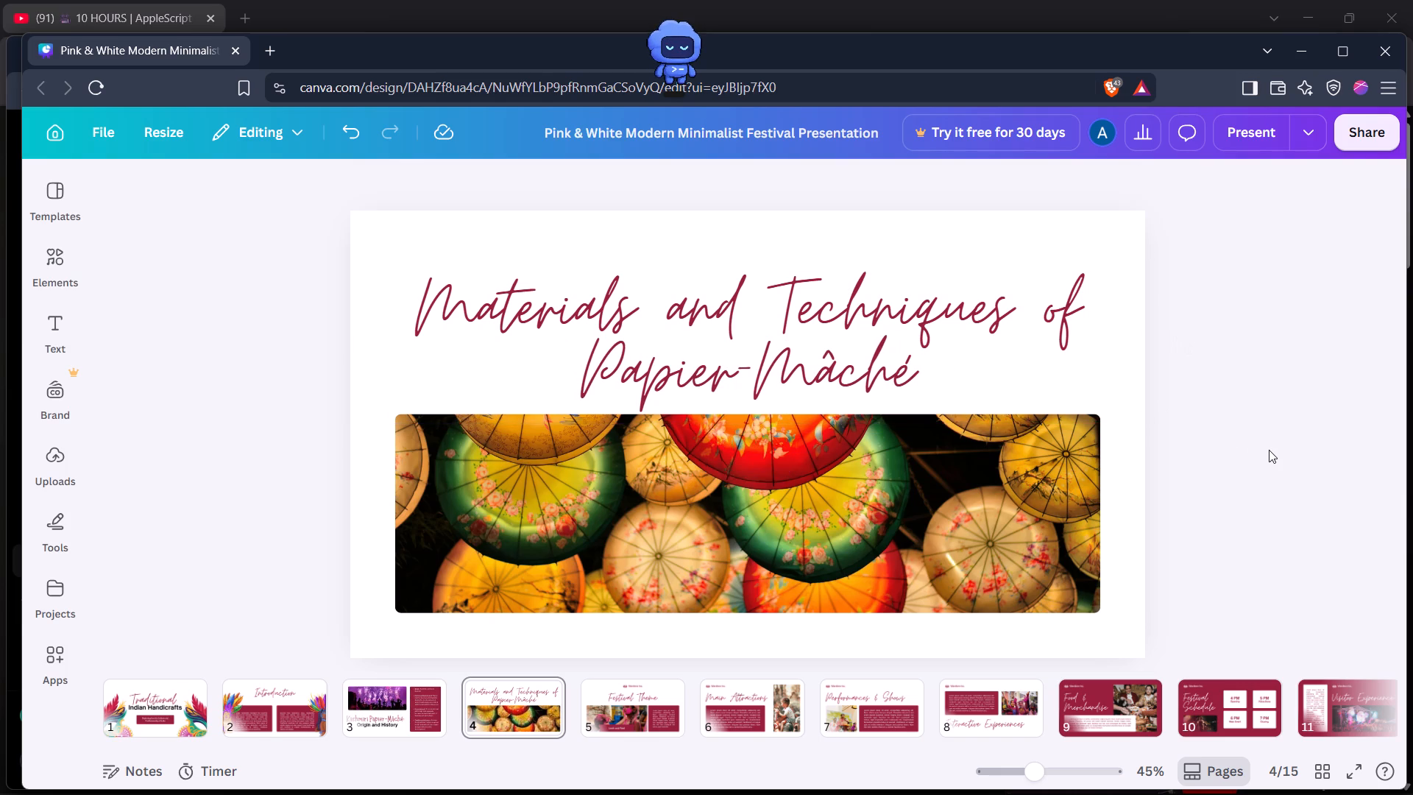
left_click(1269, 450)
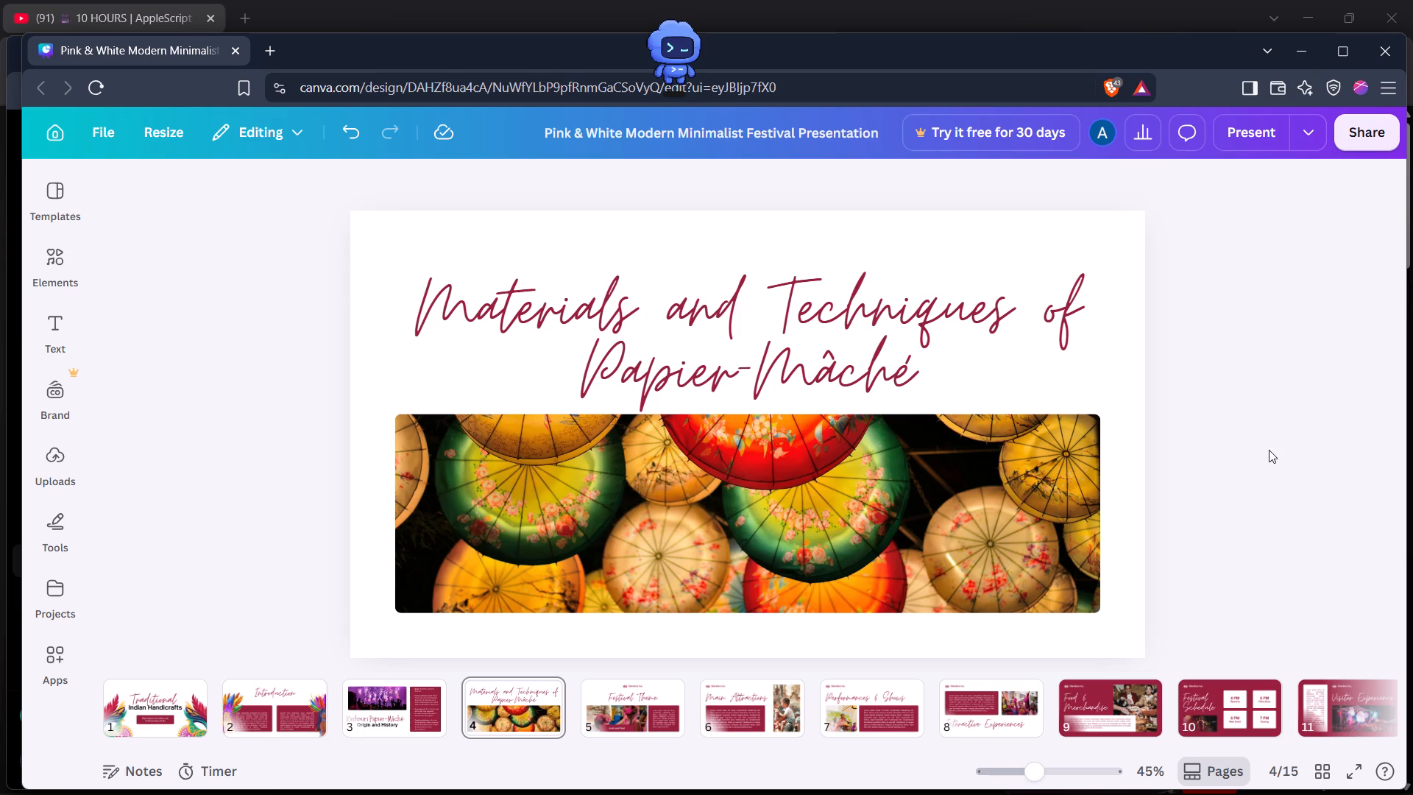
Review slides 1 to 3 and check the font used for slide 3's "Kashmiri Papier-Mâché:" title.
key("Left")
key("Left")
key("Left")
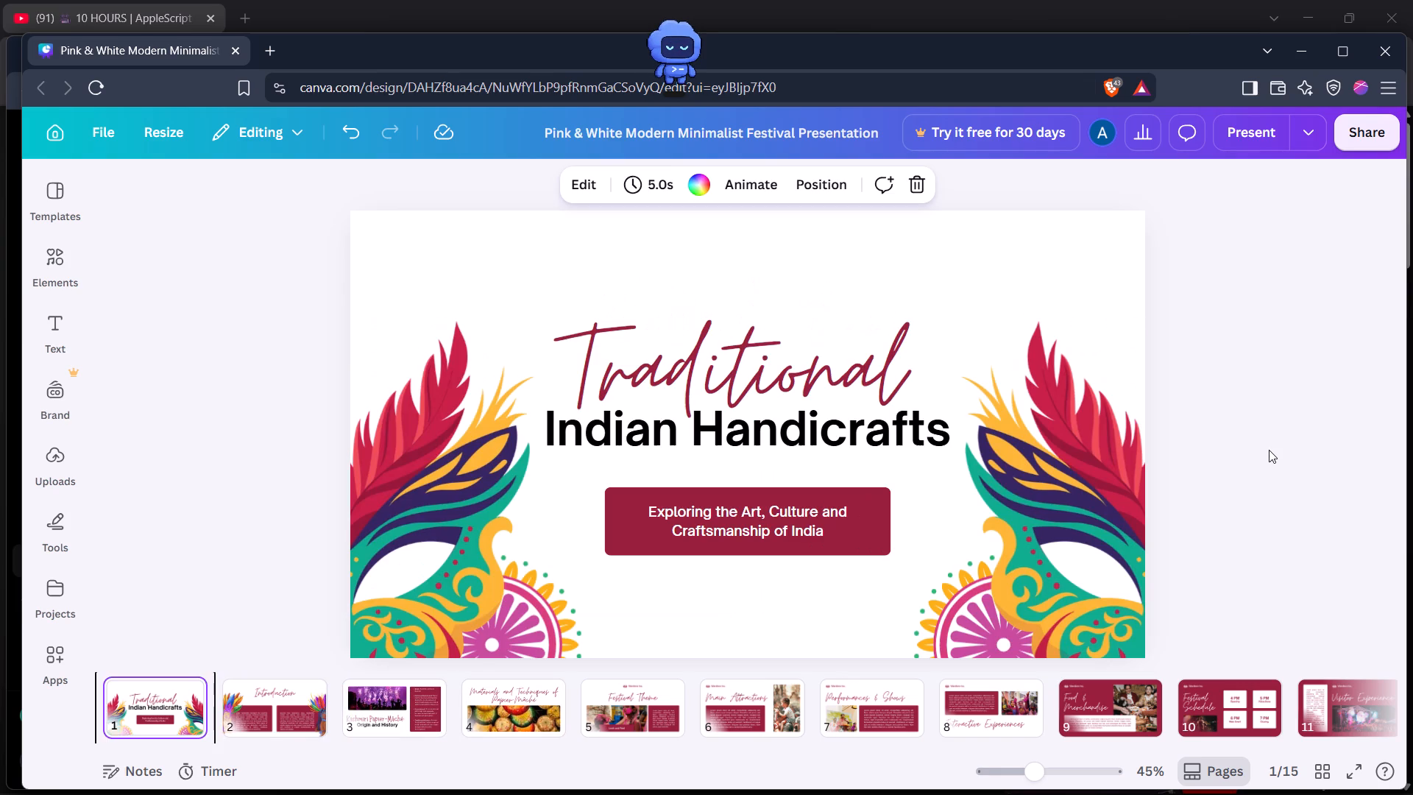
key("Left")
key("Right")
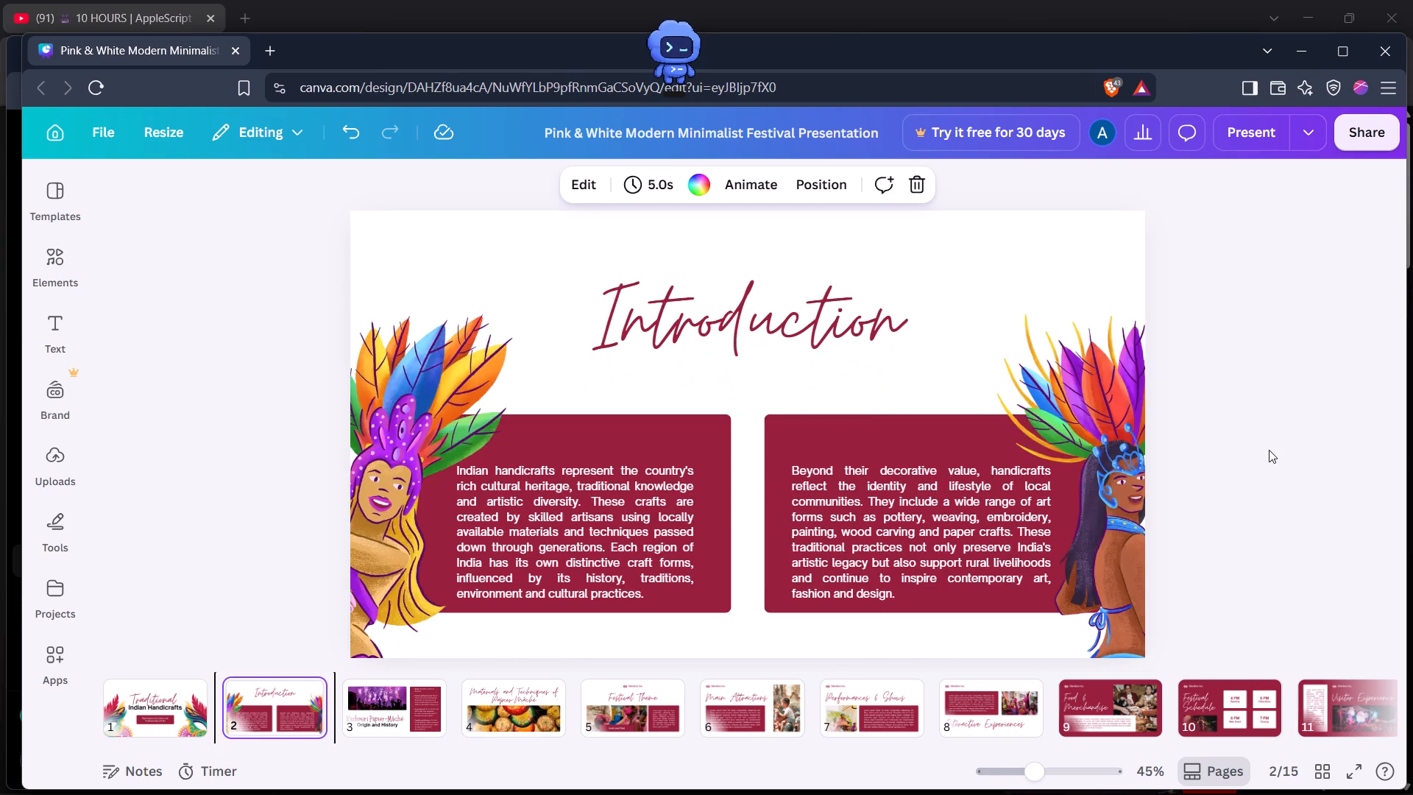
key("Right")
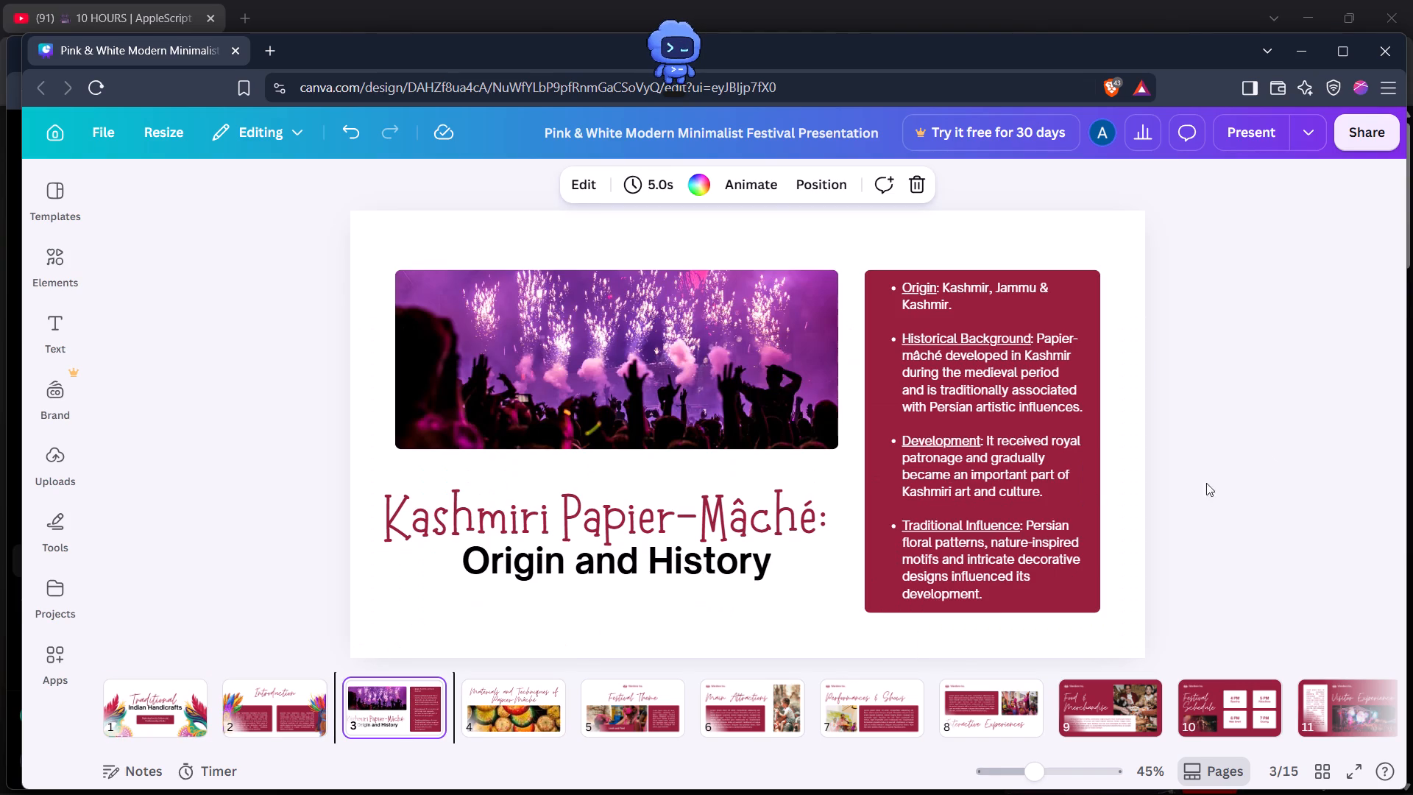
double_click(785, 532)
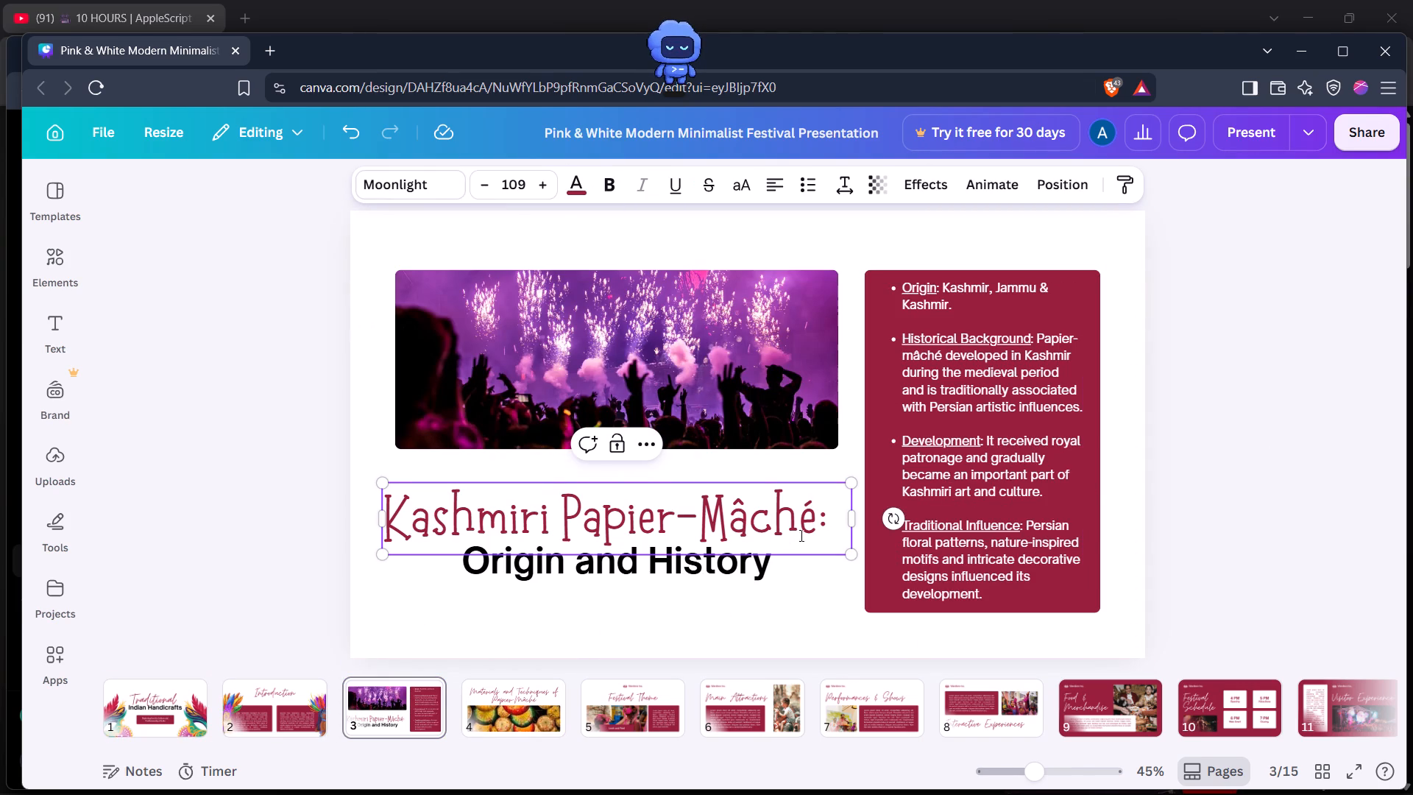
key("Right")
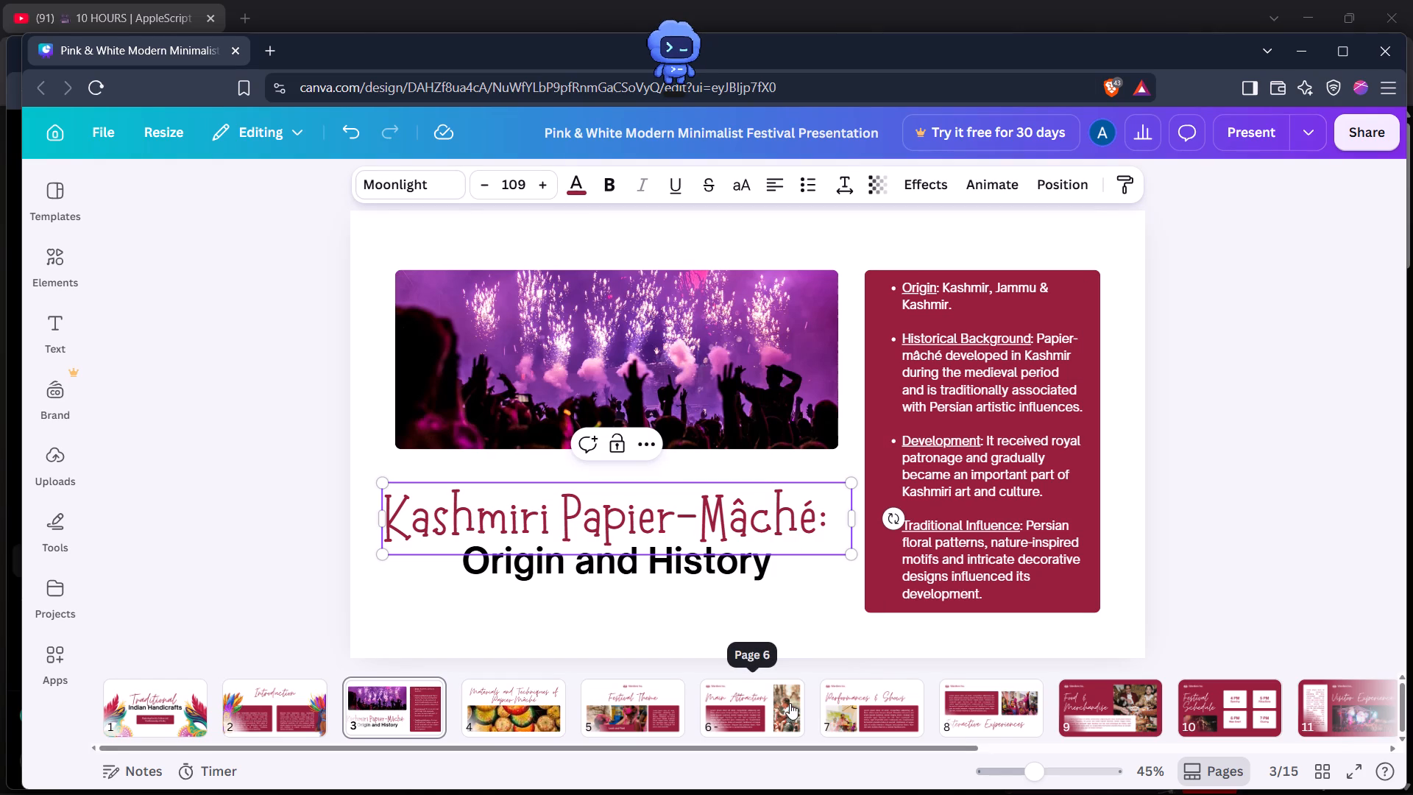
left_click(358, 133)
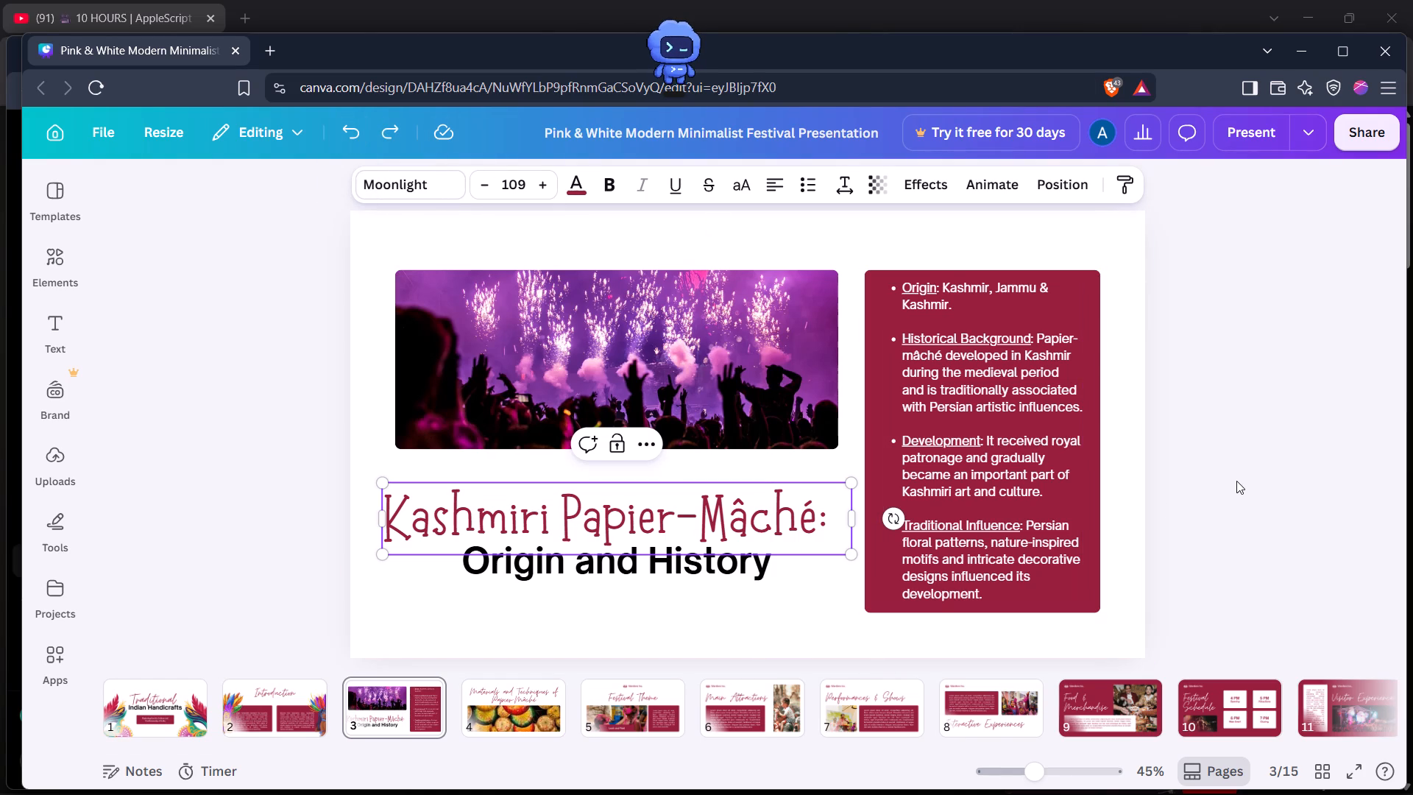
left_click(1241, 481)
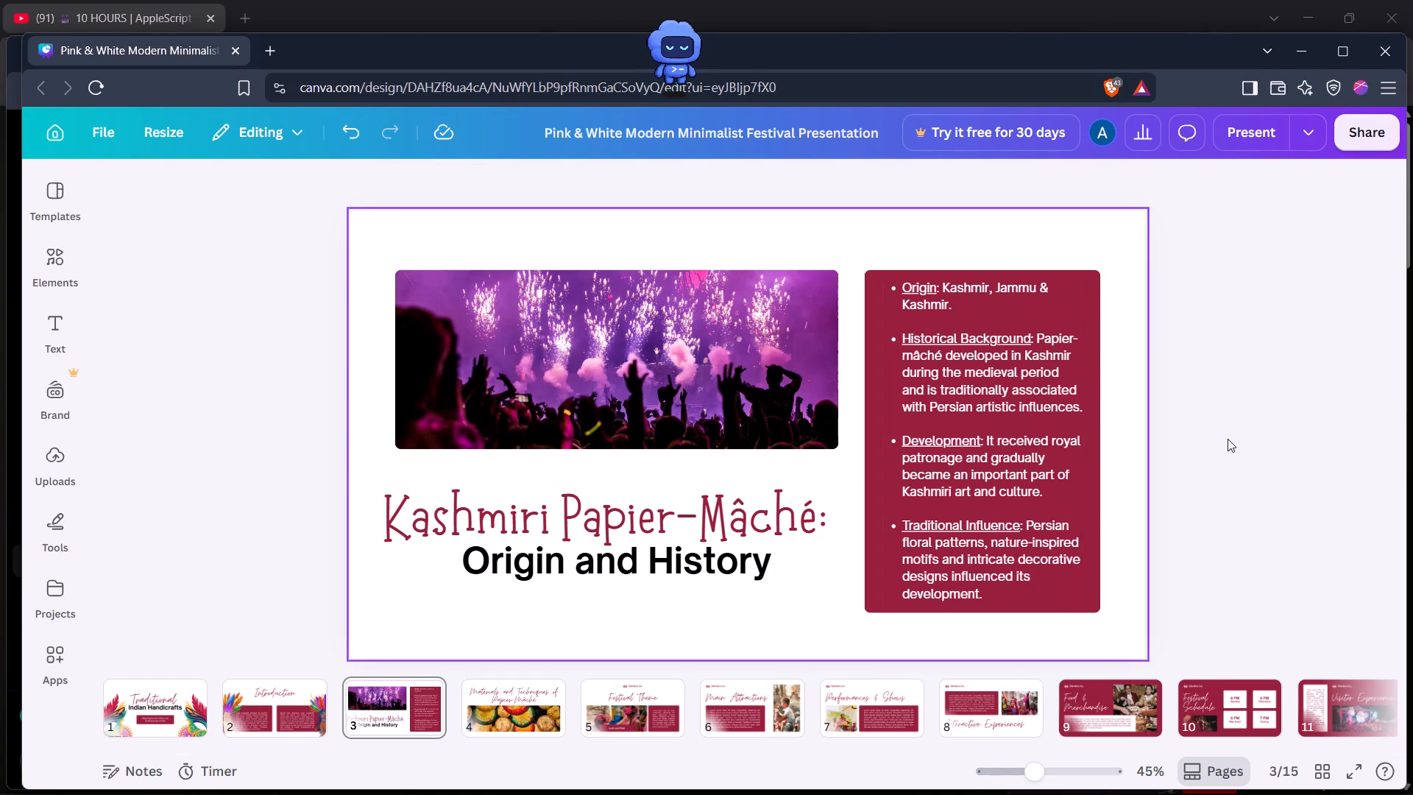
Change the font of slide 4's entire "Materials and Techniques of Papier-Mâché" title to Moonlight.
key("Right")
triple_click(831, 384)
left_click(831, 384)
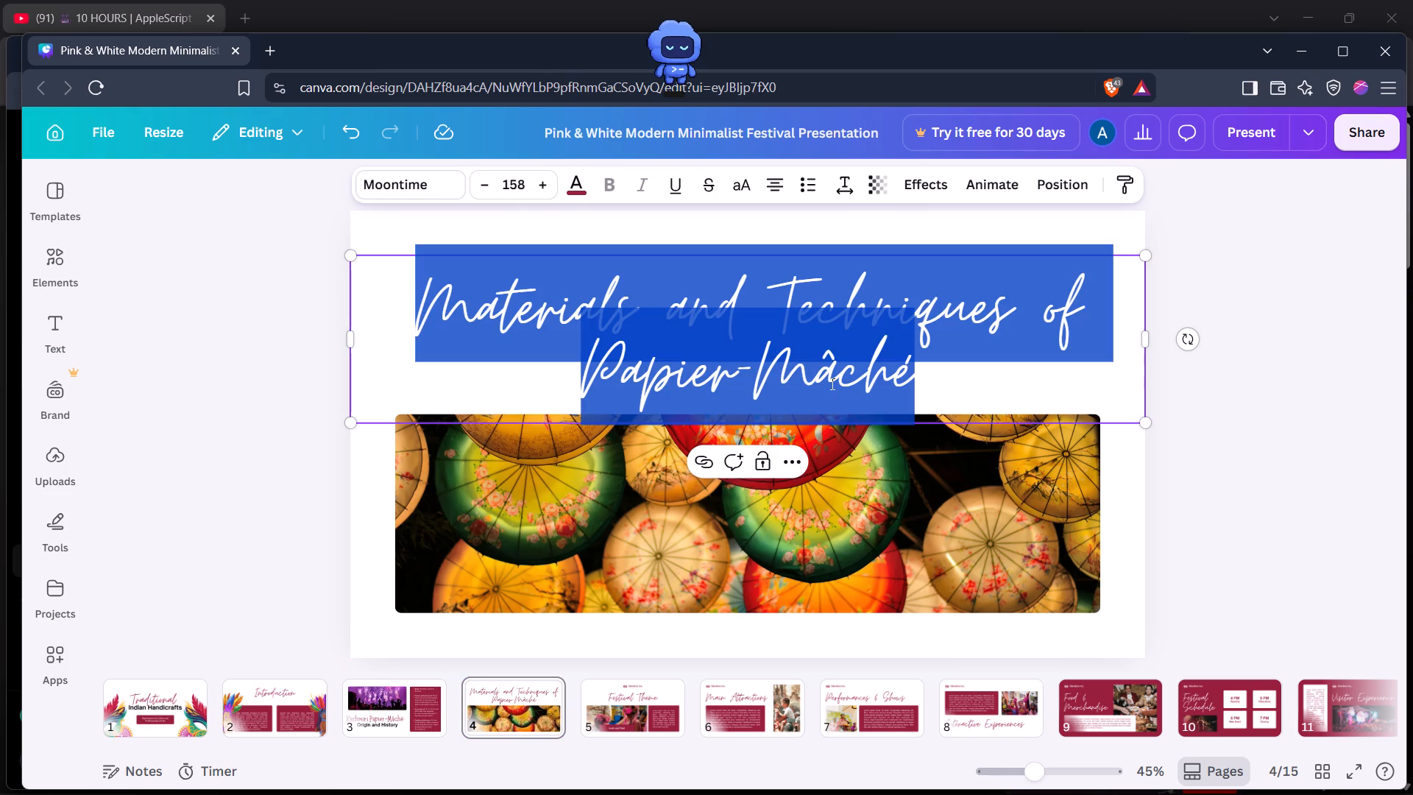
left_click(398, 190)
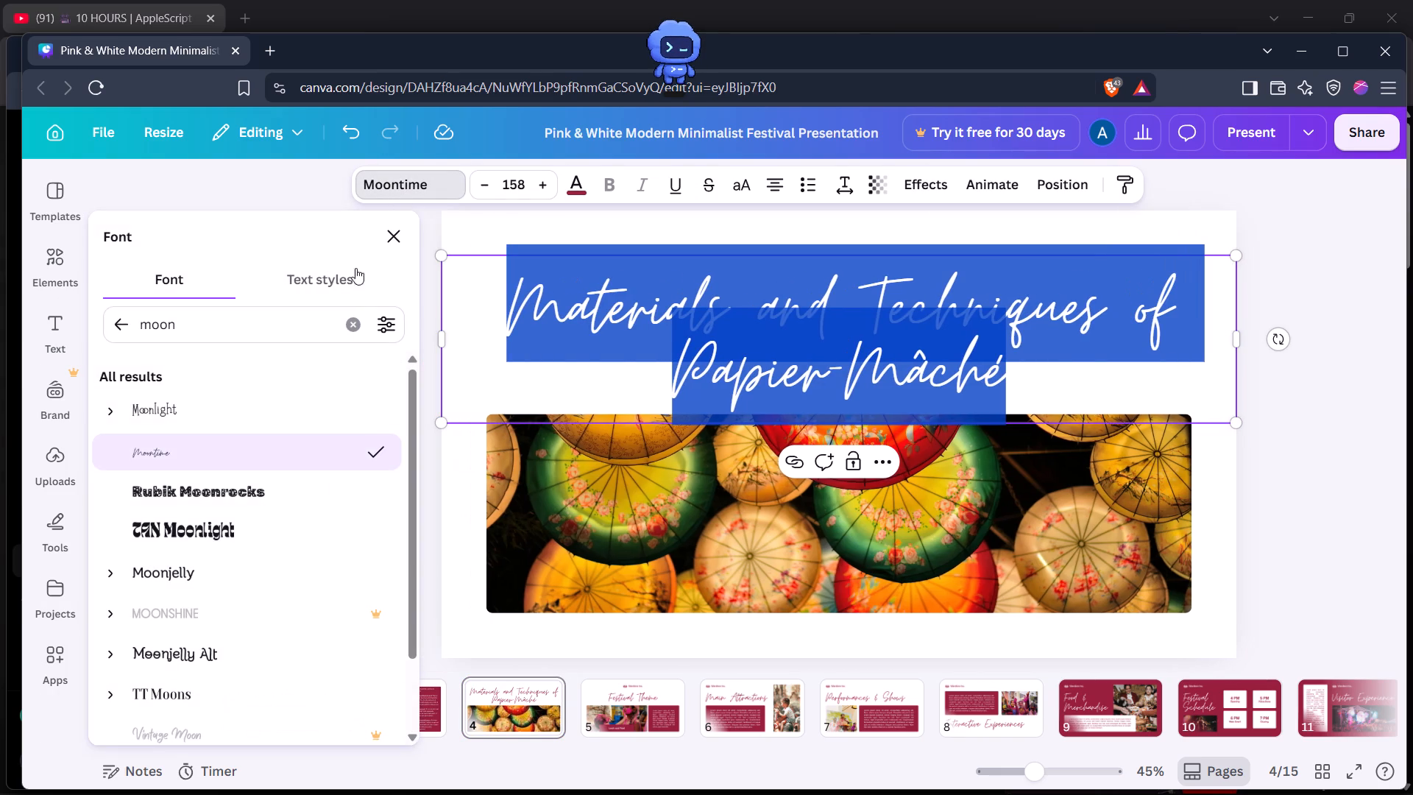
left_click(283, 404)
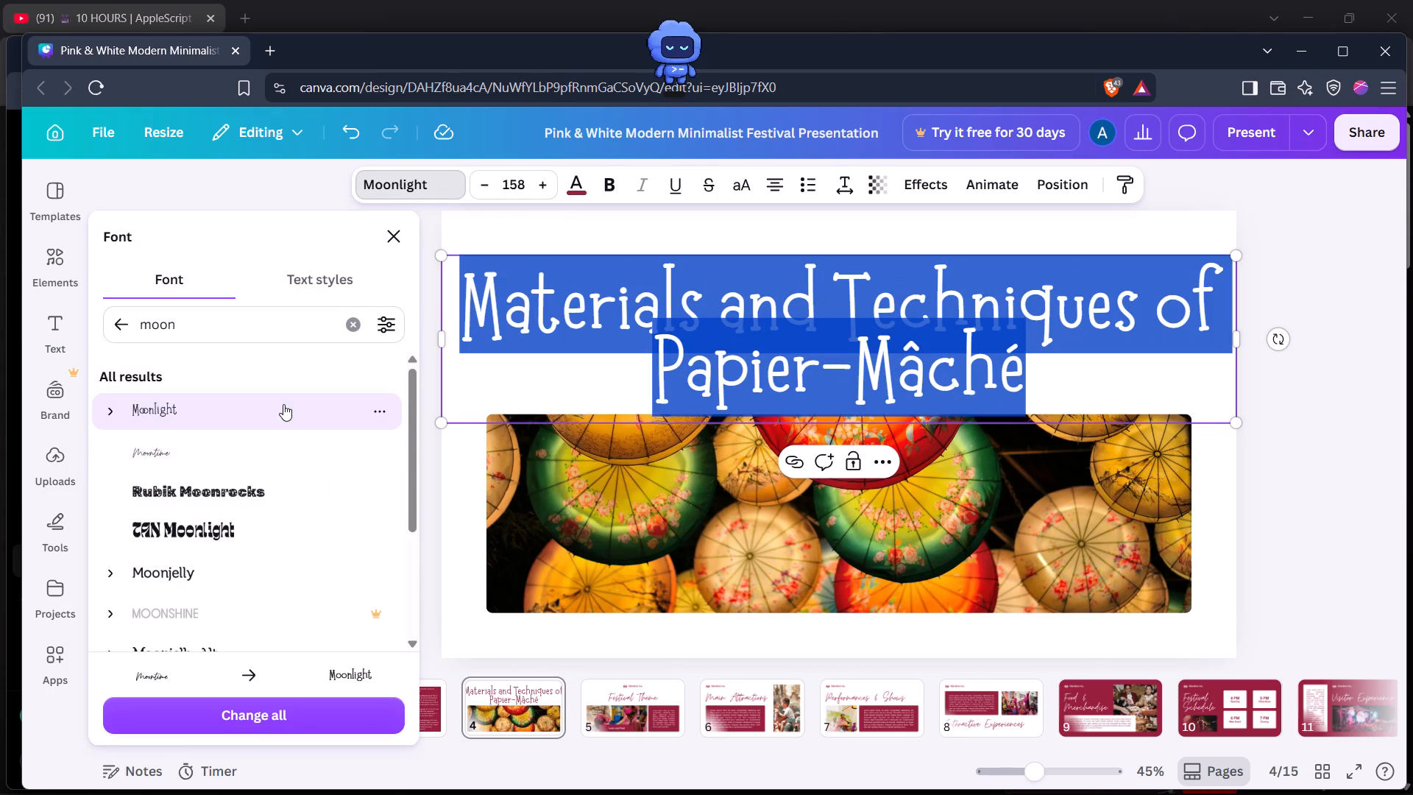
Reduce the font size of slide 4's title to 140.
triple_click(475, 181)
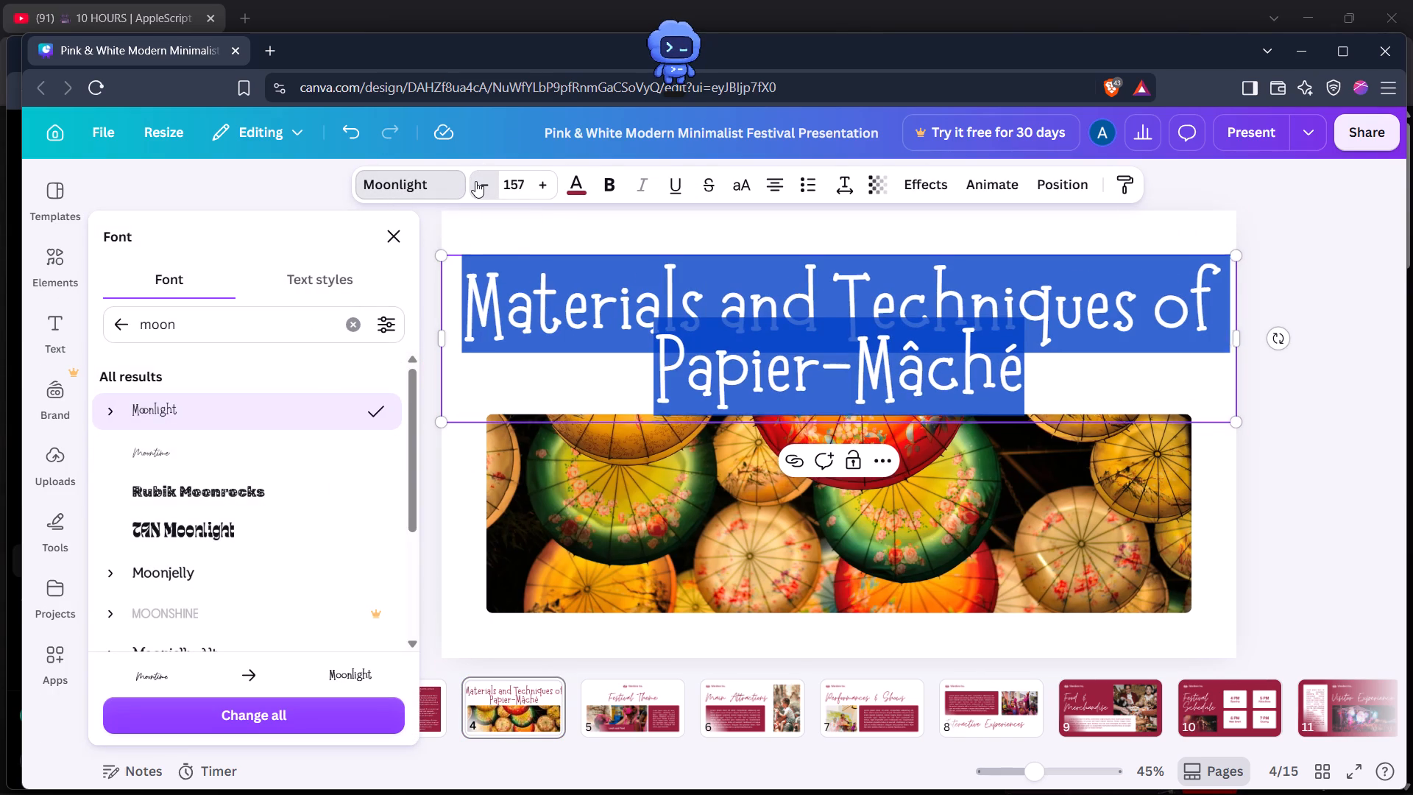
triple_click(475, 181)
triple_click(475, 181)
triple_click(475, 181)
triple_click(475, 181)
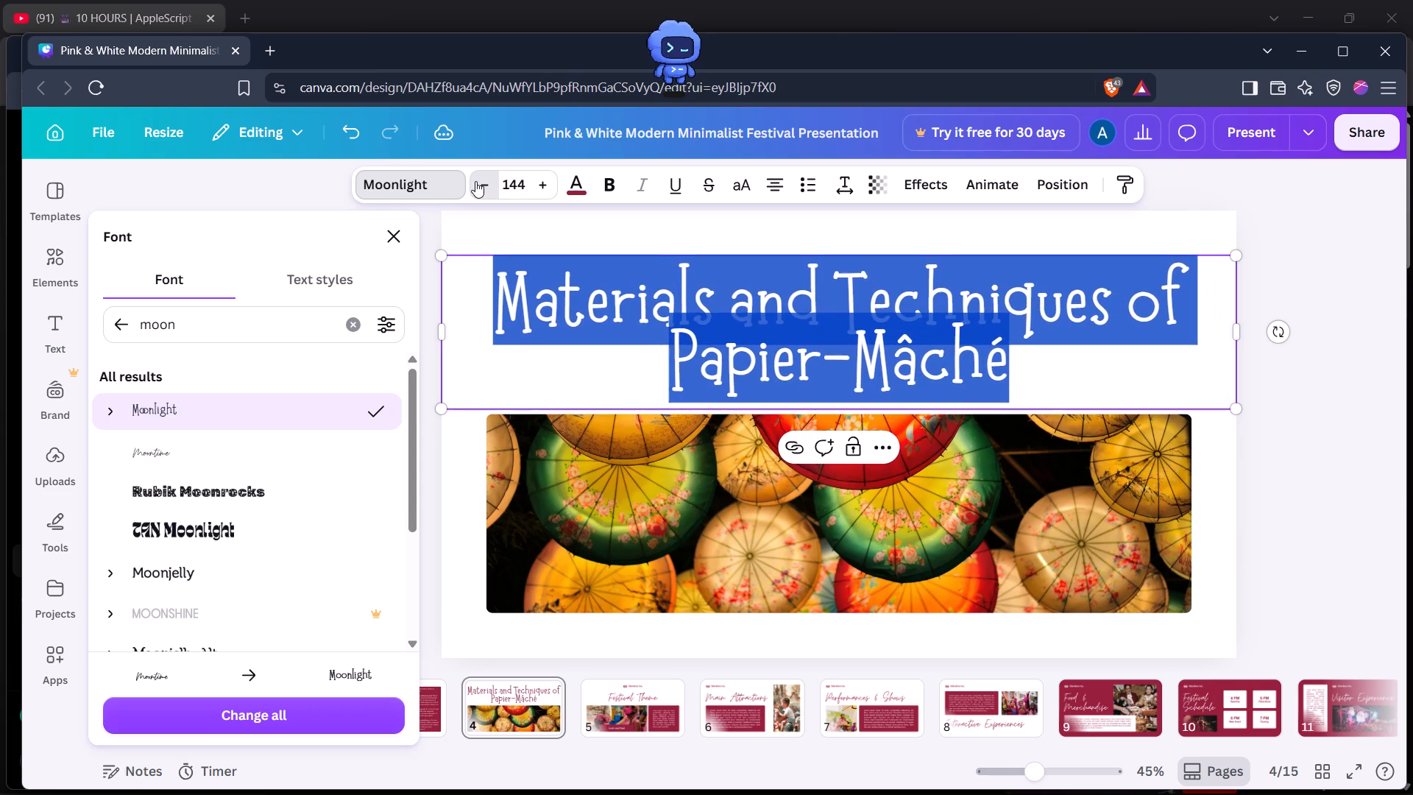
triple_click(475, 181)
Set the line spacing of slide 4's title to 0.93.
left_click(845, 193)
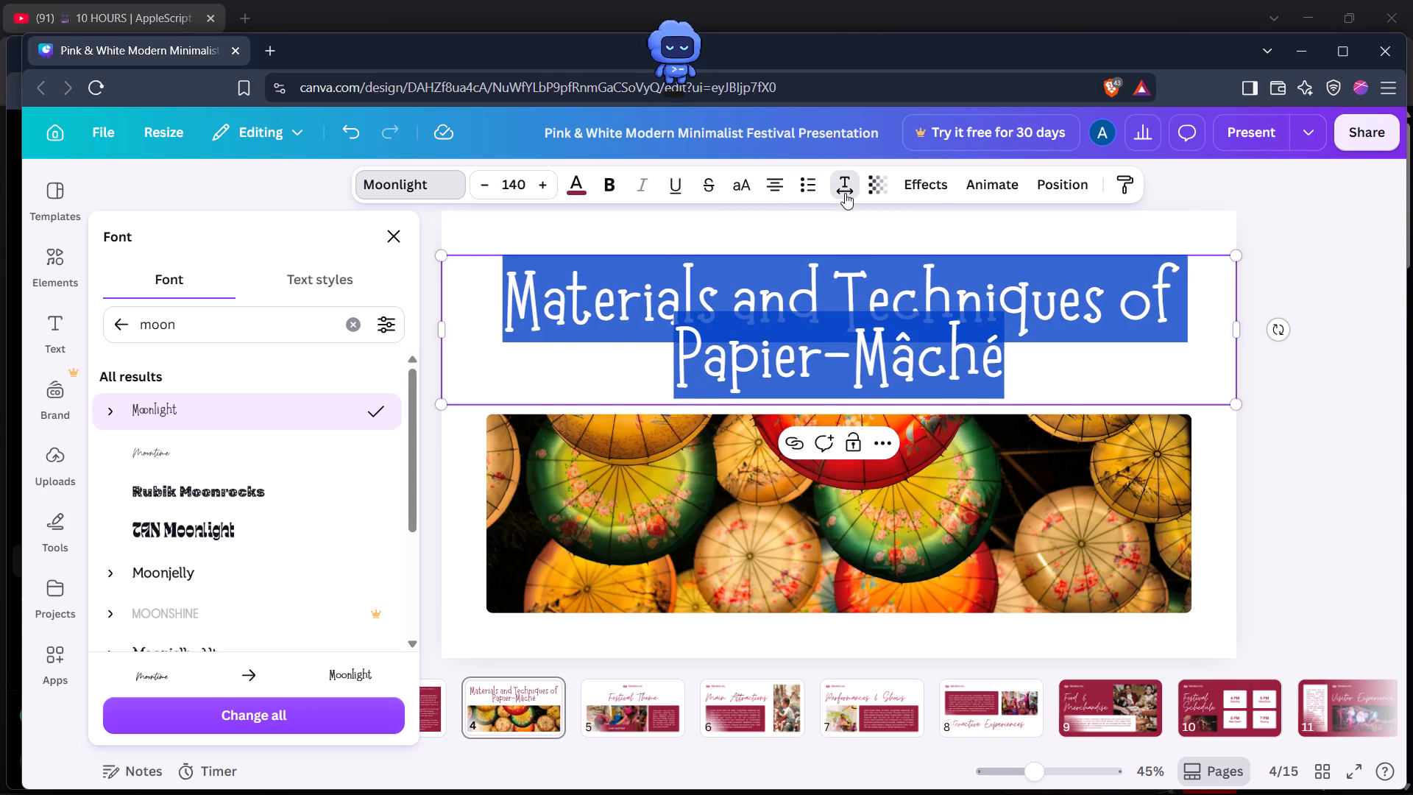
left_click_drag(765, 336, 783, 338)
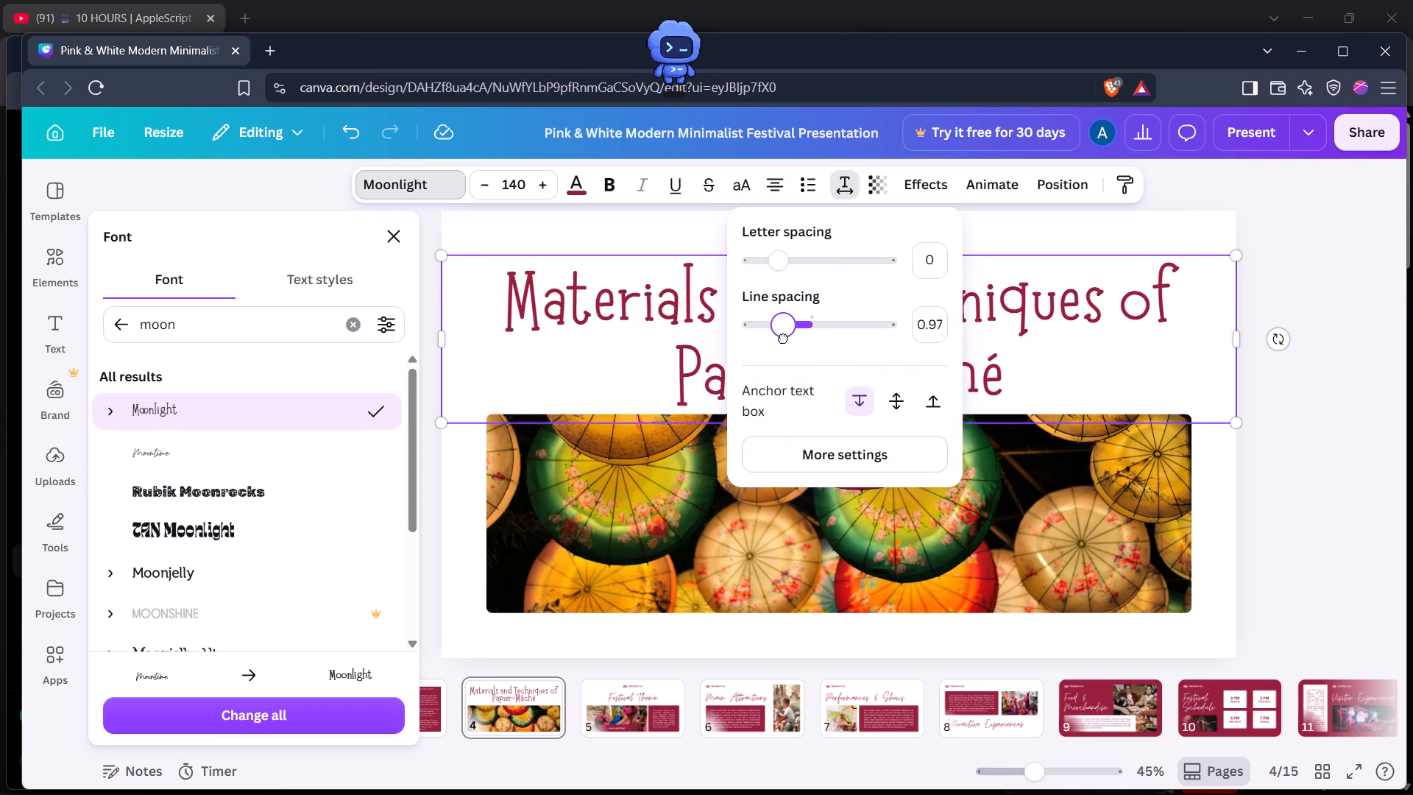
left_click_drag(783, 338, 783, 337)
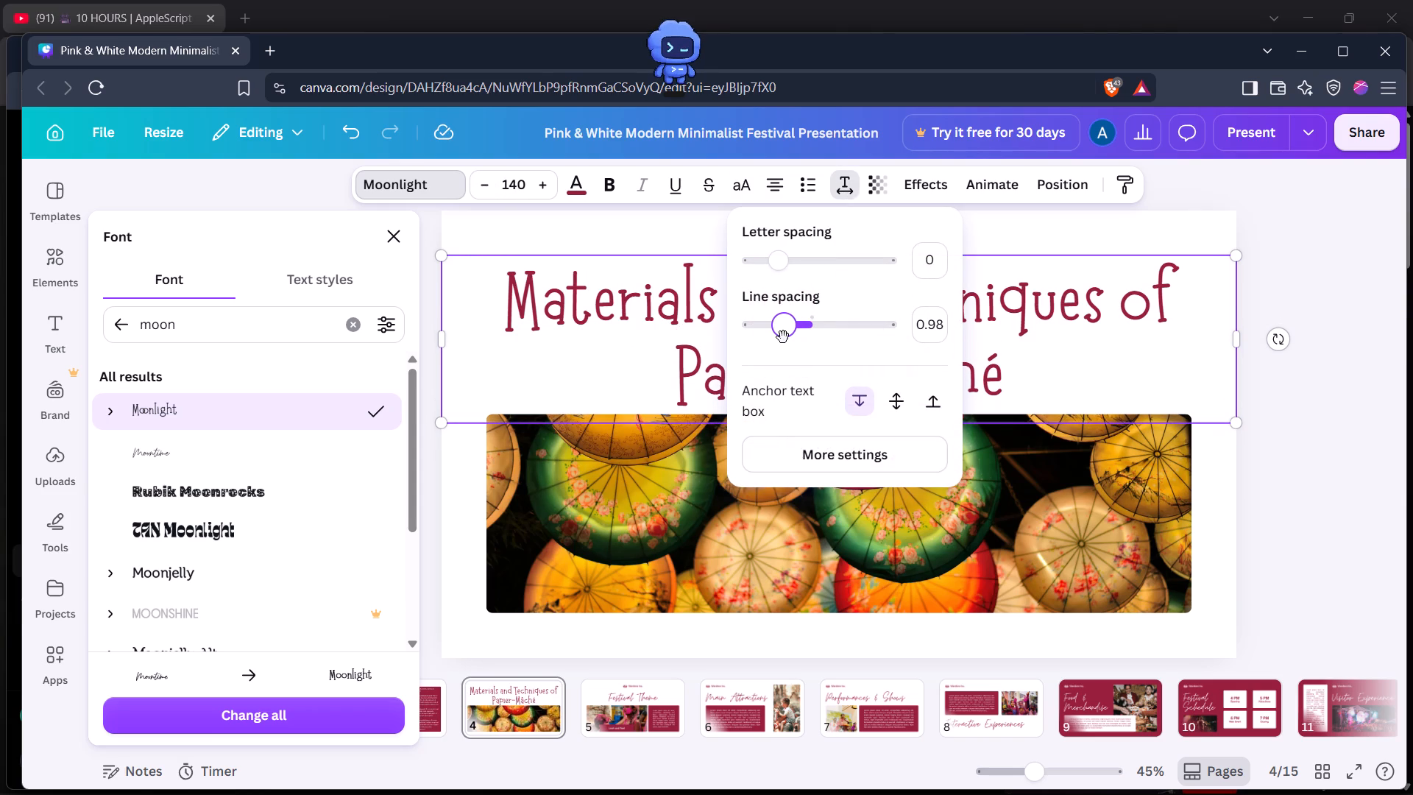
left_click(783, 337)
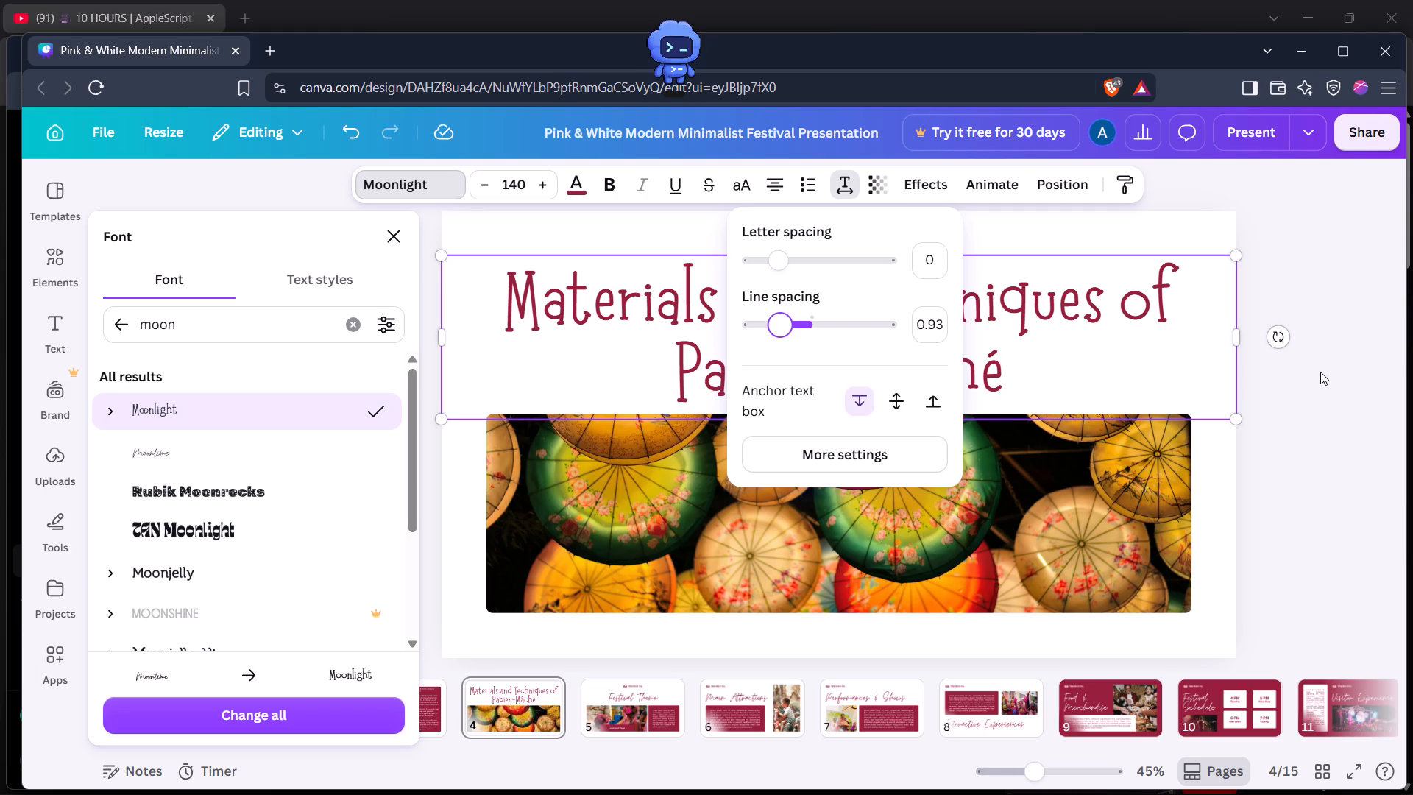
left_click(1320, 372)
left_click(1320, 372)
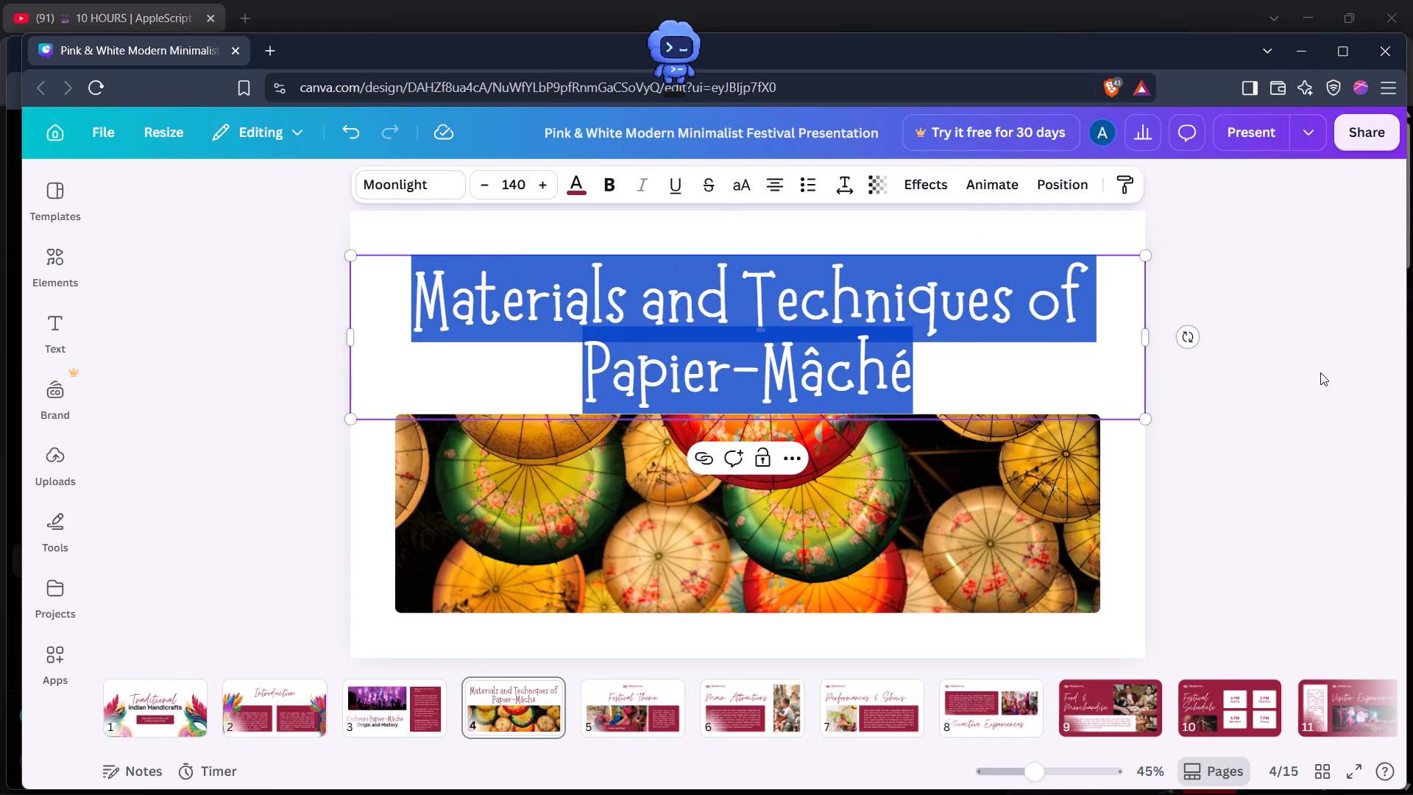
left_click(1320, 372)
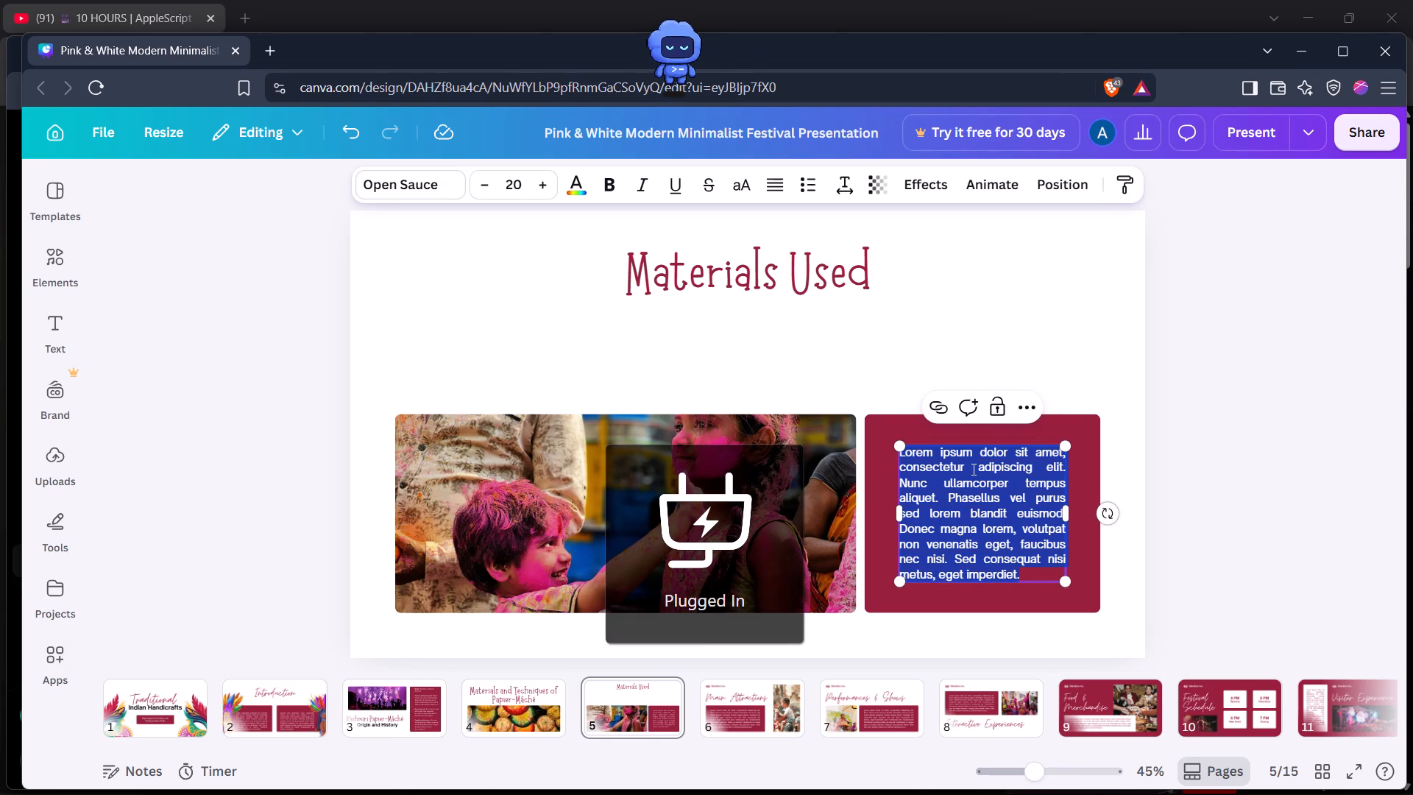
key("BackSpace")
key("ctrl+v")
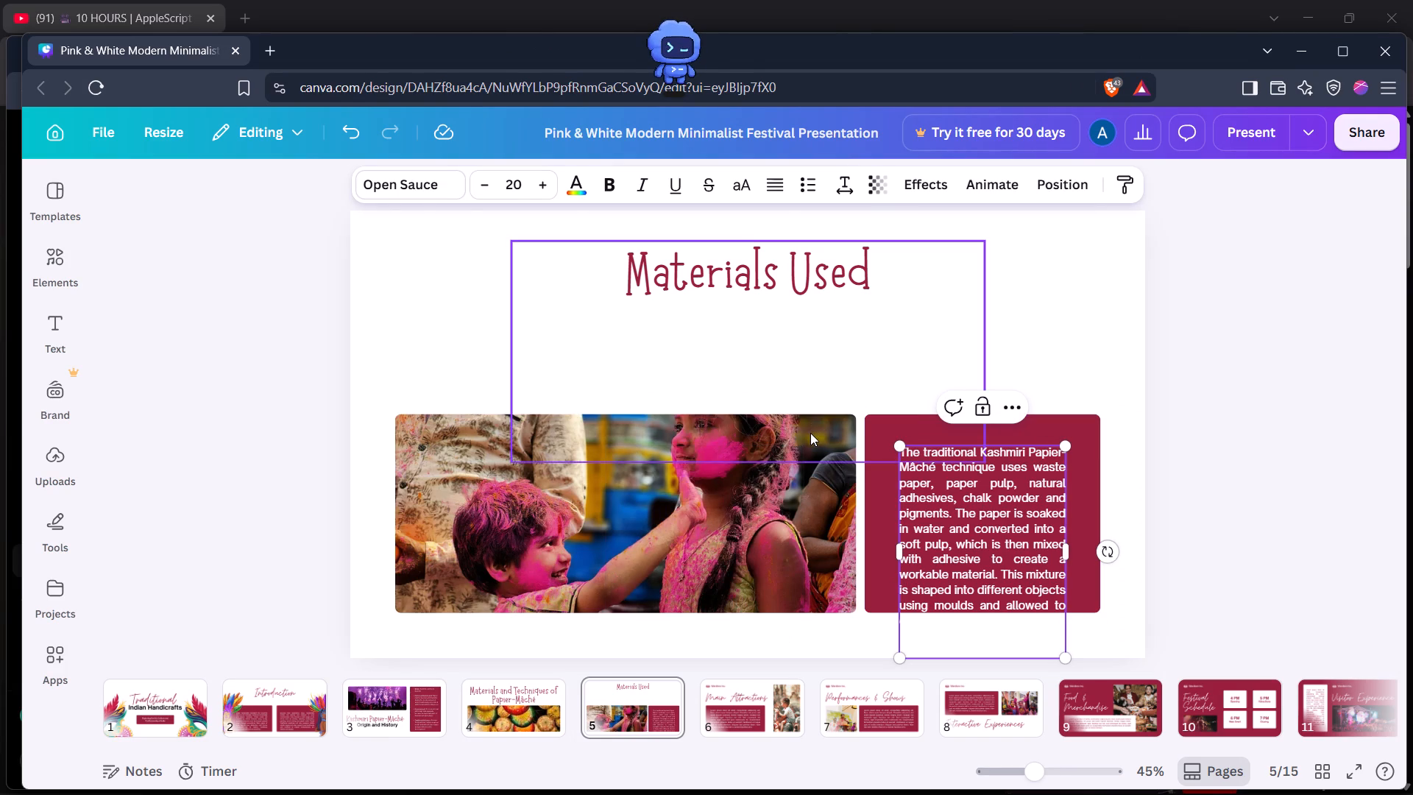
Move slide 5's photo and maroon box up closer to the title, aligning their upper edges.
left_click_drag(774, 509, 776, 460)
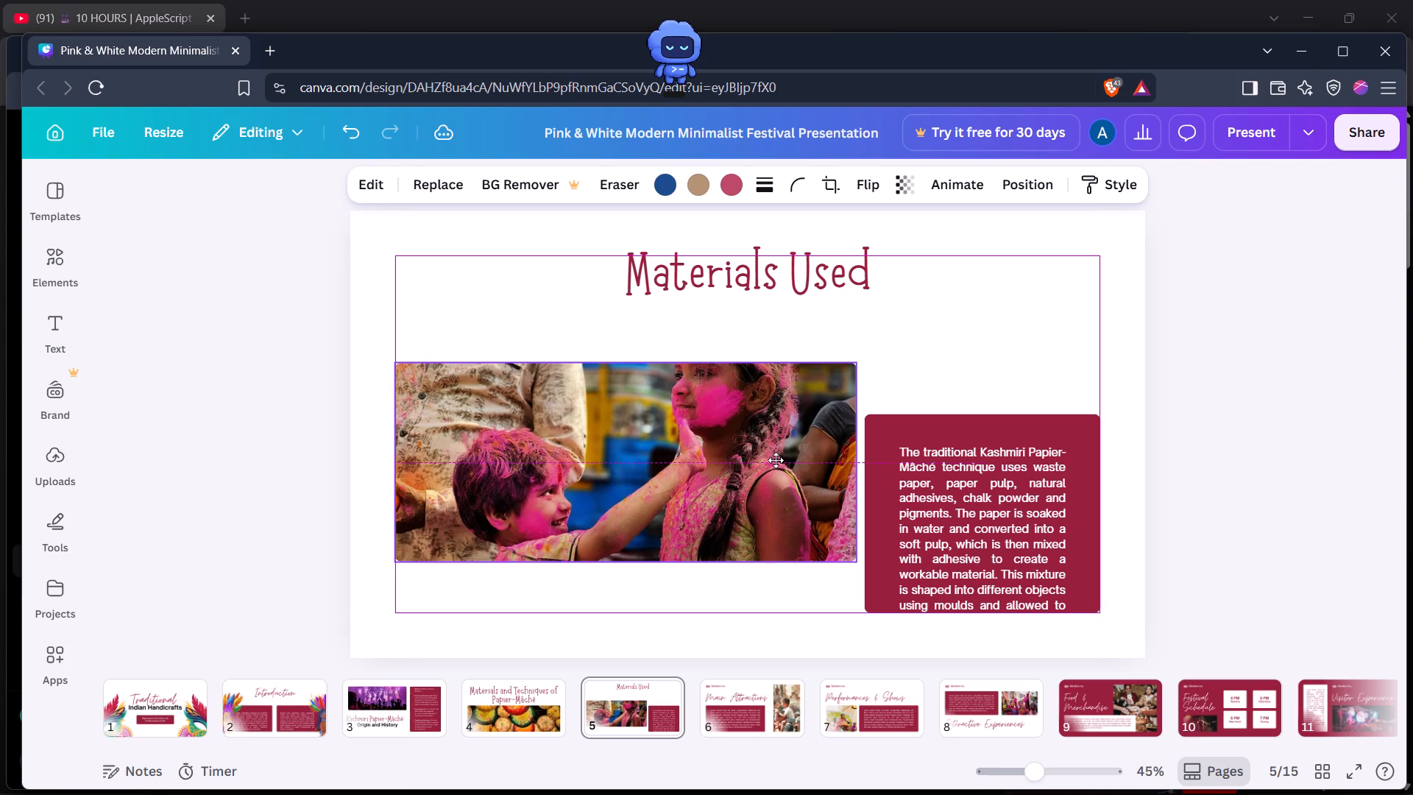
left_click_drag(776, 460, 776, 456)
left_click_drag(1010, 420, 1009, 366)
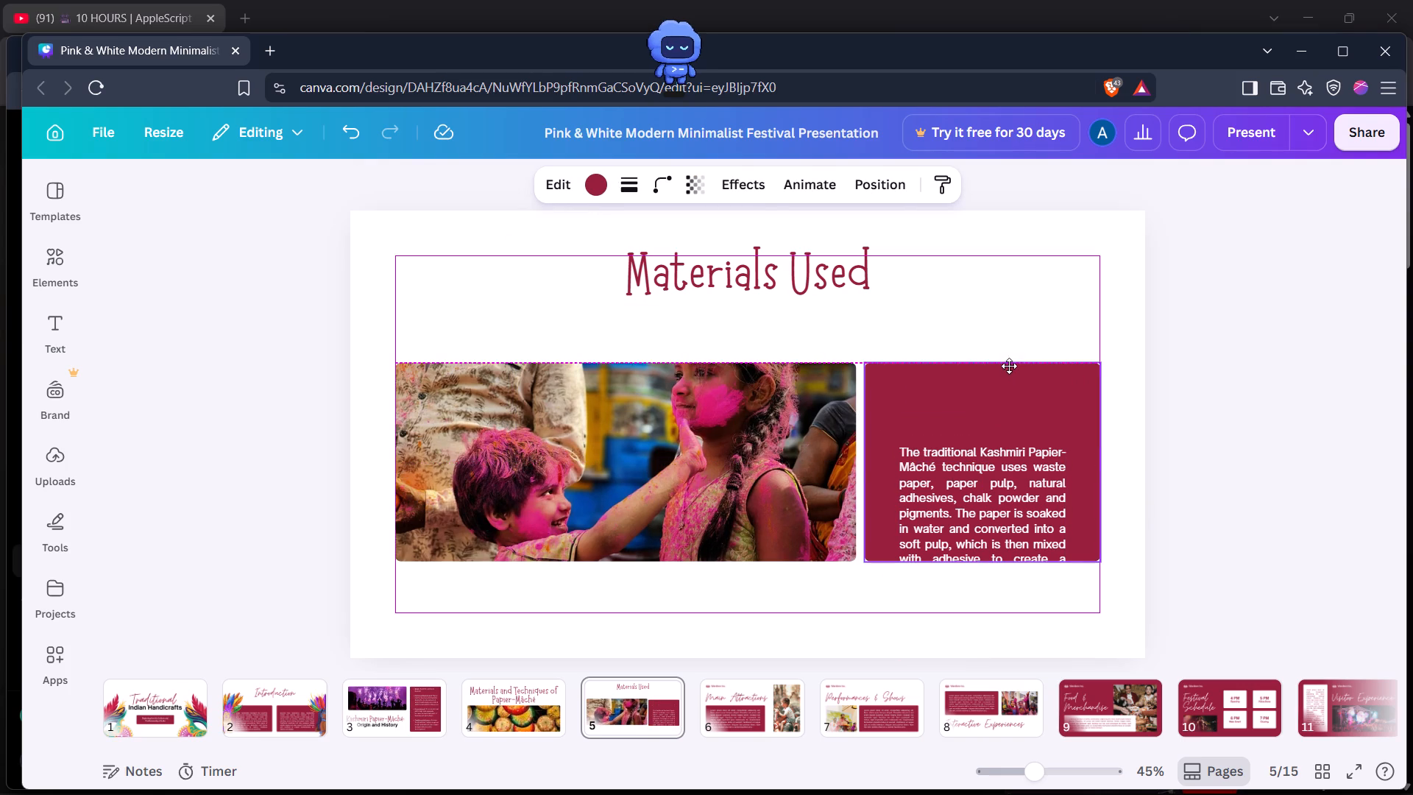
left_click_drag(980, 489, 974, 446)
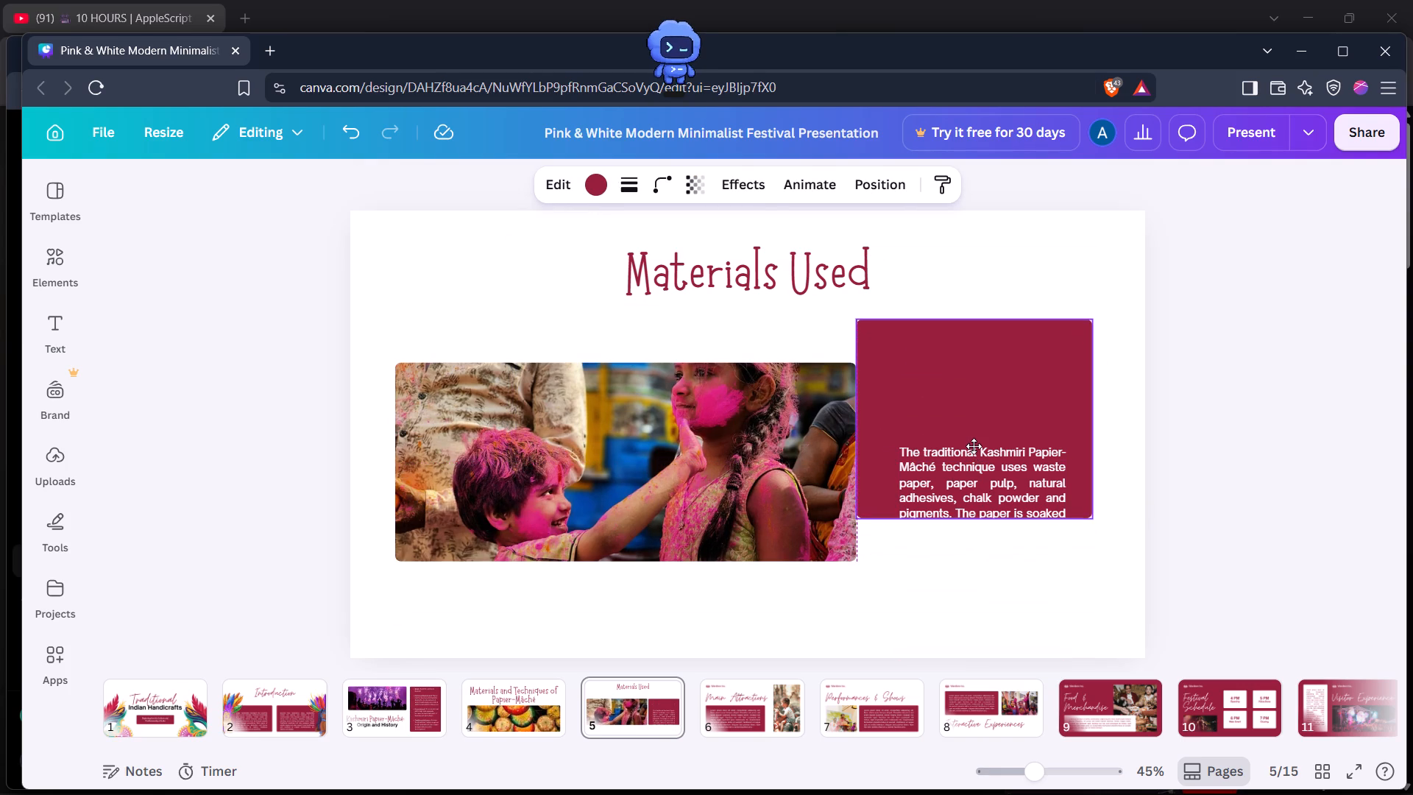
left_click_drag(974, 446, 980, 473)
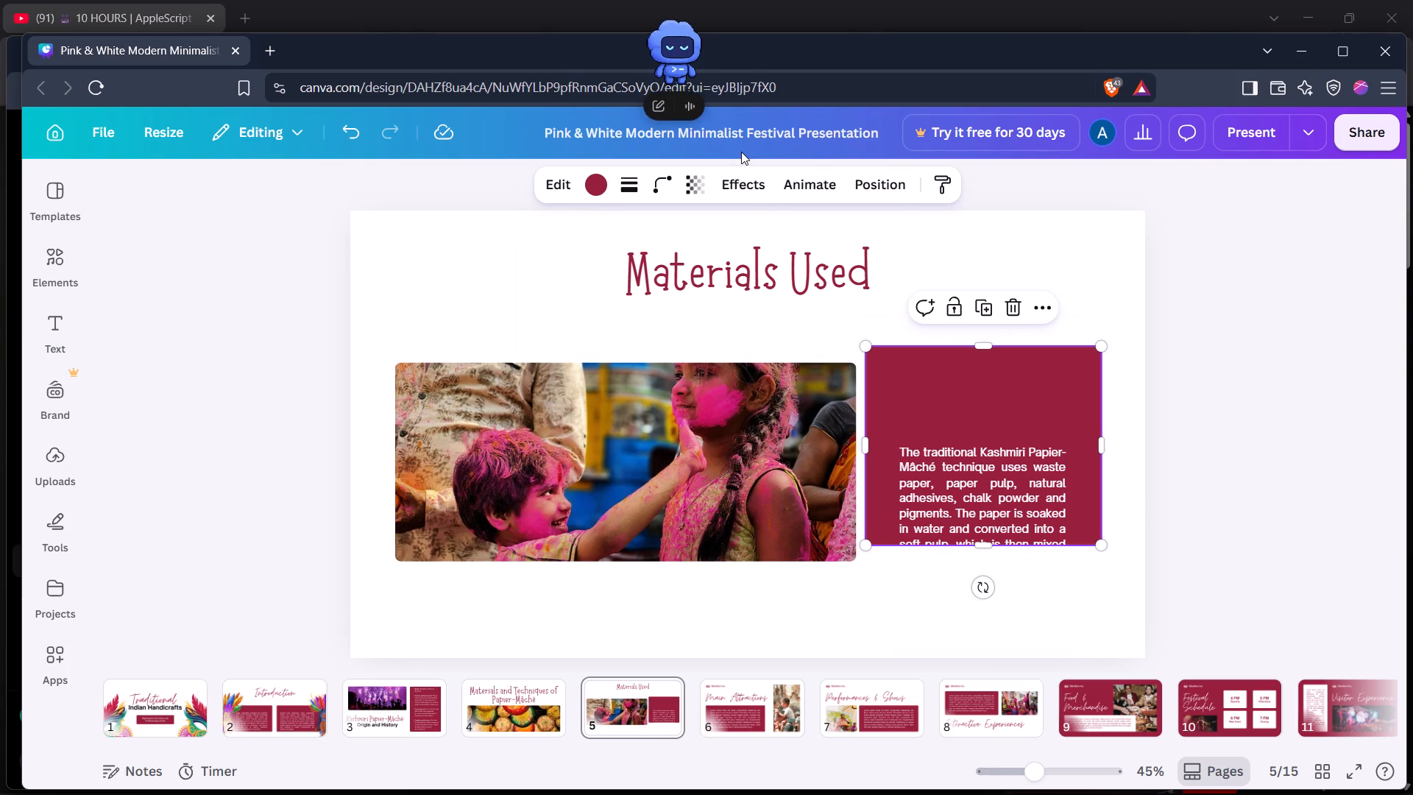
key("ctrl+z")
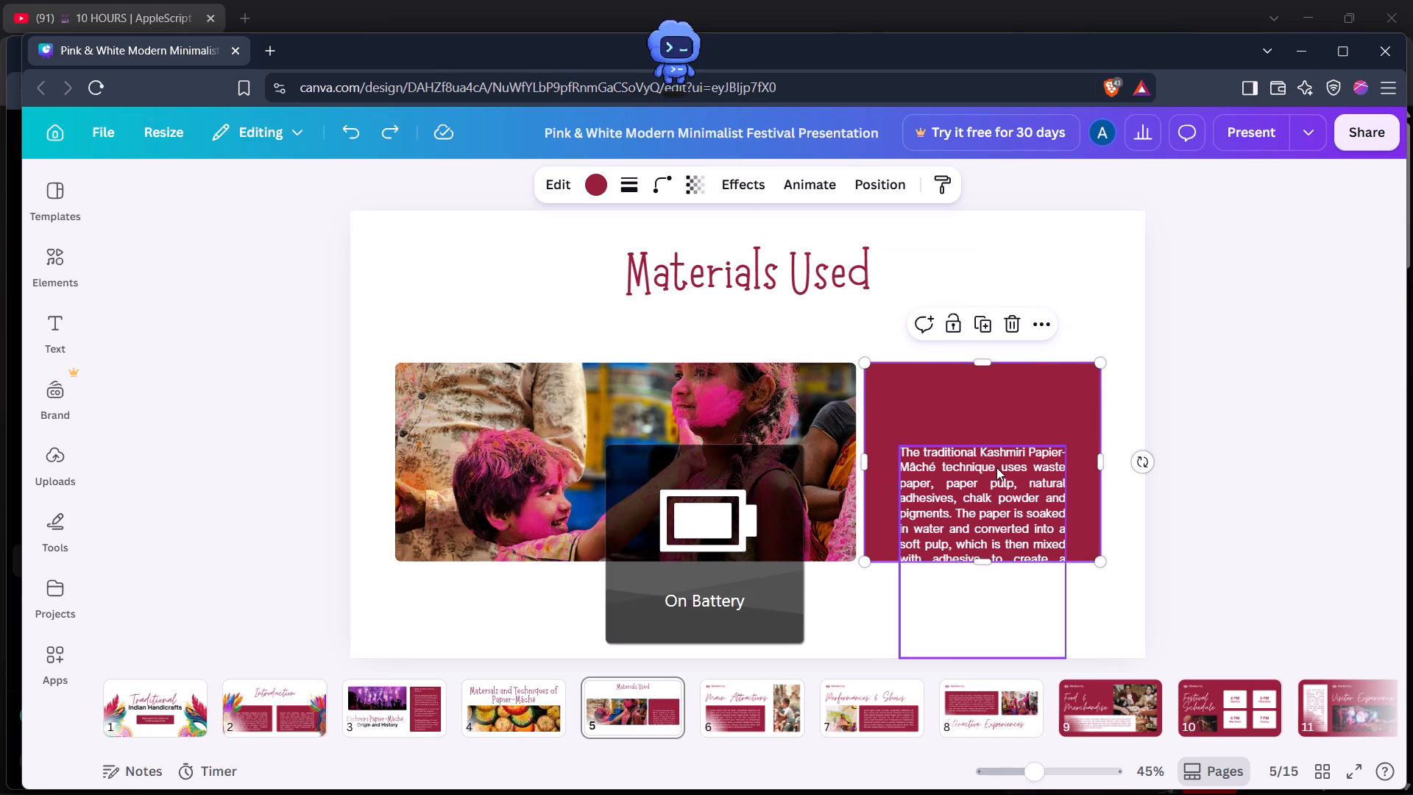
Fit the Materials Used paragraph inside the maroon box by moving it up, widening its text frame and centring it horizontally.
left_click(996, 467)
left_click_drag(1002, 449, 998, 373)
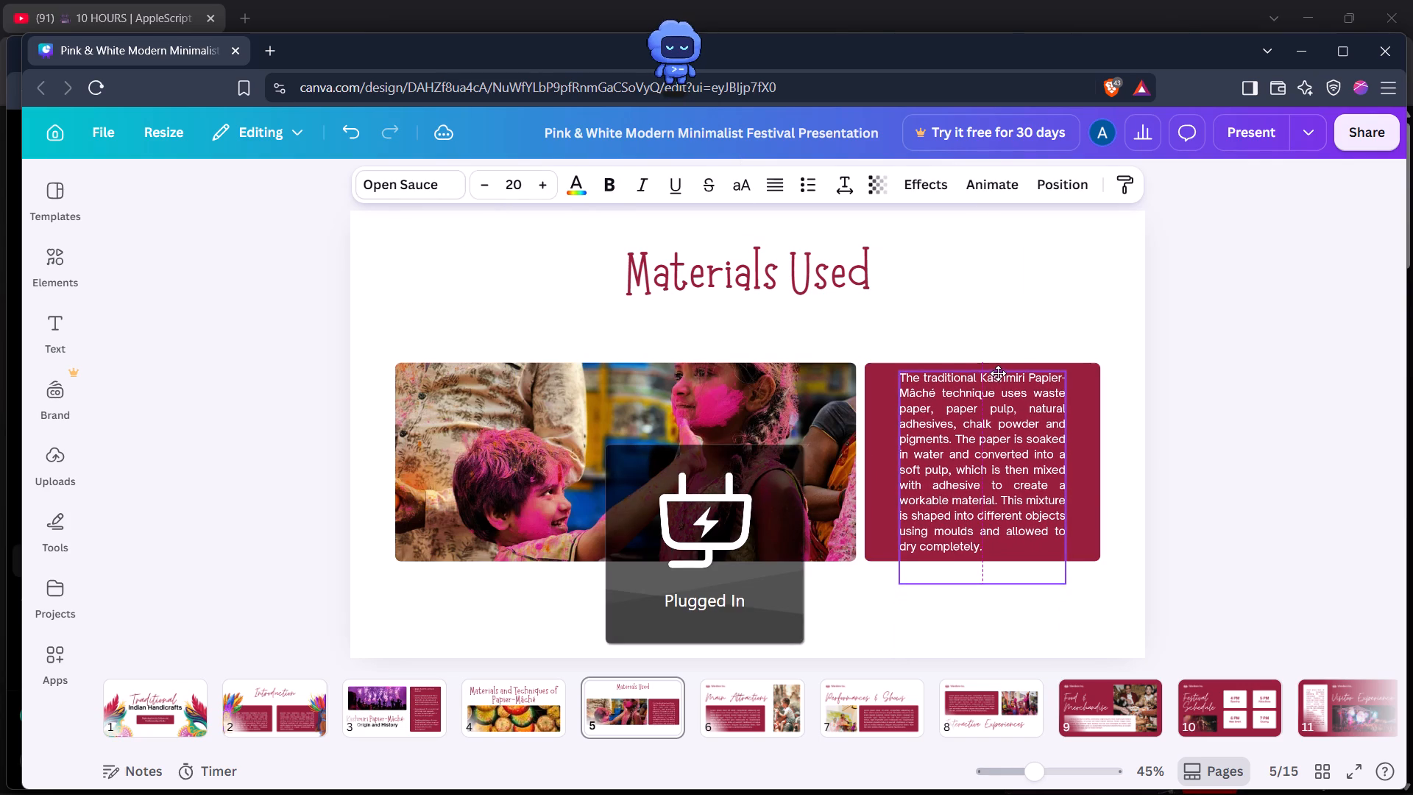
left_click_drag(998, 373, 999, 381)
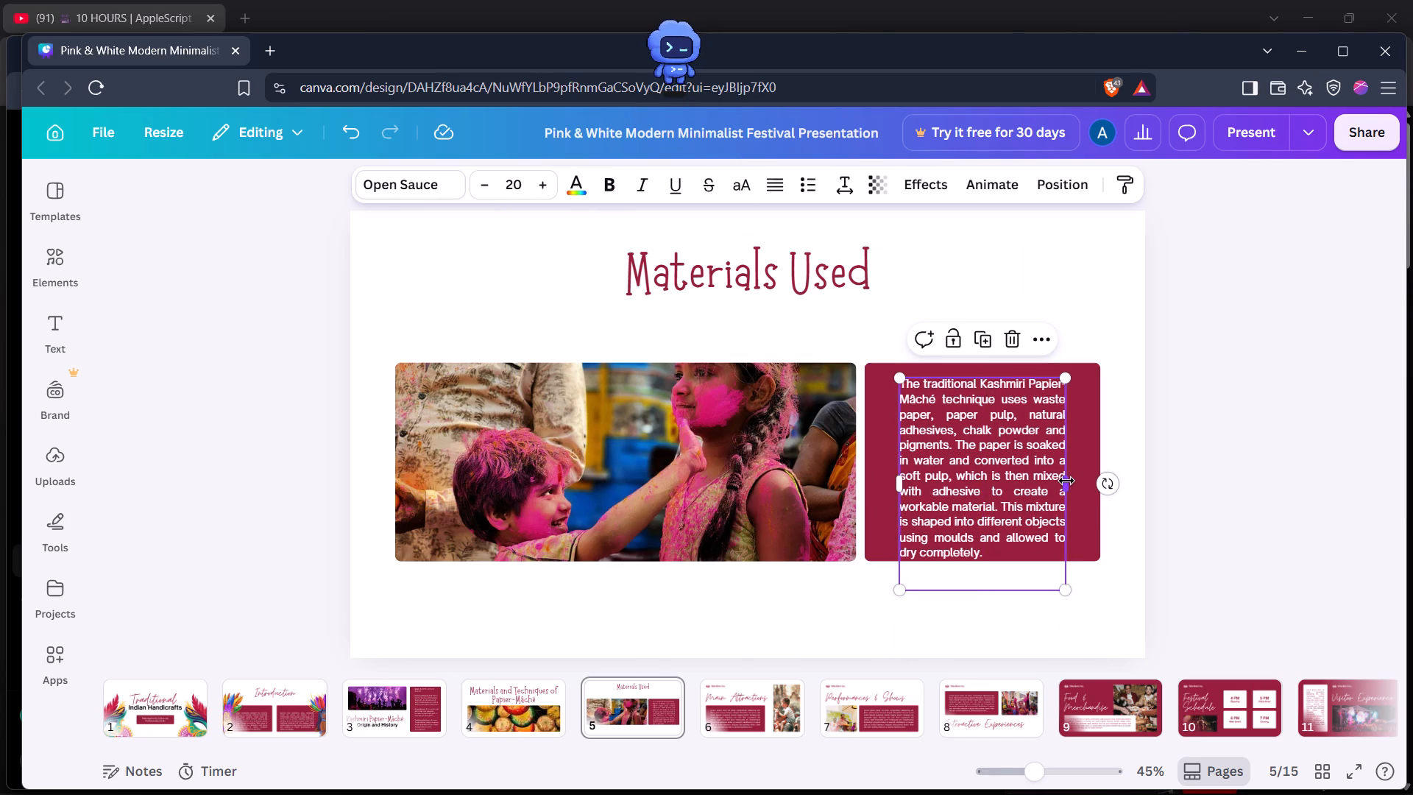
left_click_drag(1066, 481, 1094, 483)
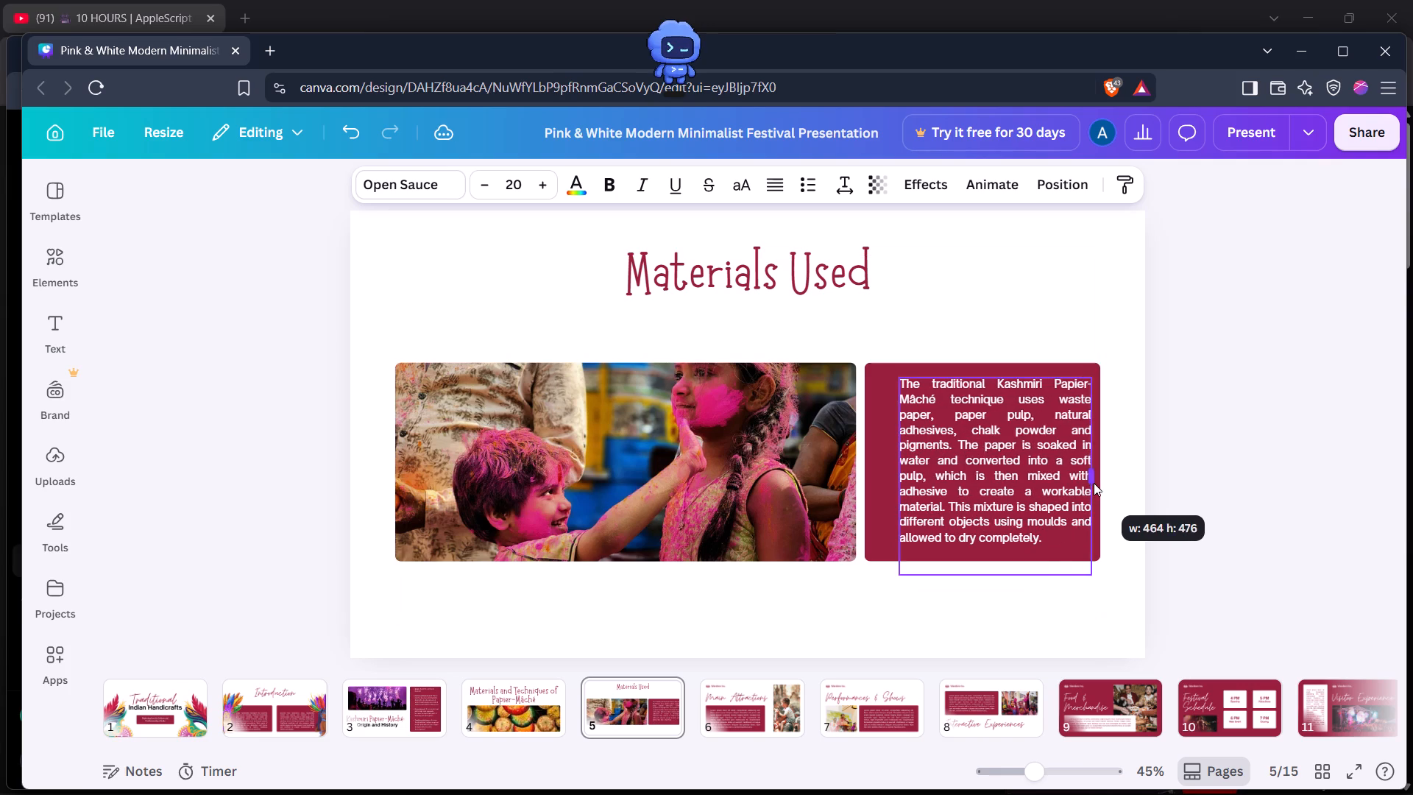
left_click_drag(1094, 483, 1097, 483)
left_click_drag(1002, 381, 985, 386)
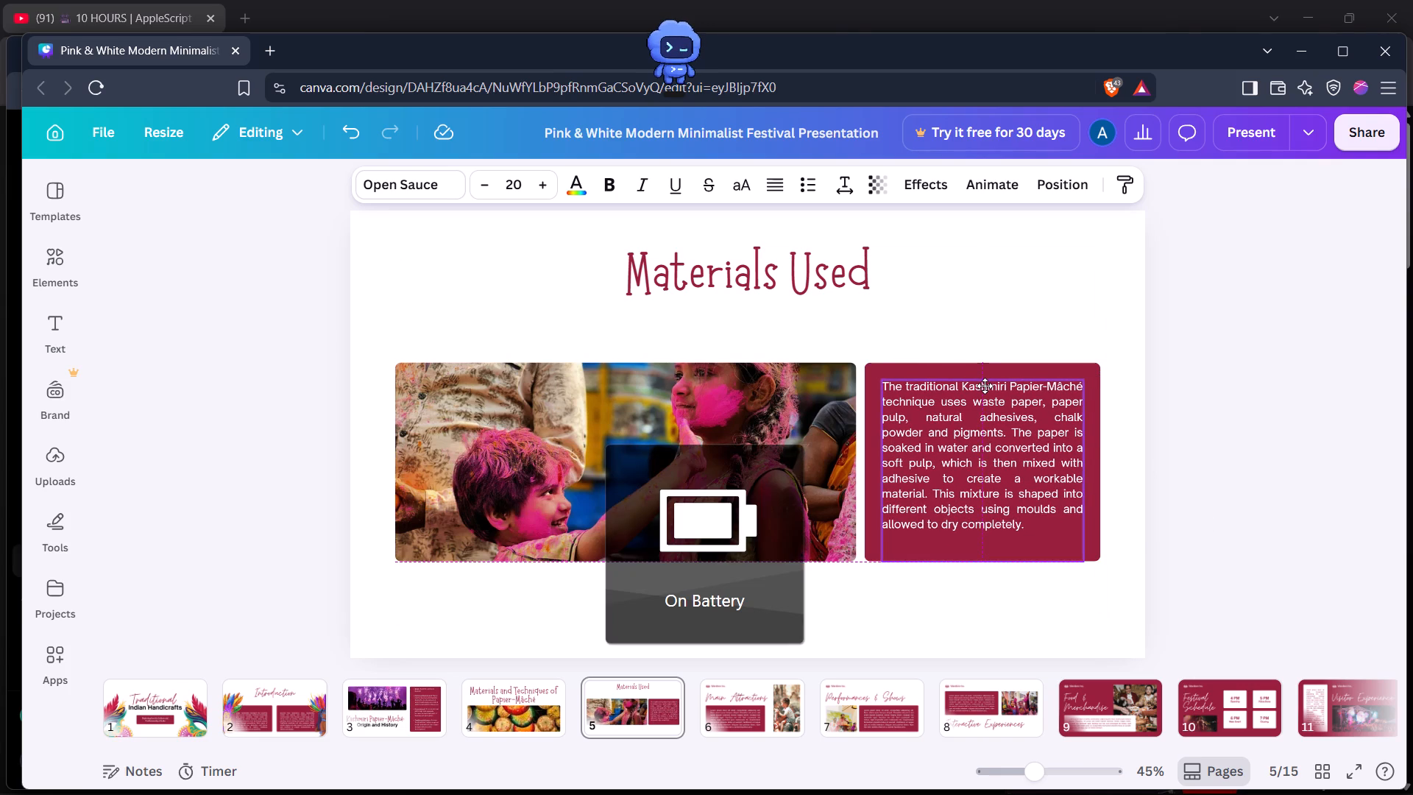
left_click_drag(985, 386, 982, 386)
left_click(1235, 371)
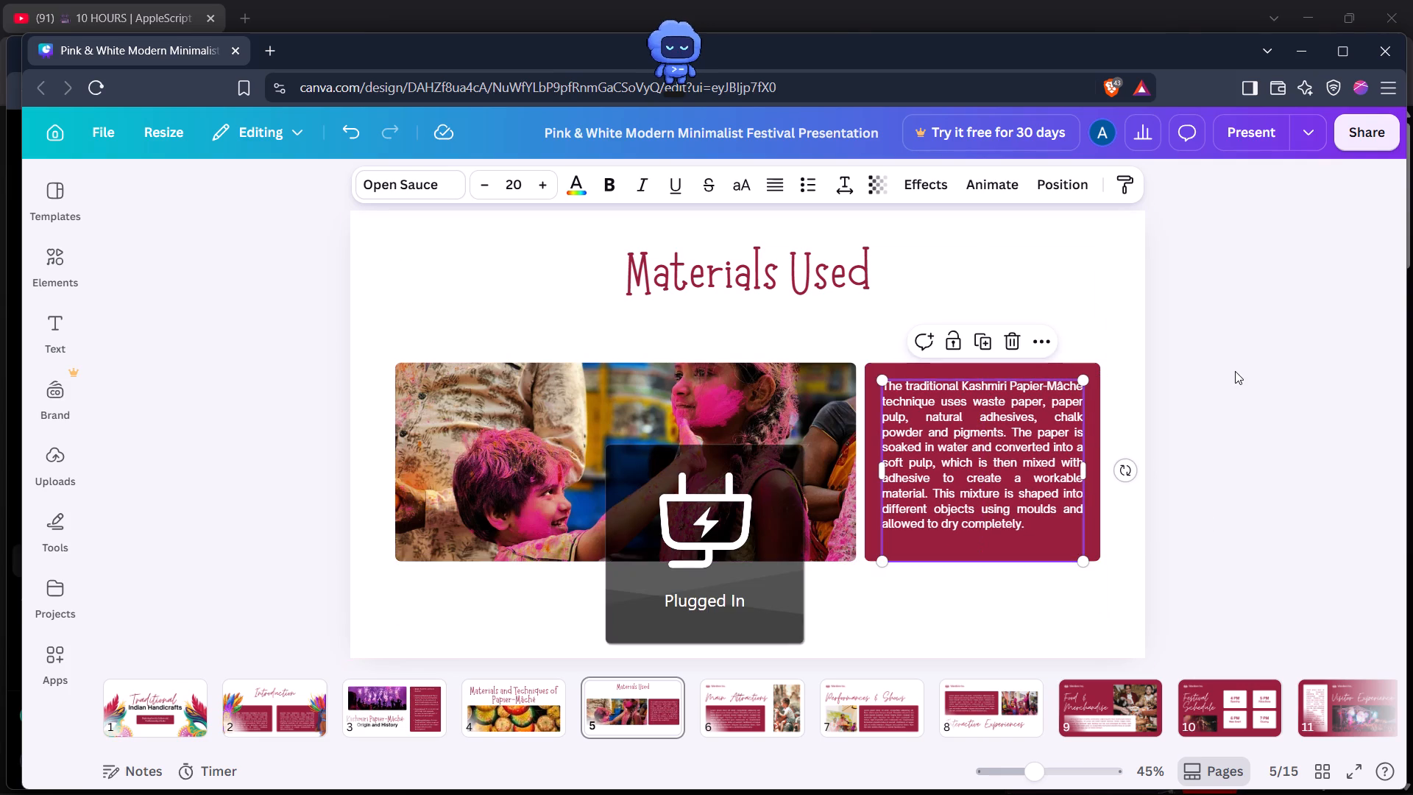
Centre-align the Materials Used paragraph in slide 5's maroon box.
triple_click(1007, 439)
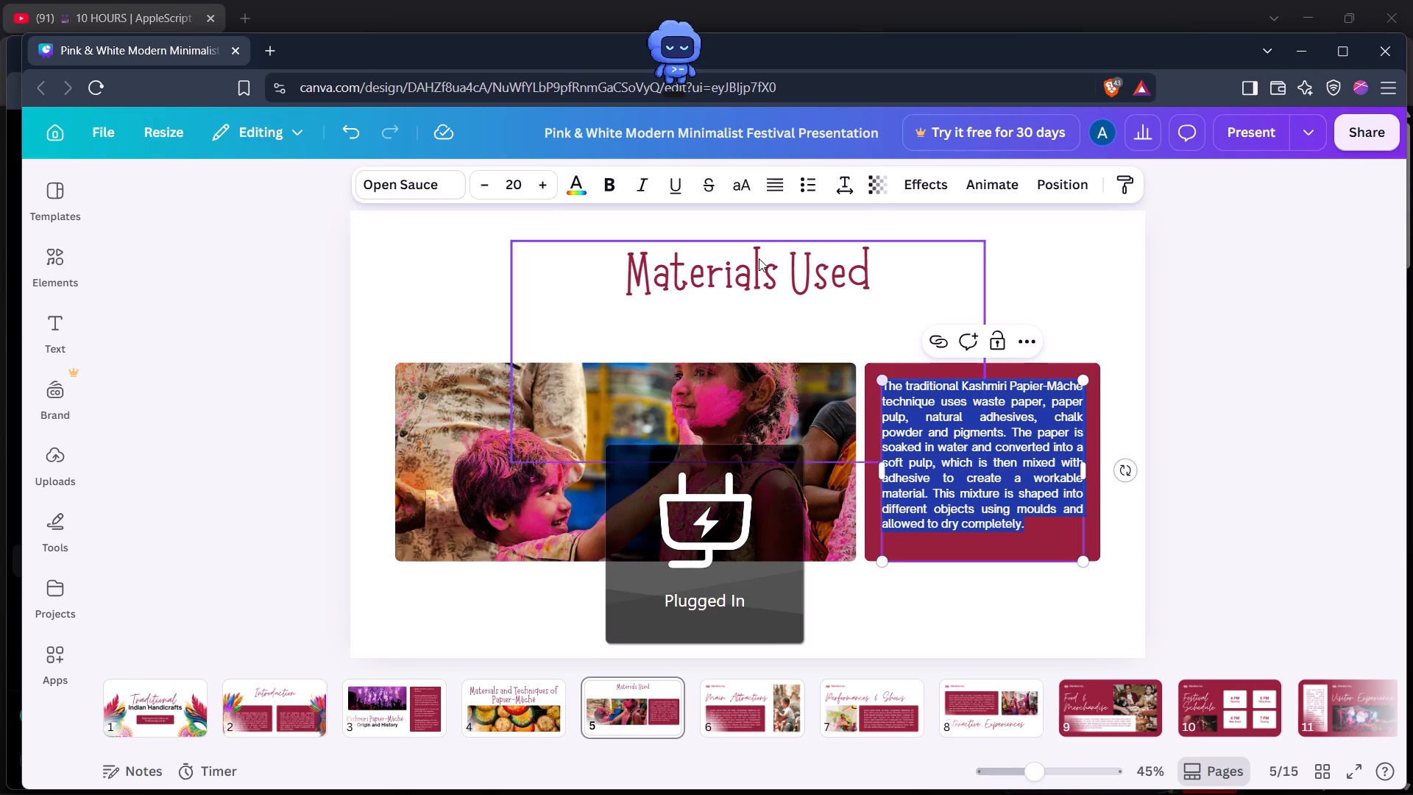
left_click(768, 180)
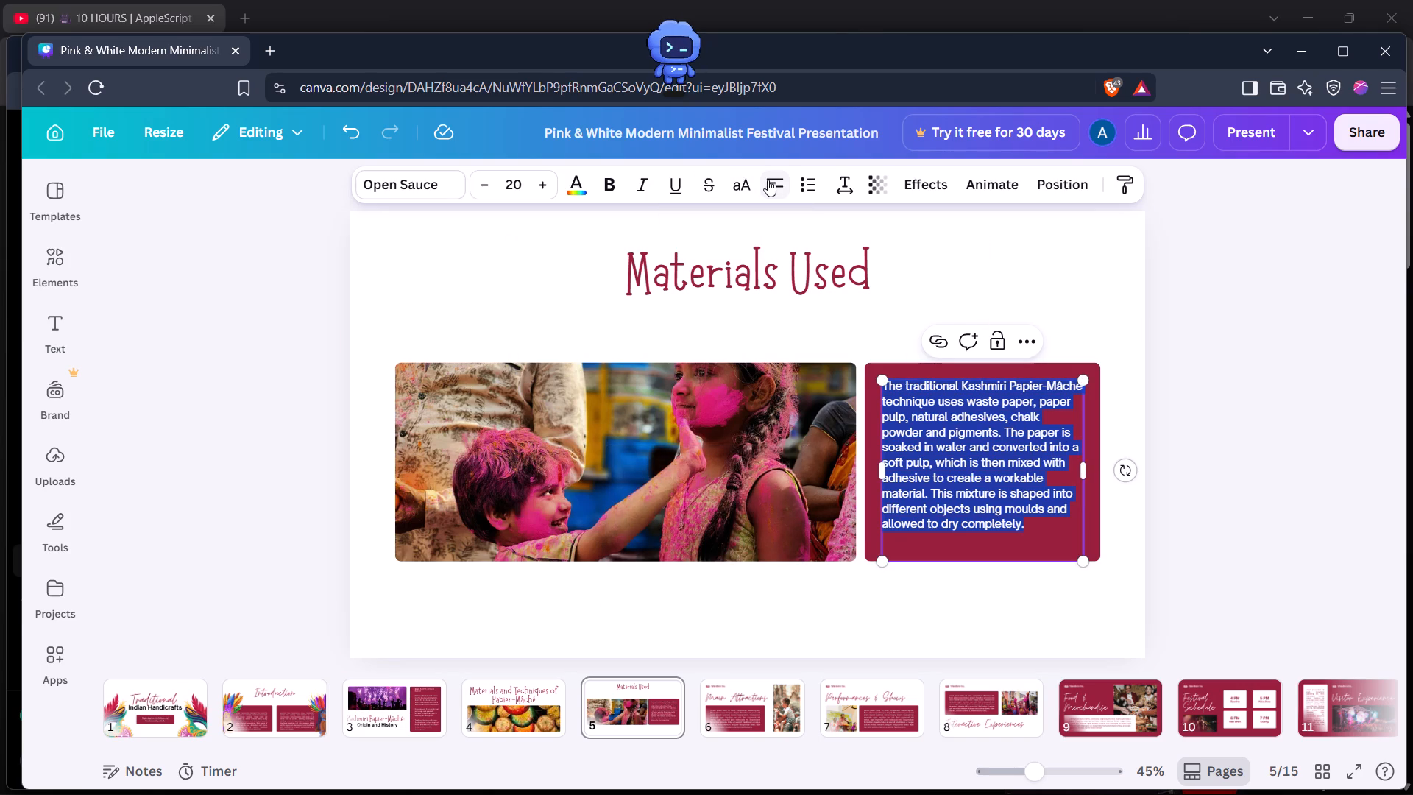
left_click(1205, 380)
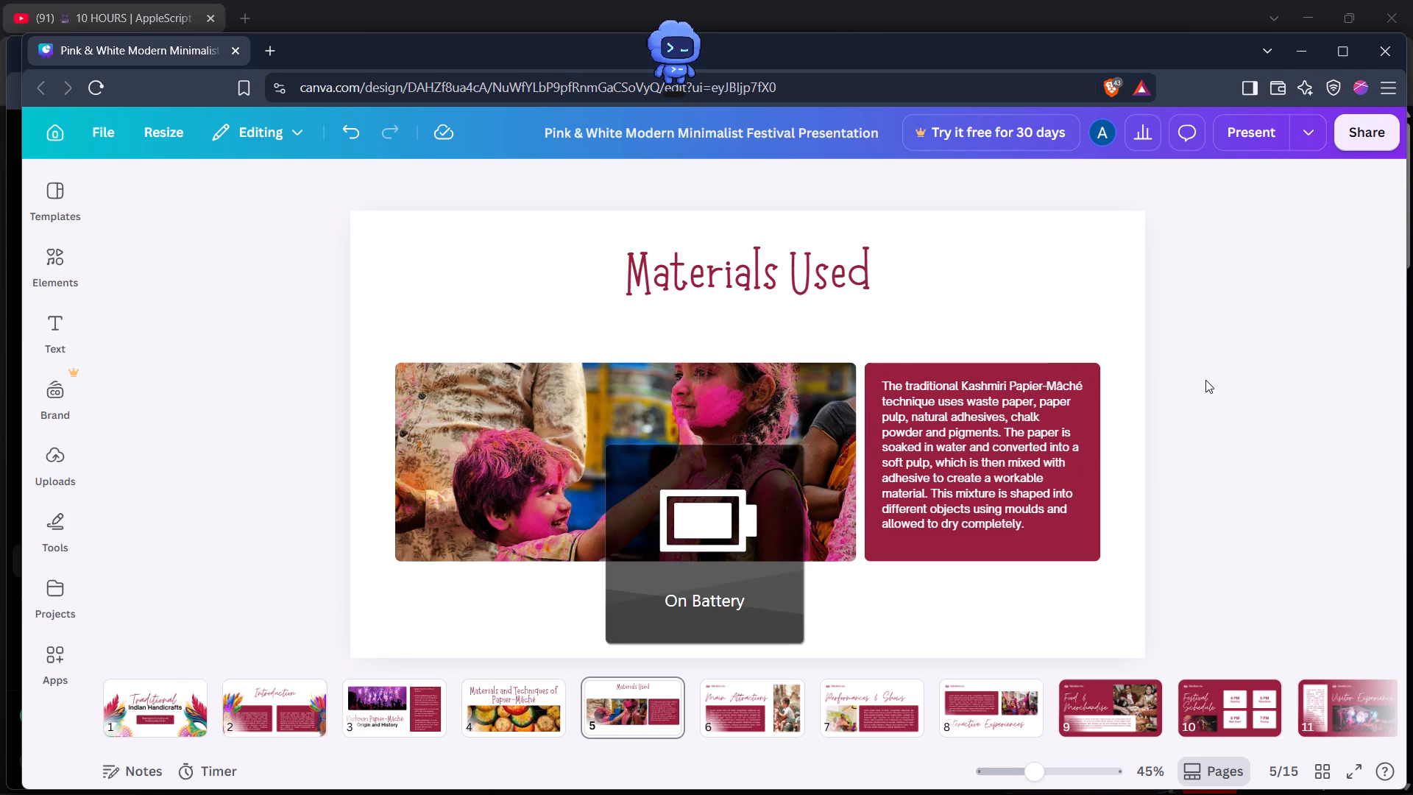
triple_click(955, 497)
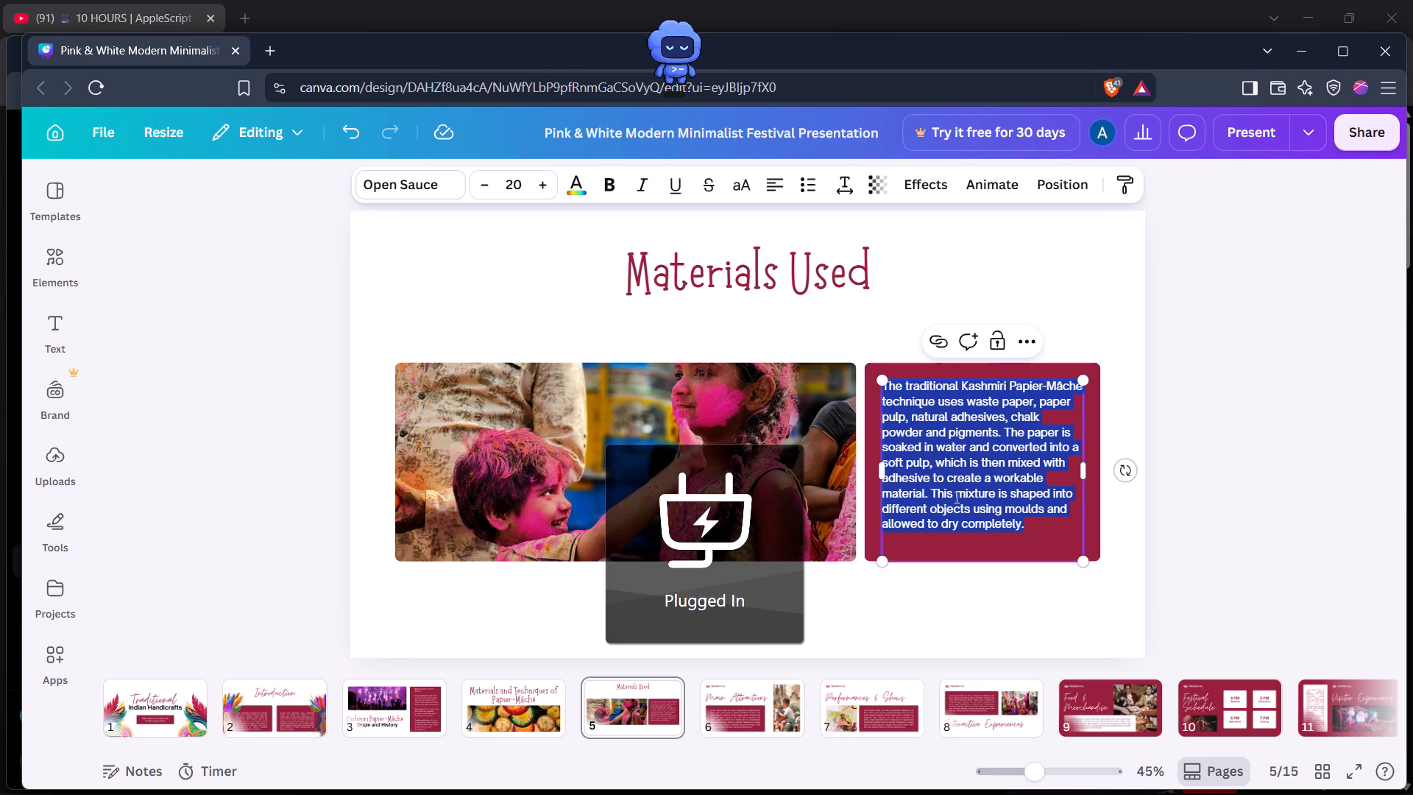
left_click(773, 198)
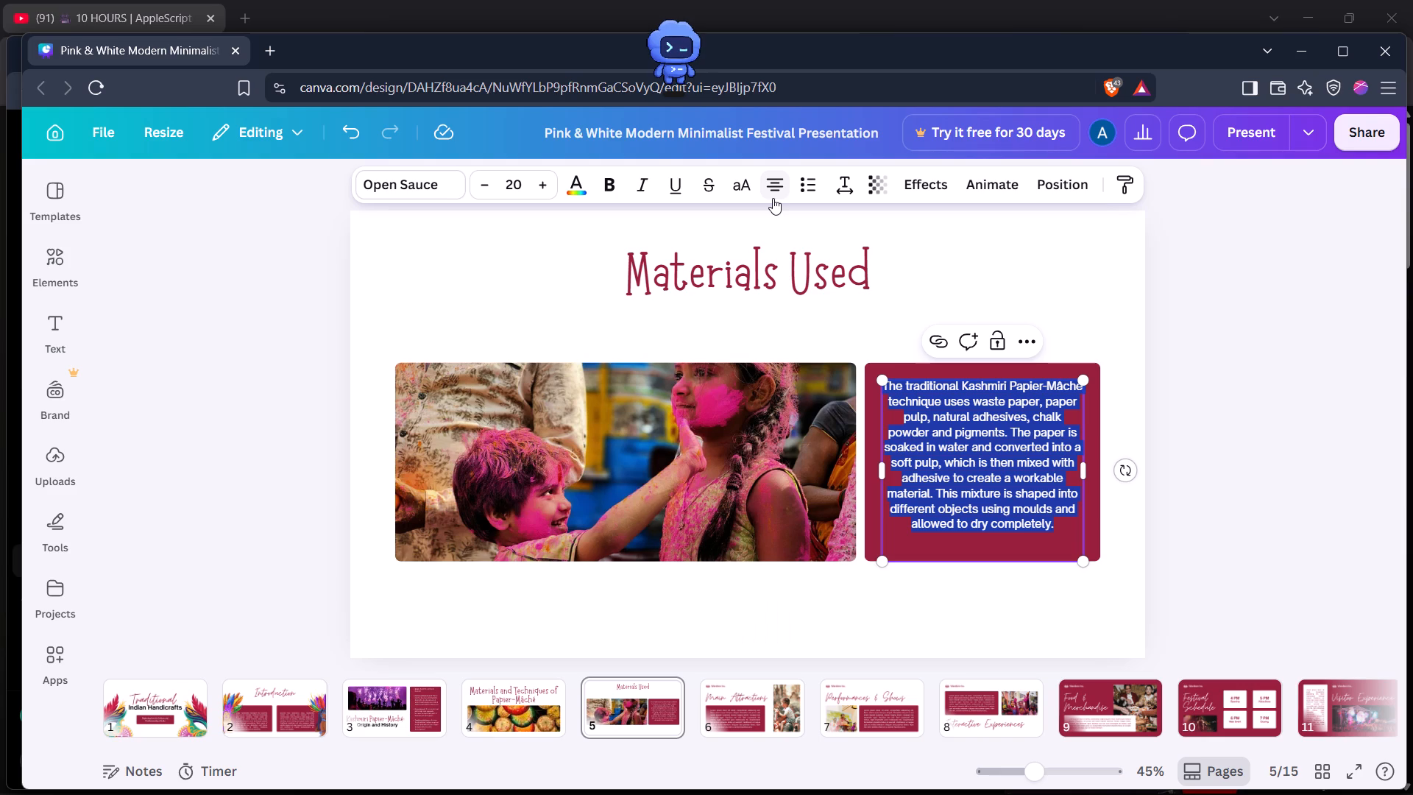
left_click(1158, 367)
left_click(1158, 367)
Nudge slide 5's paragraph down to sit vertically centred in the maroon box, and lower the Materials Used title slightly.
left_click(1189, 384)
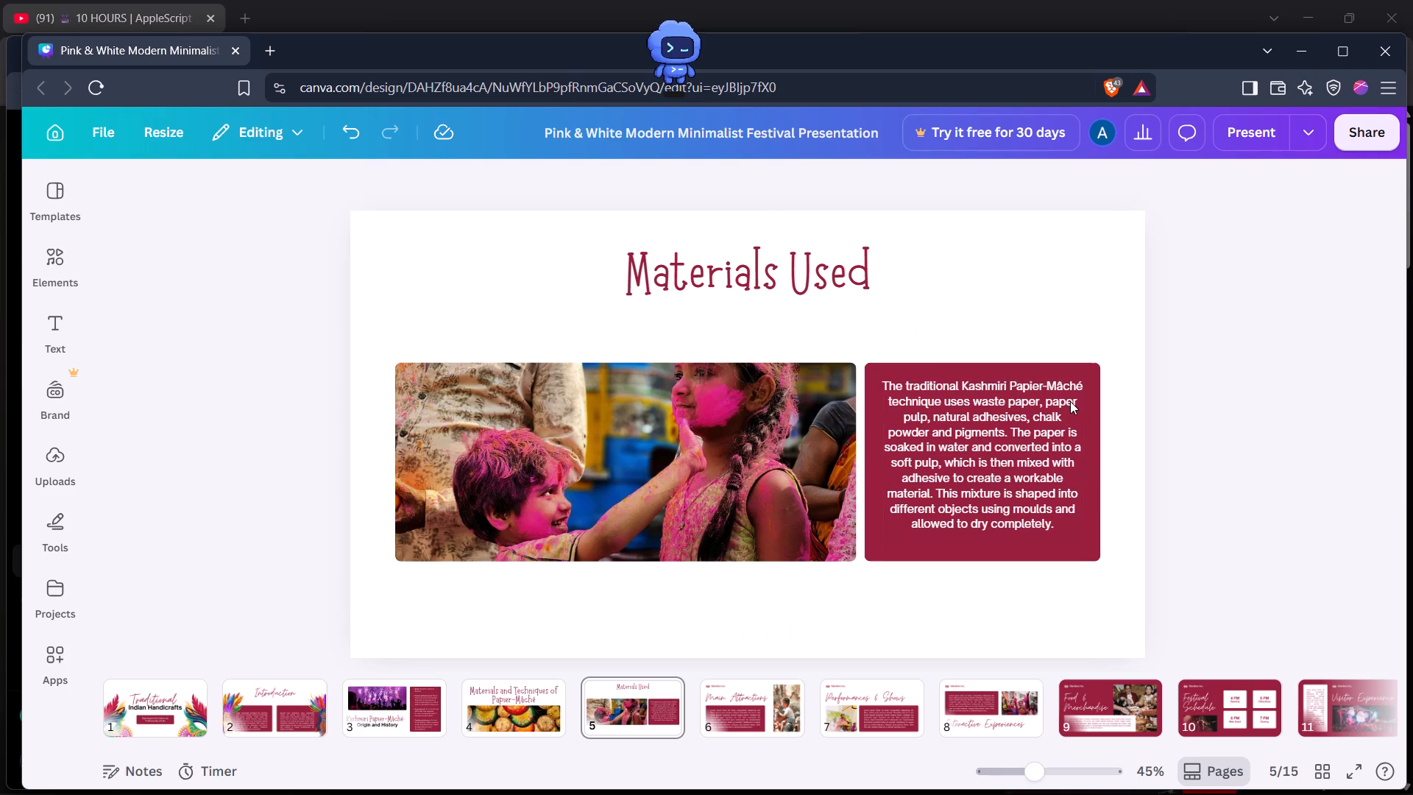
left_click_drag(1044, 405, 1044, 412)
left_click(1272, 375)
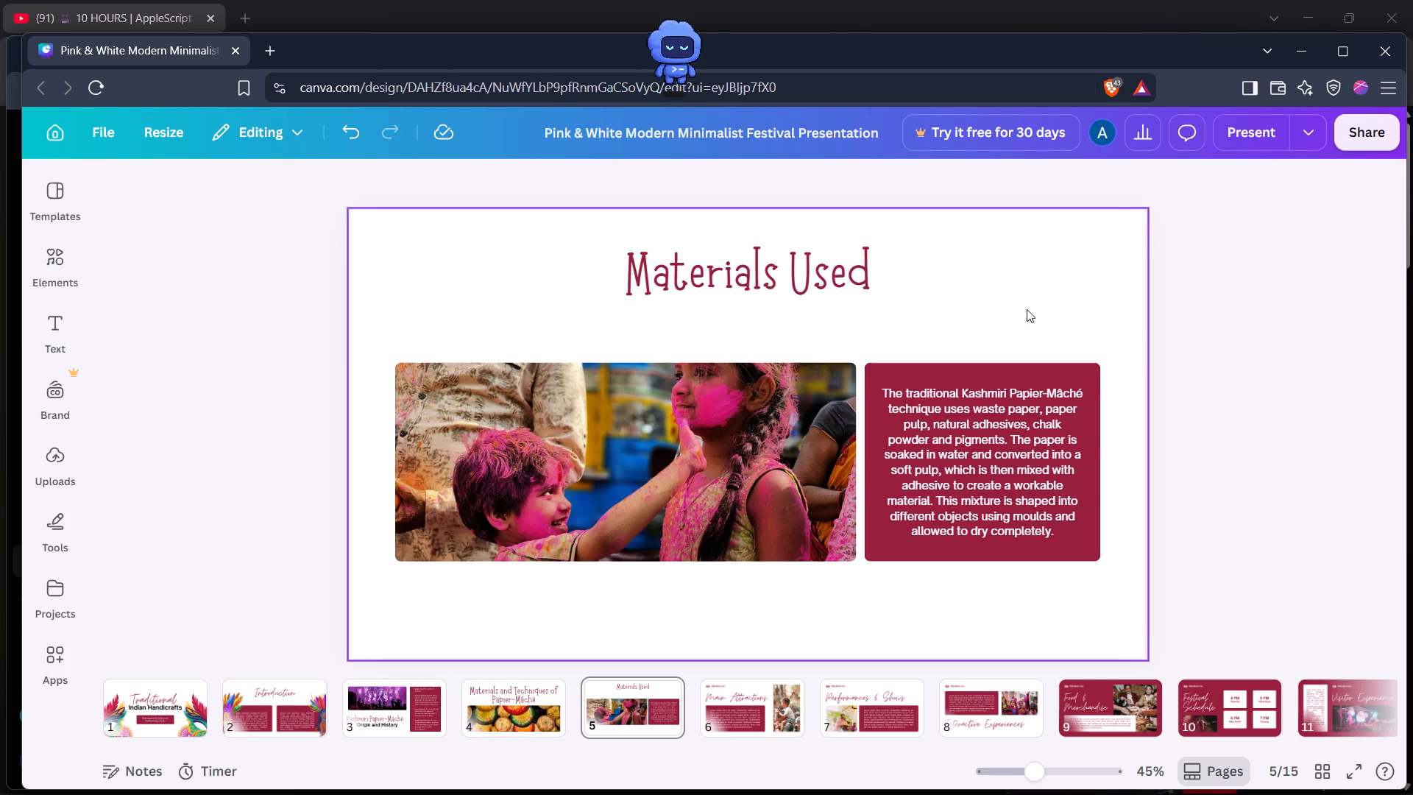
left_click_drag(857, 259, 860, 274)
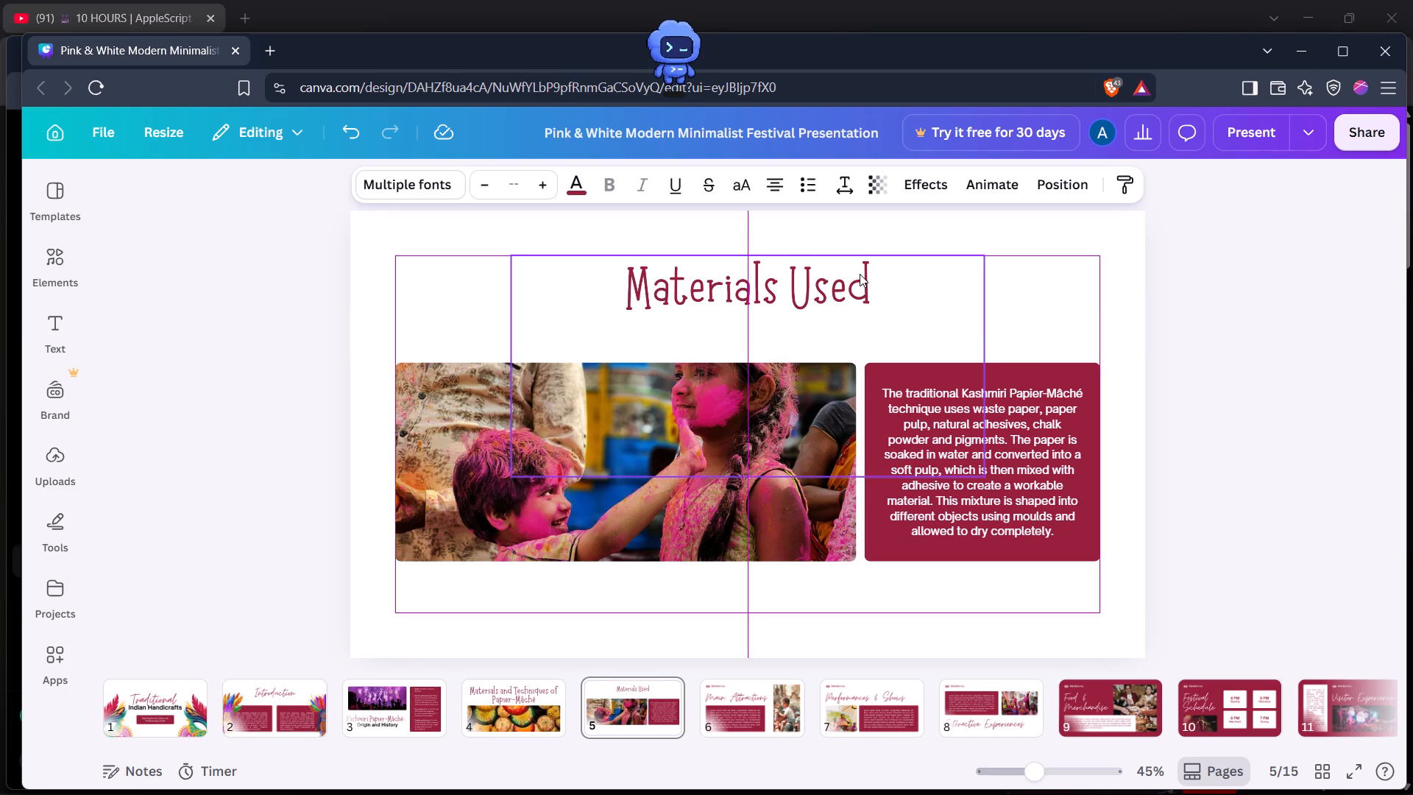
left_click(1366, 395)
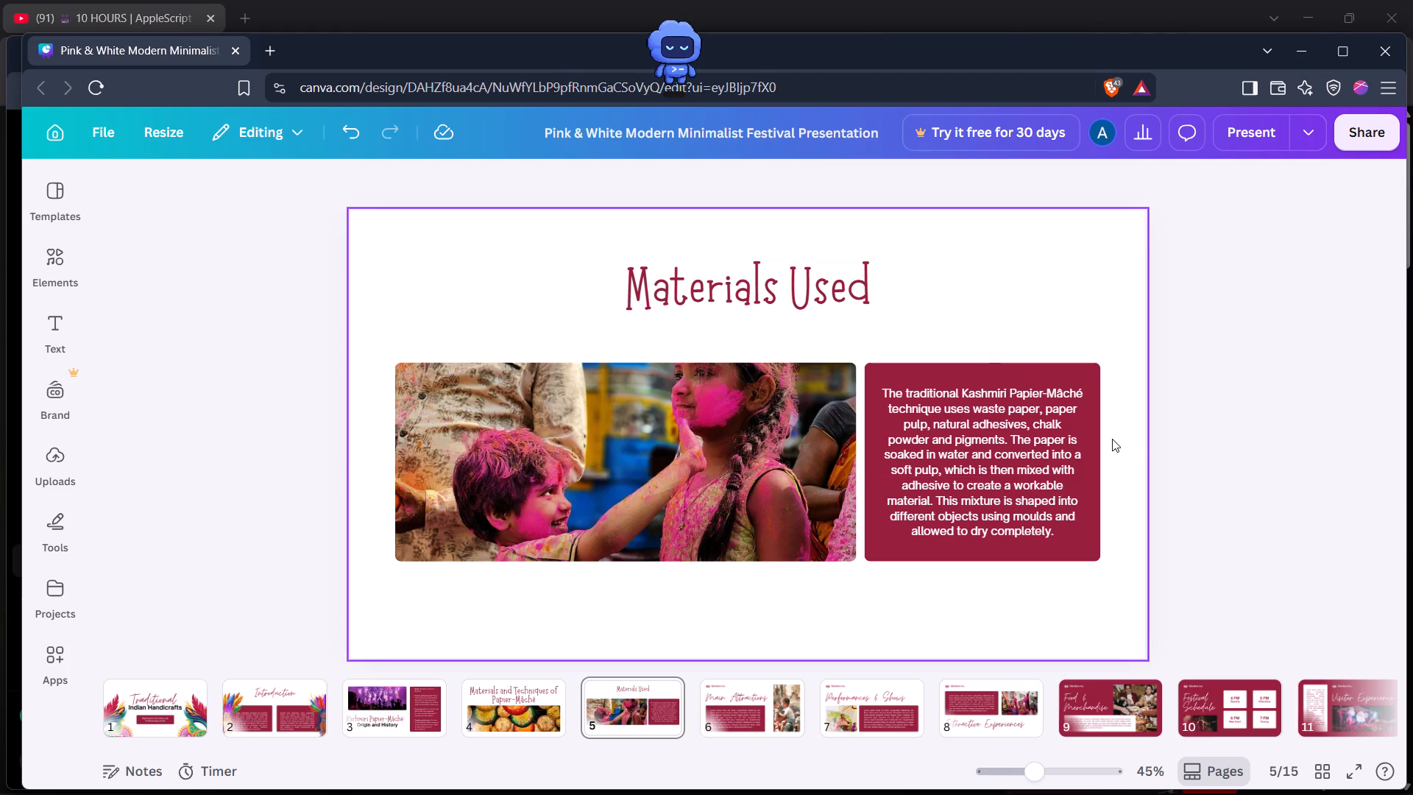
key("Right")
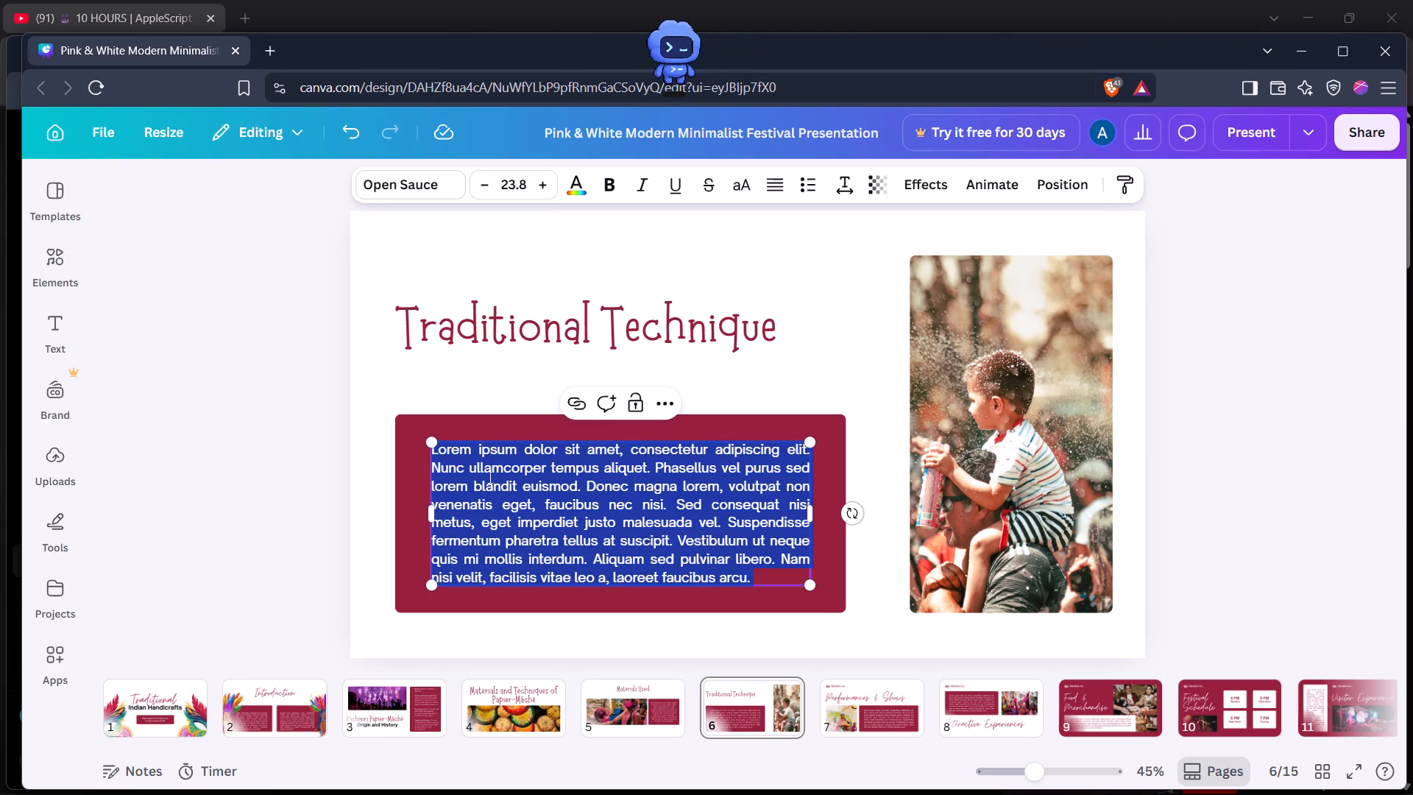
key("BackSpace")
key("ctrl+v")
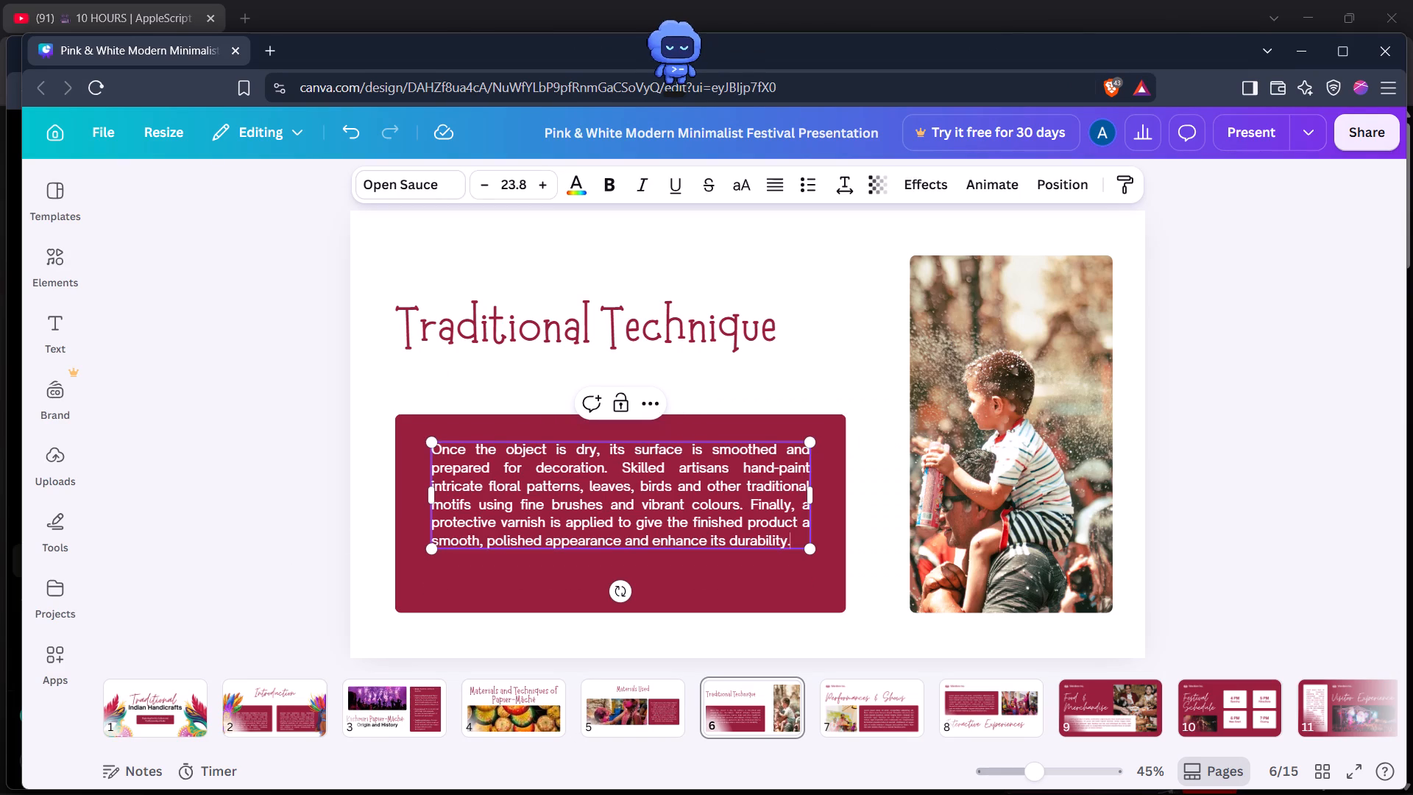
Increase the font size of slide 6's paragraph to 25.8 and centre-align it.
left_click(537, 191)
left_click(537, 191)
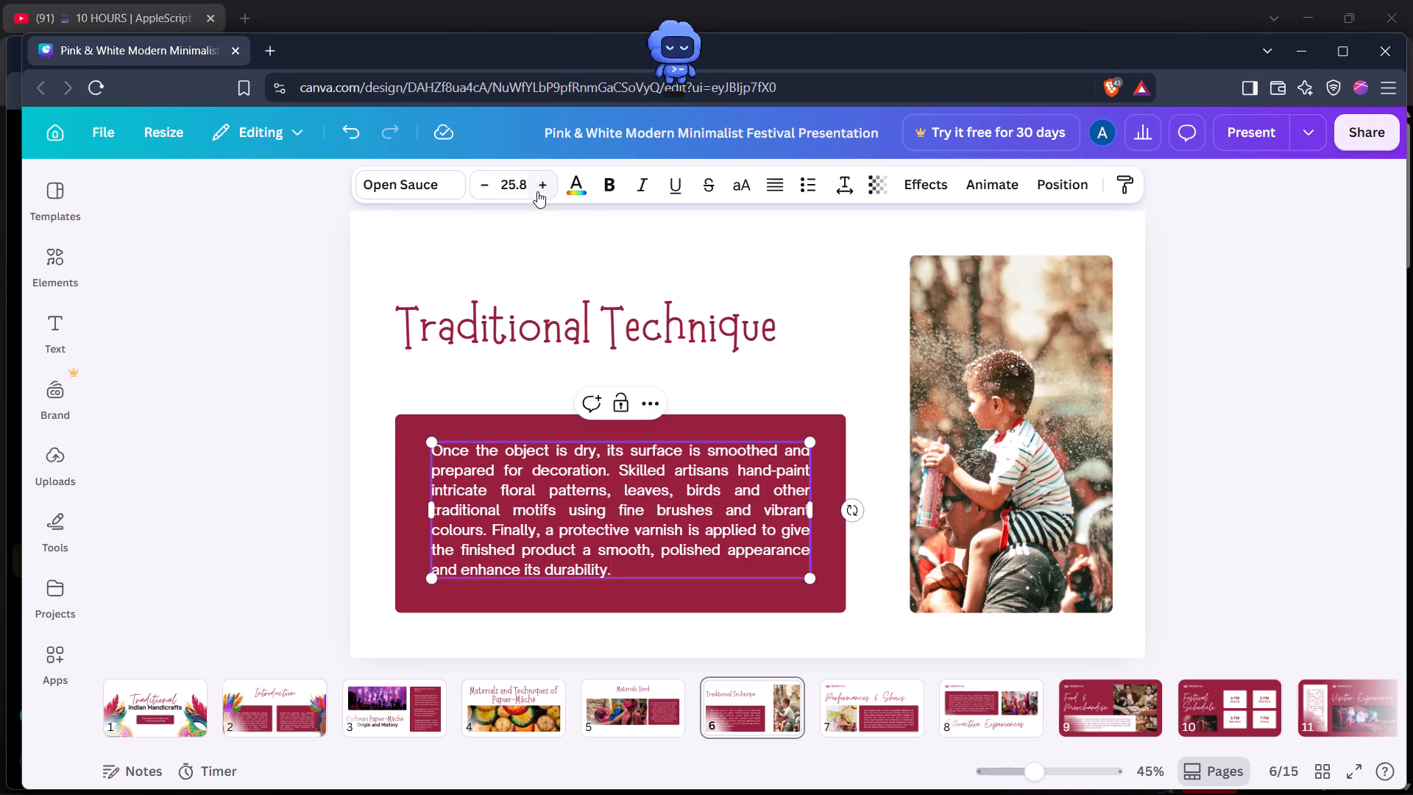
left_click(781, 178)
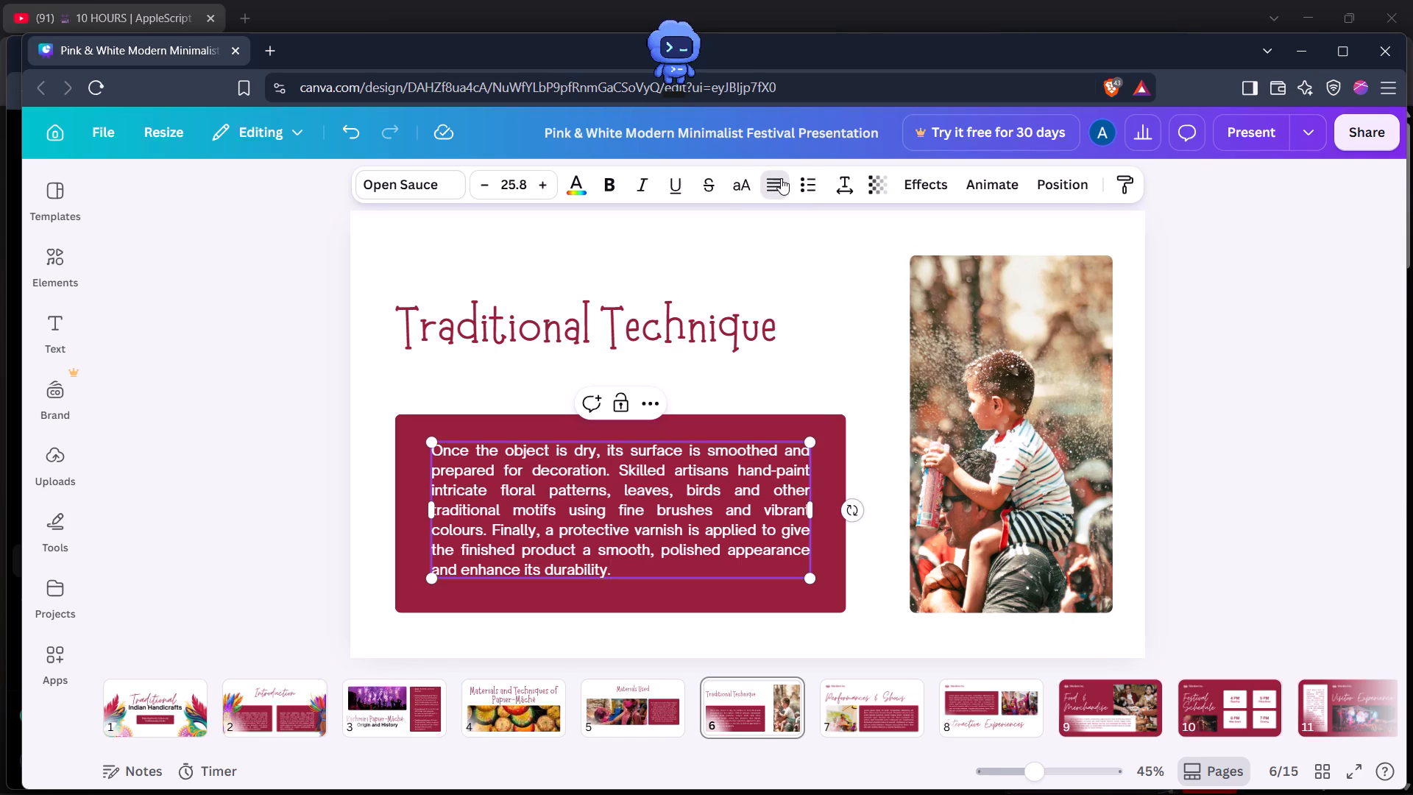
left_click(781, 178)
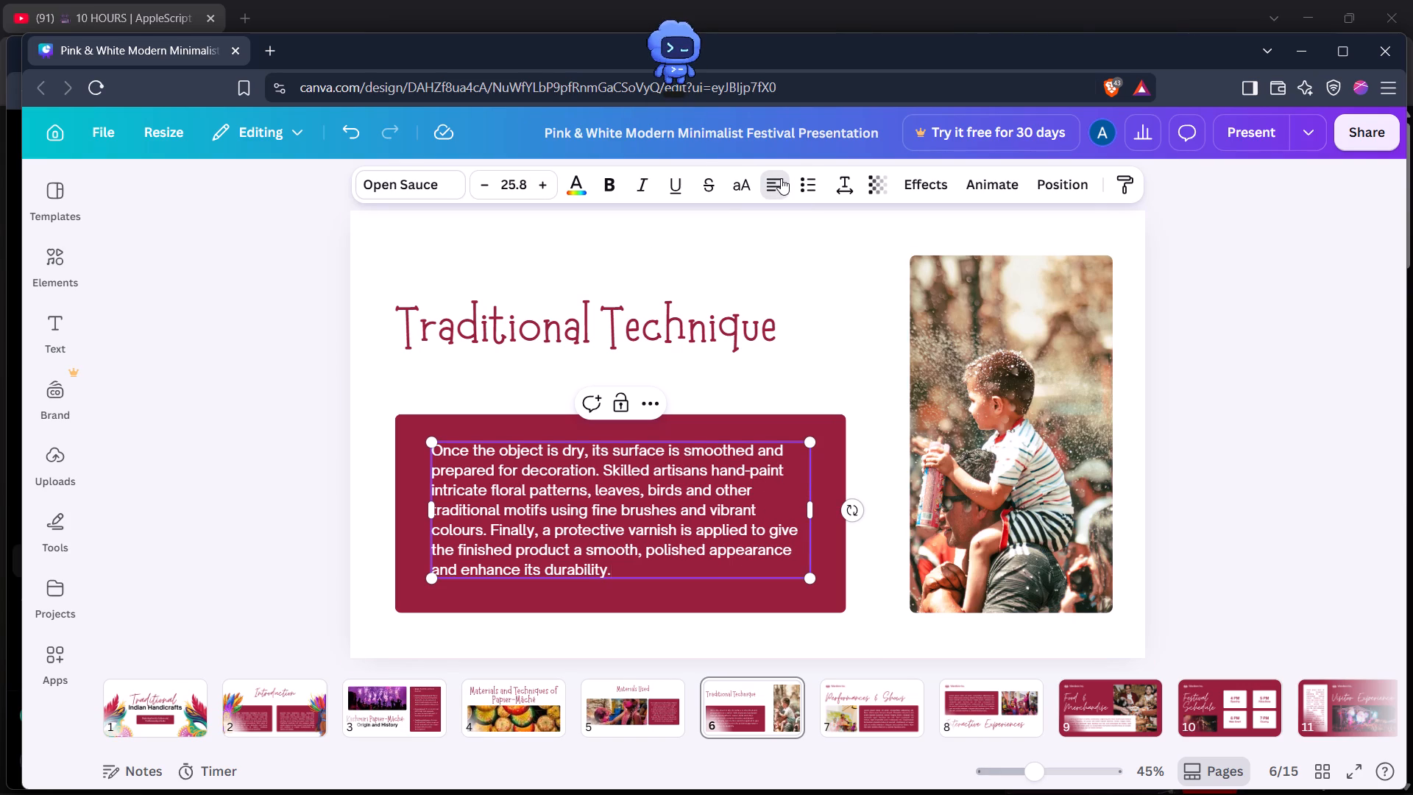
left_click(1222, 358)
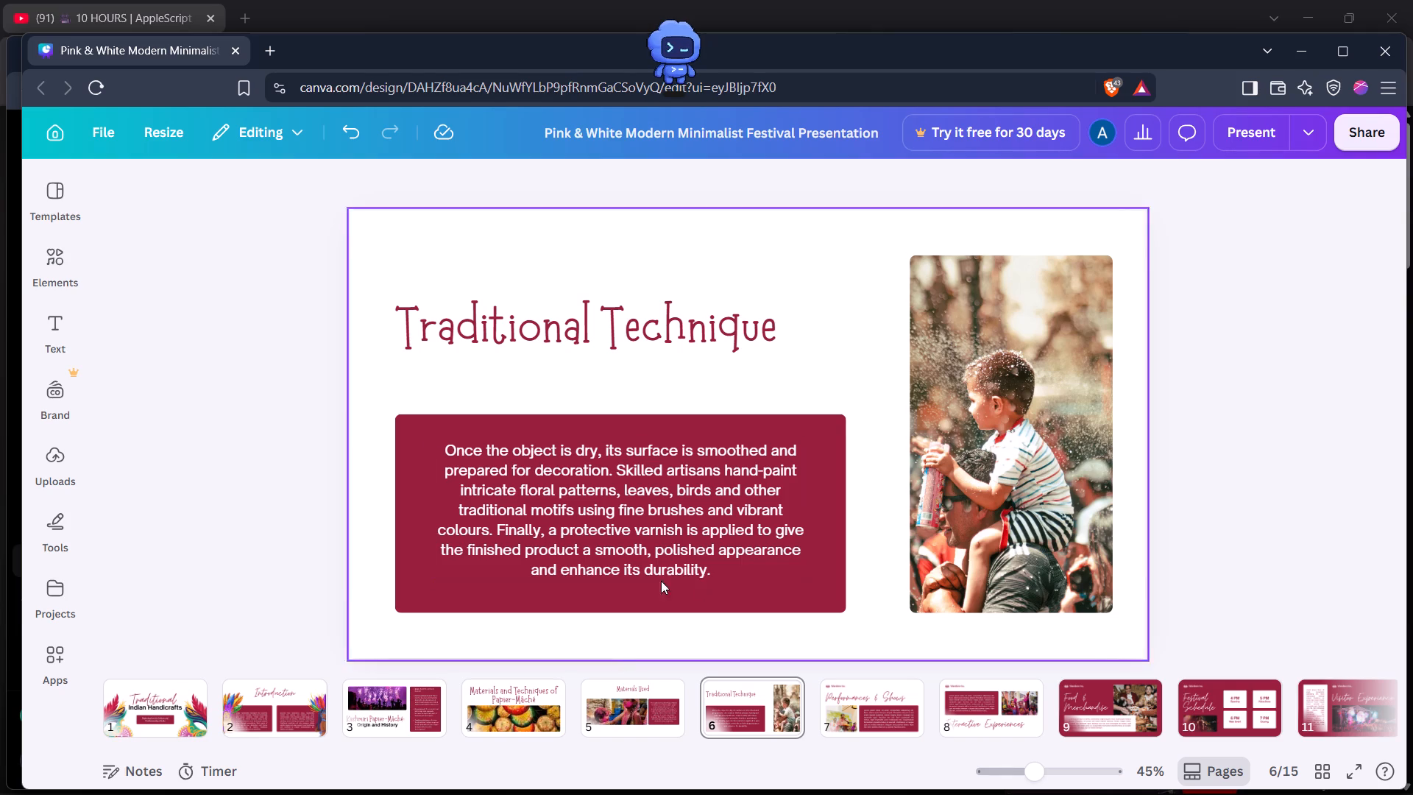
Left-align the paragraph in slide 6's maroon box after trying the other text alignments.
triple_click(686, 541)
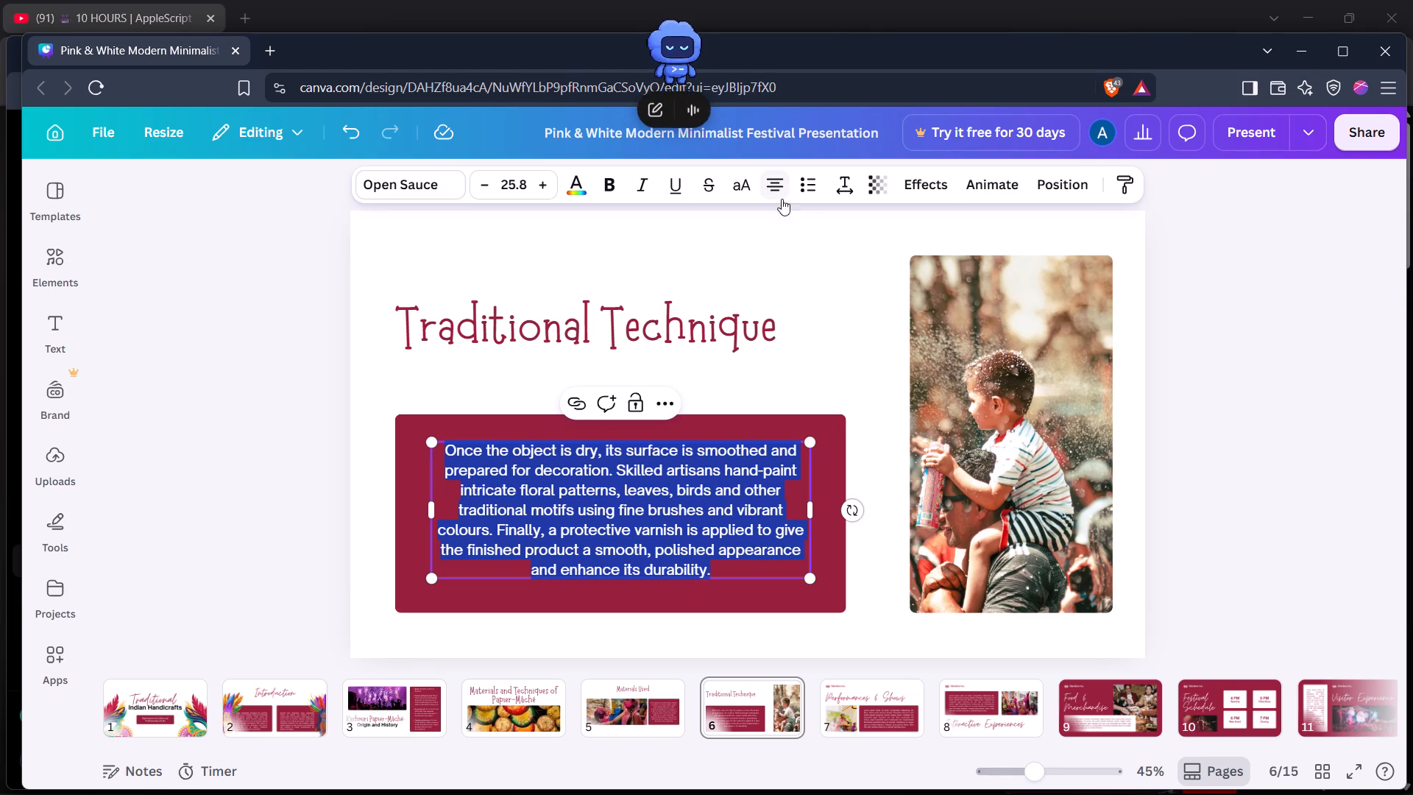
left_click(782, 199)
left_click(782, 199)
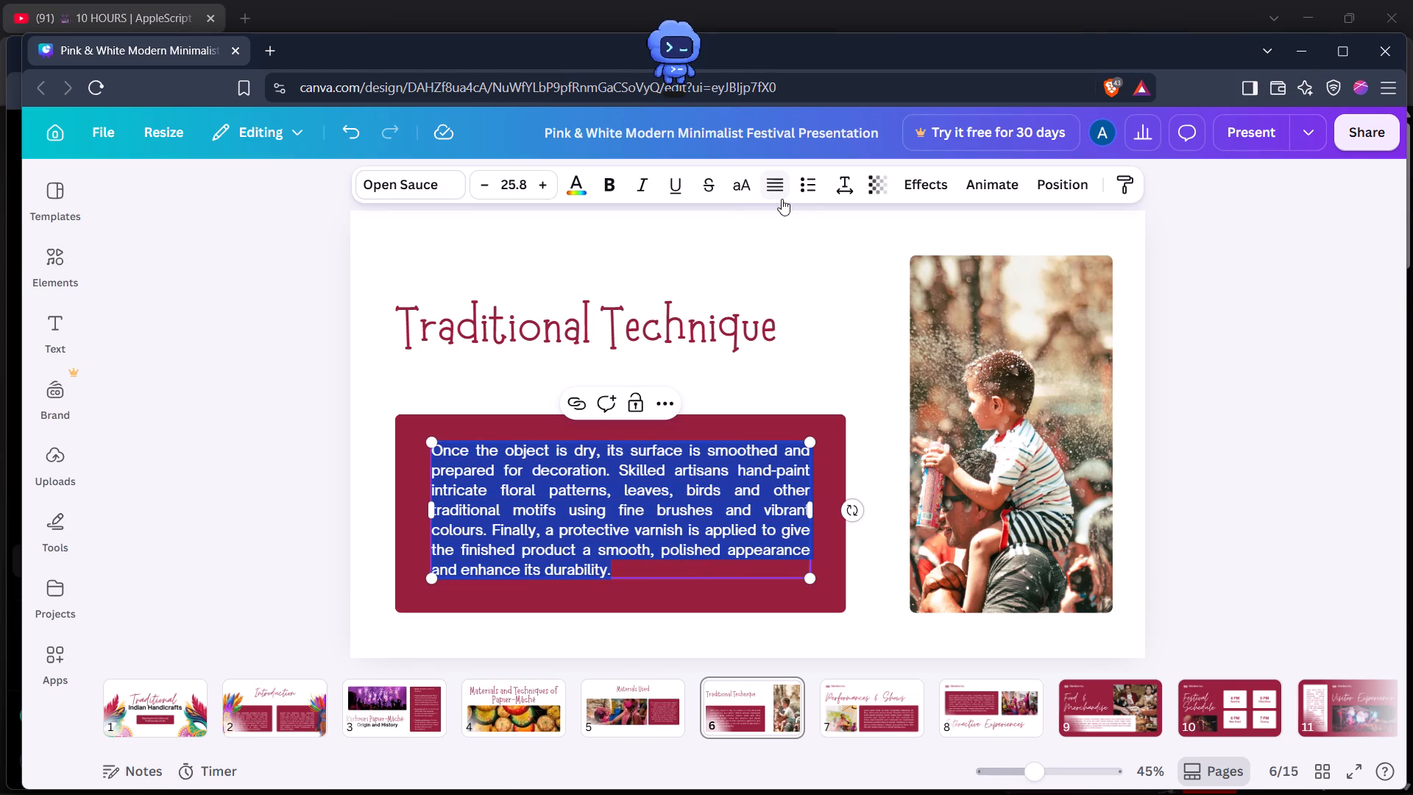
left_click(782, 199)
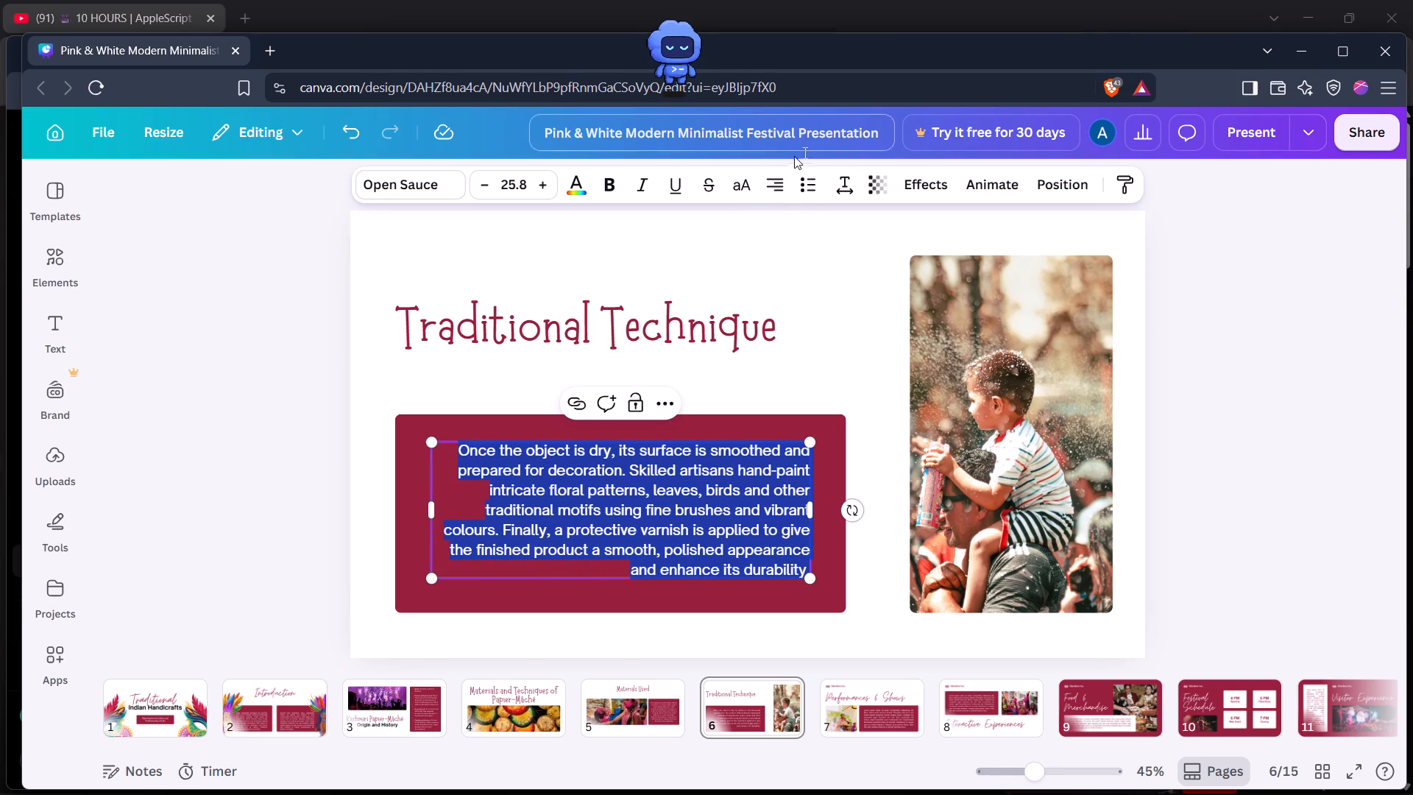
left_click(784, 183)
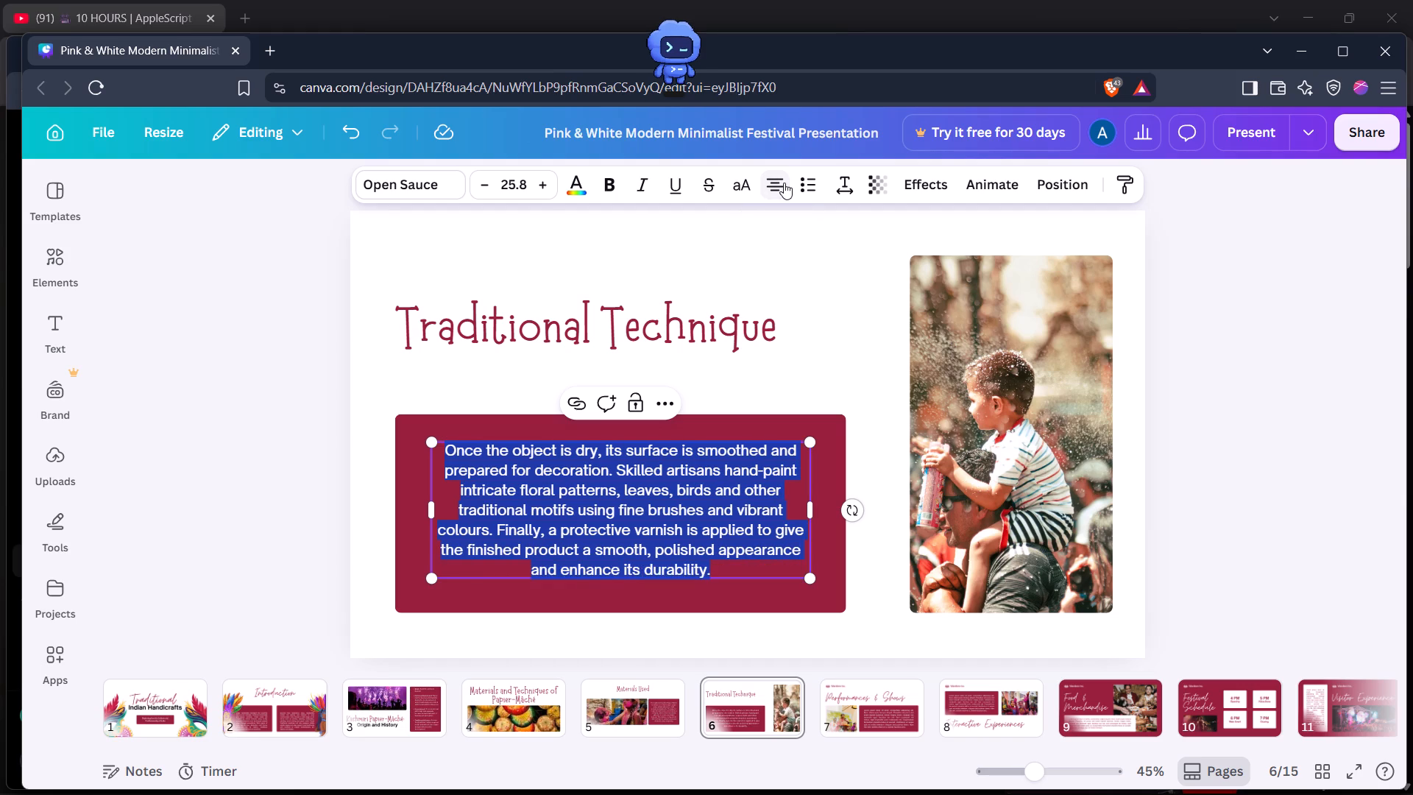
left_click(784, 183)
left_click(1353, 386)
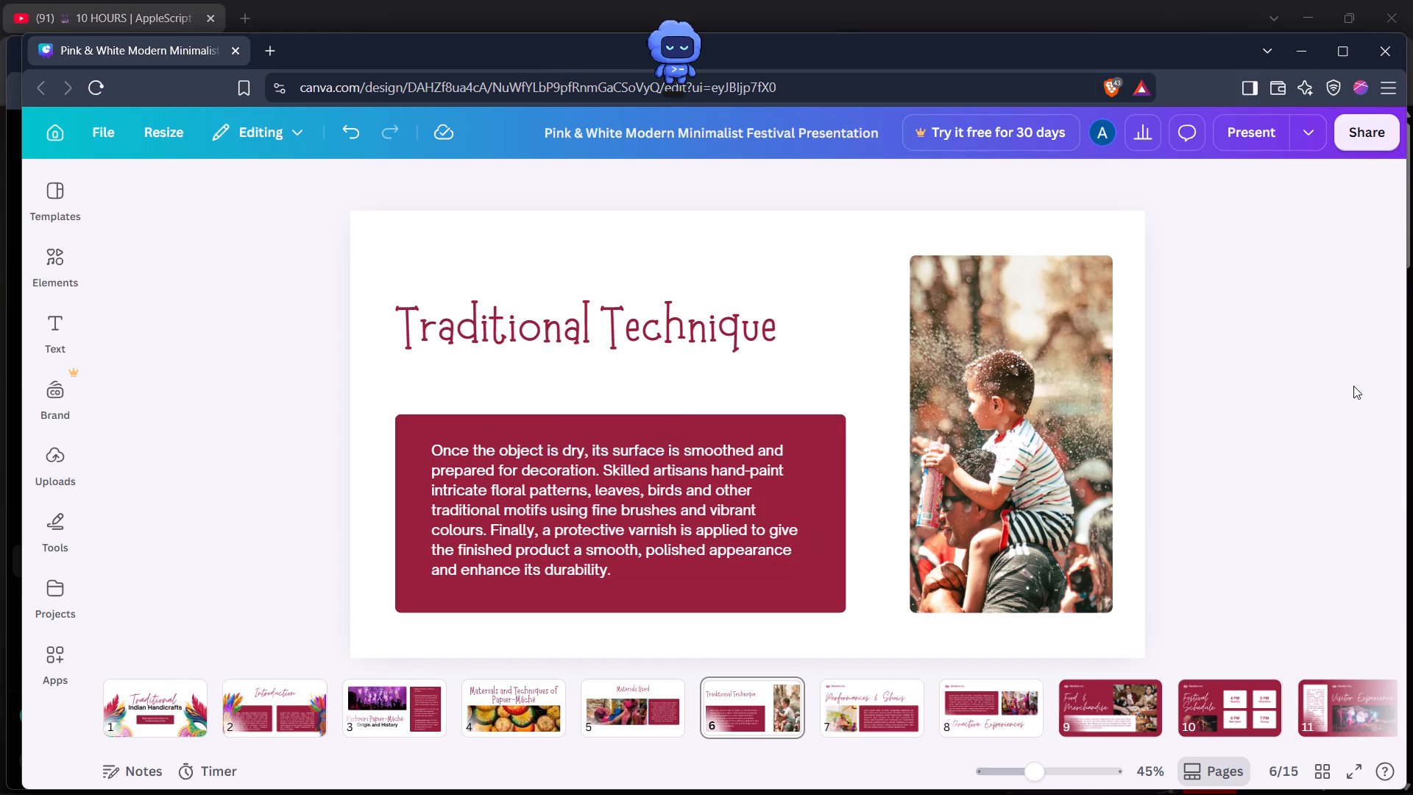
Widen slide 6's paragraph text box so the text wraps to six lines, and centre it within the maroon box.
left_click(774, 516)
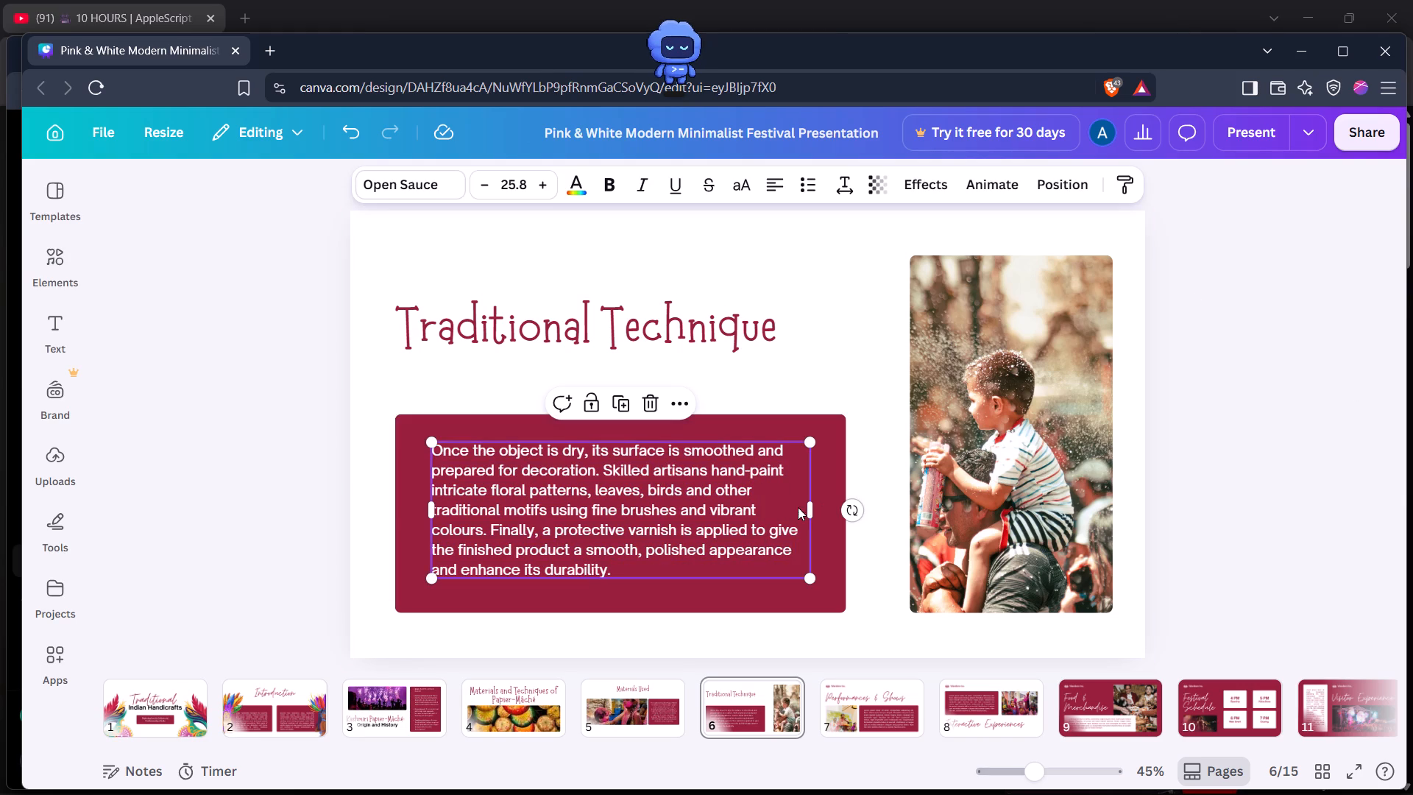
left_click_drag(814, 506, 839, 509)
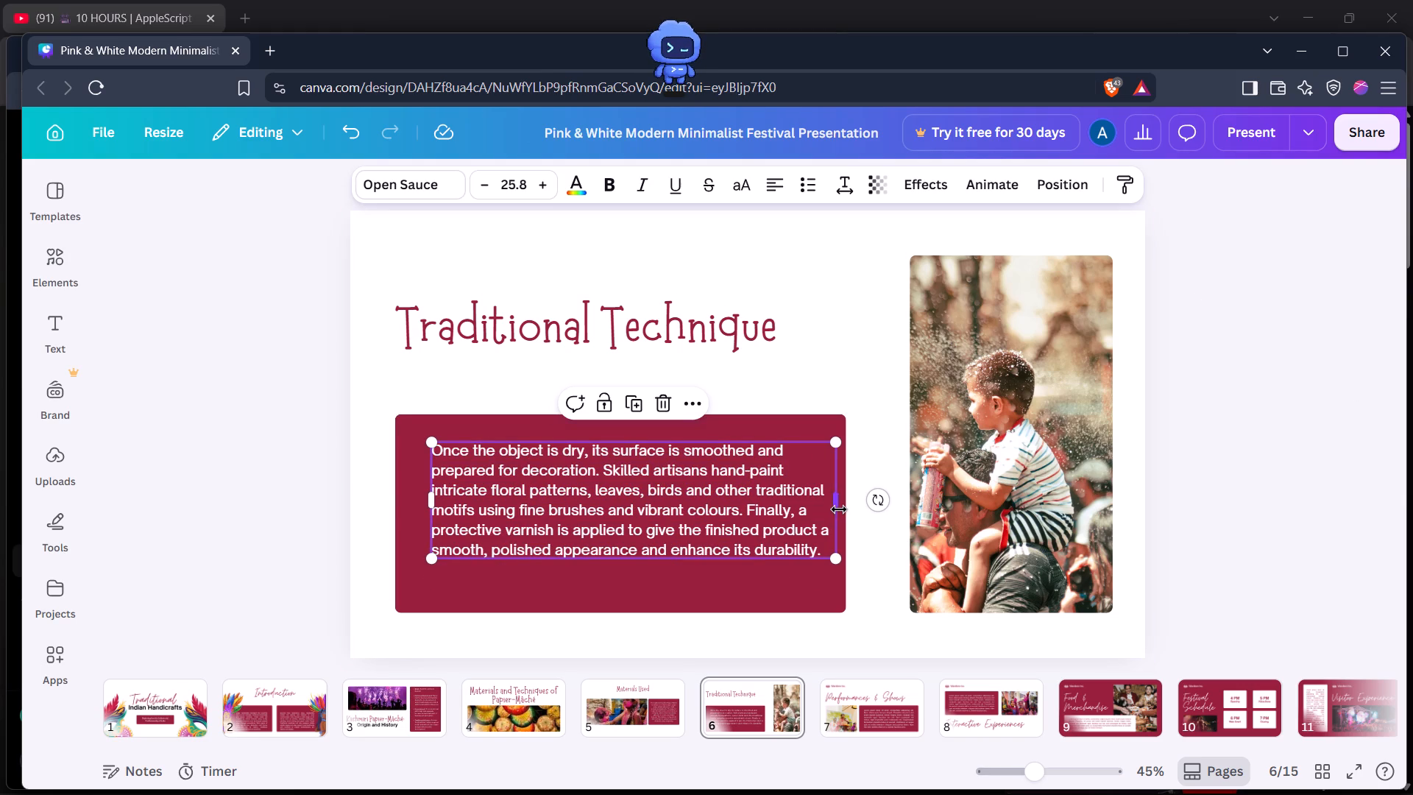
left_click_drag(770, 441, 733, 449)
left_click_drag(737, 474, 736, 474)
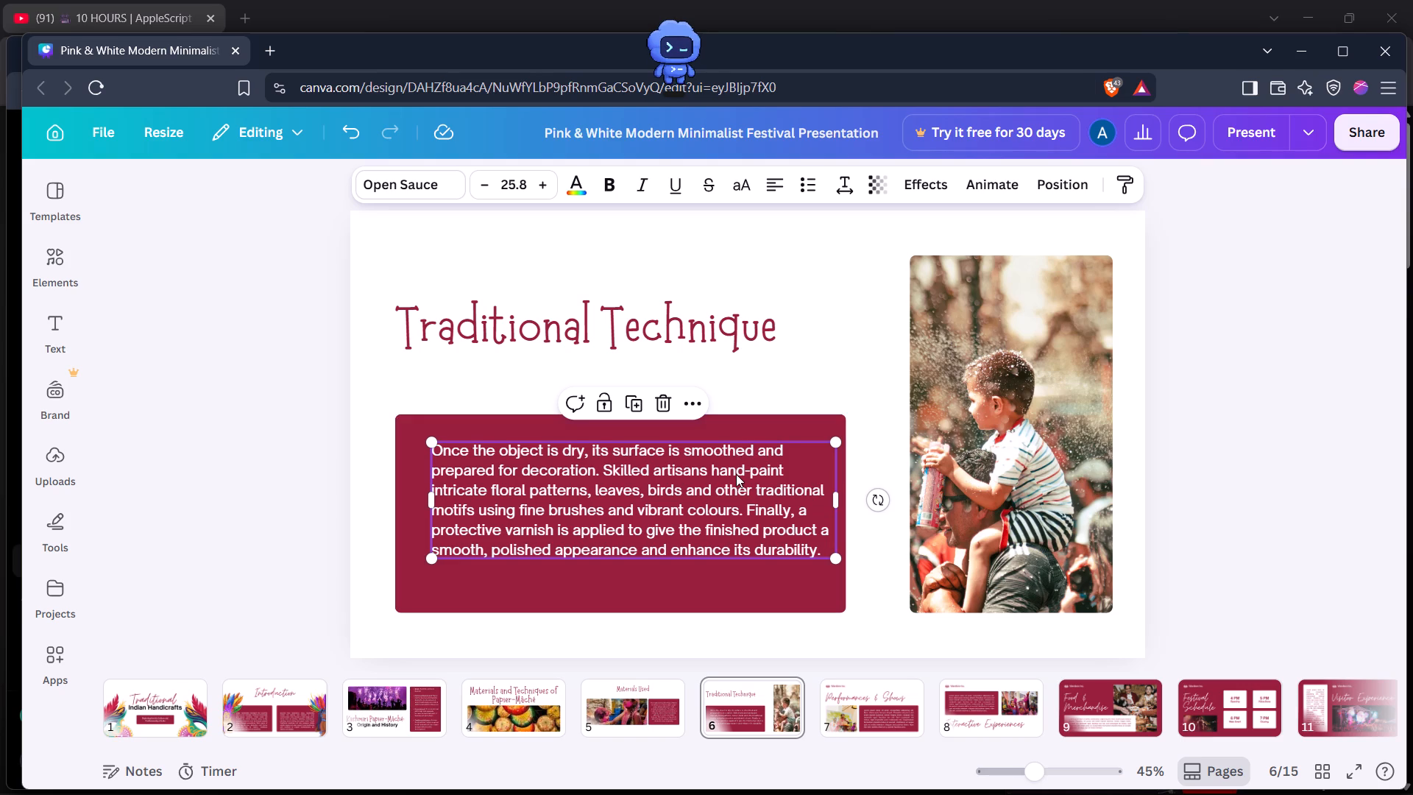
left_click_drag(736, 474, 727, 485)
left_click(1256, 463)
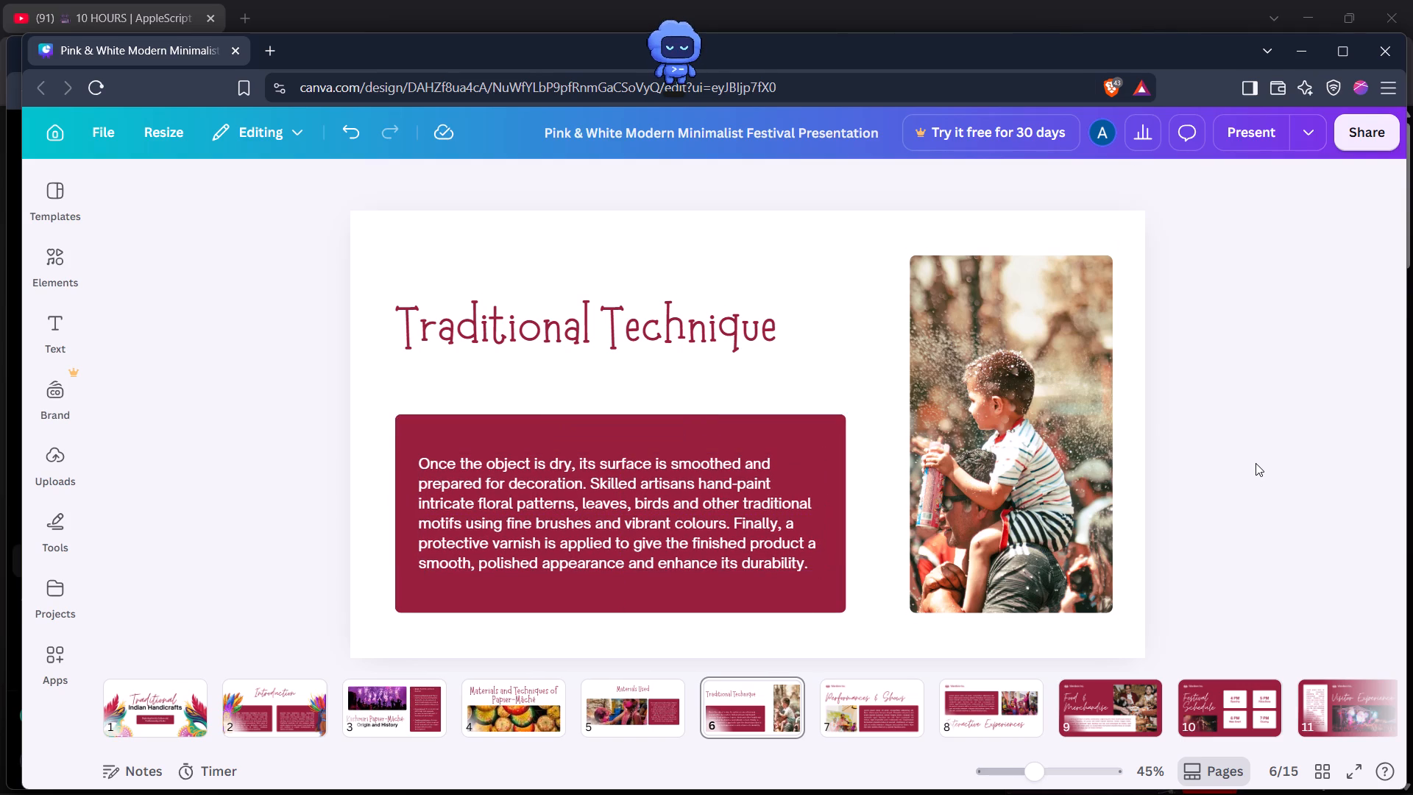
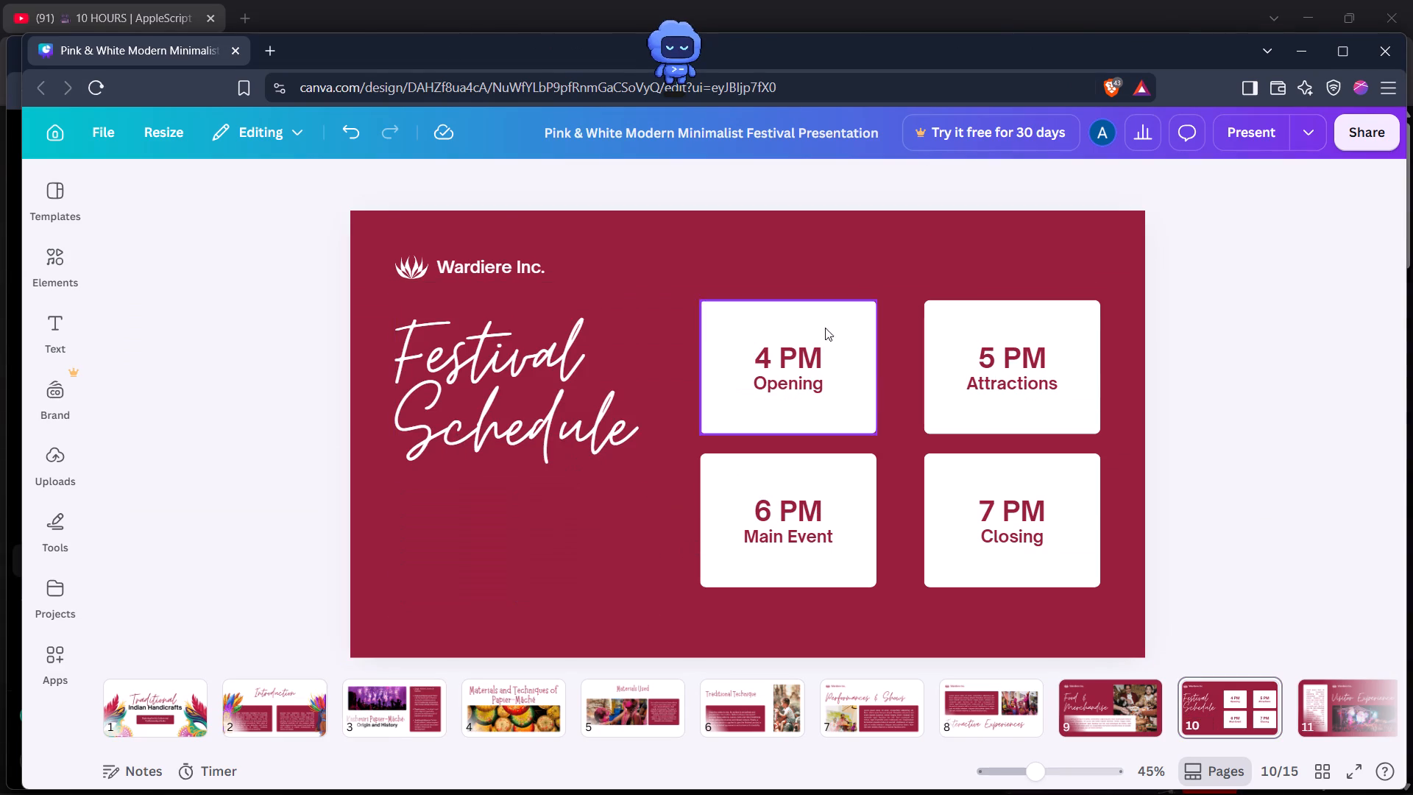
left_click(555, 378)
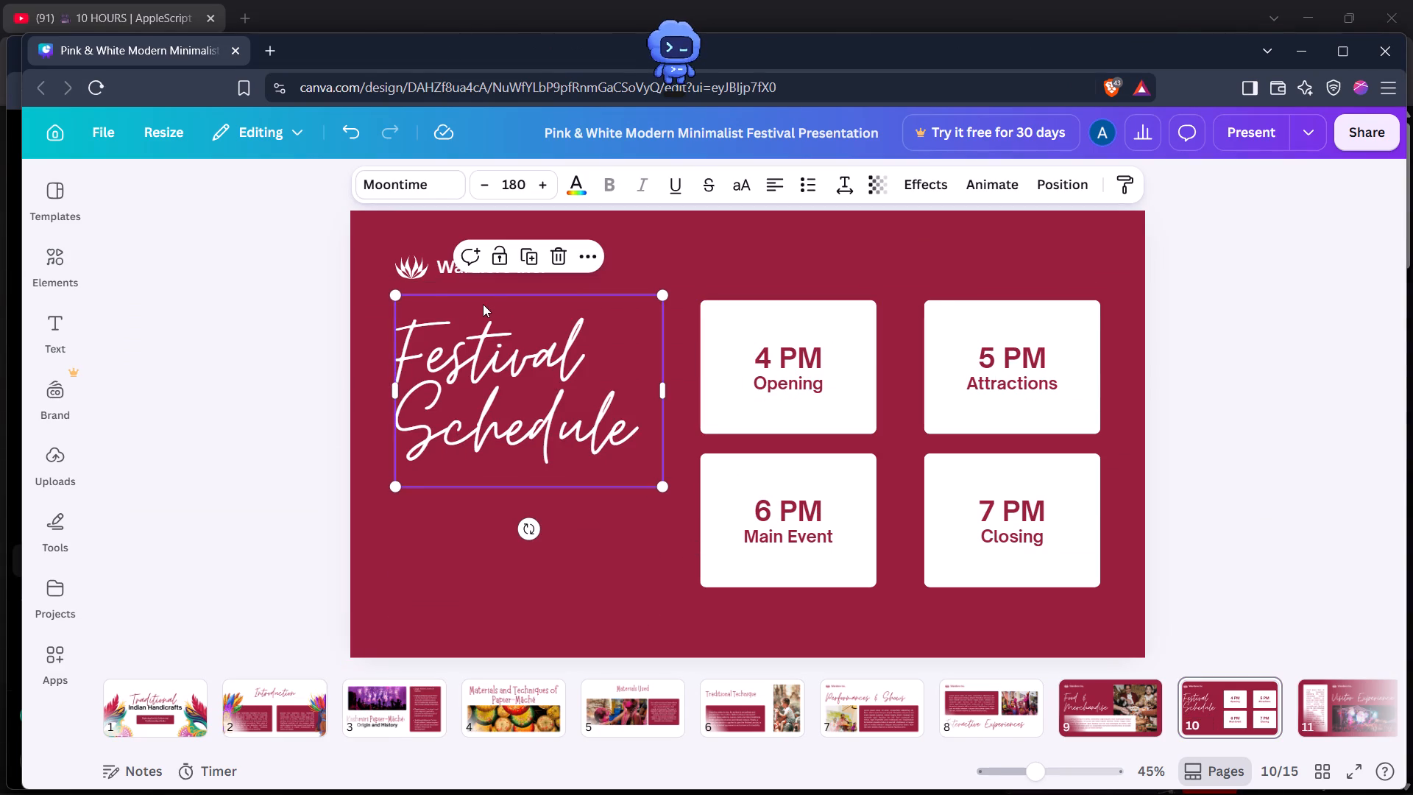
double_click(421, 272)
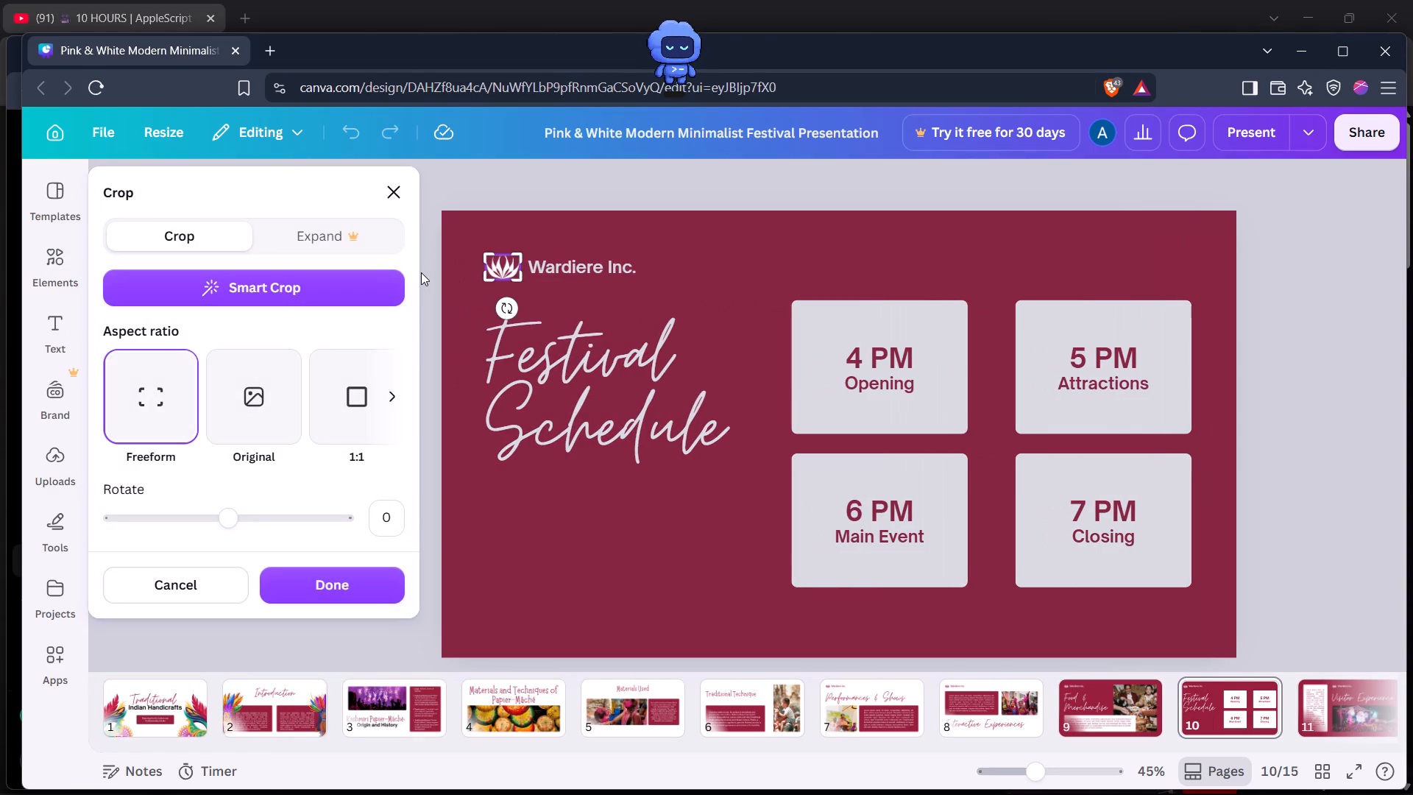
key("BackSpace")
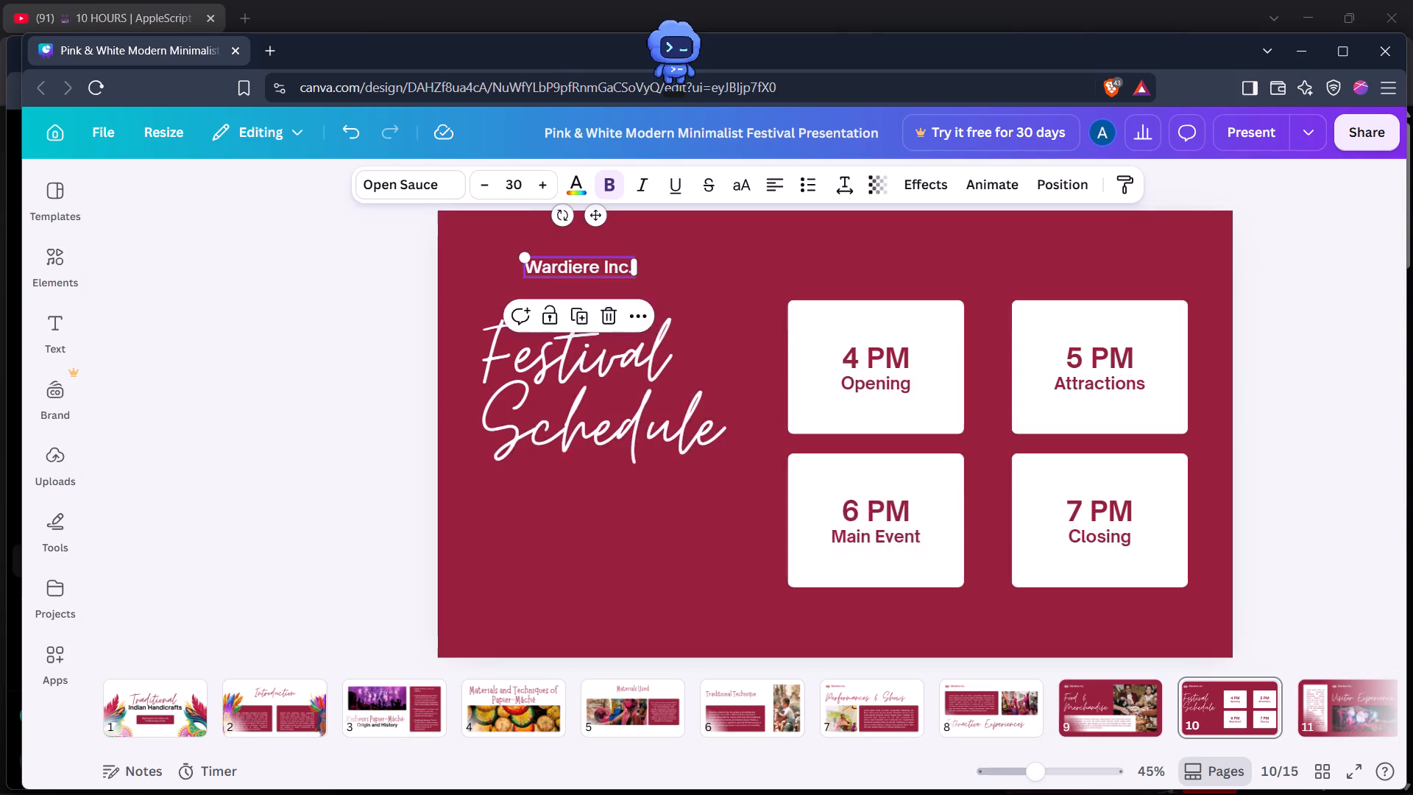
left_click(495, 264)
key("BackSpace")
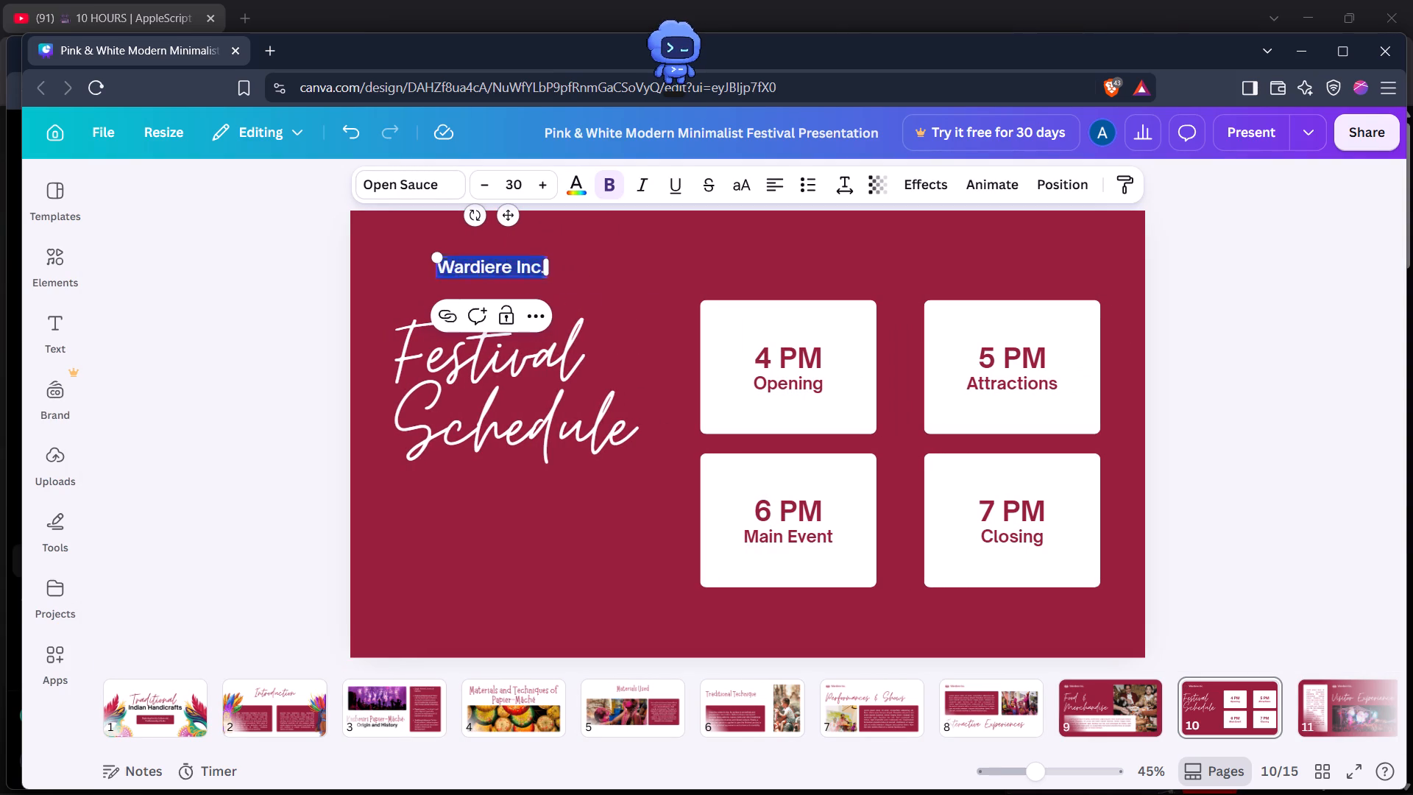
Replace slide 10's "Festival Schedule" title with the copied heading "Characteristics and Products".
double_click(463, 413)
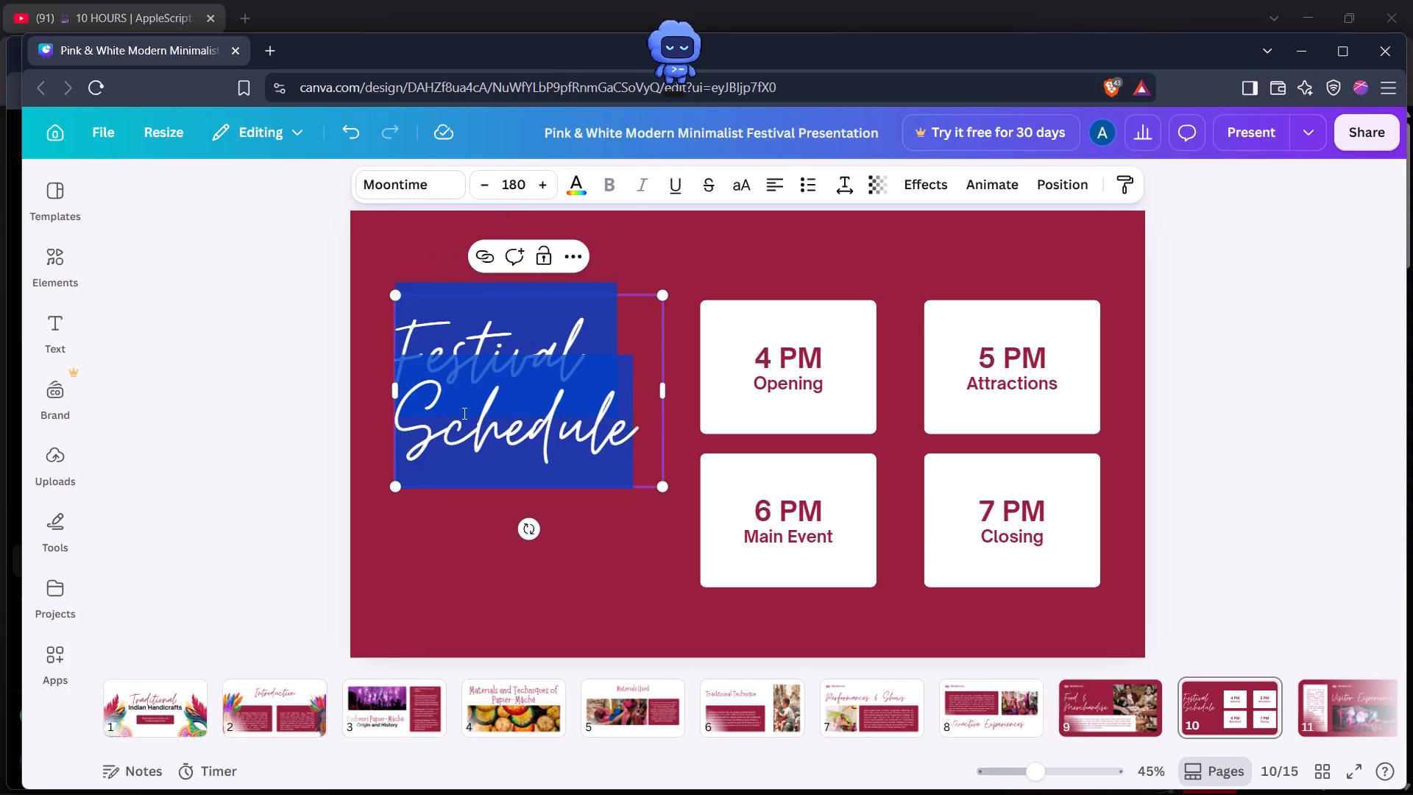
key("BackSpace")
key("ctrl+v")
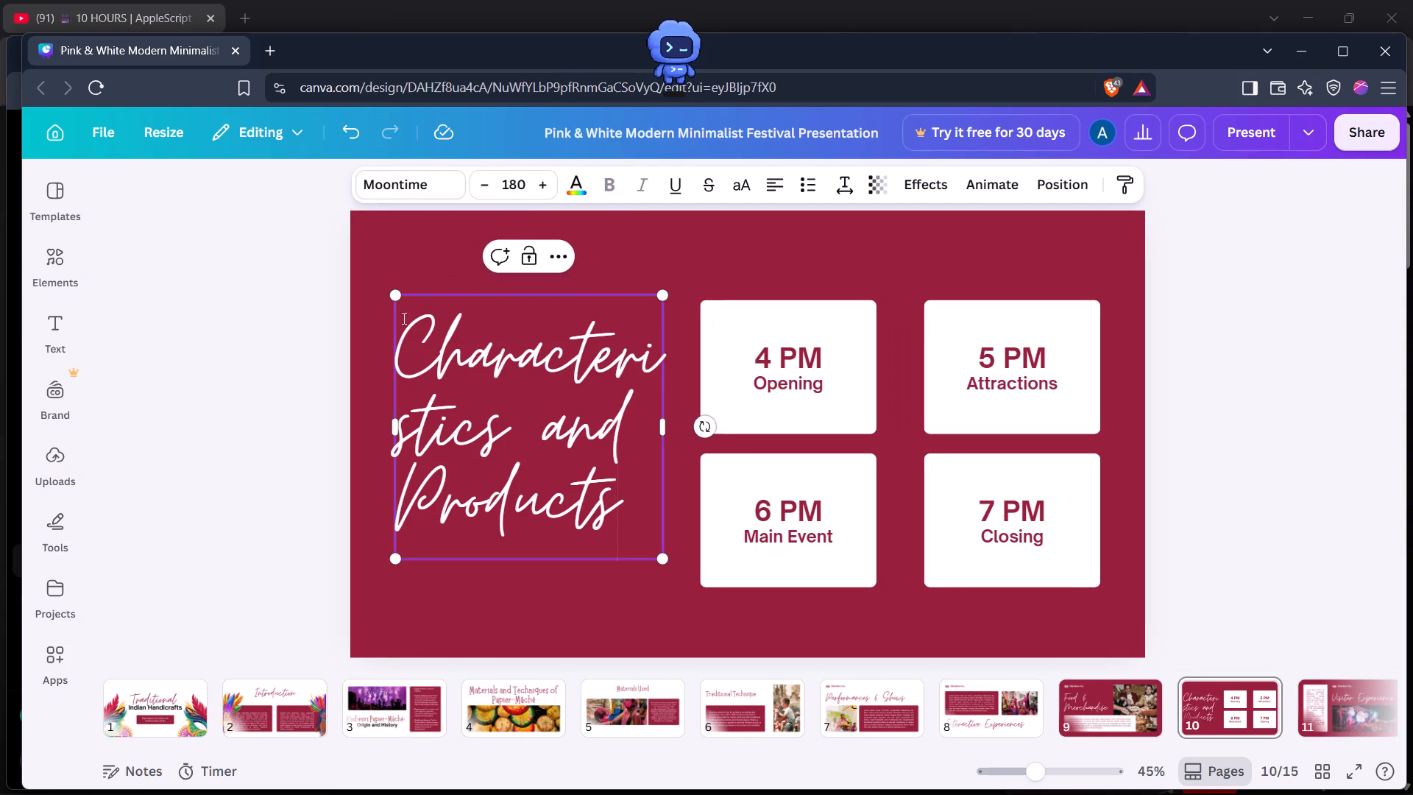
Change slide 10's title font to Moonlight and set its size to 100.
left_click(373, 185)
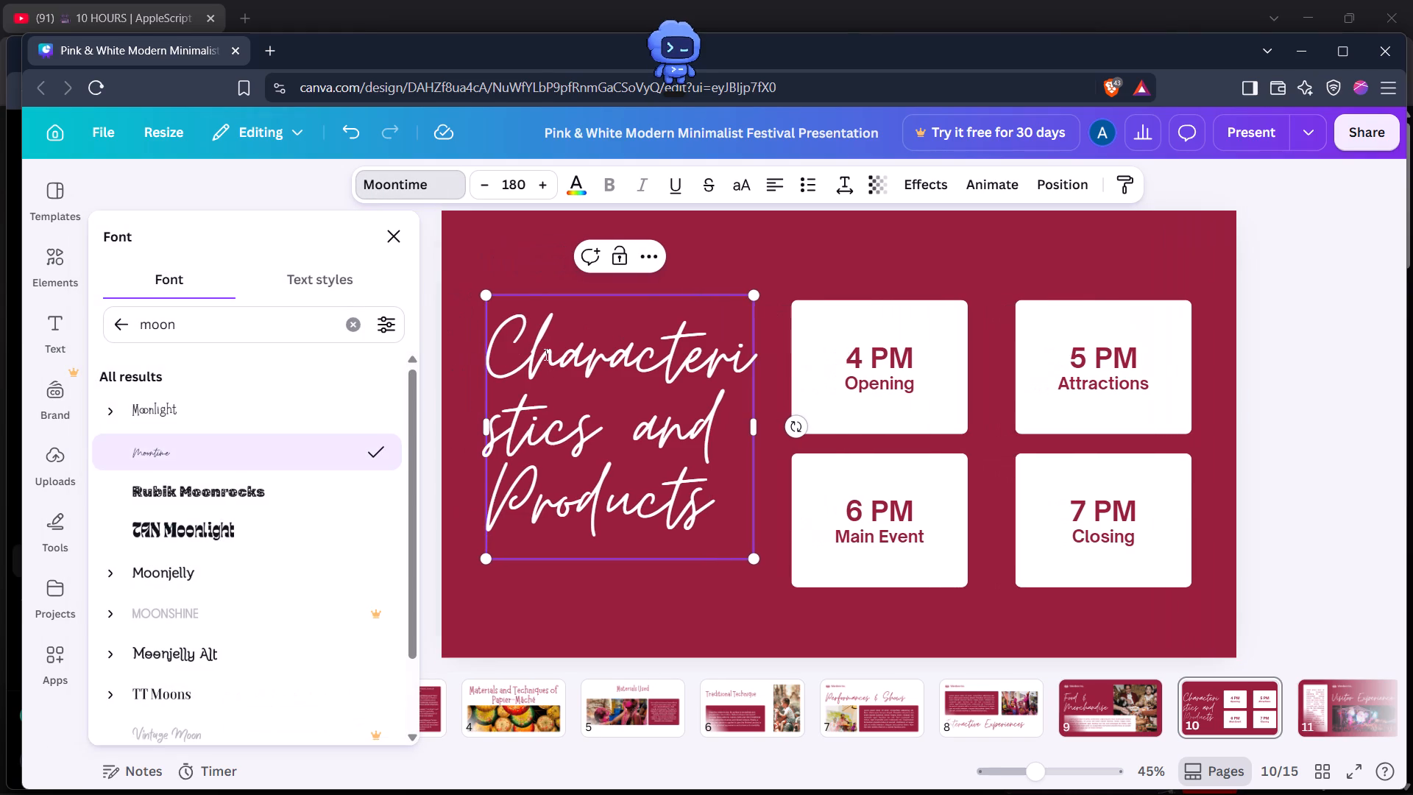
triple_click(545, 354)
left_click(213, 417)
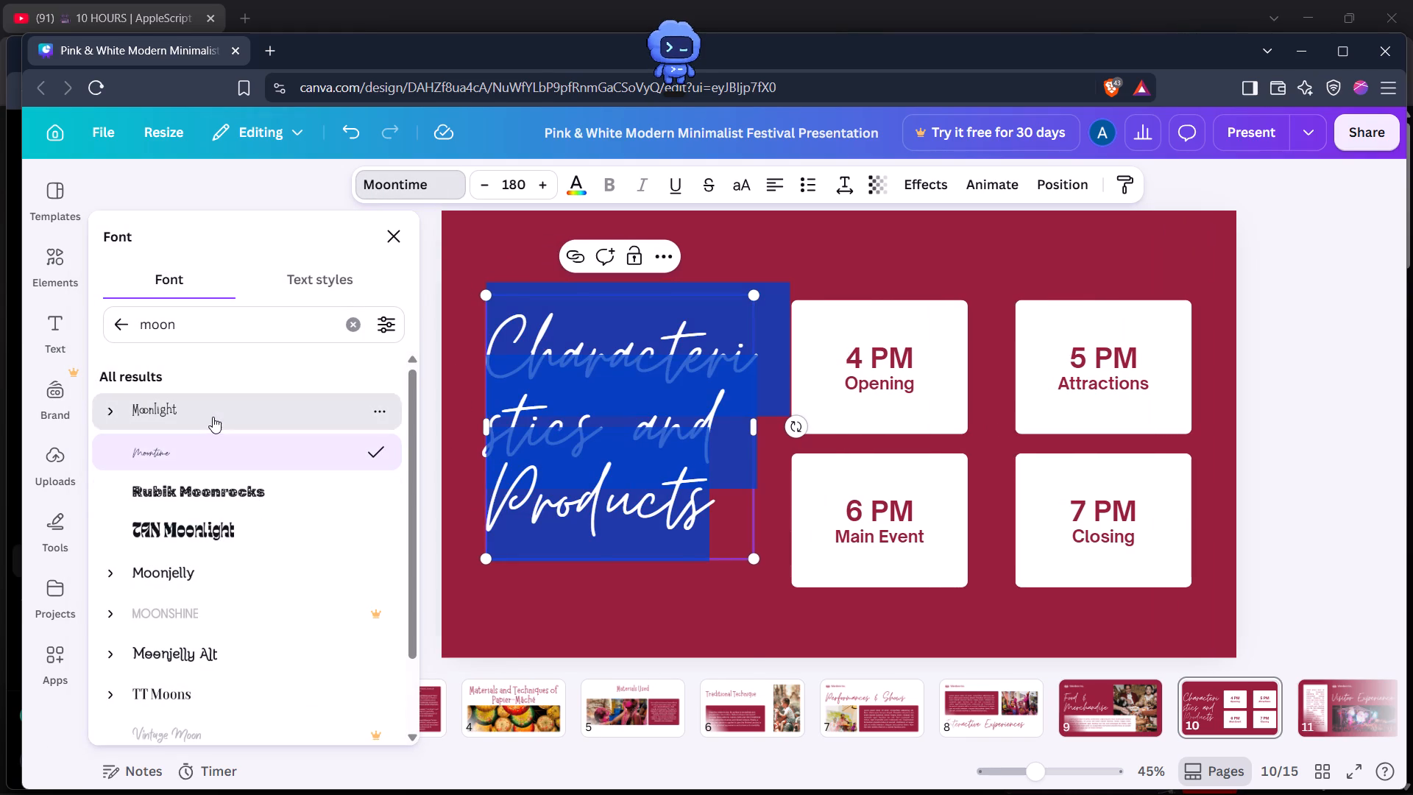
double_click(520, 188)
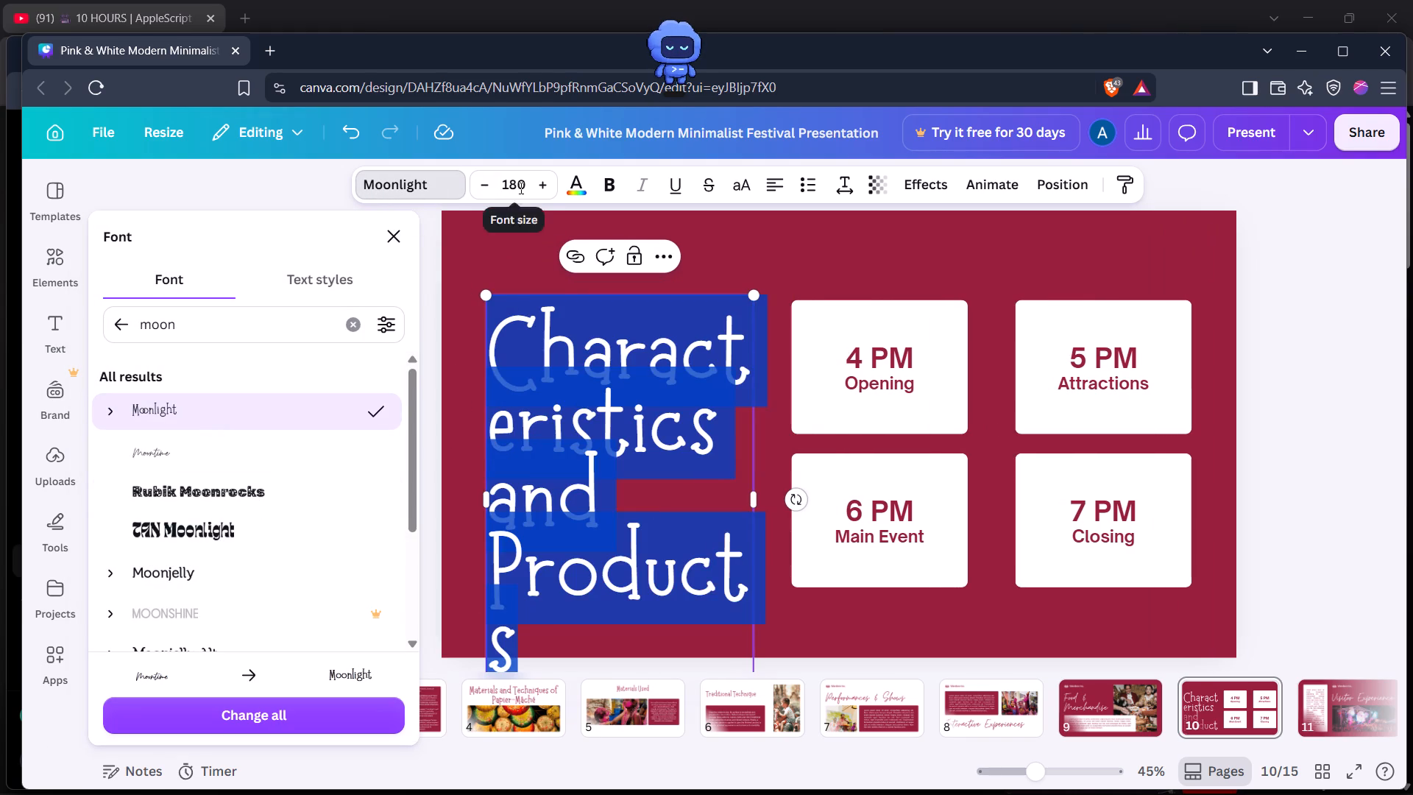
key("BackSpace")
type("100")
key("Return")
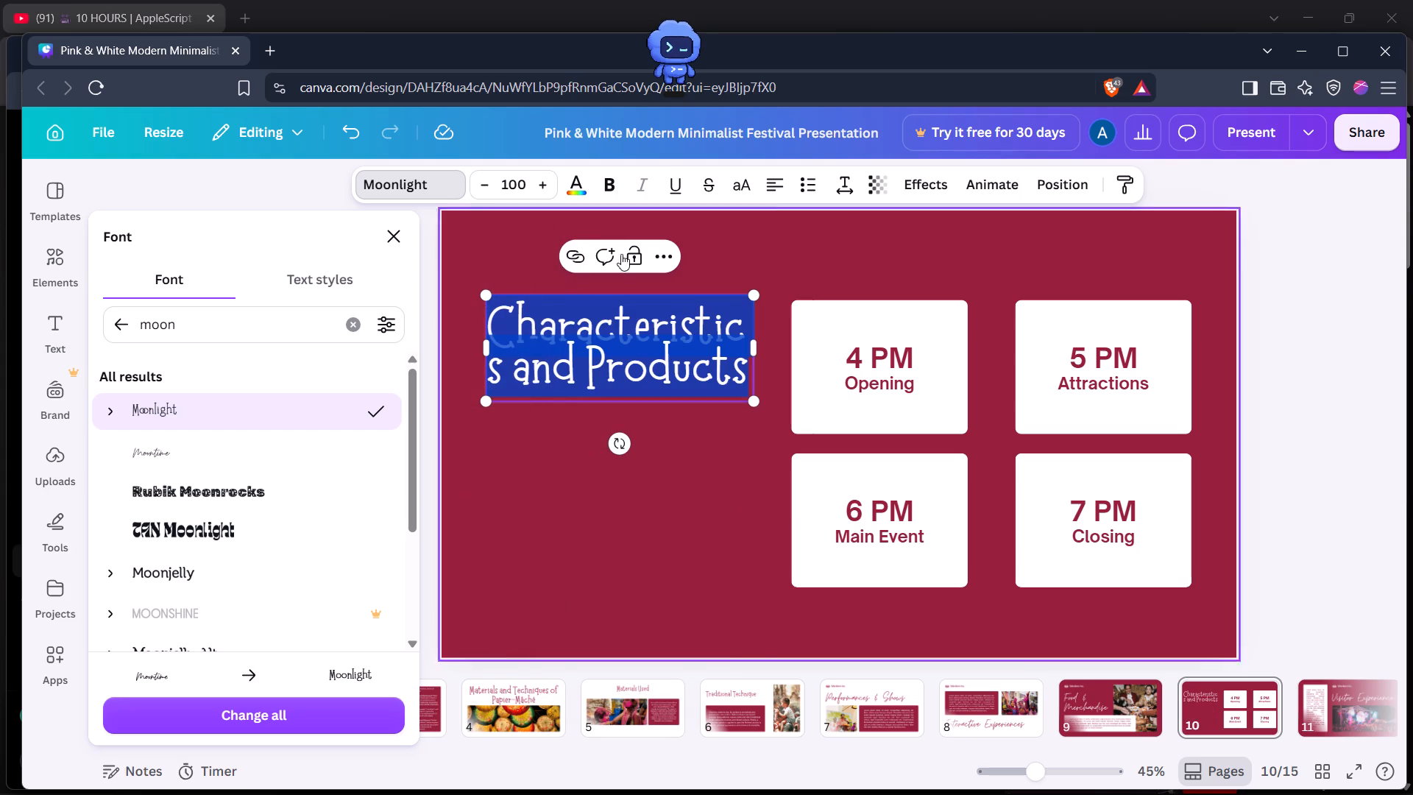
Slightly increase the line spacing of slide 10's title.
left_click(843, 191)
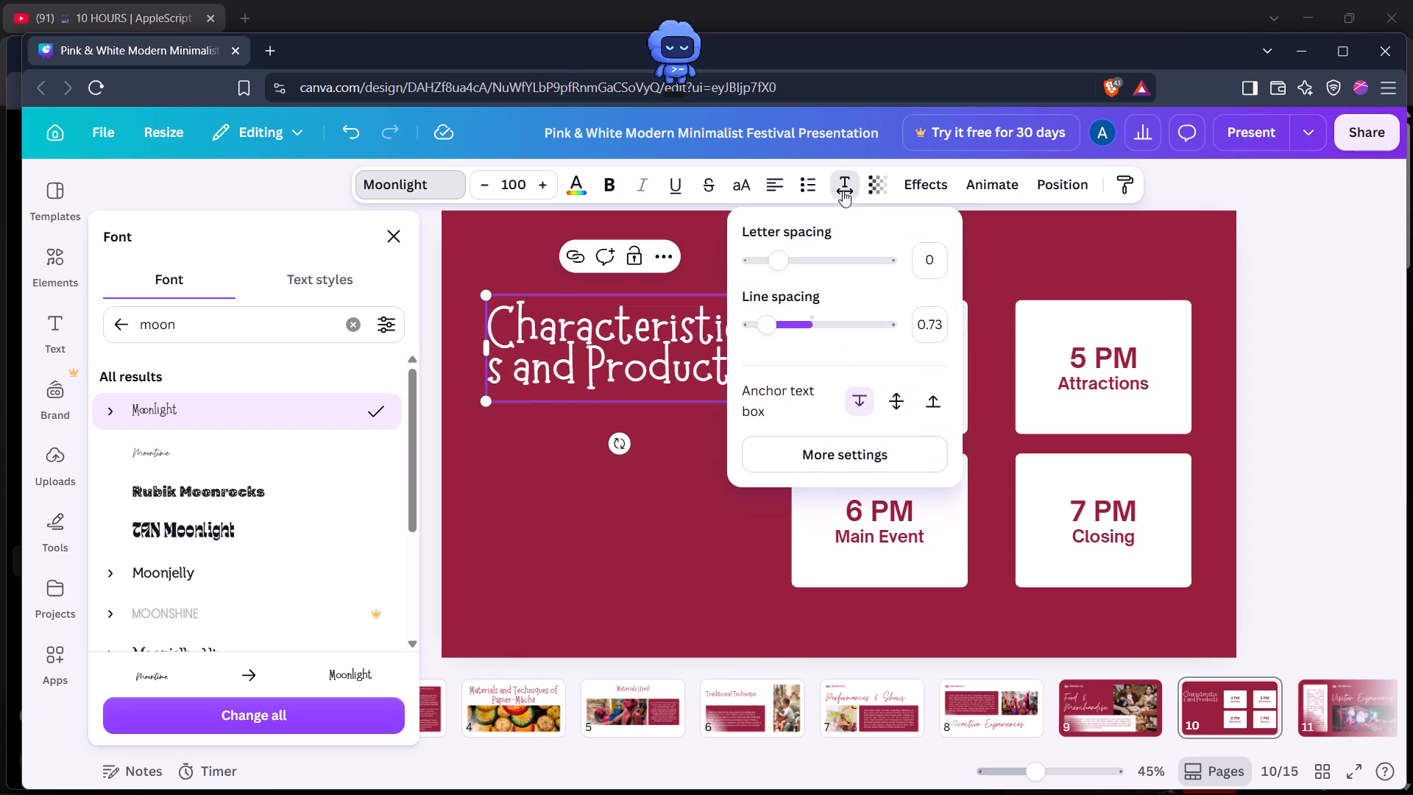
left_click_drag(772, 339, 779, 344)
left_click(1291, 276)
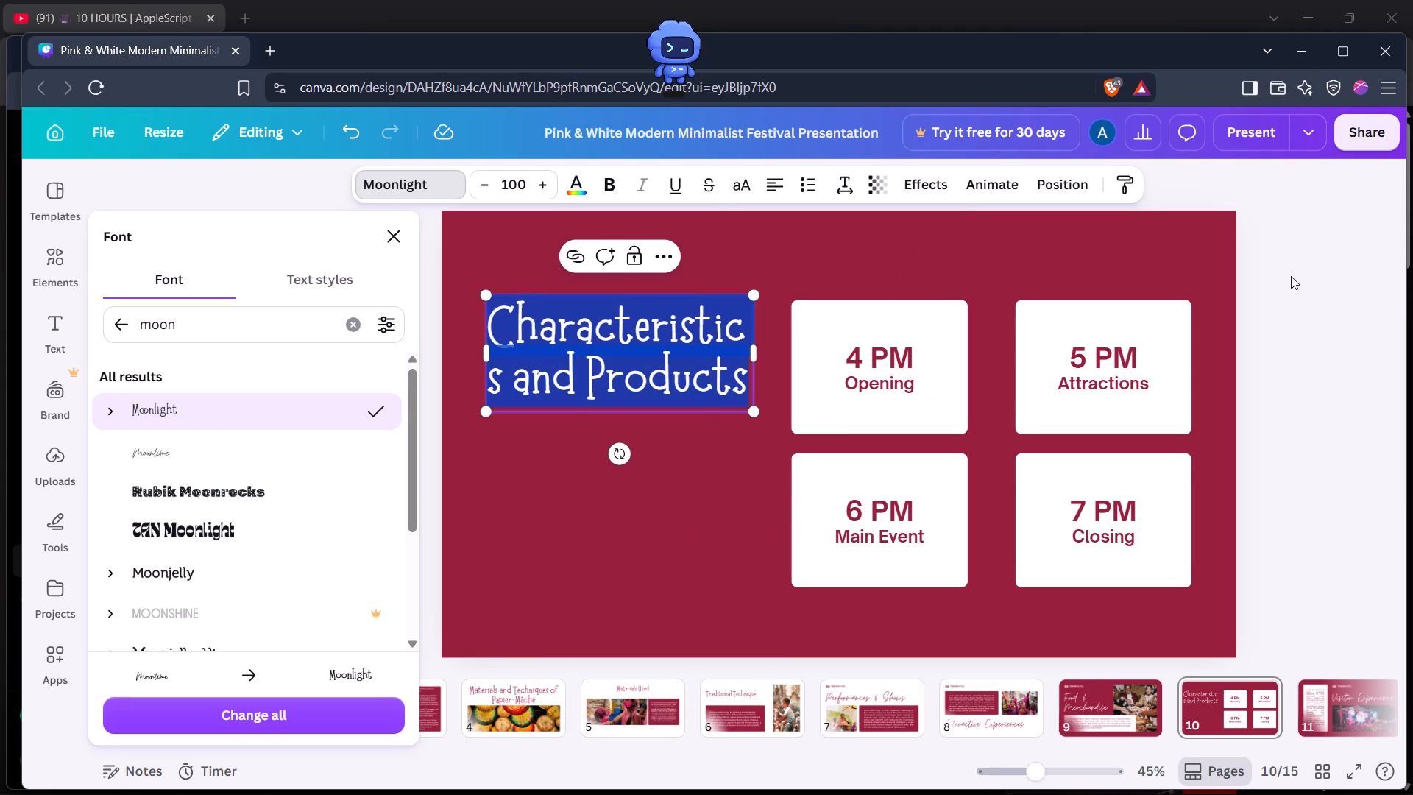
Widen slide 10's title box until the title fits on one line, and move it above the four white cards.
left_click_drag(755, 360, 985, 378)
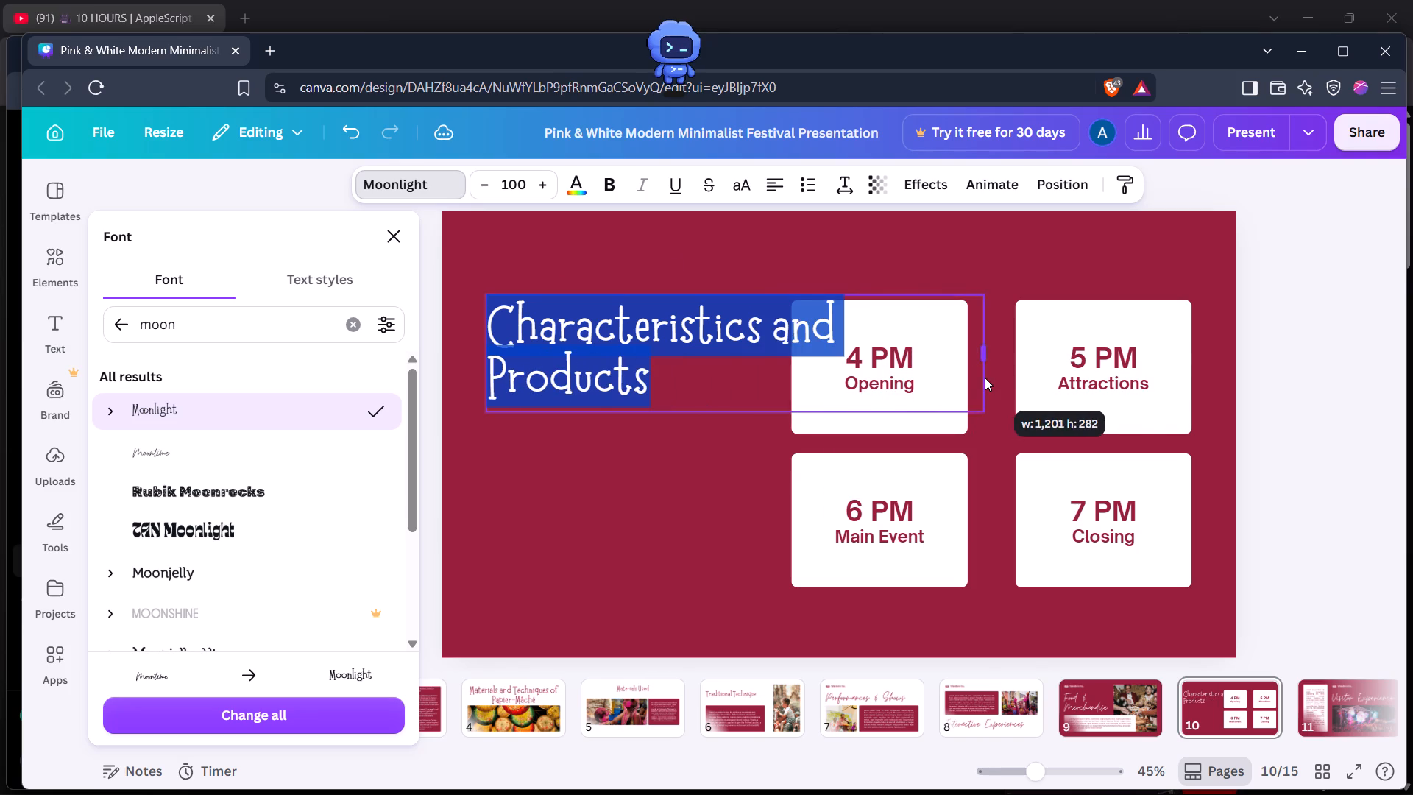
left_click_drag(985, 378, 1043, 373)
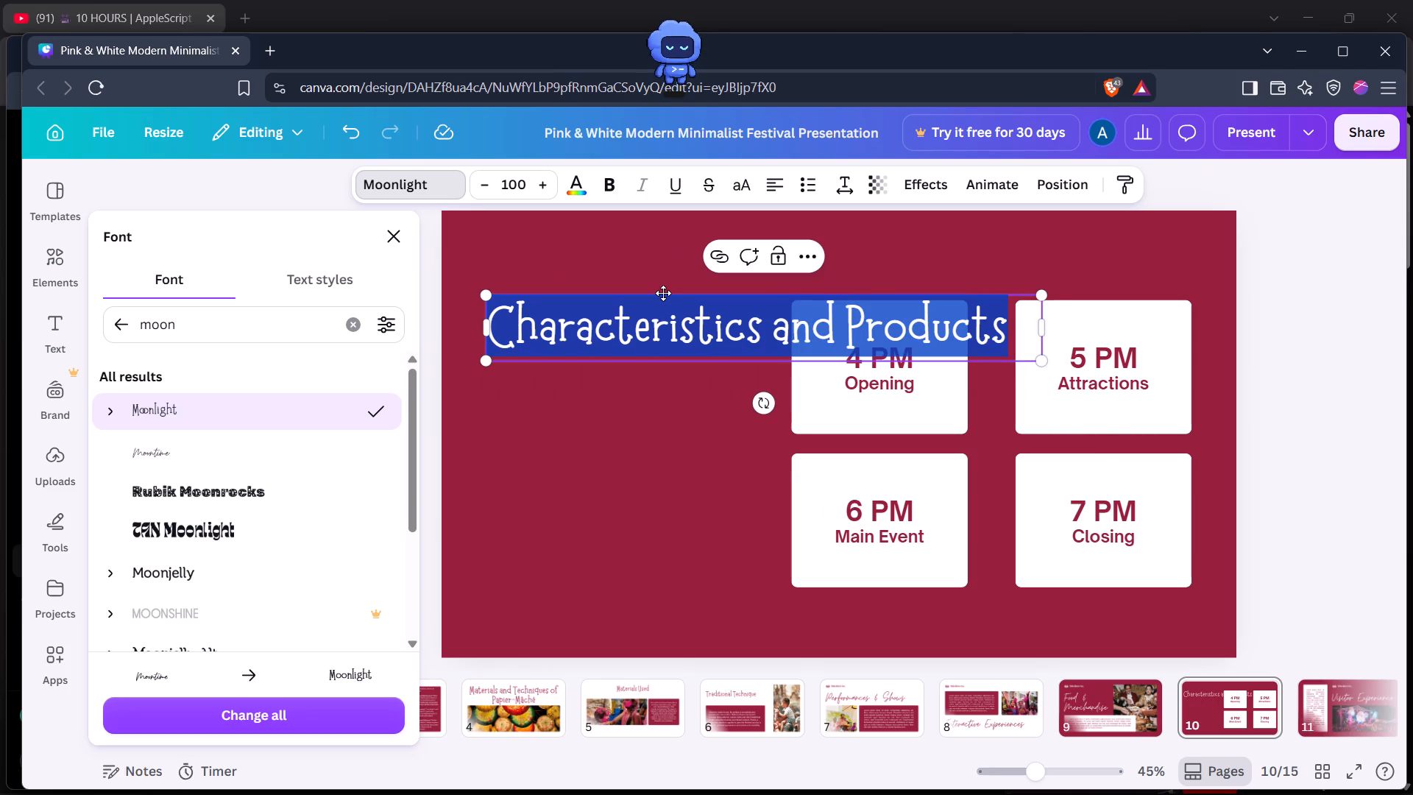
left_click_drag(663, 293, 681, 238)
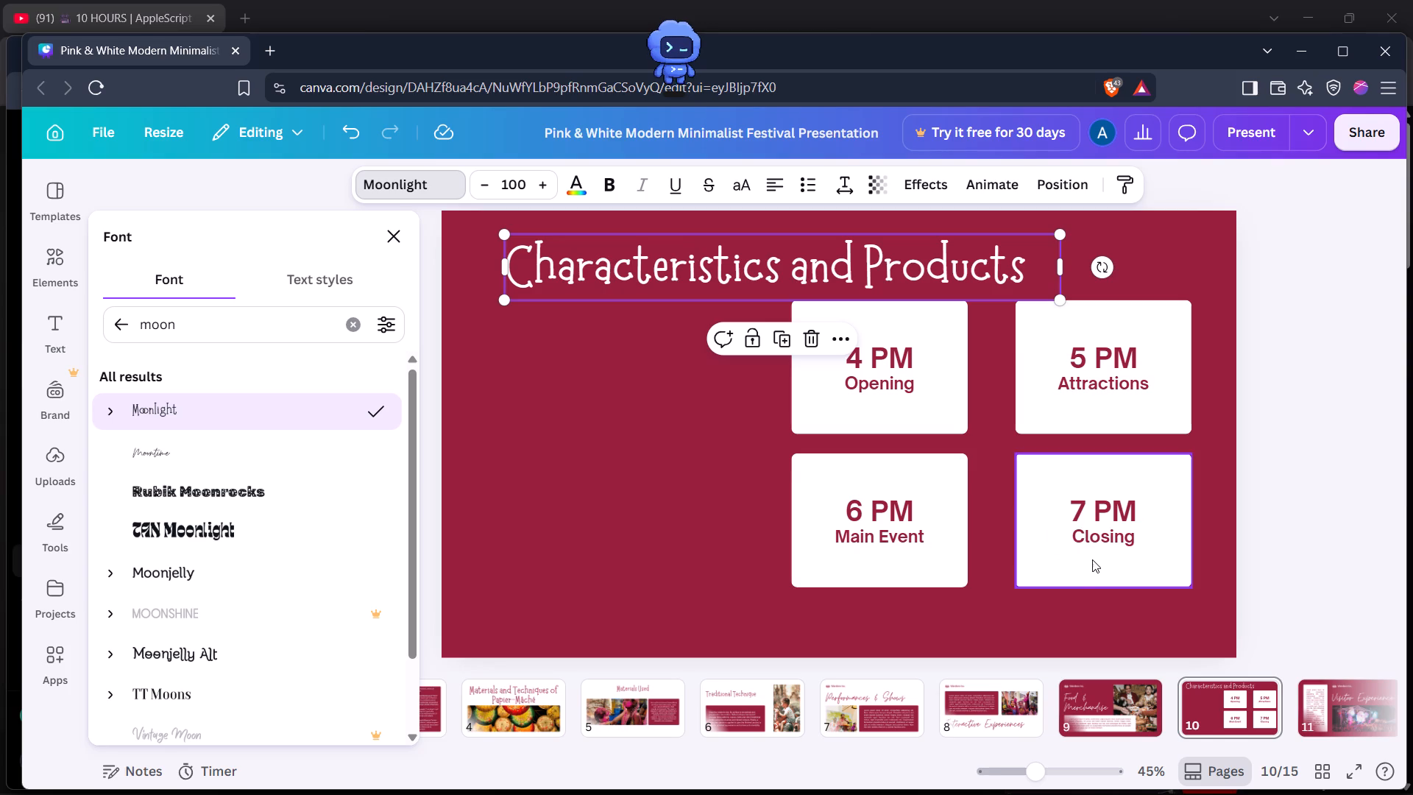
Move slide 10's four white cards slightly lower and to the right, leaving more space below the title.
left_click_drag(1092, 560, 1047, 597)
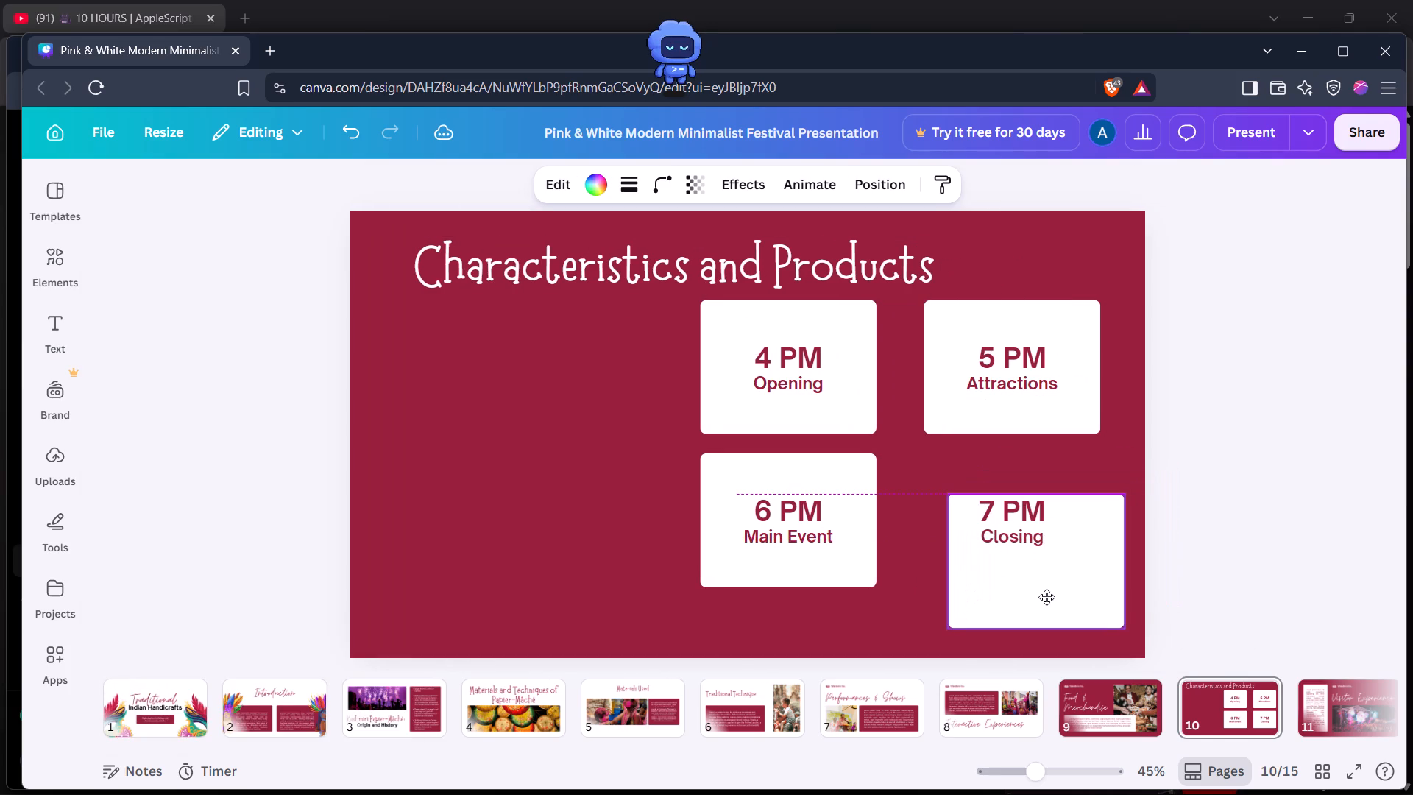
left_click_drag(1047, 597, 1038, 596)
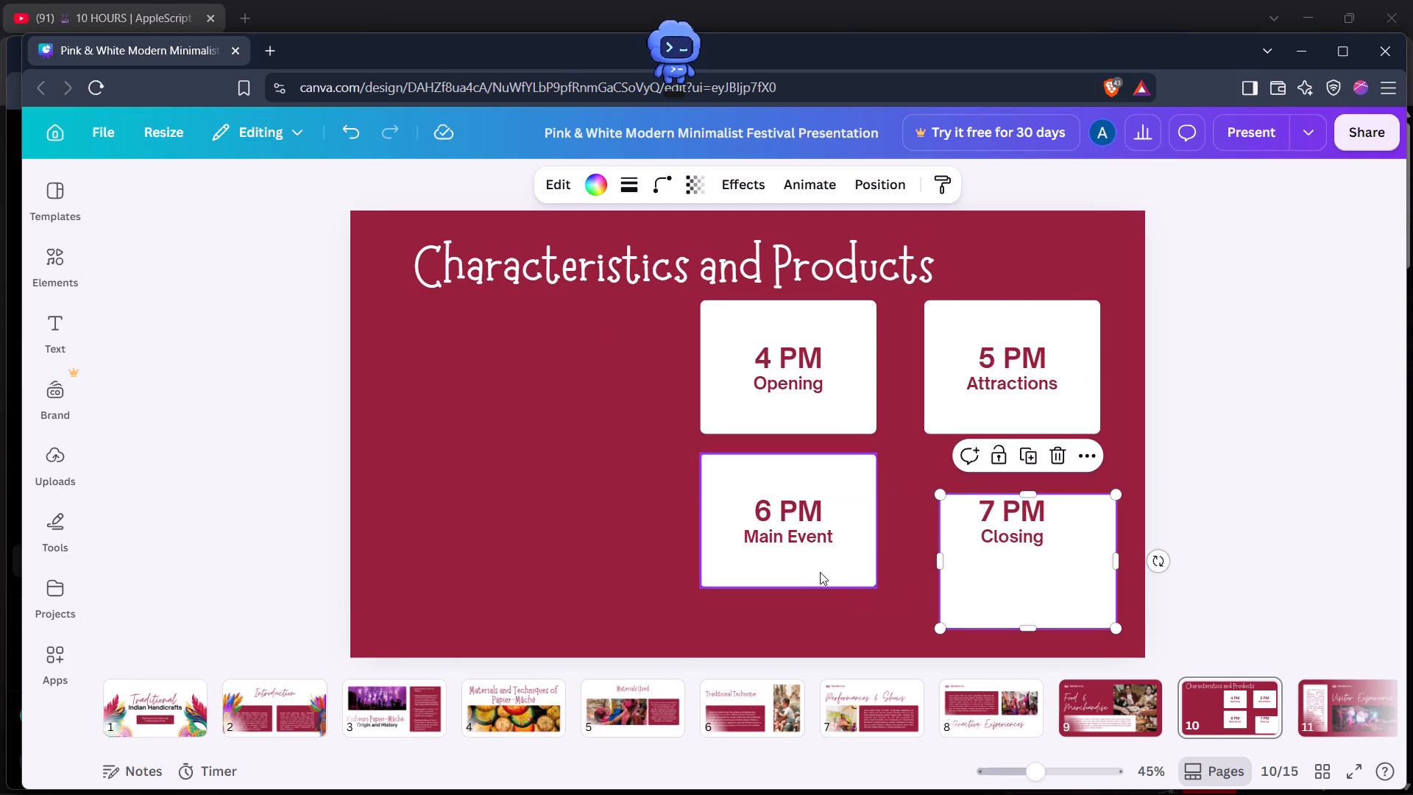
left_click_drag(807, 560, 819, 599)
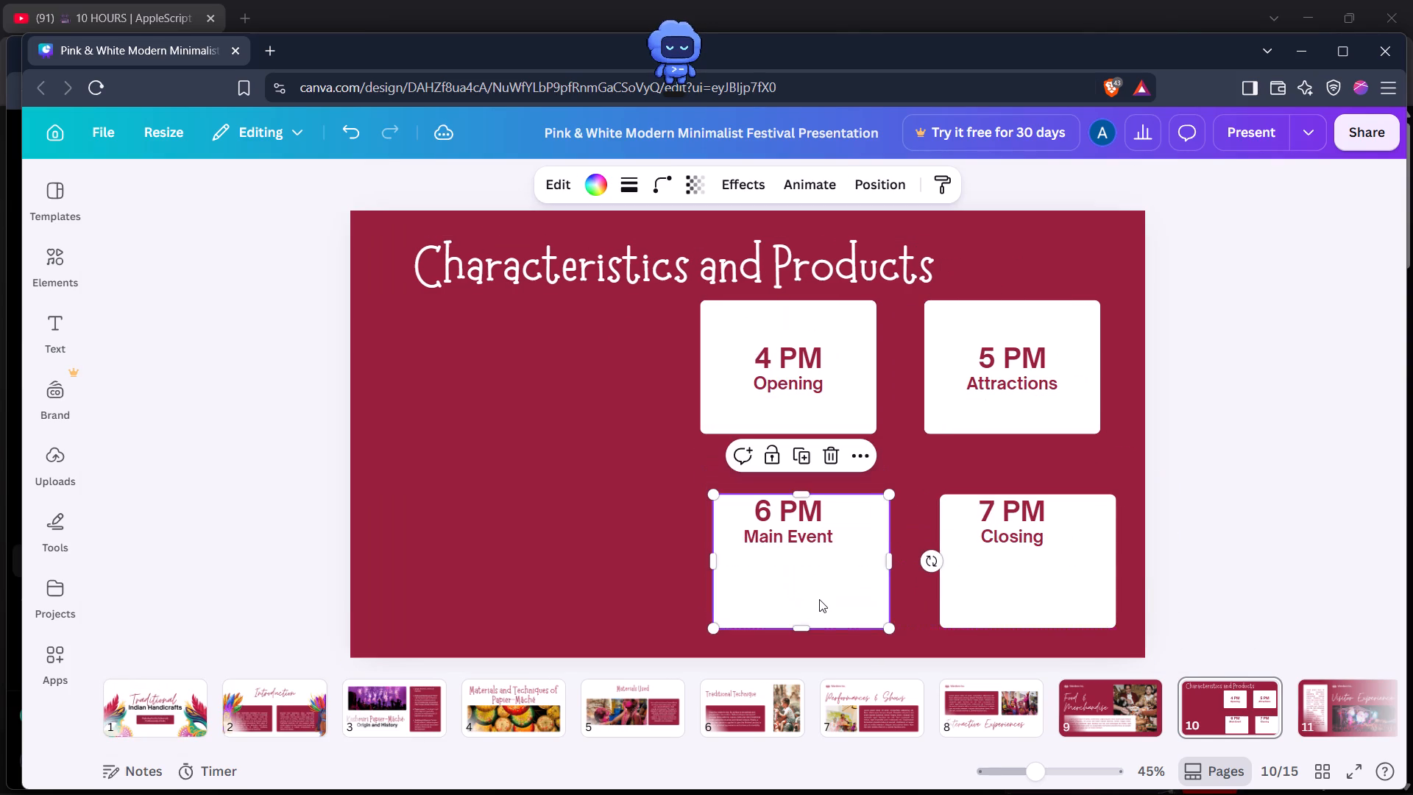
left_click_drag(937, 377, 949, 397)
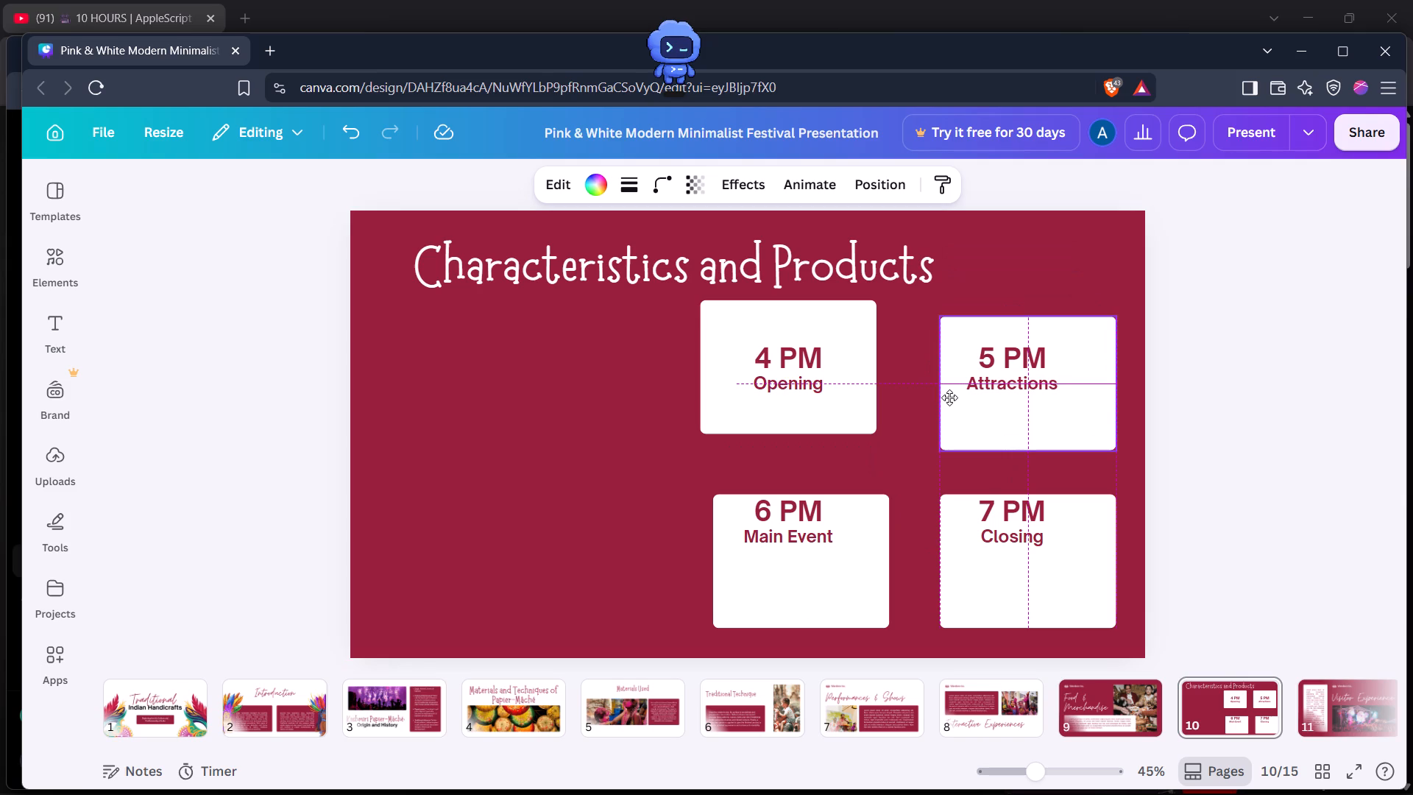
left_click_drag(949, 397, 949, 398)
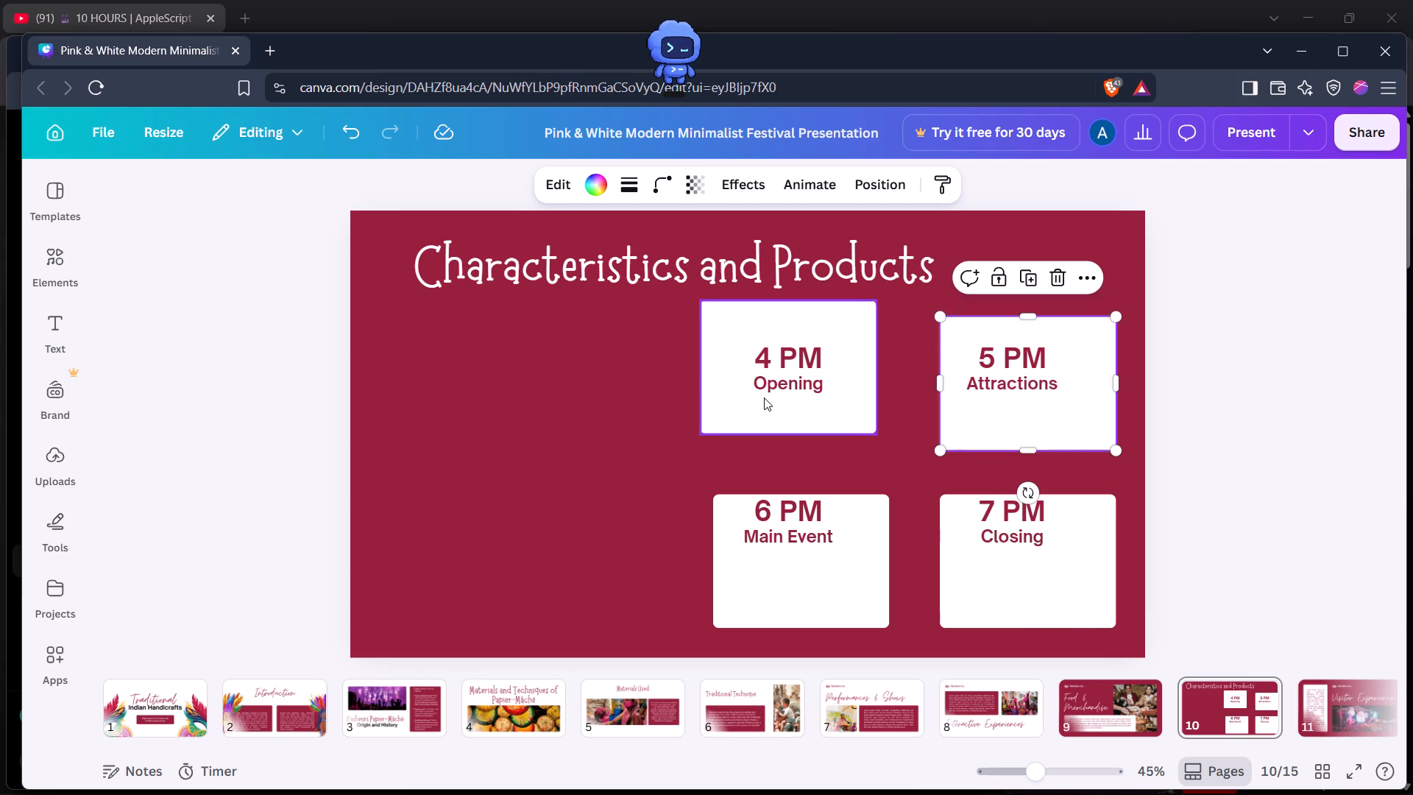
left_click_drag(764, 397, 777, 420)
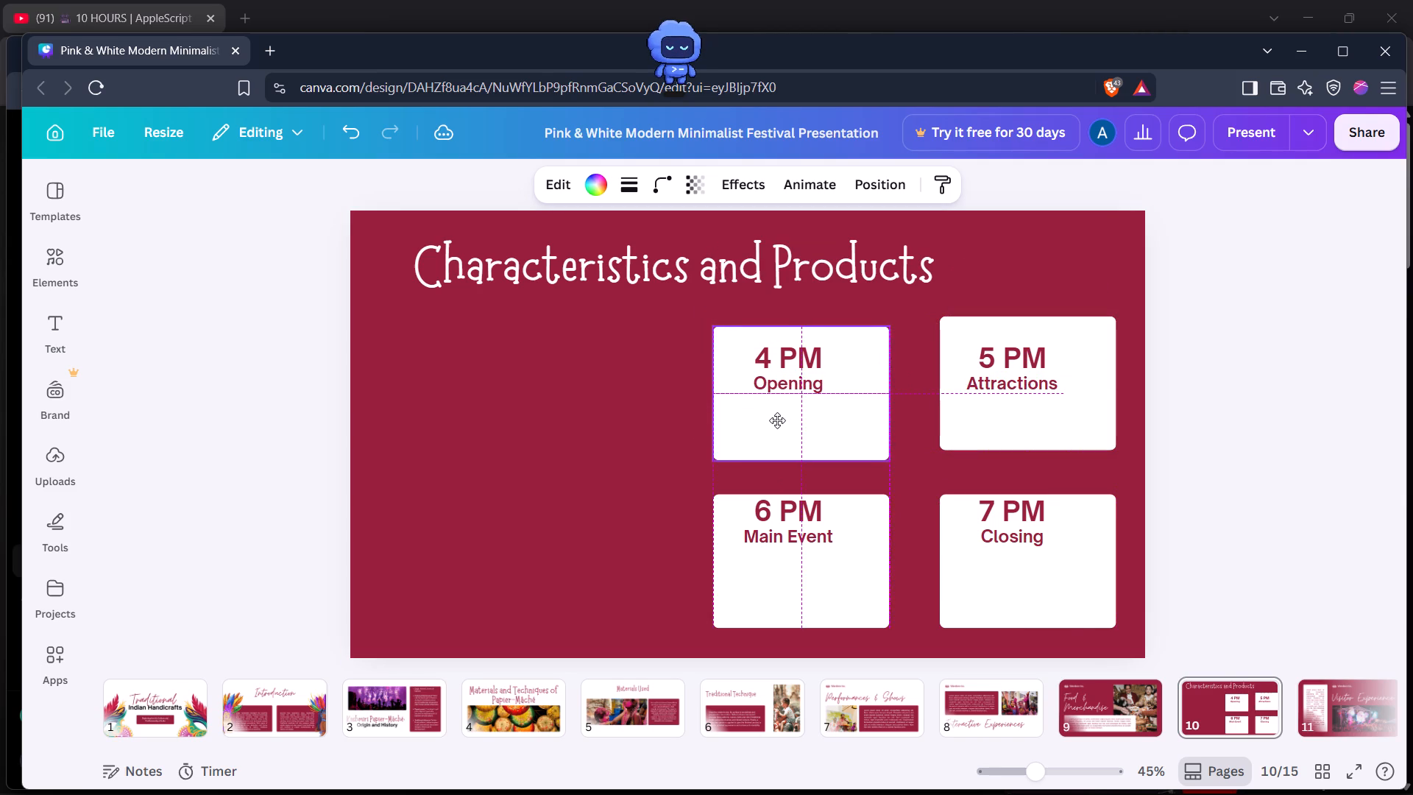
left_click_drag(777, 420, 779, 420)
Delete the "4 PM Opening" and "6 PM Main Event" labels from slide 10's first column of cards.
left_click(785, 375)
key("backslash")
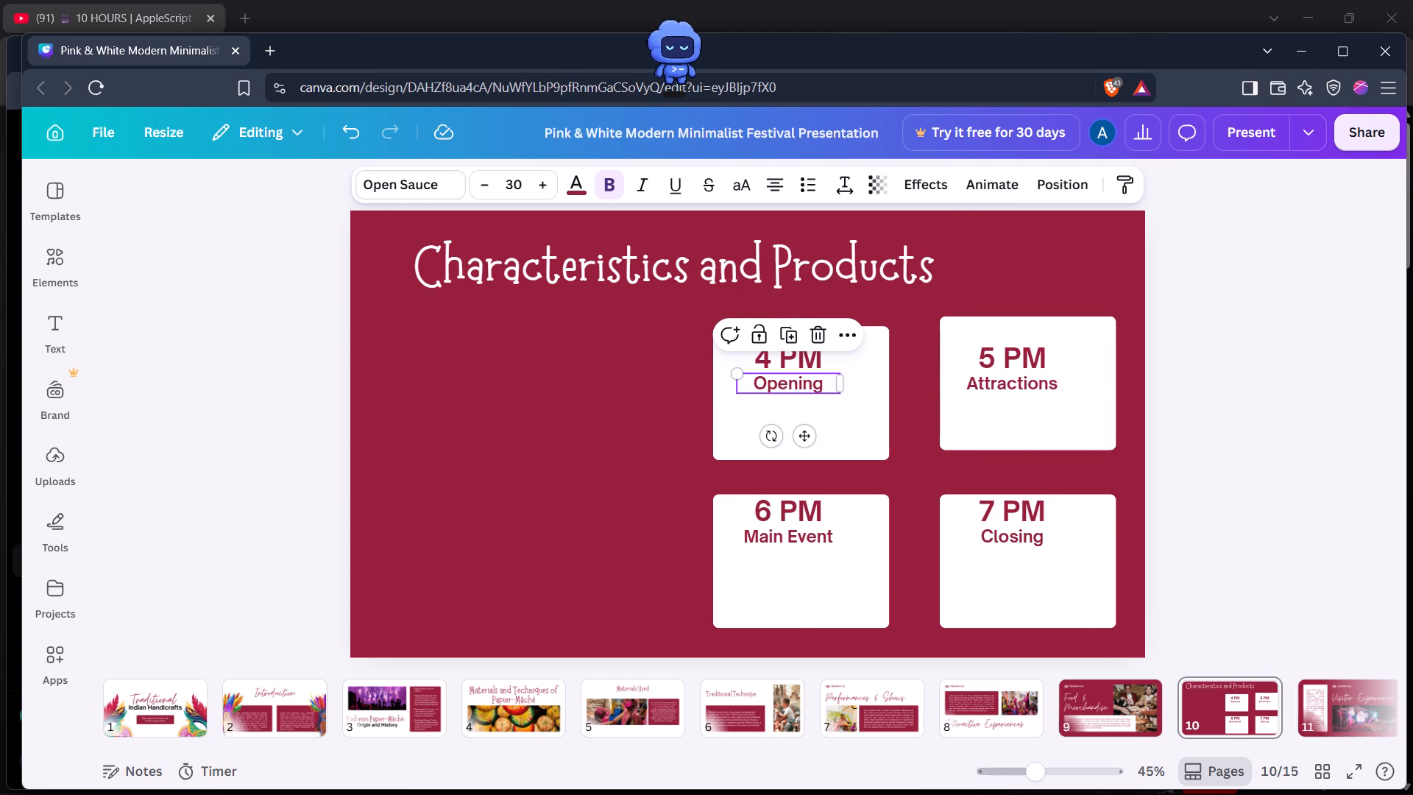
key("BackSpace")
left_click(793, 350)
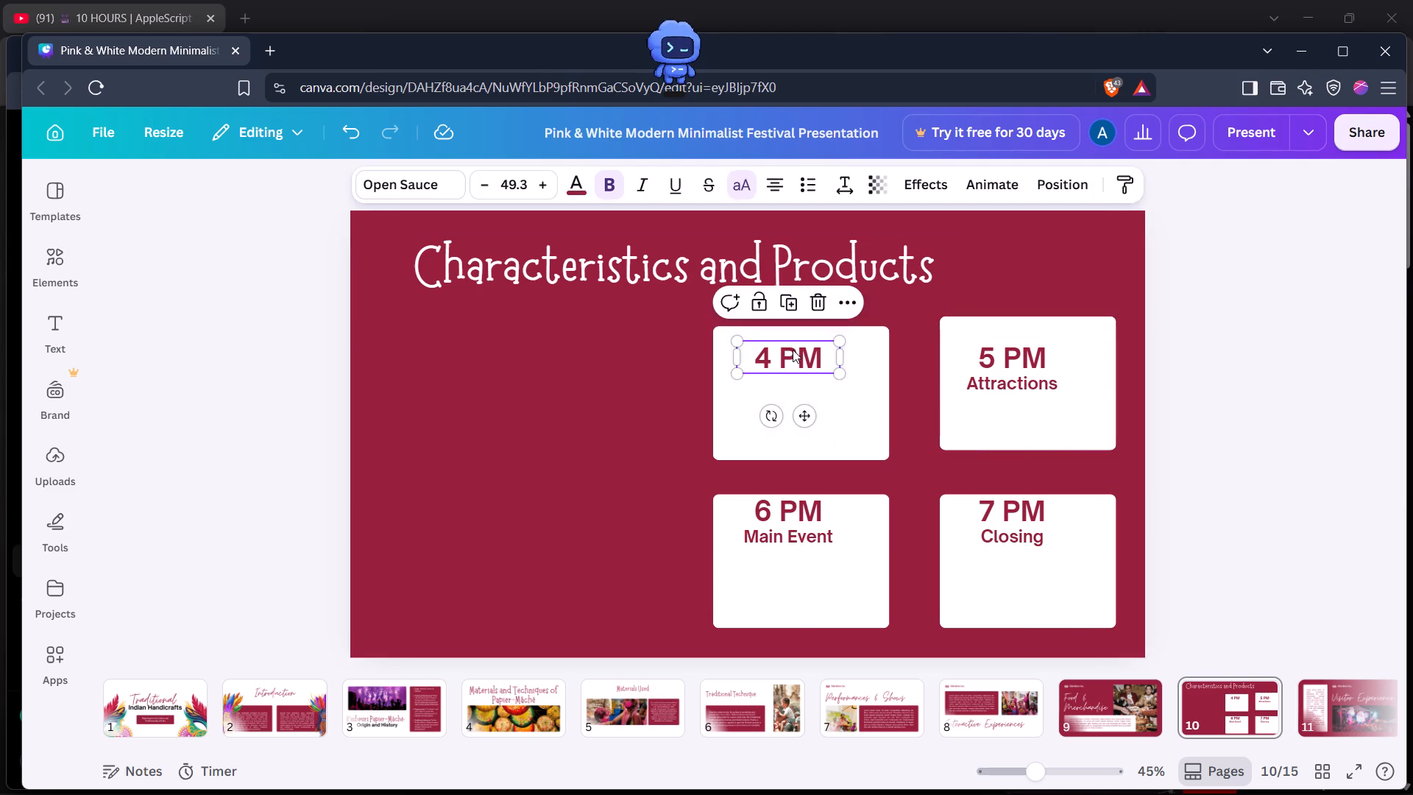
key("BackSpace")
left_click(782, 495)
key("BackSpace")
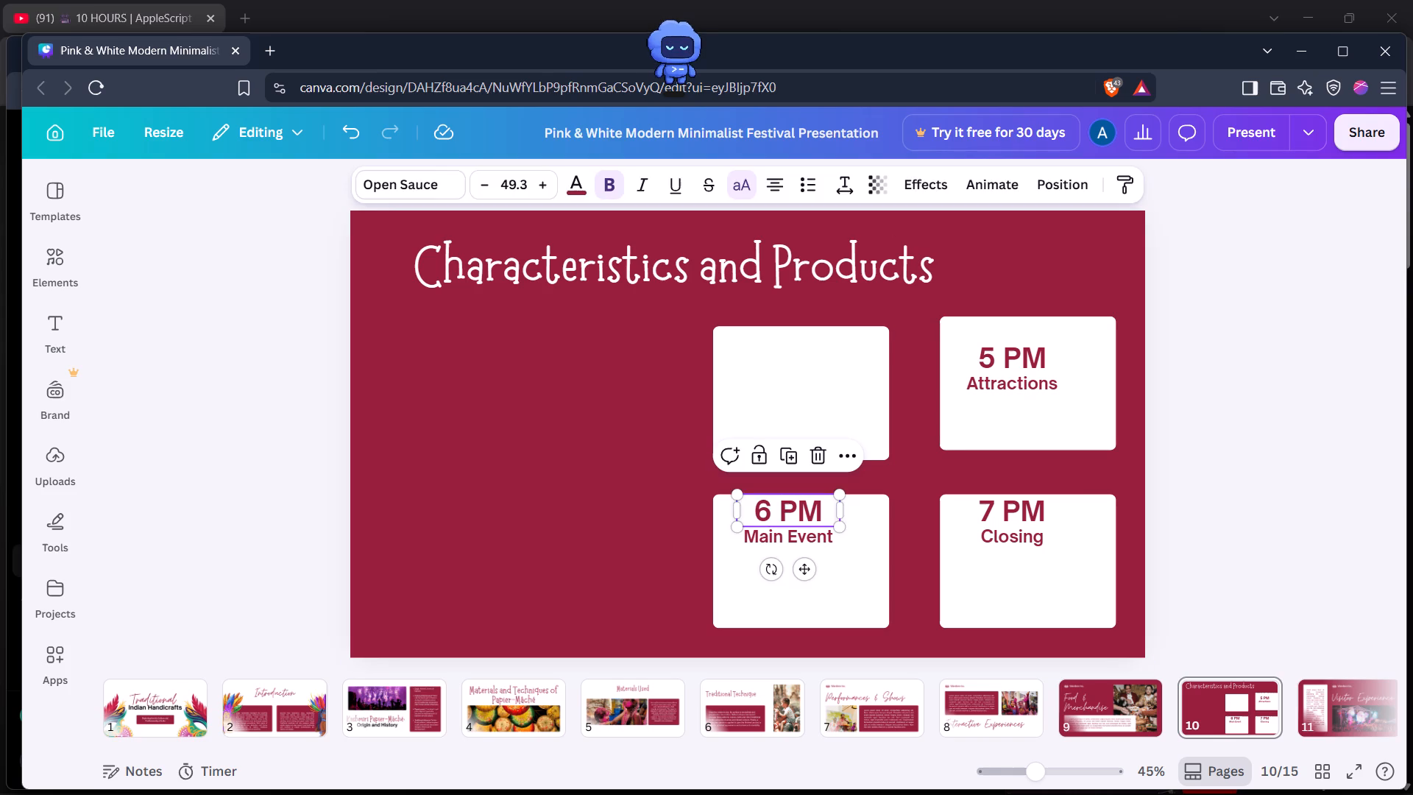
left_click(779, 540)
key("BackSpace")
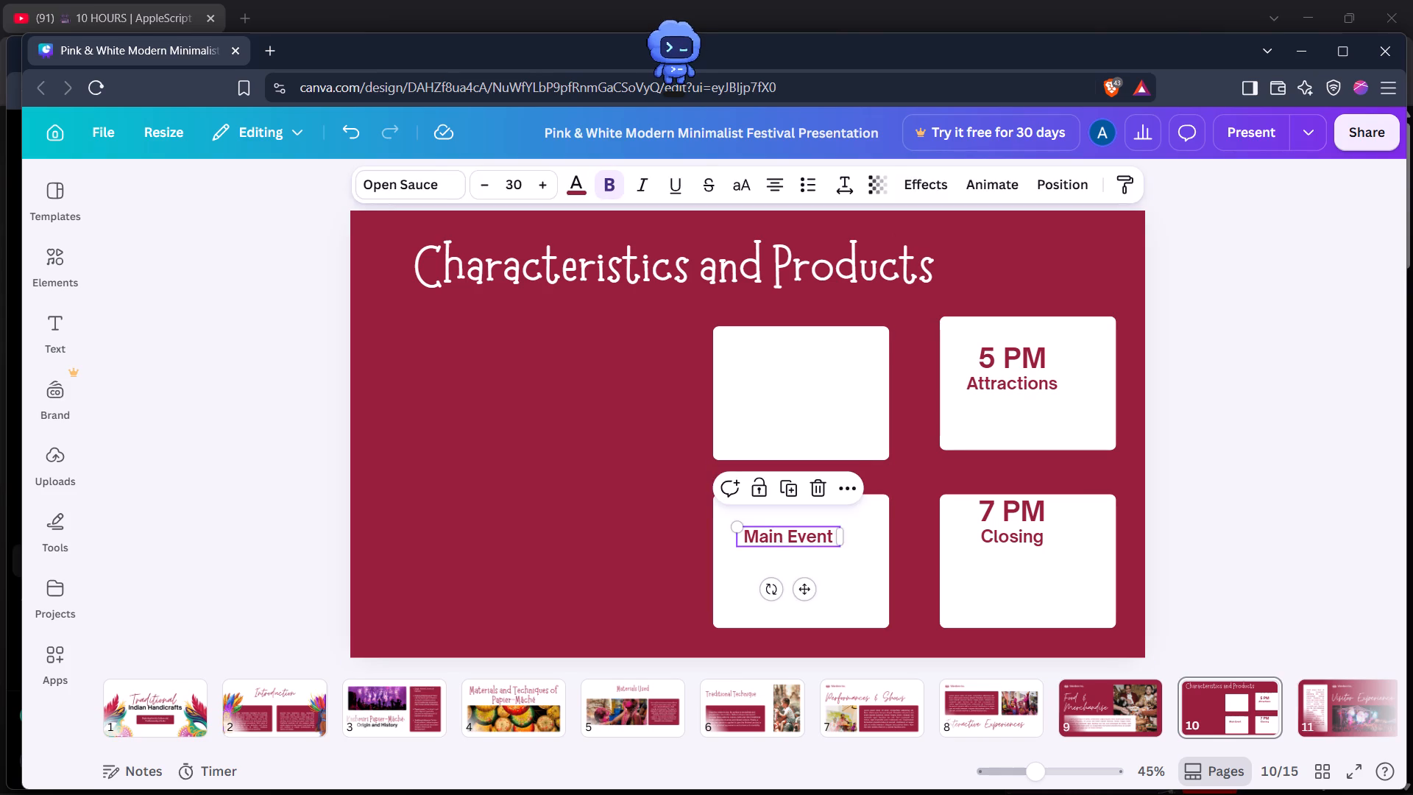
Delete the "5 PM Attractions" and "7 PM Closing" labels from slide 10's second column of cards.
left_click(1053, 356)
key("BackSpace")
left_click(1055, 377)
key("BackSpace")
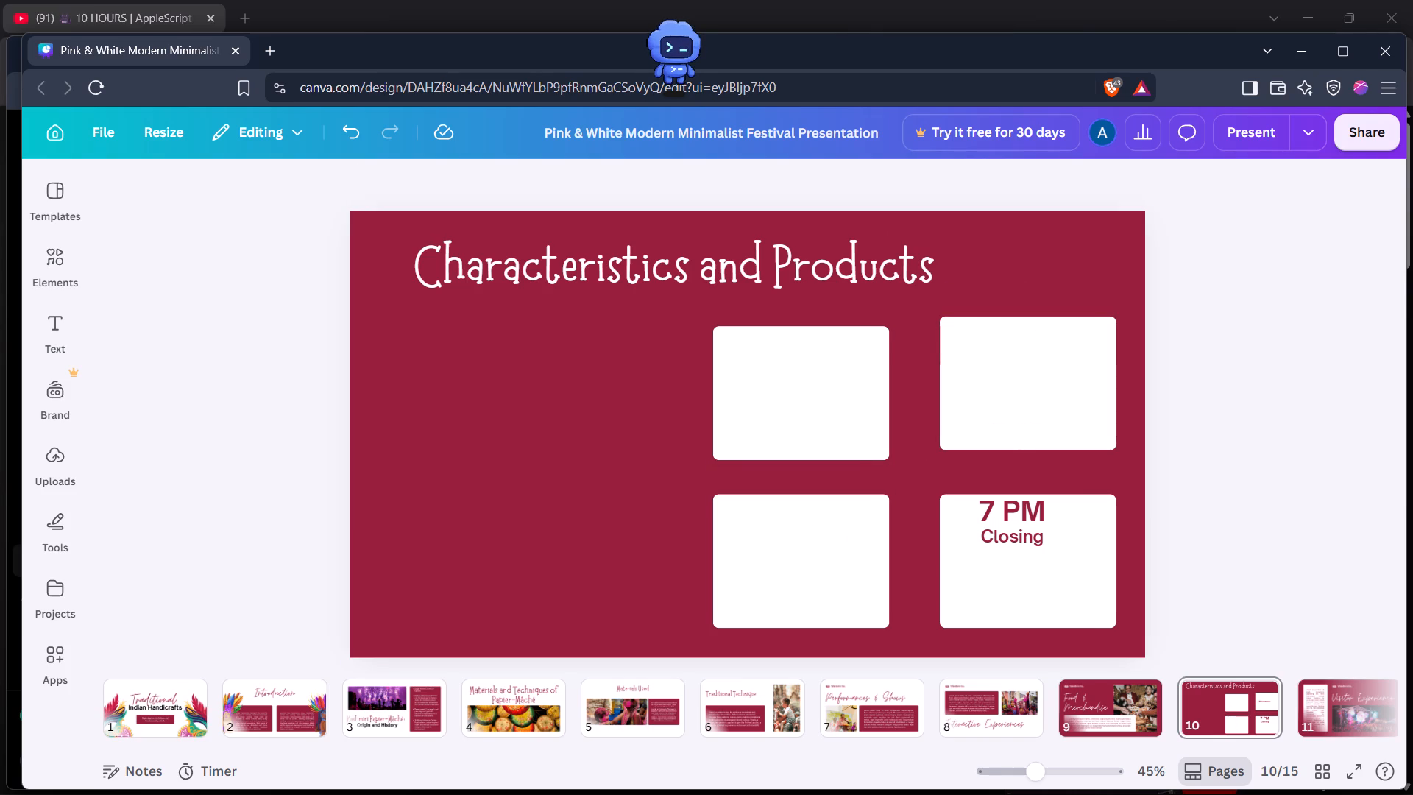
left_click(1003, 514)
key("BackSpace")
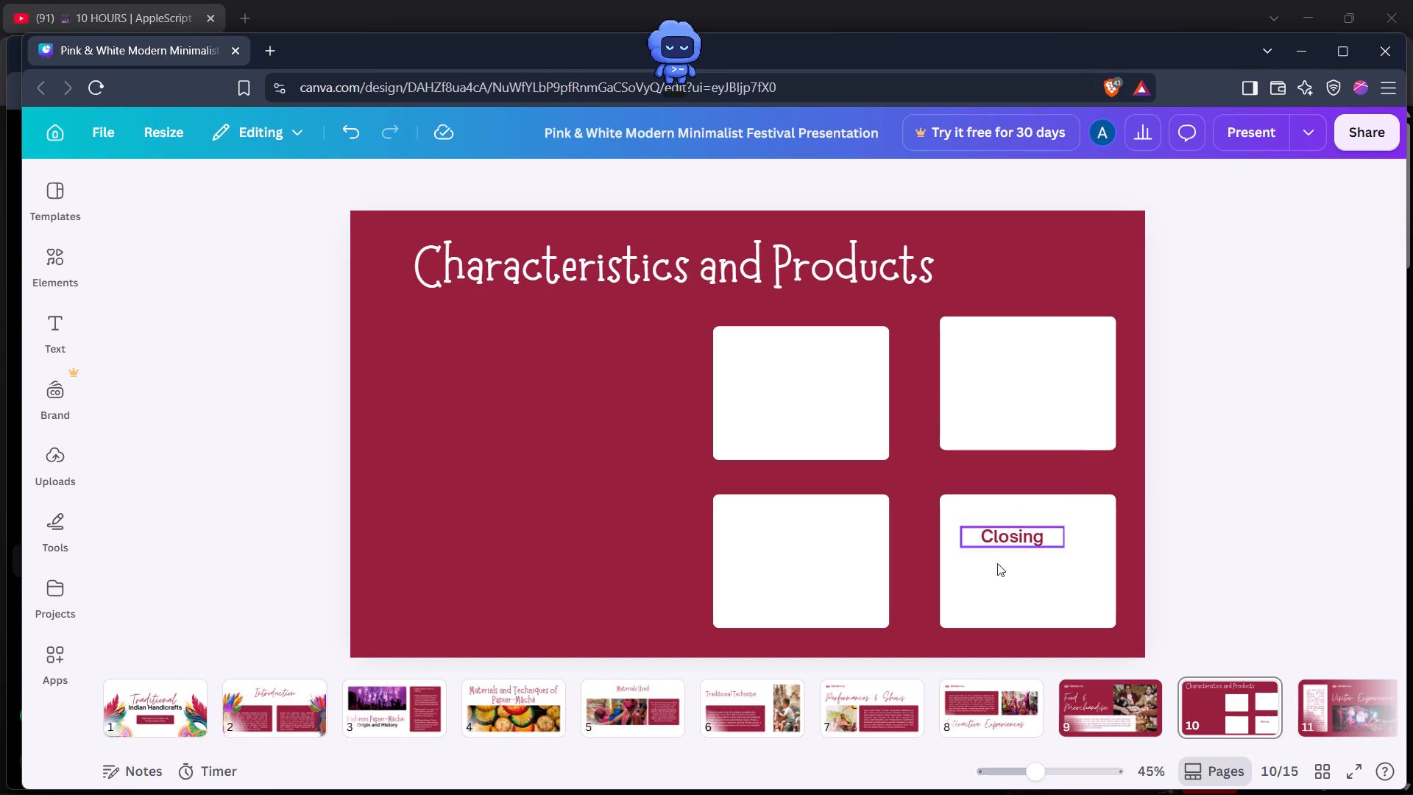
left_click(1005, 543)
key("BackSpace")
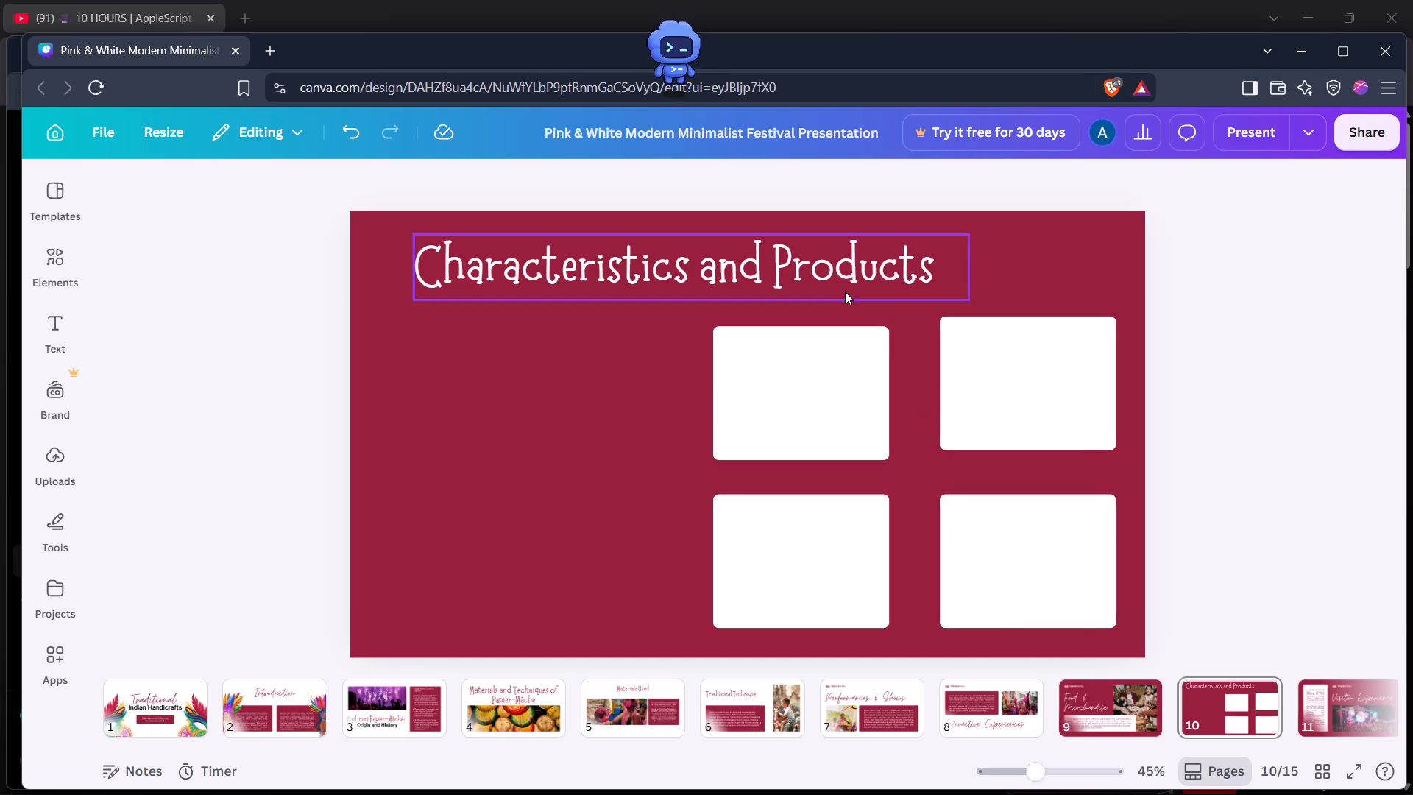
Move slide 10's "Characteristics and Products" title so it sits centred across the top of the slide.
left_click(835, 264)
left_click_drag(835, 264, 873, 269)
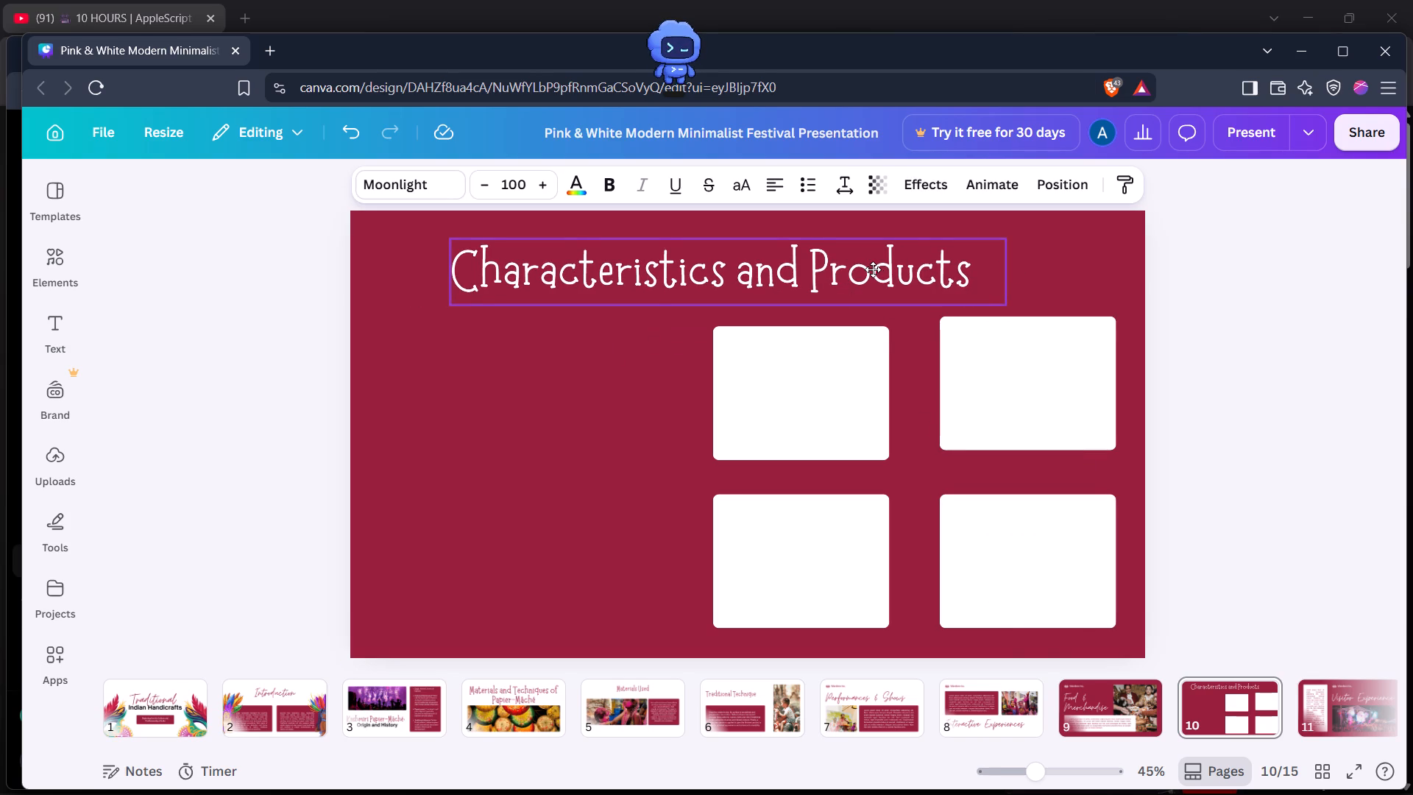
left_click_drag(873, 269, 893, 267)
left_click(893, 267)
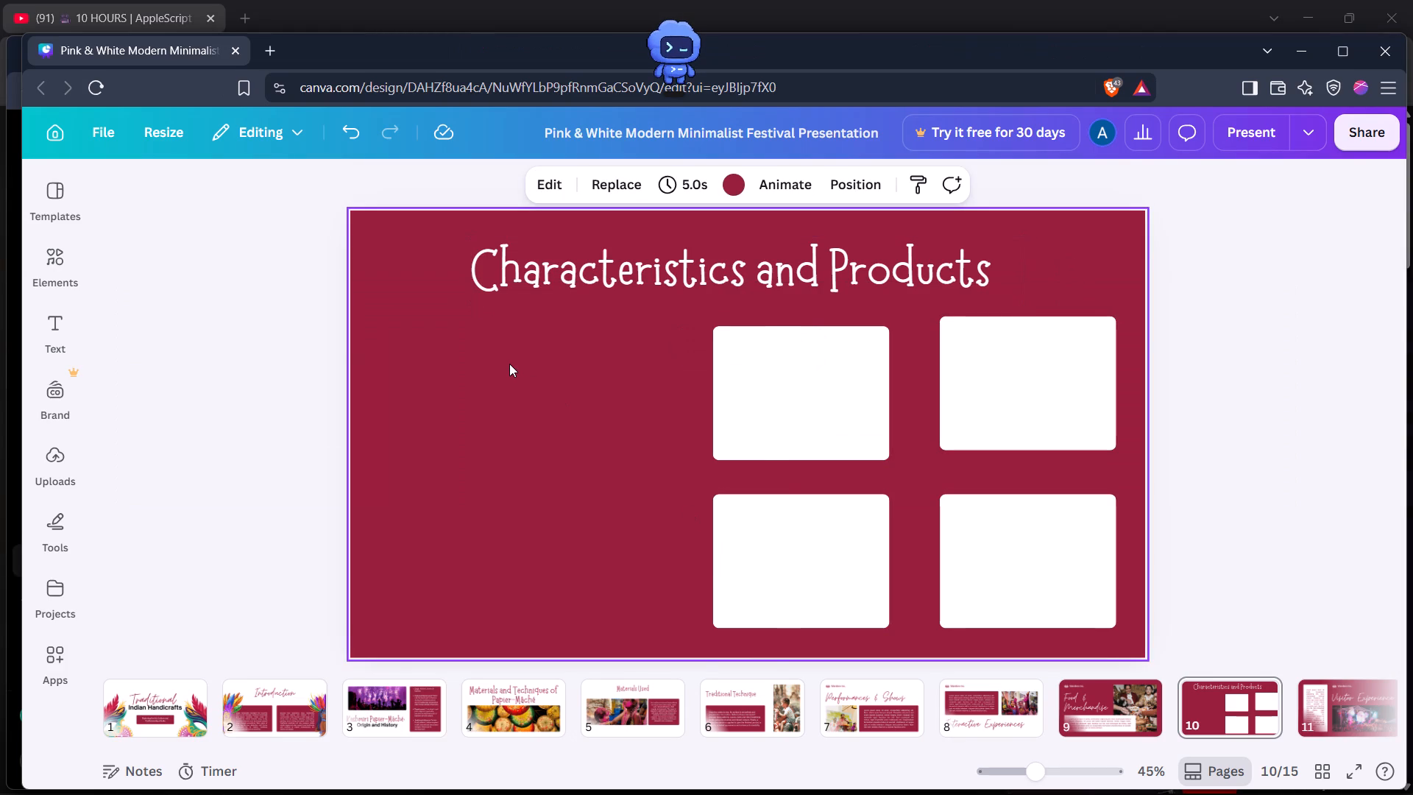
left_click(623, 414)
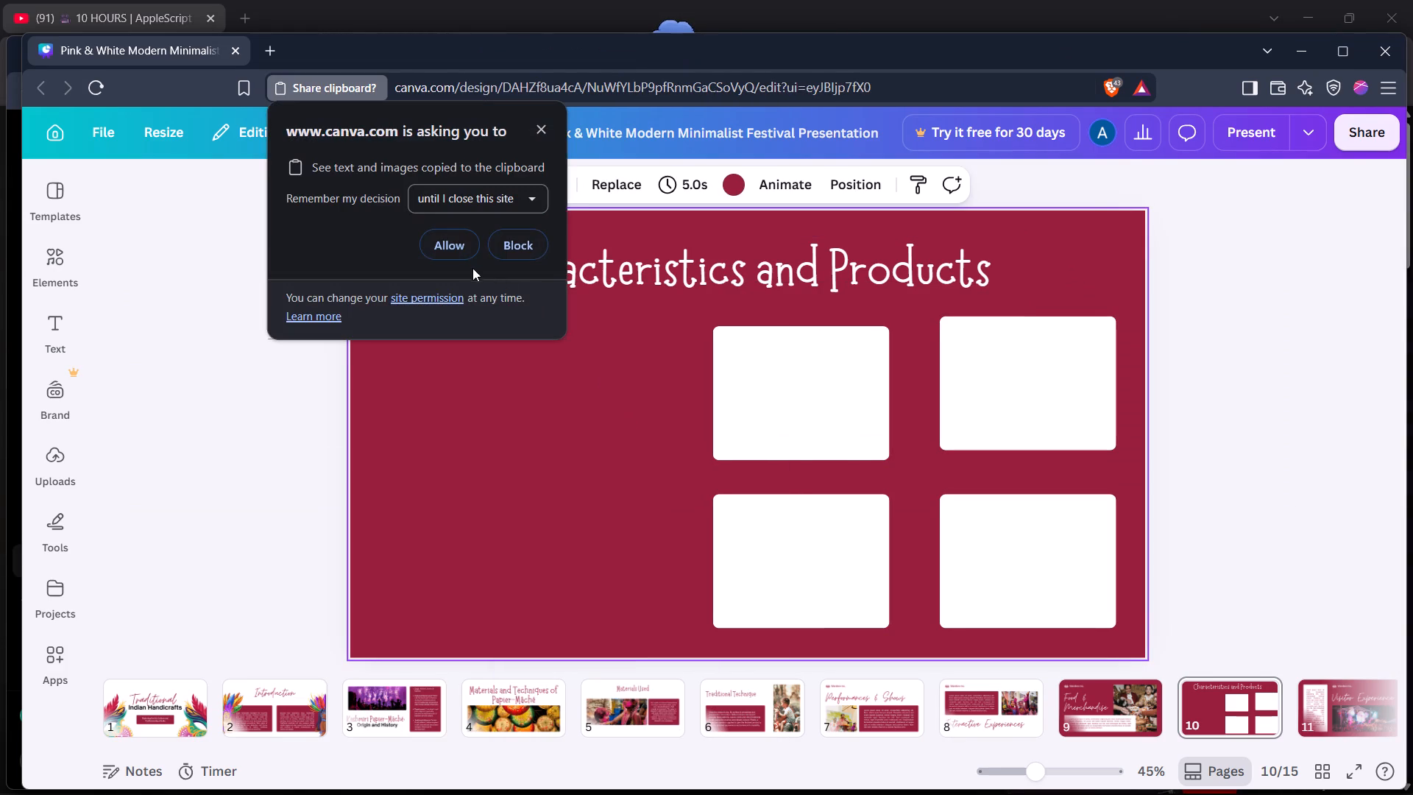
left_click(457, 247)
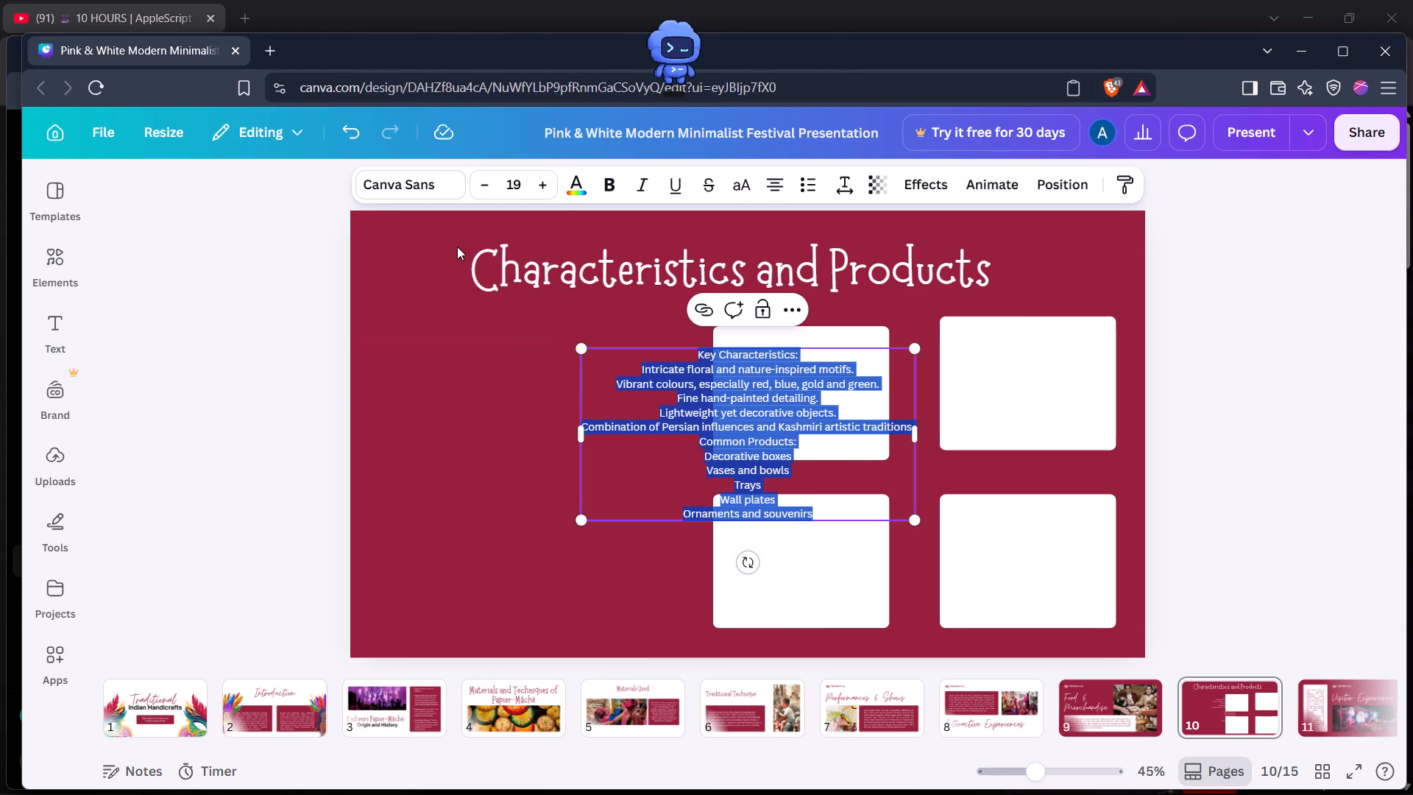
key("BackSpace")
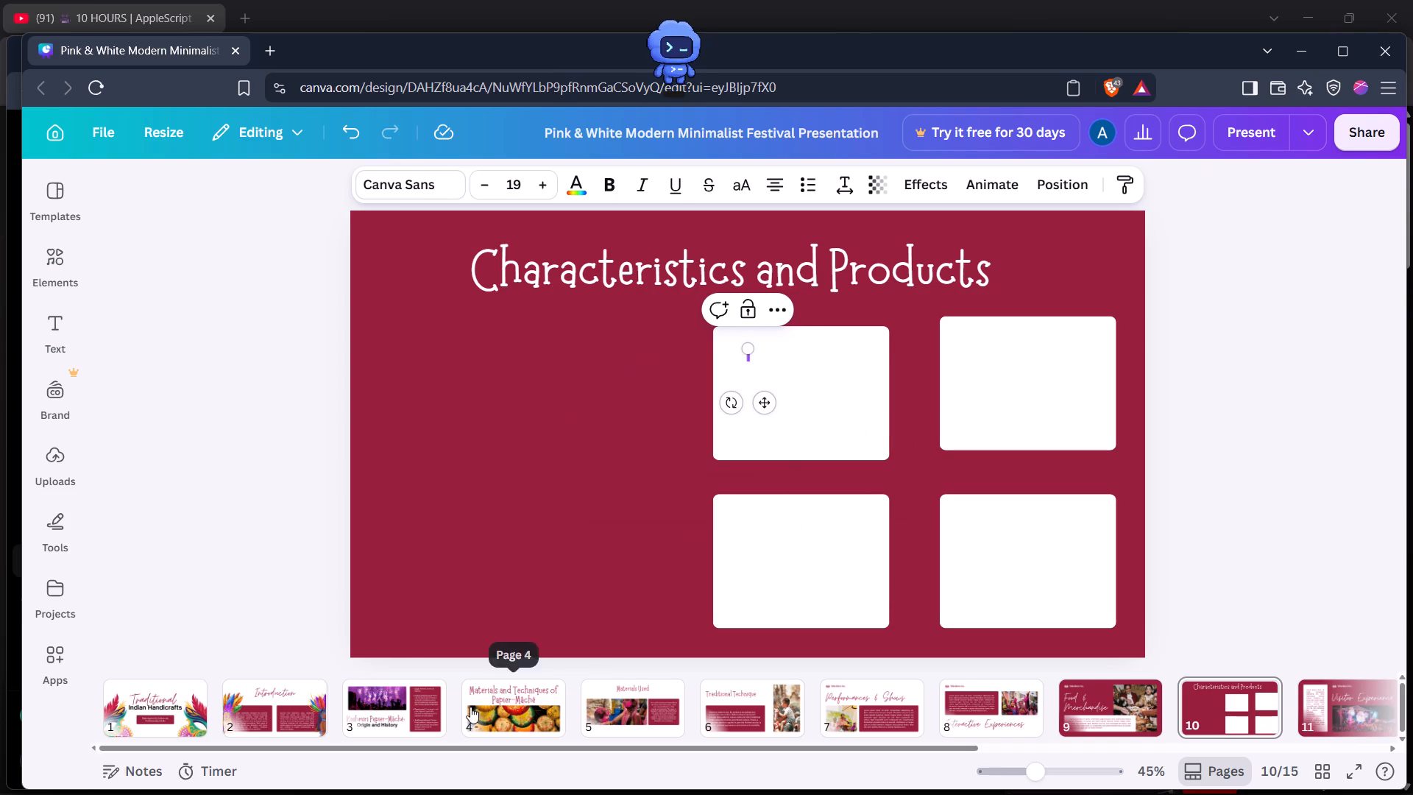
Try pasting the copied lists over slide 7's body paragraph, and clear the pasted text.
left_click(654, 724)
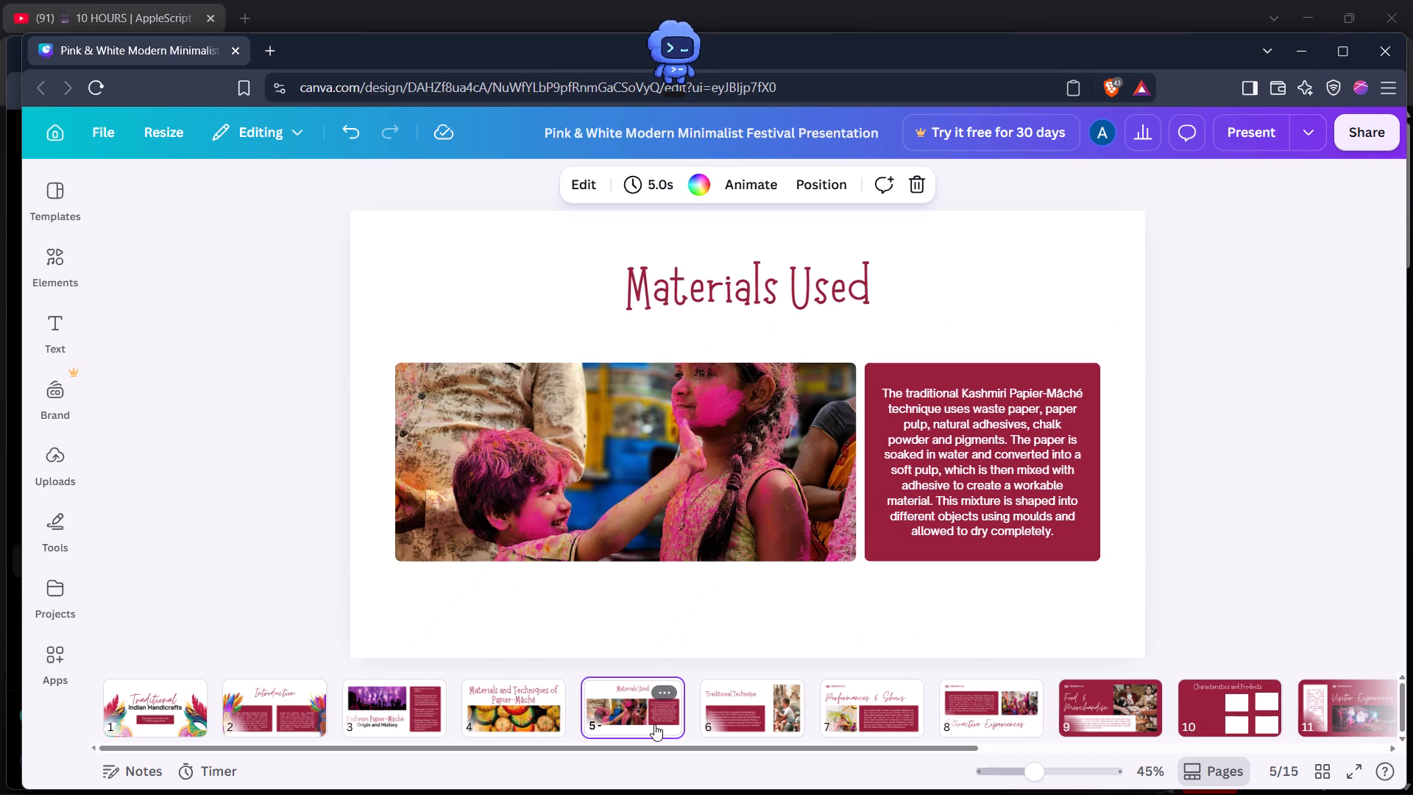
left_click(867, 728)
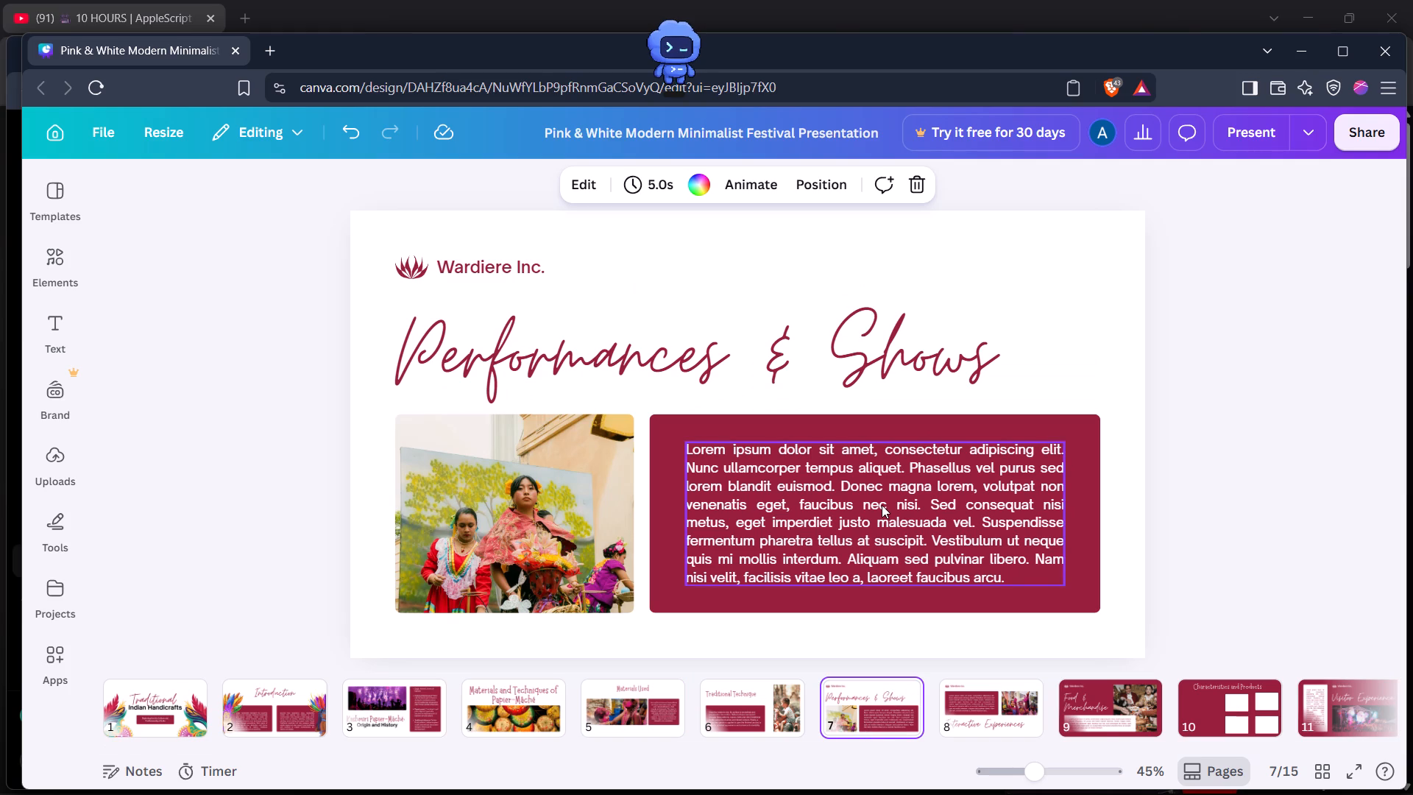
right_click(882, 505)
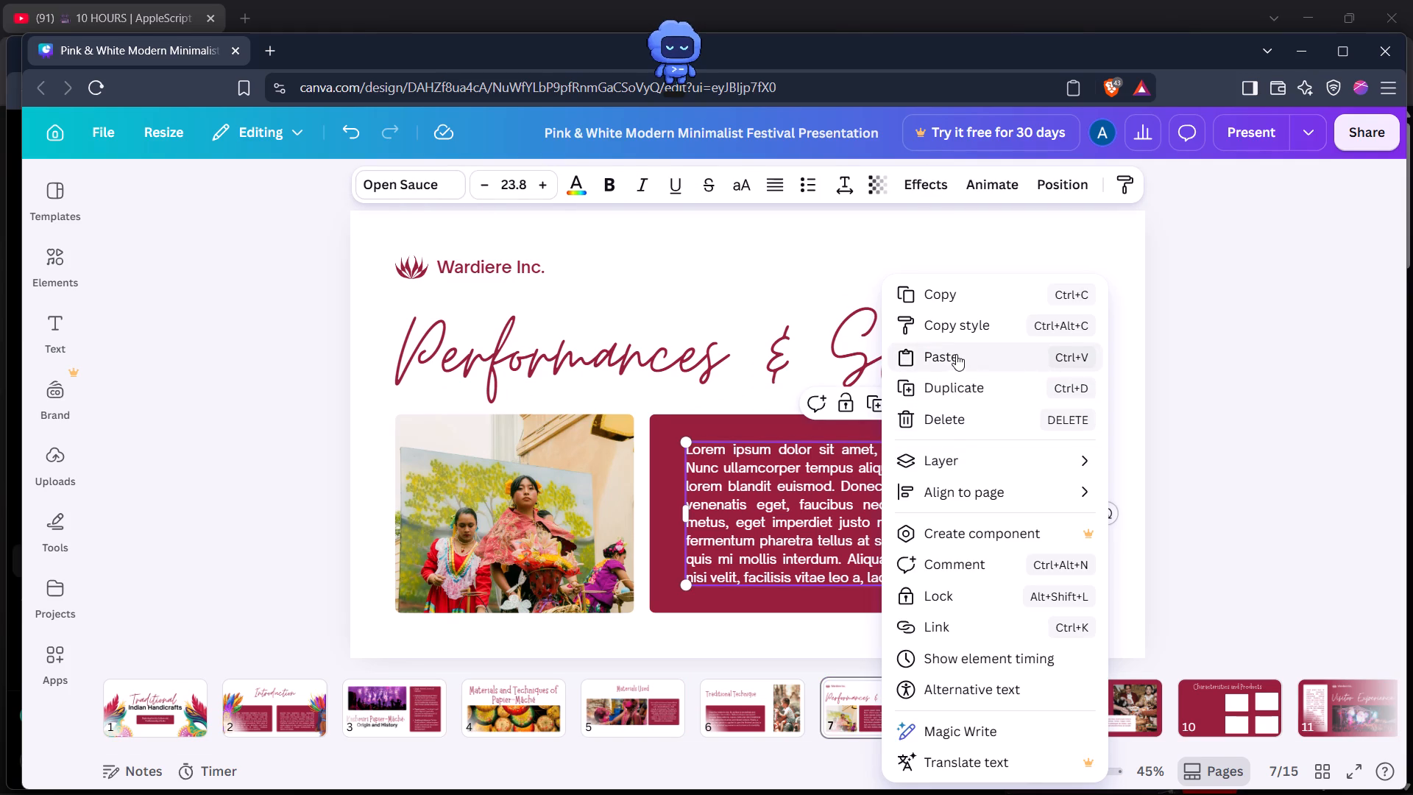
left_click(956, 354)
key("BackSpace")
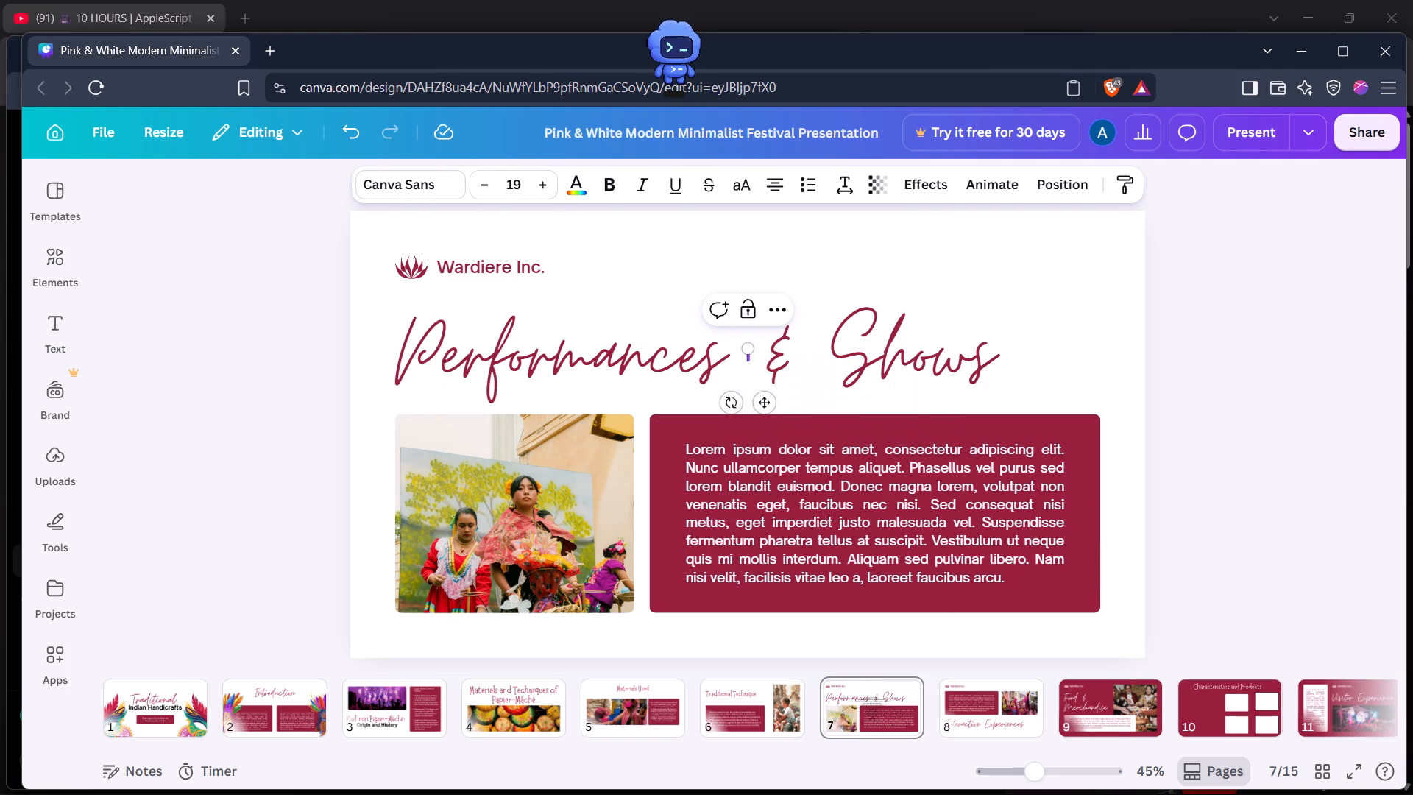
Copy the Lorem ipsum paragraph from slide 7 and paste it onto slide 10 as a new text box.
right_click(792, 555)
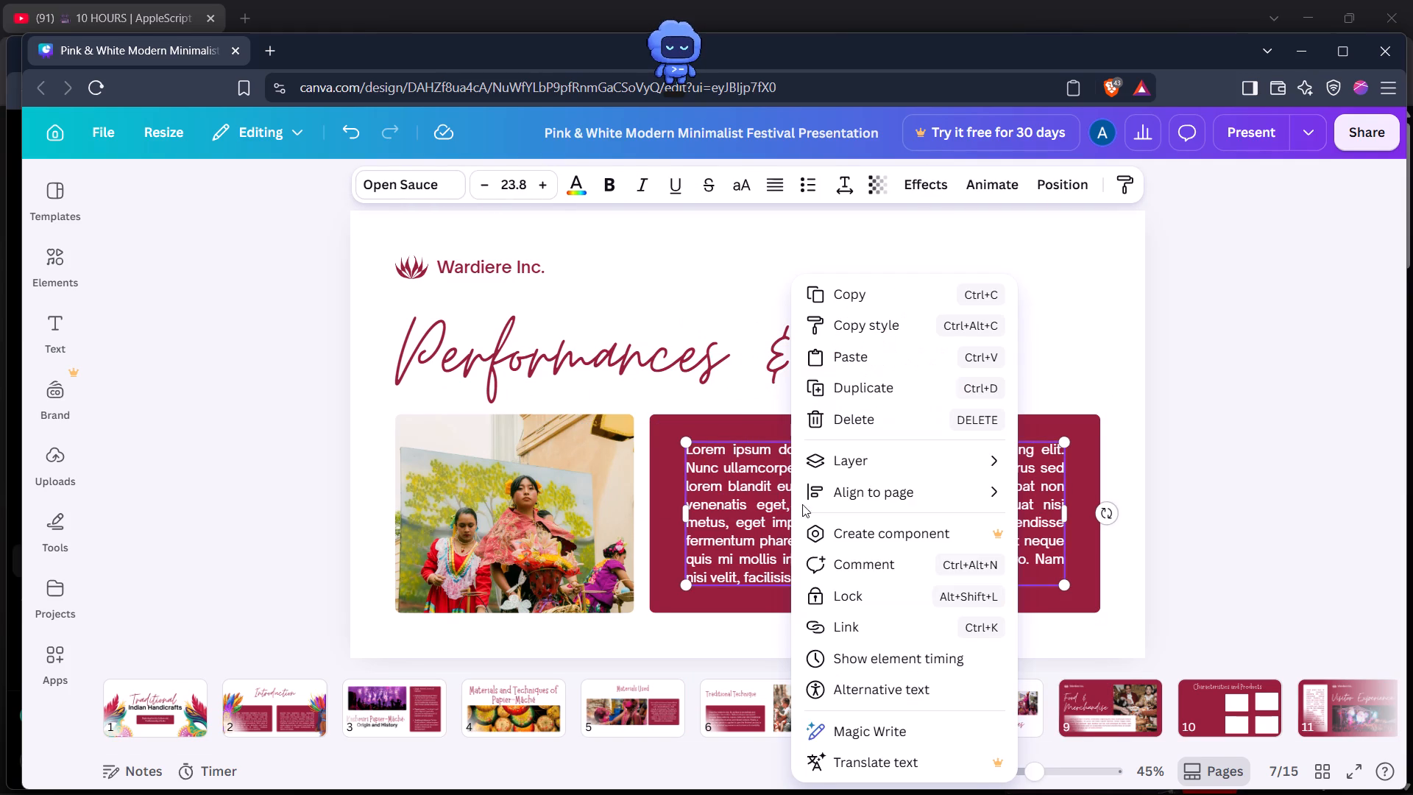
left_click(726, 523)
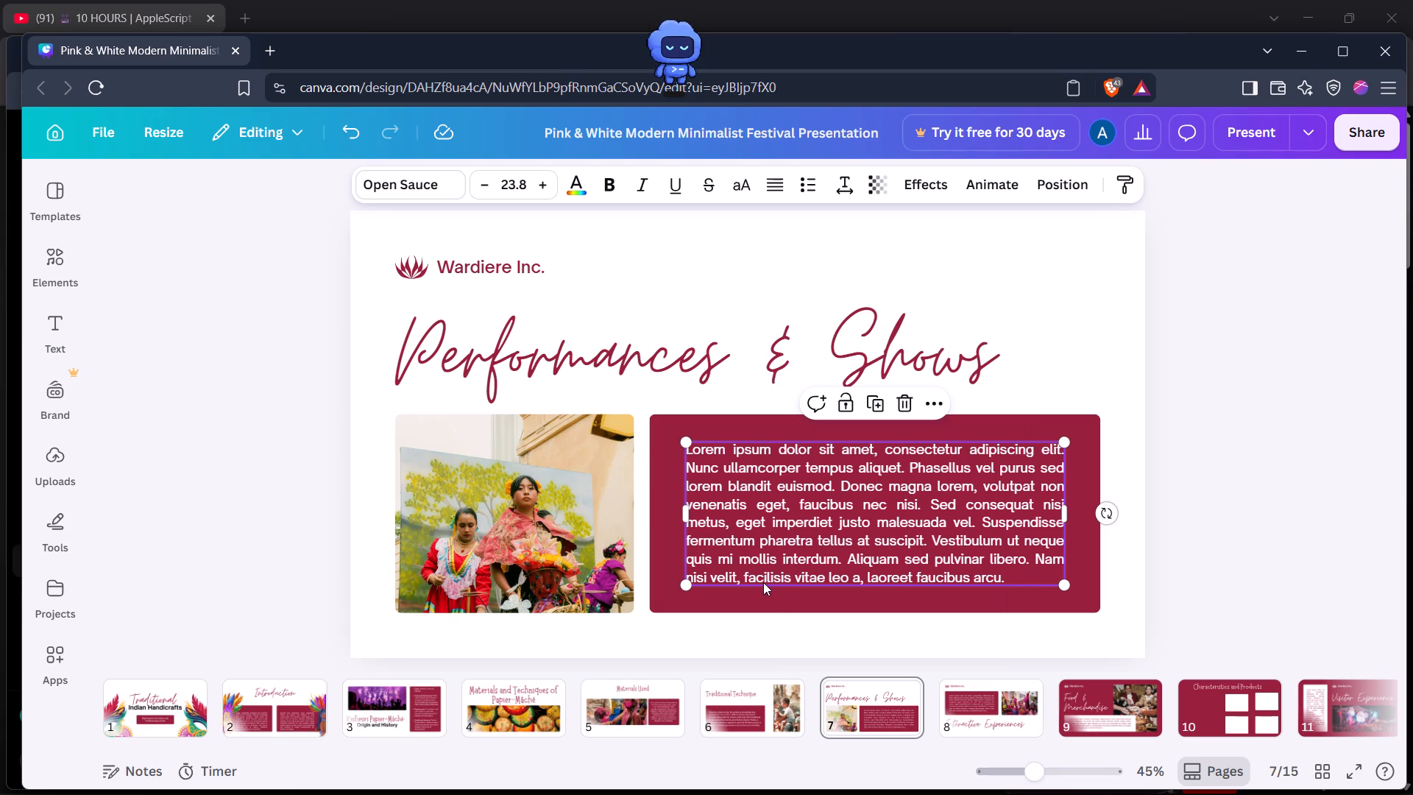
left_click(763, 582)
right_click(763, 582)
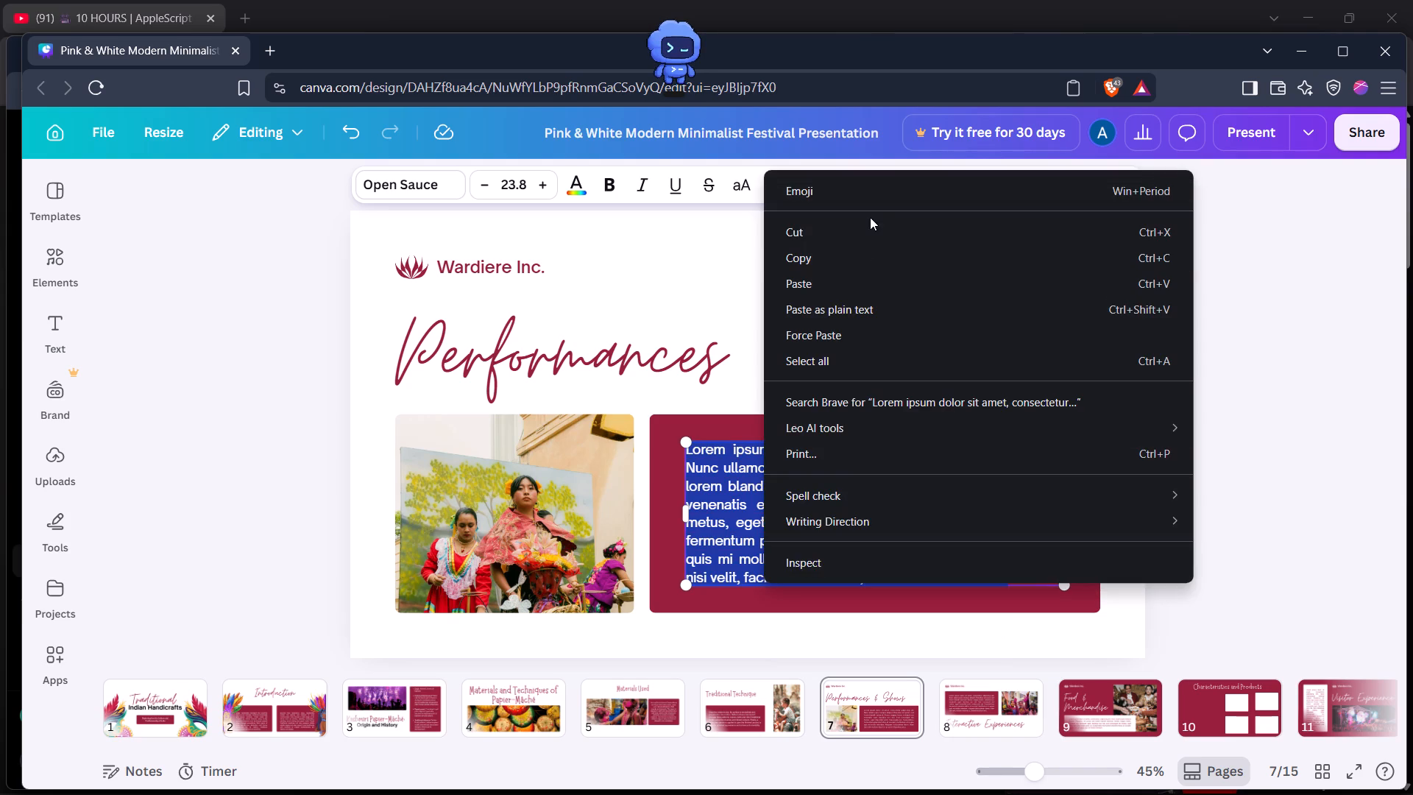
left_click(851, 257)
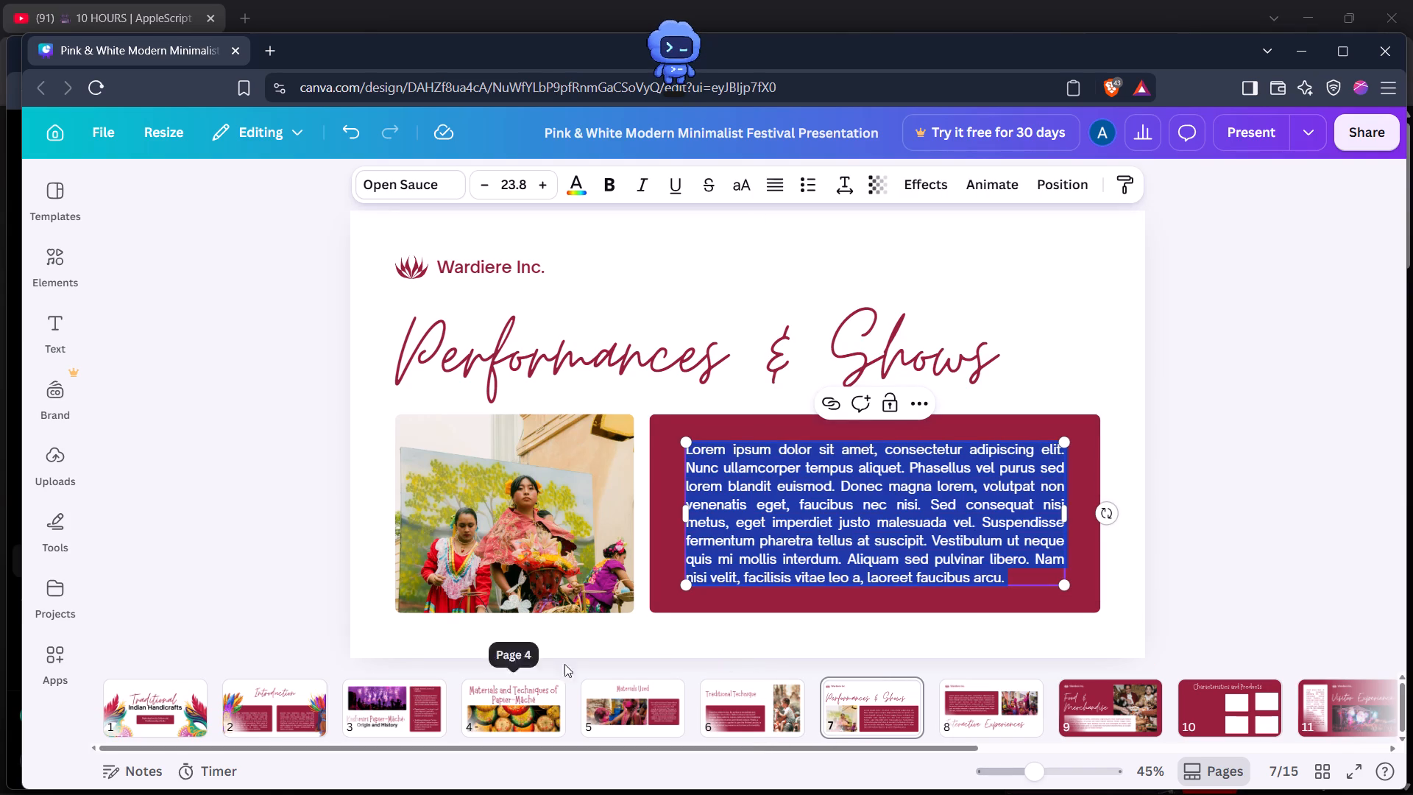
left_click(1213, 706)
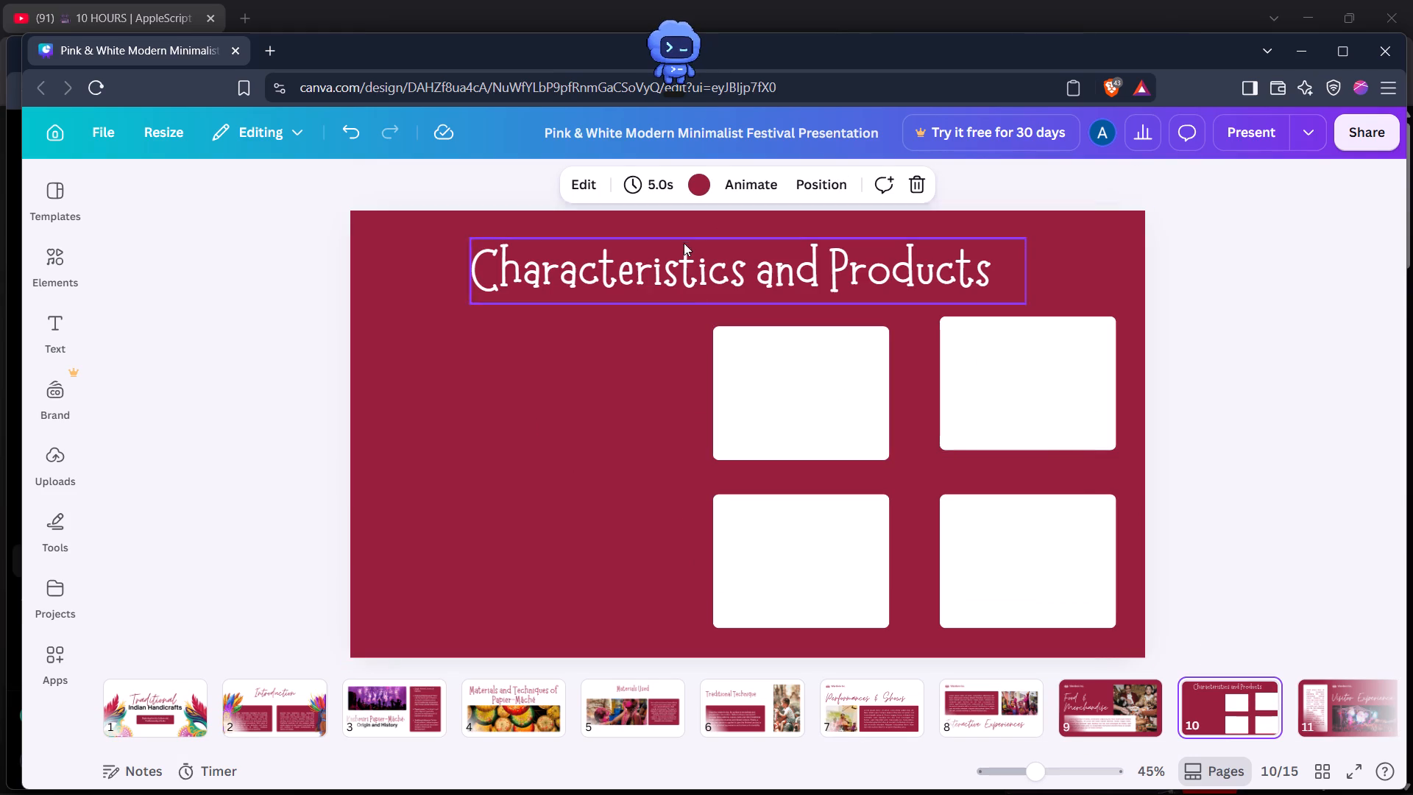
right_click(523, 488)
left_click(595, 415)
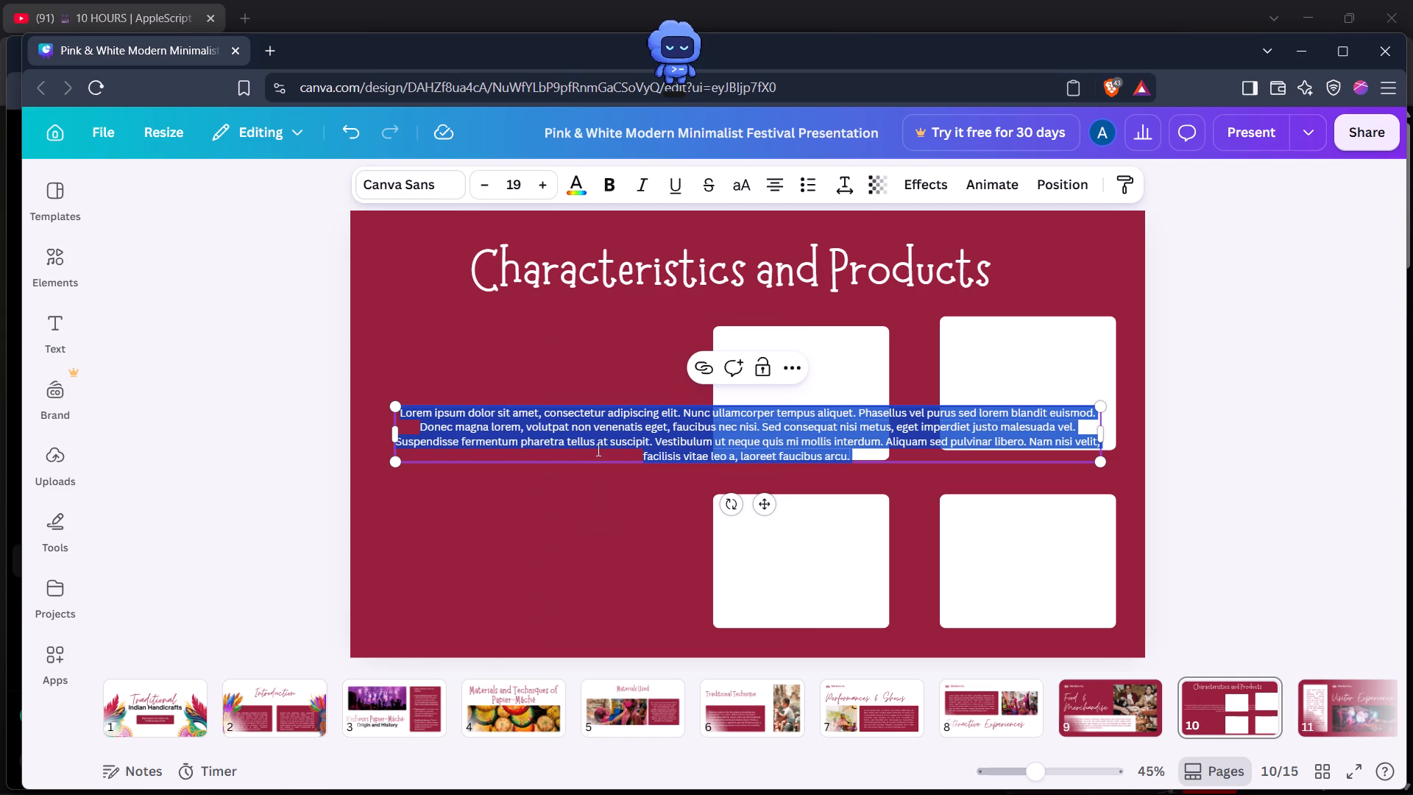
triple_click(597, 450)
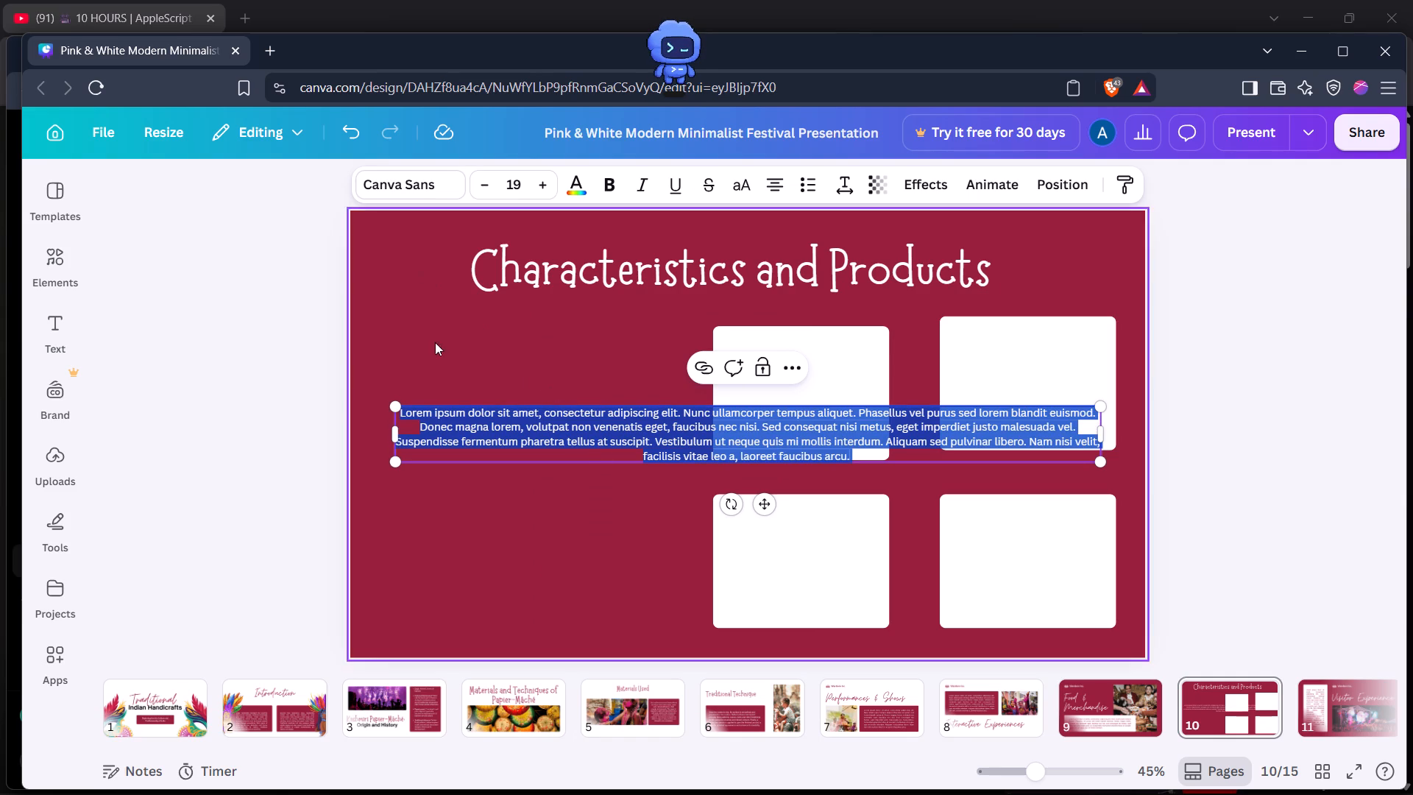
Check the font and size of the body paragraph on slide 5, Materials Used.
left_click(614, 711)
left_click(1018, 450)
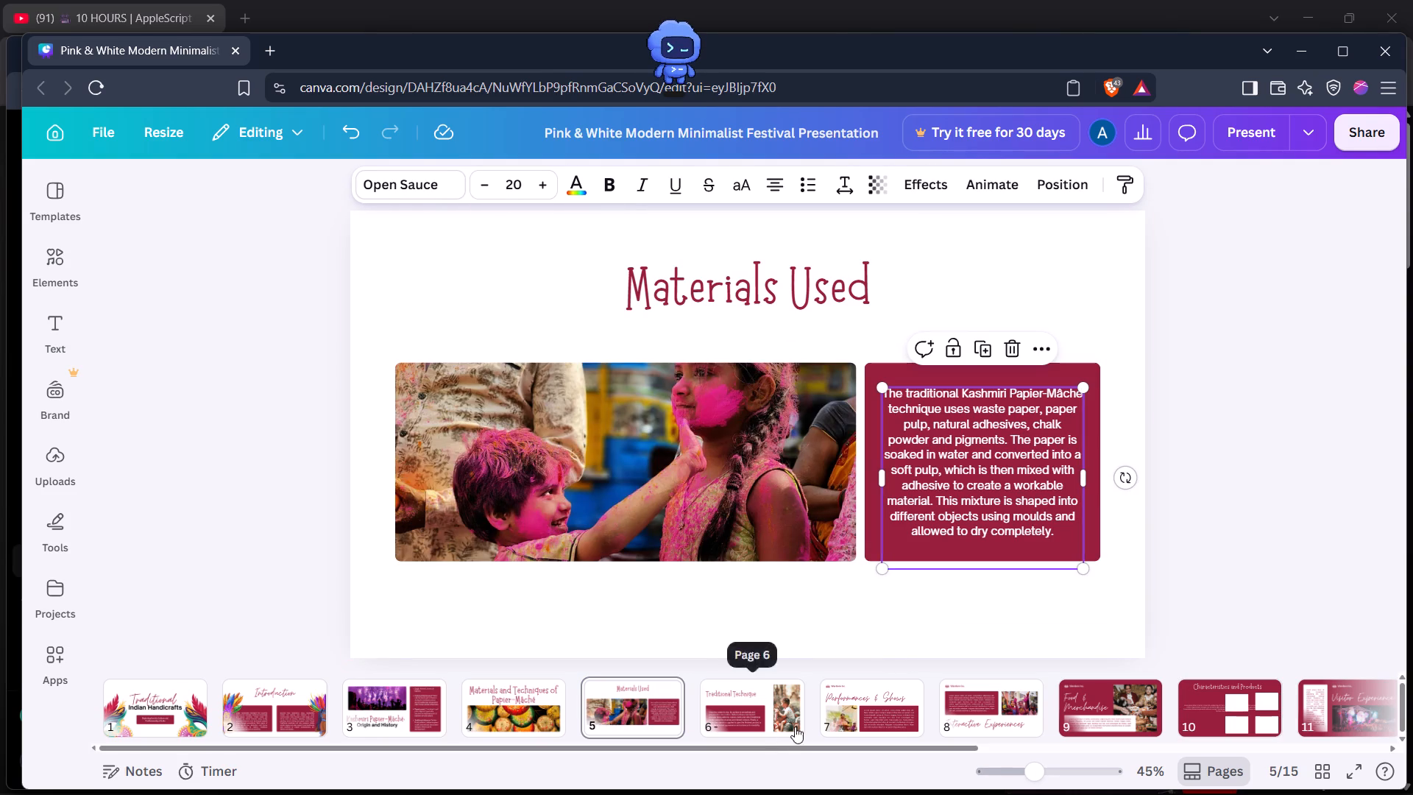
Move the Characteristics and Products slide from position 10 to position 7, directly after the Traditional Technique slide.
left_click_drag(1194, 700, 803, 696)
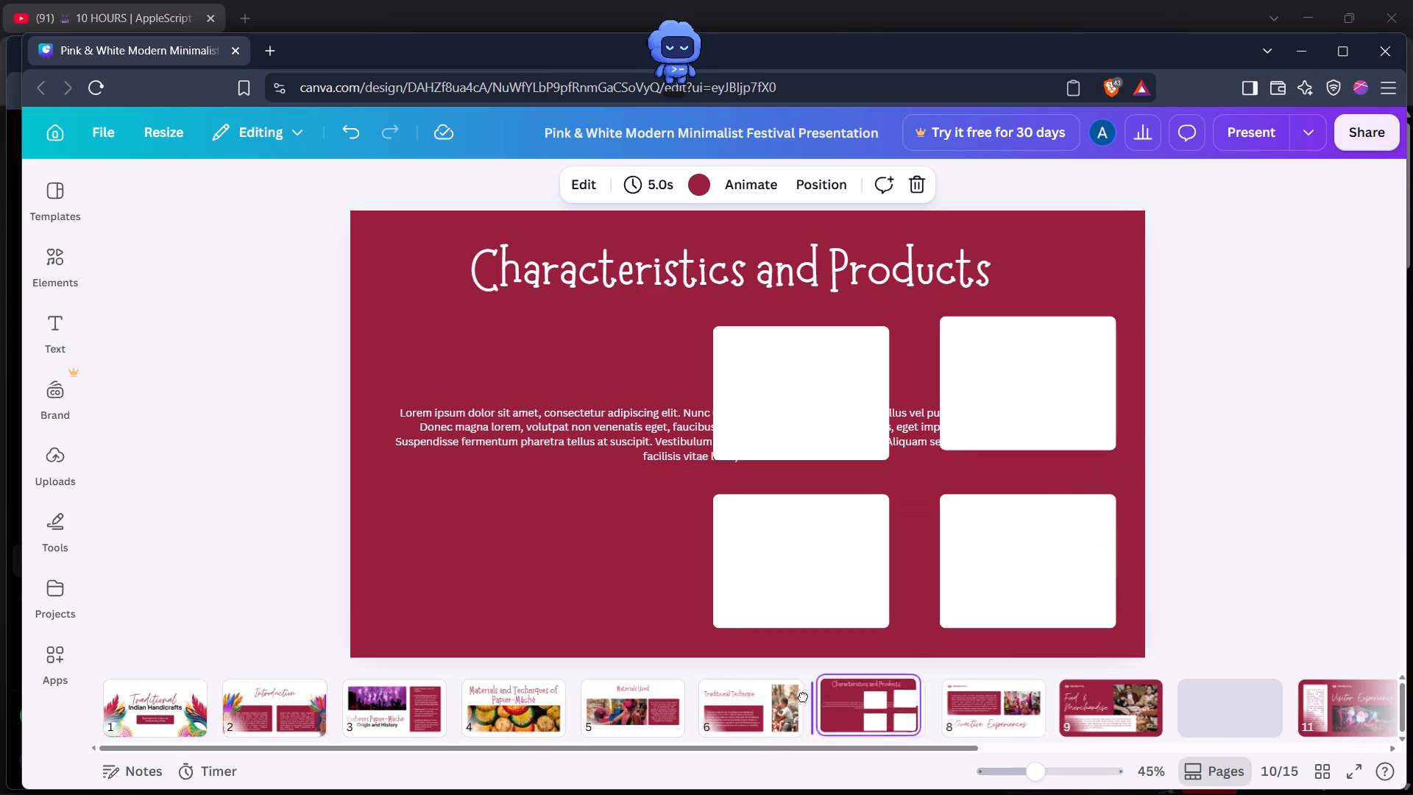
left_click_drag(803, 696, 693, 702)
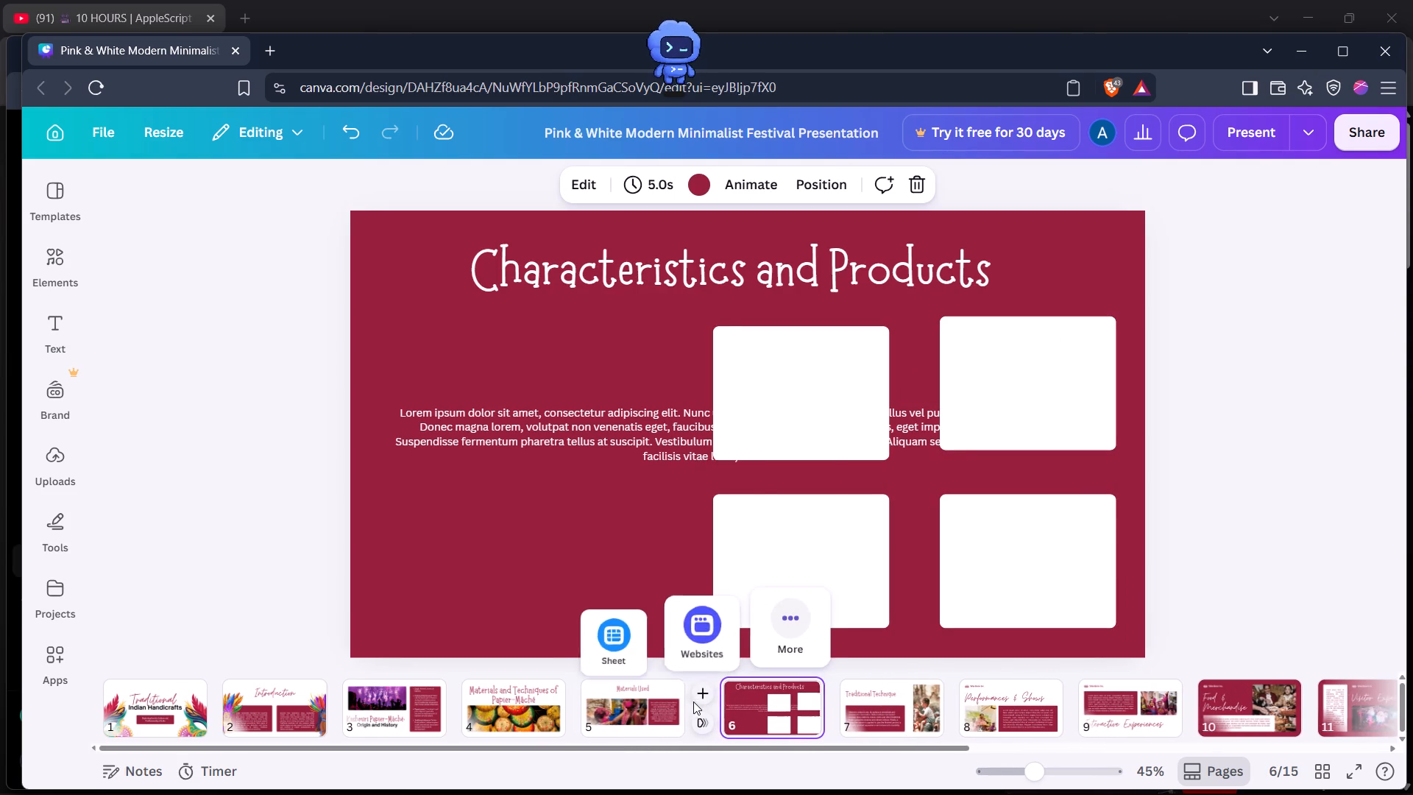
left_click_drag(737, 684, 883, 683)
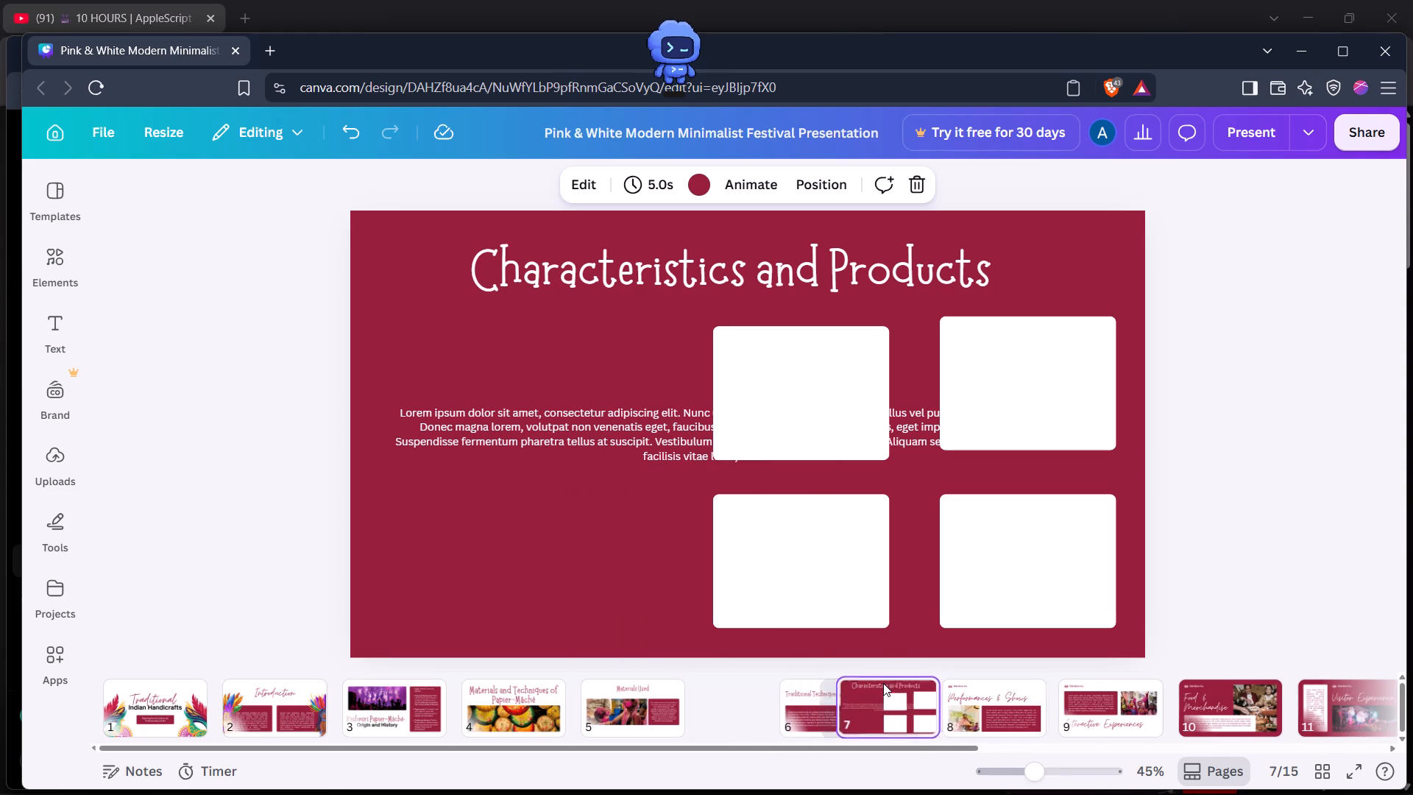
left_click(830, 721)
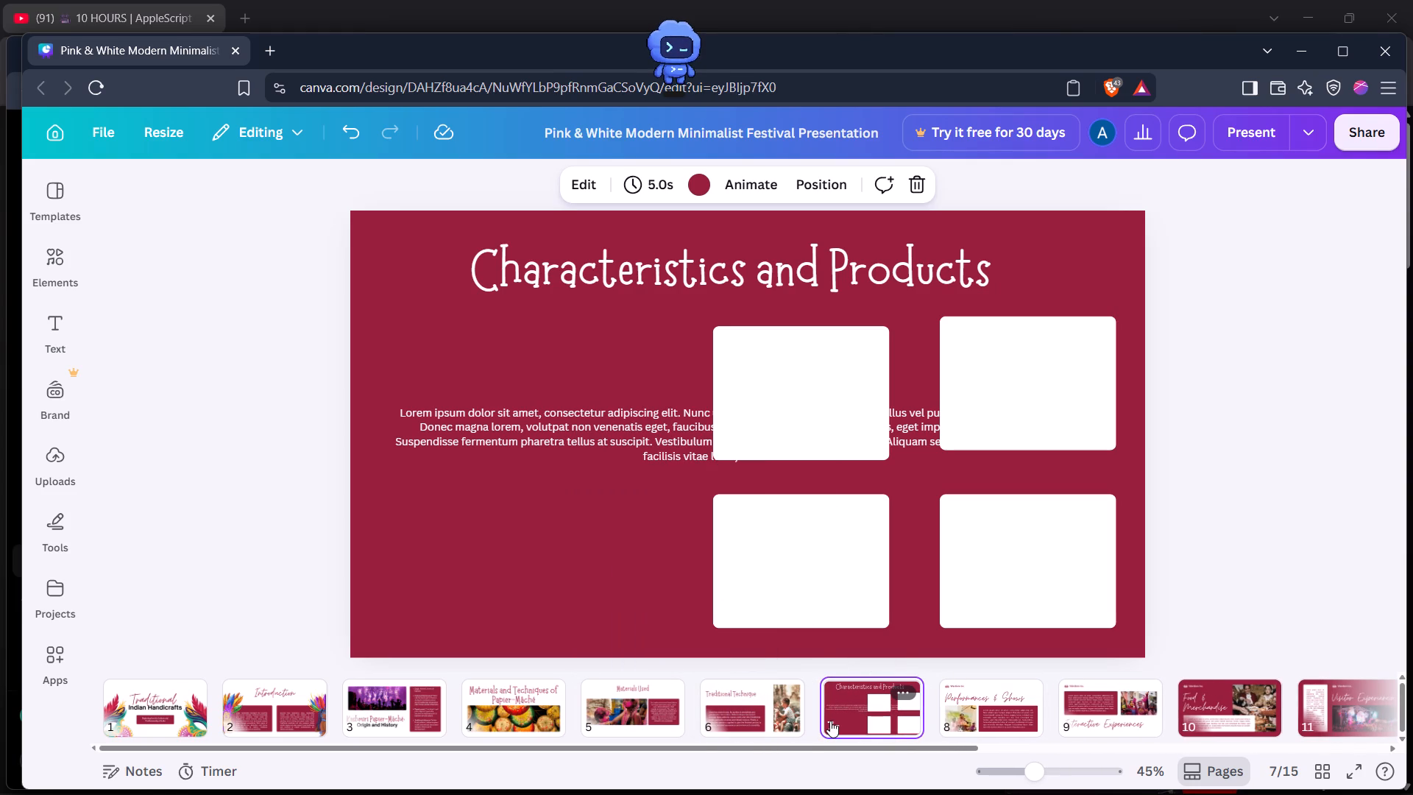
Change the font of slide 7's Lorem ipsum paragraph to Open Sauce.
double_click(460, 438)
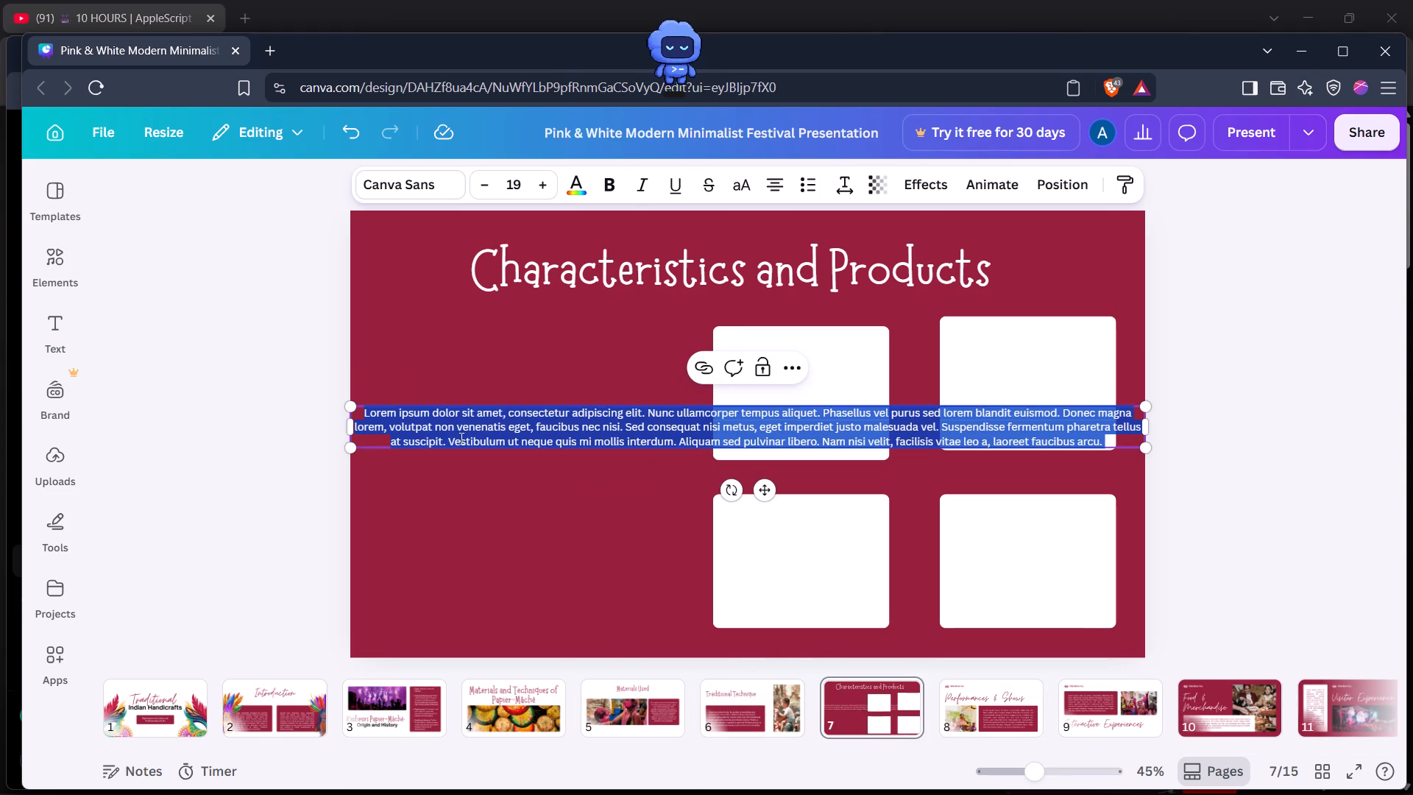
left_click(422, 186)
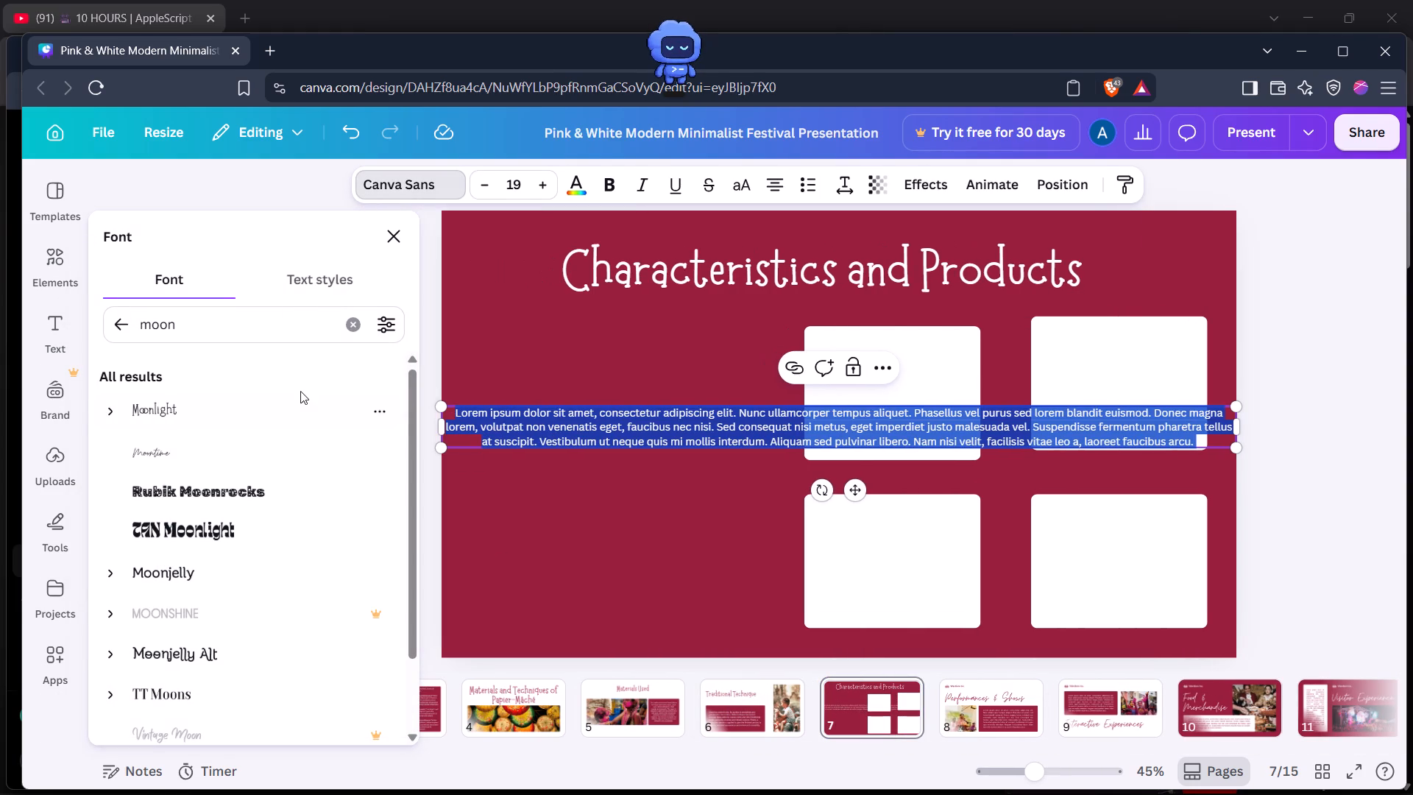
scroll(272, 554, "down", 5)
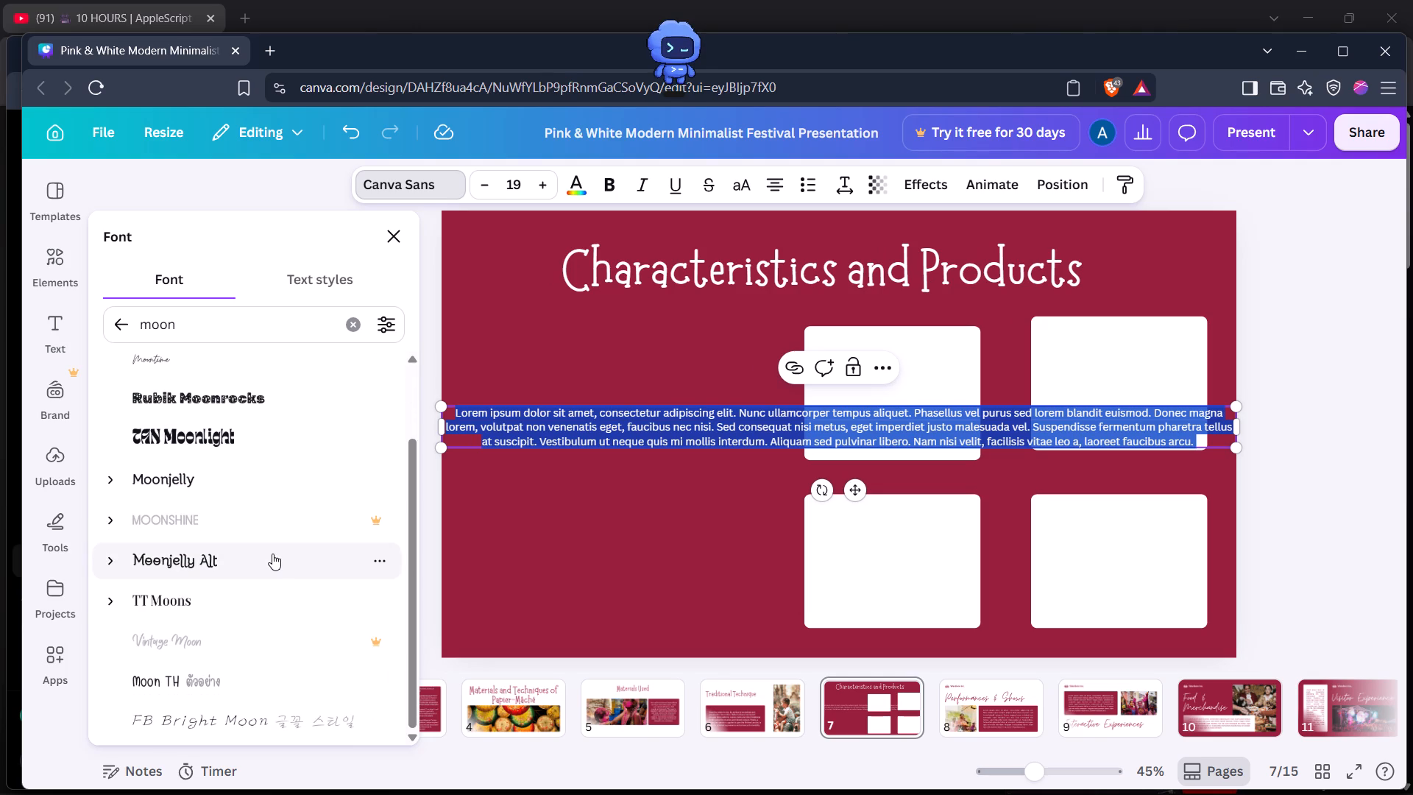
scroll(272, 554, "down", 4)
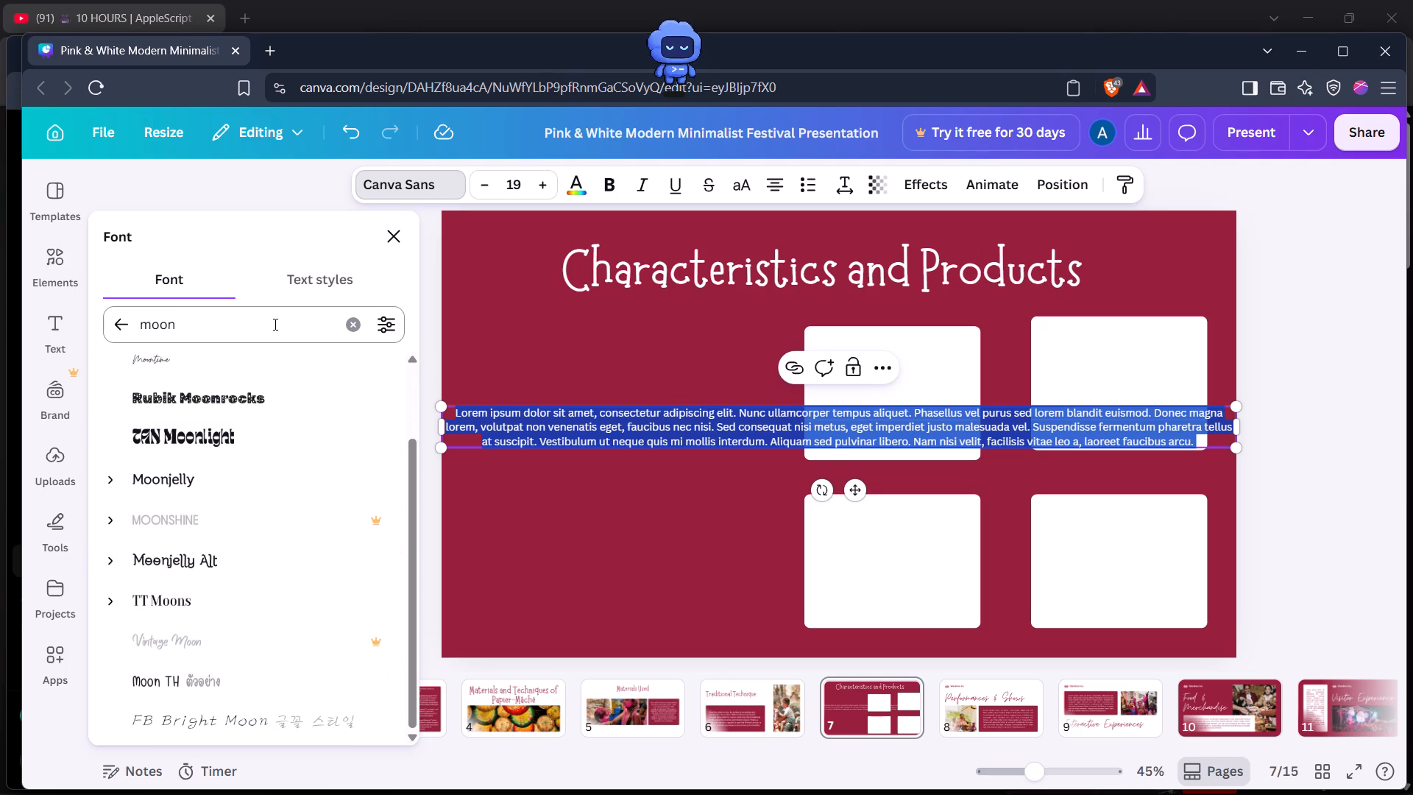
double_click(274, 324)
key("BackSpace")
type("open s")
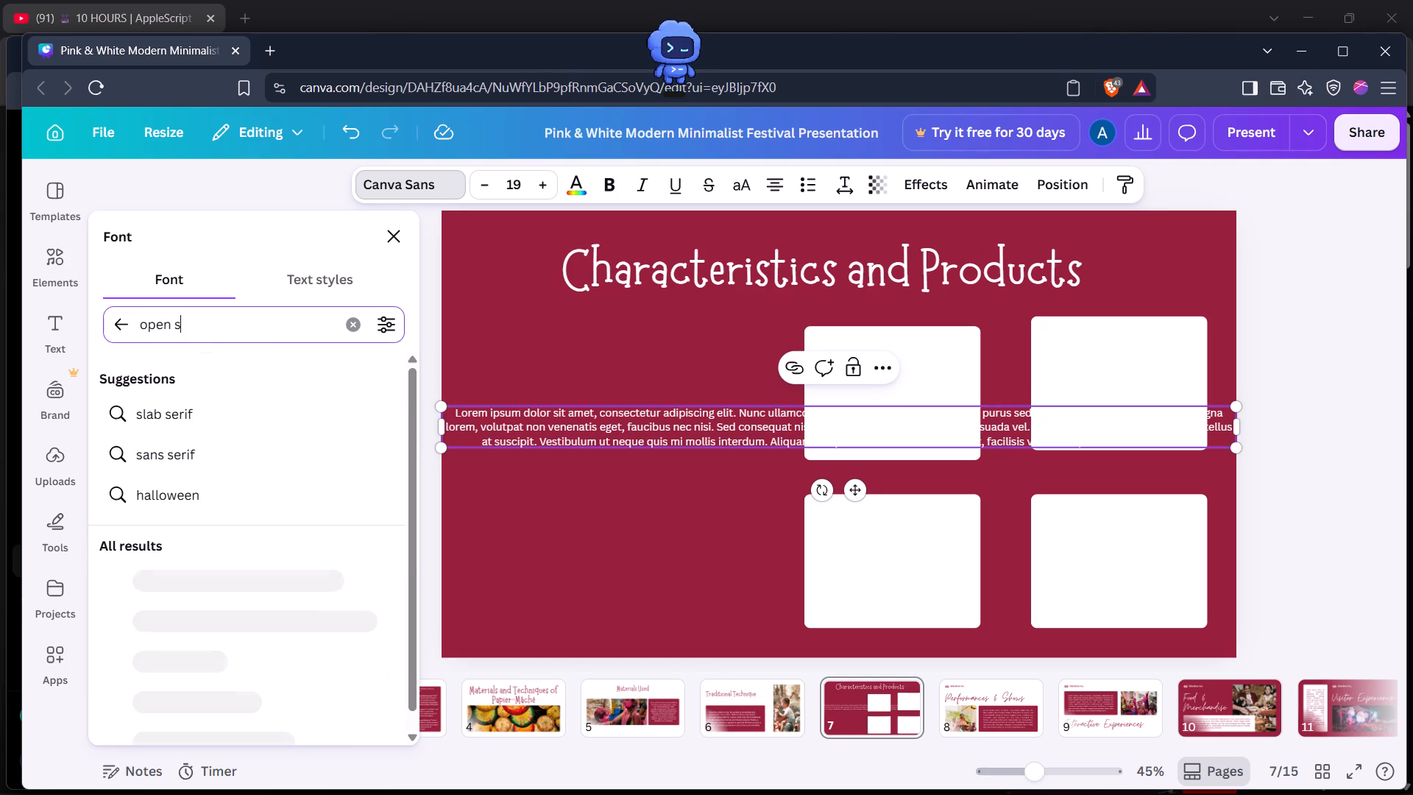
type("auce")
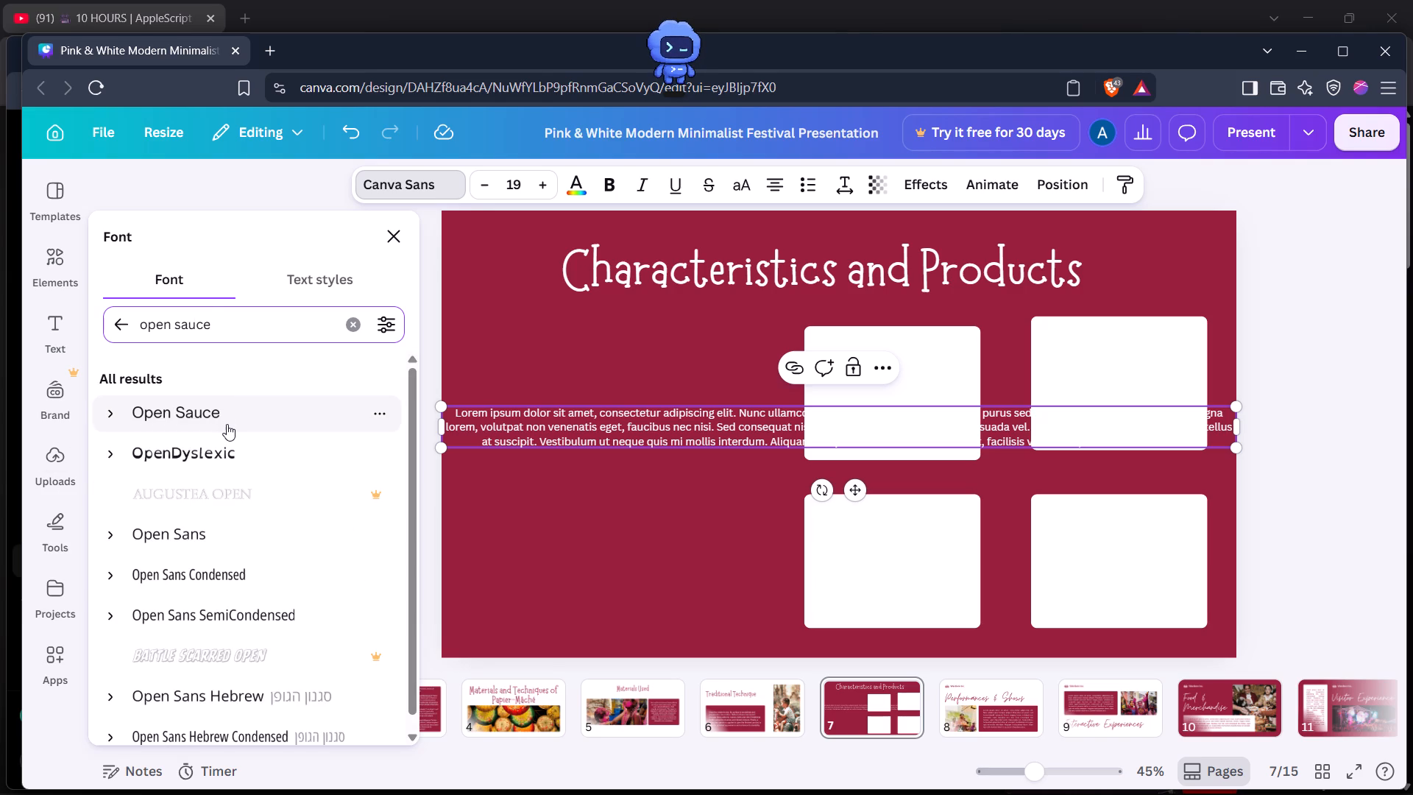
left_click(227, 424)
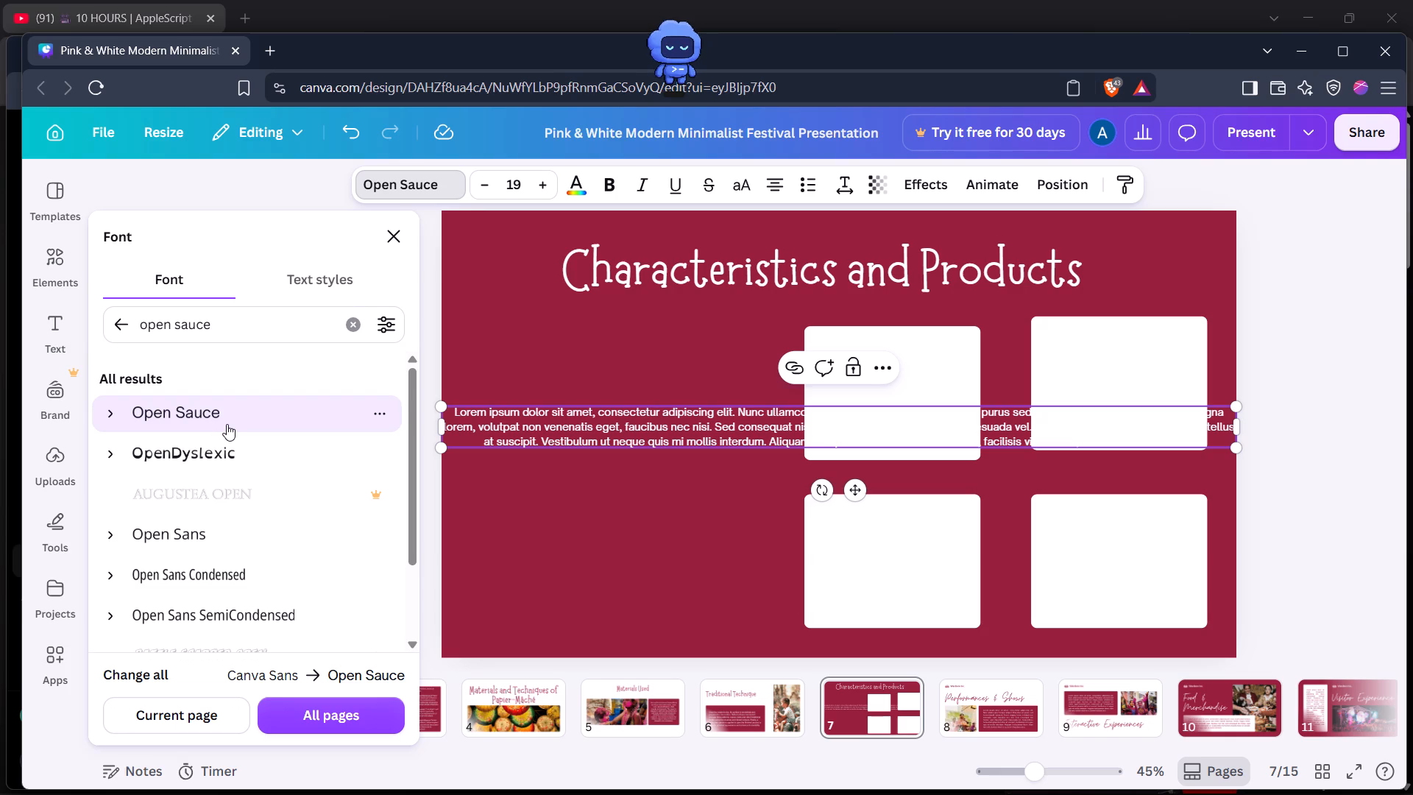
triple_click(532, 423)
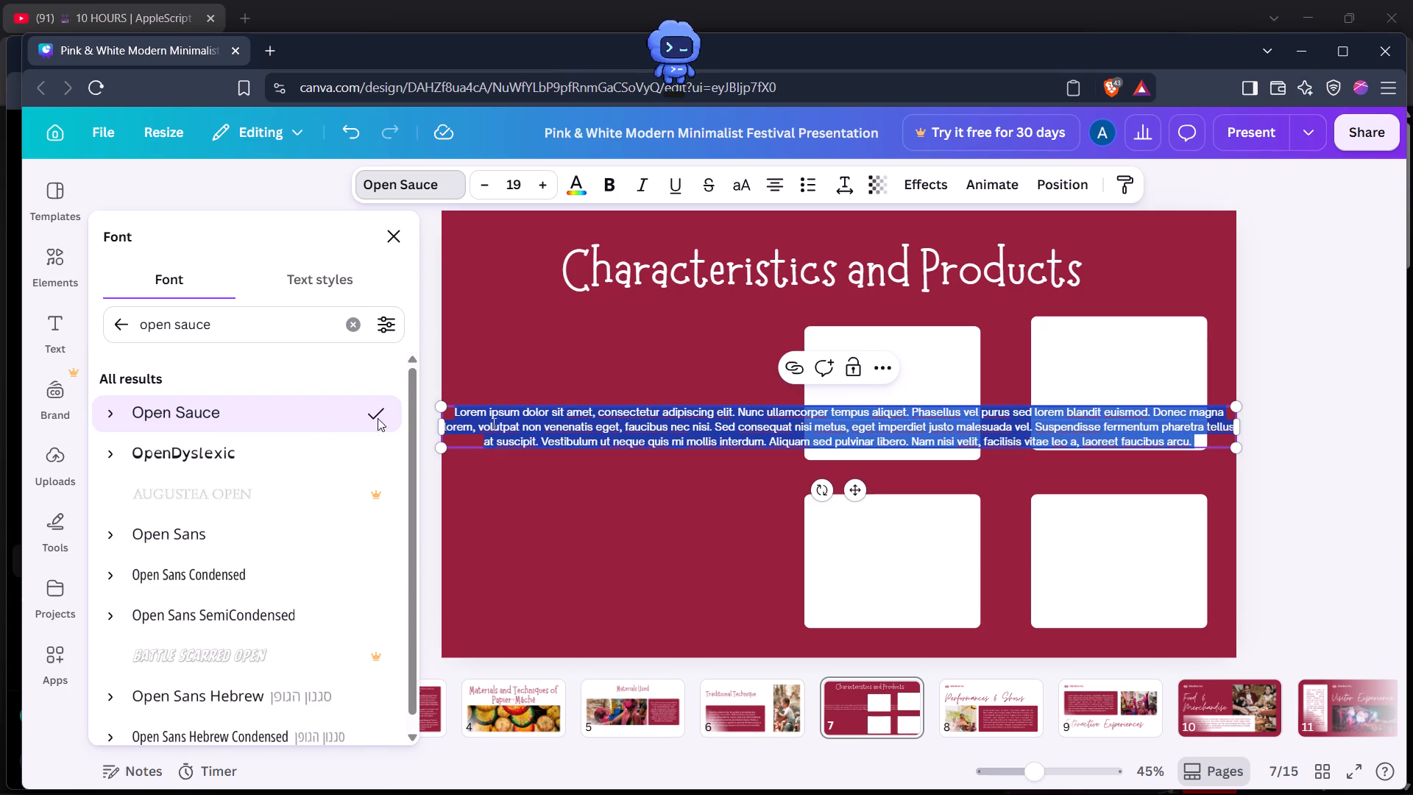
left_click(272, 414)
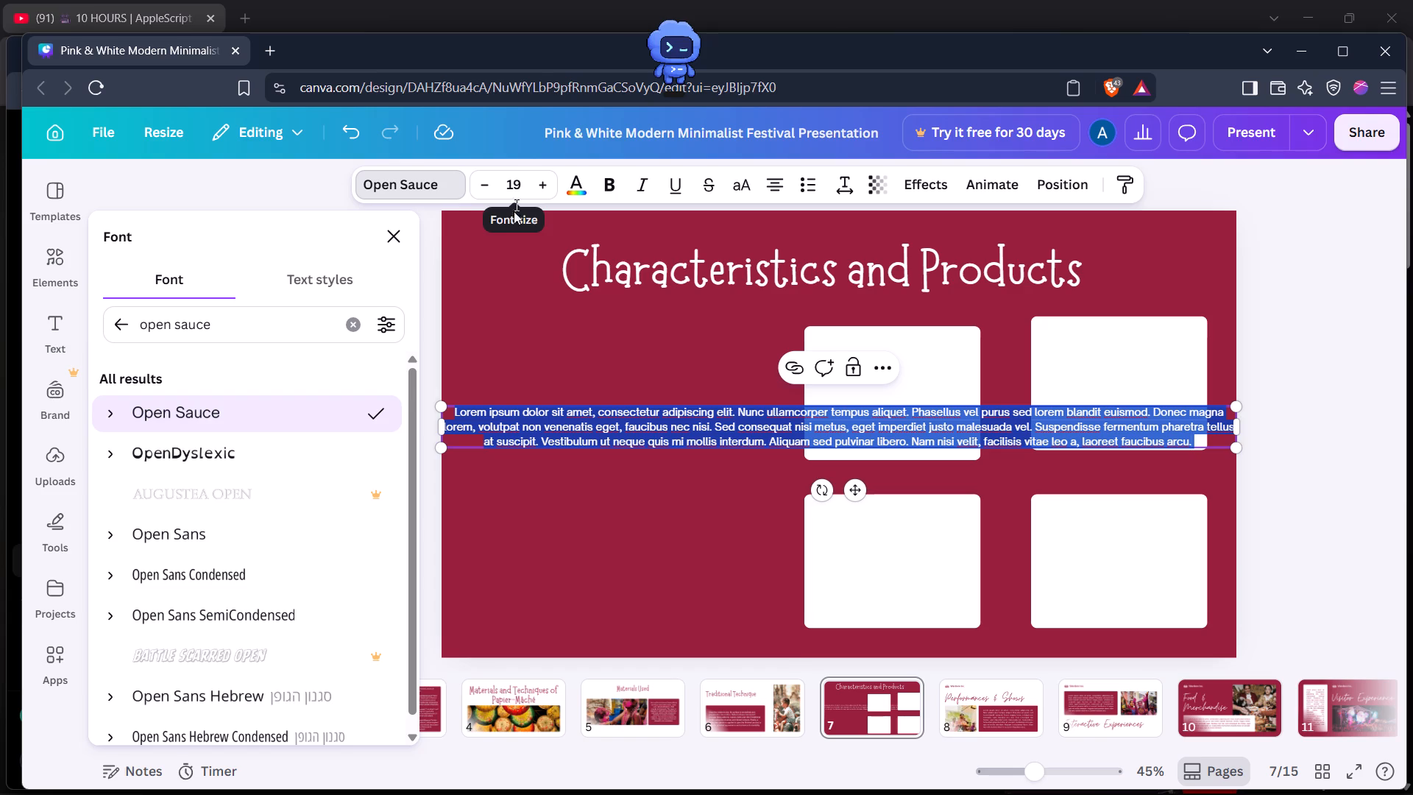
left_click(589, 523)
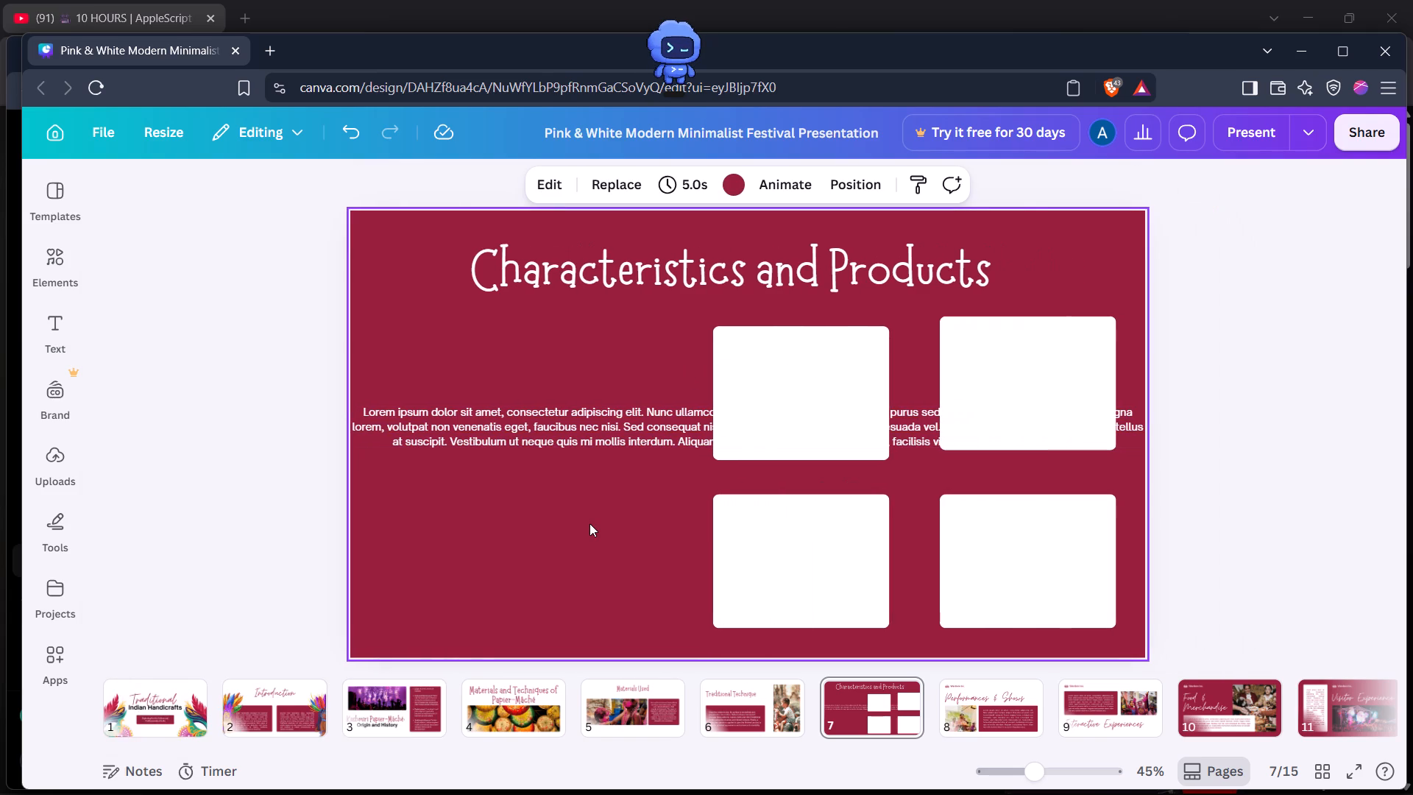
Compare the text formatting of slide 7's paragraph with the body paragraphs on slides 6 and 5.
left_click(568, 418)
left_click(741, 716)
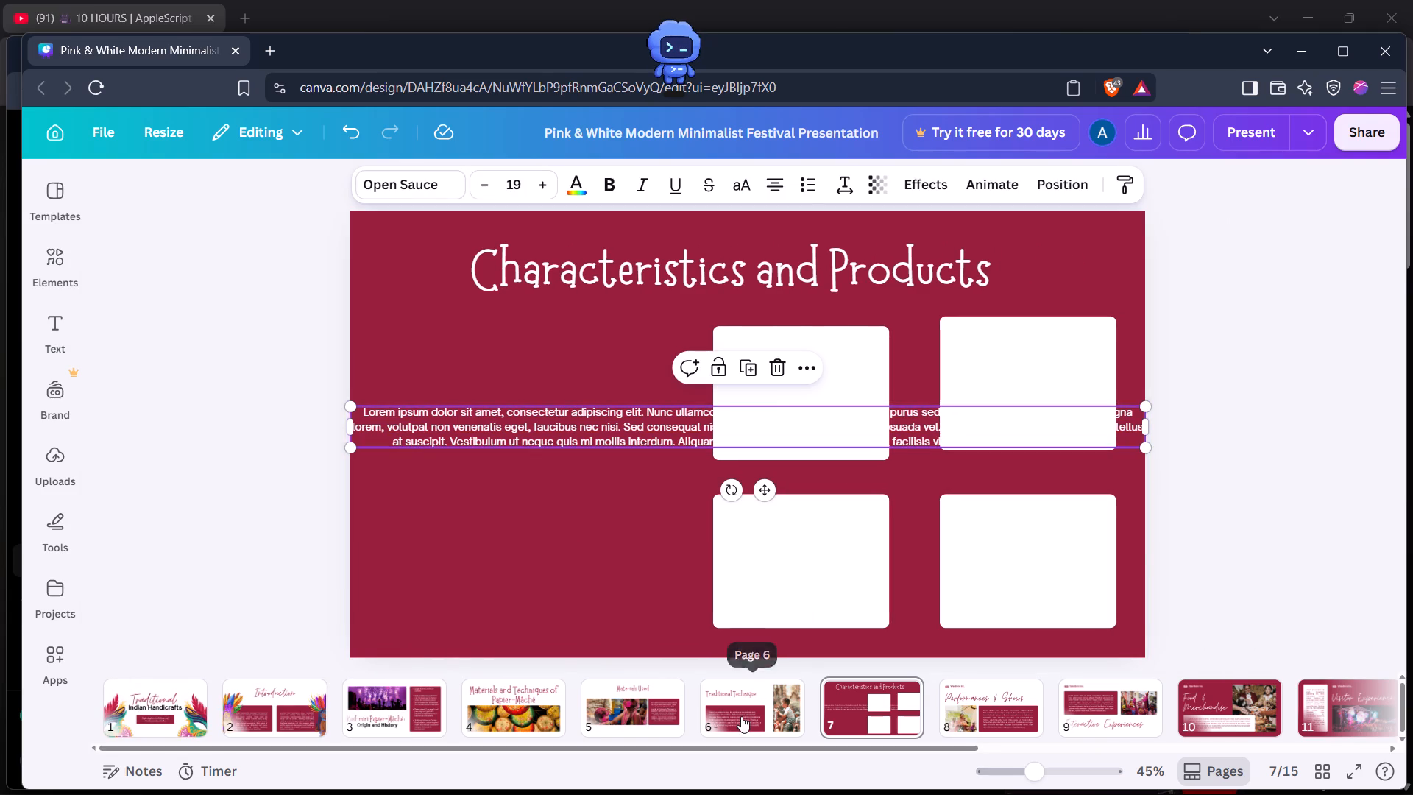
left_click(684, 504)
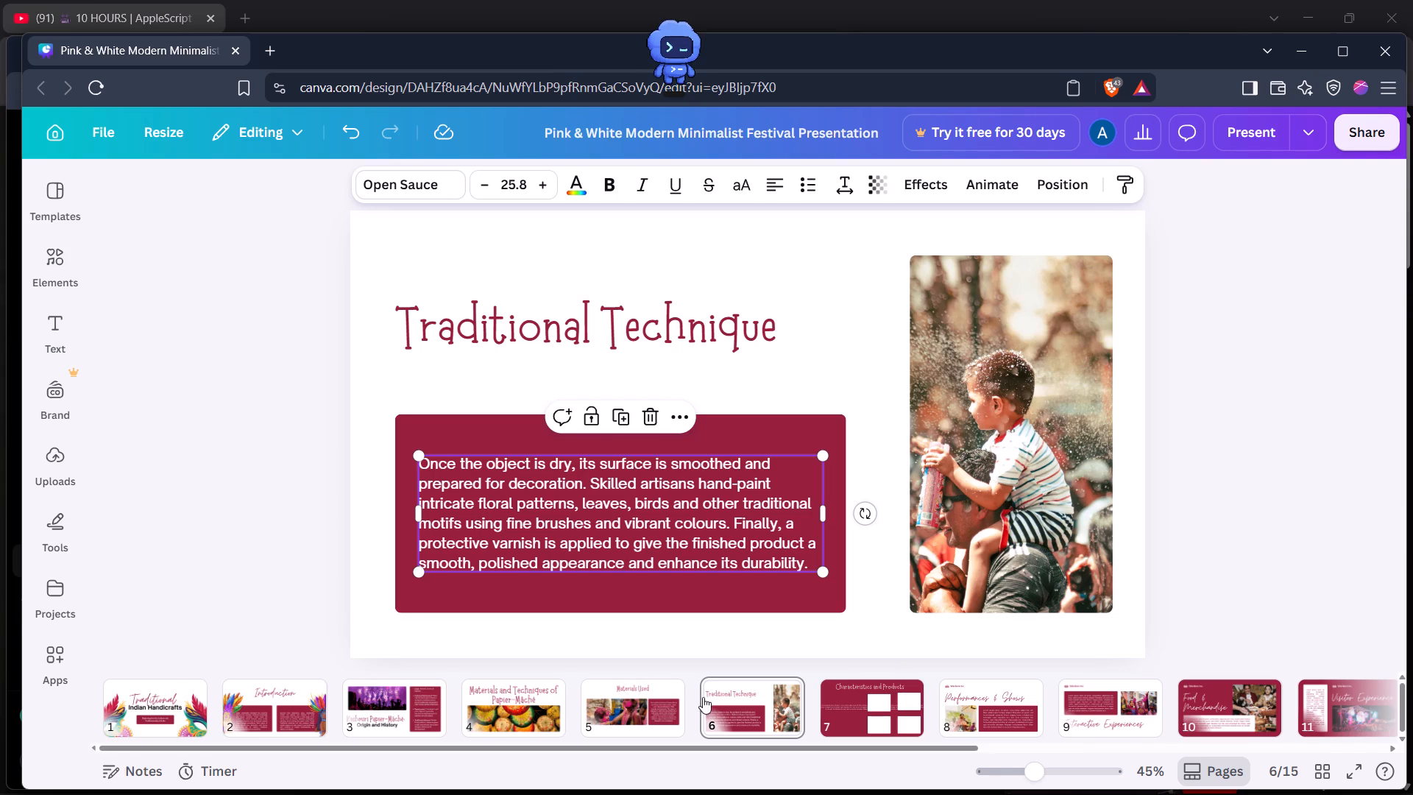
left_click(654, 697)
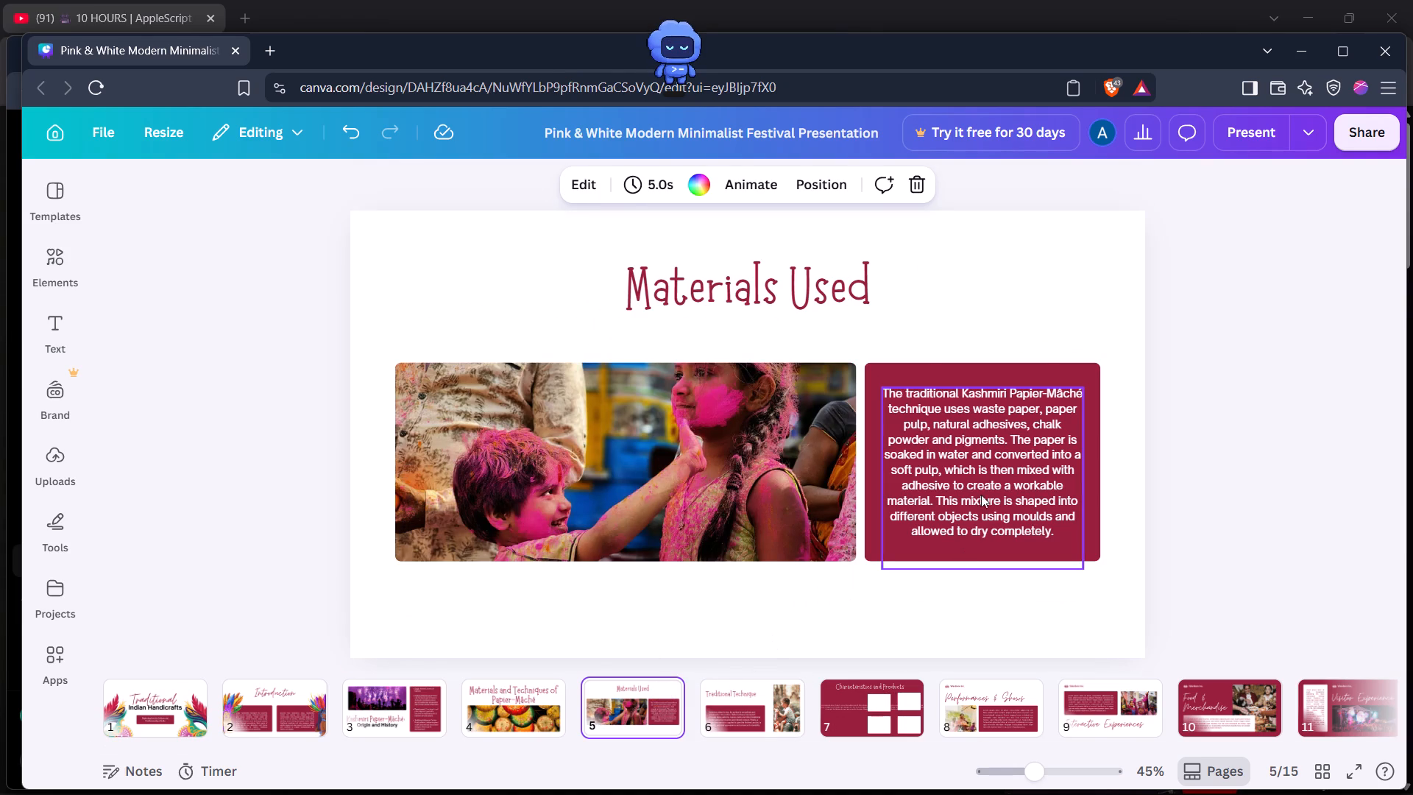
left_click(984, 487)
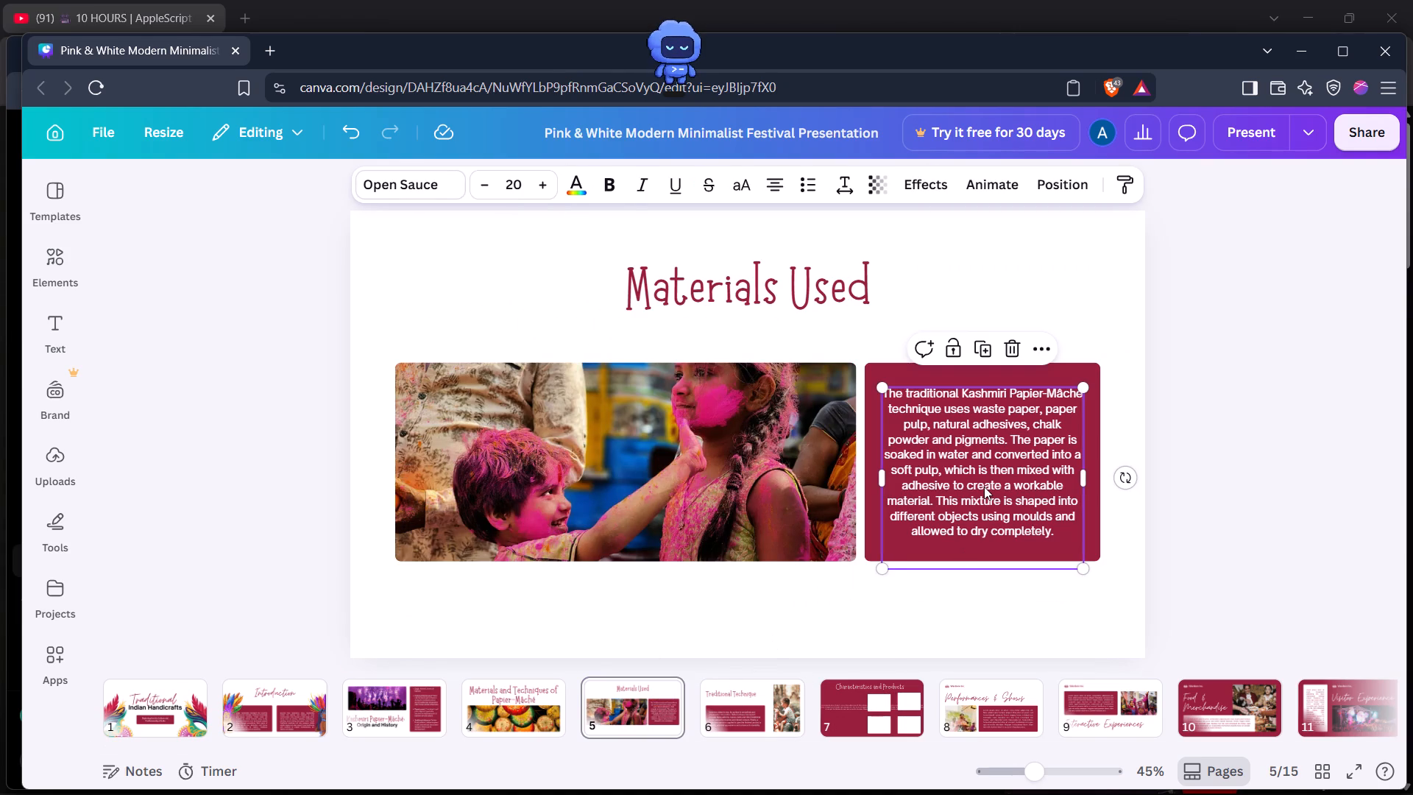
left_click(867, 735)
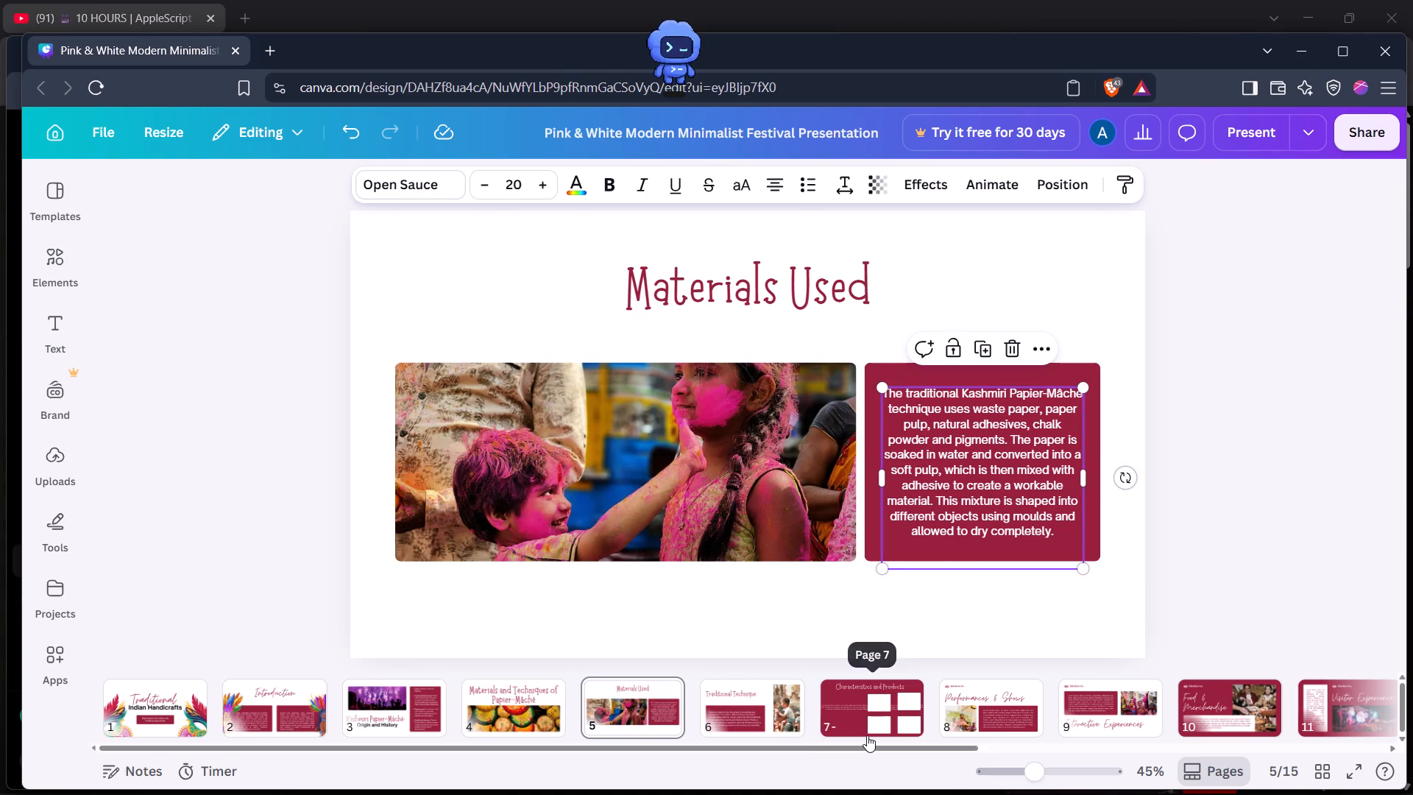
triple_click(549, 406)
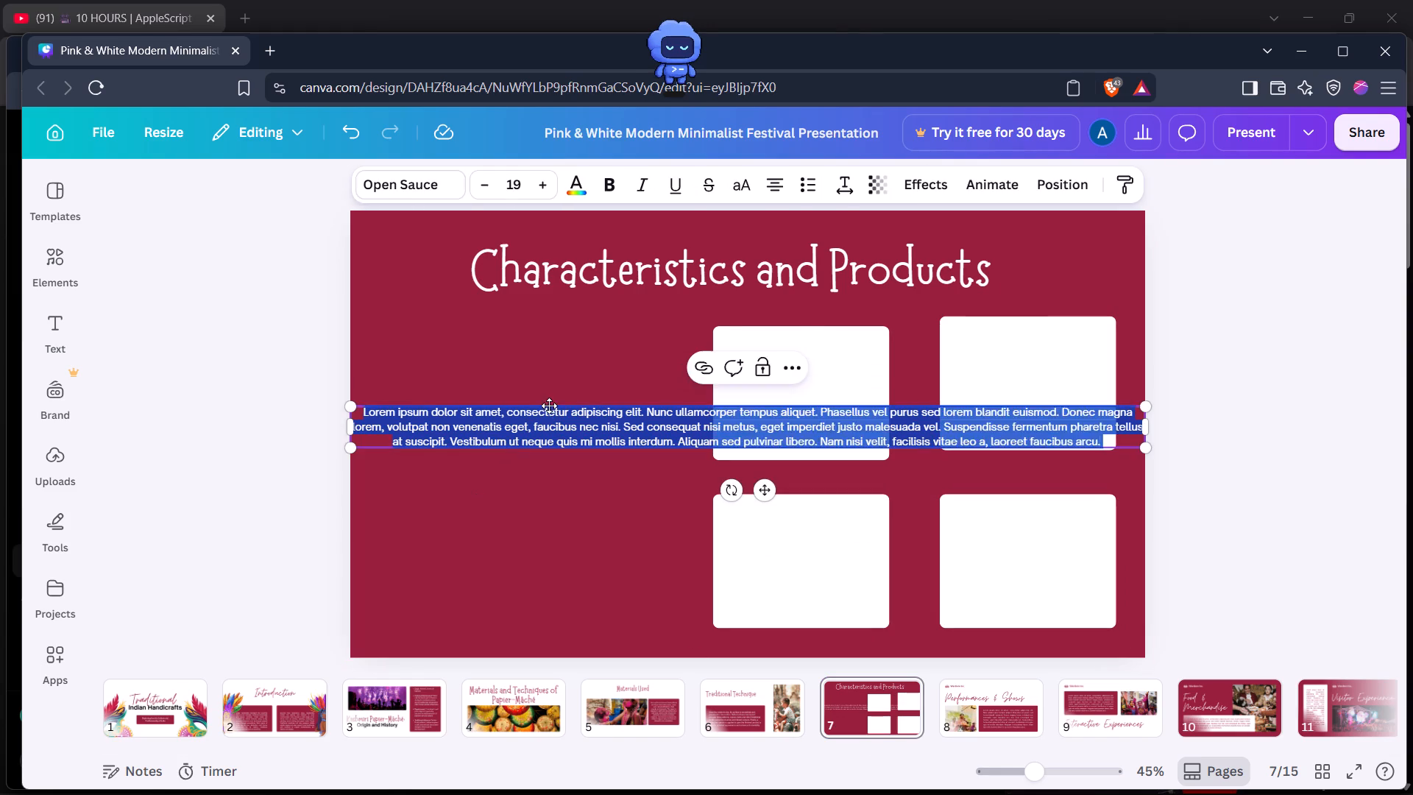
double_click(549, 406)
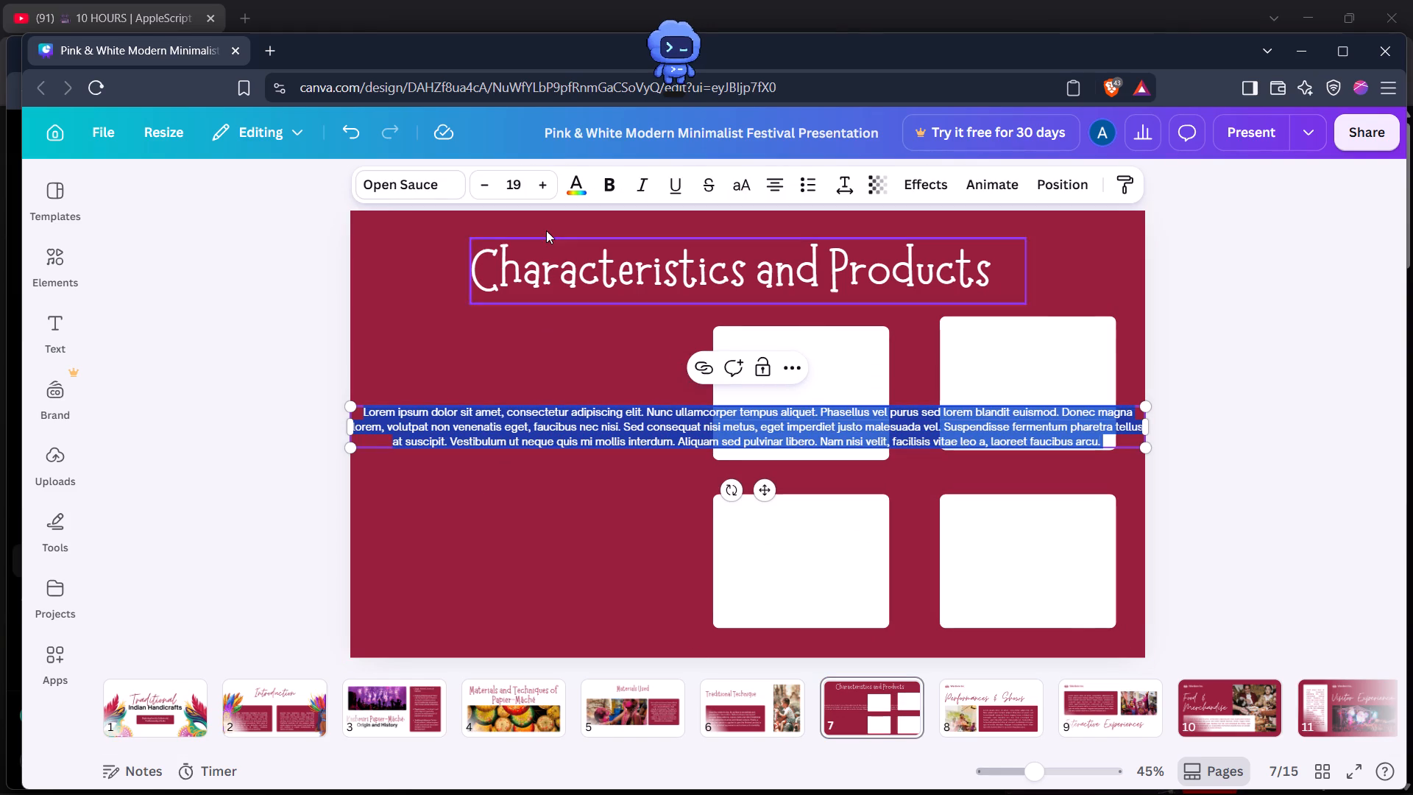
double_click(524, 184)
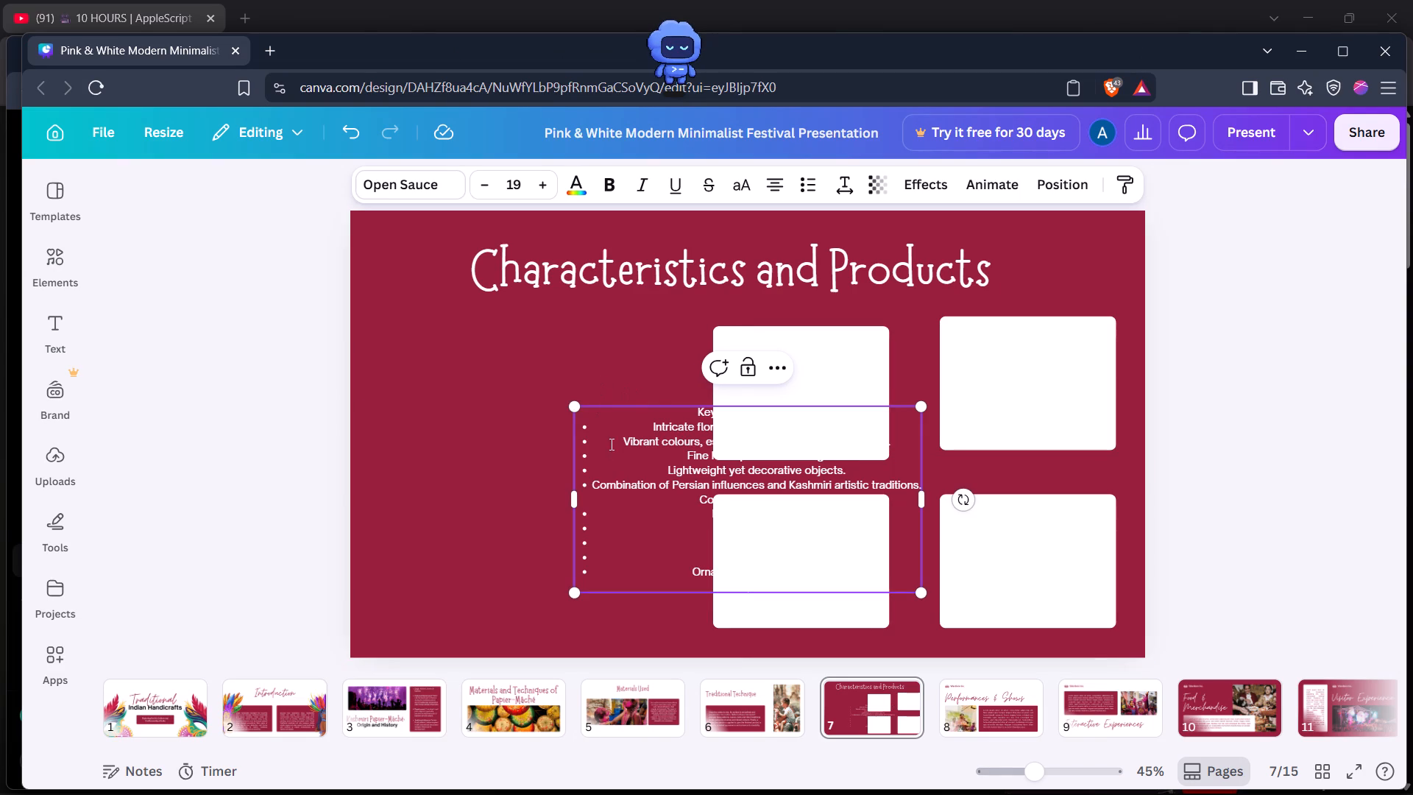
Move the pasted lists' text box toward slide 7's left side and left-align all its text.
left_click_drag(635, 405, 479, 381)
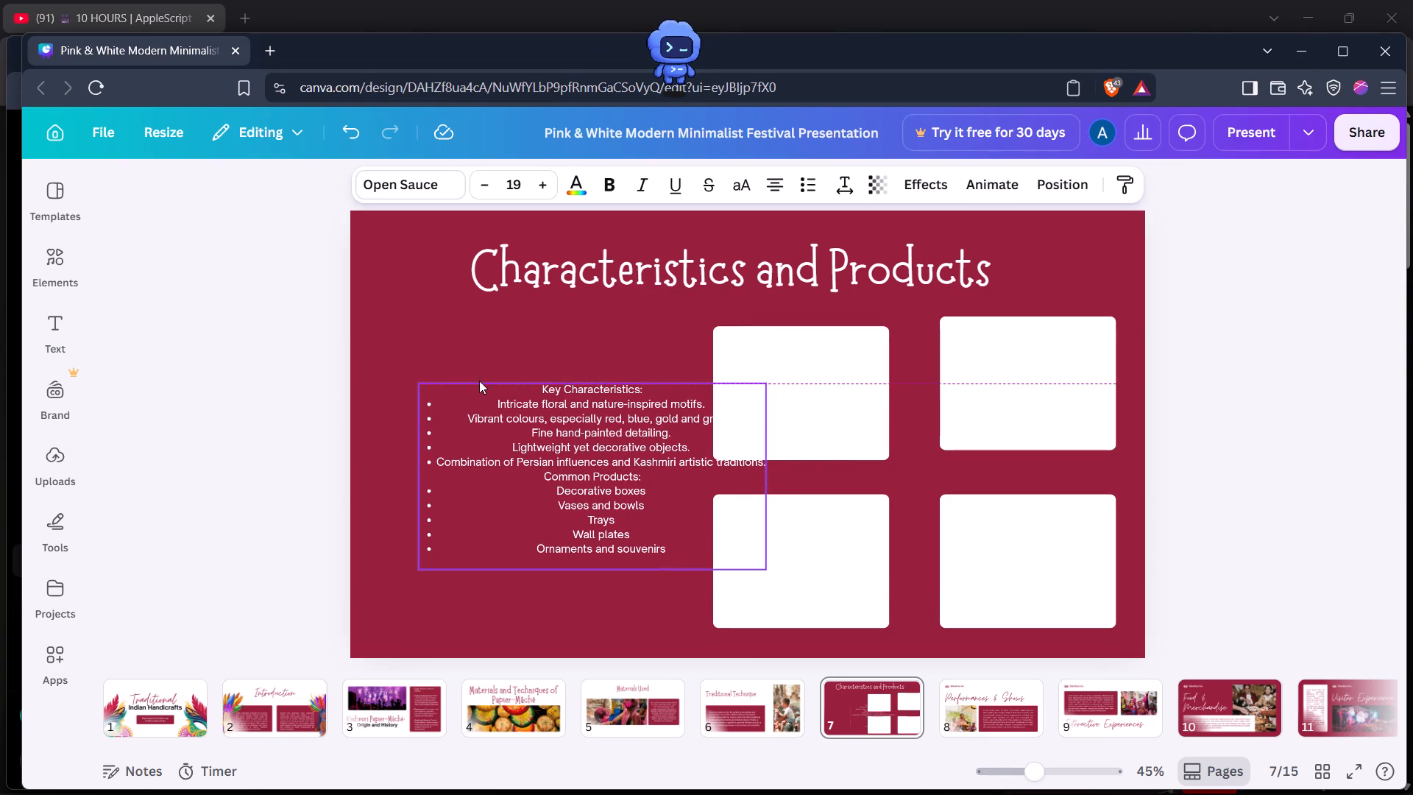
left_click_drag(479, 381, 478, 381)
triple_click(515, 417)
left_click(515, 417)
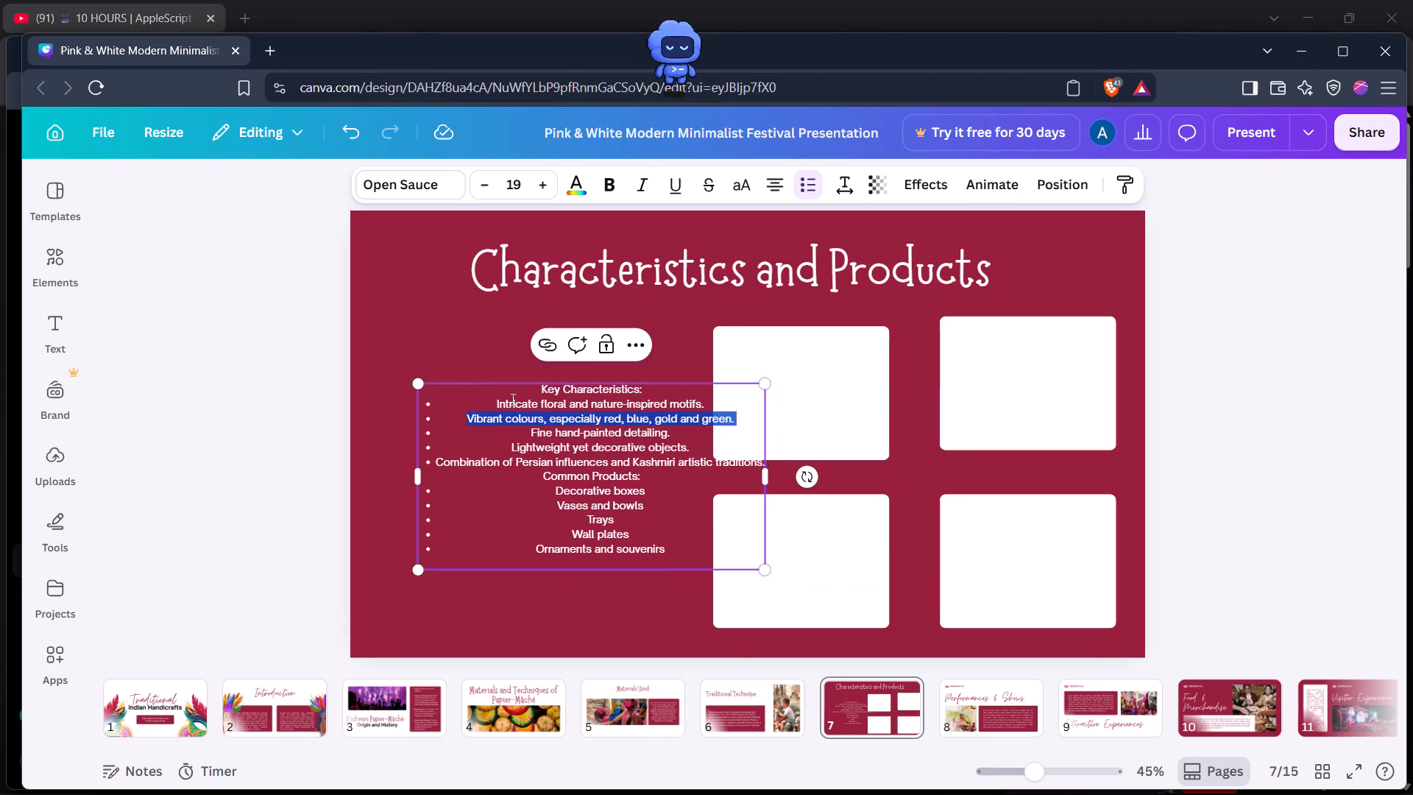
left_click_drag(526, 384, 683, 559)
left_click(771, 185)
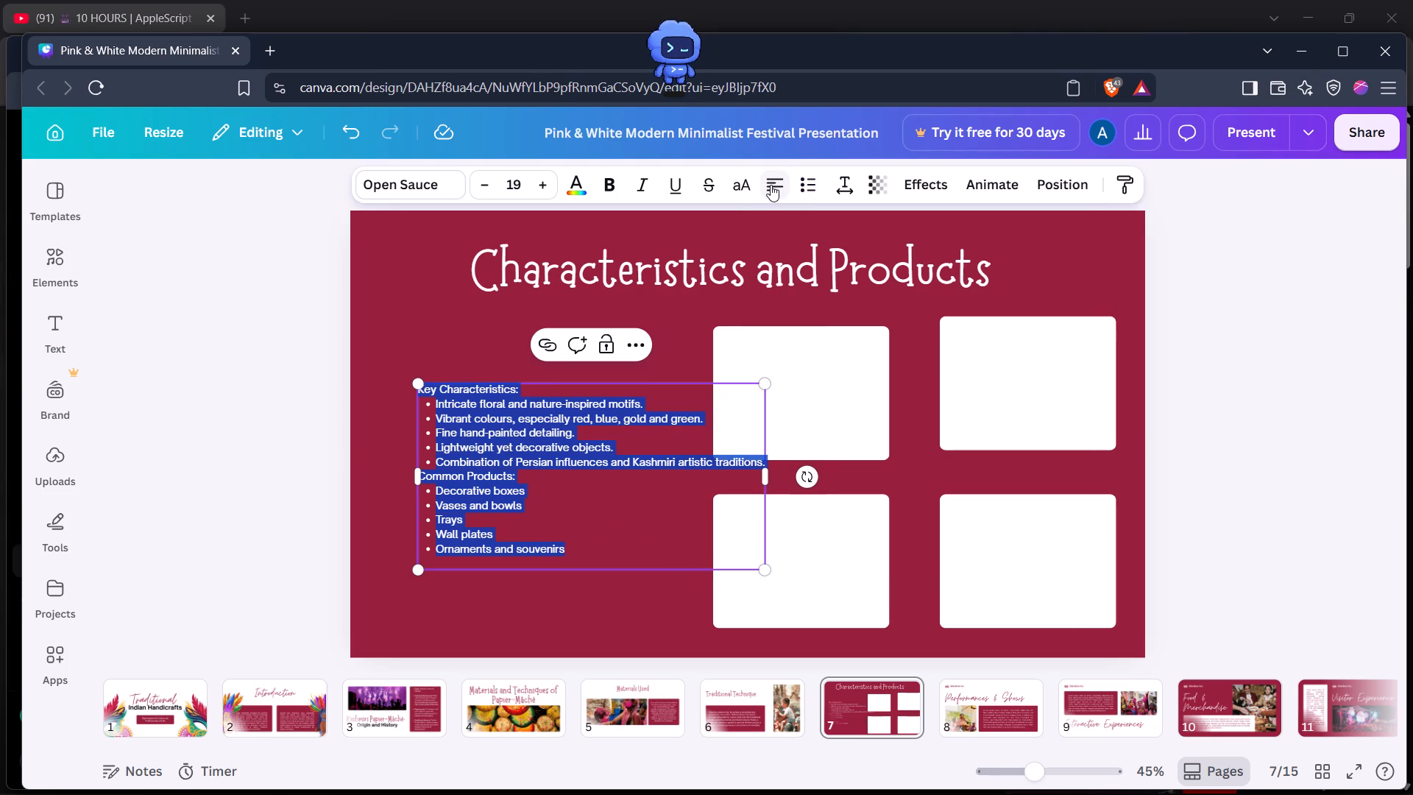
Set the font size of the Key Characteristics and Common Products lists to 25.
double_click(513, 187)
key("BackSpace")
type("25")
key("Return")
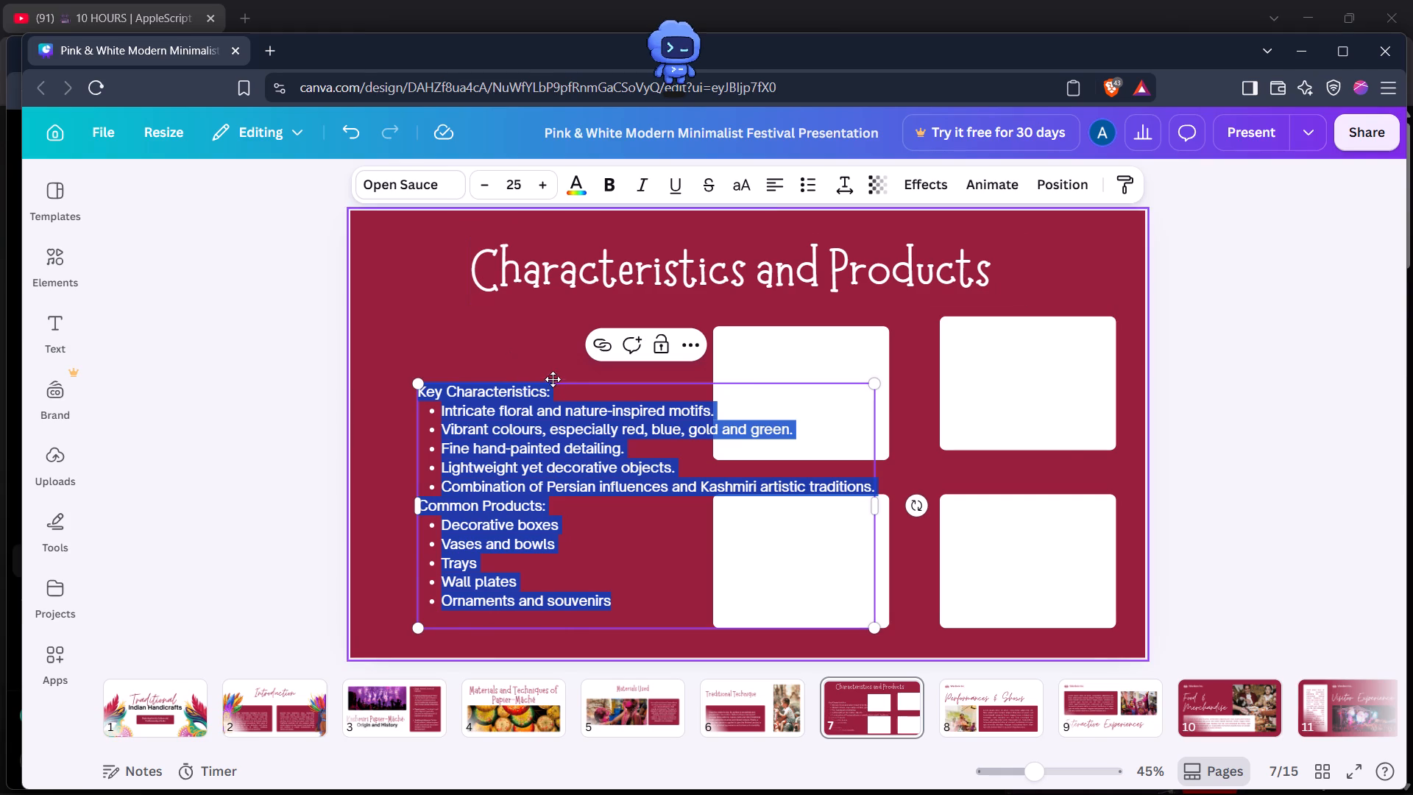
Move the lists' text box up and farther left, just below the Characteristics and Products title.
left_click_drag(557, 381, 527, 338)
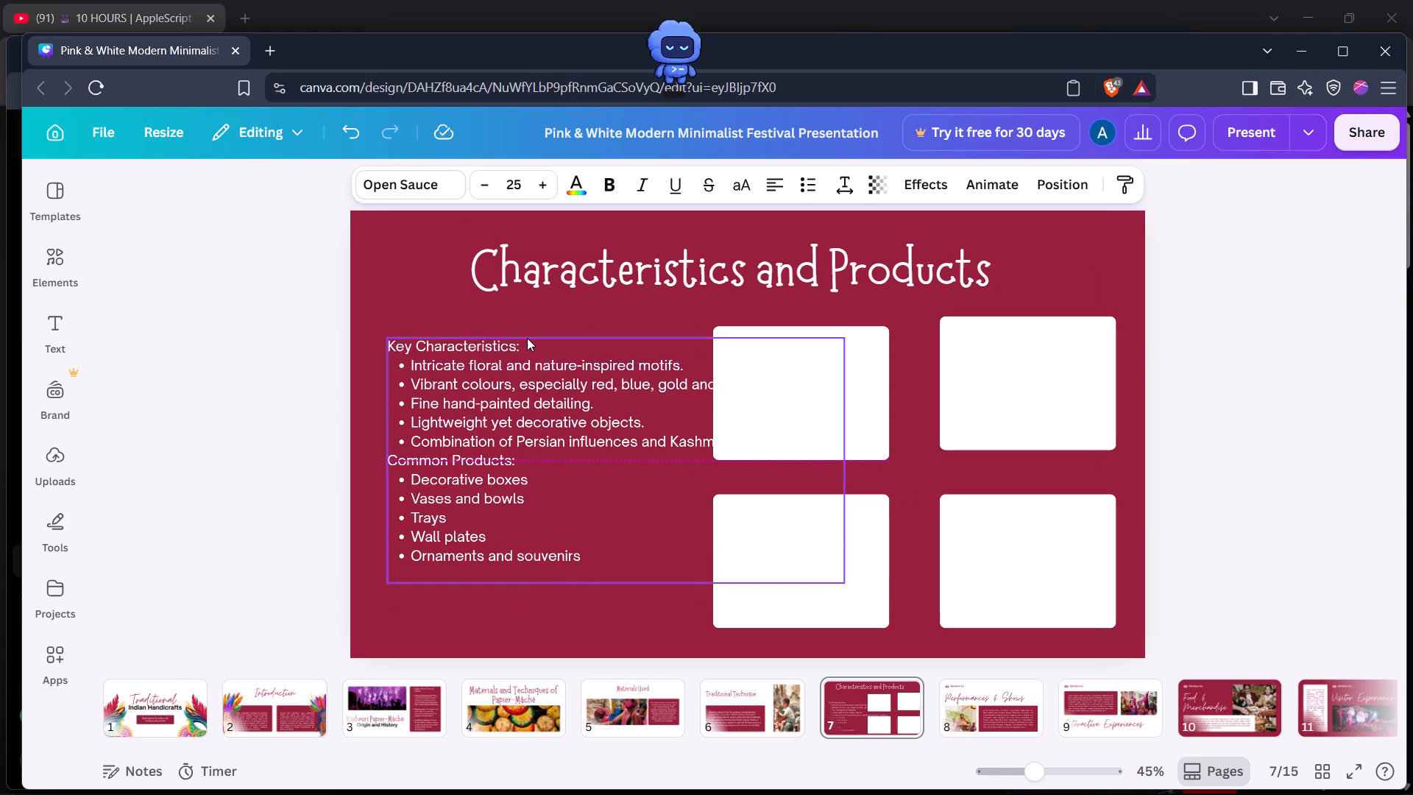
left_click_drag(527, 338, 524, 333)
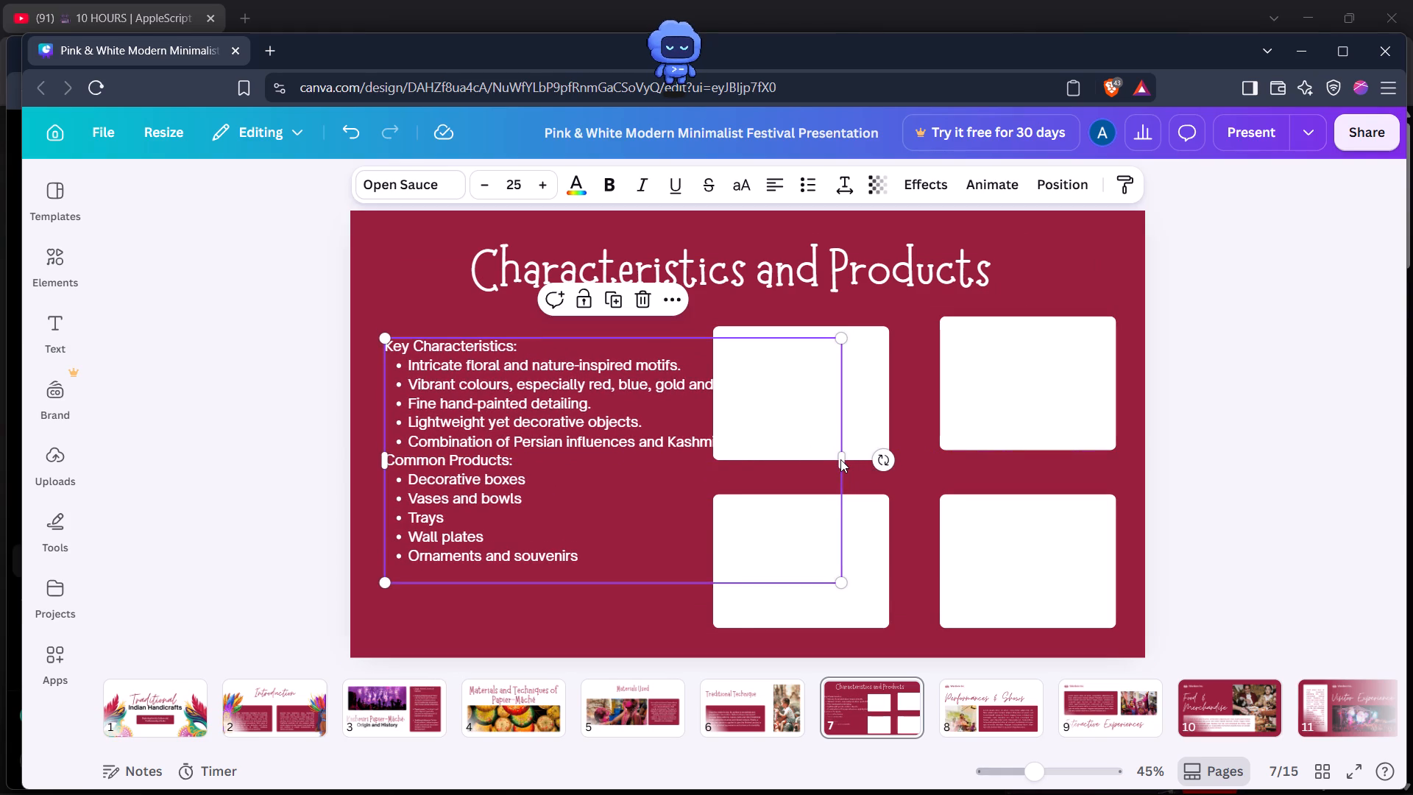
Narrow the Key Characteristics and Common Products text box so it ends just short of the white boxes on slide 7.
left_click_drag(846, 460, 720, 488)
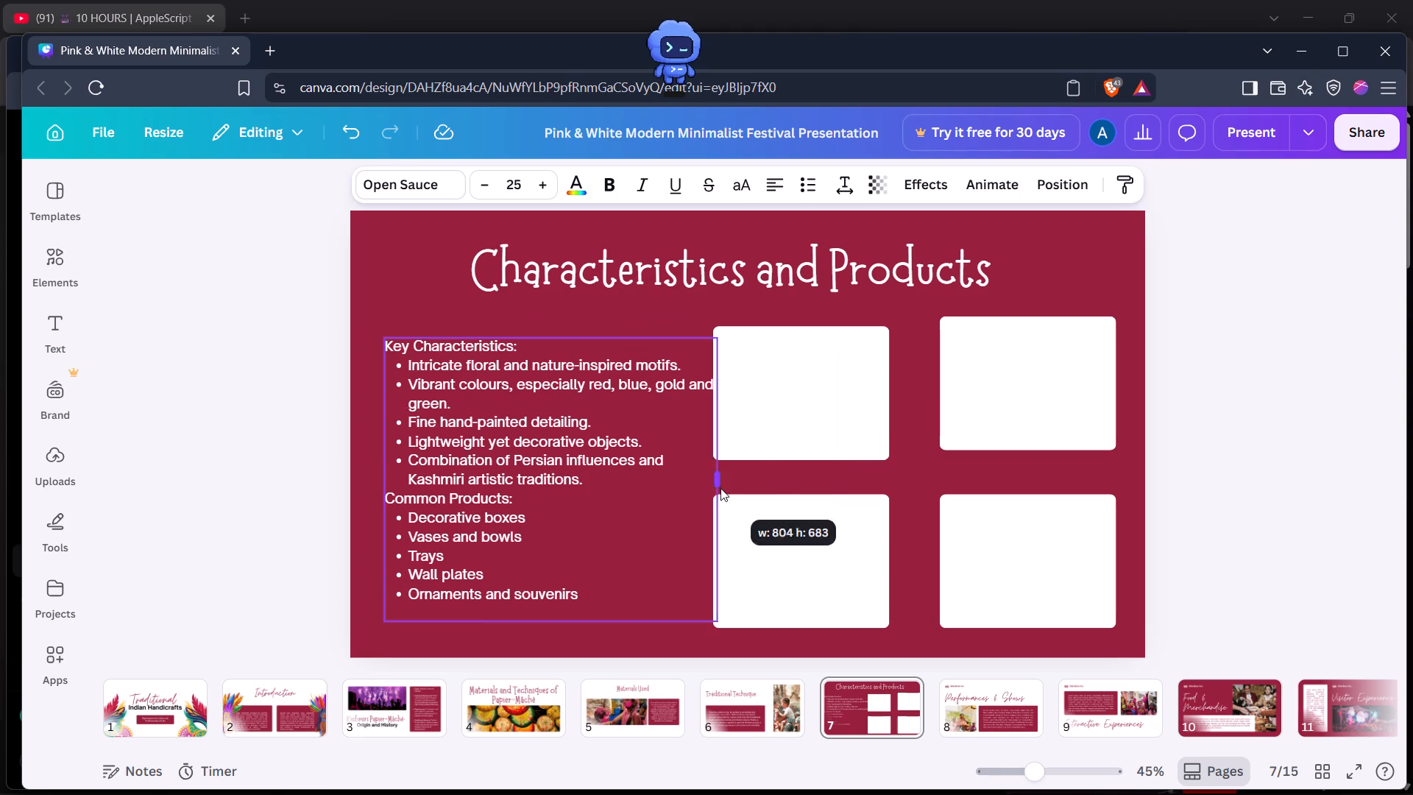
left_click_drag(720, 488, 701, 488)
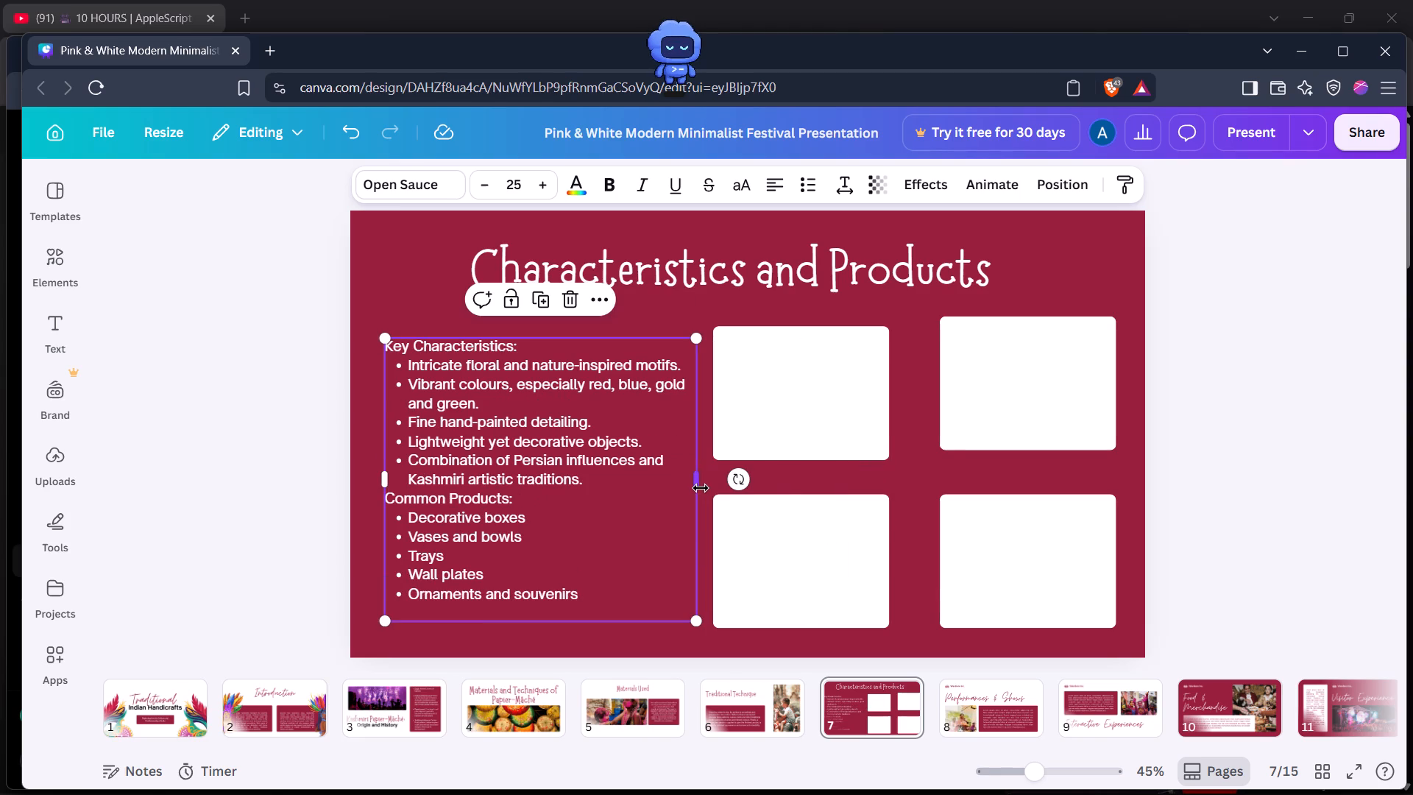
Insert a blank, unbulleted line between the Key Characteristics list and the Common Products heading.
left_click(618, 475)
key("Return")
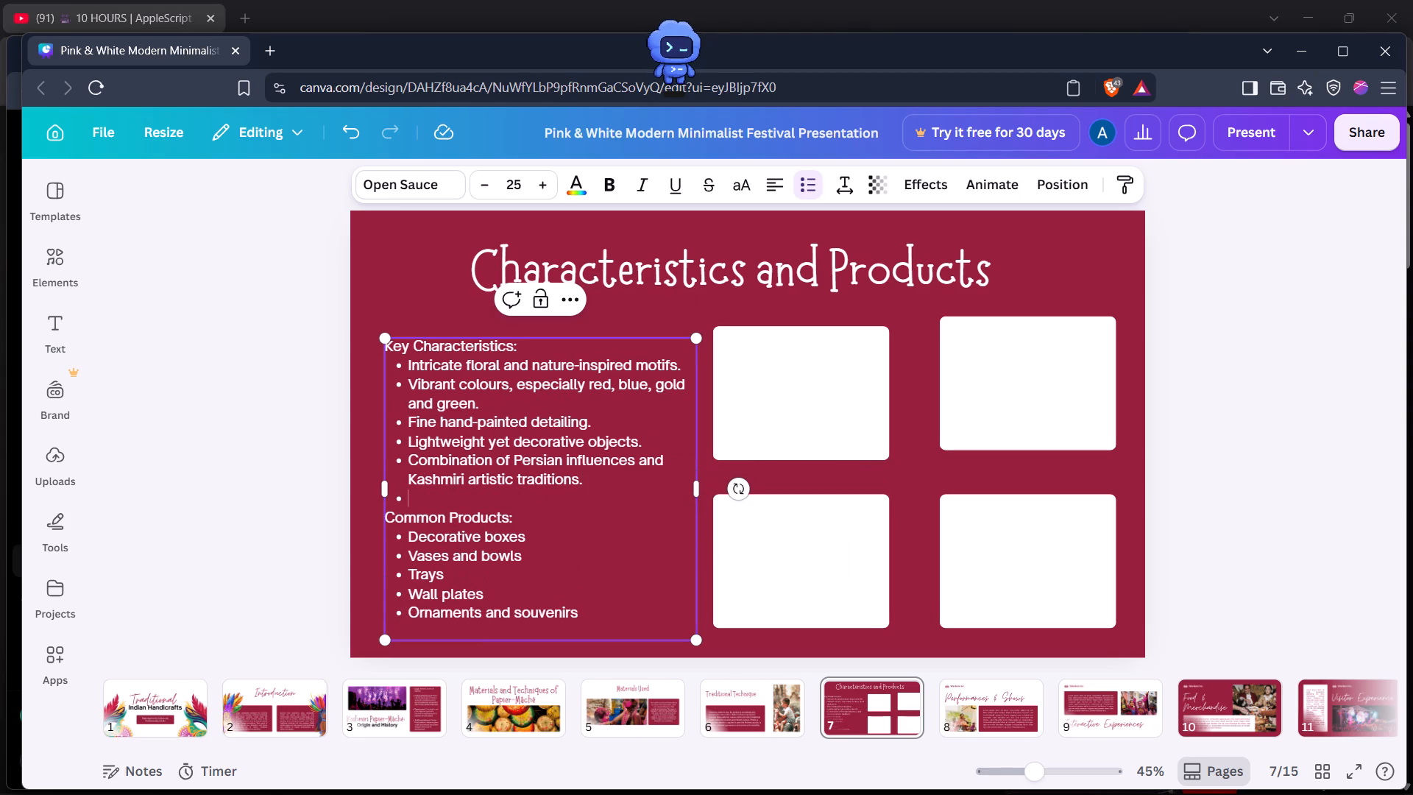
key("BackSpace")
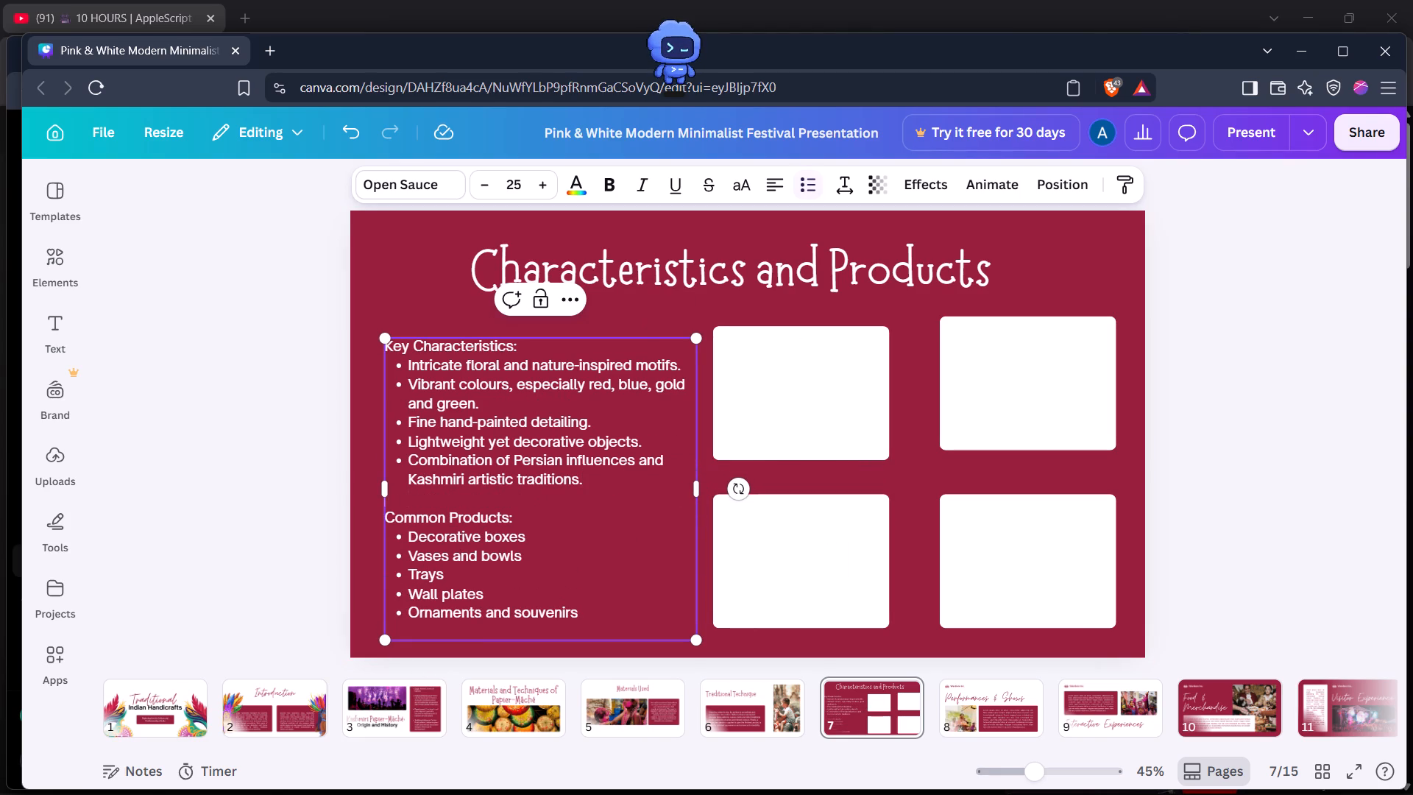
Delete three of slide 7's four white boxes, keeping only the upper one nearest the lists.
left_click(747, 384)
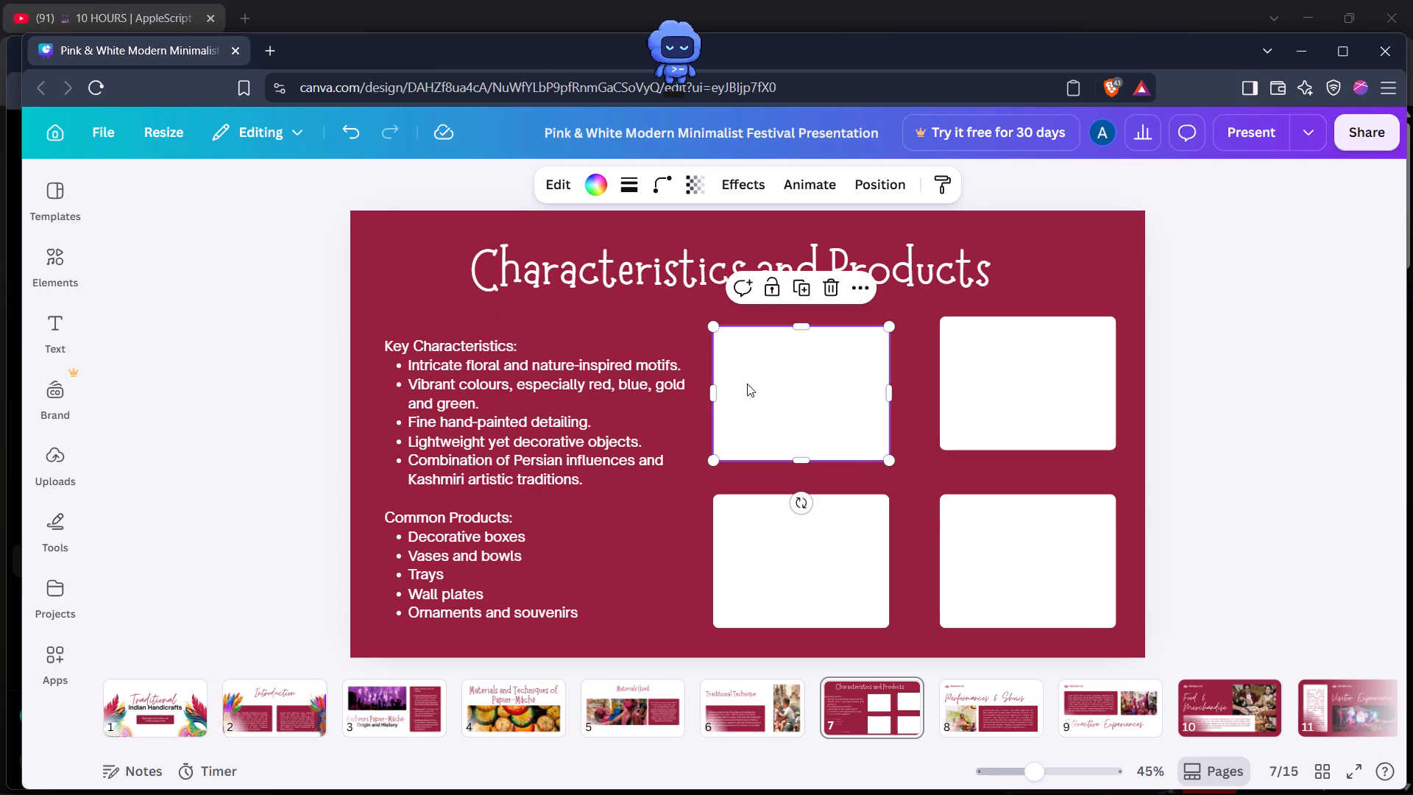
left_click(835, 507)
key("Return")
key("BackSpace")
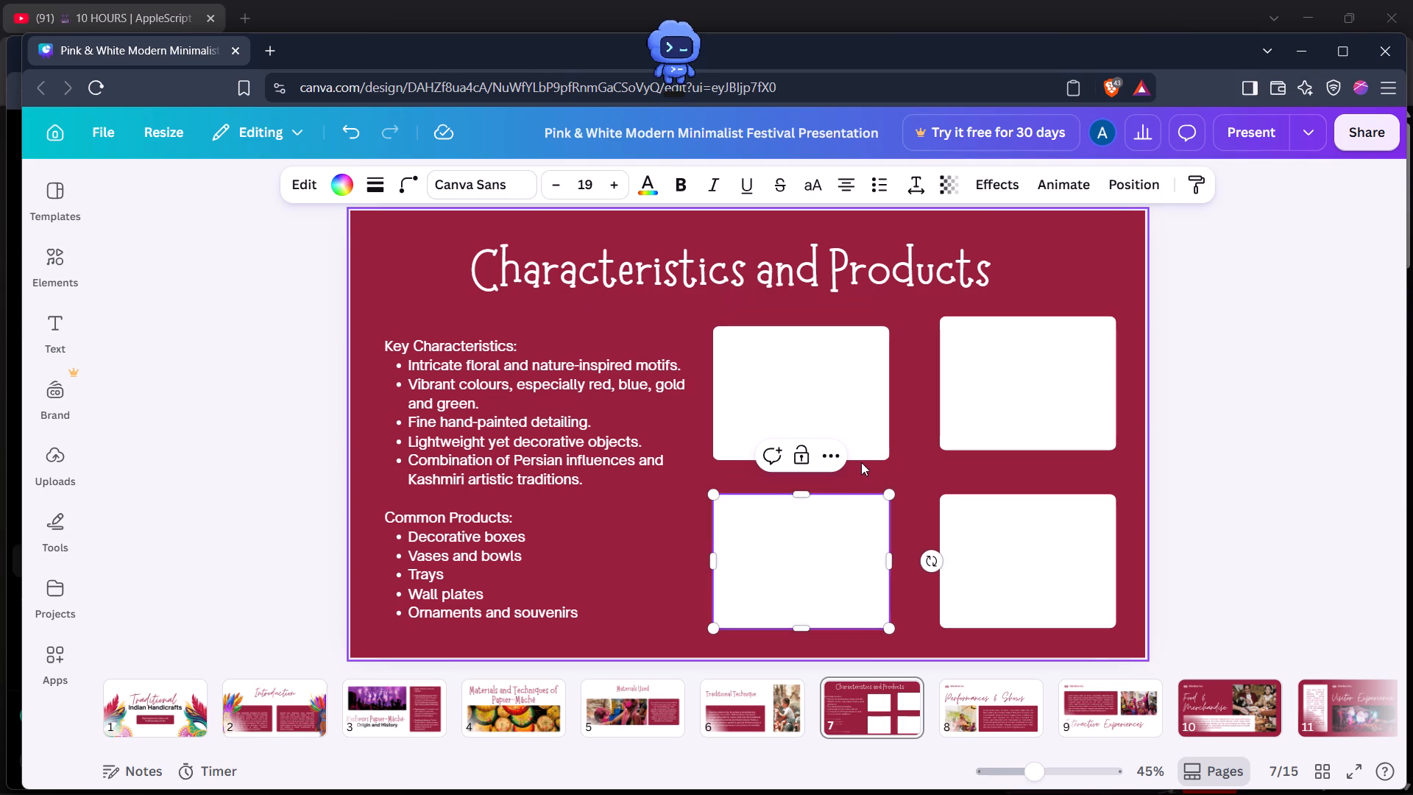
left_click(840, 531)
key("BackSpace")
left_click(1011, 406)
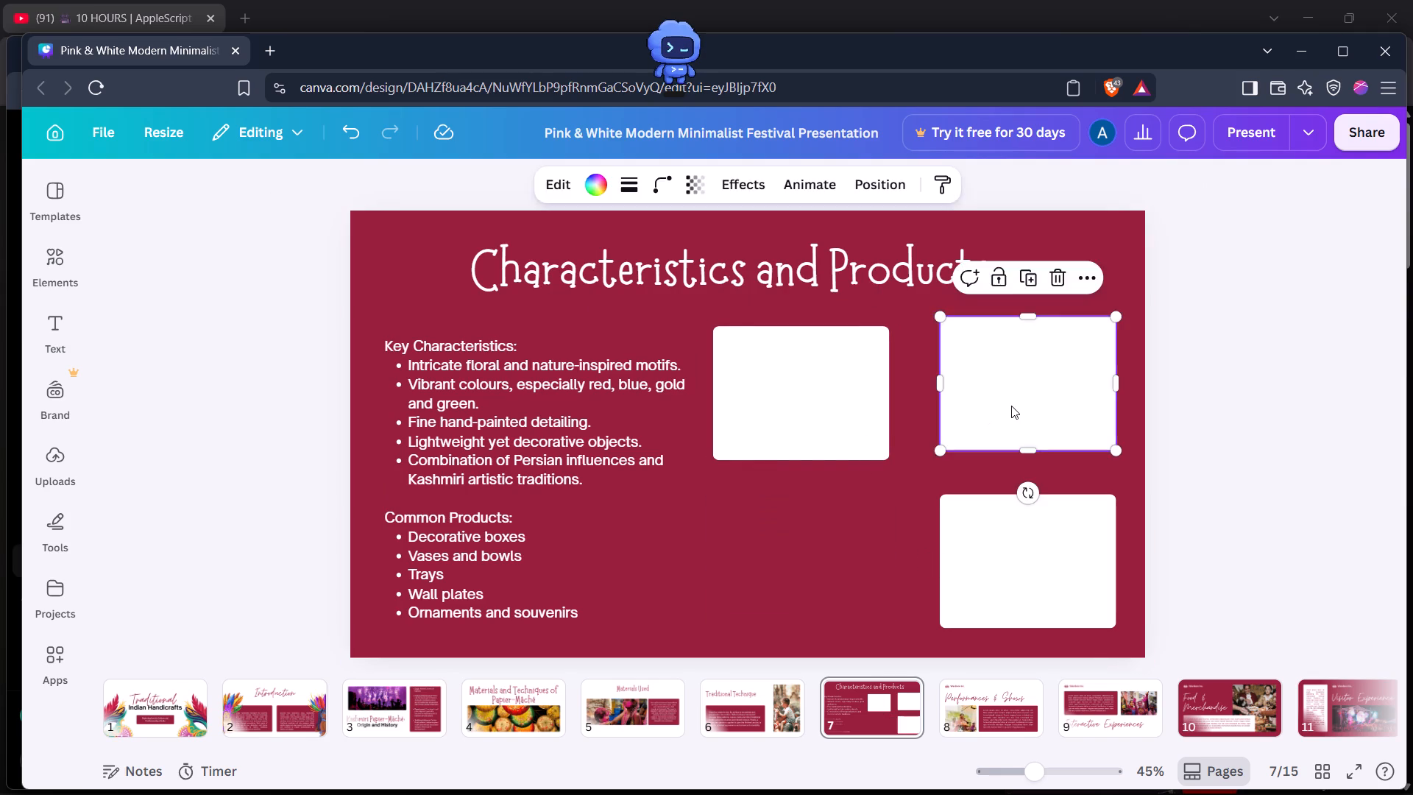
key("BackSpace")
left_click(991, 550)
key("BackSpace")
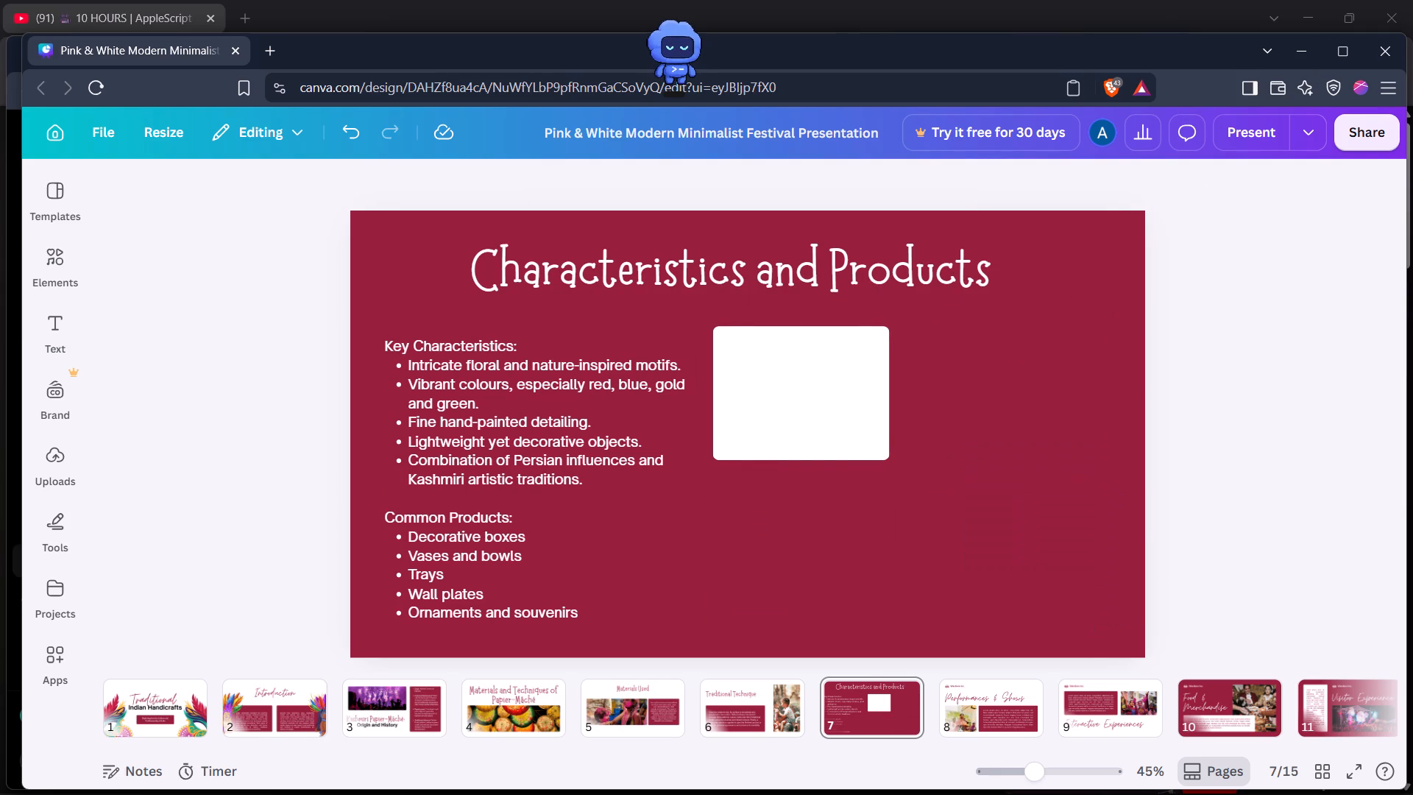
Stretch the remaining white box past slide 7's full height, widen it across most of the right half, and shift it slightly right.
left_click(866, 403)
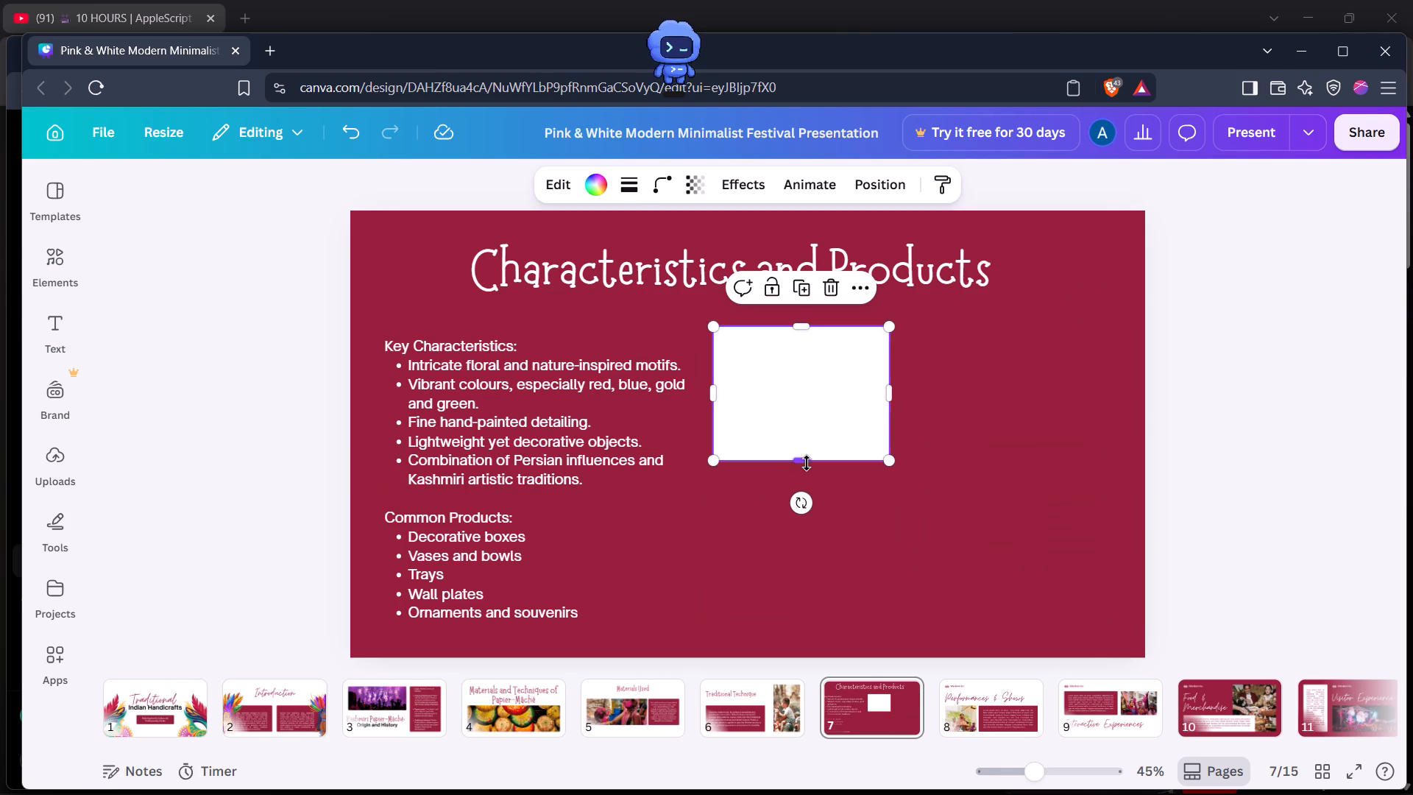
left_click_drag(806, 463, 857, 743)
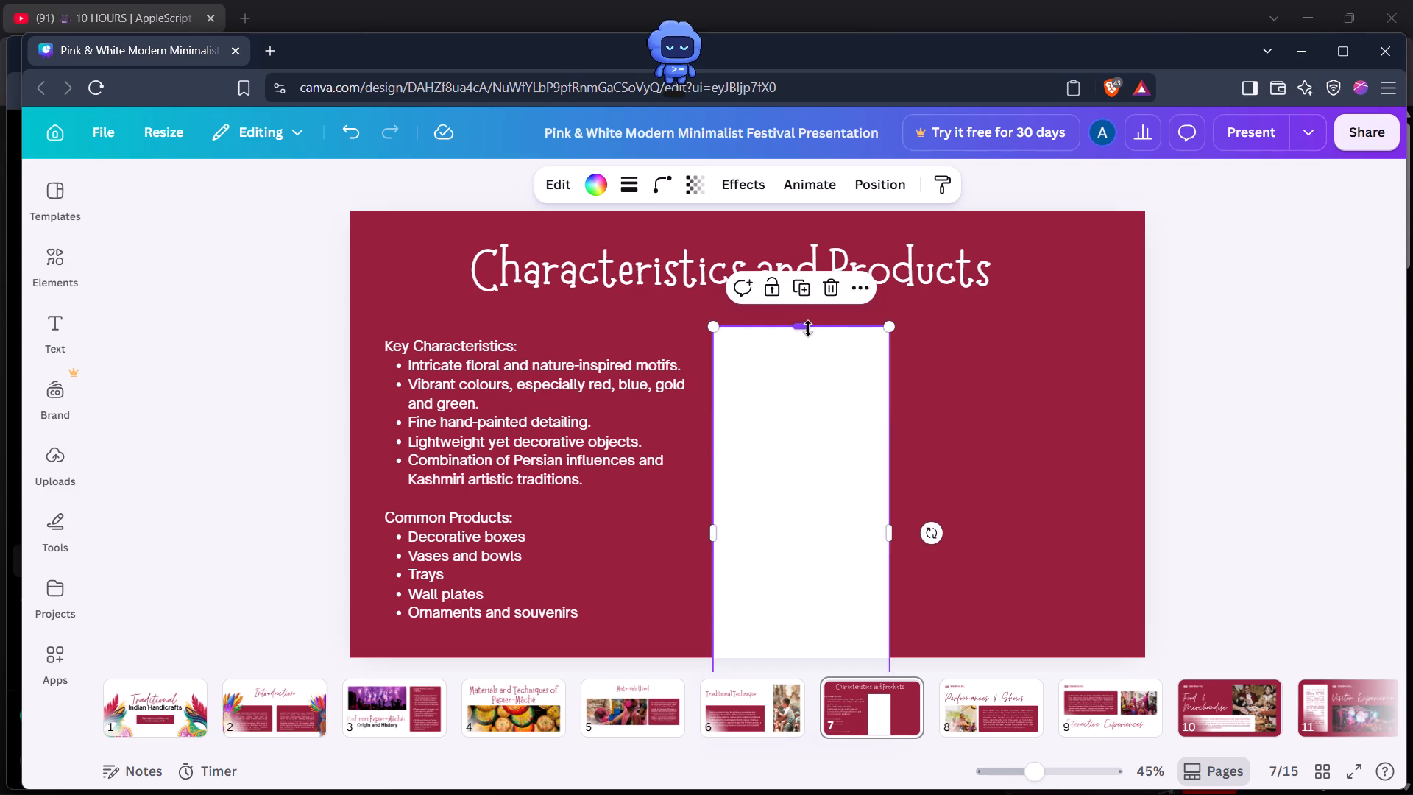
left_click_drag(802, 324, 793, 105)
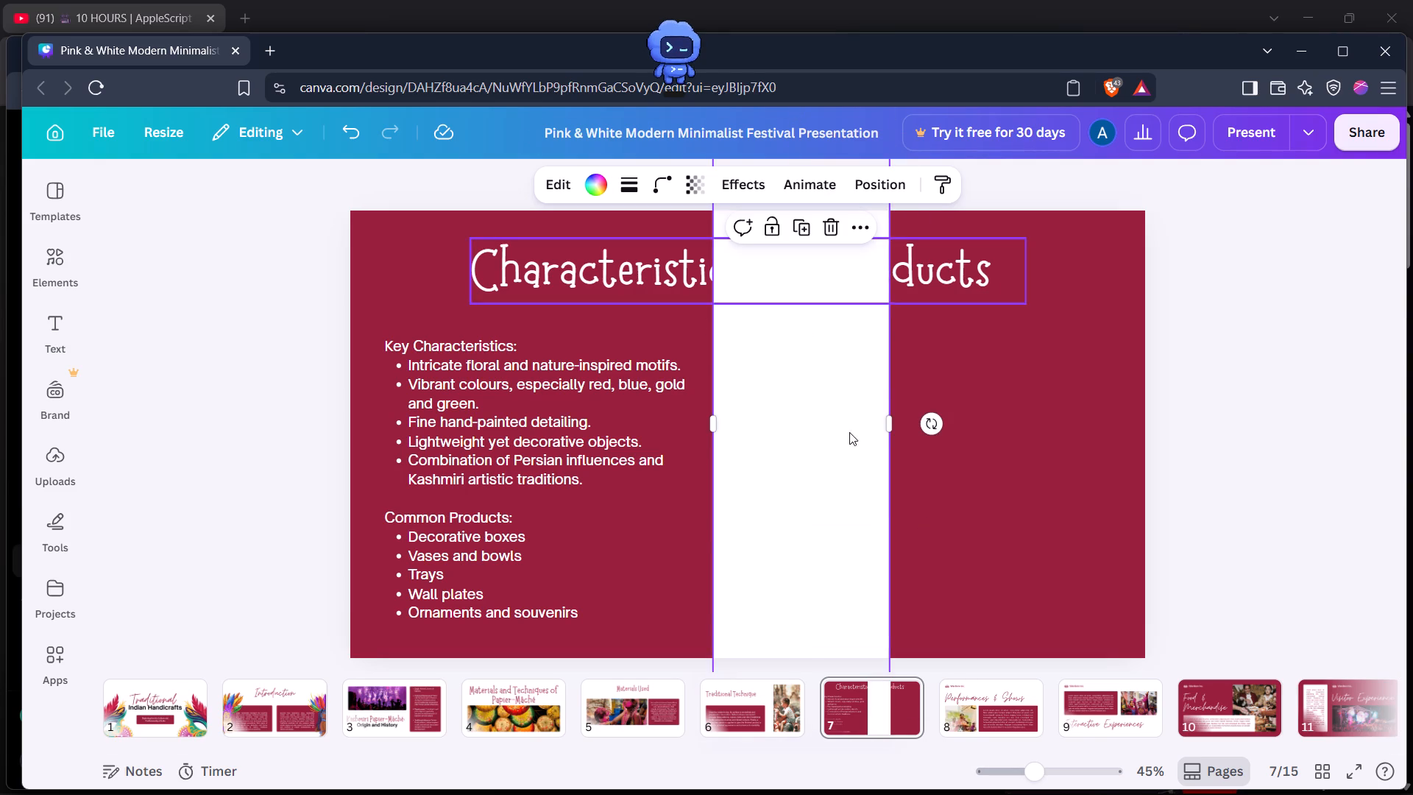
left_click_drag(888, 429, 1099, 429)
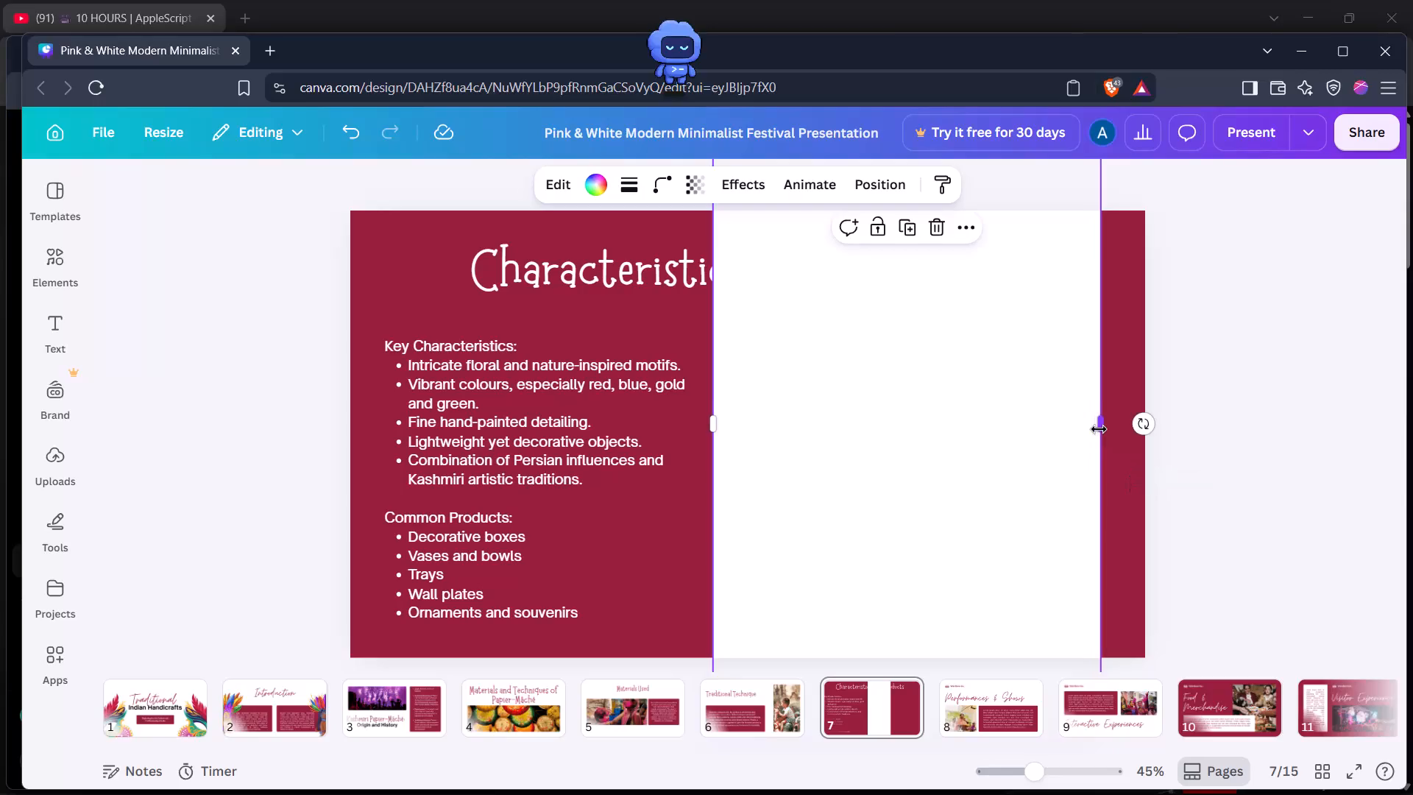
left_click_drag(988, 459, 1008, 464)
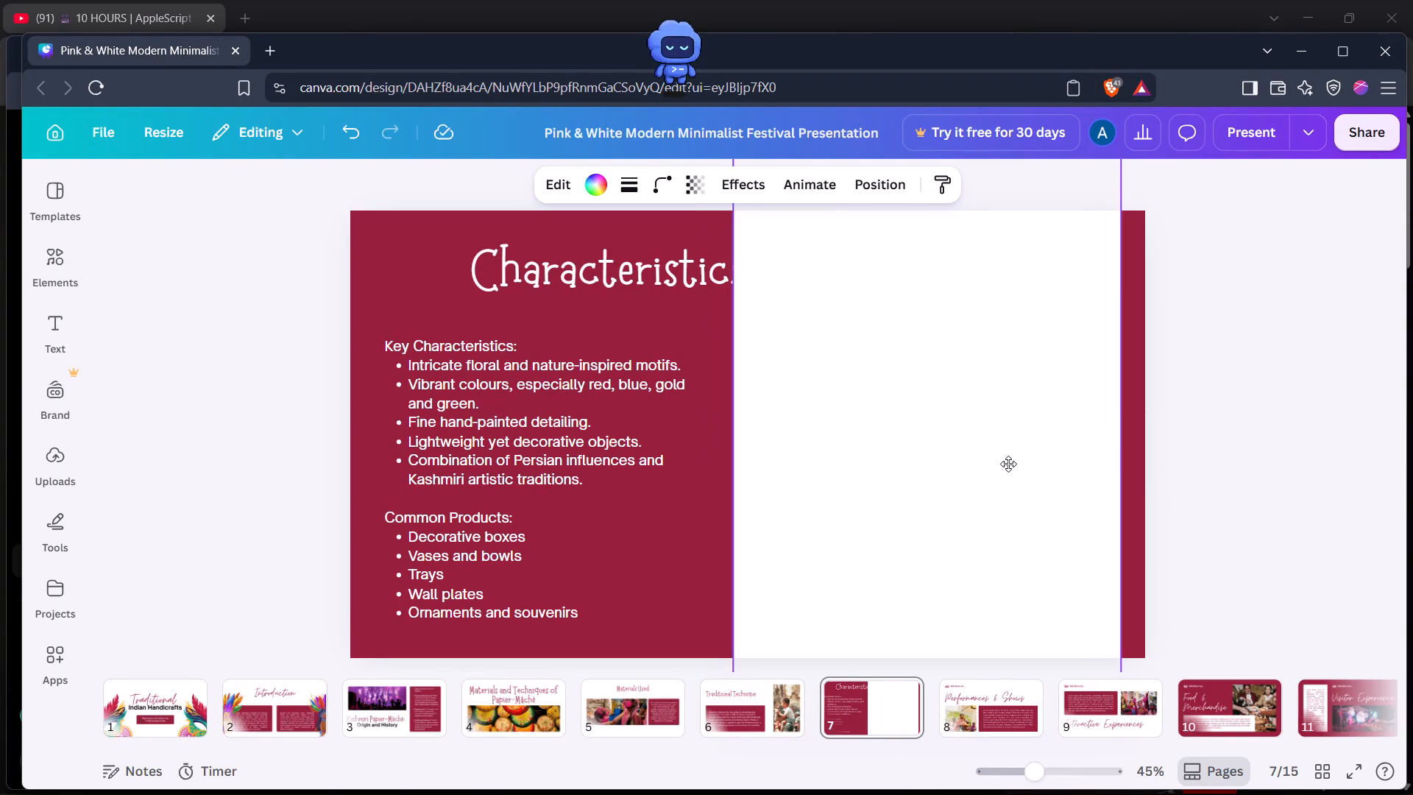
left_click_drag(1008, 464, 1005, 464)
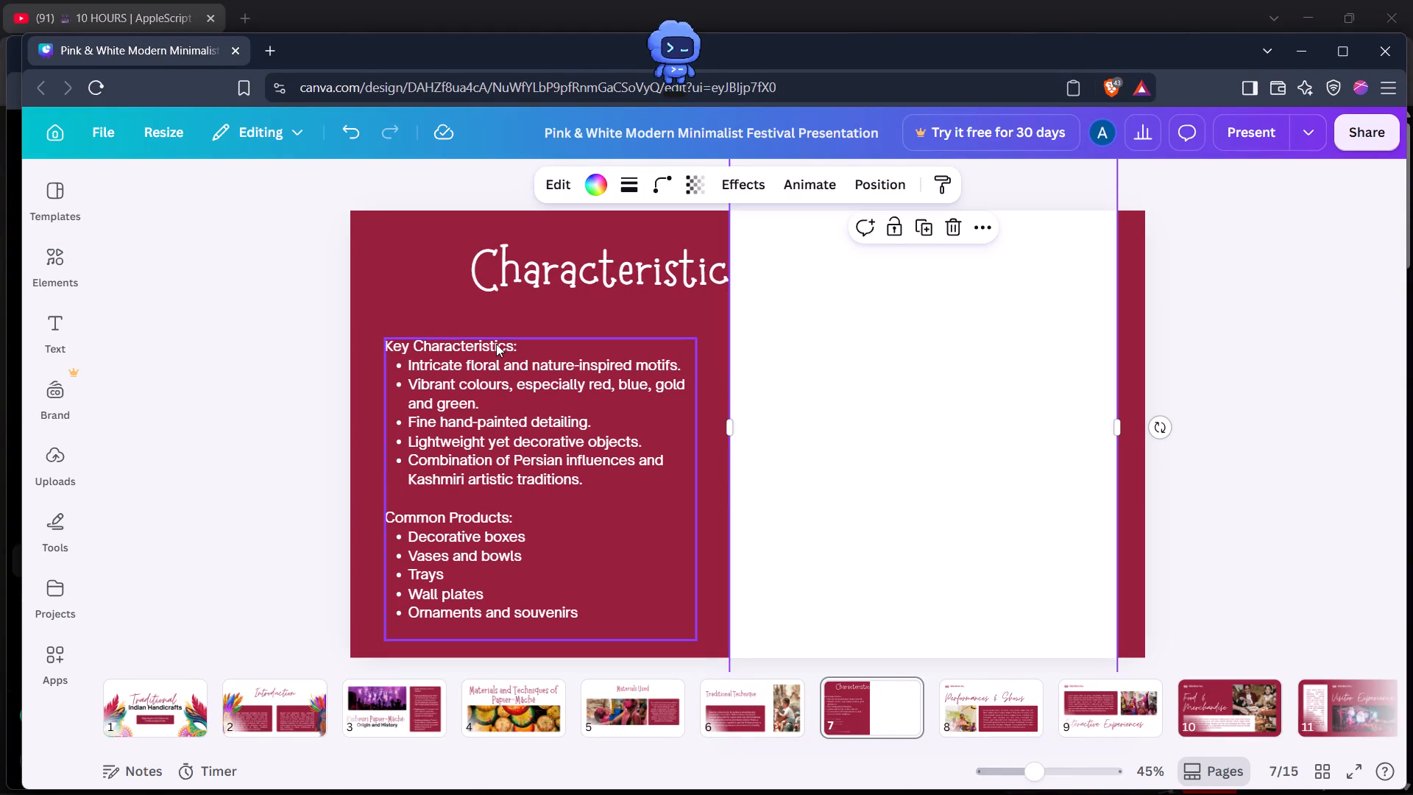
Set the Key Characteristics heading to font size 27 and underline it.
triple_click(496, 344)
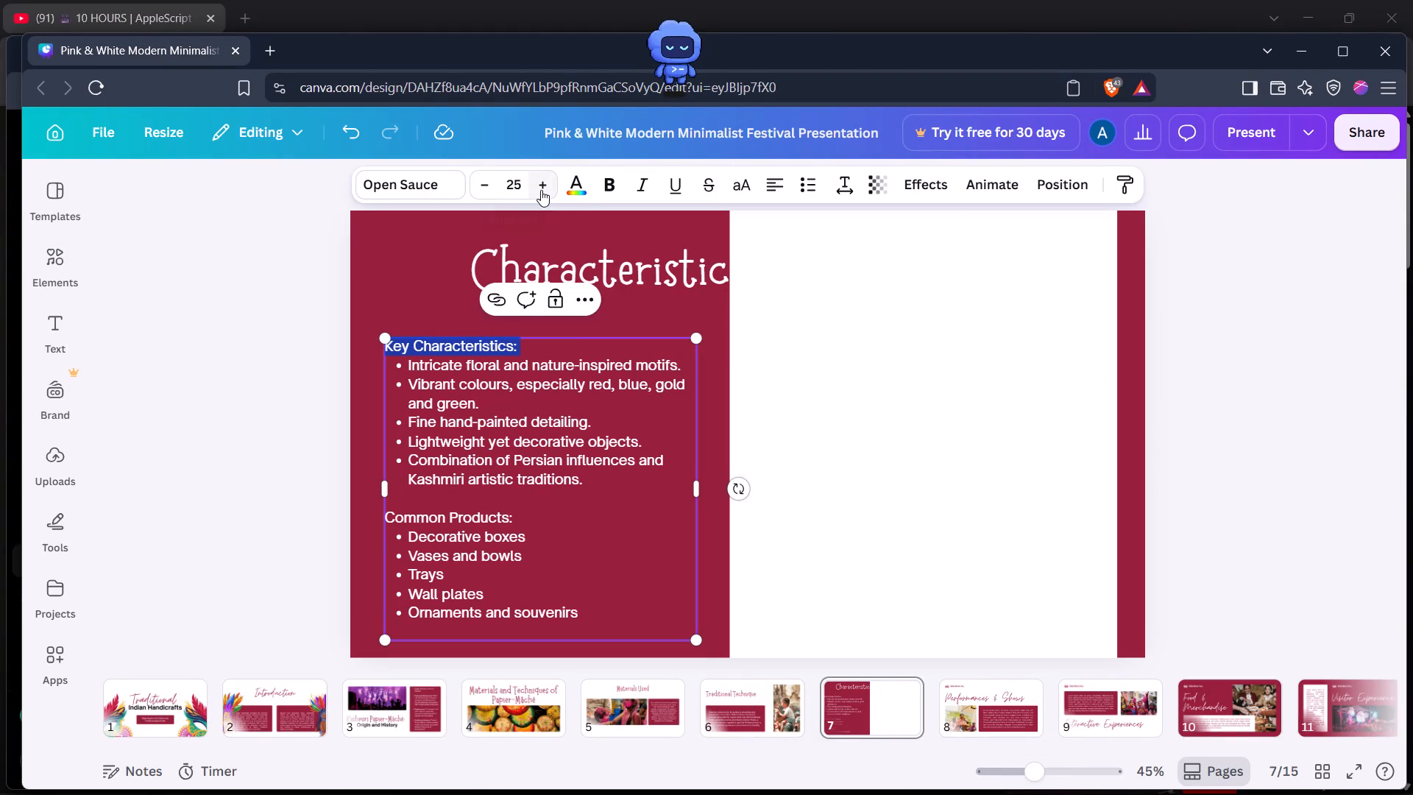
left_click(543, 189)
left_click(543, 189)
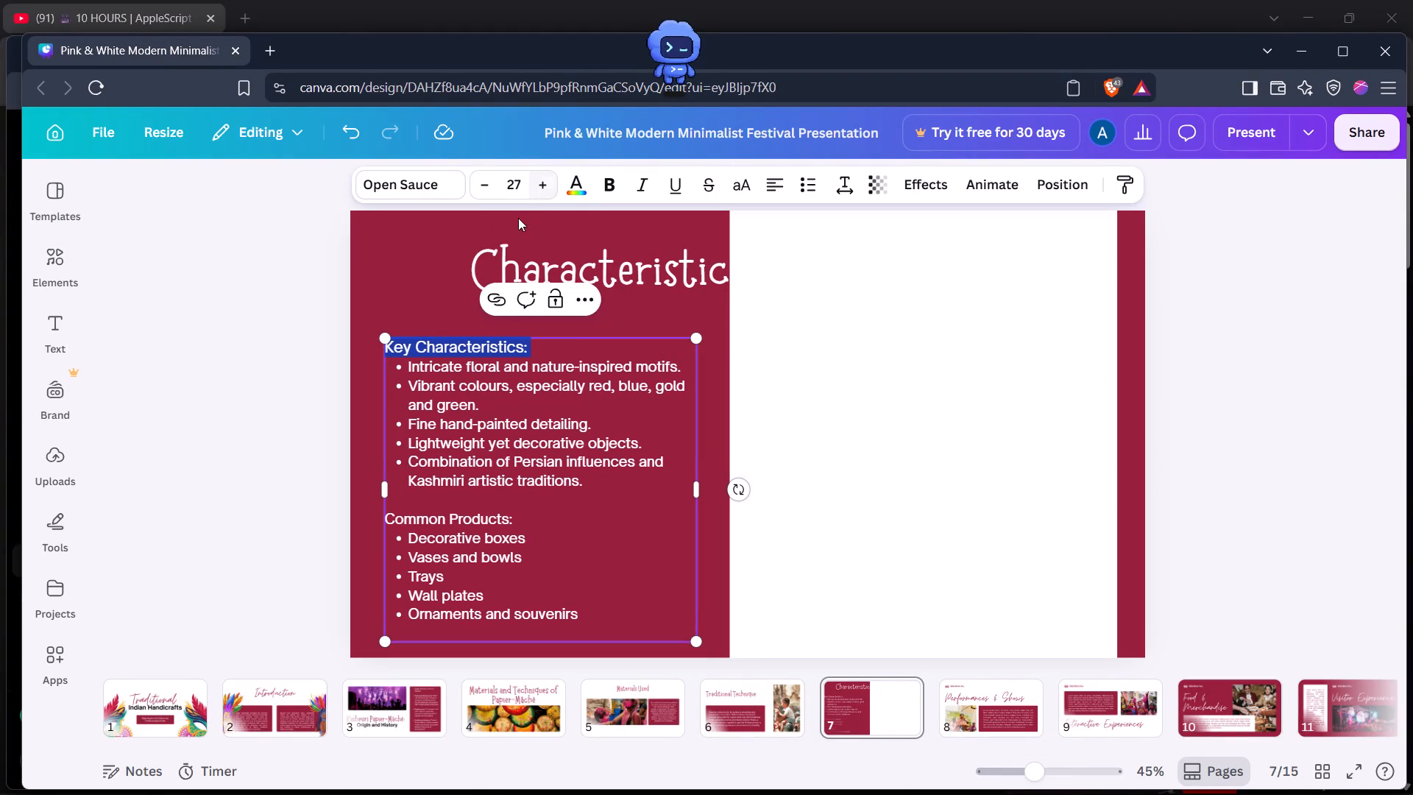
left_click(669, 185)
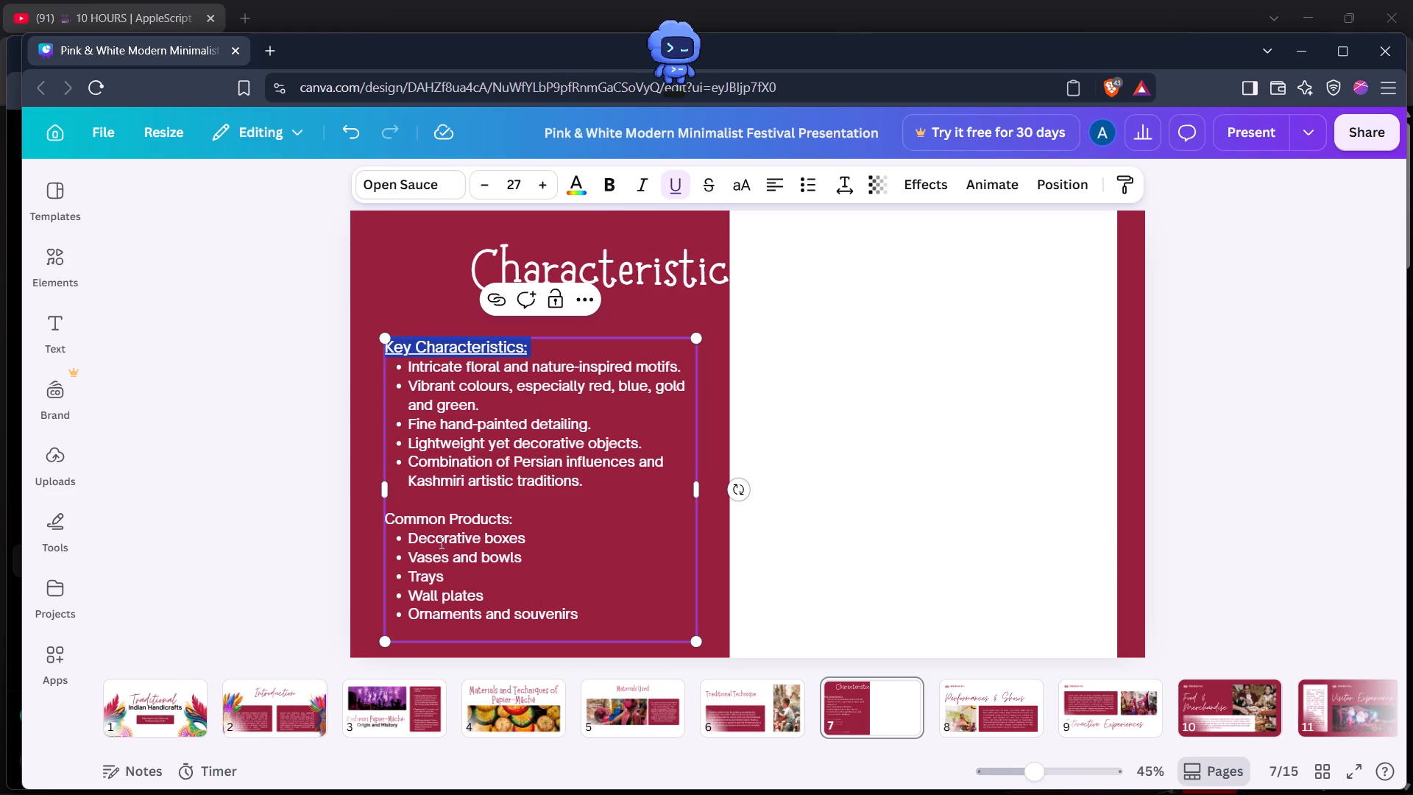
Set the Common Products heading to font size 27 and underline it.
triple_click(461, 515)
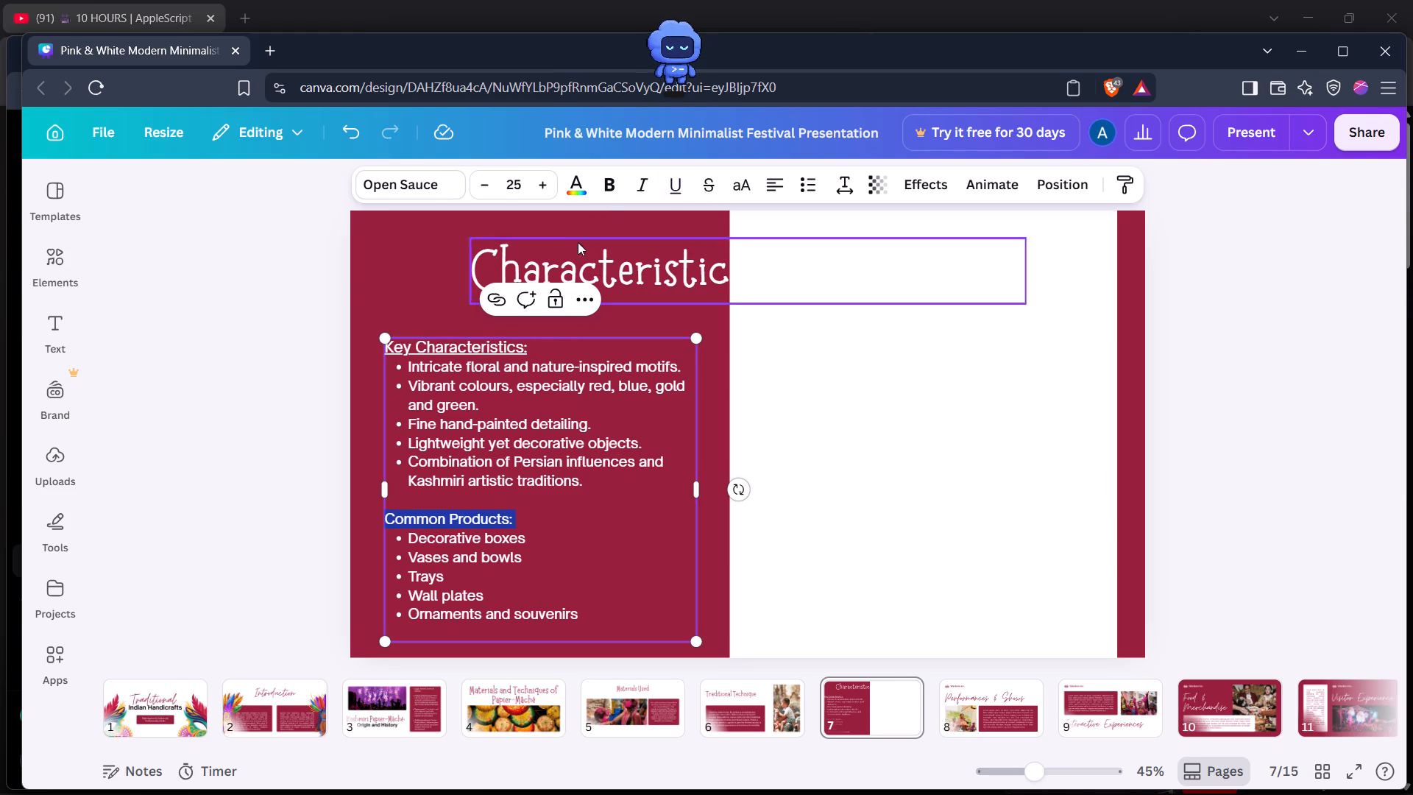
left_click(544, 176)
left_click(544, 176)
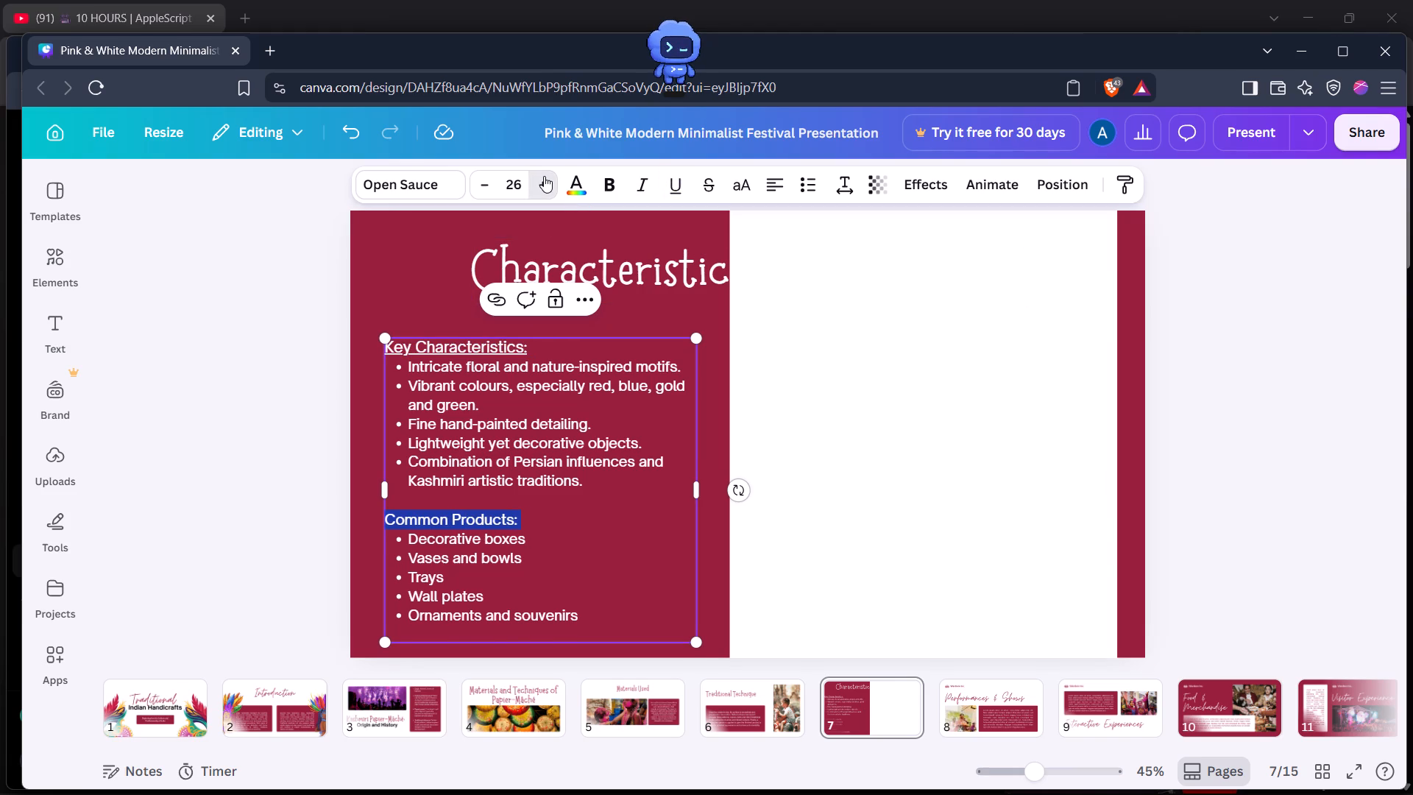
left_click(544, 176)
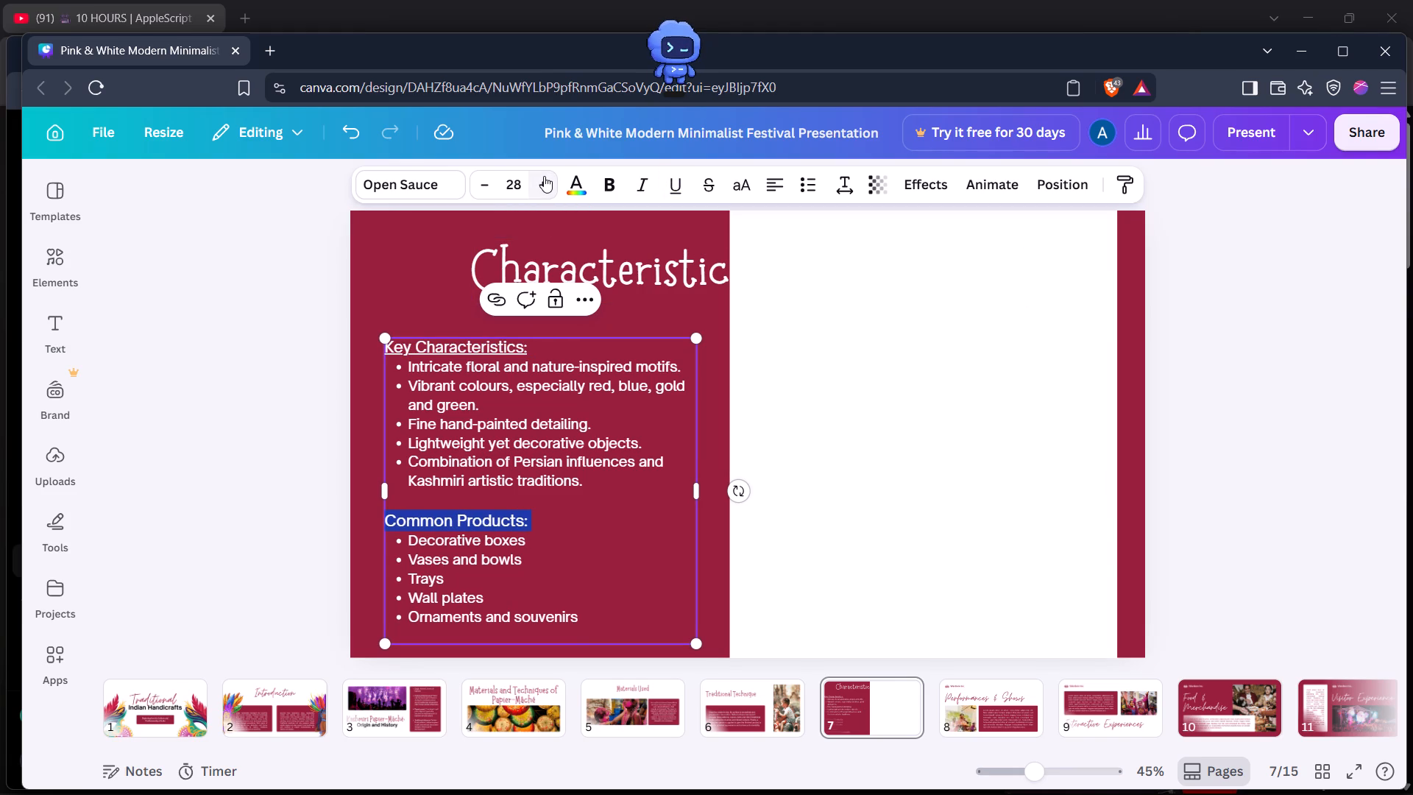
left_click(490, 188)
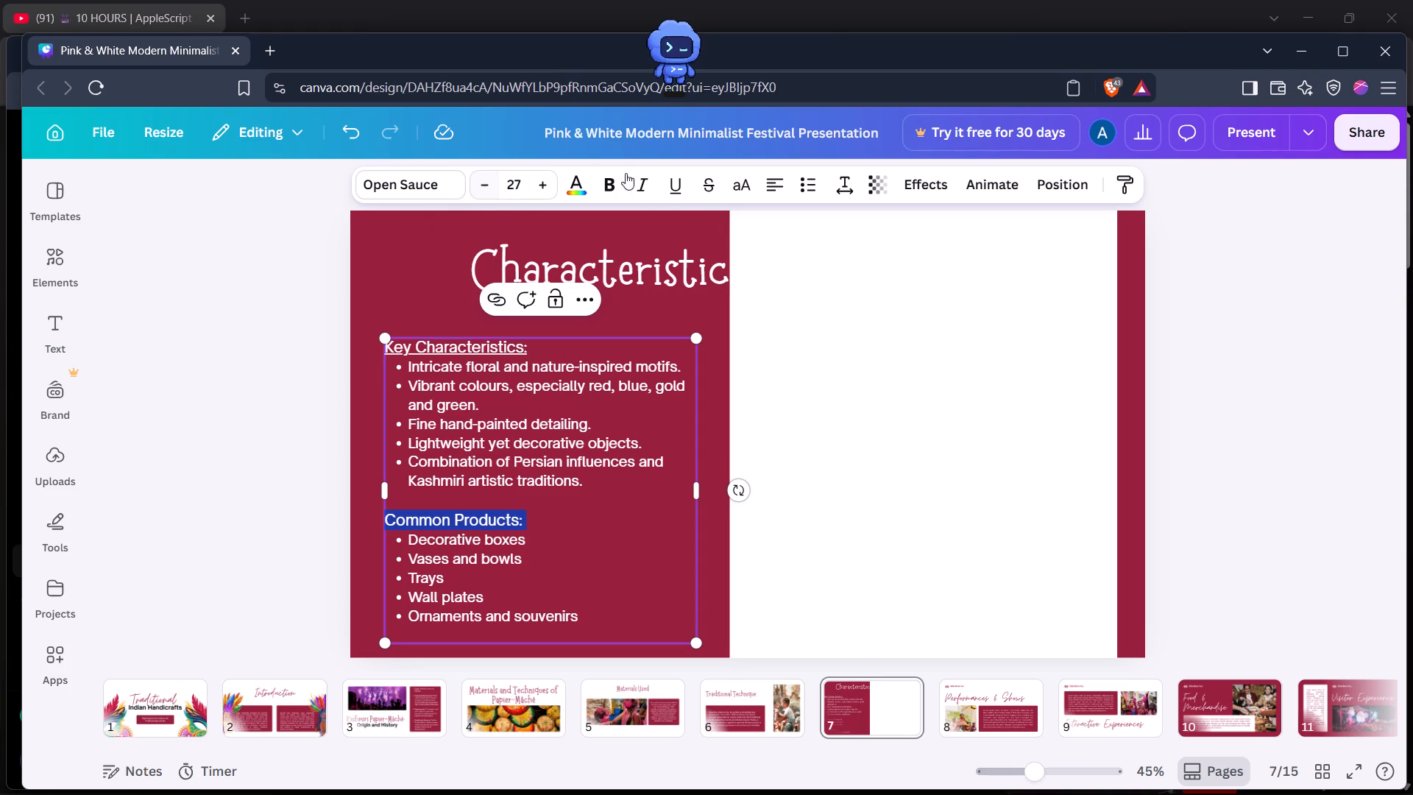
left_click(667, 187)
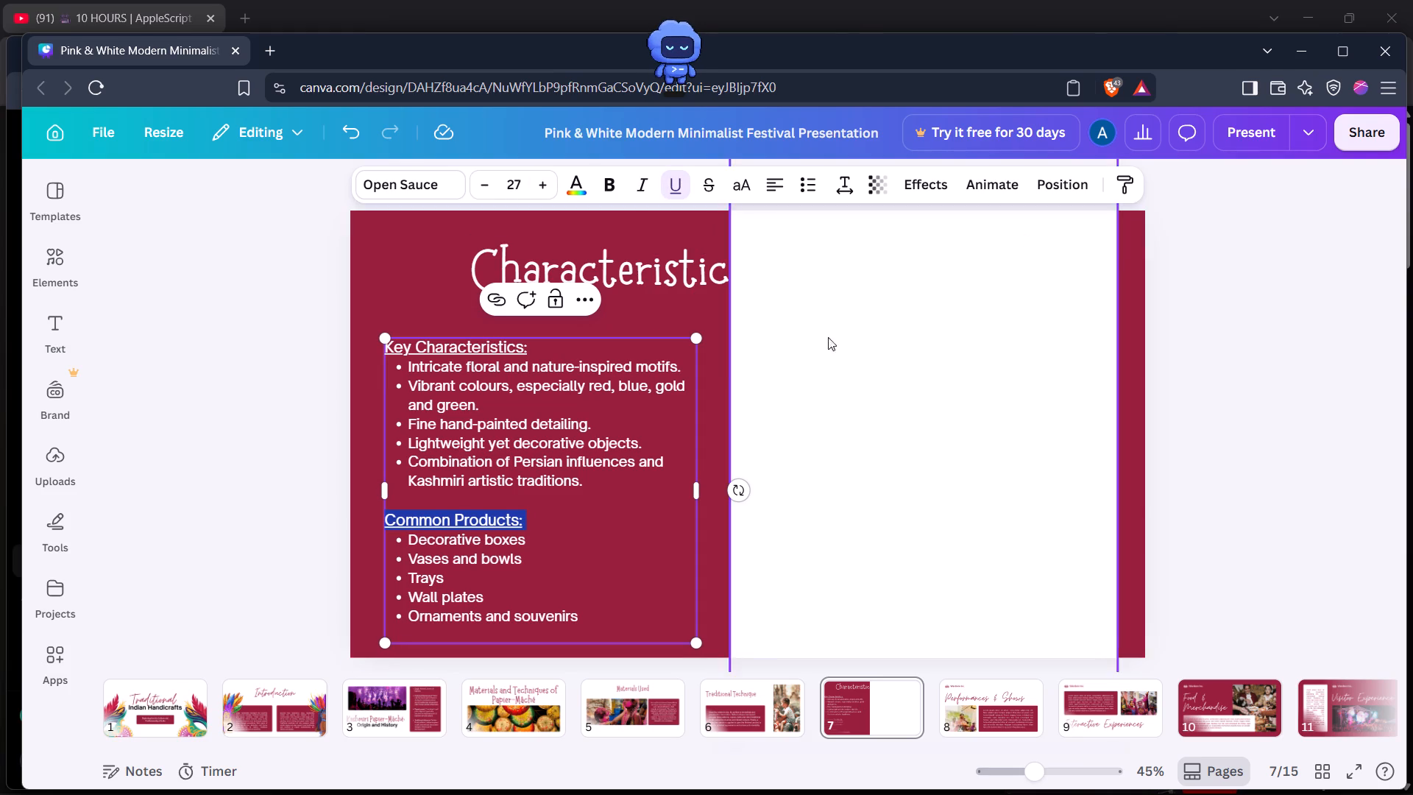
Move the Characteristics and Products title slightly up and to the left on slide 7.
left_click_drag(657, 274, 608, 265)
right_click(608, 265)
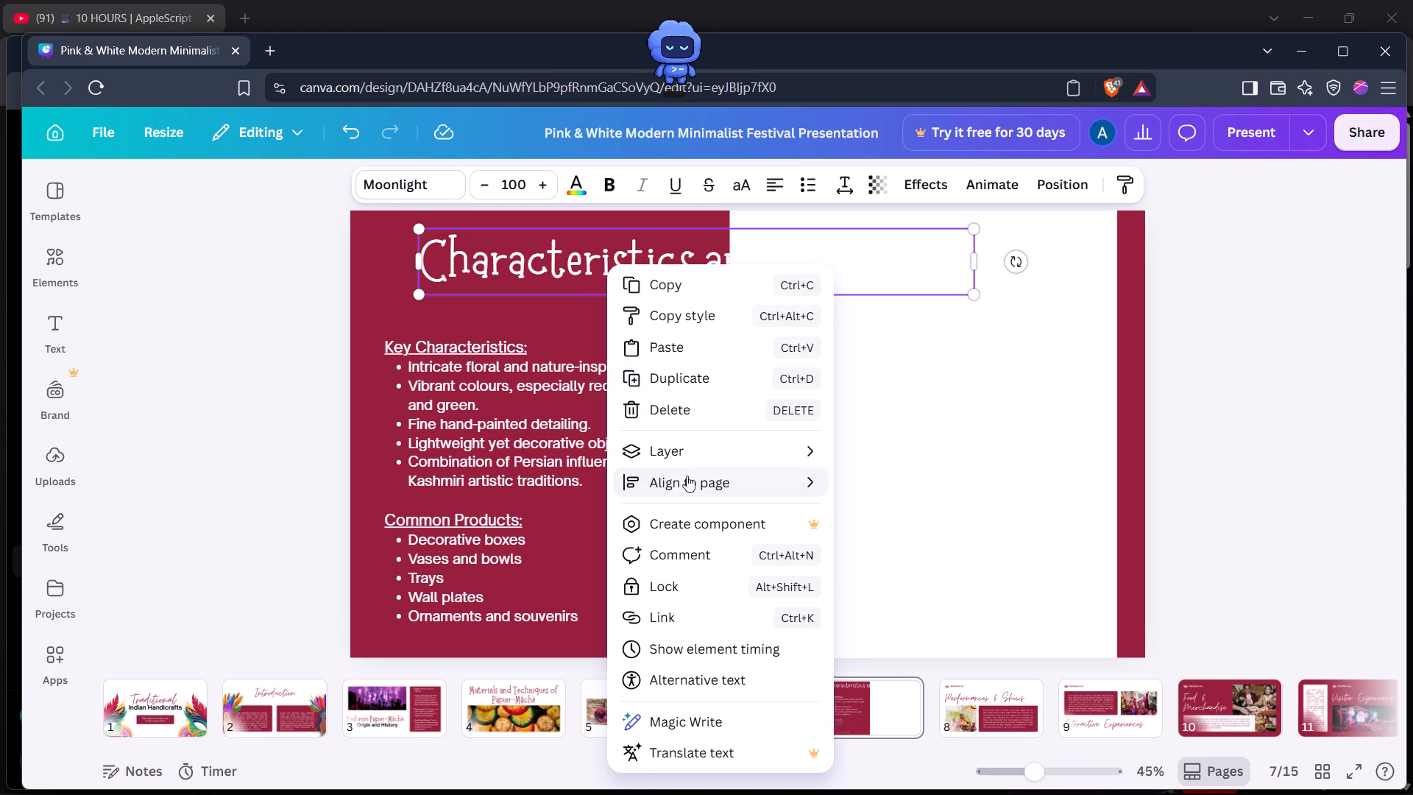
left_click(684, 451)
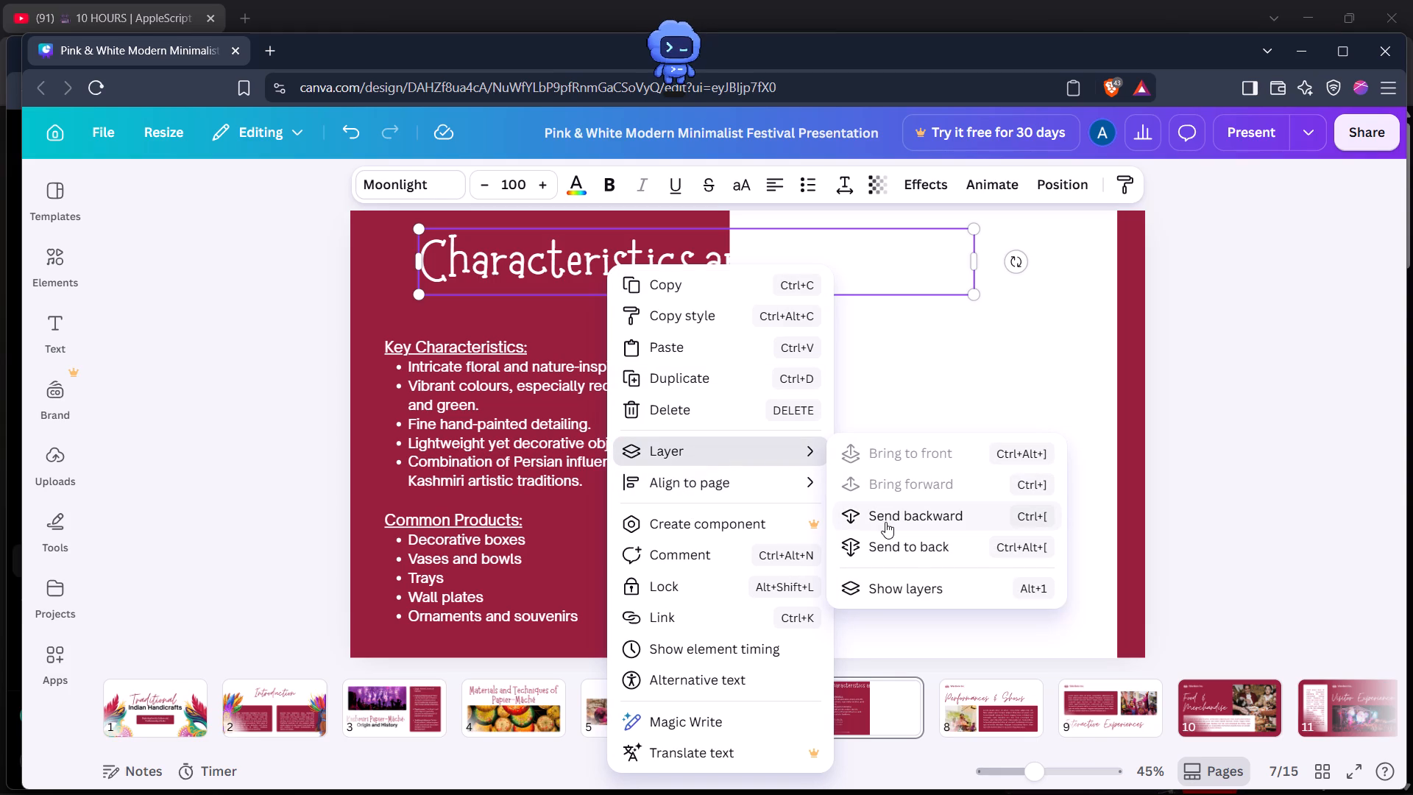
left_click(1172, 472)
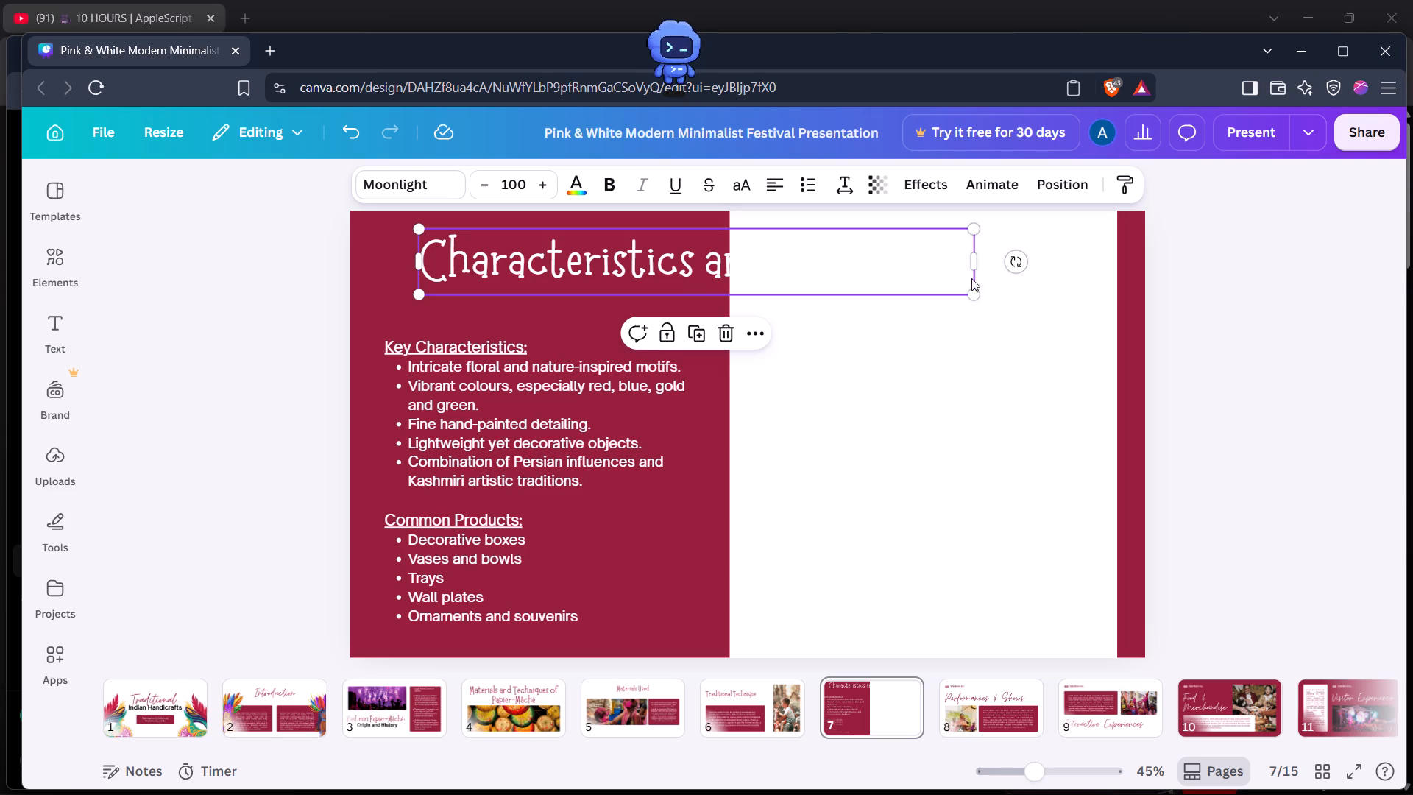
Narrow the title's text box so it wraps onto two lines and move it into the maroon area above the lists.
left_click_drag(974, 264, 787, 270)
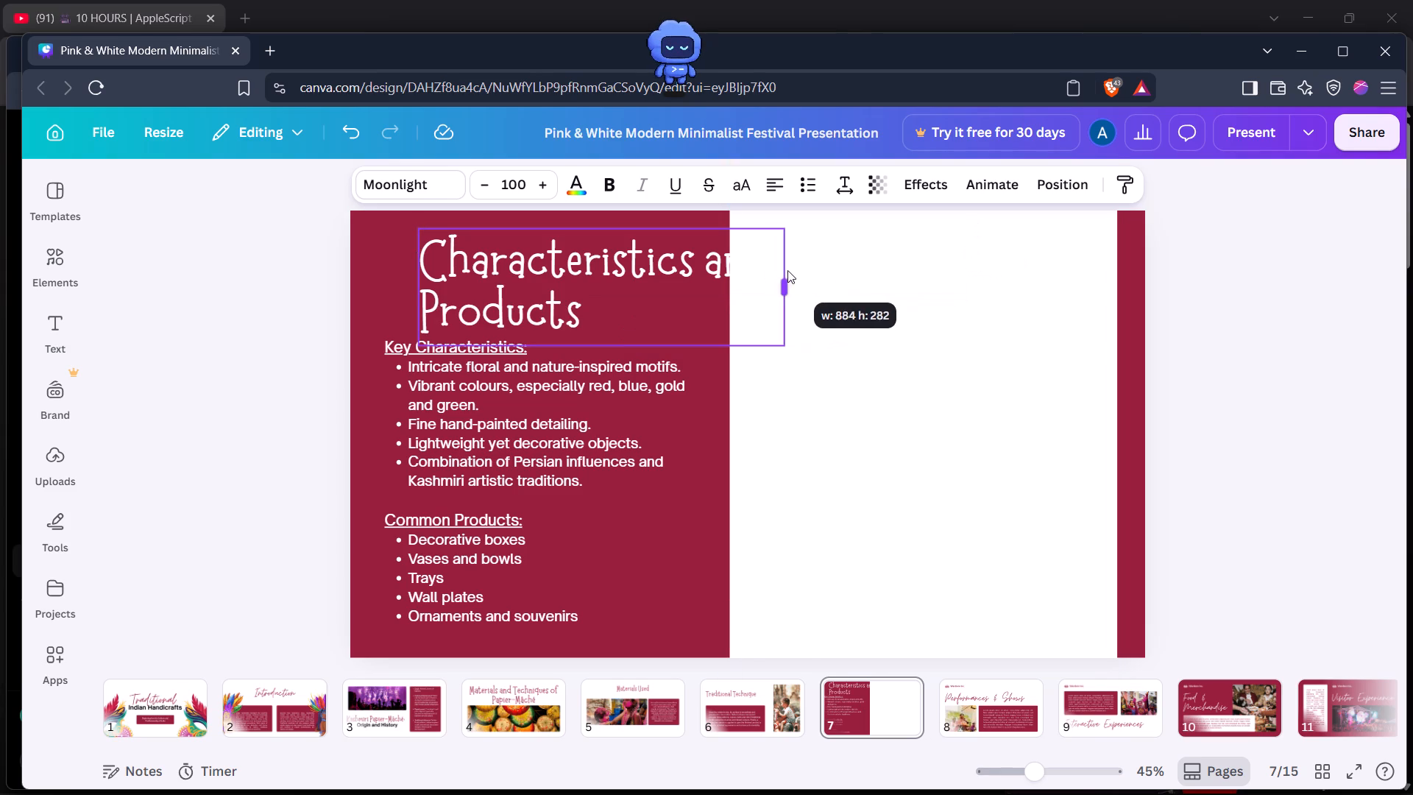
left_click_drag(787, 270, 787, 270)
left_click_drag(640, 230, 588, 226)
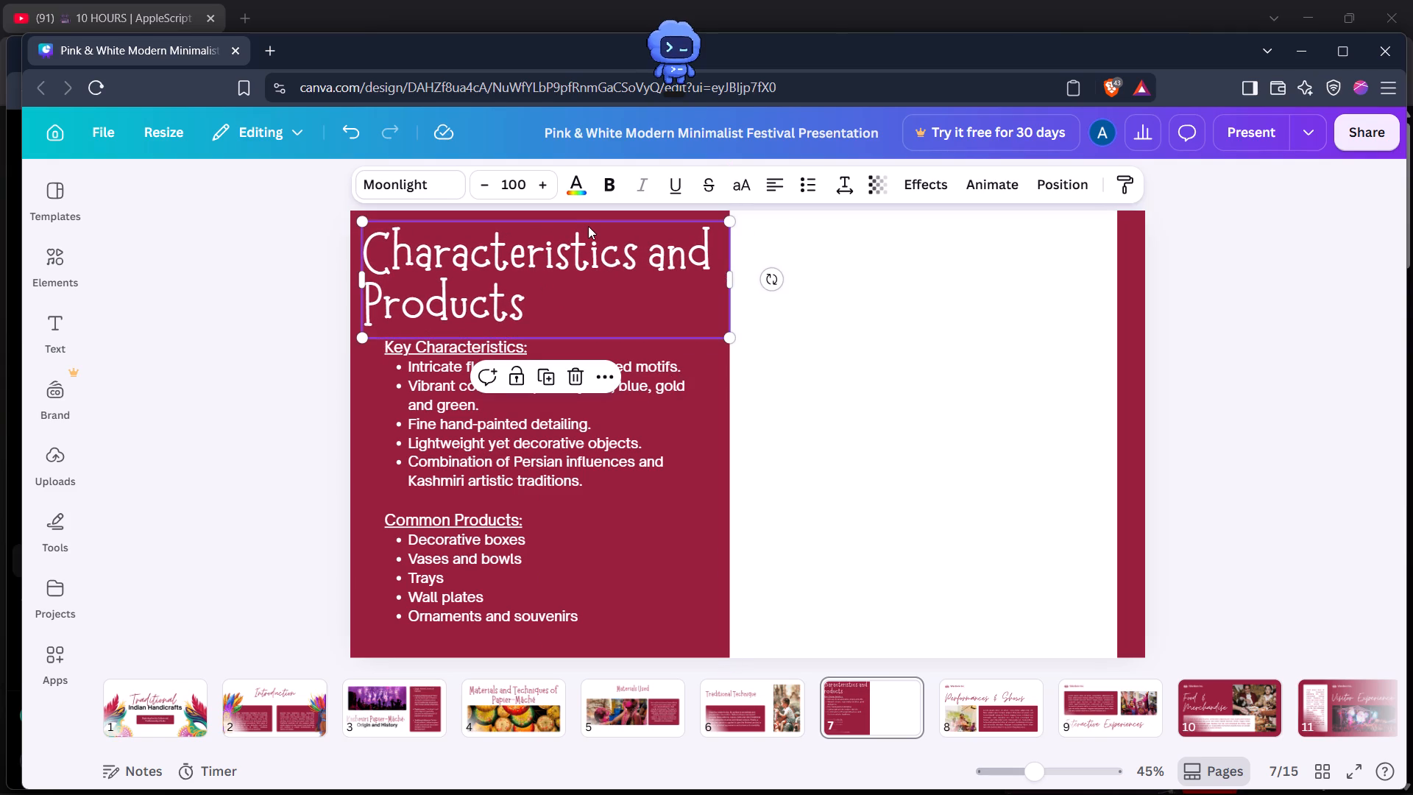
Set the Characteristics and Products title to font size 85 and center-align it.
triple_click(588, 226)
double_click(588, 226)
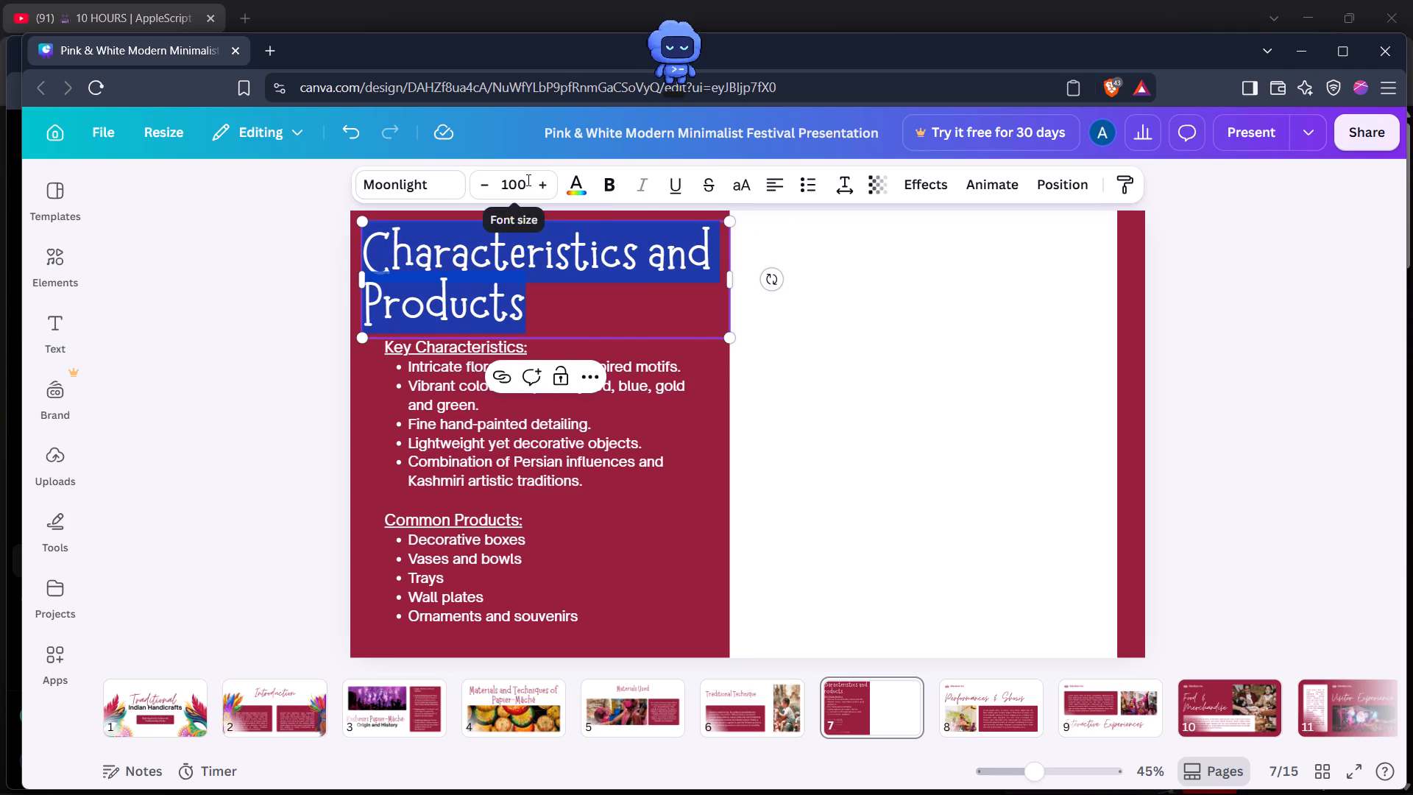
double_click(527, 180)
key("BackSpace")
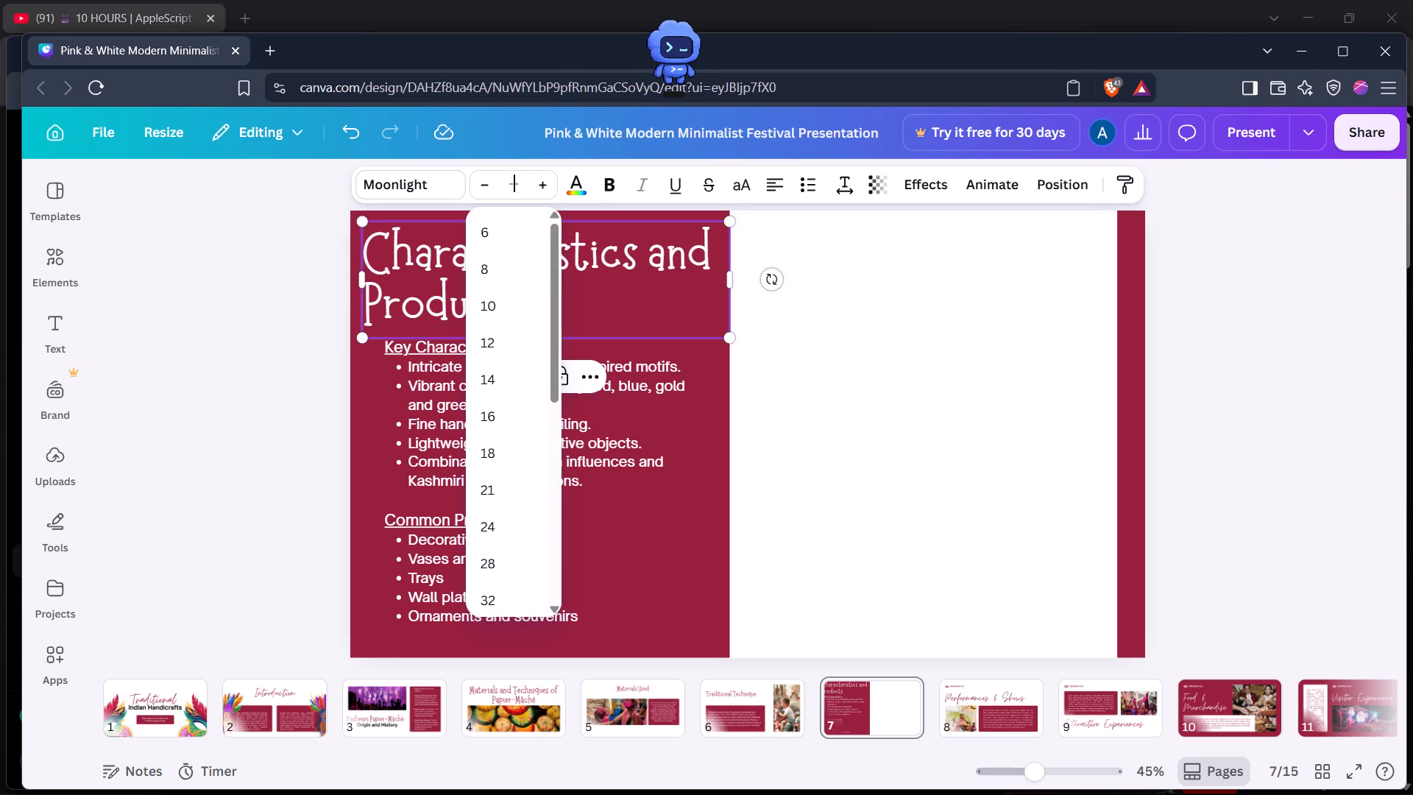
type("85")
key("Return")
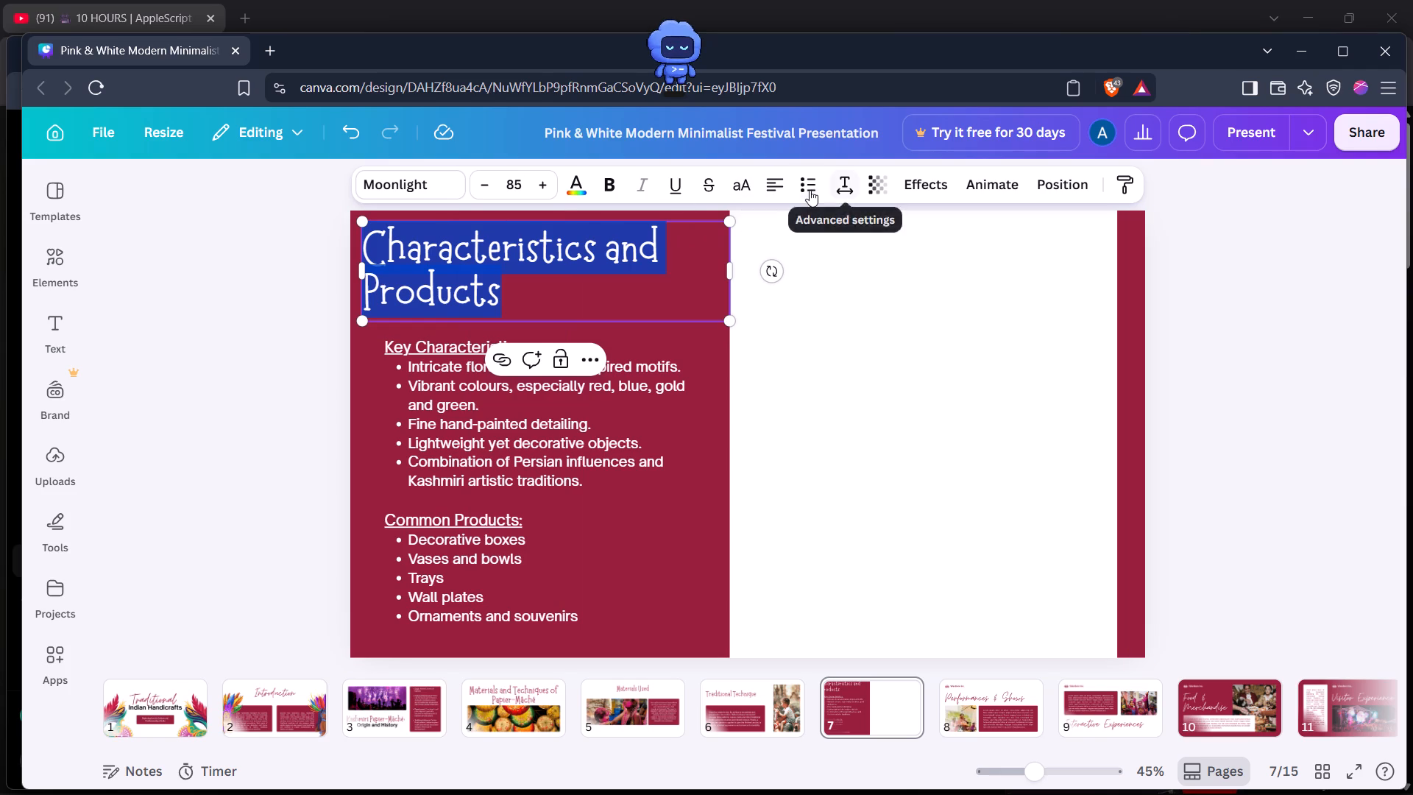
left_click(772, 185)
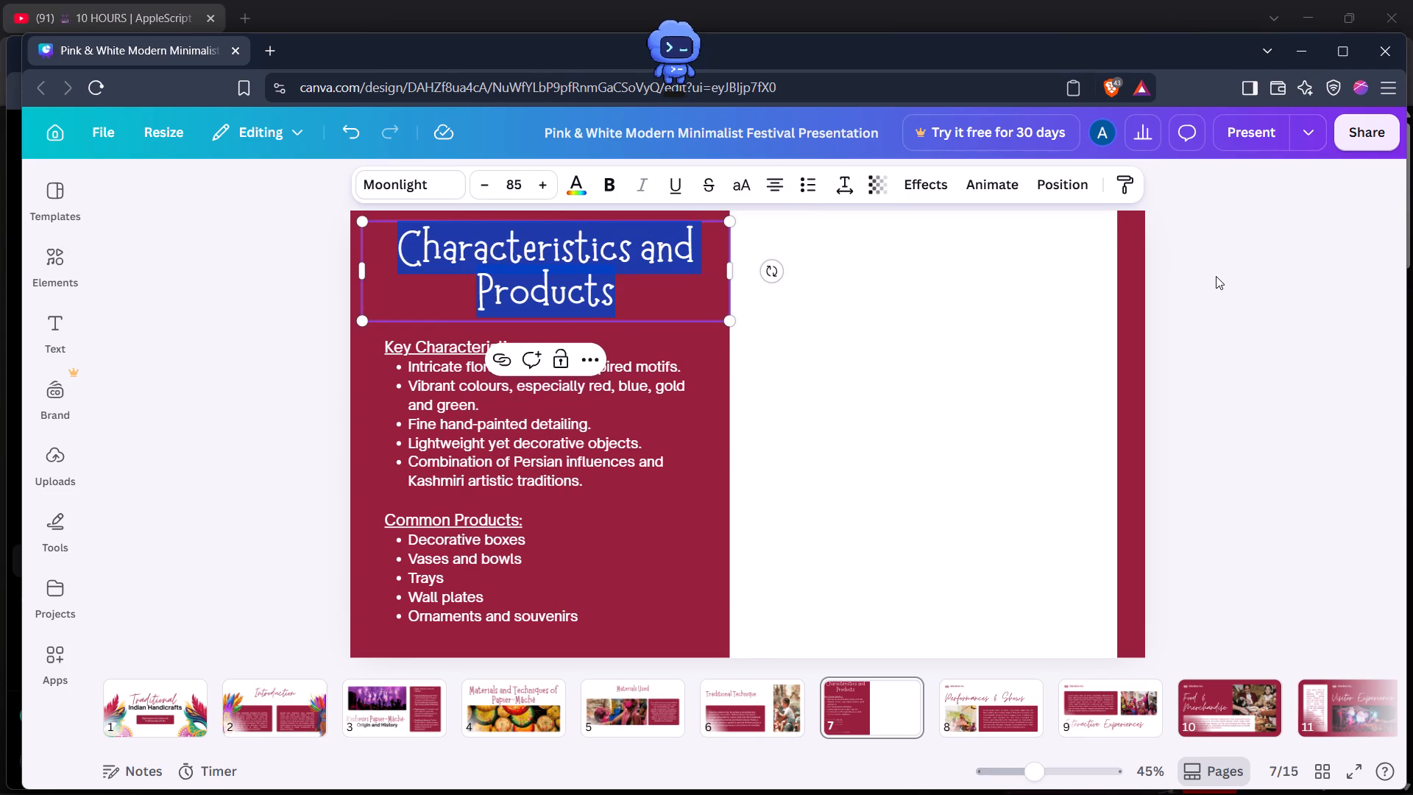
left_click(1220, 276)
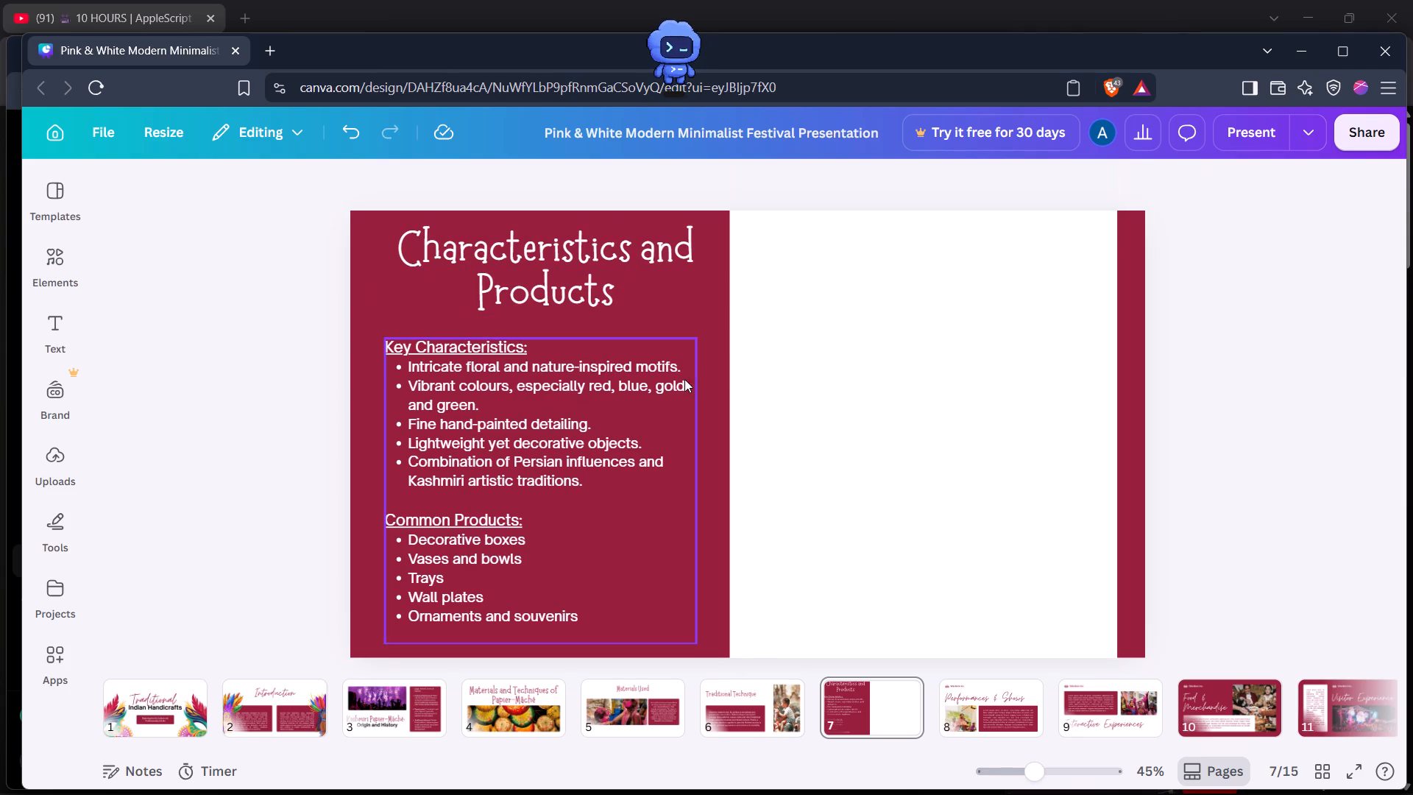
Move the Characteristics and Products title slightly down, closer to the lists.
left_click(607, 279)
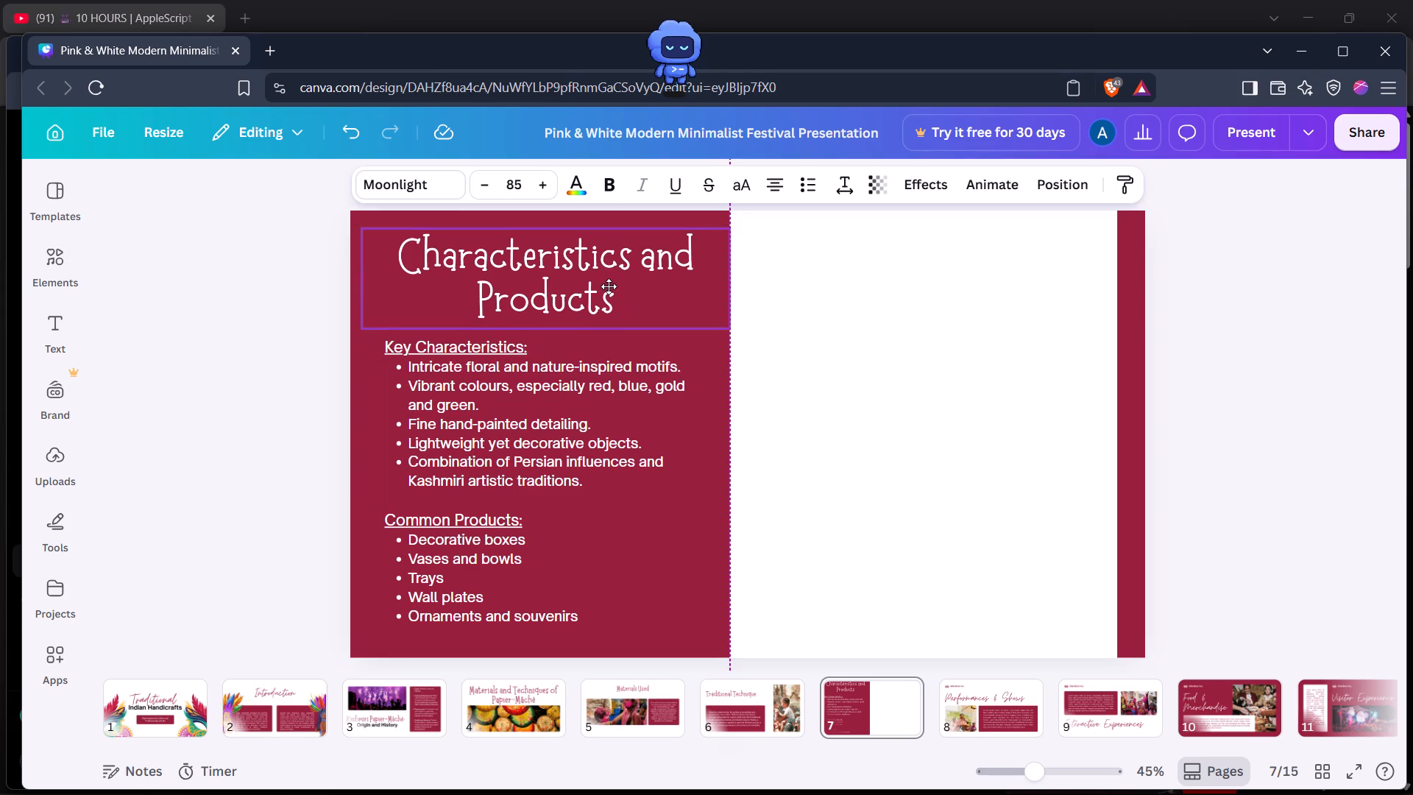
left_click(1233, 331)
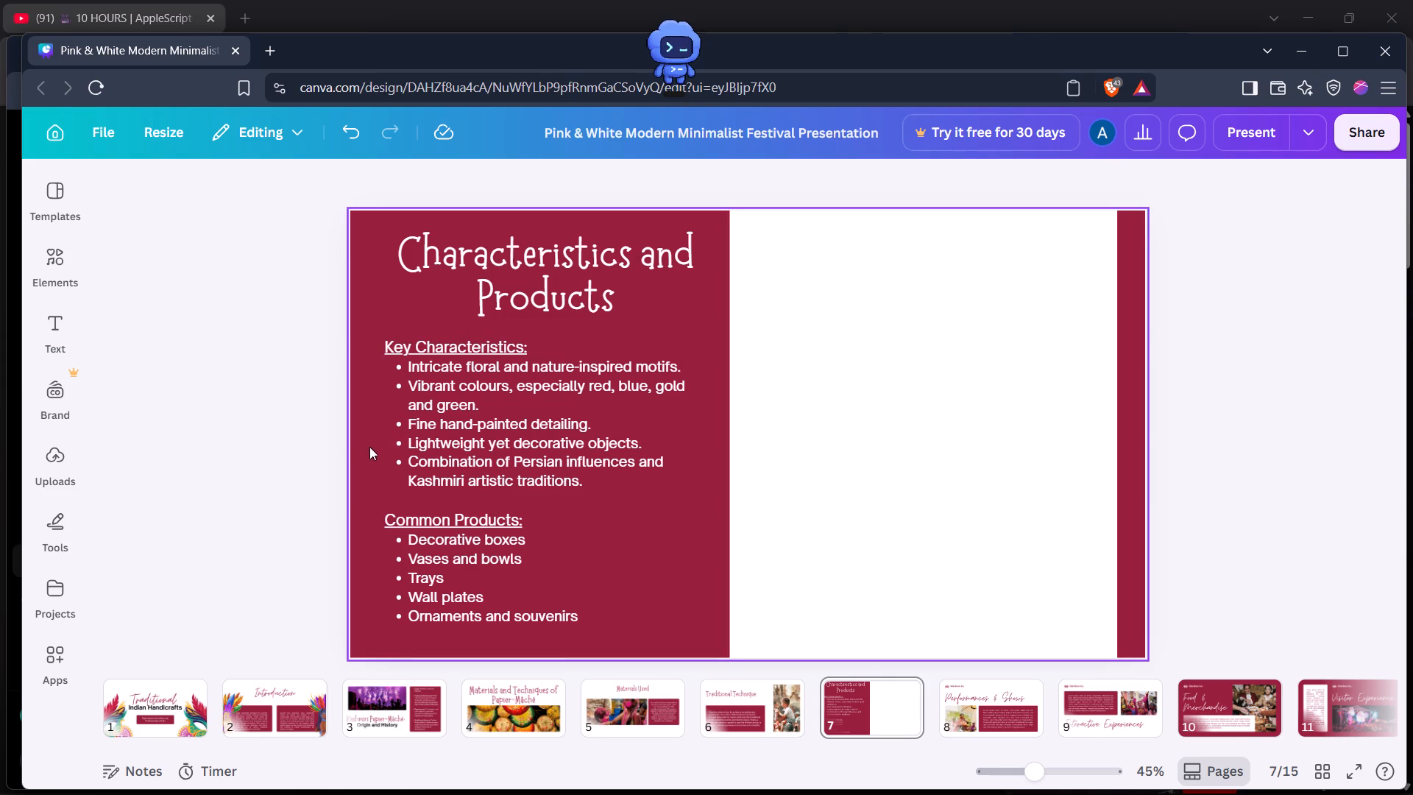
Extend the left edge of slide 7's lists text box slightly outward, shifting the lists closer to the slide's edge.
left_click(407, 477)
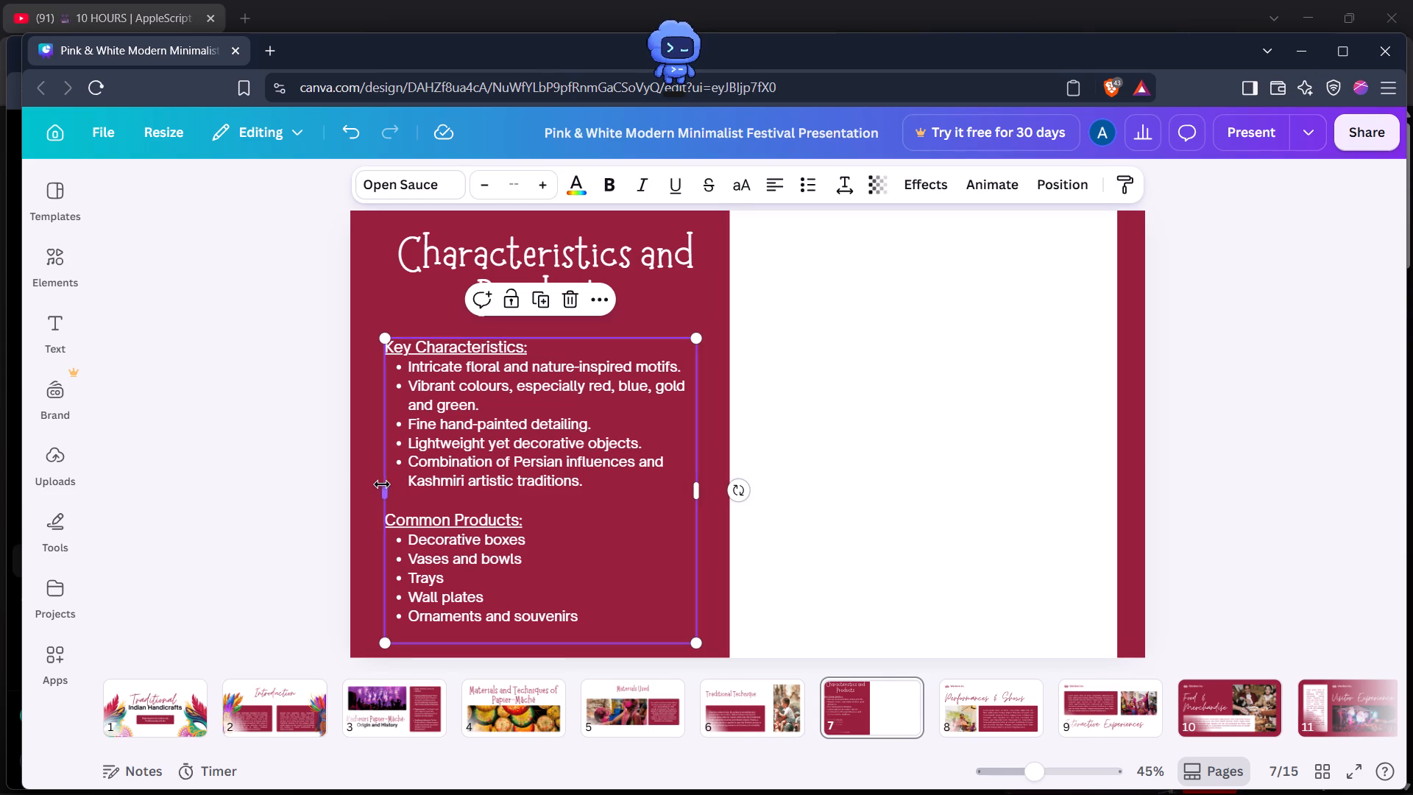
left_click_drag(380, 487, 374, 487)
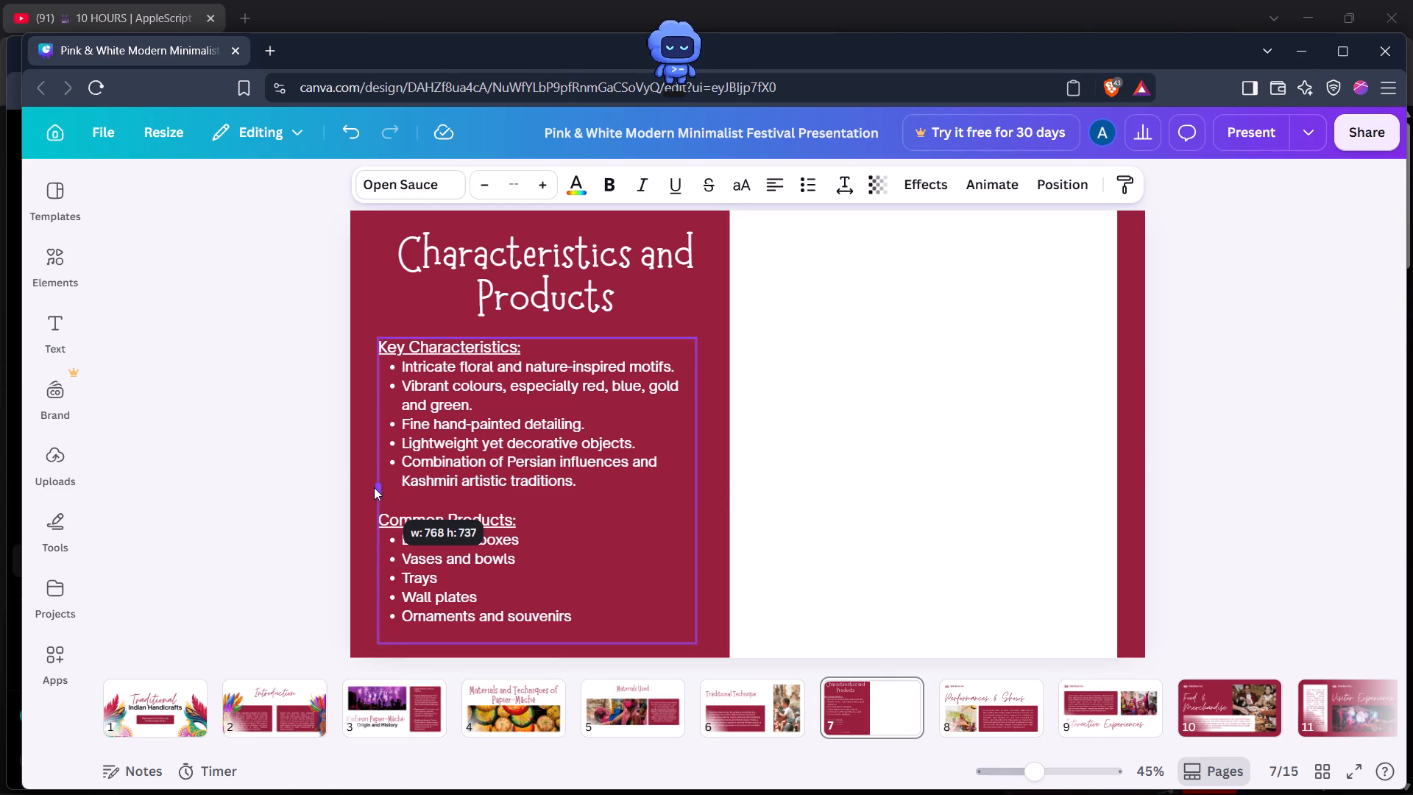
left_click_drag(374, 487, 378, 488)
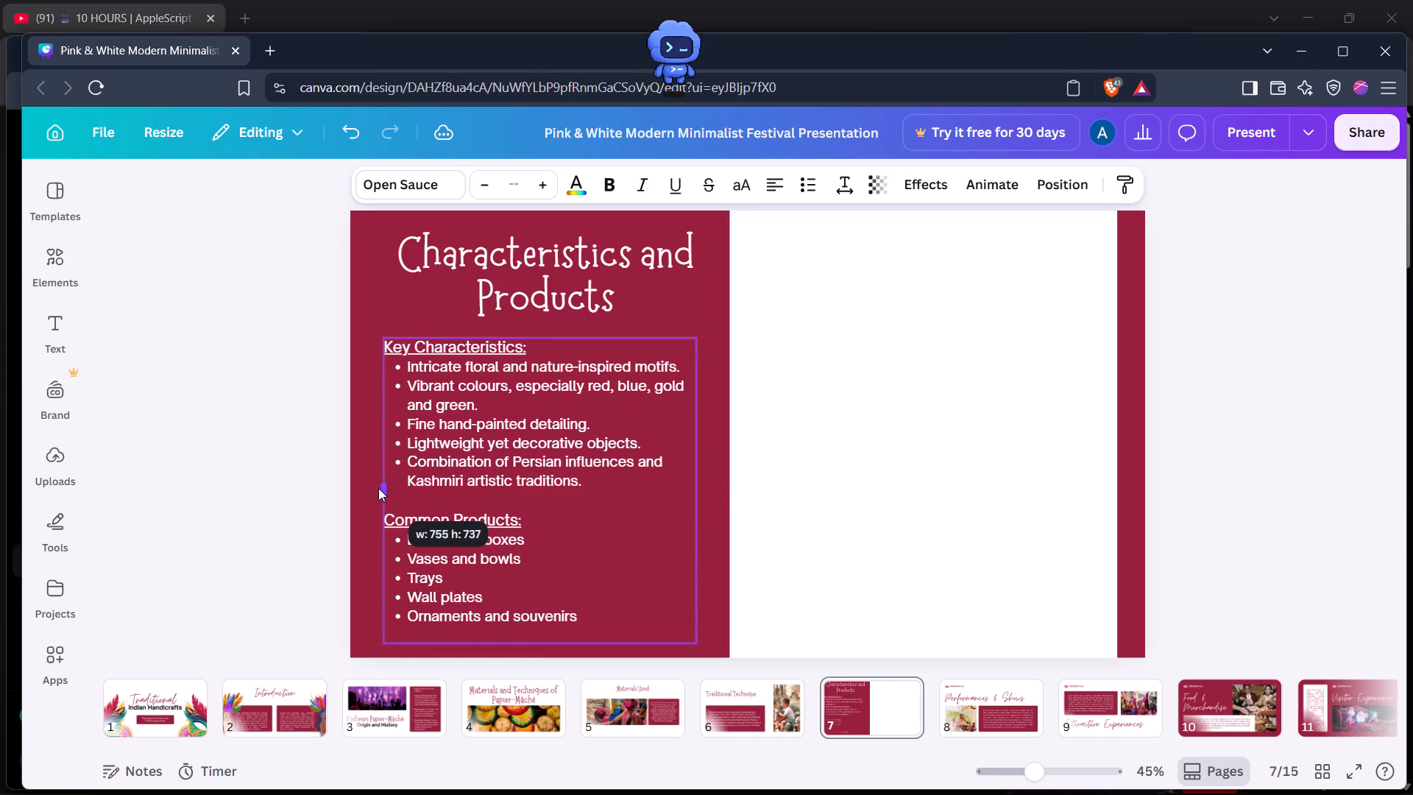
left_click_drag(378, 488, 372, 485)
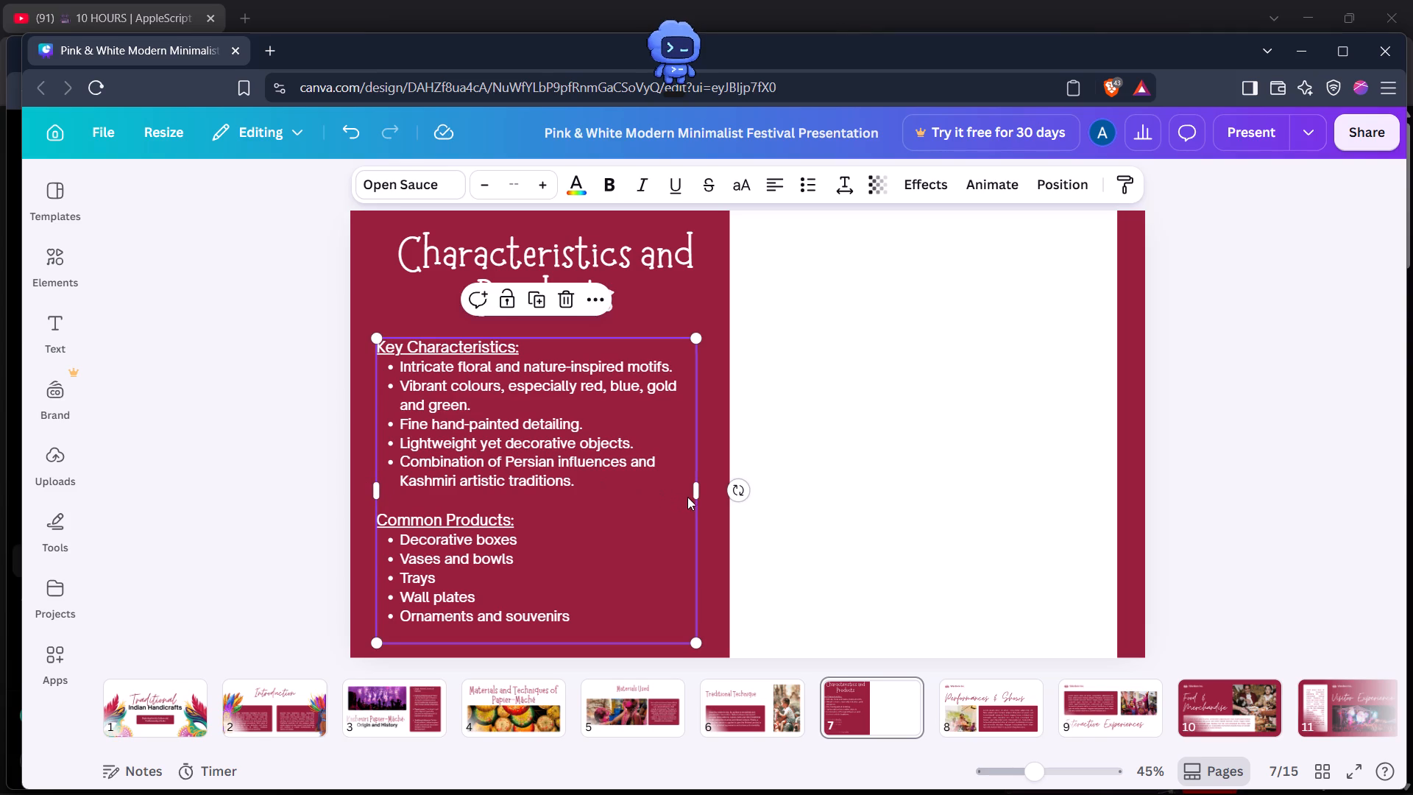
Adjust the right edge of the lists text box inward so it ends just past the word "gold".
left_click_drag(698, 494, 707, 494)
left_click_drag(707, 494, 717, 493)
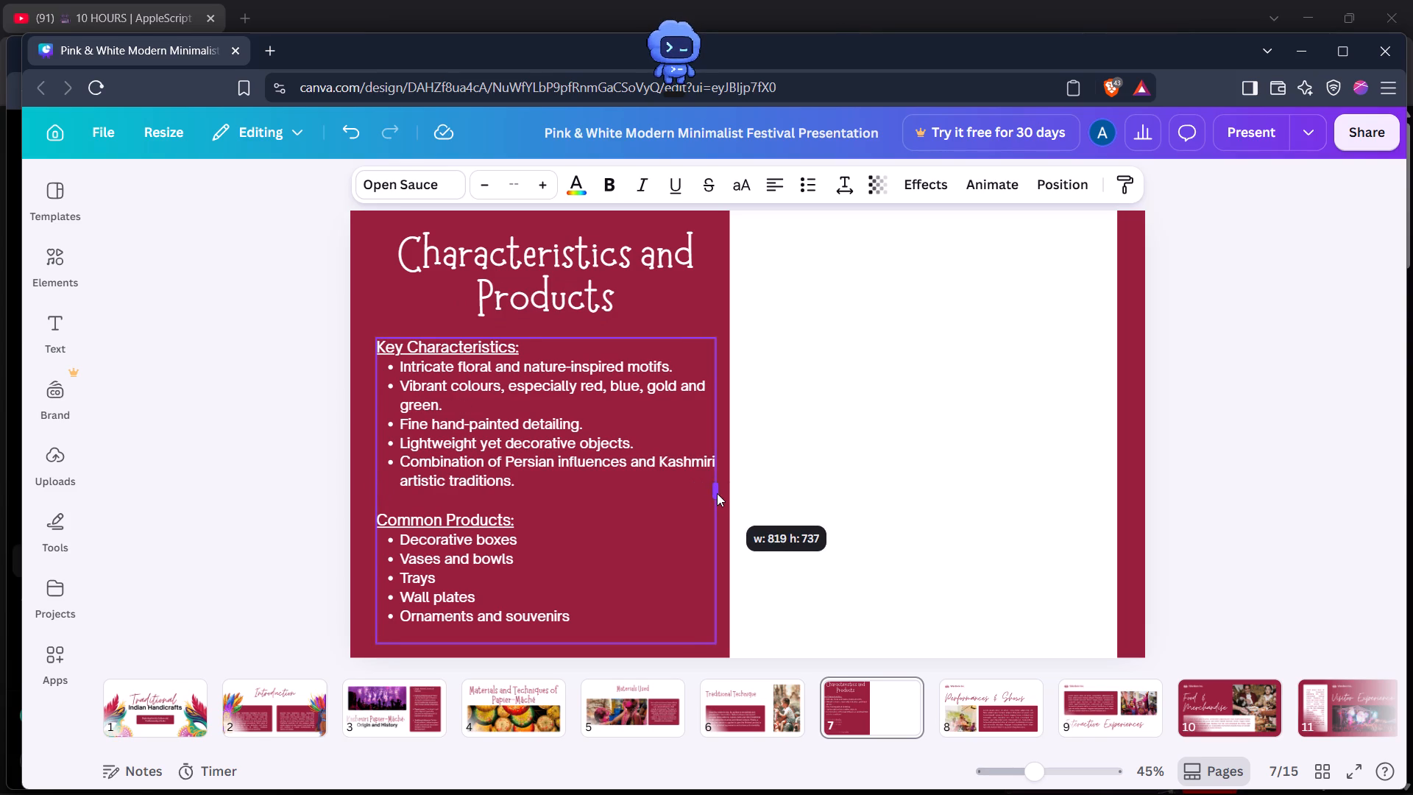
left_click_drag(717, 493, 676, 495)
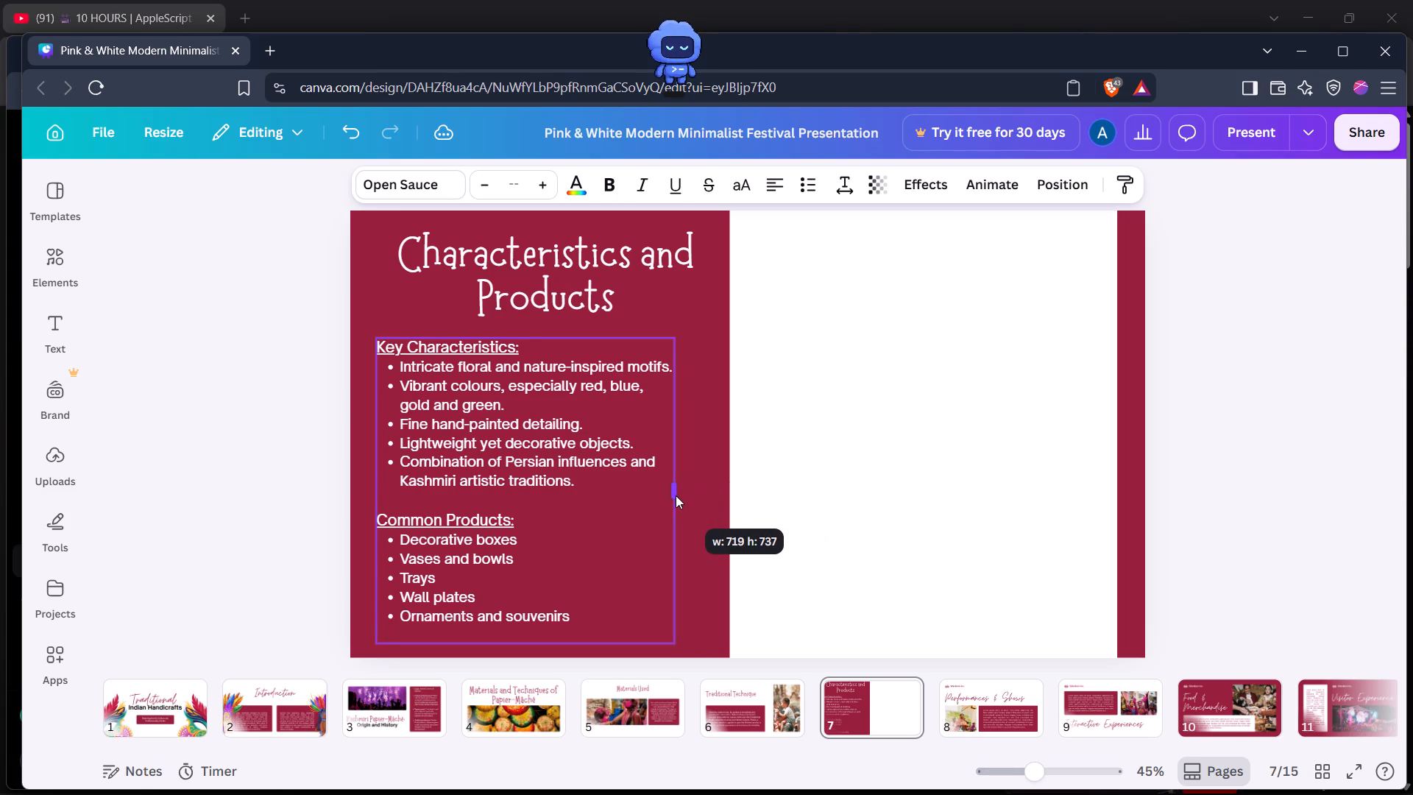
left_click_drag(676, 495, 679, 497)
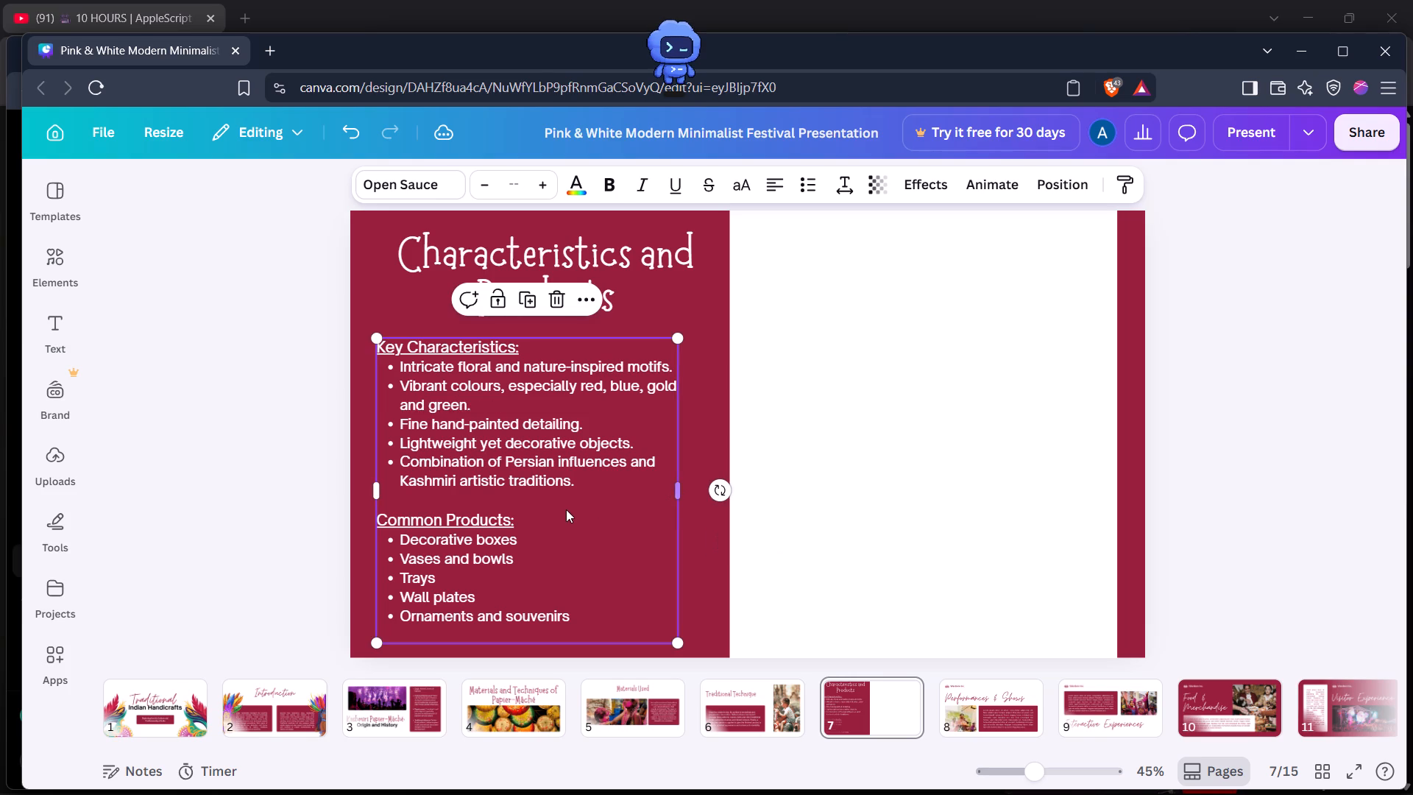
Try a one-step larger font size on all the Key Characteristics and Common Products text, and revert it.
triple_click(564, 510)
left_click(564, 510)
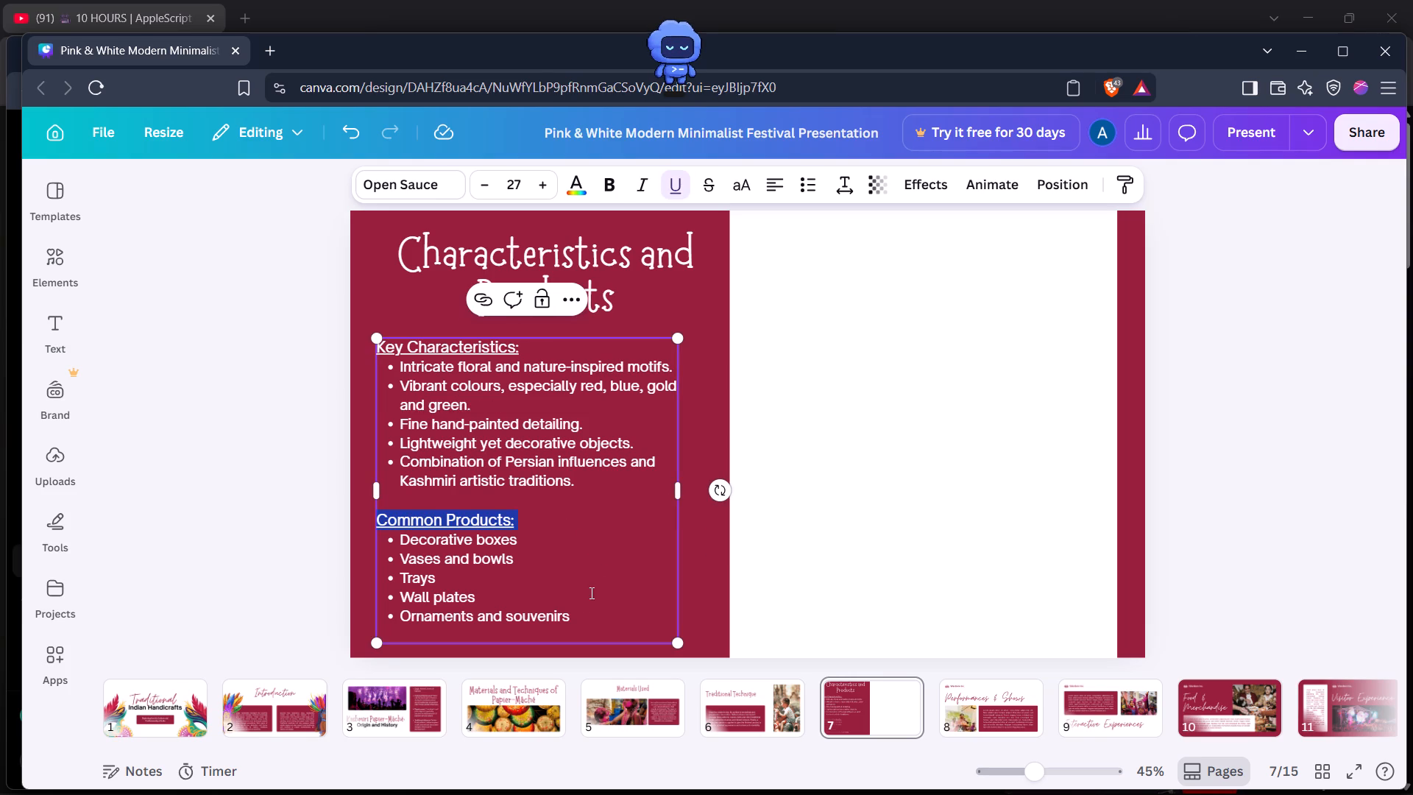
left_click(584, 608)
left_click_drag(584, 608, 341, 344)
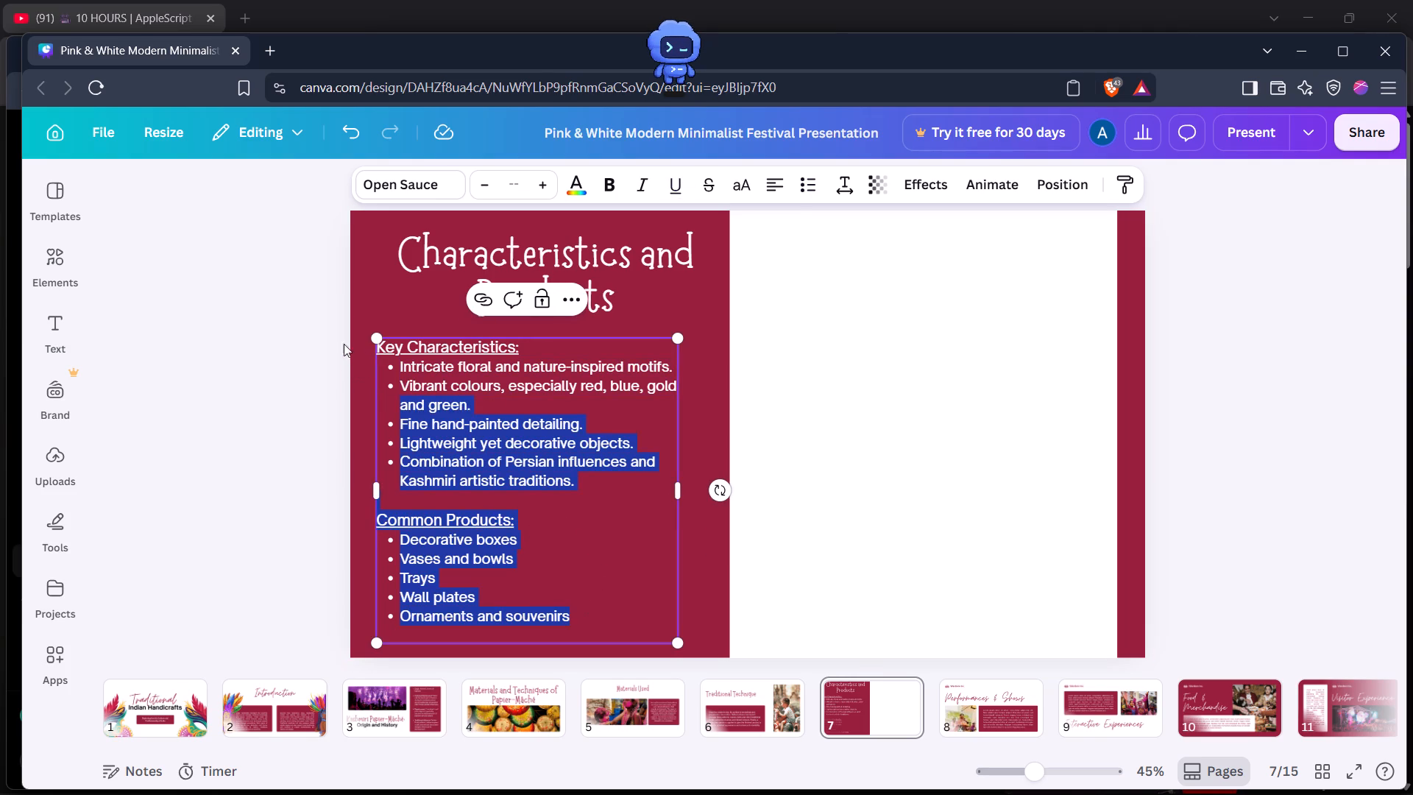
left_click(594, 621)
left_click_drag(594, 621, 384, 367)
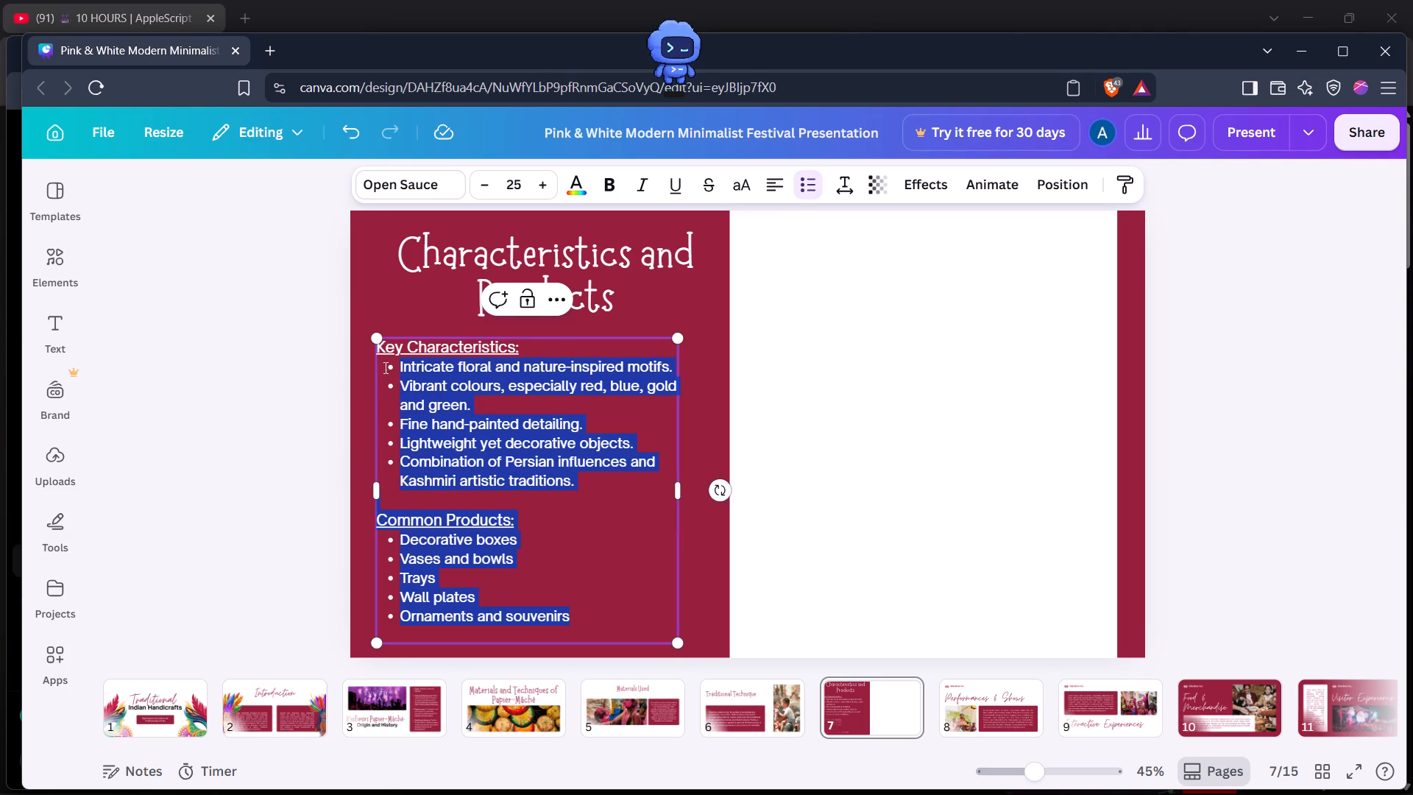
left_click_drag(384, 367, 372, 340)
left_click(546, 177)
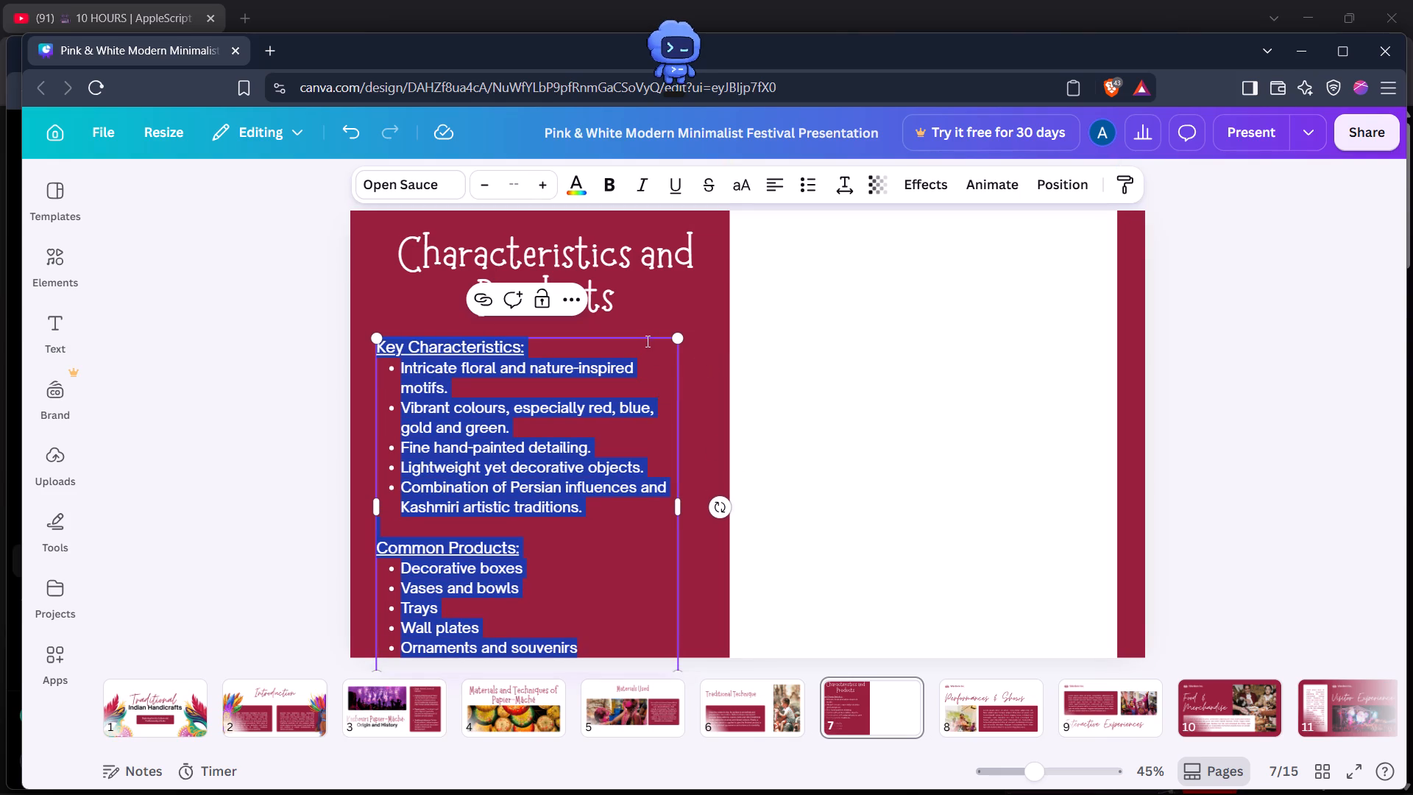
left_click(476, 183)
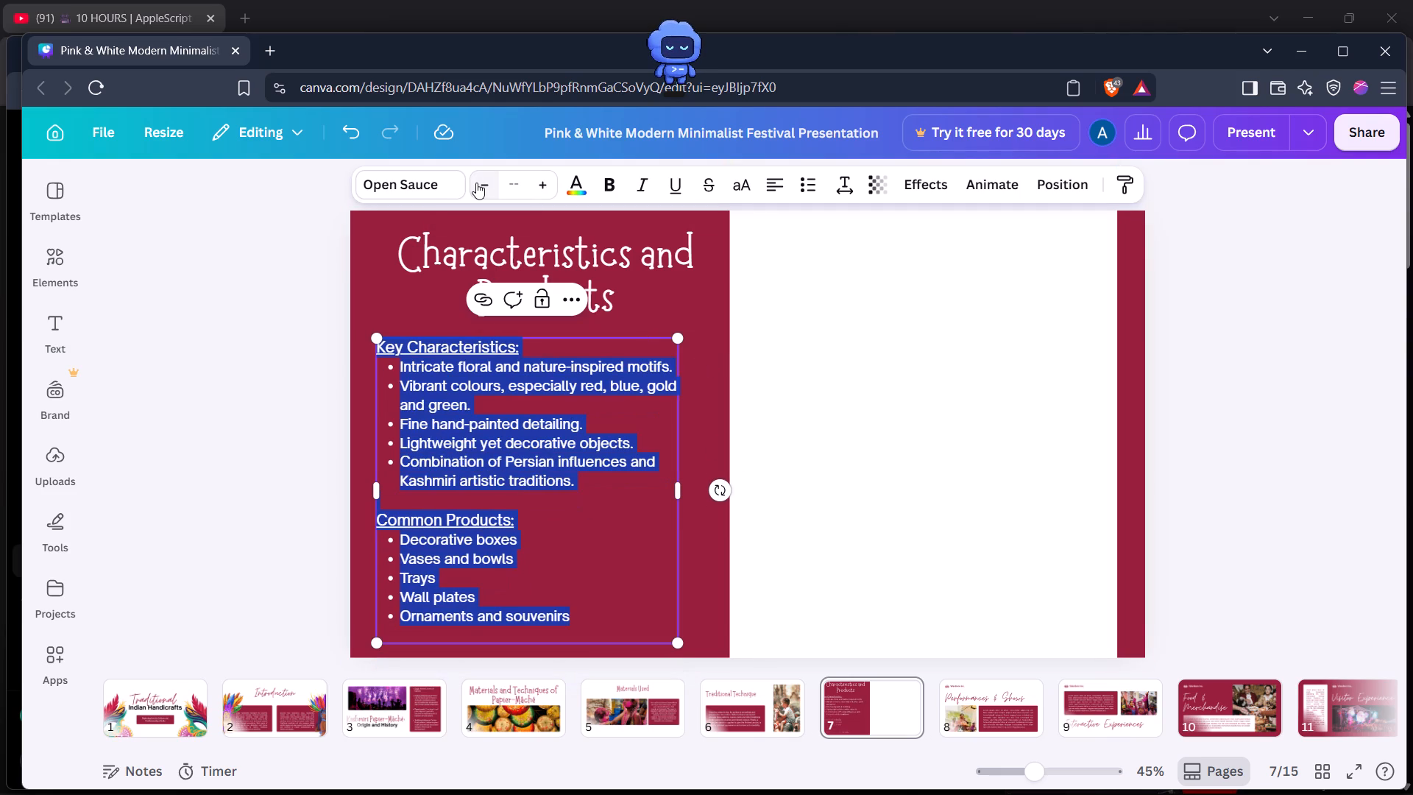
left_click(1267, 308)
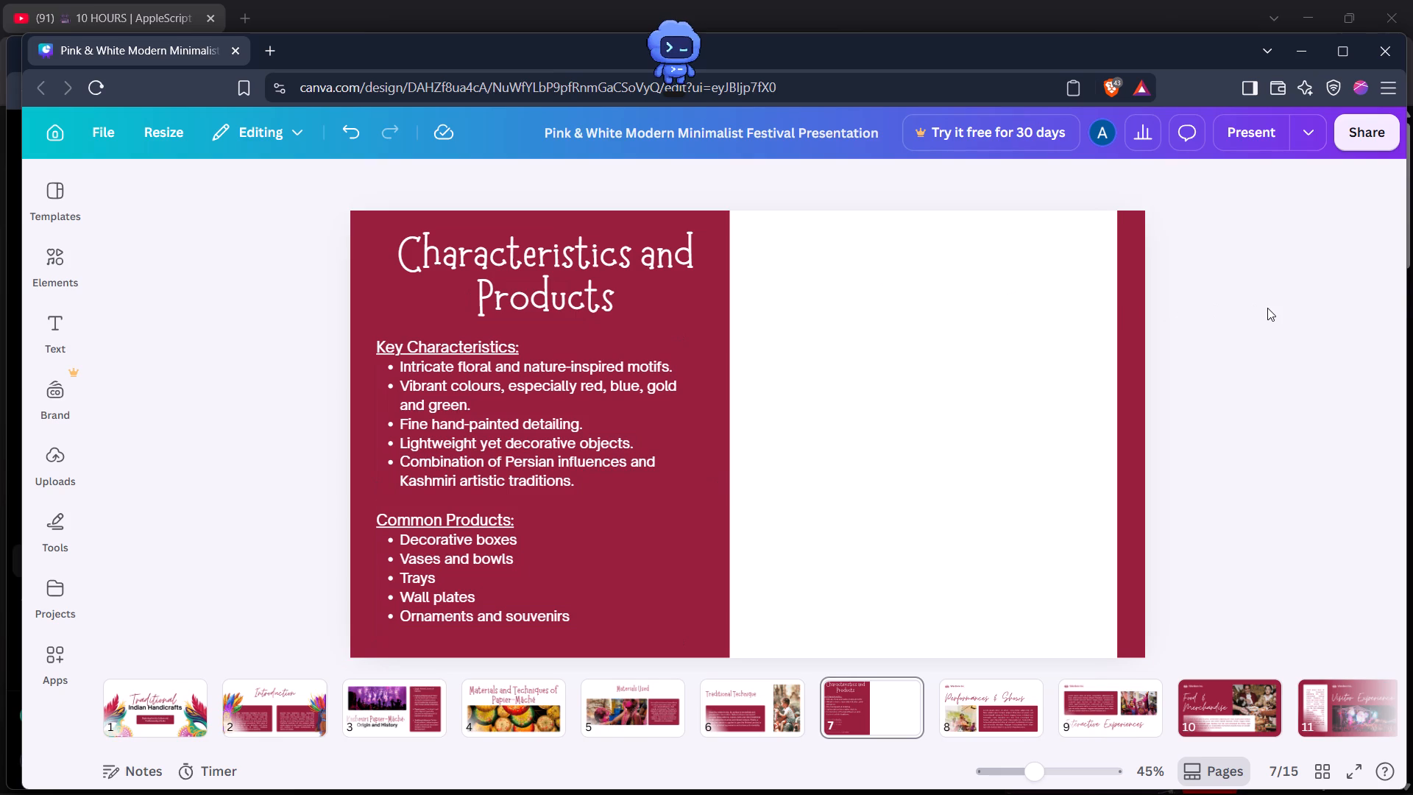
Widen the lists text box rightward until it nearly reaches the edge of the maroon area.
left_click(659, 491)
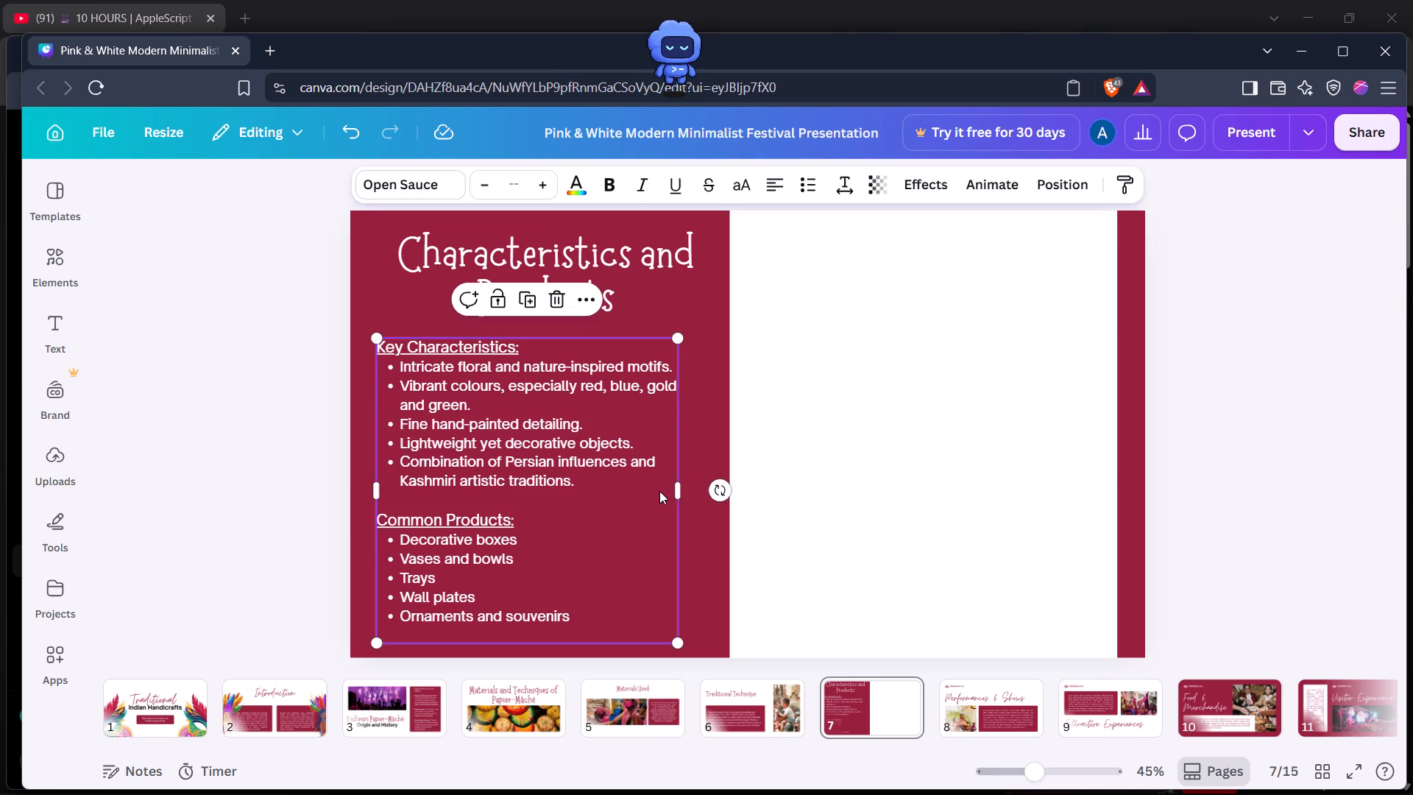
left_click_drag(680, 495, 697, 495)
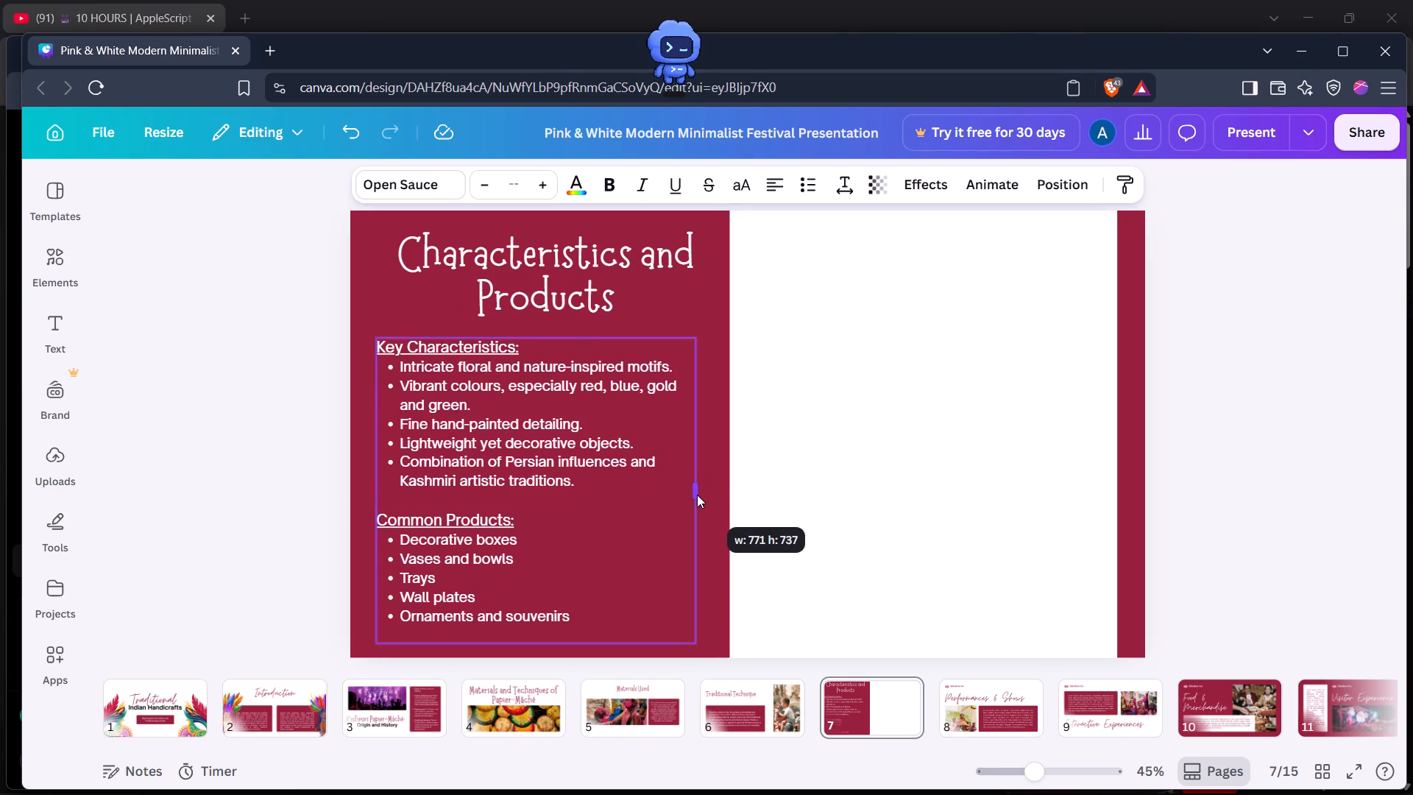
left_click_drag(697, 495, 720, 493)
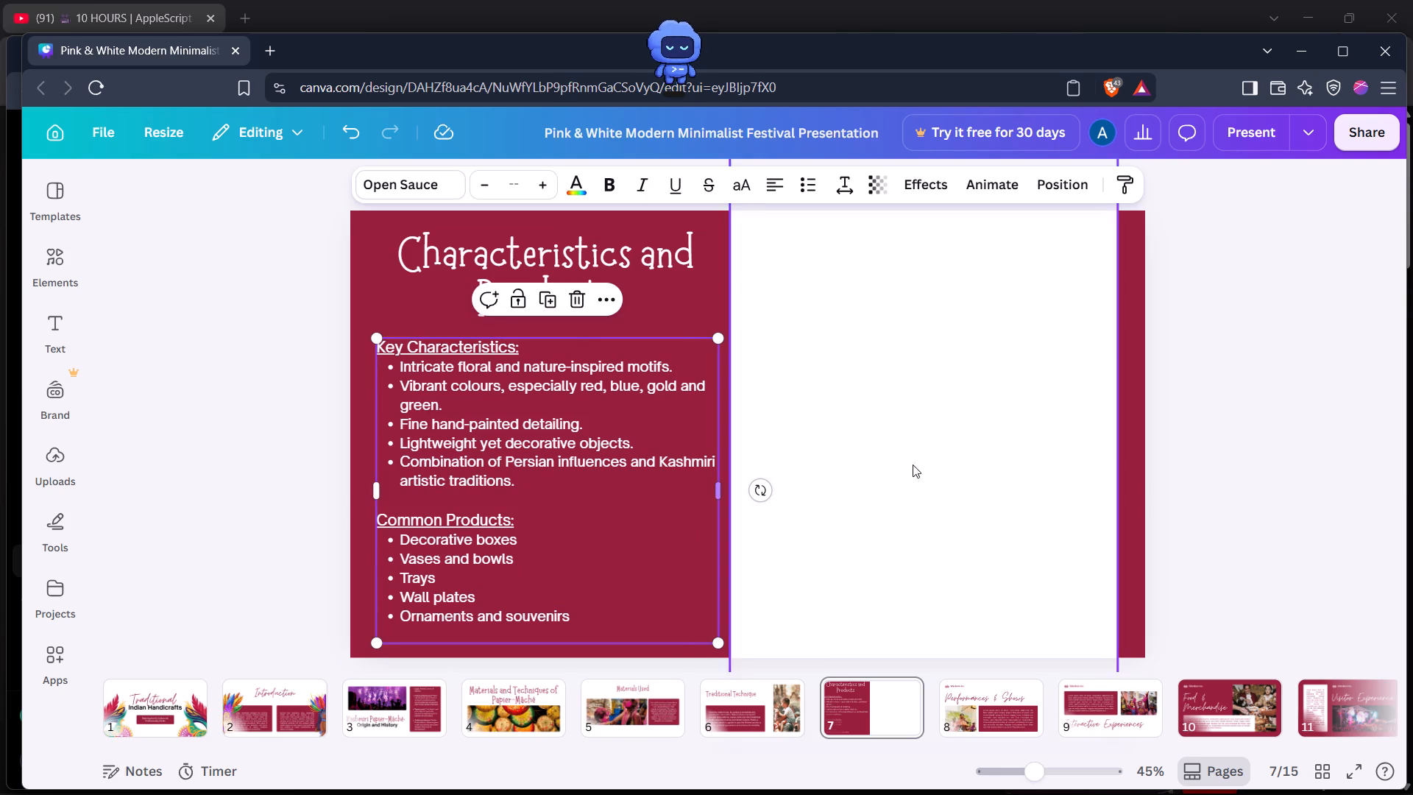
left_click(1235, 448)
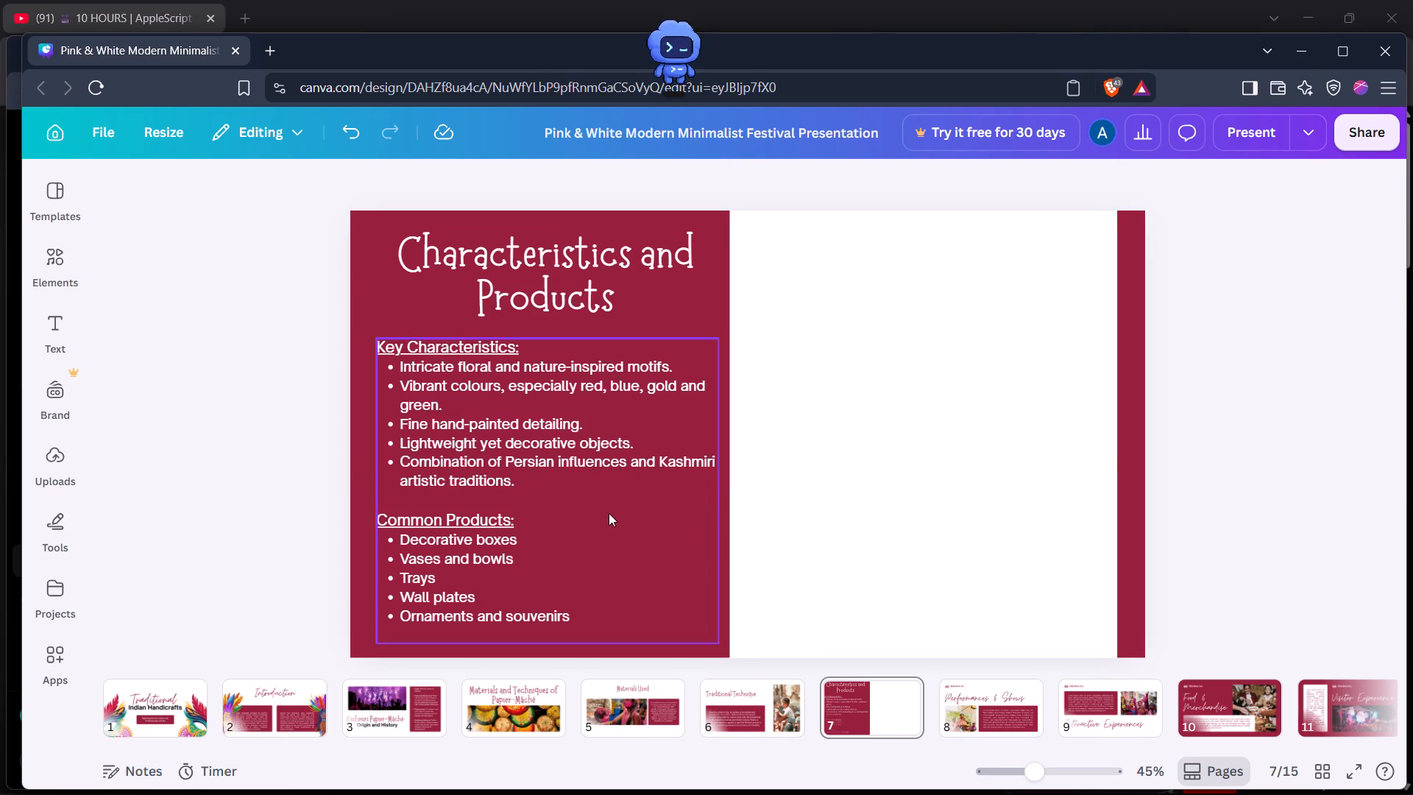
Reposition the lists text box so it sits centered beneath the Characteristics and Products title.
left_click_drag(609, 513, 603, 513)
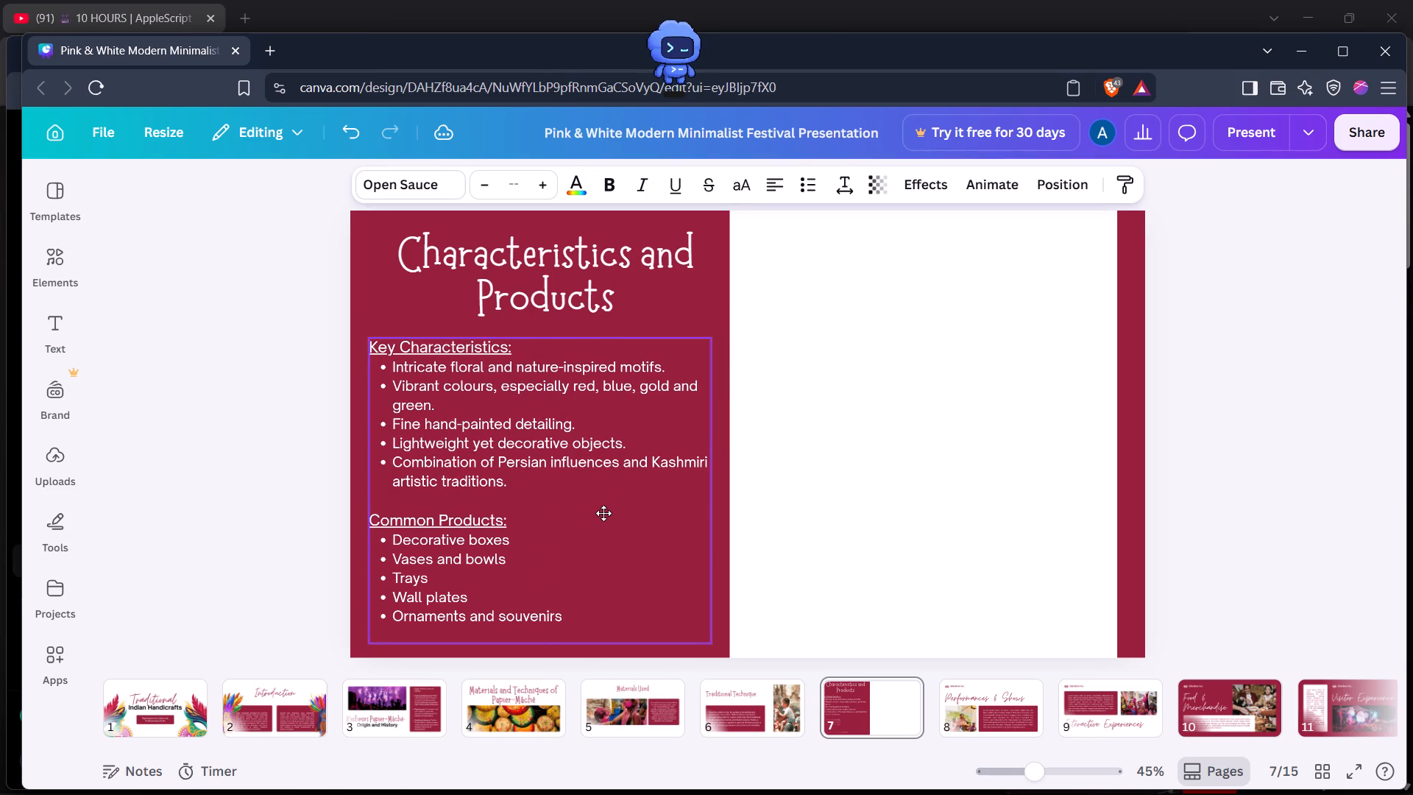
left_click_drag(603, 513, 601, 513)
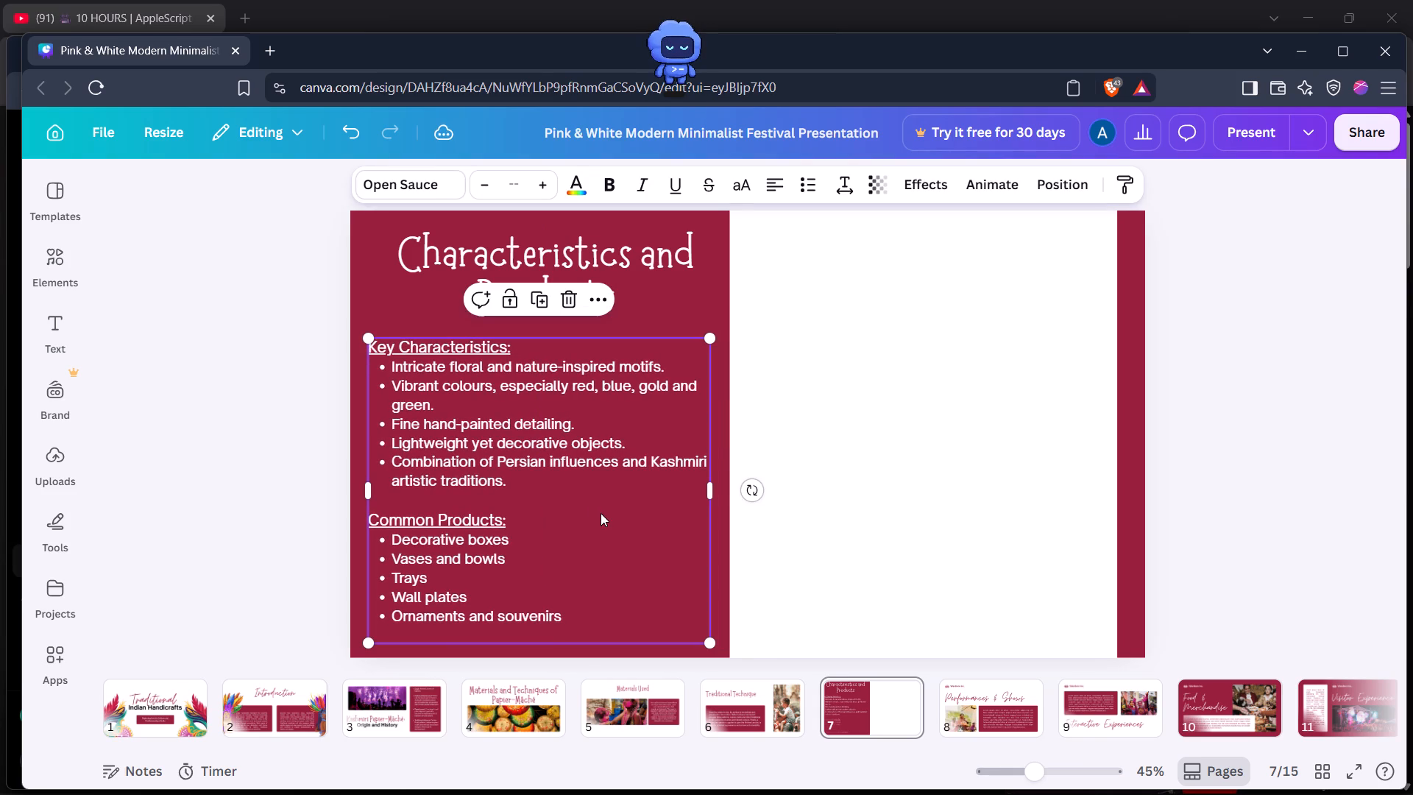
left_click(1297, 439)
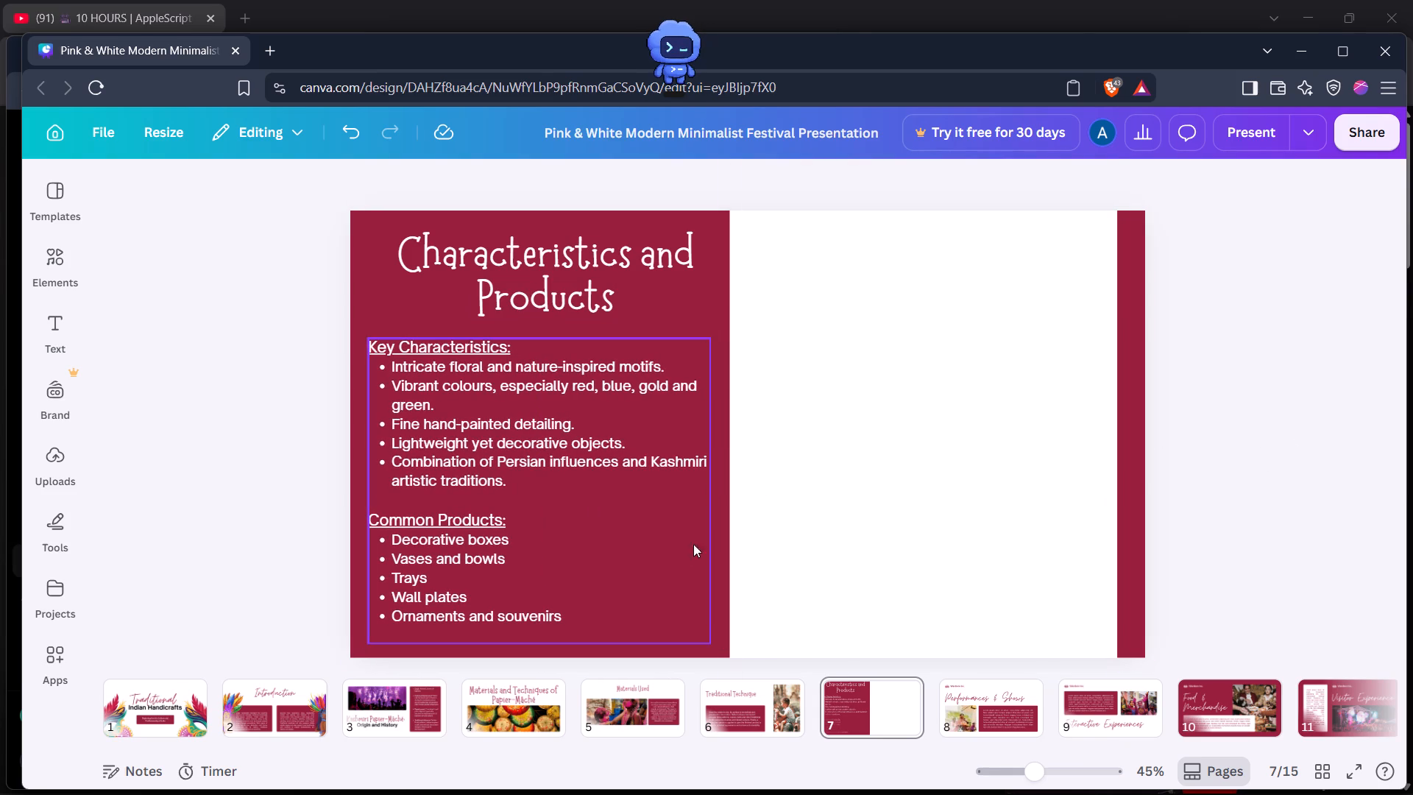
left_click_drag(661, 540, 669, 542)
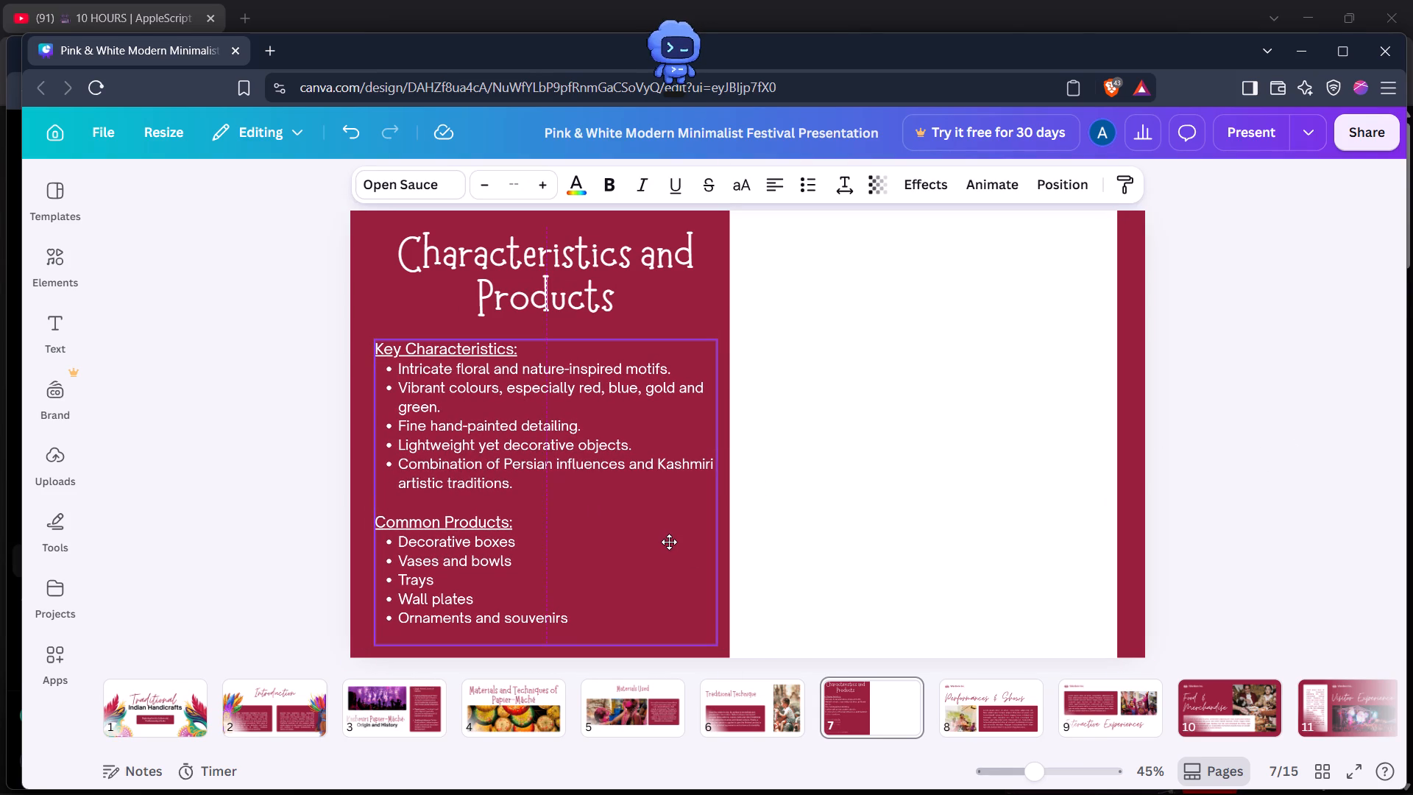
left_click_drag(669, 542, 668, 540)
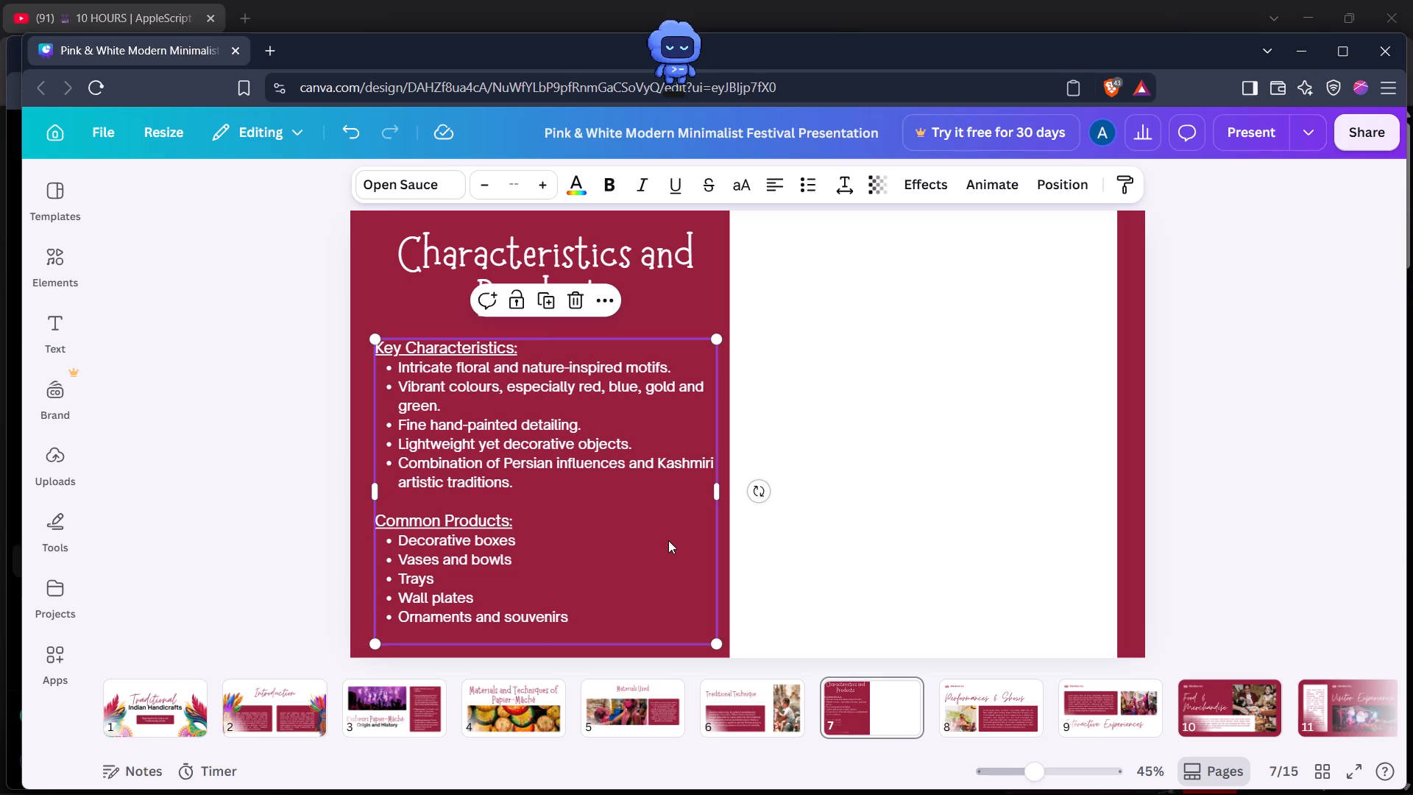
Break the "Vibrant colours" bullet after "gold", putting "and green." on an unbulleted line indented with spaces.
left_click(676, 389)
key("Return")
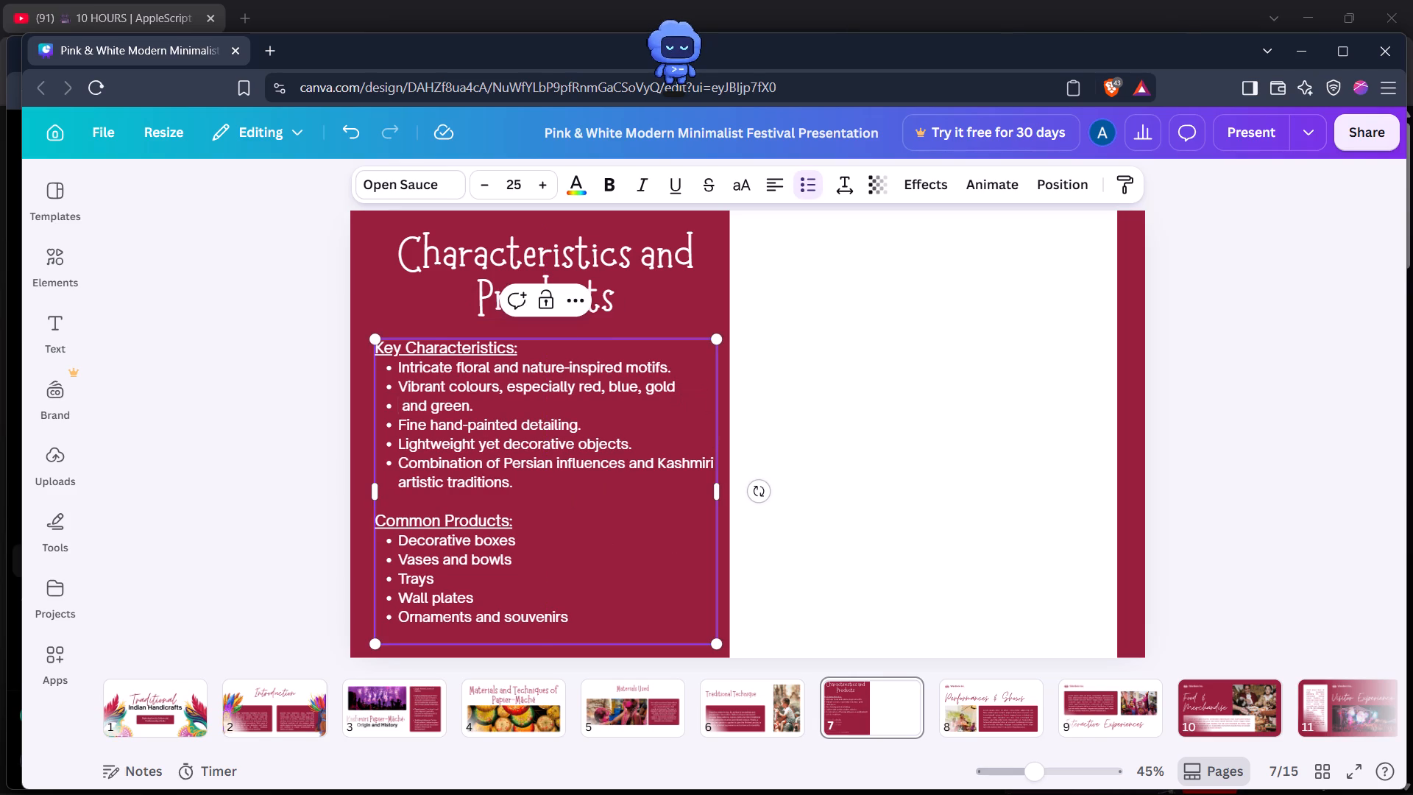
key("BackSpace")
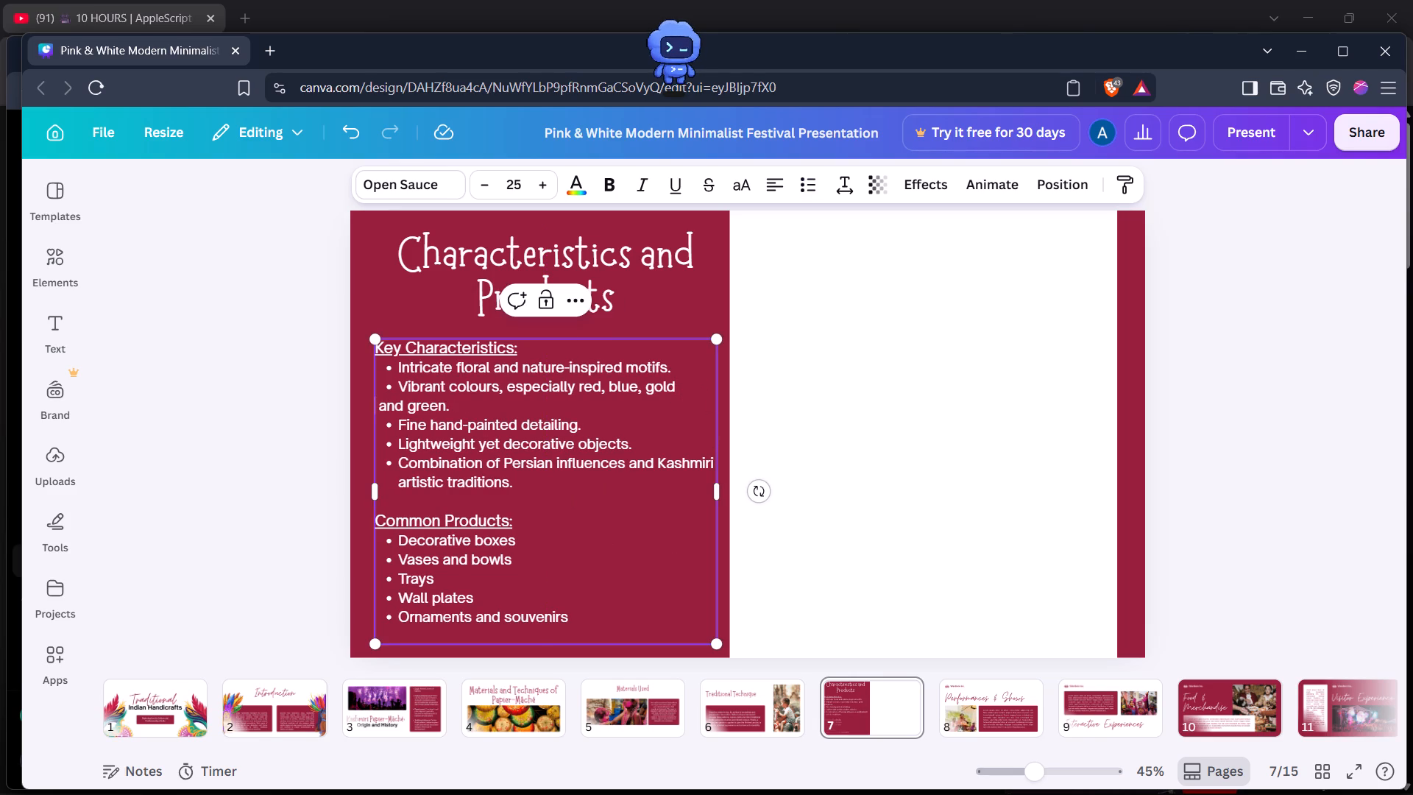
key("Right")
key("space")
key("space")
key("space")
key("space")
key("space")
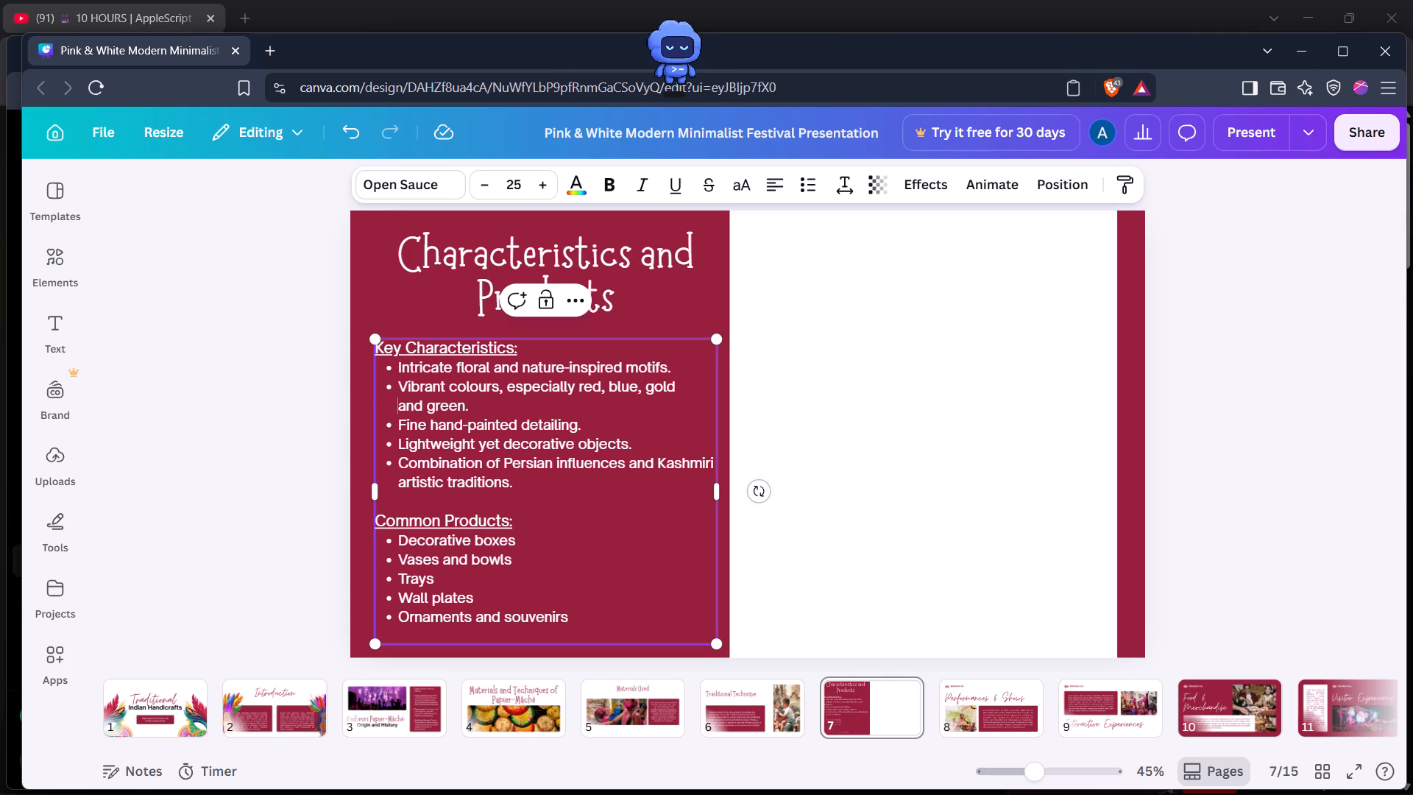
key("space")
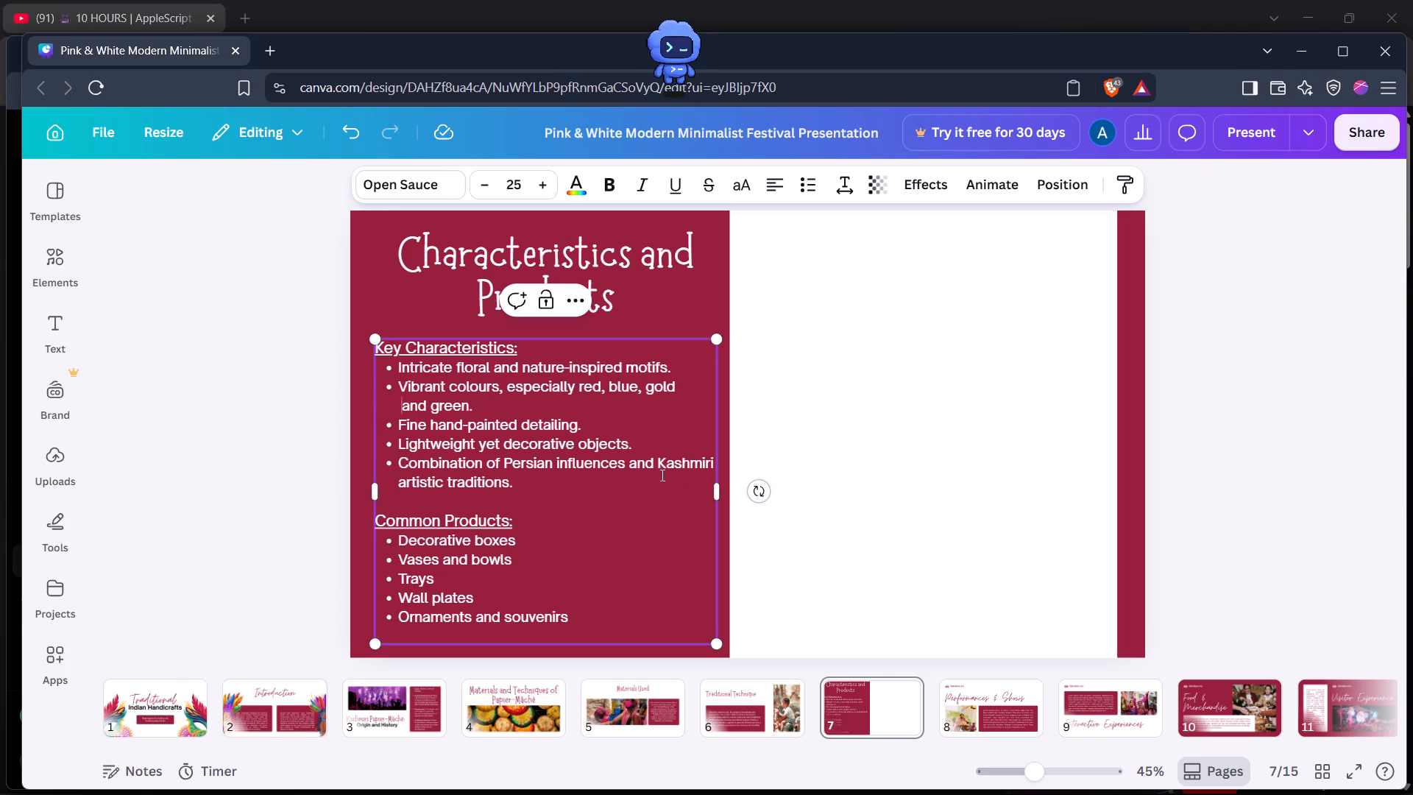
Break the "Combination of Persian influences and" bullet before "Kashmiri", putting the rest on an unbulleted line aligned with spaces.
left_click(656, 467)
key("BackSpace")
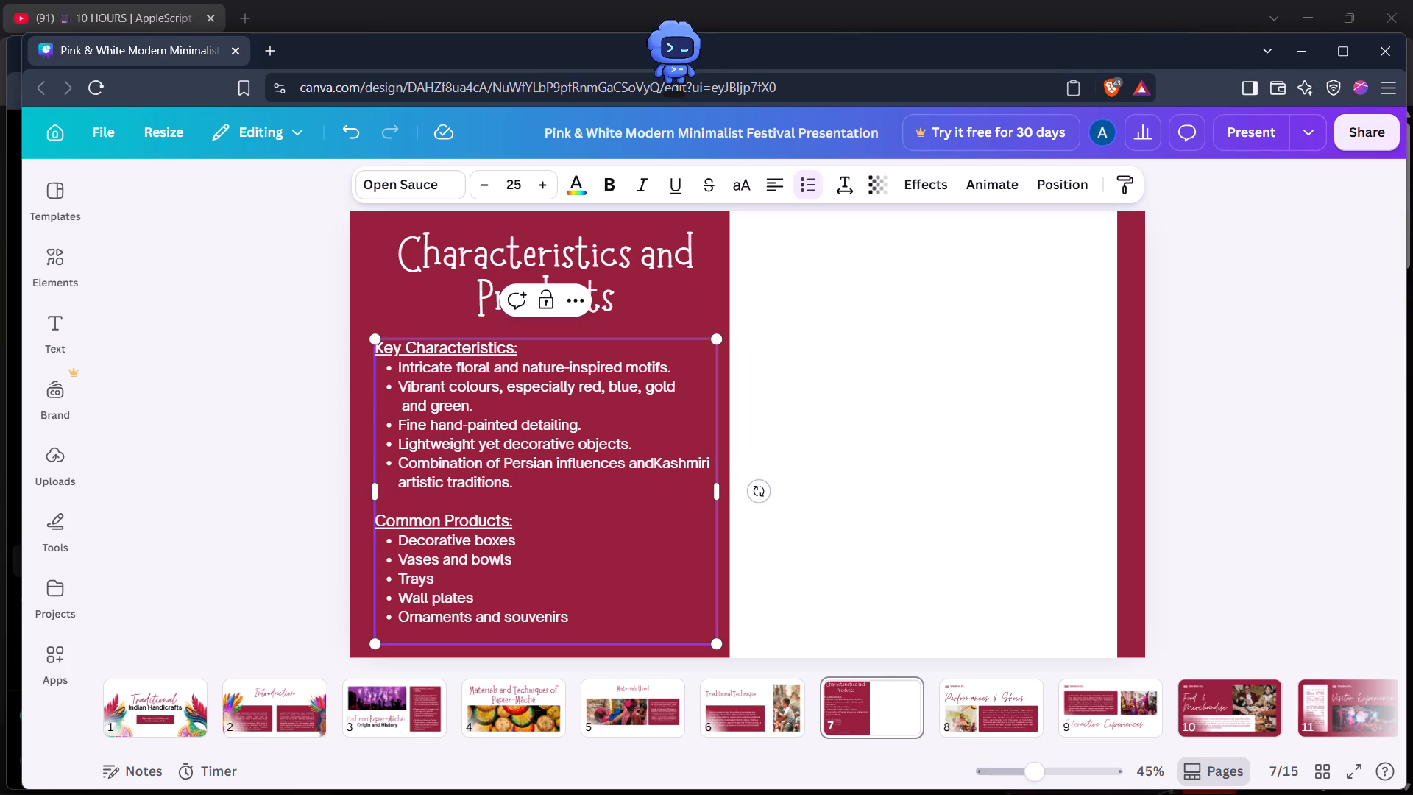
key("space")
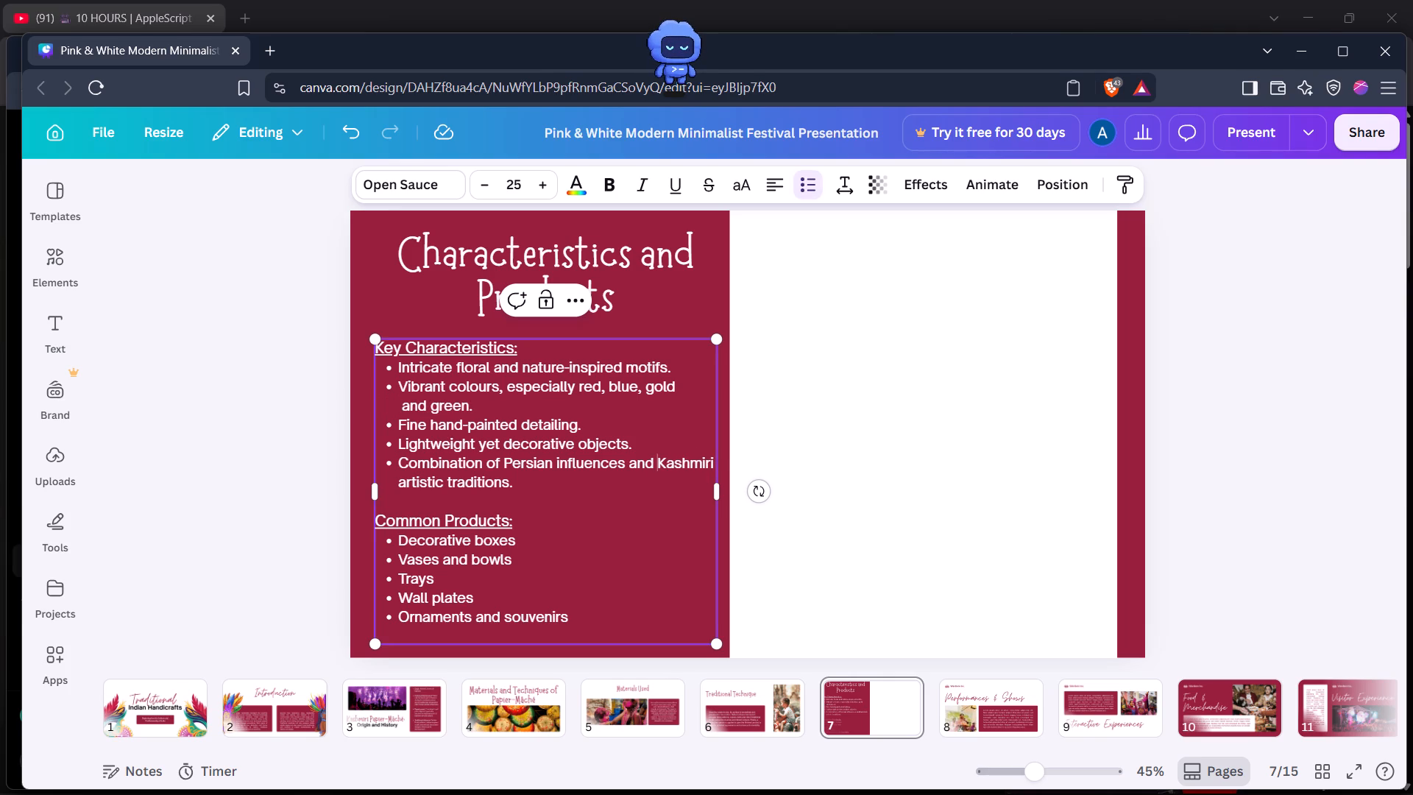
key("Return")
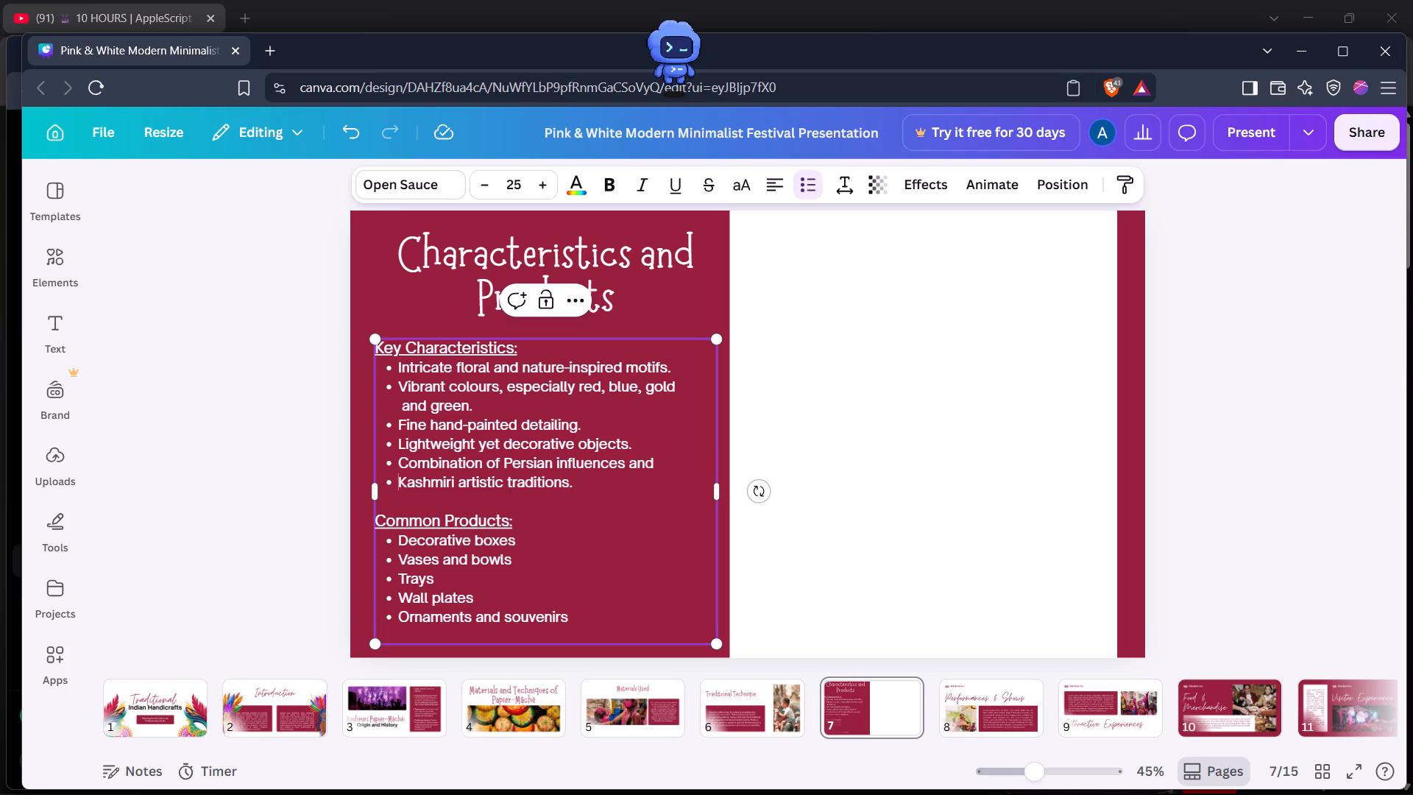
key("BackSpace")
key("space")
key("space")
key("space")
key("space")
key("space")
key("space")
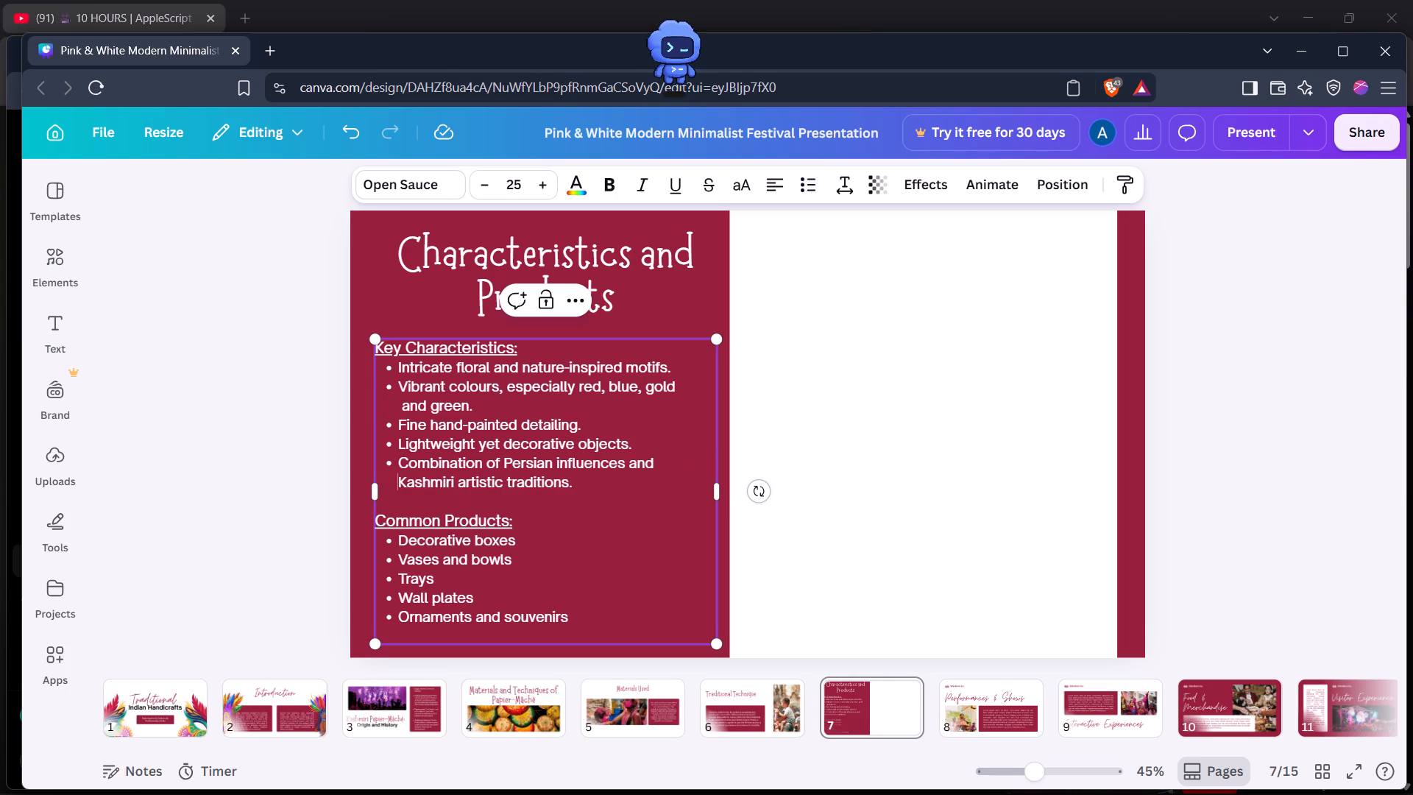
key("space")
key("BackSpace")
Widen the lists text box rightward to slightly past the maroon area's edge and deselect it.
left_click_drag(720, 494, 742, 492)
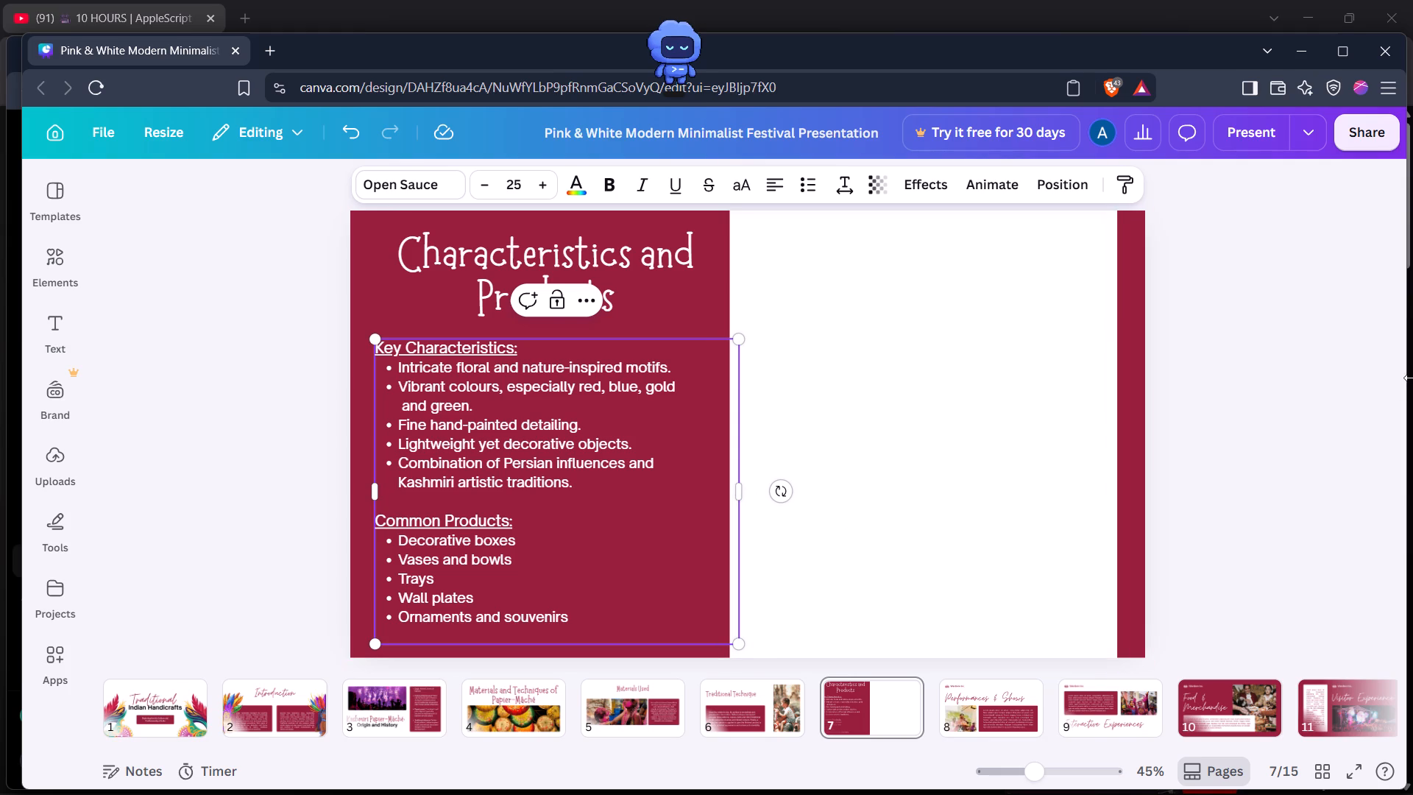
left_click(1410, 378)
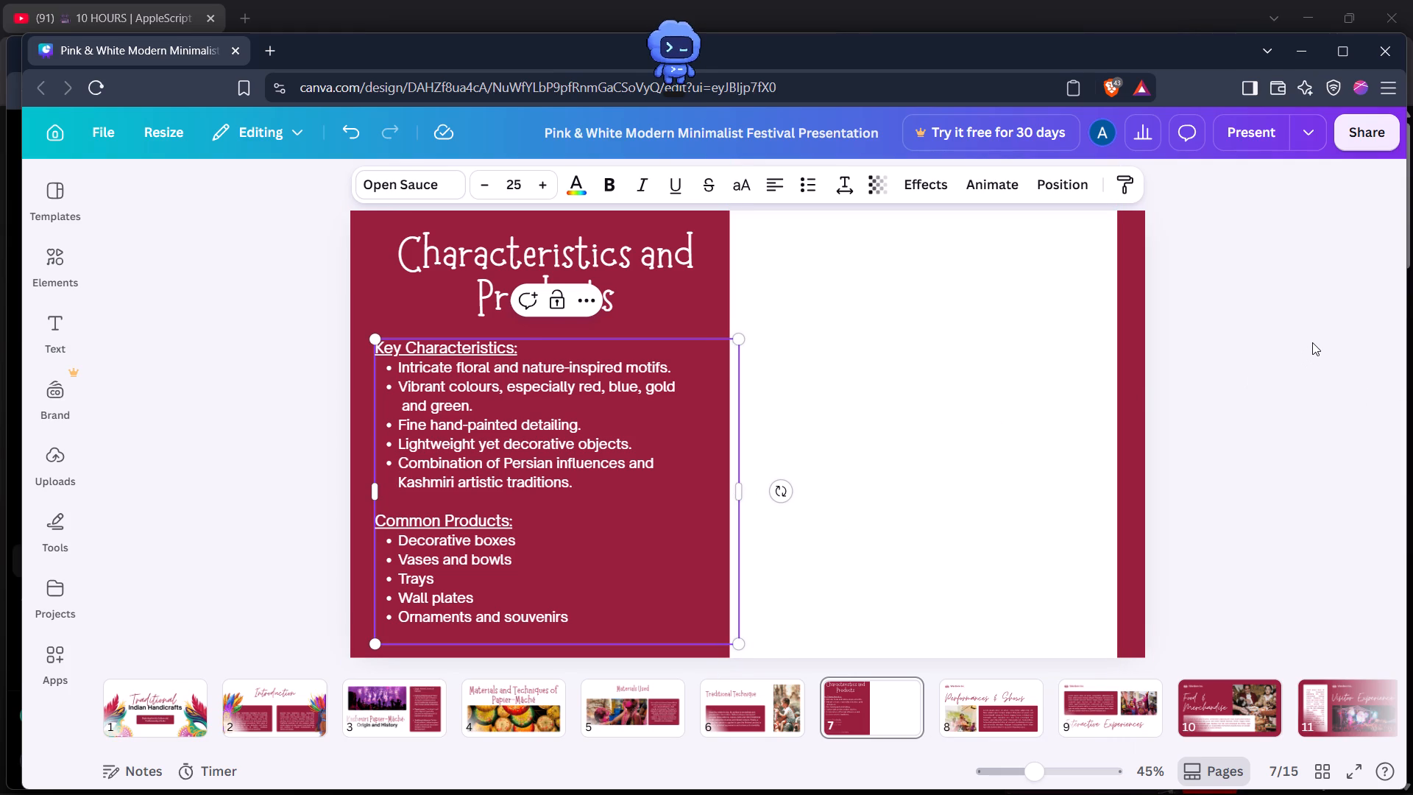
left_click(1312, 342)
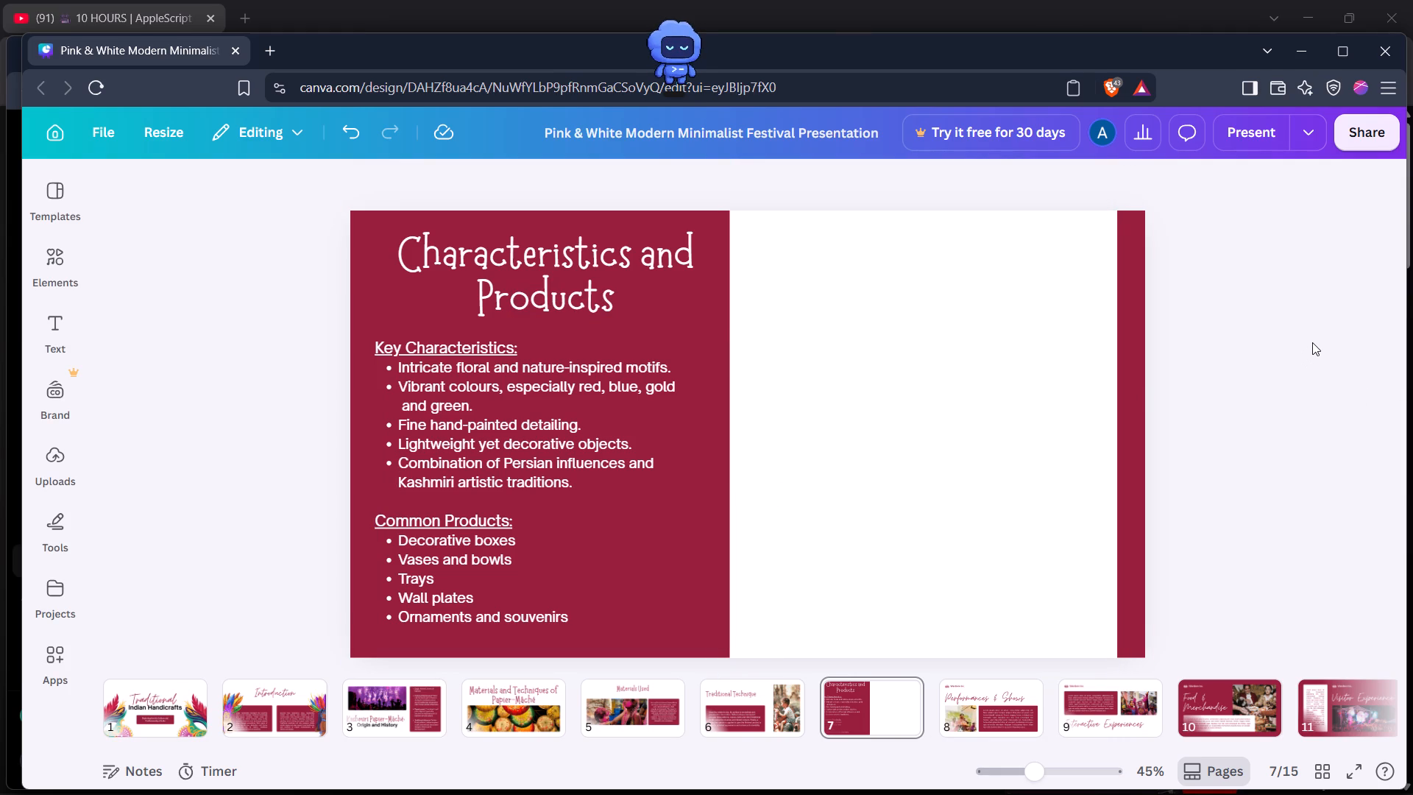
Review the earlier slides from slide 6 back to the title slide, and return to slide 3, Origin and History.
key("Left")
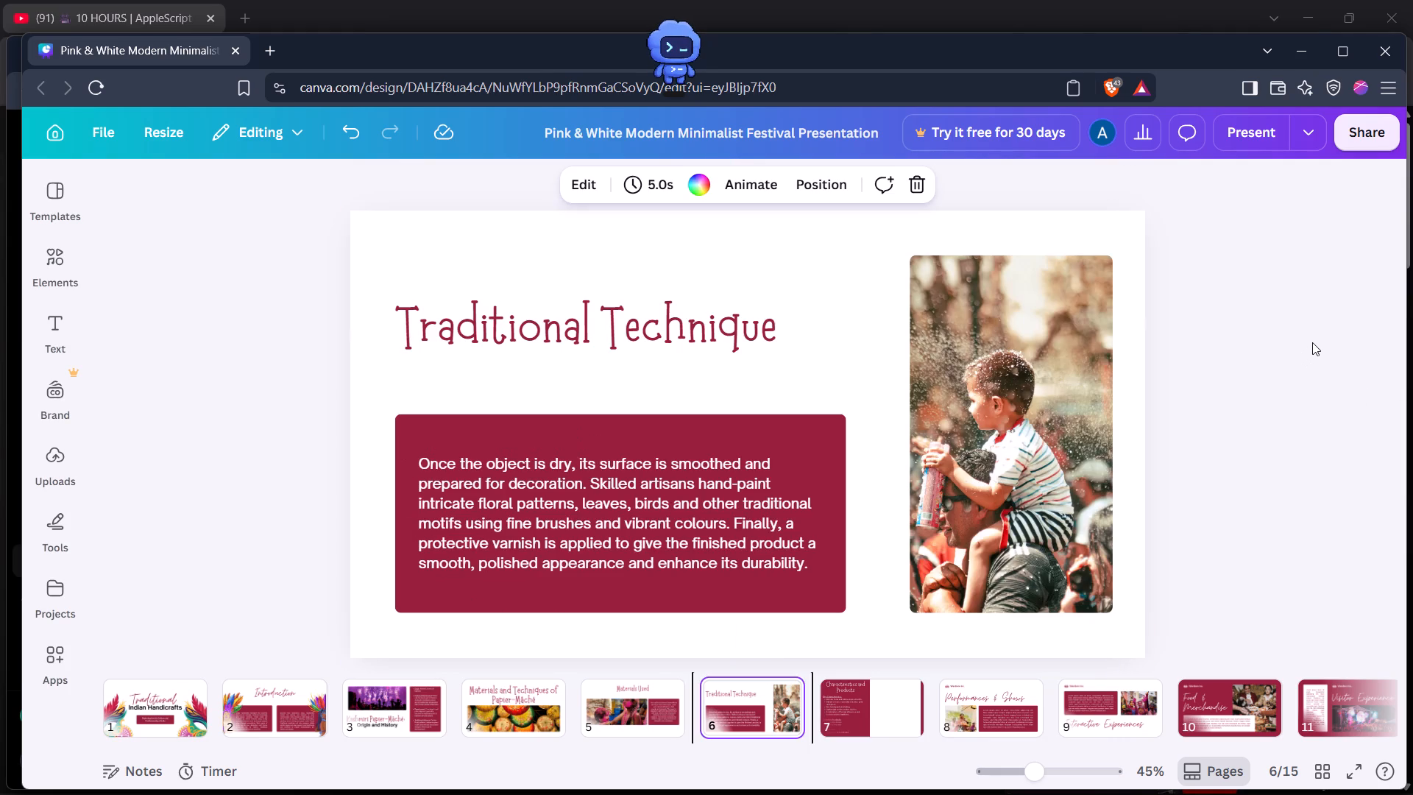
key("Left")
key("Left")
key("Left")
key("Left")
key("Left")
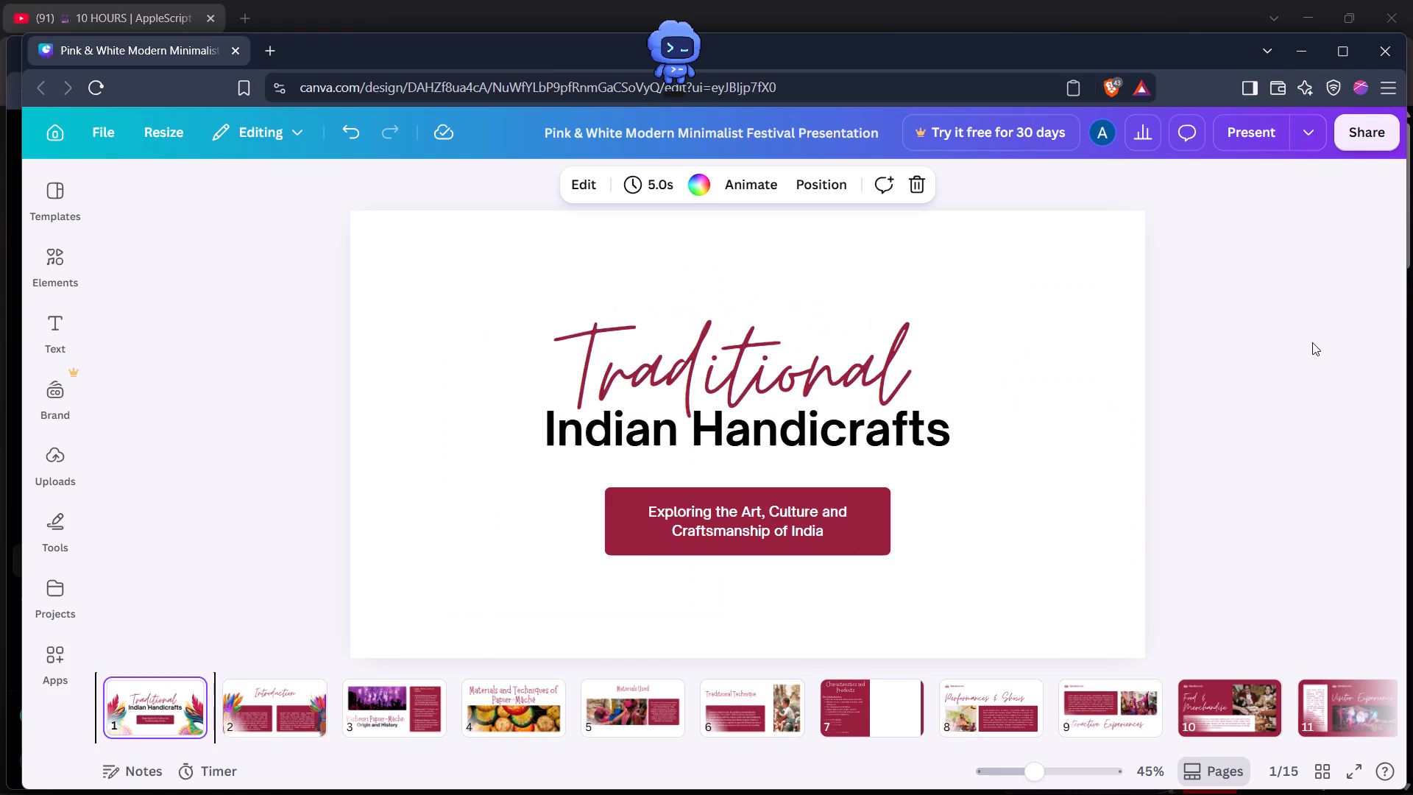
key("Right")
key("Right")
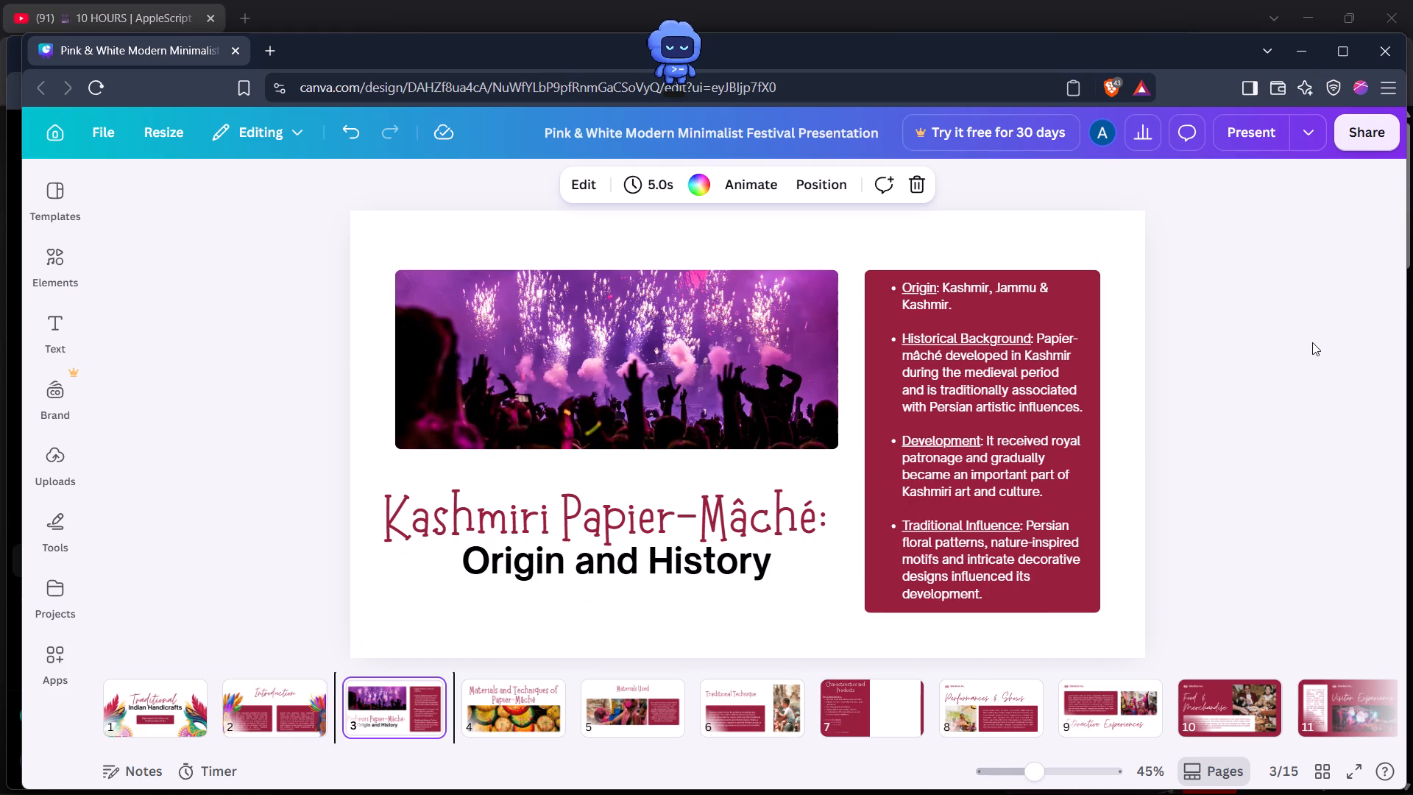
Extend slide 3's maroon panel past the slide's top and bottom edges and widen it rightward, to about 630 wide by 1,207 high.
left_click(868, 387)
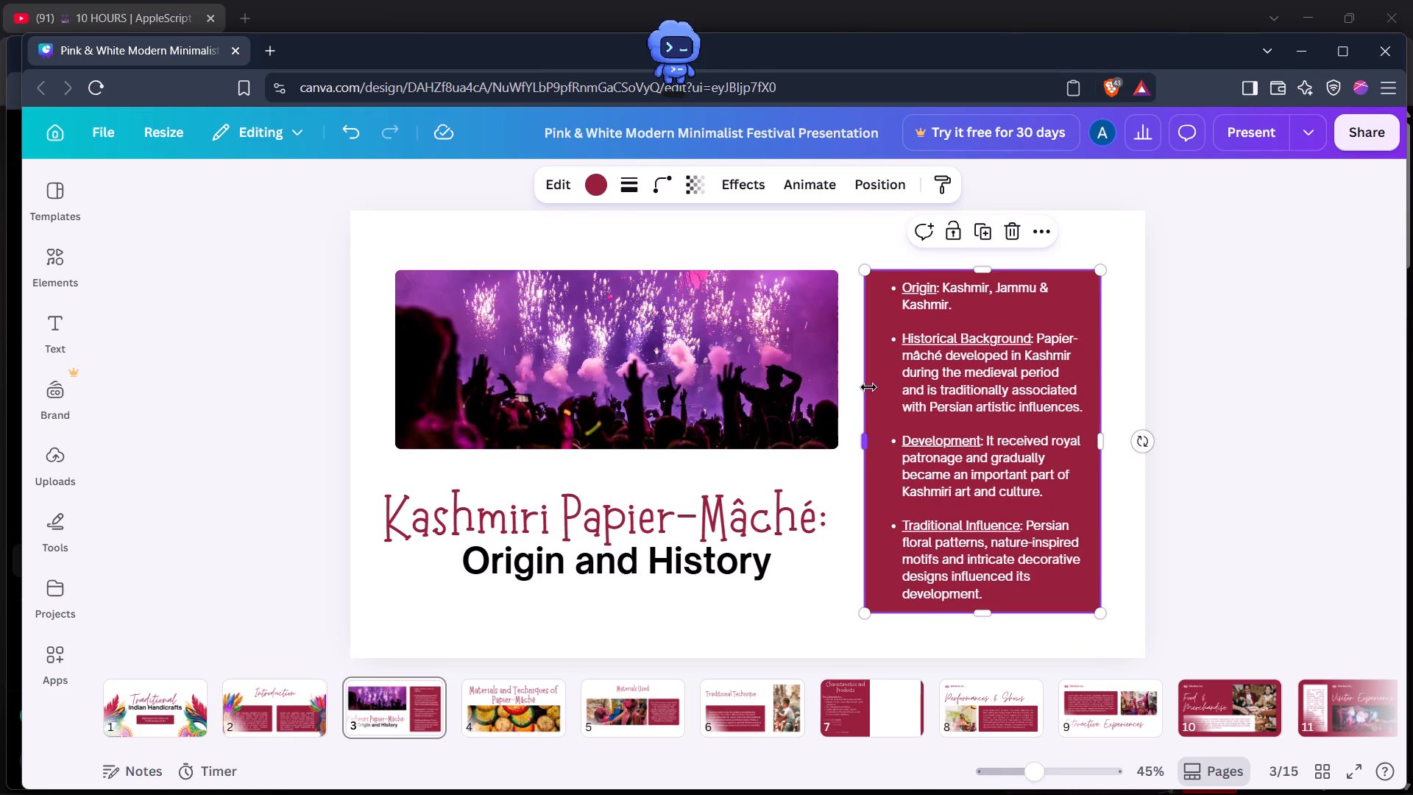
left_click_drag(979, 272, 971, 199)
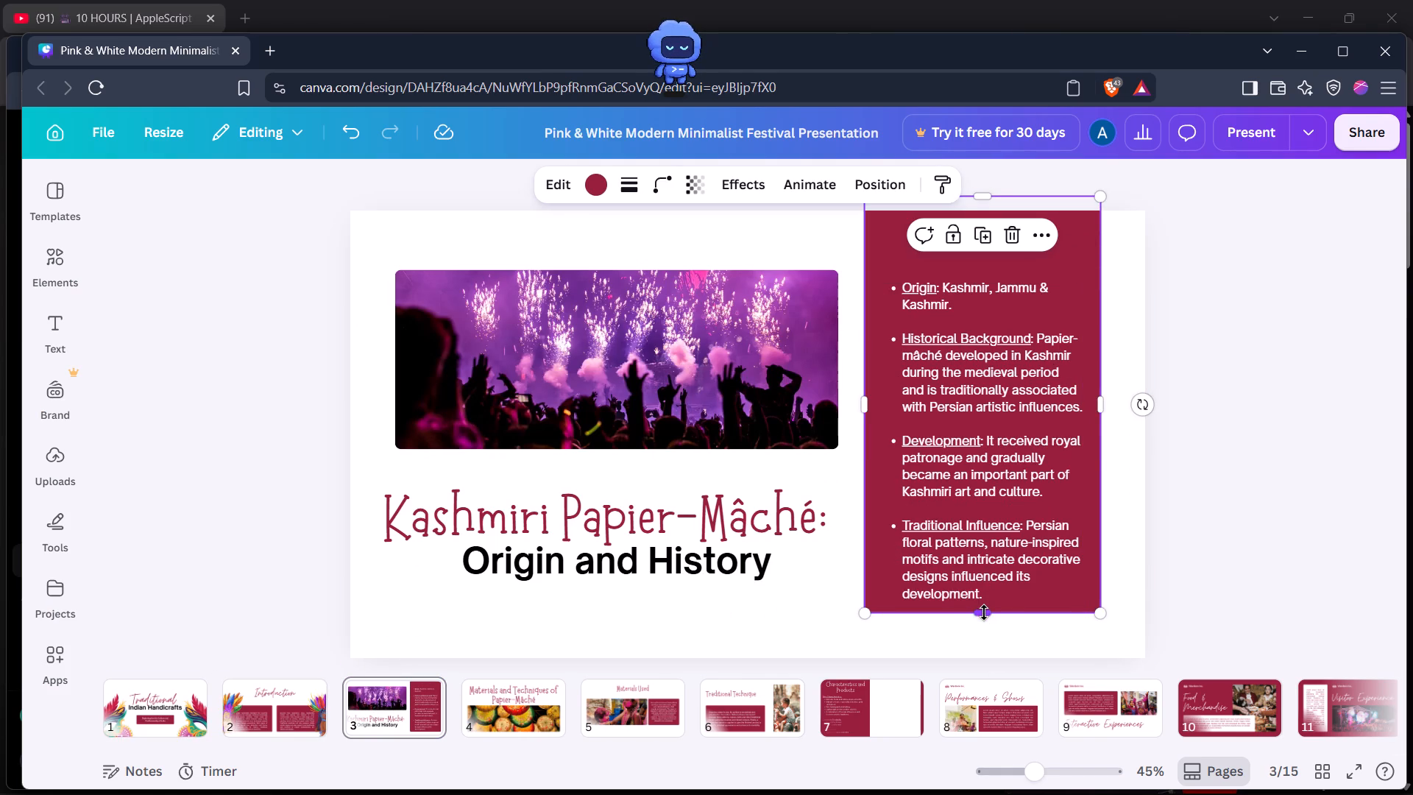
left_click_drag(985, 614, 1006, 697)
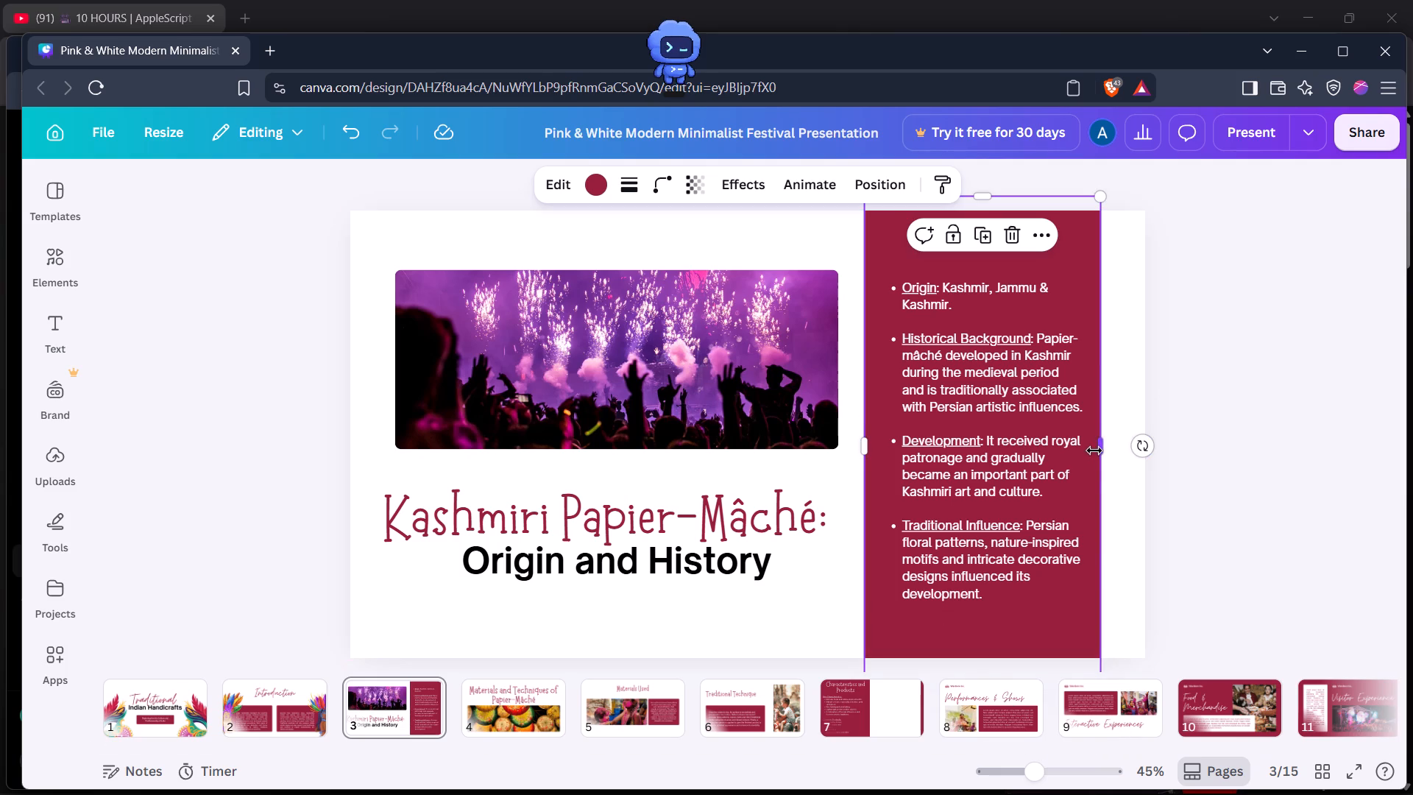
left_click_drag(1101, 450, 1125, 453)
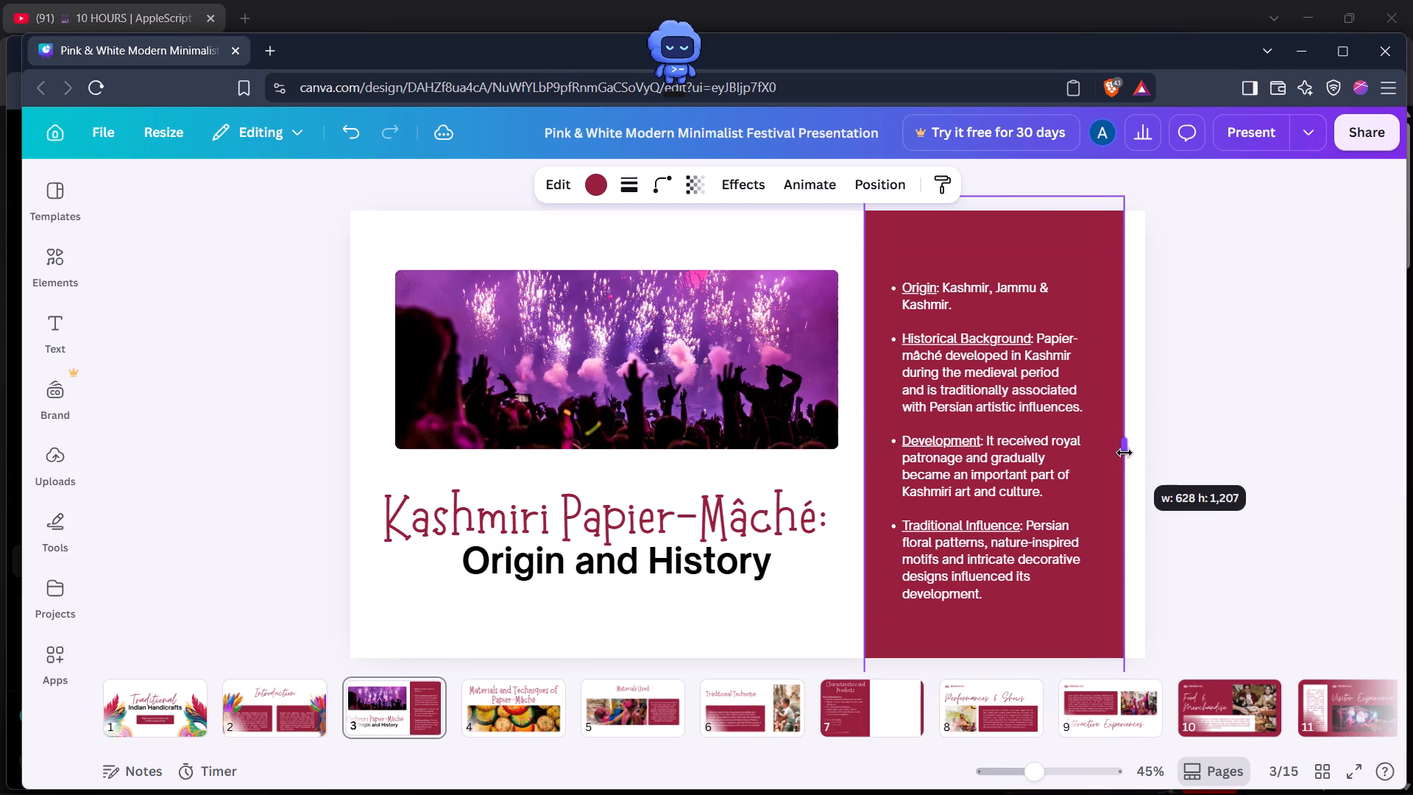
left_click_drag(1125, 453, 1126, 453)
Set all of the bulleted Origin and History text in the maroon panel to font size 25.
triple_click(926, 303)
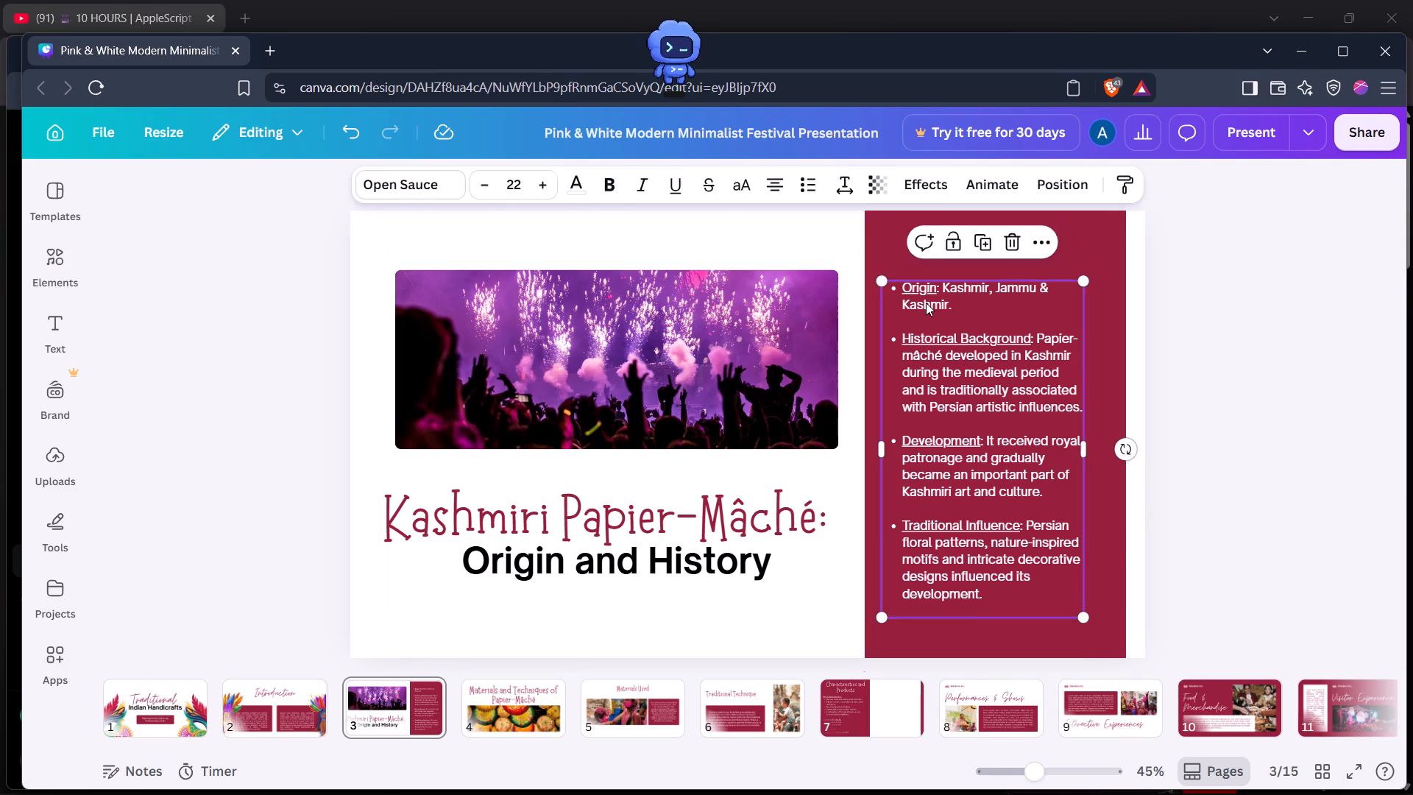
left_click(926, 303)
left_click(926, 303)
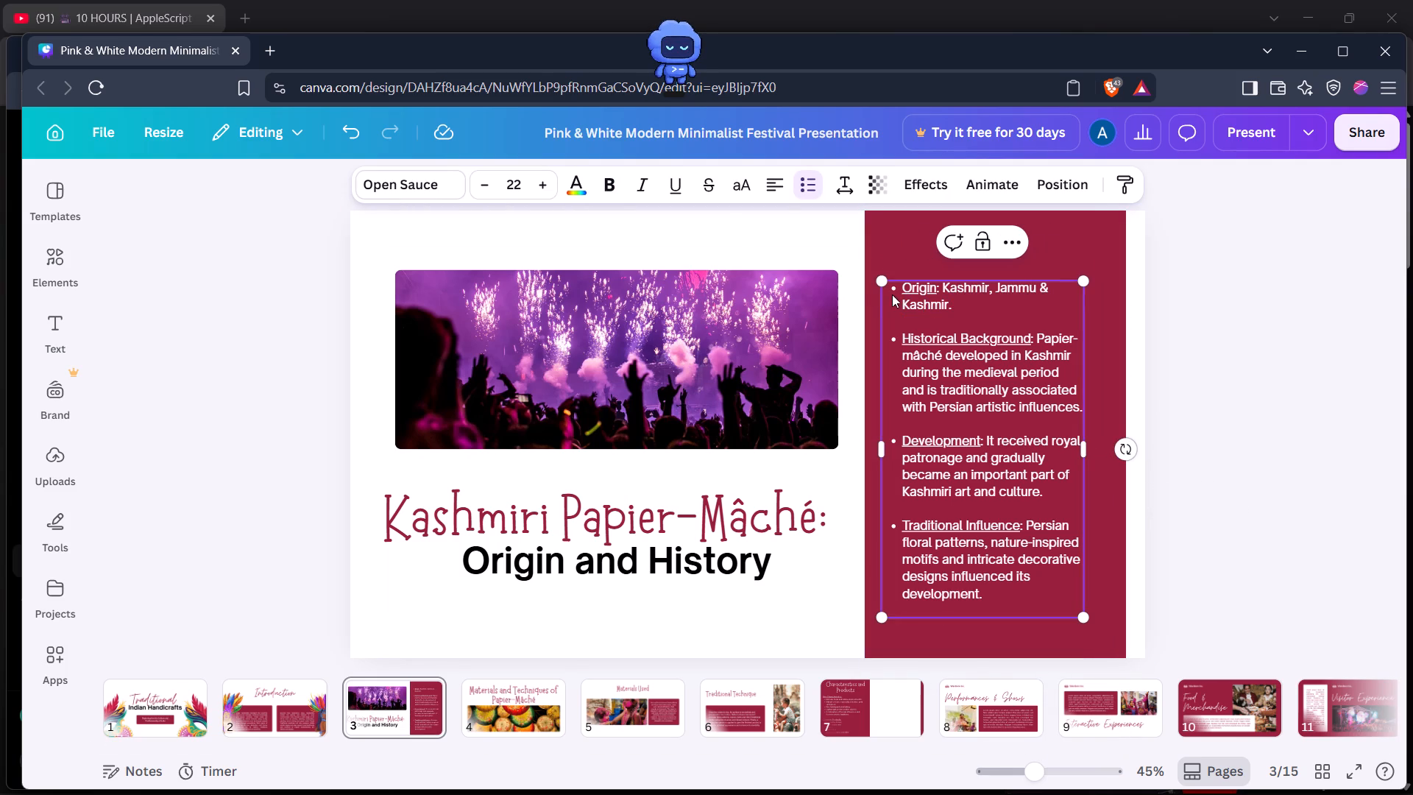
left_click(893, 289)
left_click_drag(893, 289, 1017, 626)
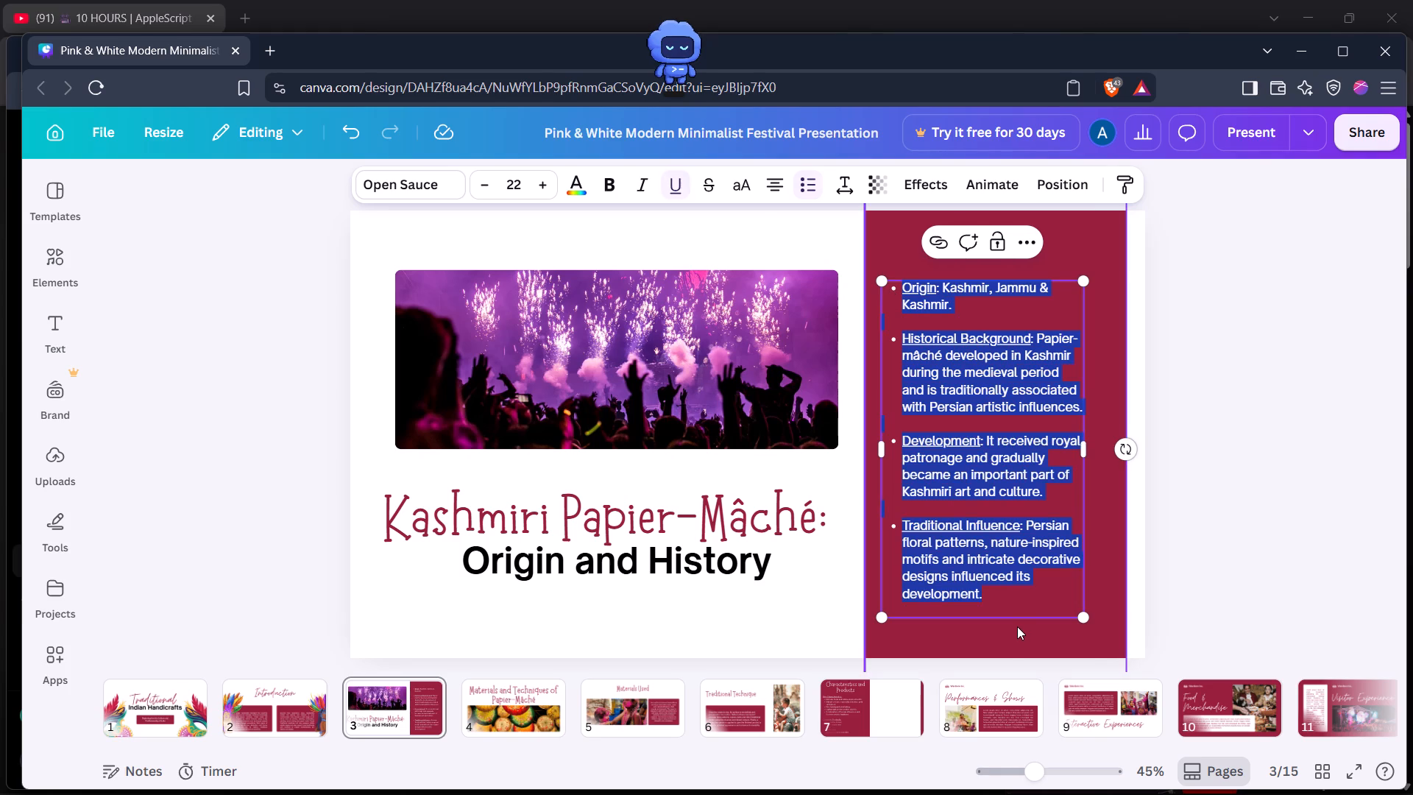
double_click(548, 183)
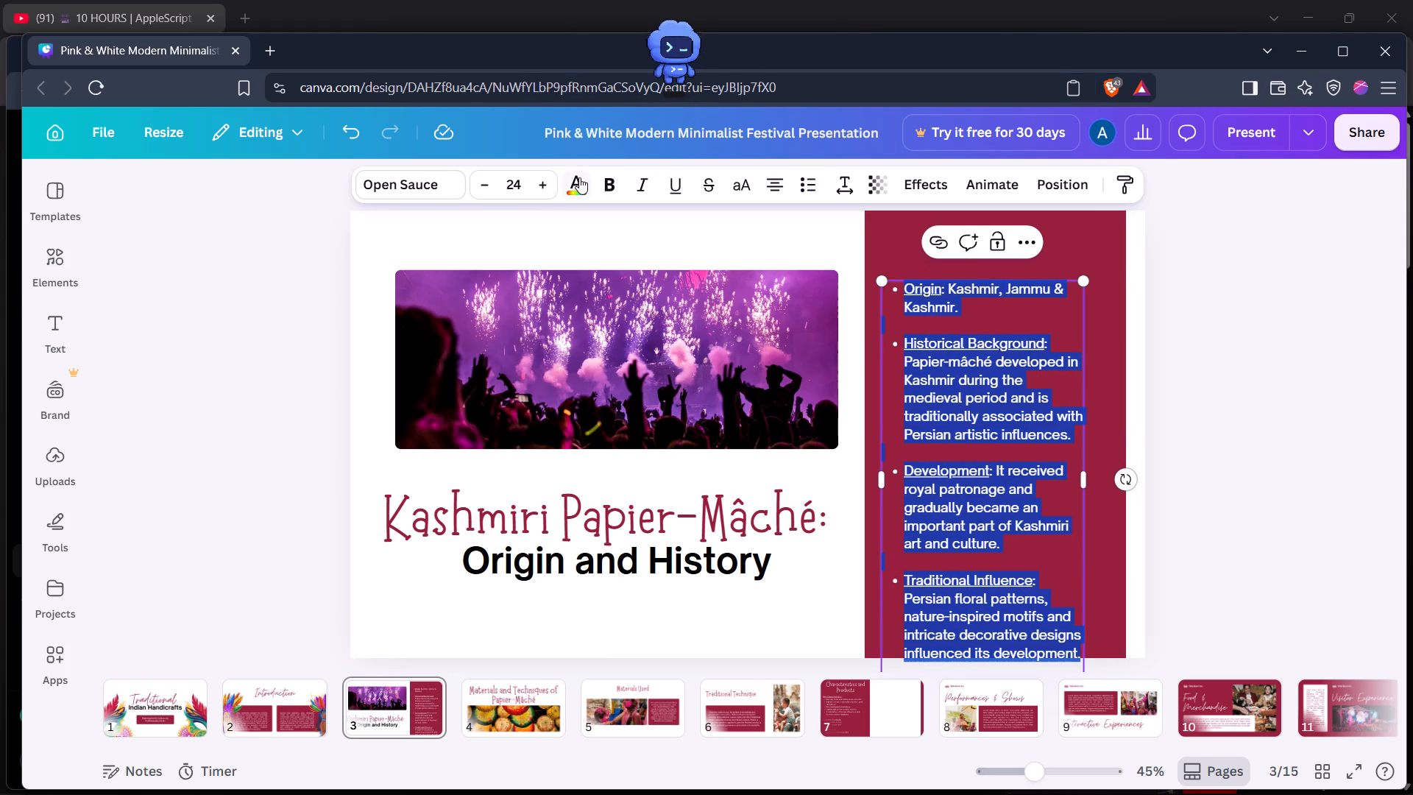
left_click(544, 191)
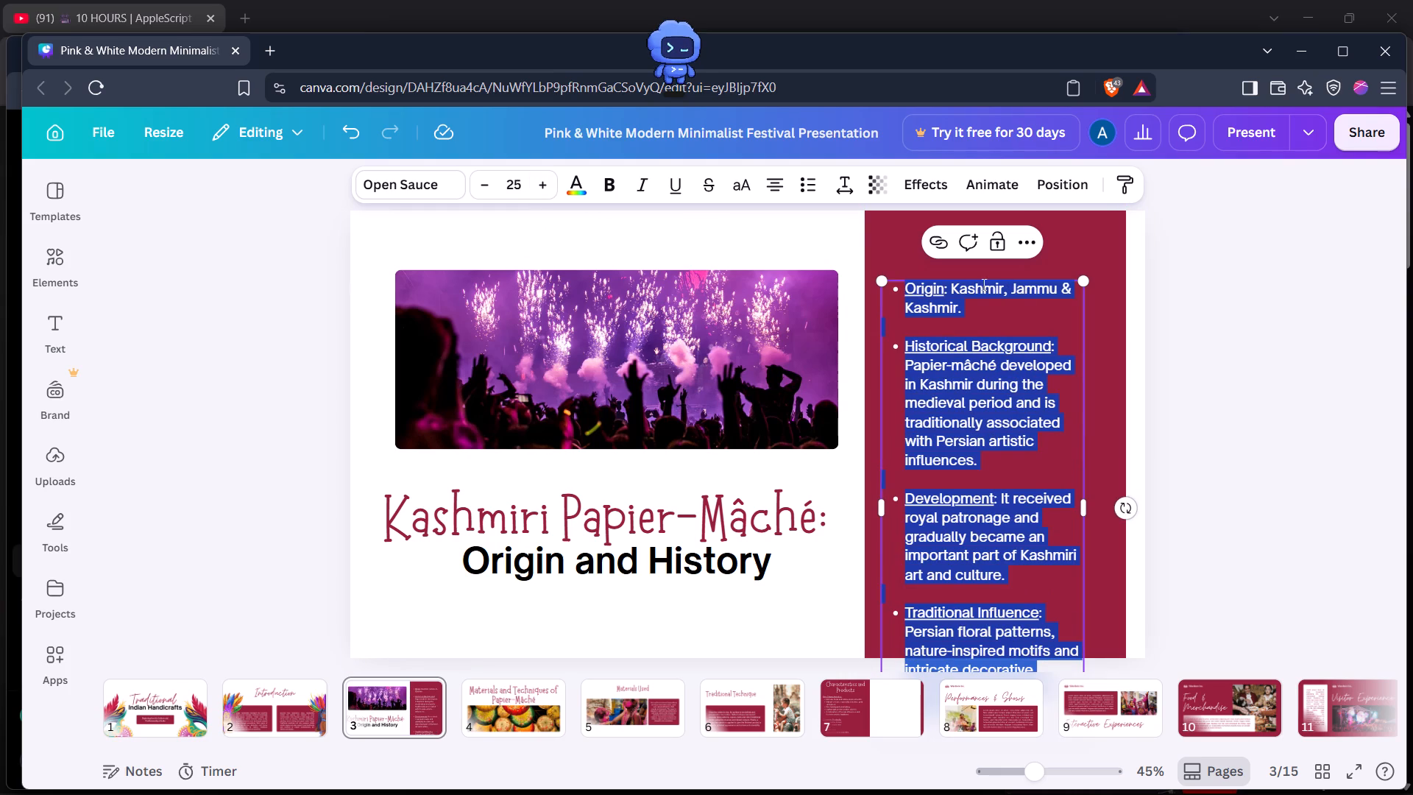
Move the bulleted text box up, widen it rightward to nearly fill the maroon panel, center it within the panel and deselect it.
left_click_drag(971, 278, 962, 225)
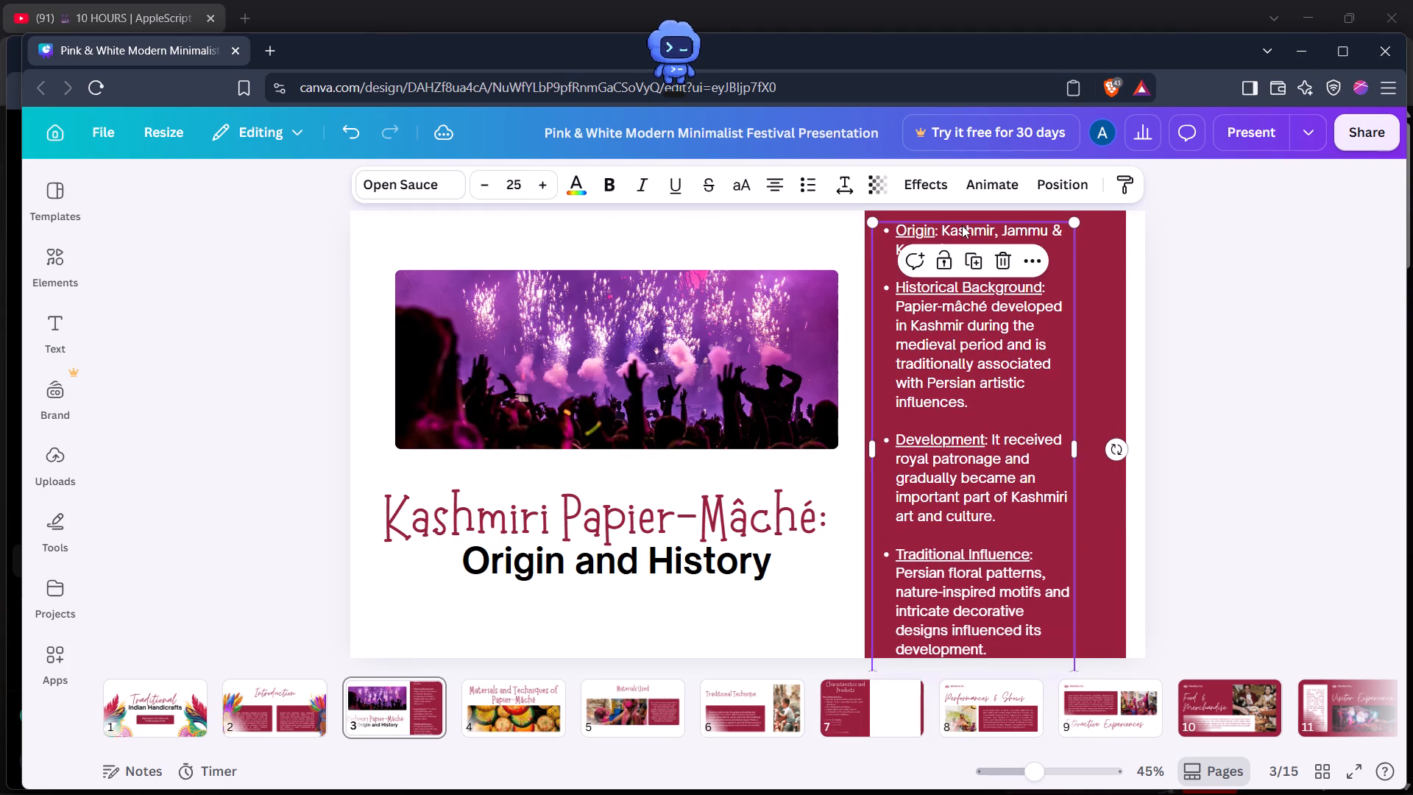
left_click_drag(1077, 453, 1111, 455)
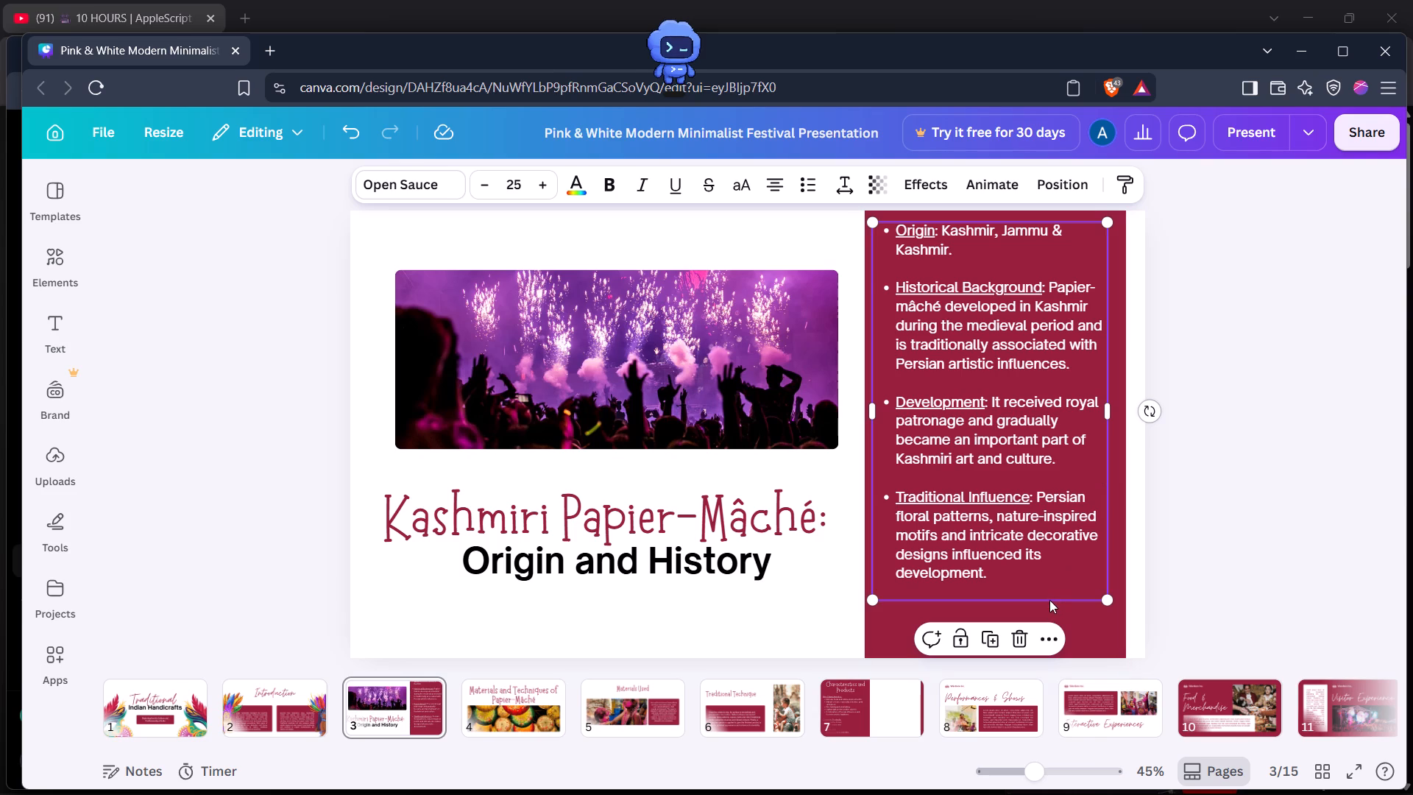
left_click_drag(1049, 600, 1058, 625)
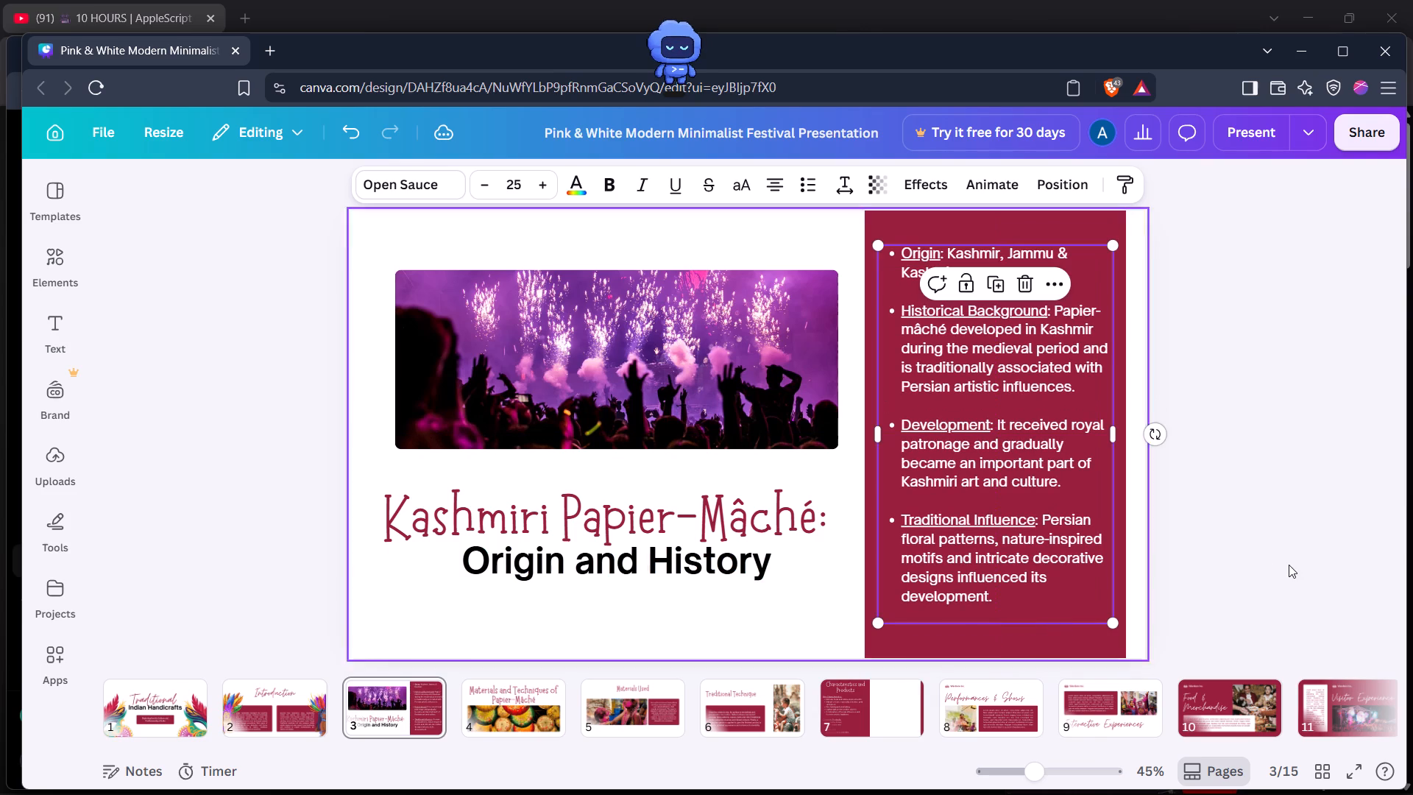
left_click(1291, 565)
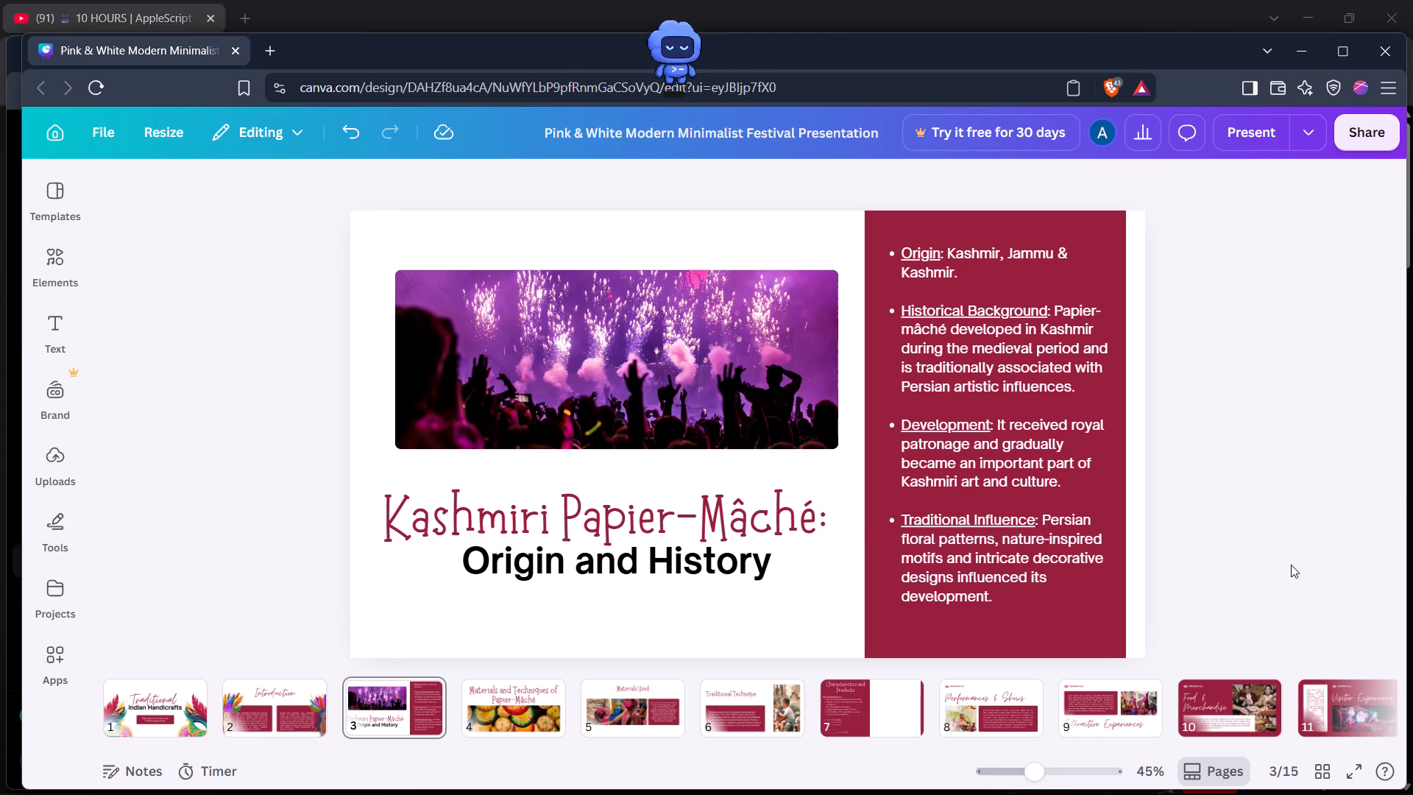
Go back to slide 2, Introduction, to check its layout.
key("Left")
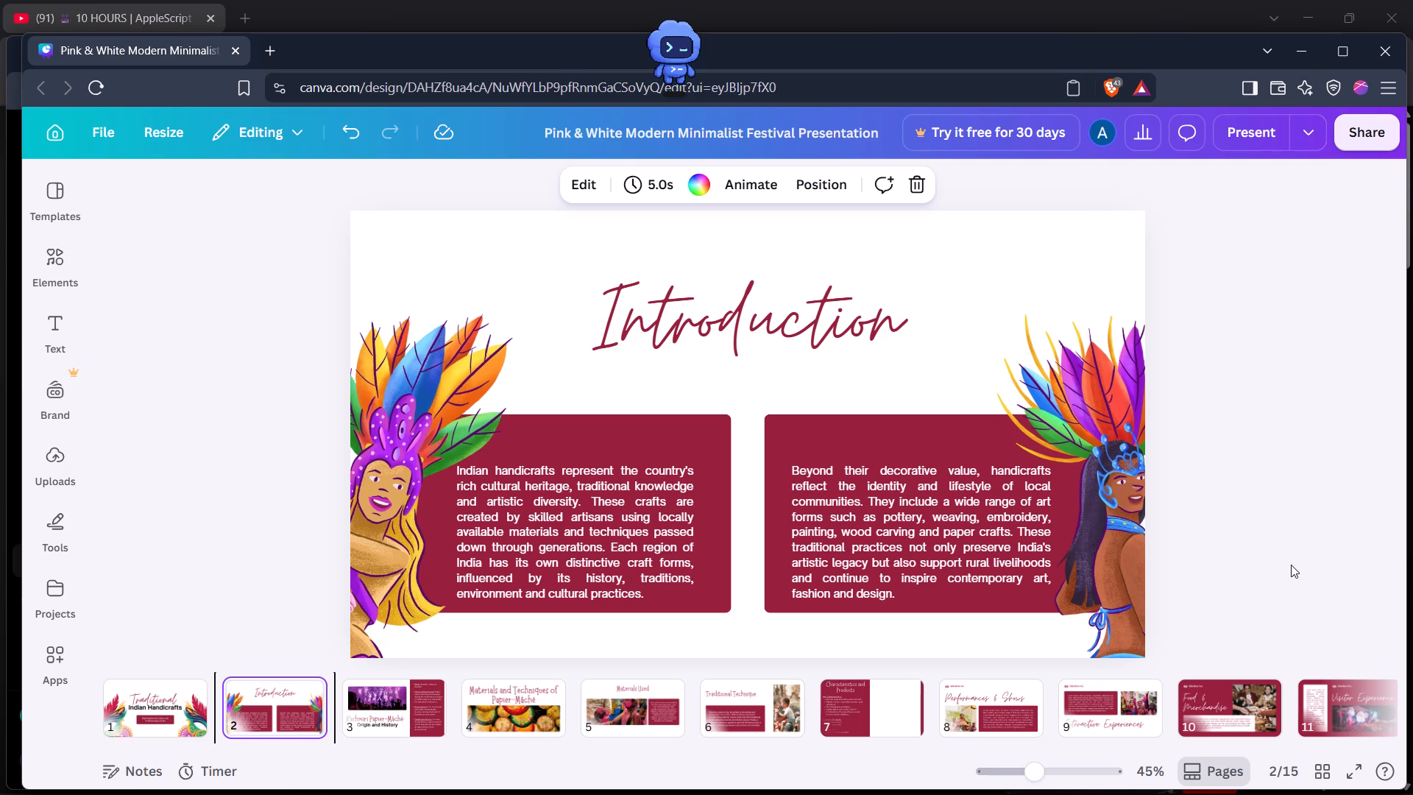
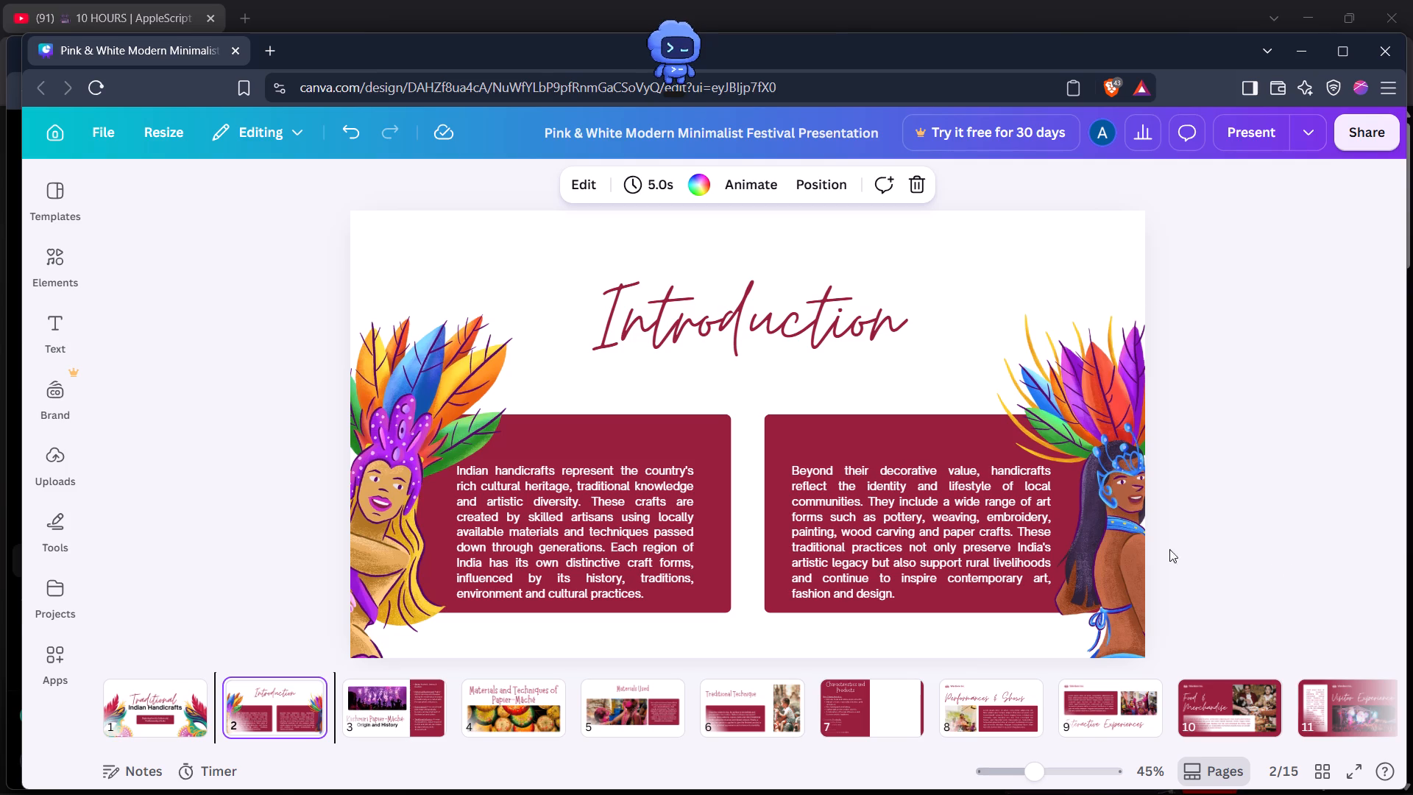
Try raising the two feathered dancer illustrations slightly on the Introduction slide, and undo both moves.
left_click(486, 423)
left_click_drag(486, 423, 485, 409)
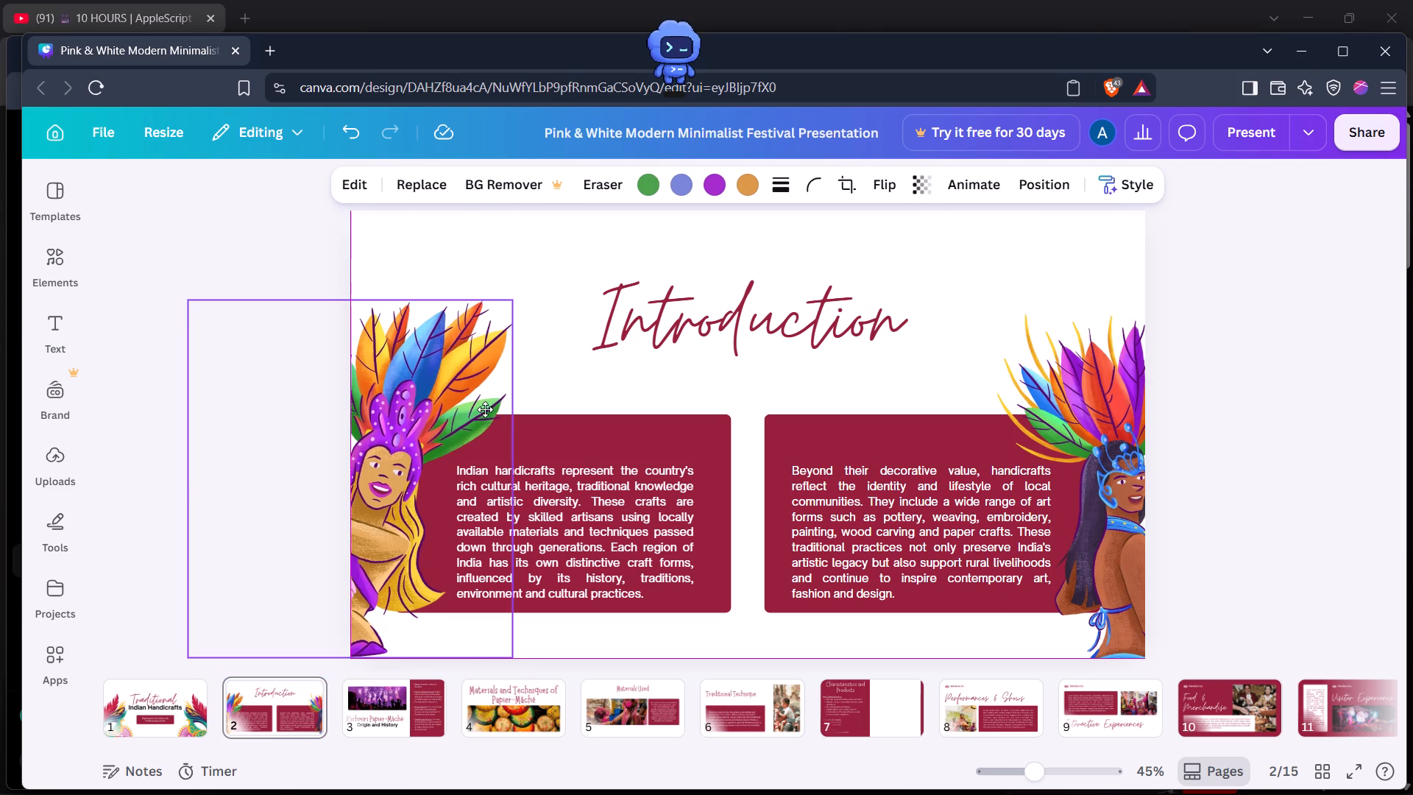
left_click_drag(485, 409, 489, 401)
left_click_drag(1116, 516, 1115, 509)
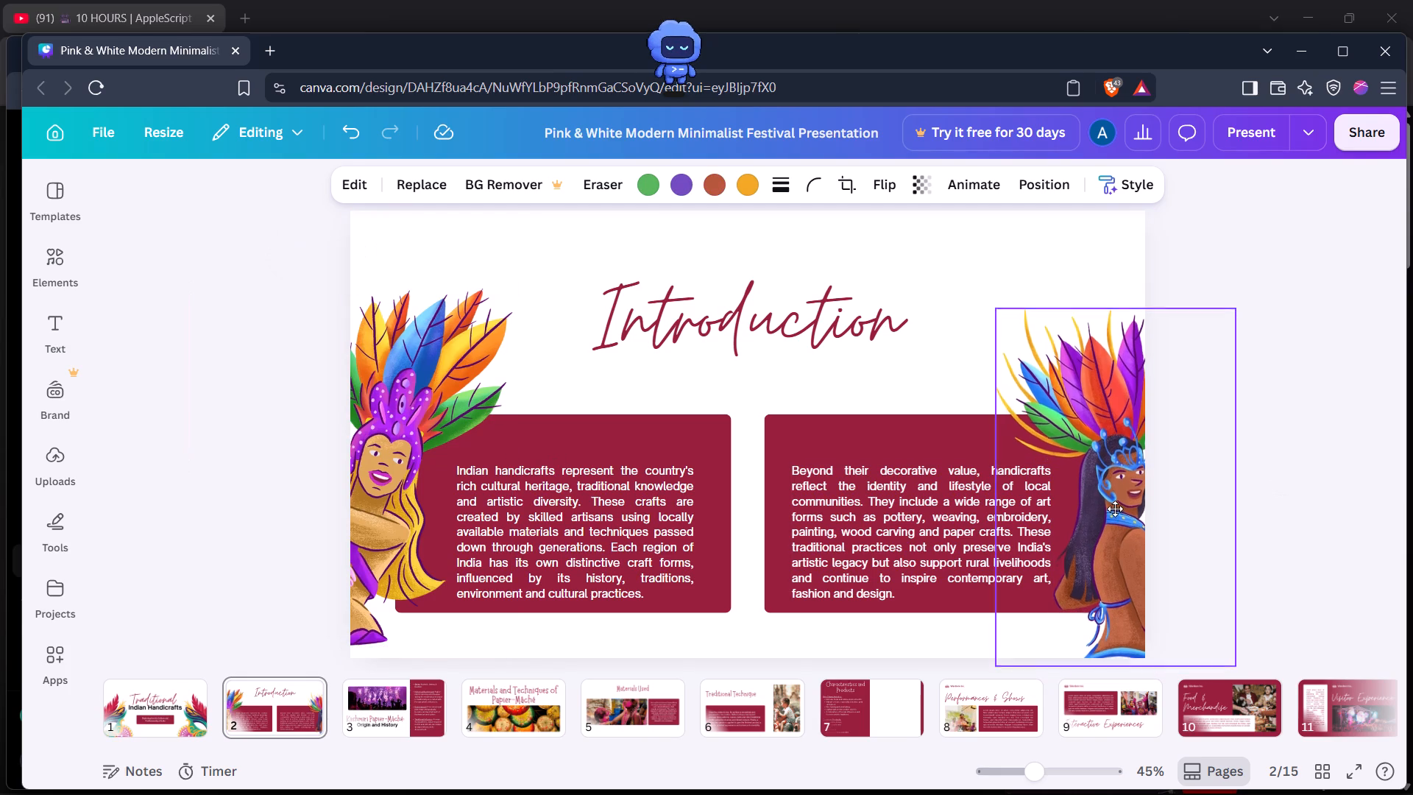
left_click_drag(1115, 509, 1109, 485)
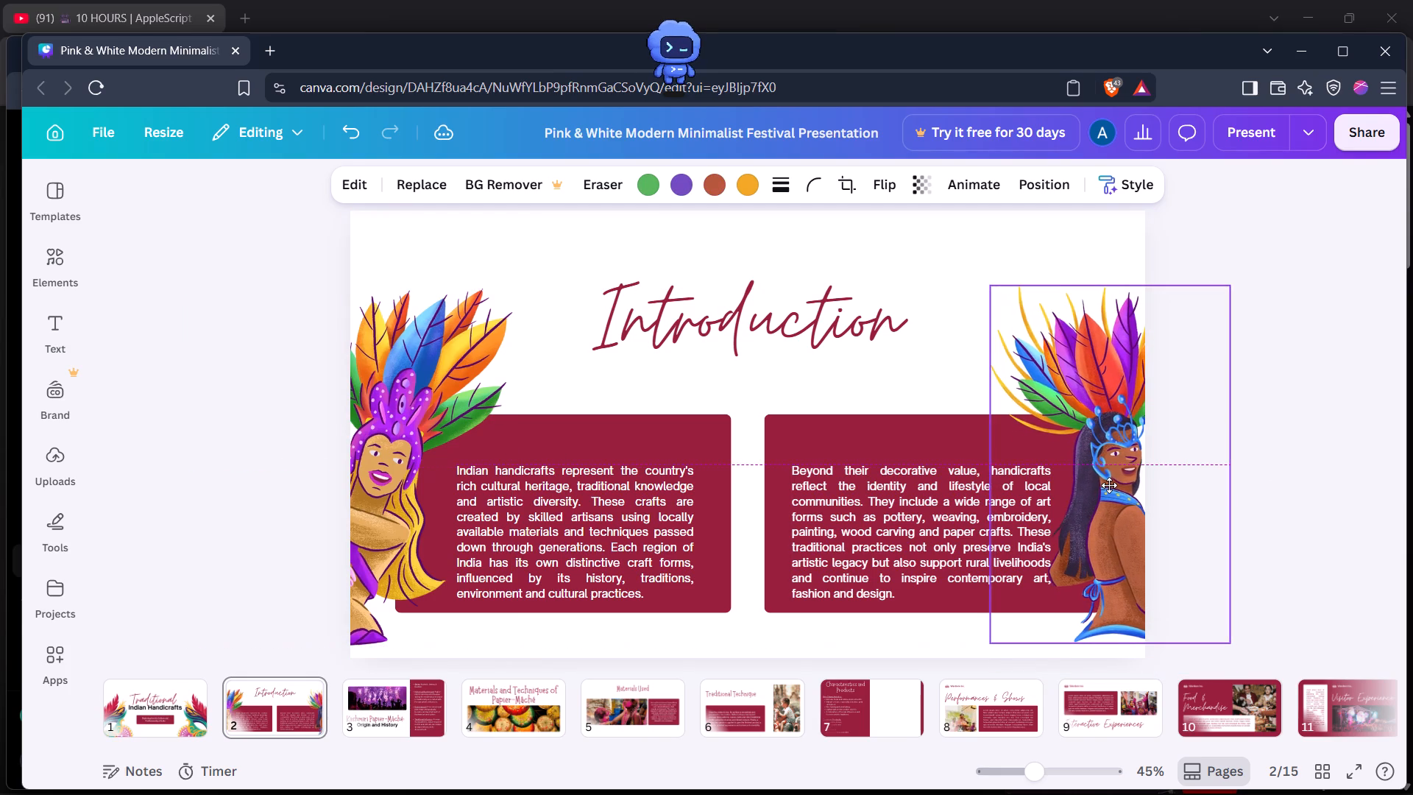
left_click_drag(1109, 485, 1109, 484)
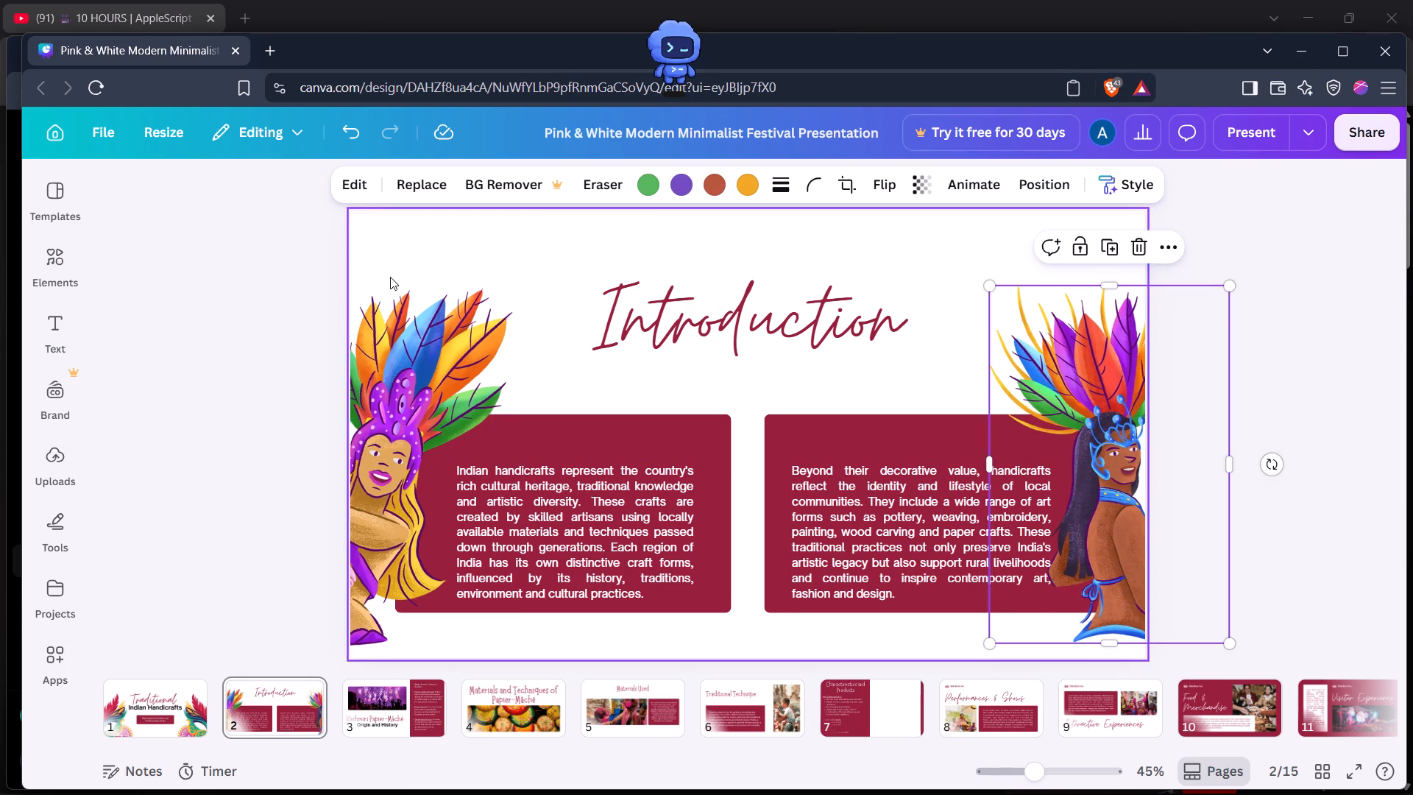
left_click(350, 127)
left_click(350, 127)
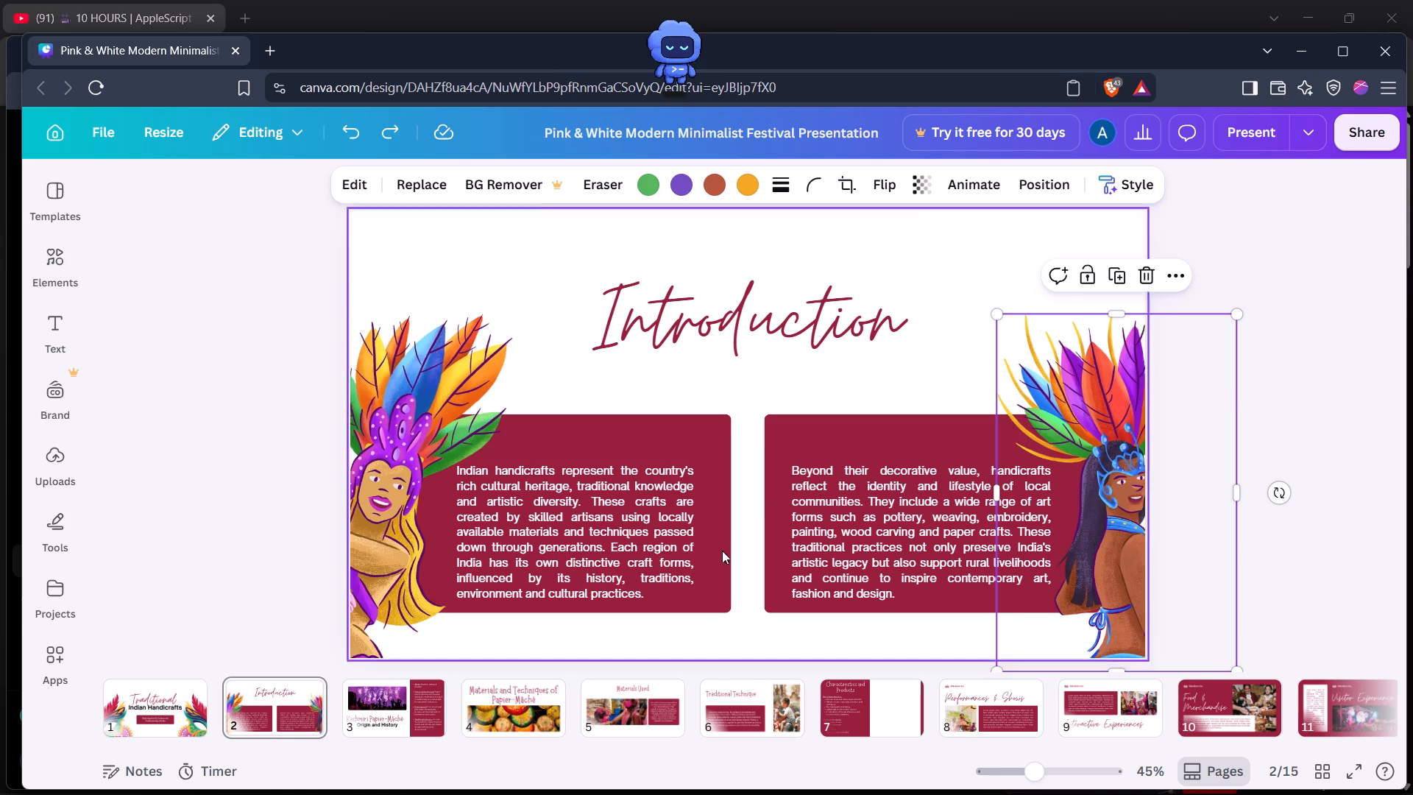
Move the left maroon panel on the Introduction slide down slightly and set its paragraph to font size 22.
left_click_drag(718, 590, 720, 603)
left_click(627, 551)
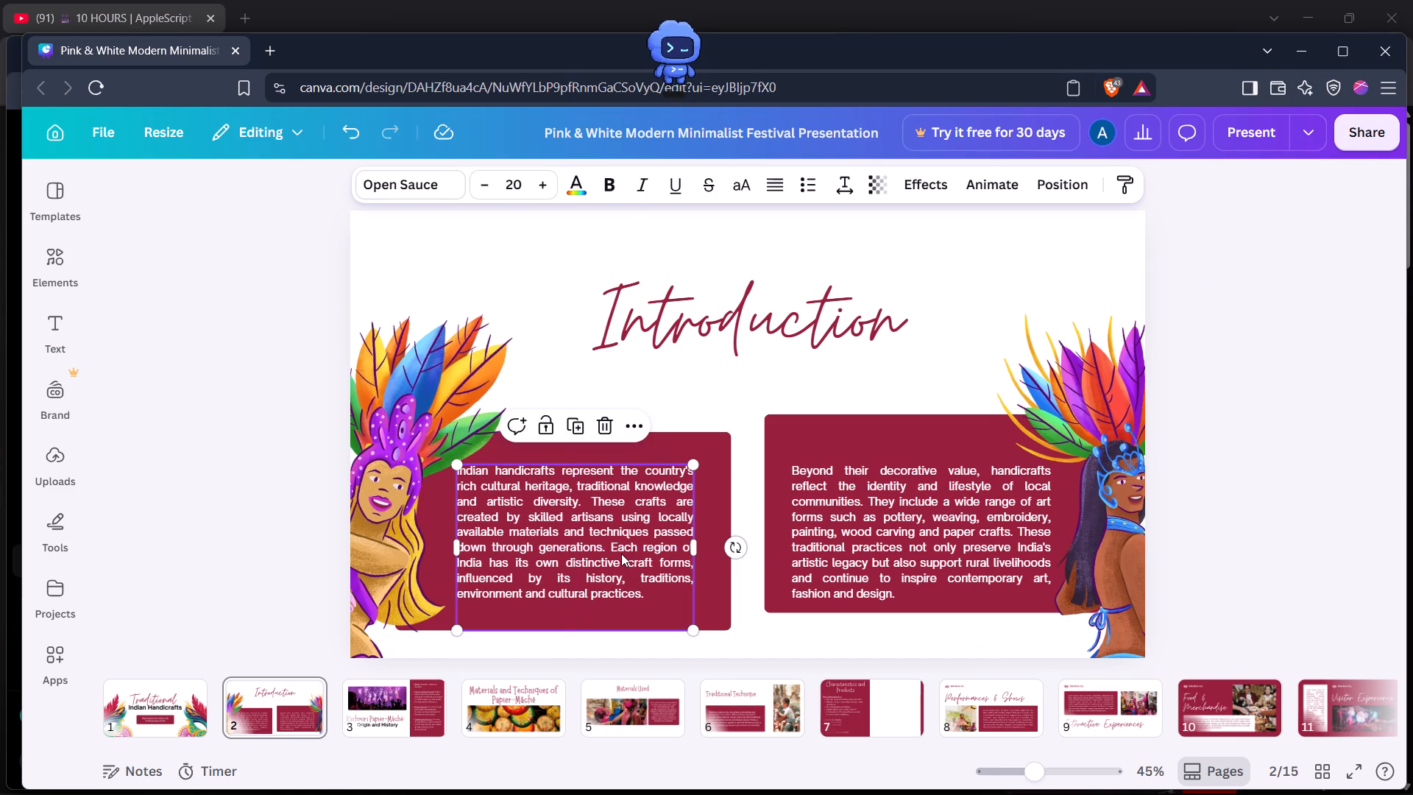
triple_click(621, 554)
left_click(621, 554)
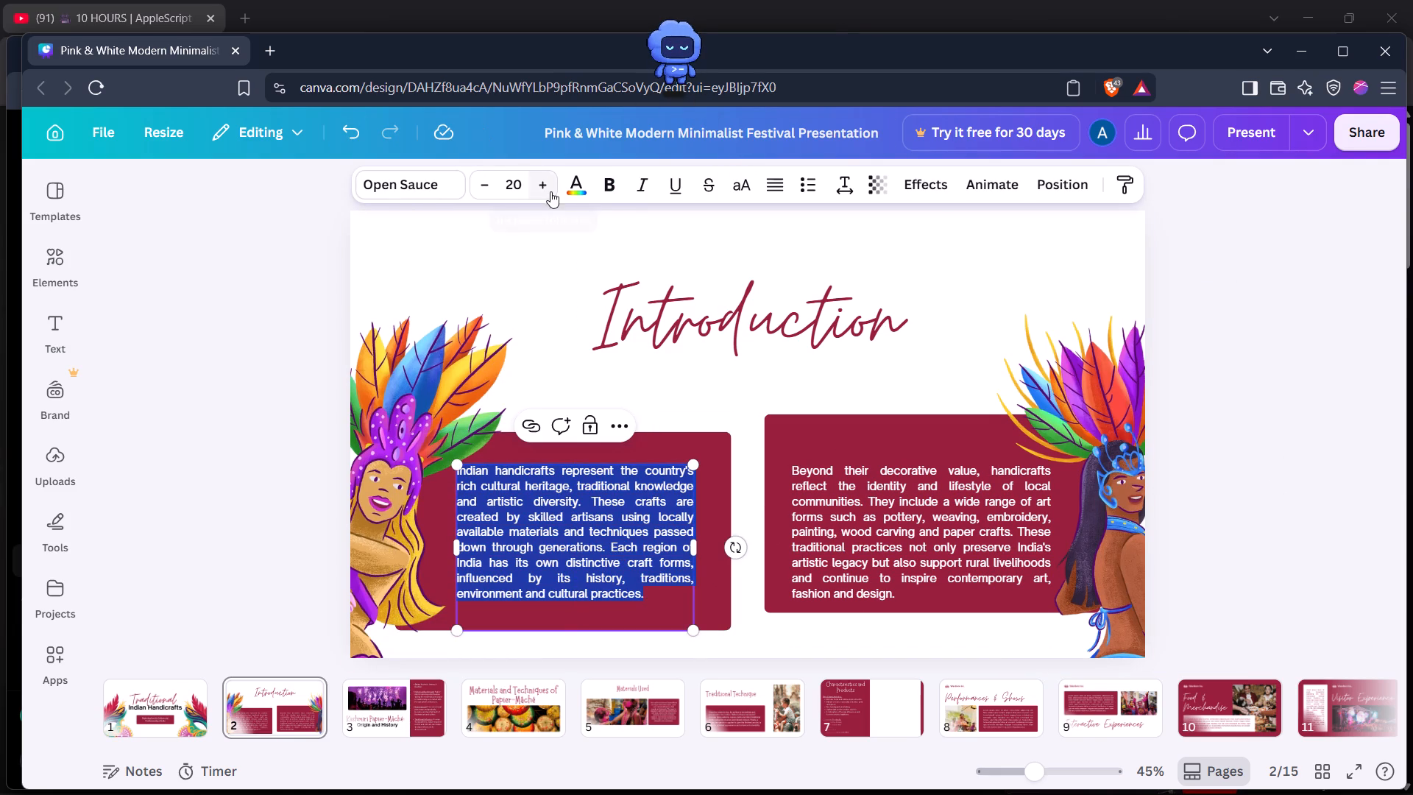
double_click(550, 191)
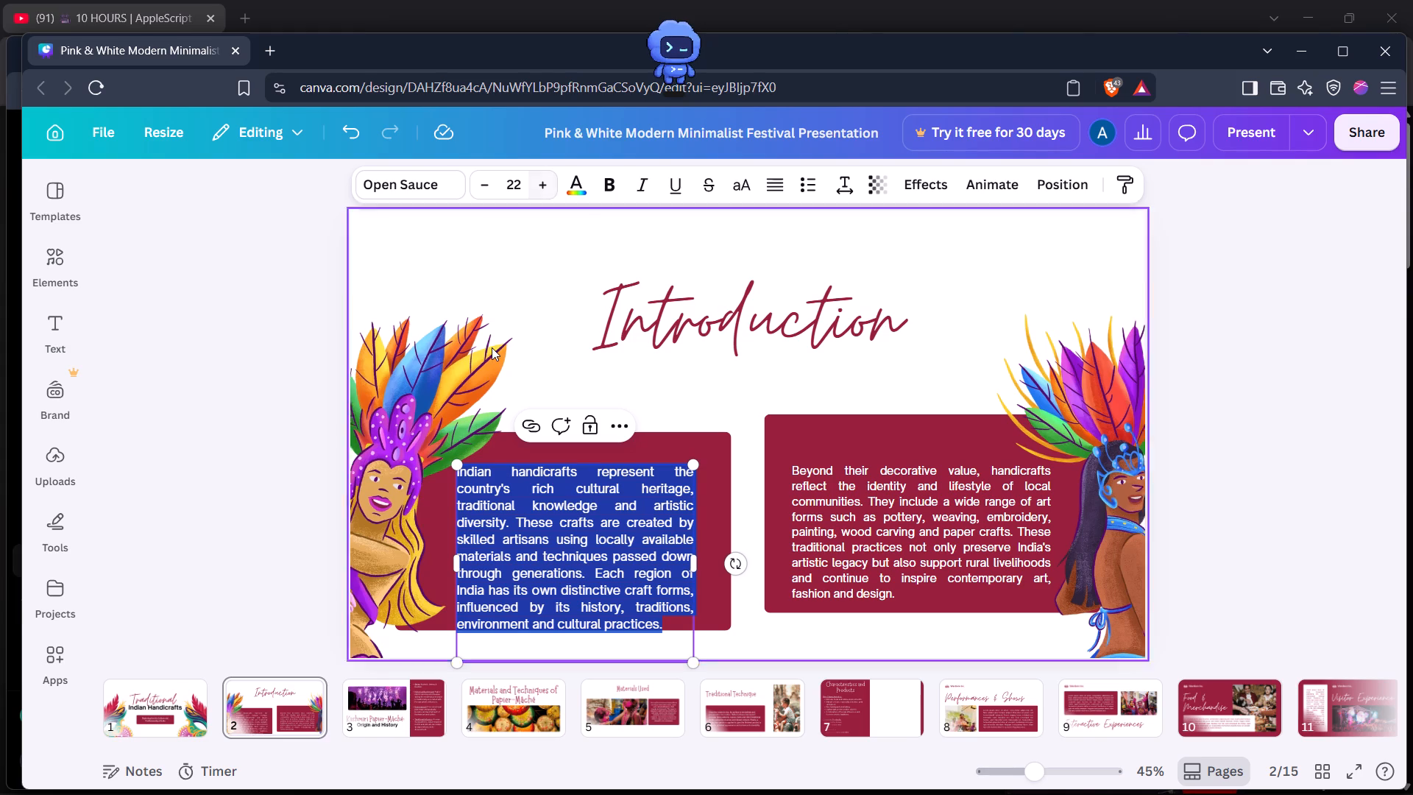
Widen the left paragraph's text box leftward, and shift it right within the panel, clear of the dancer.
left_click(454, 562)
left_click_drag(454, 562, 432, 561)
left_click_drag(637, 462, 658, 462)
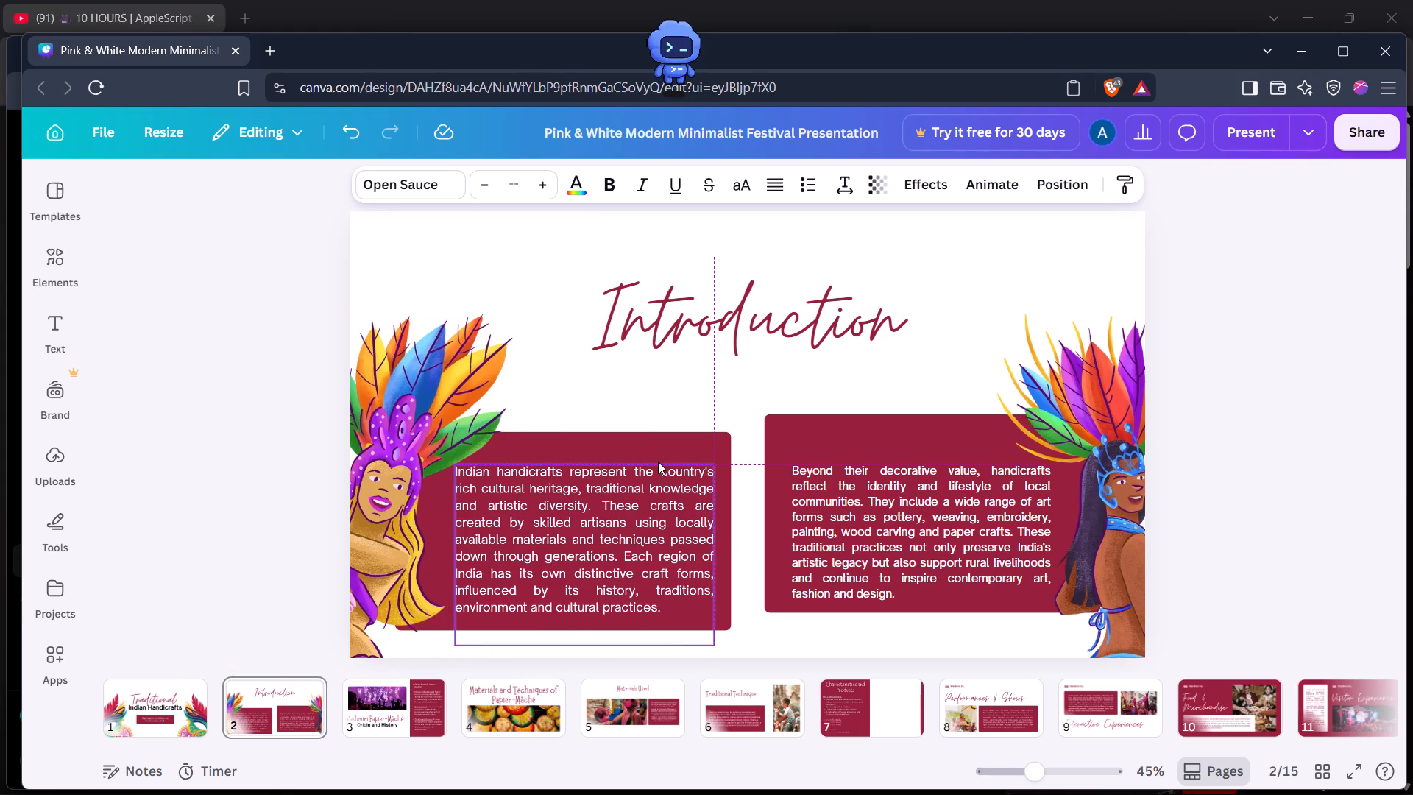
left_click_drag(658, 462, 656, 462)
Set the right paragraph to font size 22 and move the right maroon panel down level with the left panel.
triple_click(896, 492)
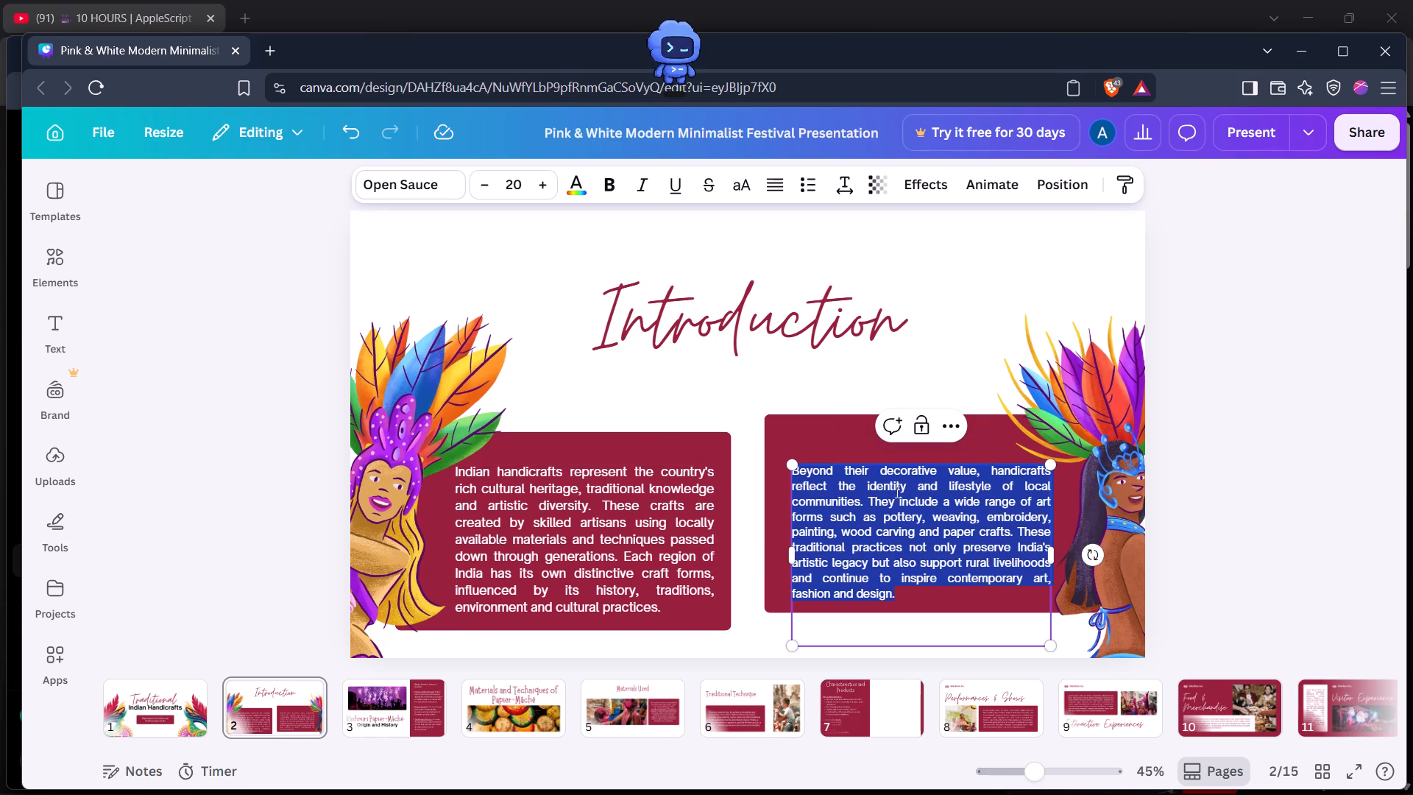
double_click(546, 193)
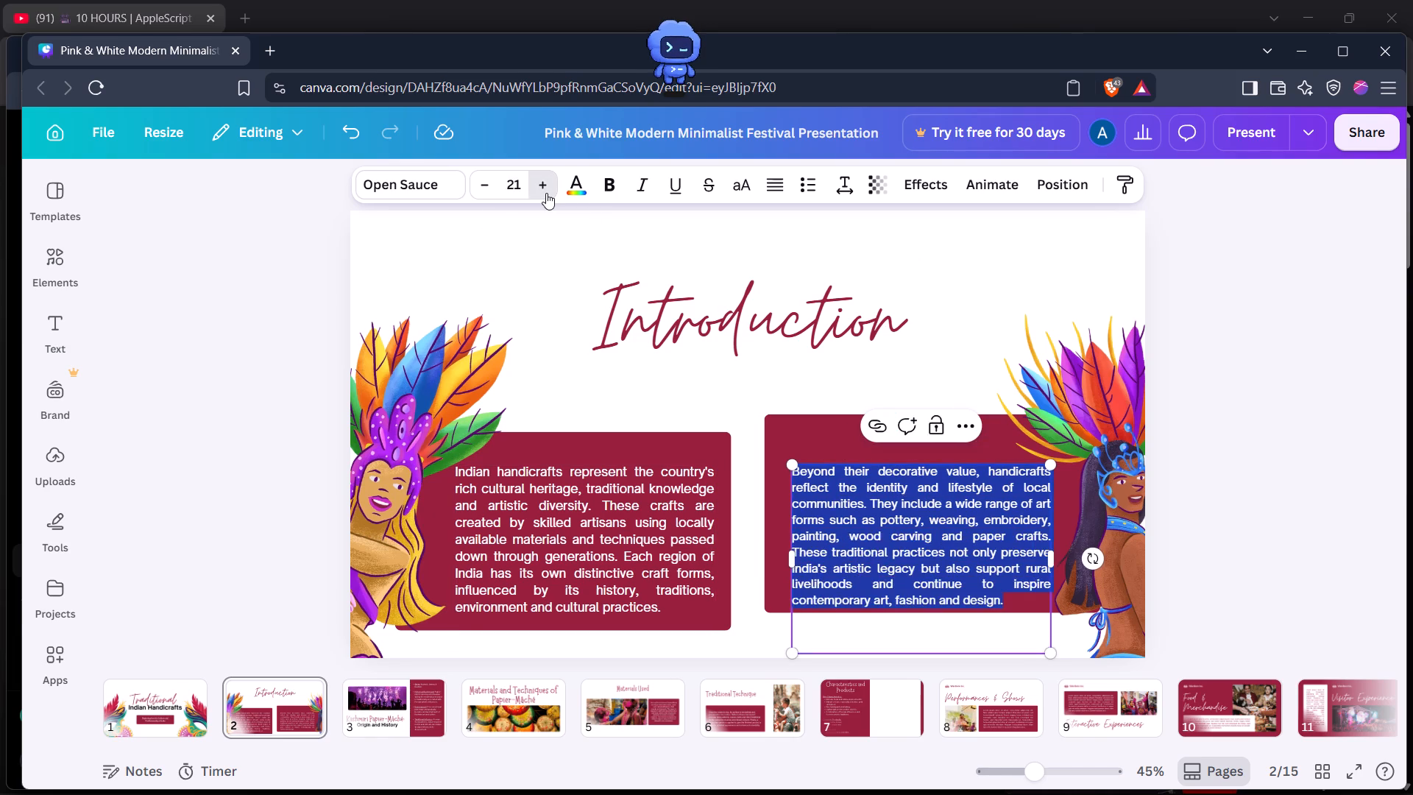
left_click_drag(807, 441, 810, 456)
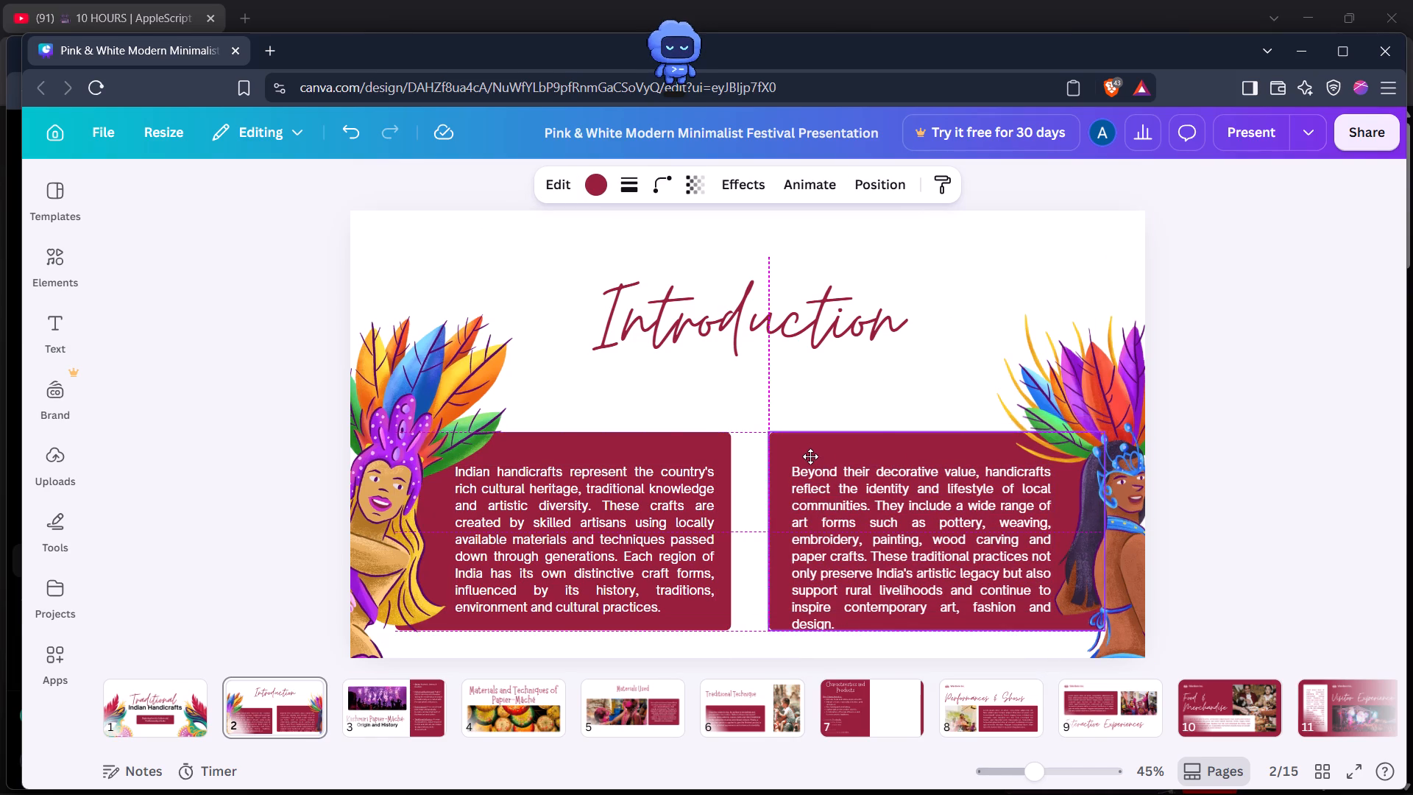
left_click_drag(810, 456, 810, 455)
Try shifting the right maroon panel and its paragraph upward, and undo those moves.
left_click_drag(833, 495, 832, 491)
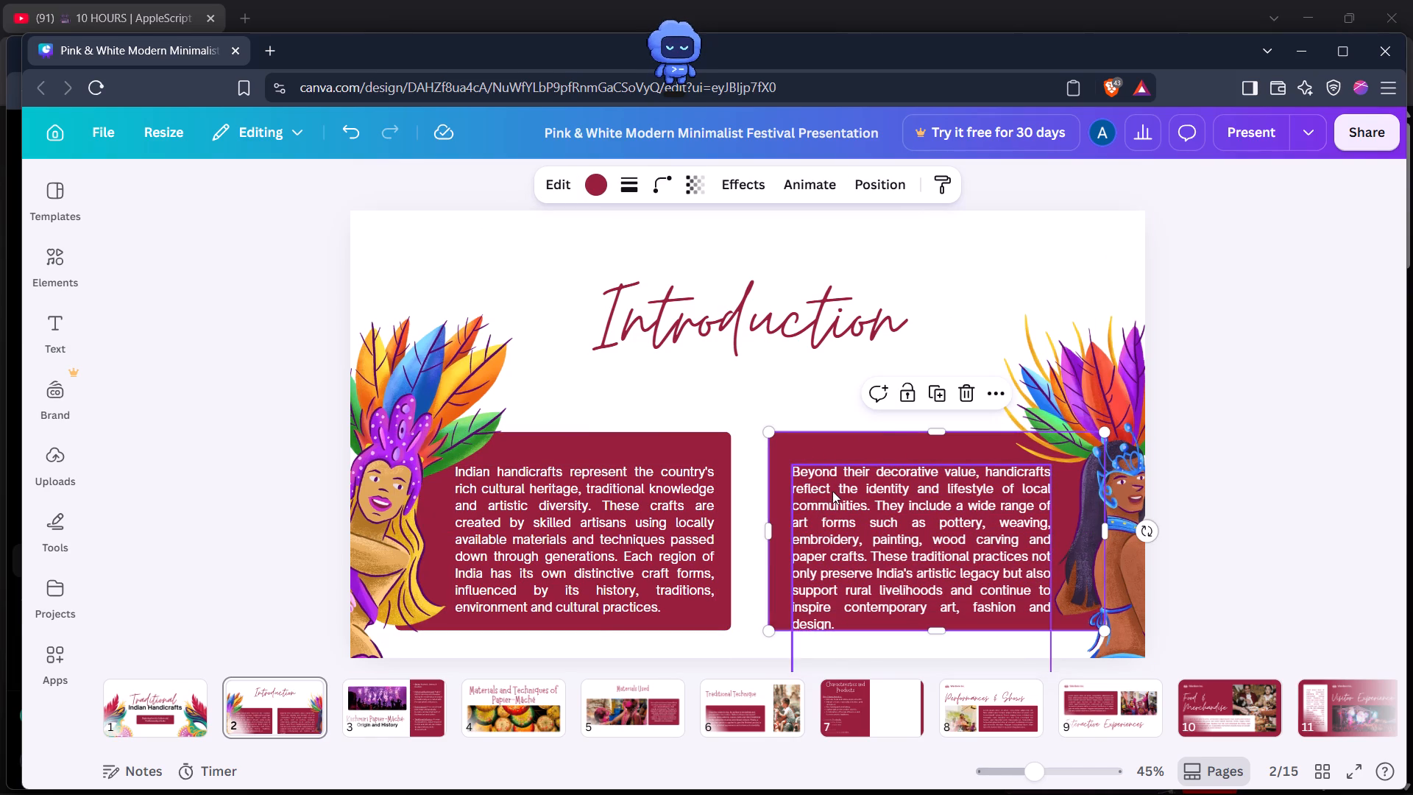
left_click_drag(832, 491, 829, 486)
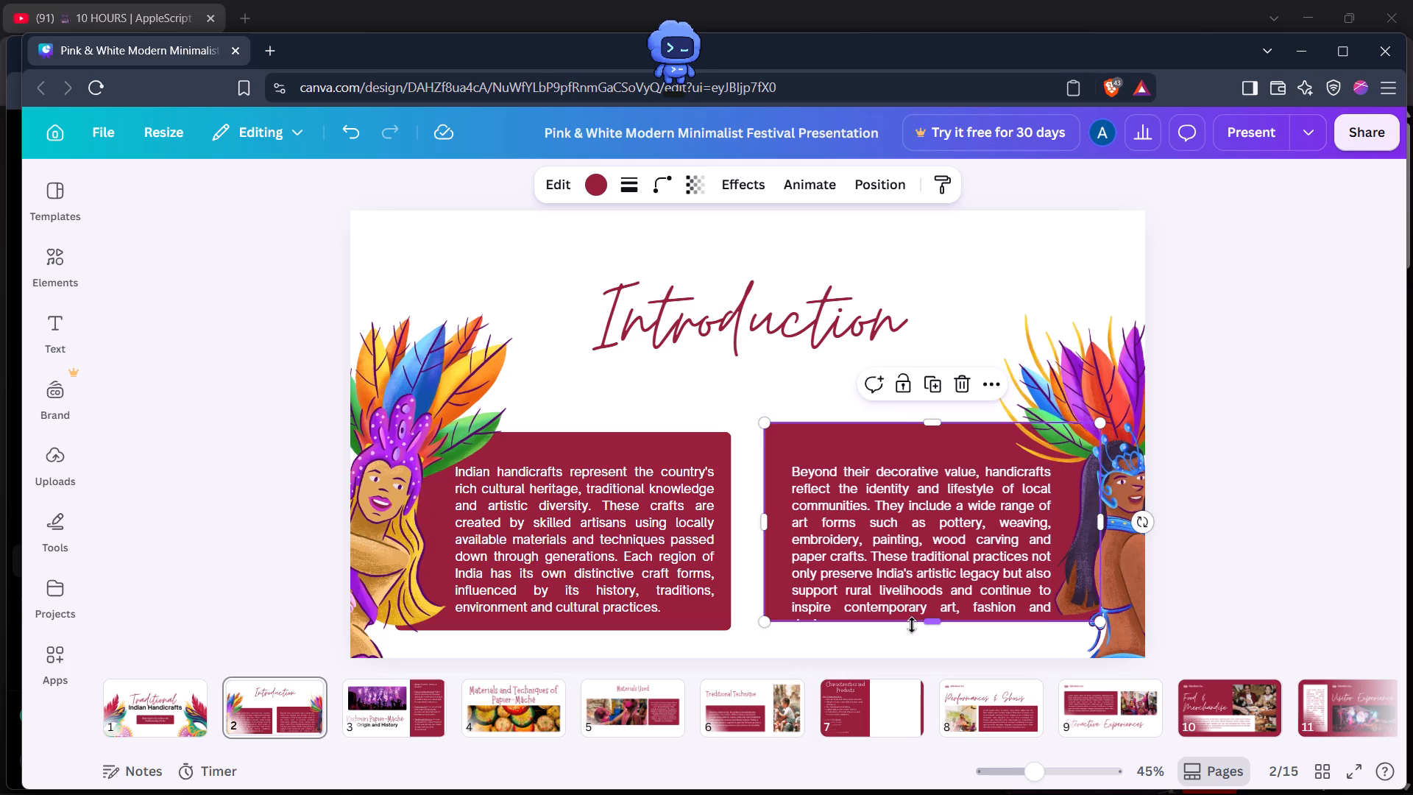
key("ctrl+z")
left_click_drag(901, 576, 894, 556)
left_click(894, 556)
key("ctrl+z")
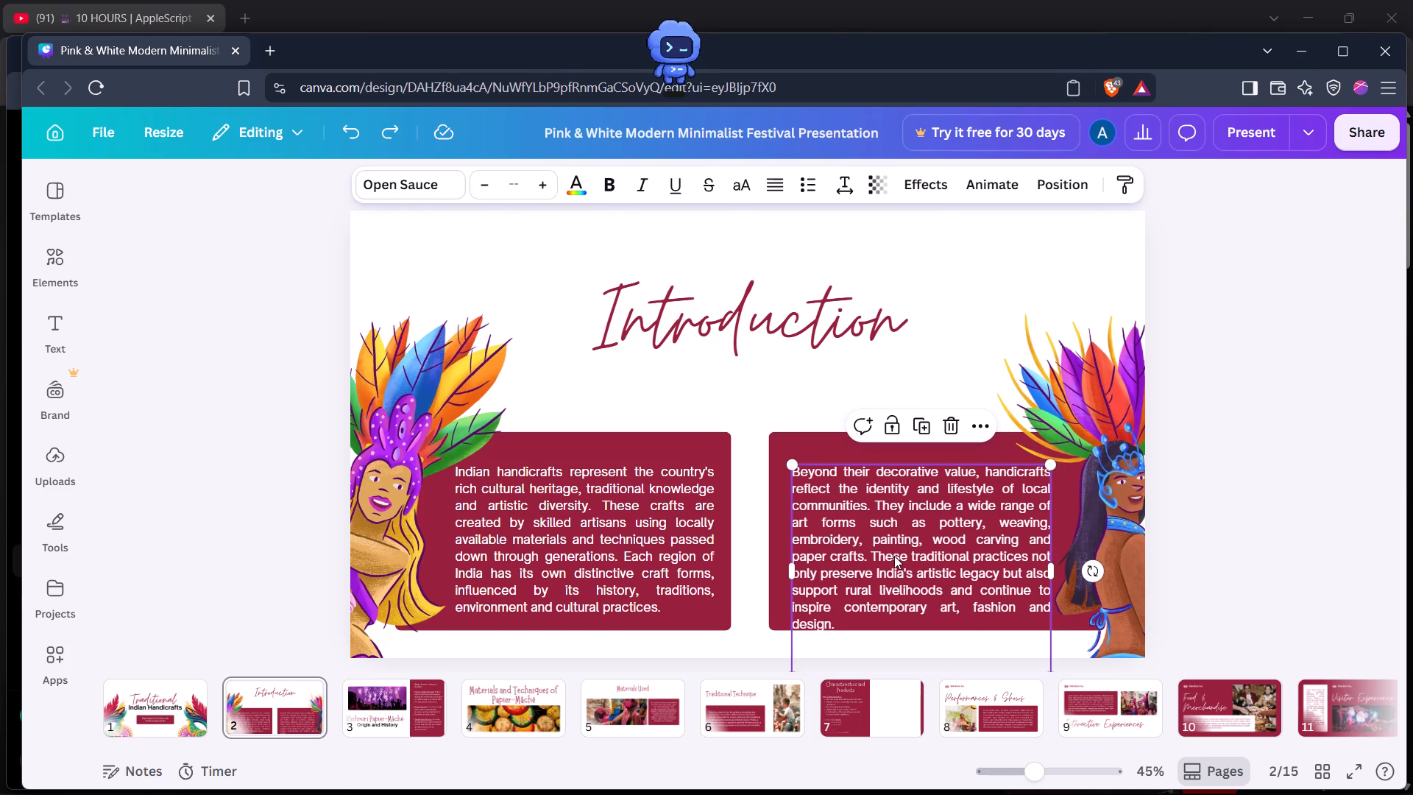
Widen the right paragraph's text box rightward and position it in the panel, with its top level with the left paragraph.
left_click_drag(880, 531, 871, 520)
triple_click(871, 520)
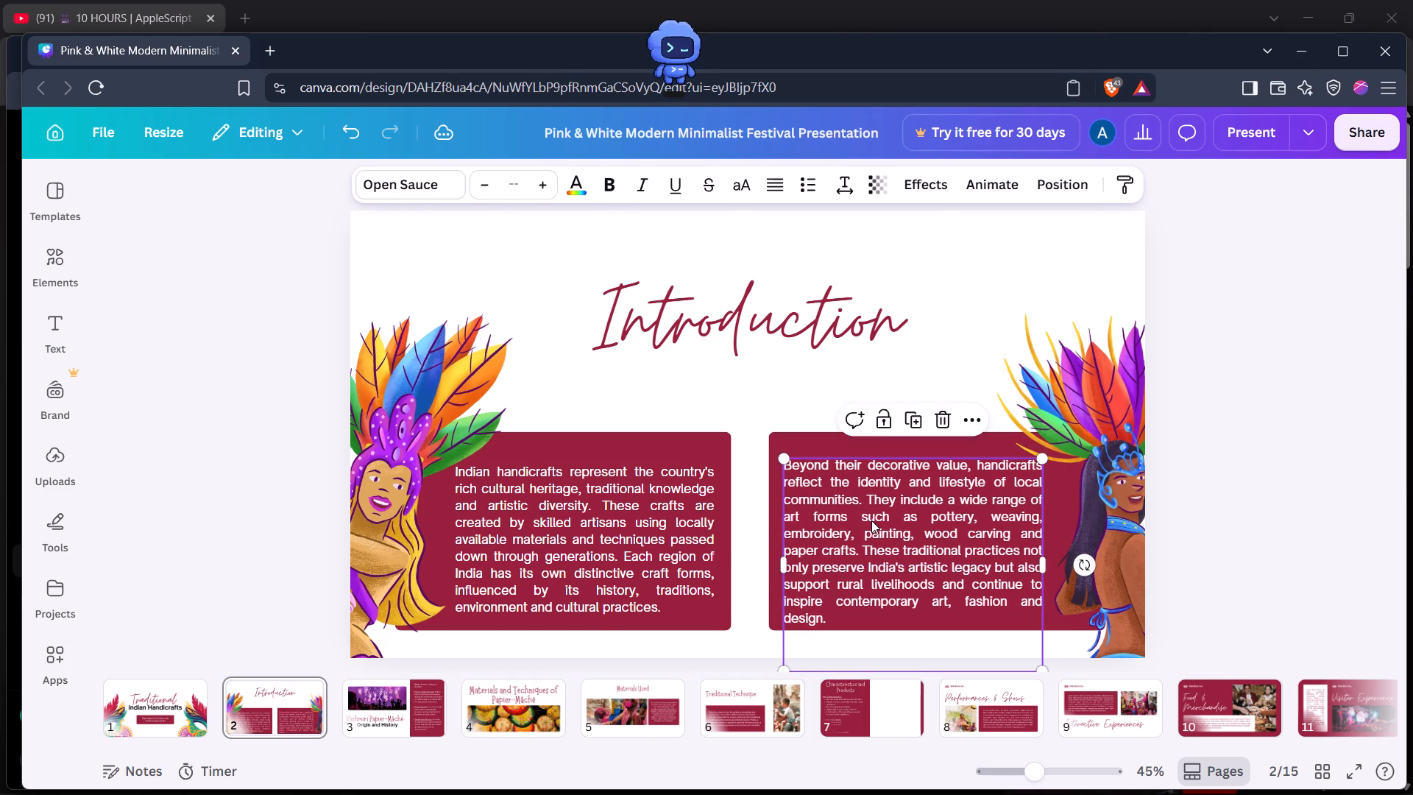
left_click(1042, 565)
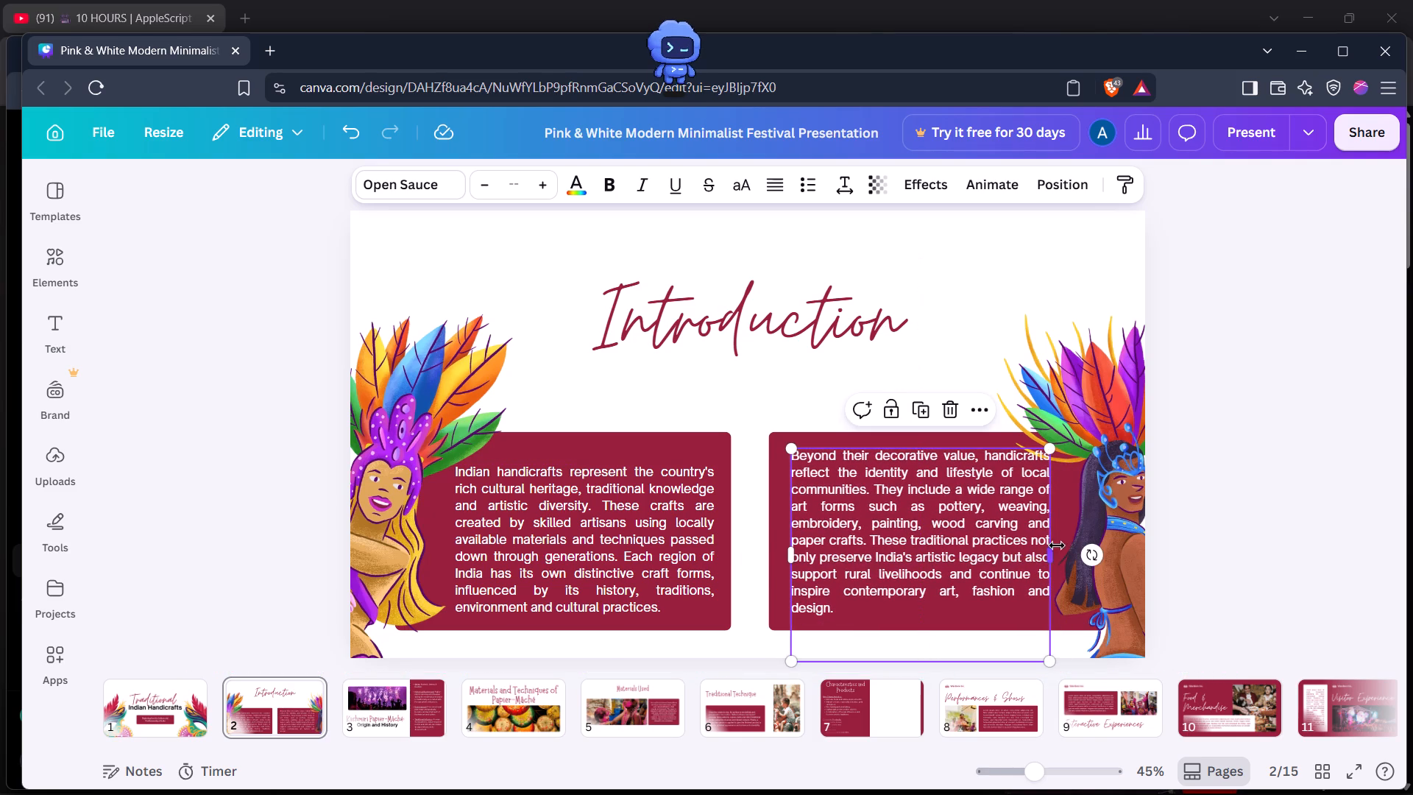
left_click_drag(1055, 558, 1068, 559)
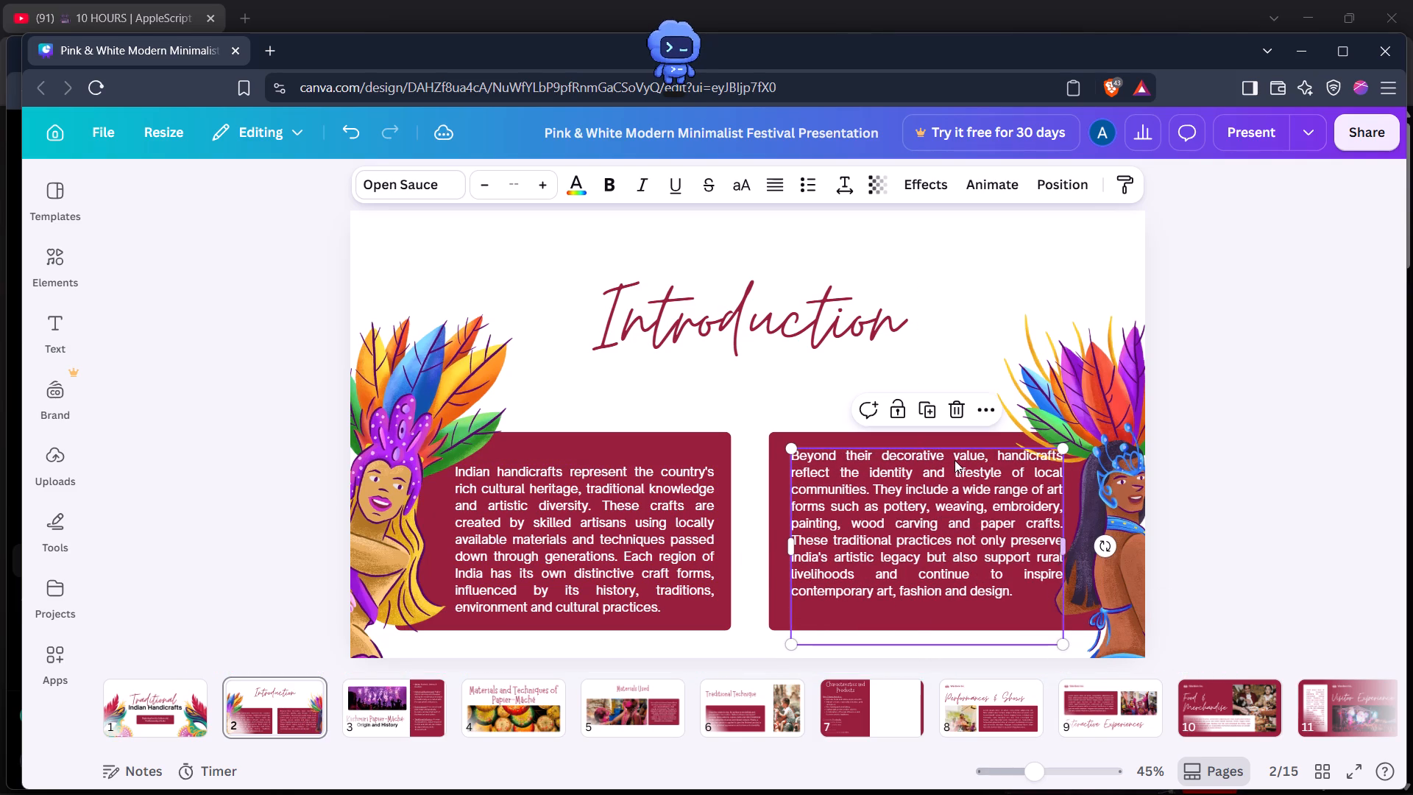
left_click_drag(955, 460, 955, 471)
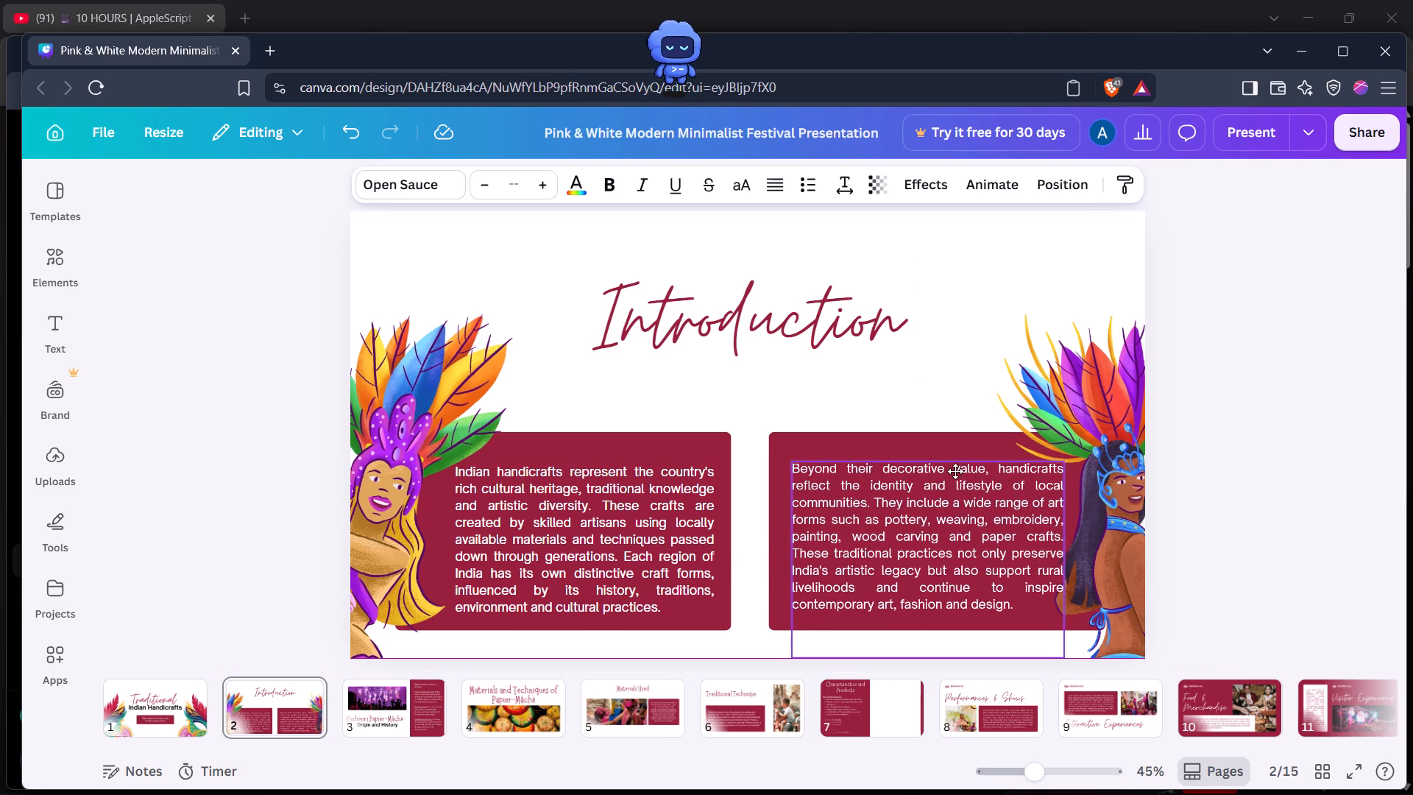
left_click_drag(955, 471, 955, 477)
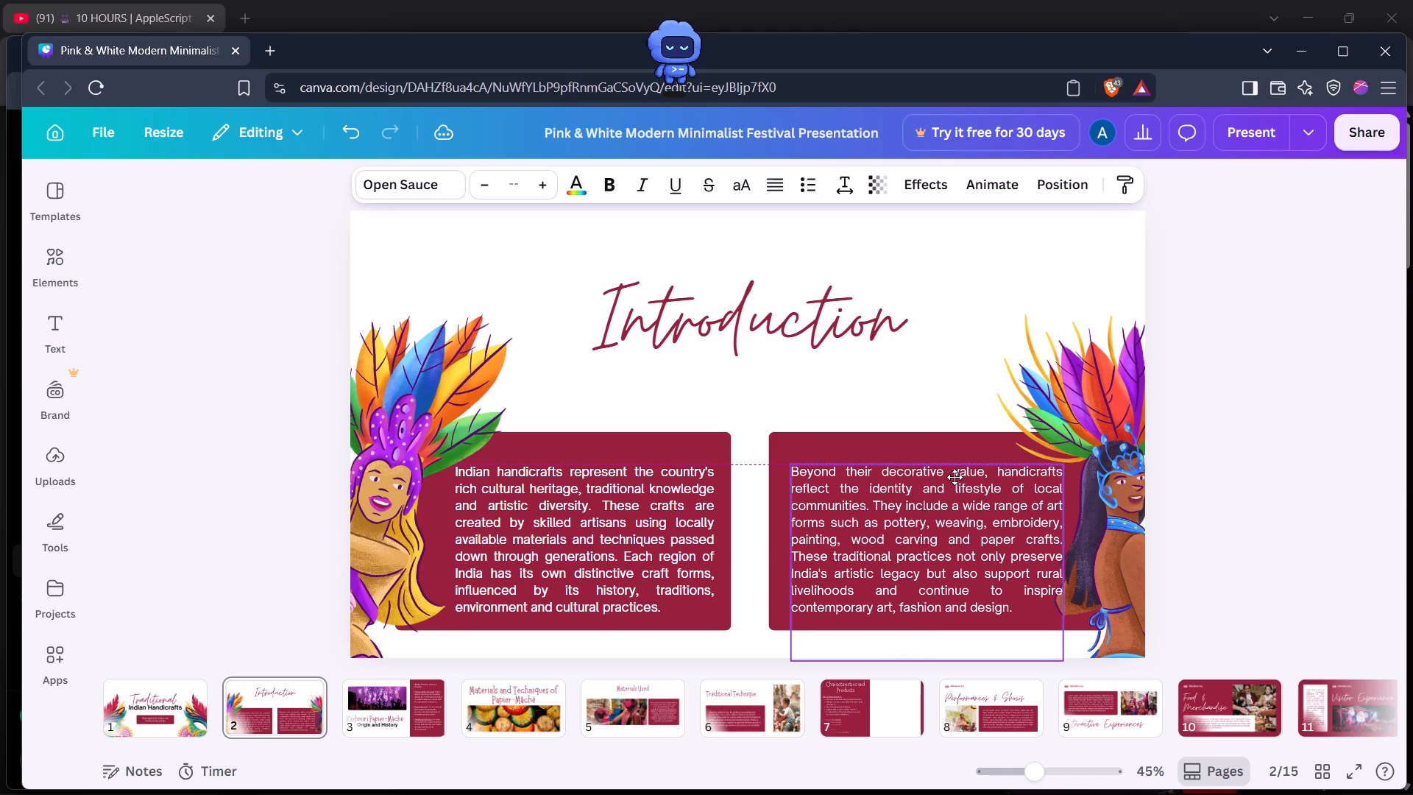
left_click_drag(955, 477, 952, 479)
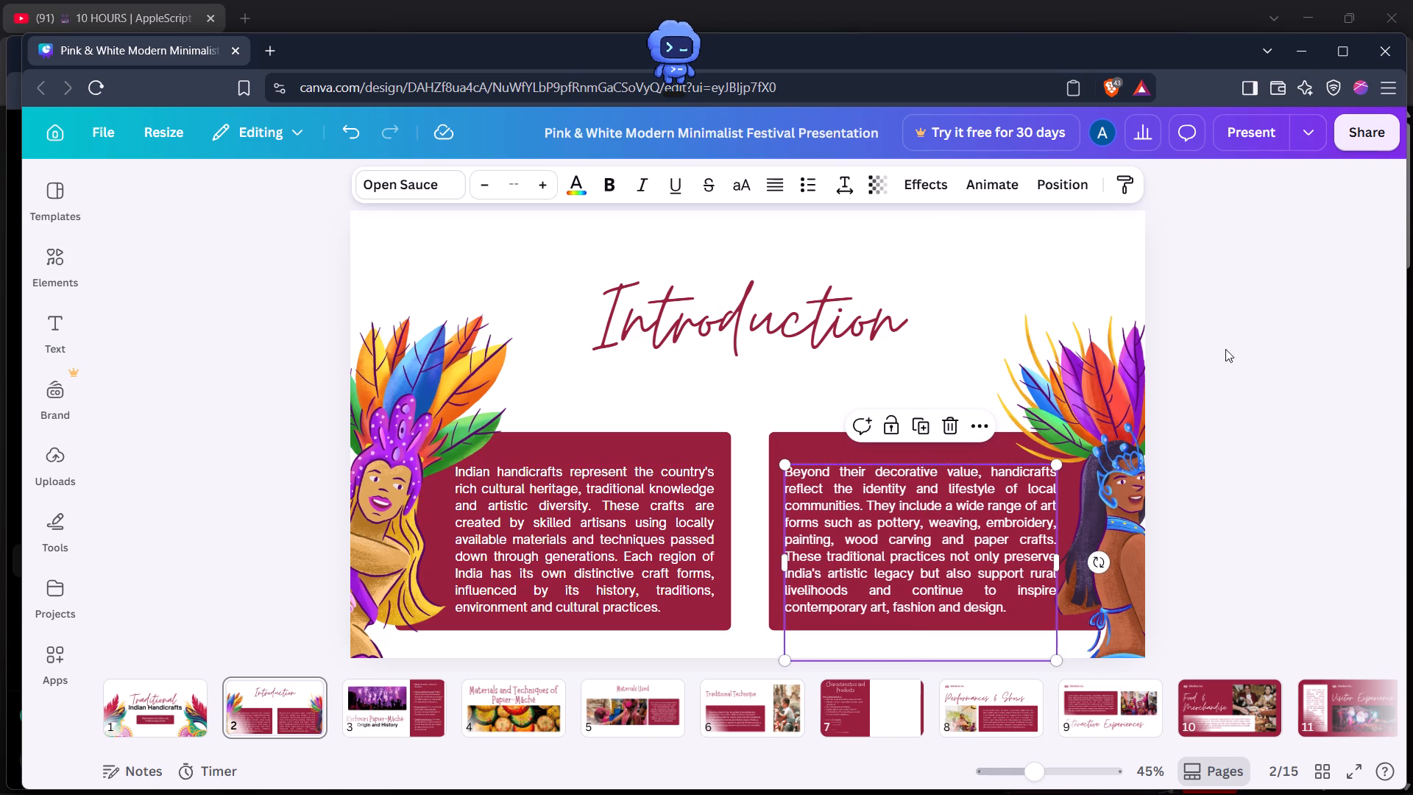
left_click(1335, 329)
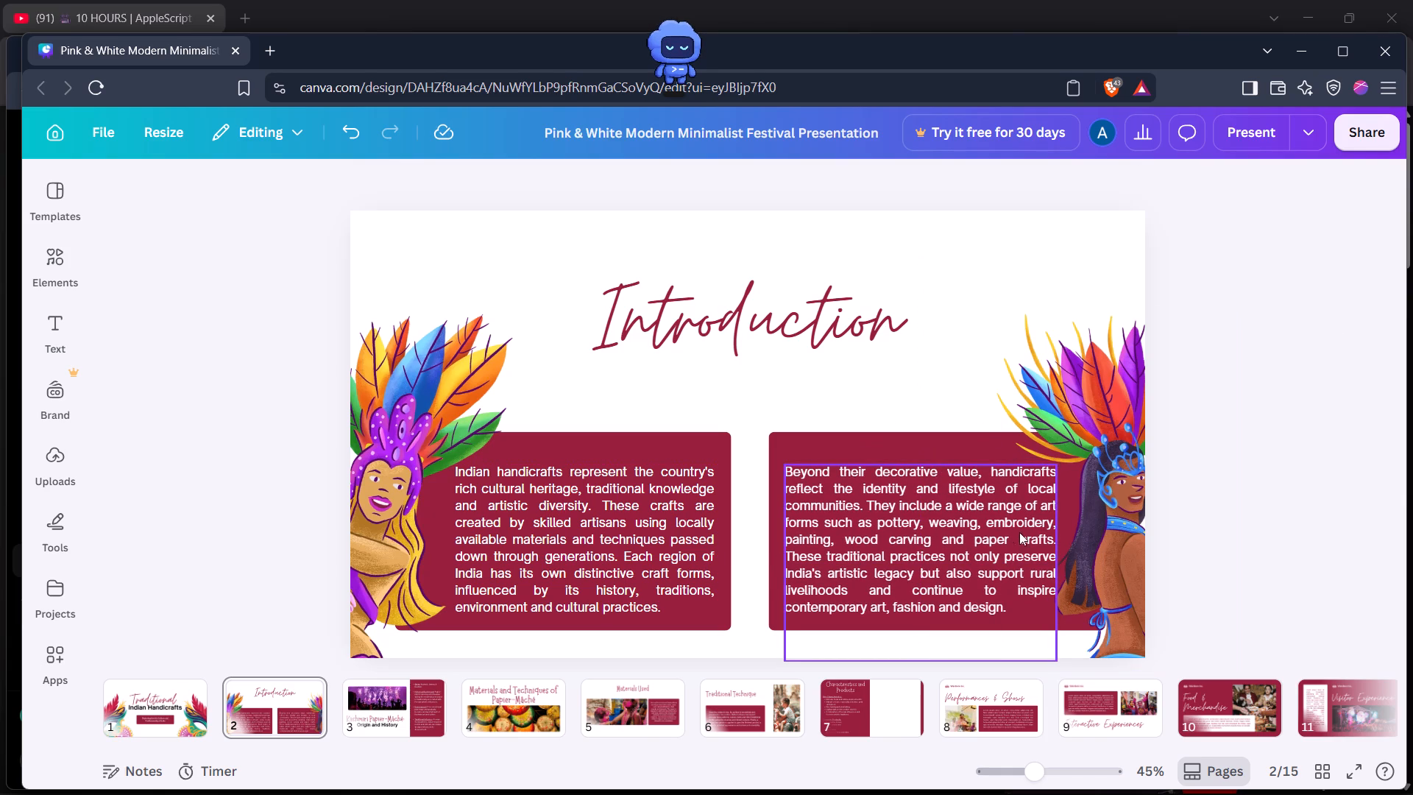
Raise both Introduction paragraphs slightly within their maroon panels, keeping their tops aligned, and deselect them.
left_click_drag(1011, 531, 1021, 525)
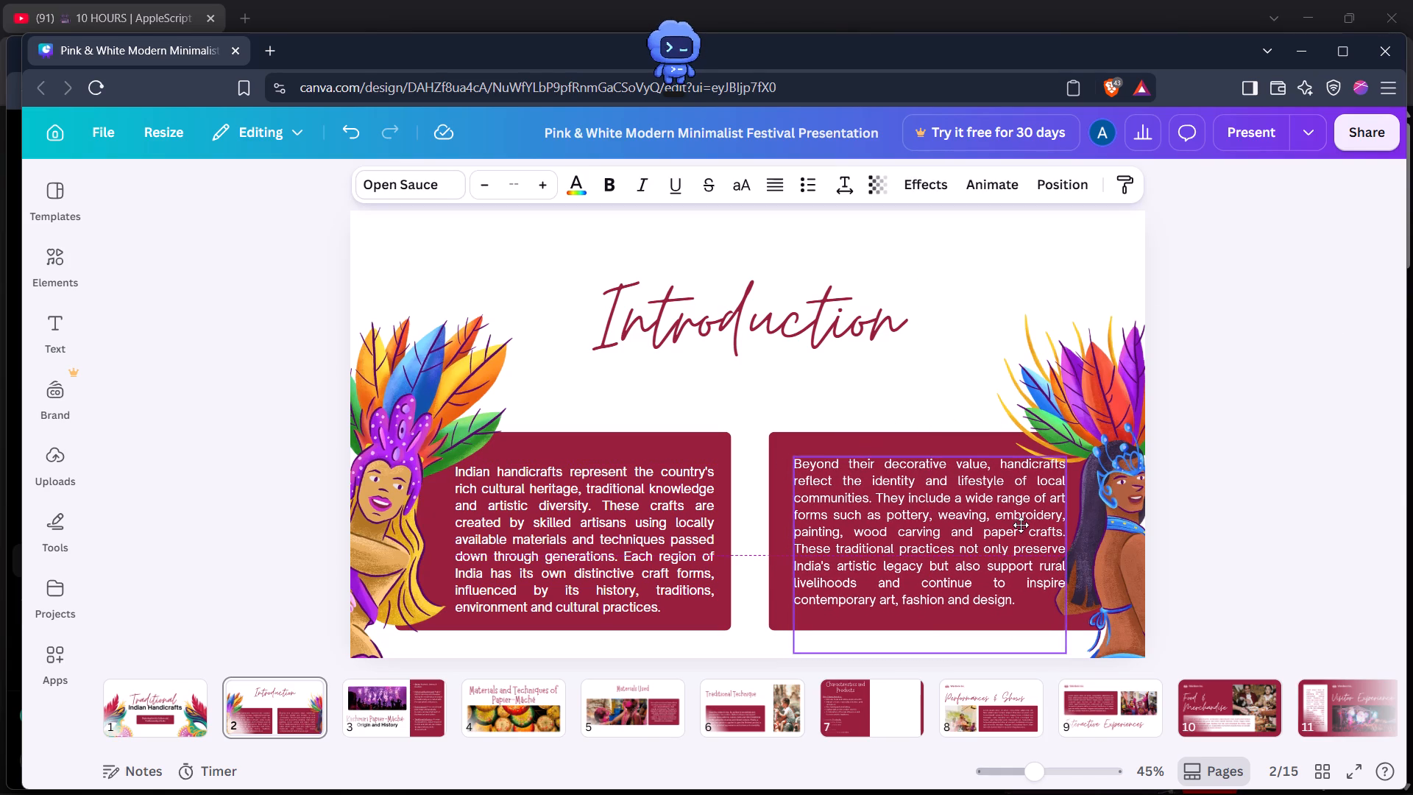
left_click_drag(1021, 525, 1018, 521)
left_click(567, 484)
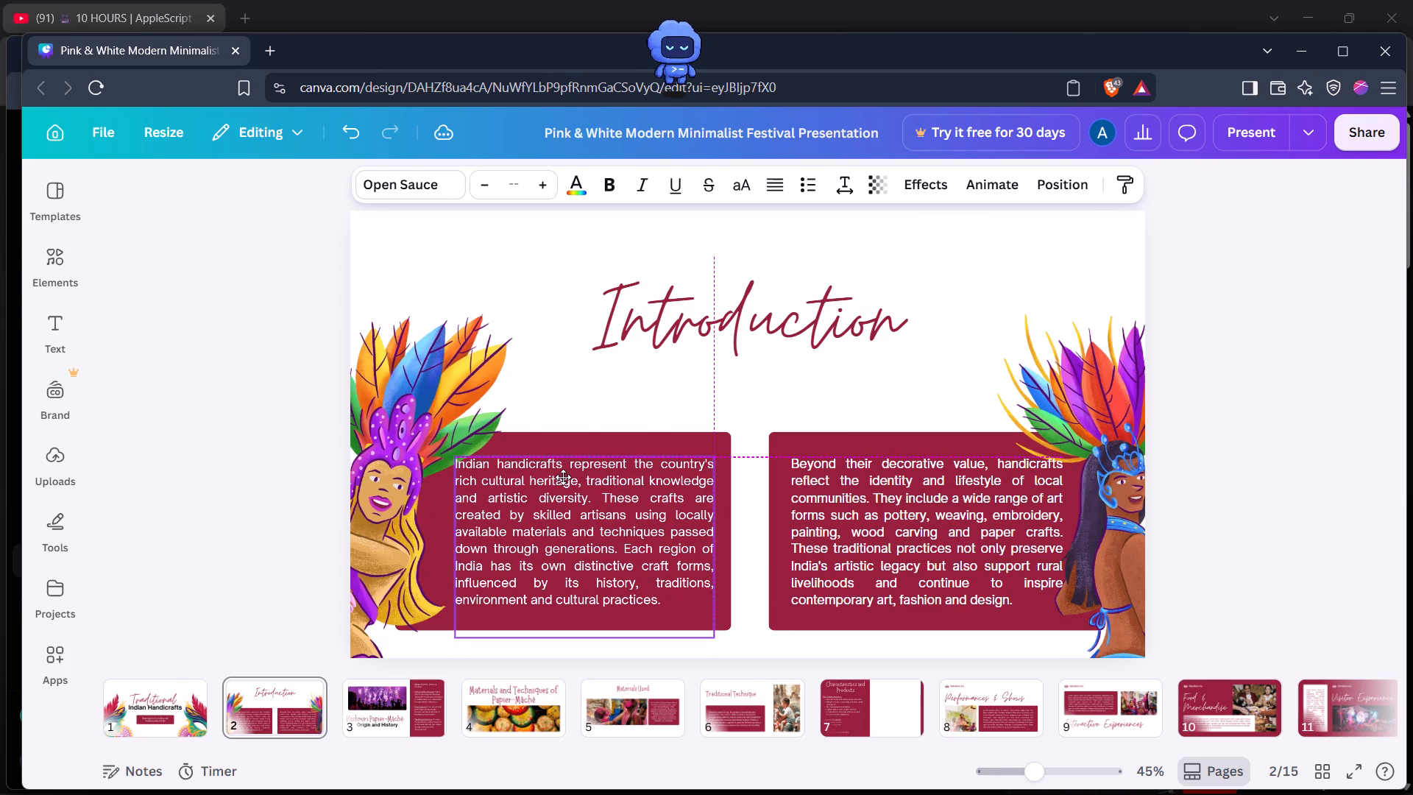
left_click(1292, 432)
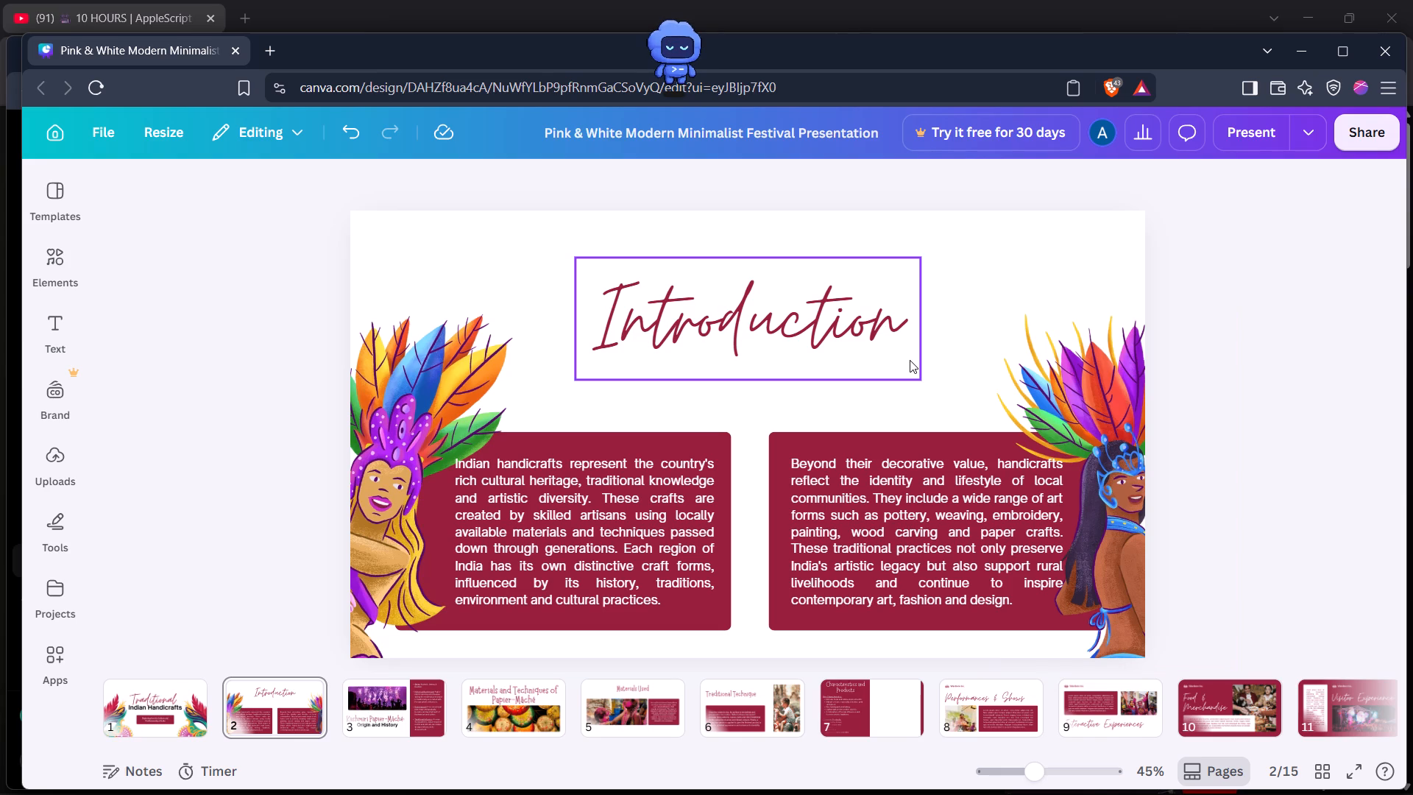
left_click(1239, 485)
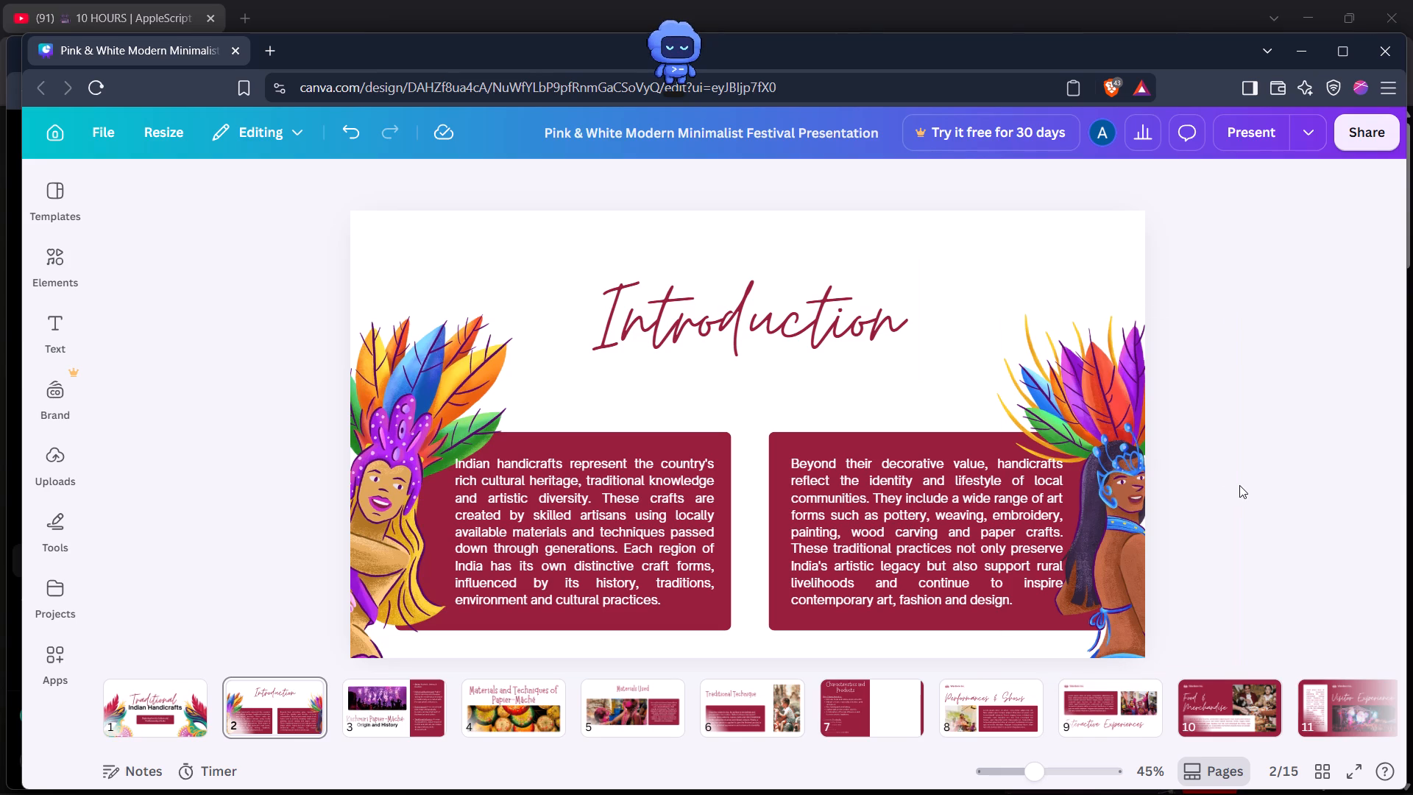
Page back and forth through slides 1 to 5 to check their layouts, including the Introduction heading.
key("Left")
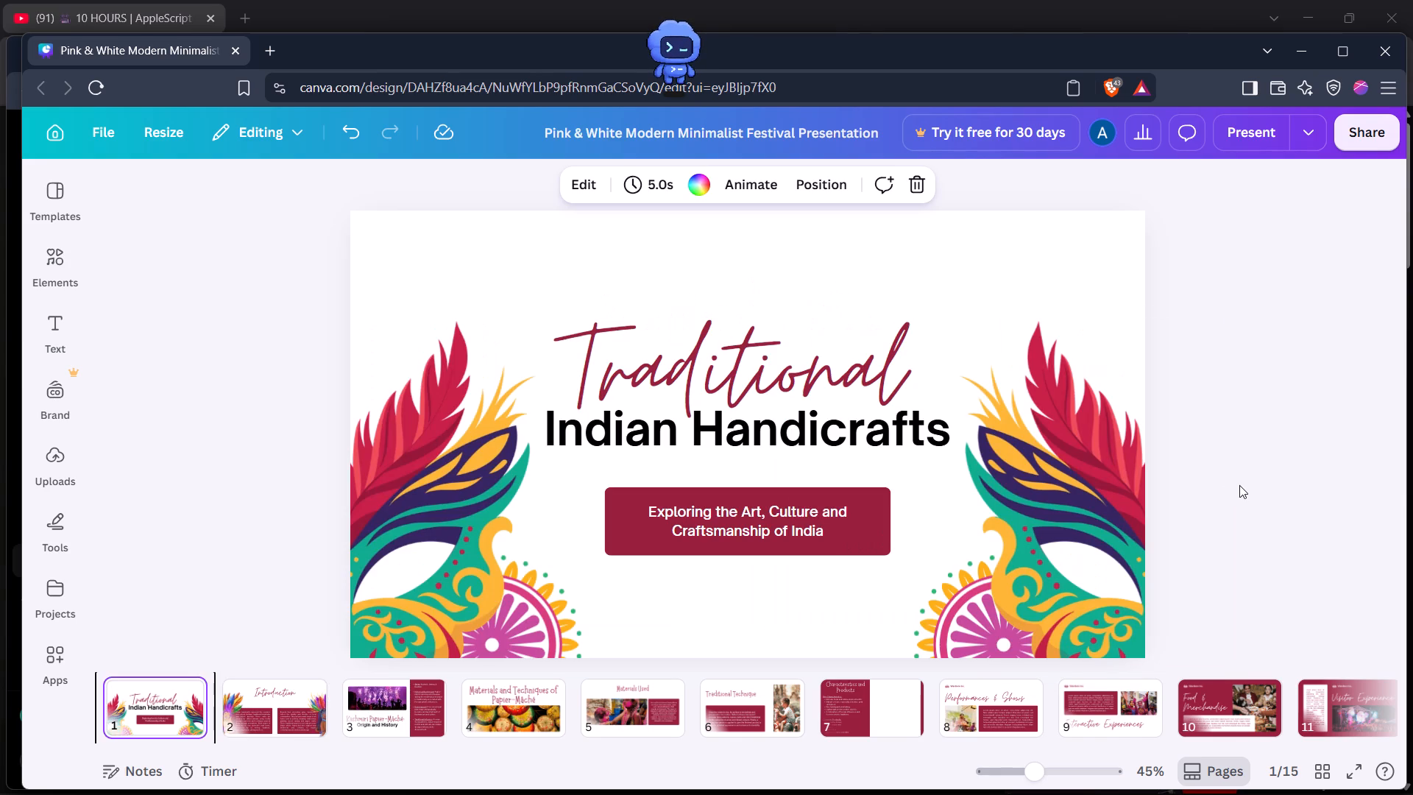
key("Right")
key("Right")
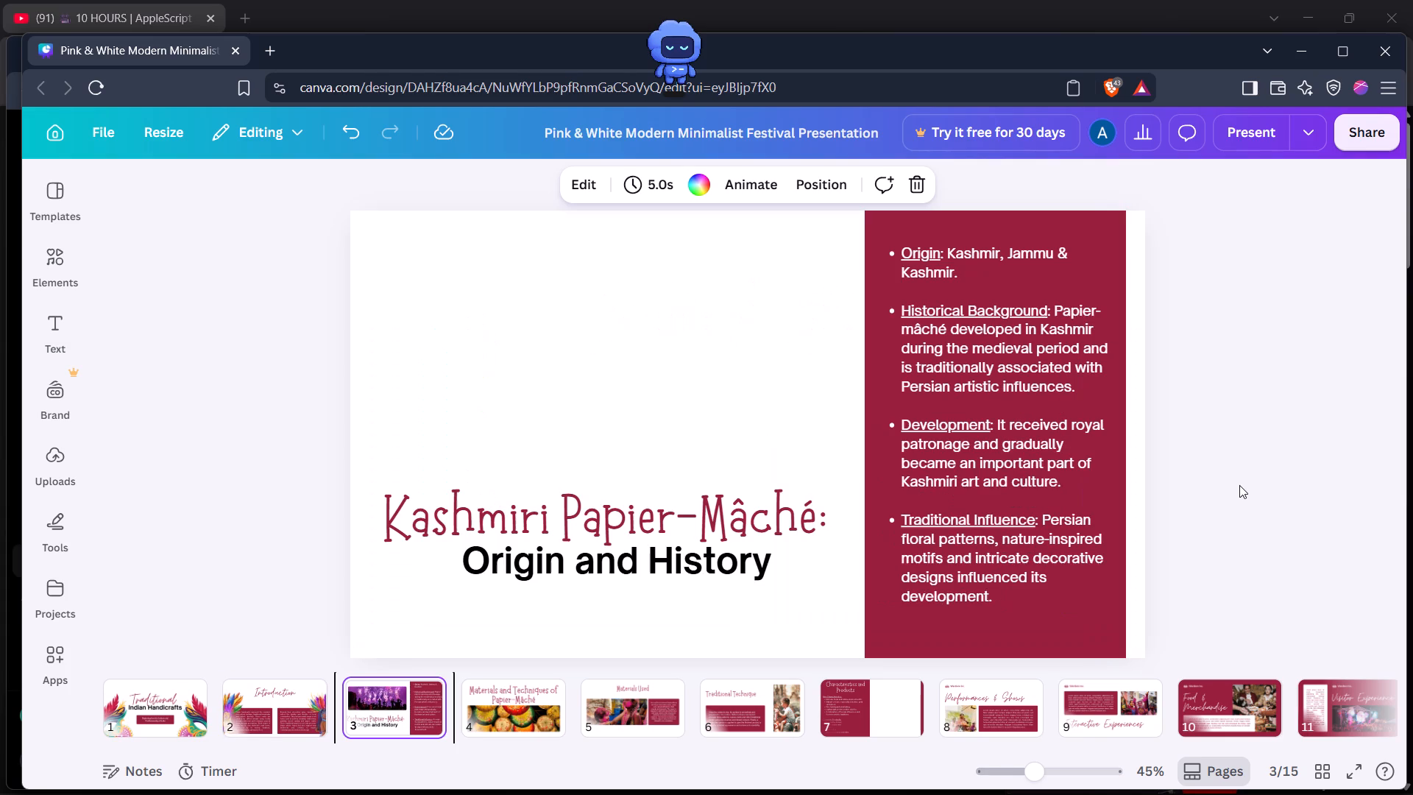
key("Left")
key("Left")
key("Right")
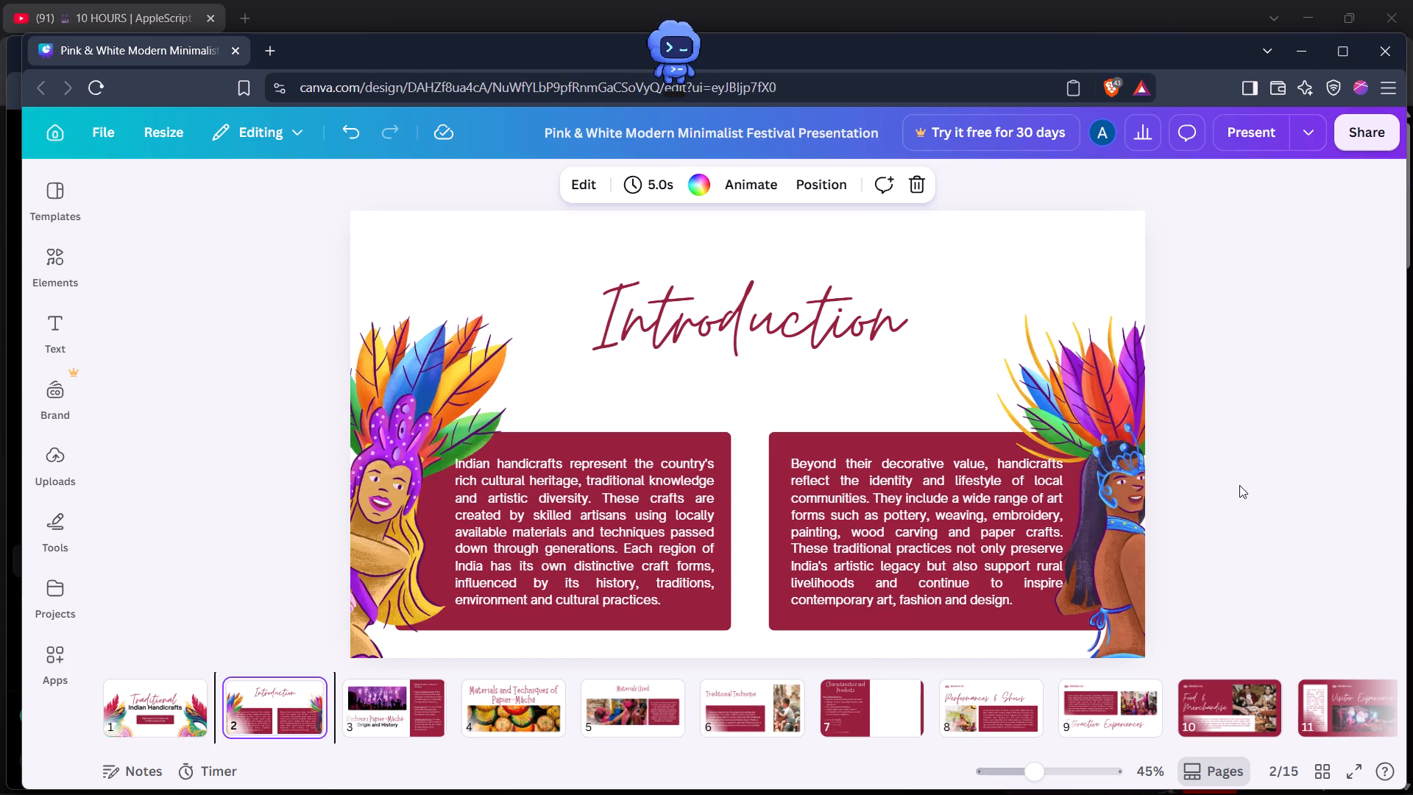
triple_click(785, 344)
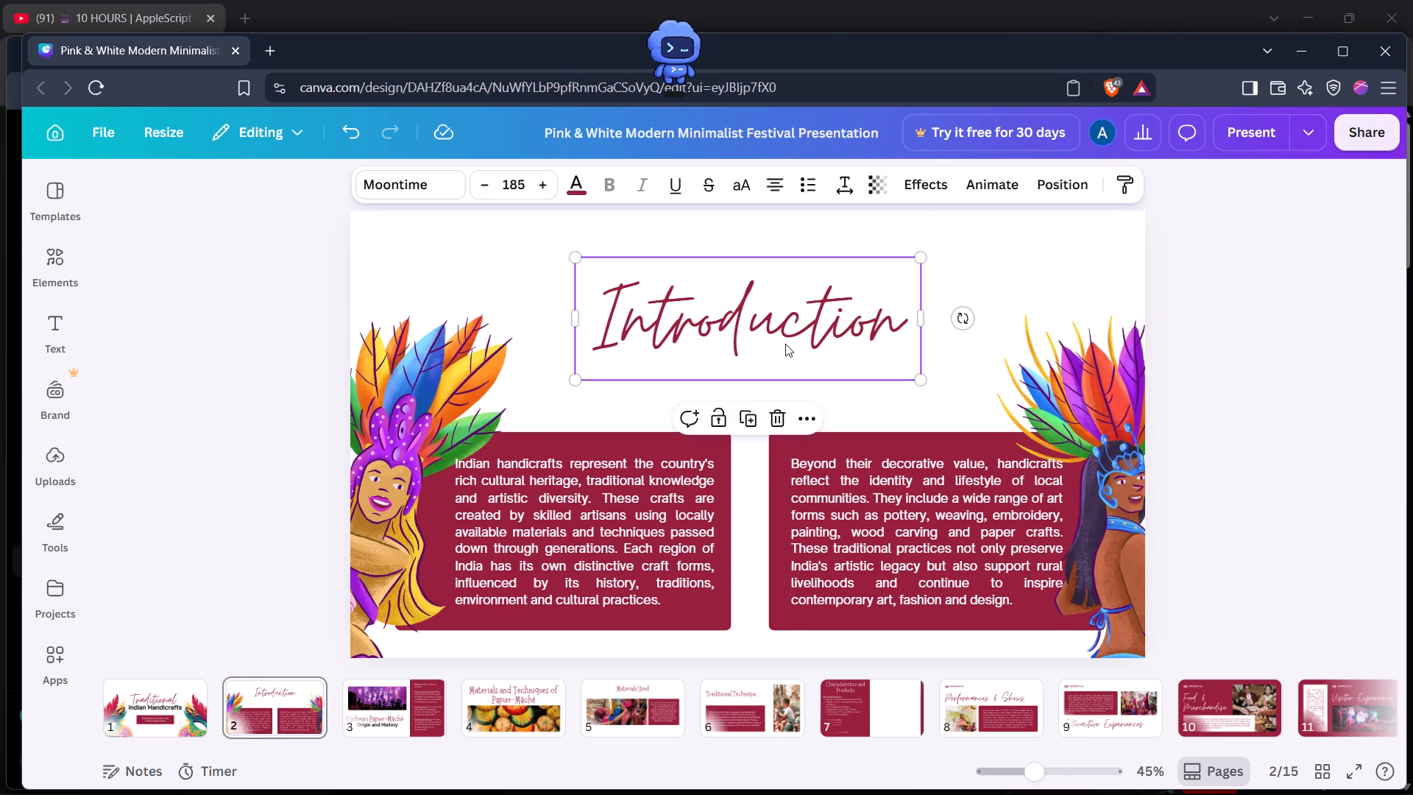
left_click(1296, 339)
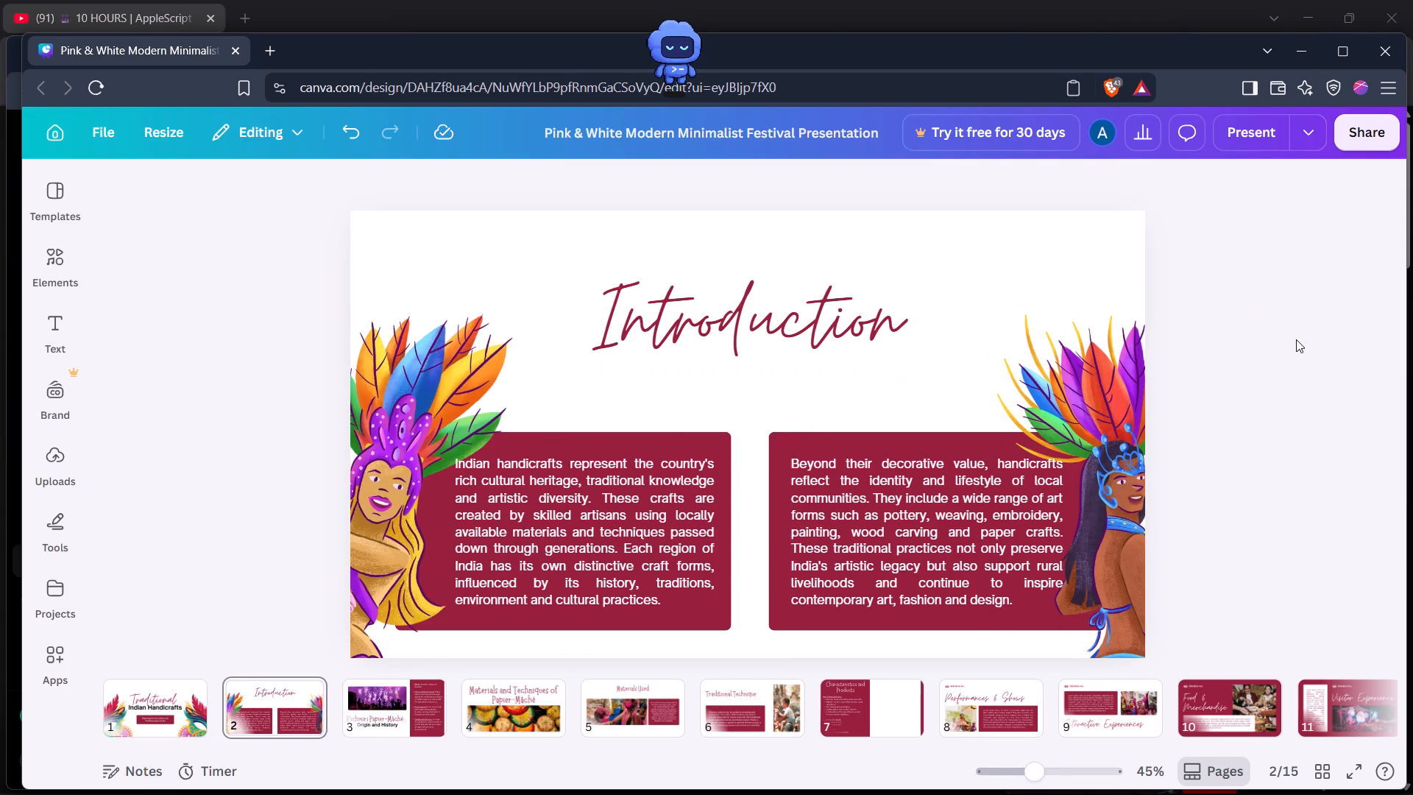
left_click(1296, 339)
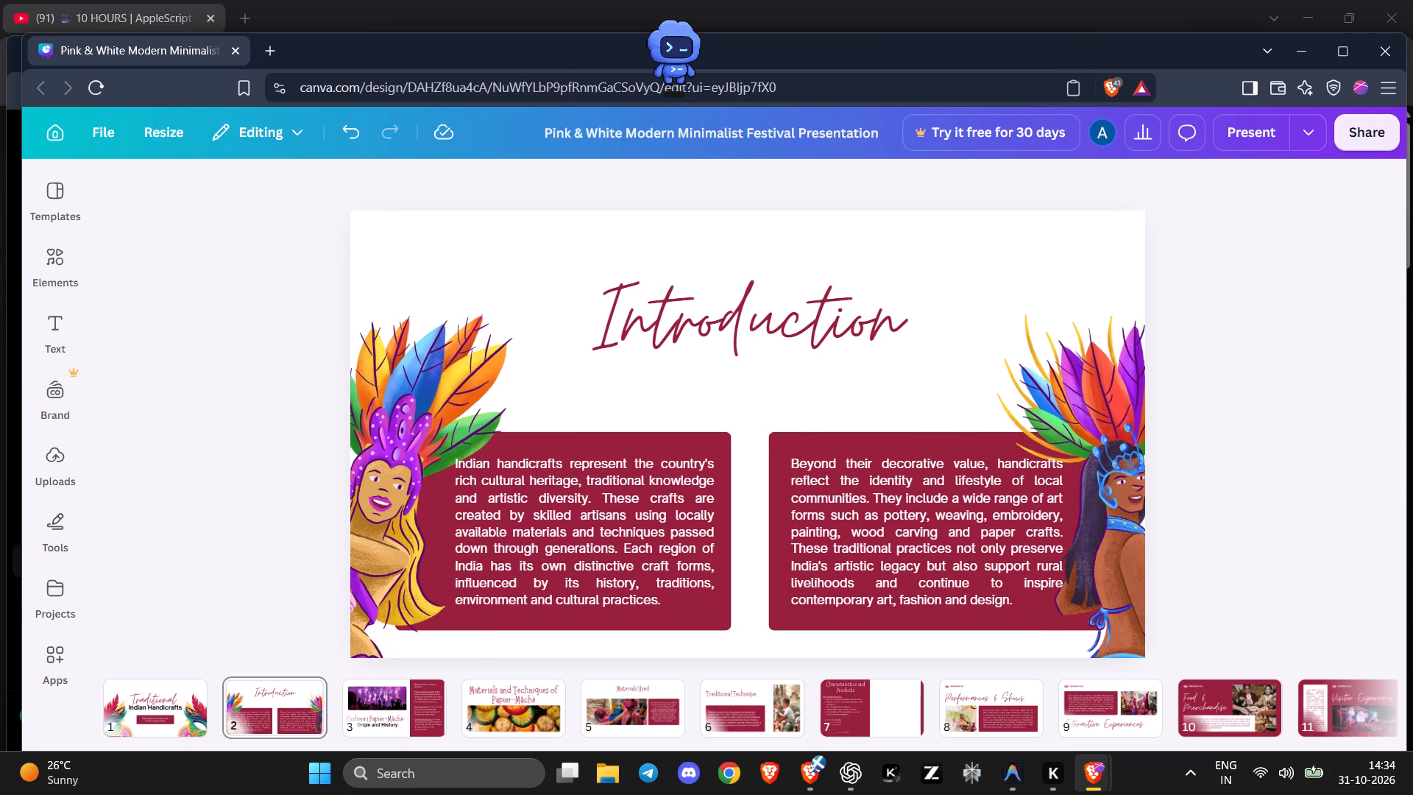
key("Left")
key("Right")
key("Right")
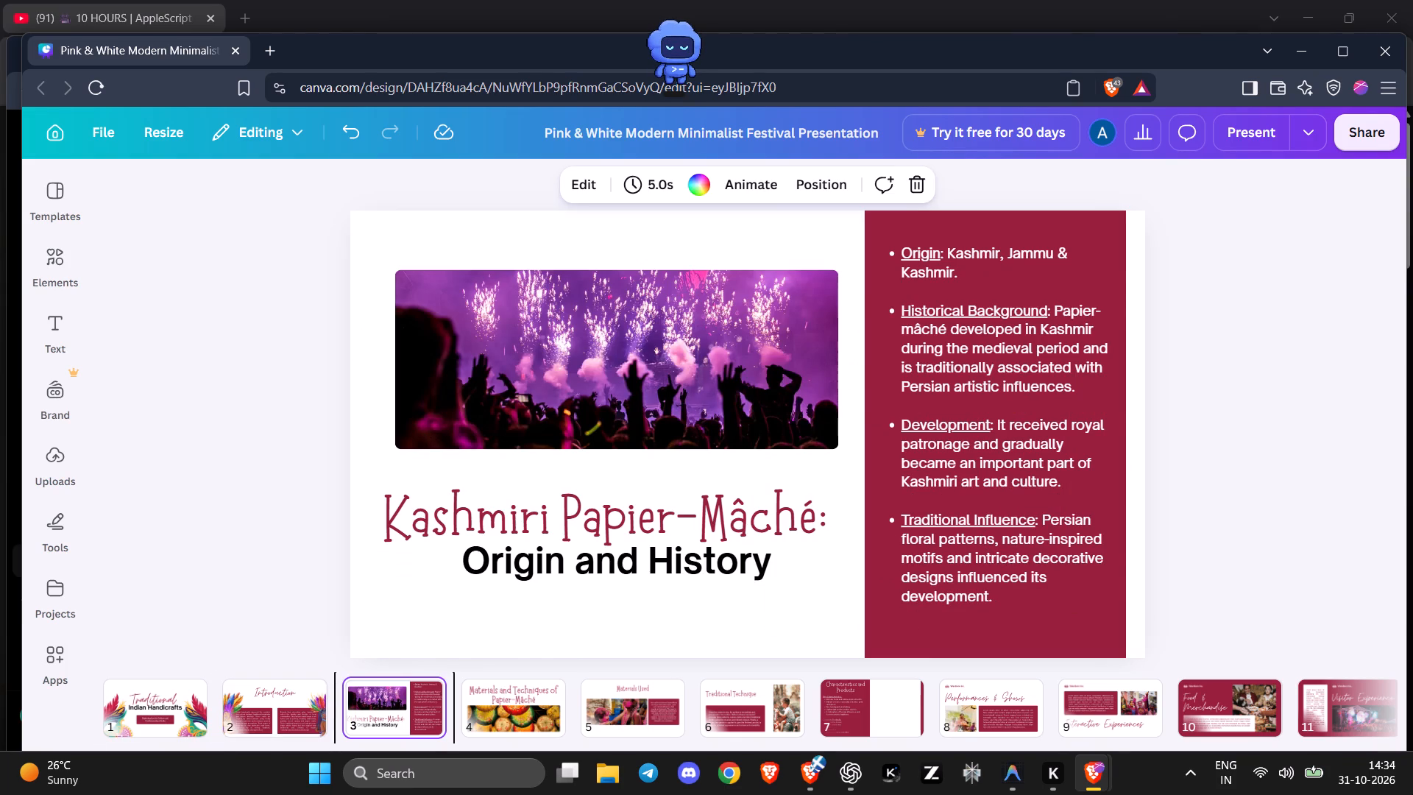
key("Right")
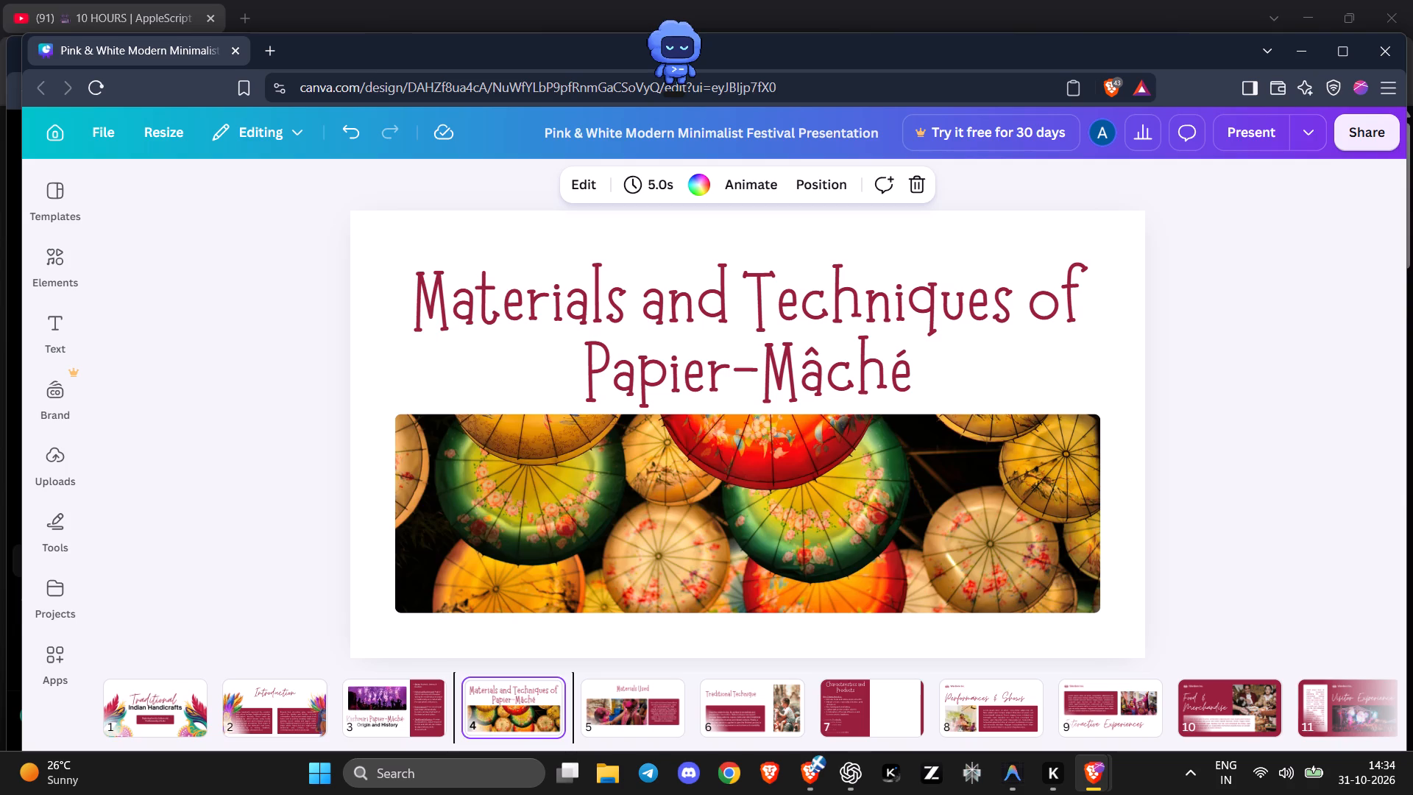
key("Right")
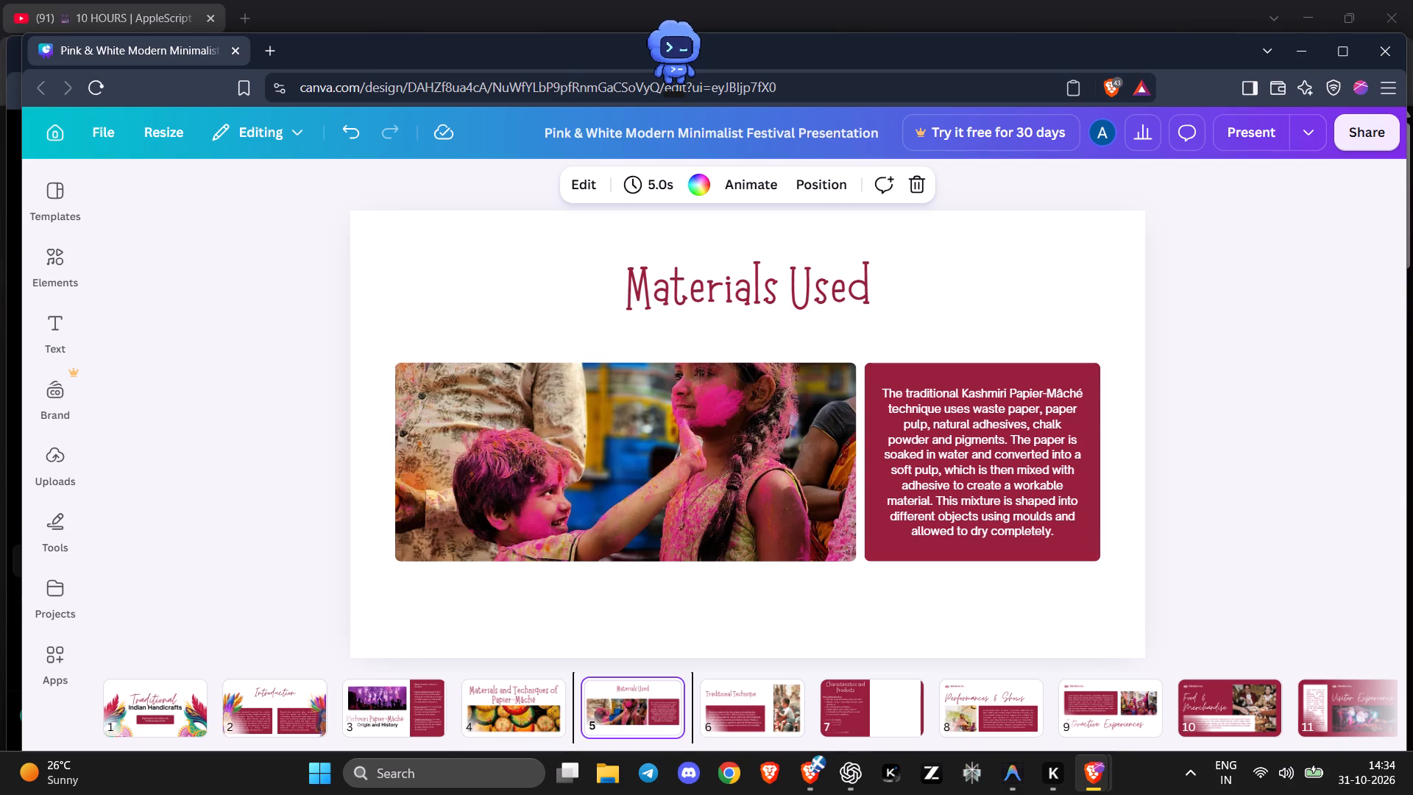
key("Right")
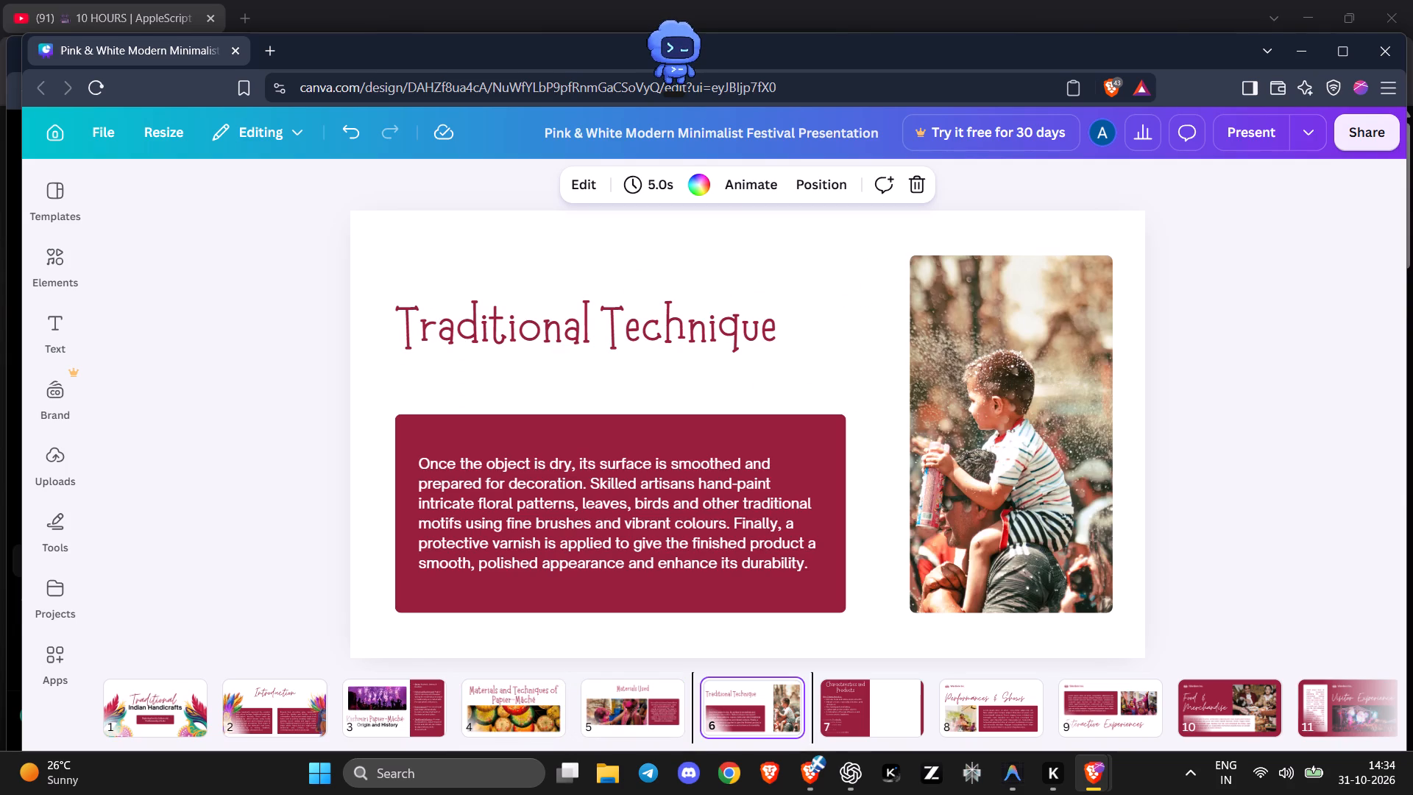
key("Right")
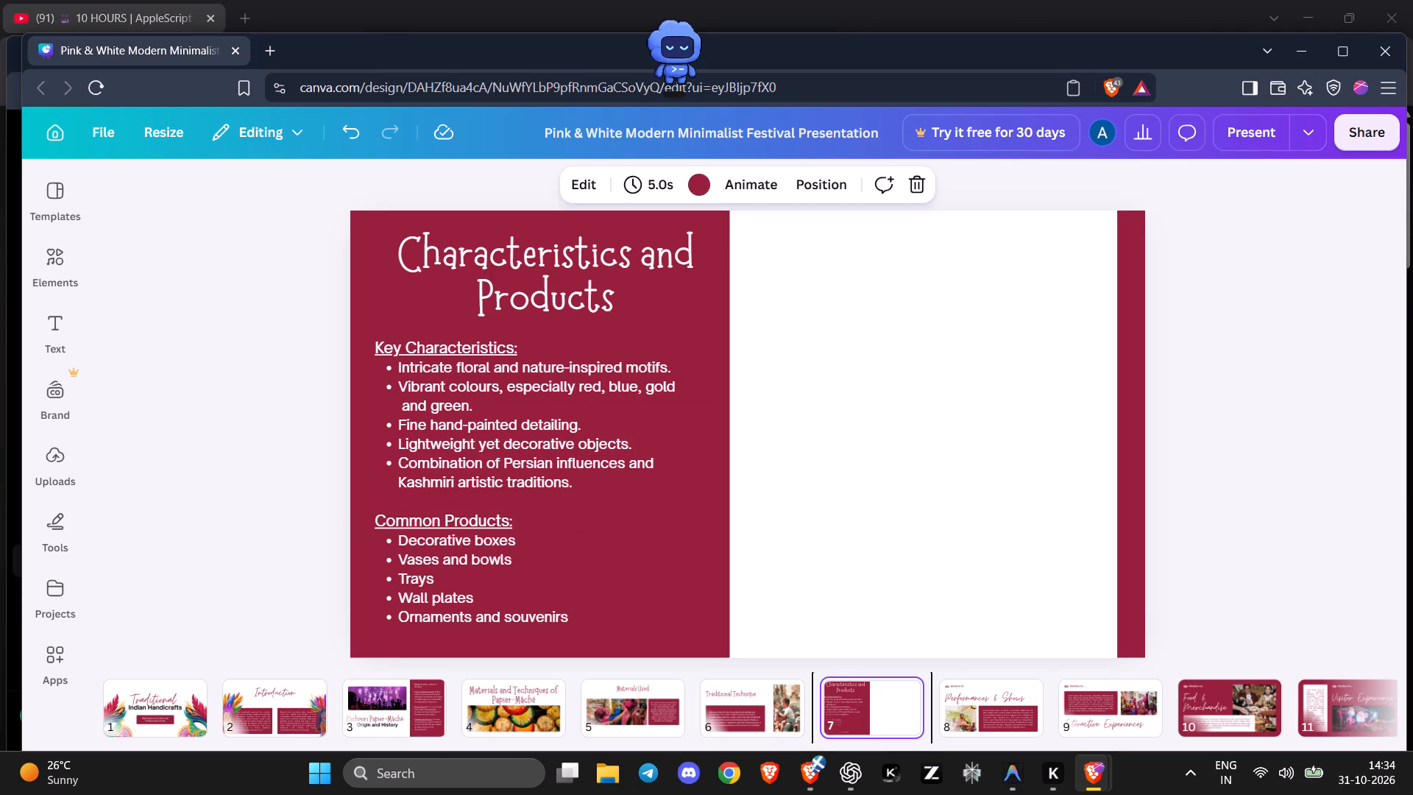
key("Right")
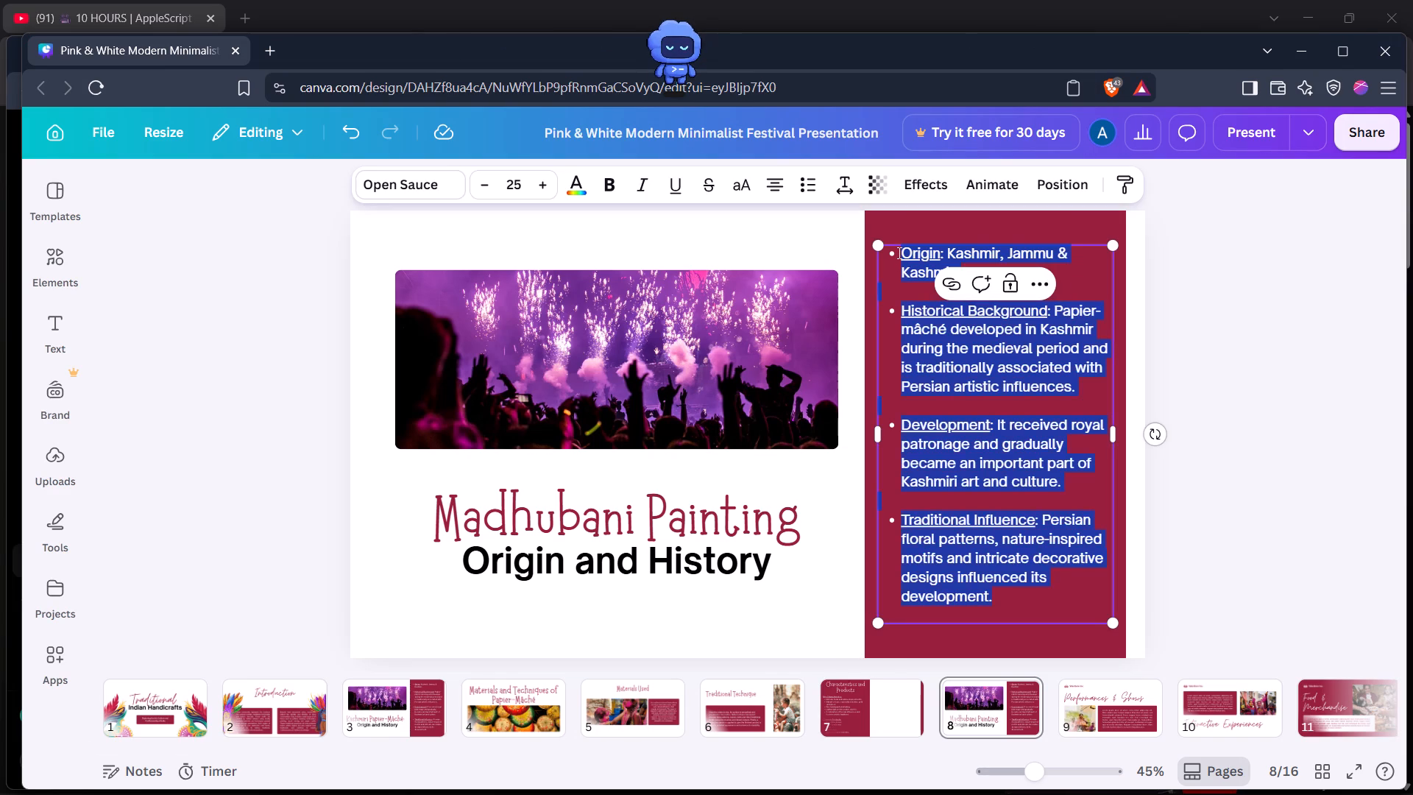
left_click(898, 252)
double_click(898, 252)
triple_click(898, 252)
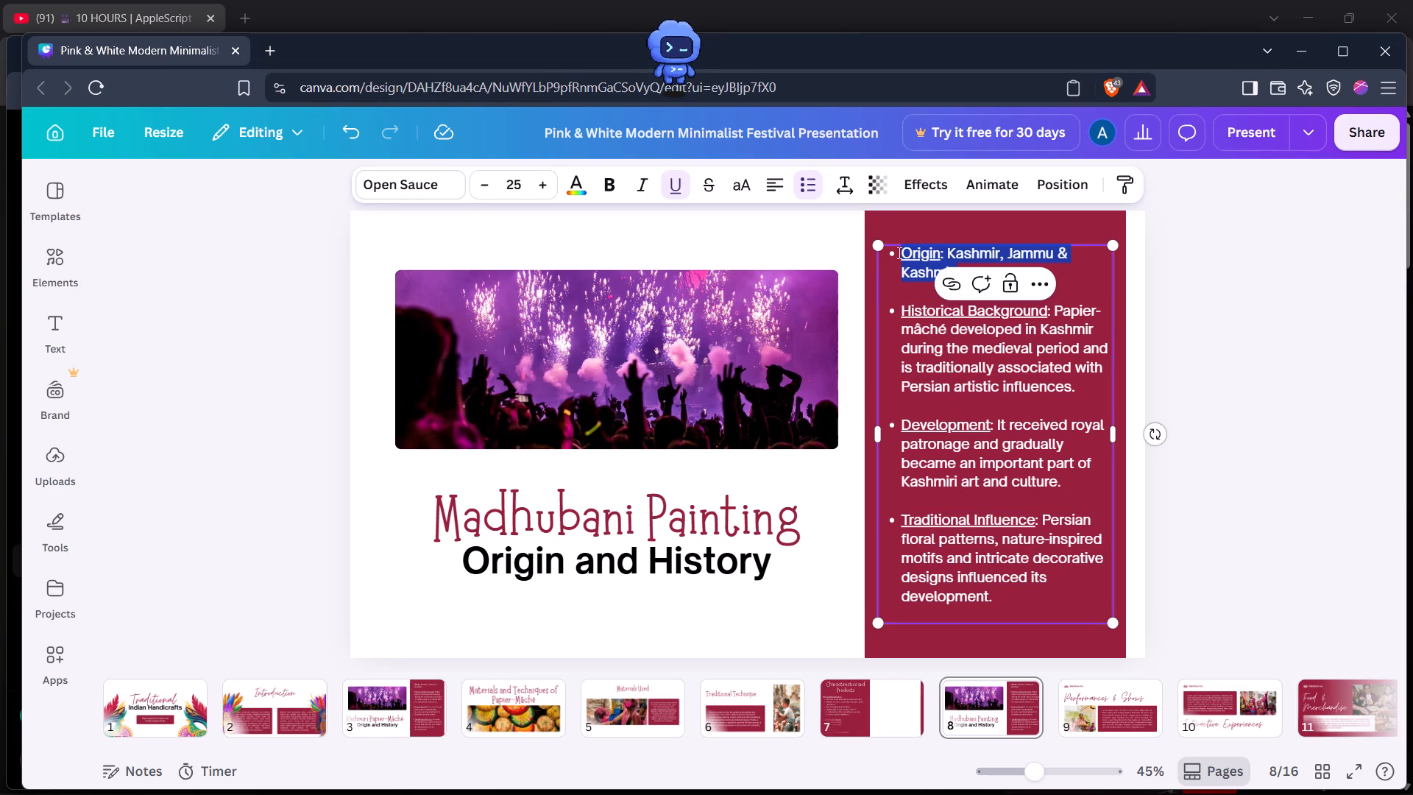
triple_click(898, 252)
triple_click(888, 261)
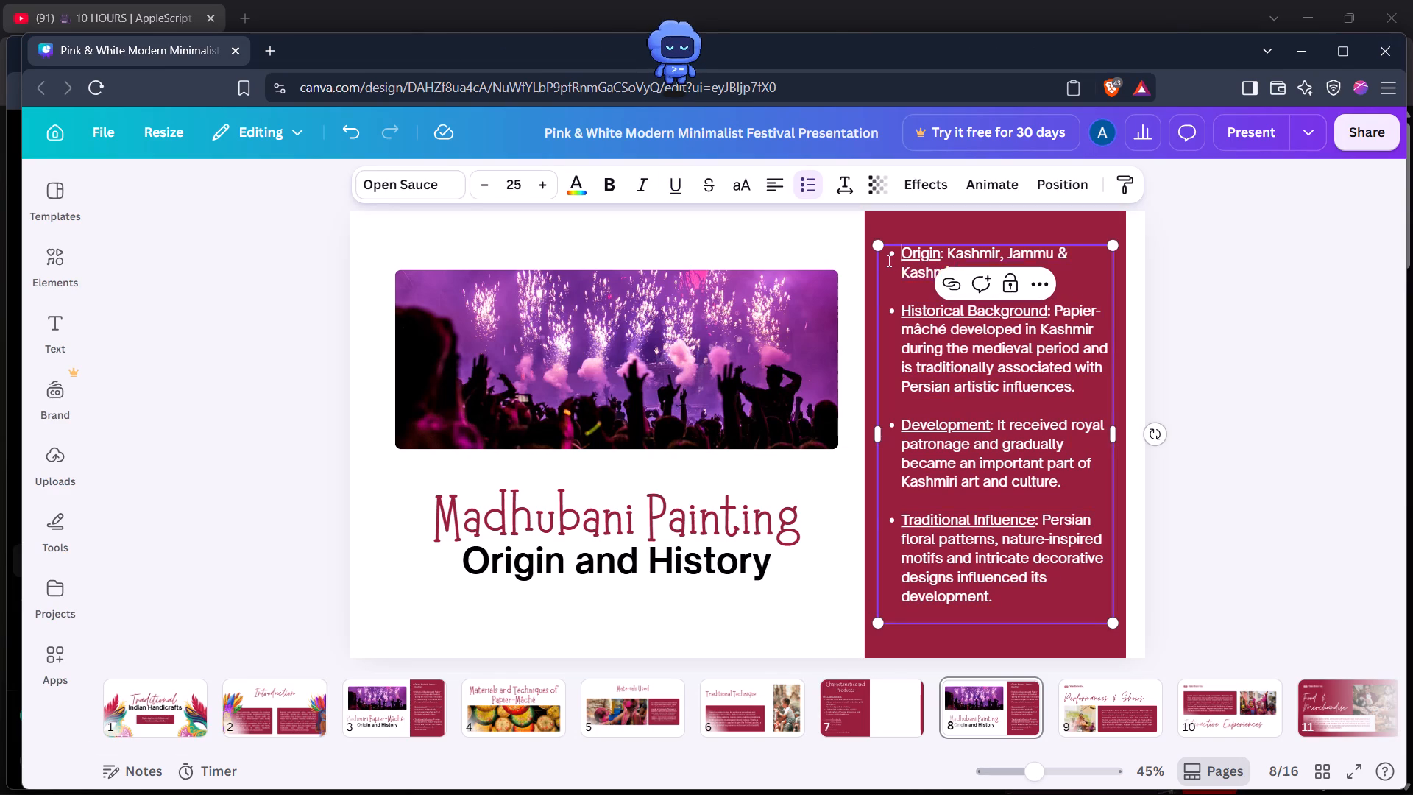
left_click(888, 261)
left_click_drag(888, 261, 1072, 621)
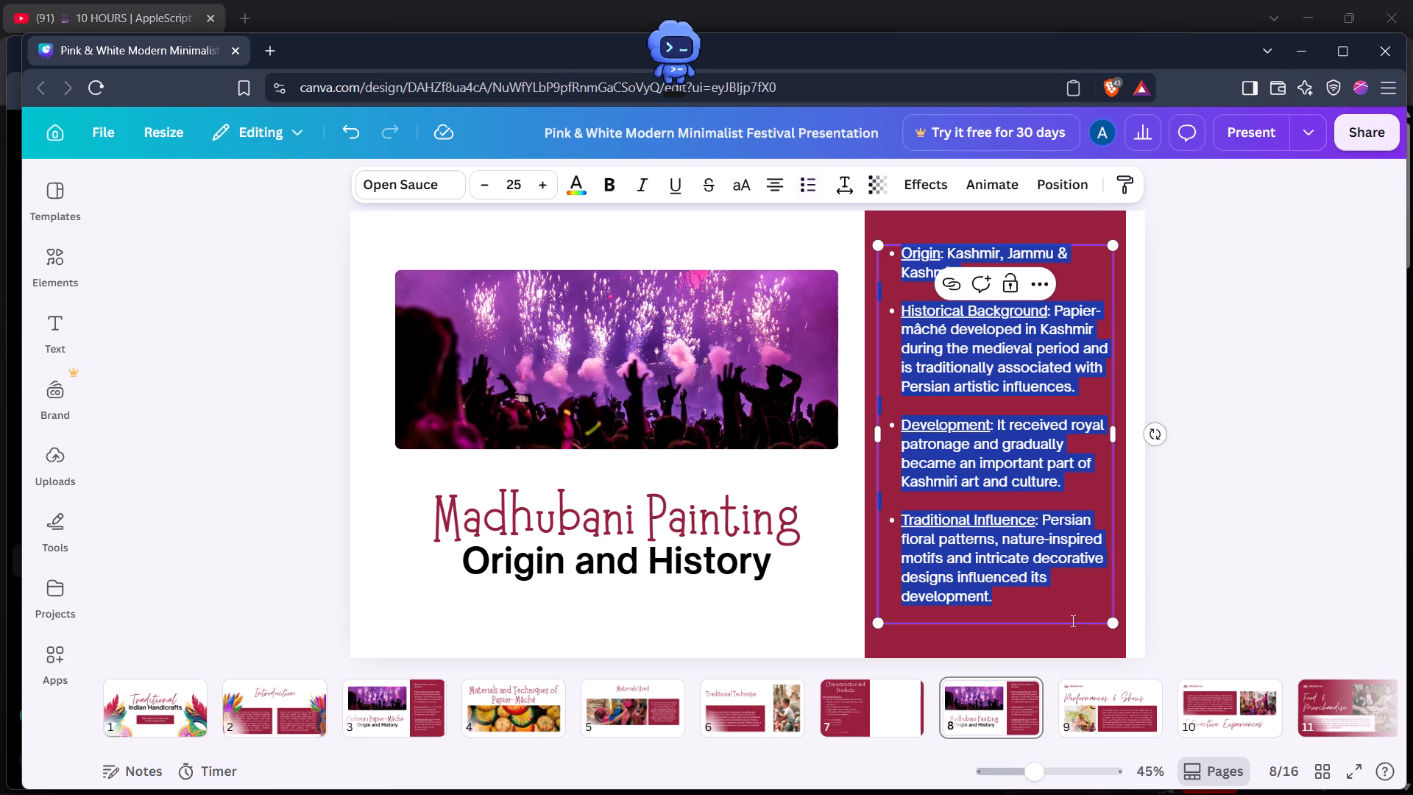
key("BackSpace")
key("ctrl+v")
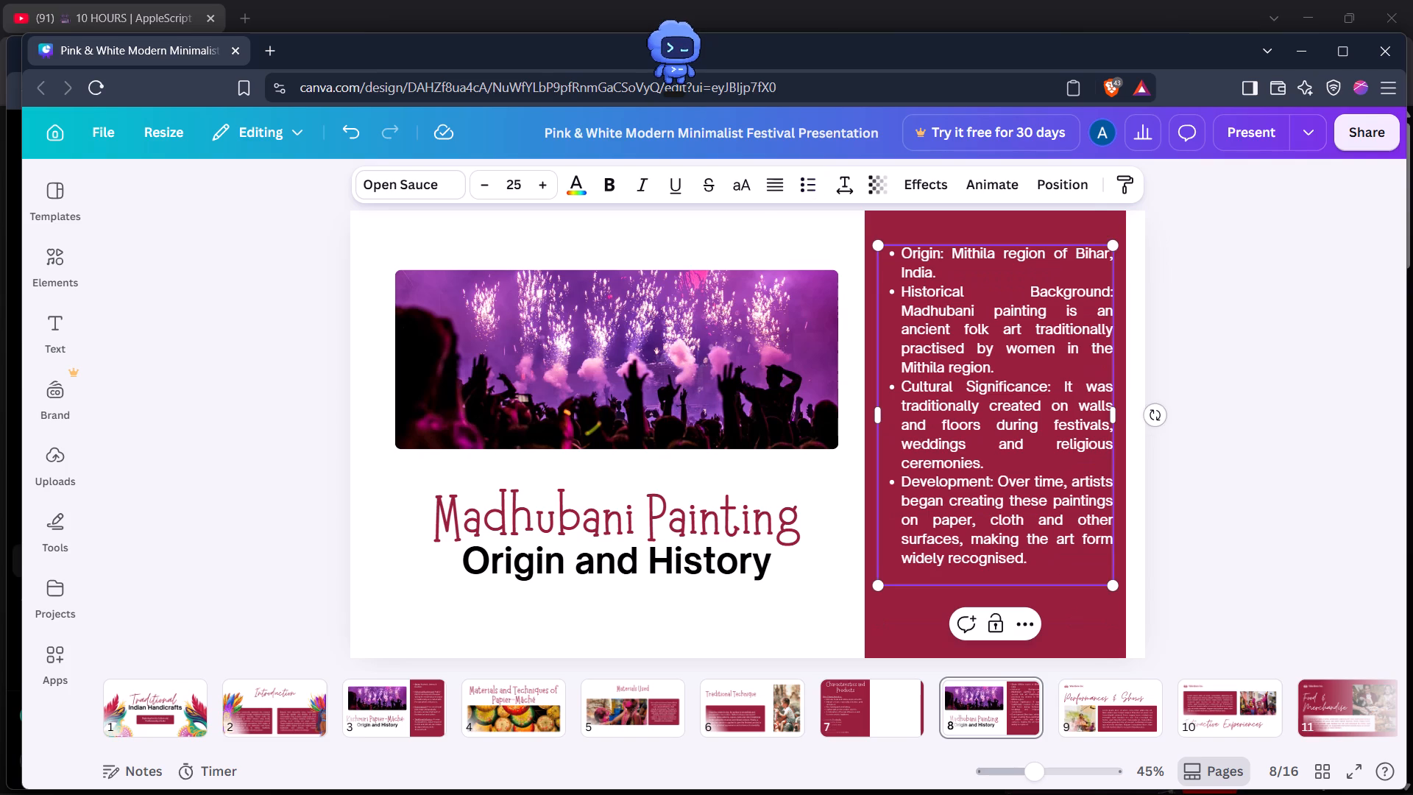
Left-align all four Madhubani bullets on slide 8, using slide 3's Papier-Mâché panel text as the formatting reference.
left_click(949, 282)
left_click(965, 272)
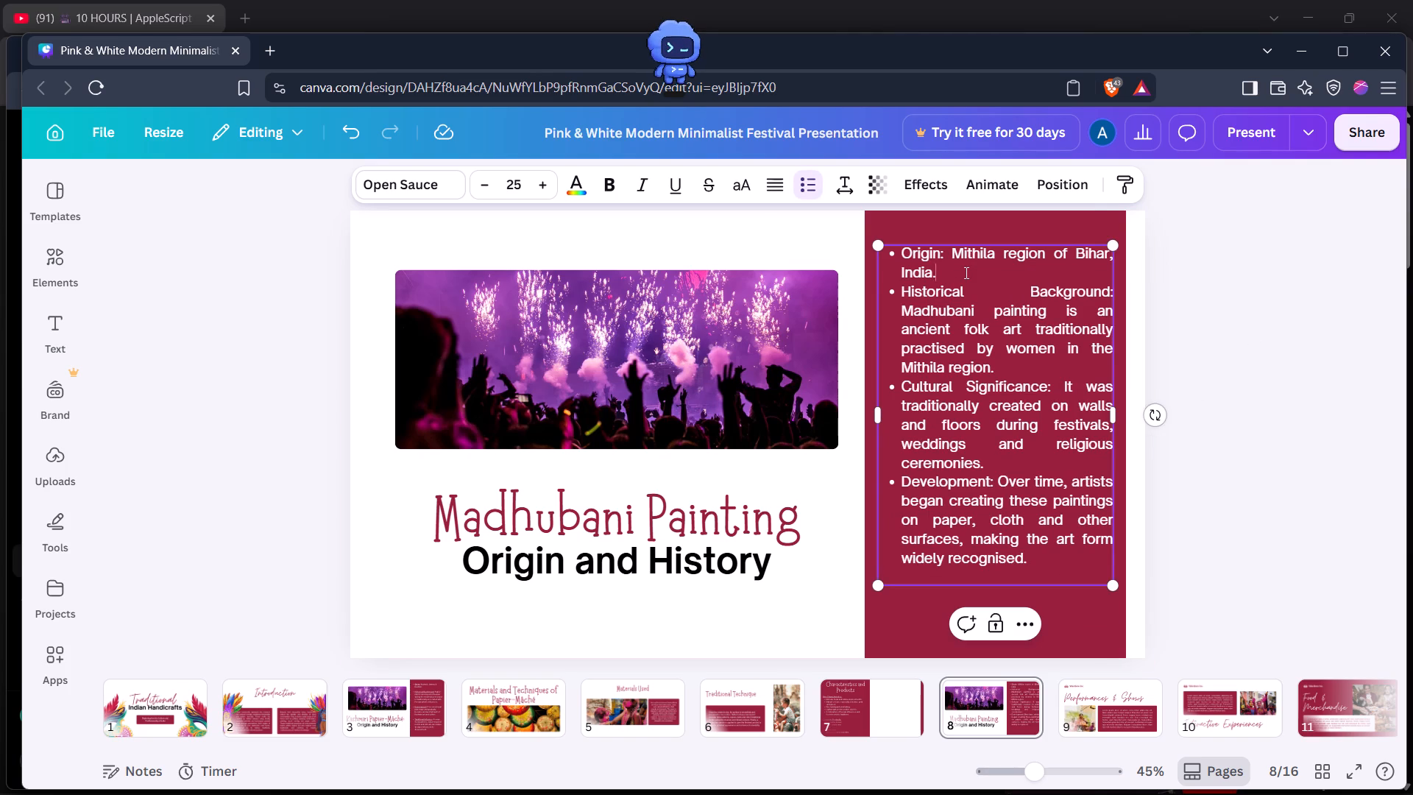
left_click(425, 712)
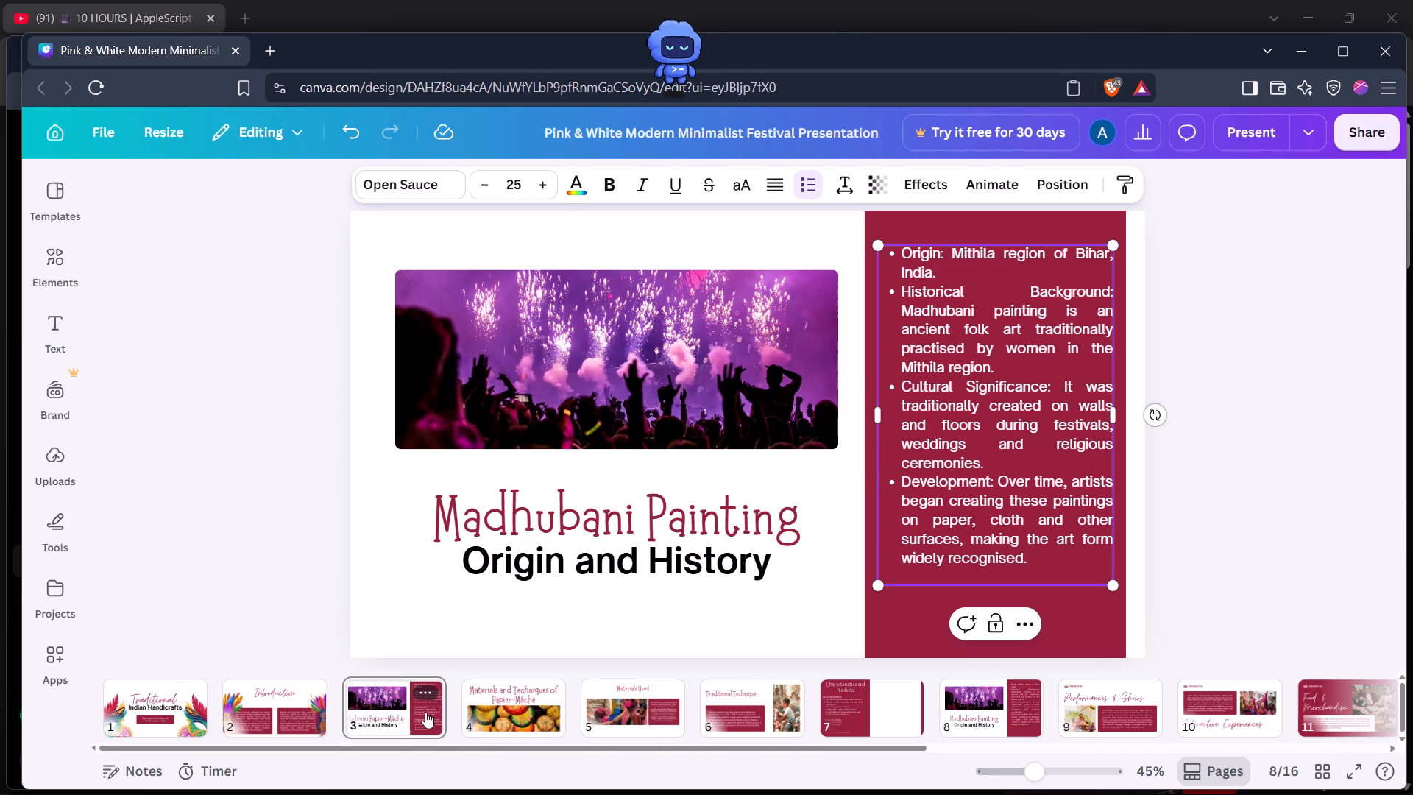
left_click(963, 378)
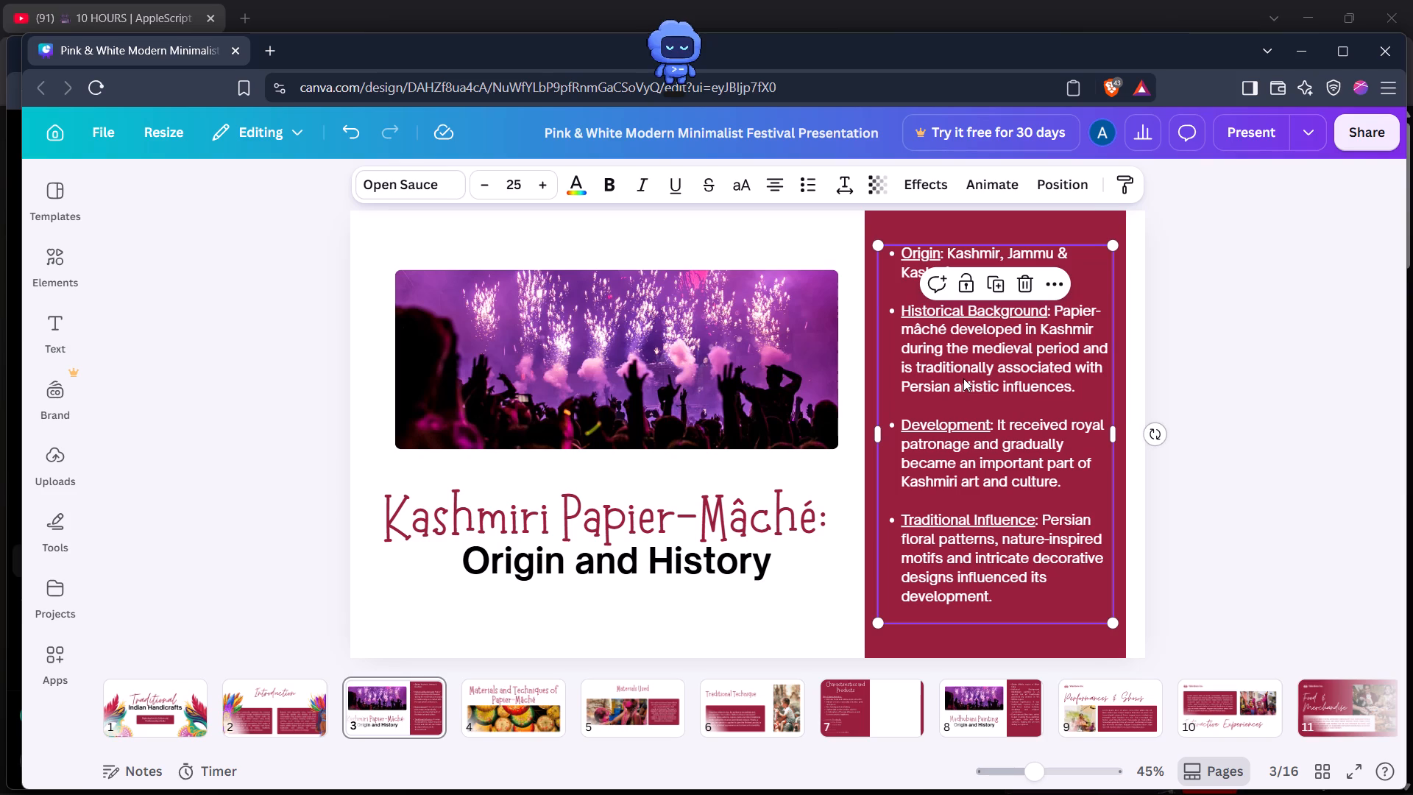
left_click(978, 685)
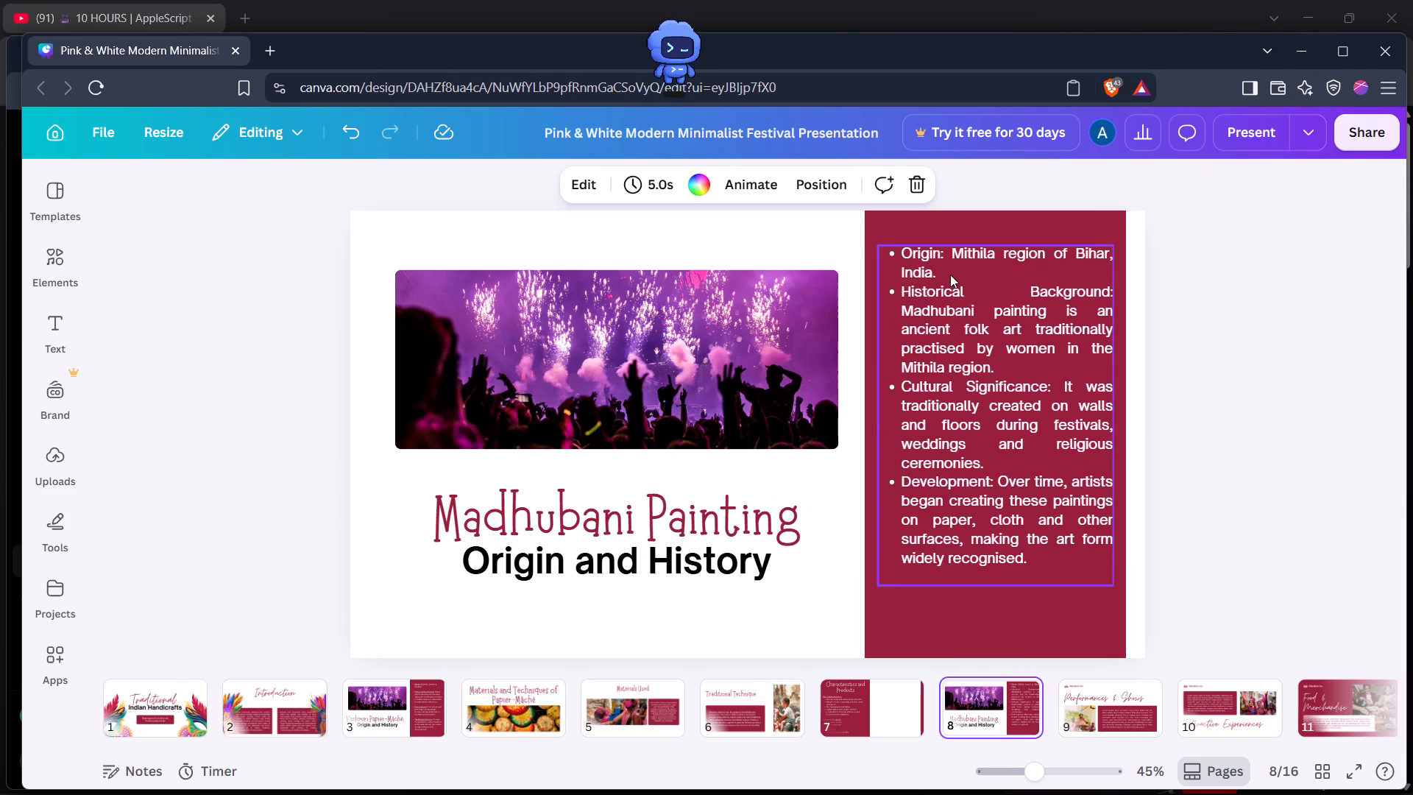
left_click(950, 275)
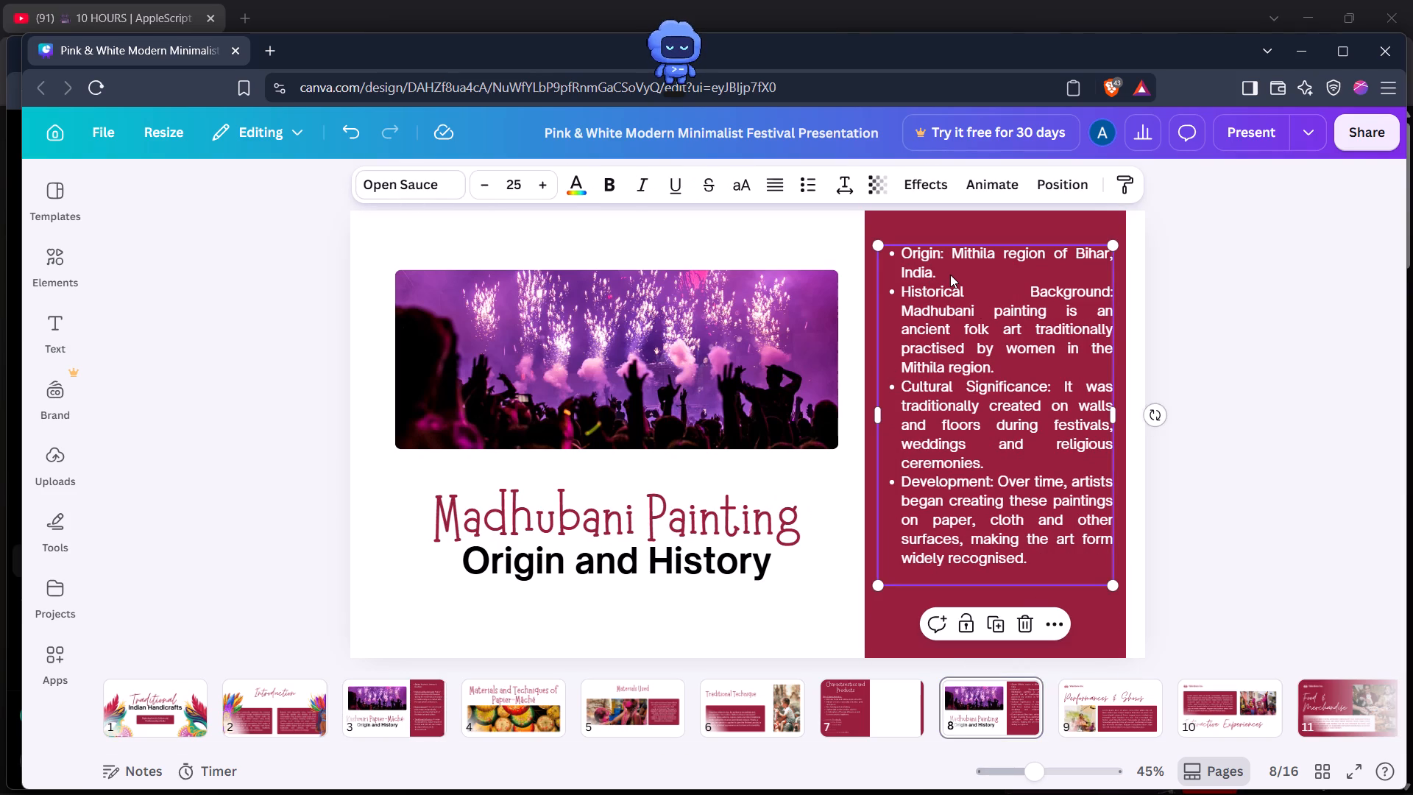
triple_click(985, 289)
left_click(985, 289)
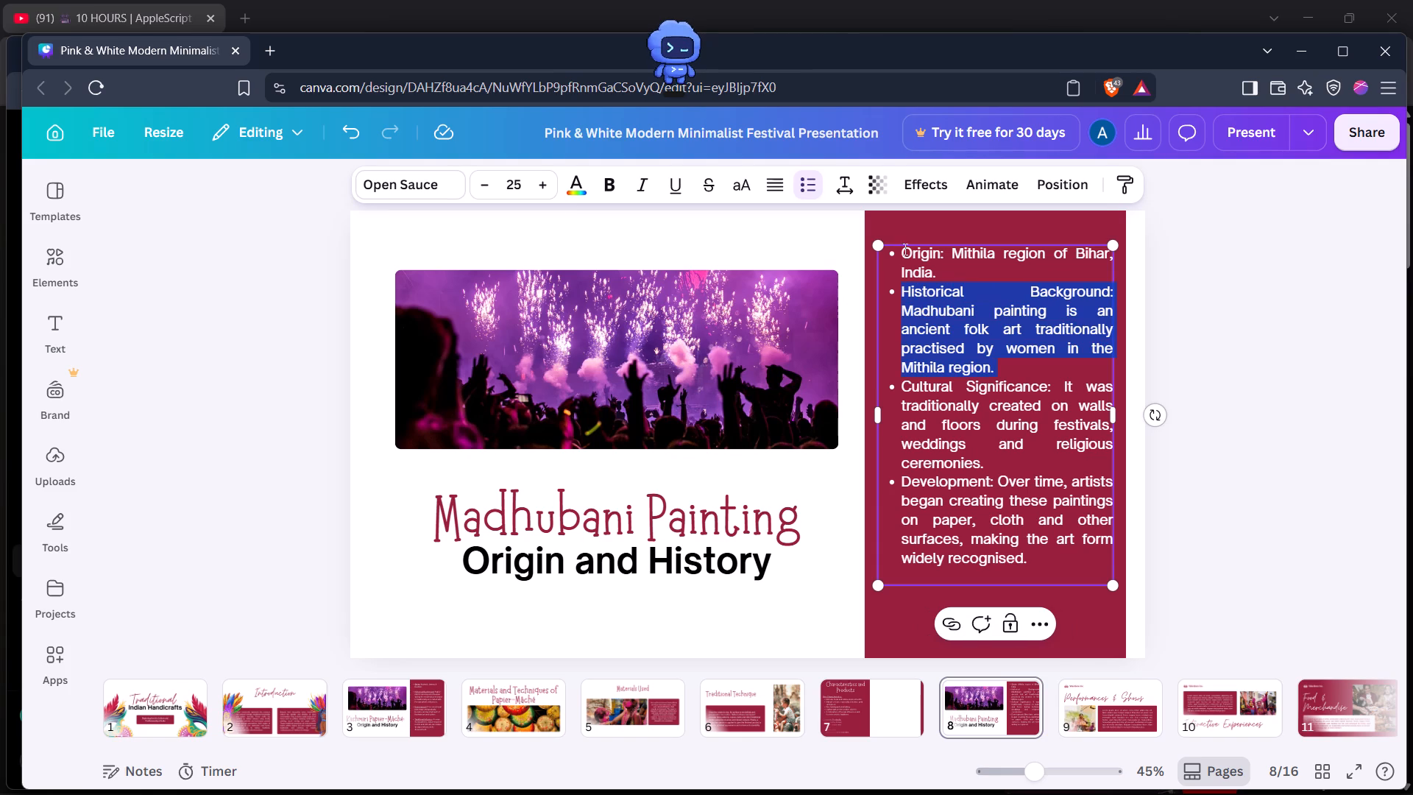
left_click(903, 252)
left_click_drag(903, 252, 1063, 493)
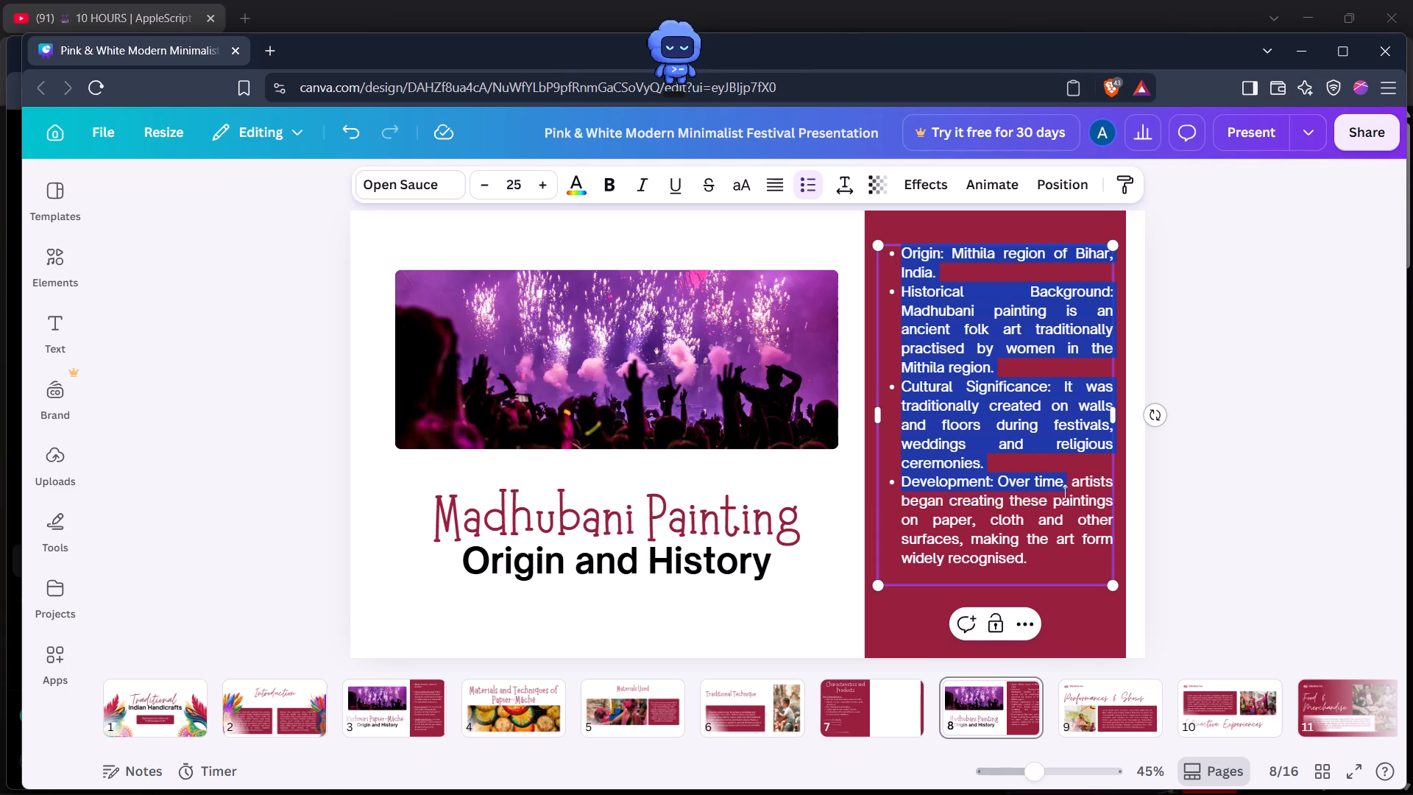
left_click_drag(1063, 493, 1053, 559)
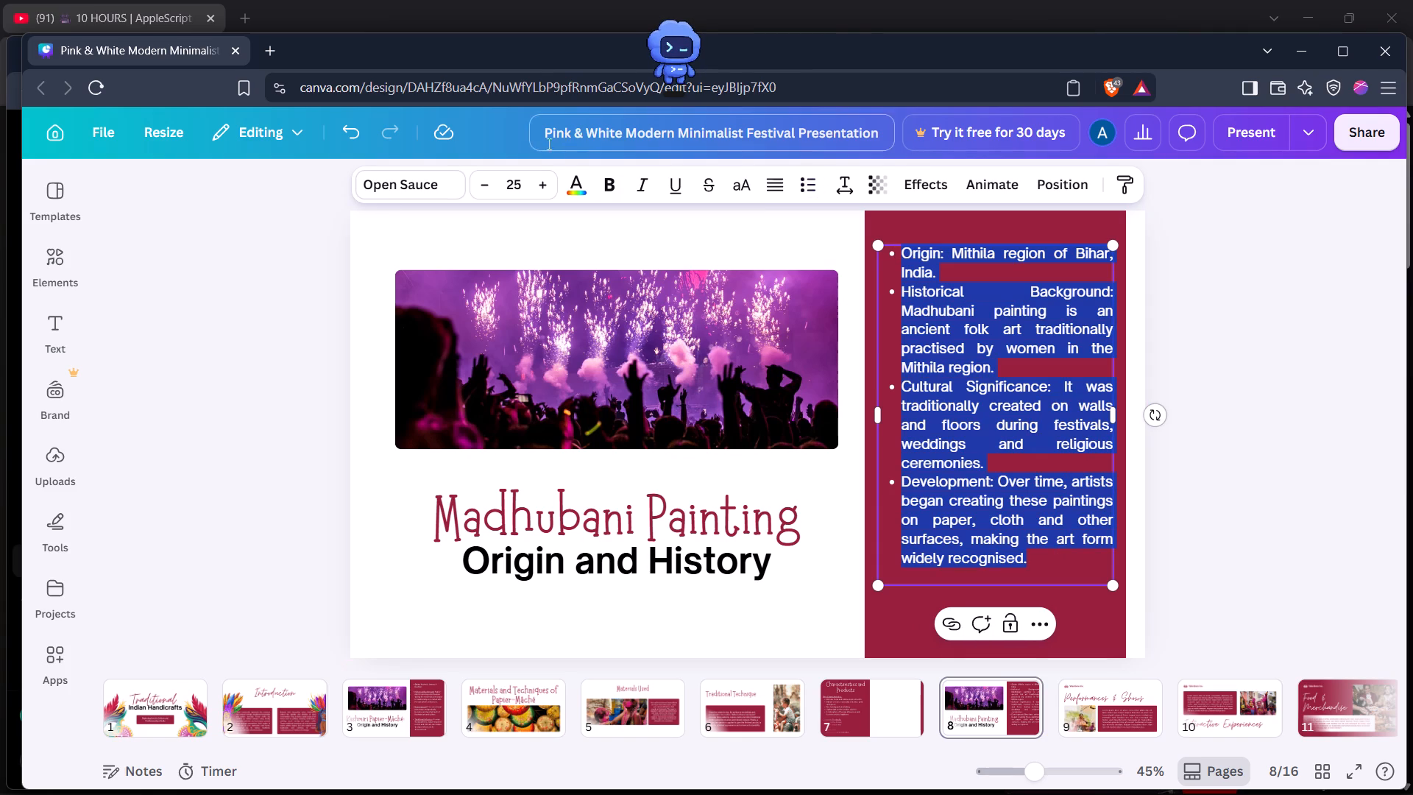
left_click(785, 189)
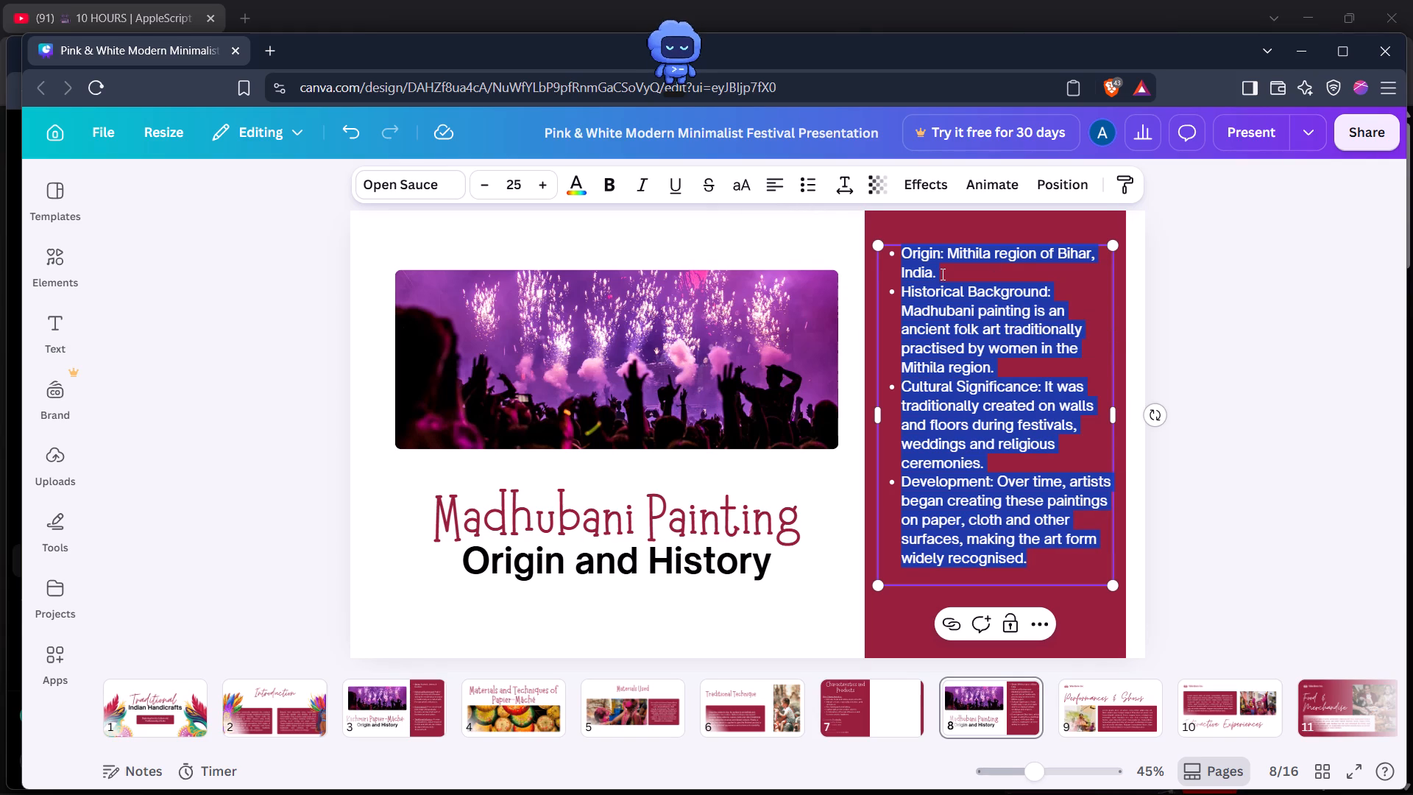
Insert an unbulleted blank line between each of slide 8's four Madhubani bullets.
key("Return")
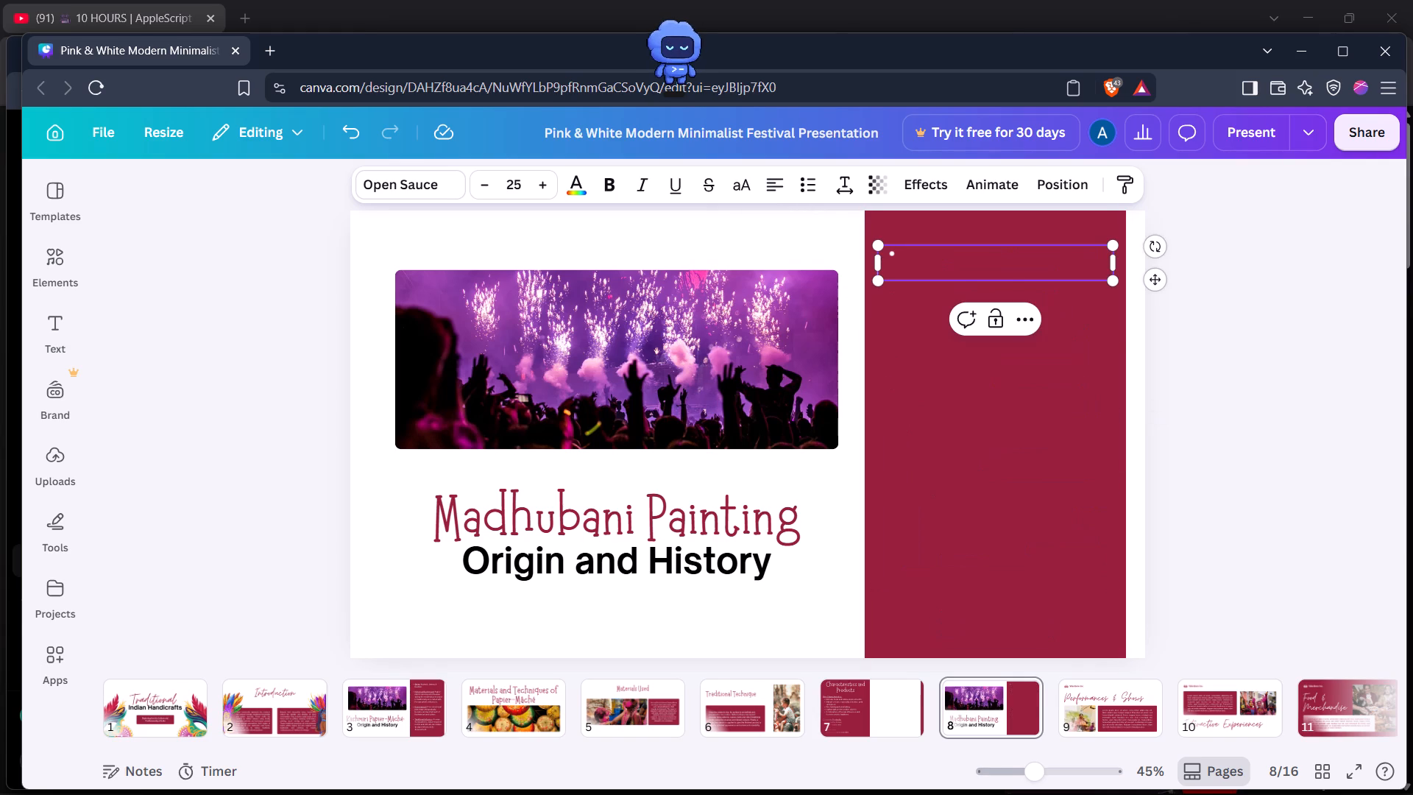
key("ctrl+z")
left_click(945, 275)
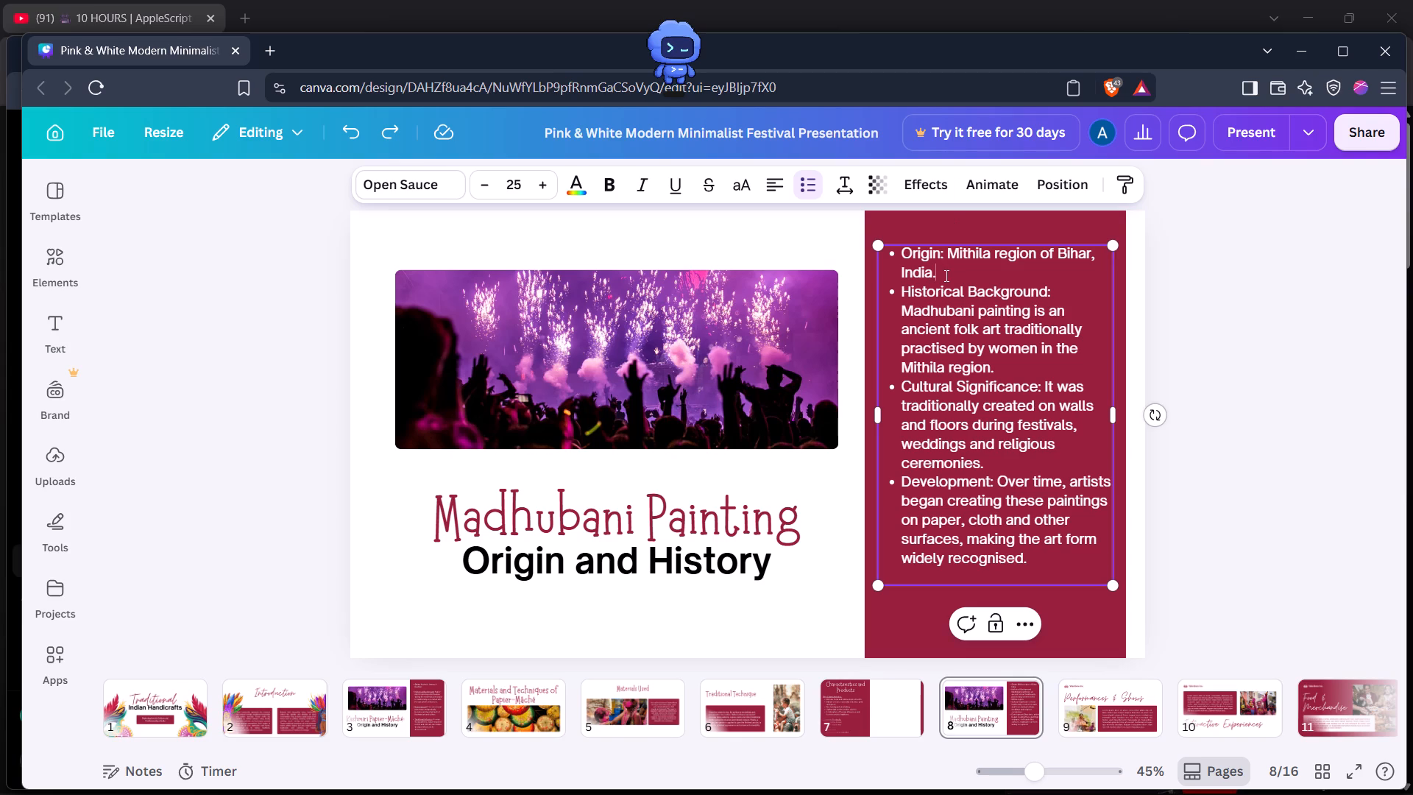
key("Return")
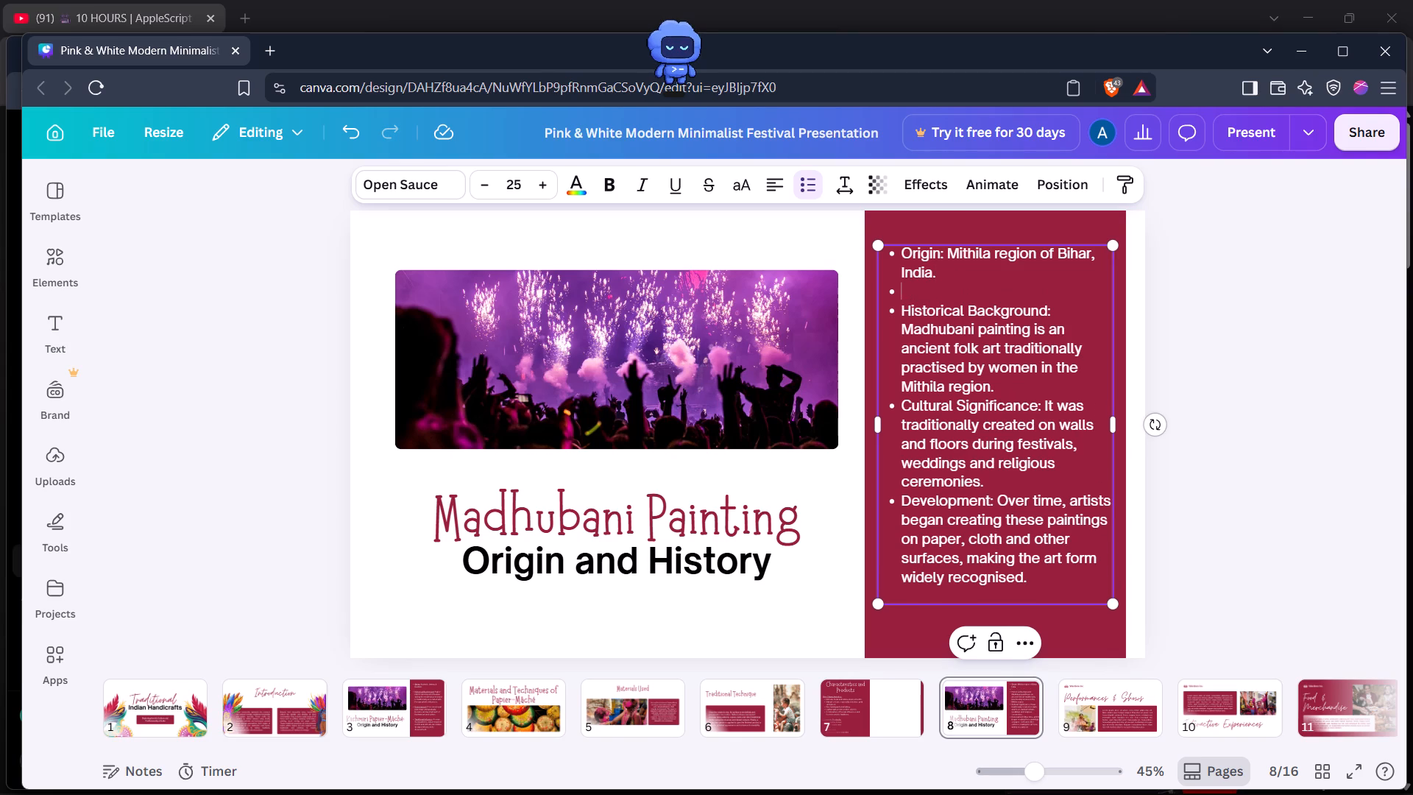
key("BackSpace")
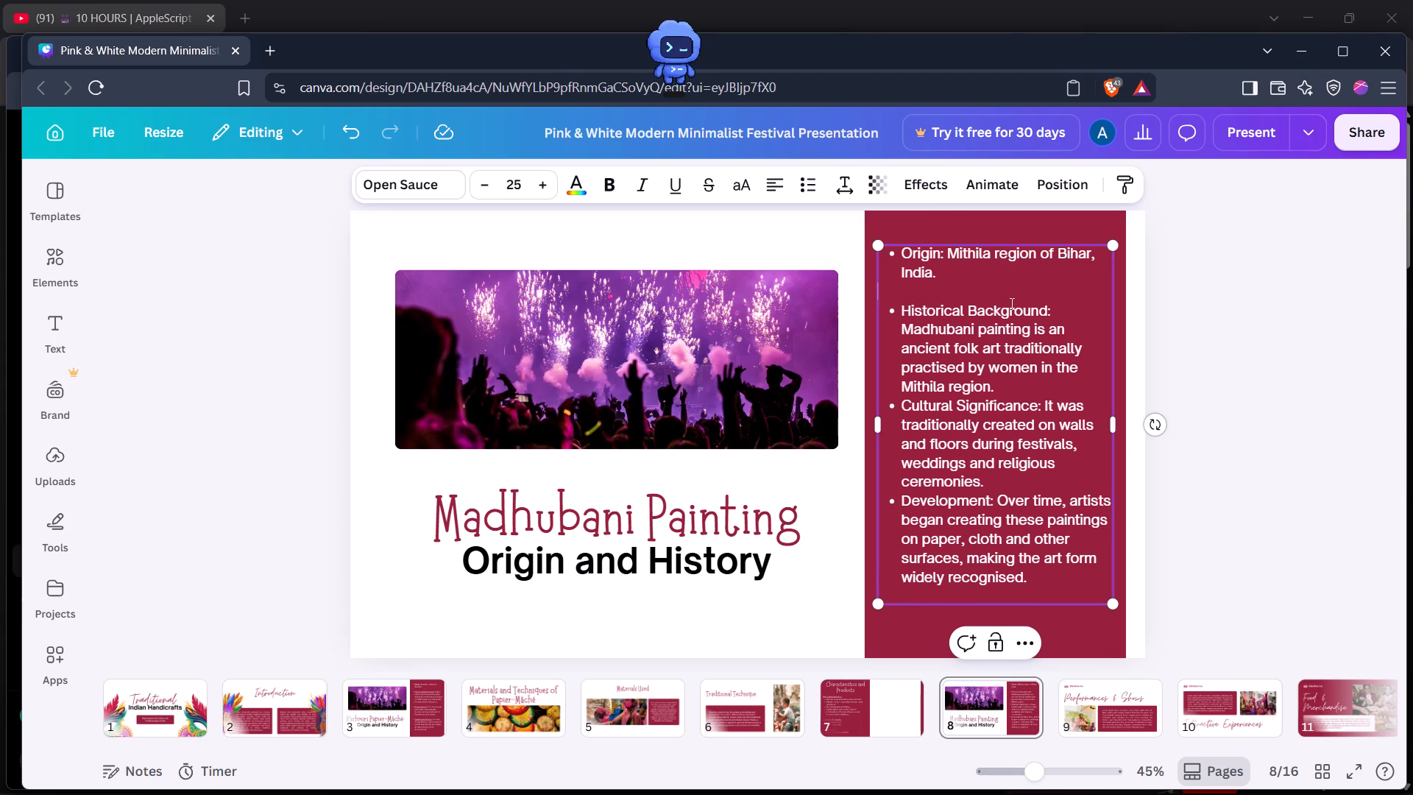
left_click(1016, 389)
key("BackSpace")
key("period")
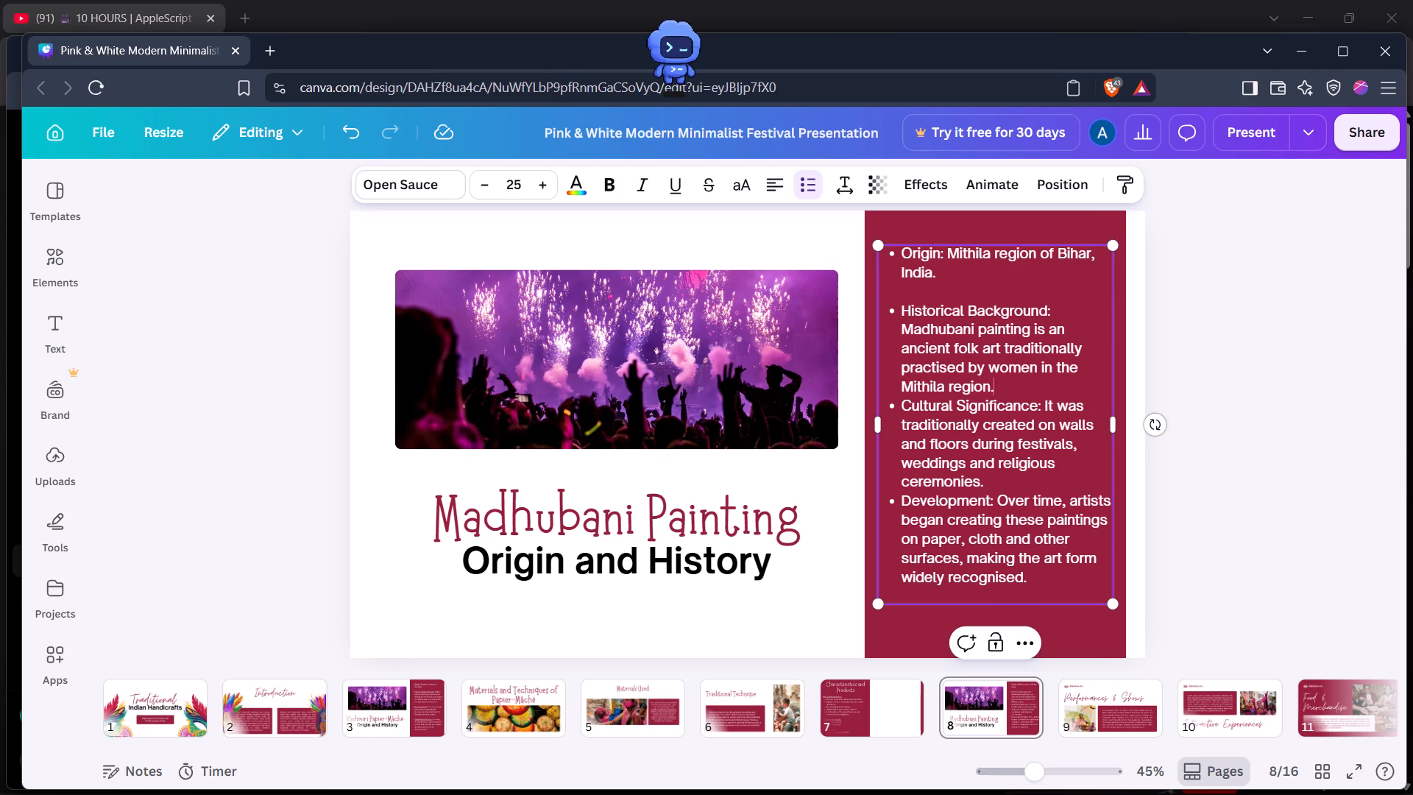
key("Return")
key("BackSpace")
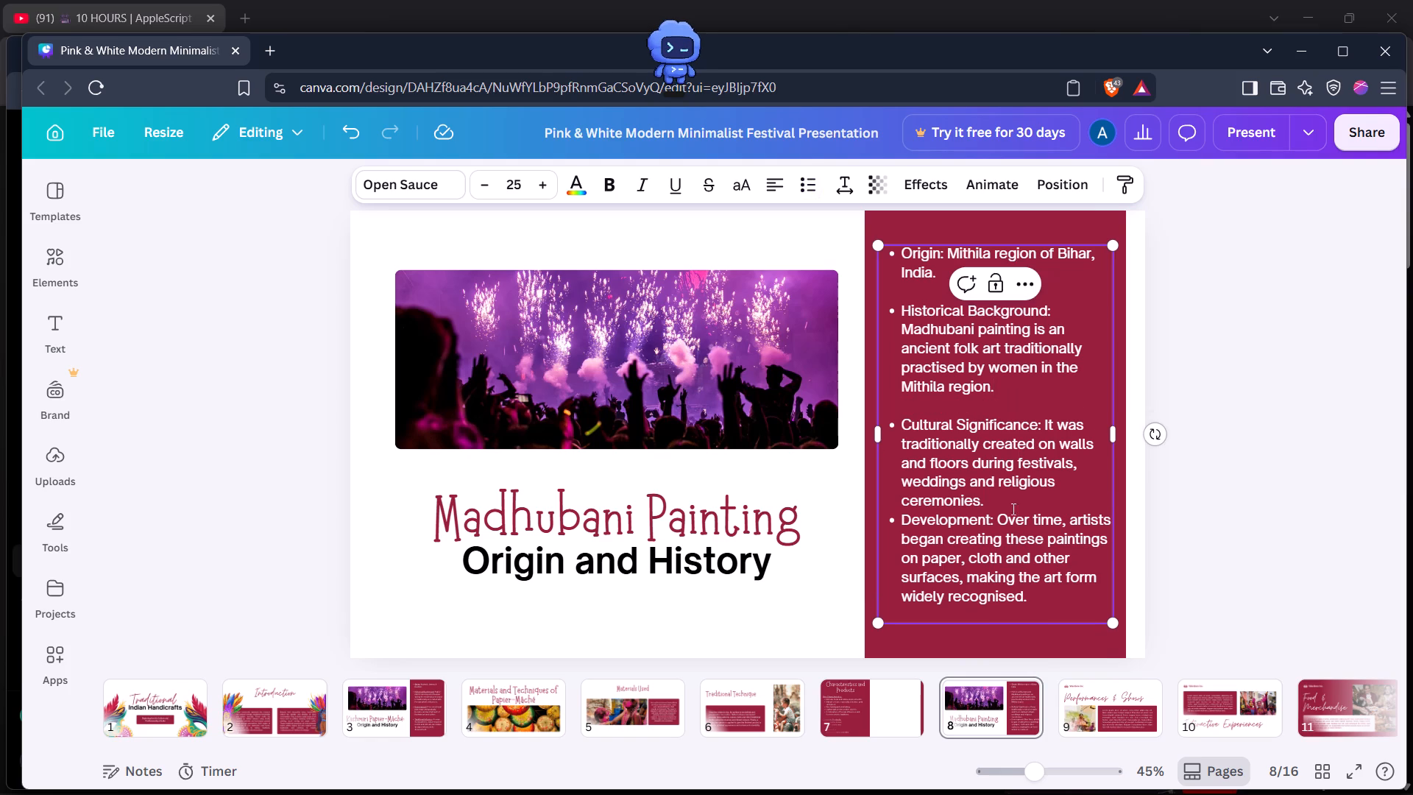
left_click(988, 502)
key("Return")
key("BackSpace")
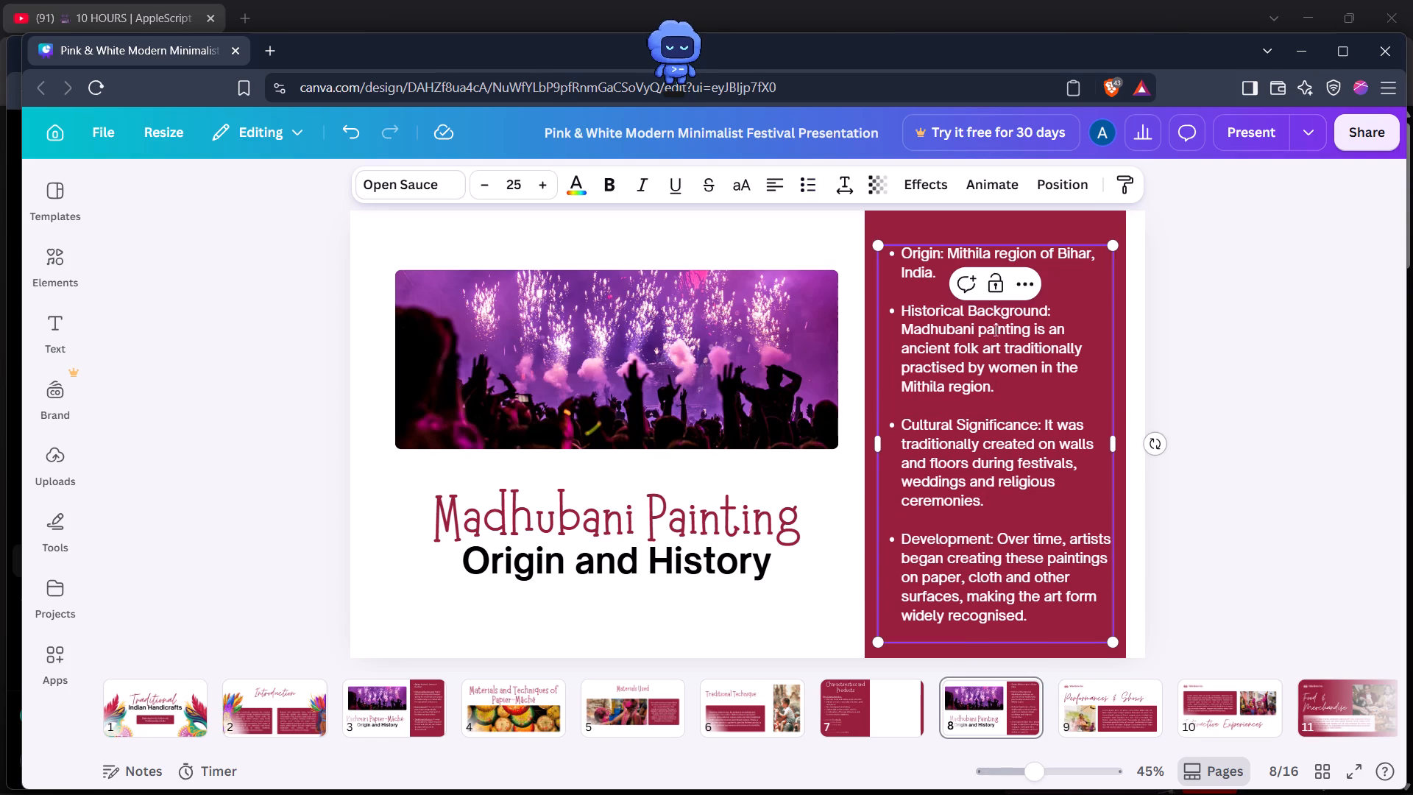
Underline the labels Origin, Historical Background, Cultural Significance and Development in slide 8's bullets, and deselect the text.
triple_click(912, 252)
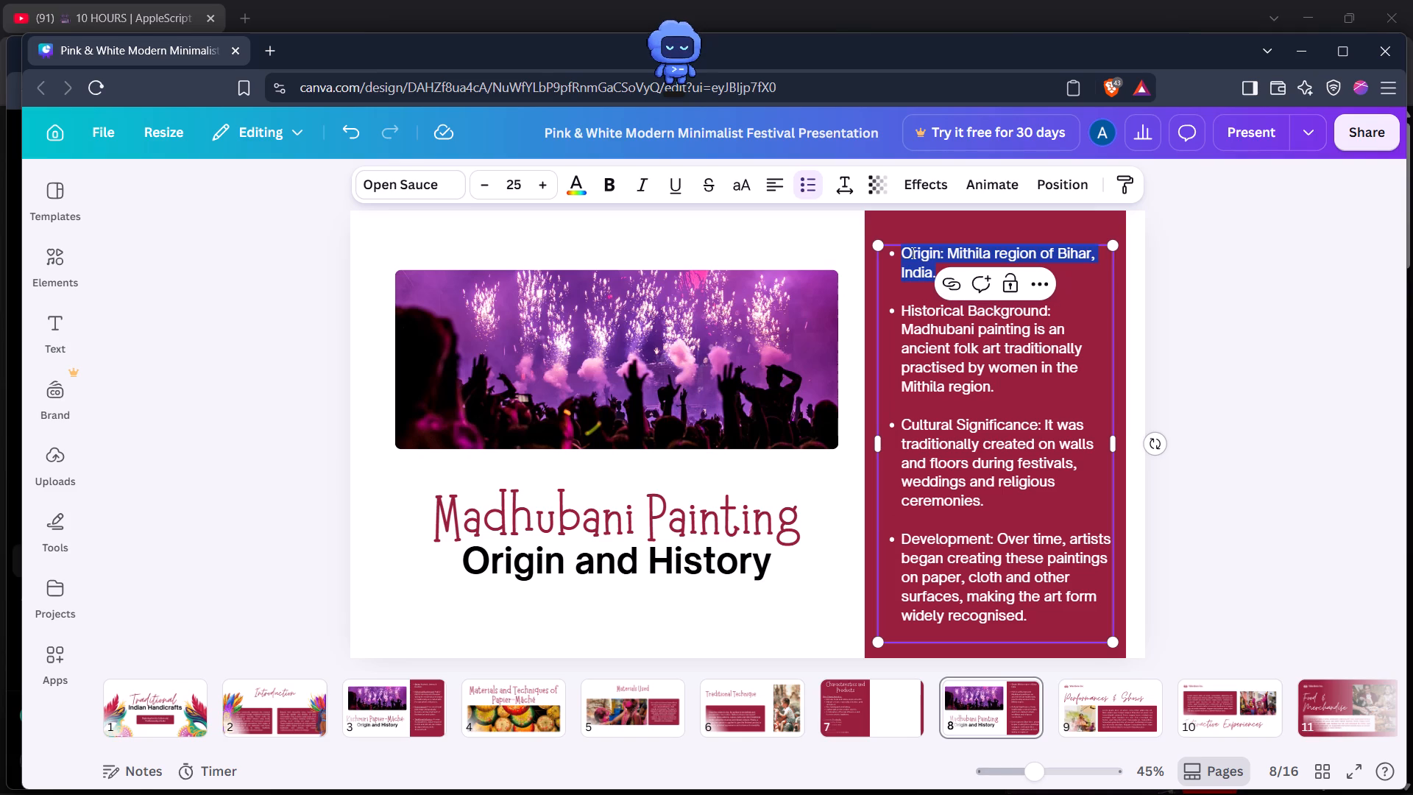
left_click(912, 252)
double_click(912, 252)
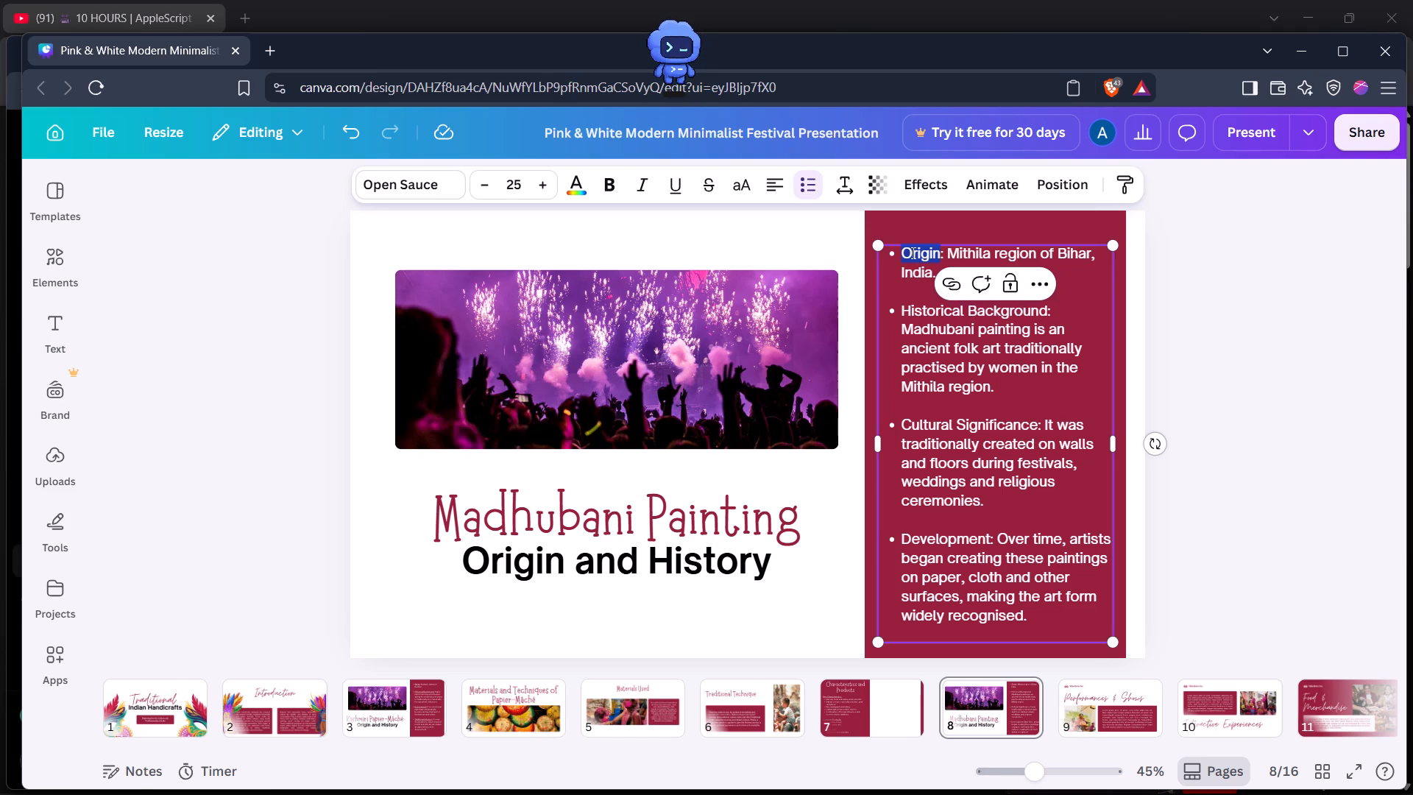
key("ctrl+u")
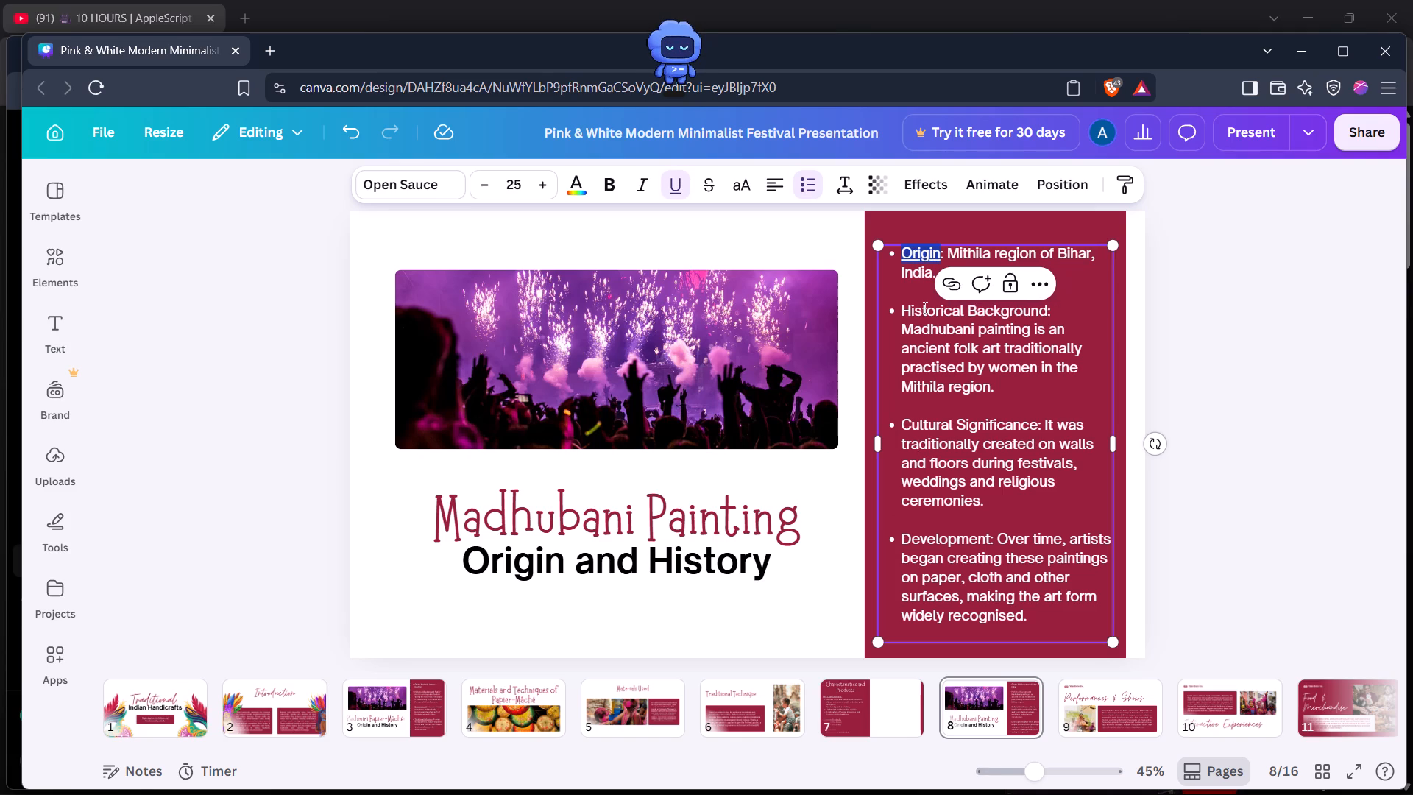
double_click(924, 305)
key("ctrl+i")
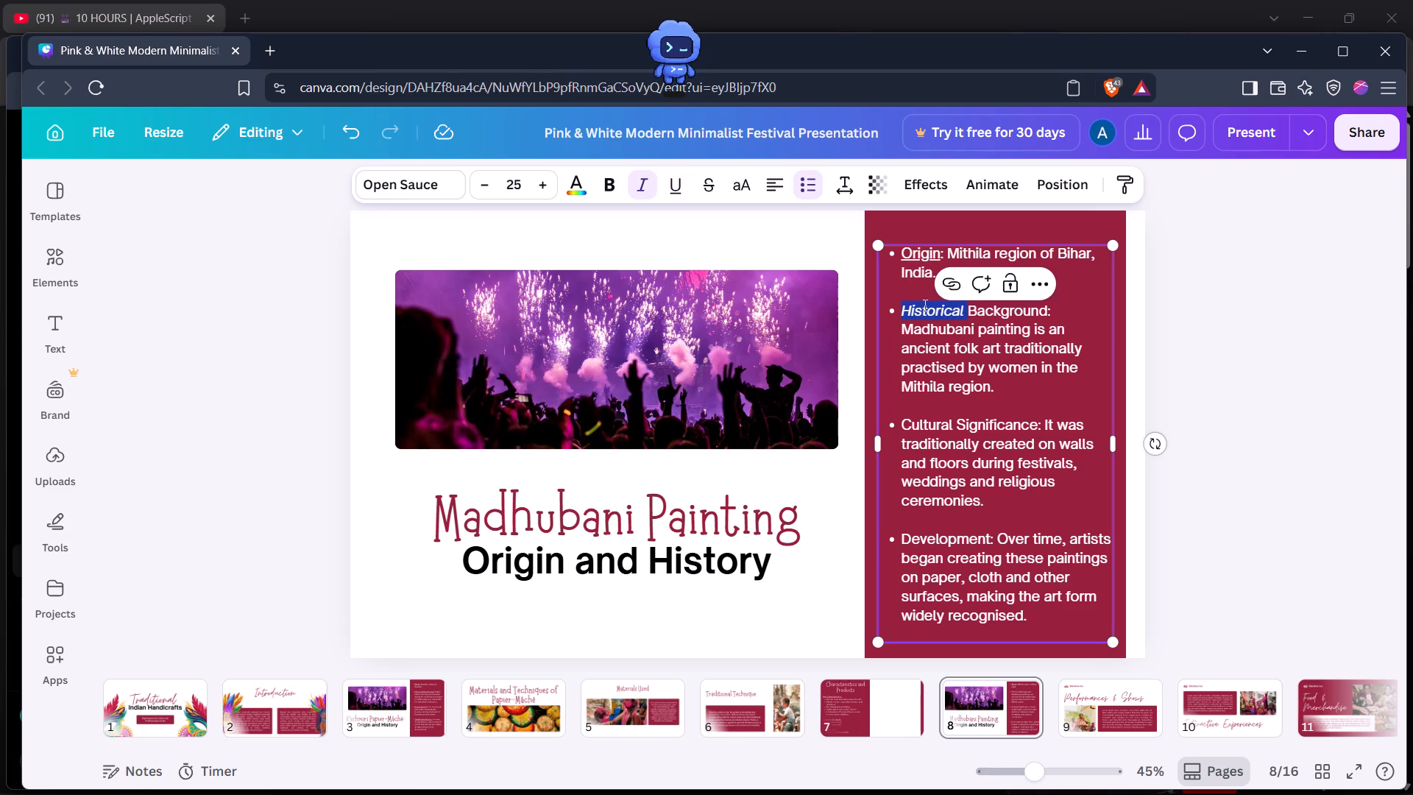
key("ctrl+i")
key("ctrl+u")
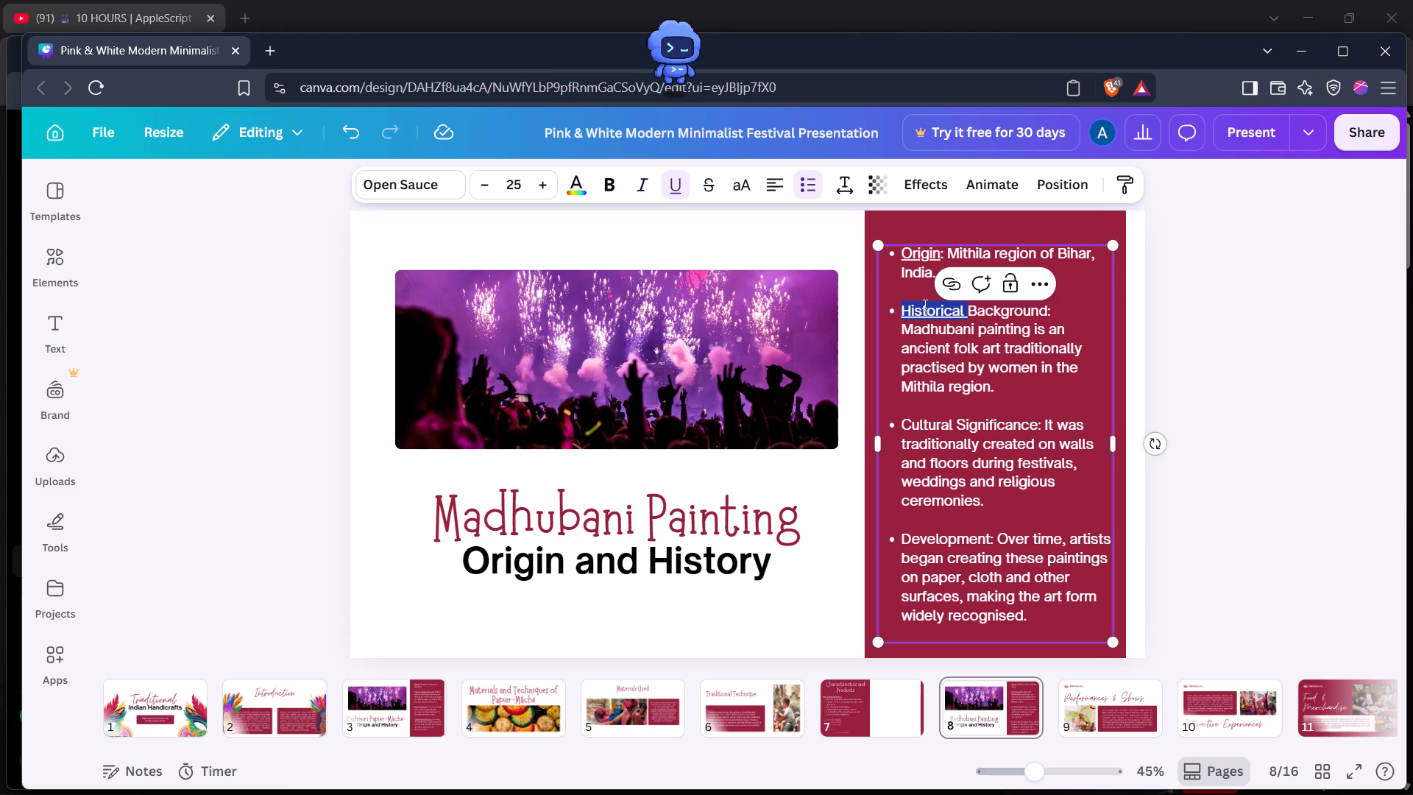
double_click(977, 317)
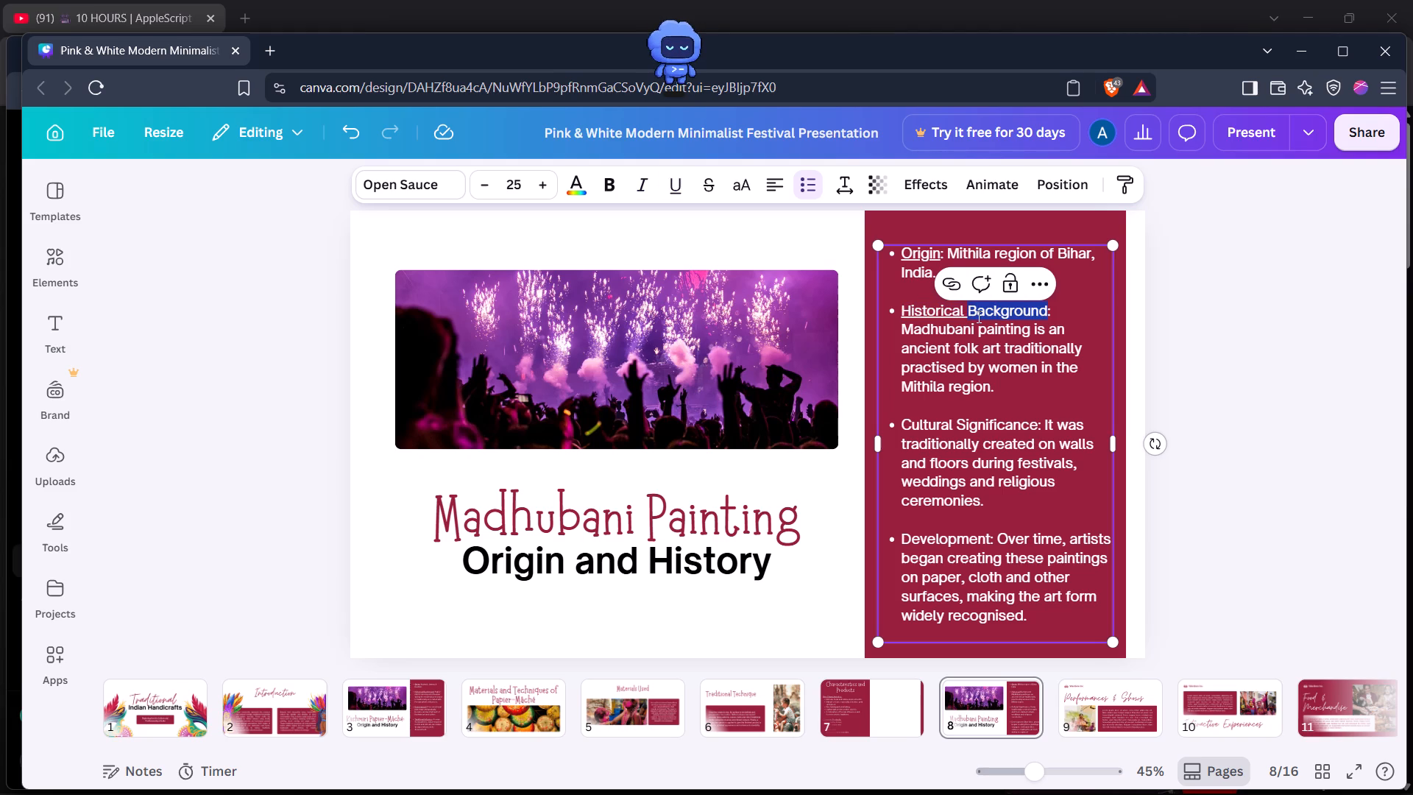
key("ctrl+u")
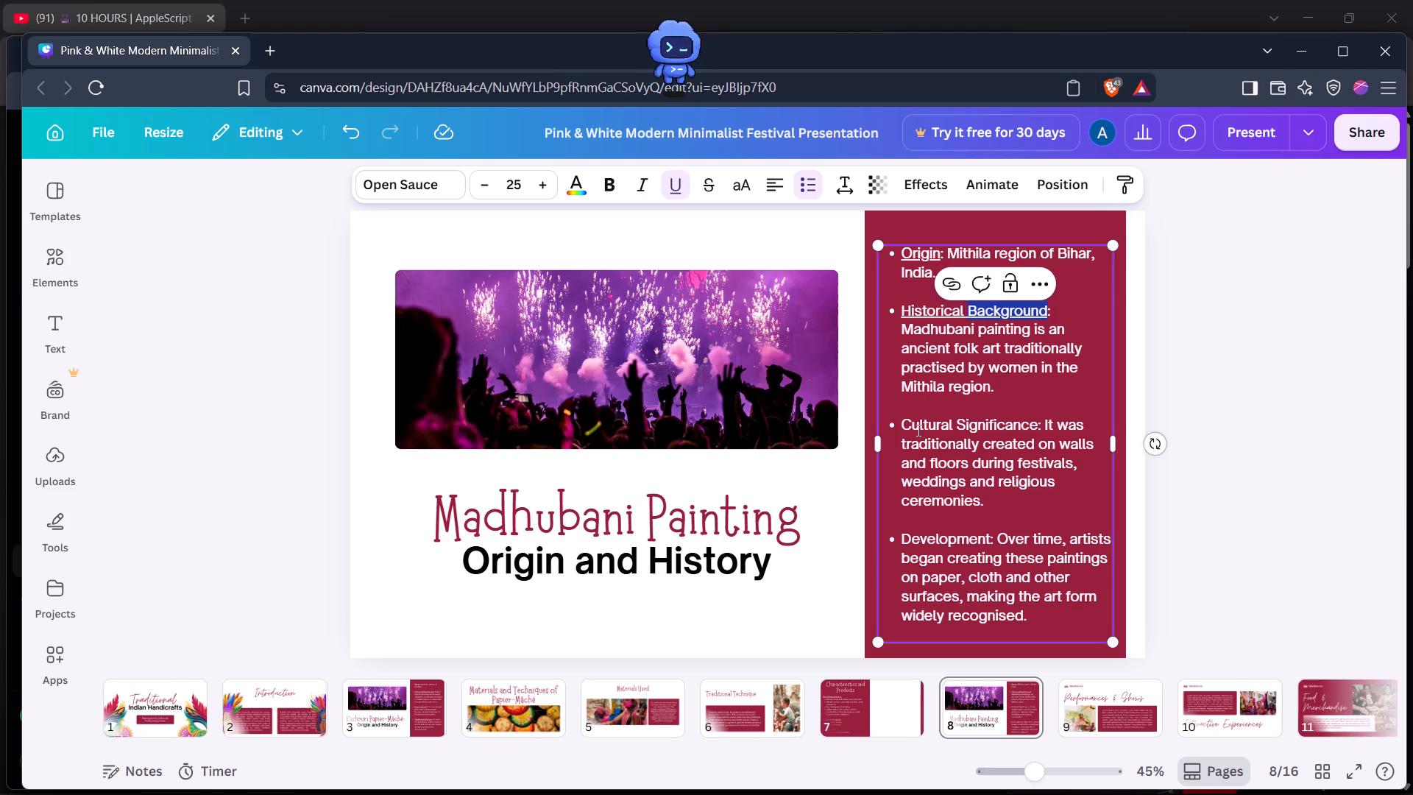
double_click(919, 426)
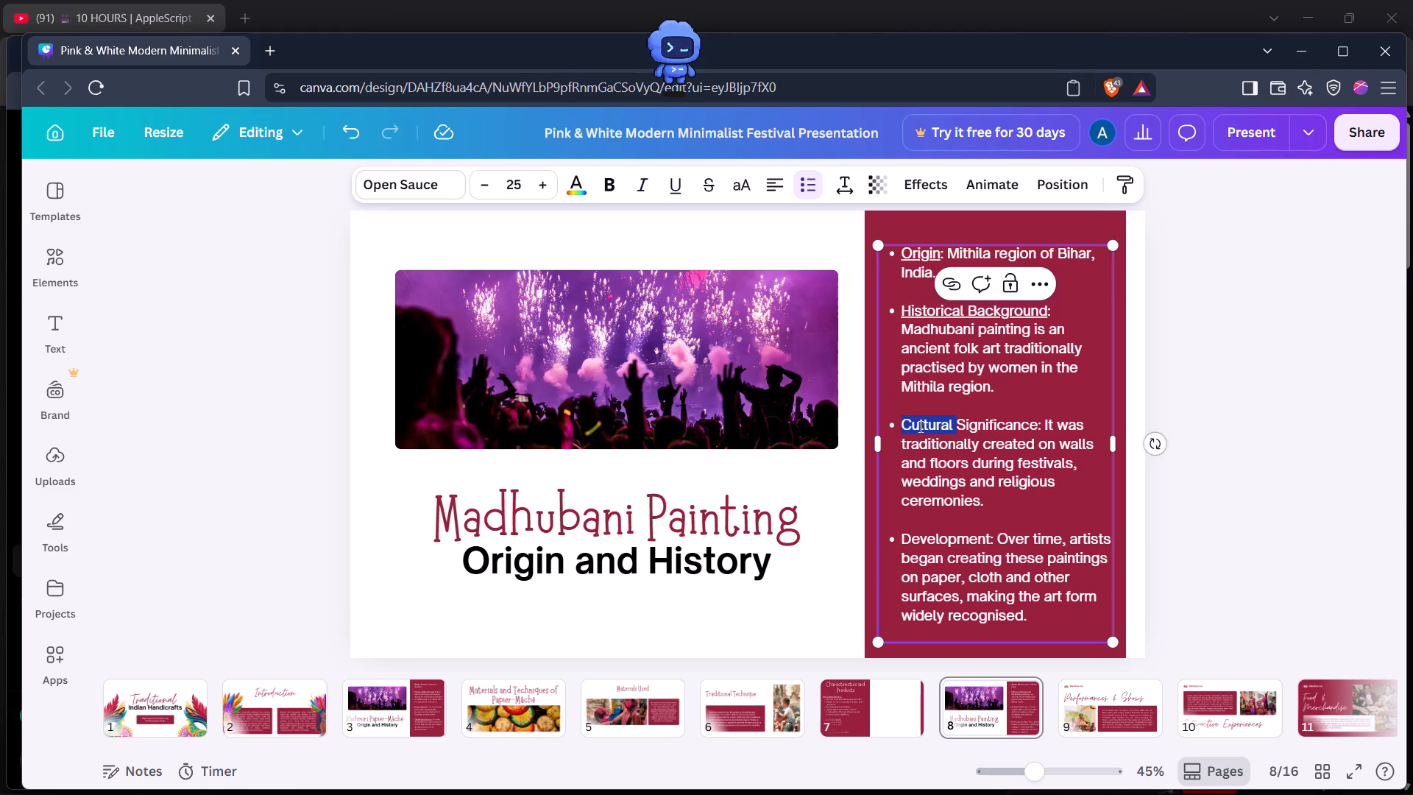
key("ctrl+u")
double_click(997, 418)
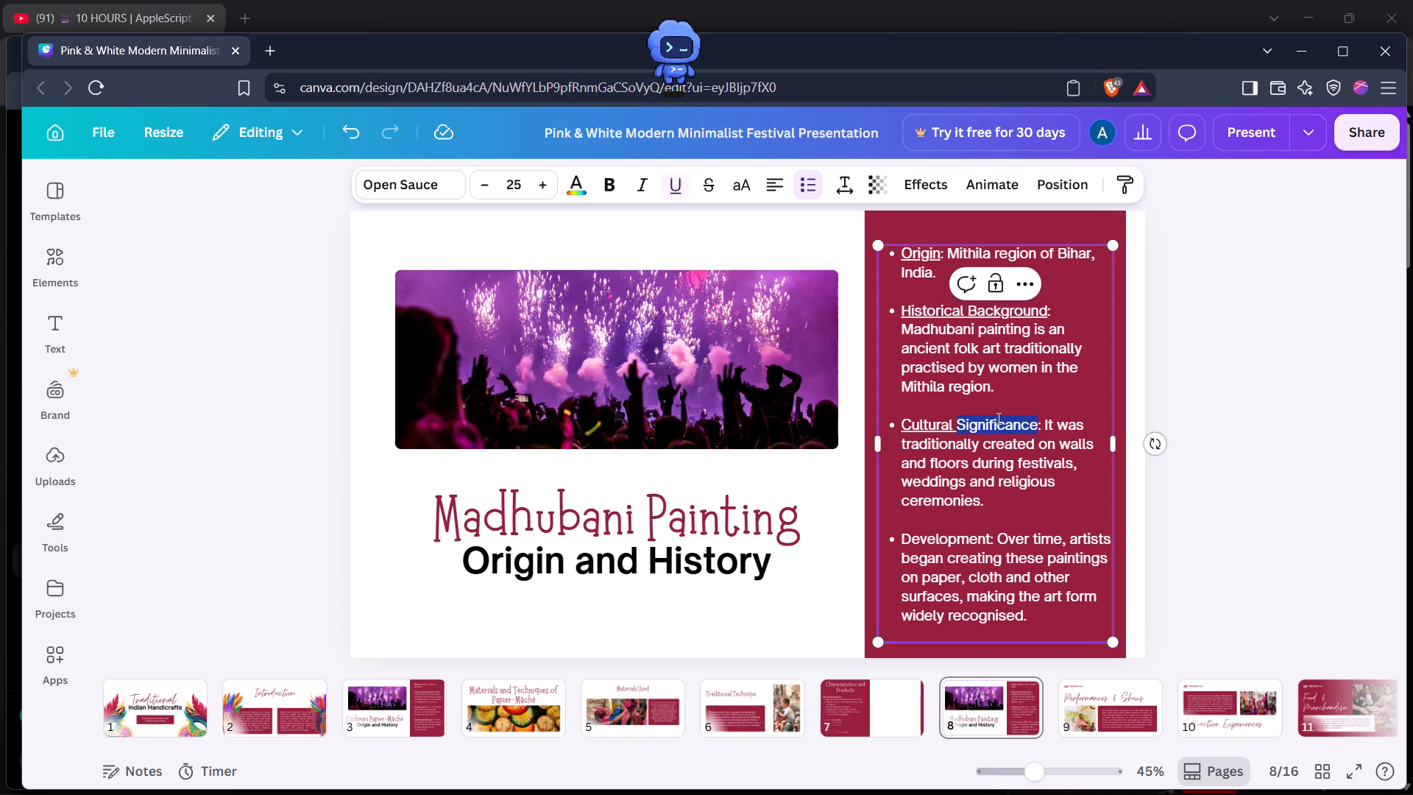
key("ctrl+u")
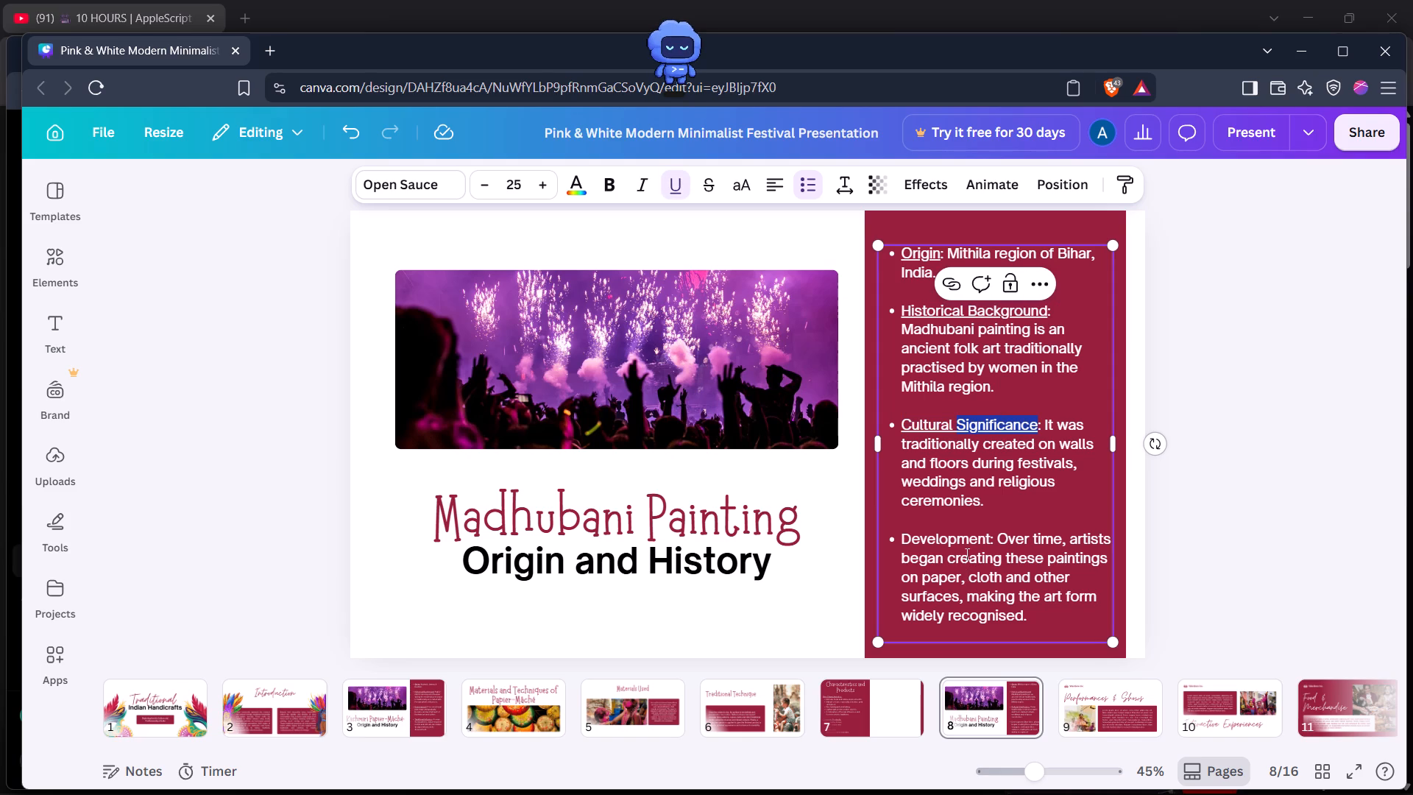
double_click(964, 538)
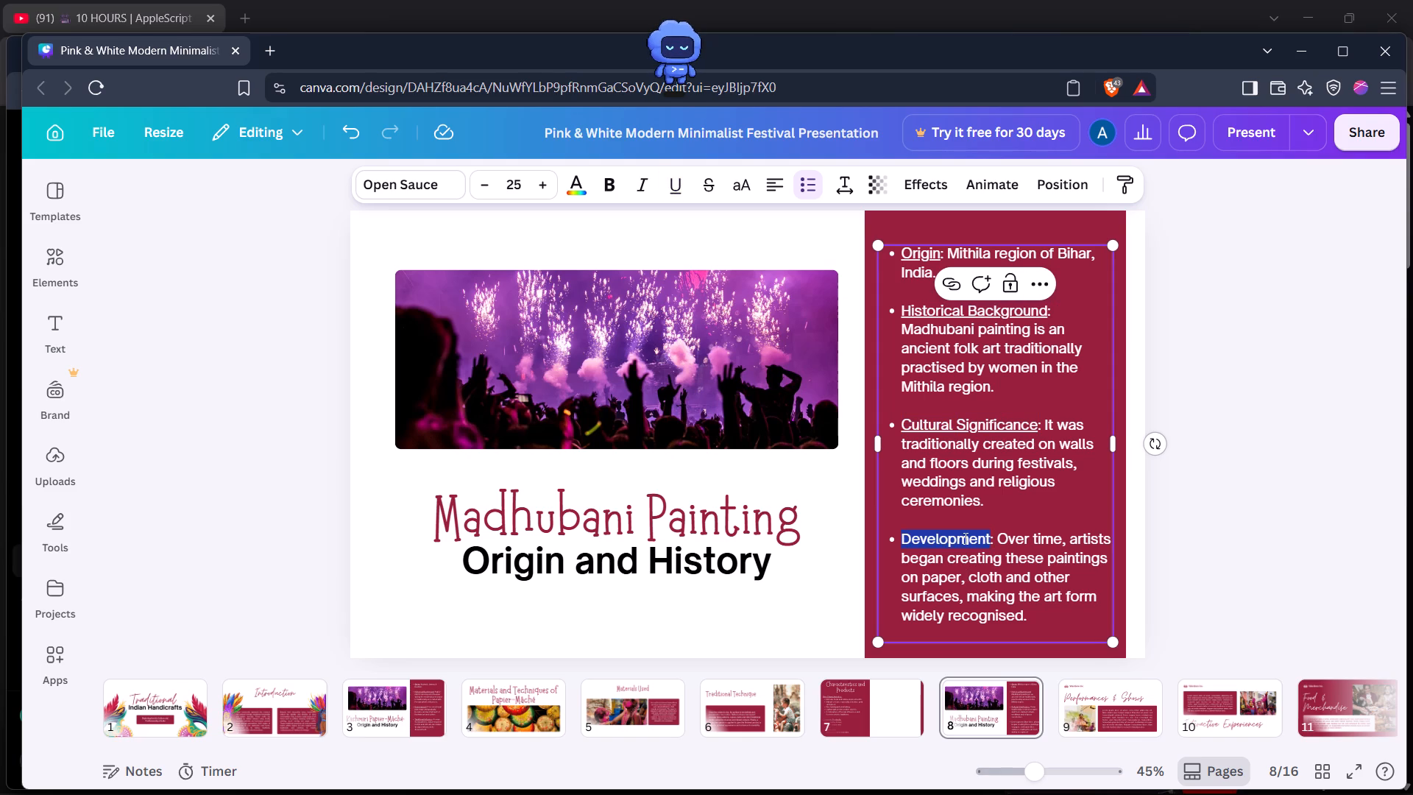
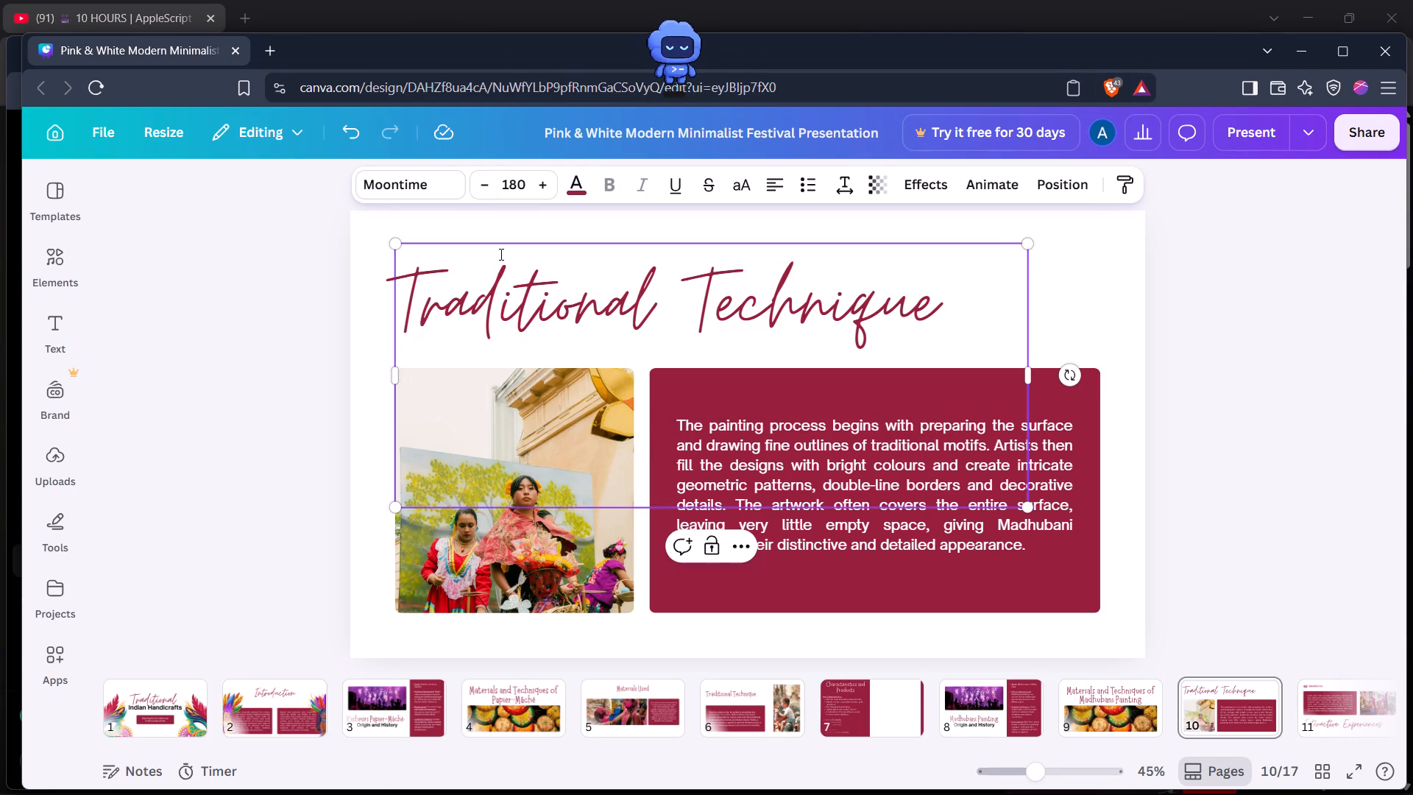
Format slide 10's "Traditional Technique" title in the Moonlight font at size 100.
triple_click(514, 305)
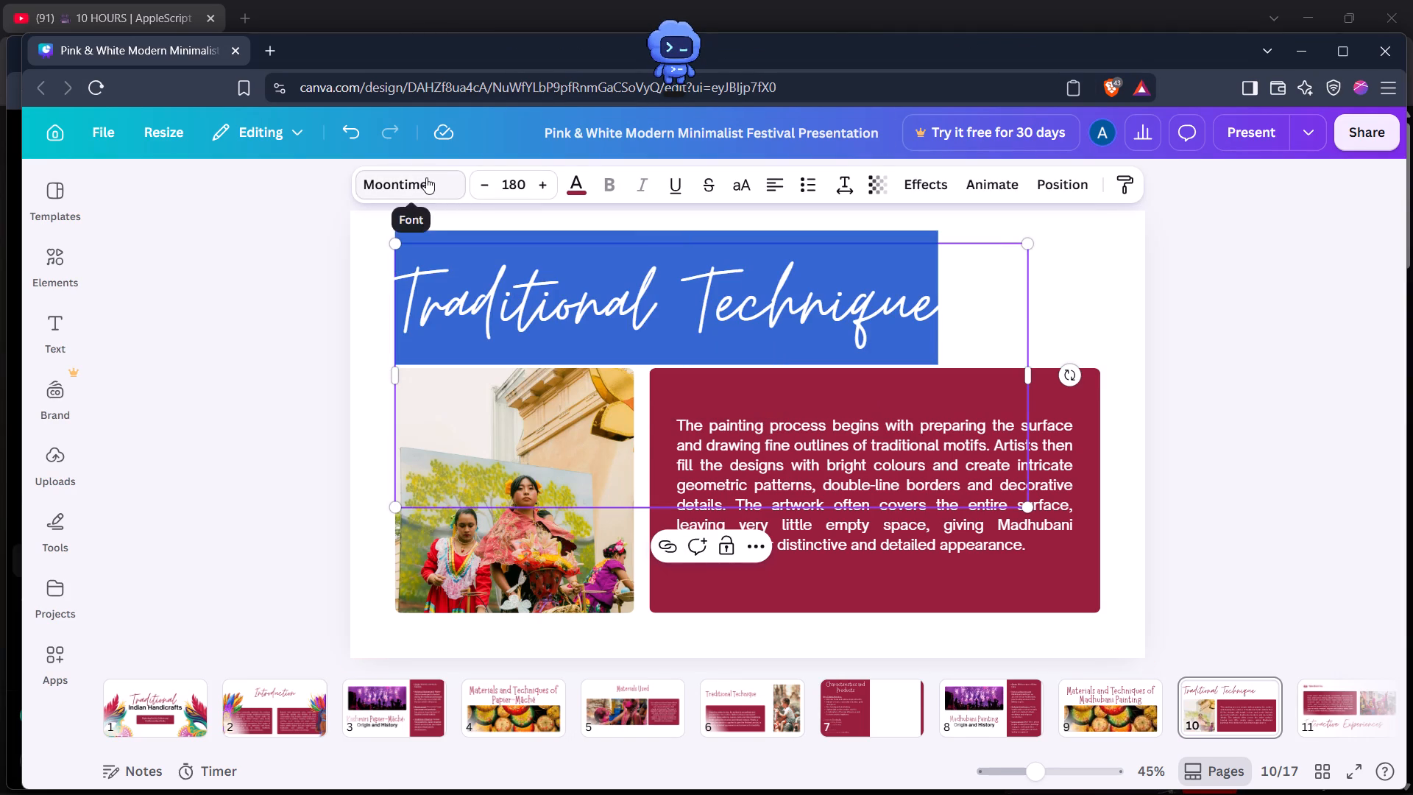
left_click(426, 177)
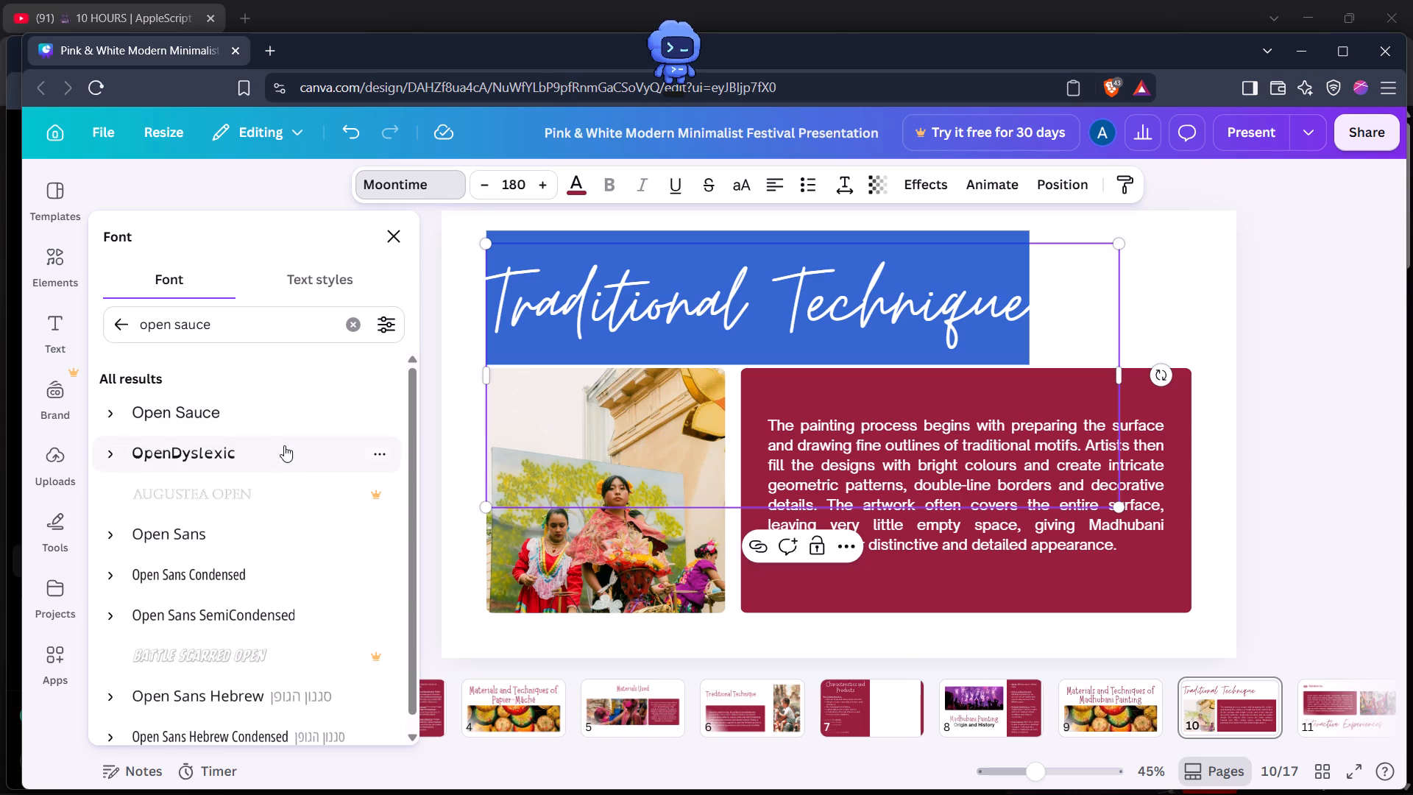
scroll(284, 547, "right", 2)
left_click(116, 322)
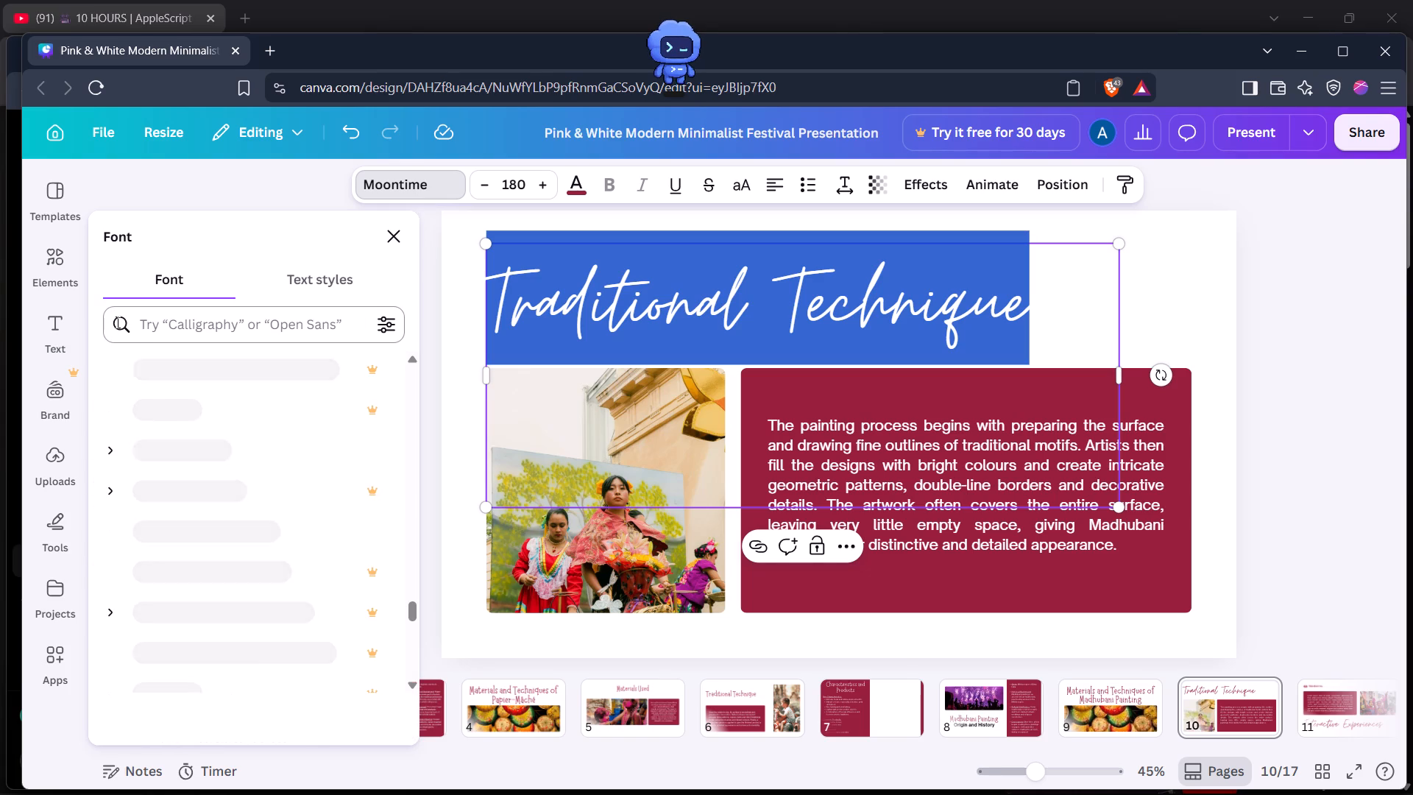
scroll(264, 428, "up", 15)
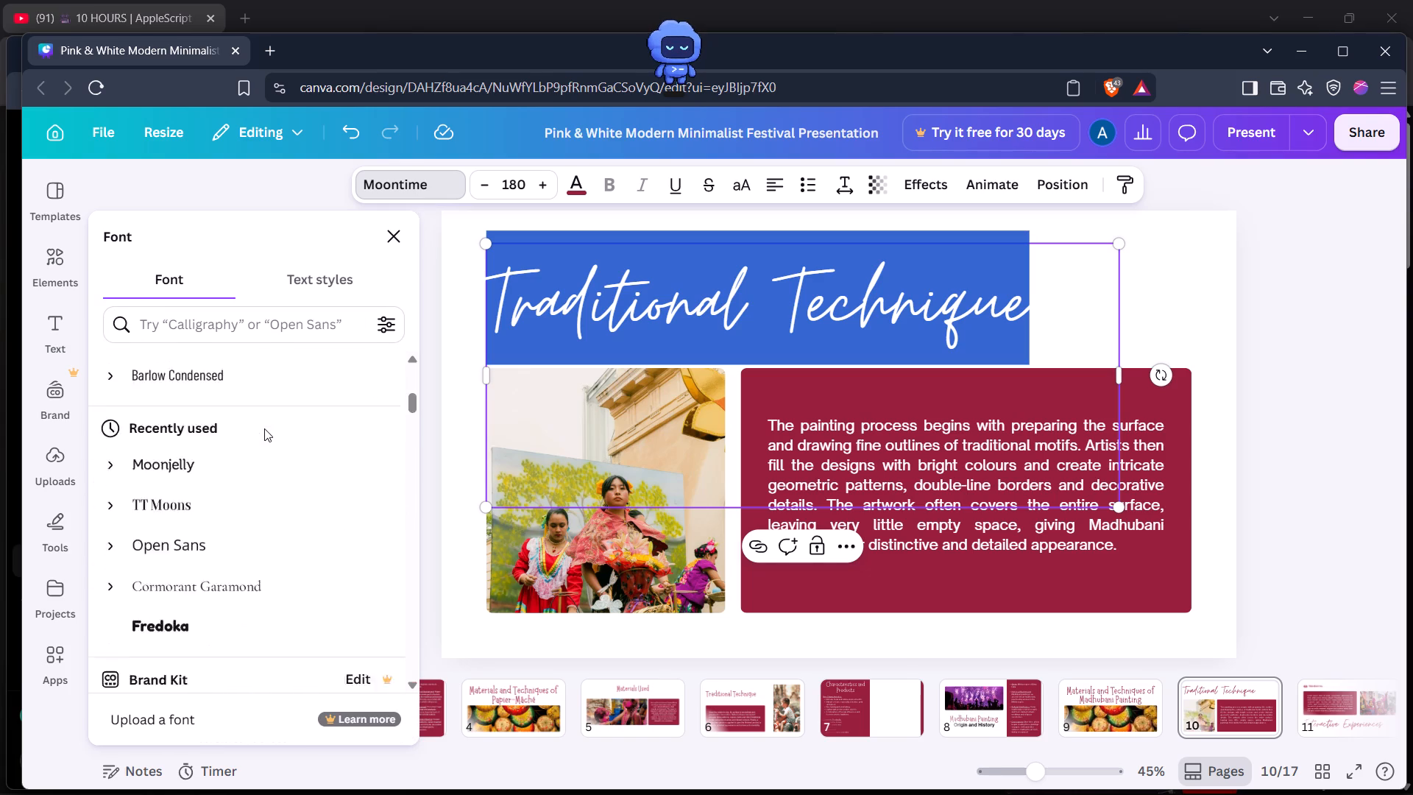
scroll(264, 428, "up", 6)
left_click(243, 488)
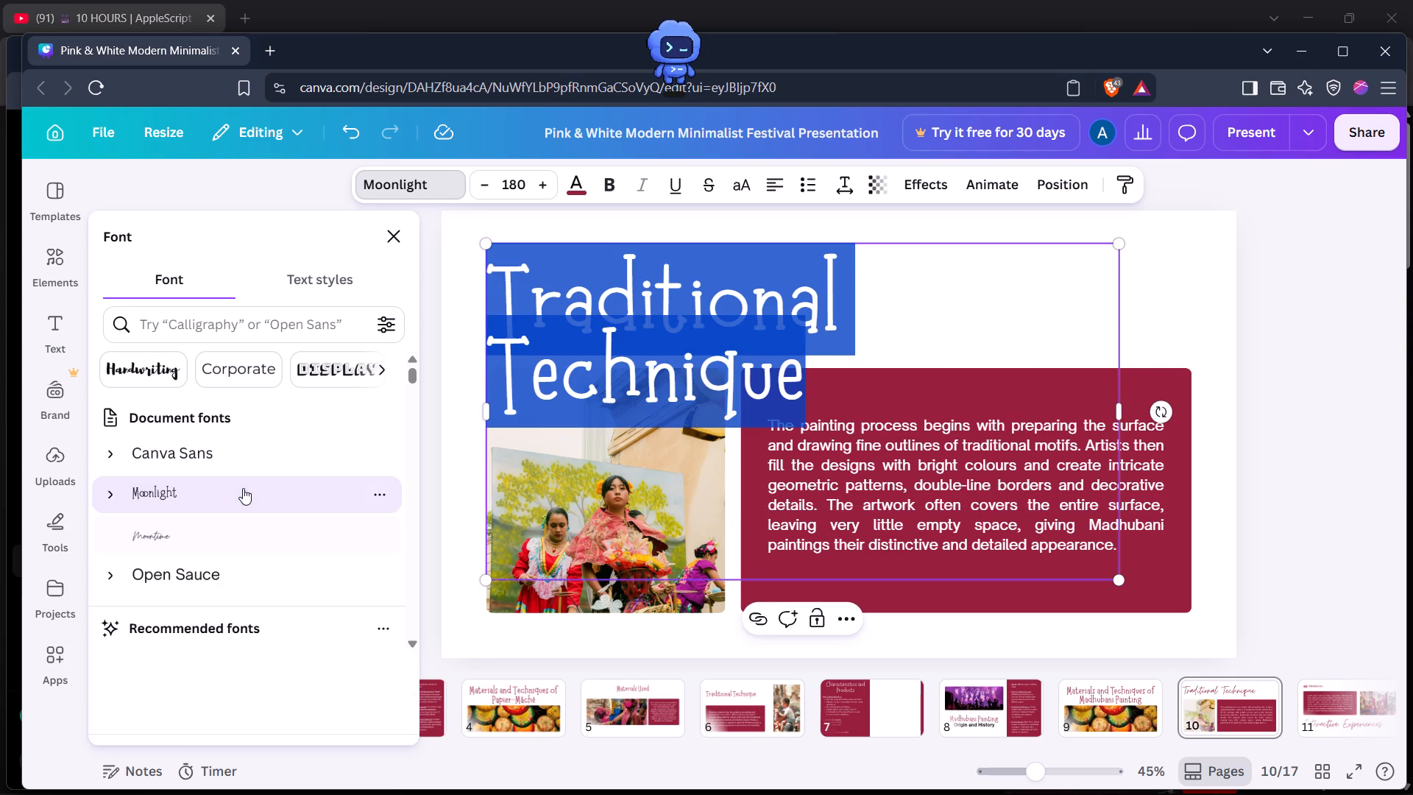
double_click(514, 191)
key("BackSpace")
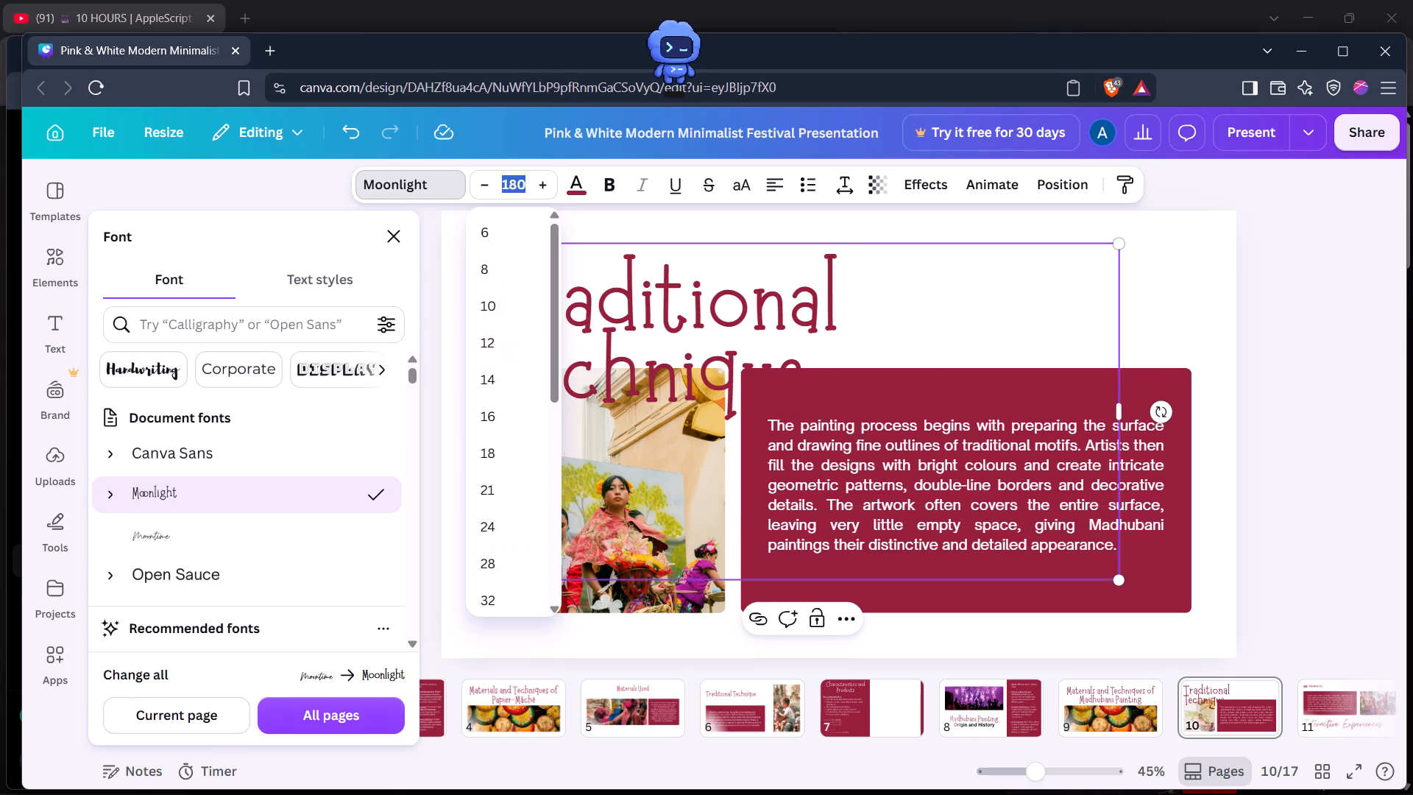
type("100")
key("Return")
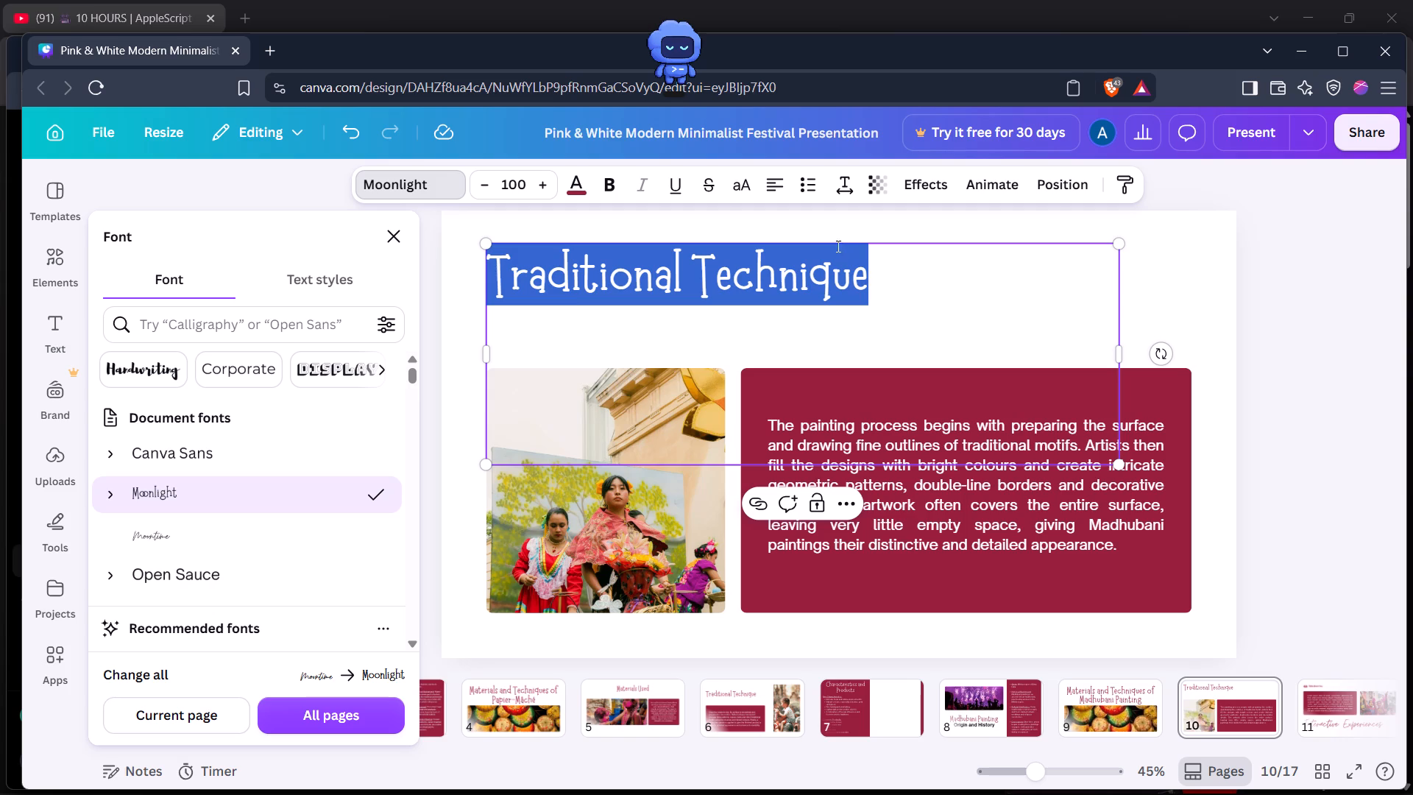
Scale slide 10's "Traditional Technique" title down slightly and place it above the maroon box, its left edge aligned with the paragraph.
left_click_drag(829, 243, 1060, 269)
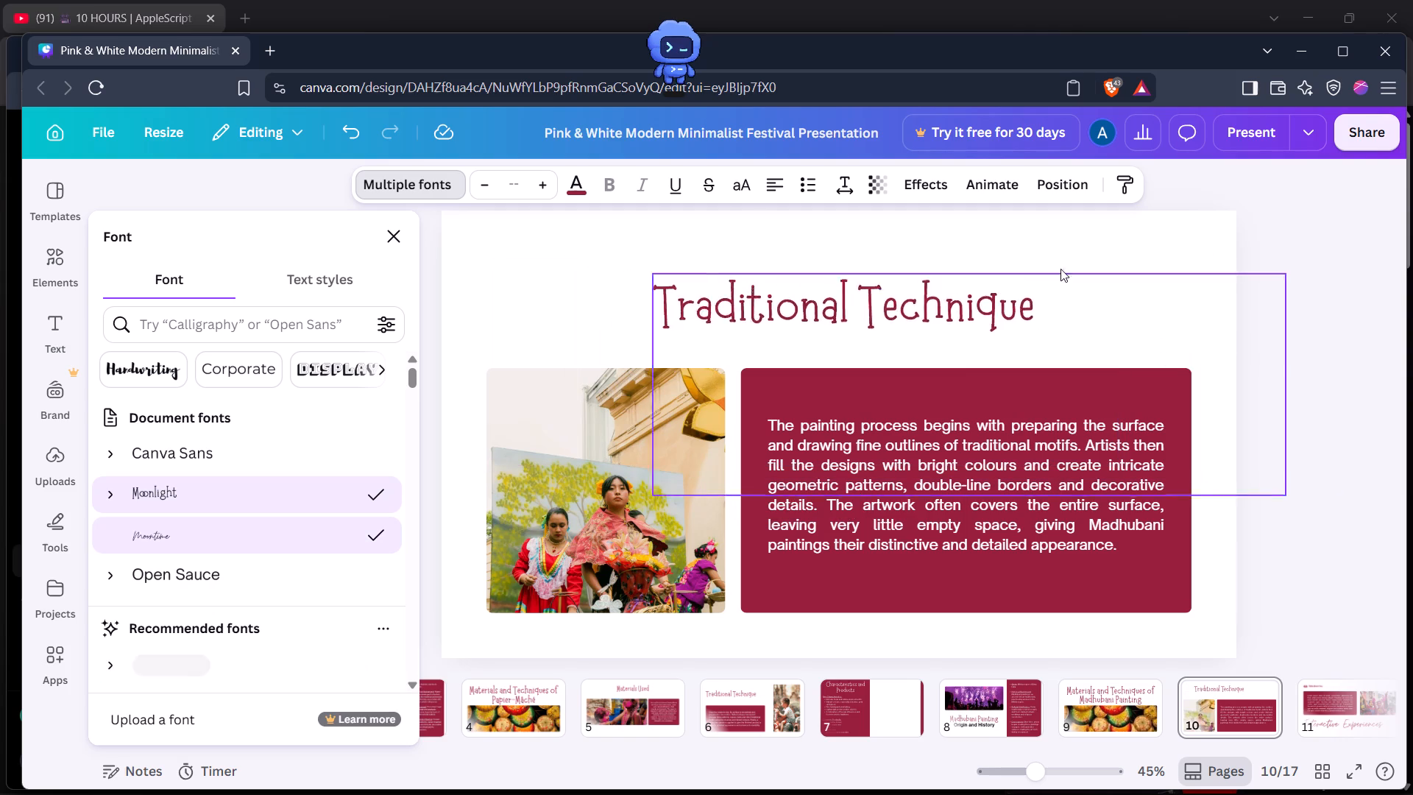
left_click_drag(1060, 269, 1083, 265)
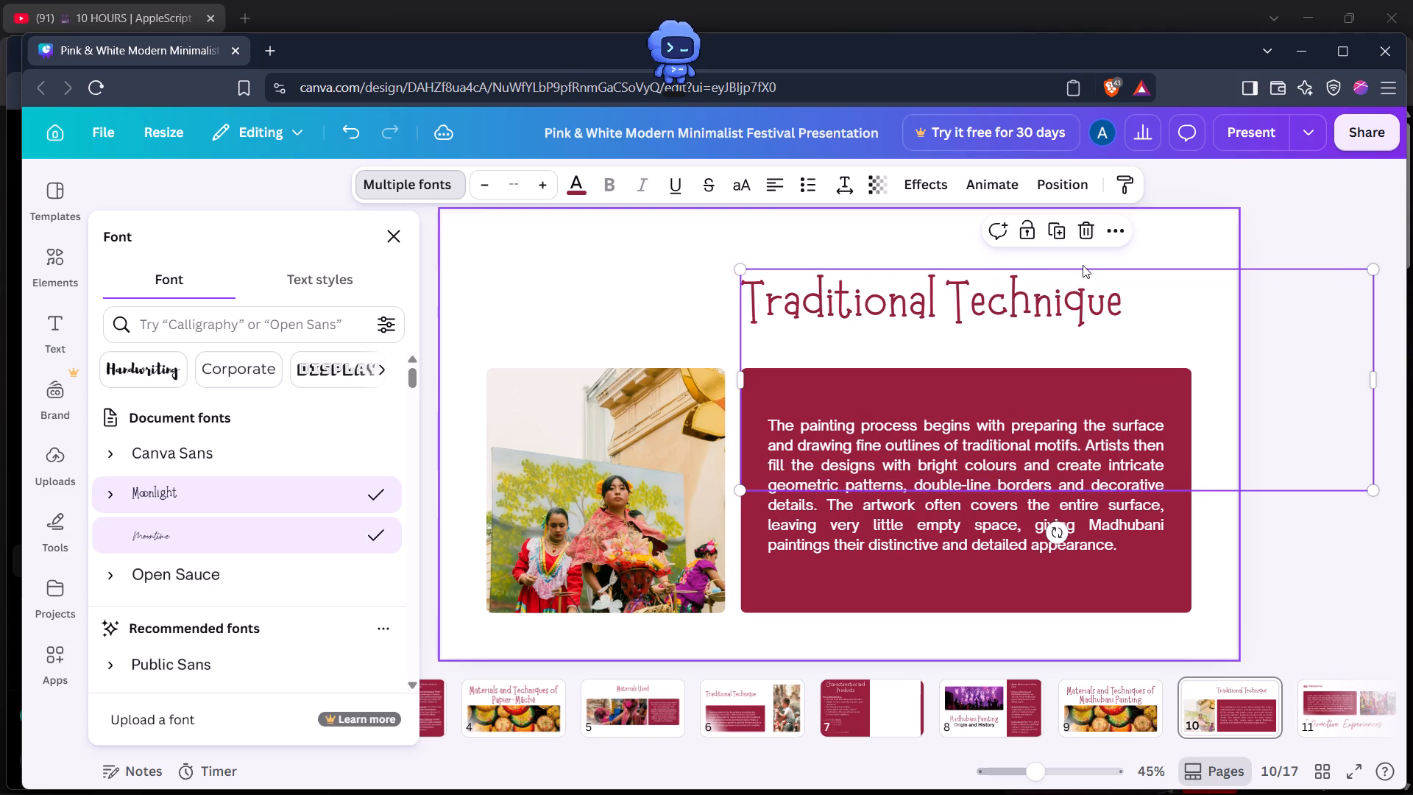
left_click_drag(1370, 491, 1345, 443)
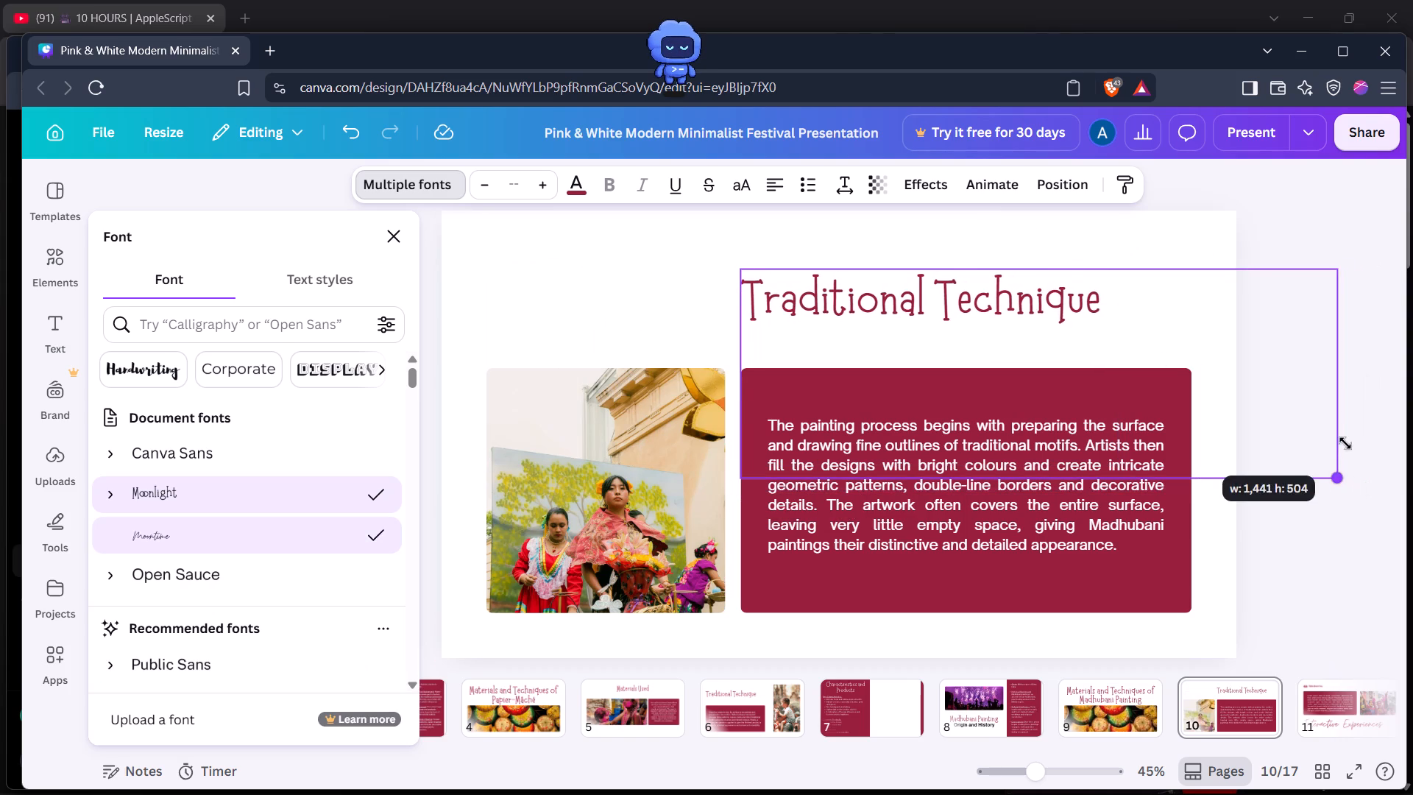
left_click_drag(1345, 443, 1370, 451)
left_click(1361, 572)
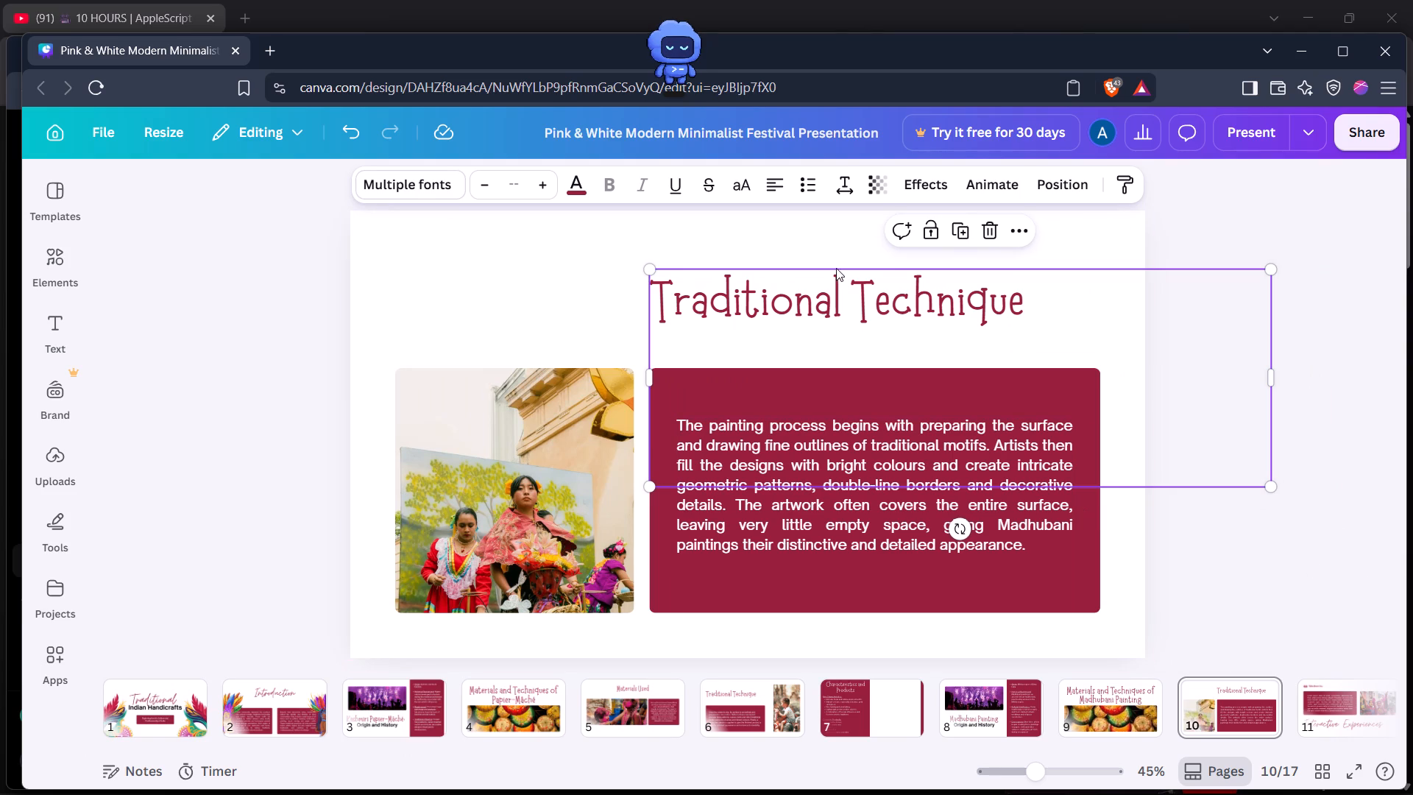
left_click_drag(836, 275, 865, 276)
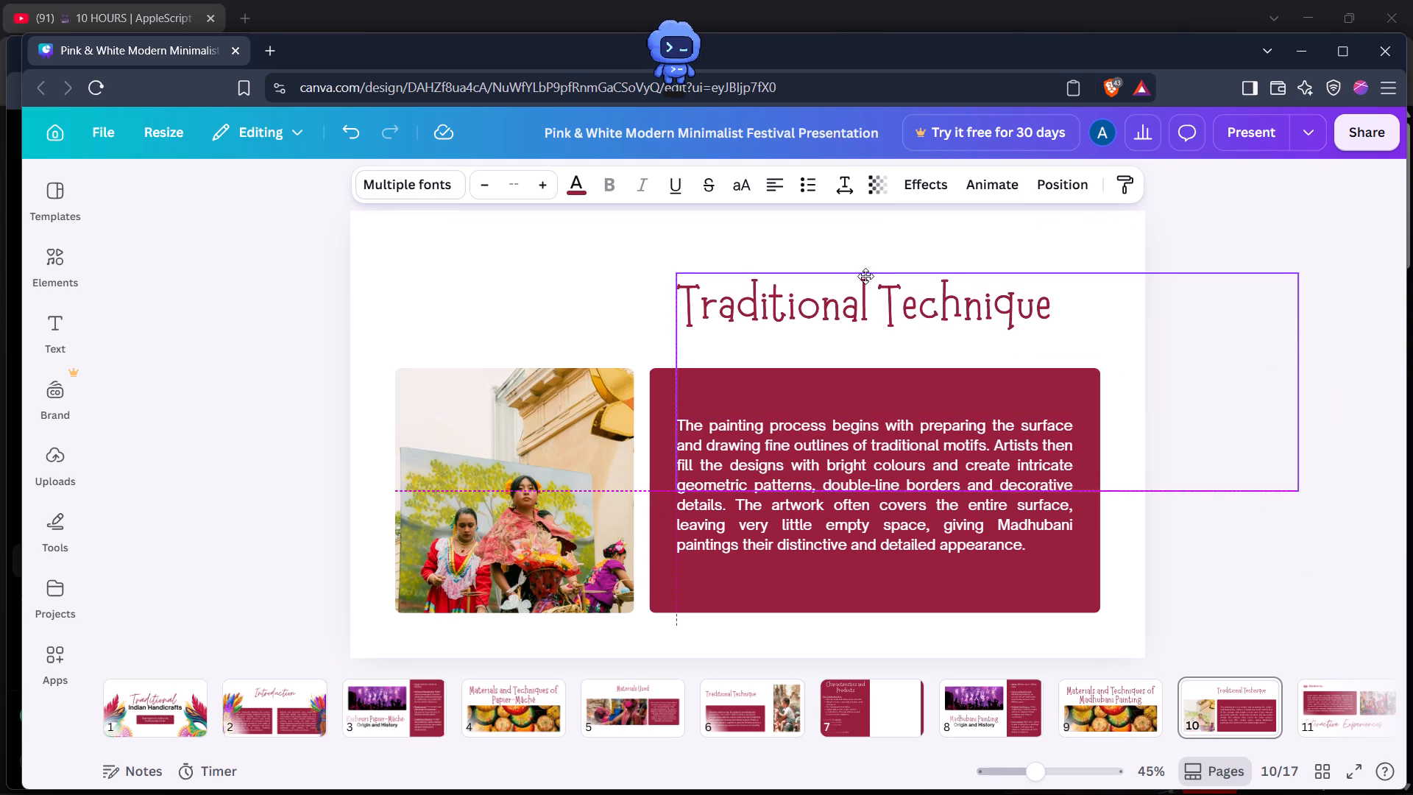
left_click_drag(865, 276, 872, 264)
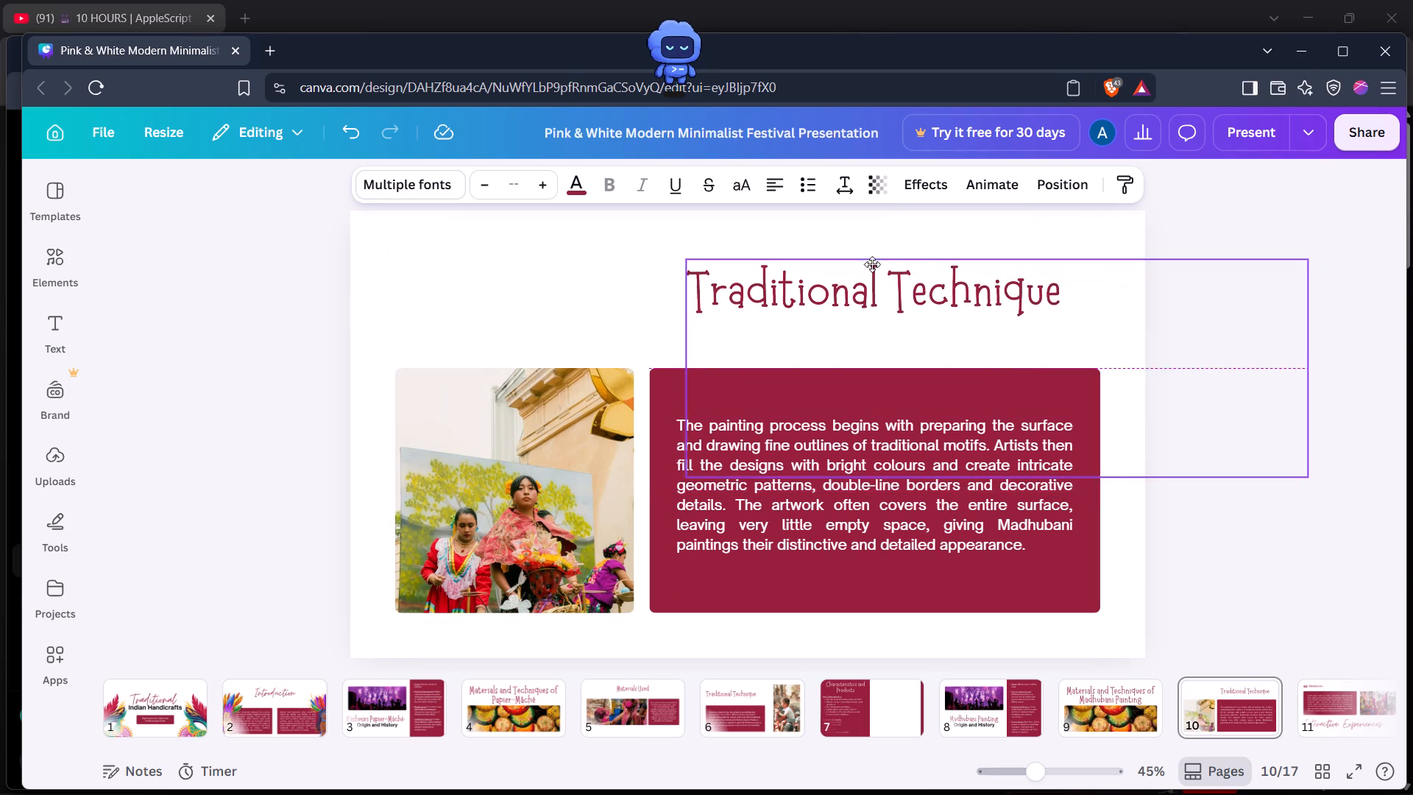
left_click_drag(872, 264, 857, 263)
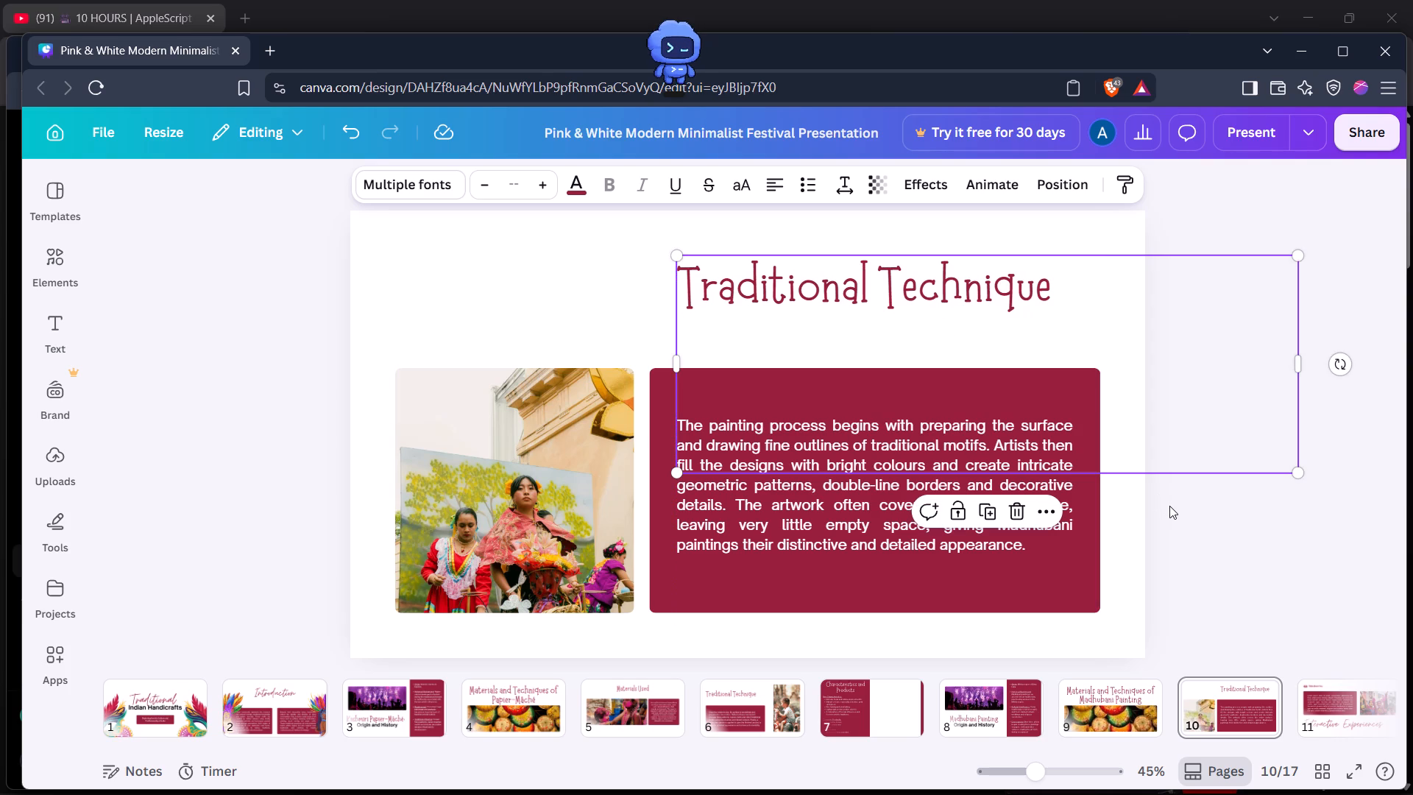
left_click(1169, 506)
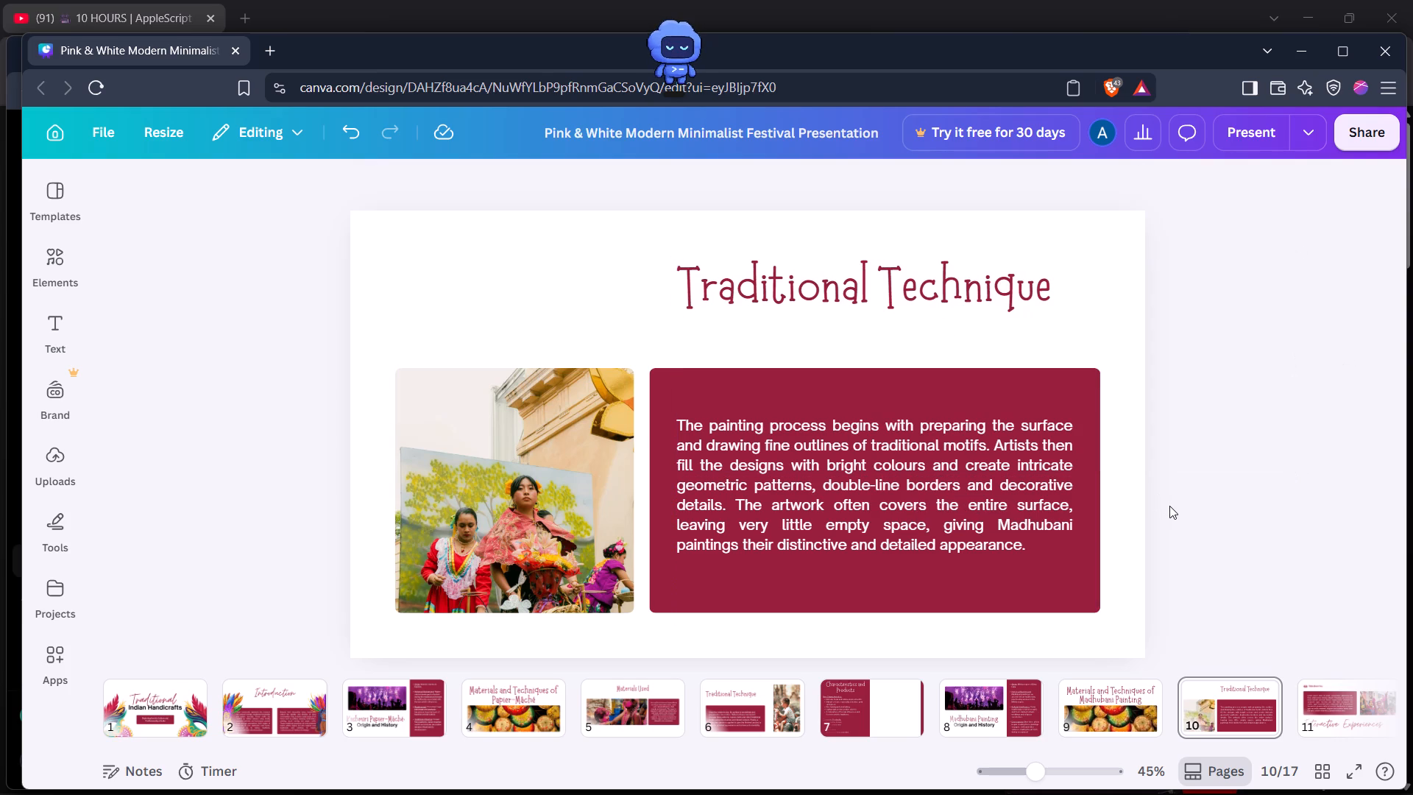
Enlarge slide 10's photo to cover the slide's full height from the left edge, about 694 wide and 1,198 high.
left_click(541, 401)
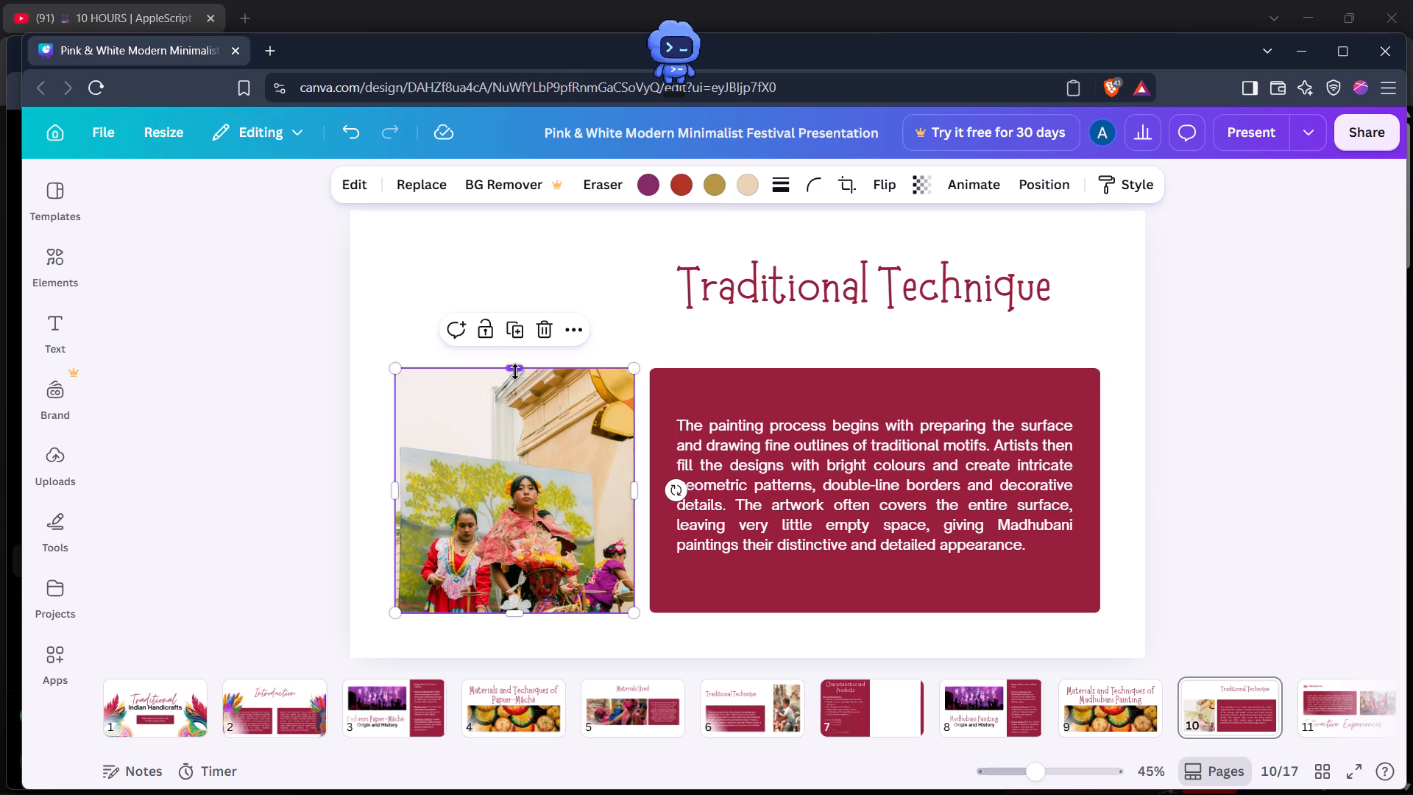
left_click_drag(515, 372, 477, 197)
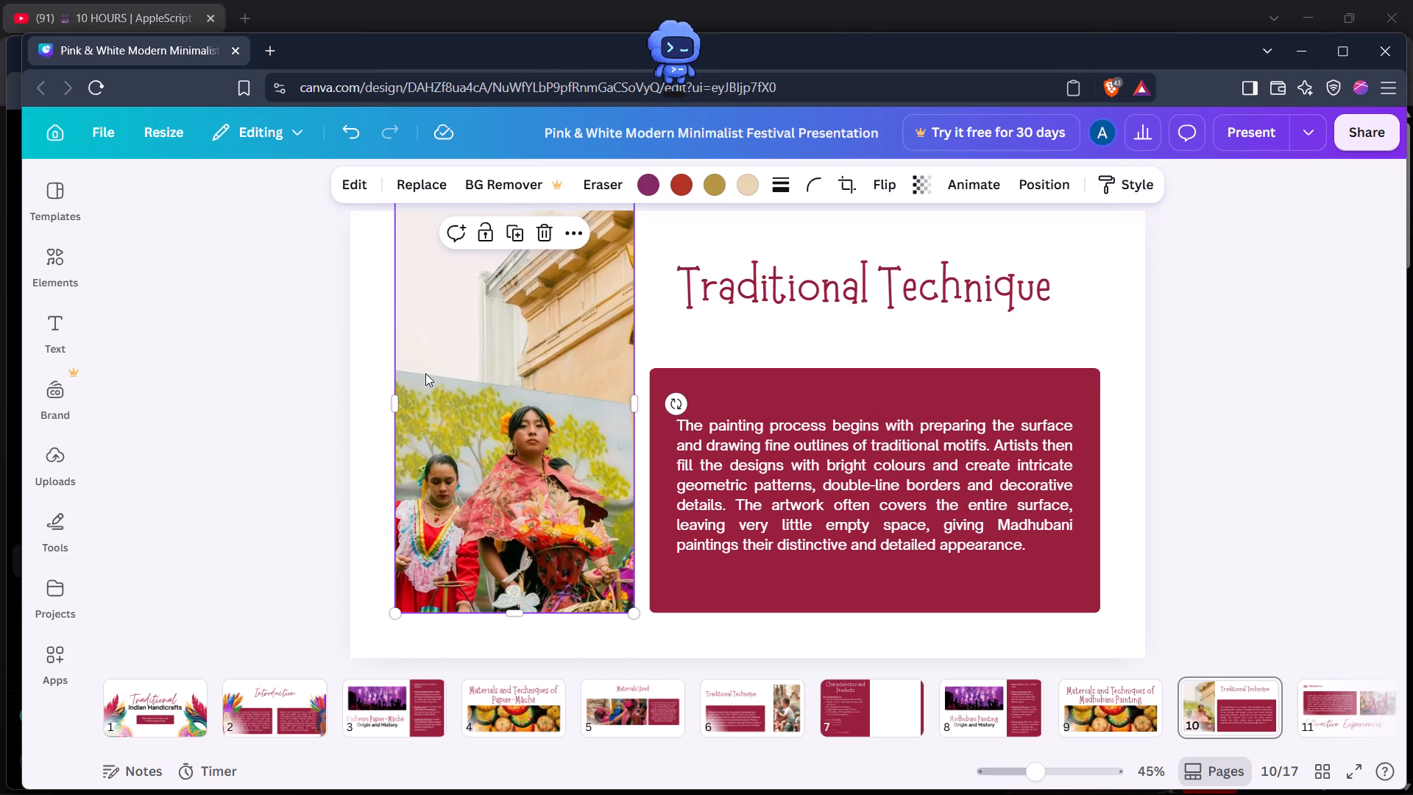
left_click_drag(395, 403, 318, 401)
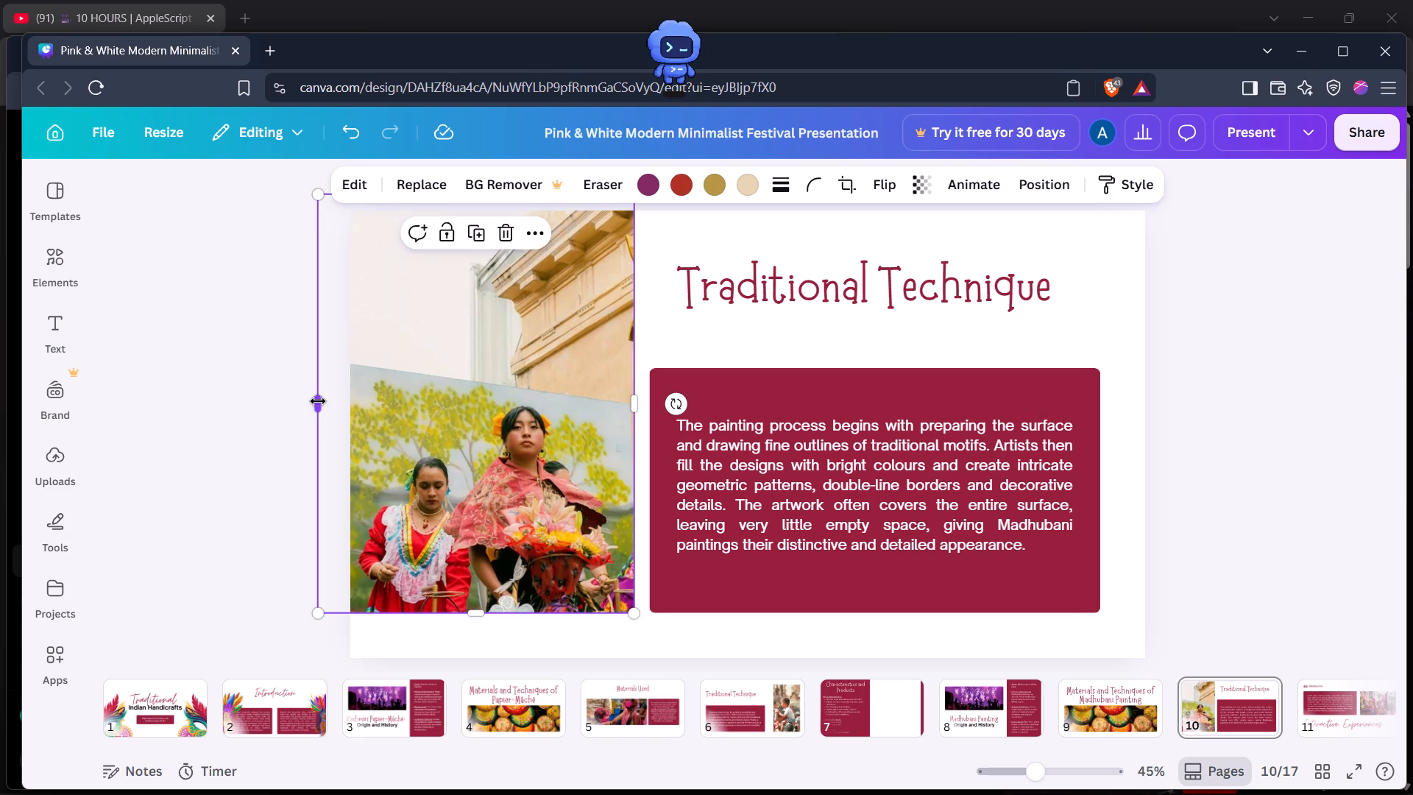
left_click_drag(318, 407, 352, 410)
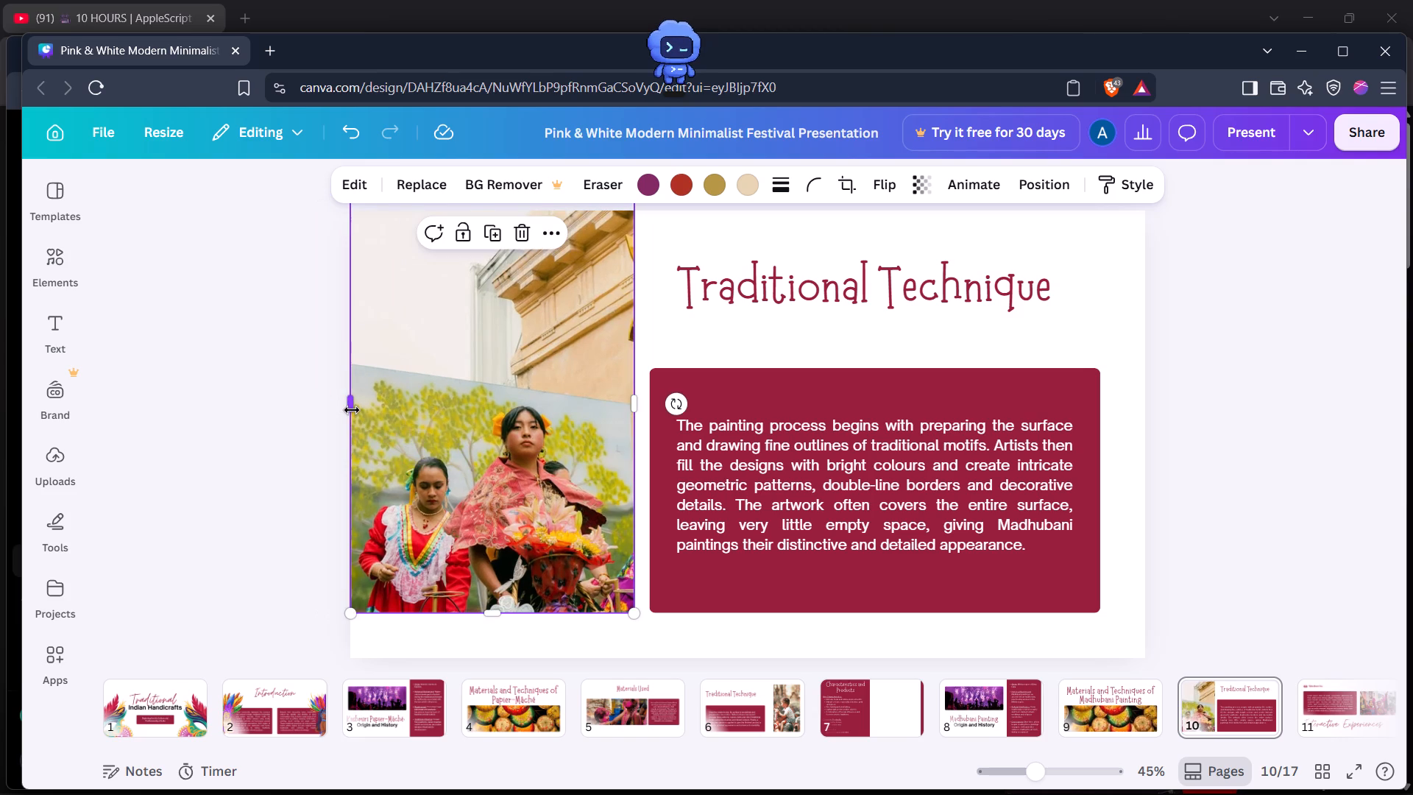
left_click_drag(497, 609, 535, 687)
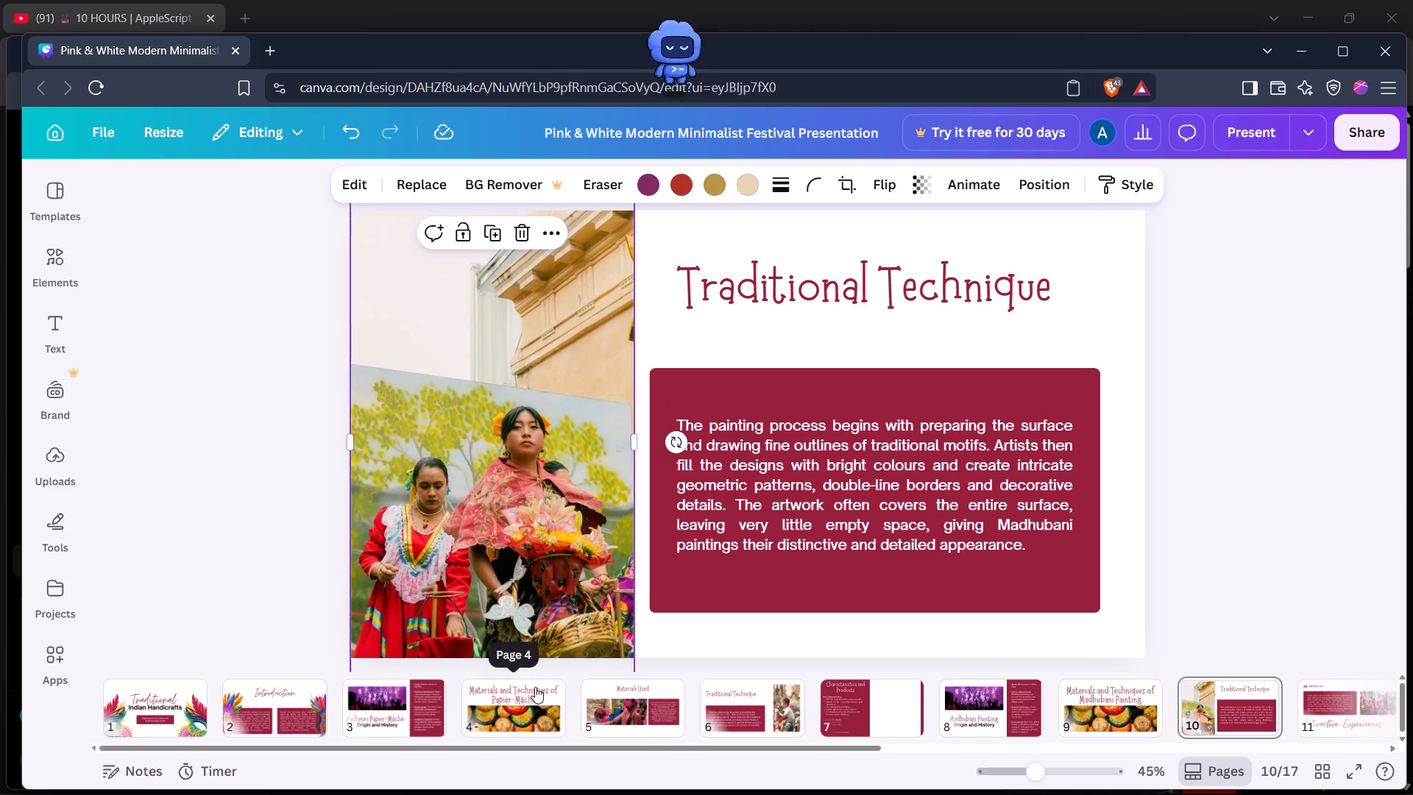
left_click_drag(637, 439, 675, 440)
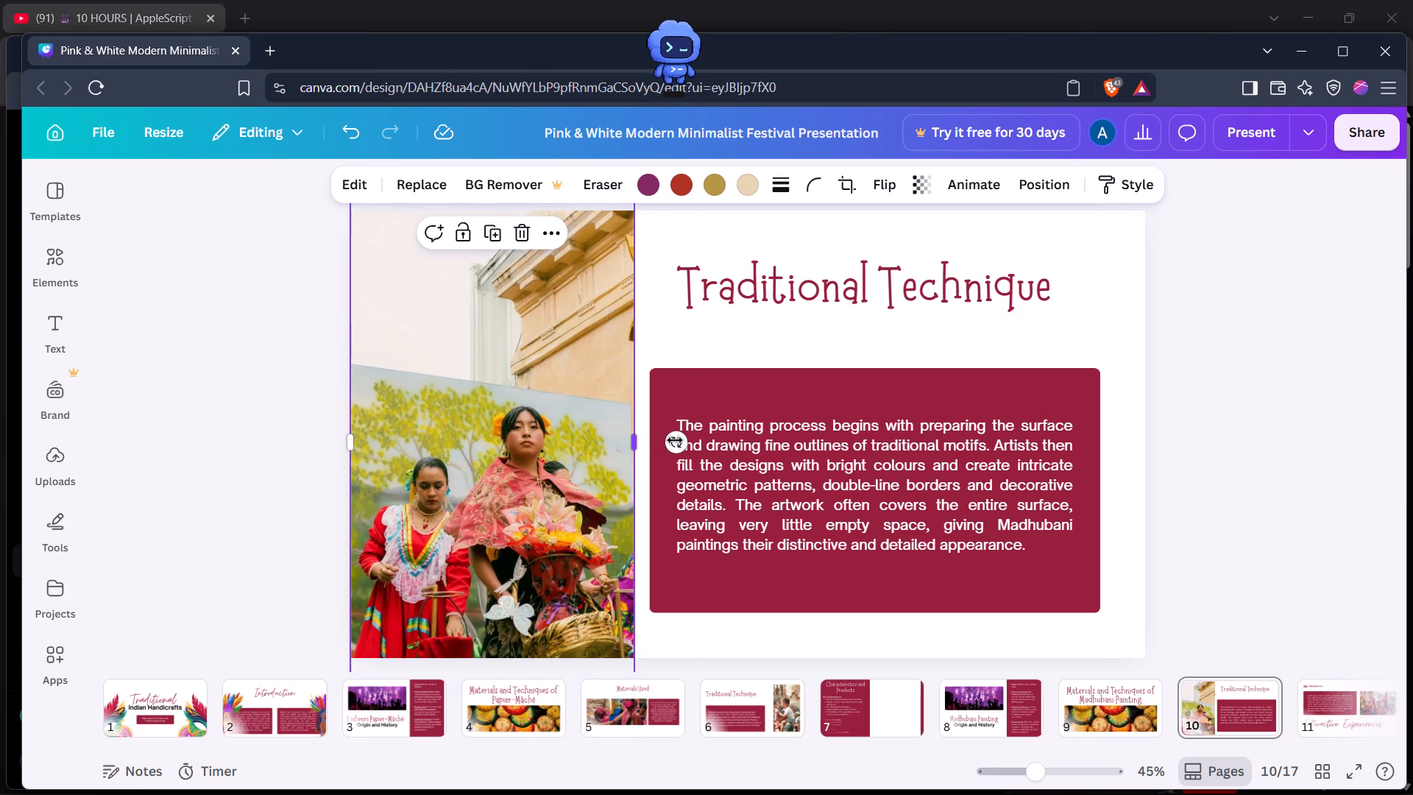
left_click_drag(675, 440, 636, 440)
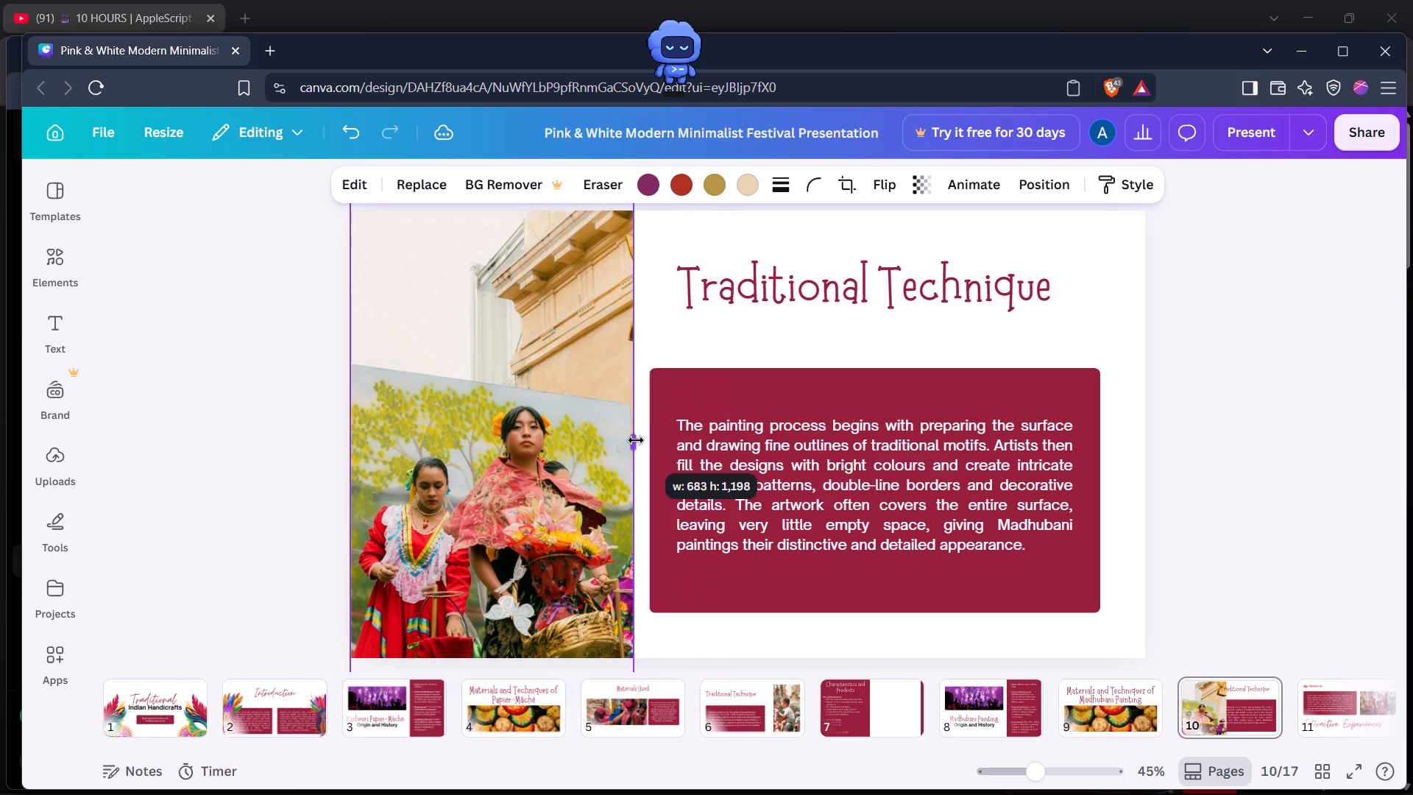
left_click_drag(636, 440, 649, 441)
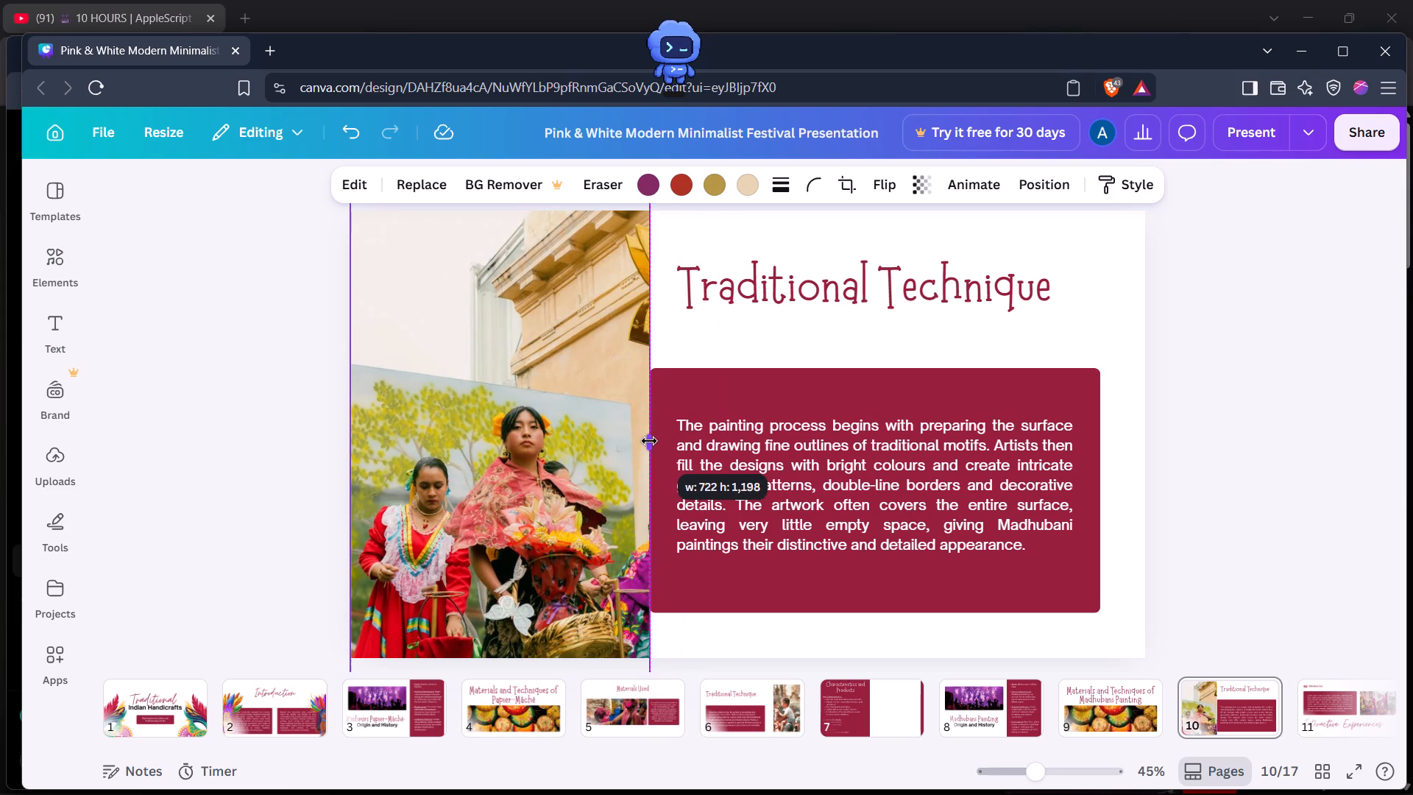
left_click_drag(649, 441, 648, 440)
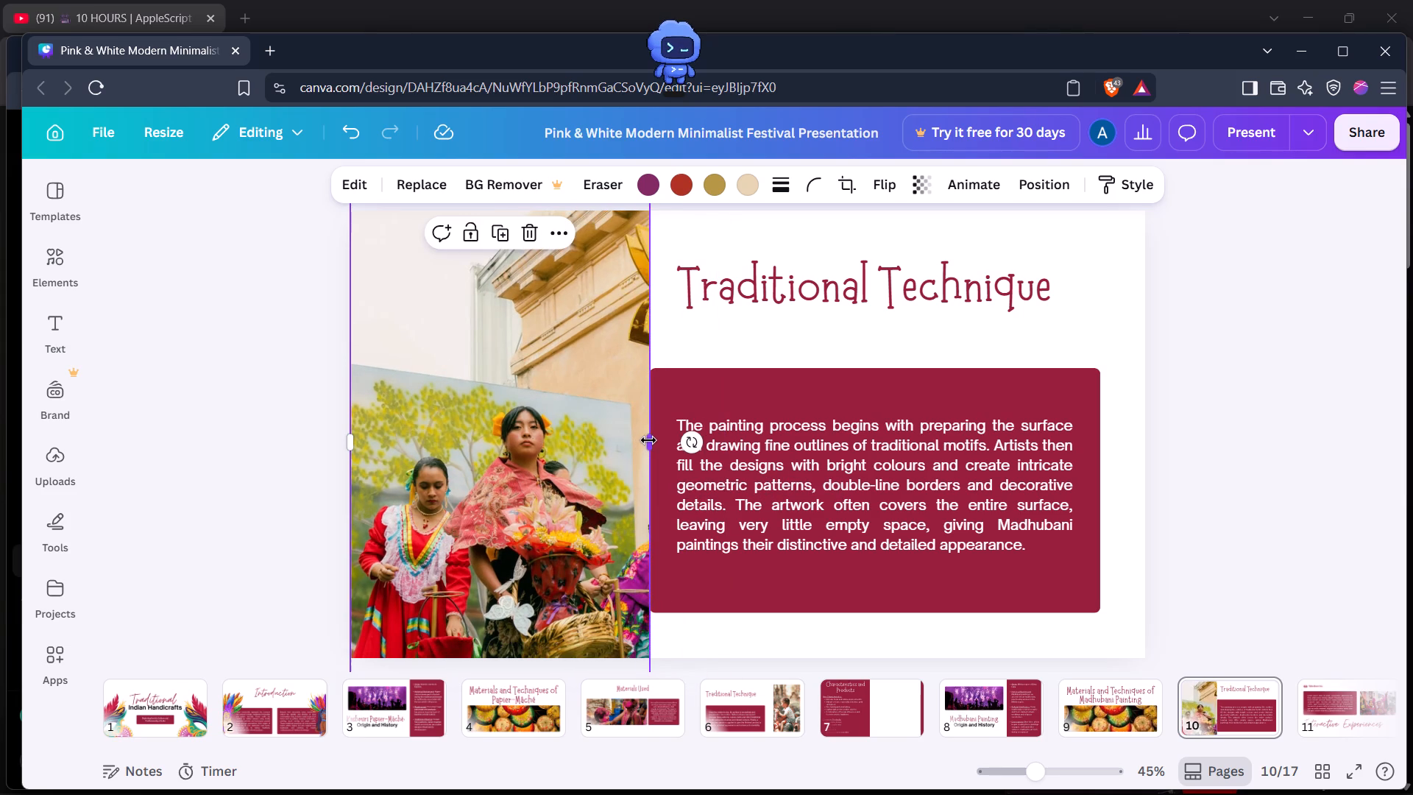
left_click_drag(645, 441, 632, 439)
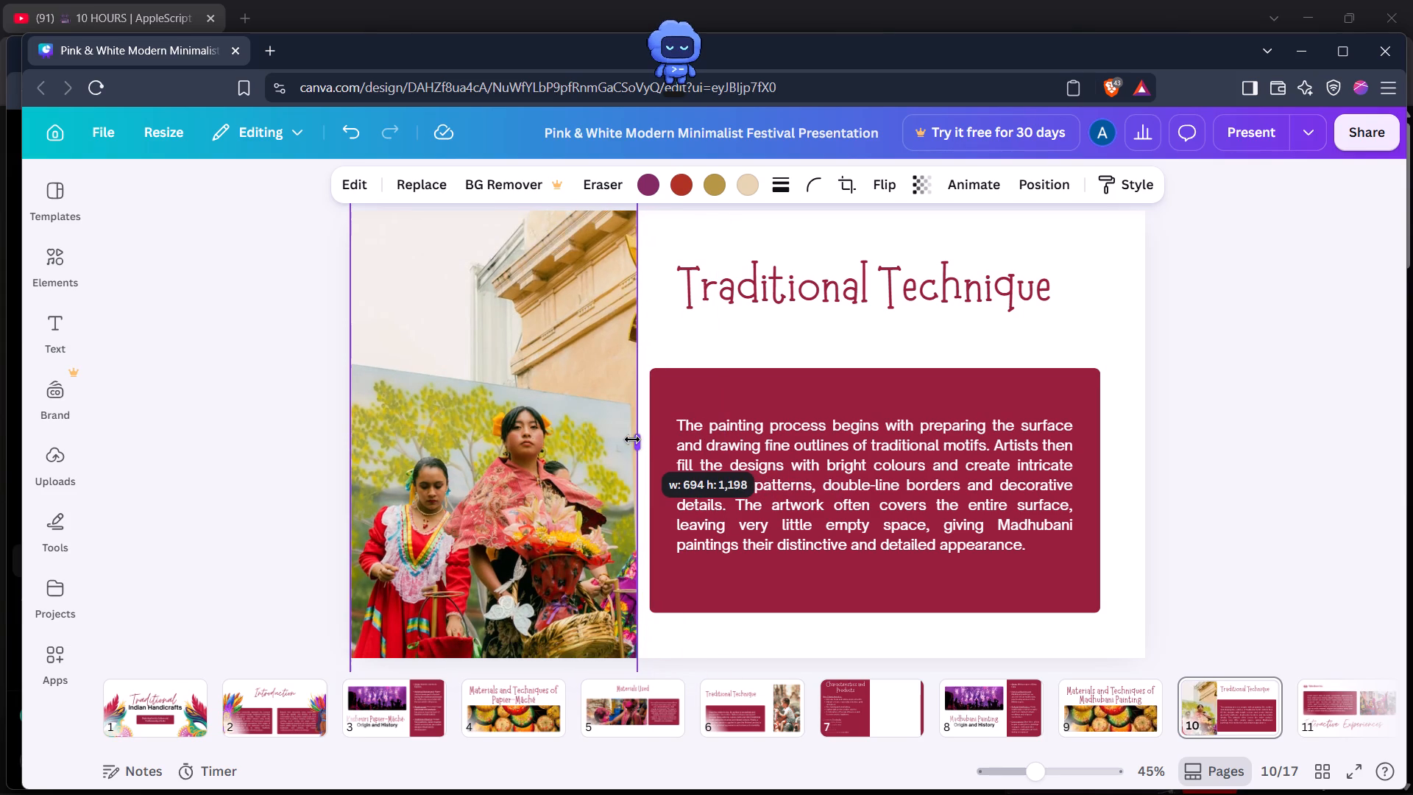
left_click_drag(632, 439, 632, 439)
Shift the "Traditional Technique" title and the maroon box slightly to the right, leaving a gap beside the enlarged photo.
left_click_drag(1028, 389, 1047, 389)
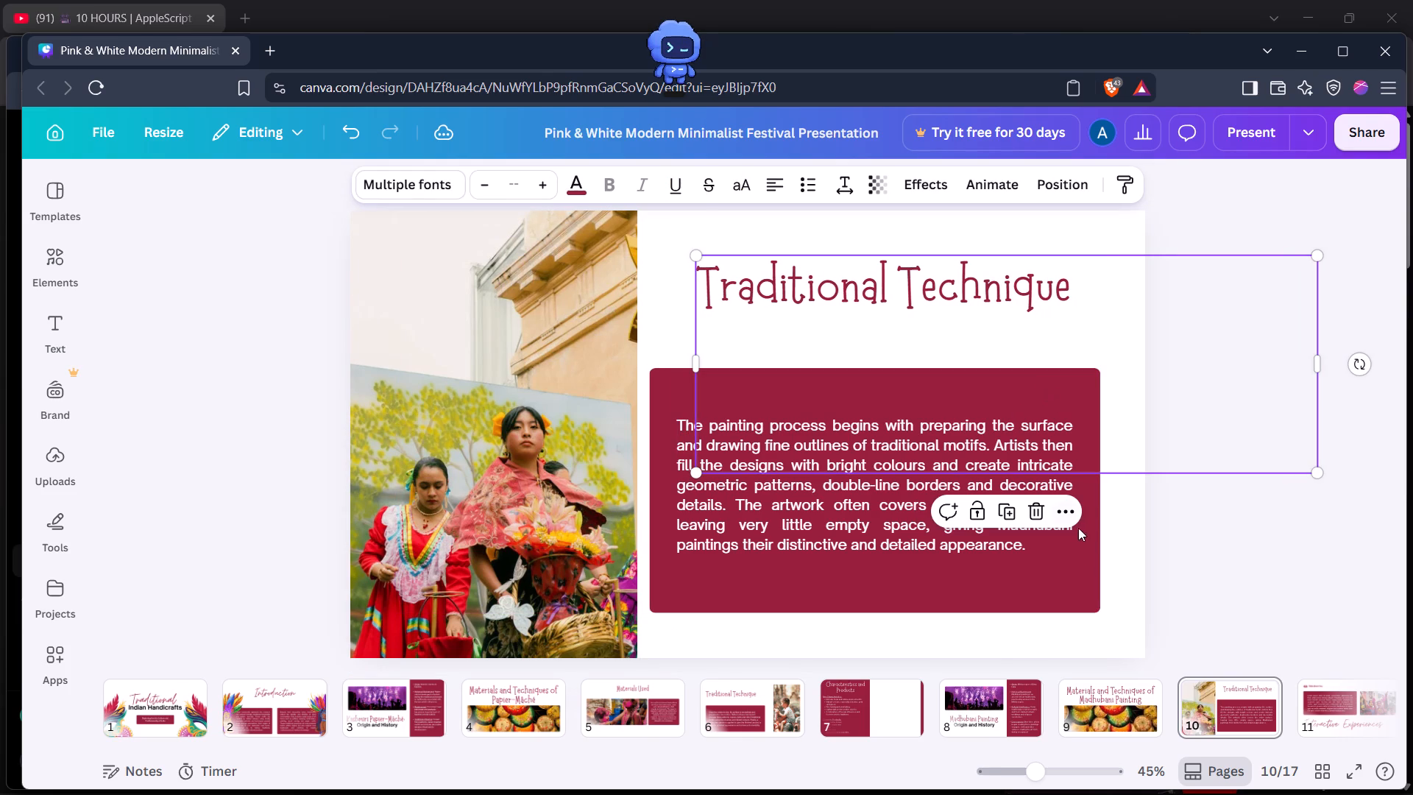
left_click(1078, 551)
left_click_drag(1078, 551, 1097, 548)
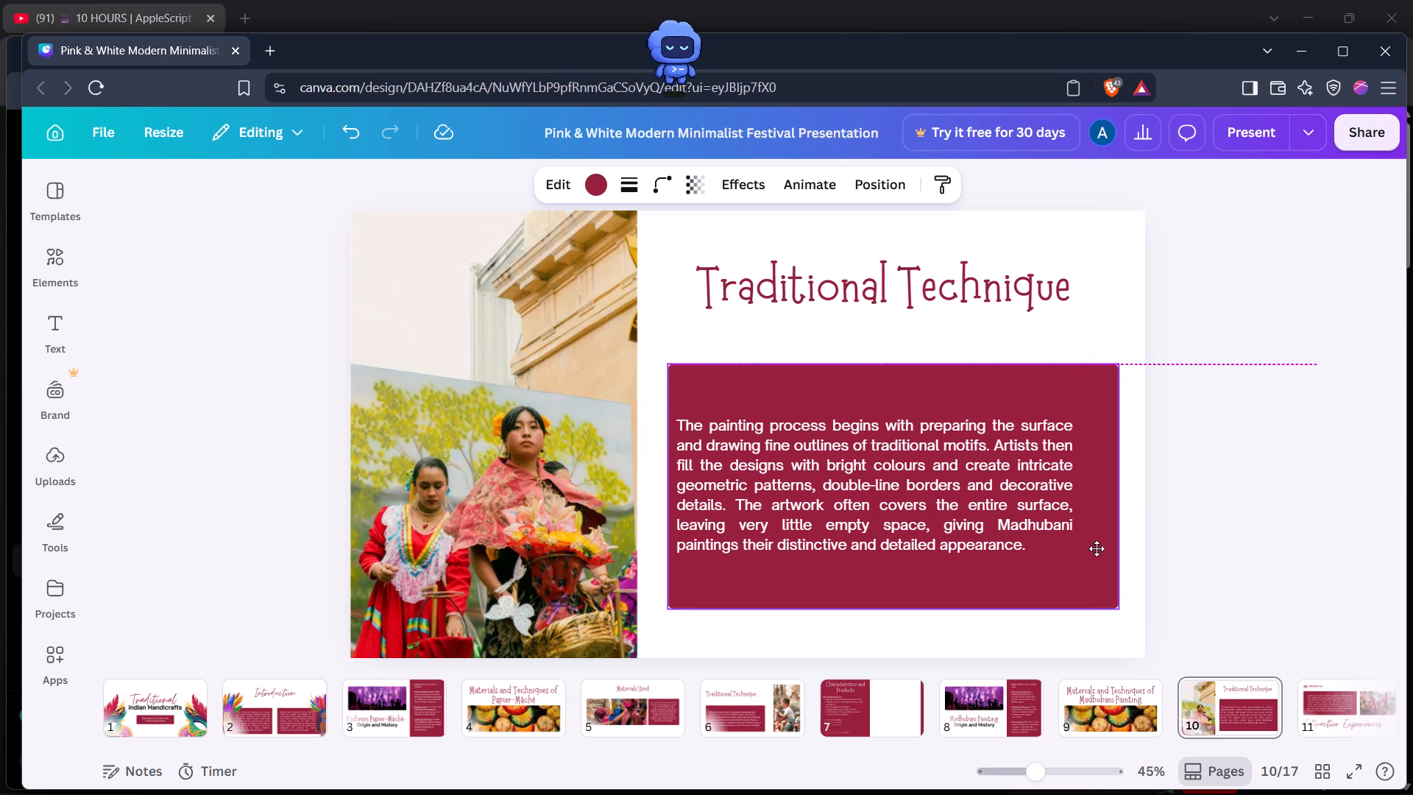
left_click_drag(1097, 548, 1093, 548)
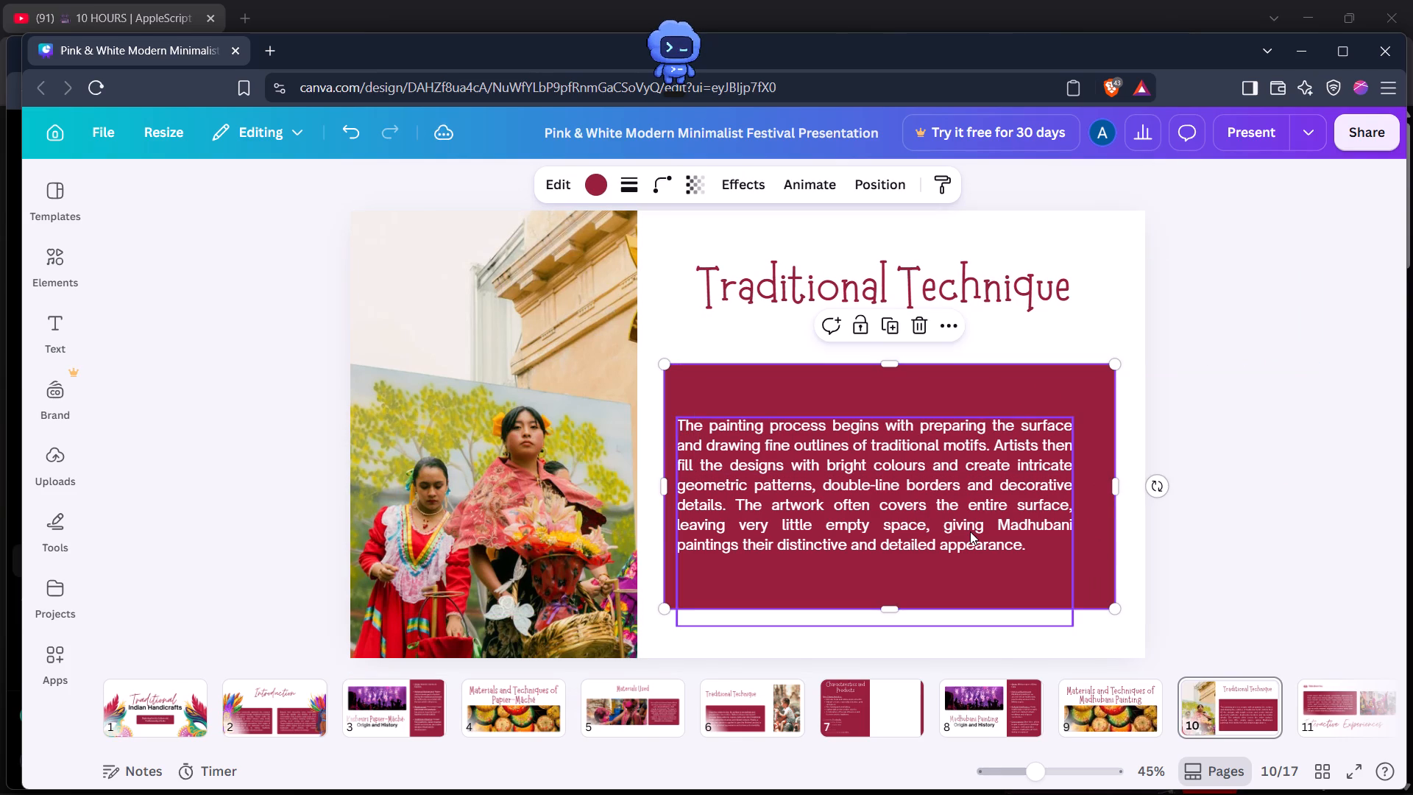
left_click_drag(970, 531, 988, 528)
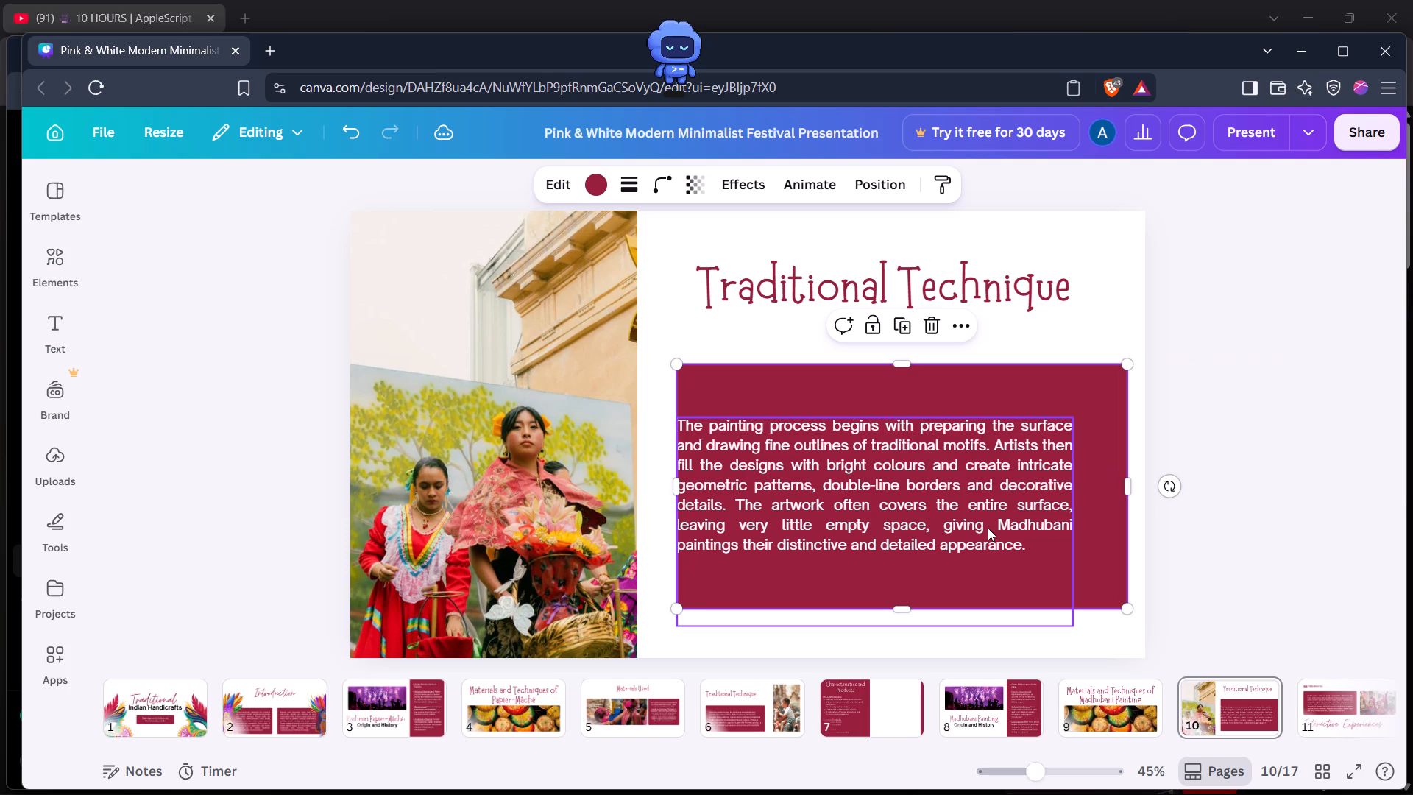
key("ctrl+z")
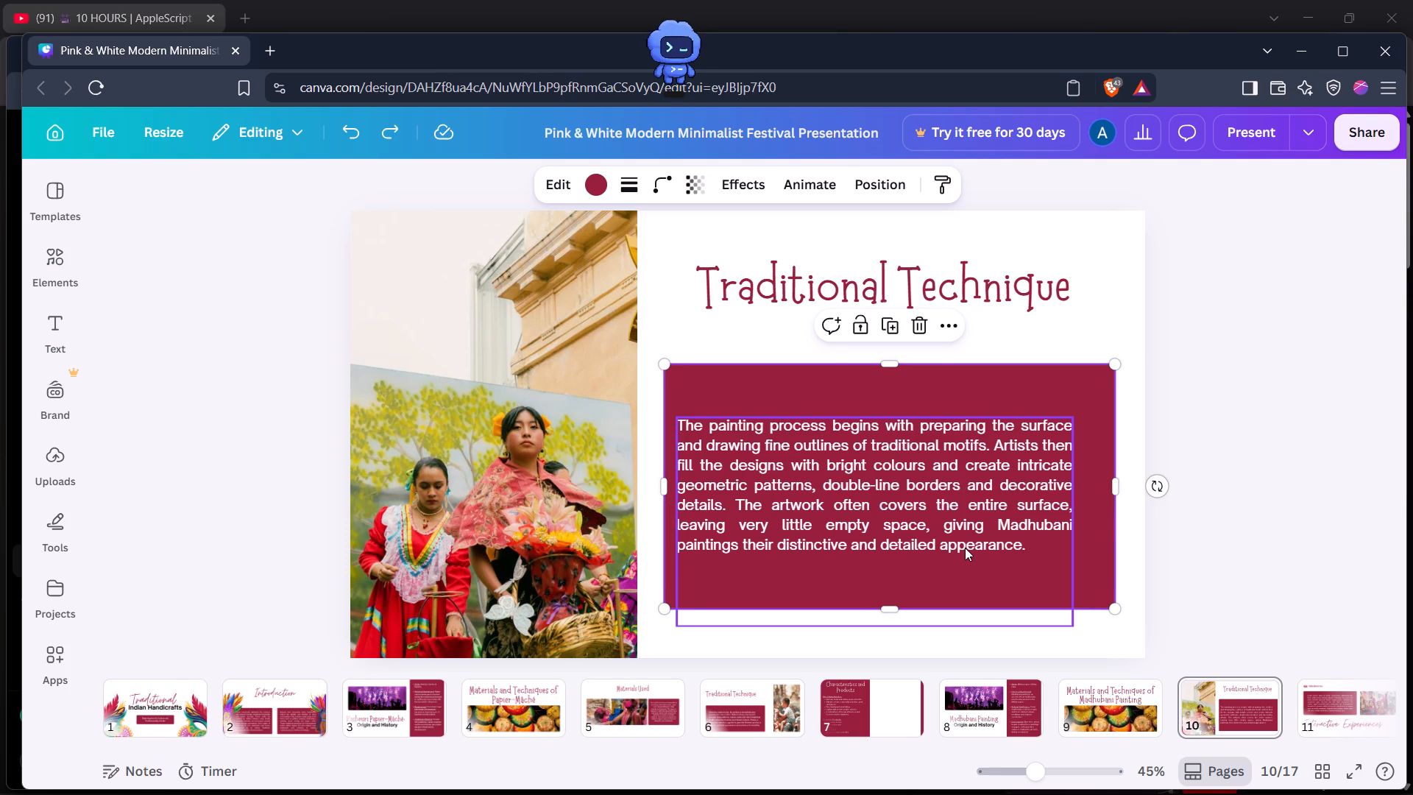
Move the painting process paragraph up and right inside the maroon box, aligning its left edge with the title.
left_click(965, 548)
left_click_drag(965, 578, 982, 566)
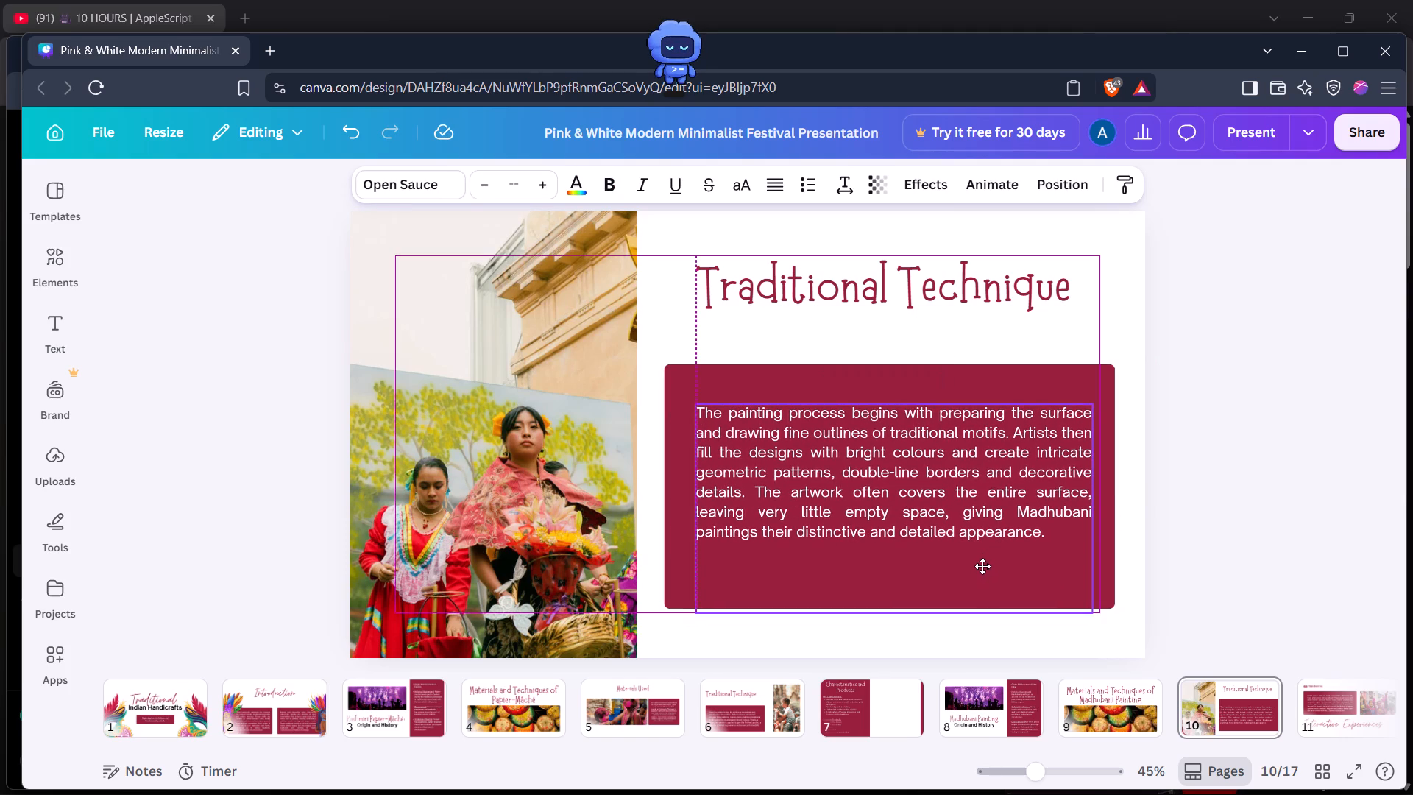
left_click_drag(982, 566, 982, 568)
Increase the painting process paragraph's font size to 26.8 and narrow its text box to about 915.
double_click(924, 513)
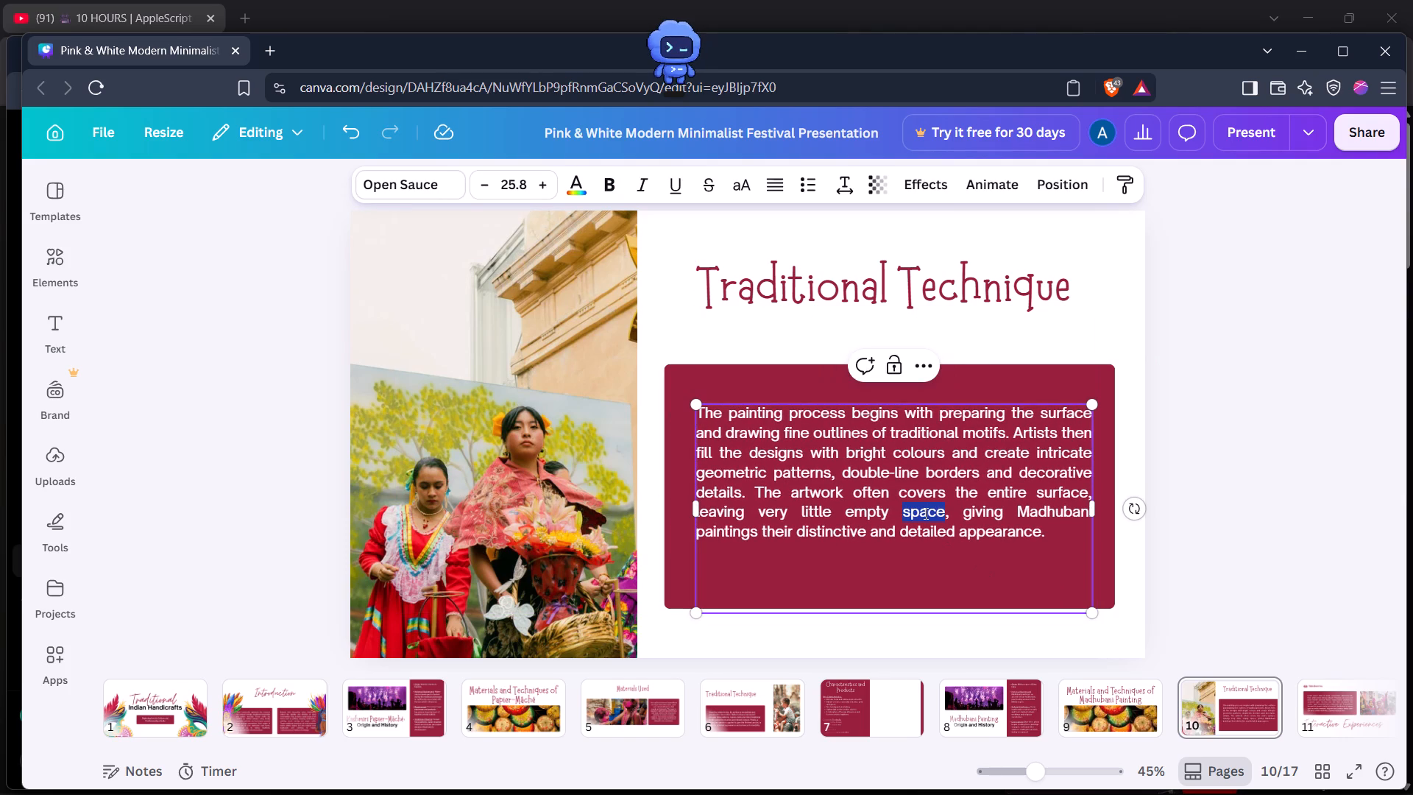
triple_click(924, 513)
left_click(924, 513)
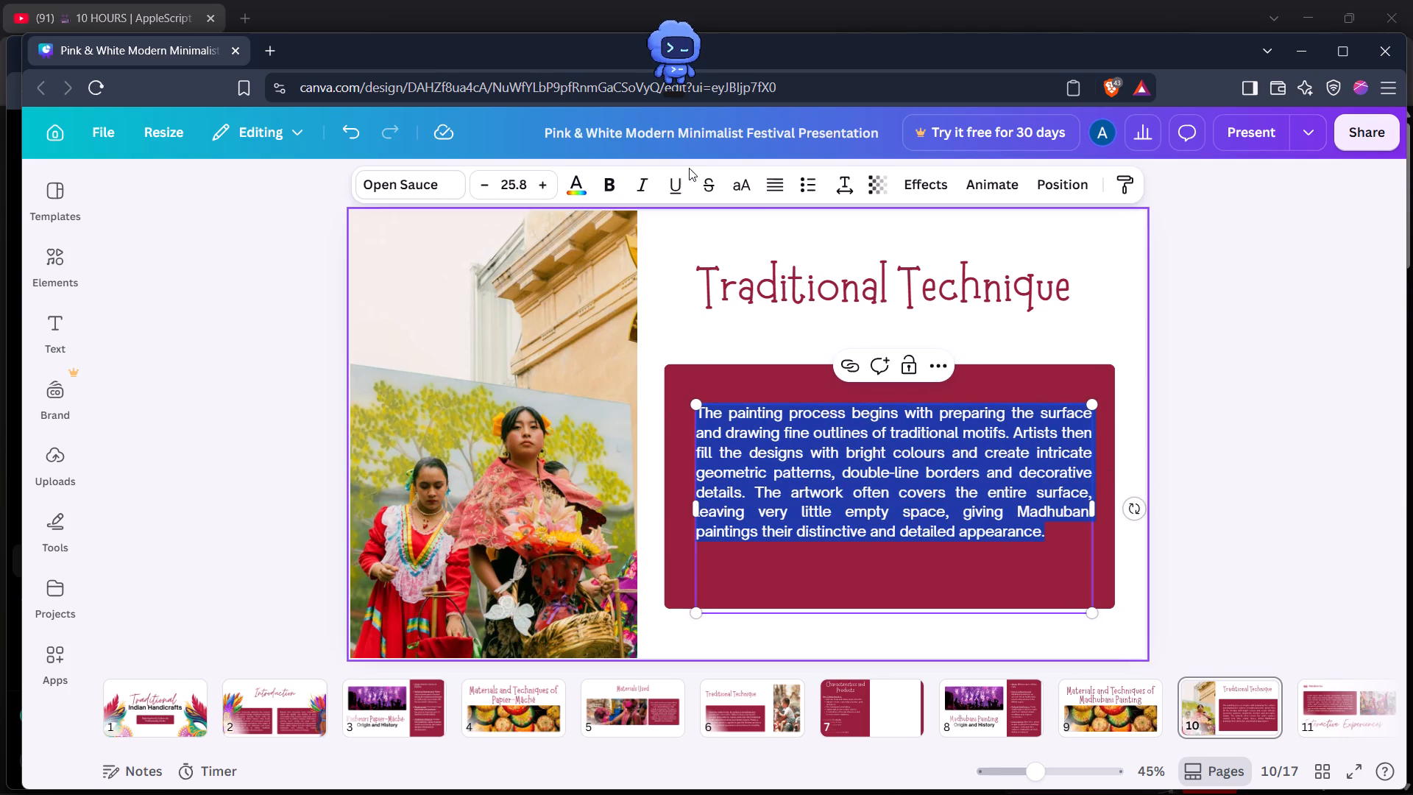
left_click(545, 182)
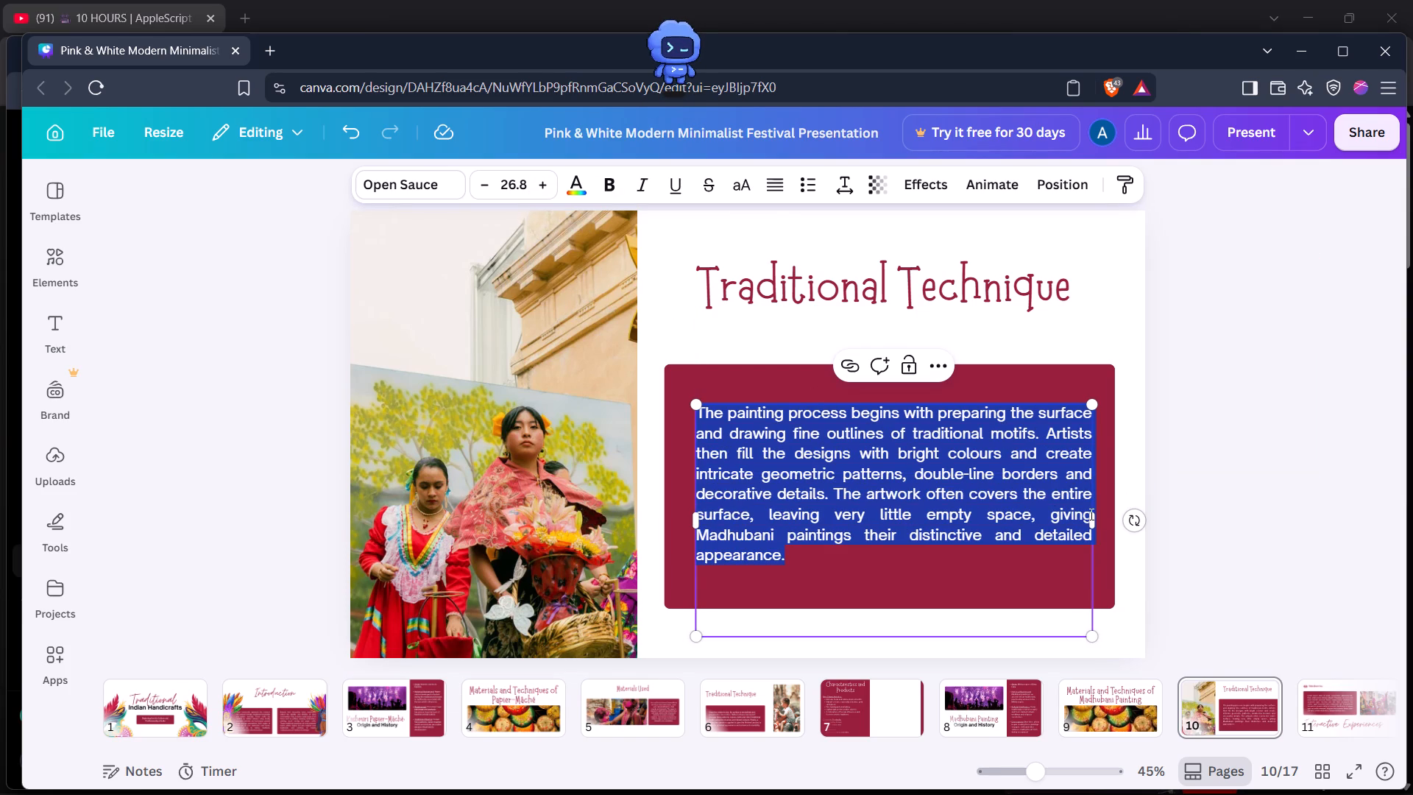
left_click_drag(1093, 529, 1075, 528)
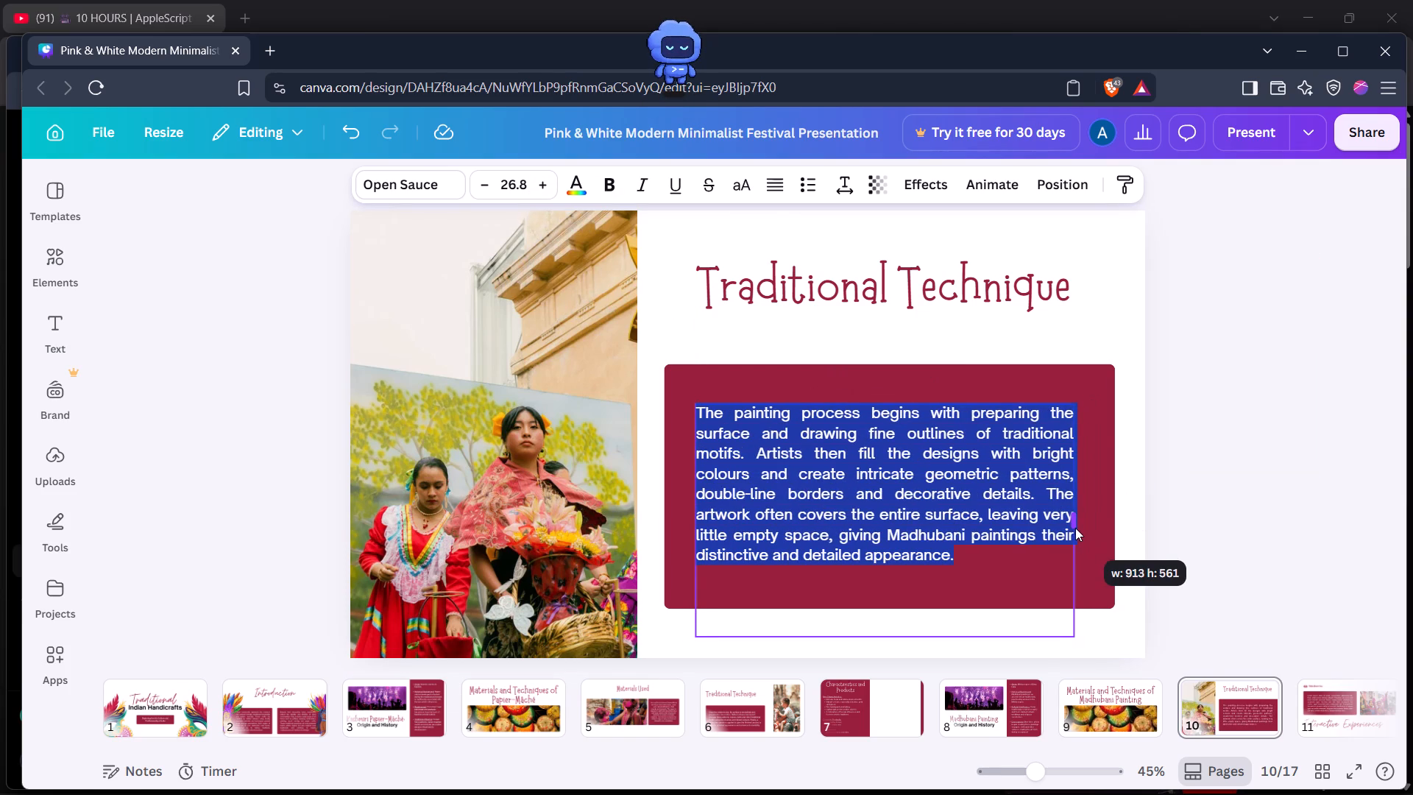
left_click_drag(1075, 528, 1076, 528)
left_click(1234, 501)
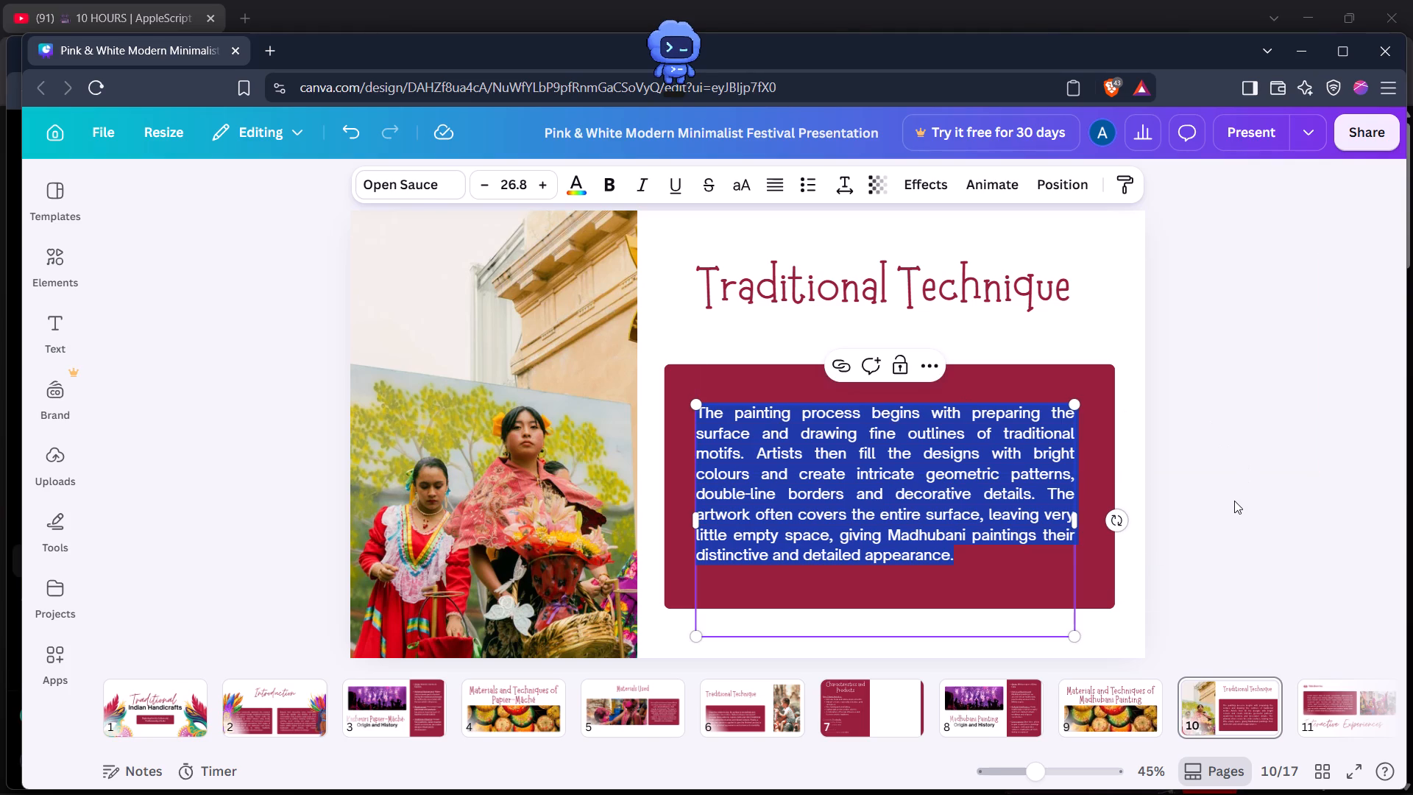
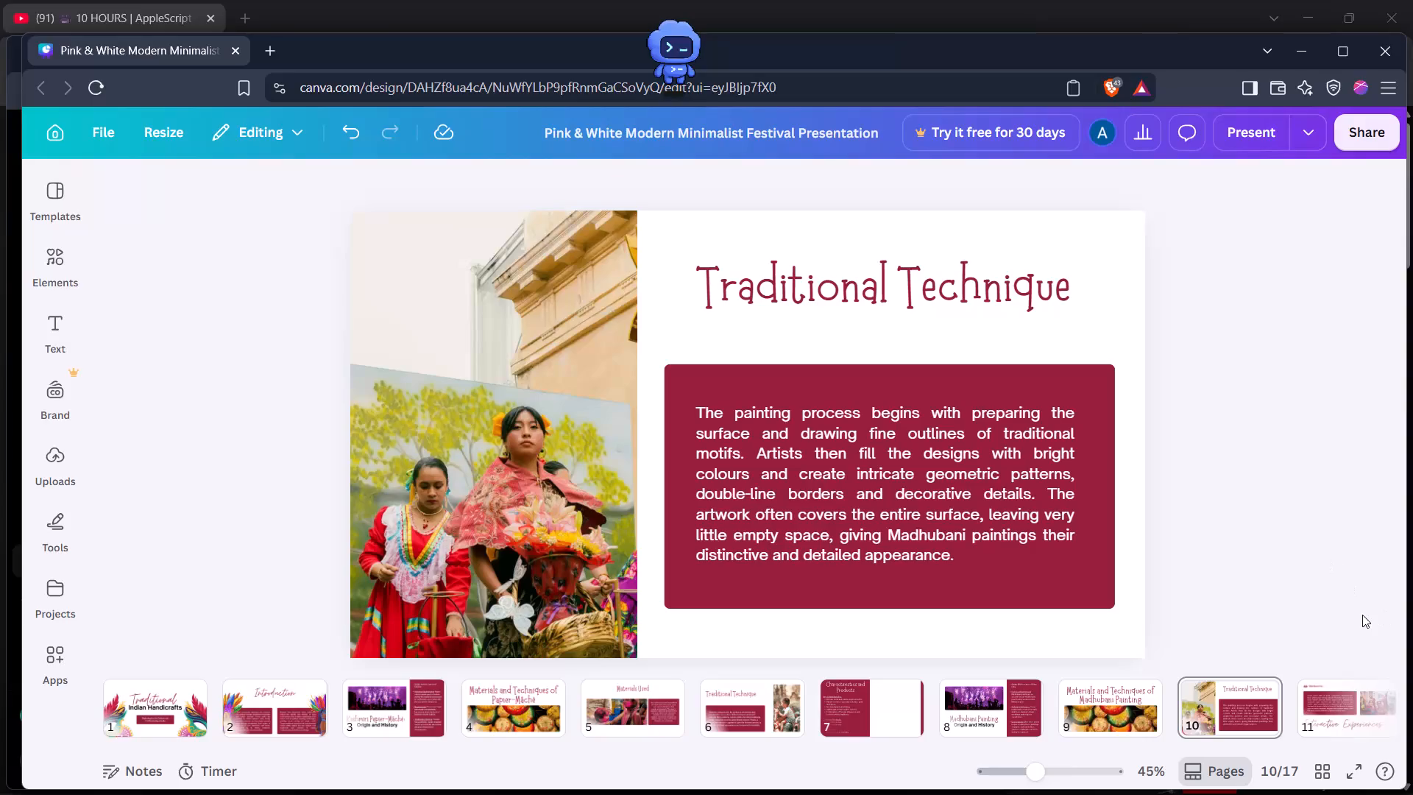
scroll(1362, 615, "left", 1)
left_click(1317, 732)
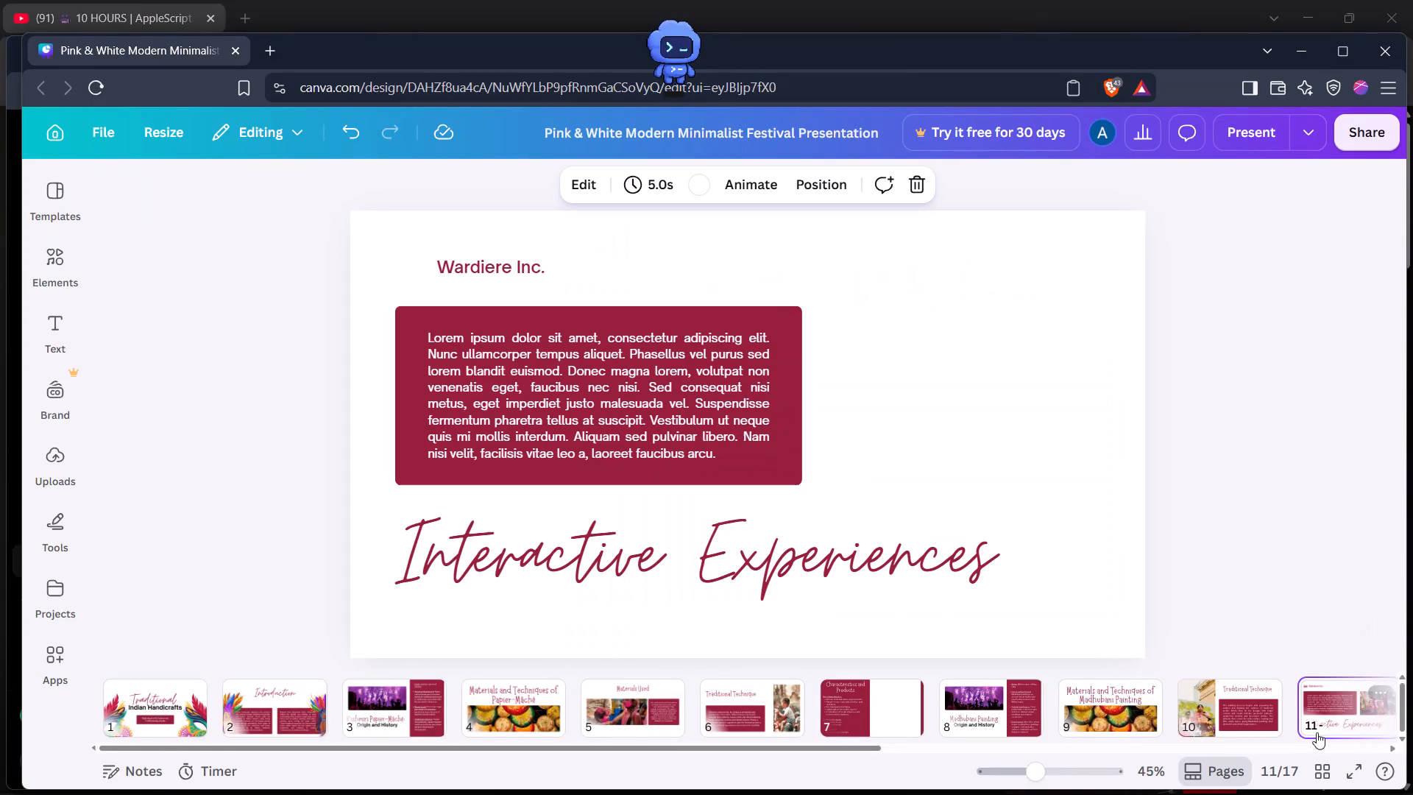
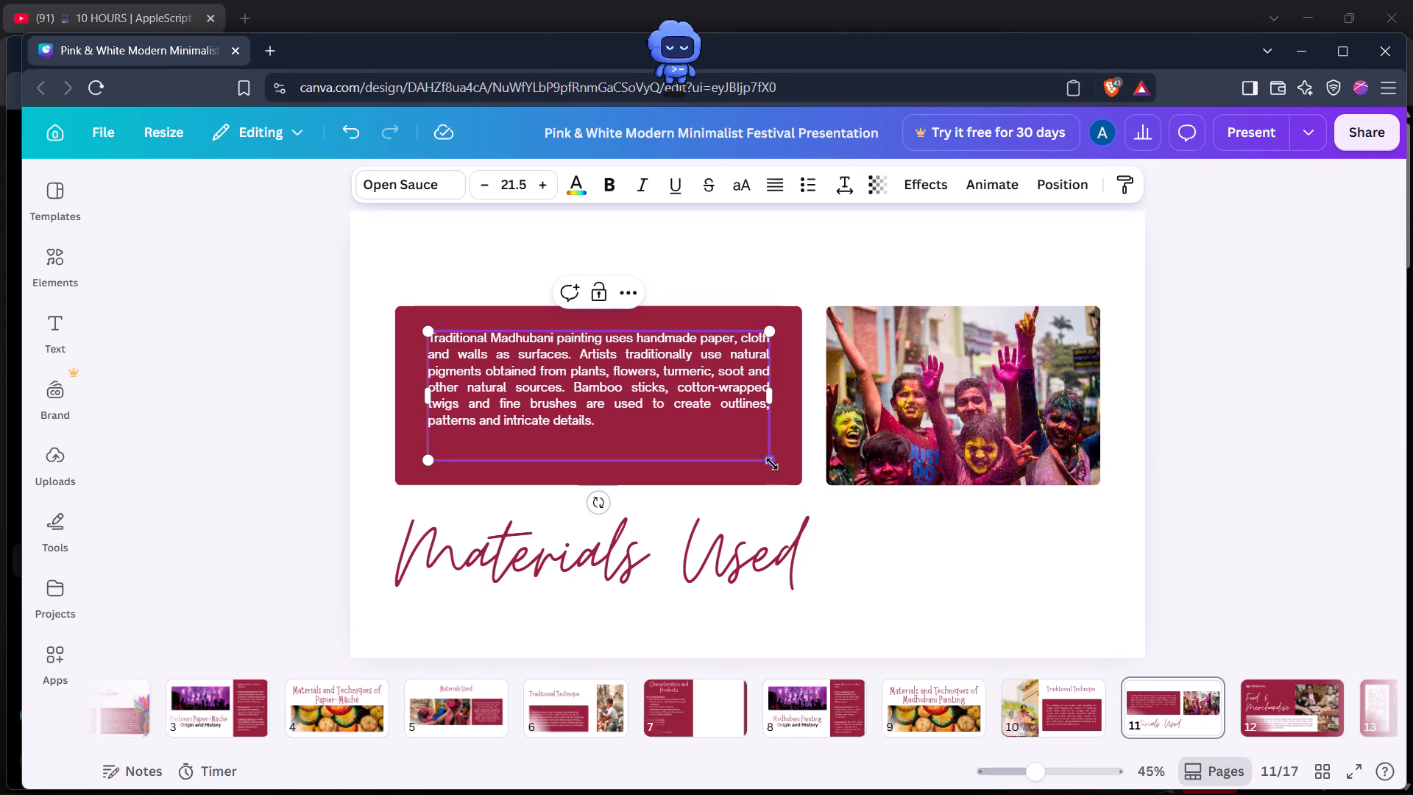
Enlarge the paragraph to font size 25.6, widen its text box and centre it within the maroon box.
left_click_drag(772, 464, 790, 471)
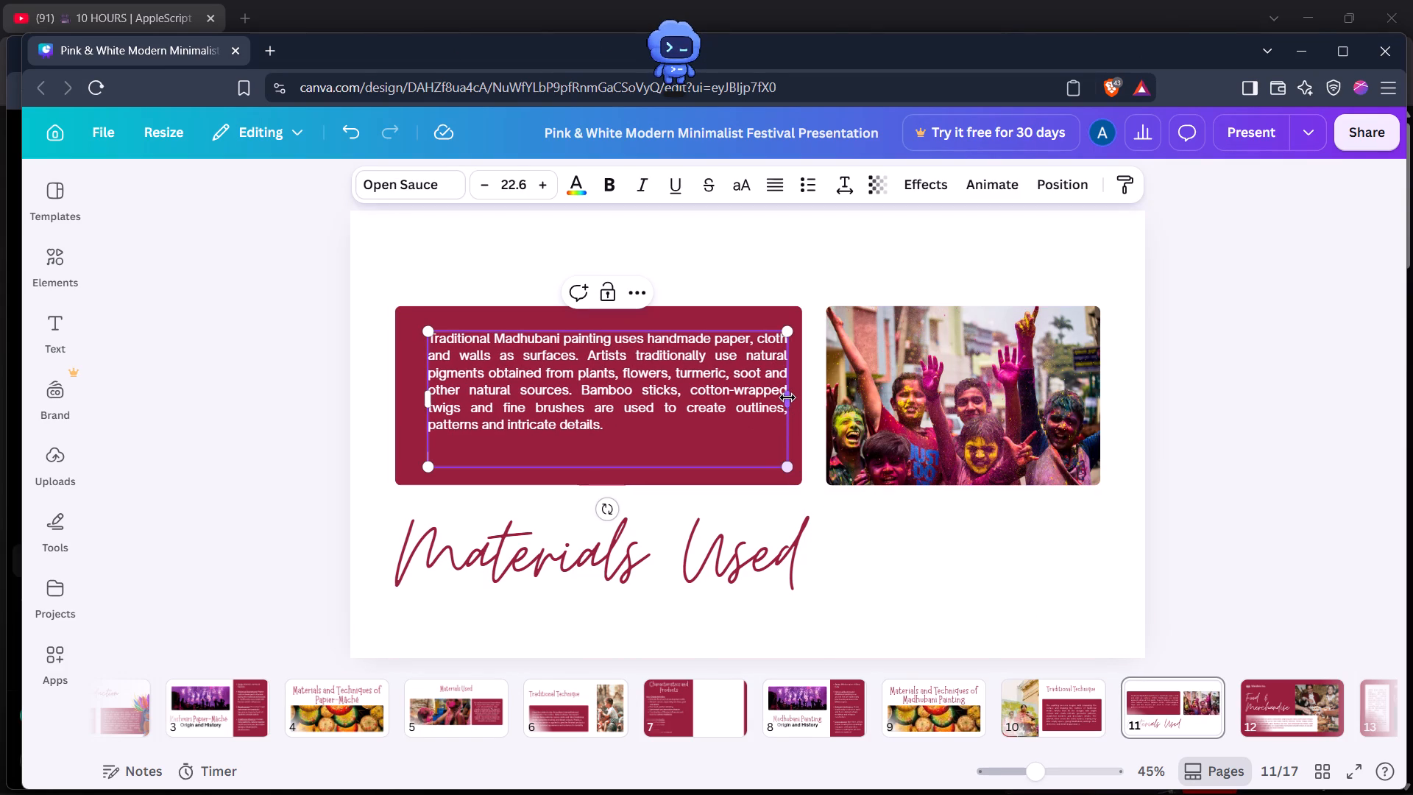
left_click(787, 397)
triple_click(683, 389)
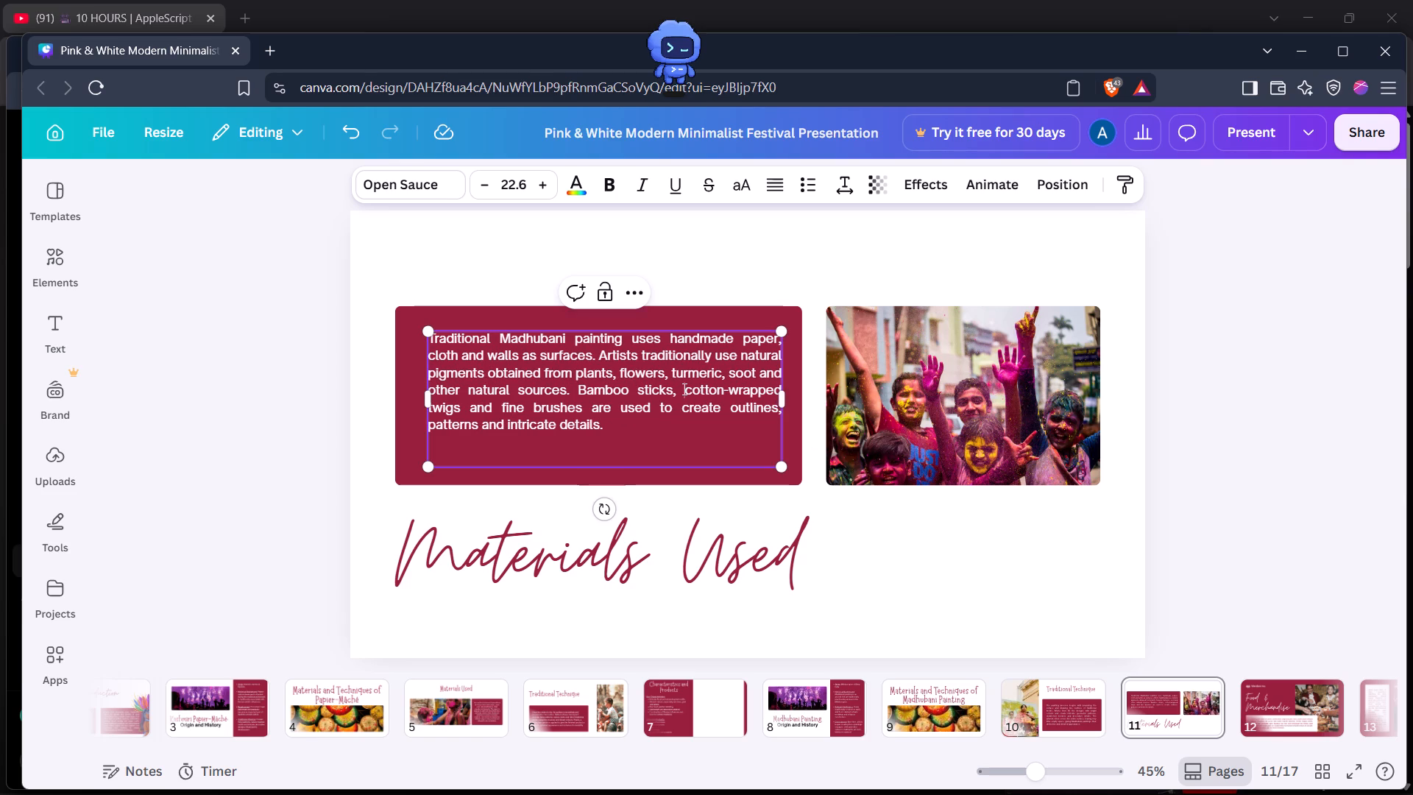
left_click(683, 389)
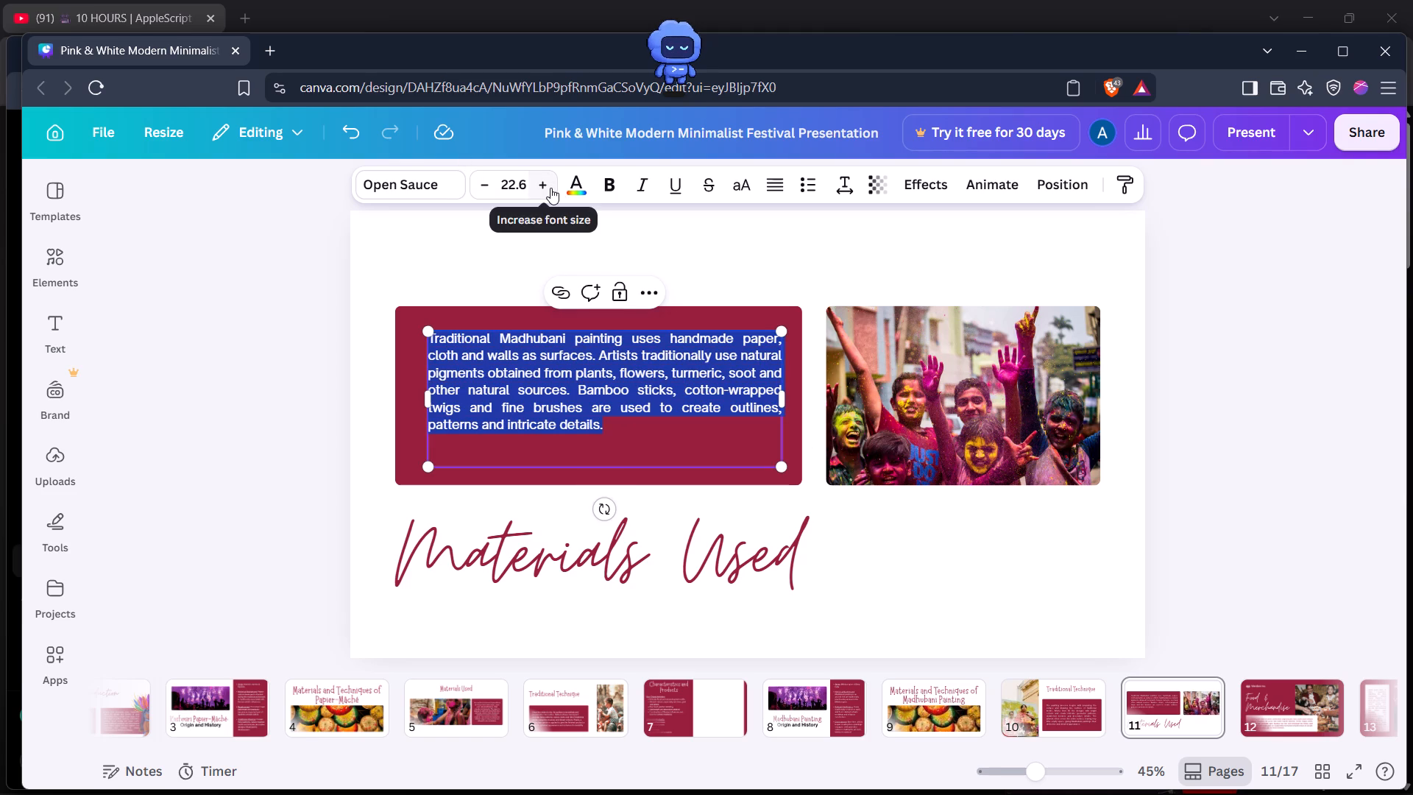
double_click(550, 188)
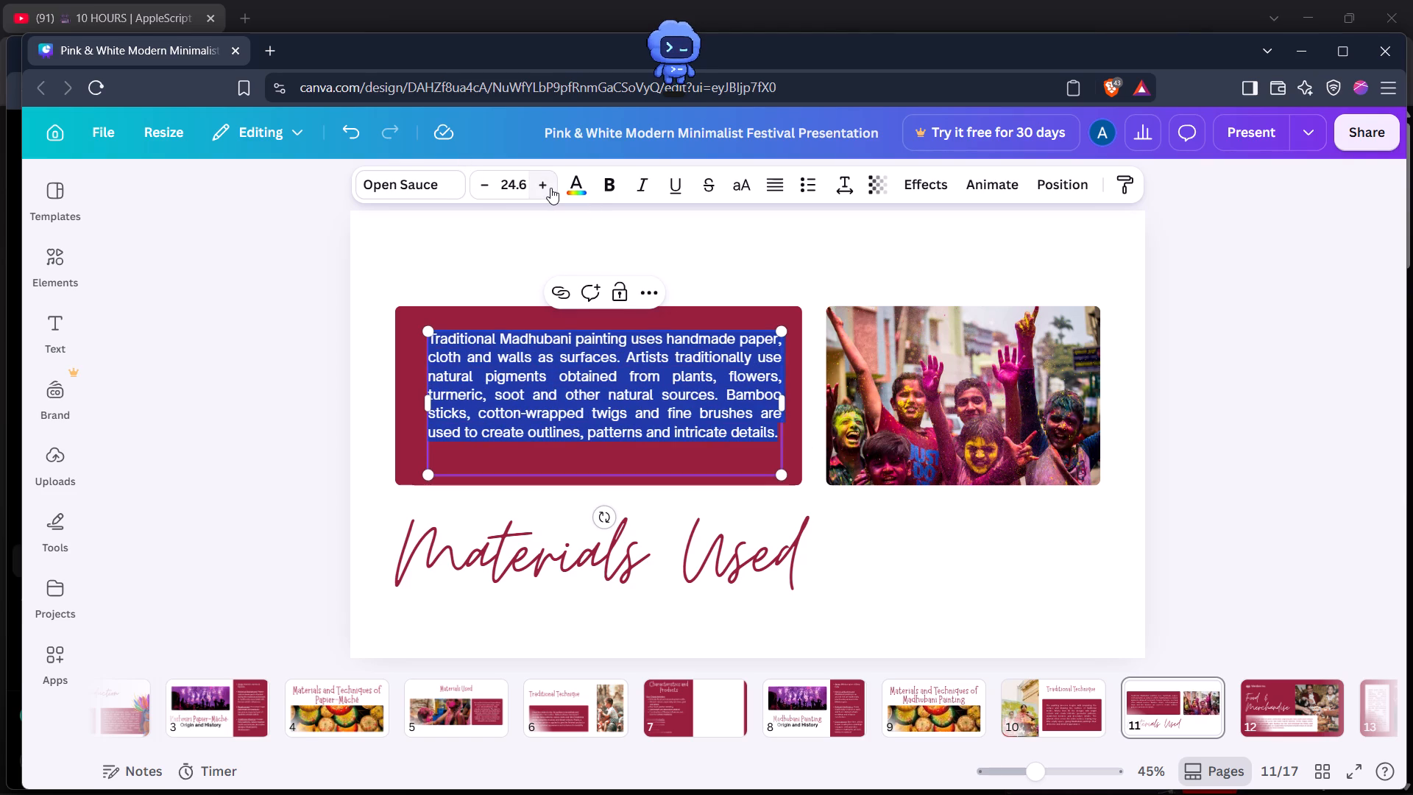
left_click(550, 188)
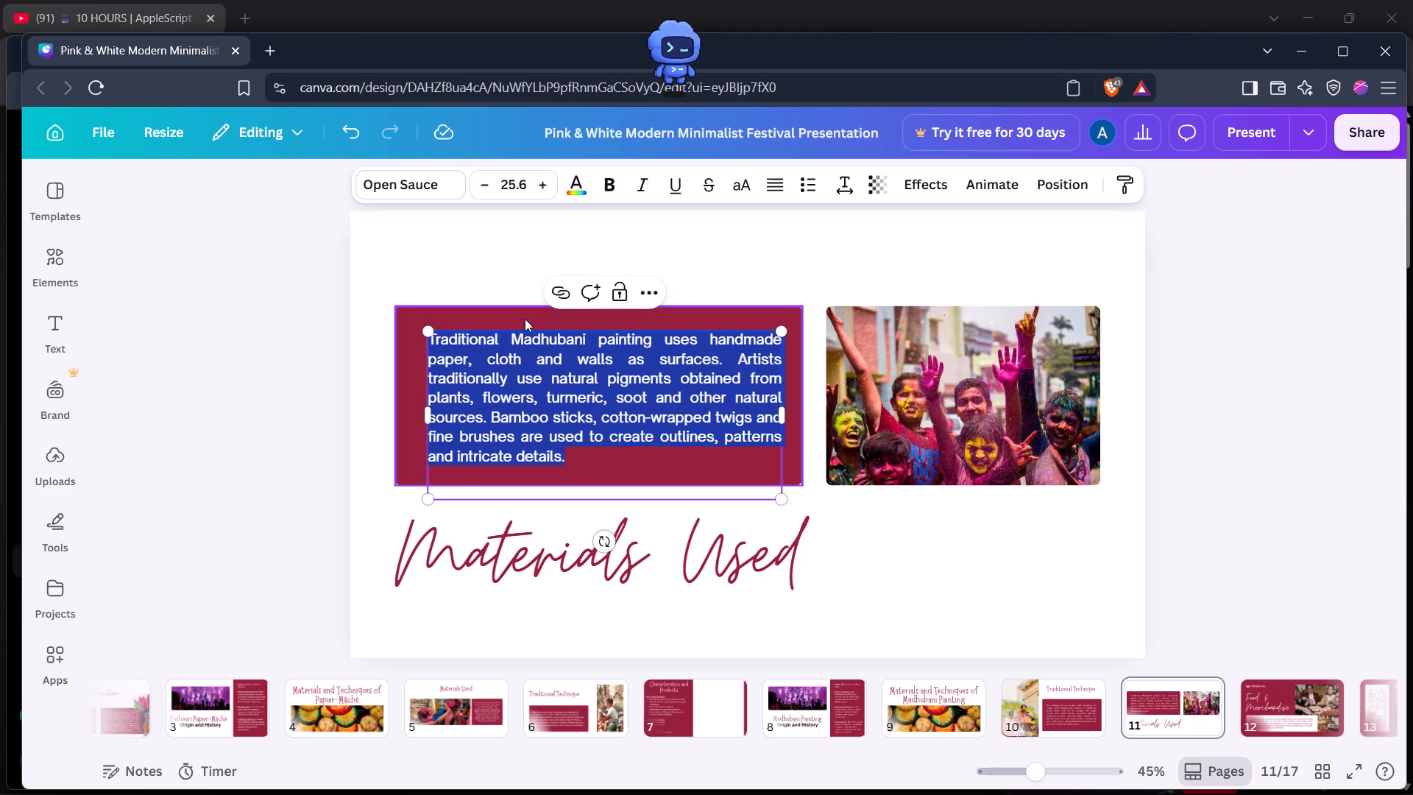
left_click_drag(425, 411, 411, 409)
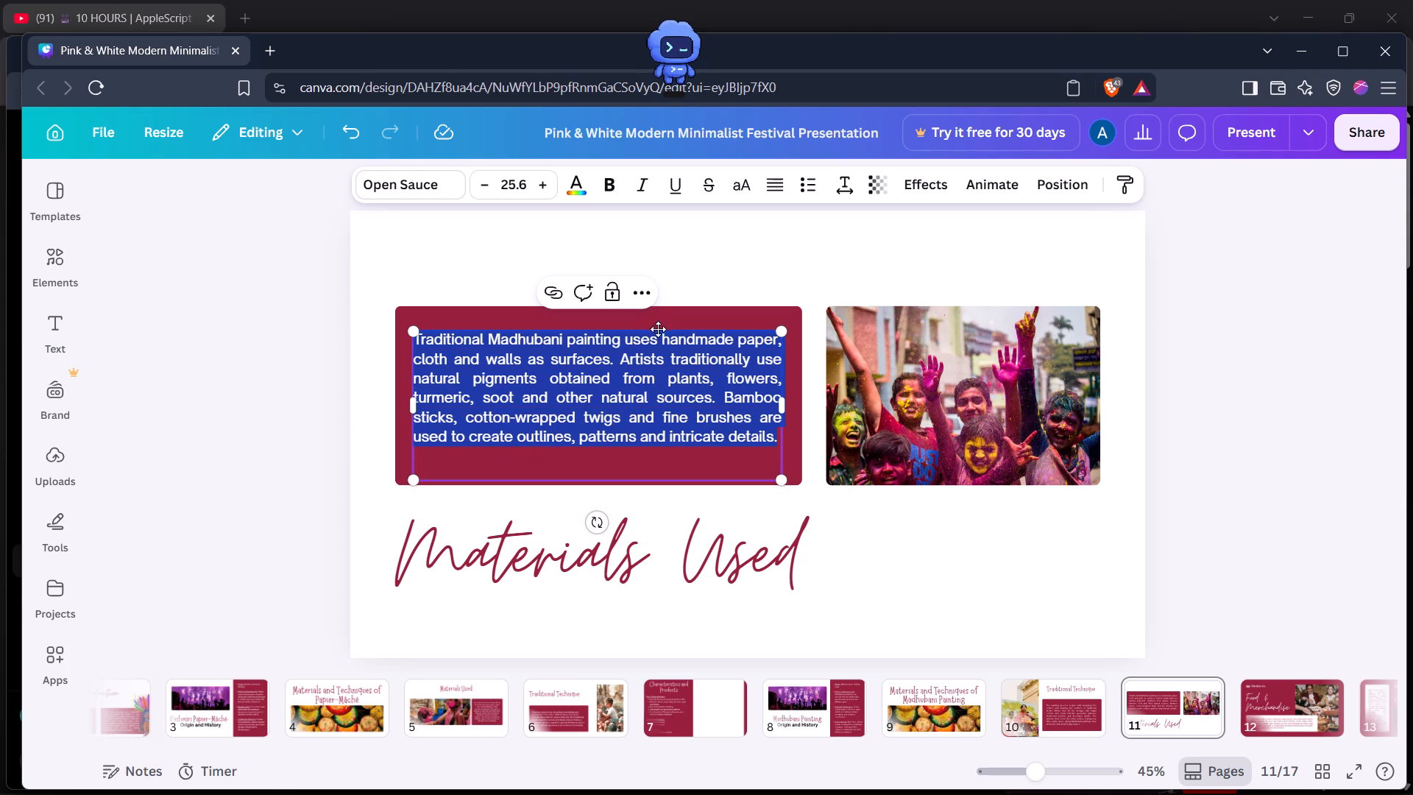
left_click(654, 330)
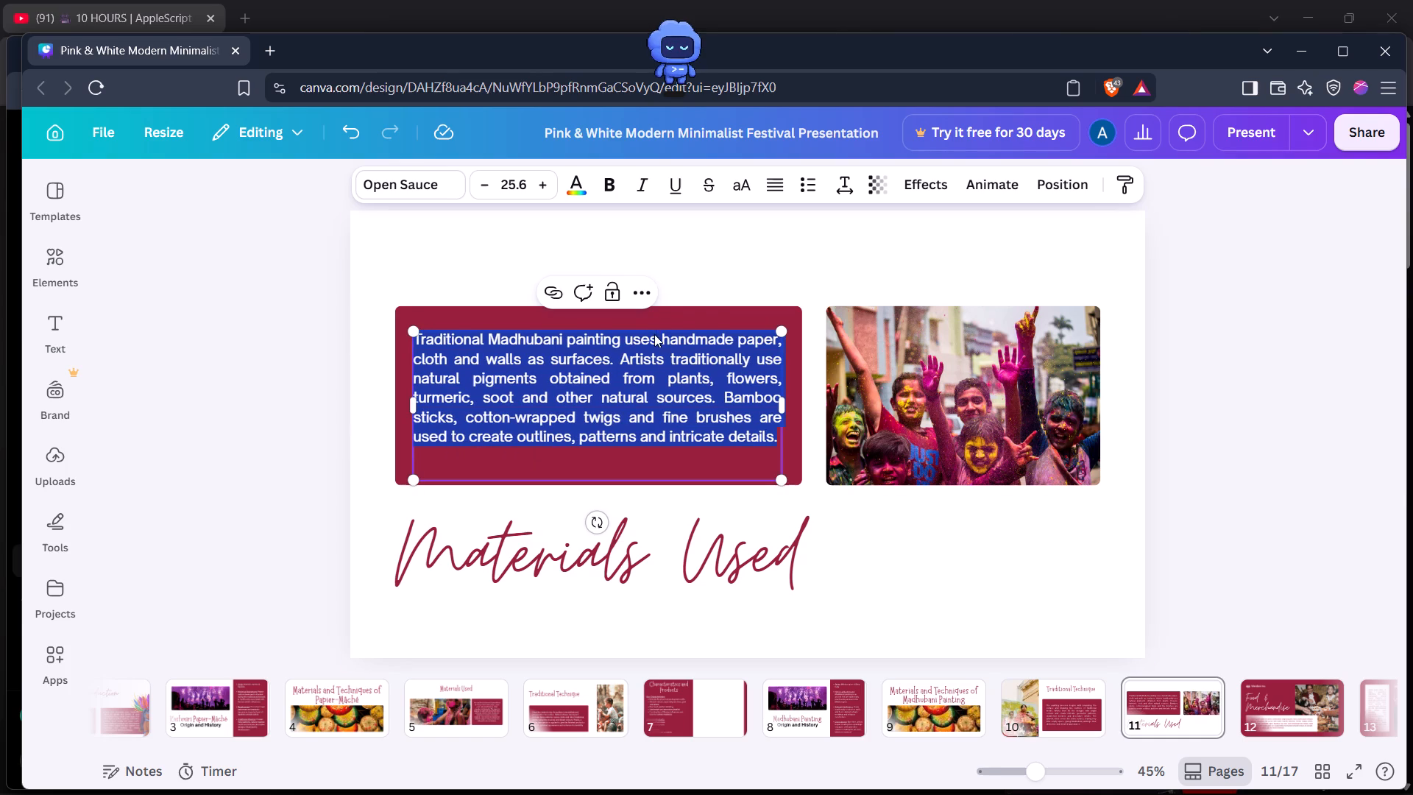
Enlarge slide 11's photo to about 767 wide, move it into the slide's upper right corner and extend it down to the maroon box's bottom edge.
left_click(955, 342)
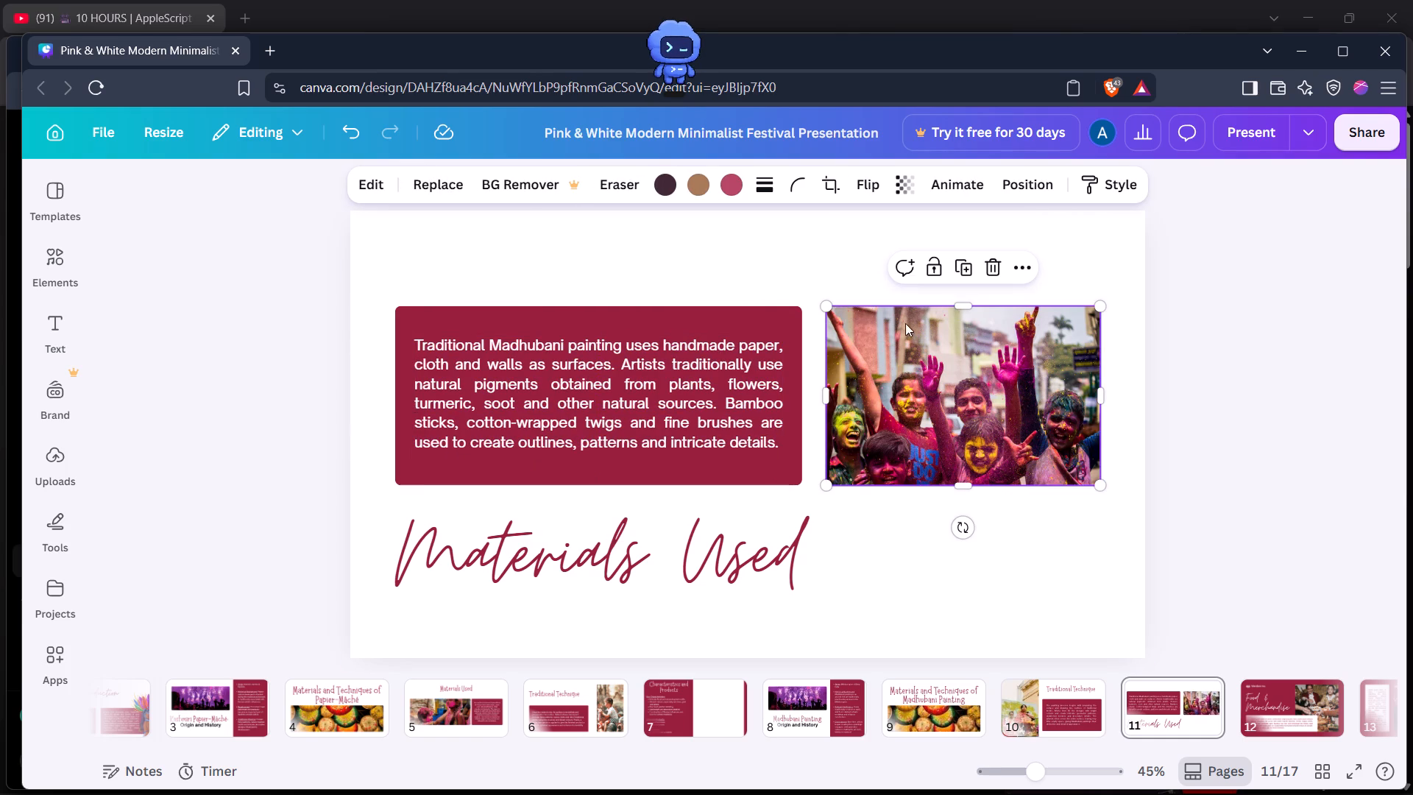
left_click_drag(829, 305, 797, 252)
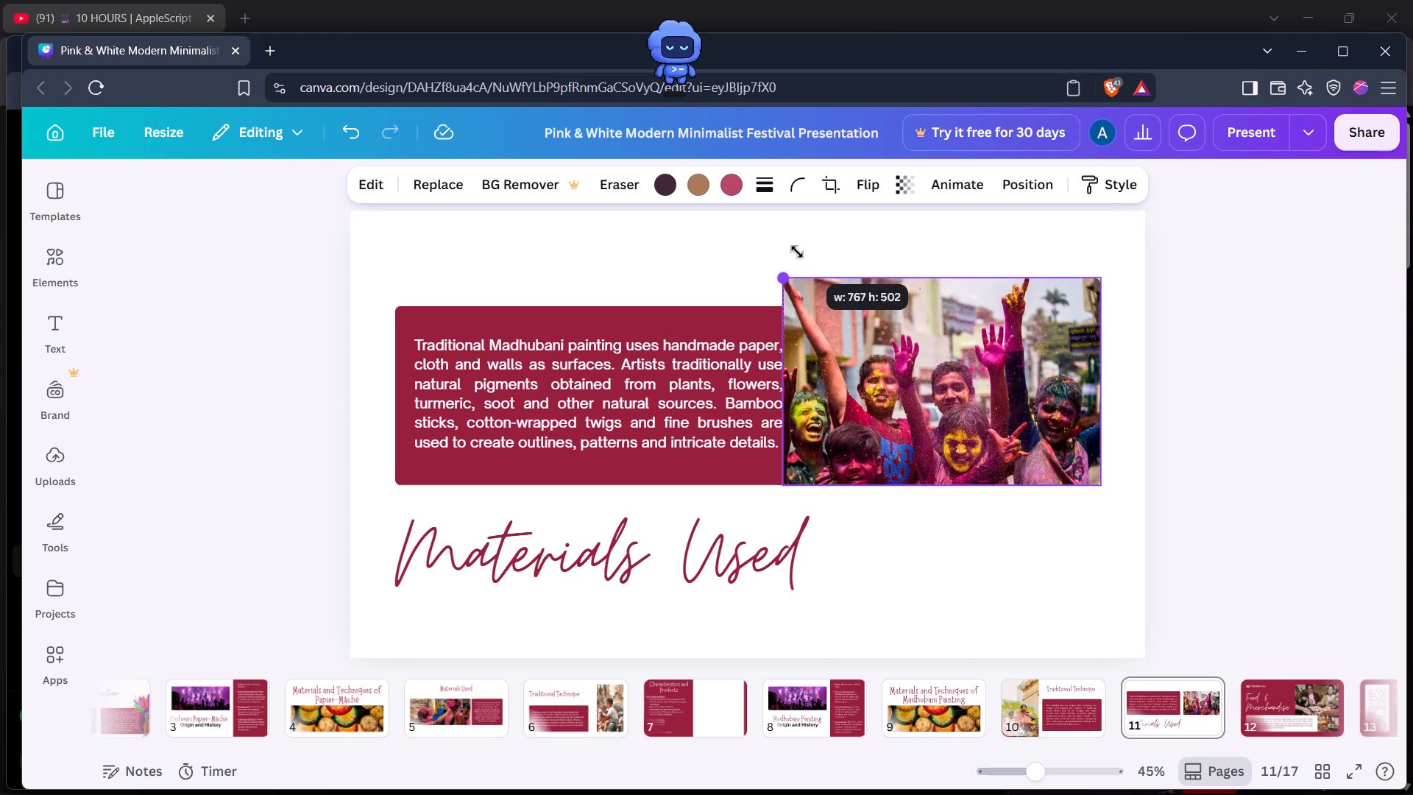
left_click_drag(797, 252, 797, 253)
left_click_drag(899, 322, 956, 246)
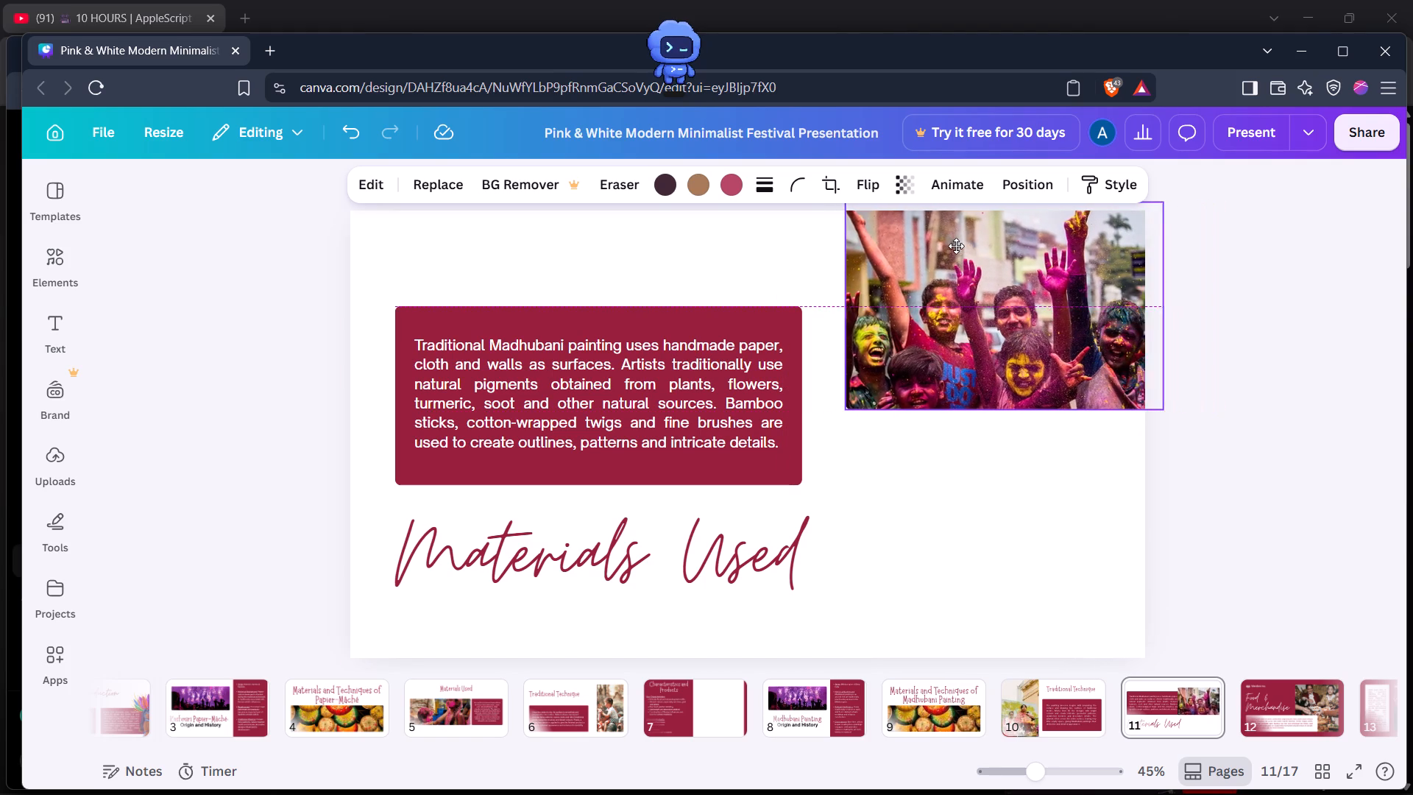
left_click_drag(956, 246, 941, 247)
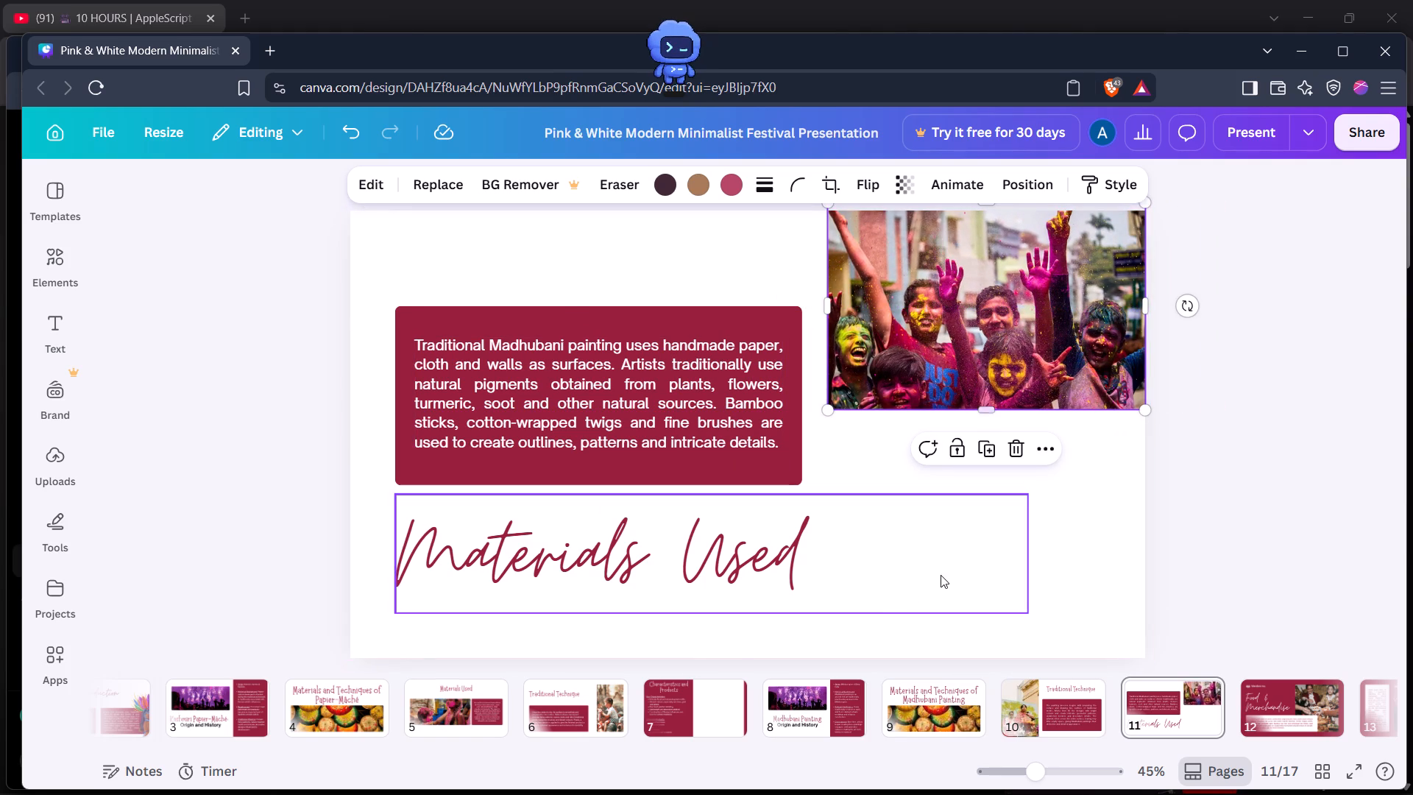
left_click_drag(988, 411, 991, 481)
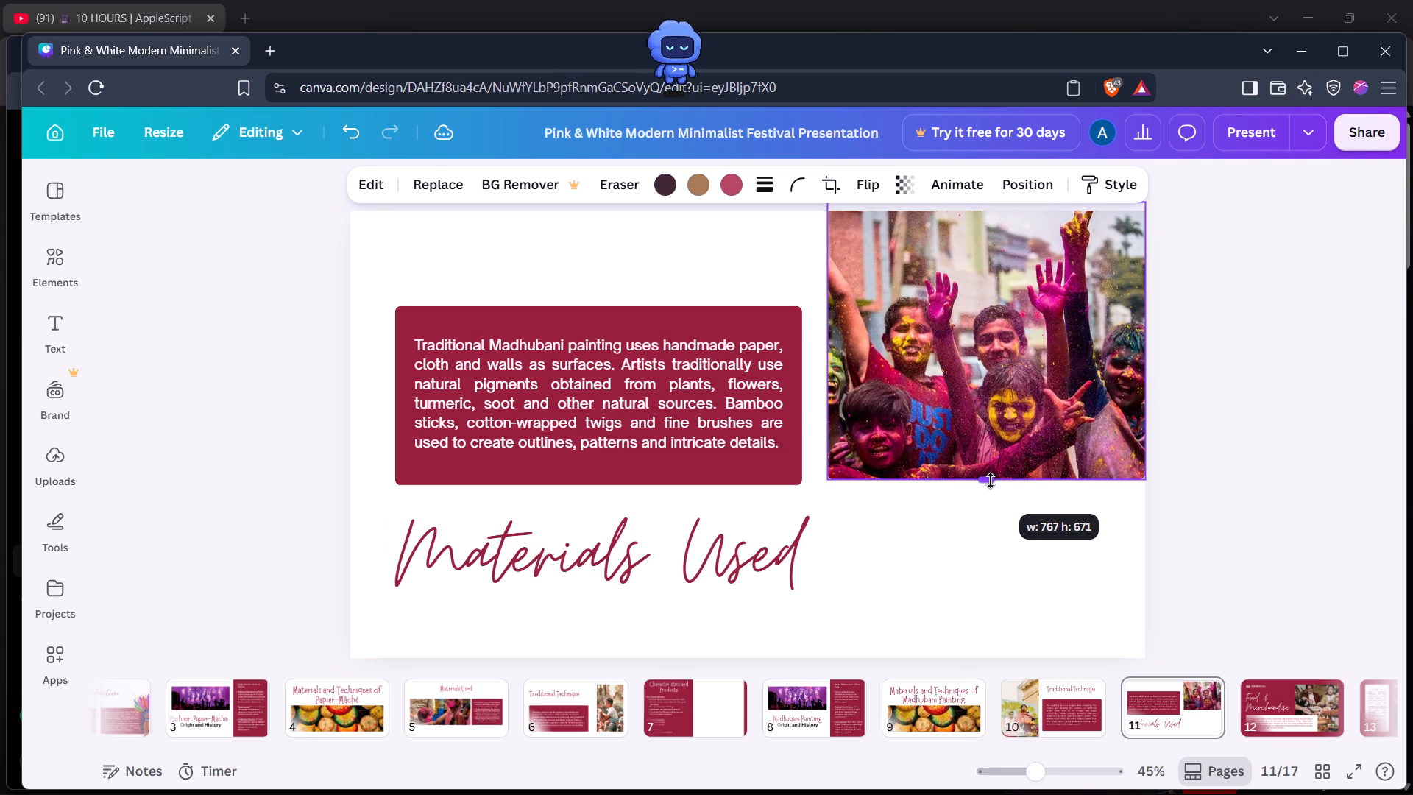
left_click_drag(991, 481, 996, 488)
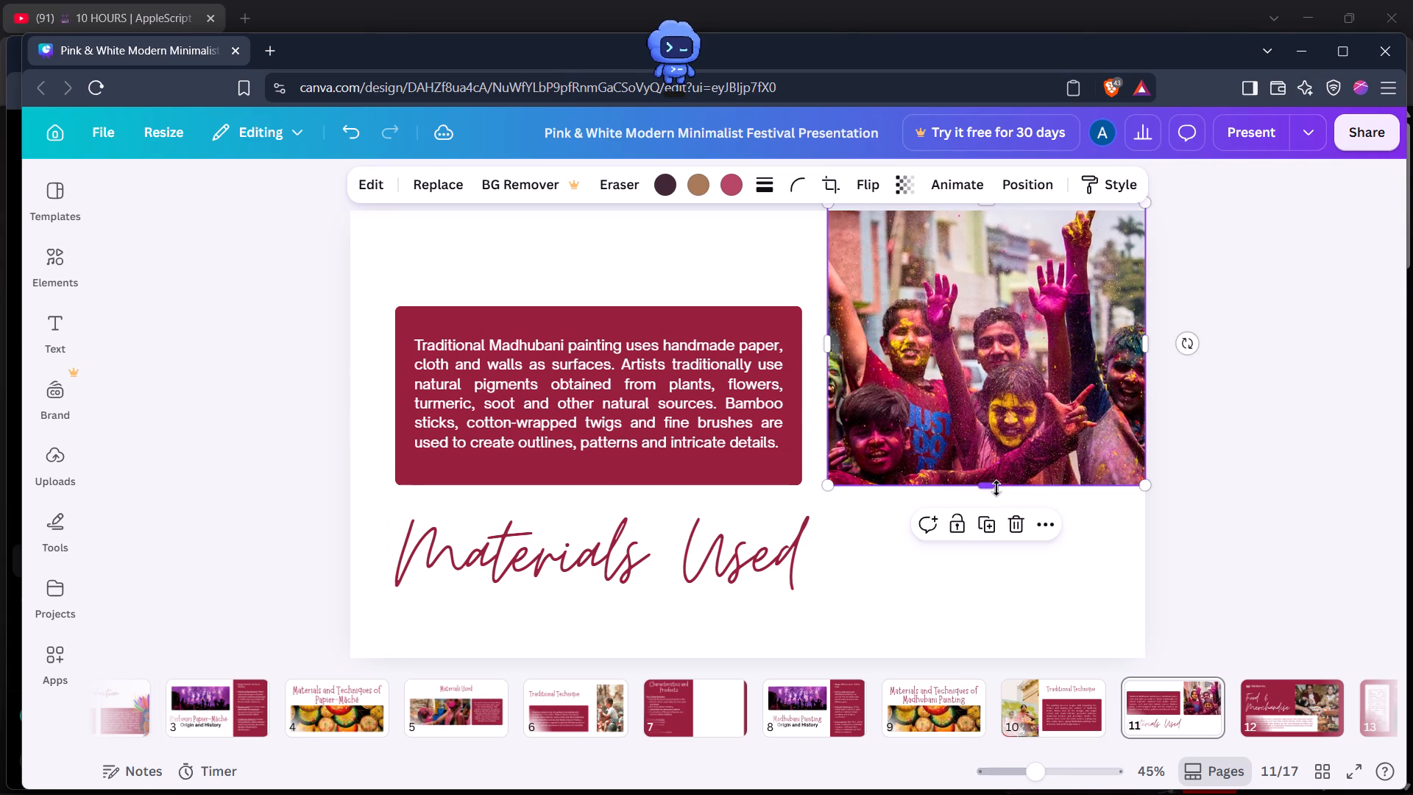
Duplicate the photo, crop the copy's height to about 520 and place it directly below the original at the slide's bottom right.
right_click(999, 364)
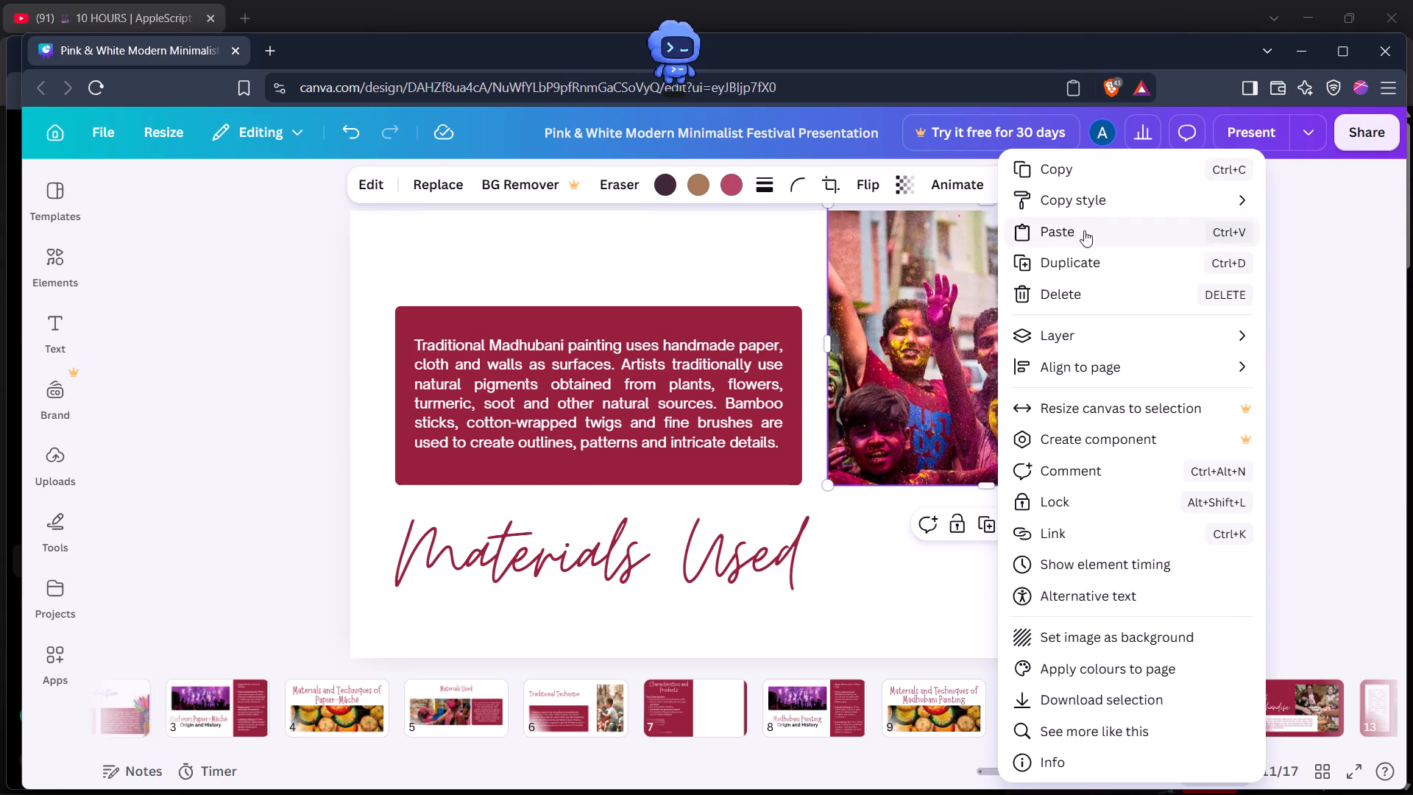
left_click(1080, 268)
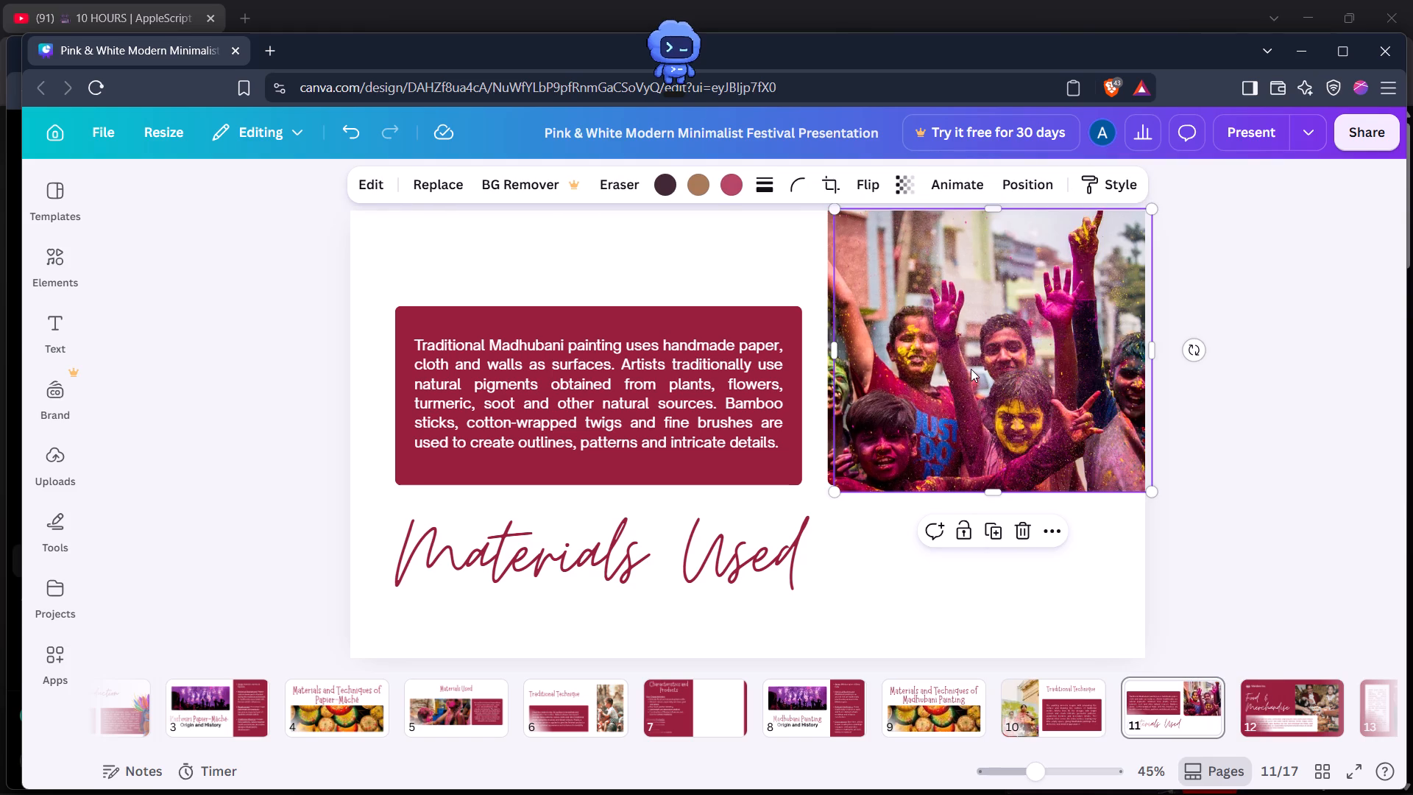
left_click_drag(971, 369, 966, 506)
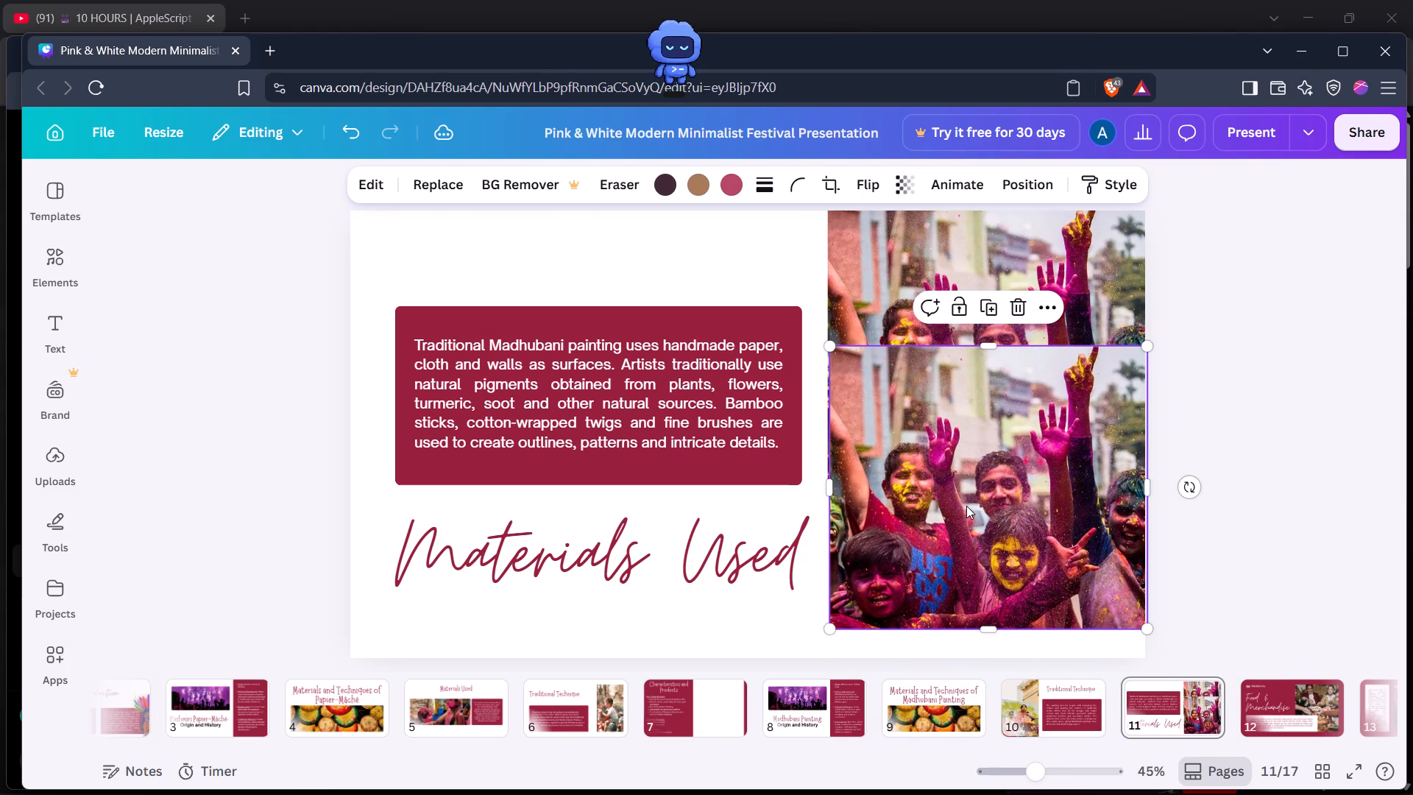
left_click_drag(990, 346, 994, 428)
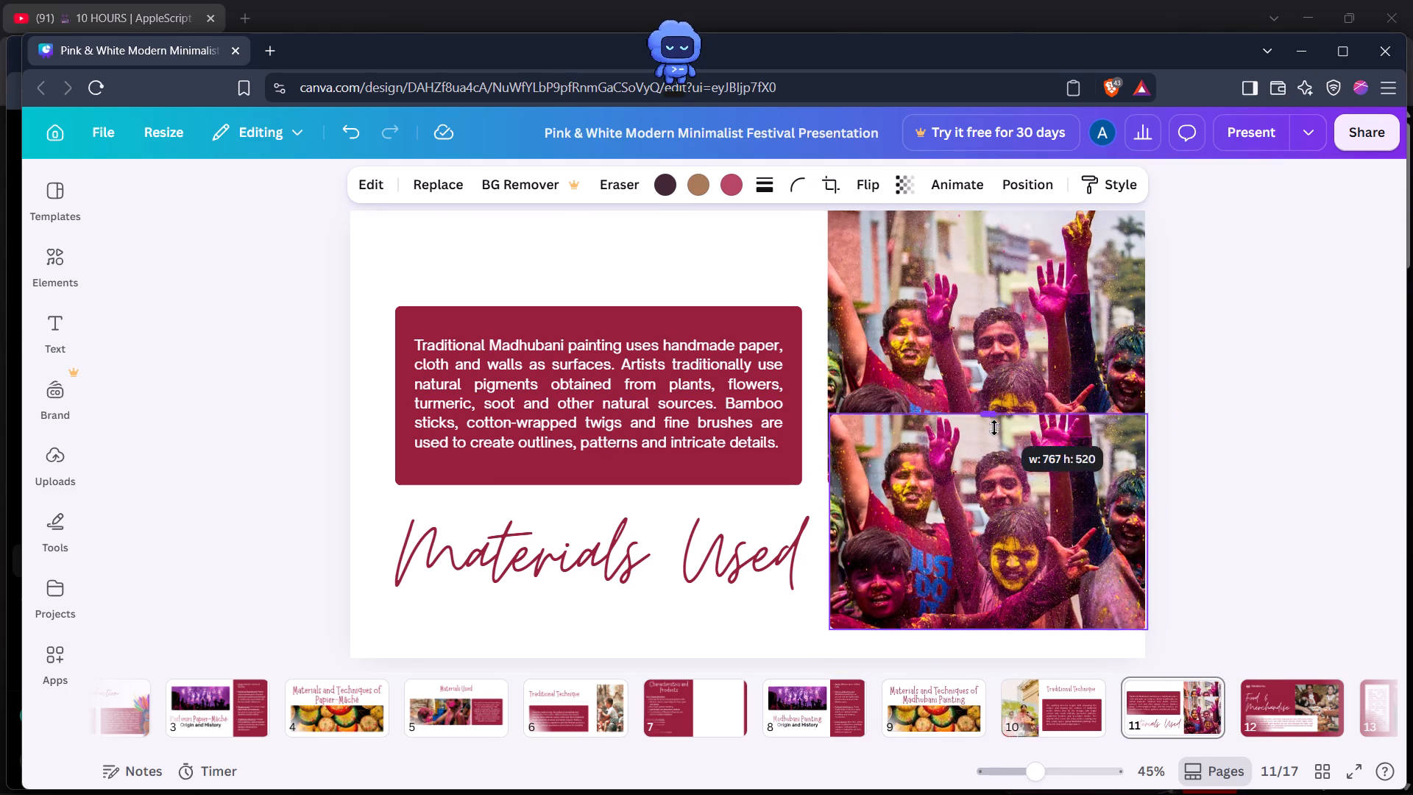
left_click_drag(994, 428, 994, 429)
left_click_drag(996, 490, 996, 545)
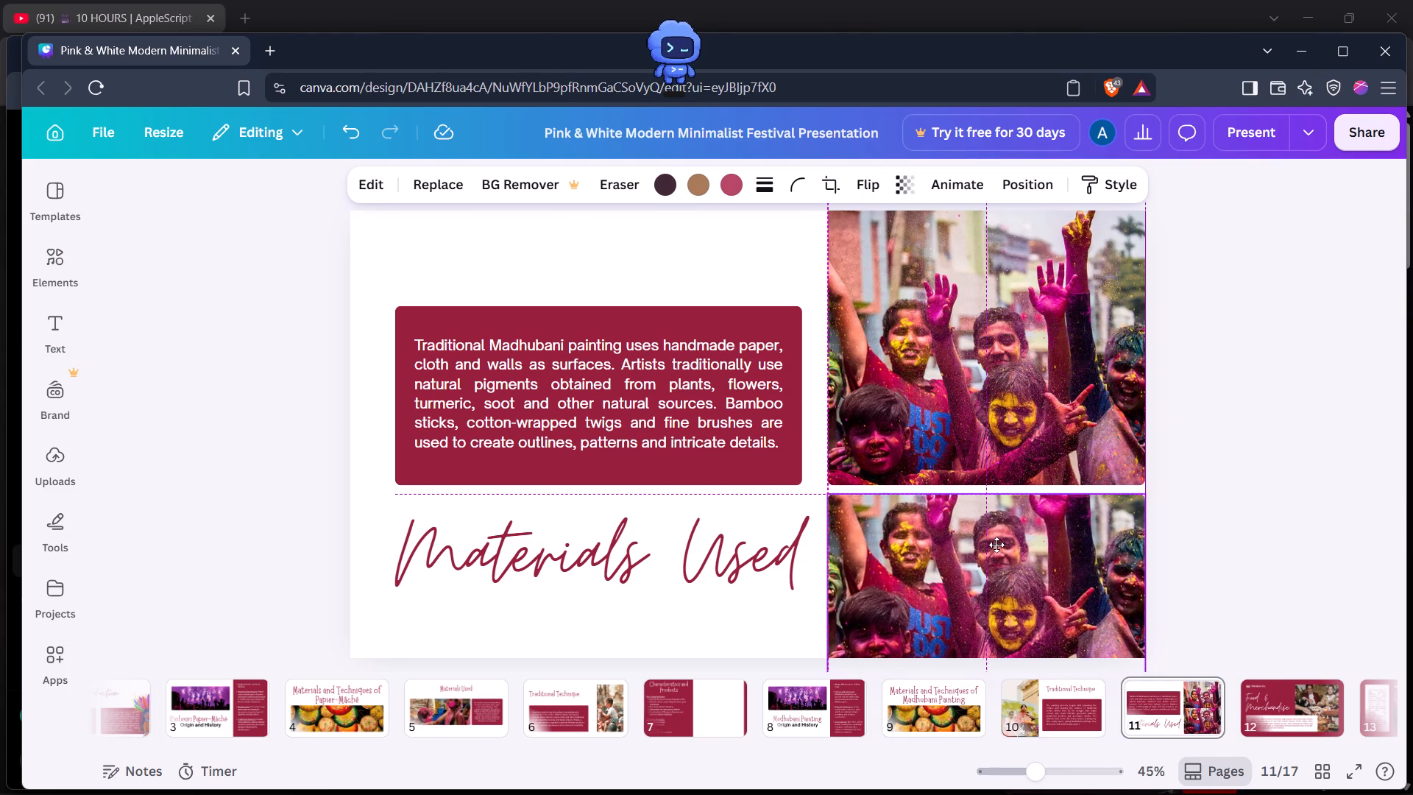
left_click_drag(996, 545, 996, 541)
left_click(1324, 431)
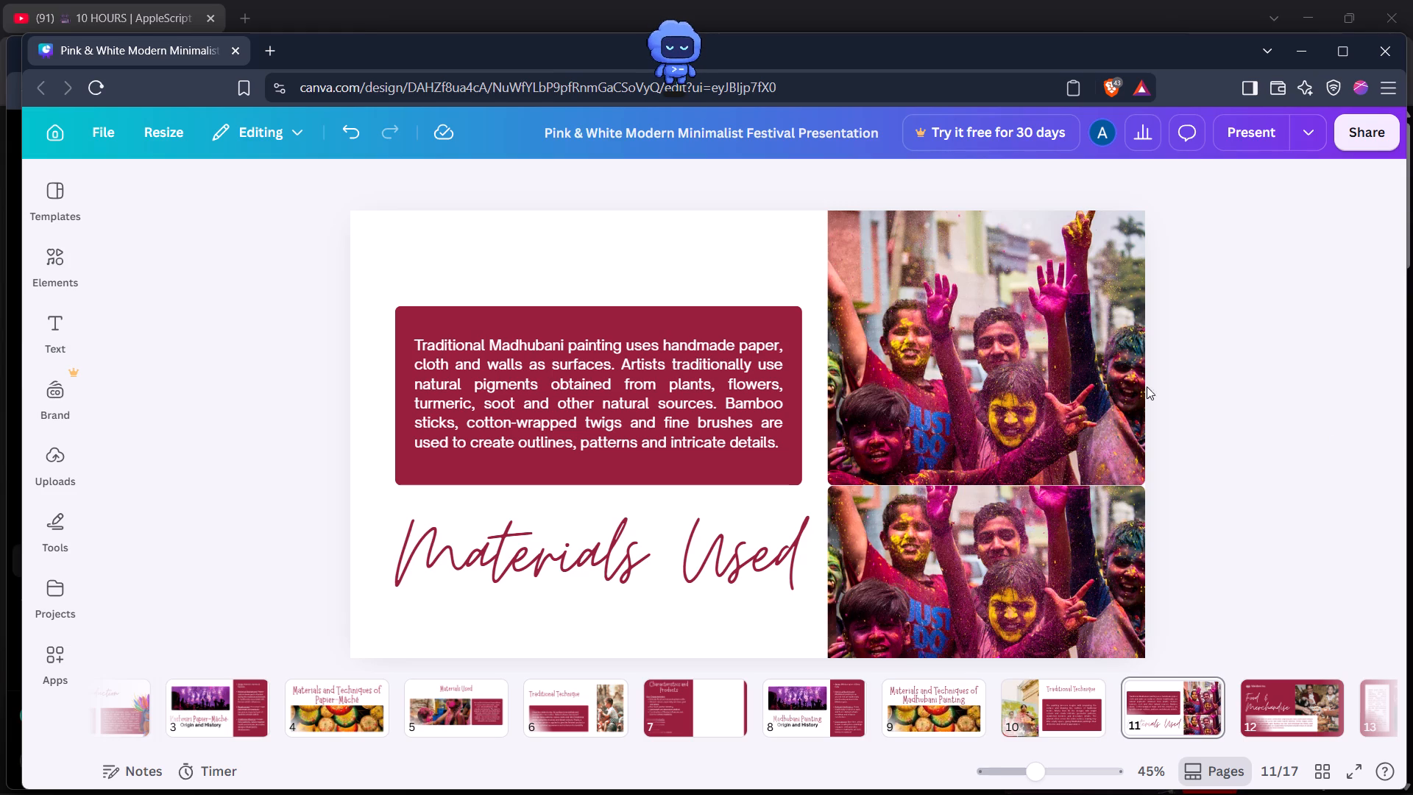
Review the earlier slides from slide 10 back to the cover, and go forward to the "Characteristics and Products" slide 7.
key("Left")
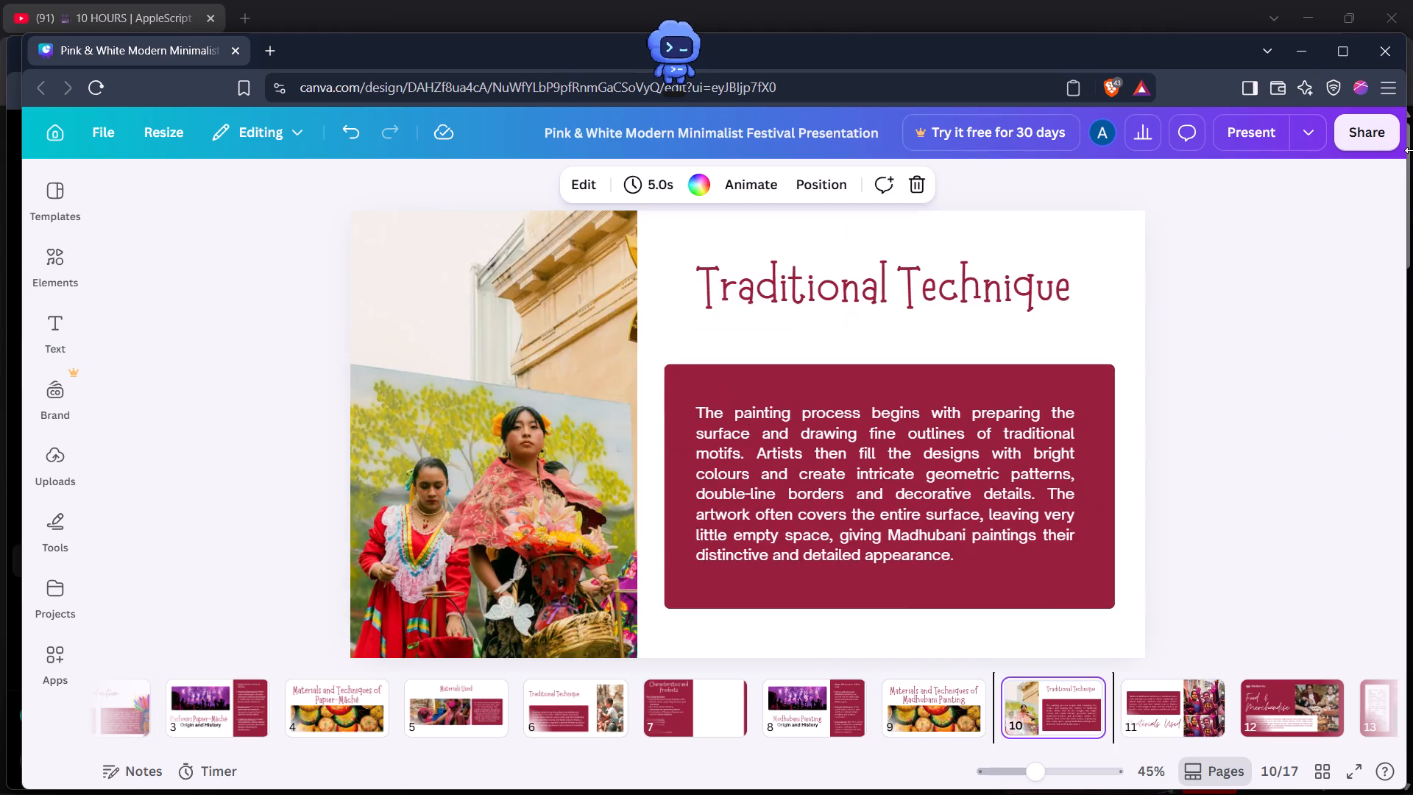
key("Left")
key("Left")
key("Left")
key("Left")
key("Left")
key("Left")
key("Left")
key("Left")
key("Left")
key("Left")
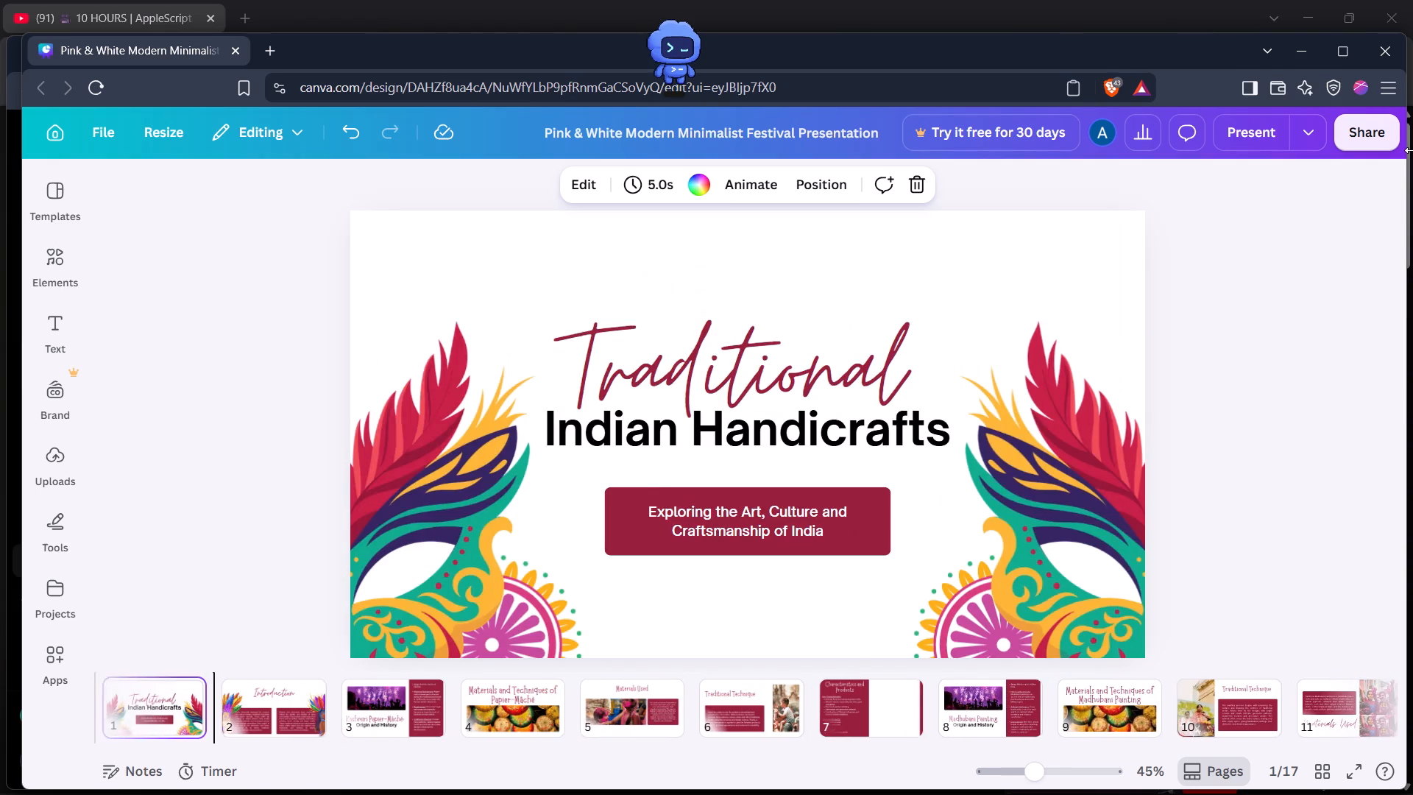
key("Left")
key("Right")
key("Right")
key("Right")
key("Right")
key("Right")
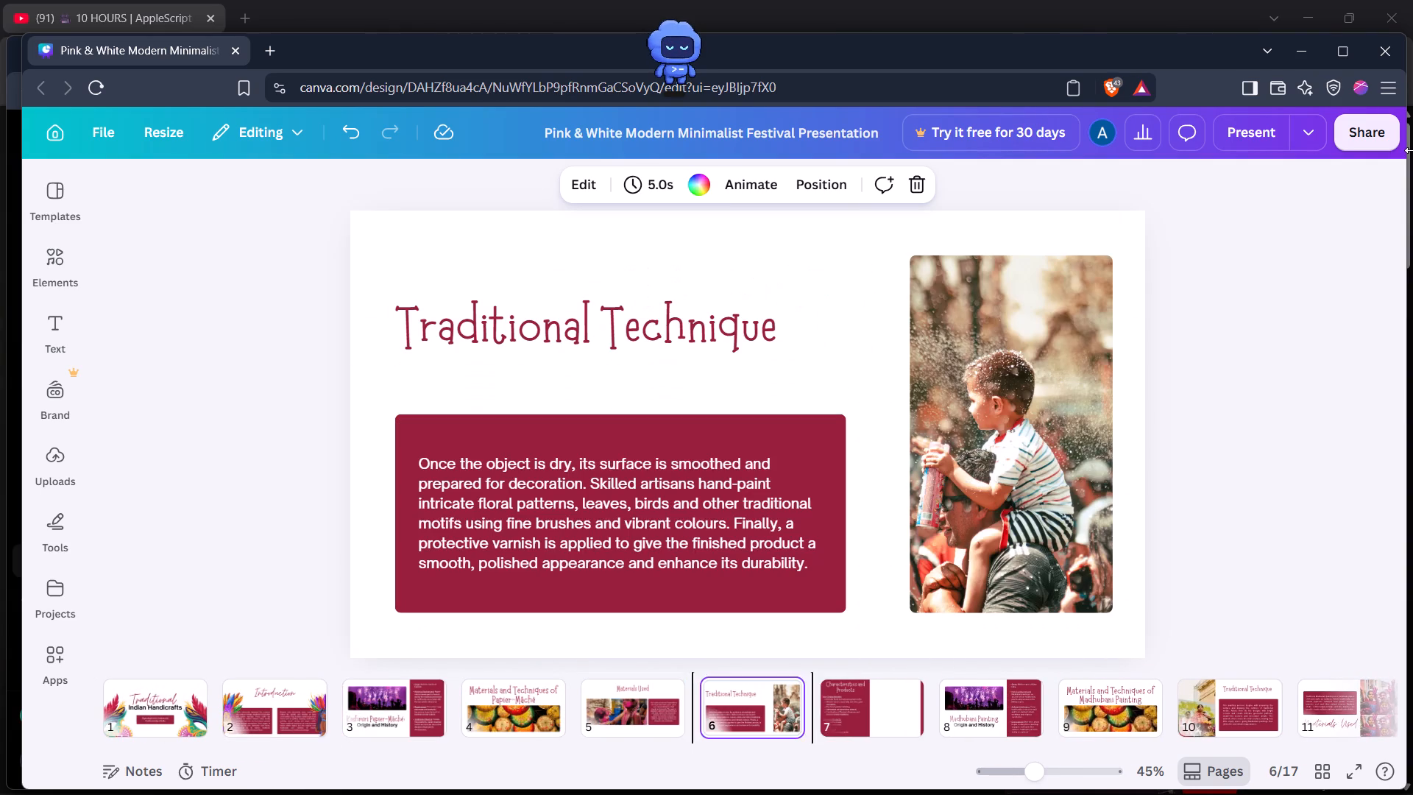
key("Right")
key("Left")
key("Right")
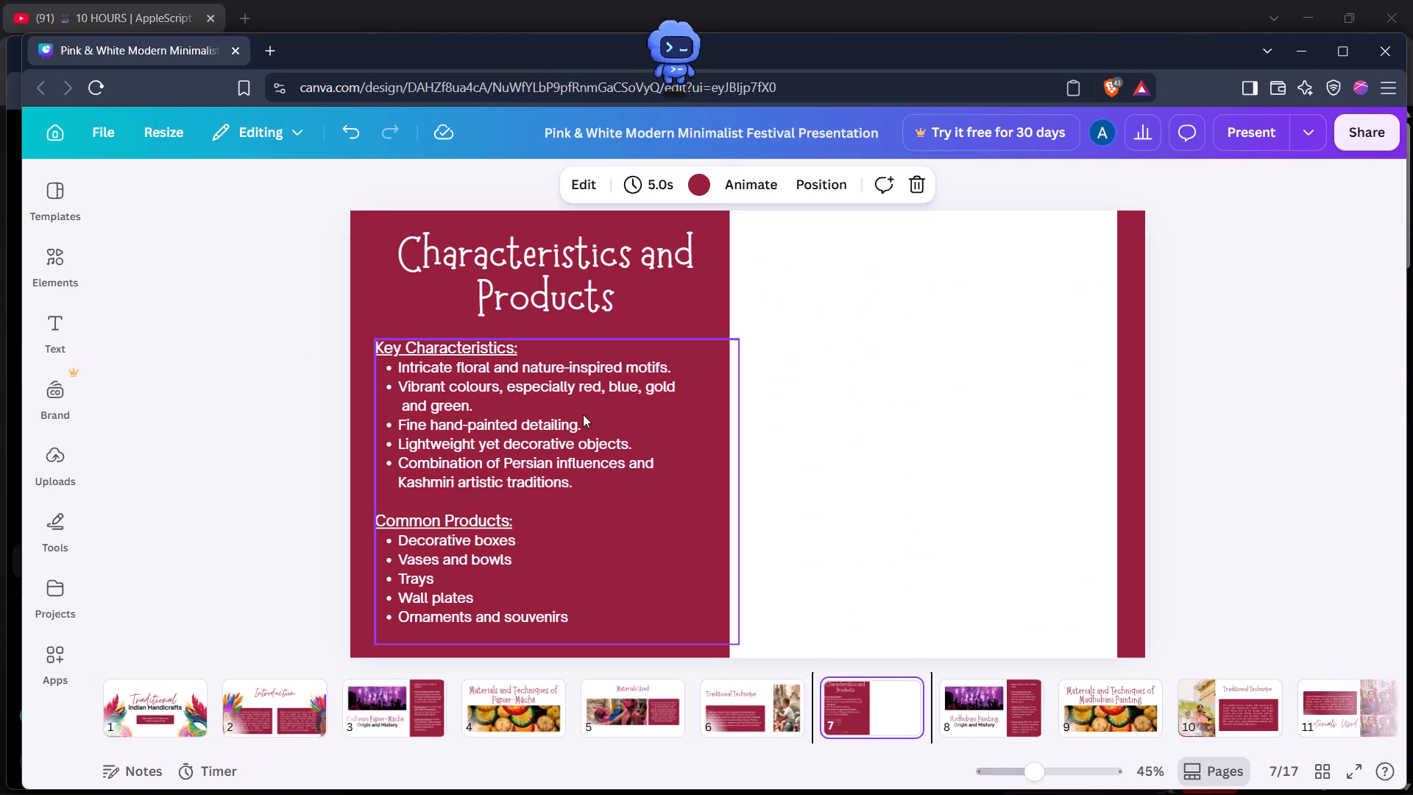
Copy slide 7's large white rectangle, paste it on the same slide and shrink the copy to a smaller landscape box.
left_click(851, 361)
right_click(851, 361)
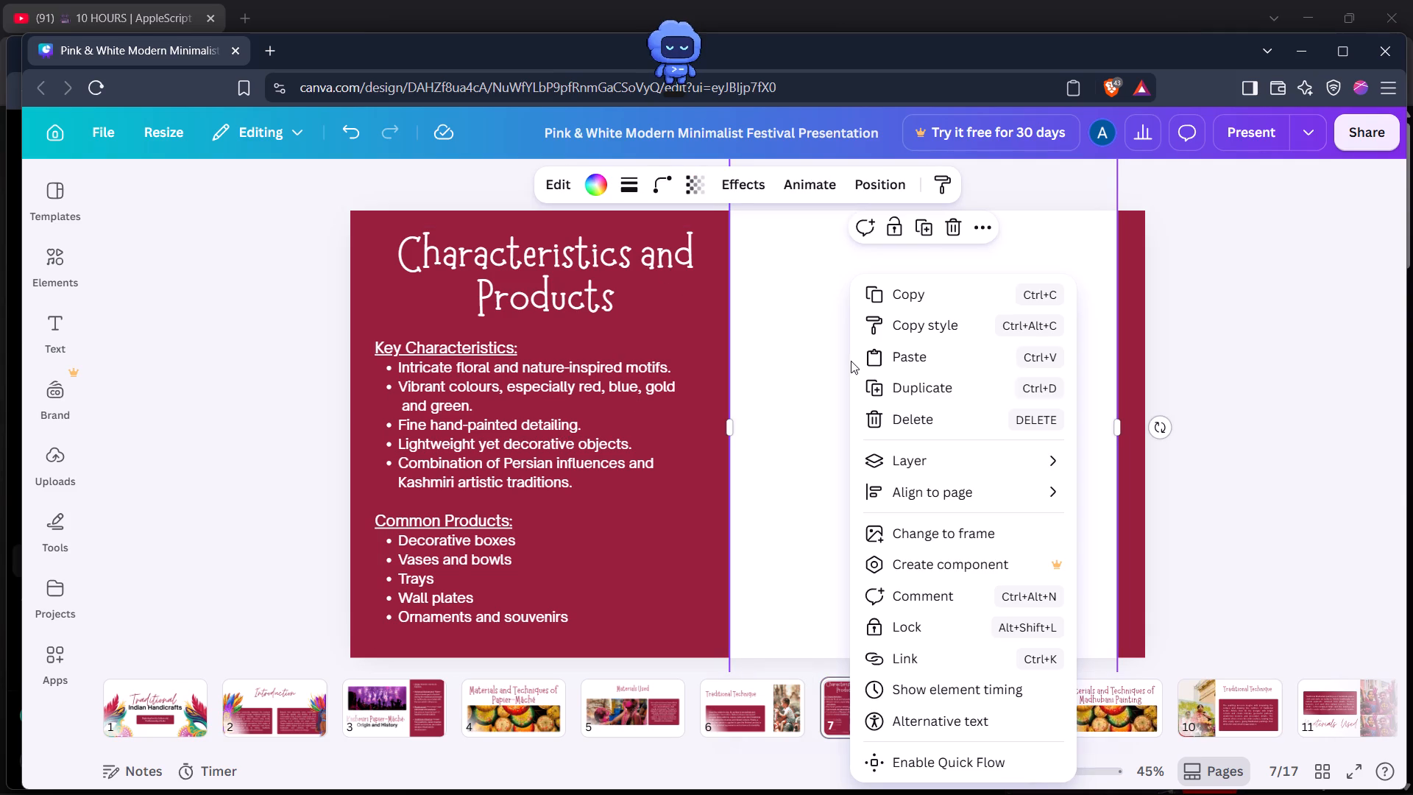
left_click(913, 287)
right_click(586, 550)
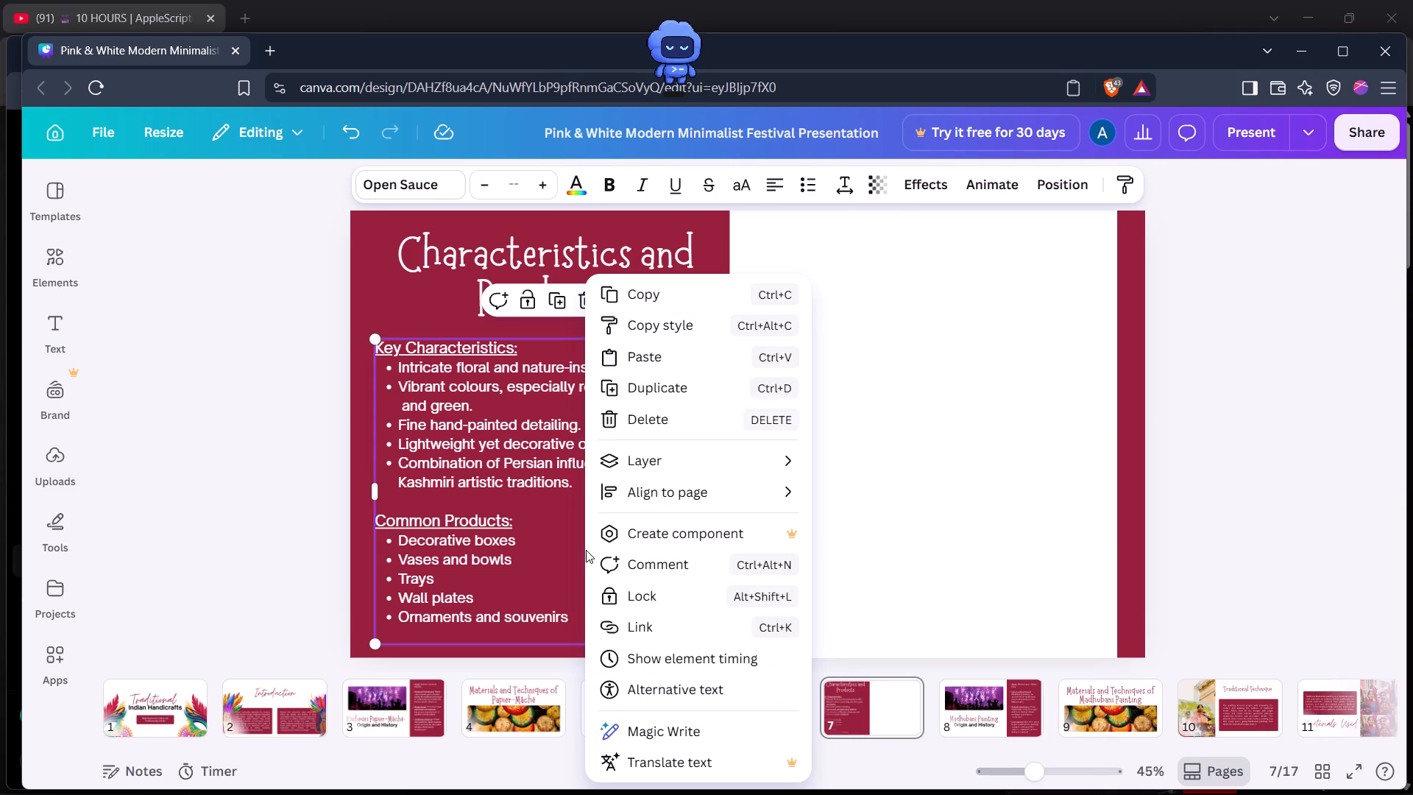
left_click(687, 365)
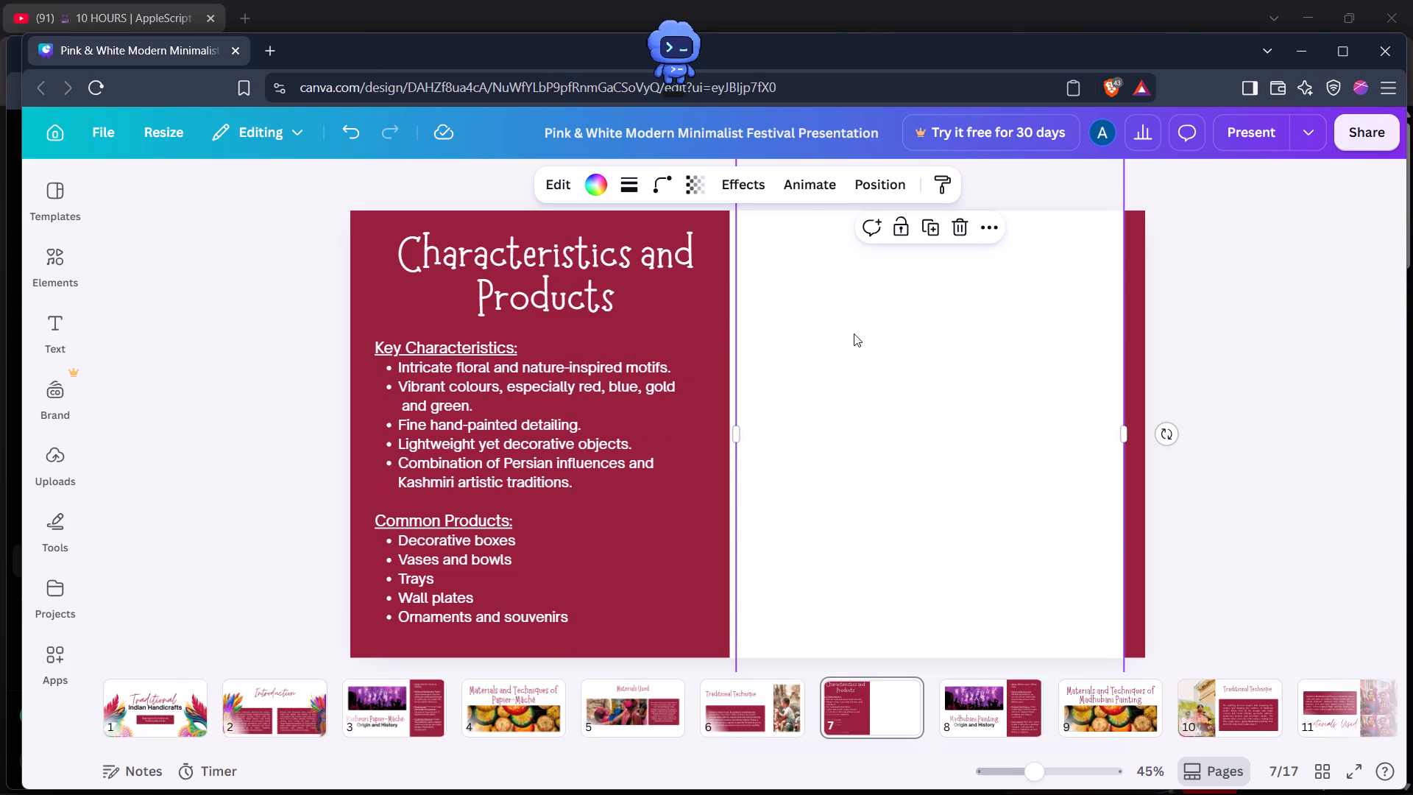
left_click_drag(966, 347, 974, 496)
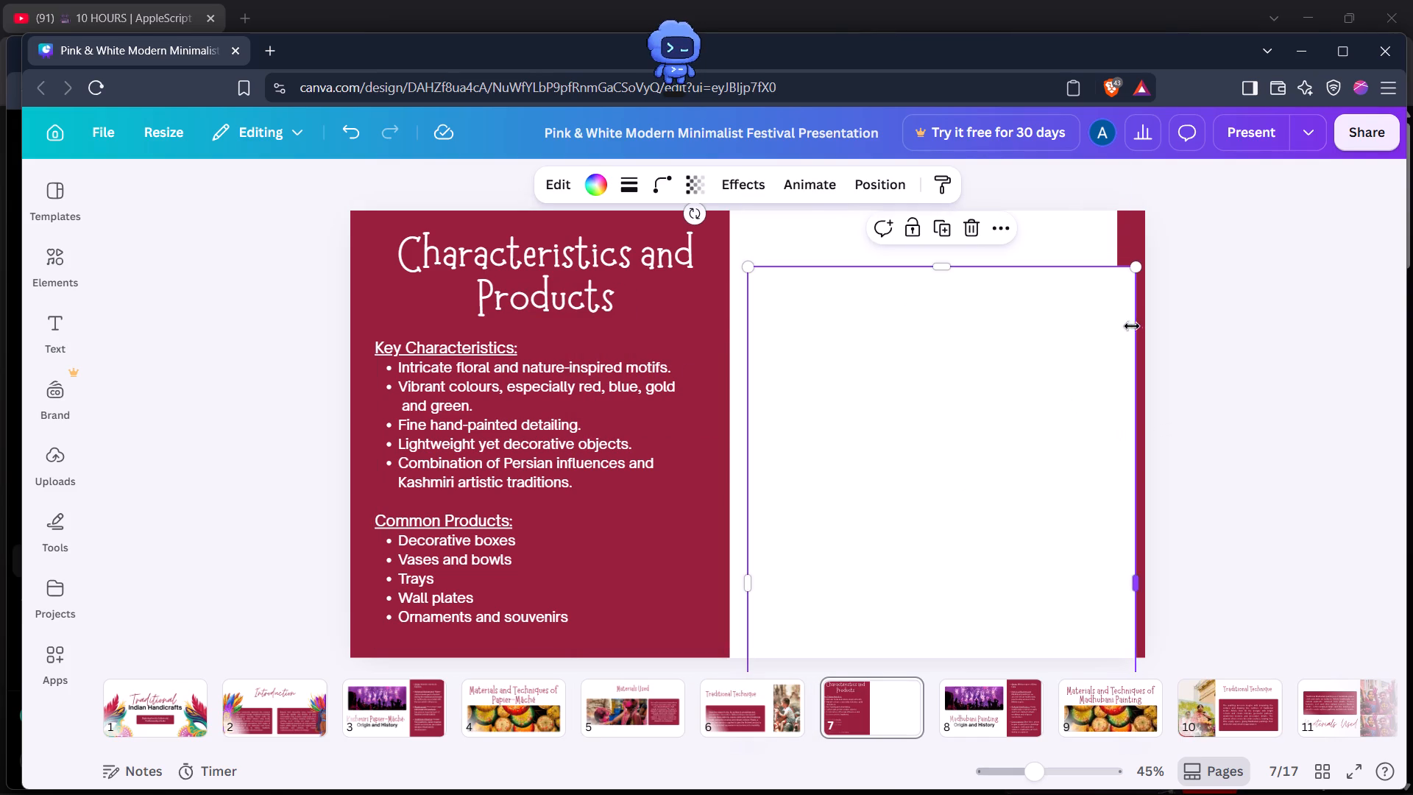
left_click_drag(1137, 269, 1010, 523)
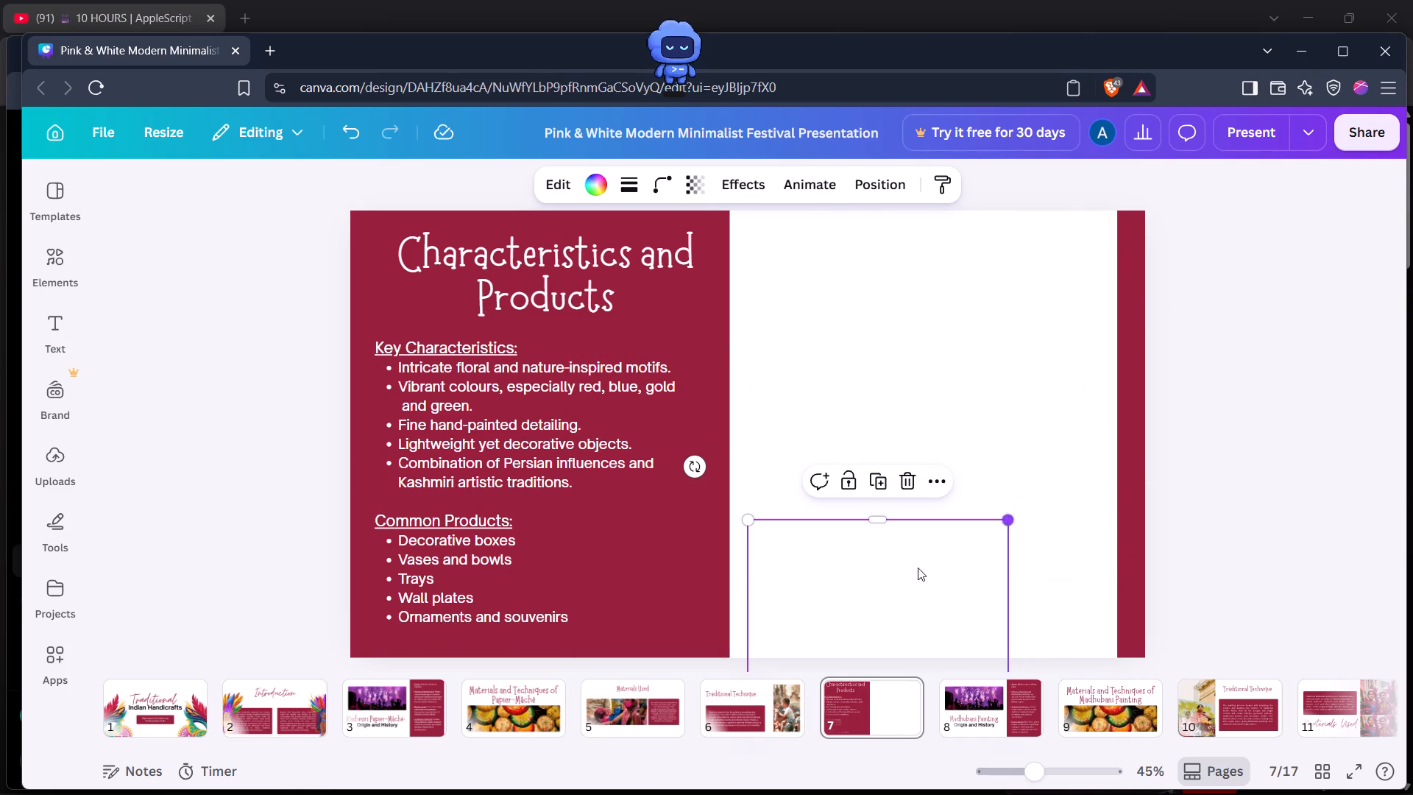
left_click_drag(899, 569, 836, 290)
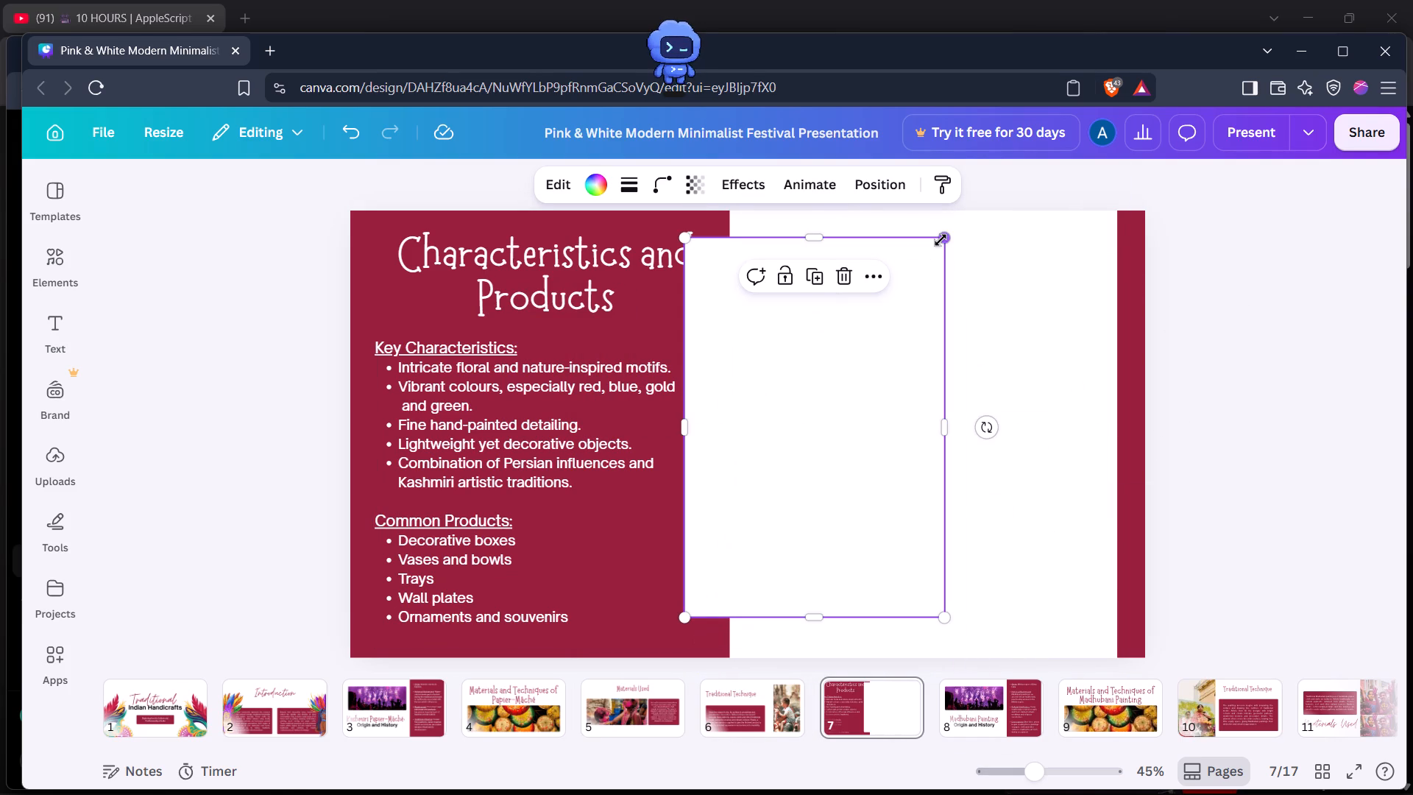
left_click_drag(941, 240, 985, 434)
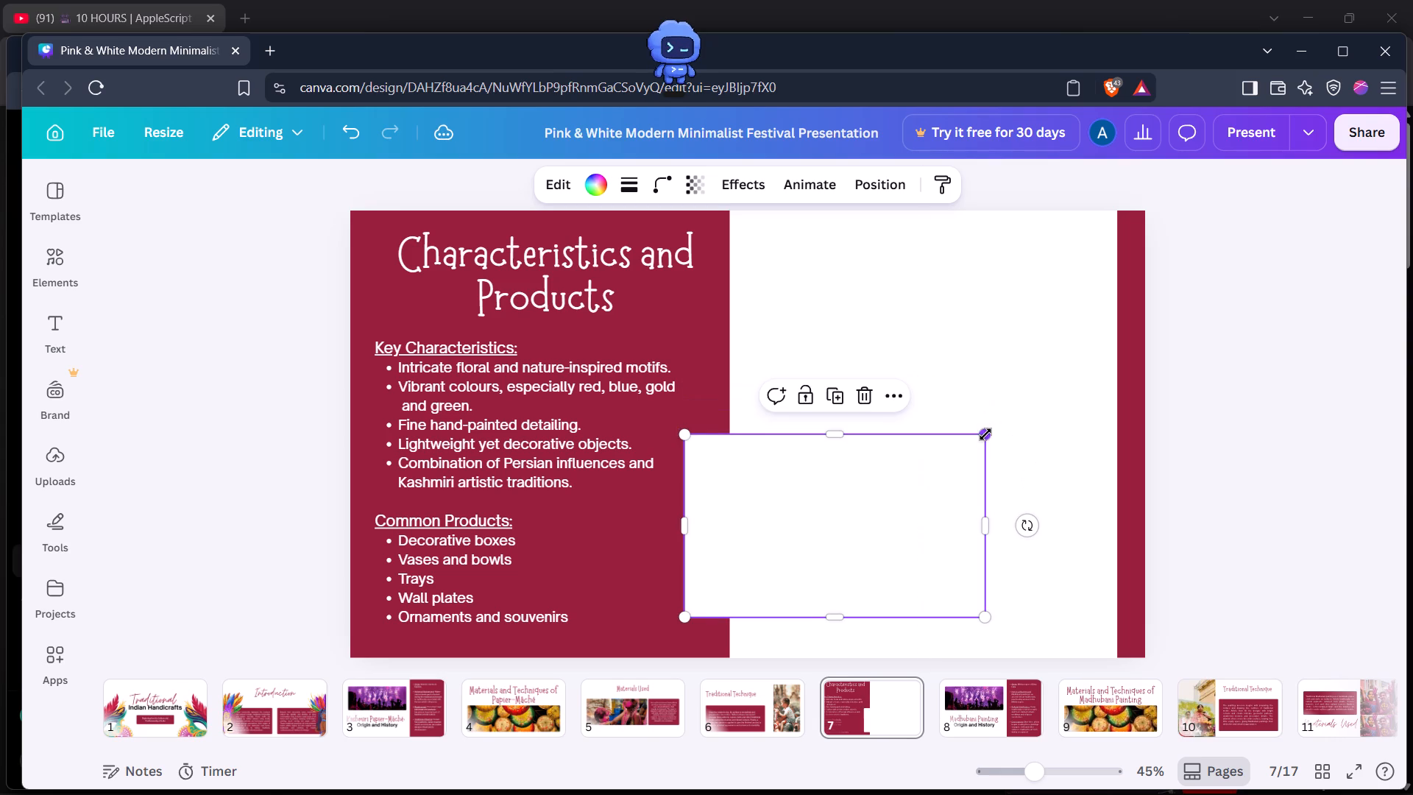
Place the white copy over the text below the "Characteristics and Products" title and enlarge it to cover all the text, about 767 high.
left_click_drag(796, 543, 481, 441)
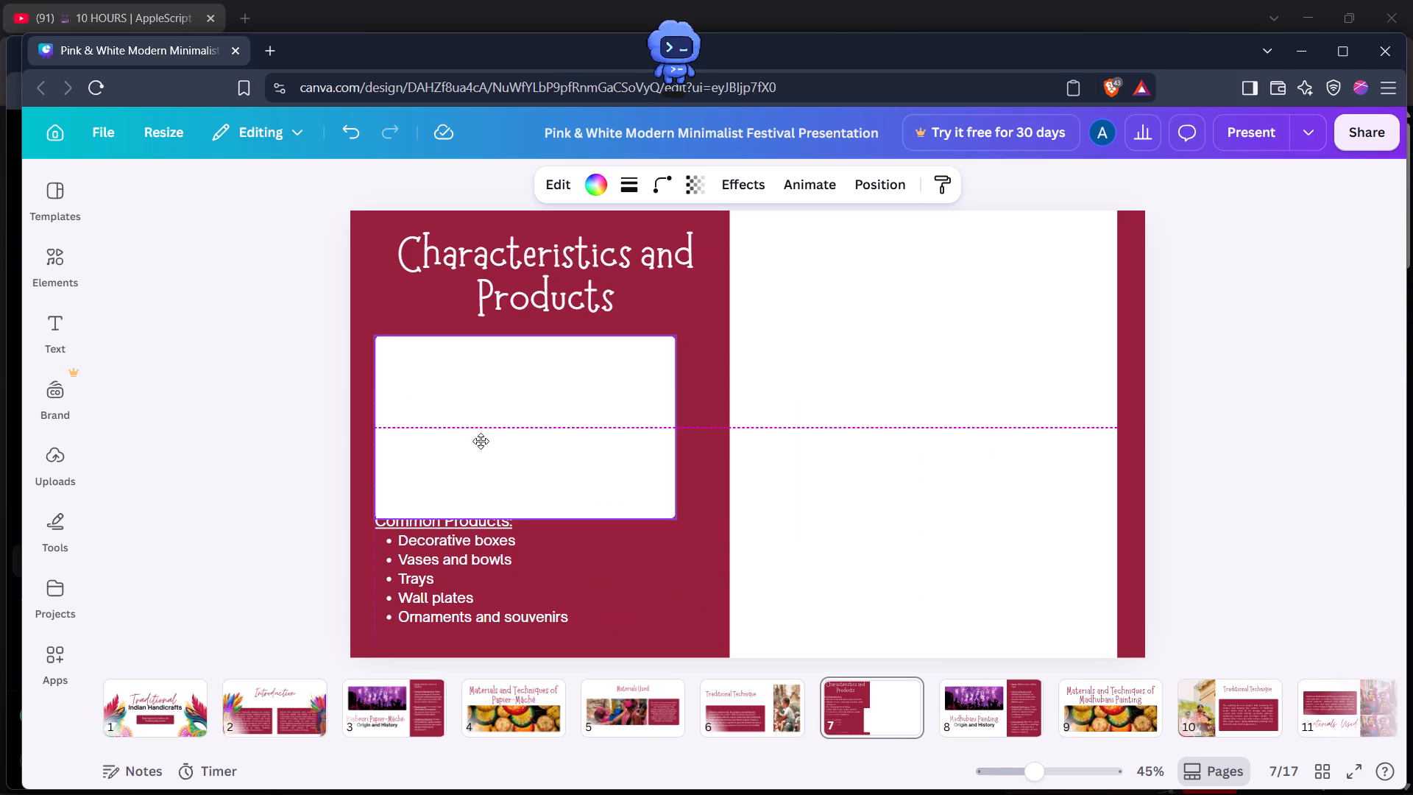
left_click_drag(481, 441, 478, 438)
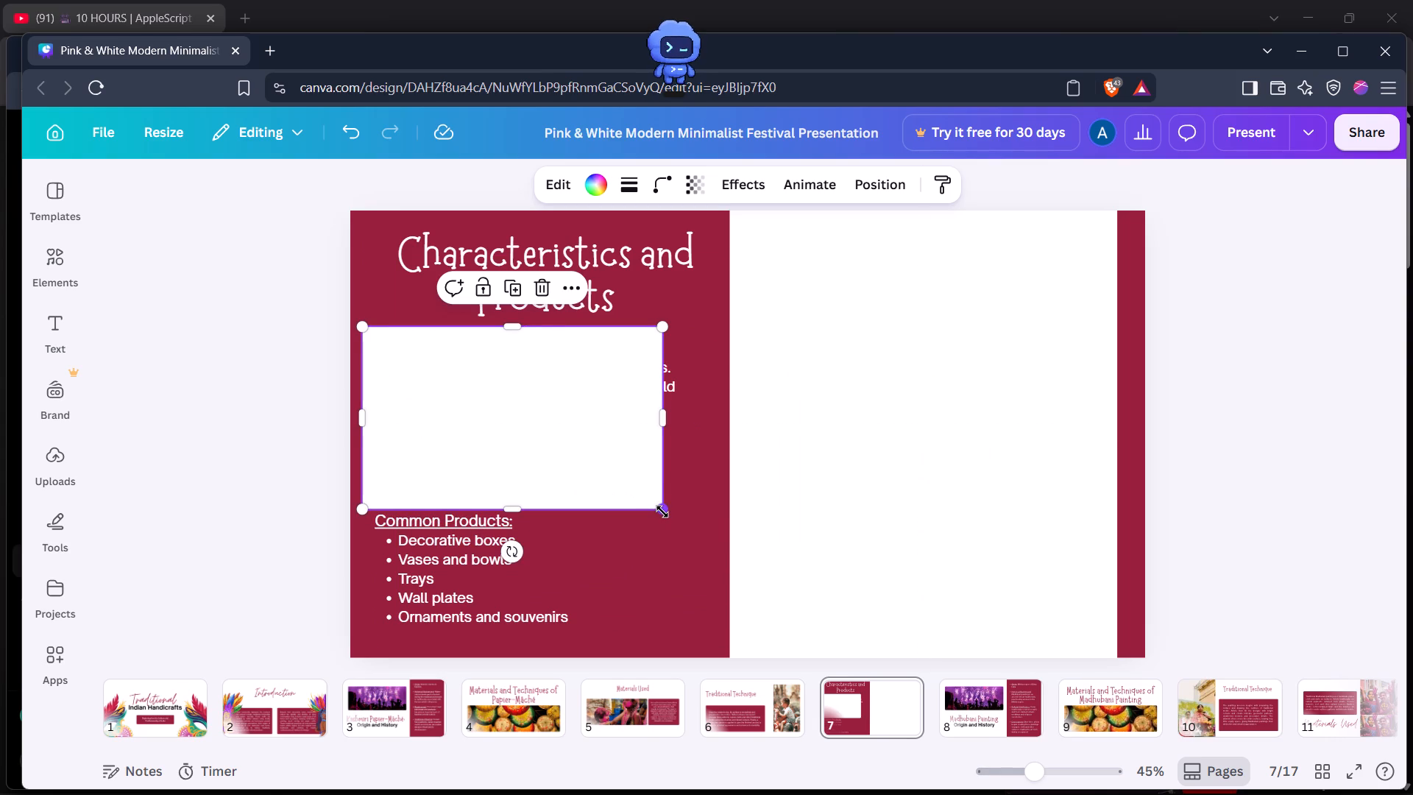
left_click_drag(662, 512, 705, 651)
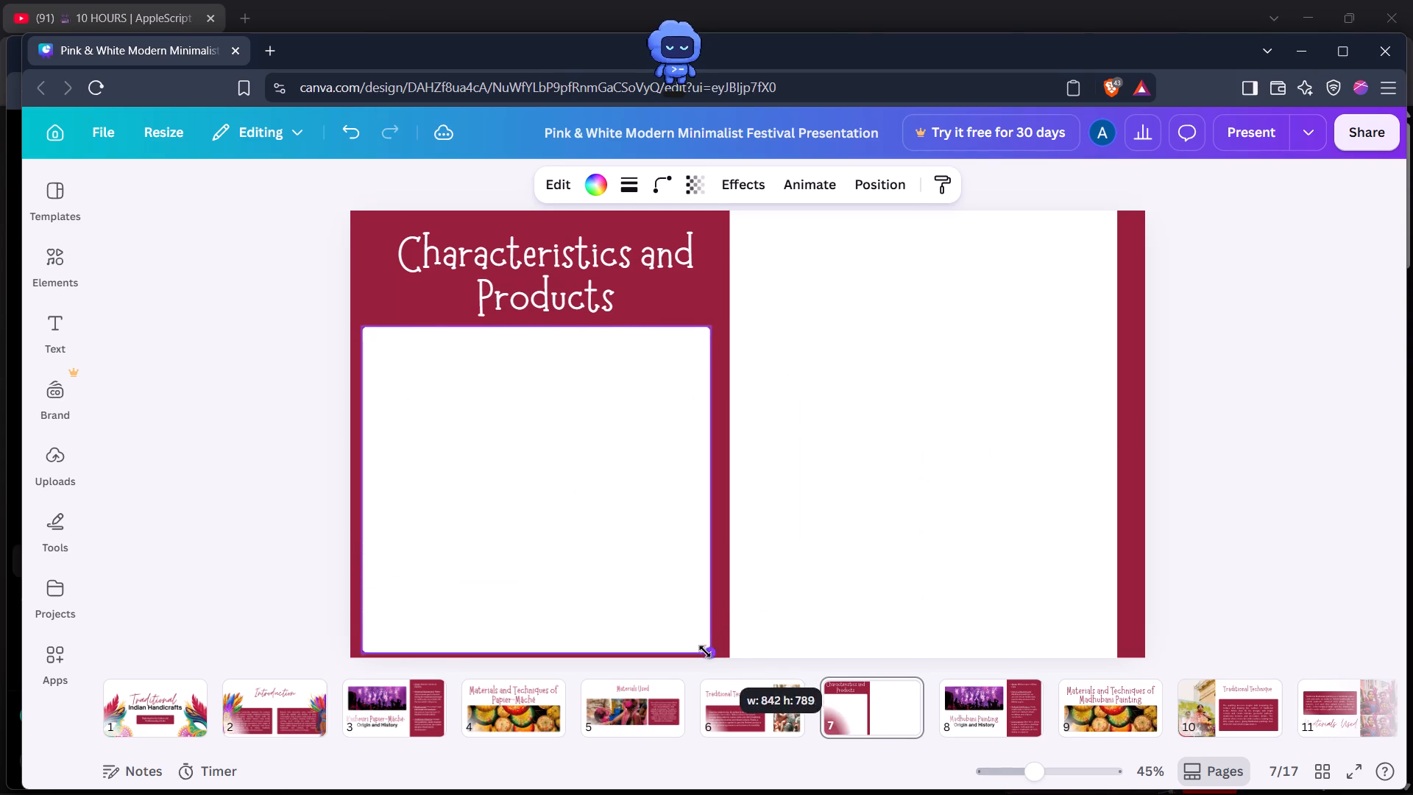
left_click_drag(705, 651, 709, 646)
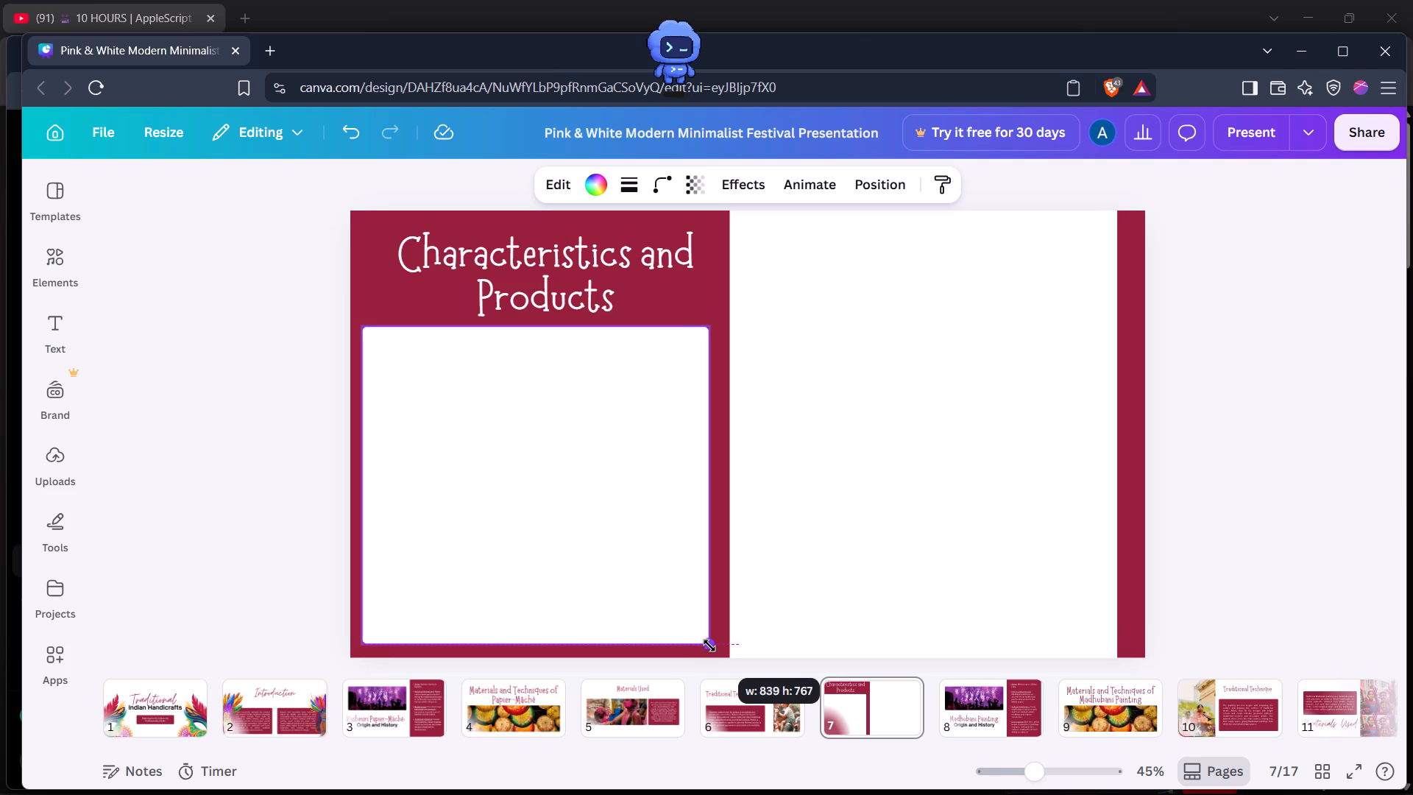
left_click_drag(709, 646, 715, 646)
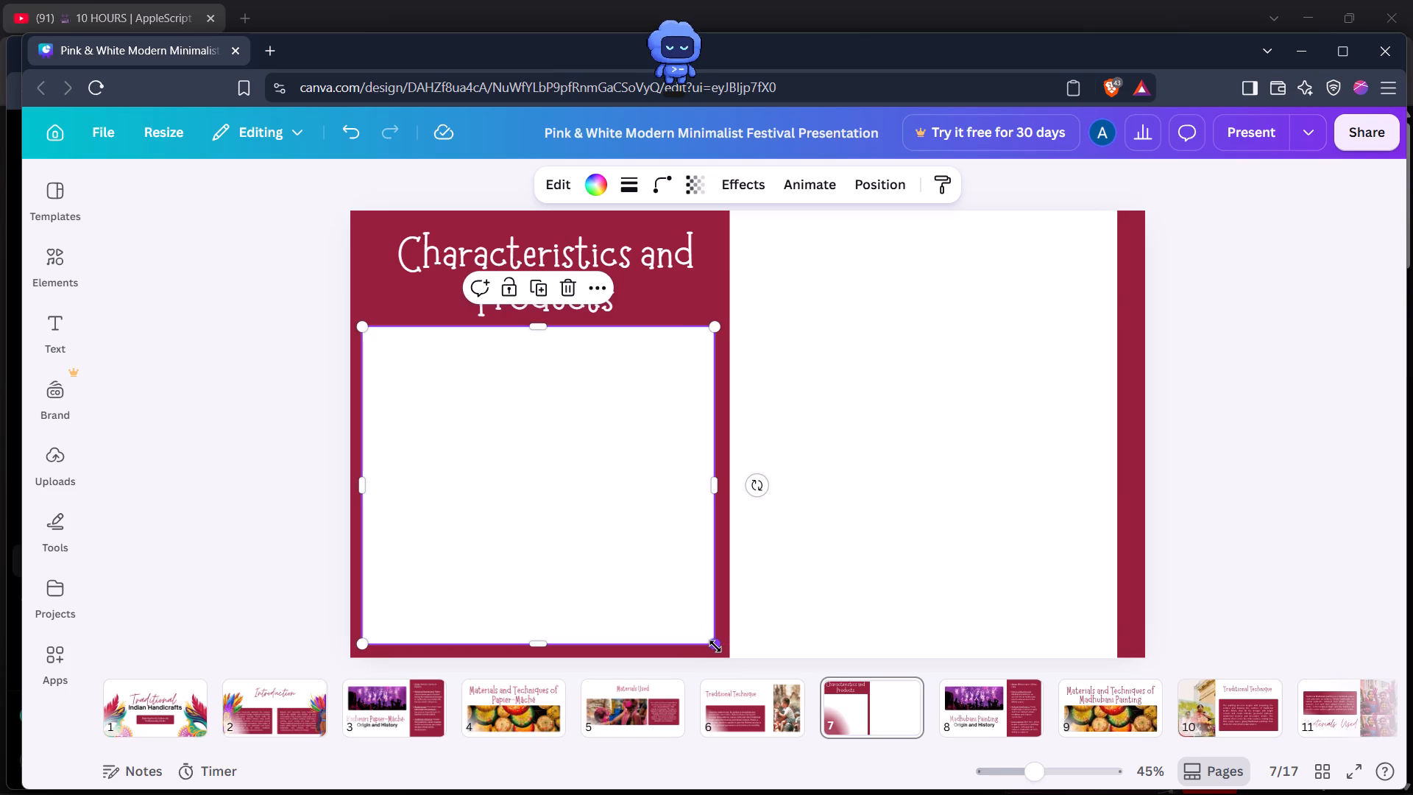
Shift the white copy aside and recolour all the Key Characteristics and Common Products text crimson.
left_click_drag(618, 474, 820, 449)
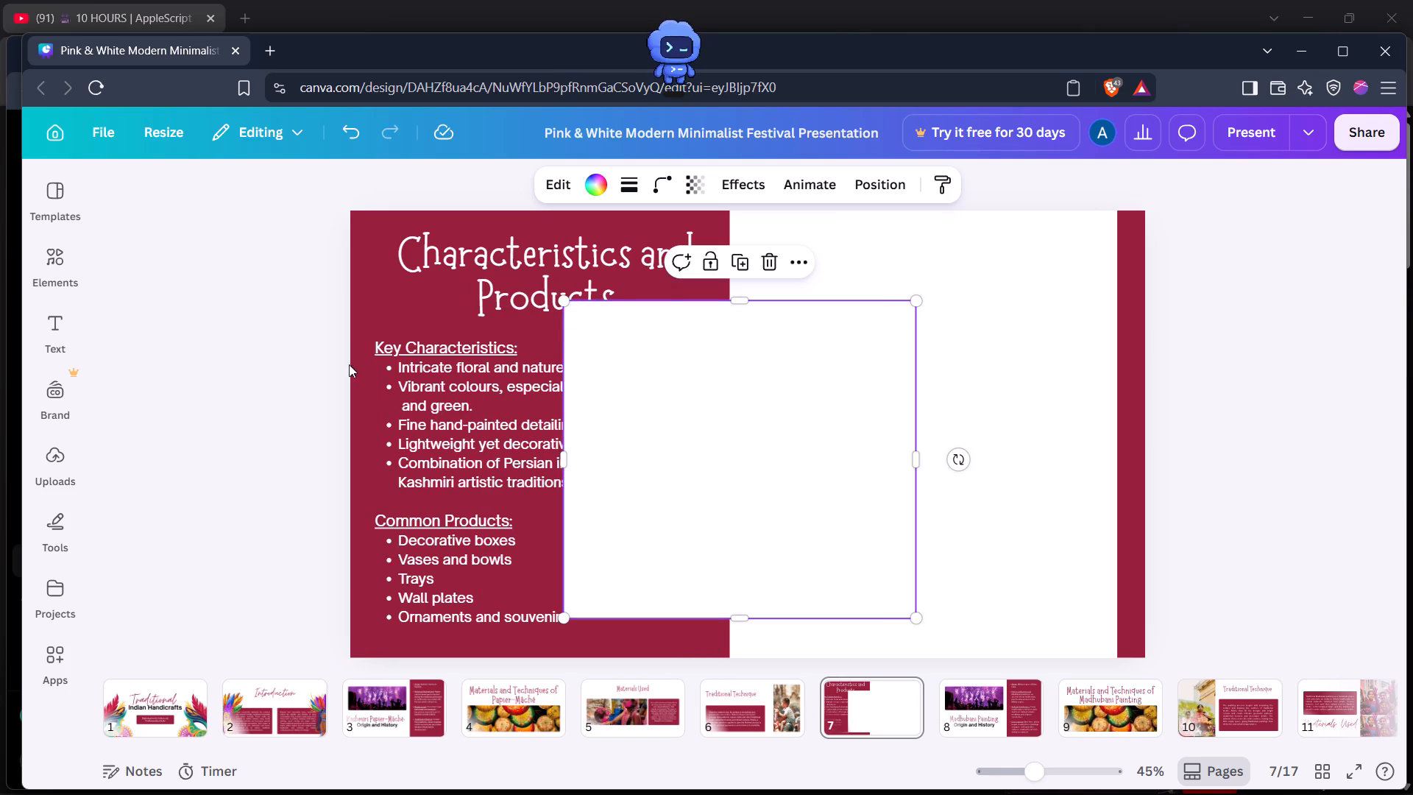
triple_click(397, 362)
left_click(381, 349)
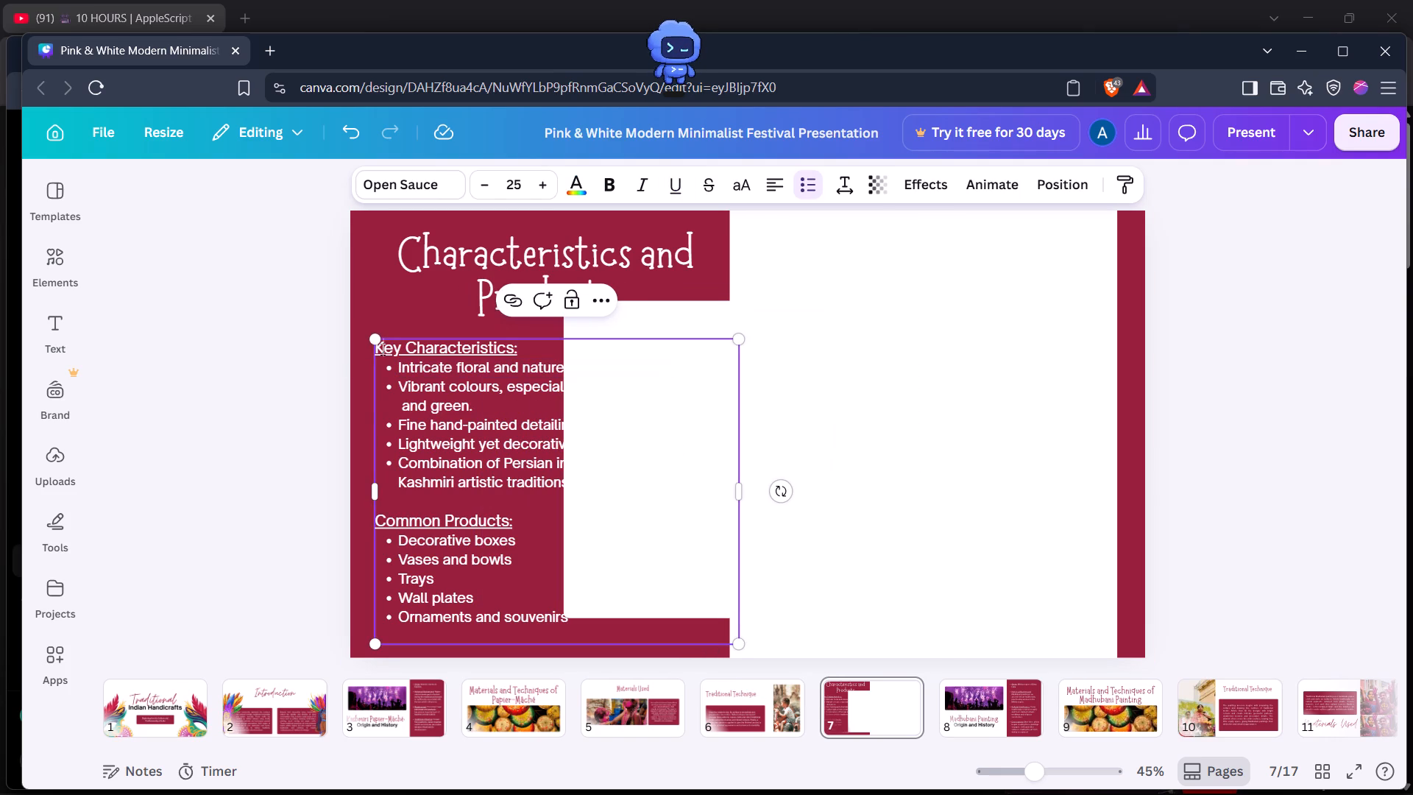
left_click_drag(381, 349, 587, 621)
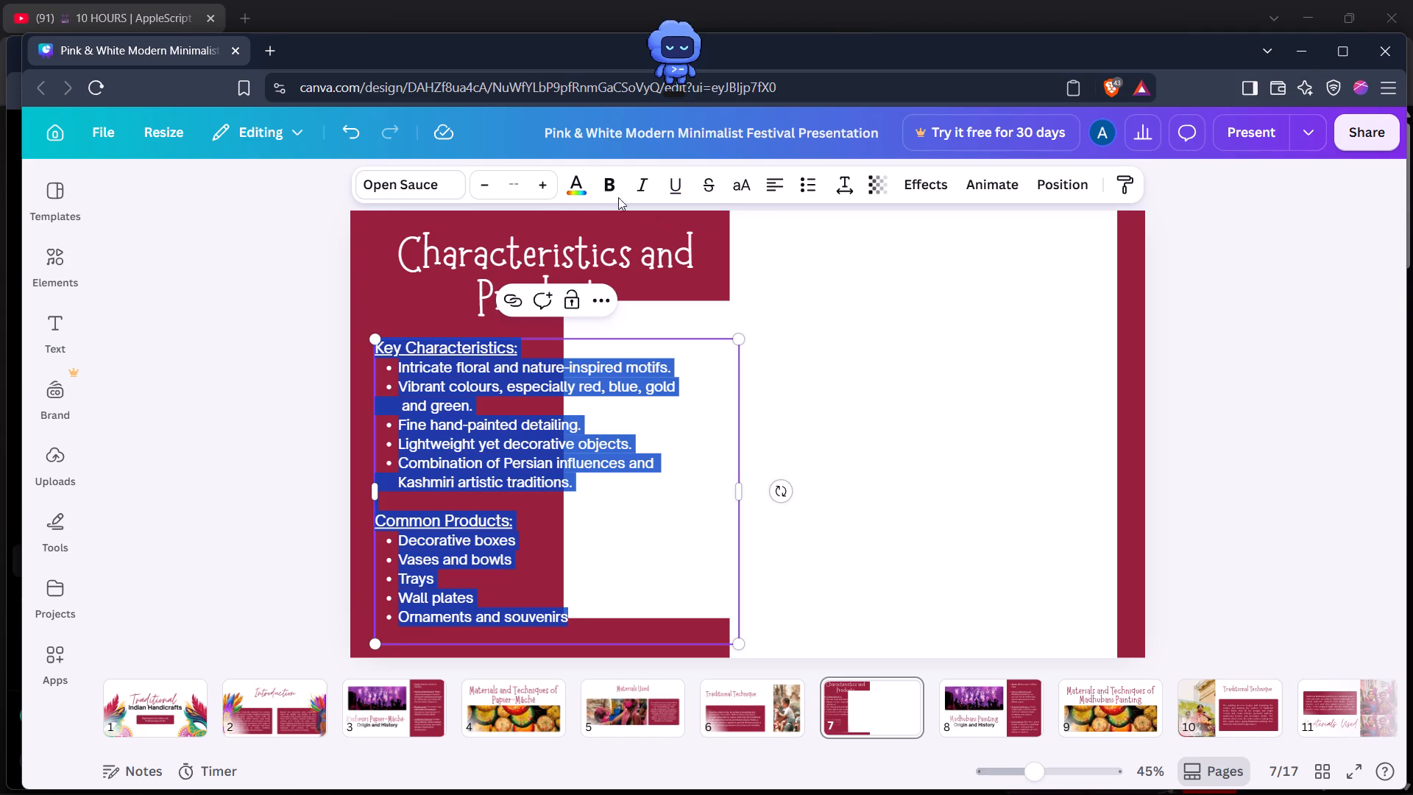
left_click(569, 187)
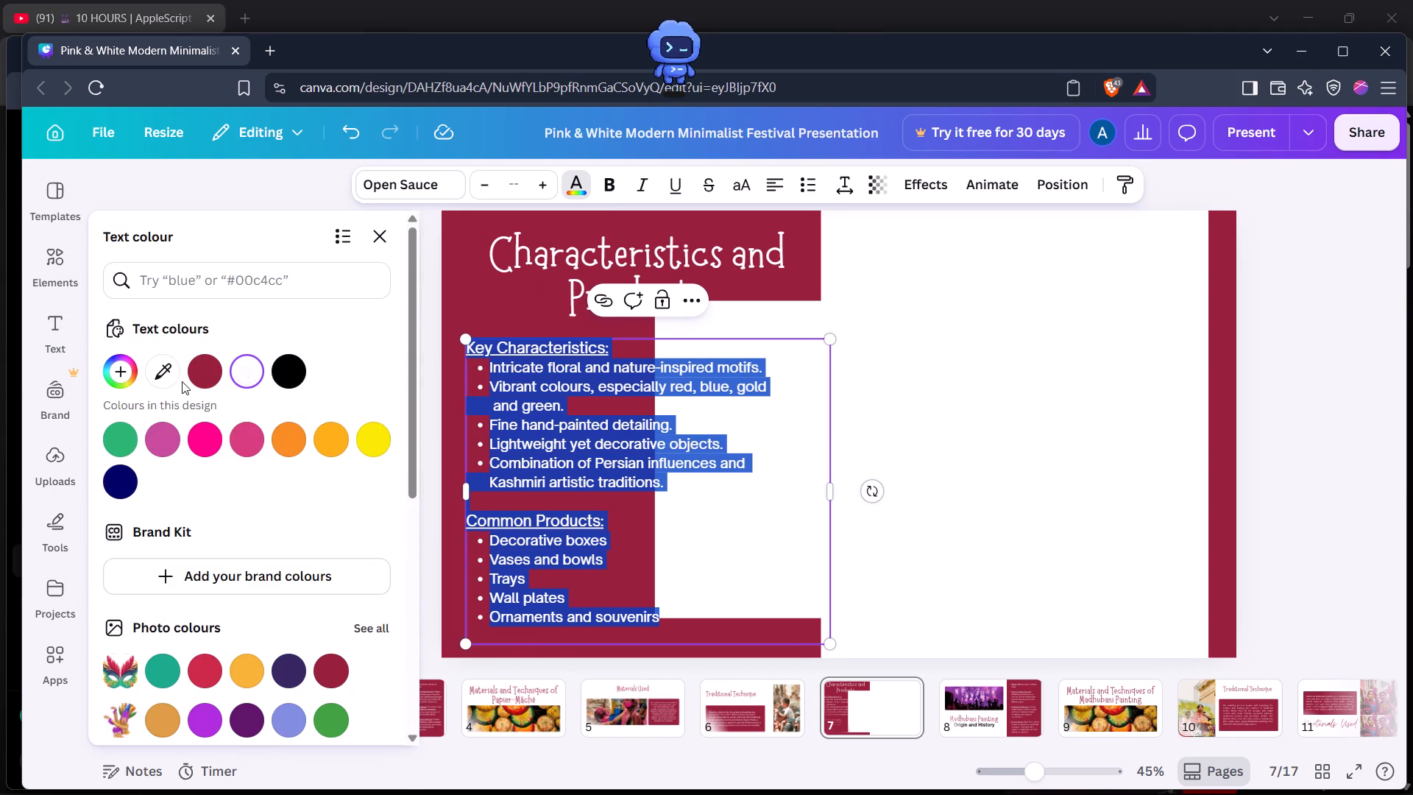
left_click(208, 372)
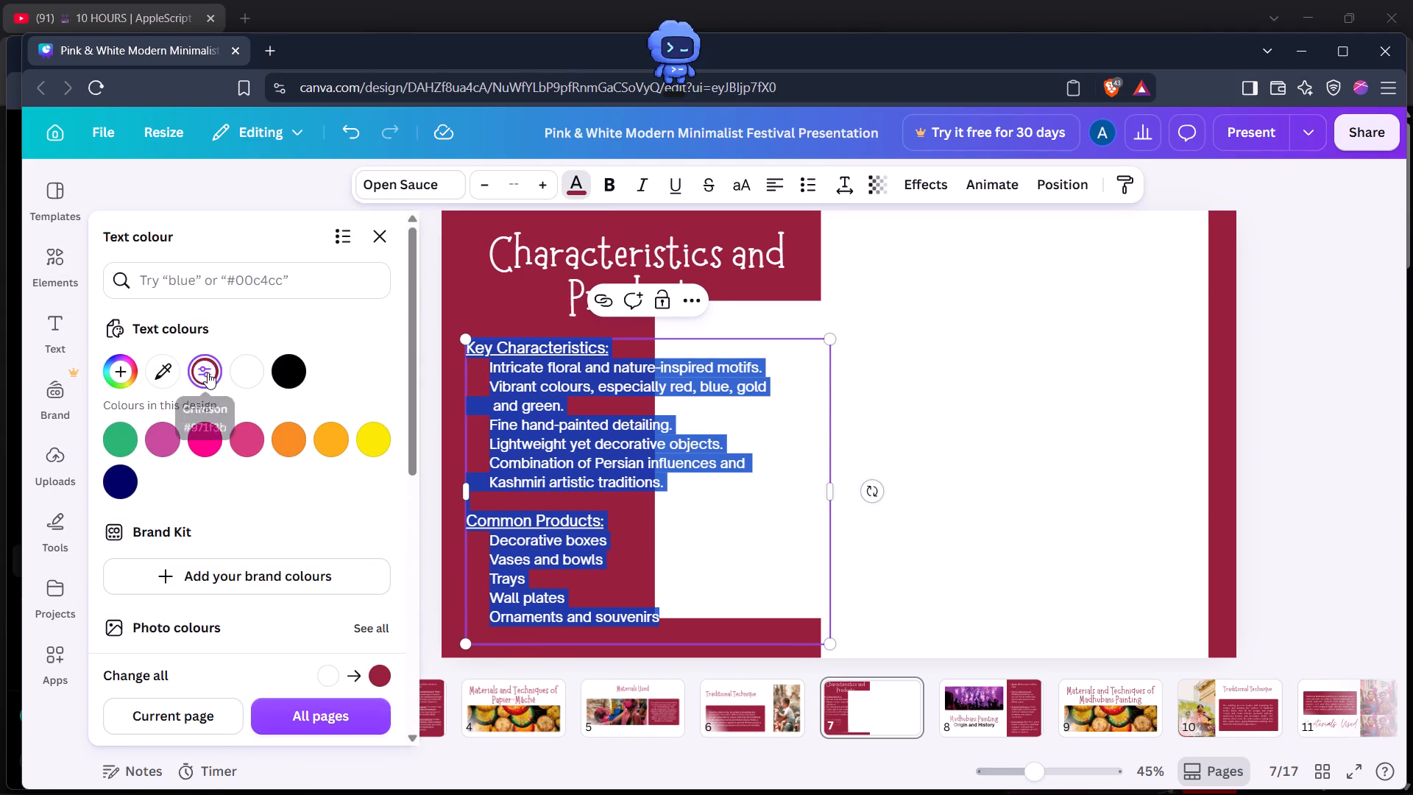
Move the smaller white rectangle back over the text area below the title and send it to the back, behind the text.
left_click(938, 382)
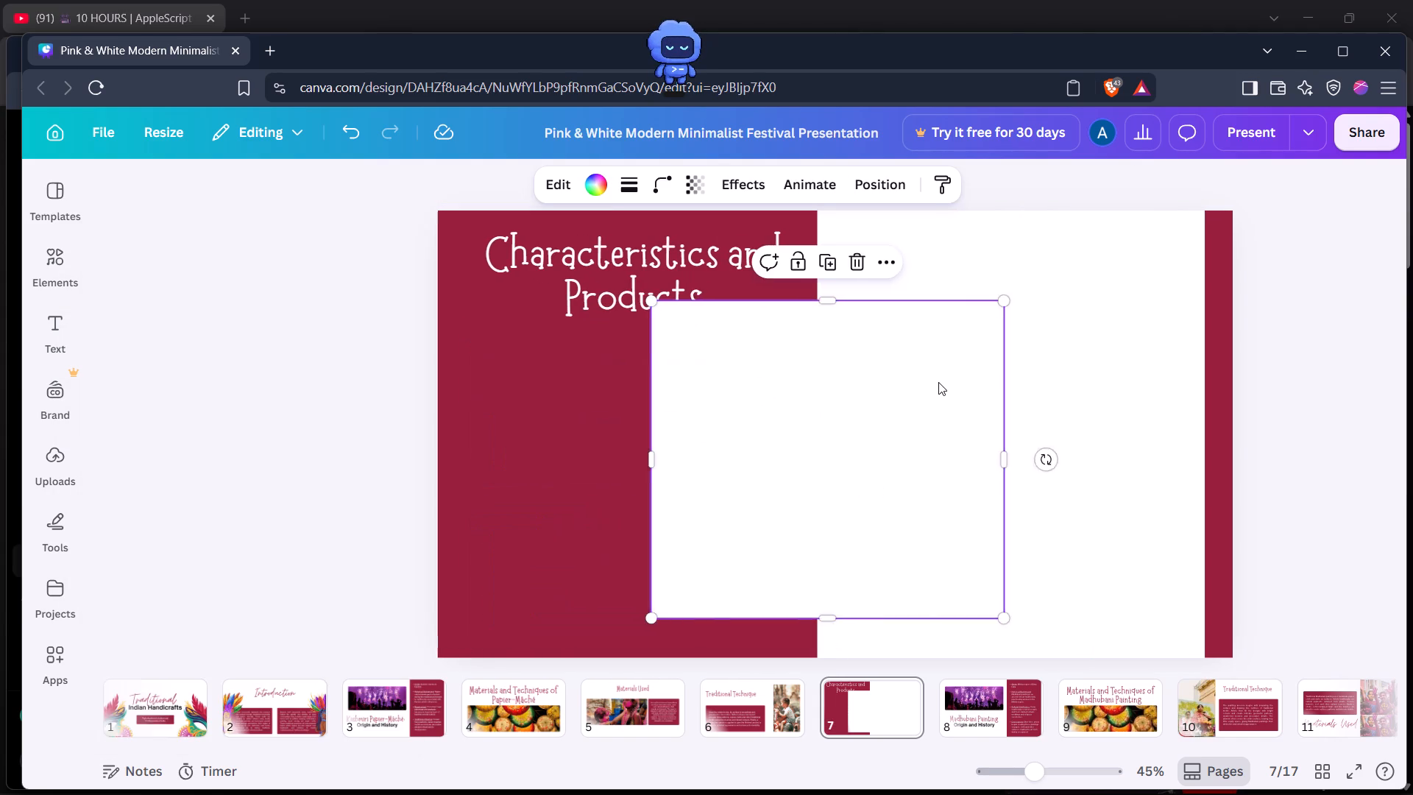
left_click_drag(938, 382, 826, 414)
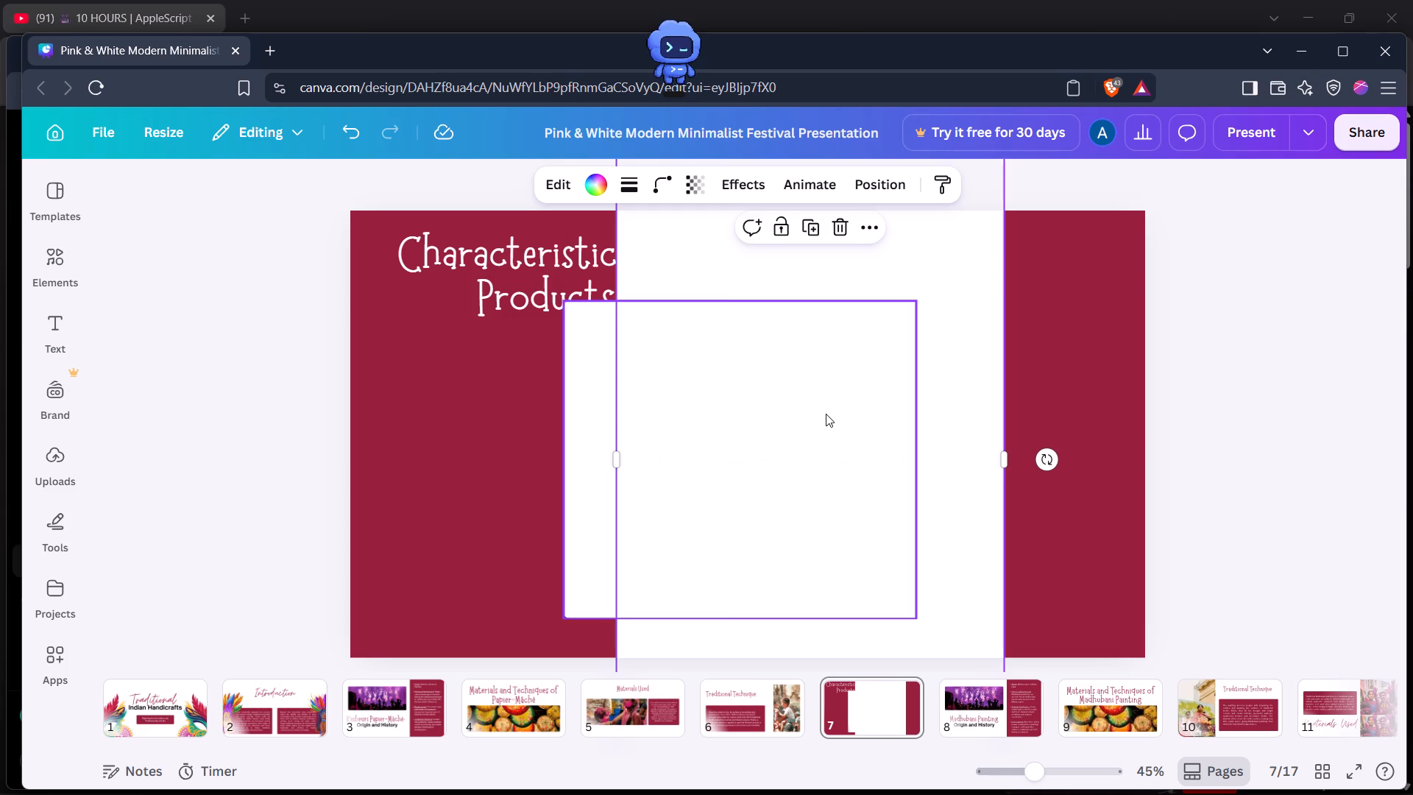
key("ctrl+z")
left_click_drag(645, 400, 439, 442)
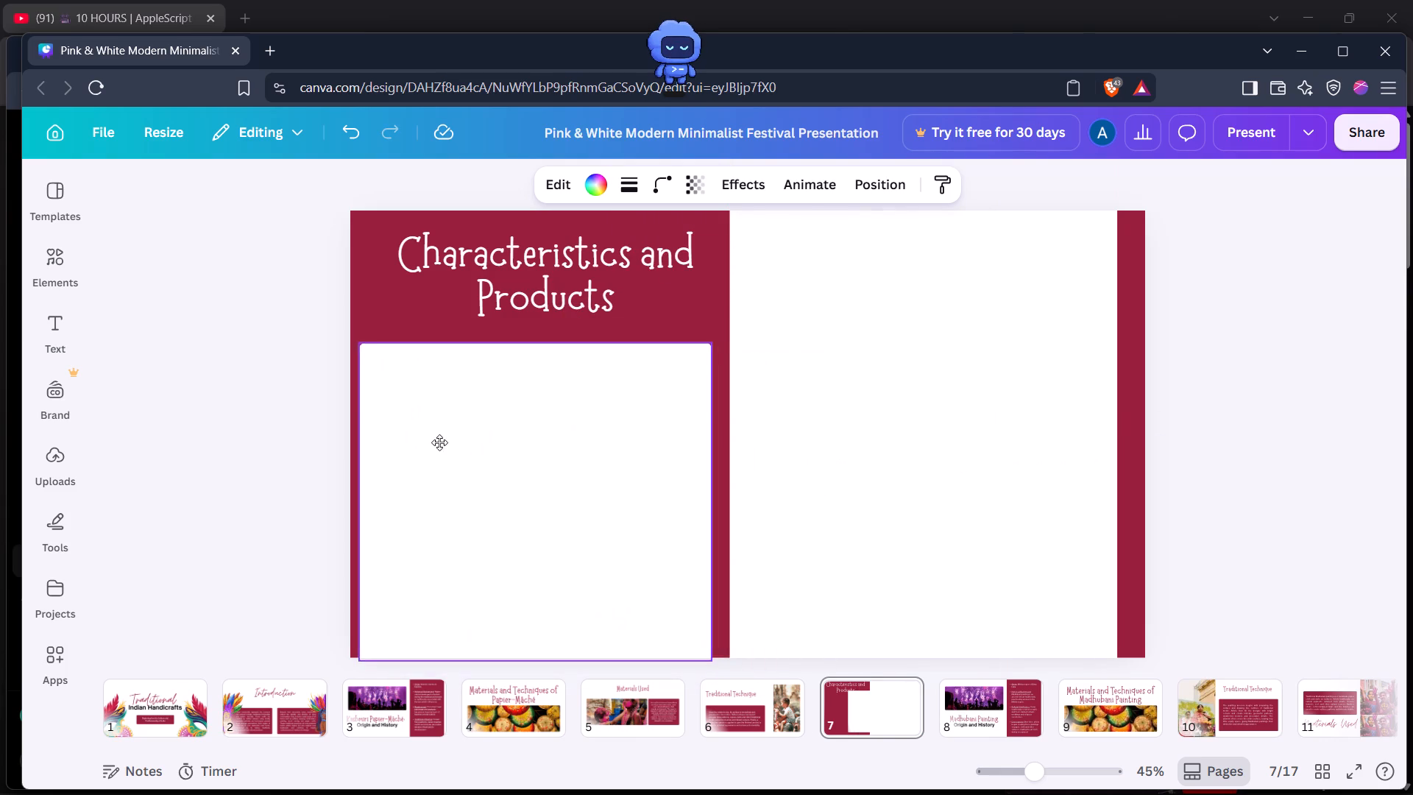
left_click_drag(439, 442, 442, 428)
right_click(442, 428)
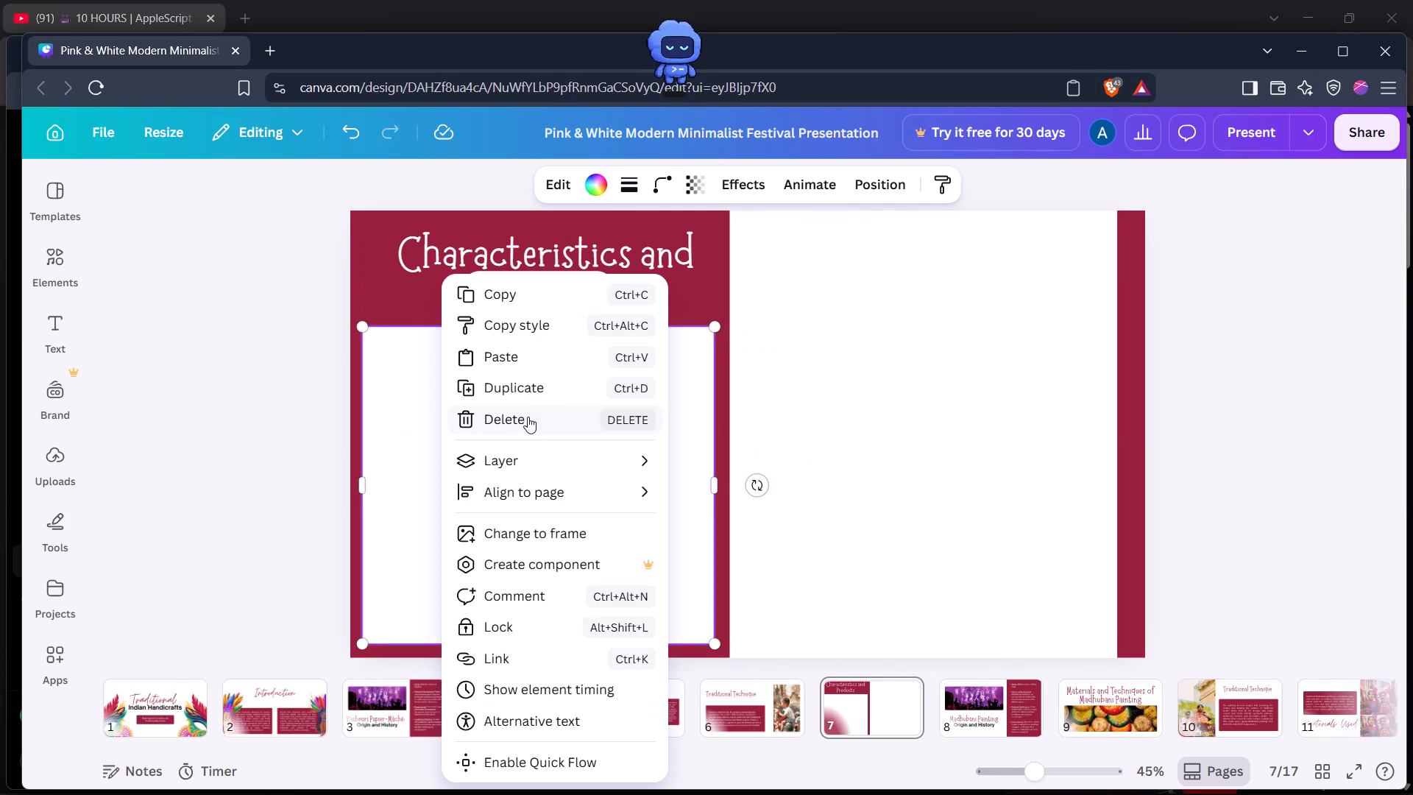
left_click(536, 456)
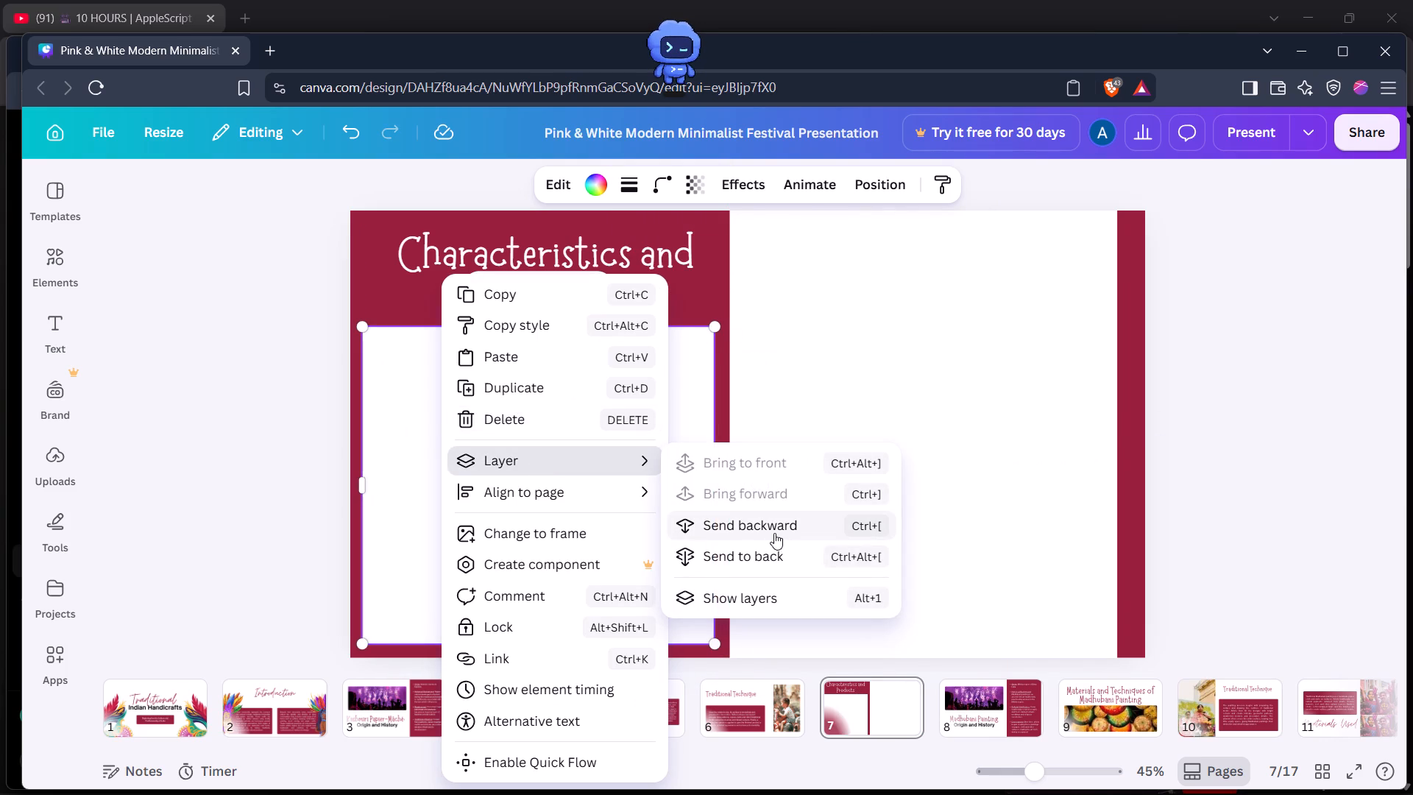
left_click(773, 551)
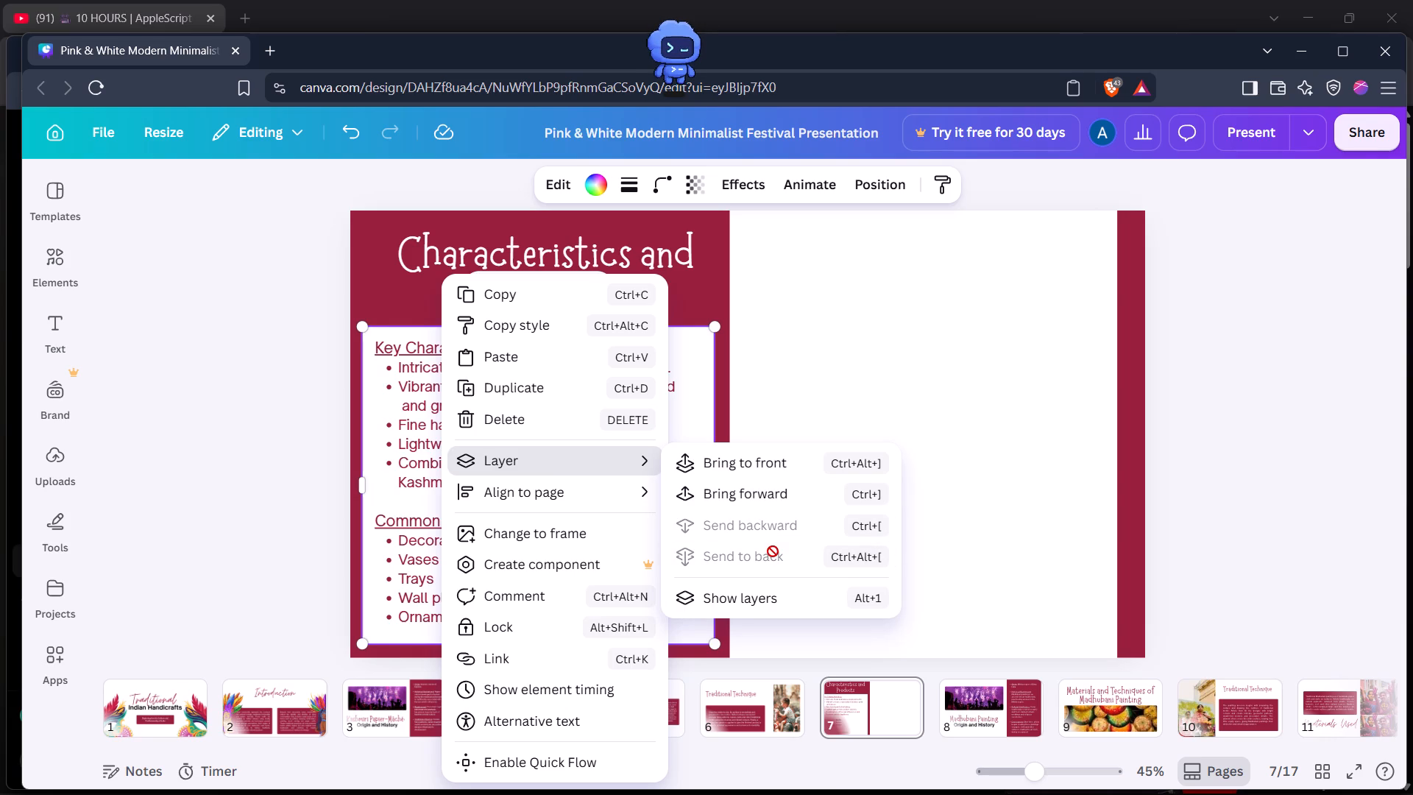
left_click(1294, 472)
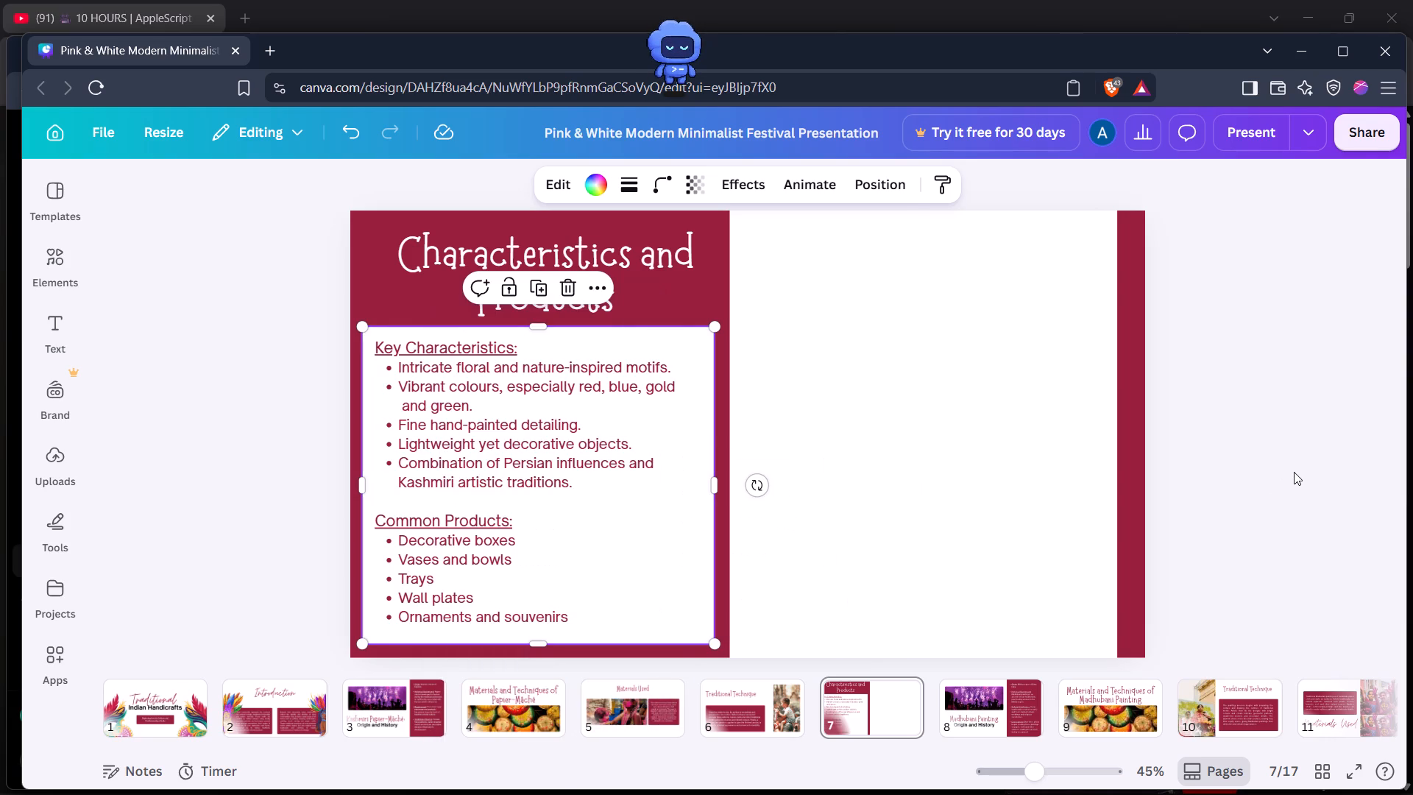
Delete the original large white rectangle from the right half of slide 7.
left_click(971, 505)
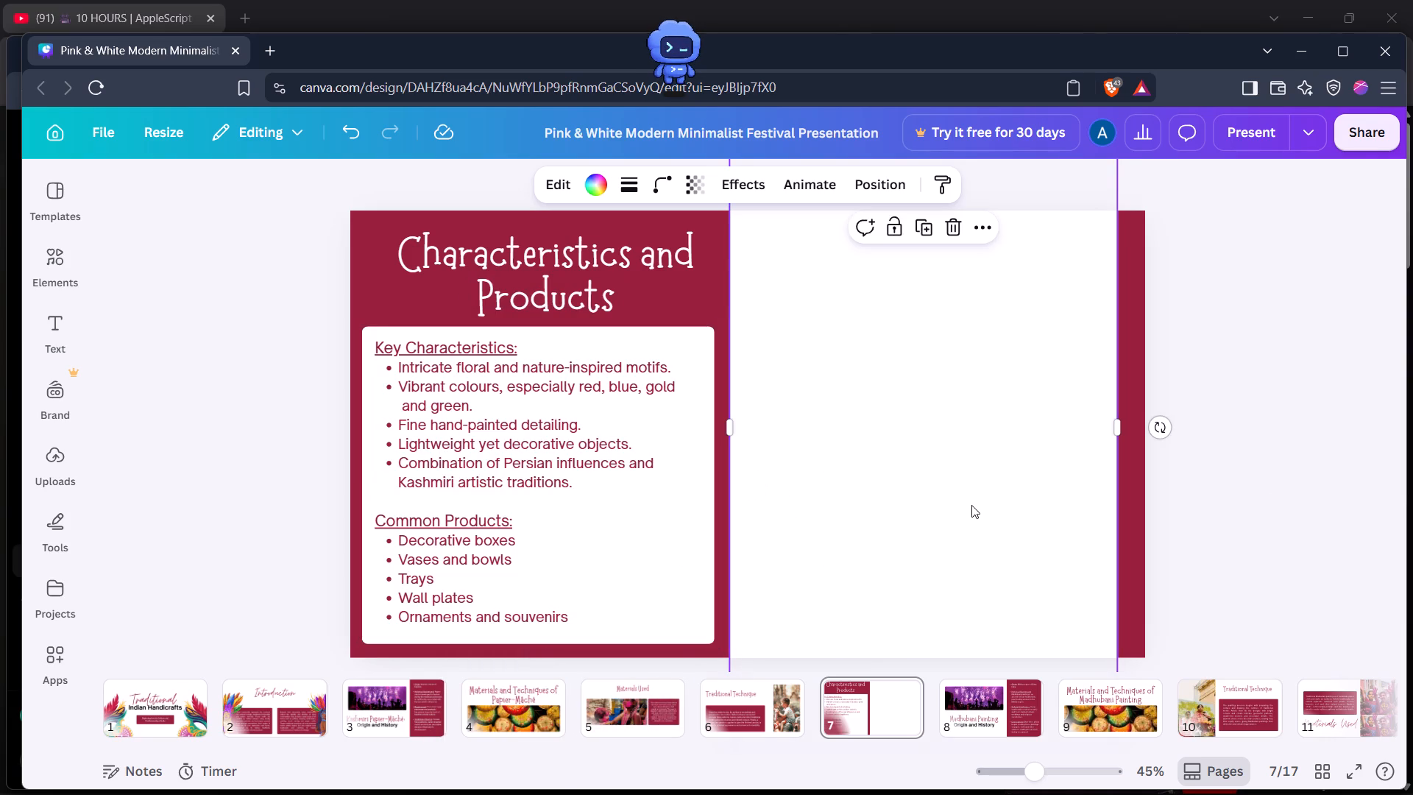
key("BackSpace")
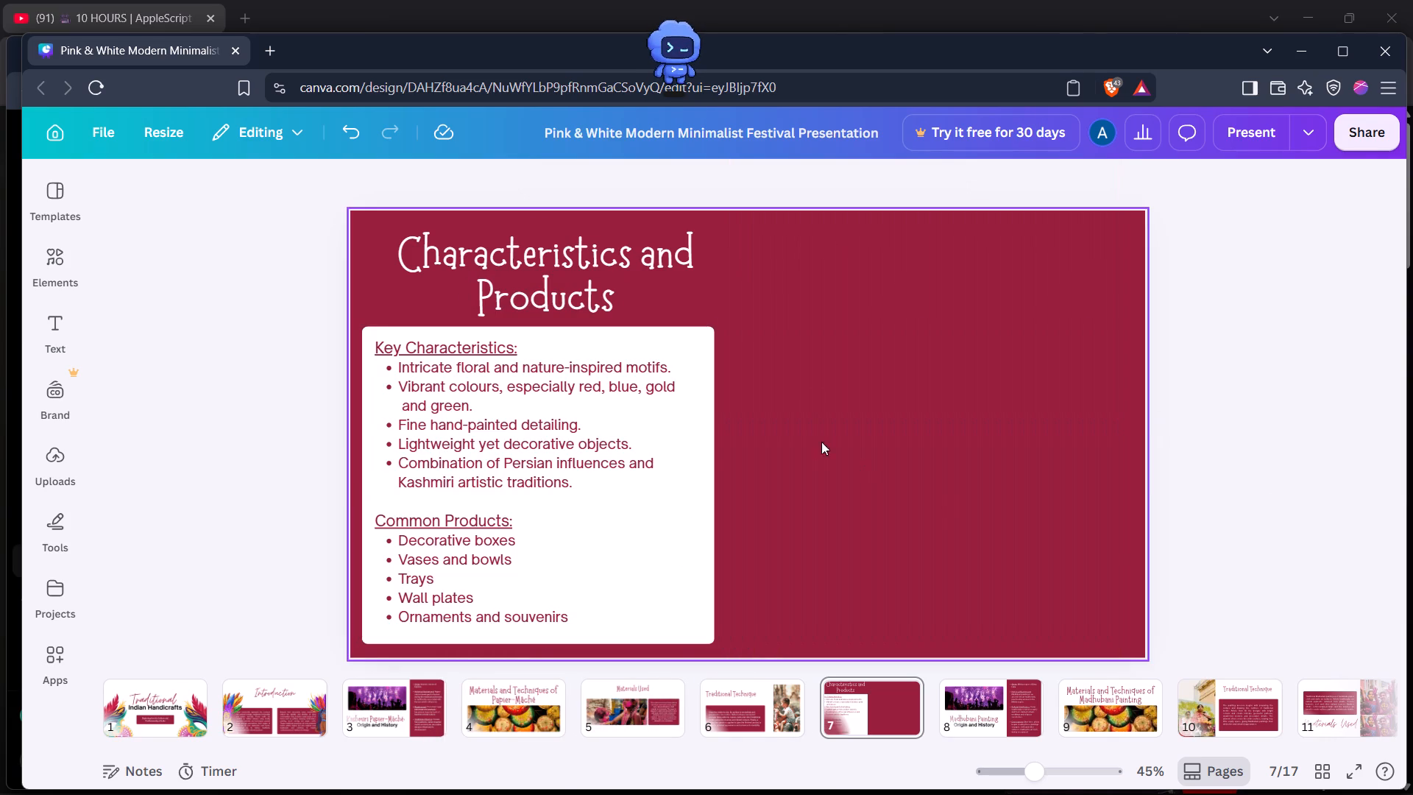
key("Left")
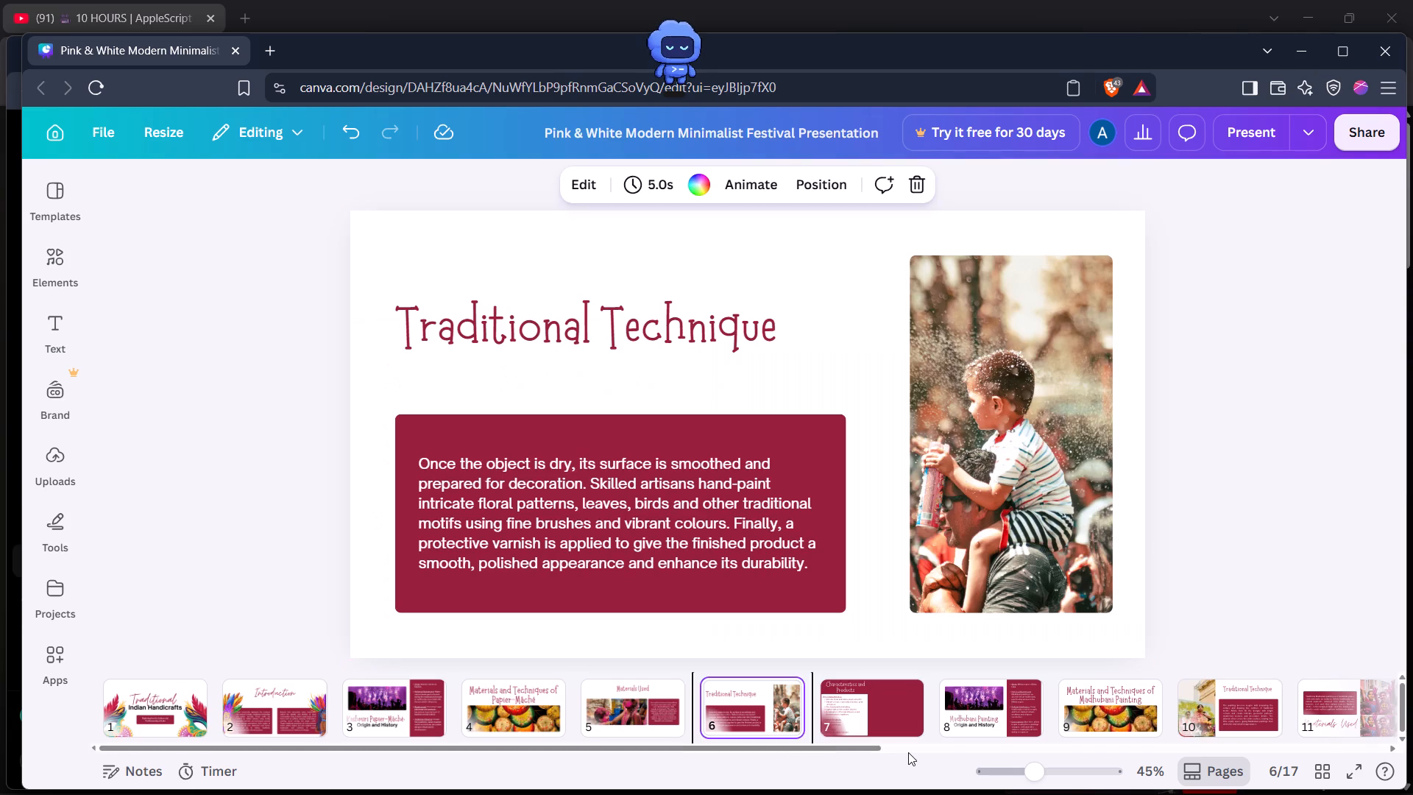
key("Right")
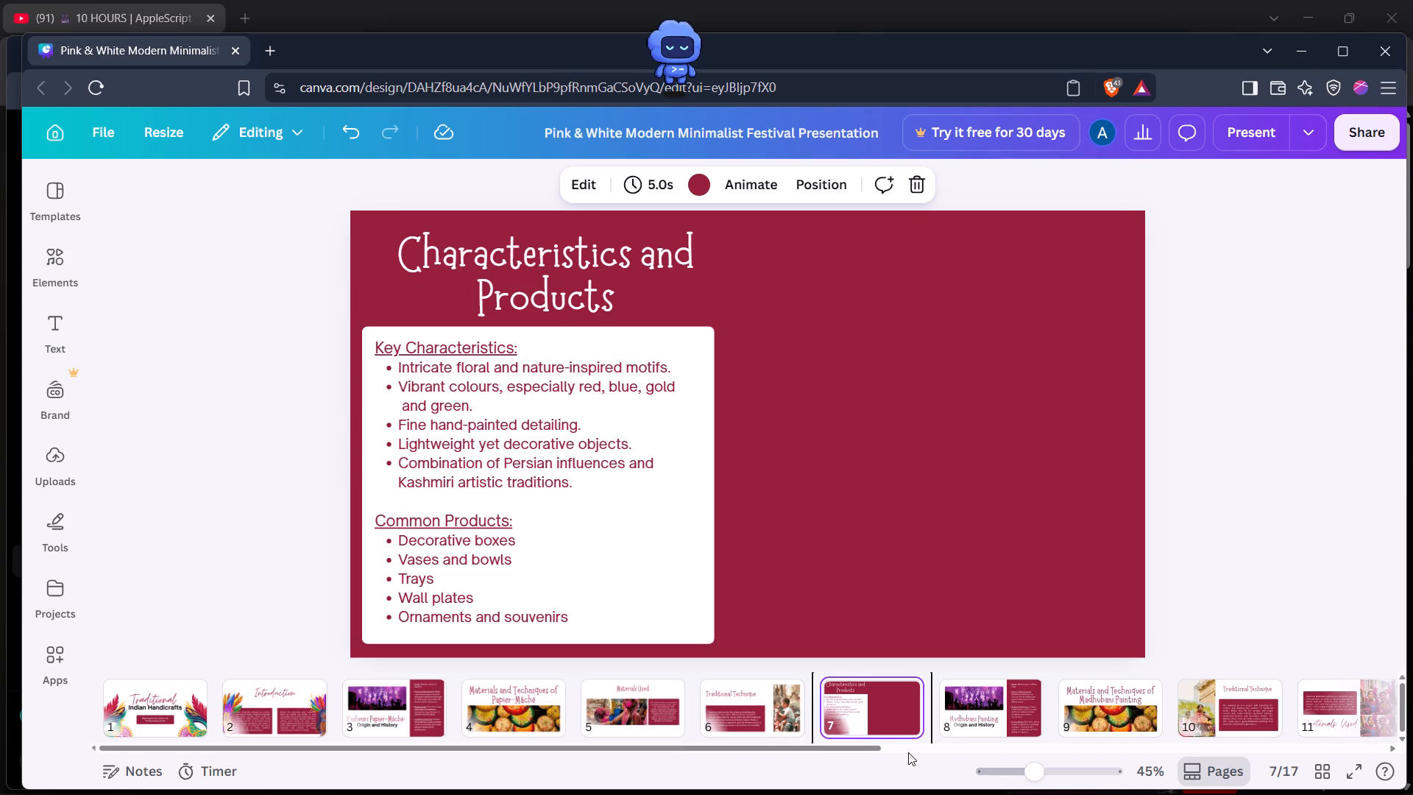
Maximize the browser window.
left_click(1335, 58)
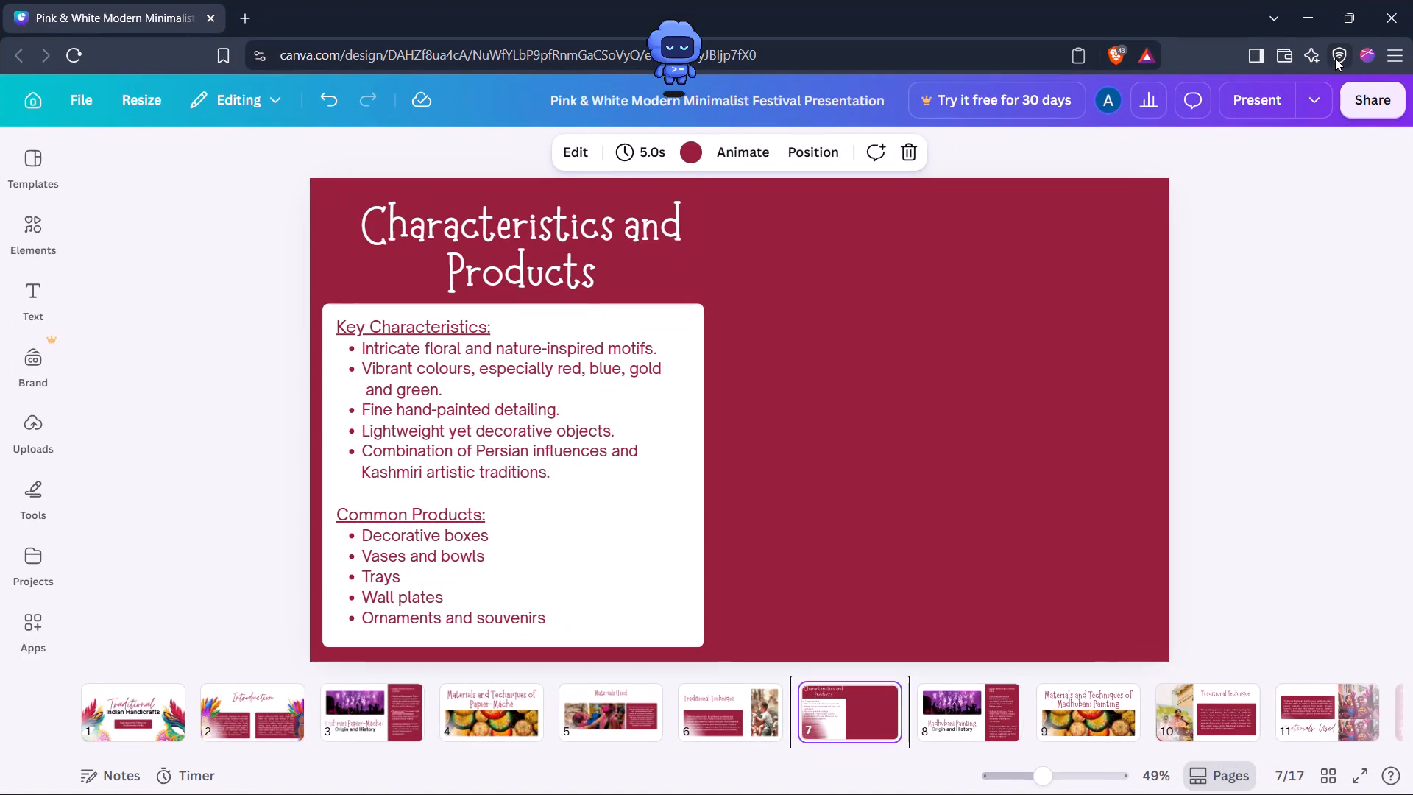
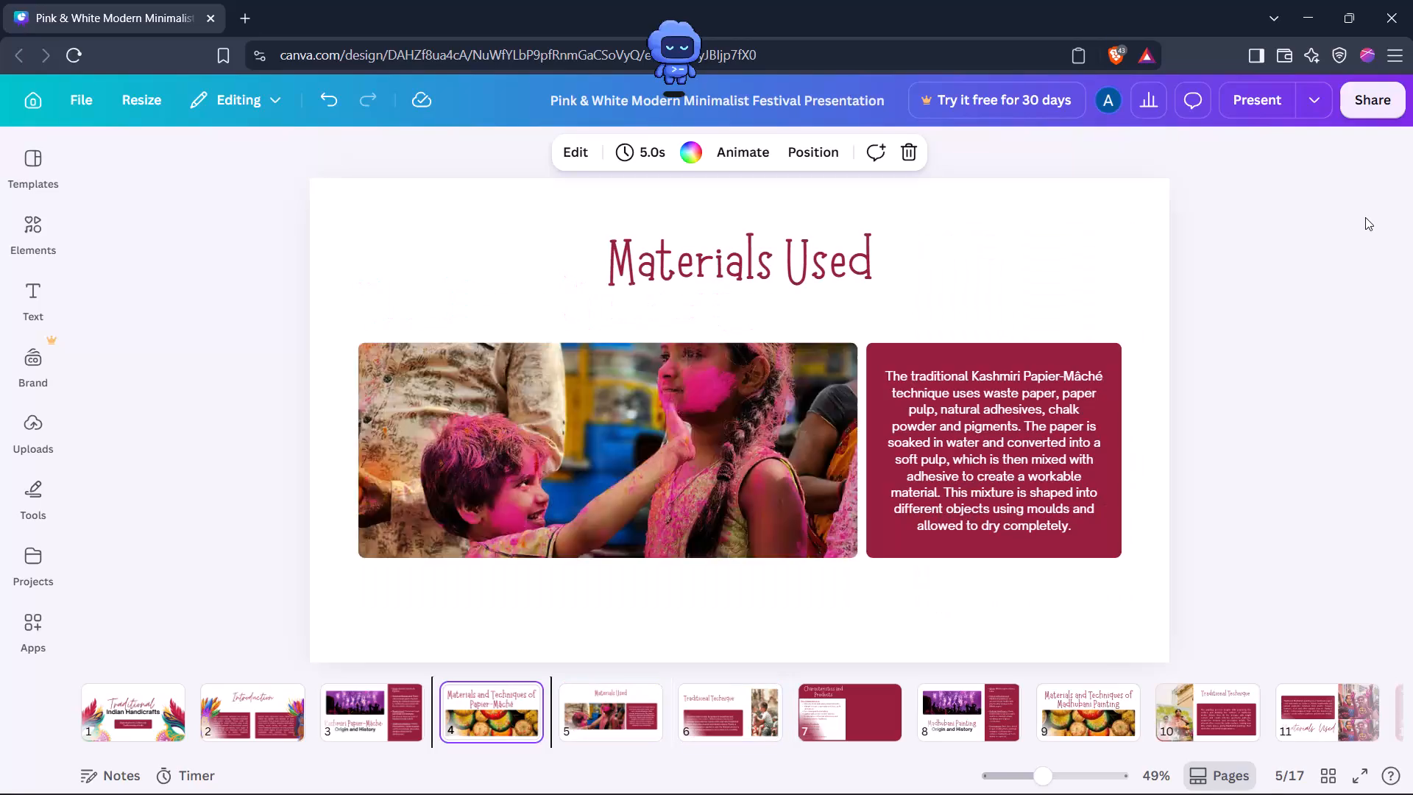
Page through slides 5 to 9 to review the finished Papier-Mâché and Madhubani slides.
key("Right")
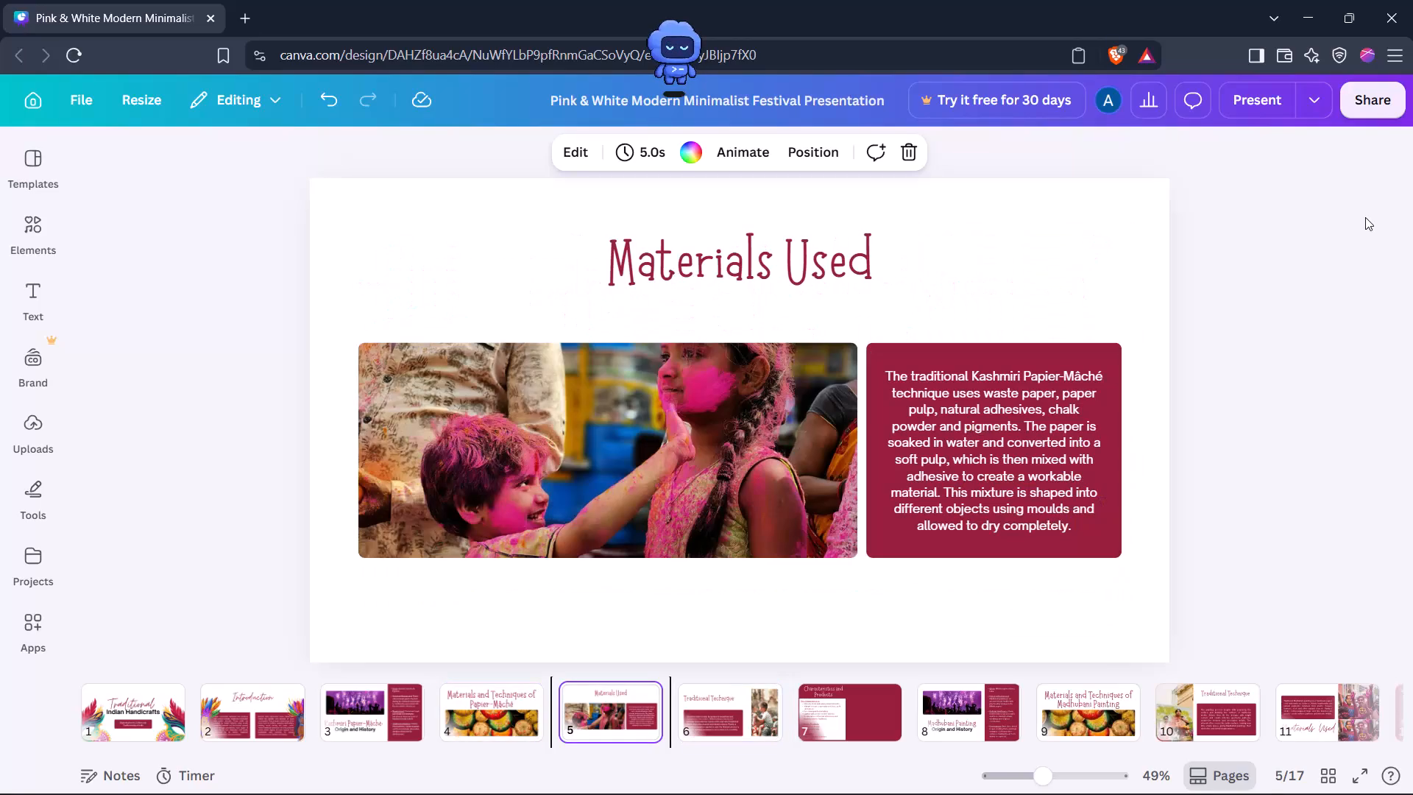
key("Right")
key("Right")
key("Right")
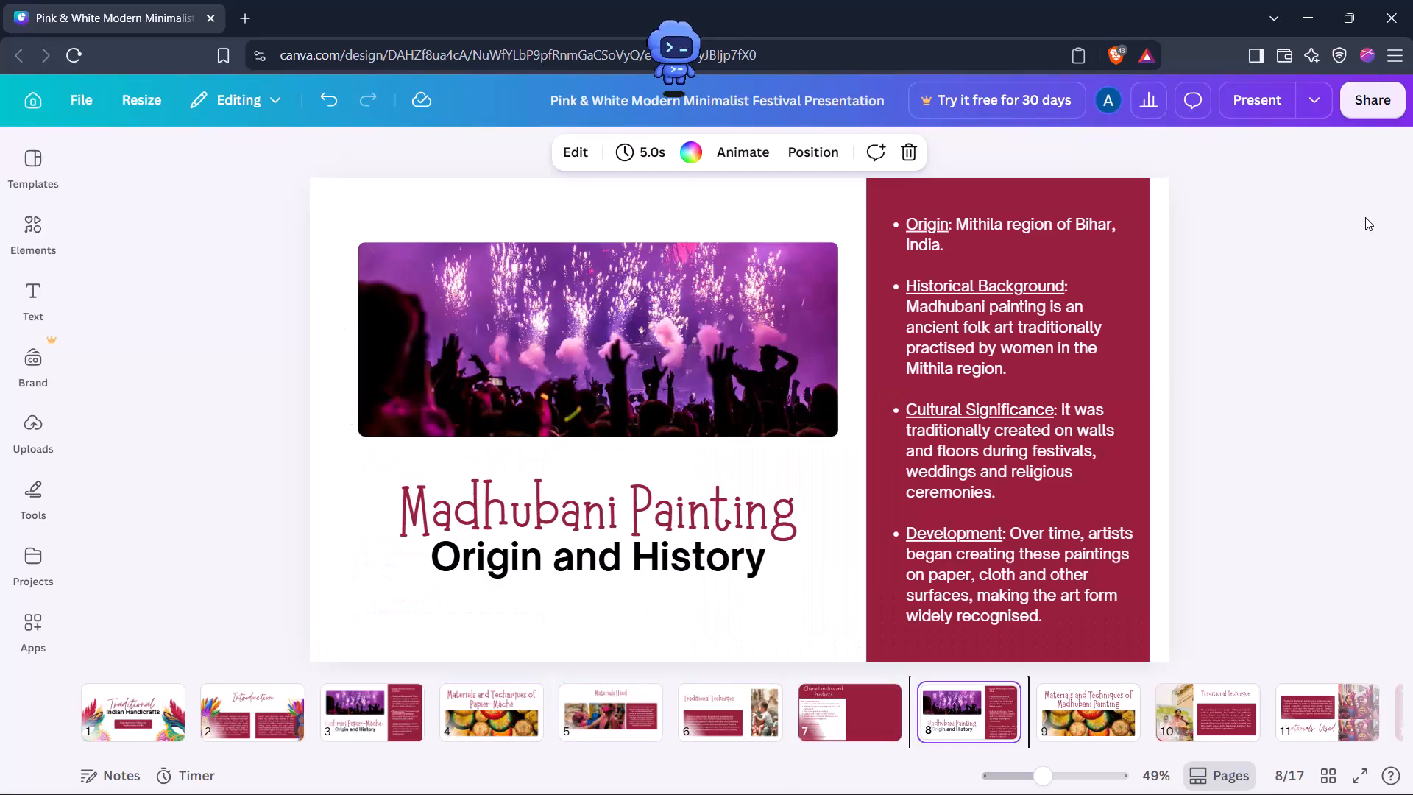
key("Left")
key("Right")
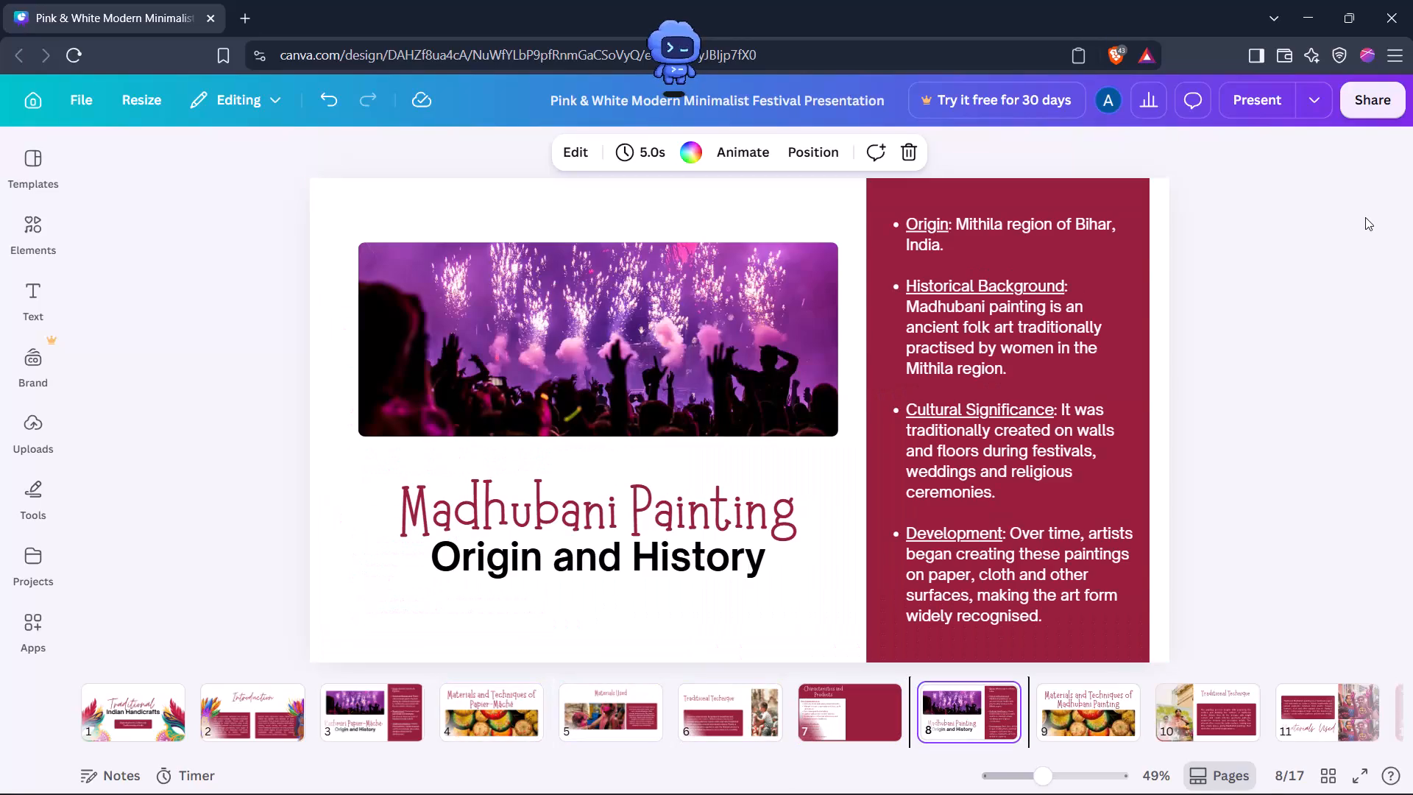
key("Right")
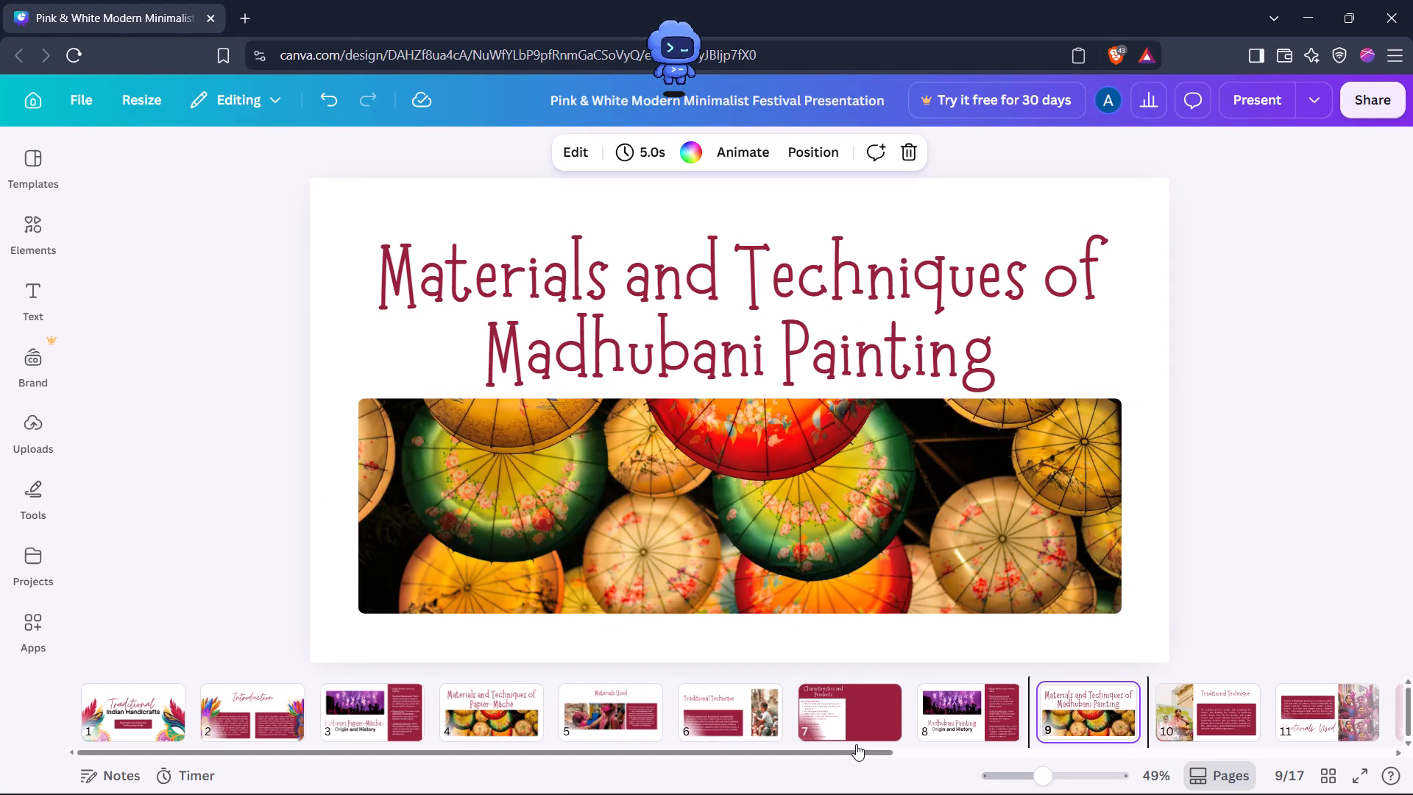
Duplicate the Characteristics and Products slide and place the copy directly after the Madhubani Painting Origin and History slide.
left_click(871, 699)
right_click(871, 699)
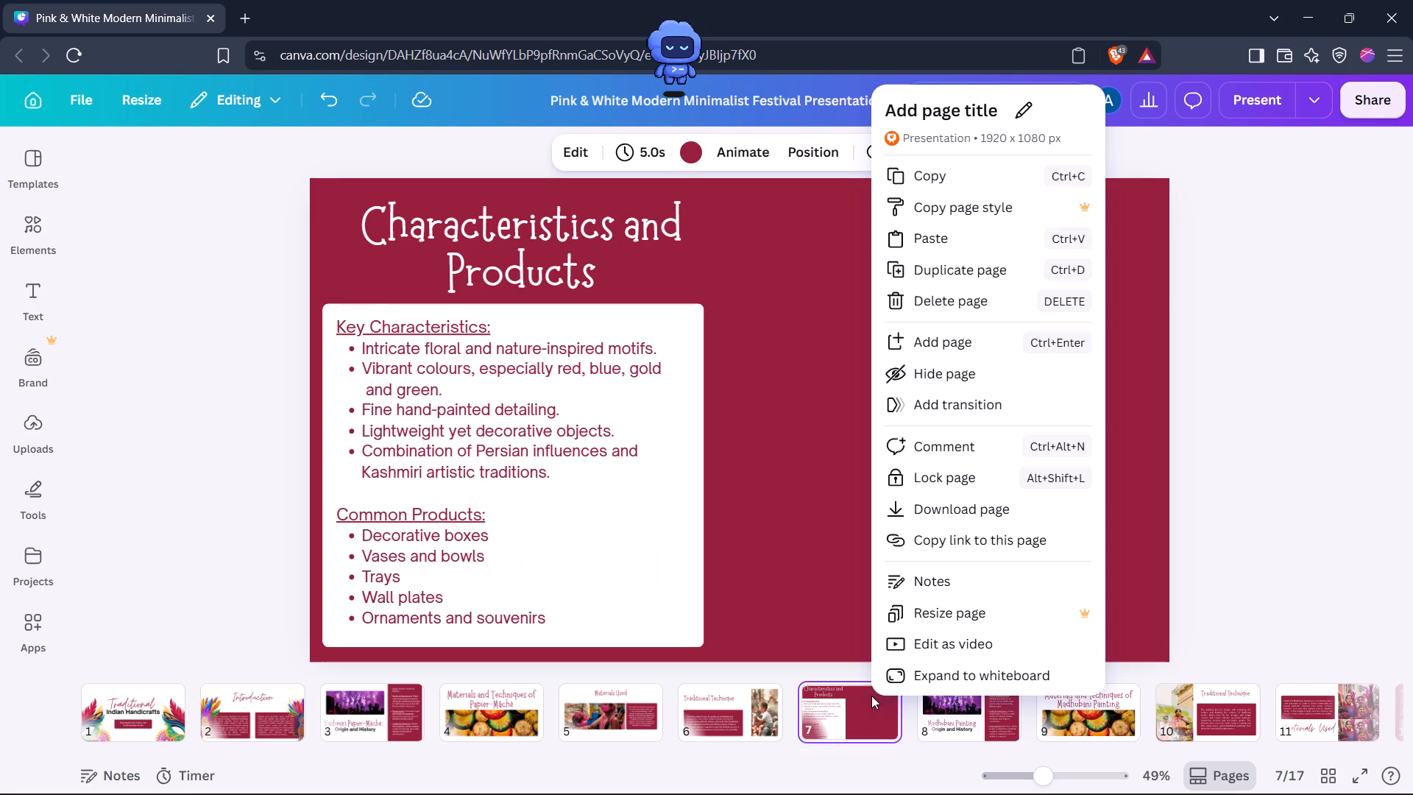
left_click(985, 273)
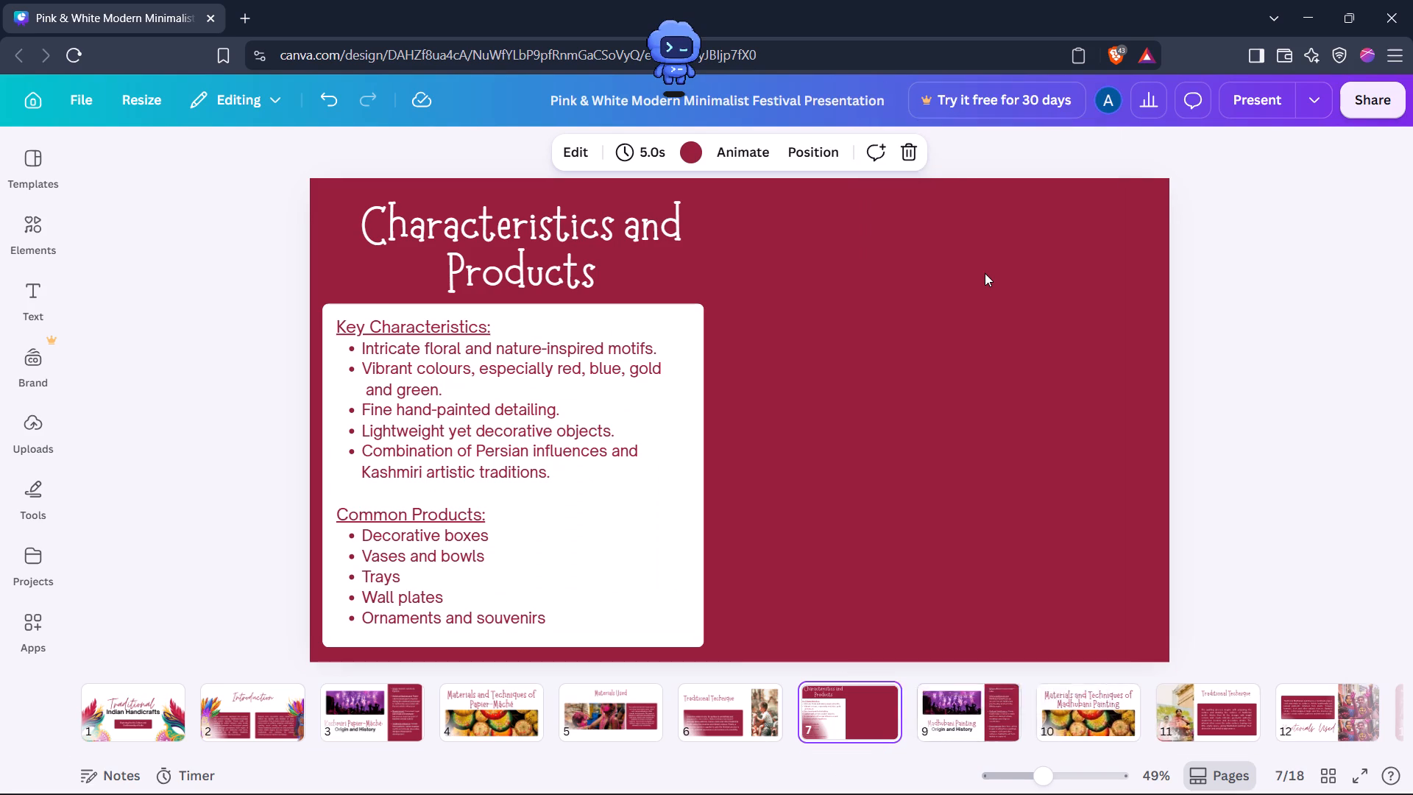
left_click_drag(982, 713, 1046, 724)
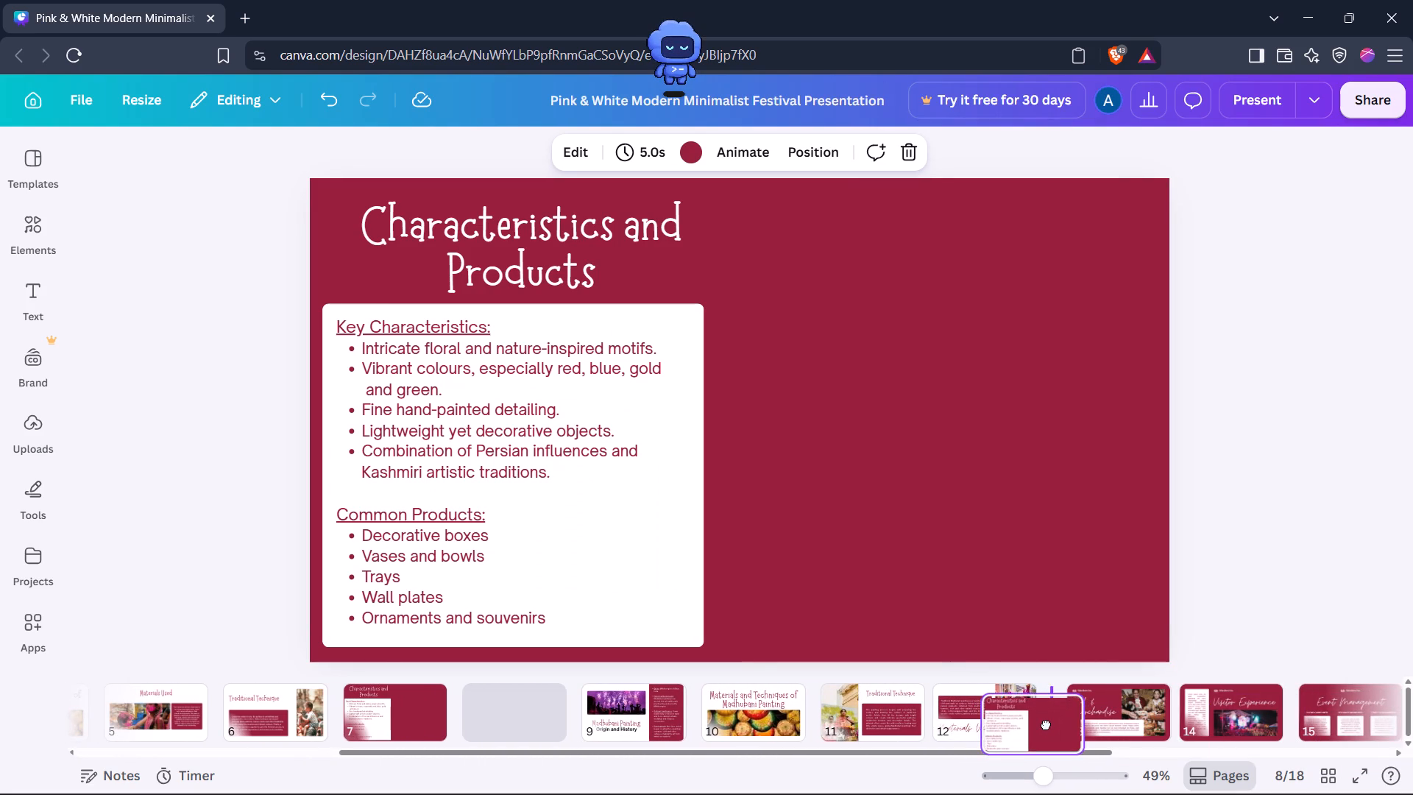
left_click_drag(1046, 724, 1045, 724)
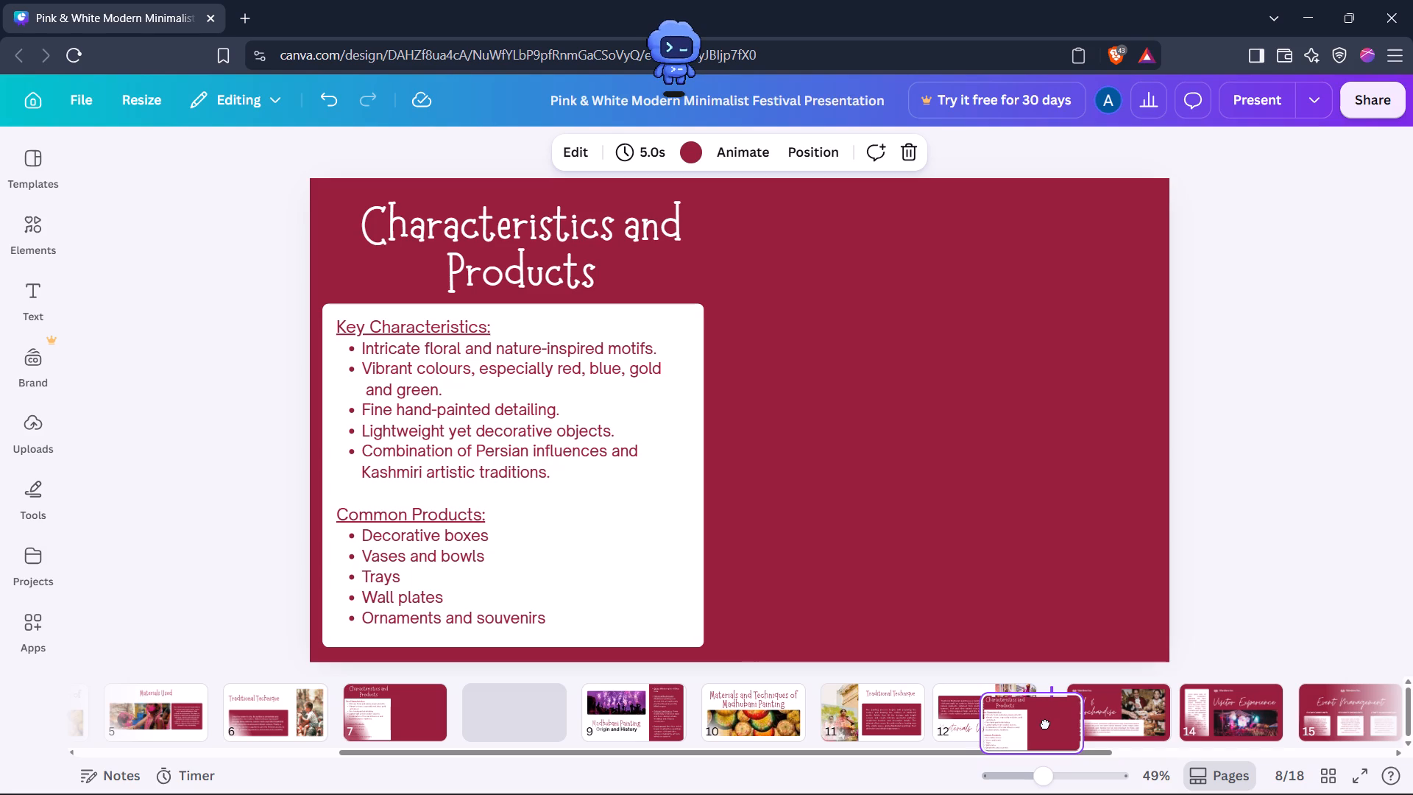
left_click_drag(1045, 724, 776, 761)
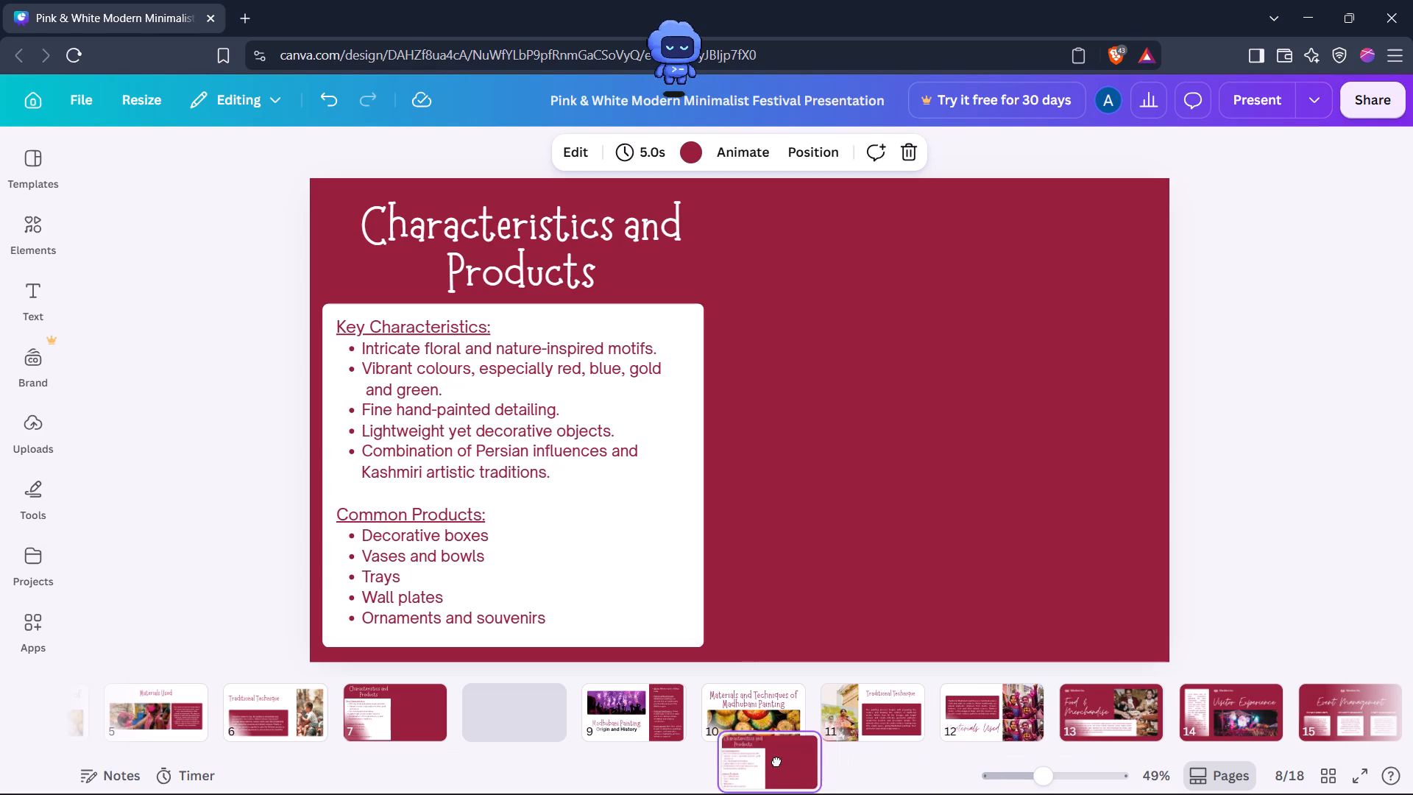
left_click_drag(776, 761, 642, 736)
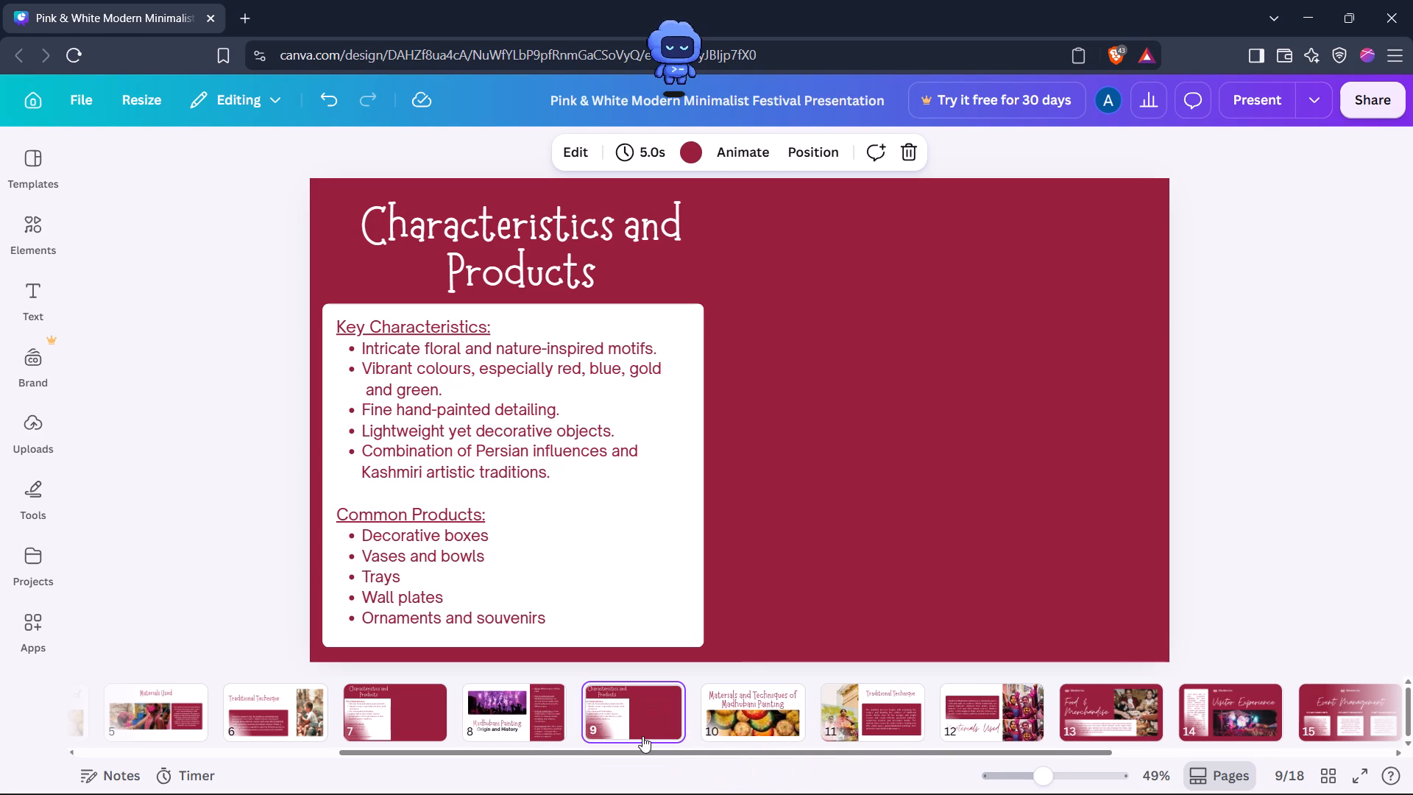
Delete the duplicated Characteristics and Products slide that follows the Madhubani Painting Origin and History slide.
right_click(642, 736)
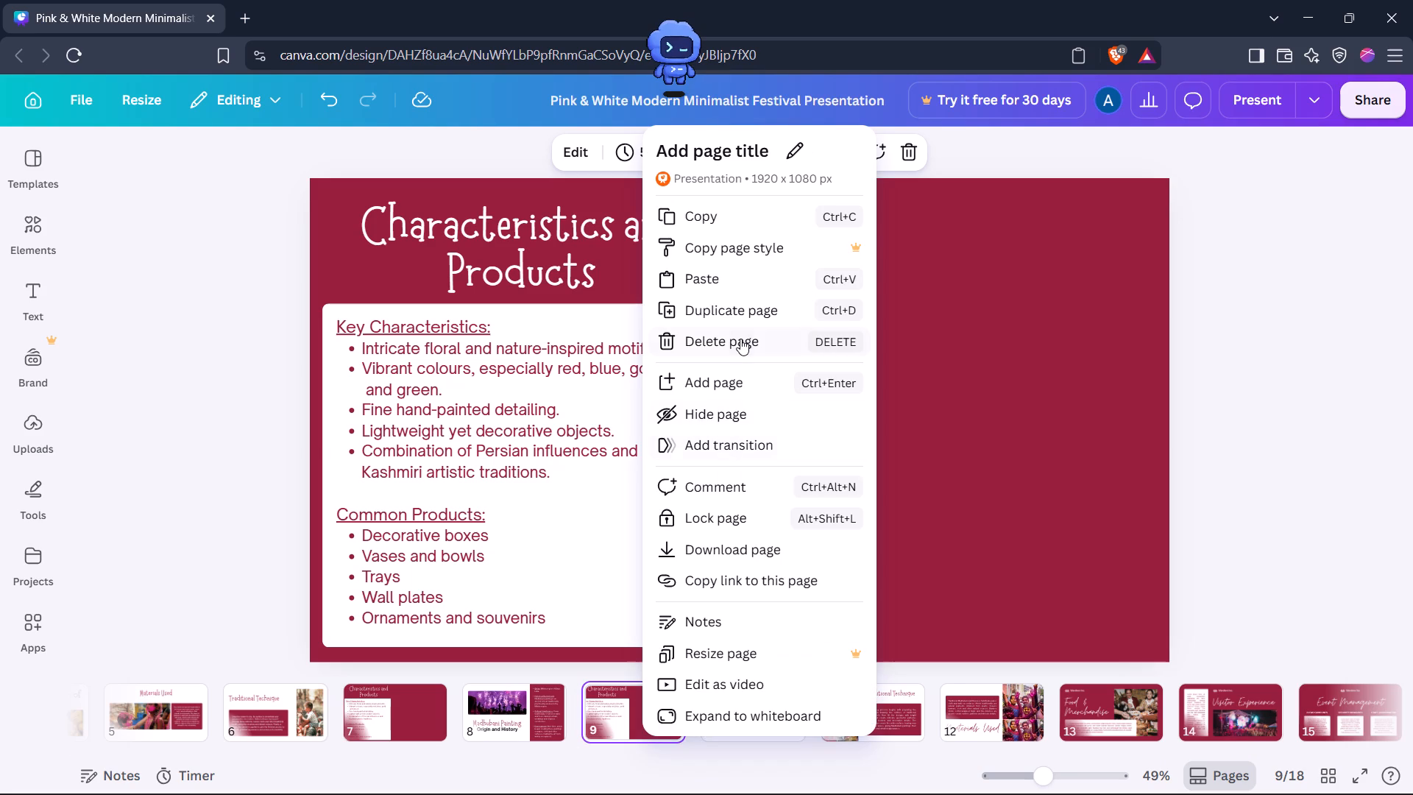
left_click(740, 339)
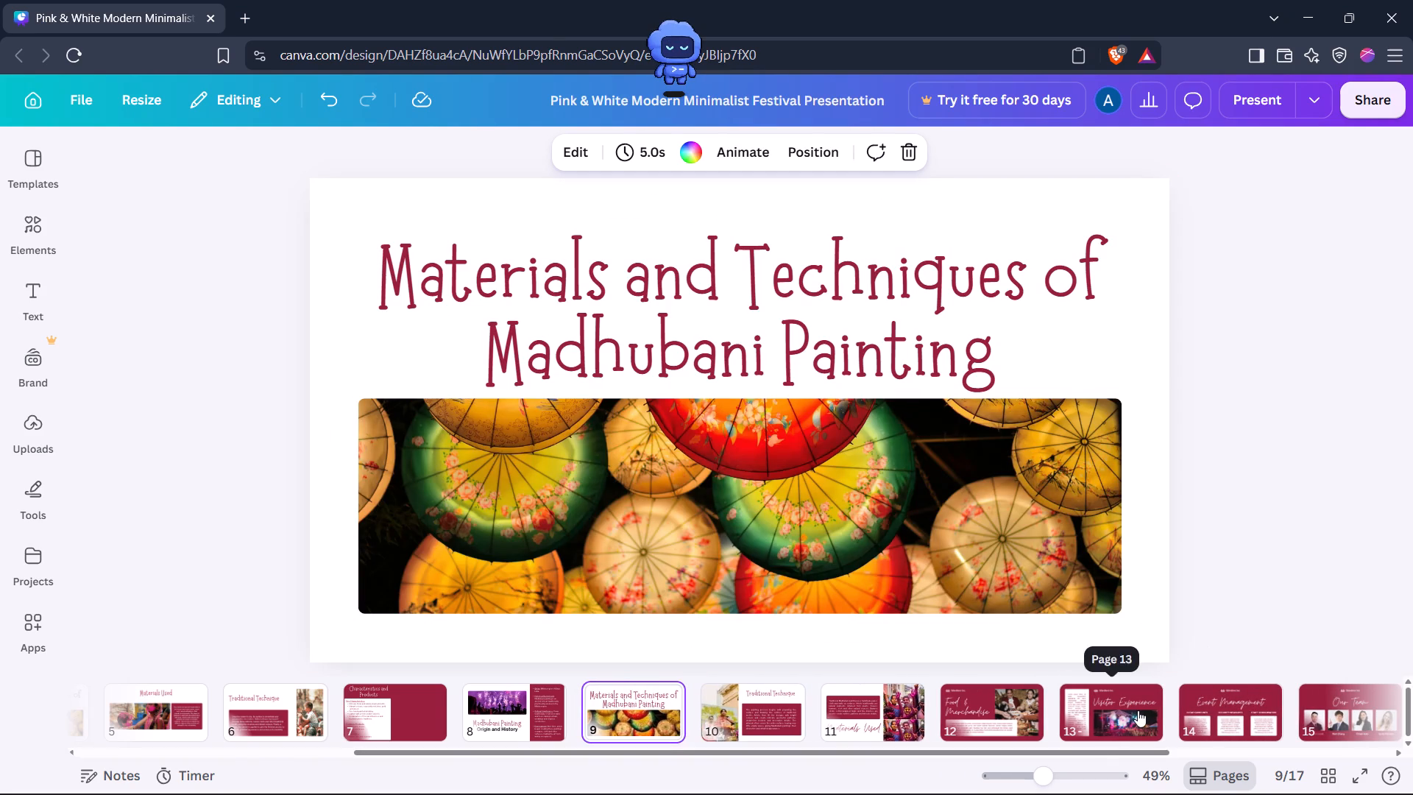
Delete the Wardiere Inc. logo from the Visitor Experience slide.
left_click(1138, 710)
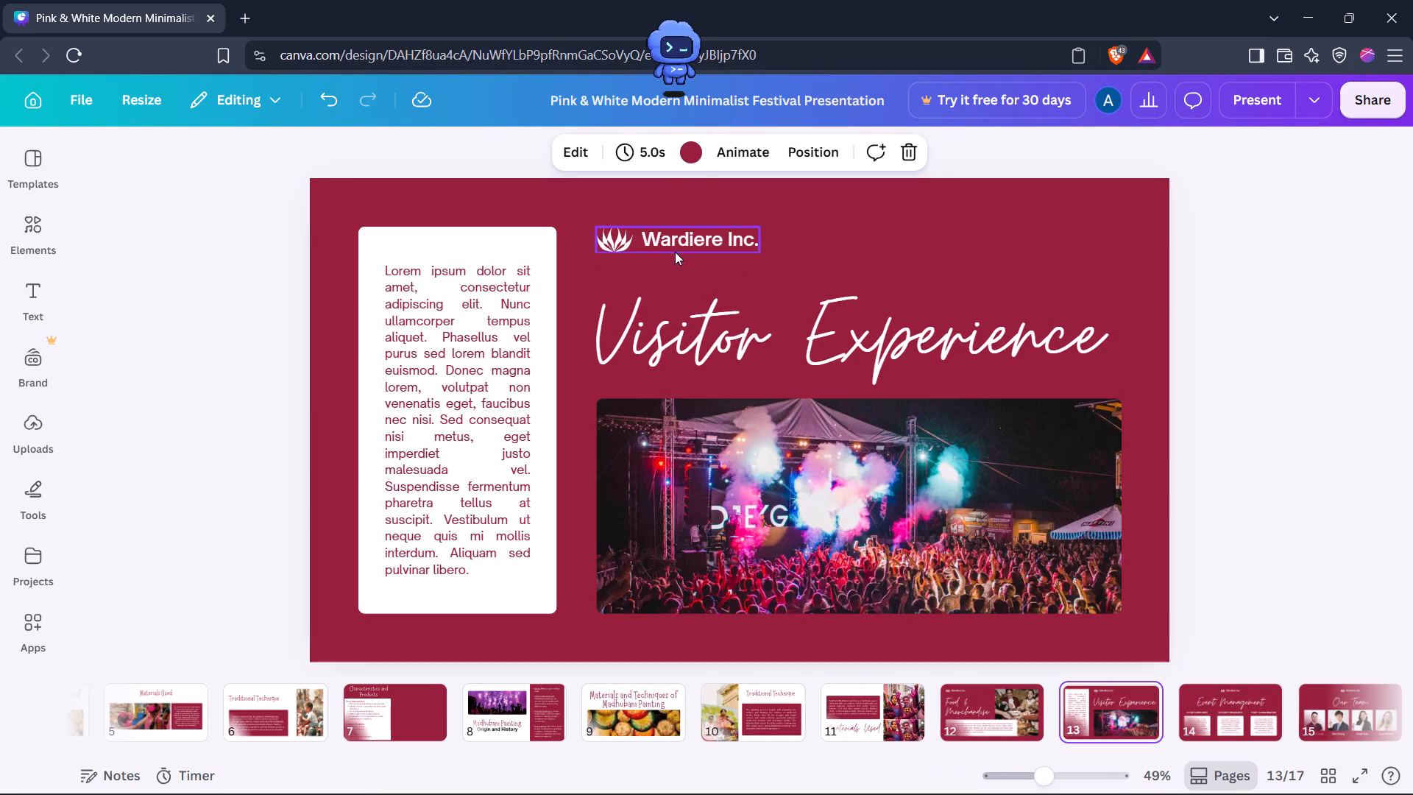
left_click(682, 240)
key("BackSpace")
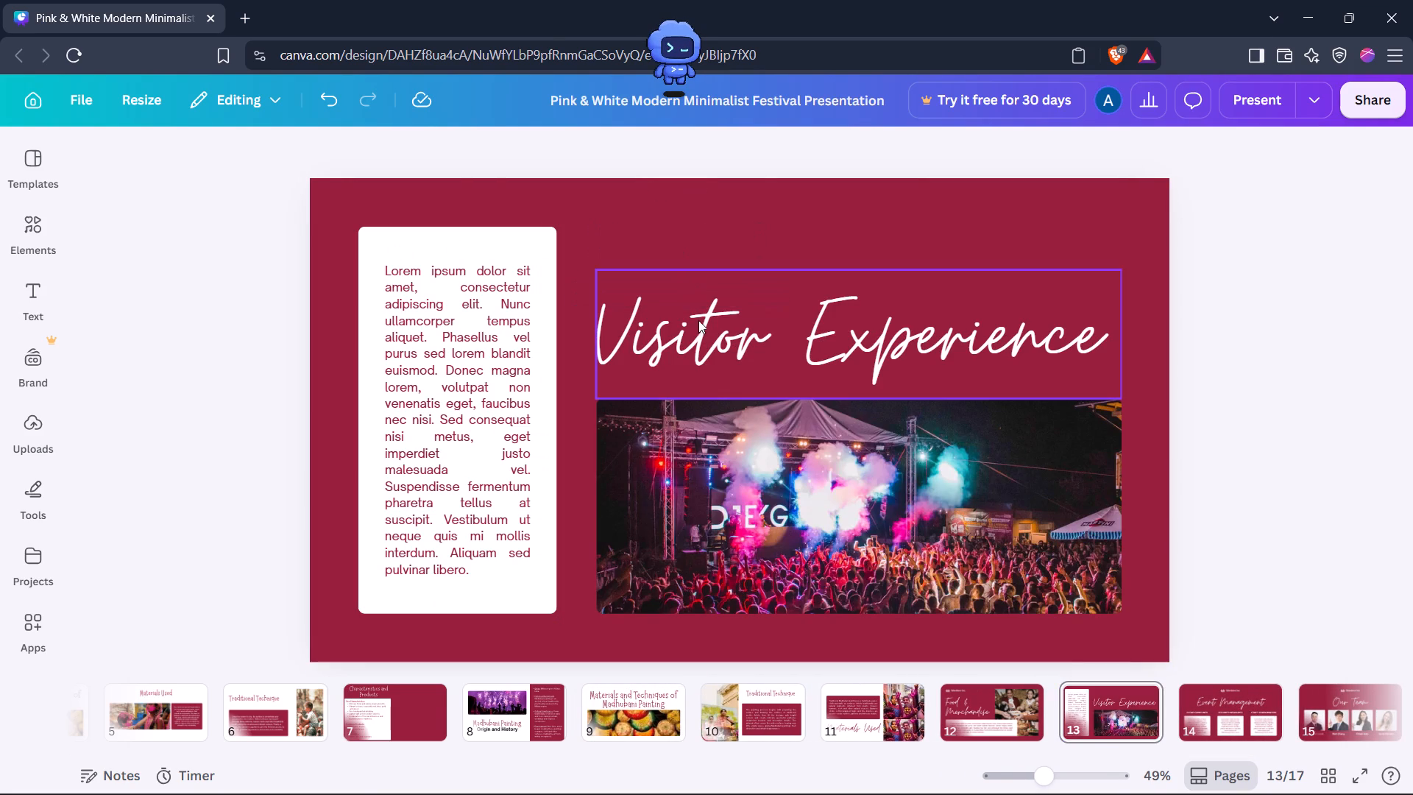
Move the Visitor Experience title up slightly, leaving a gap above the concert photo.
scroll(700, 324, "right", 1)
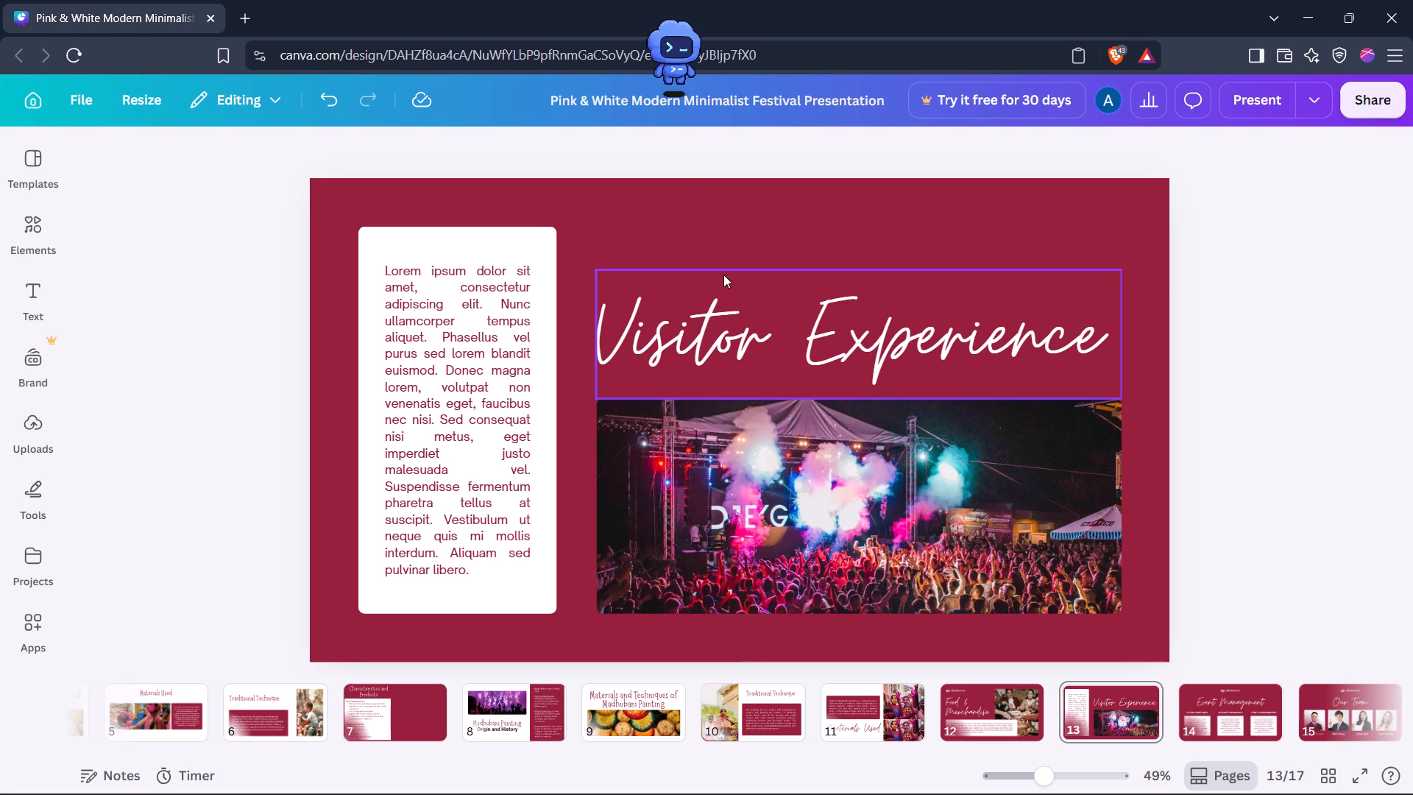
left_click_drag(720, 268, 719, 251)
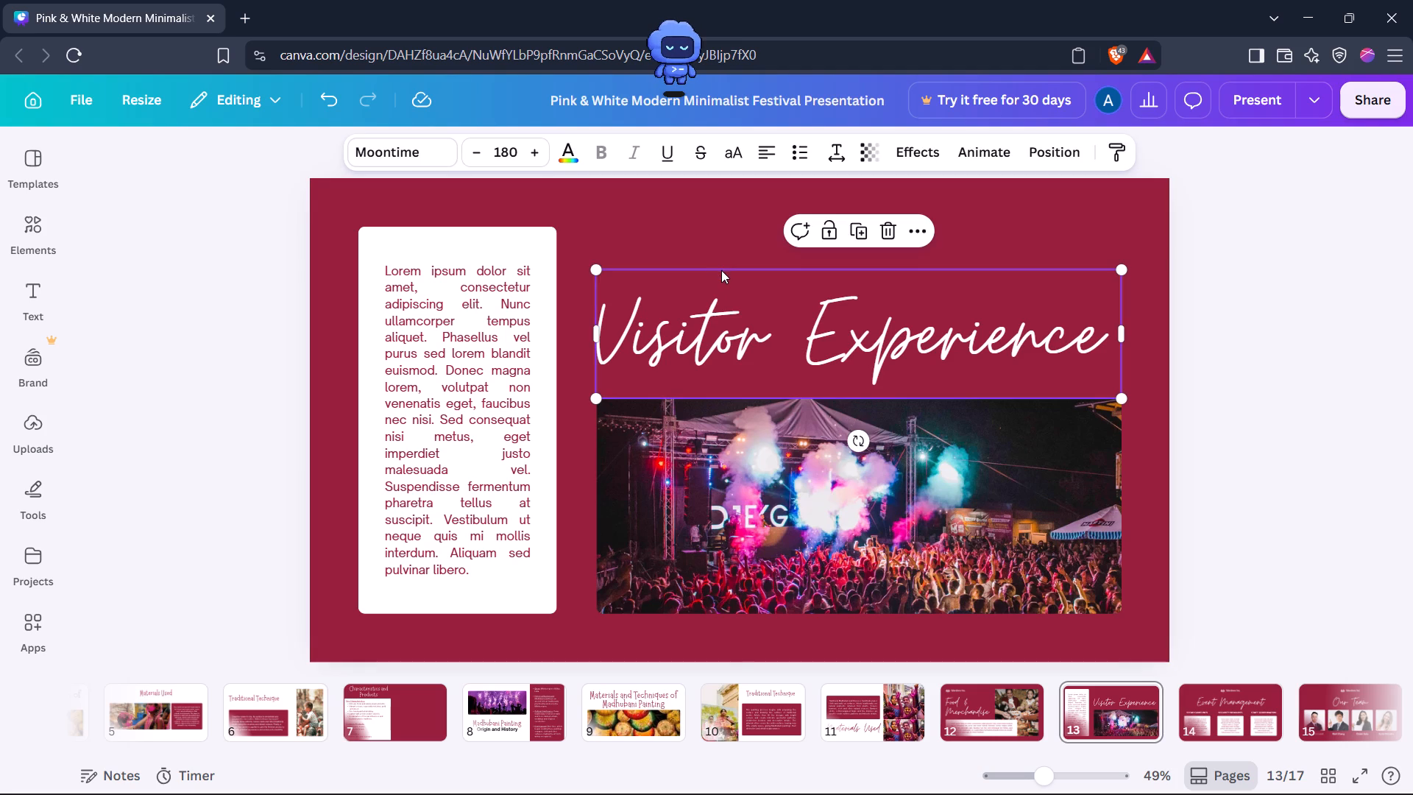
left_click_drag(721, 270, 721, 238)
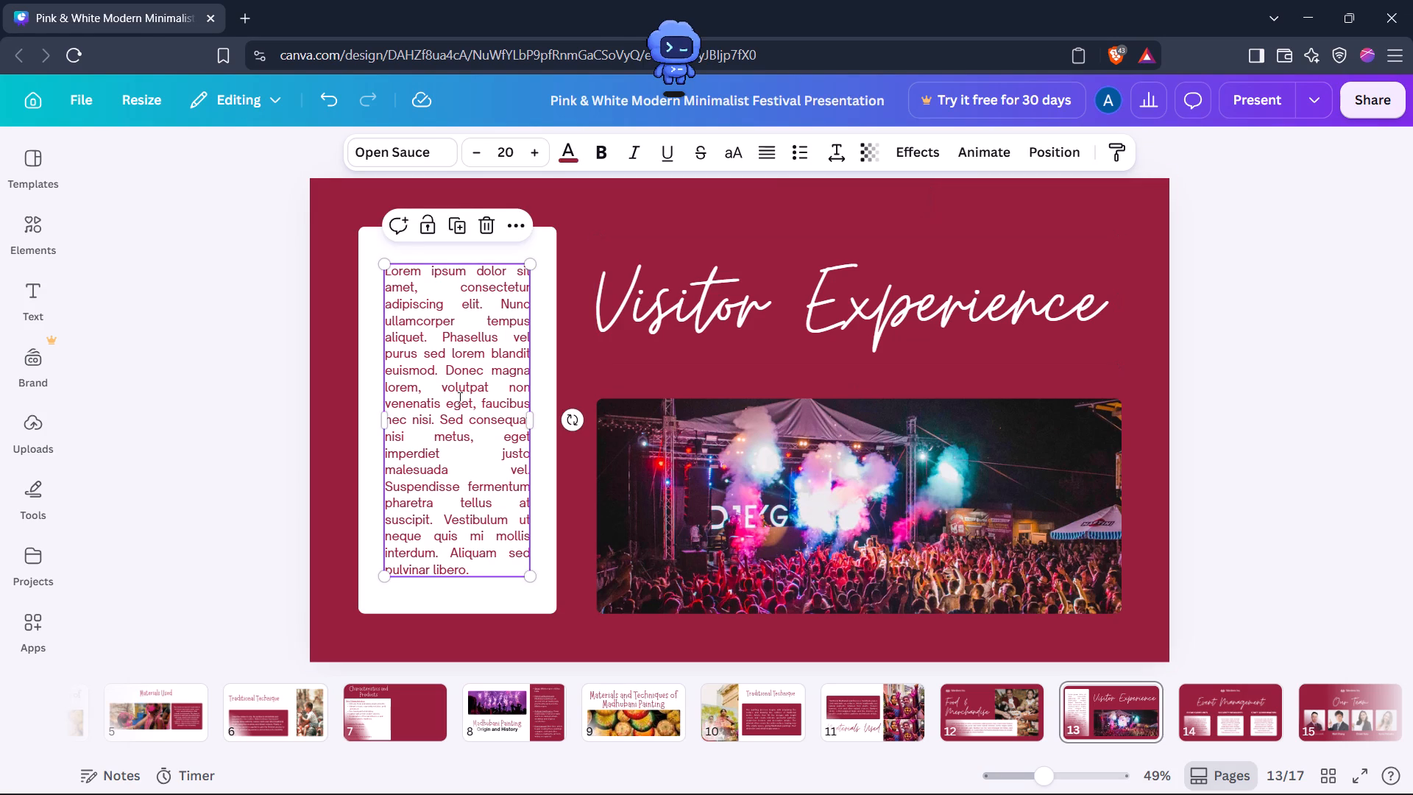
key("BackSpace")
key("ctrl+v")
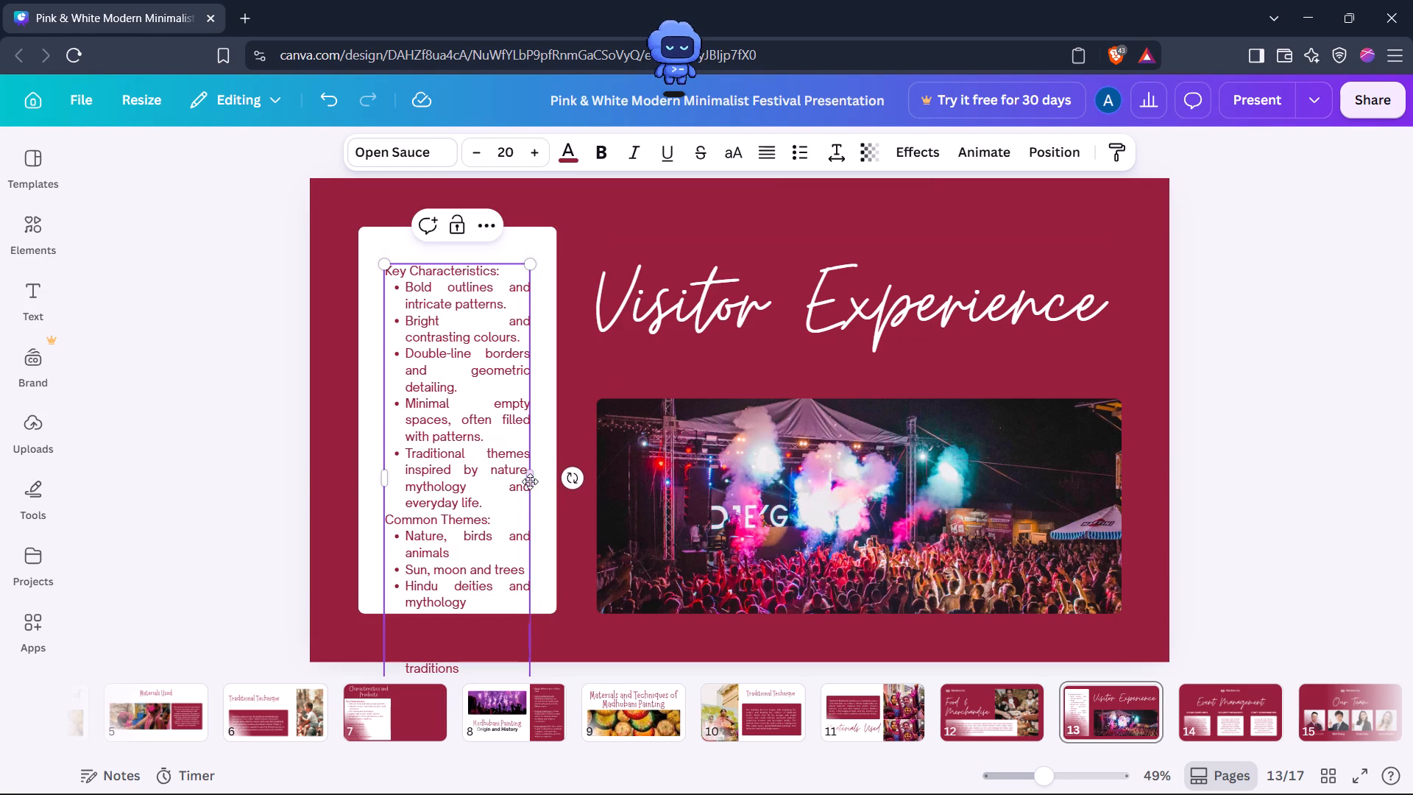
Shift the pasted text box slightly and widen it to nearly fill the width of the white rectangle.
left_click_drag(530, 481, 548, 484)
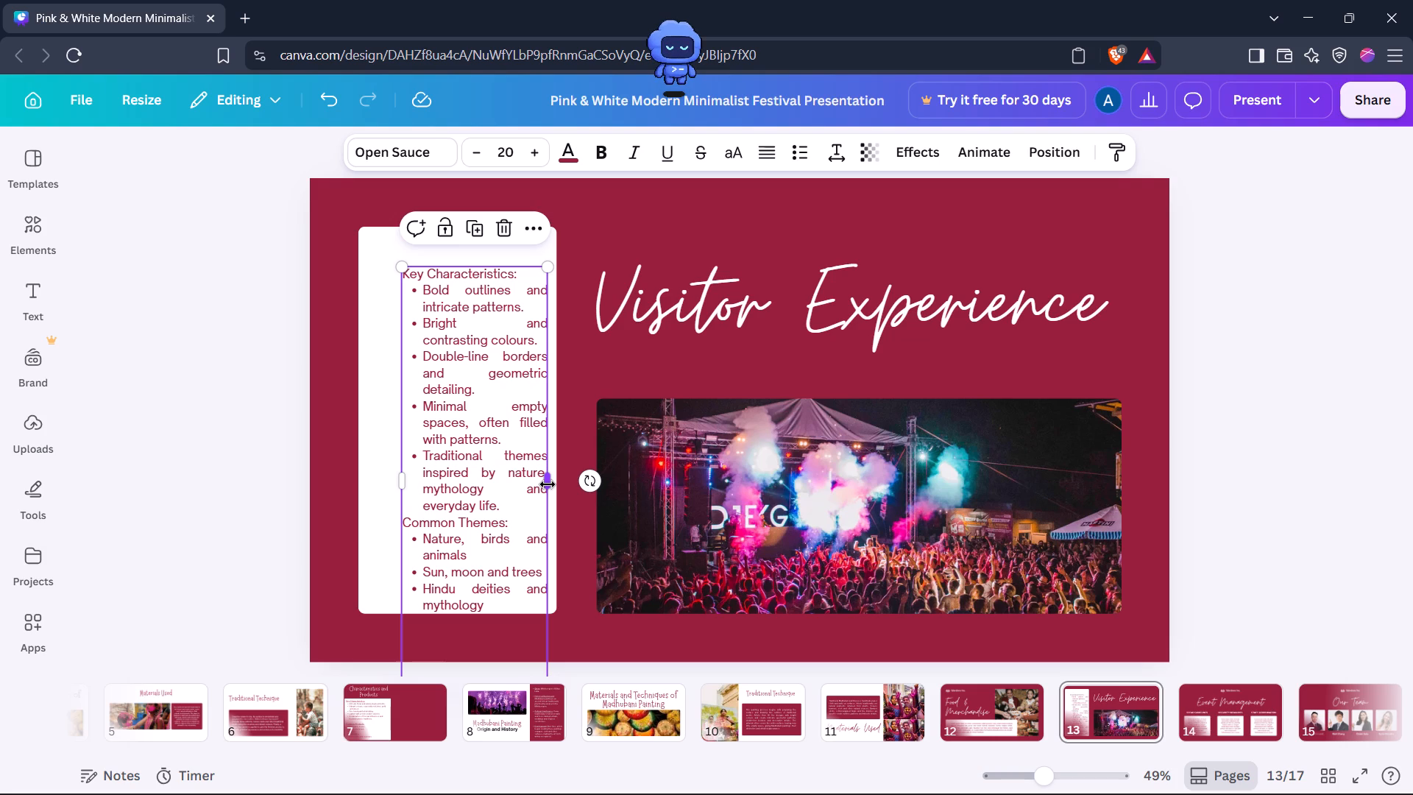
left_click_drag(400, 481, 399, 481)
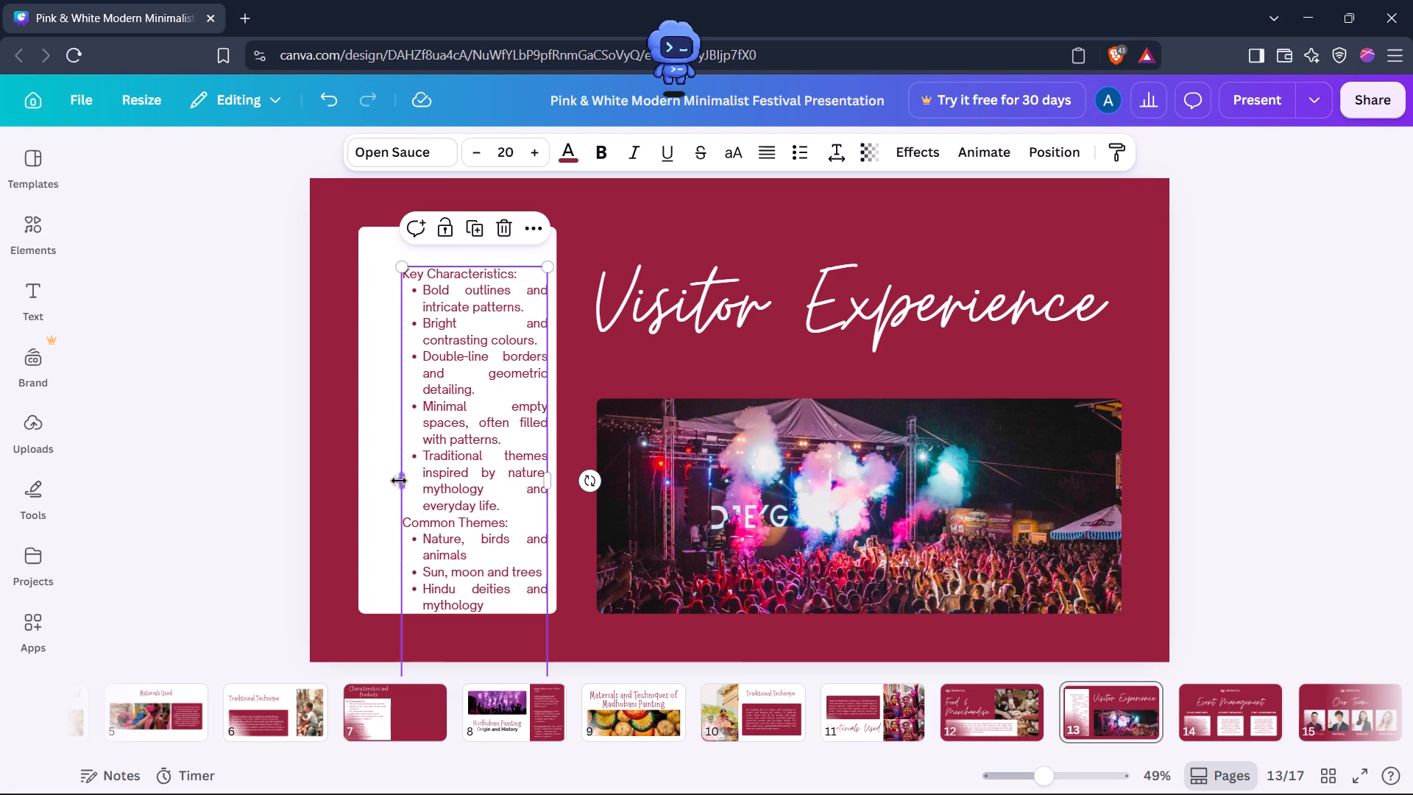
left_click_drag(399, 481, 358, 476)
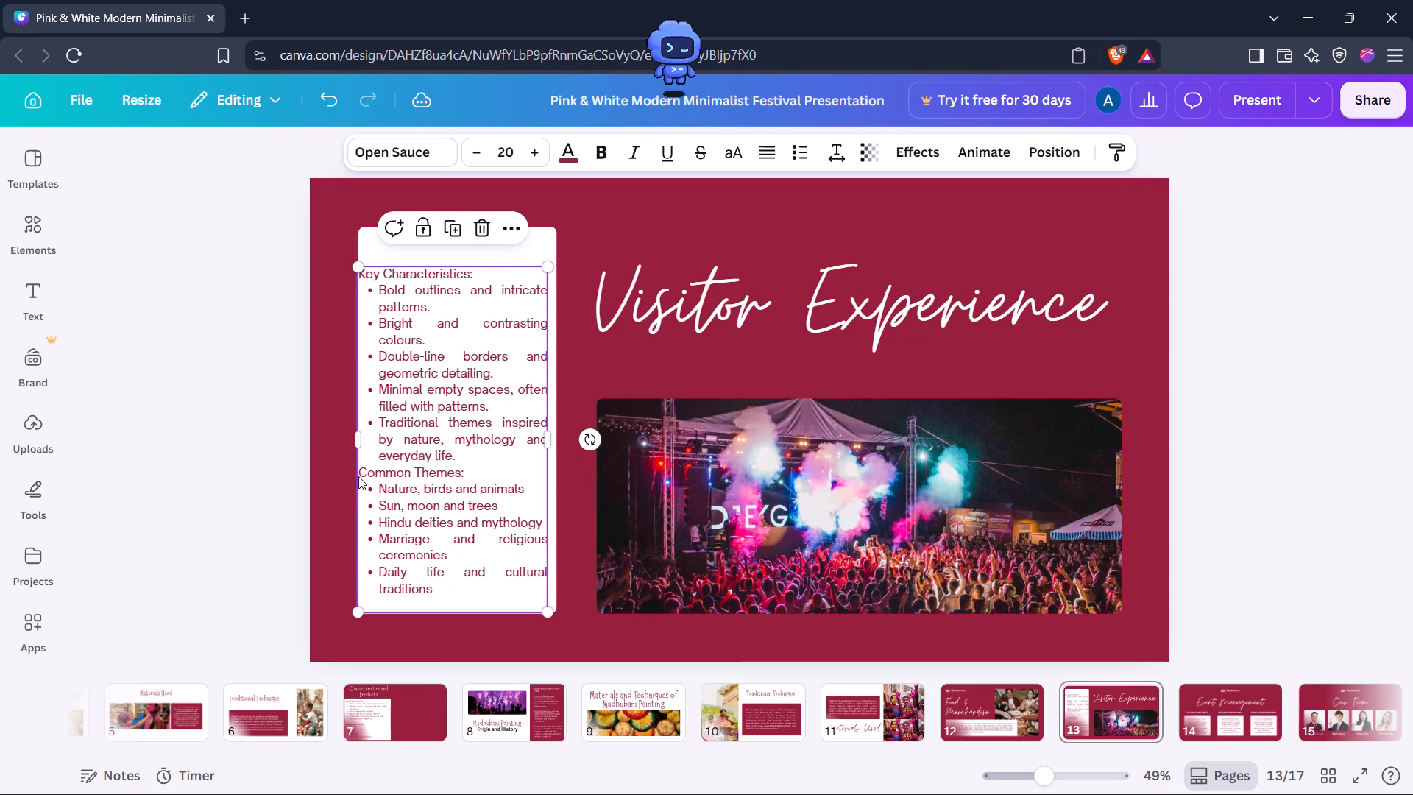
Insert a blank, unbulleted line between the last key characteristic and the Common Themes heading.
left_click(462, 458)
key("Return")
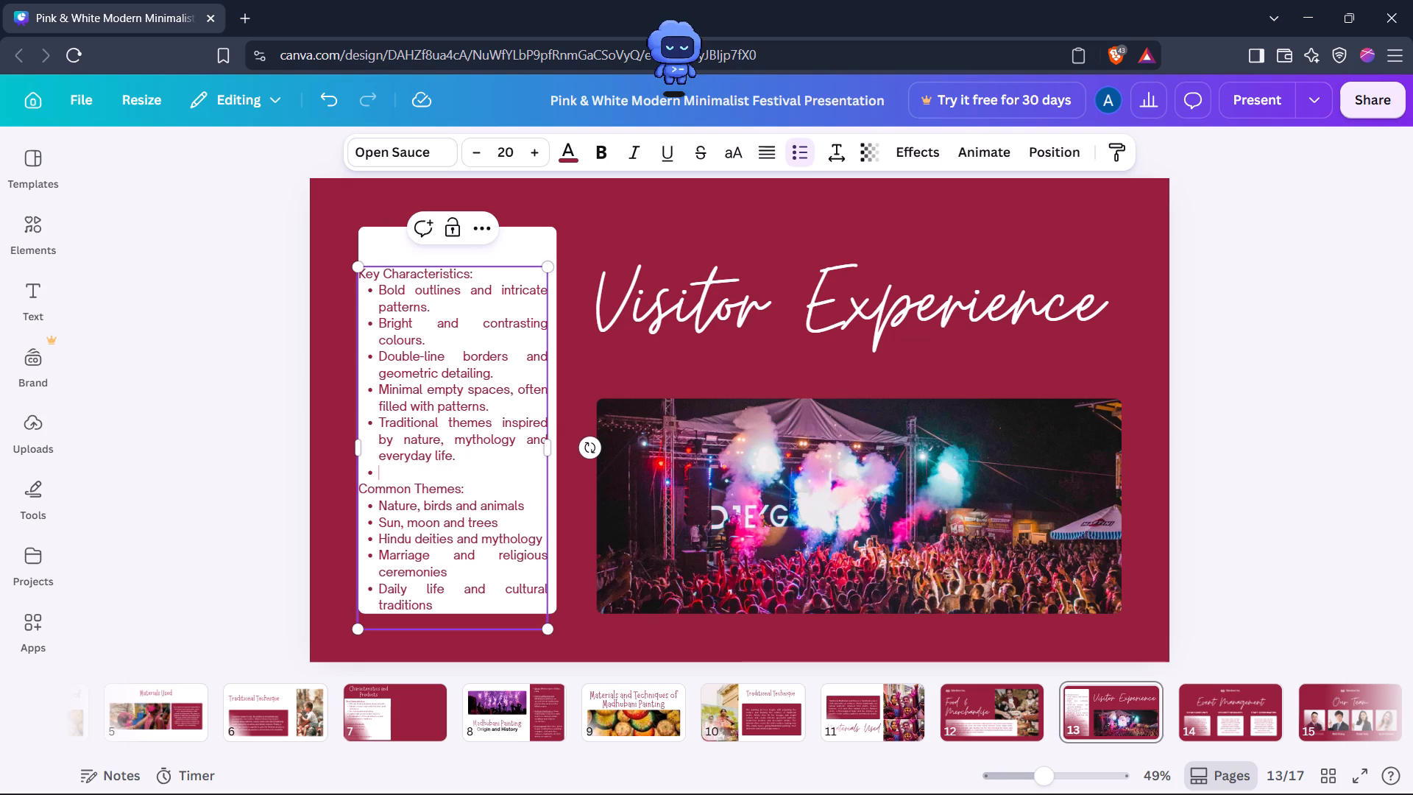
key("BackSpace")
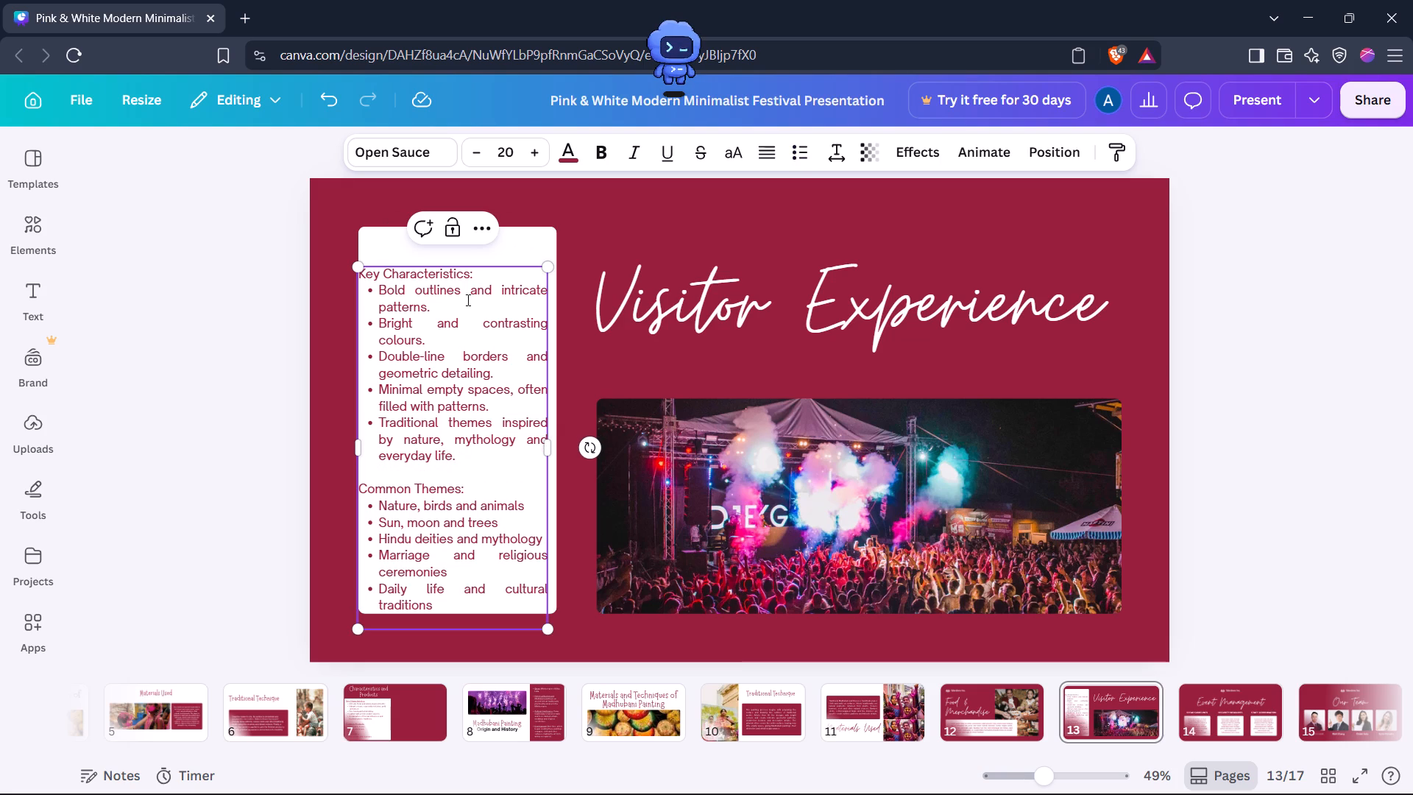
Set the font size of the "Key Characteristics:" heading to 22.
triple_click(427, 282)
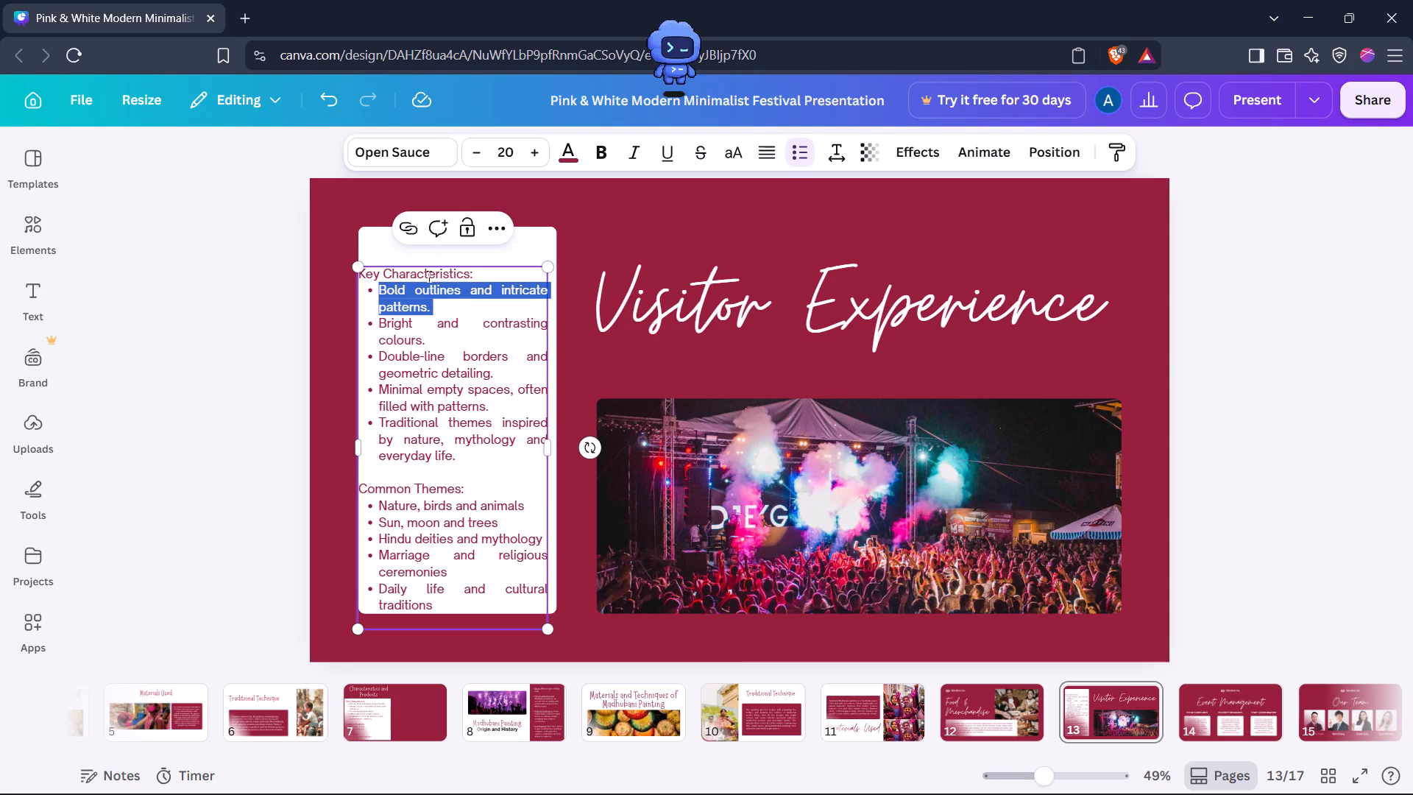
triple_click(428, 276)
triple_click(530, 149)
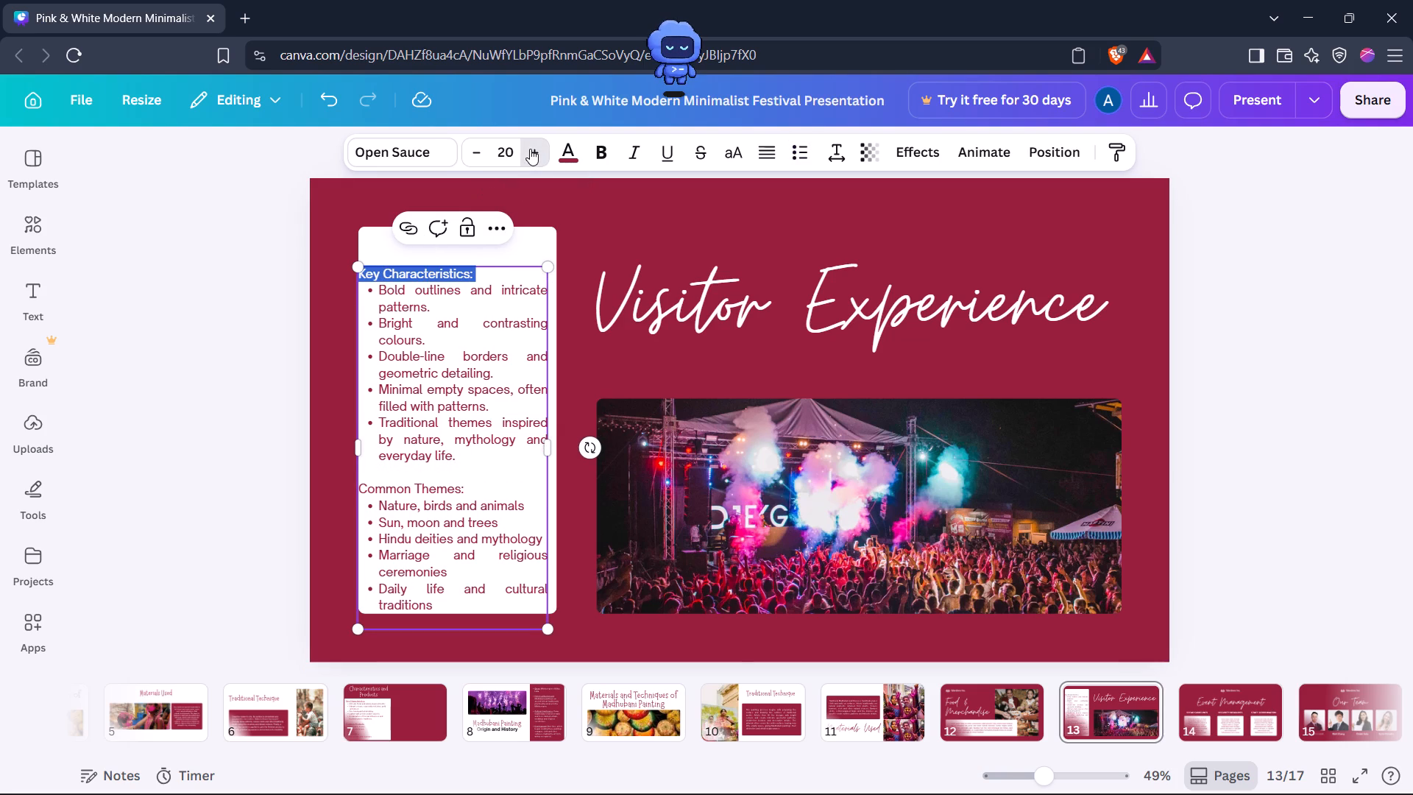
left_click(478, 150)
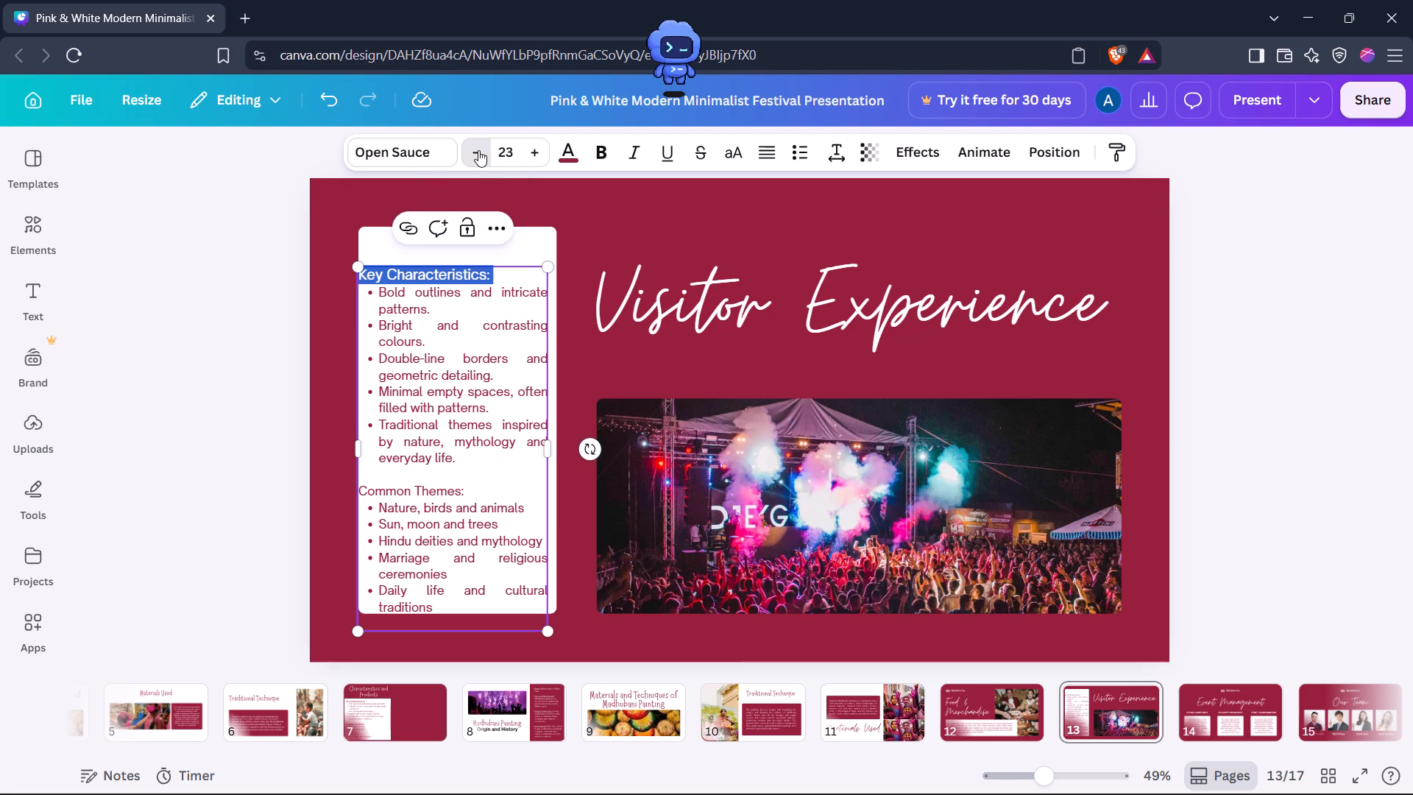
left_click(580, 149)
left_click(580, 149)
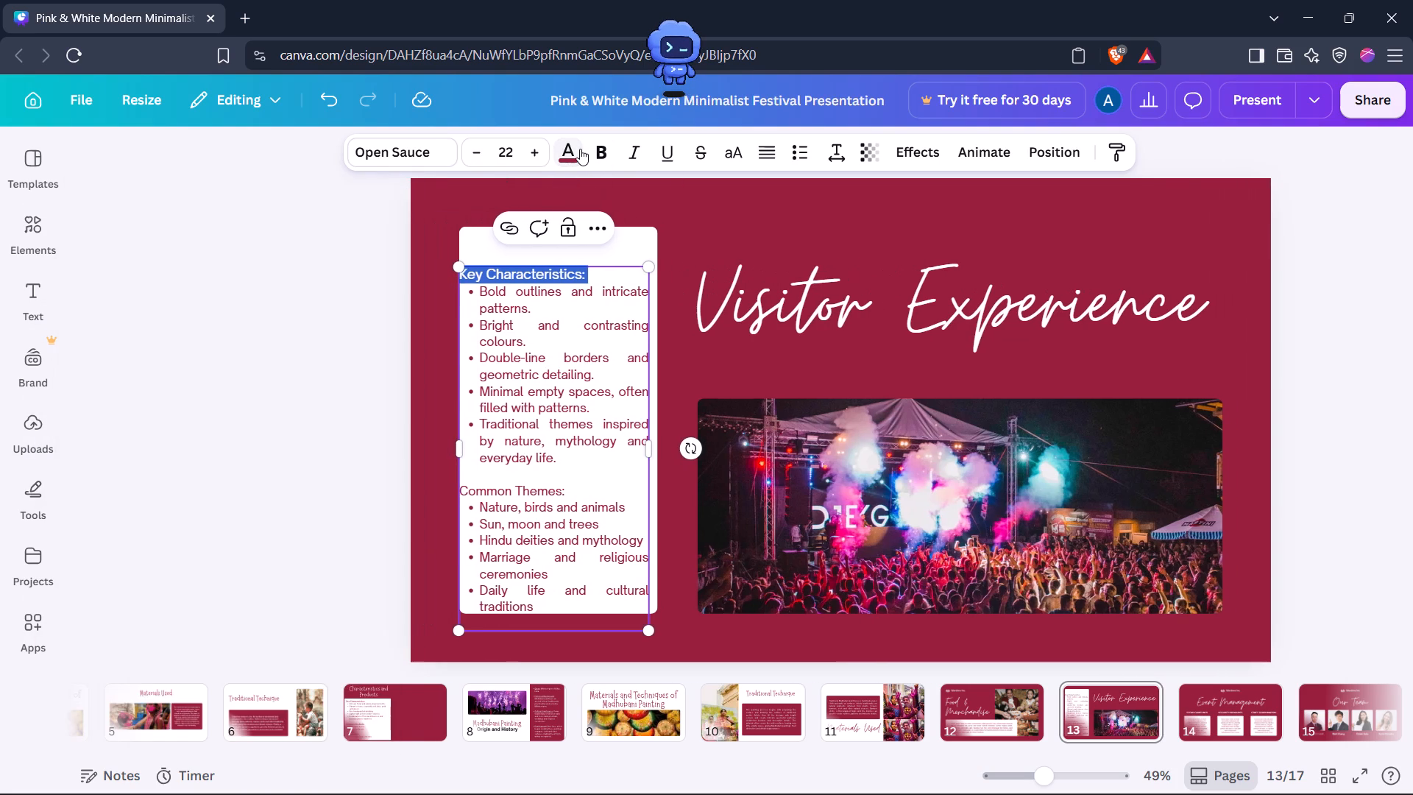
Make the "Key Characteristics:" heading bold and underlined, without italics.
left_click(611, 148)
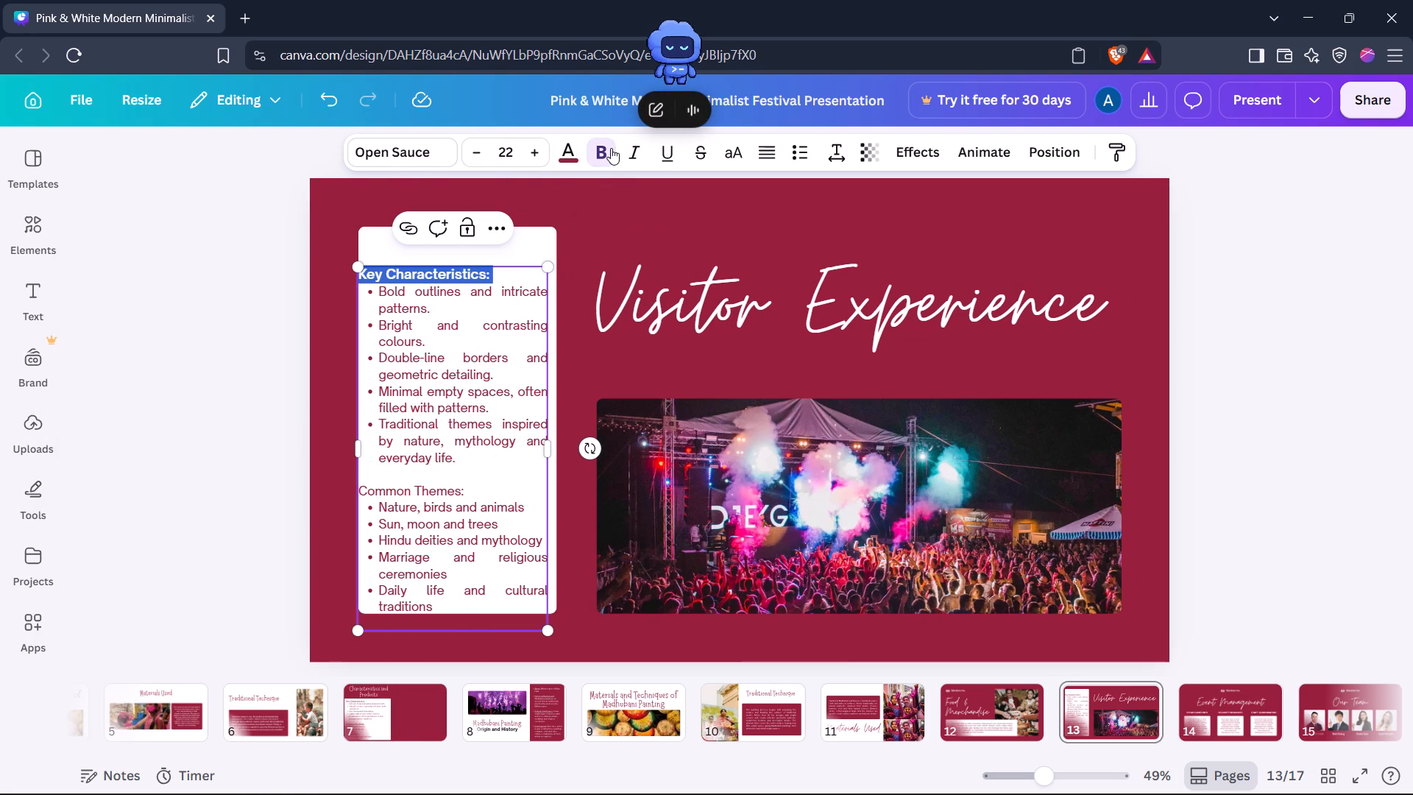
left_click(633, 150)
left_click(633, 150)
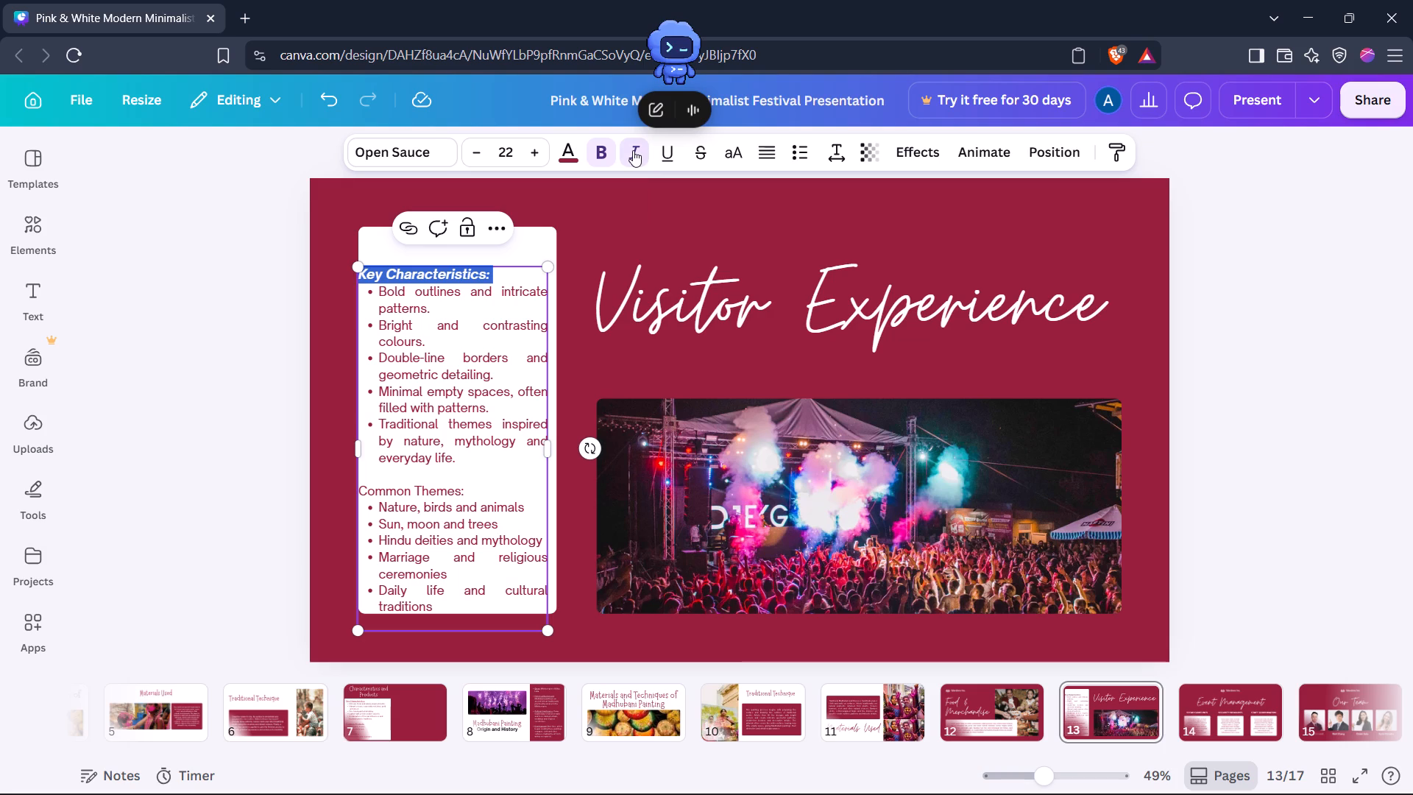
left_click(659, 152)
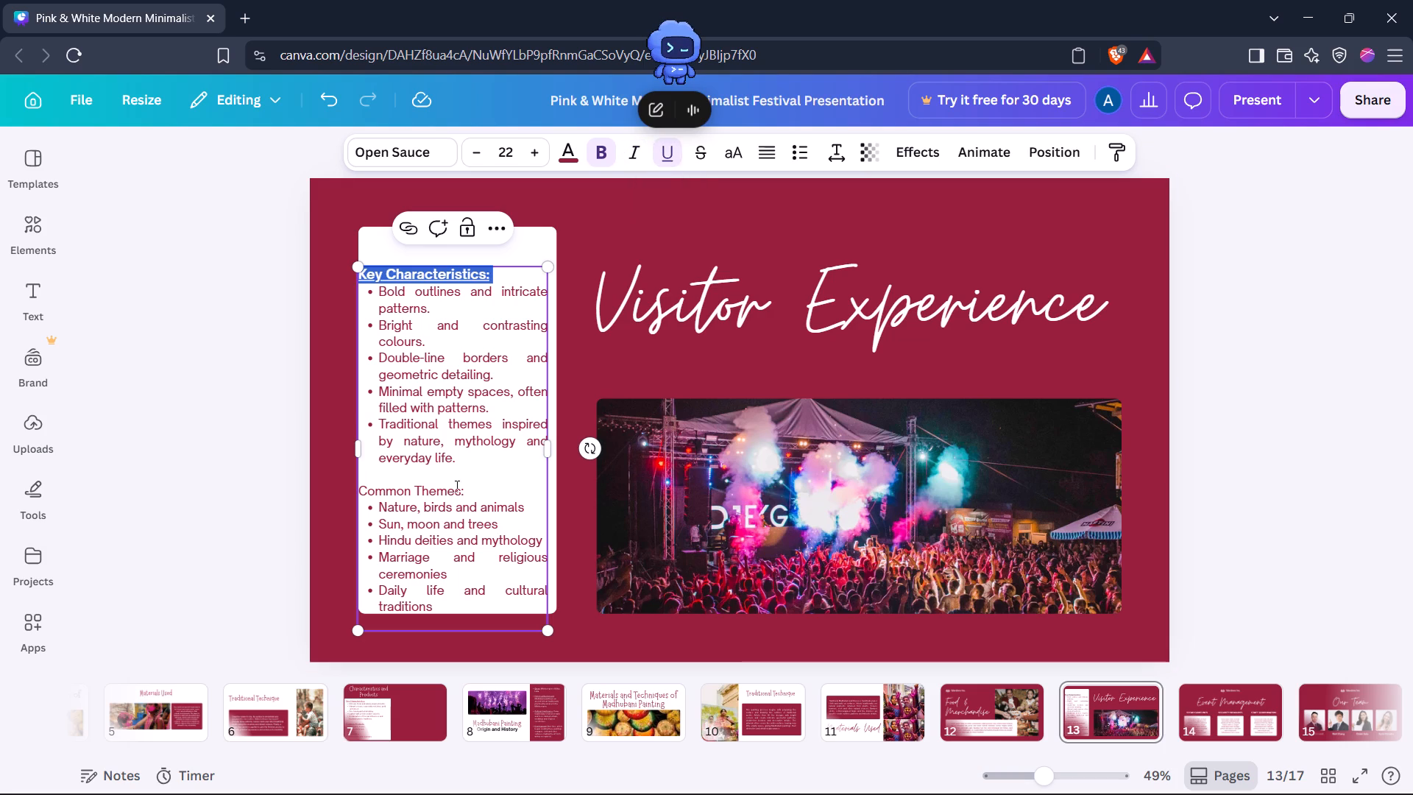
Format the "Common Themes:" heading at font size 23, bold and underlined.
triple_click(457, 488)
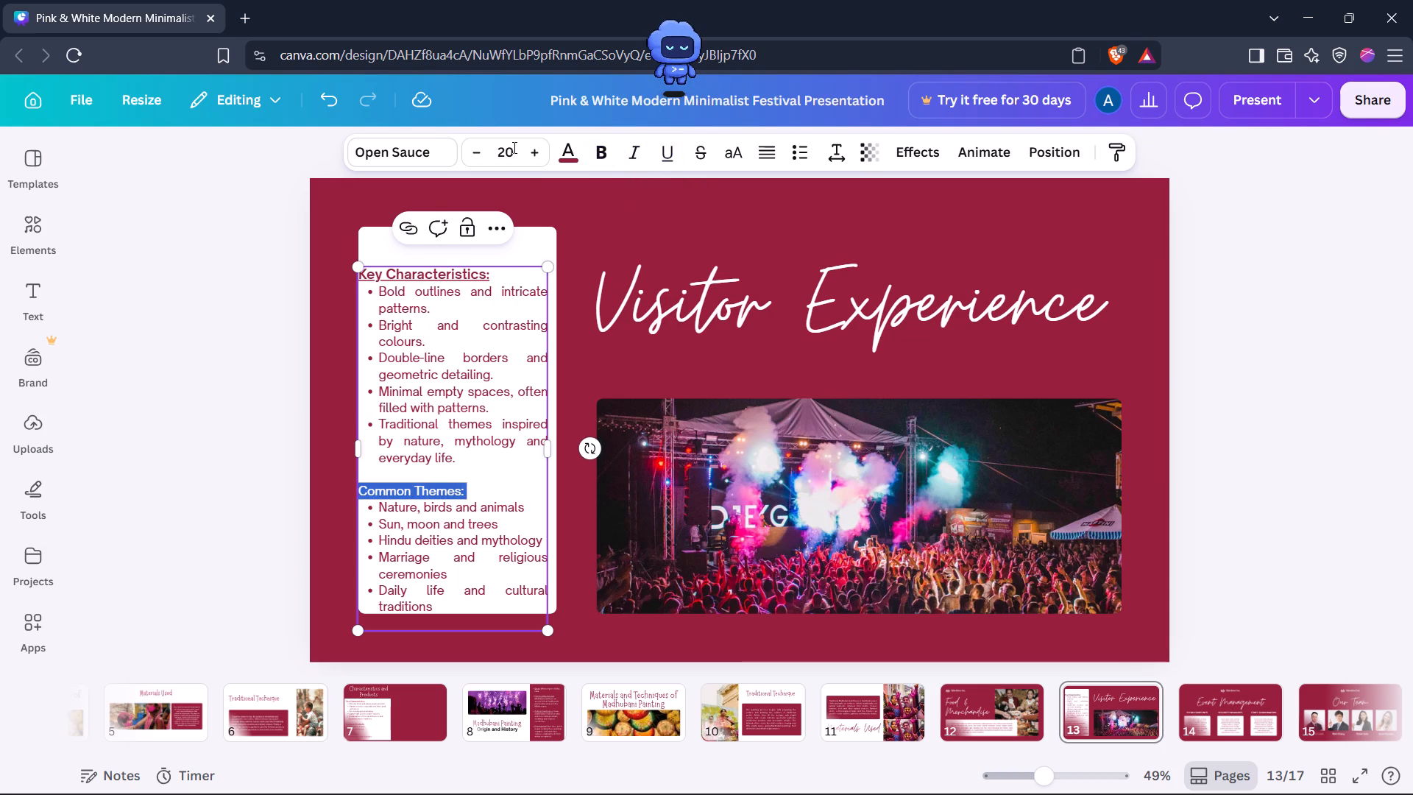
double_click(542, 159)
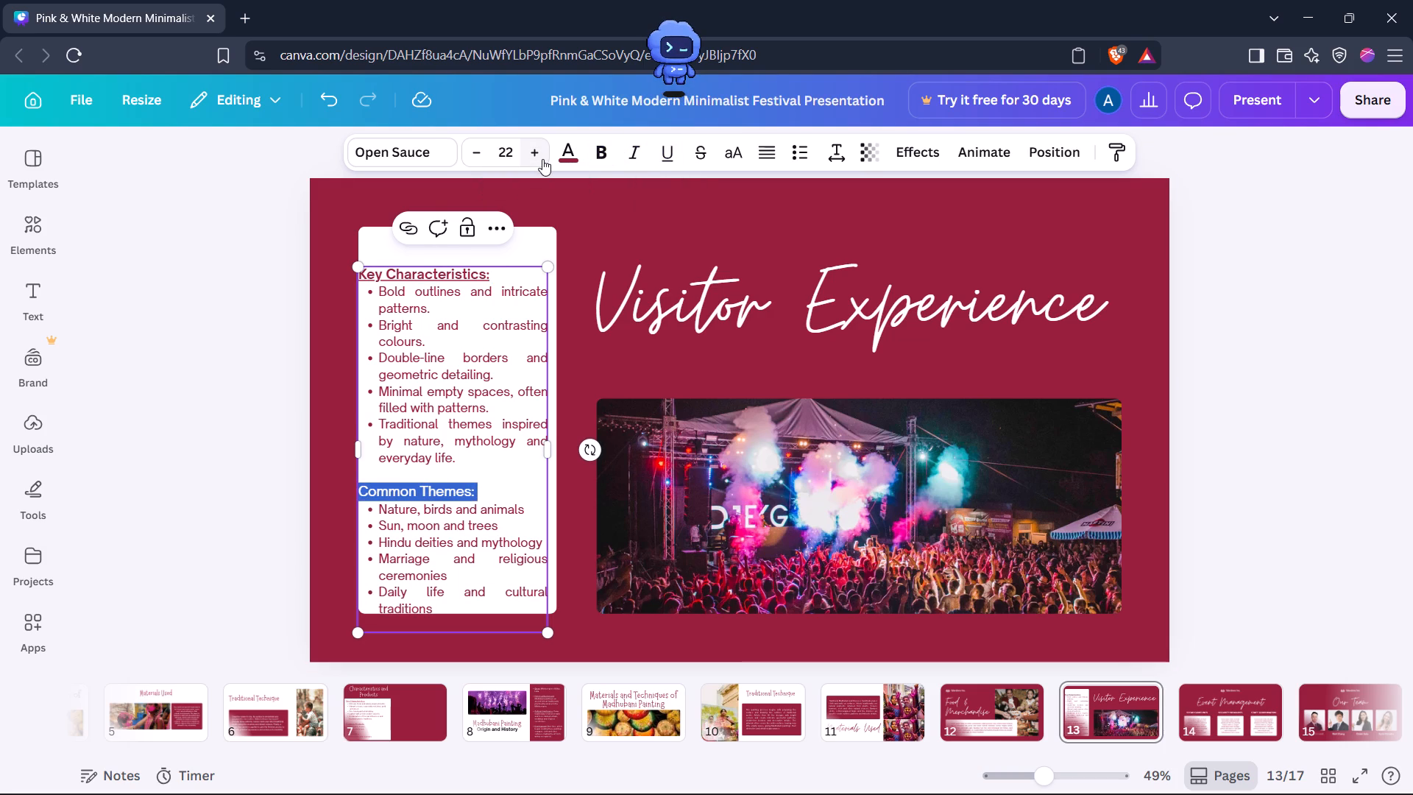
left_click(542, 159)
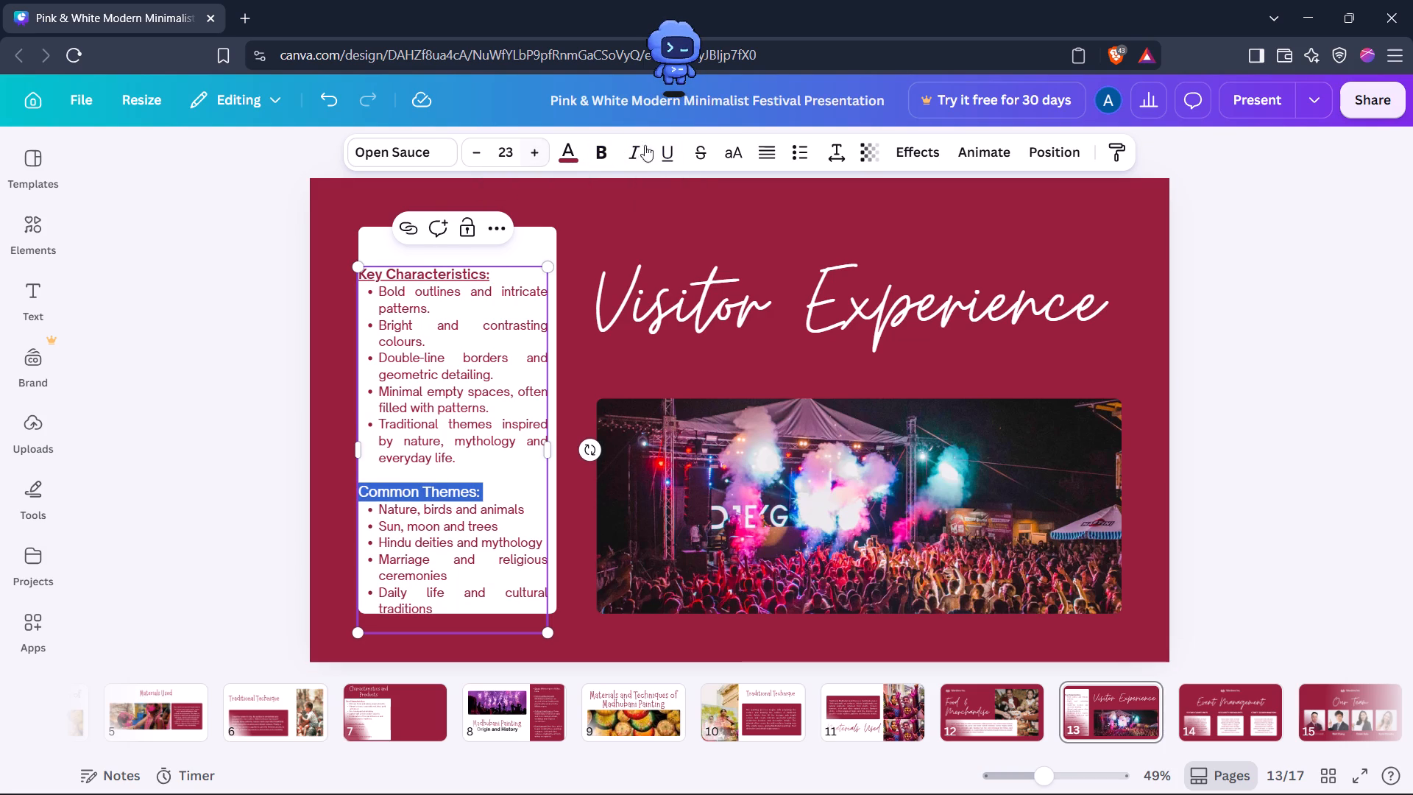
left_click(600, 151)
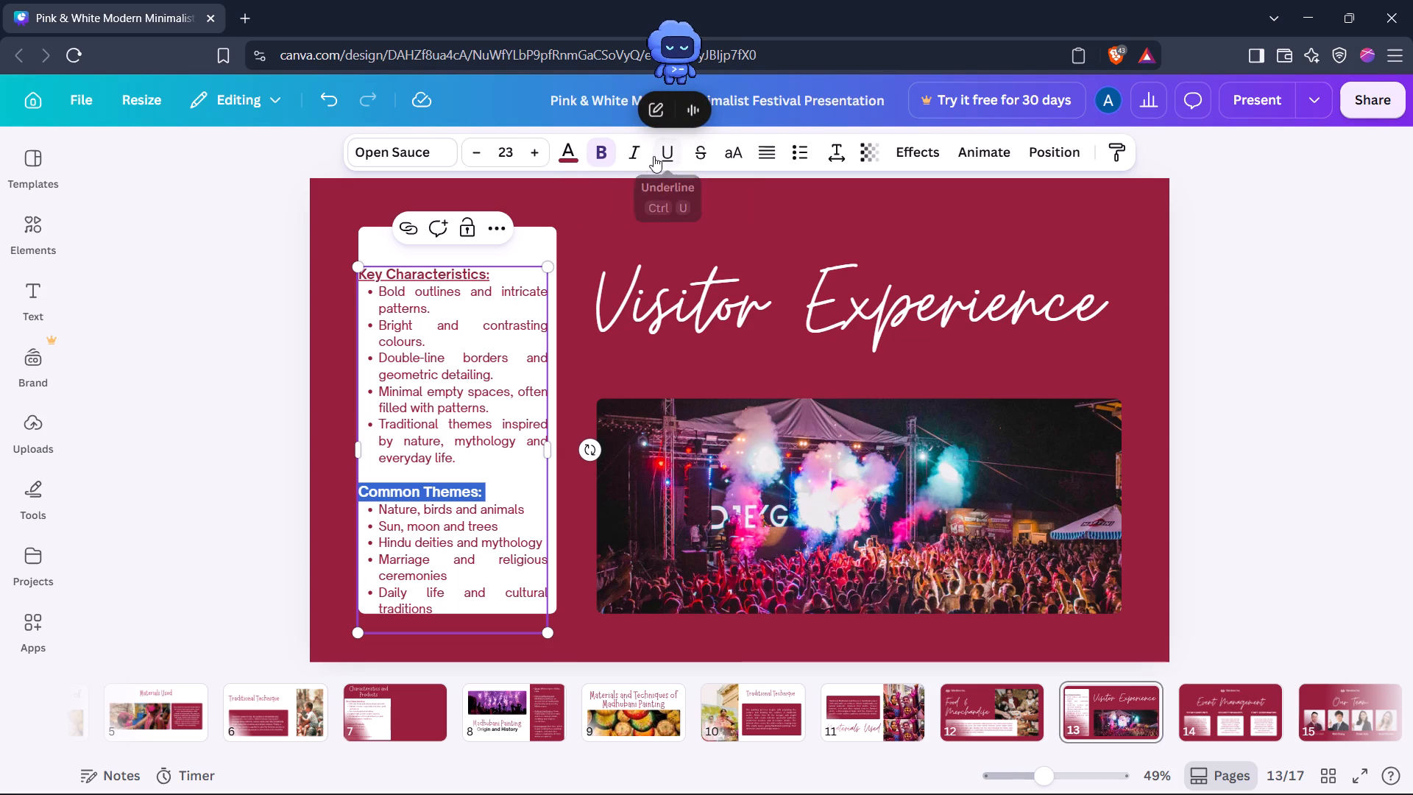
left_click(666, 155)
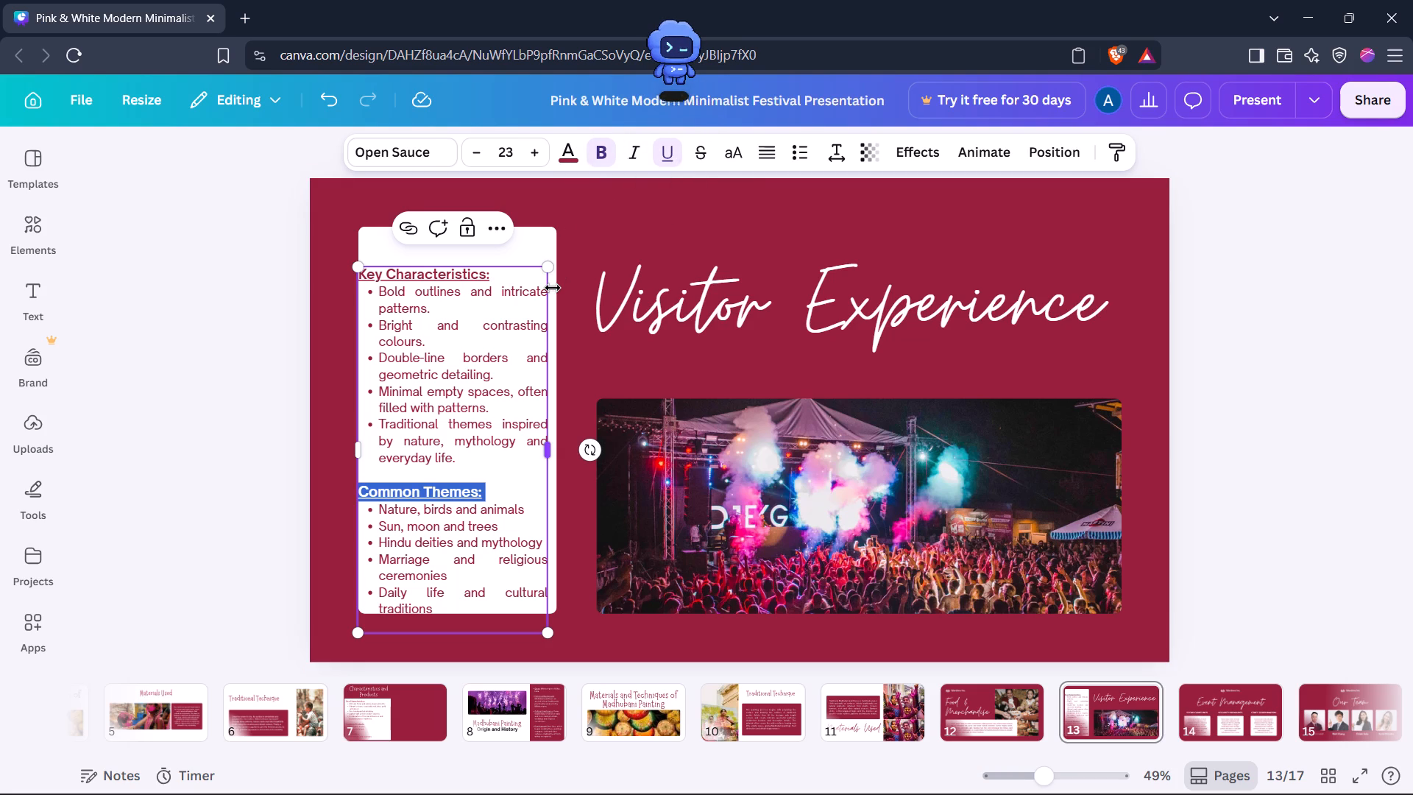
Widen the white rectangle behind the lists slightly on both its left and right sides.
left_click(553, 288)
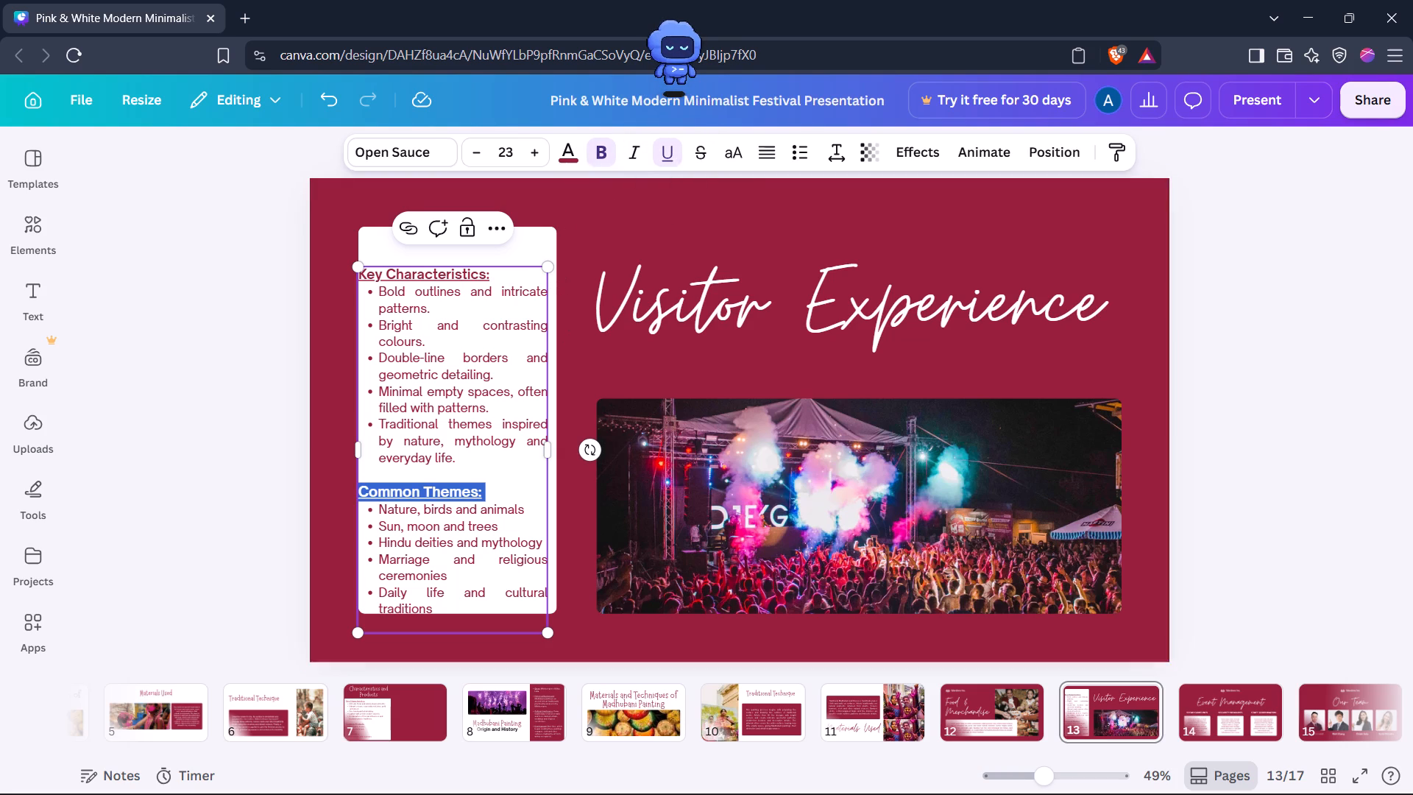
left_click(520, 250)
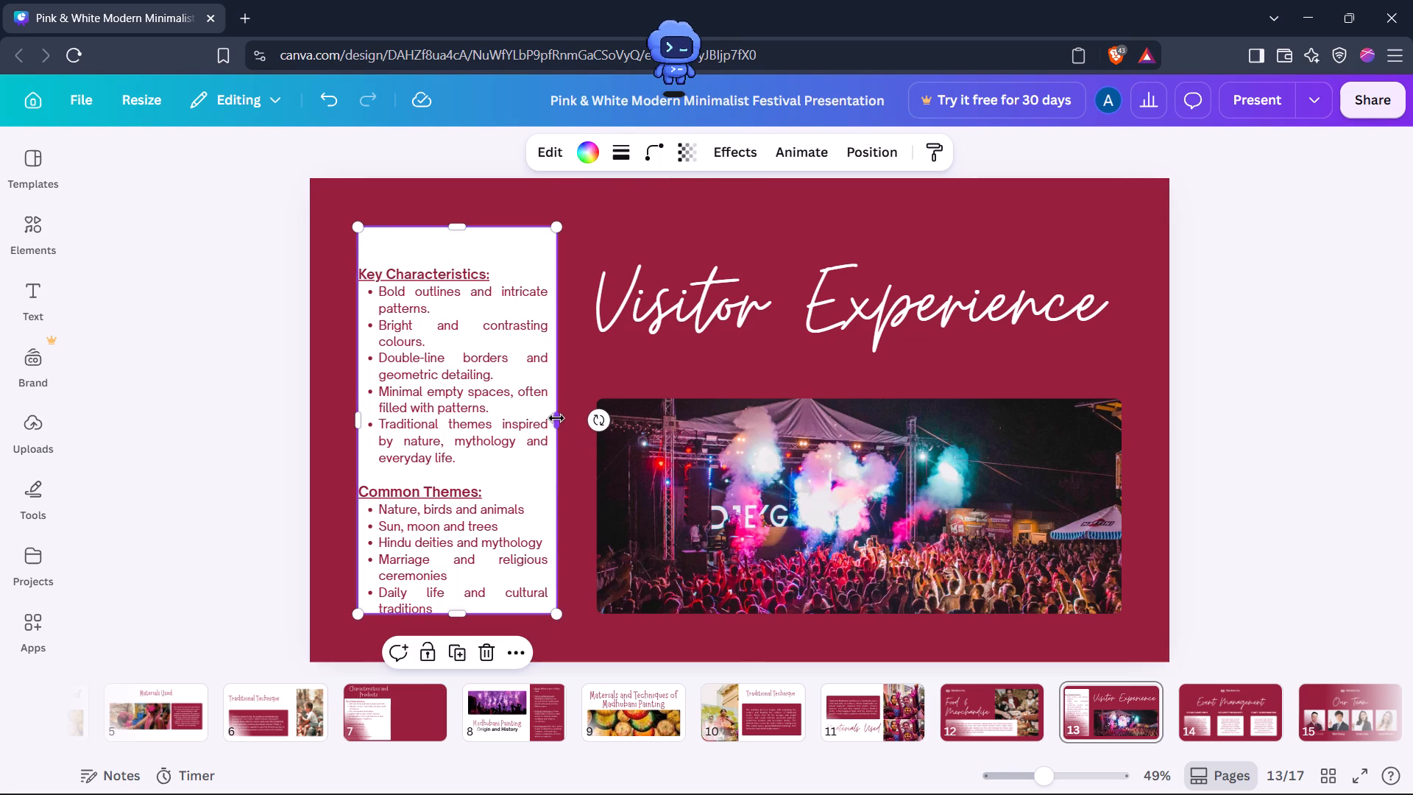
left_click_drag(556, 417, 581, 419)
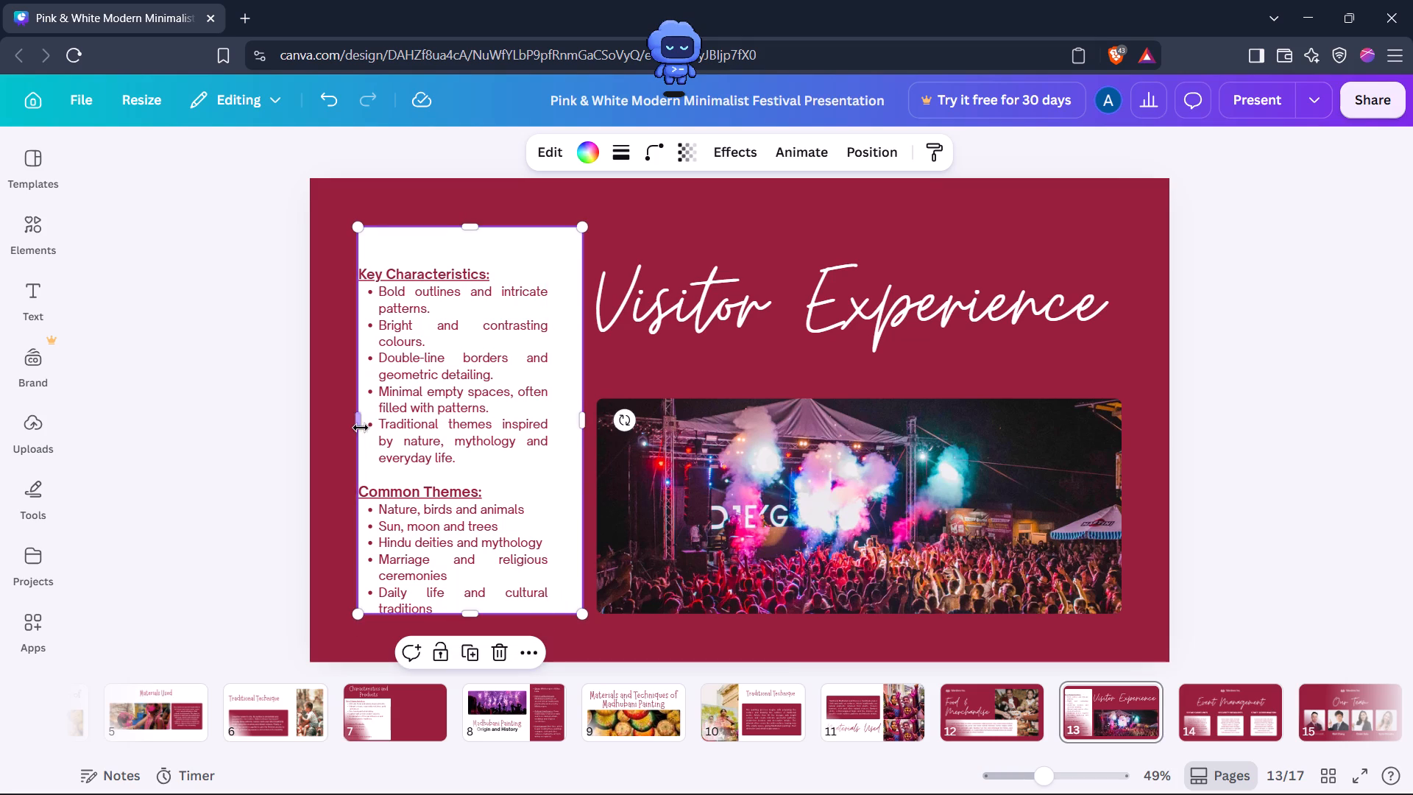
left_click_drag(358, 423, 344, 423)
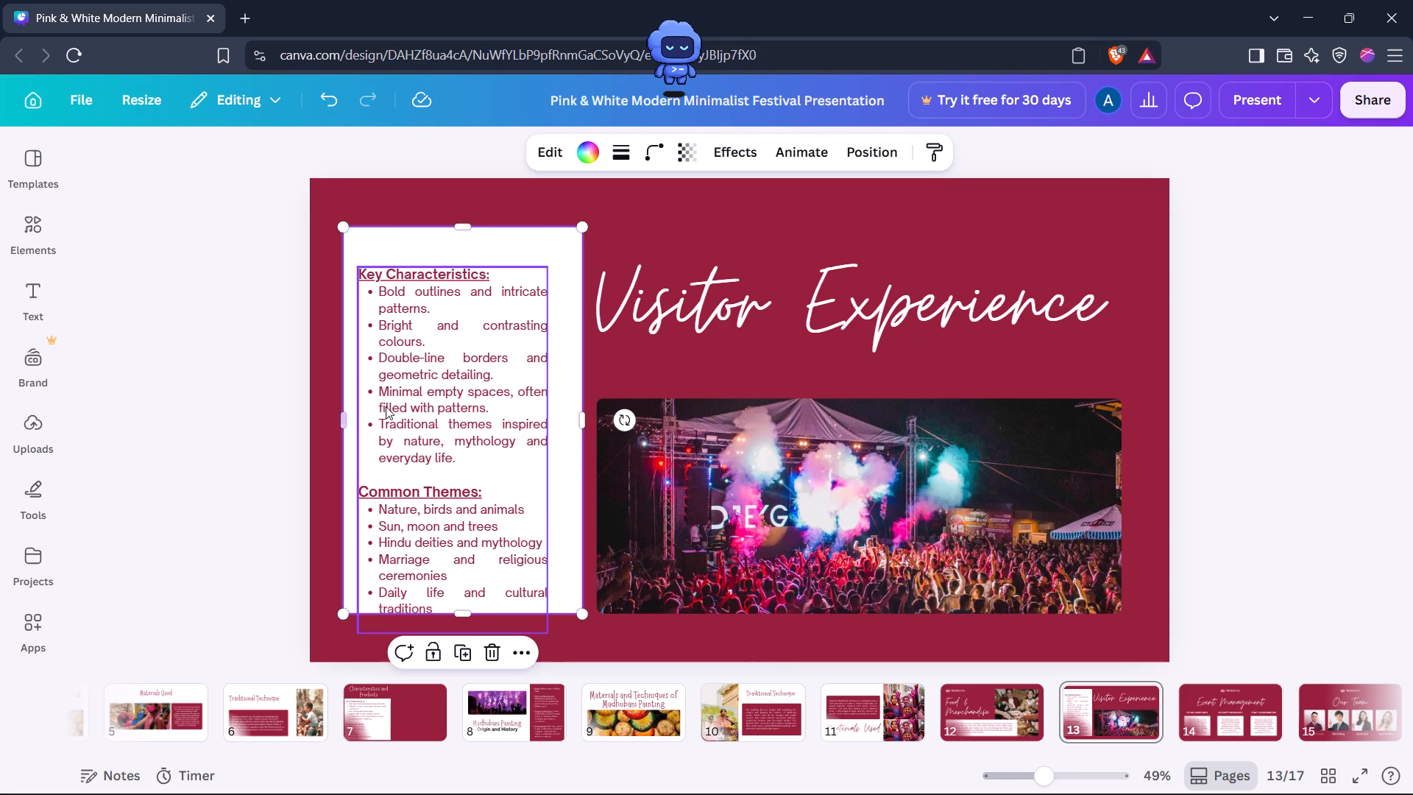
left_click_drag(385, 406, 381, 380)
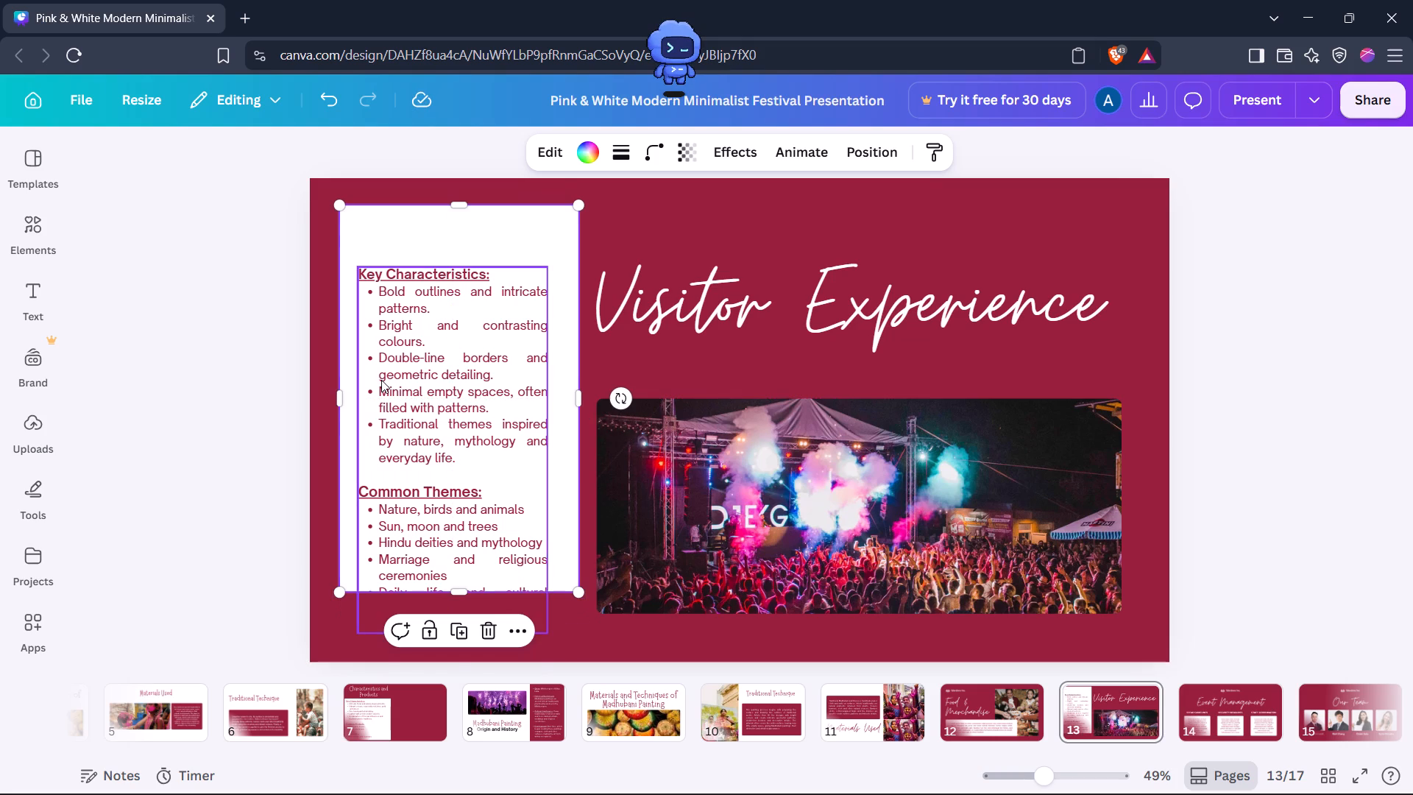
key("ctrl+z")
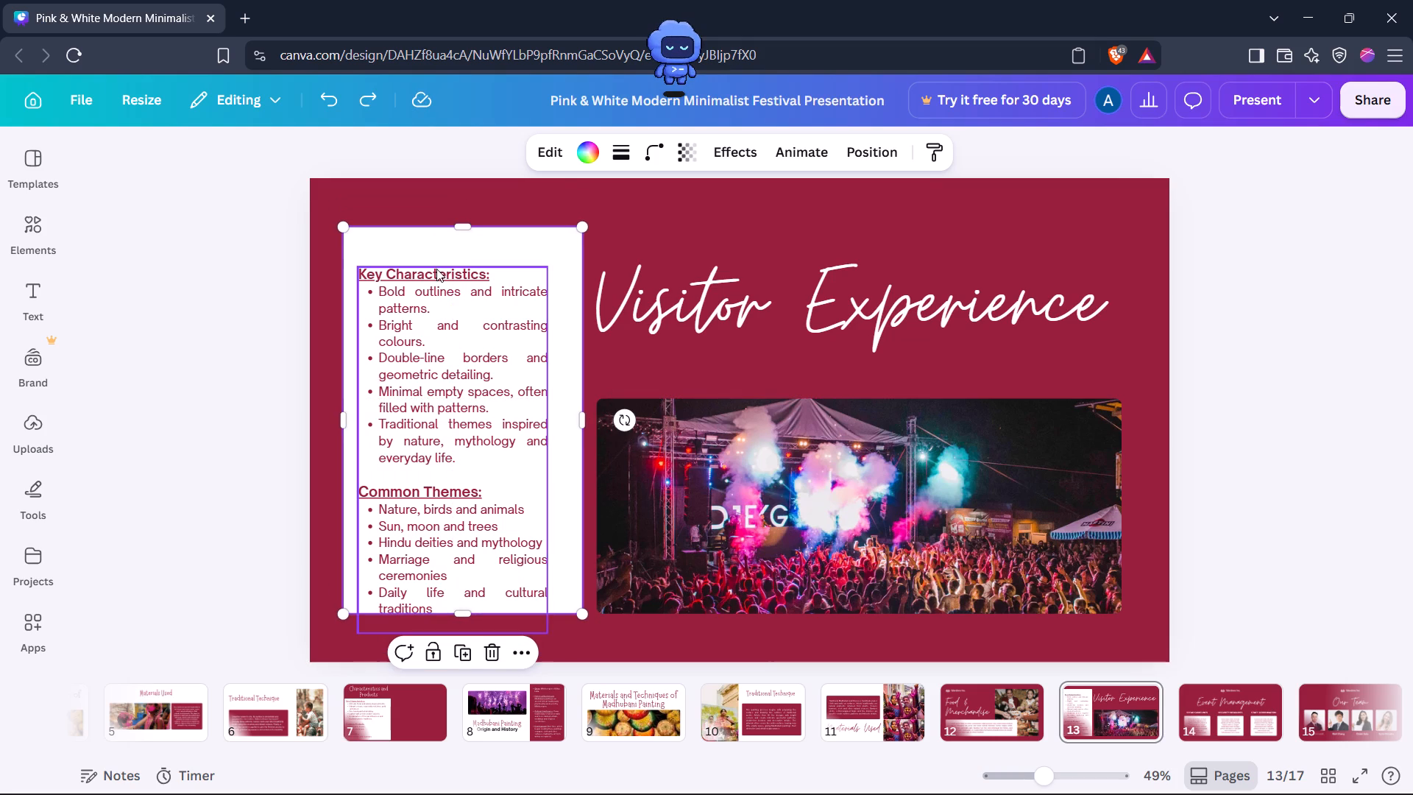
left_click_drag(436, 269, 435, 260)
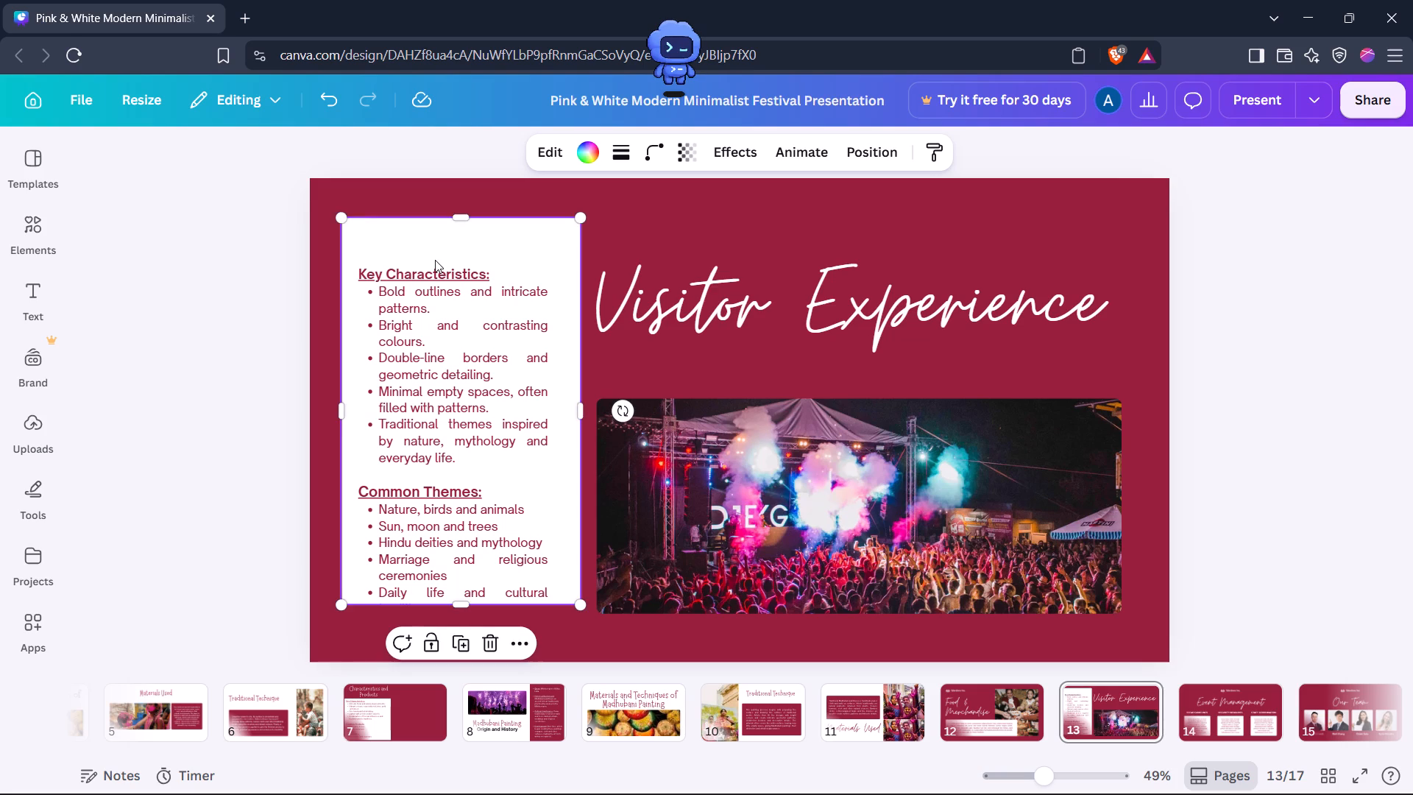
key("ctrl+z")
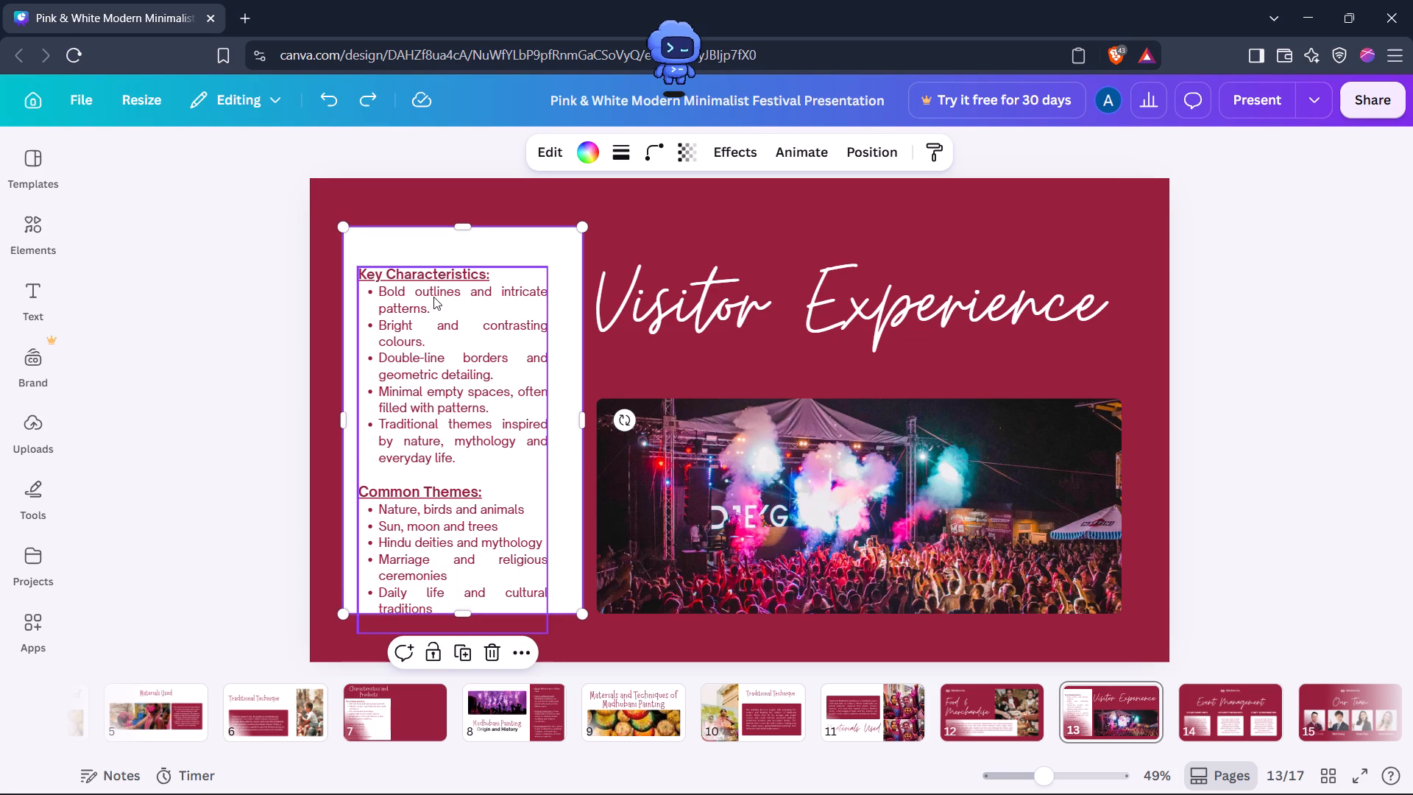
Move the list text box up to fit inside the white rectangle and extend its right edge to widen it.
left_click(433, 297)
left_click_drag(432, 269, 431, 255)
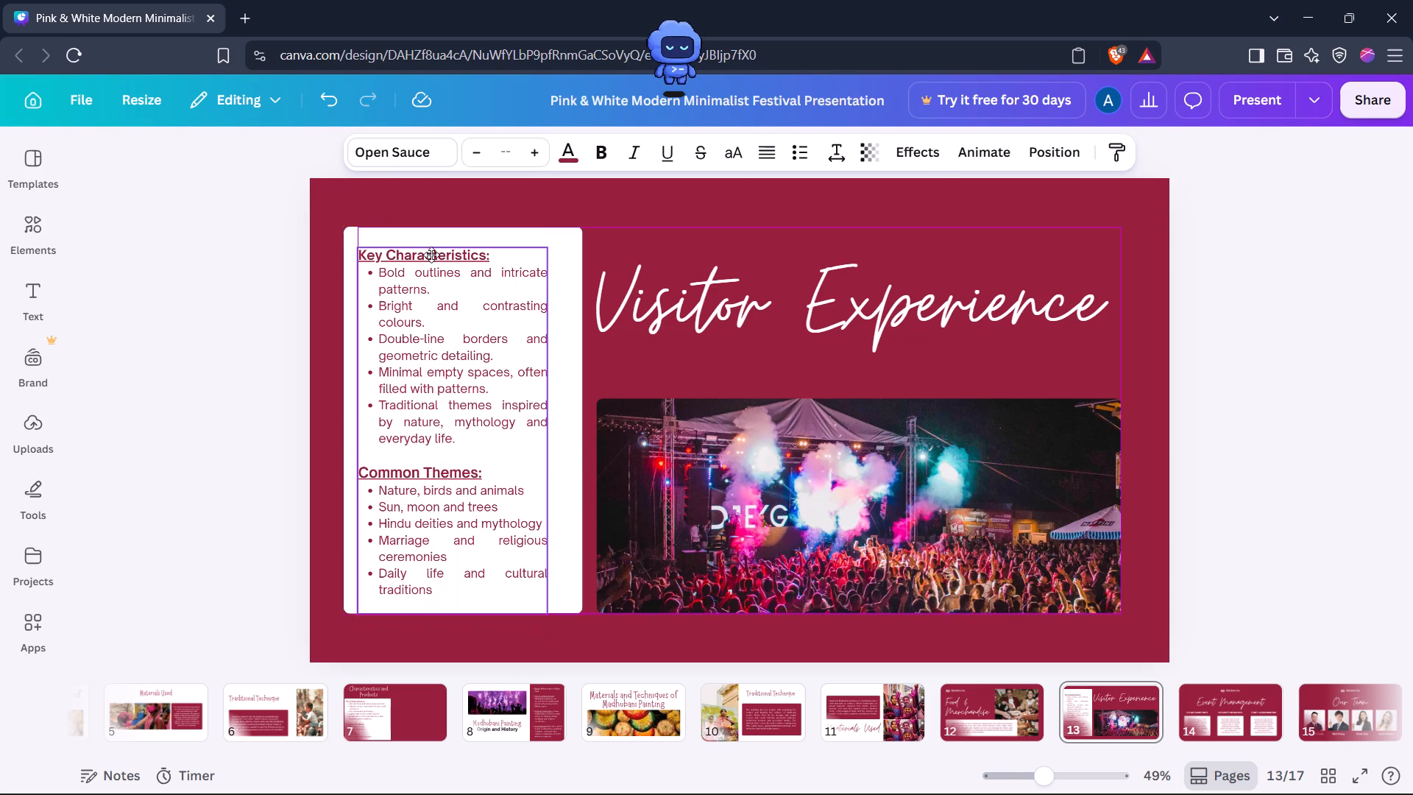
left_click_drag(431, 255, 433, 252)
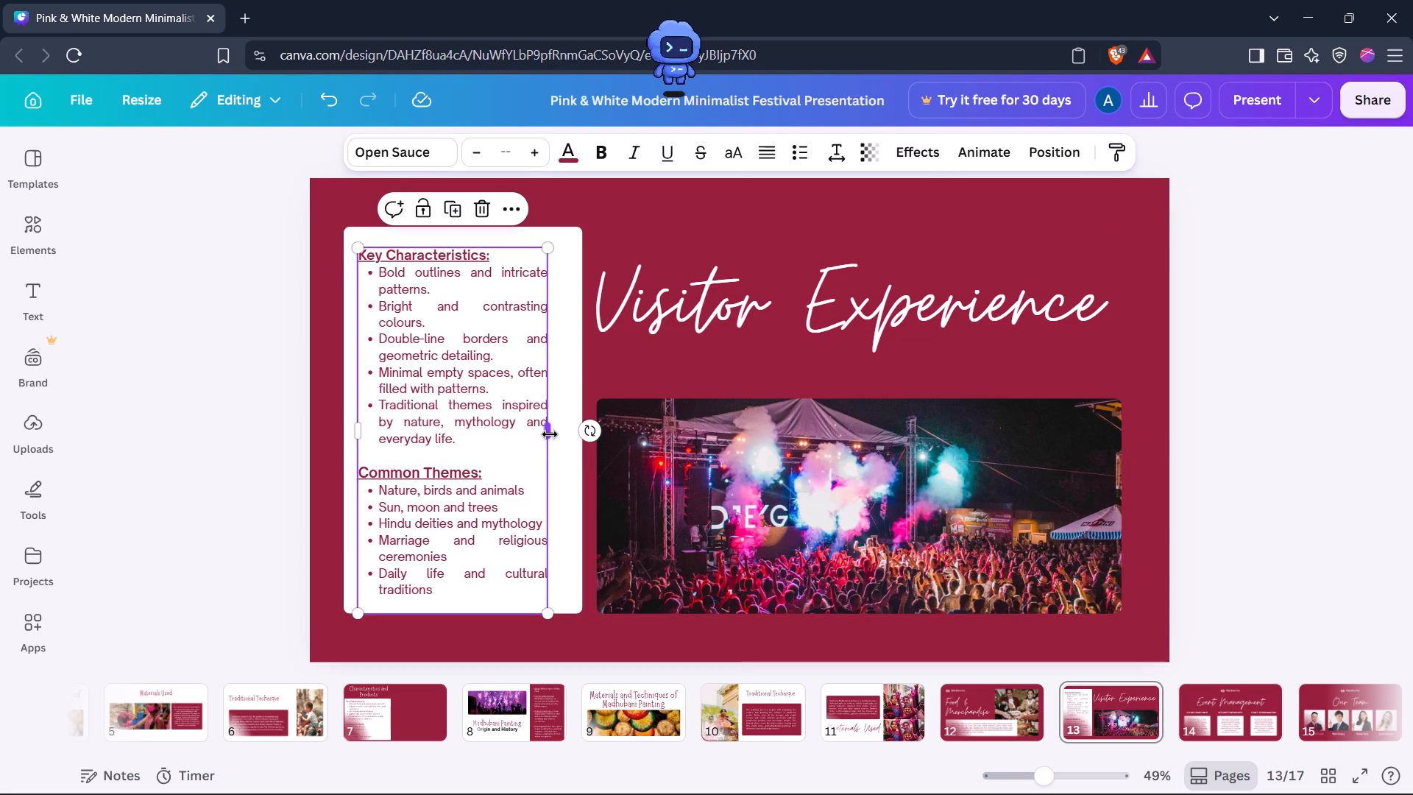
left_click_drag(548, 437, 567, 440)
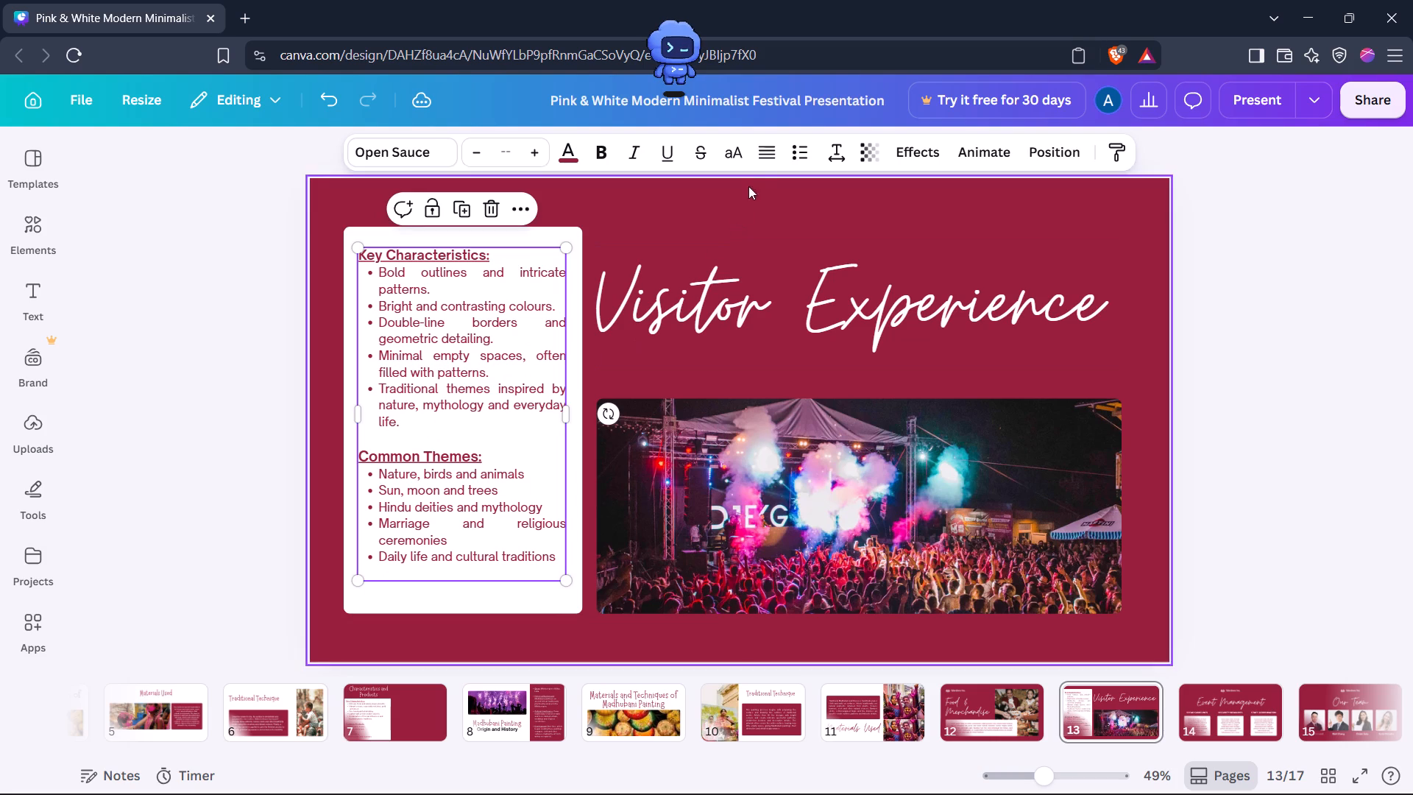
Left-align all the text in the Key Characteristics and Common Themes lists.
left_click(558, 559)
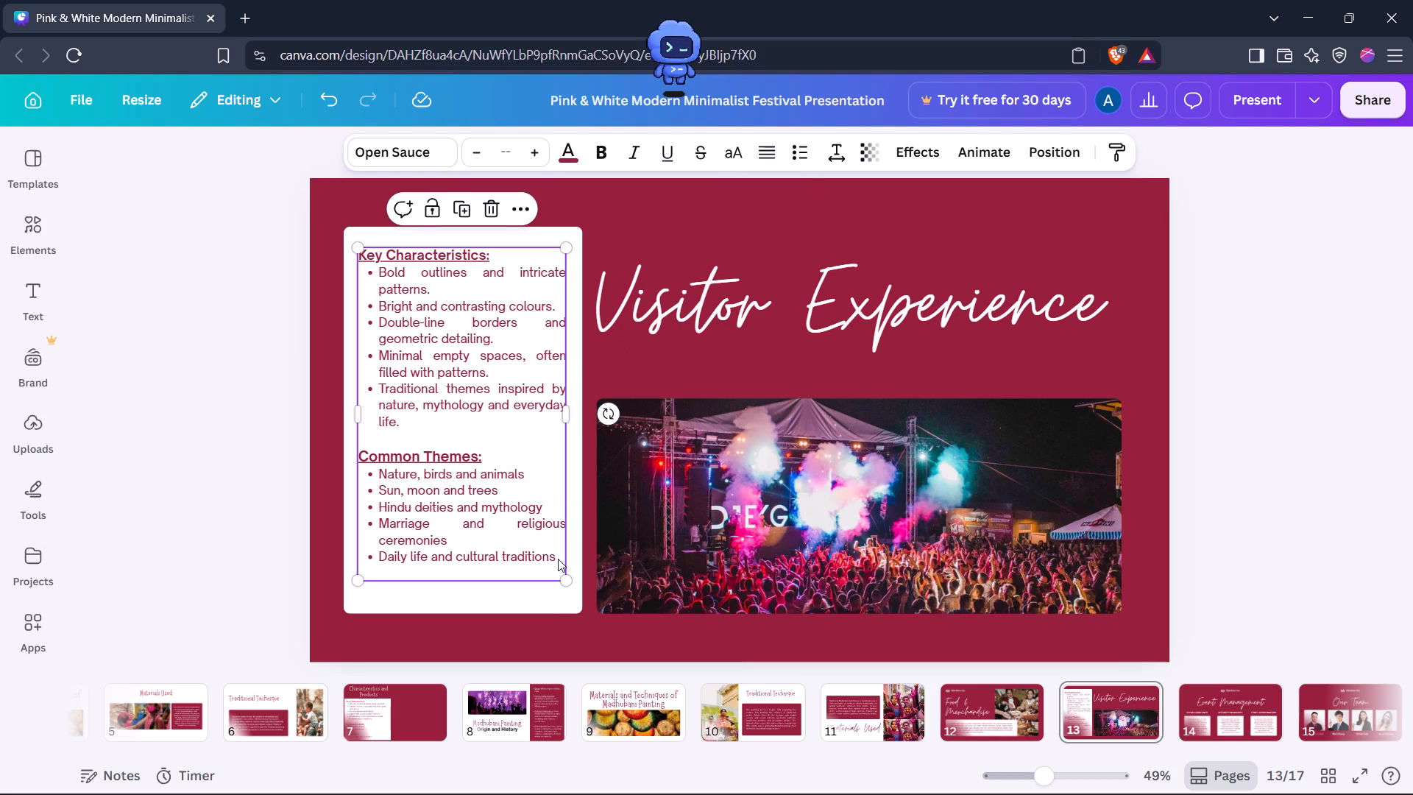
left_click_drag(558, 559, 364, 252)
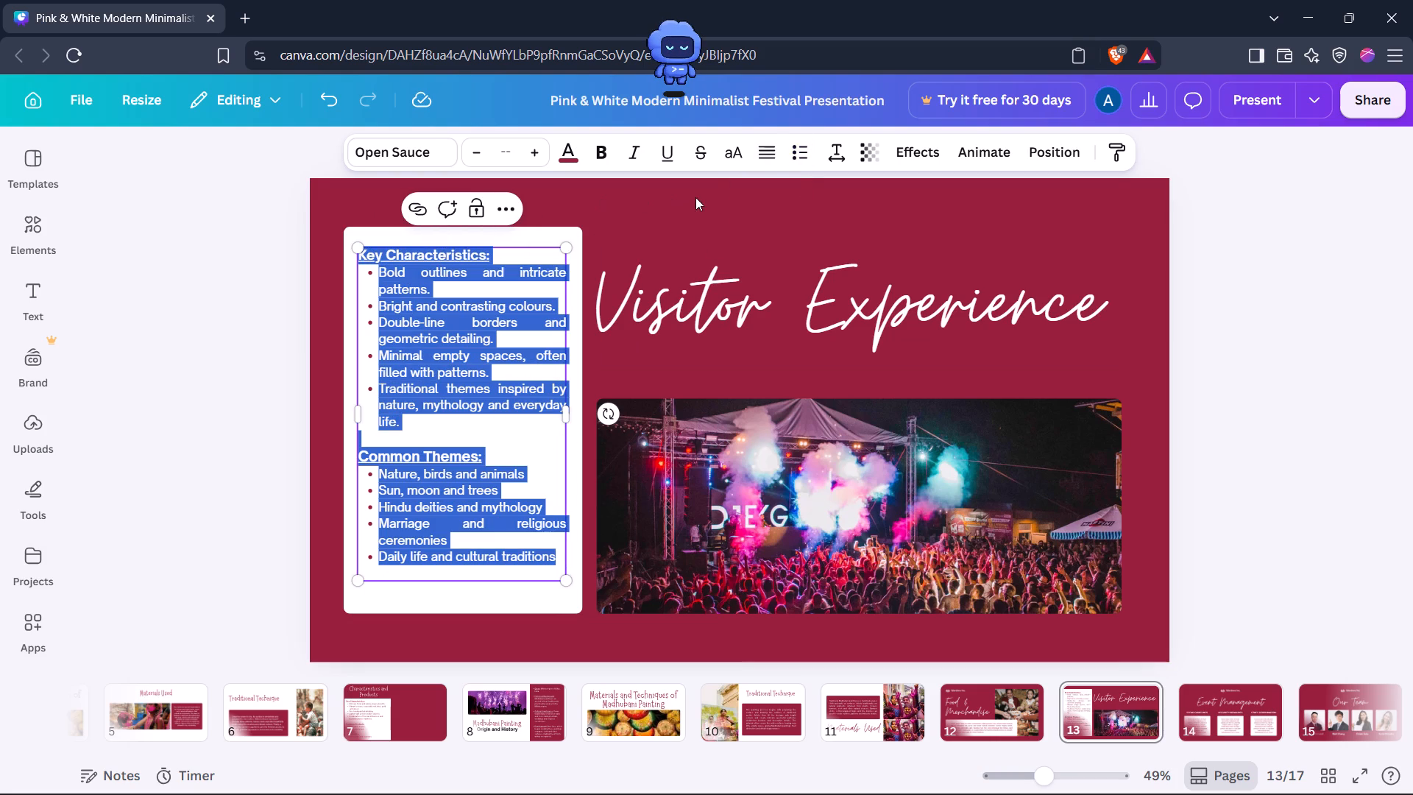
left_click(766, 158)
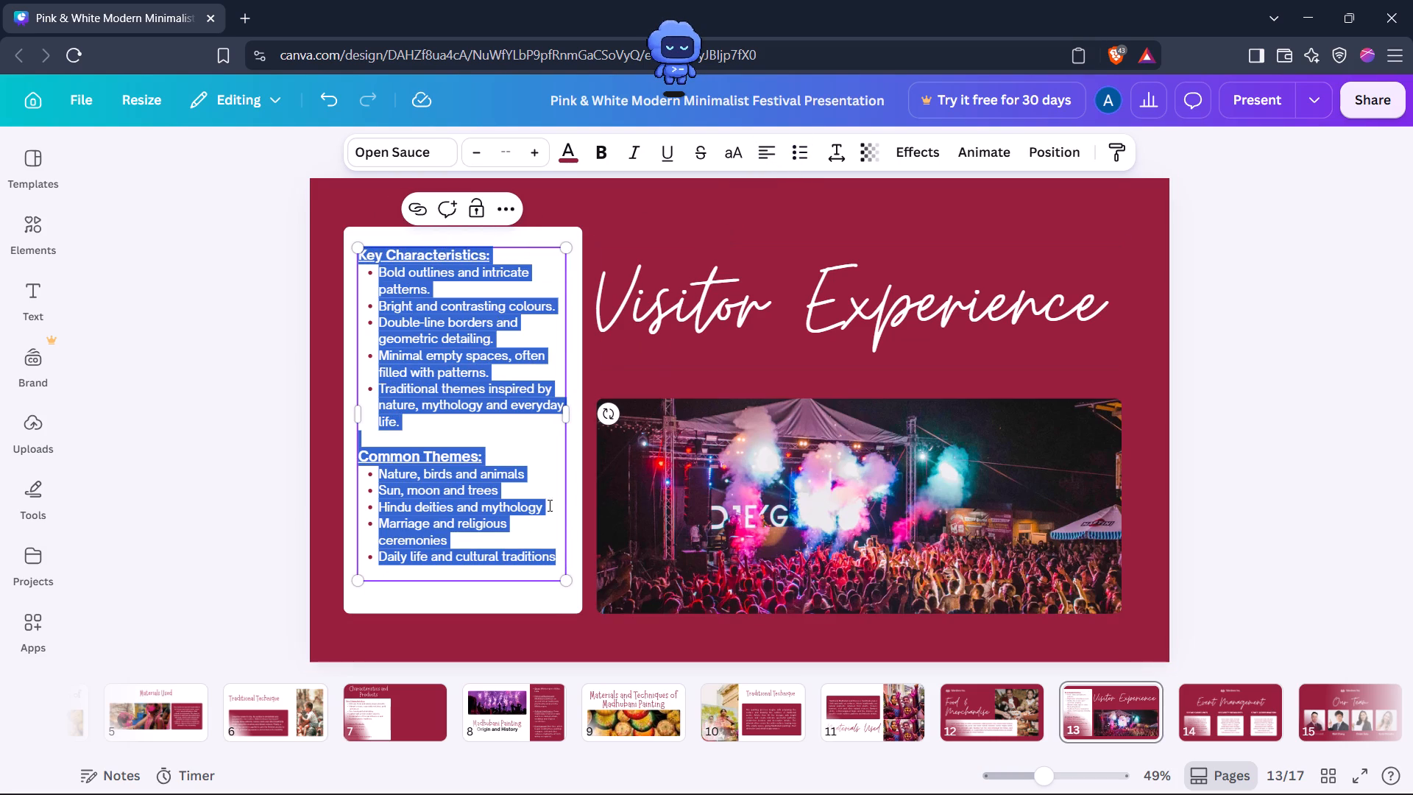
Scale the list text box up slightly within the white rectangle and deselect it.
left_click_drag(564, 580, 568, 586)
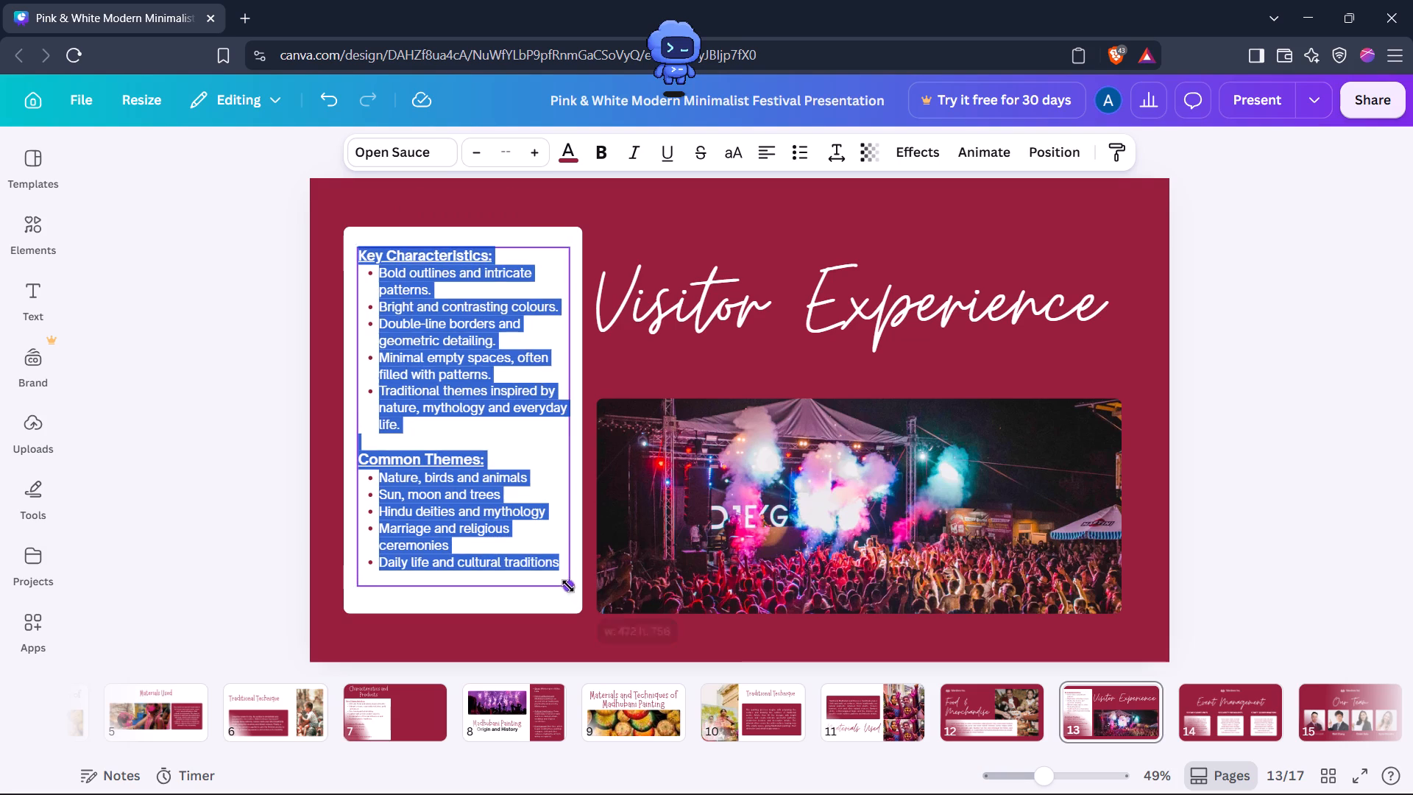
left_click_drag(568, 586, 569, 590)
left_click(1270, 331)
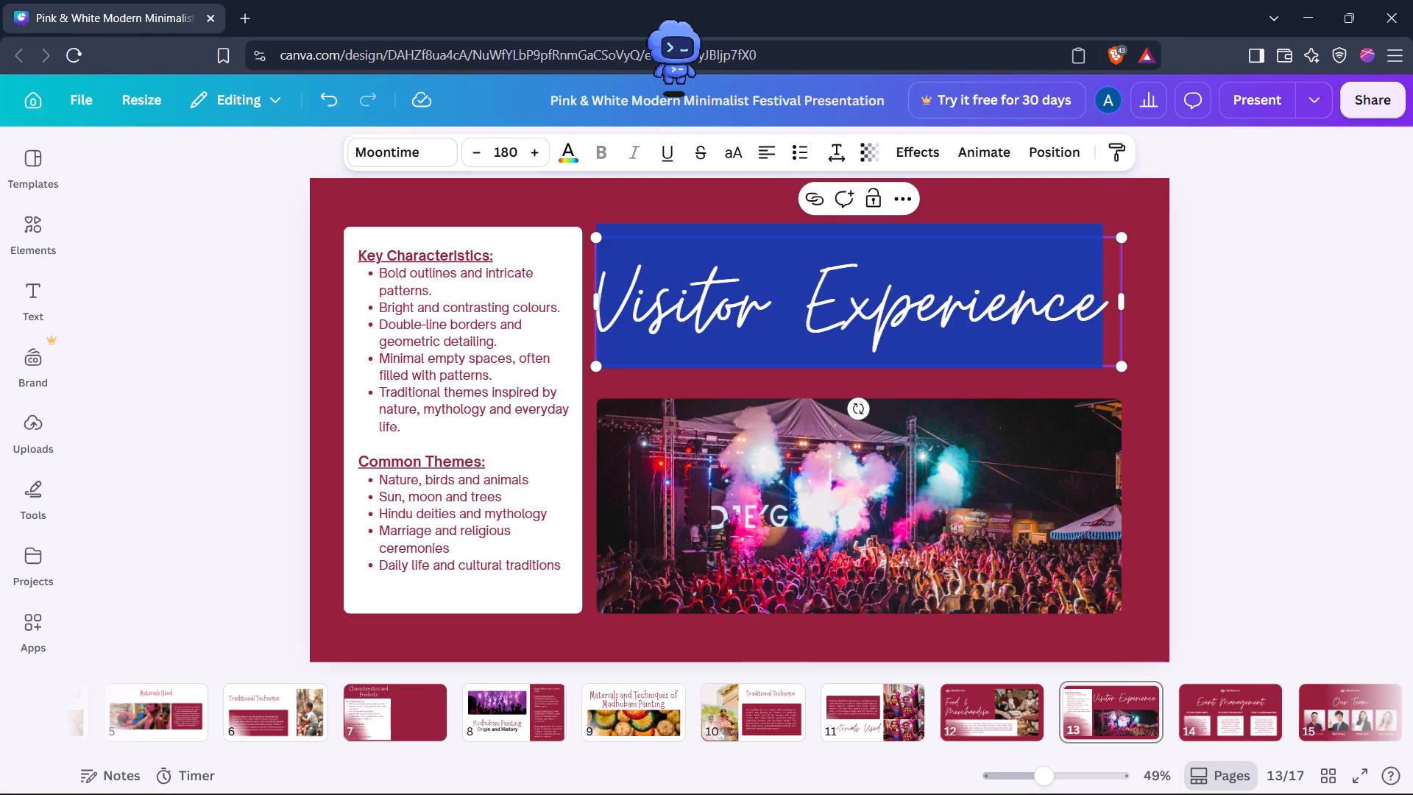
key("ctrl+v")
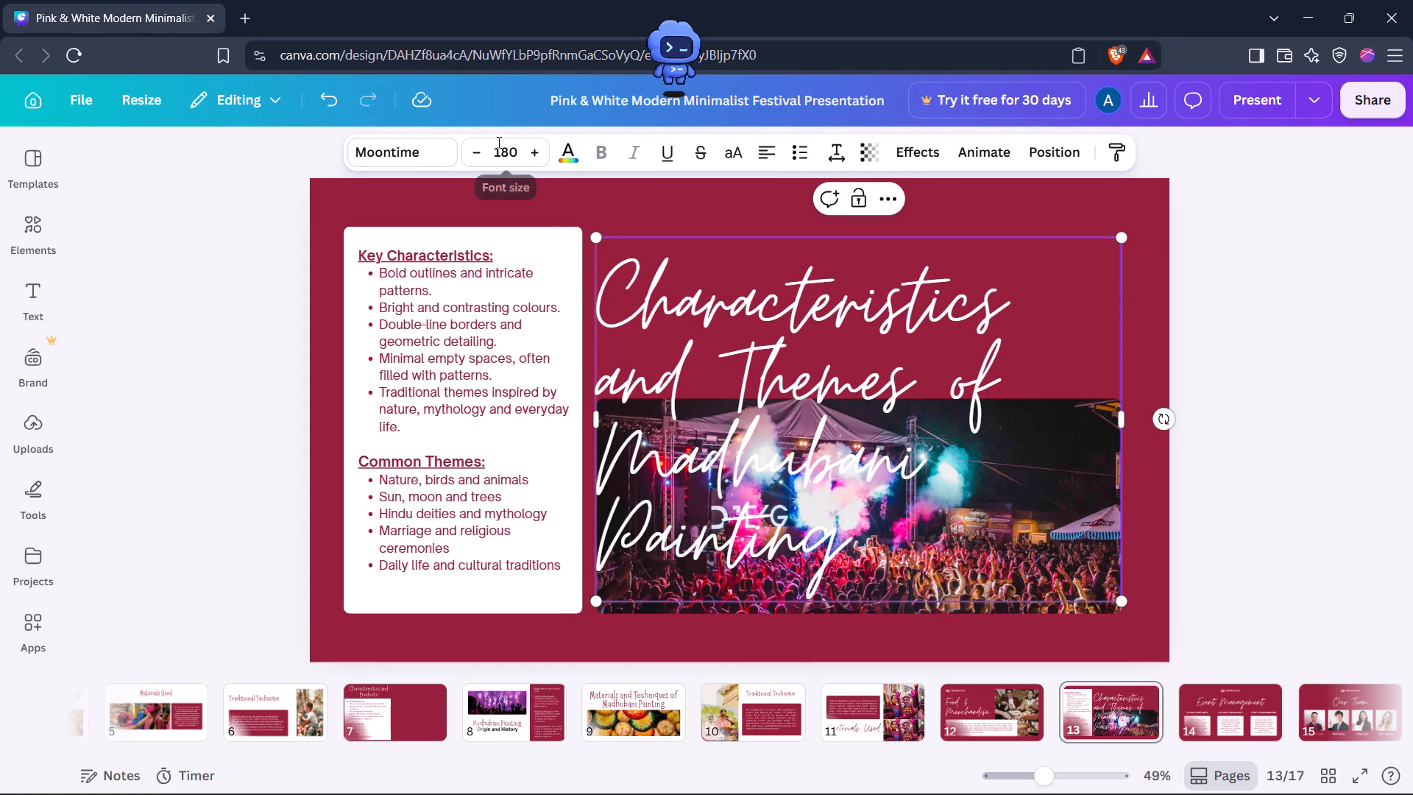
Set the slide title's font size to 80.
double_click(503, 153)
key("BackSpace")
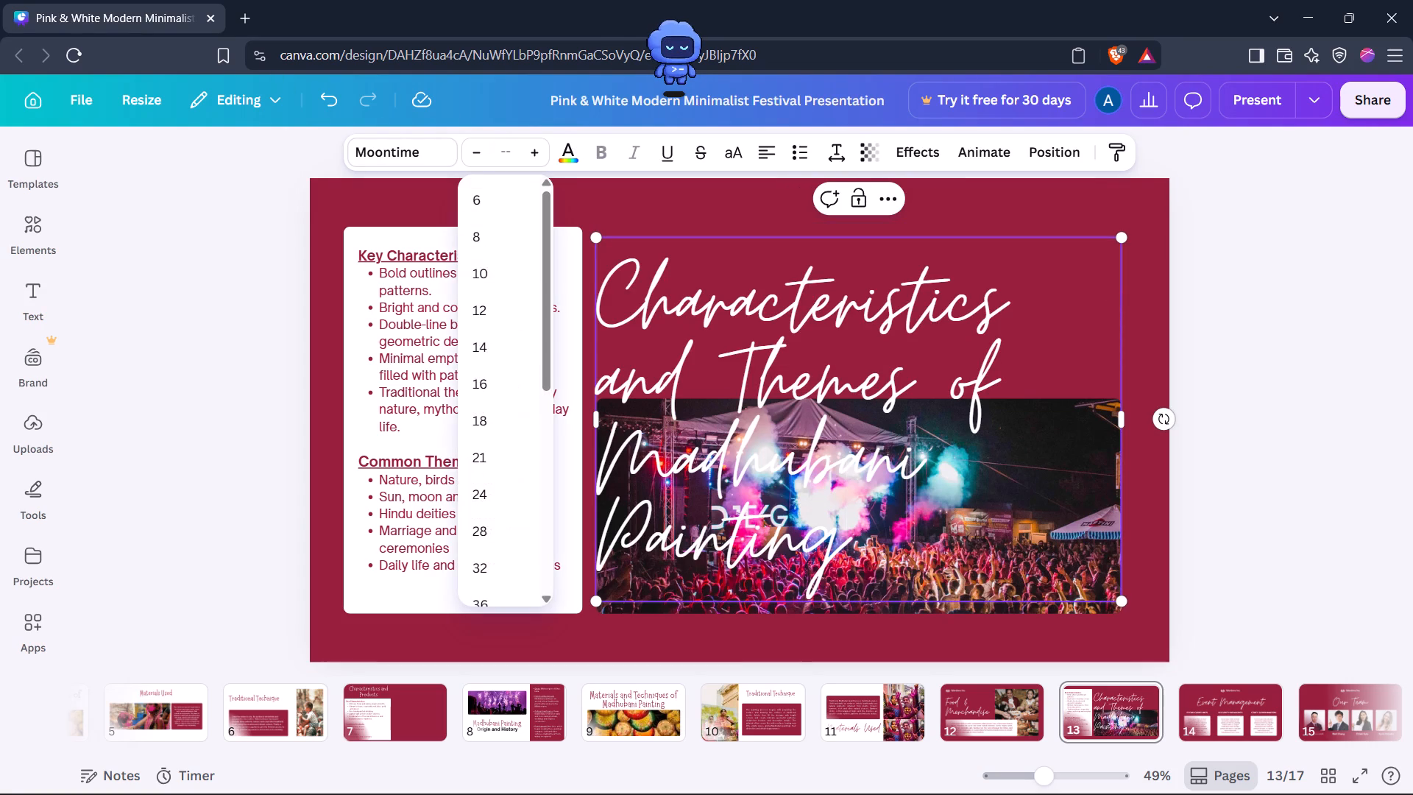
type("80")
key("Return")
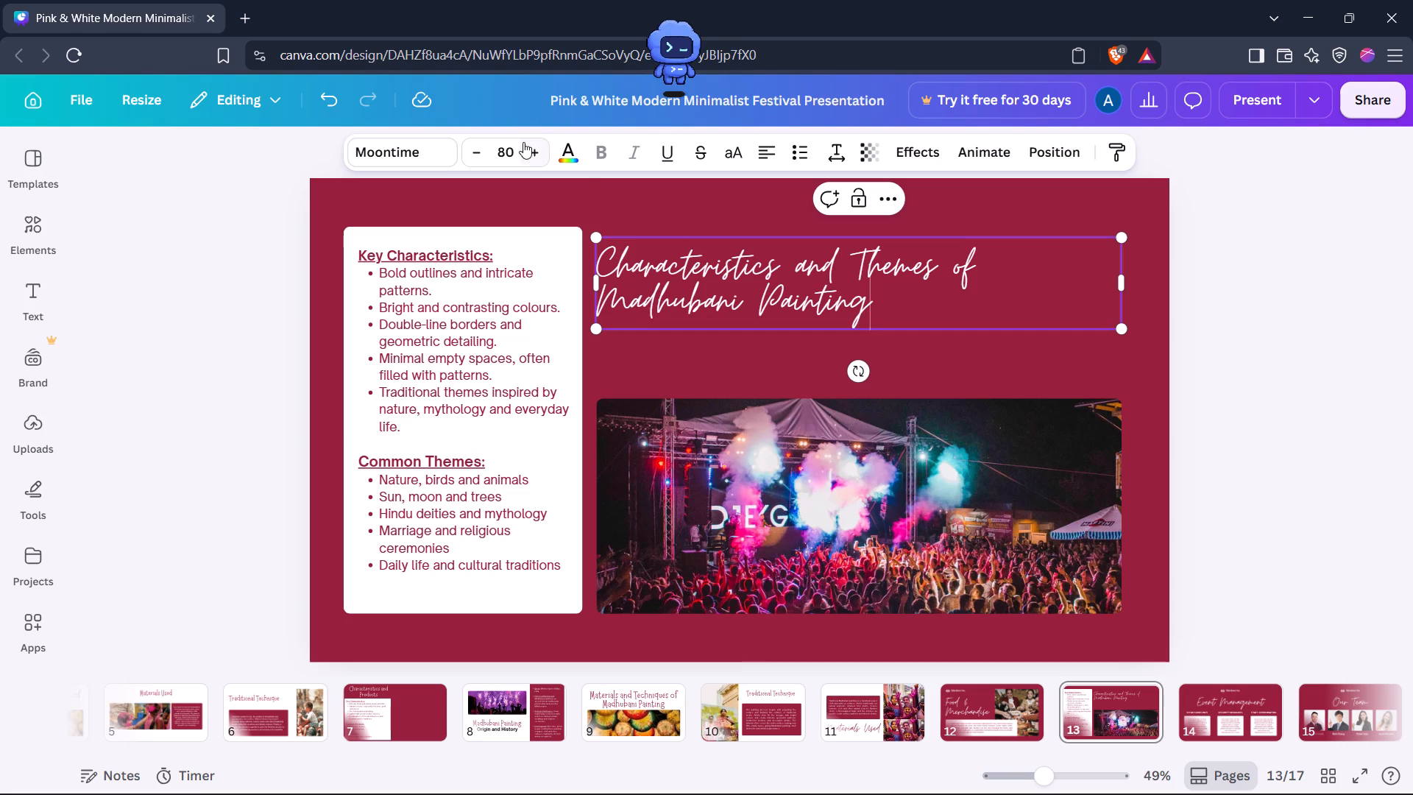
Set the slide title's font size to 100.
double_click(503, 155)
key("BackSpace")
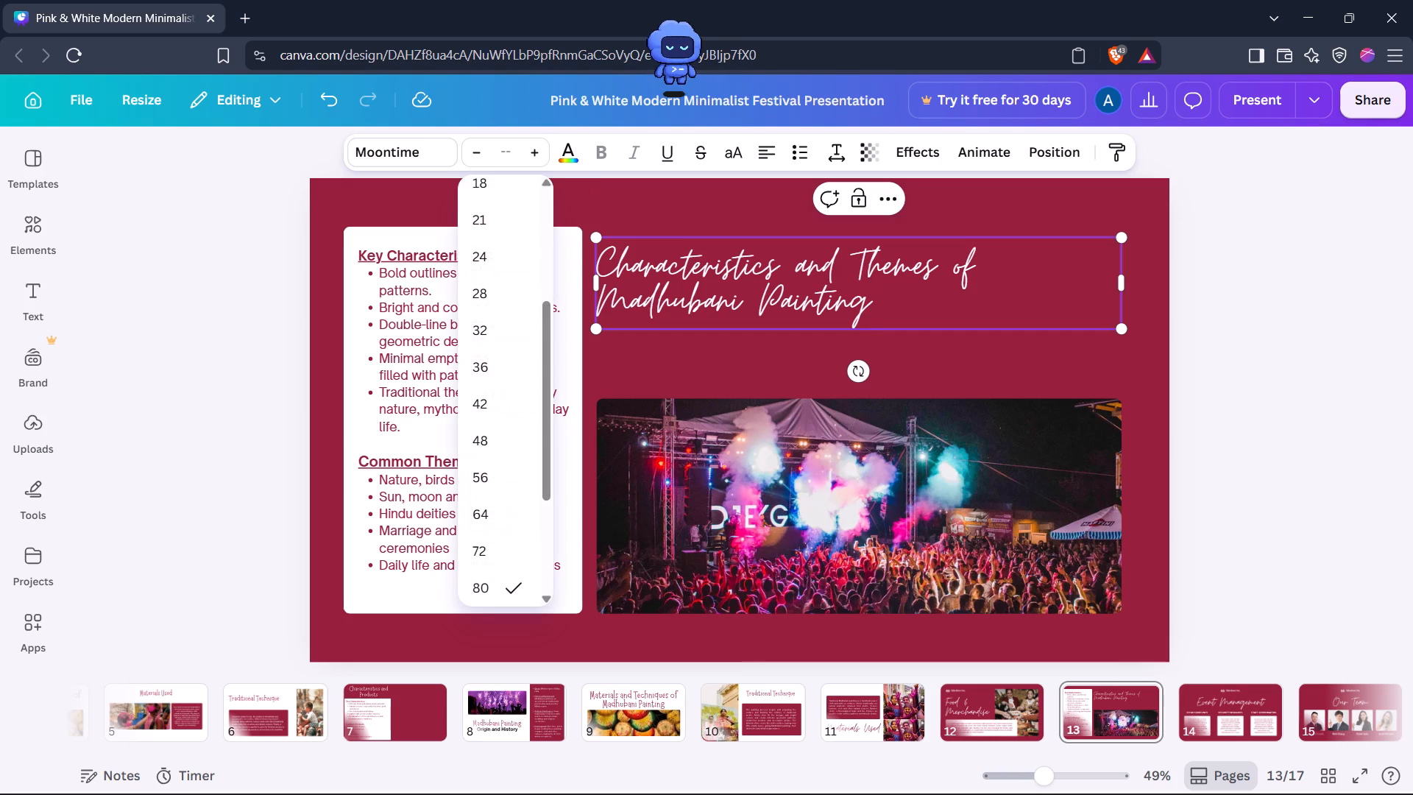
type("100")
key("Return")
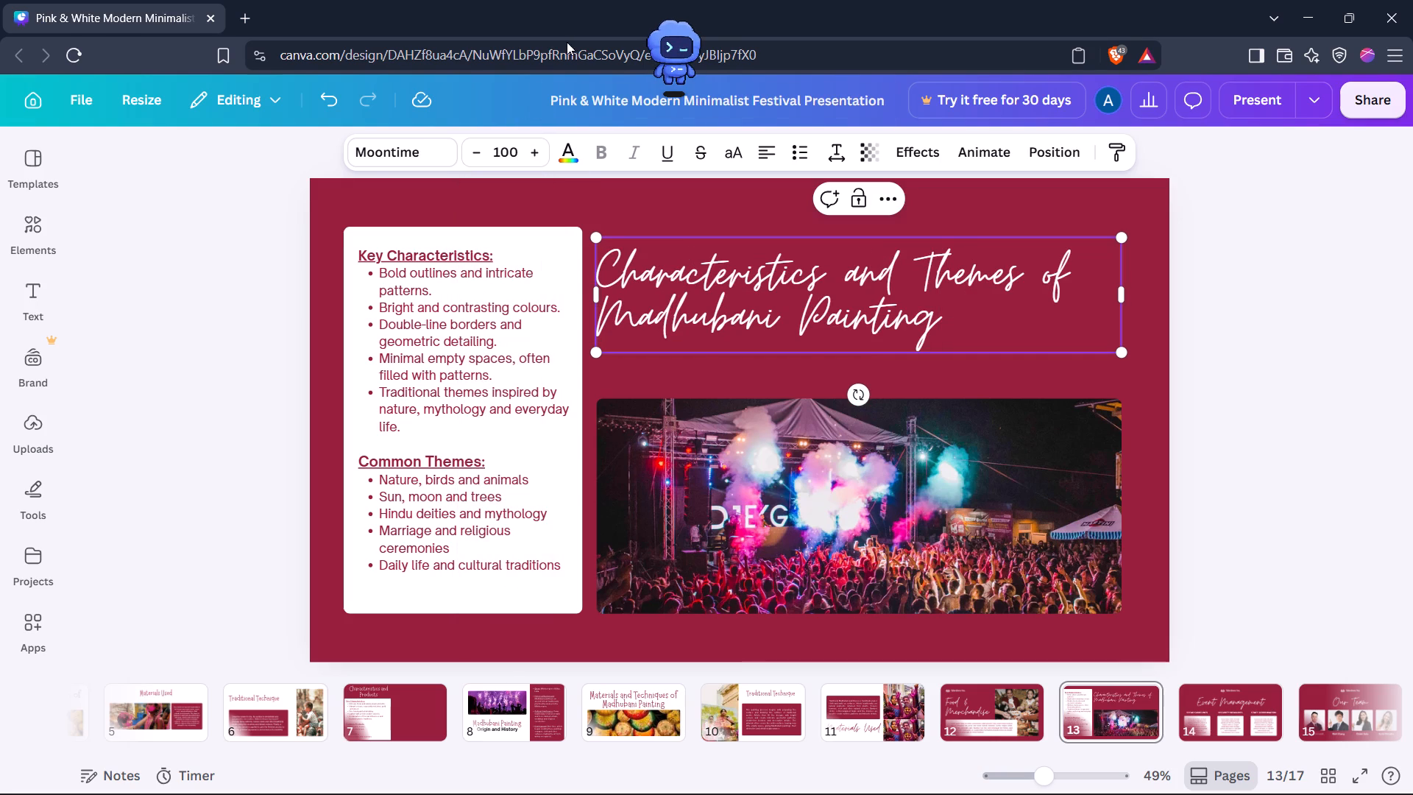
Set the slide 13 title's font to Moonlight.
double_click(378, 156)
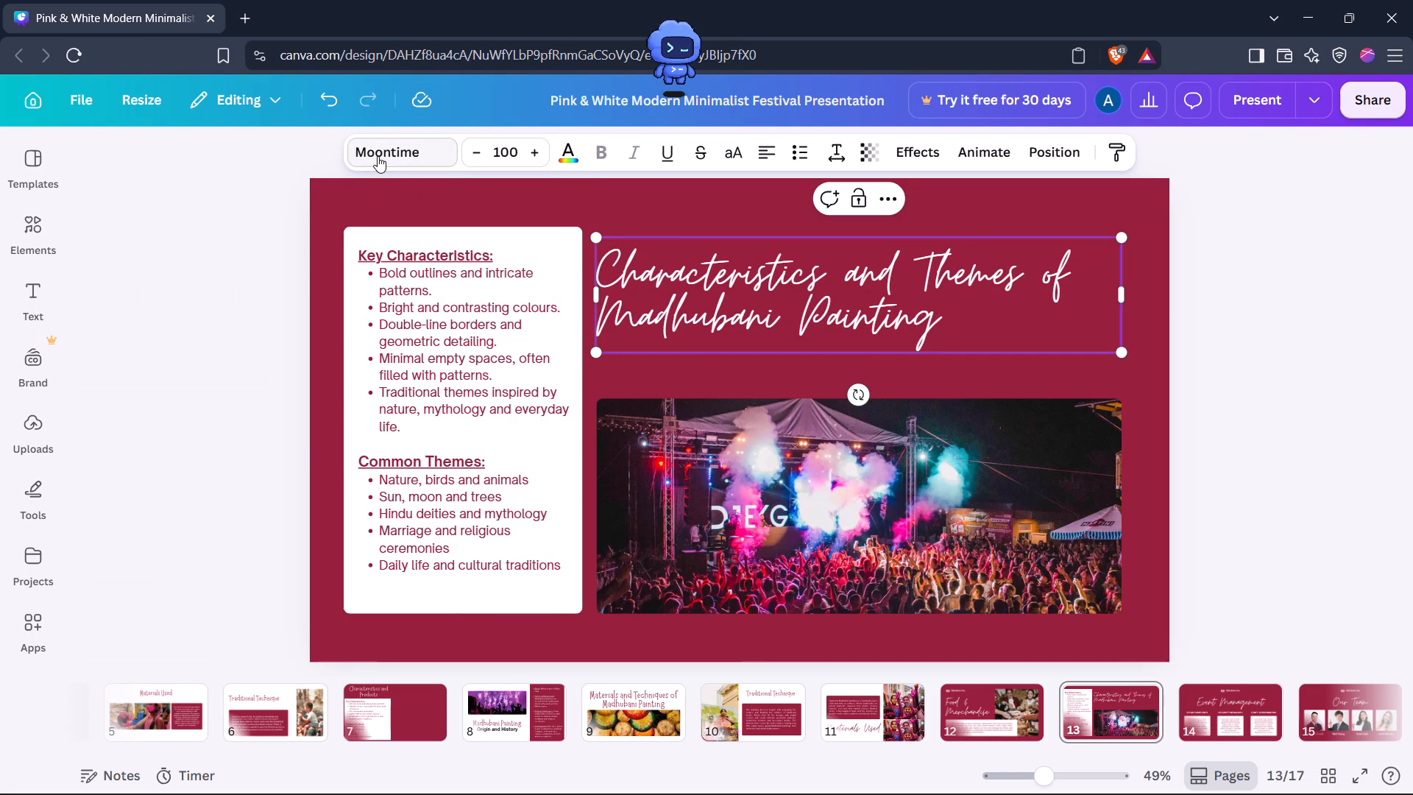
left_click(378, 156)
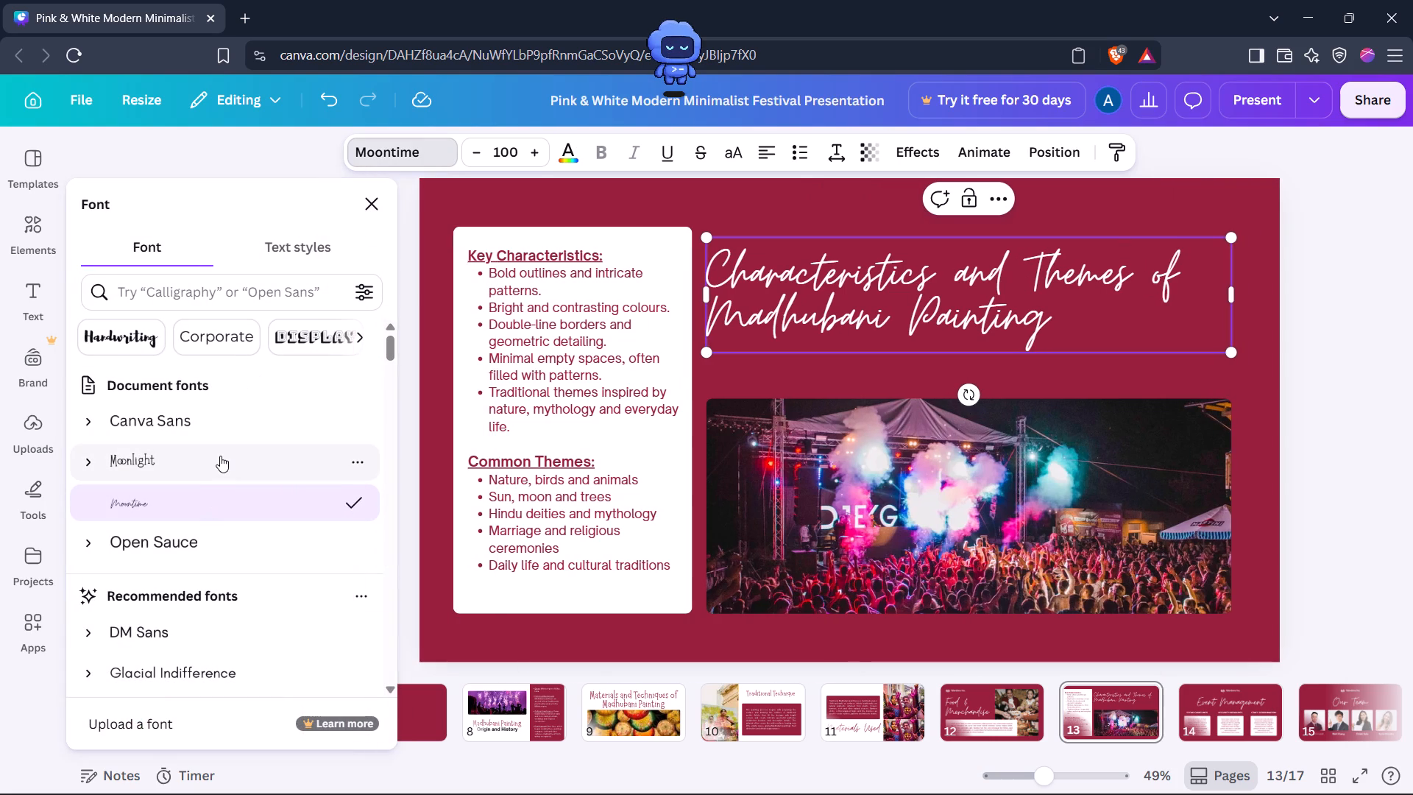
left_click(220, 456)
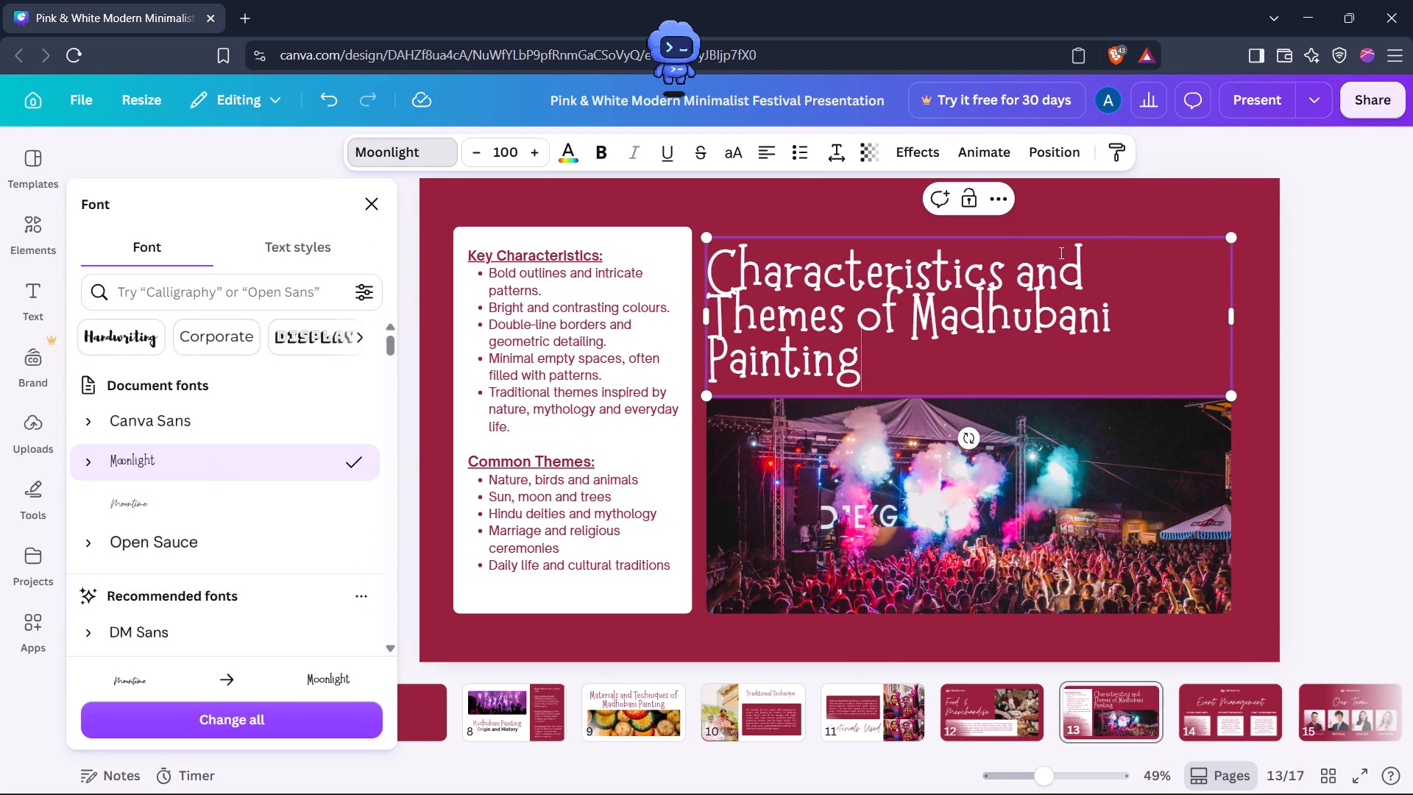
Widen the title's text box so the title fits on two lines, and shift it slightly left.
left_click_drag(1236, 316, 1308, 309)
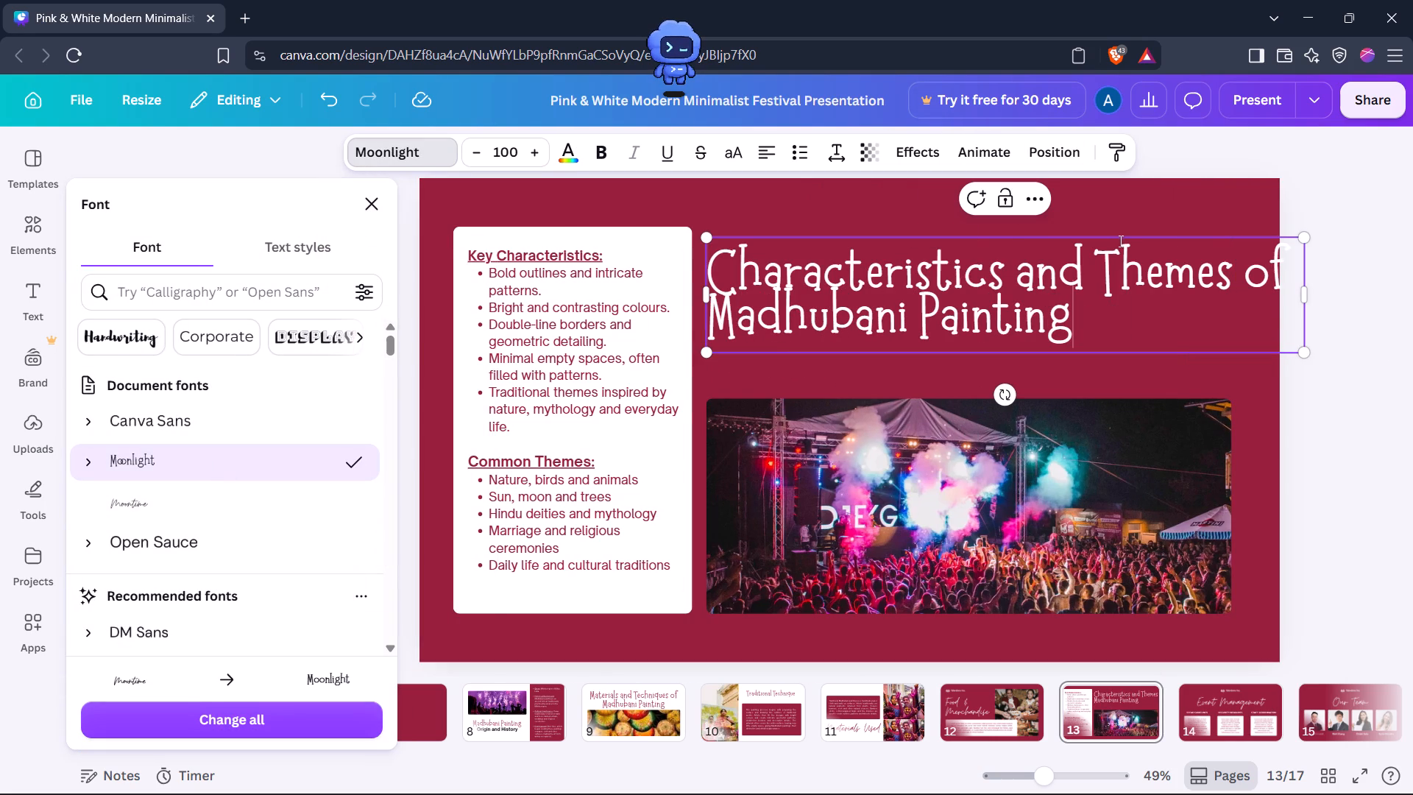
left_click_drag(1113, 235, 1105, 236)
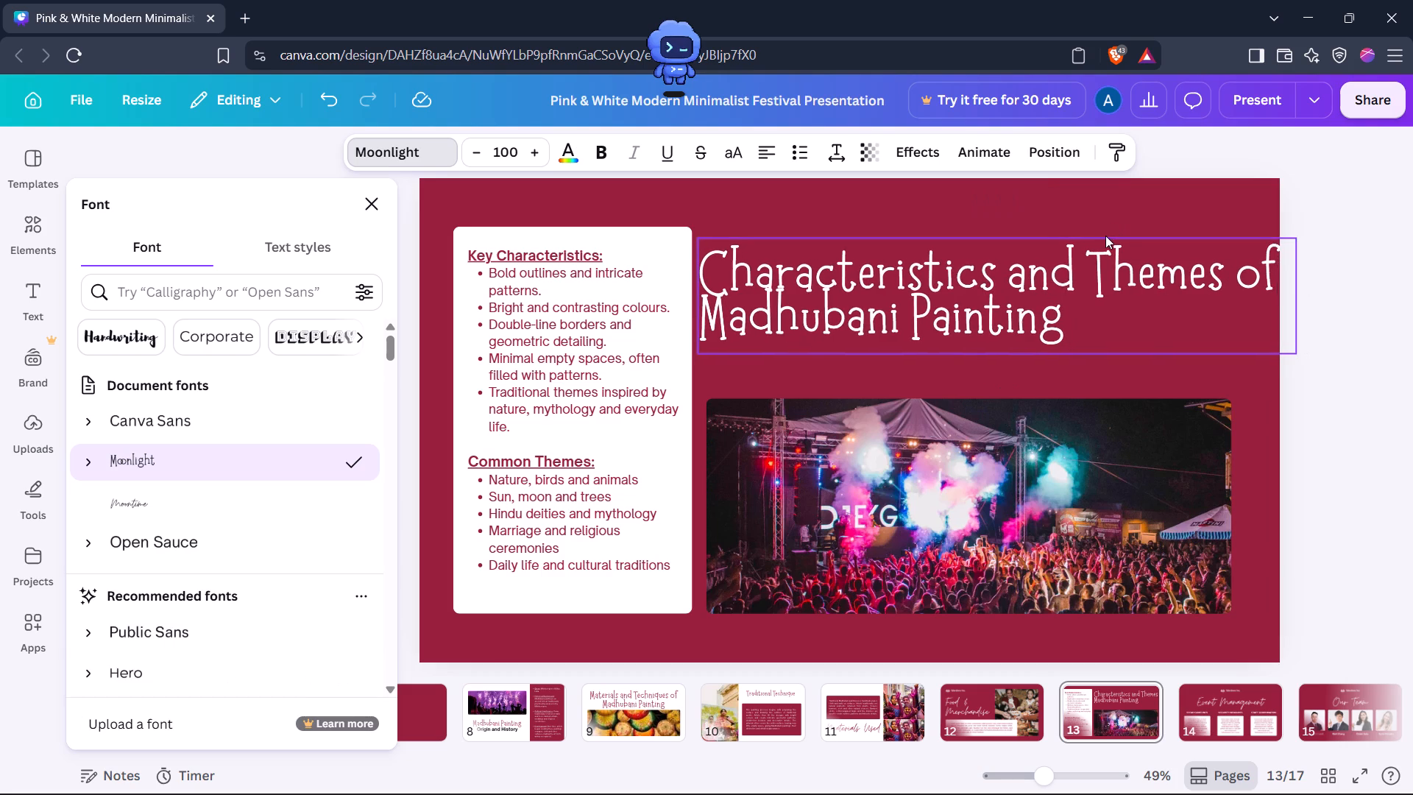
left_click_drag(1105, 236, 1107, 236)
Centre-align the slide title and slightly increase its line spacing.
left_click(767, 158)
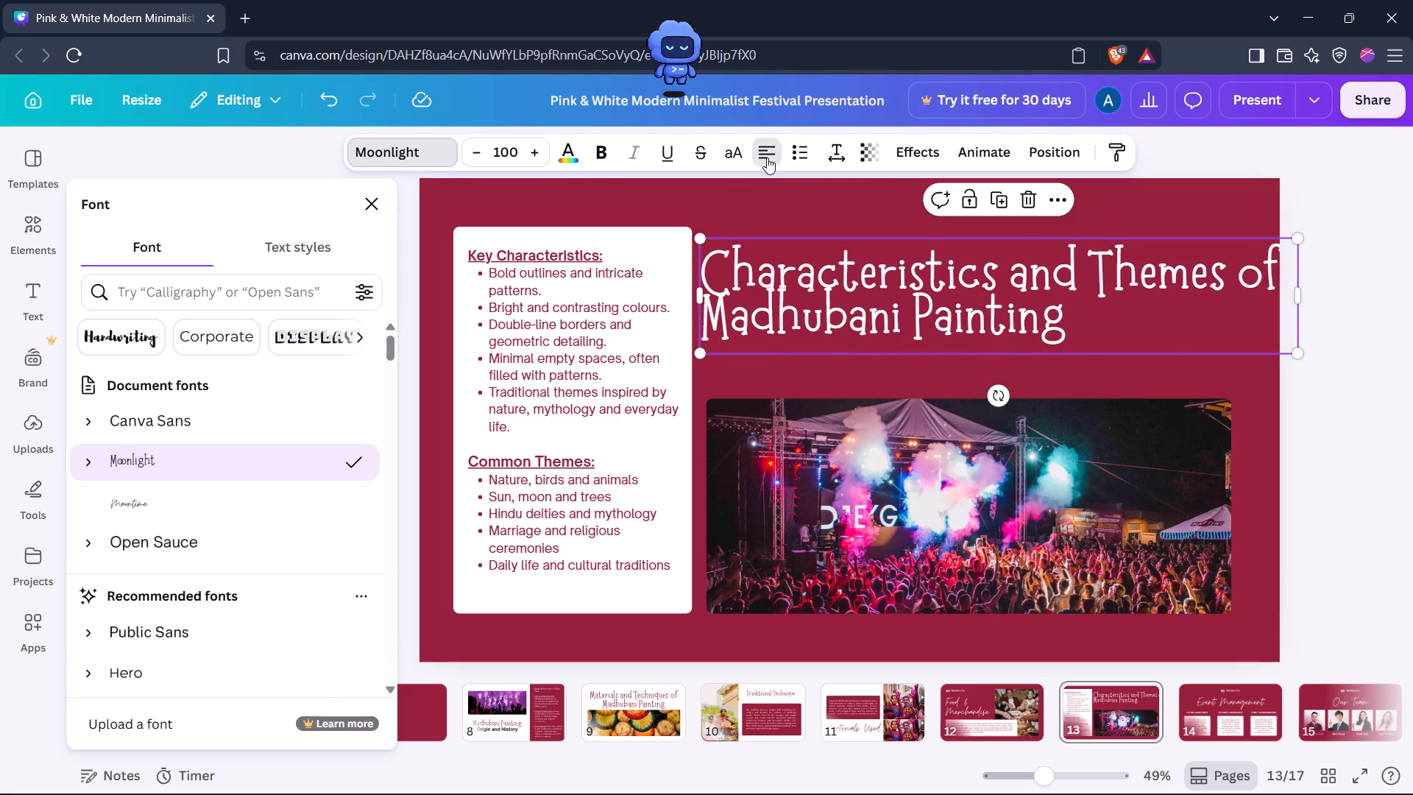
left_click(817, 155)
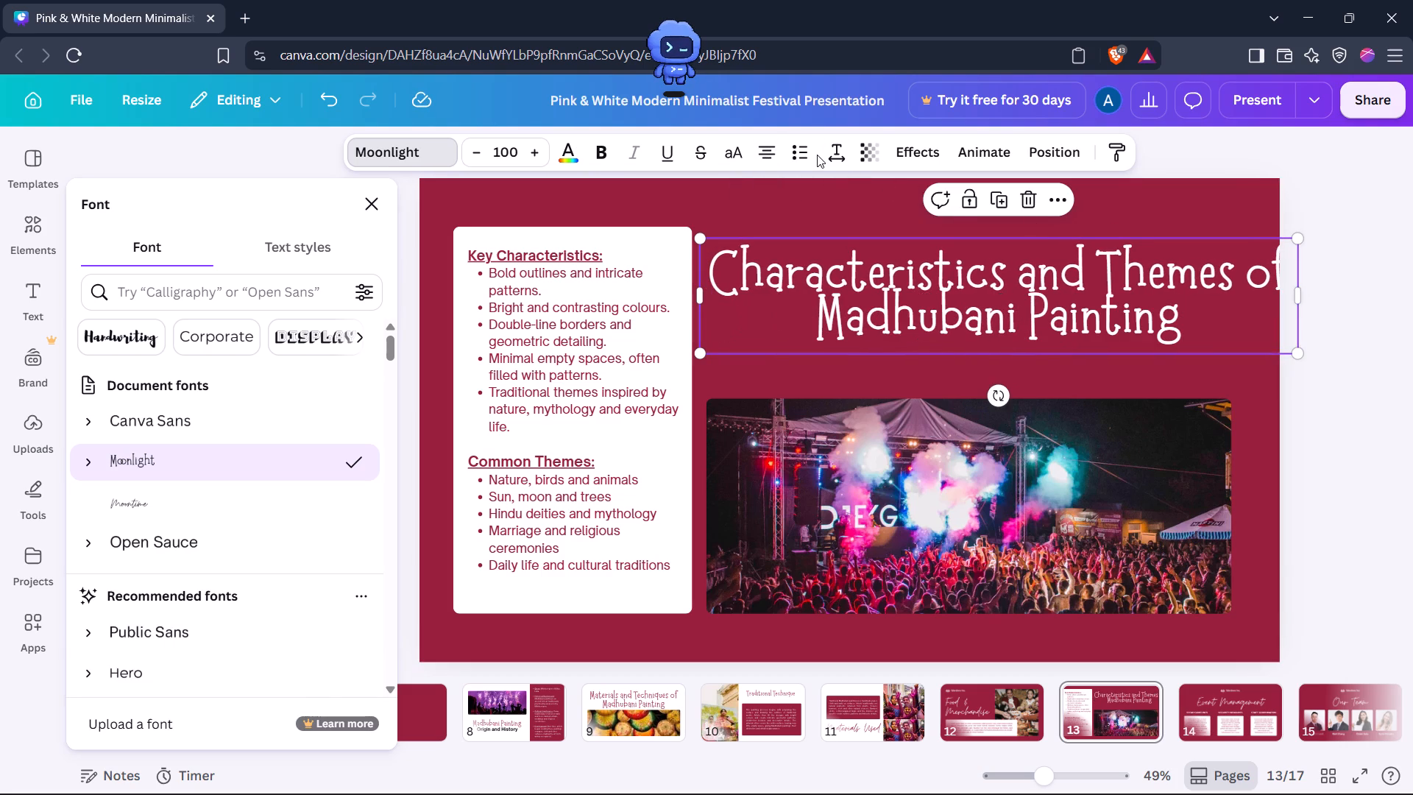
left_click(824, 156)
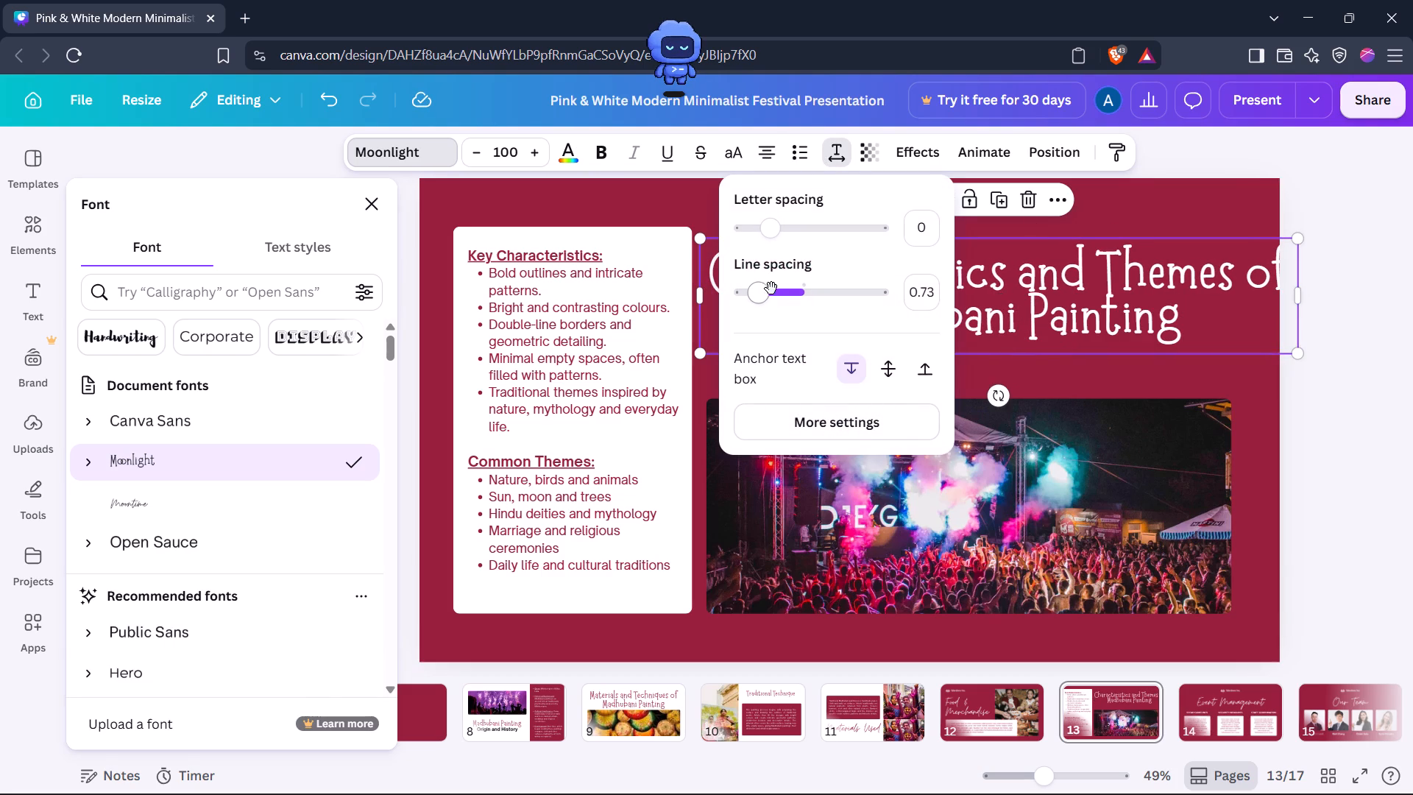
left_click_drag(768, 295, 779, 296)
left_click(1355, 411)
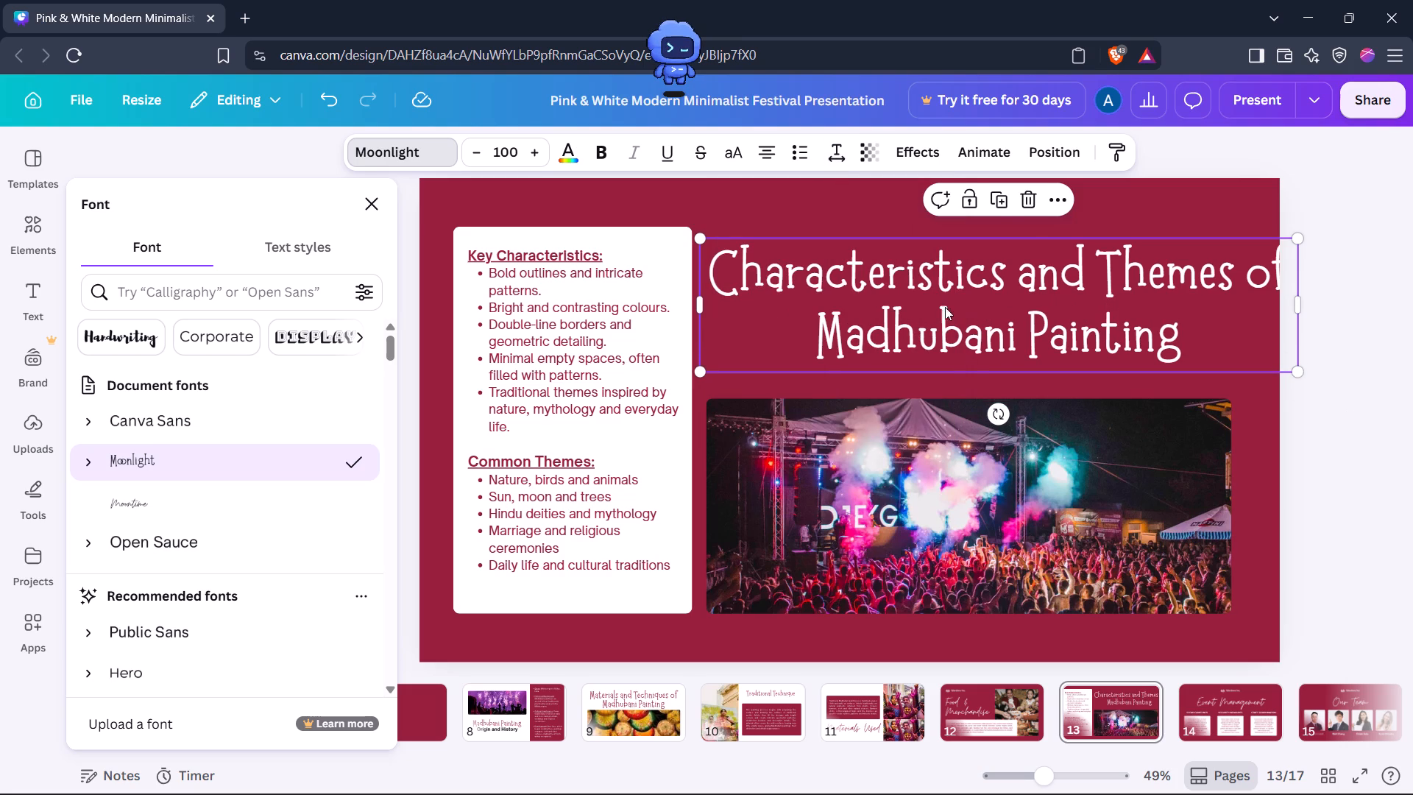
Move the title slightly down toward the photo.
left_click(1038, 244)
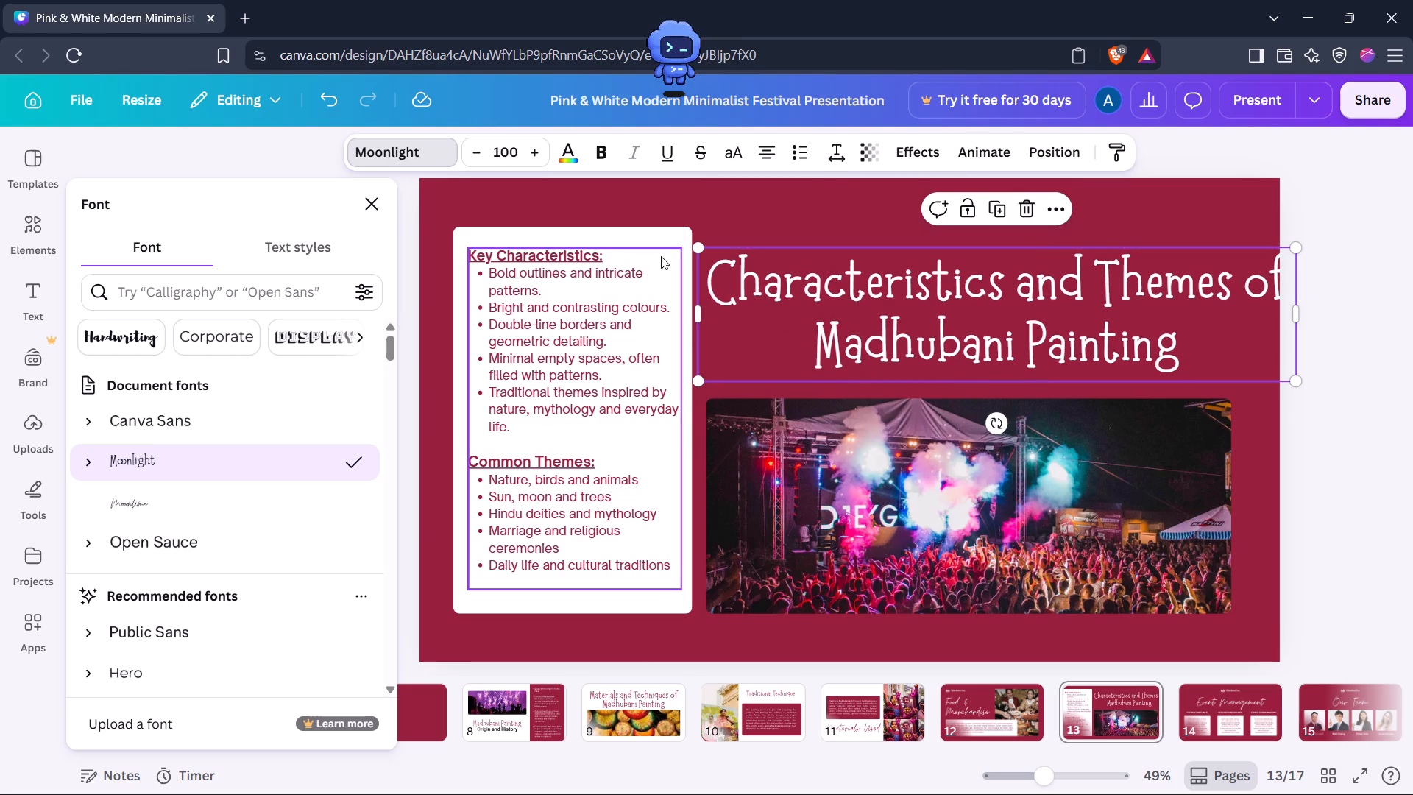
Shift the white card and its characteristics and themes text slightly left.
left_click(662, 236)
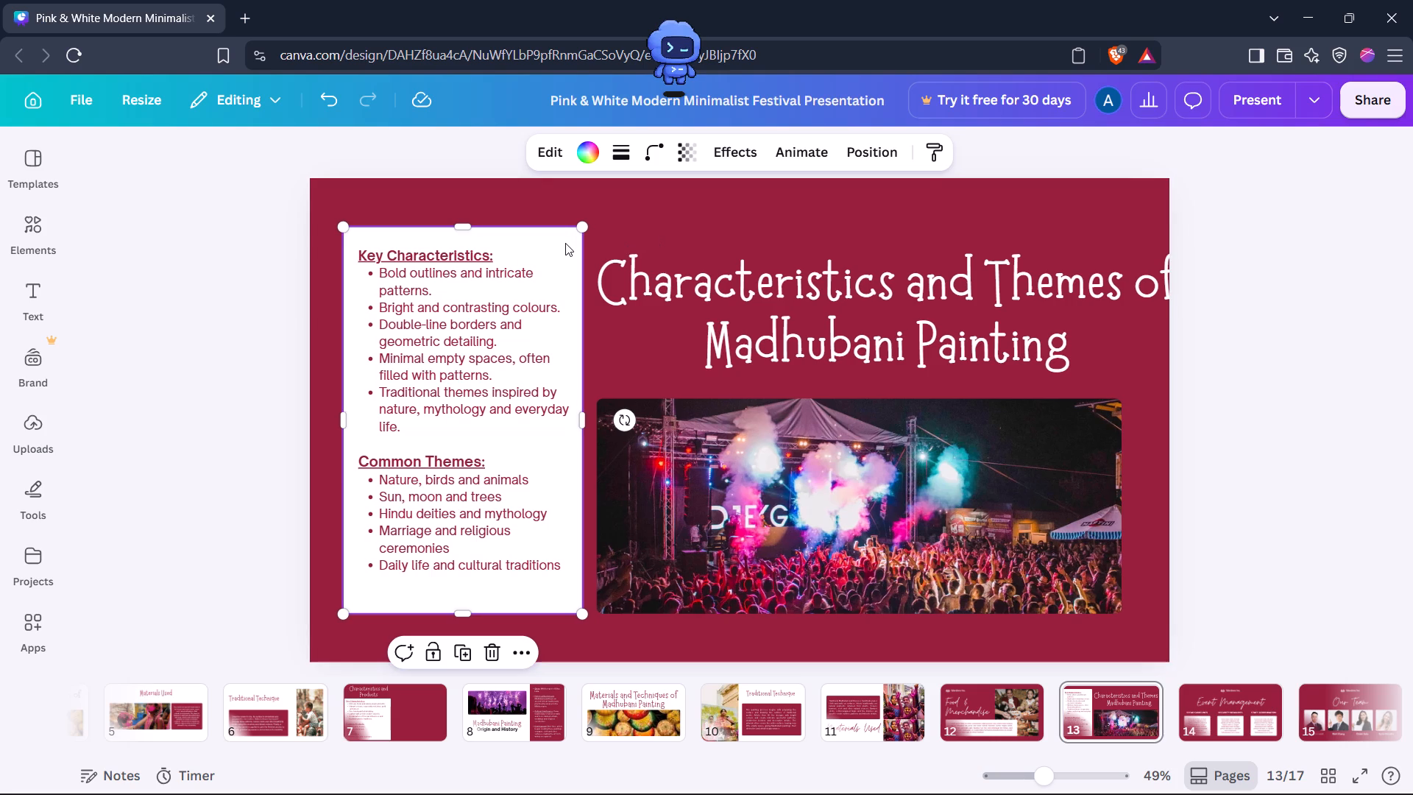
left_click(565, 243)
left_click(553, 272)
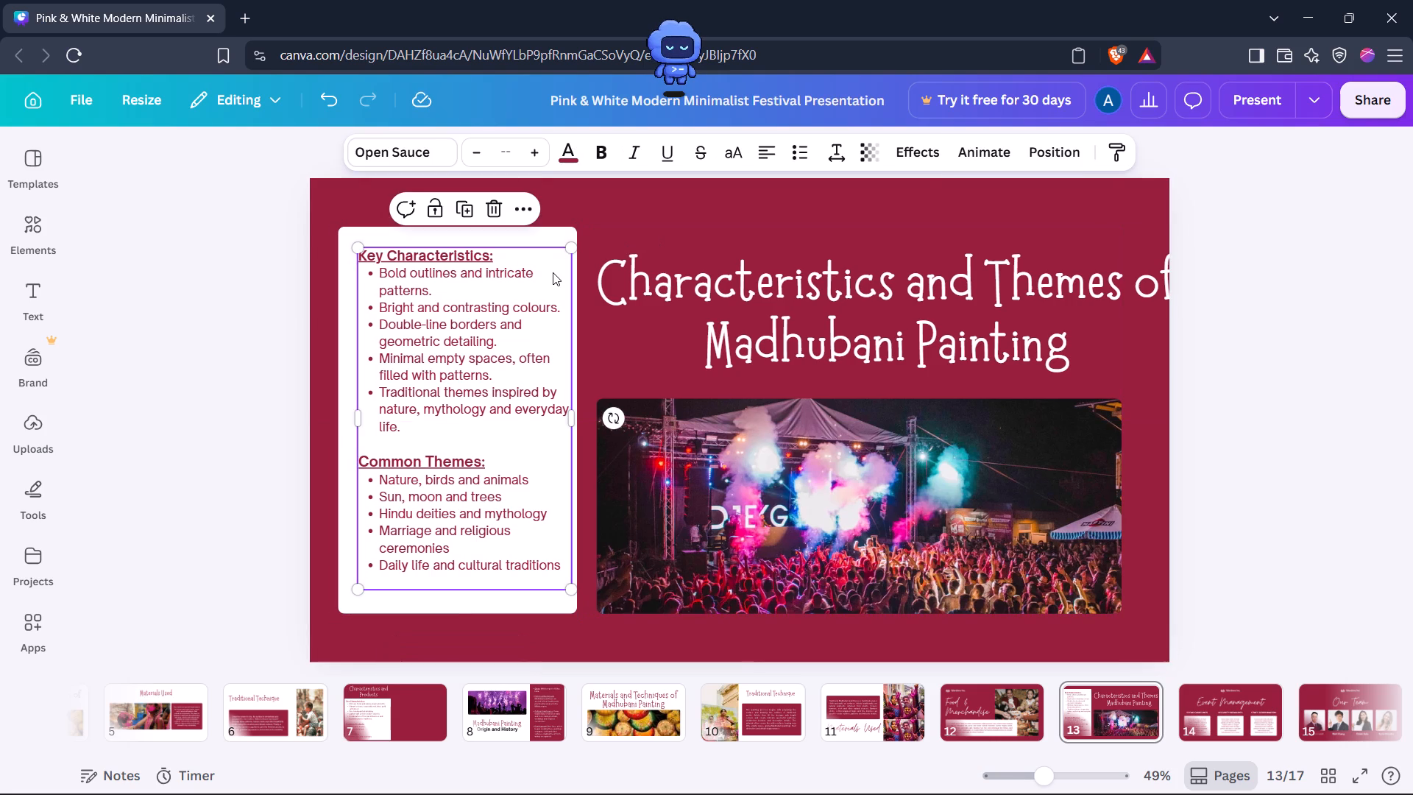
left_click_drag(553, 272, 545, 272)
Move the title higher above the concert photo, fitting it between the white card and the slide's right edge.
left_click_drag(693, 293, 687, 293)
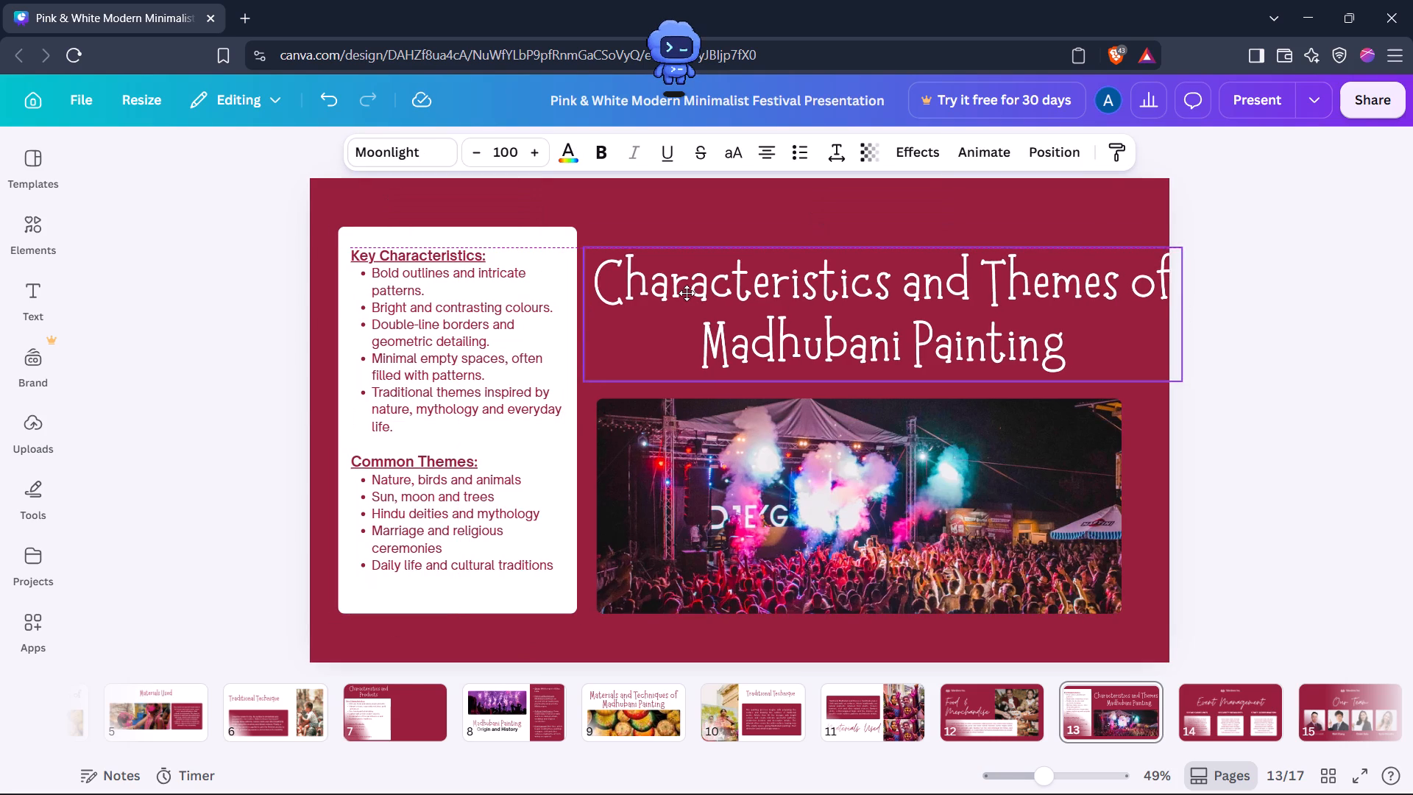
left_click_drag(687, 293, 687, 291)
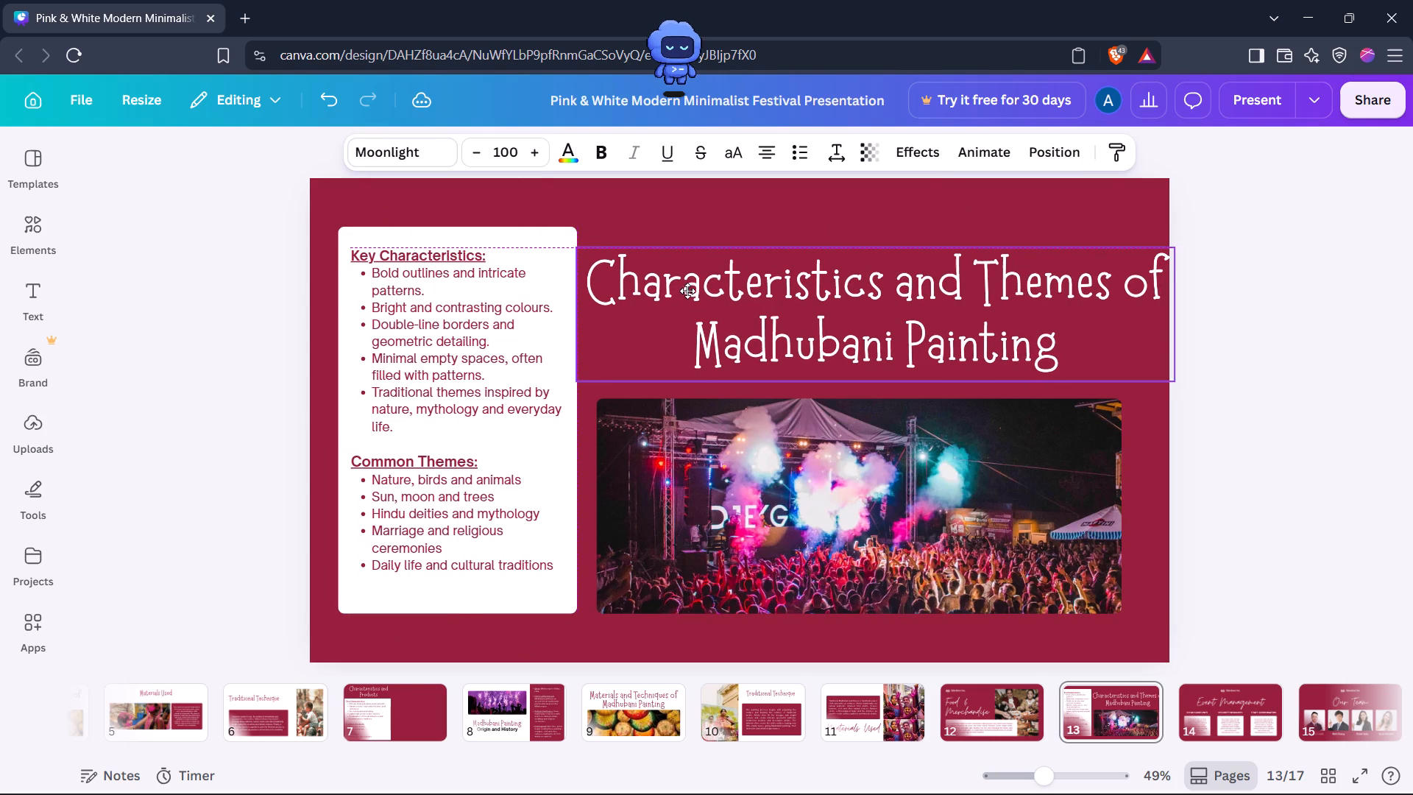
left_click_drag(687, 291, 678, 292)
left_click_drag(1108, 297, 1099, 251)
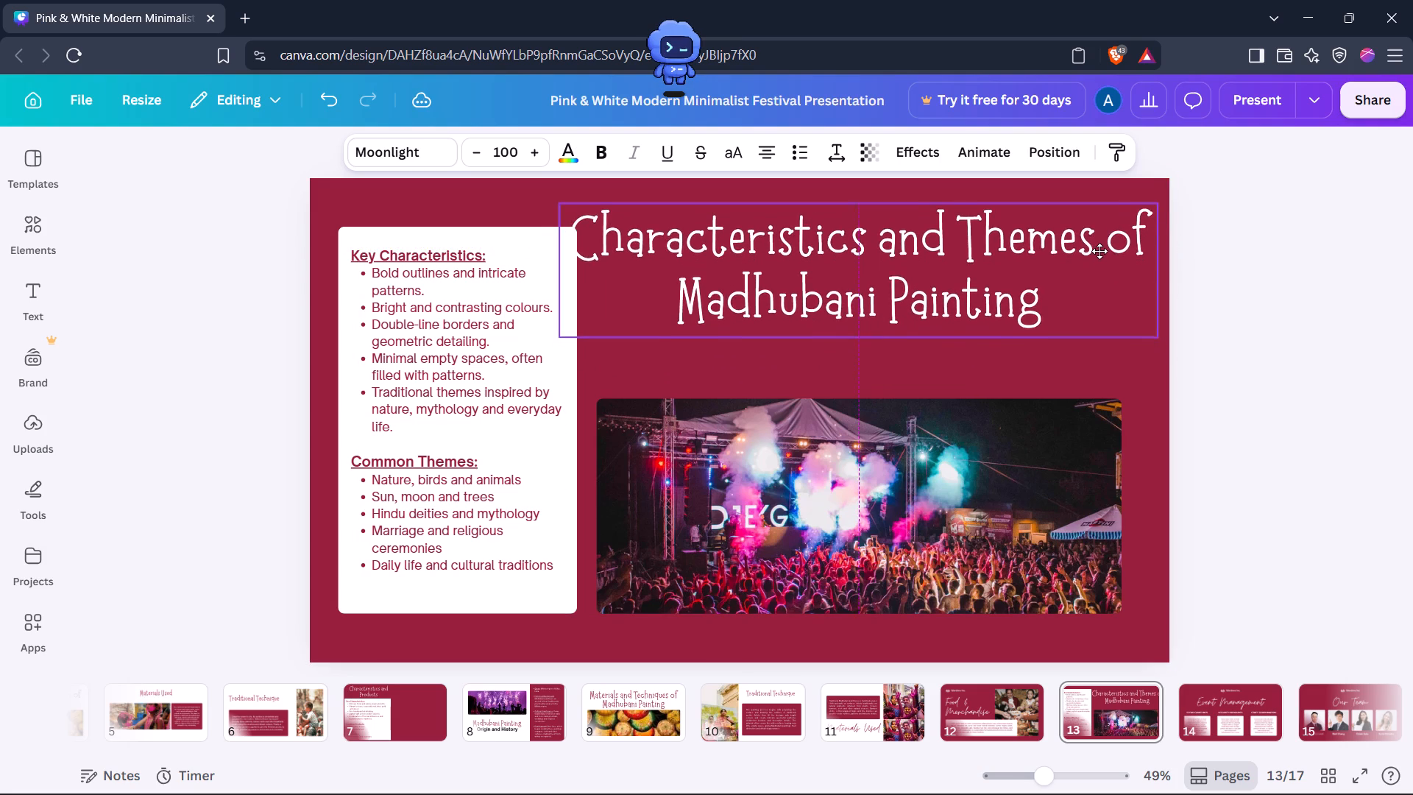
left_click_drag(1099, 251, 1104, 244)
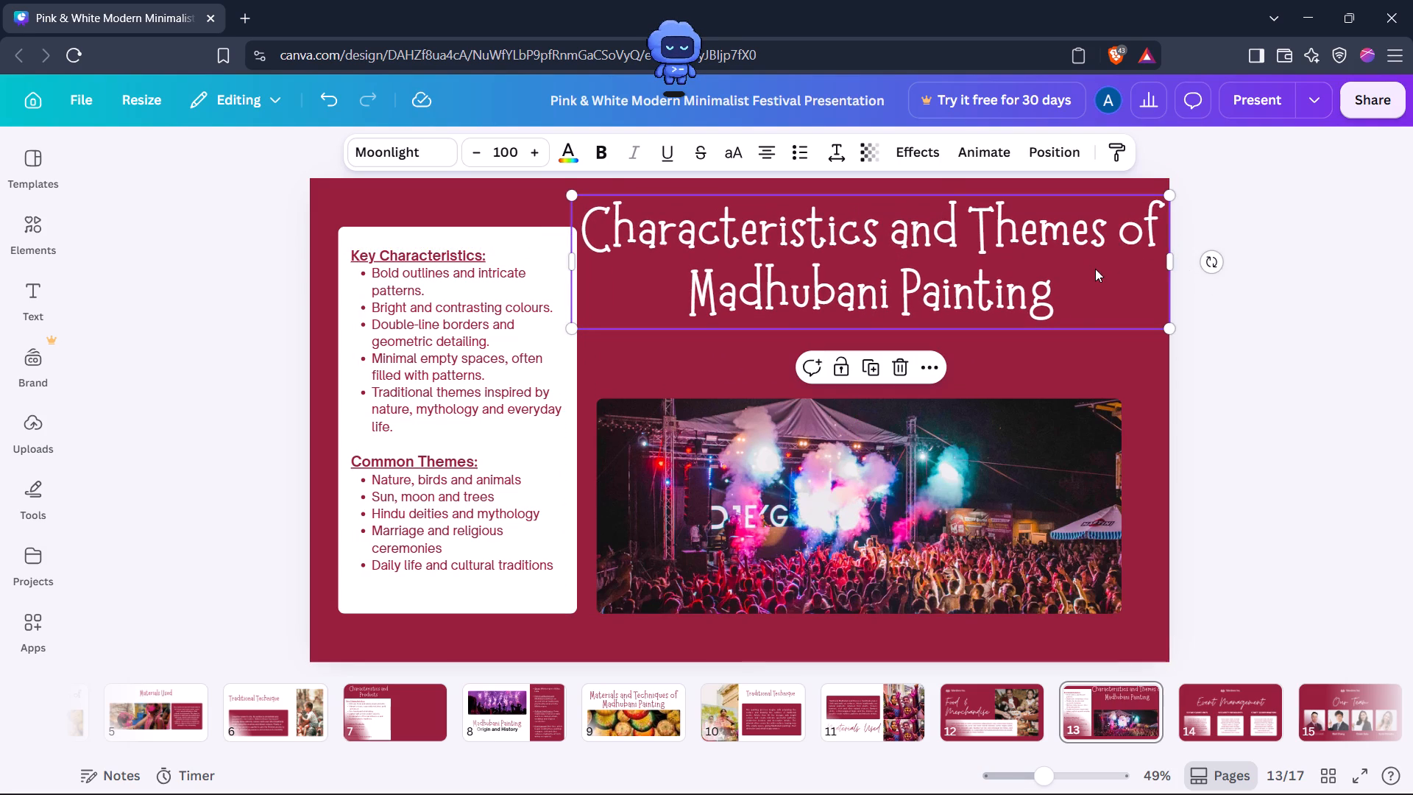
left_click_drag(1099, 270, 1102, 286)
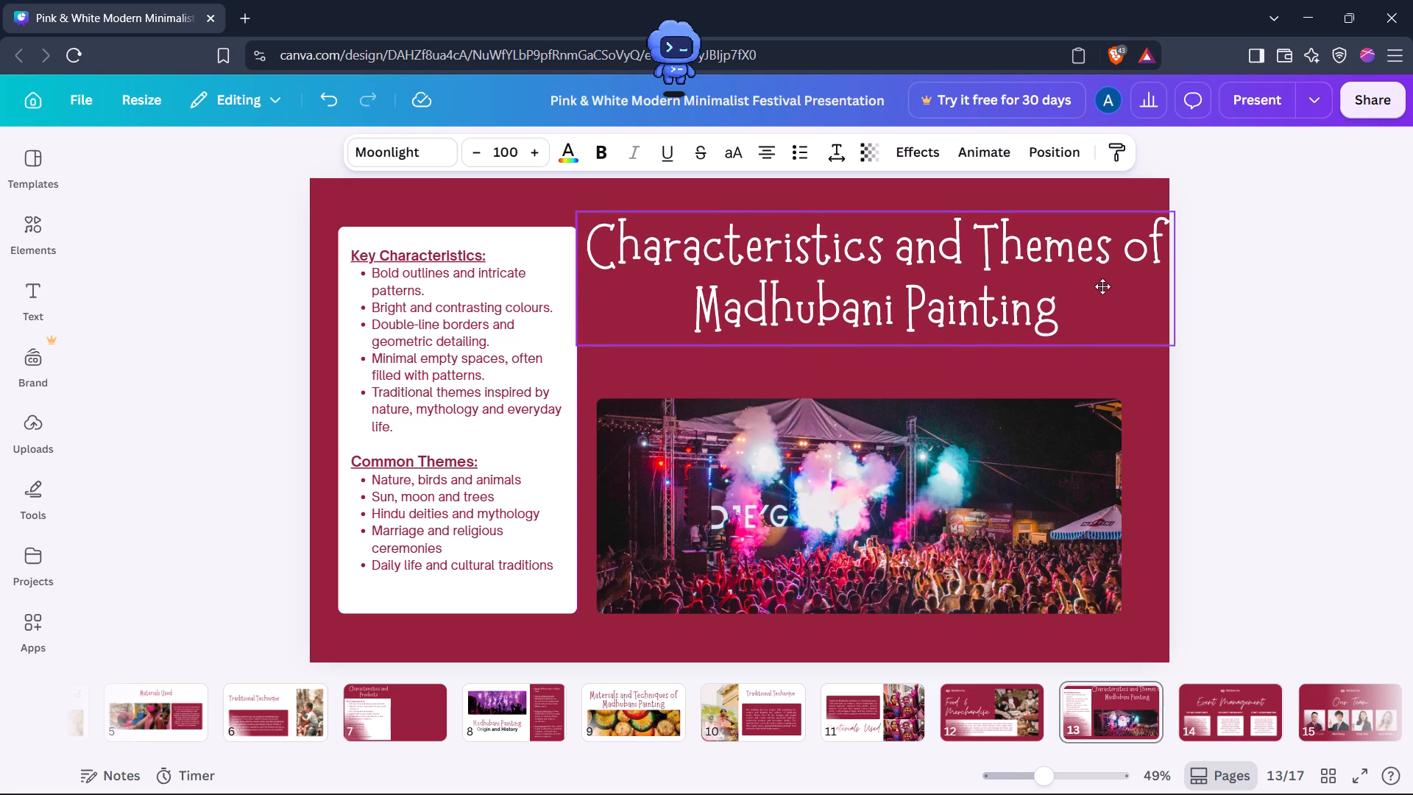
left_click_drag(1102, 286, 1100, 286)
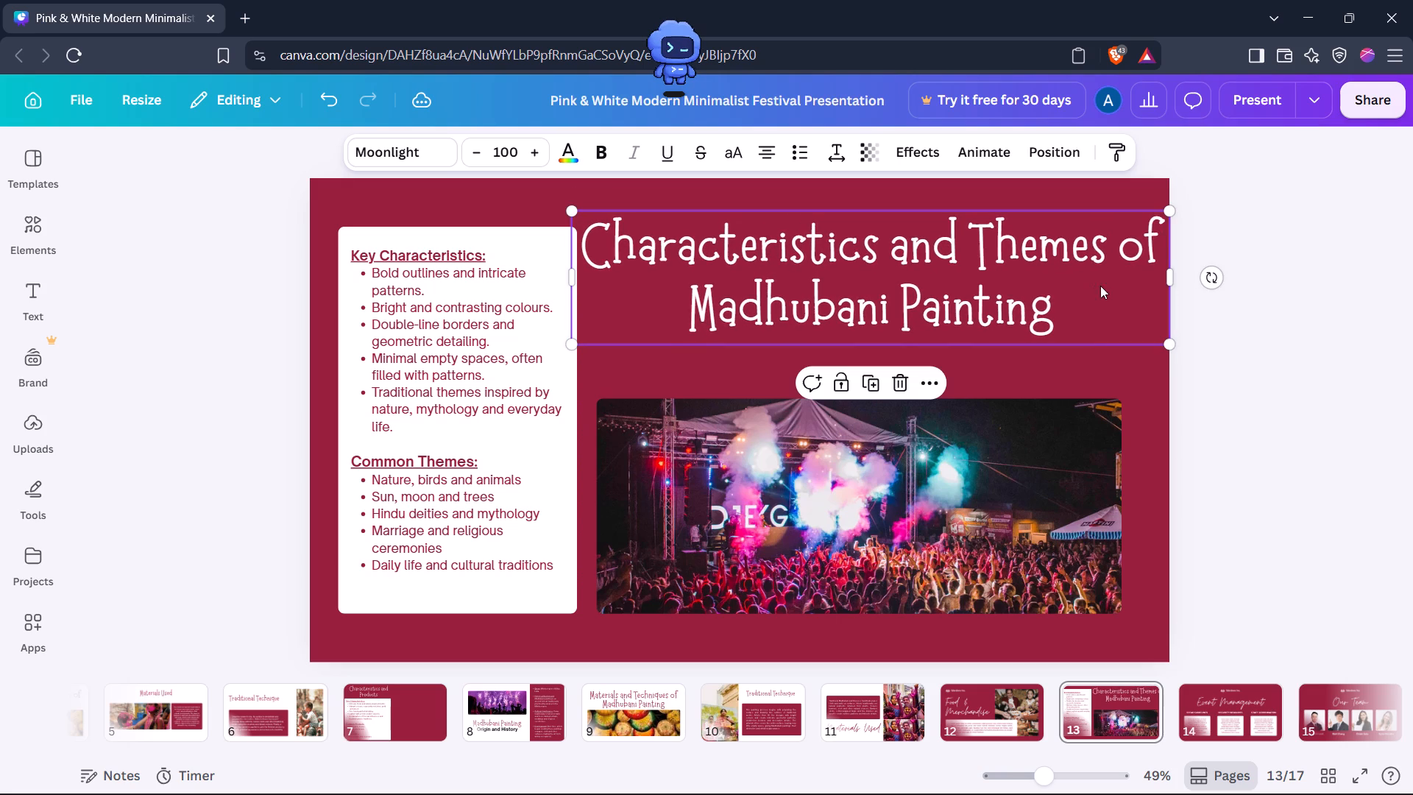
left_click(1336, 333)
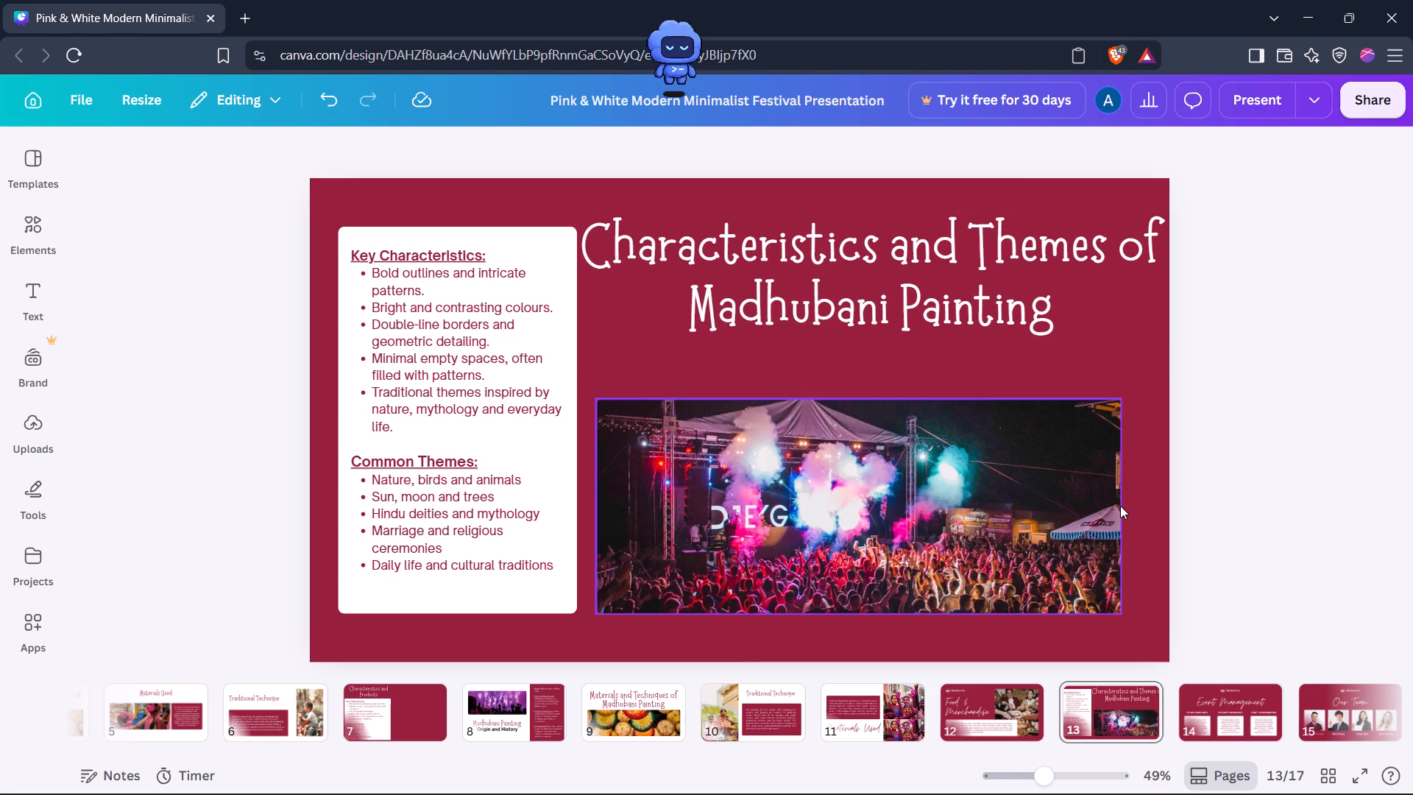
Nudge the title right by three small increments.
left_click(958, 317)
key("Right")
key("Right")
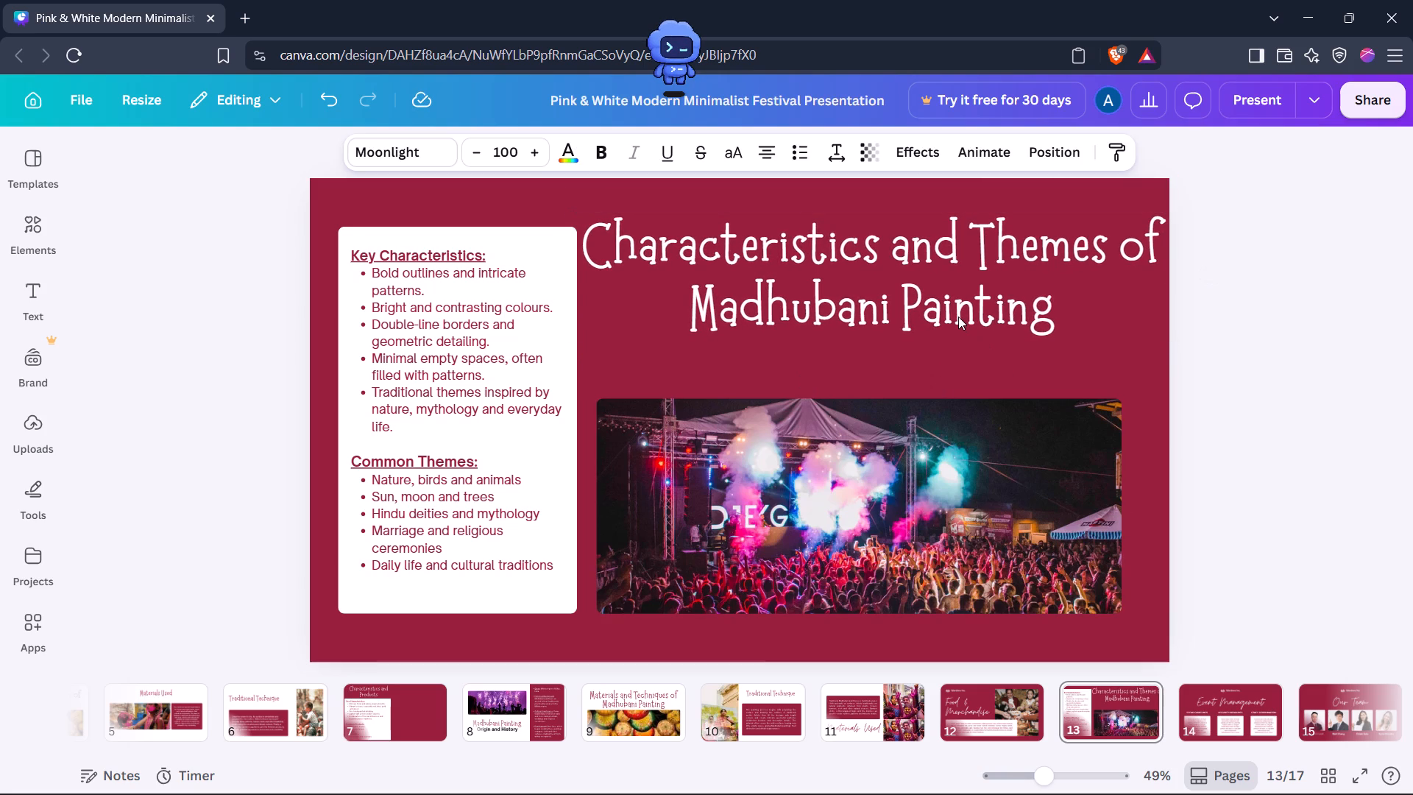
key("Right")
left_click(1404, 246)
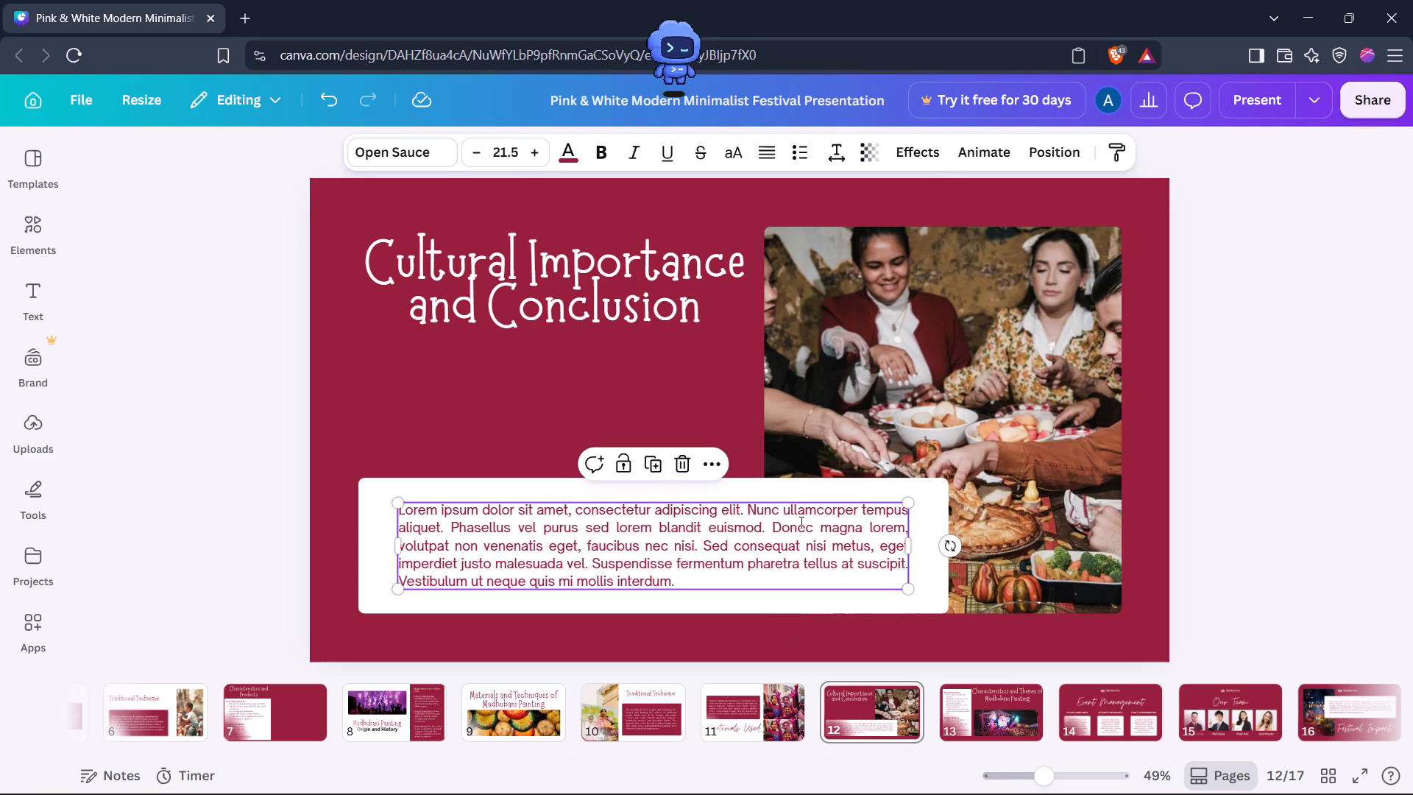
key("BackSpace")
key("ctrl+v")
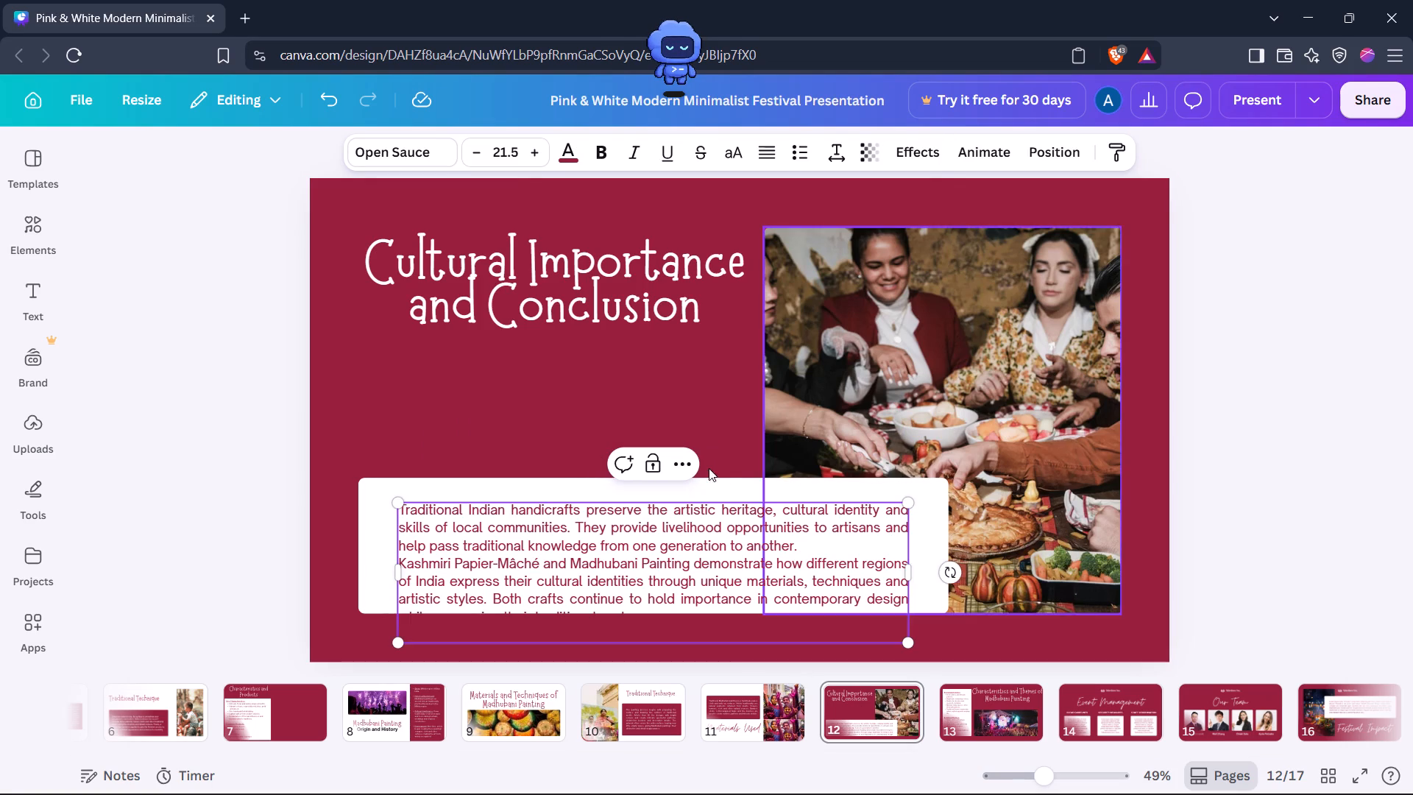
Extend the white card upward to a height of about 432, keeping its bottom edge in place.
left_click(517, 484)
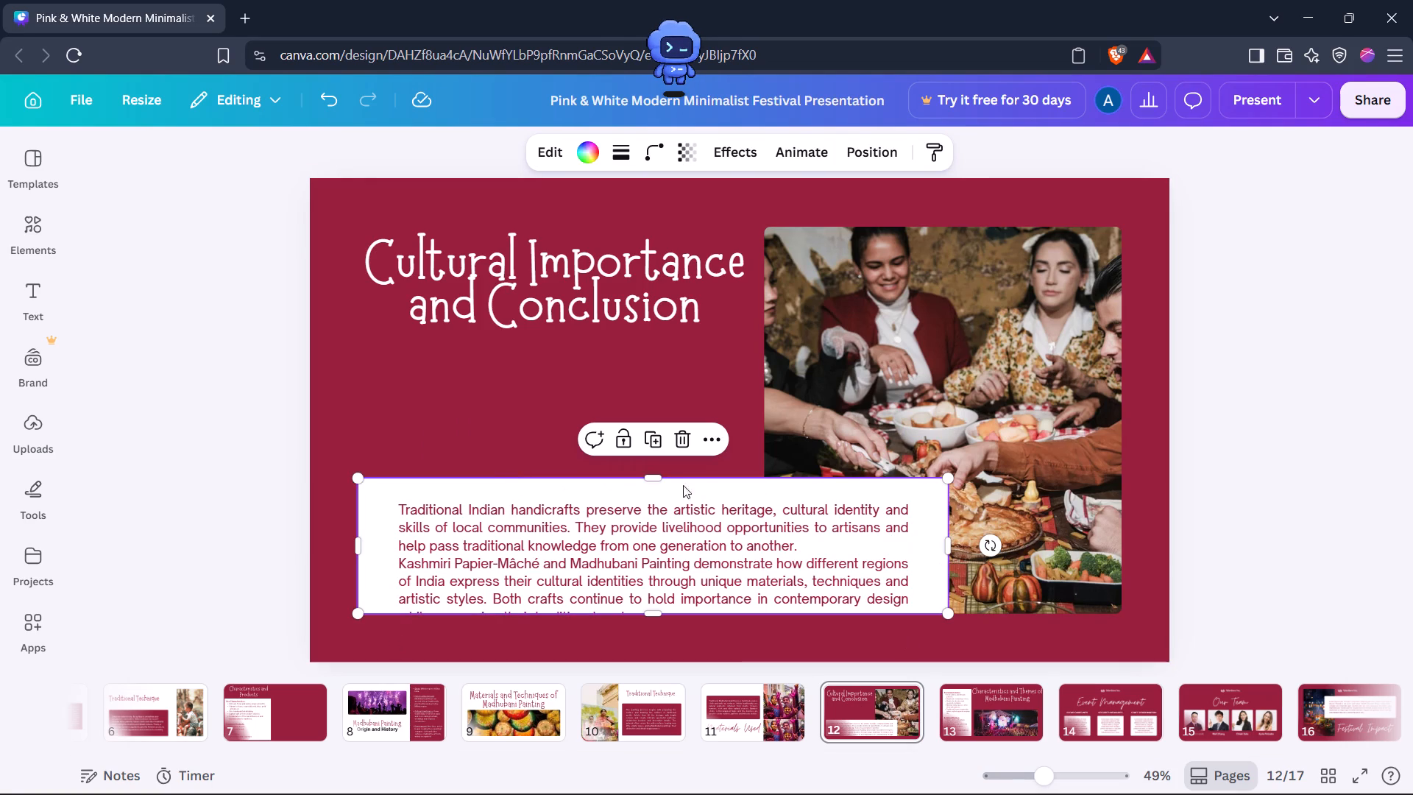
left_click_drag(652, 481, 654, 425)
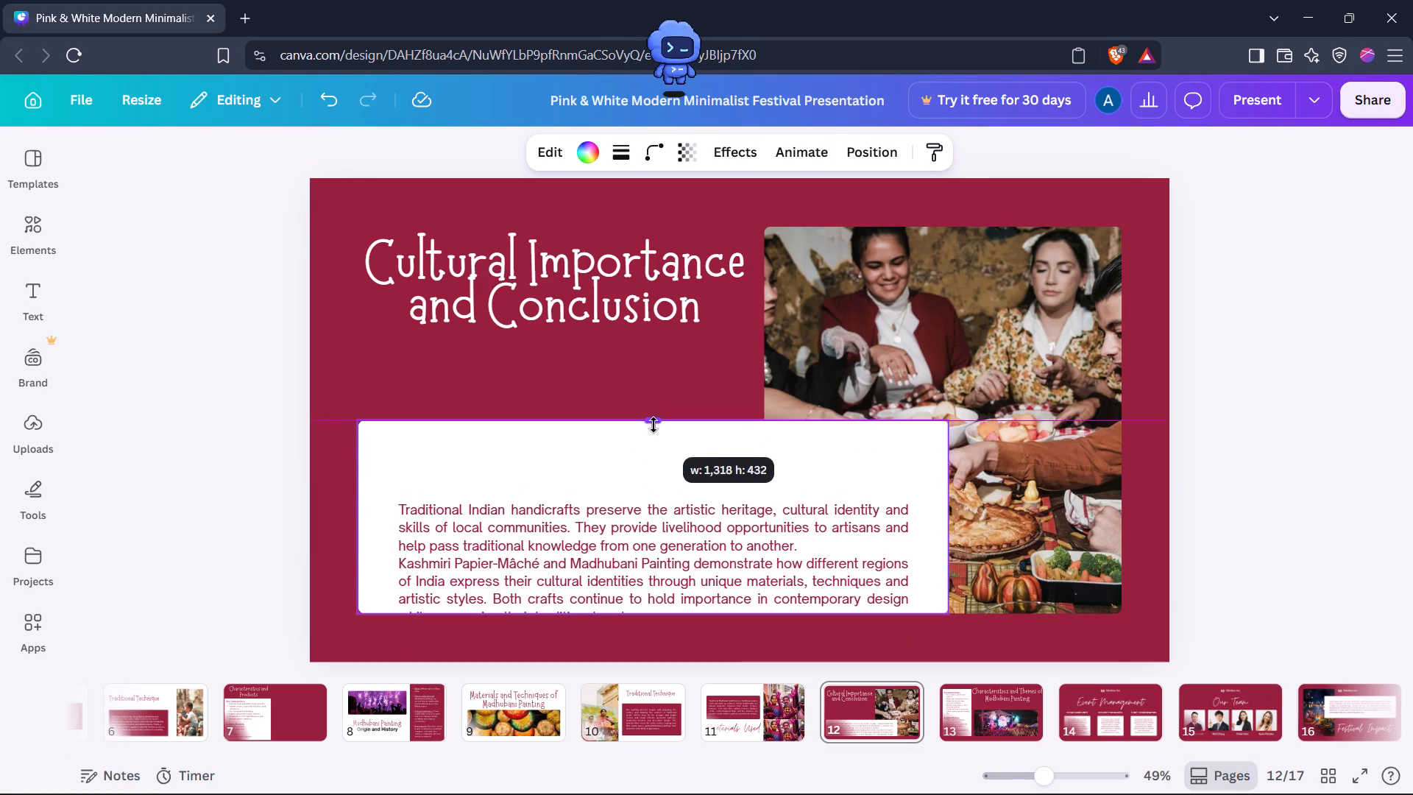
left_click_drag(654, 425, 653, 425)
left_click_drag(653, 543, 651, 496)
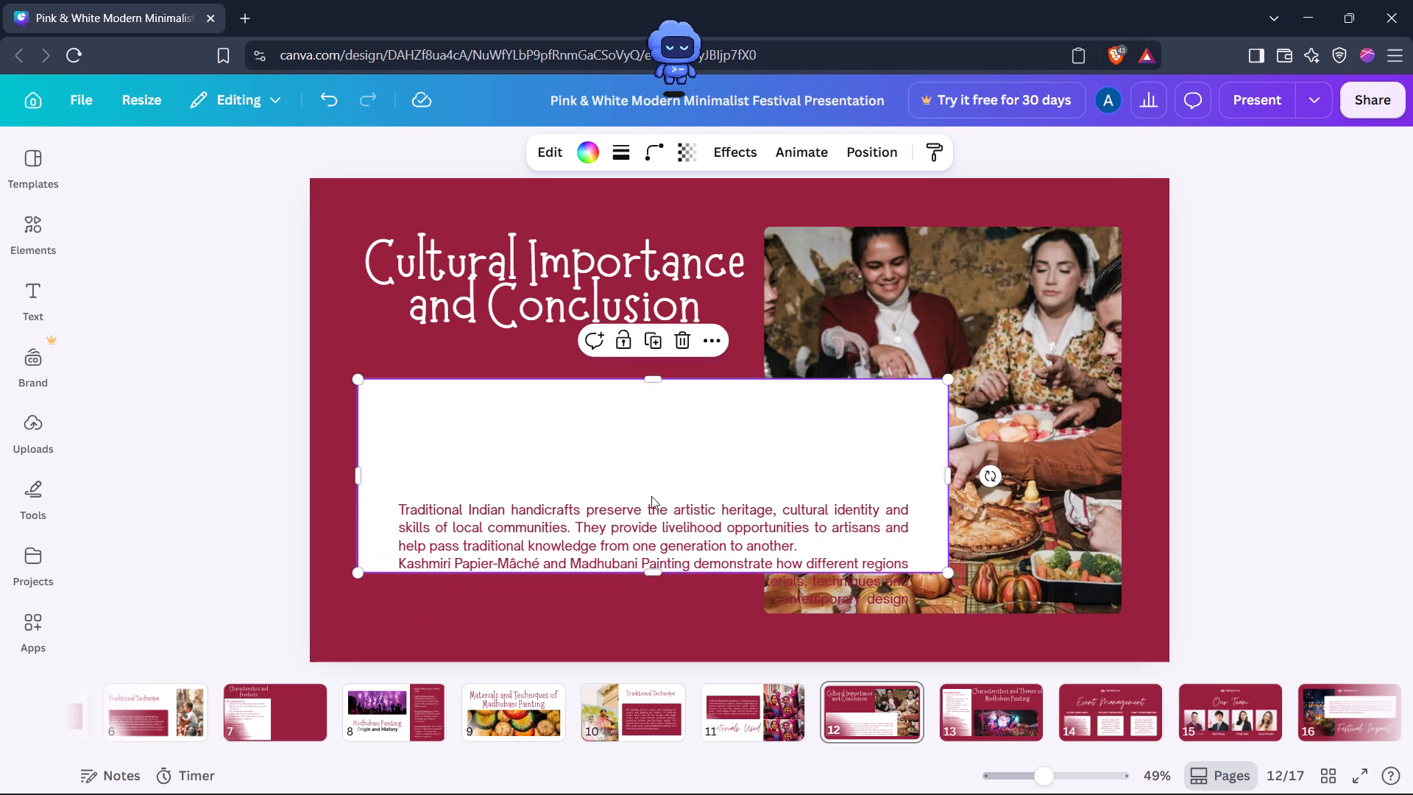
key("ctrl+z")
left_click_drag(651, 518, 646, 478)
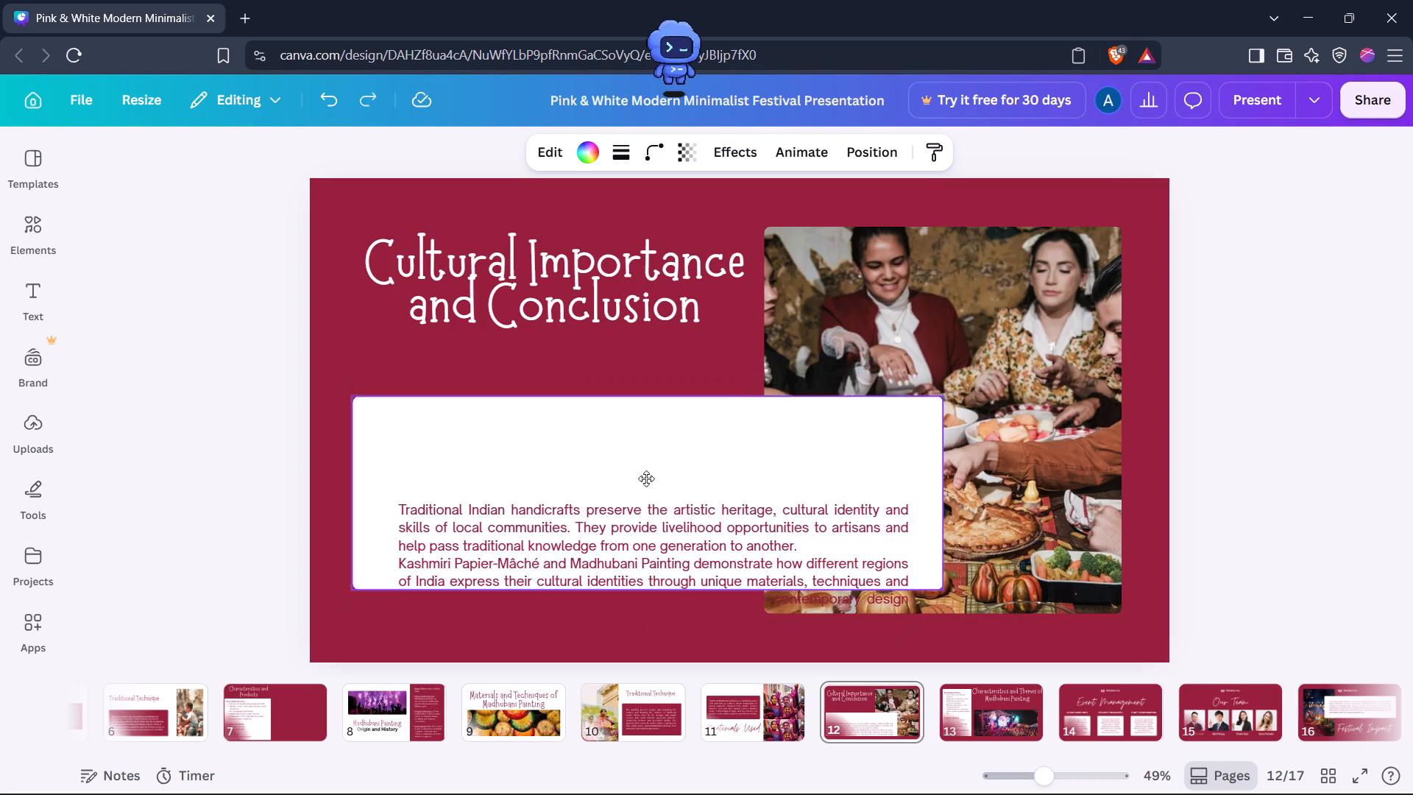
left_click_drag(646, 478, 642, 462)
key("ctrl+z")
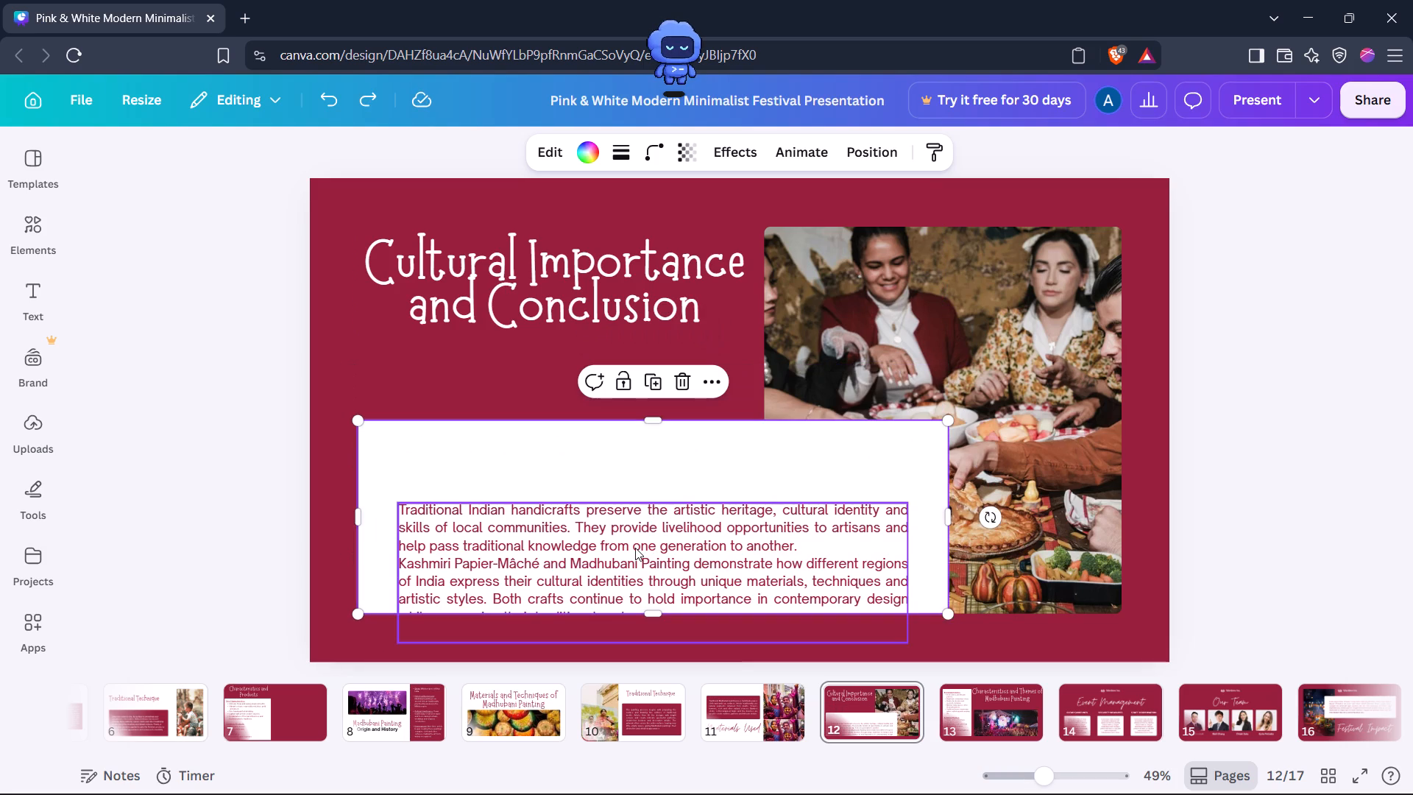
Move the body text up and slightly left so both paragraphs fit inside the white card.
left_click(635, 548)
left_click_drag(635, 548, 615, 489)
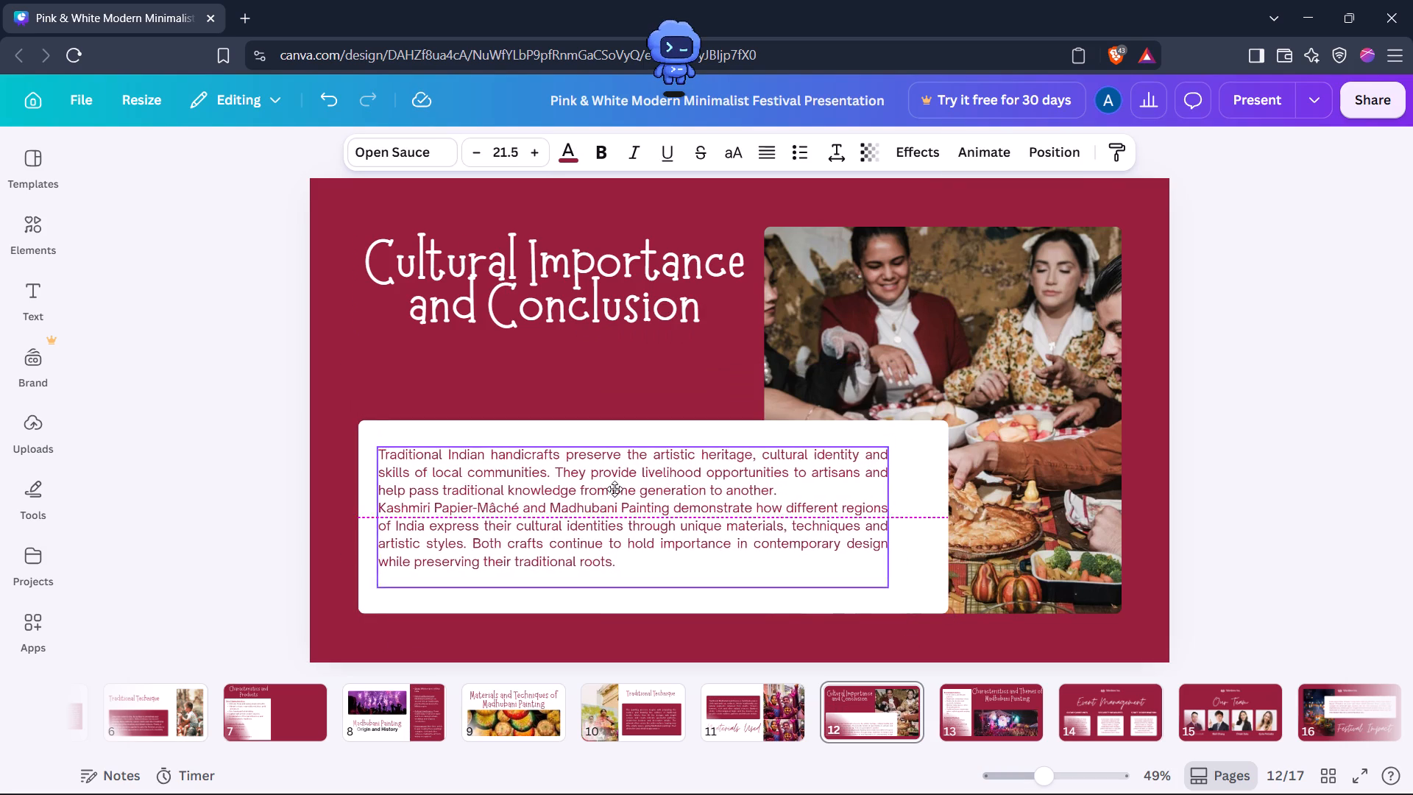
left_click_drag(615, 489, 612, 487)
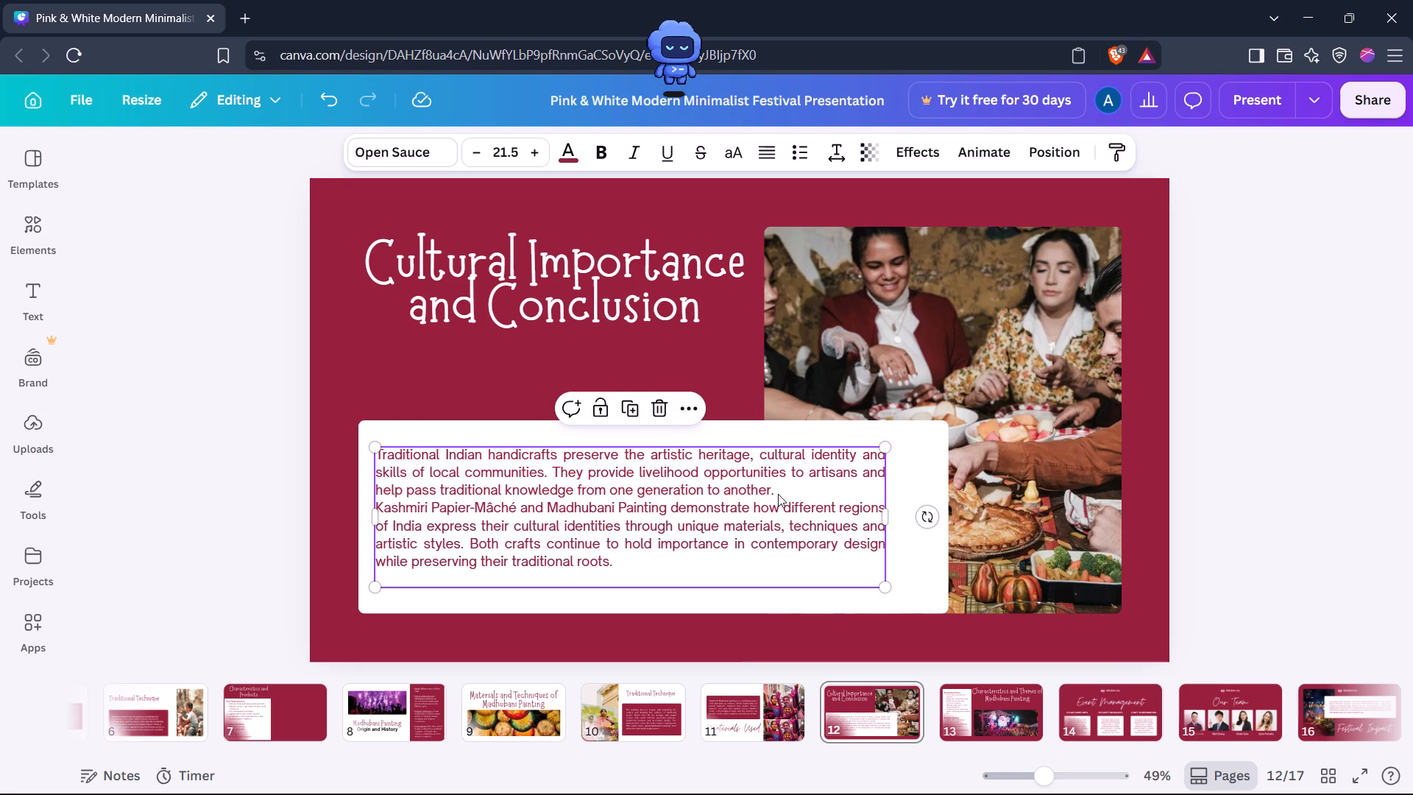
Insert a blank line between the two body paragraphs in the white card.
key("alt+Tab")
key("alt+Tab")
left_click(778, 494)
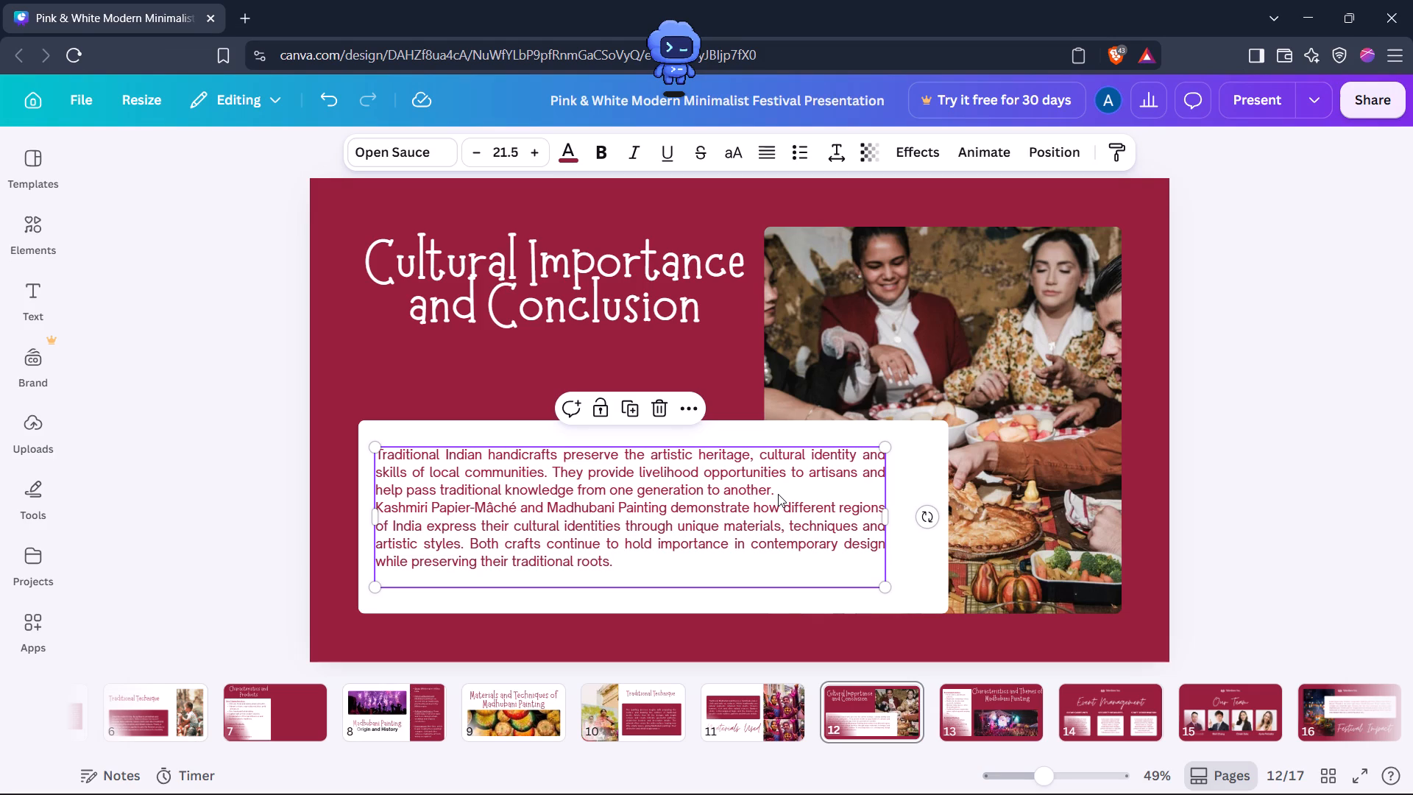
key("Return")
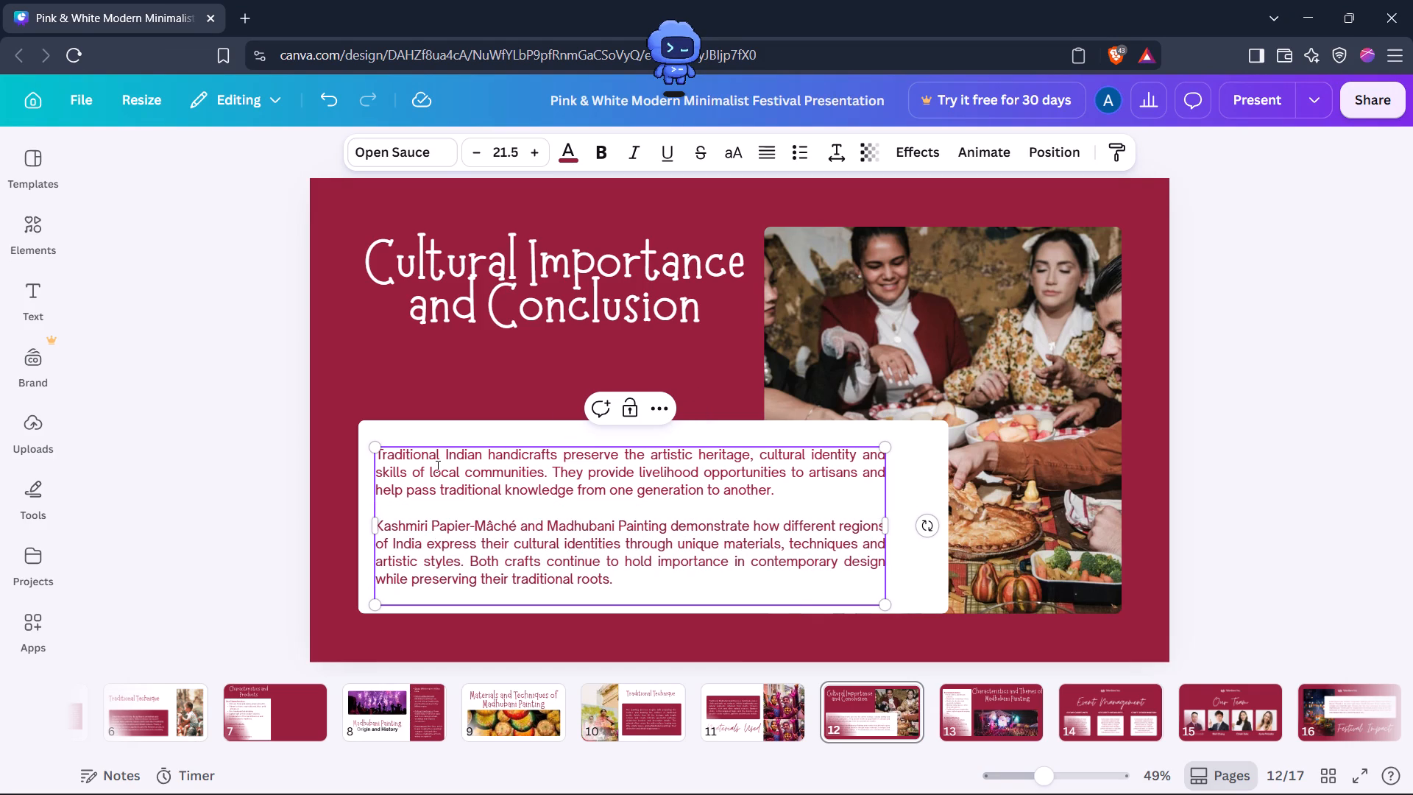
Set both body paragraphs on the white card to font size 24.5 and left-align them.
double_click(437, 466)
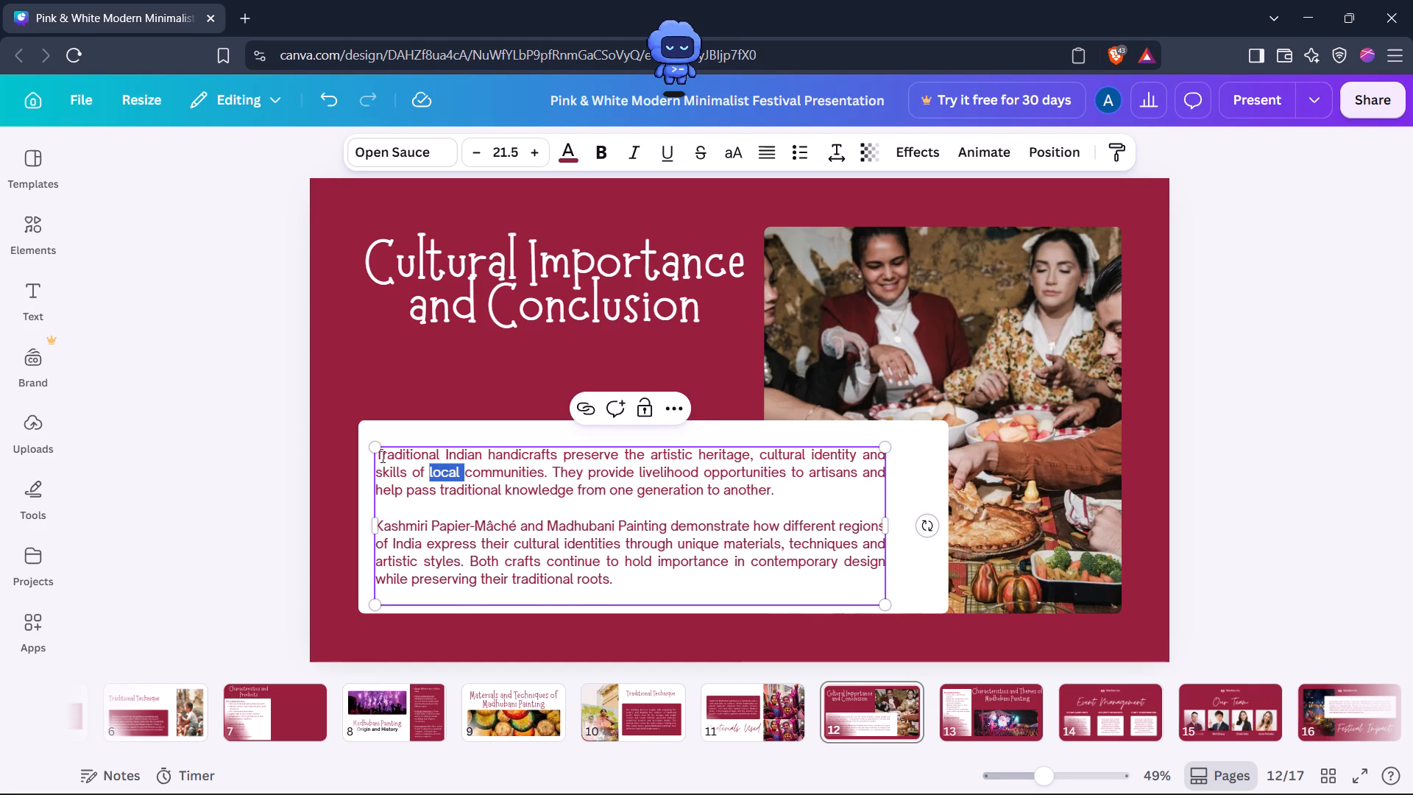
left_click_drag(382, 456, 641, 579)
left_click(641, 579)
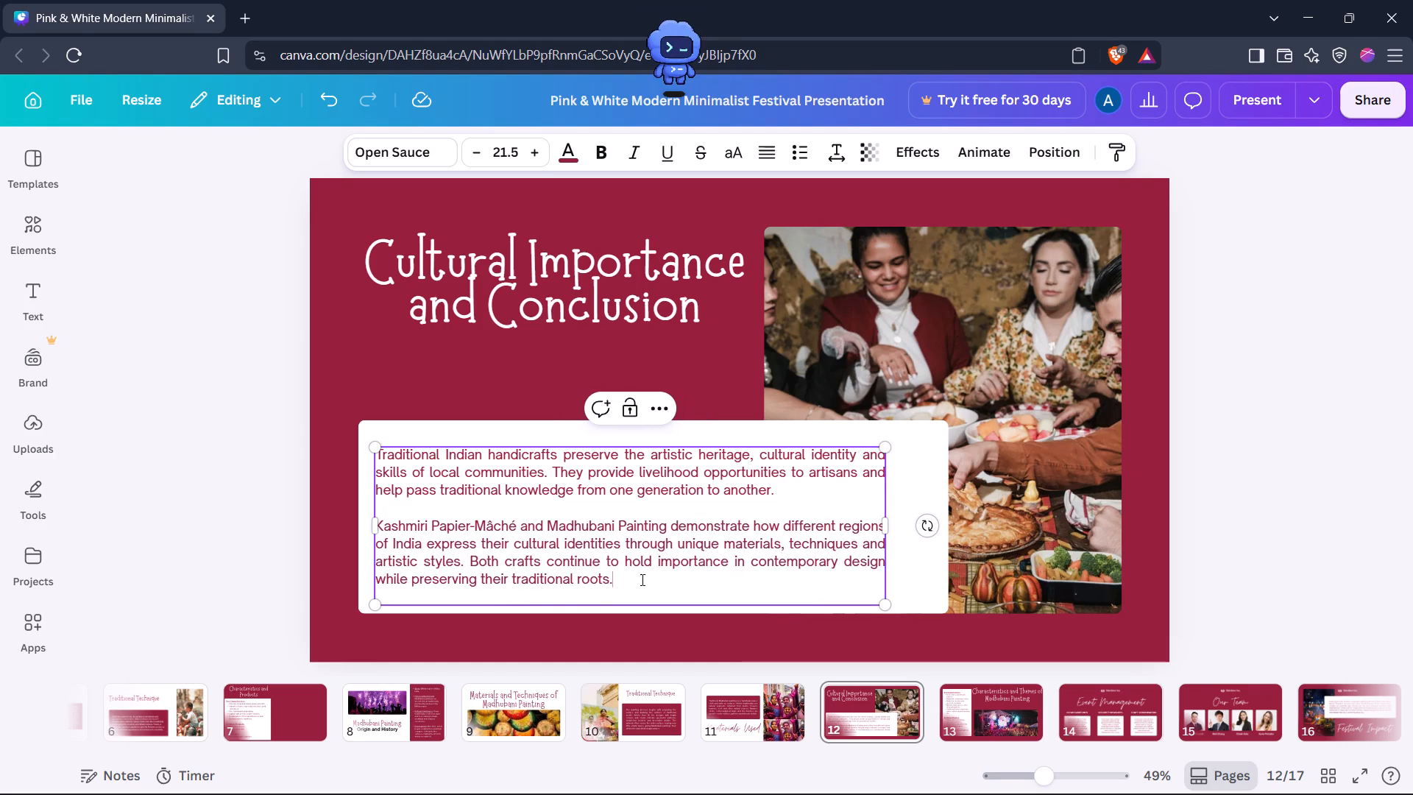
left_click_drag(641, 579, 372, 436)
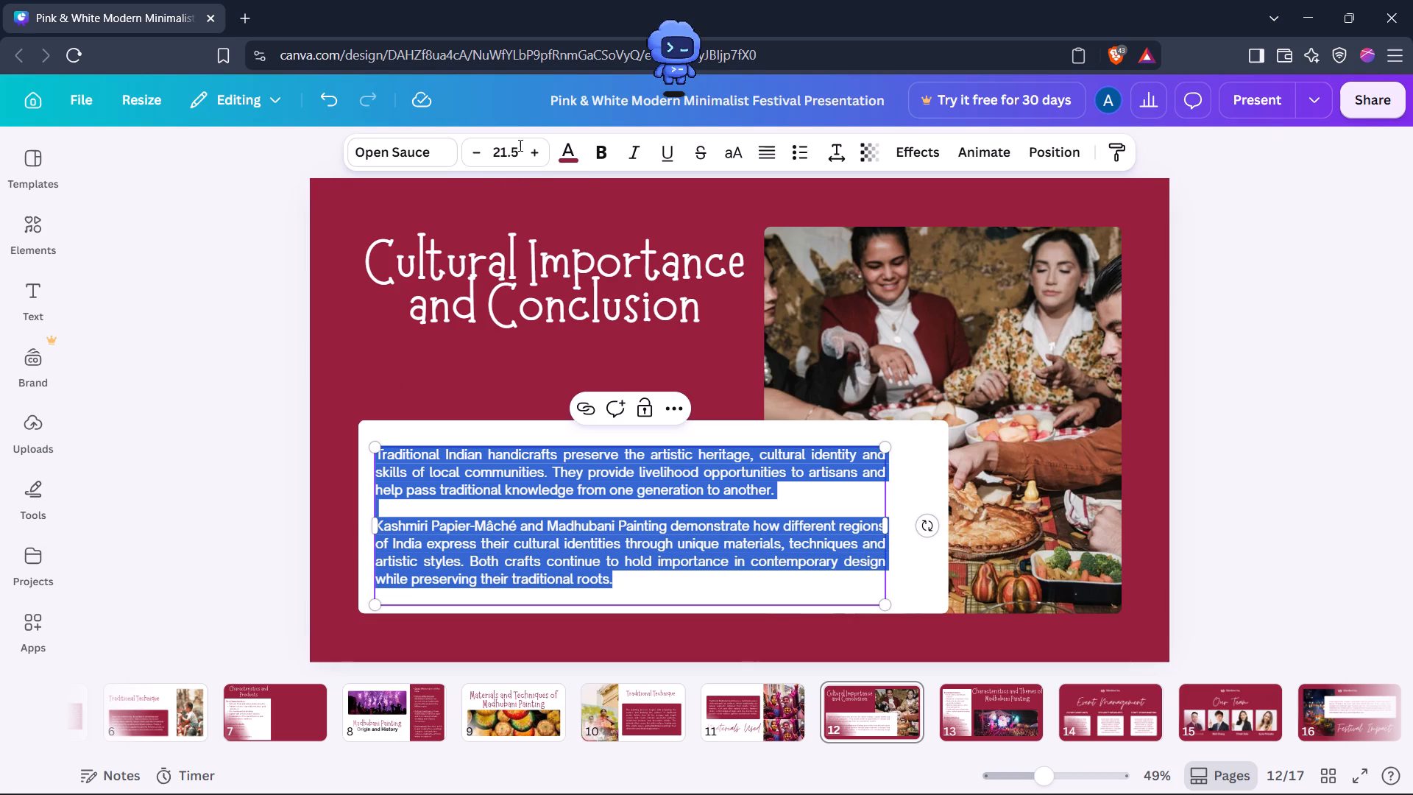
triple_click(528, 153)
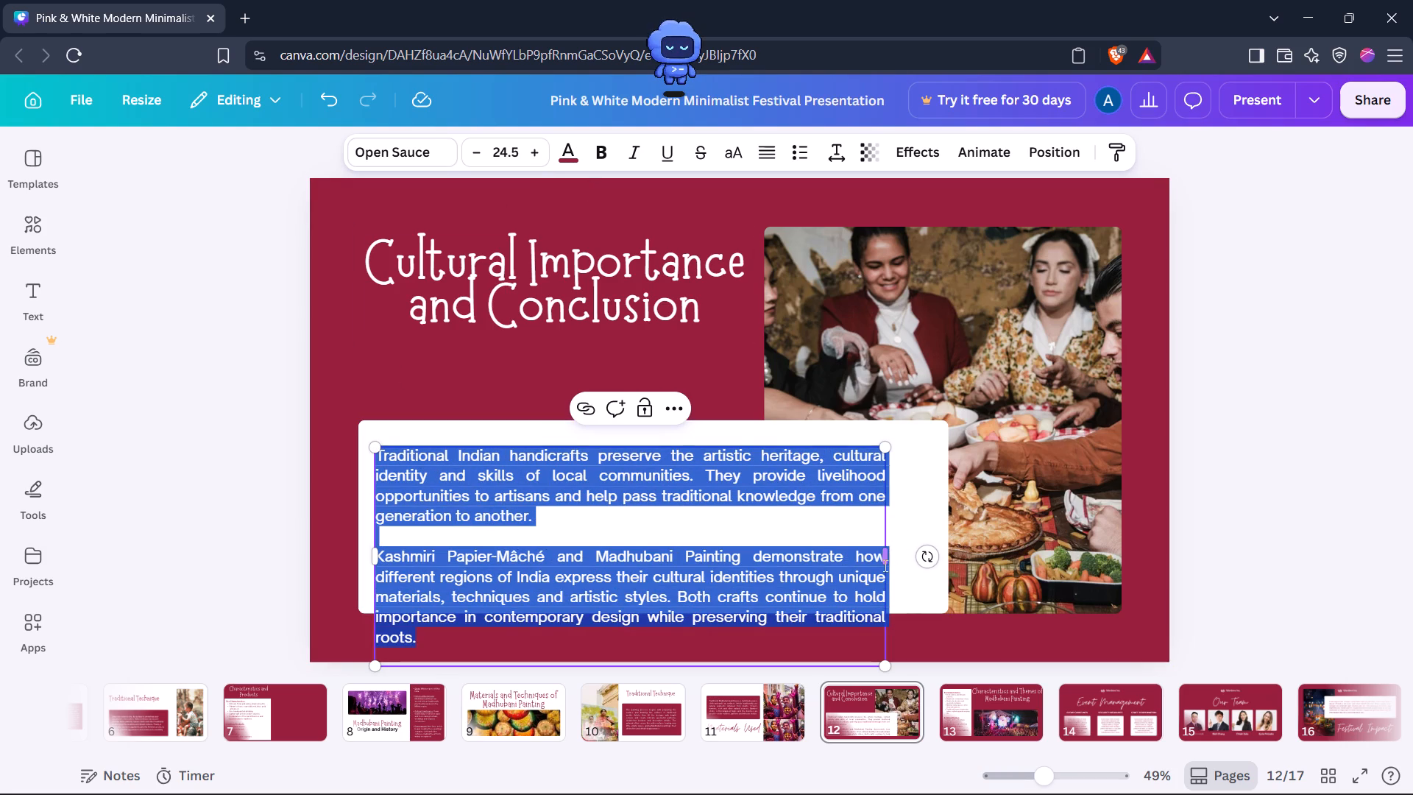
left_click(770, 151)
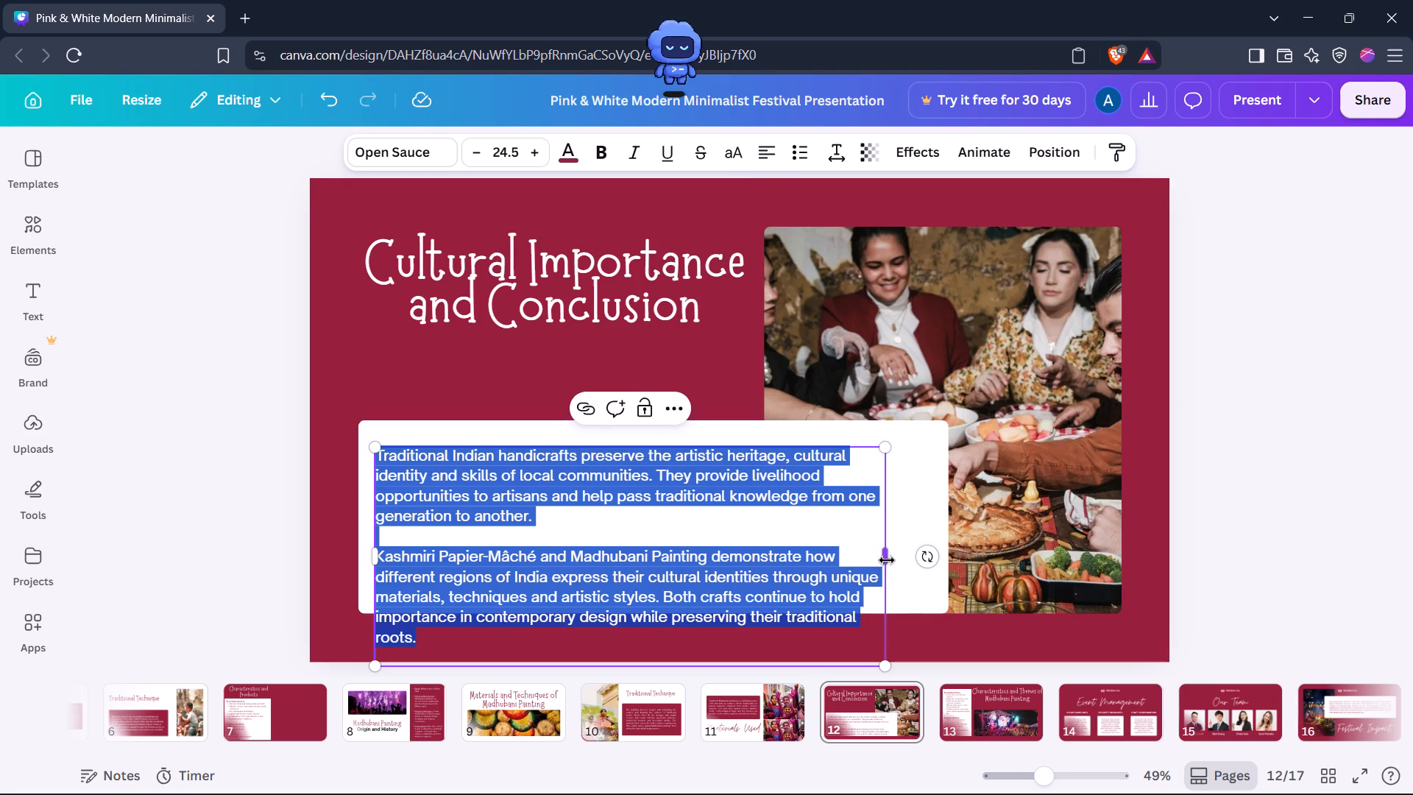
Widen the body text box slightly and reposition it so both paragraphs sit evenly inside the white card.
left_click_drag(886, 561, 920, 545)
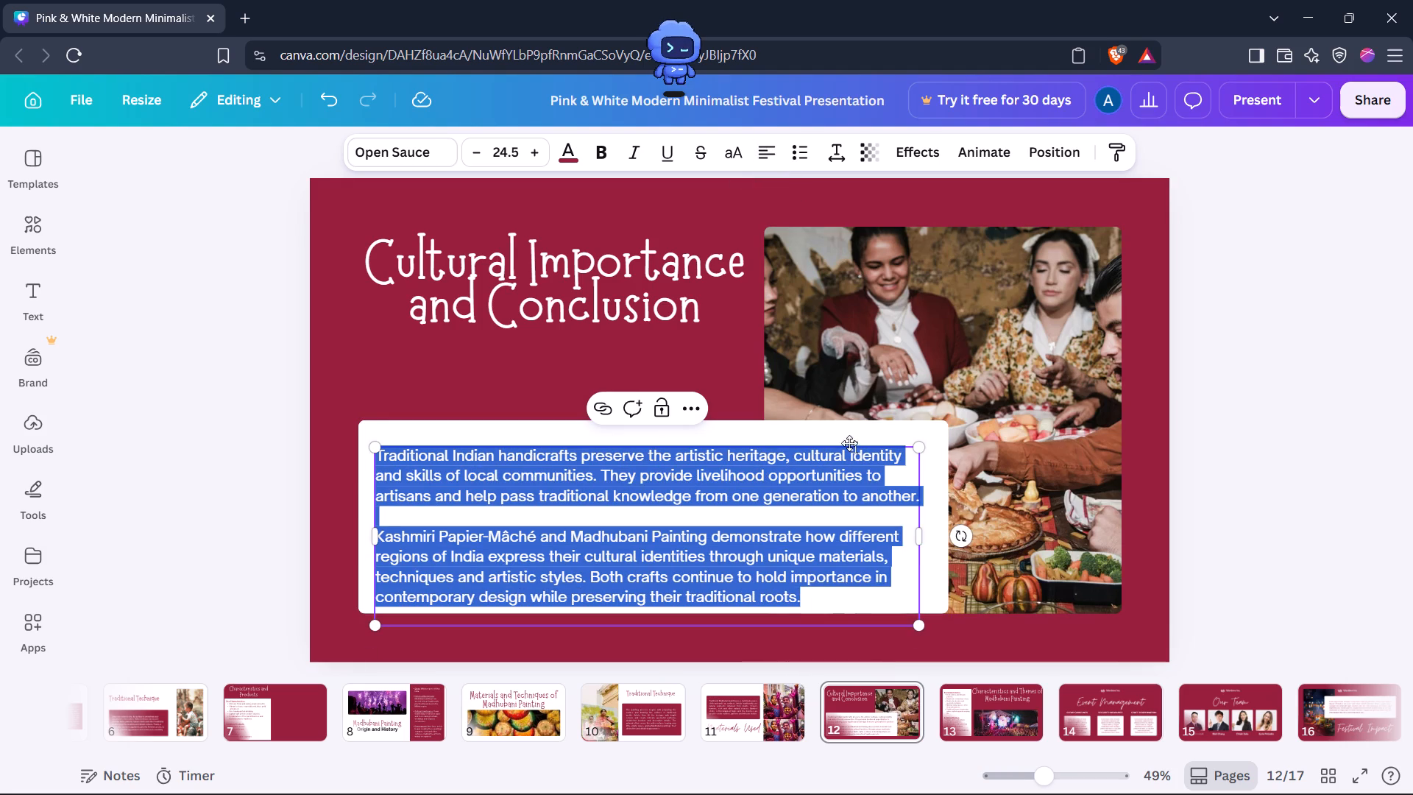
left_click_drag(850, 444, 851, 435)
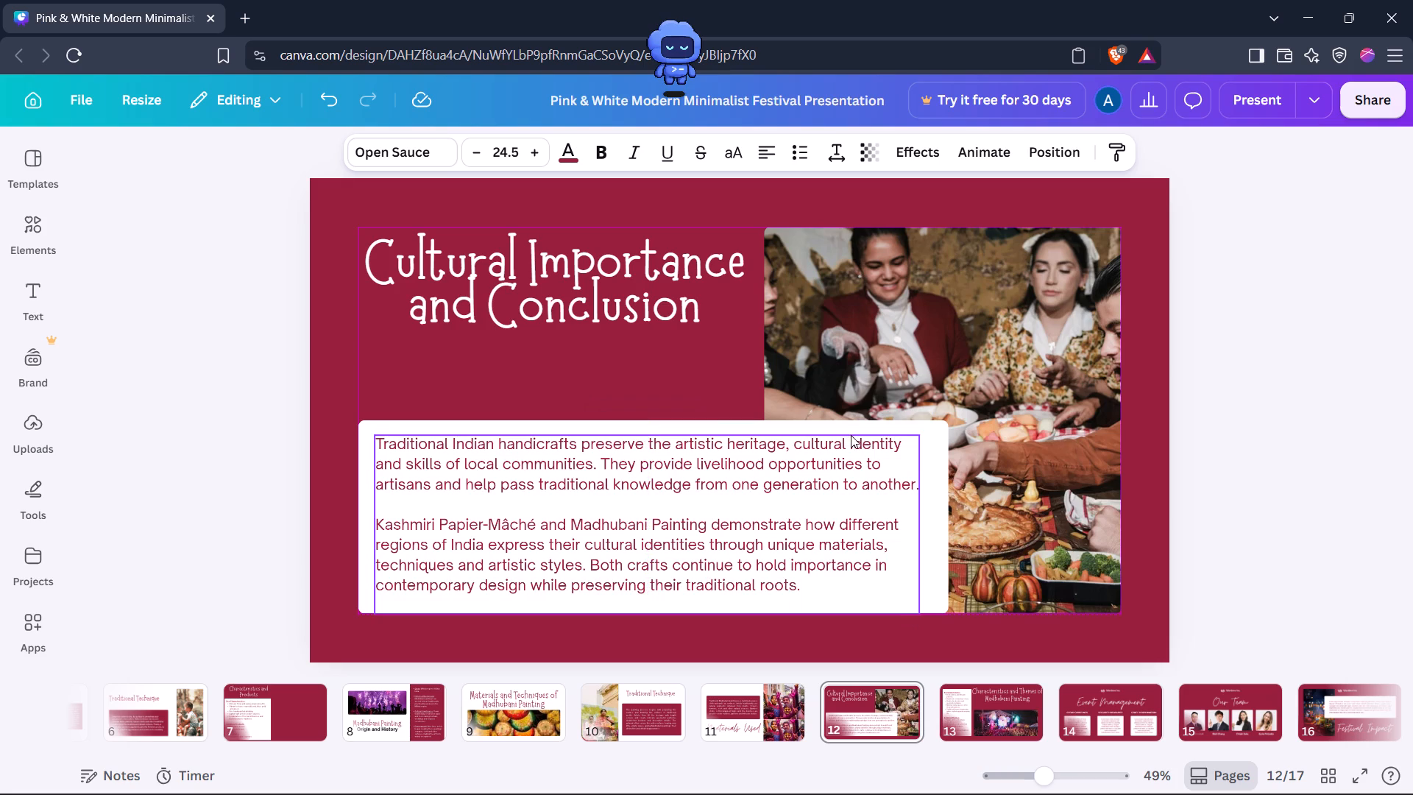
left_click_drag(851, 435, 851, 434)
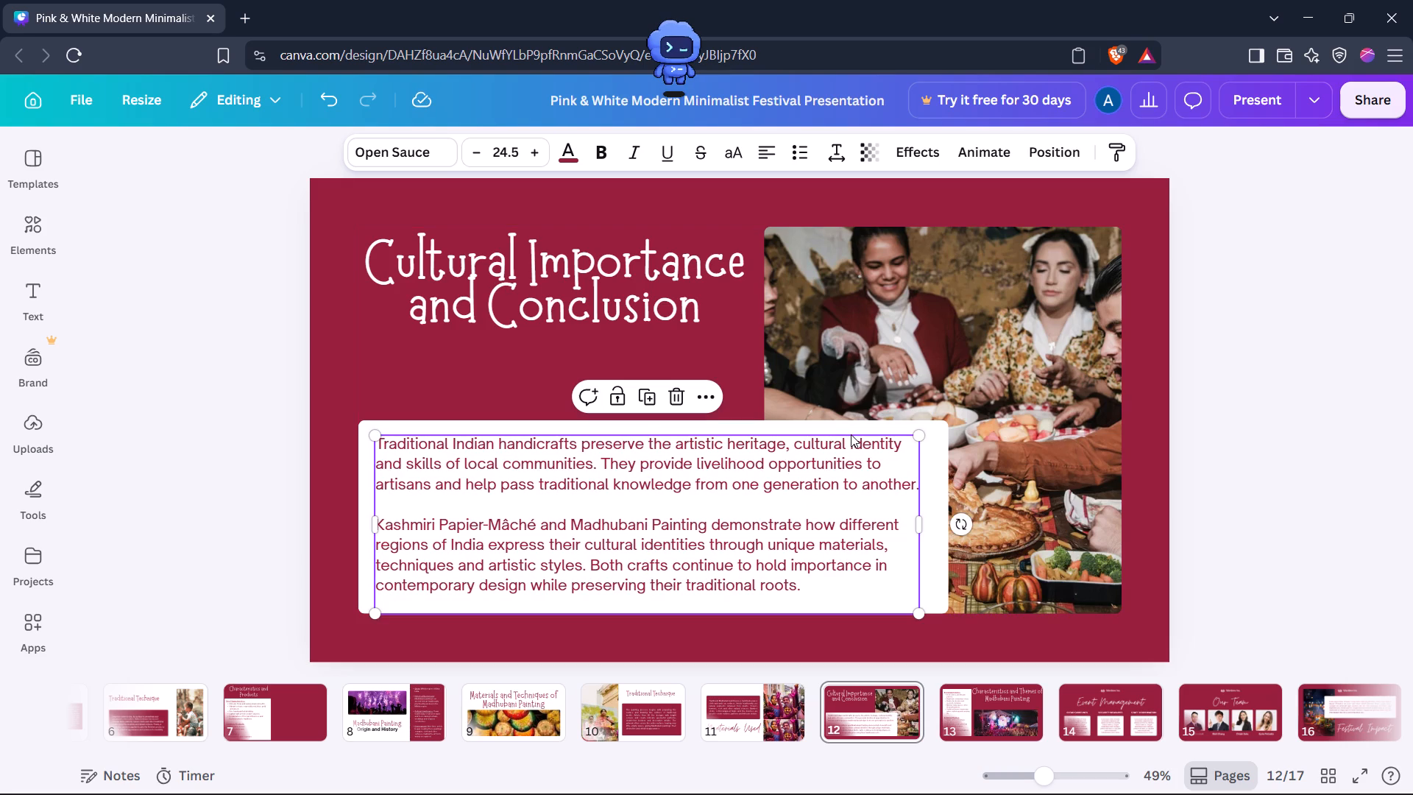
left_click(851, 434)
left_click(1255, 392)
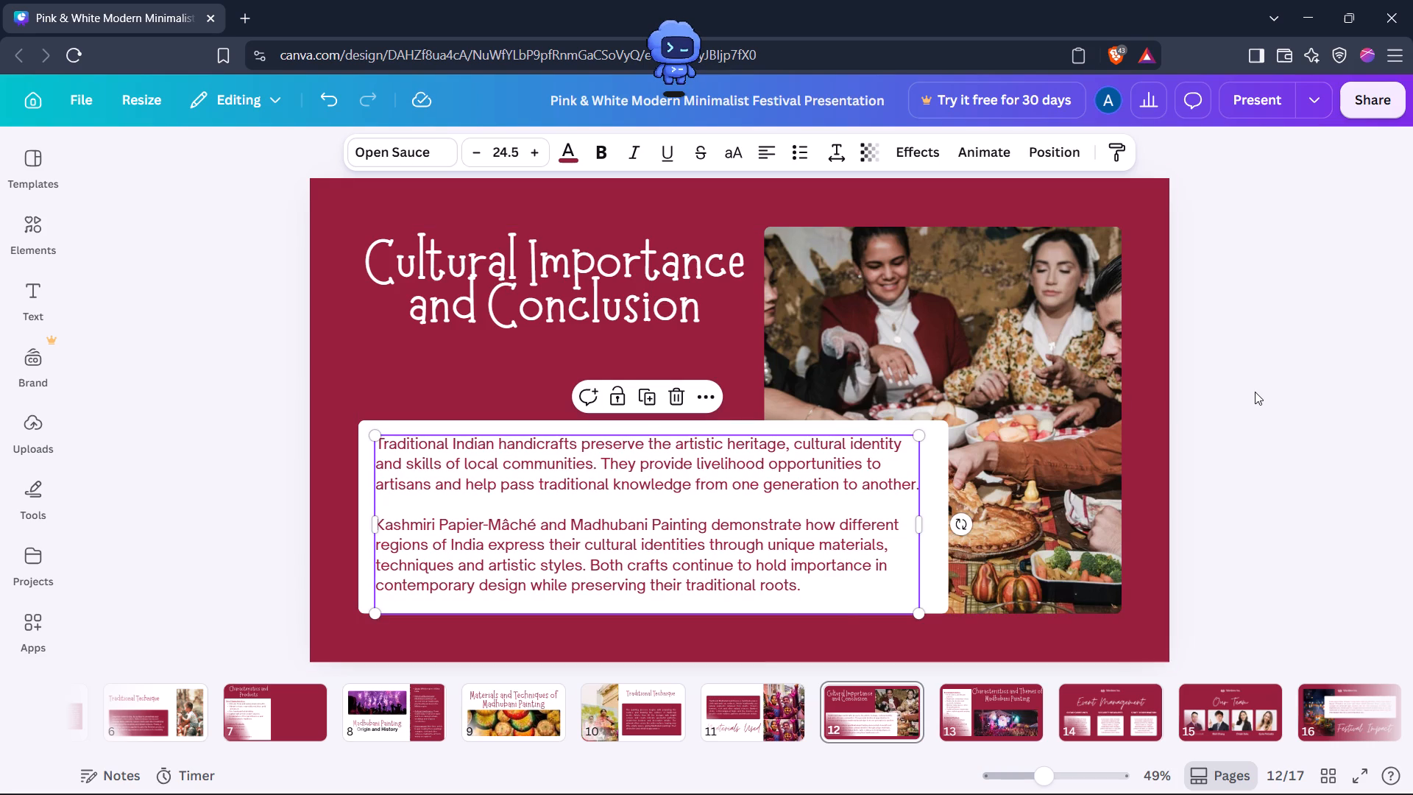
left_click(812, 540)
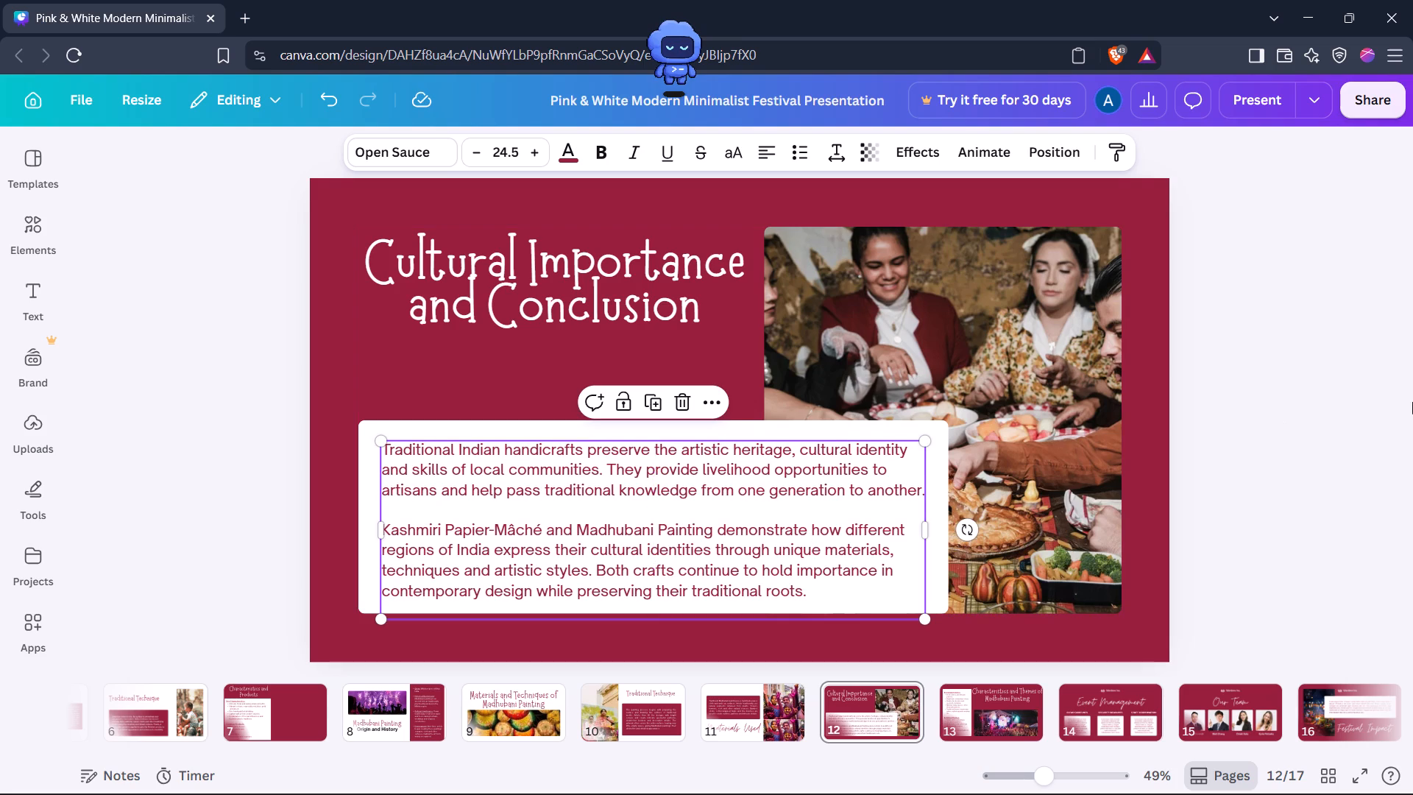
left_click(1325, 414)
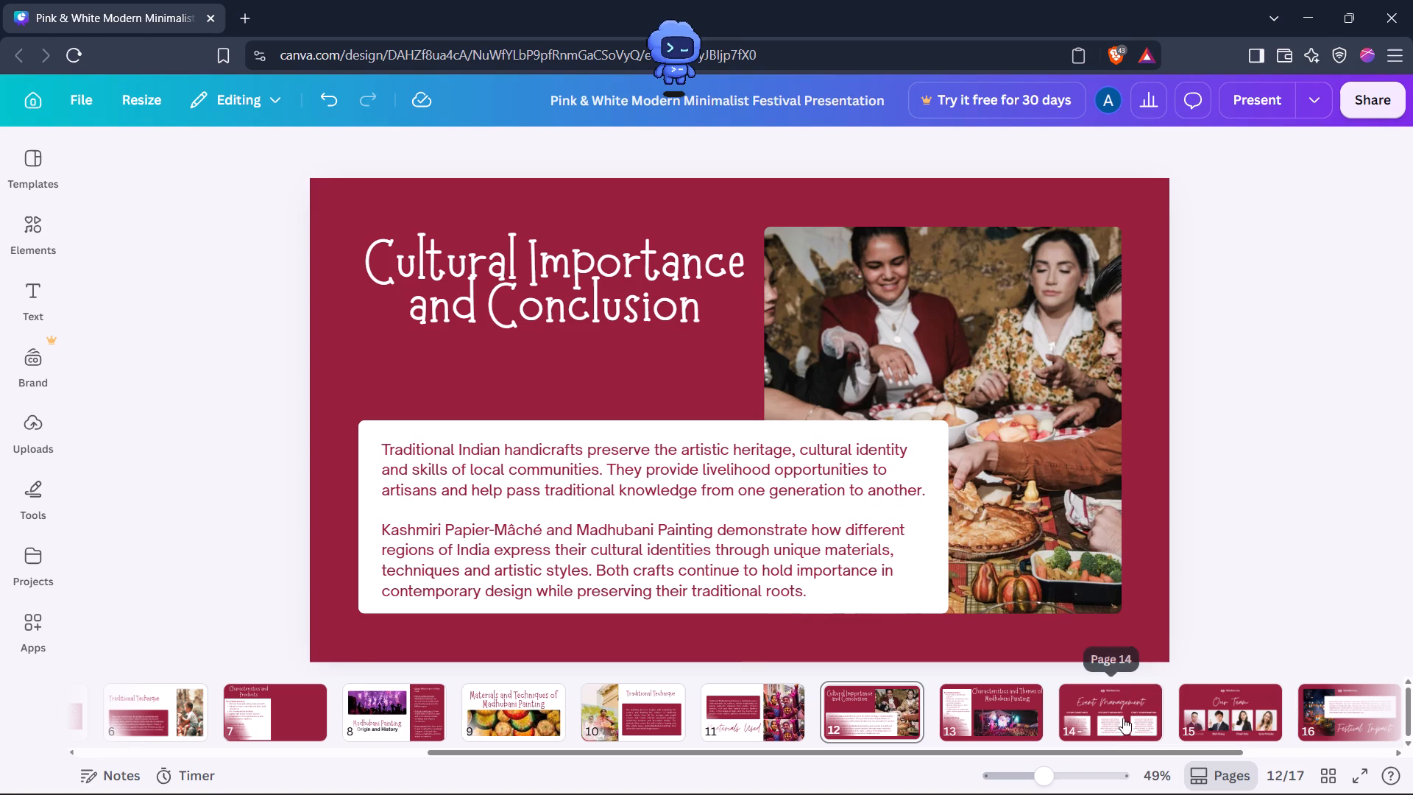
Look through the remaining template pages and compare the Materials Used layouts on pages 11 and 5.
scroll(1360, 637, "left", 2)
scroll(1312, 738, "left", 1)
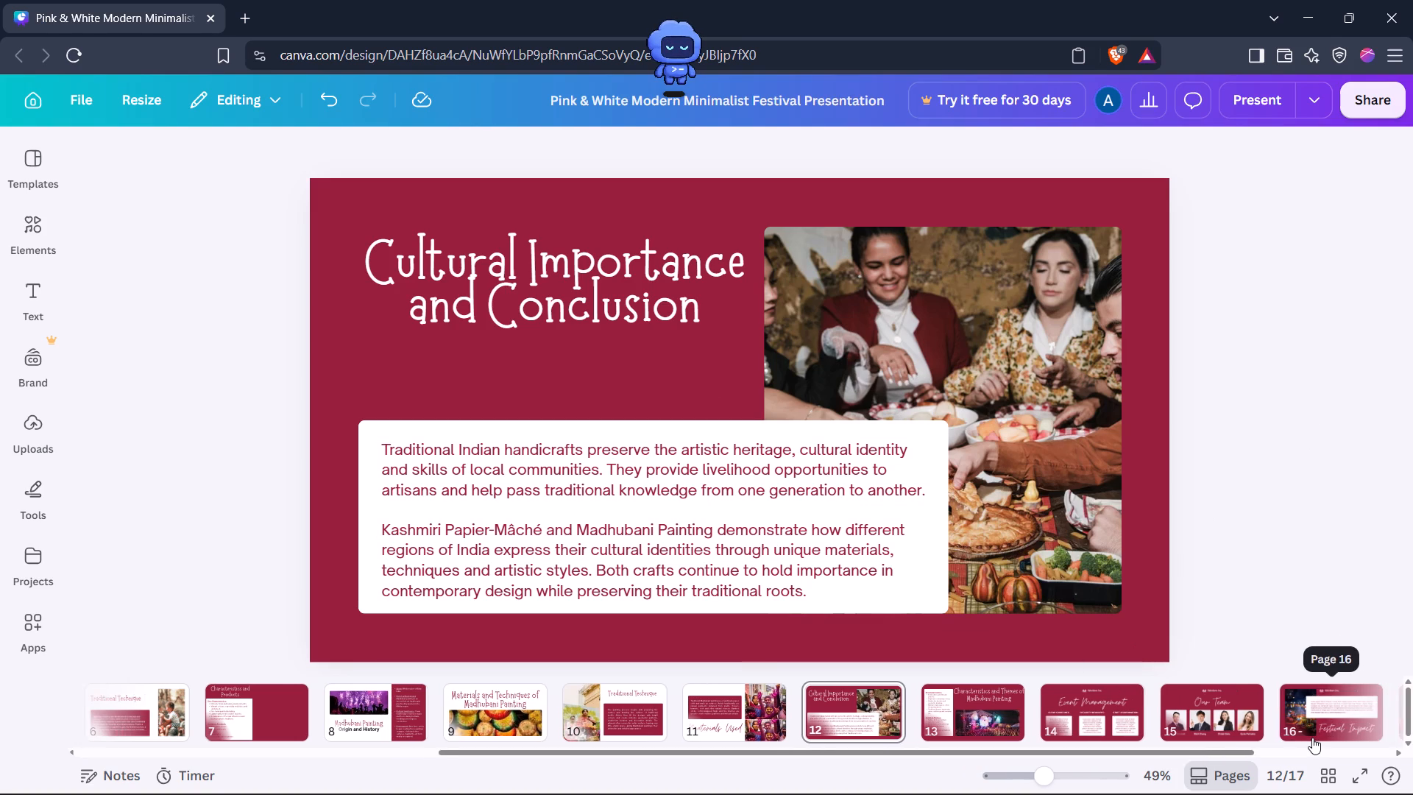
scroll(1312, 738, "left", 1)
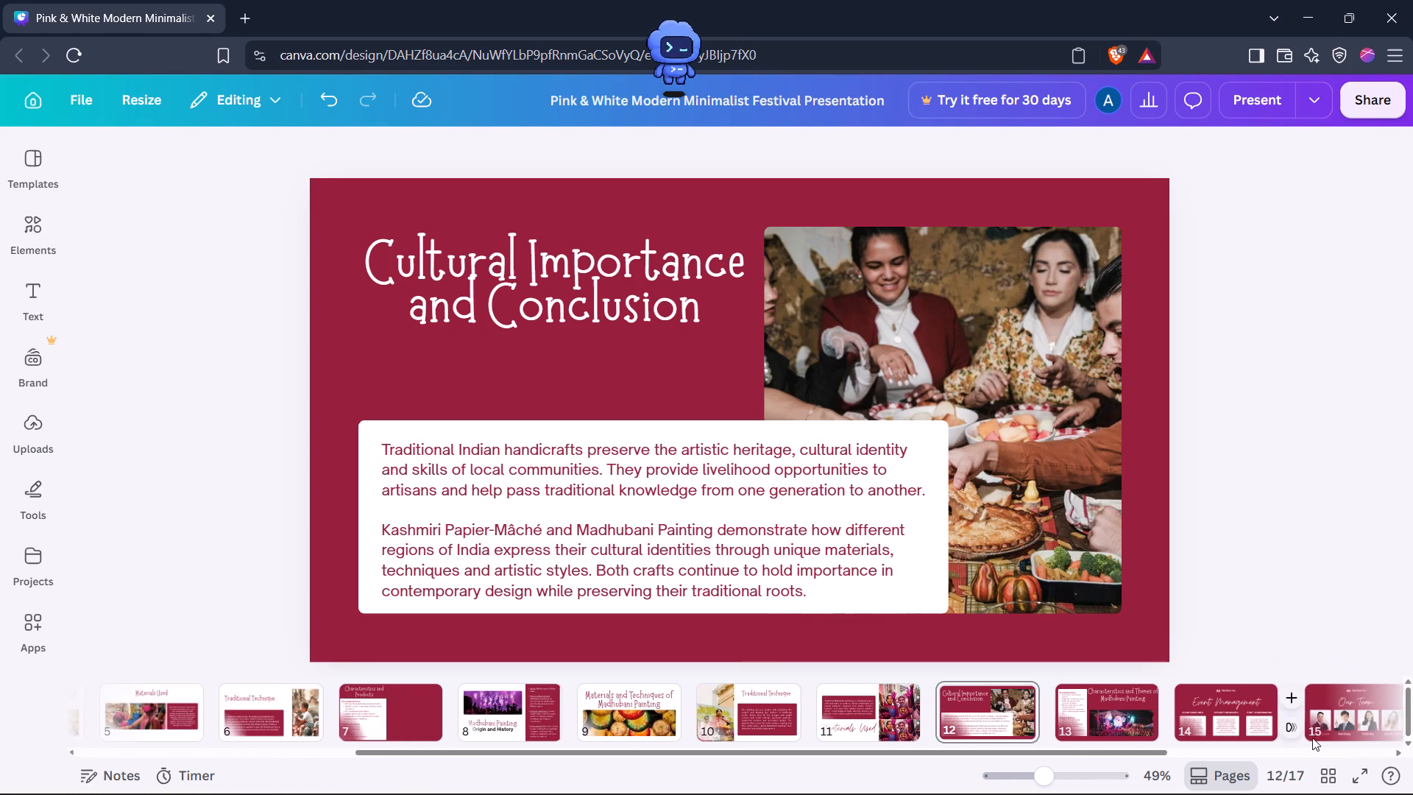
scroll(1312, 738, "left", 1)
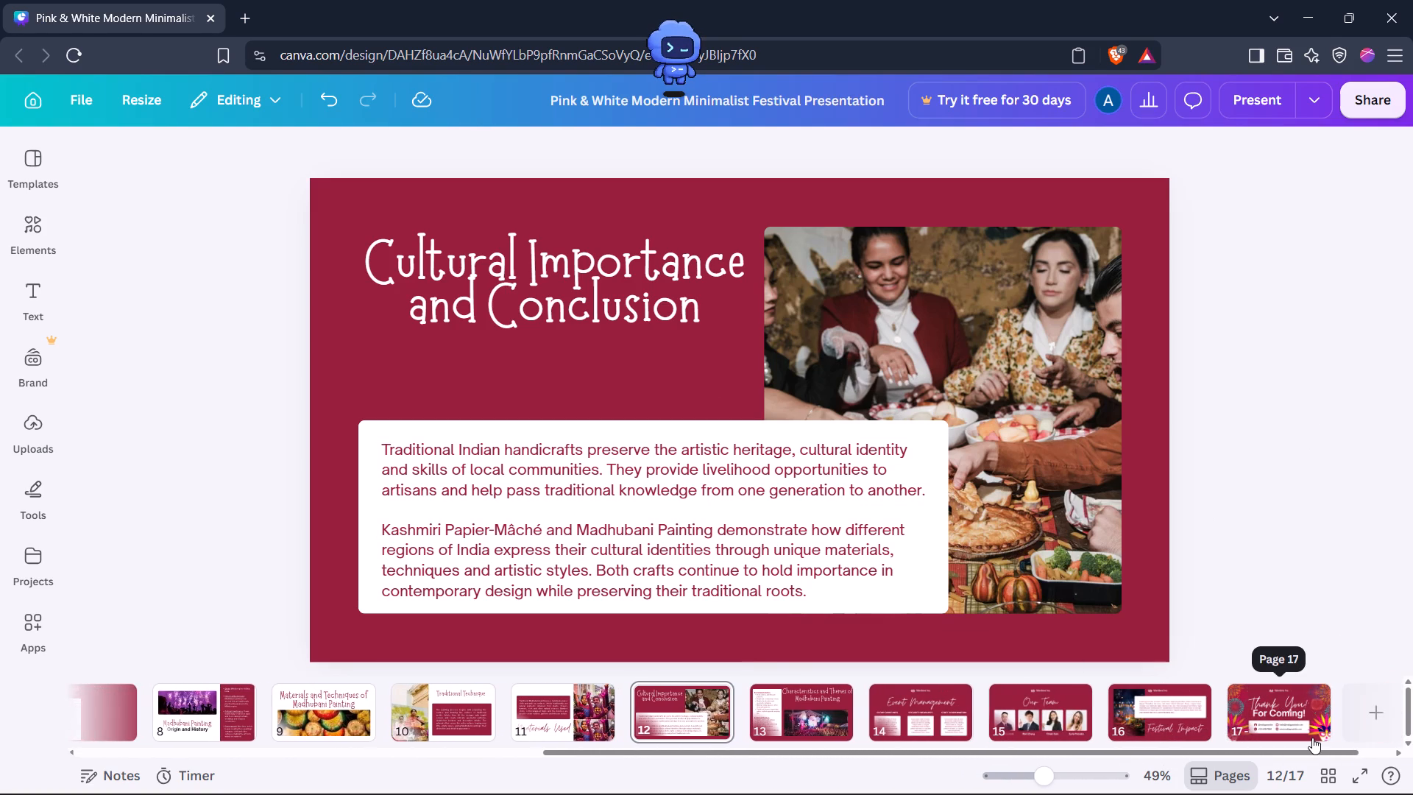
scroll(1312, 738, "left", 1)
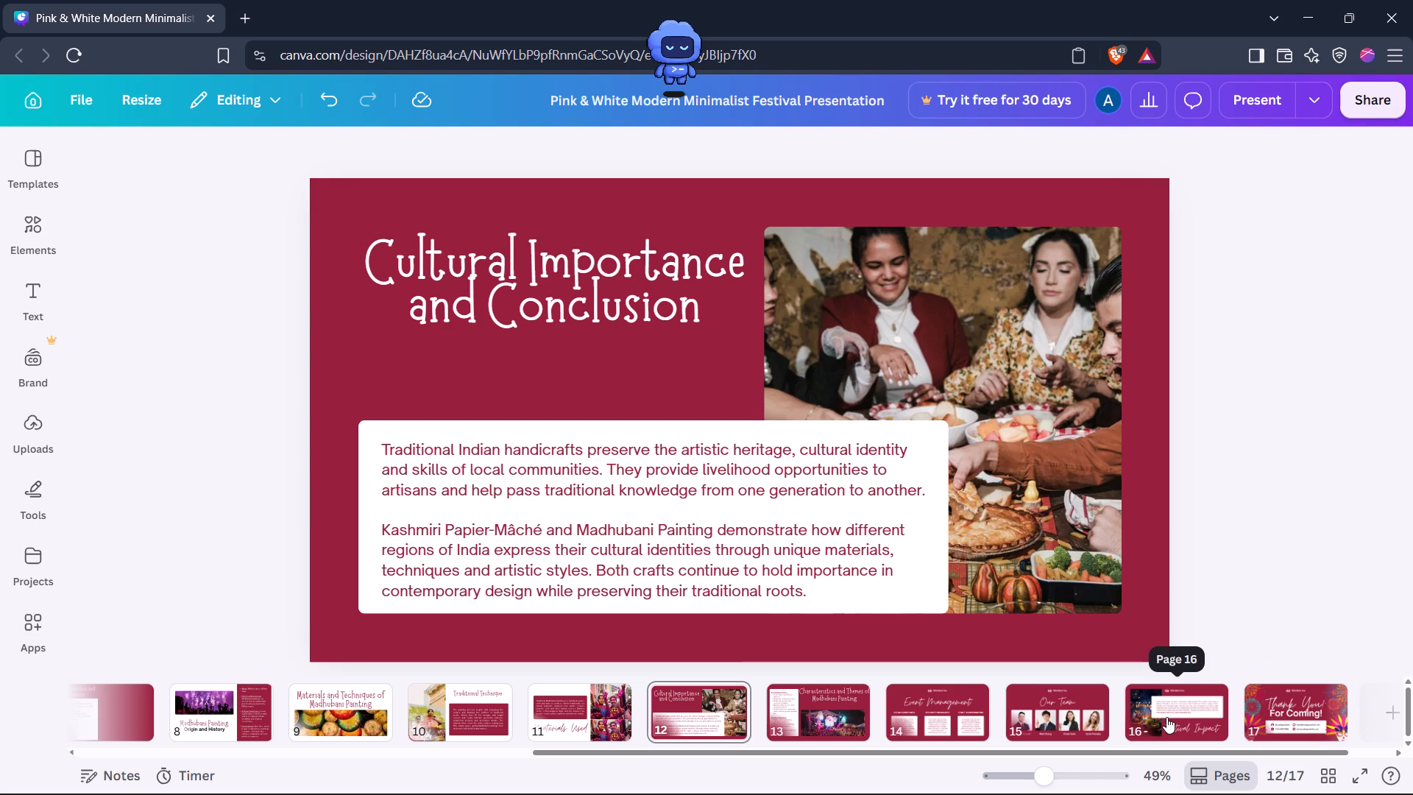
left_click(571, 729)
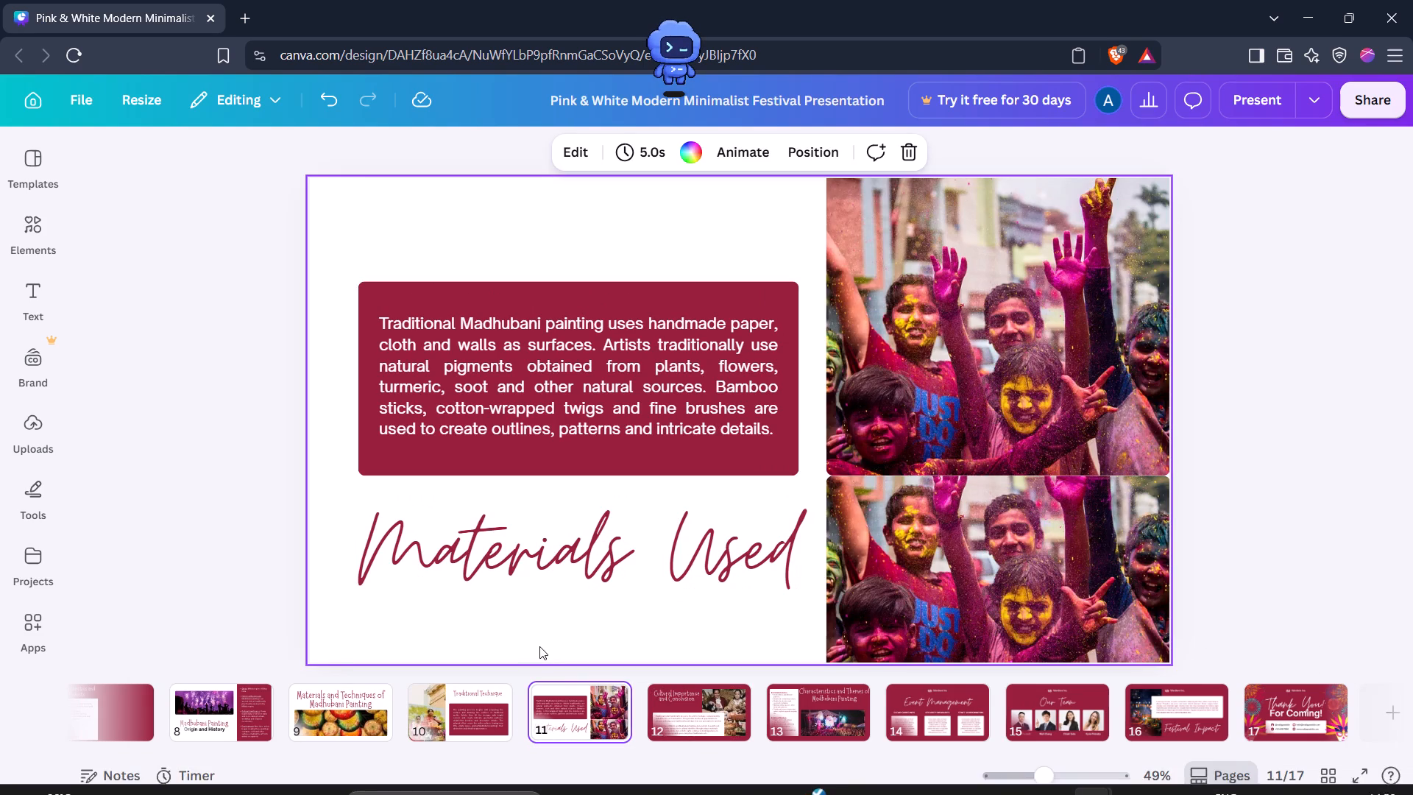
scroll(531, 645, "right", 2)
scroll(355, 738, "right", 2)
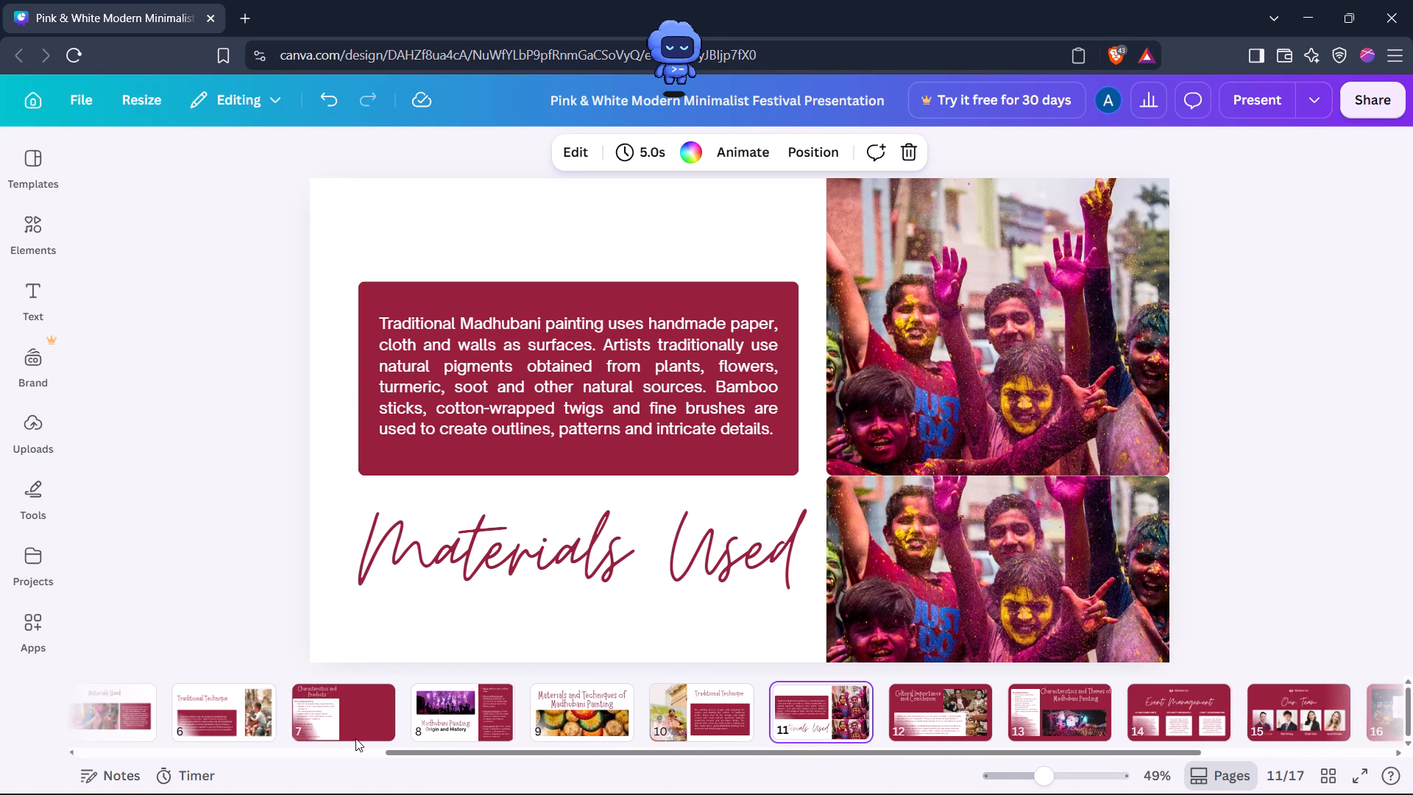
scroll(355, 738, "right", 3)
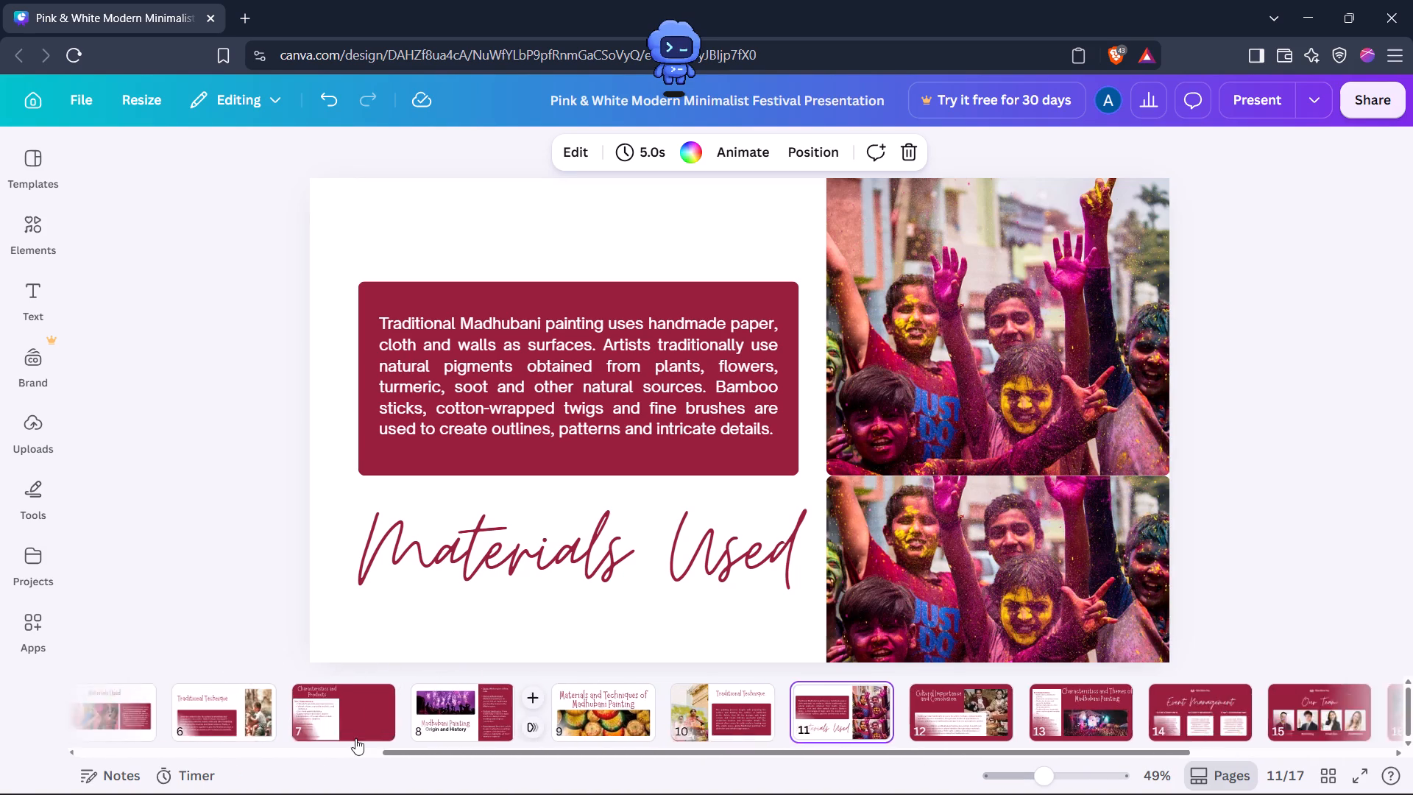
scroll(355, 738, "right", 3)
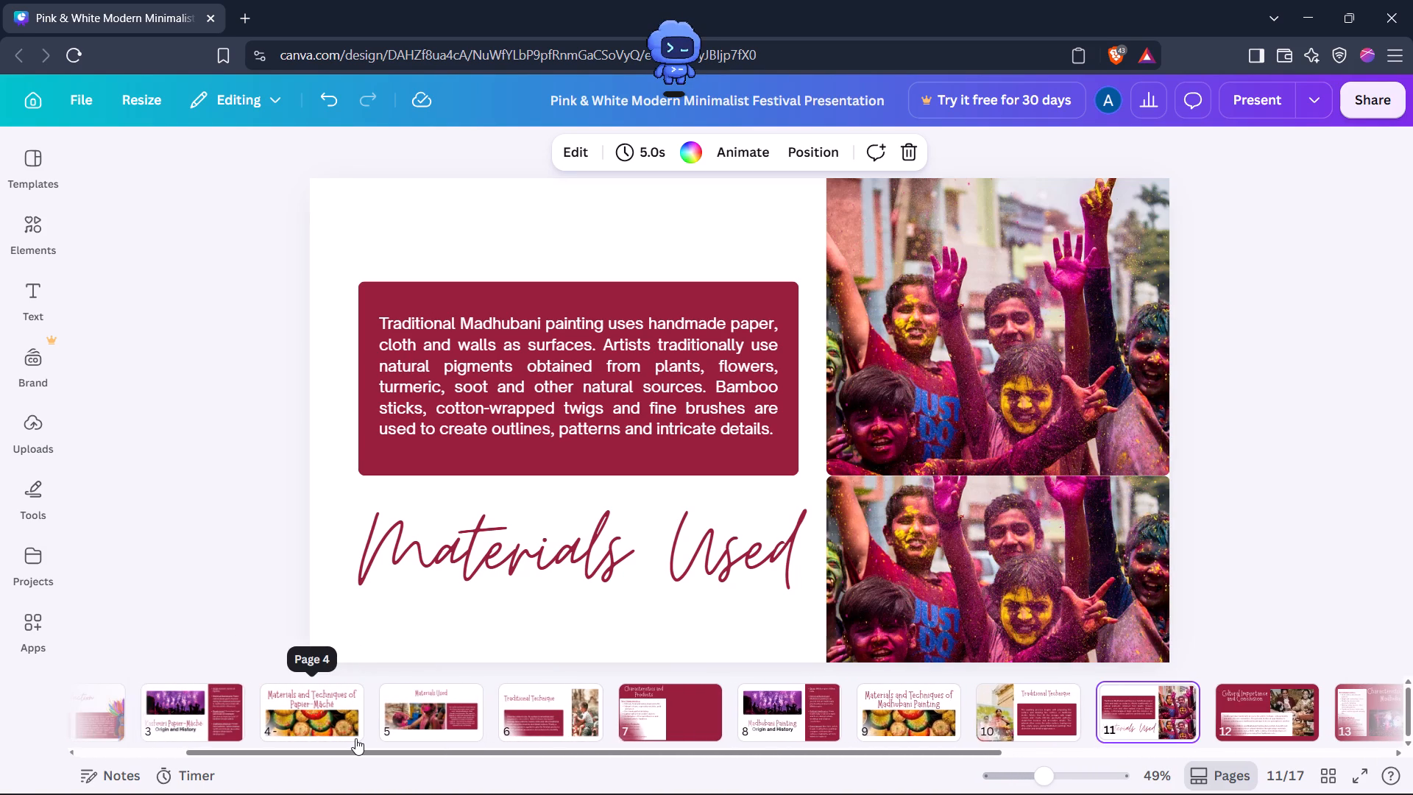
left_click(419, 696)
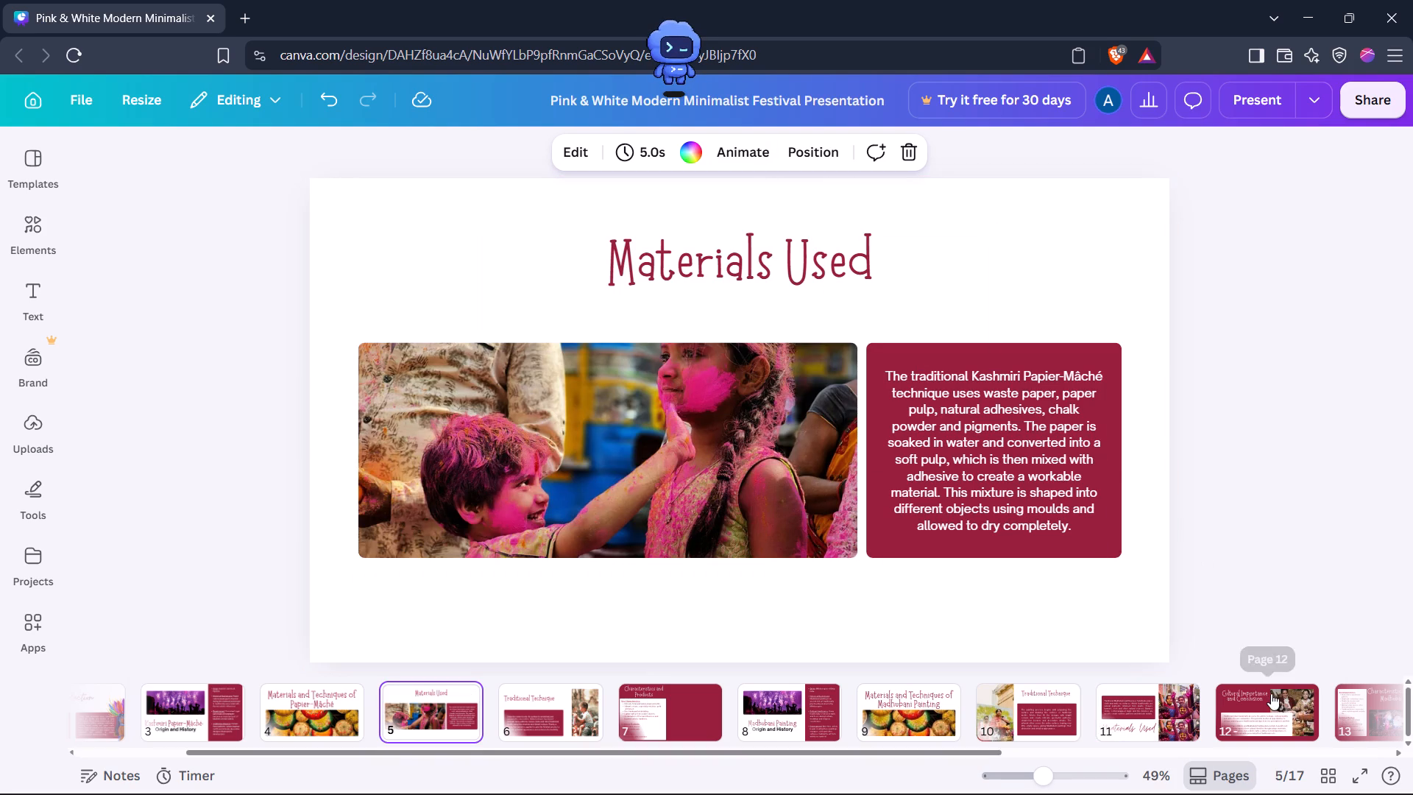
Move the Festival Impact page from position 16 to position 11, directly before the Madhubani Materials Used page.
scroll(1271, 693, "left", 1)
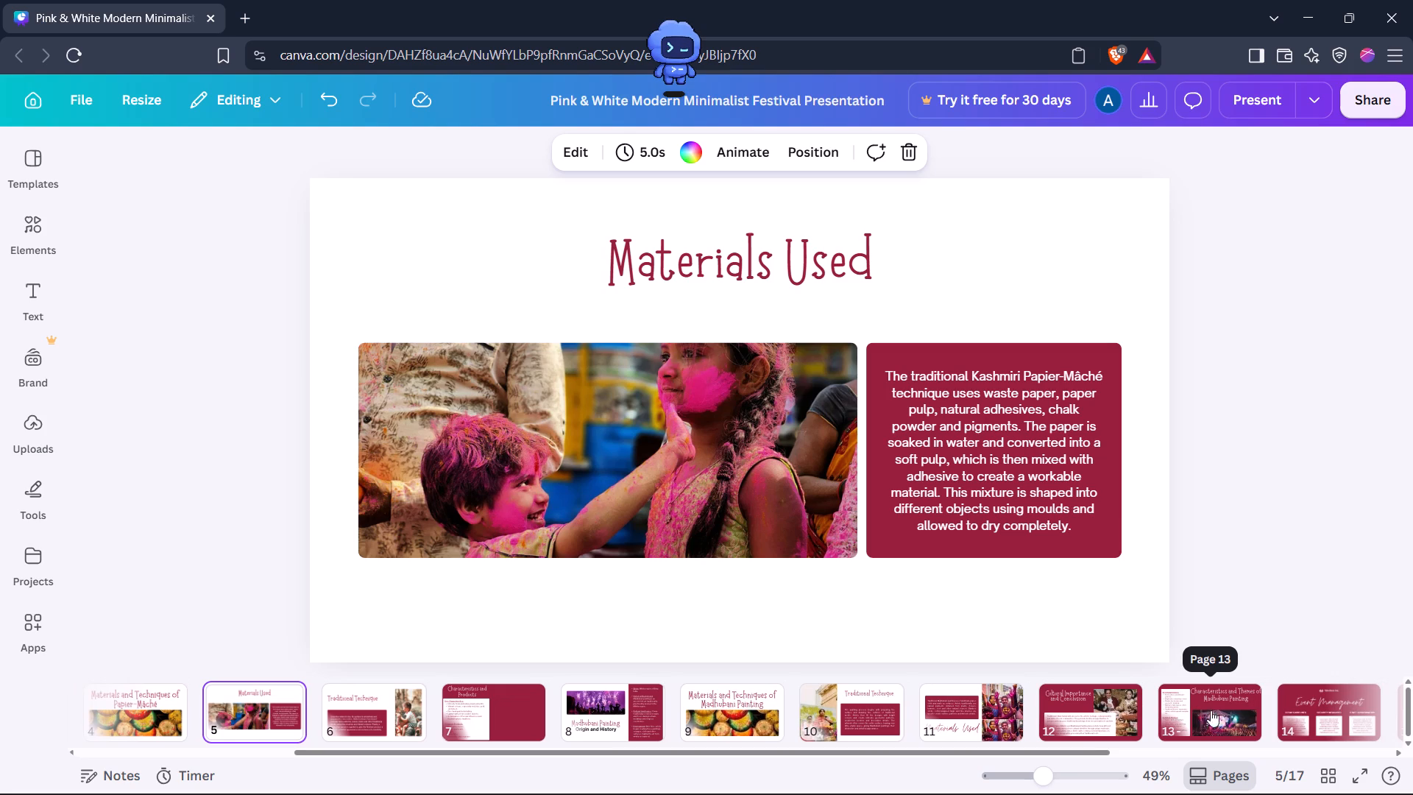
scroll(1243, 715, "left", 1)
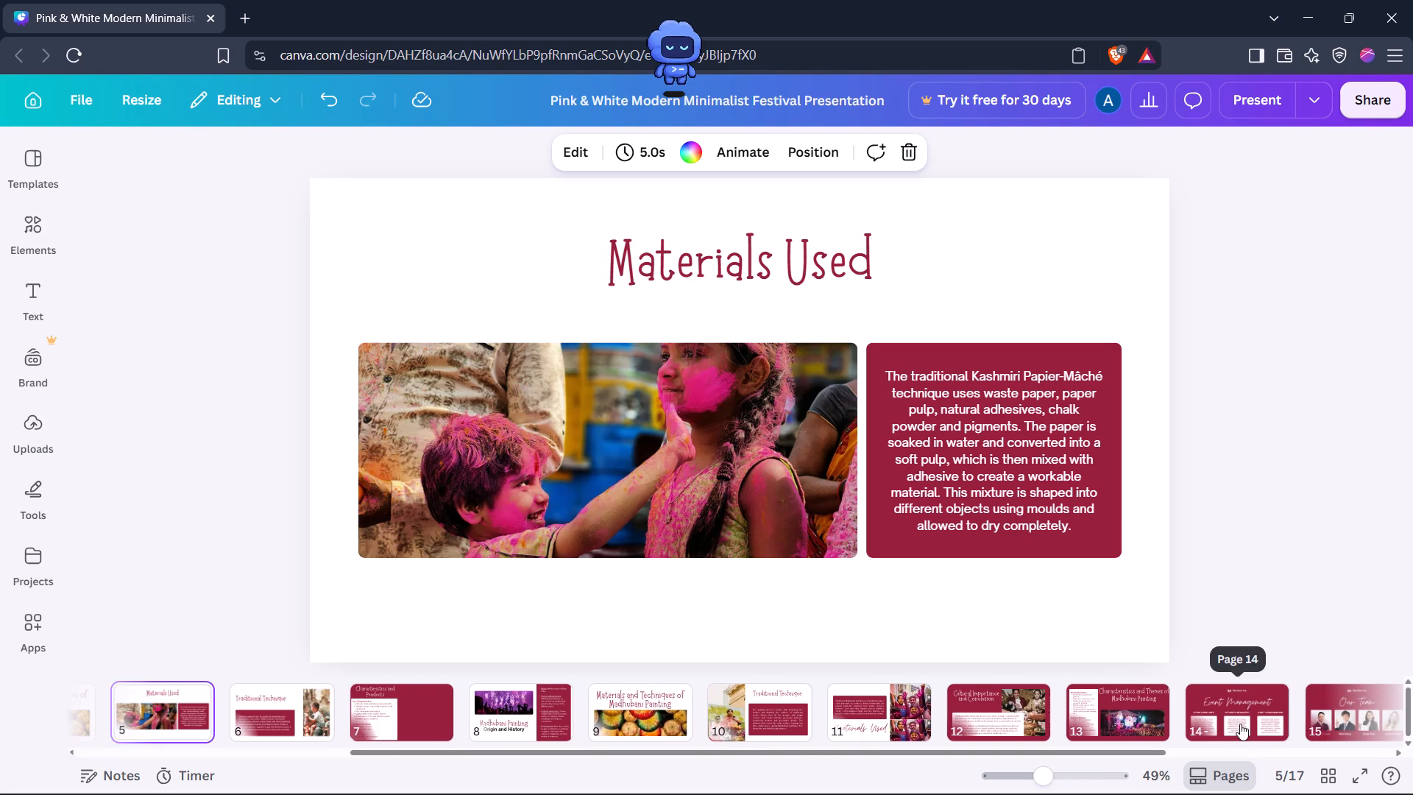
scroll(1240, 724, "left", 2)
double_click(1311, 718)
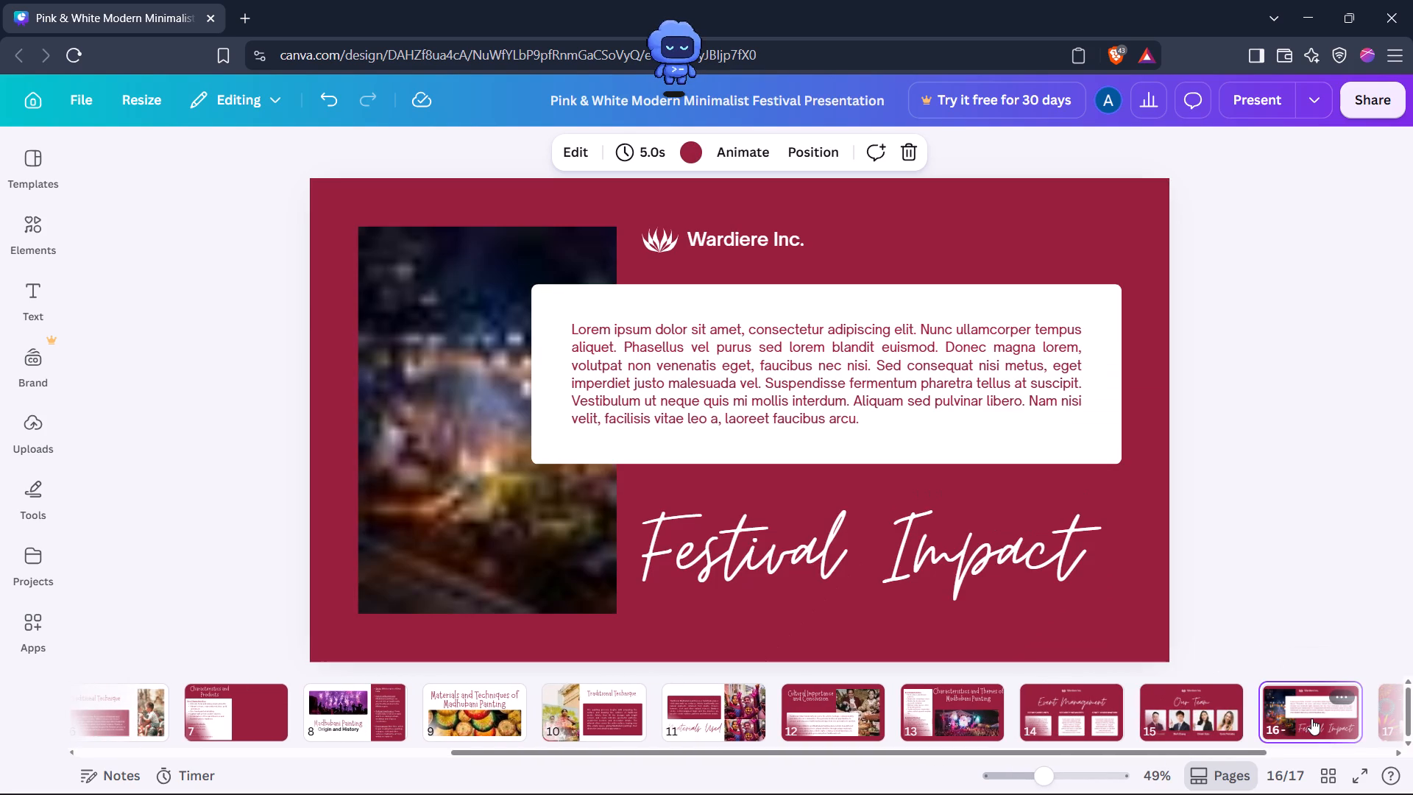
left_click_drag(1311, 718, 649, 727)
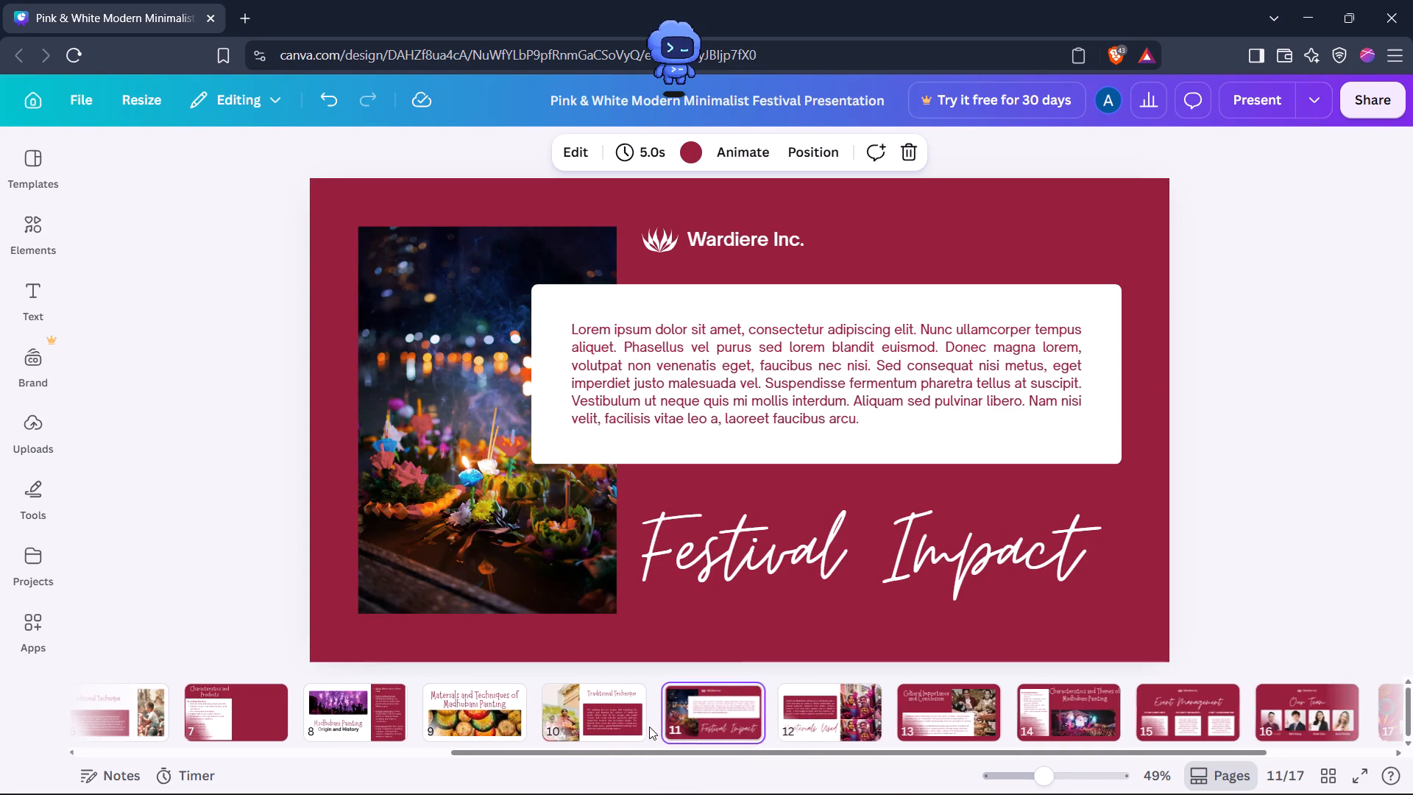
left_click(821, 718)
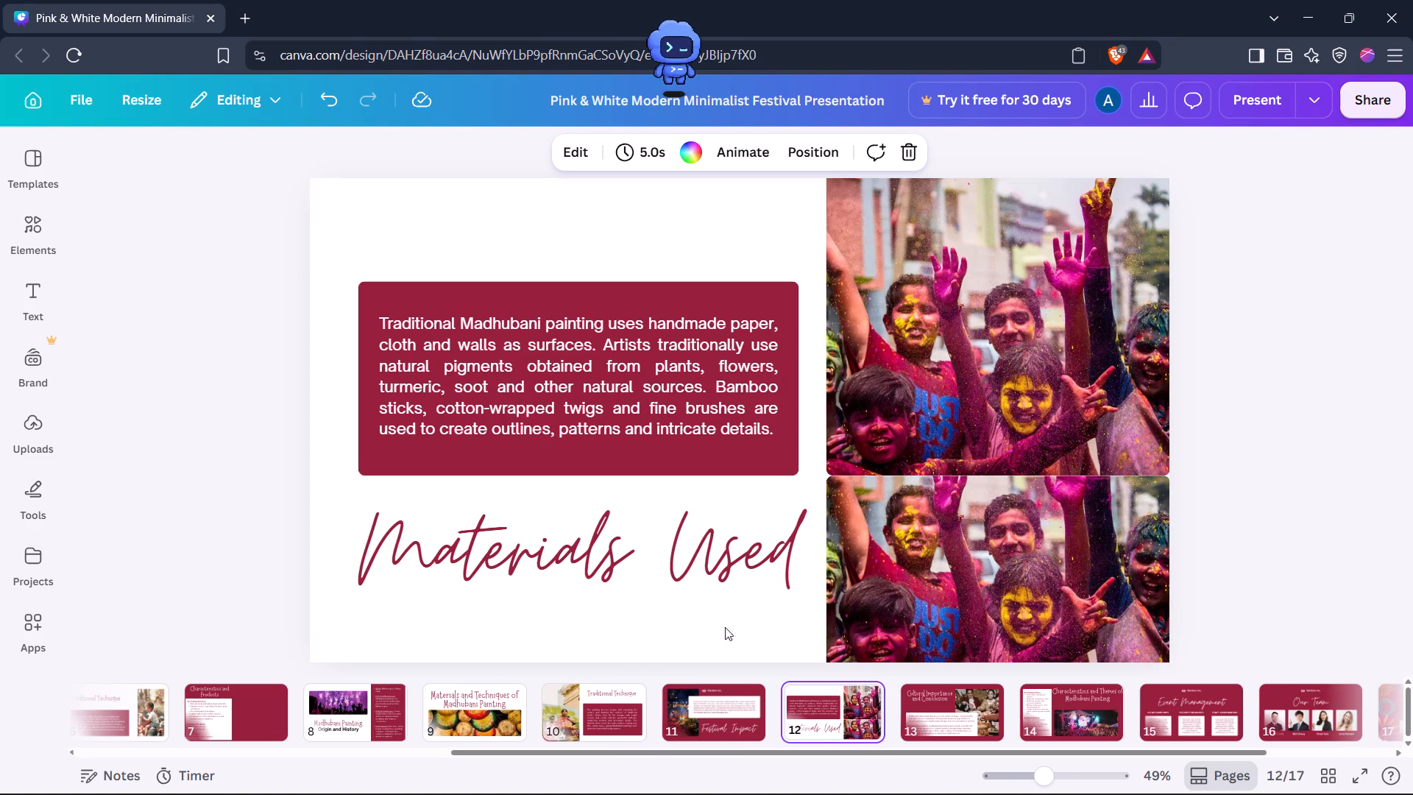
double_click(722, 567)
double_click(722, 567)
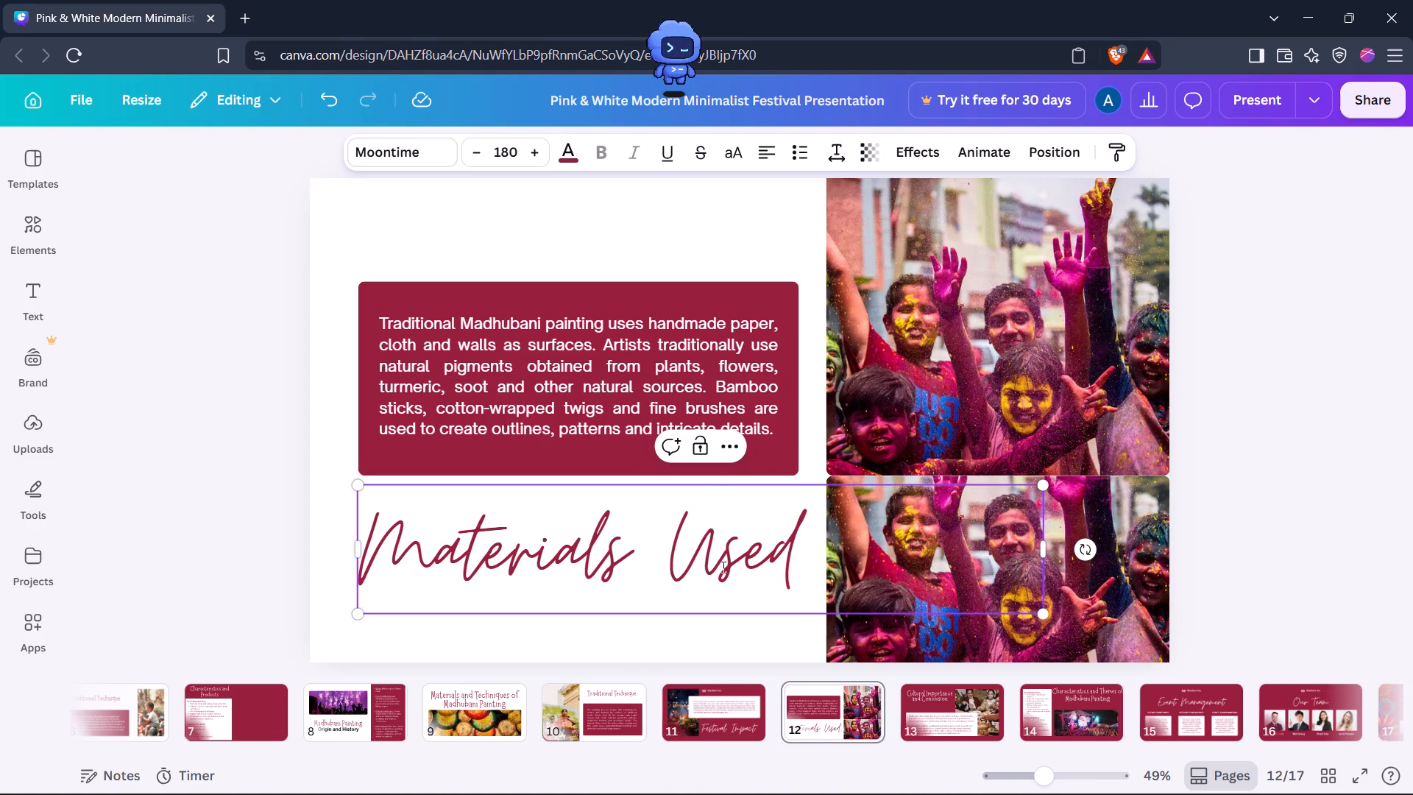
triple_click(612, 554)
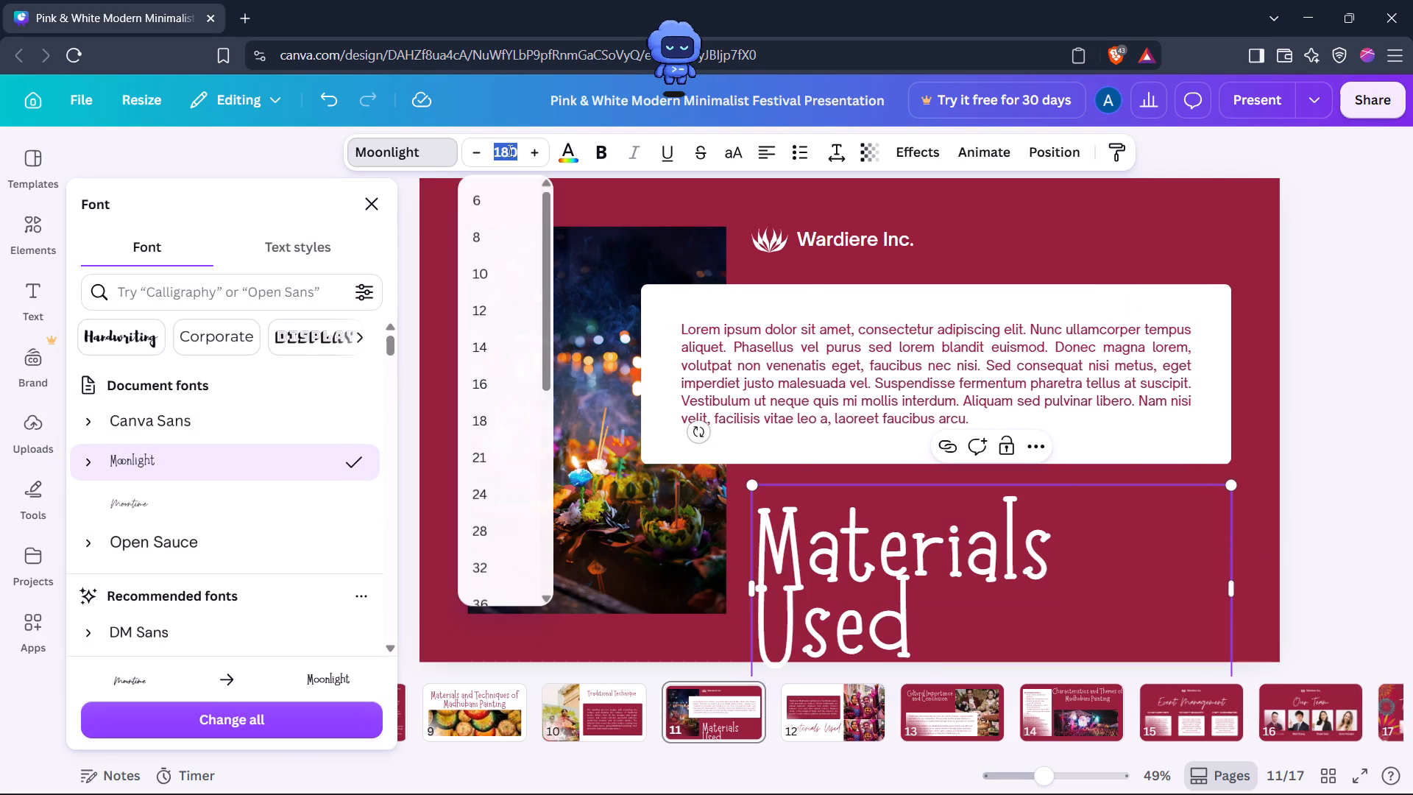
key("BackSpace")
type("100")
key("Return")
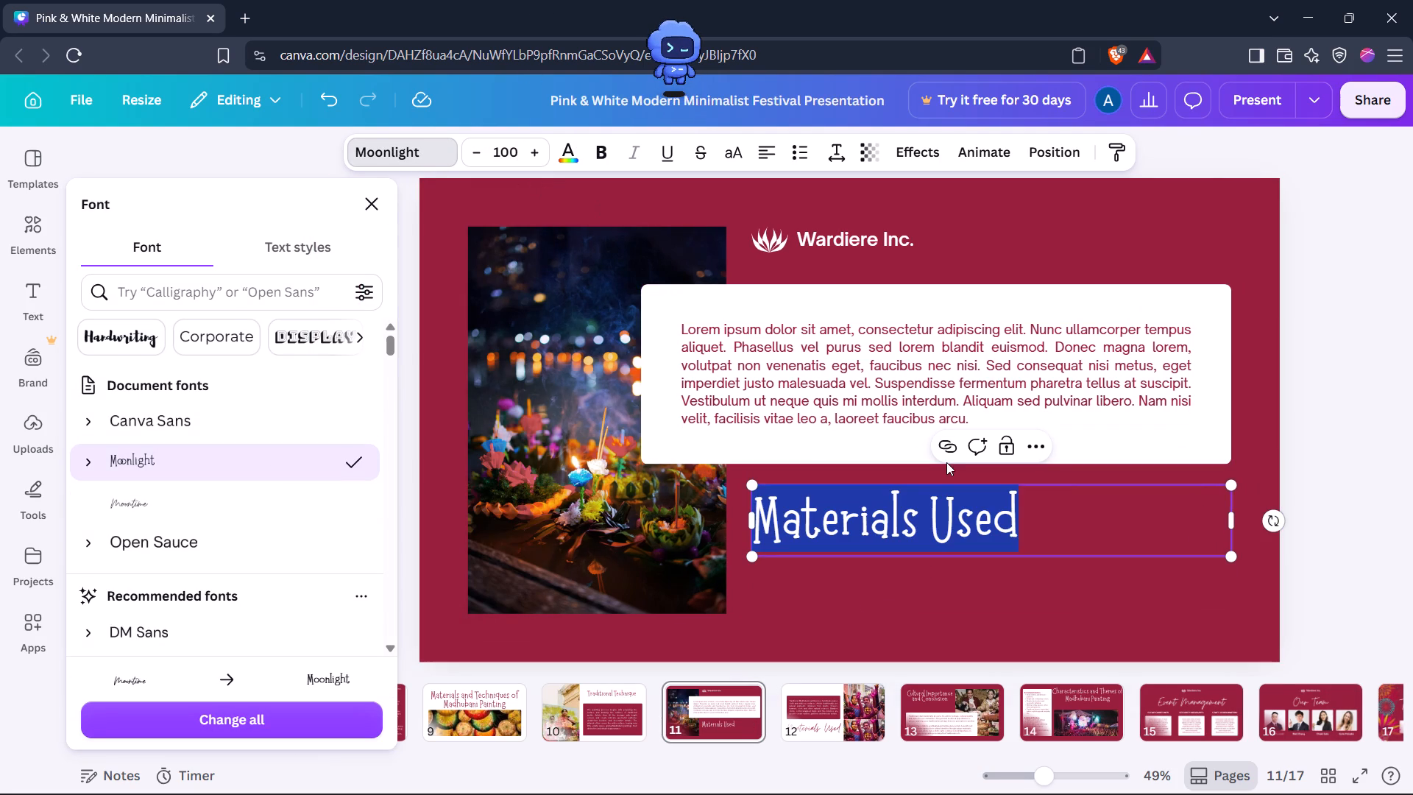
Enlarge the Materials Used heading on page 11 to size 114 and centre it in the space below the white text box.
left_click(914, 485)
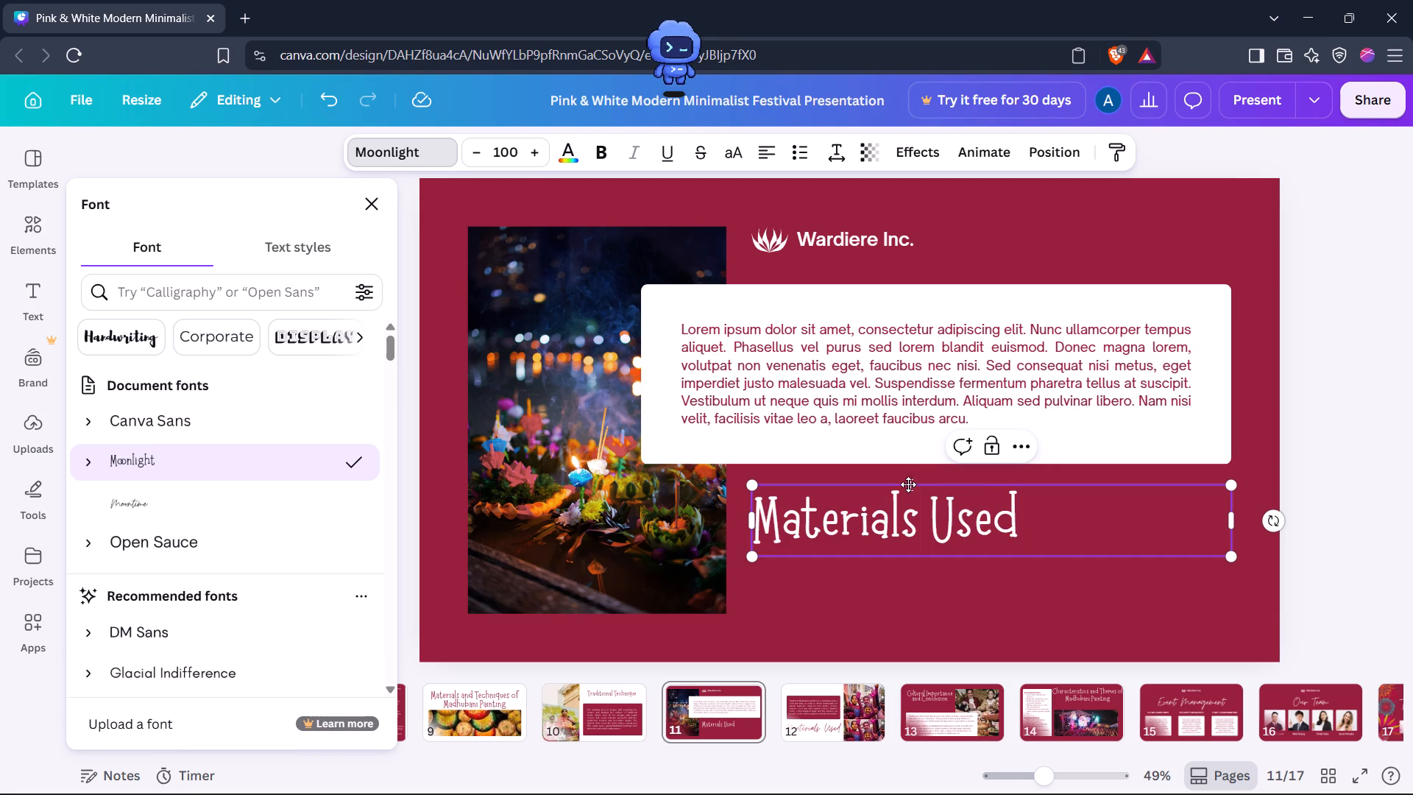
left_click_drag(1234, 562, 1266, 580)
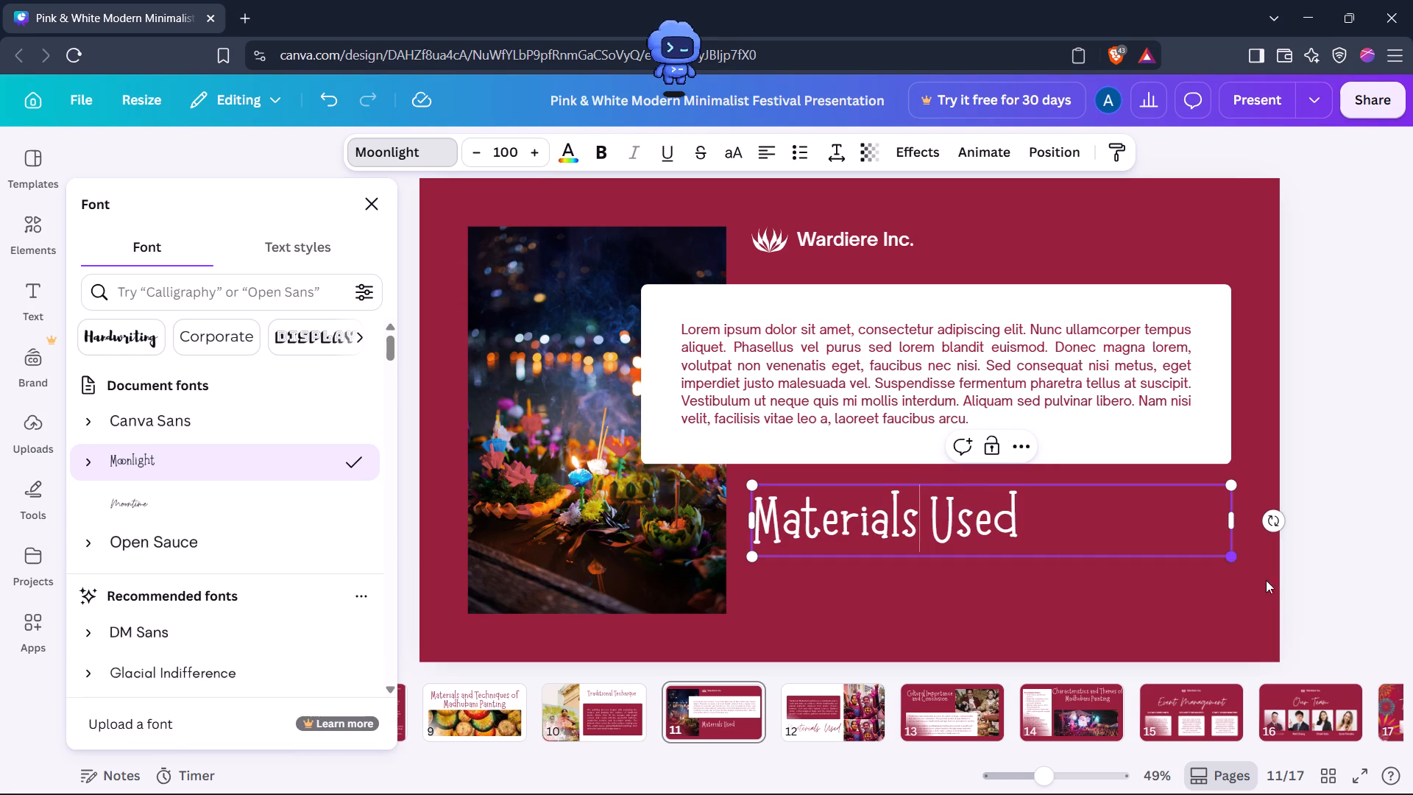
left_click_drag(1266, 580, 1295, 602)
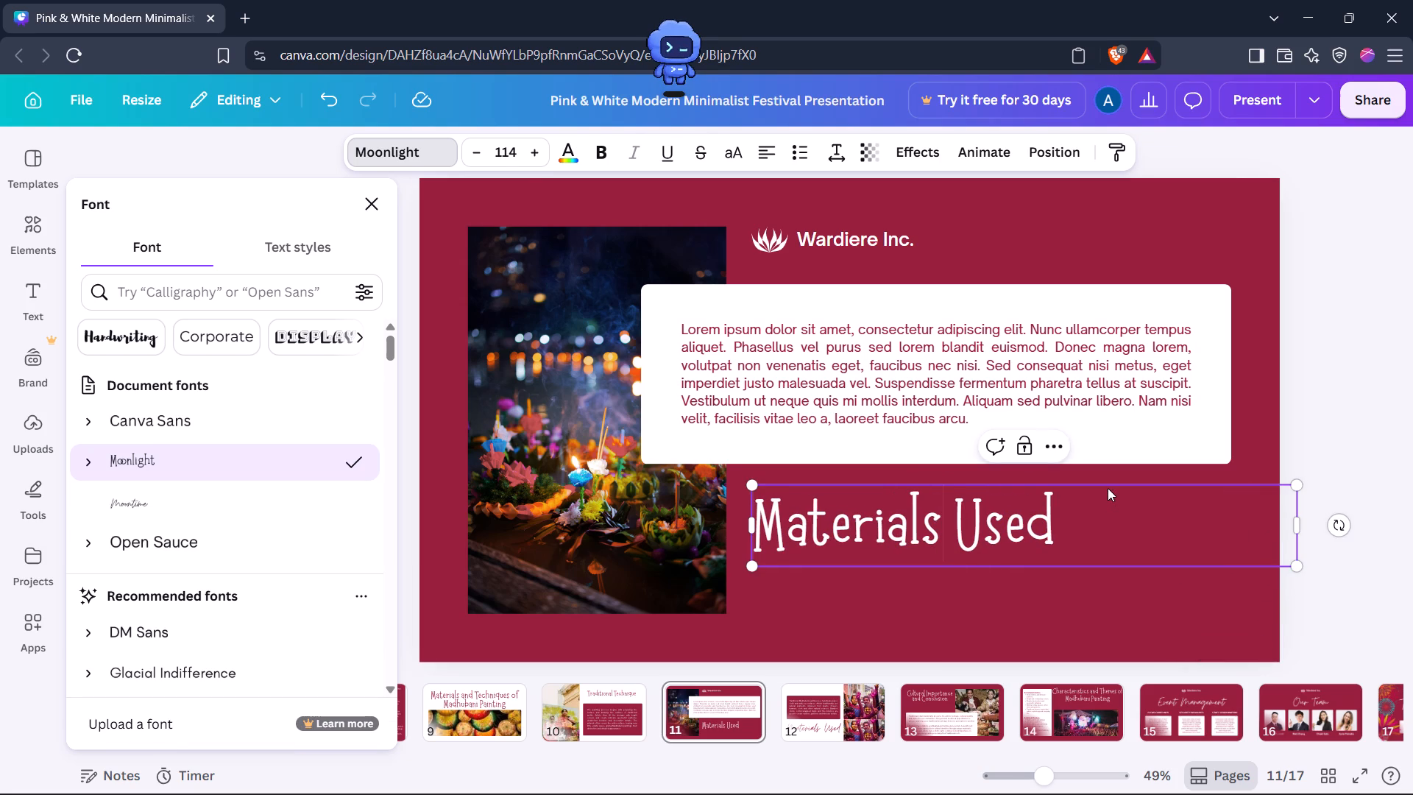
left_click_drag(1108, 488, 1175, 532)
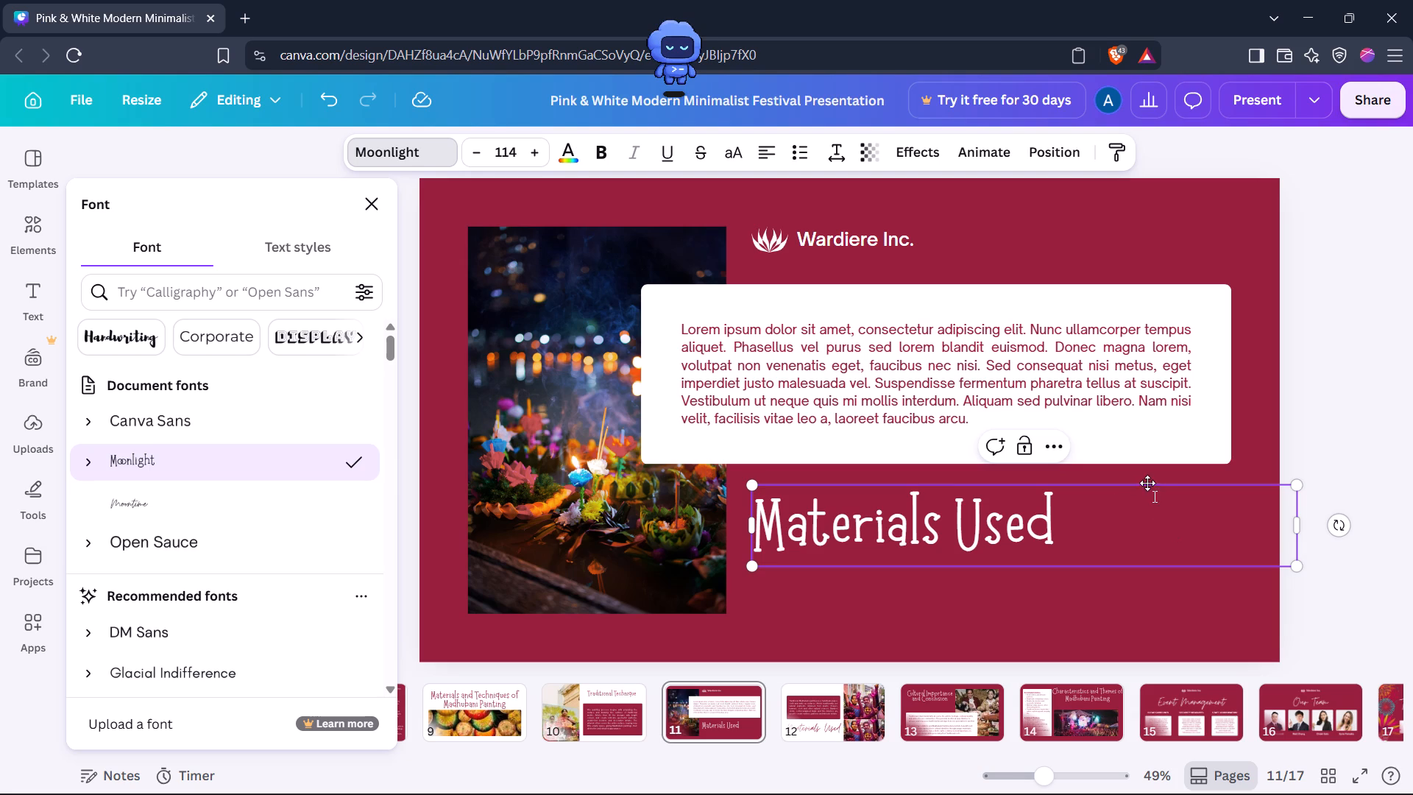
left_click_drag(1148, 485, 1155, 481)
left_click_drag(1155, 481, 1225, 500)
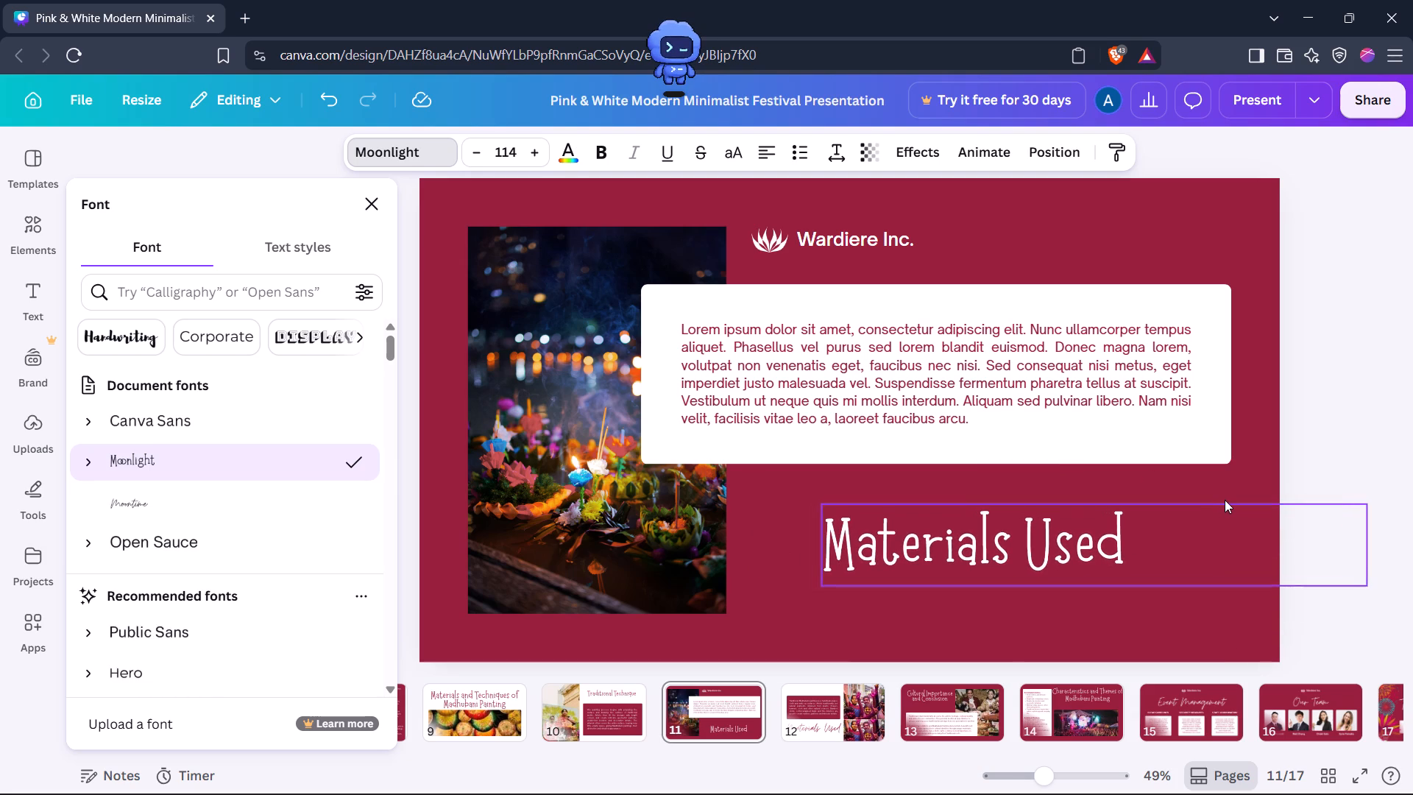
left_click_drag(1225, 500, 1226, 498)
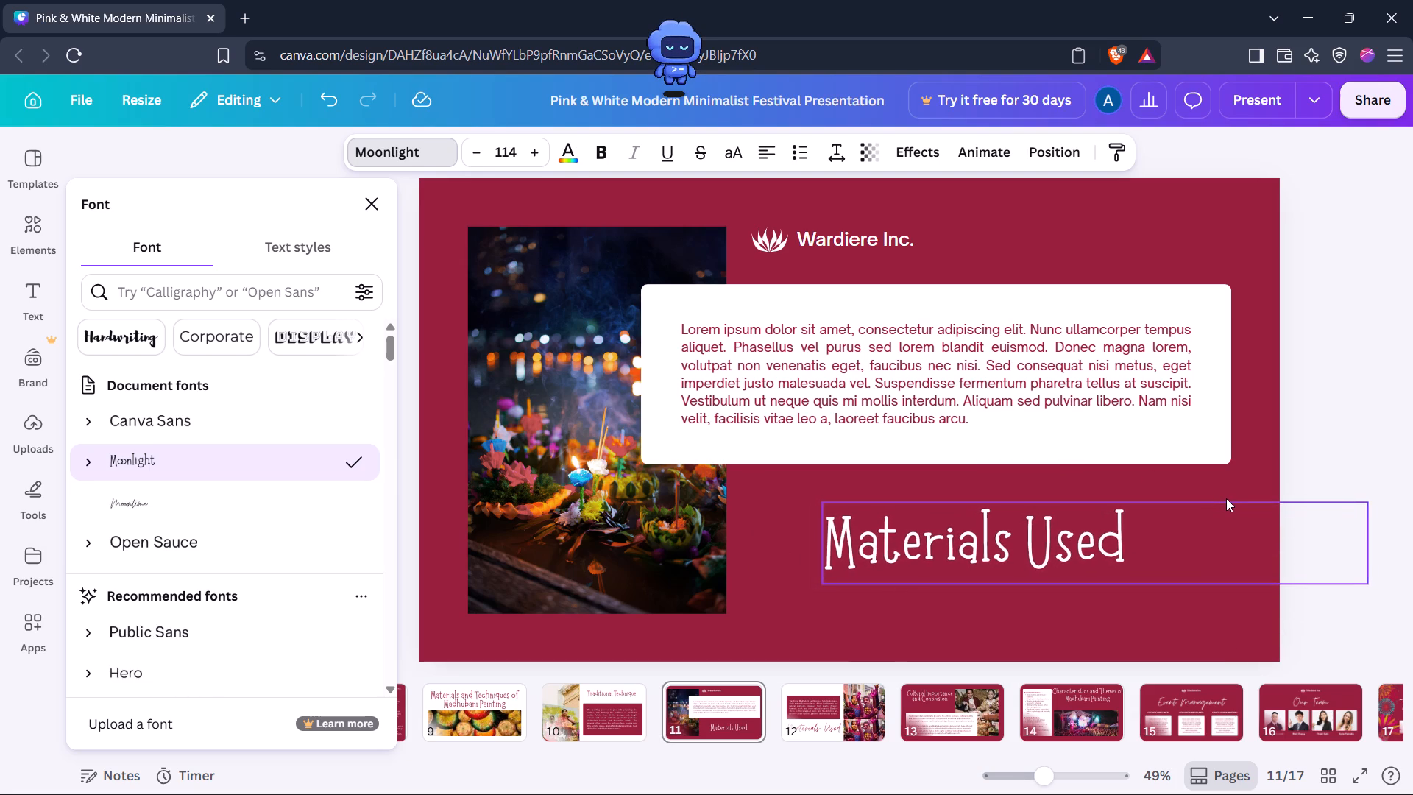
left_click_drag(1226, 498, 1231, 500)
Copy the Madhubani materials paragraph from page 12 and replace the lorem ipsum text on page 11 with it.
left_click(829, 697)
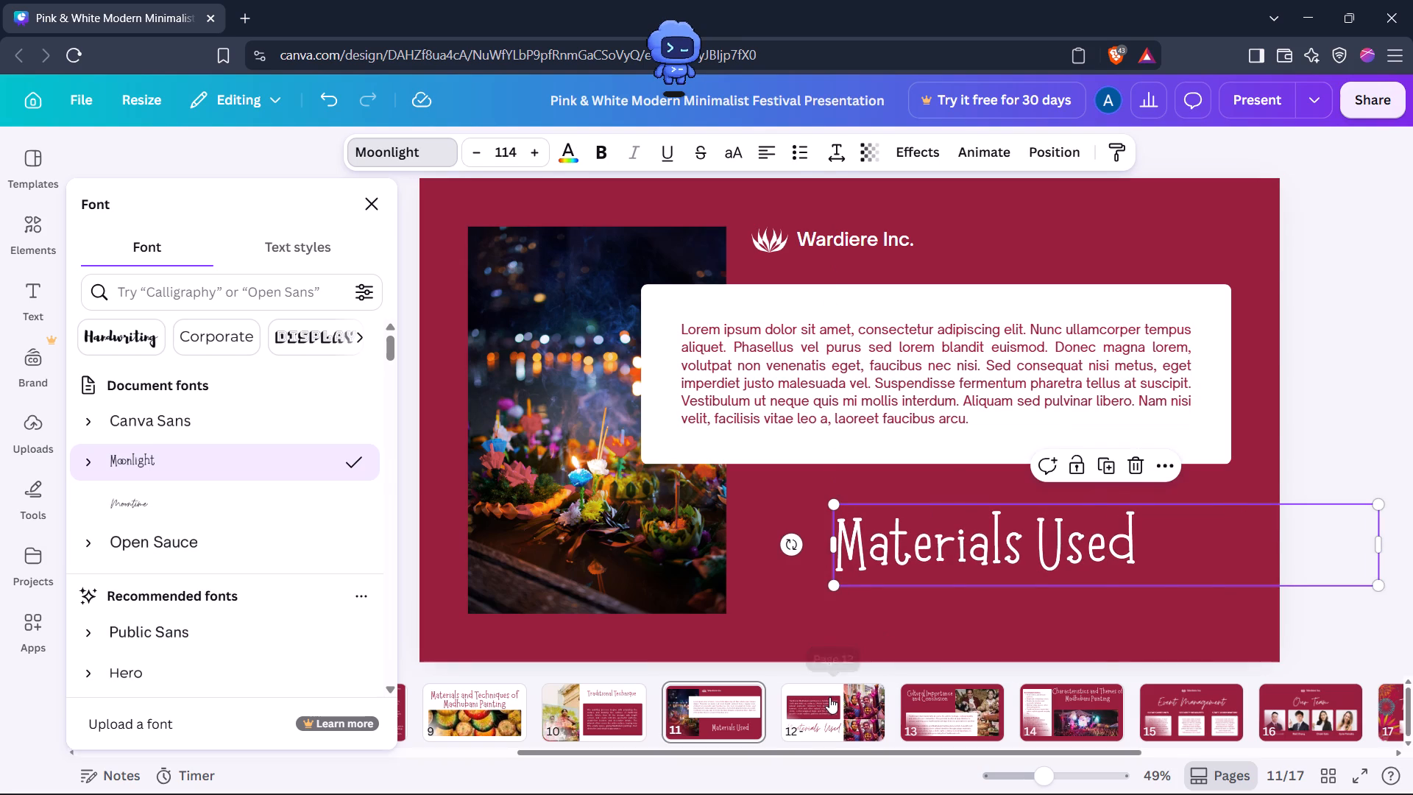
triple_click(631, 322)
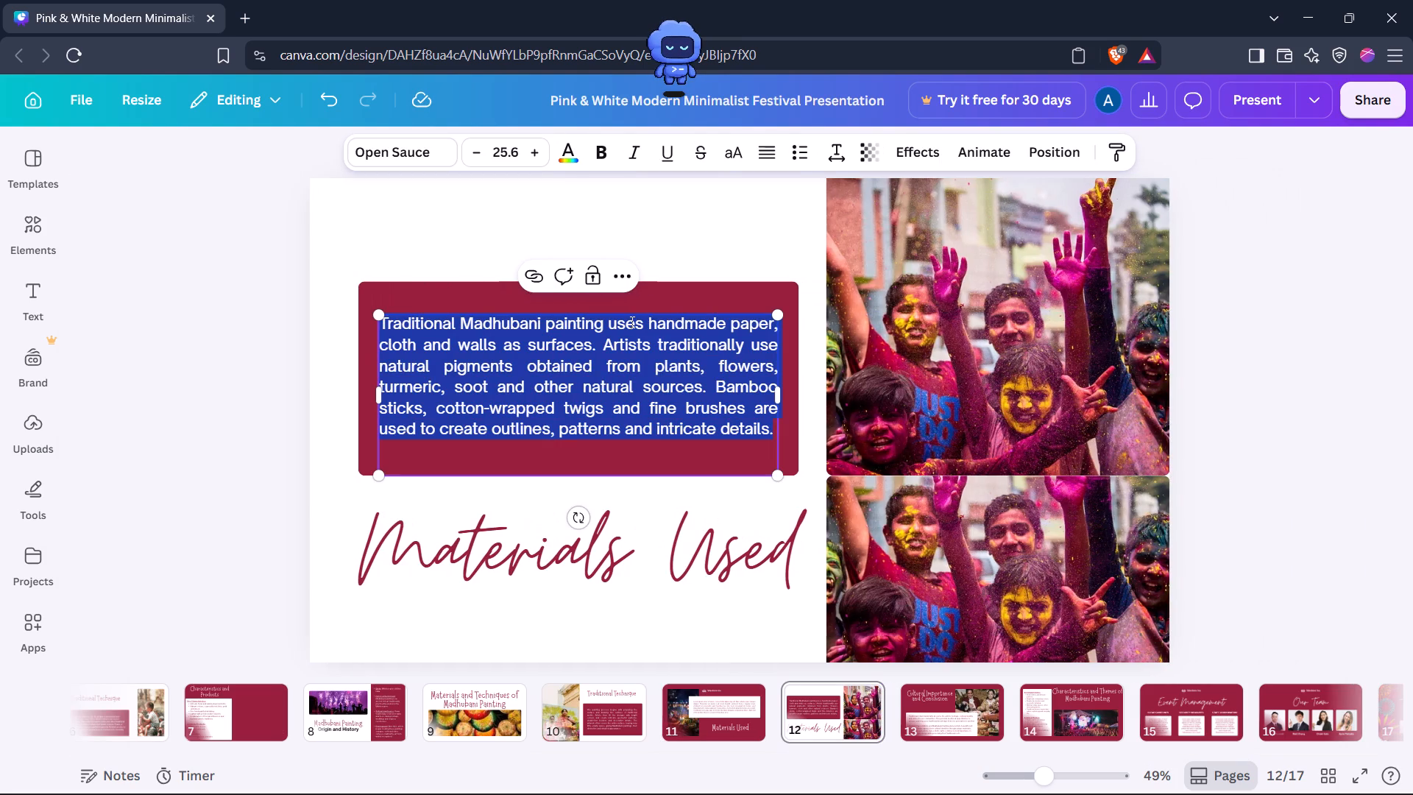
key("ctrl+c")
left_click(746, 721)
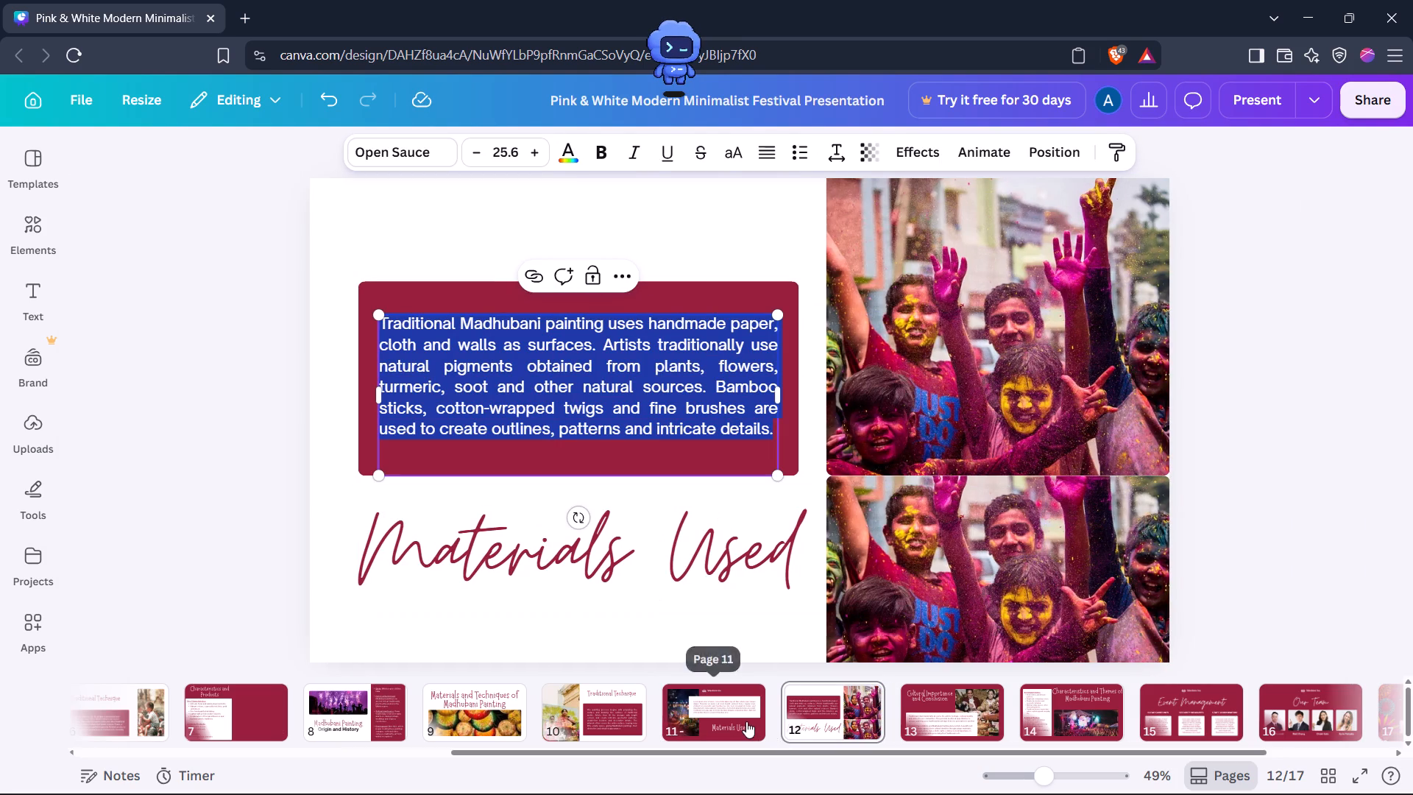
double_click(773, 390)
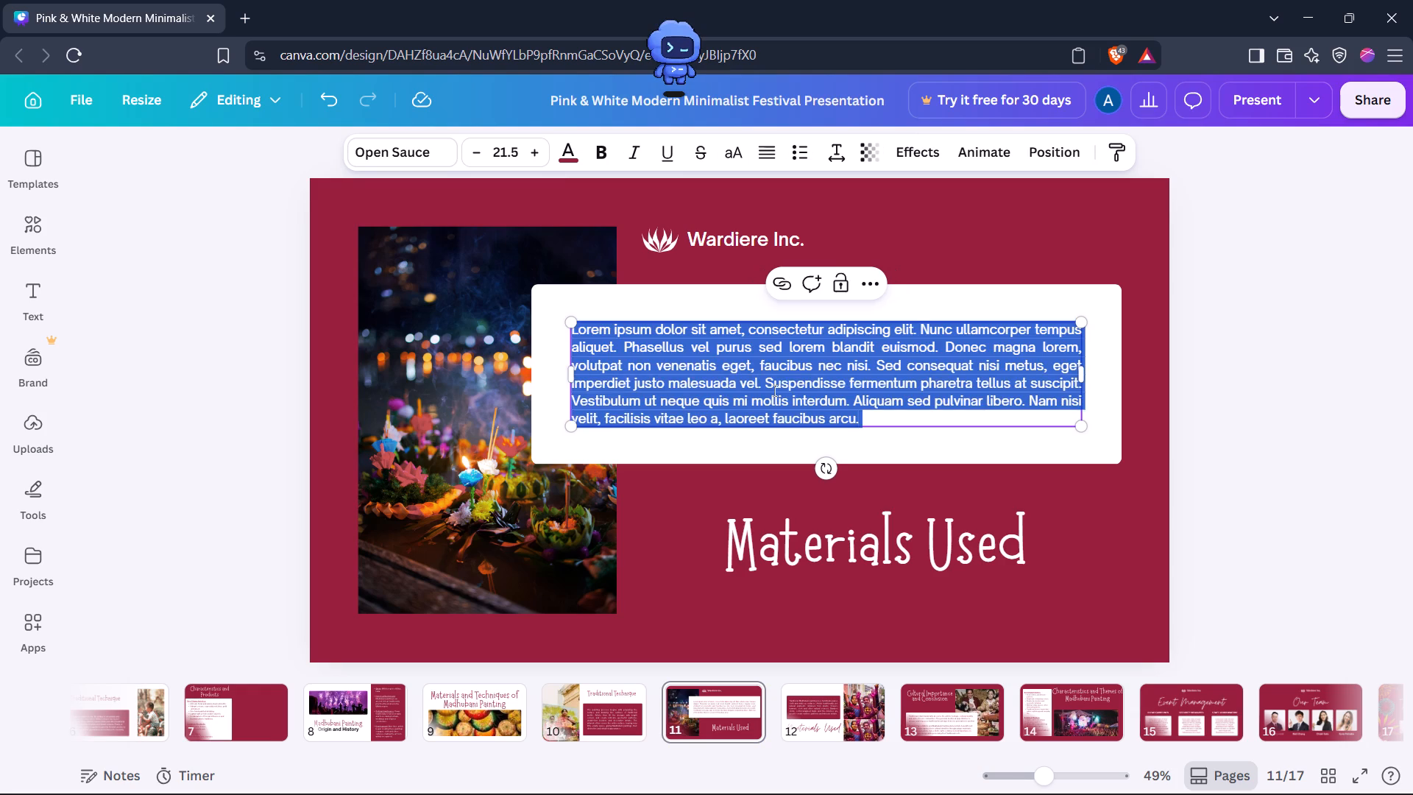
key("BackSpace")
key("ctrl+v")
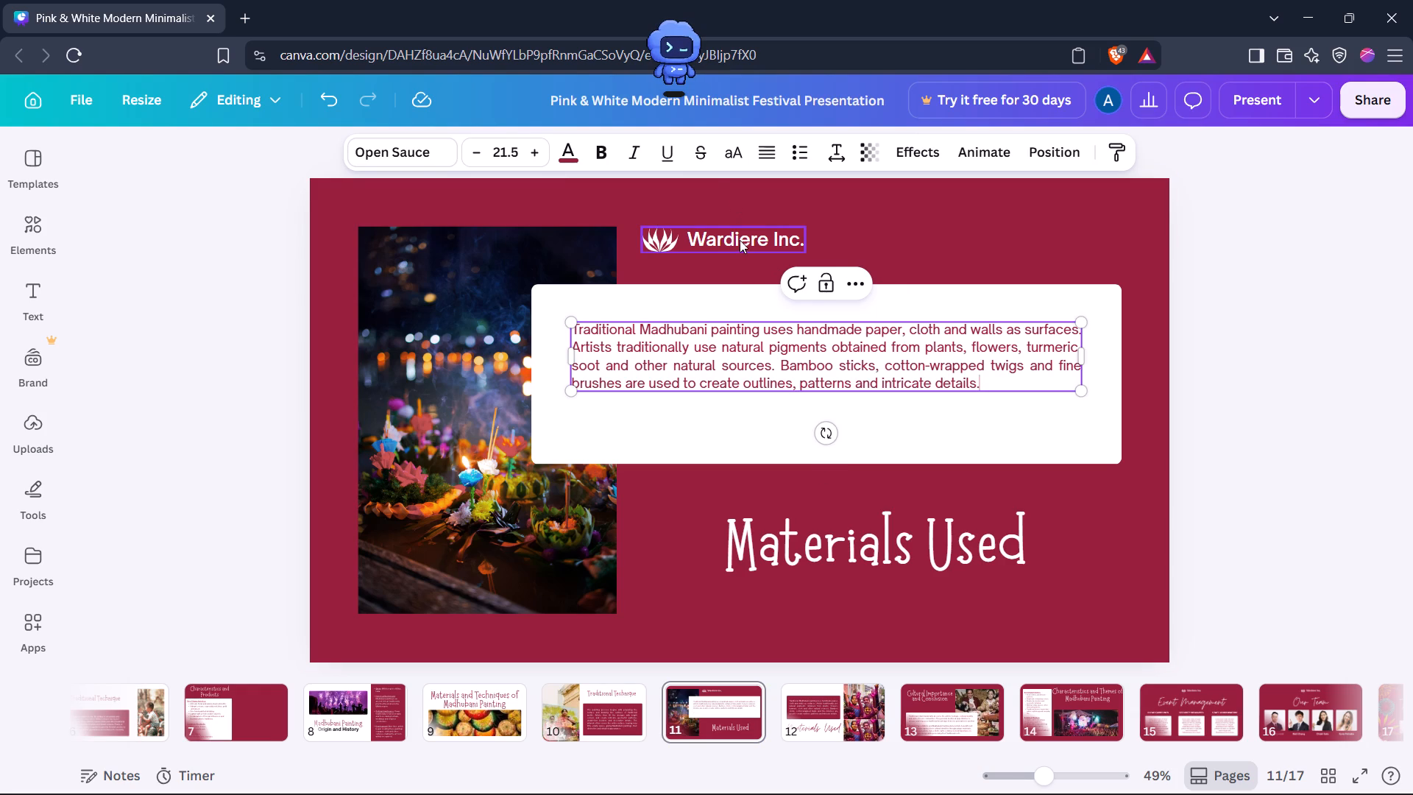
Delete the Wardiere Inc. company name and its lotus logo from page 11.
double_click(740, 240)
key("BackSpace")
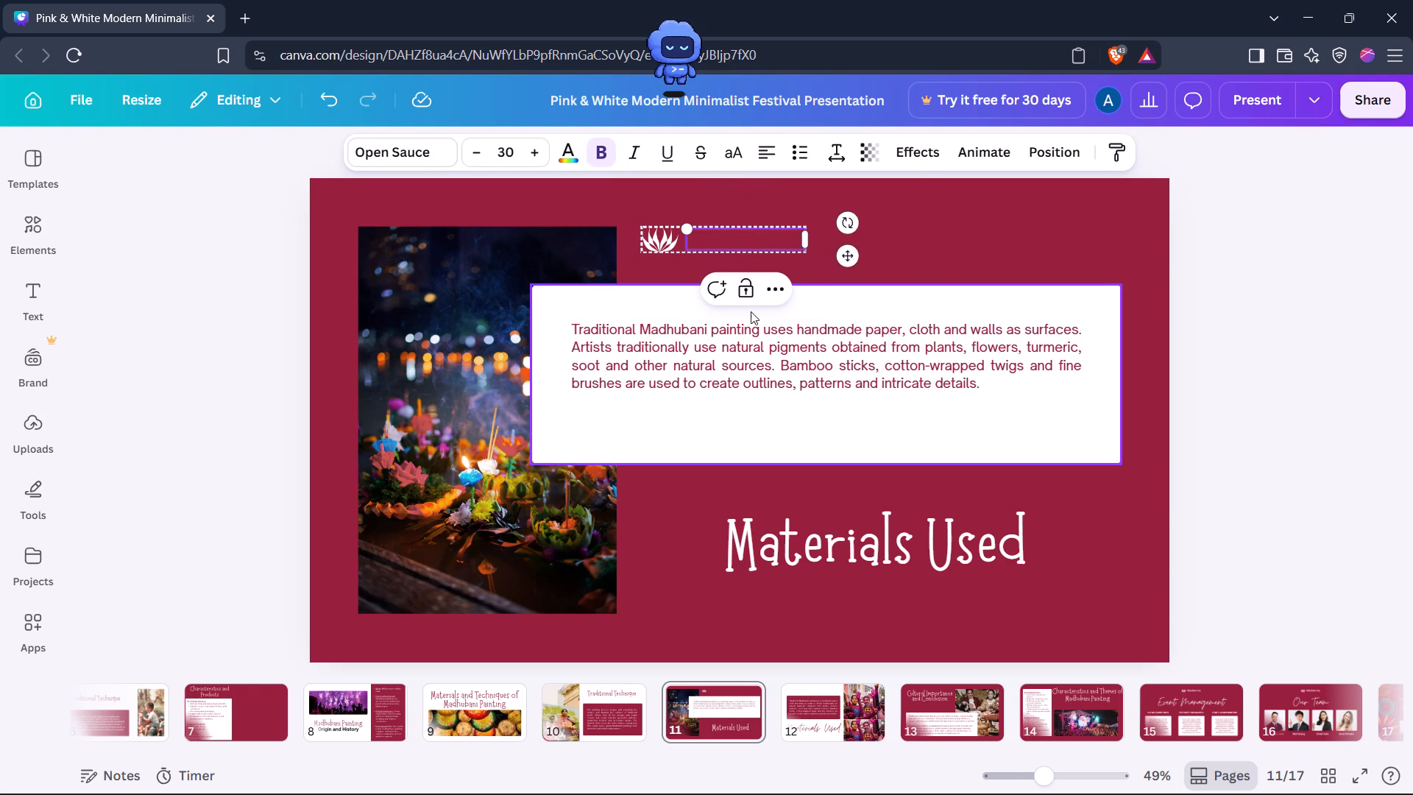
left_click(667, 241)
key("BackSpace")
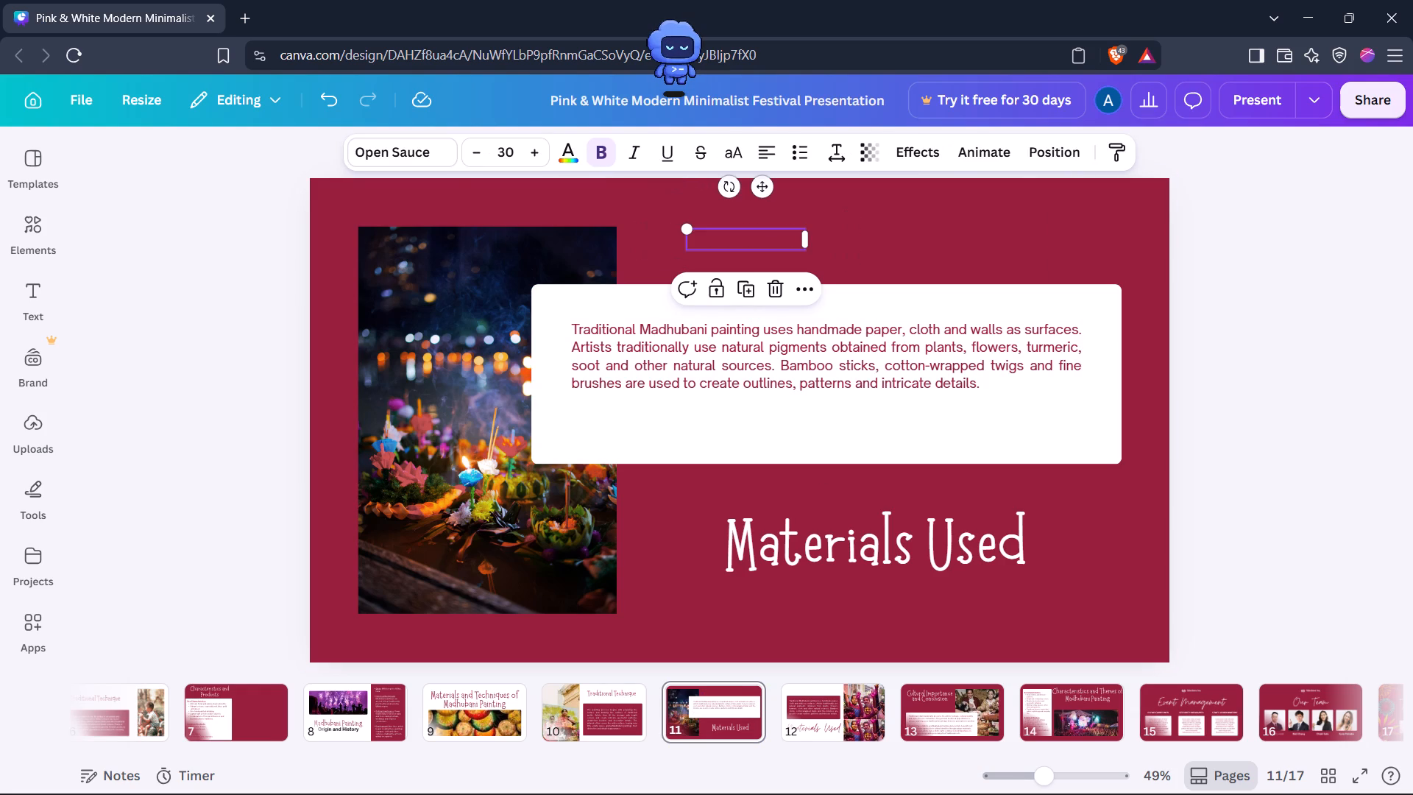
Set the Madhubani materials paragraph on page 11 to size 25.5 and left-align it.
left_click(657, 383)
triple_click(657, 383)
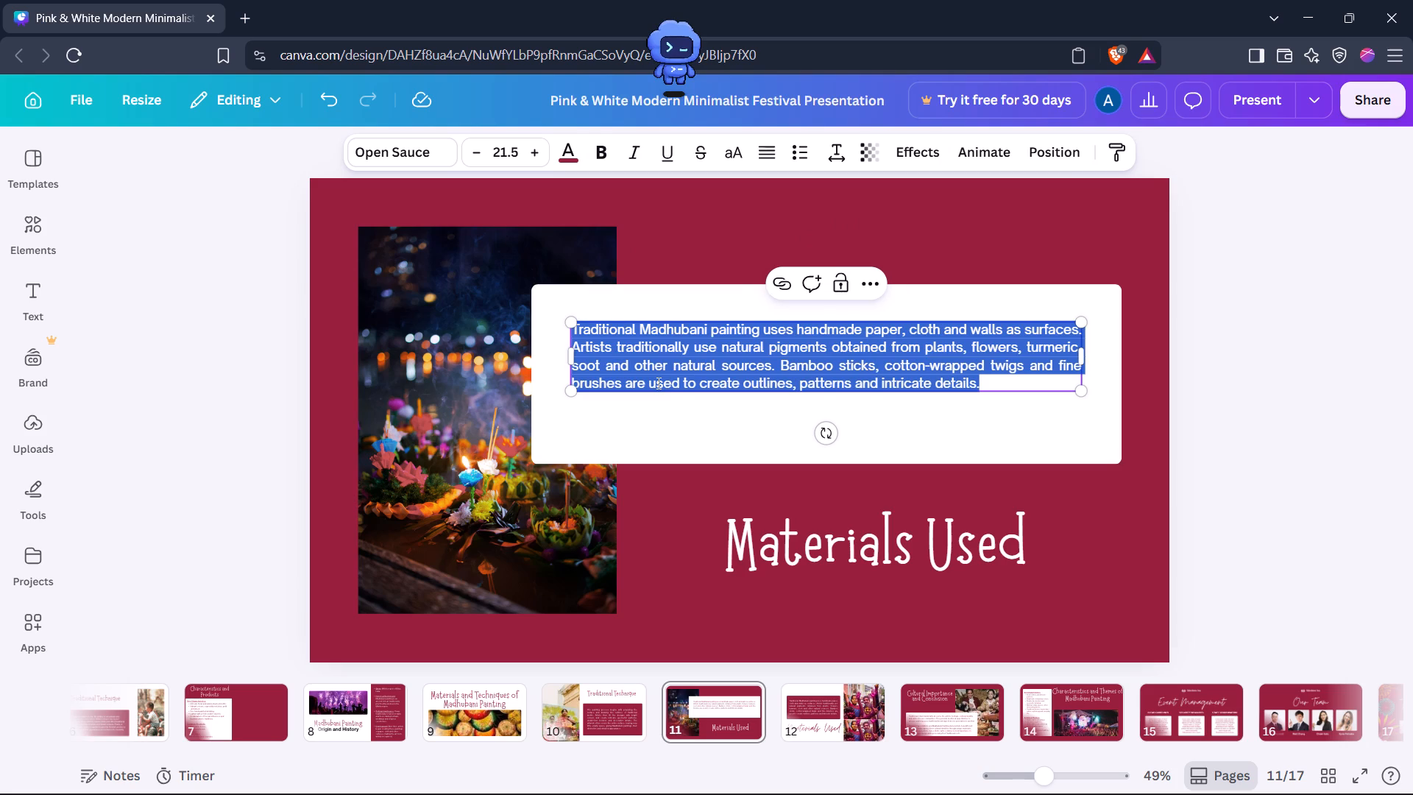
triple_click(530, 149)
left_click(530, 149)
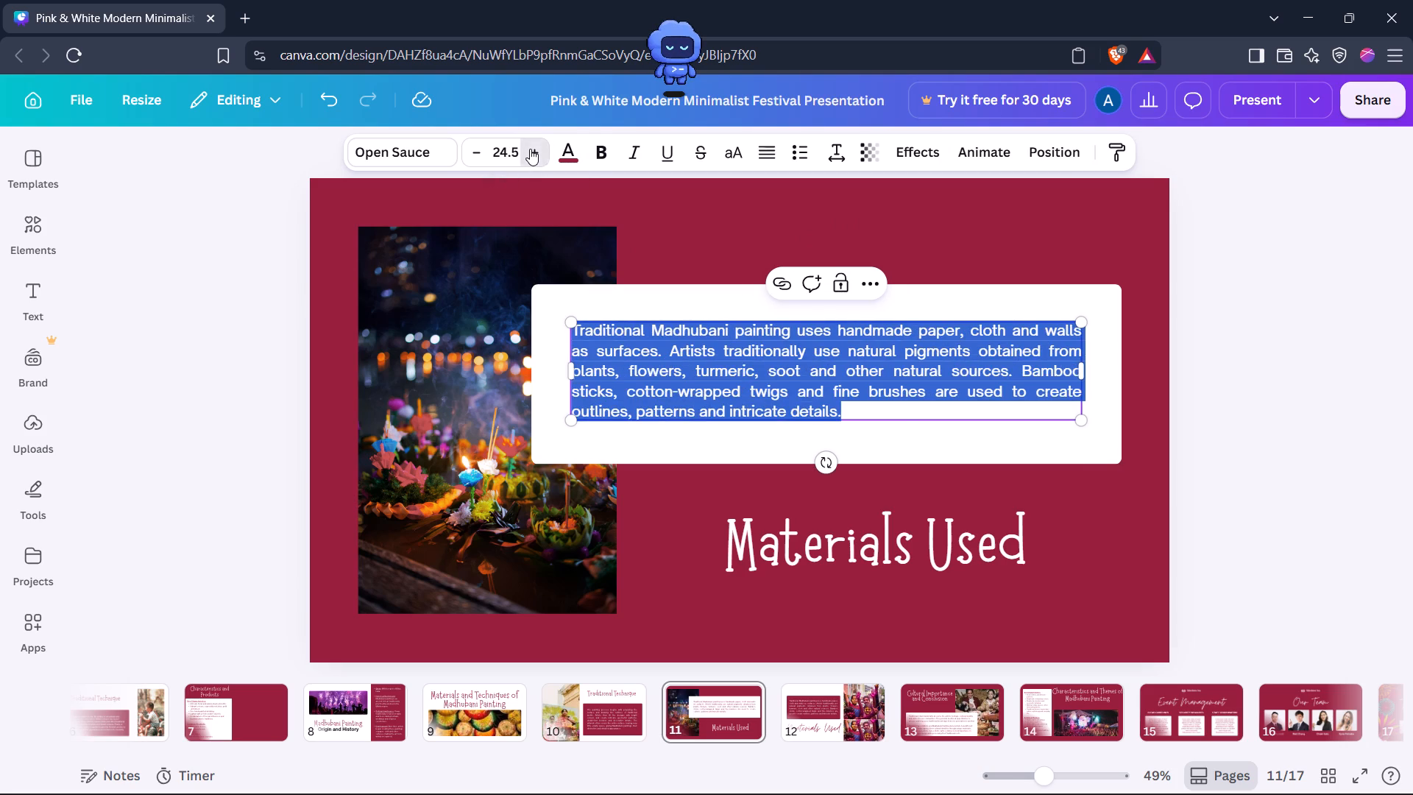
left_click(765, 159)
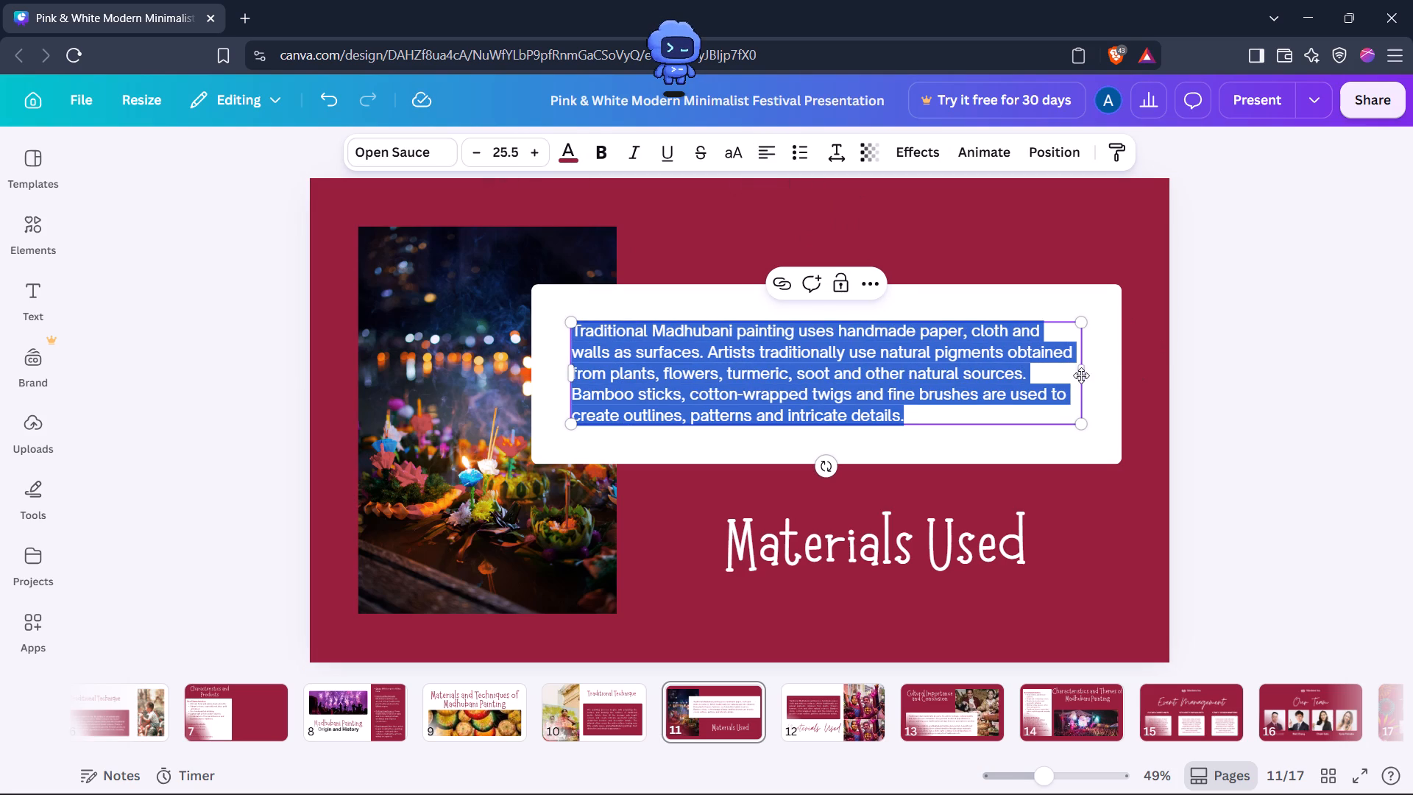
left_click(1081, 375)
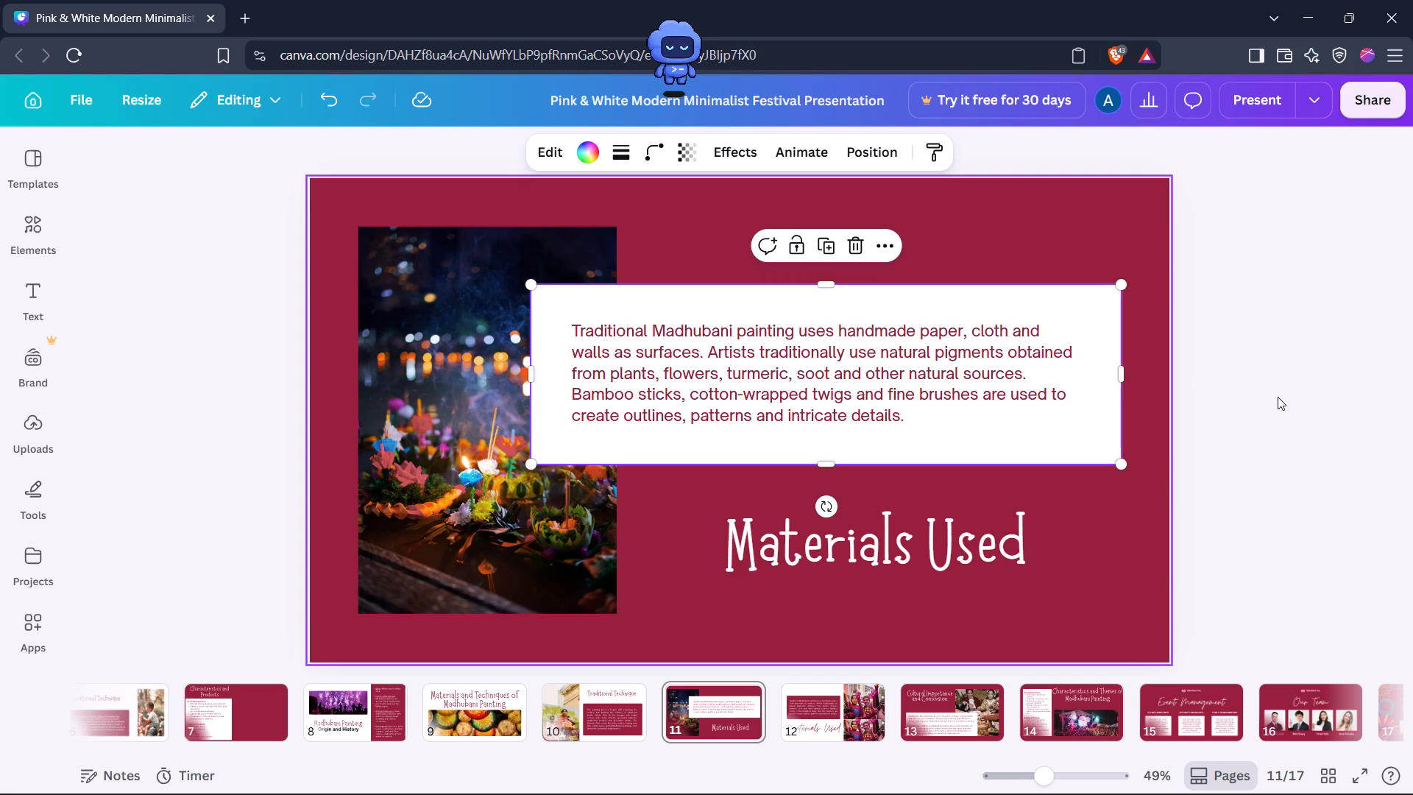
left_click(1278, 397)
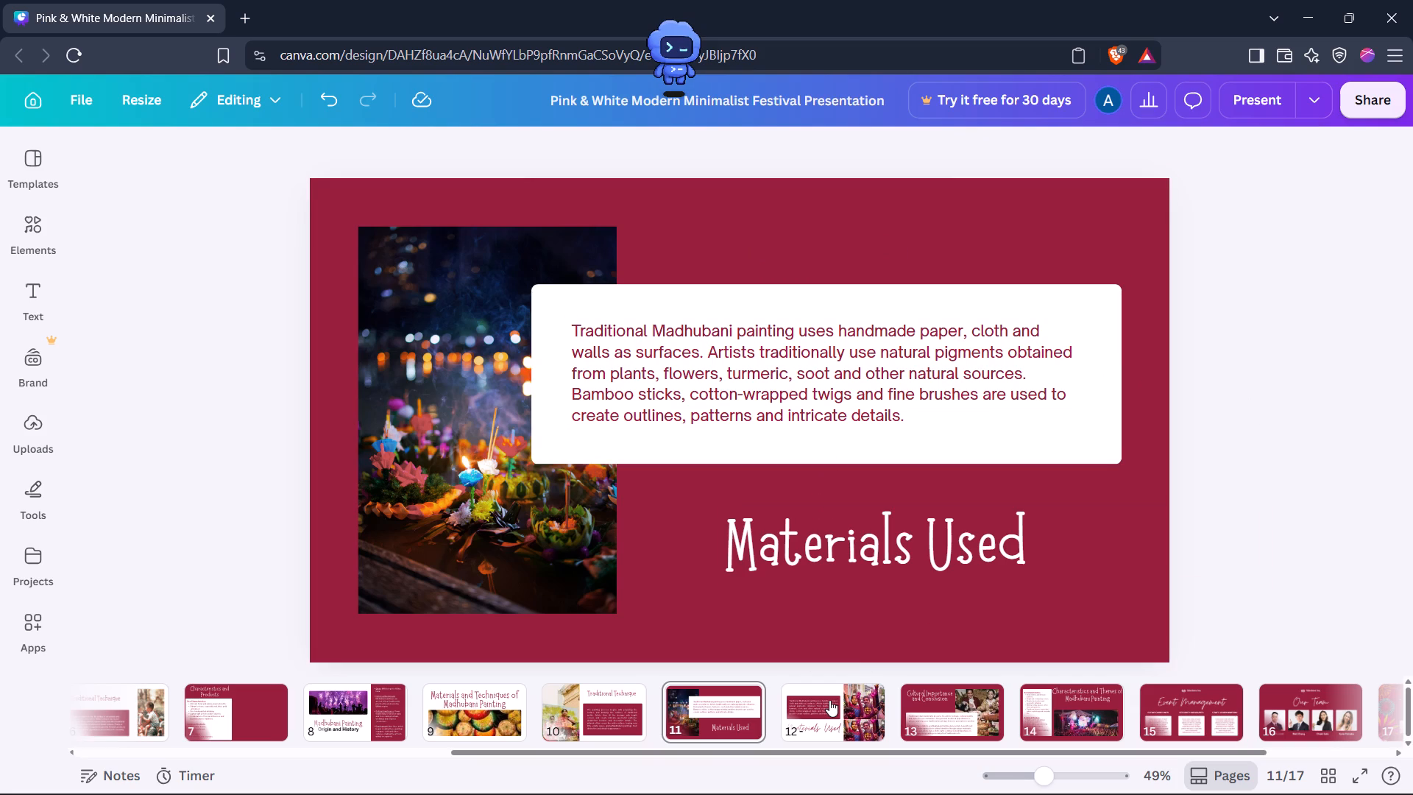
Delete the old Madhubani Materials Used page at position 12.
right_click(829, 700)
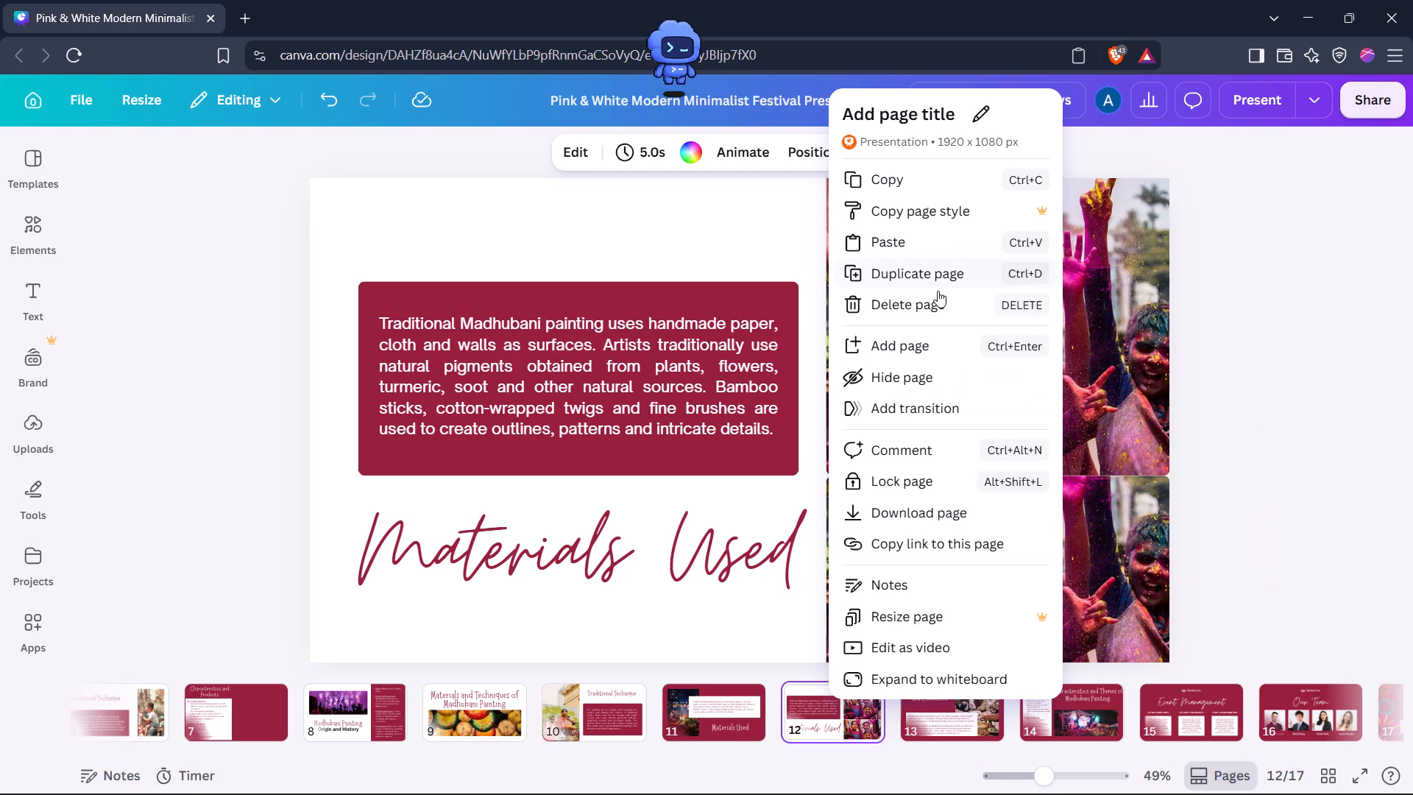
left_click(932, 300)
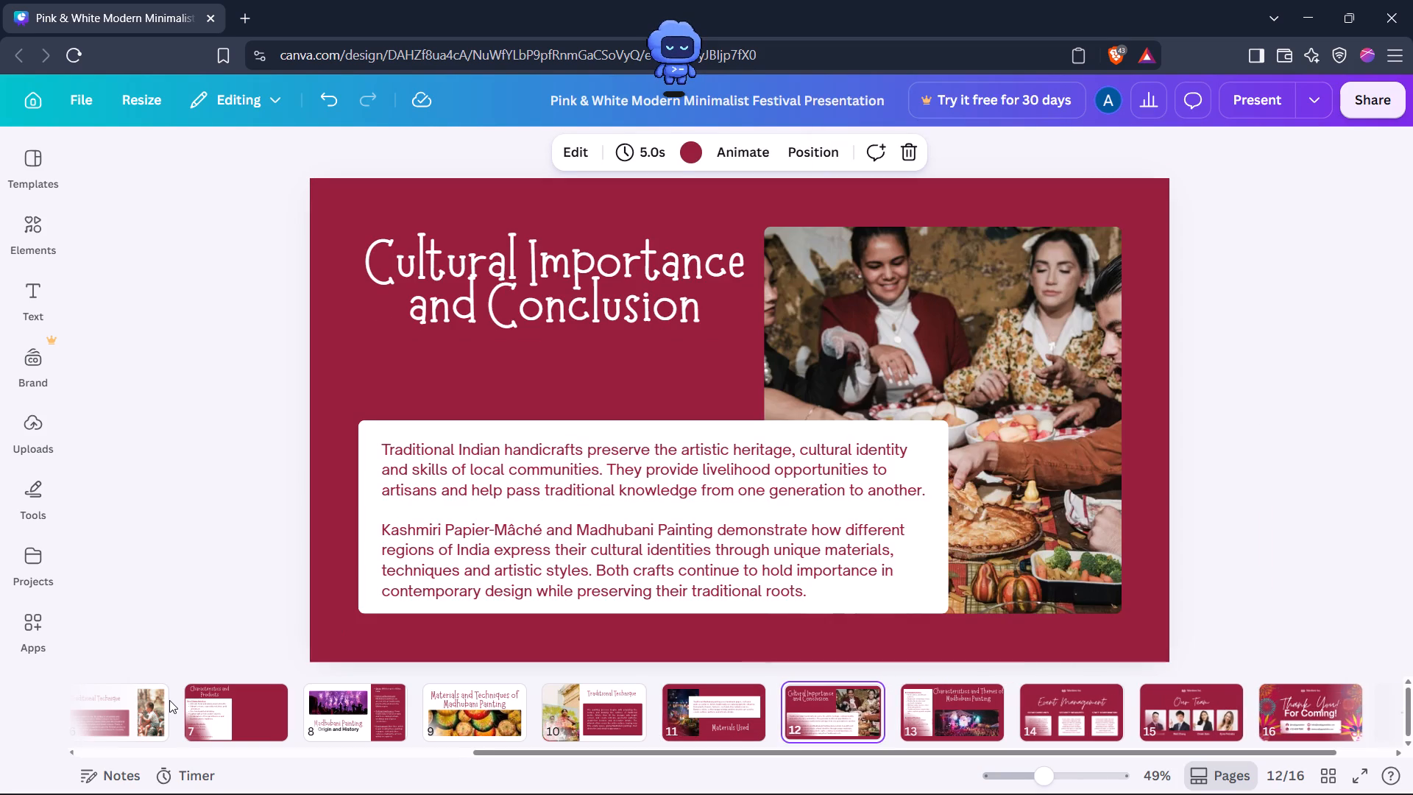
Review the presentation from the title page through the Cultural Importance and Conclusion page, checking slide content and order.
scroll(261, 677, "right", 2)
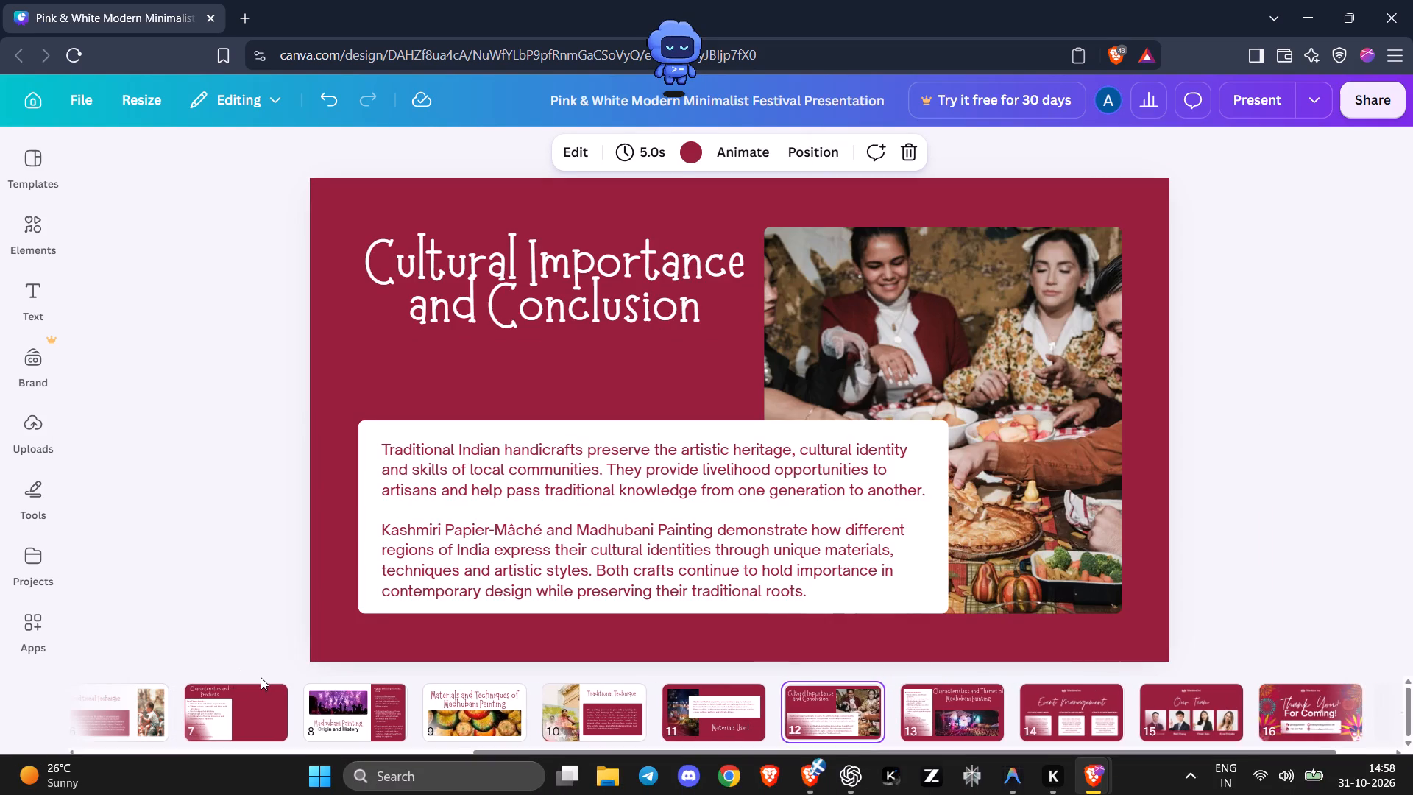
scroll(261, 677, "right", 7)
left_click(161, 710)
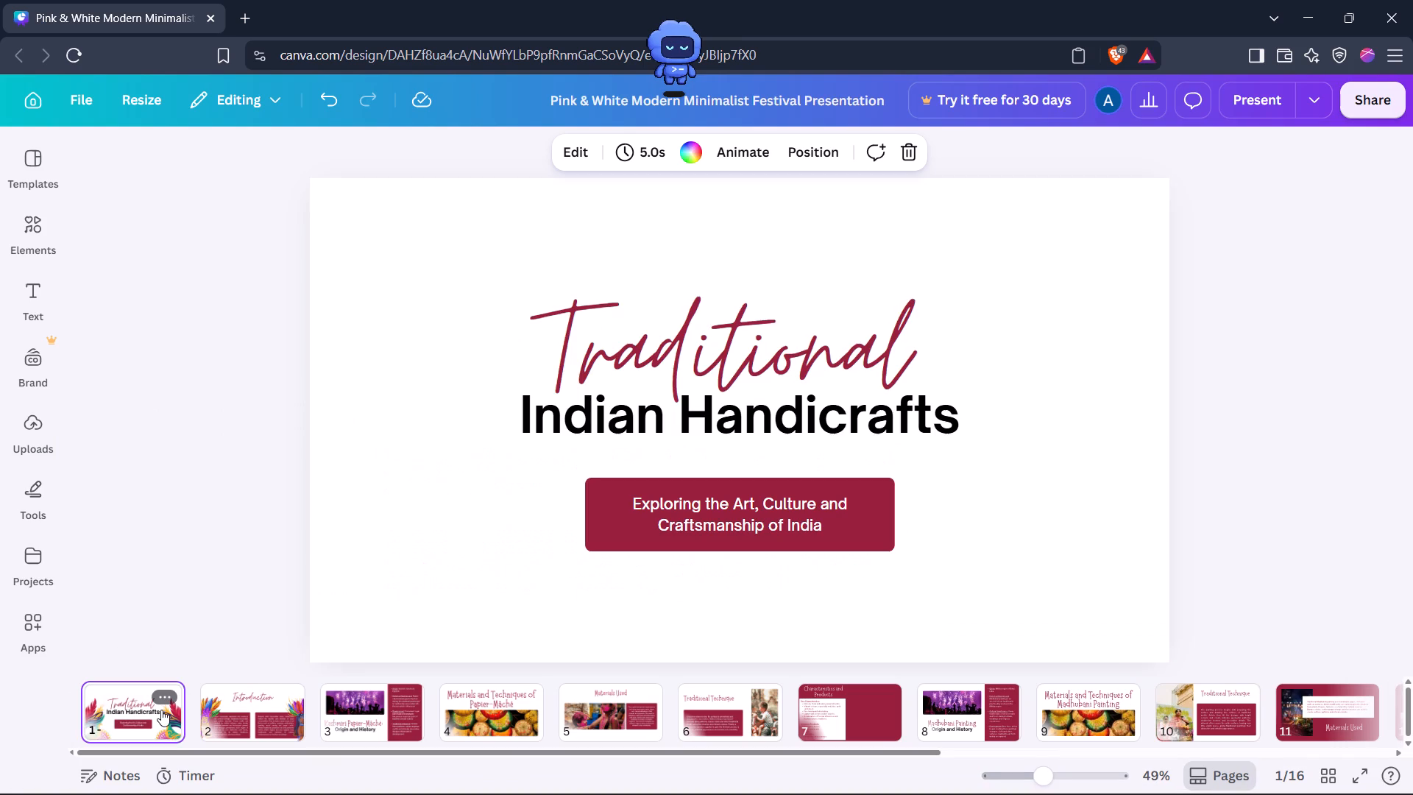
key("Right")
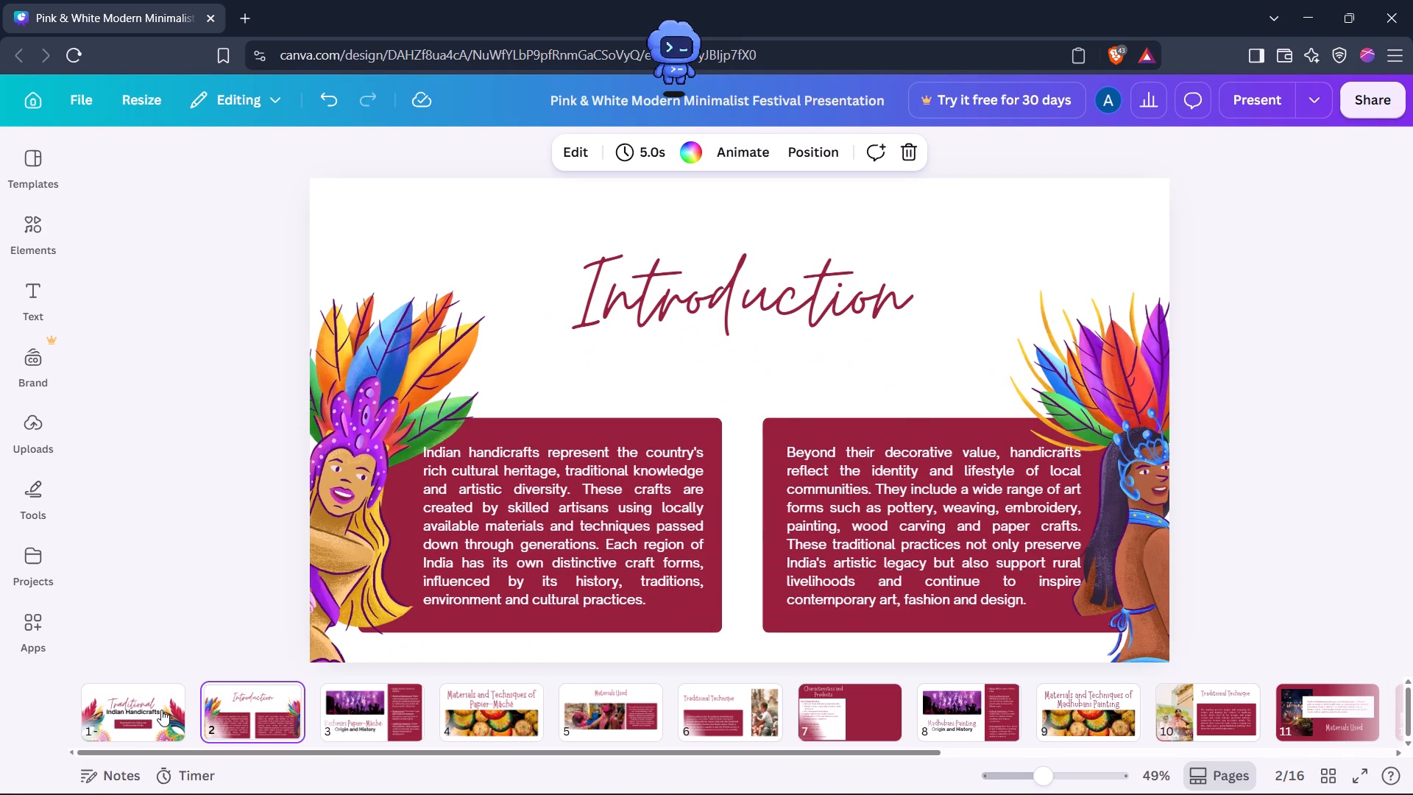
key("Right")
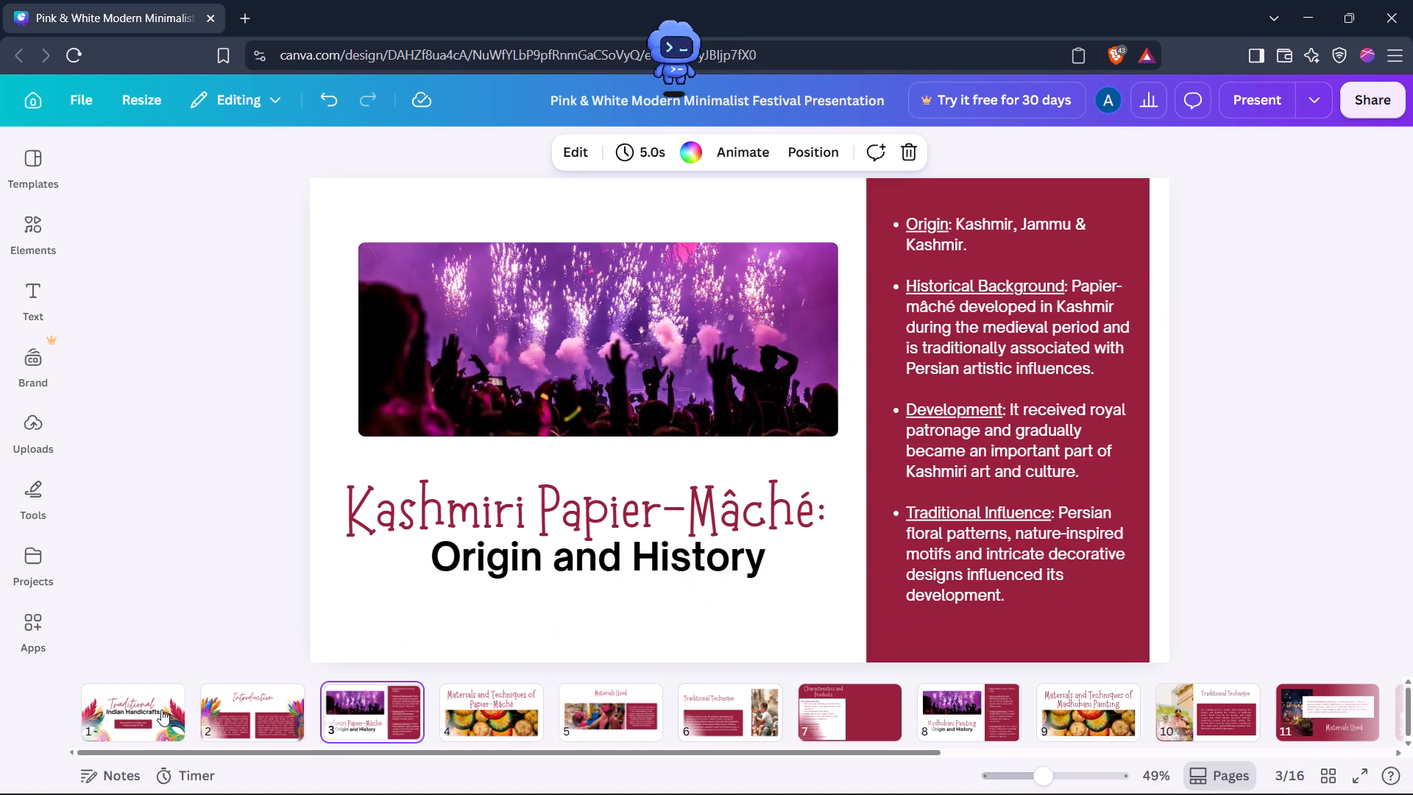
key("Right")
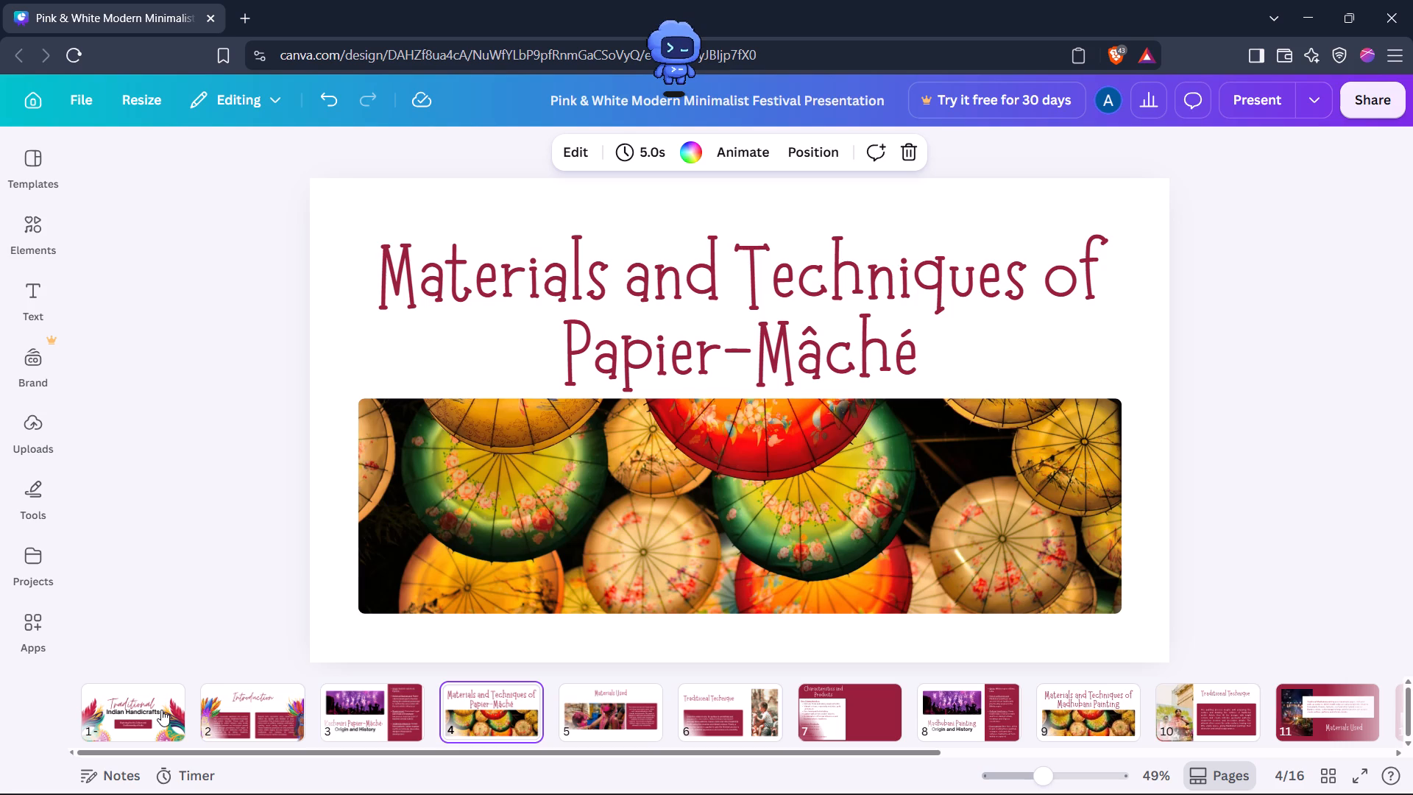
key("Right")
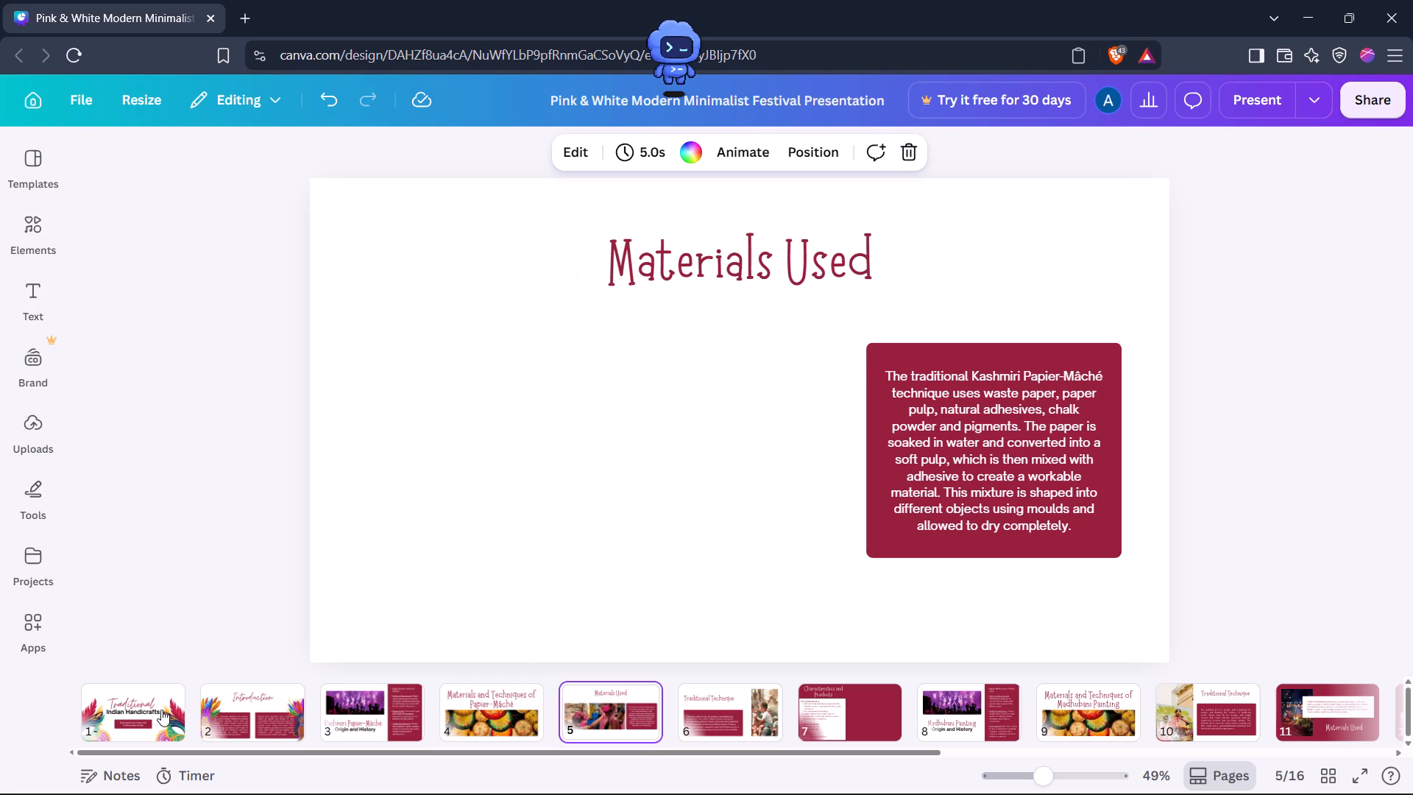
key("Right")
key("Left")
key("Right")
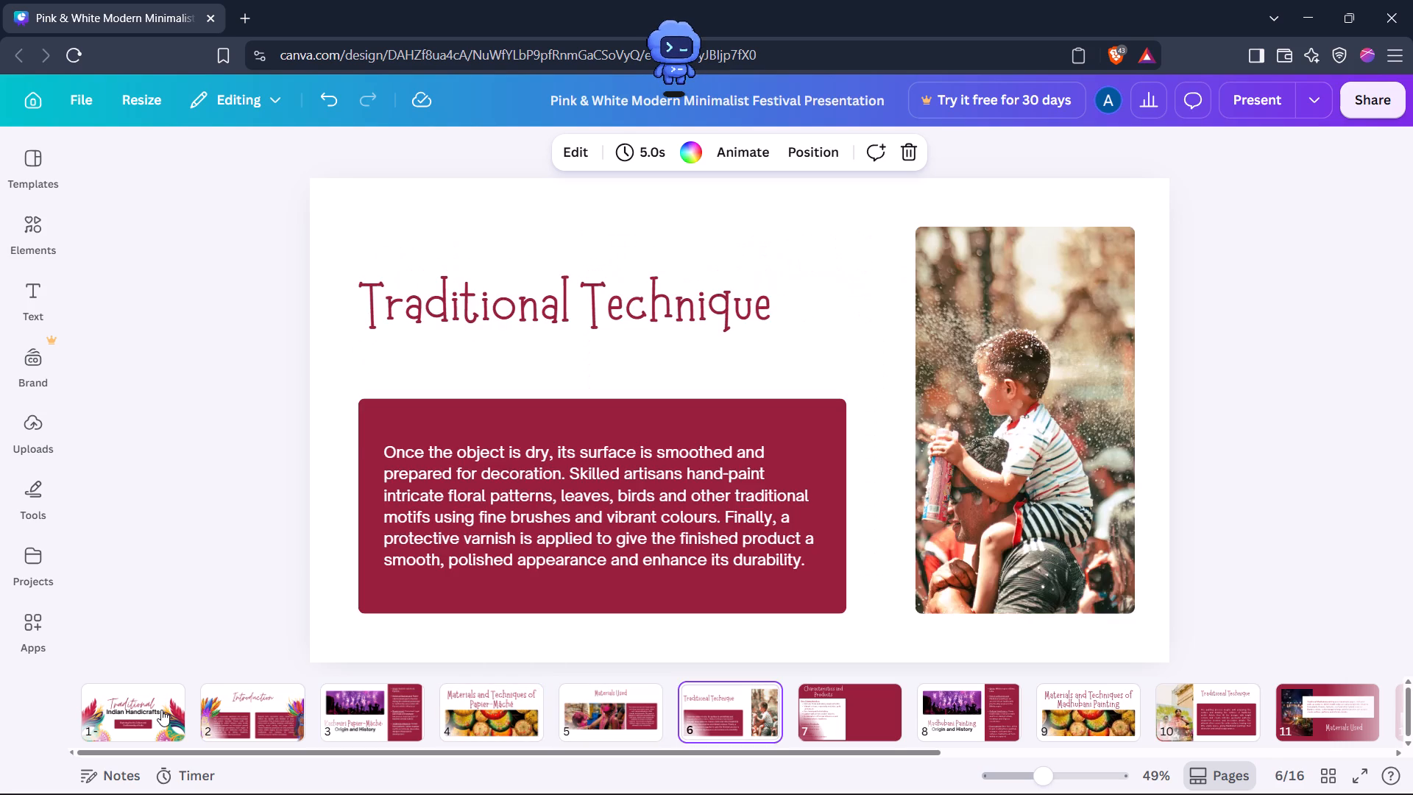
key("Right")
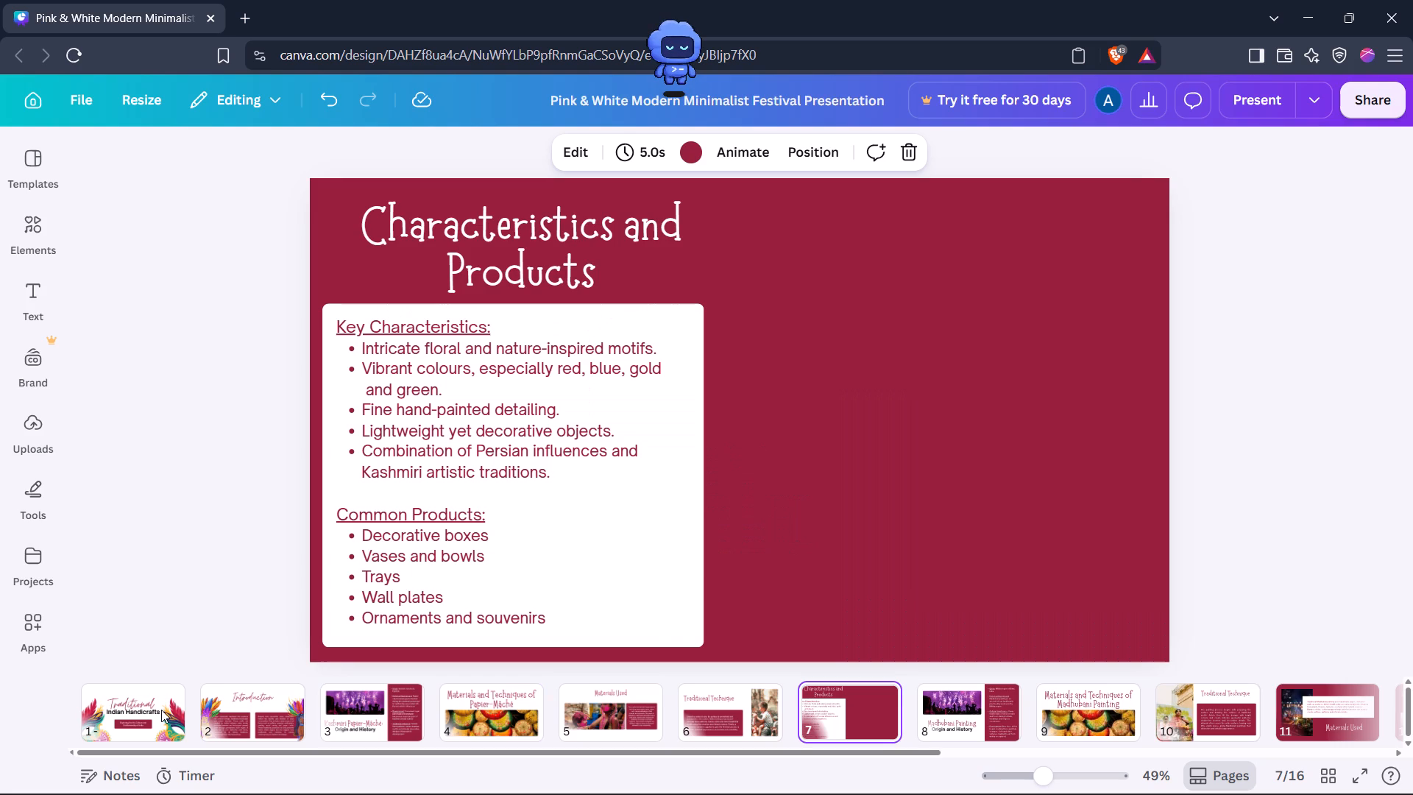
key("Right")
key("Right")
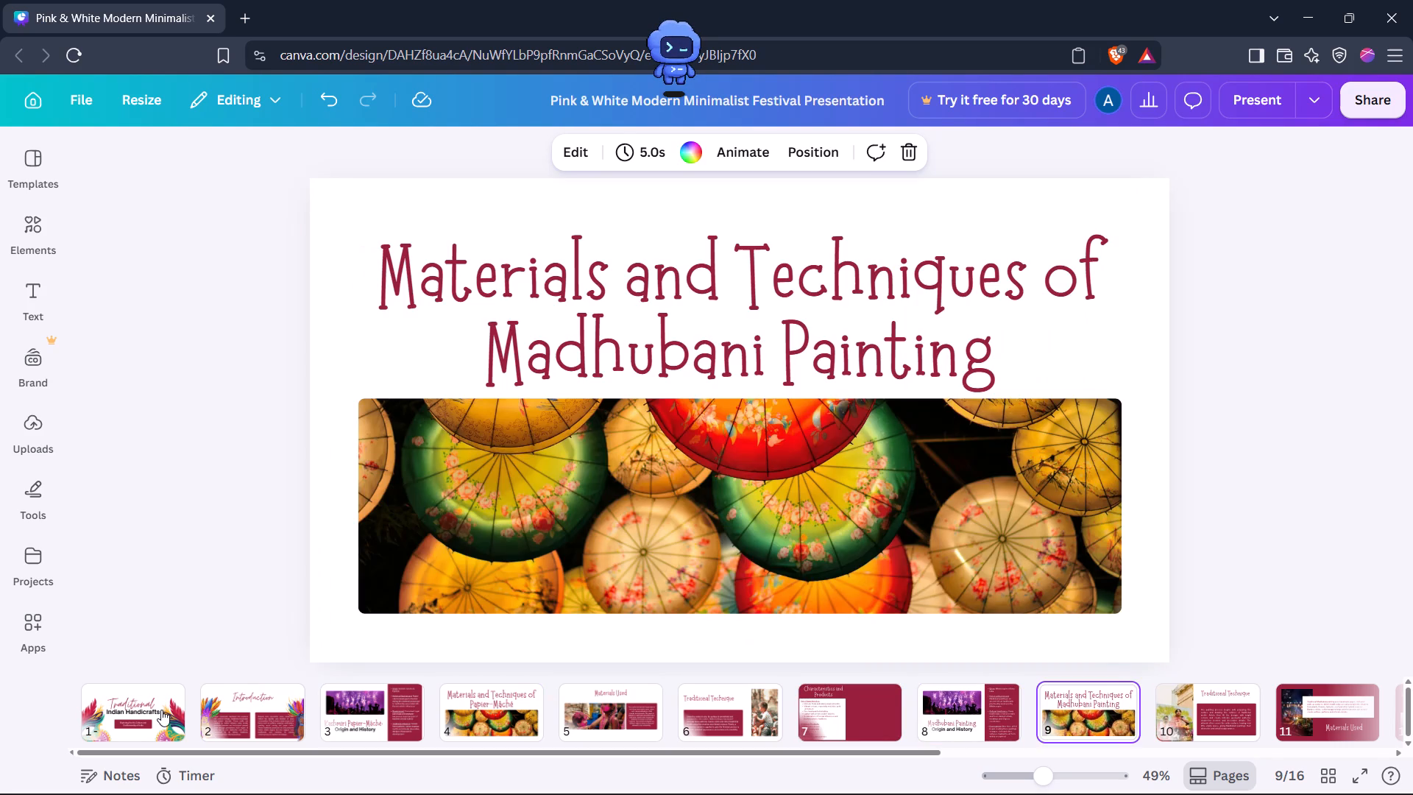
key("Right")
key("Right")
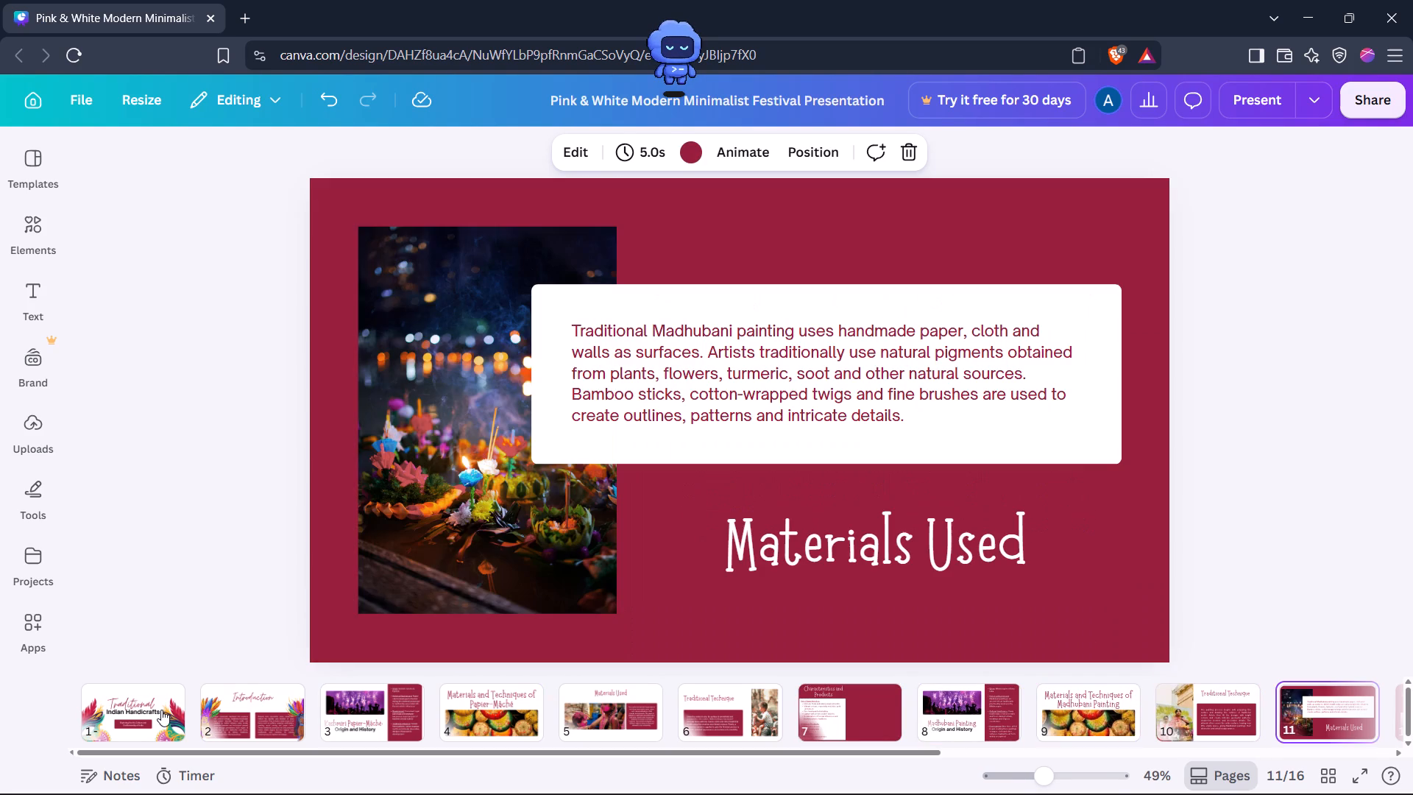
key("Right")
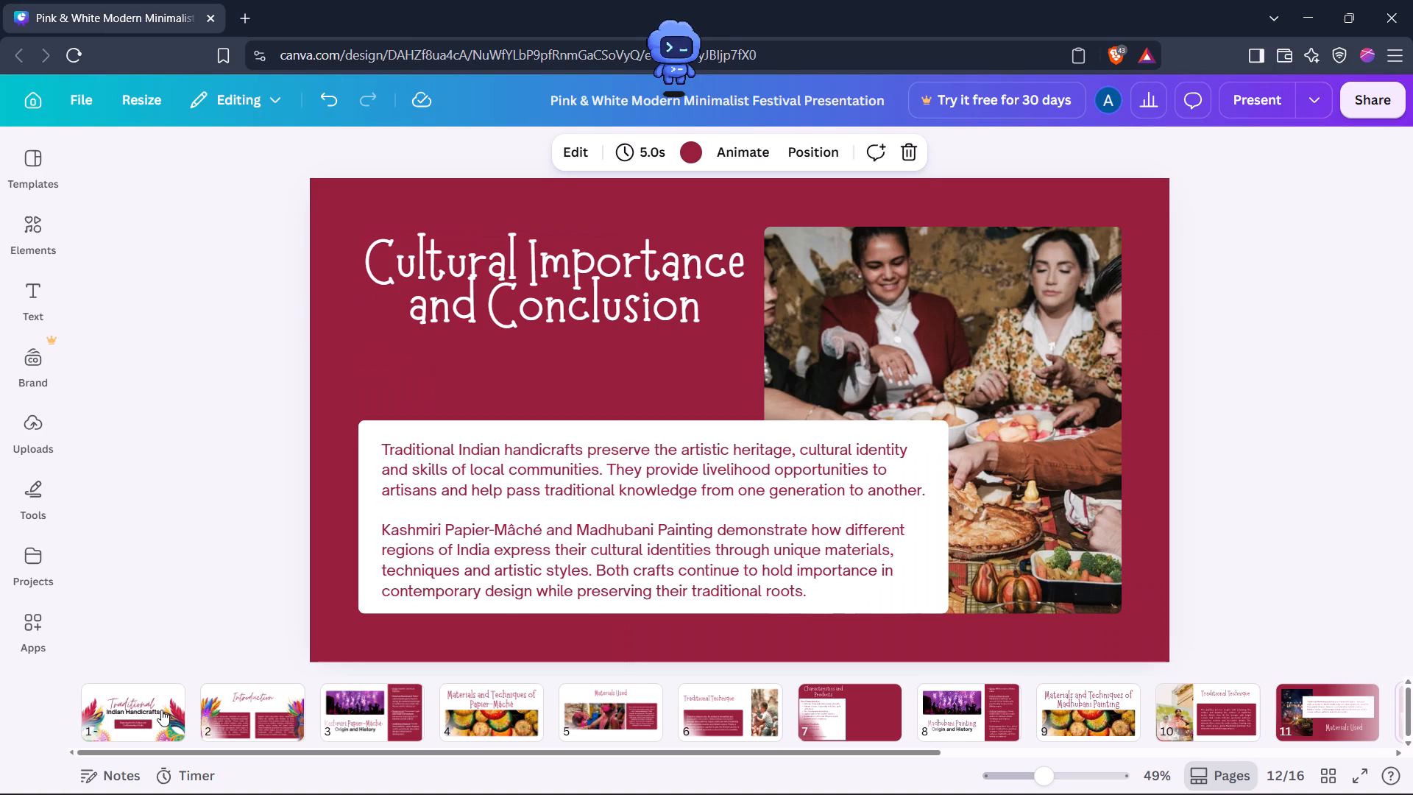
key("Left")
key("Left")
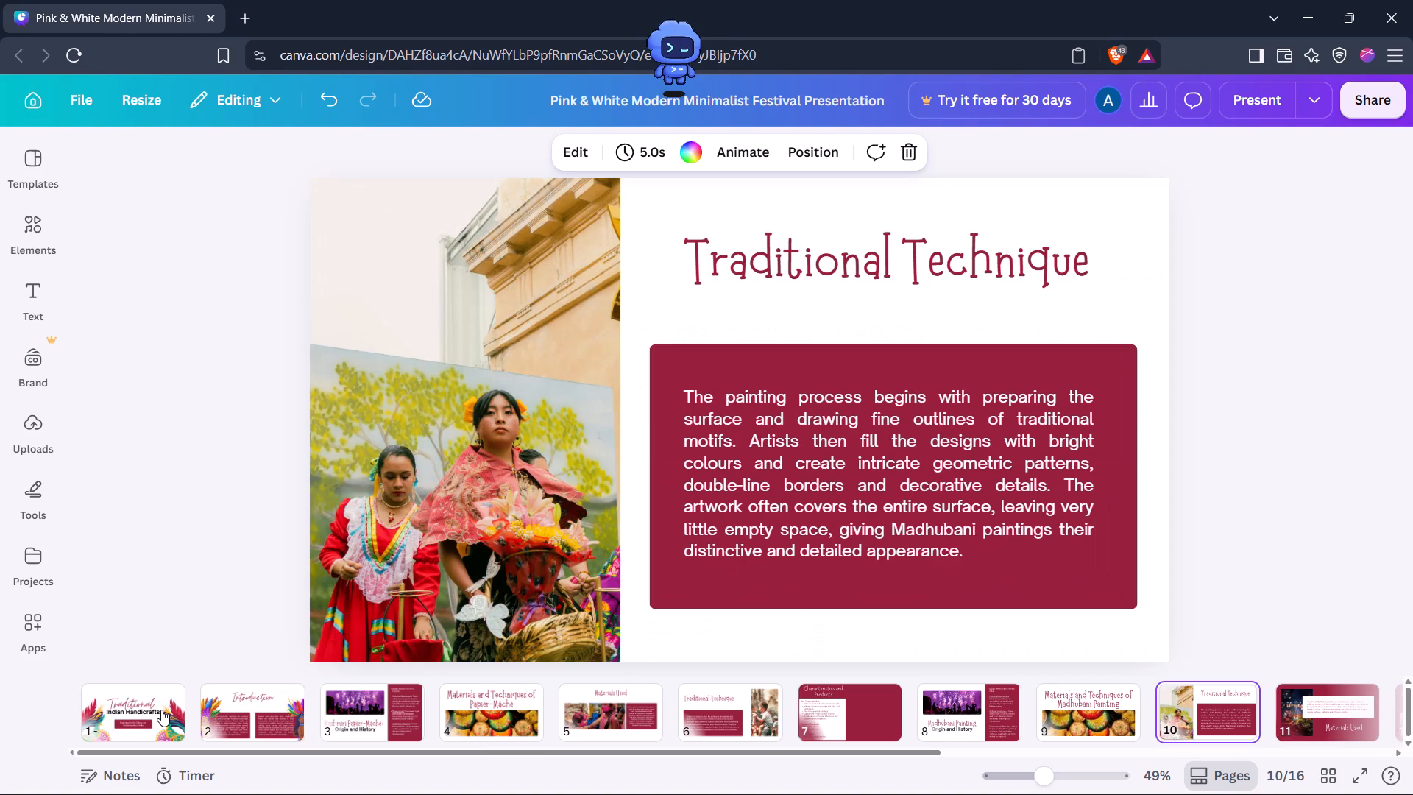
key("Right")
key("Right")
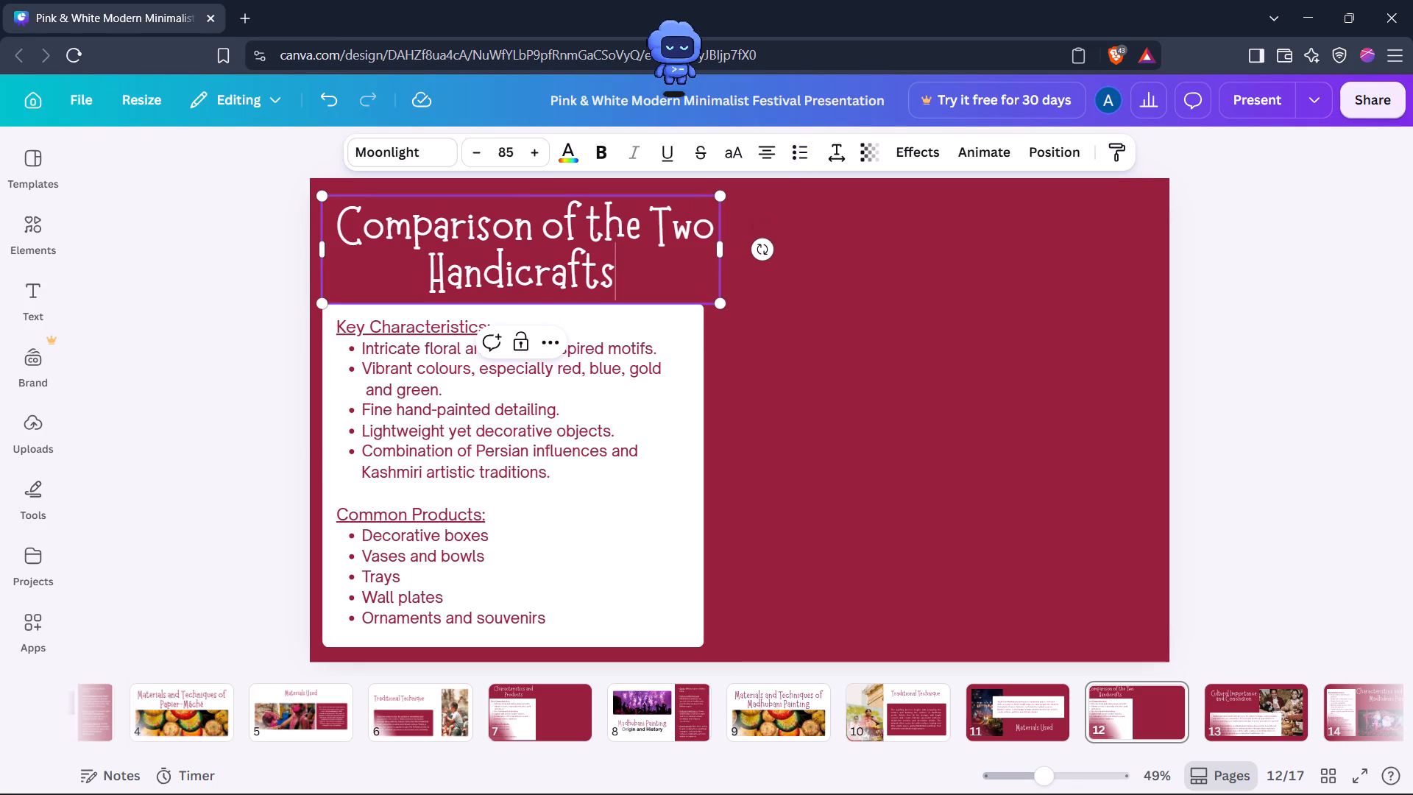
Widen the heading's text box on page 12 across the page so the heading fits on one line.
left_click(721, 247)
left_click_drag(721, 247, 789, 243)
left_click_drag(789, 243, 1138, 219)
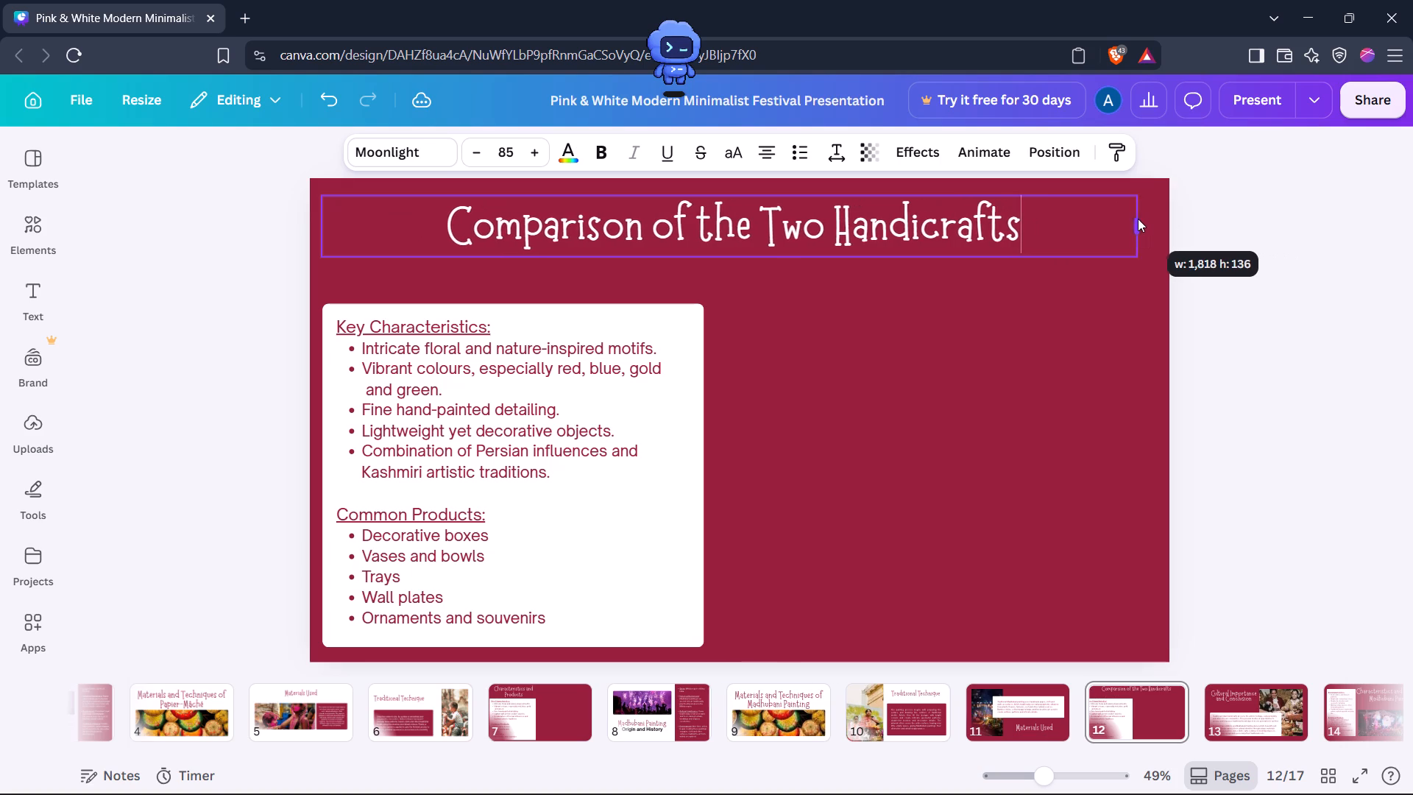
left_click_drag(1138, 219, 1122, 216)
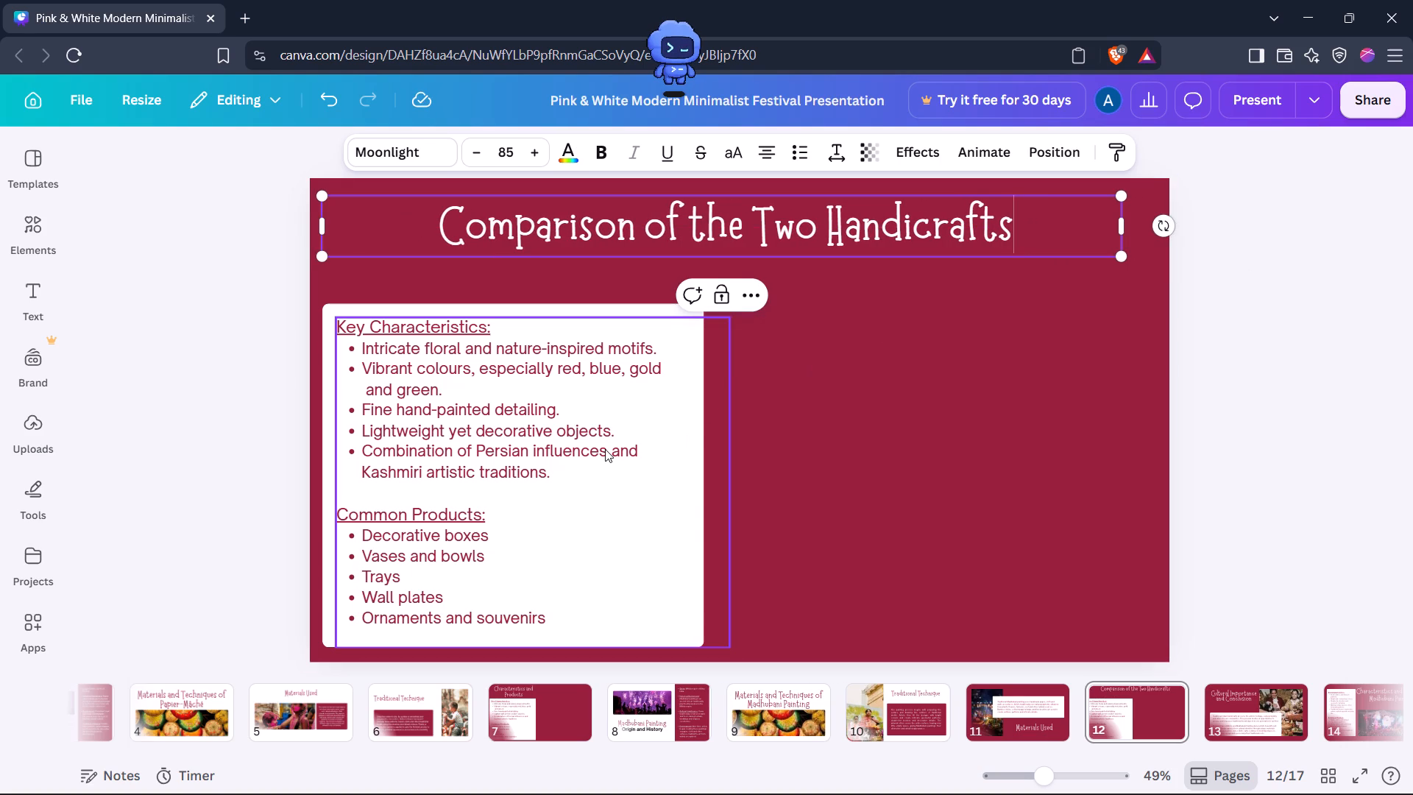
Narrow the Key Characteristics and Common Products text box on page 12 so it ends well inside the white box.
left_click(654, 563)
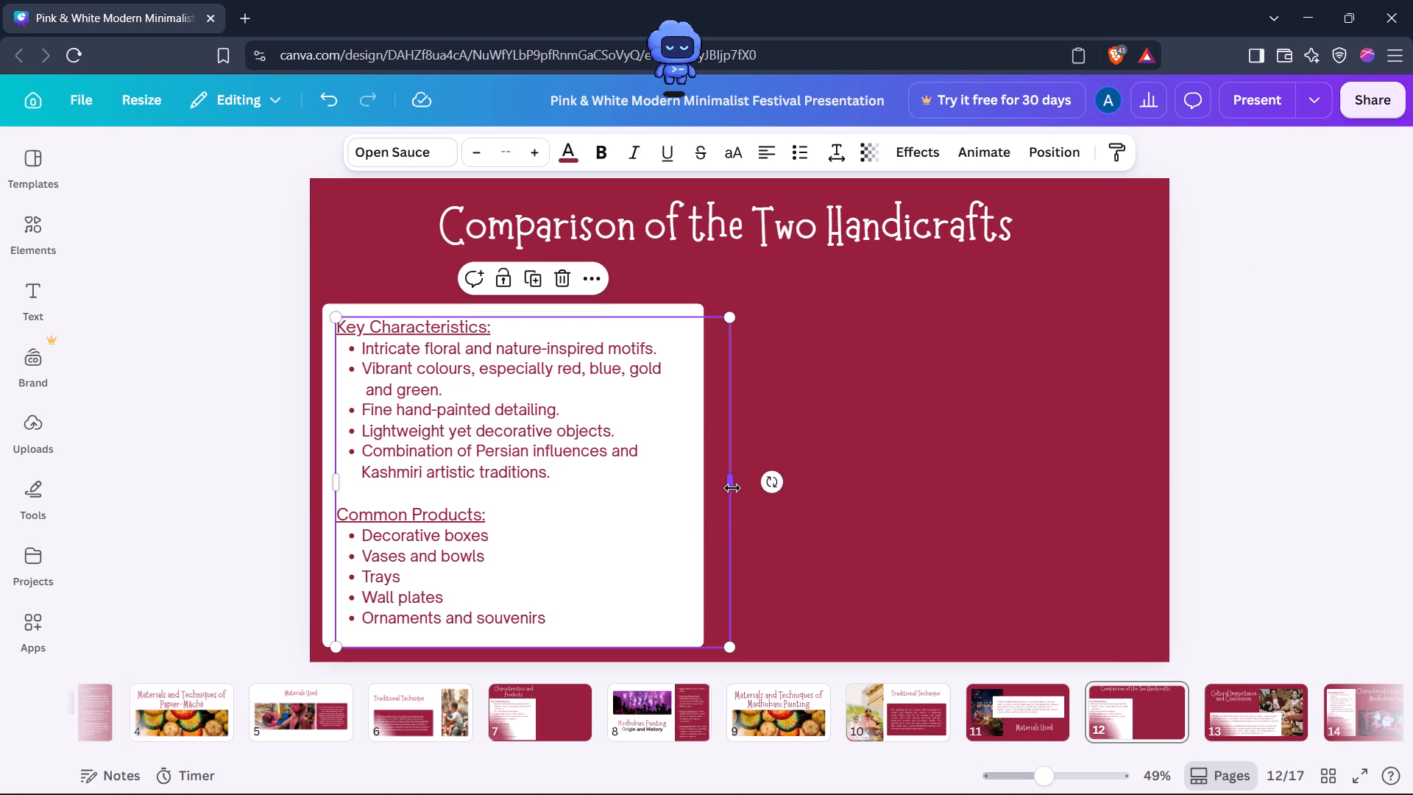
left_click_drag(732, 488, 1176, 455)
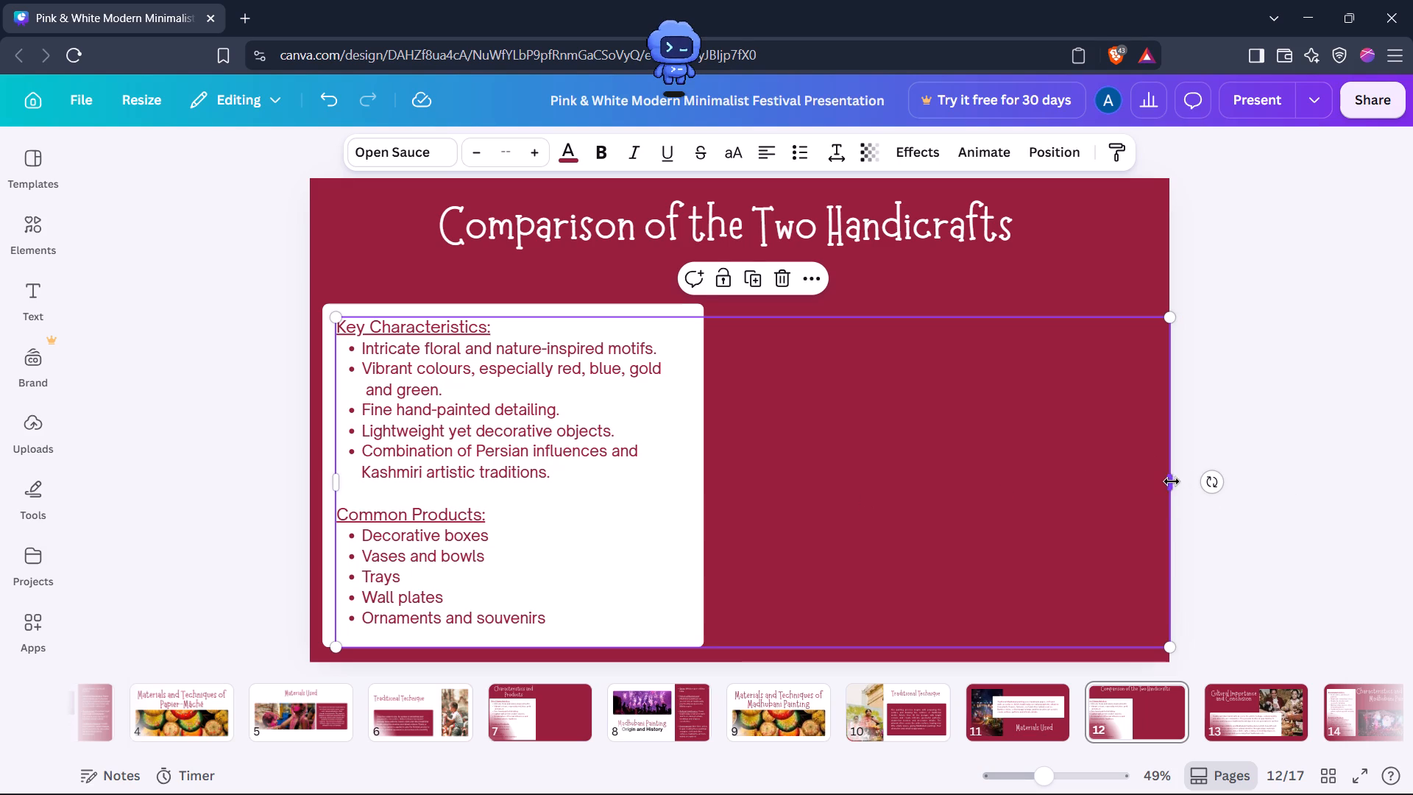
left_click_drag(1170, 481, 627, 526)
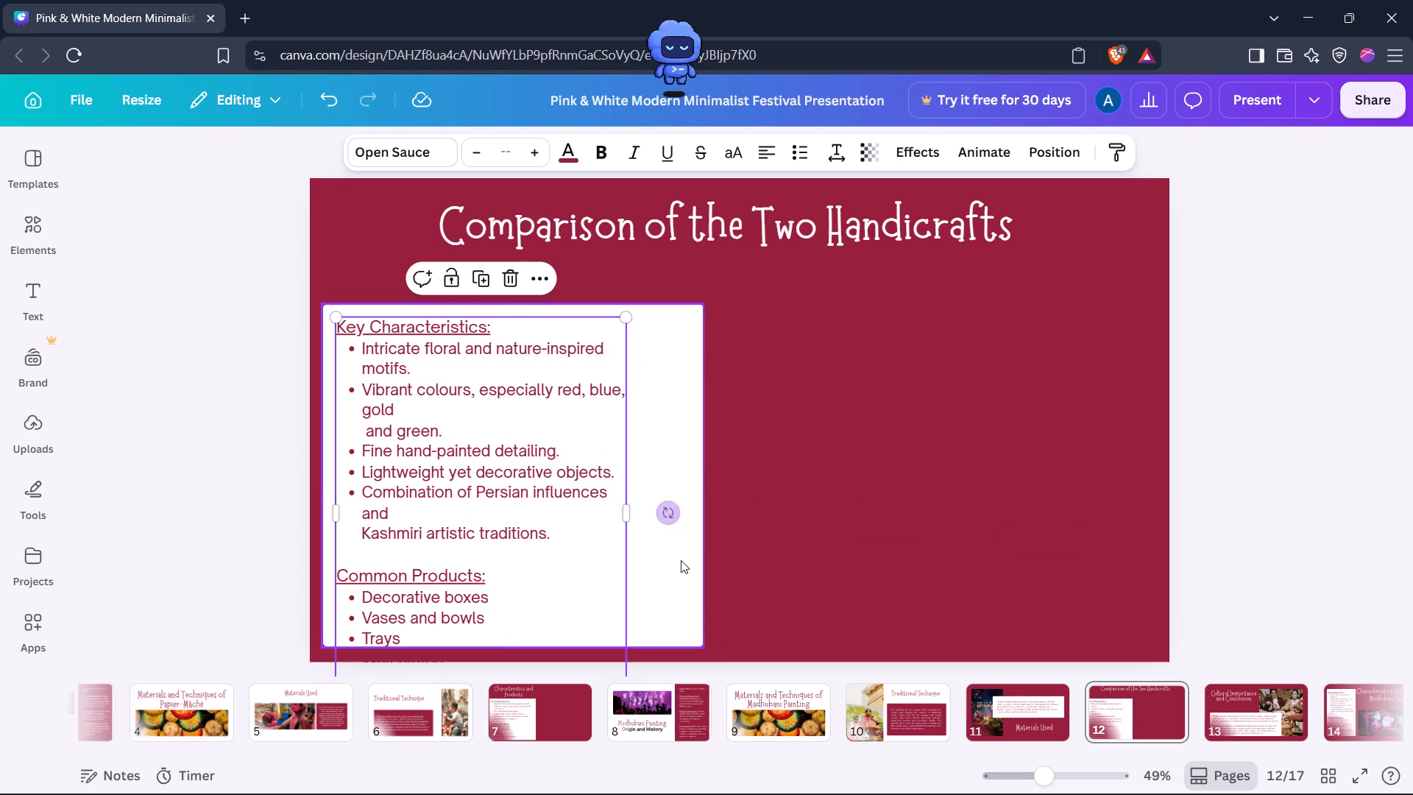
Widen the white box on page 12 to about 2,150 beyond both page sides, then move it up nearer the heading, centred horizontally.
left_click(681, 559)
left_click_drag(700, 476, 792, 484)
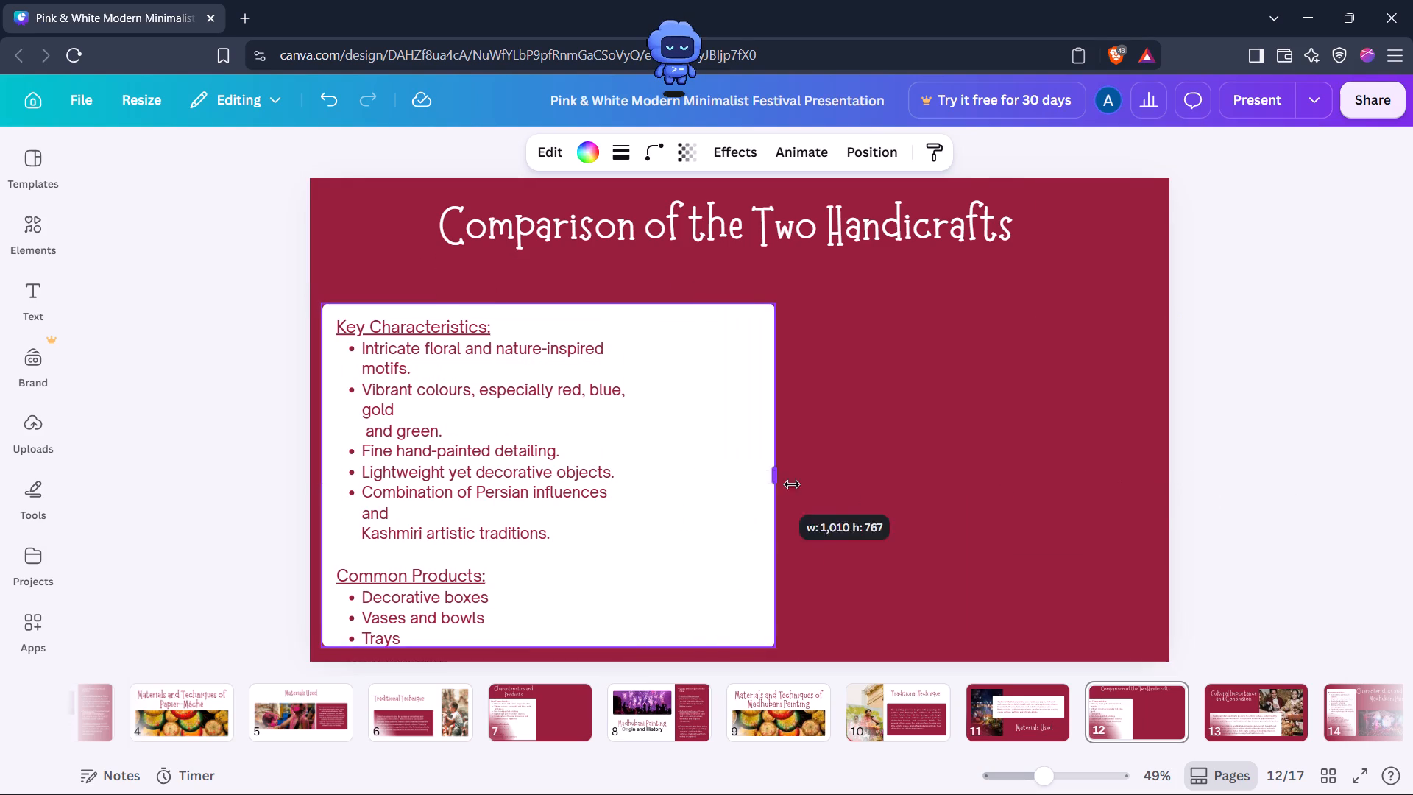
left_click_drag(792, 484, 1220, 432)
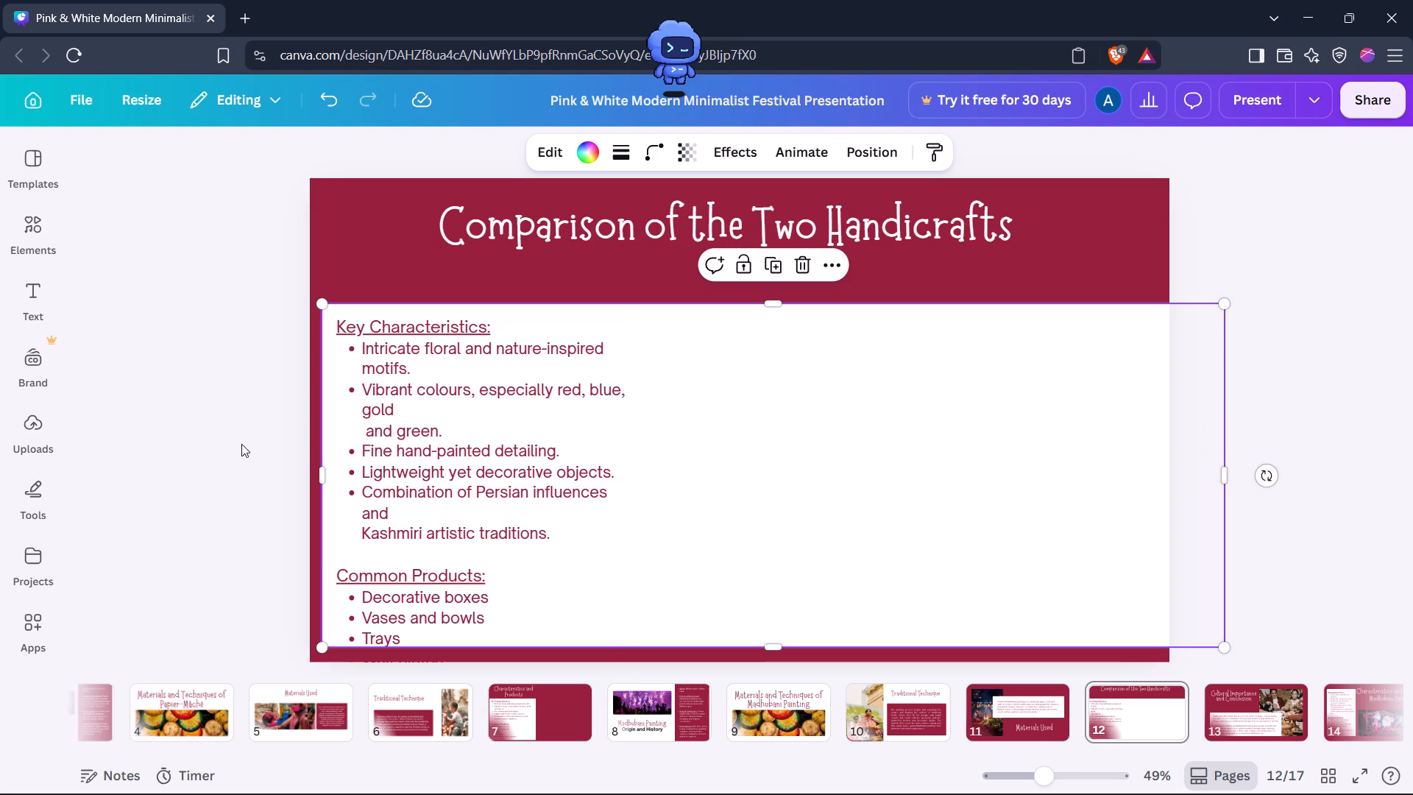
left_click_drag(321, 473, 260, 472)
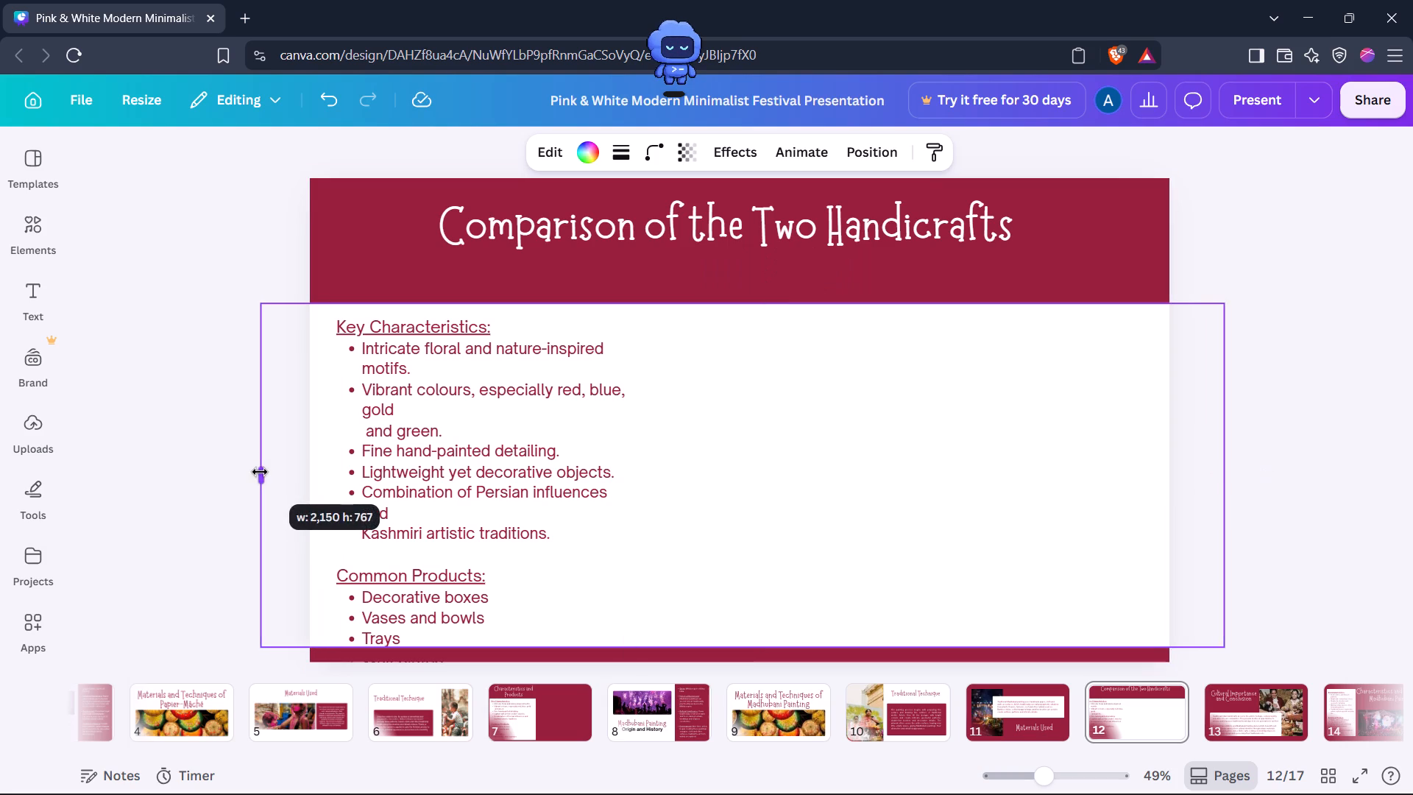
left_click_drag(960, 467, 961, 453)
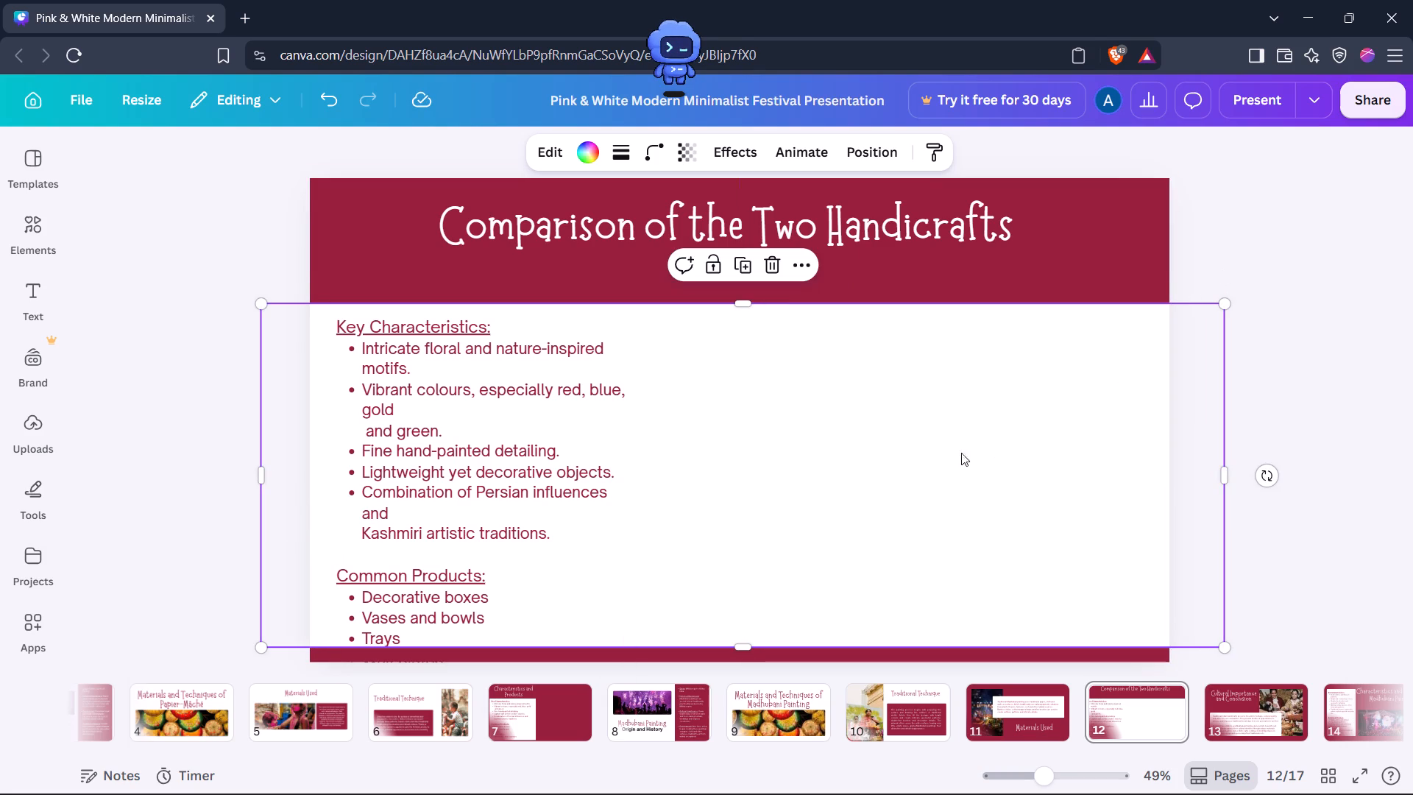
left_click_drag(961, 453, 962, 440)
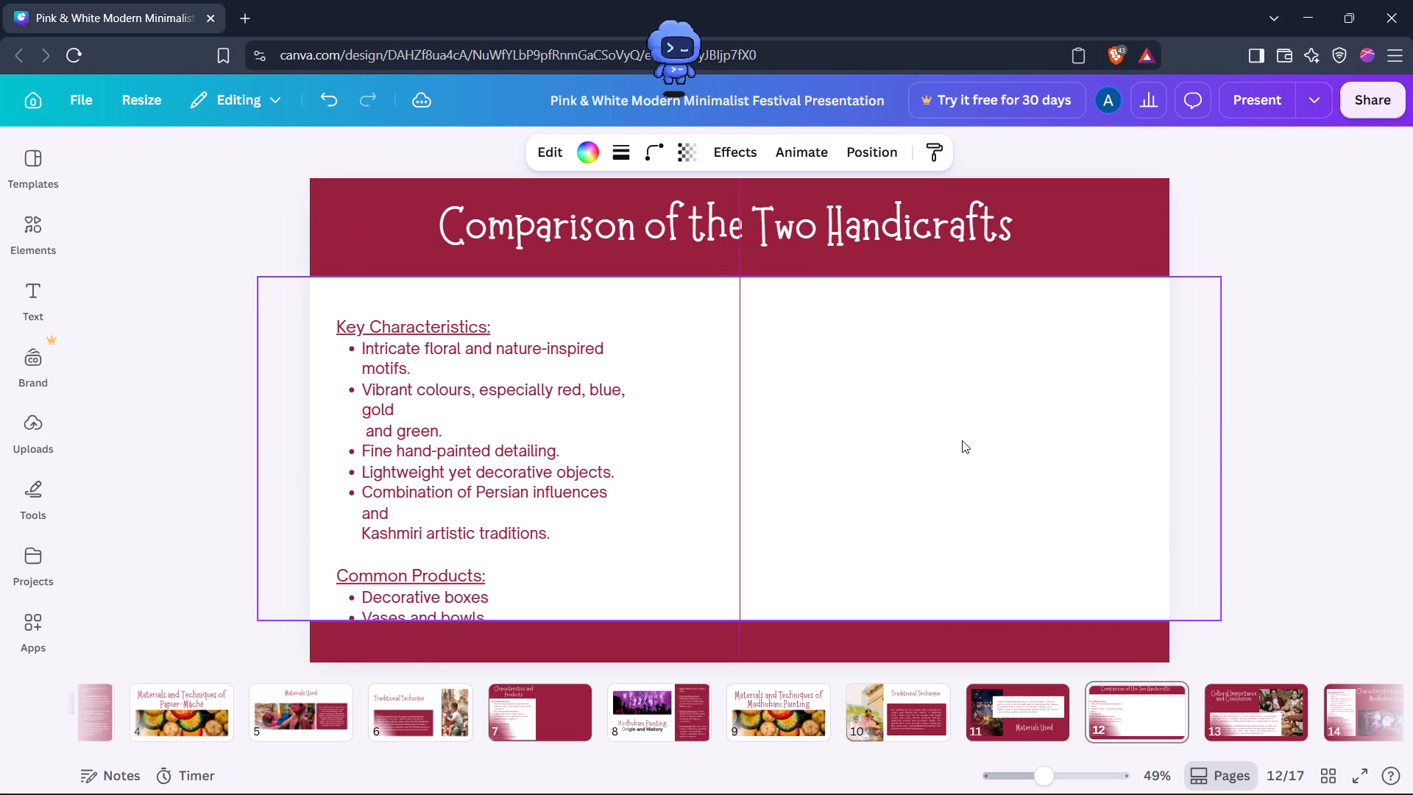
left_click(1297, 321)
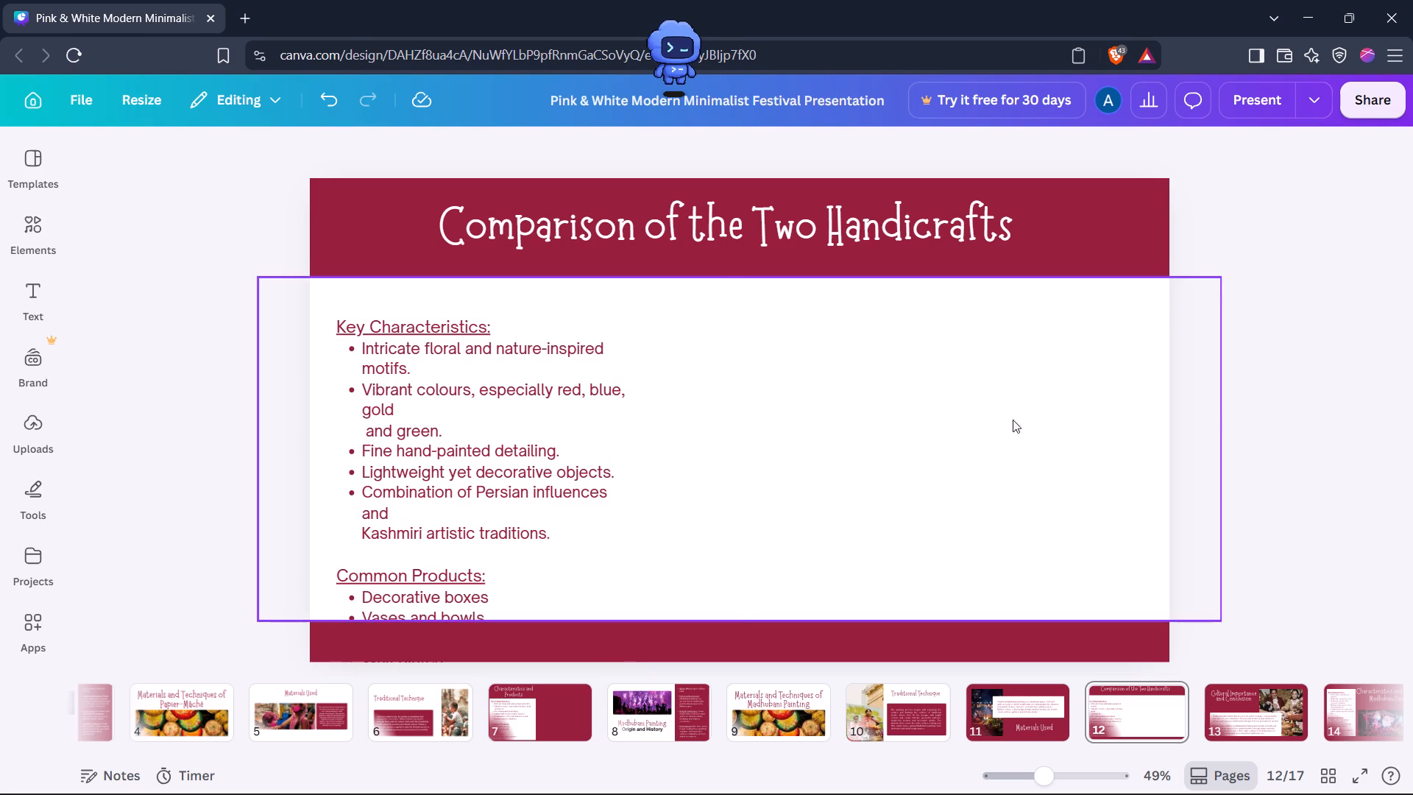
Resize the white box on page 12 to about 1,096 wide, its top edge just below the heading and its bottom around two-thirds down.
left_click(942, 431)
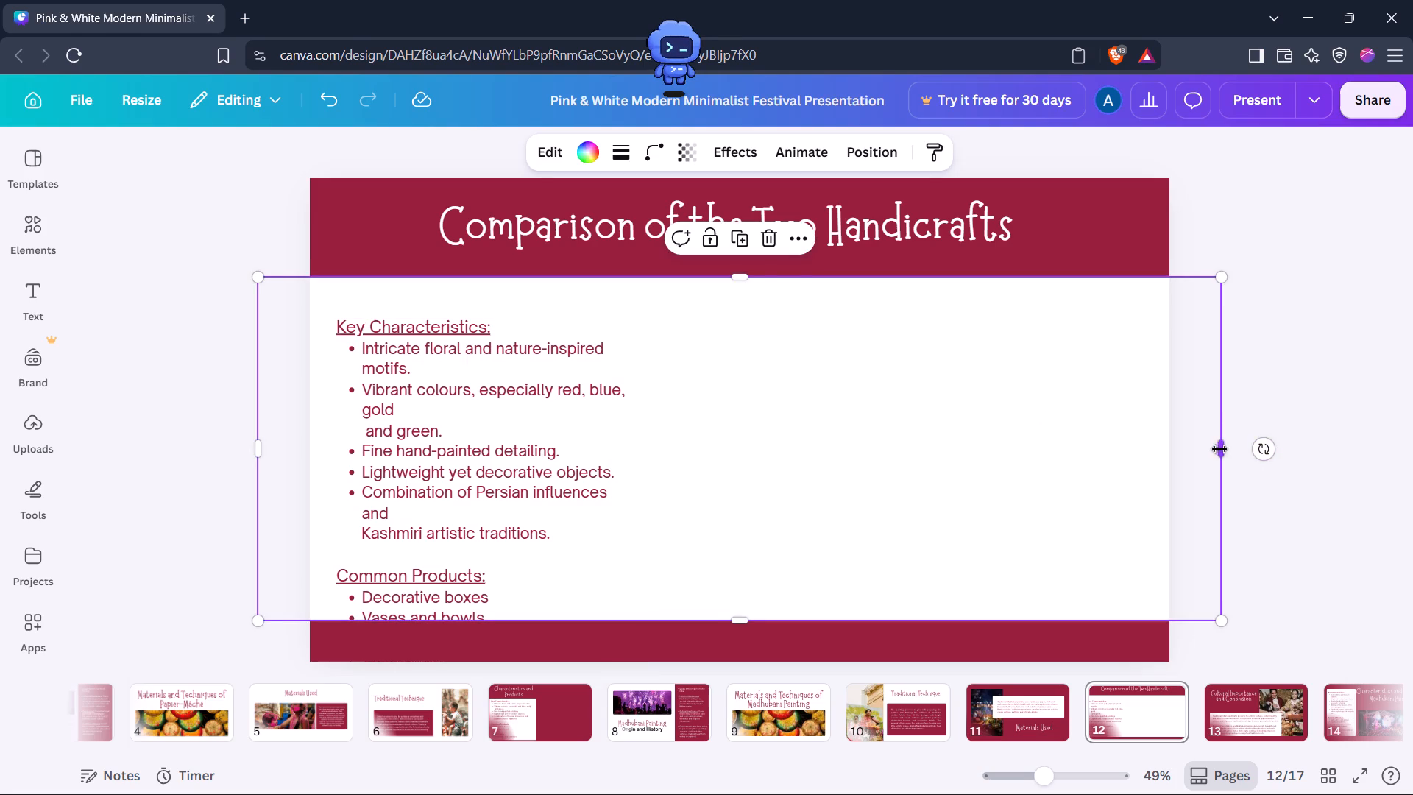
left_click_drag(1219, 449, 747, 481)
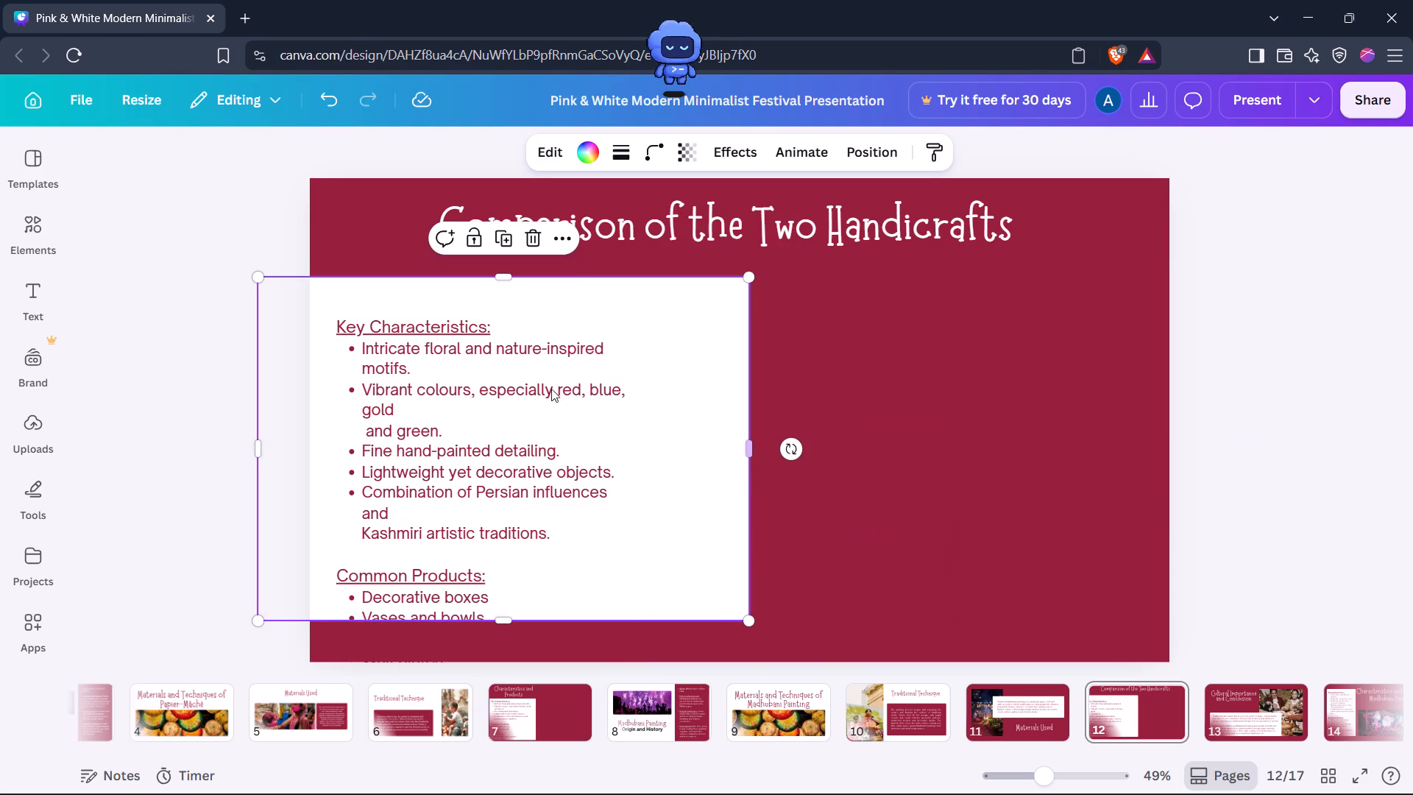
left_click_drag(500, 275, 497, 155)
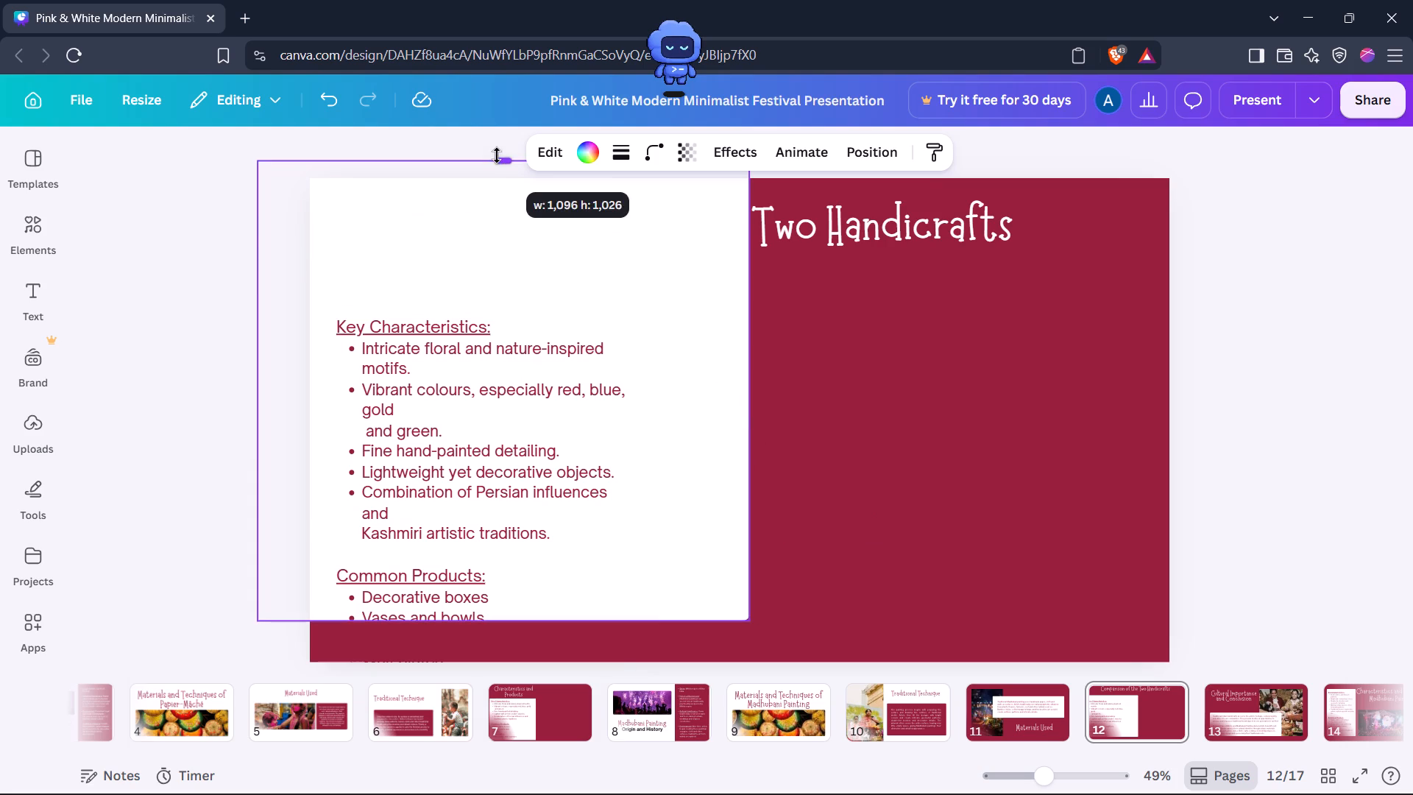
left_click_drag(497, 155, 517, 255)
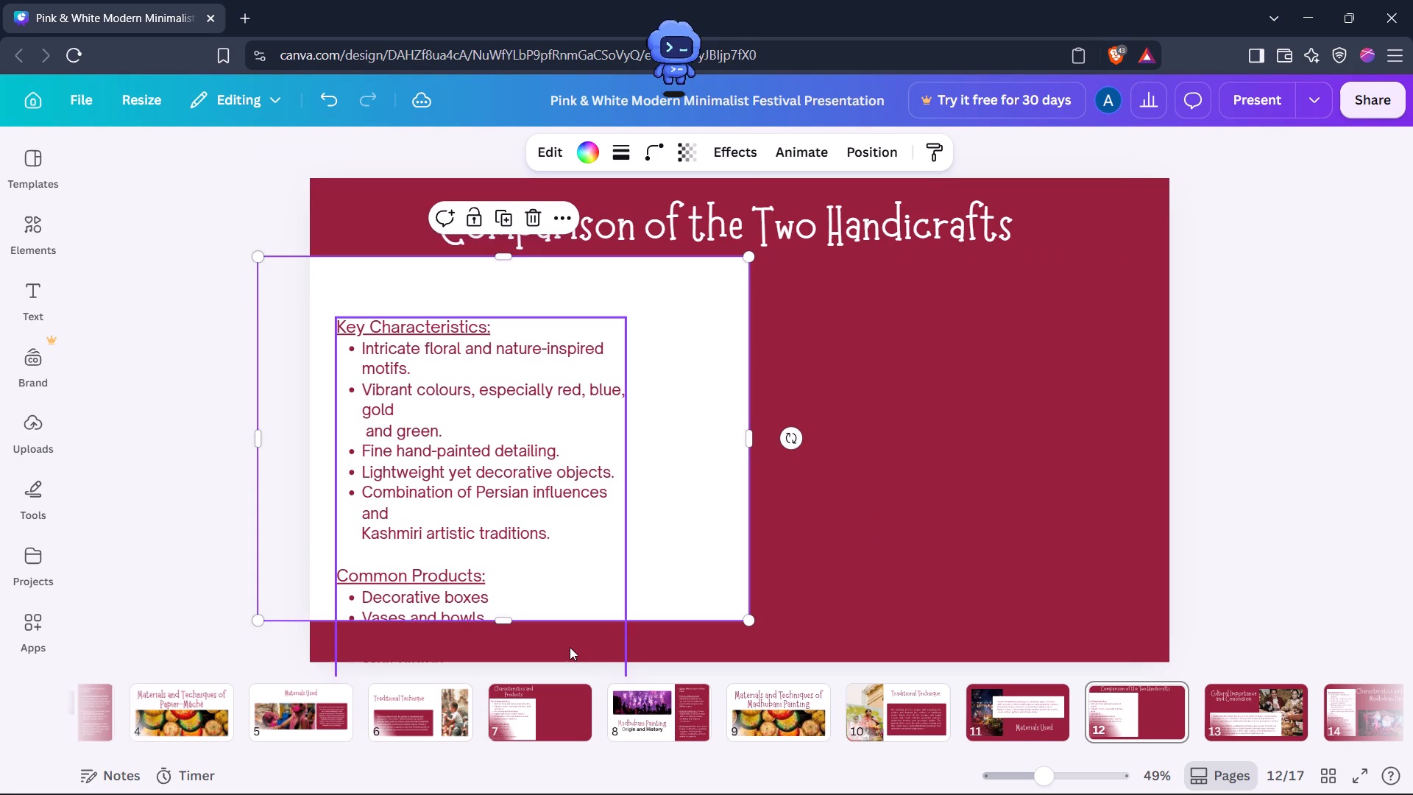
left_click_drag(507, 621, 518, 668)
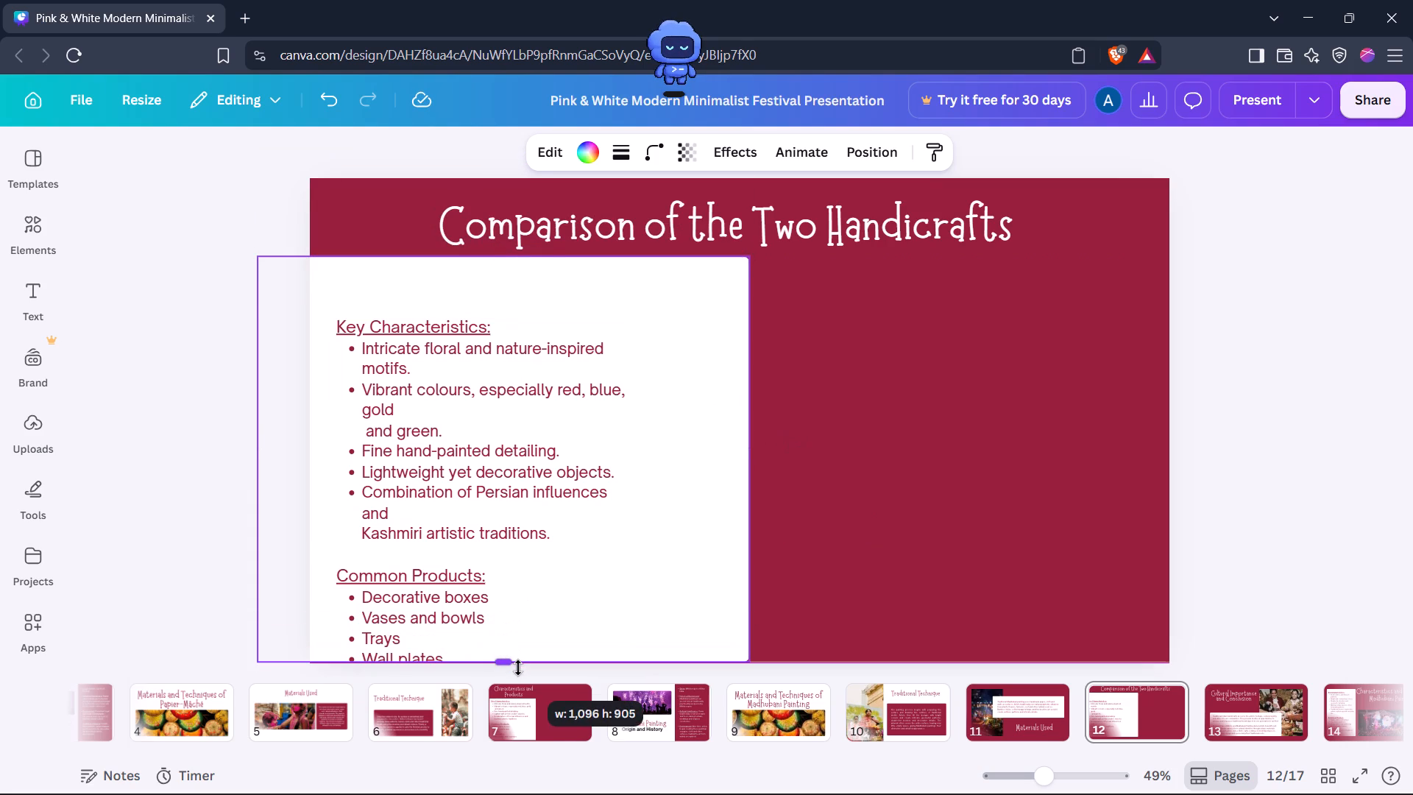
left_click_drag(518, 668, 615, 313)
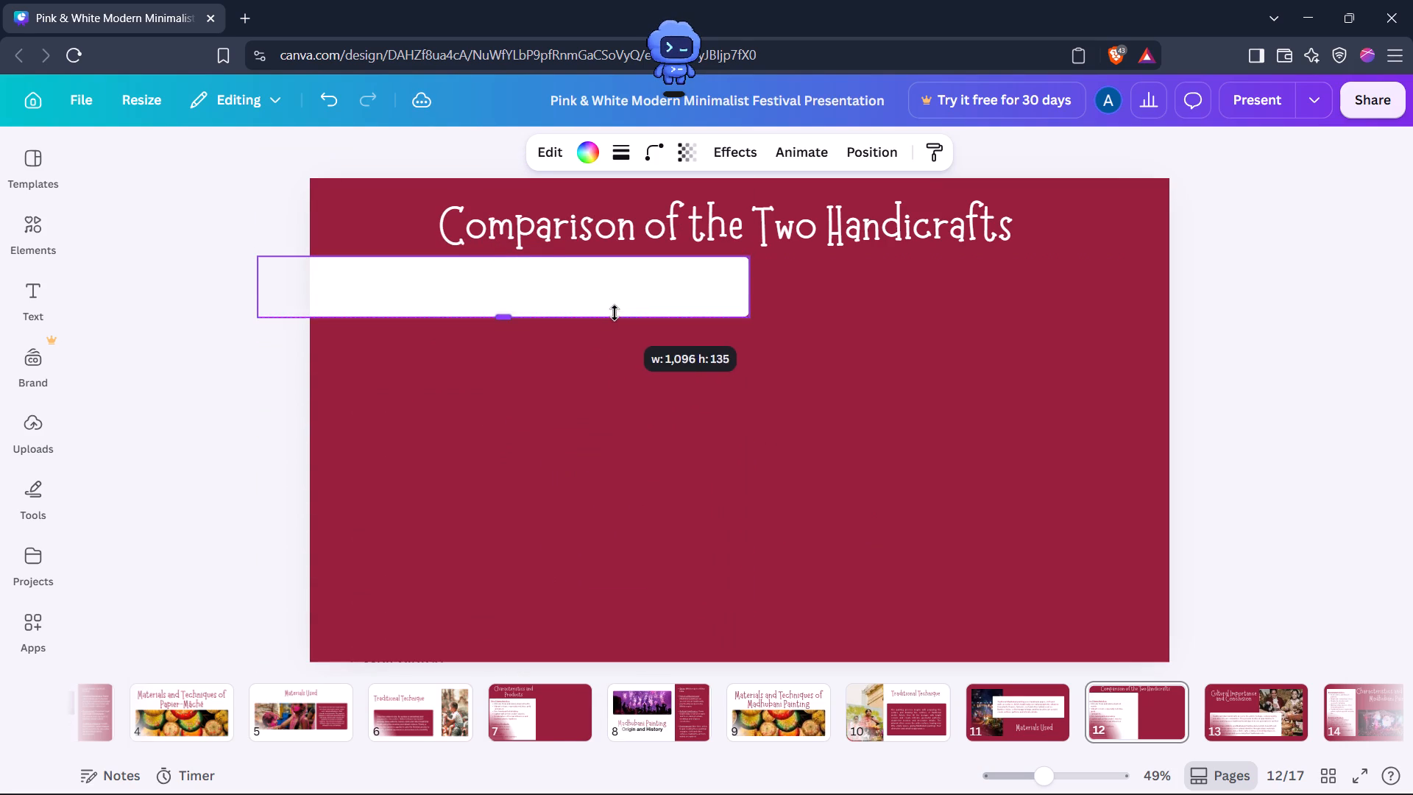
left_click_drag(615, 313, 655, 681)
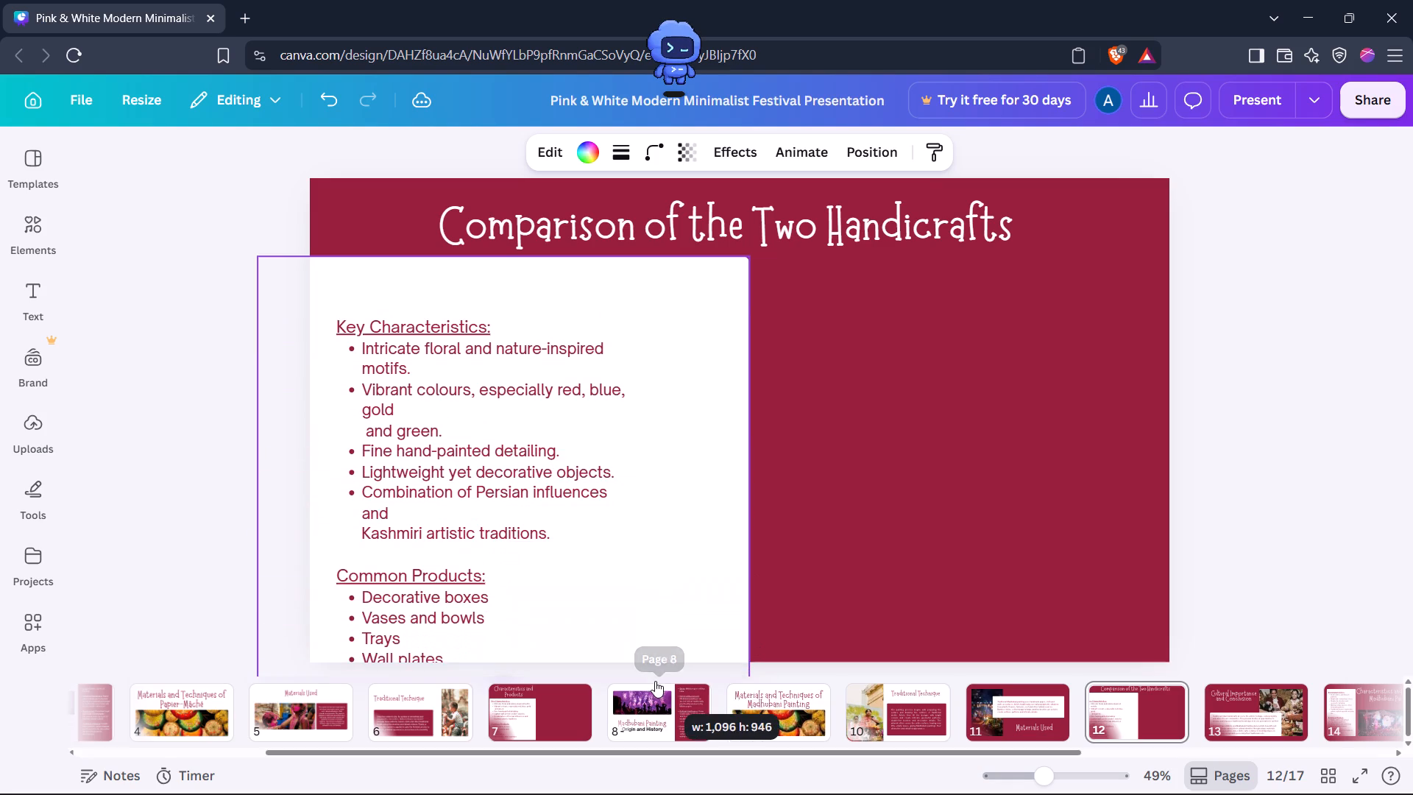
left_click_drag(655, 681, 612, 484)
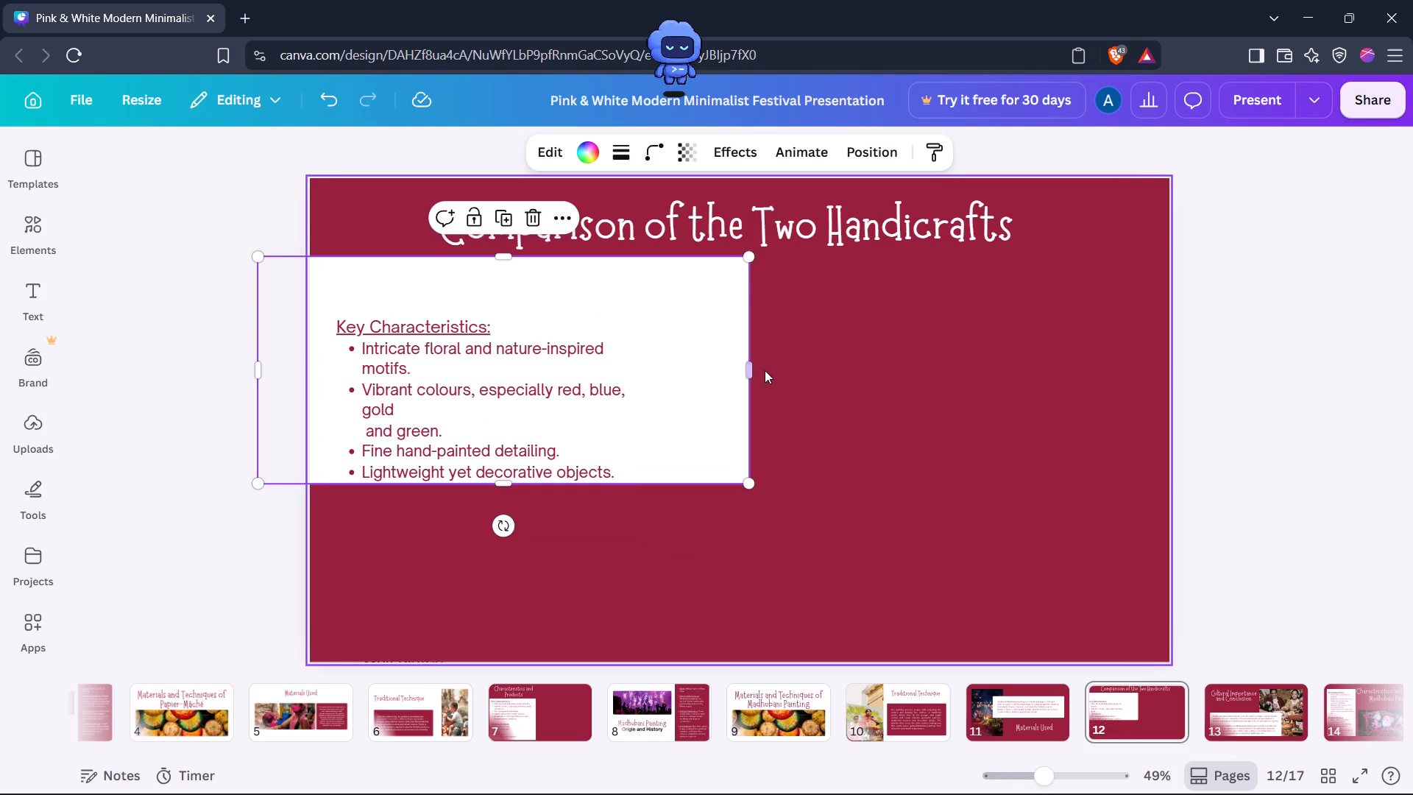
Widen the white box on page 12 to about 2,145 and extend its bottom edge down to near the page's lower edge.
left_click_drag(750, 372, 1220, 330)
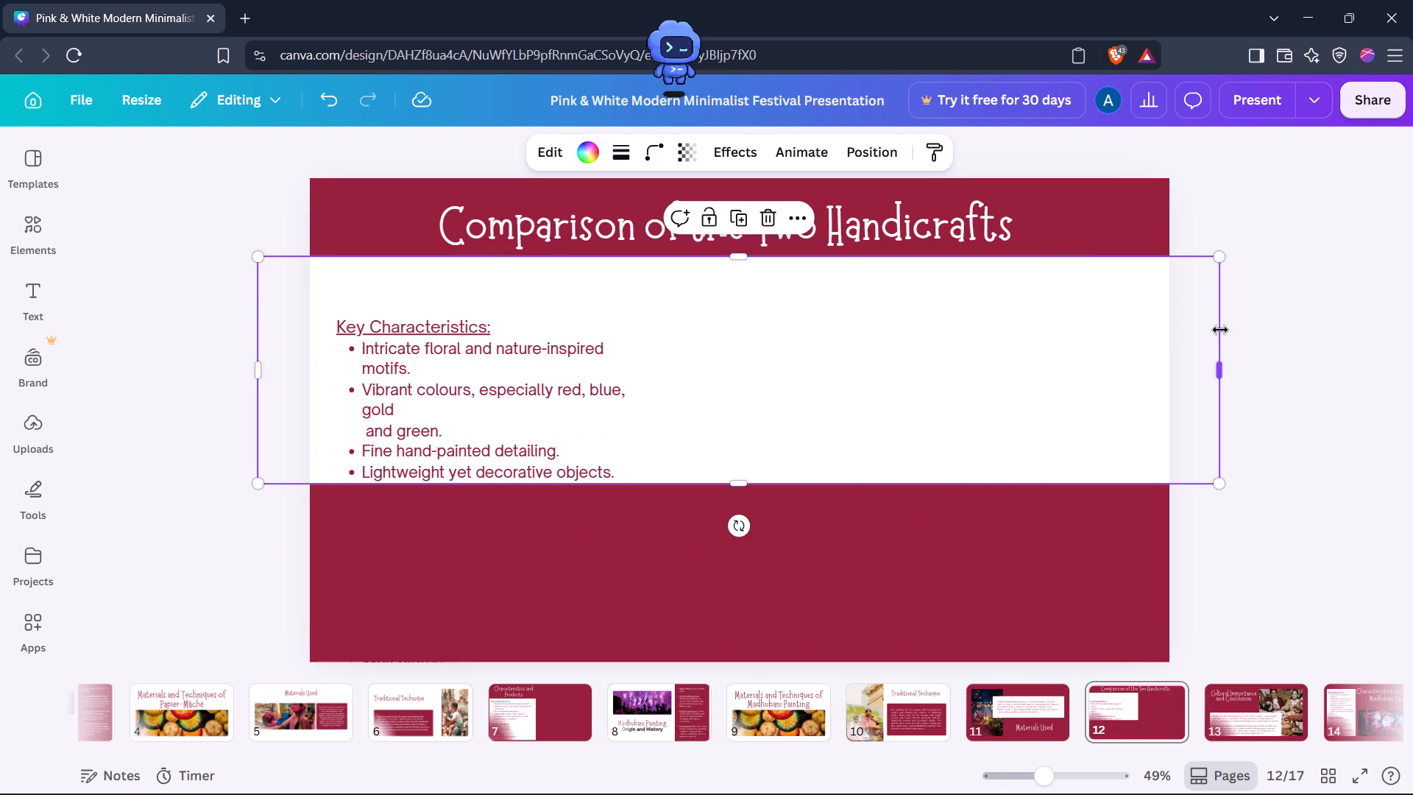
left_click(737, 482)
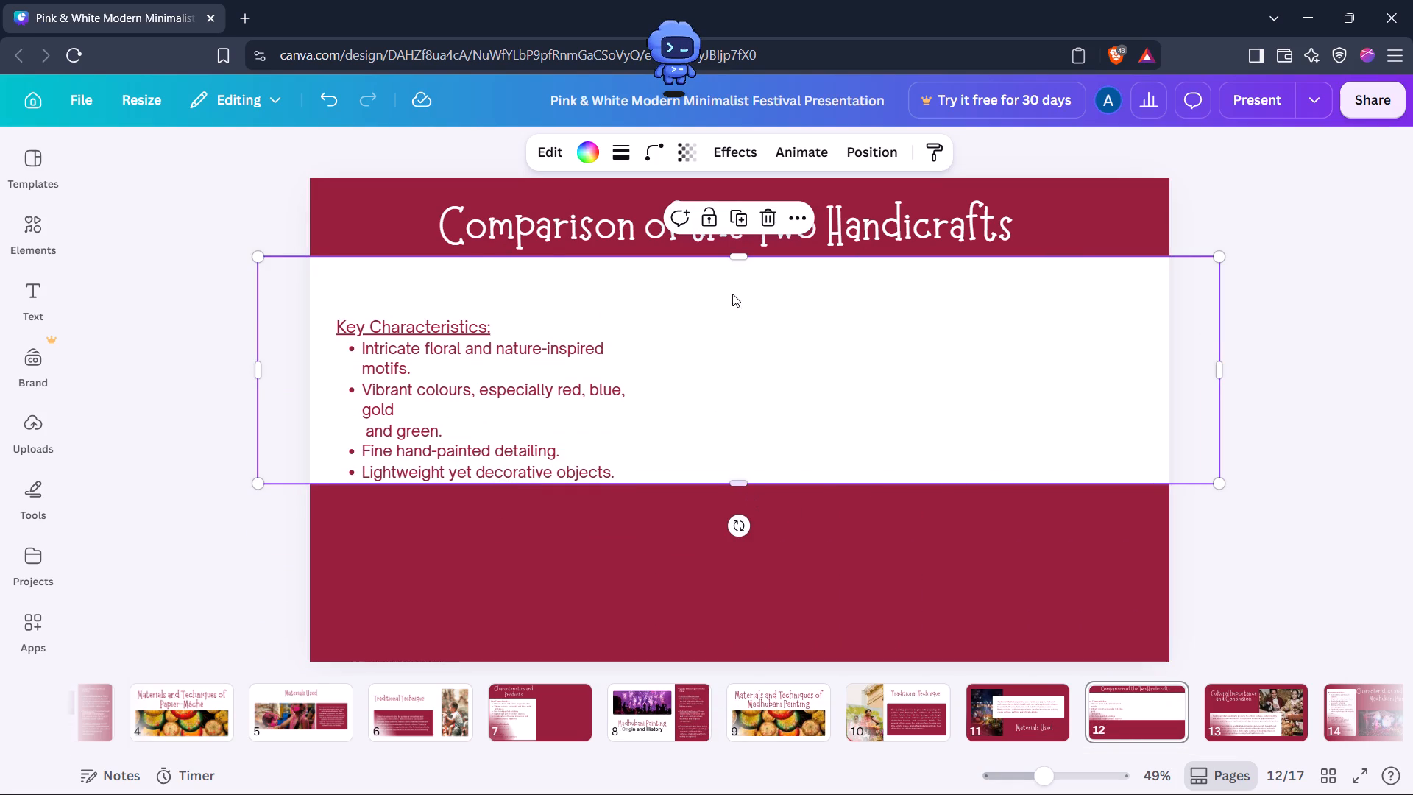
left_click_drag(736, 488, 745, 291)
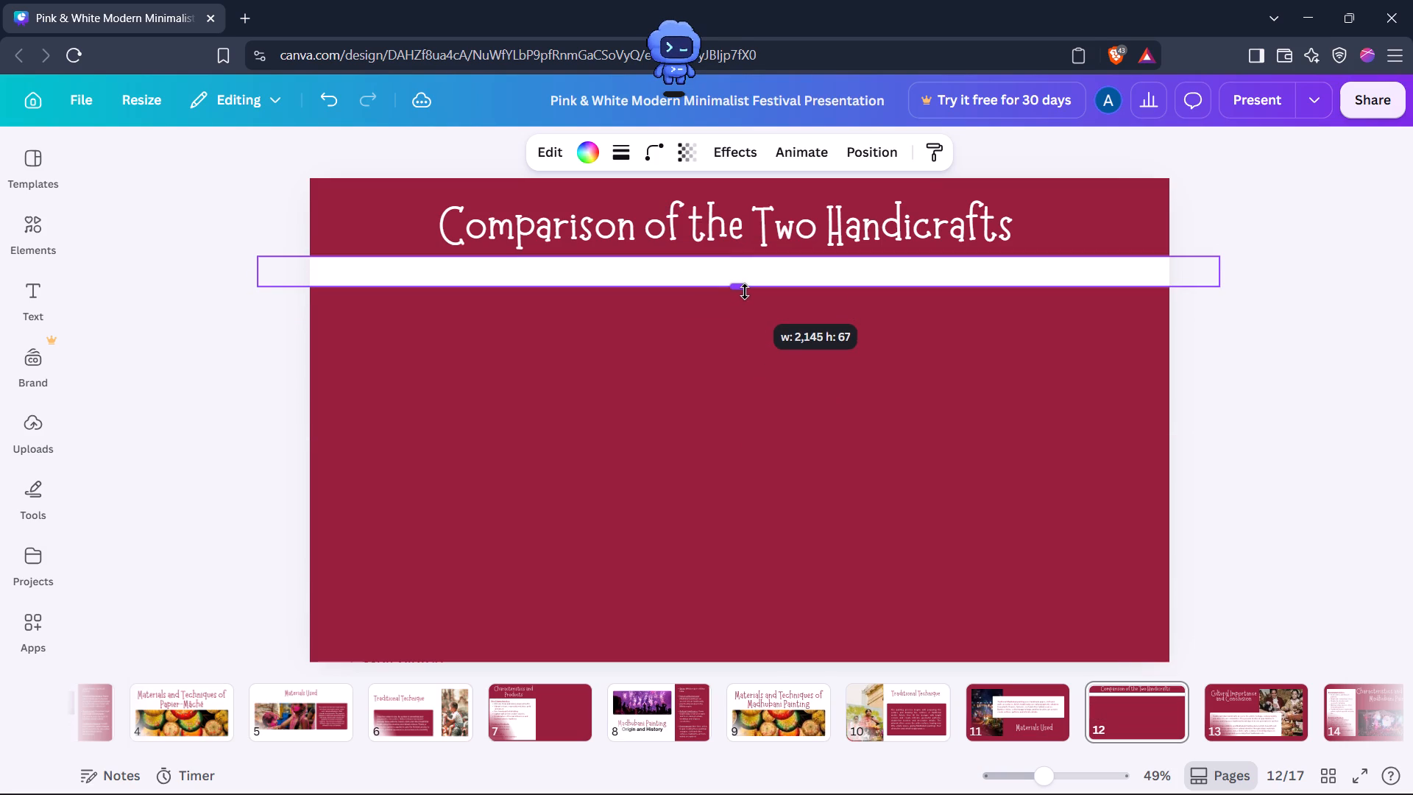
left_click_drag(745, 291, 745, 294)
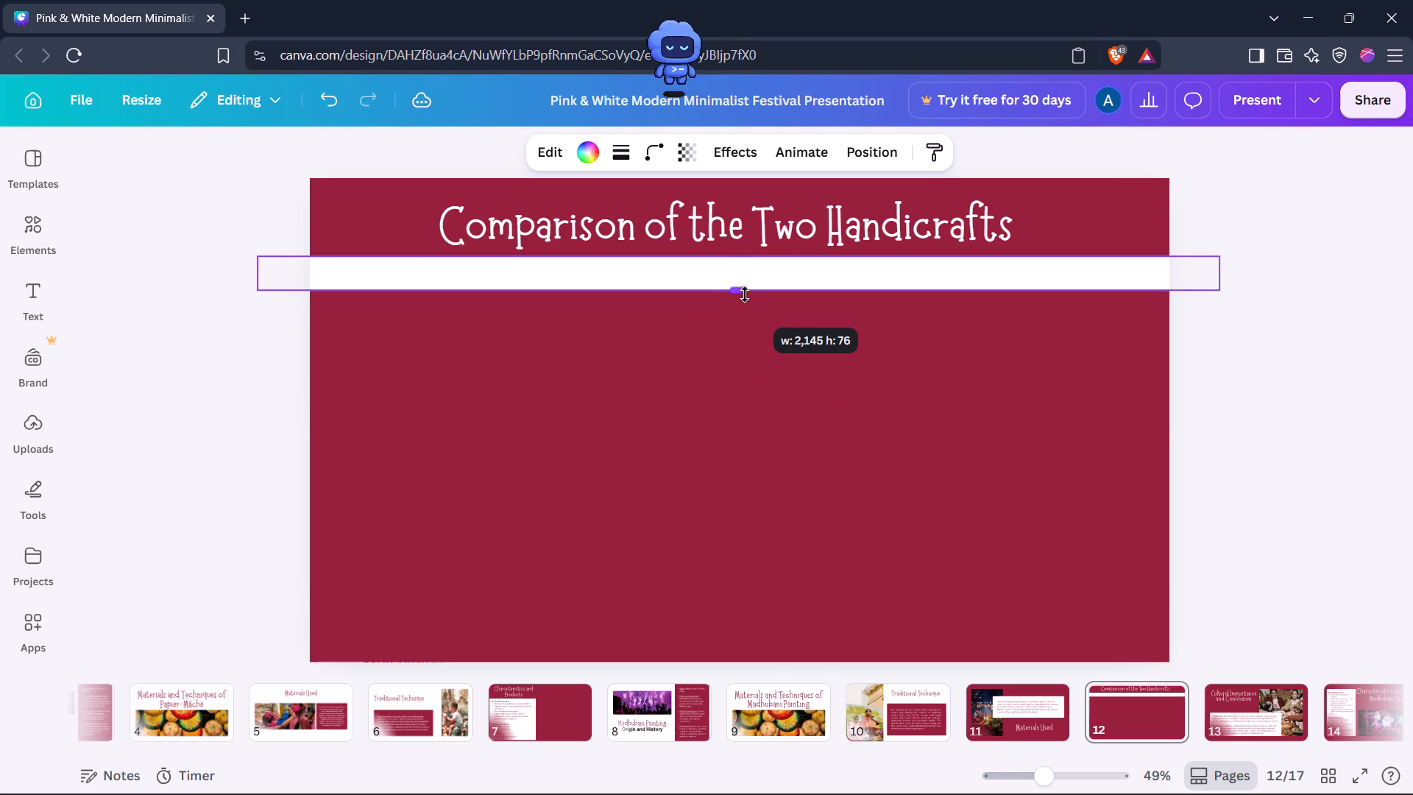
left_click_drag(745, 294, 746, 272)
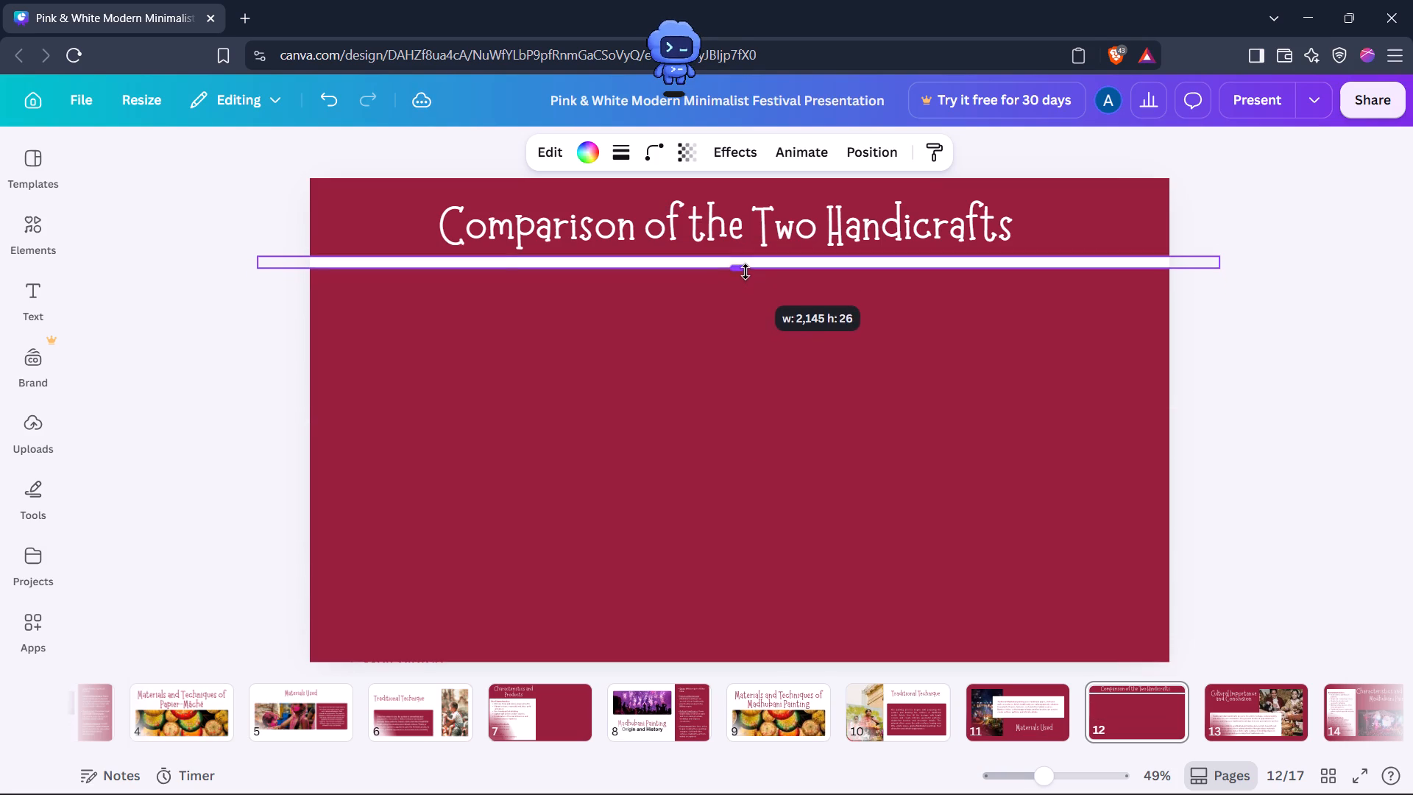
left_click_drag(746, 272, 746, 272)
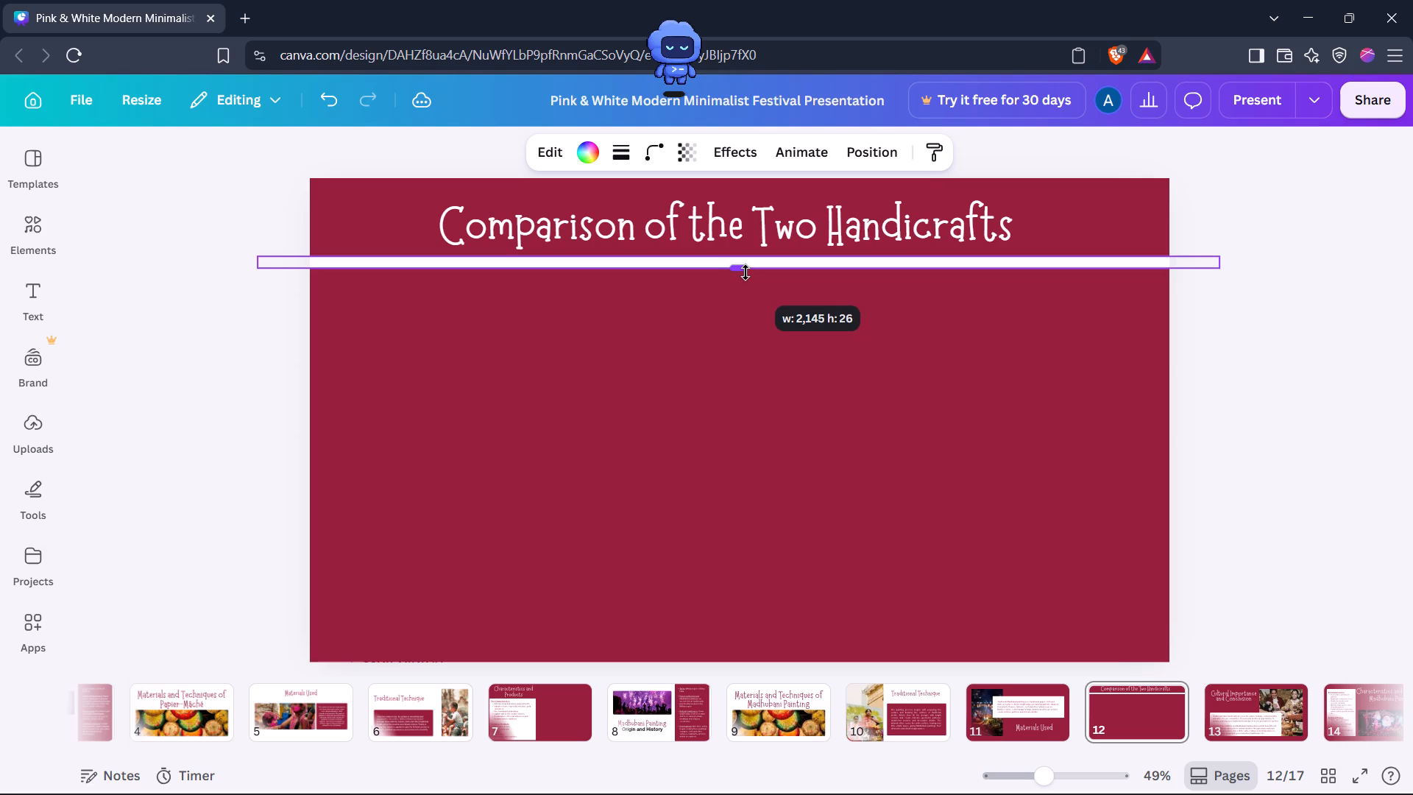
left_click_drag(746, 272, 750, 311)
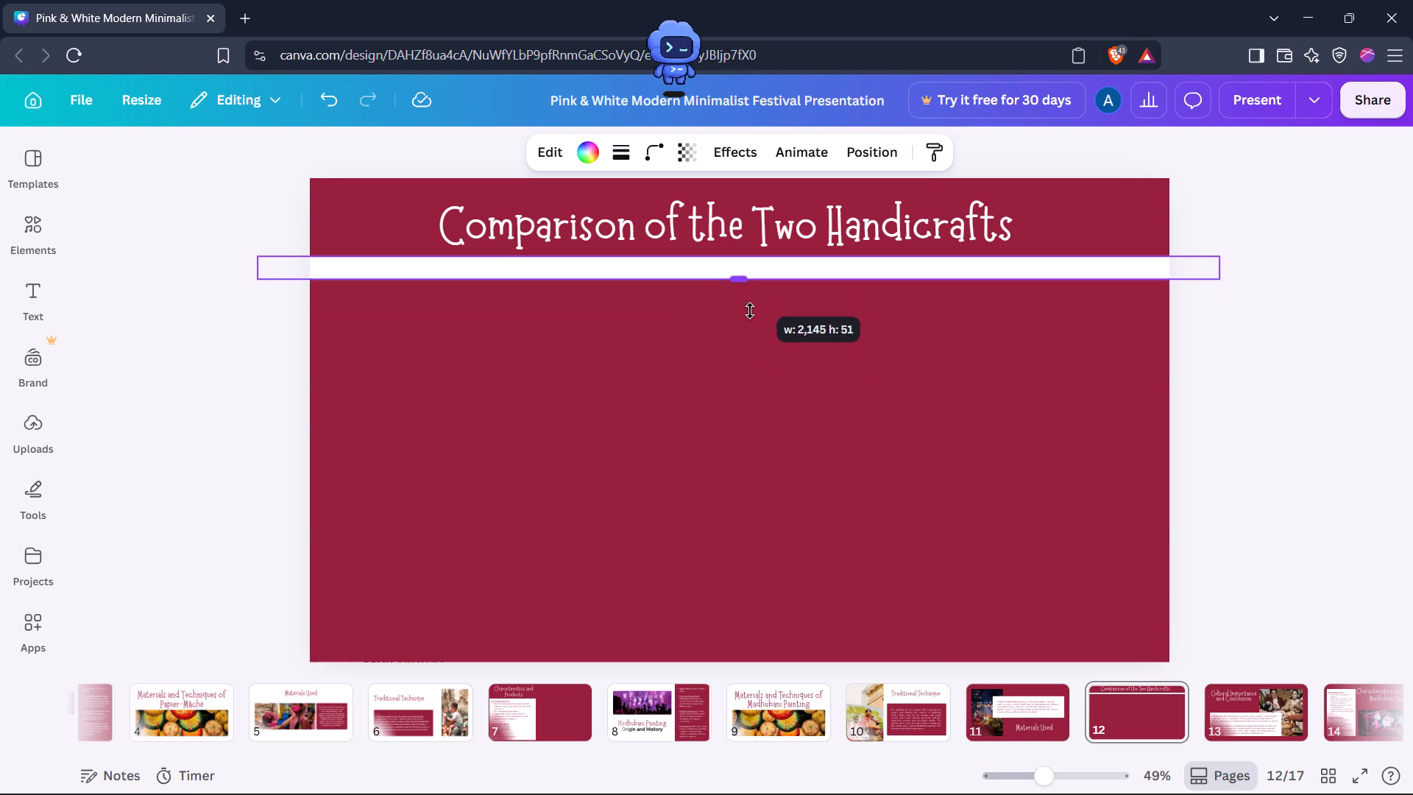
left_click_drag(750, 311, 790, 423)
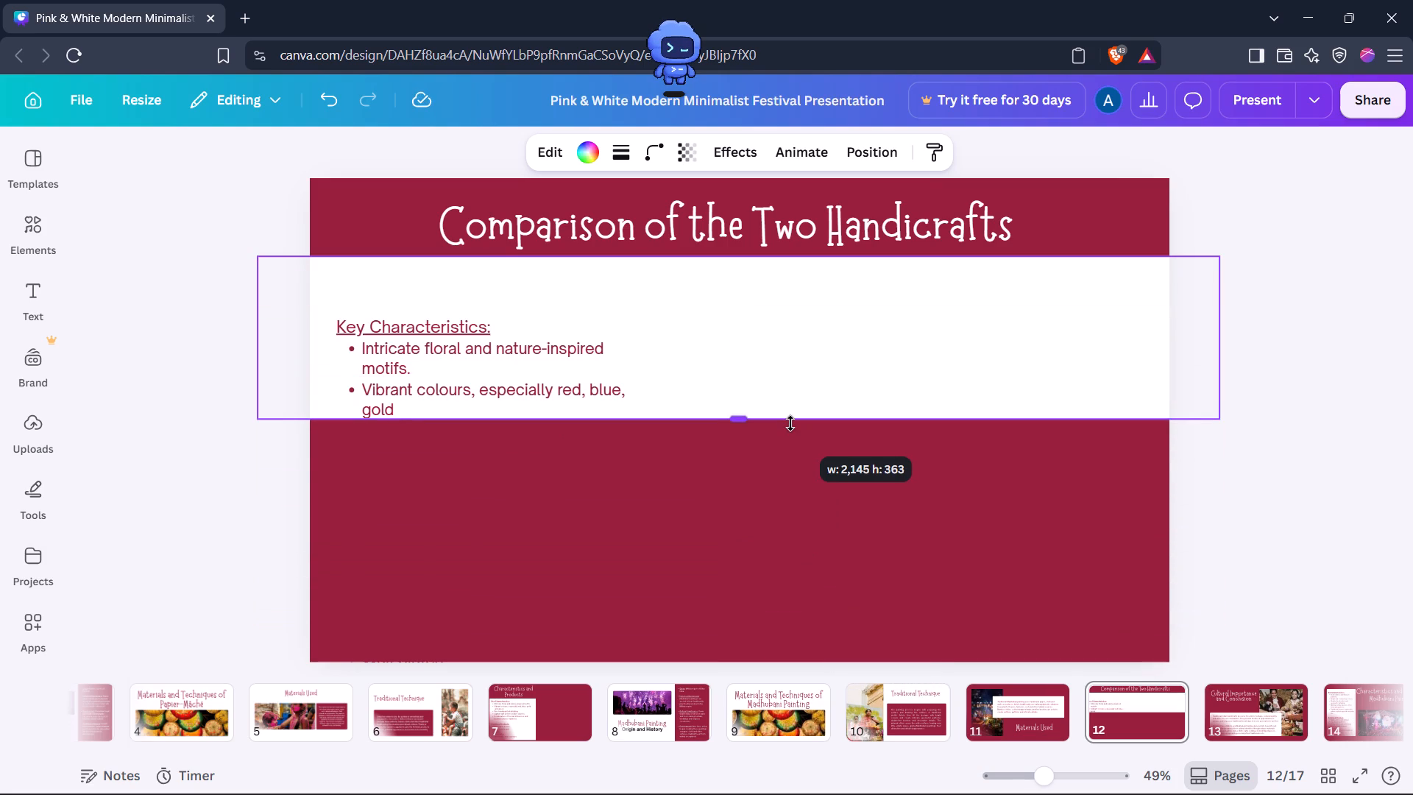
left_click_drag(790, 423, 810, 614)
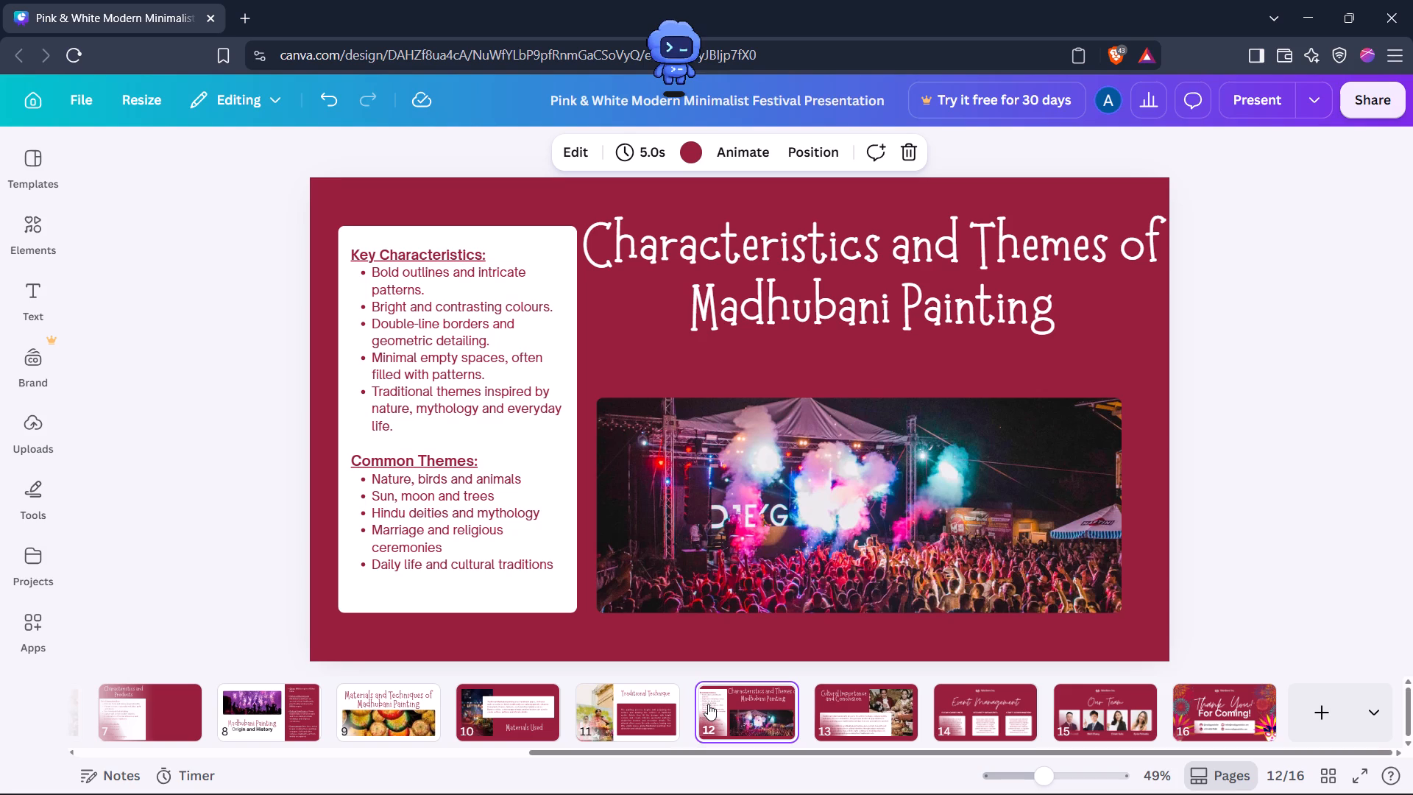
Review the reordered pages around 12 to 14, going back to page 1 and forward again to page 6.
key("Right")
key("Left")
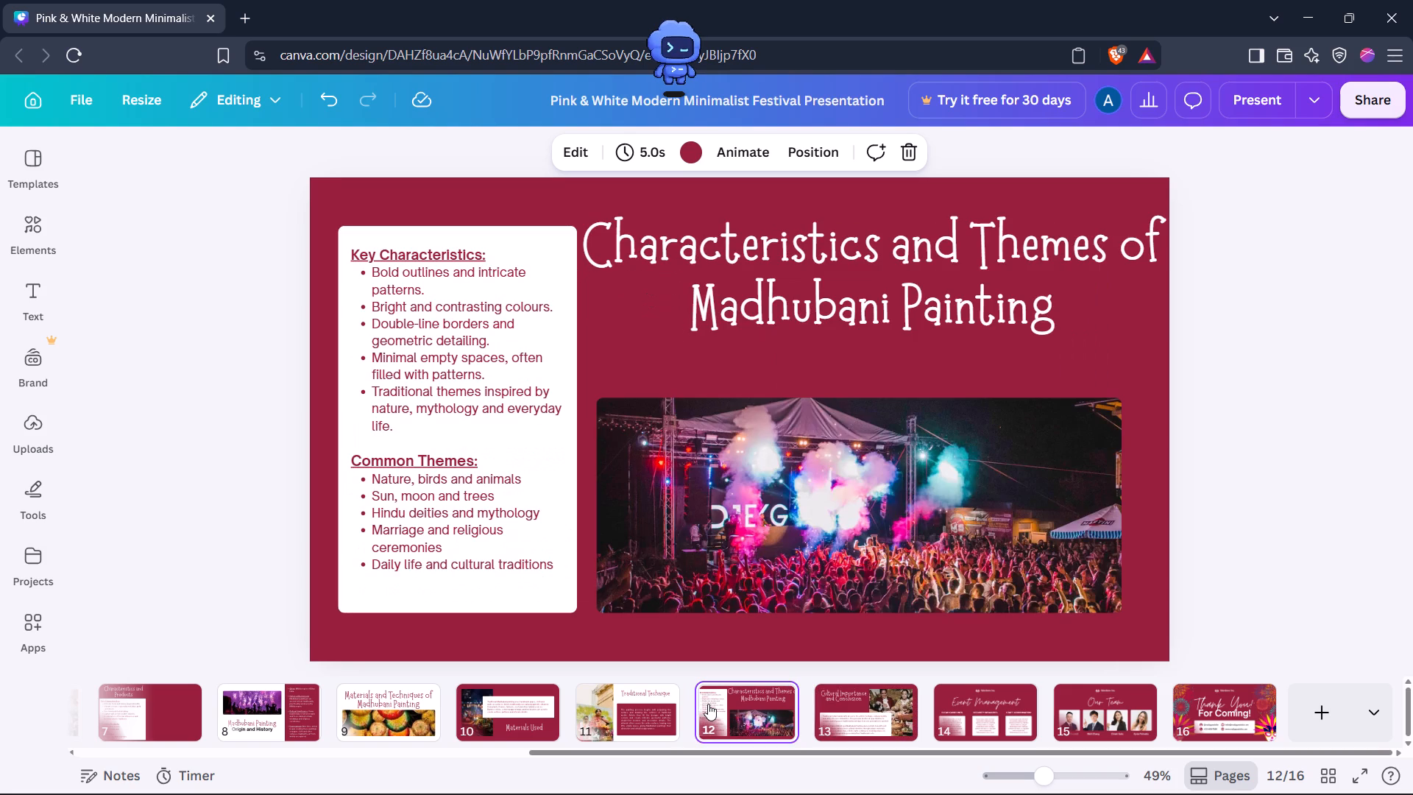
key("Right")
key("Right")
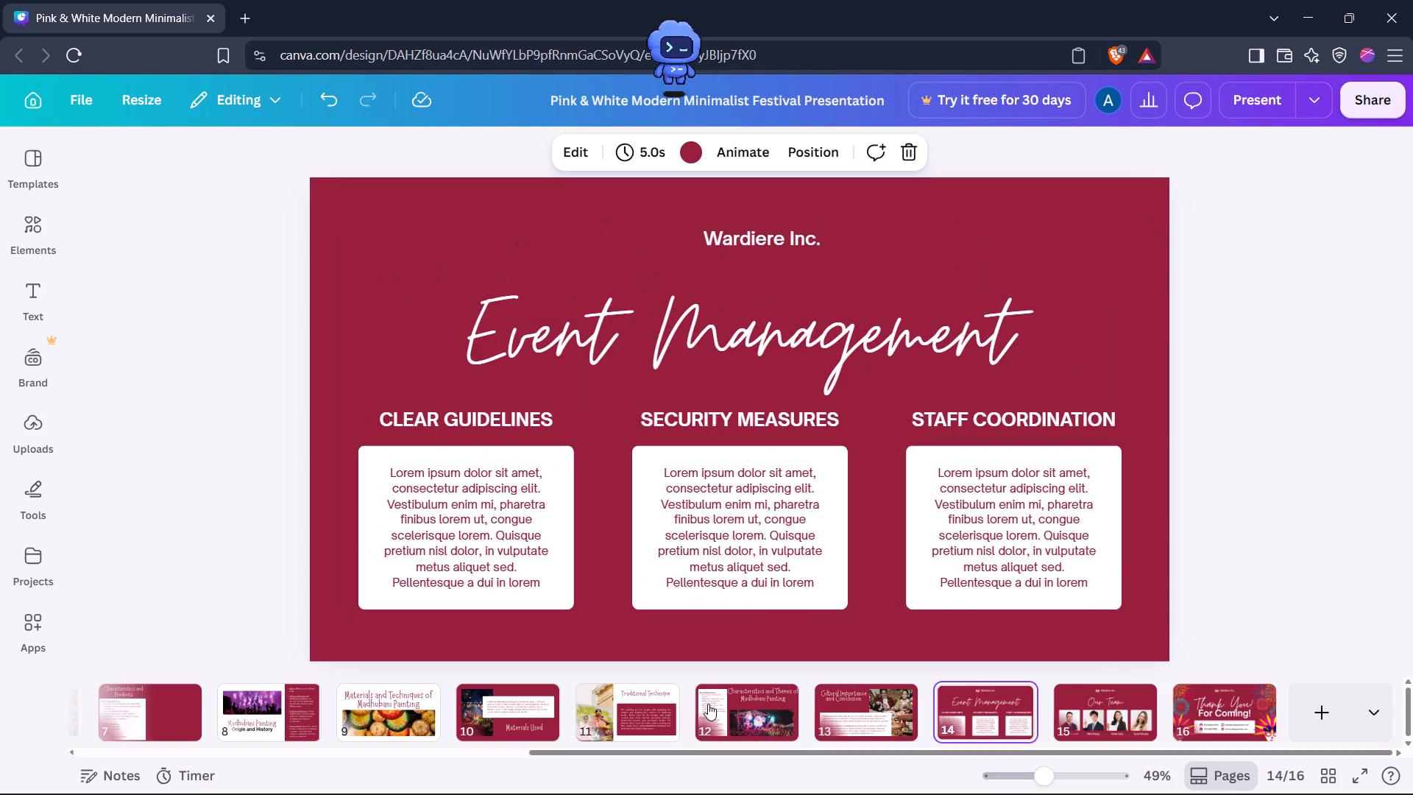
key("Left")
key("Left")
key("Left")
key("Left")
key("Left")
key("Left")
key("Left")
key("Left")
key("Left")
key("Left")
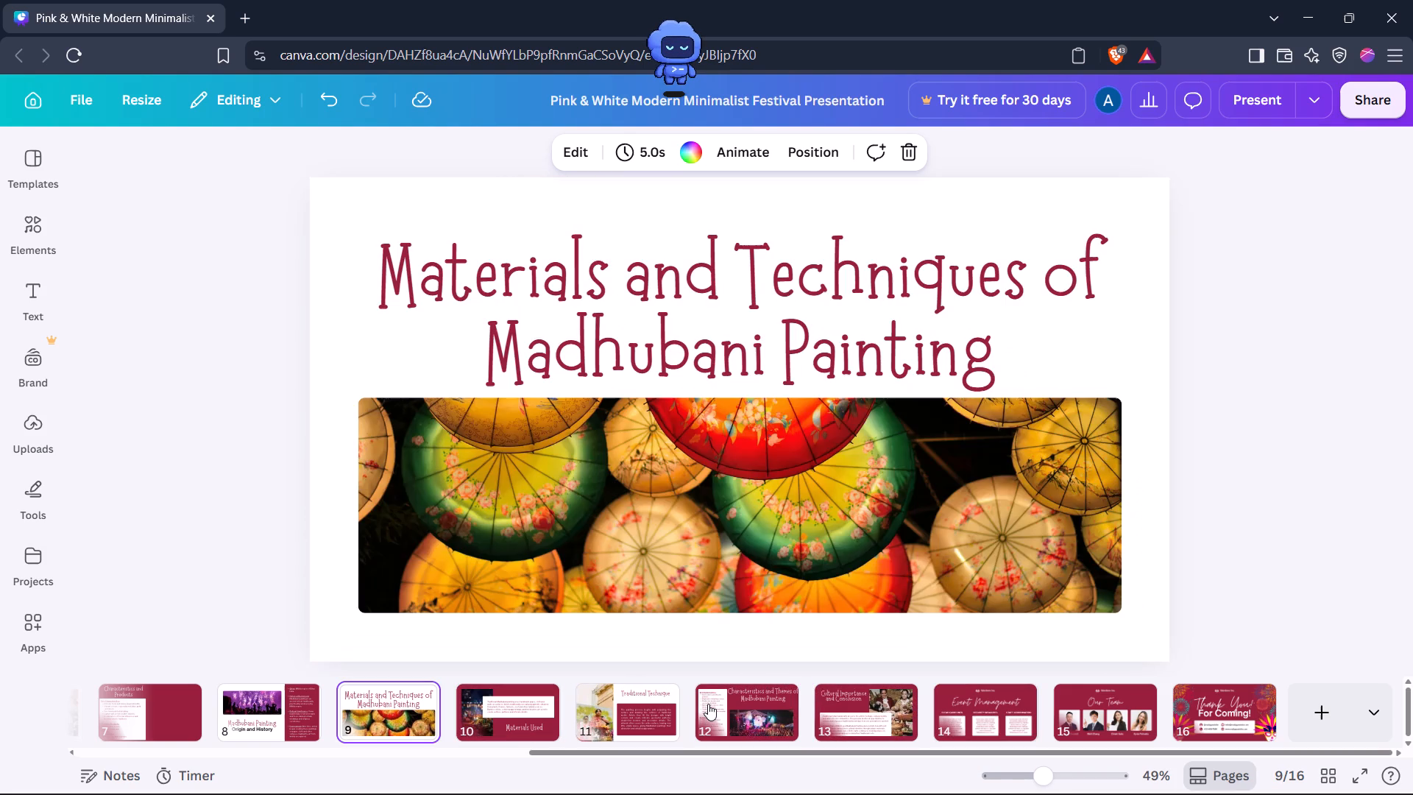
key("Left")
key("Left")
key("Left")
key("Left")
key("Left")
key("Left")
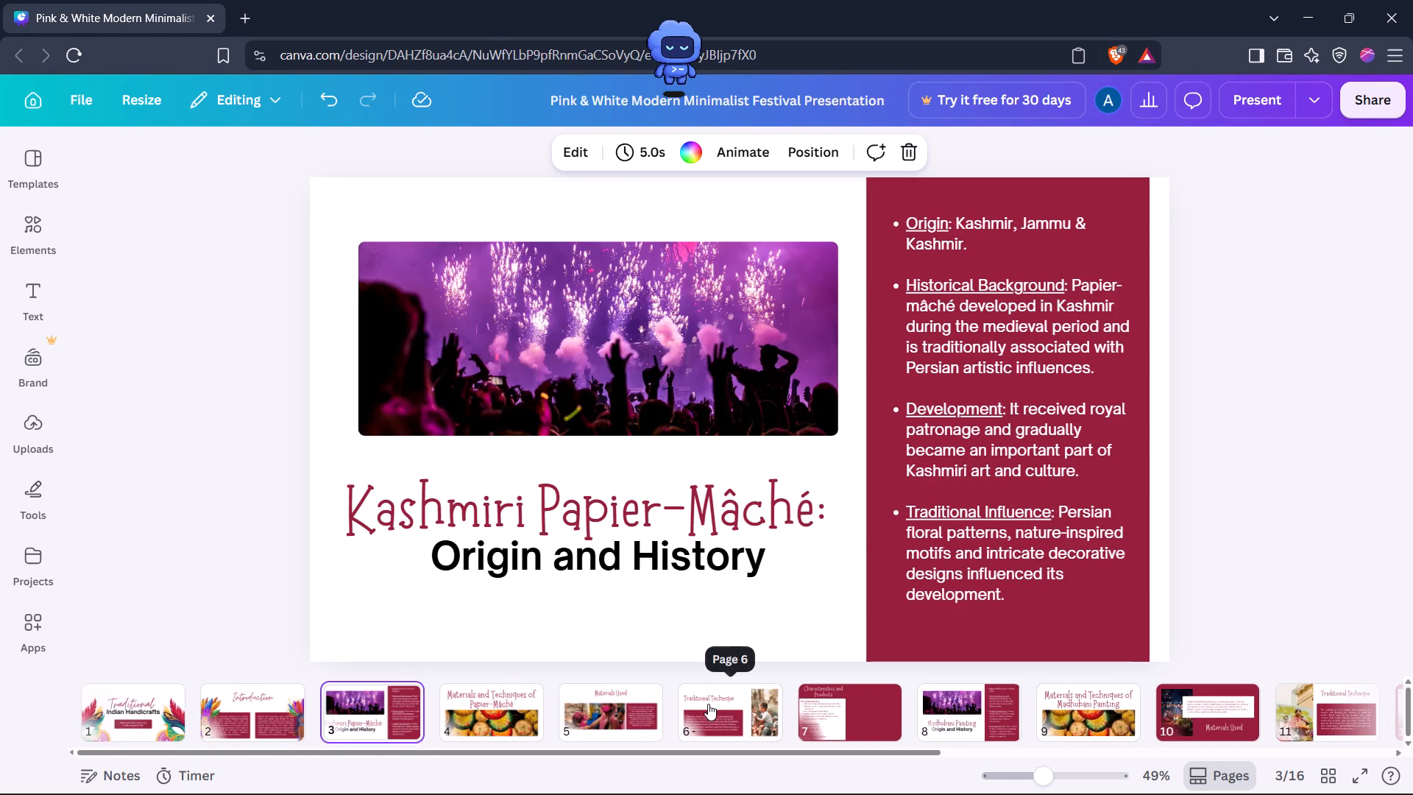
key("Left")
key("Left")
key("Right")
key("Right")
key("Right")
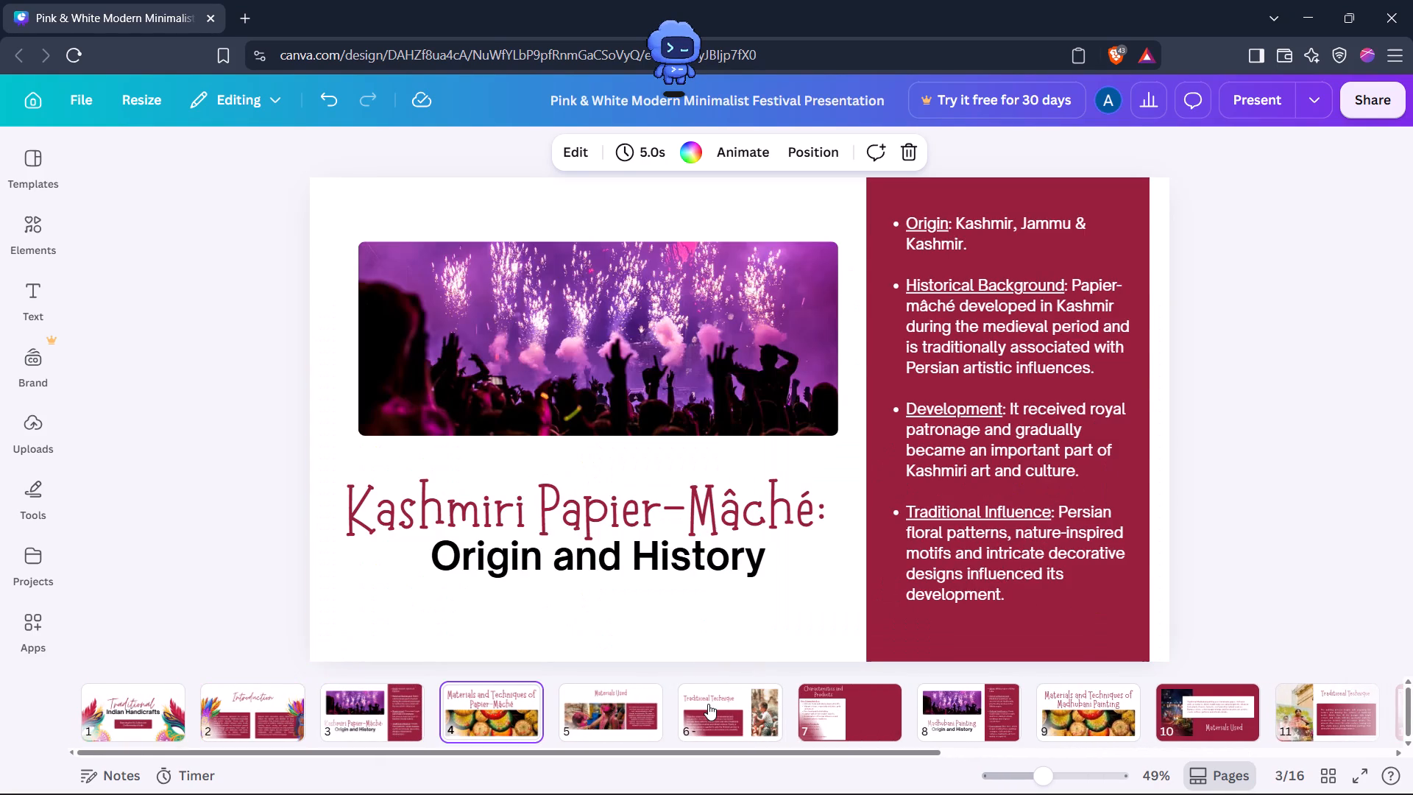
key("Right")
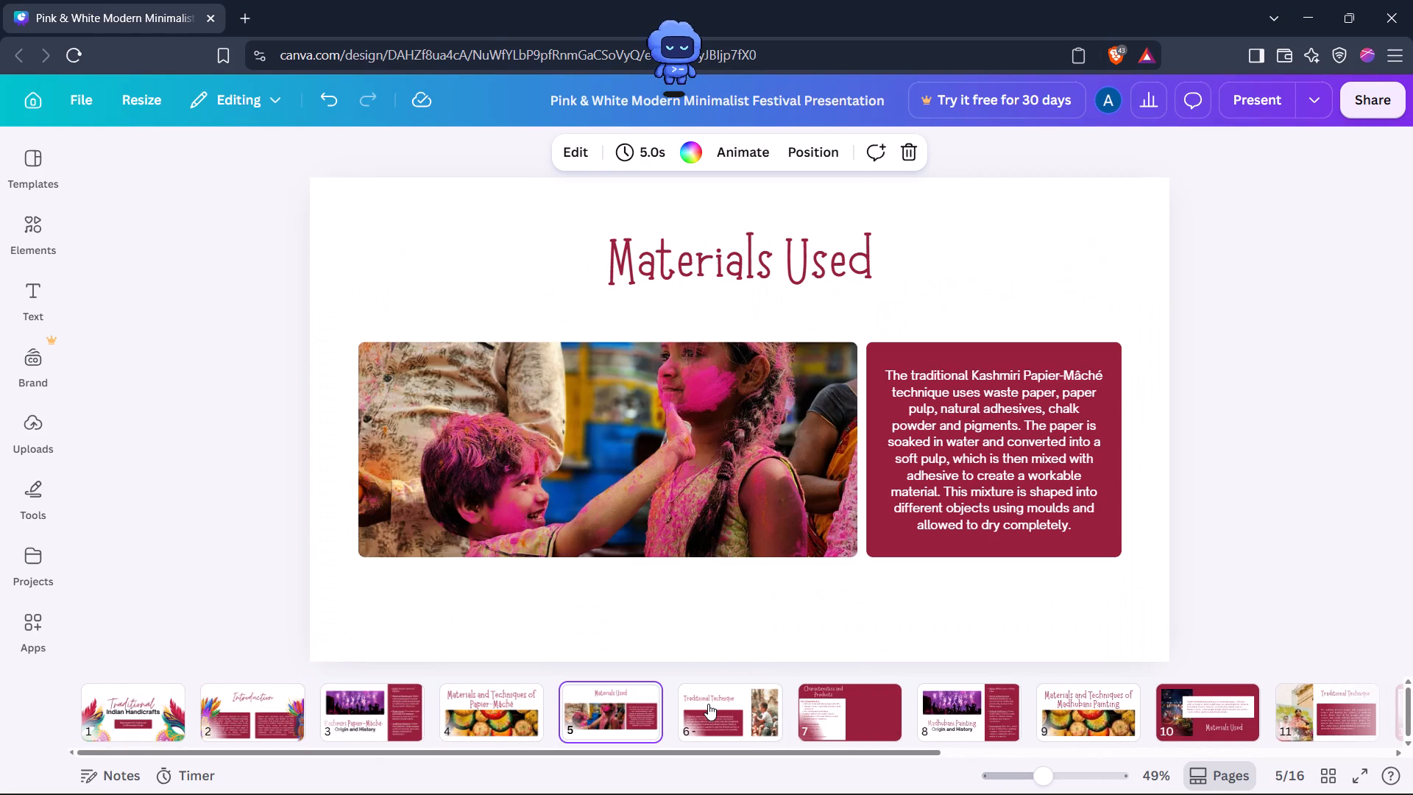
key("Right")
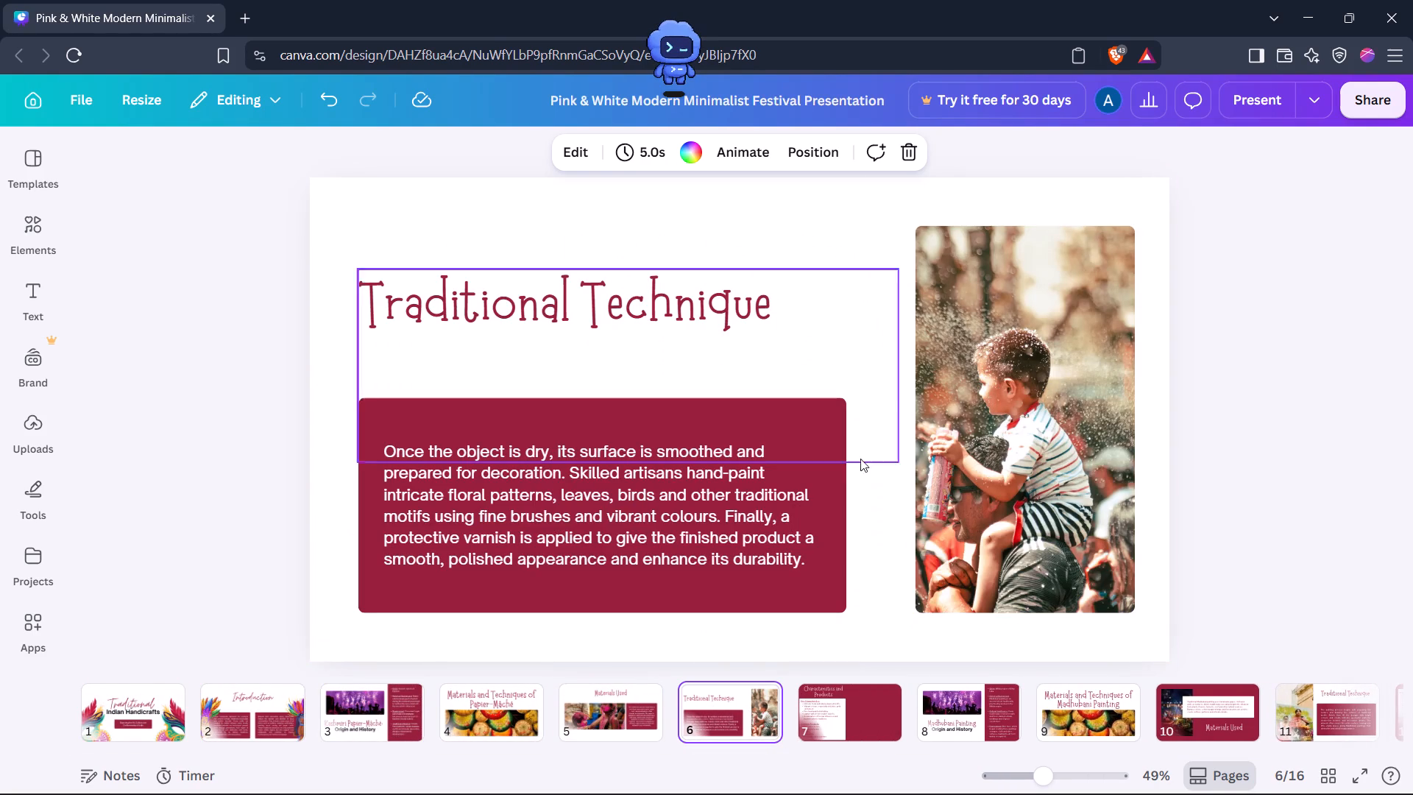
Widen the maroon text box on page 6 to span the full page, about 2,001 wide.
left_click(832, 485)
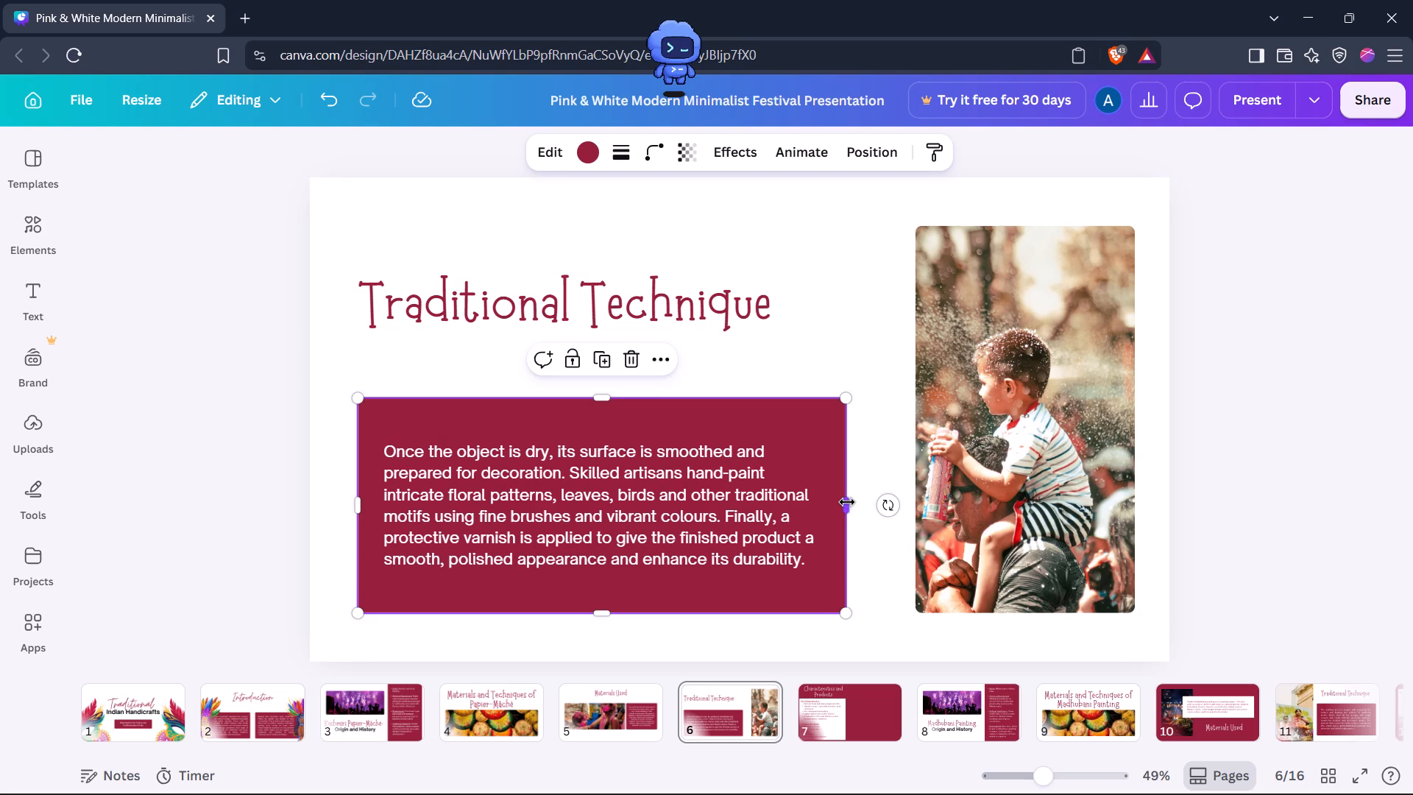
left_click_drag(847, 502, 1173, 478)
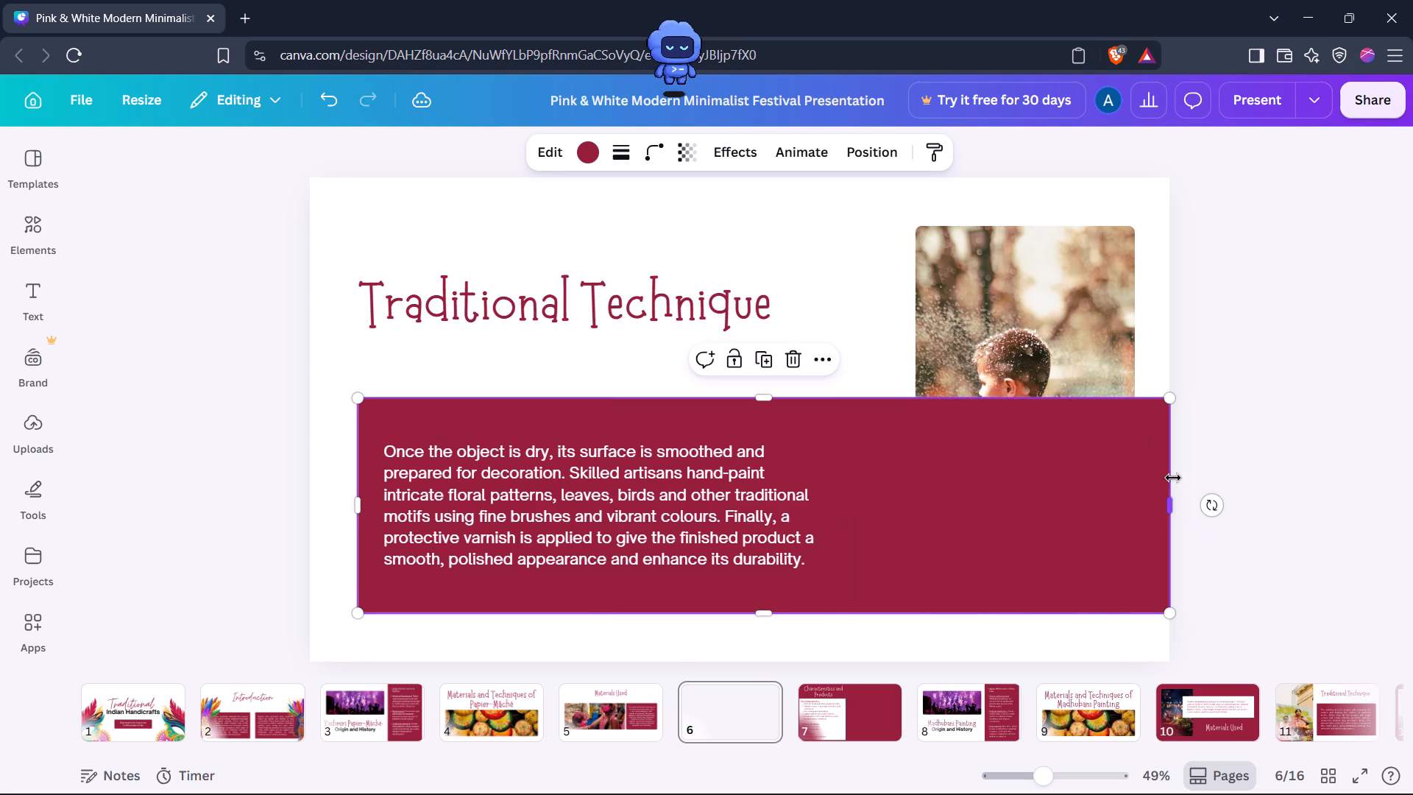
left_click_drag(355, 506, 270, 498)
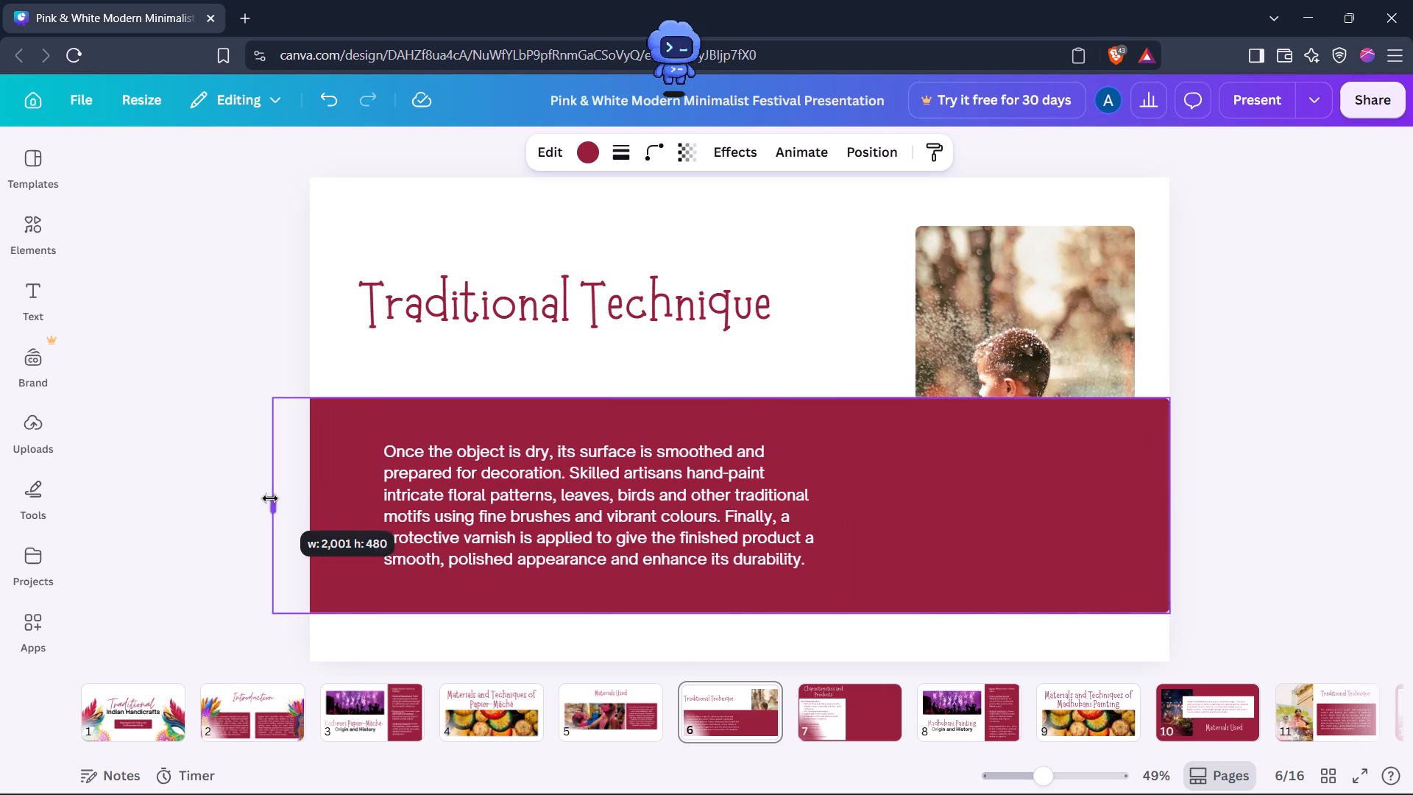
left_click_drag(270, 498, 271, 498)
Bring the photo of the child on page 6 to the front, above the maroon box.
left_click(962, 311)
right_click(962, 311)
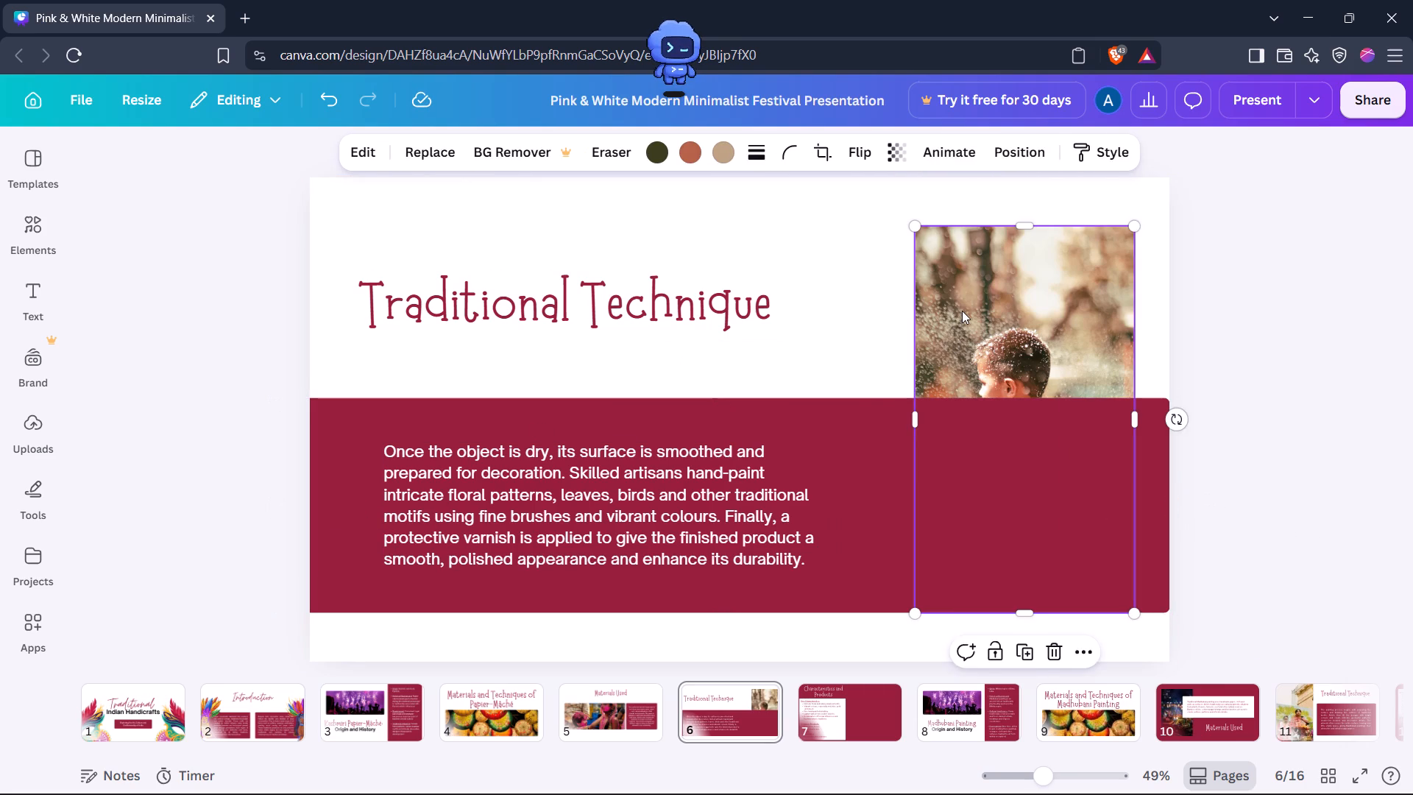
left_click(1059, 348)
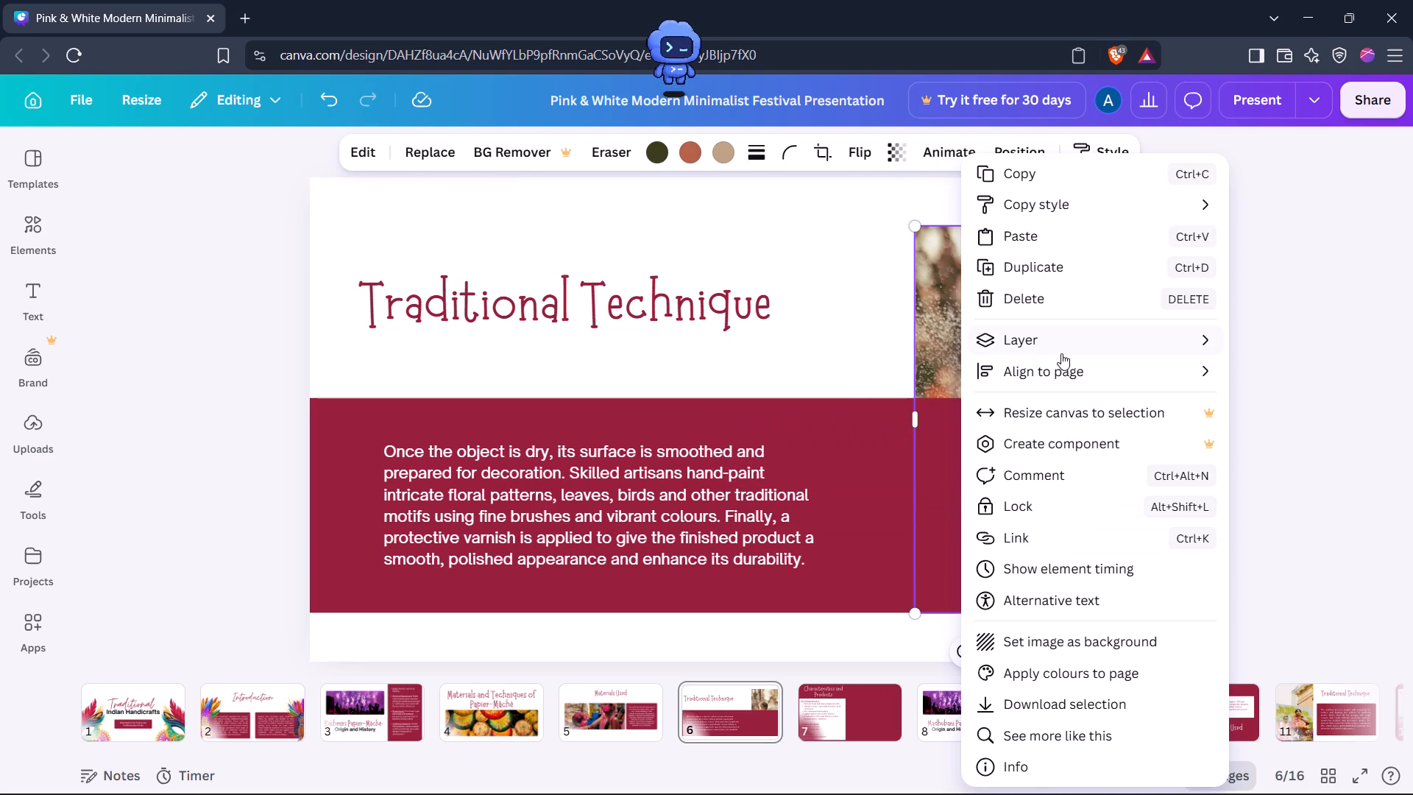
right_click(1057, 349)
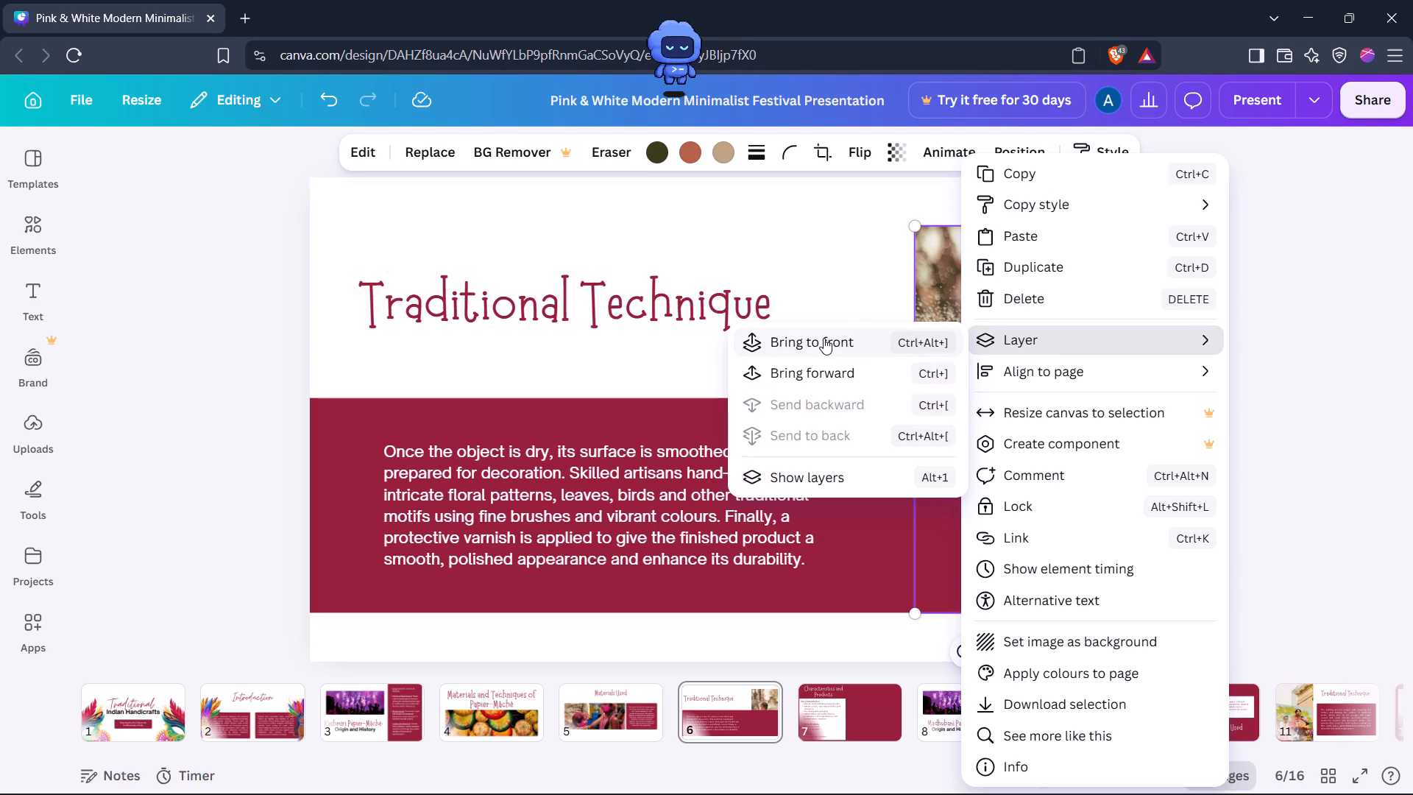
left_click(824, 345)
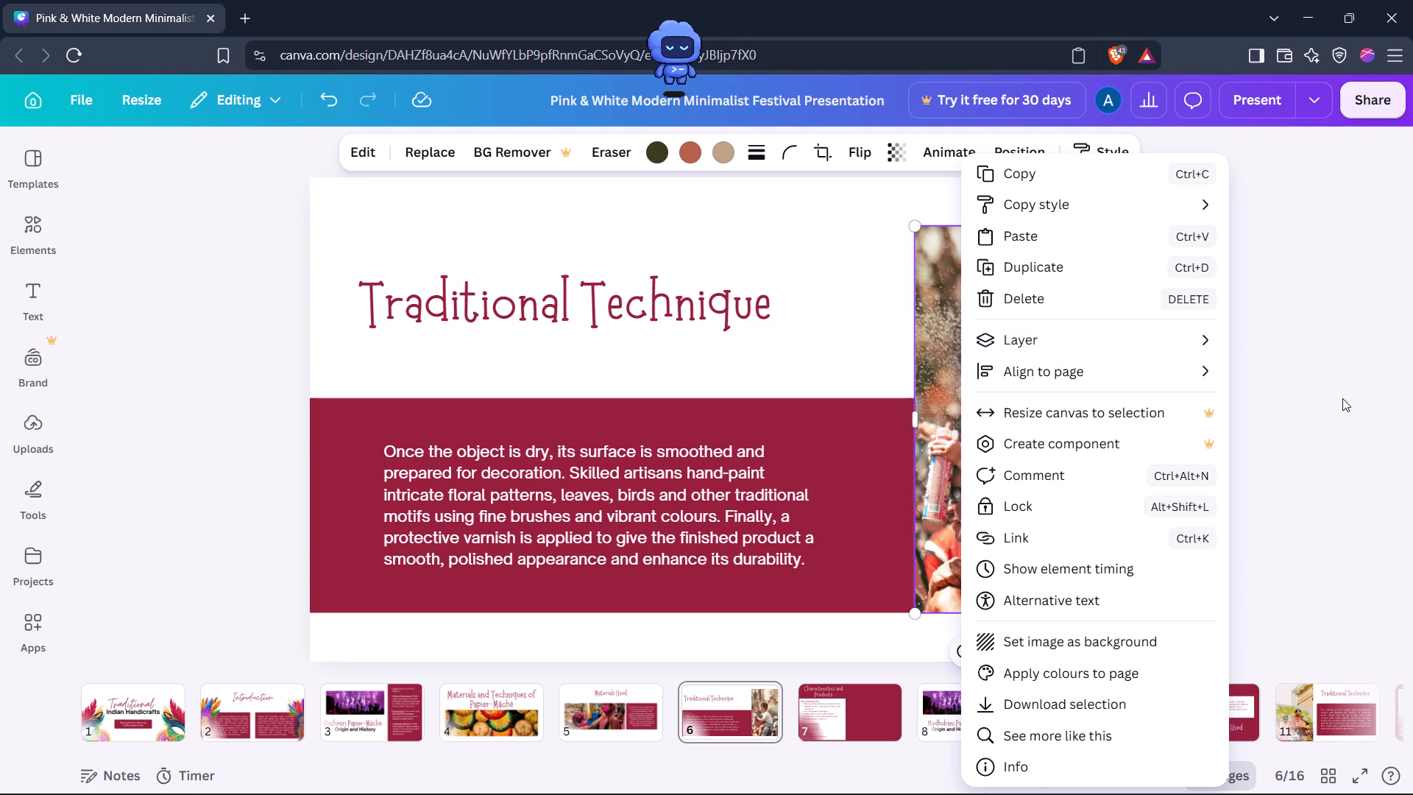
left_click(1342, 398)
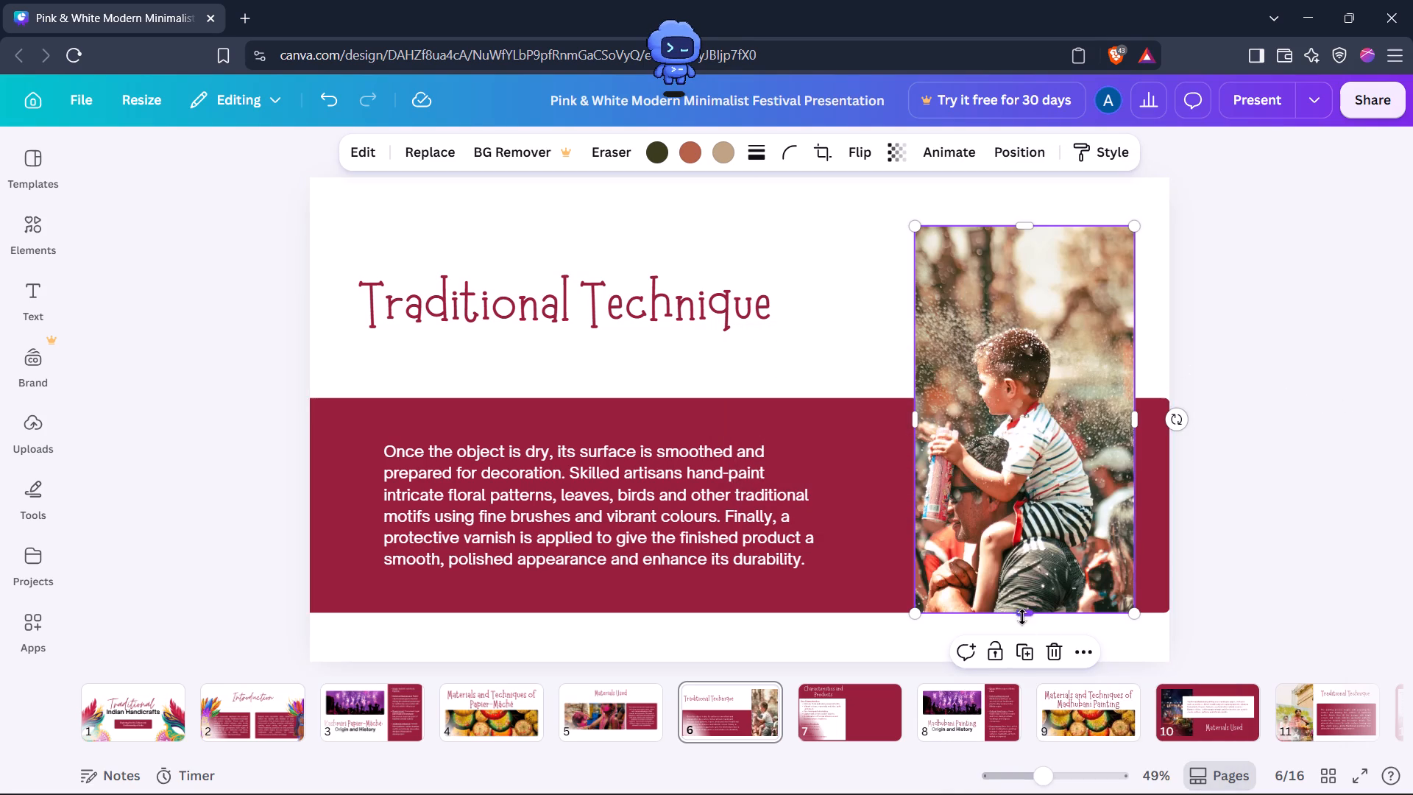
Enlarge the page 6 photo to fill the full page height beside the text and reach the page's right edge.
left_click_drag(1024, 612, 1047, 686)
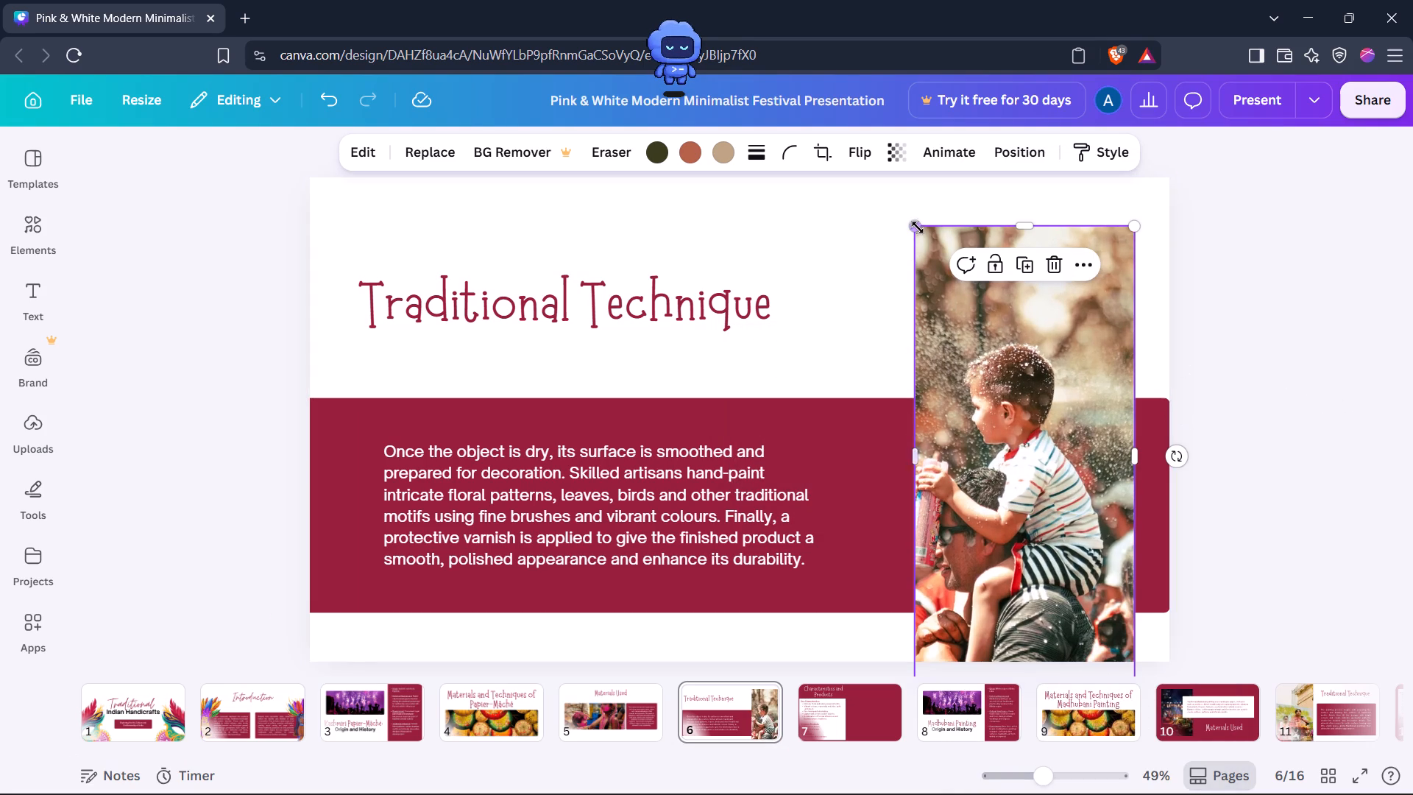
left_click_drag(916, 227, 860, 189)
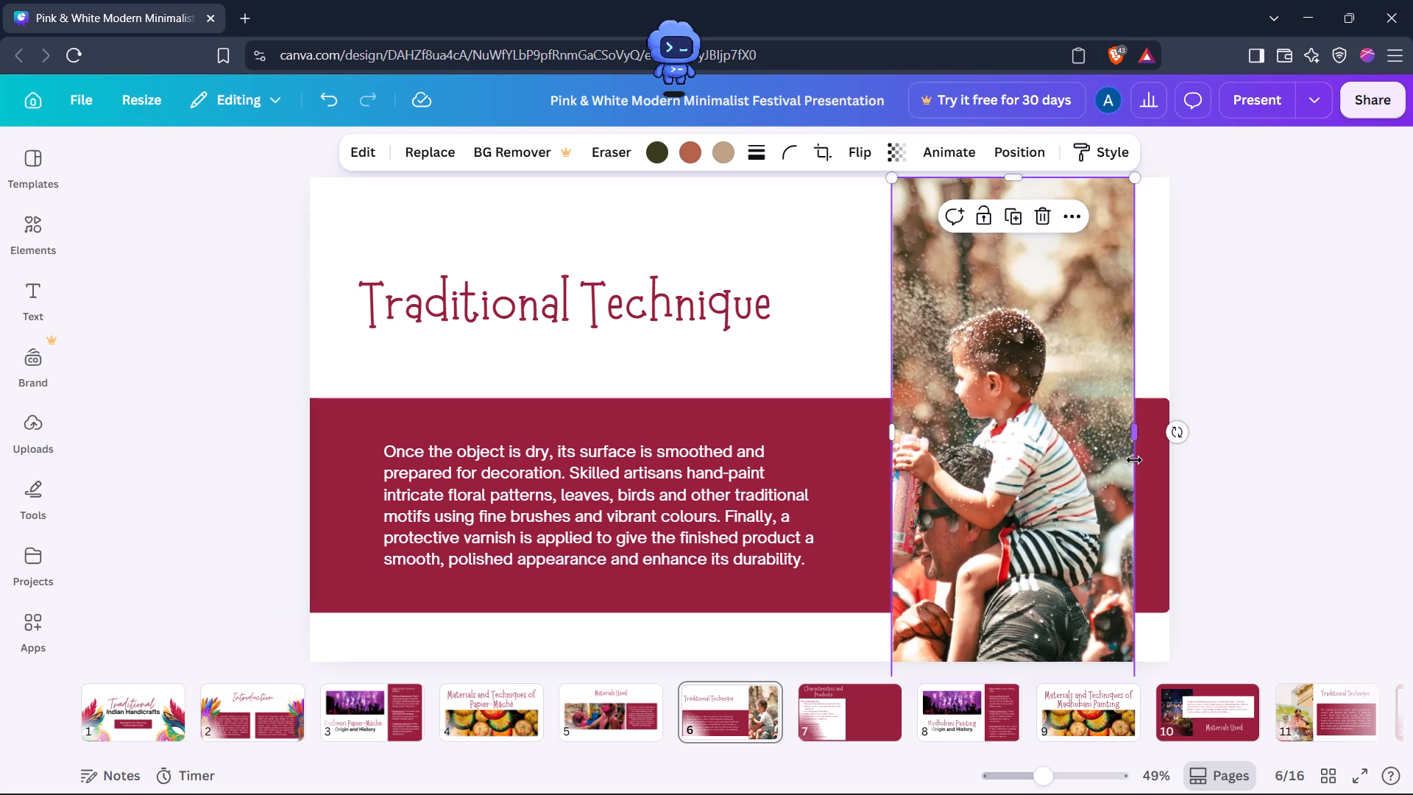
left_click_drag(1130, 438, 1169, 429)
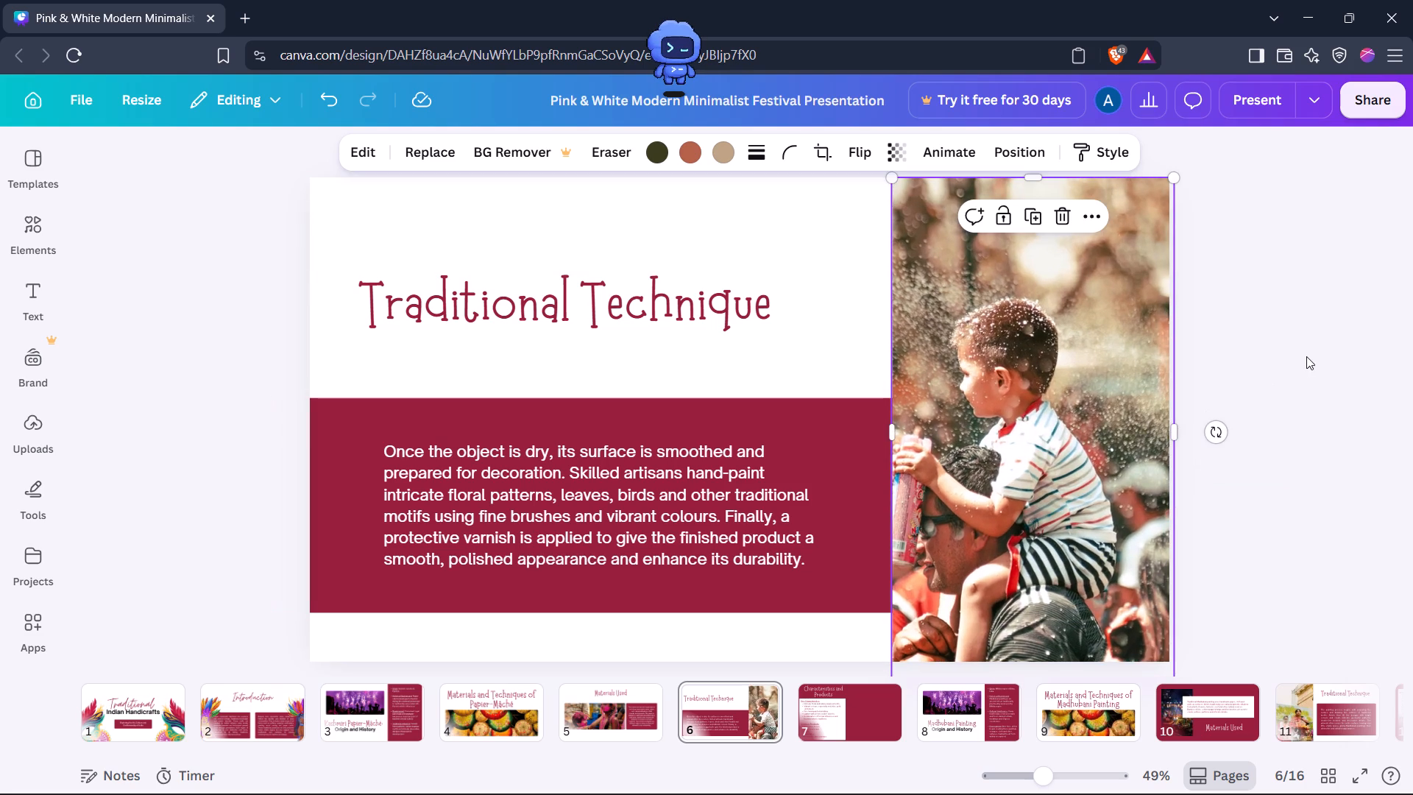
left_click(1305, 356)
left_click(965, 364)
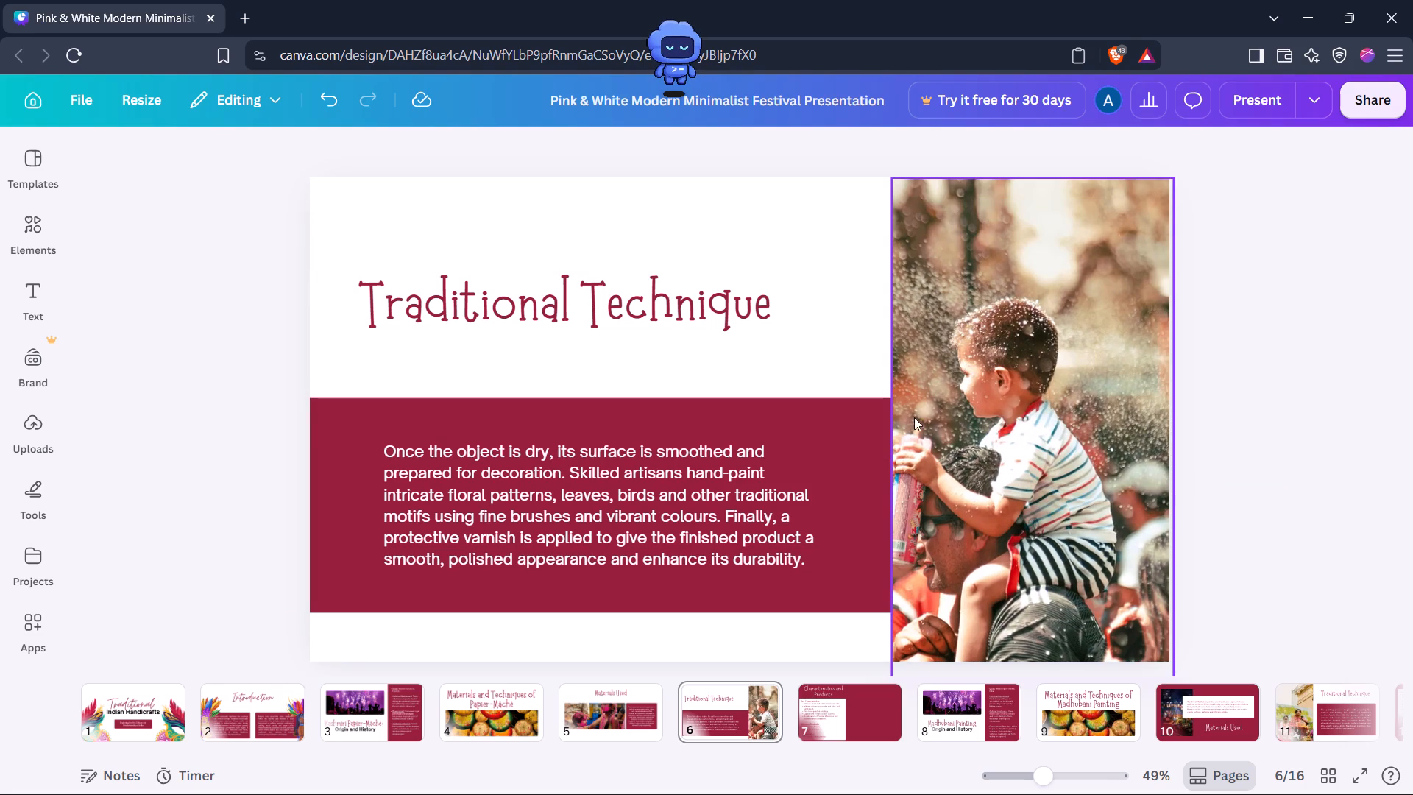
Widen the photo of the child on page 6 toward the text, keeping its full page height and outer edge.
left_click_drag(892, 437, 845, 438)
left_click(1232, 389)
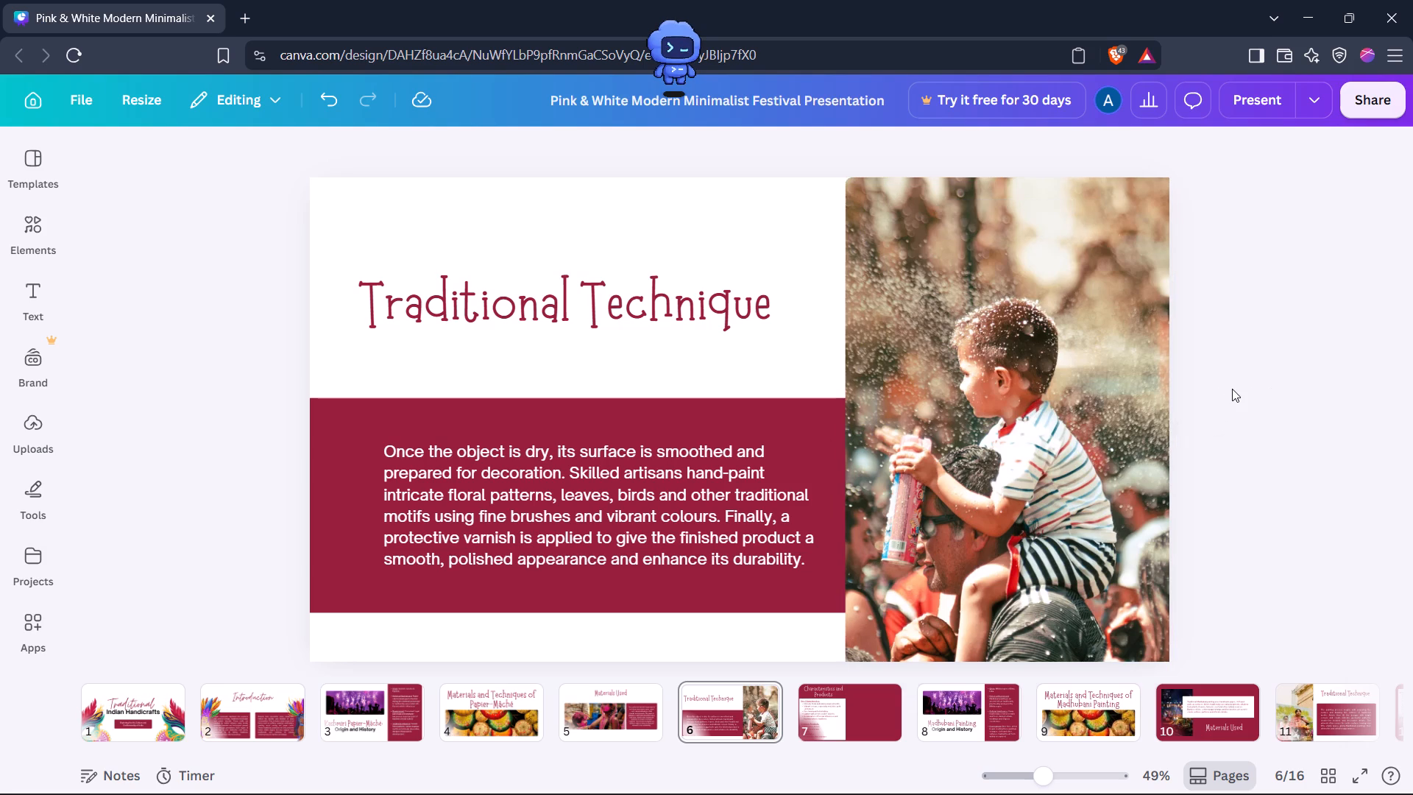
key("Left")
key("Right")
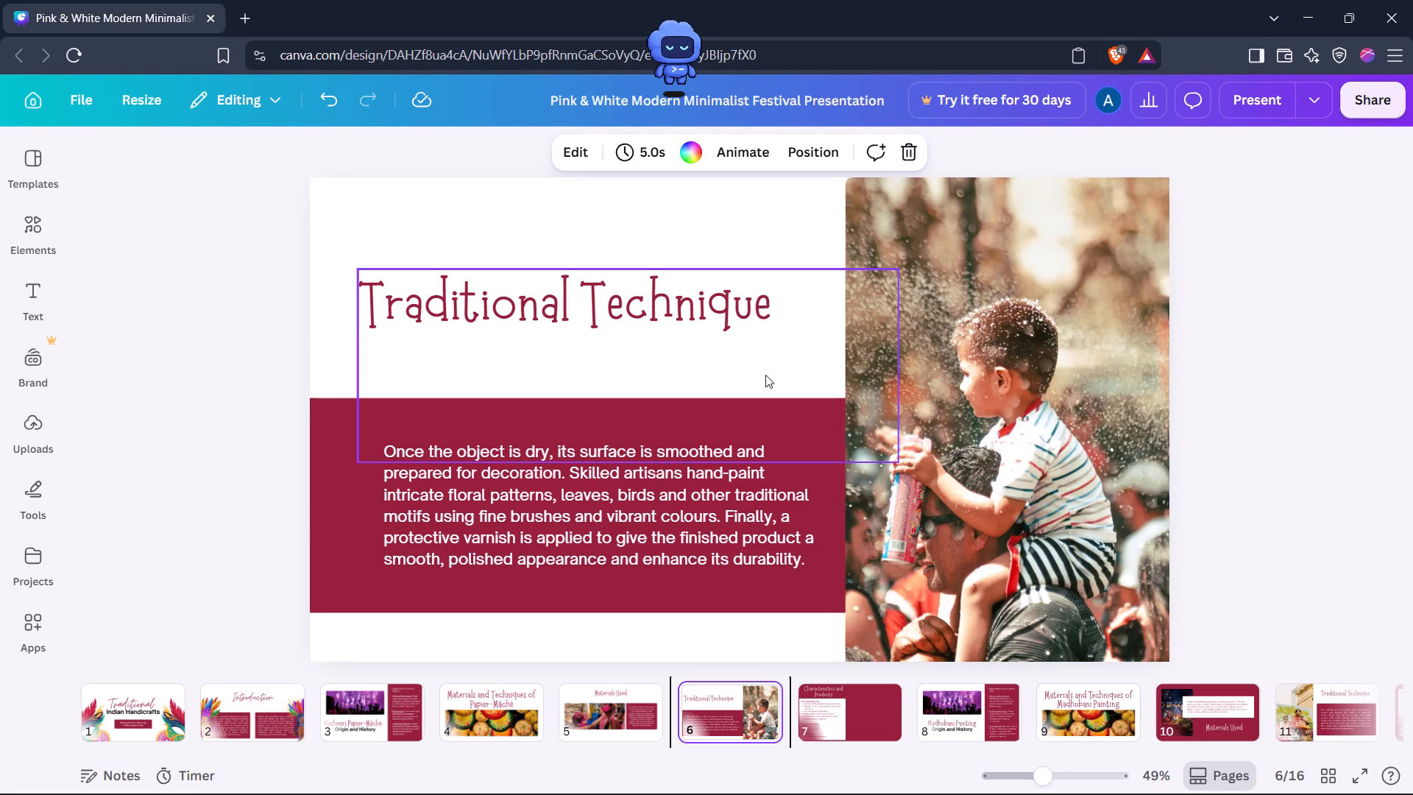
Move the "Traditional Technique" title on page 6 down and inward, centring it just above the maroon box, and compare with the preceding pages.
left_click_drag(683, 283, 715, 318)
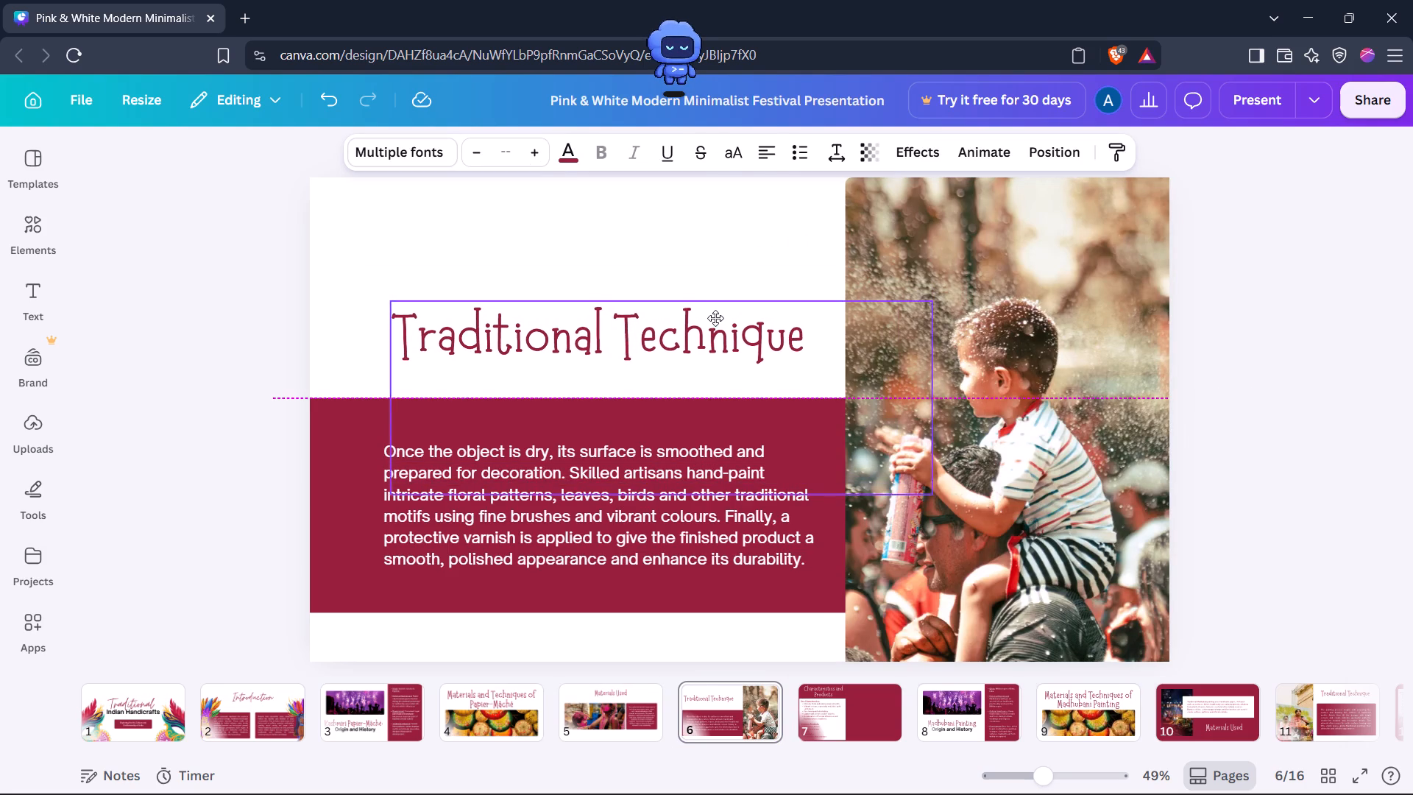
left_click_drag(715, 318, 715, 319)
left_click(1213, 317)
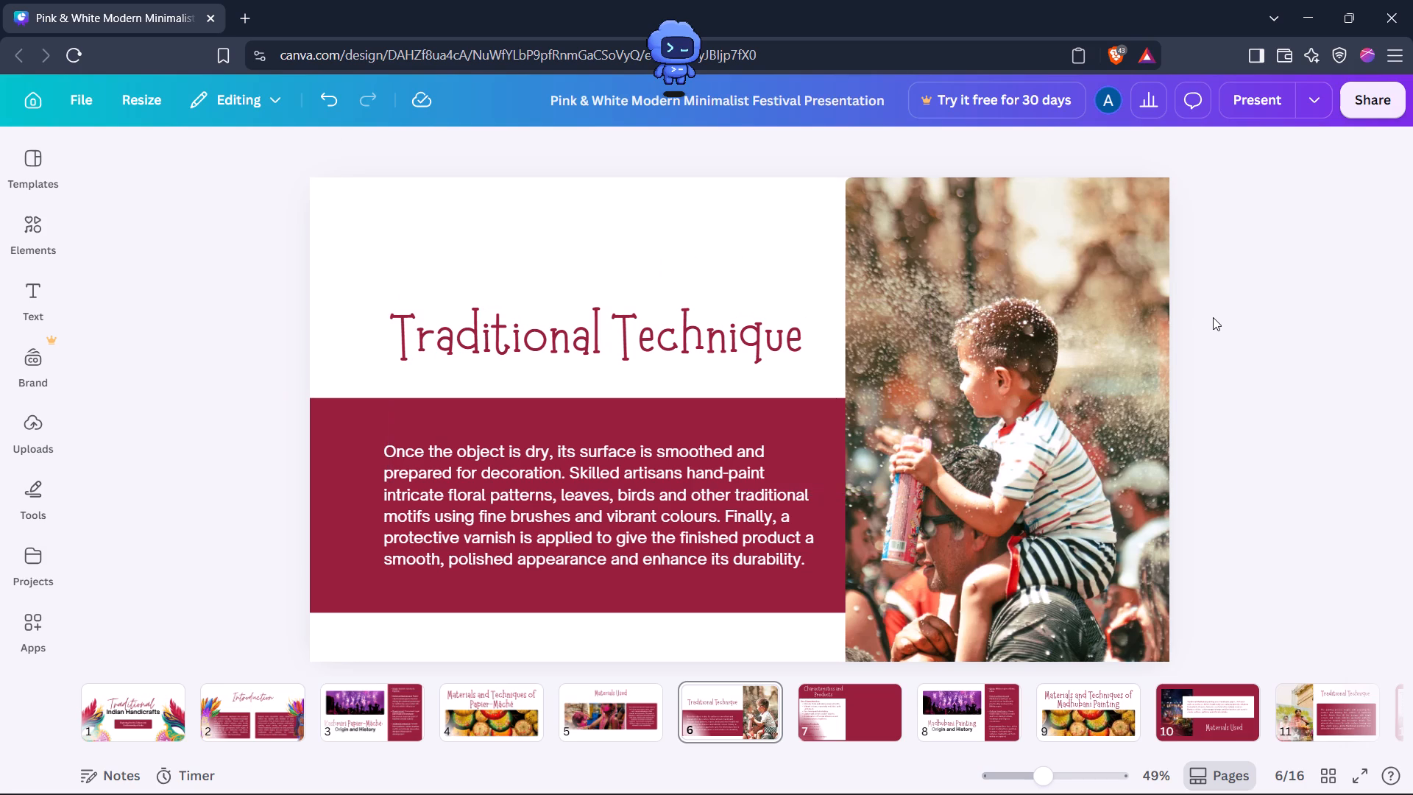
key("Left")
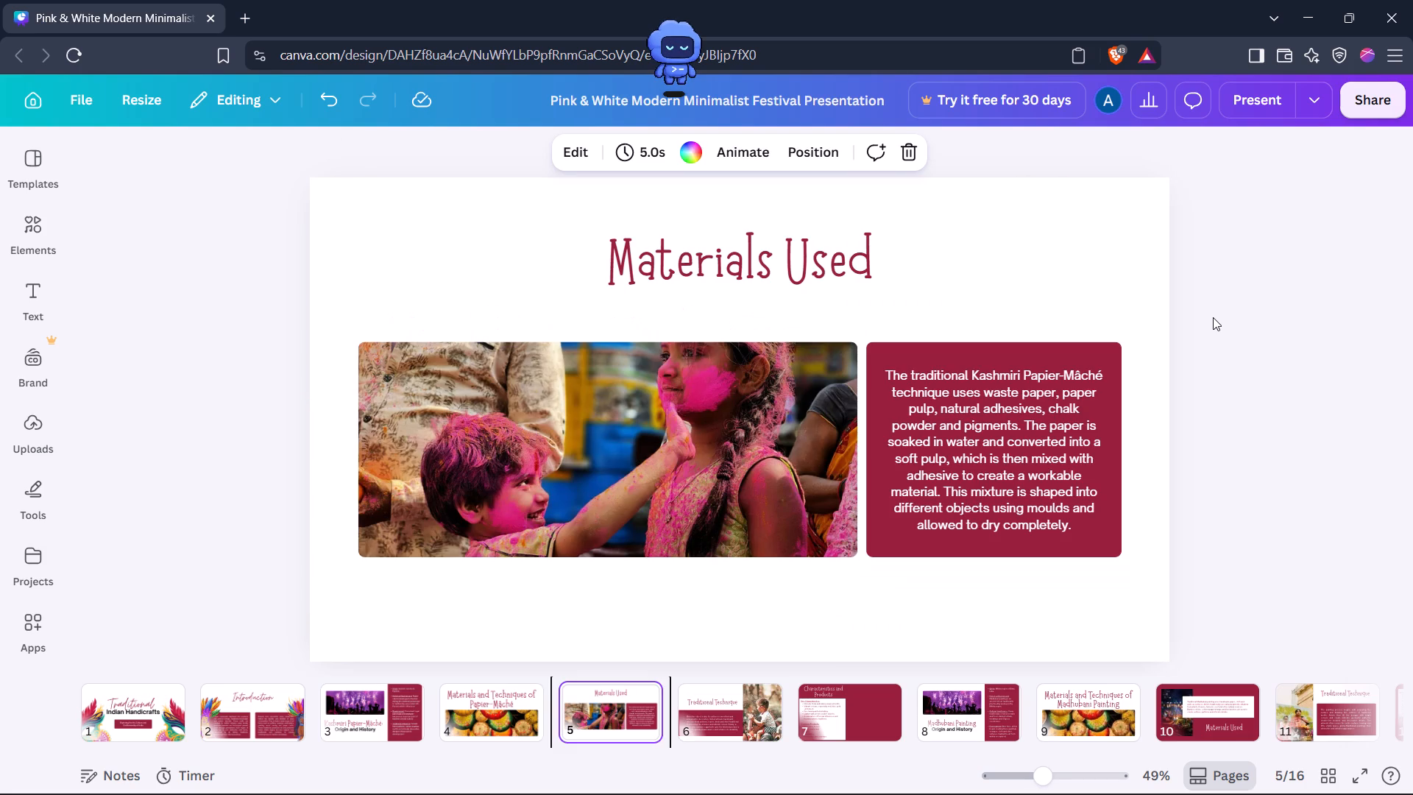
key("Left")
key("Right")
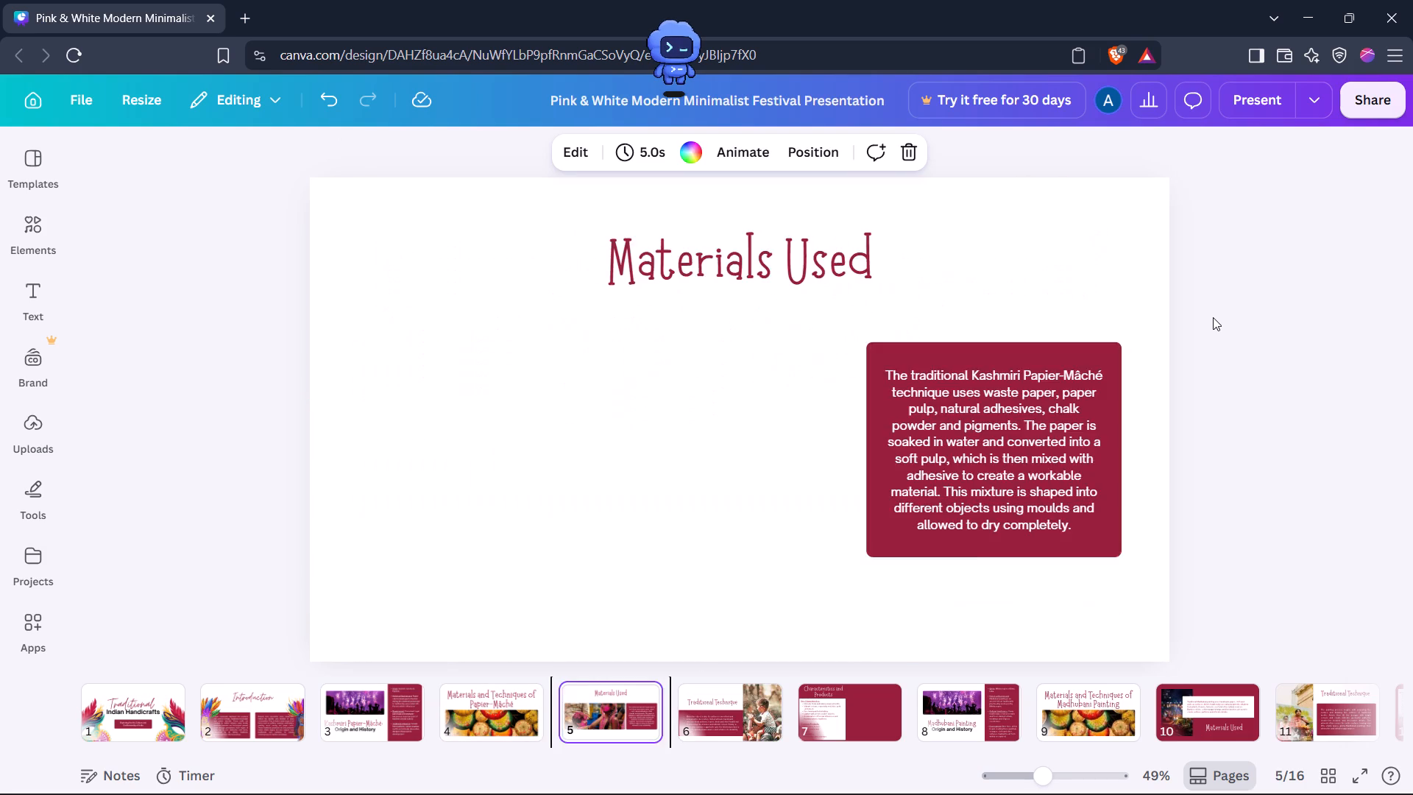
key("Right")
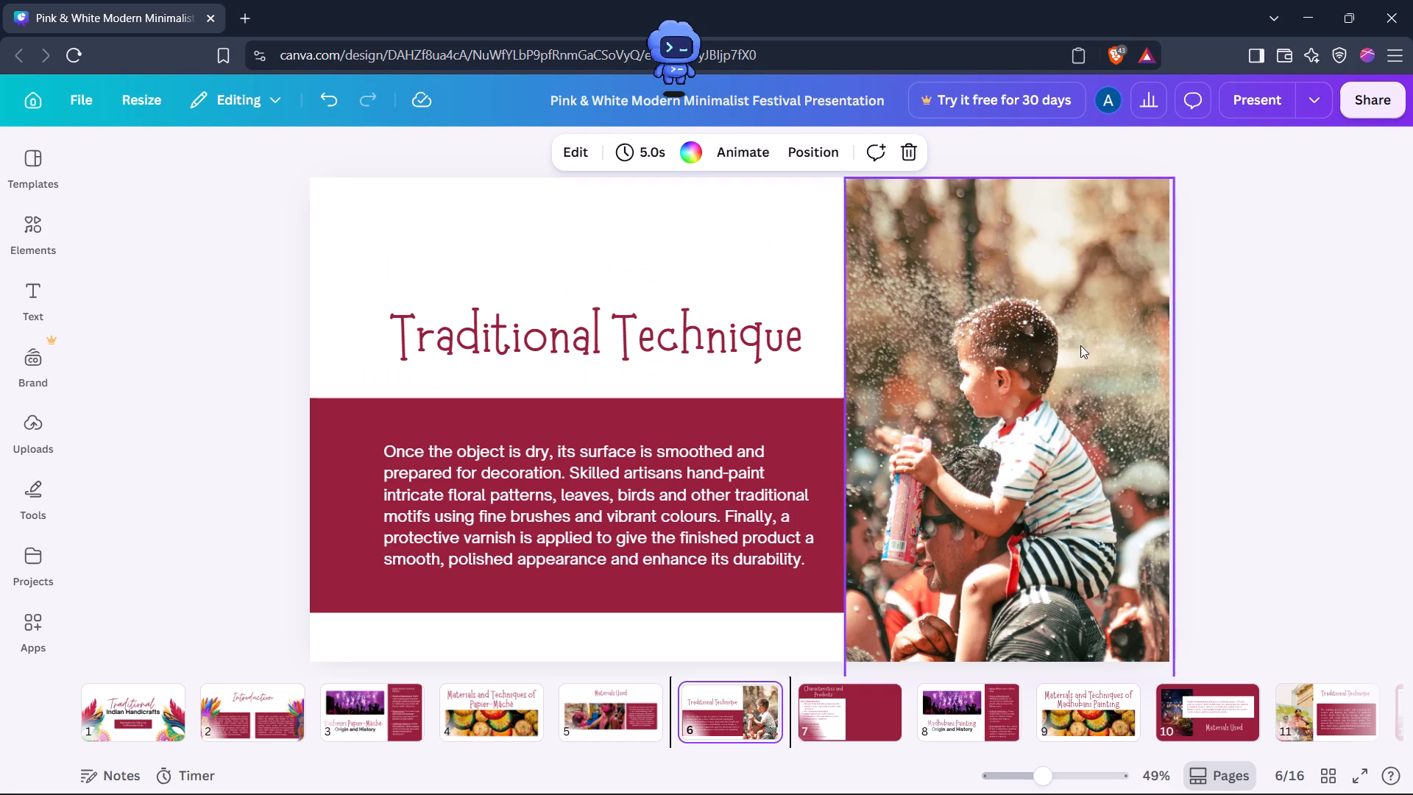
Enlarge the paragraph on page 6 to font size 27.3 and recentre it within the visible part of the maroon box.
left_click_drag(698, 484, 670, 471)
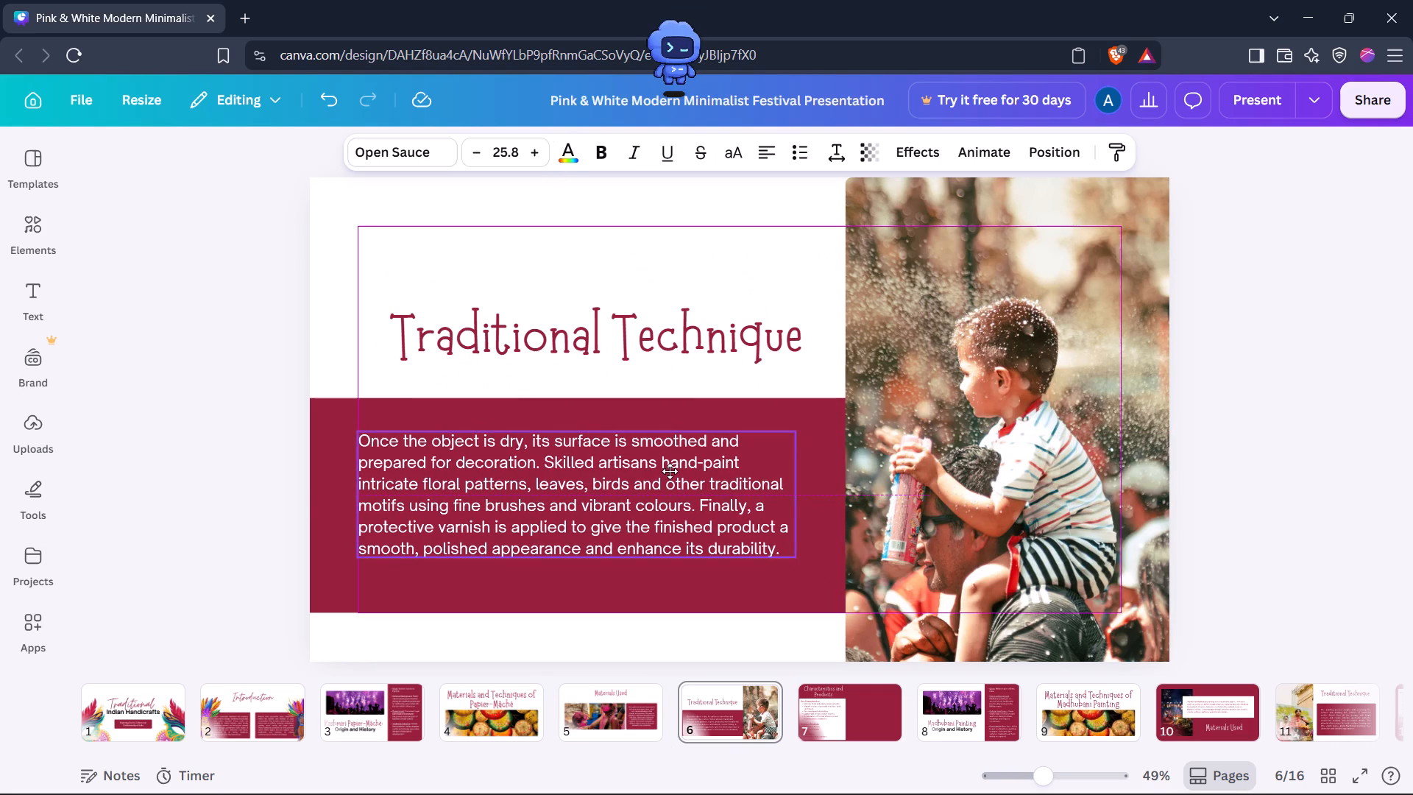
left_click_drag(670, 471, 667, 470)
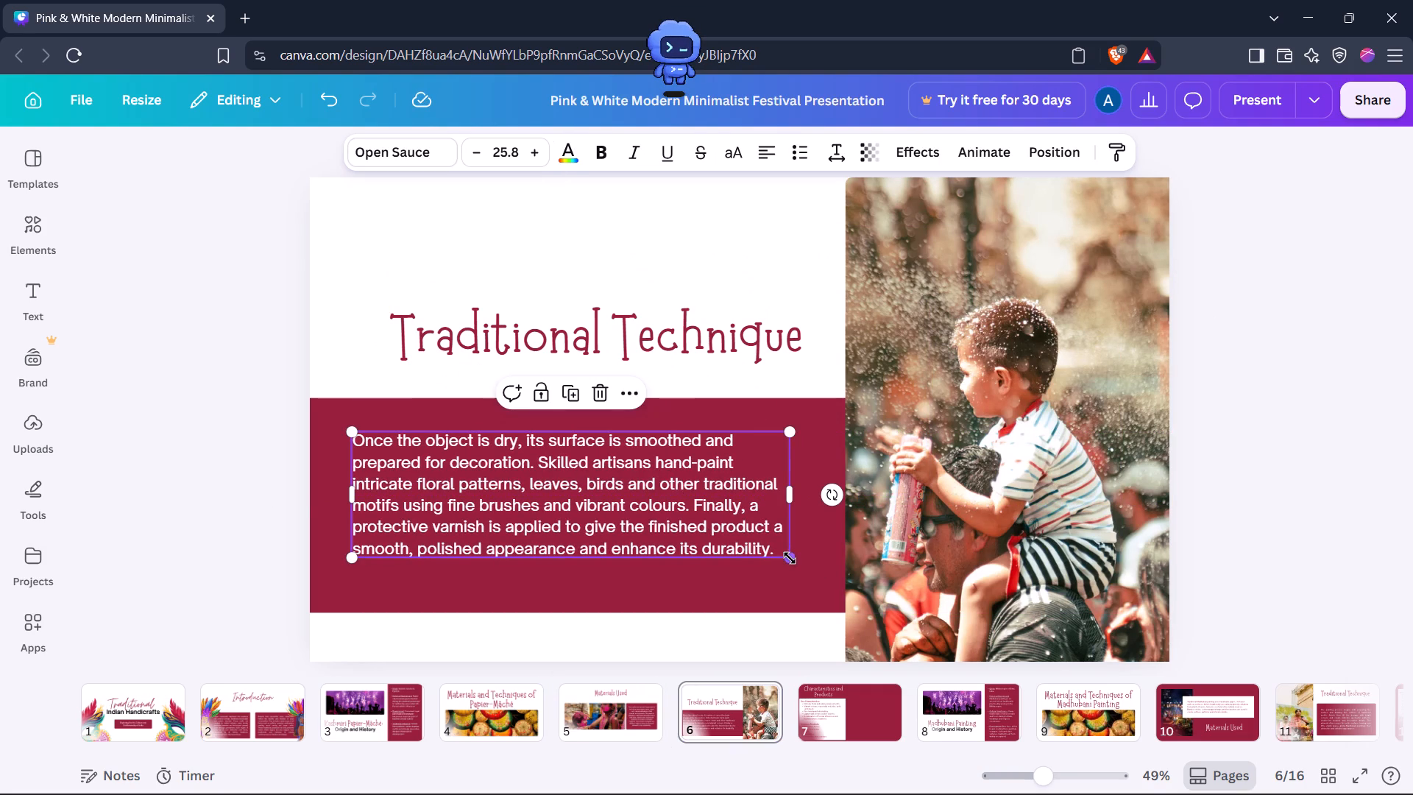
left_click_drag(790, 557, 812, 573)
left_click_drag(698, 525, 715, 533)
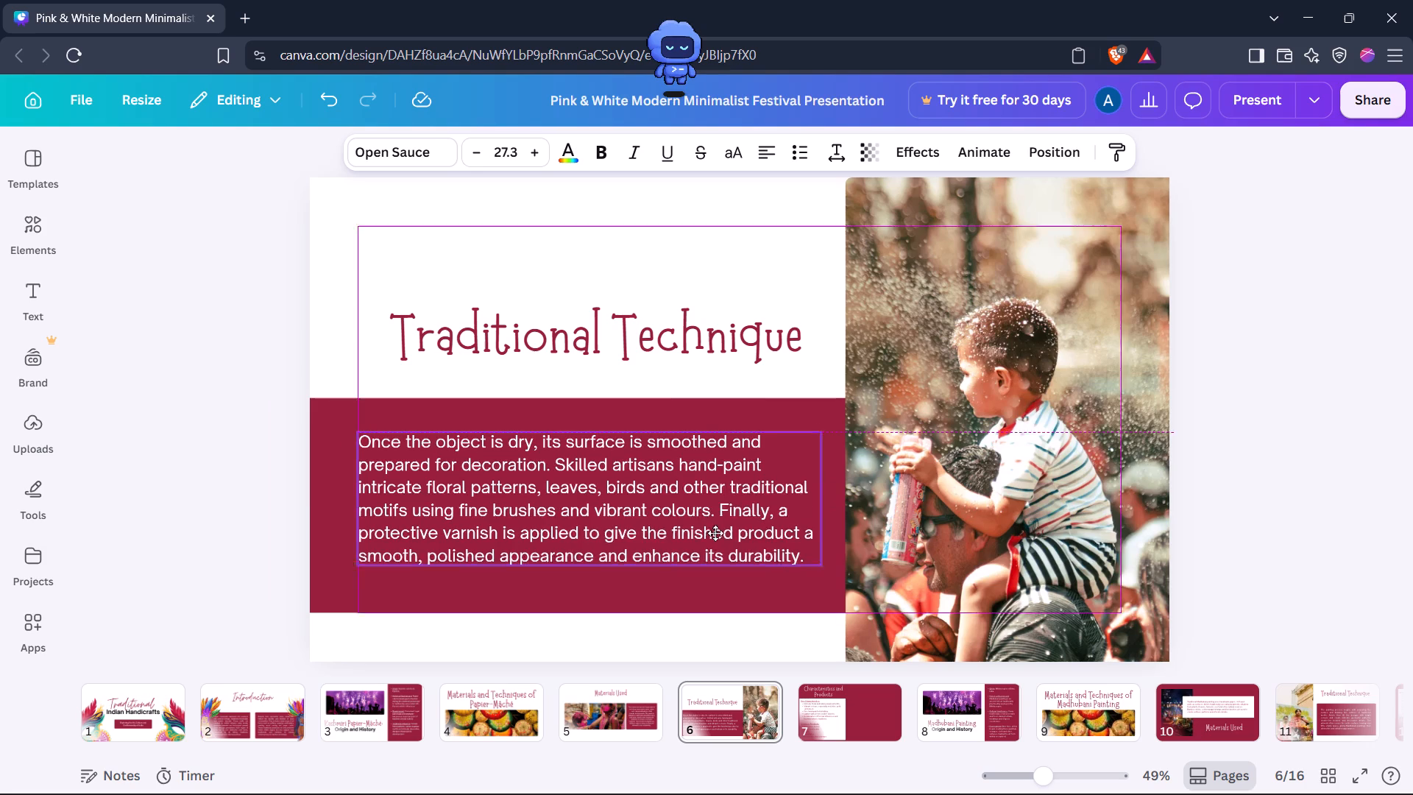
left_click_drag(715, 533, 718, 533)
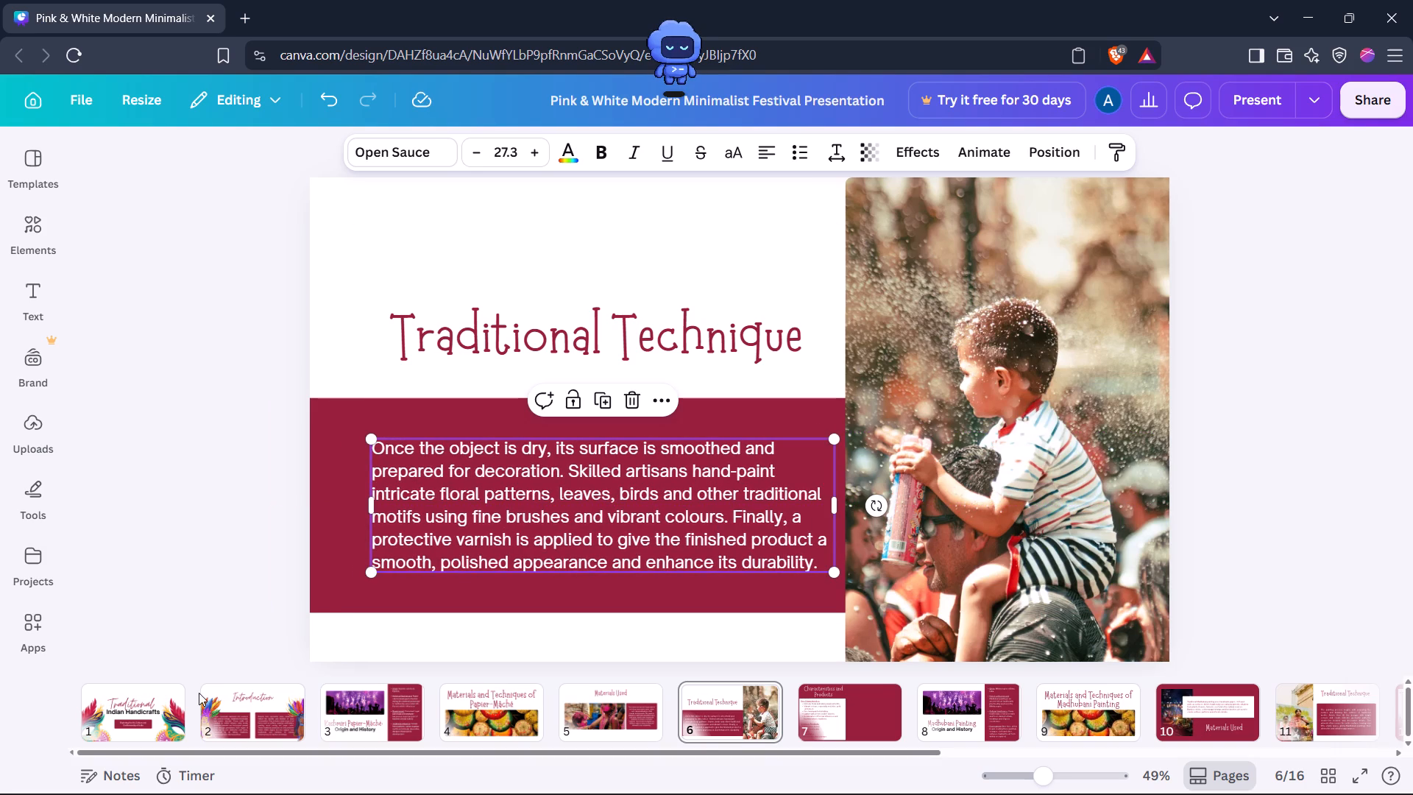
Review pages 1 to 5 from the beginning, comparing the layouts of pages 3, 4 and 5.
left_click(144, 704)
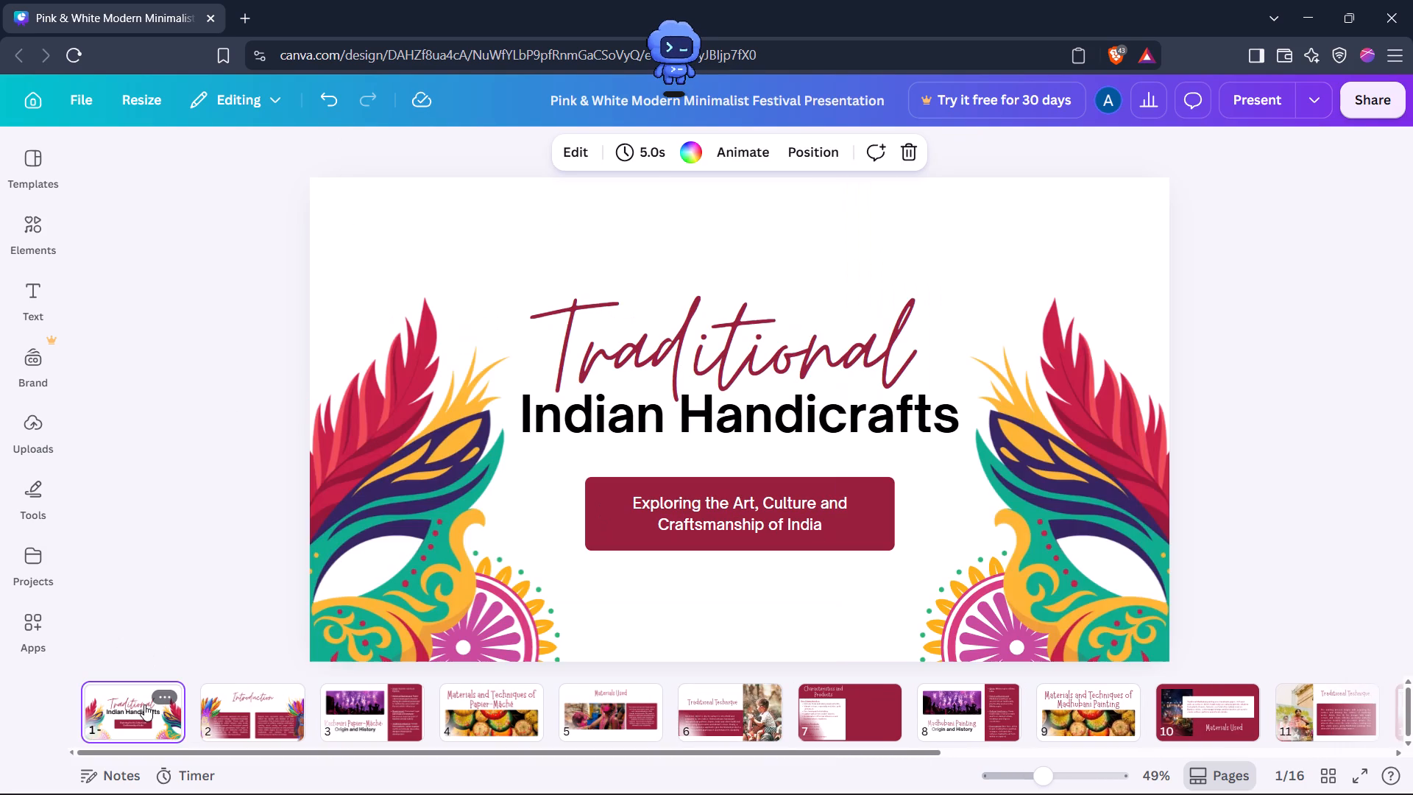
key("Right")
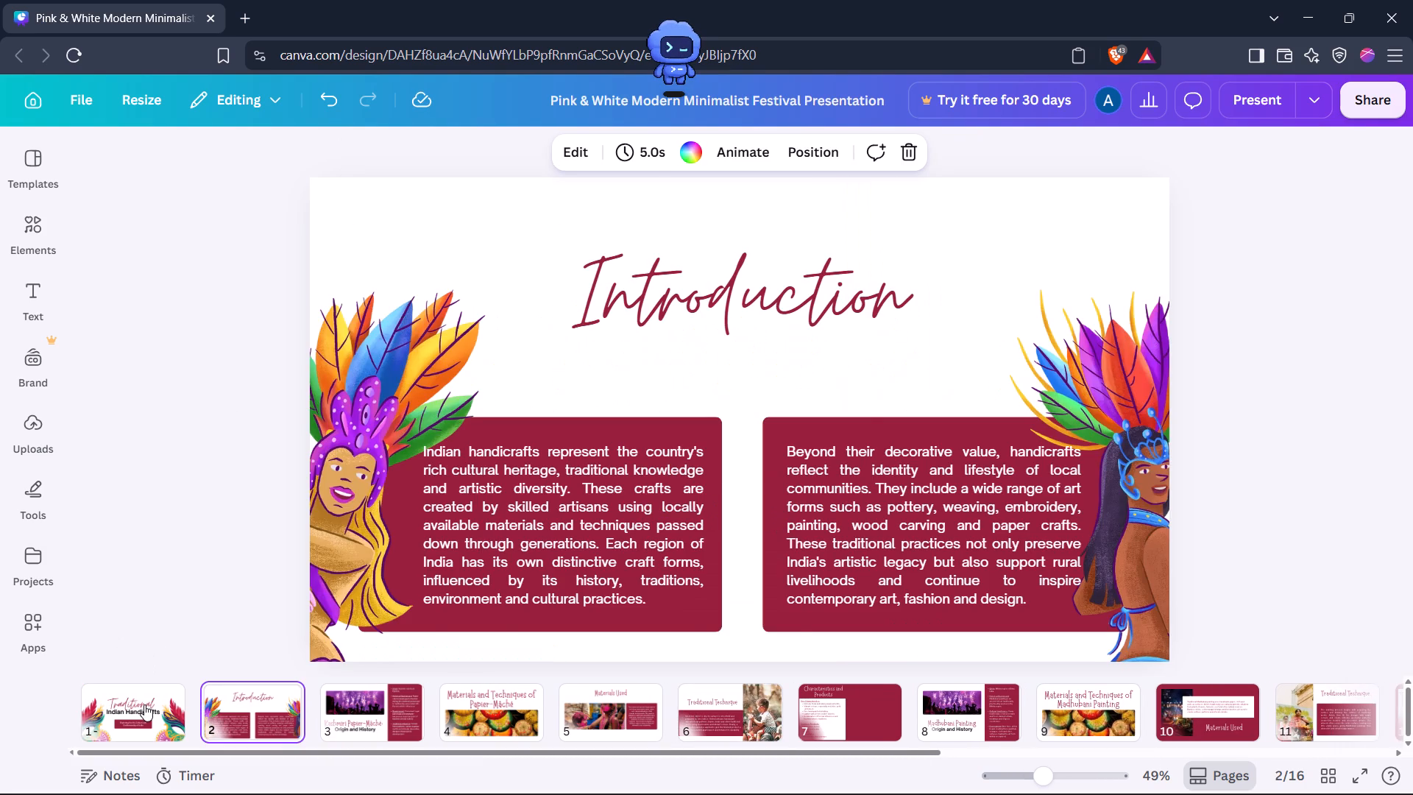
key("Right")
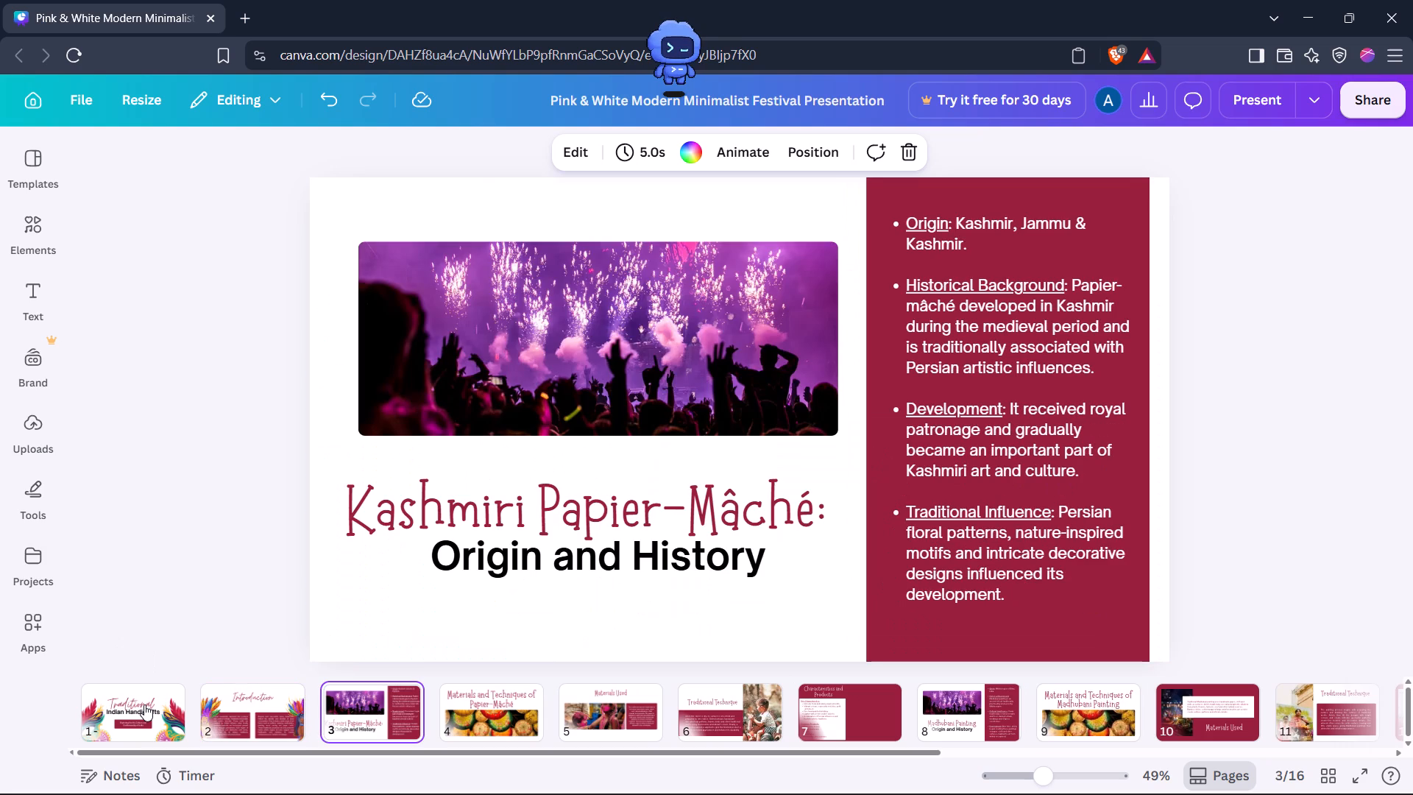
key("Right")
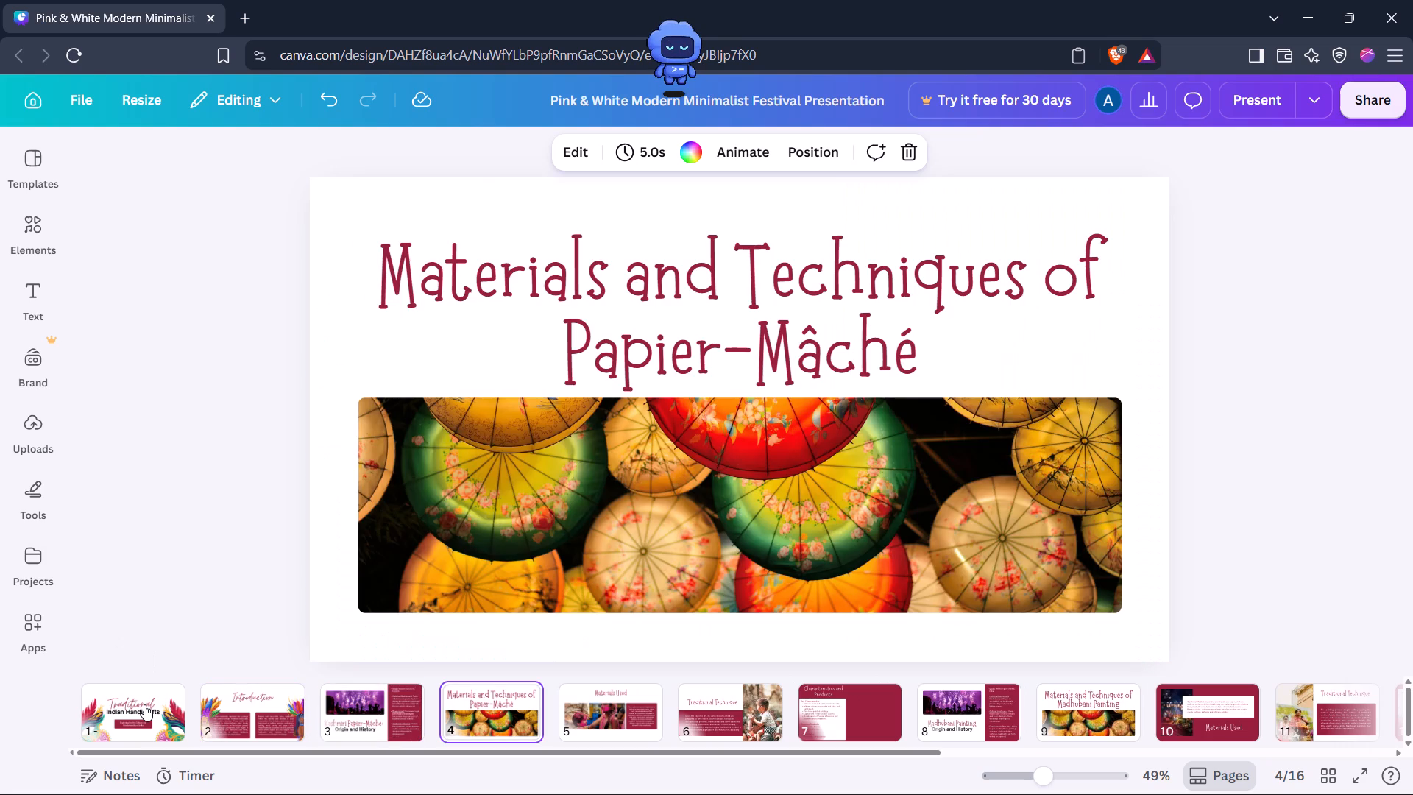
key("Left")
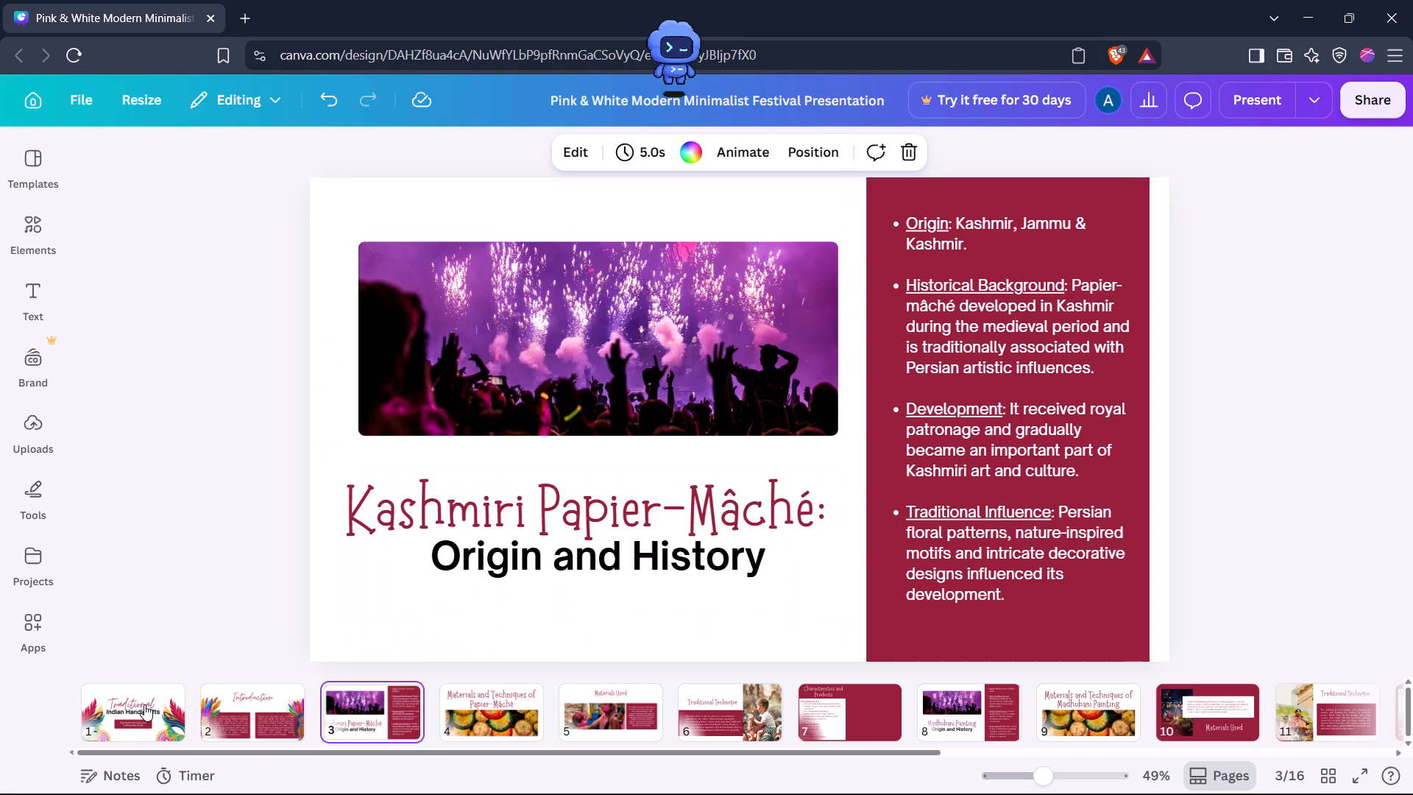
key("Right")
key("Left")
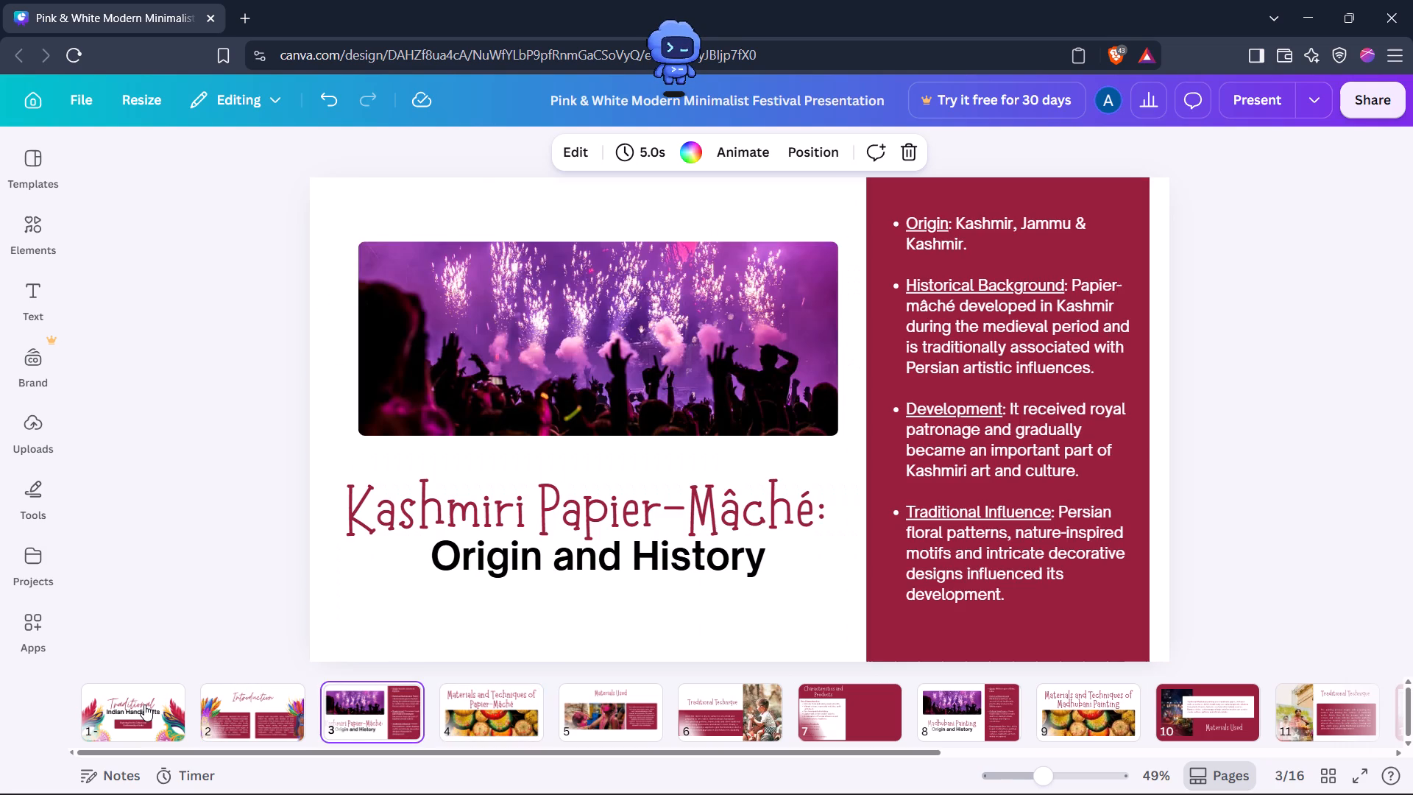
key("Right")
key("Left")
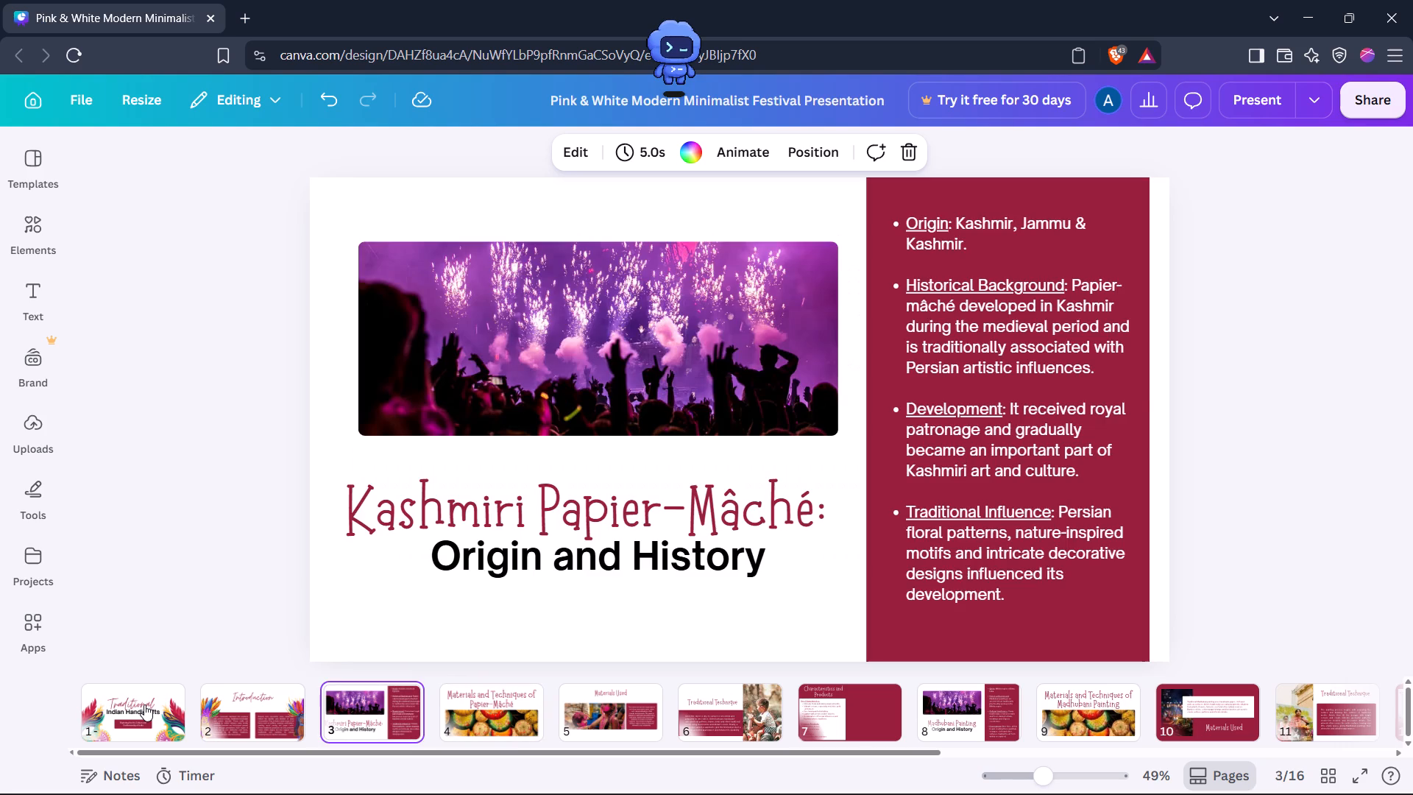
key("Right")
key("Right")
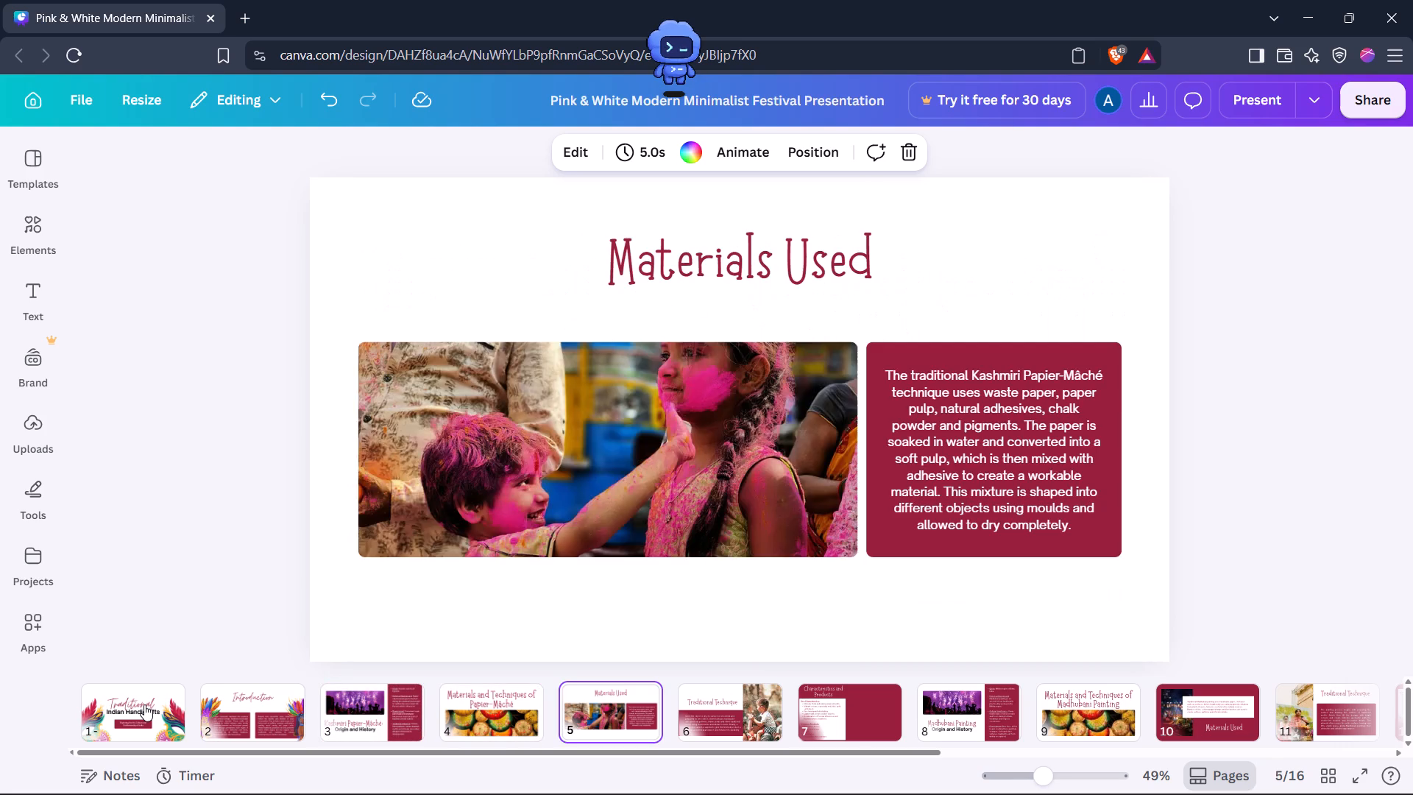
key("Left")
key("Left")
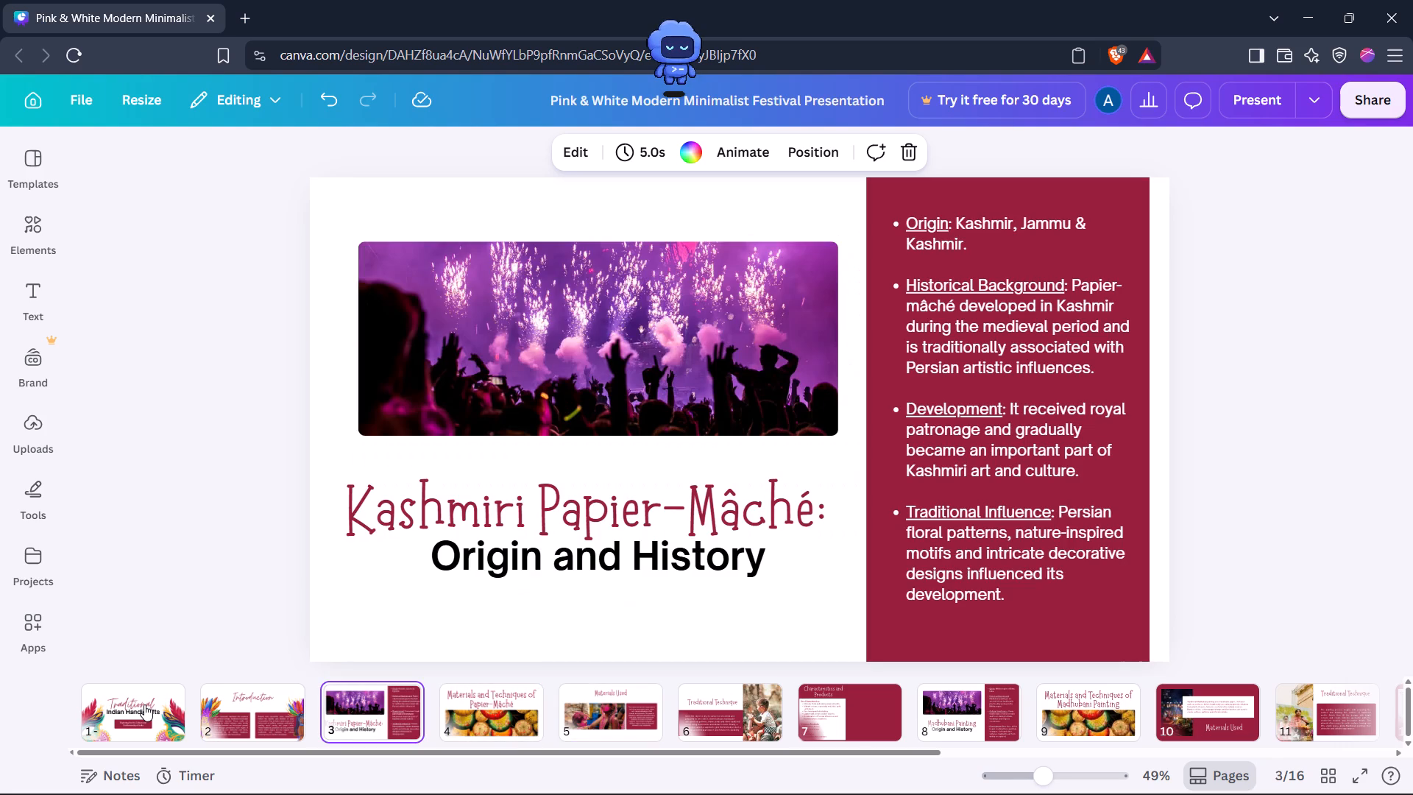
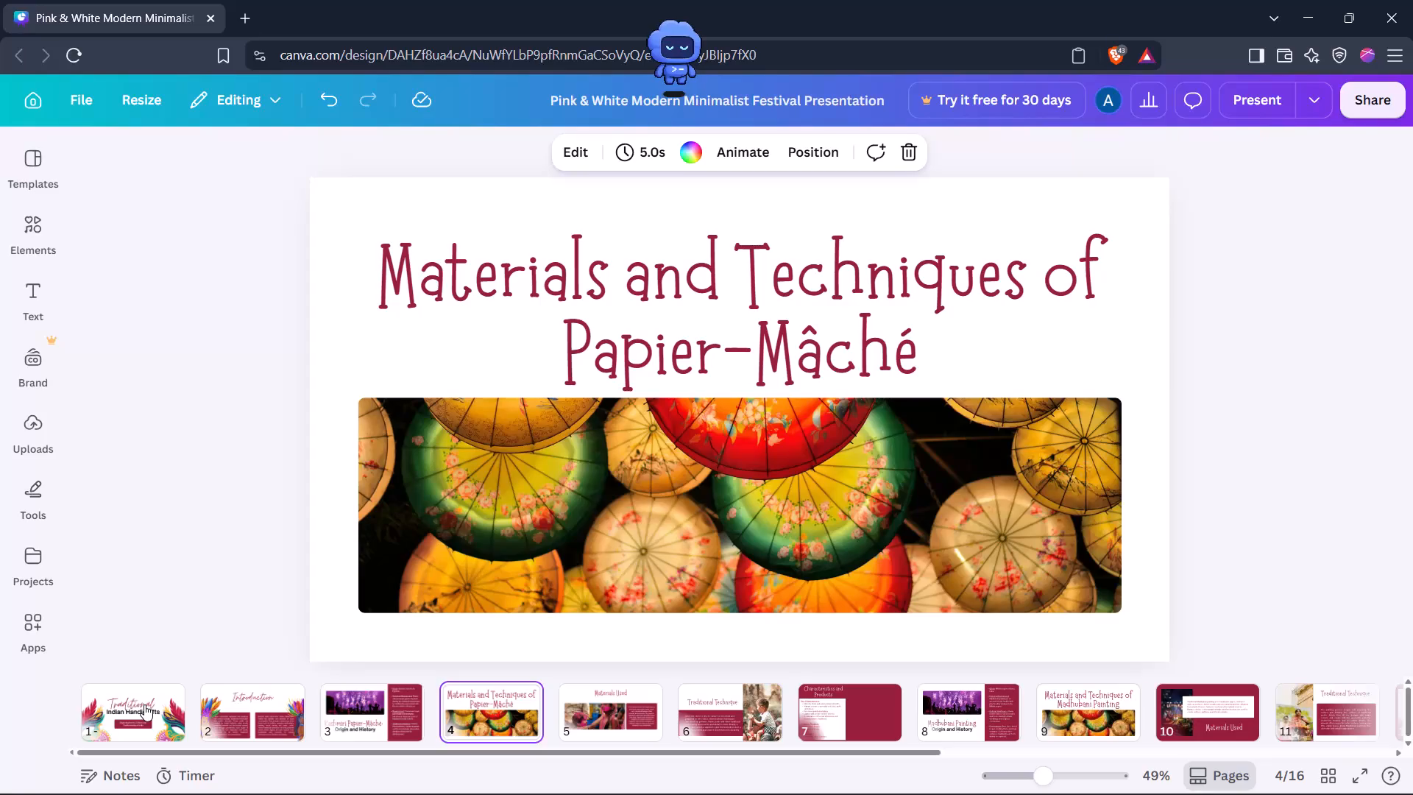
Look through slides 5 to 13 to compare the Papier-Mâché and Madhubani layouts, including both characteristics slides.
key("Right")
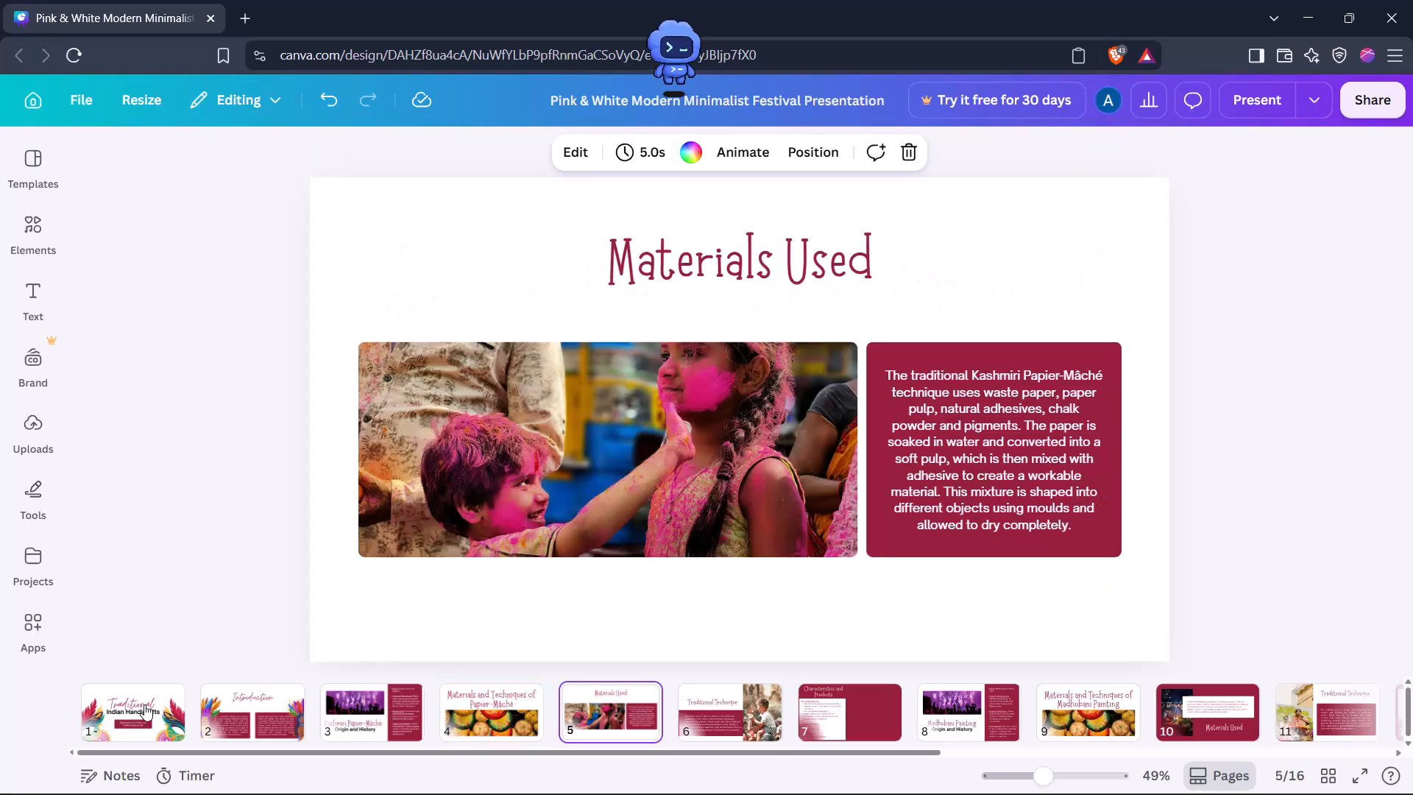
key("Right")
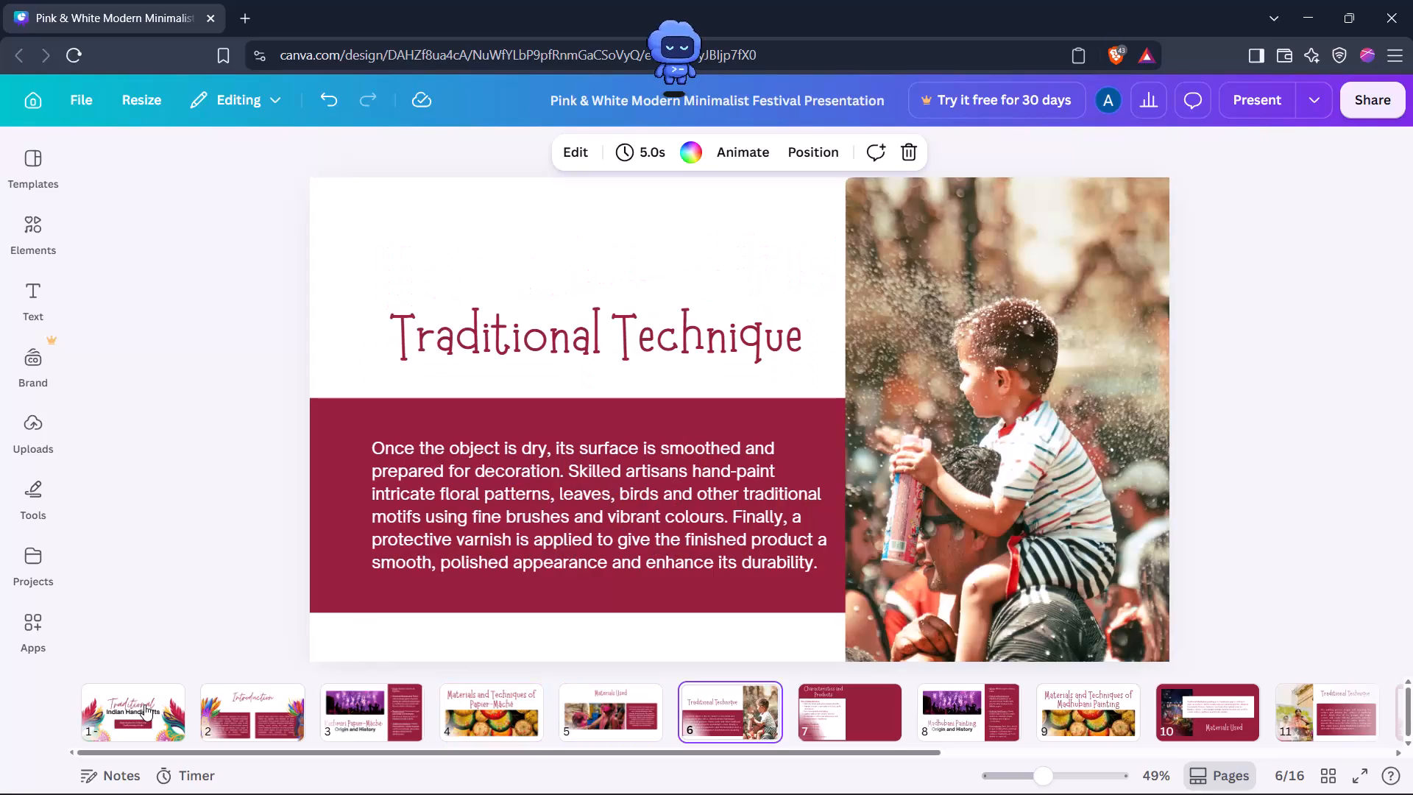
key("Right")
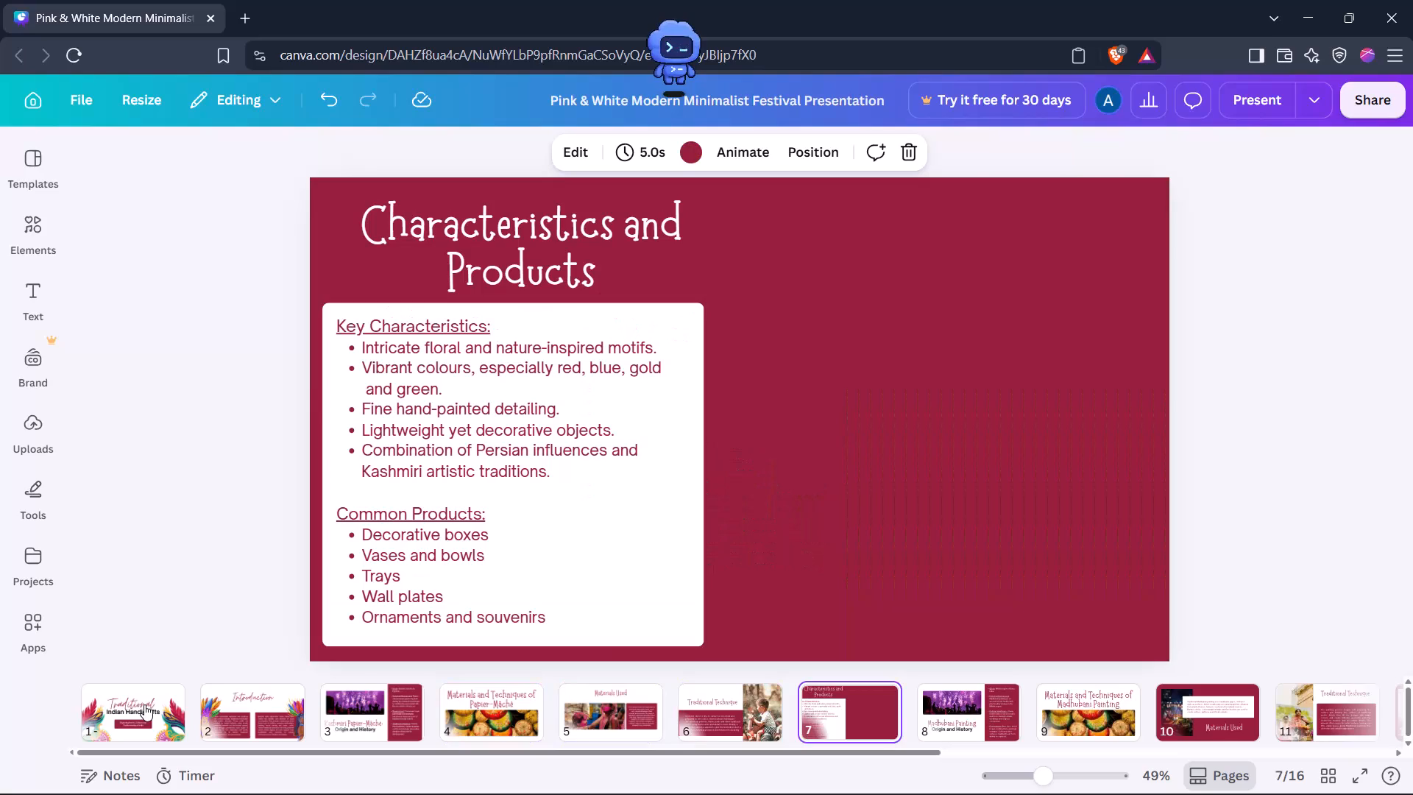
key("Right")
key("Right")
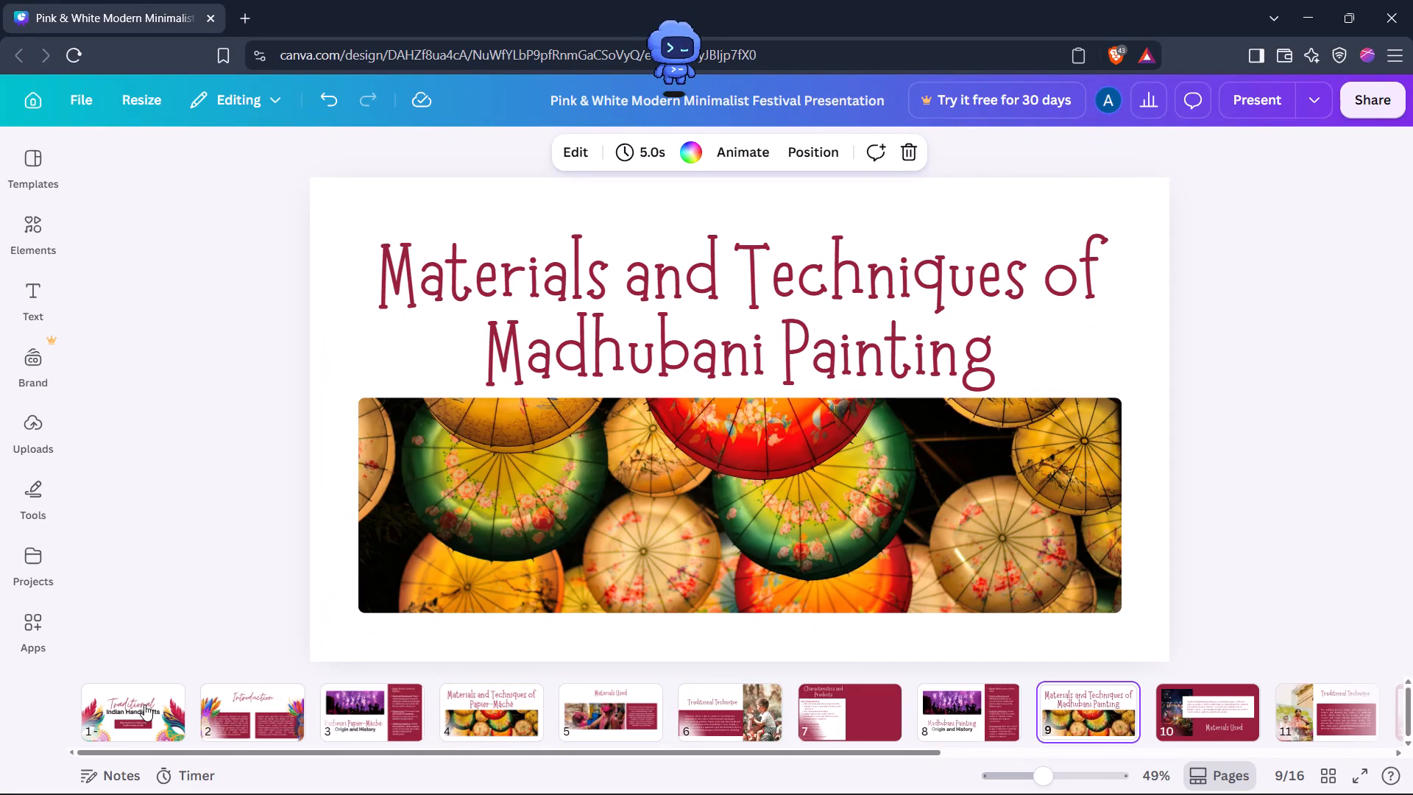
key("Down")
key("Left")
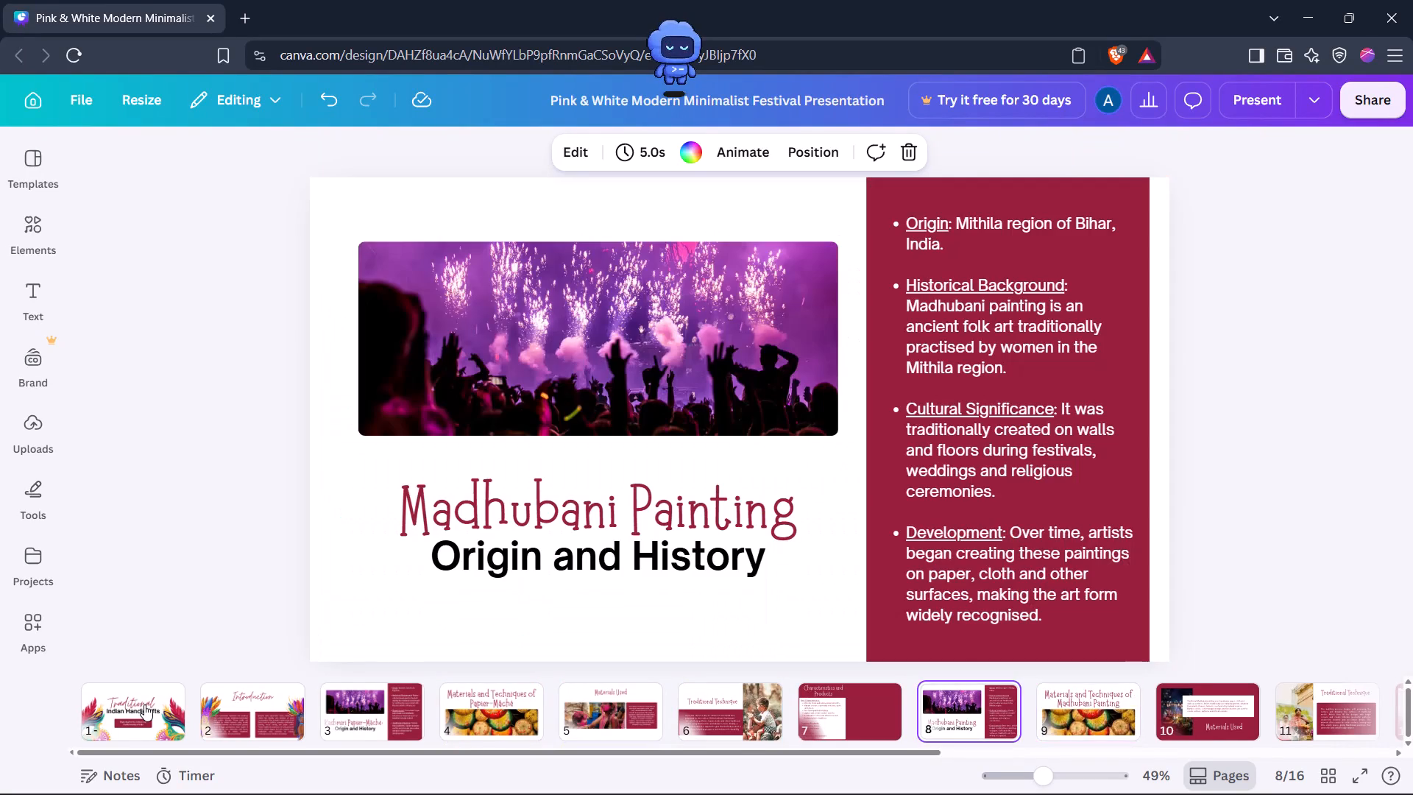
key("Left")
key("Left")
key("Right")
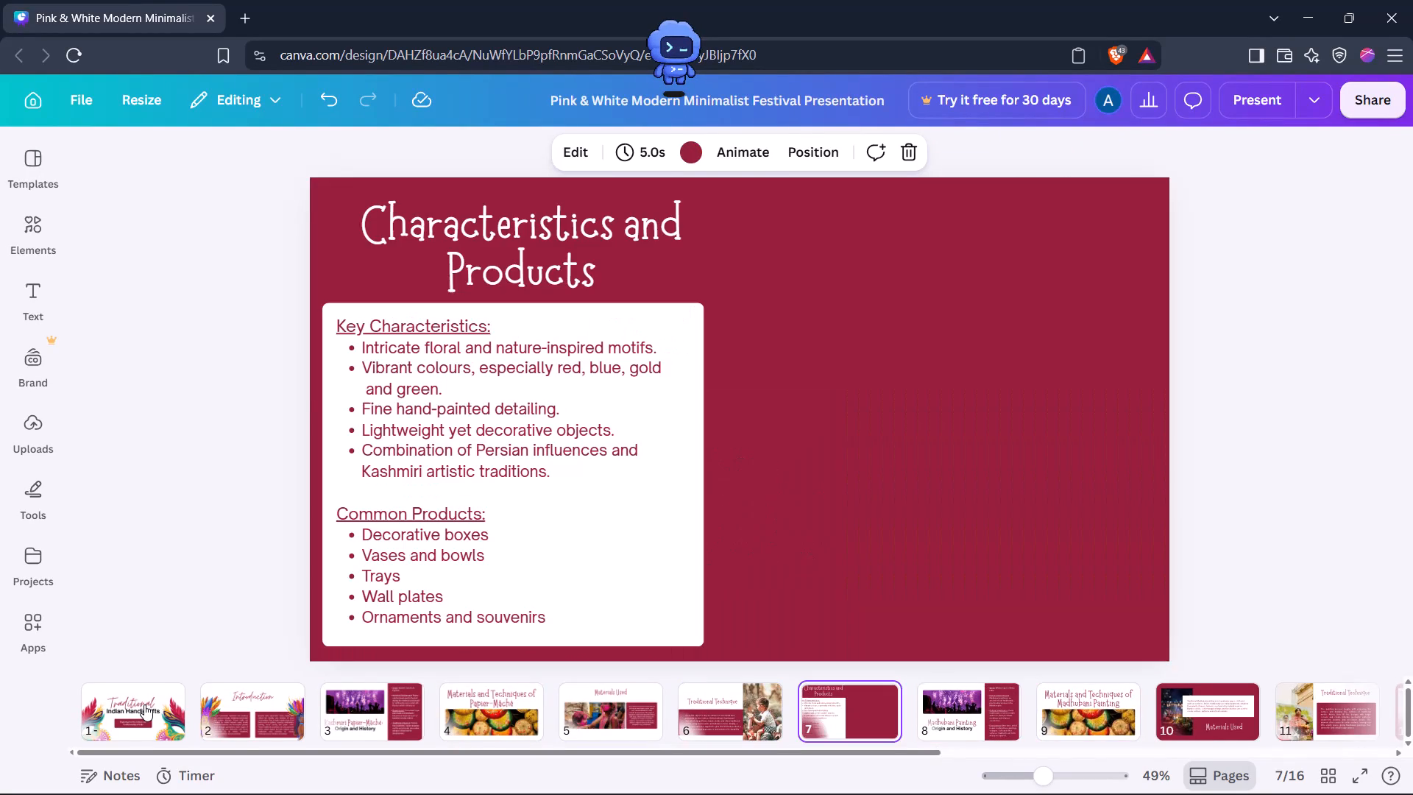
key("Right")
key("Right")
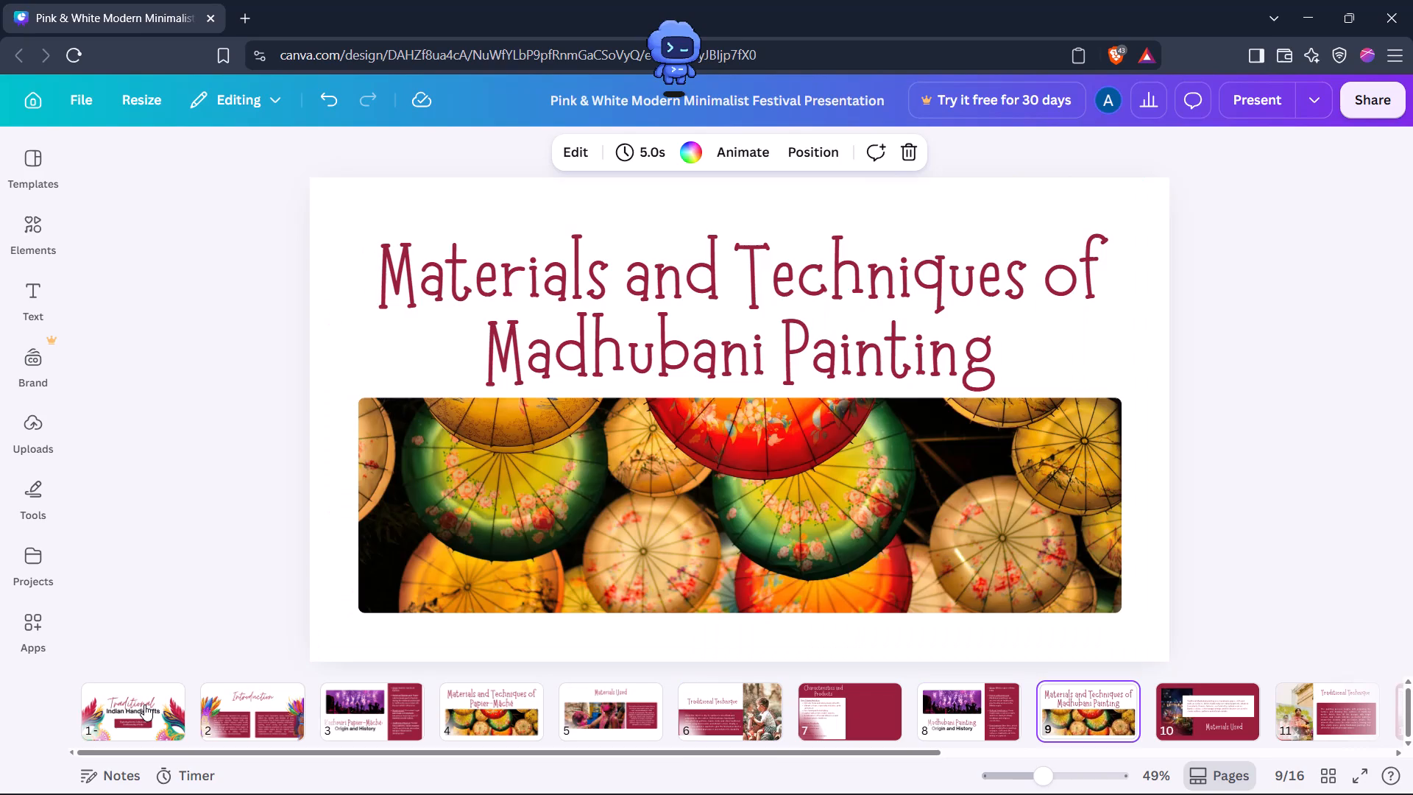
key("Right")
key("Right")
key("Right")
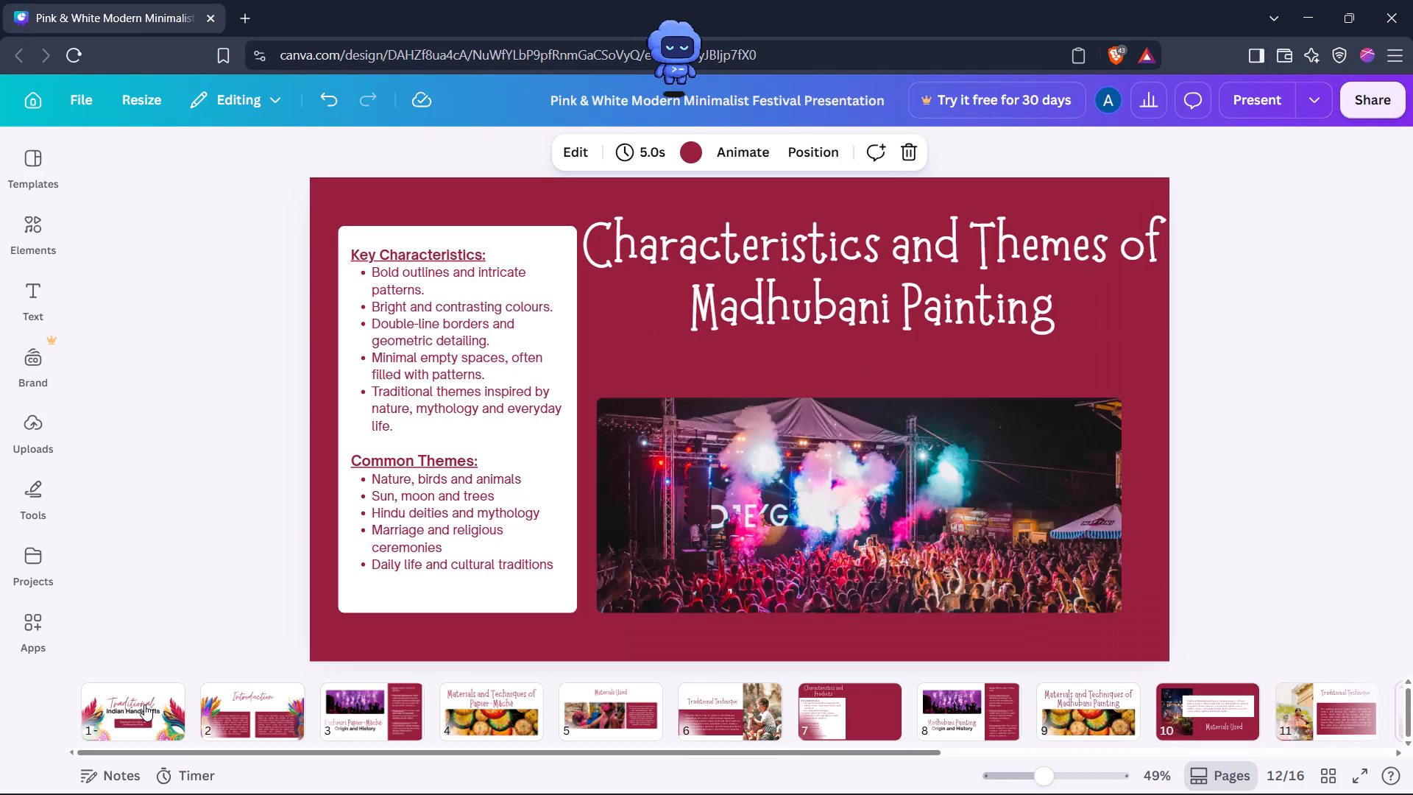
key("Right")
key("Left")
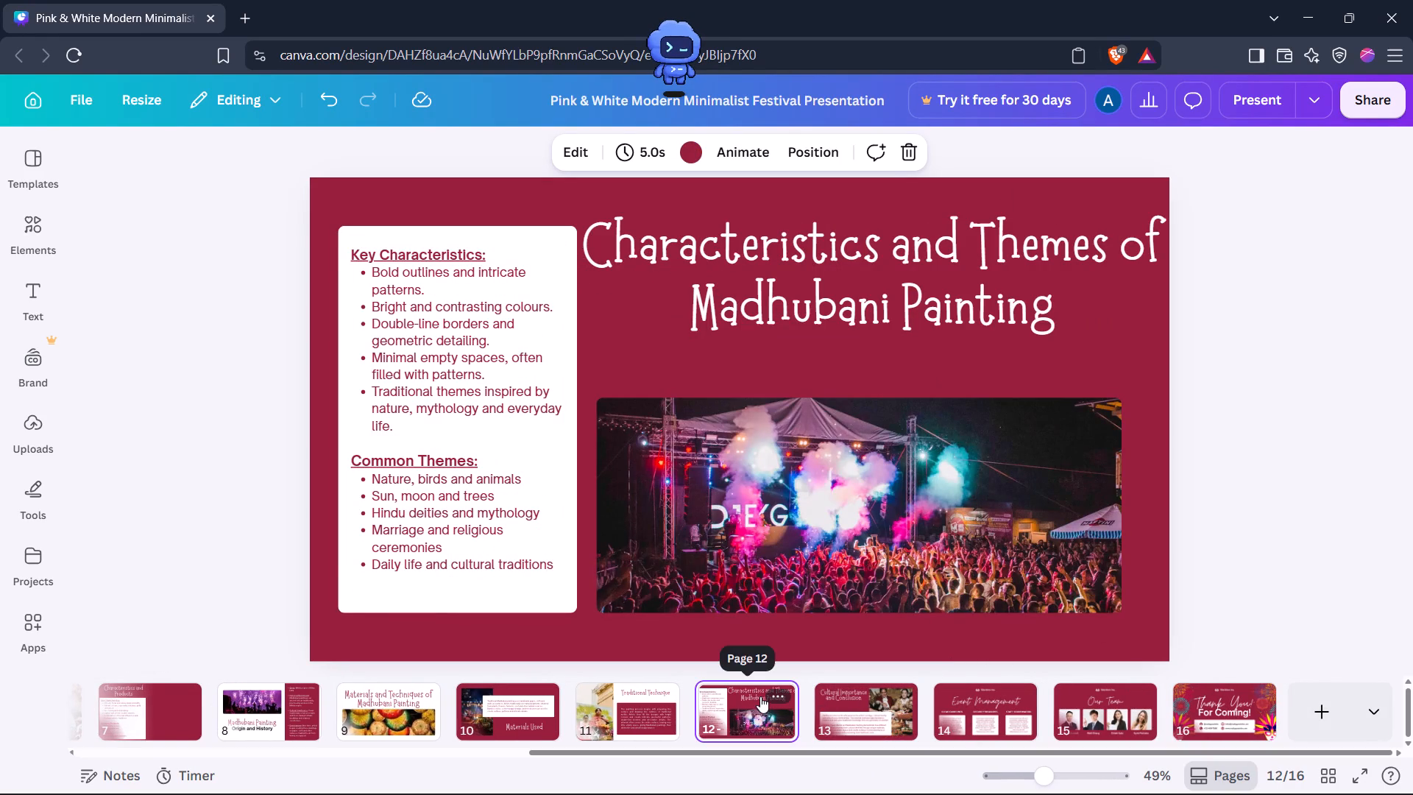
Duplicate page 12, the Madhubani characteristics slide, and move the copy directly after page 7.
right_click(760, 696)
left_click(839, 261)
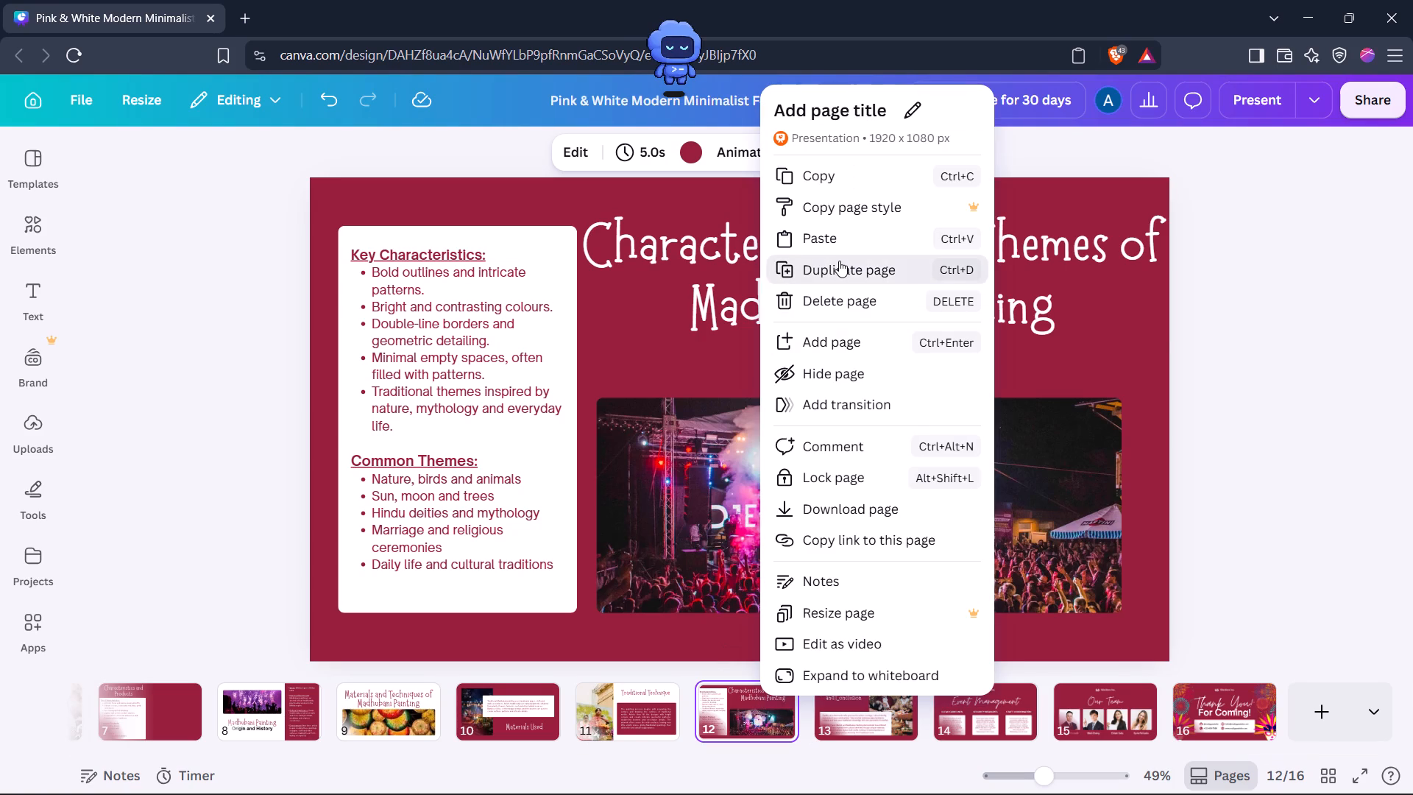
left_click_drag(862, 727, 298, 718)
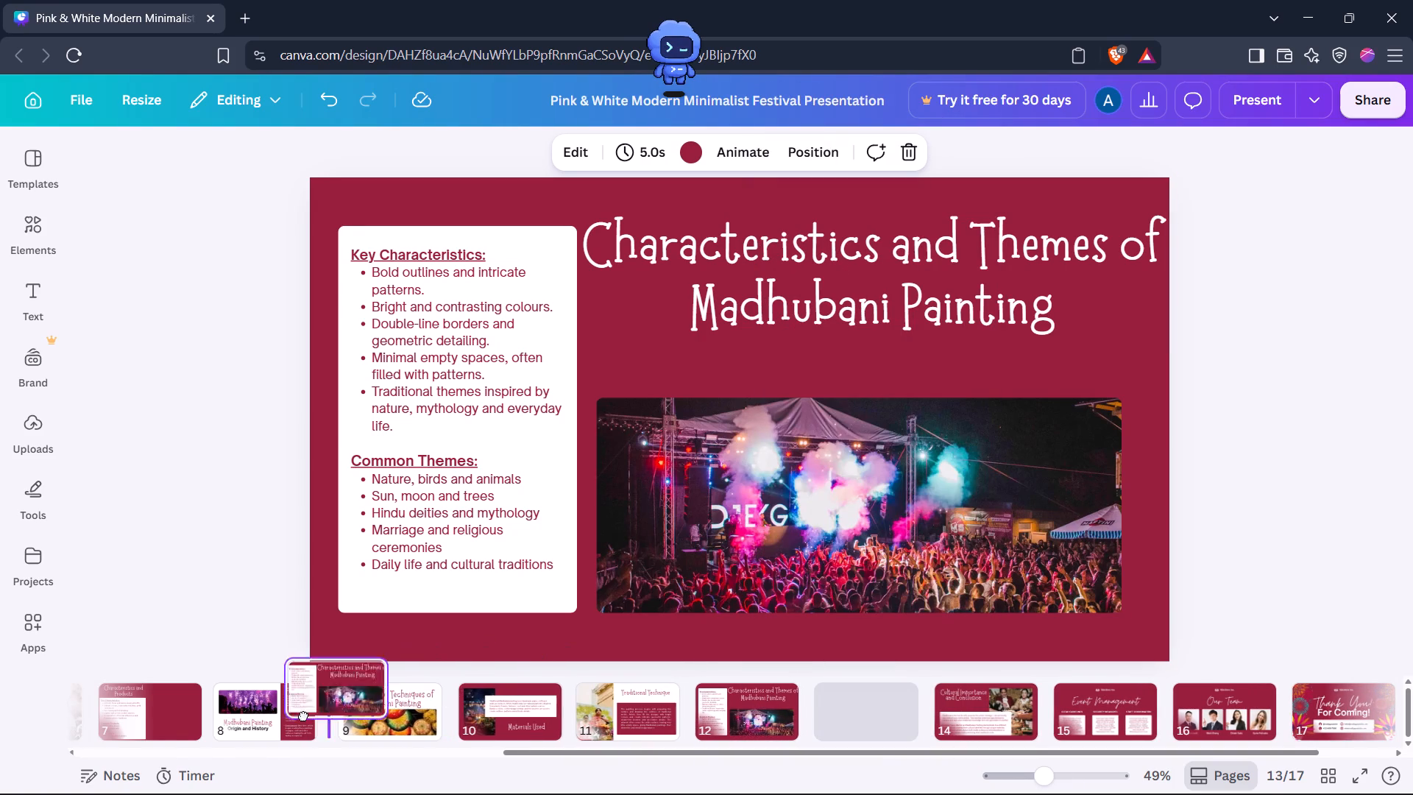
left_click_drag(298, 718, 223, 731)
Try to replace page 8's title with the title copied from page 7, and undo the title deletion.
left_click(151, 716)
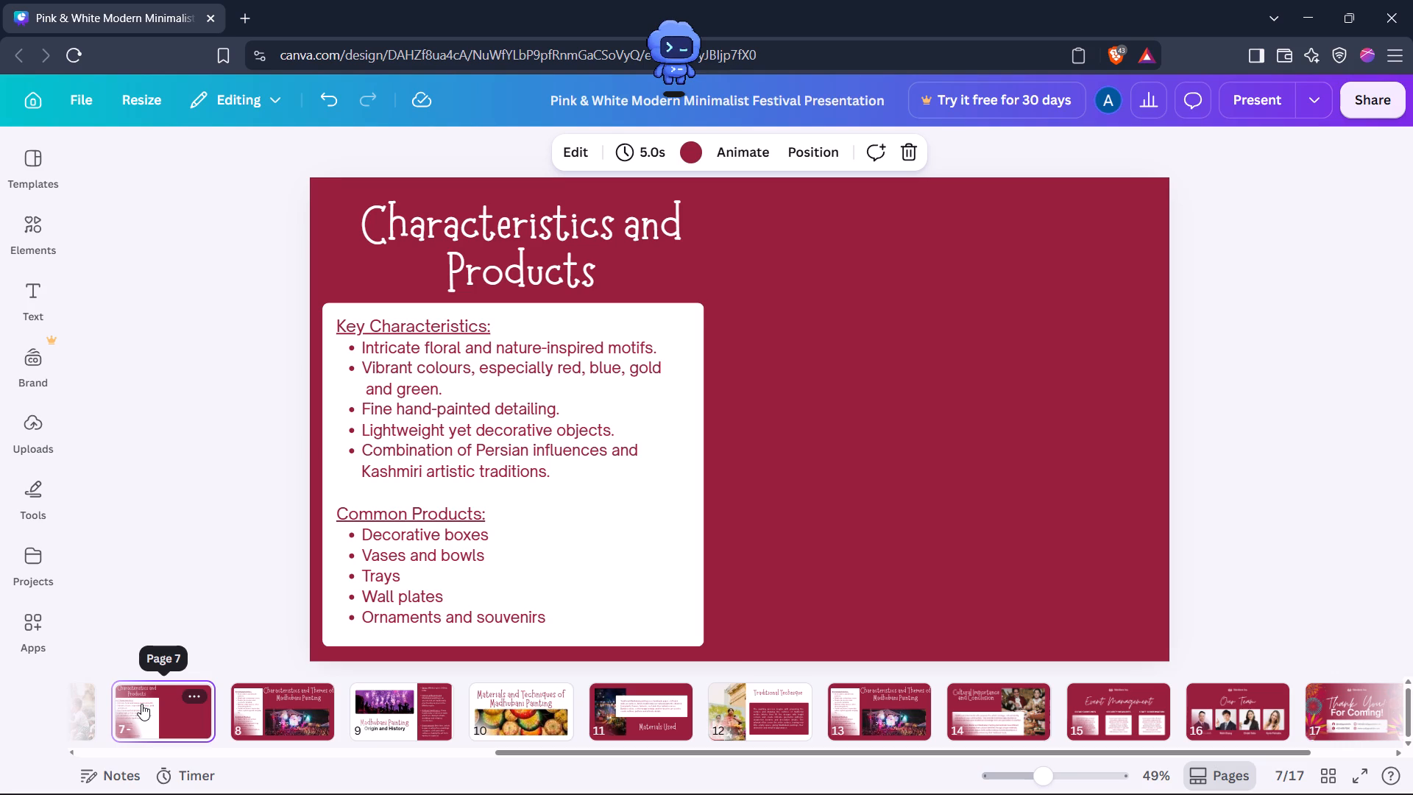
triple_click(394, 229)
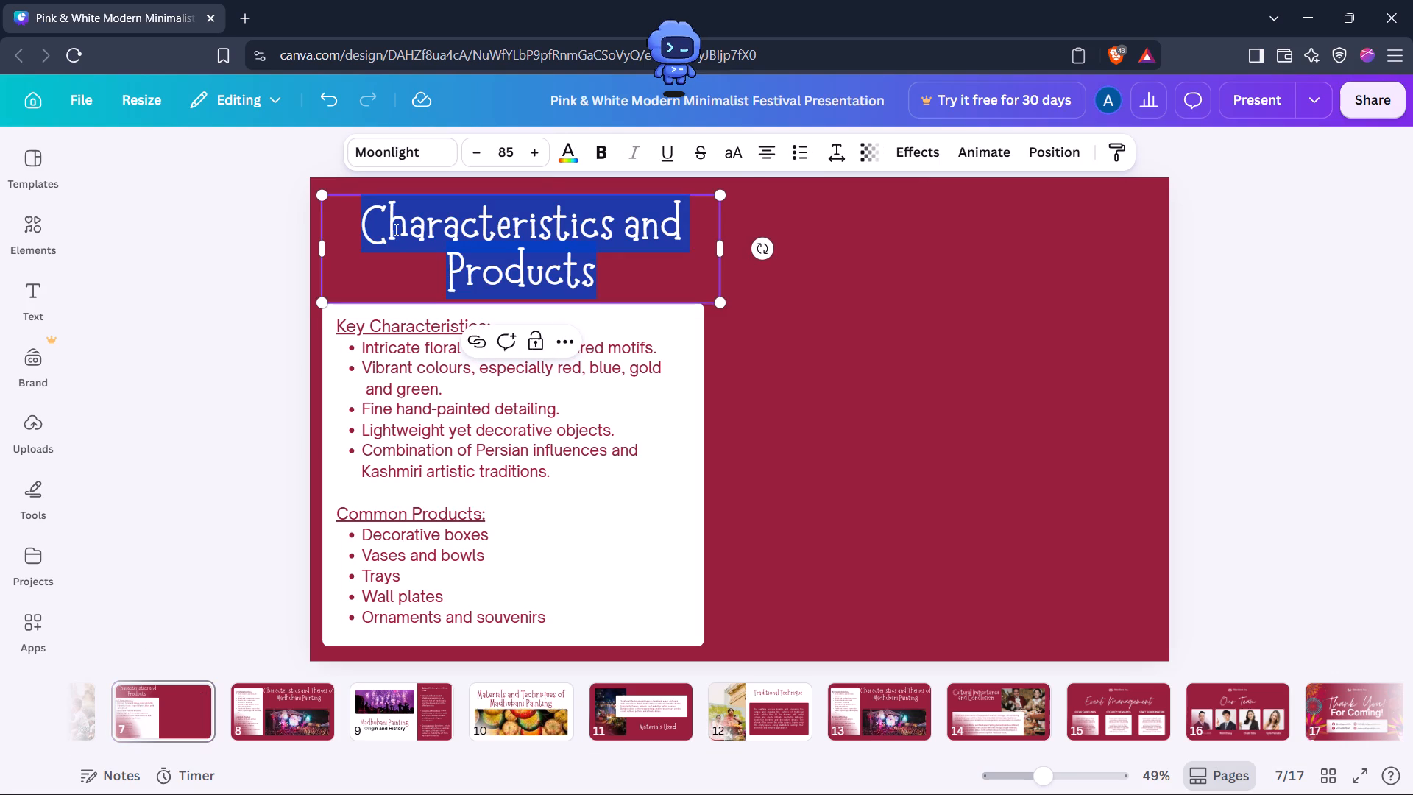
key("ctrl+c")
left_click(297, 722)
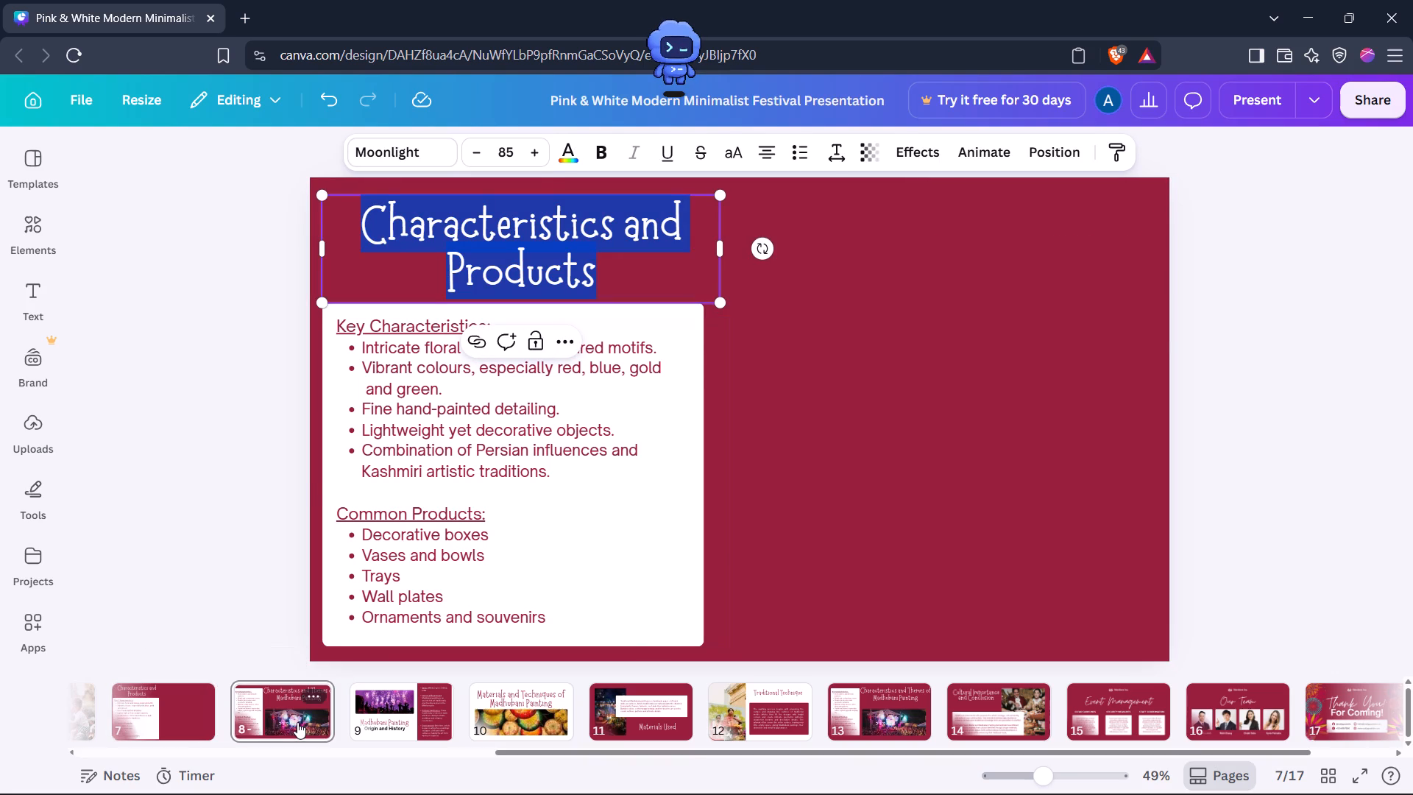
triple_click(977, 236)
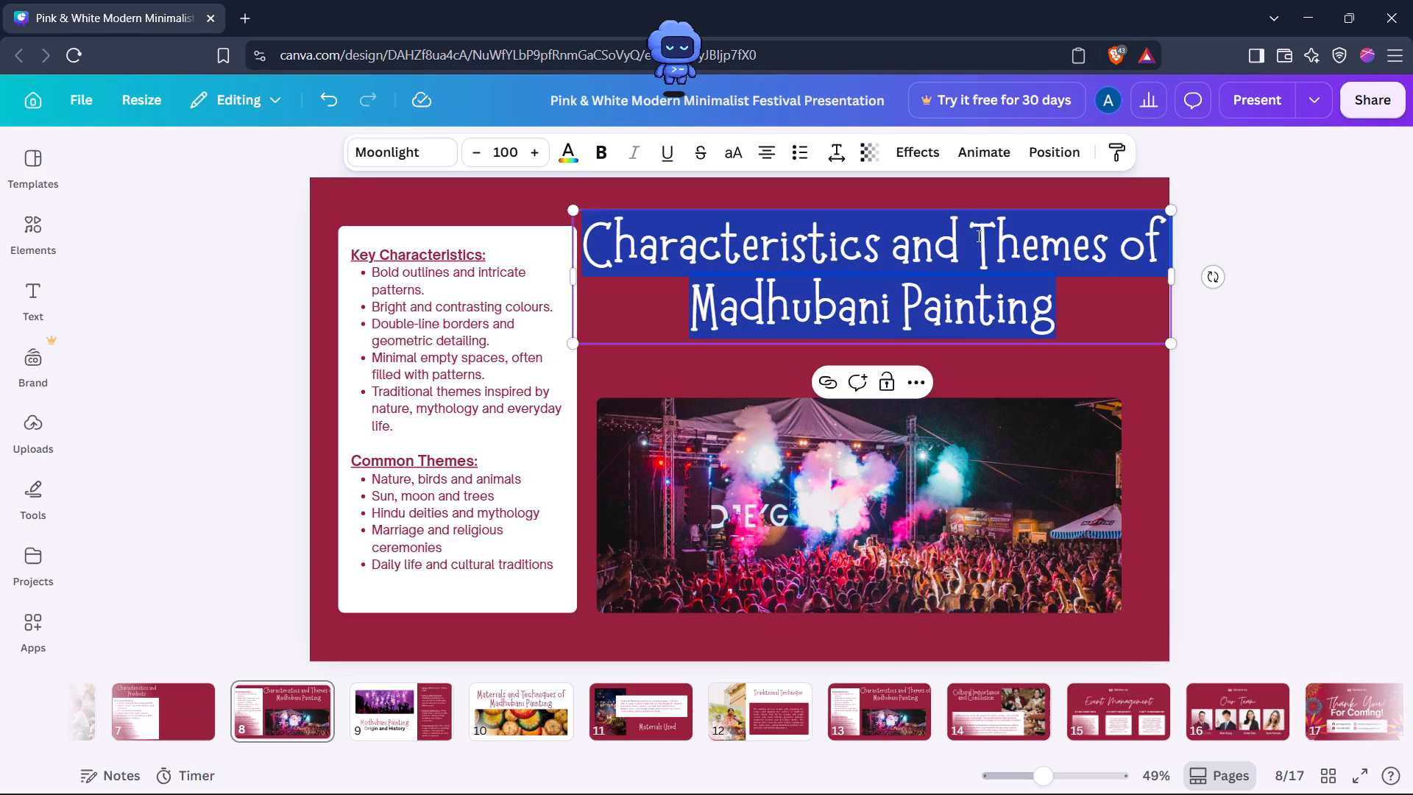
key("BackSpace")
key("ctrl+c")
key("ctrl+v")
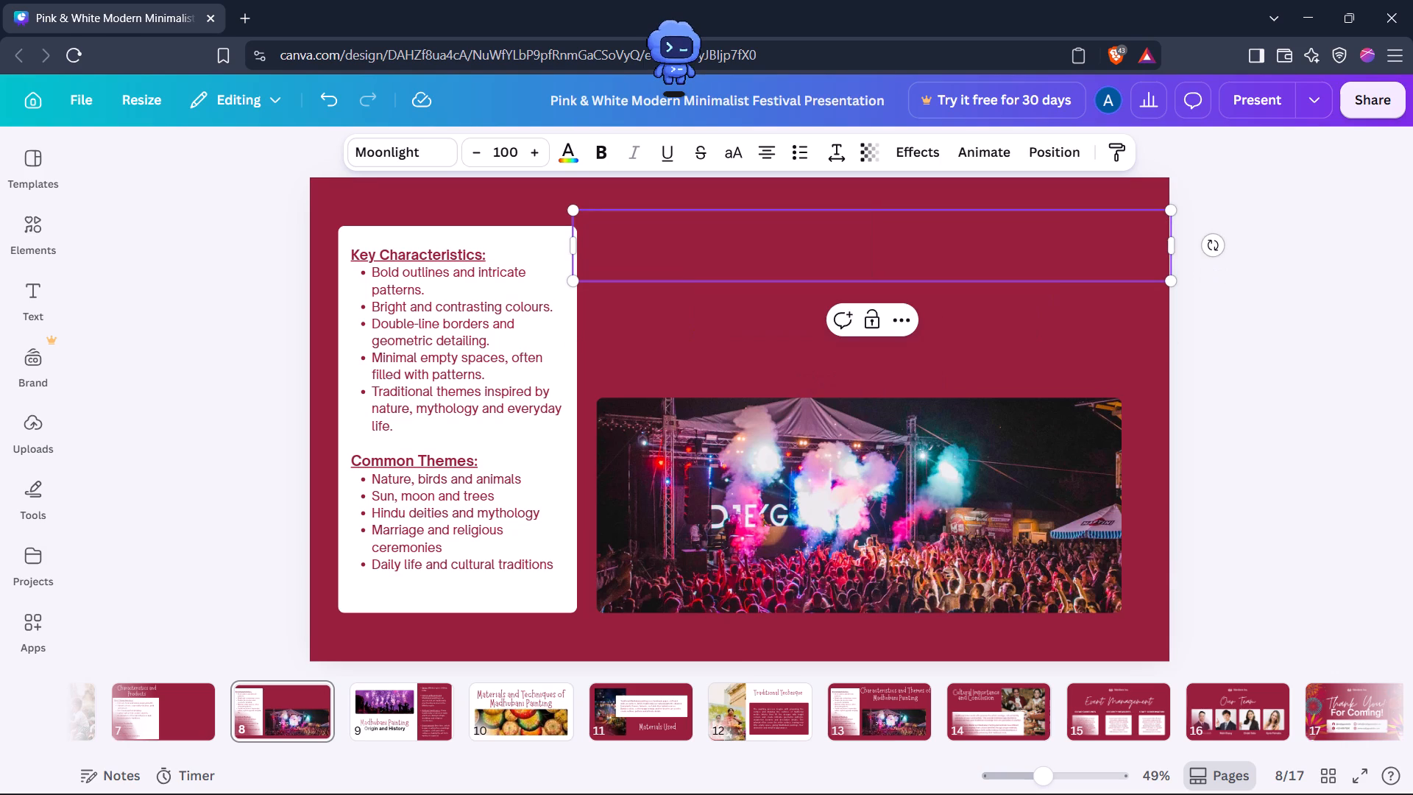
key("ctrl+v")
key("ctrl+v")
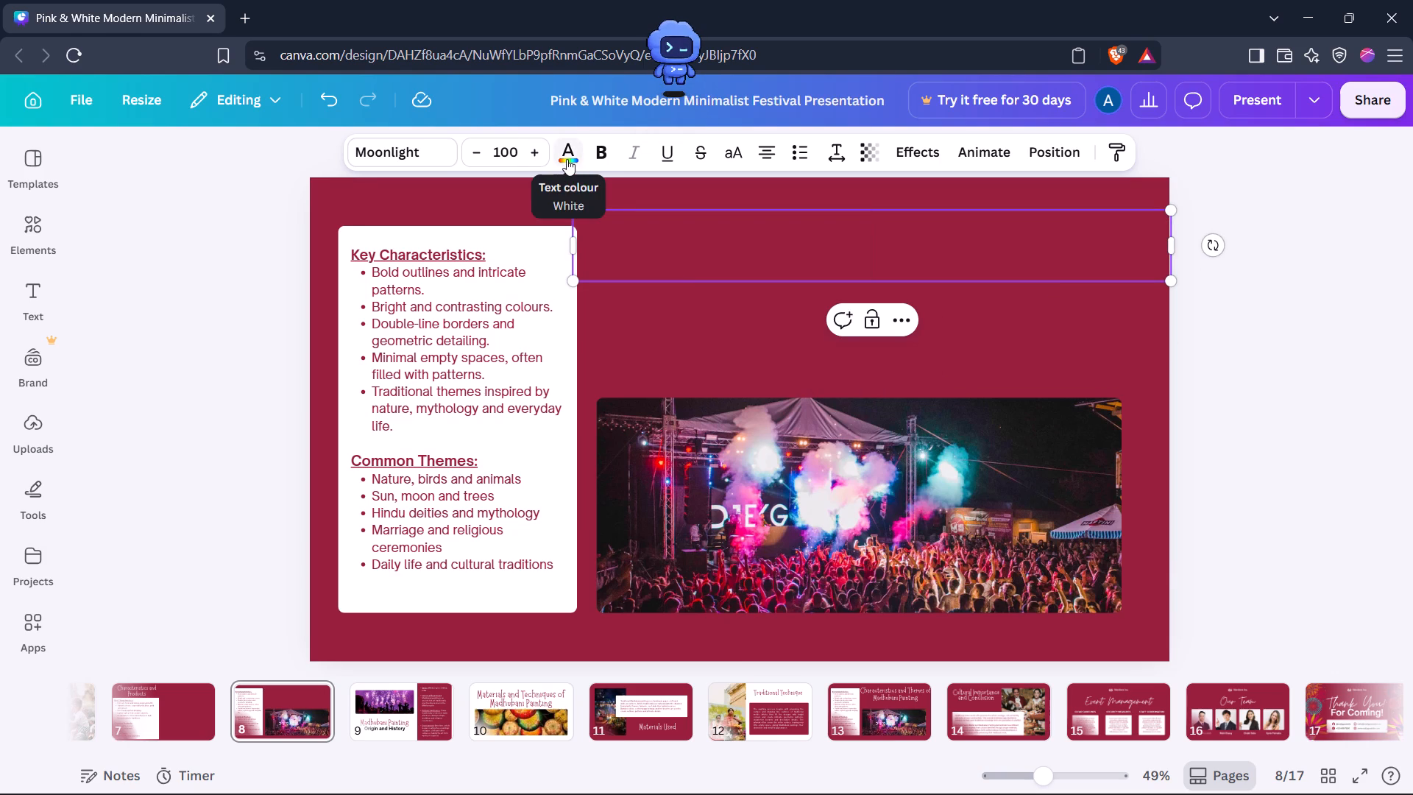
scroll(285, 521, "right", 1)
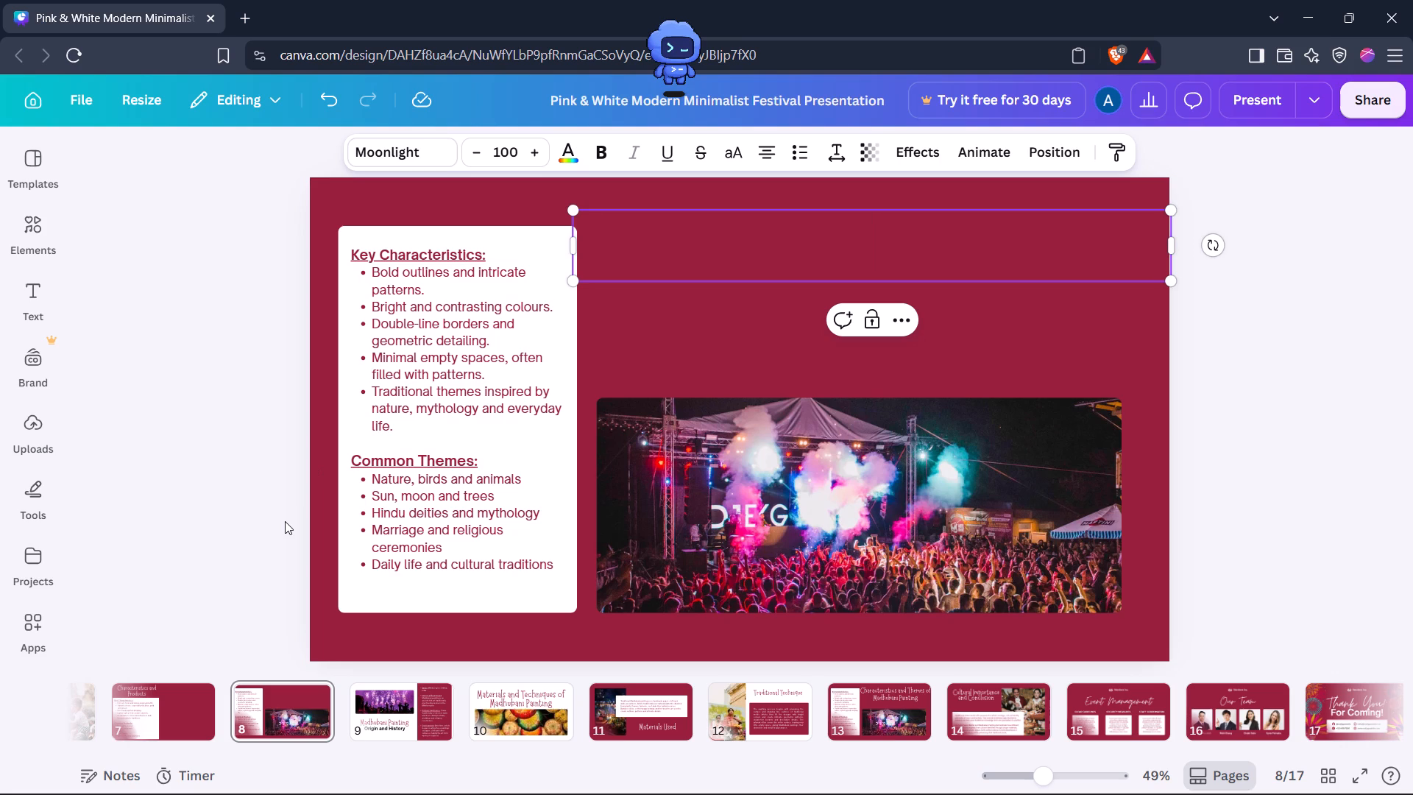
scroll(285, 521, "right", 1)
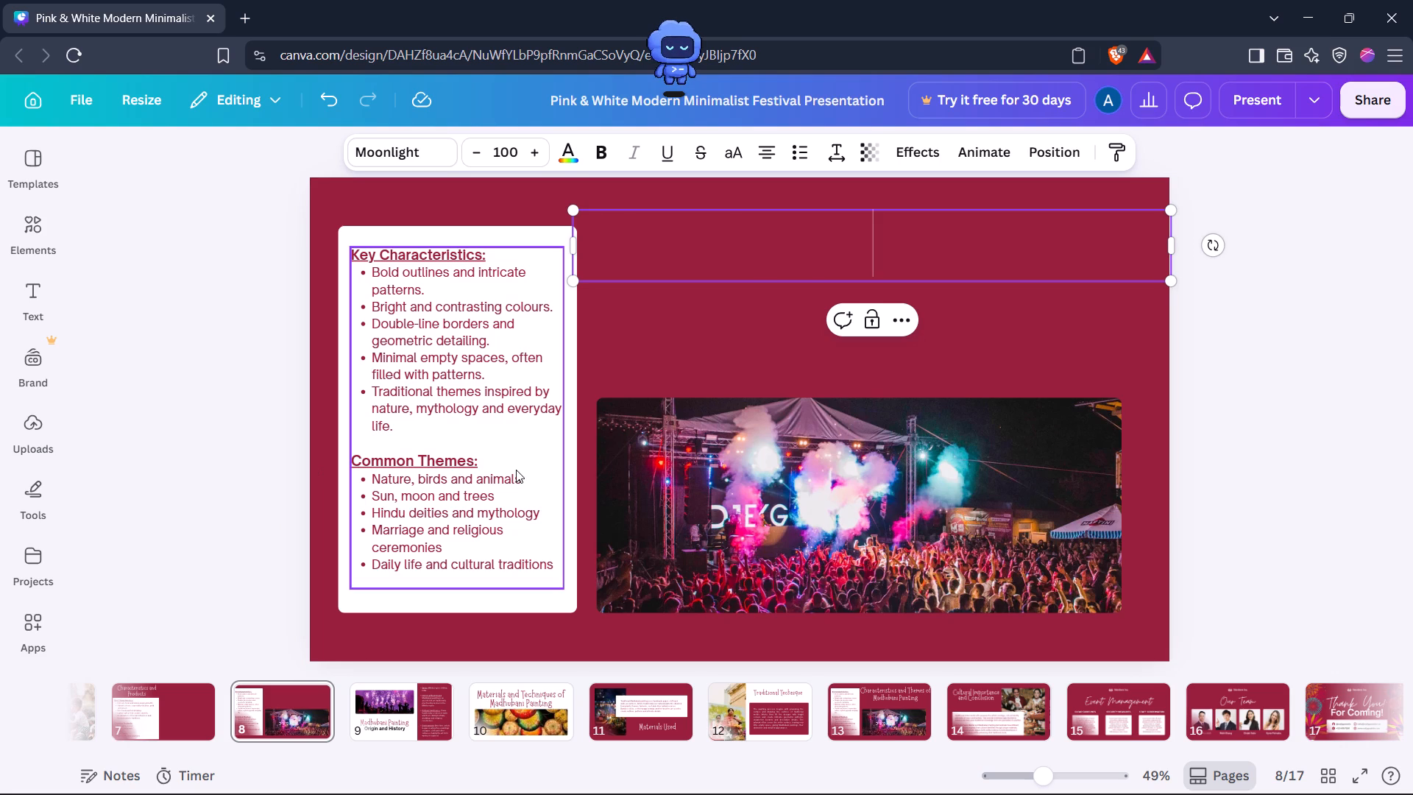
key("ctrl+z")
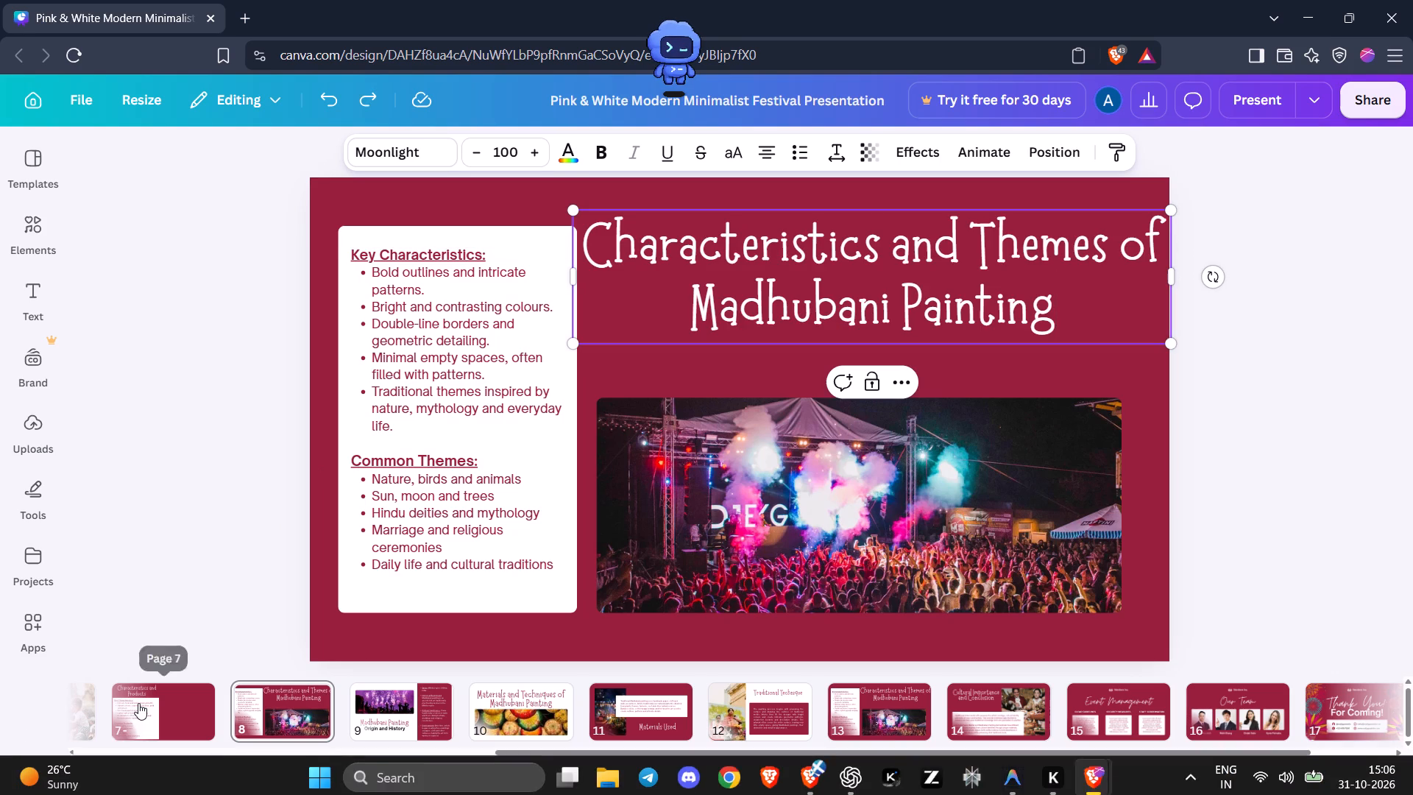
Replace page 8's title with "Characteristics and Products", copied from page 7.
left_click(138, 703)
triple_click(432, 254)
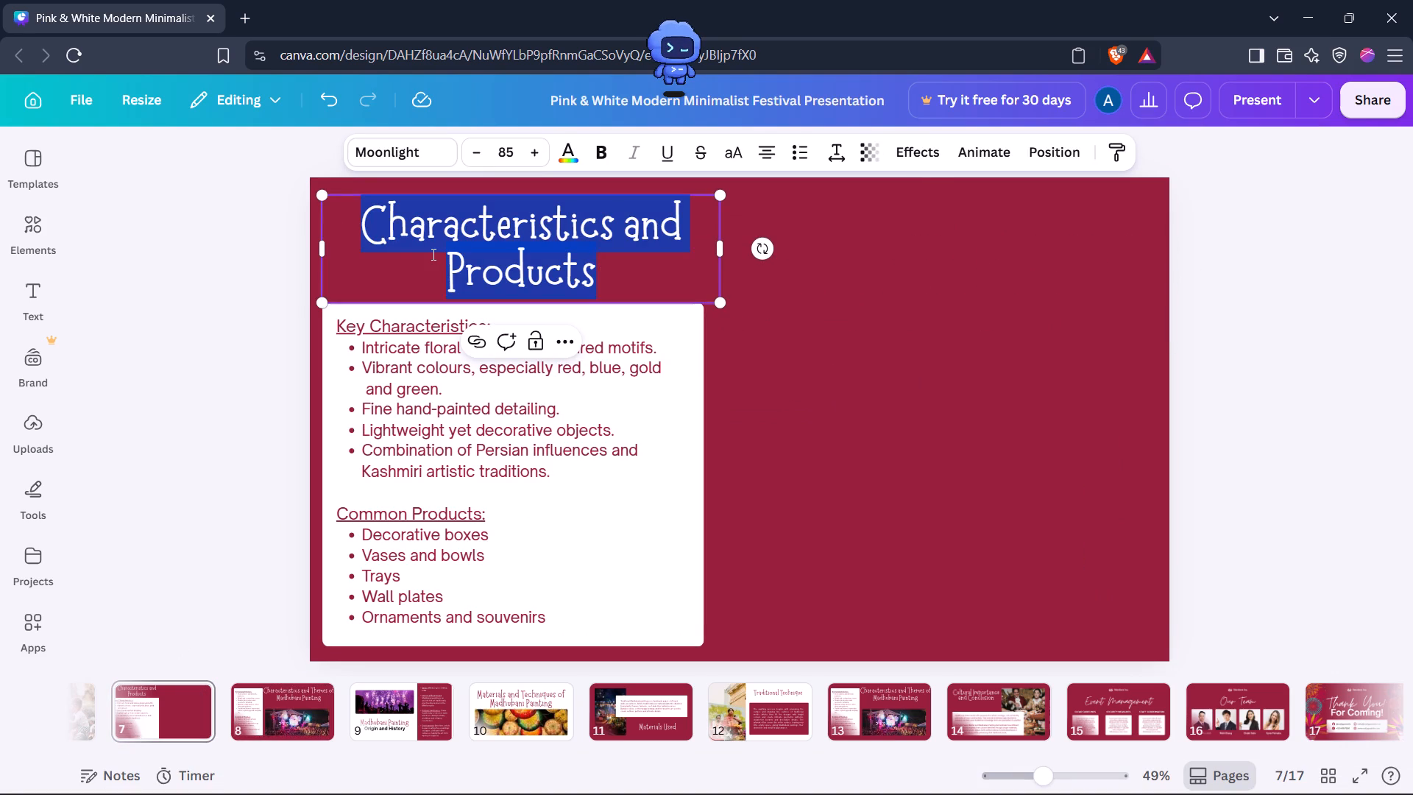
key("ctrl+c")
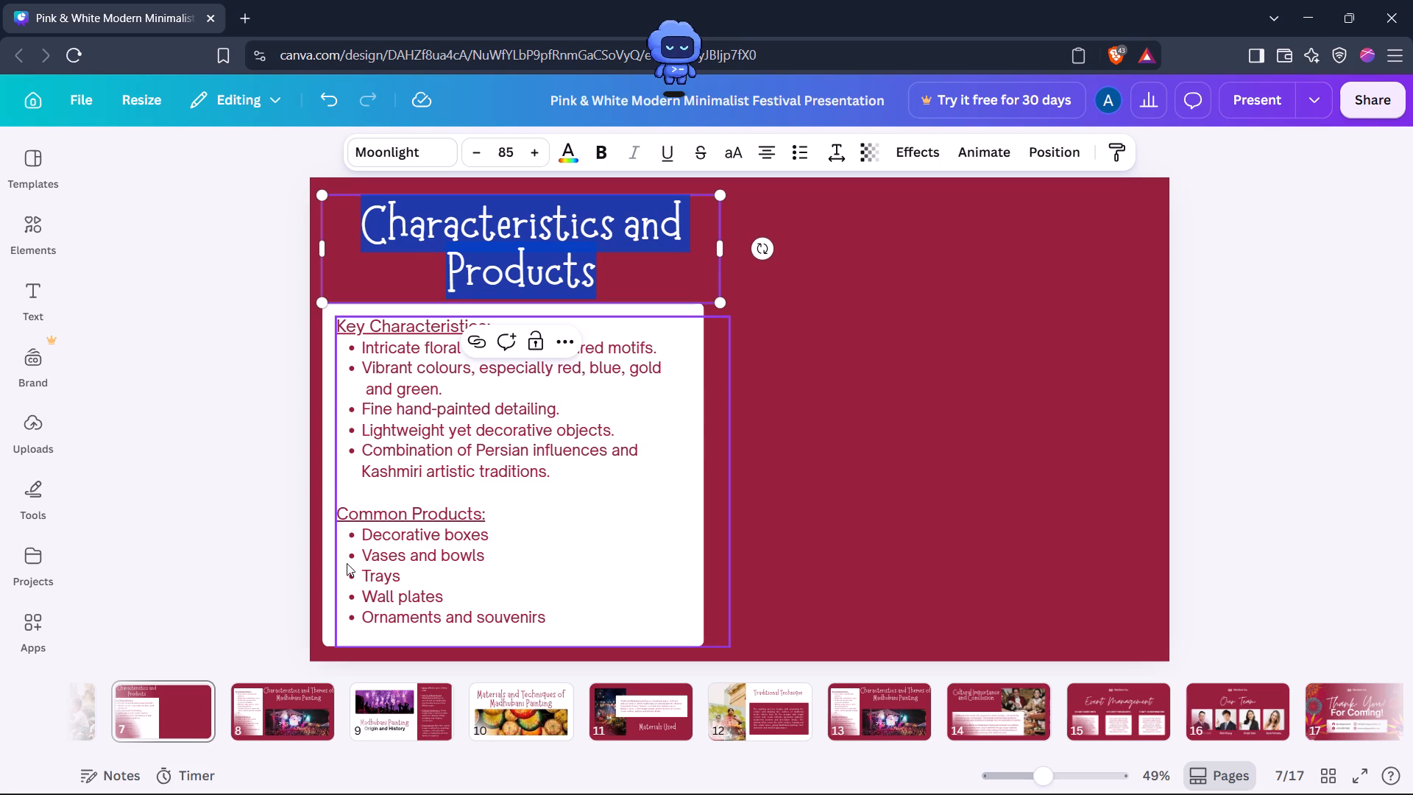
left_click(309, 711)
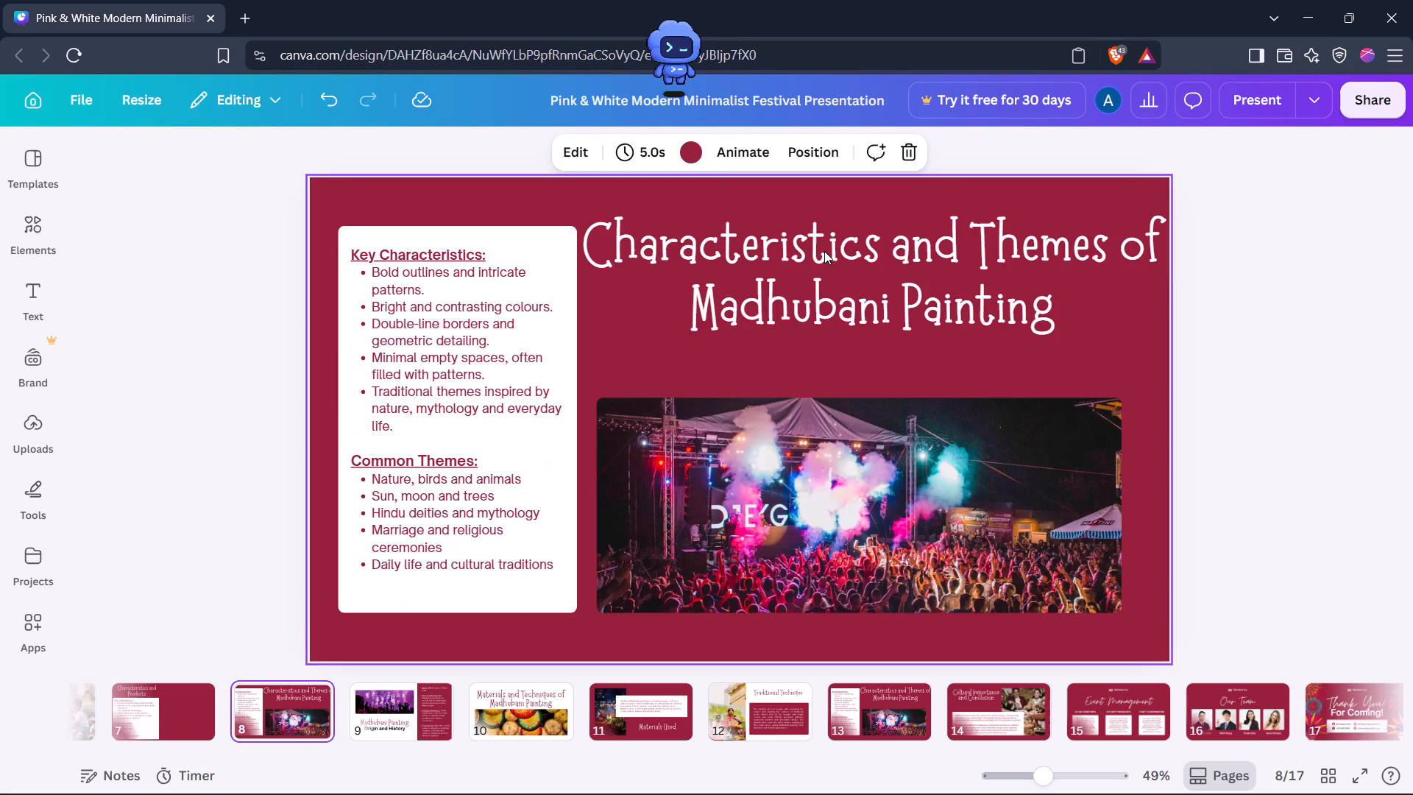
double_click(824, 251)
key("BackSpace")
key("ctrl+v")
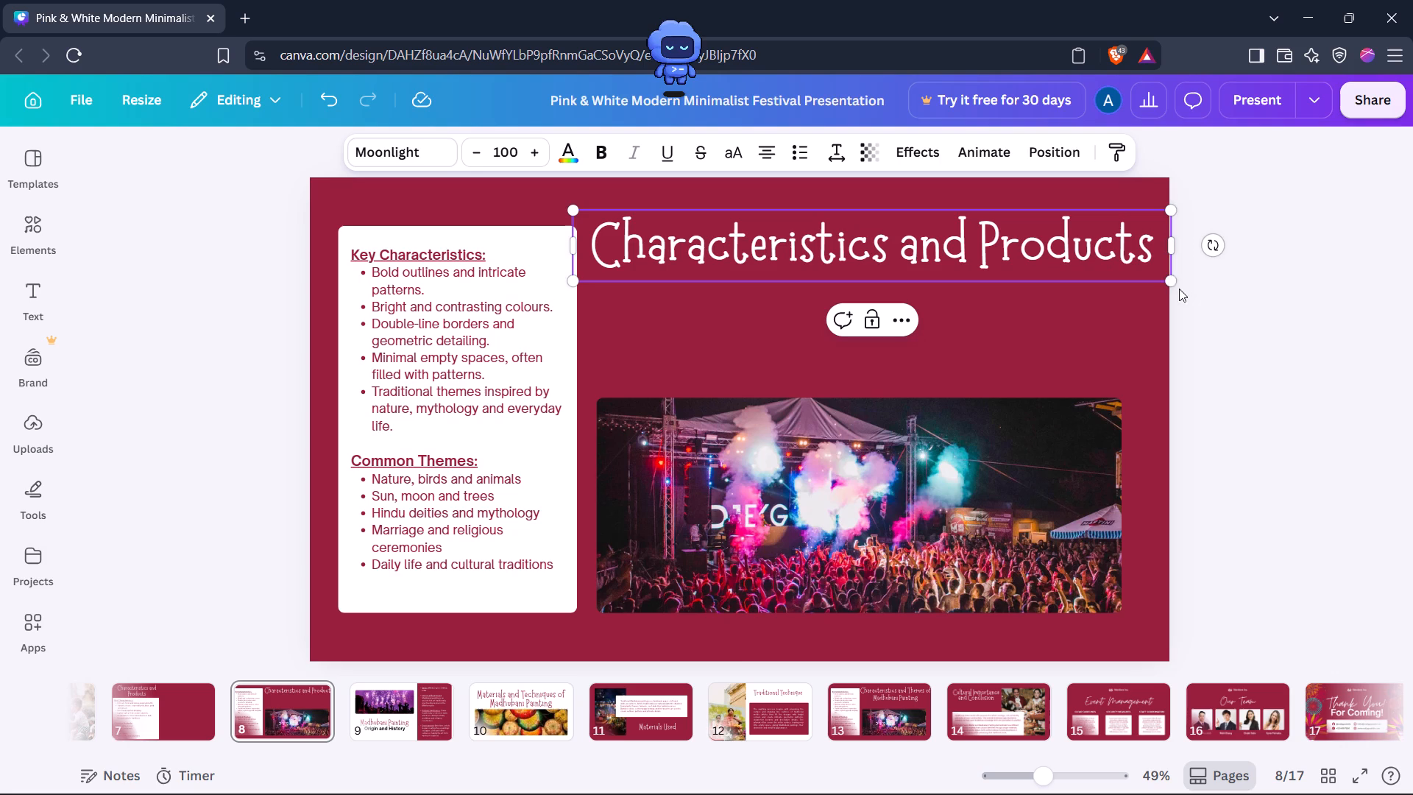
Shrink page 8's title to about size 90.6 and move it slightly lower, roughly centred above the concert photo.
left_click_drag(1169, 284, 1113, 277)
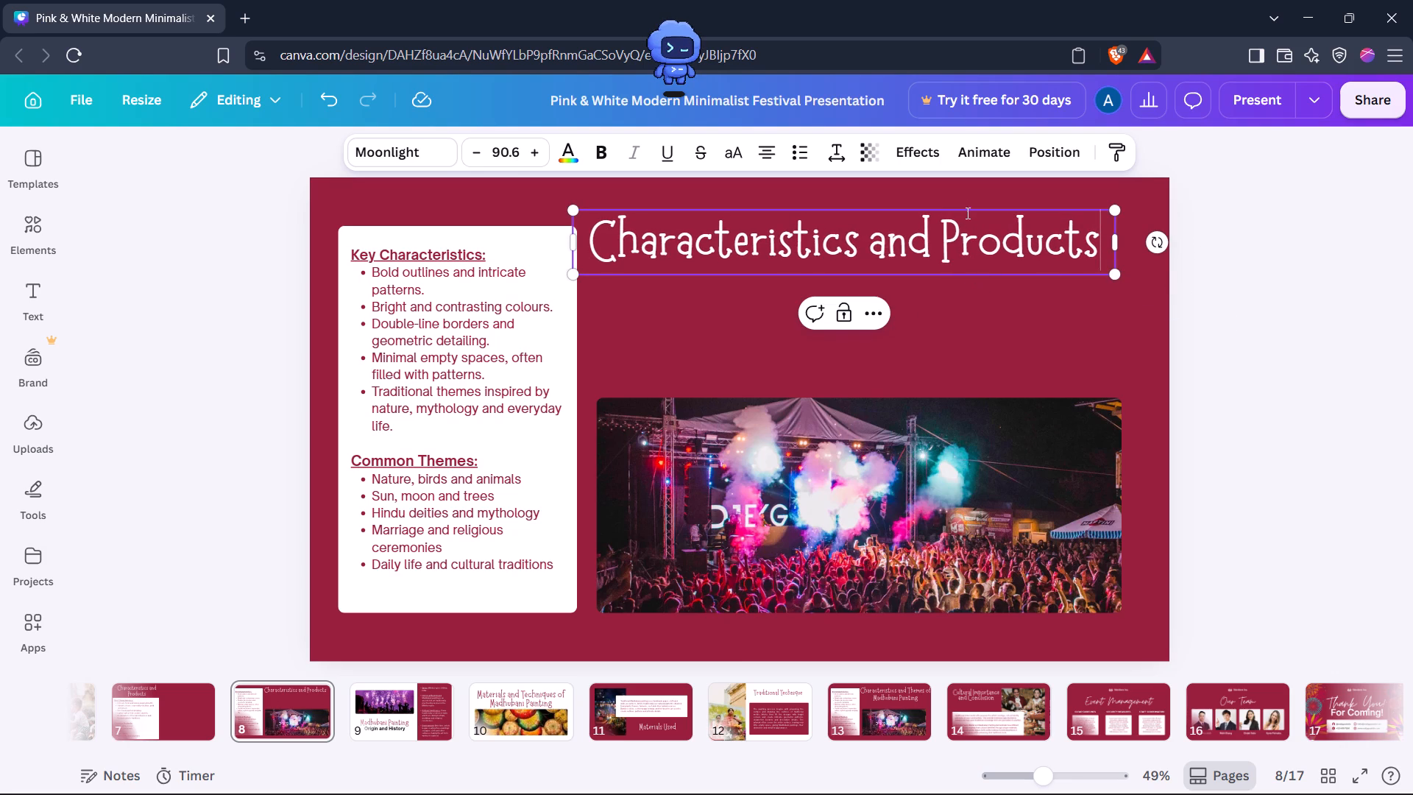
left_click_drag(966, 209, 977, 239)
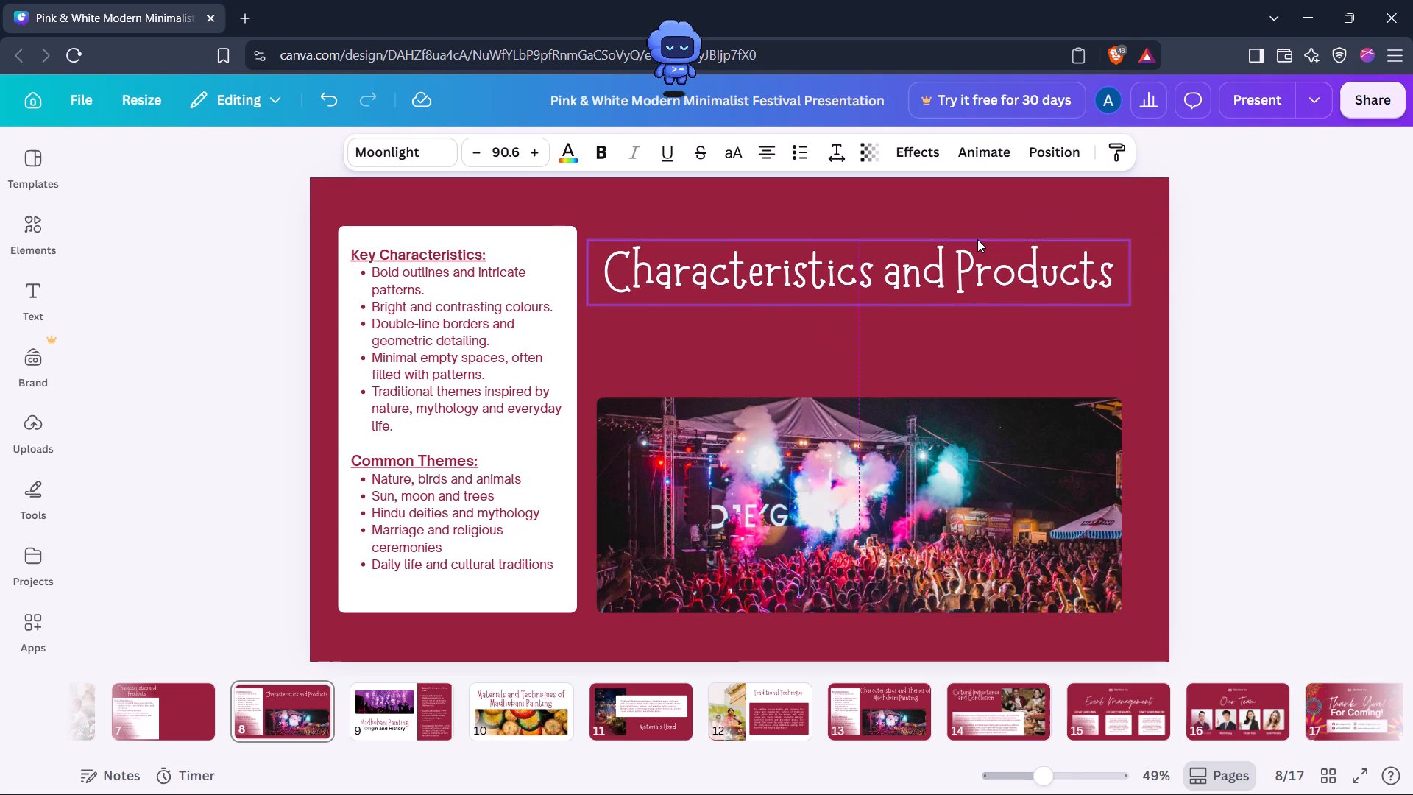
left_click_drag(977, 239, 982, 241)
Move the concert photo on page 8 up so that it sits closer beneath the title.
left_click_drag(923, 478, 924, 477)
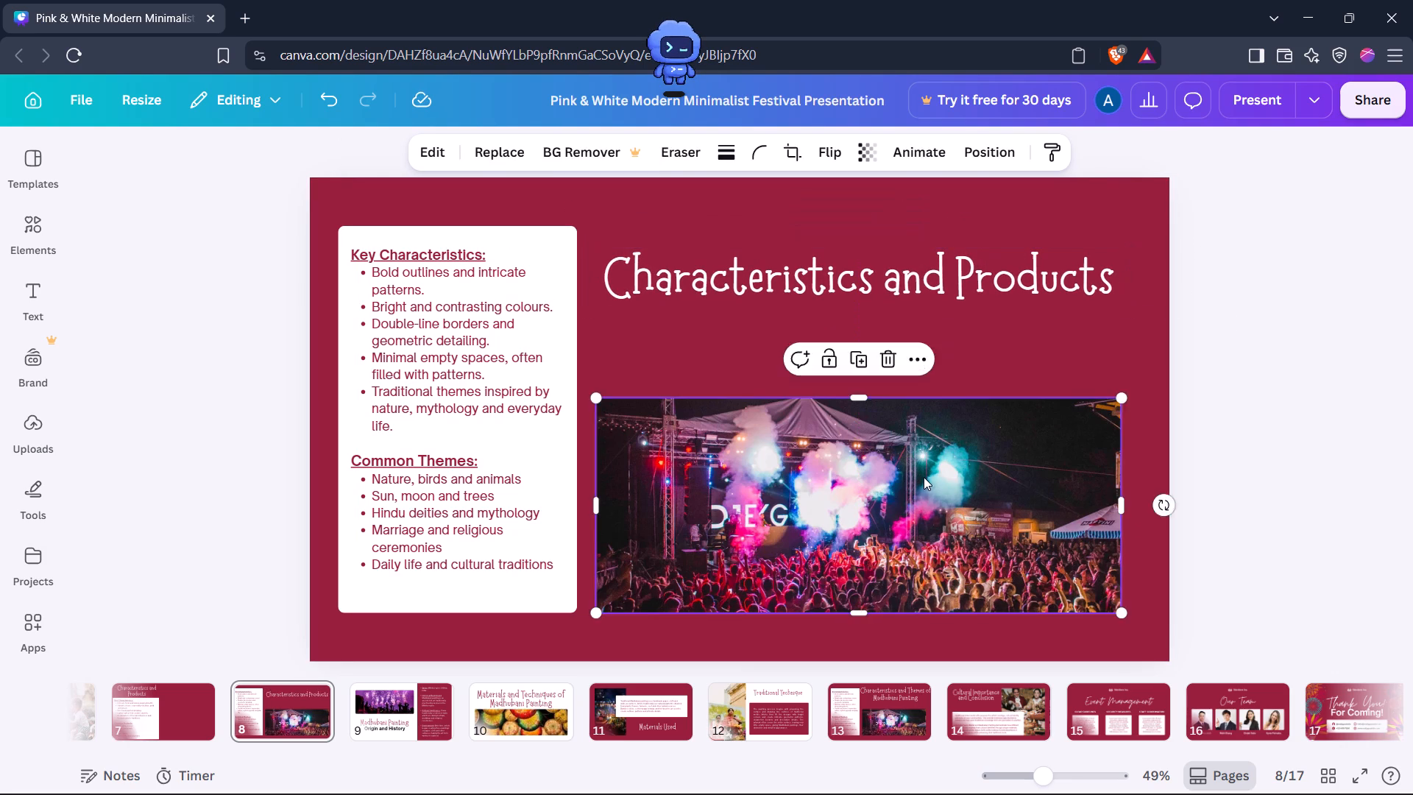
left_click_drag(924, 477, 936, 422)
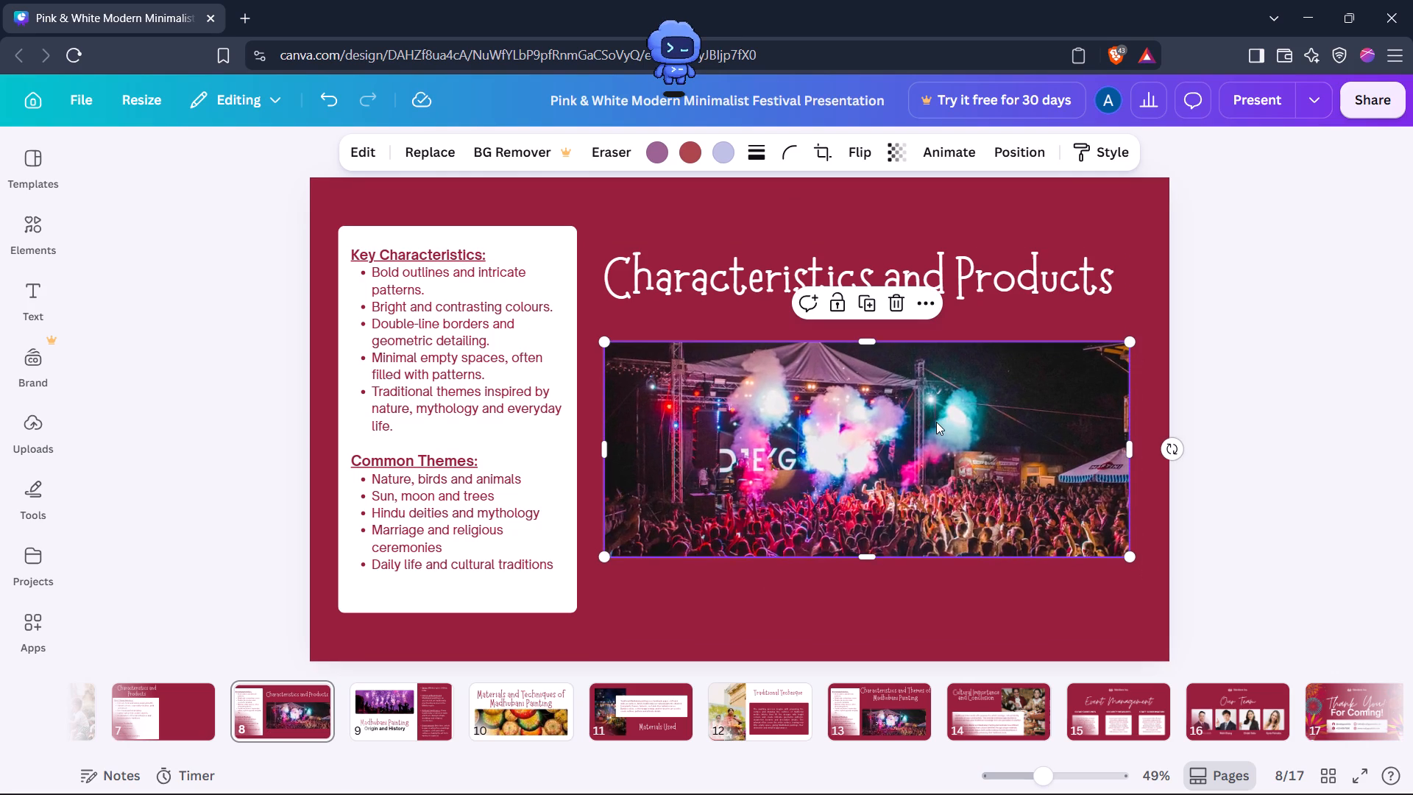
Replace the Madhubani text in page 8's white box with the Key Characteristics and Common Products lists copied from page 7.
left_click(186, 715)
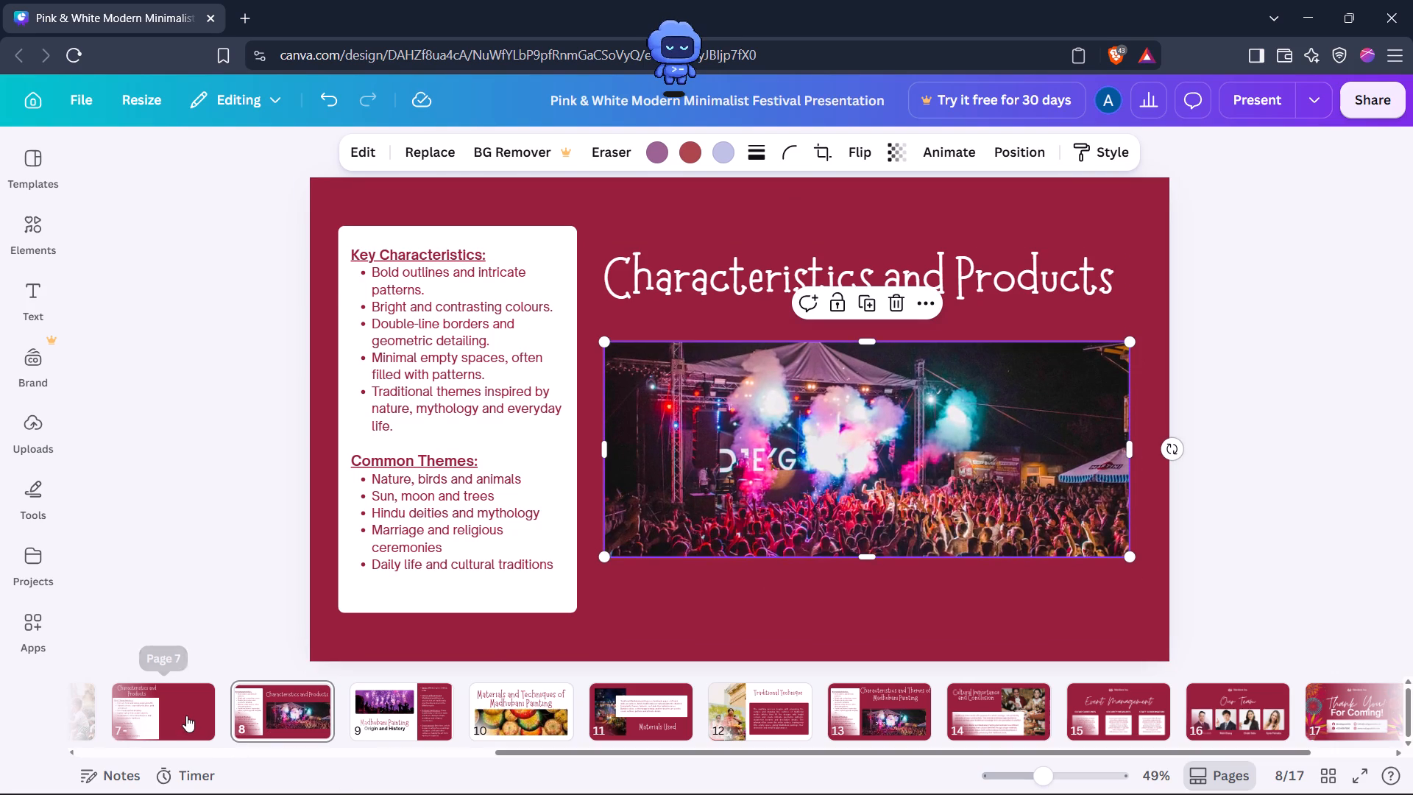
triple_click(355, 369)
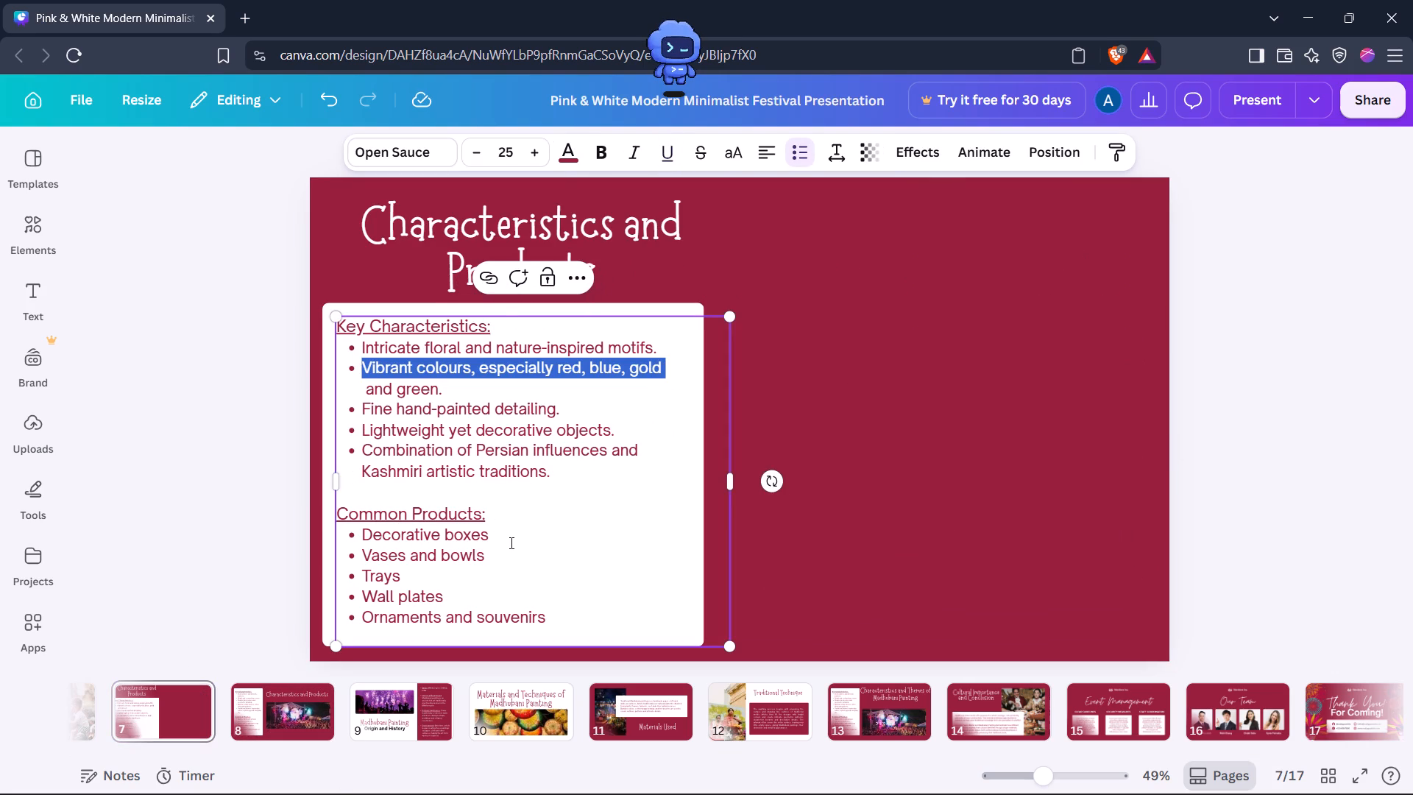
key("ctrl+a")
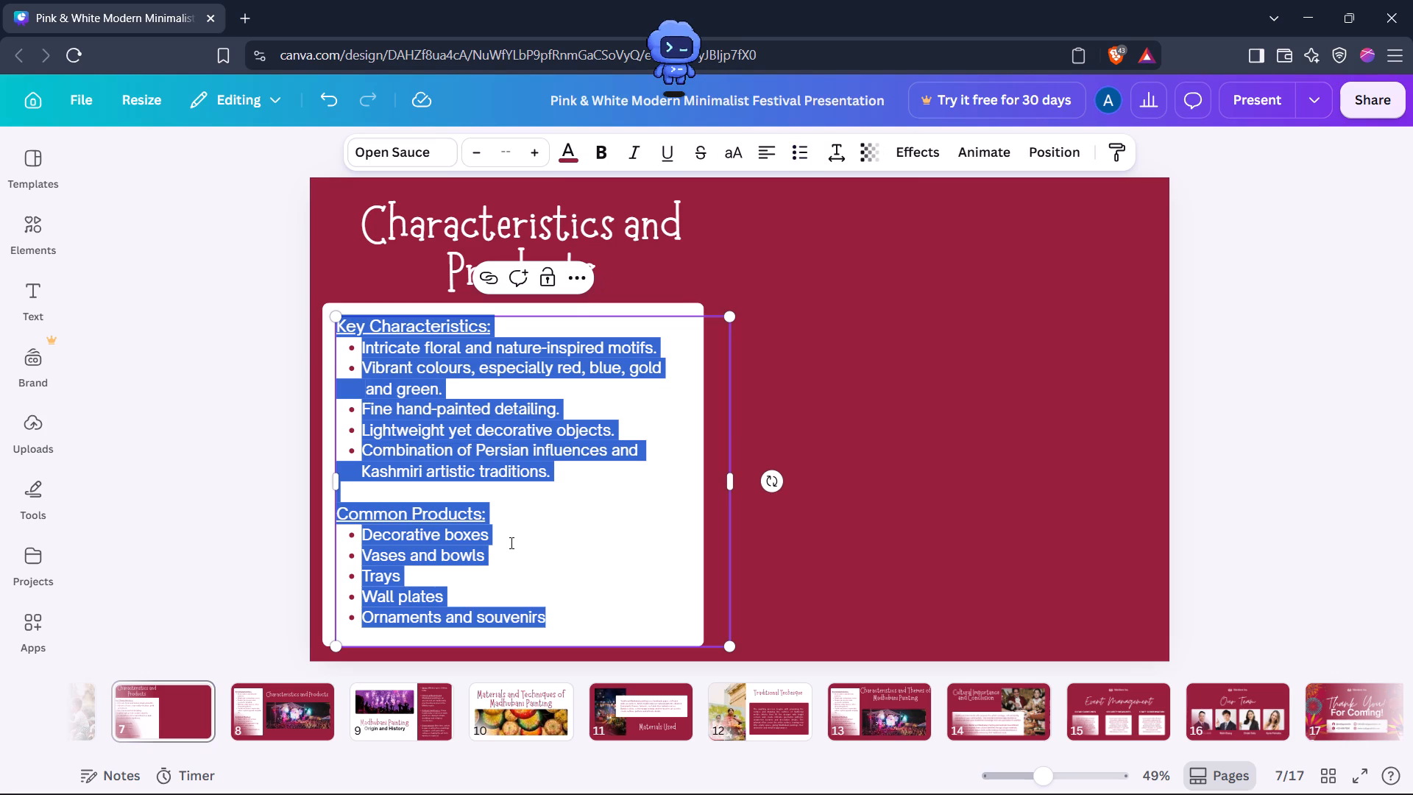
key("ctrl+x")
key("ctrl+z")
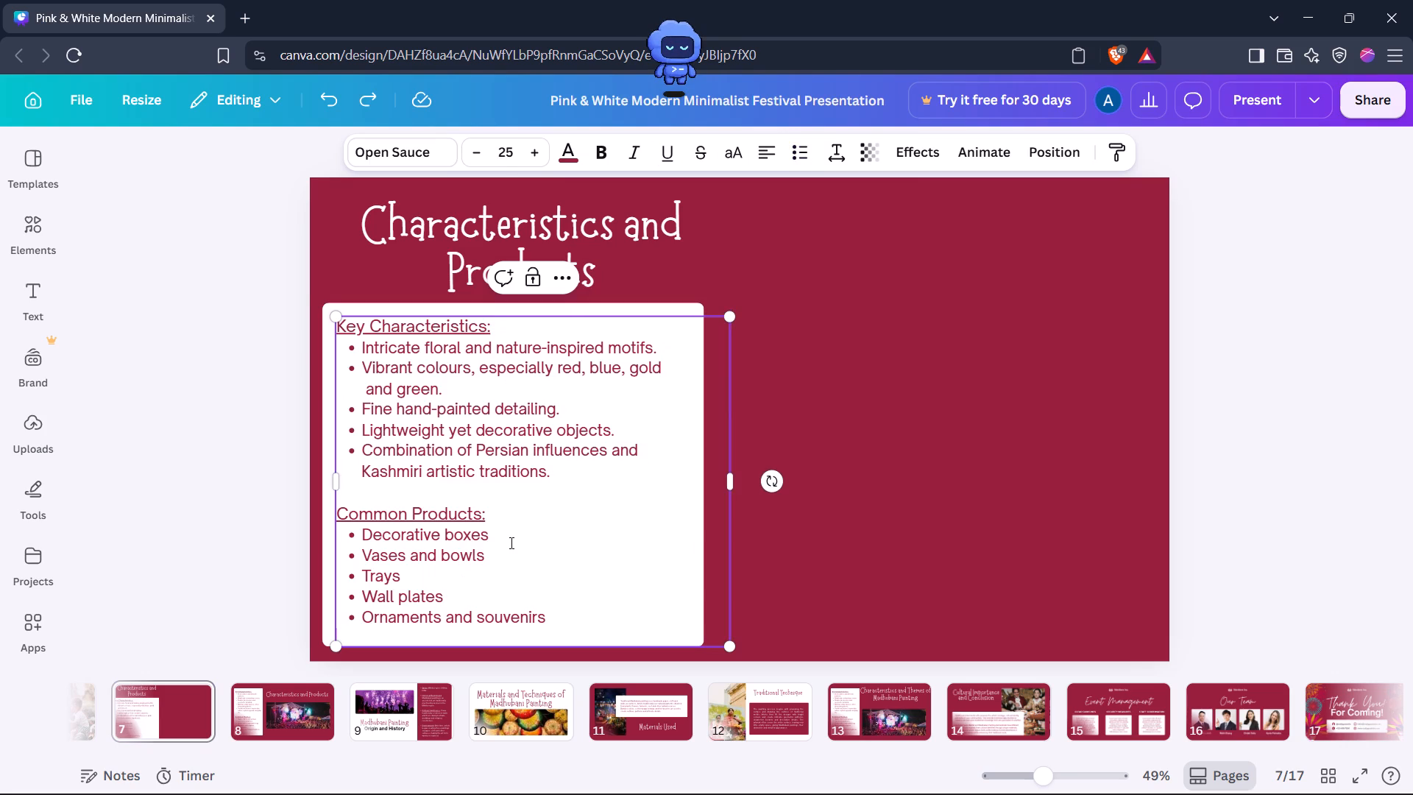
left_click(510, 543)
key("ctrl+a")
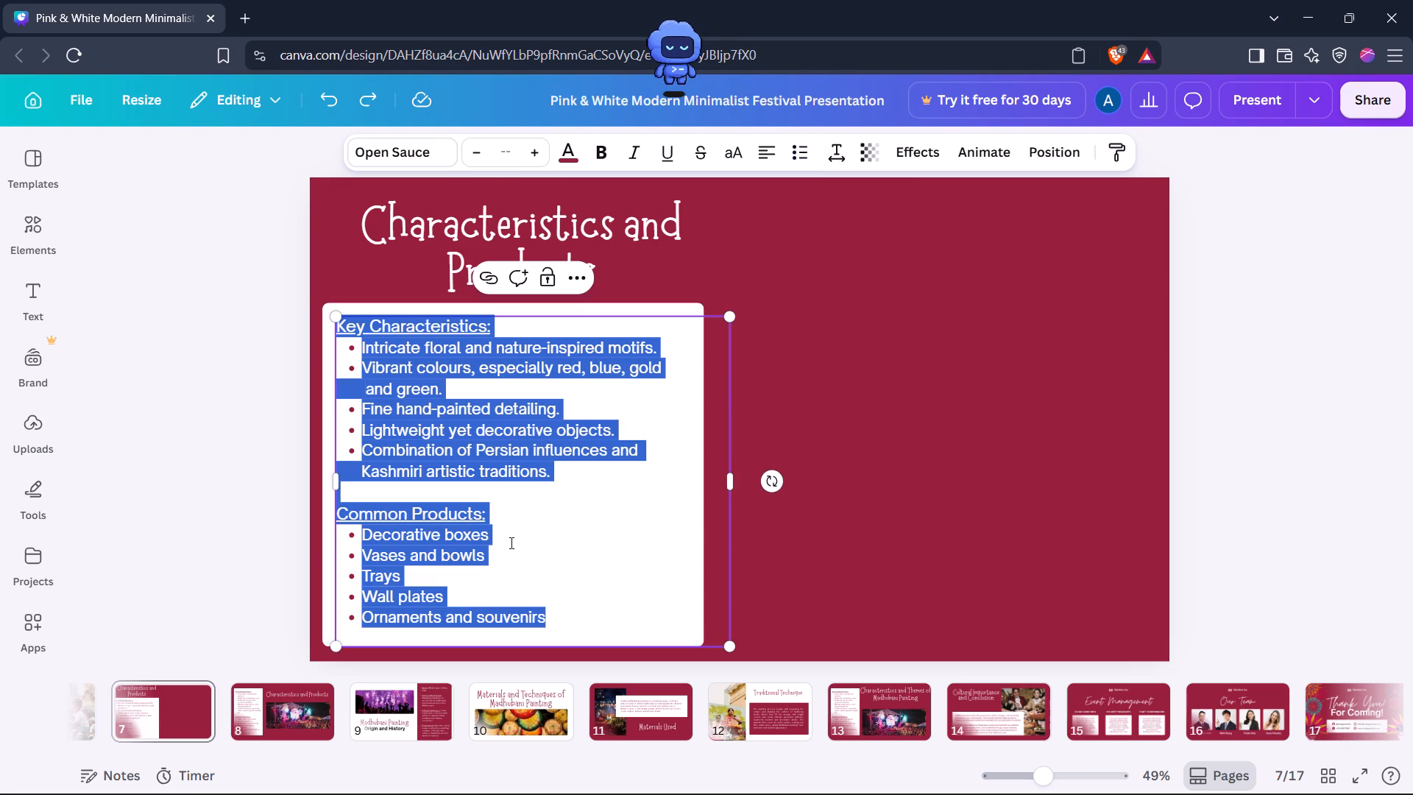
key("ctrl+c")
left_click(298, 710)
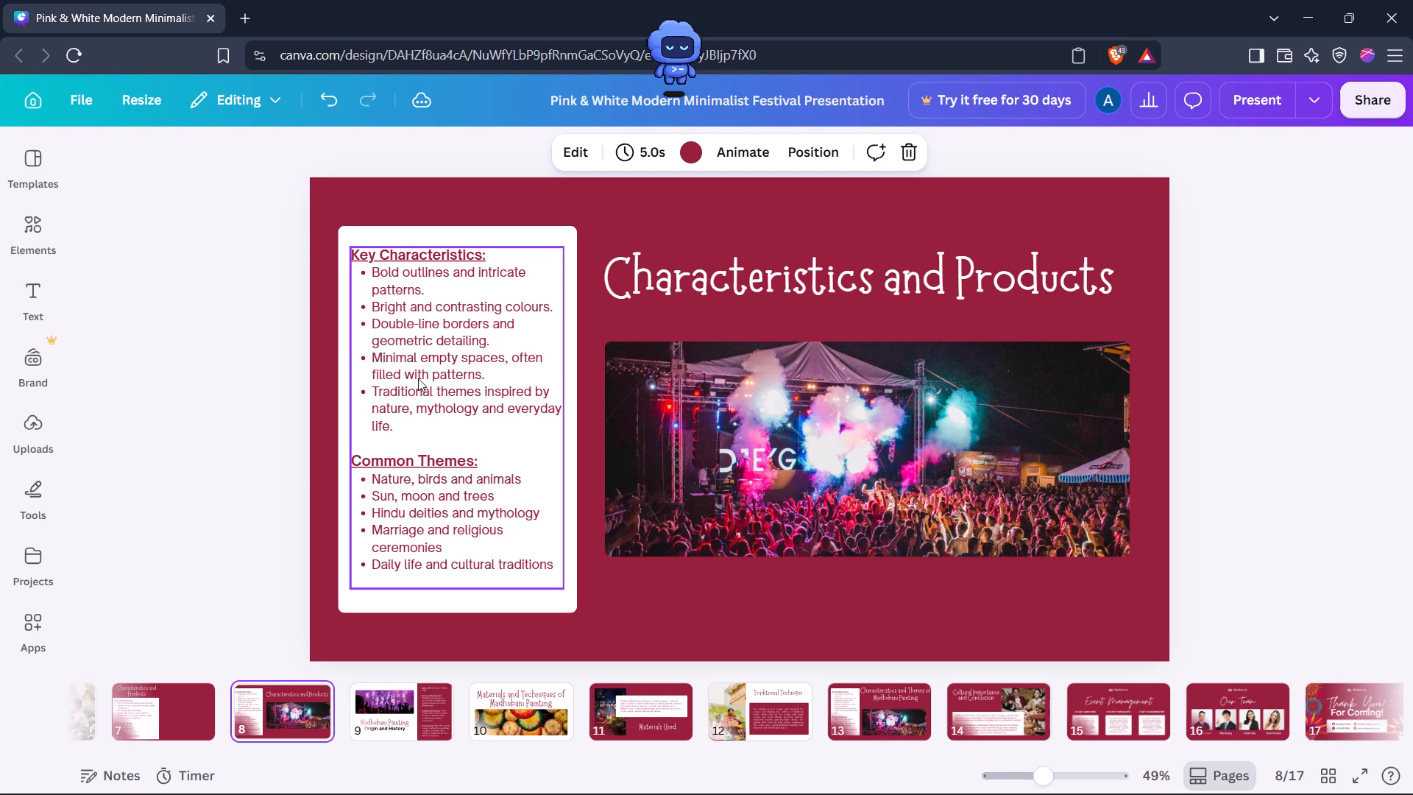
key("ctrl+a")
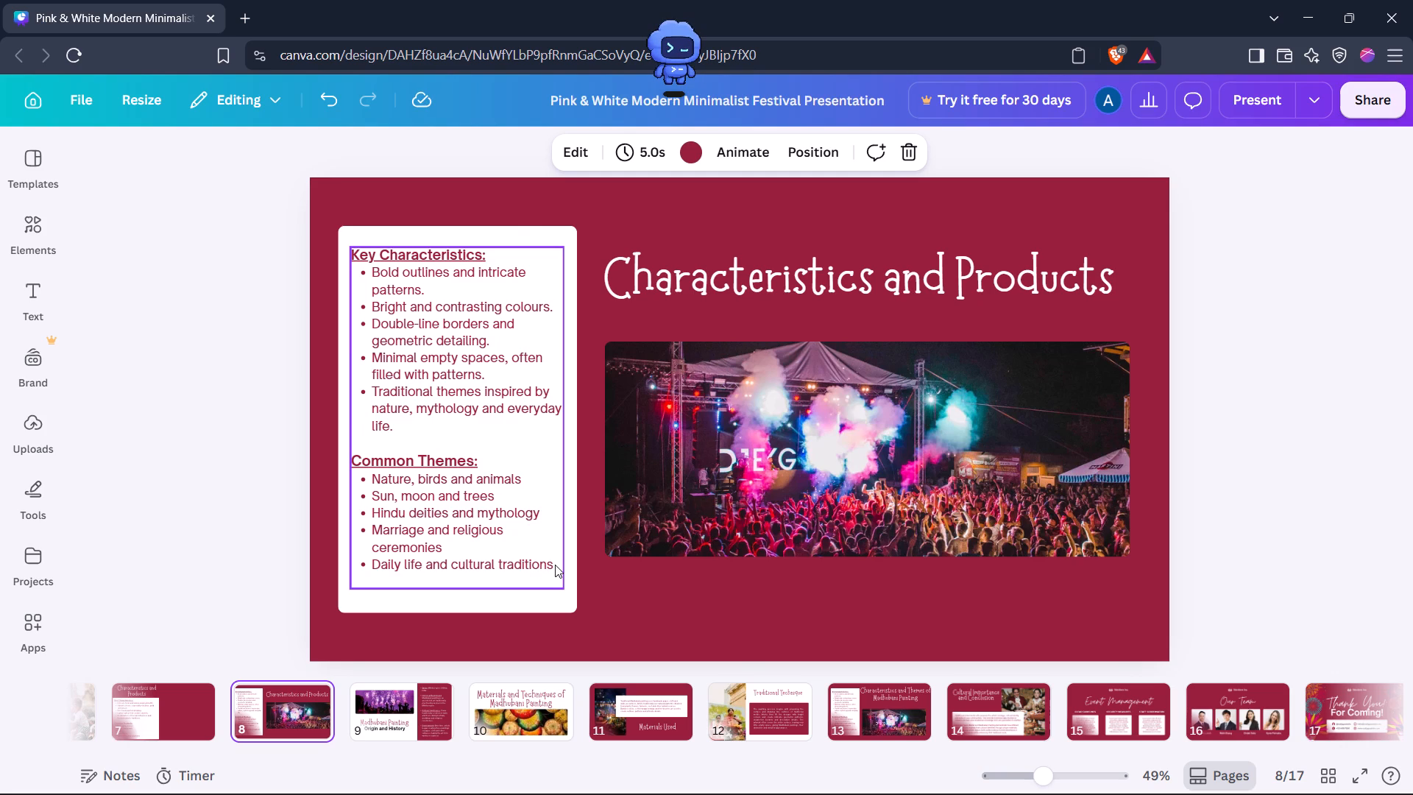
left_click_drag(555, 564, 556, 555)
key("ctrl+z")
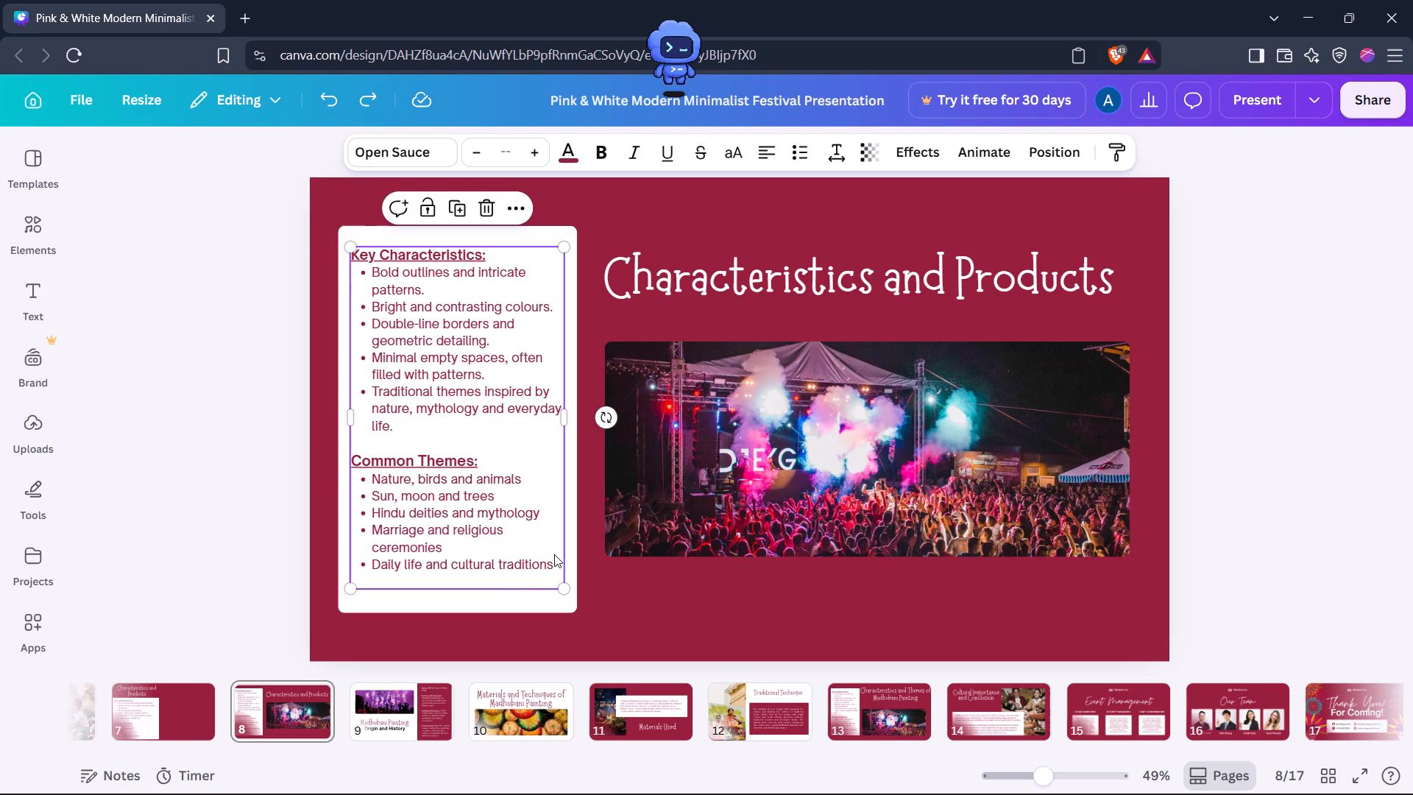
left_click(361, 255)
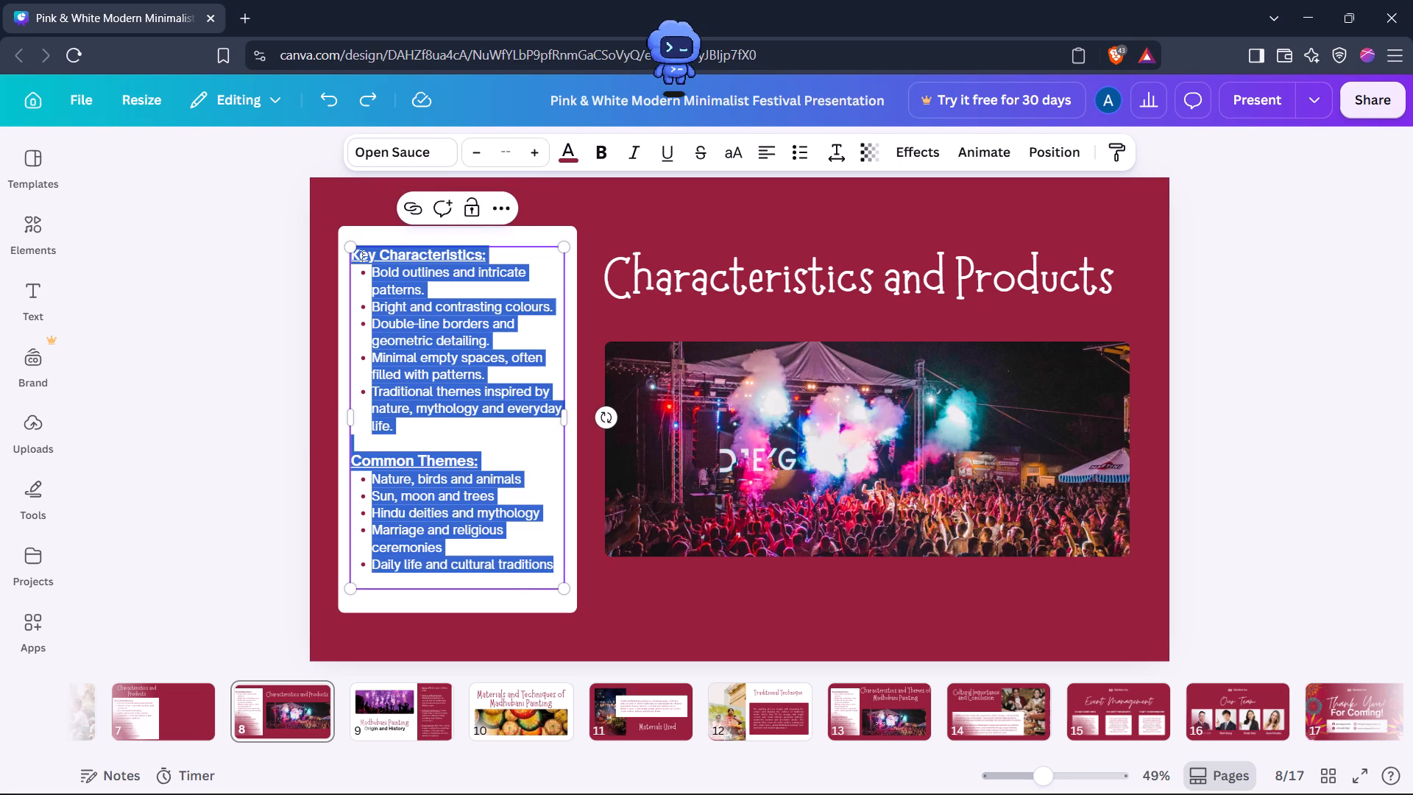
key("BackSpace")
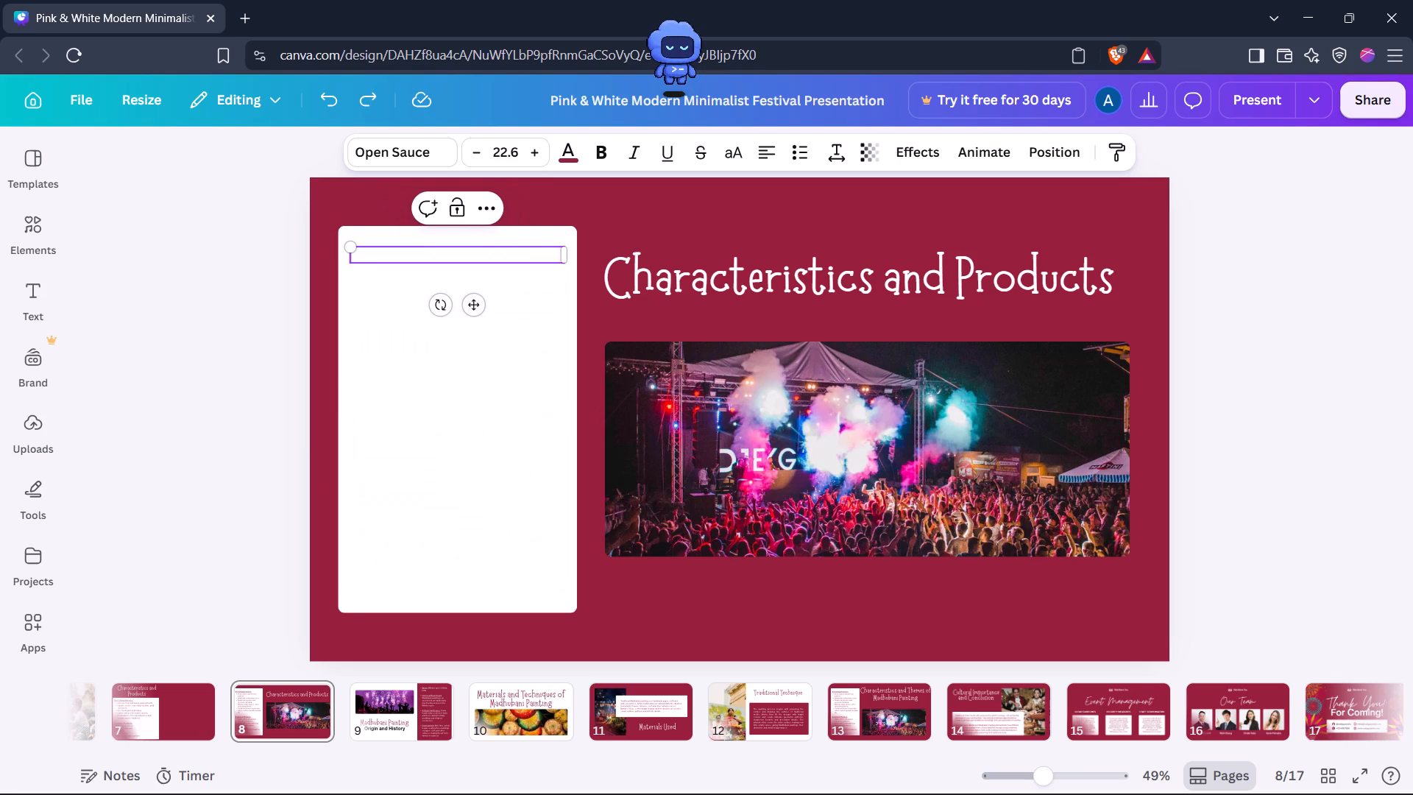
key("ctrl+v")
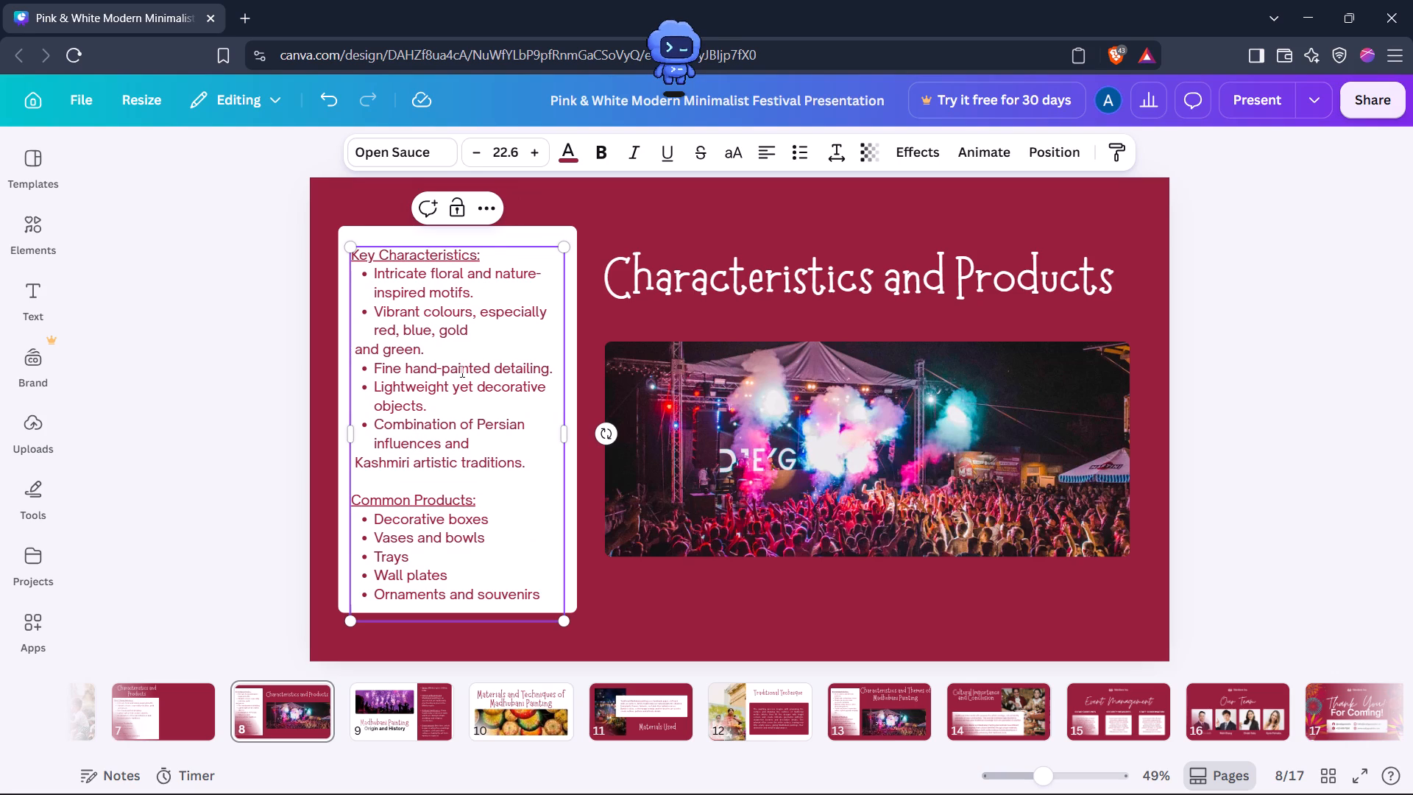
Stretch the white box on page 8 past the slide's top and bottom edges and widen it slightly toward the photo.
left_click(486, 237)
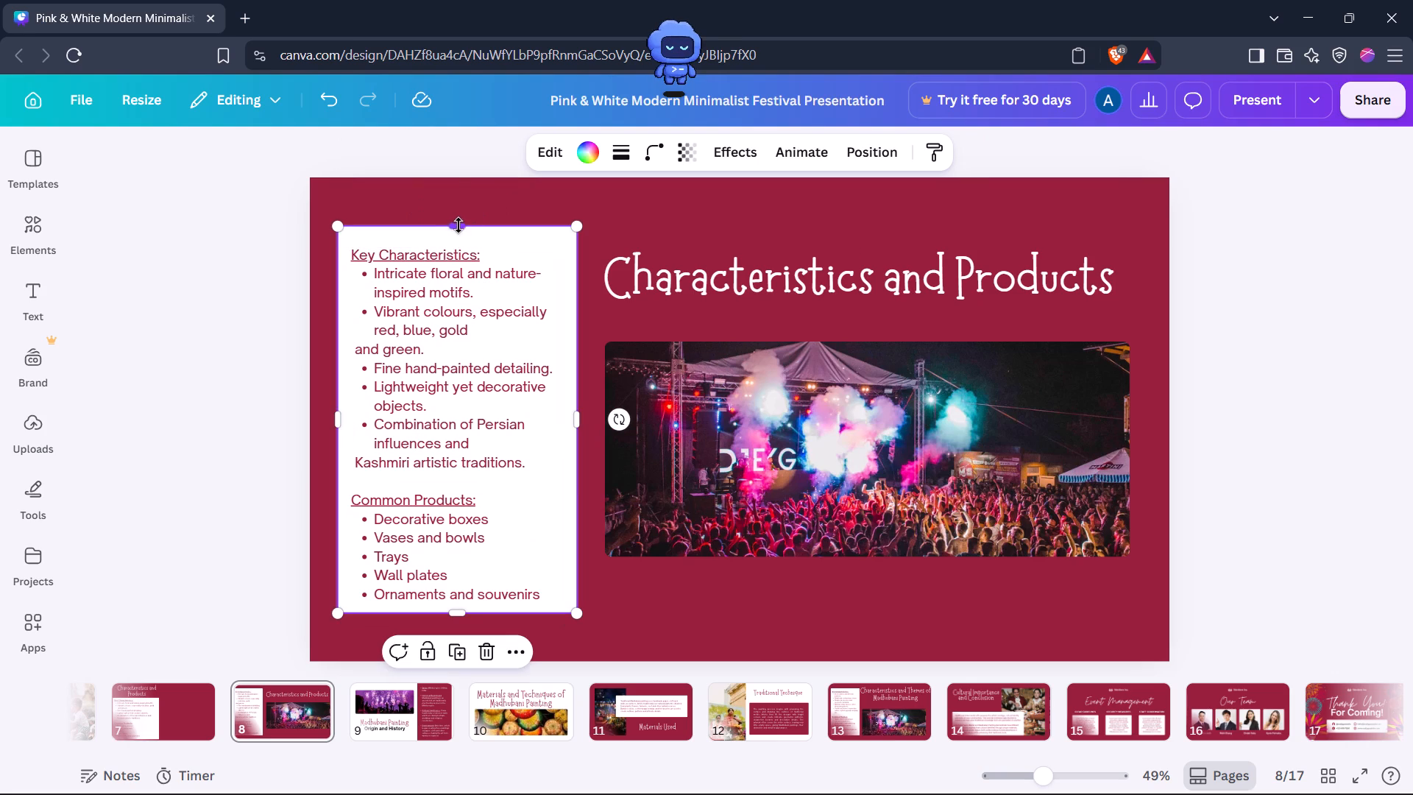
left_click_drag(458, 225, 453, 164)
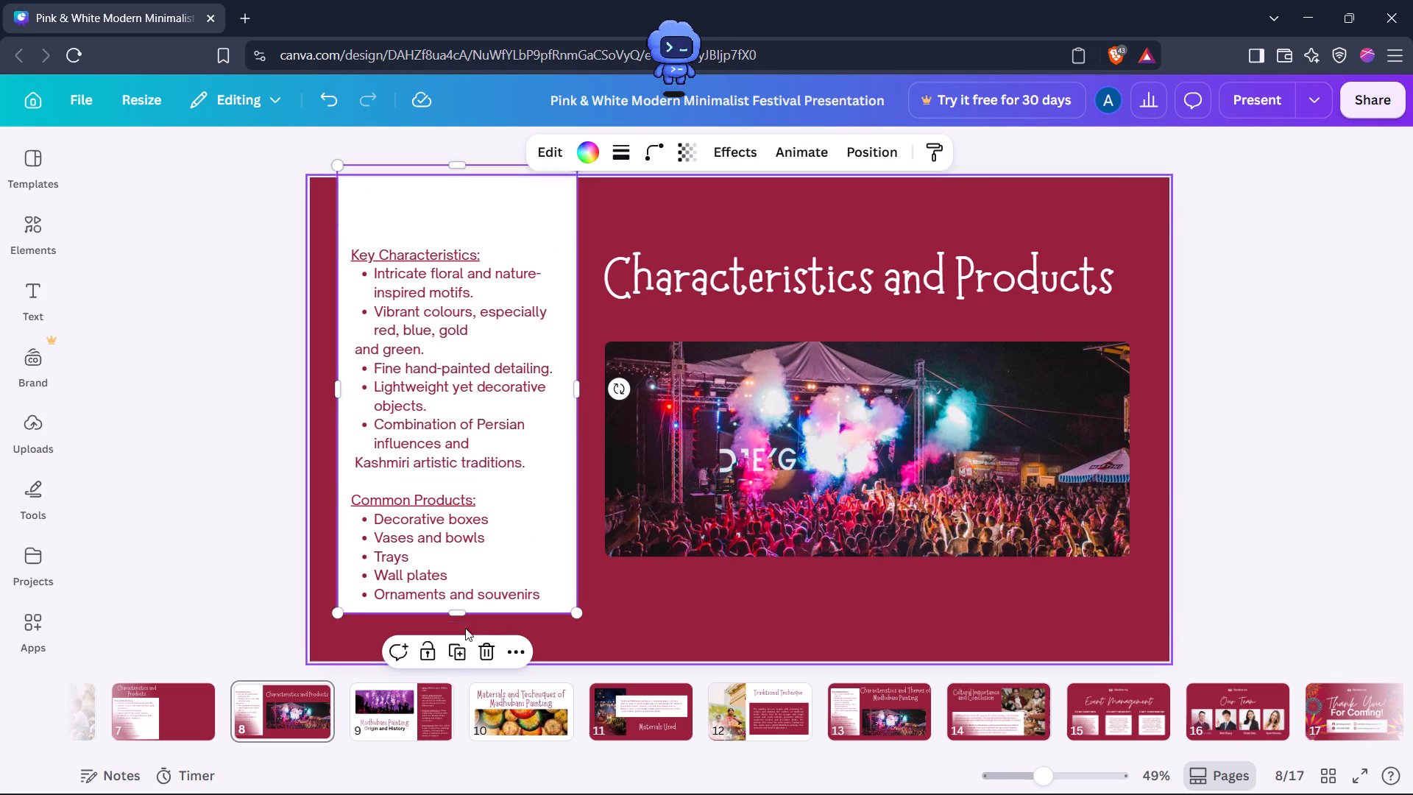
left_click_drag(464, 608, 474, 680)
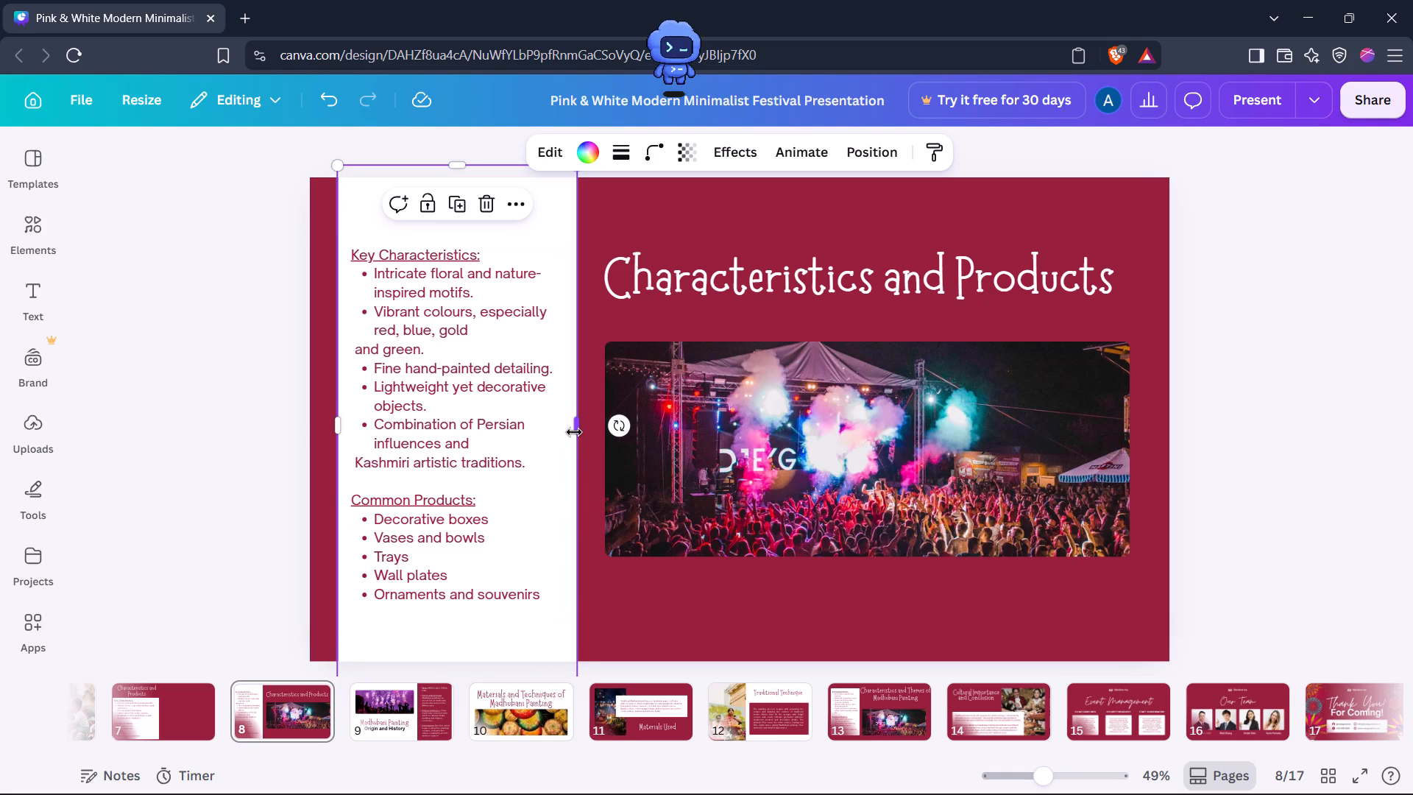
left_click_drag(574, 432, 584, 432)
Move page 8's list text slightly higher on the white panel and enlarge it to about size 24.3.
left_click(498, 409)
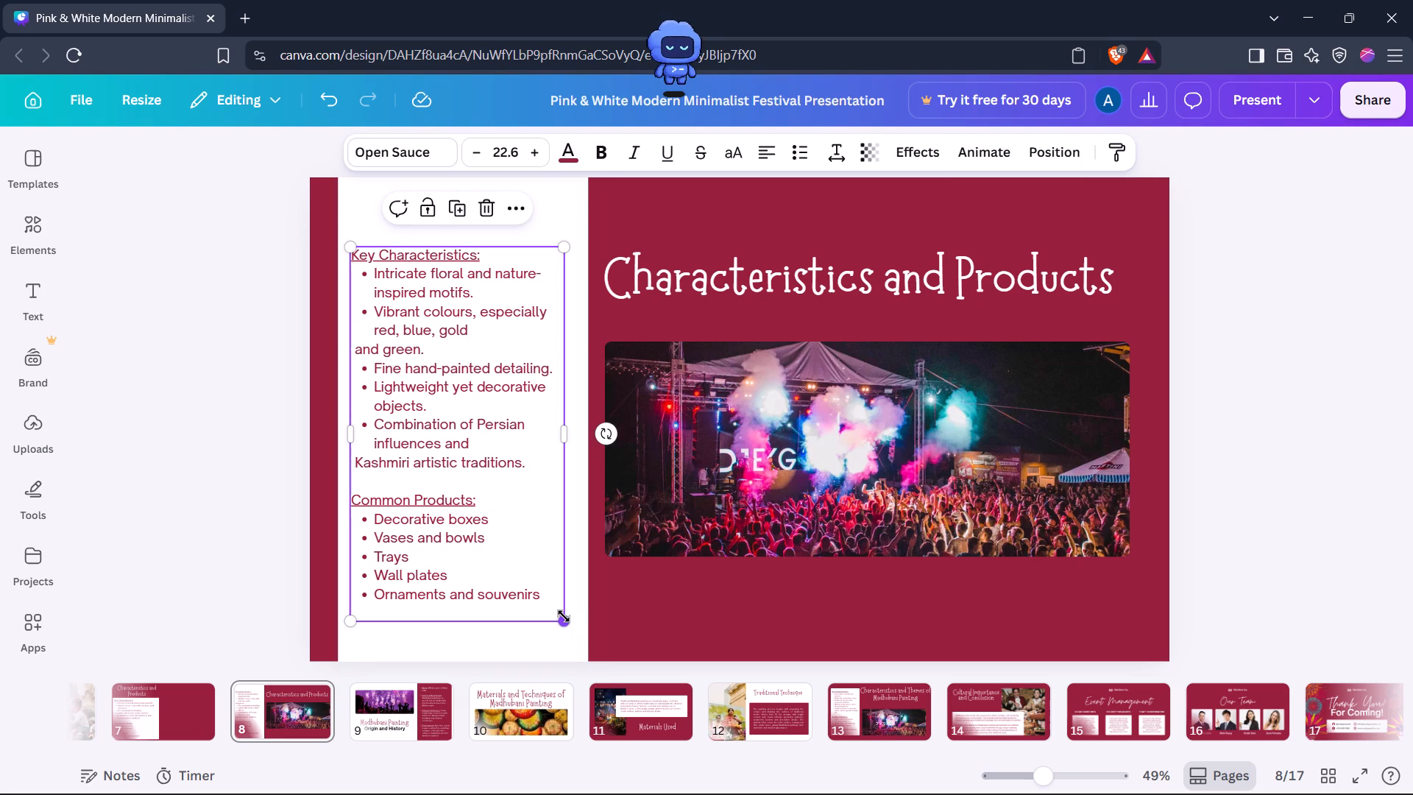
left_click_drag(563, 615, 557, 584)
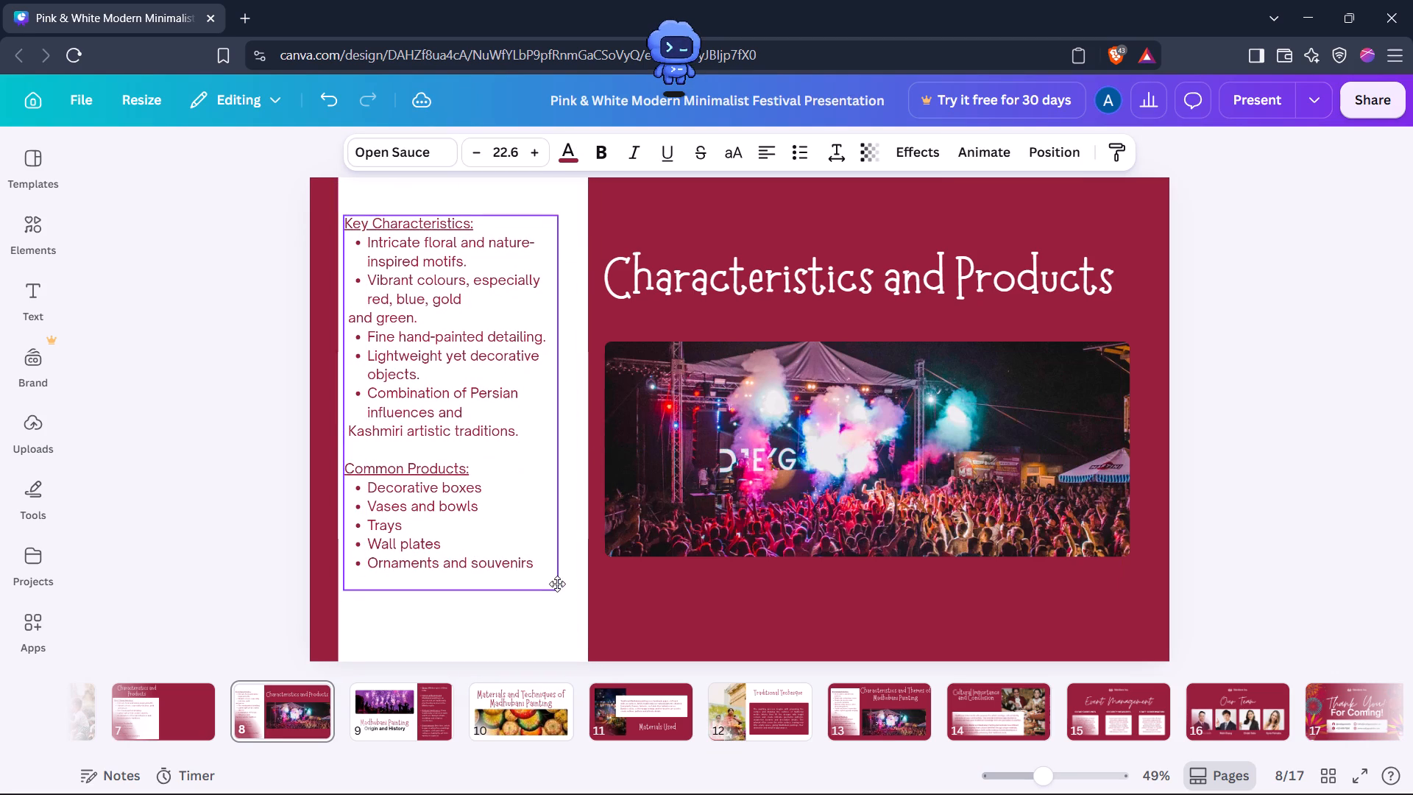
left_click_drag(557, 584, 559, 592)
left_click_drag(560, 600, 574, 615)
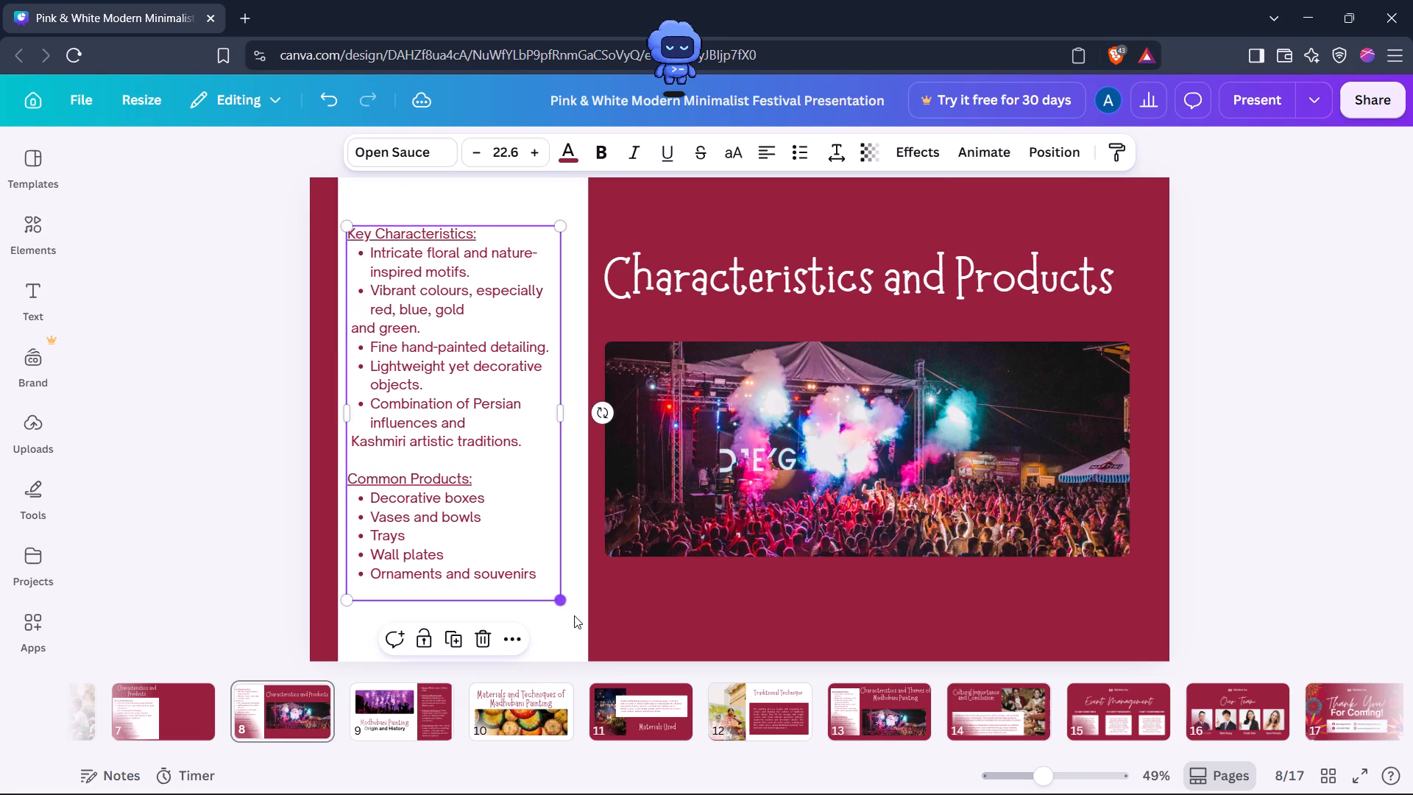
left_click_drag(574, 615, 587, 623)
left_click(553, 564)
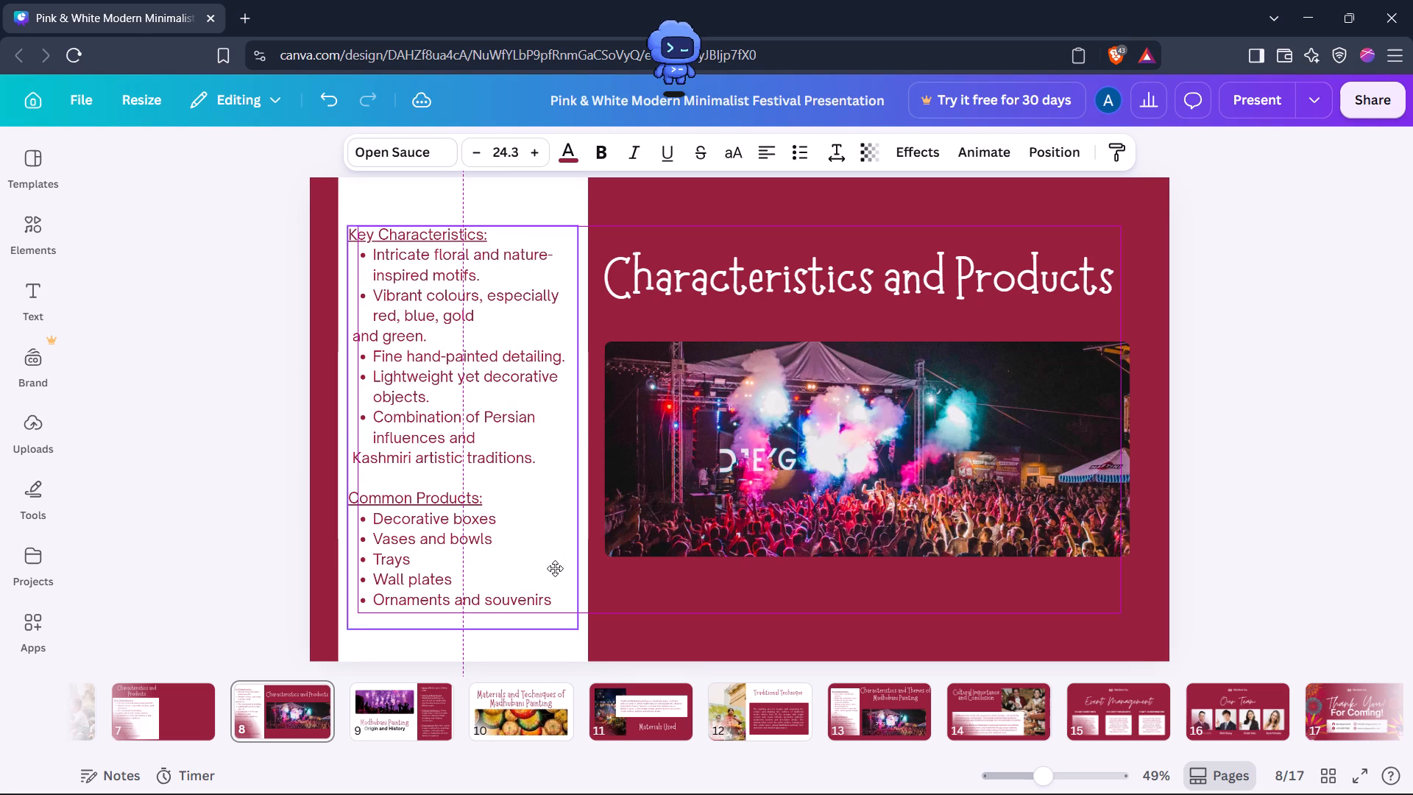
left_click(1249, 517)
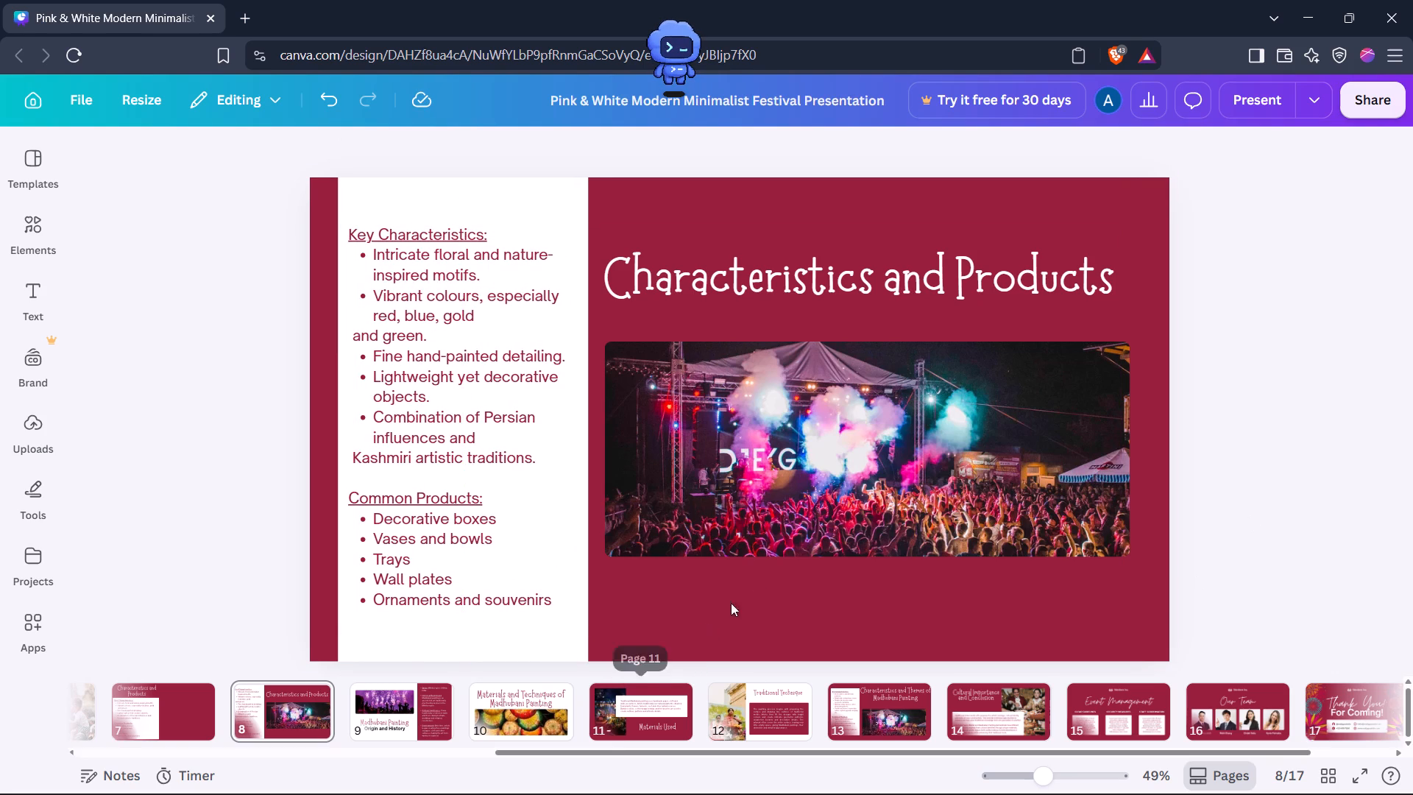
Delete page 7, the old "Characteristics and Products" slide without a photo.
right_click(194, 702)
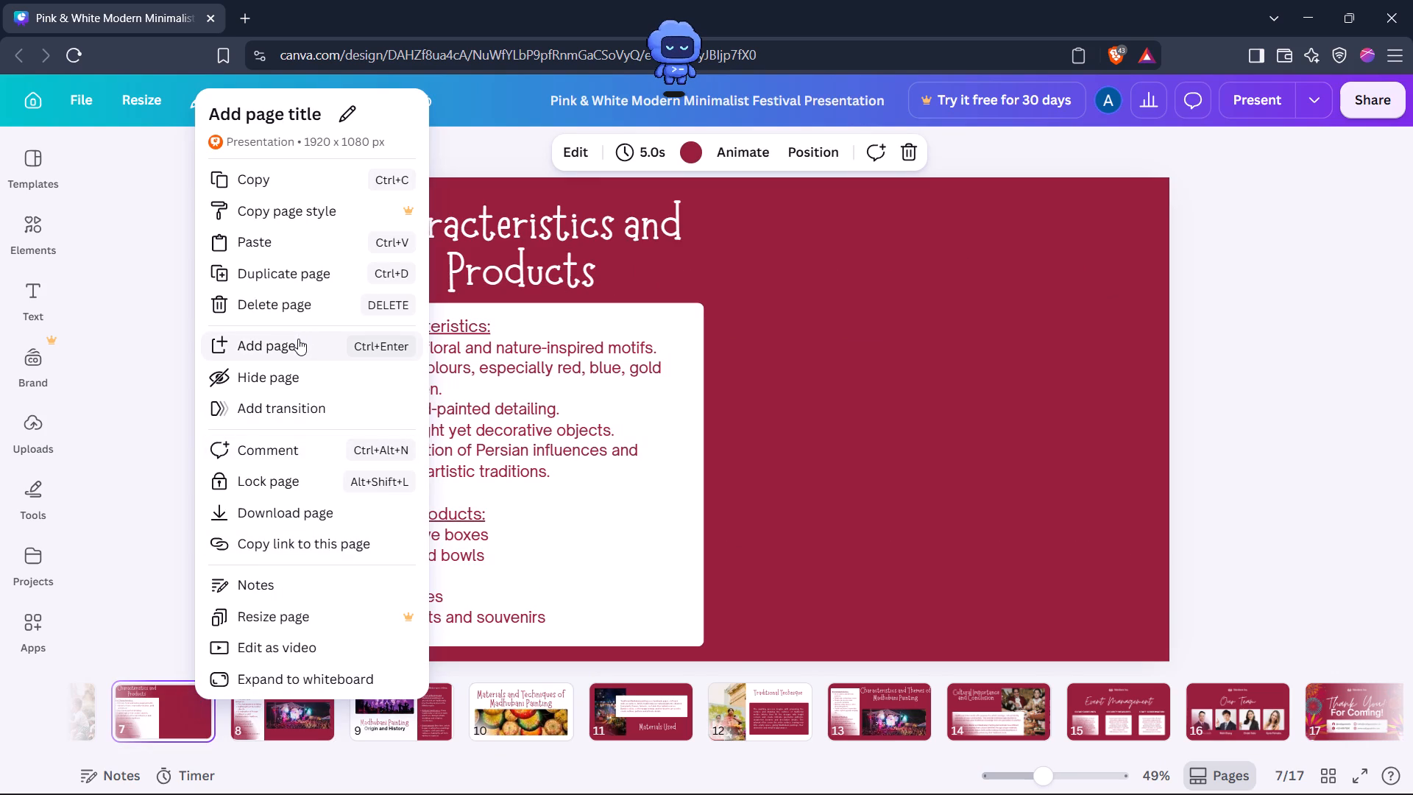
left_click(274, 310)
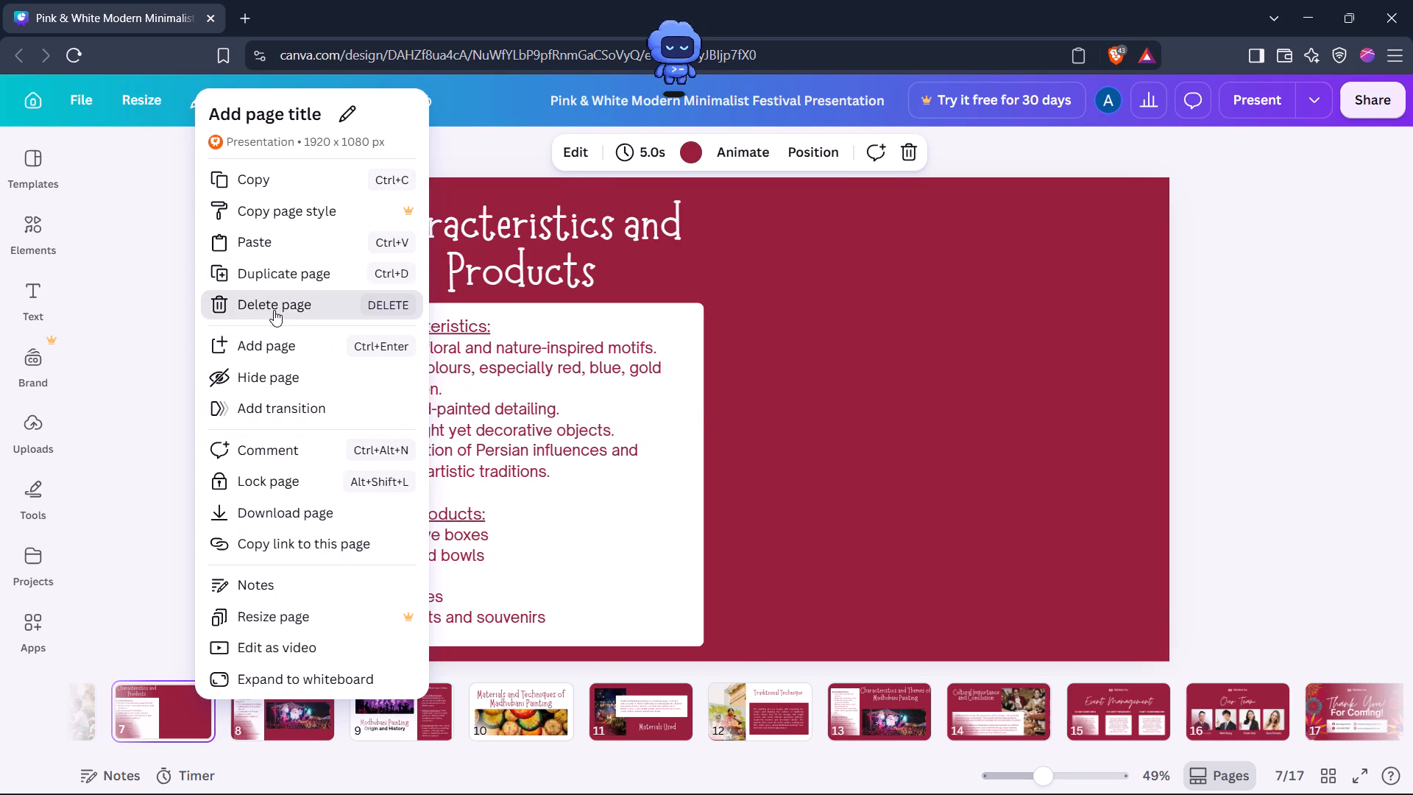
Review the slides from the title page through the rebuilt "Characteristics and Products" slide on page 7.
scroll(354, 704, "right", 8)
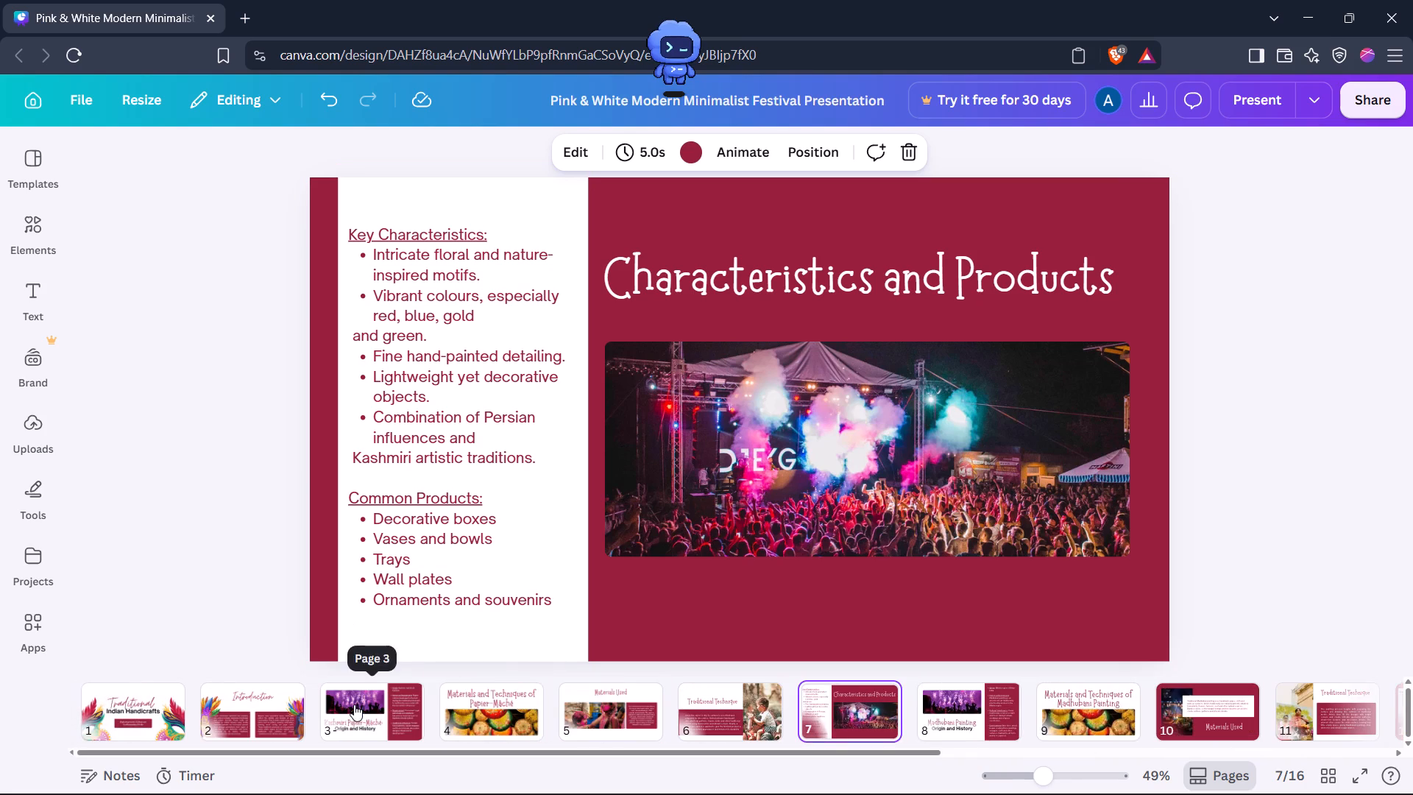
left_click(138, 708)
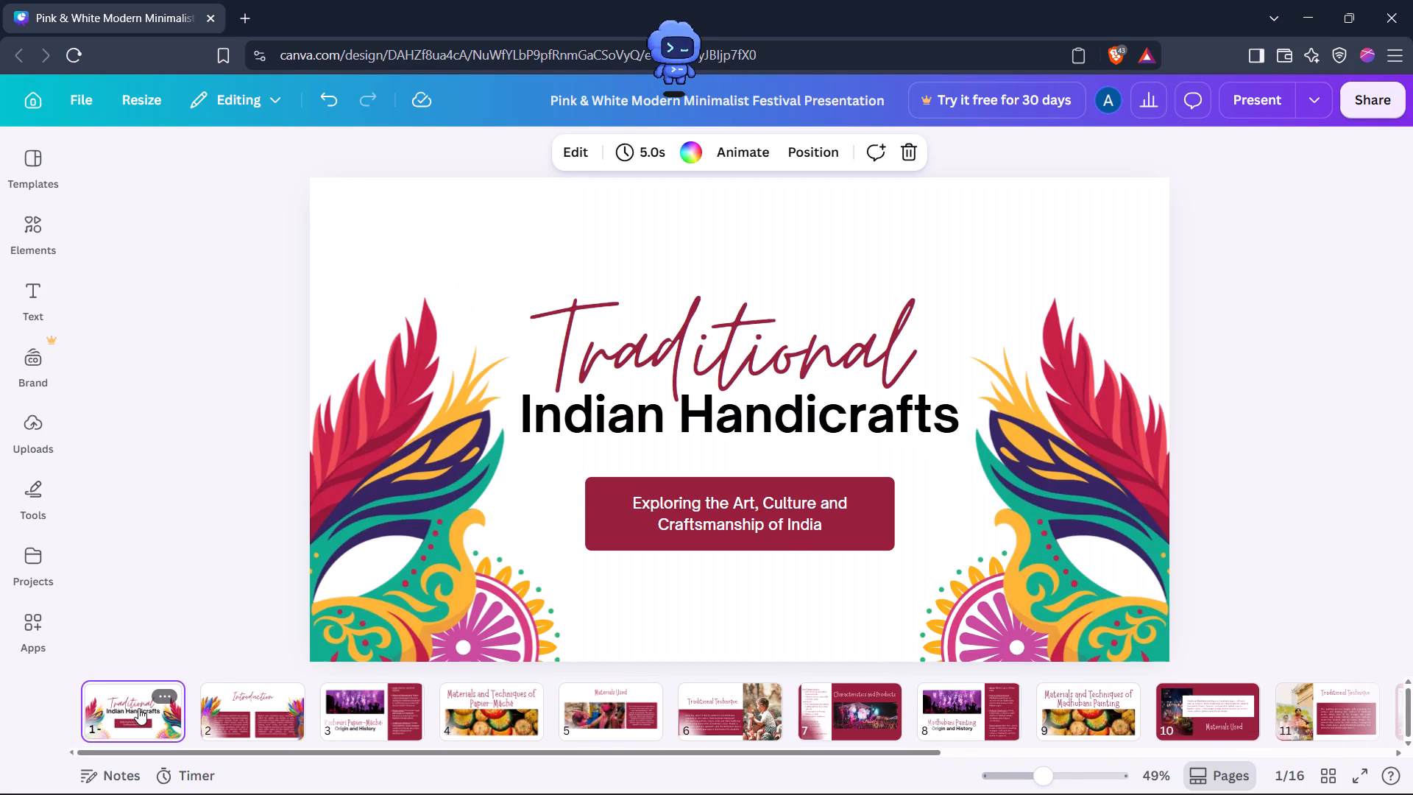
key("Right")
key("Right")
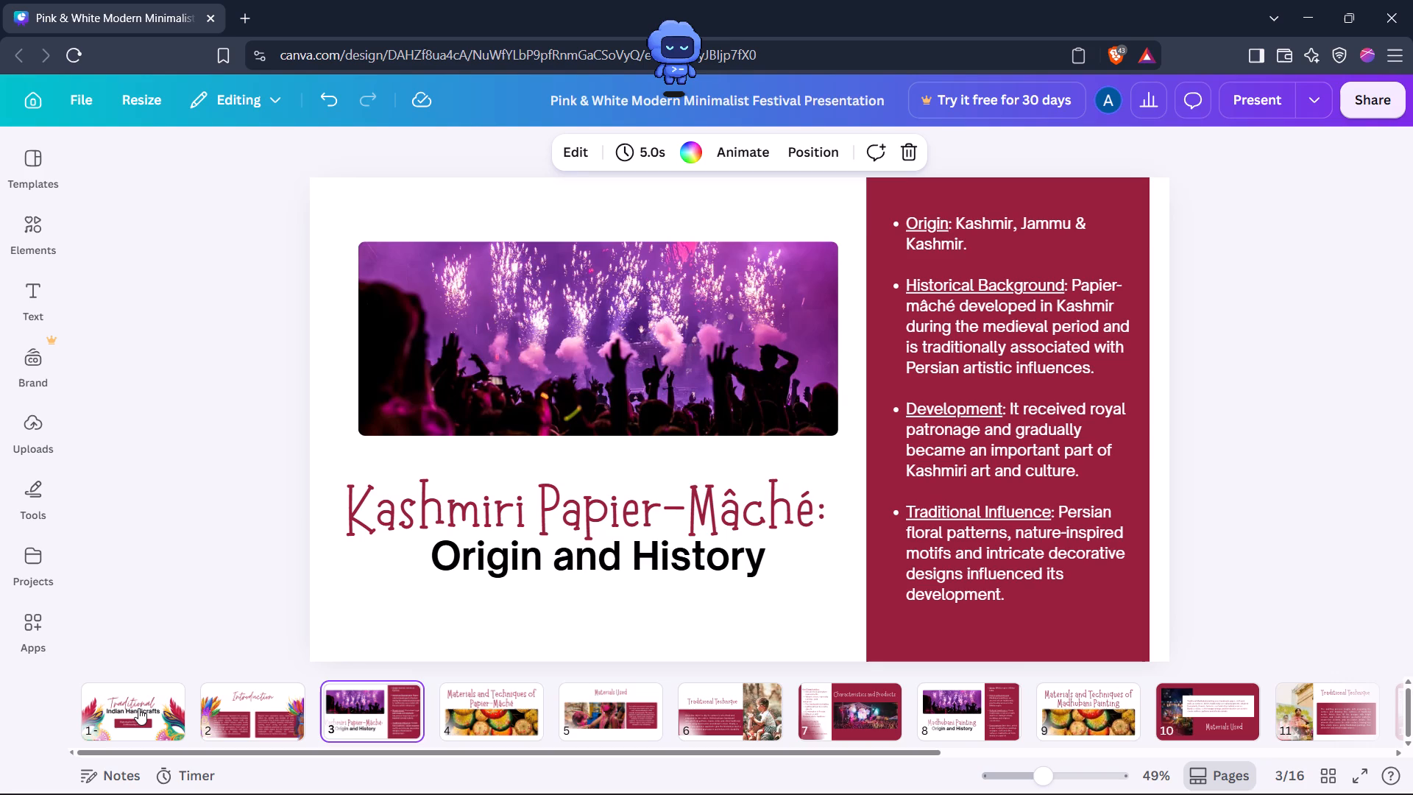
key("Right")
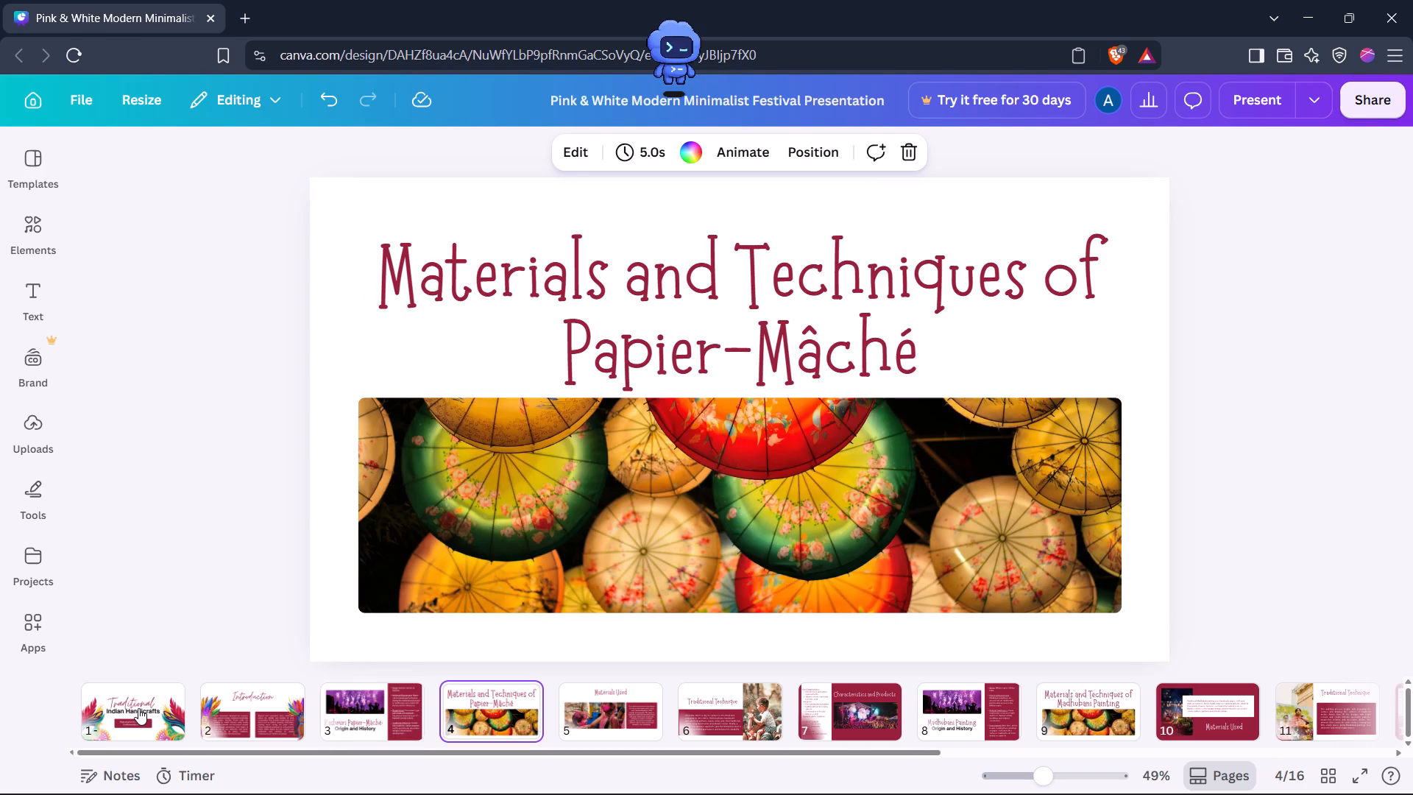
key("Right")
key("Right")
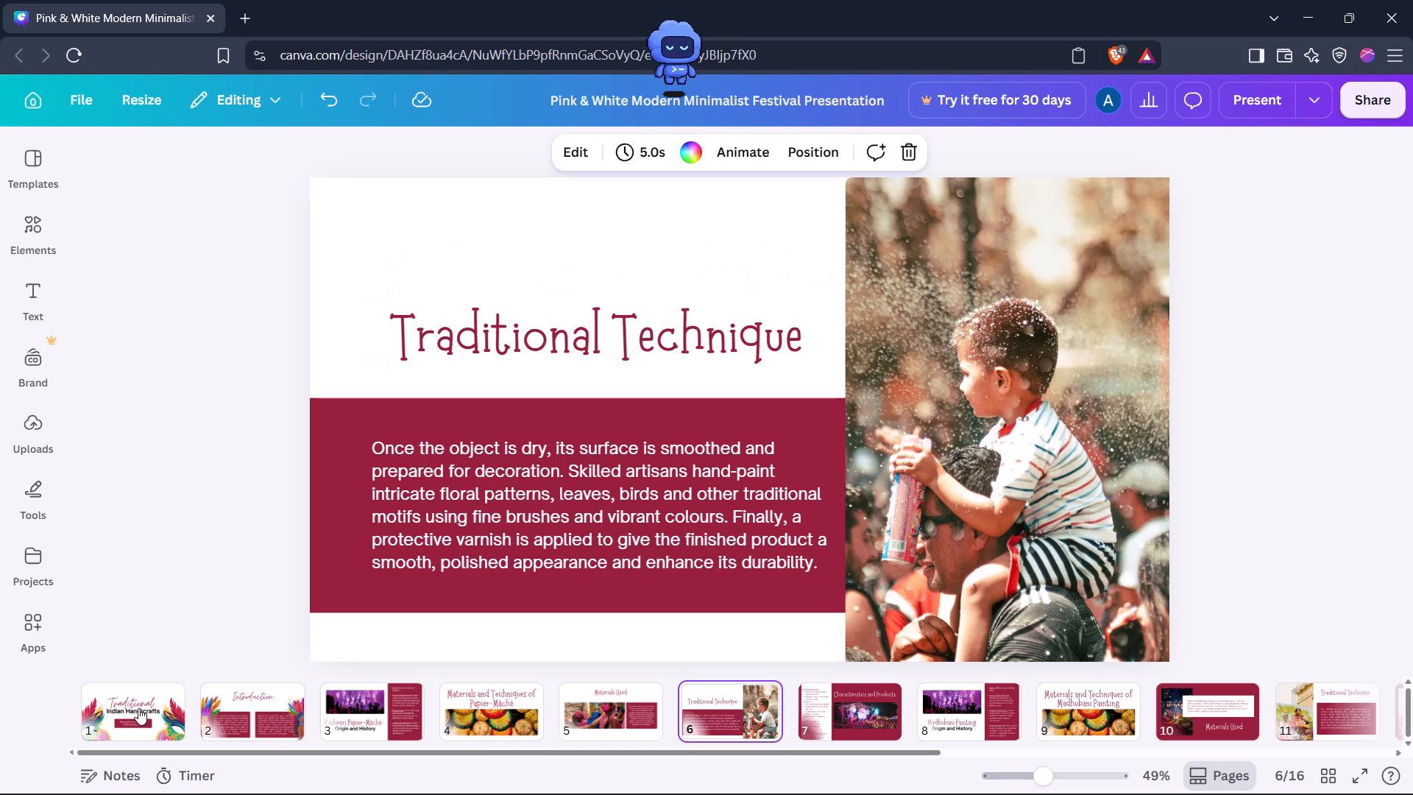
key("Right")
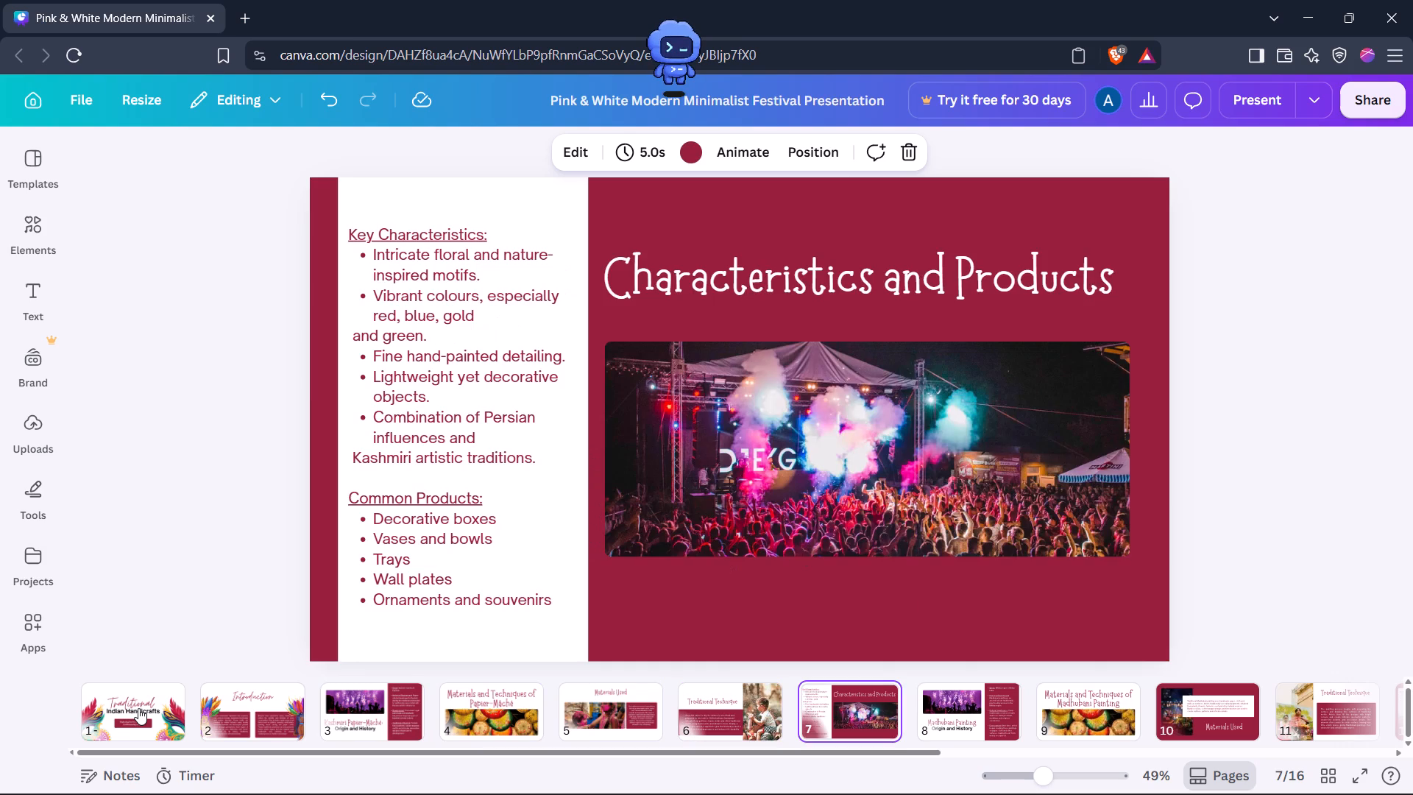
Review the slides again from the title page through "Cultural Importance and Conclusion" on page 13.
left_click(138, 708)
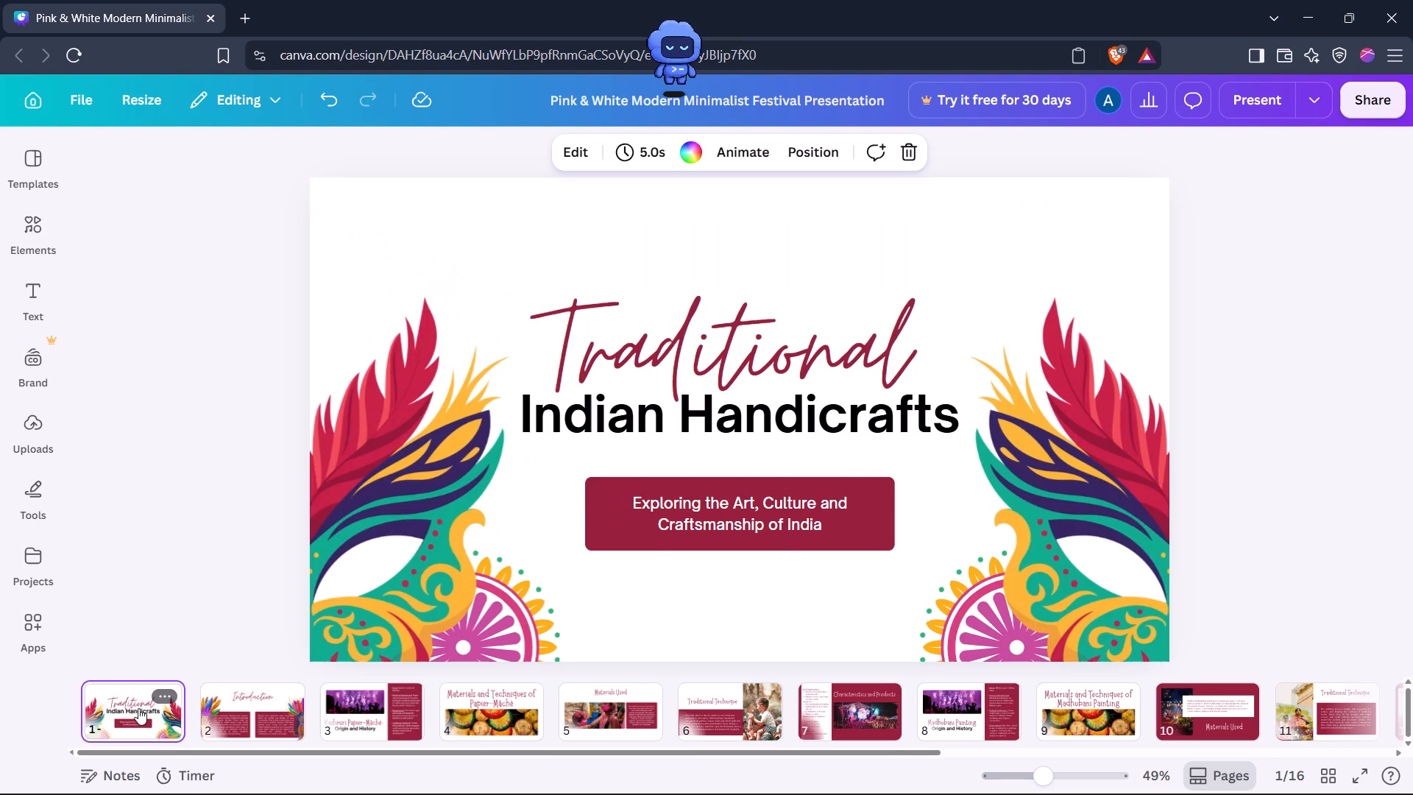
key("Right")
key("Right")
key("Right")
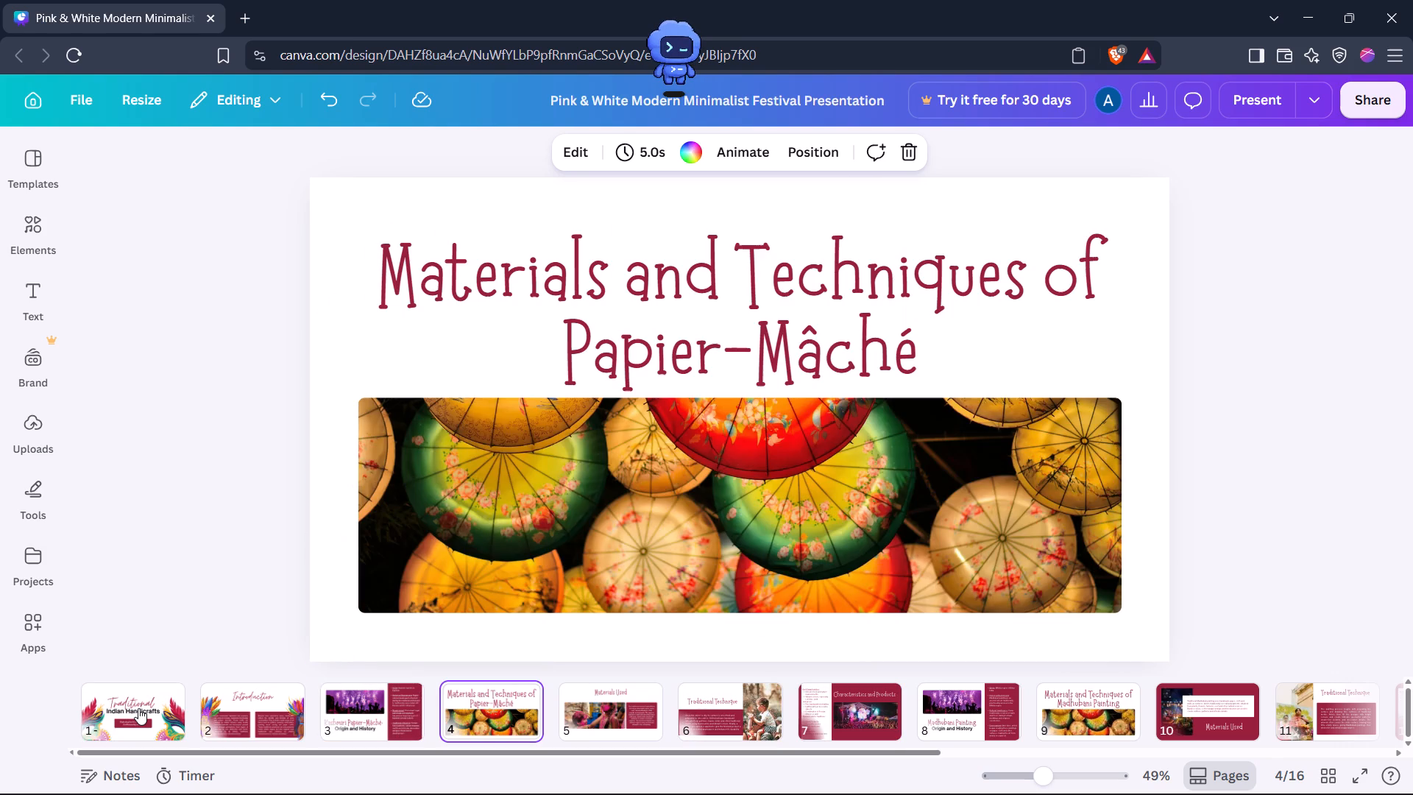
key("Right")
key("Right")
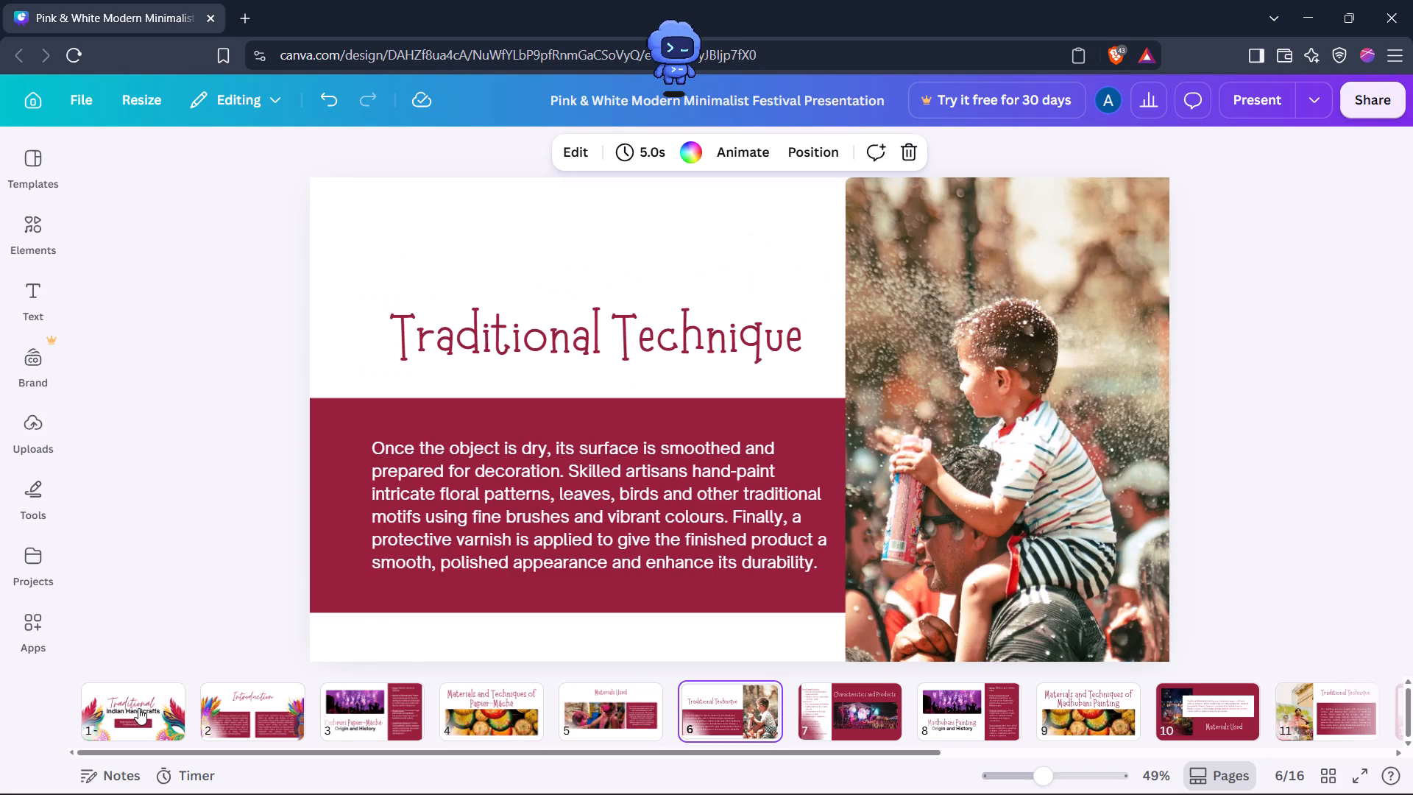
key("Right")
key("Right")
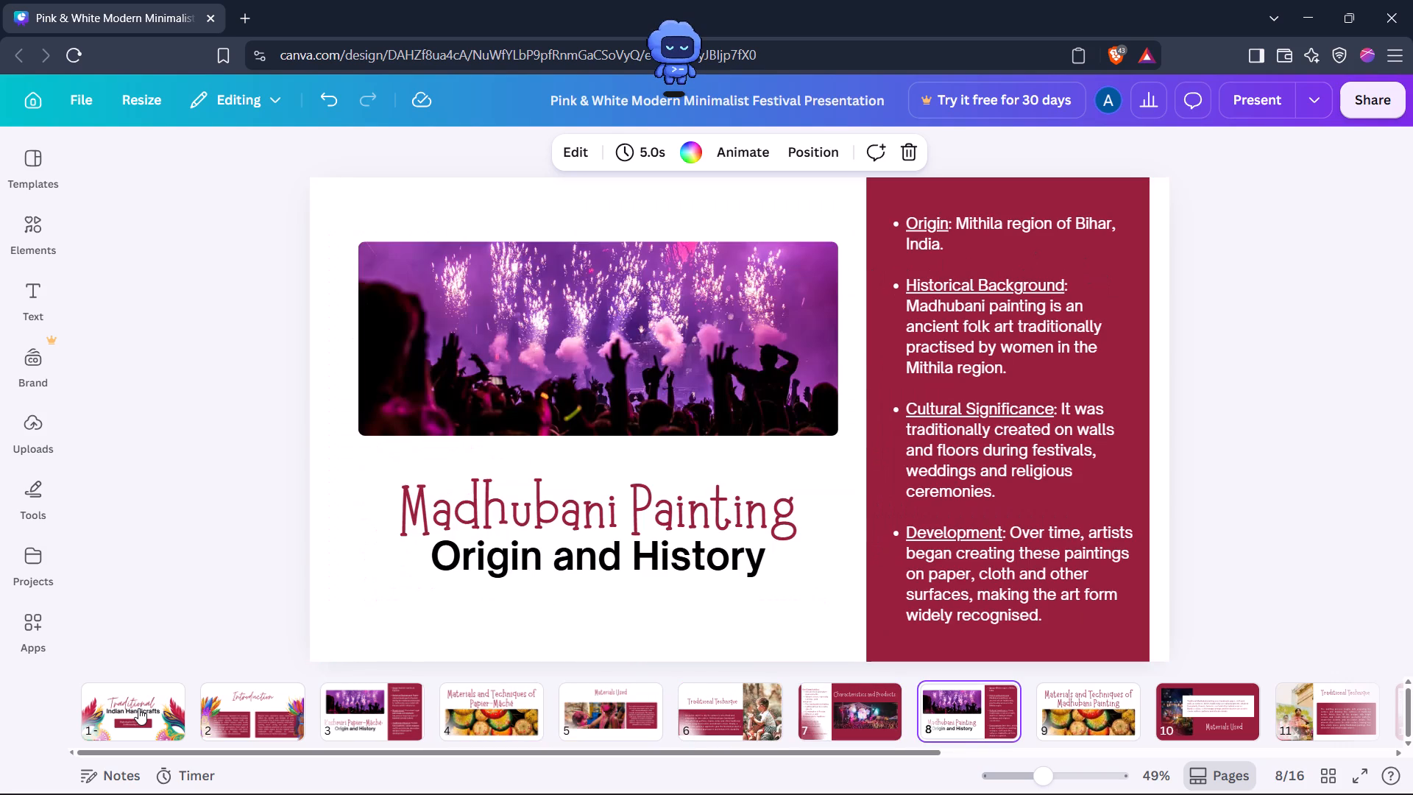
key("Right")
key("Right")
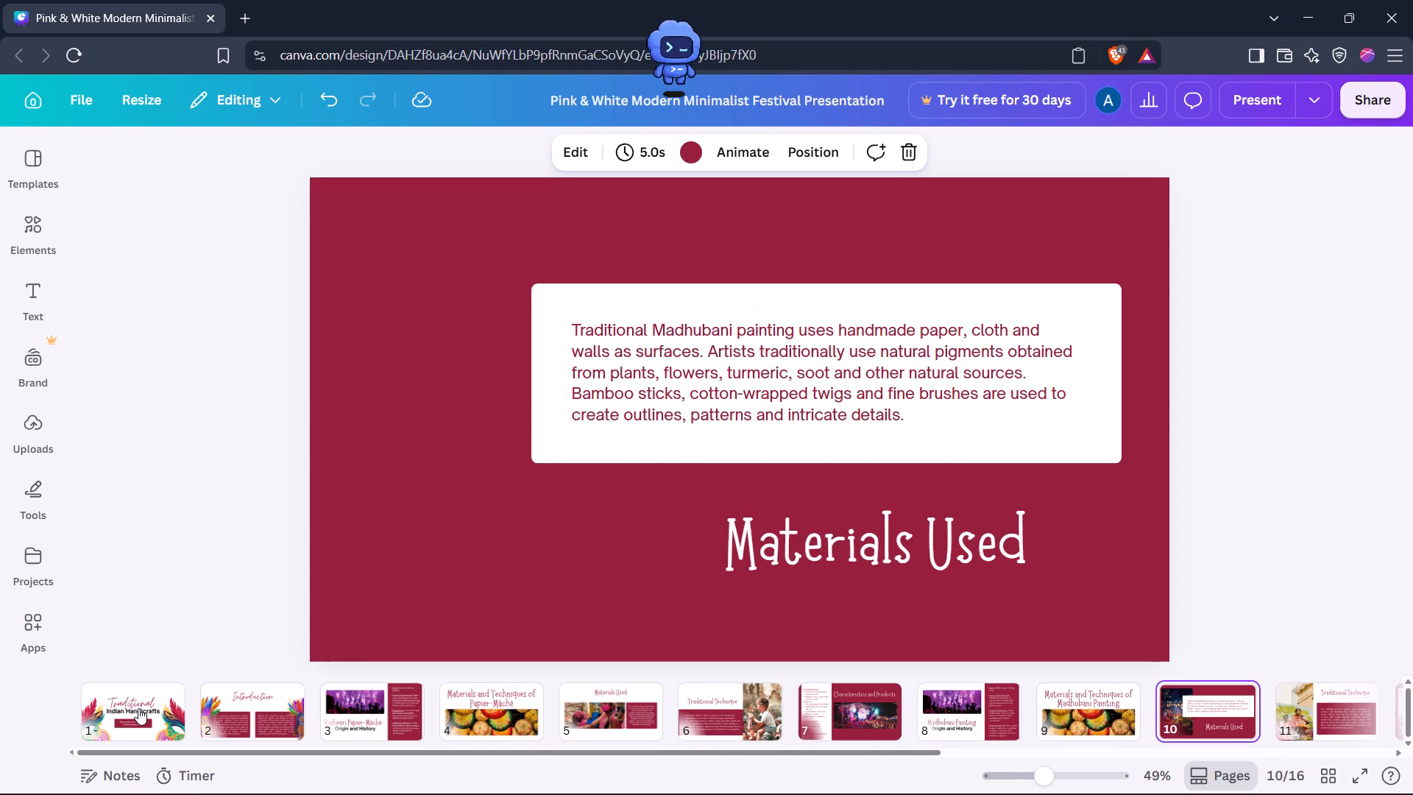
key("Right")
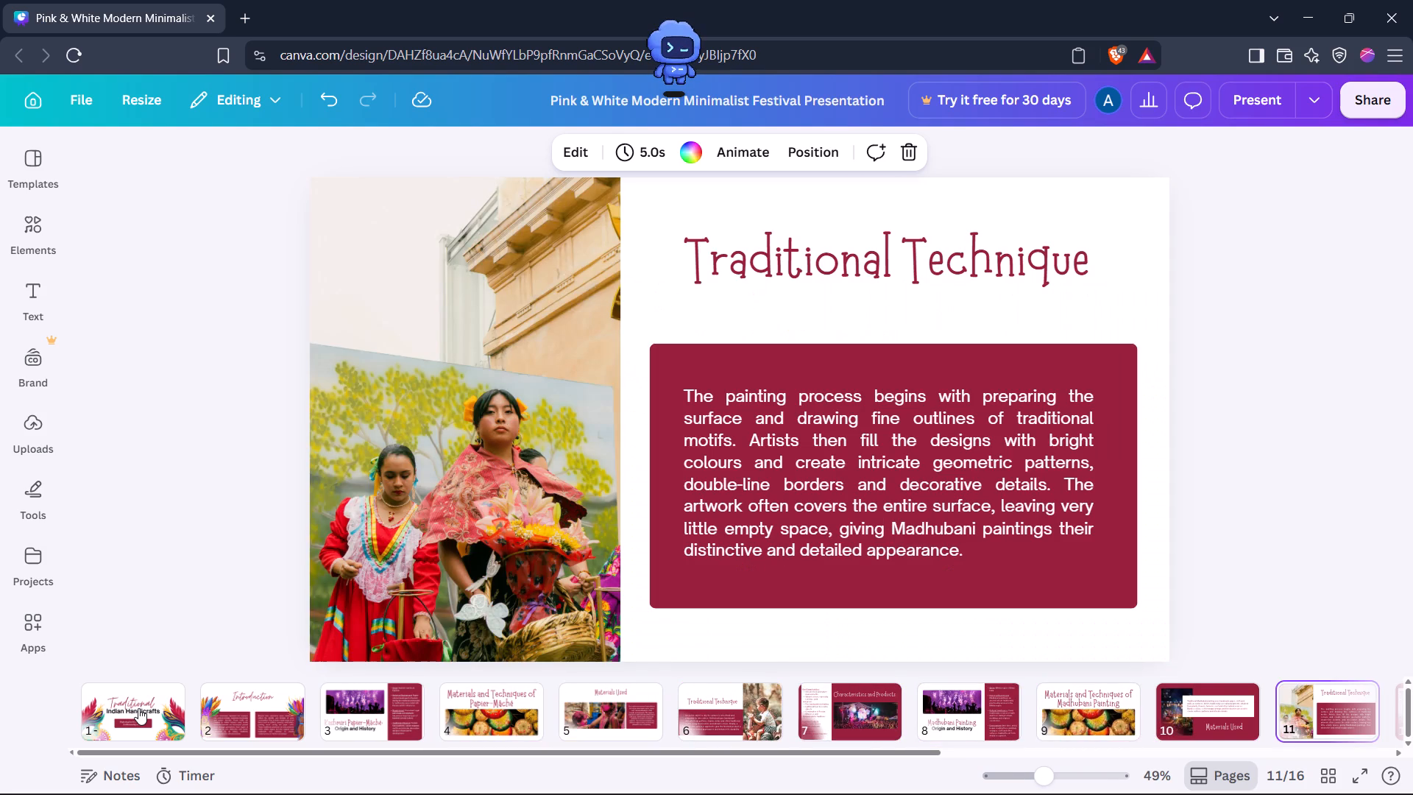
key("Right")
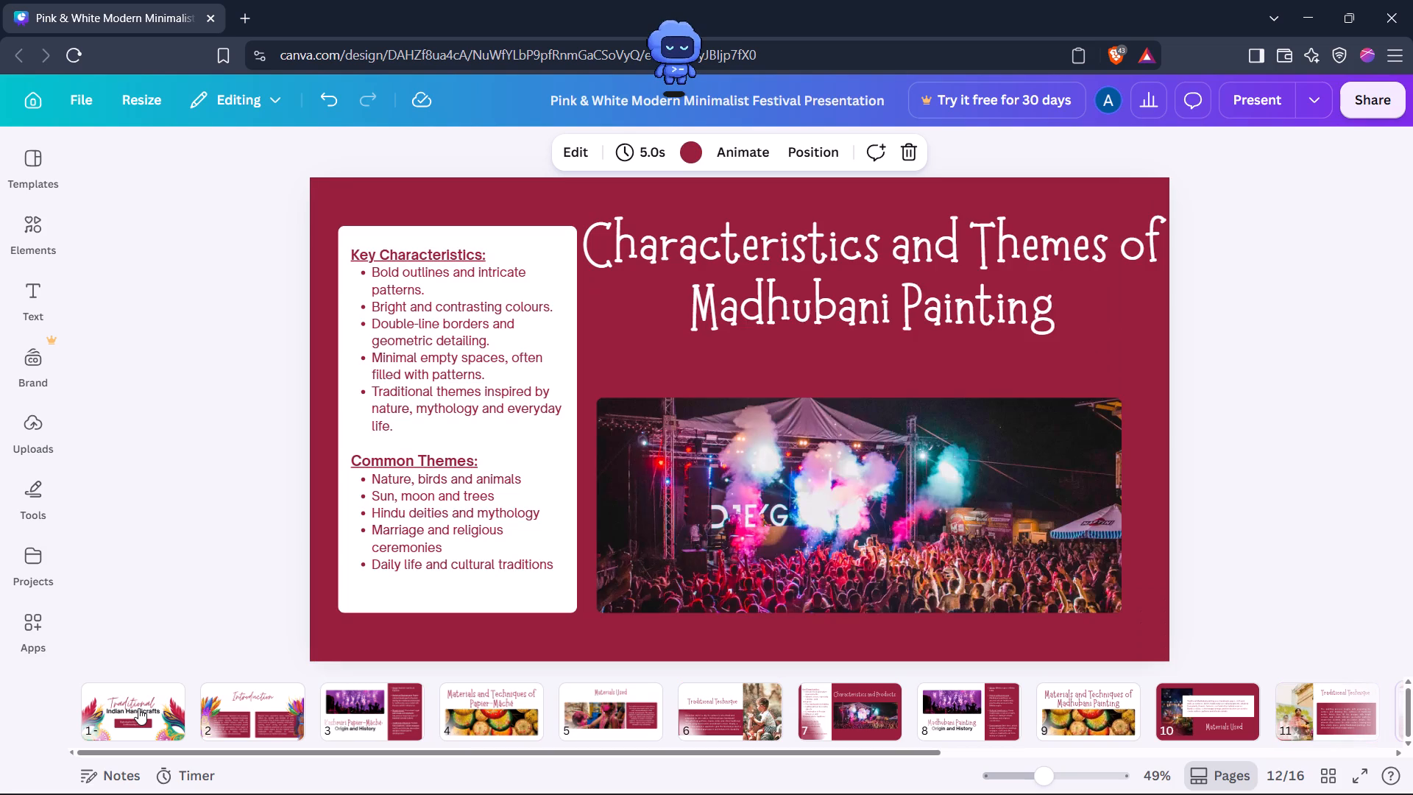
key("Right")
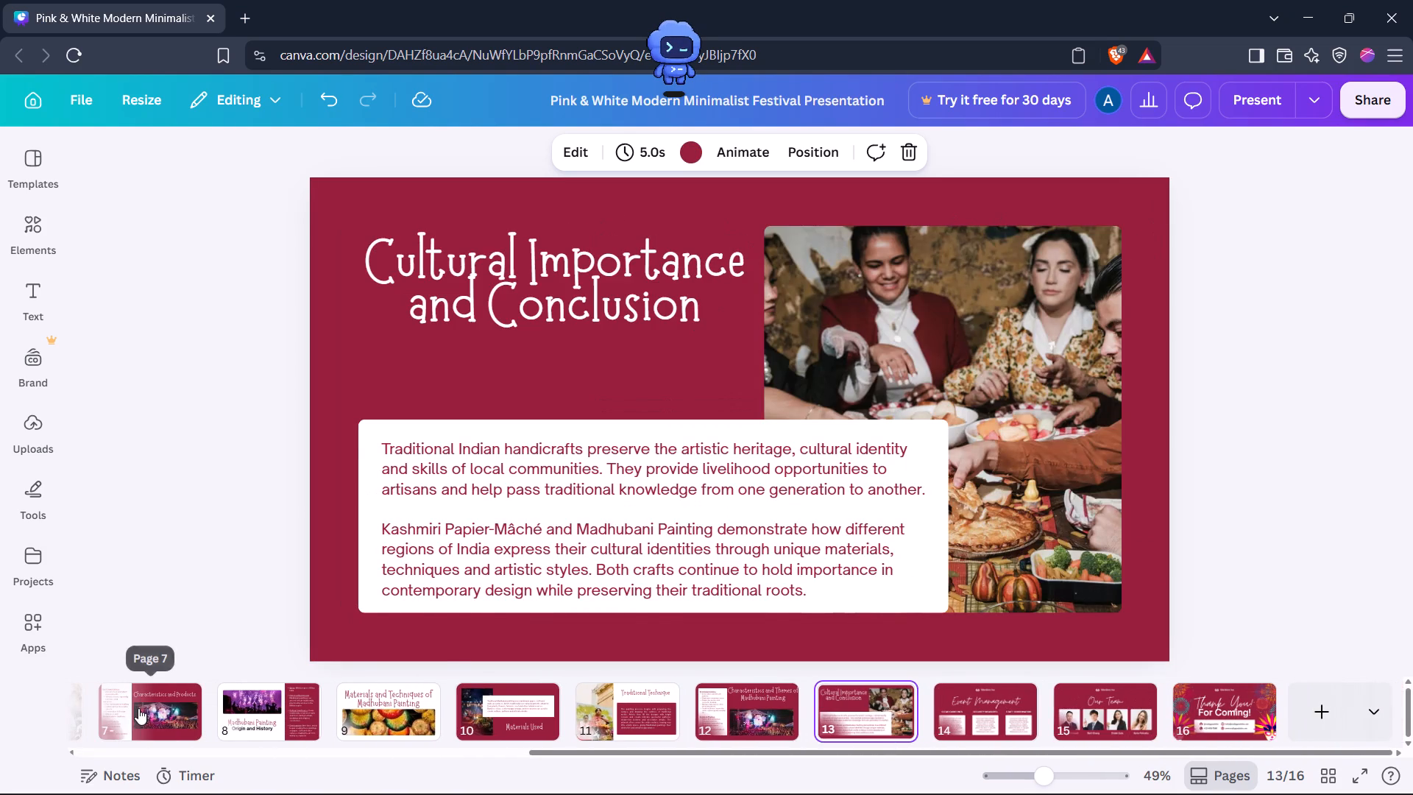
Delete the leftover "Event Management" and "Our Team" template pages that follow the conclusion slide.
key("Right")
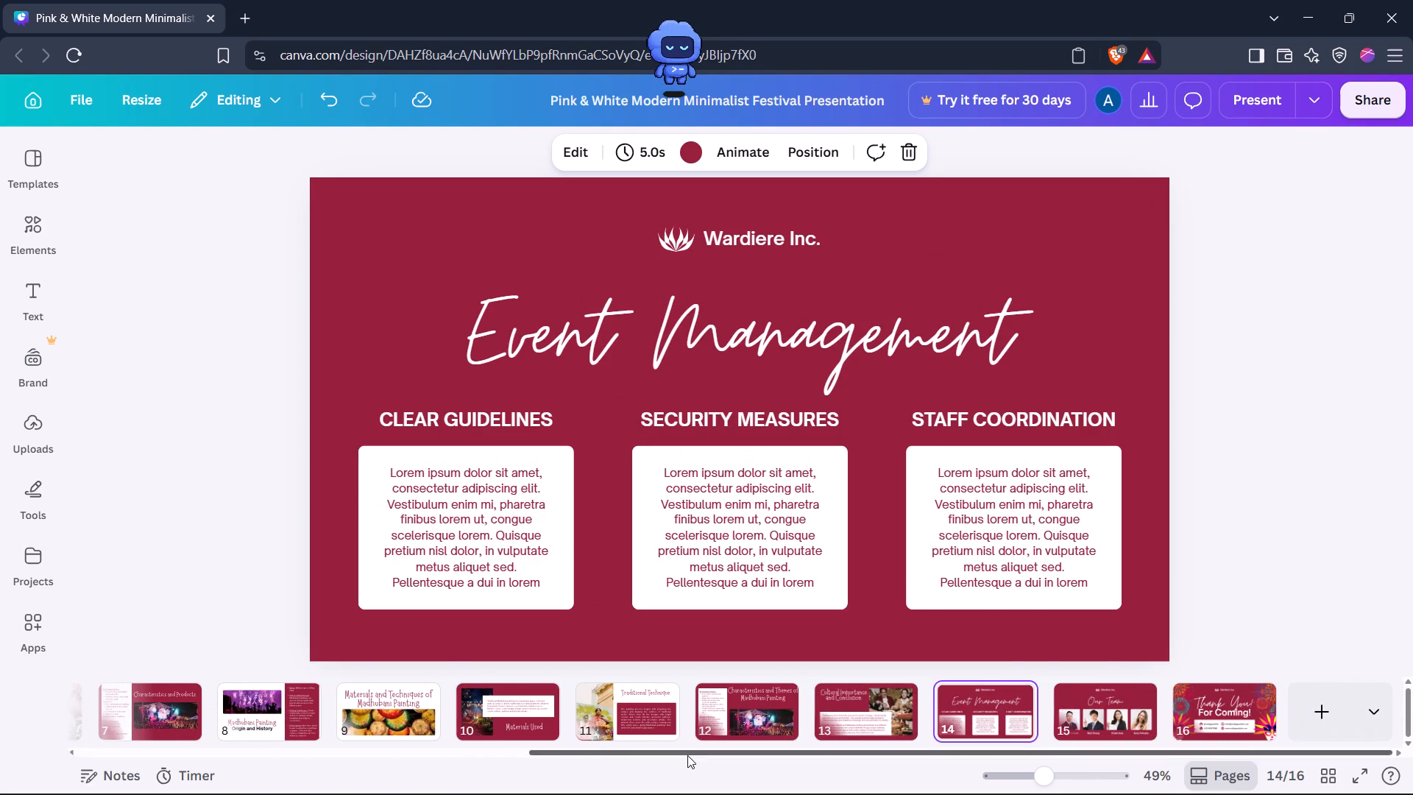
right_click(1013, 712)
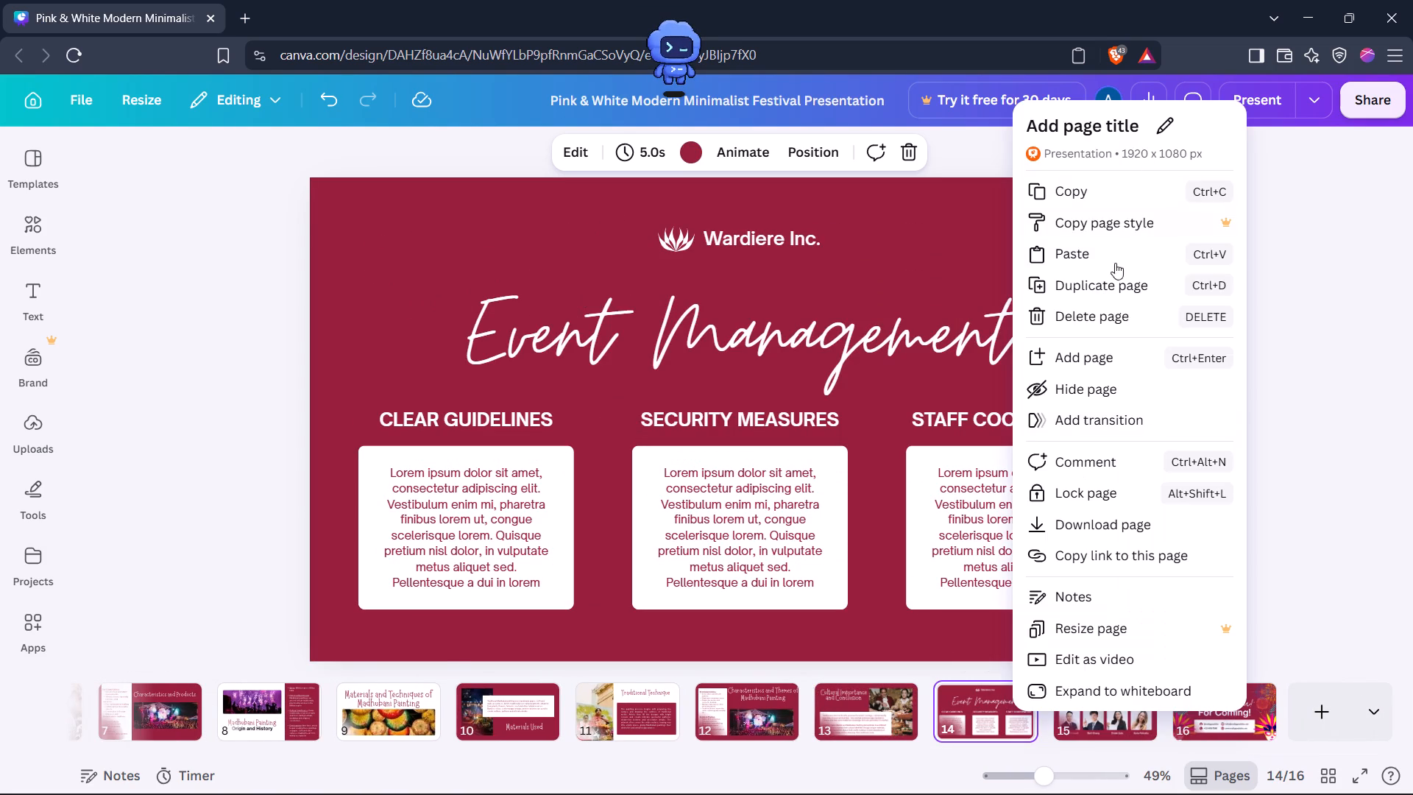
left_click(1114, 316)
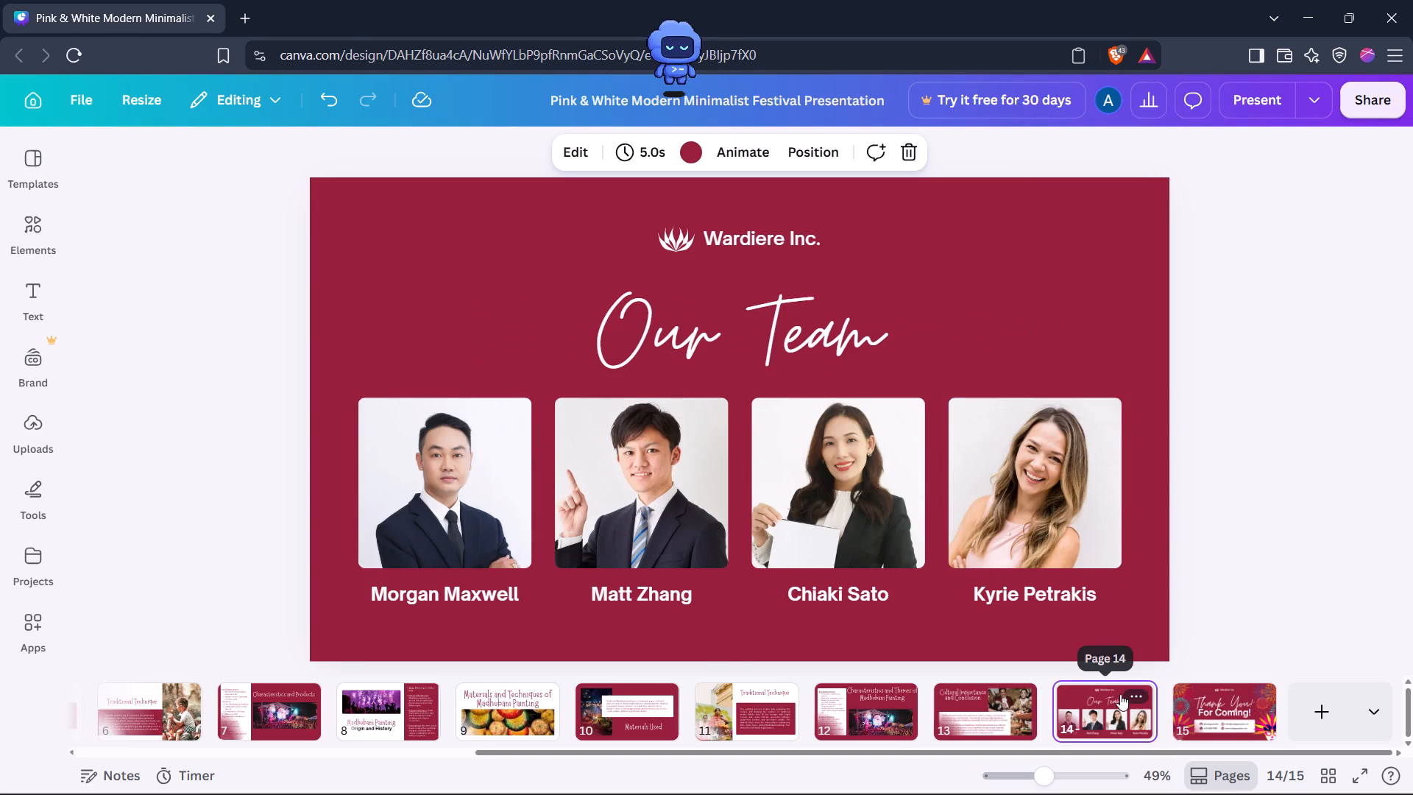
key("BackSpace")
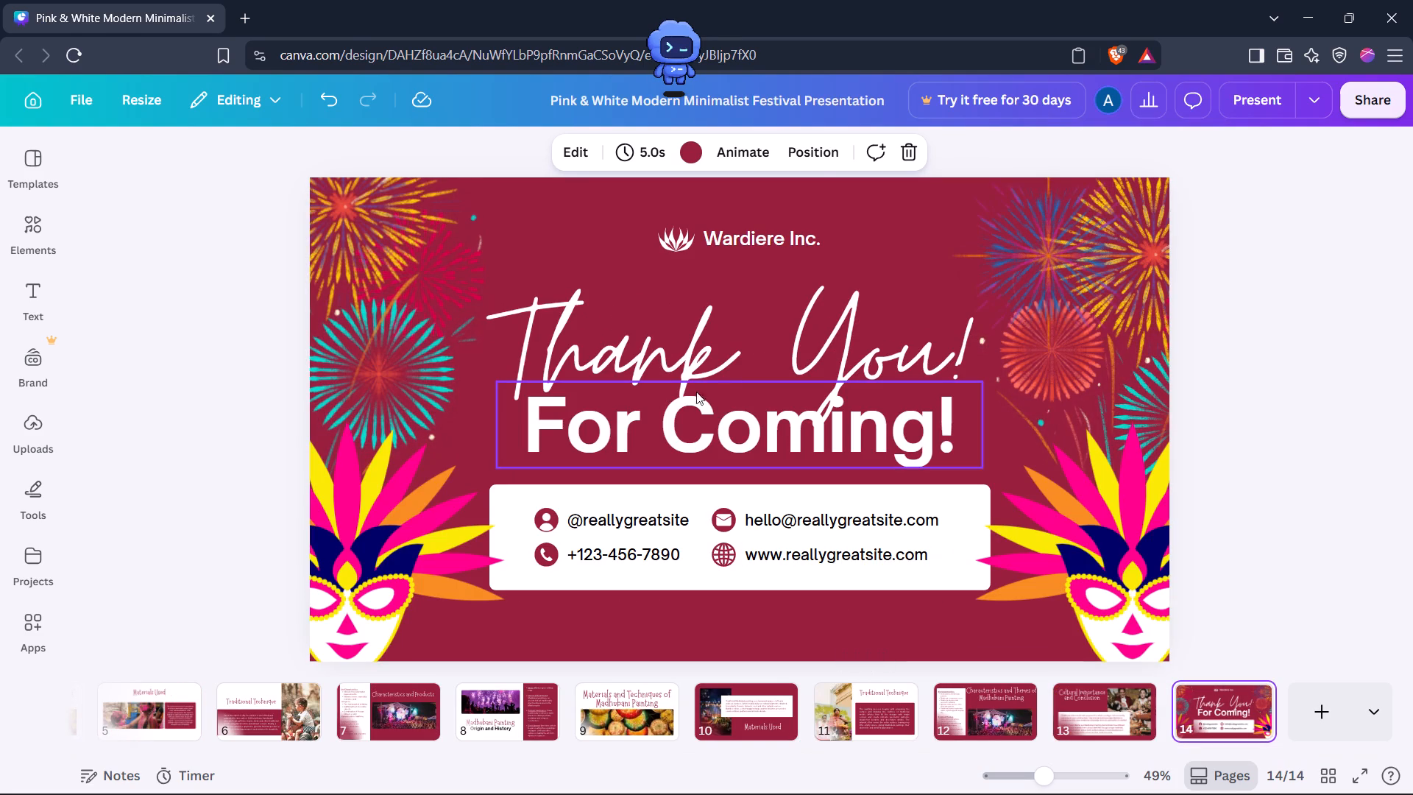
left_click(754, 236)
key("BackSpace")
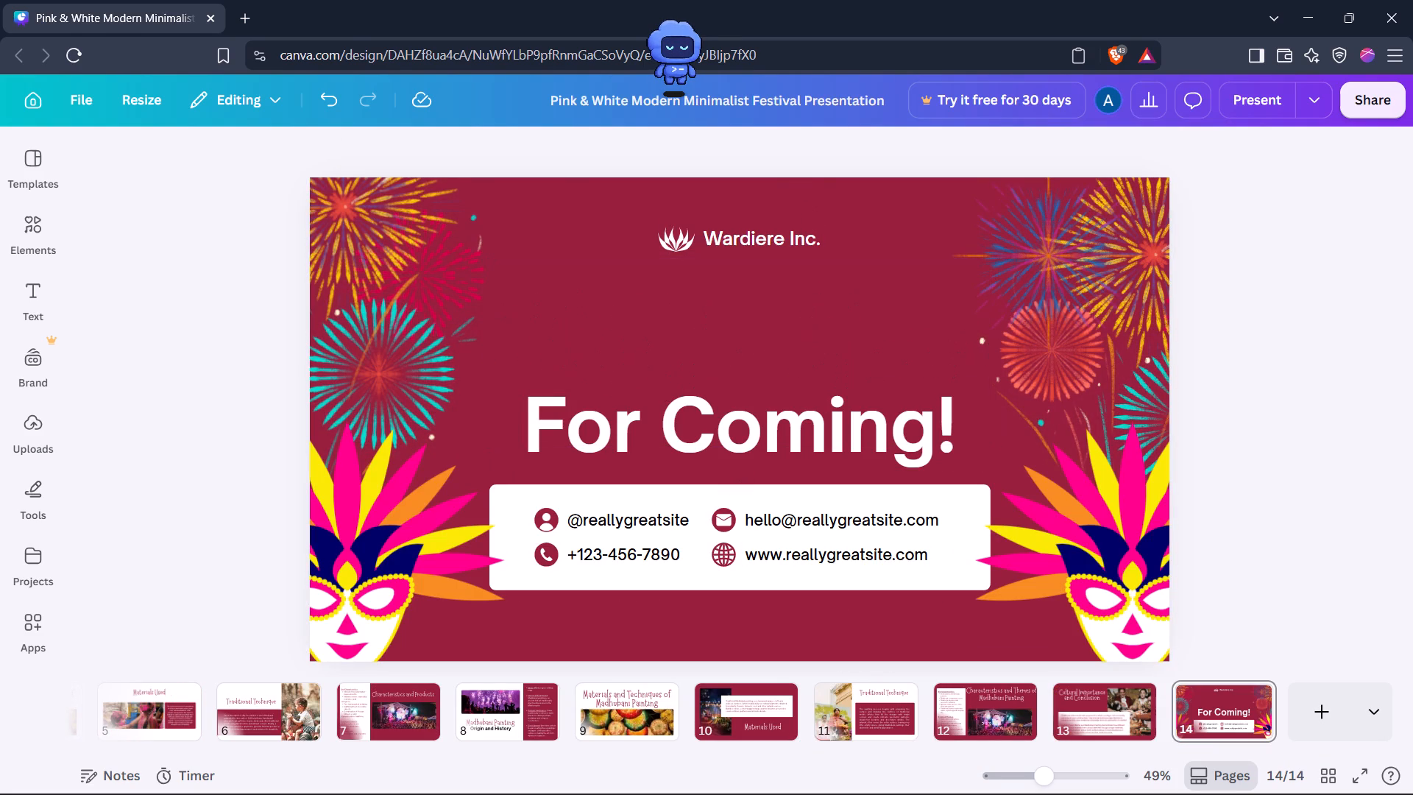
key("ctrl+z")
Delete the "Wardiere Inc." logo above the heading on the closing "Thank You!" page.
left_click(729, 236)
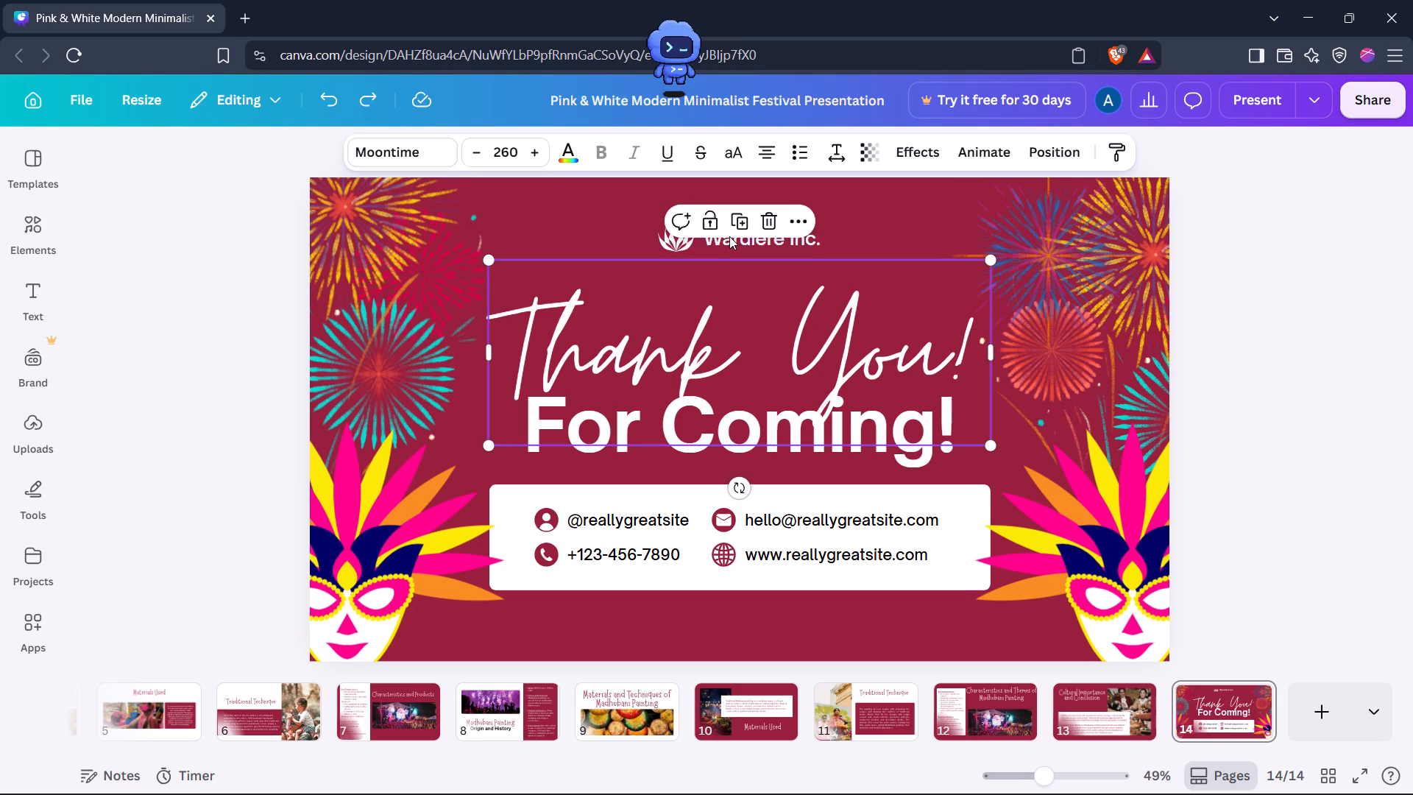
left_click(729, 236)
left_click(899, 231)
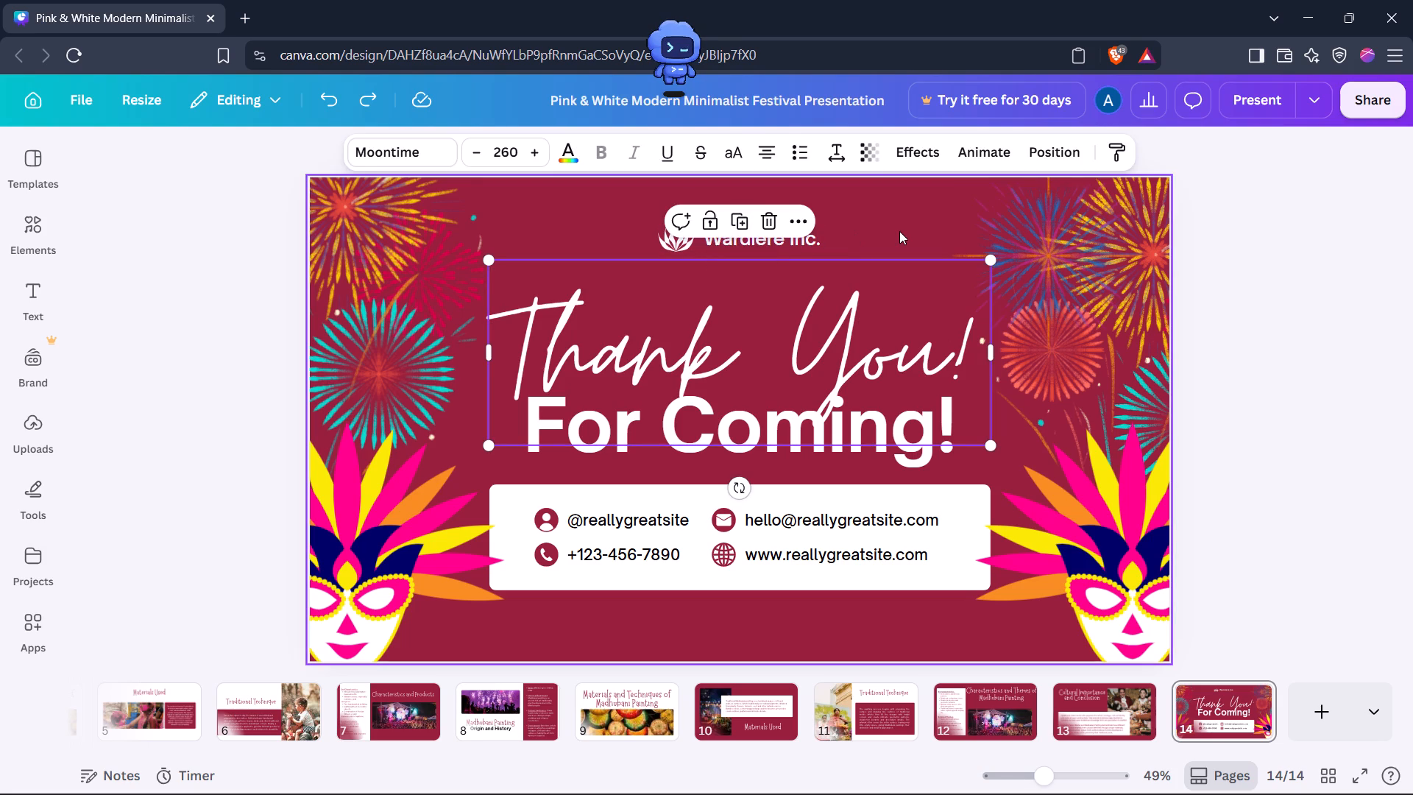
left_click(771, 240)
left_click(886, 232)
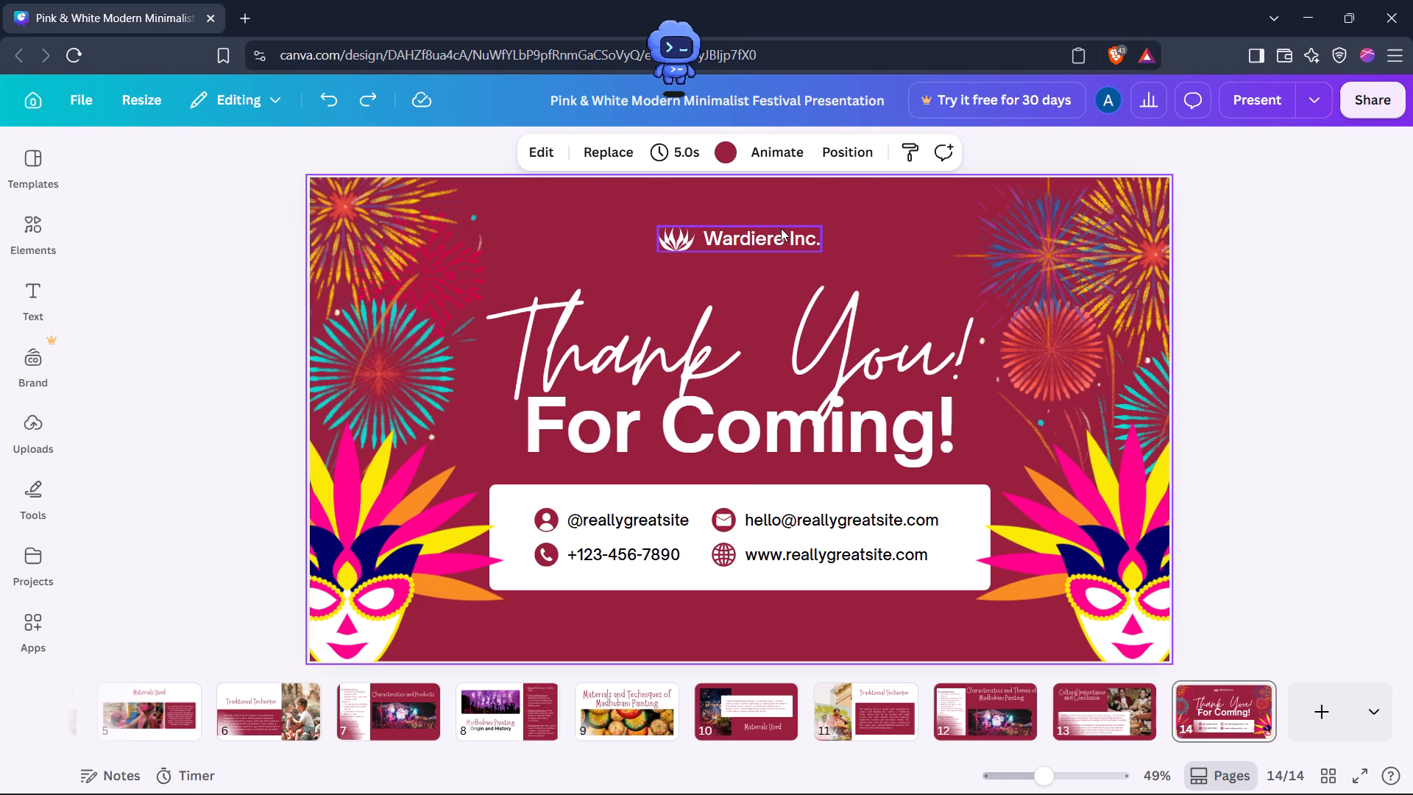
left_click(781, 228)
key("BackSpace")
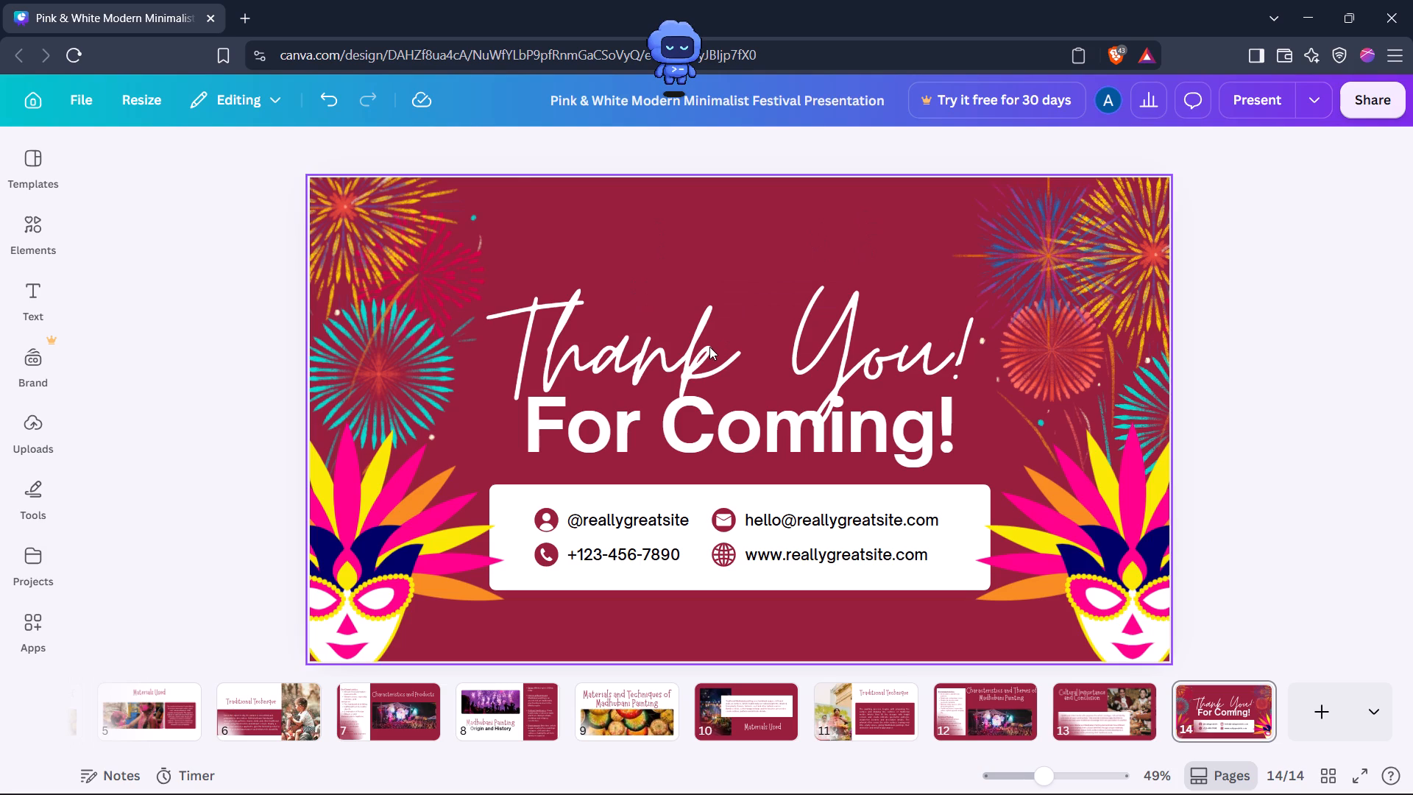
Delete the "For Coming!" line and reposition the "Thank You!" heading just above the white contact panel.
left_click_drag(709, 347, 711, 311)
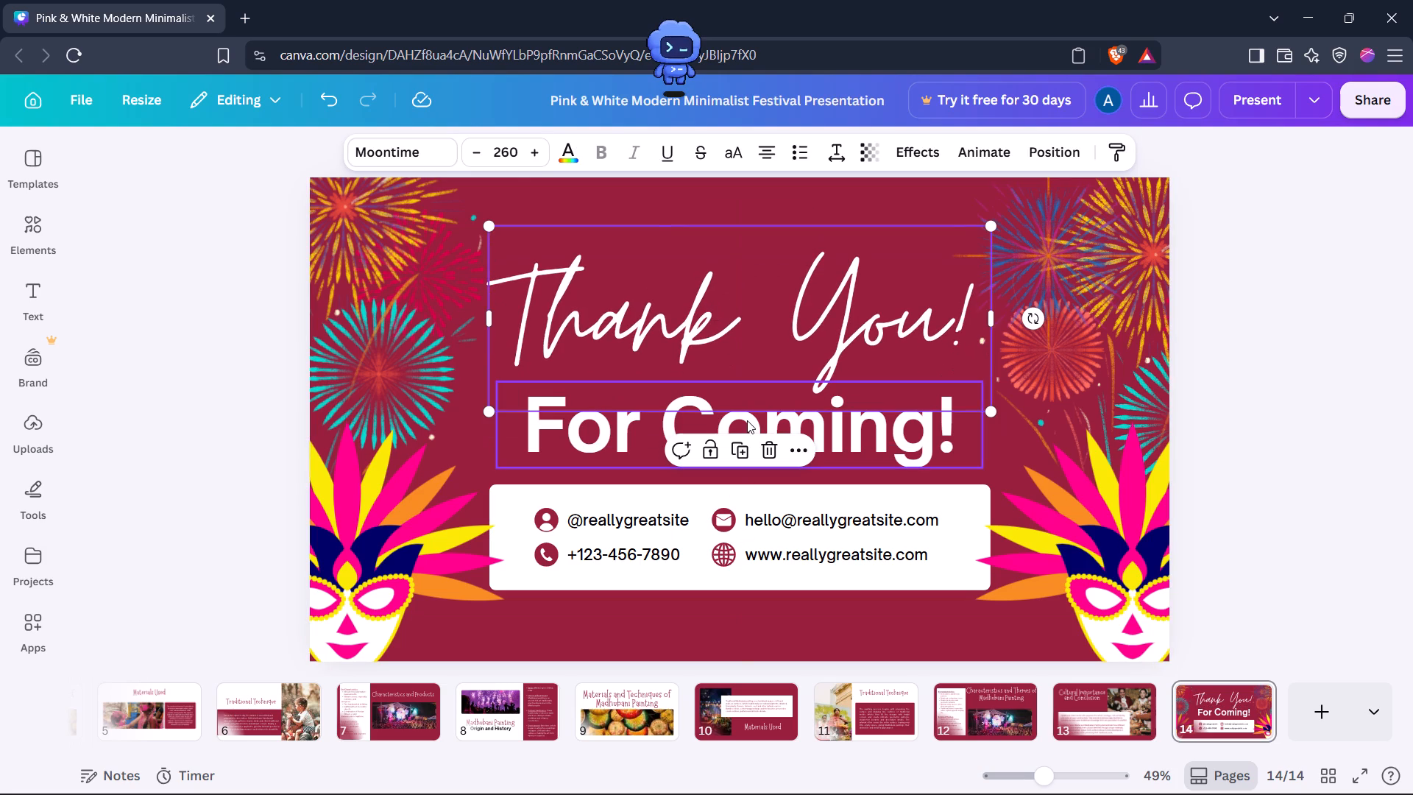
left_click(747, 420)
key("BackSpace")
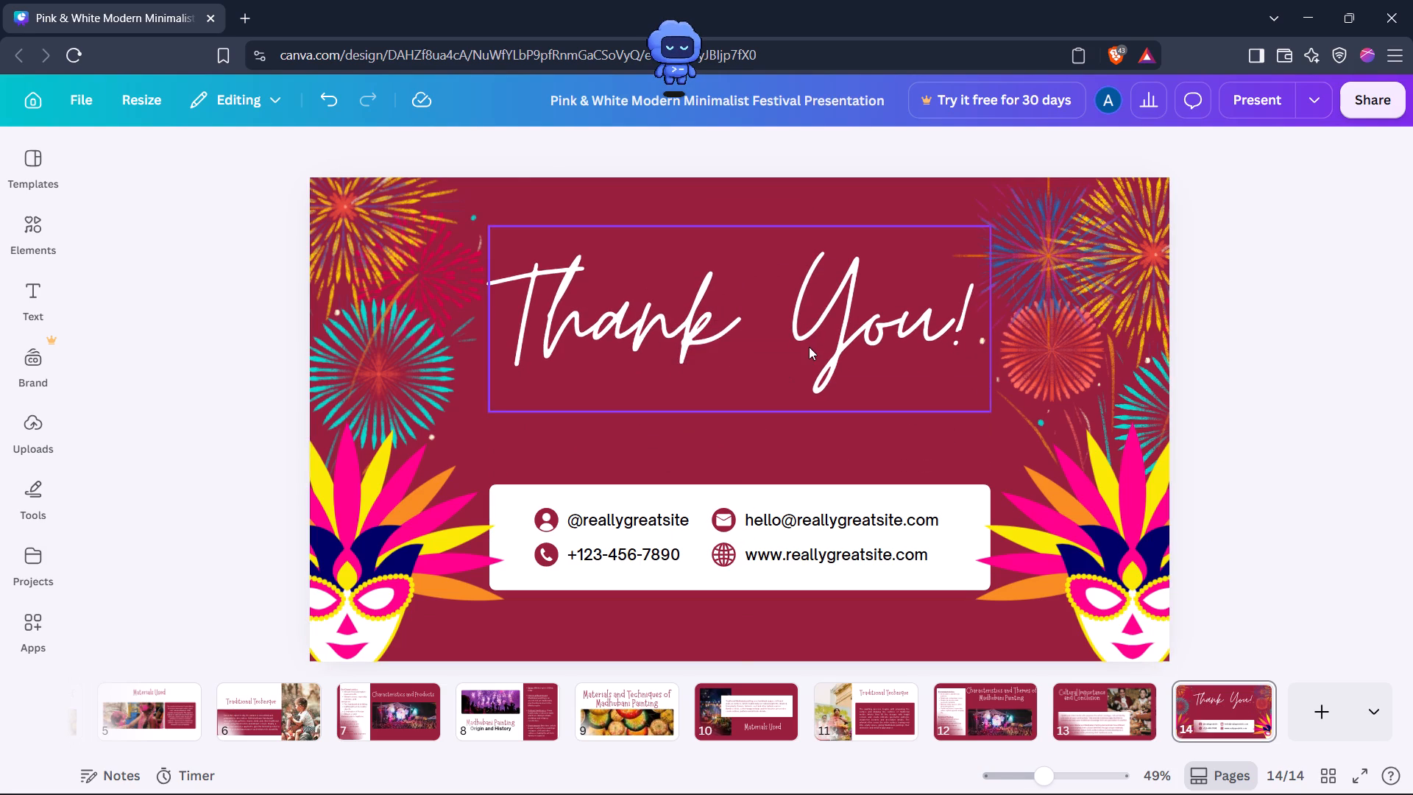
left_click_drag(809, 347, 812, 394)
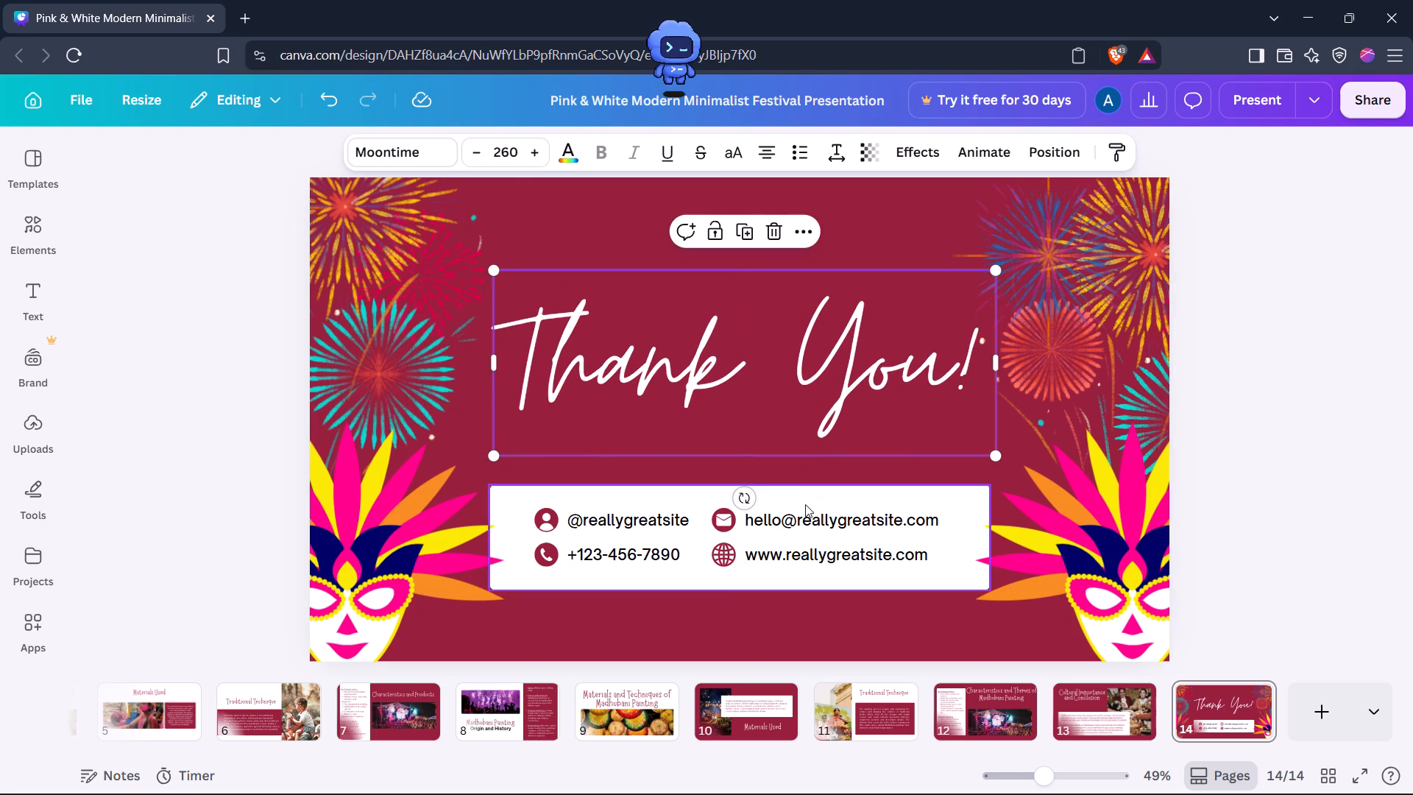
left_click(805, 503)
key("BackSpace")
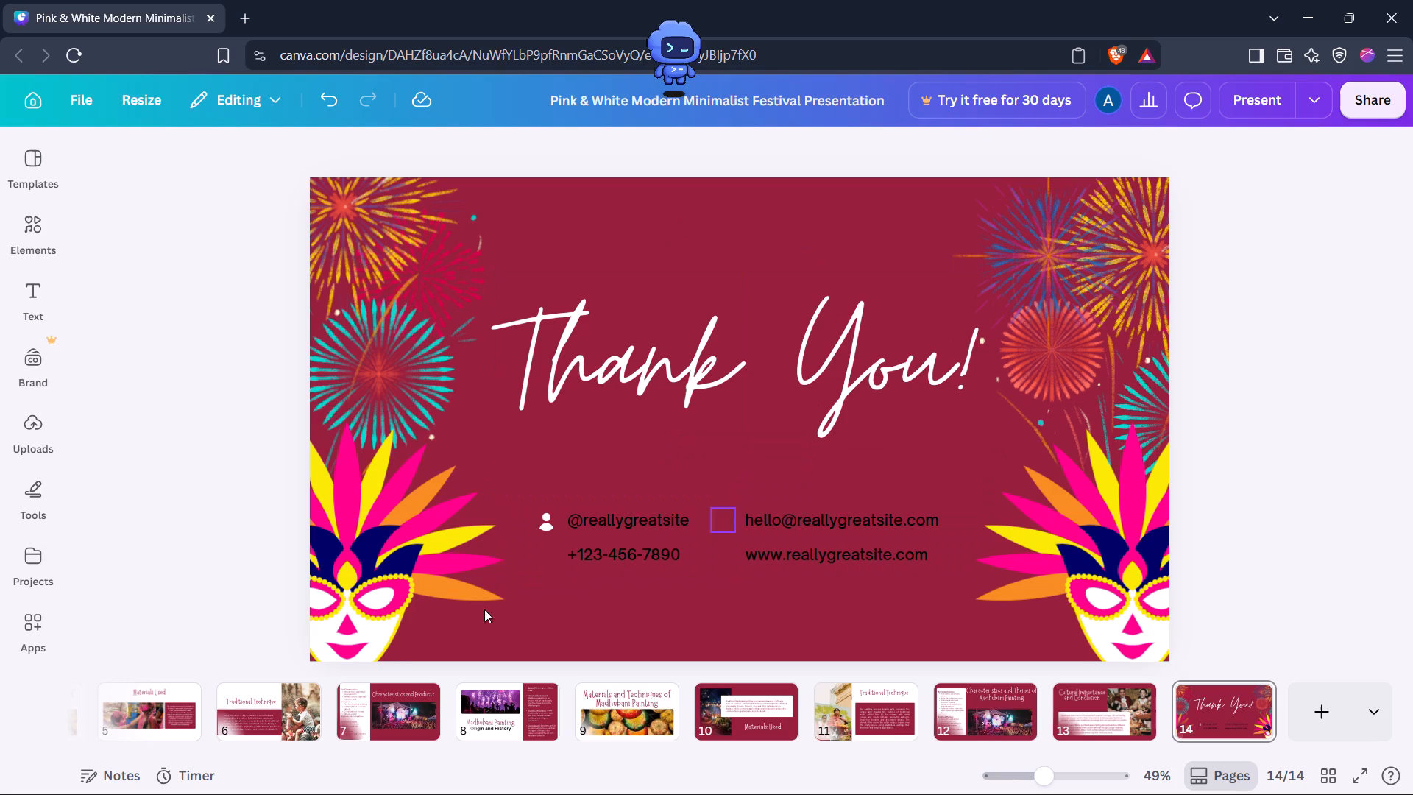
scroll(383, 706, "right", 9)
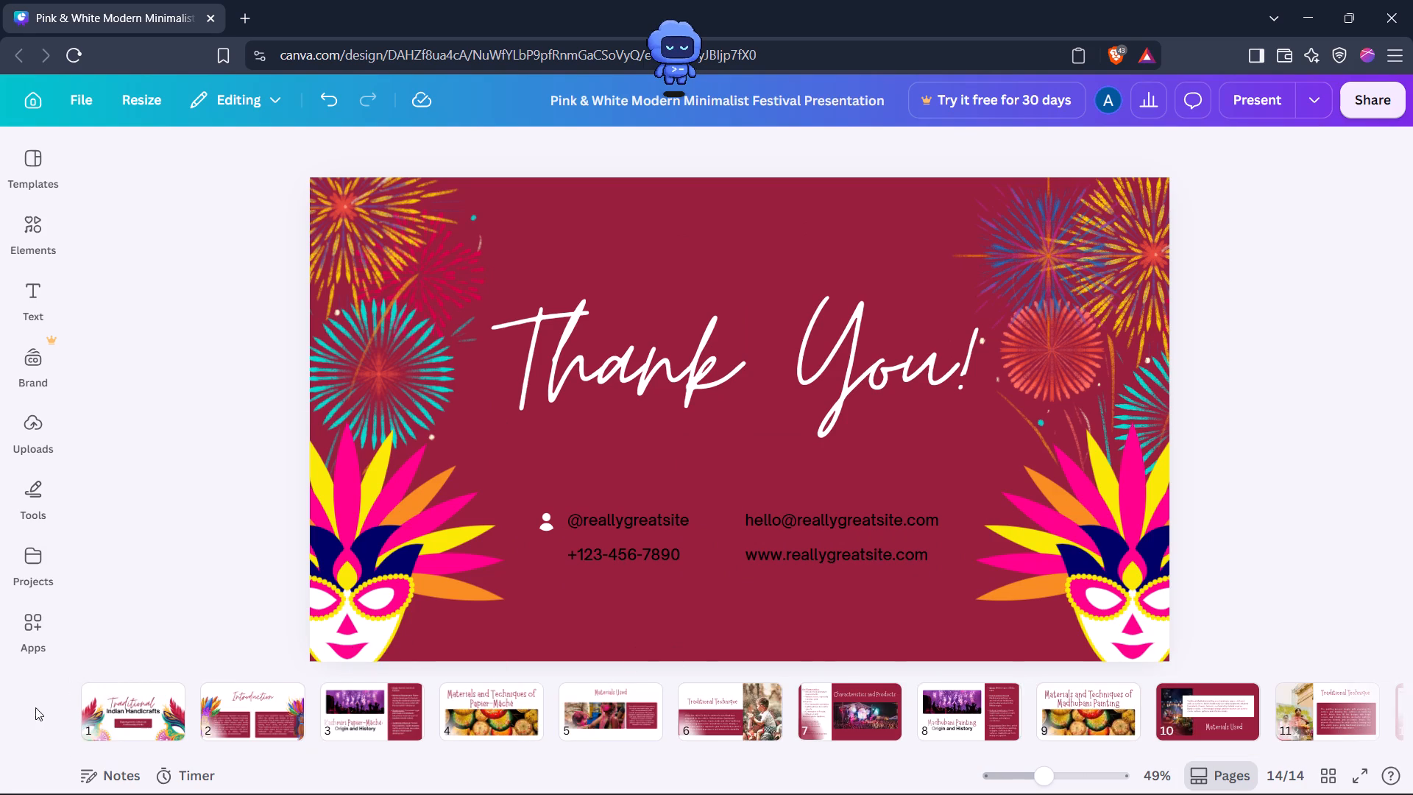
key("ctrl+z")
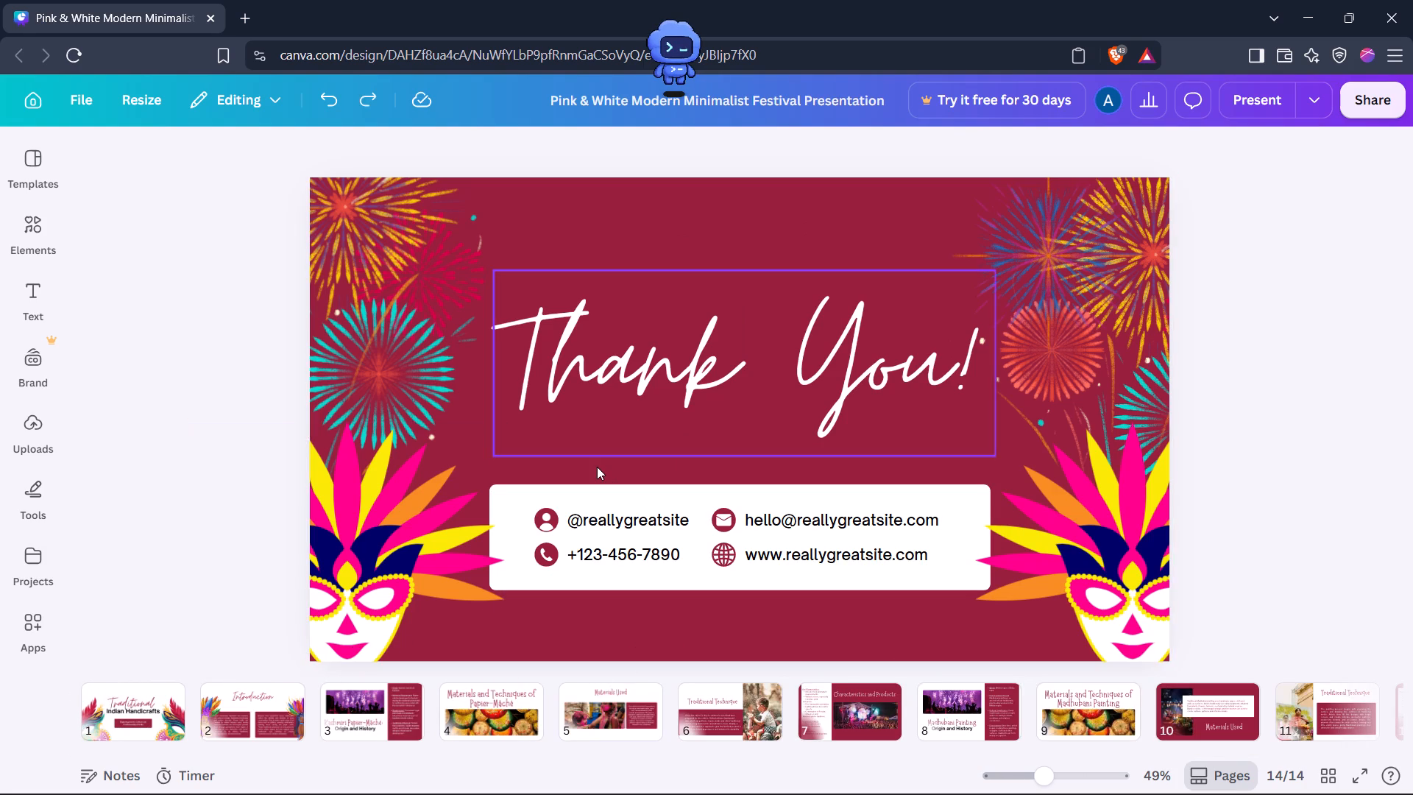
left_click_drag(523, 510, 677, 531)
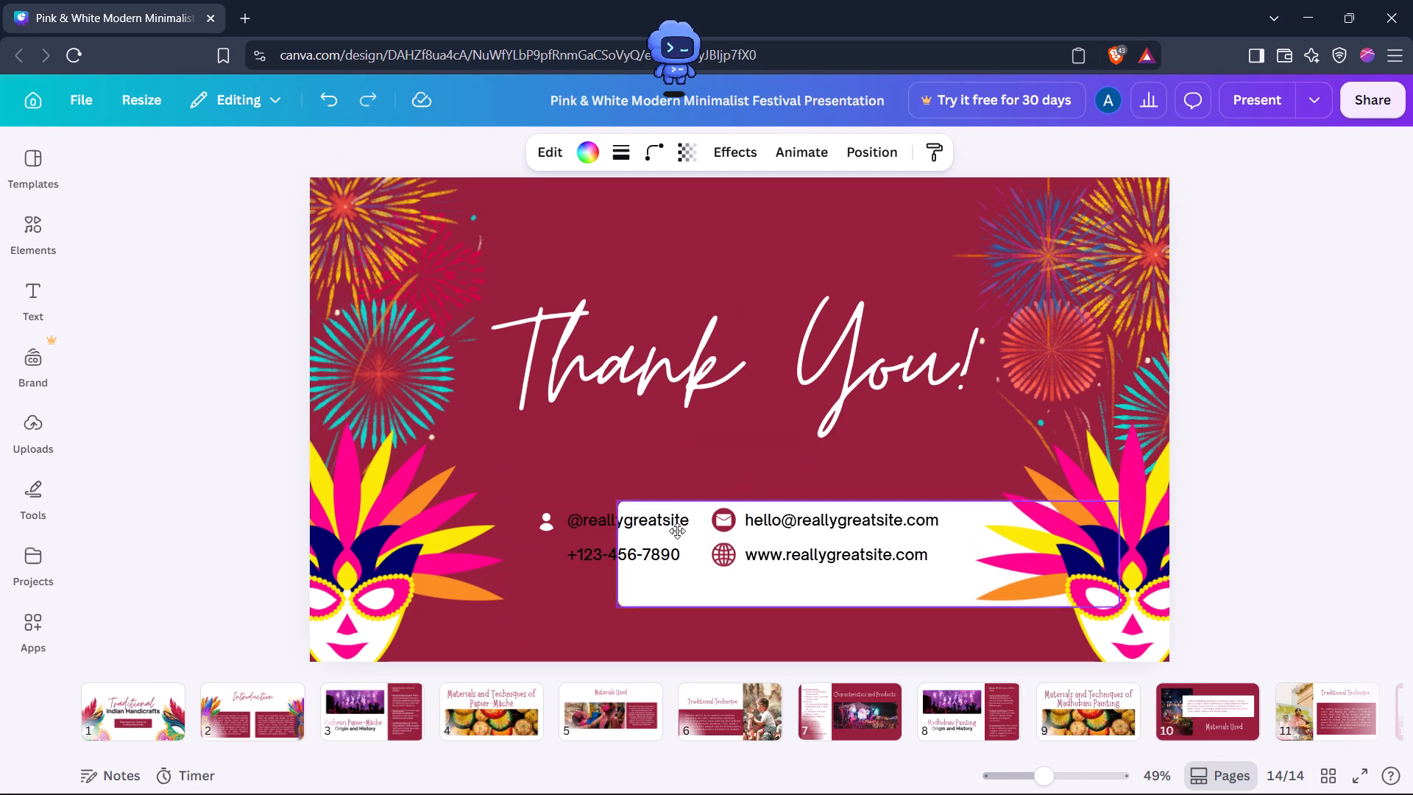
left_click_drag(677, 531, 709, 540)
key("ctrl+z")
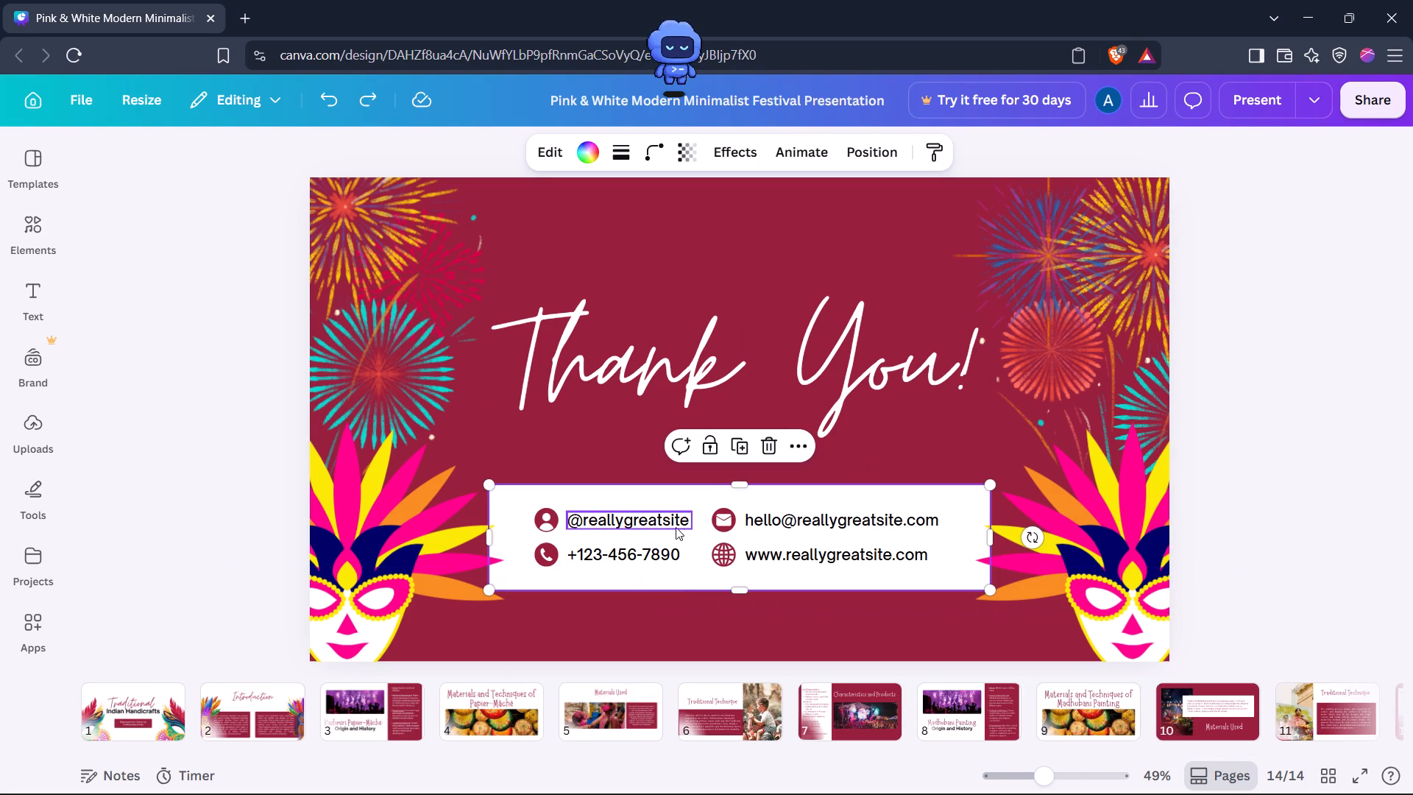
double_click(659, 523)
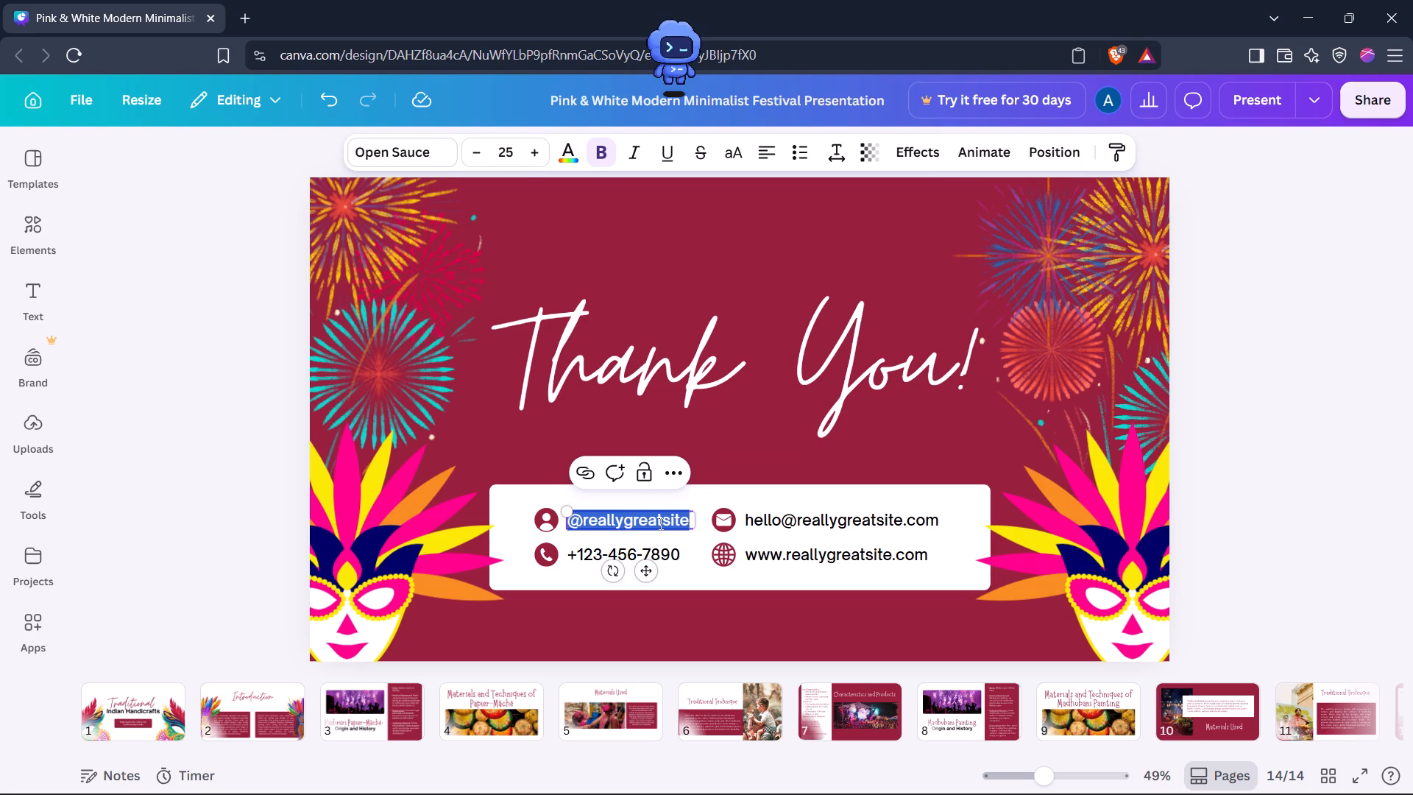
key("BackSpace")
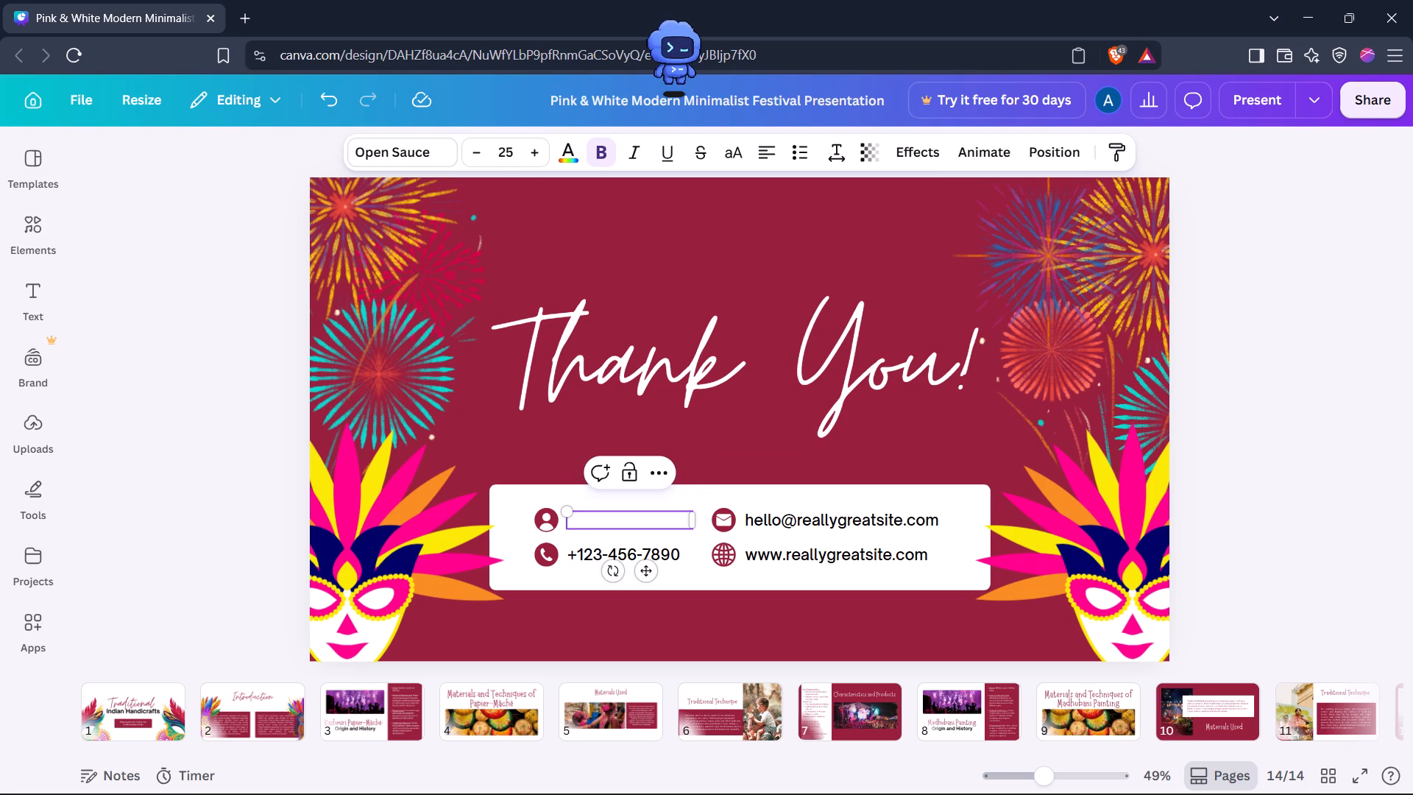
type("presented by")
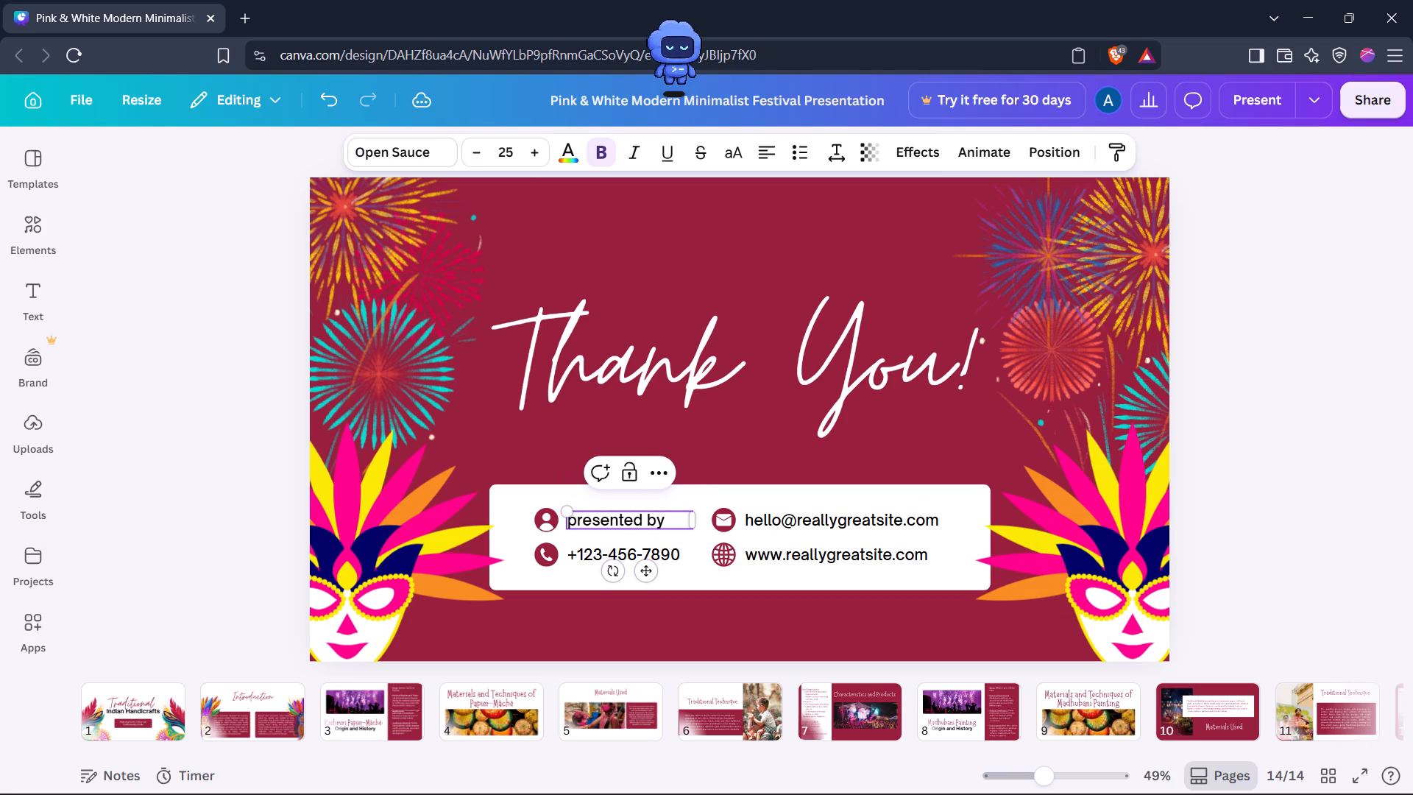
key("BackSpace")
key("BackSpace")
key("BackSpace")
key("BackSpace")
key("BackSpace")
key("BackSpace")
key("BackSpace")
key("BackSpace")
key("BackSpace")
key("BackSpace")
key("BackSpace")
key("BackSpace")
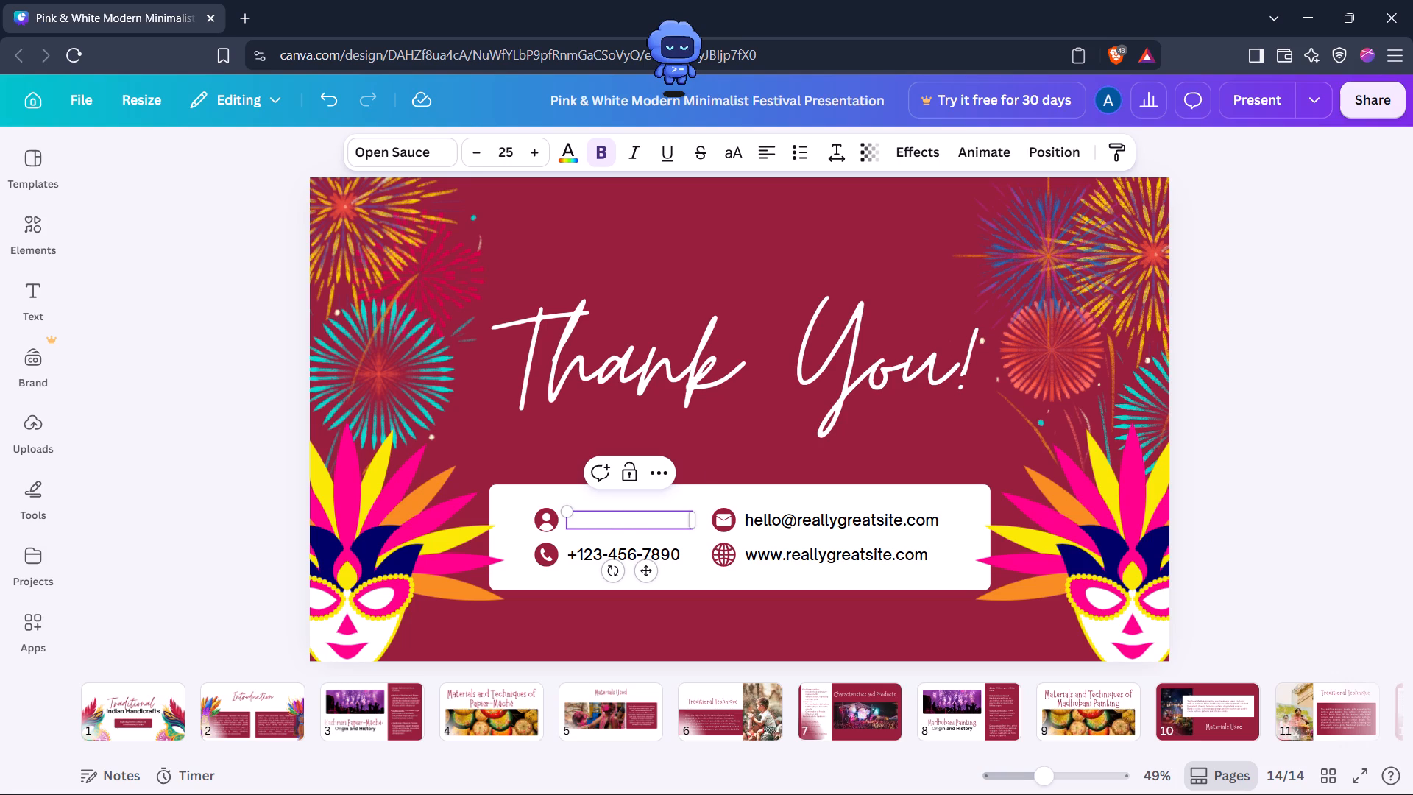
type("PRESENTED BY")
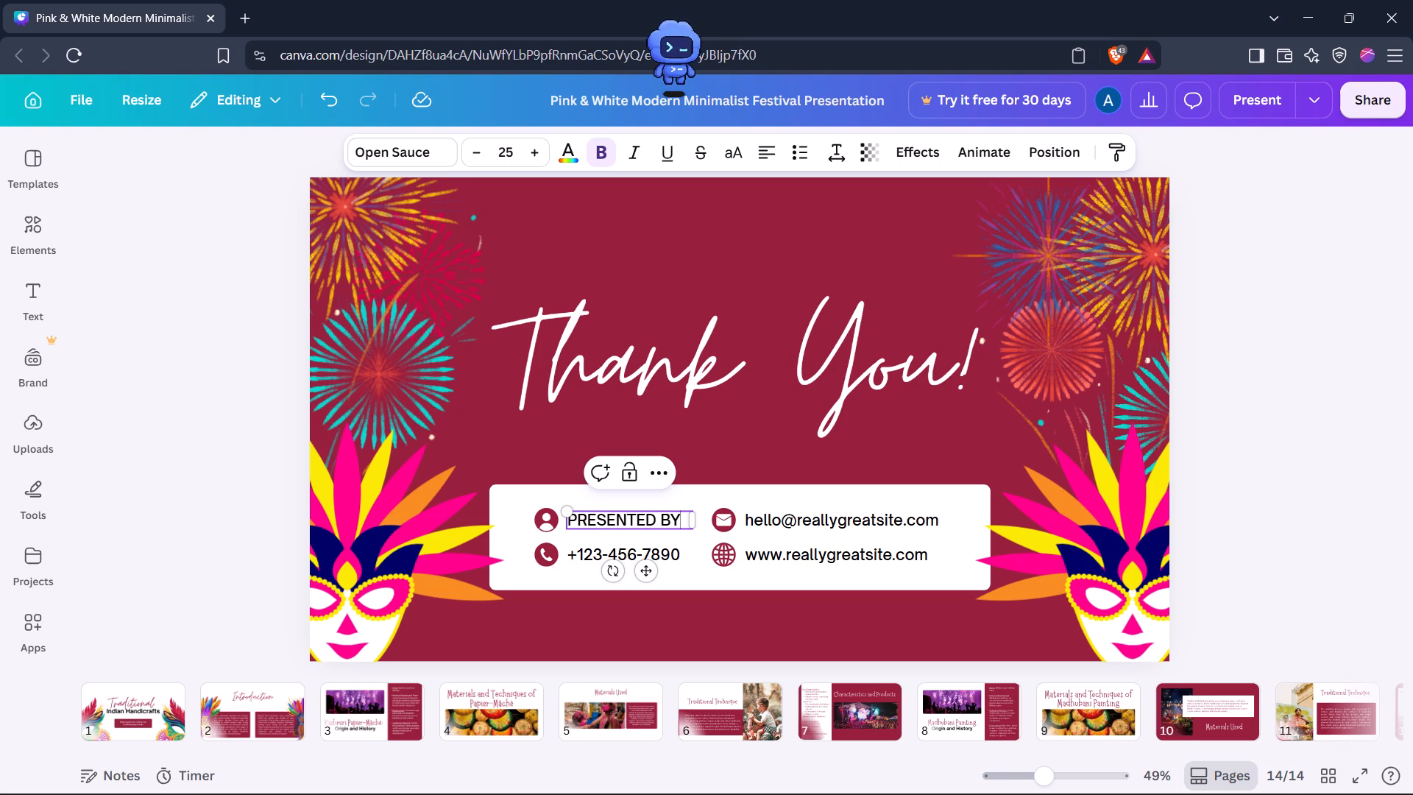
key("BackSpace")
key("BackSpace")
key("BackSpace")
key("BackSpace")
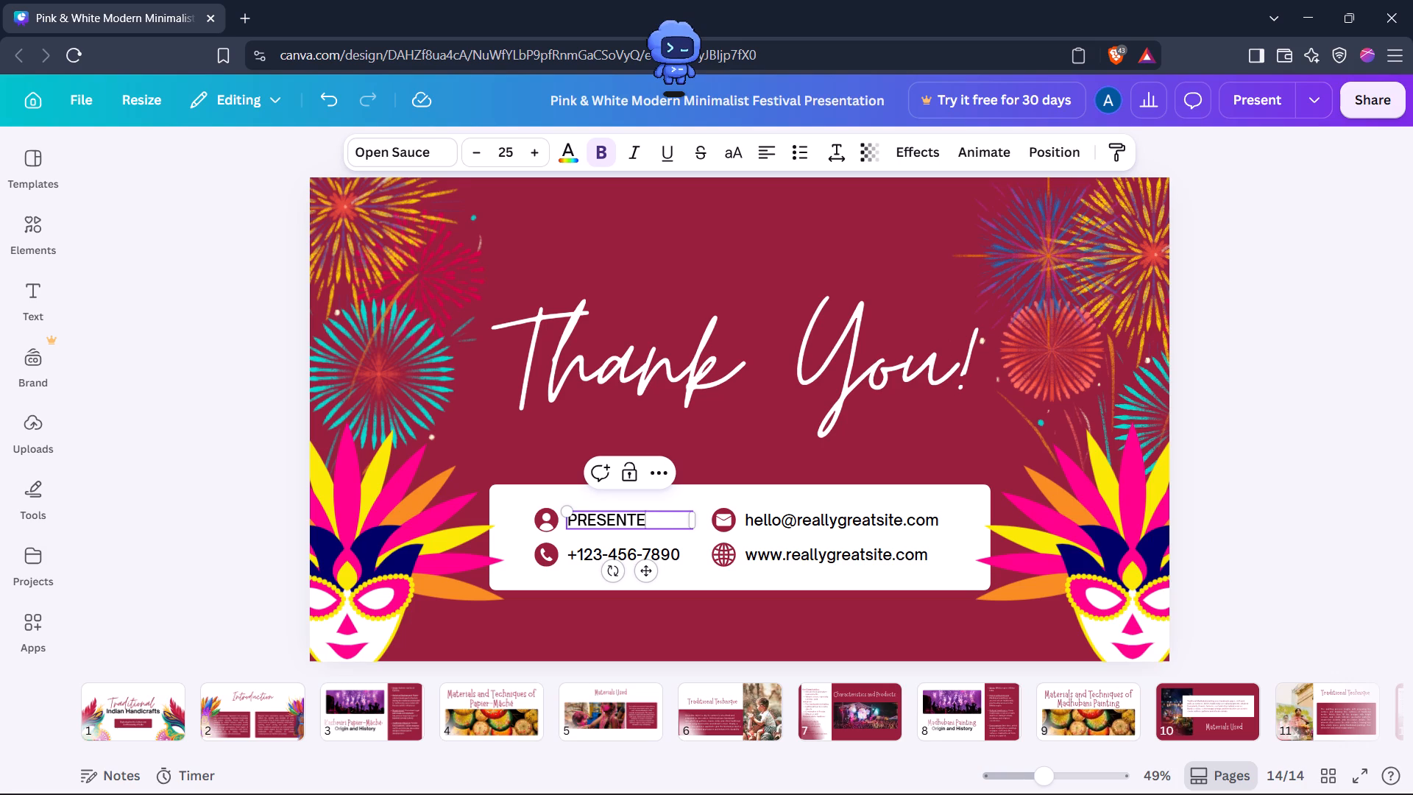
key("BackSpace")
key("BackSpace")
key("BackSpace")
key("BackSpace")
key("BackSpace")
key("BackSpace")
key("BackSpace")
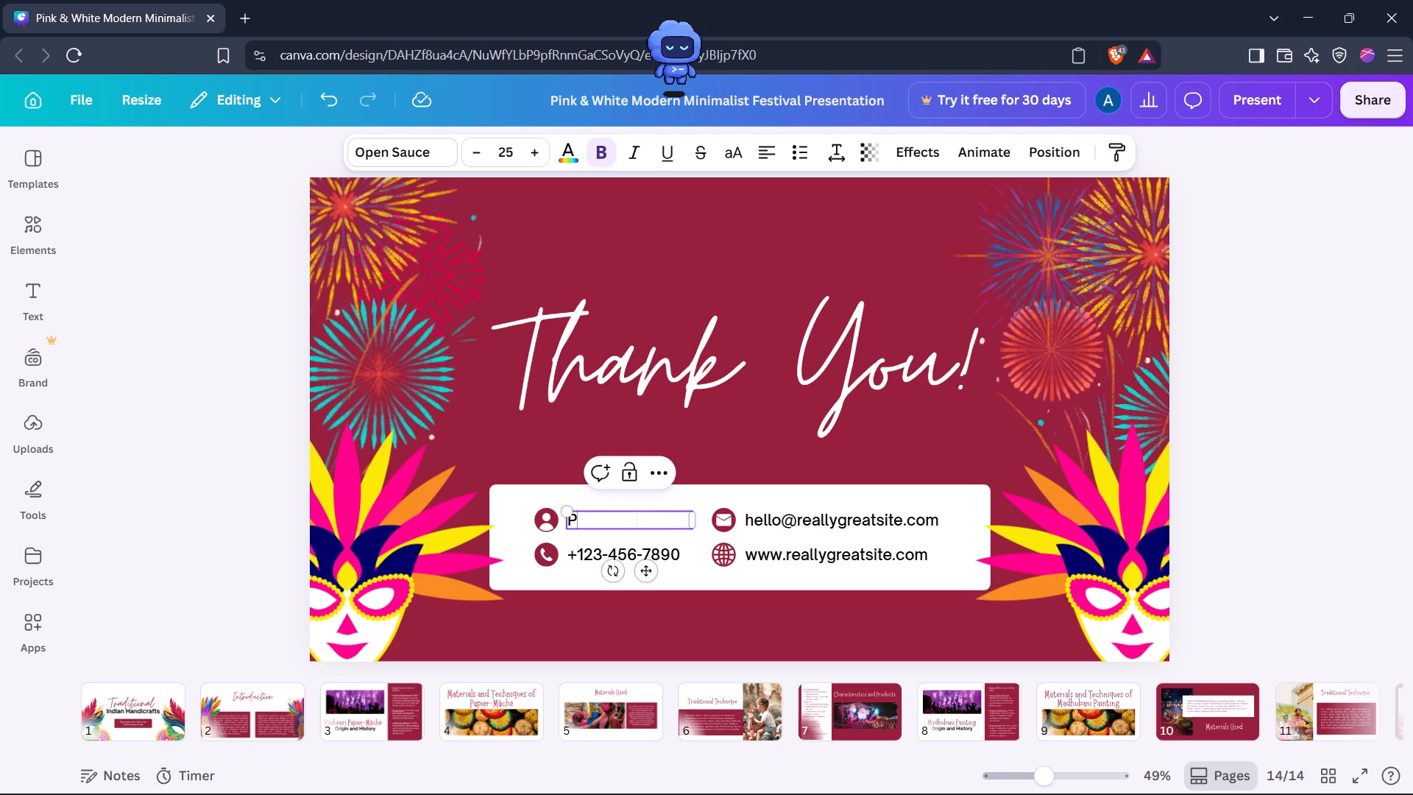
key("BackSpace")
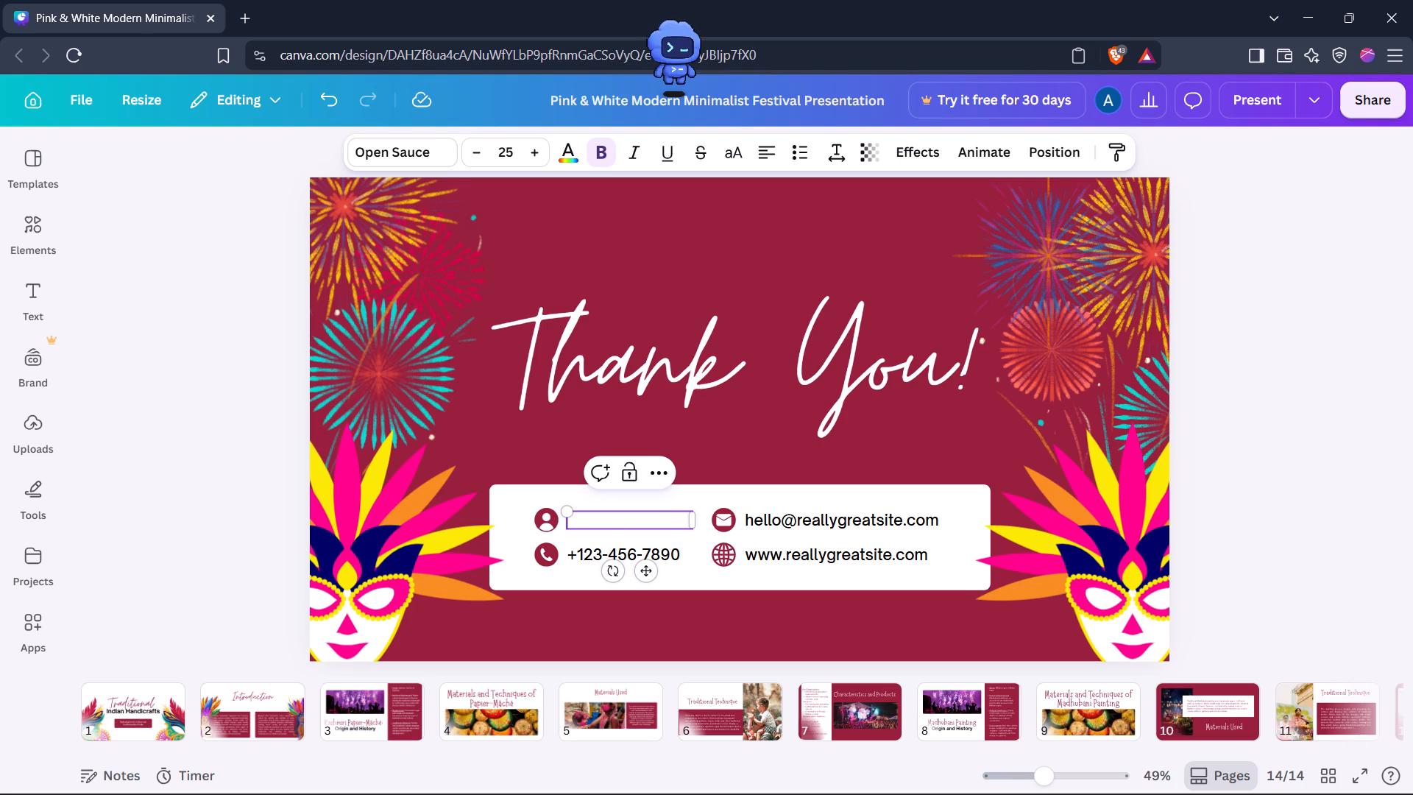
Enter "Presented by:" followed by the presenter's name beside the person icon, and widen the text box to fit one line.
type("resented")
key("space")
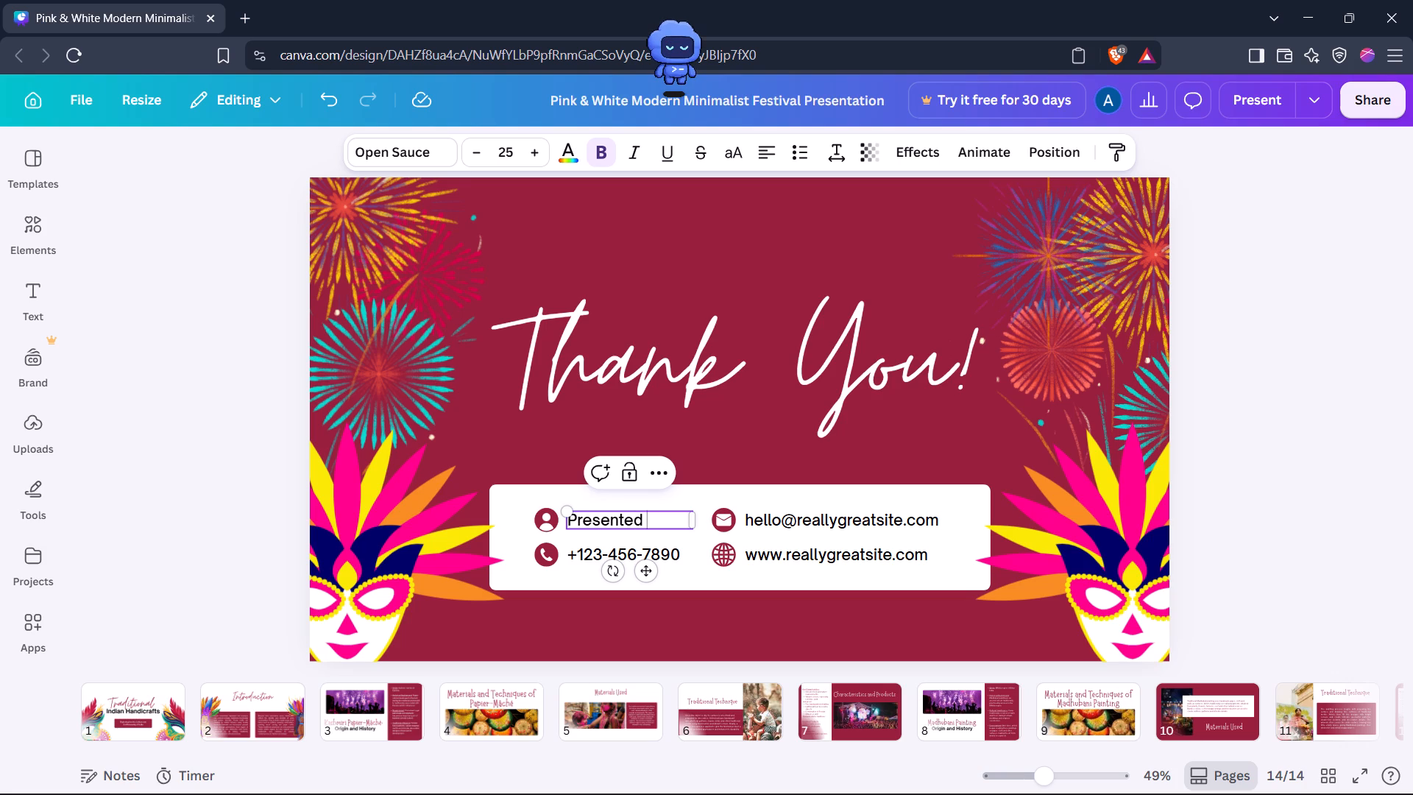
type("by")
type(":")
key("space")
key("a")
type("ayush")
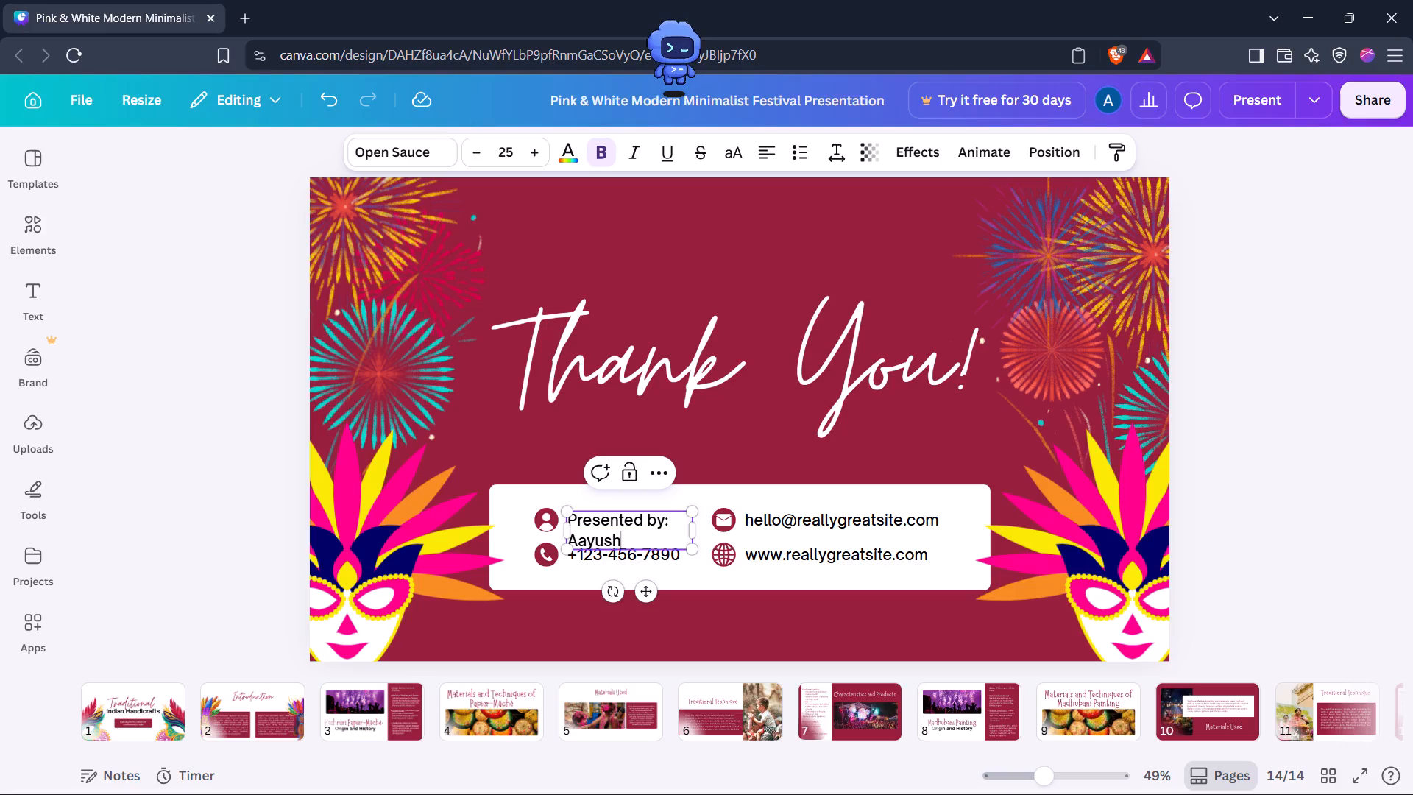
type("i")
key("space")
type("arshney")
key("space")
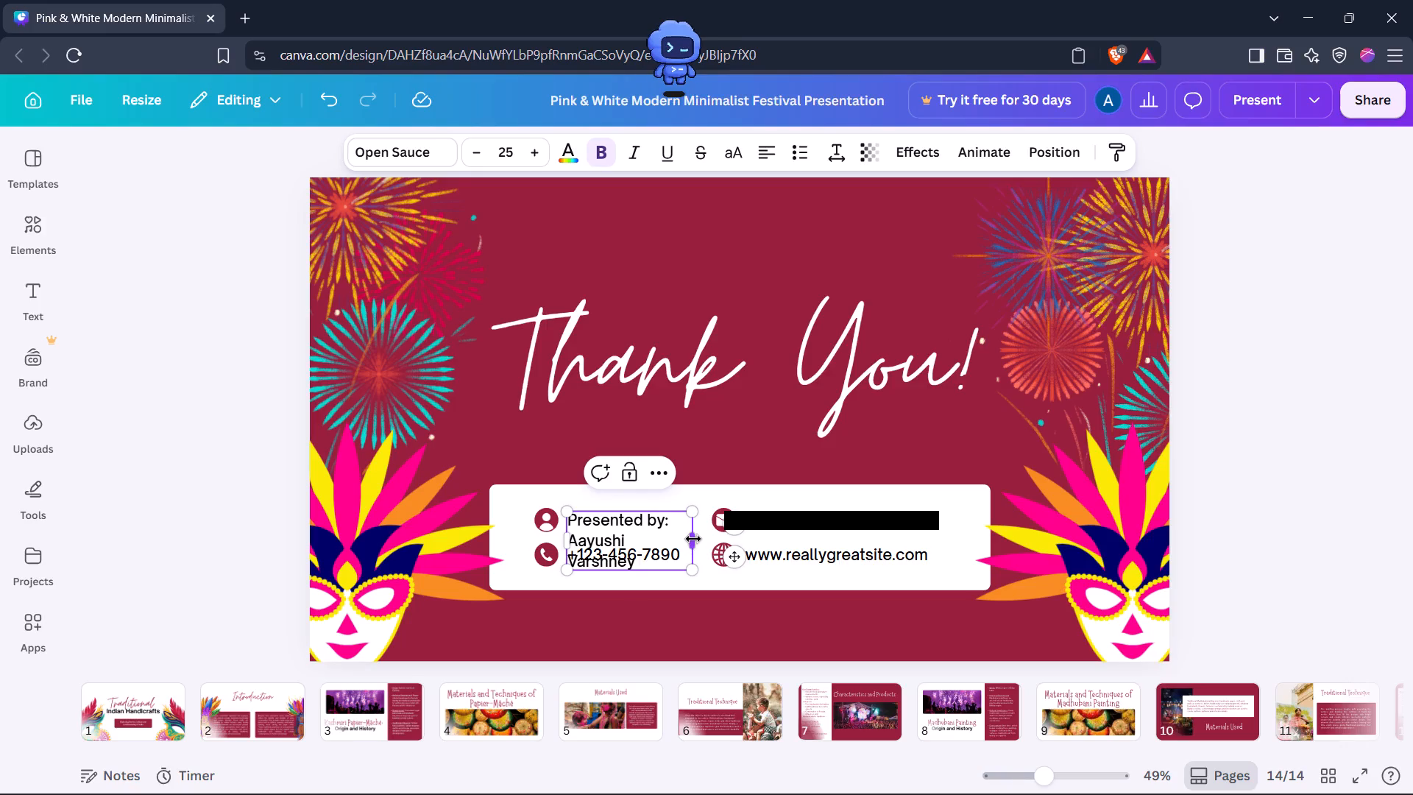
left_click_drag(693, 539, 904, 509)
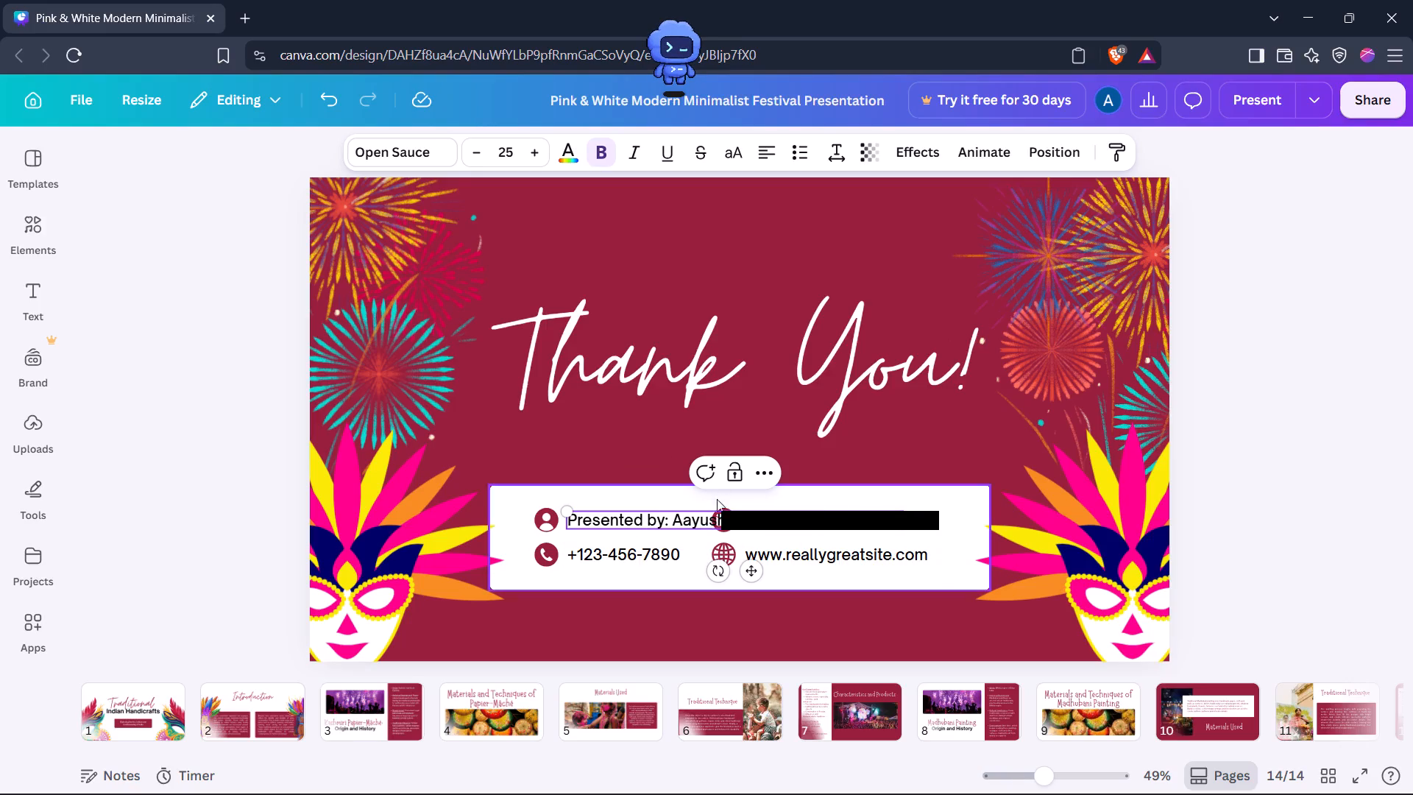
Delete the white panel behind the contact details on the "Thank You!" page.
left_click(729, 511)
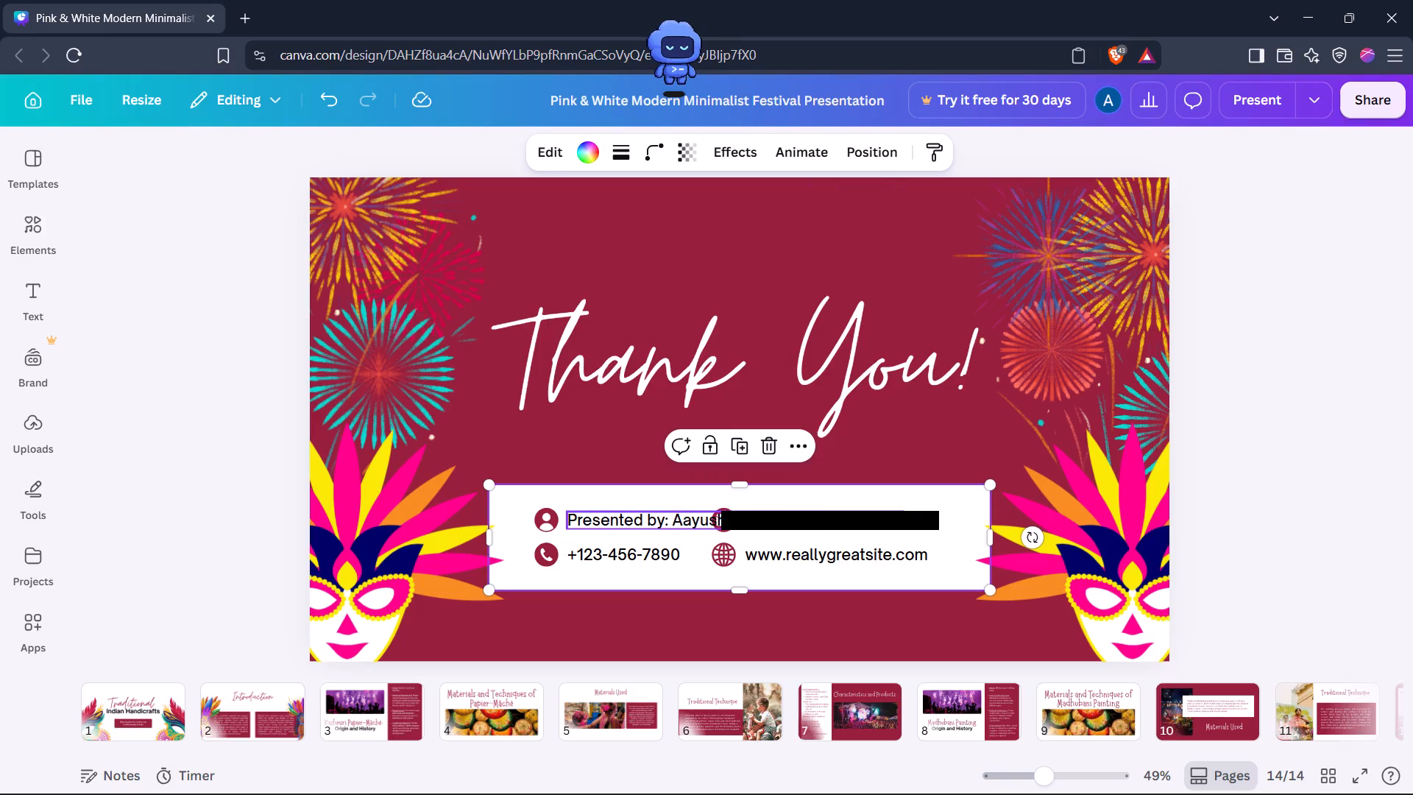
left_click(726, 510)
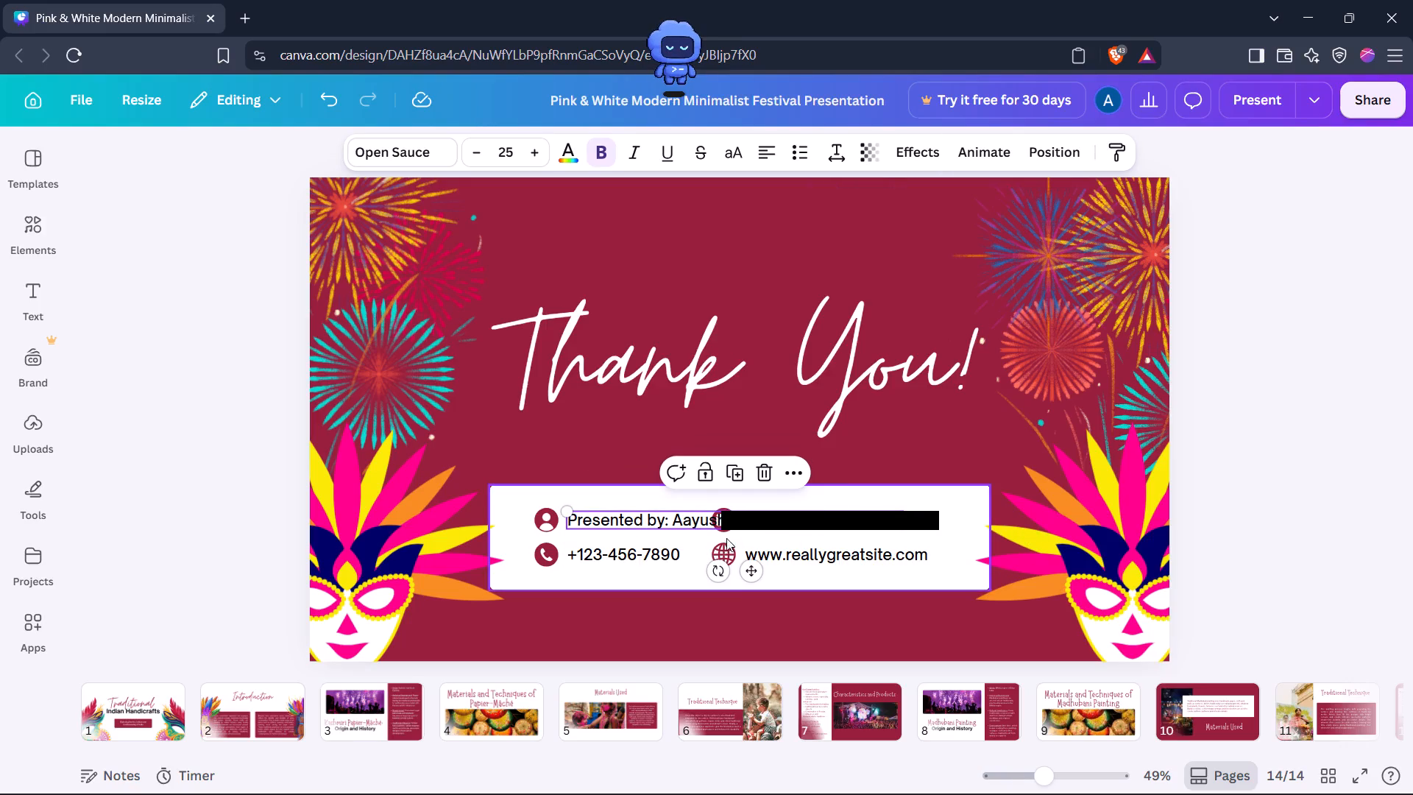
left_click(726, 535)
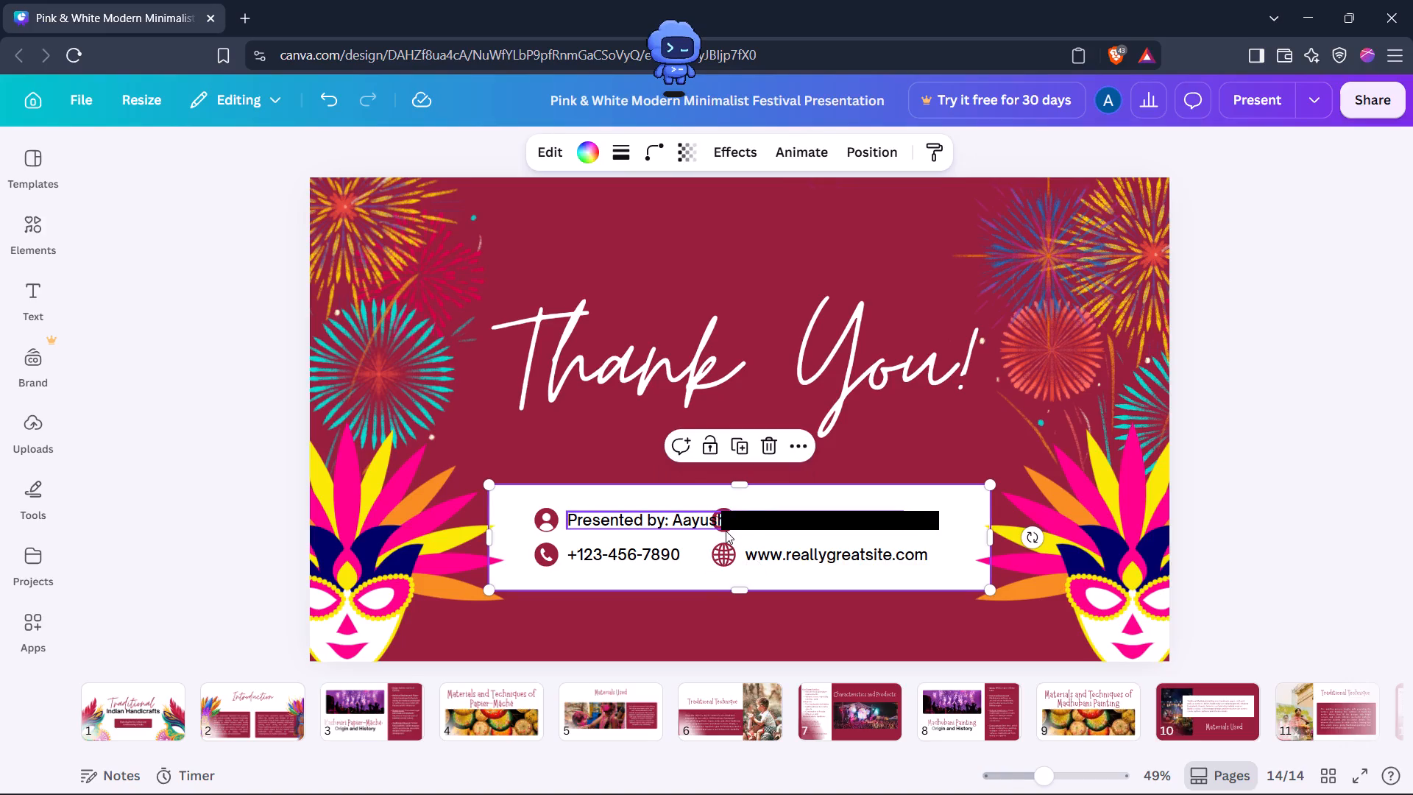
key("BackSpace")
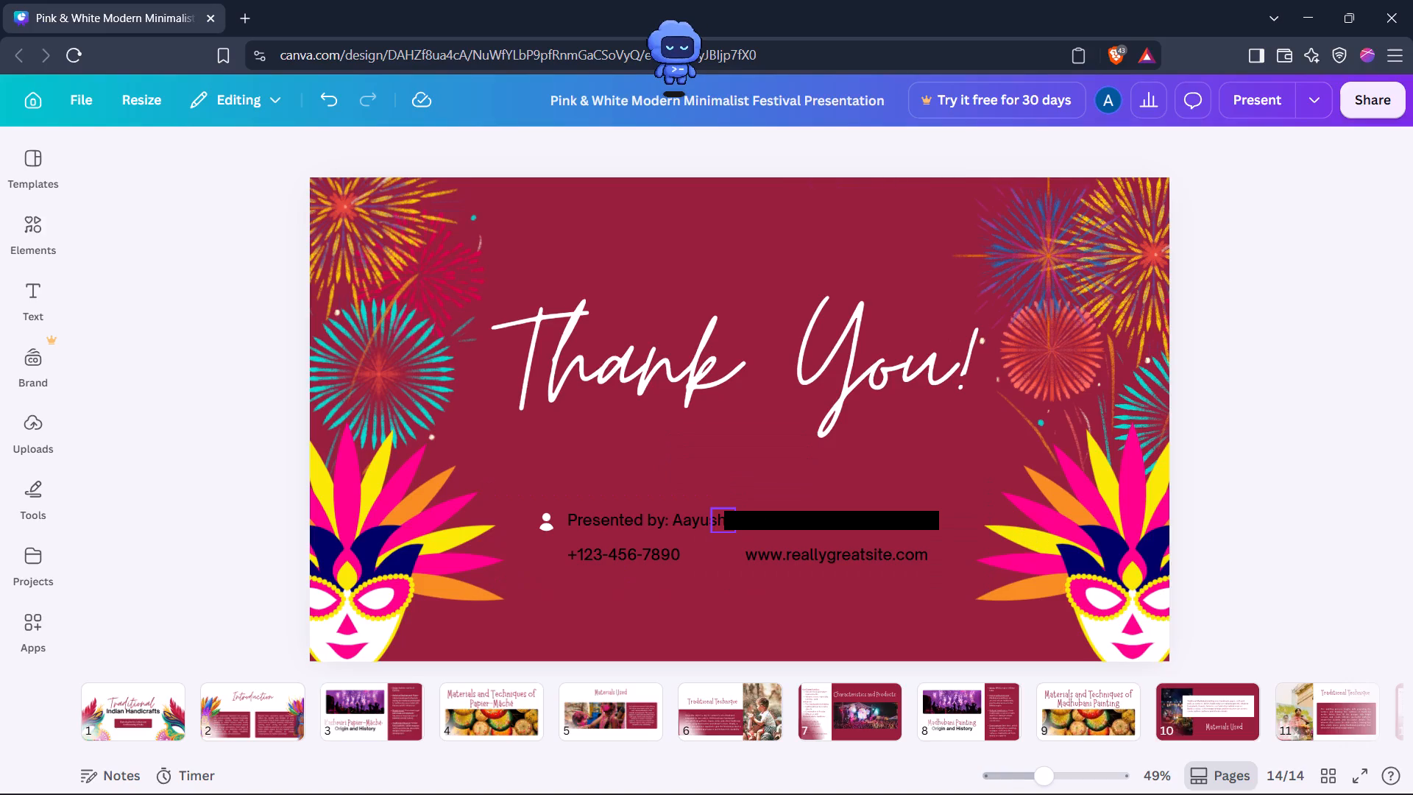
Undo the deletion of the white contact panel on the "Thank You!" page.
key("ctrl+z")
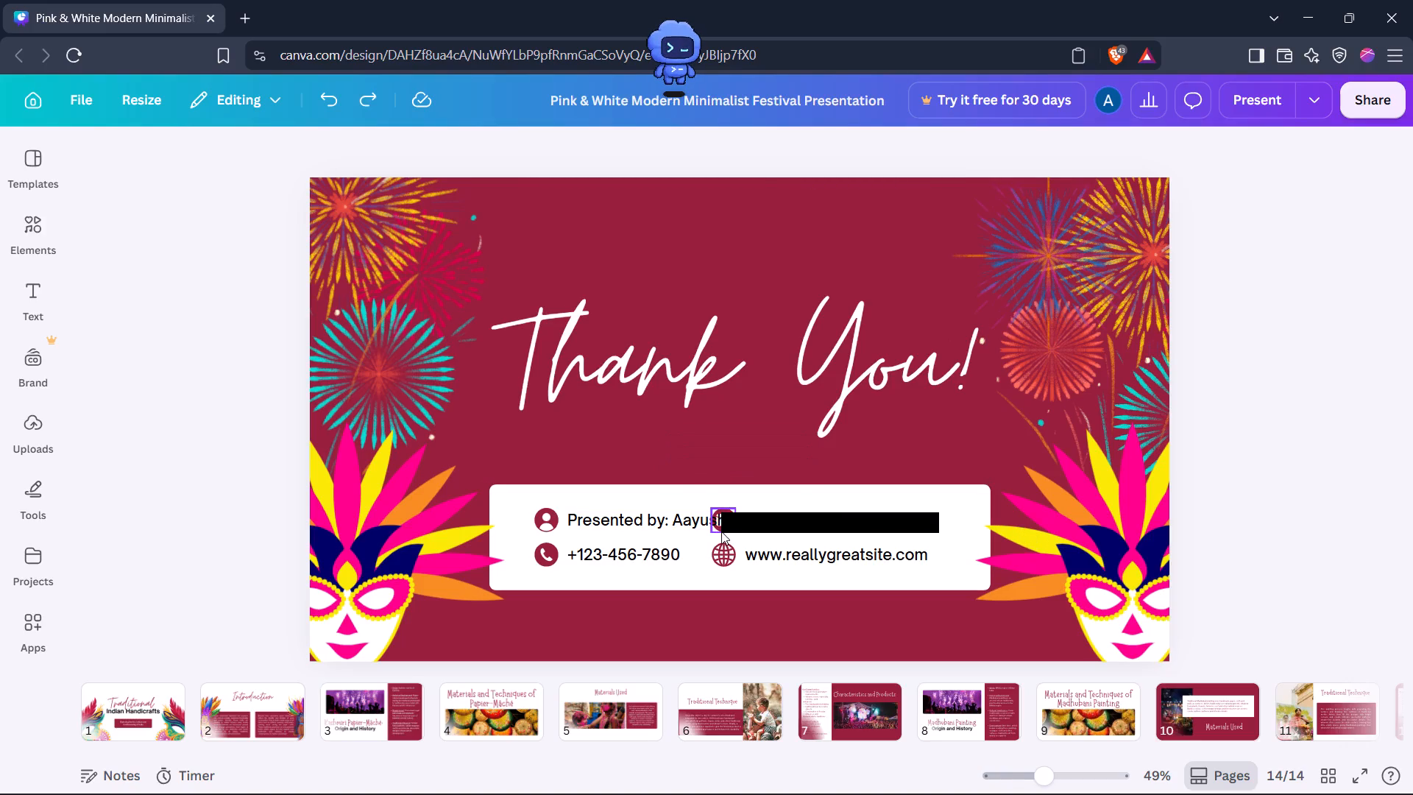
Delete the leftover placeholder contact details and their icons from the white panel, keeping only the person icon and the "Presented by:" line.
left_click(721, 531)
key("BackSpace")
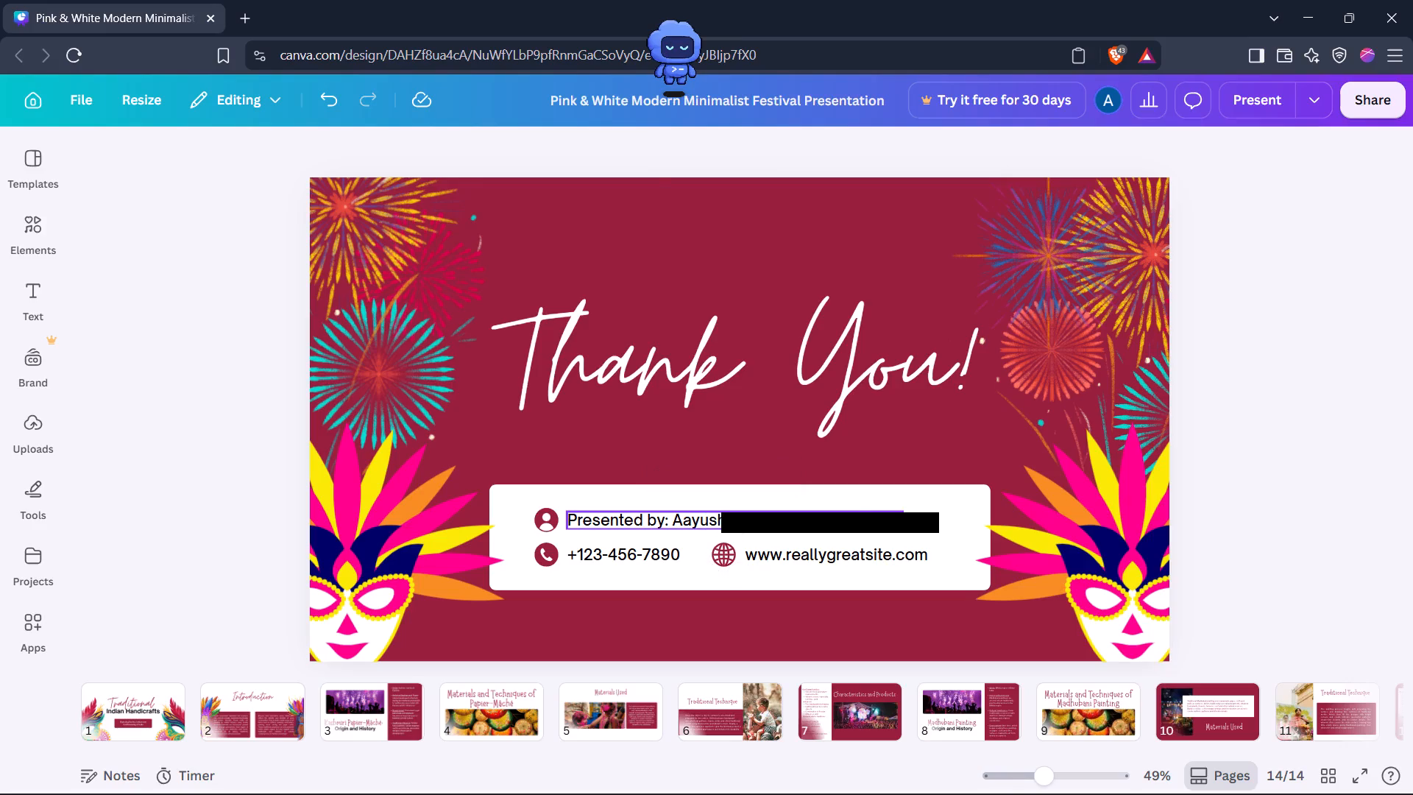
left_click(885, 525)
key("BackSpace")
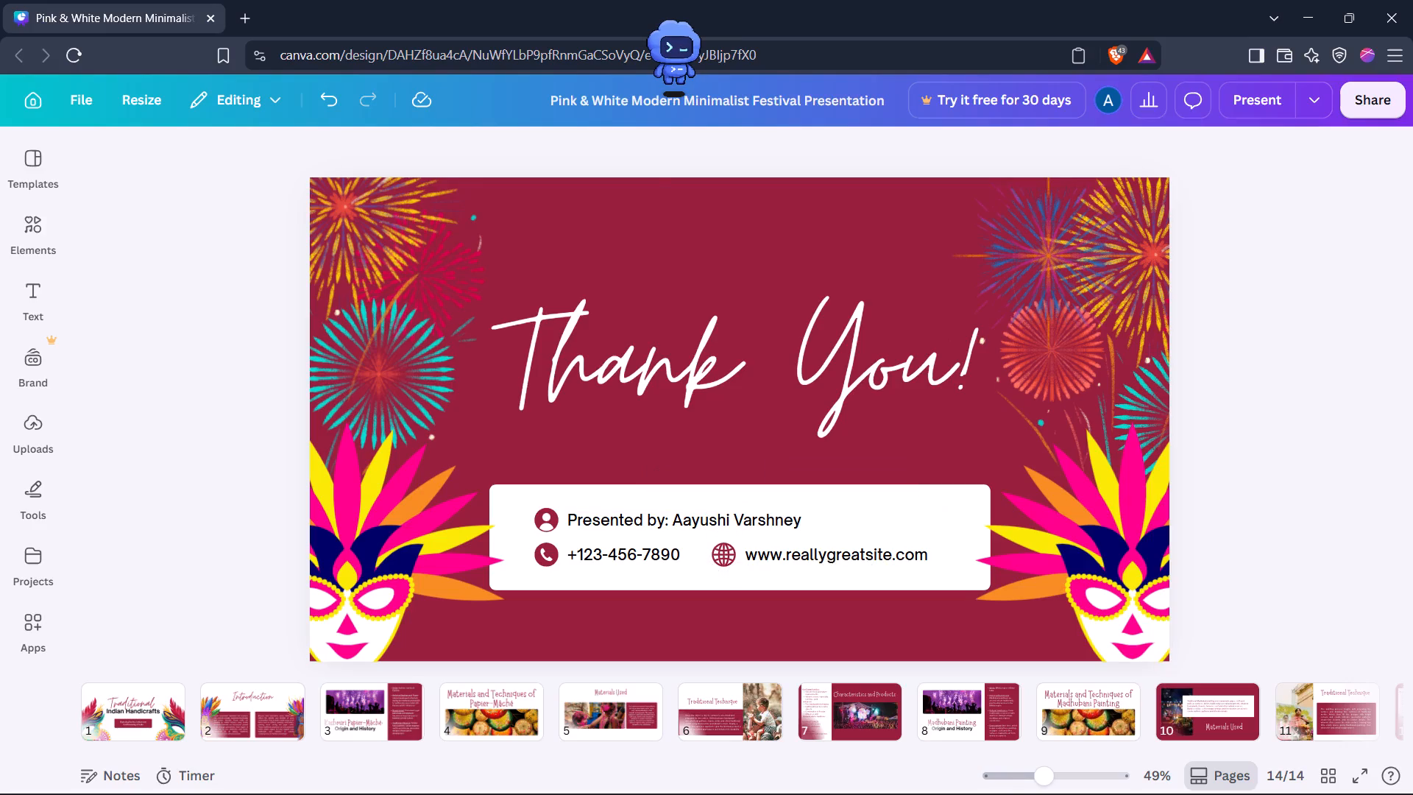
left_click(550, 551)
key("BackSpace")
left_click(589, 552)
key("BackSpace")
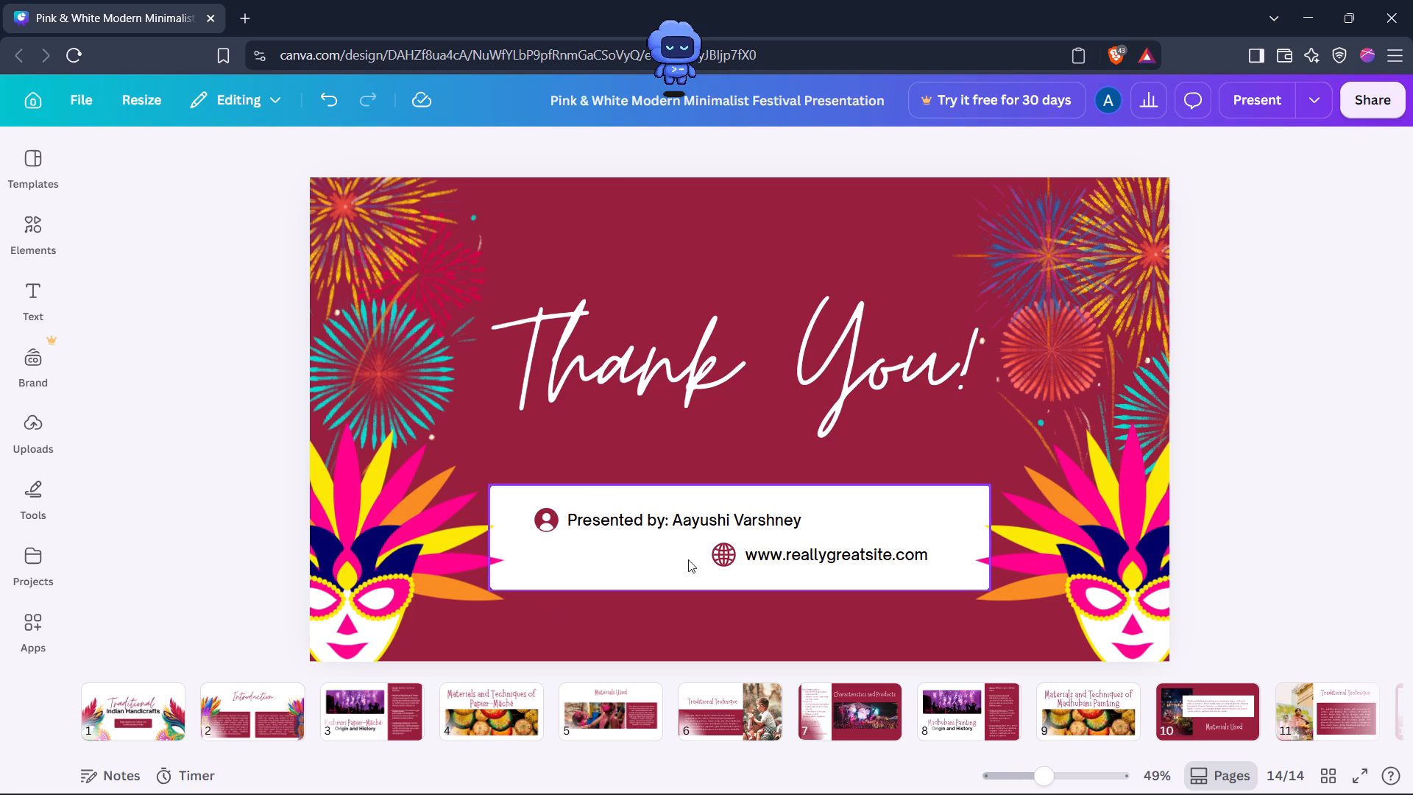
left_click(727, 559)
key("BackSpace")
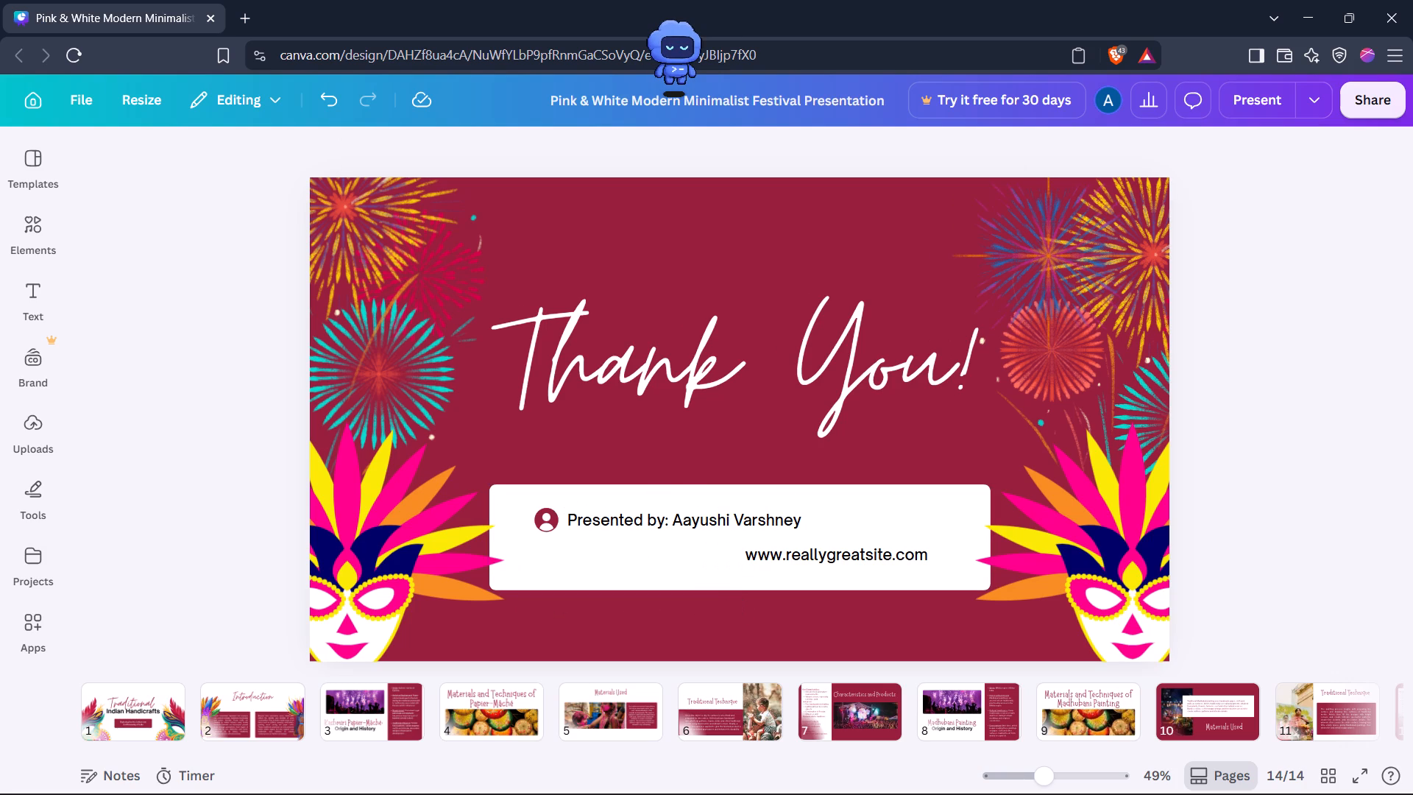
left_click(816, 550)
key("BackSpace")
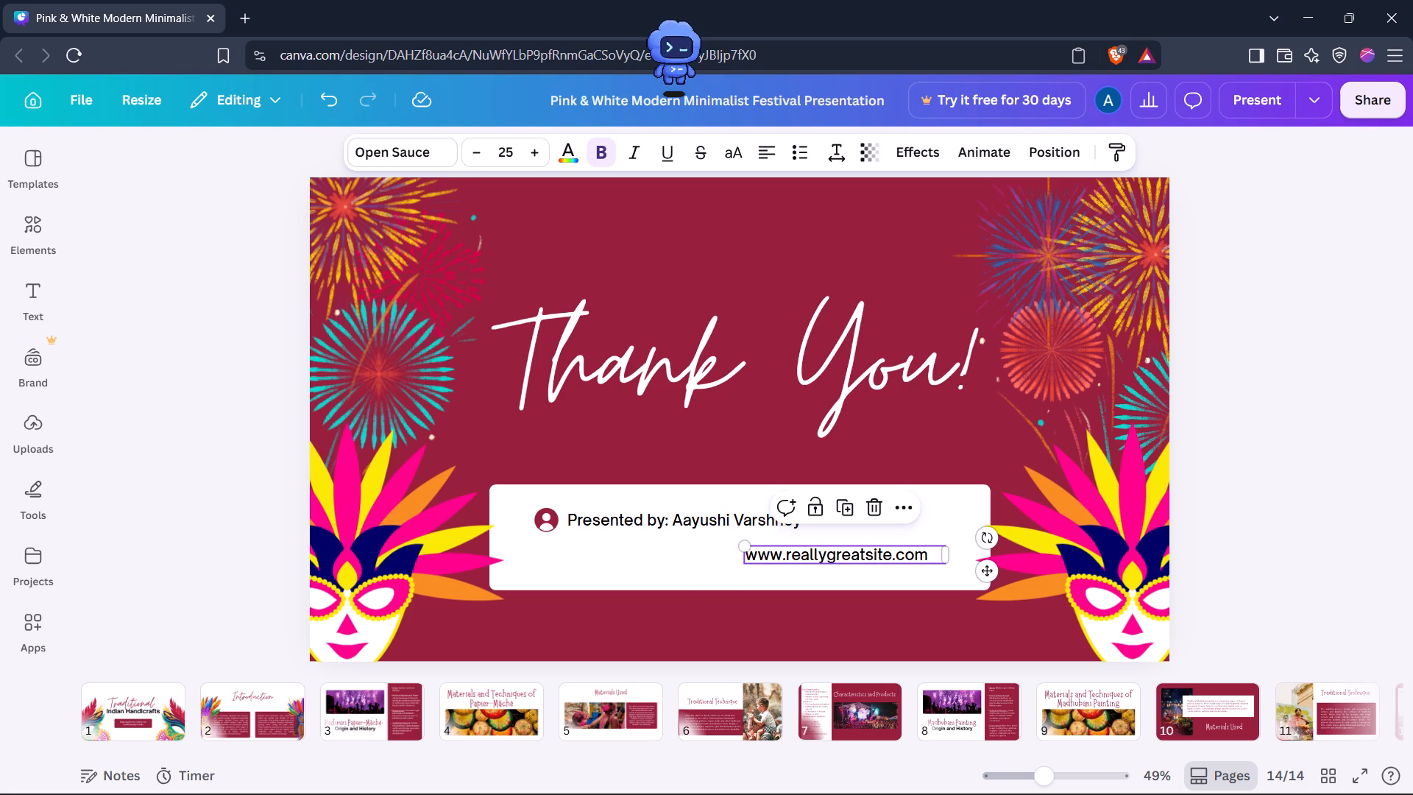
Recolour the "Presented by:" line to the design's maroon.
triple_click(659, 516)
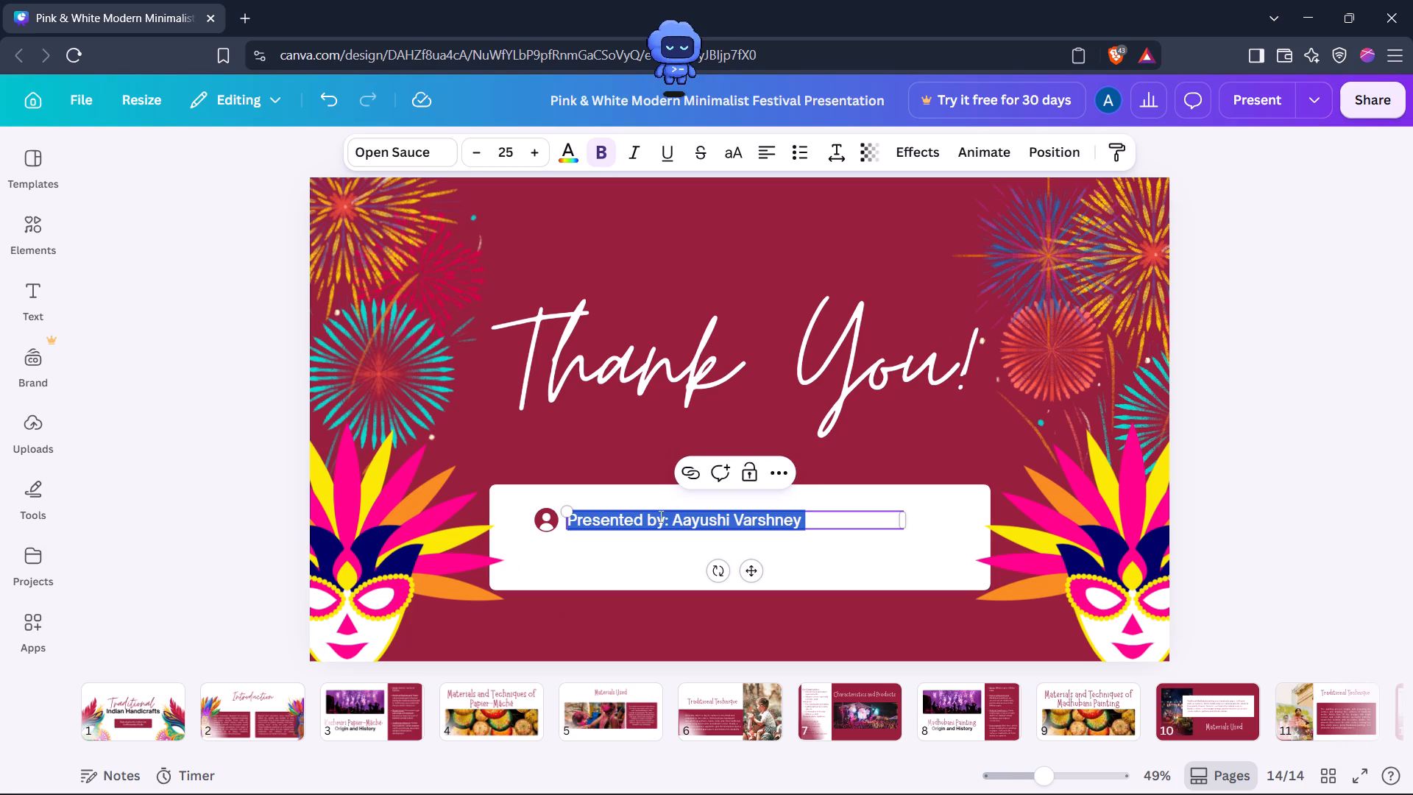
left_click(575, 160)
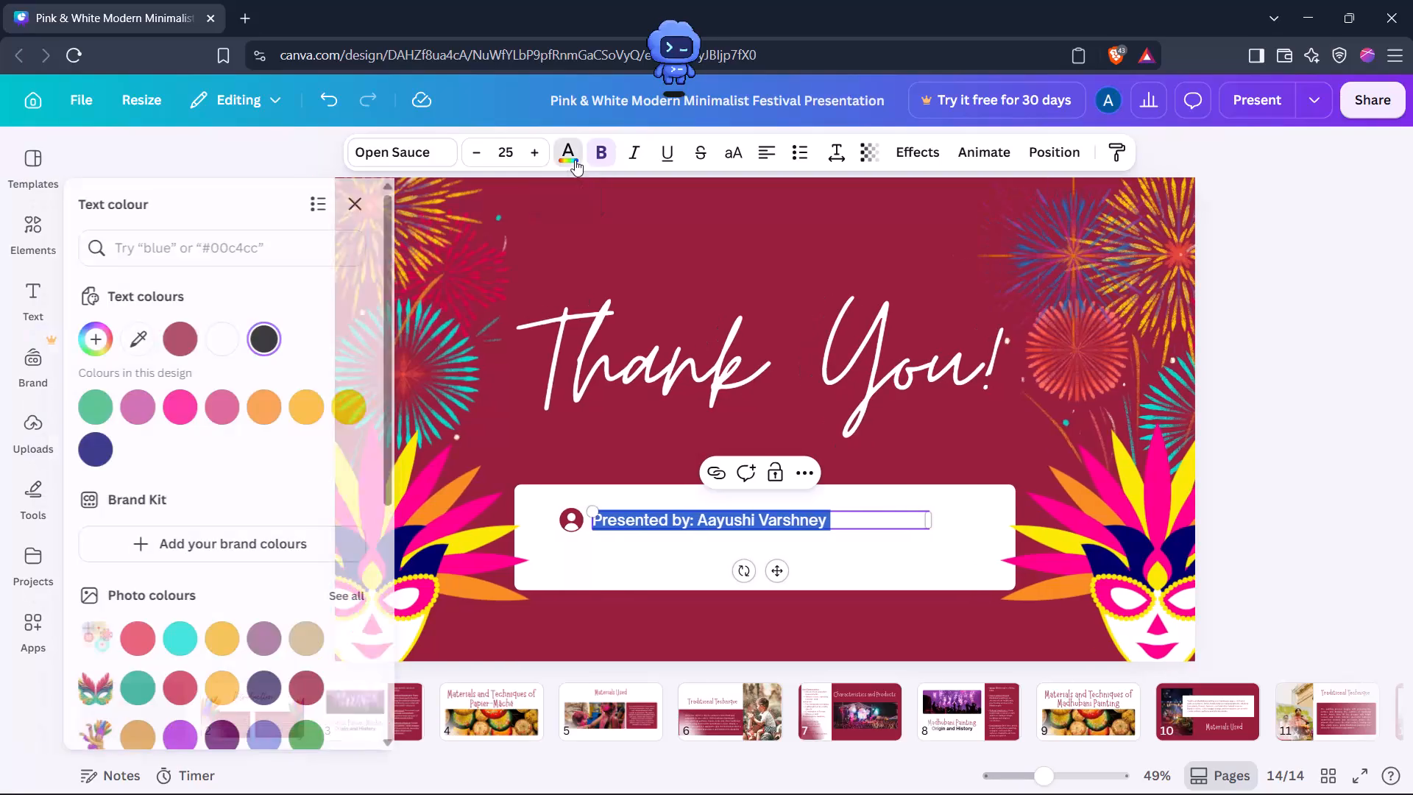
left_click(191, 342)
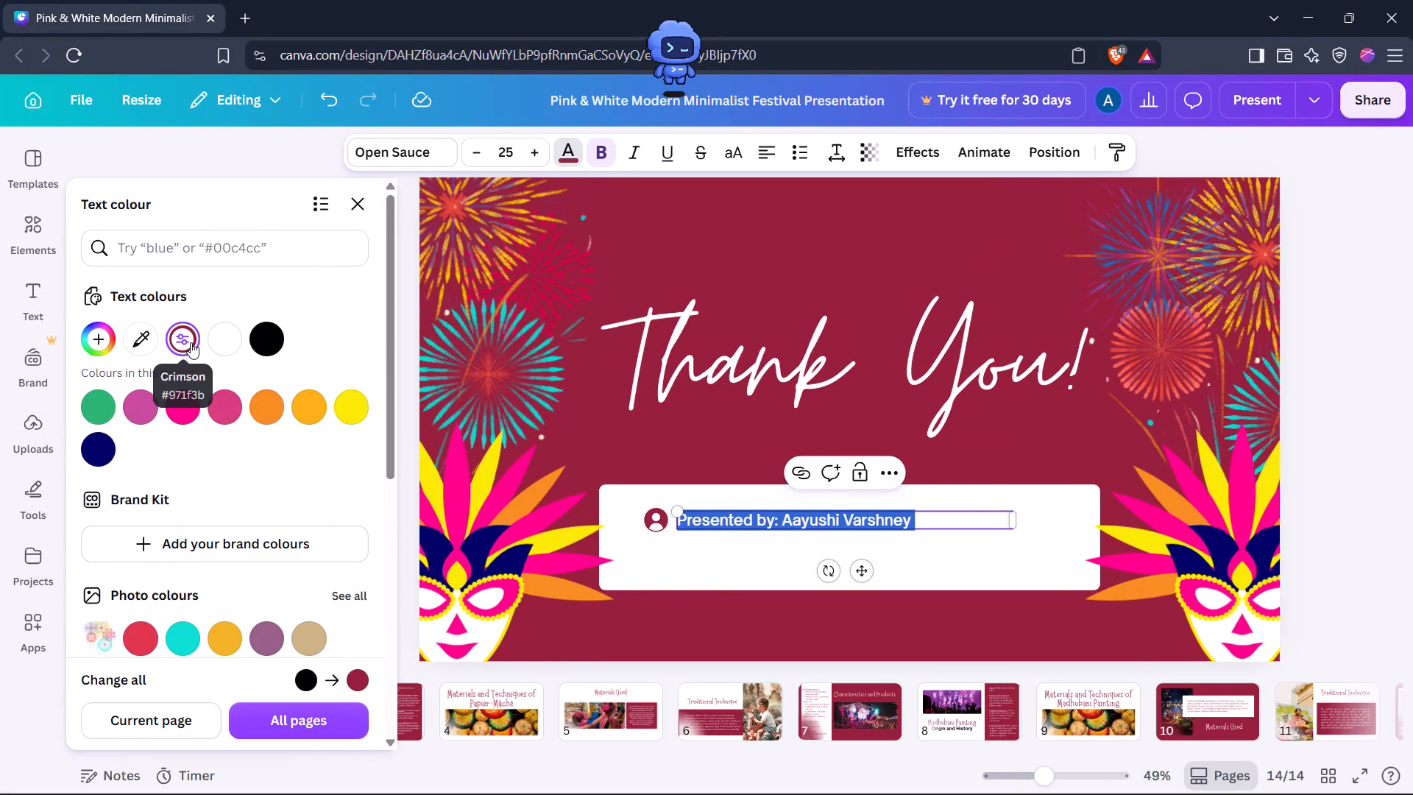
left_click(1378, 578)
left_click(1319, 585)
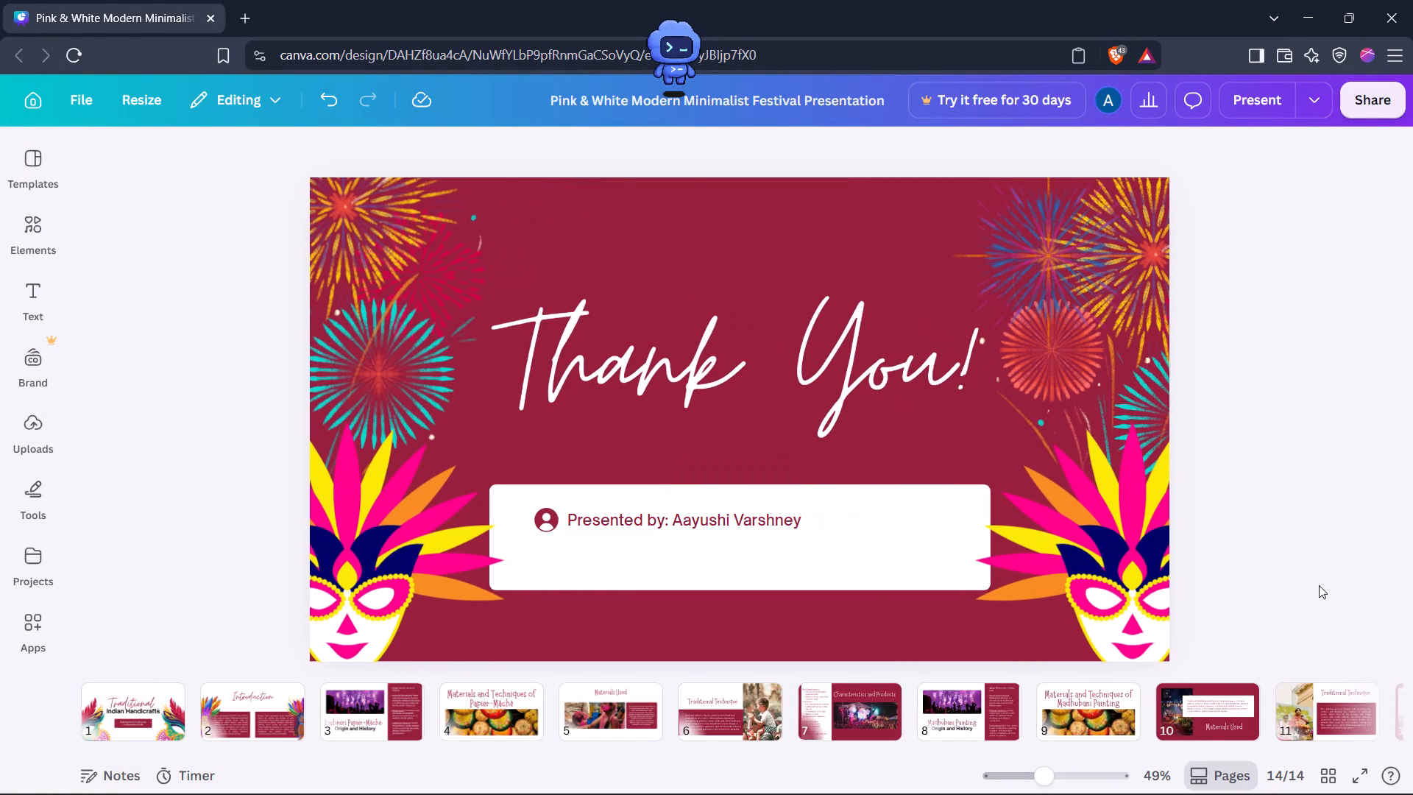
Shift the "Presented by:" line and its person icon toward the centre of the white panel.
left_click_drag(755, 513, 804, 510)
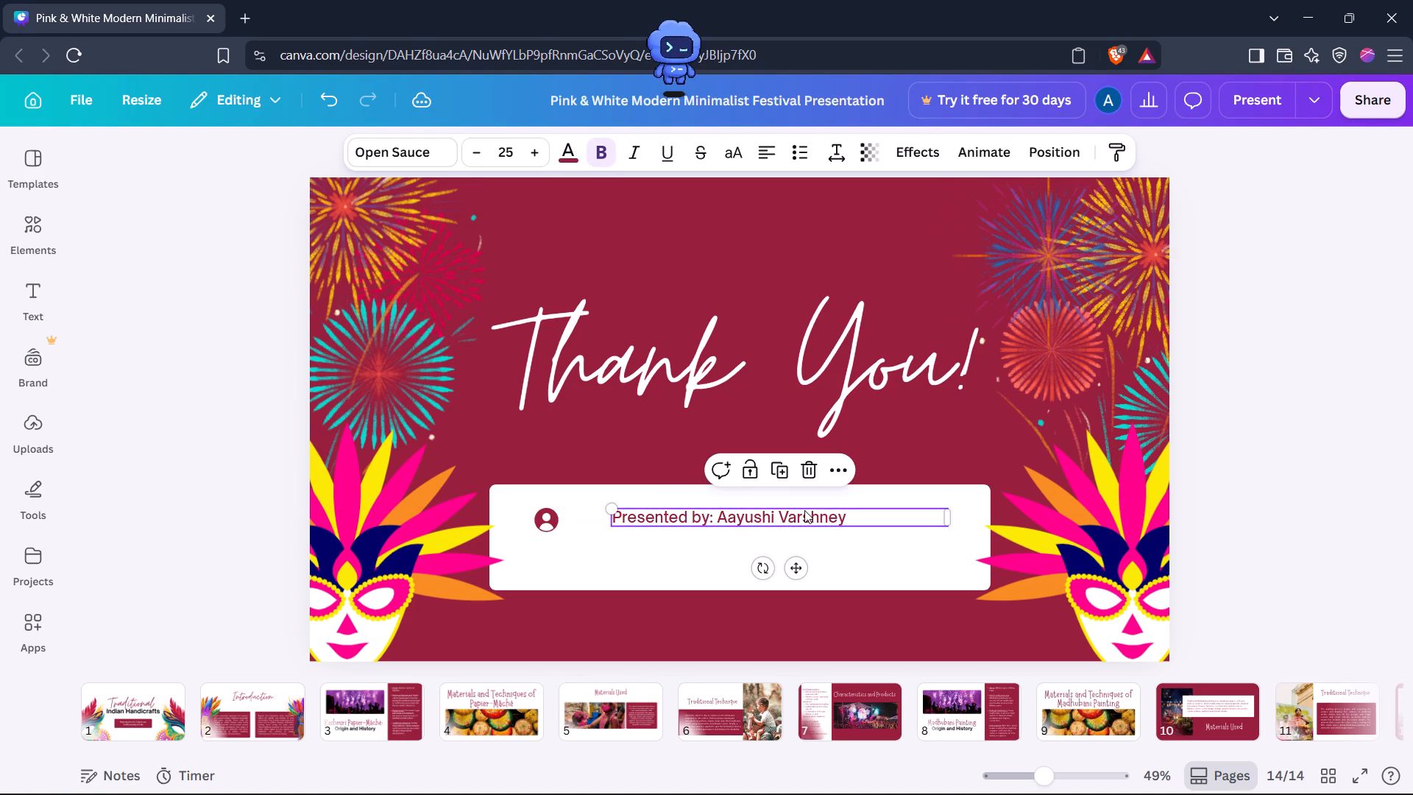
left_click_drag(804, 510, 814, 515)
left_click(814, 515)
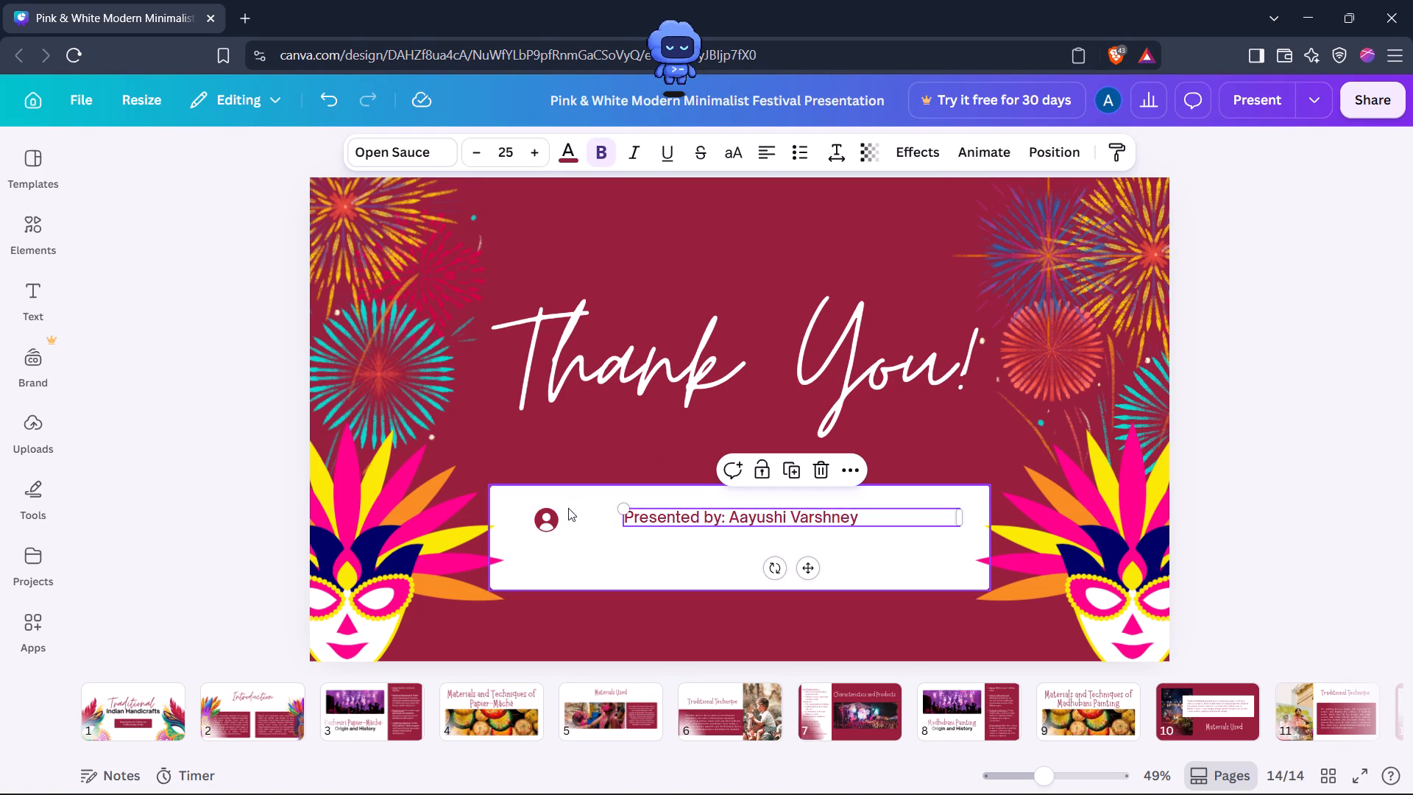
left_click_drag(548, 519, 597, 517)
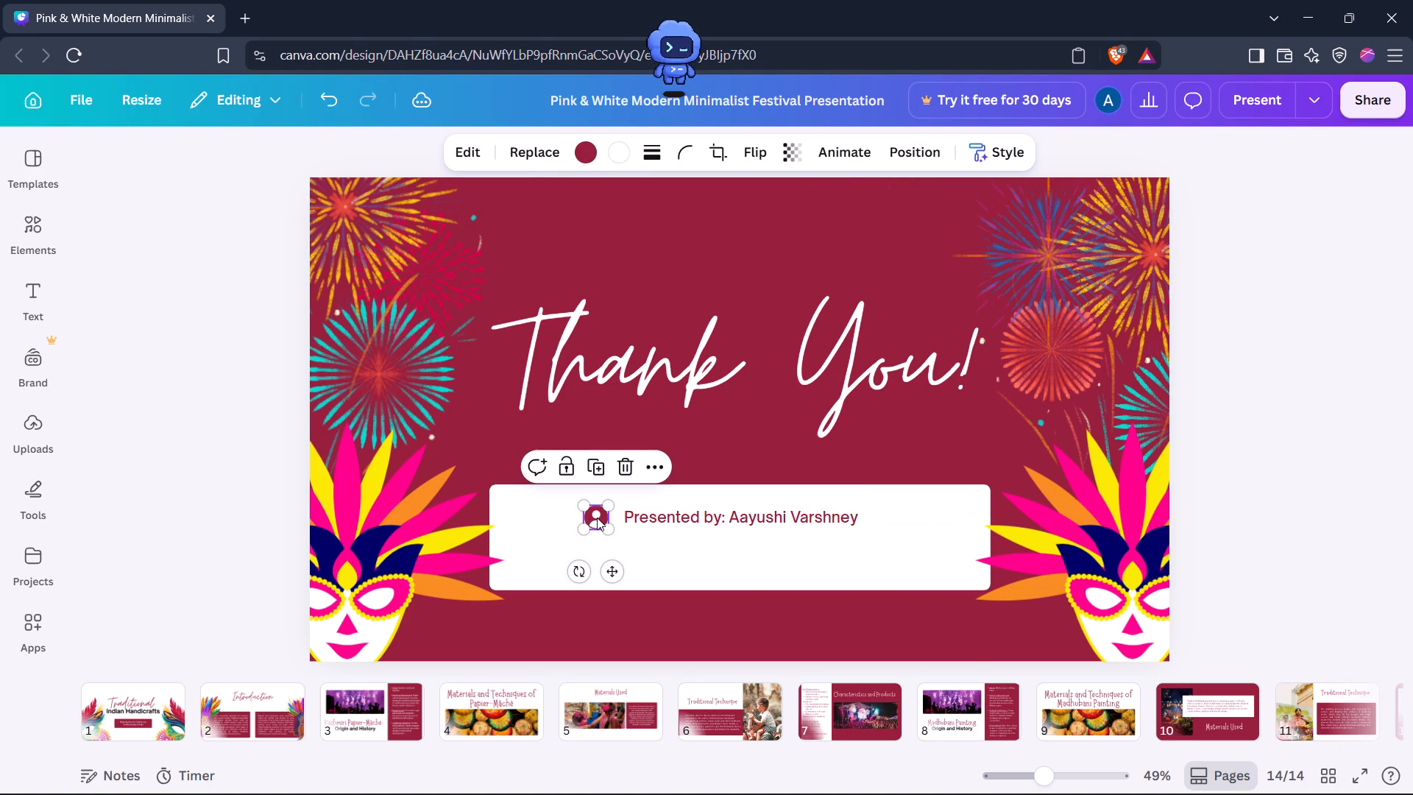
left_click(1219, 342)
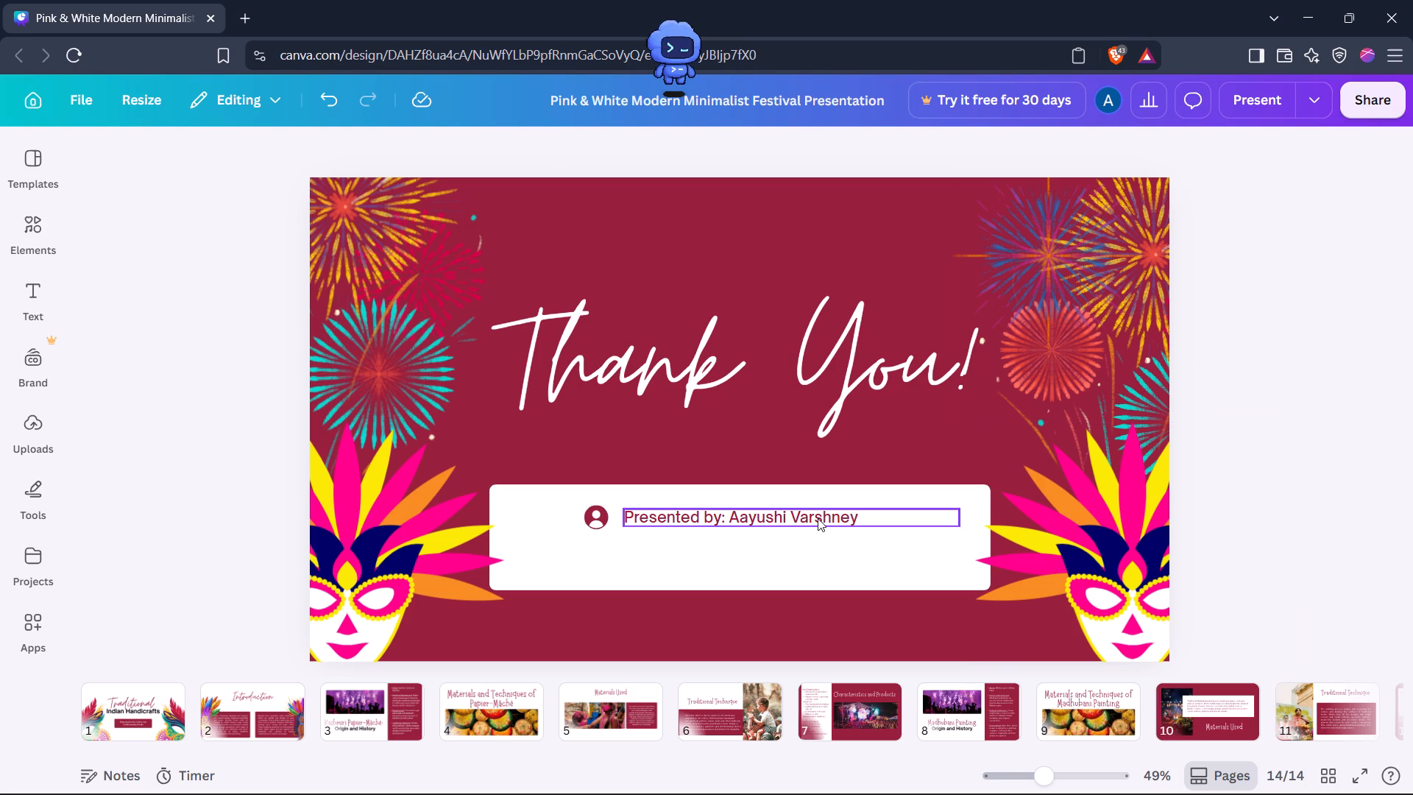
Shrink the white panel to about a third of its width, keeping its lower-left corner in place.
left_click(696, 568)
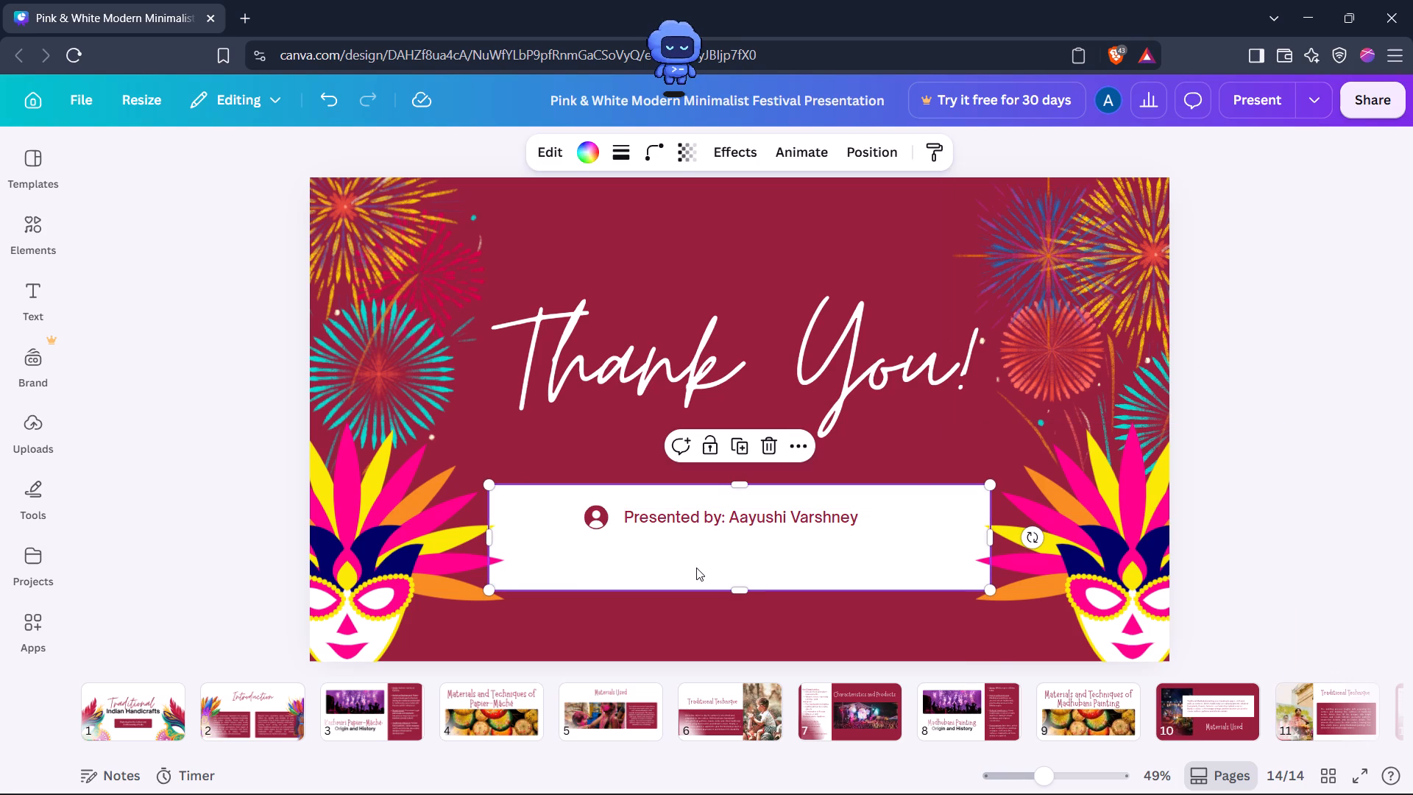
left_click_drag(990, 481, 935, 491)
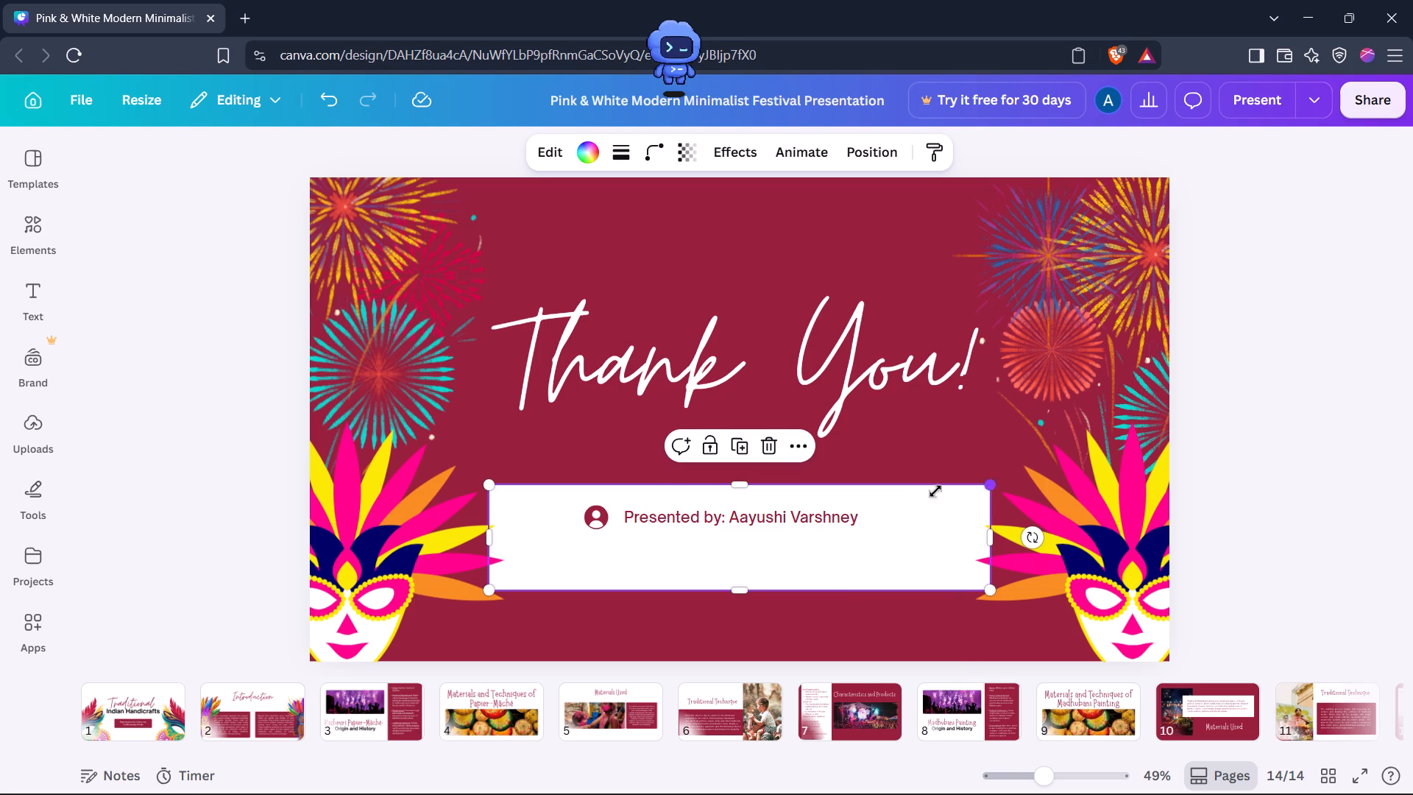
left_click_drag(935, 491, 651, 551)
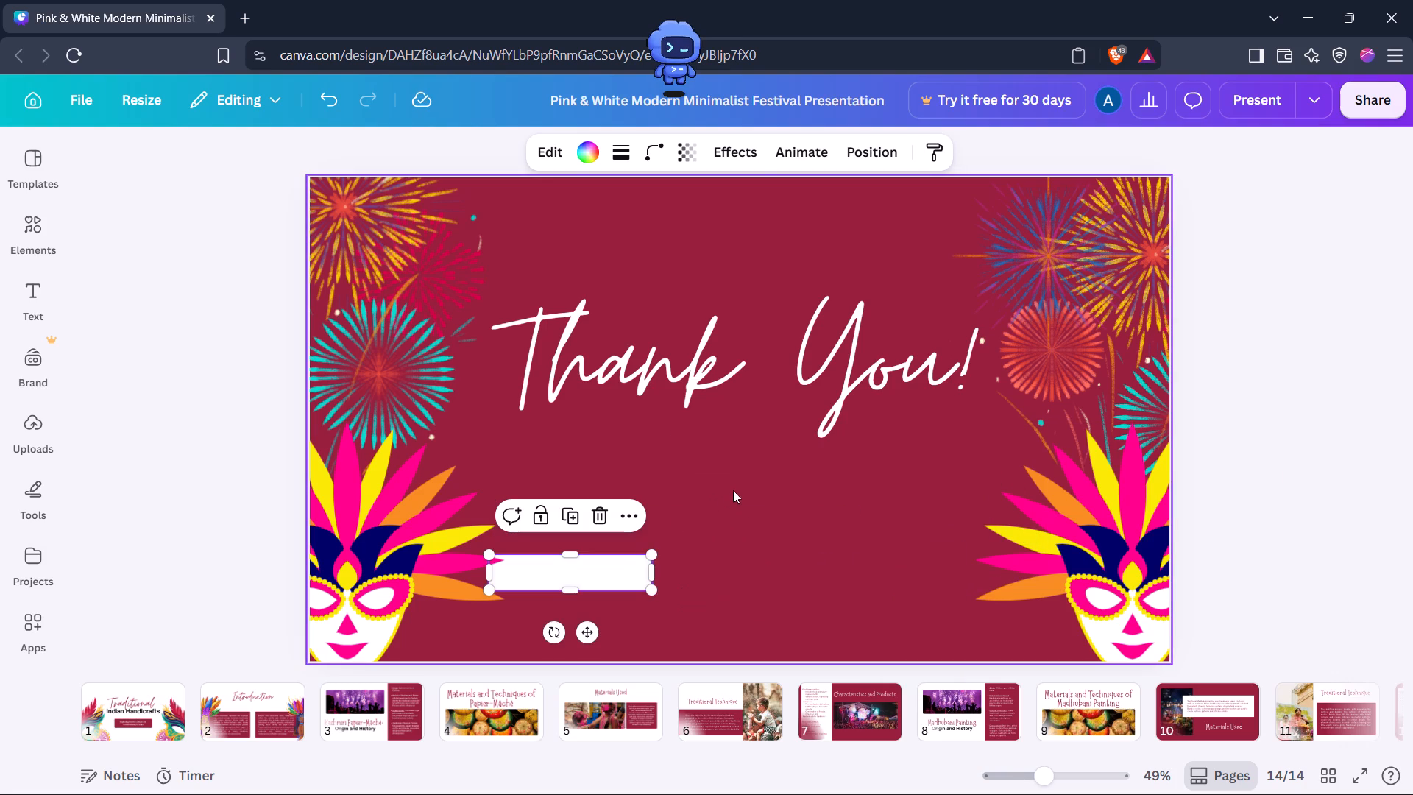
Move the "Presented by:" line onto the shrunken white panel, and enlarge the panel to leave room for two lines.
left_click_drag(732, 513, 617, 570)
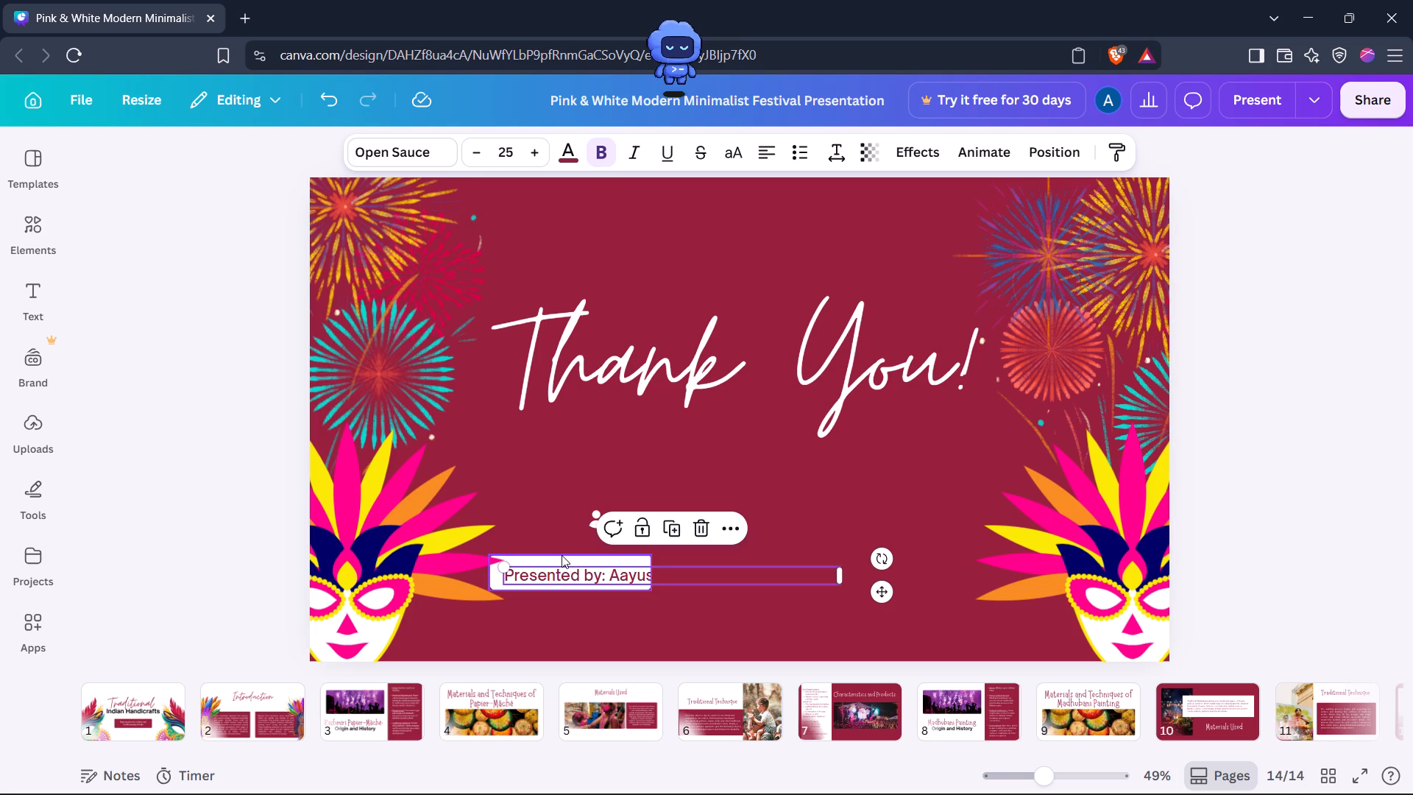
left_click(637, 582)
left_click(645, 593)
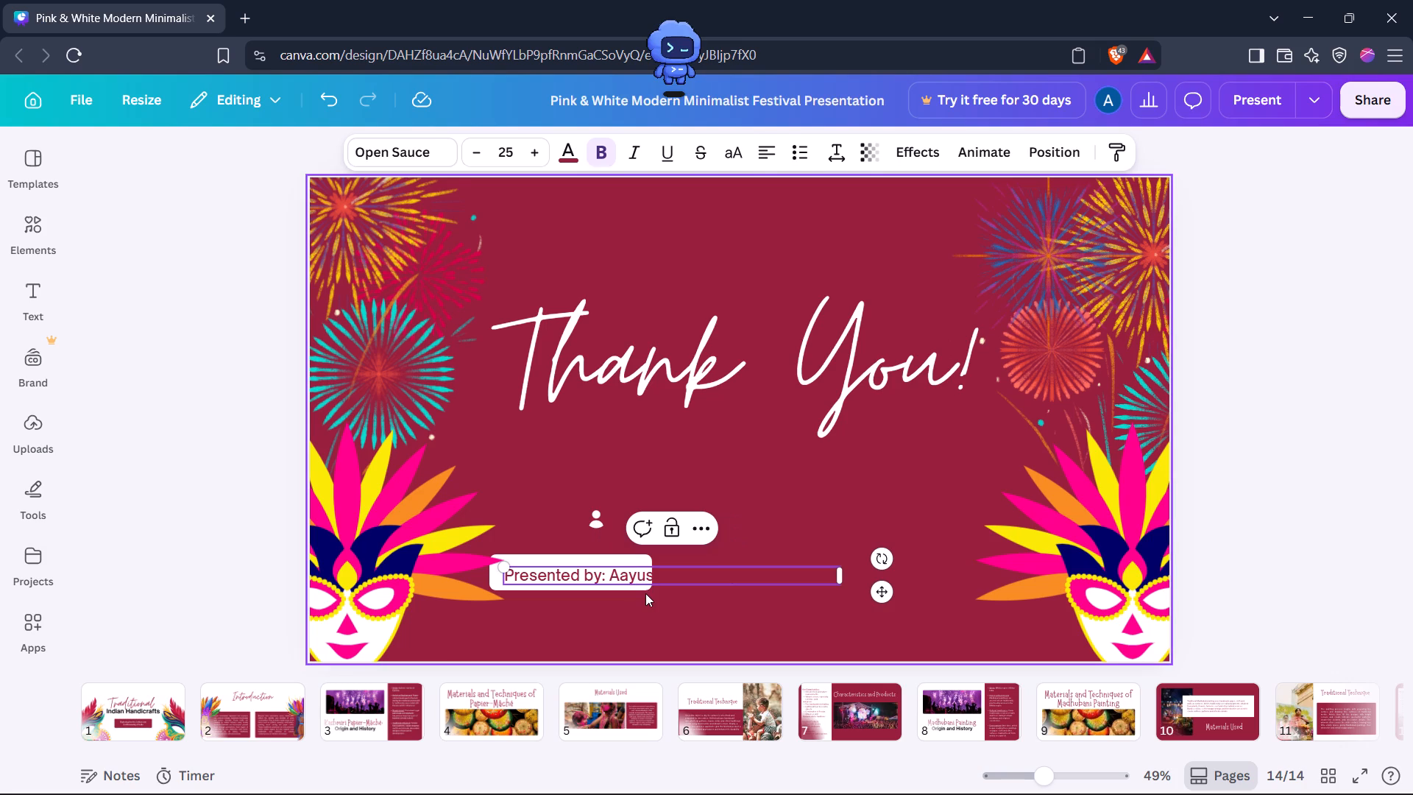
left_click(643, 587)
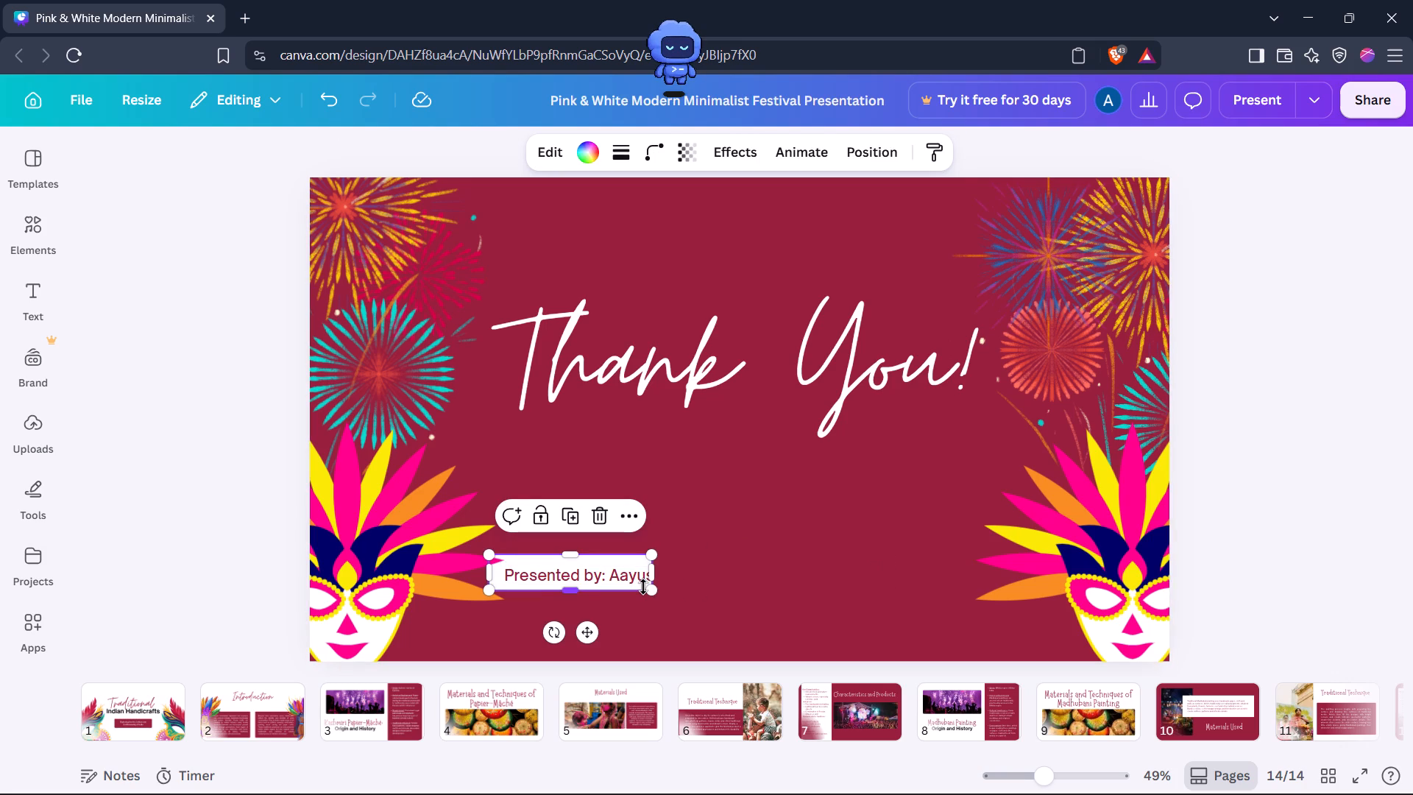
left_click_drag(651, 588, 718, 617)
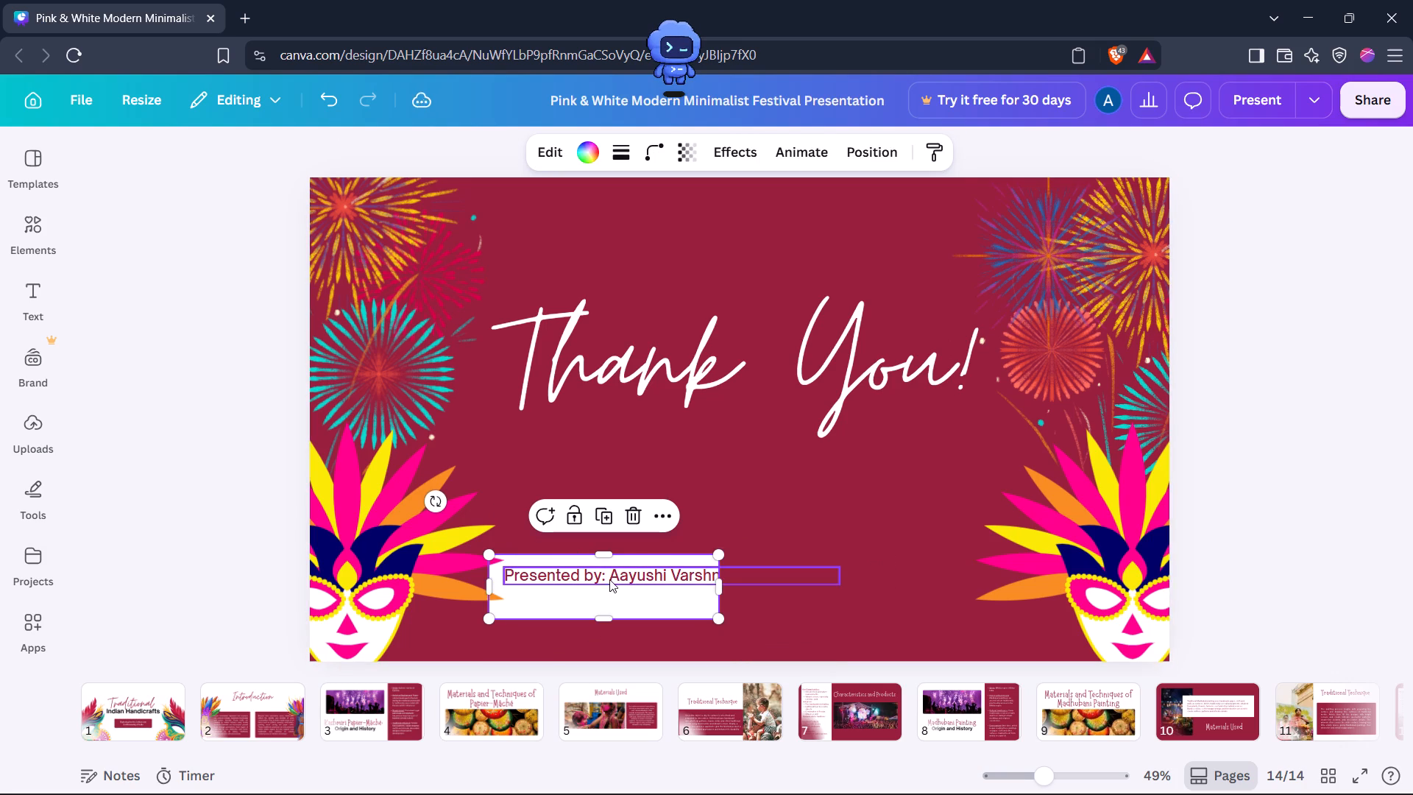
Break the text after "Presented by:" so the presenter's name sits on a second line.
left_click(608, 576)
left_click(608, 576)
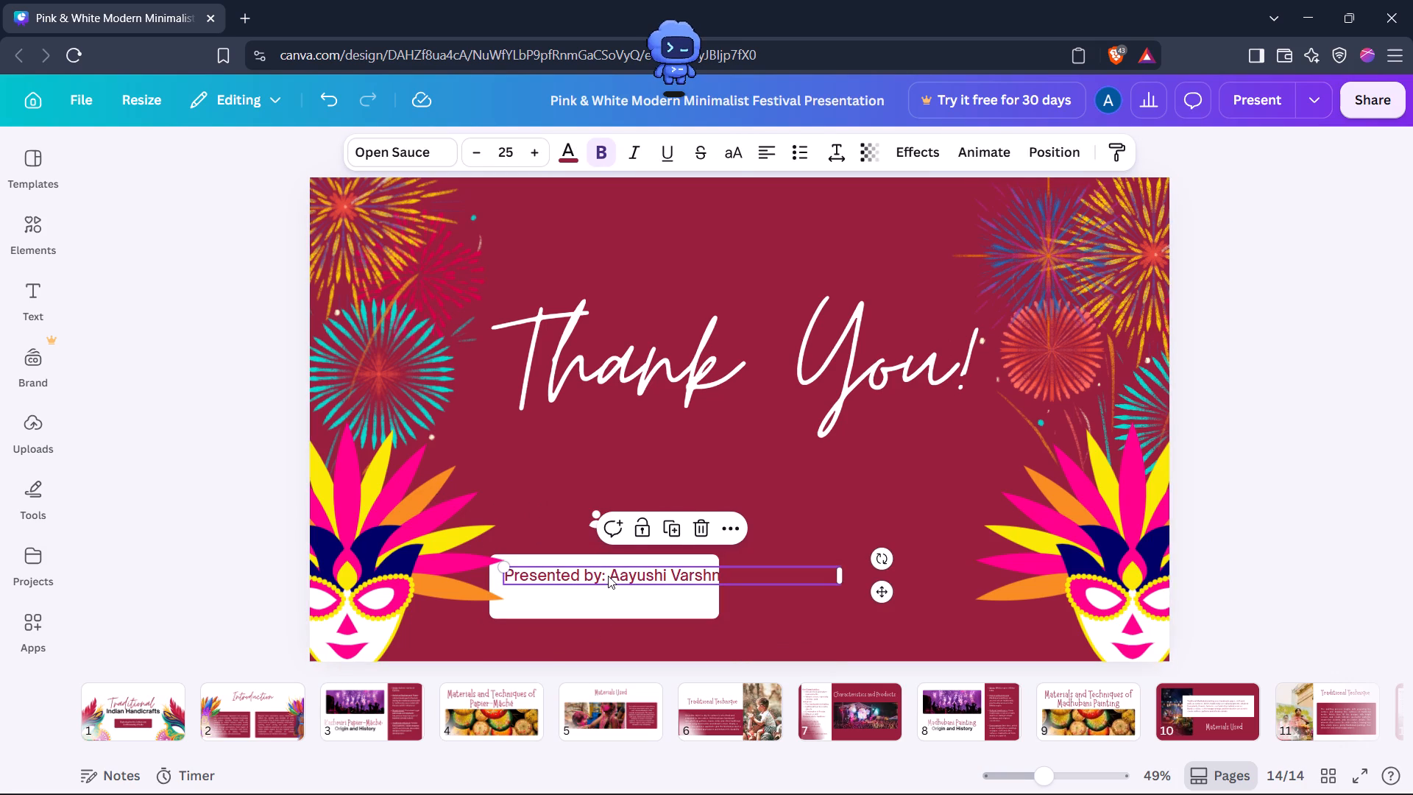
key("Right")
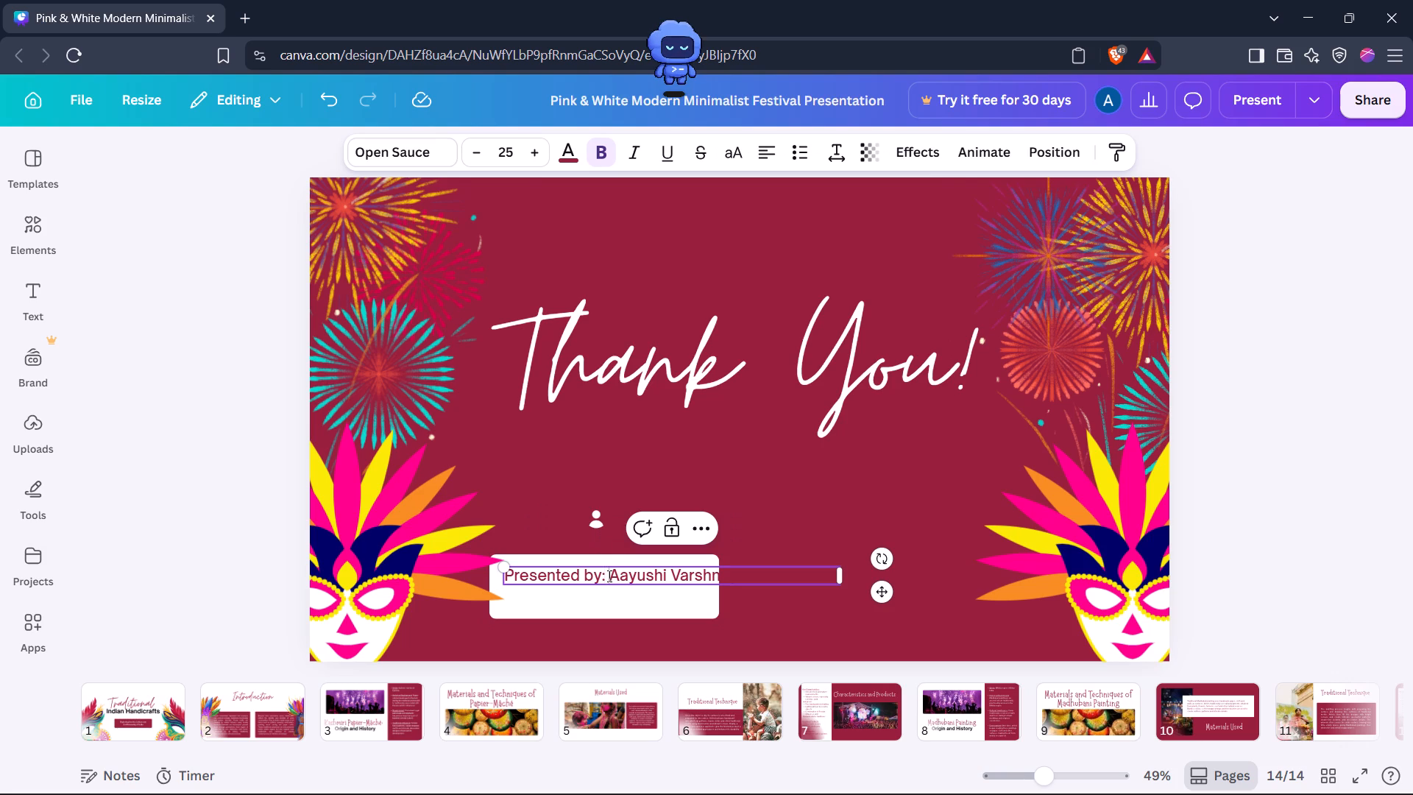
key("Return")
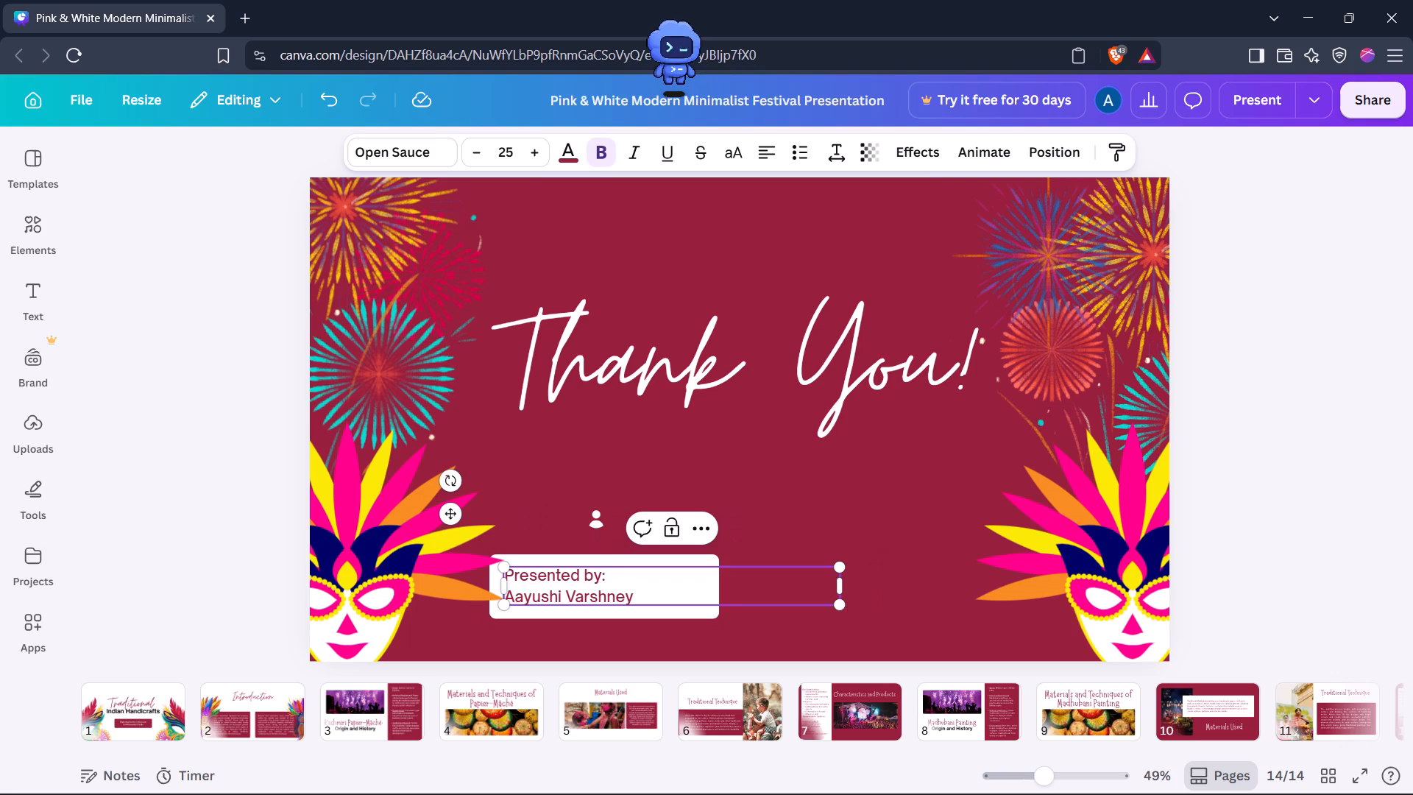
Position the two-line presenter text inside the small white panel with the person icon to its left.
left_click(602, 523)
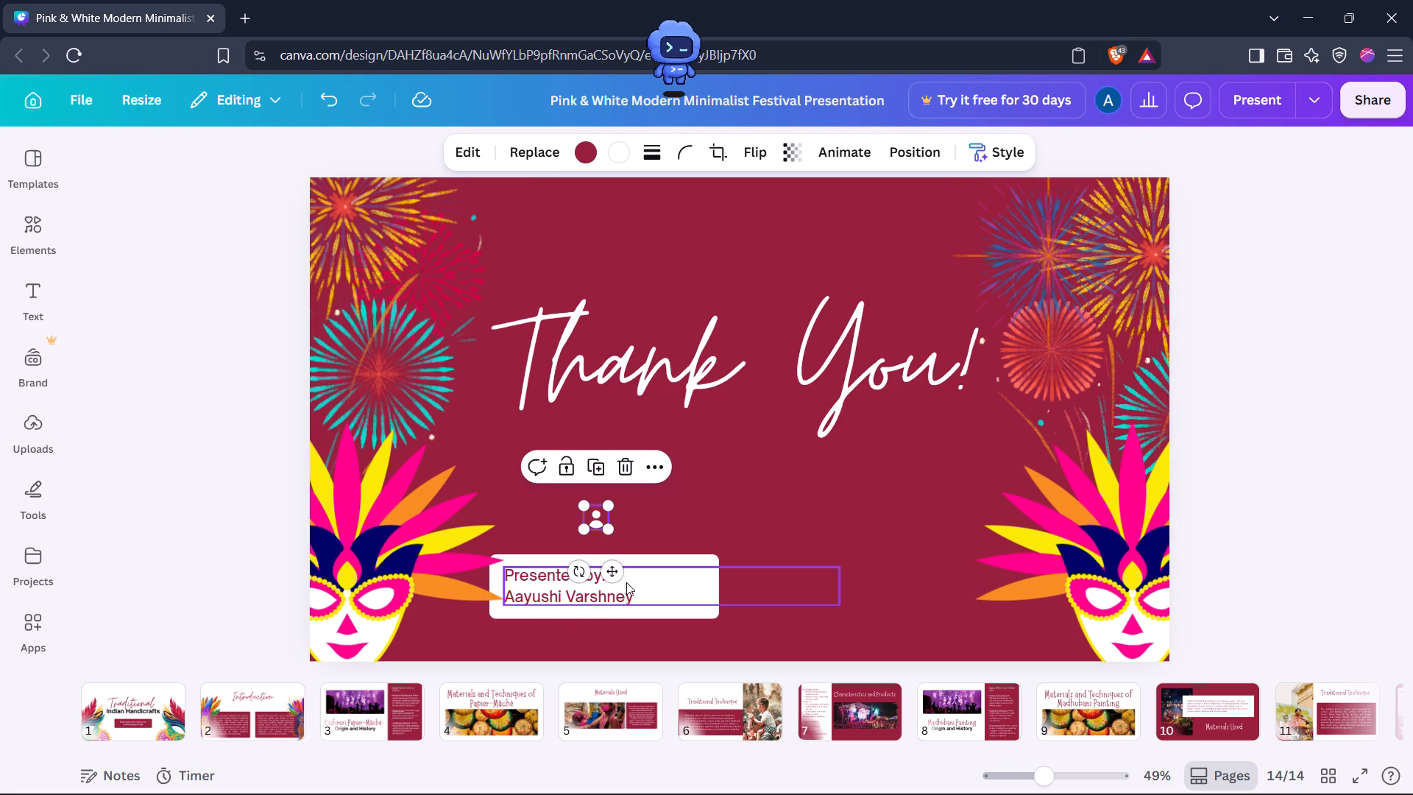
left_click(587, 603)
left_click_drag(587, 603, 634, 607)
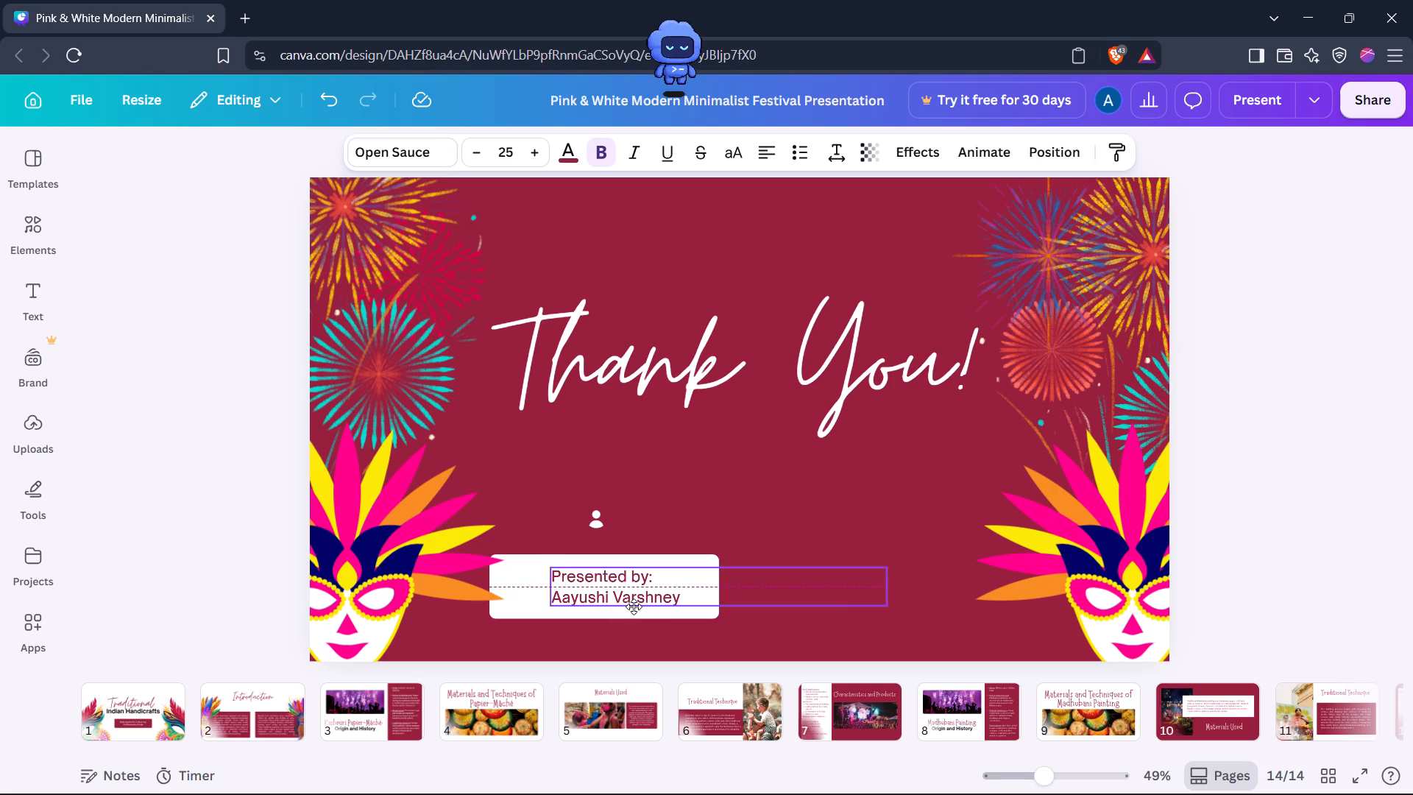
left_click_drag(634, 607, 634, 607)
left_click_drag(592, 523, 512, 582)
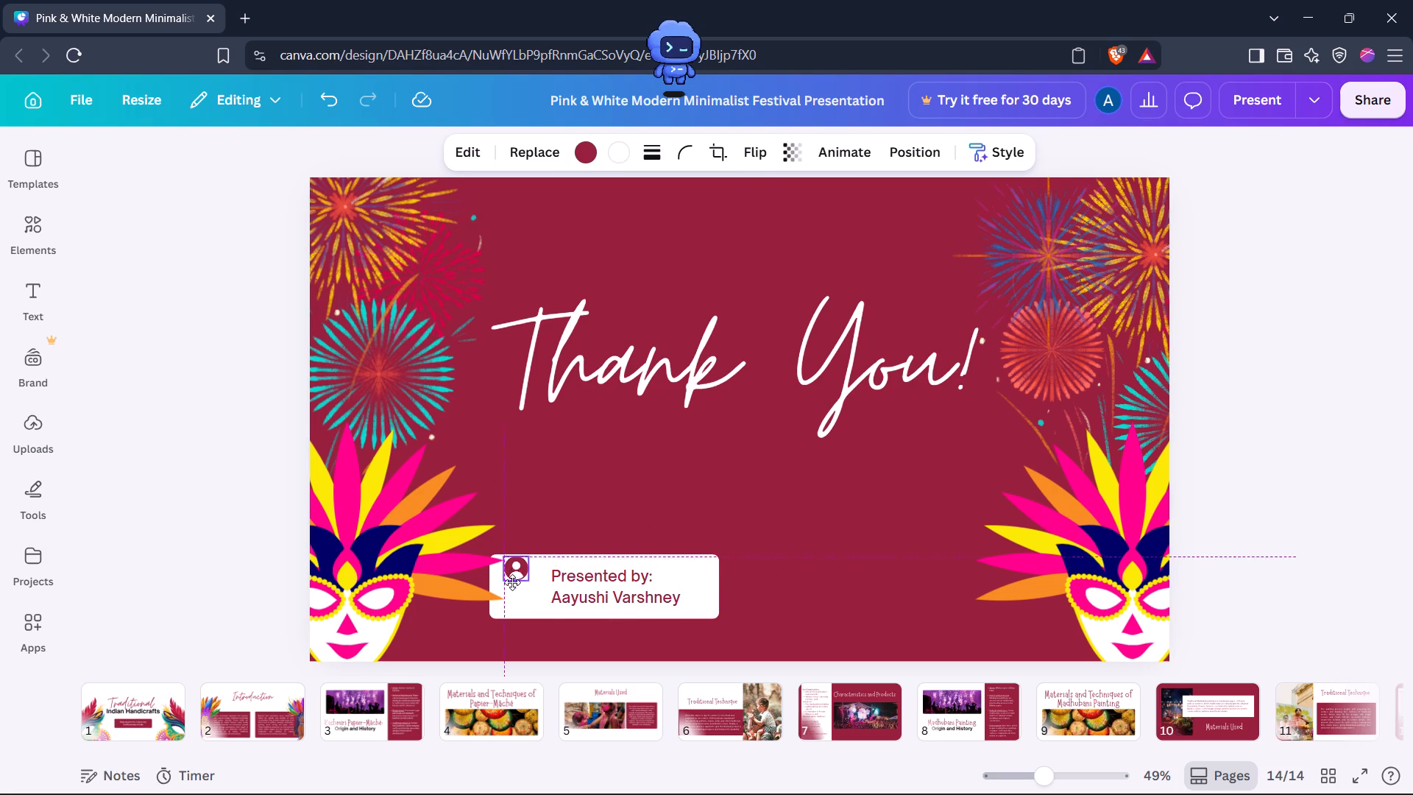
left_click_drag(512, 582, 514, 582)
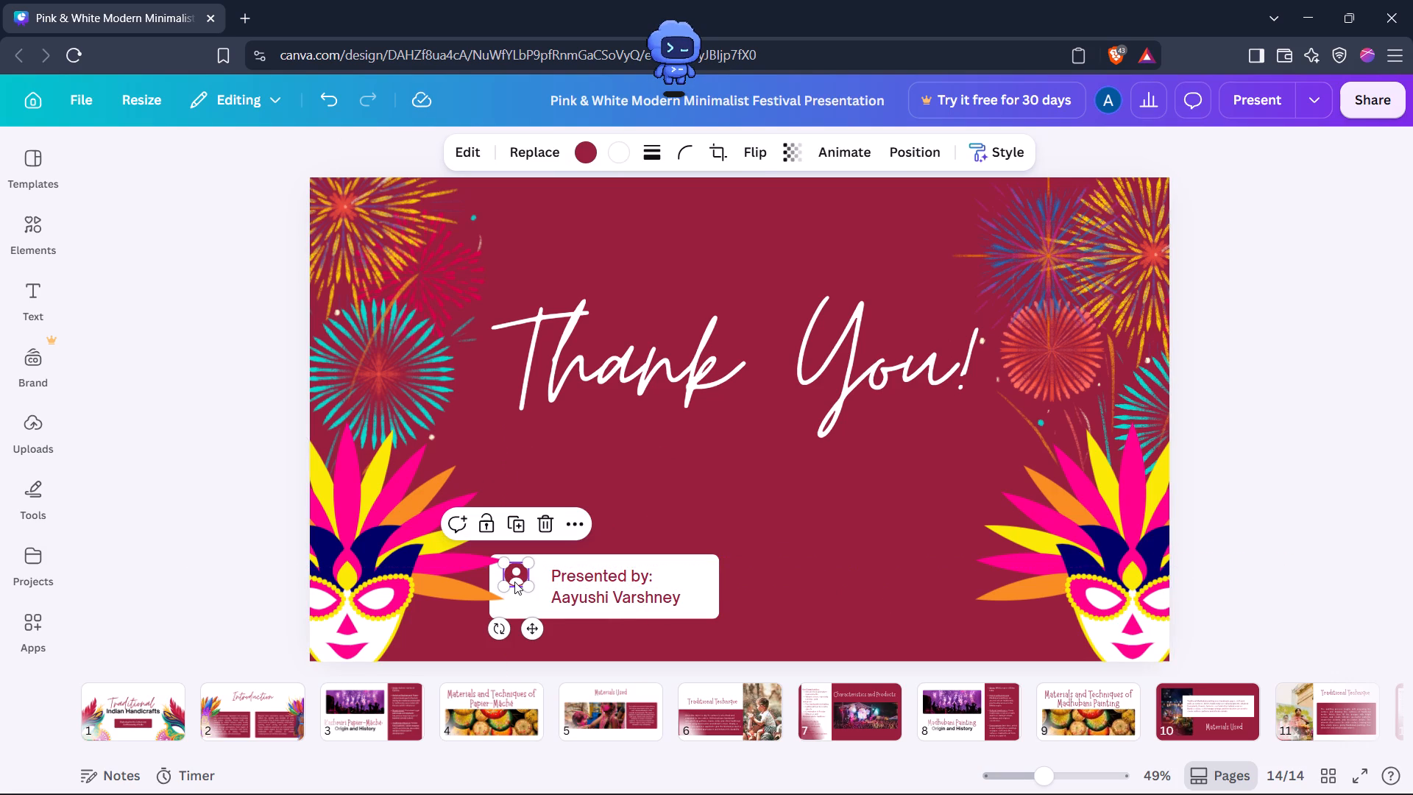
left_click_drag(514, 582, 518, 588)
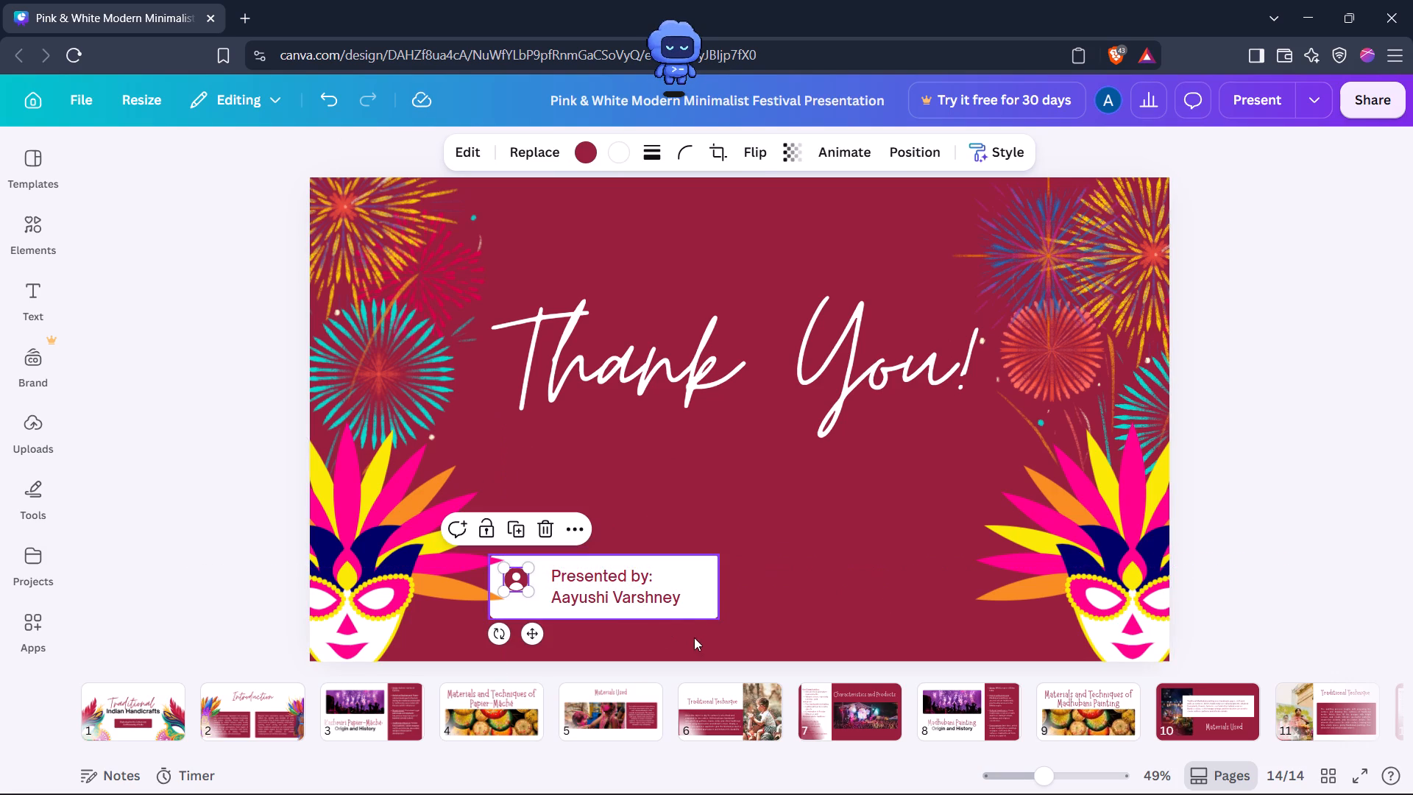
Move the small white panel to the slide's lower-right area beside the mask, and place the two-line presenter text on it.
left_click_drag(698, 615, 1055, 642)
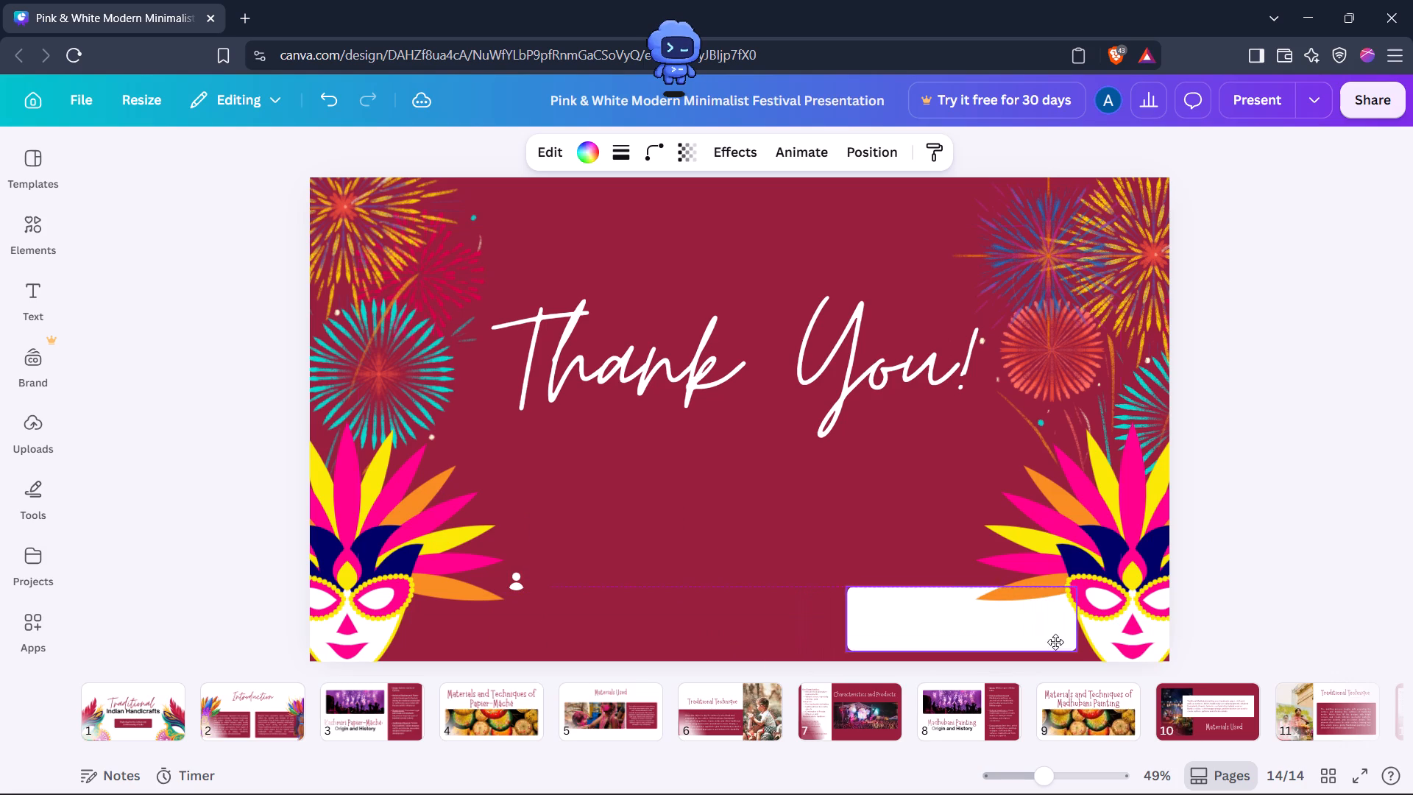
left_click_drag(1055, 642, 1067, 643)
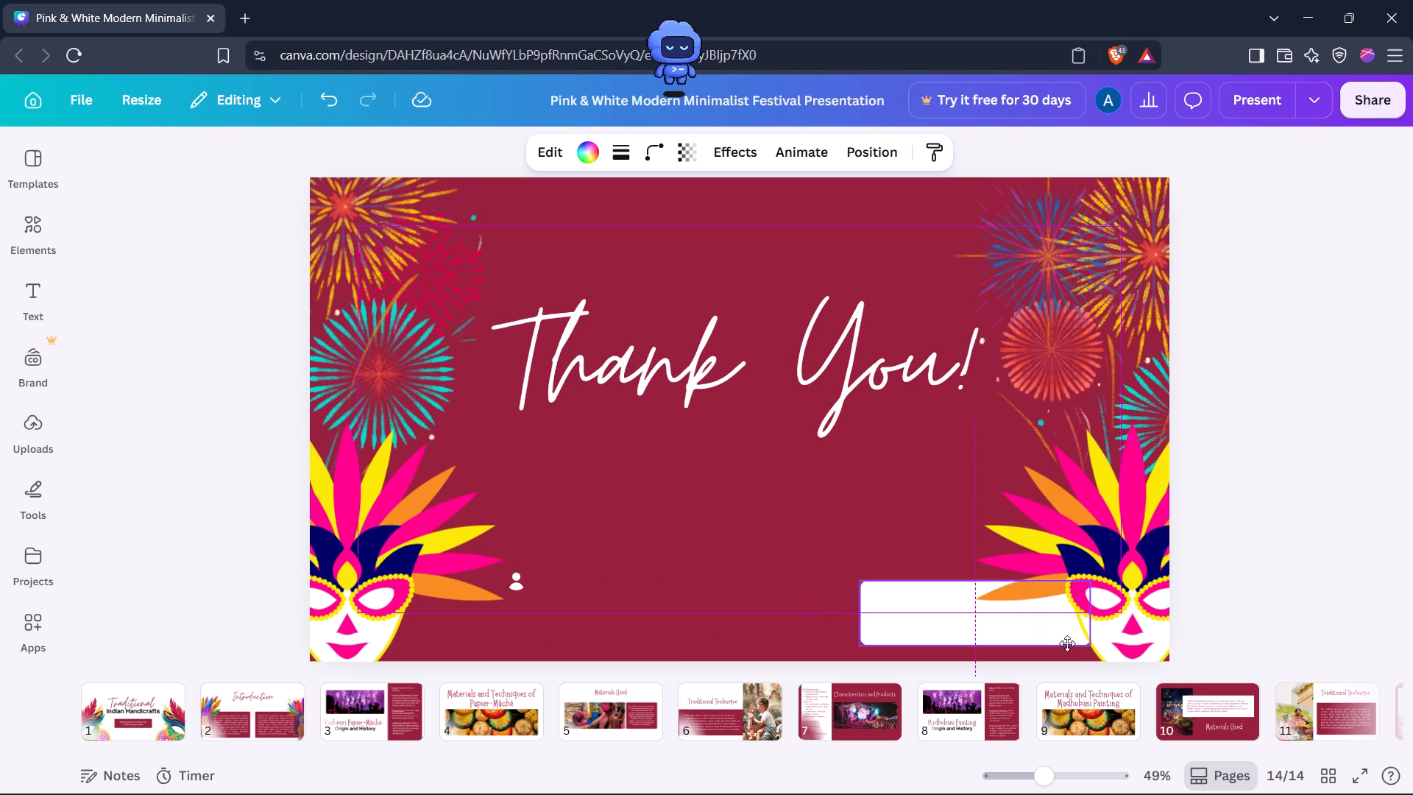
left_click_drag(1067, 643, 1066, 645)
left_click_drag(553, 583, 895, 620)
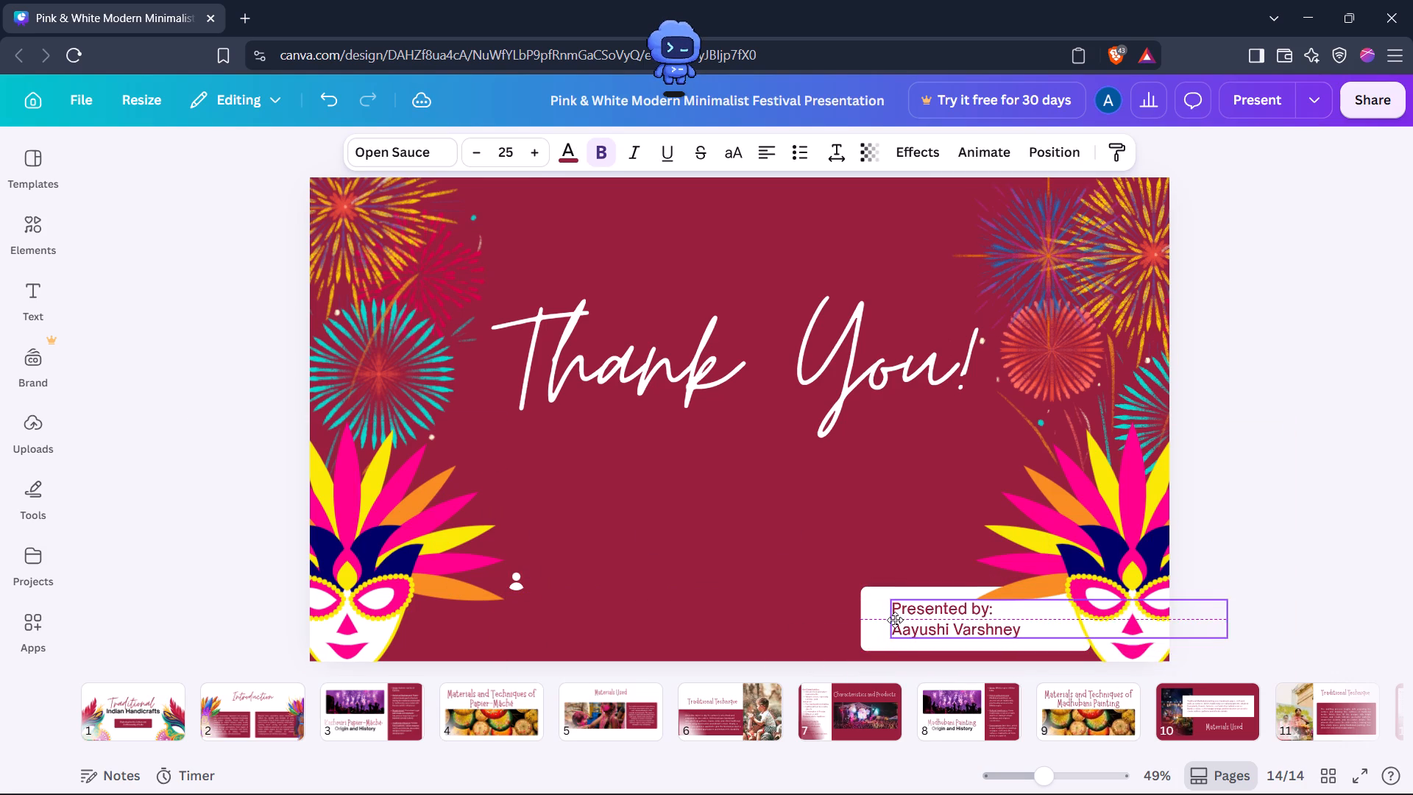
left_click_drag(895, 620, 918, 621)
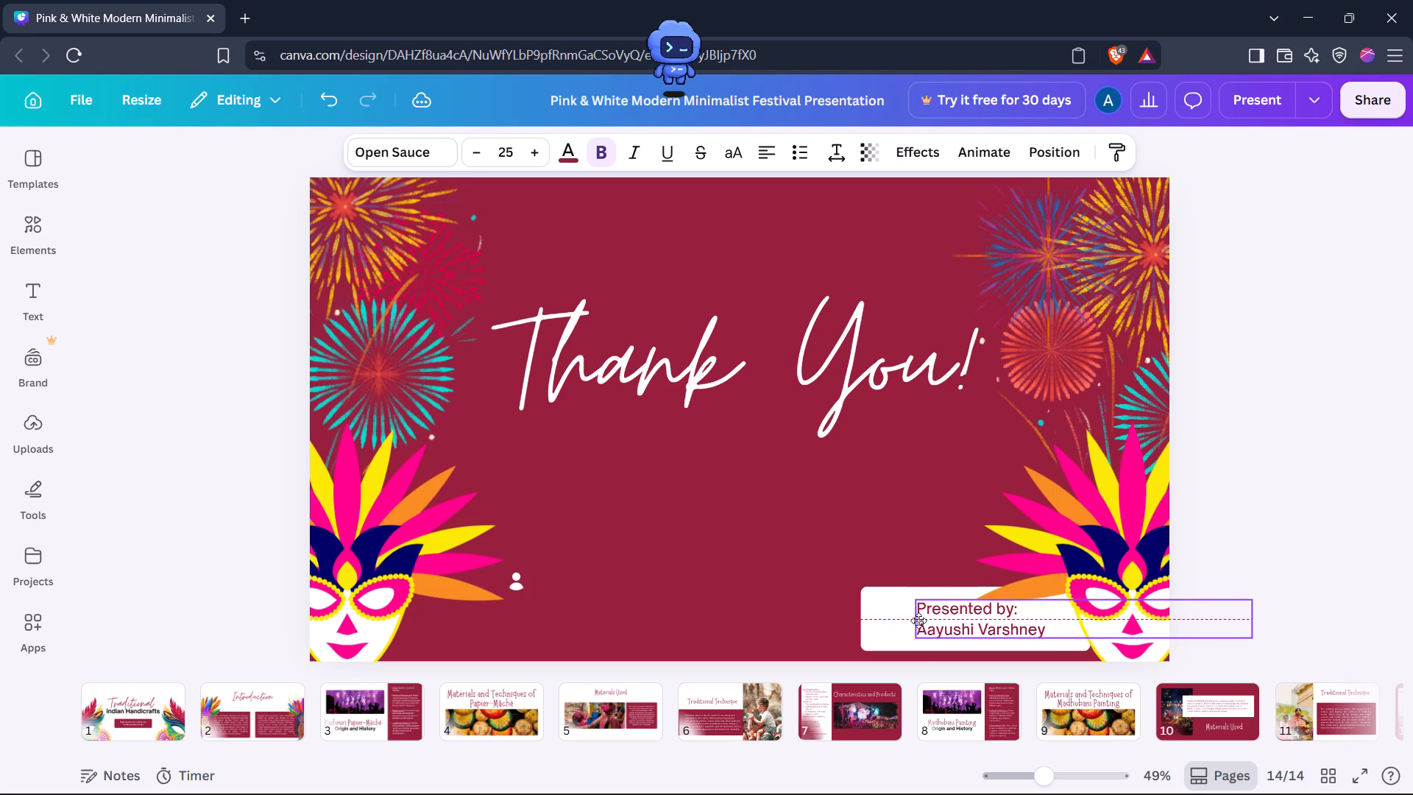
left_click_drag(918, 621, 910, 624)
Center-align both lines of the presenter text.
triple_click(924, 622)
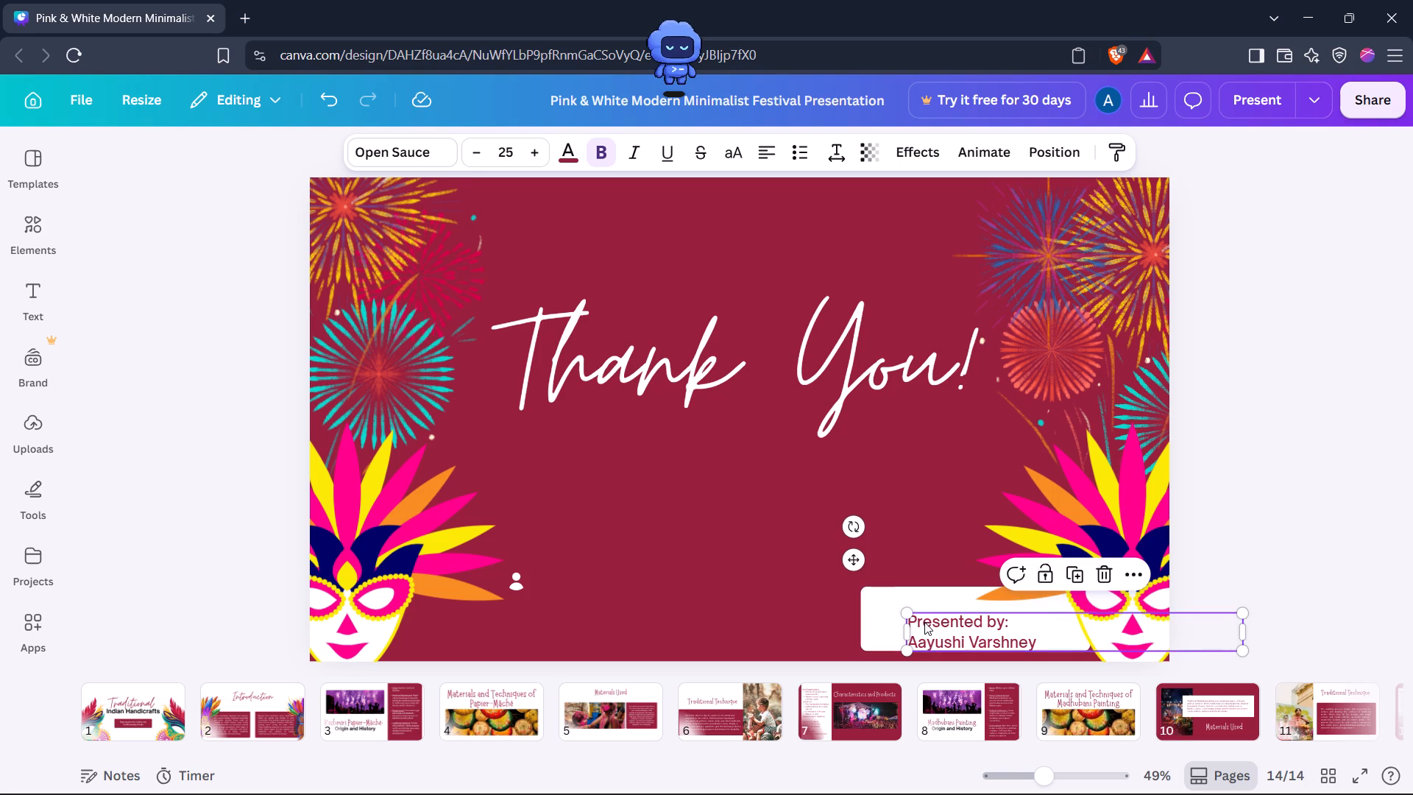
triple_click(924, 622)
left_click(924, 622)
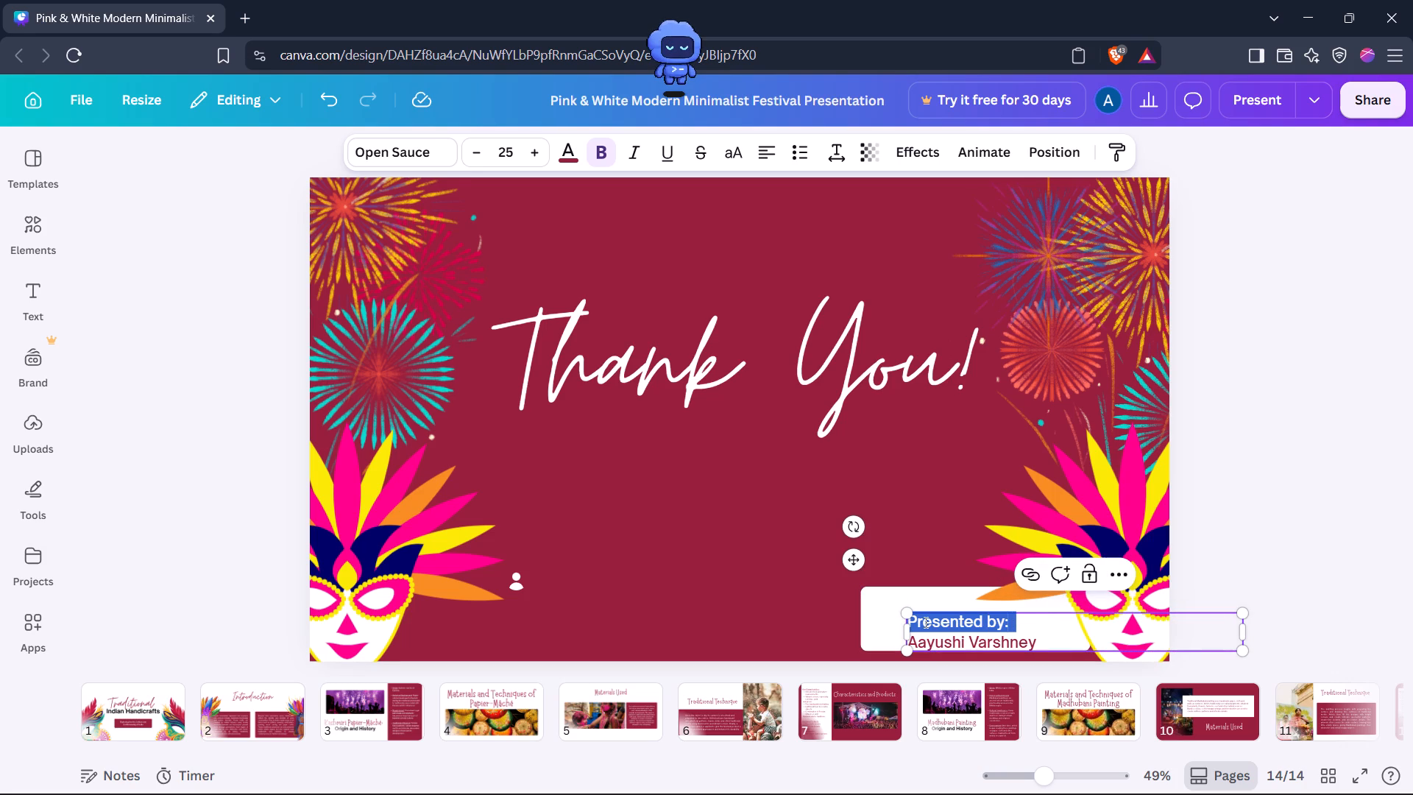
left_click(915, 622)
left_click_drag(915, 622, 1050, 668)
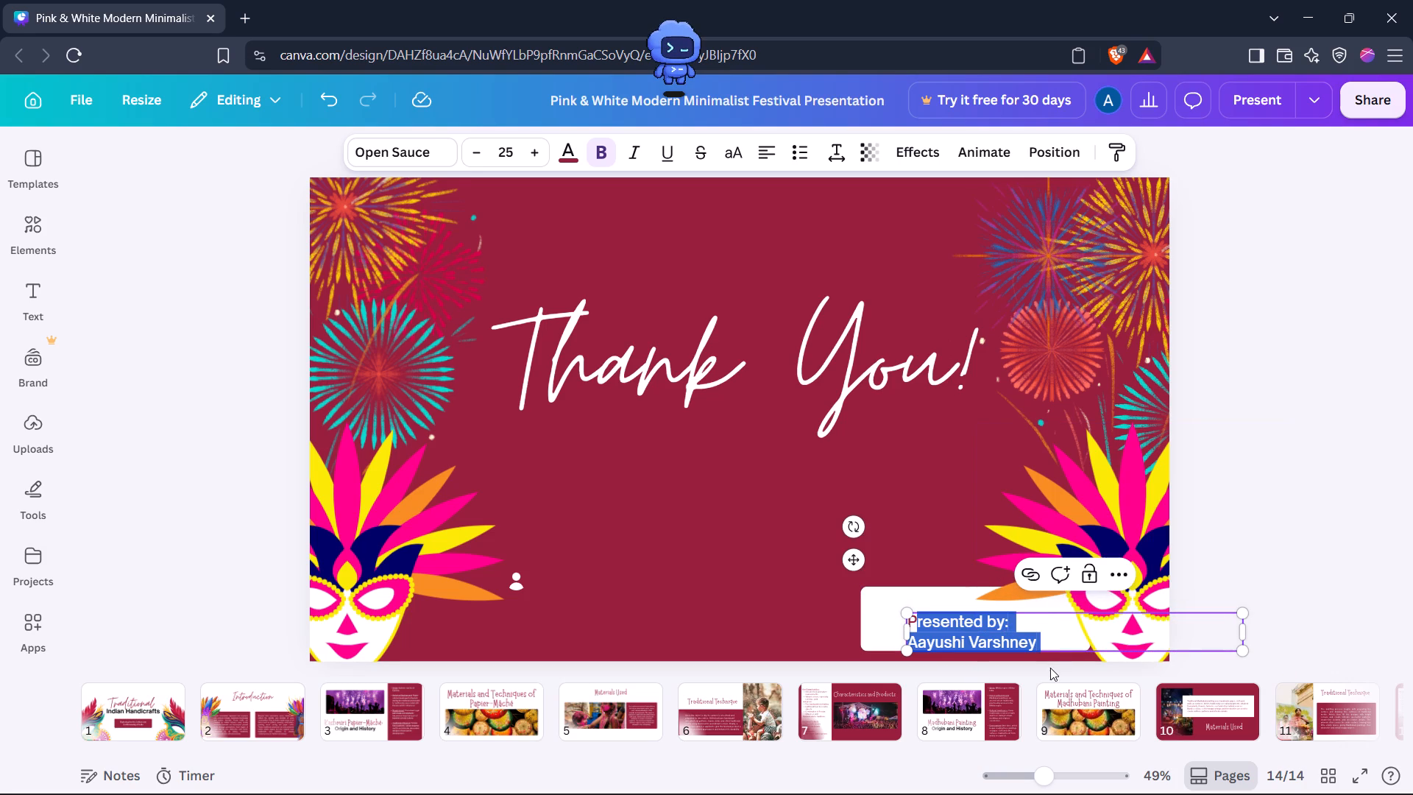
left_click(1050, 648)
left_click_drag(1050, 648, 870, 615)
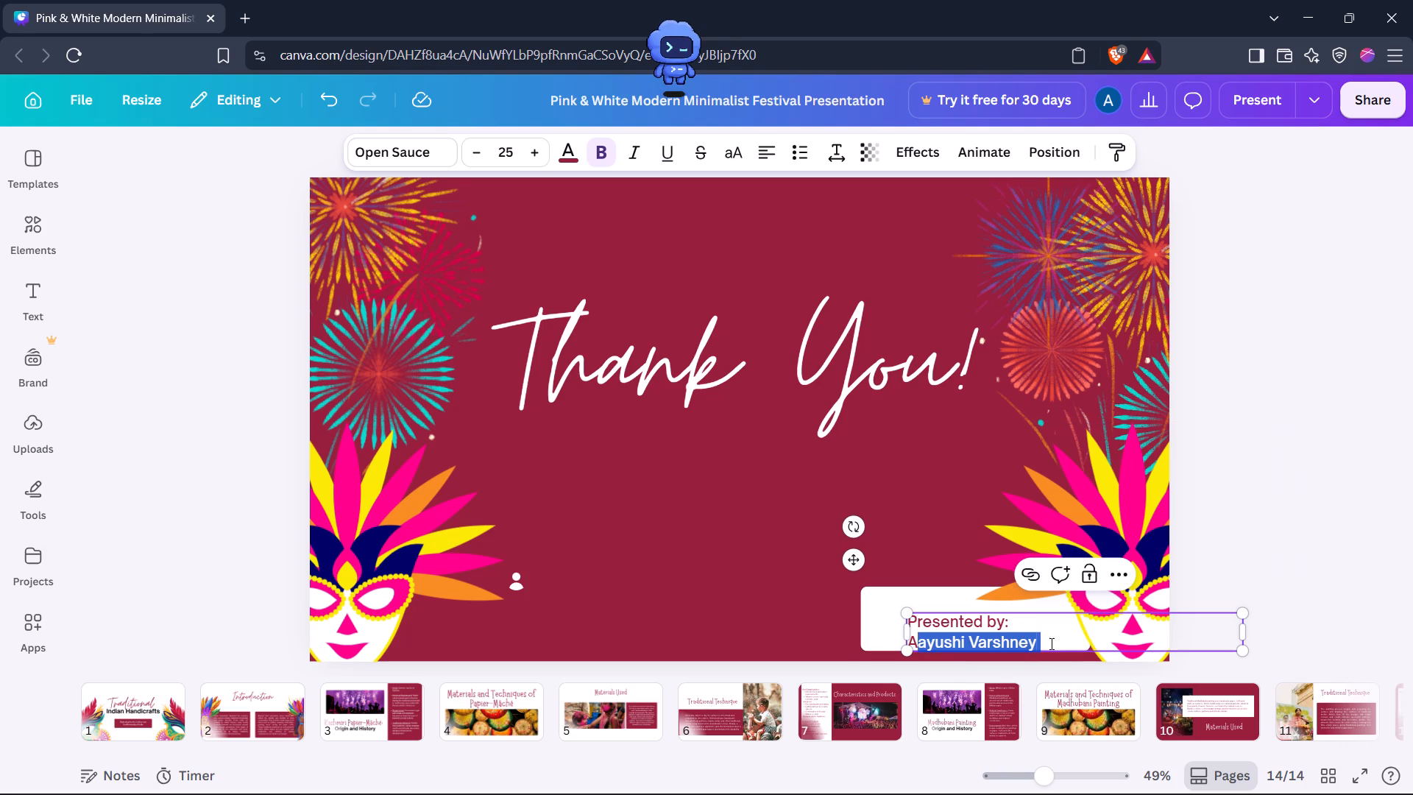
left_click(1051, 644)
left_click_drag(1051, 644, 915, 621)
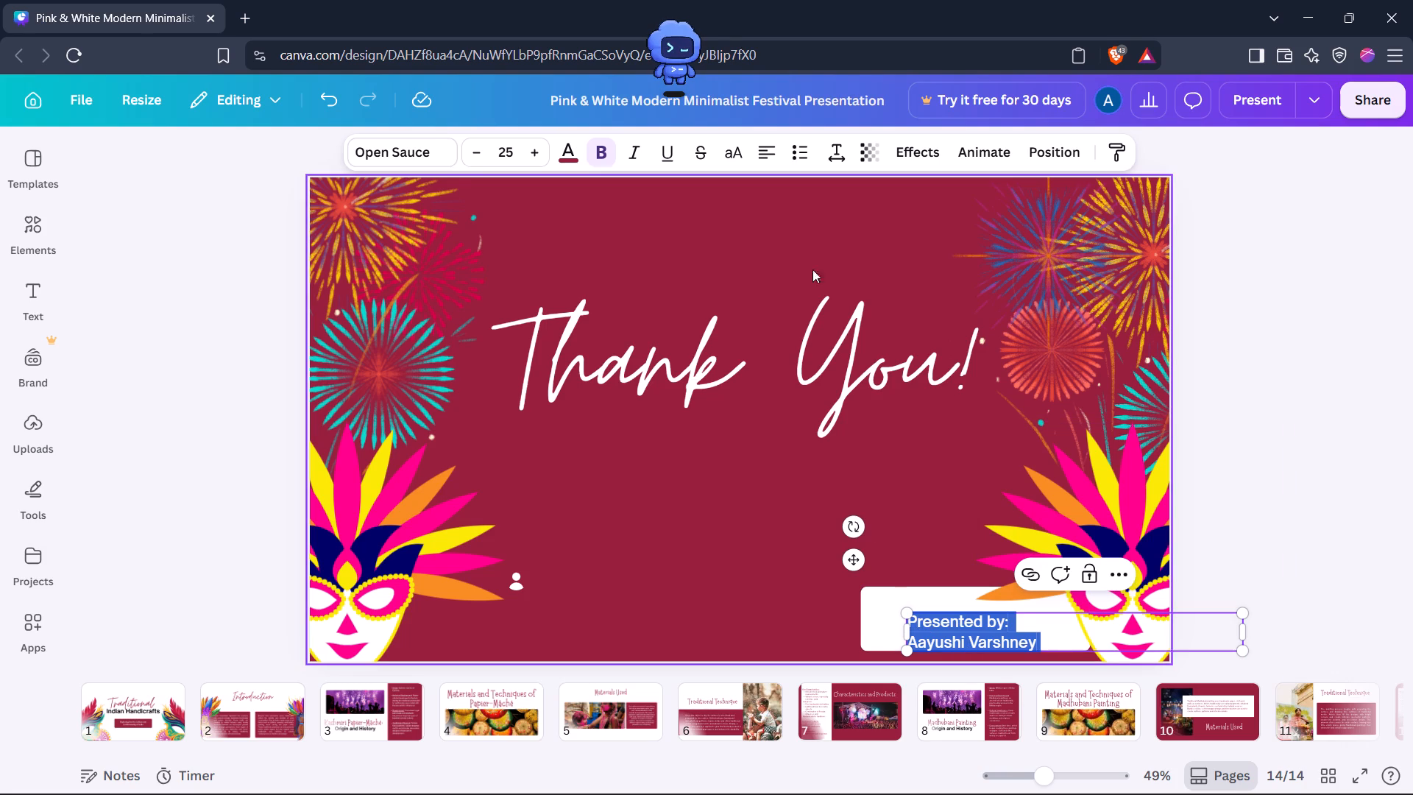
left_click(768, 154)
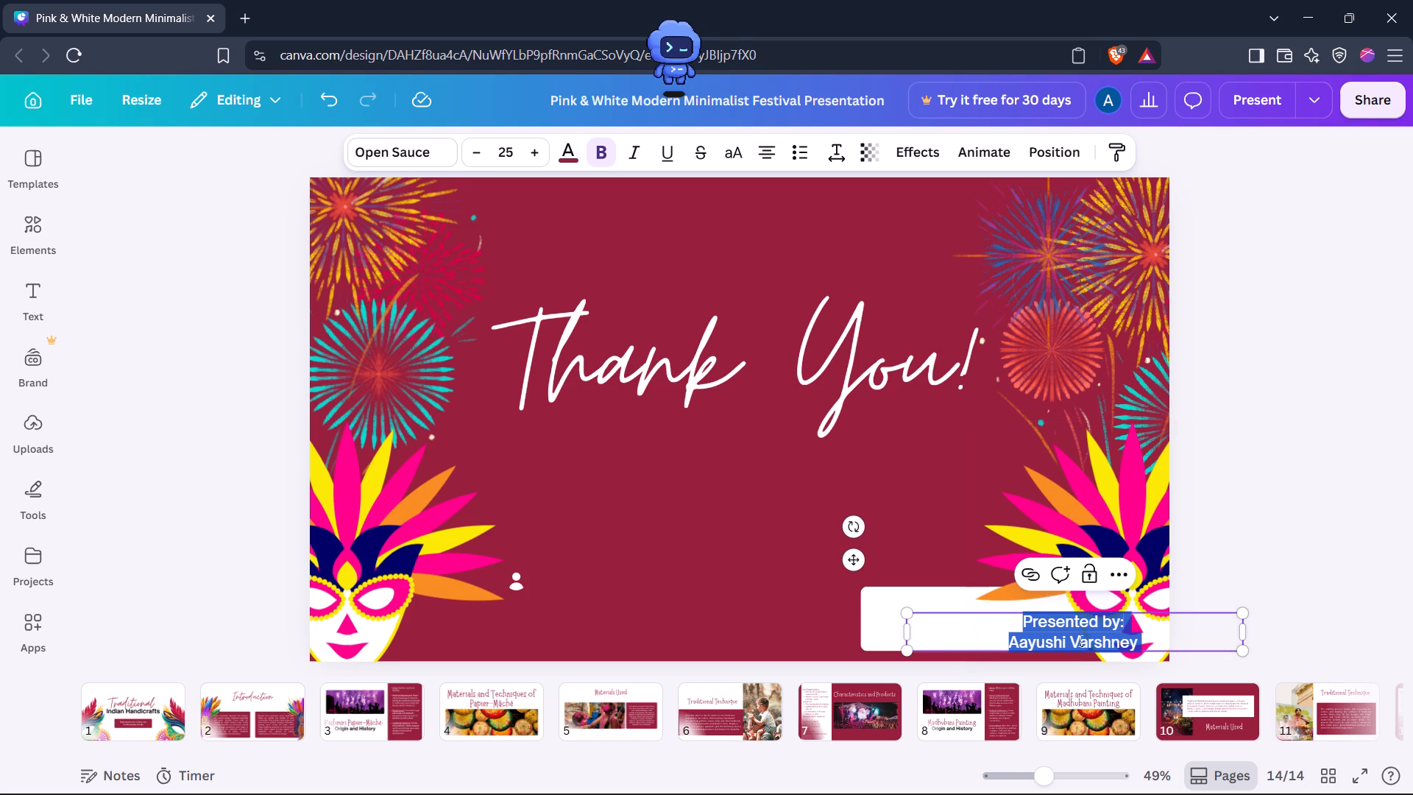
Shift the centered presenter text back over the white panel, leaving room for the person icon on its left.
left_click_drag(1079, 640, 1038, 618)
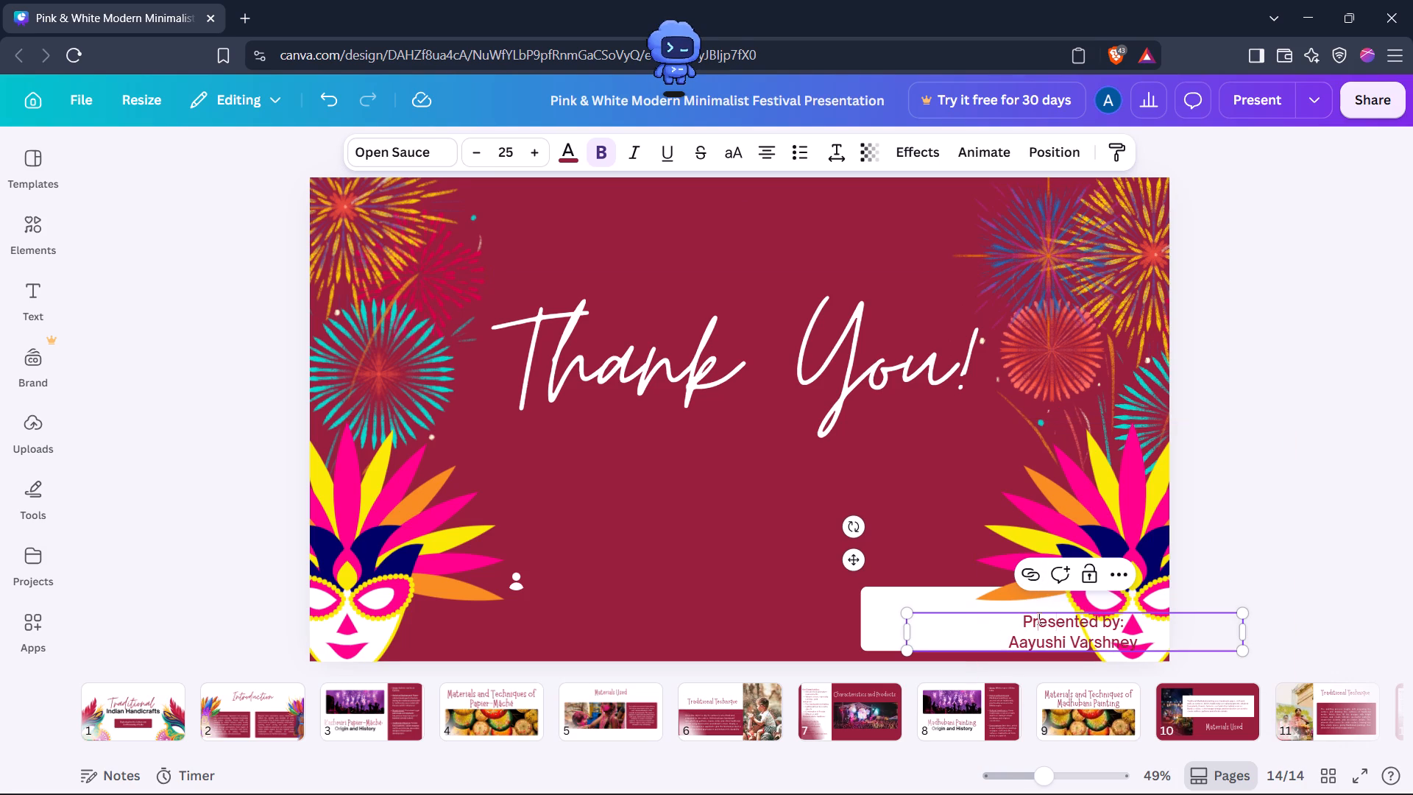
left_click_drag(1038, 618, 1031, 612)
left_click_drag(1031, 612, 953, 601)
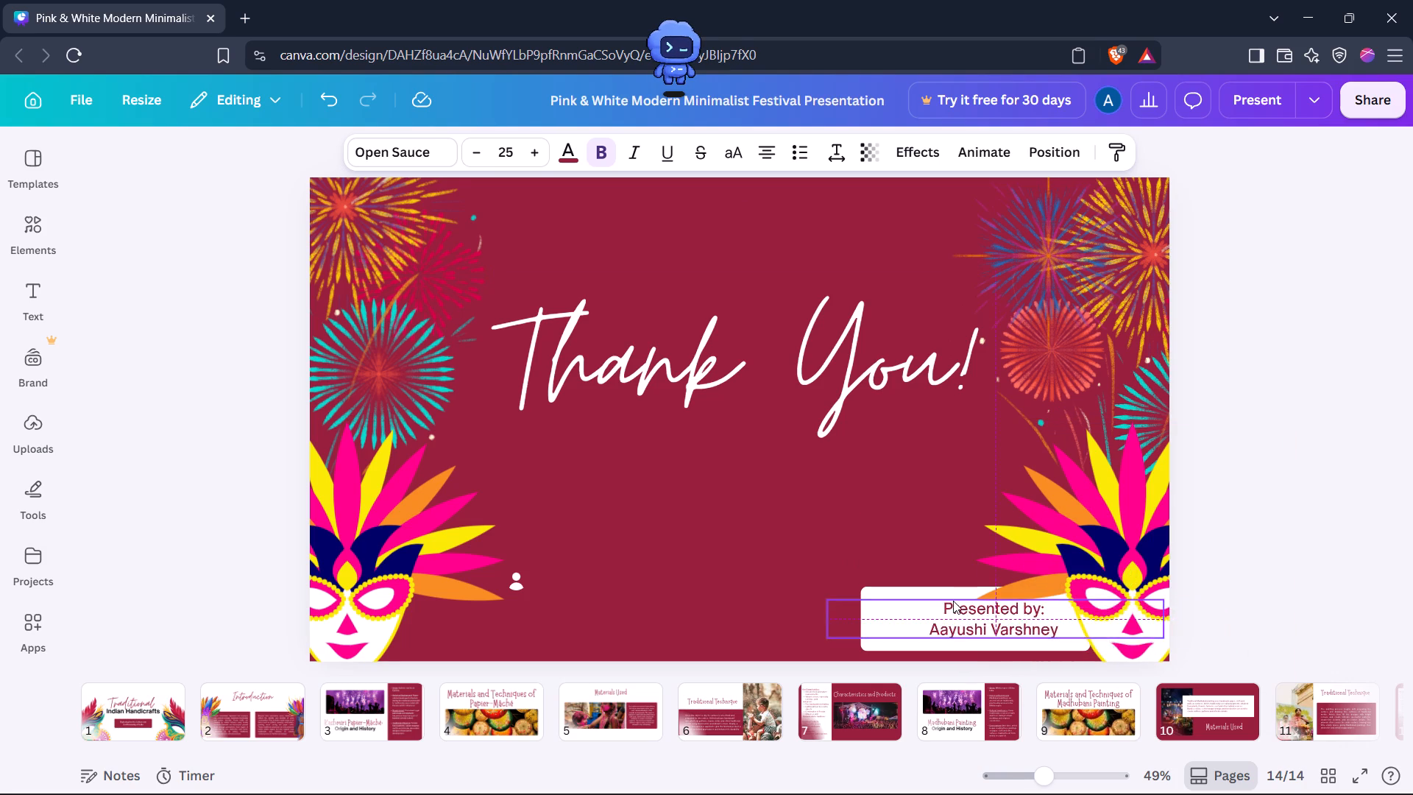
left_click_drag(953, 601, 944, 606)
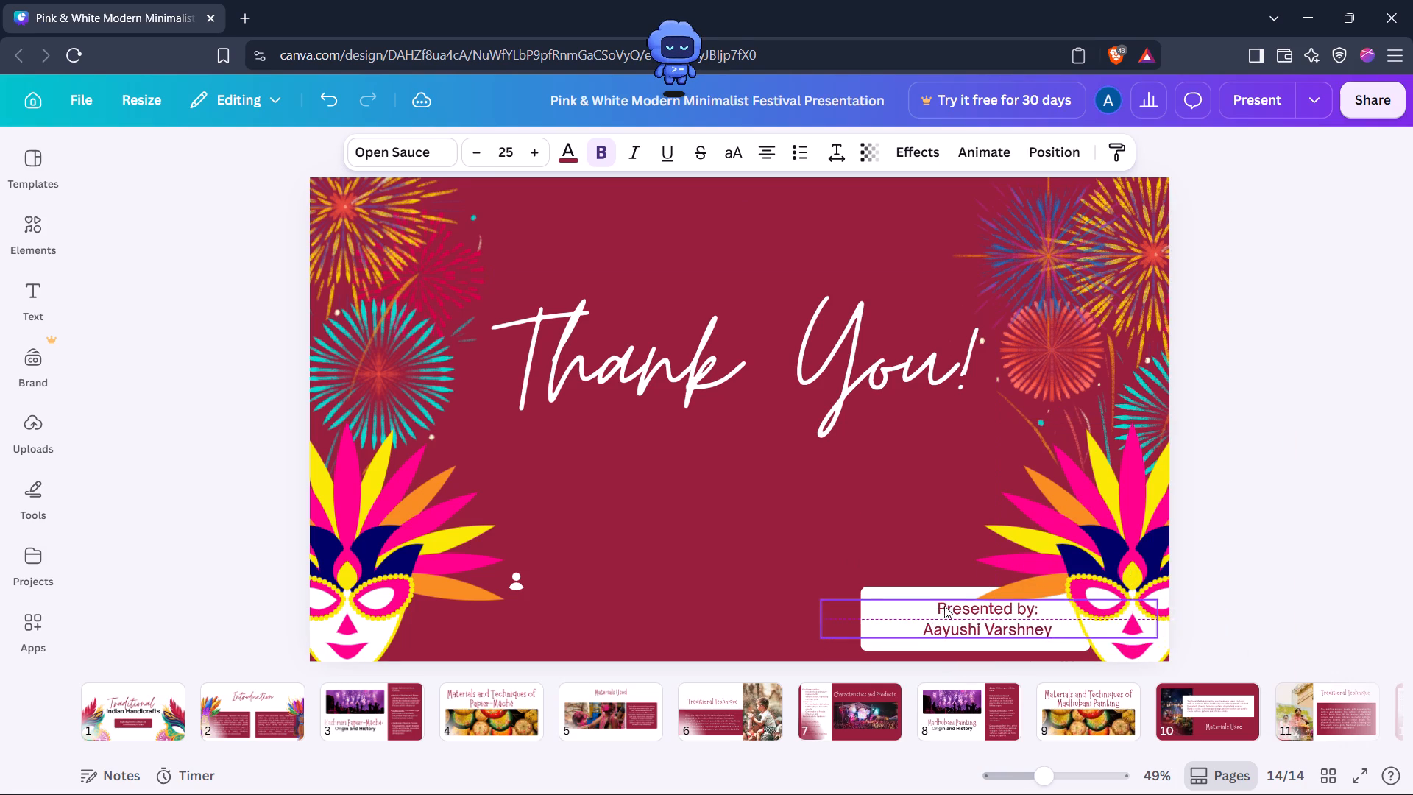
left_click_drag(944, 606, 943, 606)
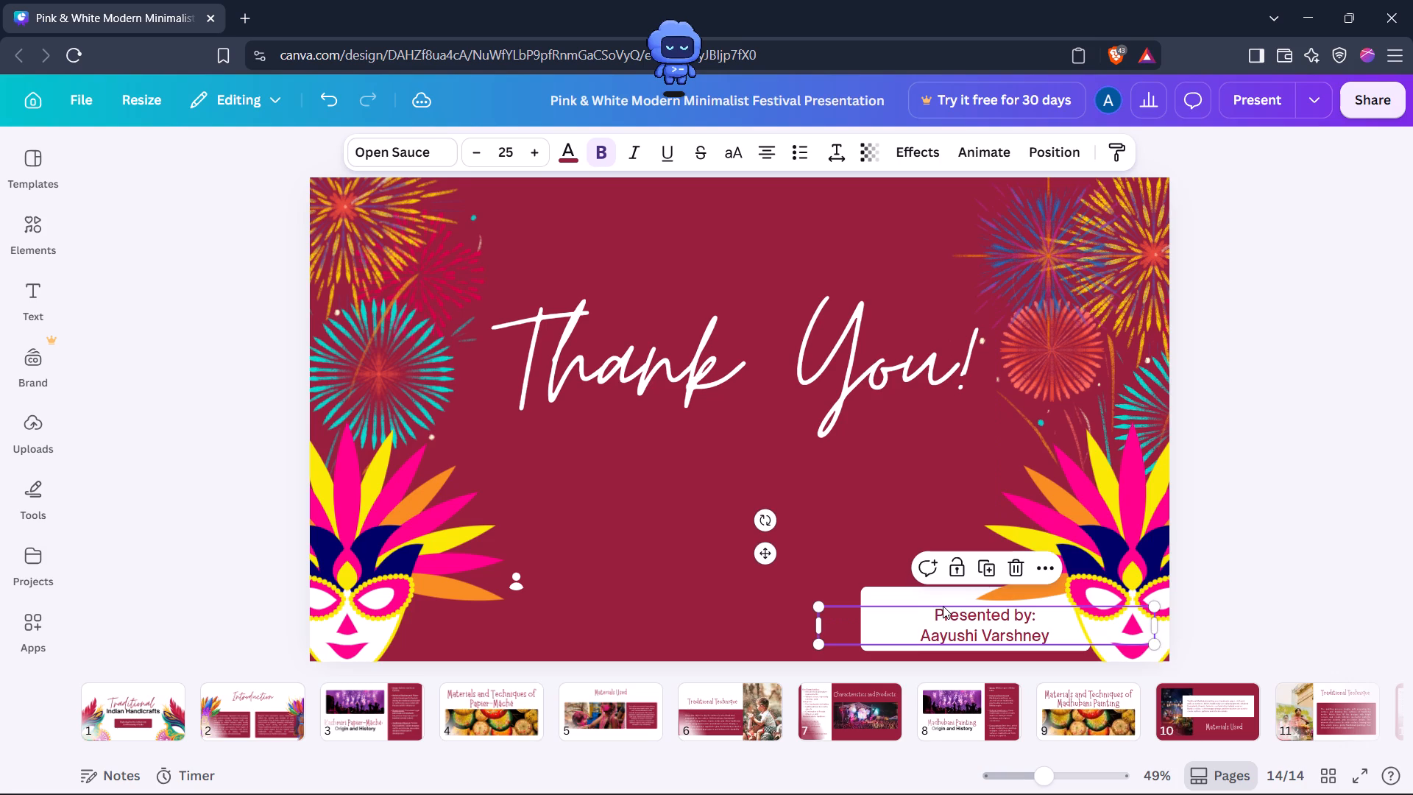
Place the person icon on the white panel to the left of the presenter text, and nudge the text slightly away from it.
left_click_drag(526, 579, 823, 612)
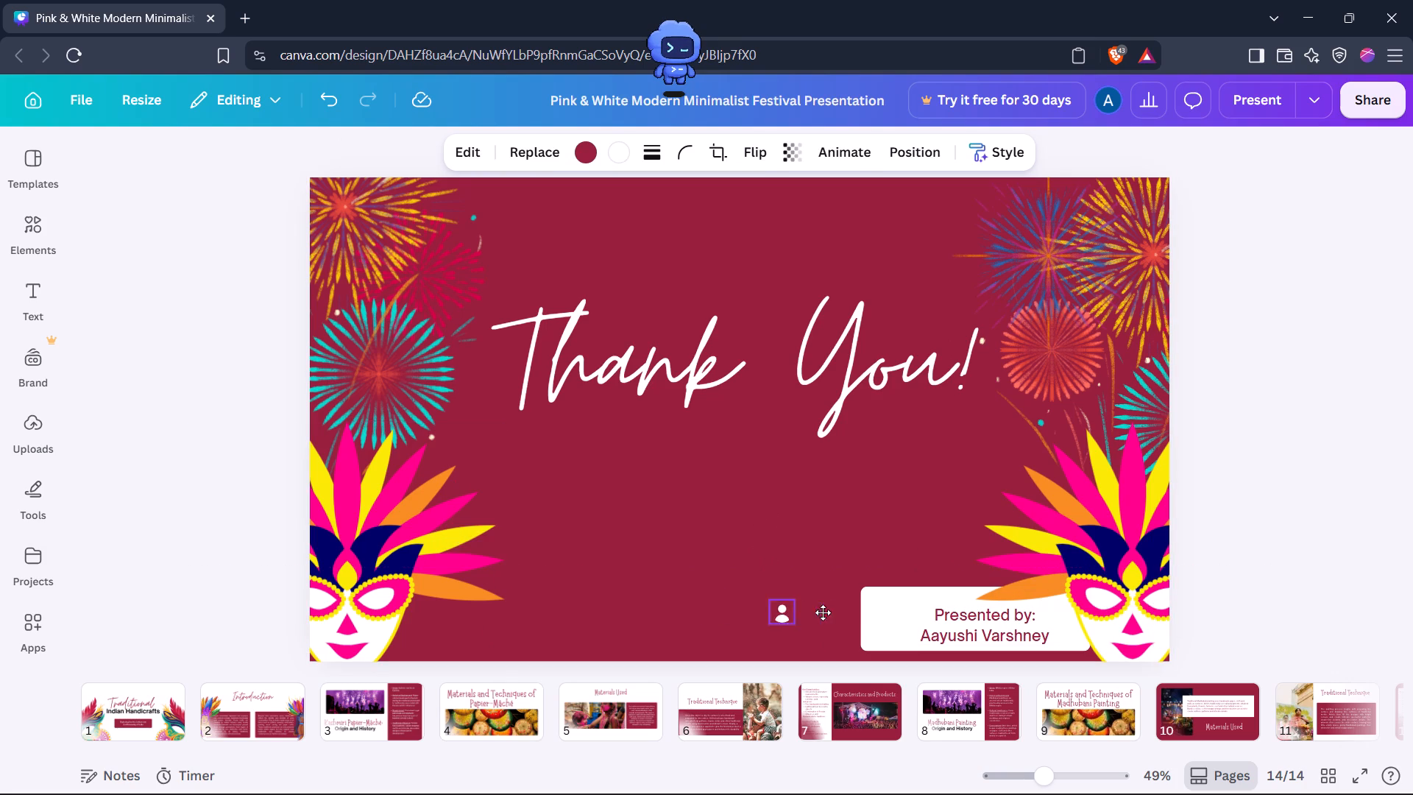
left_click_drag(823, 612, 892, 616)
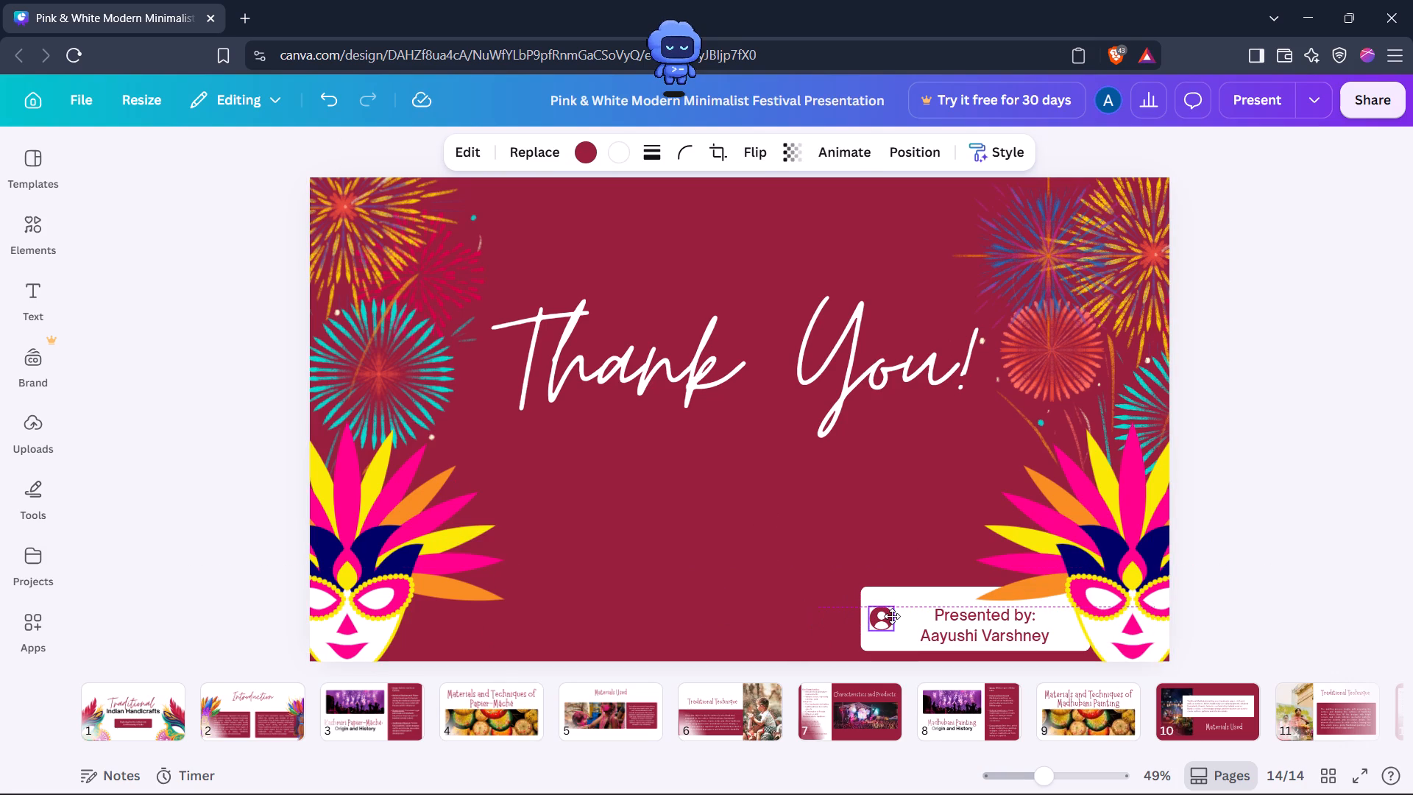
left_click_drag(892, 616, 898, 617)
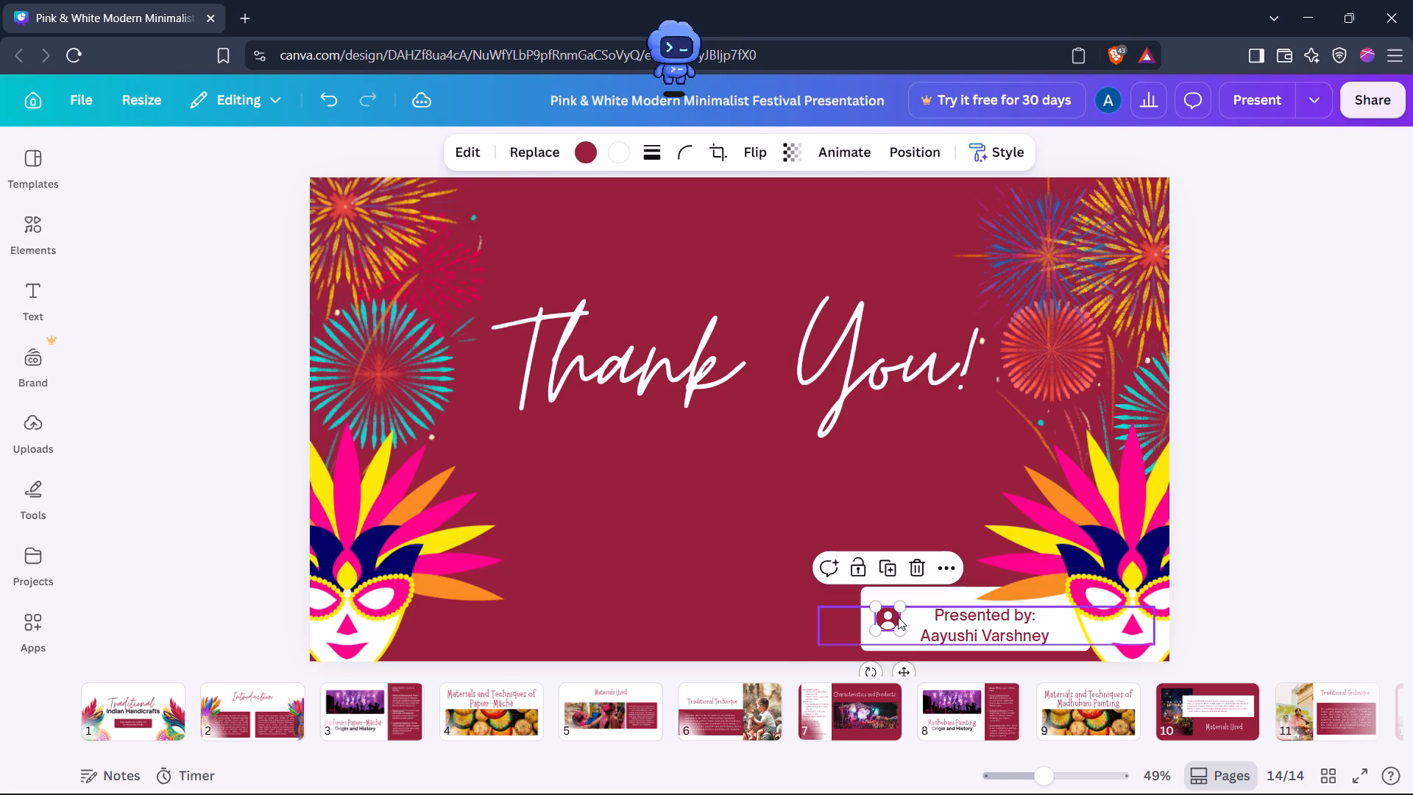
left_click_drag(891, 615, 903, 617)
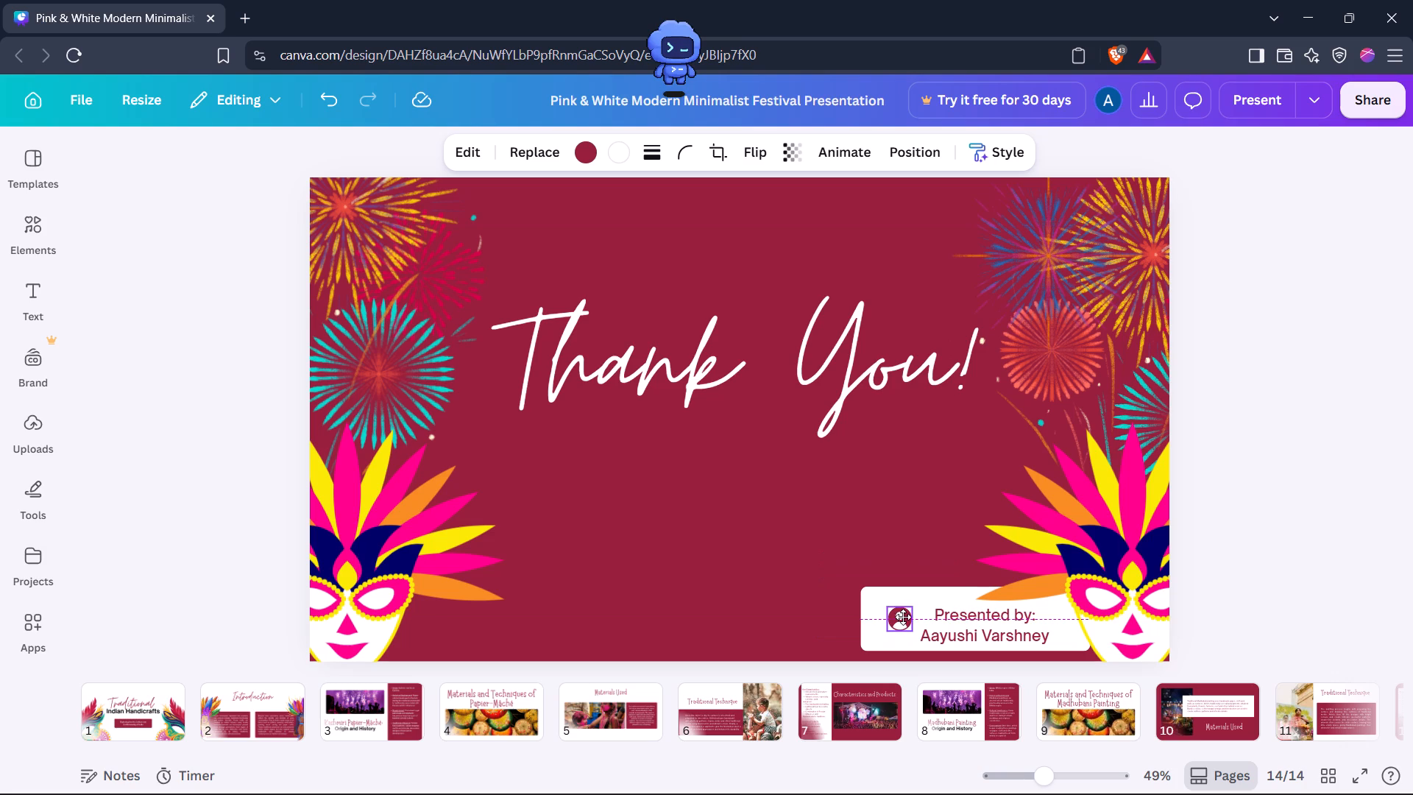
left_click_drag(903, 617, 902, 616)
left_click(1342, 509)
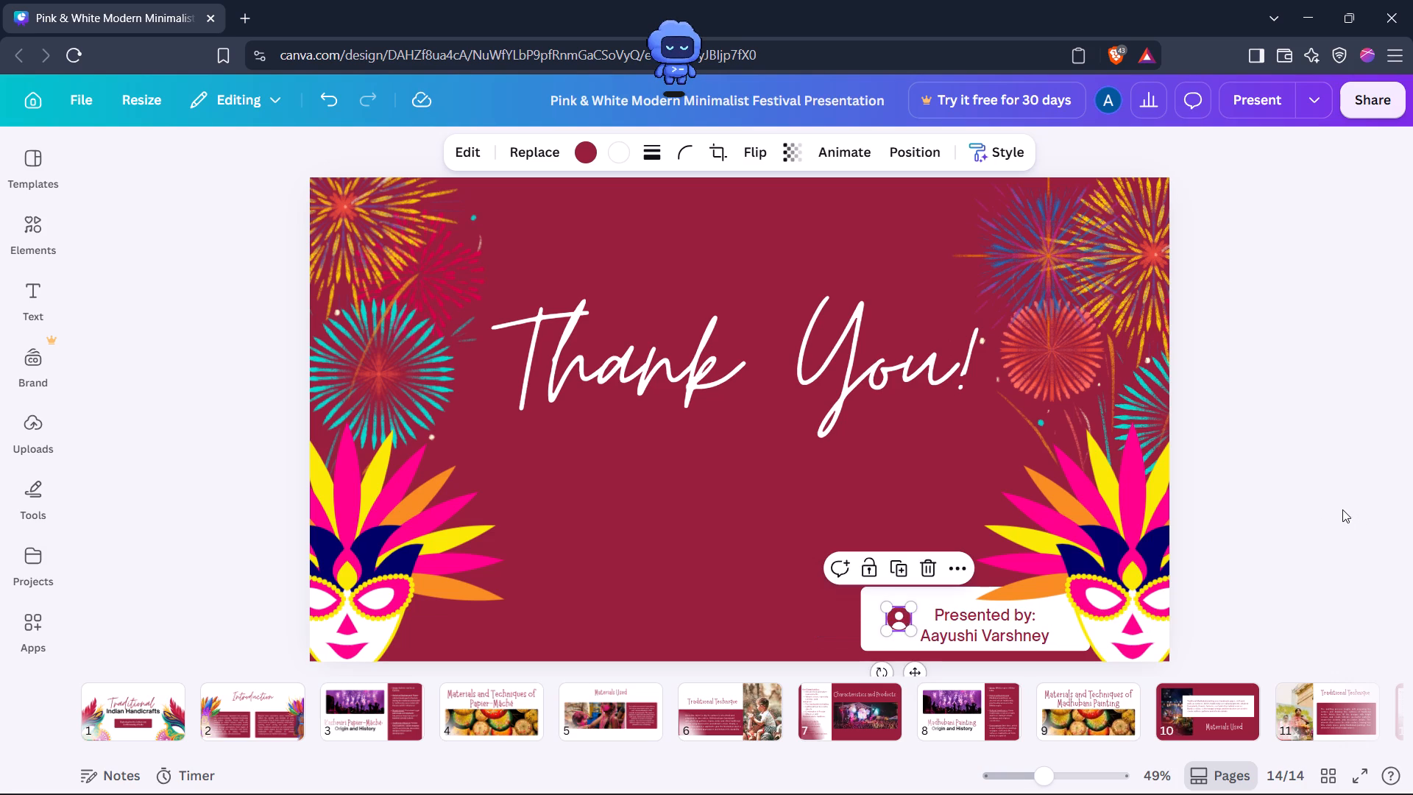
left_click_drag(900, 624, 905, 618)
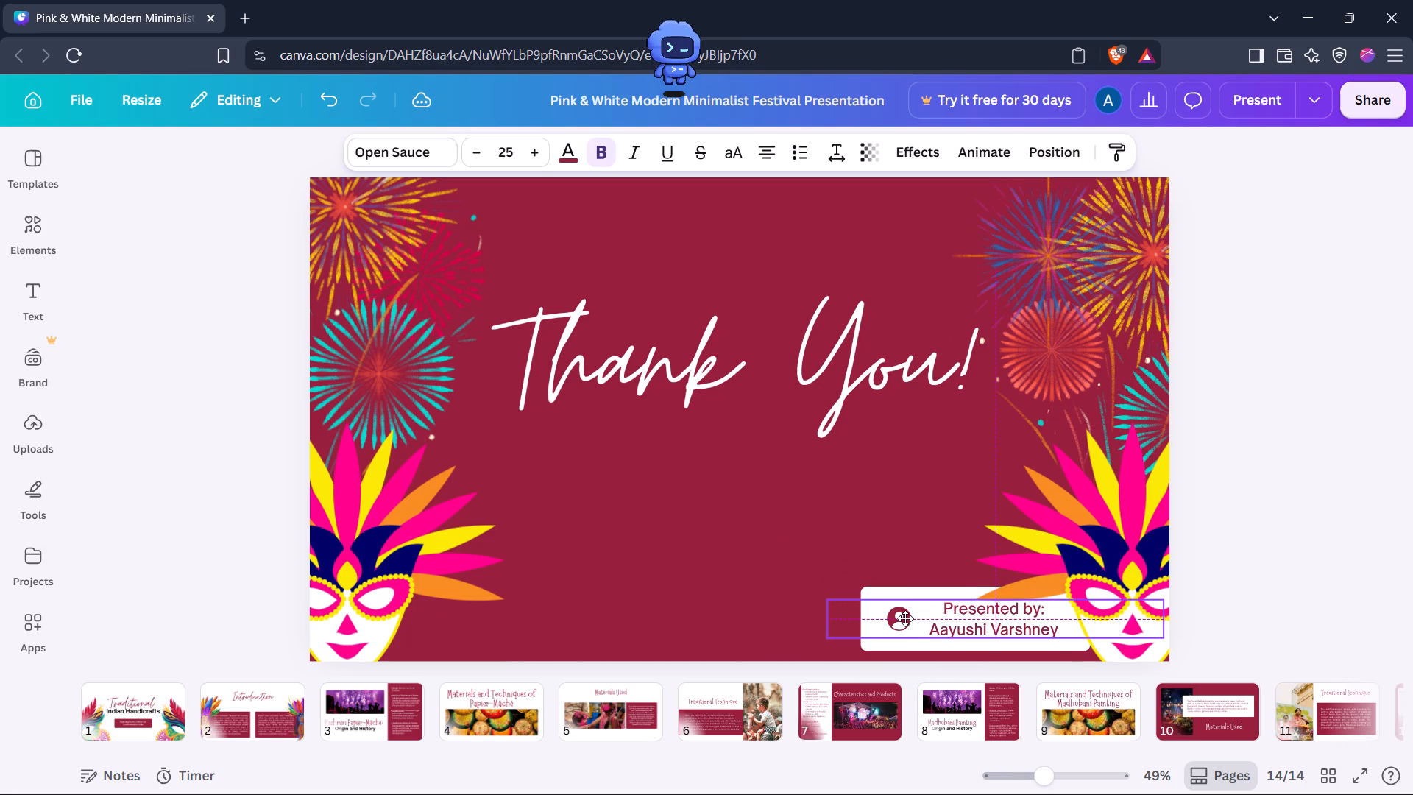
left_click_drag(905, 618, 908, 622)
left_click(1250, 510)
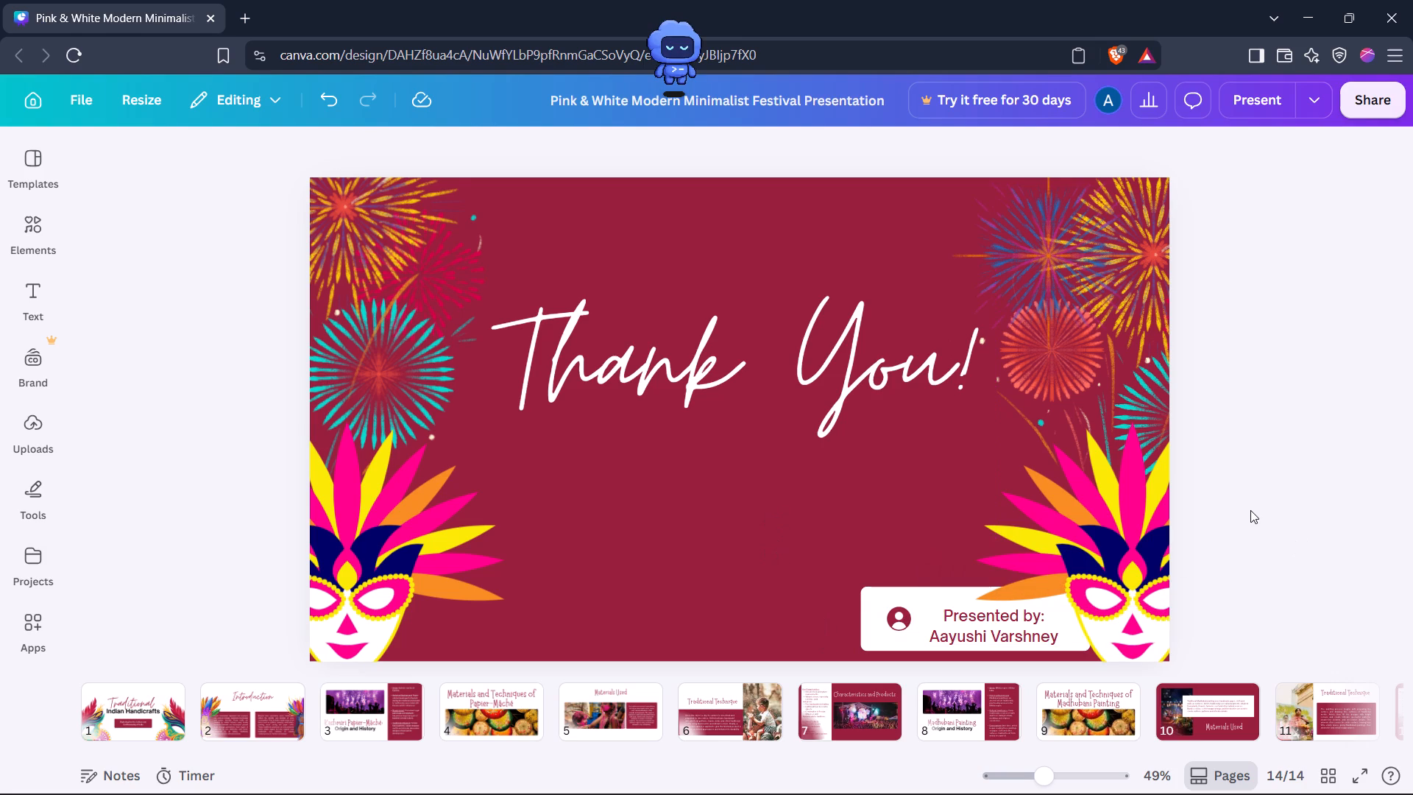
Move the presenter text above the white panel to free the person icon, and delete the icon.
left_click(899, 624)
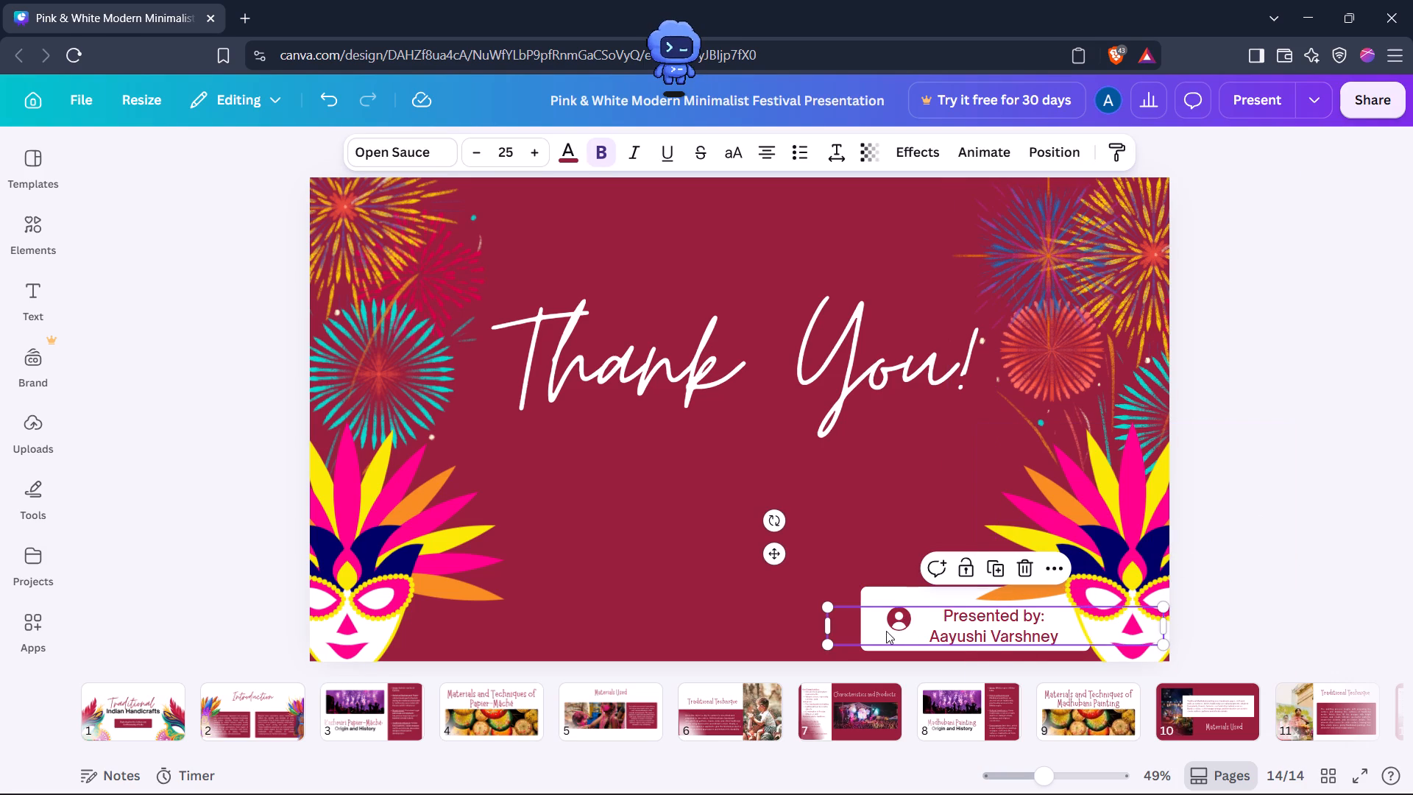
left_click(899, 620)
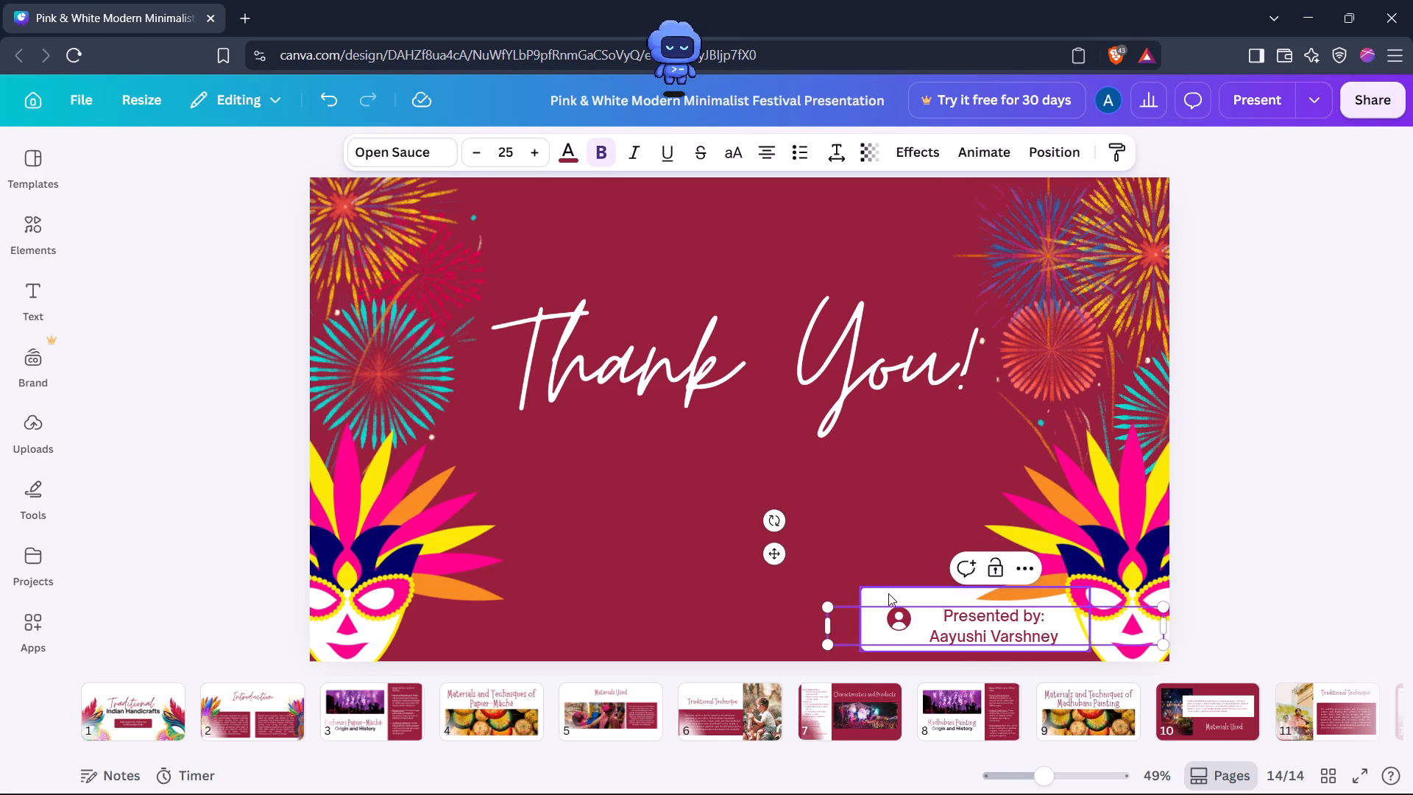
left_click_drag(908, 624, 907, 586)
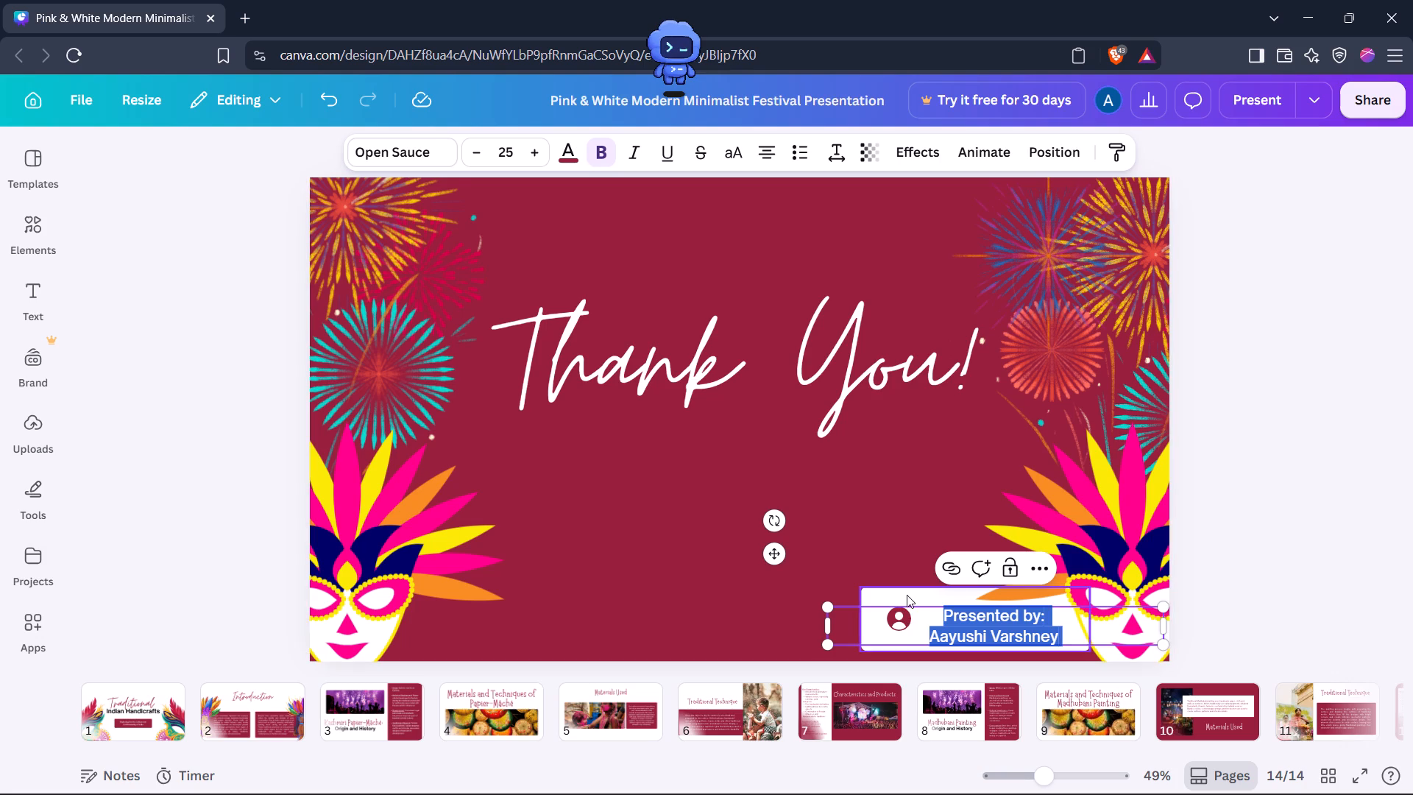
left_click(928, 612)
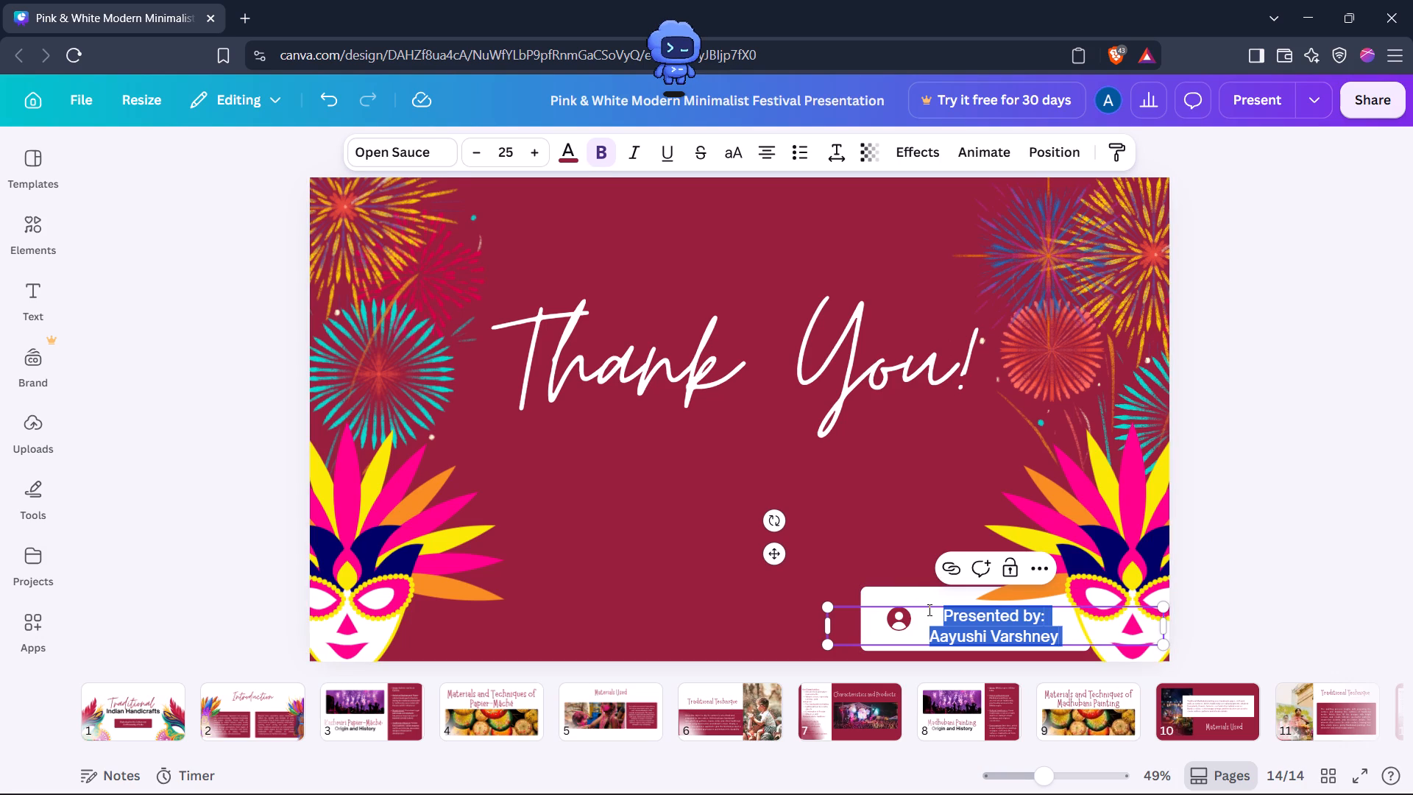
left_click_drag(930, 607, 940, 531)
left_click(891, 618)
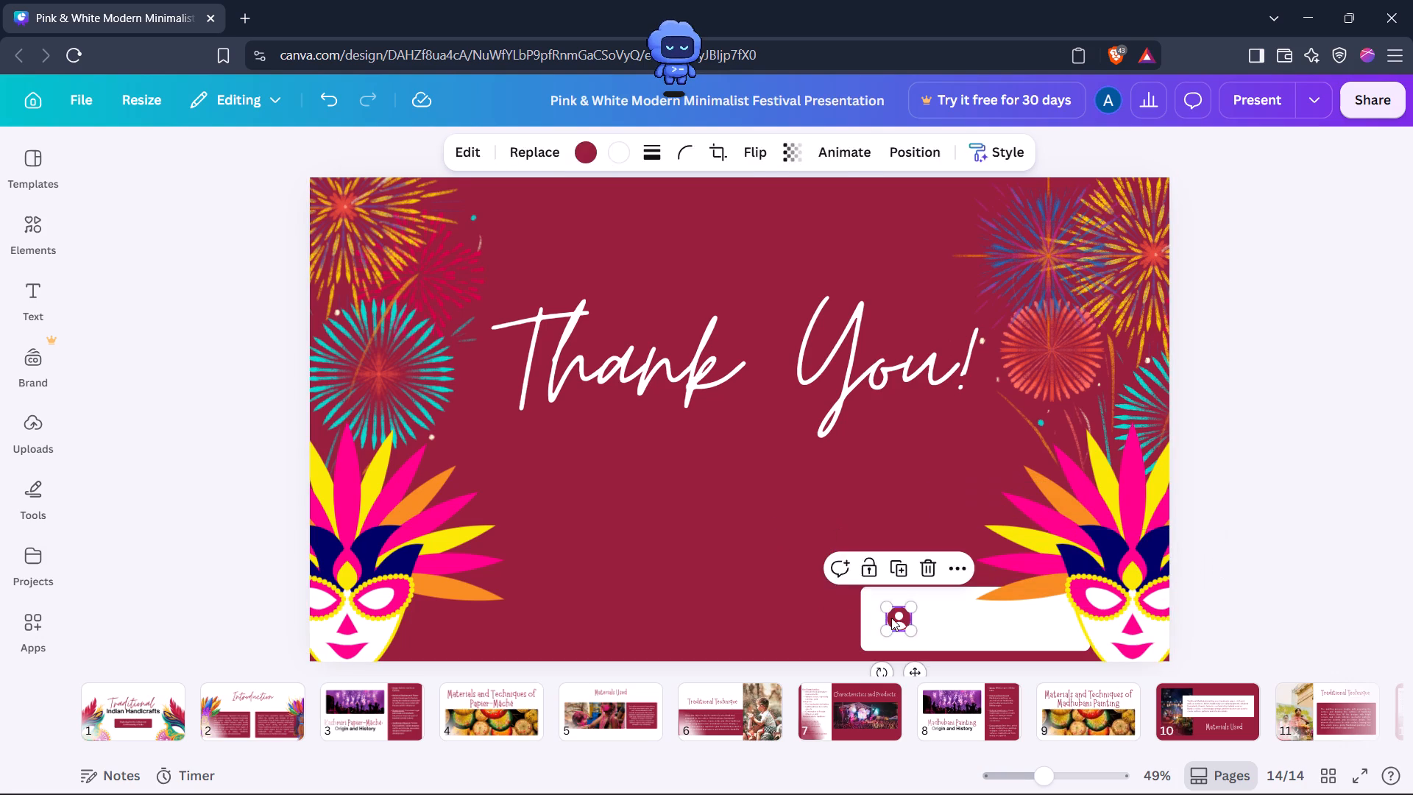
key("BackSpace")
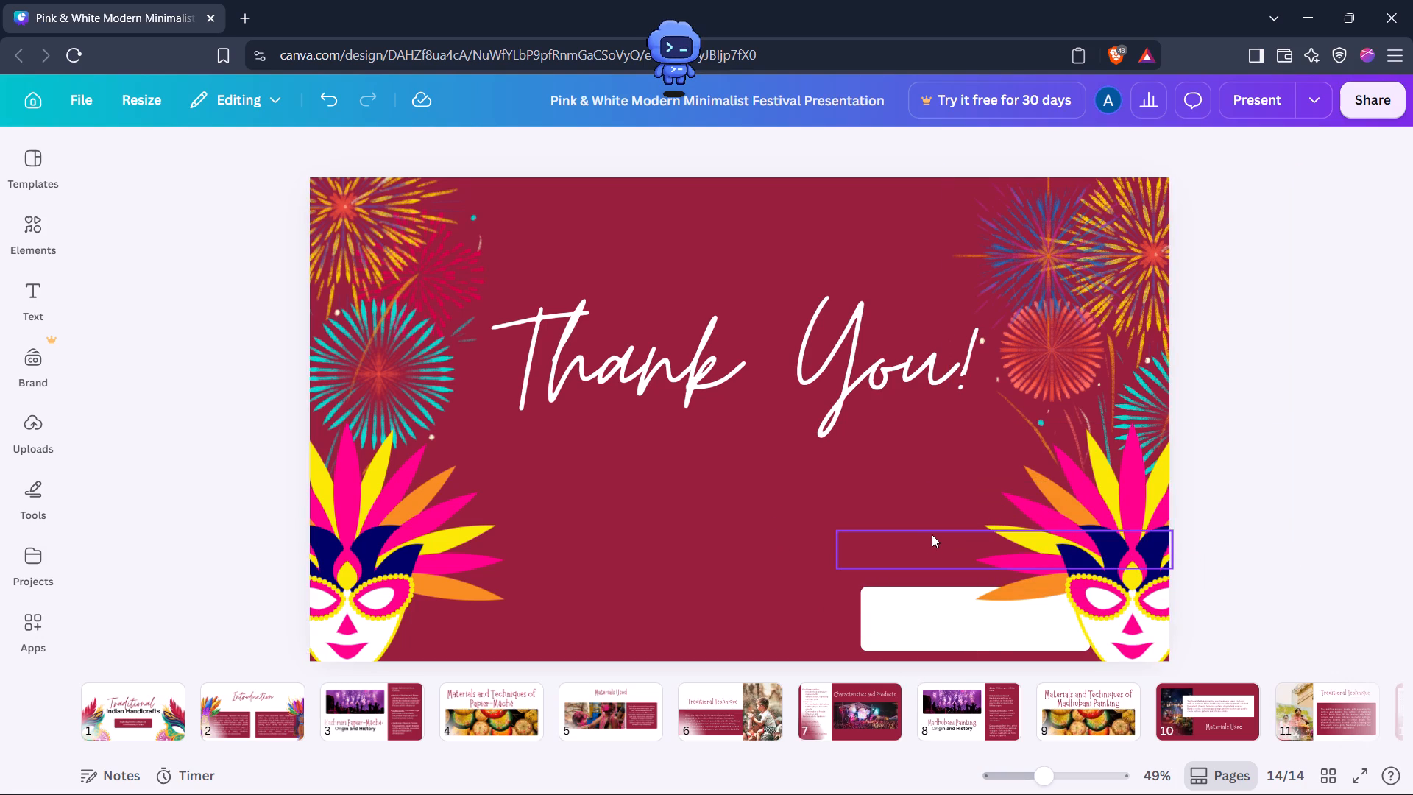
Move the presenter text back onto the white panel, centered within it.
left_click_drag(938, 545, 914, 613)
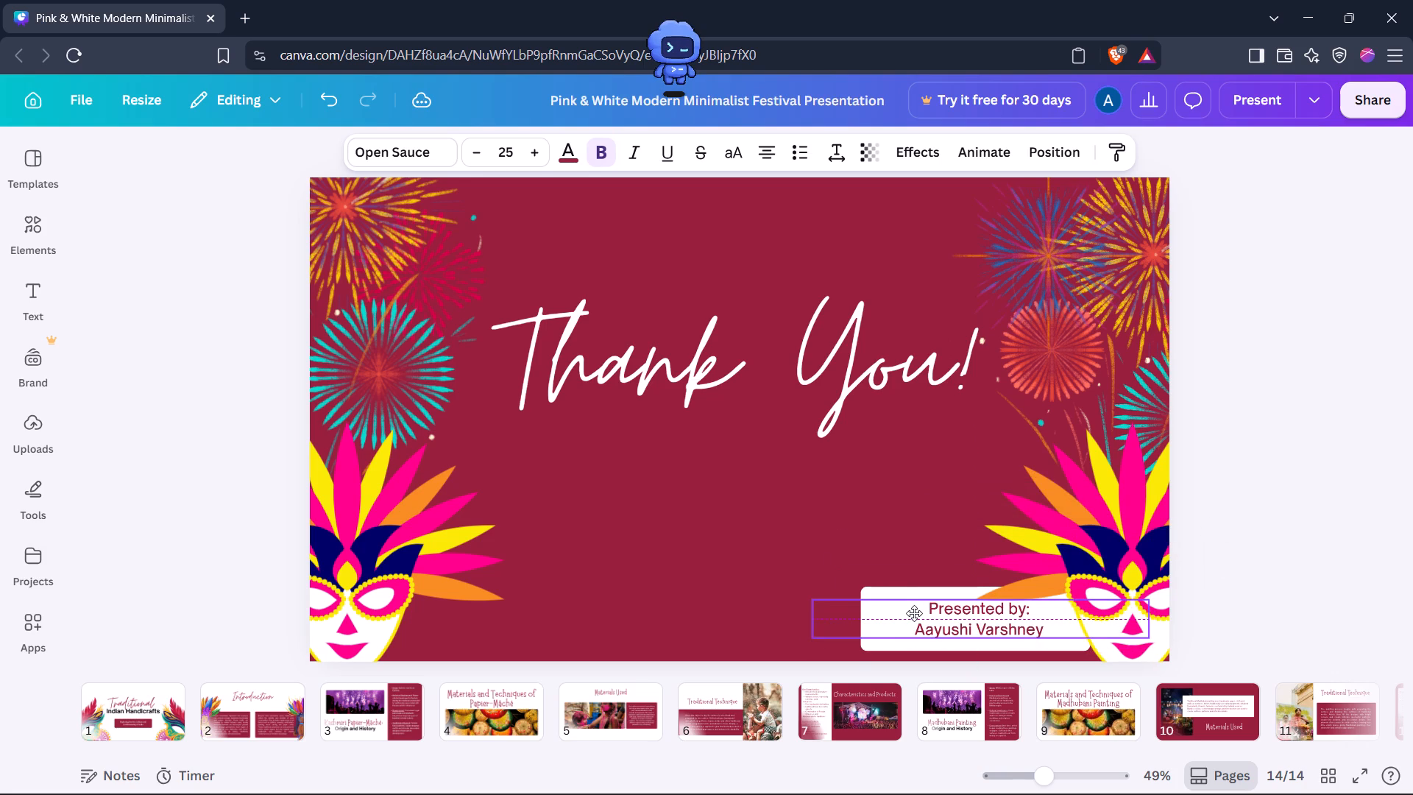
left_click_drag(914, 613, 911, 615)
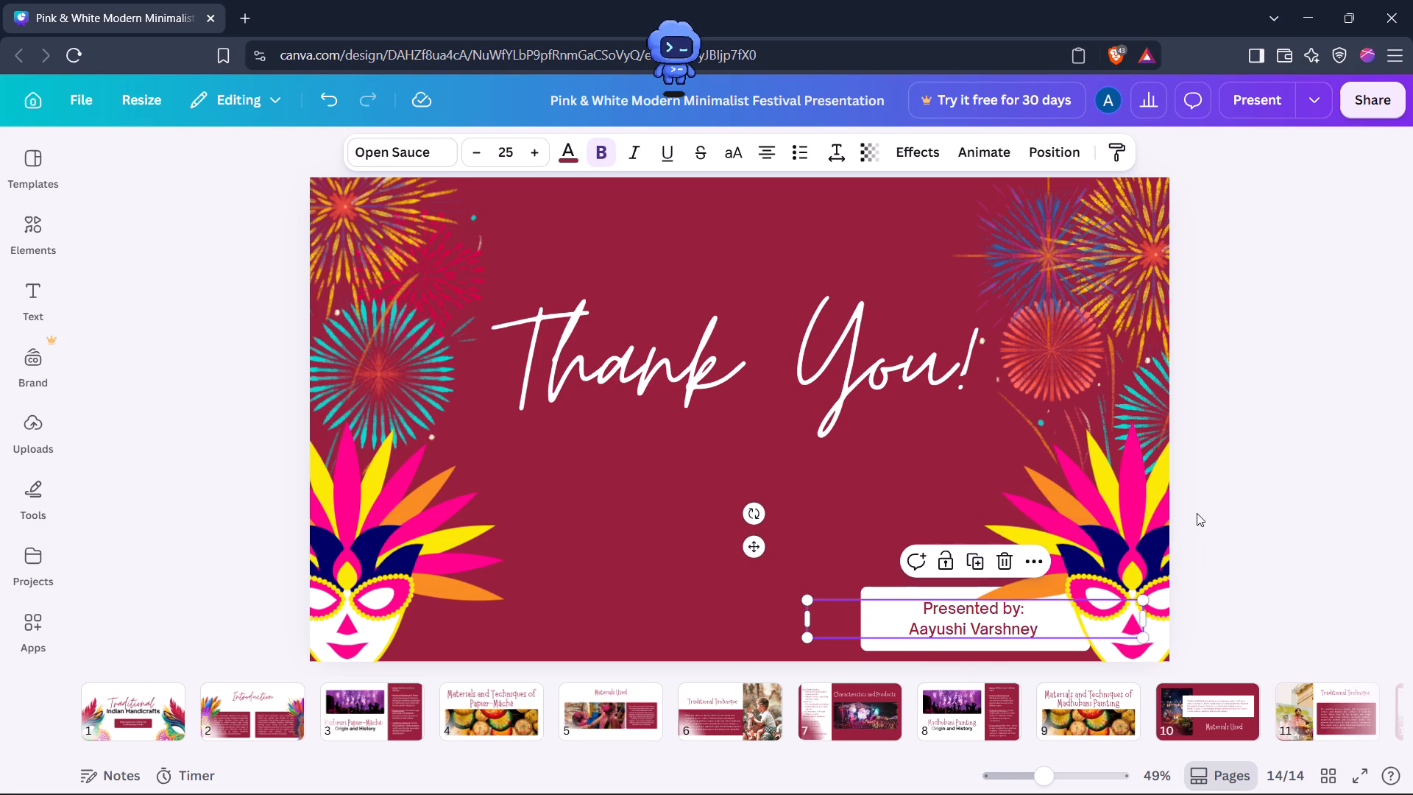
left_click(1220, 493)
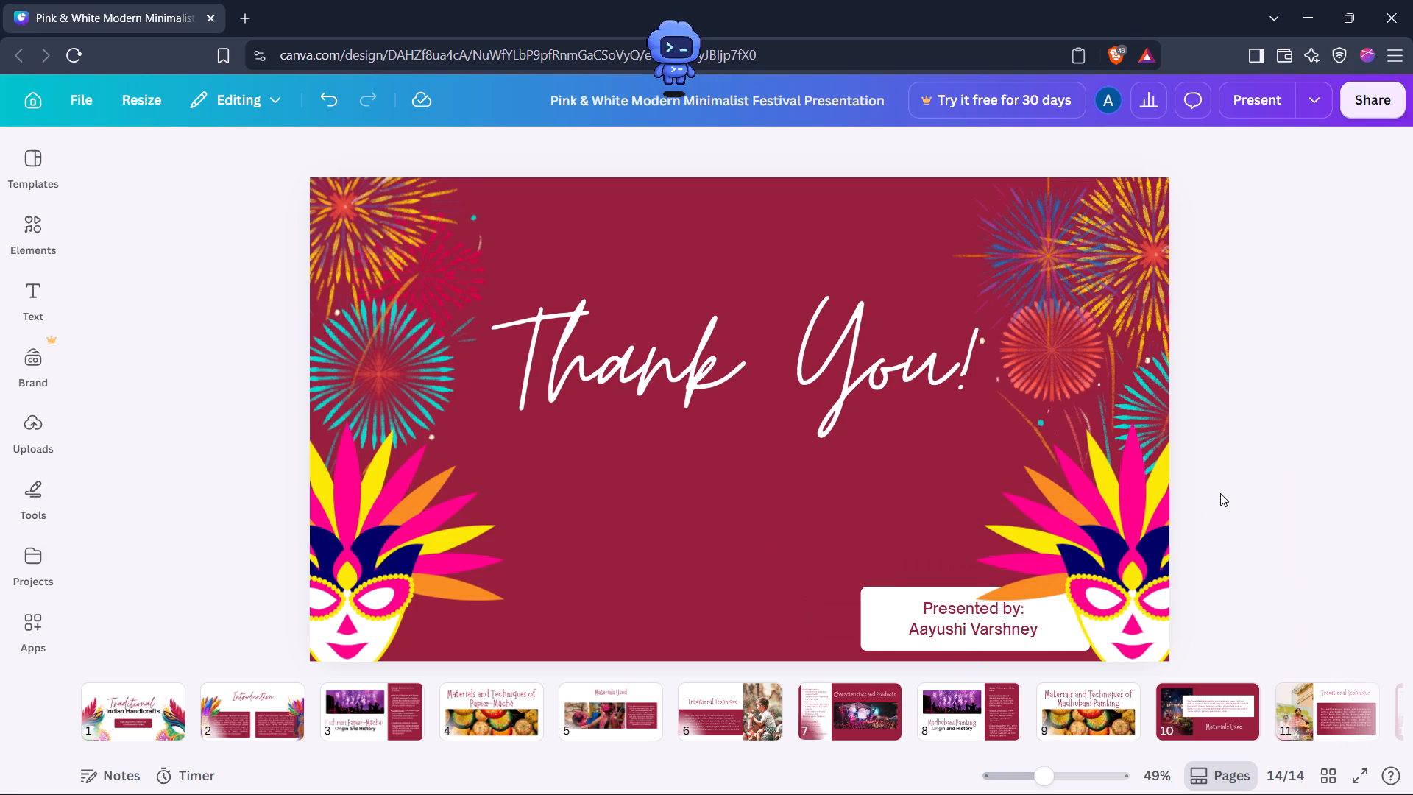
Move the "Thank You!" heading down to about the middle of the slide.
left_click_drag(843, 374, 837, 431)
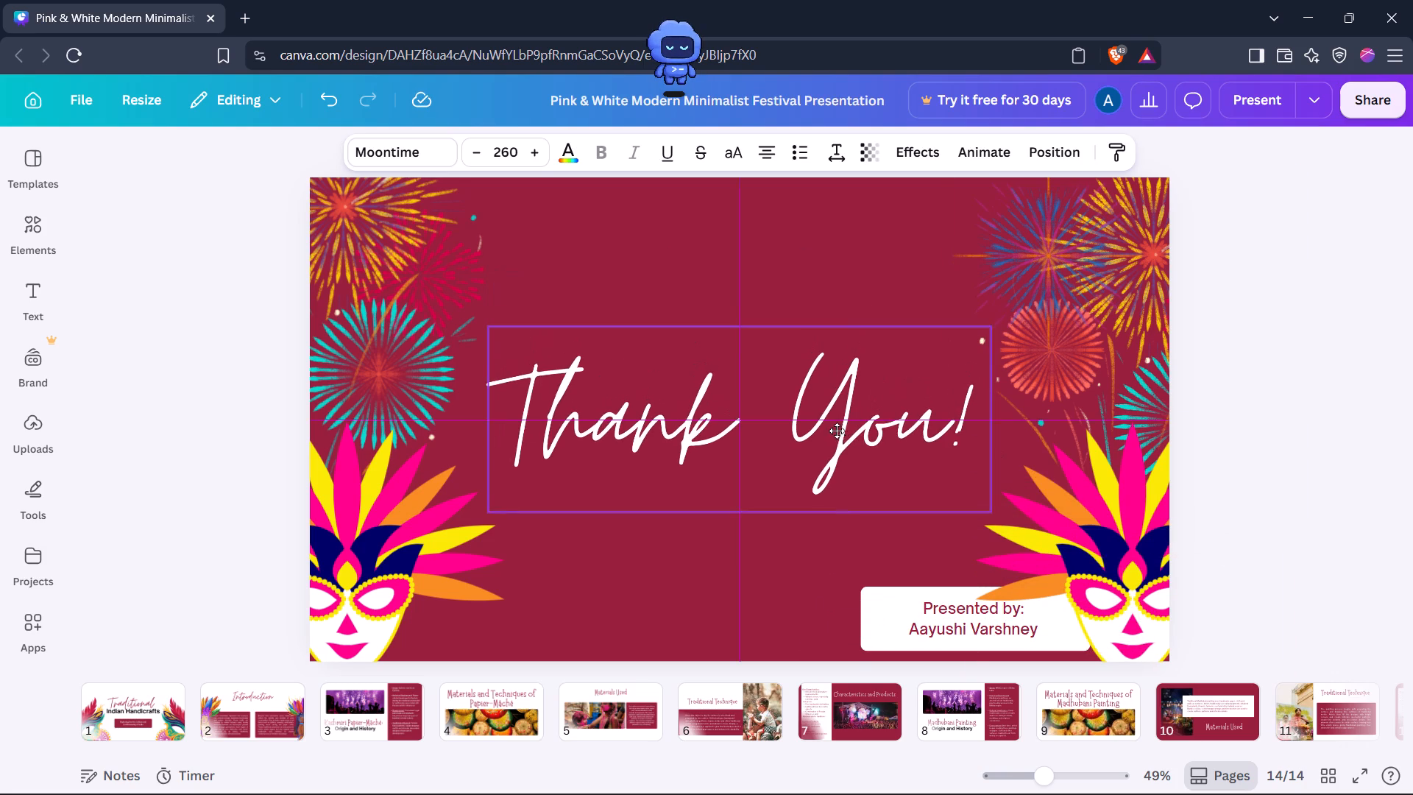
left_click_drag(837, 431, 853, 438)
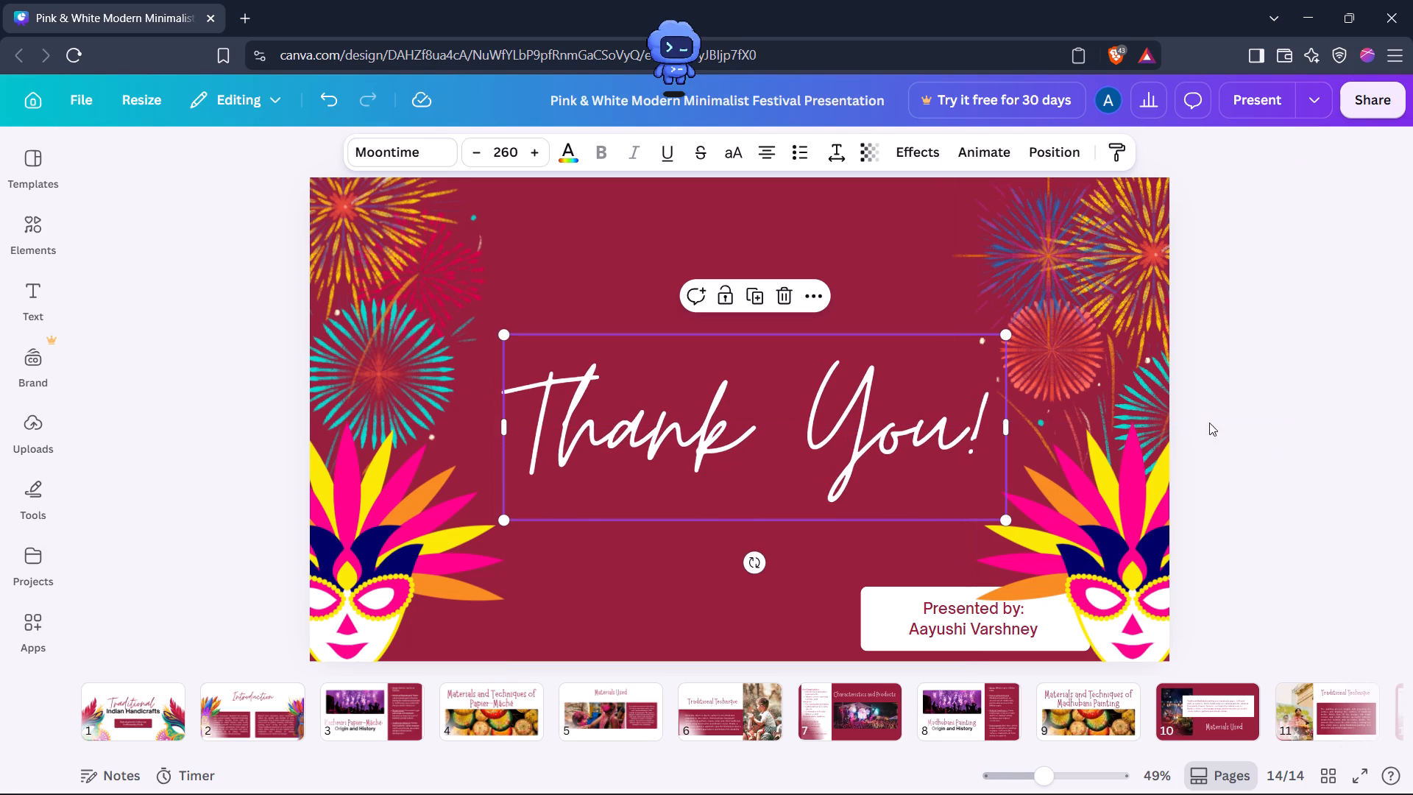
left_click(1297, 303)
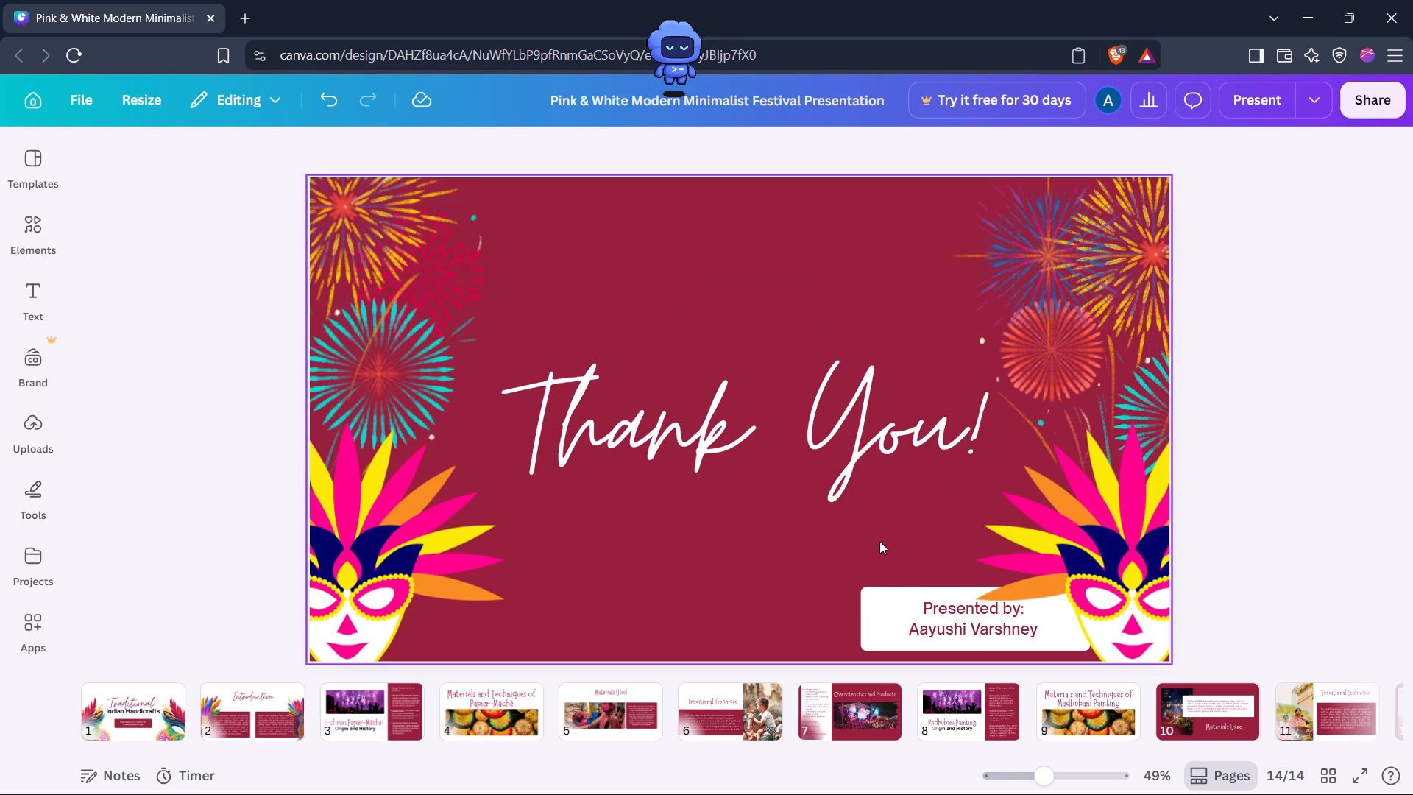
Stretch the white panel behind the presenter text leftward until it reaches across the mask on the slide's left side.
left_click(881, 598)
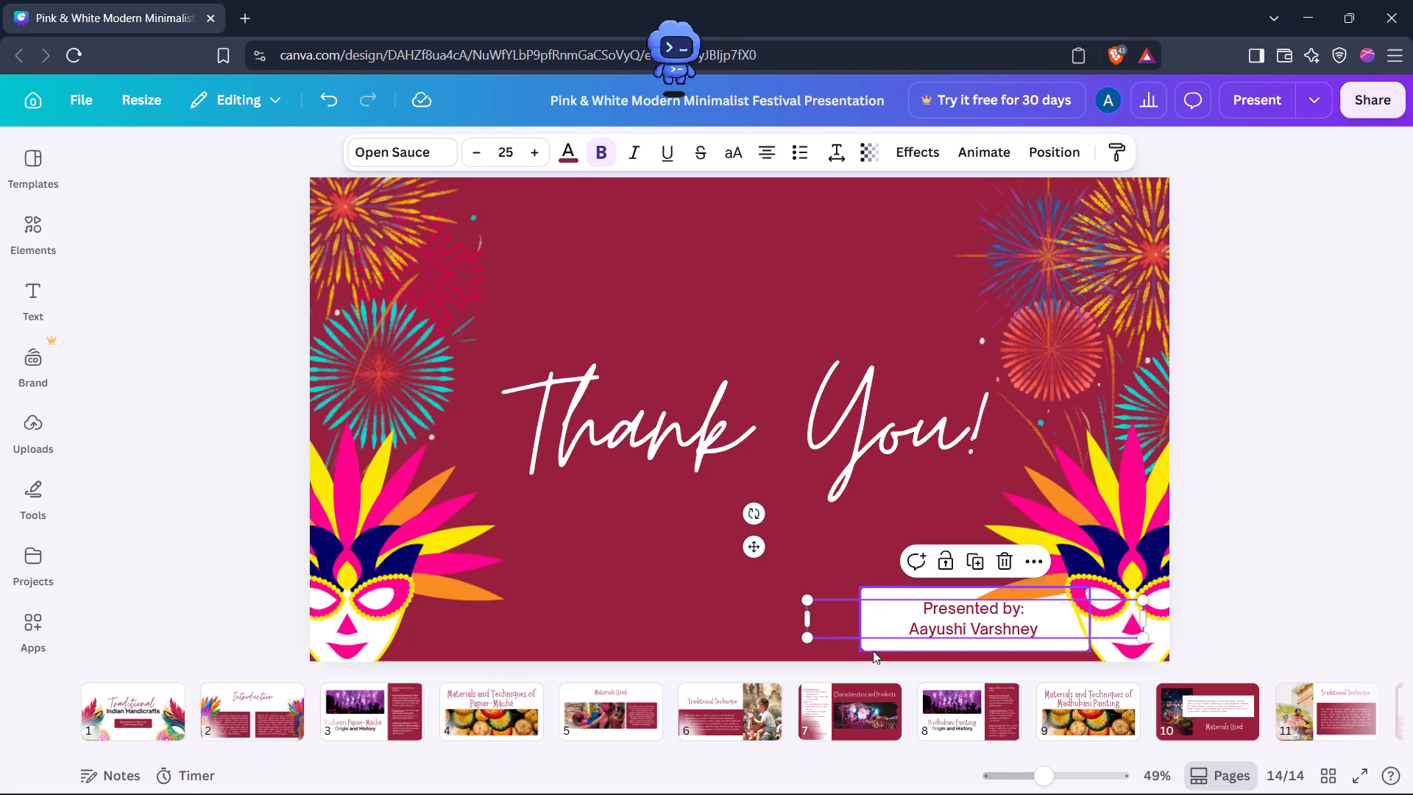
left_click(871, 644)
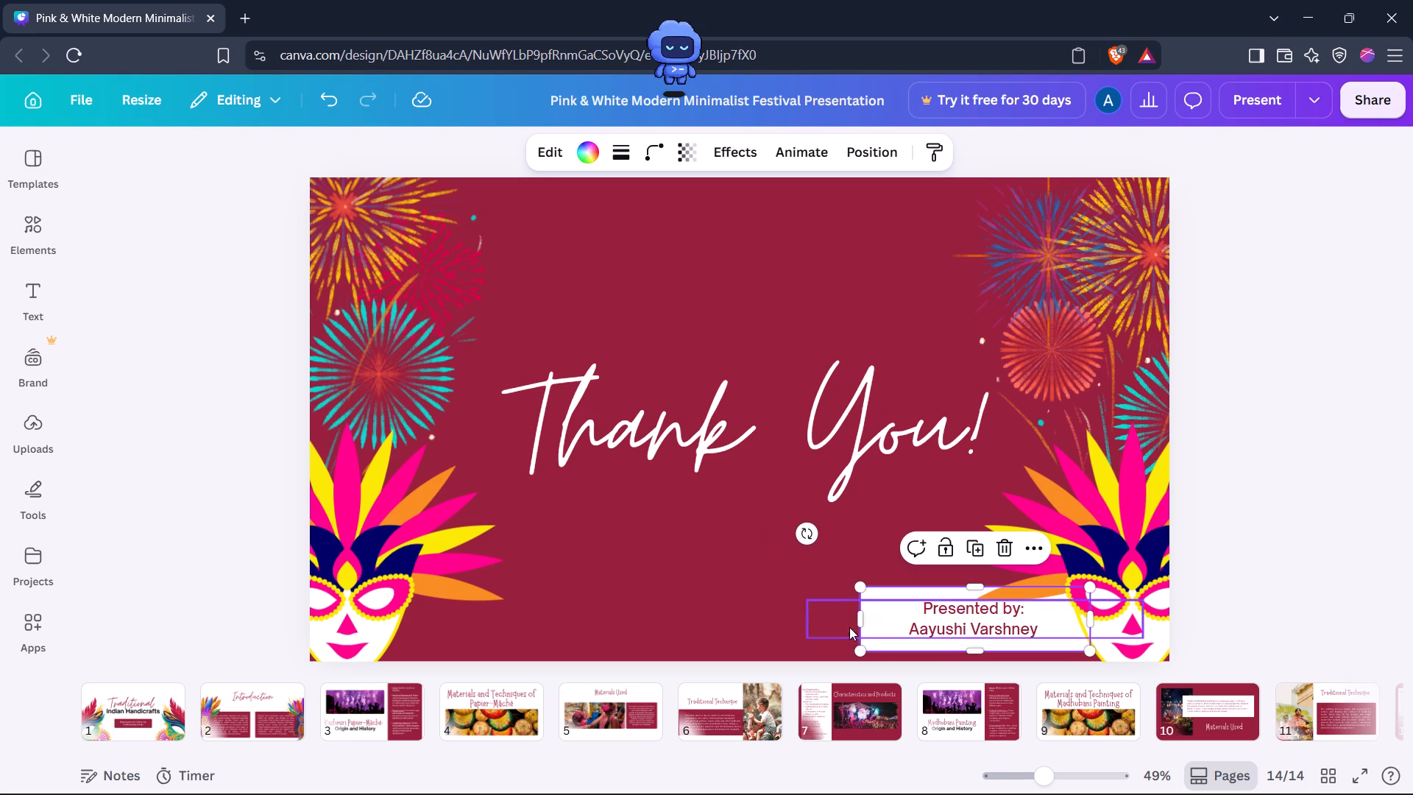
left_click_drag(861, 616, 392, 618)
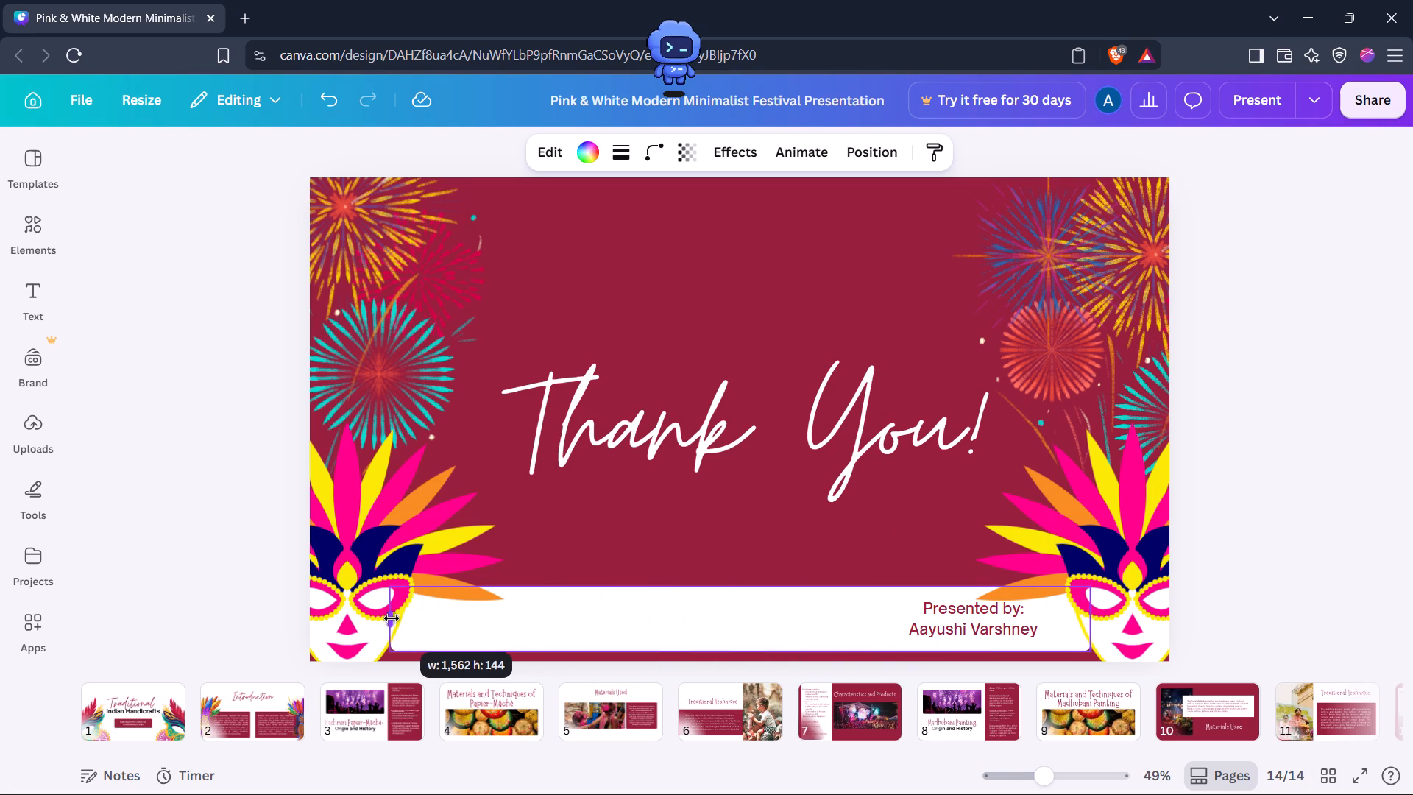
left_click_drag(392, 618, 364, 621)
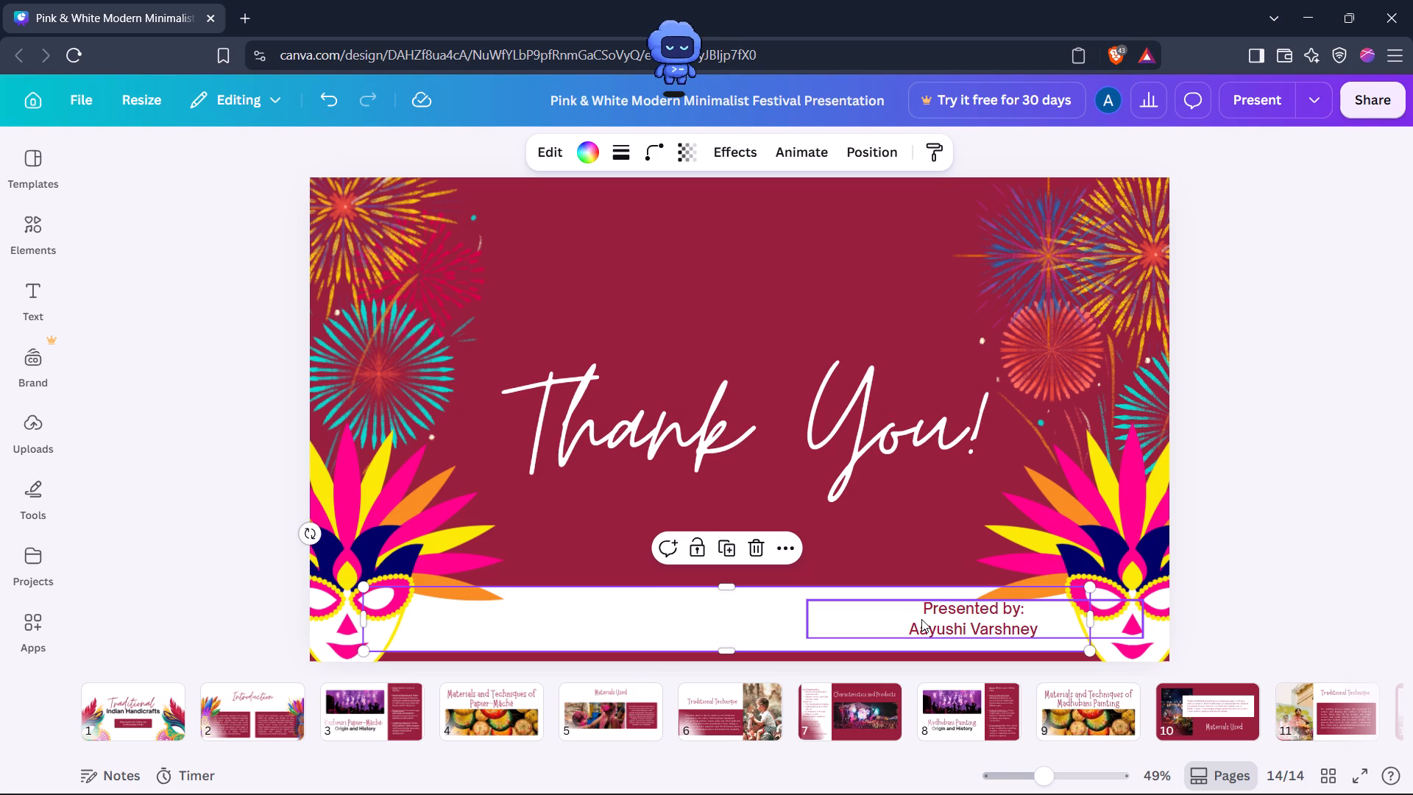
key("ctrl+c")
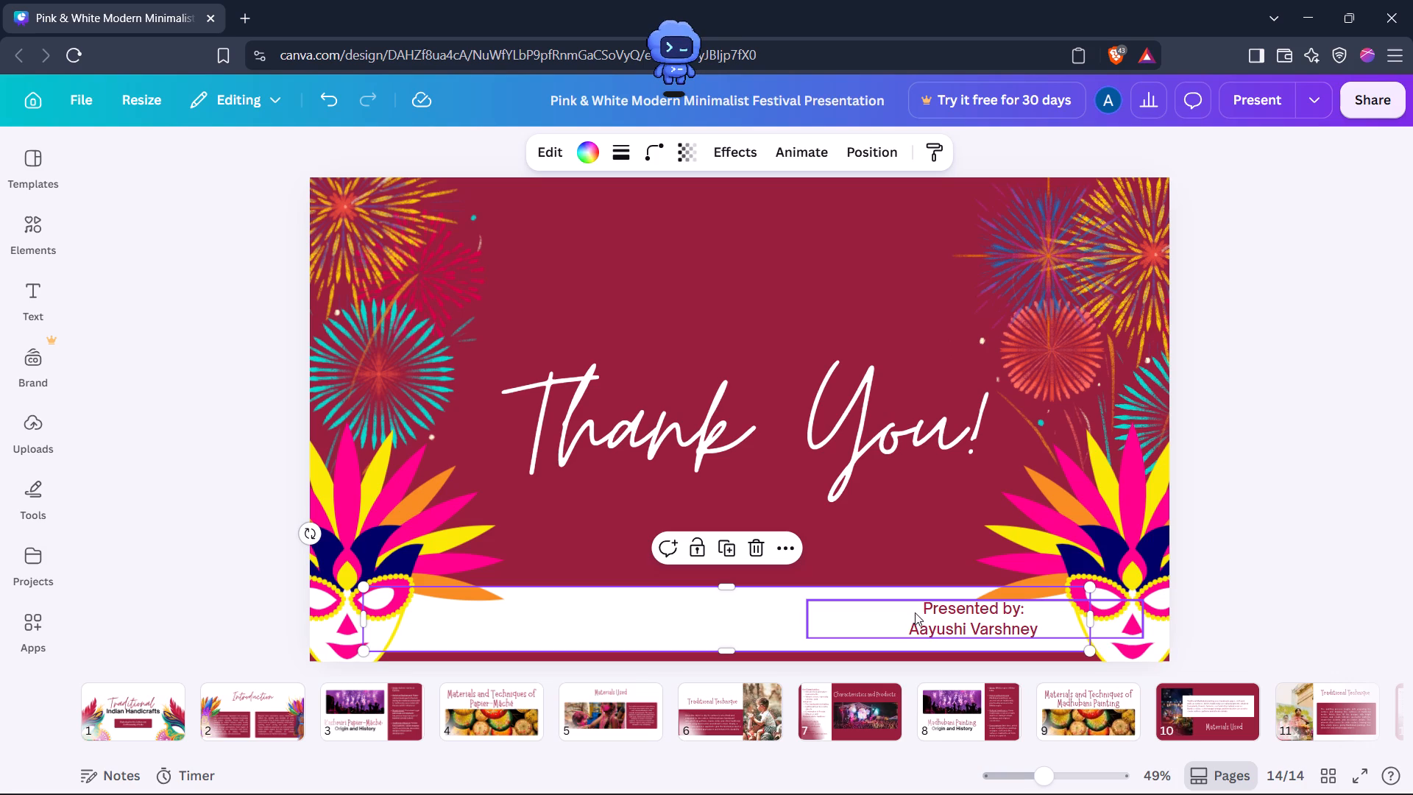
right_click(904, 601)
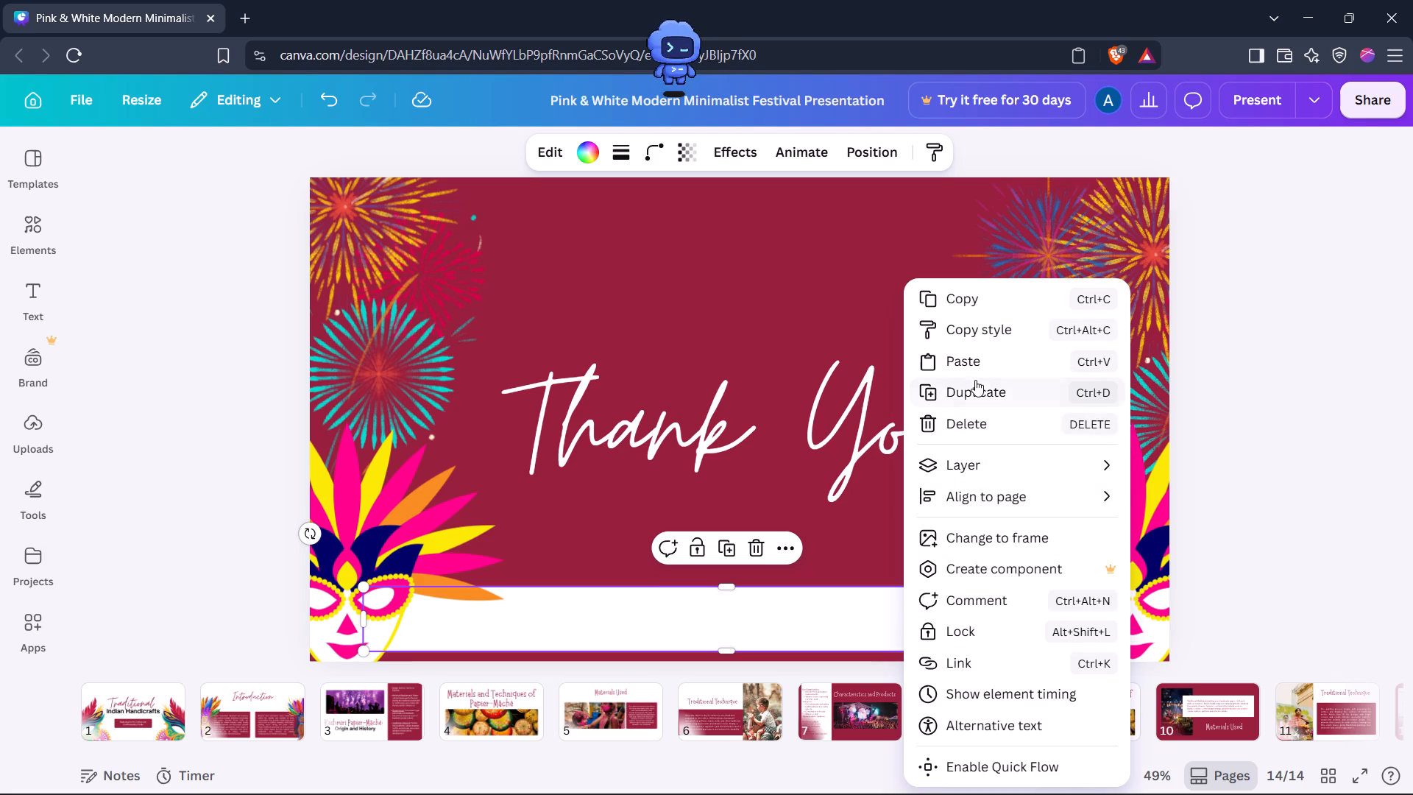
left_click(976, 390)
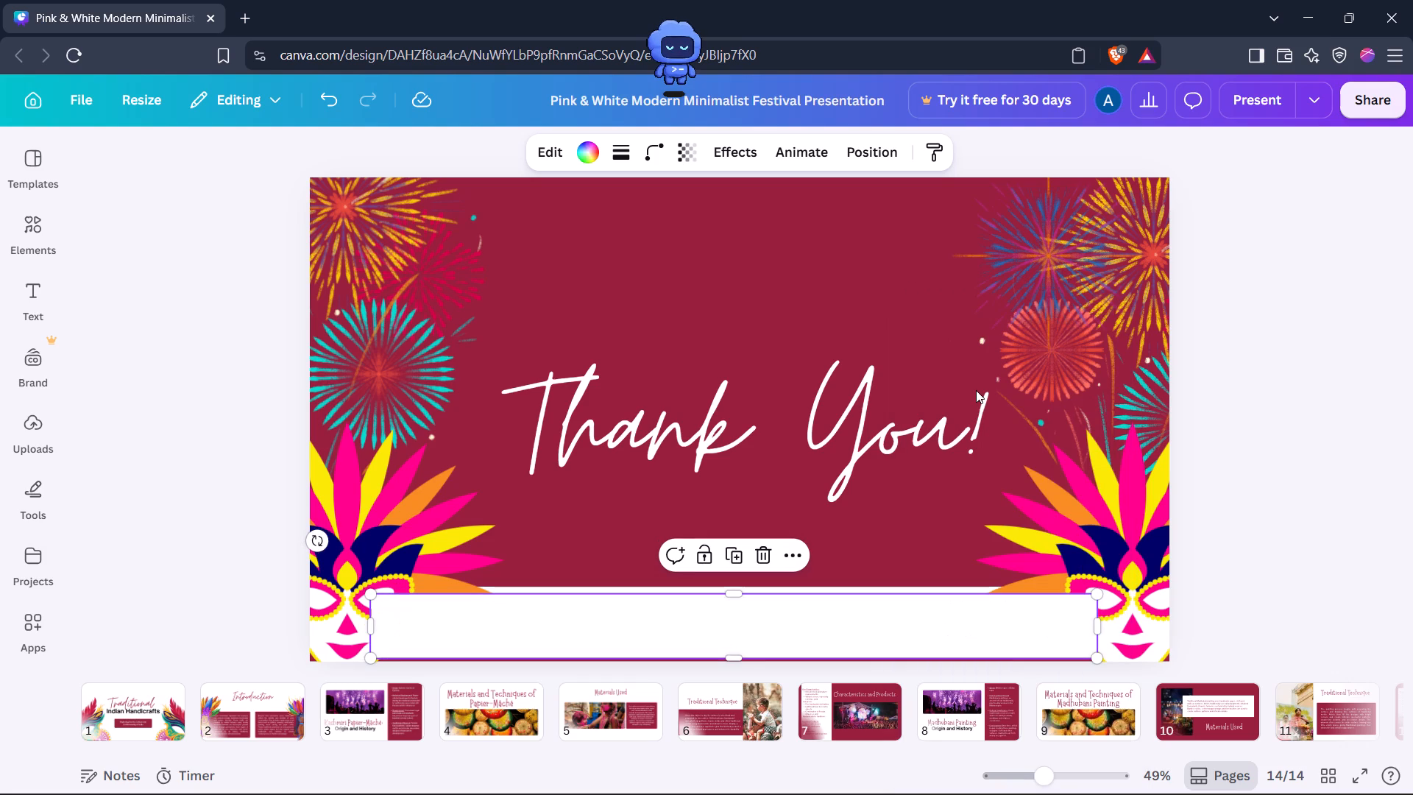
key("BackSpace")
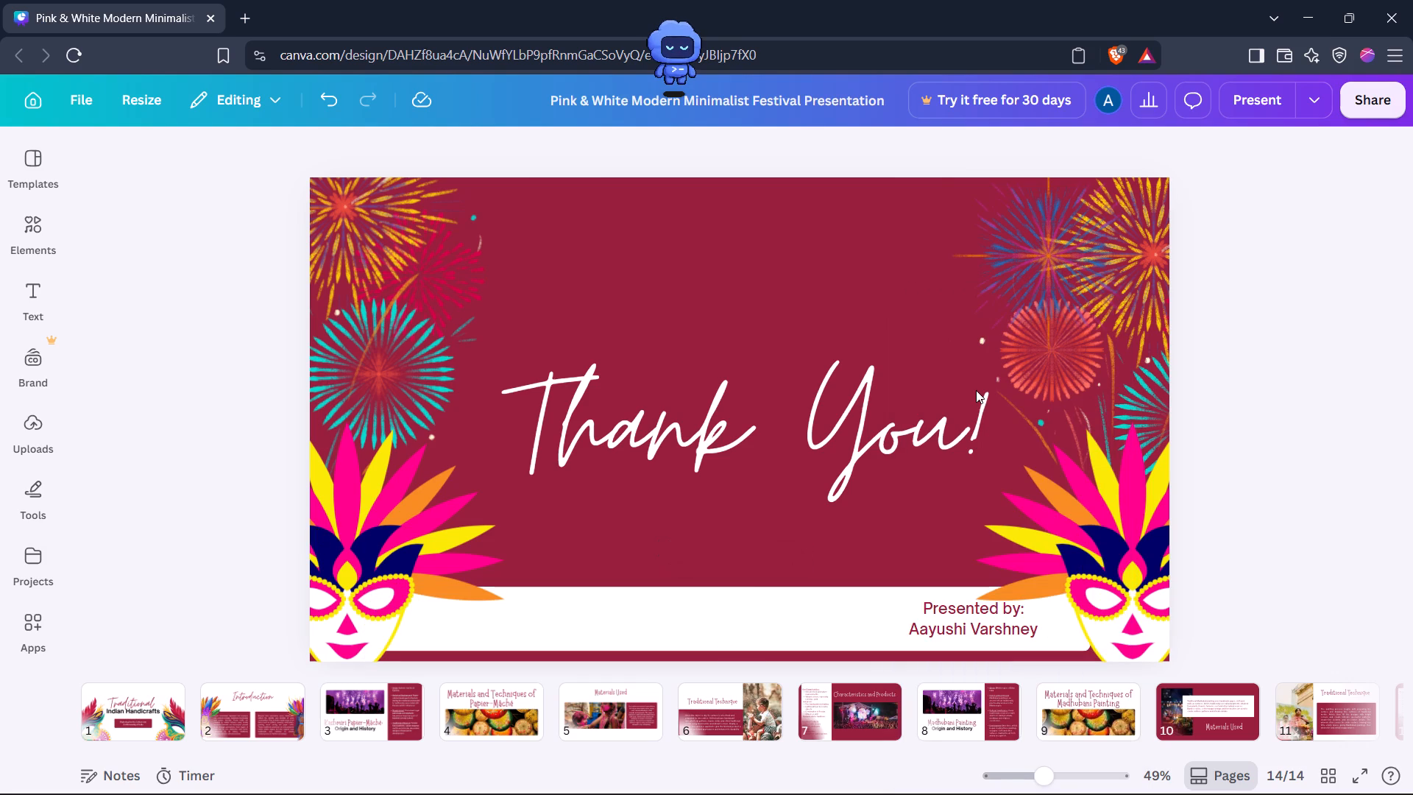
Duplicate the presenter text and place the copy on the panel's left part, beside the left mask and level with the original.
left_click(943, 634)
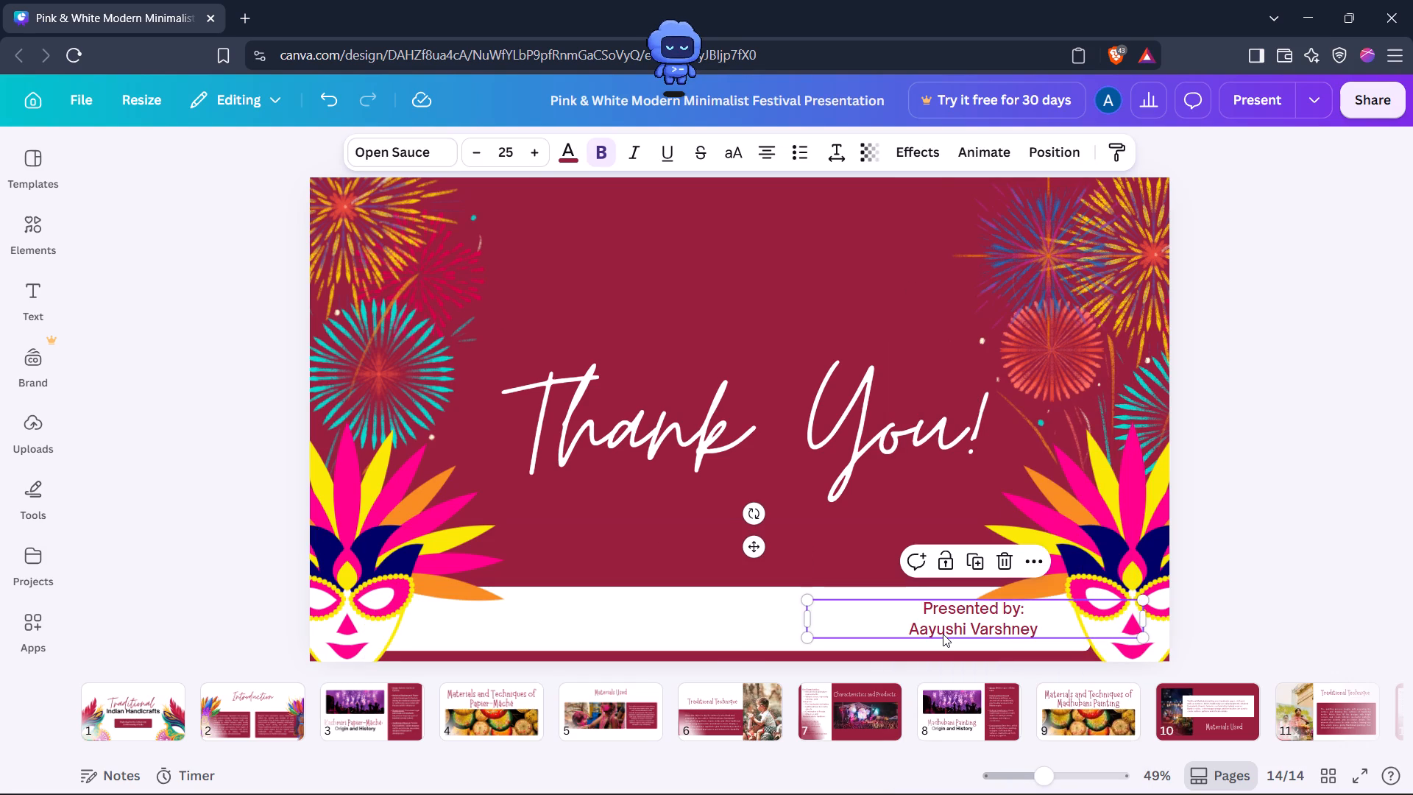
right_click(943, 634)
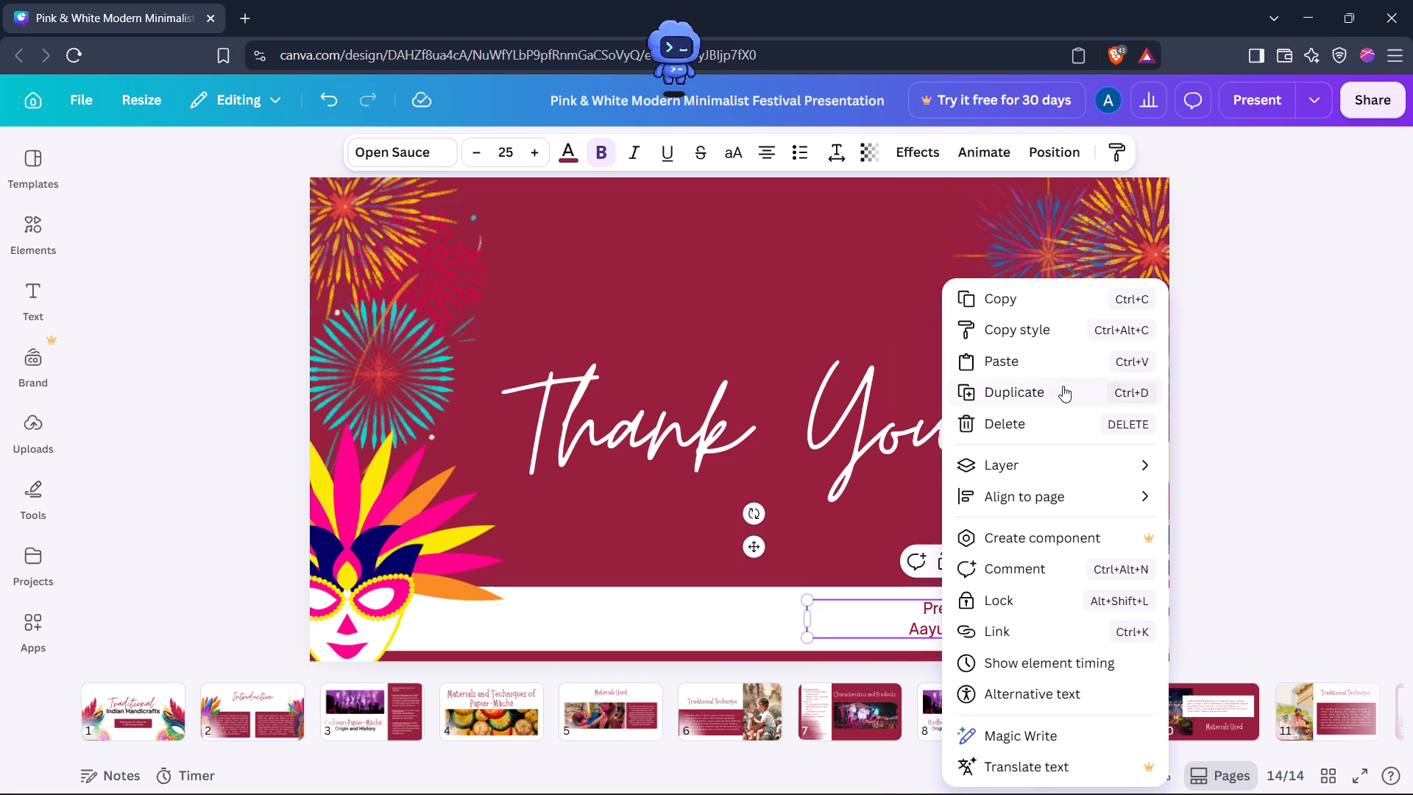
left_click(1062, 389)
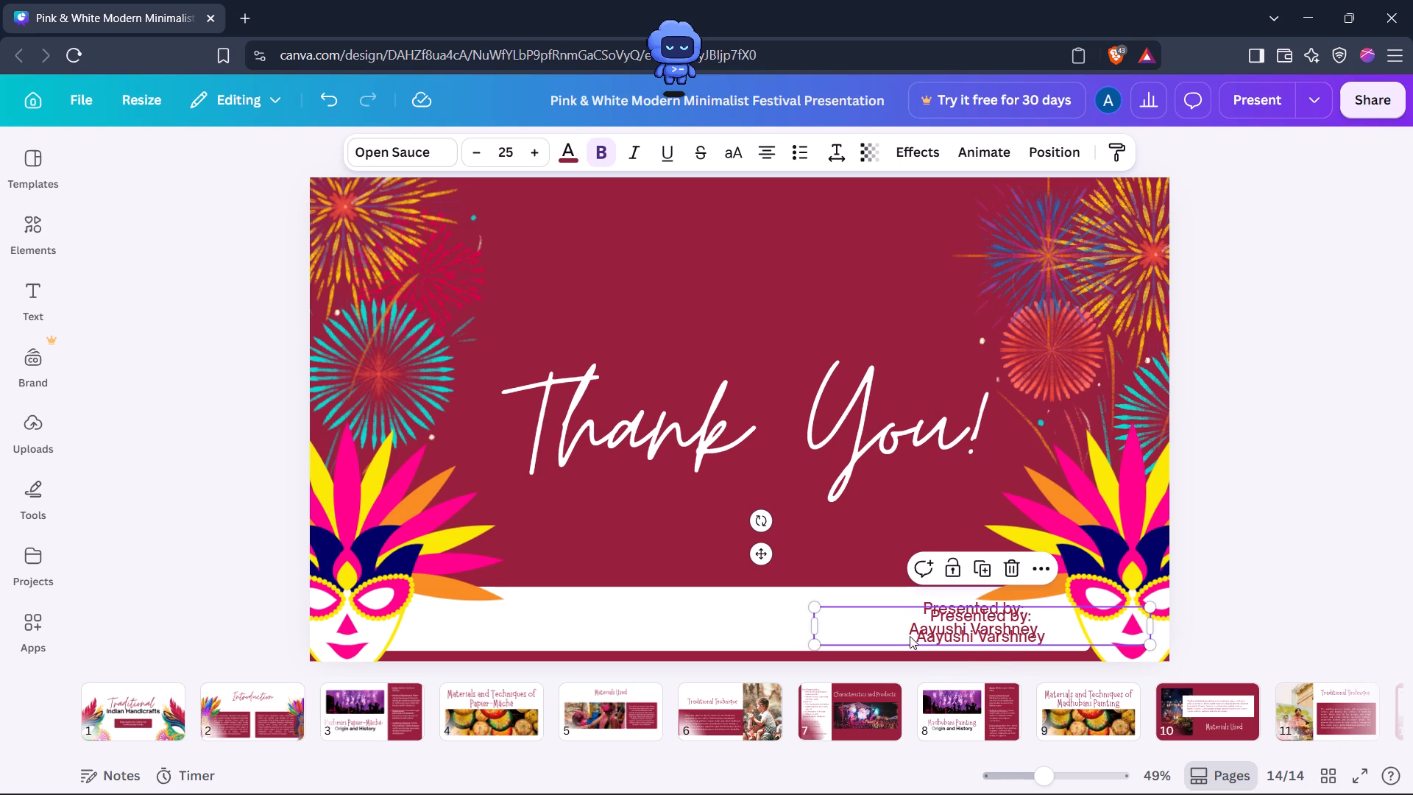
left_click_drag(907, 626, 427, 619)
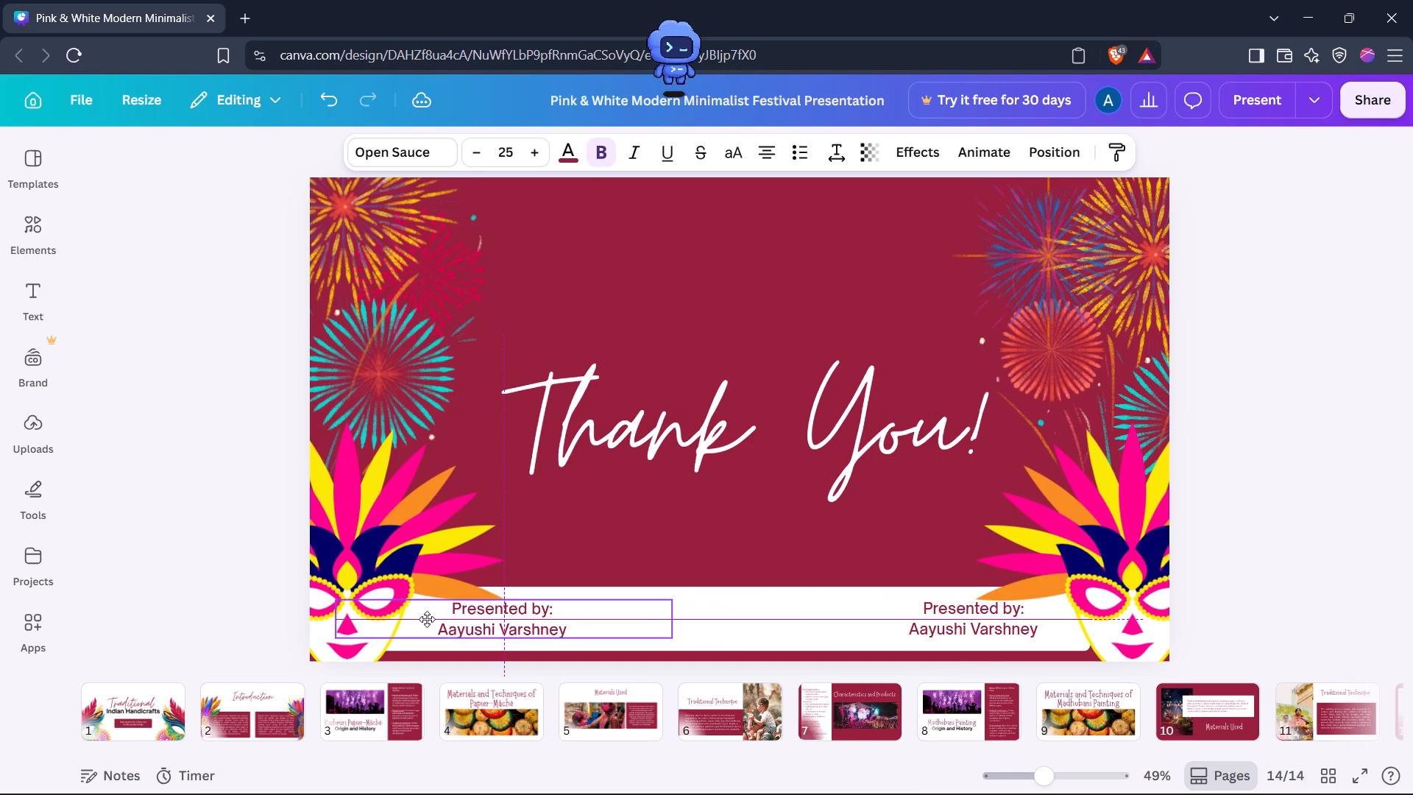
left_click_drag(427, 619, 430, 618)
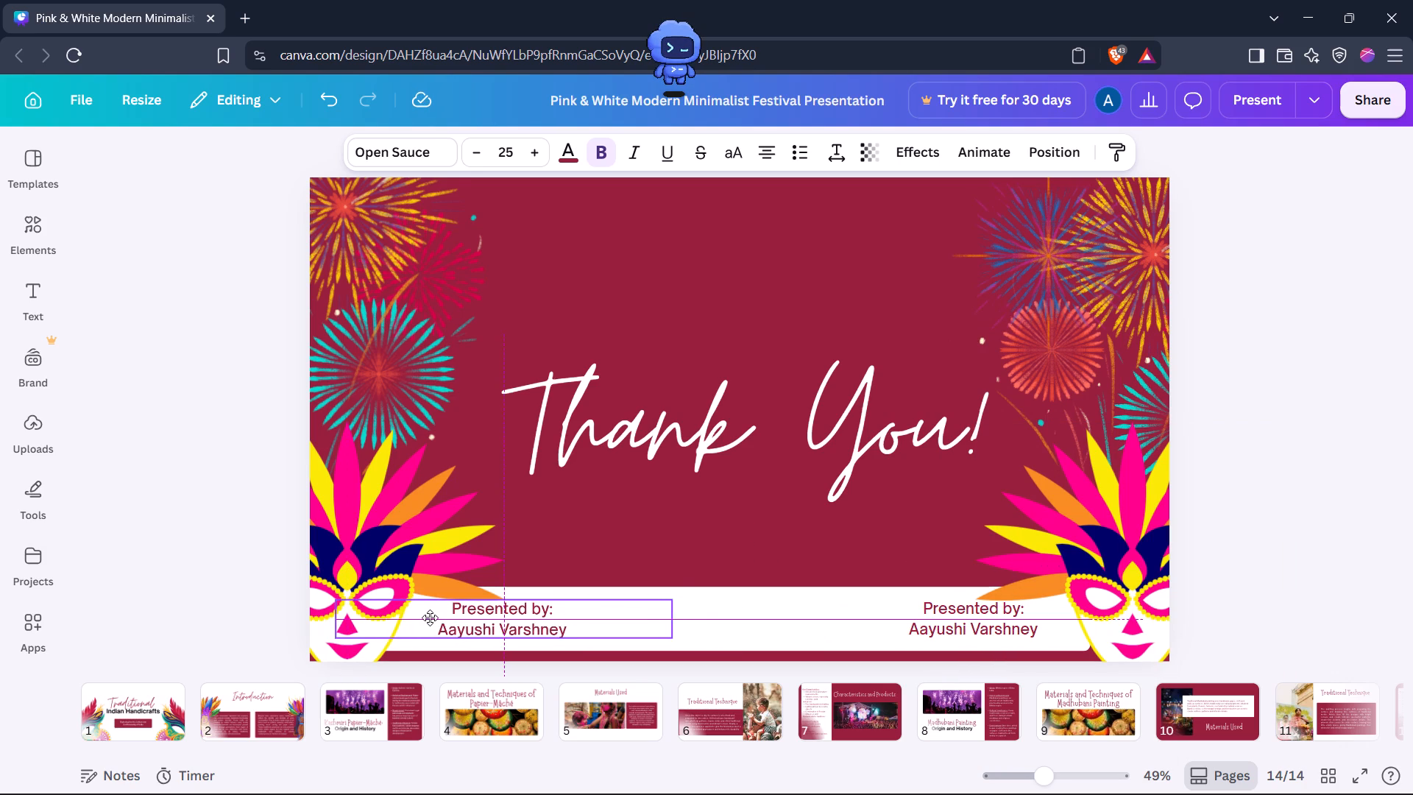
left_click_drag(430, 618, 434, 614)
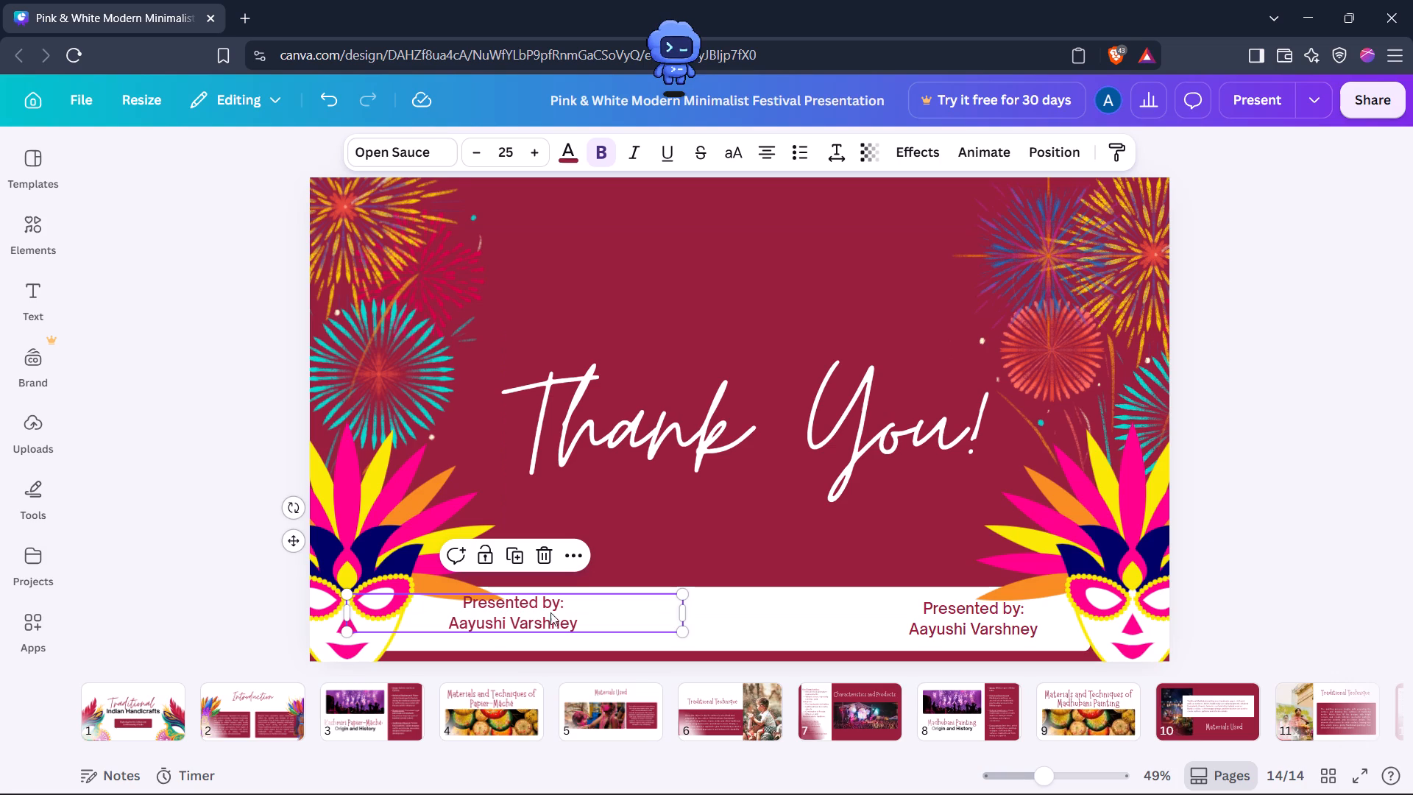
left_click_drag(550, 630, 550, 637)
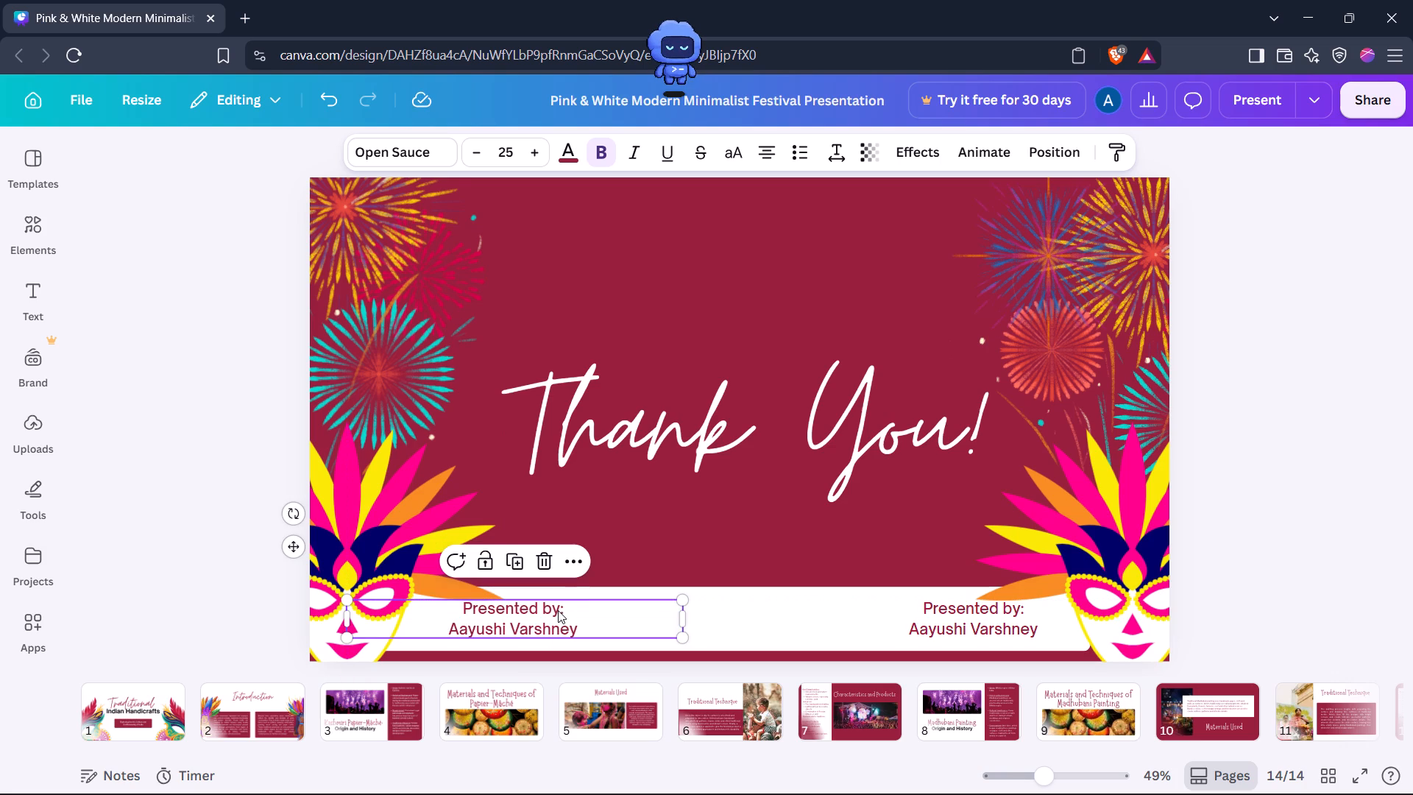
Change the first line of the left text copy to "Presented To:".
left_click(558, 610)
left_click(558, 610)
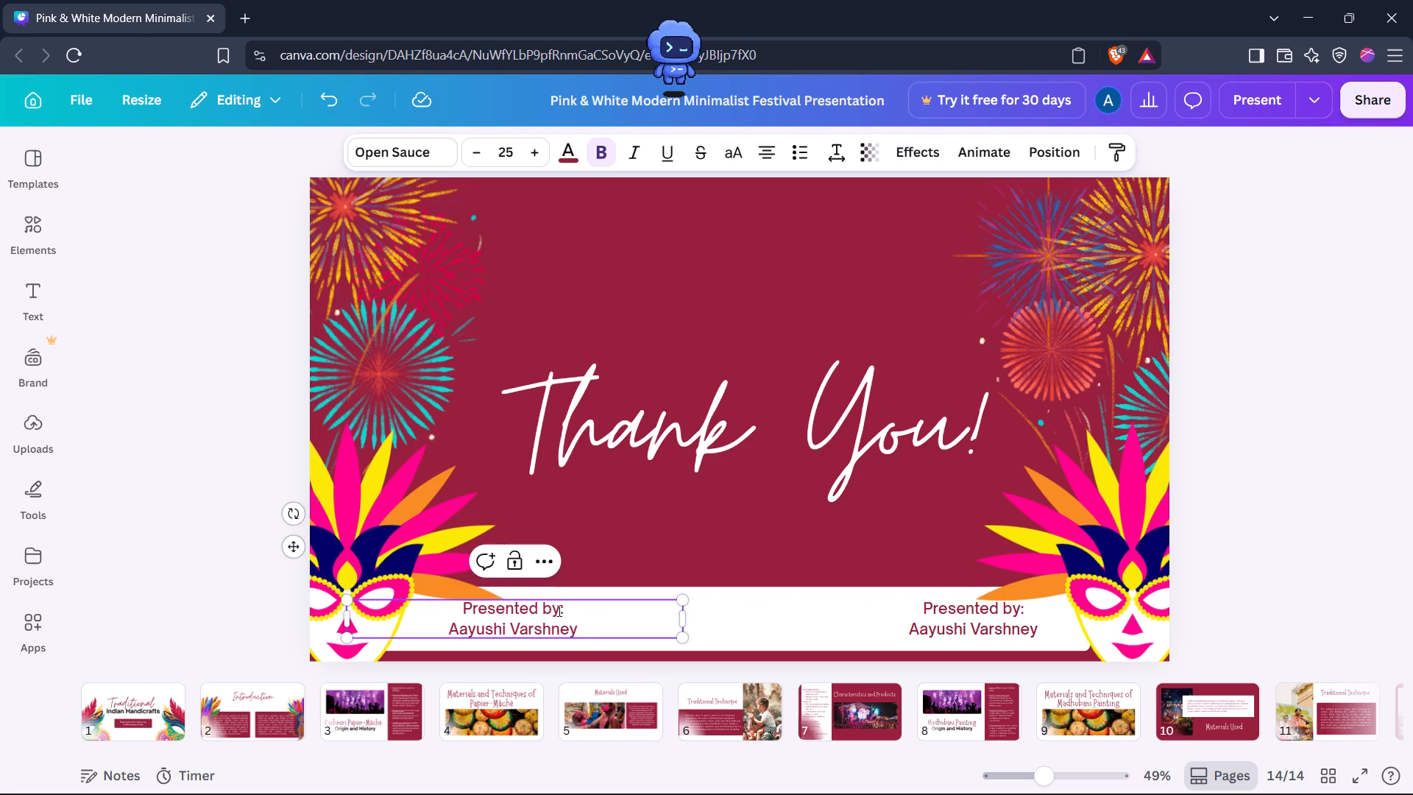
key("BackSpace")
key("BackSpace")
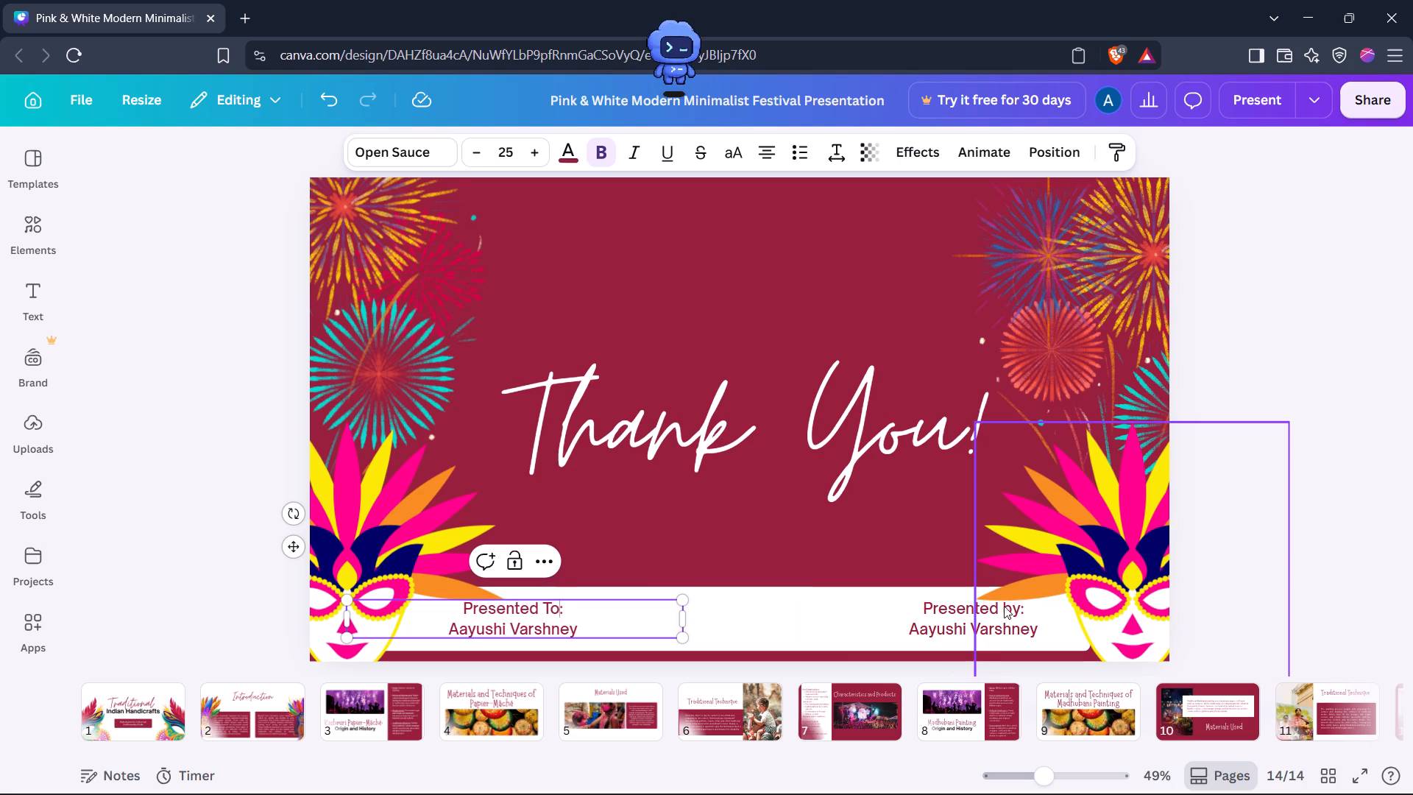
Capitalize the "b" in the right-hand text's label so that it reads "Presented By:".
left_click(1010, 608)
left_click(1013, 609)
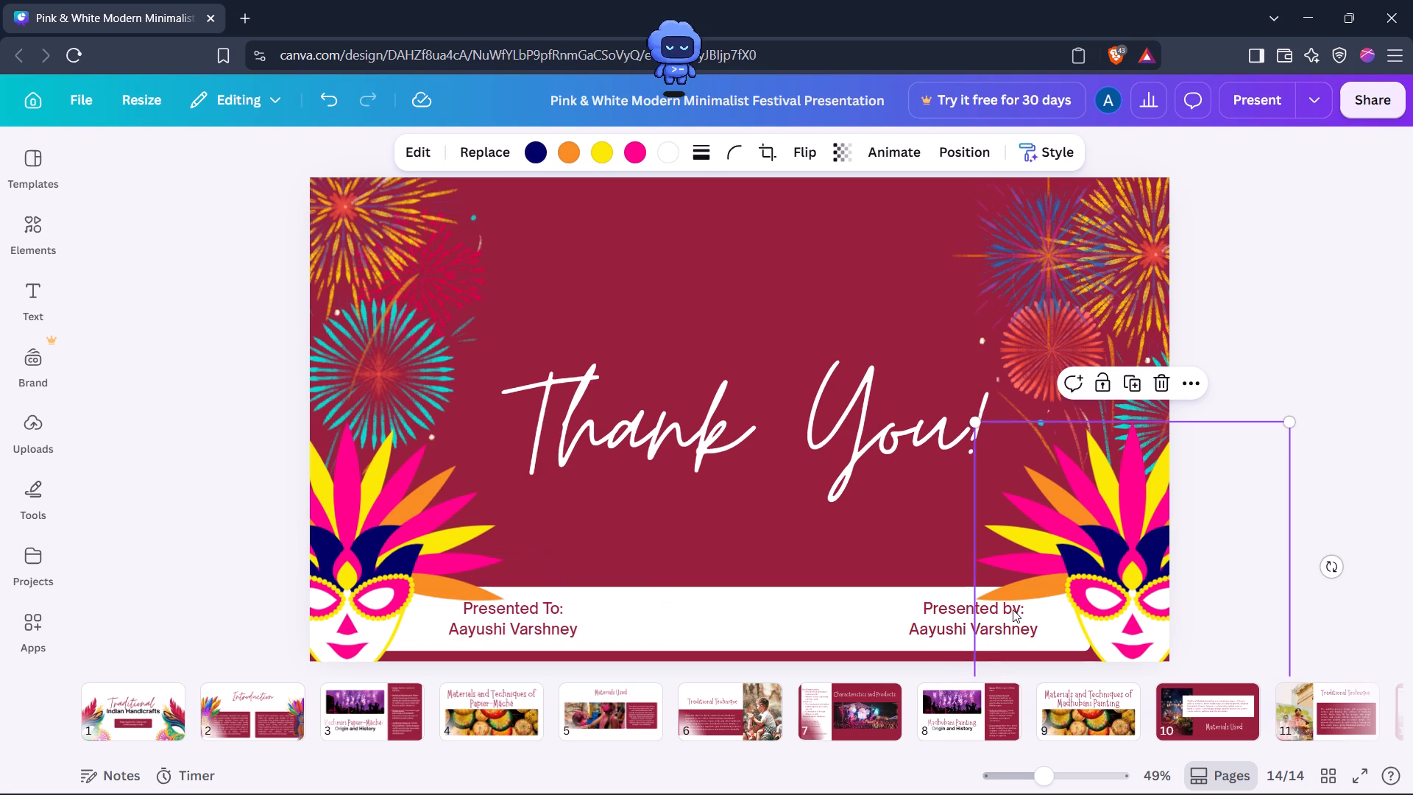
left_click(1013, 609)
left_click(947, 609)
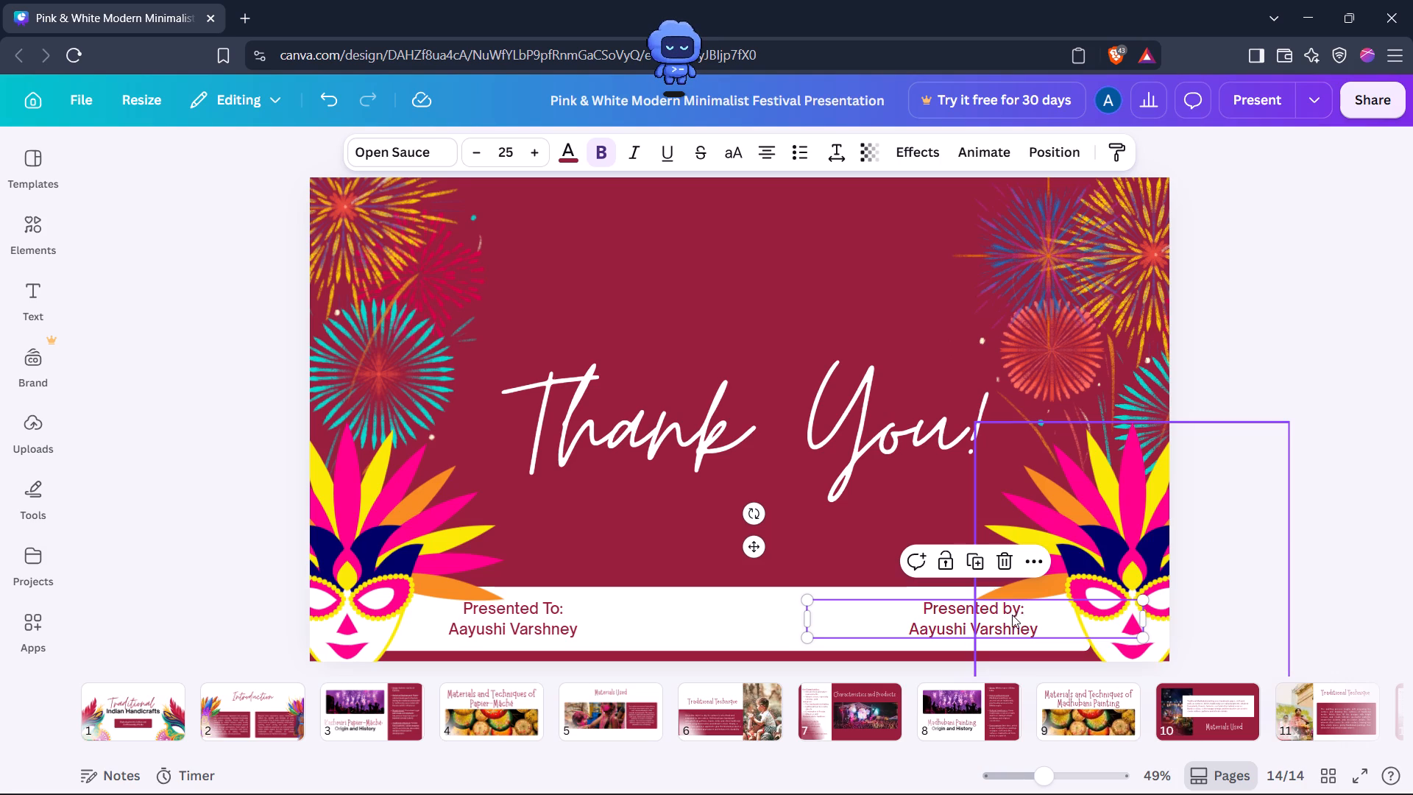
left_click(919, 617)
key("Right")
key("Right")
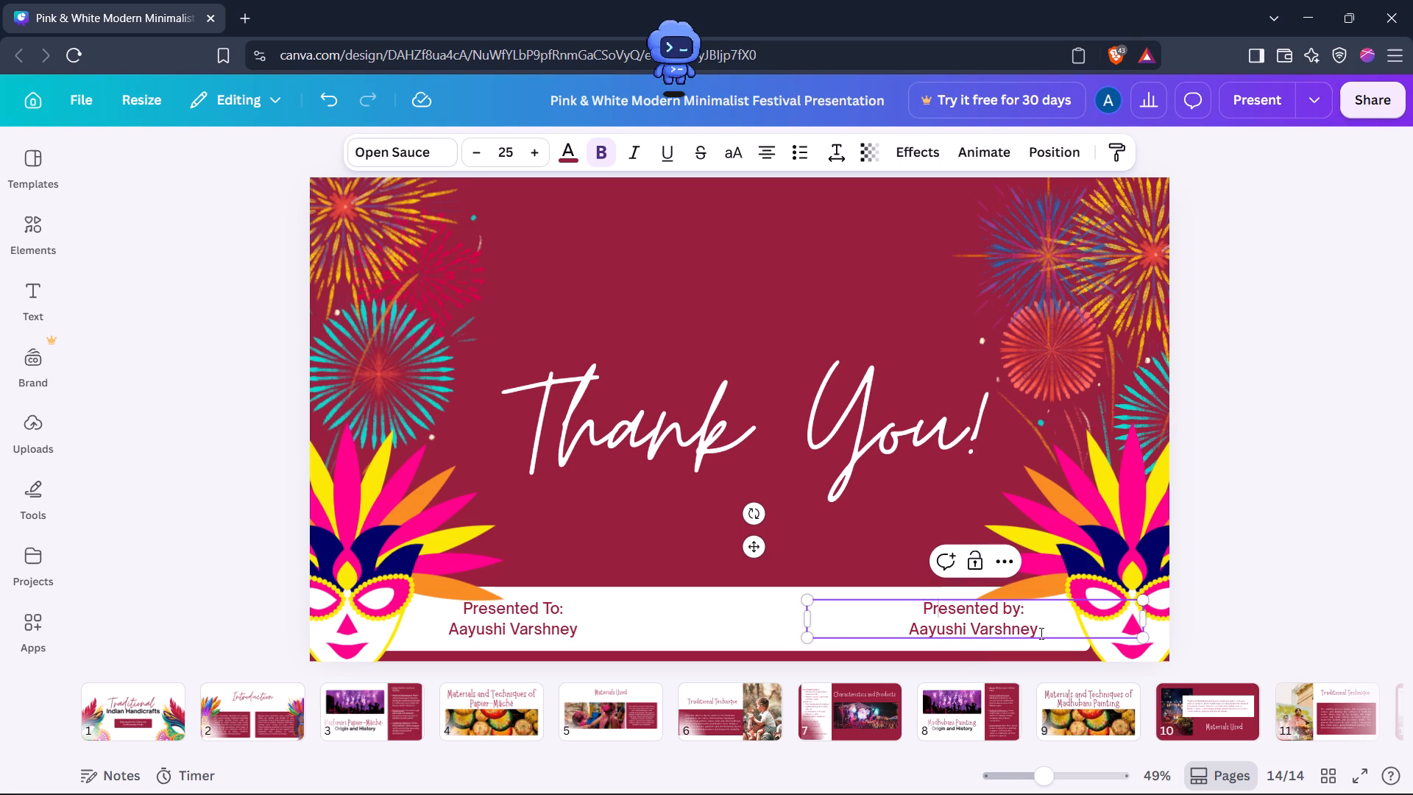
key("Right")
key("Right")
key("Right")
key("Right")
key("Right")
key("Right")
key("Right")
key("Right")
key("Right")
key("BackSpace")
key("b")
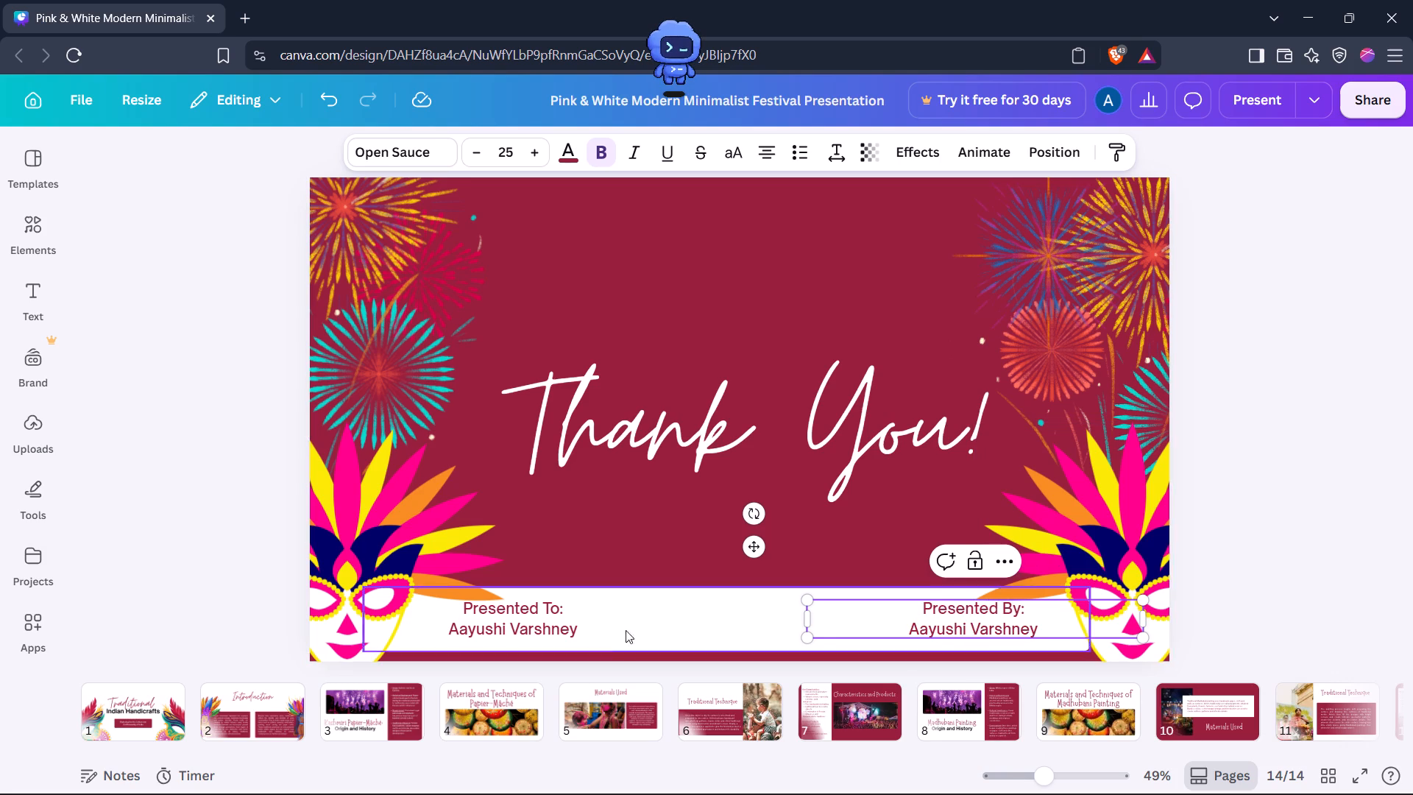
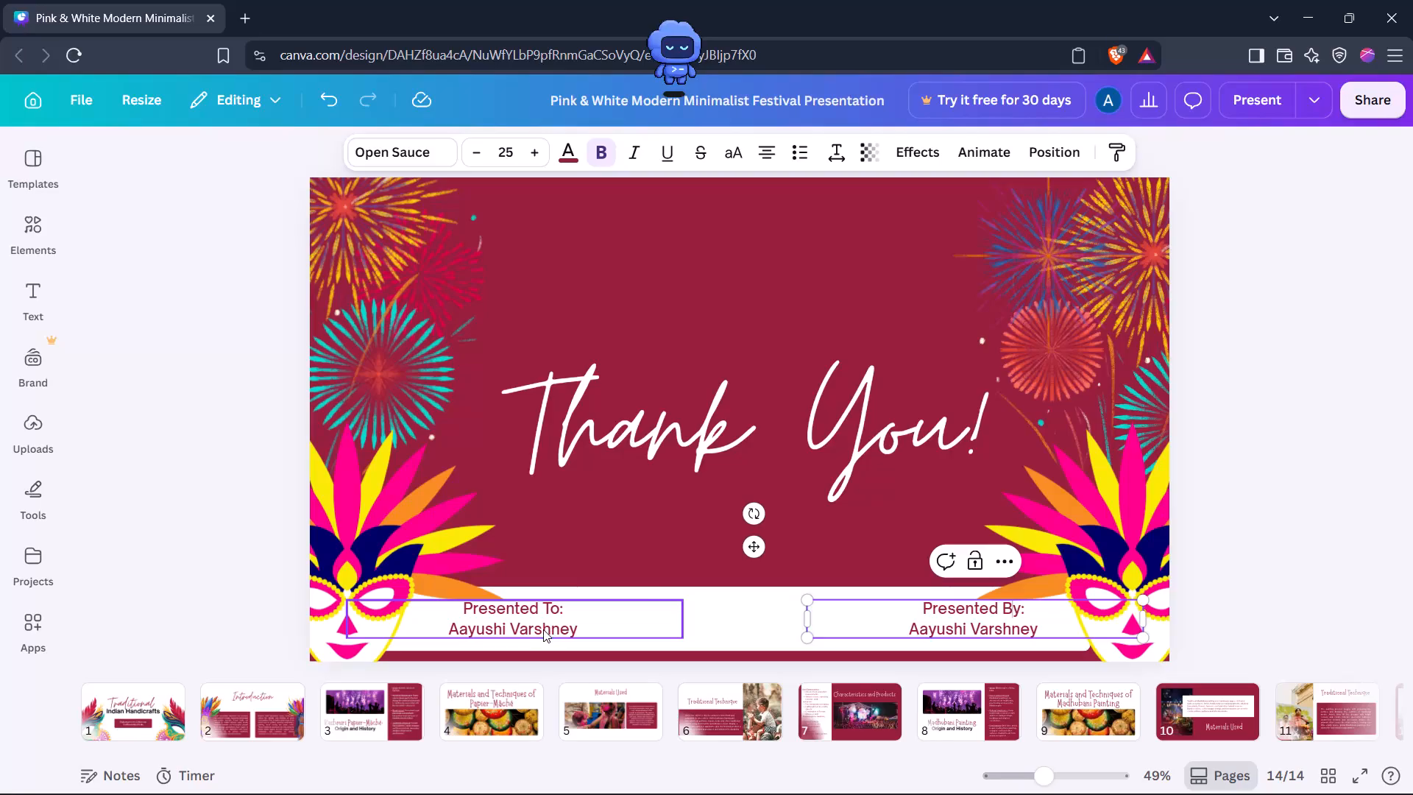
Replace the name under "Presented To:" with the recipient's name, preceded by the title "Ms.".
double_click(543, 629)
left_click(543, 629)
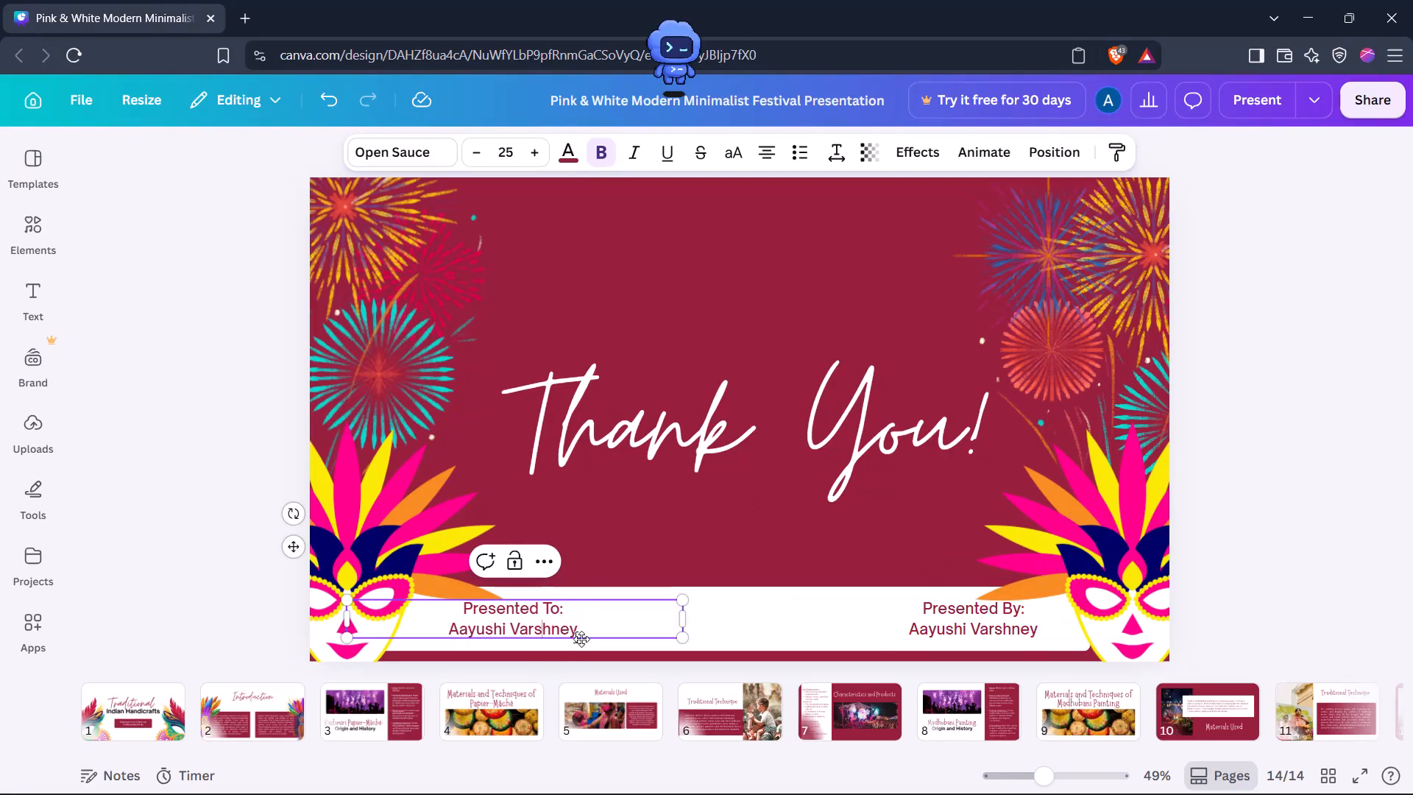
left_click_drag(574, 632, 429, 629)
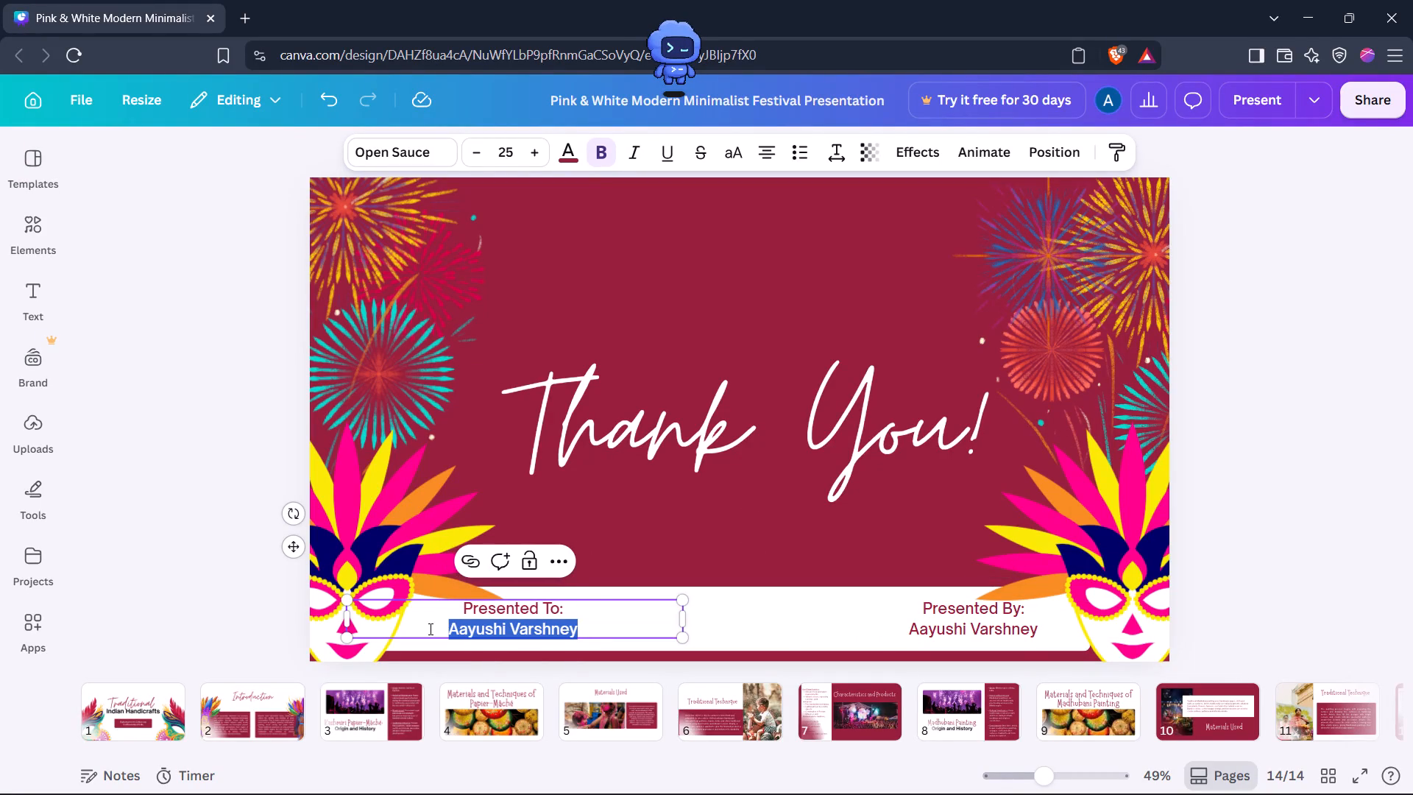
key("BackSpace")
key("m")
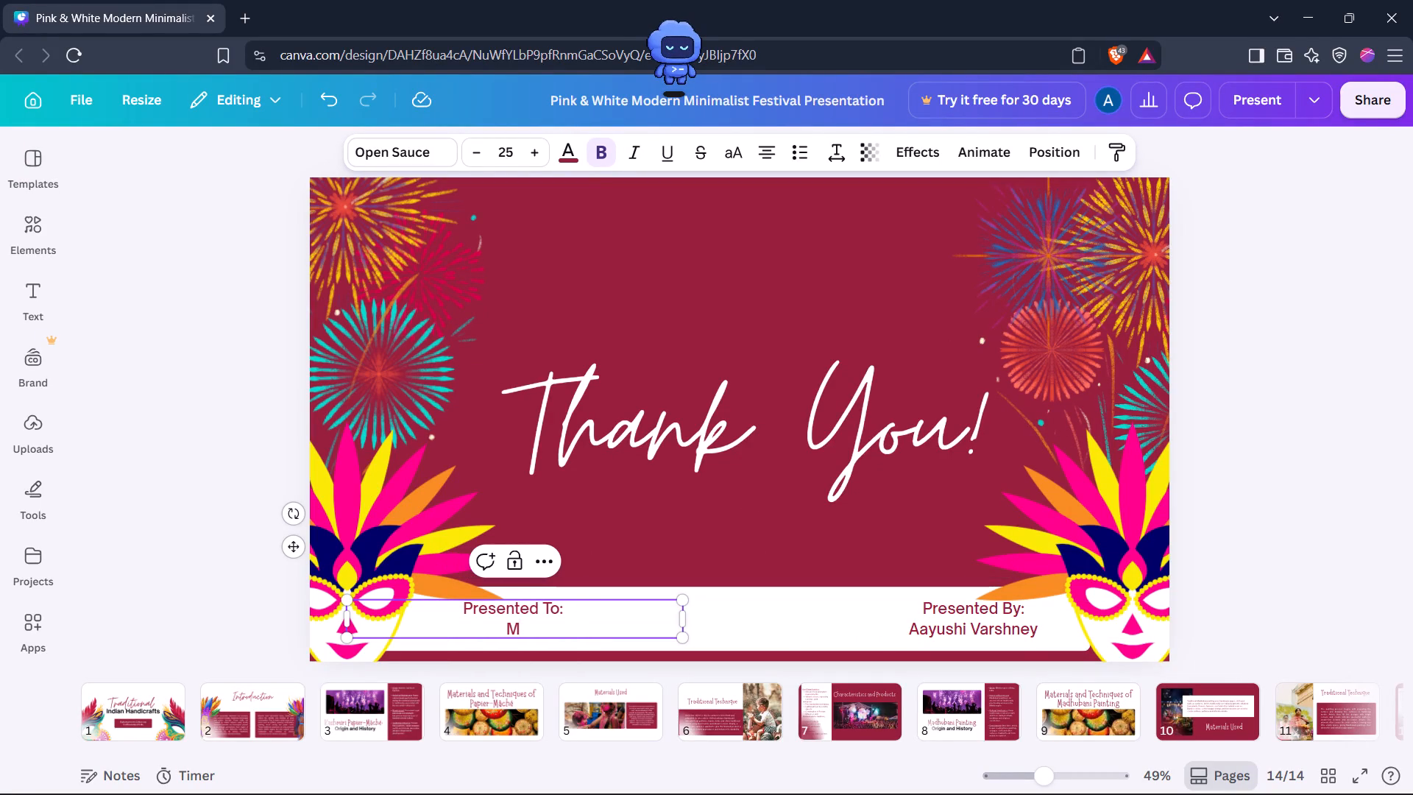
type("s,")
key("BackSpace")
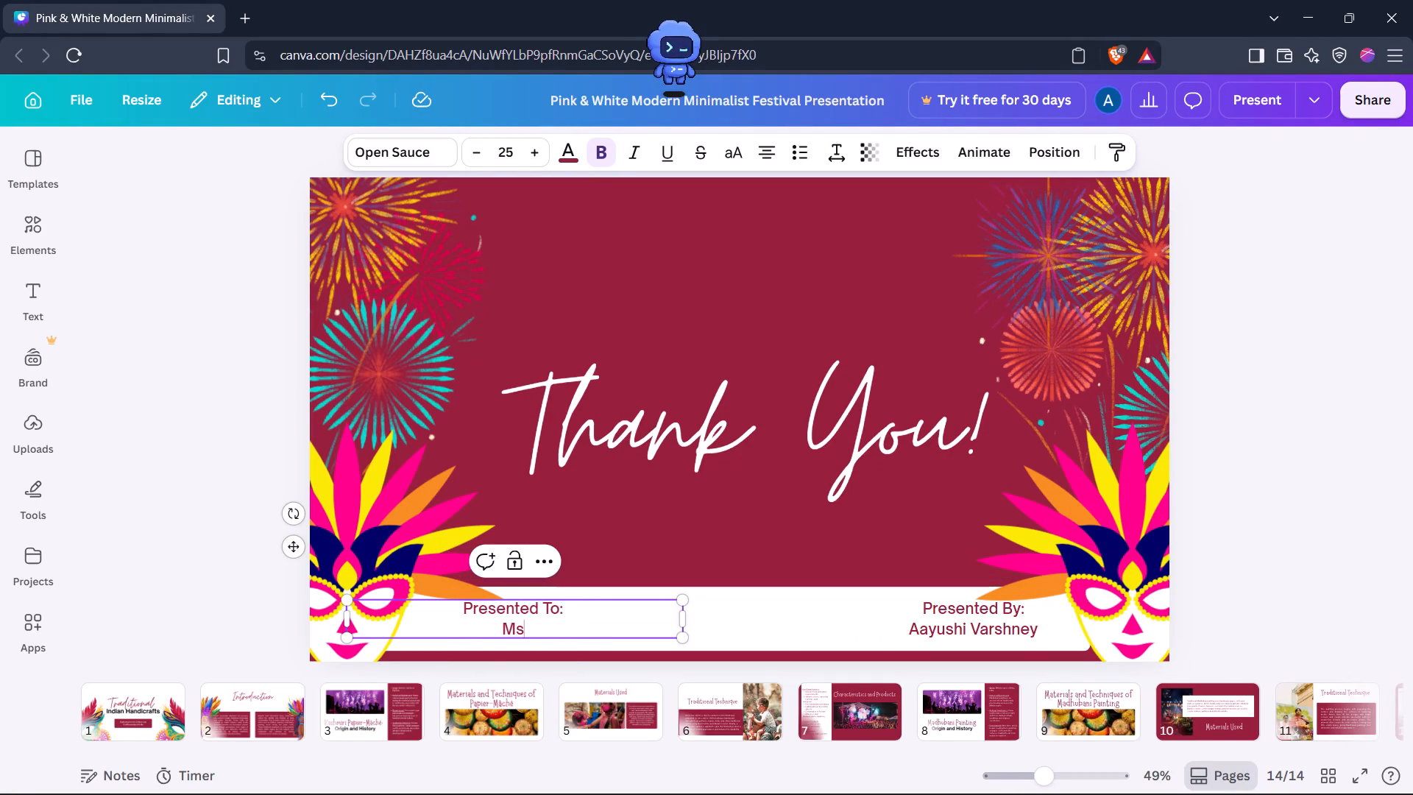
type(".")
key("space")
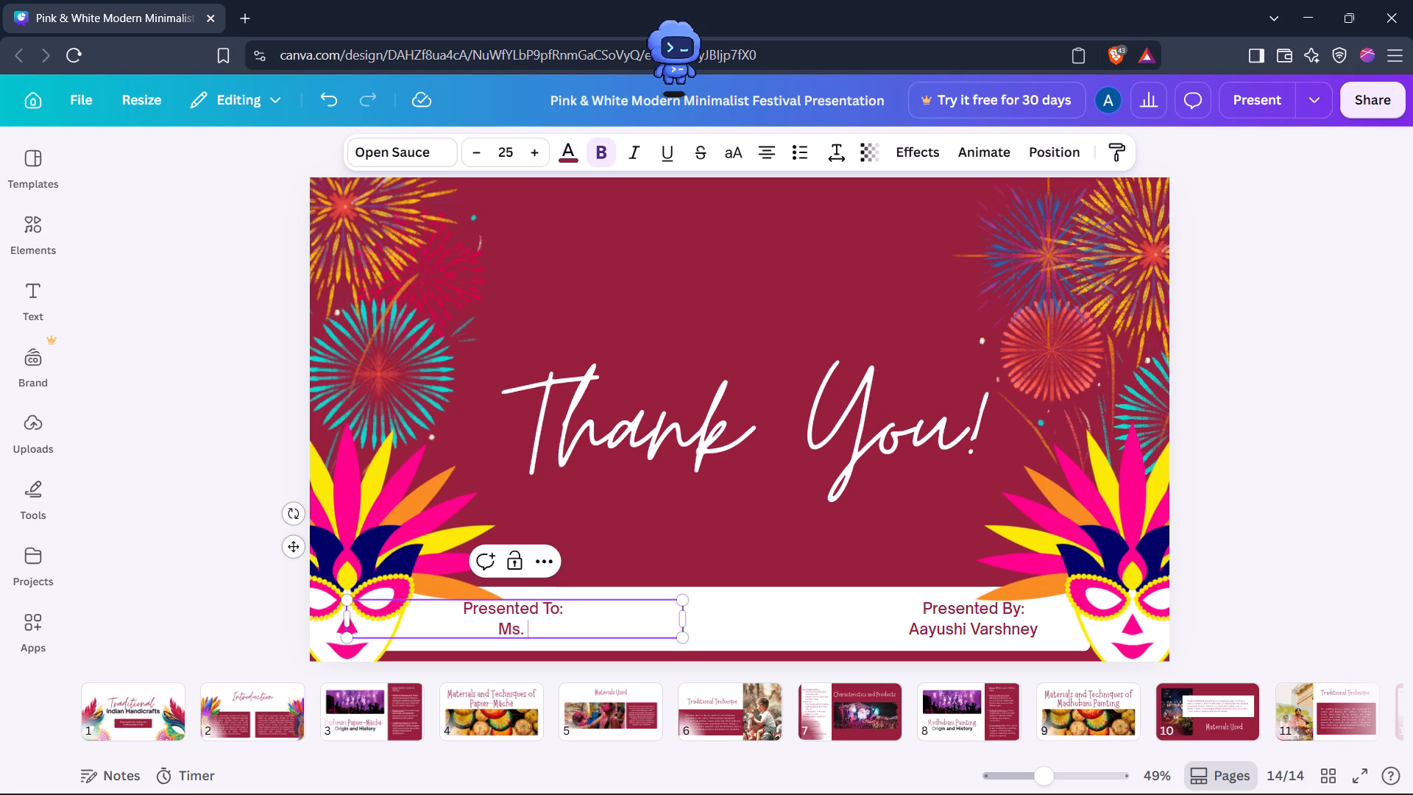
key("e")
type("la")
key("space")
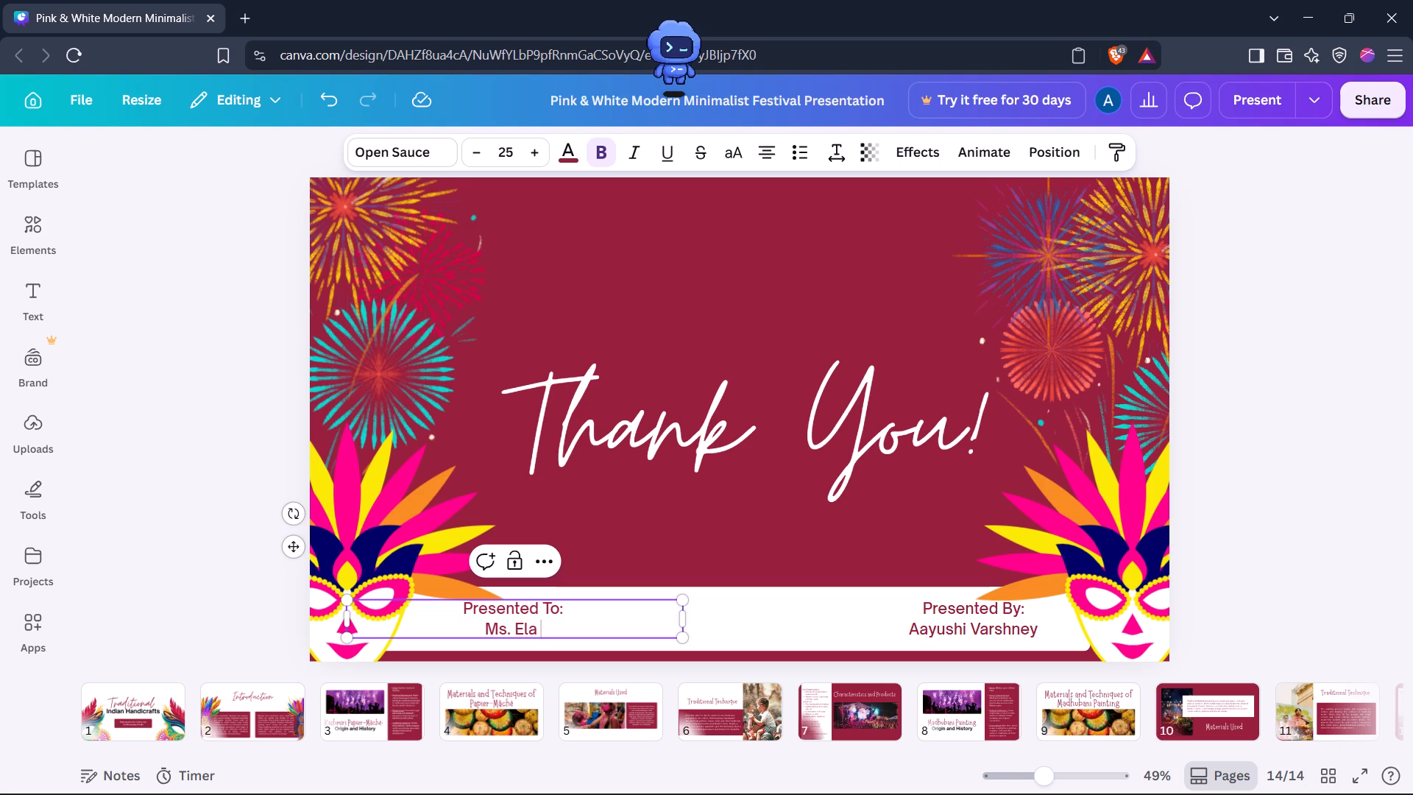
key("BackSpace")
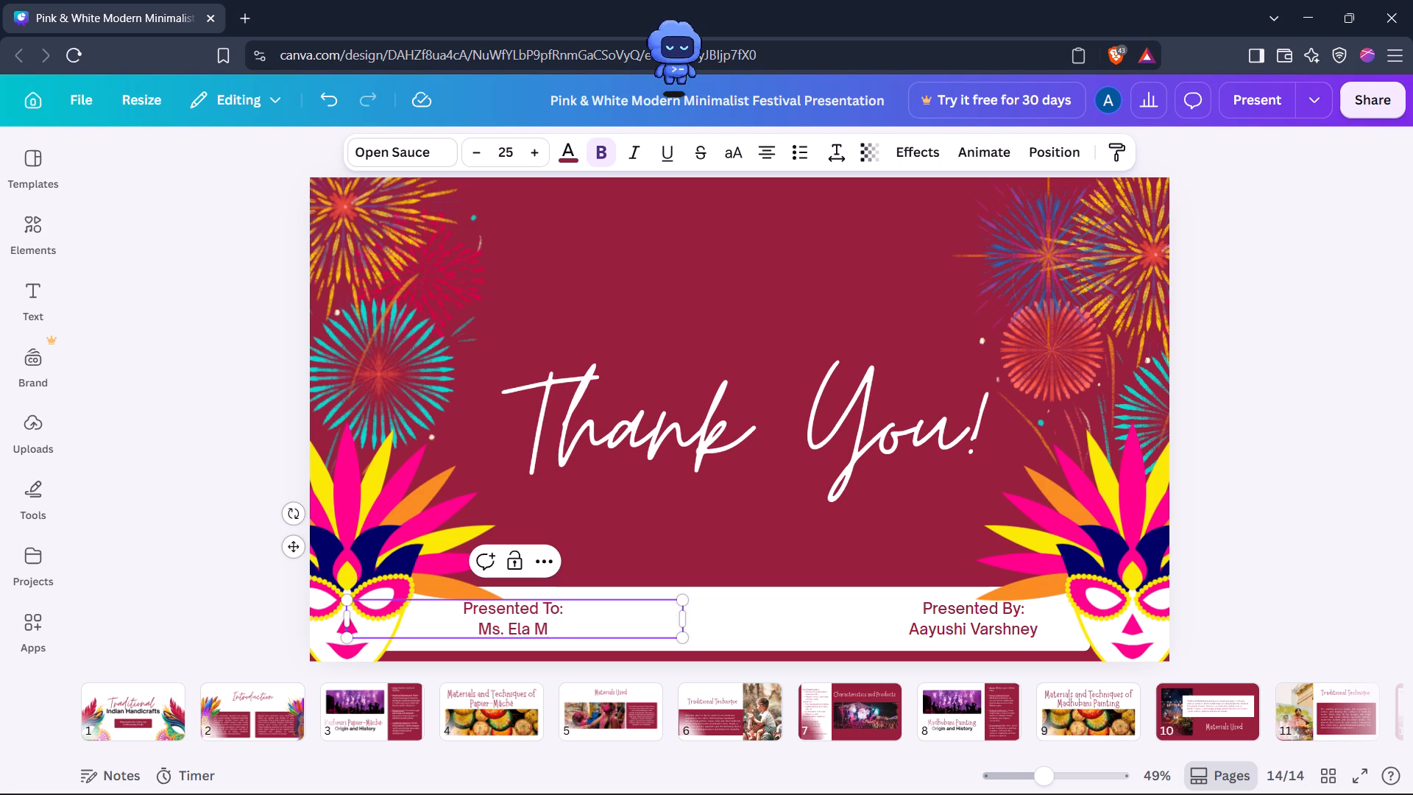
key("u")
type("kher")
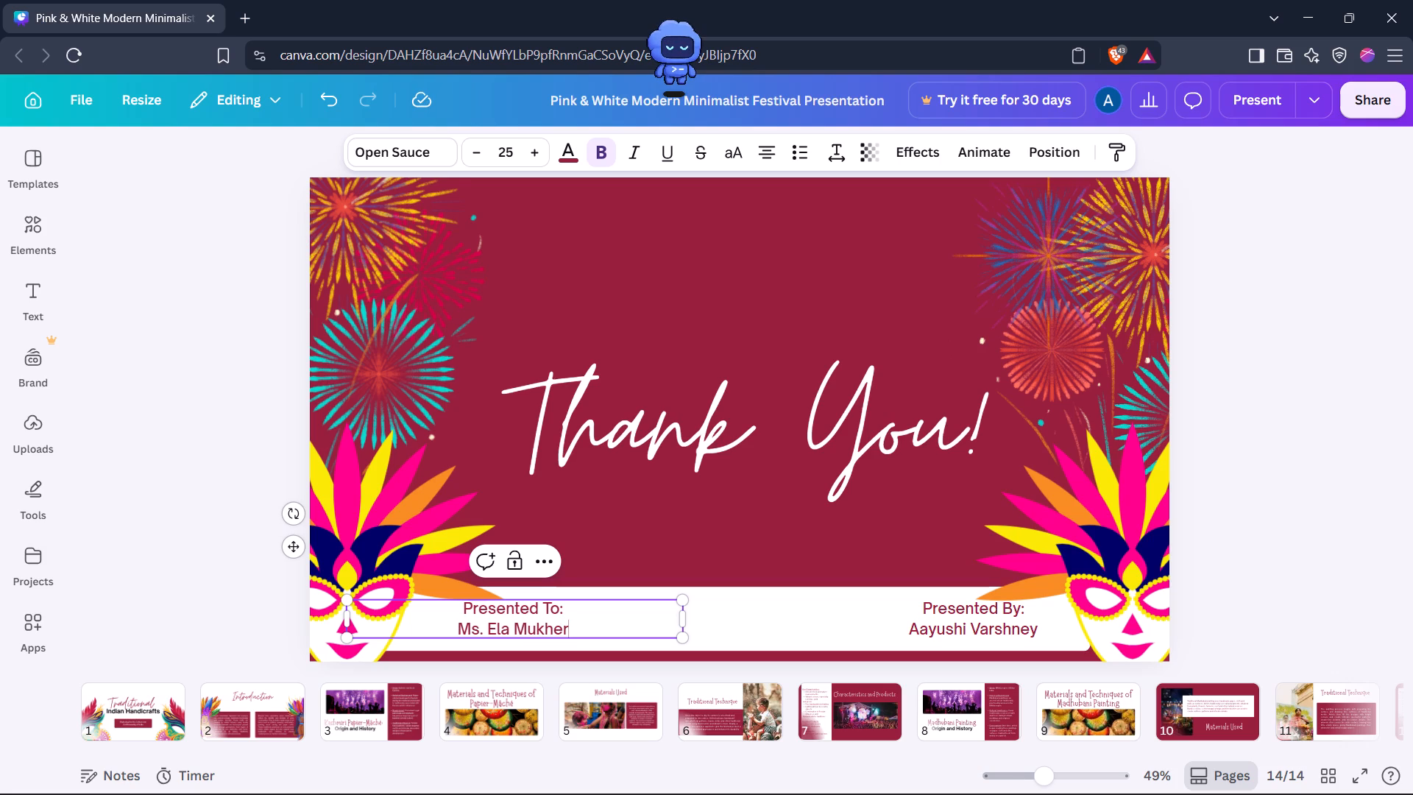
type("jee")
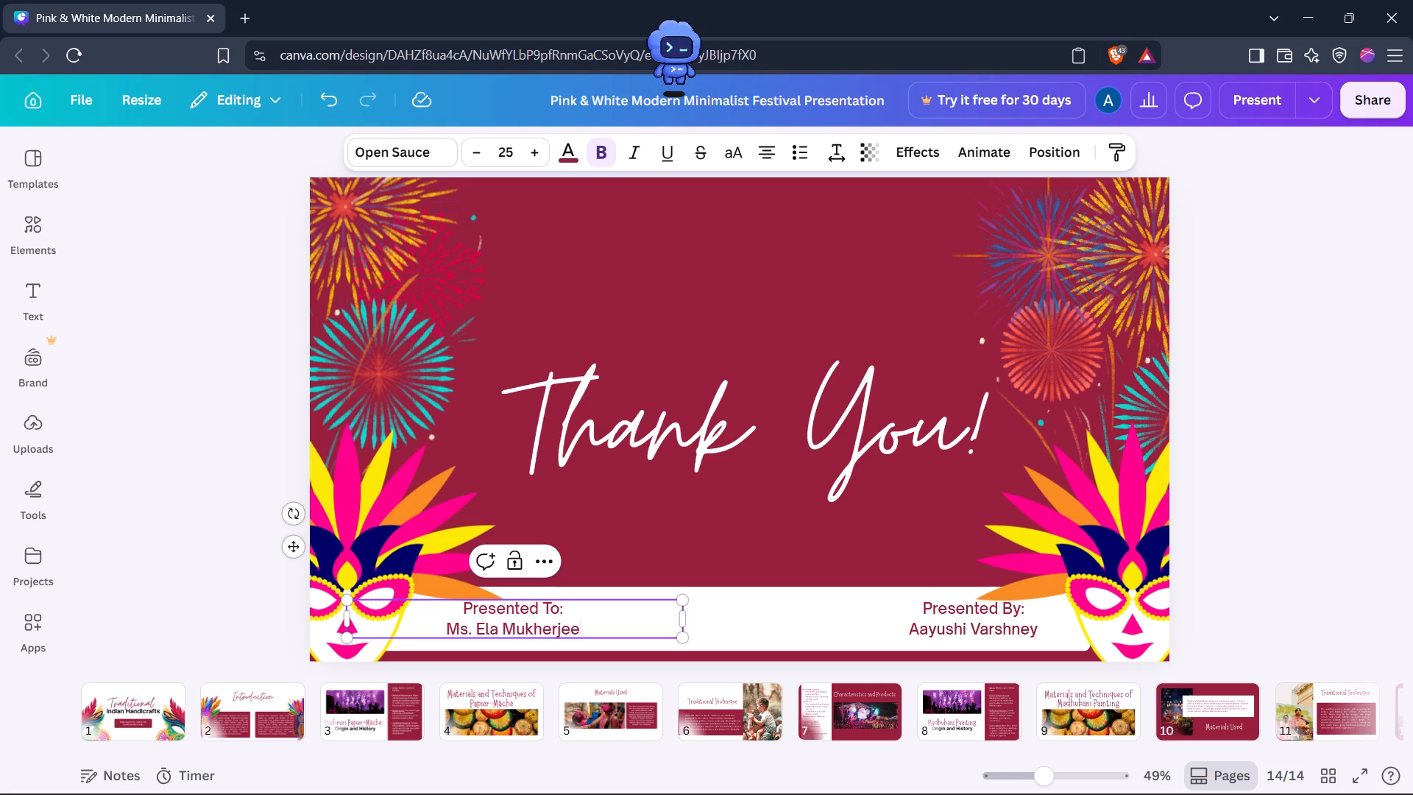
left_click(1269, 509)
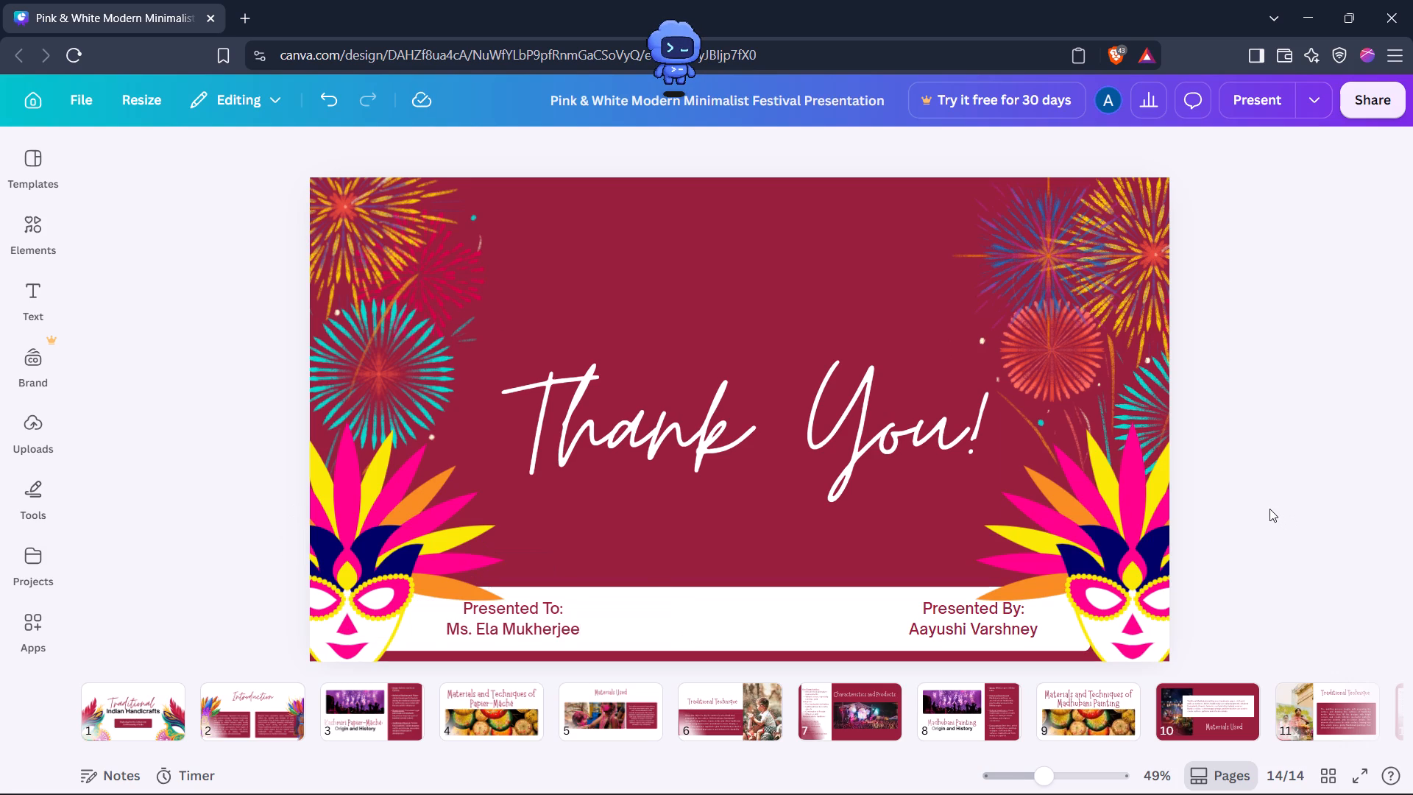
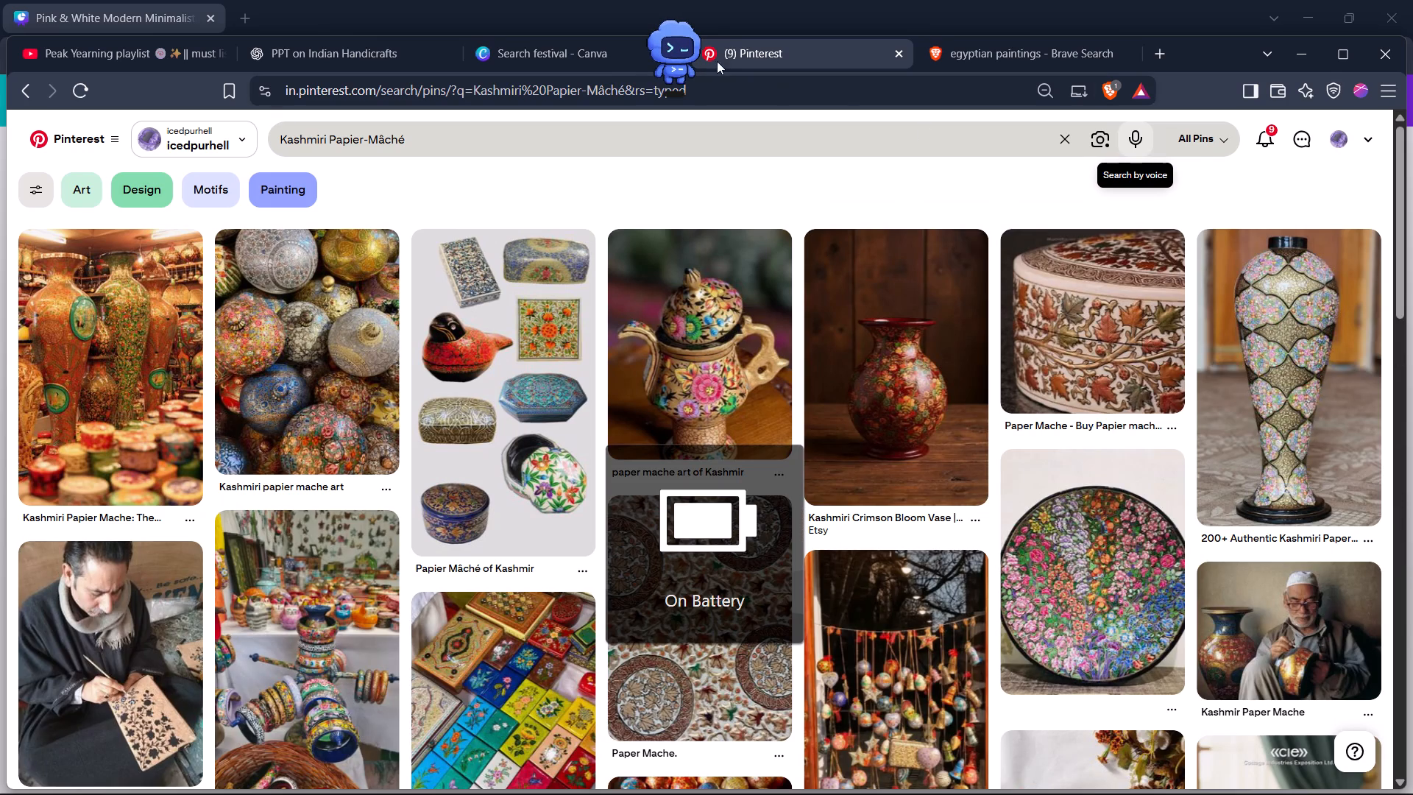
Examine the Pinterest results for a Kashmiri papier-mâché picture that suits slide 3.
scroll(681, 509, "down", 3)
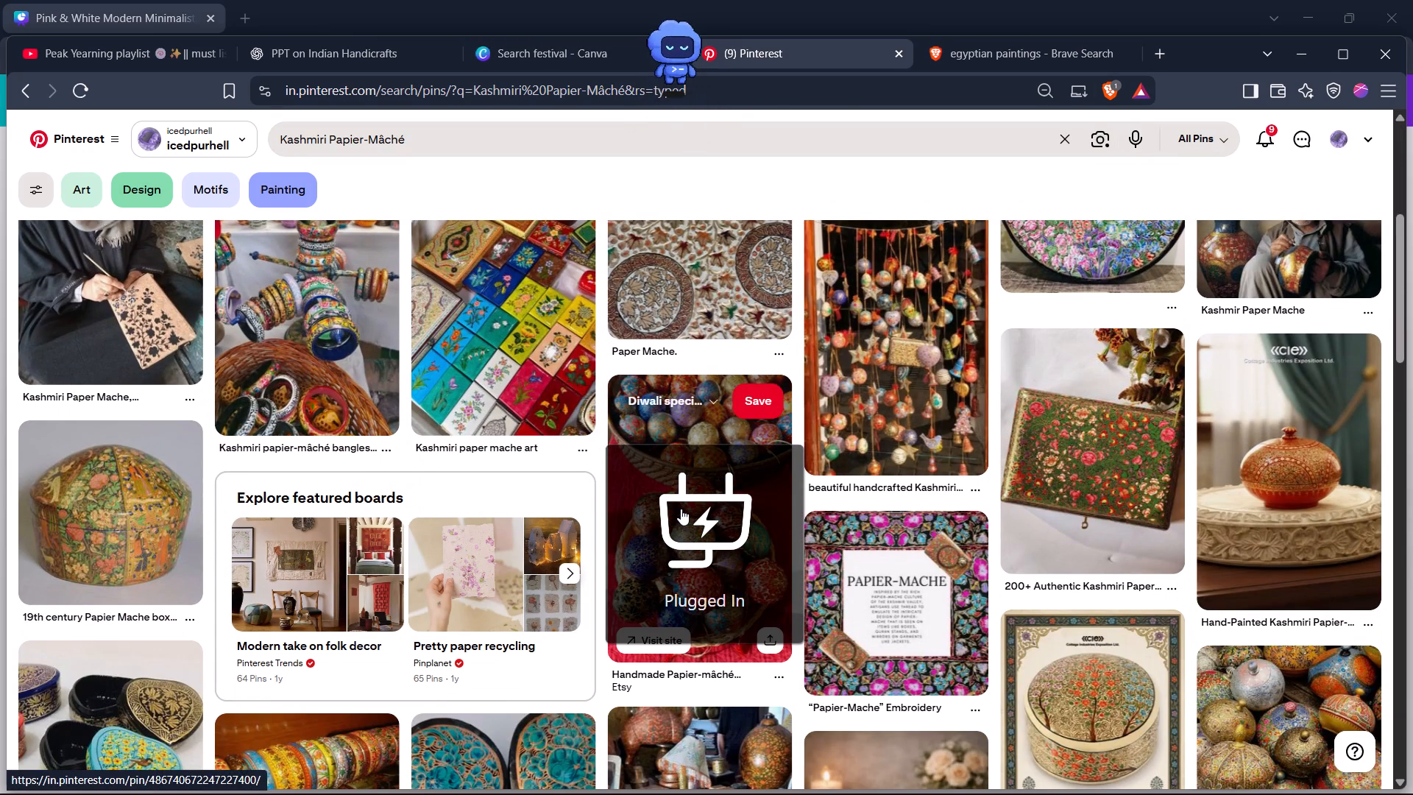
key("alt+Tab")
key("alt+Tab")
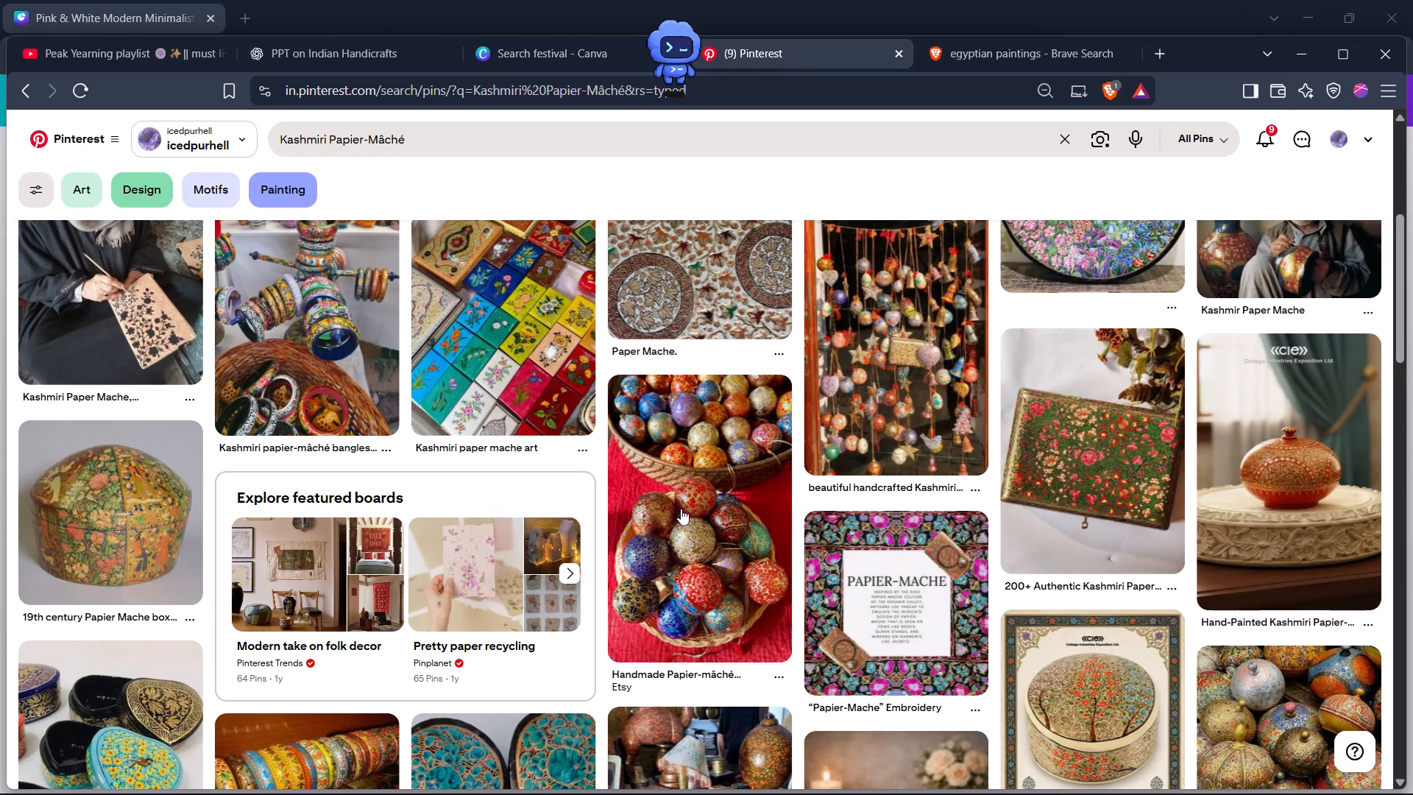
scroll(681, 509, "down", 3)
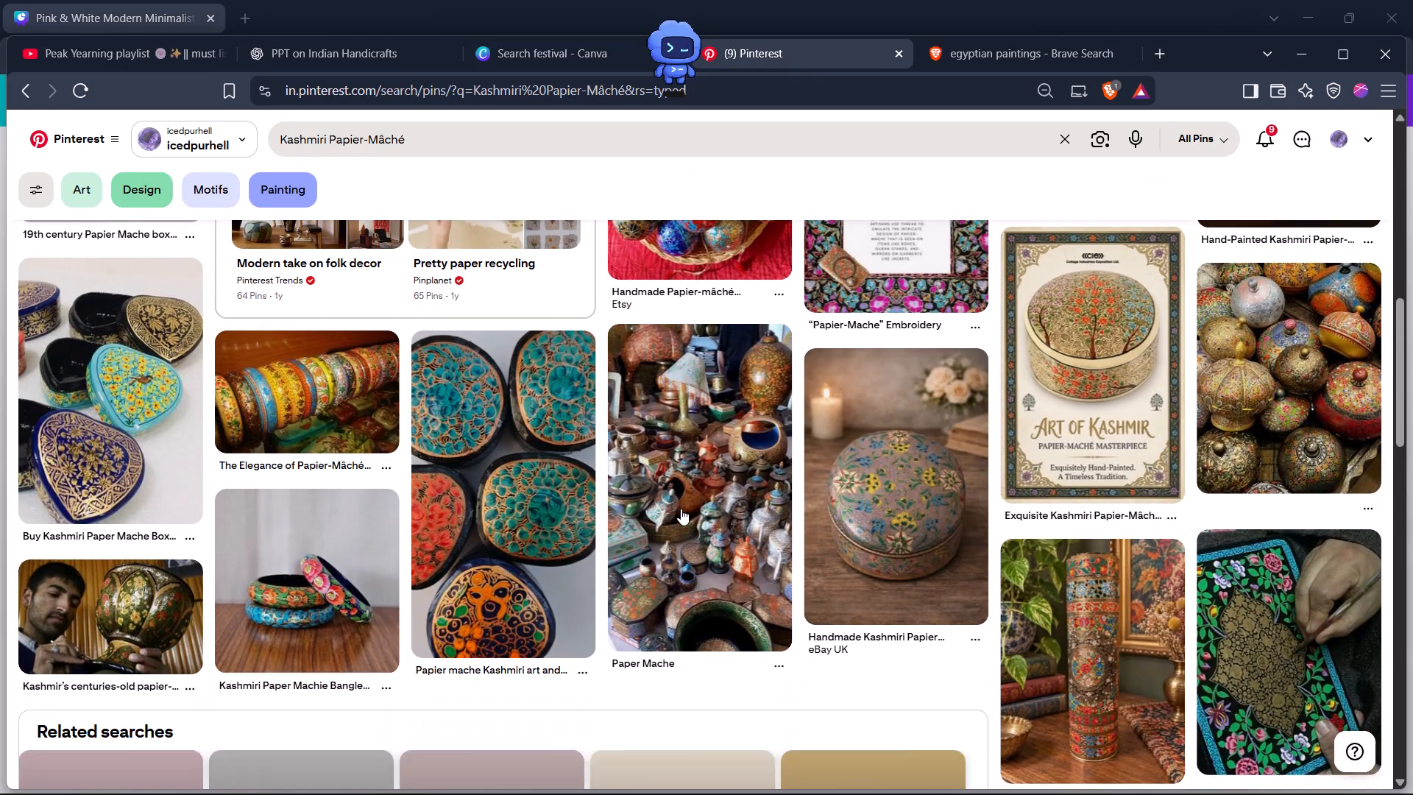
scroll(681, 509, "down", 2)
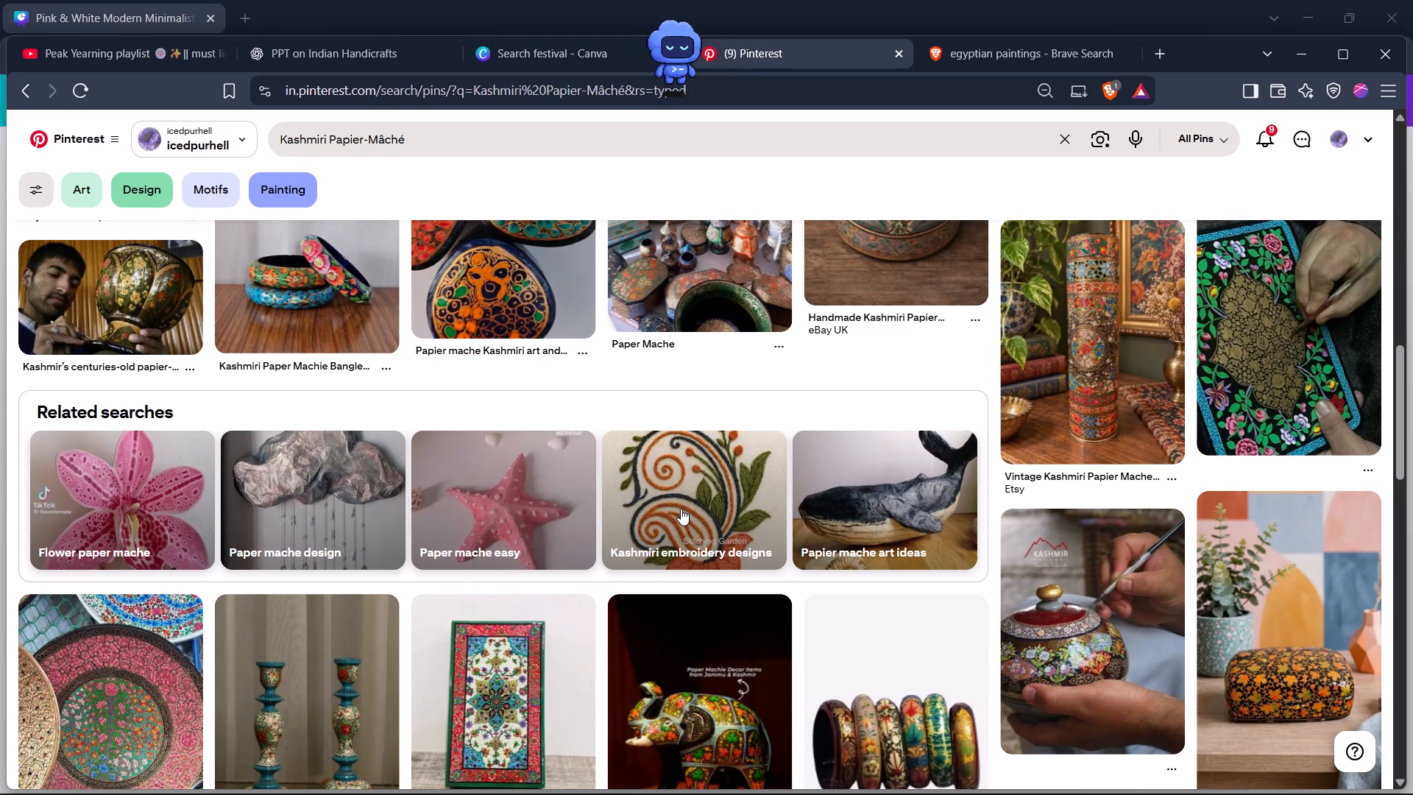
scroll(681, 509, "down", 2)
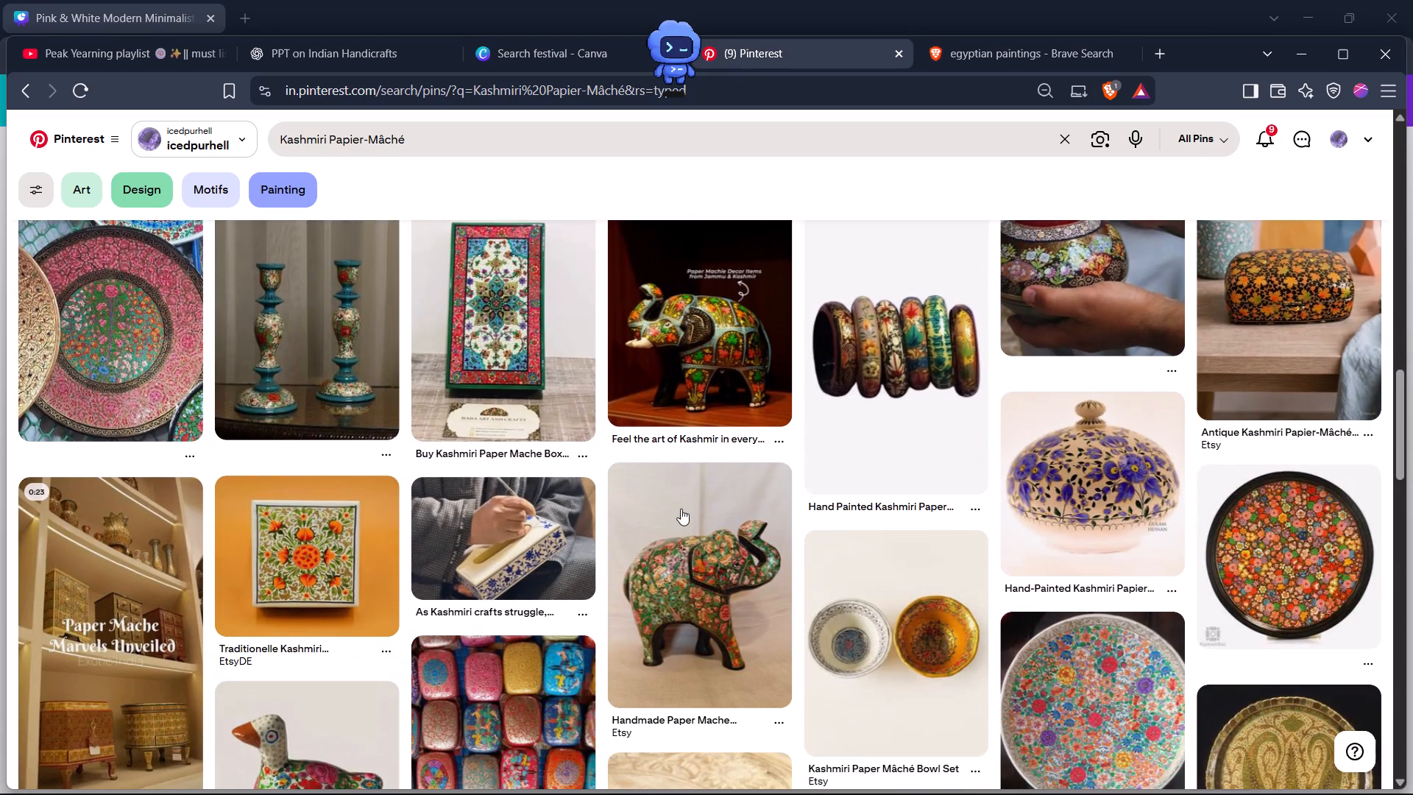
scroll(681, 509, "down", 5)
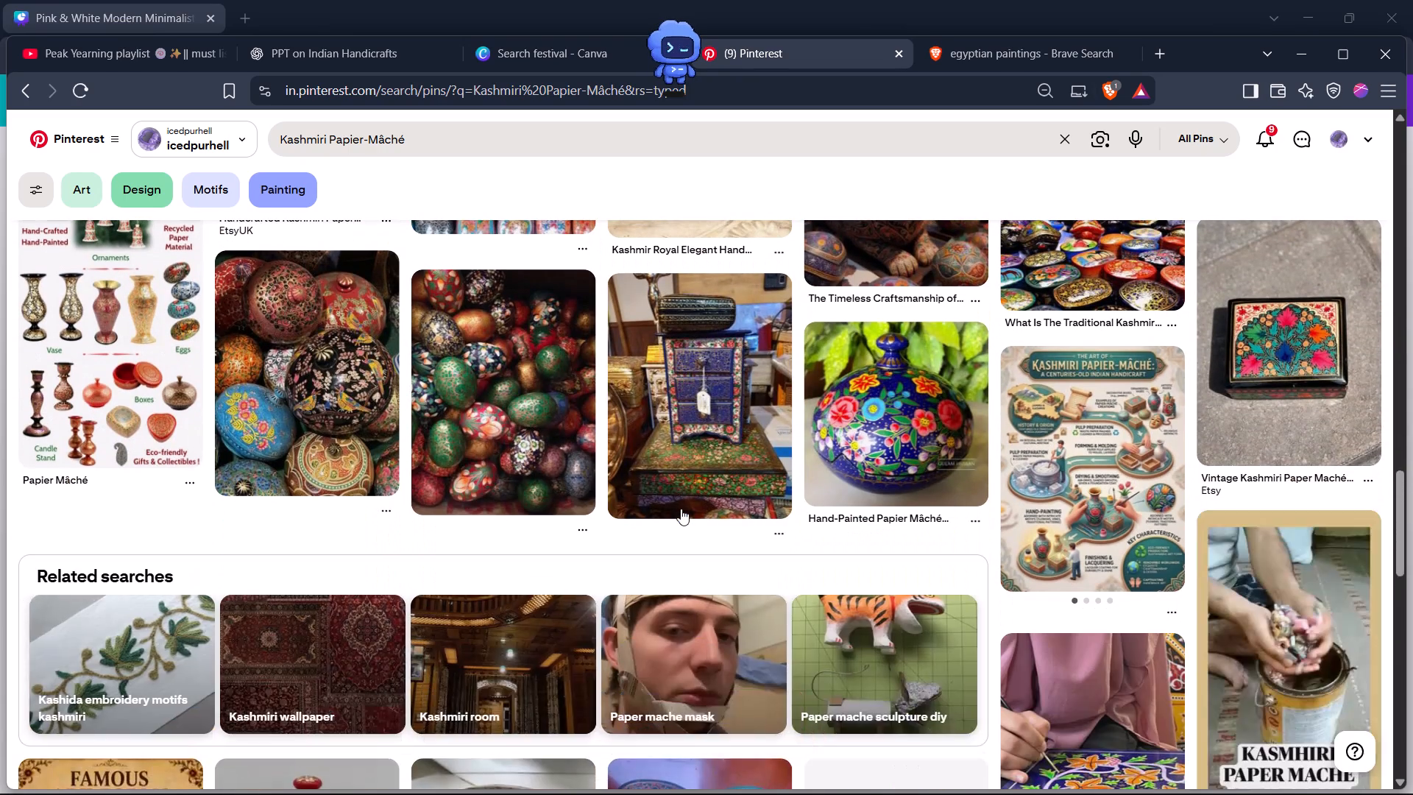
scroll(681, 509, "down", 2)
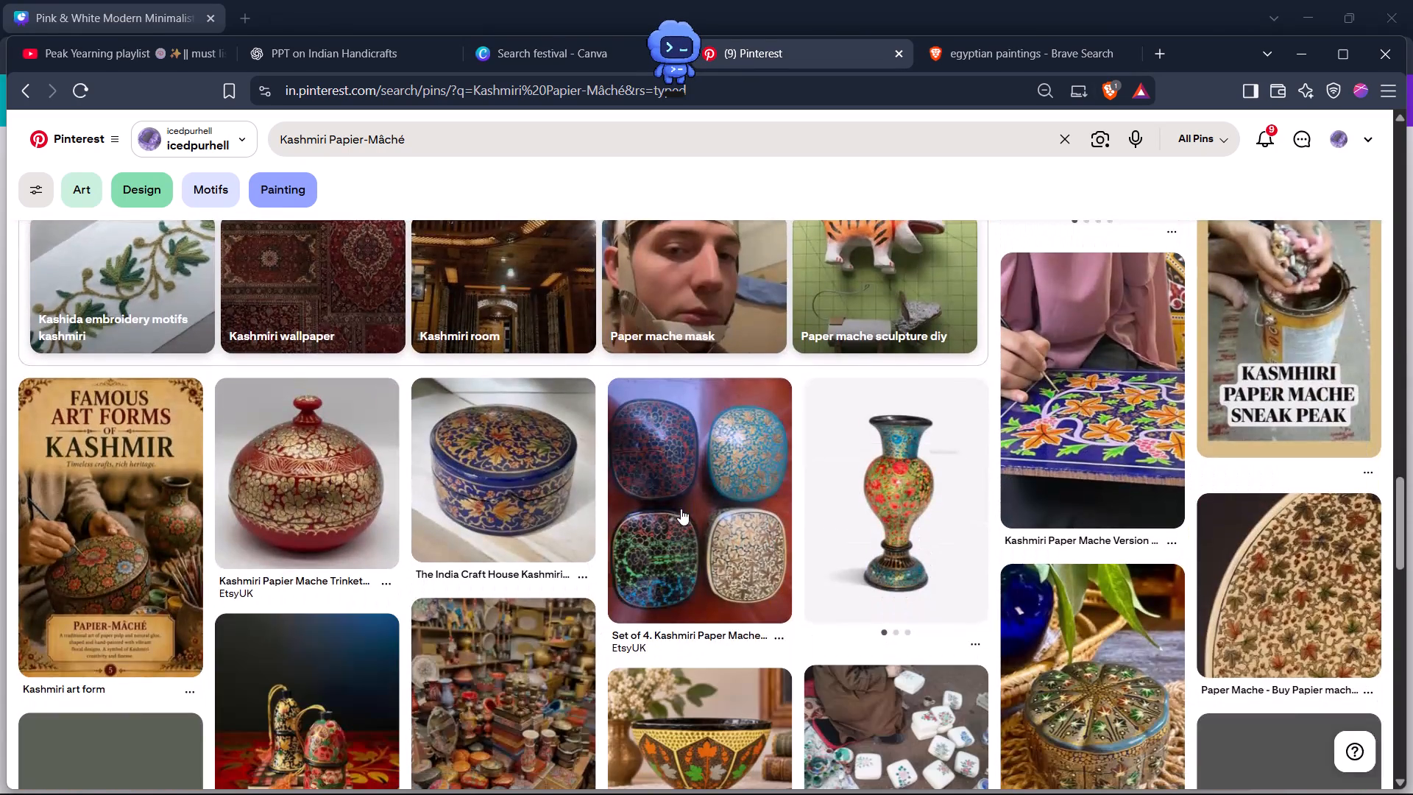
scroll(681, 509, "down", 1)
key("alt+Tab")
key("alt+Tab")
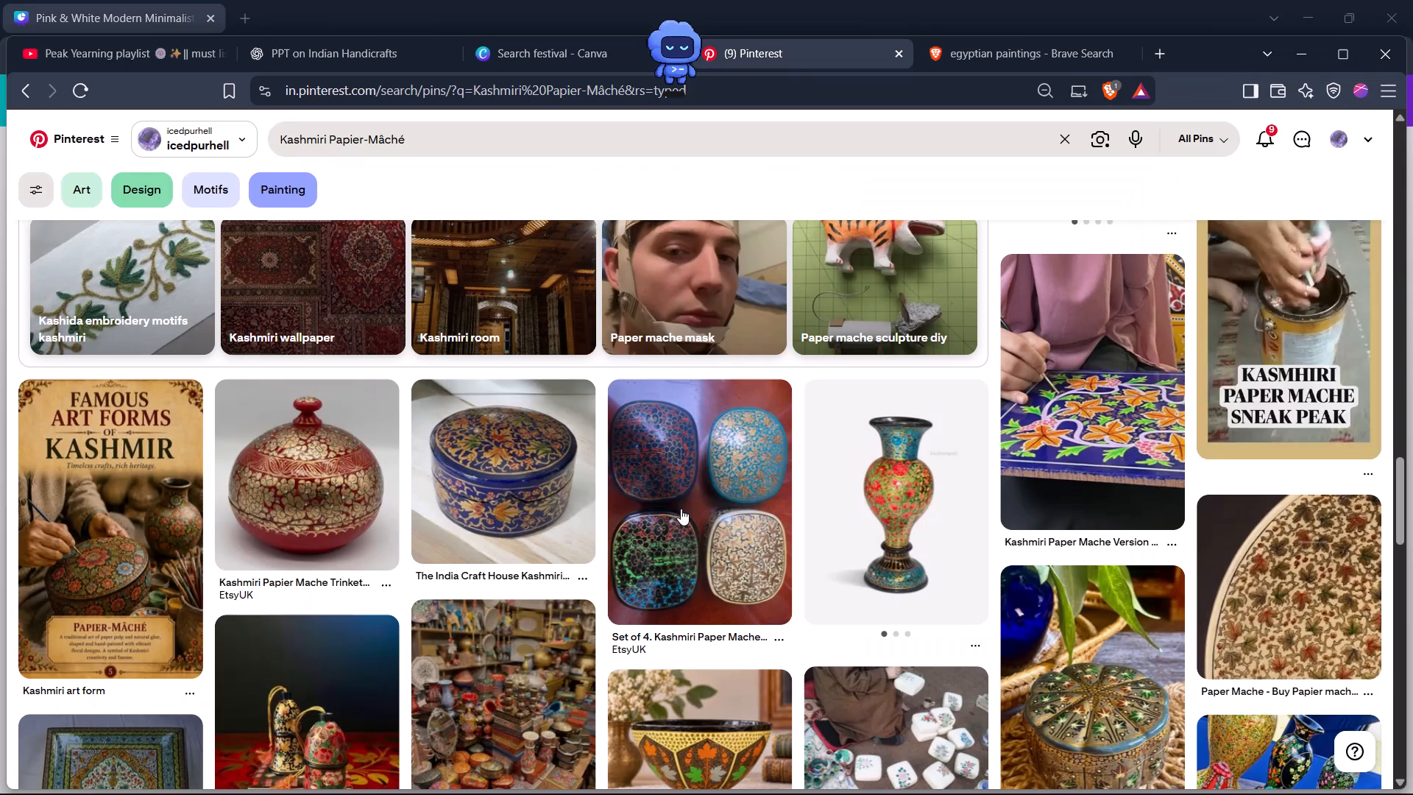
Check the ChatGPT images under Slides 3 and 4 and the Brave image search as picture sources, returning to Pinterest.
left_click(317, 56)
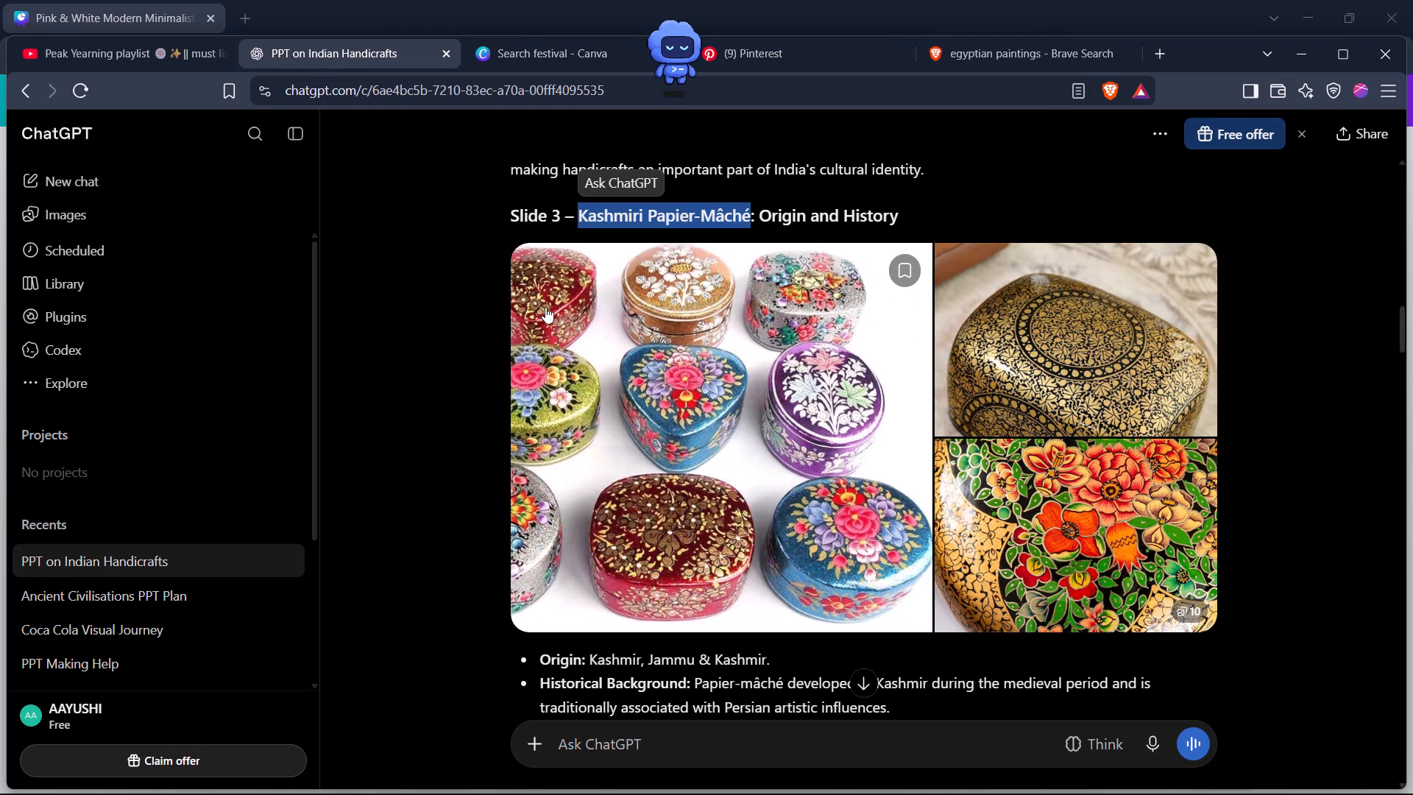
right_click(545, 306)
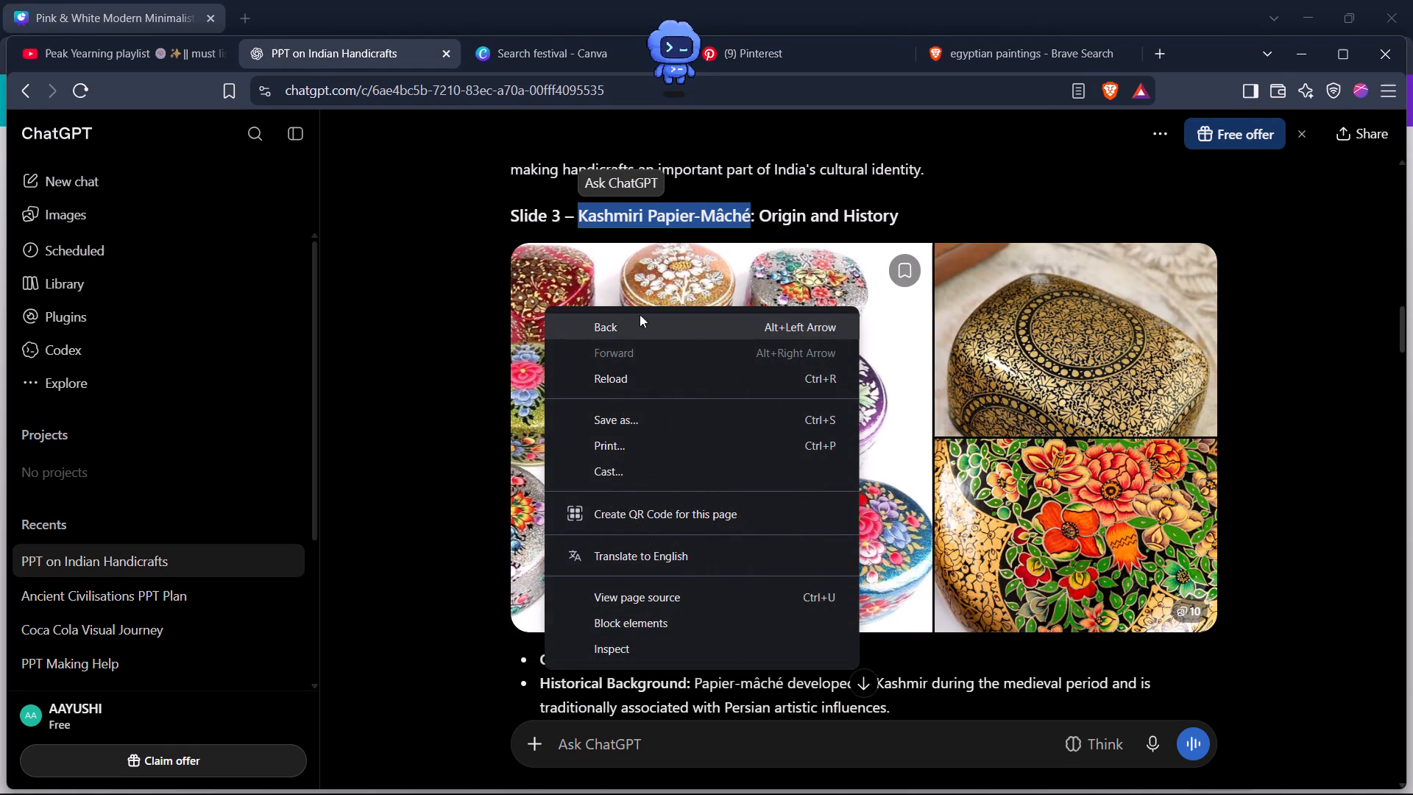
left_click(1341, 400)
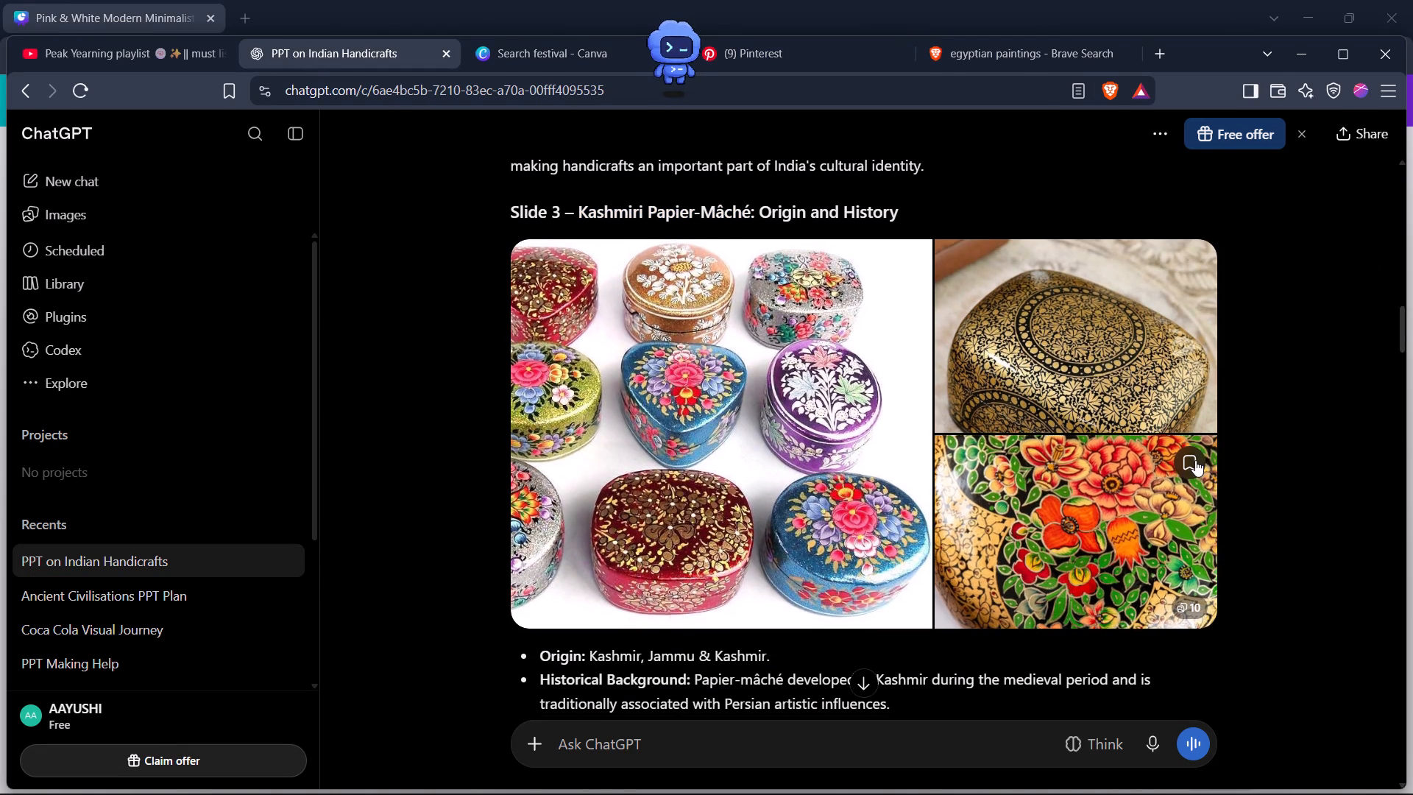
scroll(1195, 460, "down", 4)
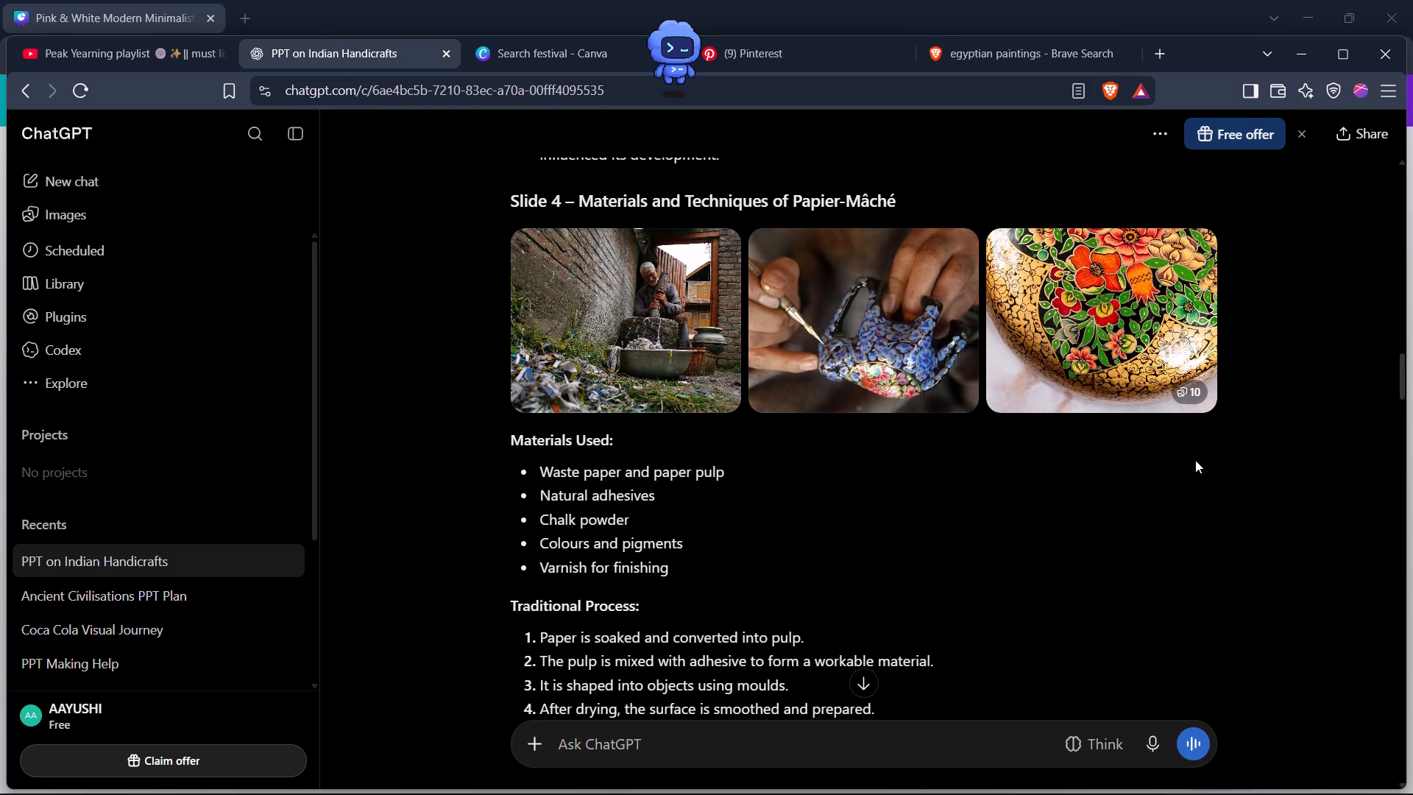
key("alt+Tab")
key("alt+Tab")
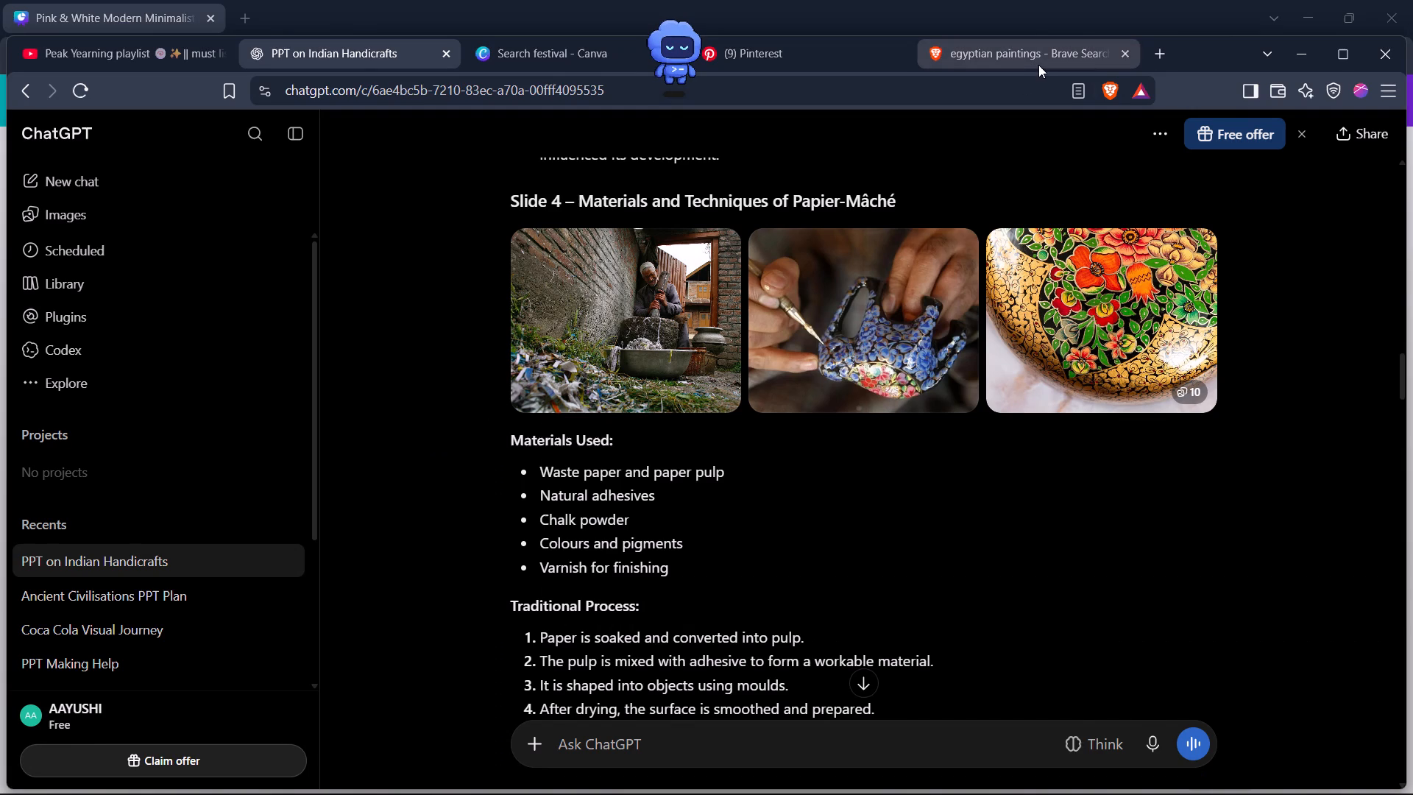
left_click(1038, 65)
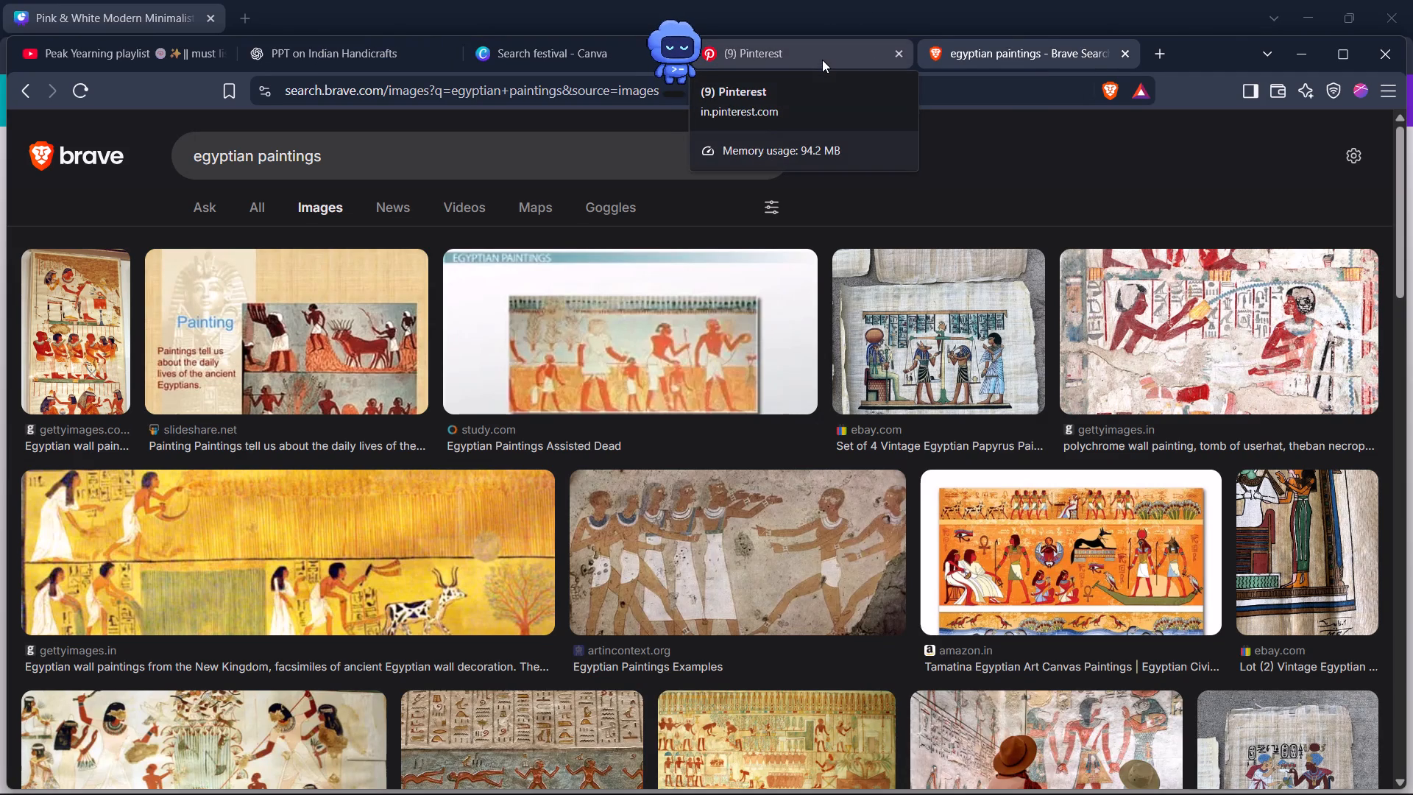
left_click(798, 49)
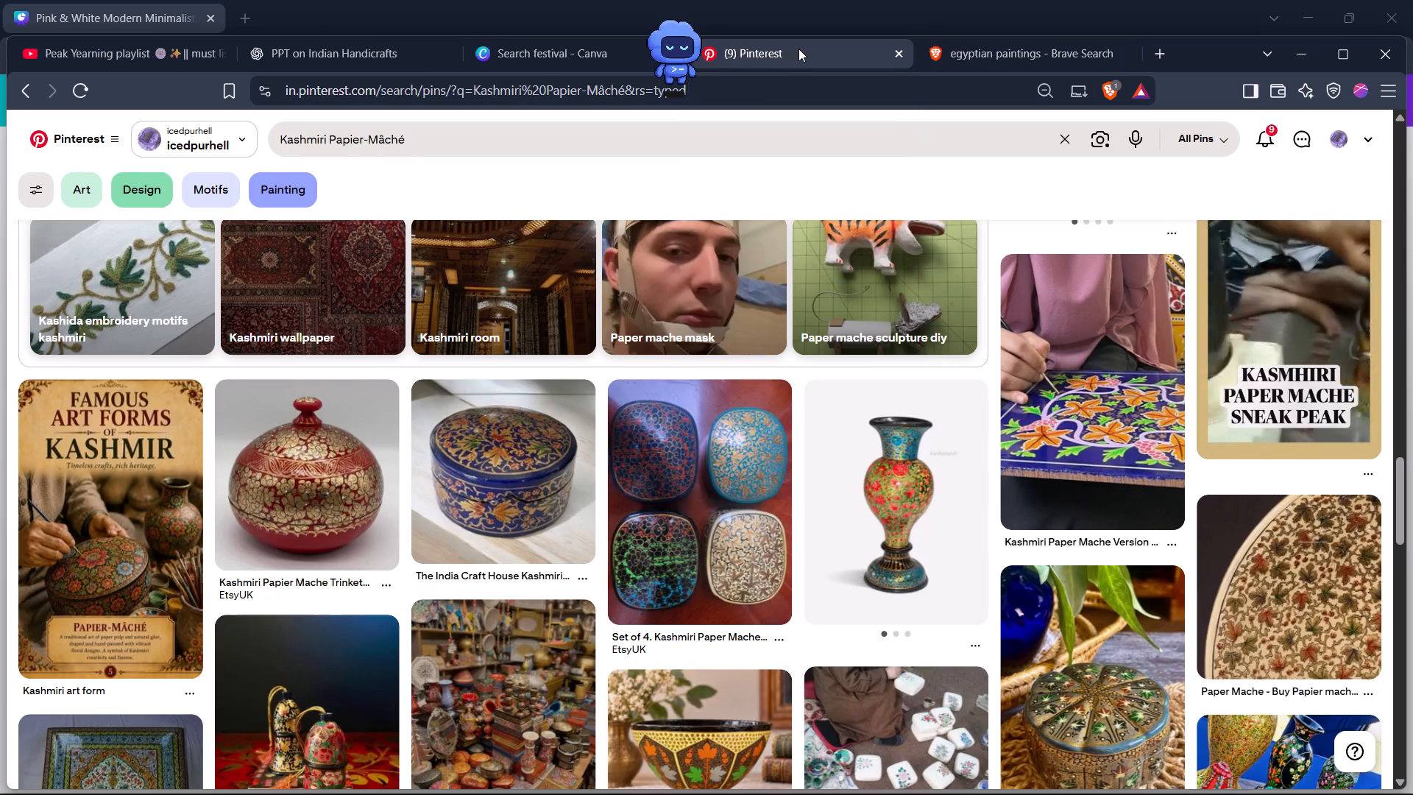
Review the Pinterest results again from the first rows to compare candidate pictures of Kashmiri papier-mâché.
scroll(764, 445, "up", 2)
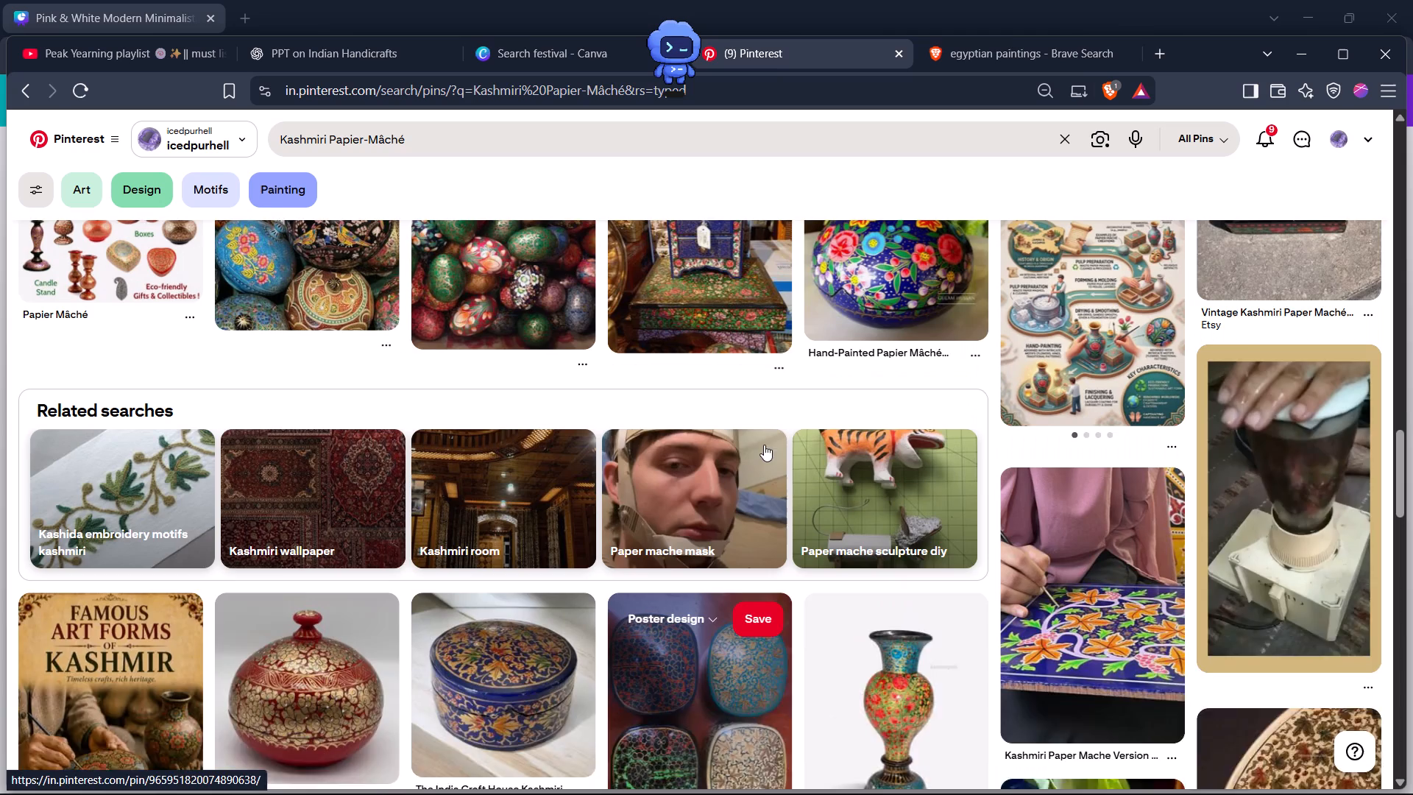
scroll(764, 445, "up", 11)
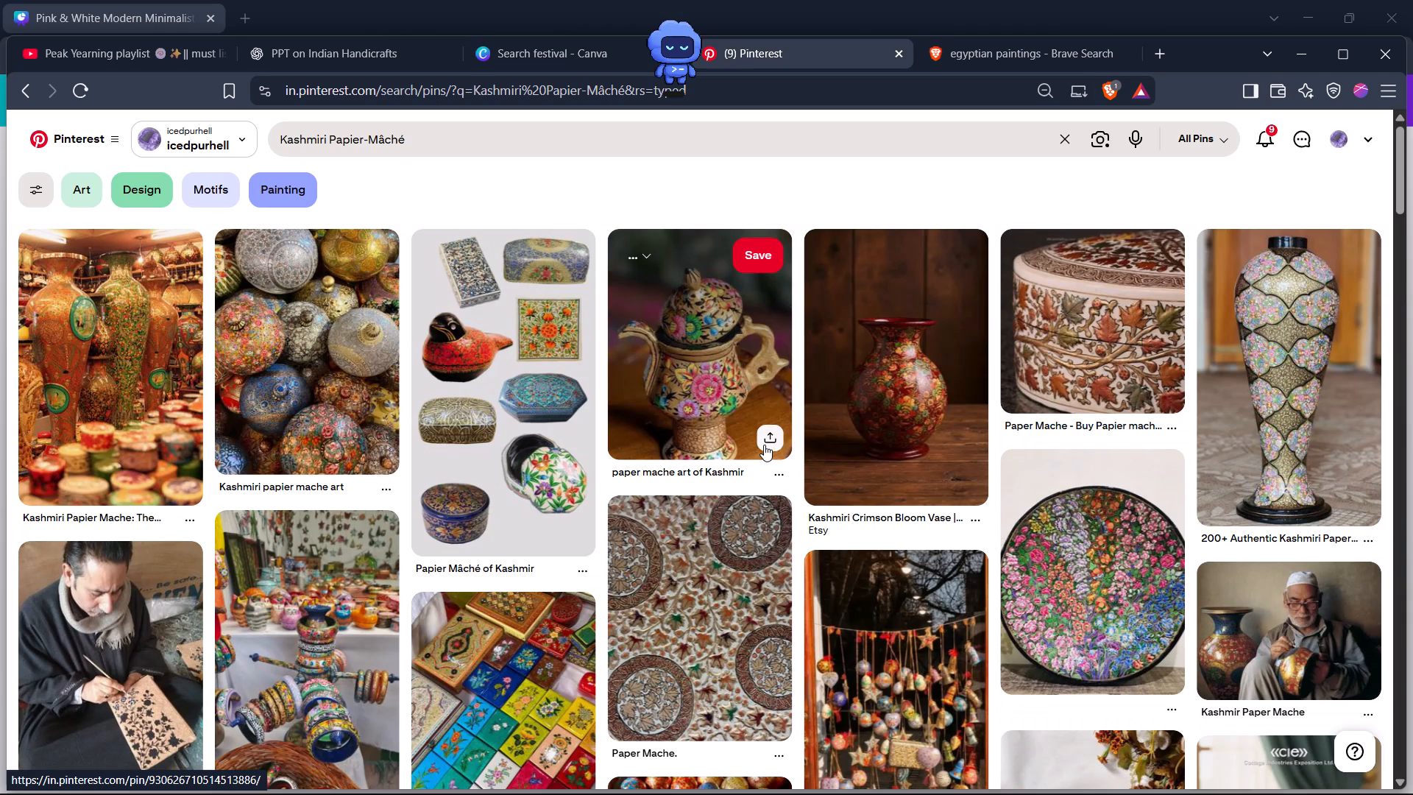
scroll(764, 445, "down", 5)
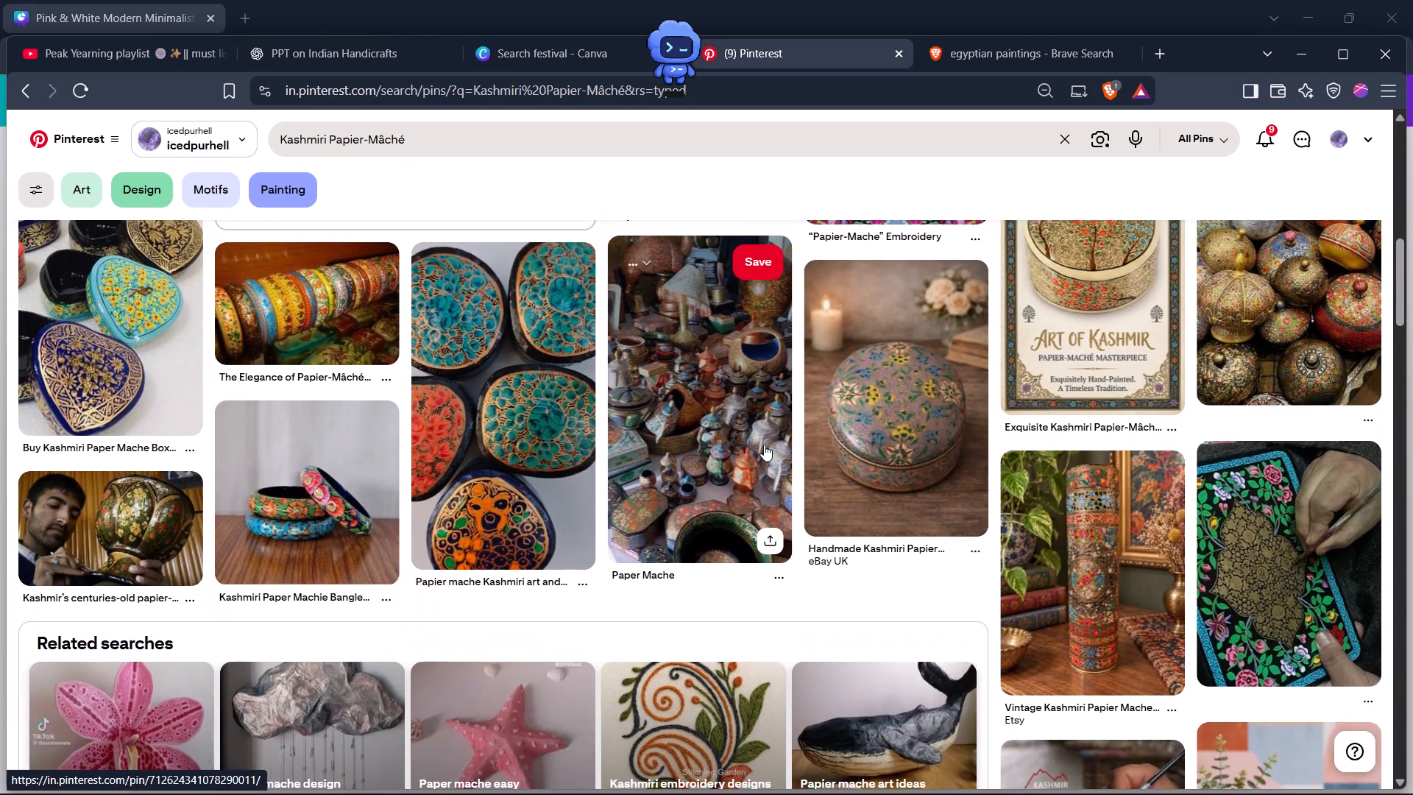
scroll(764, 445, "down", 4)
scroll(764, 445, "up", 1)
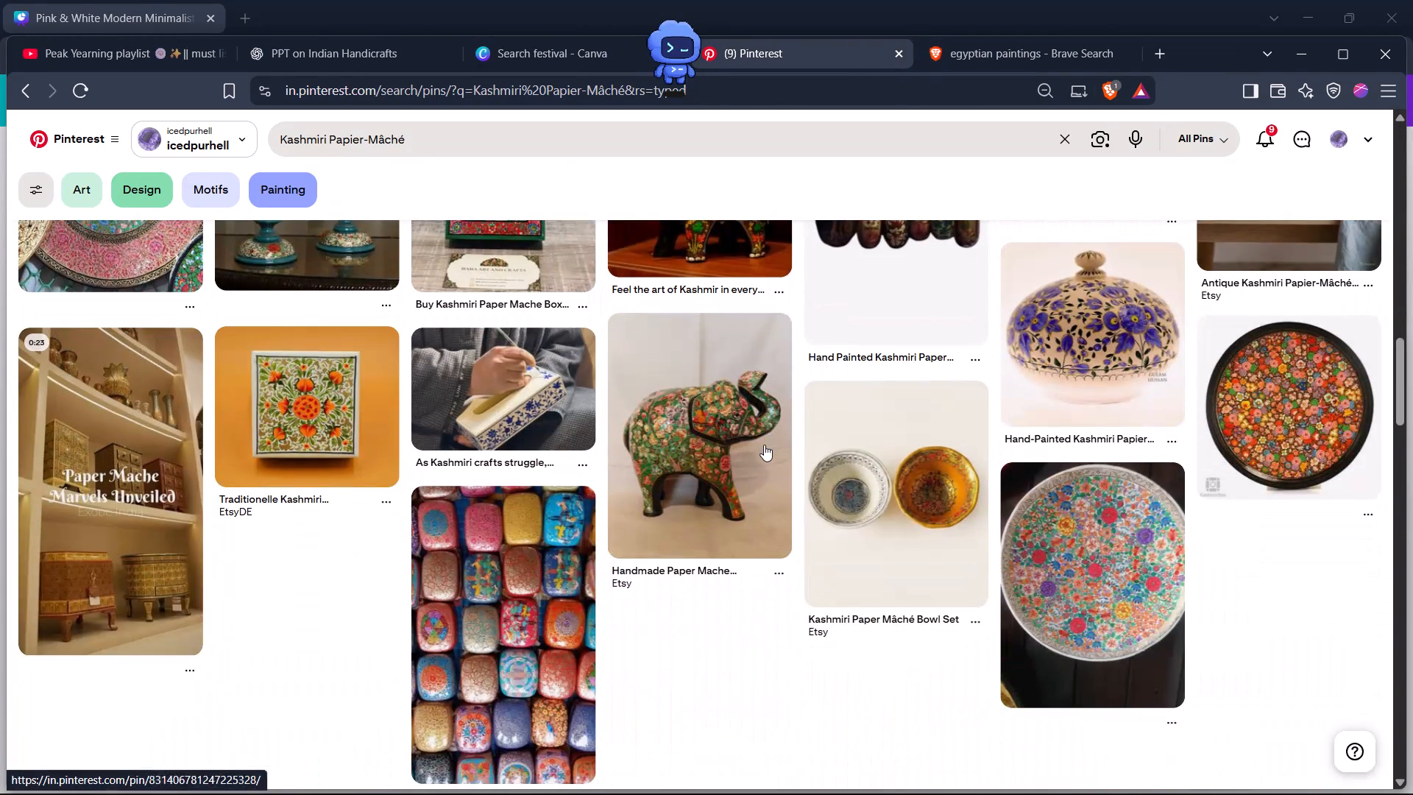
scroll(764, 445, "up", 1)
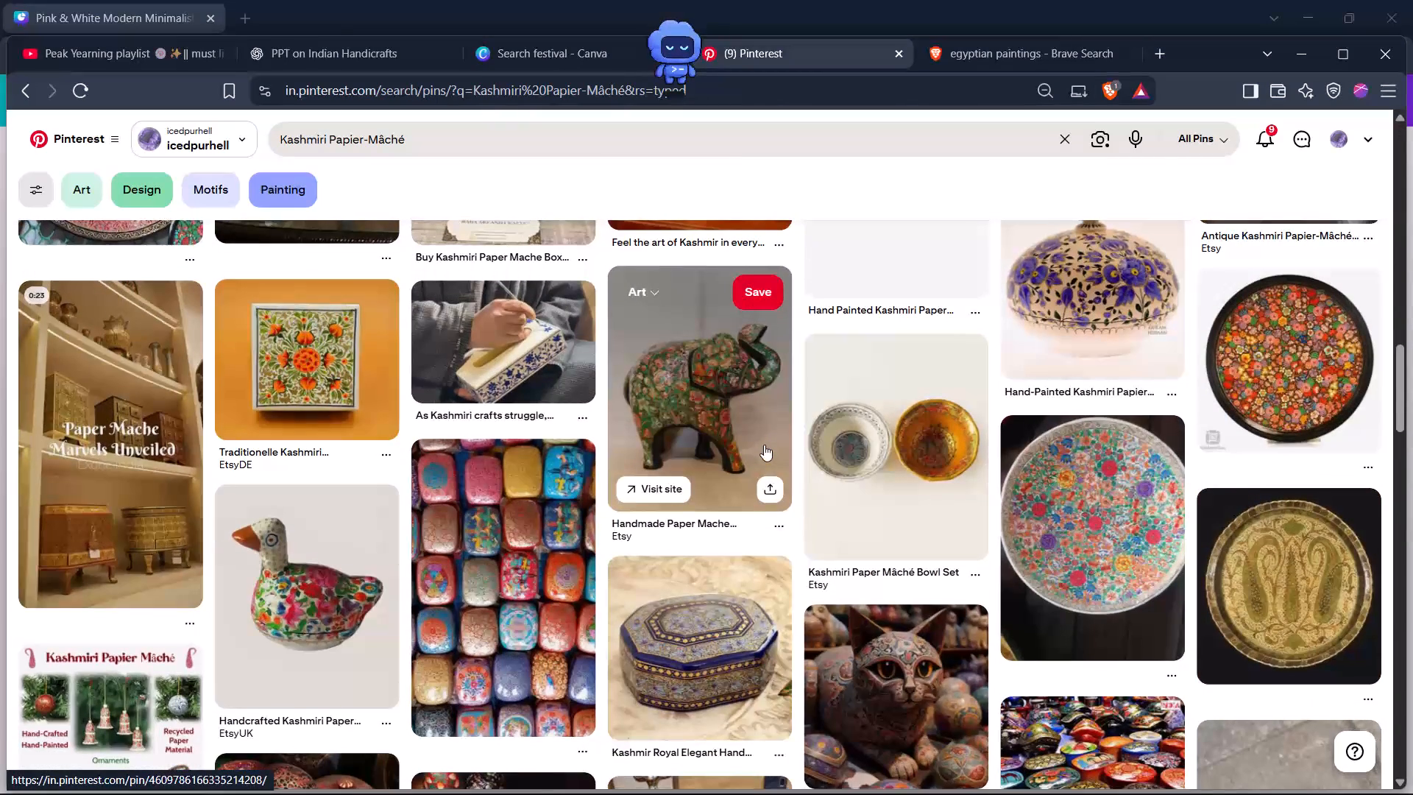
scroll(764, 445, "up", 1)
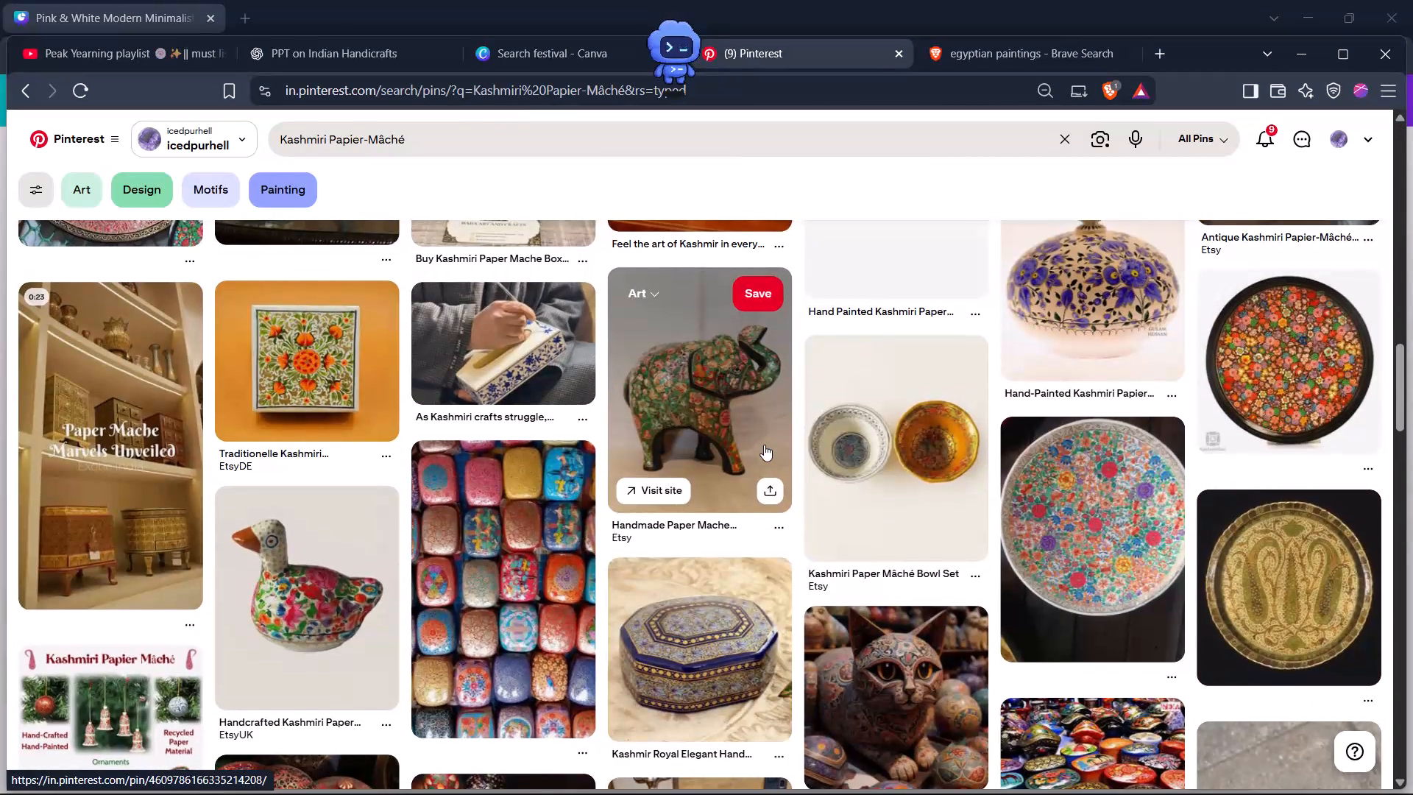
scroll(764, 445, "up", 1)
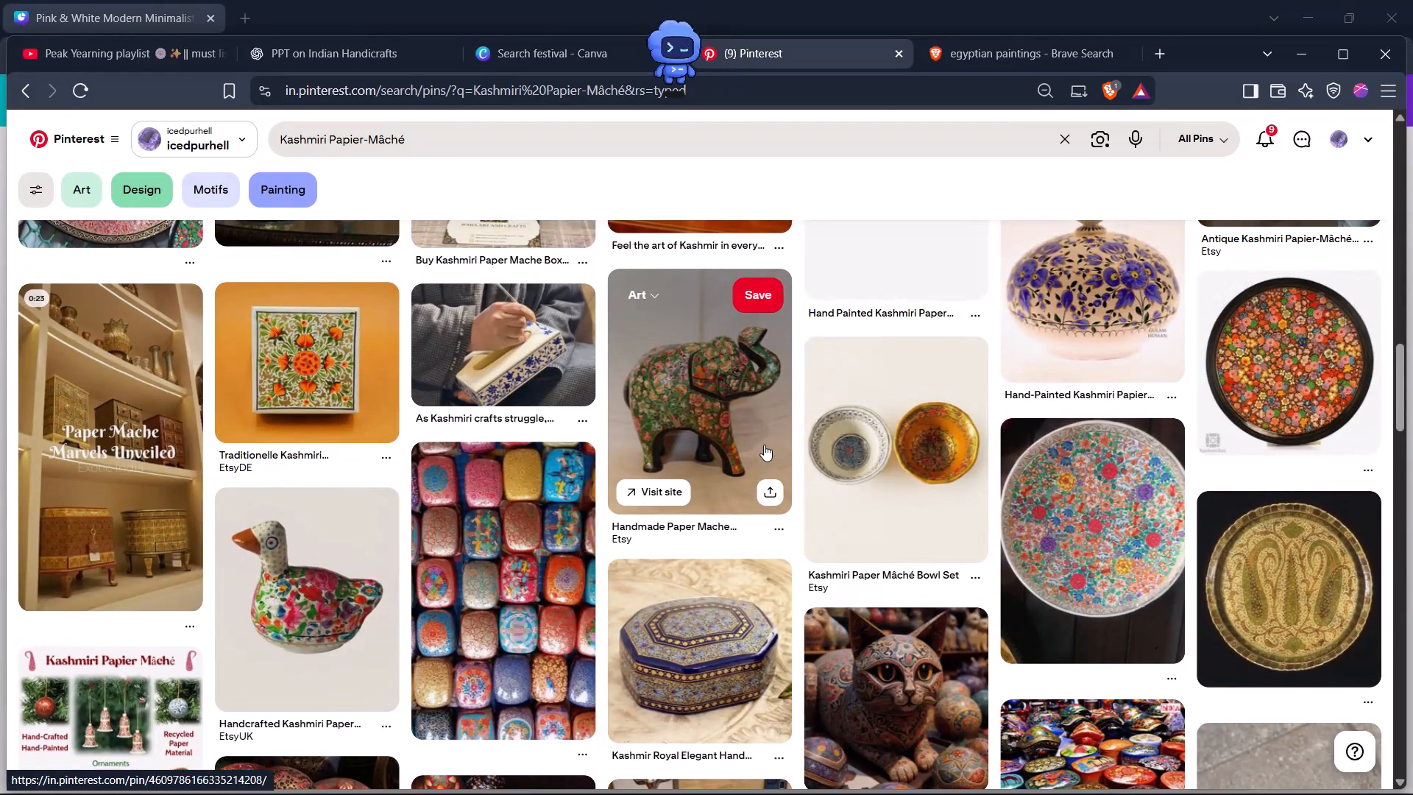
scroll(764, 445, "up", 1)
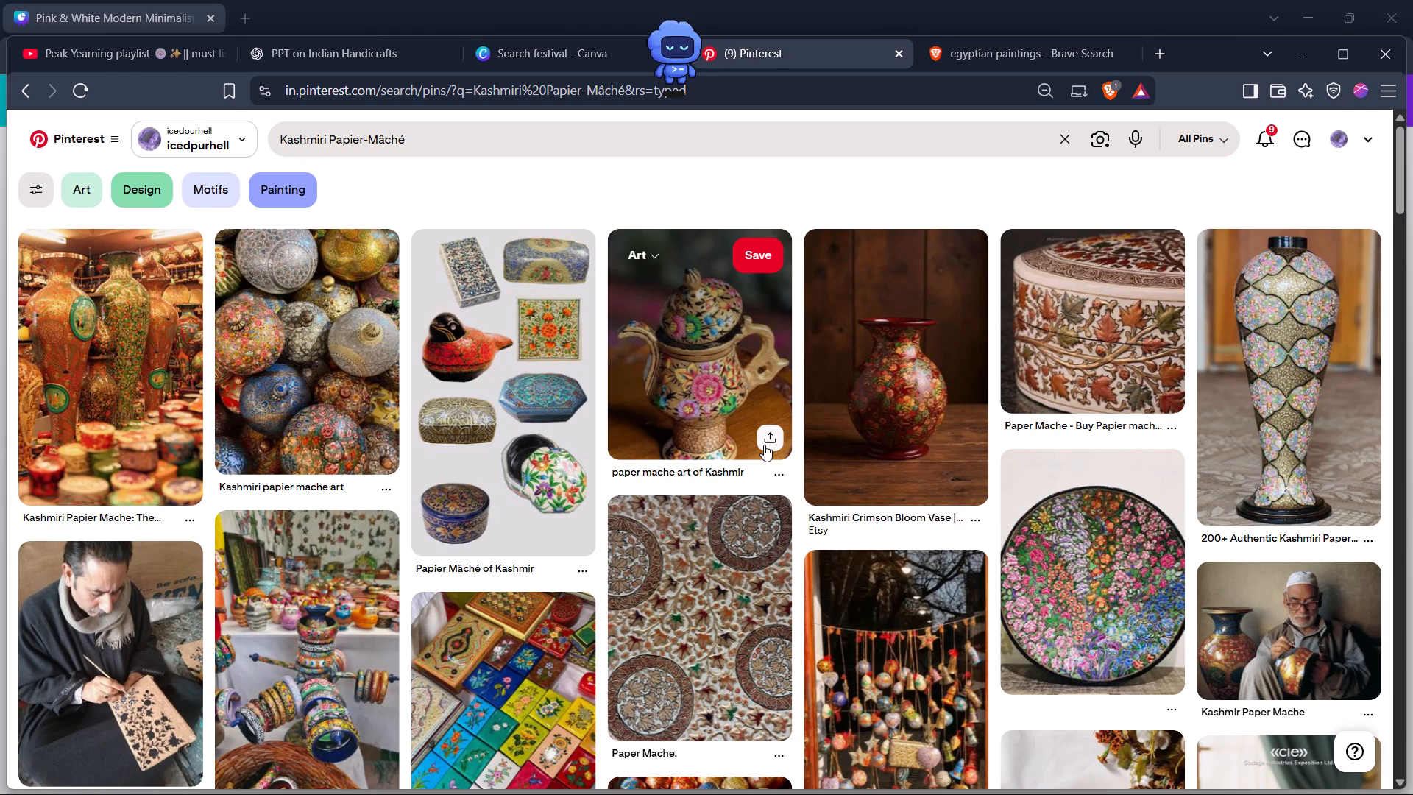
Copy the tall painted vases image from the pin "Kashmiri Papier Mache: The Story of an Exceptional Art" and return to slide 3 in Canva.
left_click(170, 400)
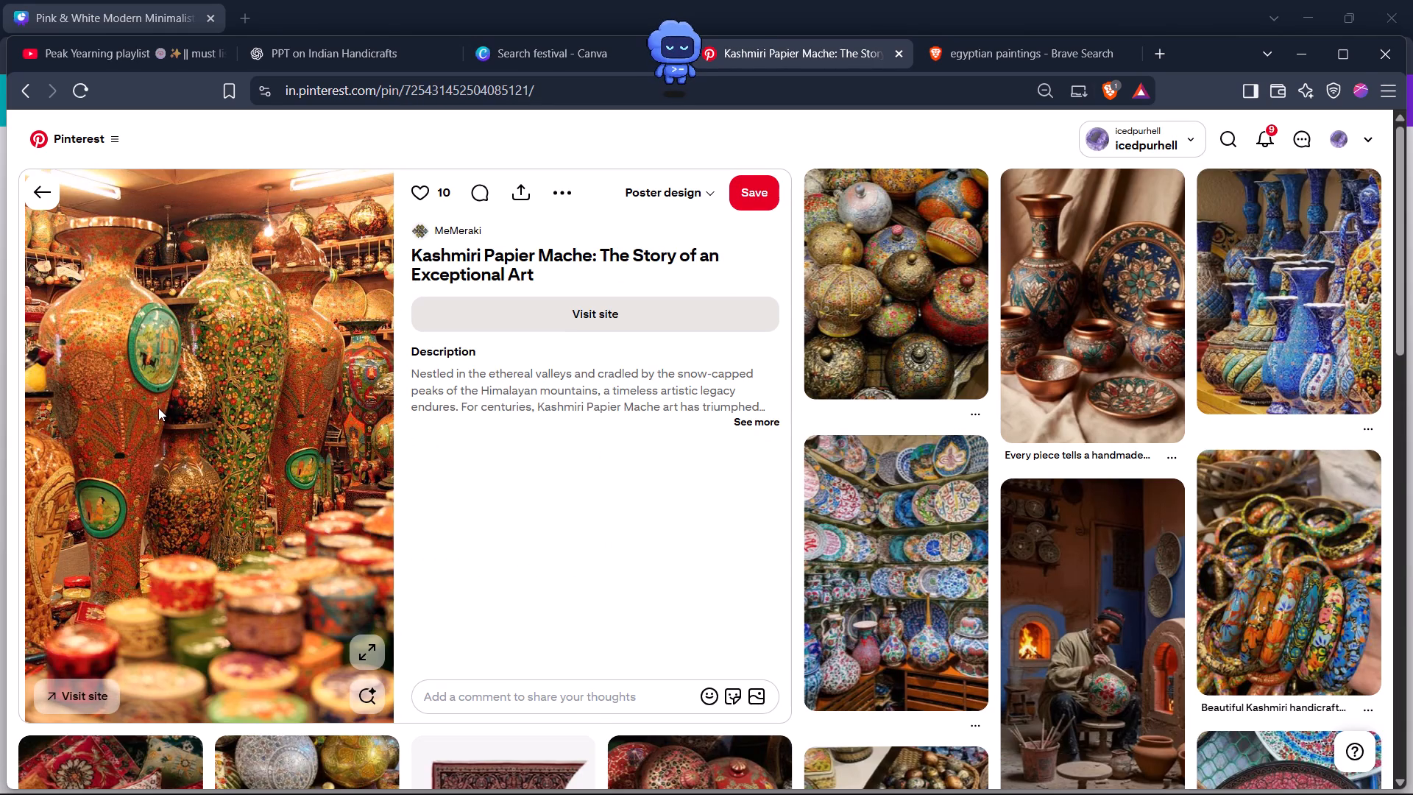
right_click(158, 407)
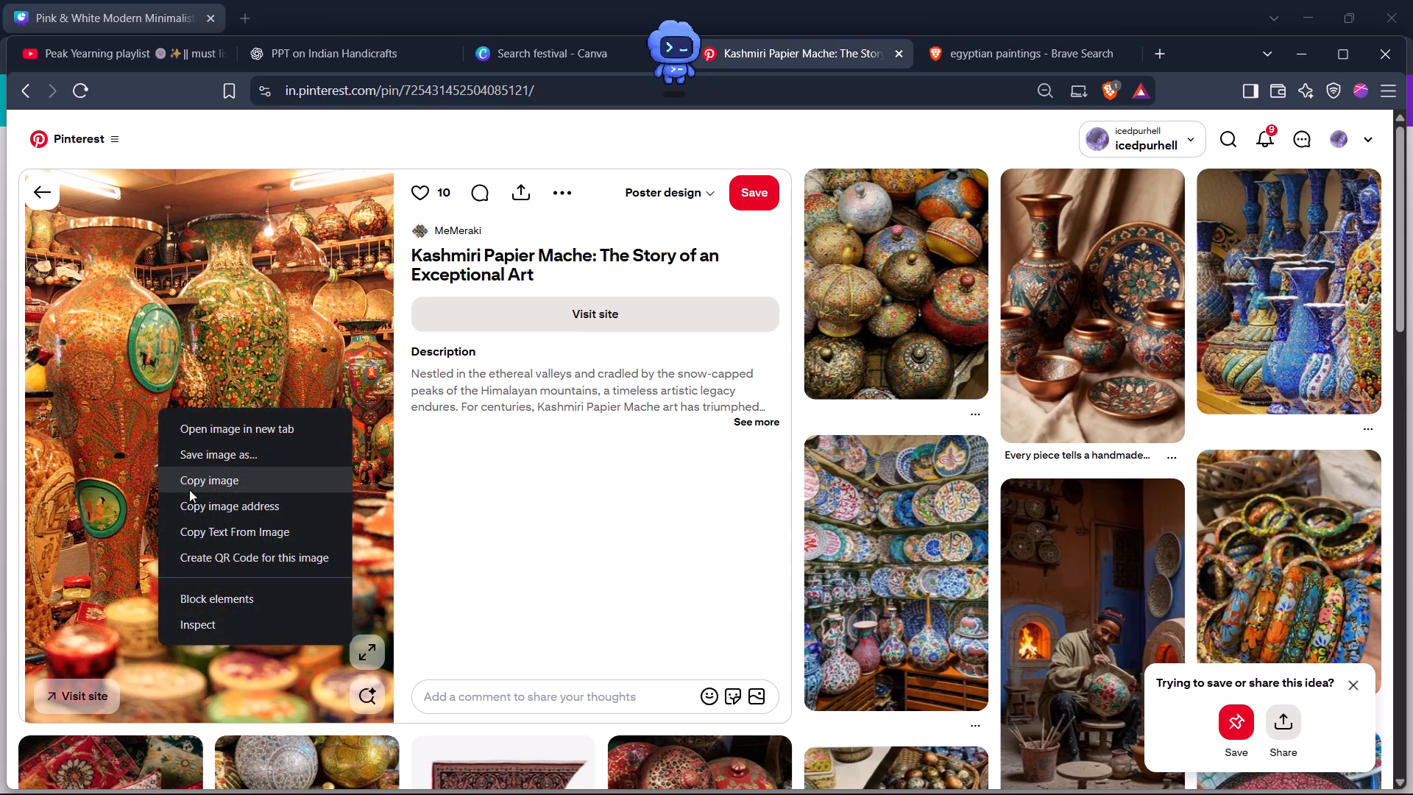
left_click(191, 488)
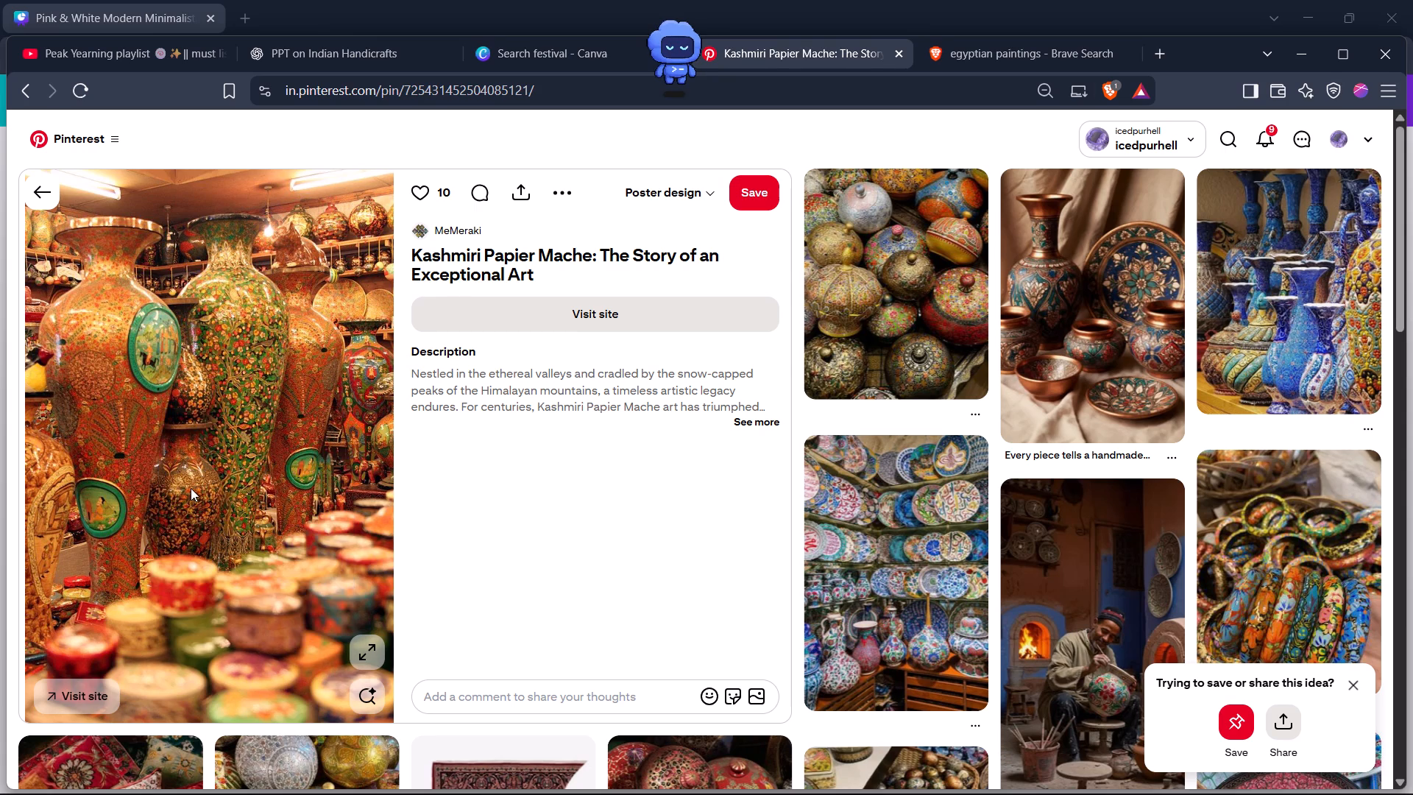
key("alt+Tab")
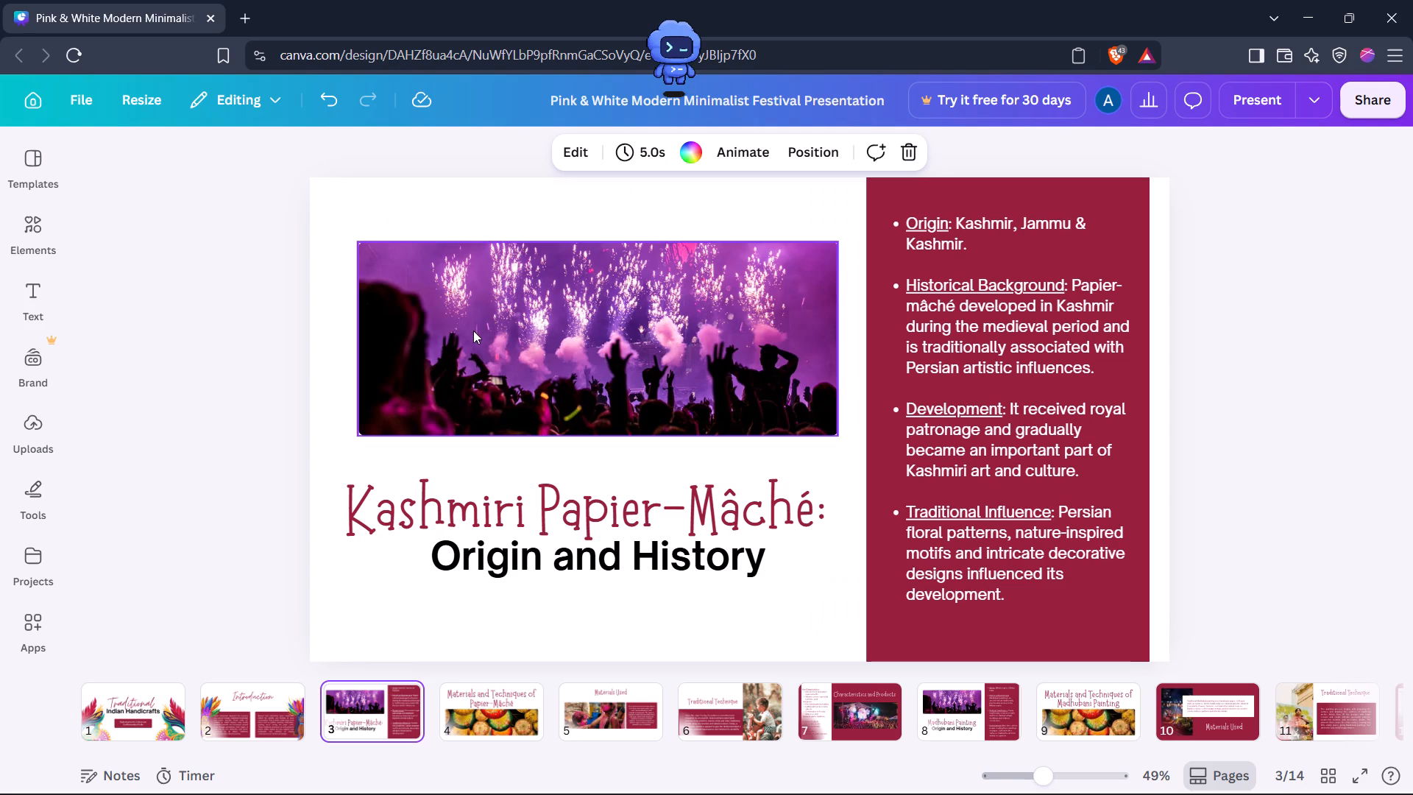
Replace the fireworks crowd photo on slide 3 with the copied painted vases image, placed above the title in the slide's upper-left corner.
left_click(474, 332)
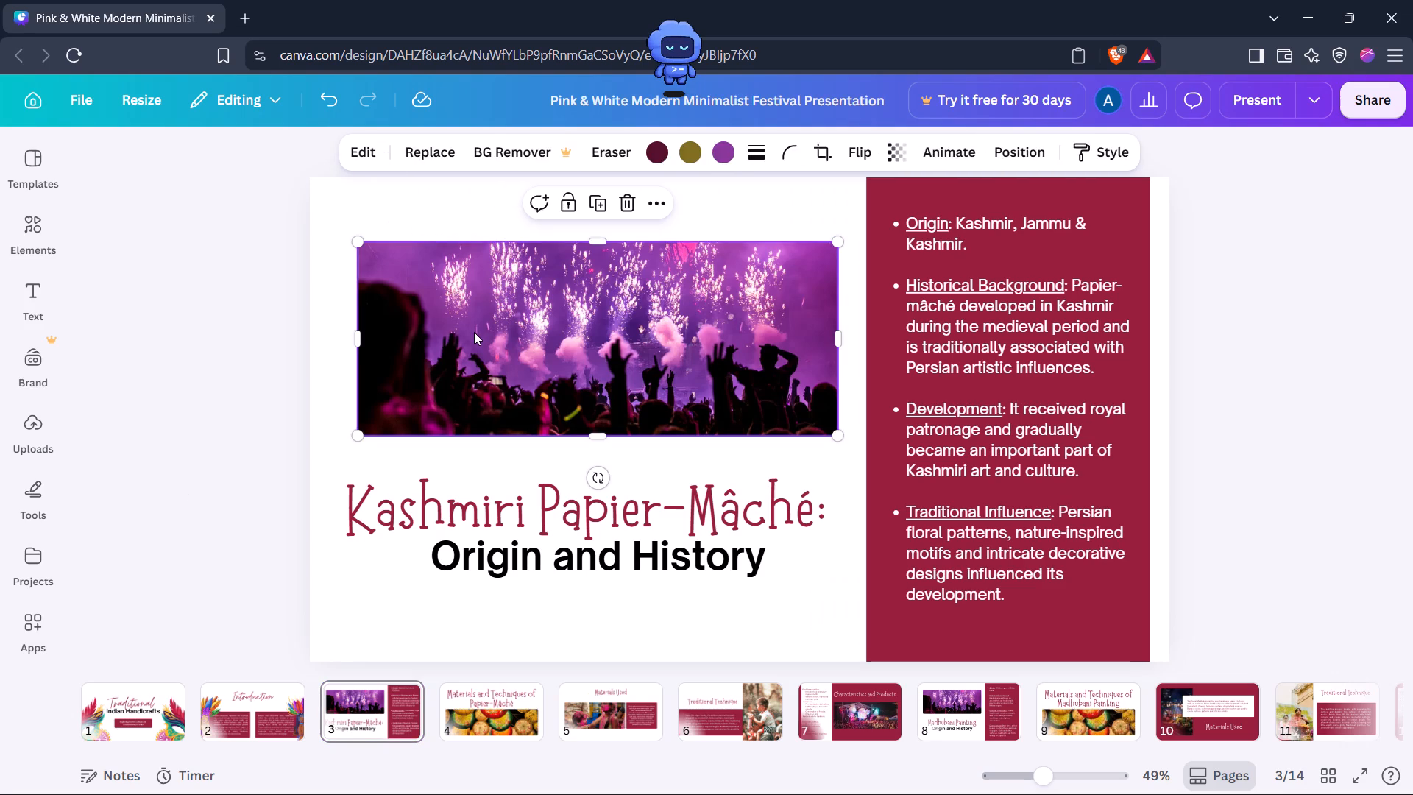
key("BackSpace")
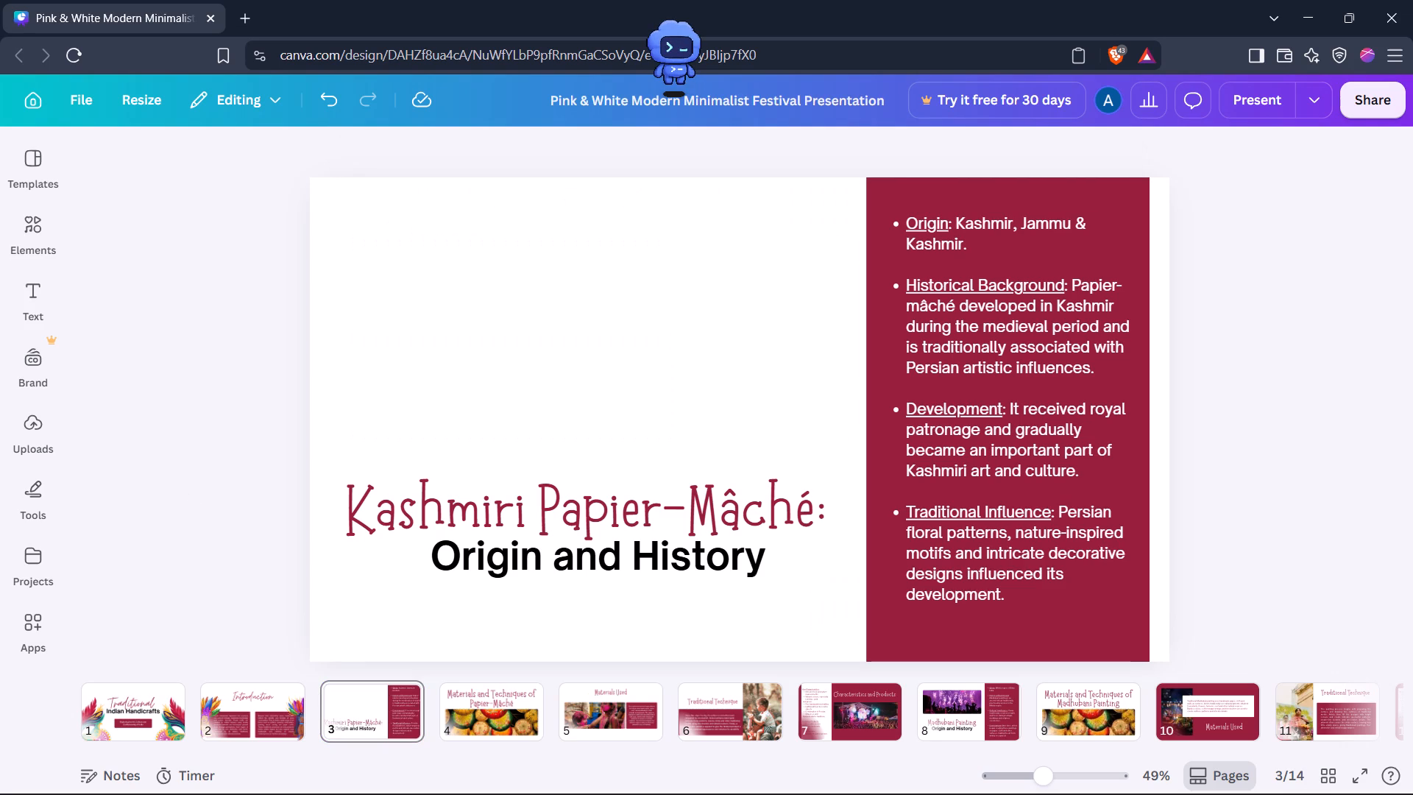
key("ctrl+v")
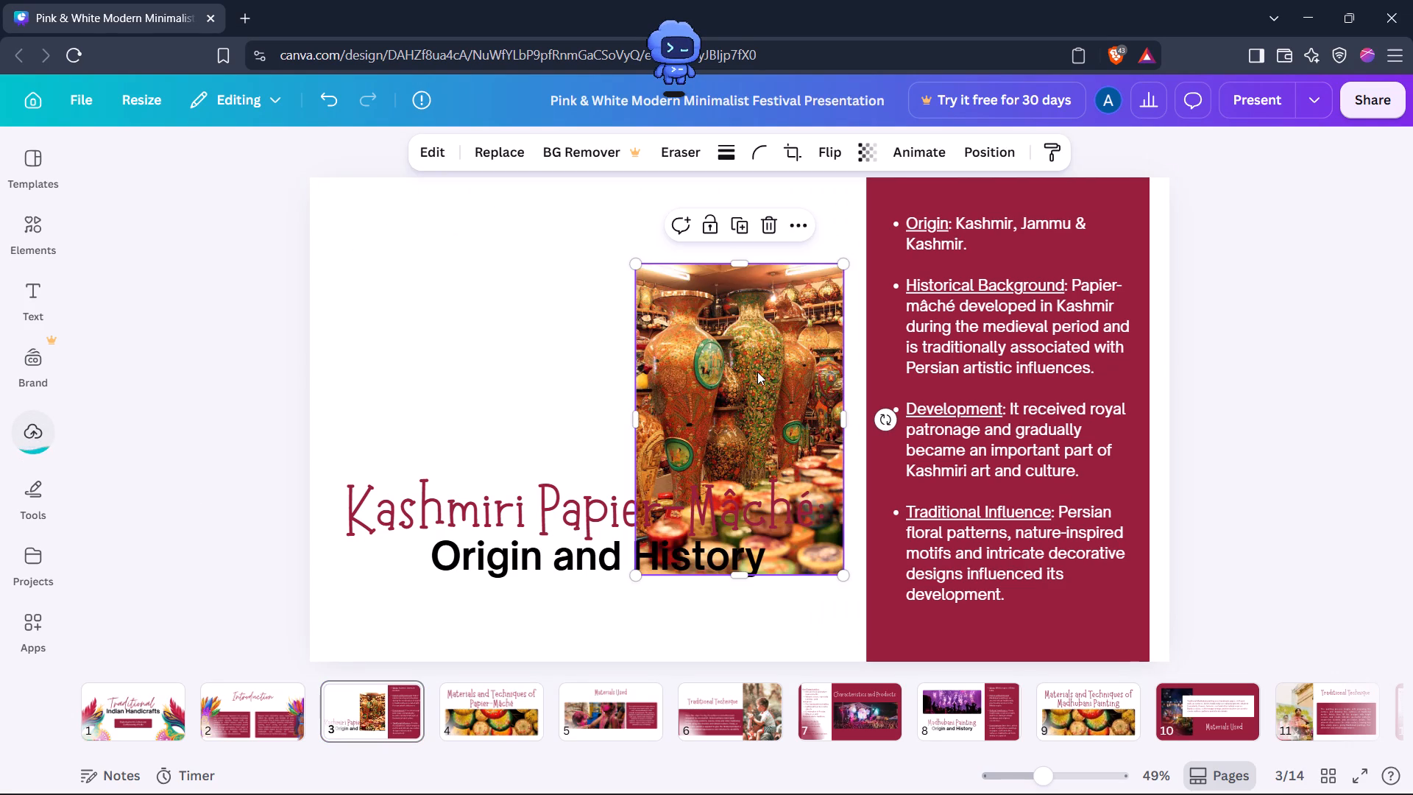
left_click_drag(757, 372, 431, 275)
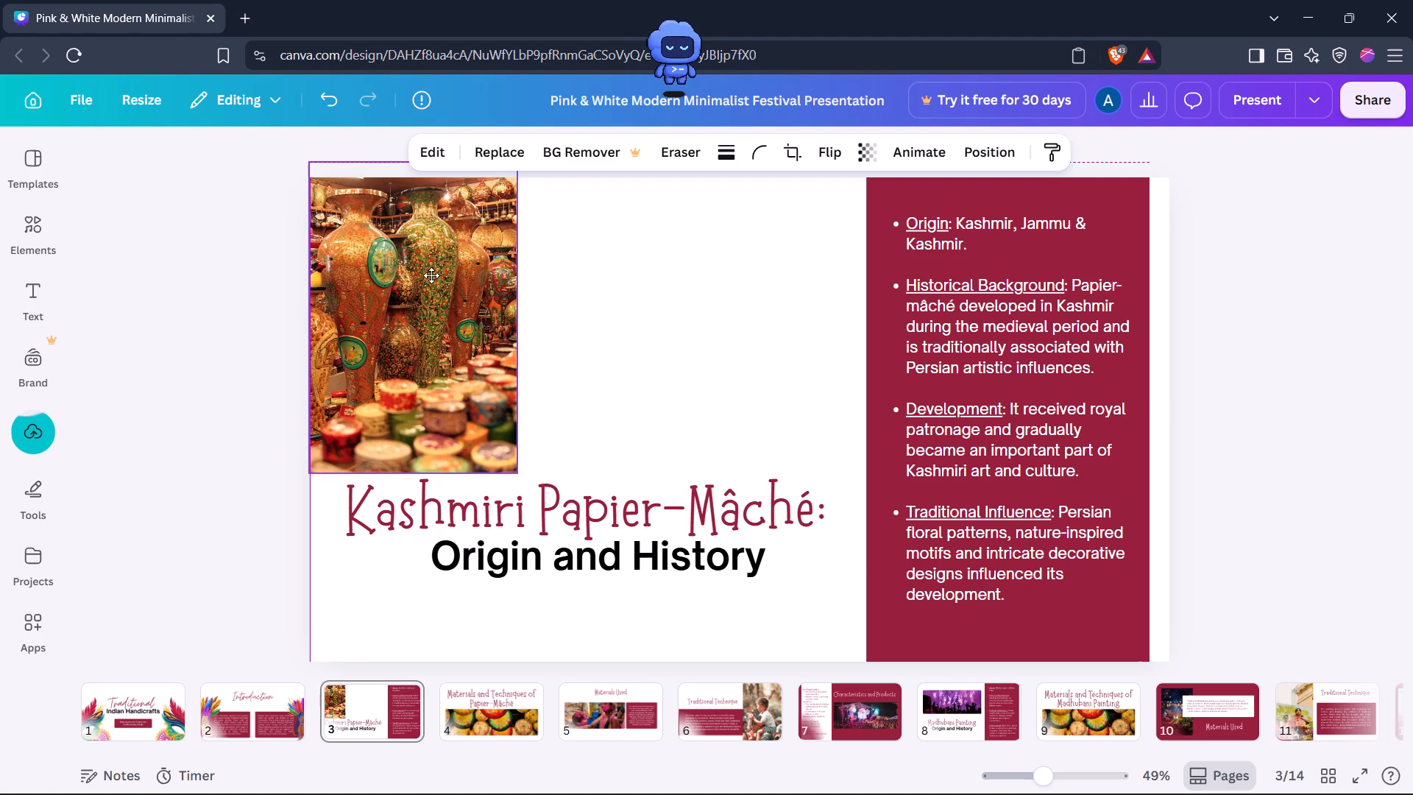
left_click_drag(431, 275, 435, 265)
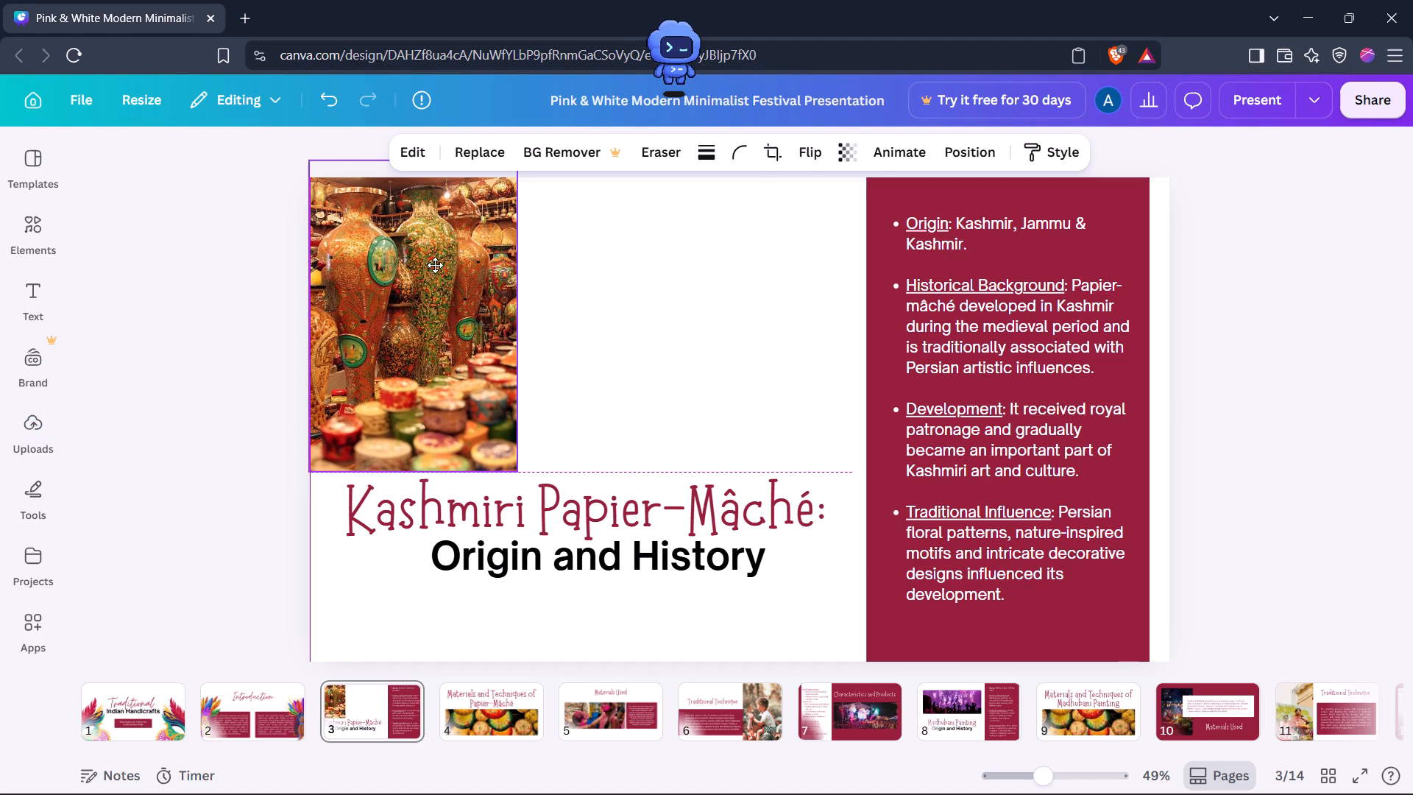
left_click_drag(435, 265, 433, 265)
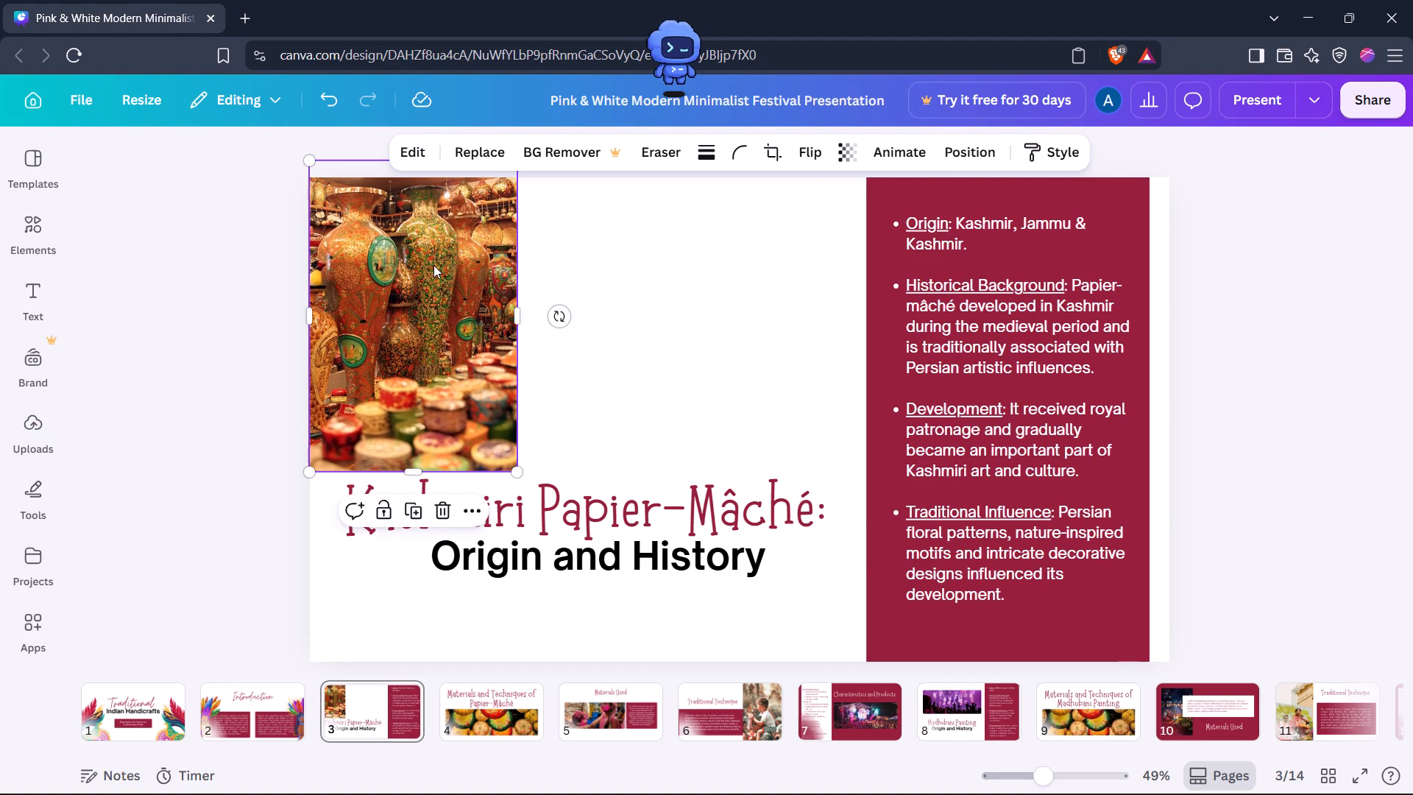
Switch to Pinterest and copy the decorated vase and plate image from the related pin "Every piece tells a handmade story.".
key("alt+Tab")
scroll(884, 232, "down", 2)
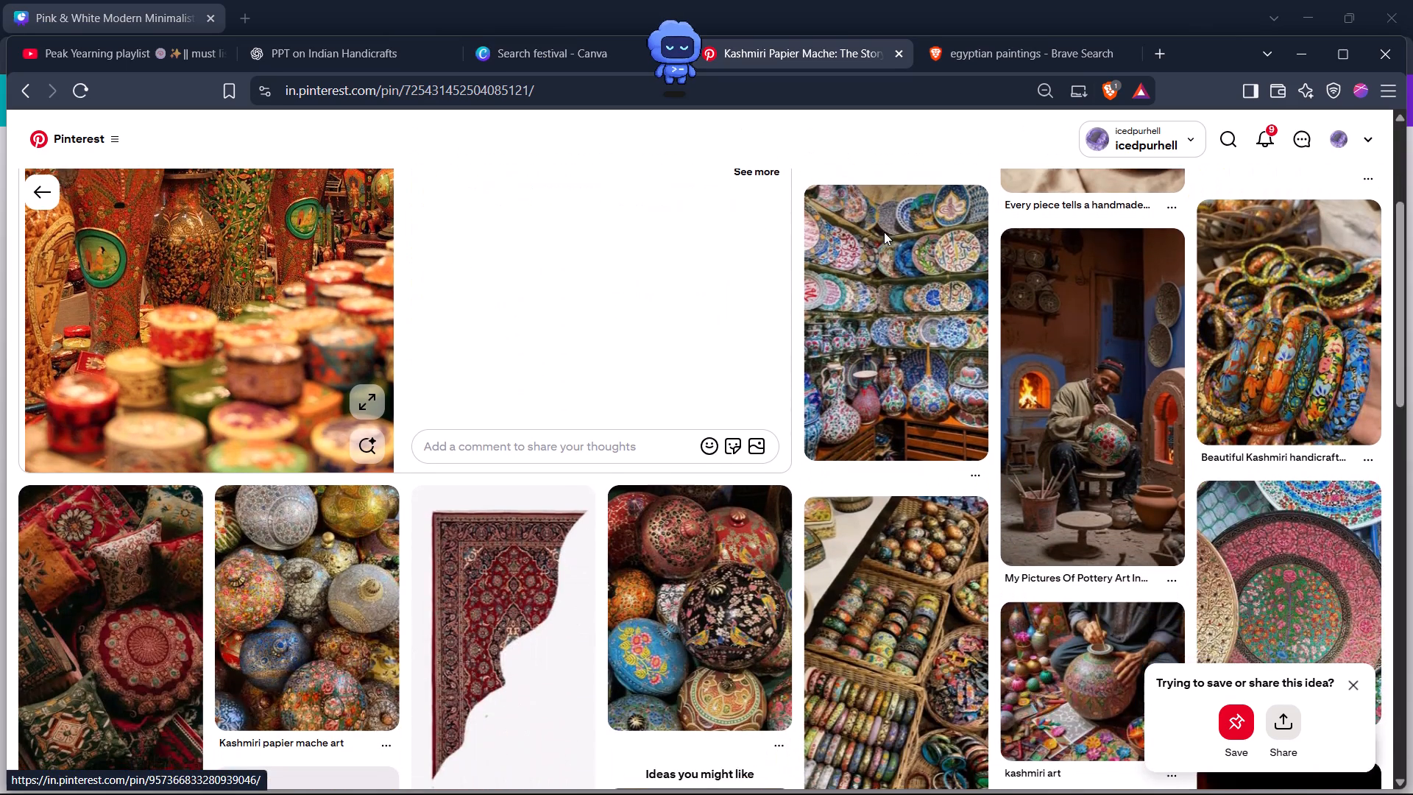
scroll(884, 232, "down", 4)
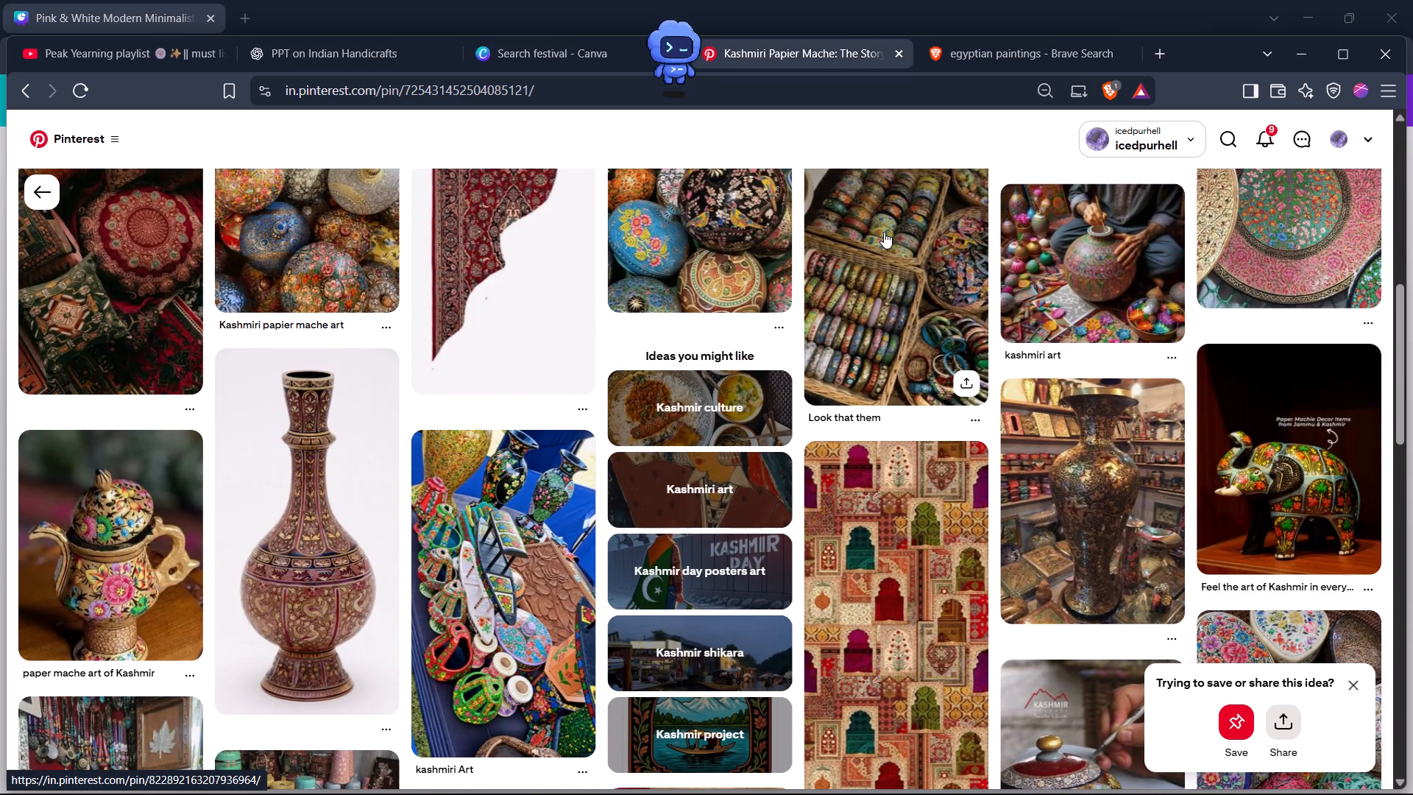
scroll(884, 232, "up", 8)
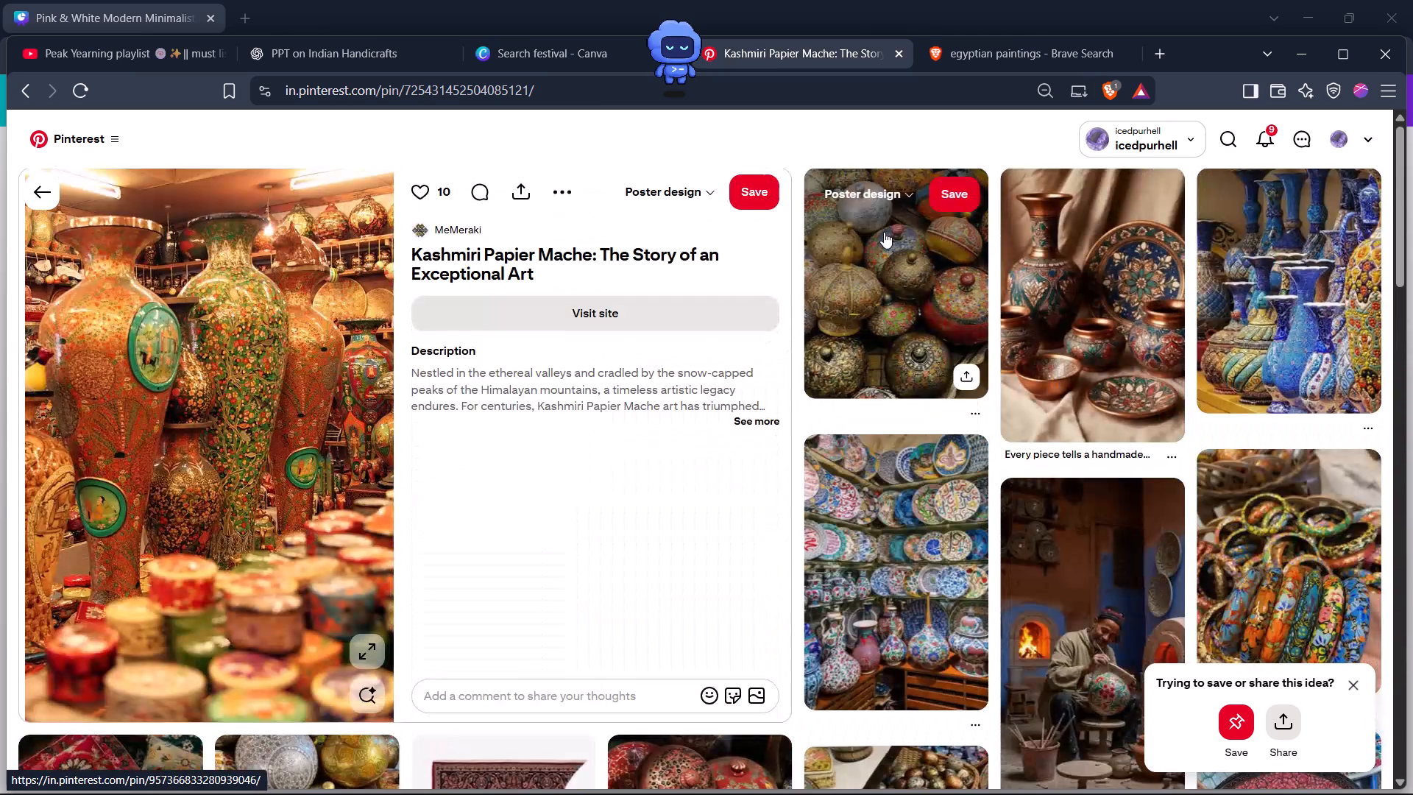
left_click(1151, 296)
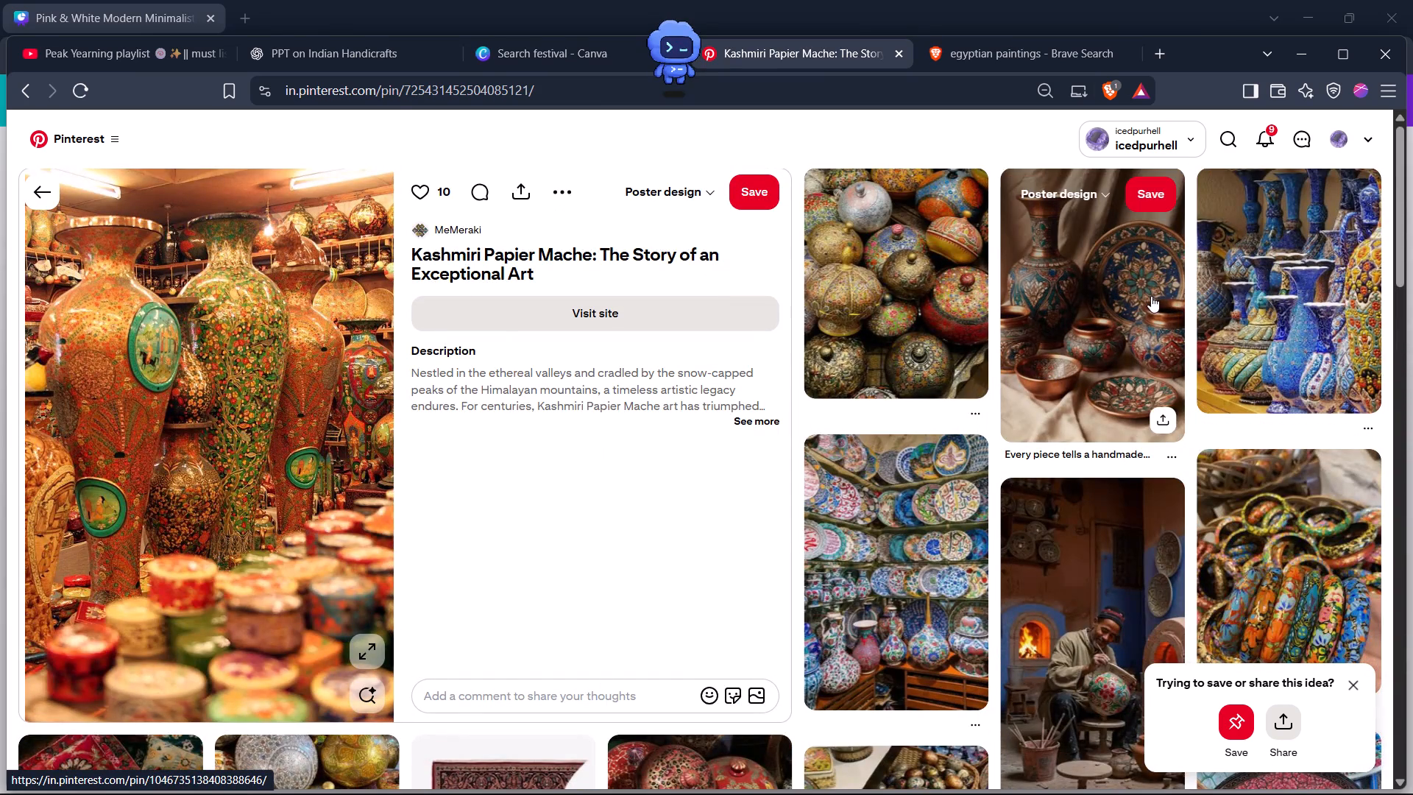
right_click(105, 420)
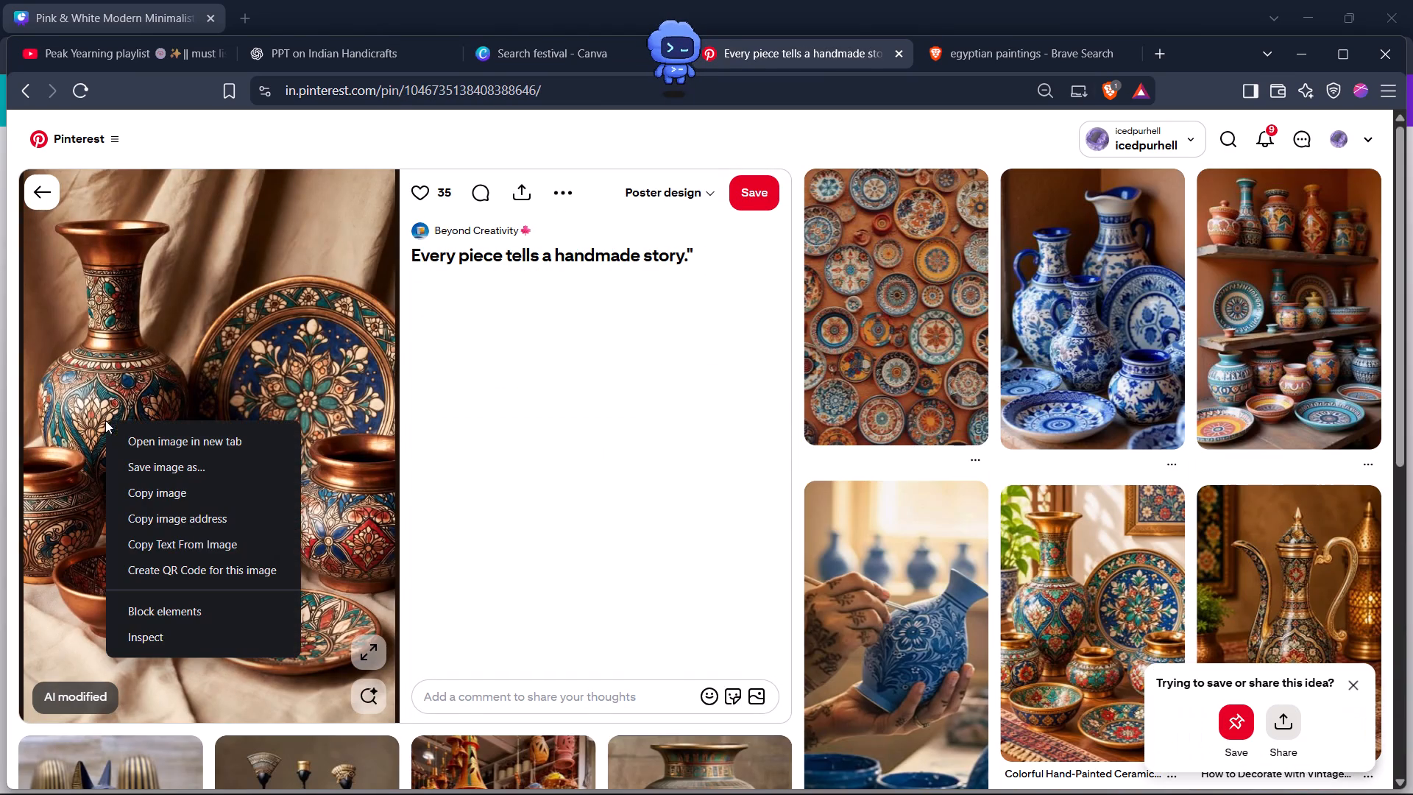
left_click(152, 499)
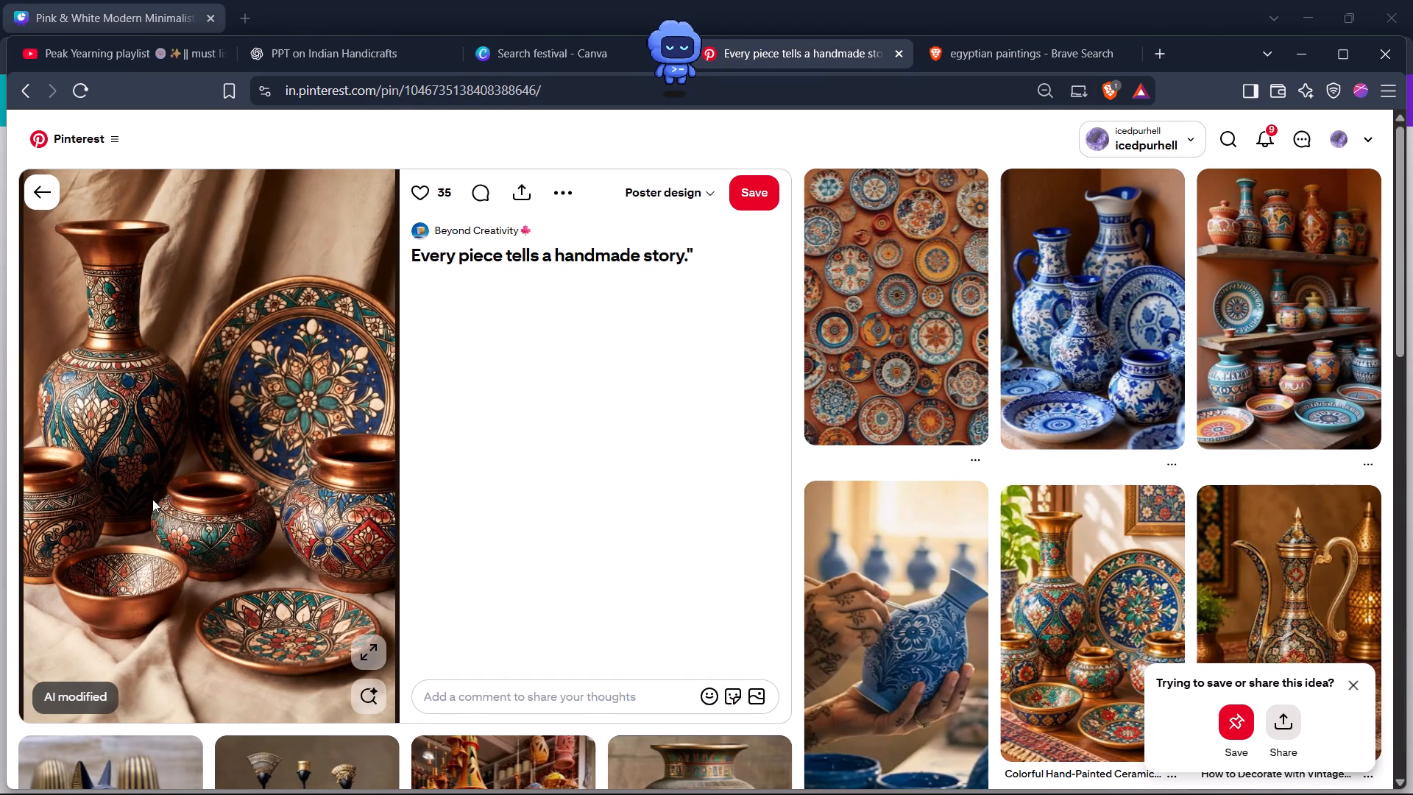
Paste the copied vase and plate image onto slide 3 in Canva, placing it directly beside the painted vases image at the slide's top edge.
key("alt+Tab")
left_click(634, 367)
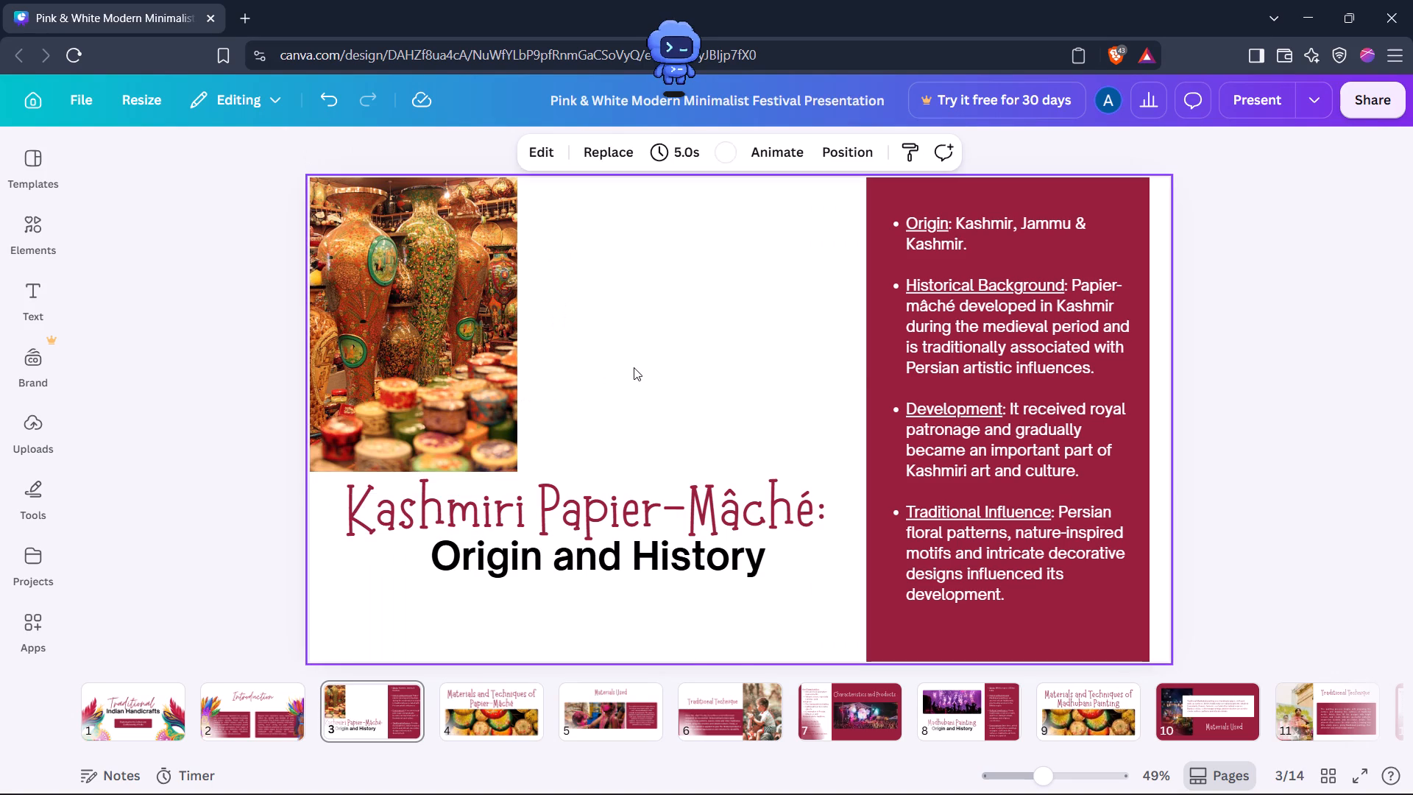
right_click(634, 367)
left_click(715, 482)
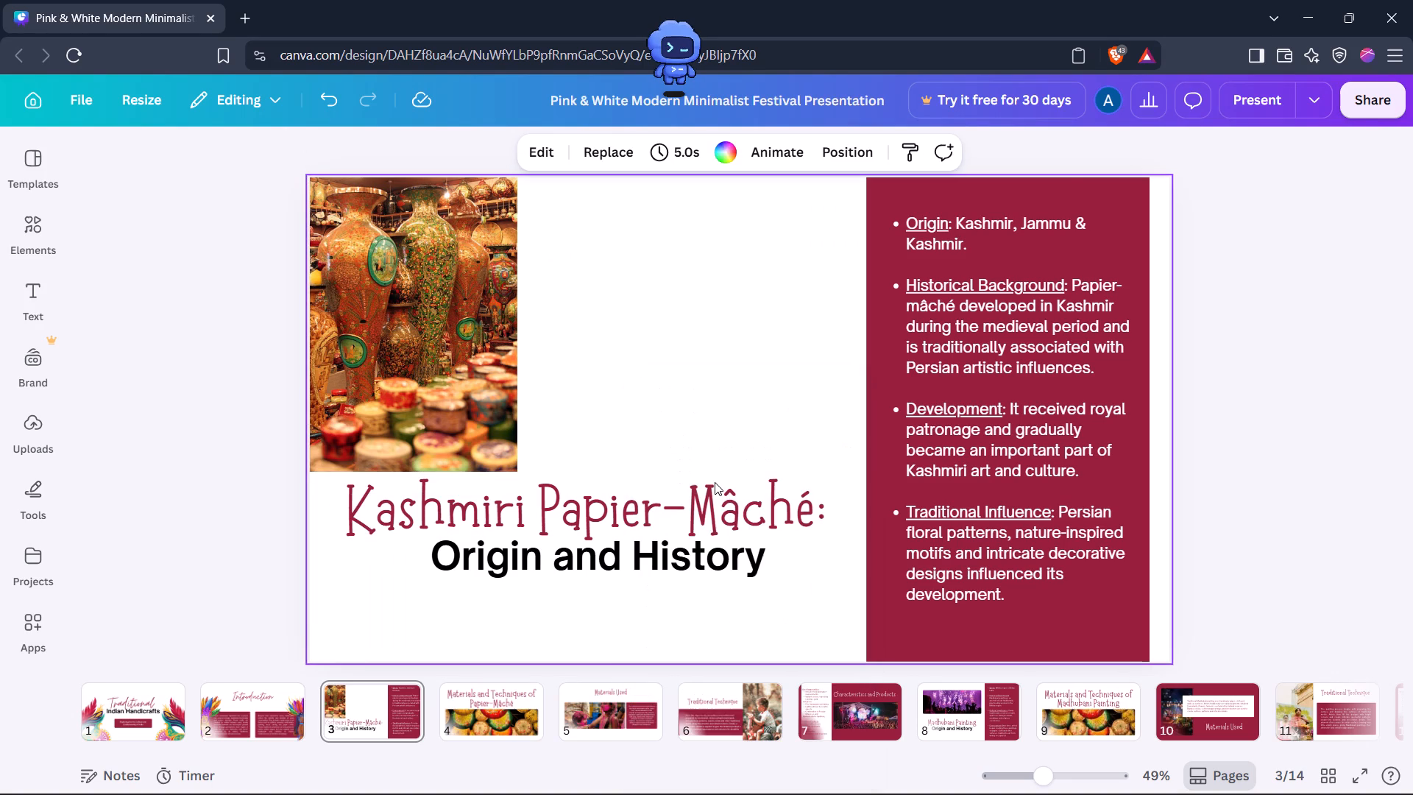
left_click_drag(723, 395, 608, 317)
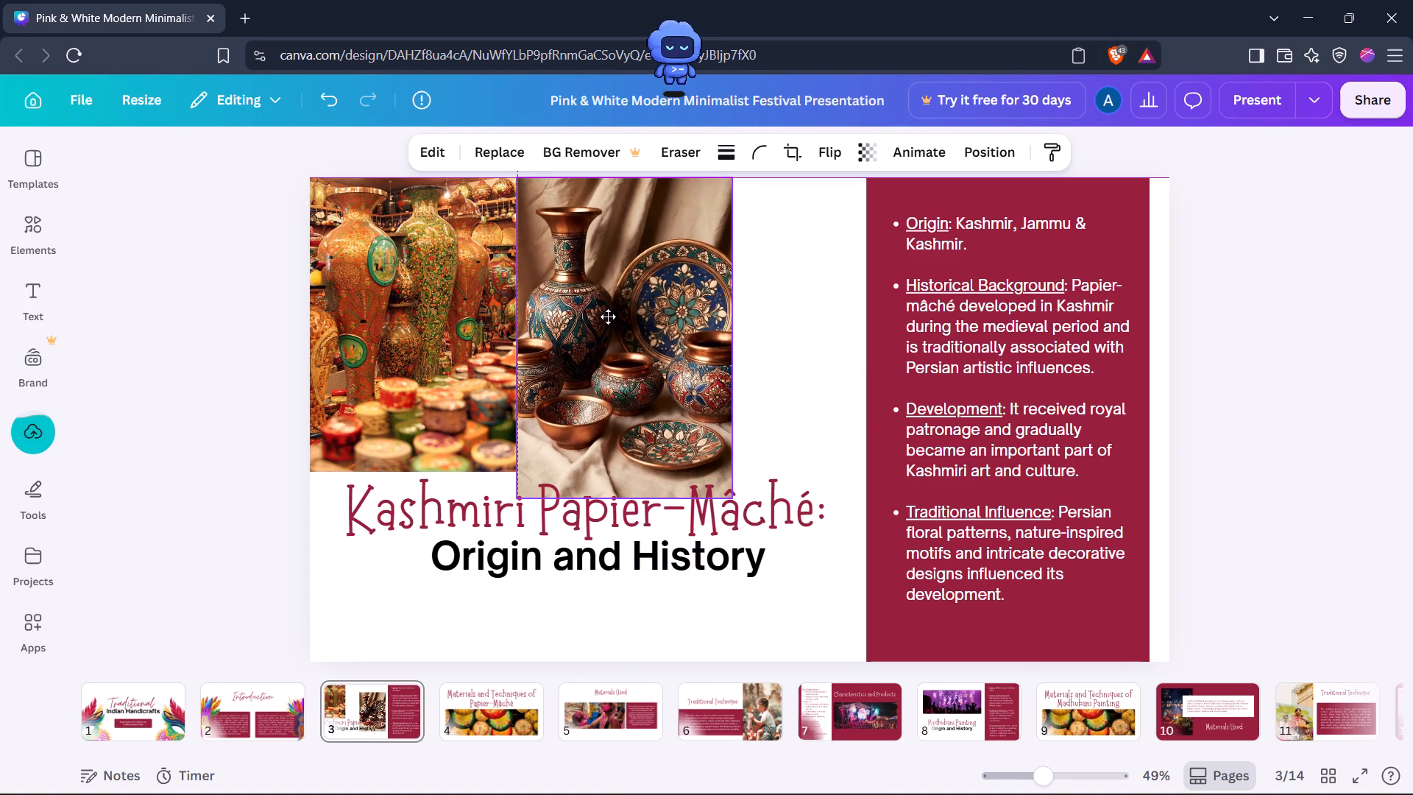
left_click_drag(608, 317, 609, 317)
Crop thin strips off the upper and lower edges of the vase and plate image, keeping its full width.
double_click(609, 317)
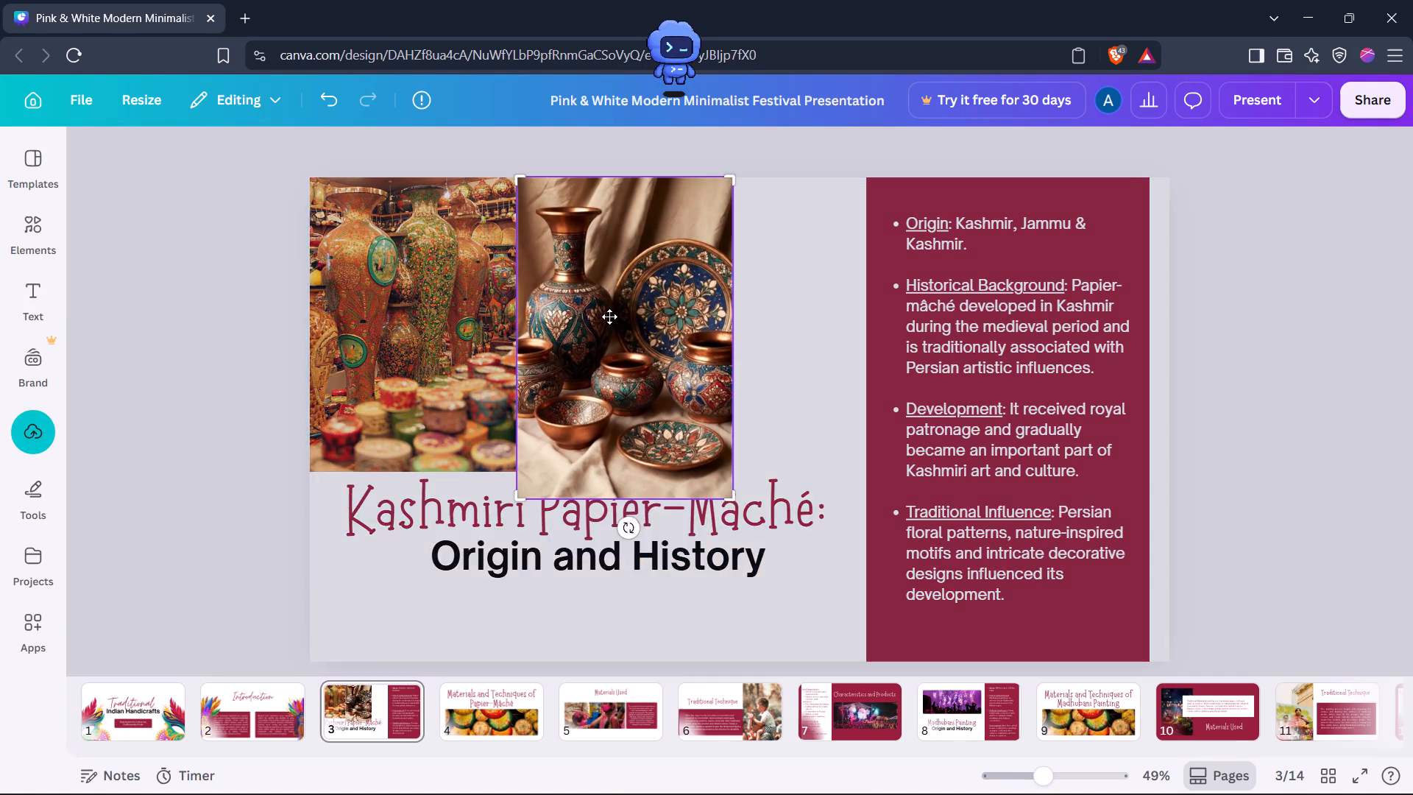
left_click_drag(843, 179, 848, 191)
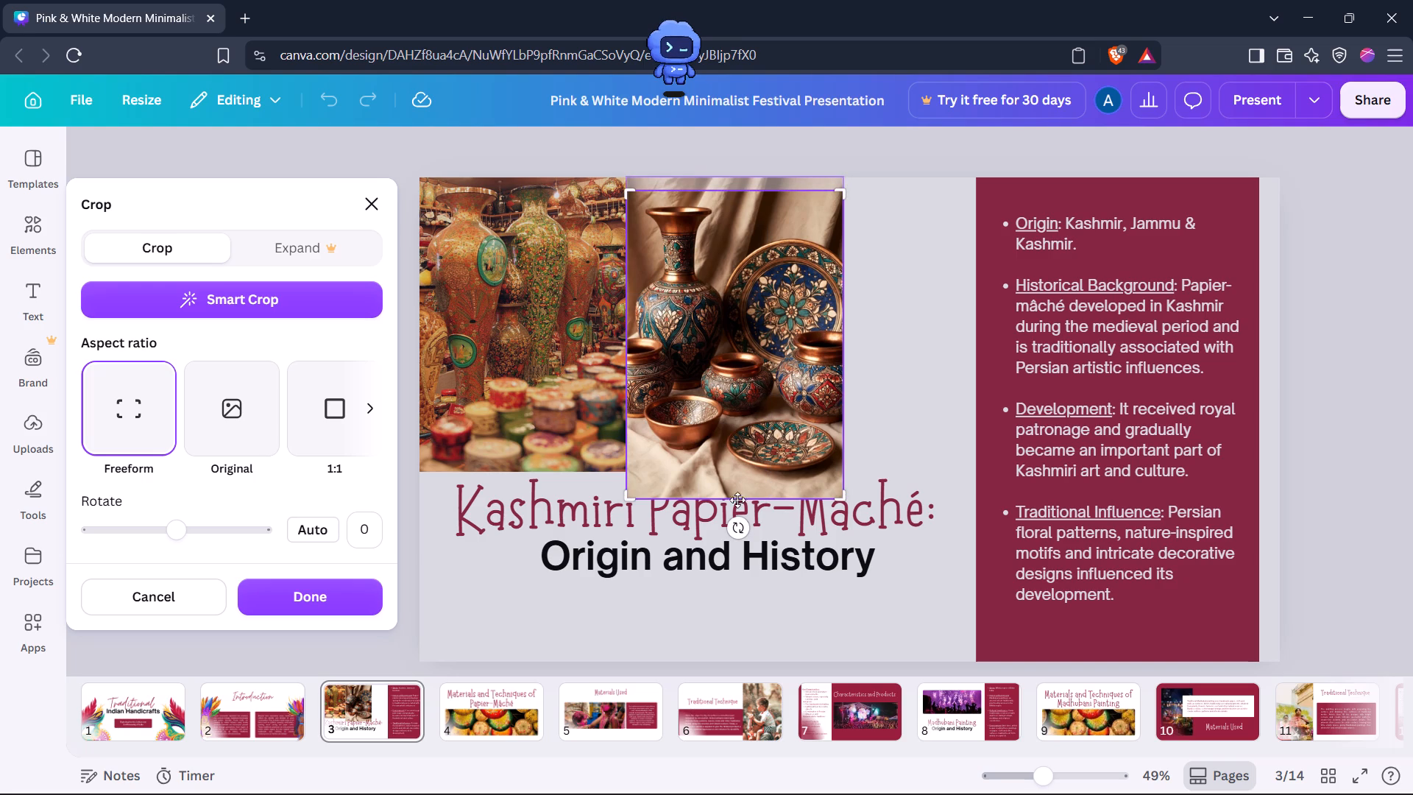
left_click_drag(630, 502, 631, 482)
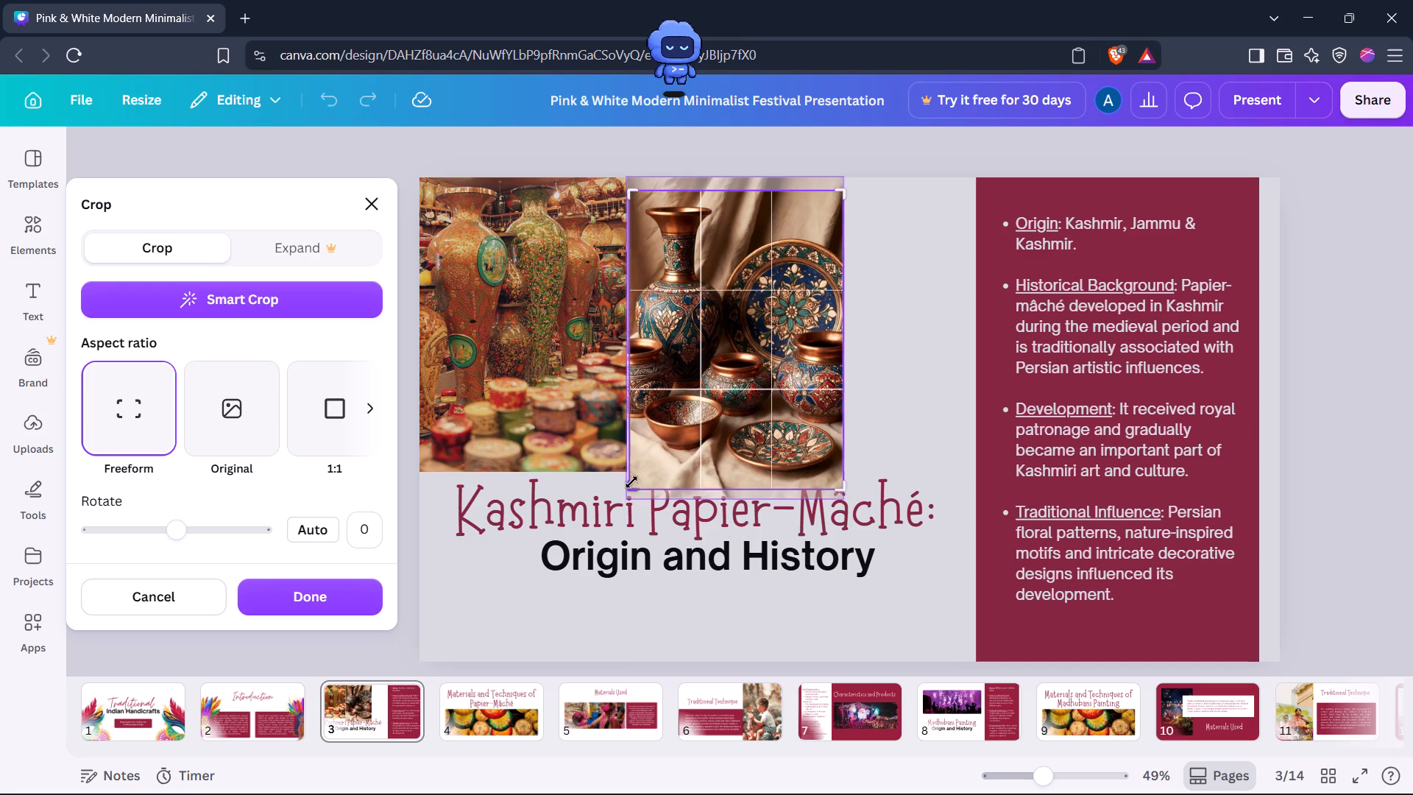
left_click_drag(631, 482, 628, 481)
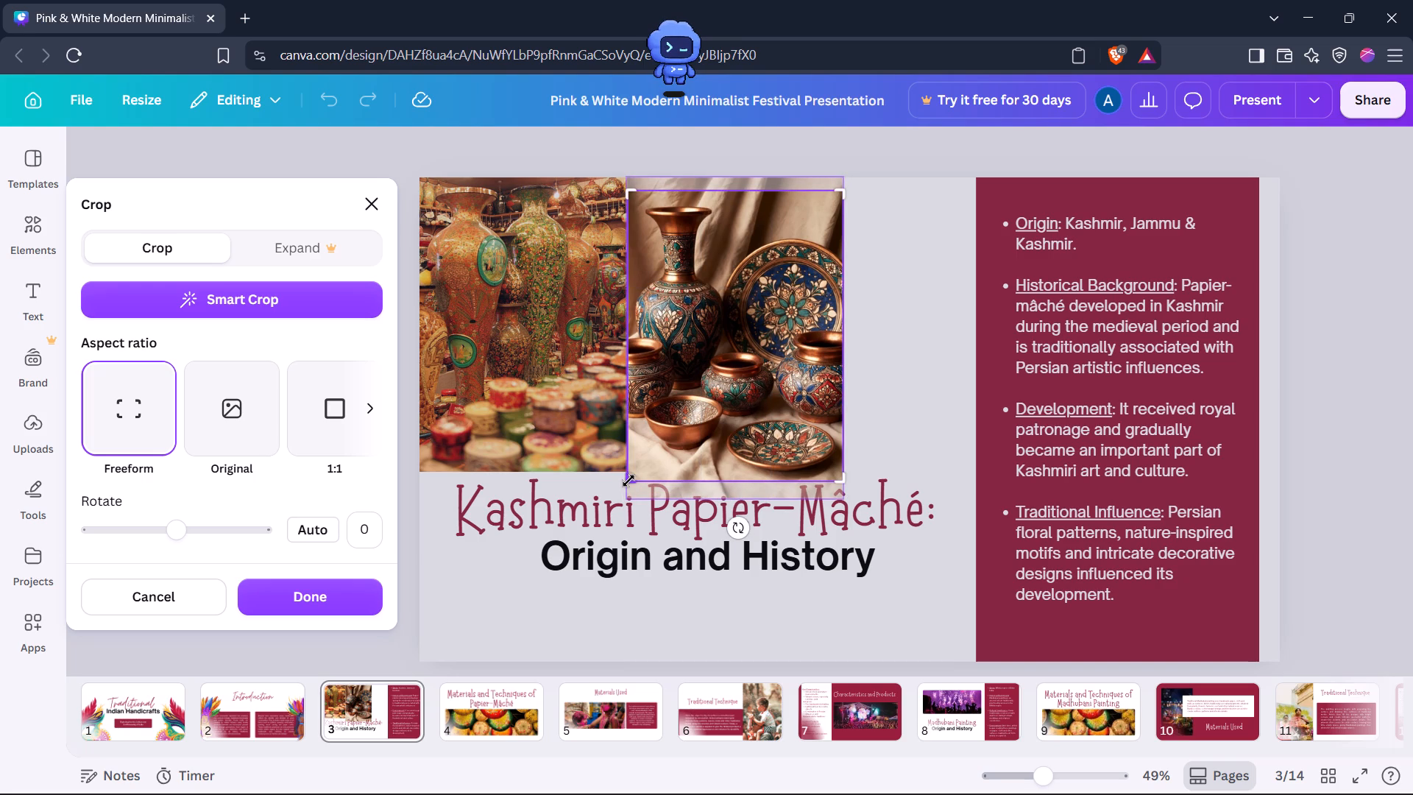
left_click(341, 594)
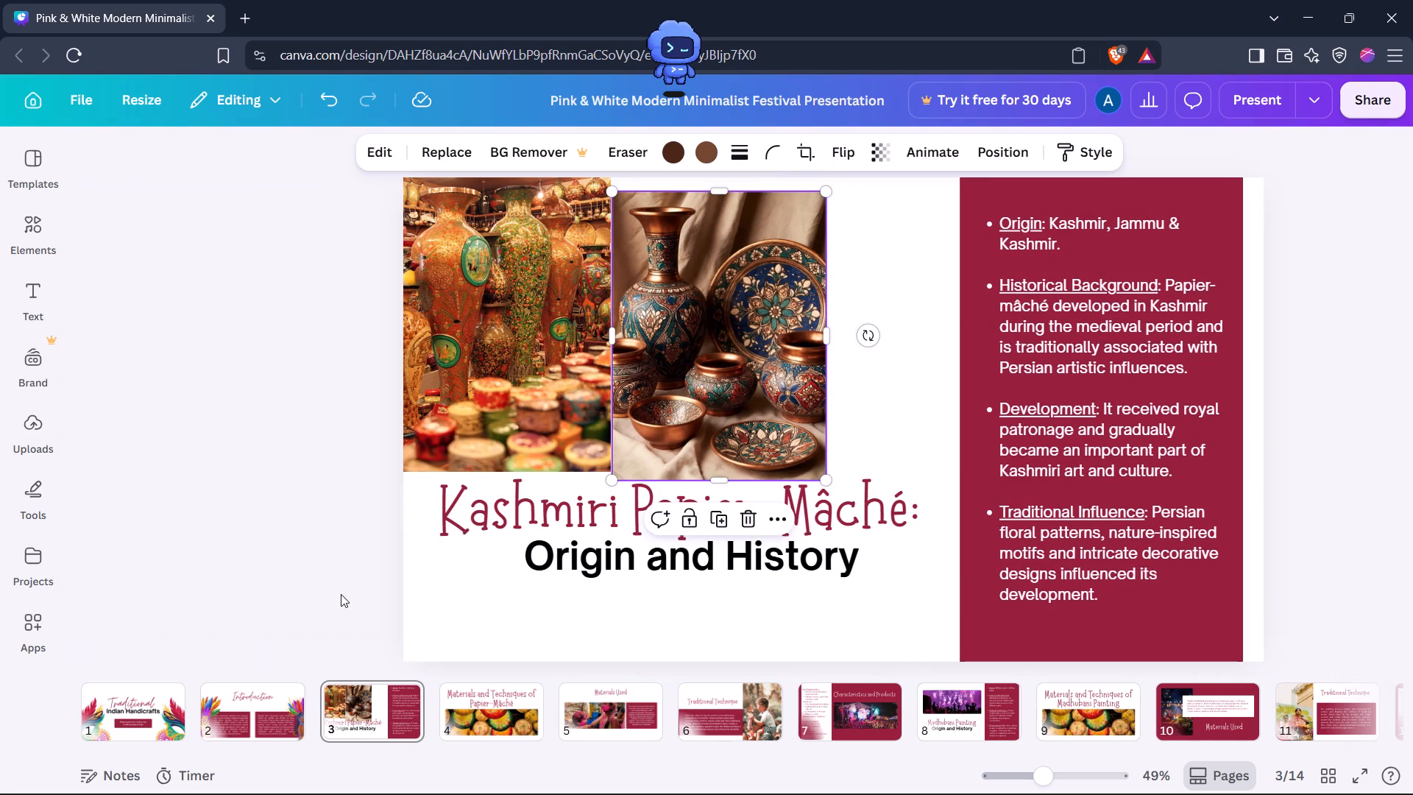
Move the cropped vase and plate image up to the slide's top edge, slightly overlapping the right side of the painted vases image.
left_click_drag(578, 417, 557, 406)
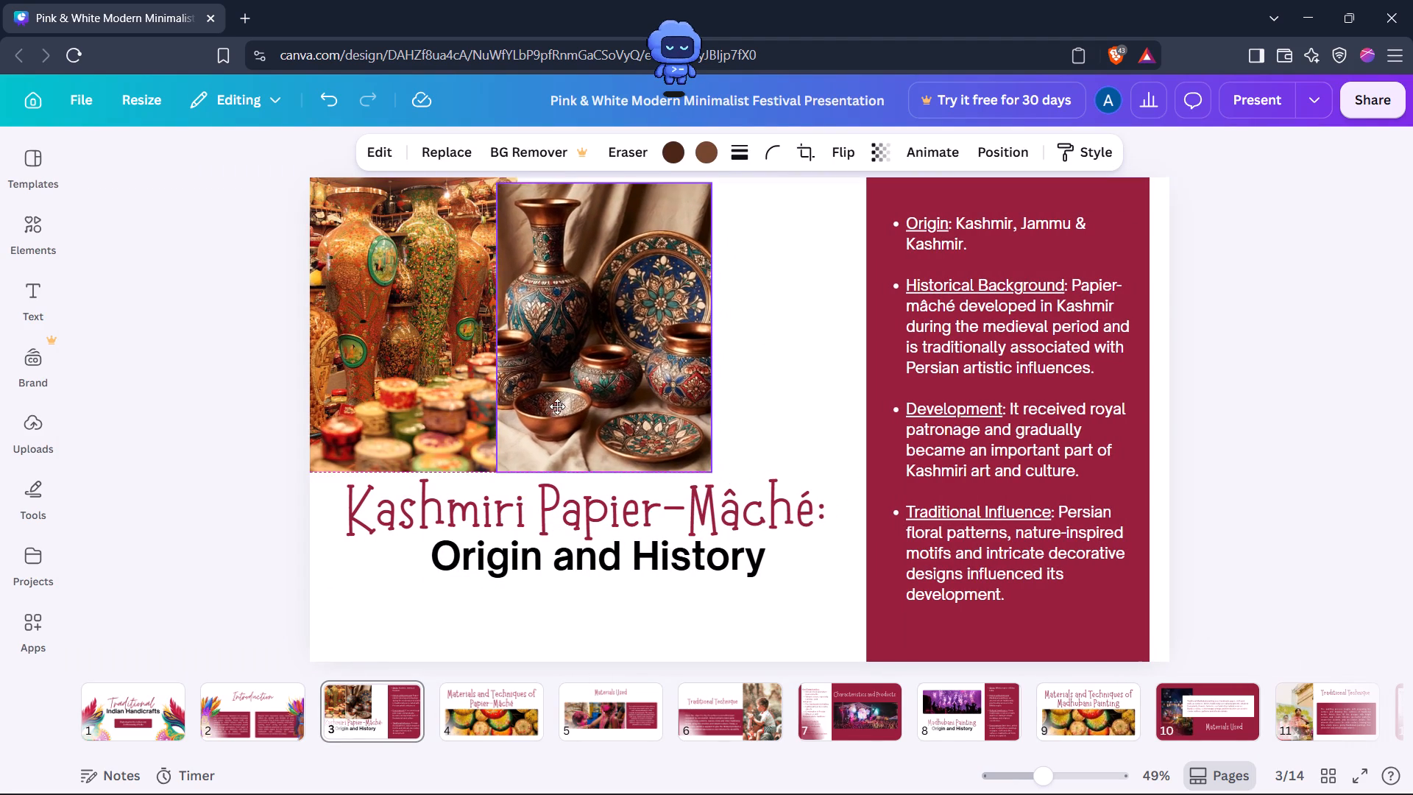
left_click_drag(557, 406, 556, 404)
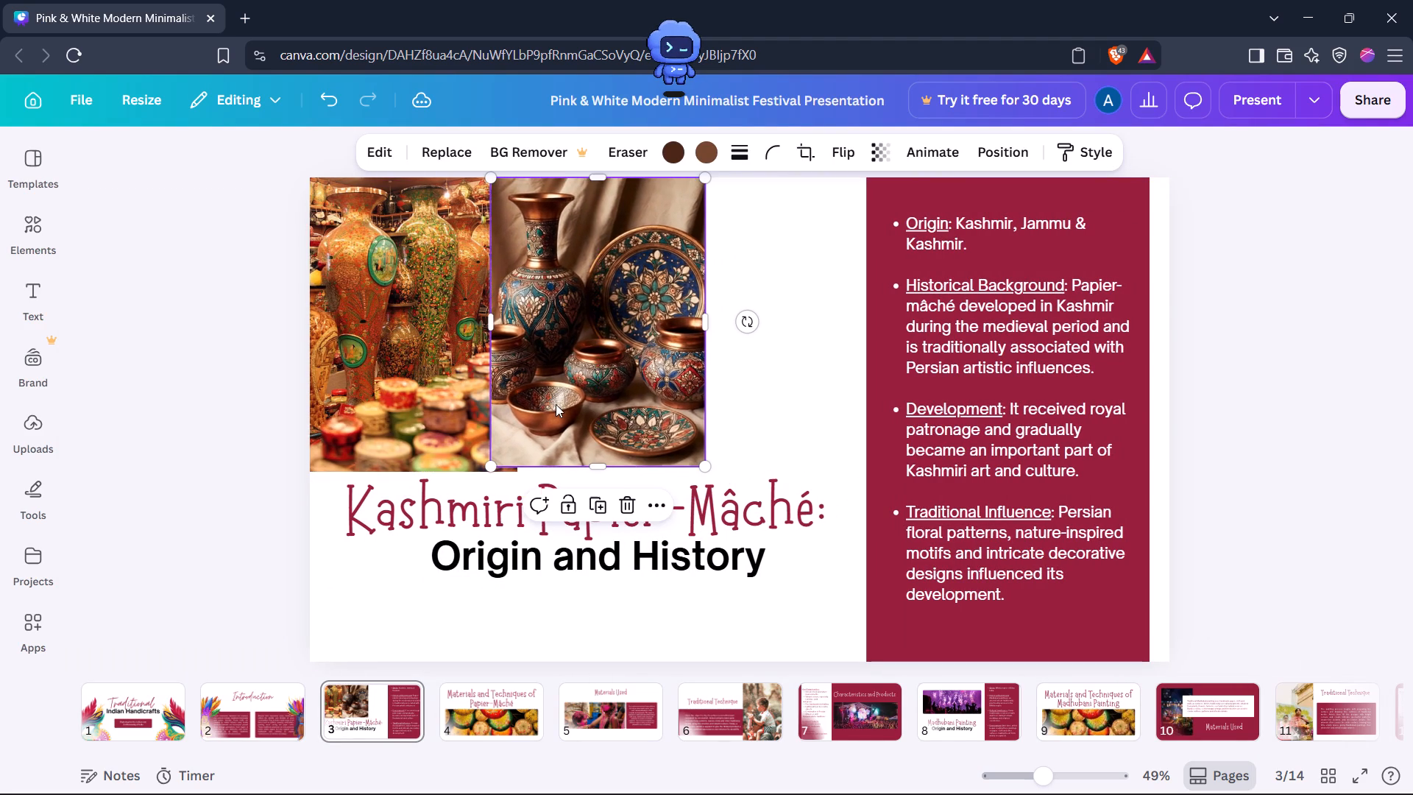
left_click(595, 464)
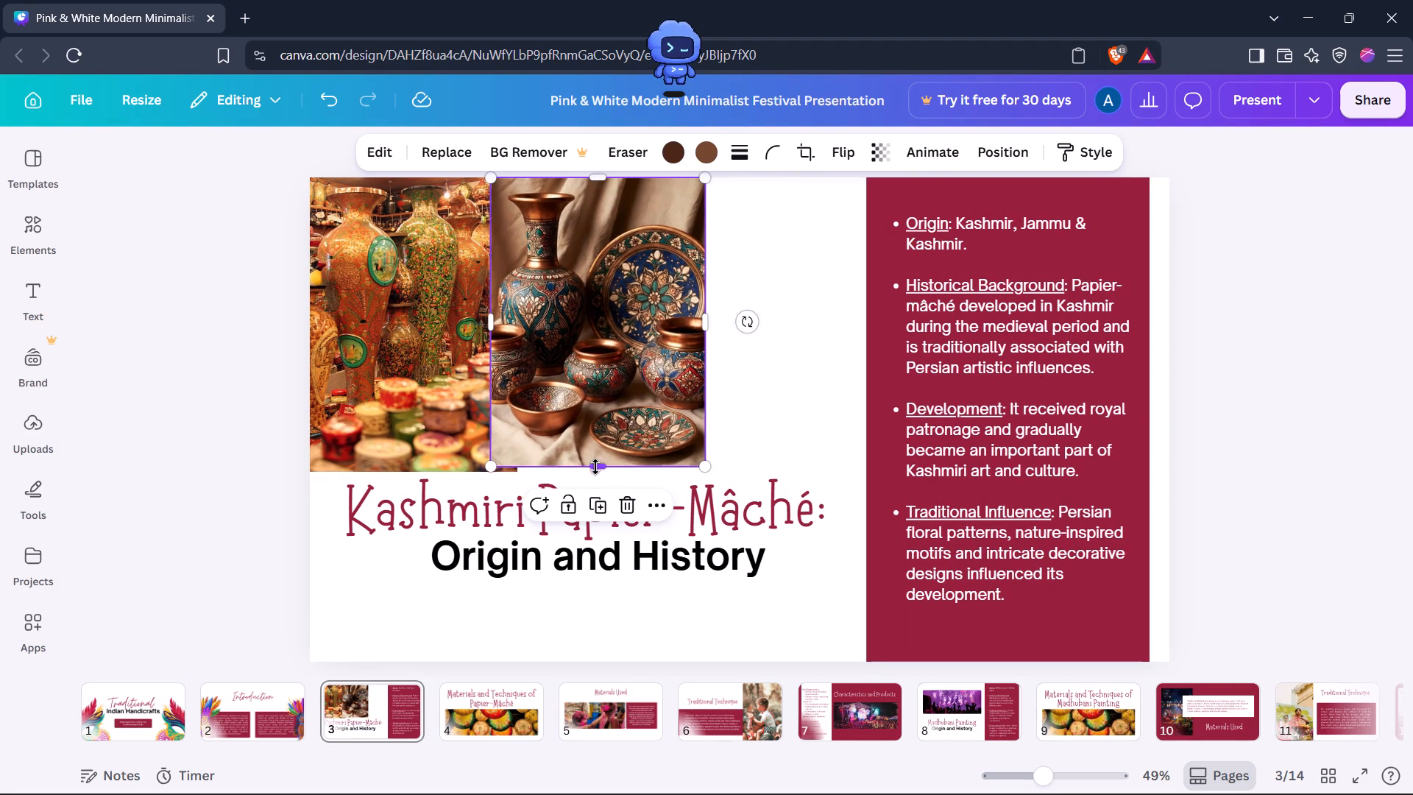
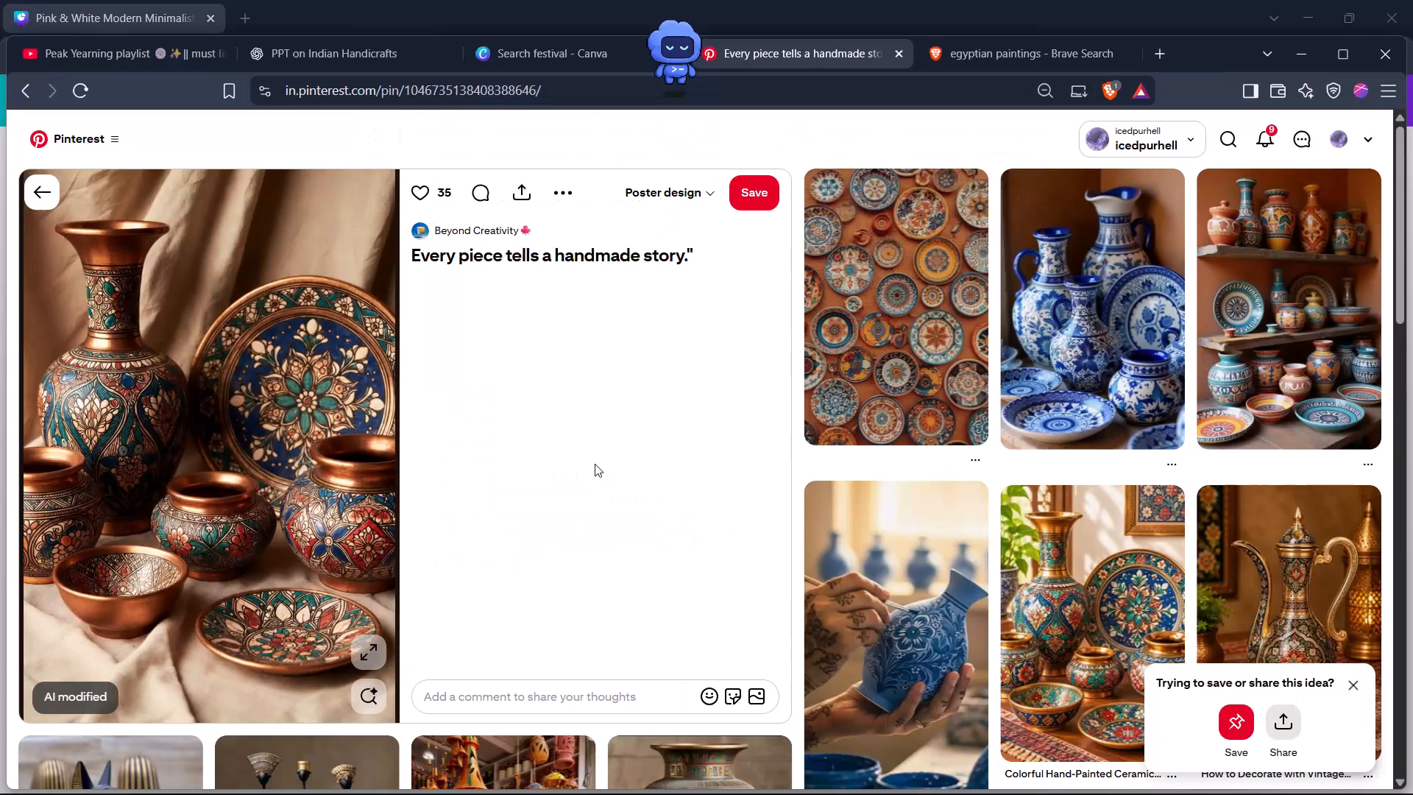
Look through the related pins, check the picture layout on Canva slide 3, and open the Pinterest pin "Colorful Hand-Painted Ceramic...".
scroll(1152, 444, "down", 2)
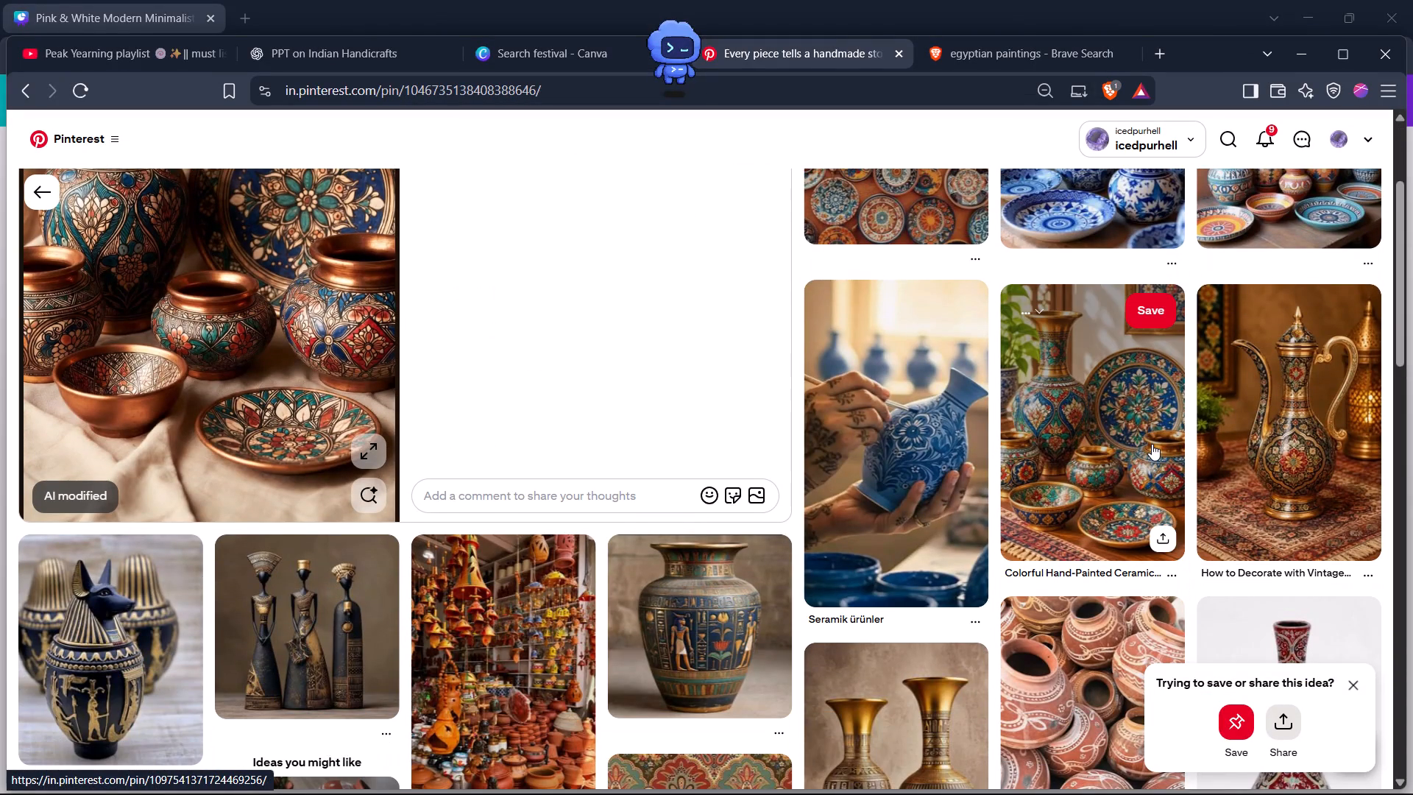
scroll(1152, 444, "up", 1)
key("alt+Tab")
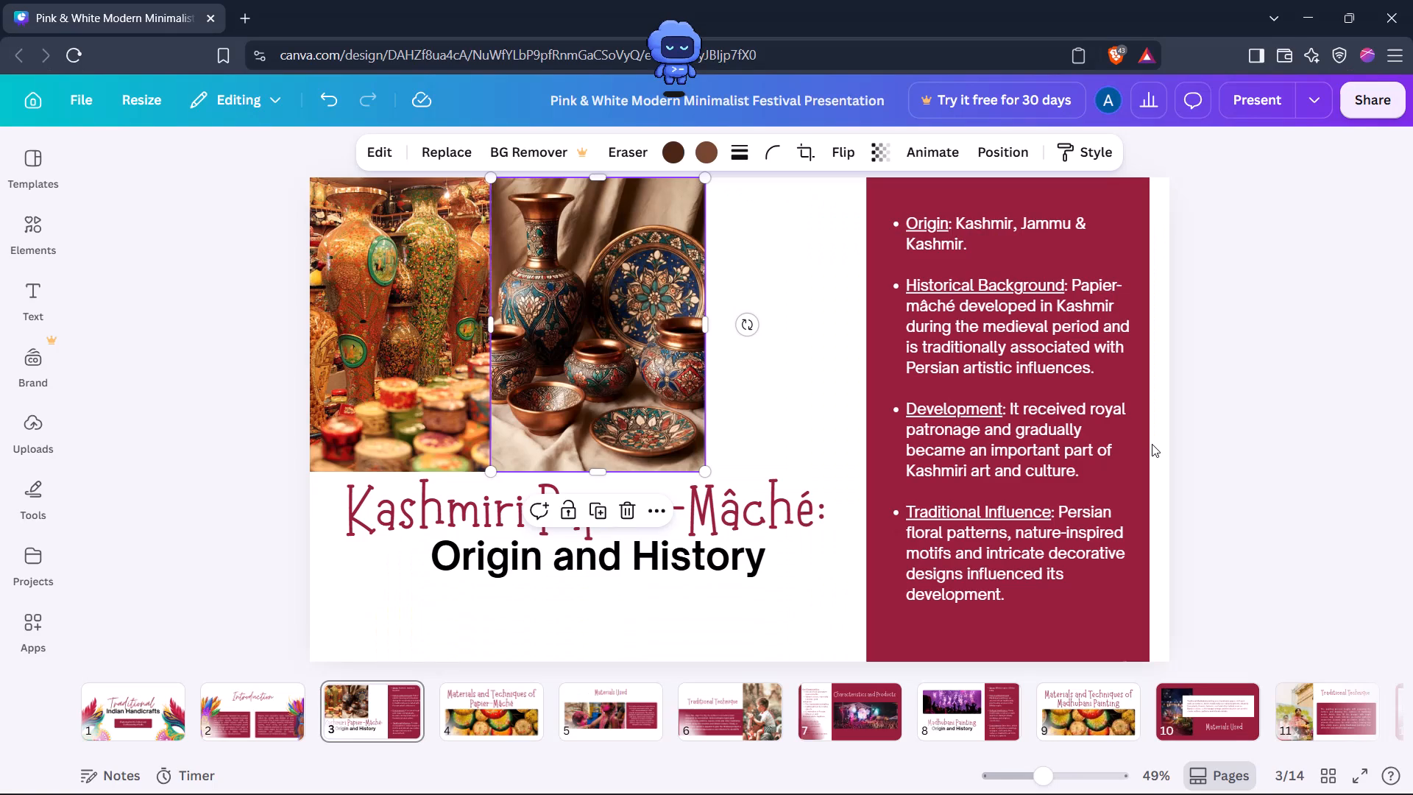
key("alt+Tab")
left_click(1152, 444)
Browse the pins related to the hand-painted ceramic pin for another papier-mâché picture to use on slide 3.
scroll(1152, 444, "down", 2)
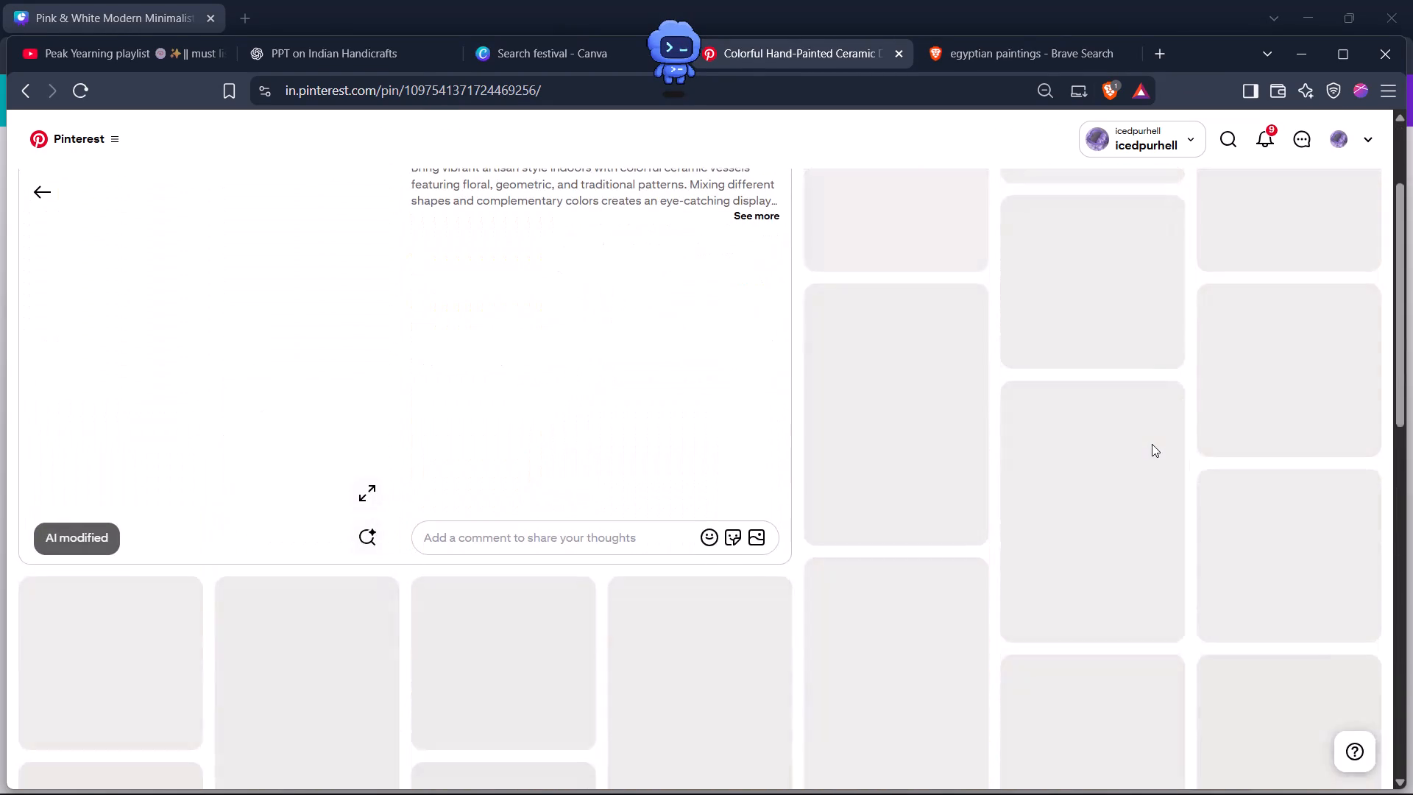
scroll(1152, 444, "down", 4)
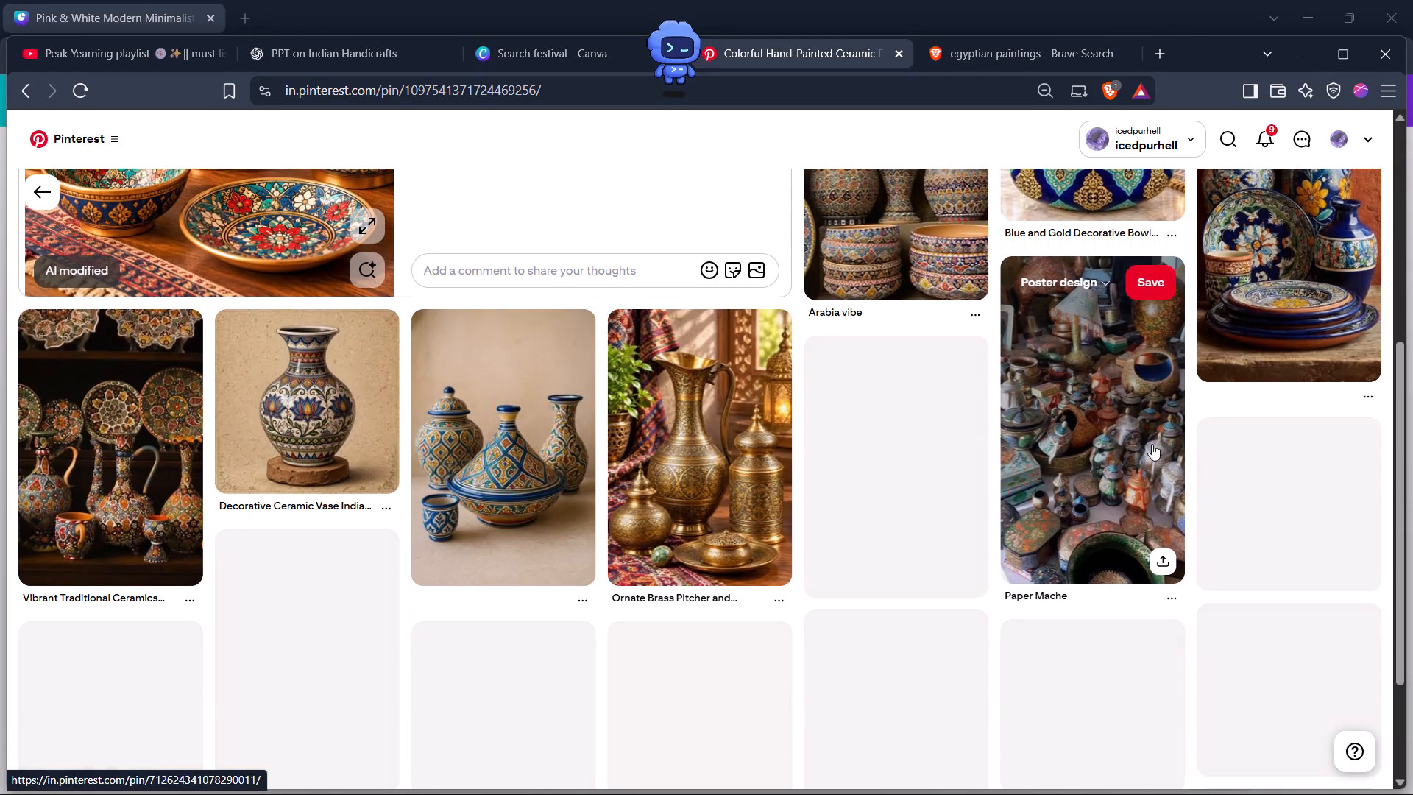
scroll(1152, 444, "down", 1)
scroll(1152, 444, "up", 1)
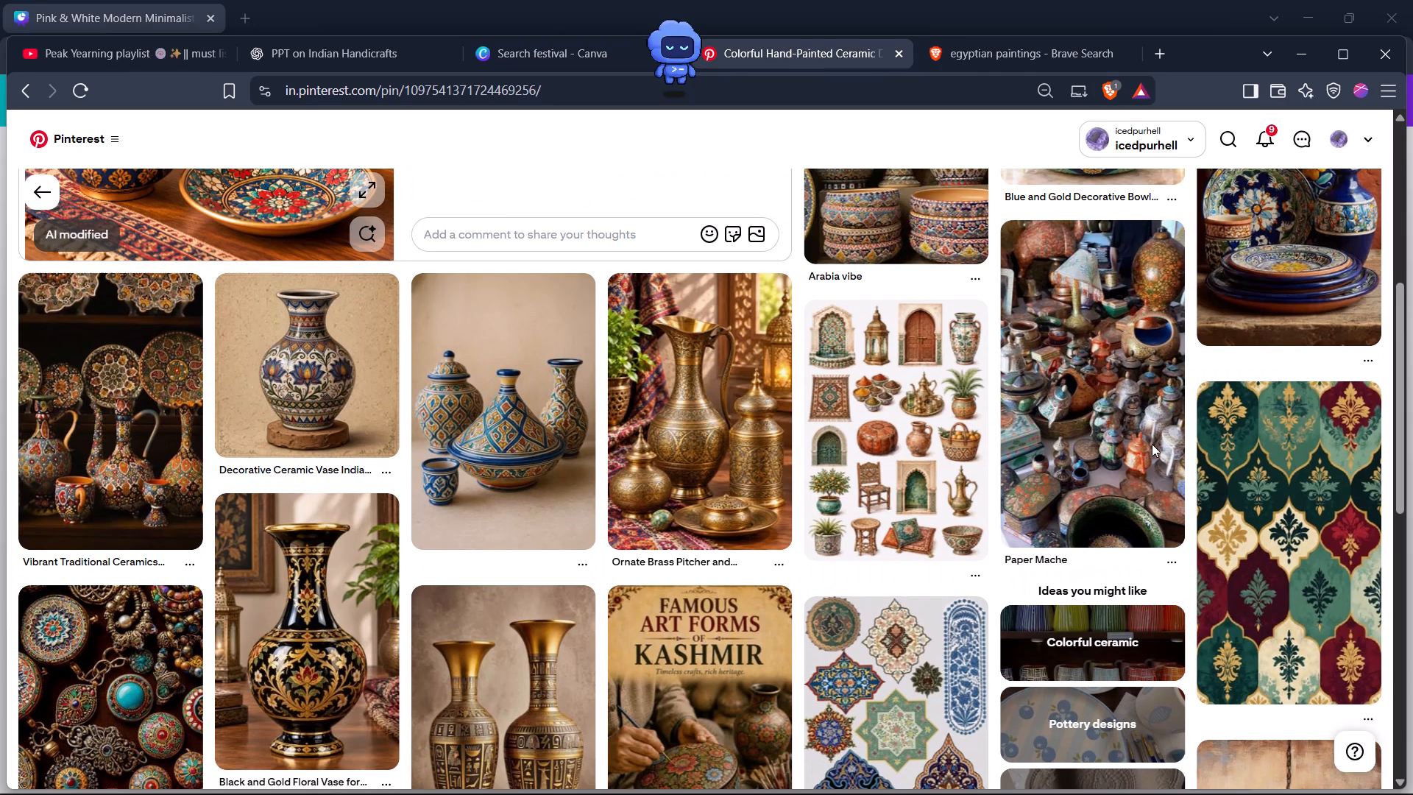
scroll(1152, 444, "up", 1)
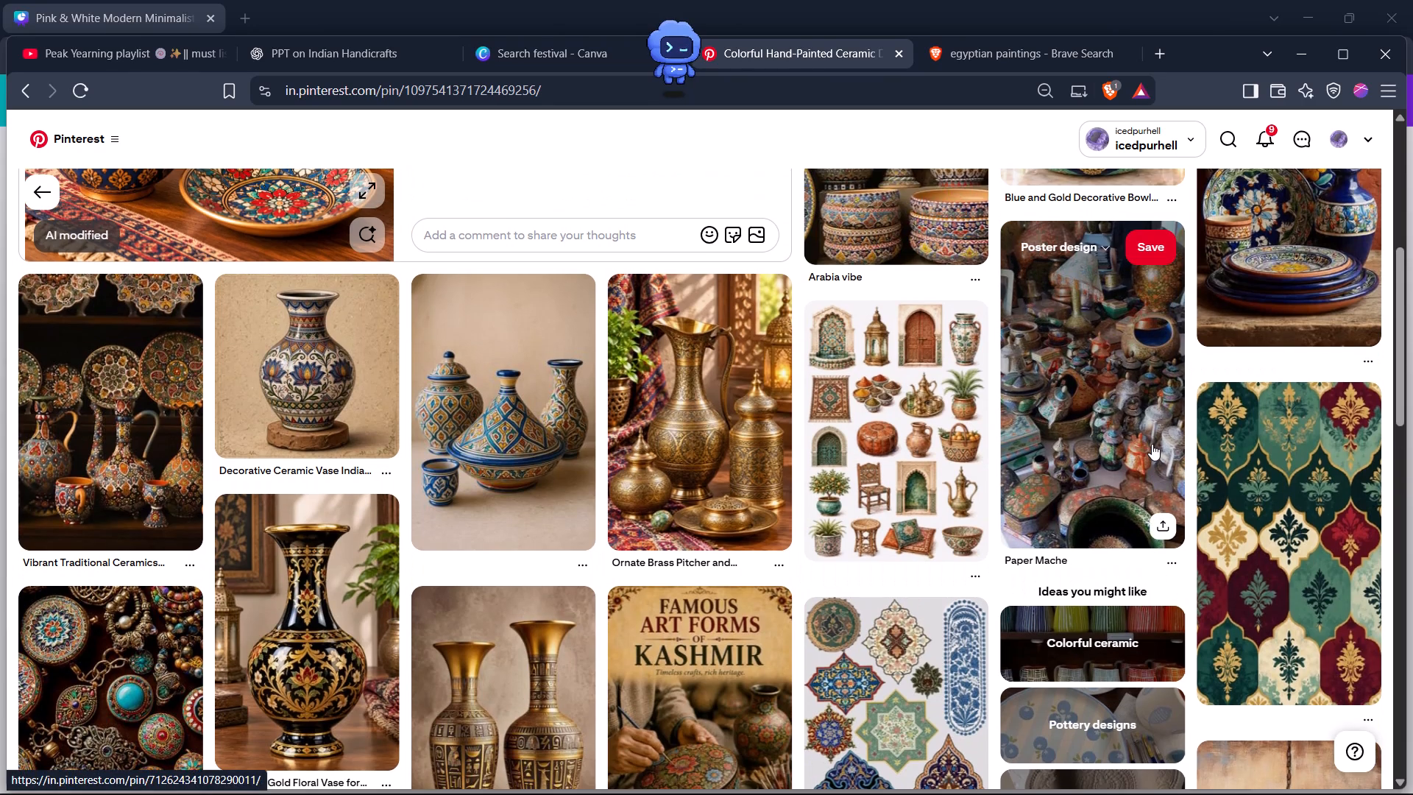
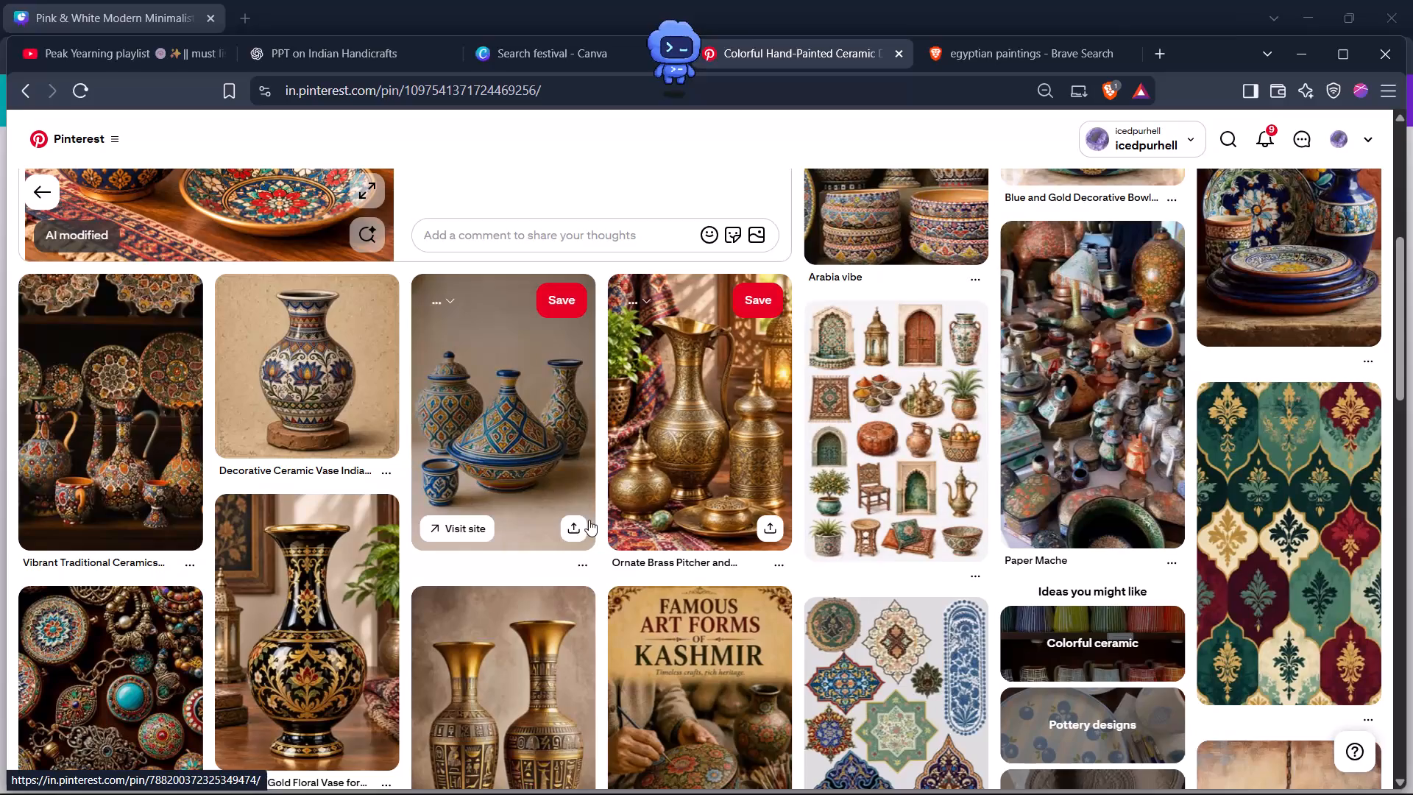
Open the related pin showing round medallion jewellery with turquoise and red stones and copy its image.
scroll(589, 520, "down", 1)
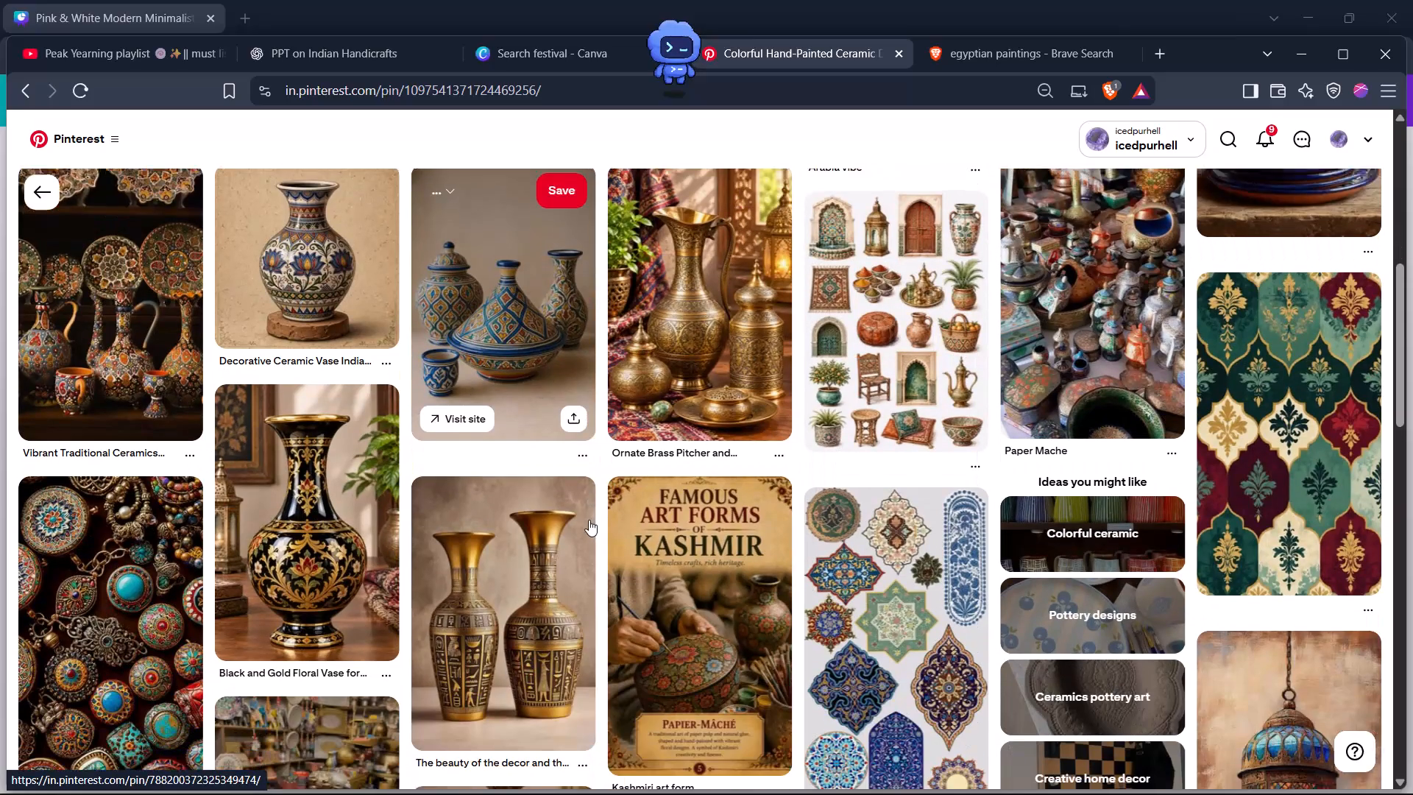
scroll(589, 520, "down", 1)
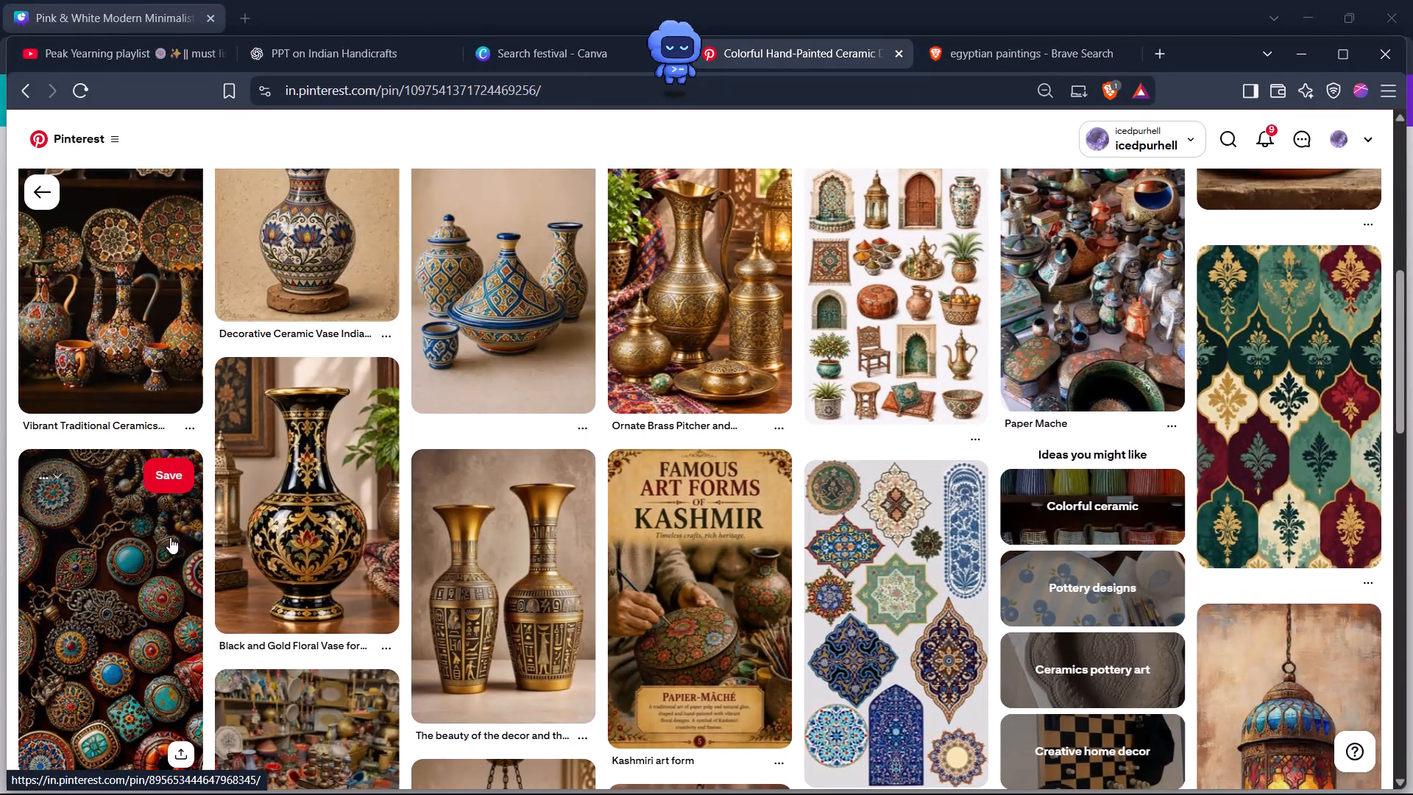
left_click(170, 537)
right_click(336, 404)
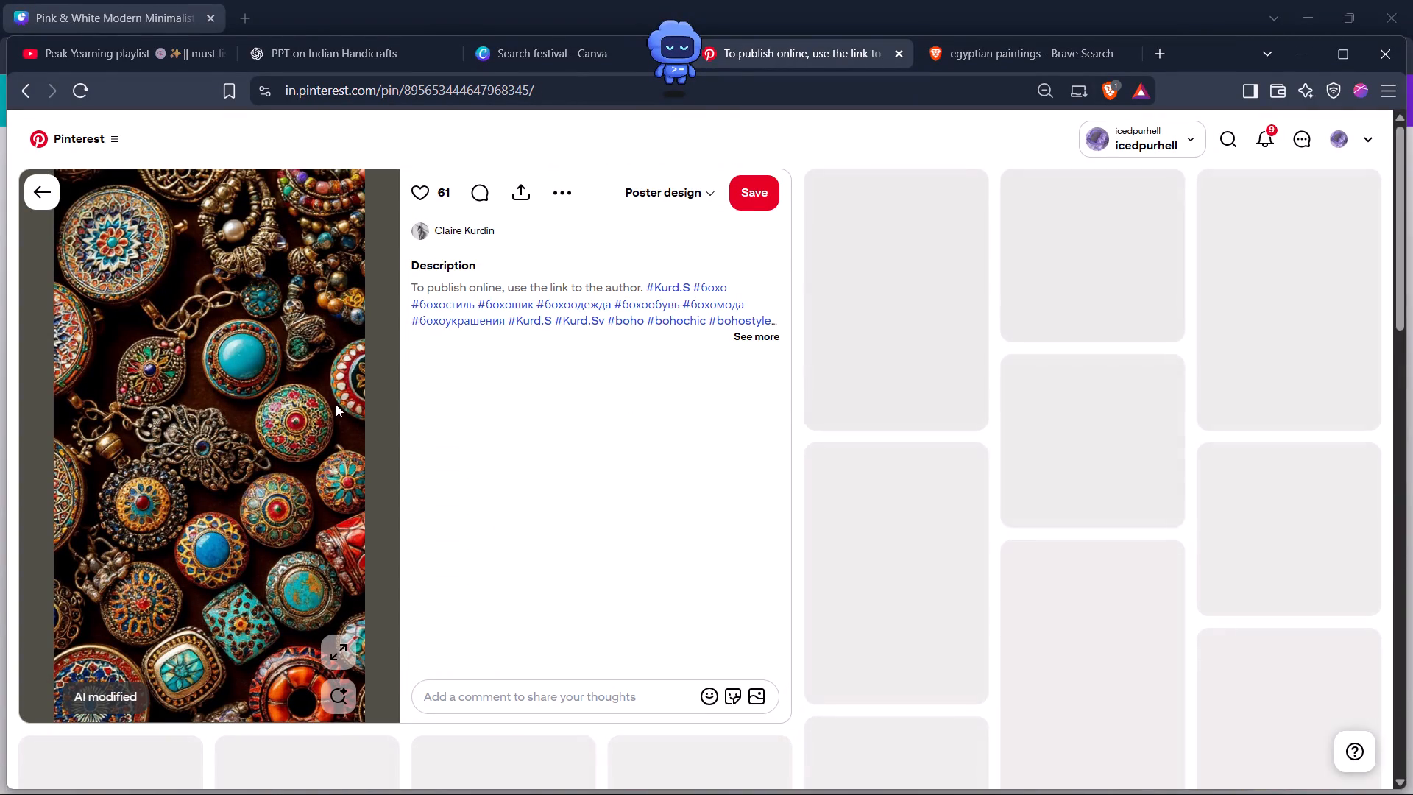
left_click(402, 480)
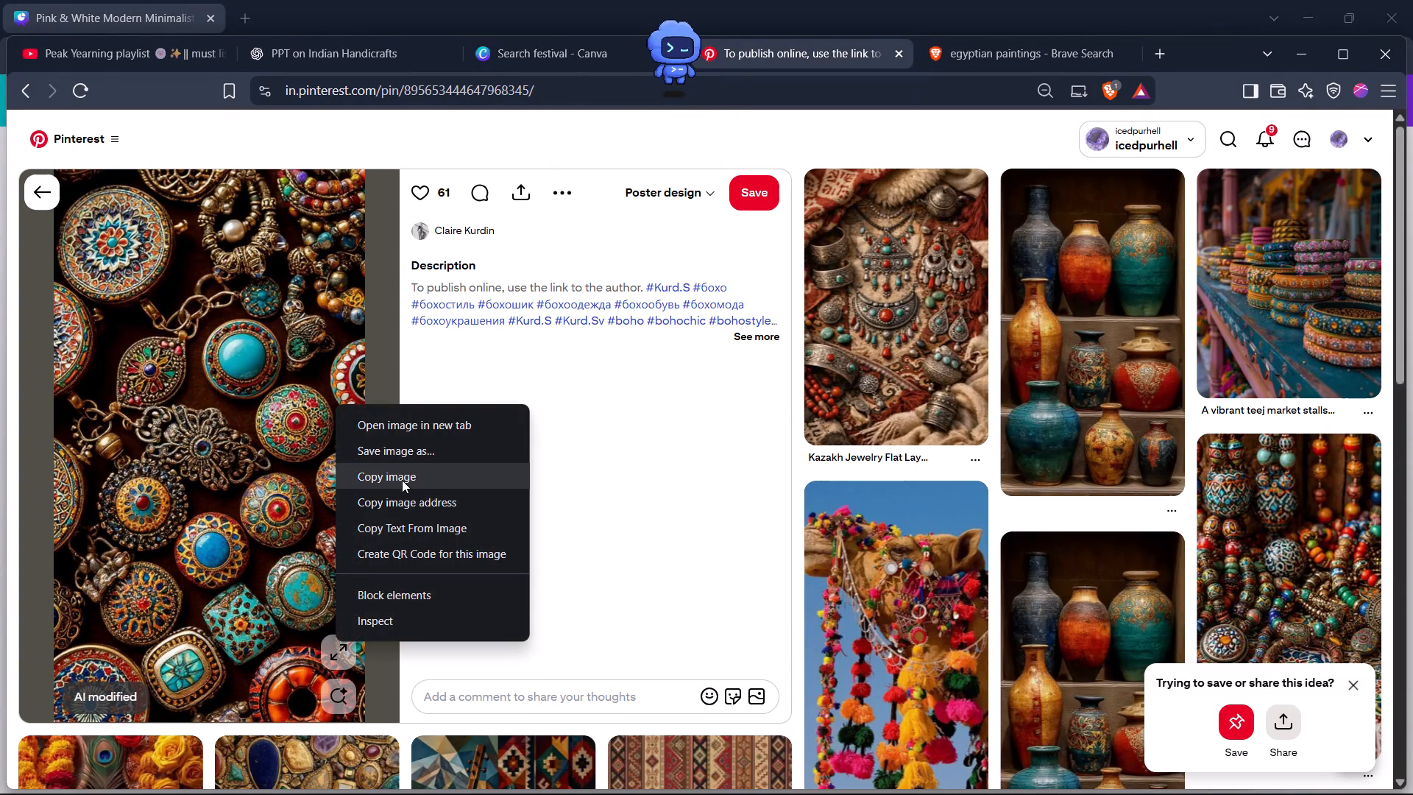
Paste the copied jewellery picture on Canva slide 3 as the top row's third picture, leaving a narrow gap before the maroon text panel.
key("alt+Tab")
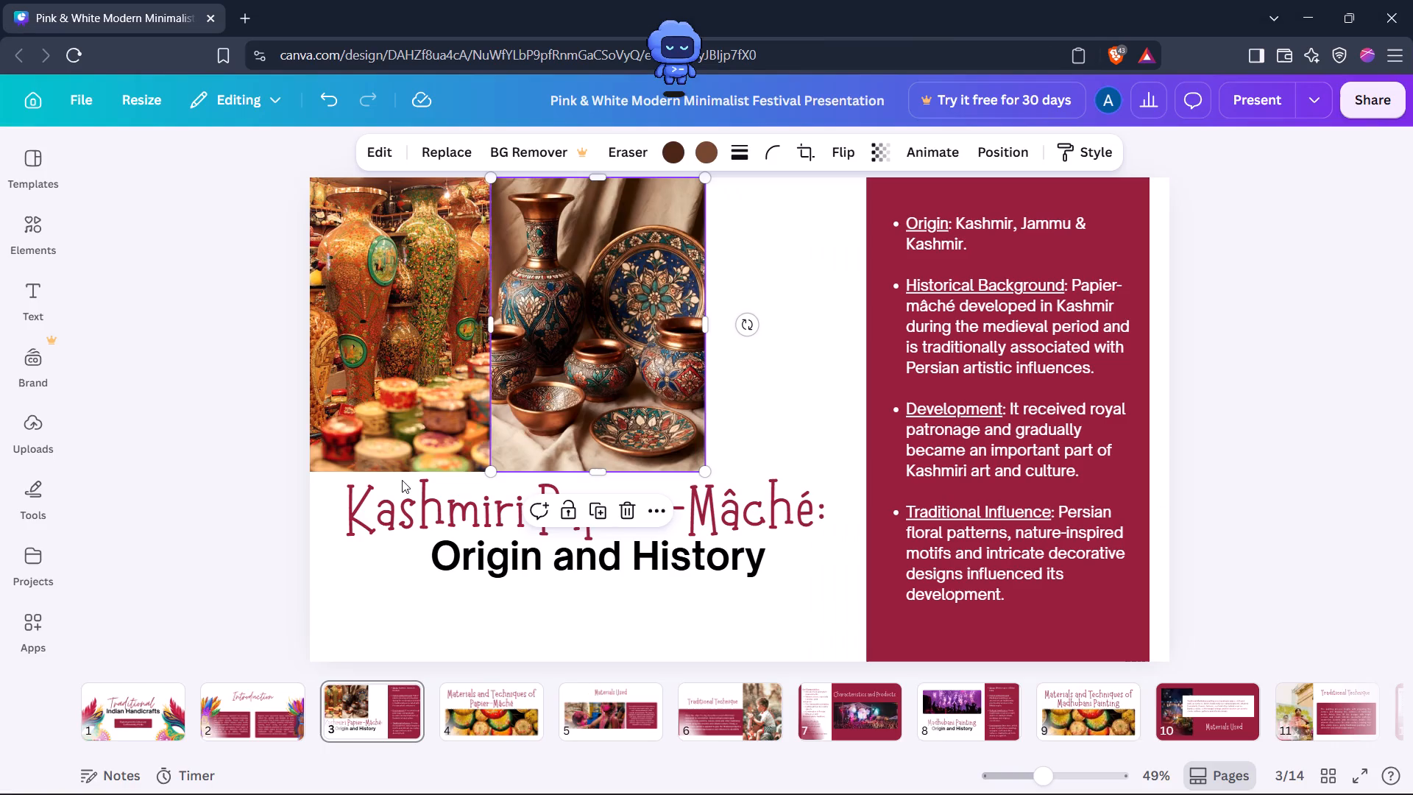
left_click(811, 379)
right_click(811, 379)
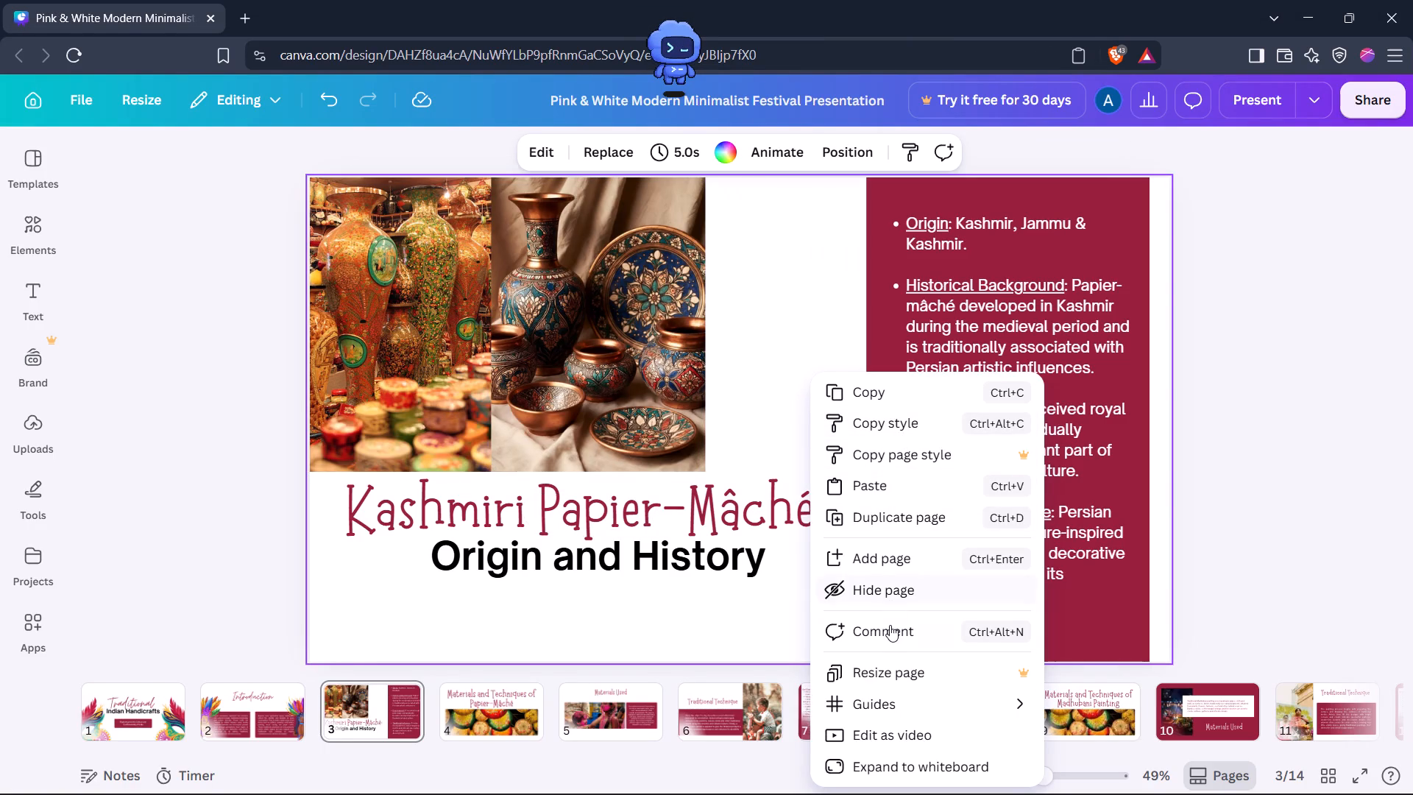
left_click(880, 487)
left_click_drag(753, 467, 756, 459)
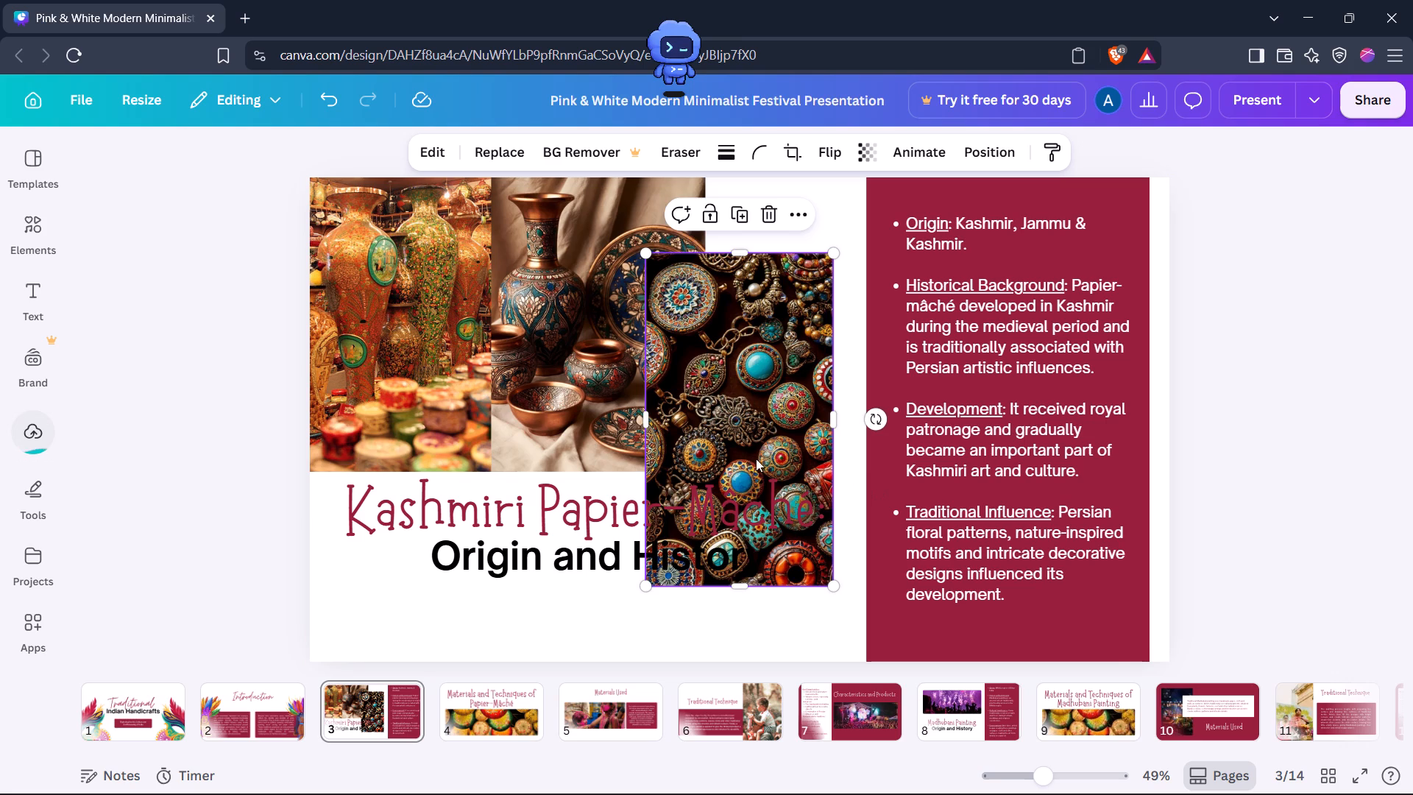
left_click_drag(756, 459, 781, 361)
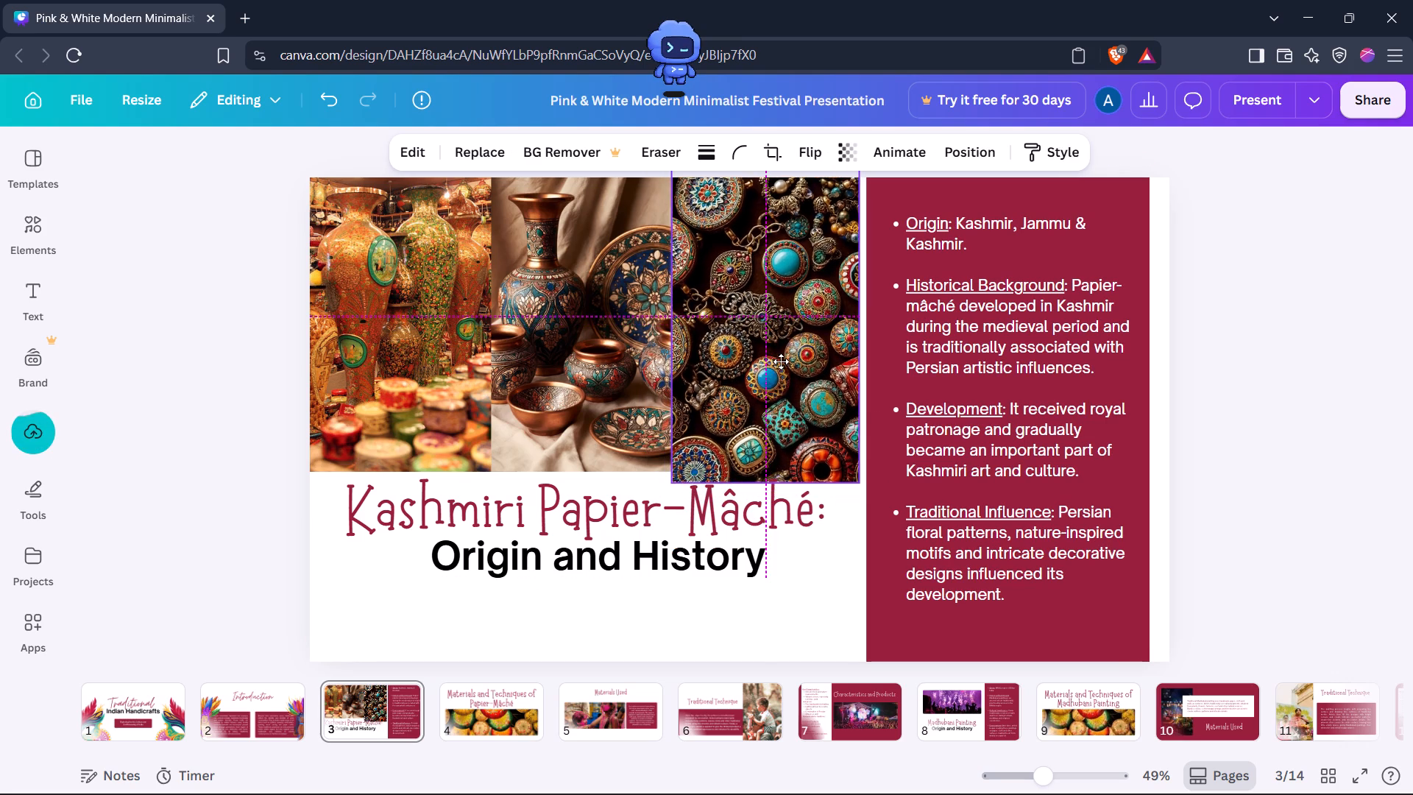
left_click_drag(781, 361, 787, 351)
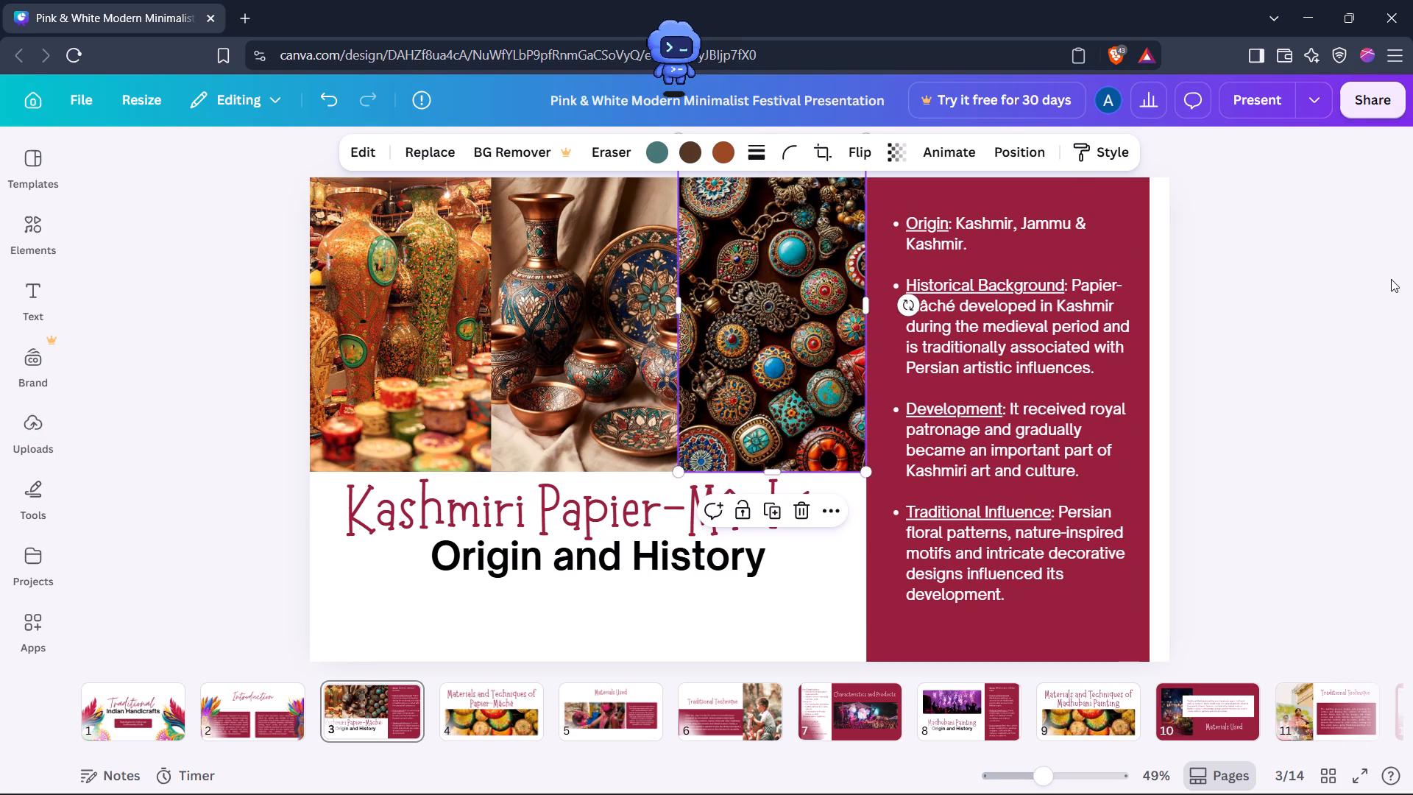
left_click(1337, 289)
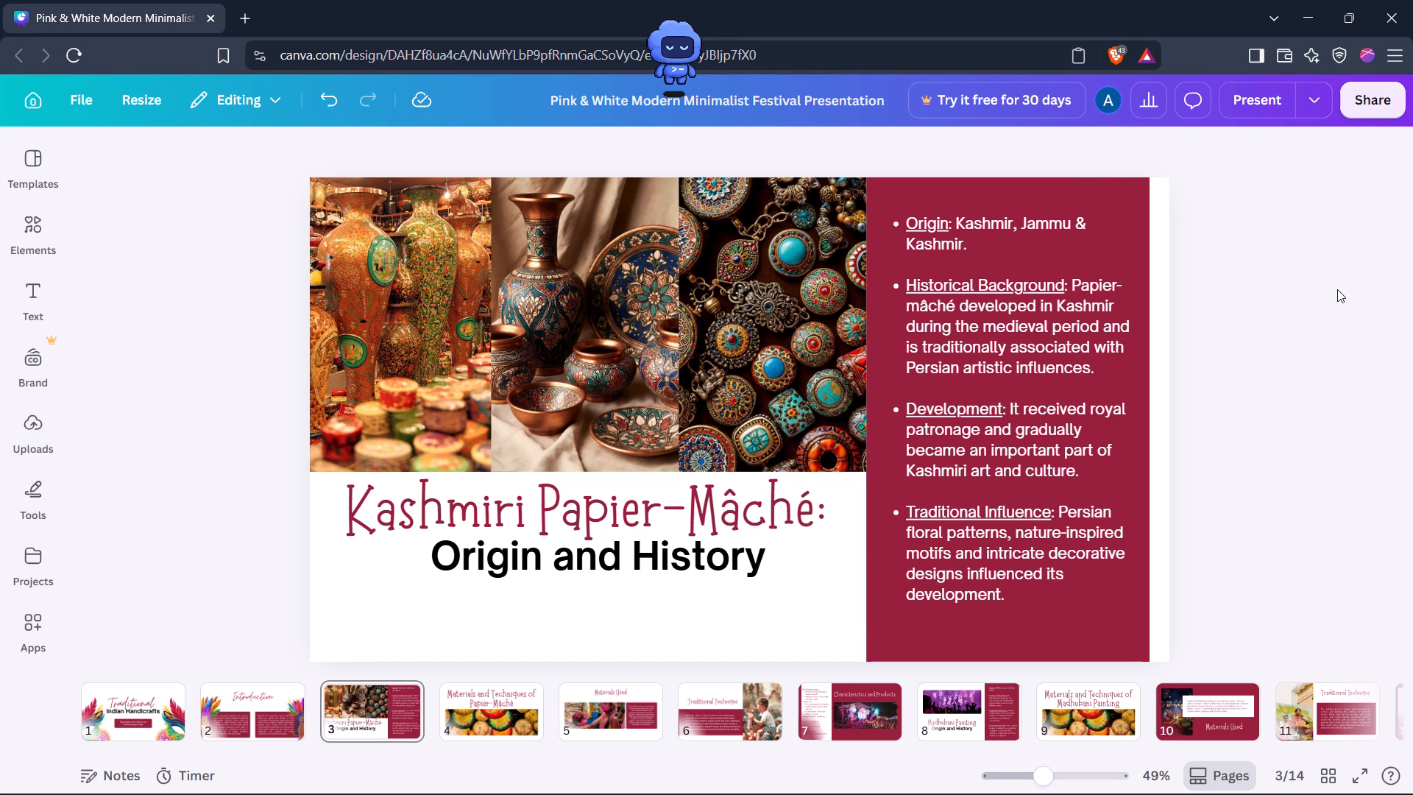
left_click_drag(830, 258, 818, 258)
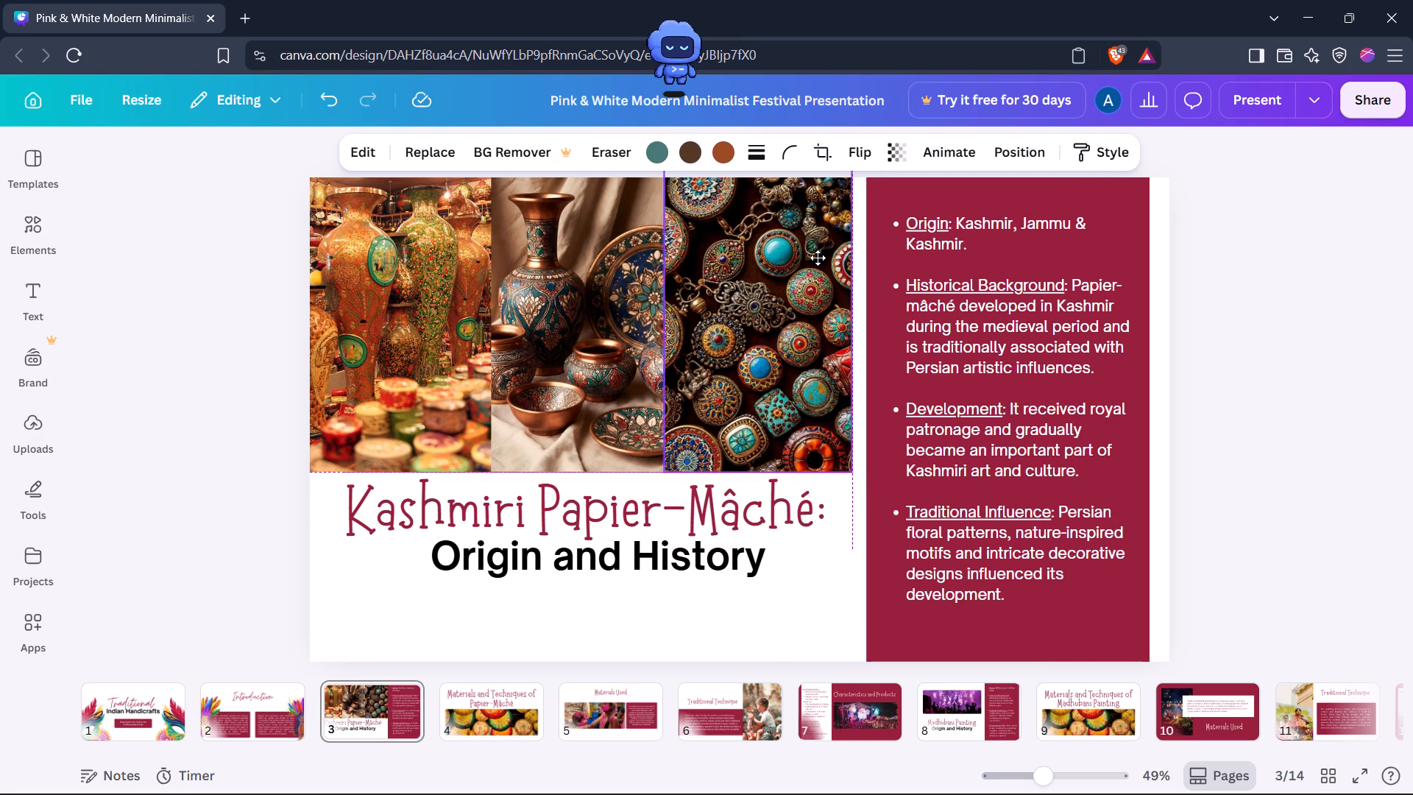
left_click_drag(818, 258, 817, 258)
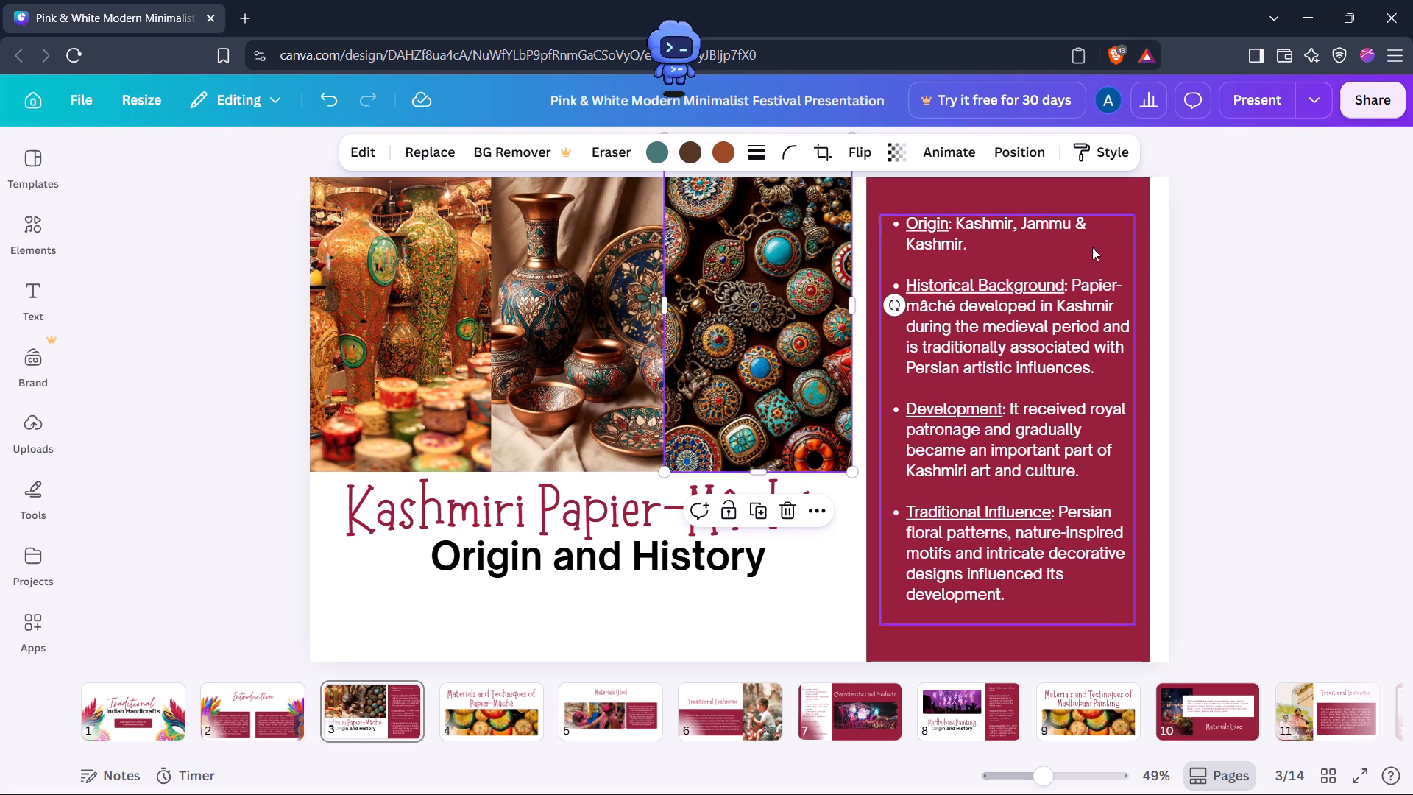
left_click(1320, 272)
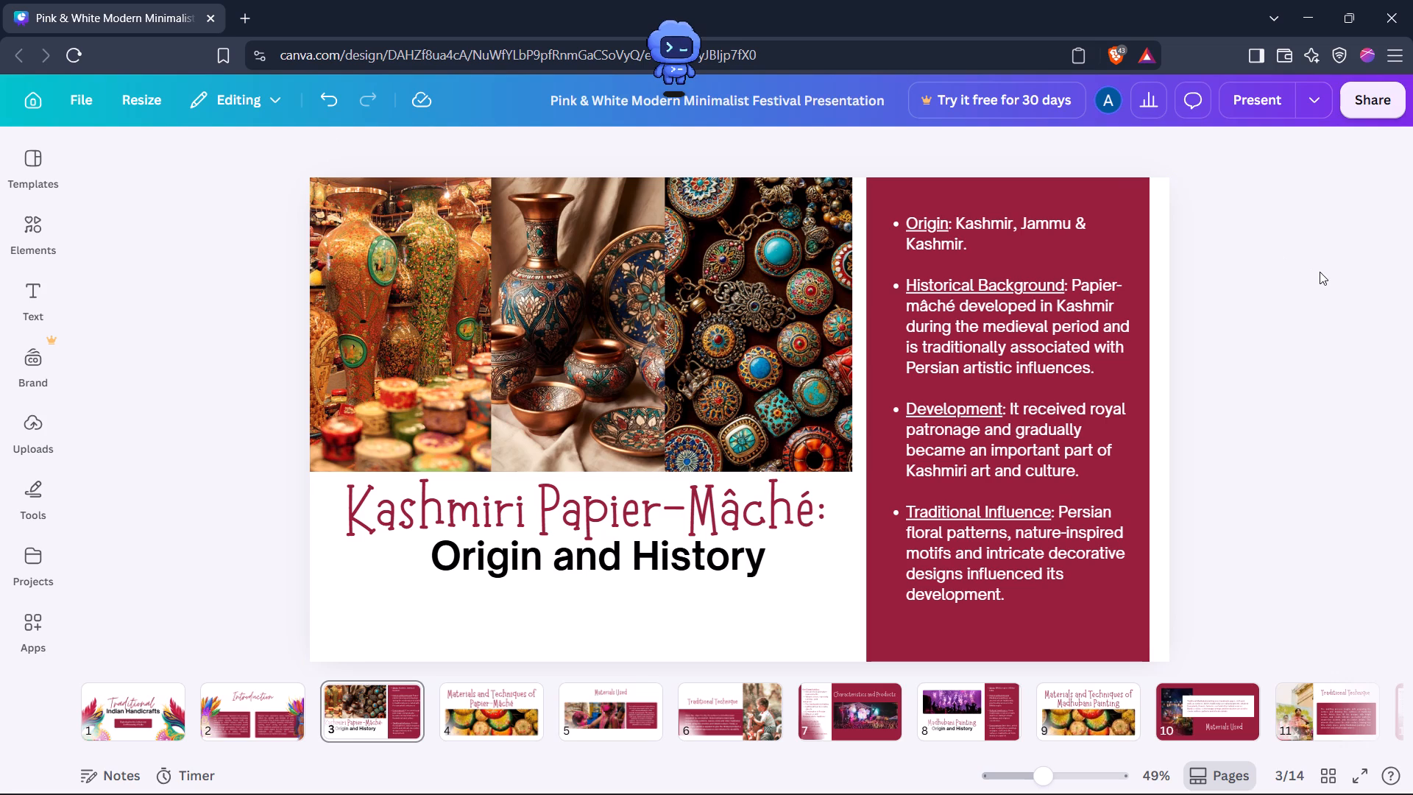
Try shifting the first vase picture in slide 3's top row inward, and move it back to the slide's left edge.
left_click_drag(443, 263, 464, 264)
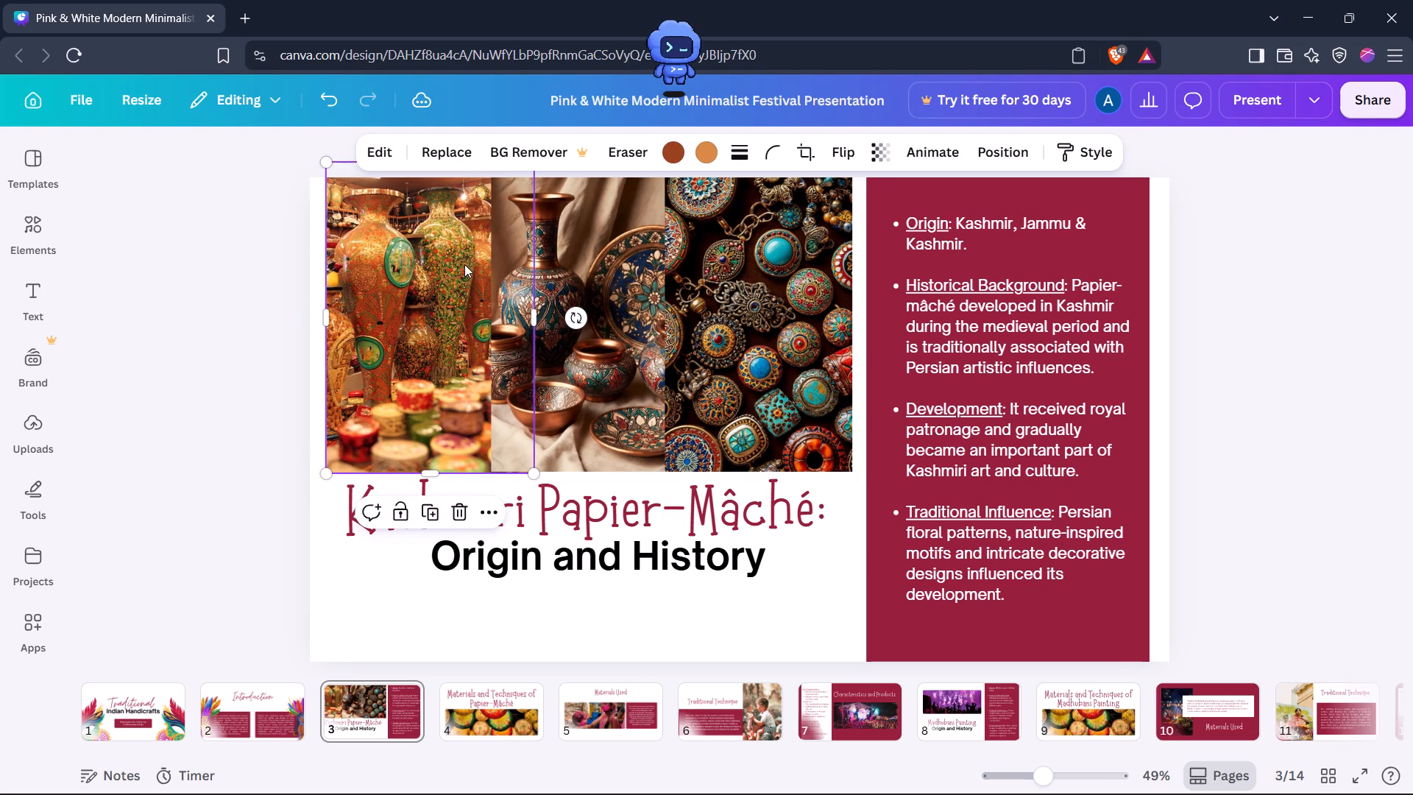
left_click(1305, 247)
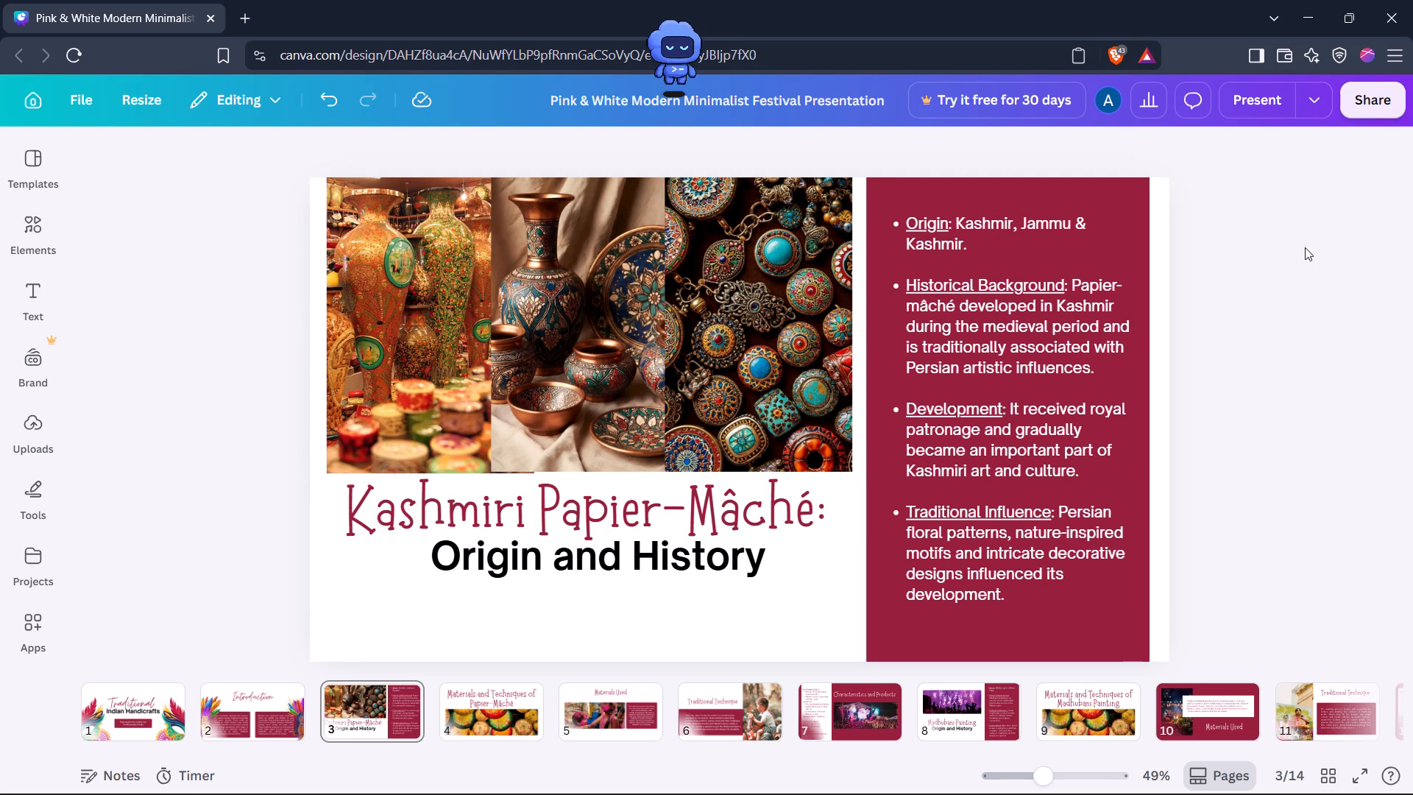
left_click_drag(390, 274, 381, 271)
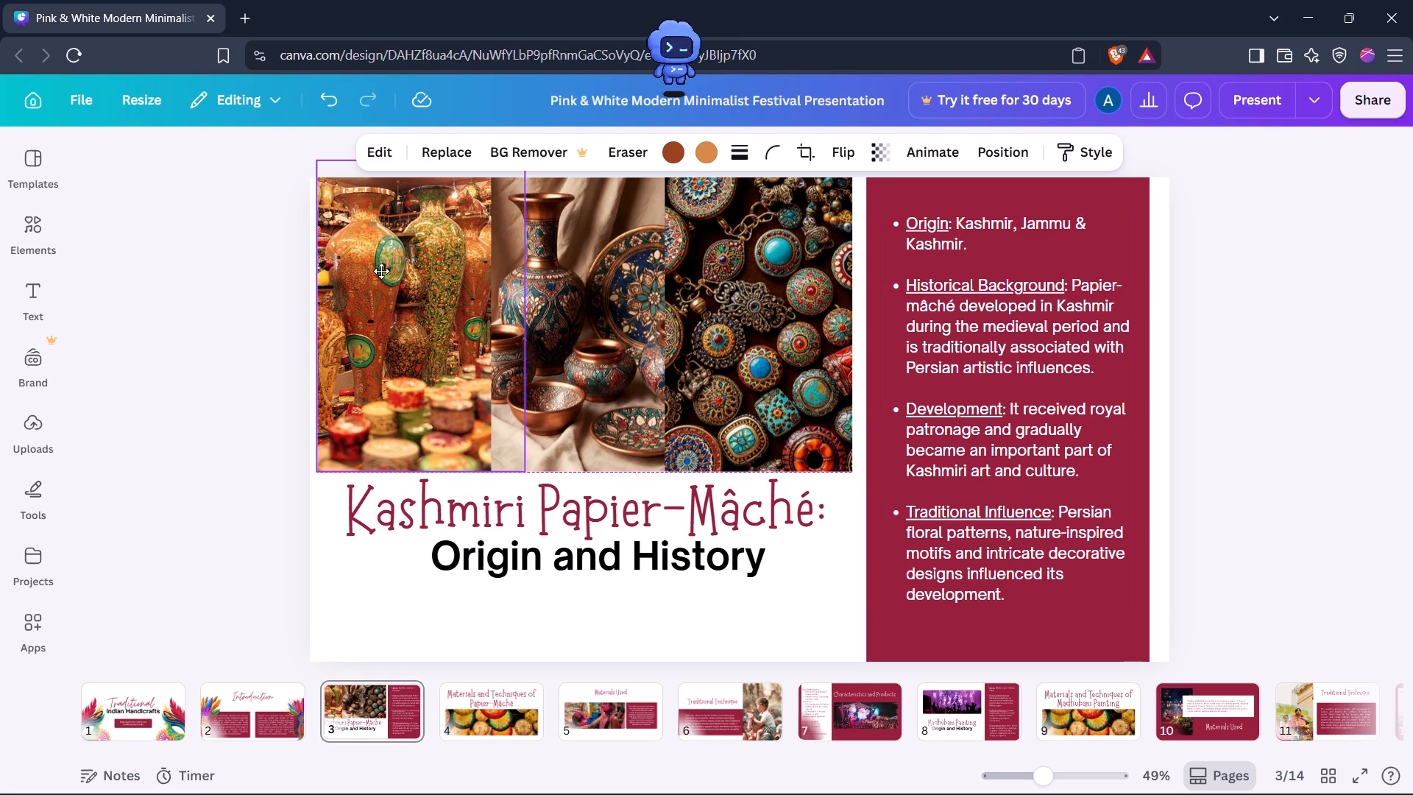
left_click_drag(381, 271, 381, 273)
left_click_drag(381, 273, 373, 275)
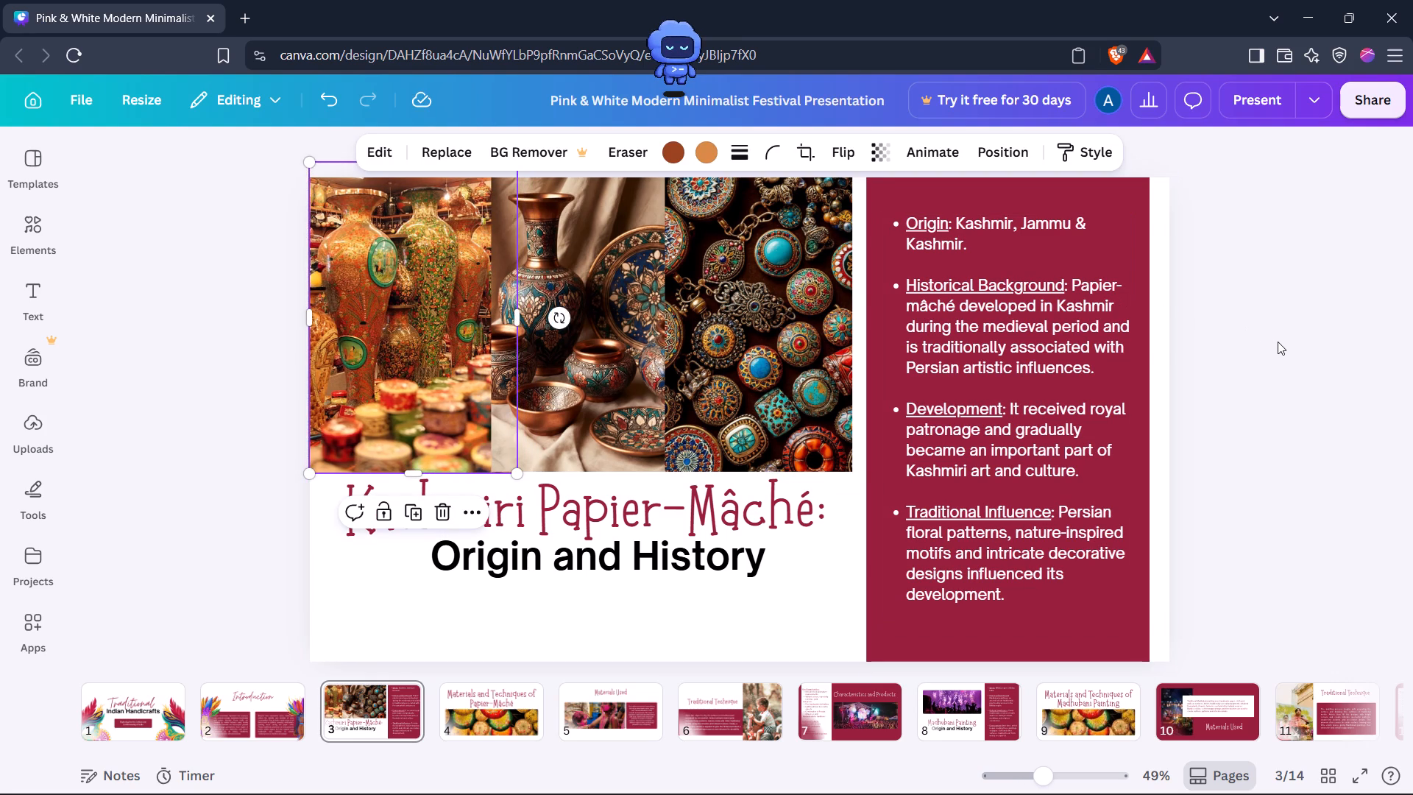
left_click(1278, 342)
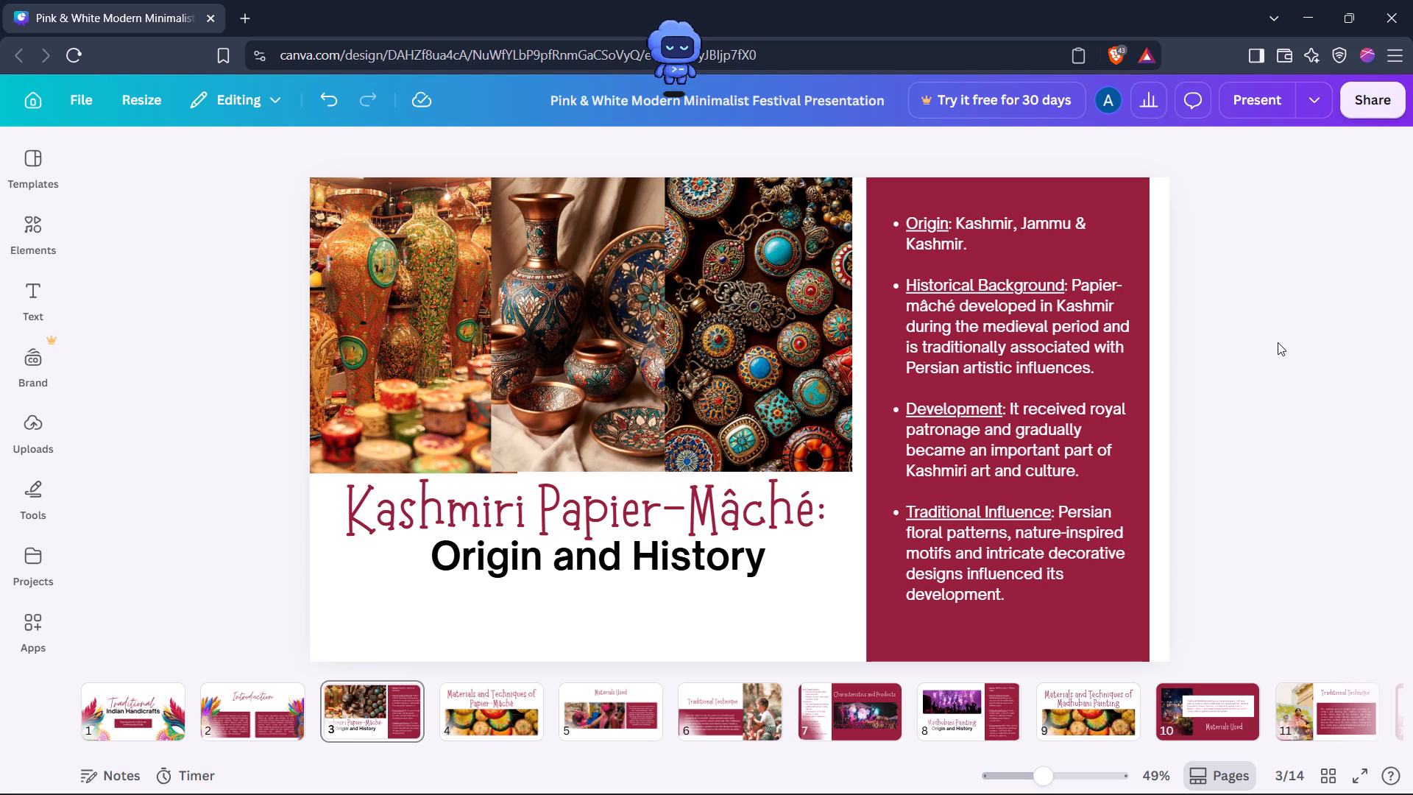
Go to slide 4 and browse Pinterest's pins related to the jewellery picture for a replacement photo, looking at the teal and orange tile pin.
key("Right")
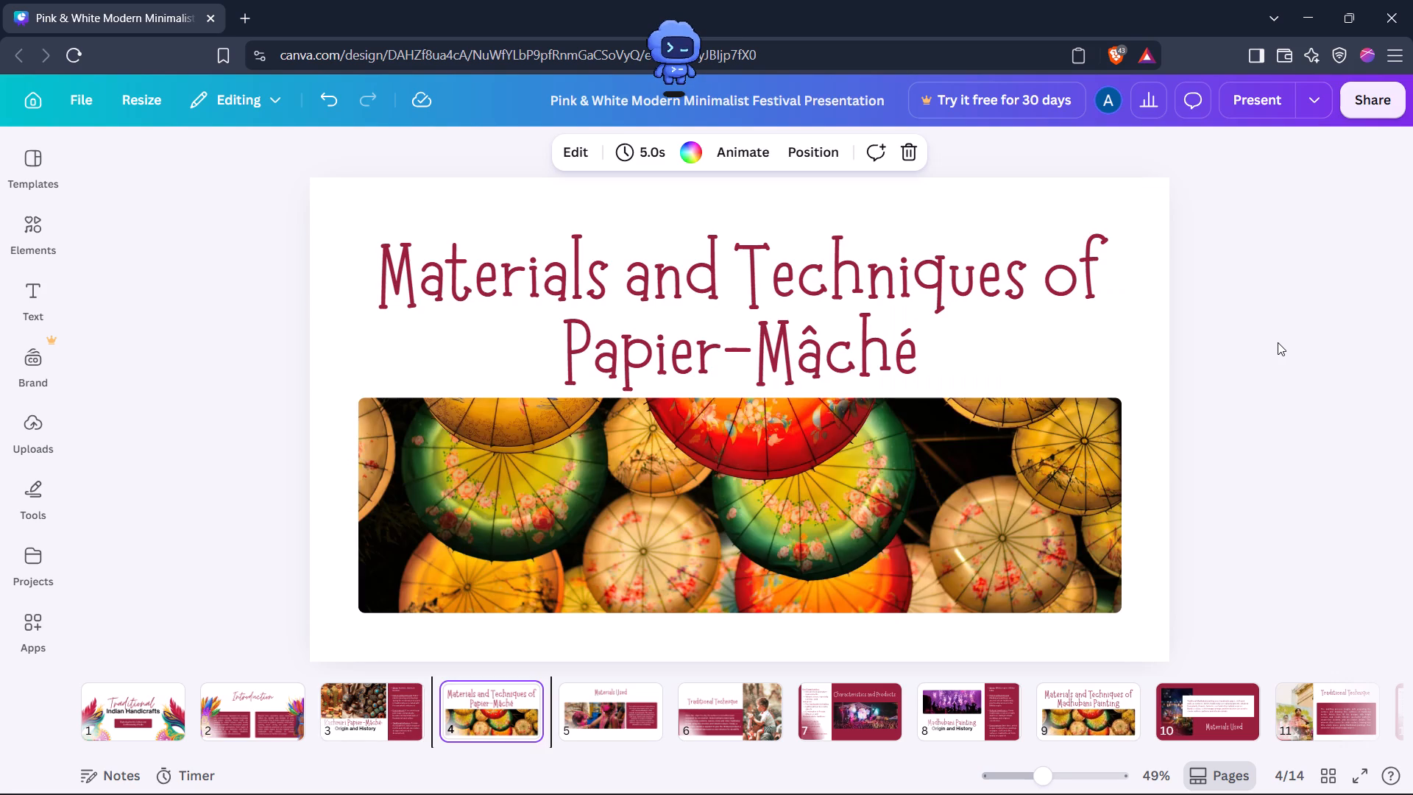
key("alt+Tab")
scroll(1278, 342, "down", 5)
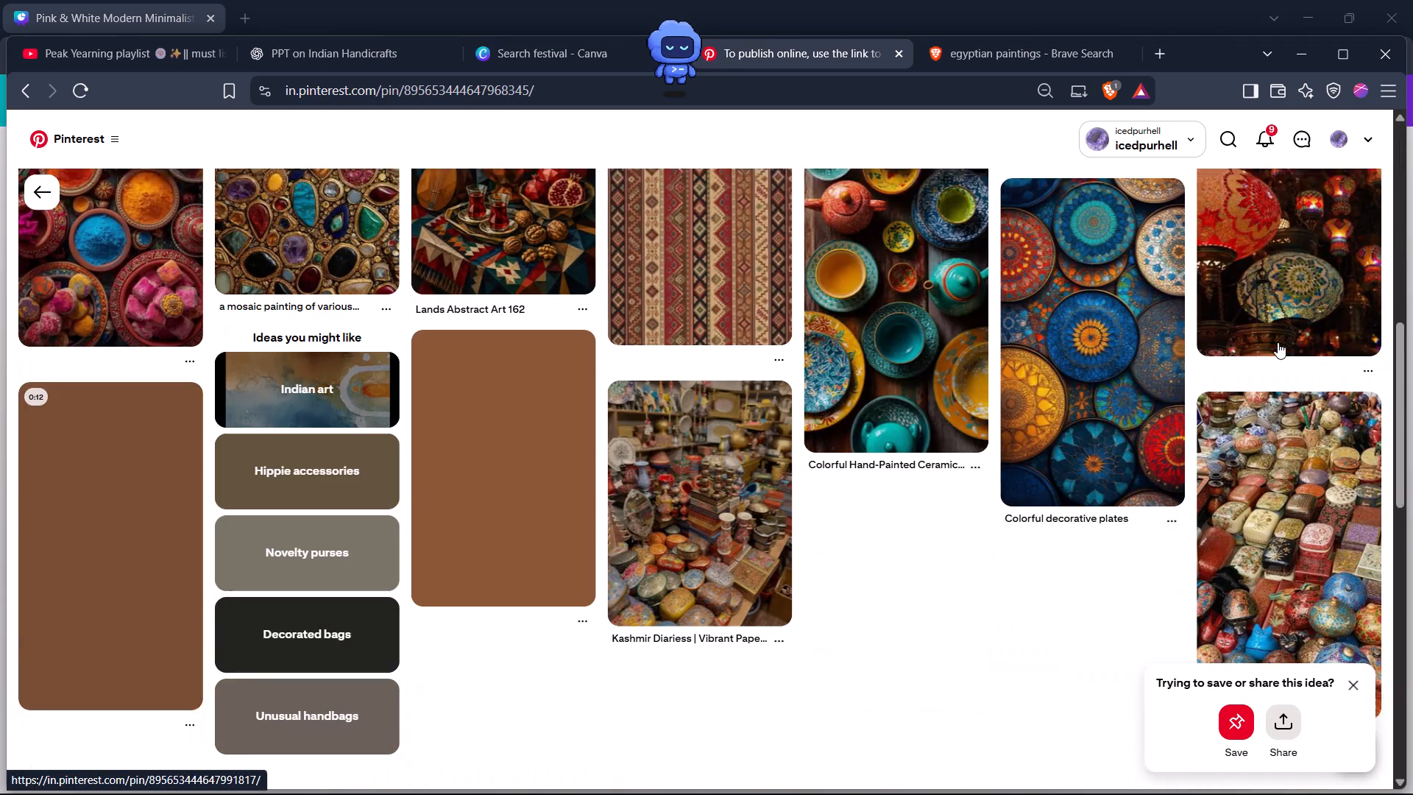
scroll(1278, 342, "down", 3)
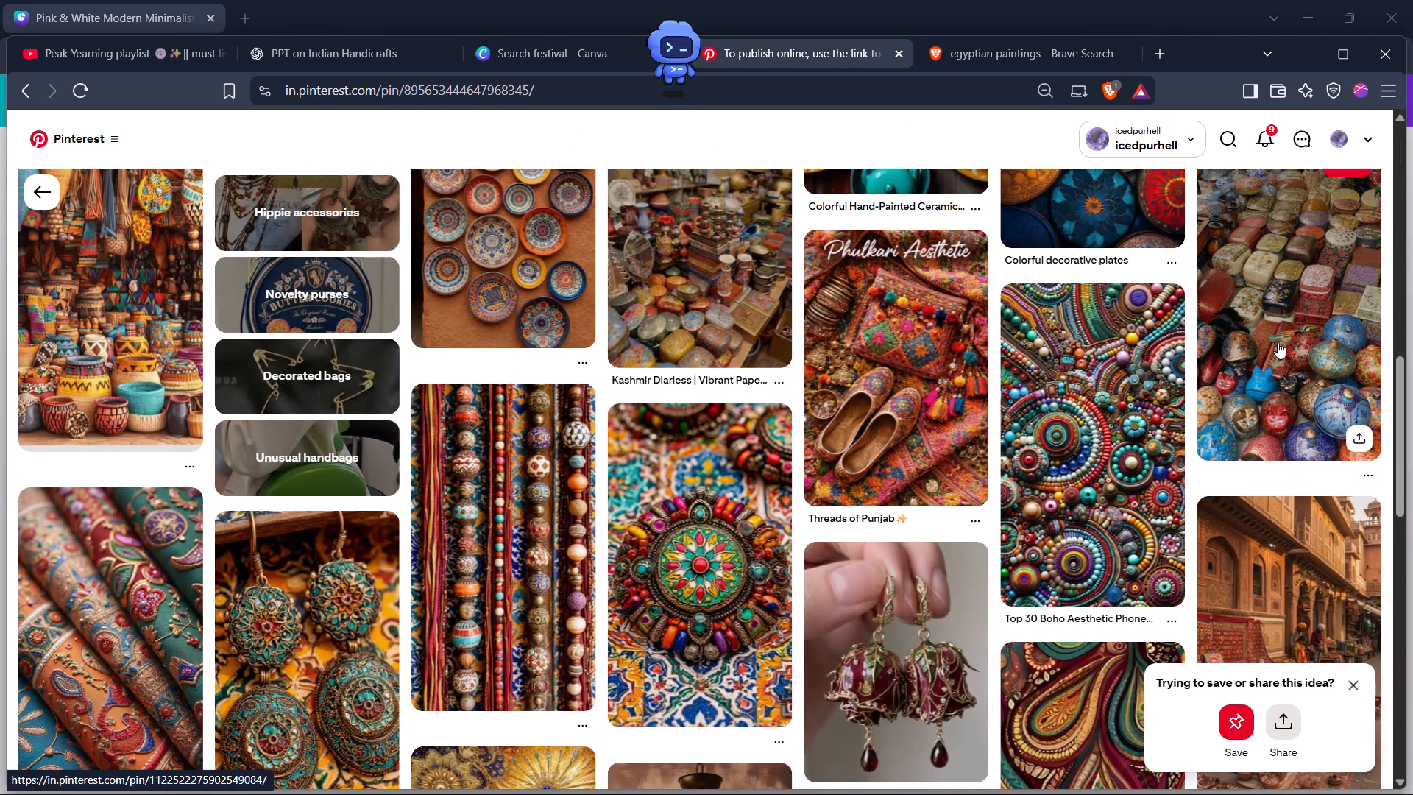
right_click(1278, 342)
scroll(1278, 342, "down", 2)
scroll(1278, 342, "left", 1)
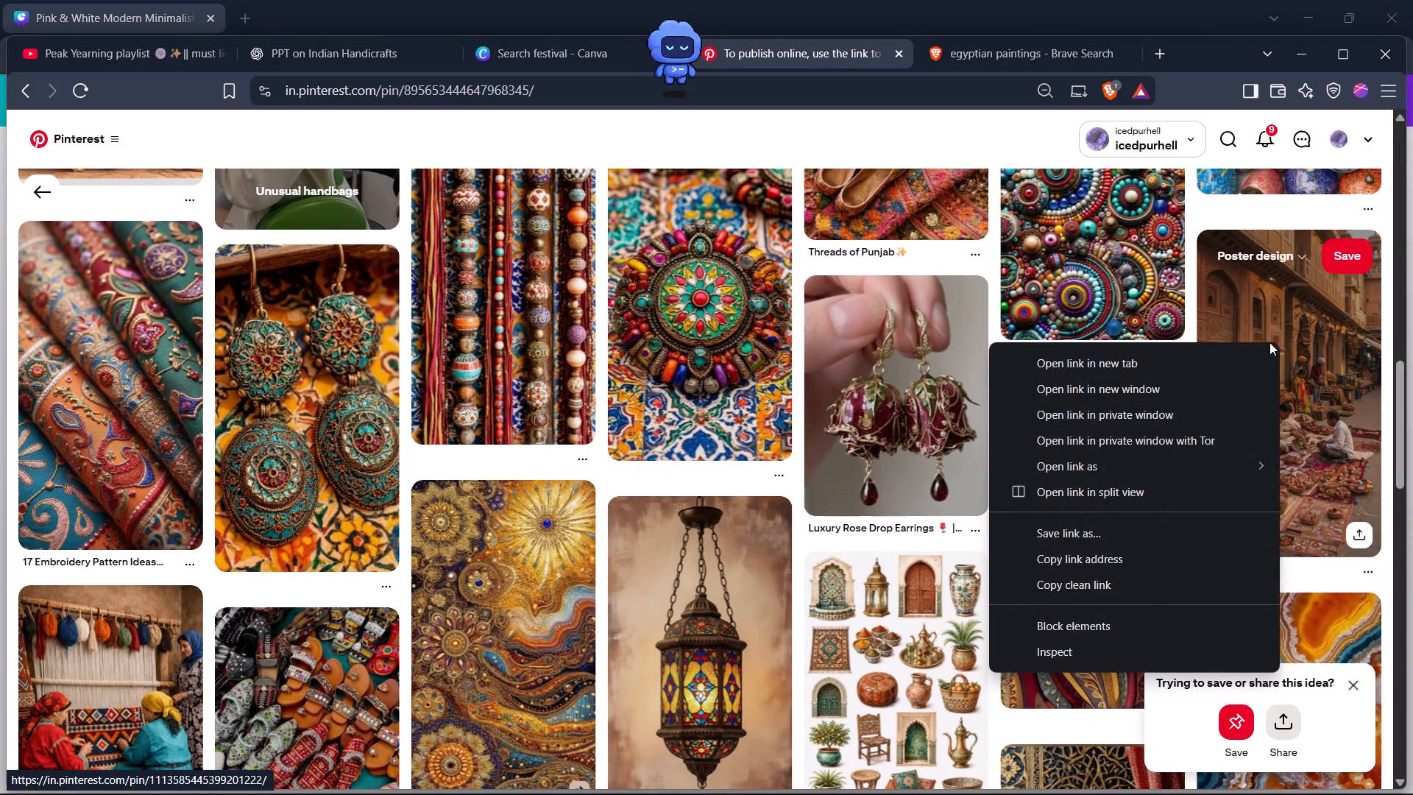
scroll(768, 489, "down", 4)
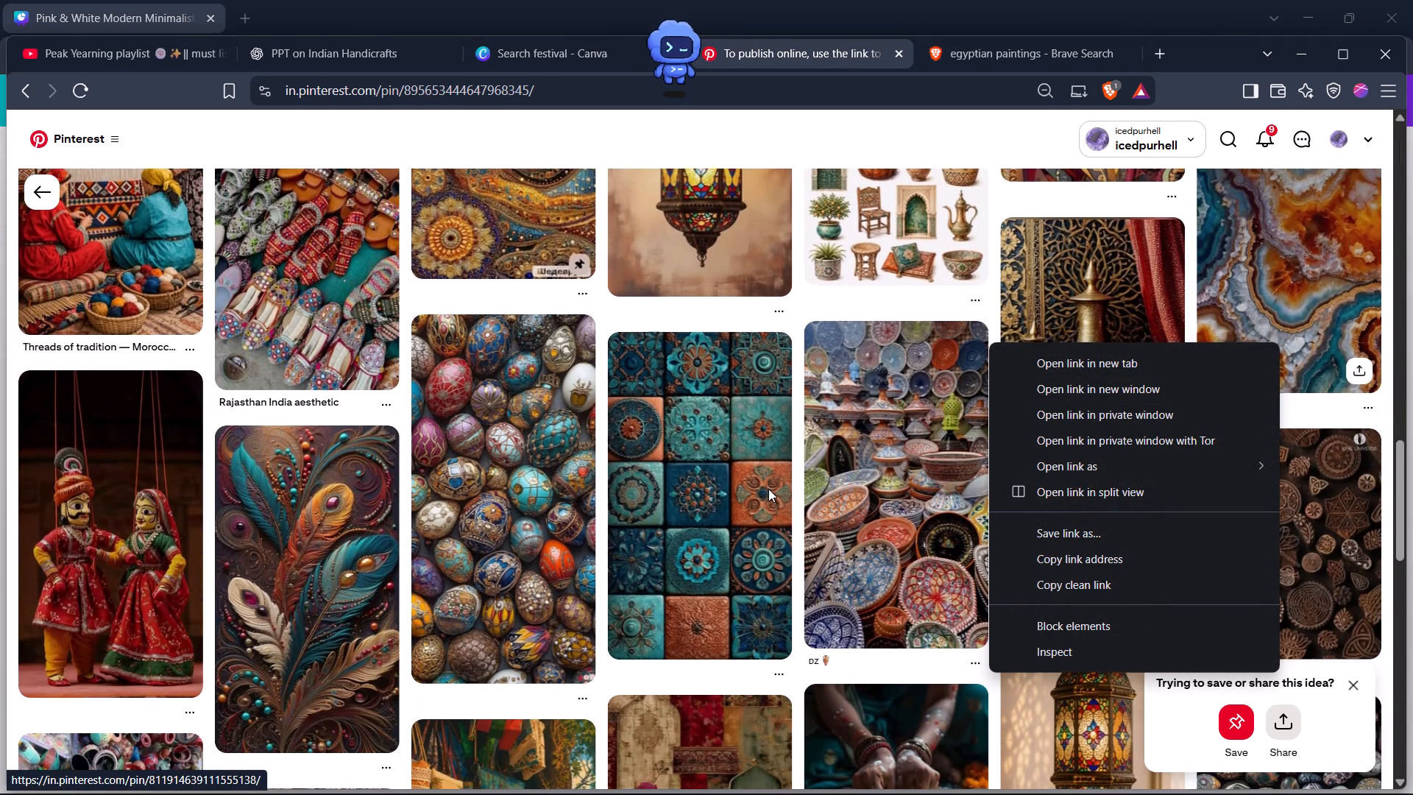
left_click(768, 489)
scroll(768, 489, "down", 1)
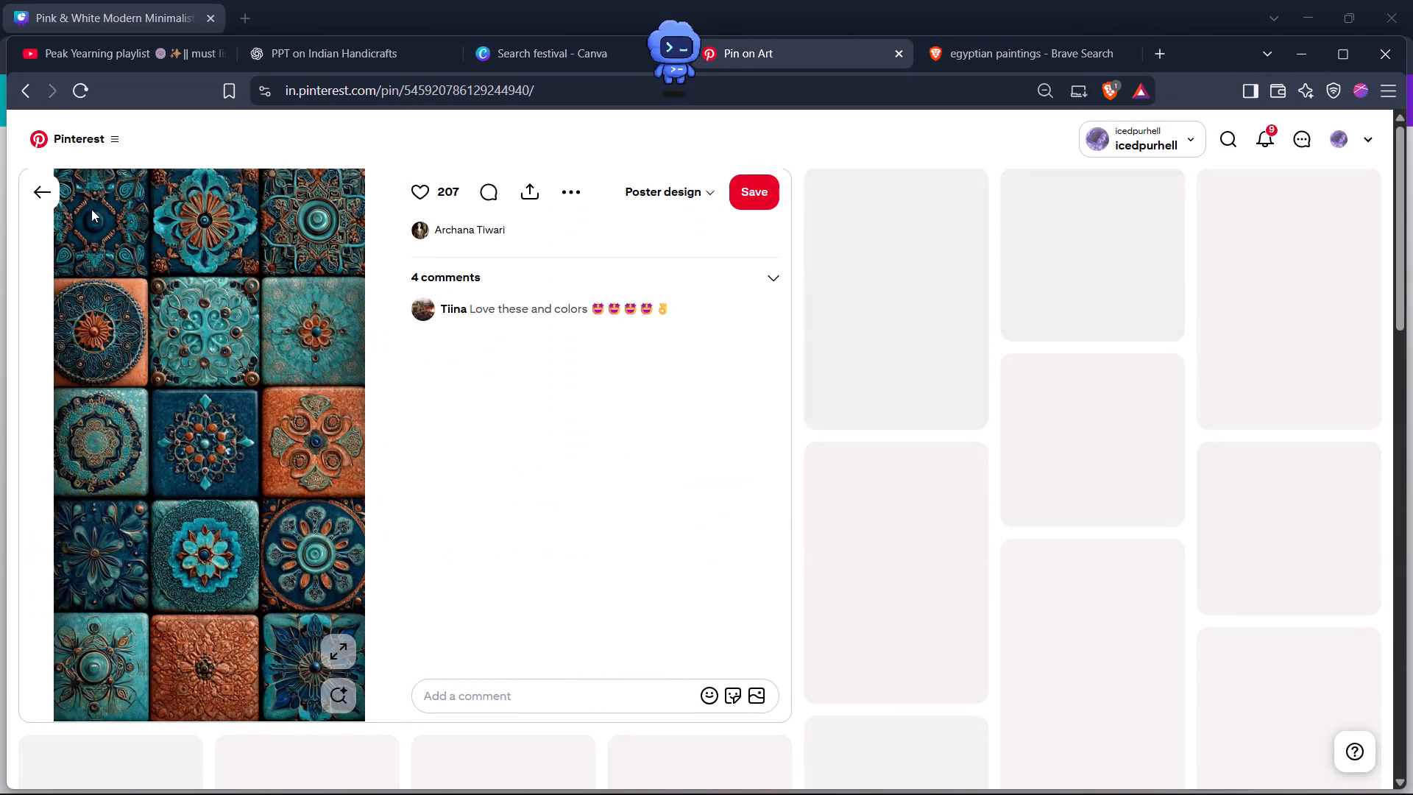
left_click(43, 191)
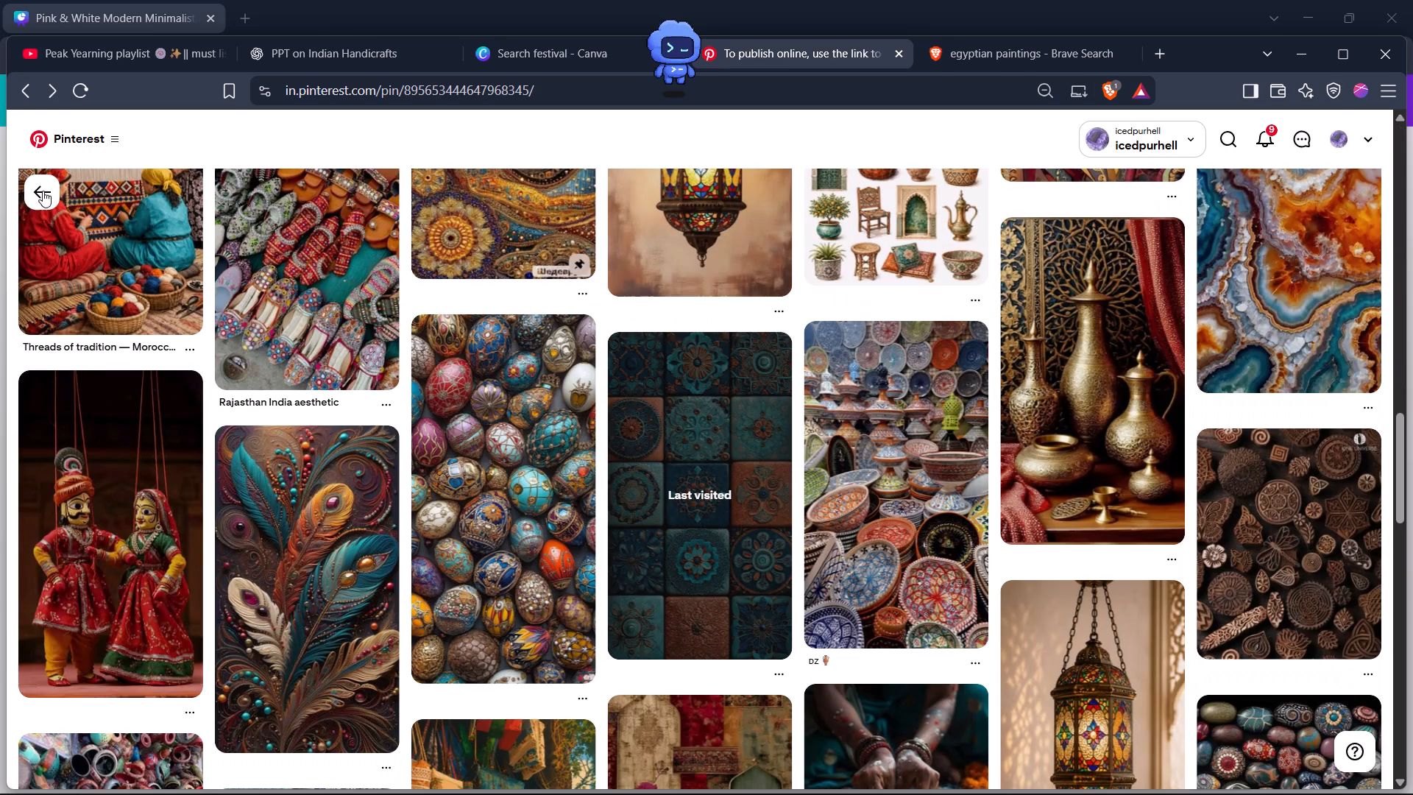
Browse the pins related to the hand-painted ceramic pin for a papier-mâché picture, and return to the "Kashmiri Papier Mache: The Story of an Exceptional Art" pin.
left_click(43, 191)
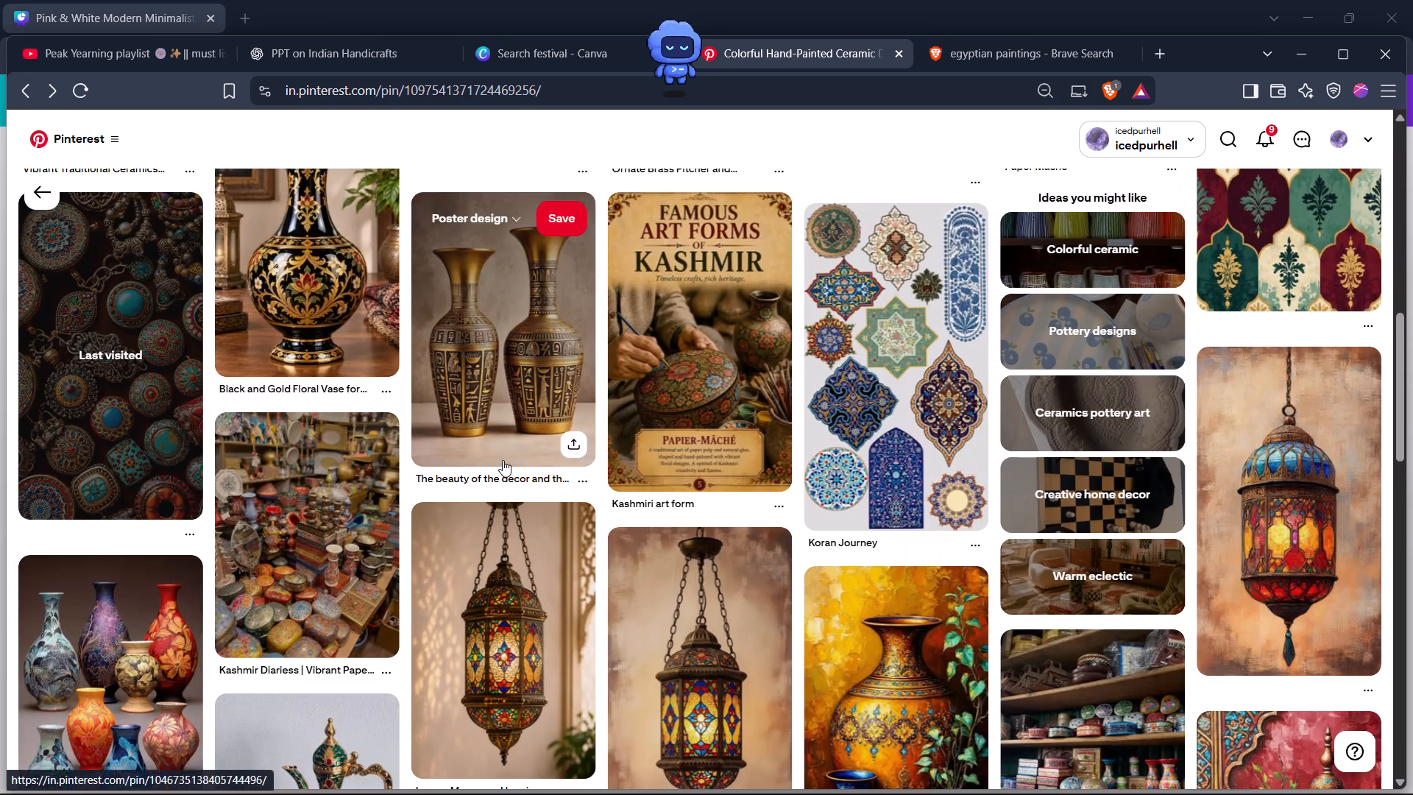
scroll(503, 460, "down", 7)
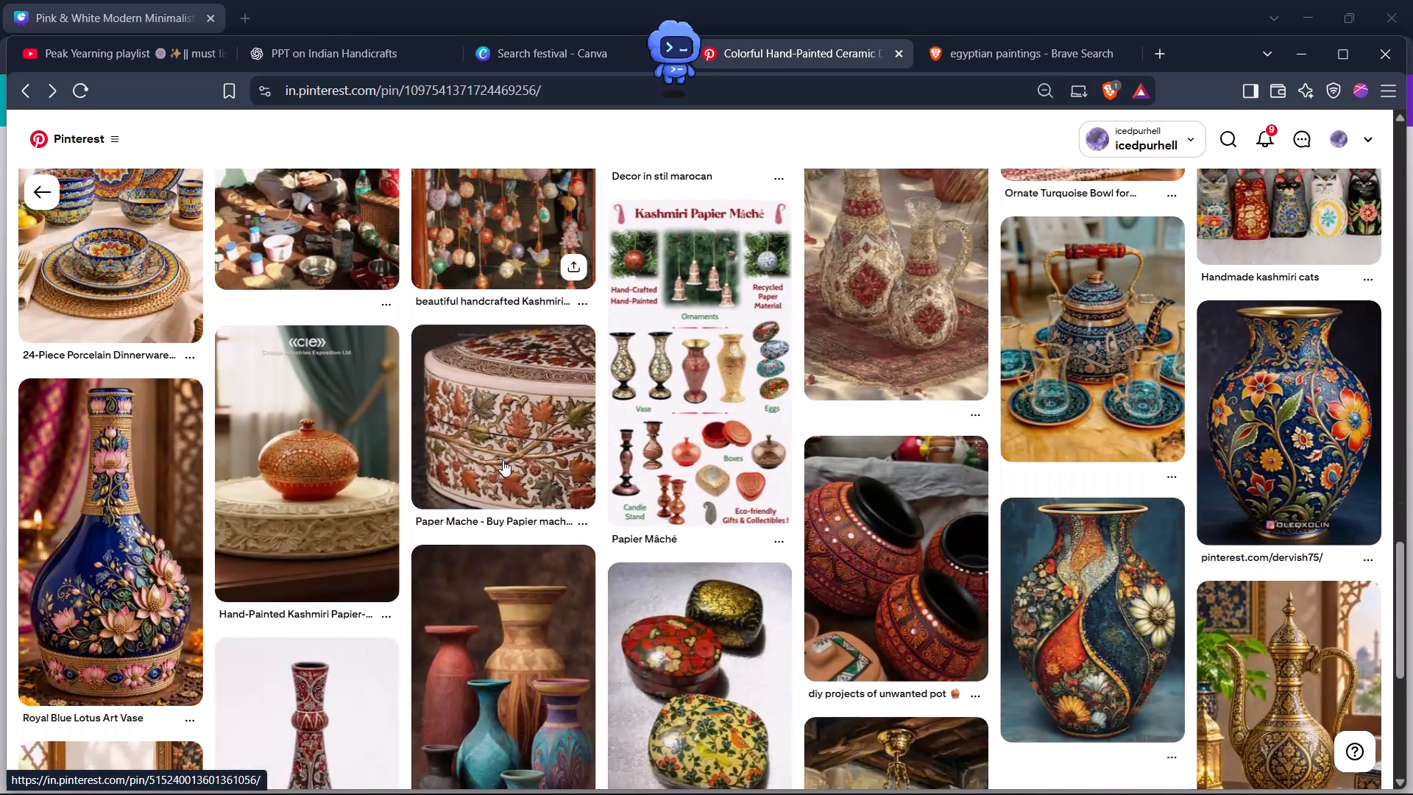
scroll(503, 460, "down", 7)
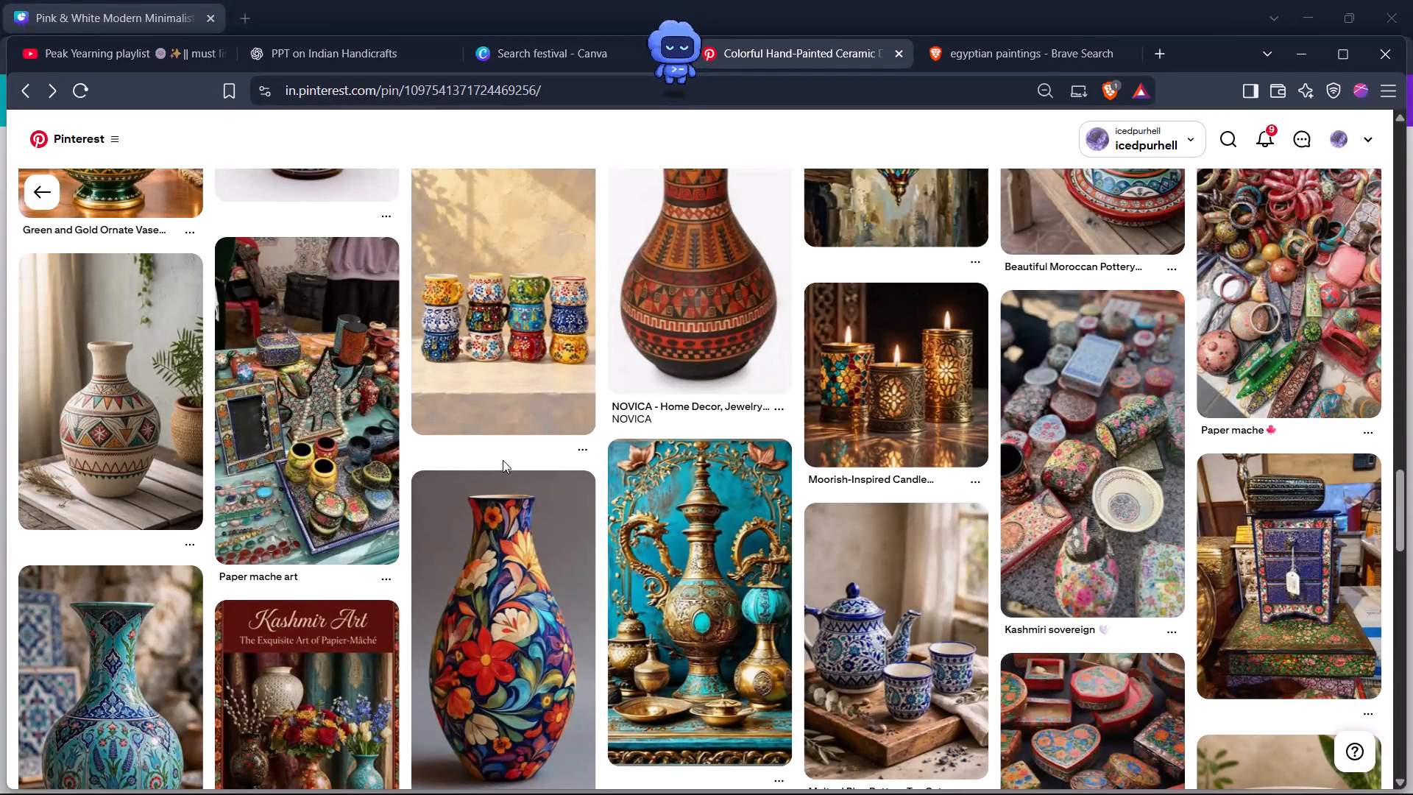
scroll(503, 460, "down", 2)
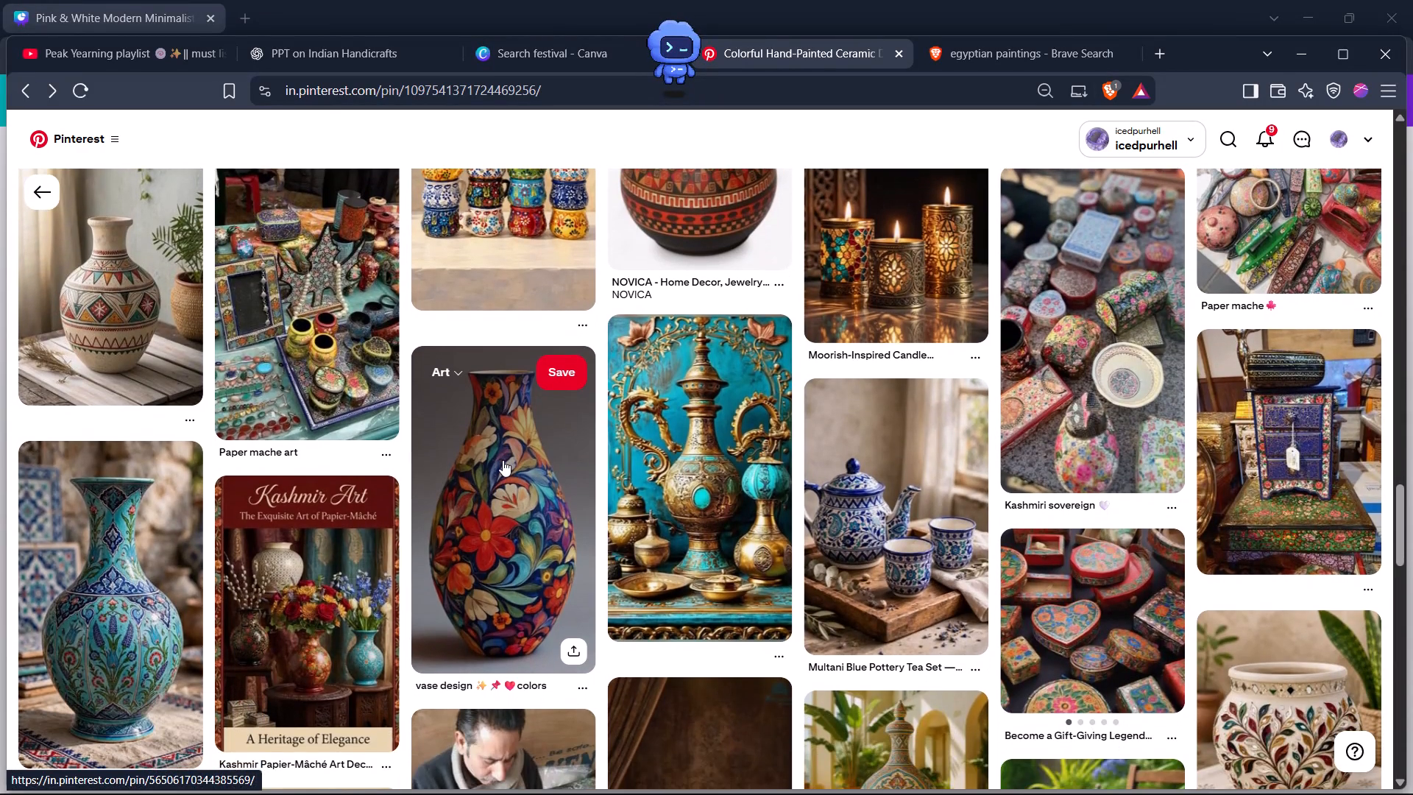
scroll(503, 460, "down", 4)
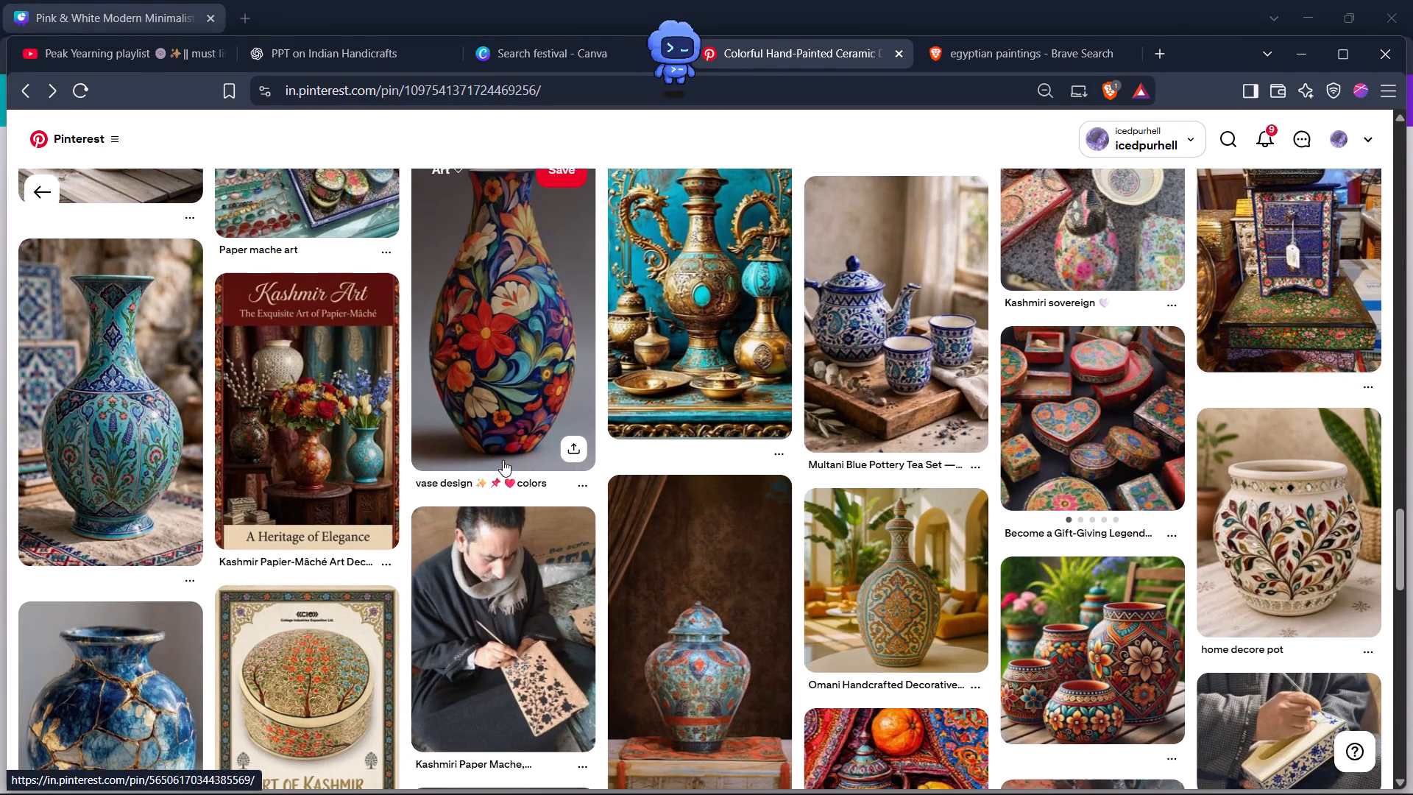
scroll(503, 460, "down", 4)
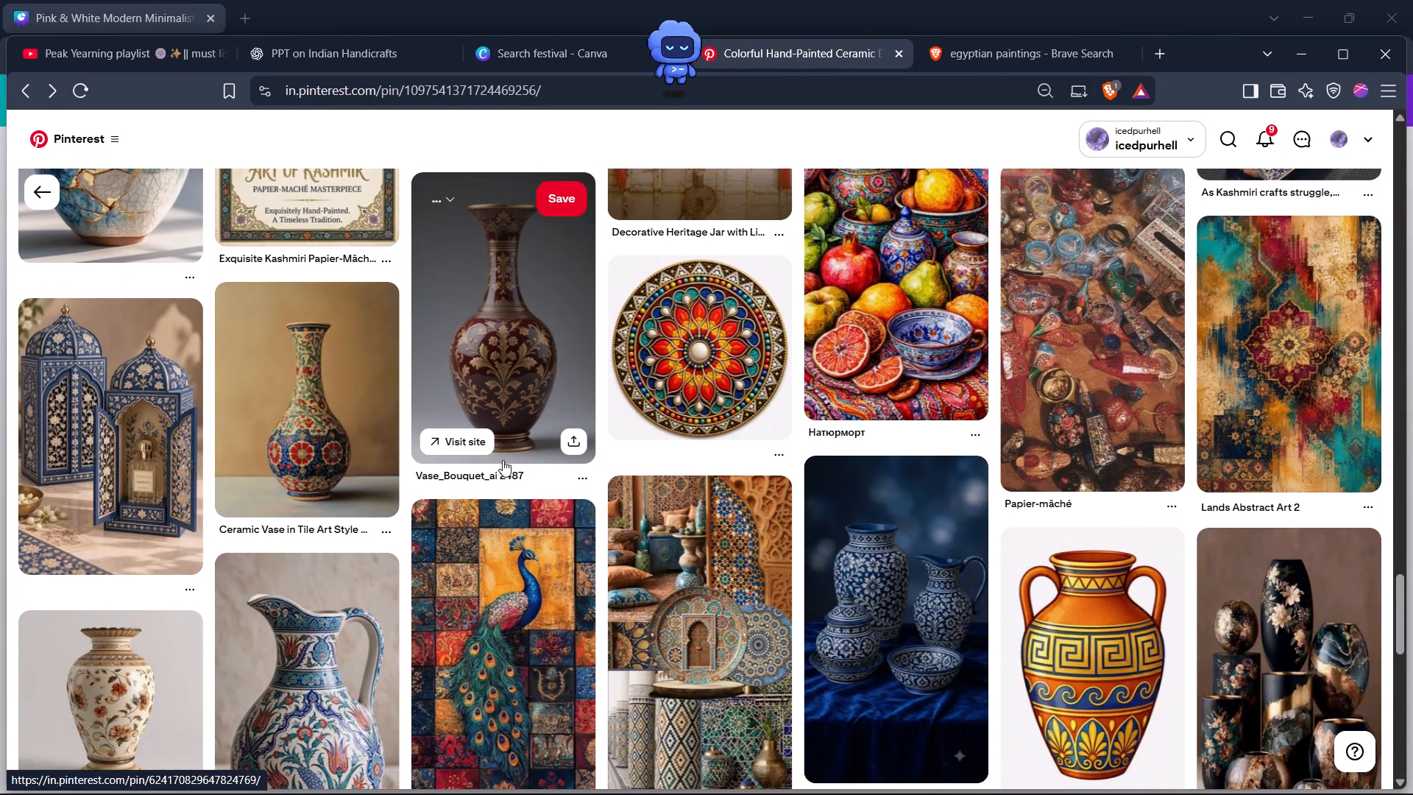
scroll(503, 460, "down", 1)
scroll(503, 460, "right", 1)
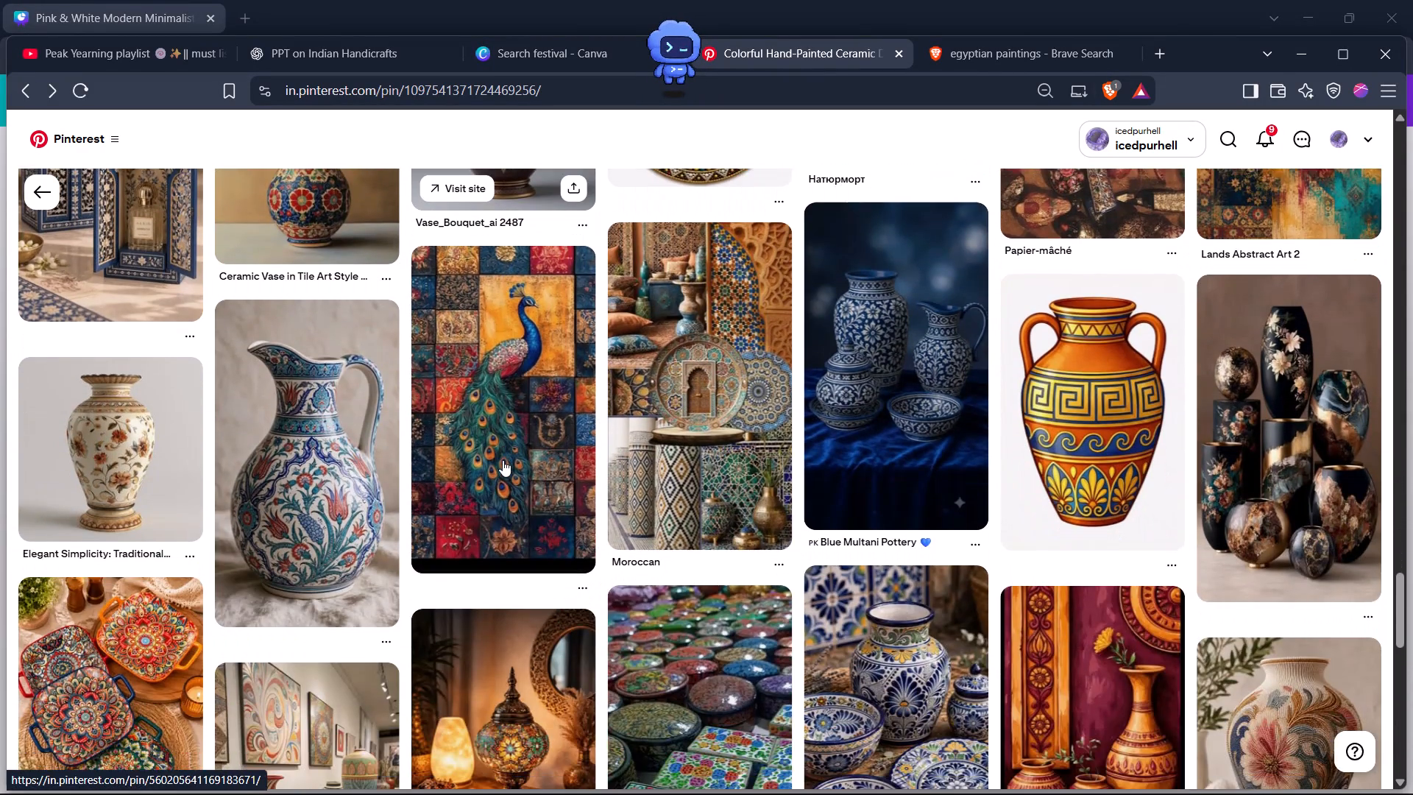
scroll(503, 460, "right", 1)
scroll(503, 460, "up", 20)
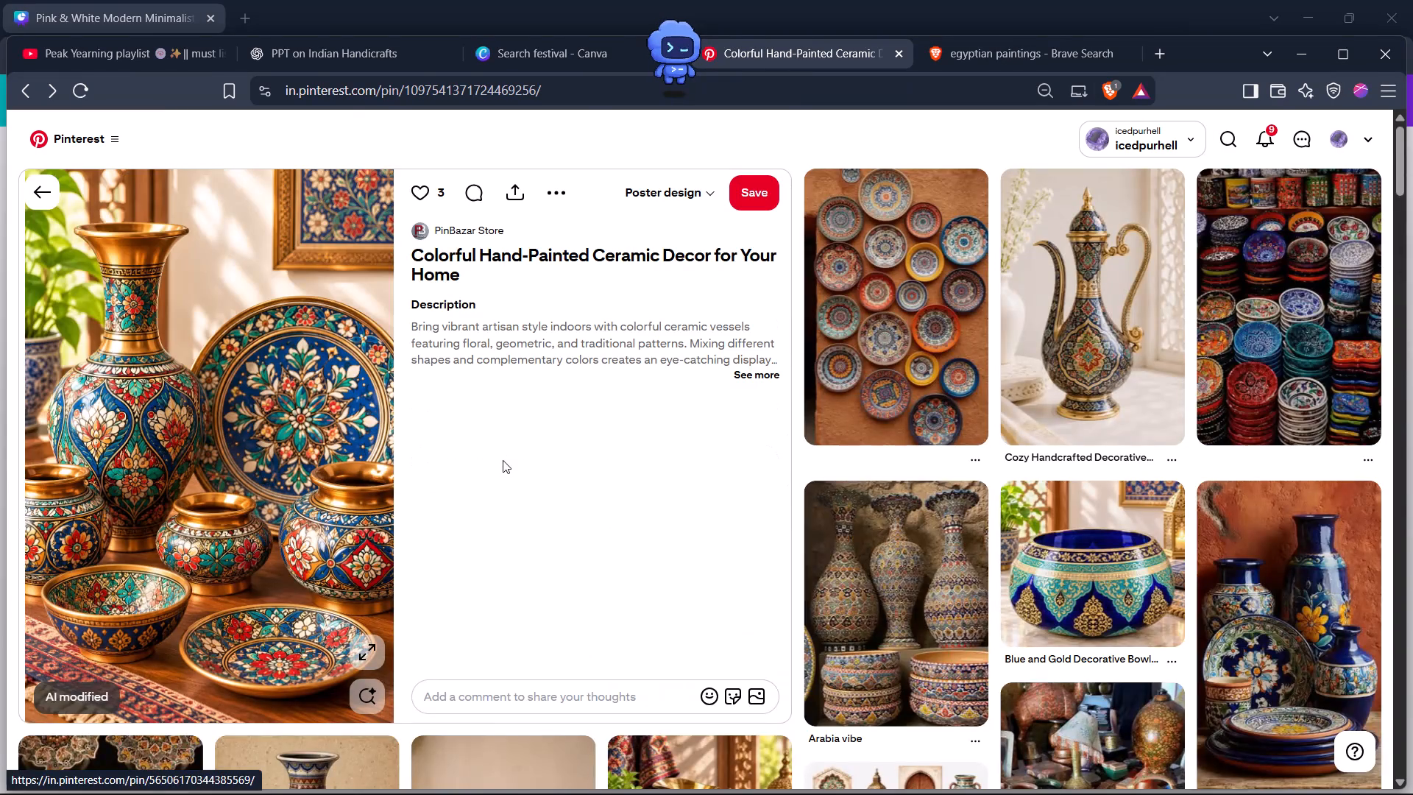
left_click(47, 190)
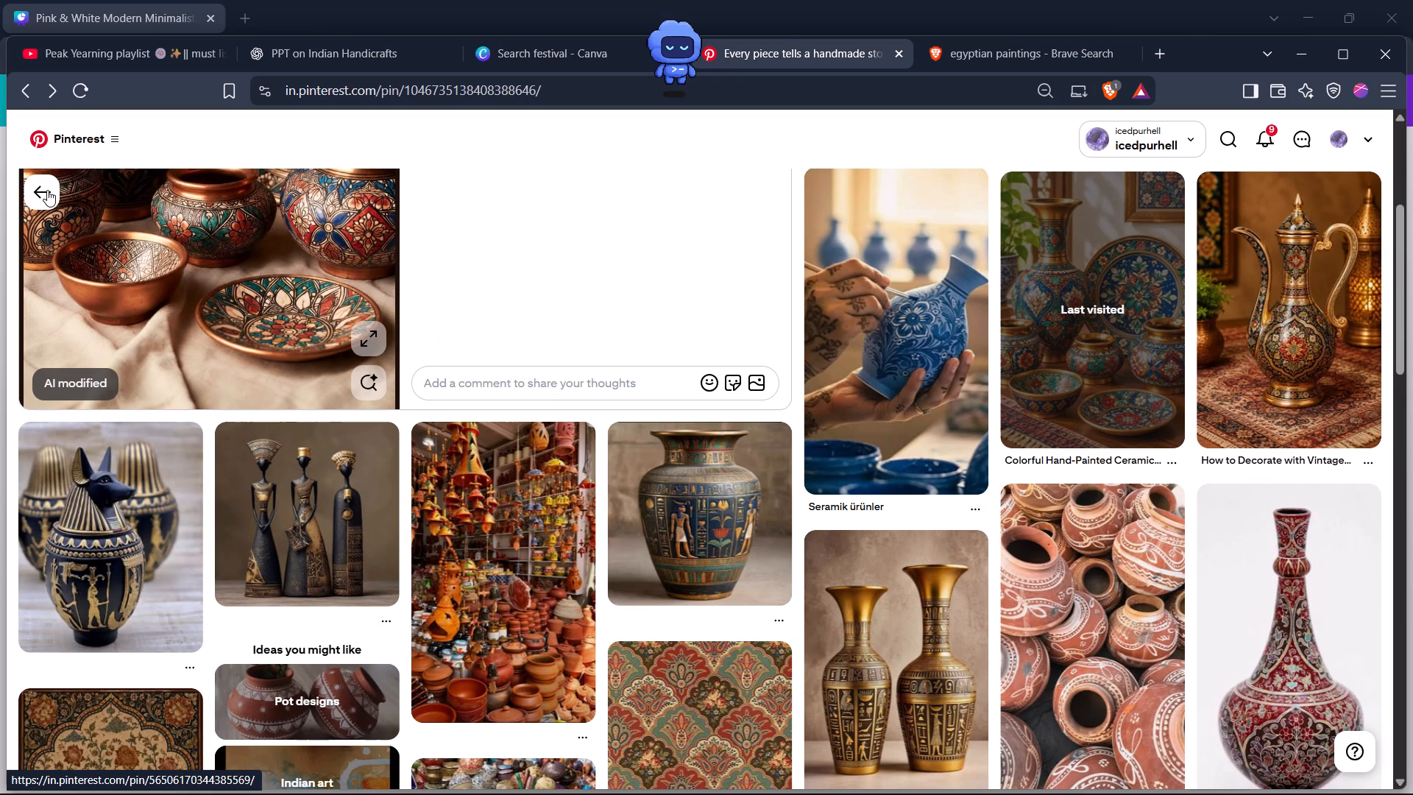
left_click(47, 190)
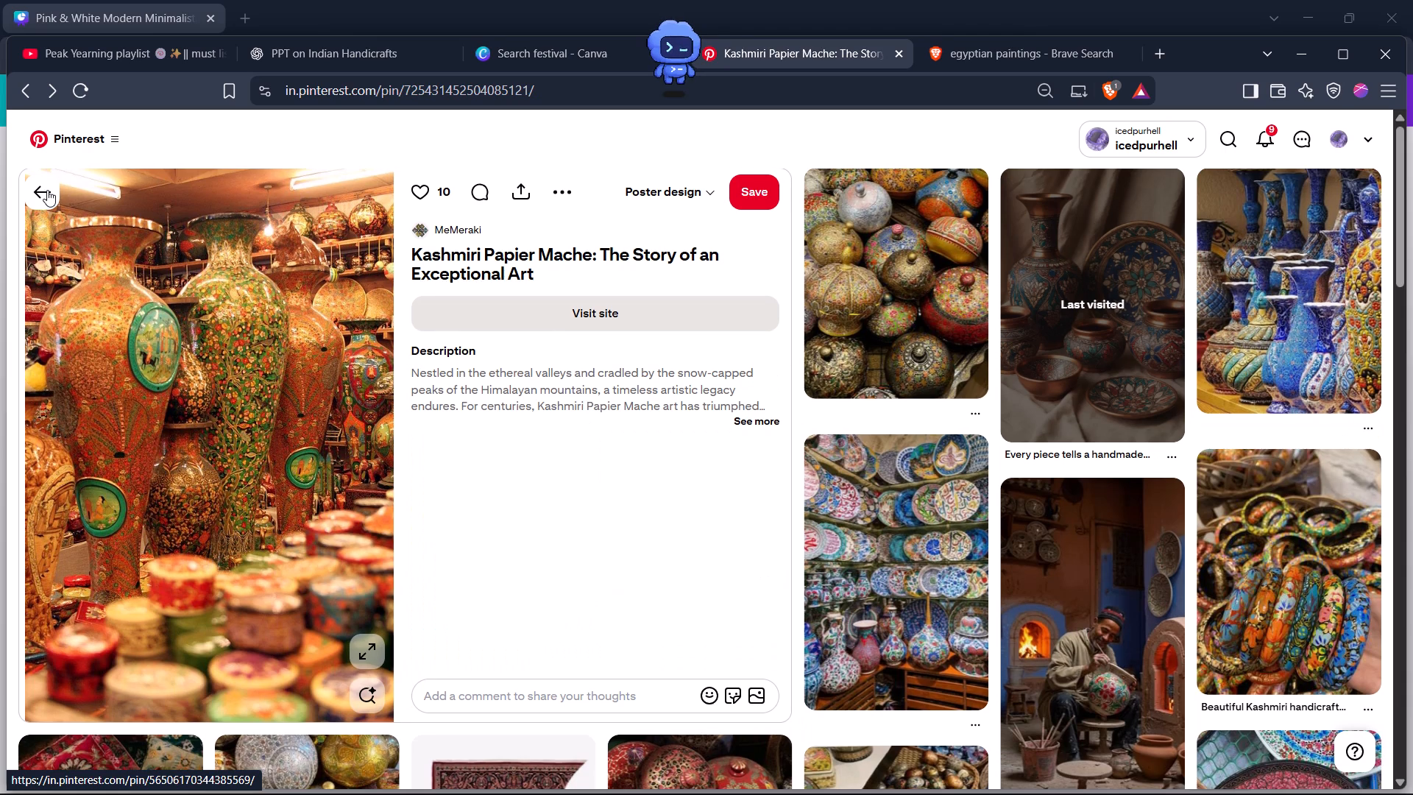
Return to Pinterest's "Kashmiri Papier-Mâché" search results and look through the pins for a slide 4 picture.
left_click(47, 190)
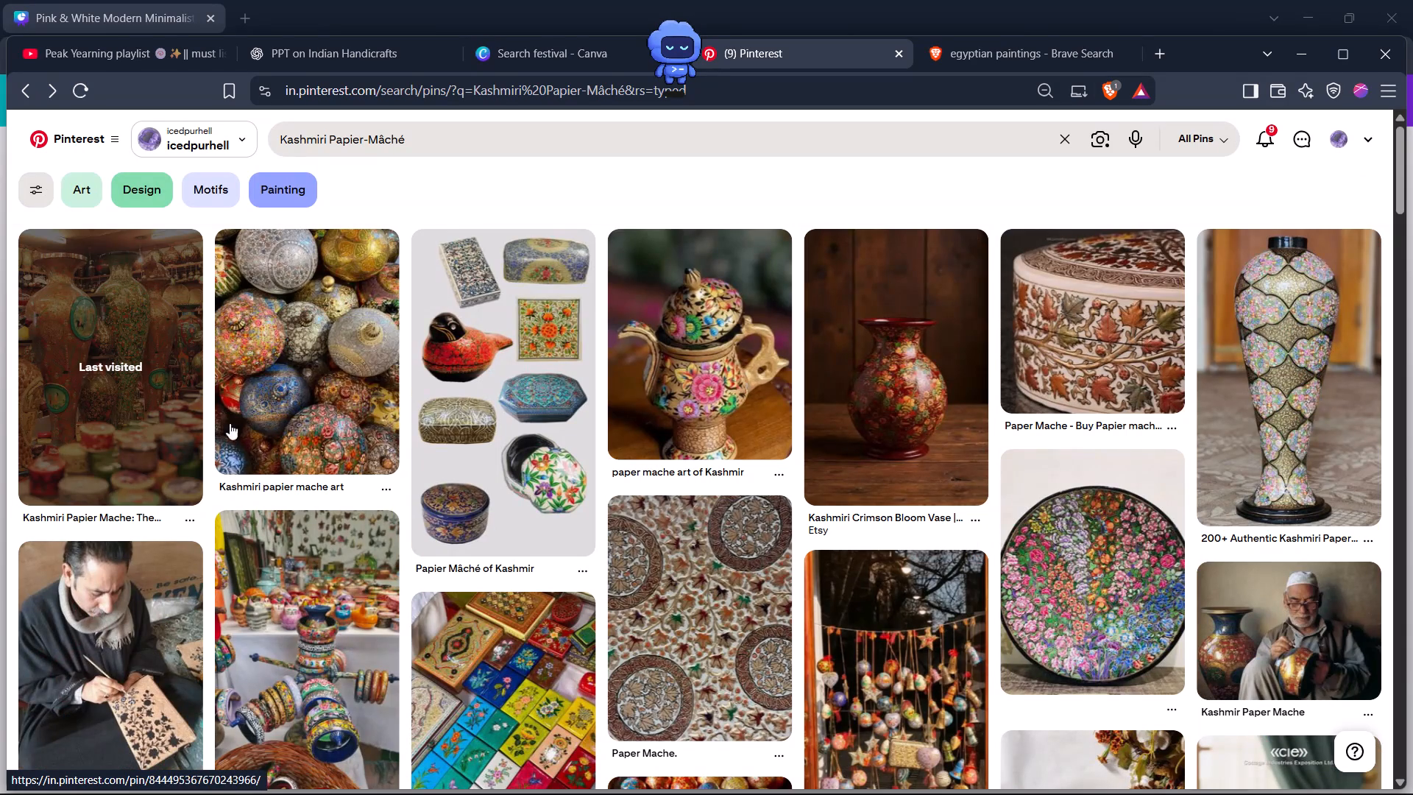
scroll(252, 453, "down", 3)
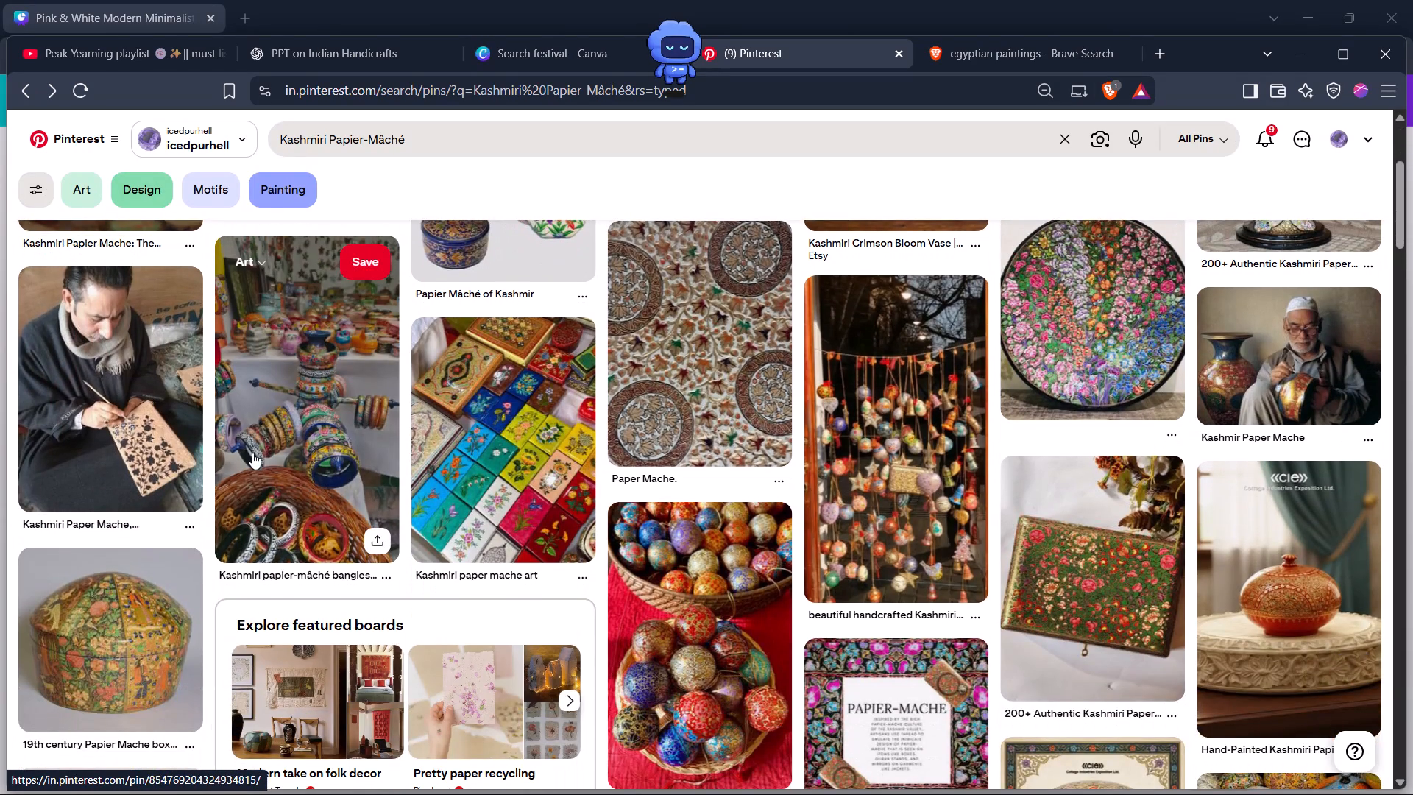
scroll(252, 453, "down", 2)
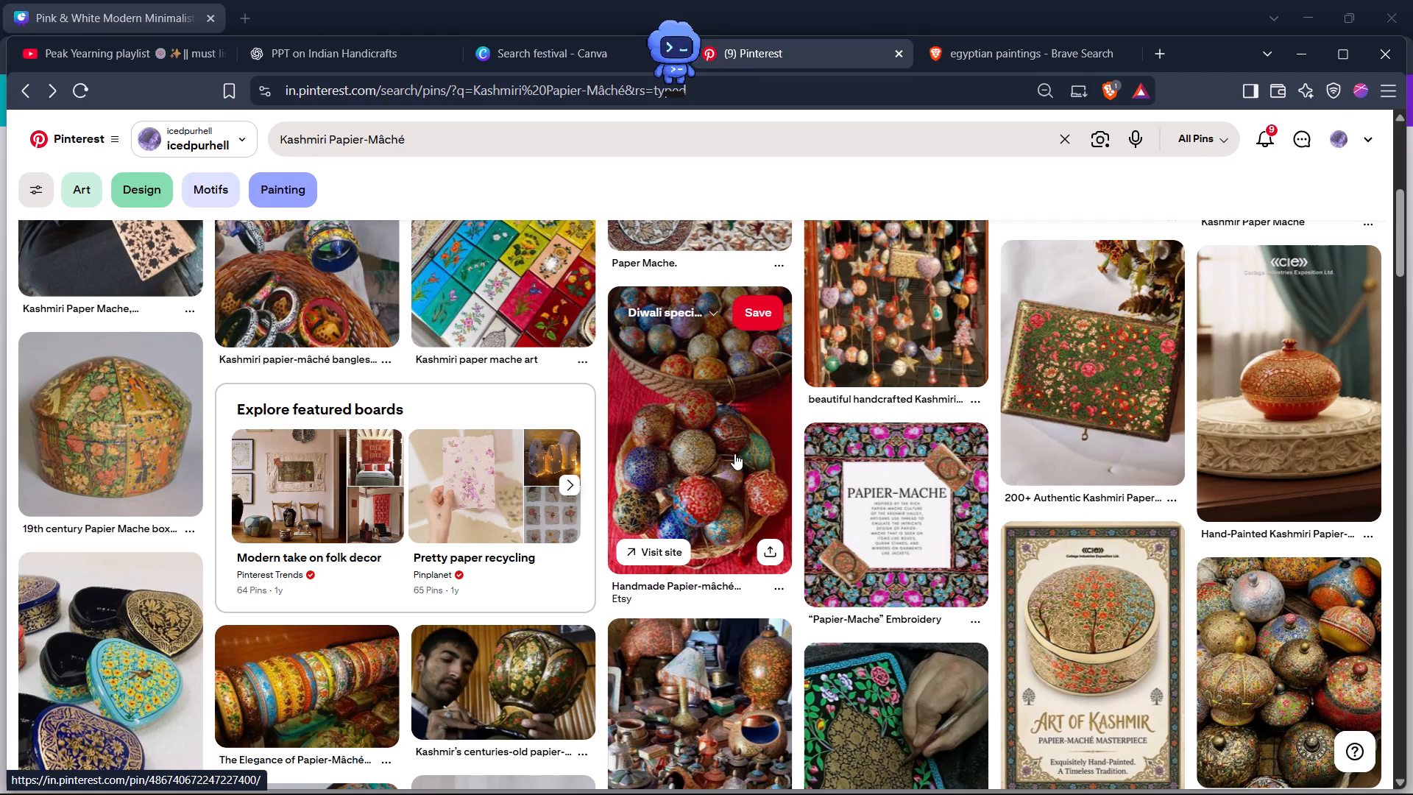
scroll(734, 460, "up", 1)
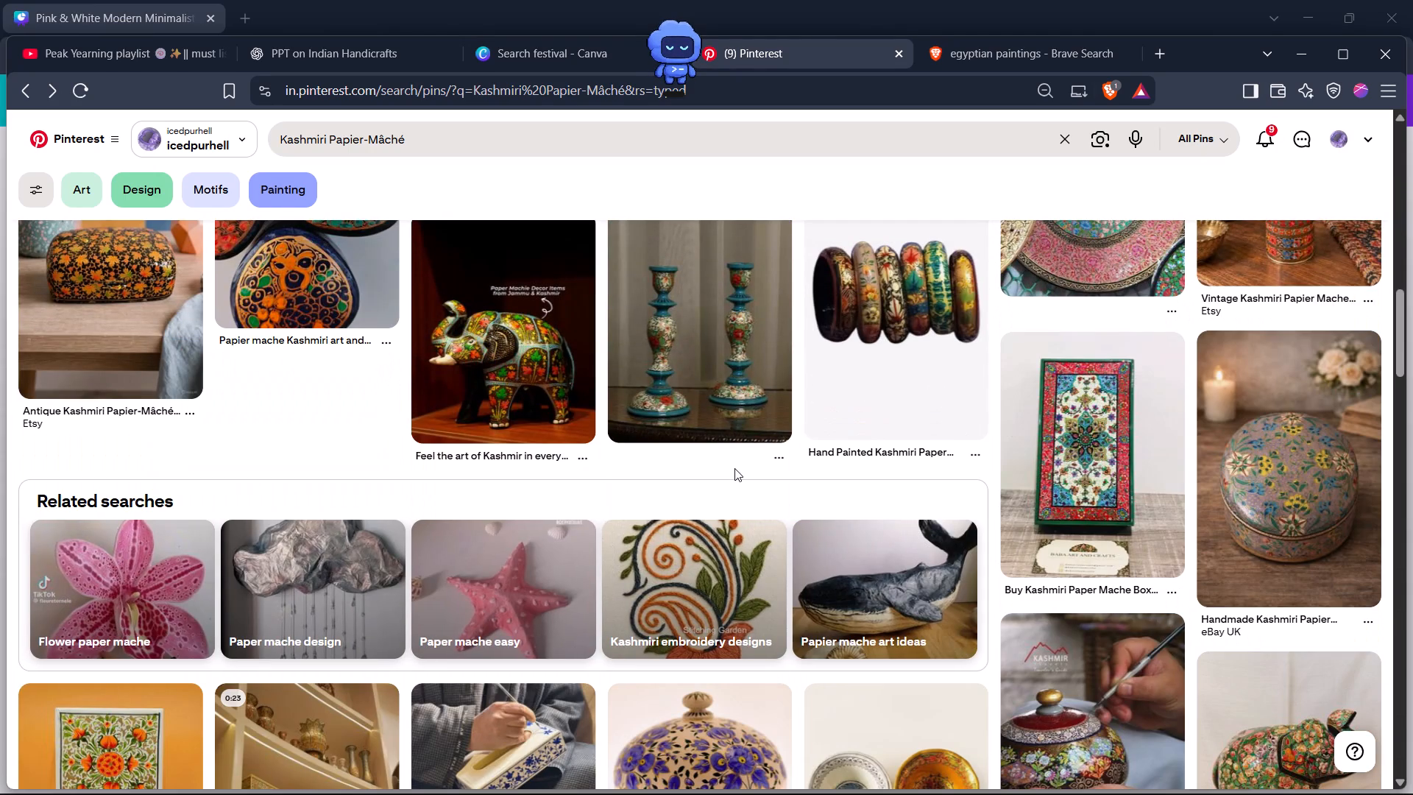
scroll(734, 464, "down", 3)
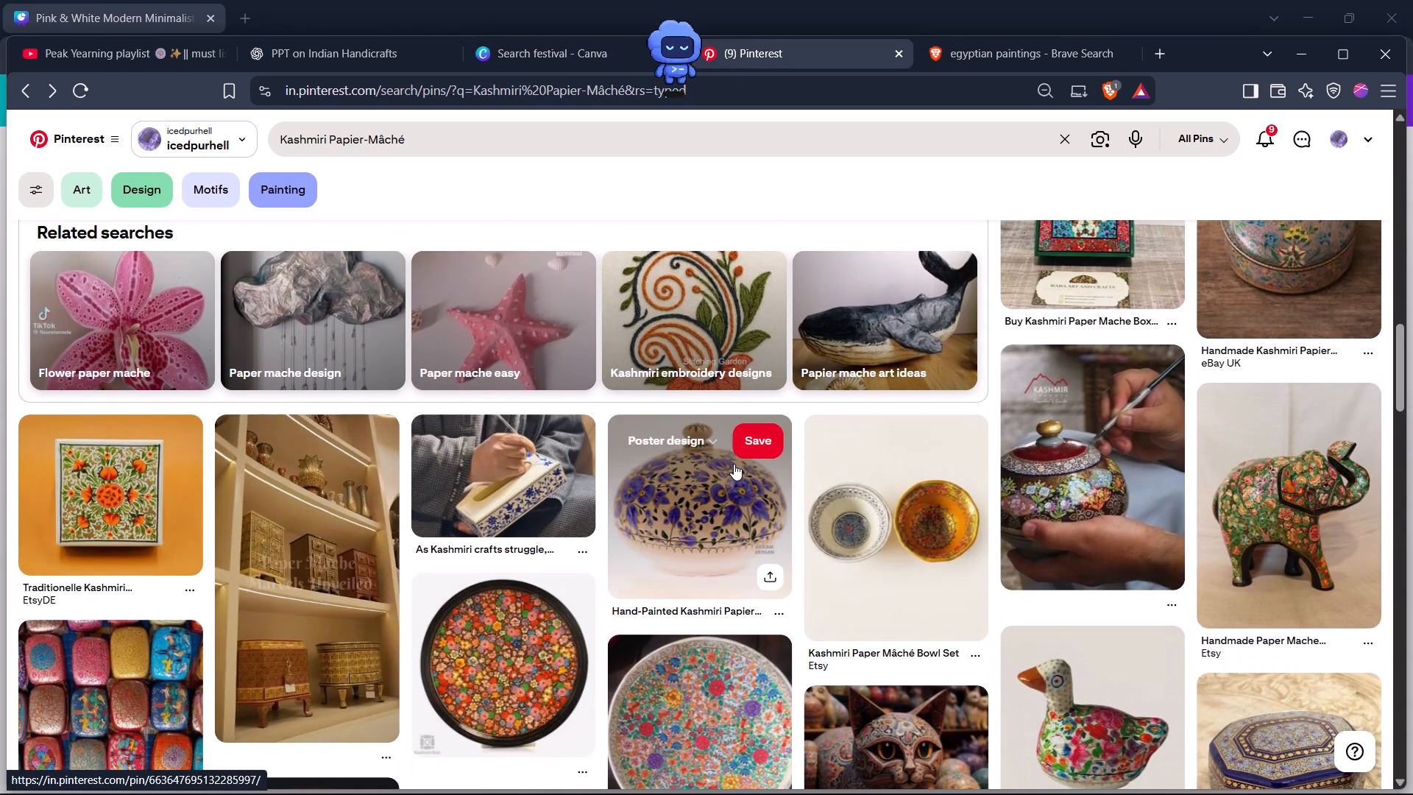
scroll(287, 529, "down", 1)
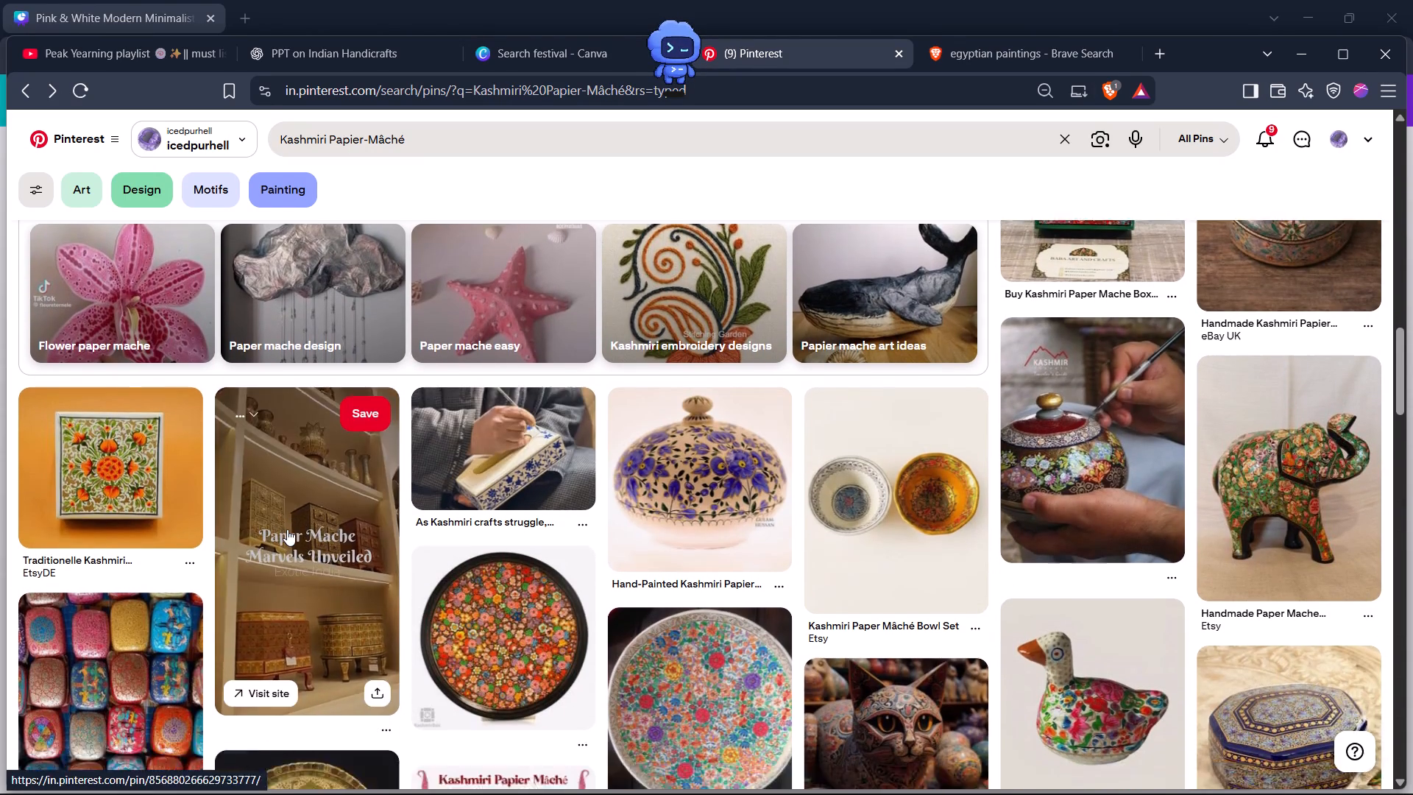
scroll(287, 529, "down", 1)
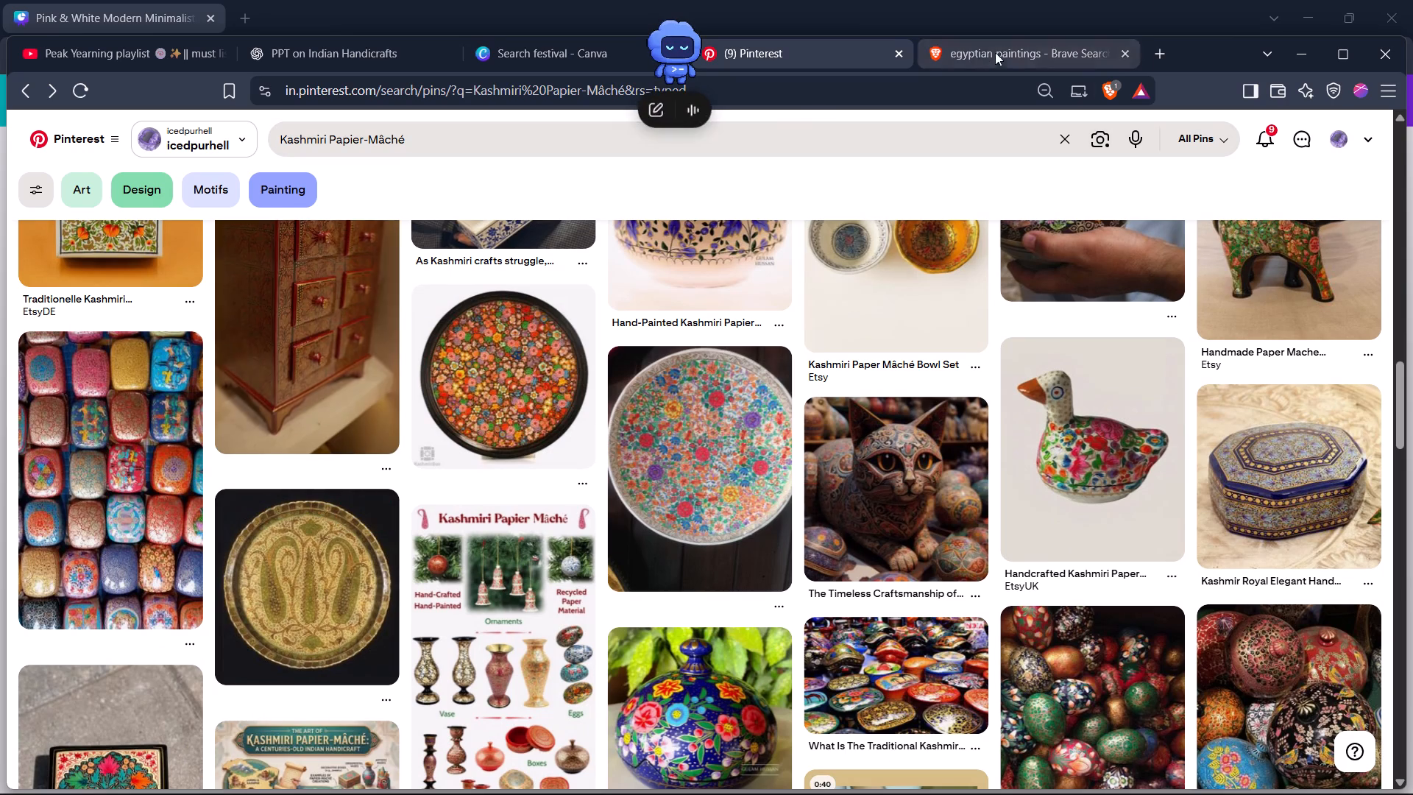
Replace the "egyptian paintings" query in Brave image search with "Kashmiri Papier-Mâché", copied from Pinterest's search, and run it.
left_click(1023, 38)
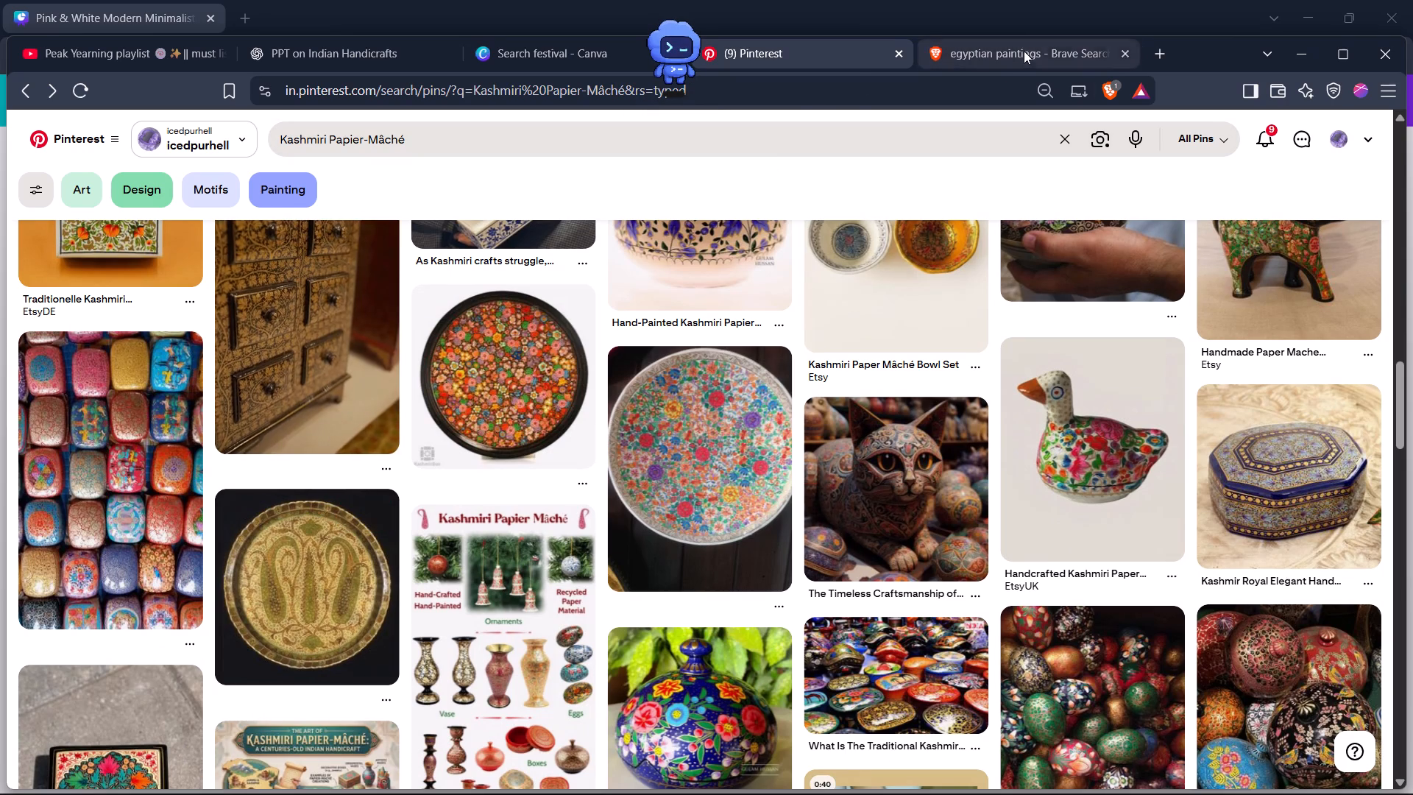
left_click(1024, 52)
triple_click(361, 136)
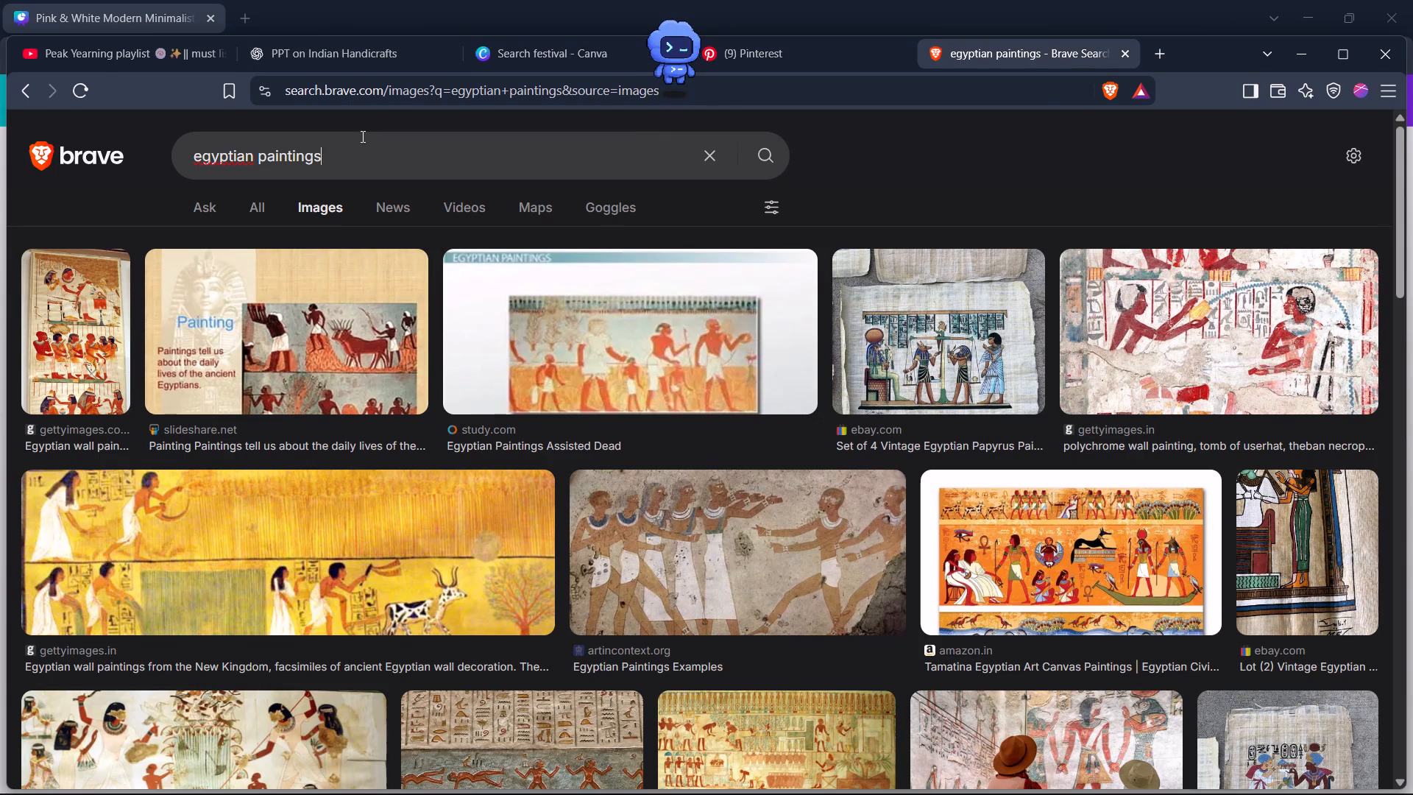
key("BackSpace")
key("ctrl+v")
key("Return")
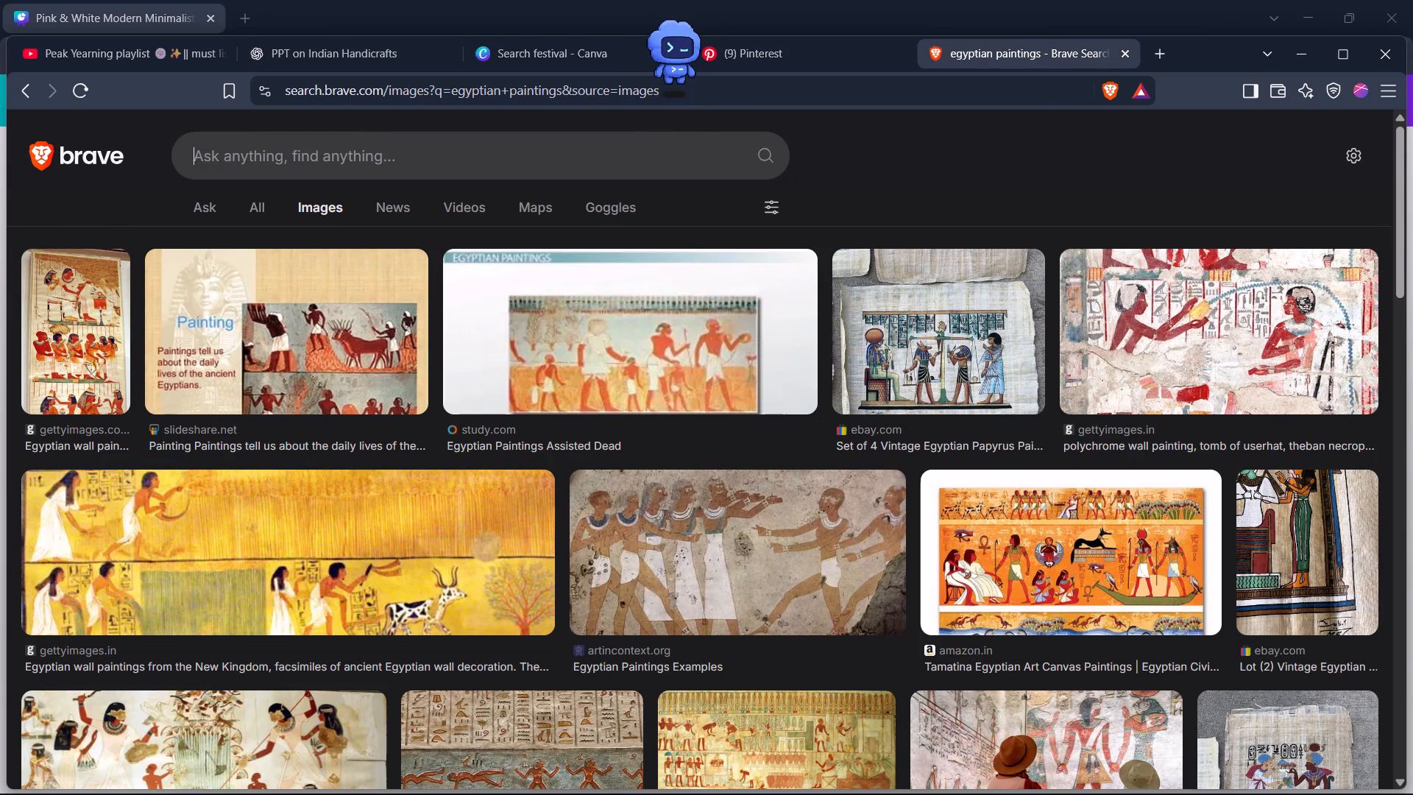
left_click(230, 168)
key("ctrl+v")
key("ctrl+v")
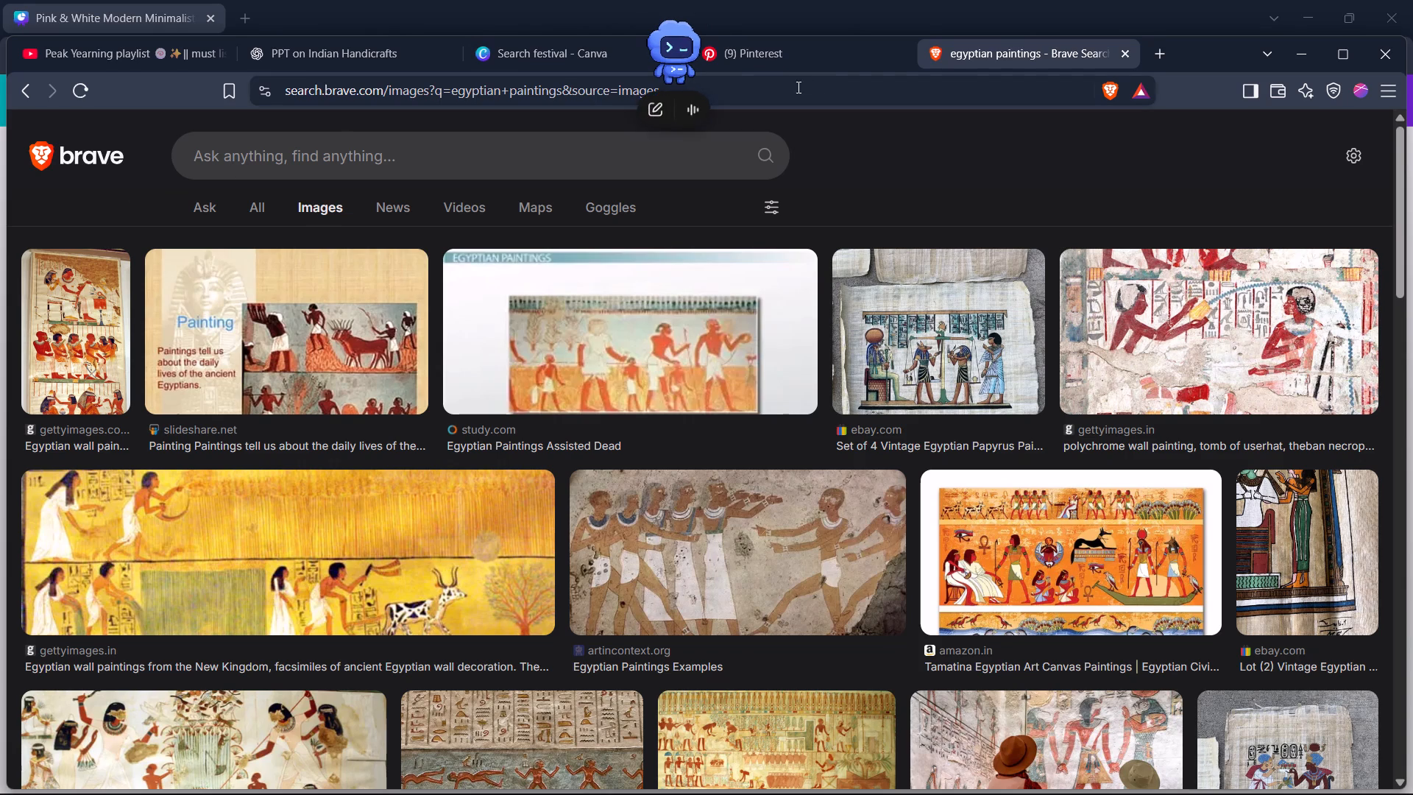
left_click(798, 52)
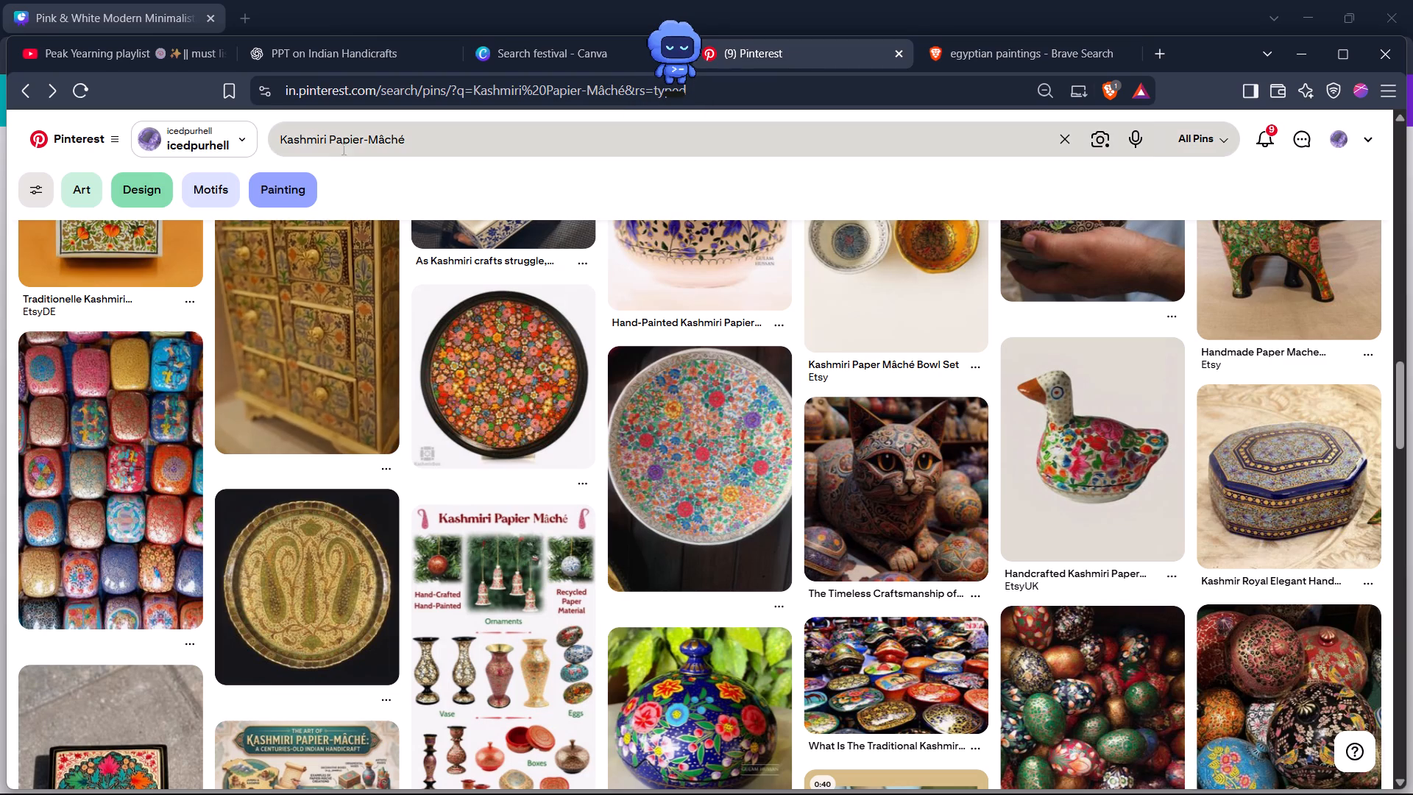
triple_click(340, 147)
key("ctrl+c")
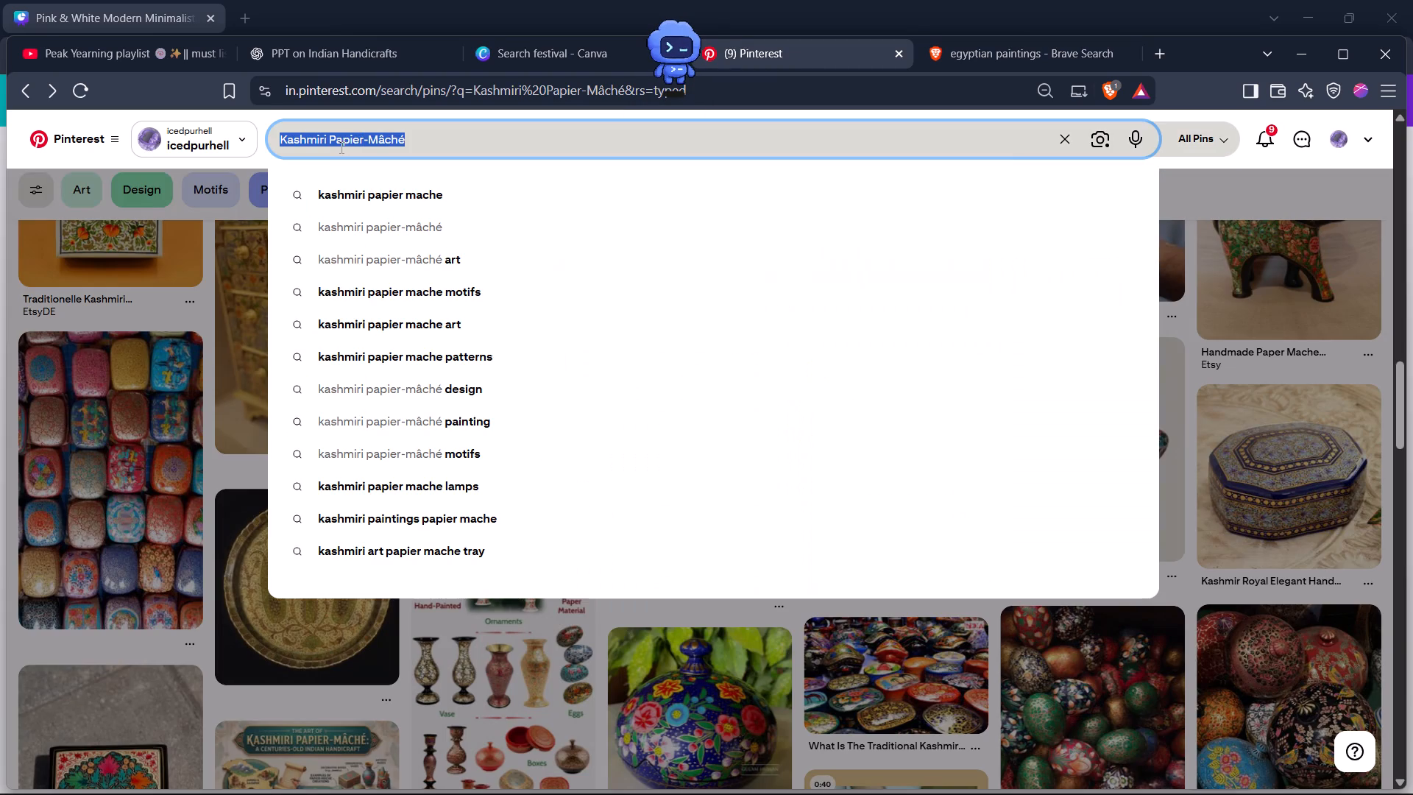
left_click(999, 58)
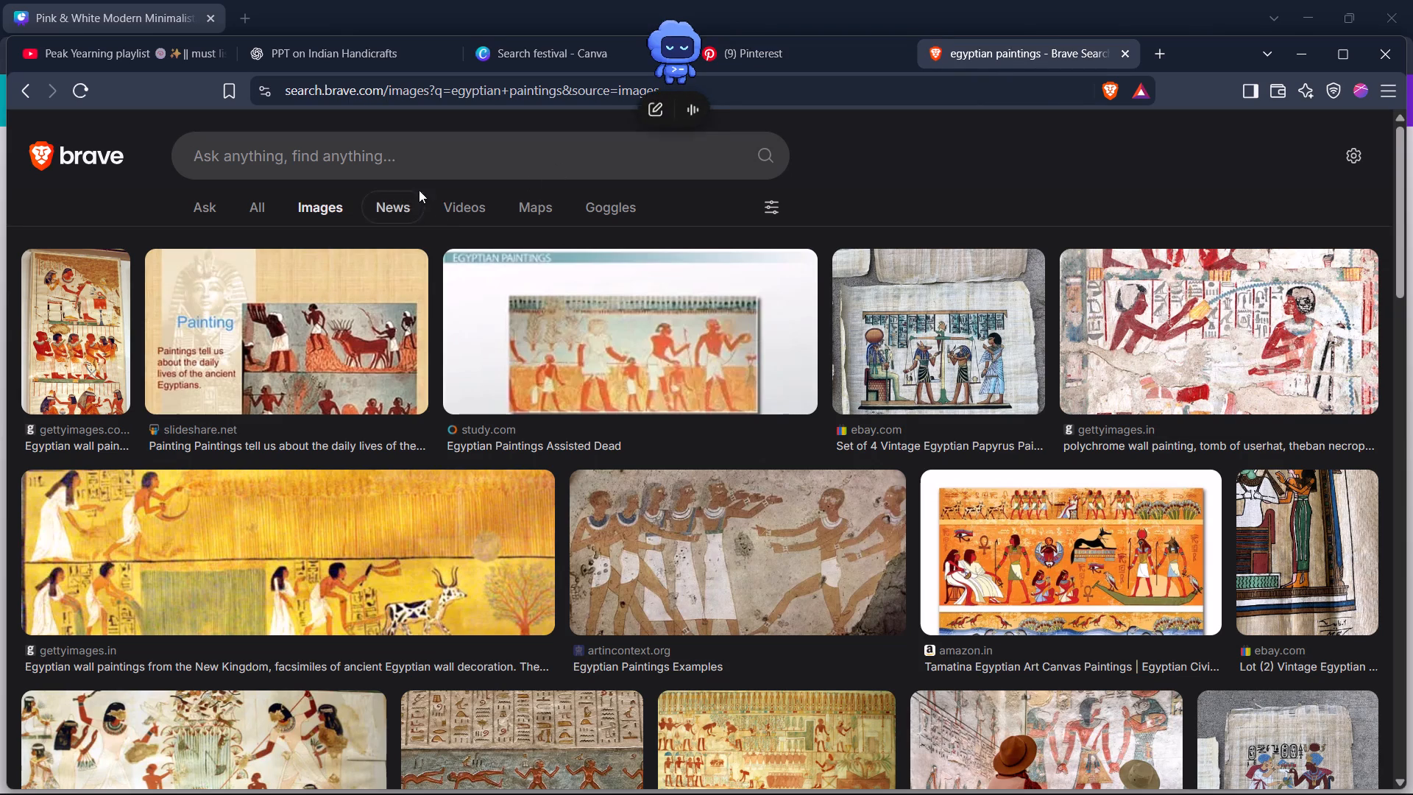
left_click(414, 155)
key("ctrl+v")
key("Return")
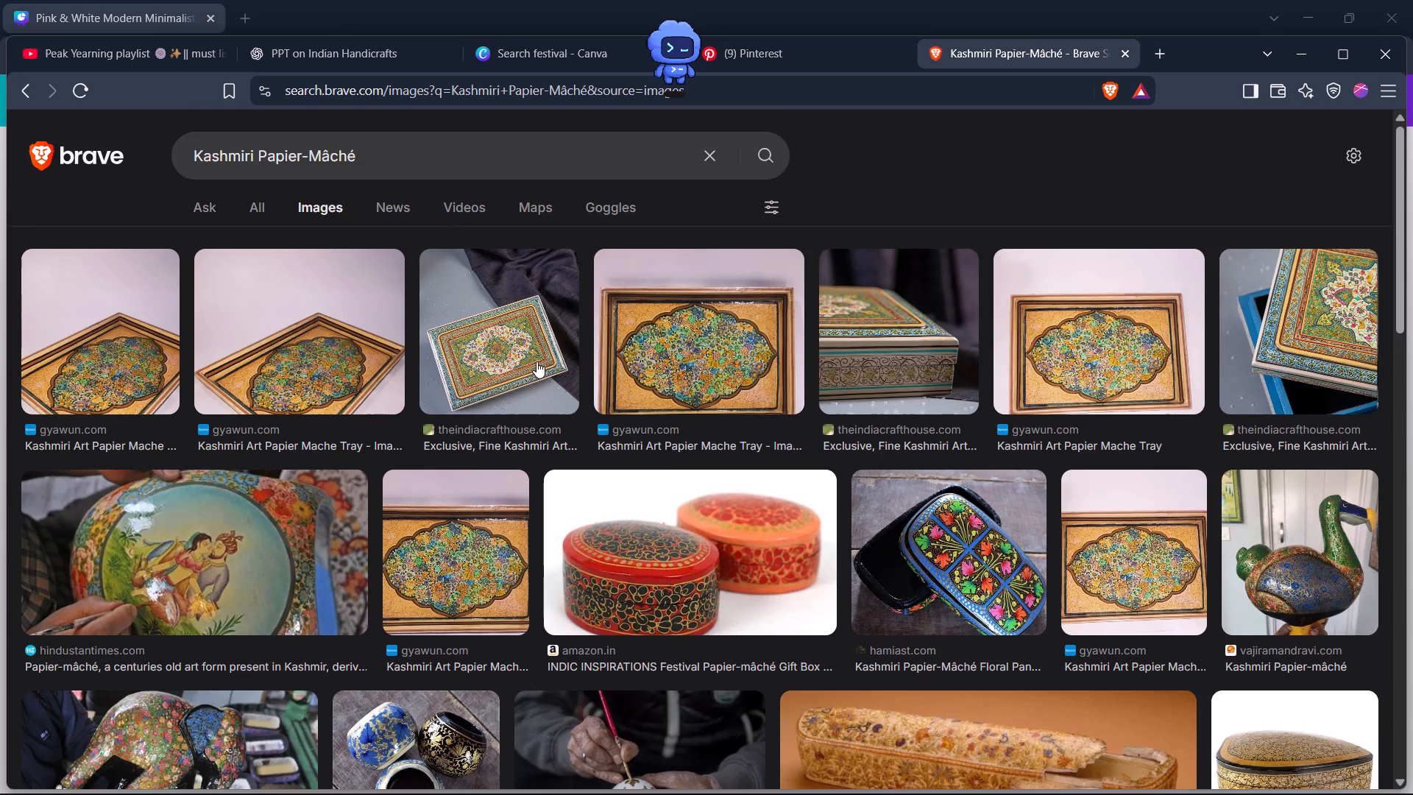
Look through the Brave image results for Kashmiri Papier-Mâché for a picture suited to slide 4.
scroll(536, 361, "down", 4)
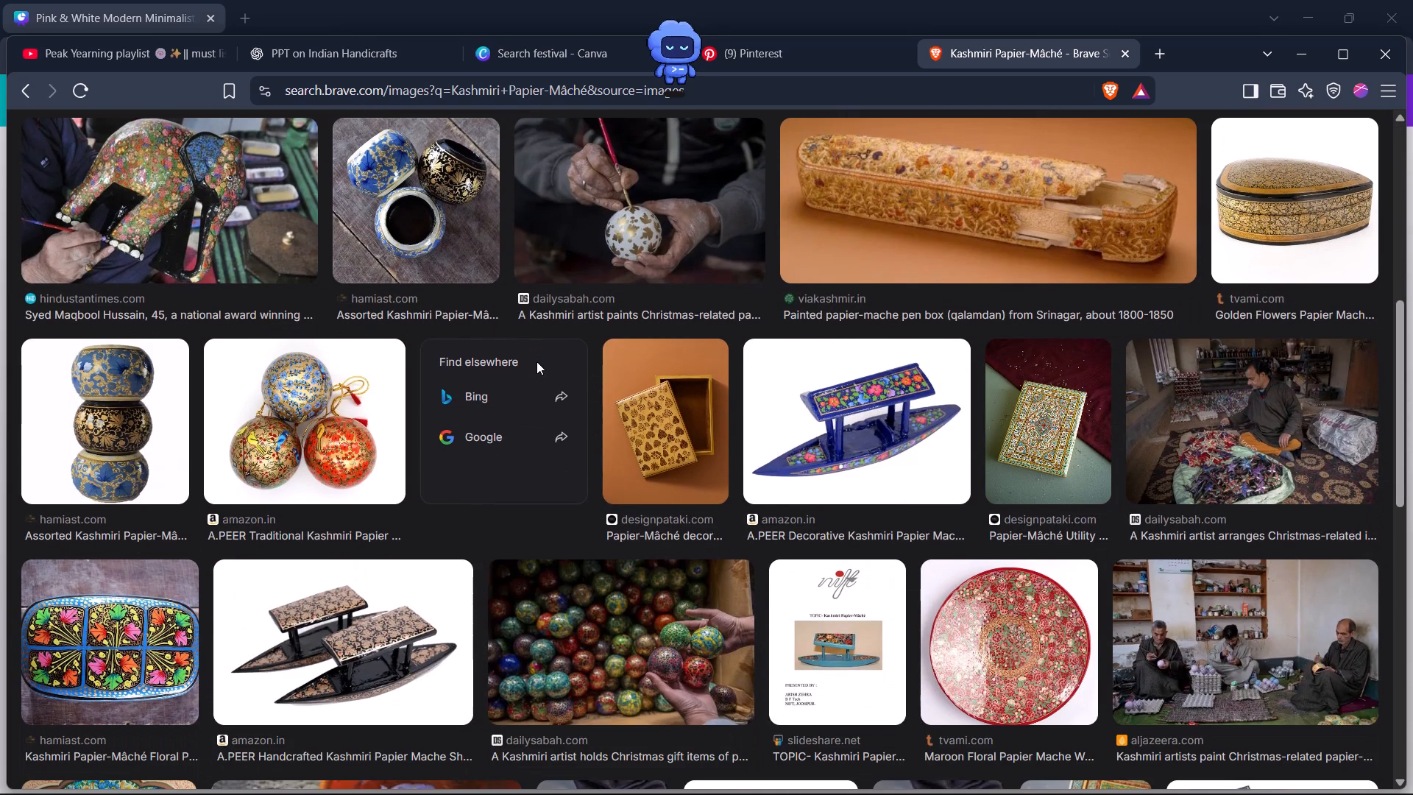
scroll(536, 361, "down", 3)
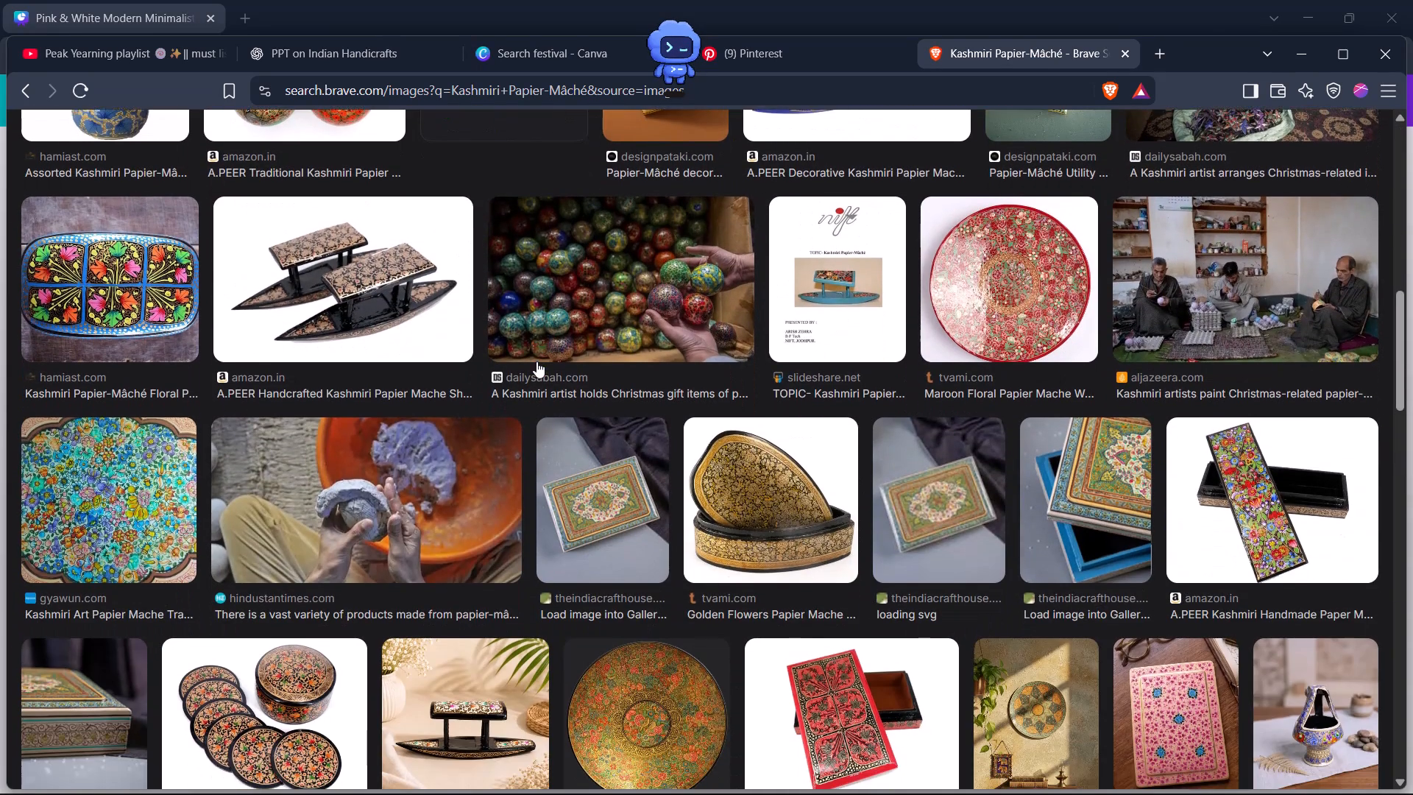
scroll(536, 361, "down", 5)
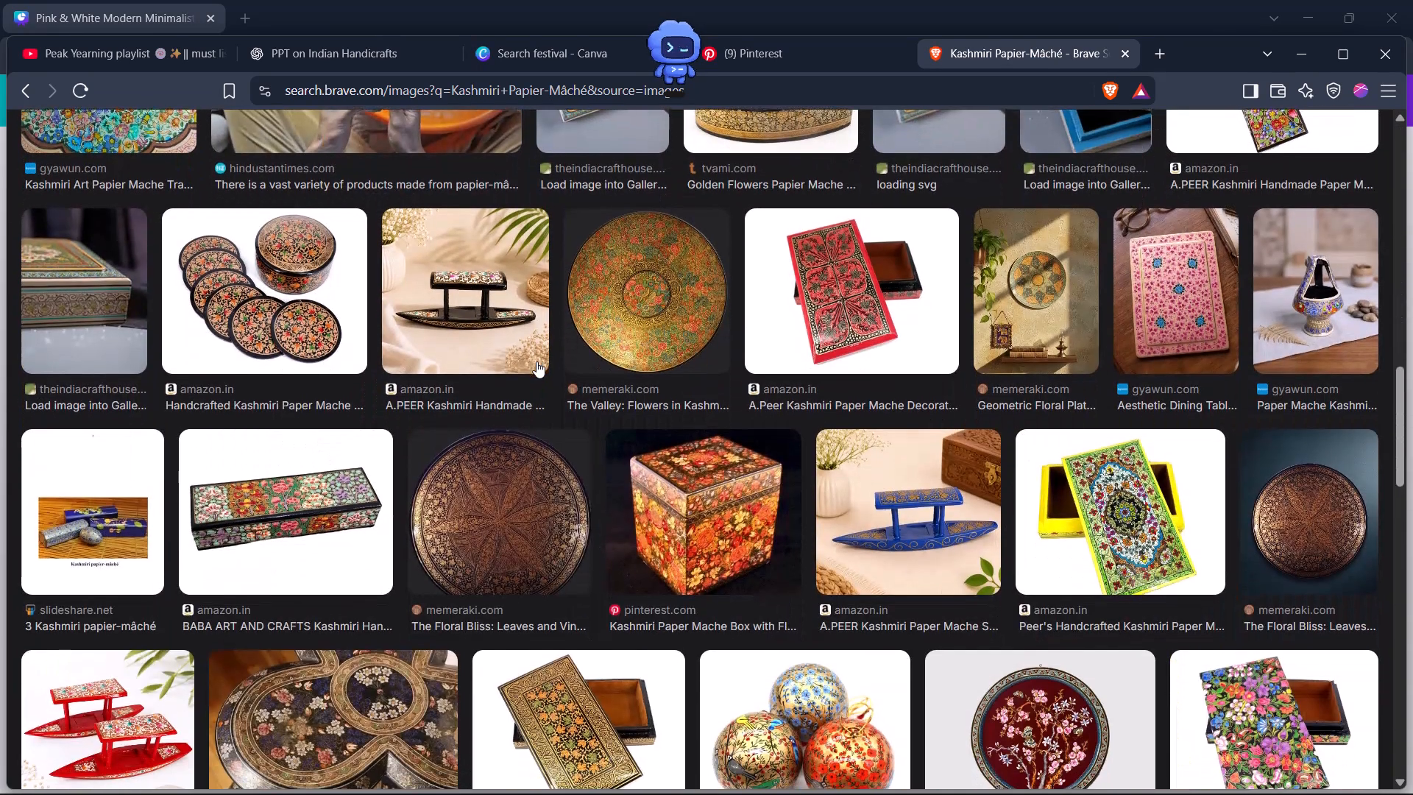
scroll(536, 361, "down", 2)
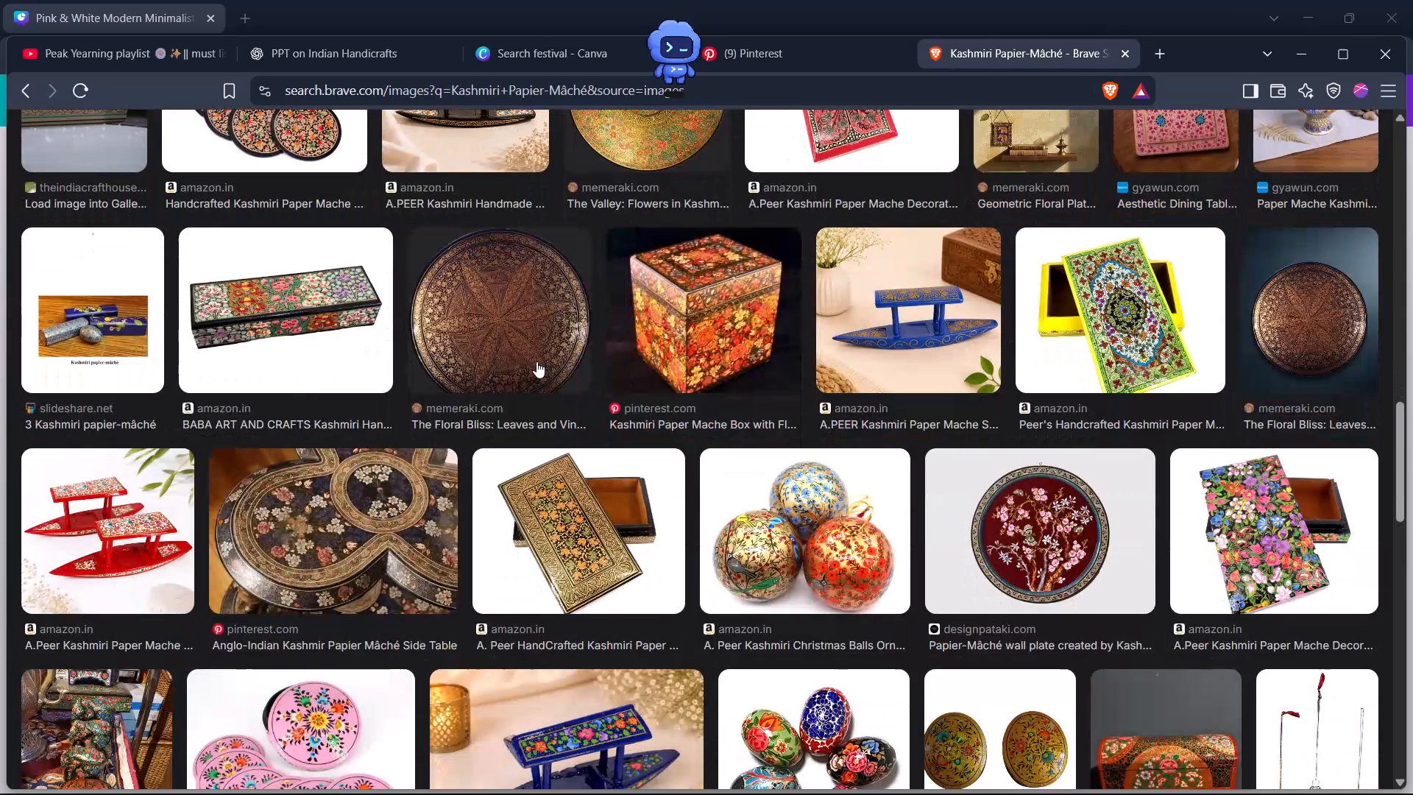
scroll(536, 361, "down", 2)
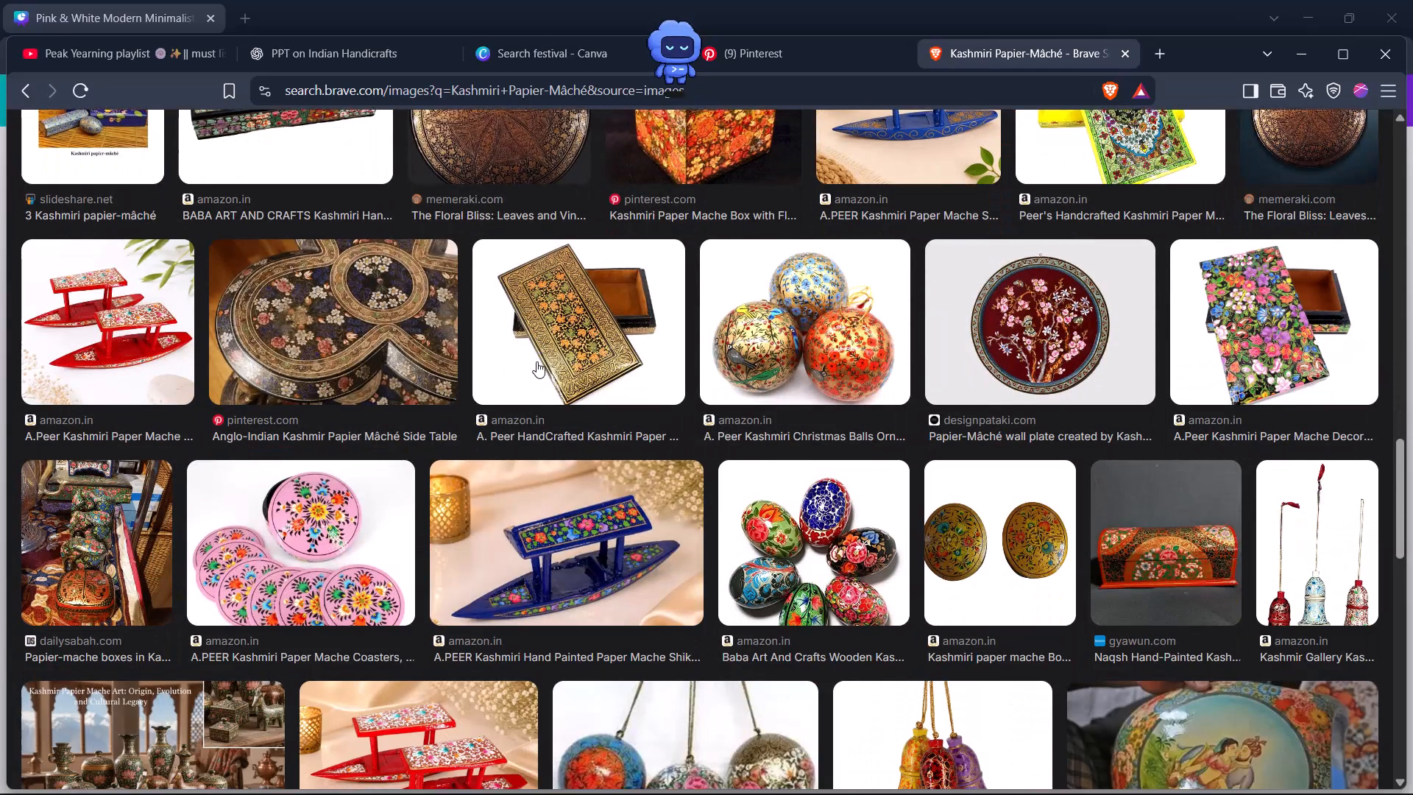
scroll(536, 361, "down", 5)
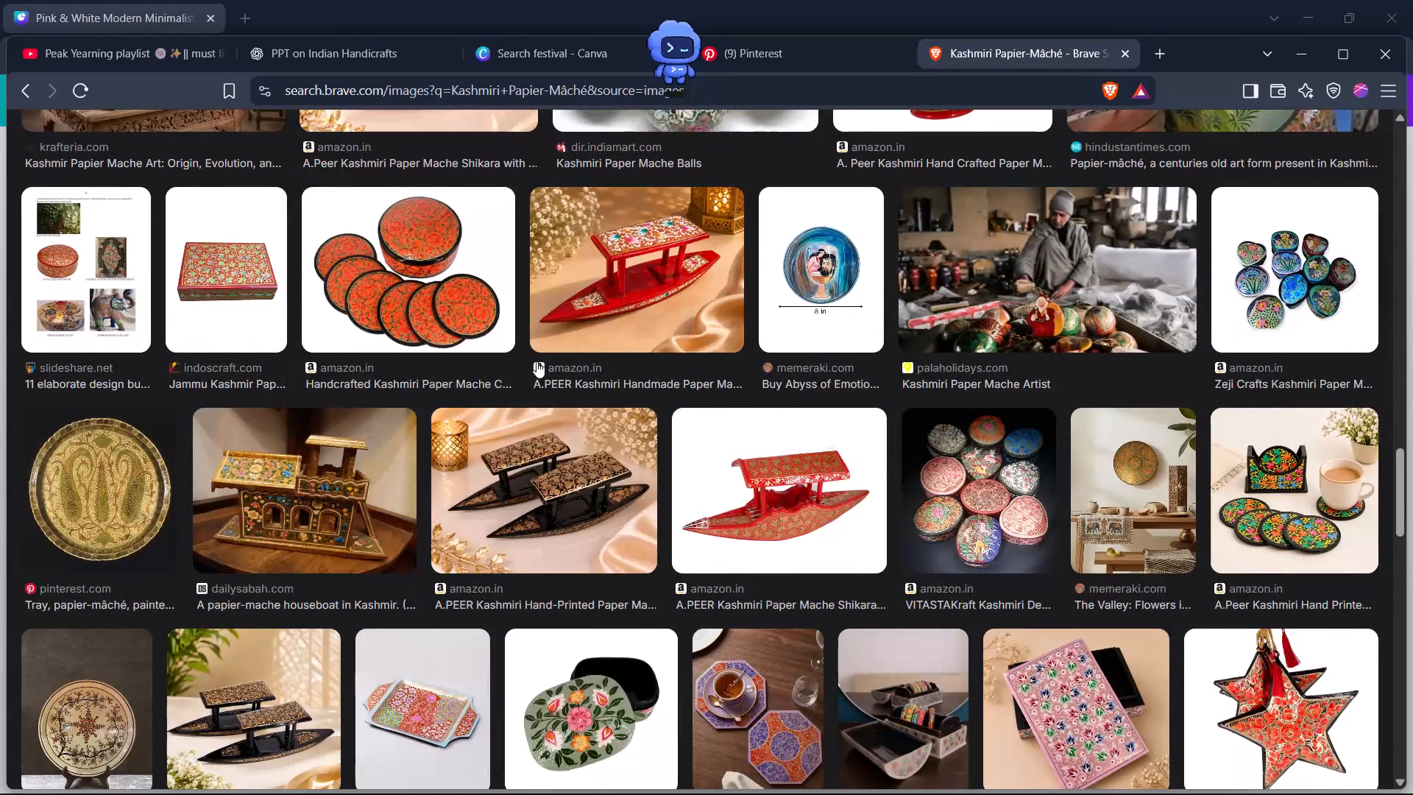
Preview the "Kashmiri Paper Mache Artist" picture from palaholidays.com and examine its related images.
left_click(1052, 300)
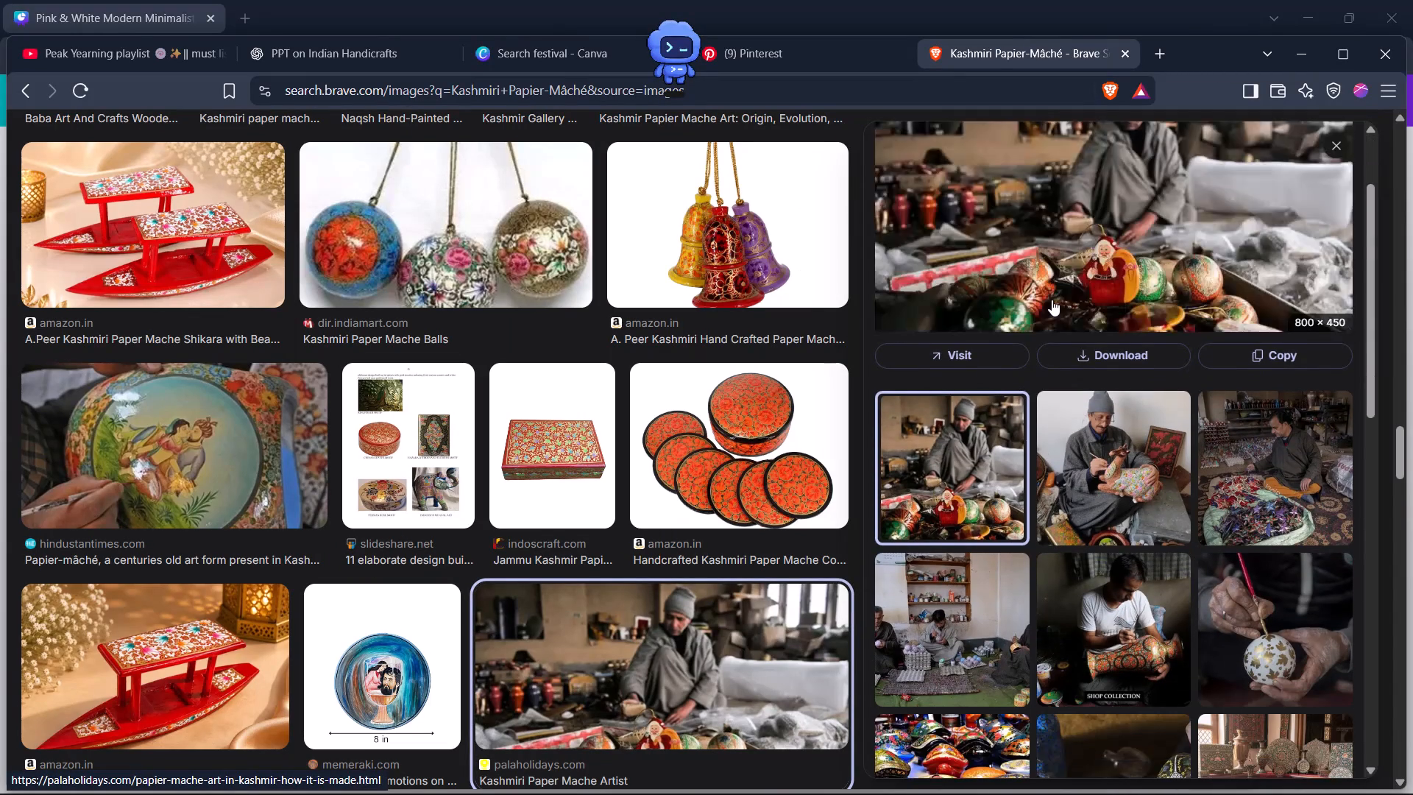
scroll(1052, 300, "down", 3)
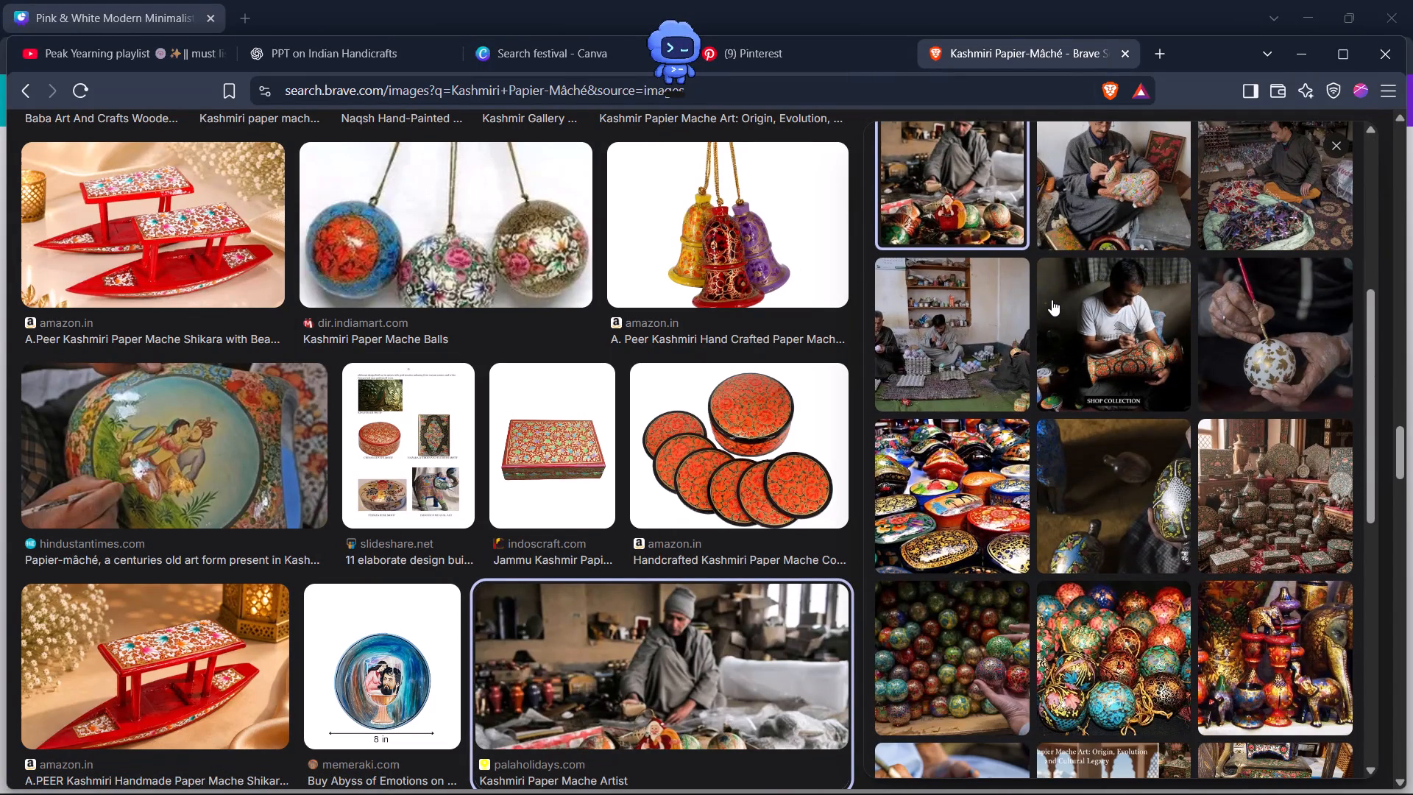
scroll(1052, 300, "down", 2)
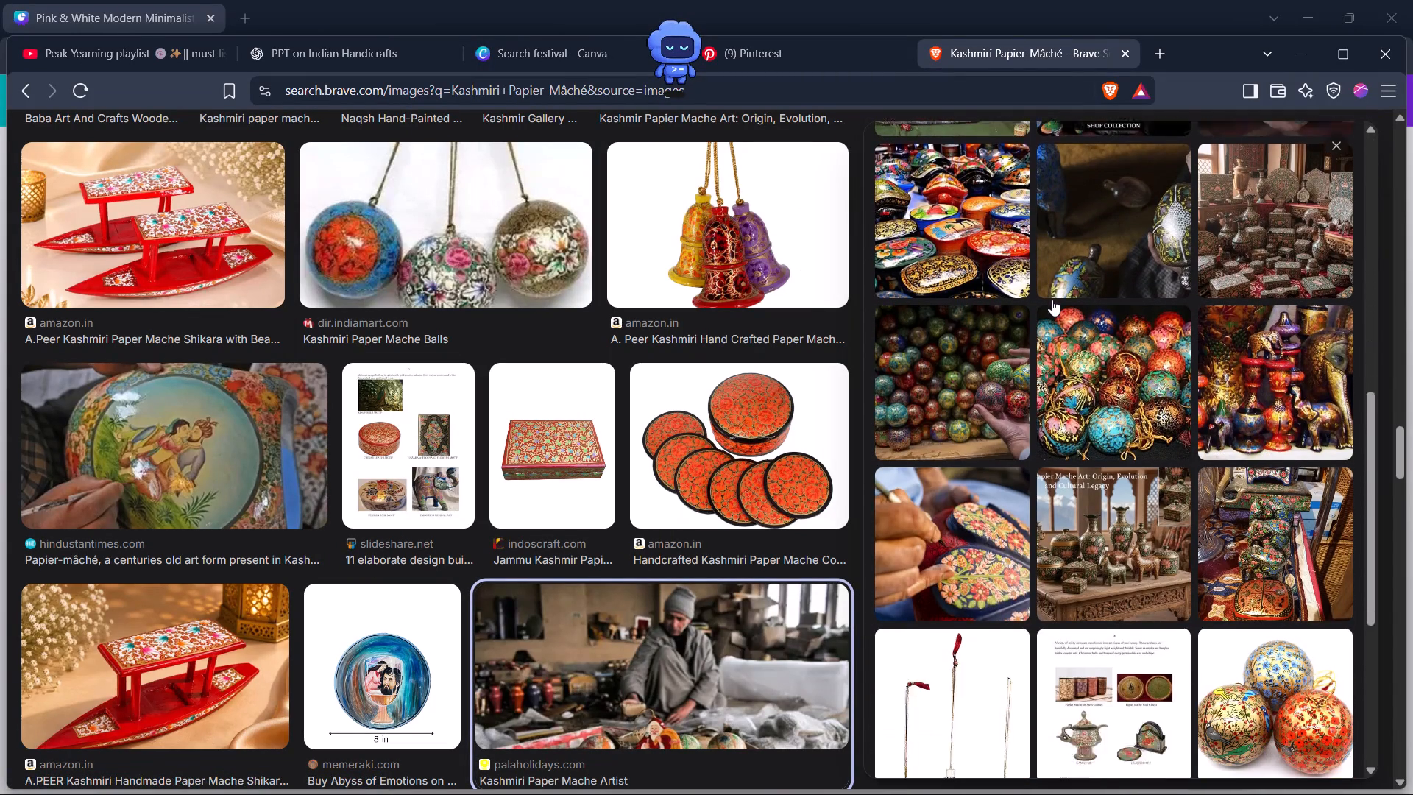
scroll(1052, 300, "down", 1)
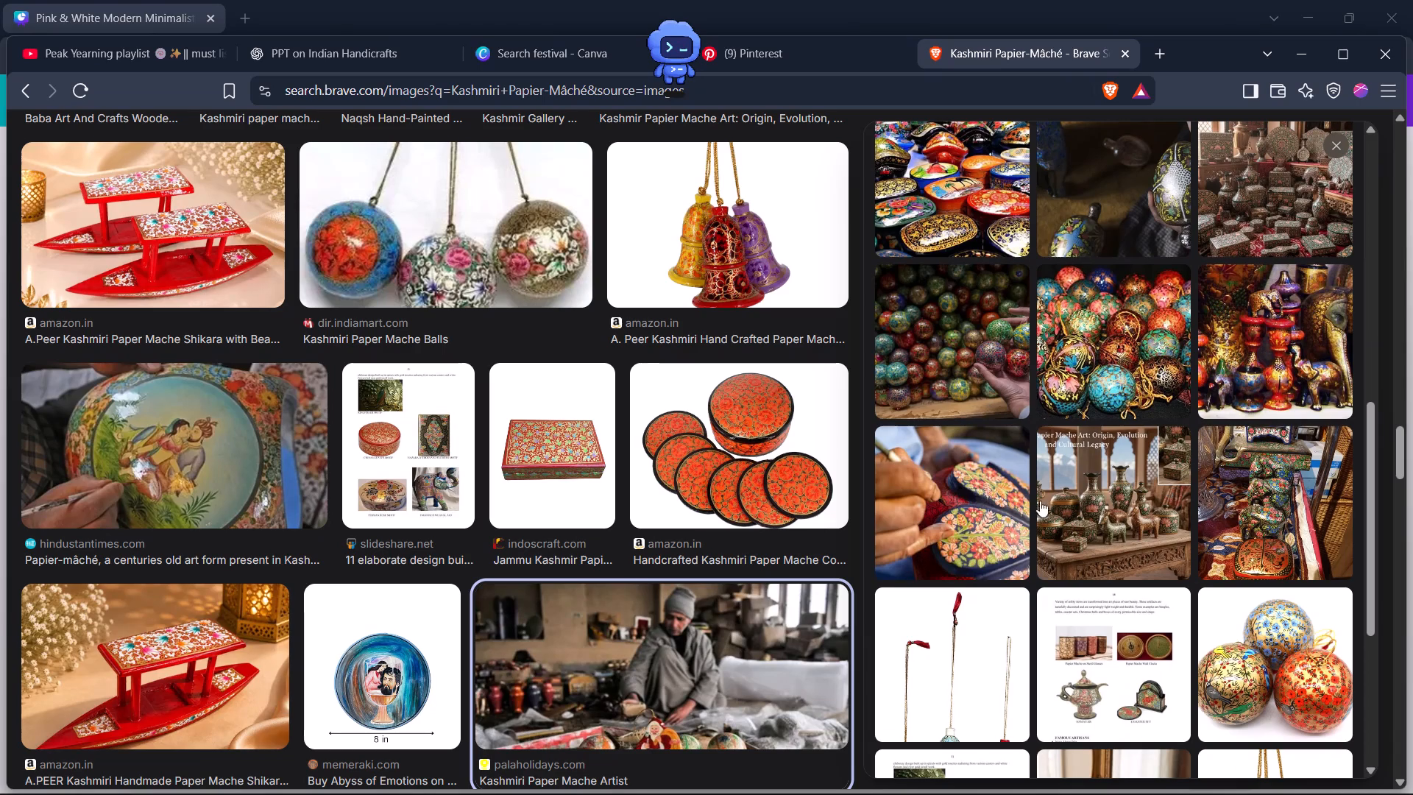
scroll(1107, 506, "down", 3)
scroll(1107, 506, "up", 3)
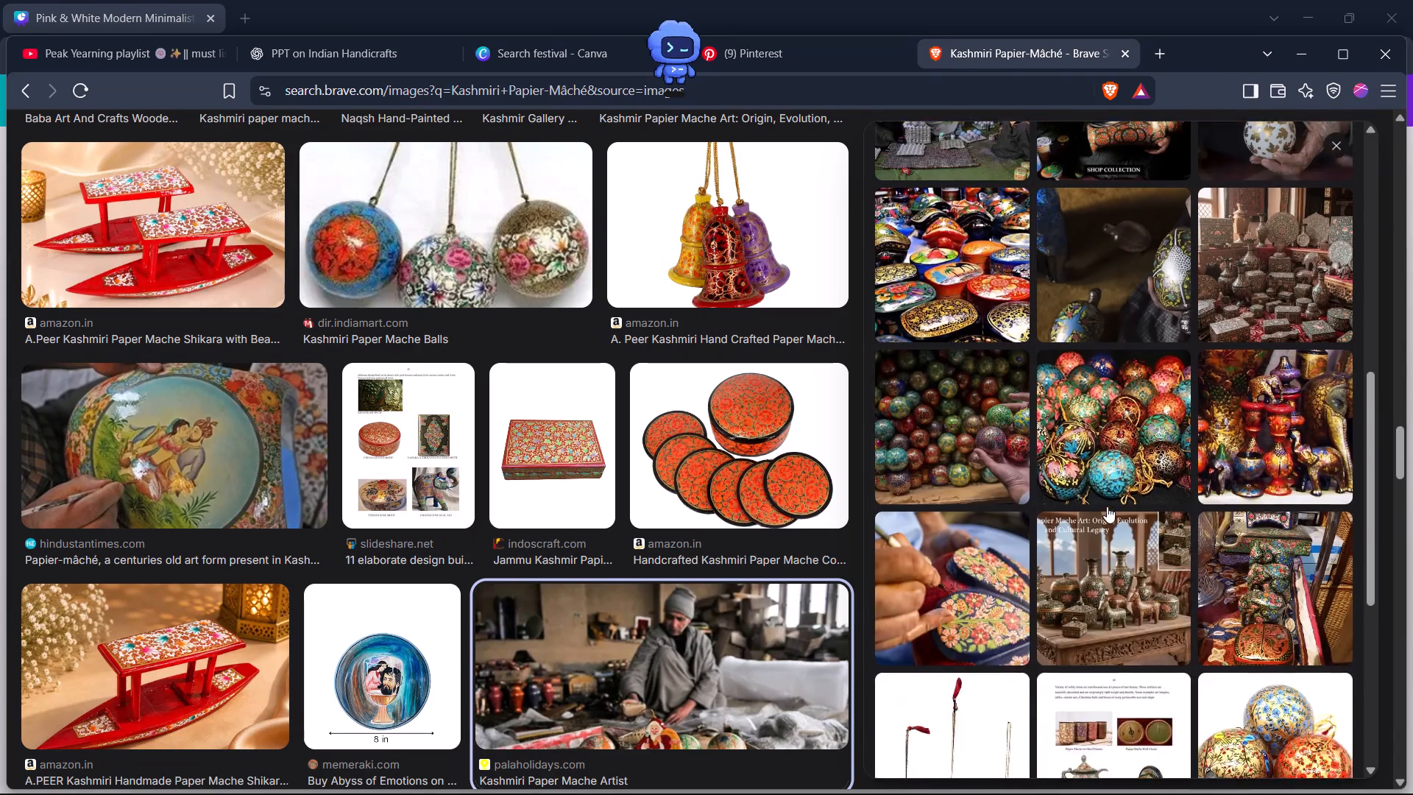
scroll(1107, 506, "up", 7)
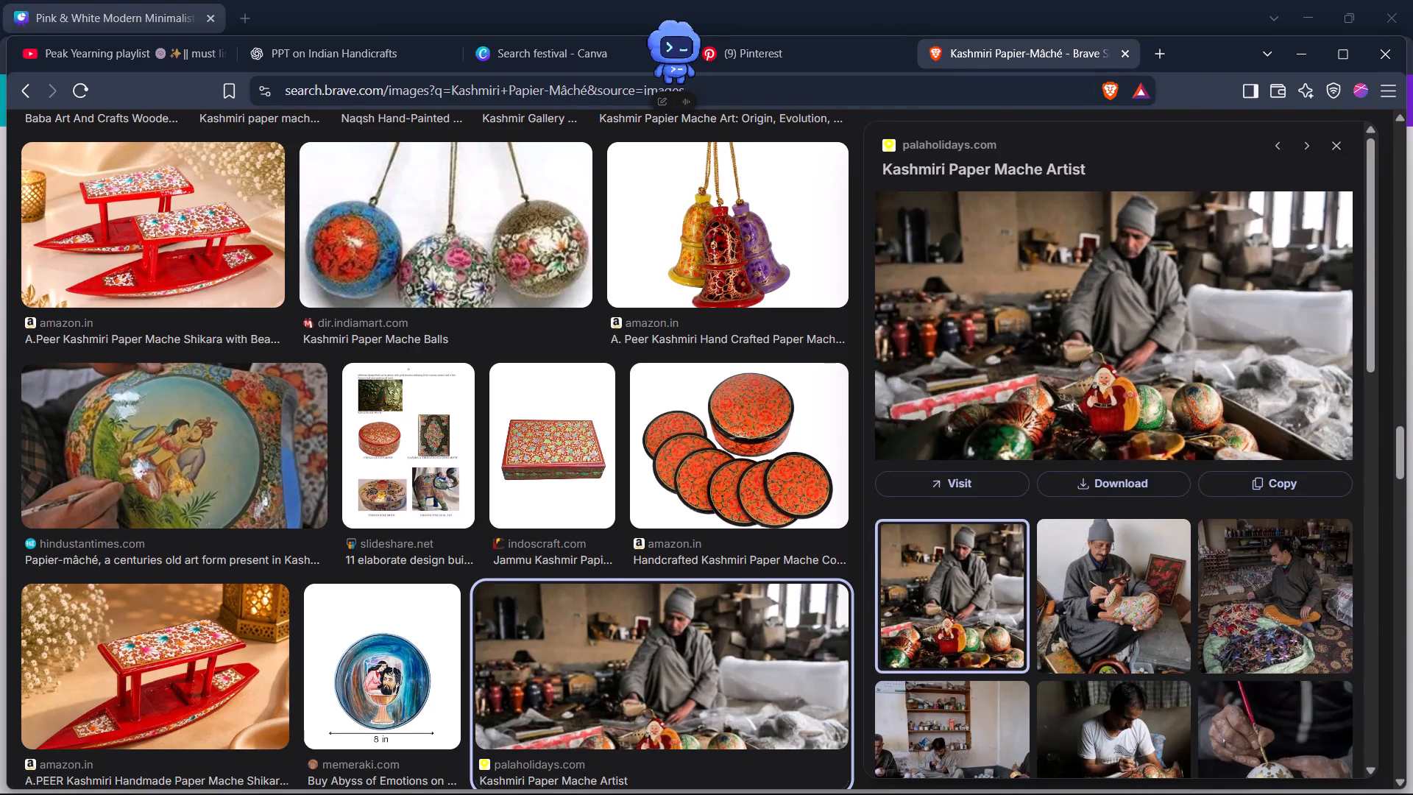
Copy the title "Materials and Techniques of Papier-Mâché" from Canva slide 4 and search Pinterest for it.
key("alt+Tab")
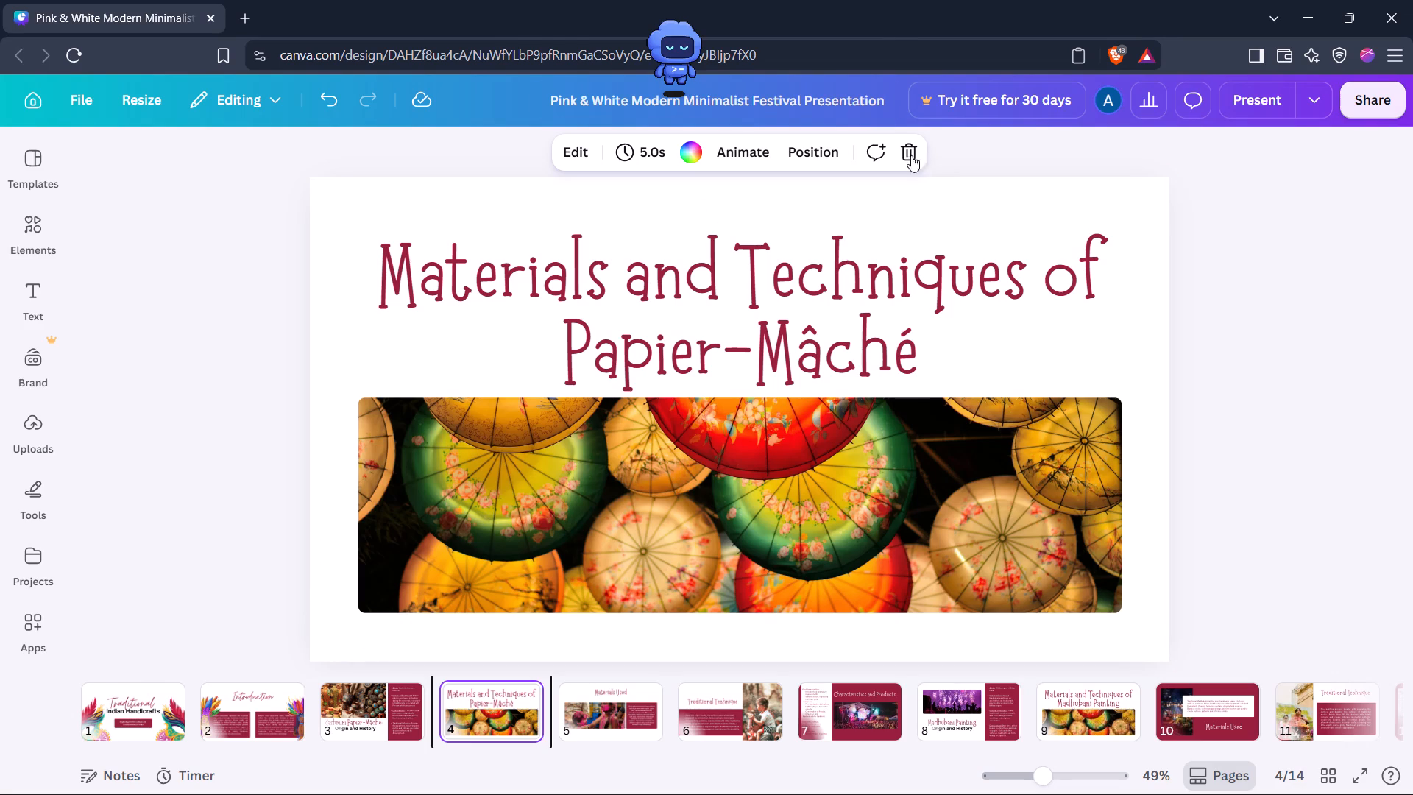
key("alt+Tab")
left_click(855, 47)
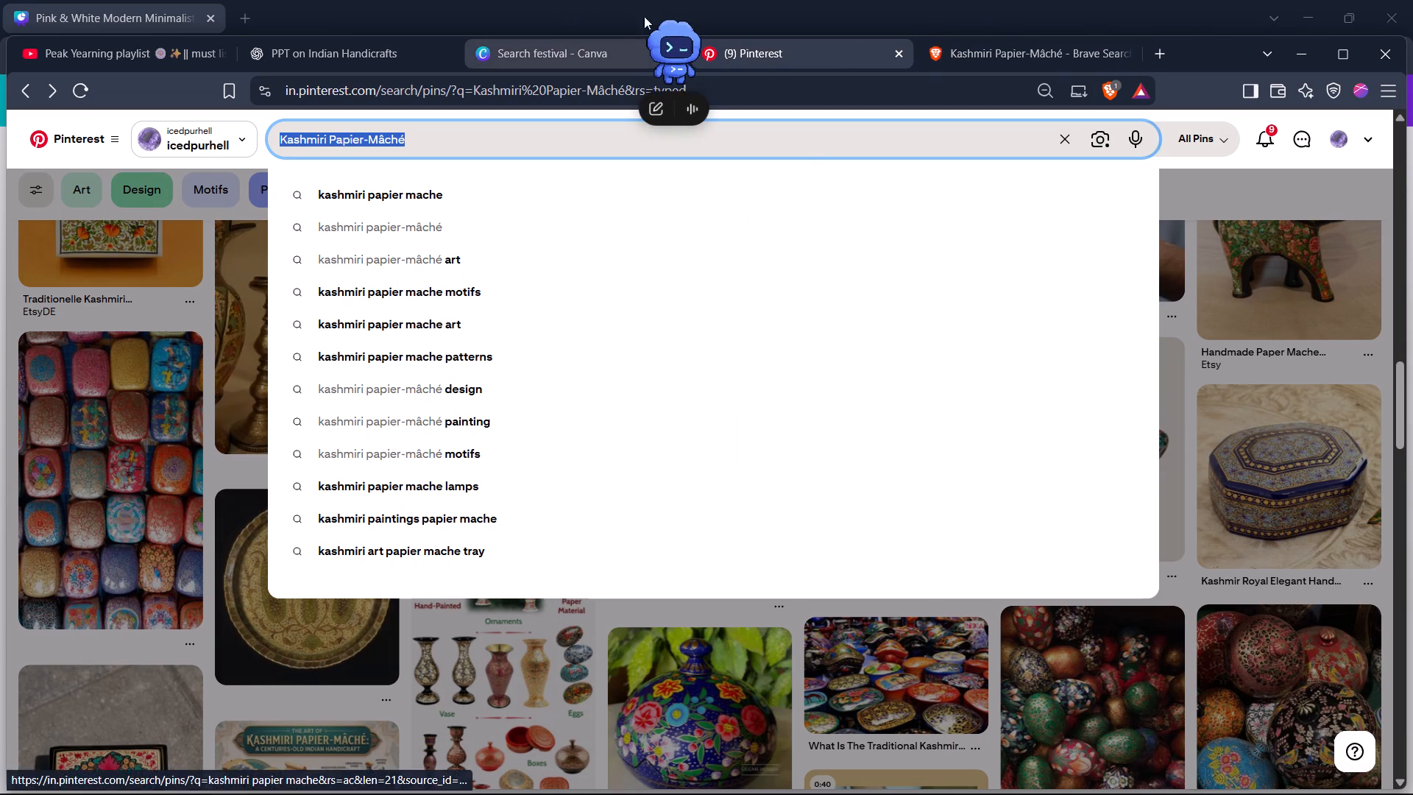
key("alt+Tab")
triple_click(457, 316)
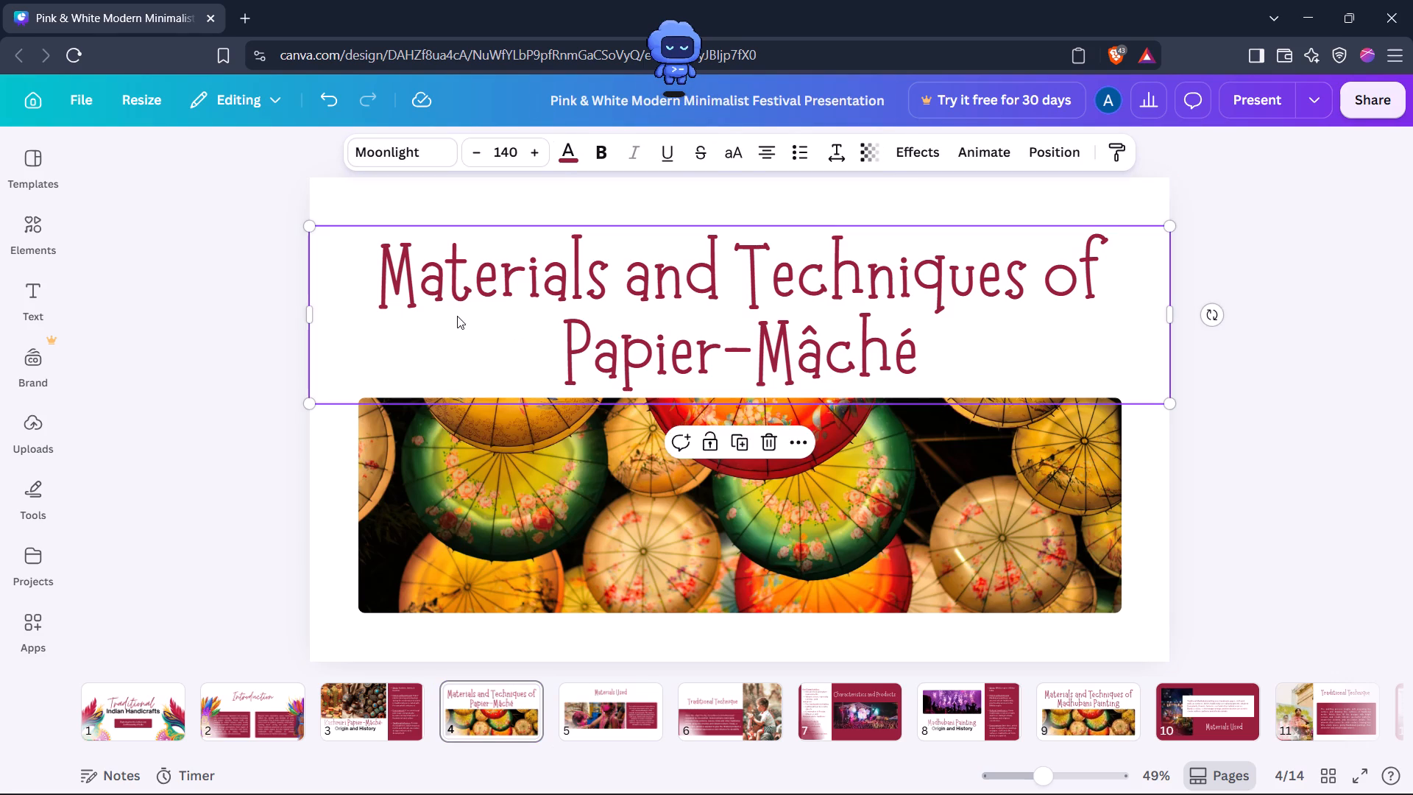
key("ctrl+c")
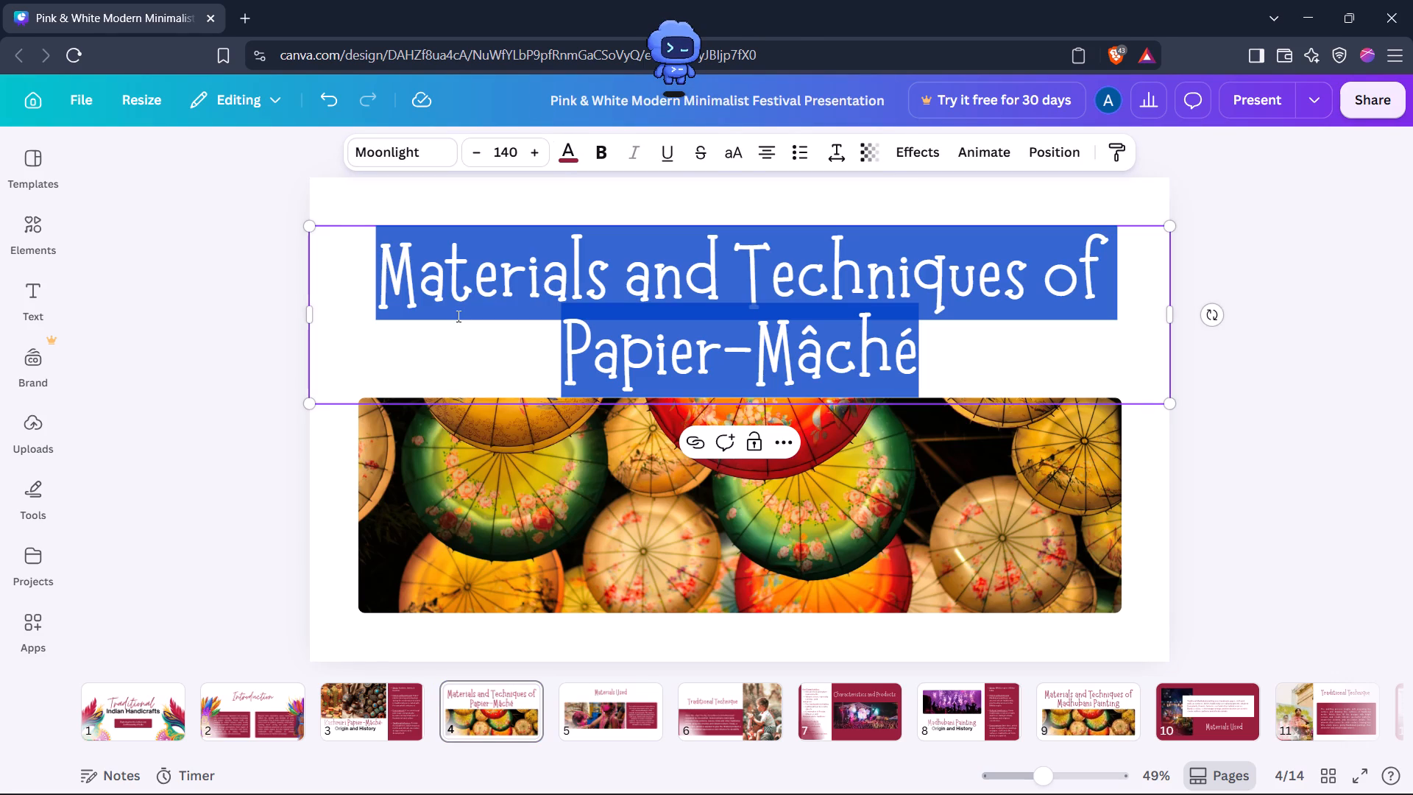
key("alt+Tab")
key("BackSpace")
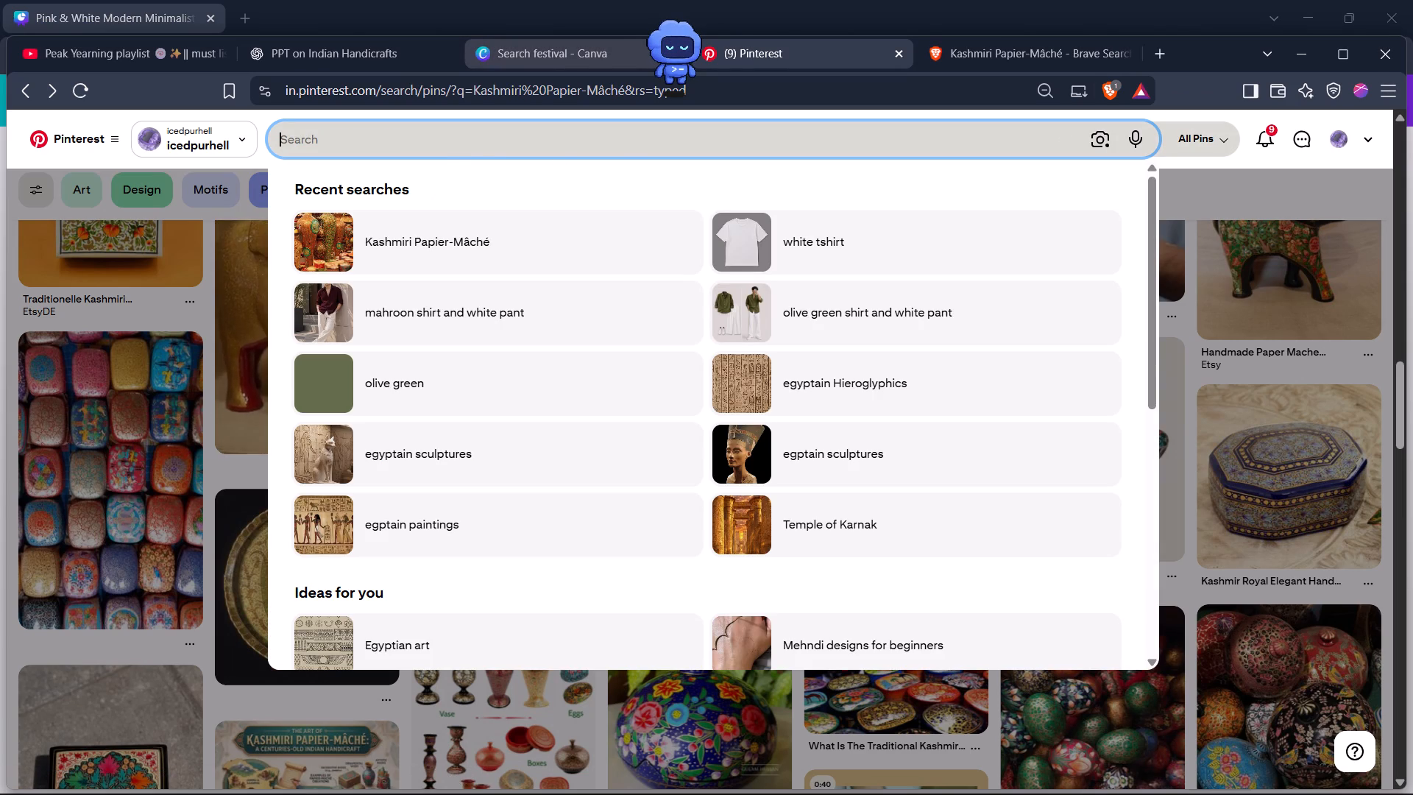
key("ctrl+v")
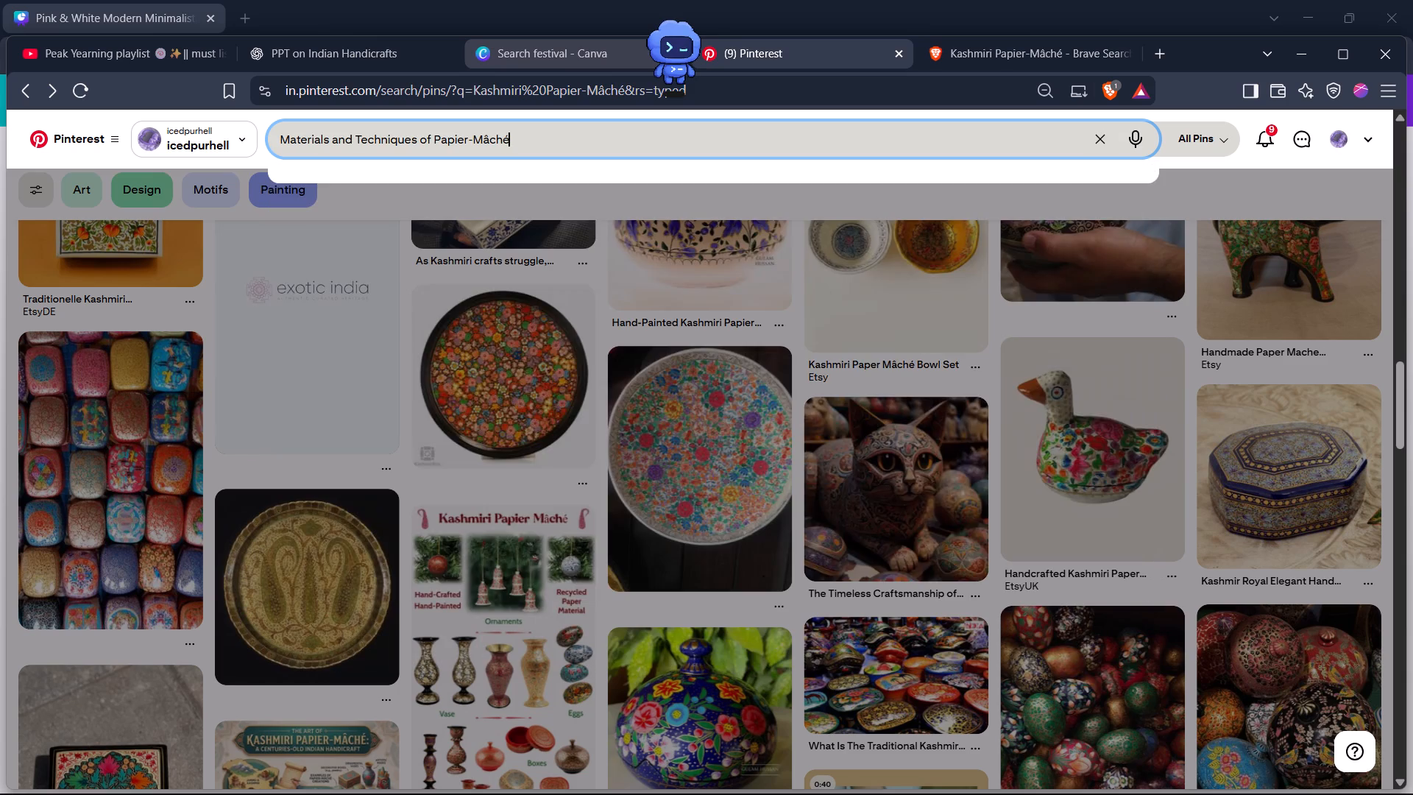
key("Return")
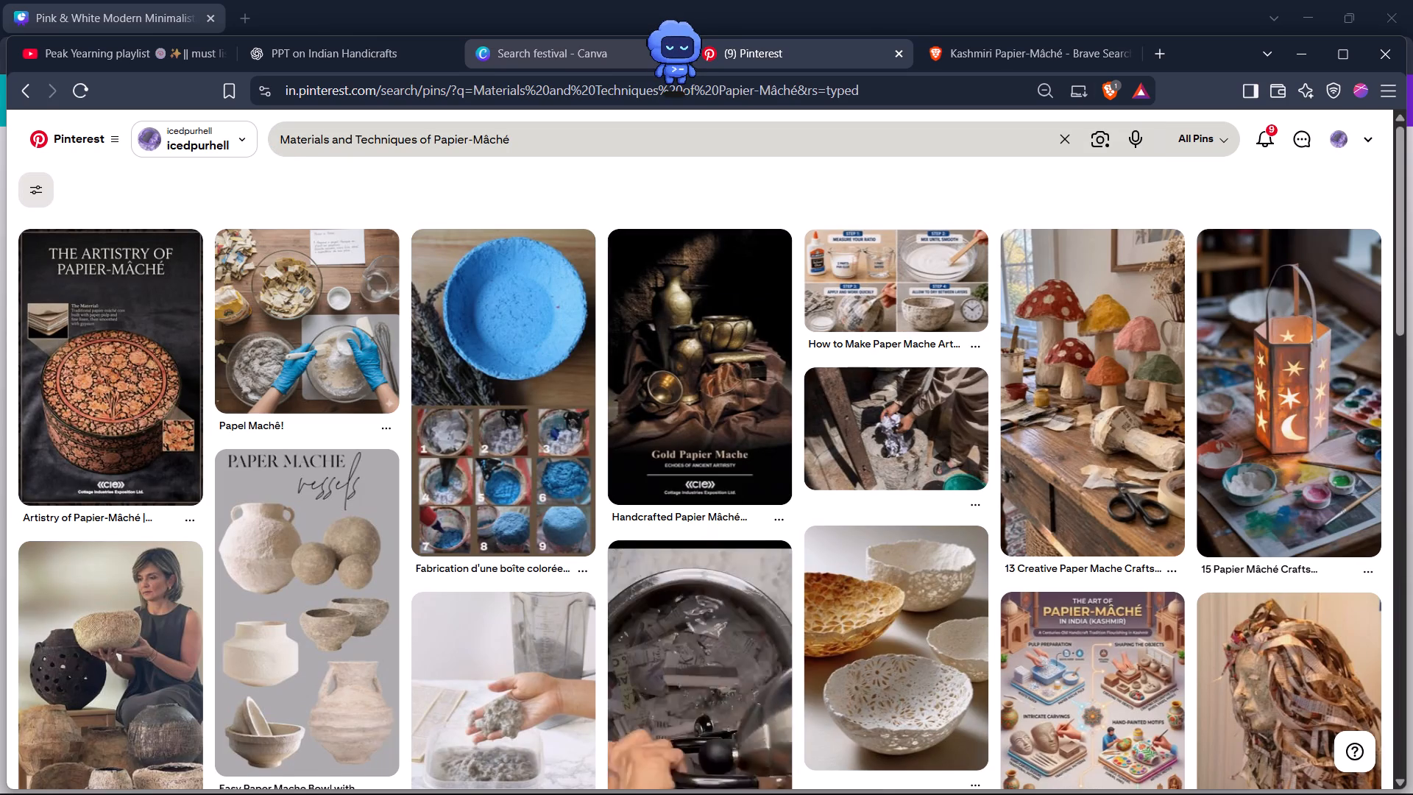
Look through the Pinterest results for "Materials and Techniques of Papier-Mâché", and return to the previous Kashmiri Papier-Mâché search.
scroll(558, 160, "down", 1)
right_click(558, 160)
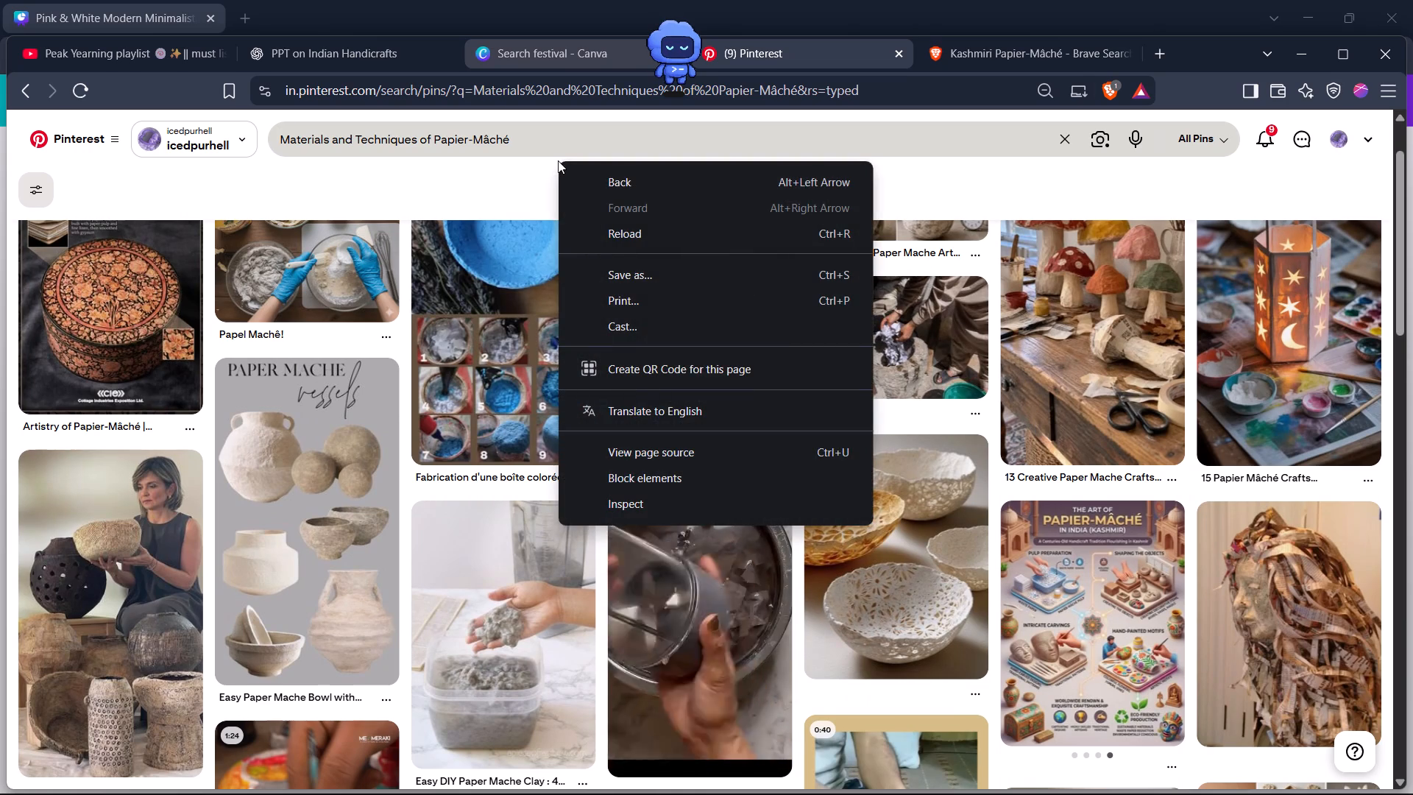
scroll(366, 462, "down", 4)
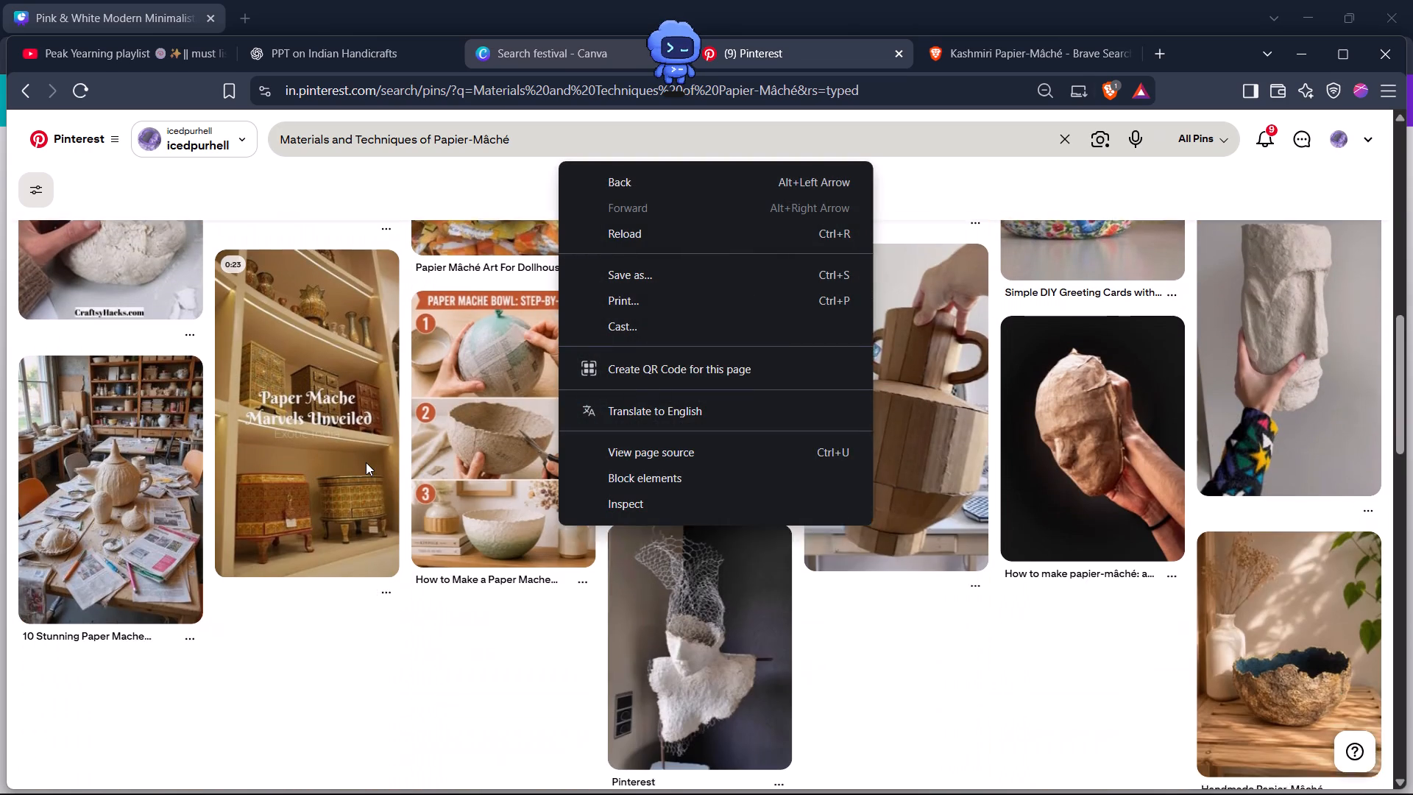
scroll(366, 462, "down", 4)
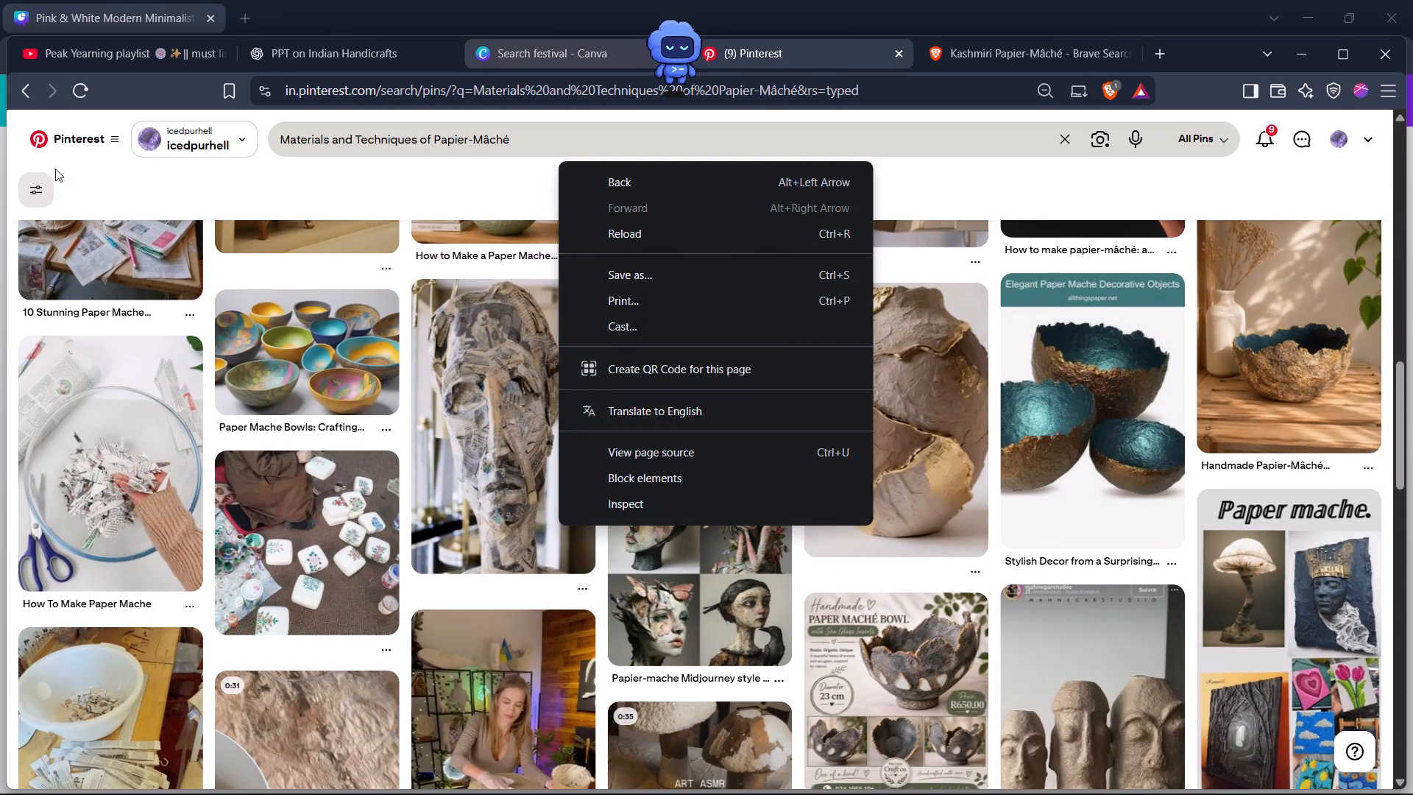
left_click(20, 91)
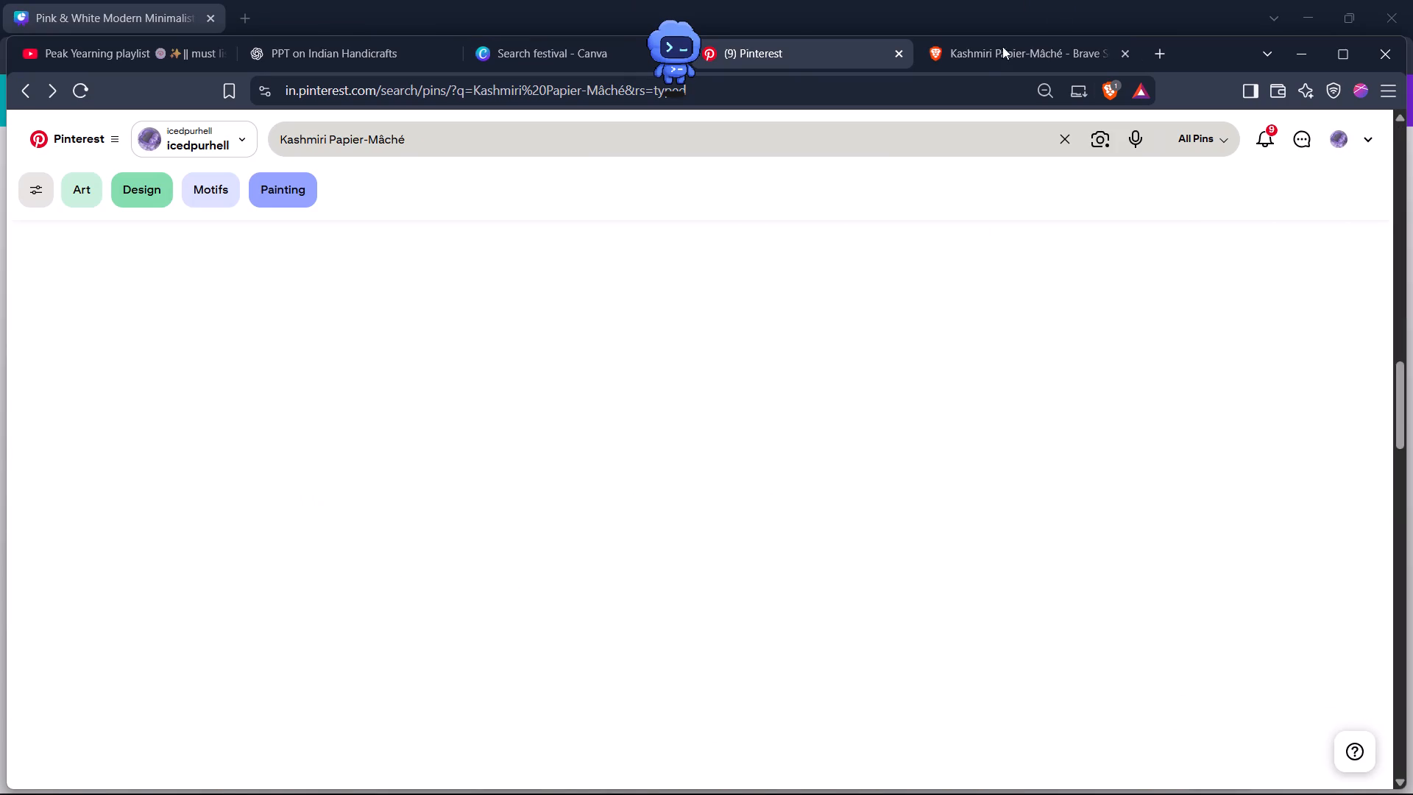
Open the palaholidays.com source page of the "Kashmiri Paper Mache Artist" picture, examine its article and photos, and return to the Brave image results.
left_click(996, 56)
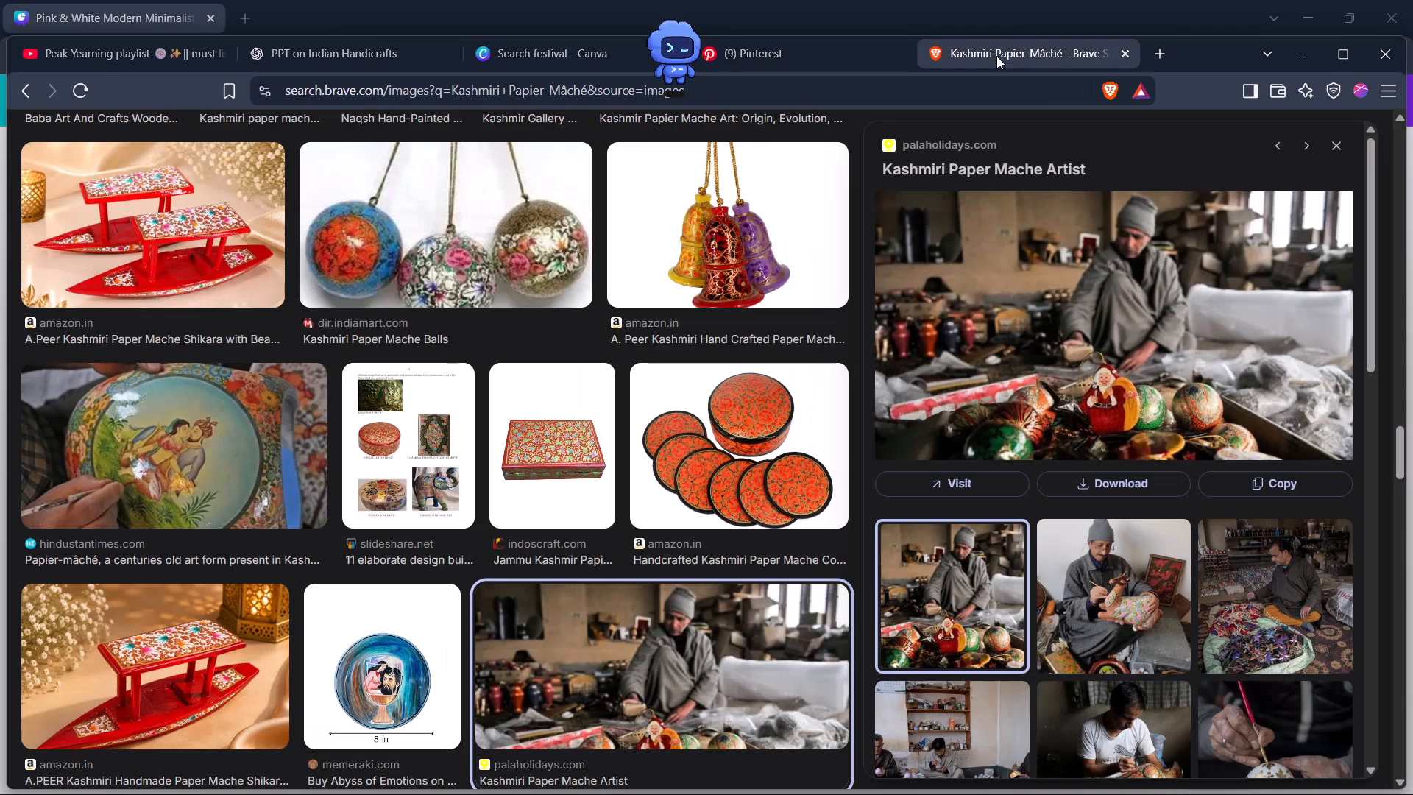
right_click(996, 56)
scroll(996, 56, "right", 2)
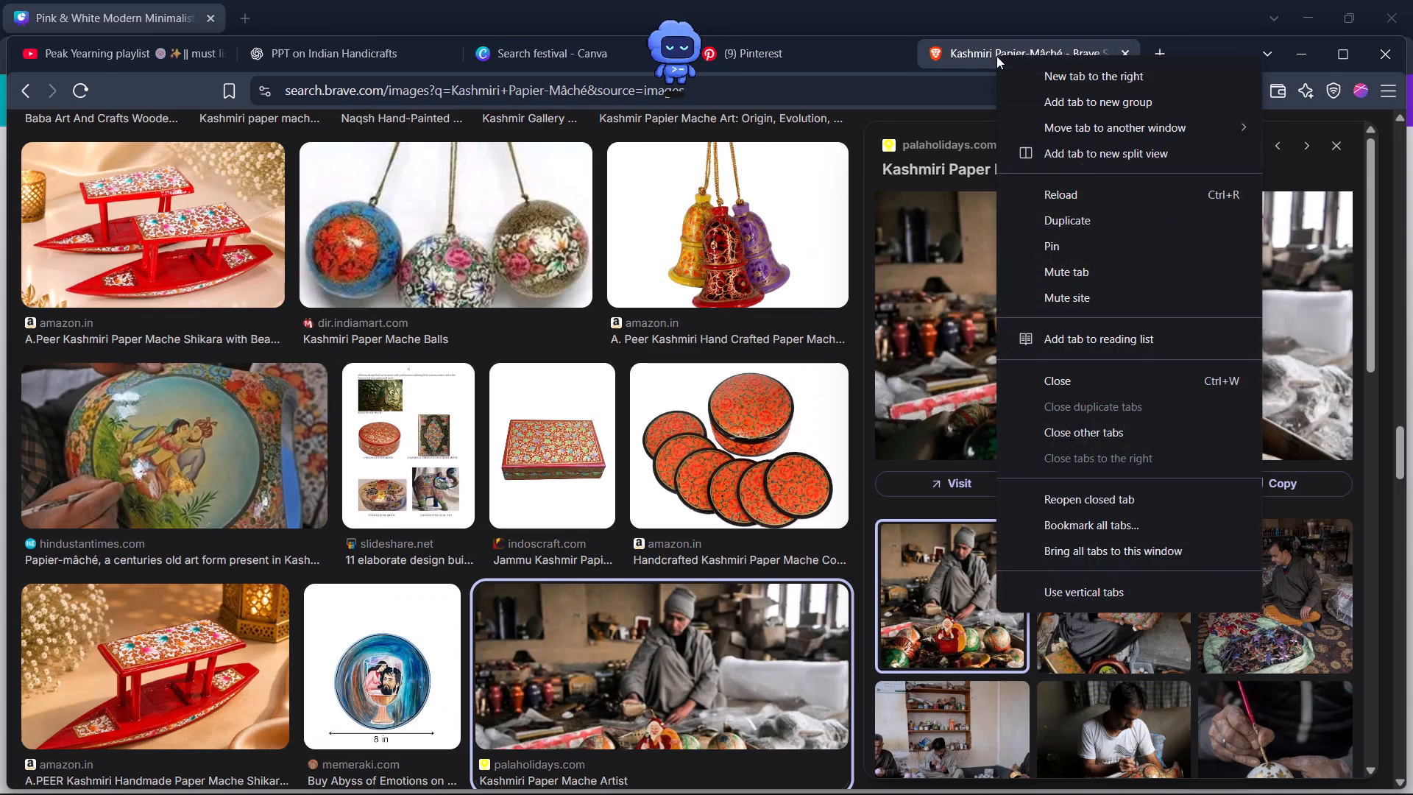
scroll(996, 56, "right", 1)
scroll(592, 496, "down", 2)
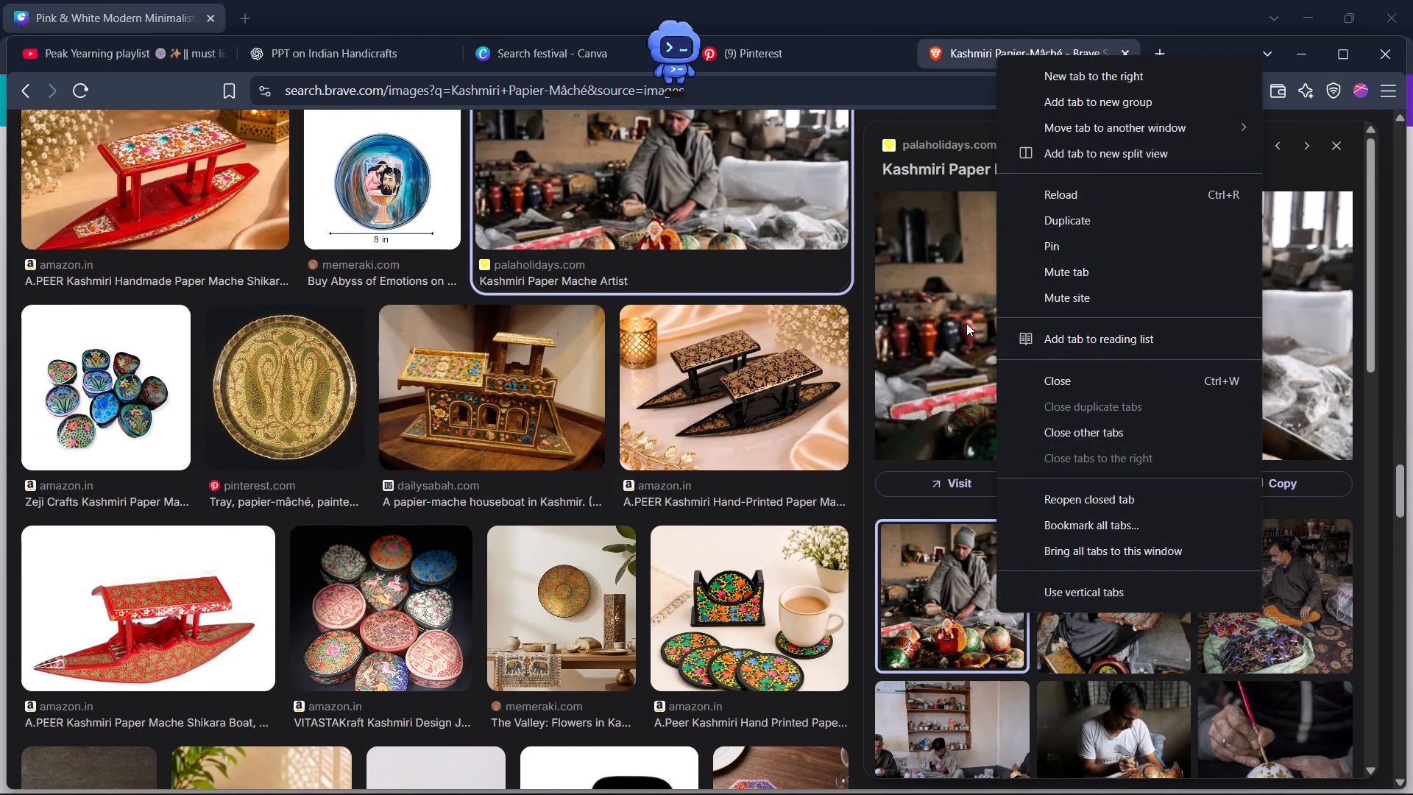
left_click(966, 323)
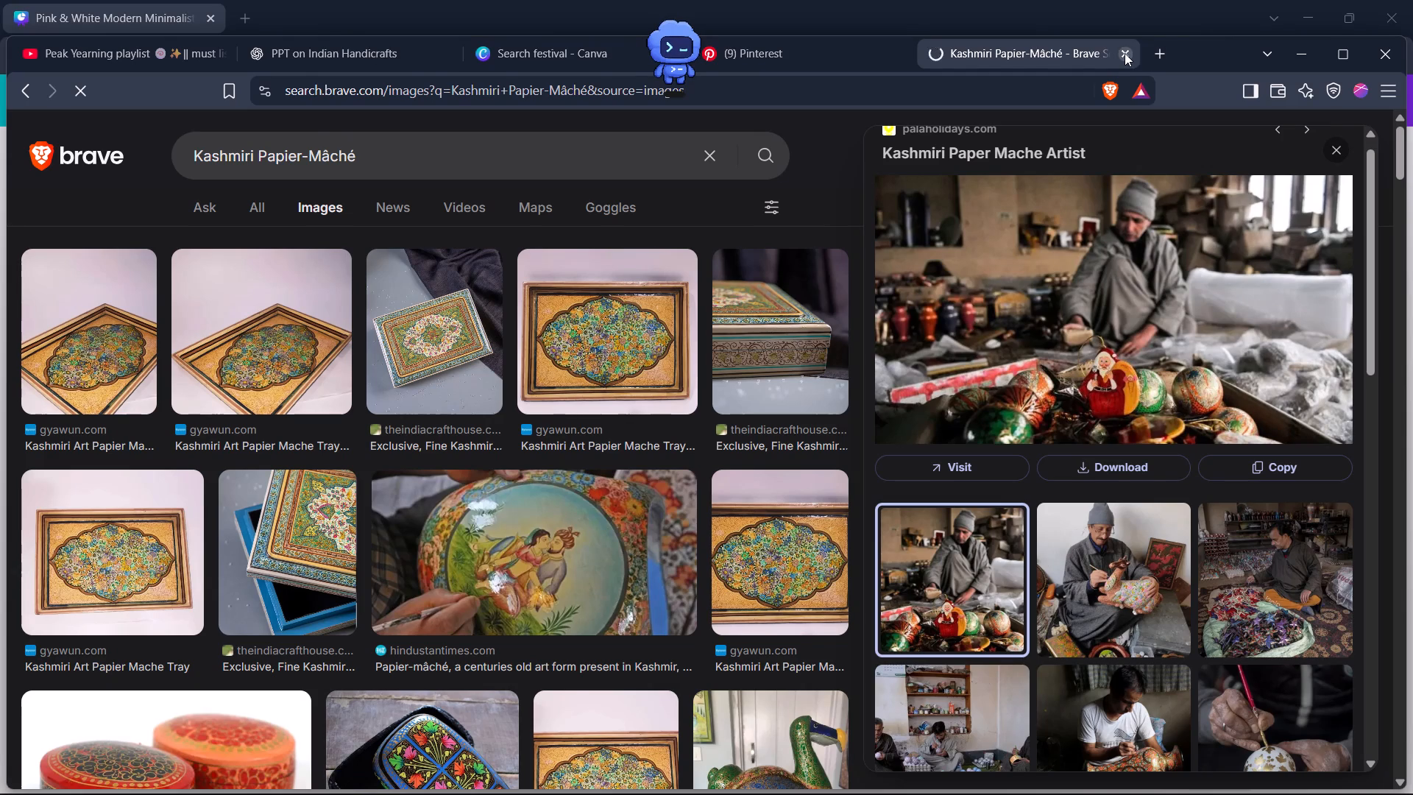
scroll(370, 315, "down", 3)
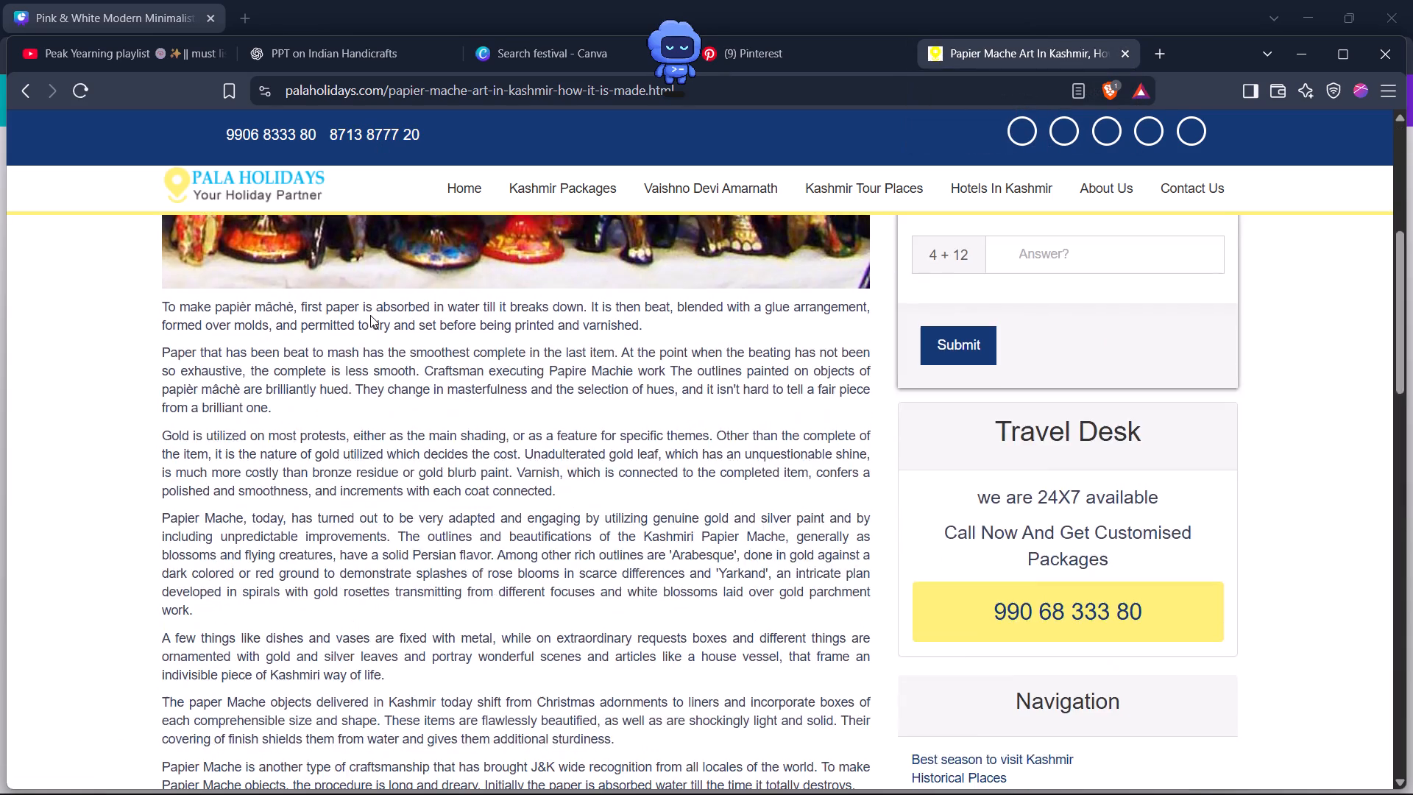
scroll(370, 315, "up", 5)
scroll(370, 315, "down", 7)
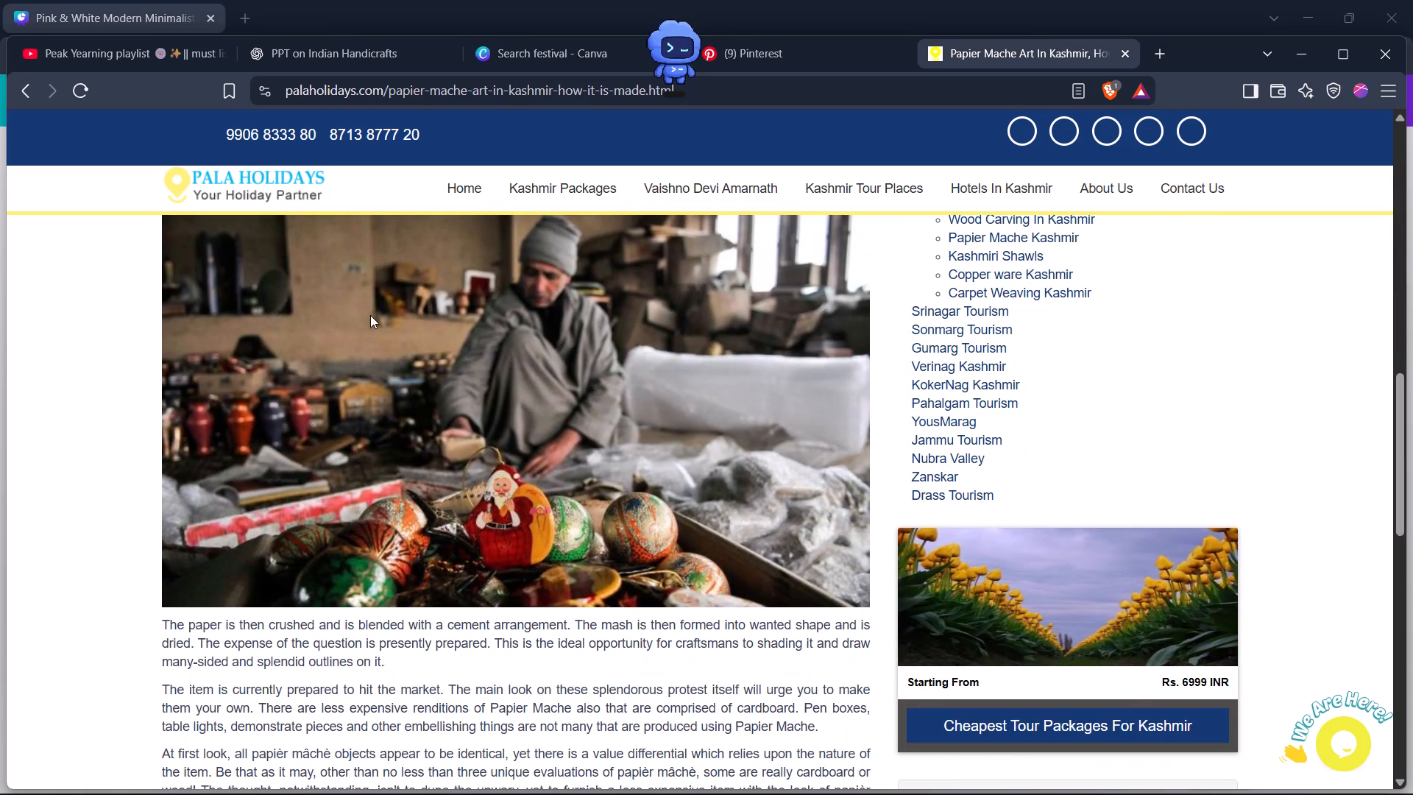
scroll(511, 483, "down", 2)
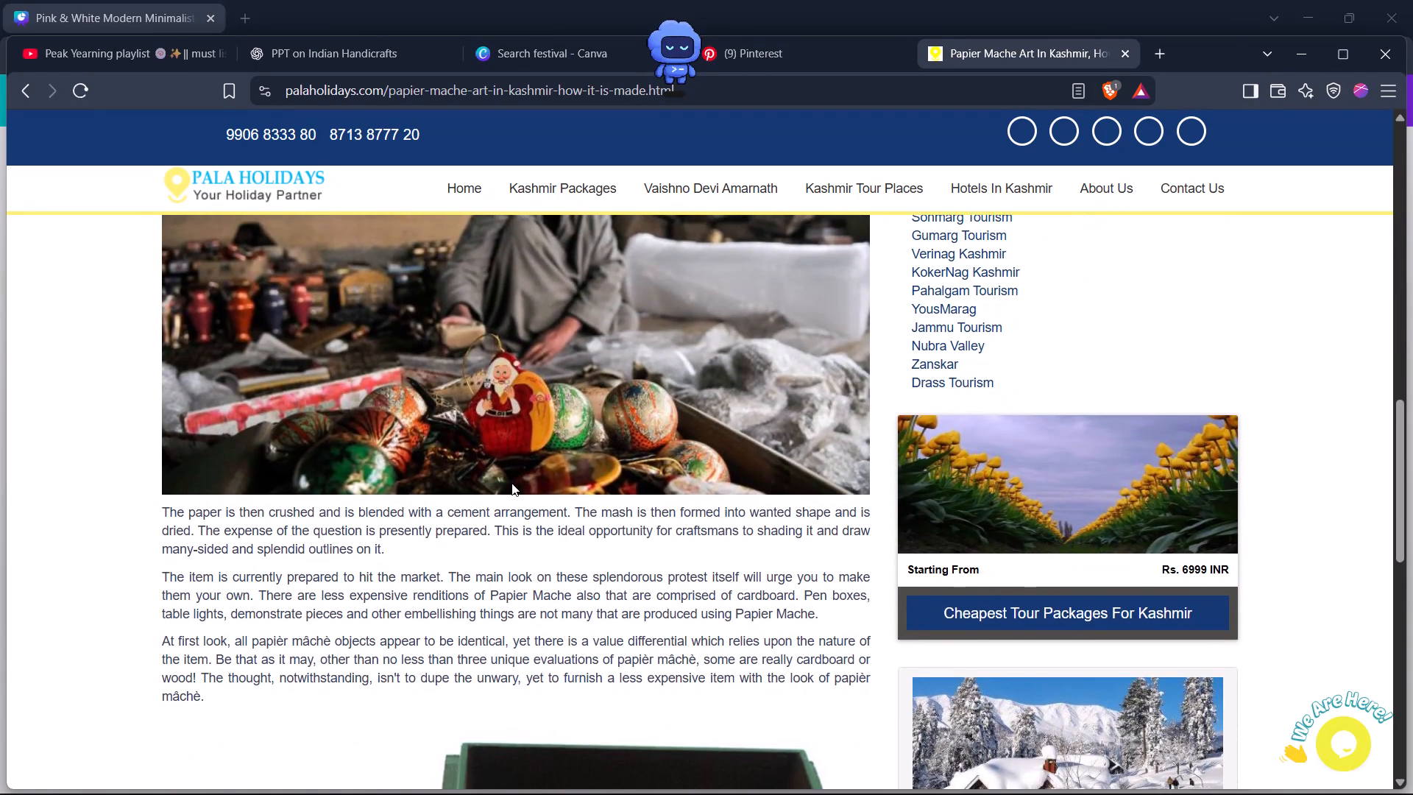
scroll(511, 483, "down", 1)
scroll(511, 483, "up", 3)
scroll(511, 483, "down", 2)
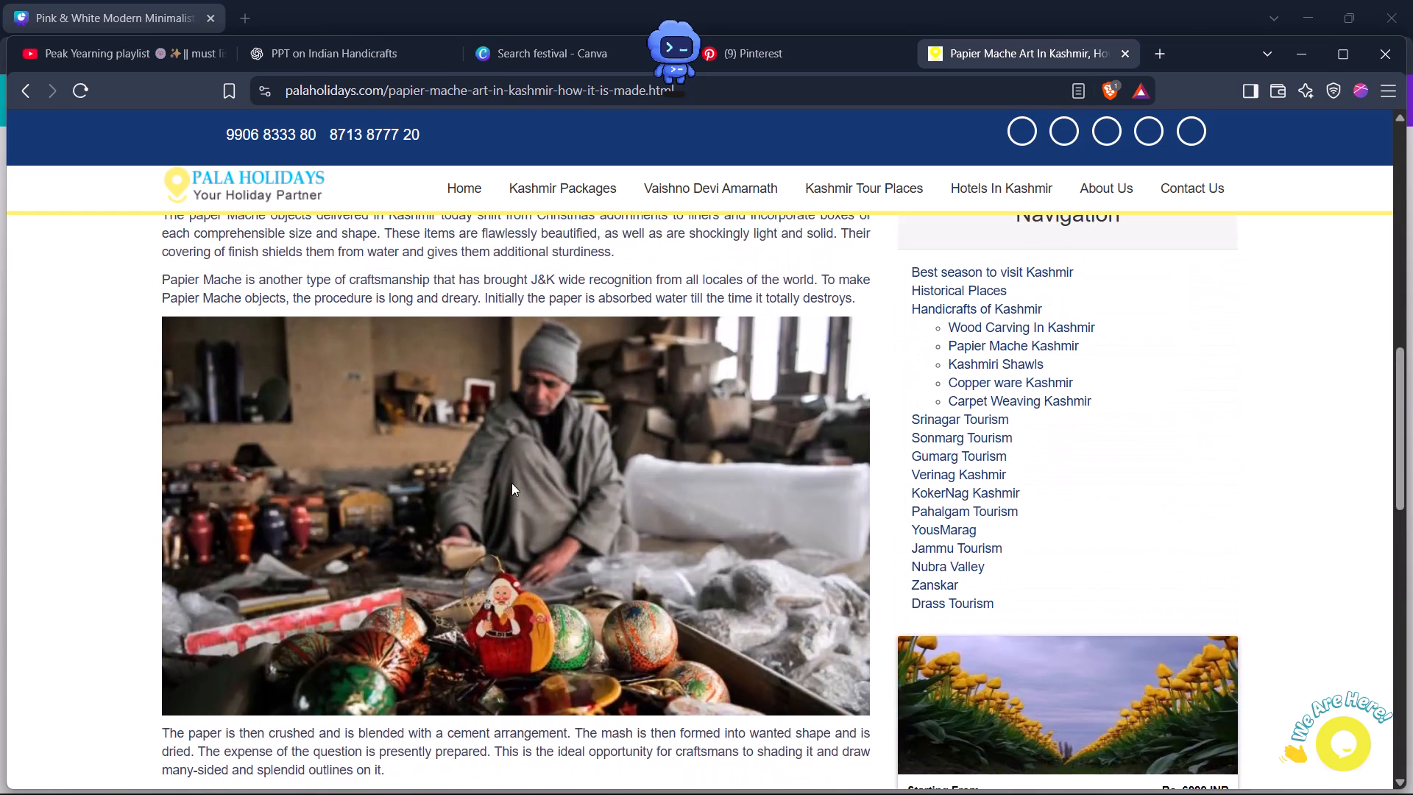
scroll(511, 483, "down", 2)
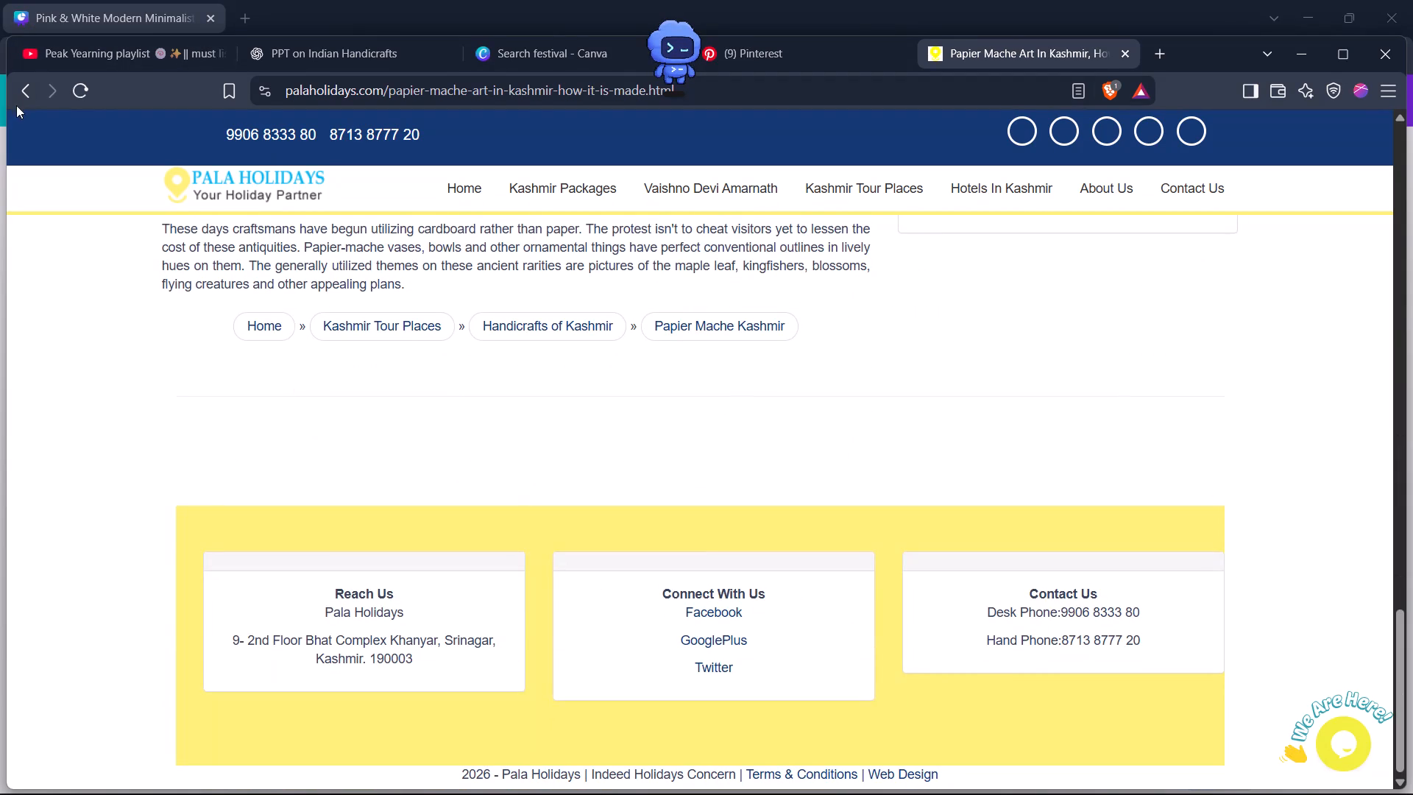
left_click(25, 94)
Preview the related idronline.org picture of a paper mache artist in Kashmir making a deer, and copy the image.
scroll(25, 94, "right", 5)
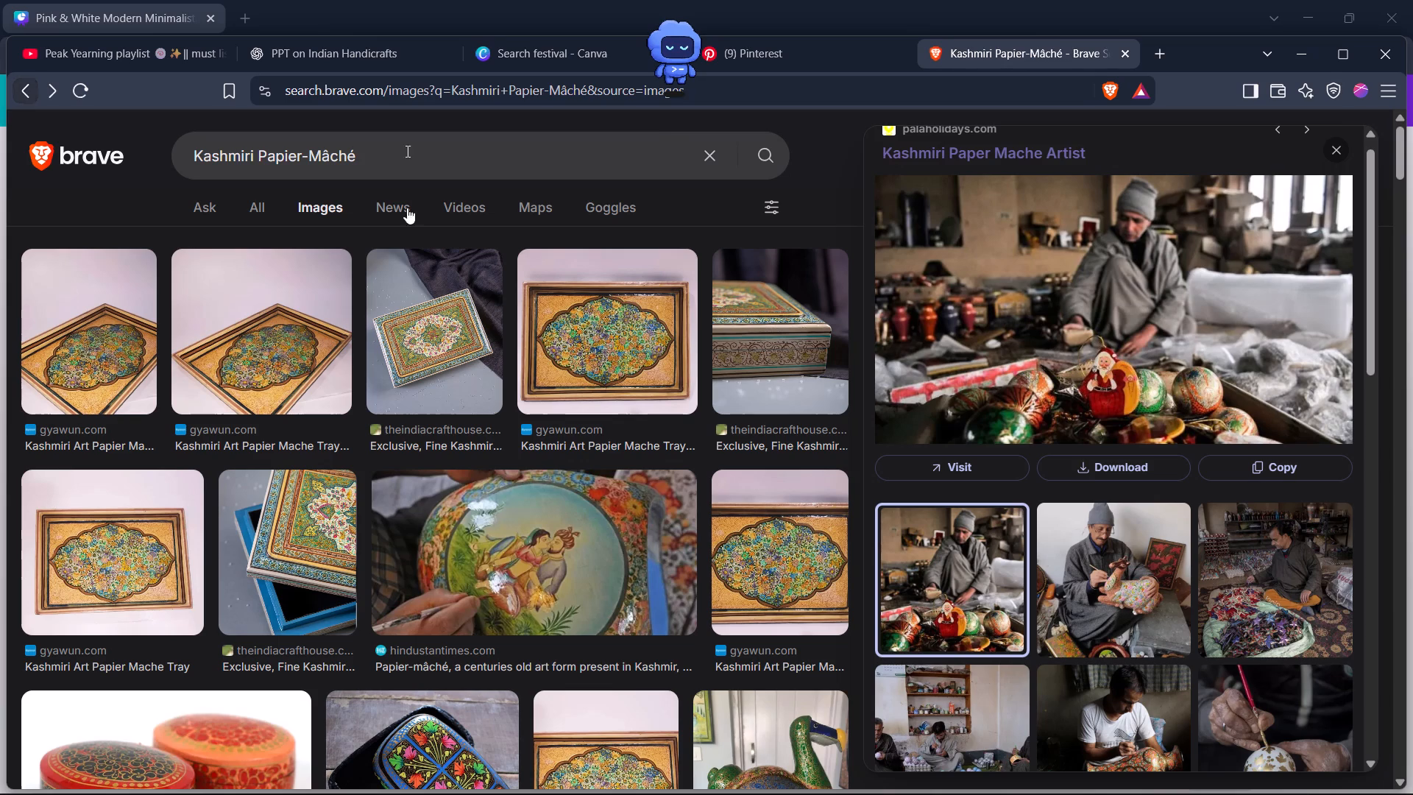
scroll(1036, 404, "down", 1)
scroll(1036, 404, "right", 1)
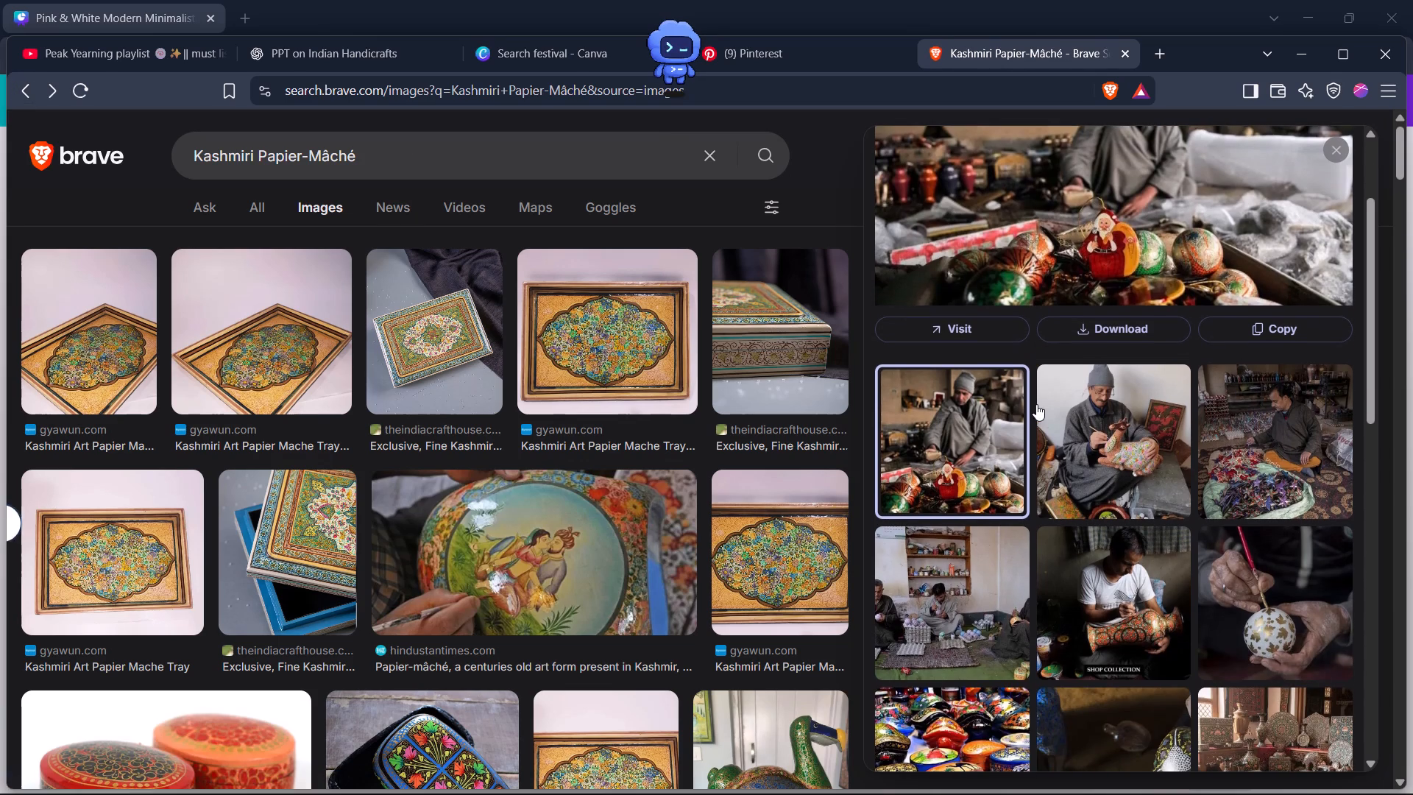
scroll(1036, 404, "right", 1)
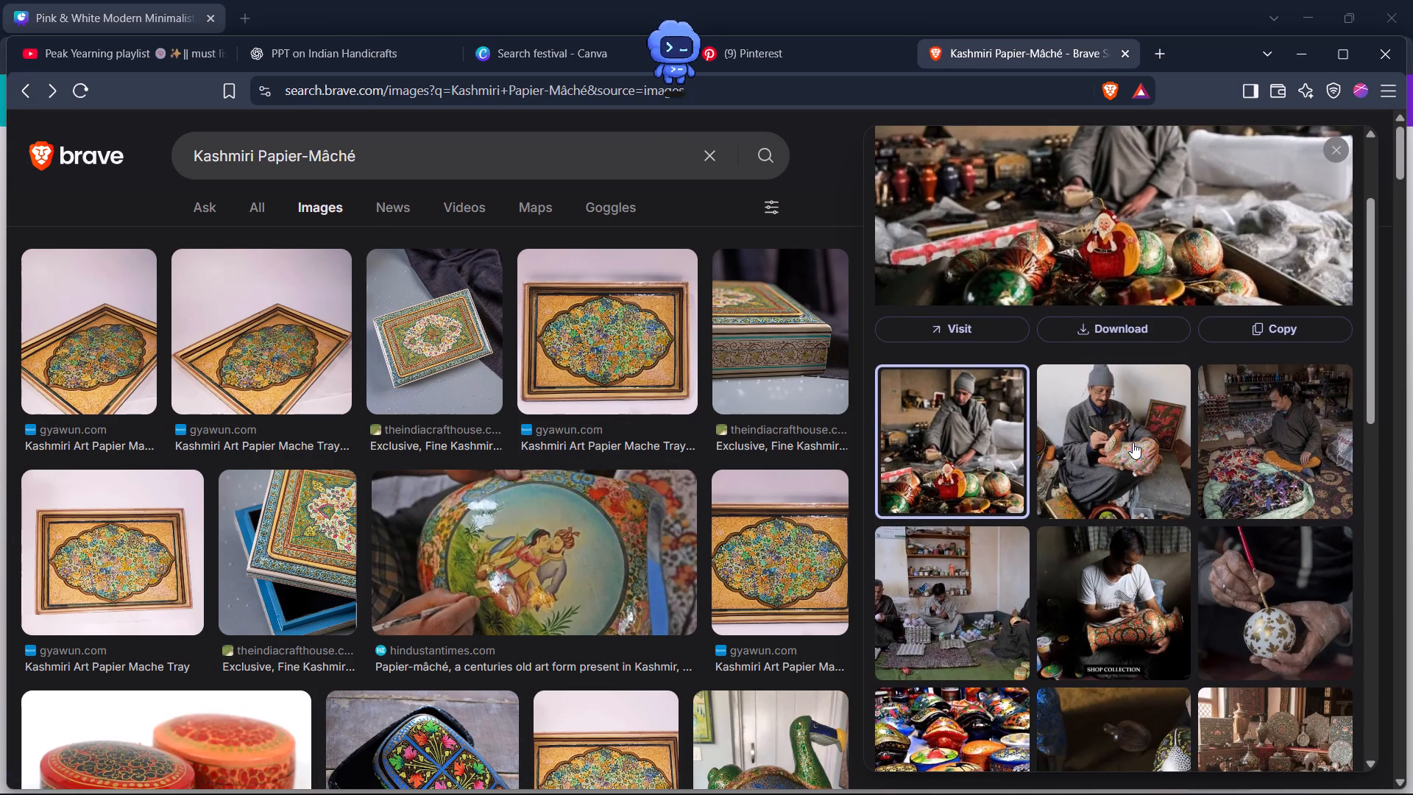
left_click(1133, 442)
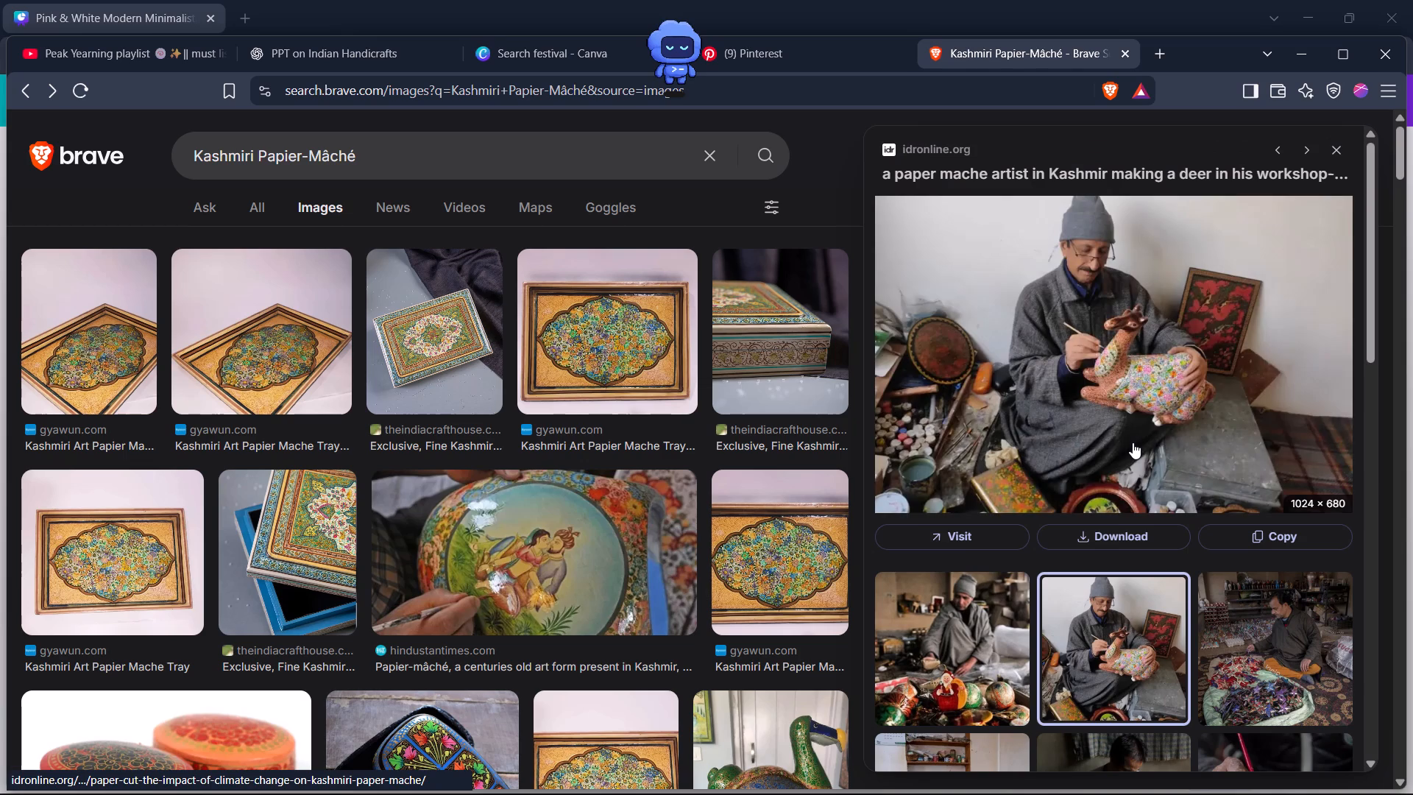
right_click(1136, 407)
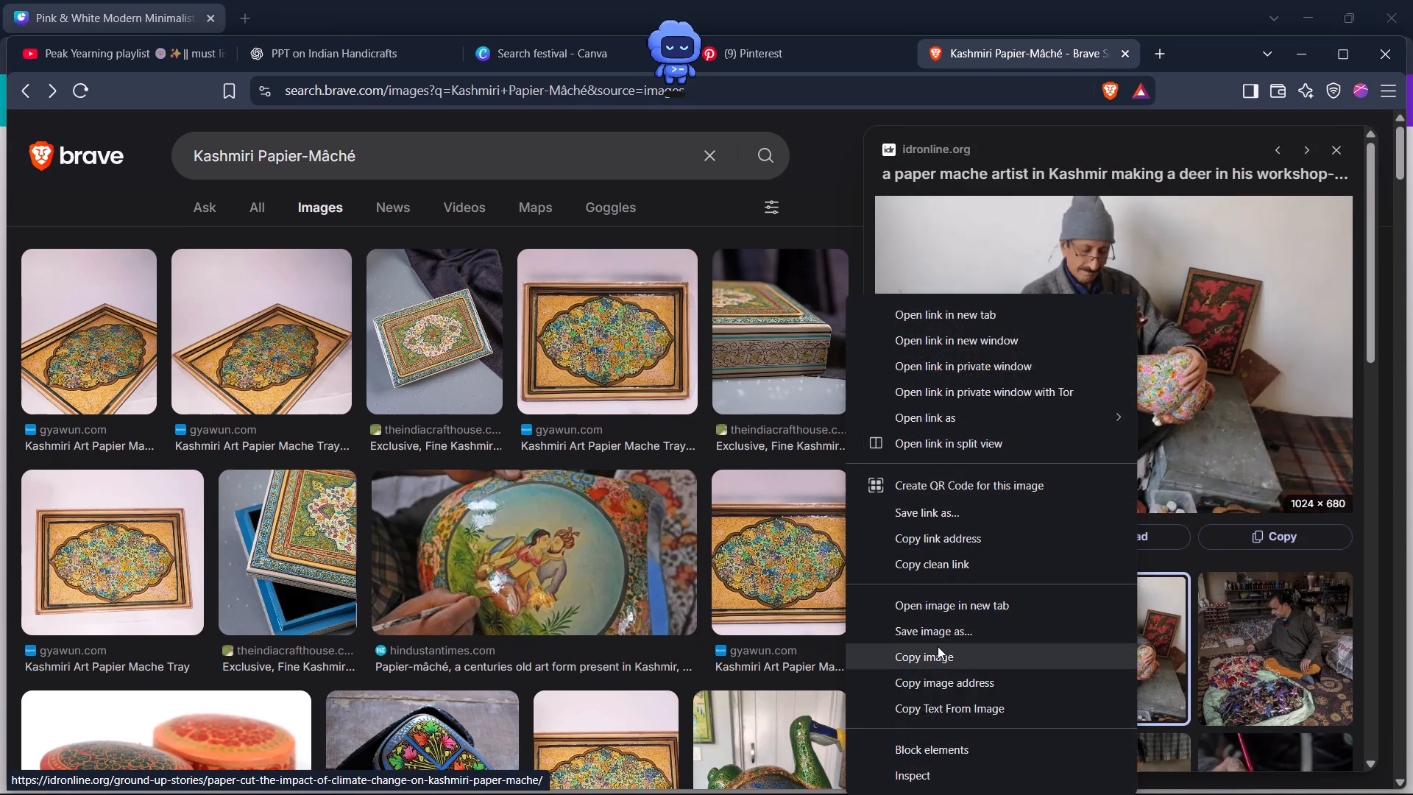
left_click(938, 649)
Delete the template's painted-umbrellas picture below the title on Canva slide 4.
key("alt+Tab")
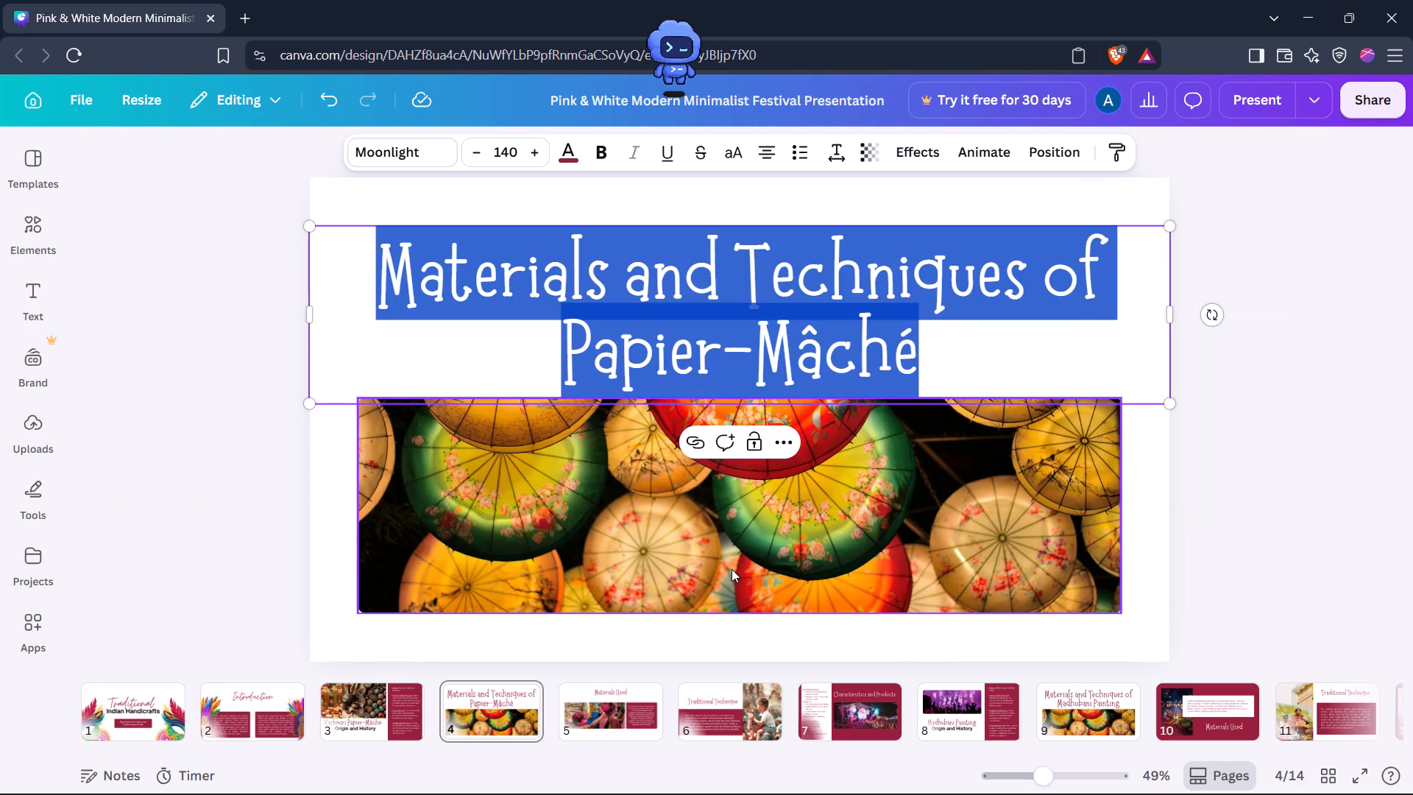
left_click(732, 569)
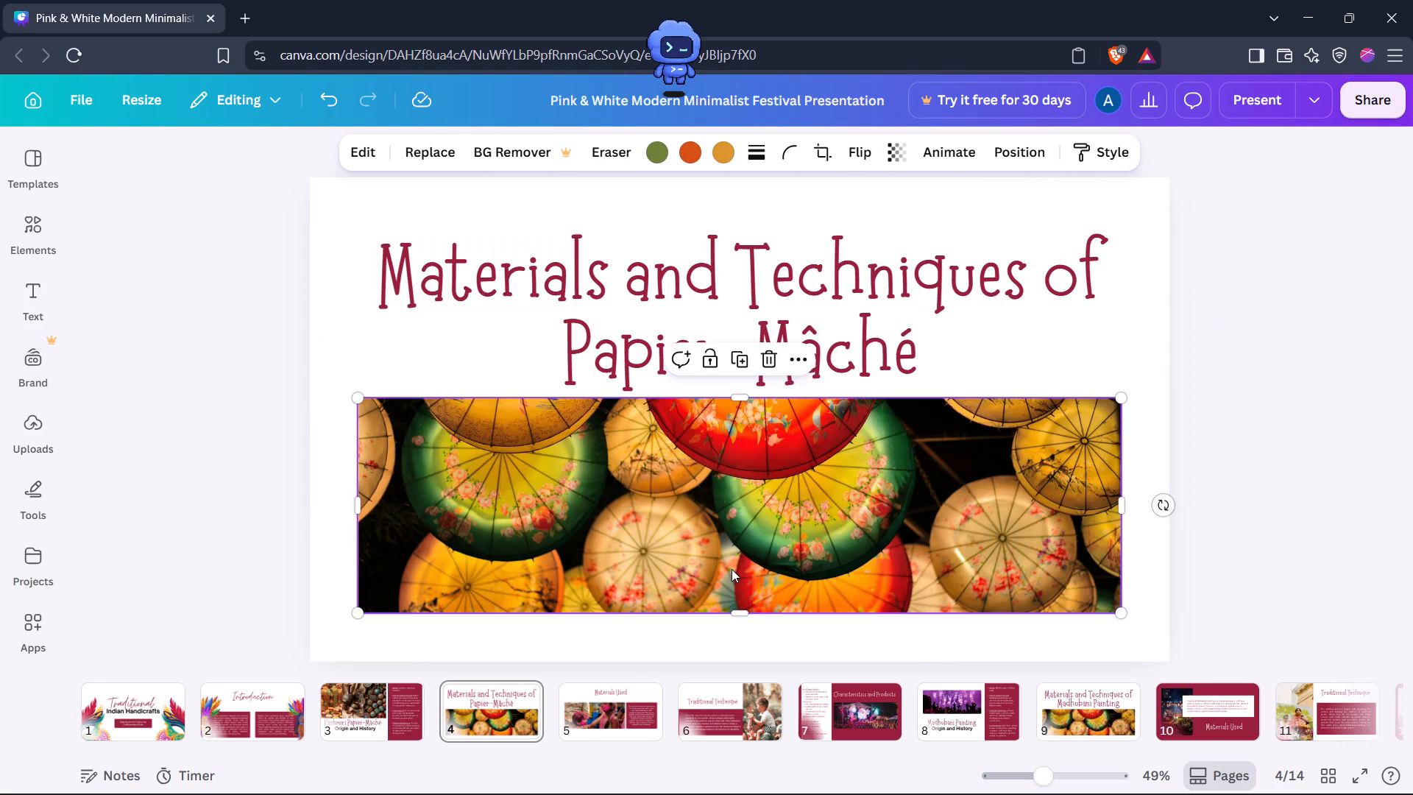
key("BackSpace")
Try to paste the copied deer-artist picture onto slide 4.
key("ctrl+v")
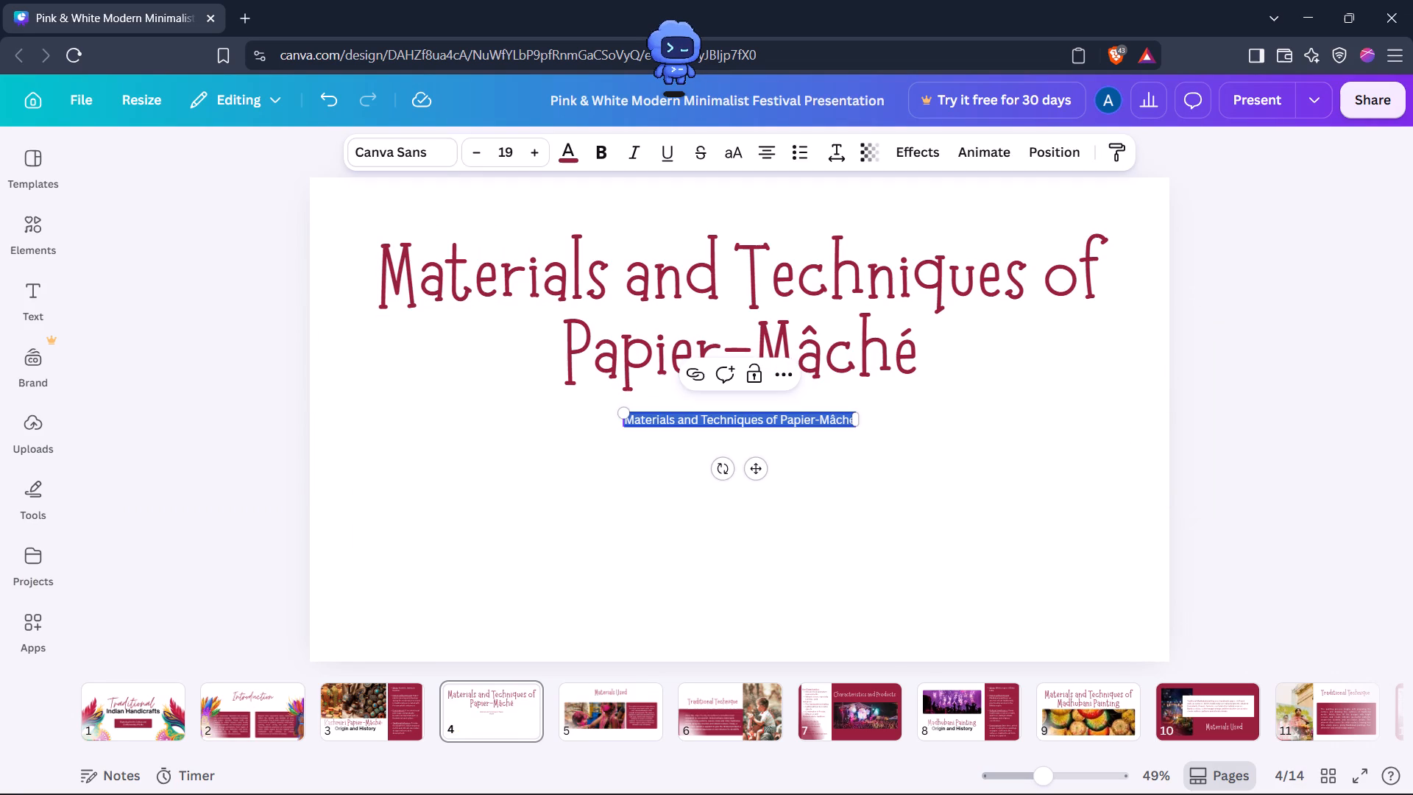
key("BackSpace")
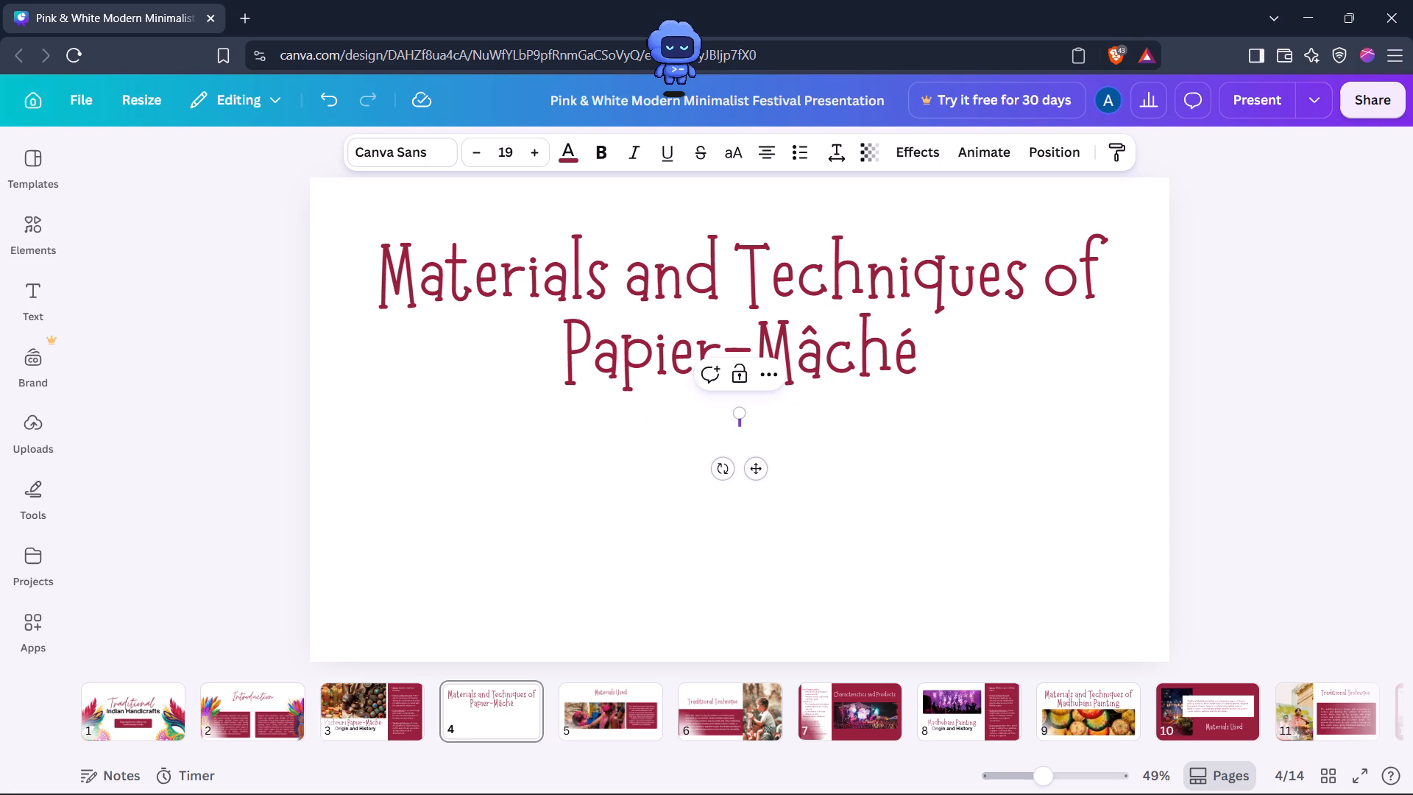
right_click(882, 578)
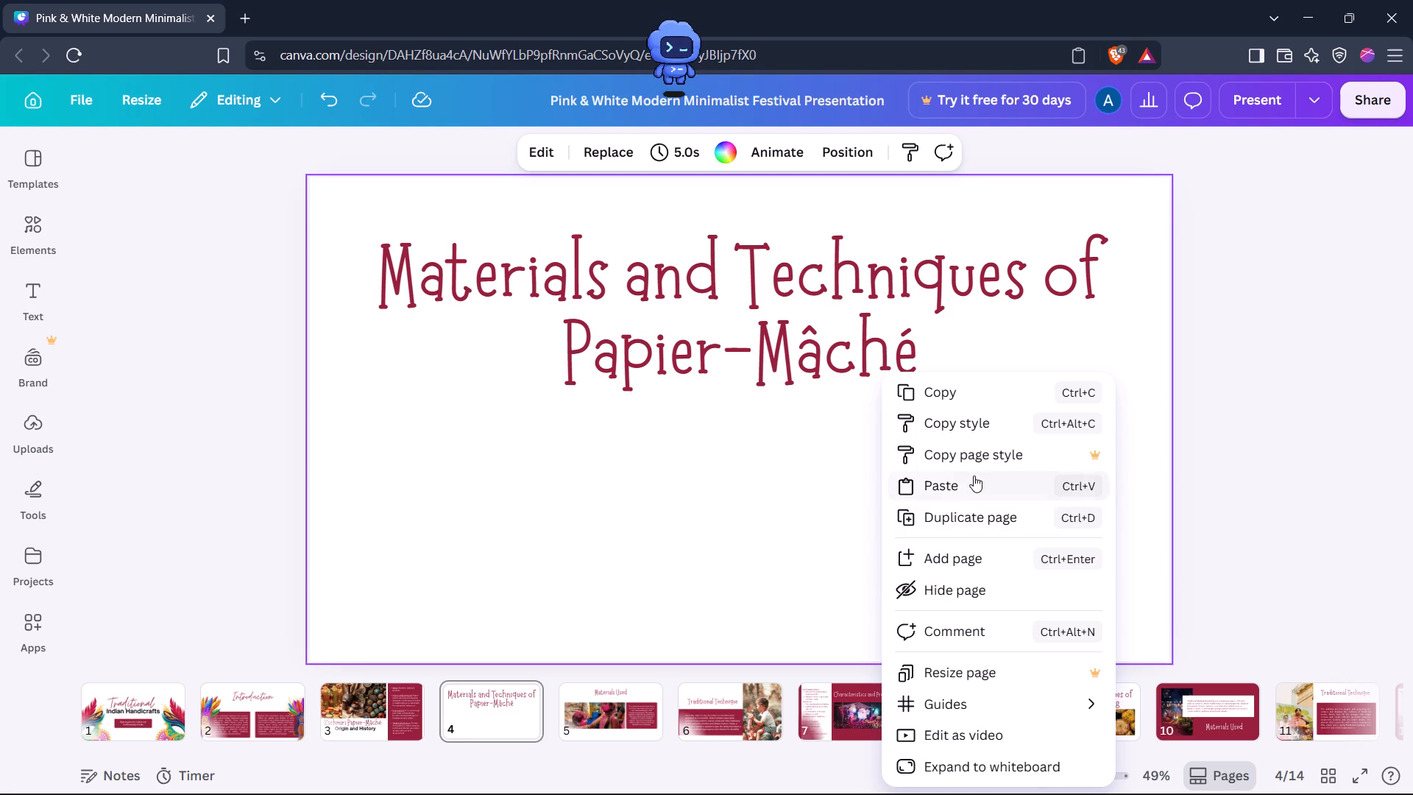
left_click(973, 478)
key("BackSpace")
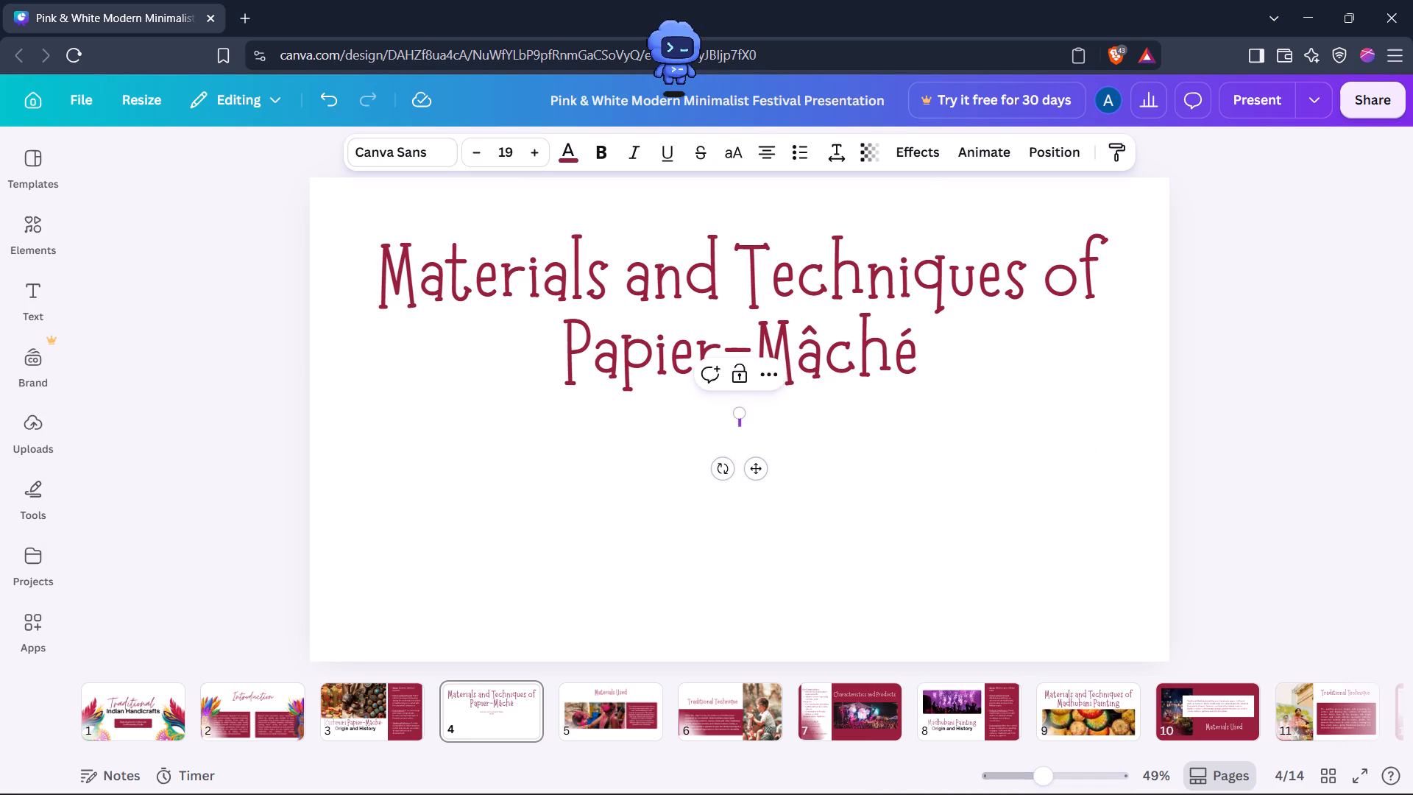
Copy the idronline.org deer-artist image again from the Brave preview and paste it onto Canva slide 4.
key("alt+Tab")
right_click(1024, 400)
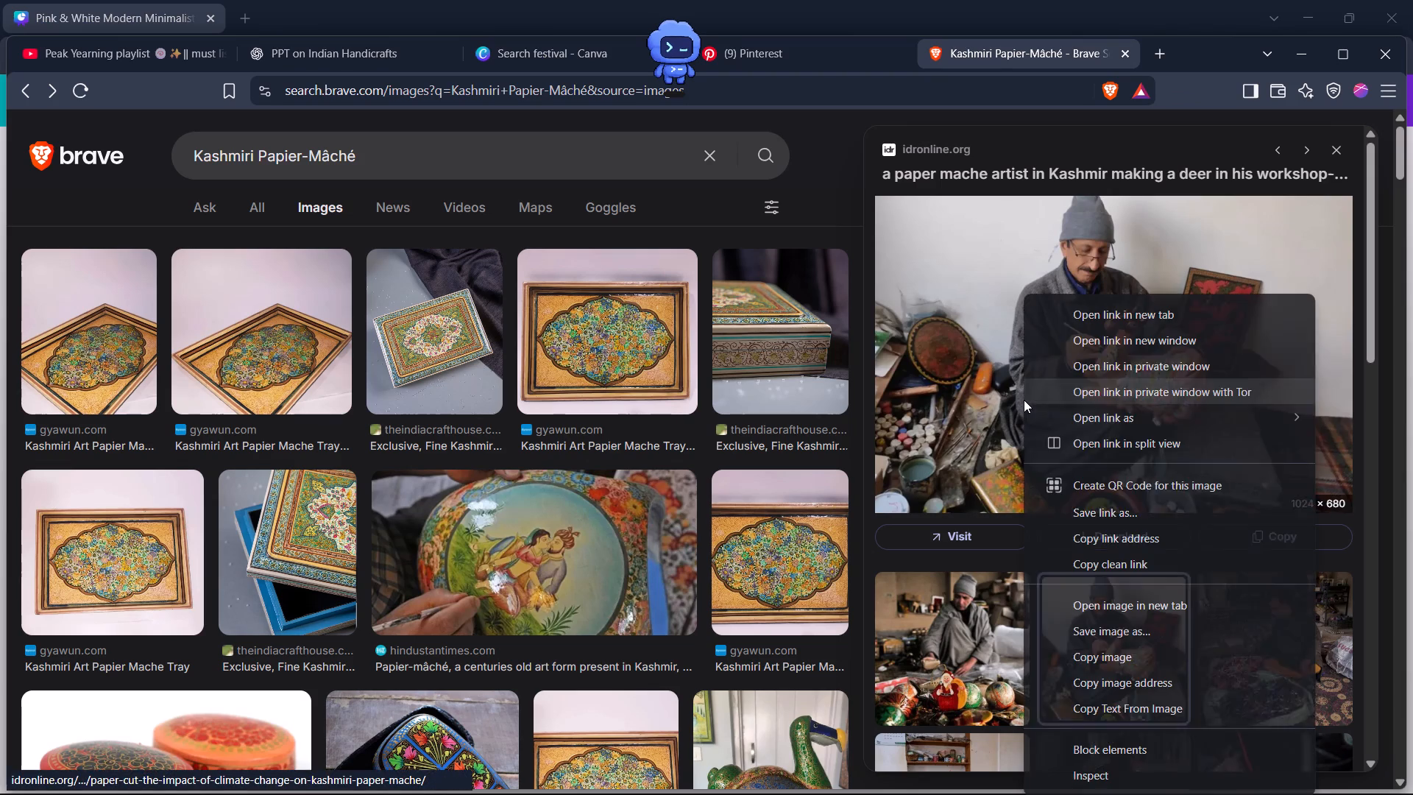
left_click(1110, 649)
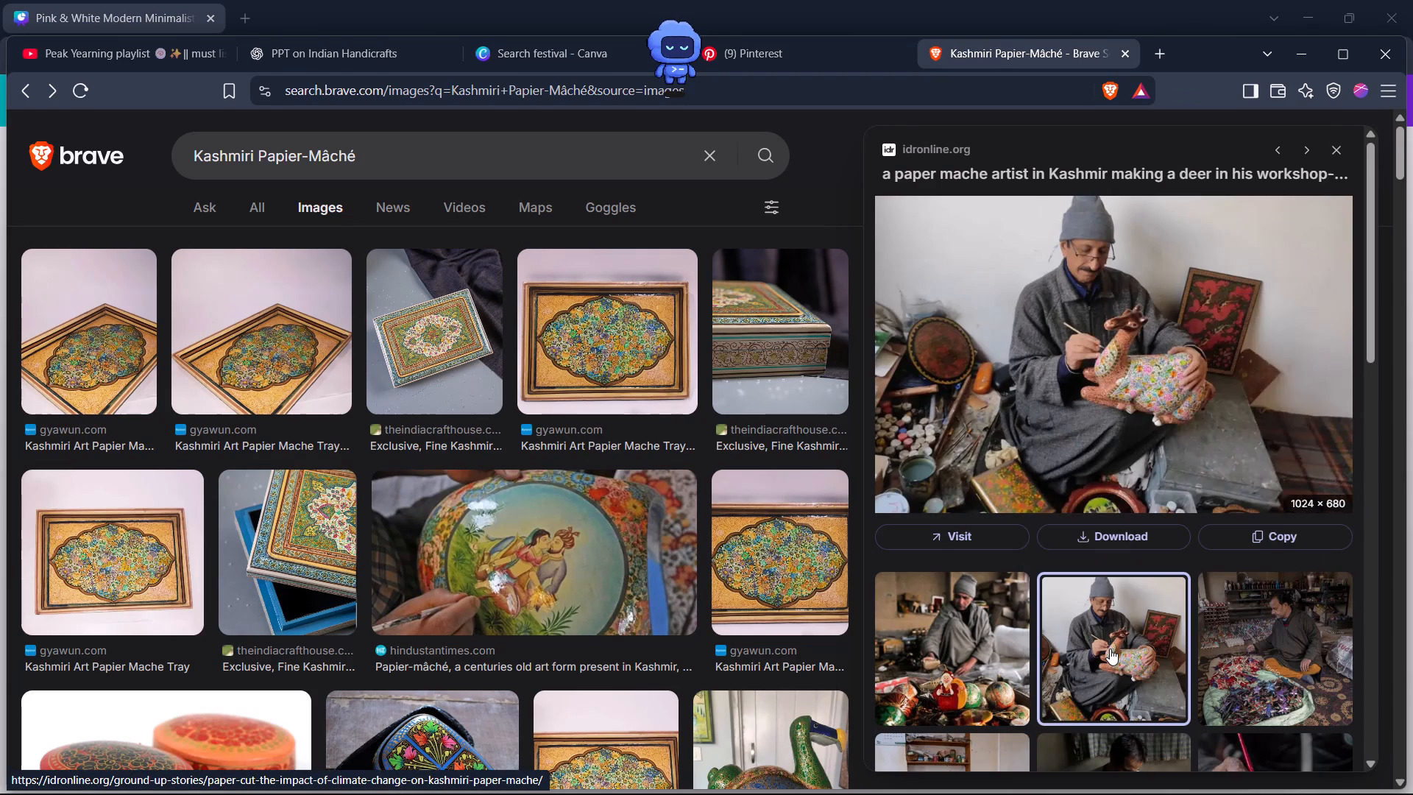
key("alt+Tab")
right_click(840, 518)
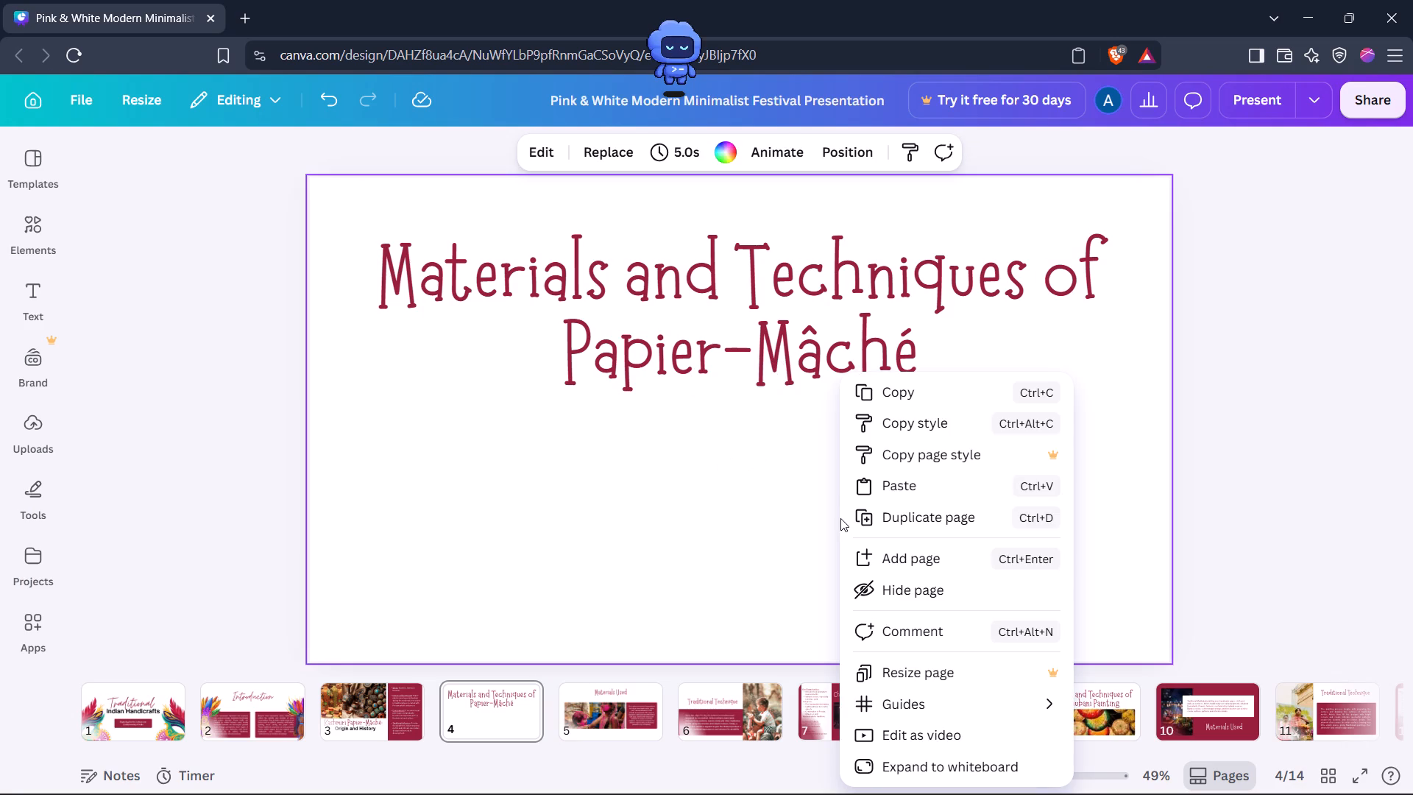
left_click(949, 483)
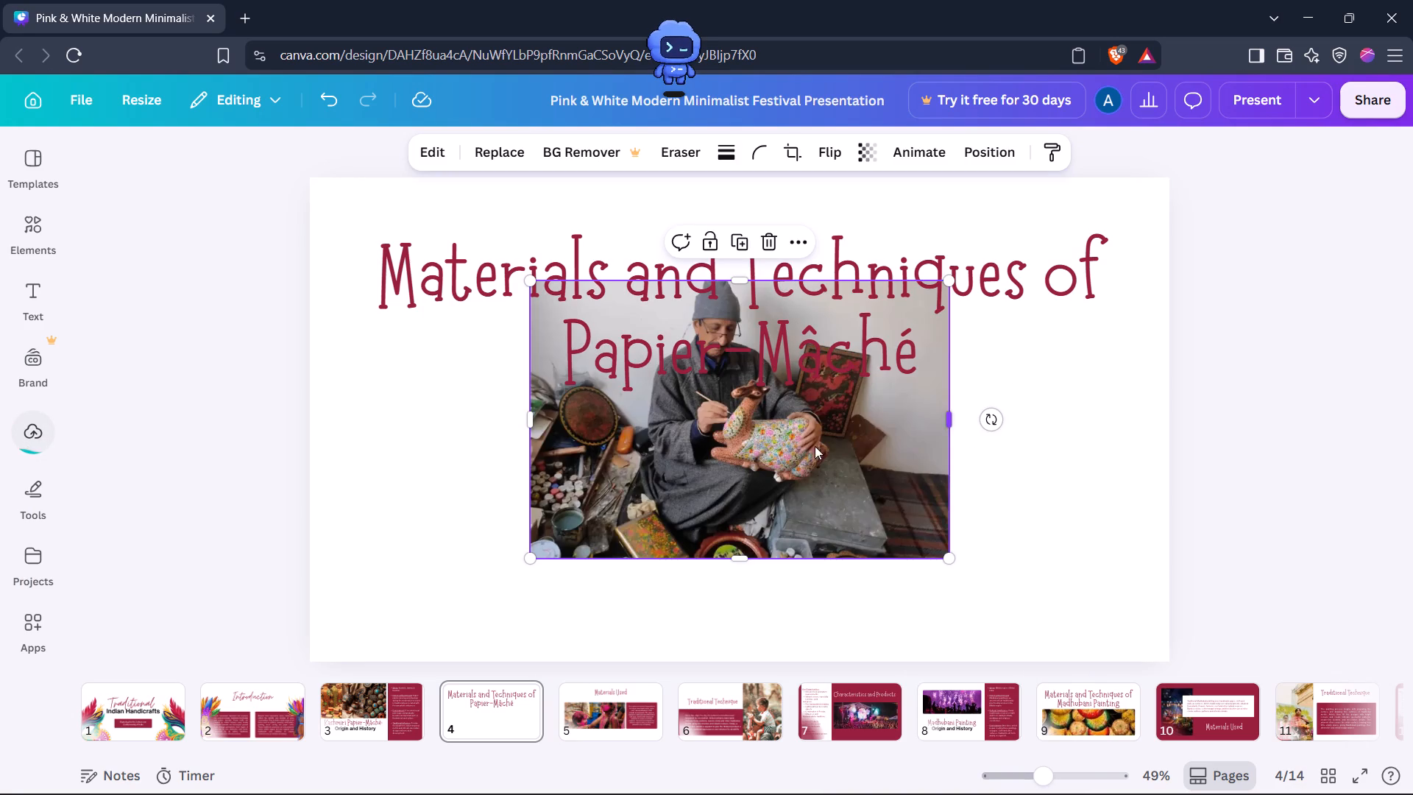
Move the deer-artist picture below slide 4's title, flush with the slide's left edge and running past its bottom edge.
left_click_drag(769, 443, 588, 565)
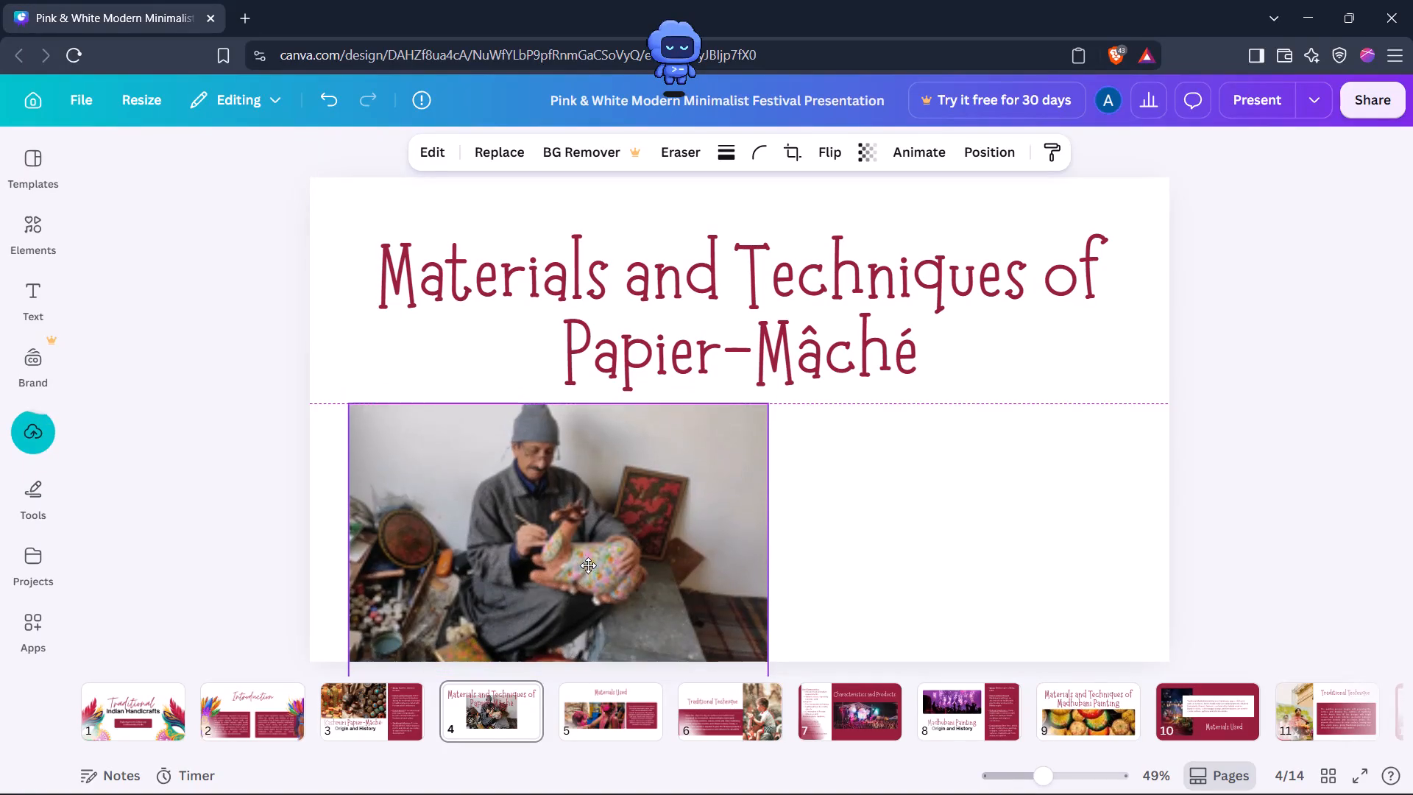
left_click_drag(588, 565, 582, 590)
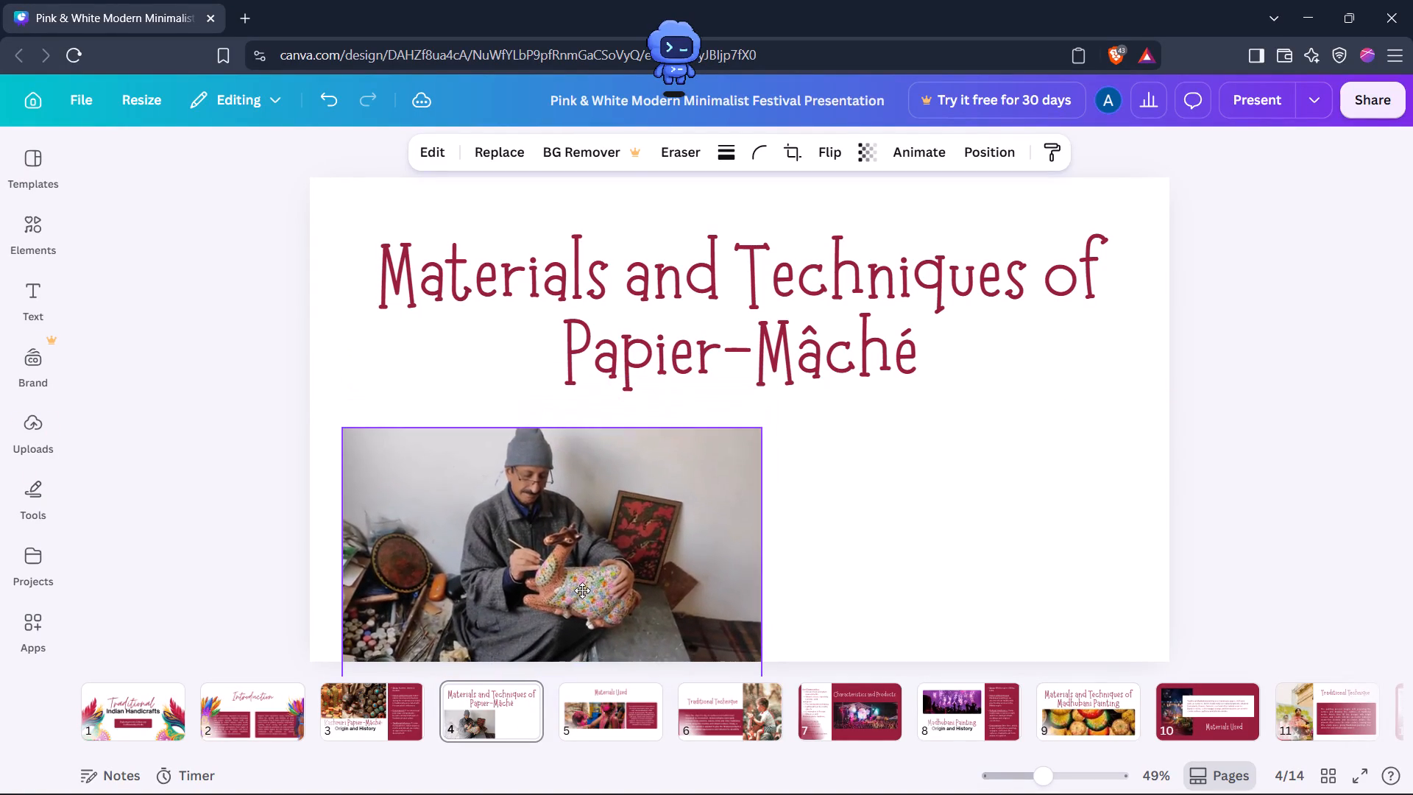
left_click_drag(582, 590, 547, 575)
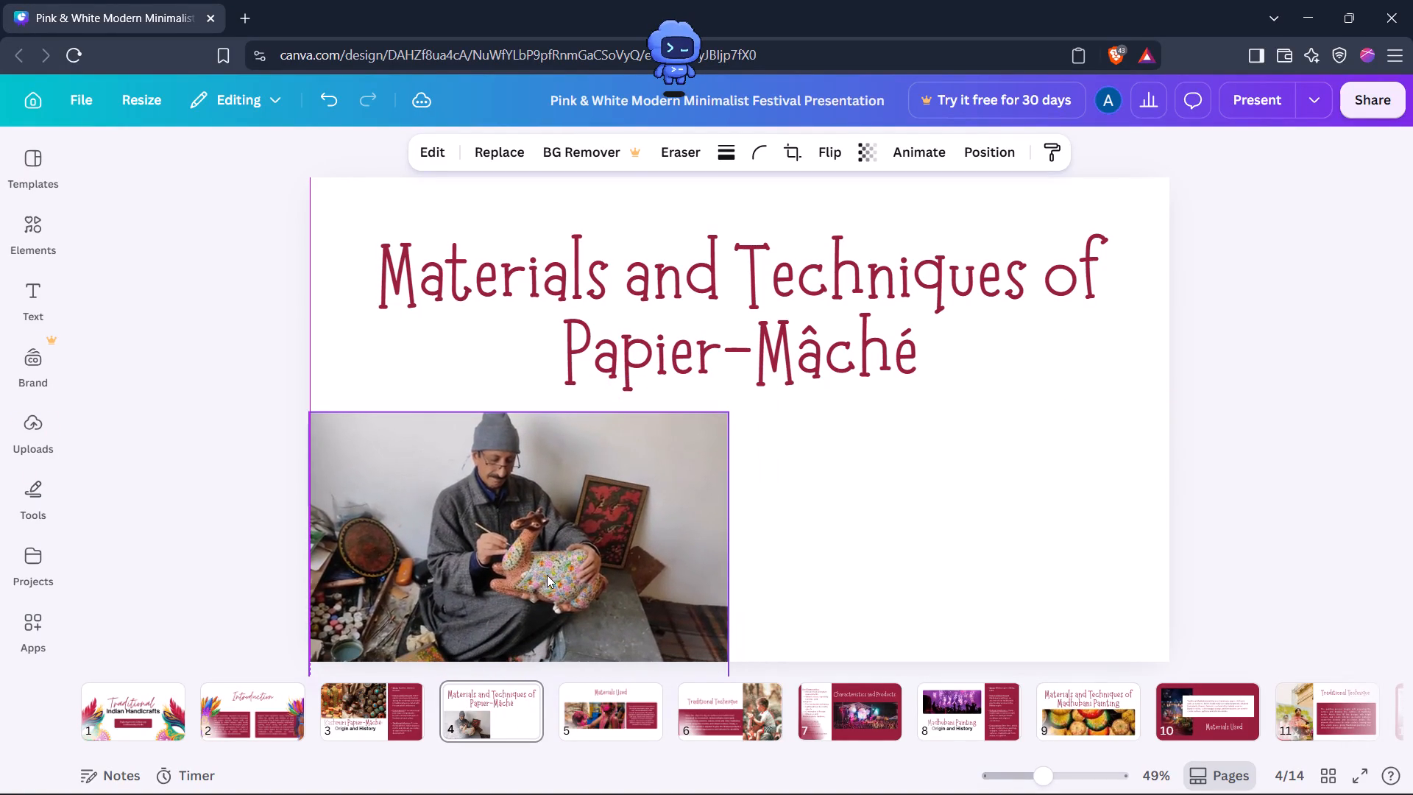
In Brave, look through the Kashmiri Papier-Mâché image results and related pictures for a second slide 4 photo.
key("alt+Tab")
scroll(547, 575, "down", 2)
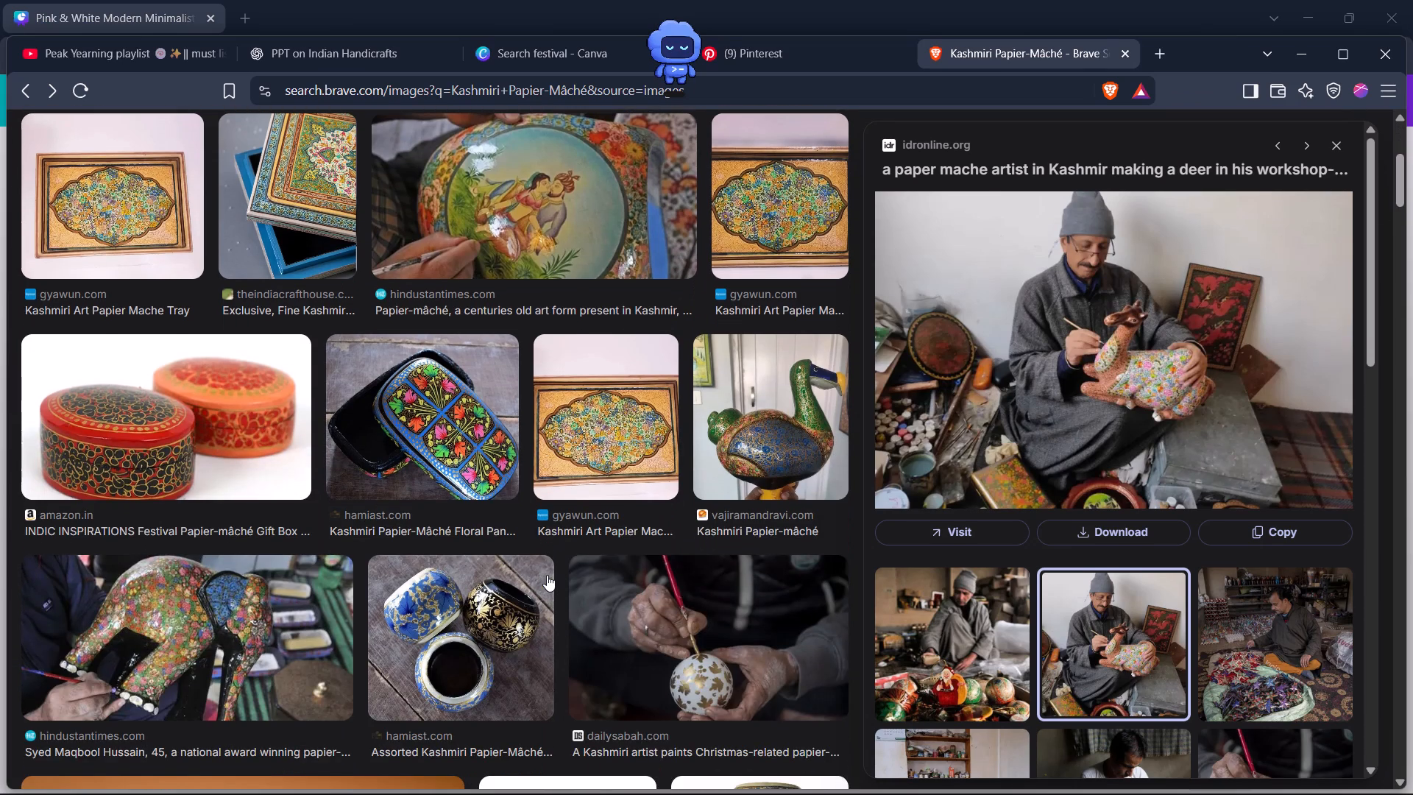
scroll(547, 575, "down", 2)
scroll(1295, 794, "down", 1)
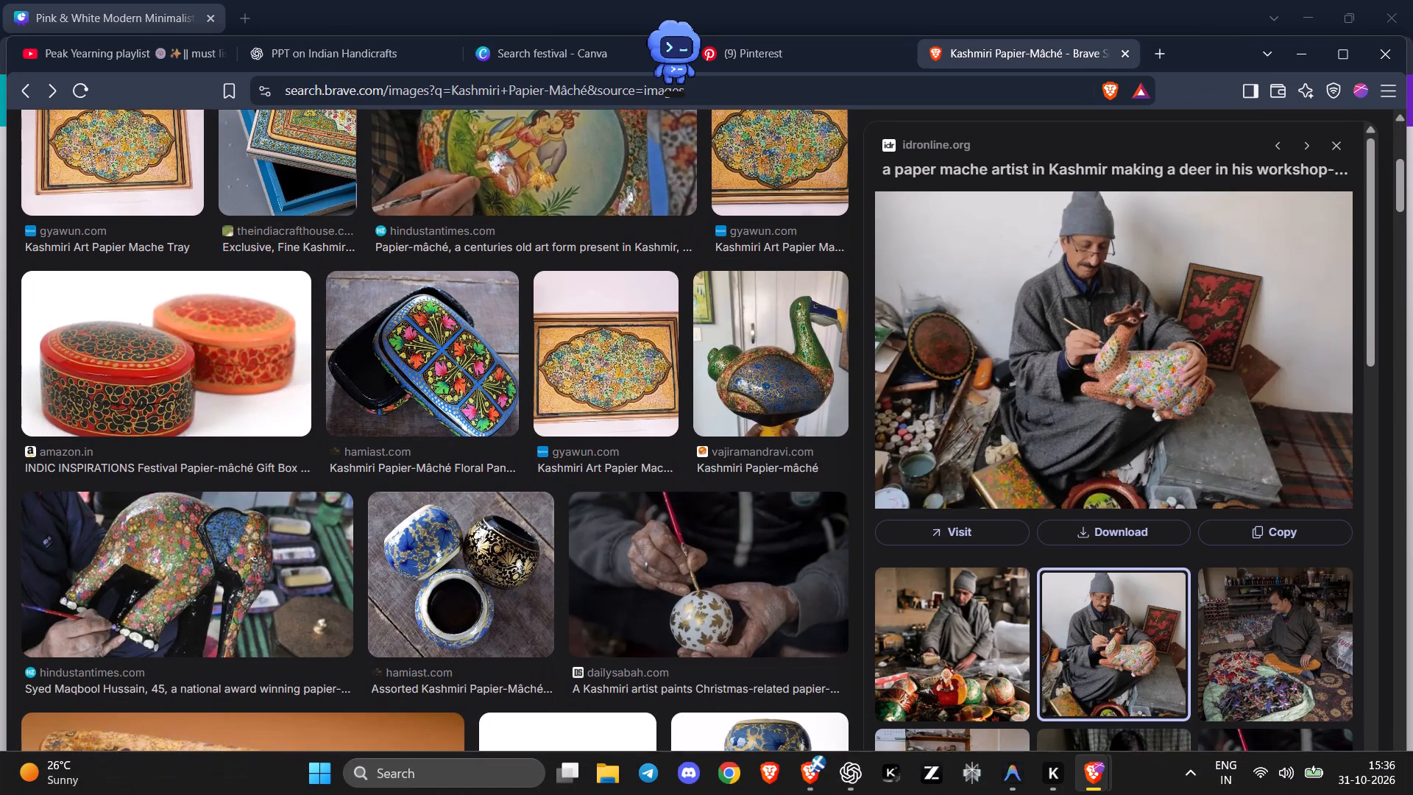
scroll(1295, 794, "down", 1)
scroll(1255, 669, "down", 1)
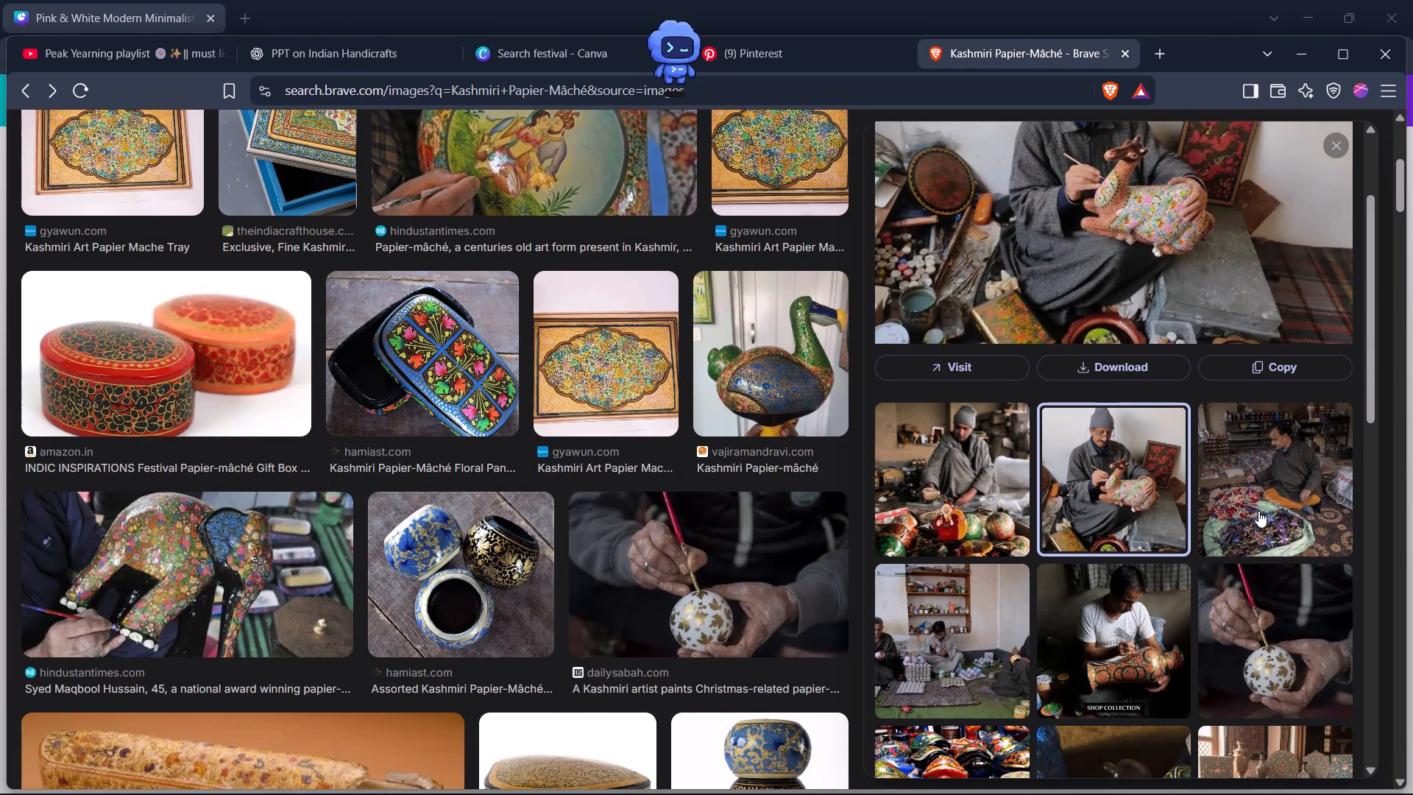
left_click(1258, 511)
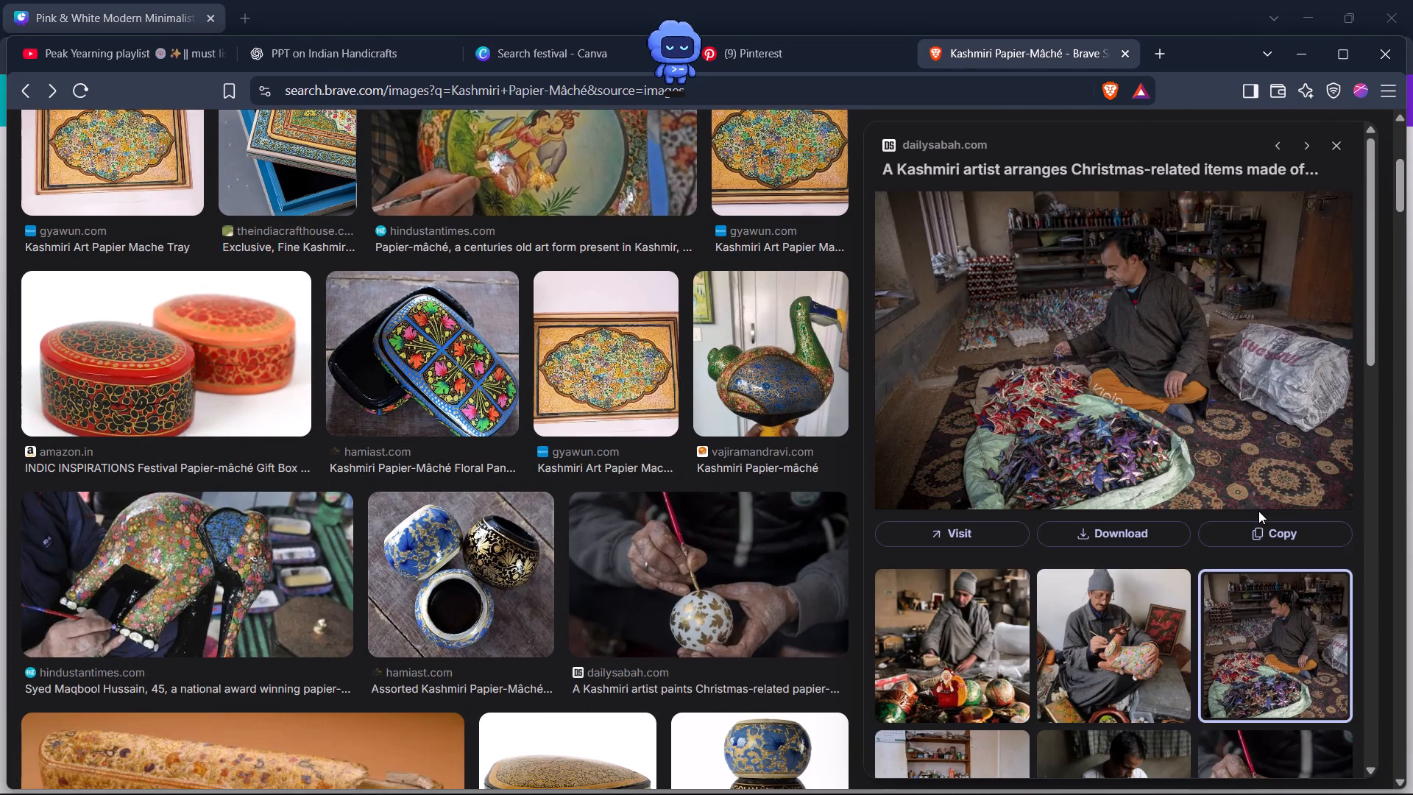
scroll(1258, 511, "down", 2)
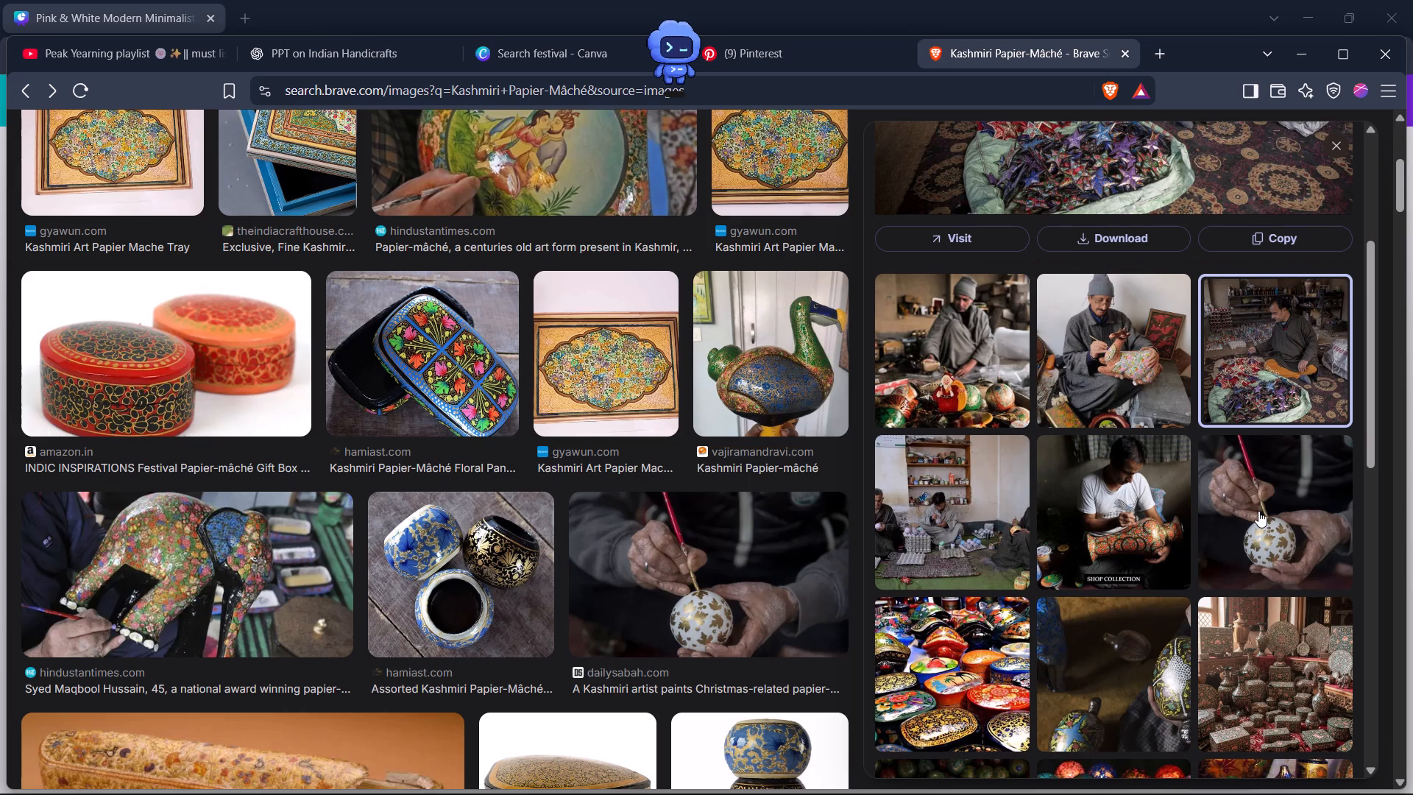
scroll(1258, 511, "down", 3)
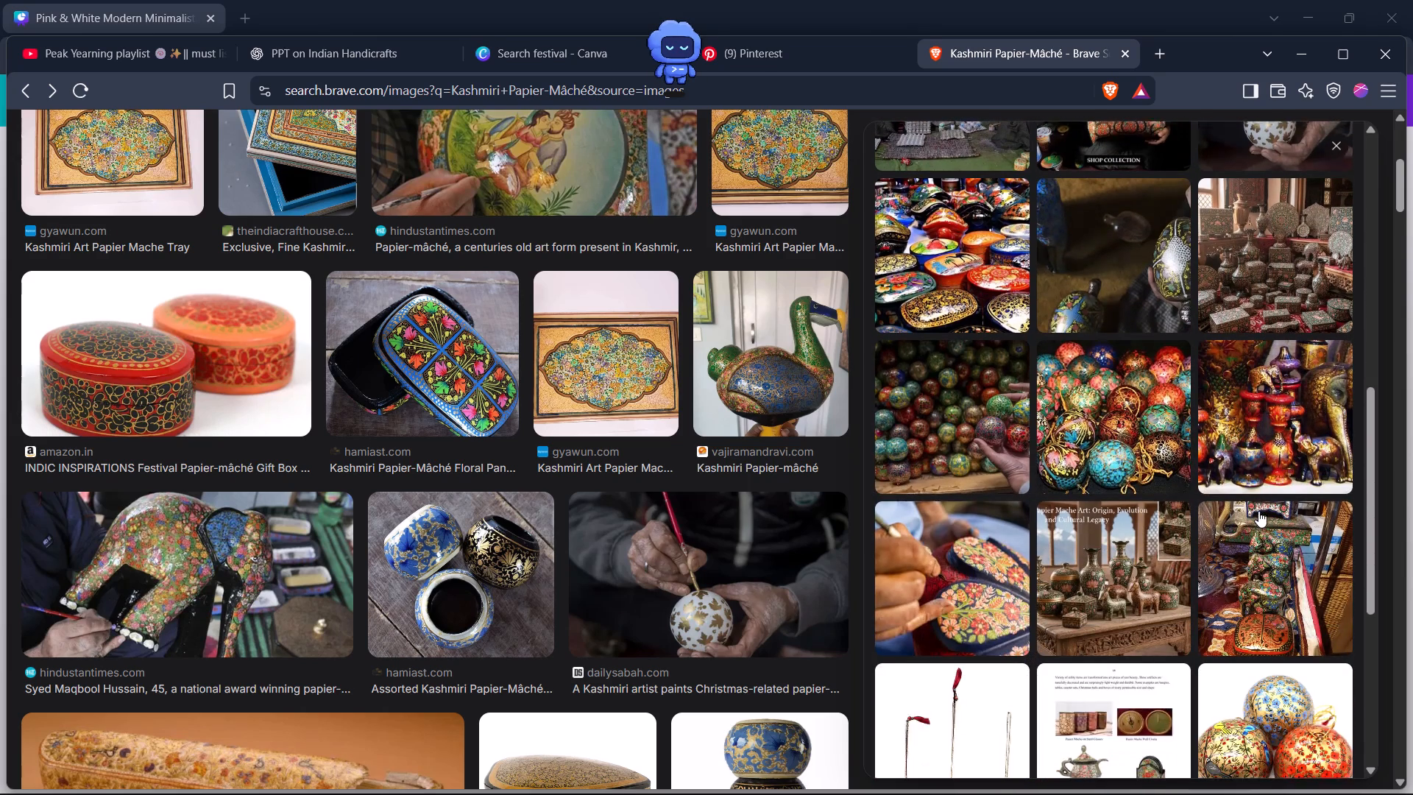
scroll(1258, 511, "down", 5)
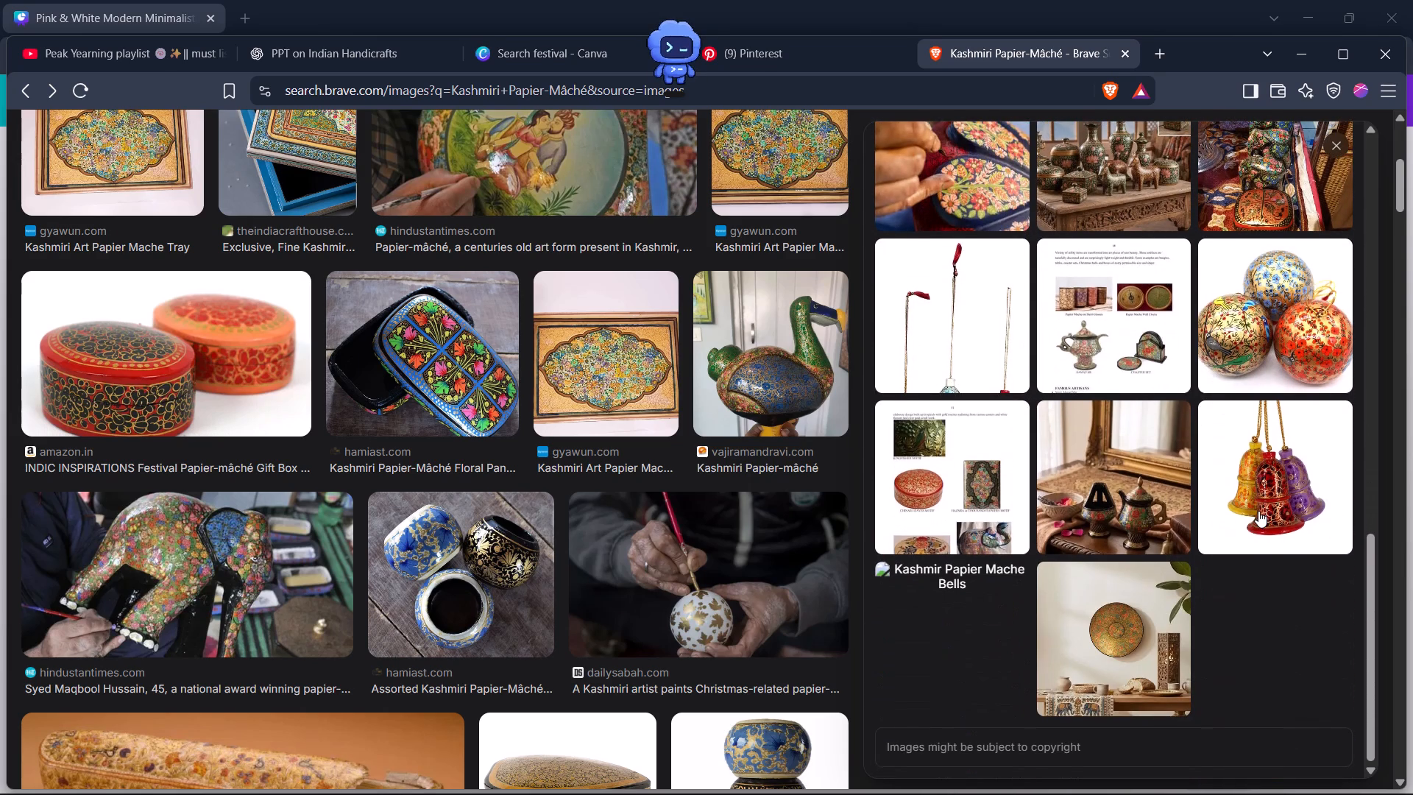
scroll(1258, 511, "down", 1)
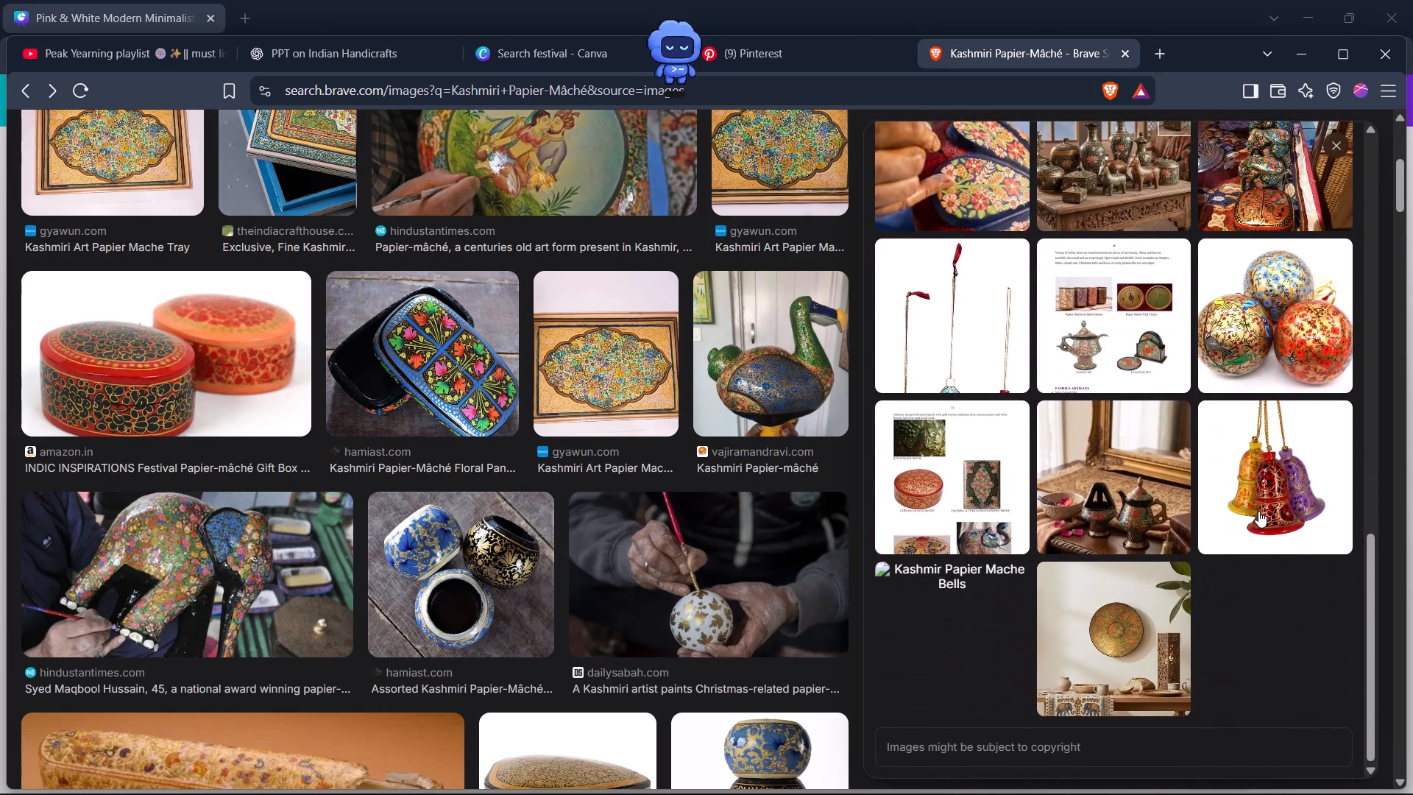
scroll(1258, 511, "down", 2)
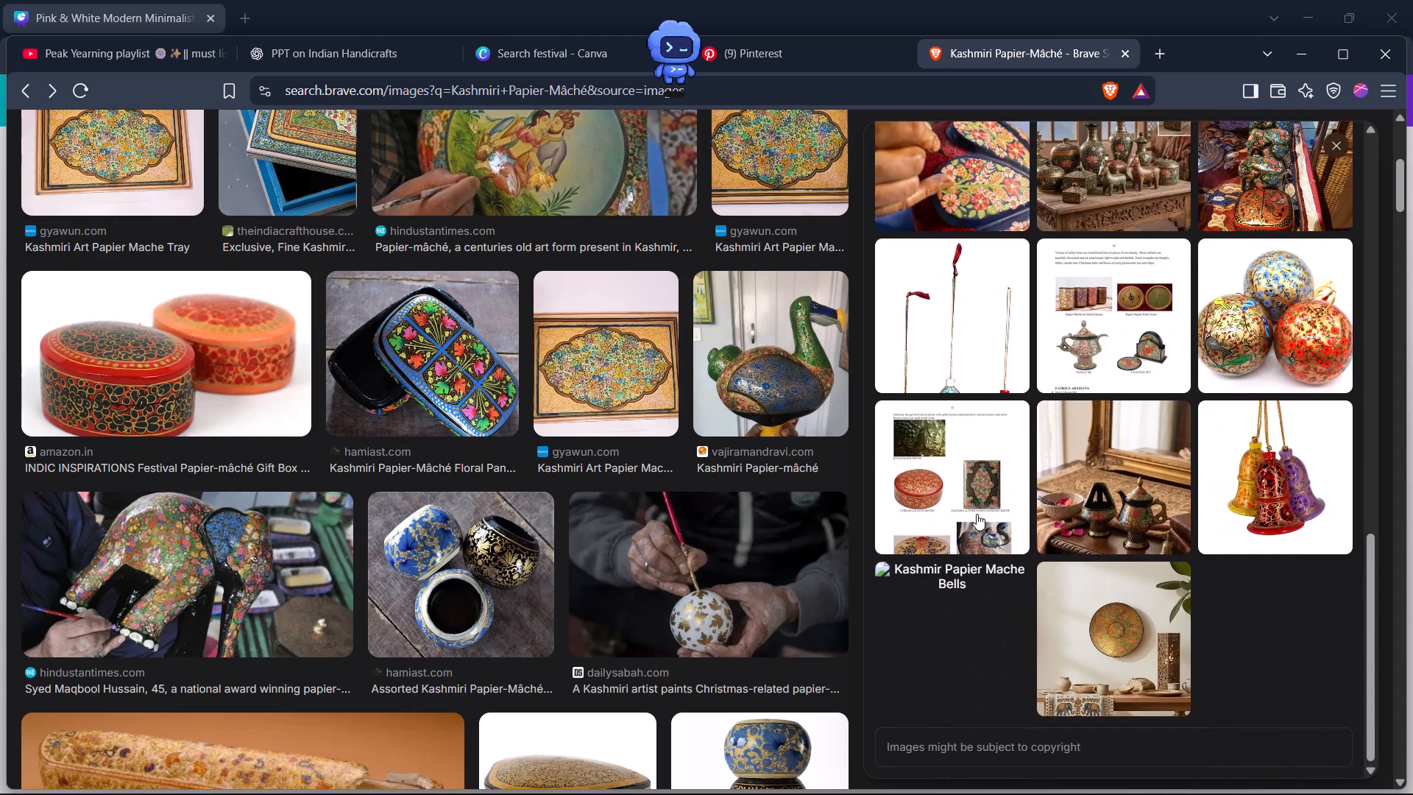
scroll(715, 562, "down", 5)
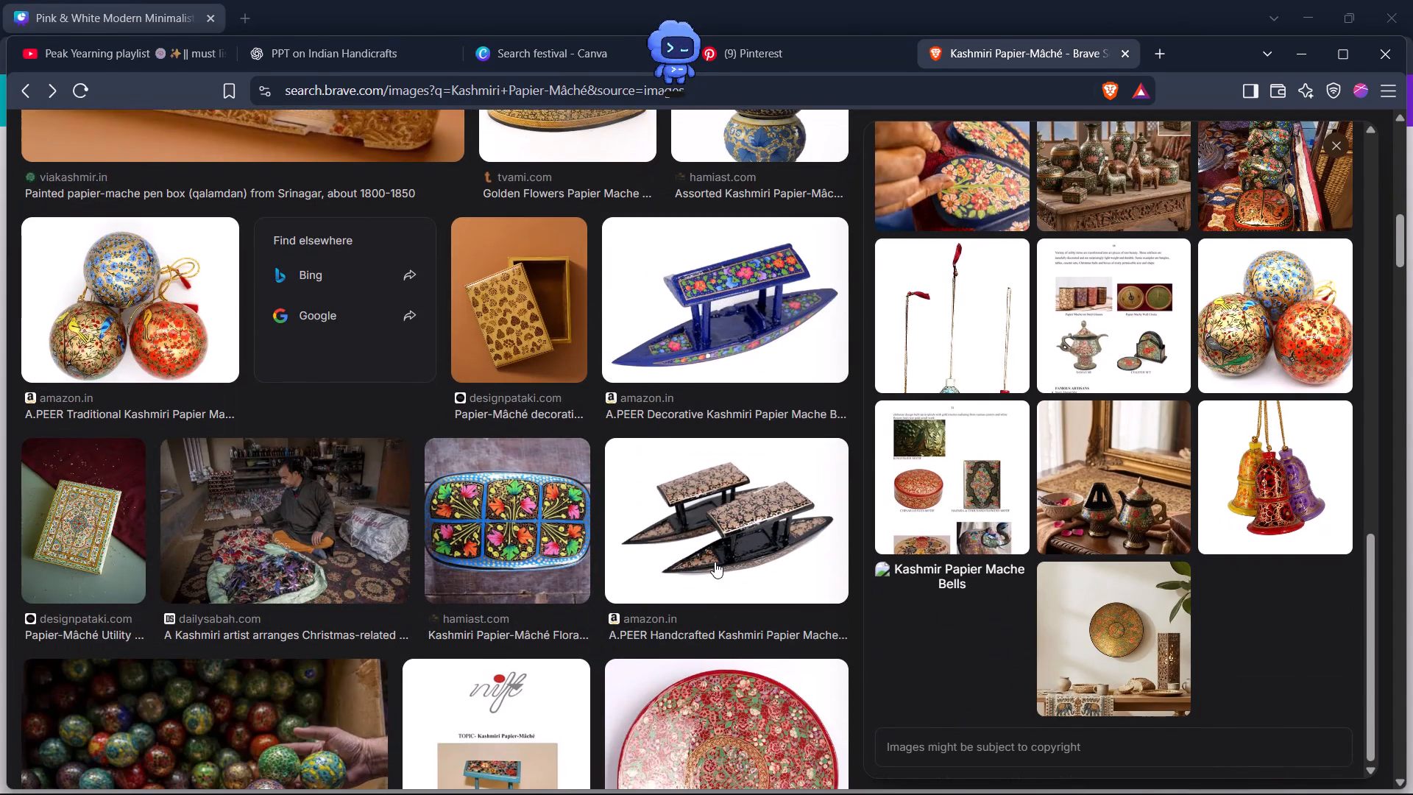
scroll(715, 562, "down", 5)
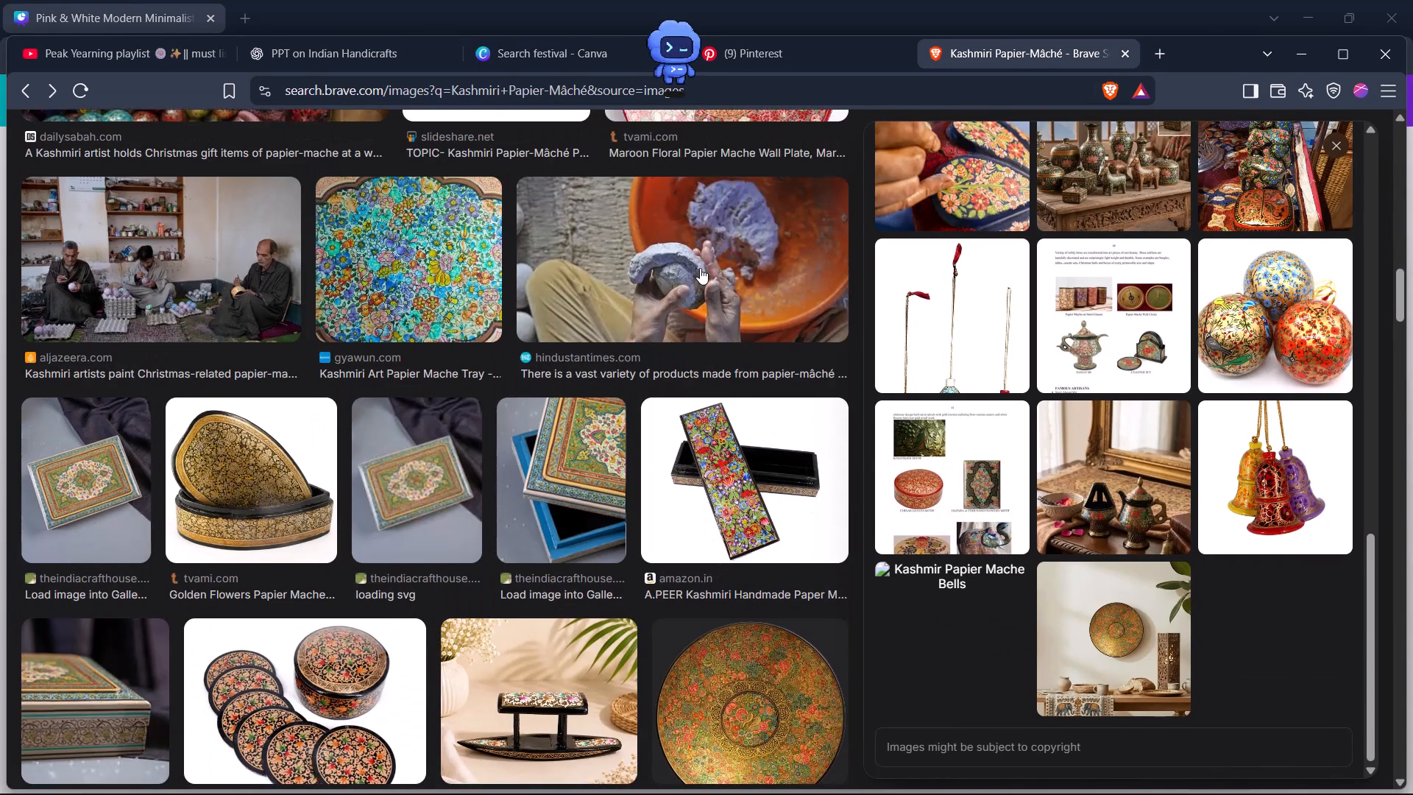
Copy the hindustantimes.com image of hands shaping pulp over an orange basin and paste it onto Canva slide 4.
left_click(700, 268)
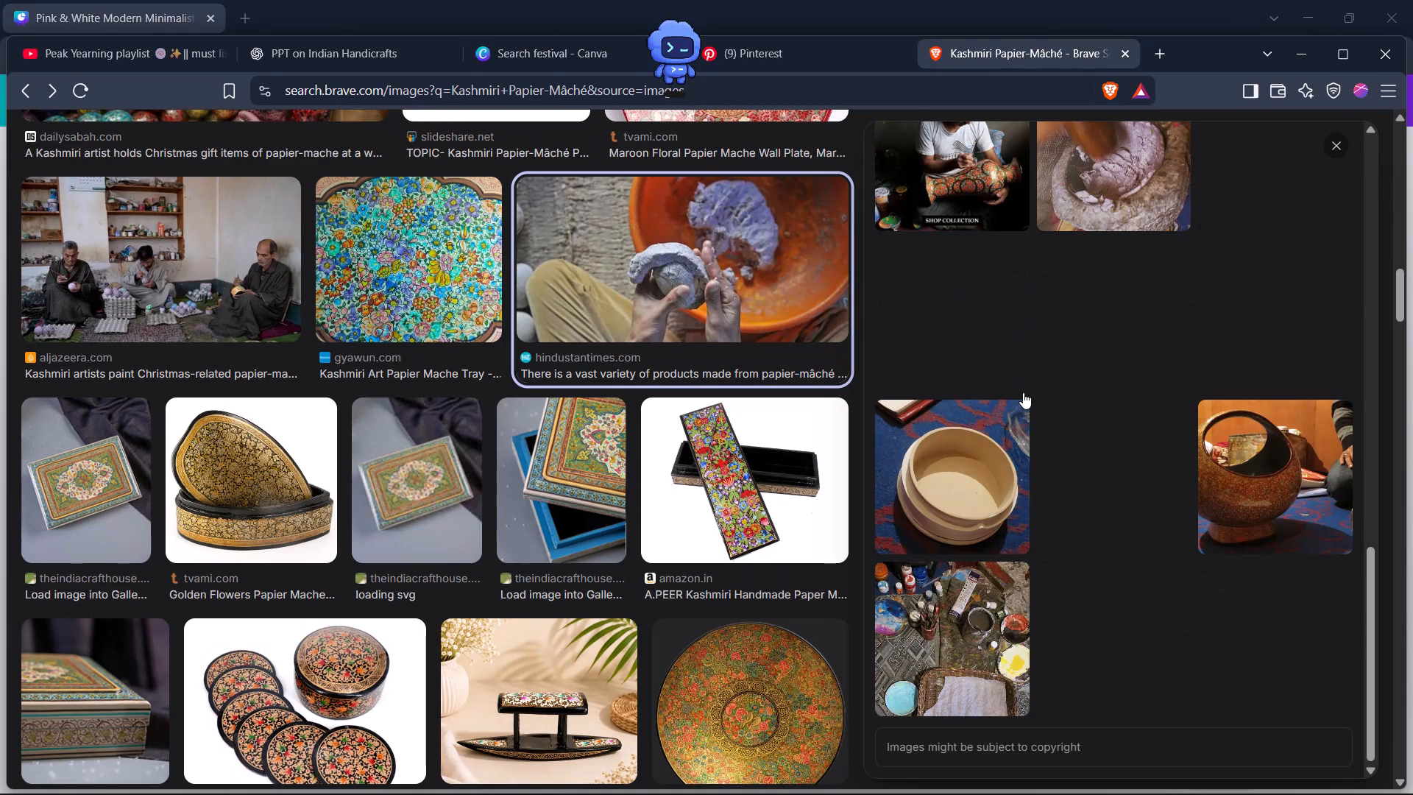
scroll(1023, 392, "up", 4)
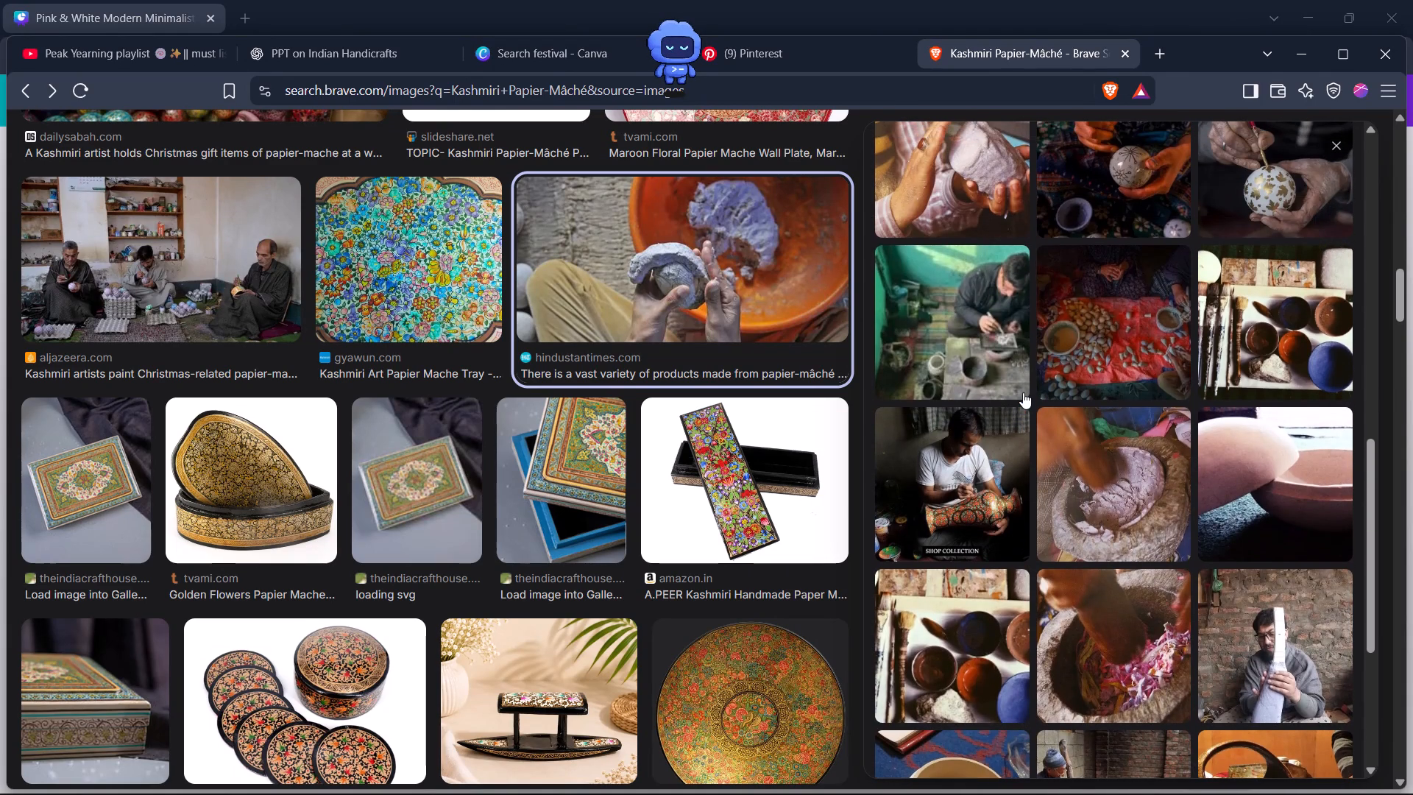
scroll(1023, 392, "up", 4)
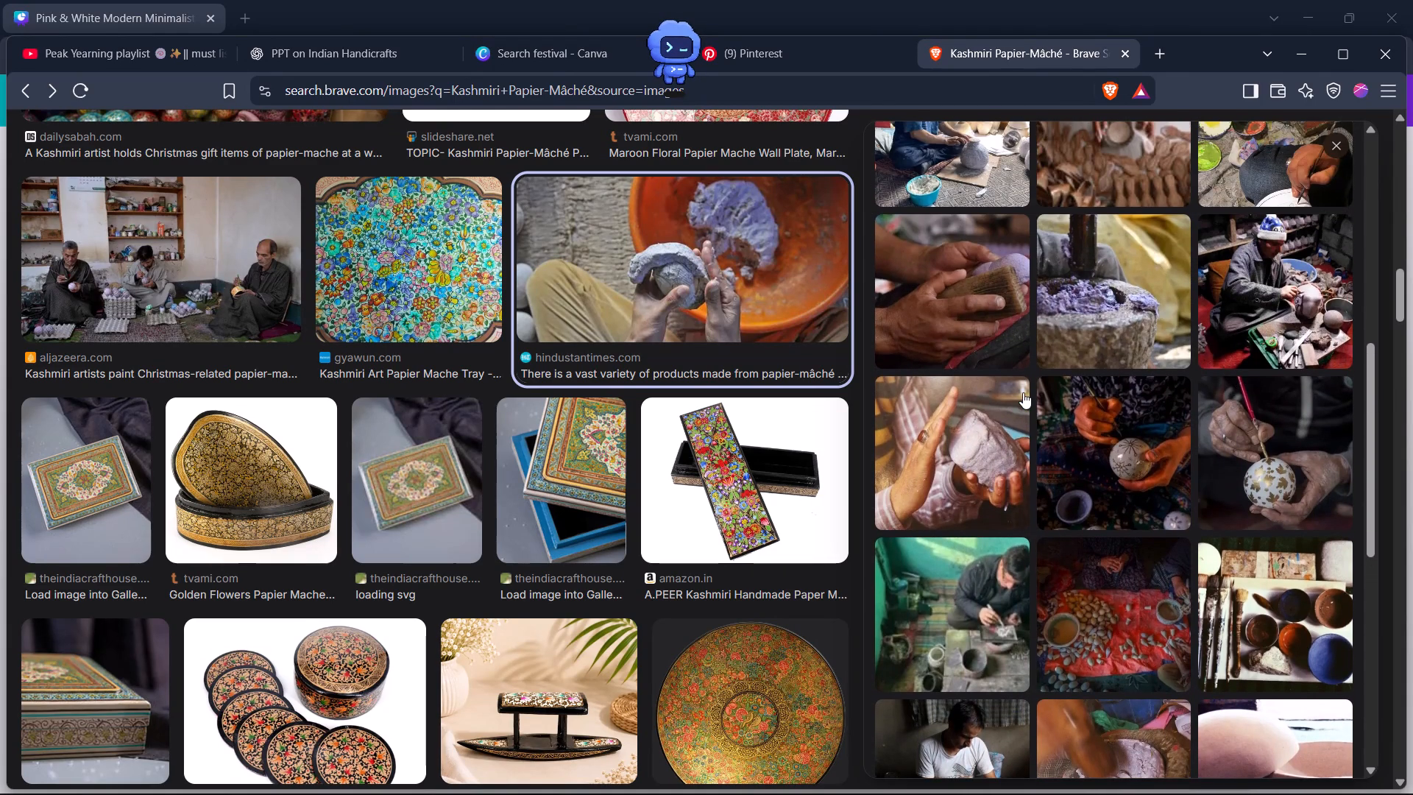
scroll(1023, 392, "up", 1)
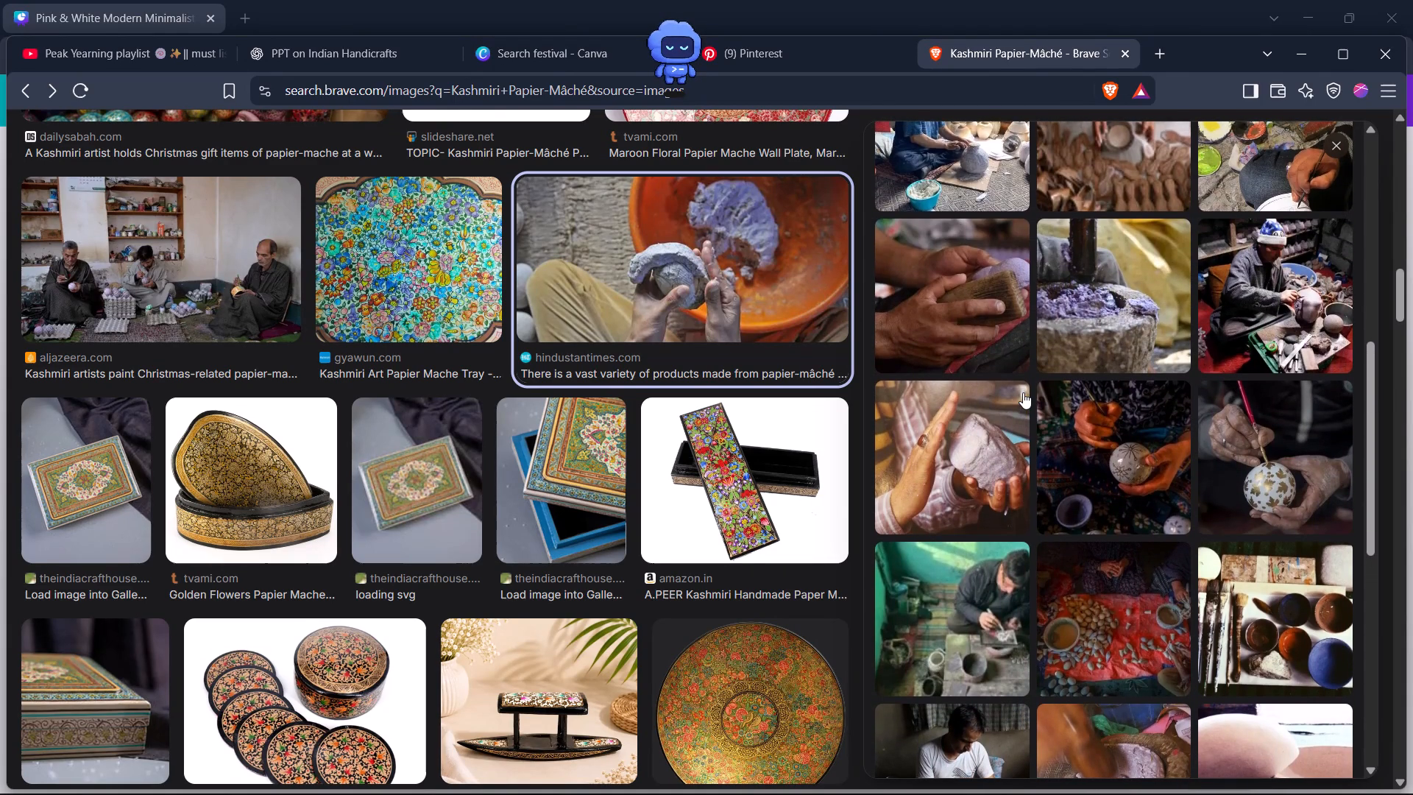
scroll(1023, 392, "up", 6)
right_click(1072, 263)
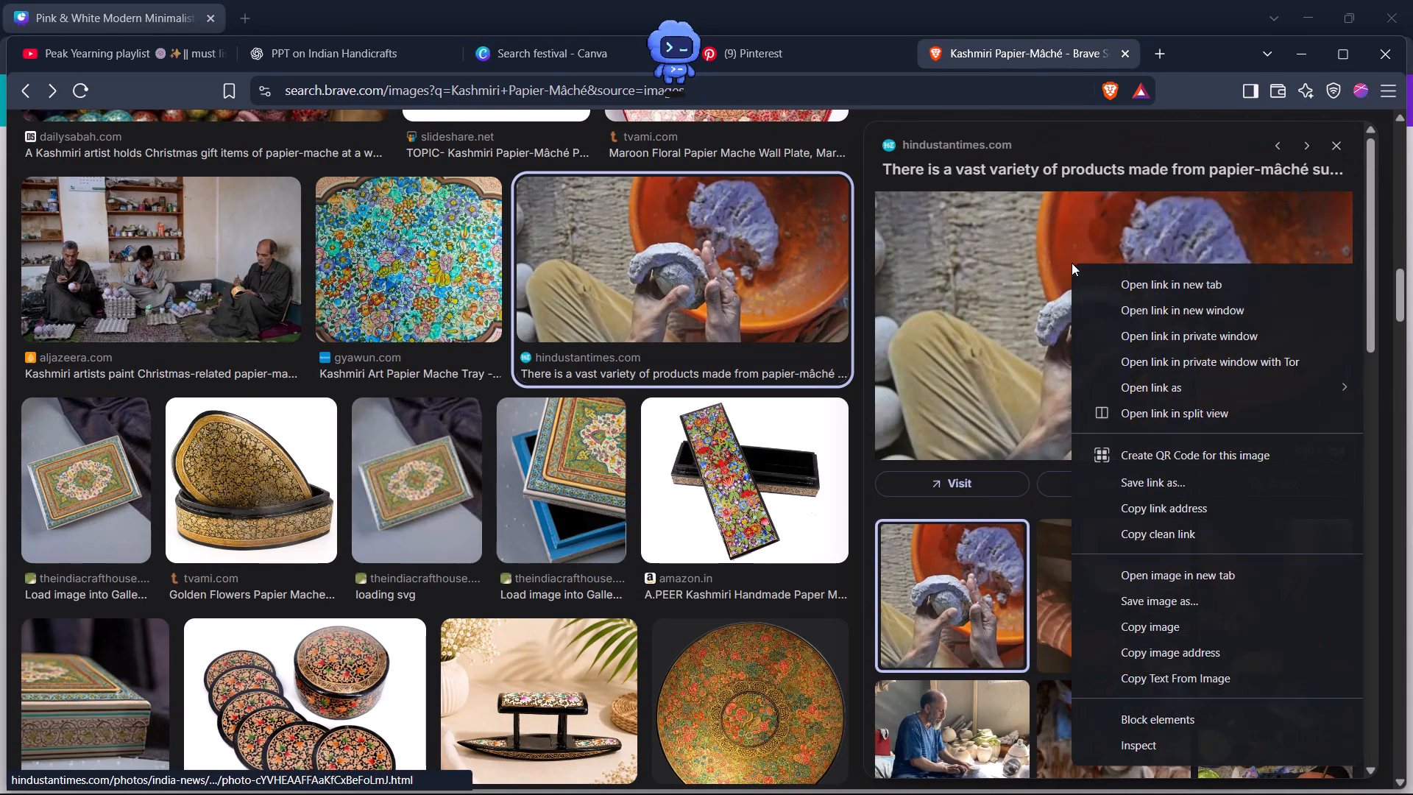
left_click(1164, 621)
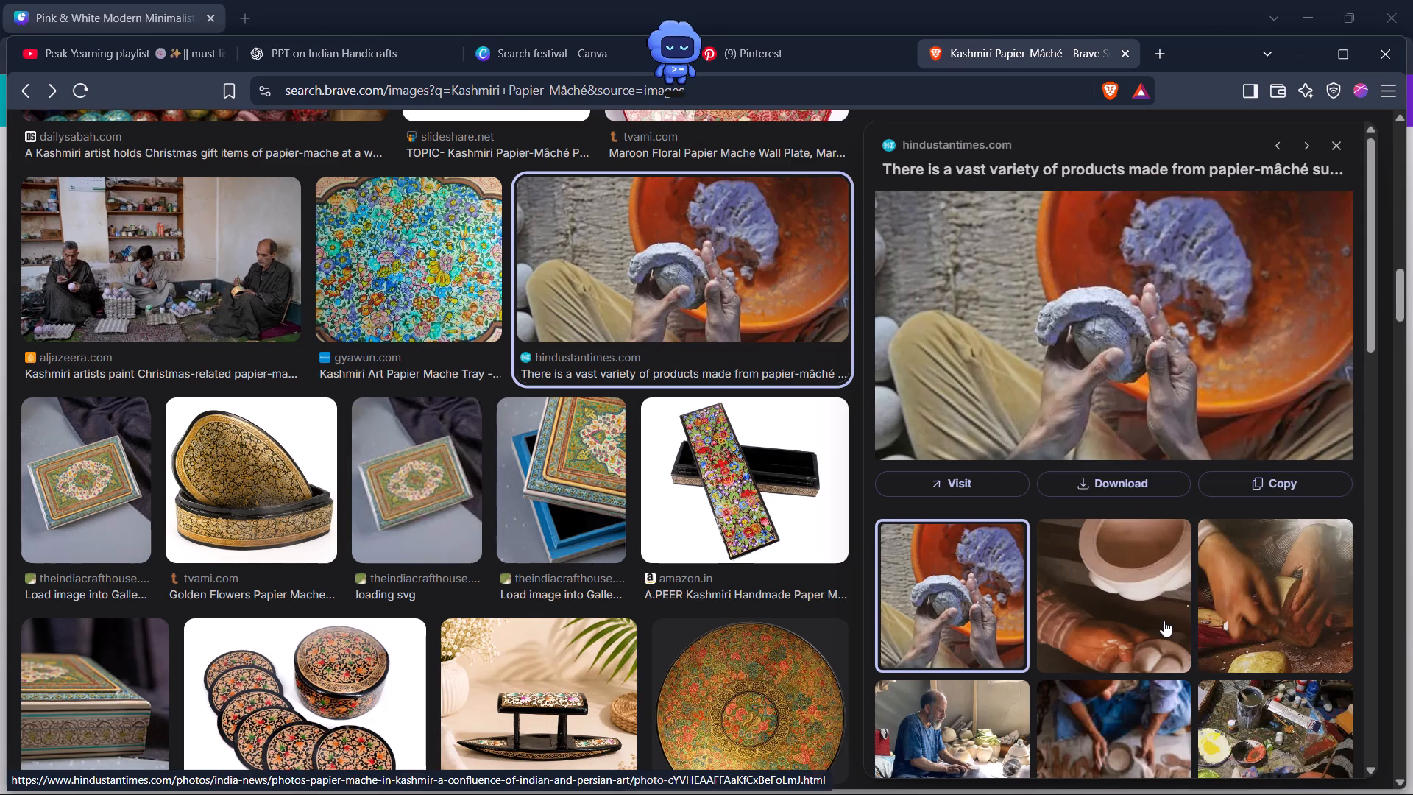
key("alt+Tab")
right_click(1032, 593)
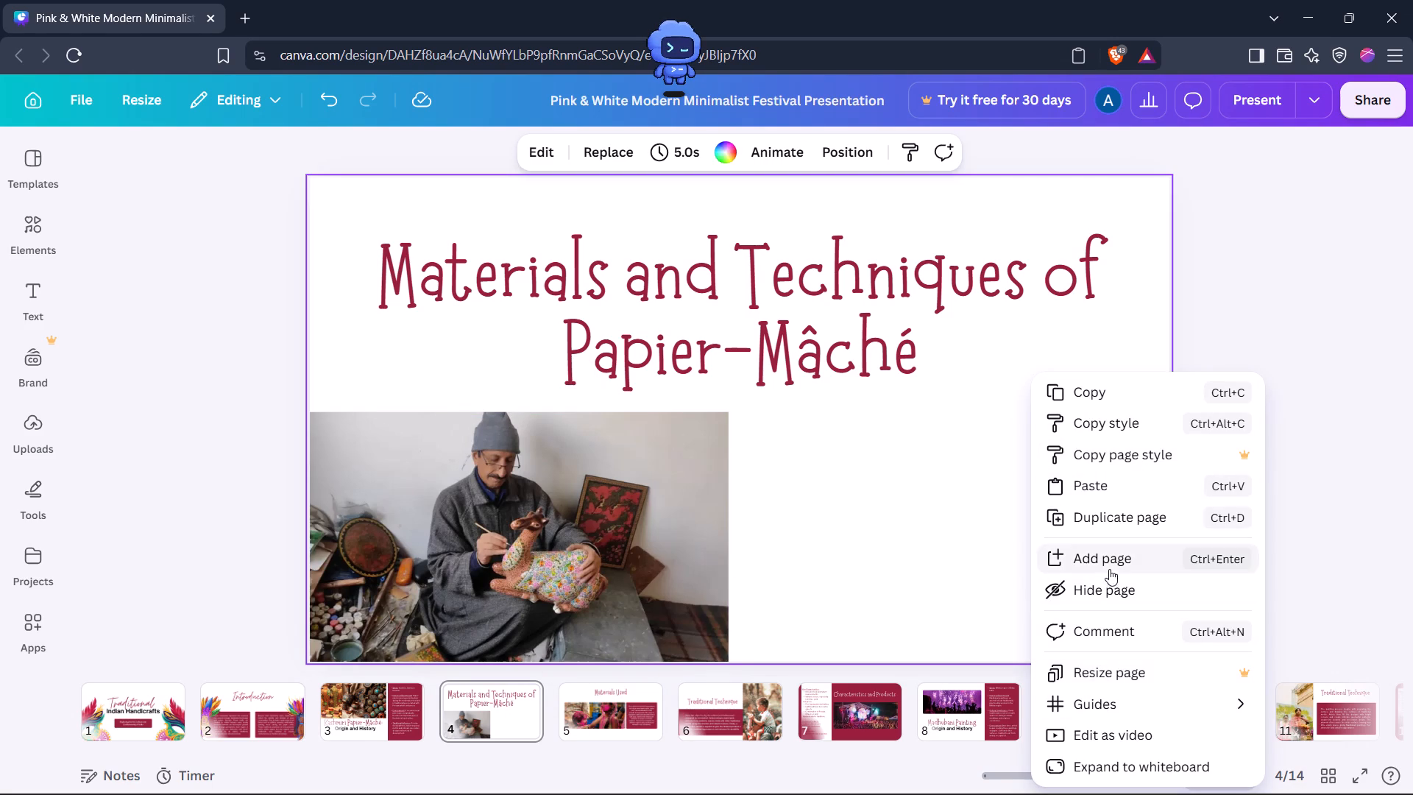
left_click(1111, 484)
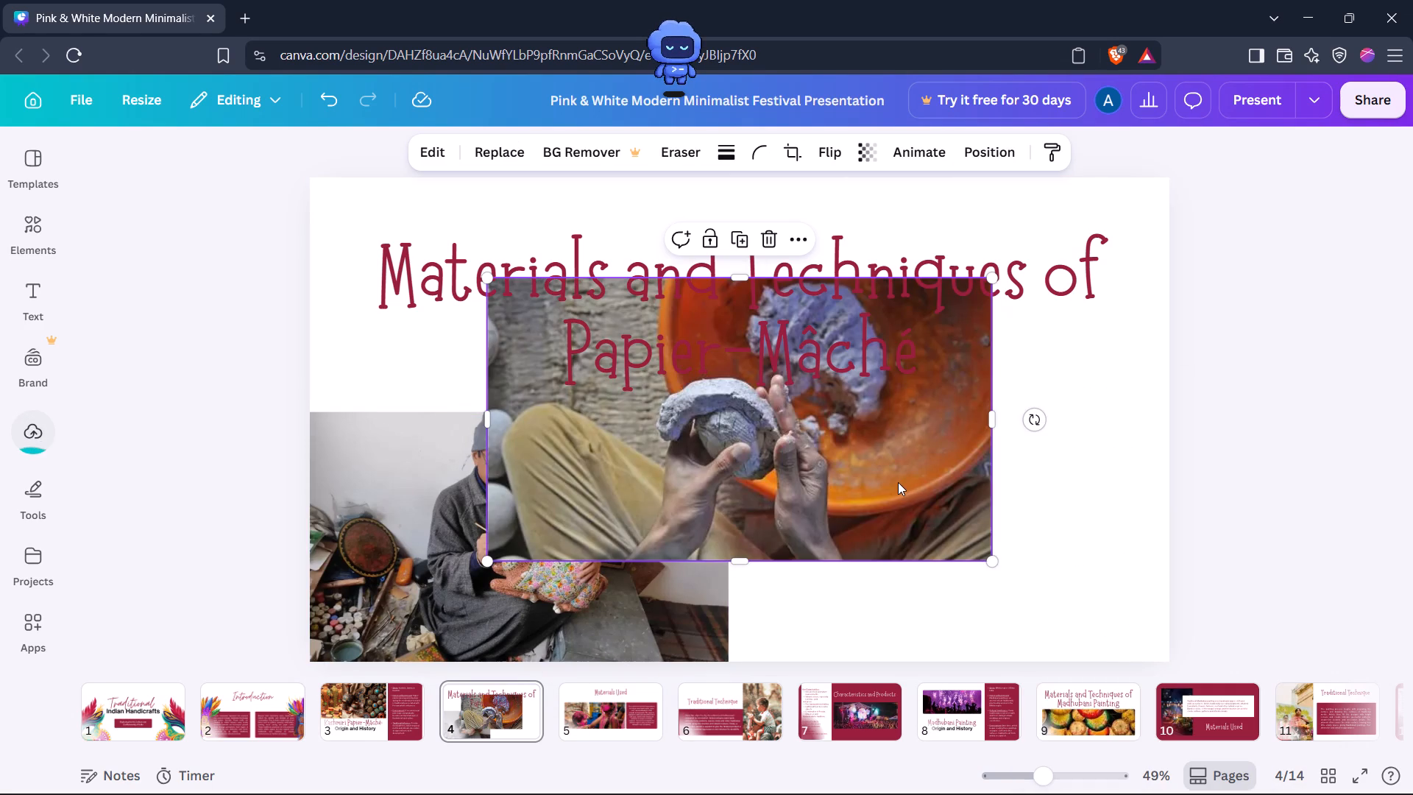
Move the pulp picture below slide 4's title, flush with the slide's right edge and level with the top of the deer-artist picture.
left_click_drag(898, 482, 1072, 619)
left_click(1330, 475)
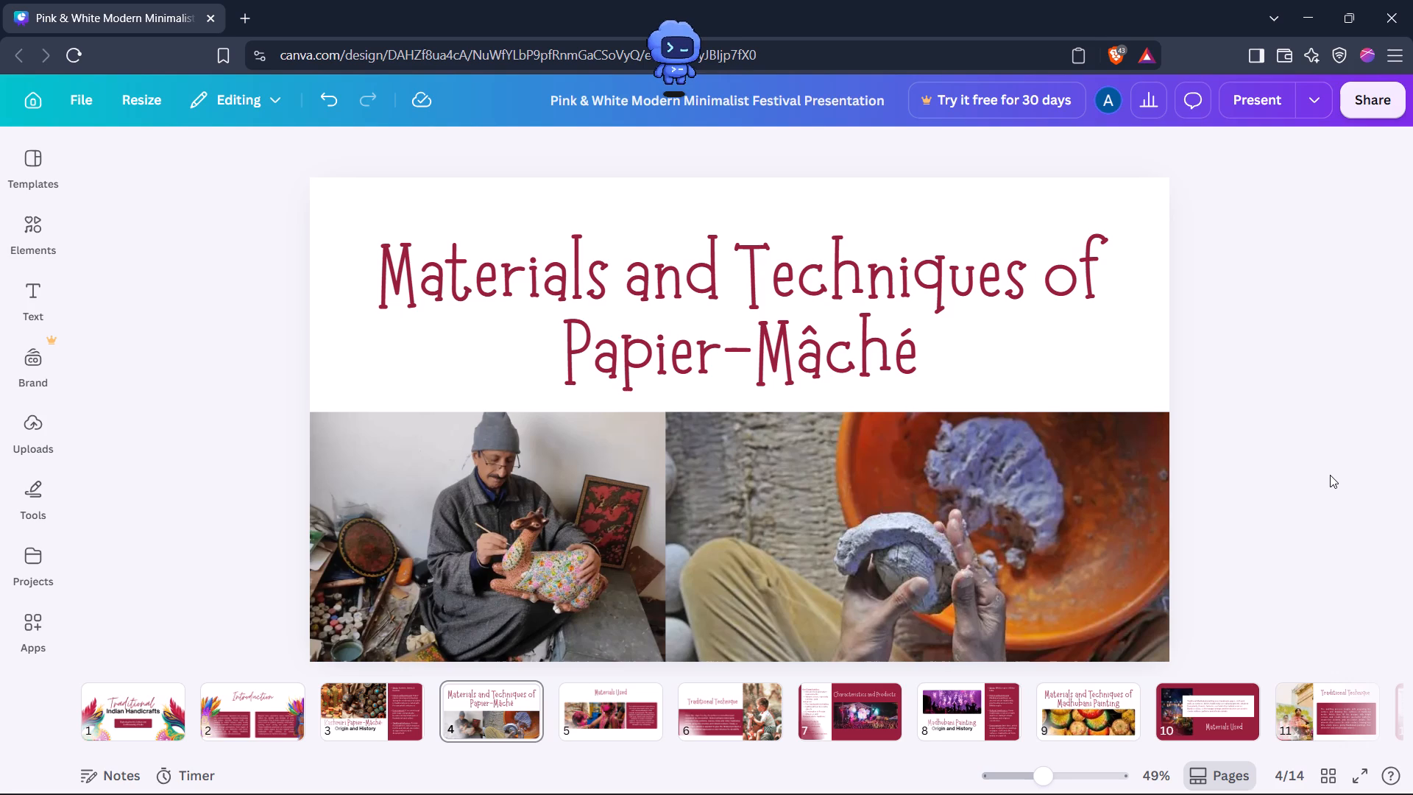
Go to Canva slide 5 and read its Materials Used text against the images available in Brave.
key("Right")
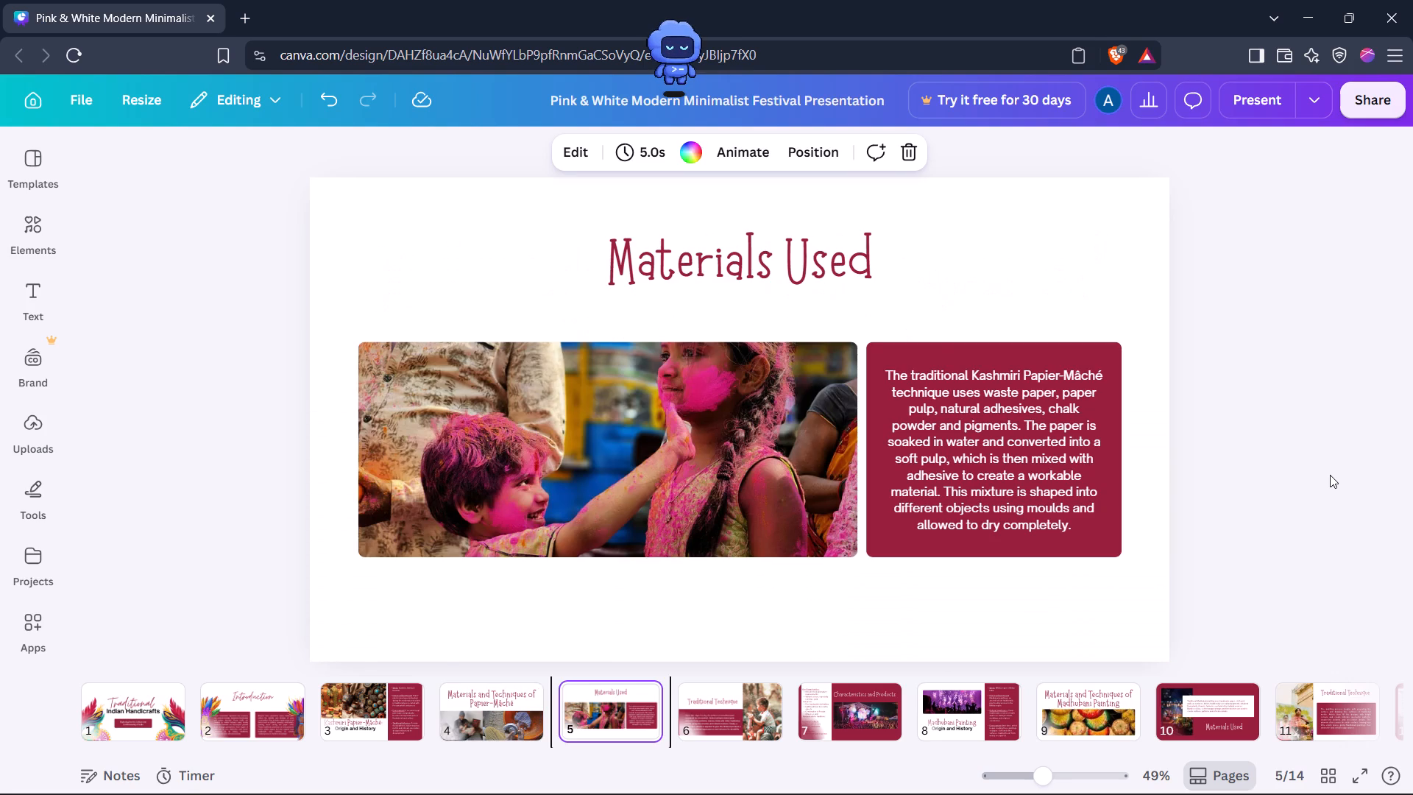
key("alt+Tab")
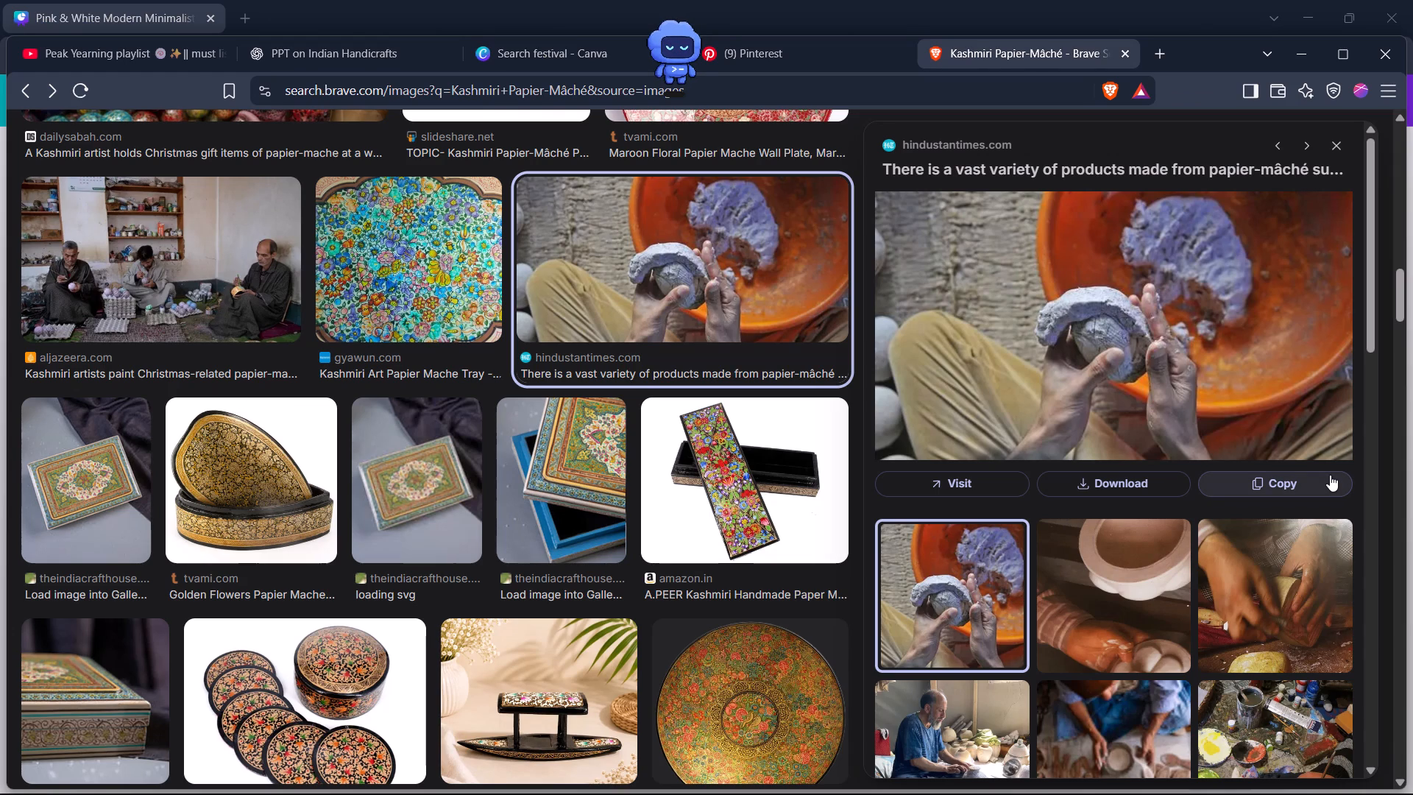
key("alt+Tab")
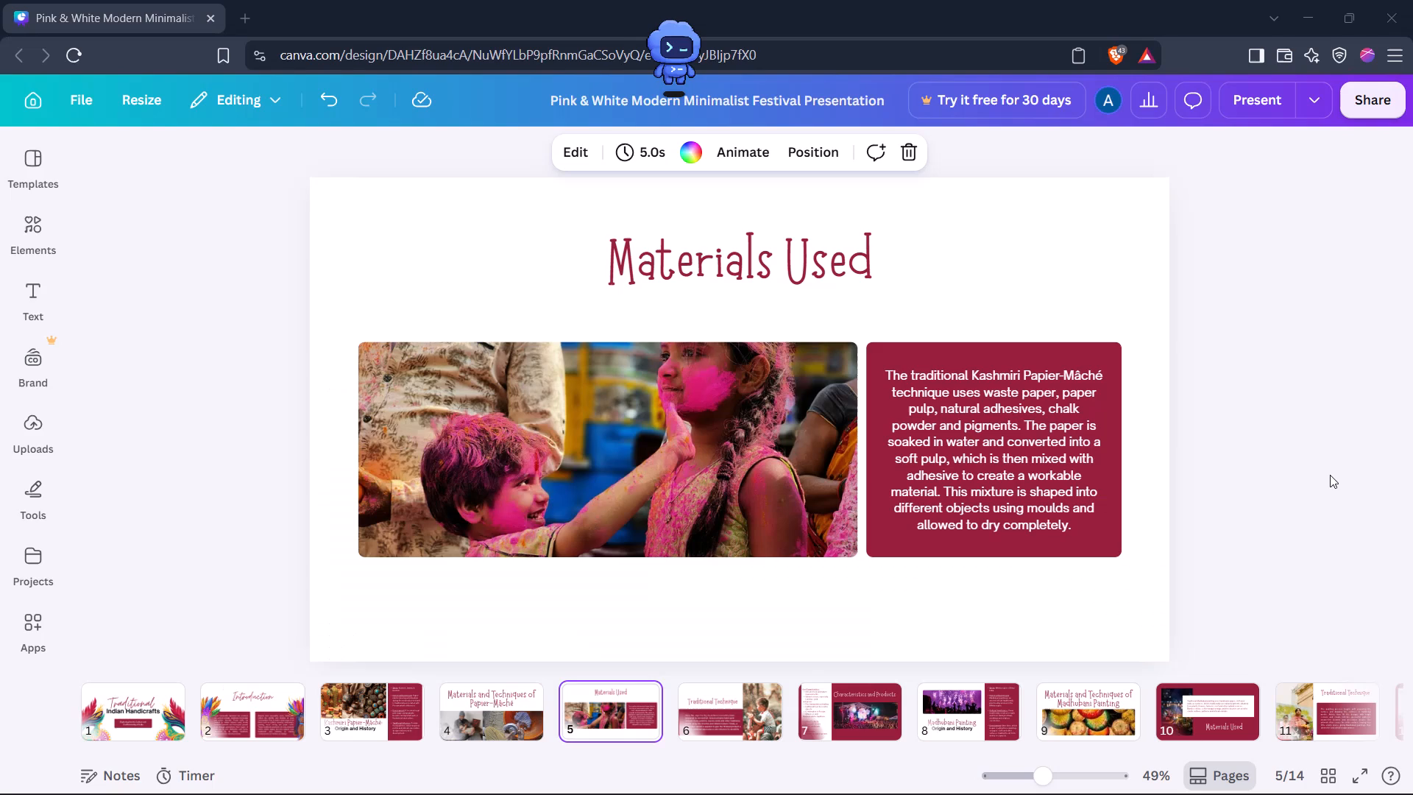
key("alt+Tab")
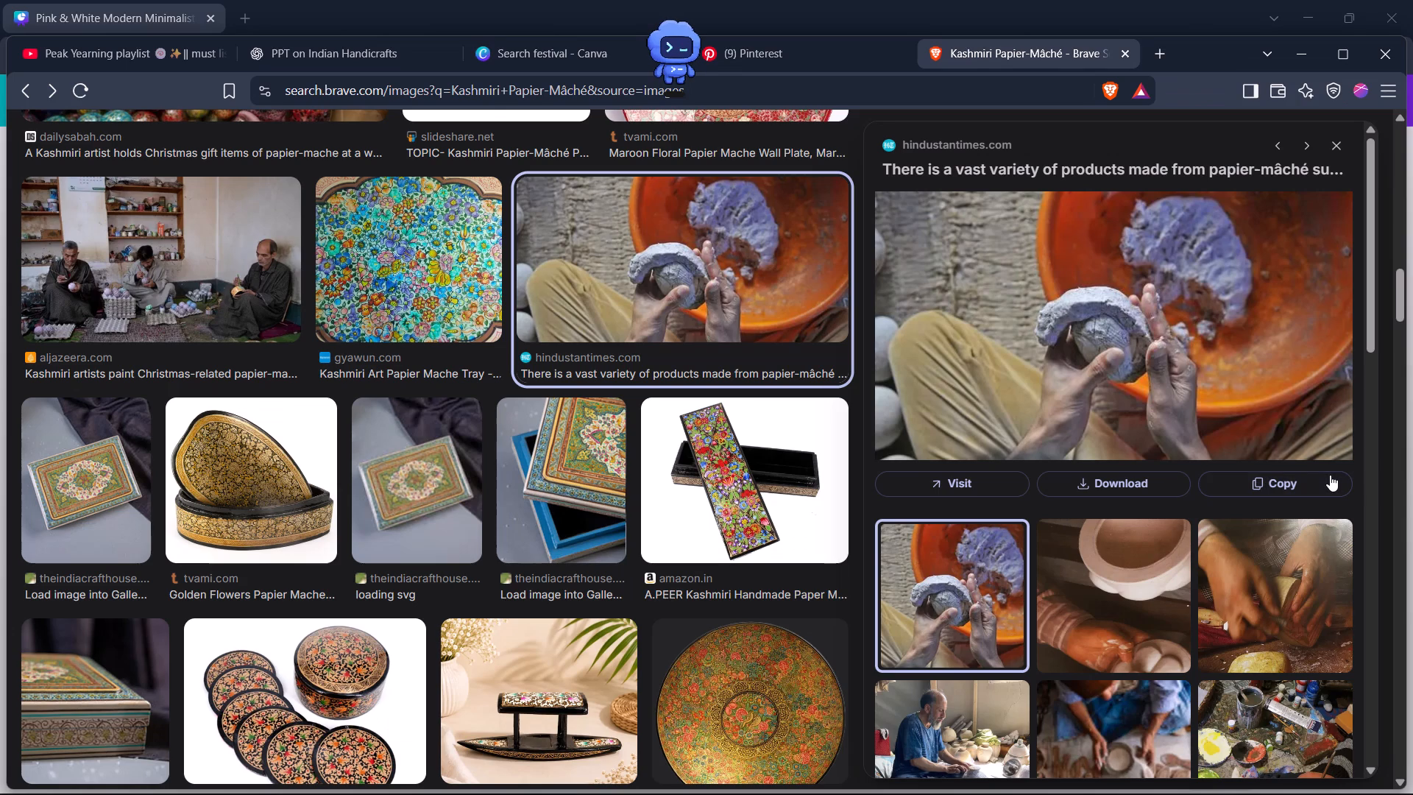
key("alt+Tab")
key("alt+Tab")
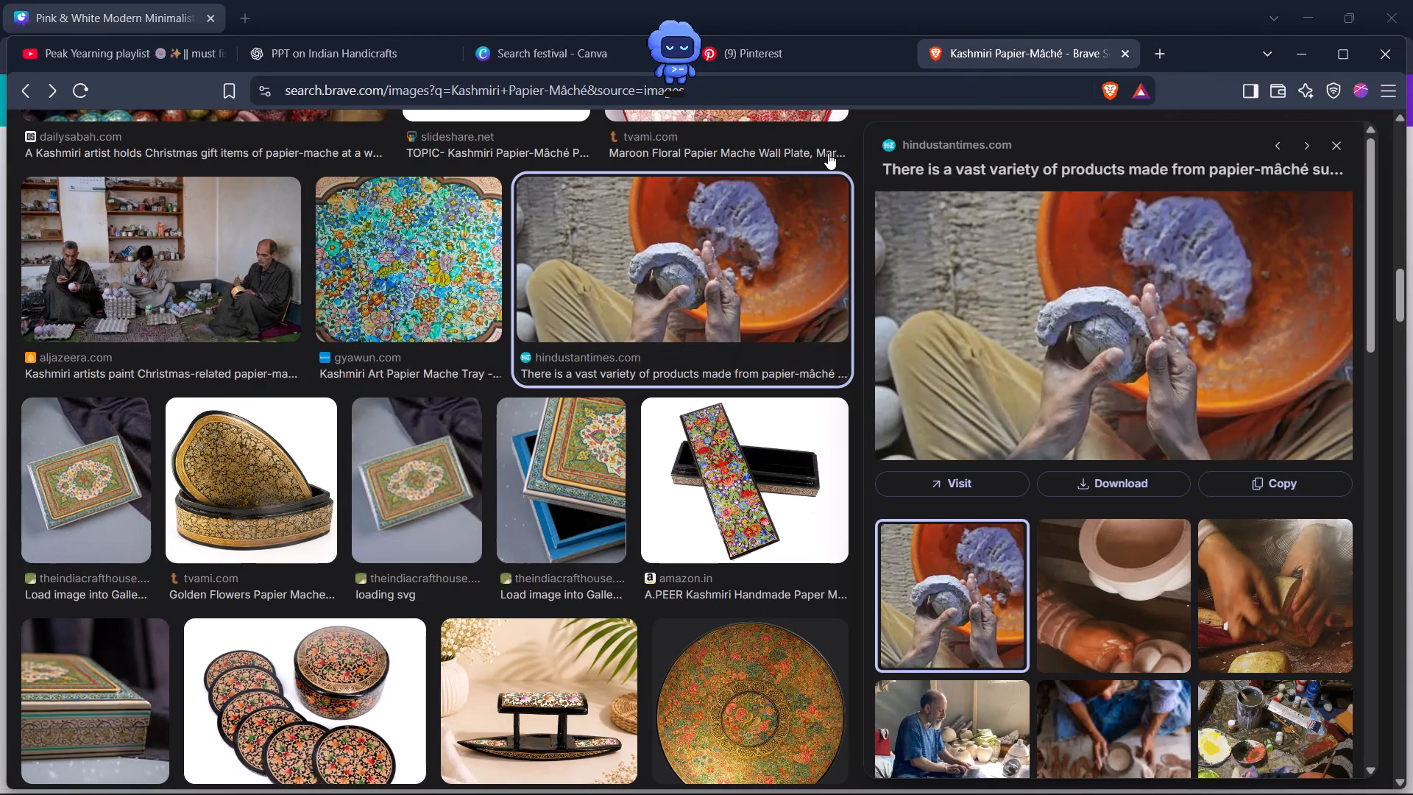
Search Brave Images for "material used in kasmiri paper mache techniques".
scroll(828, 153, "up", 9)
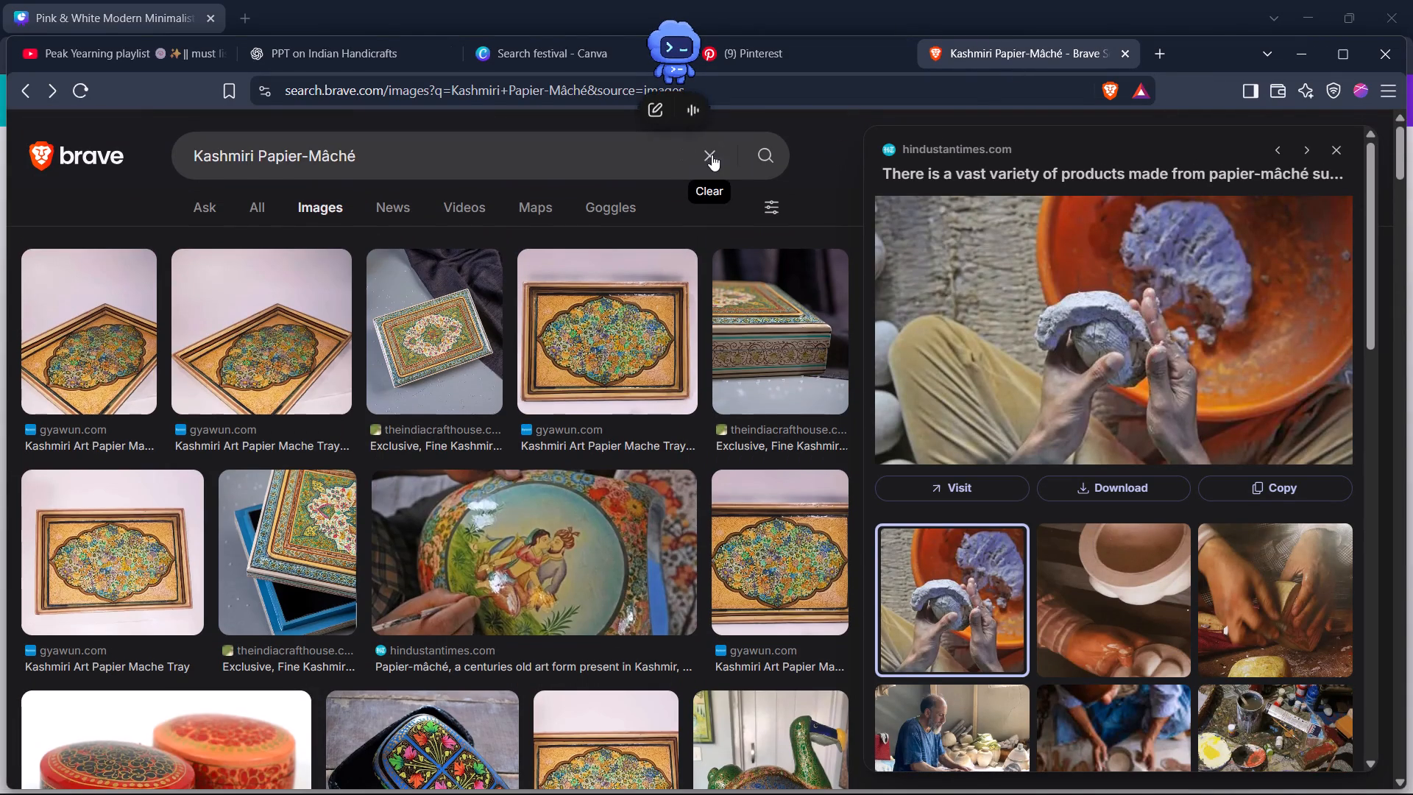
left_click(712, 156)
type("material used in kasmiri")
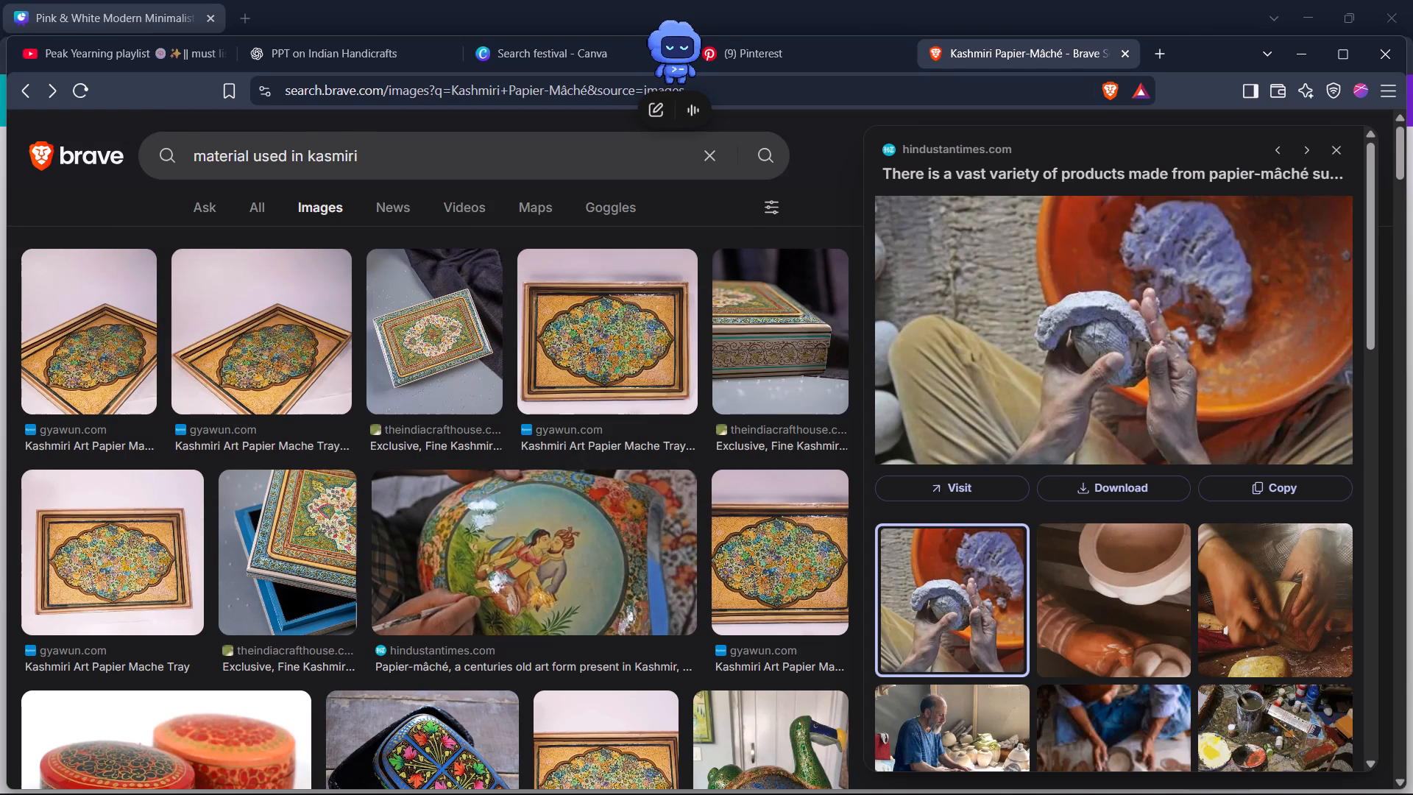
key("space")
type("paper")
key("space")
type("mache techn")
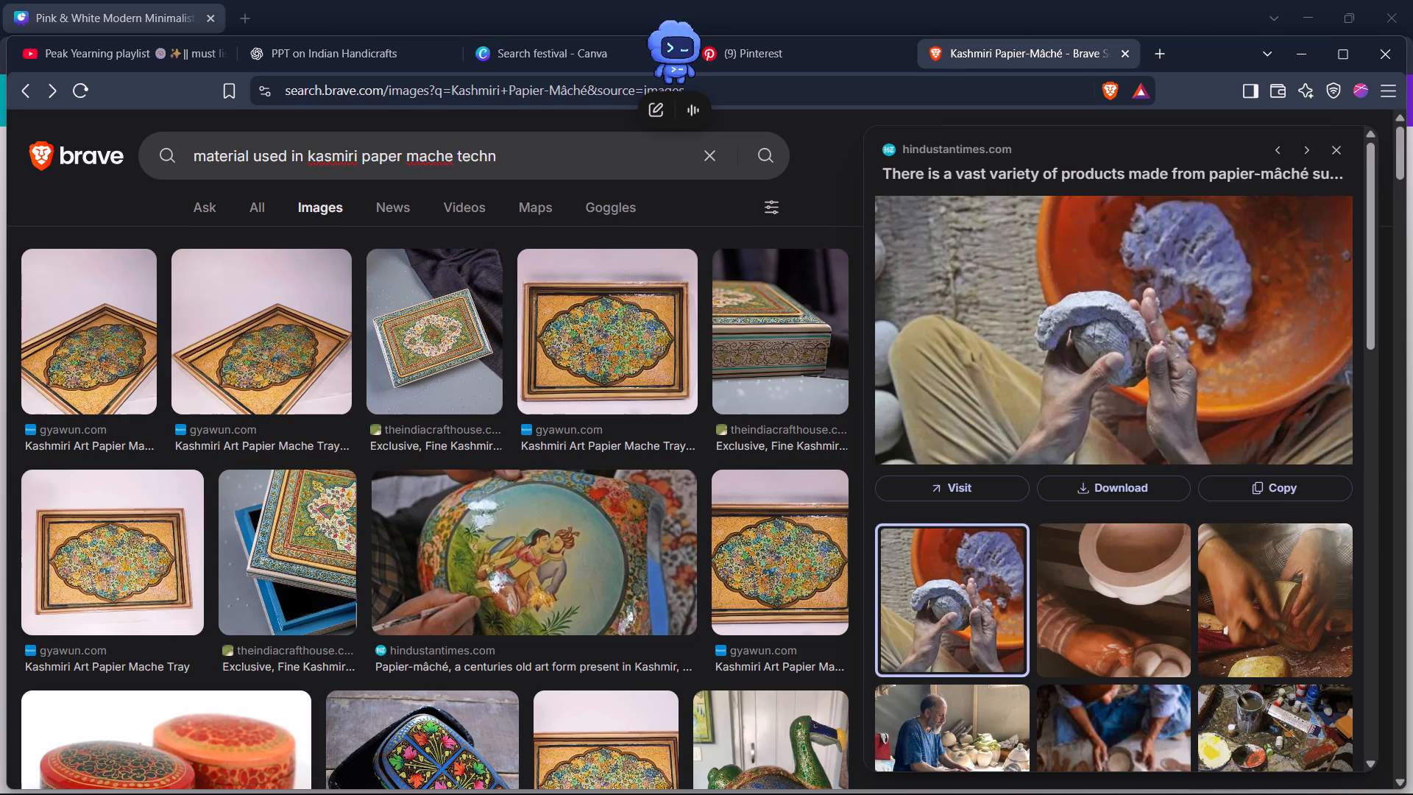
type("if")
key("BackSpace")
type("ques")
key("Return")
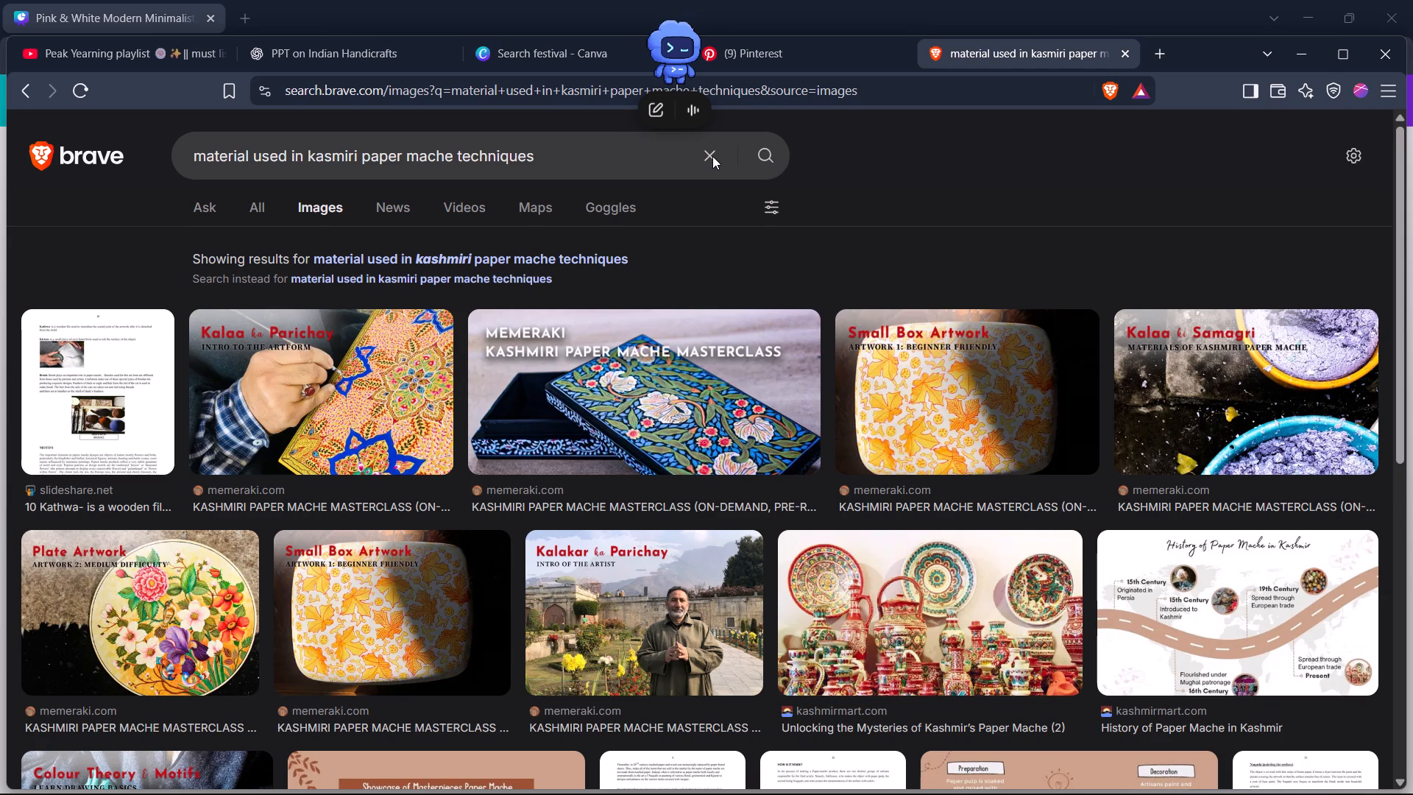
Look through the Kashmiri papier-mâché image results, previewing the memeraki.com masterclass box picture, for one showing the craft's raw materials.
left_click(620, 486)
scroll(620, 486, "up", 1)
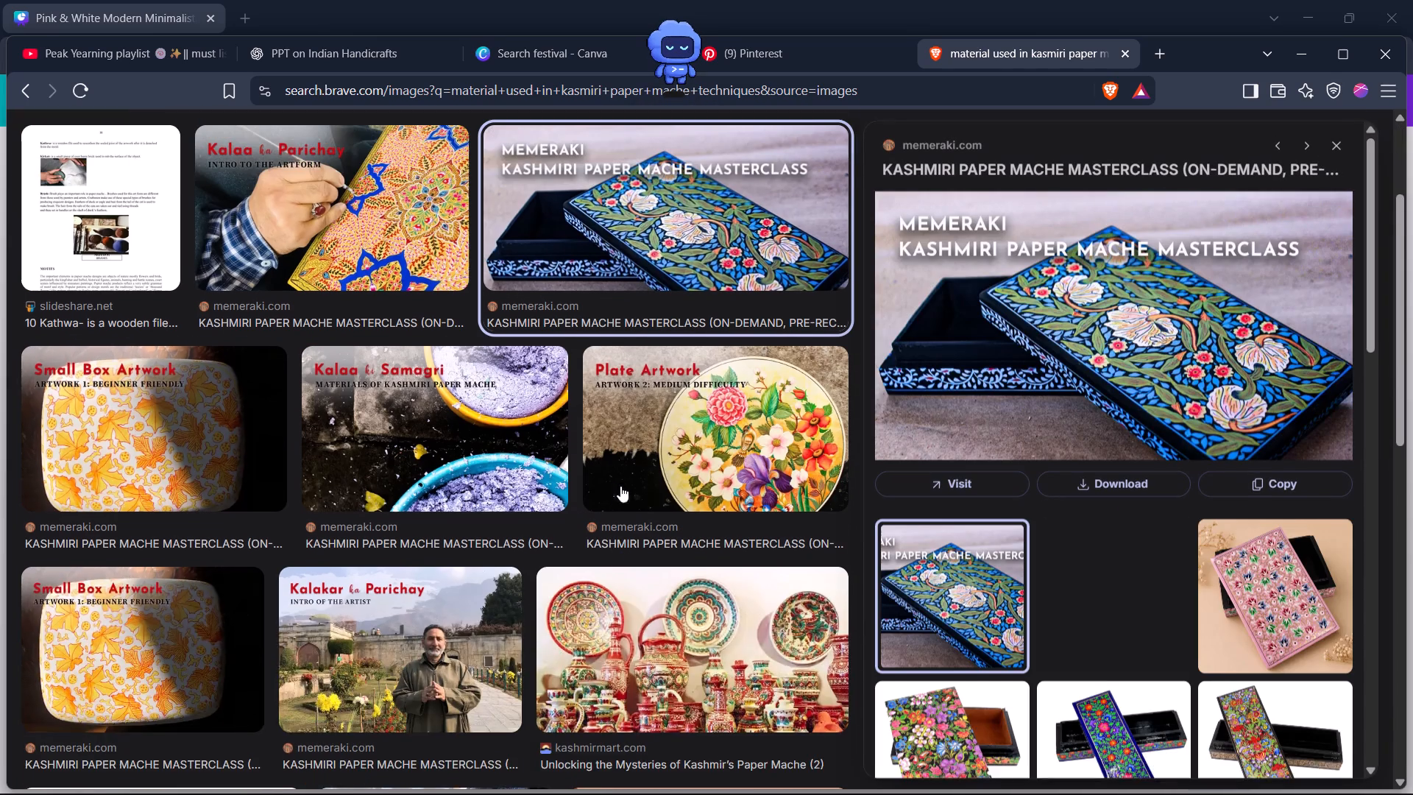
scroll(620, 486, "up", 1)
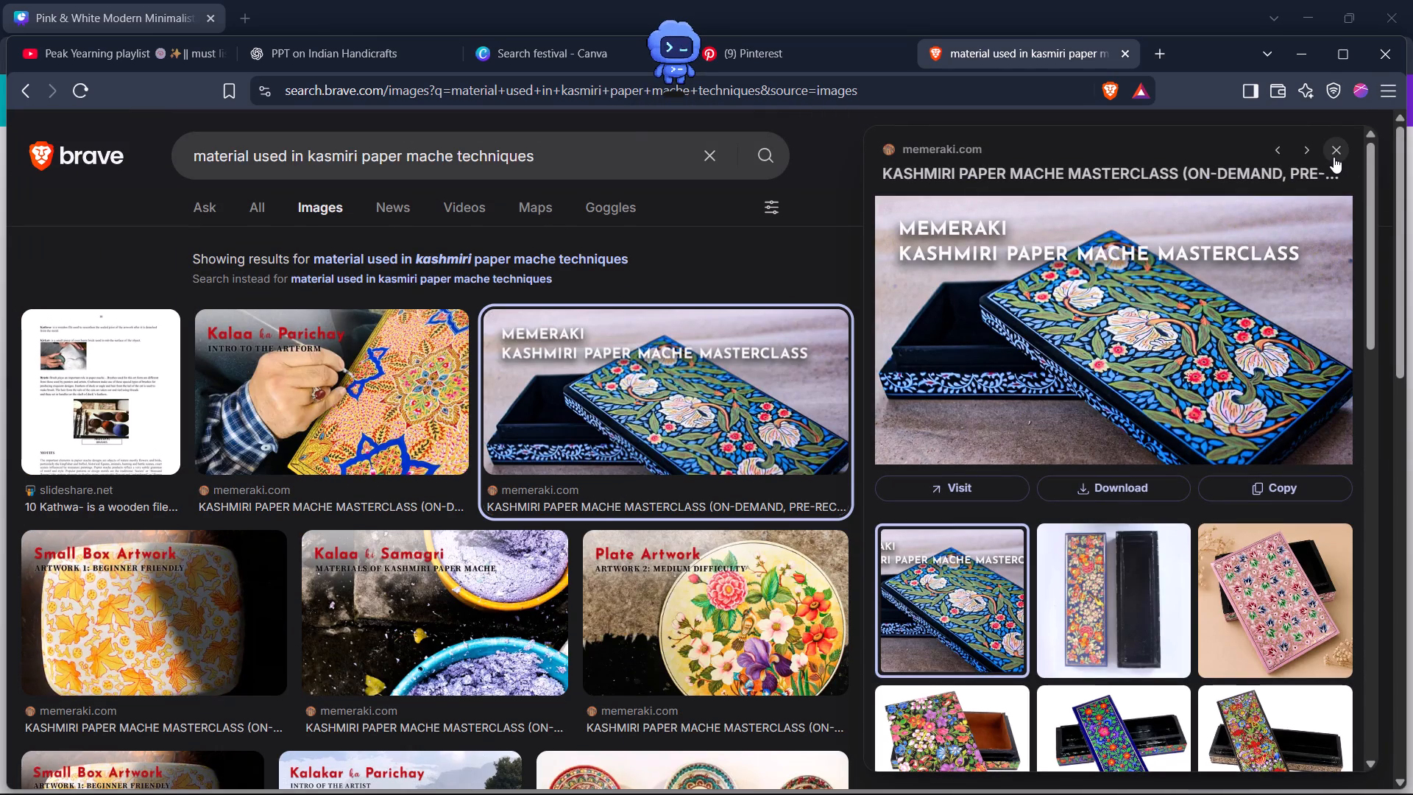
left_click(1334, 157)
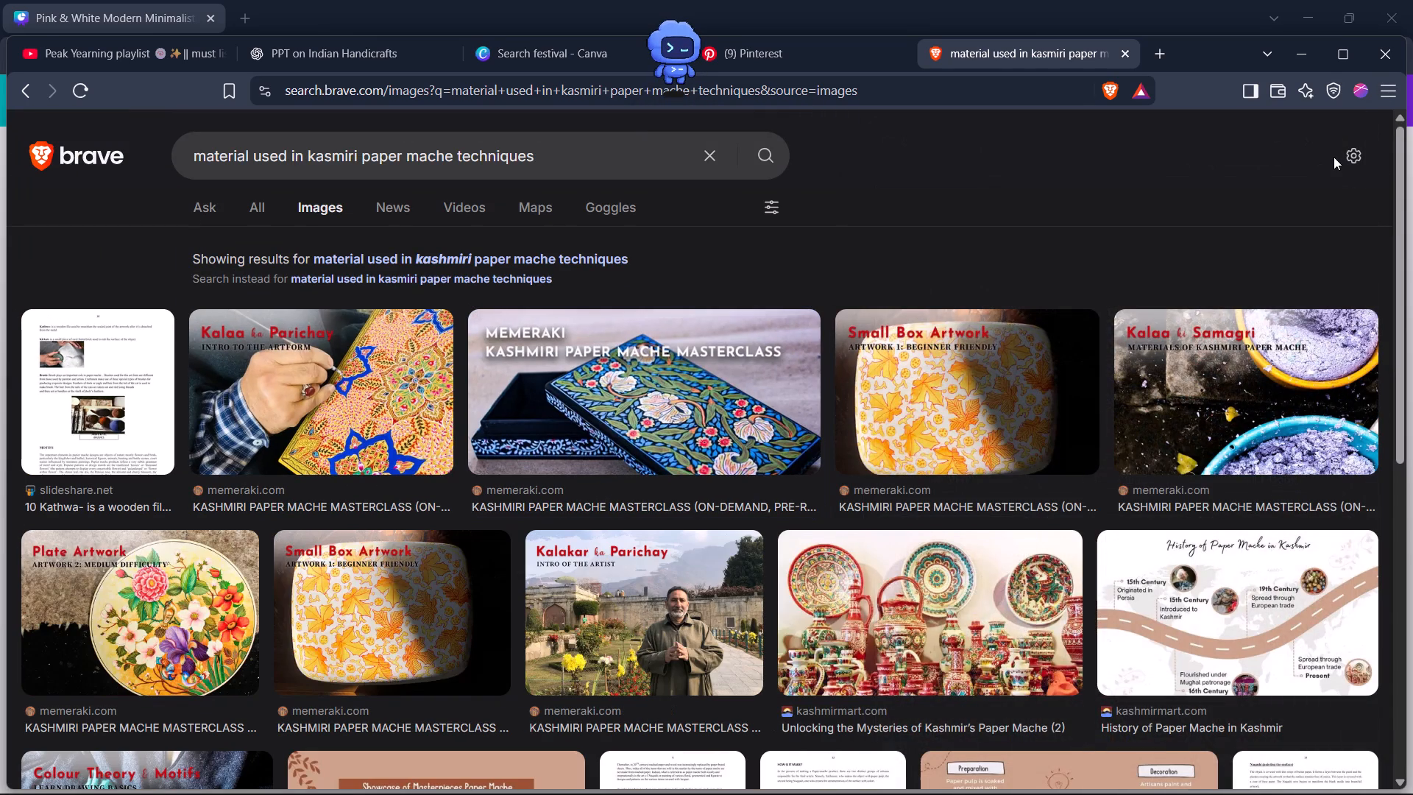
scroll(1177, 462, "down", 3)
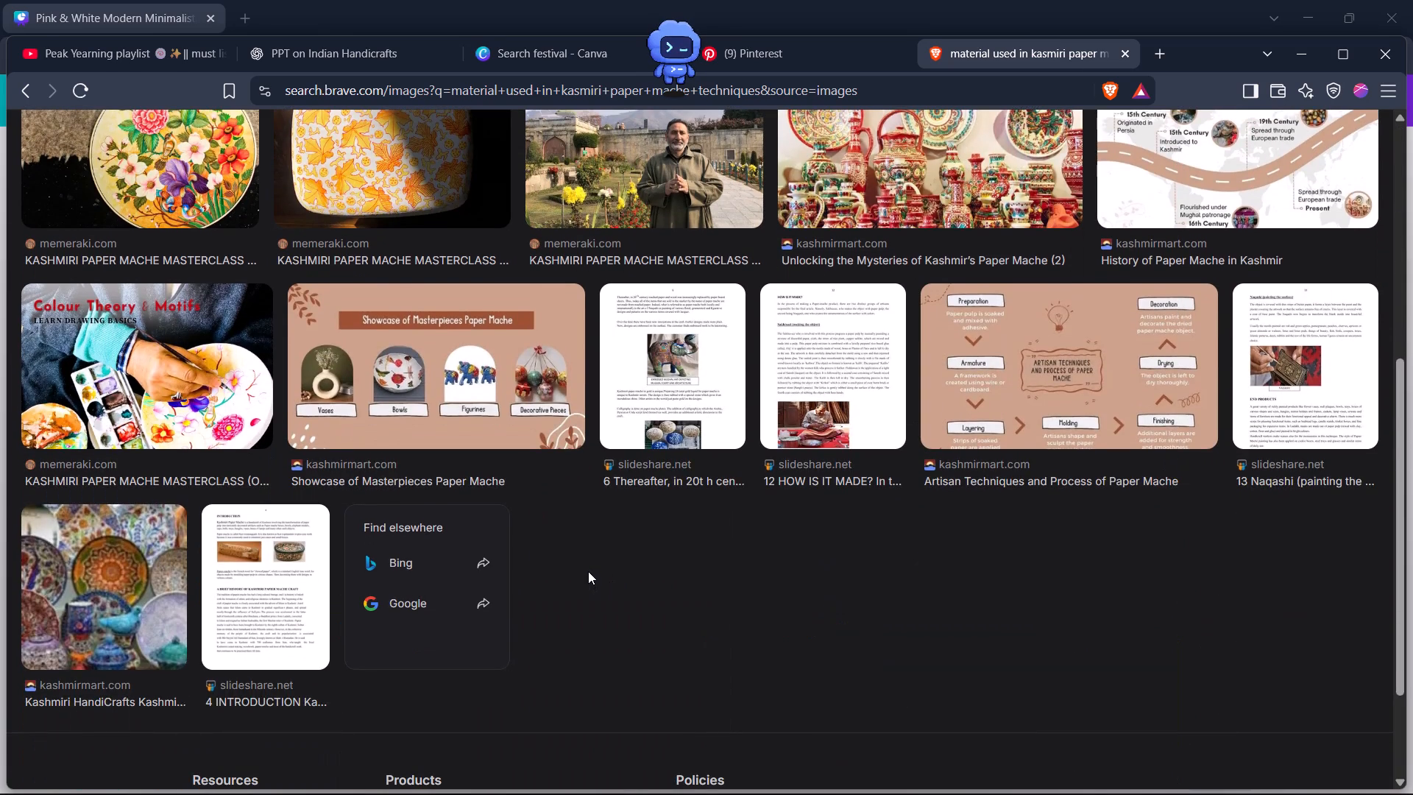
scroll(588, 570, "down", 1)
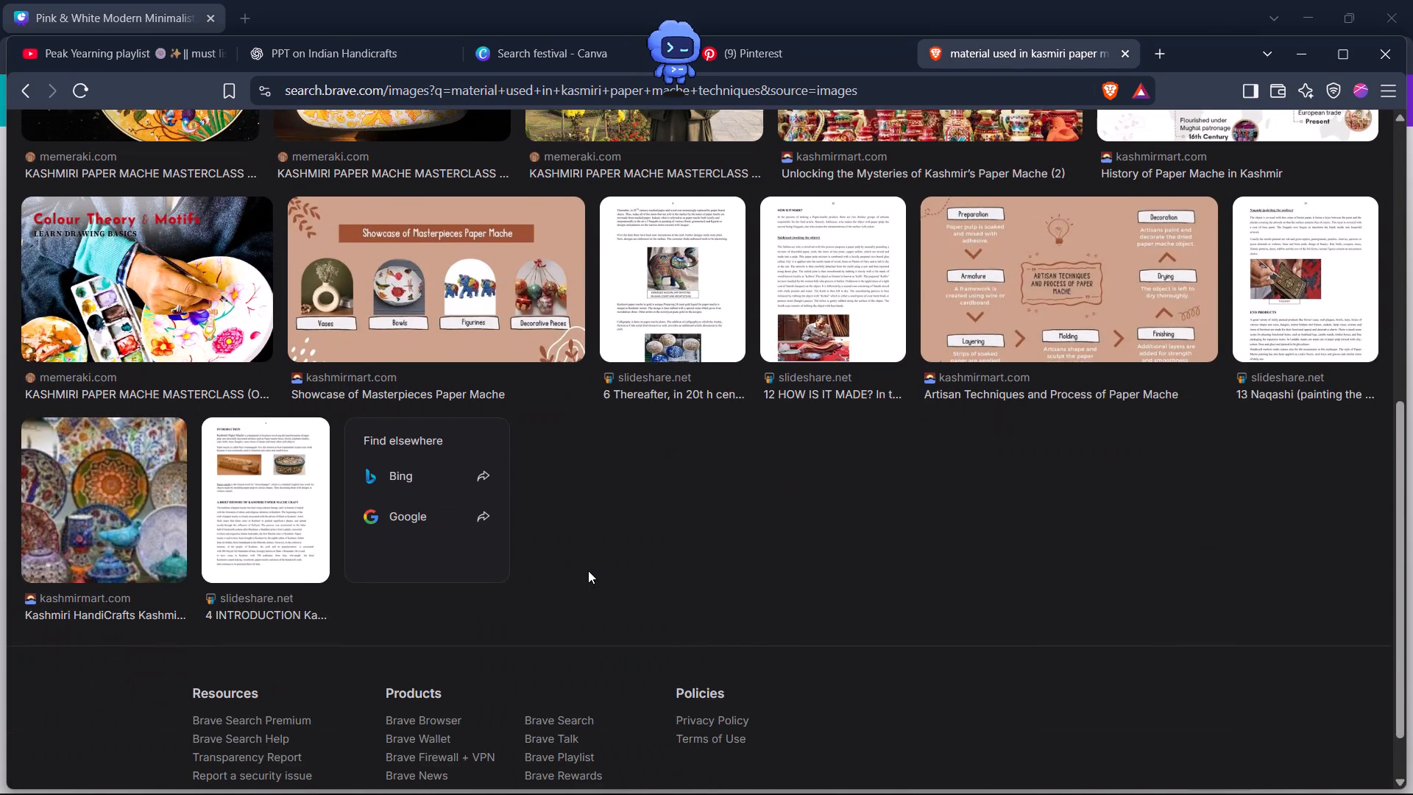
scroll(588, 570, "down", 2)
scroll(588, 570, "up", 4)
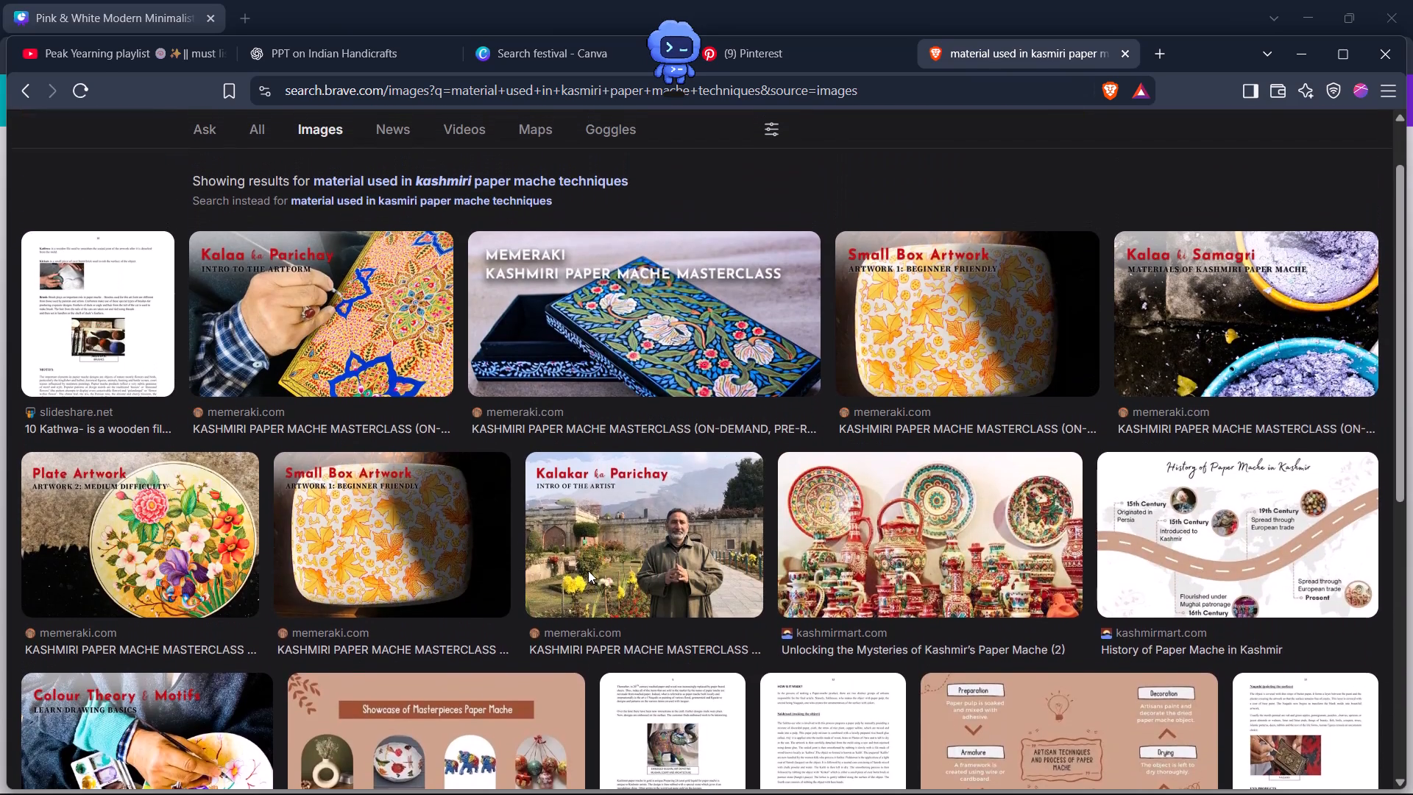
scroll(588, 570, "up", 6)
Open Wikipedia's Kashmir papier-mâché article from the web results and examine its text and pictures for the materials used.
left_click(251, 212)
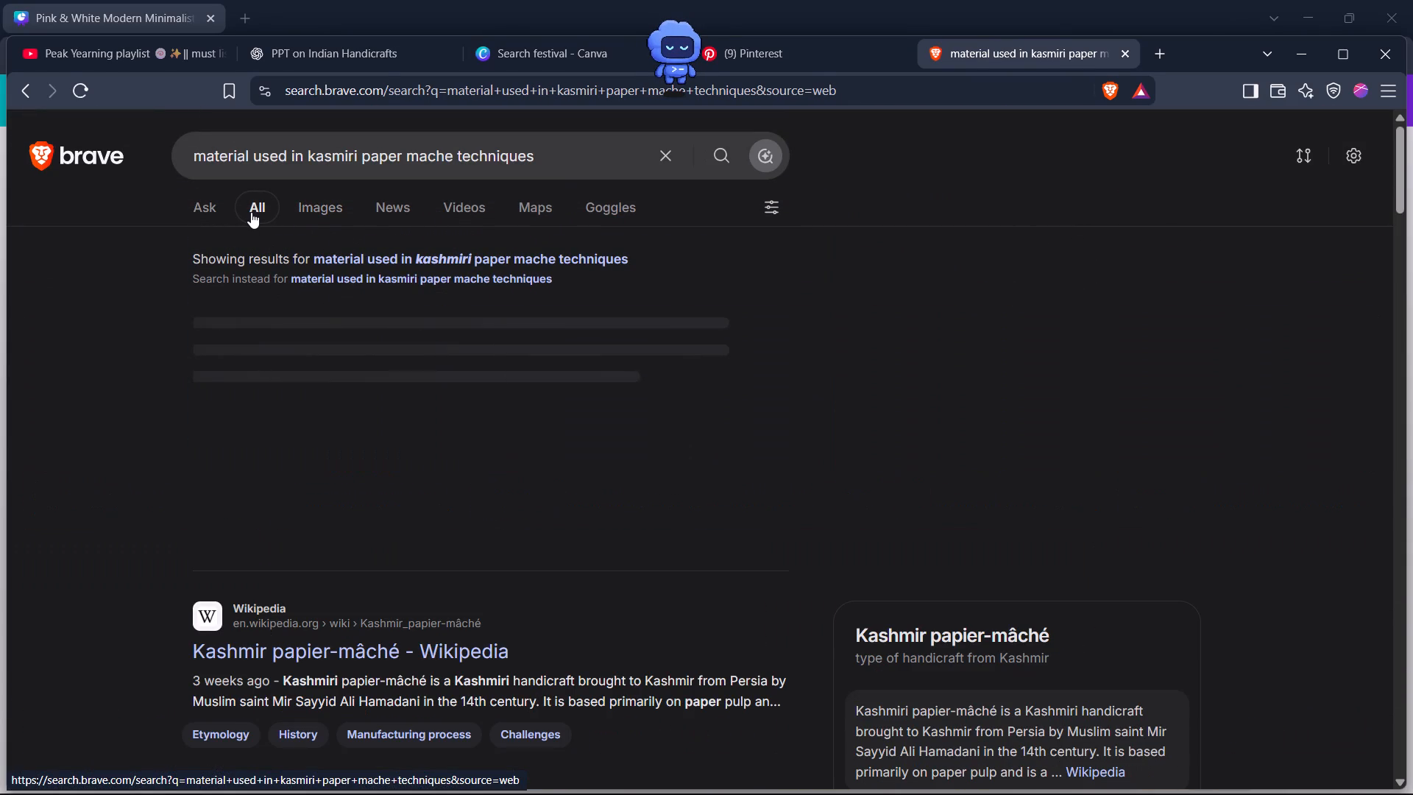
scroll(251, 212, "down", 1)
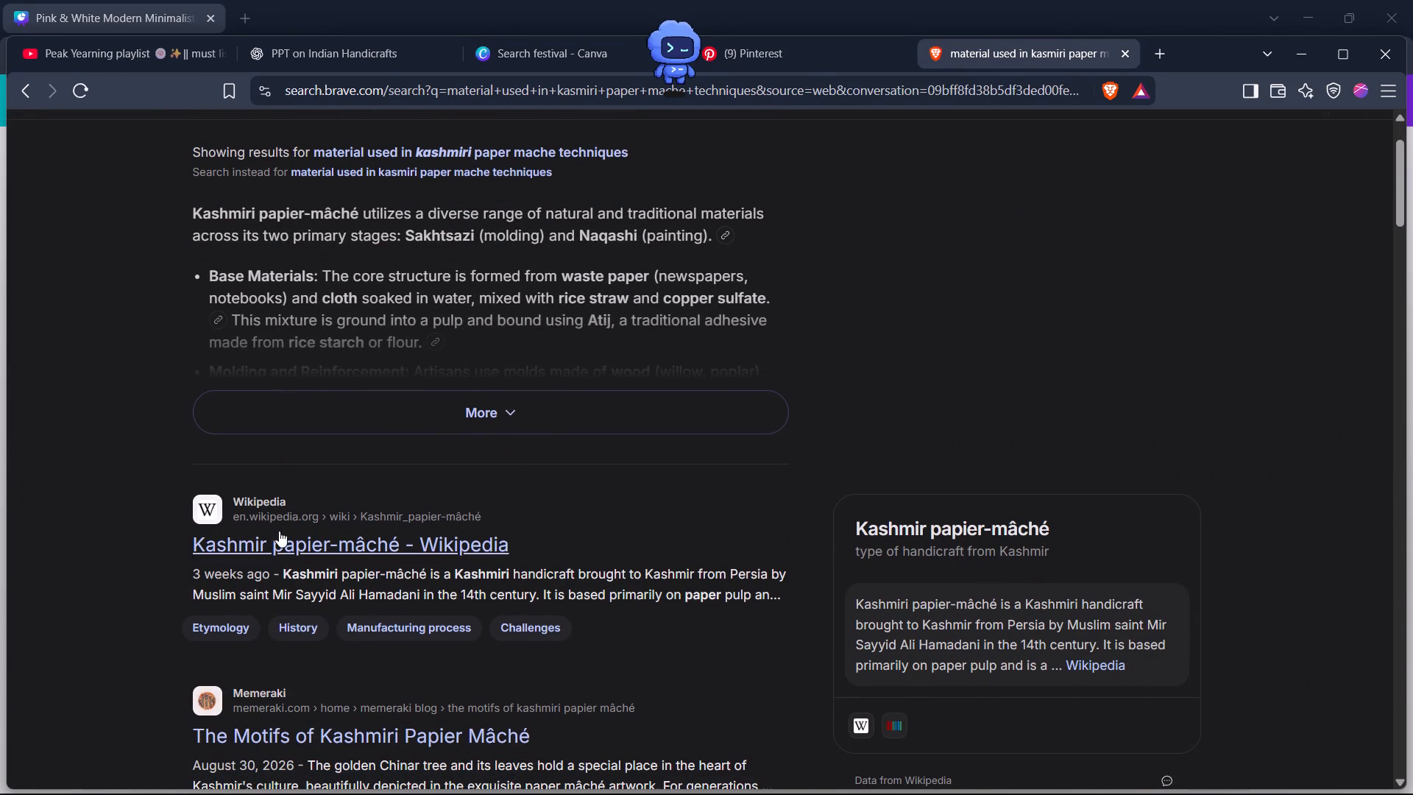
left_click(284, 542)
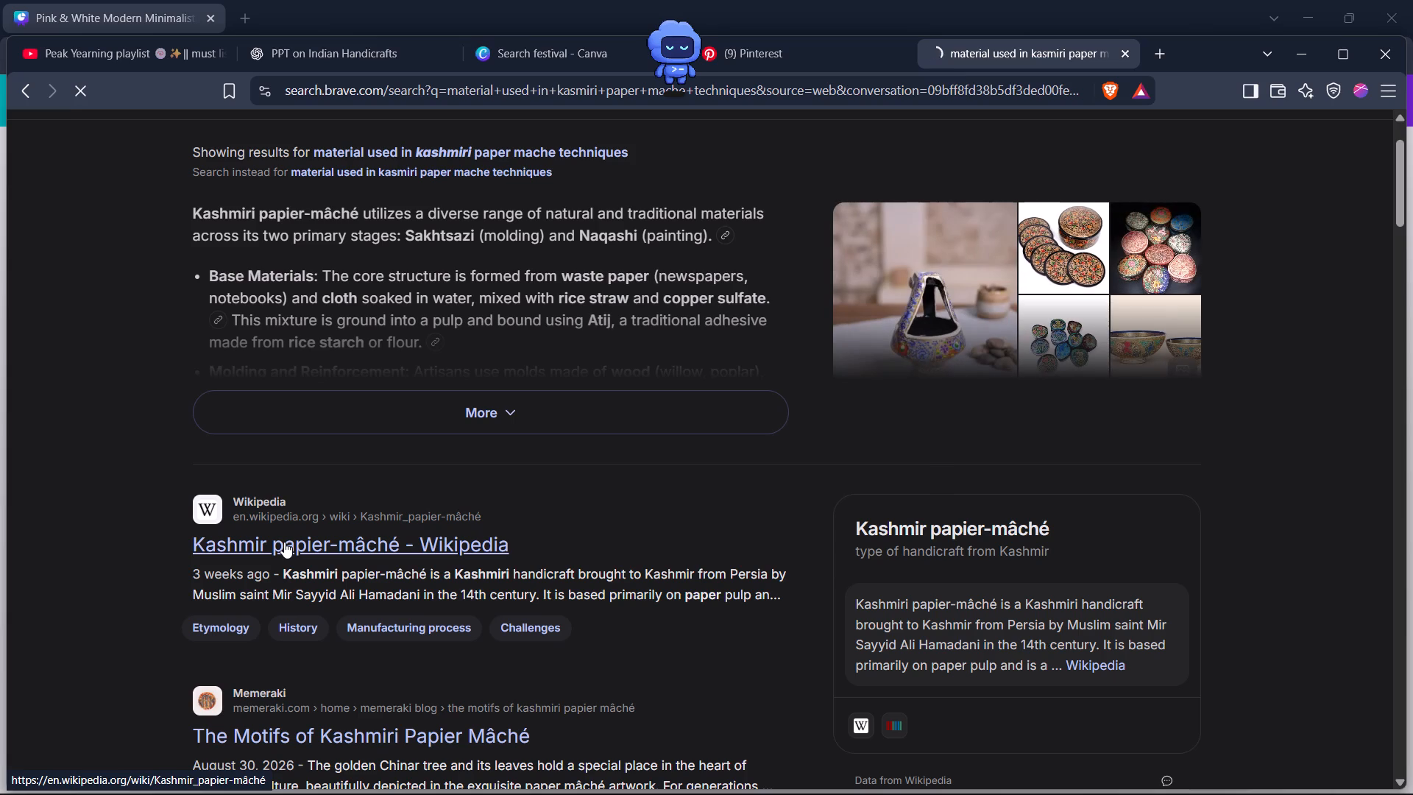
scroll(284, 542, "down", 2)
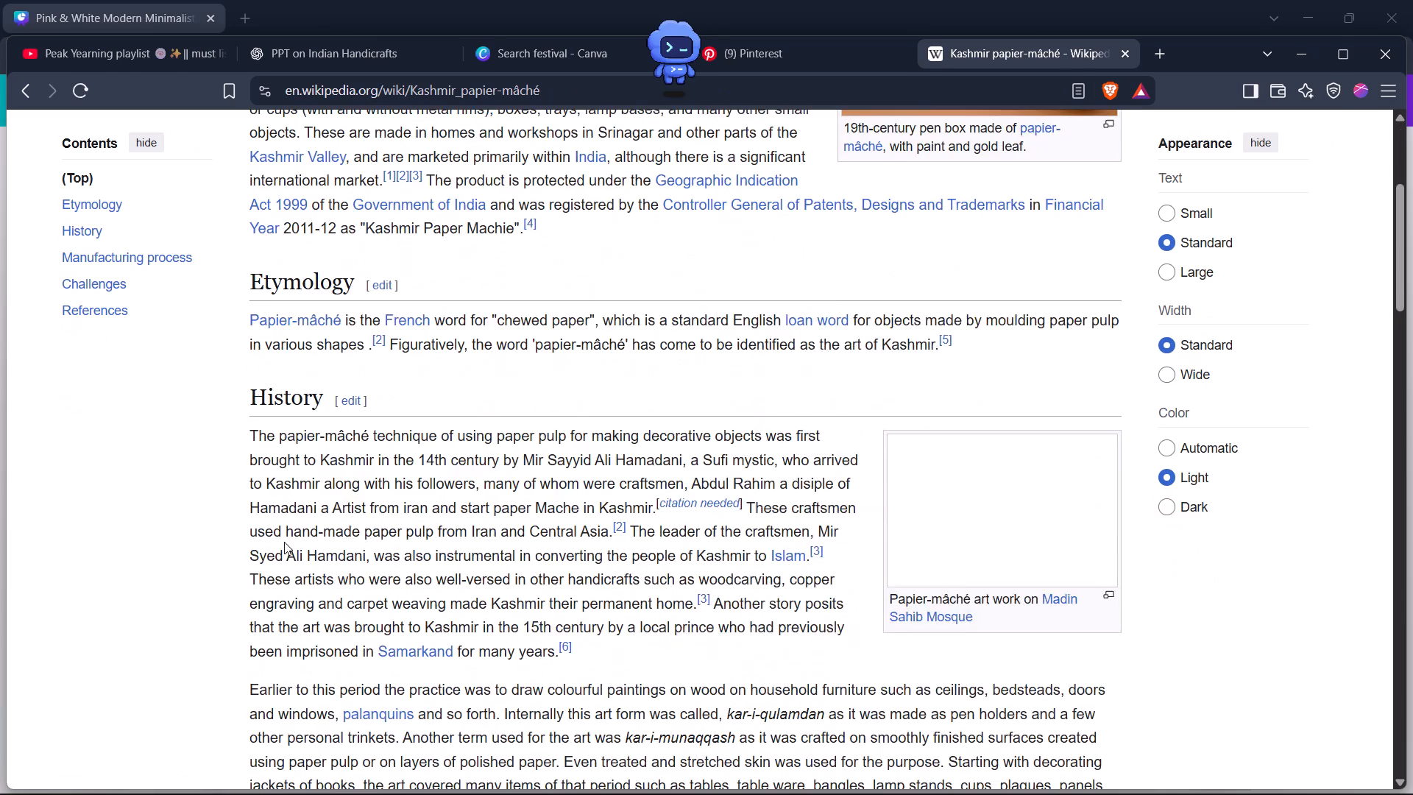
scroll(284, 542, "up", 1)
scroll(284, 542, "down", 6)
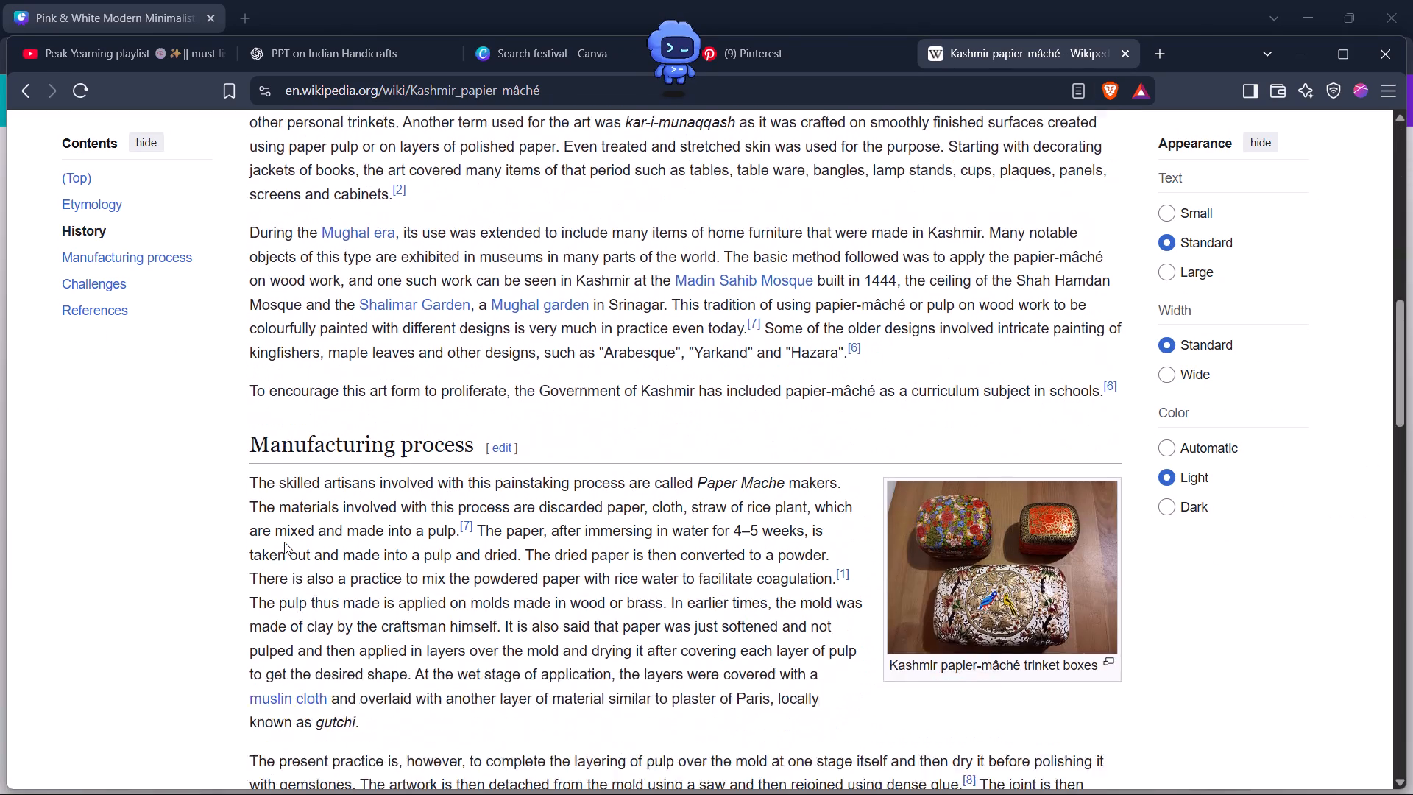
scroll(284, 542, "down", 4)
scroll(284, 542, "up", 13)
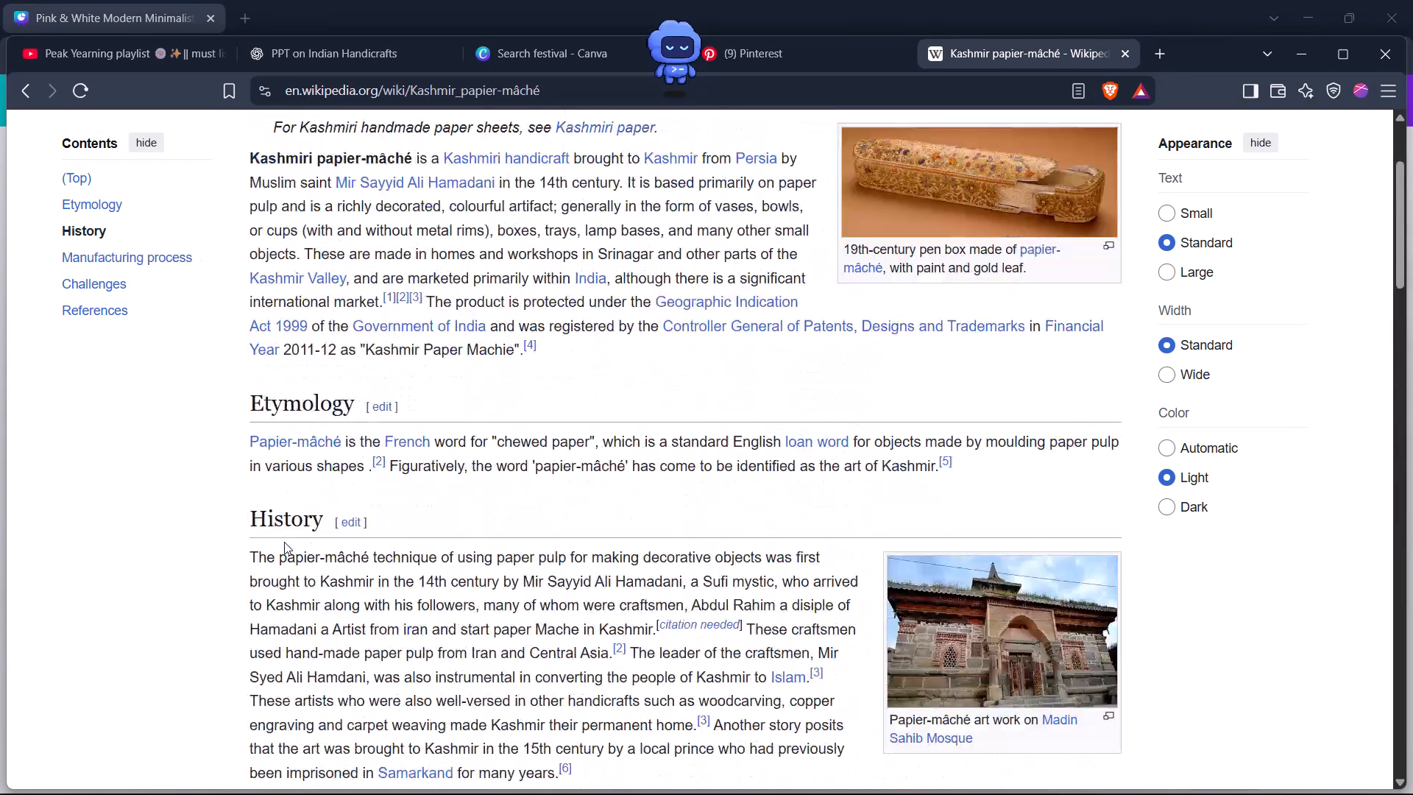
scroll(284, 542, "down", 17)
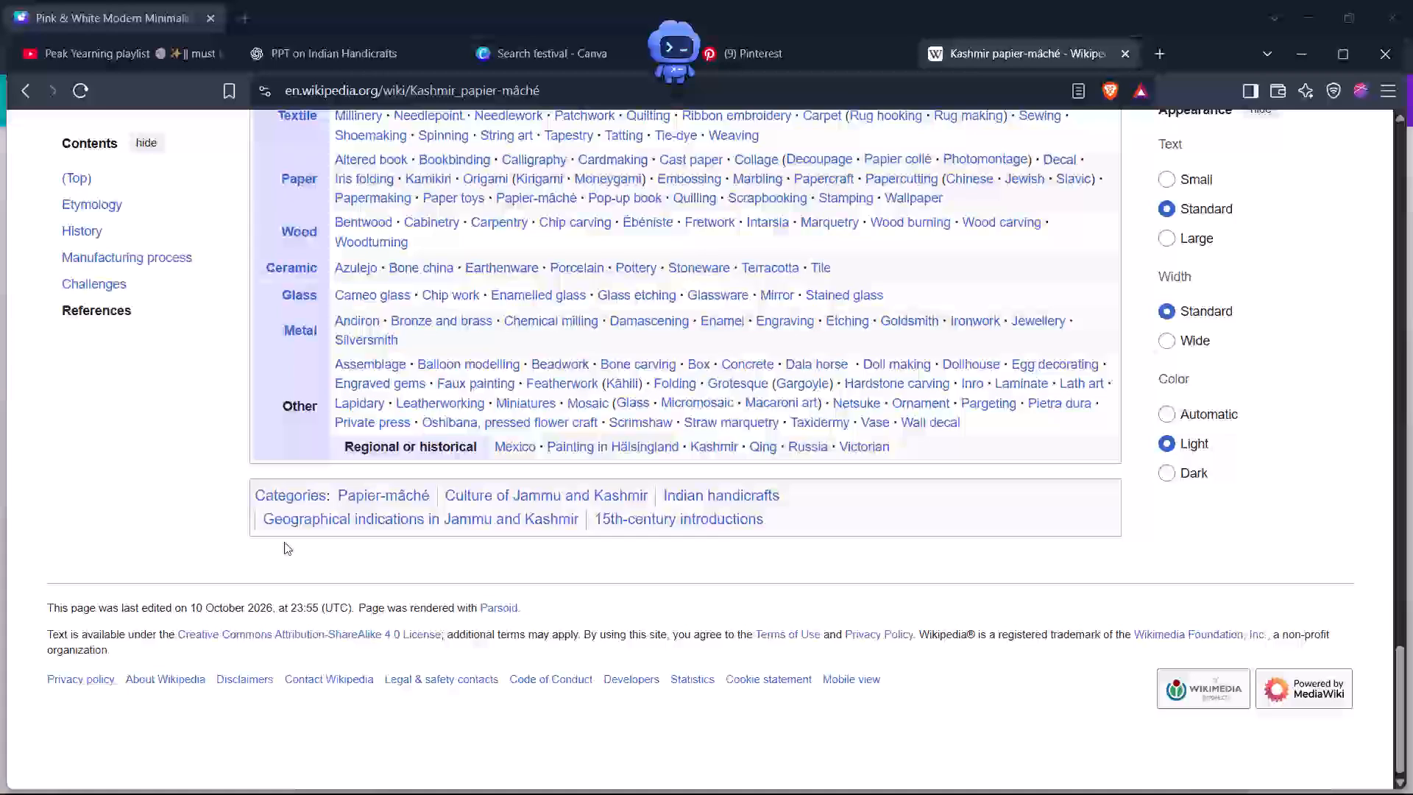
scroll(284, 542, "down", 2)
scroll(284, 542, "up", 11)
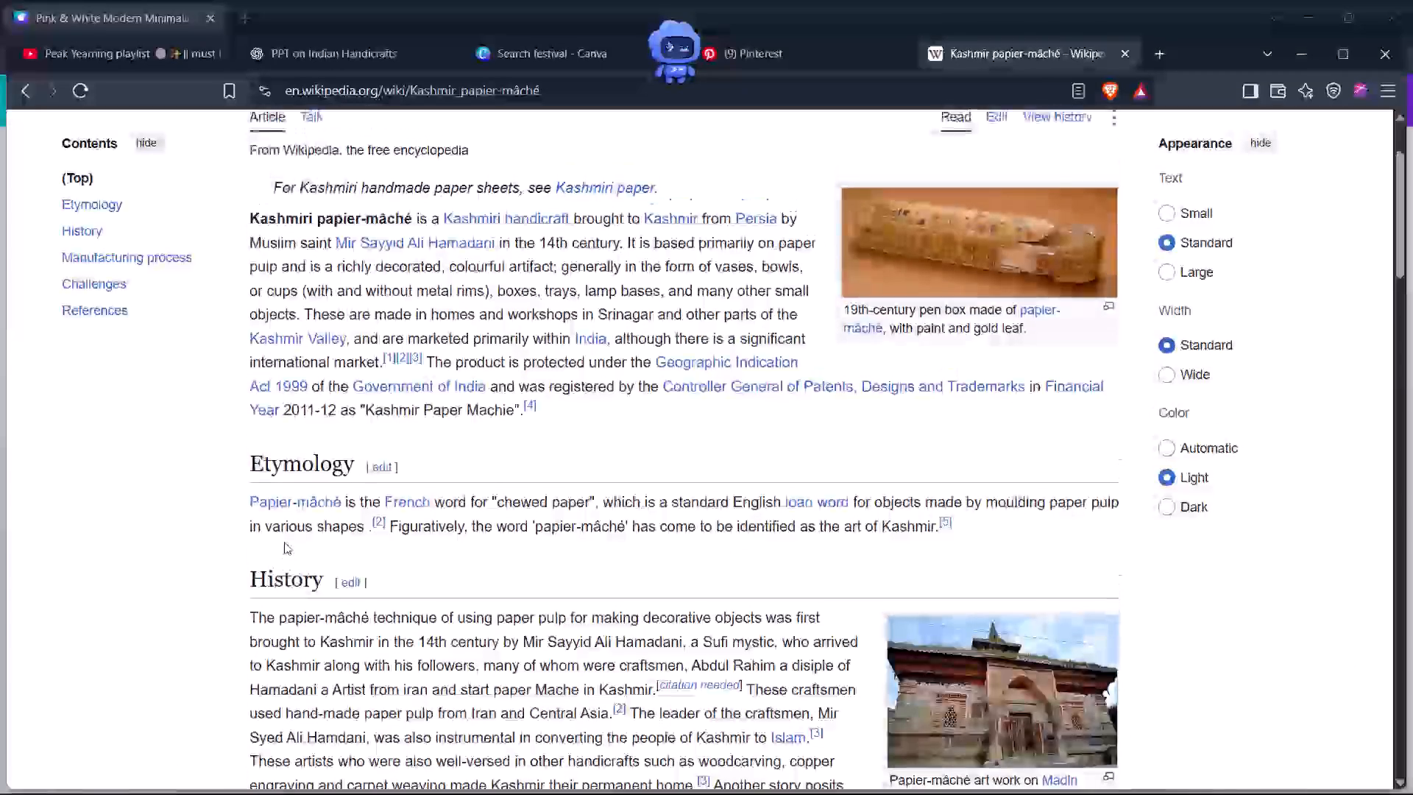
key("alt+Tab")
key("alt+Tab")
scroll(284, 542, "up", 1)
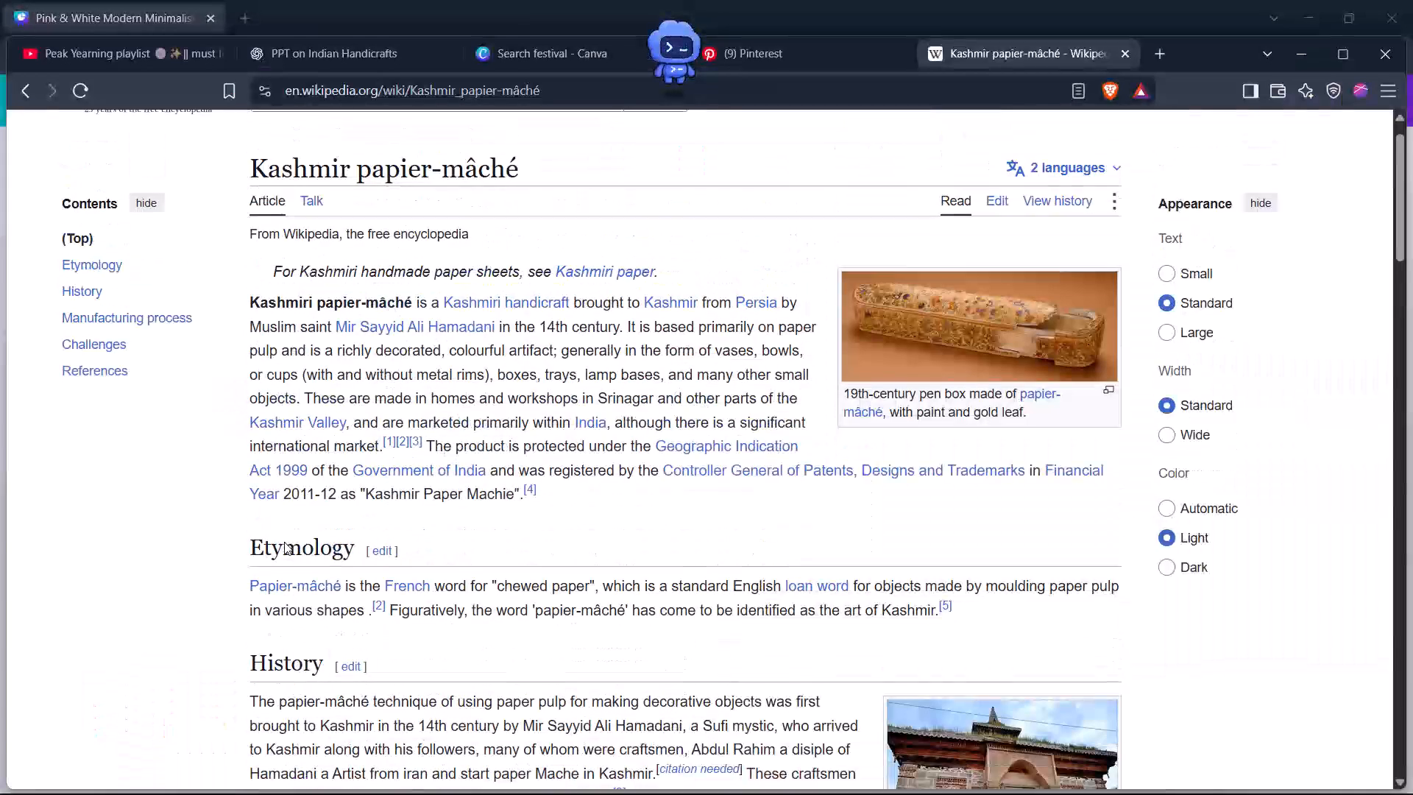
scroll(284, 542, "up", 1)
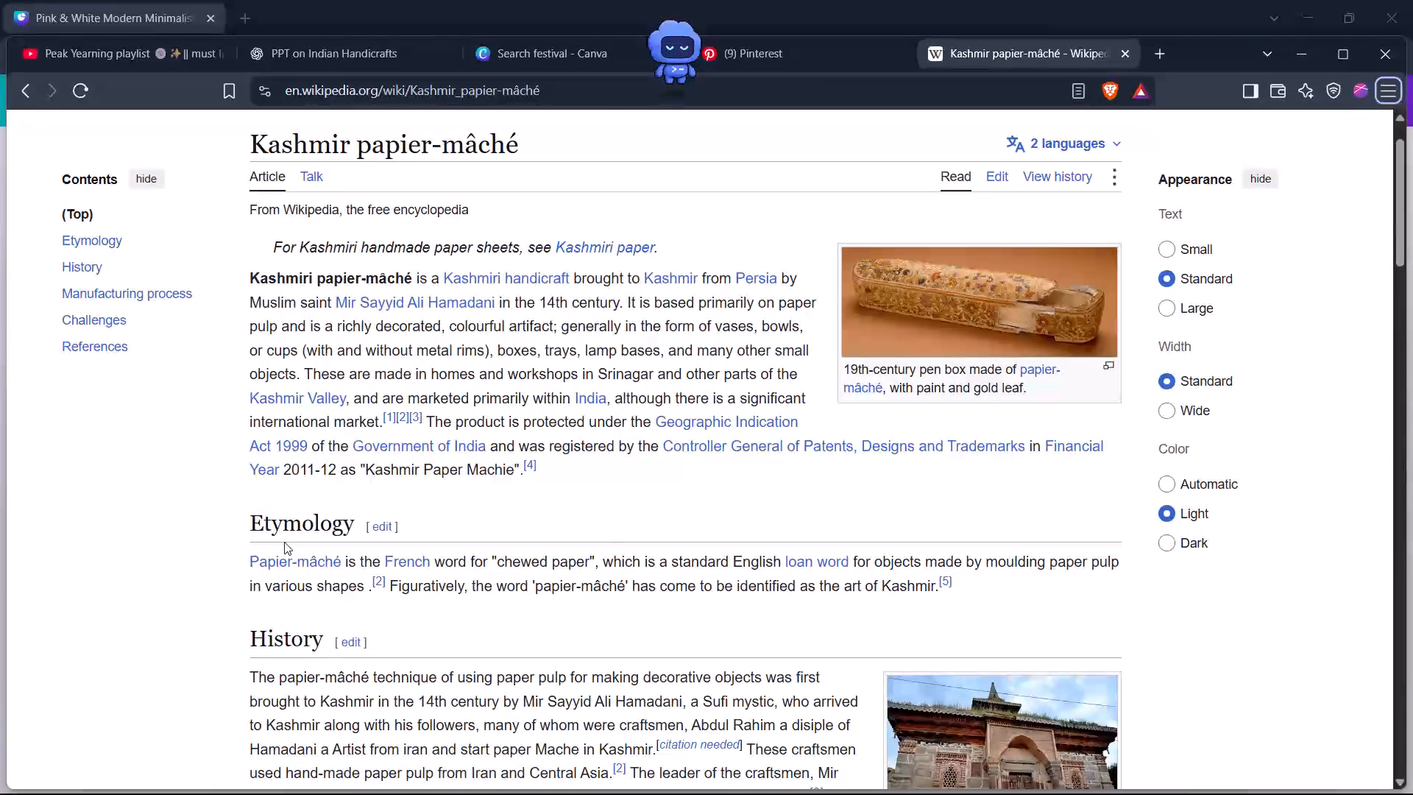
Check the materials named on Canva slide 5, and search Brave Images for "waste paper".
key("alt+Tab")
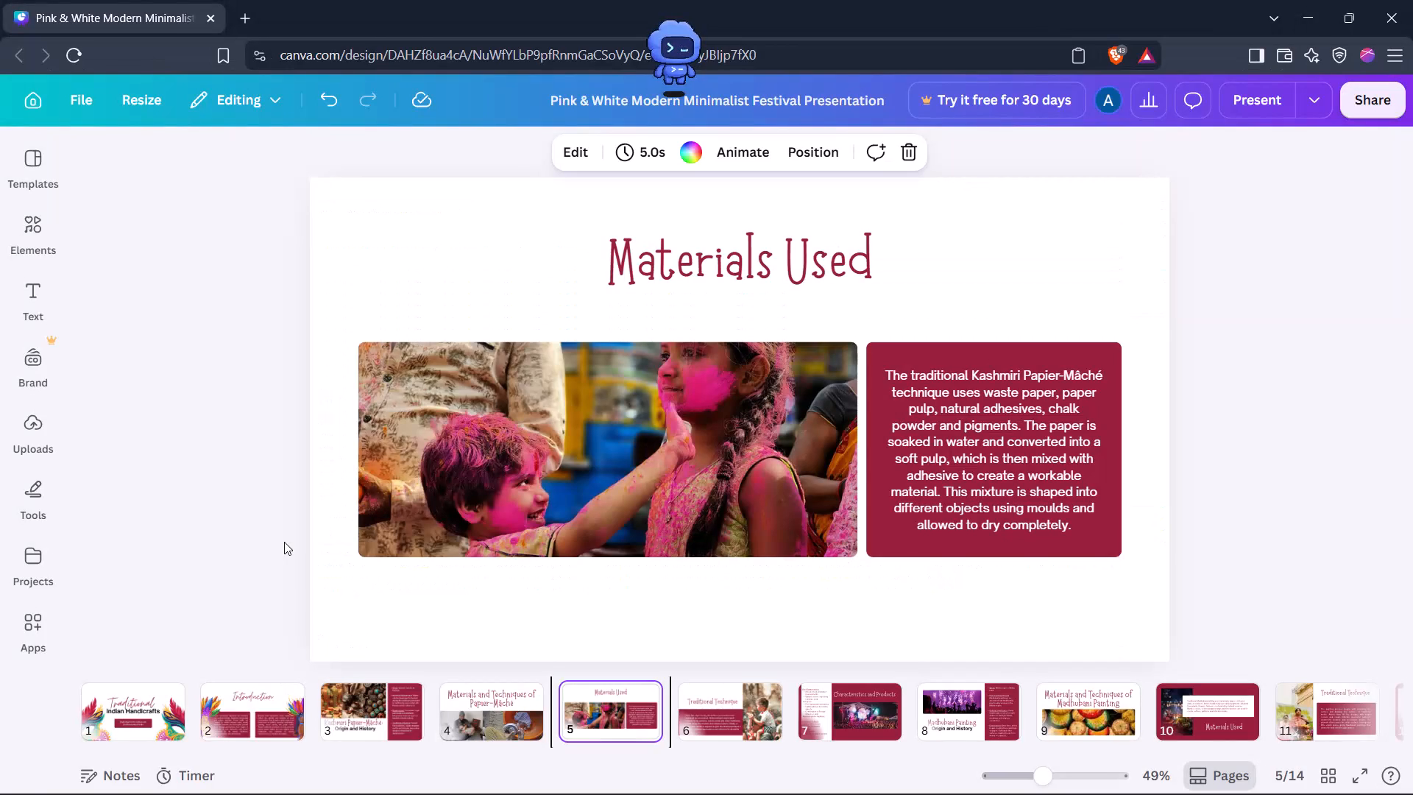
key("alt+Tab")
key("alt+Tab")
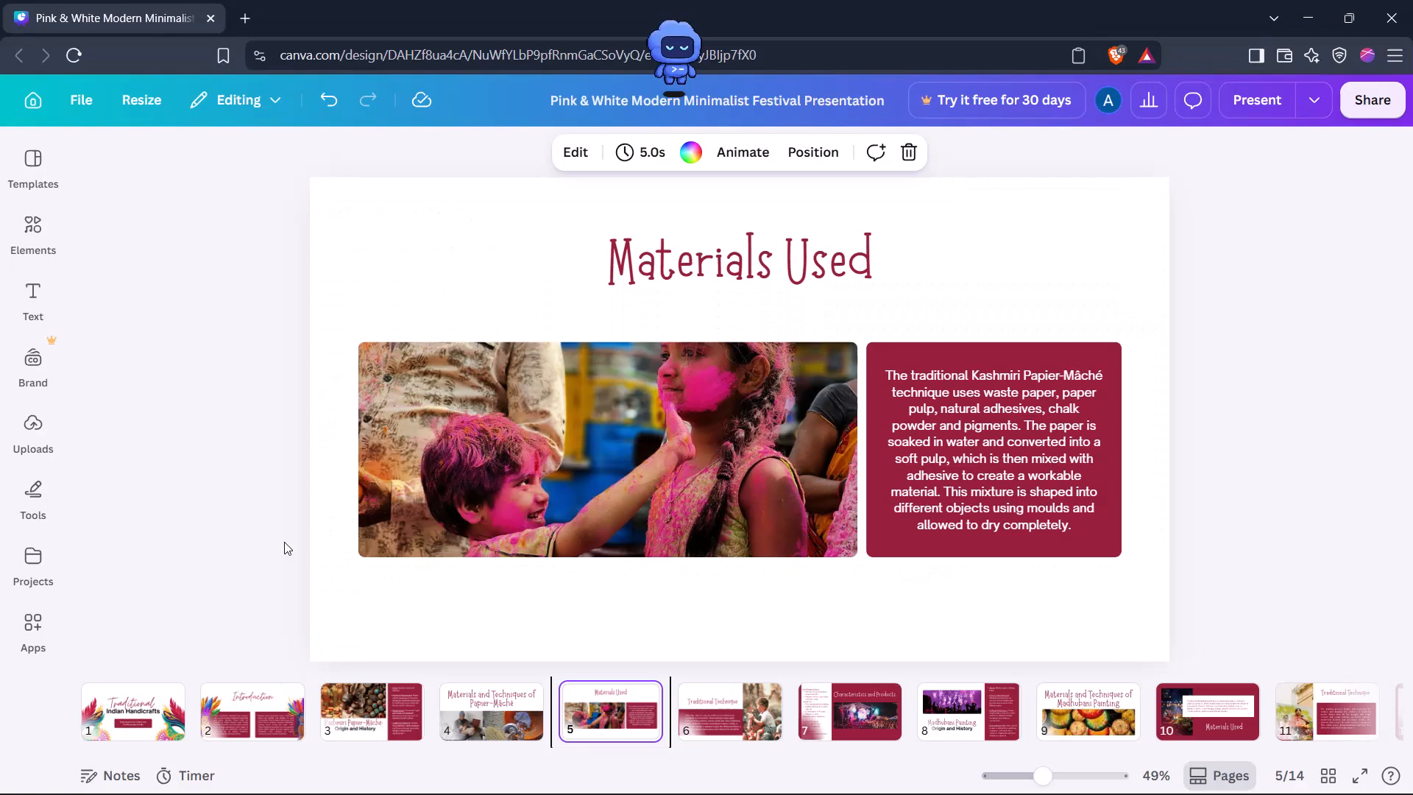
key("alt+Tab")
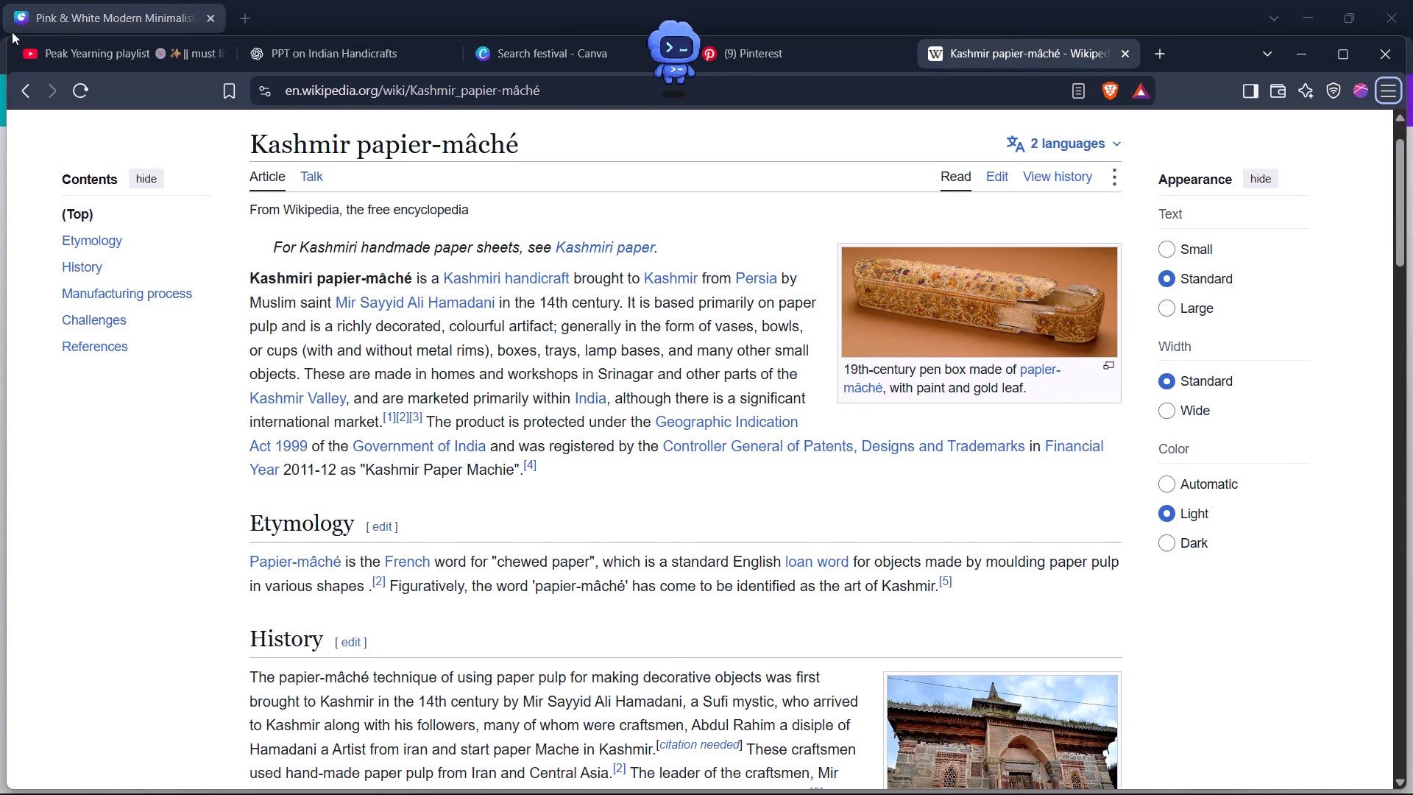
left_click(24, 82)
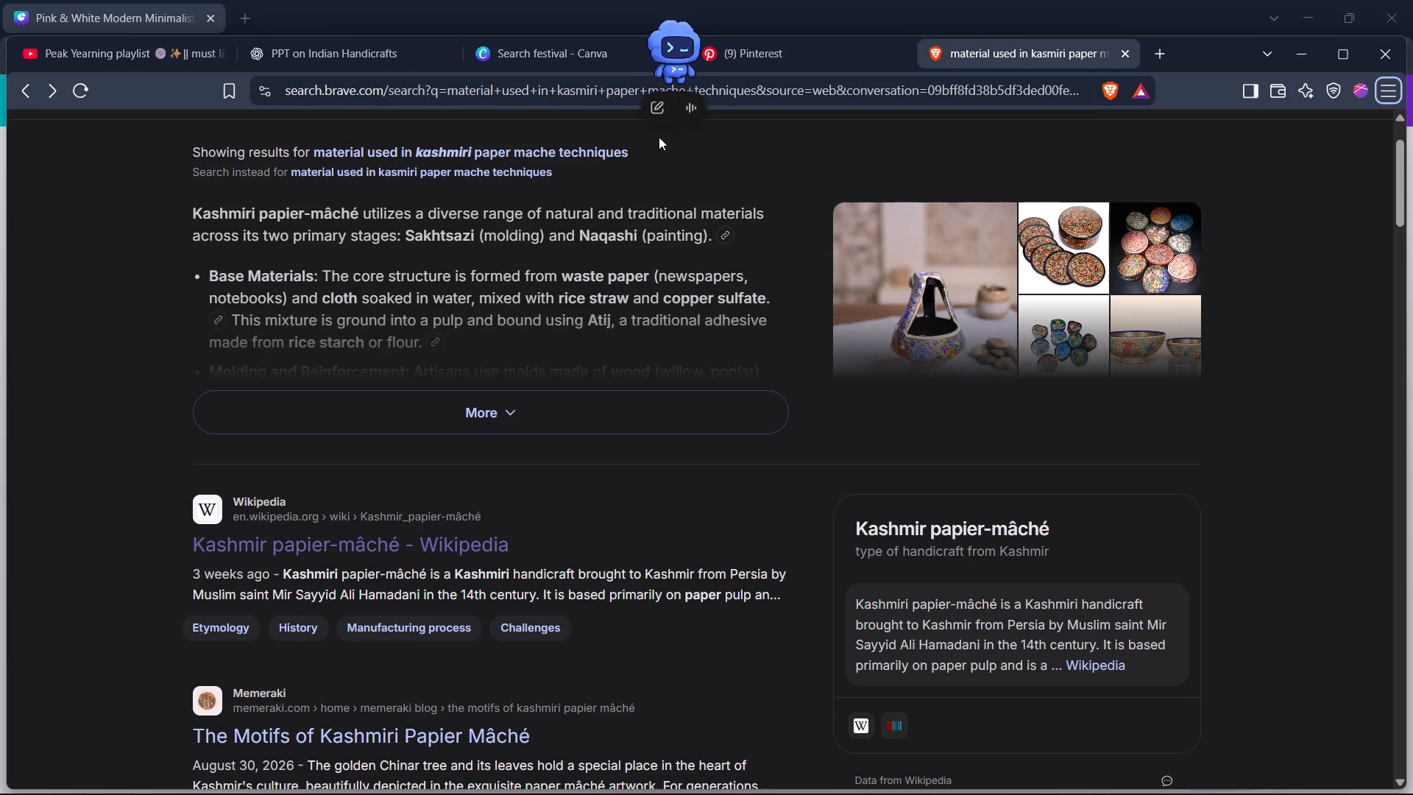
scroll(659, 137, "up", 8)
left_click(665, 163)
type("wa")
type("ste paper")
key("Return")
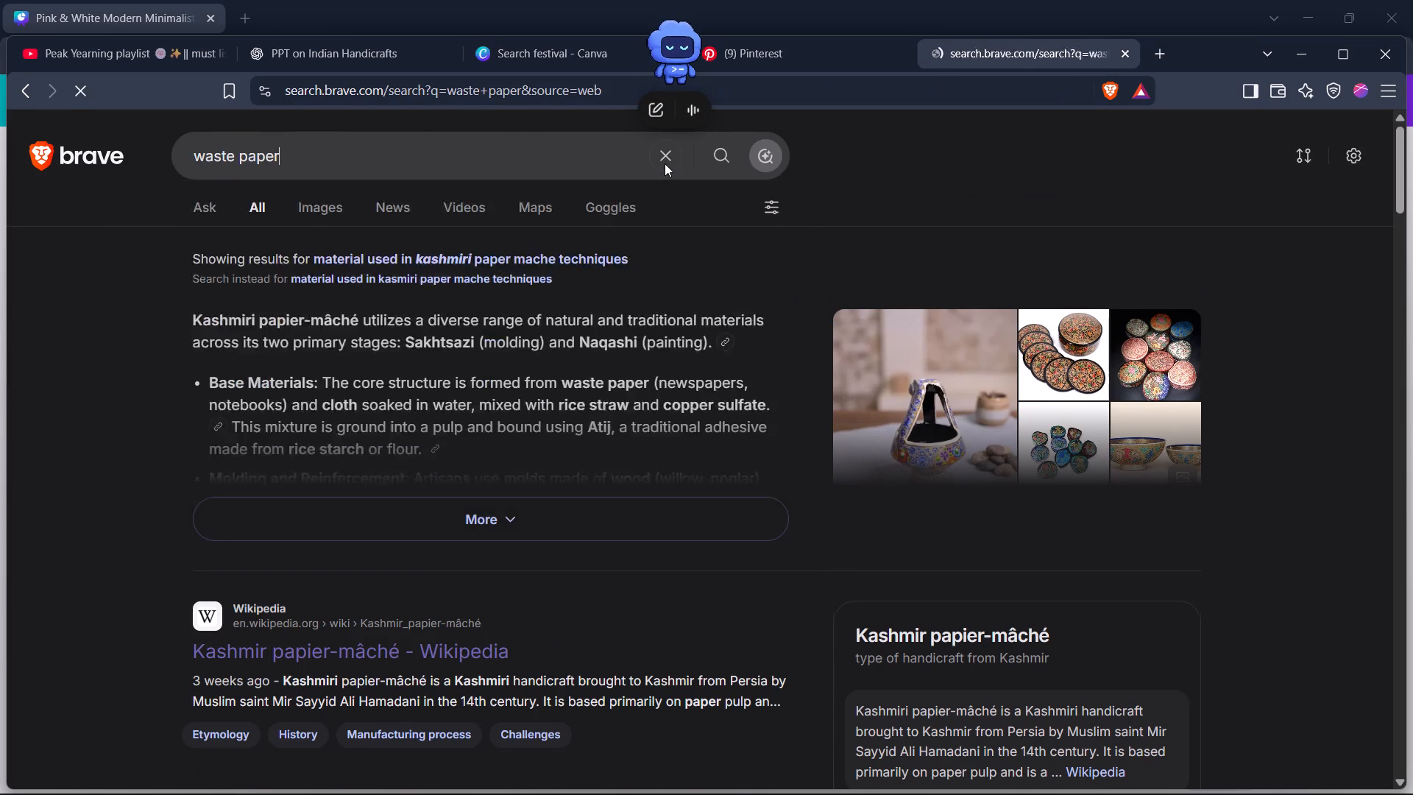
scroll(665, 163, "up", 1)
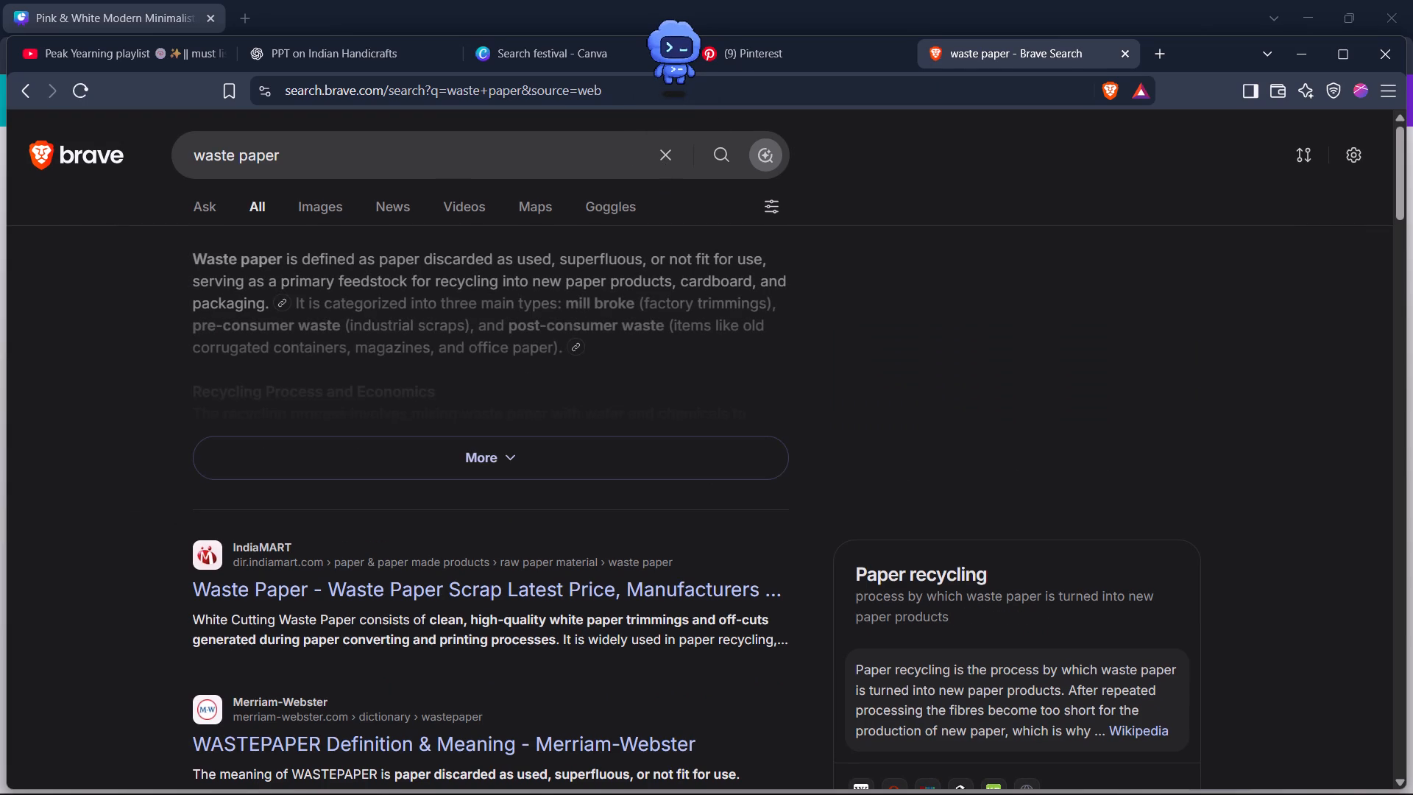
left_click(340, 215)
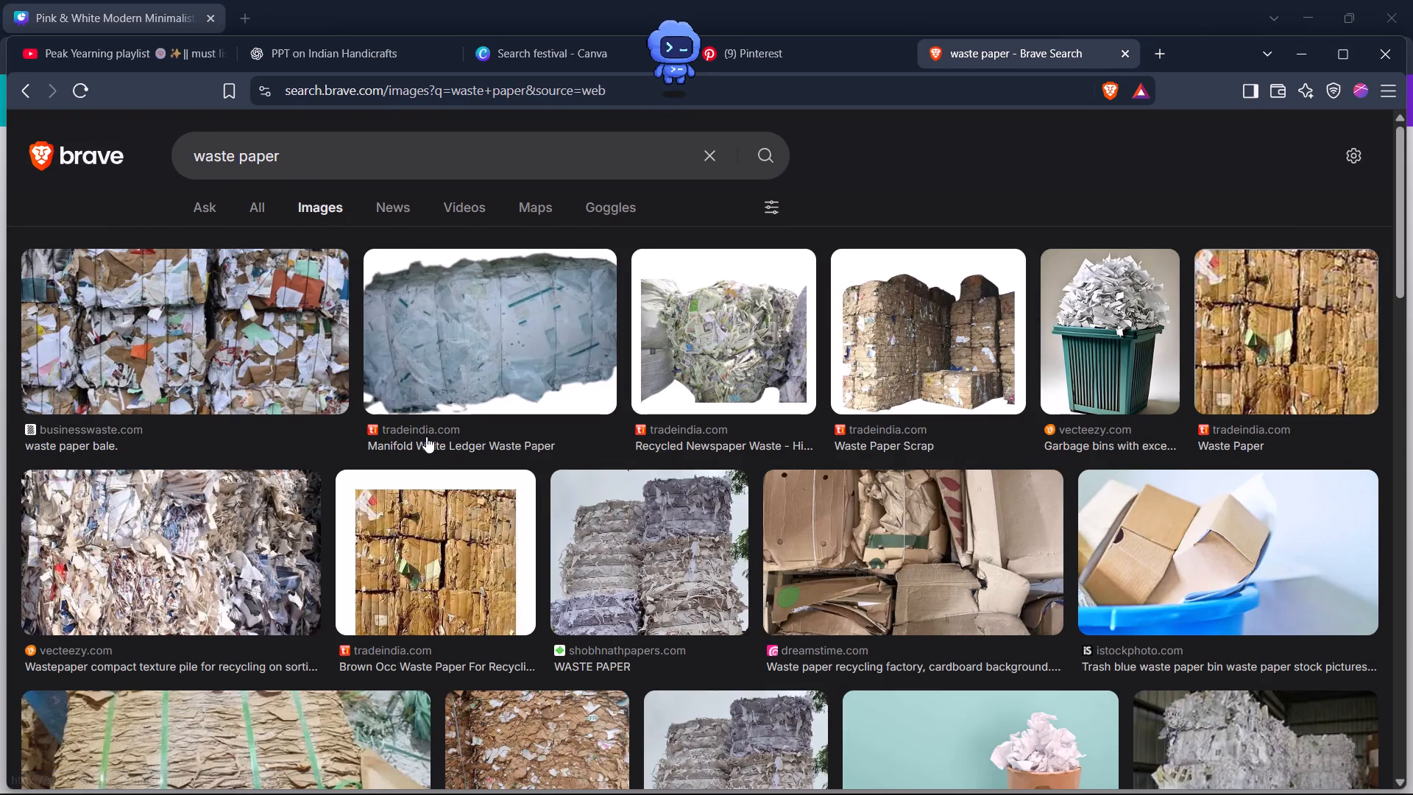
Browse the waste paper image results, including the dreamstime.com picture of packed paper bales, for a photo suited to slide 5.
scroll(426, 437, "down", 1)
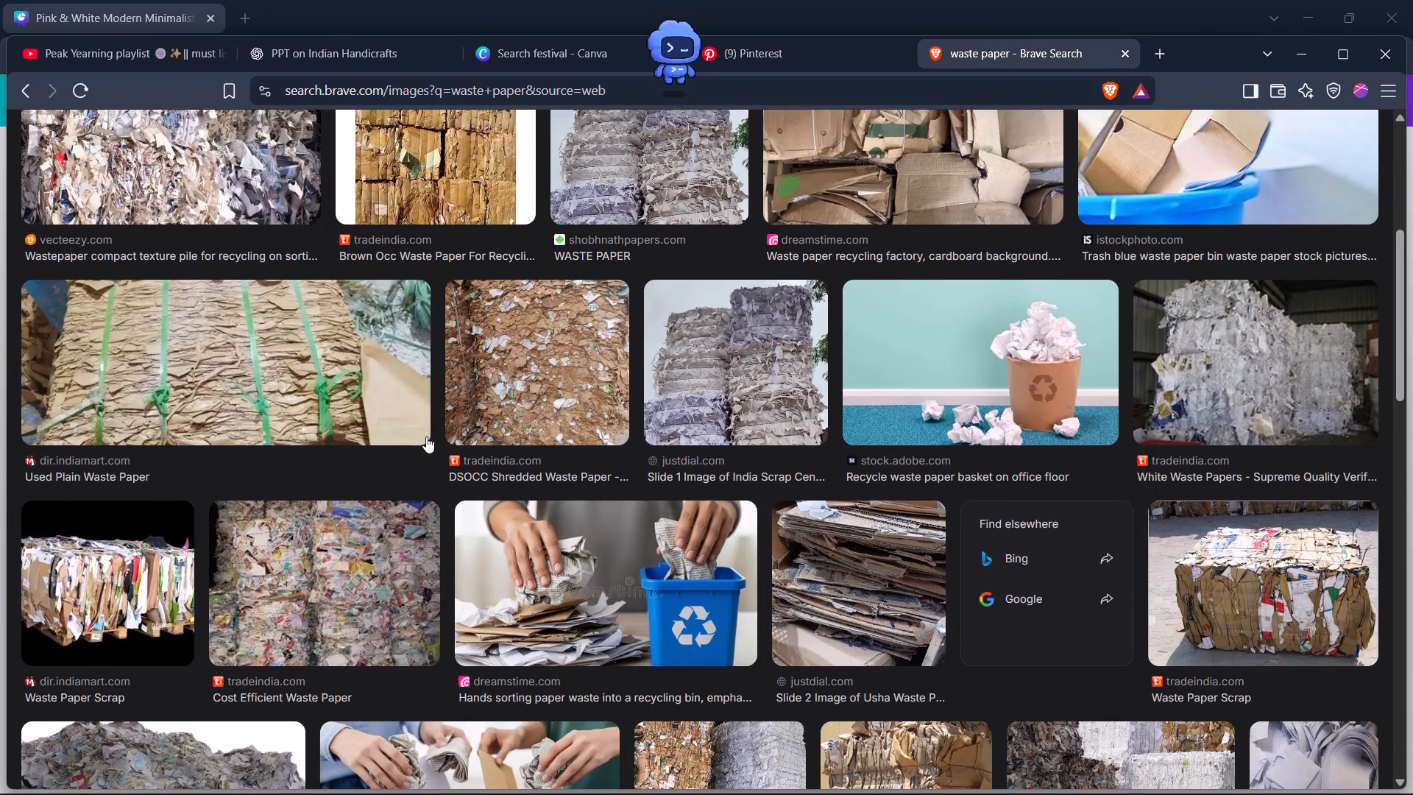
scroll(426, 437, "down", 2)
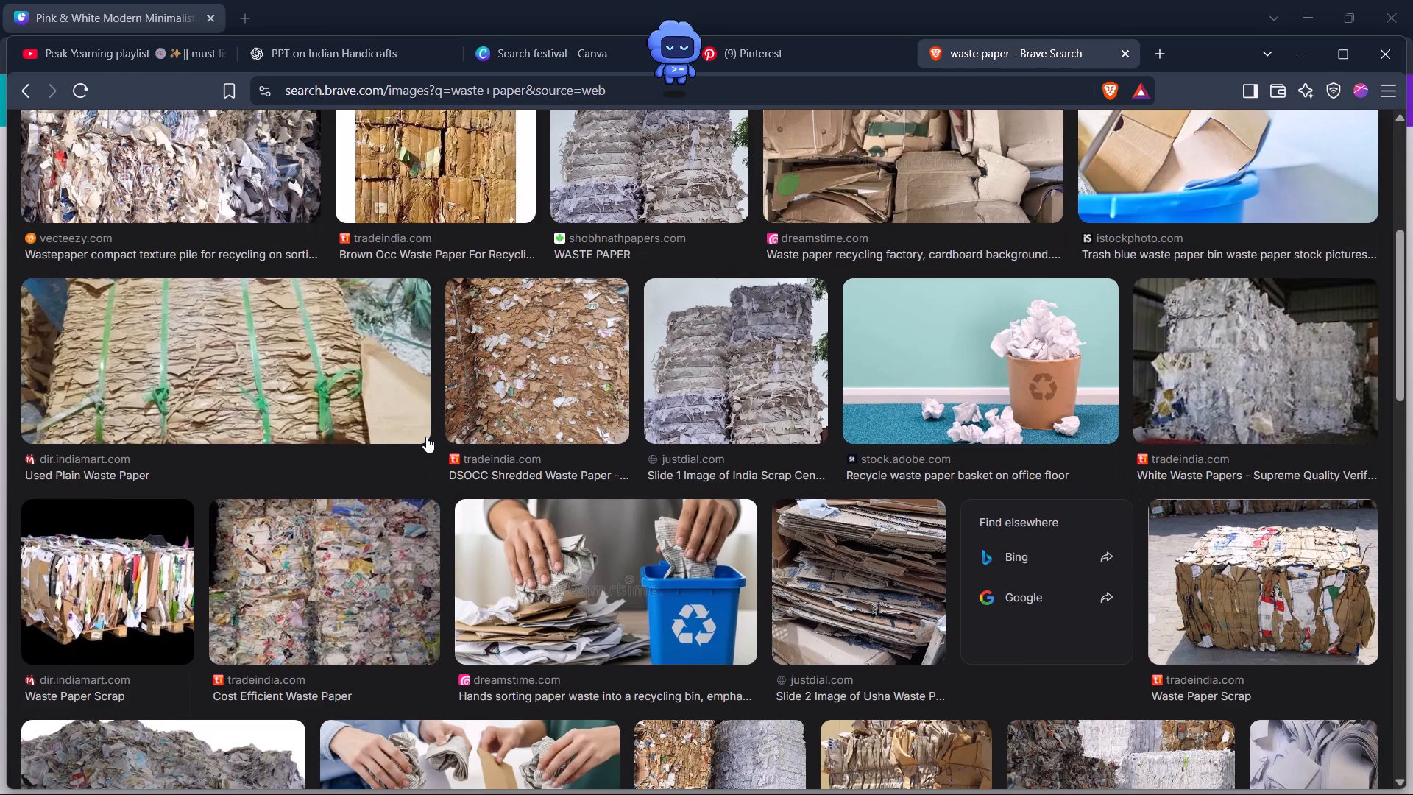
scroll(426, 437, "down", 1)
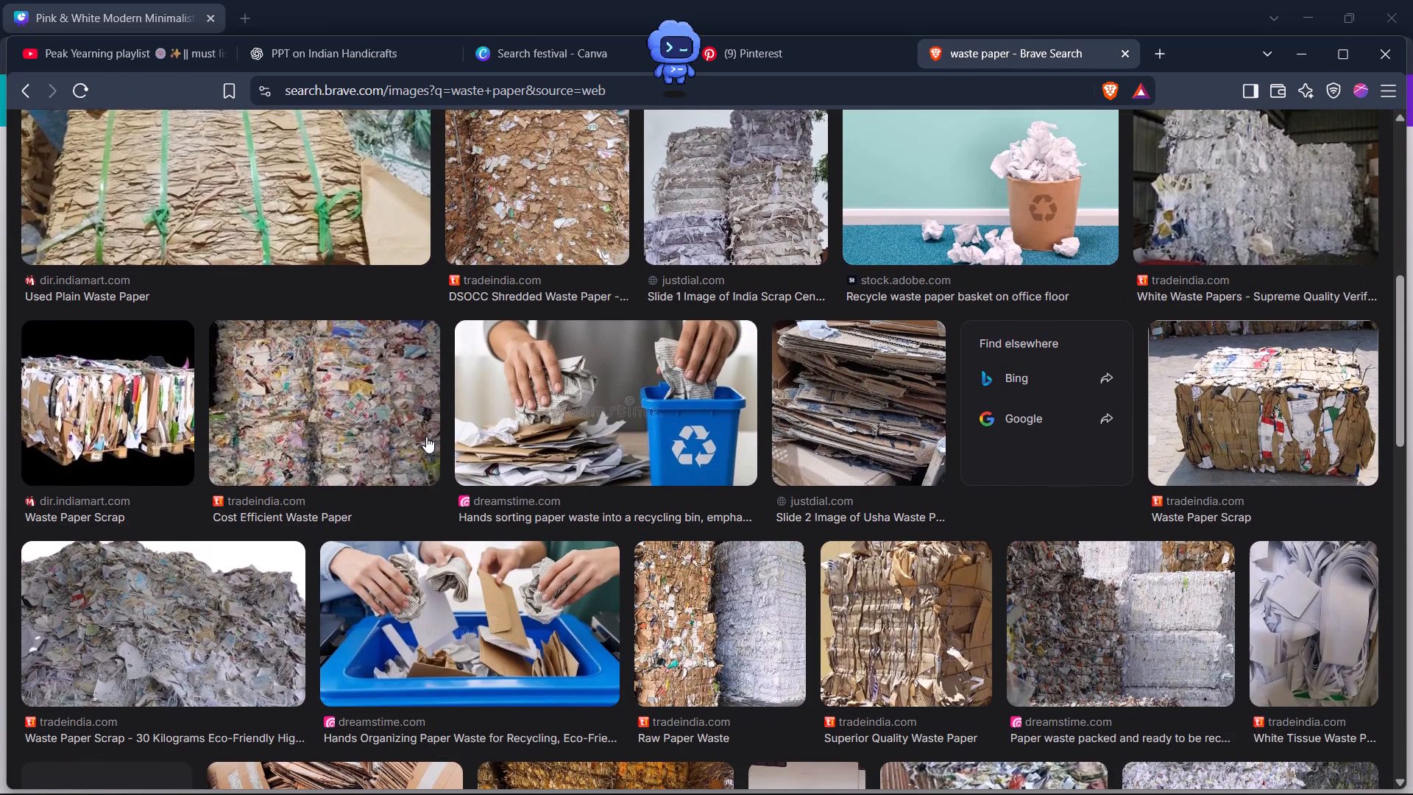
scroll(426, 437, "down", 2)
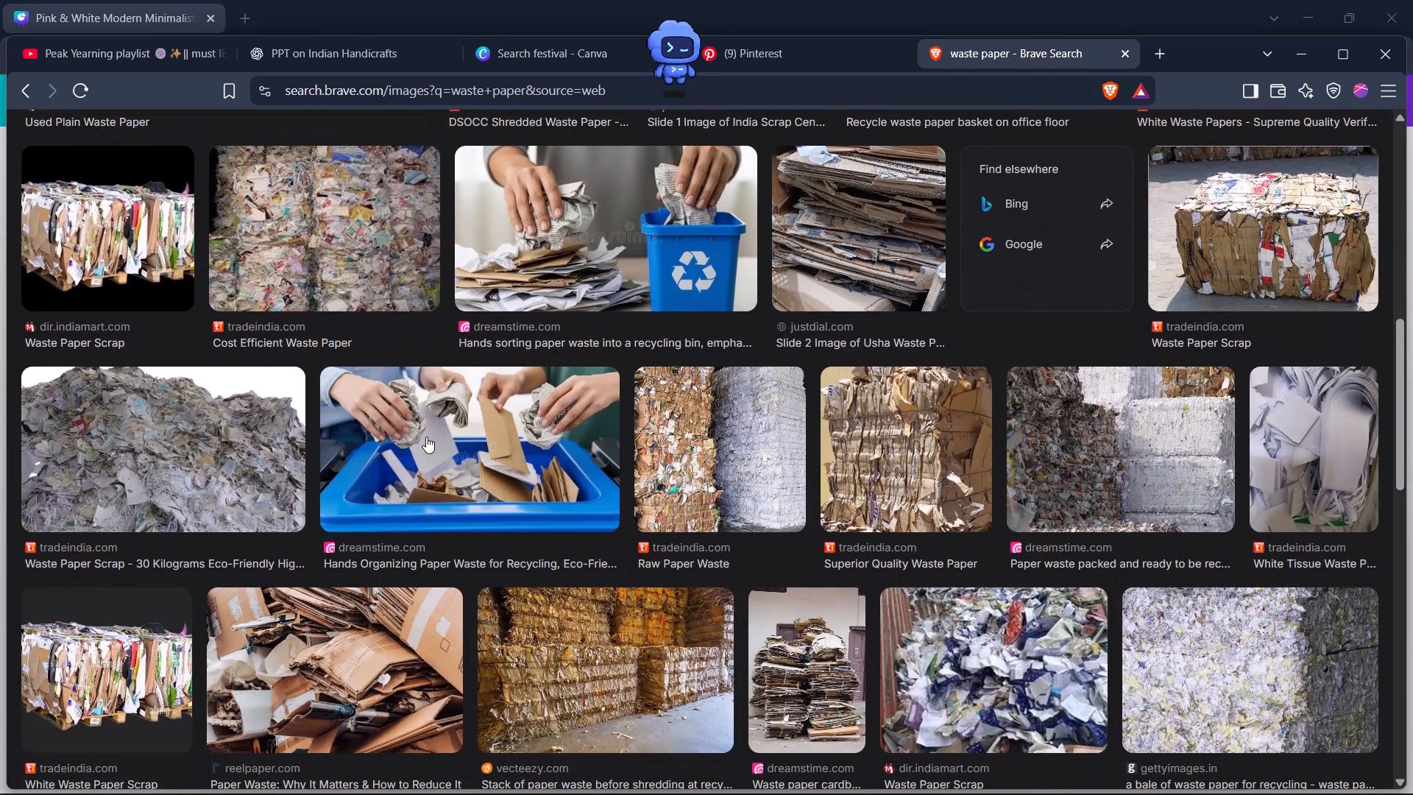
scroll(426, 437, "down", 1)
left_click(1083, 460)
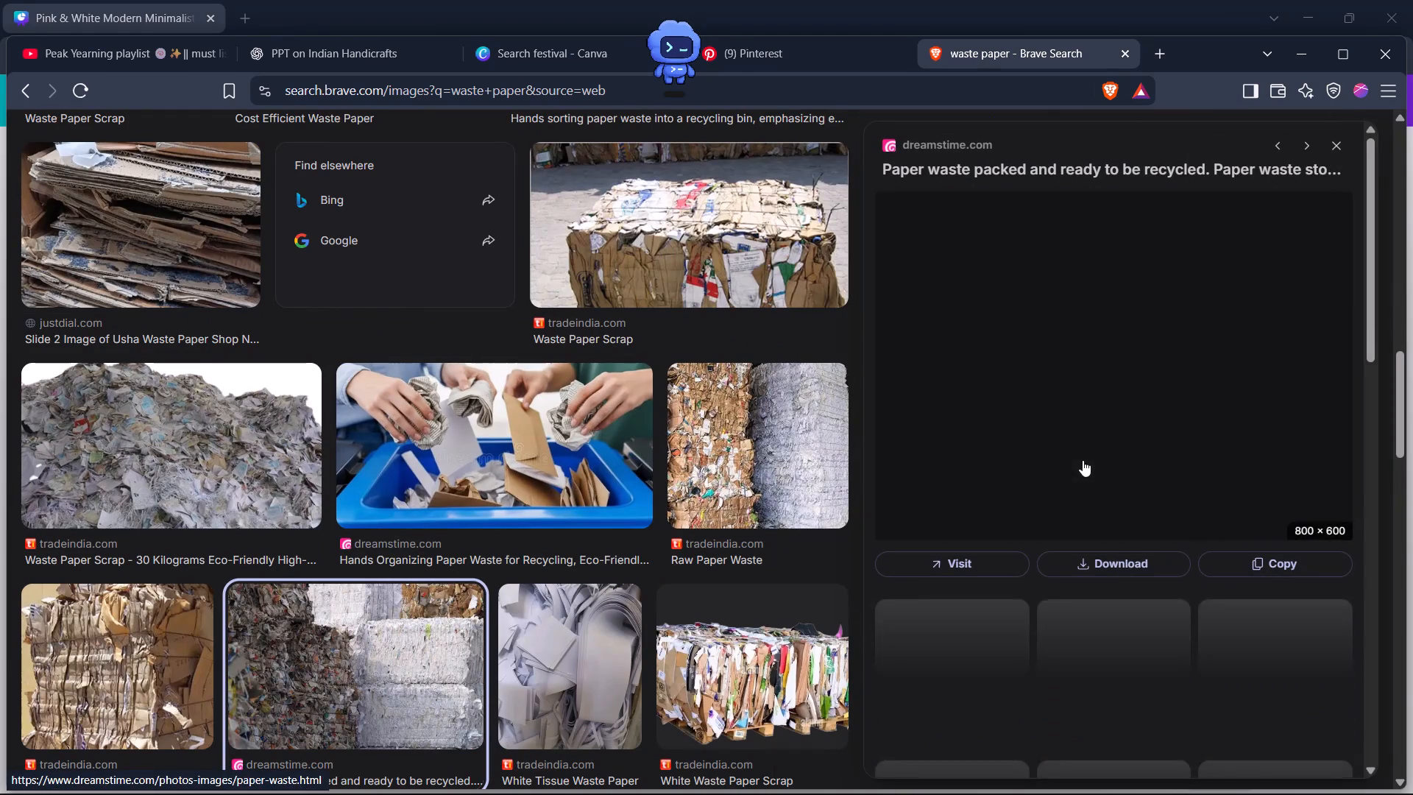
scroll(1021, 417, "down", 1)
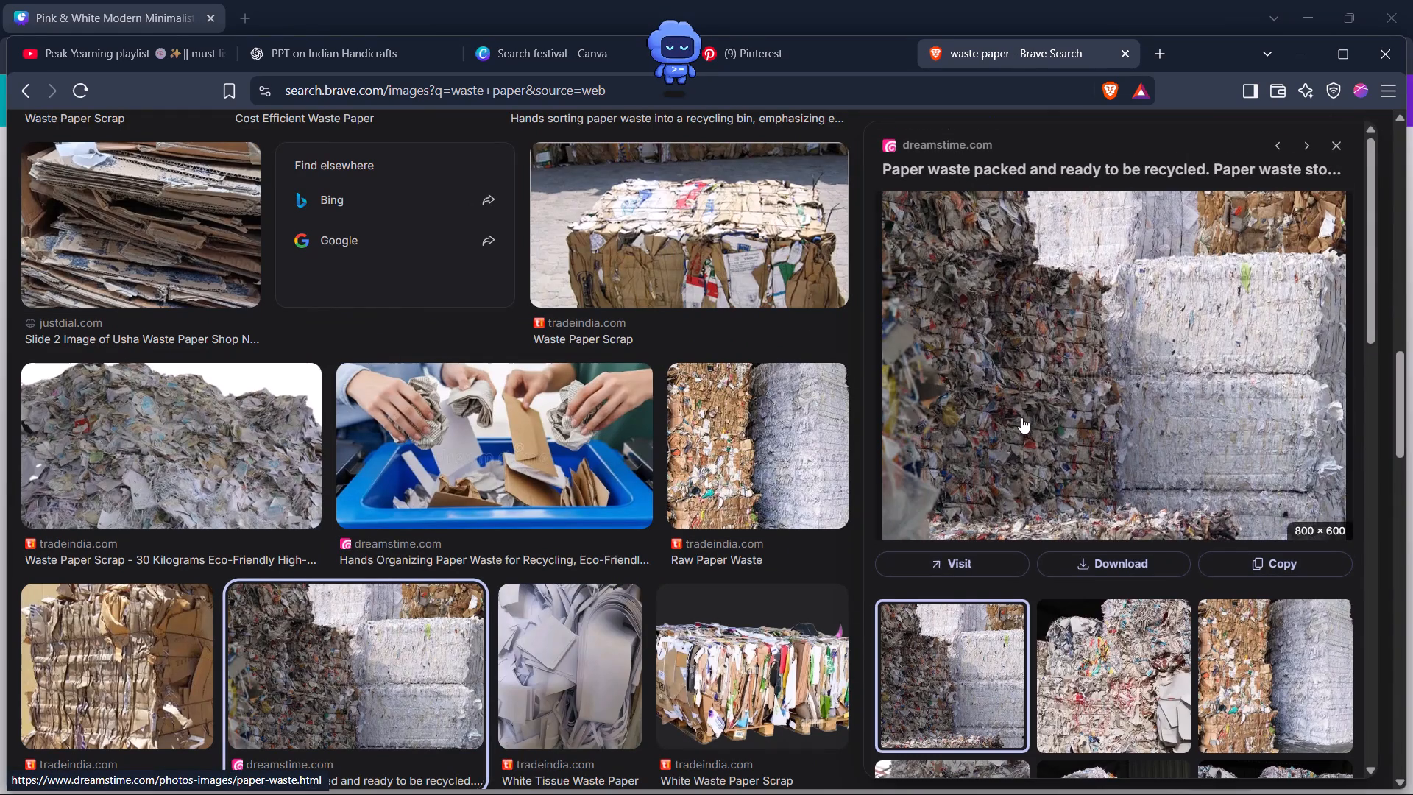
scroll(1021, 417, "down", 2)
scroll(657, 700, "down", 4)
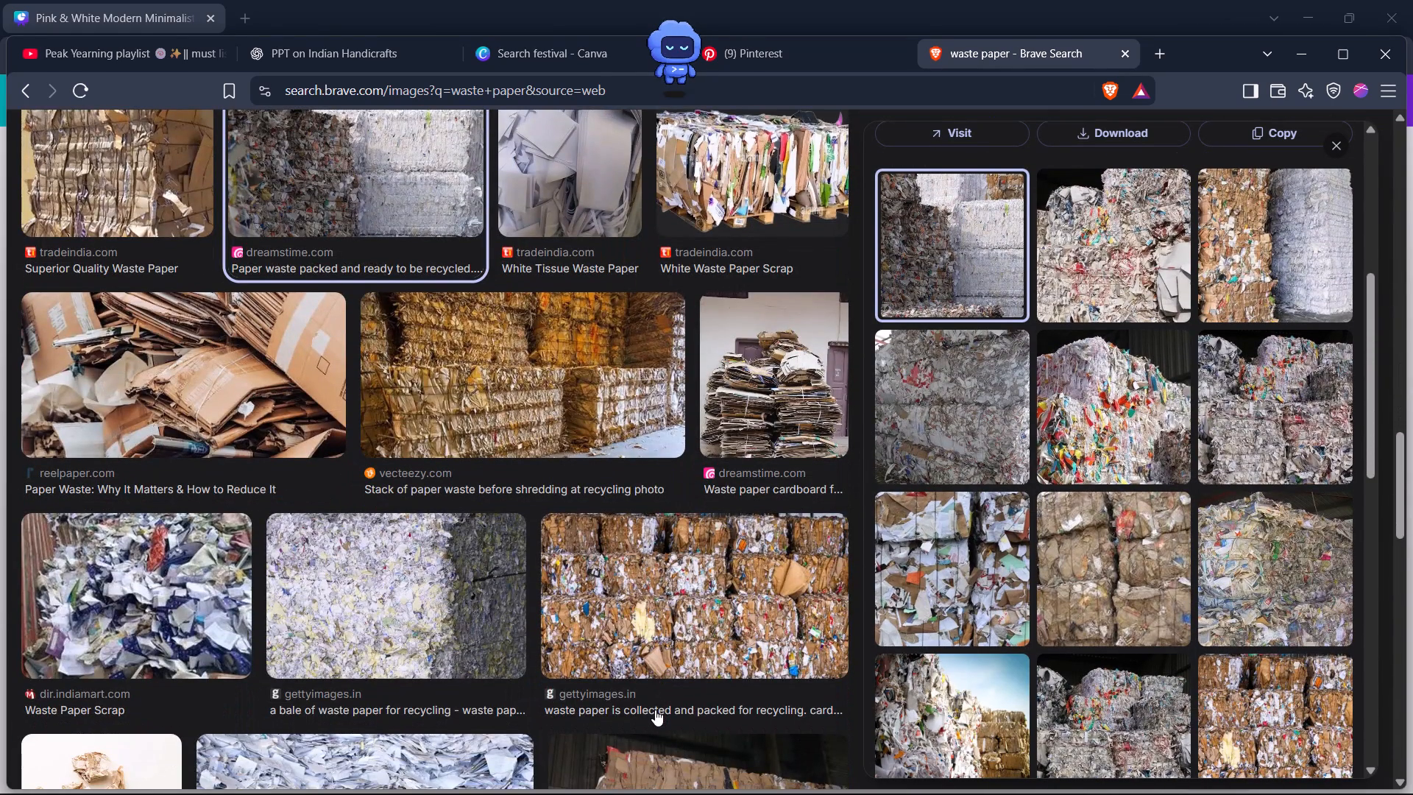
scroll(655, 710, "down", 1)
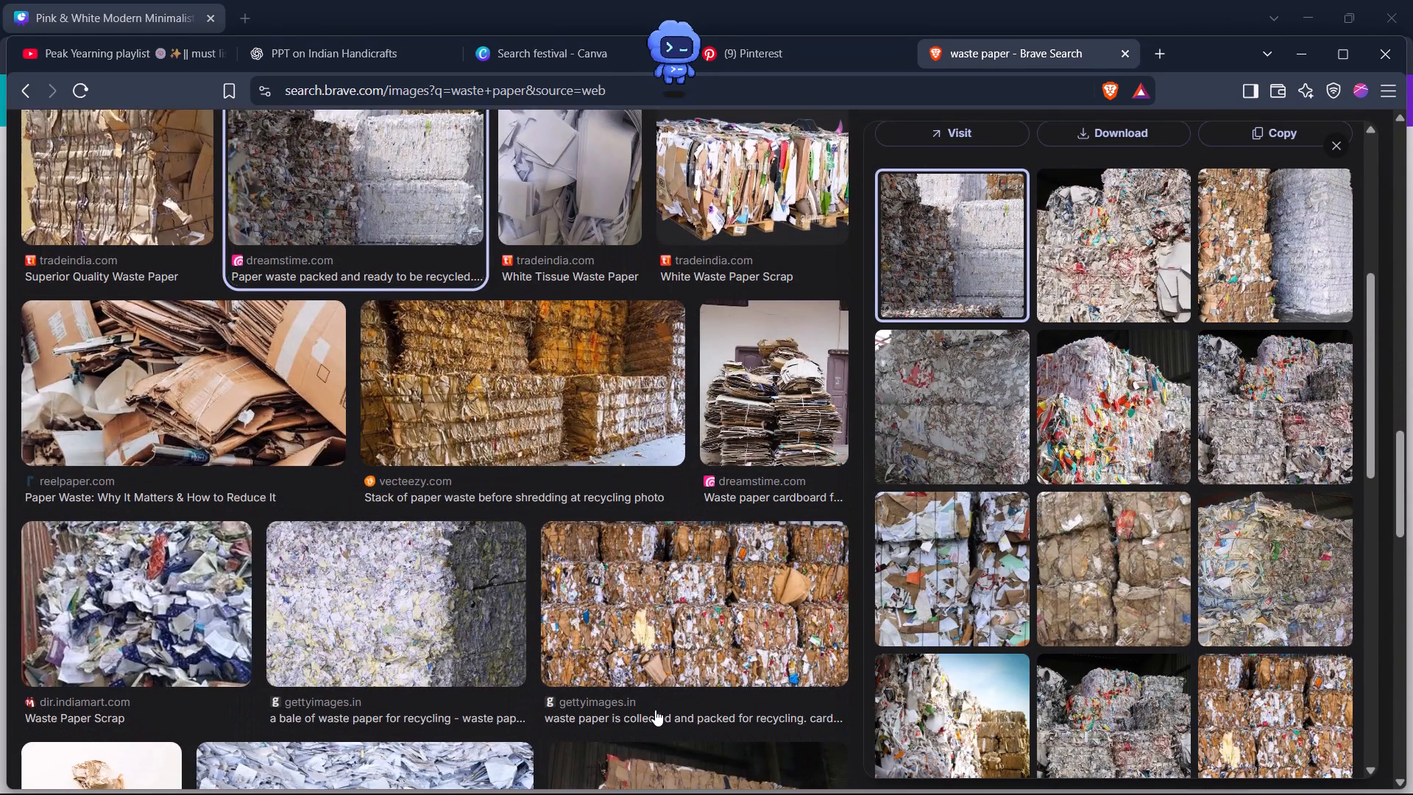
scroll(655, 710, "down", 2)
scroll(655, 710, "up", 1)
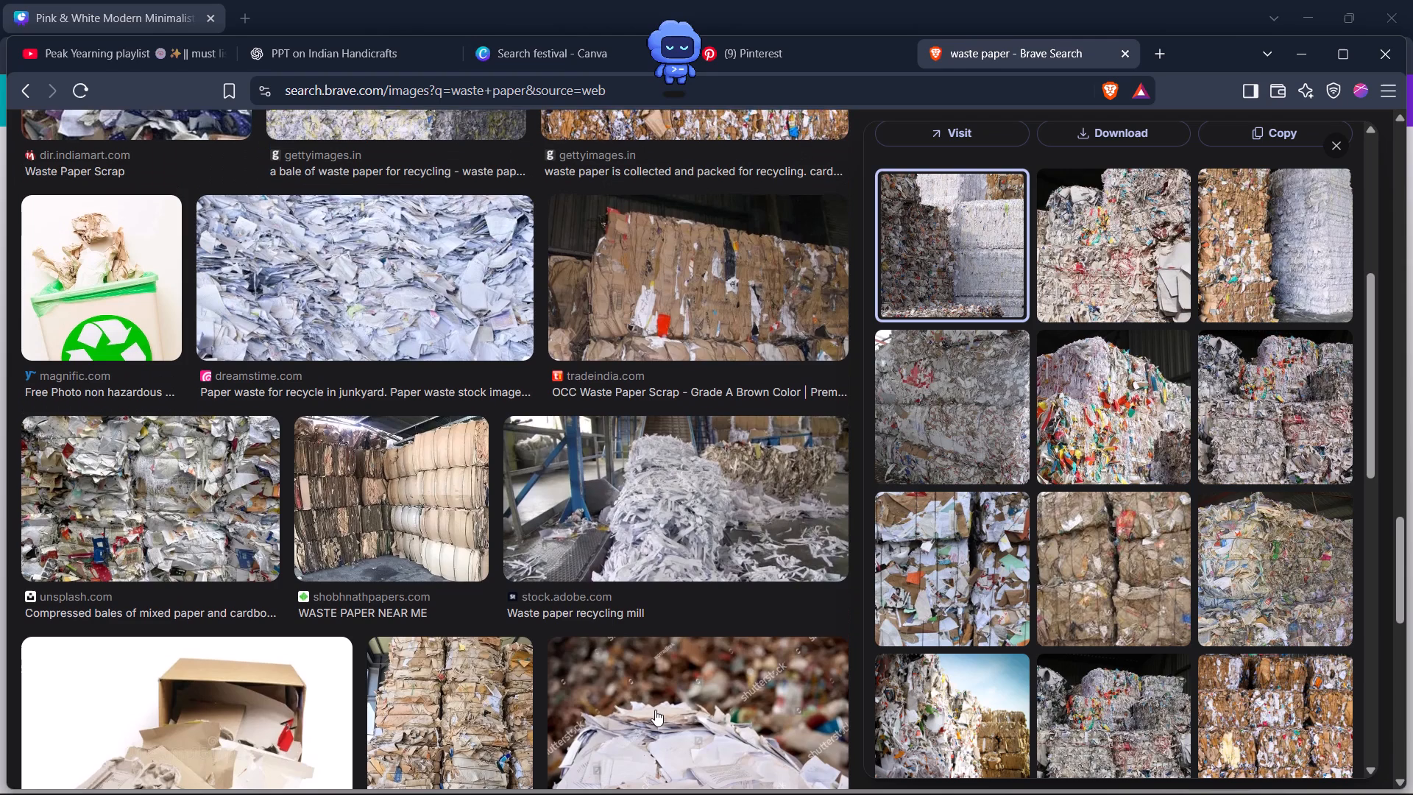
Copy the dreamstime.com picture of loose white paper waste from the waste paper image results.
left_click(509, 270)
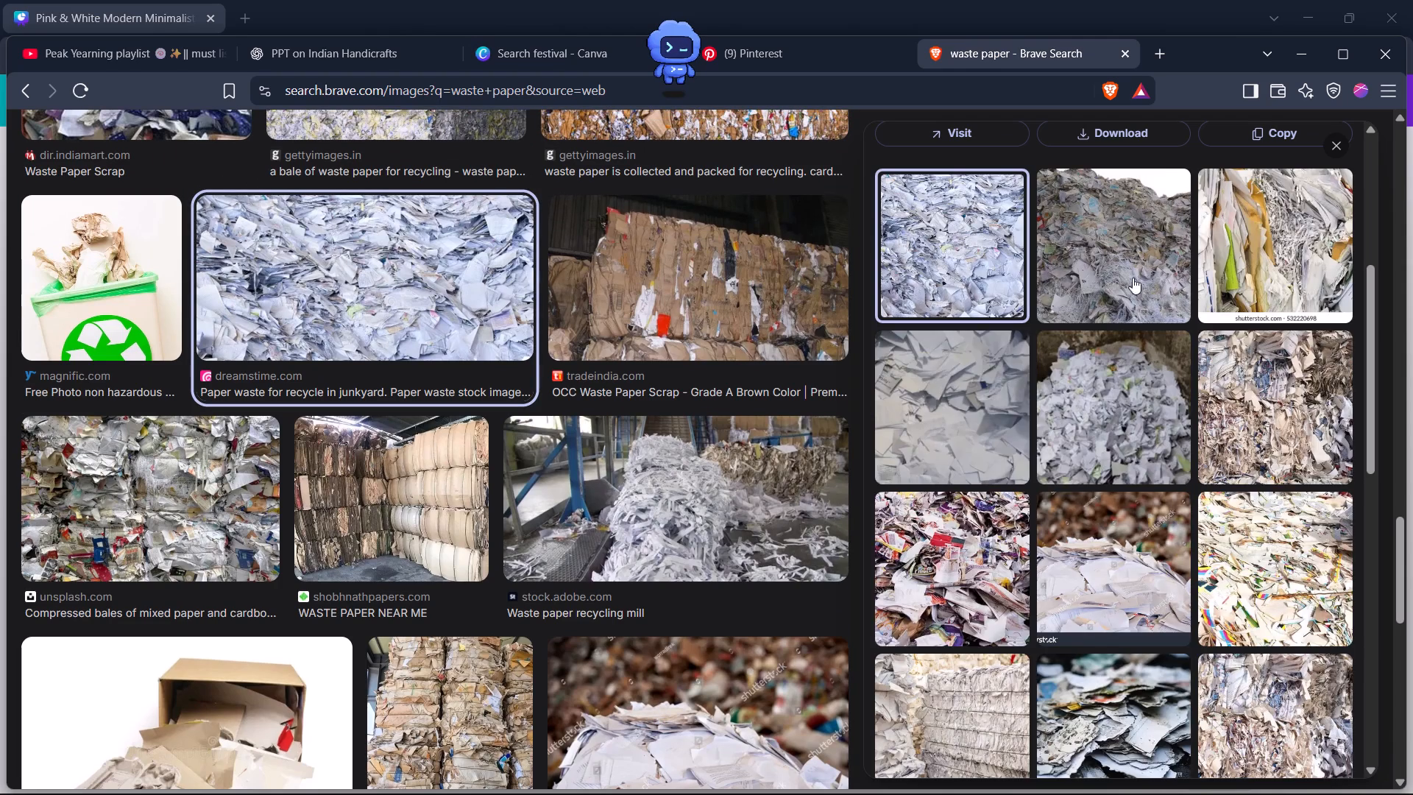
scroll(1049, 282, "up", 10)
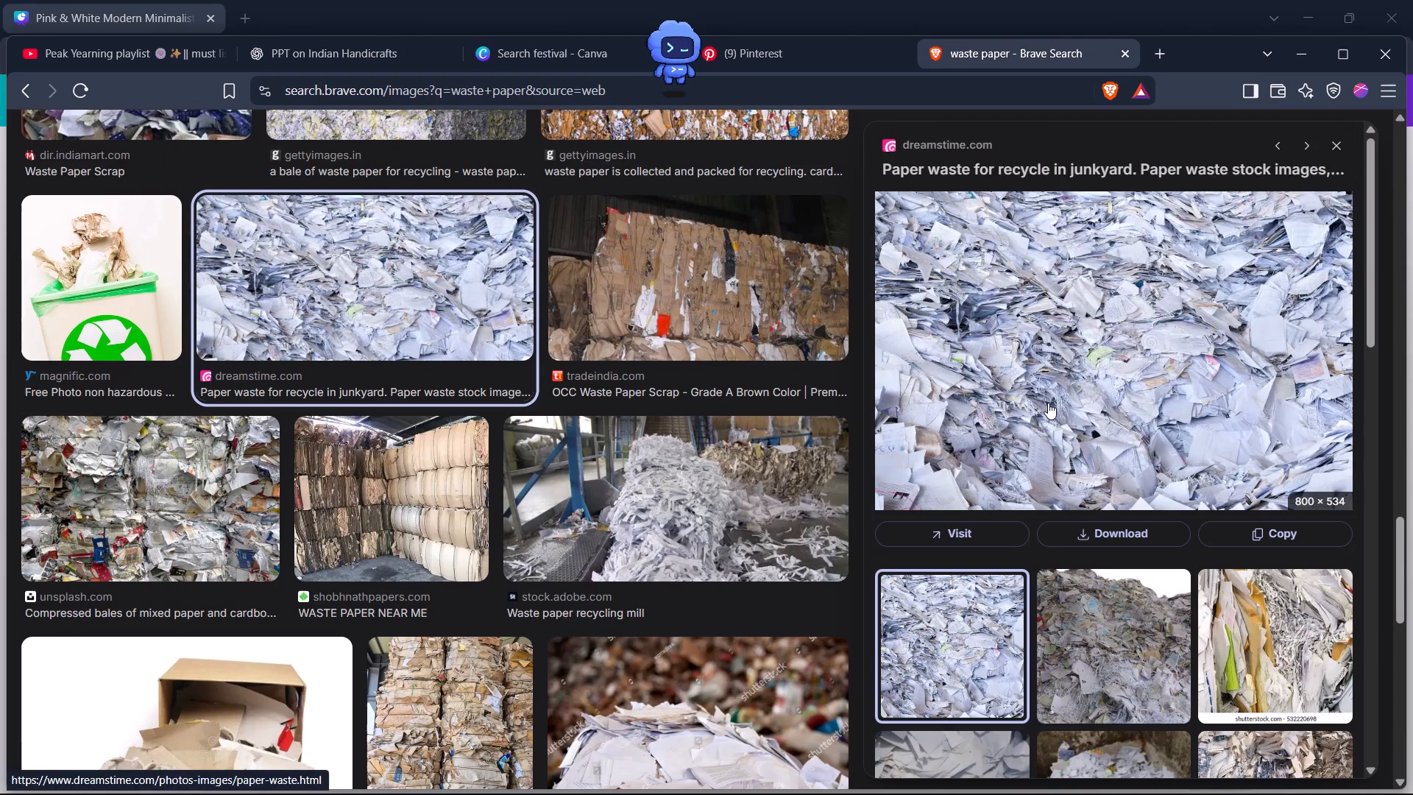
right_click(1044, 406)
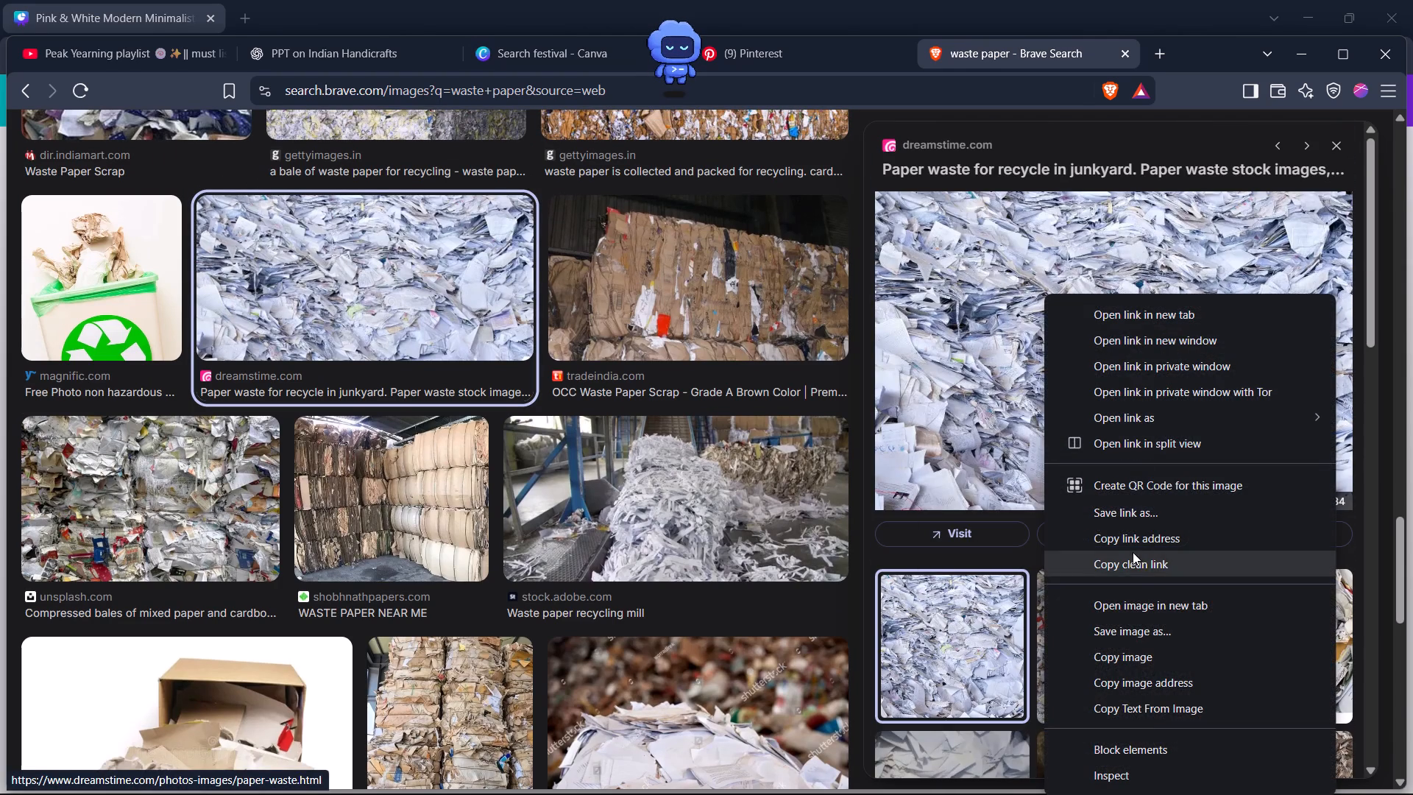
left_click(1136, 661)
On Canva slide 5, delete the festival photo, paste the waste paper picture and move it clear of the text box.
key("alt+Tab")
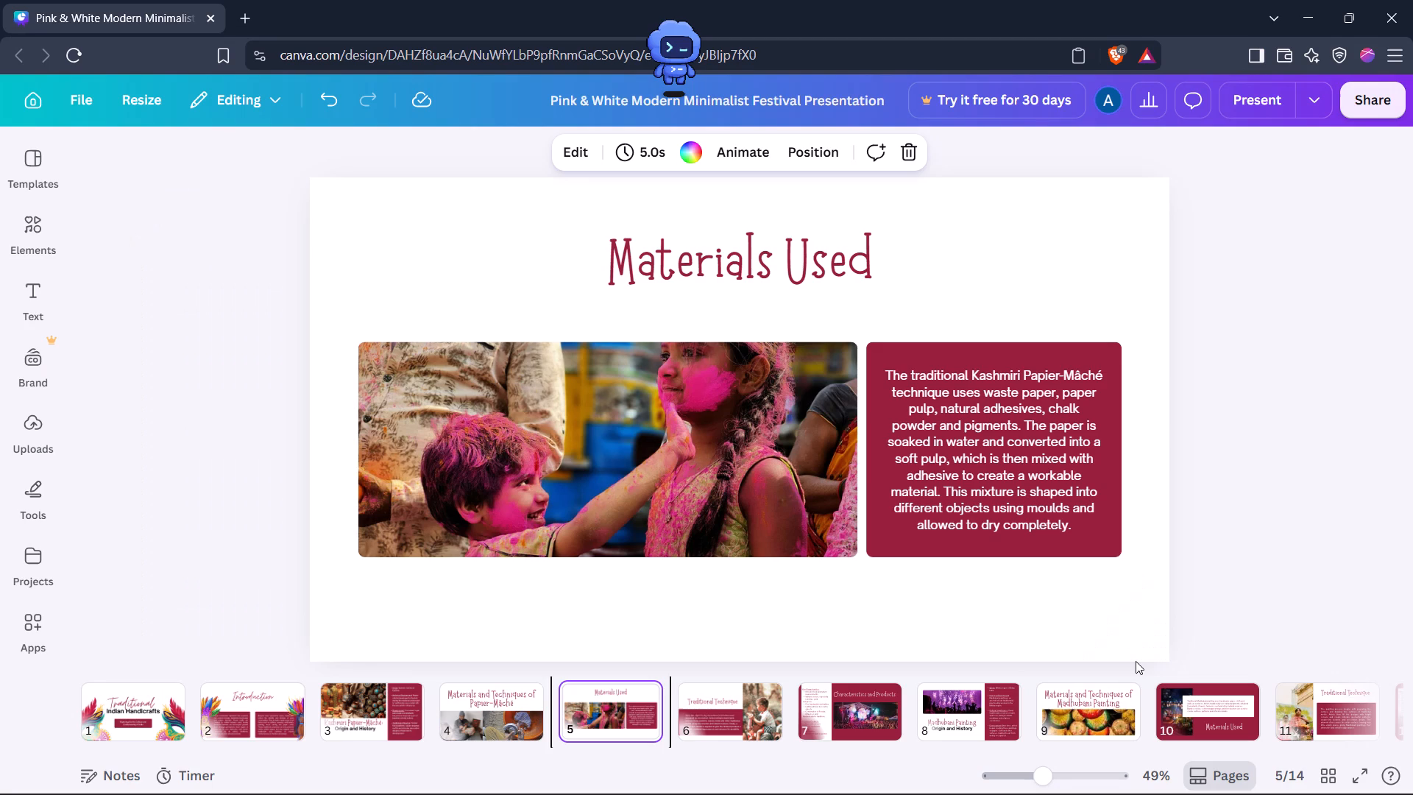
left_click(611, 524)
key("BackSpace")
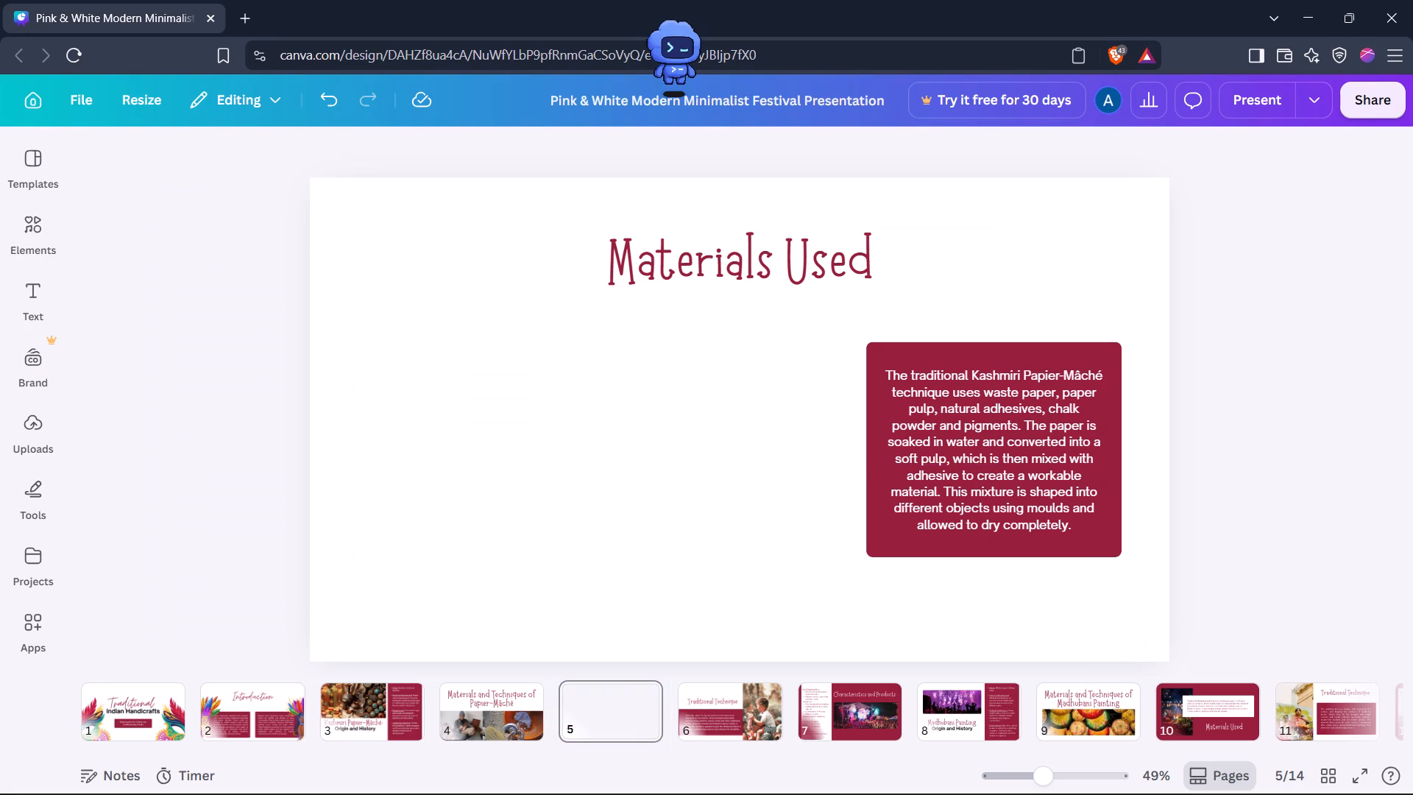
key("ctrl+v")
key("alt+Tab")
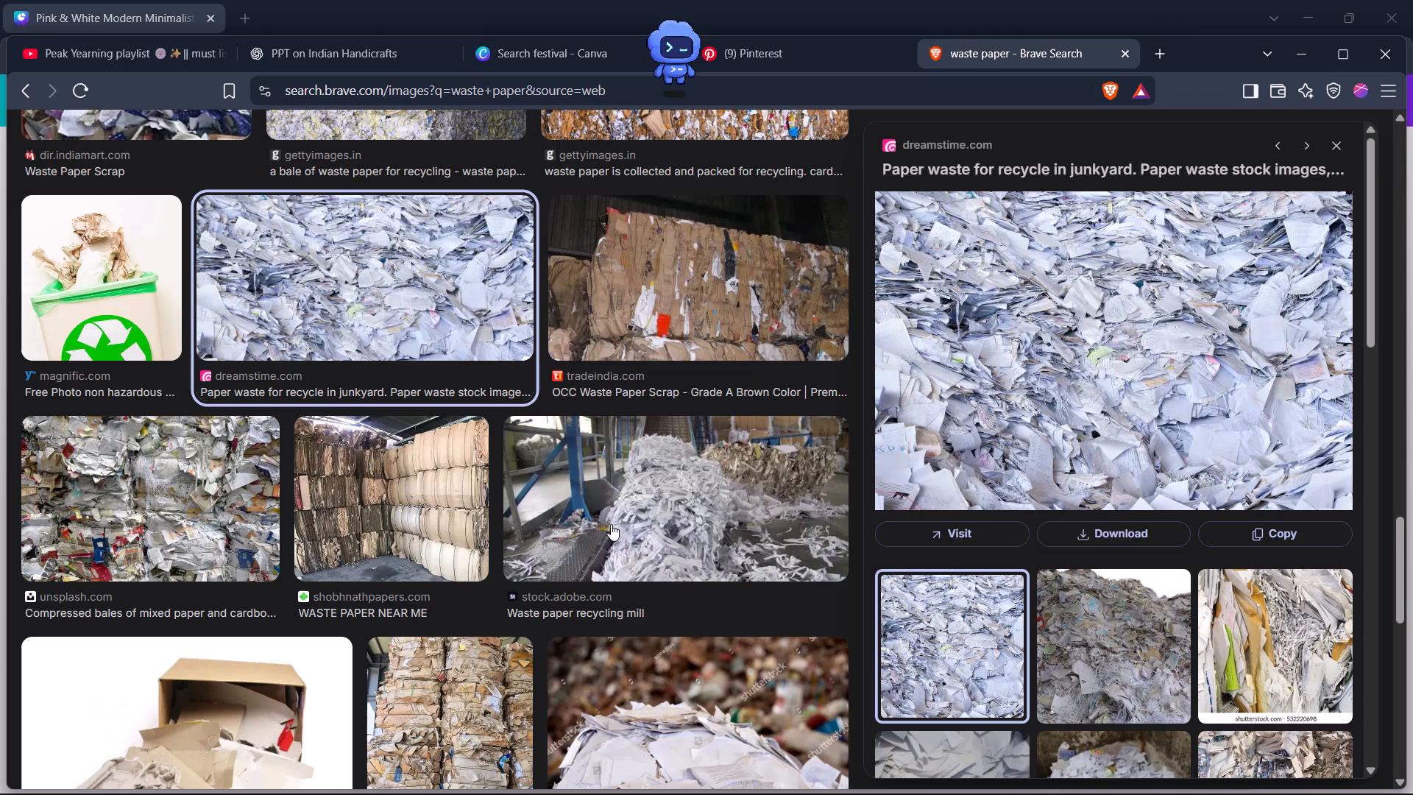
key("alt+Tab")
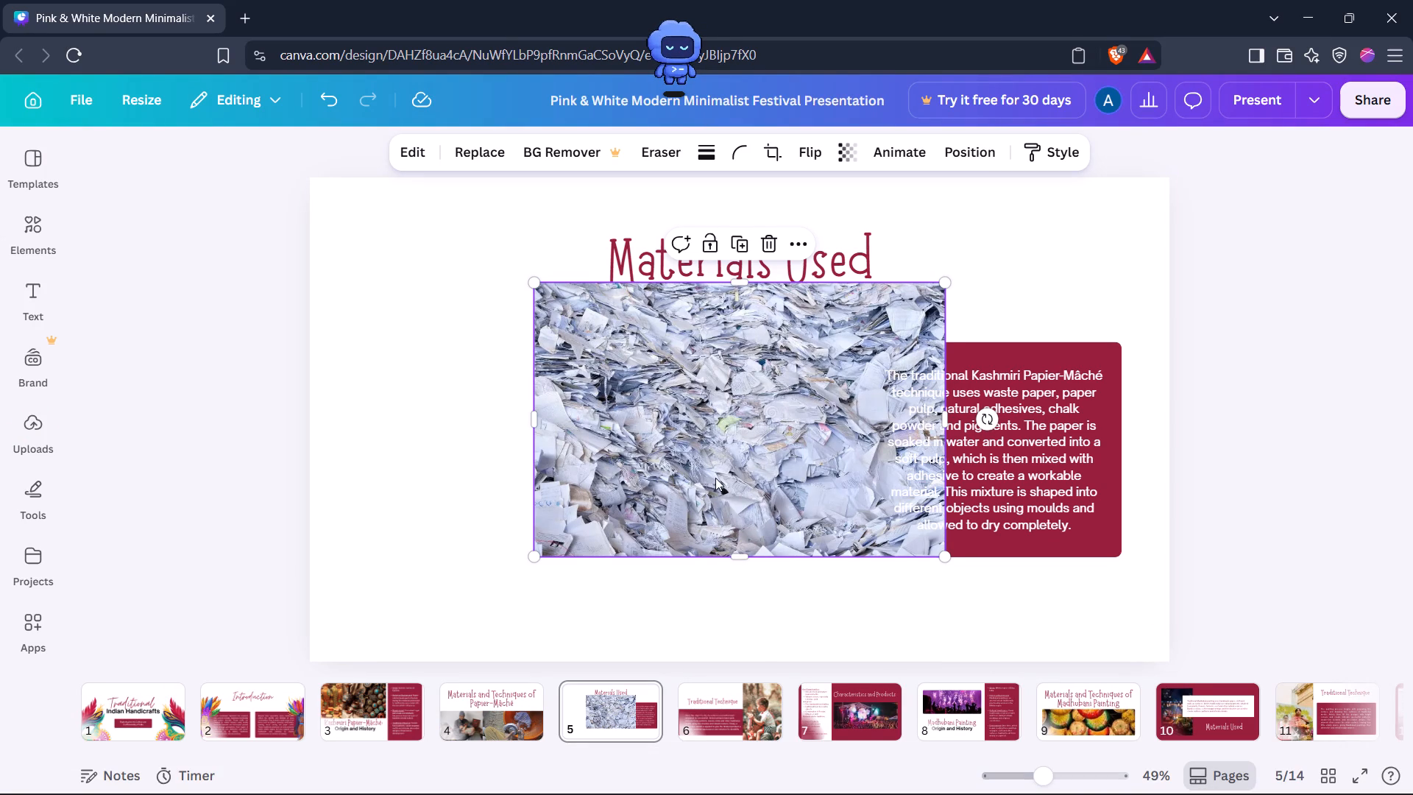
left_click_drag(715, 478, 556, 471)
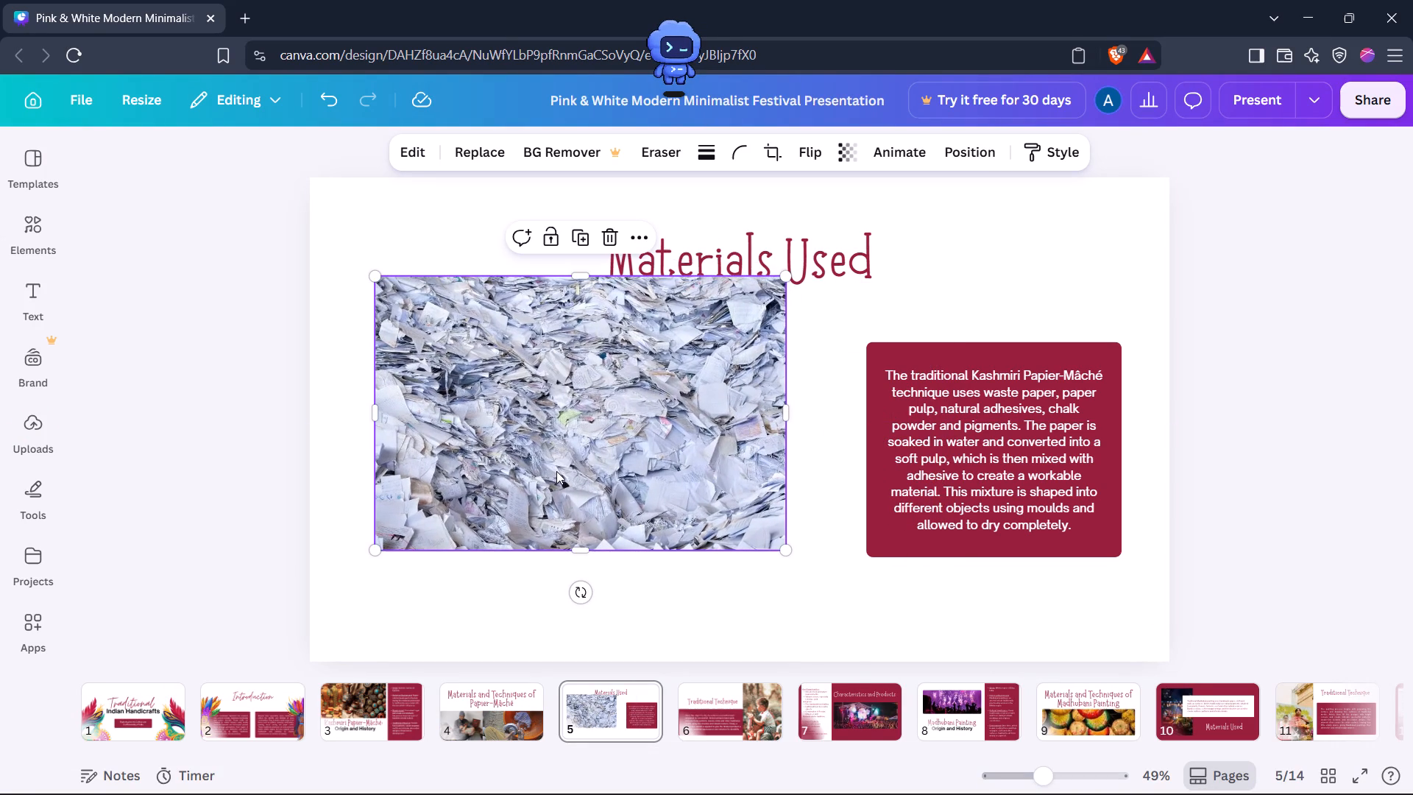
Search Brave Images for "paper pulp" and look through the results for a picture suited to slide 5.
key("alt+Tab")
scroll(743, 280, "up", 3)
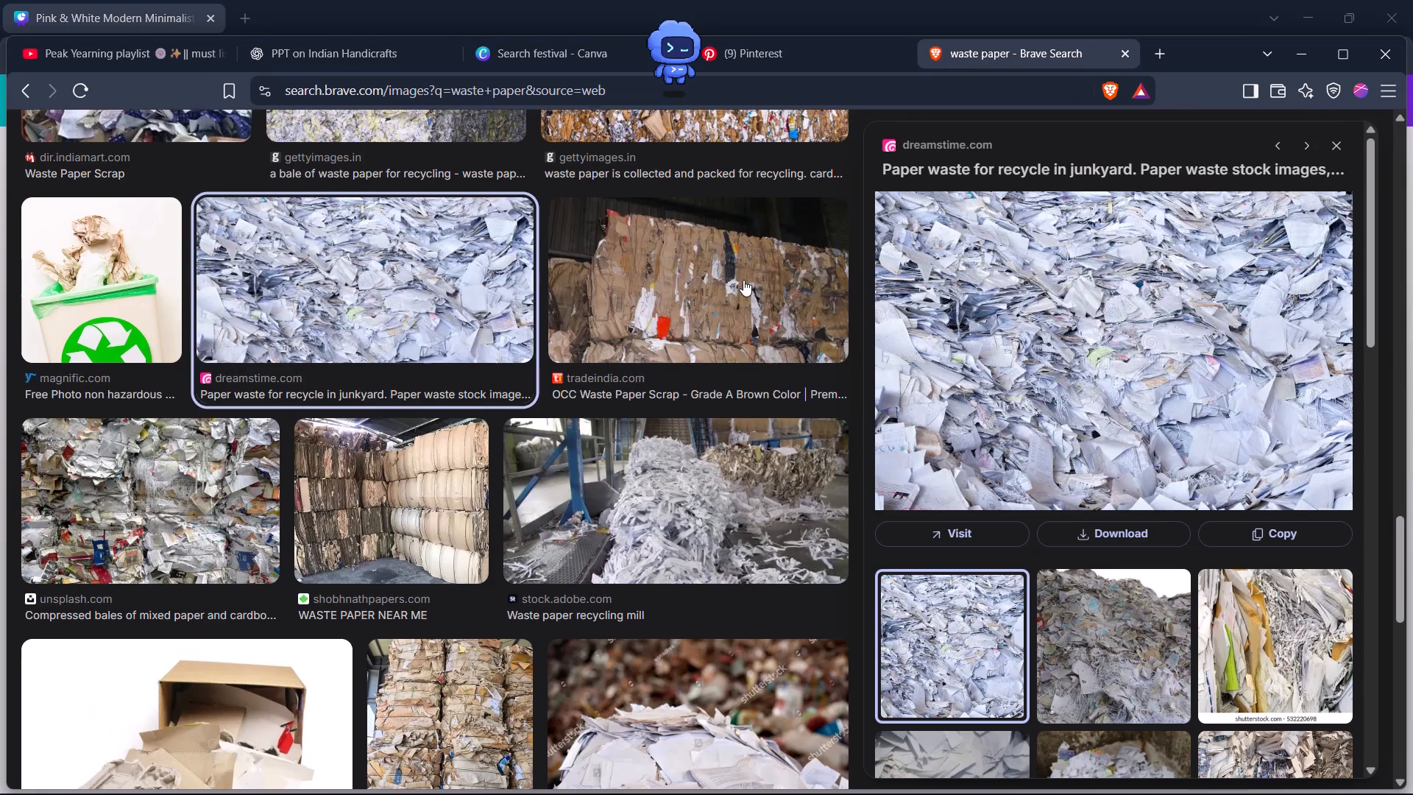
scroll(743, 280, "up", 16)
left_click(709, 158)
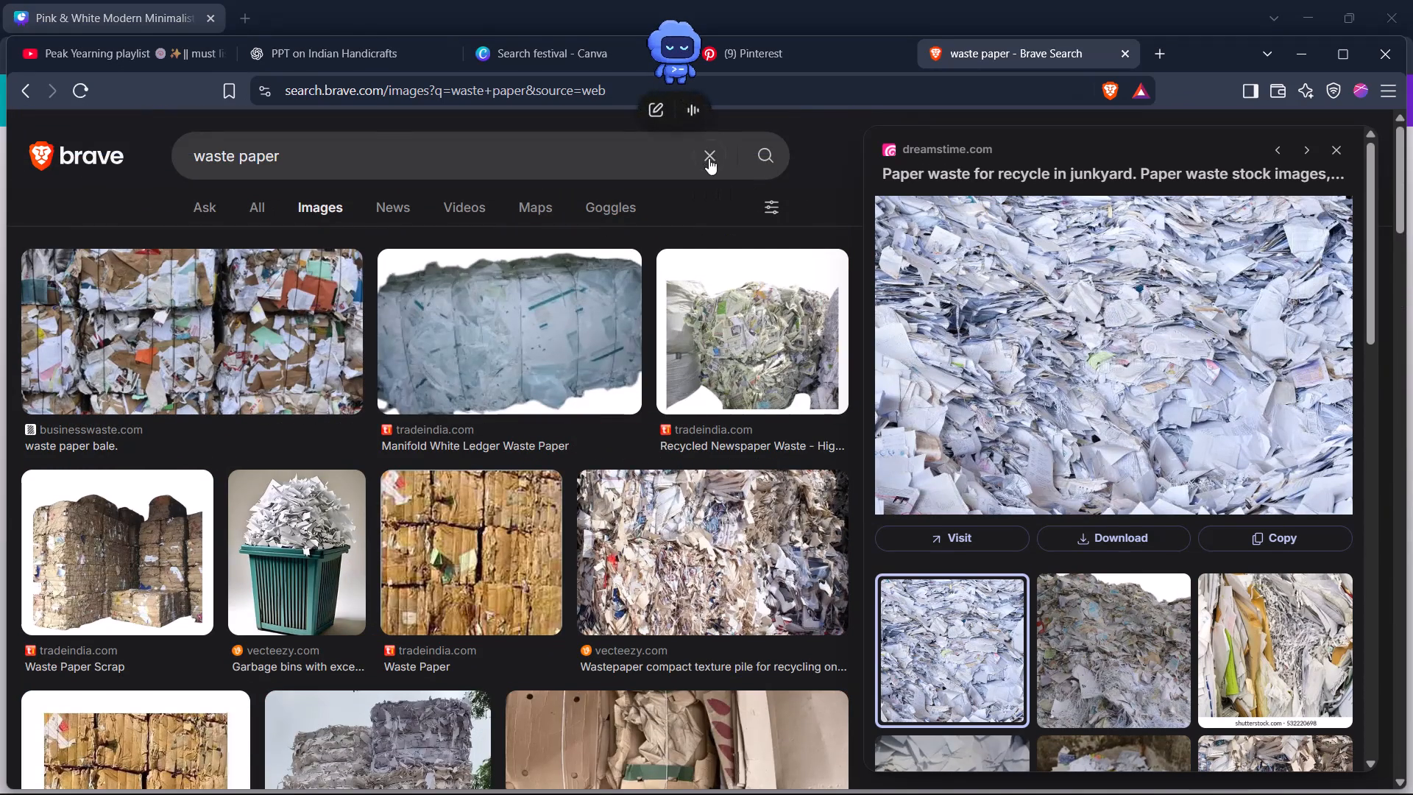
type("paper pulp")
key("Return")
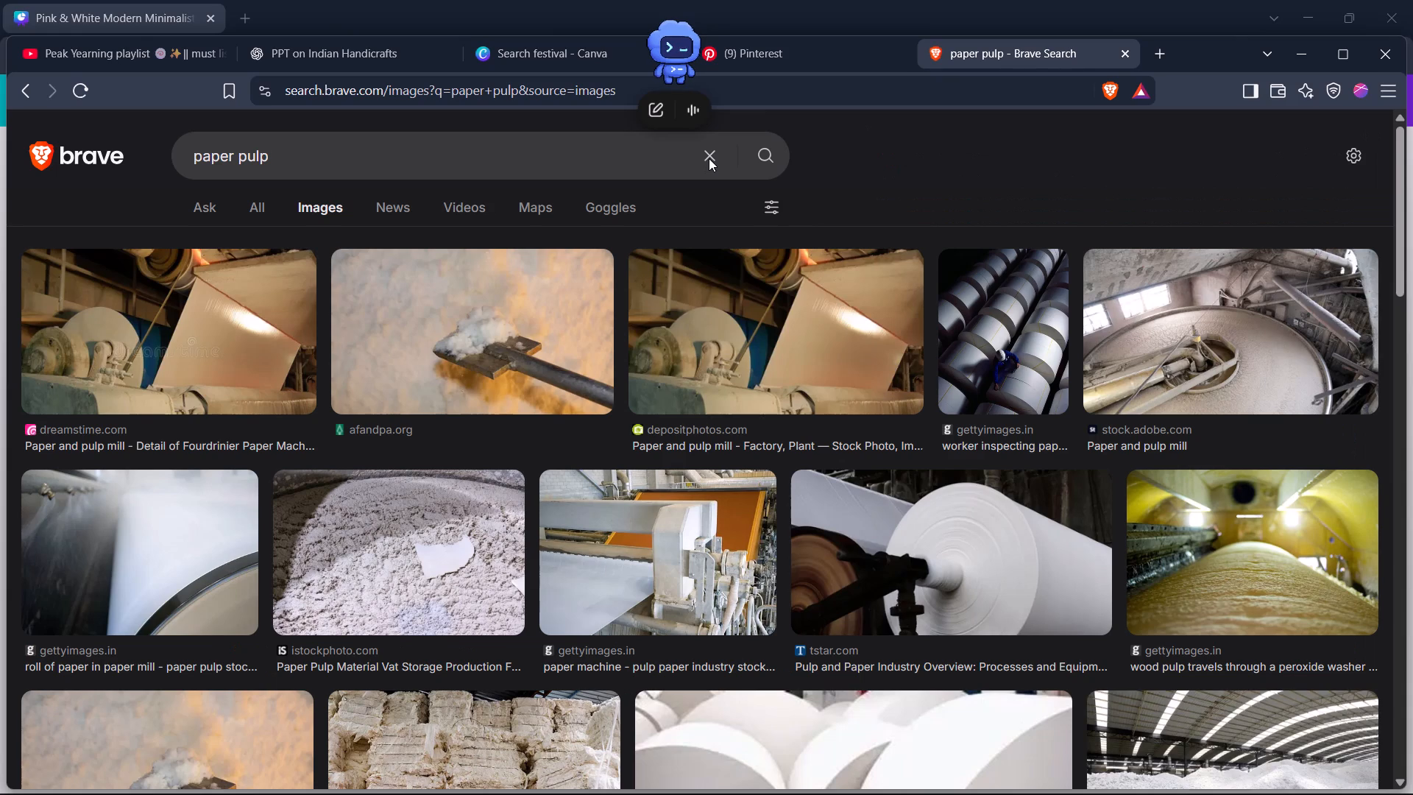
scroll(709, 158, "down", 6)
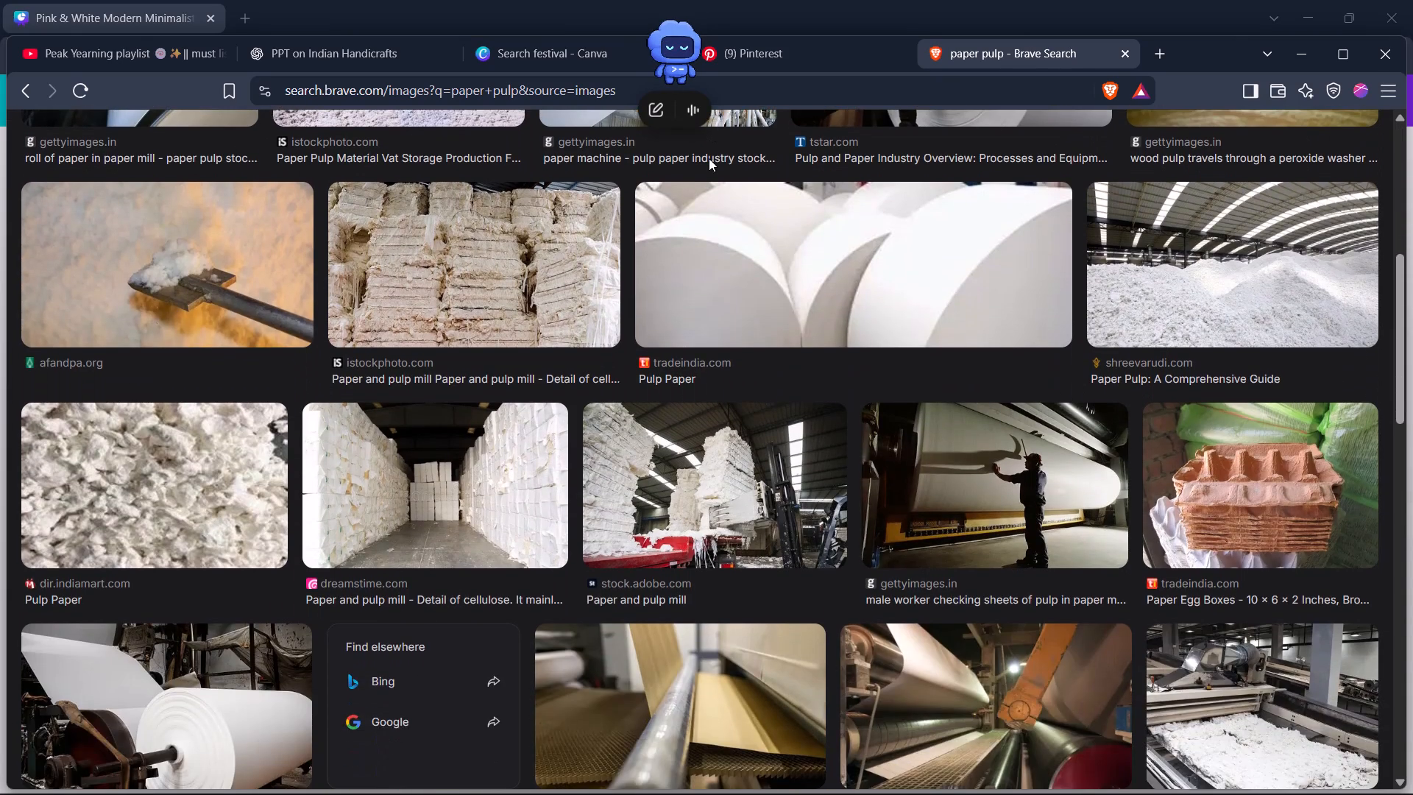
scroll(709, 158, "down", 2)
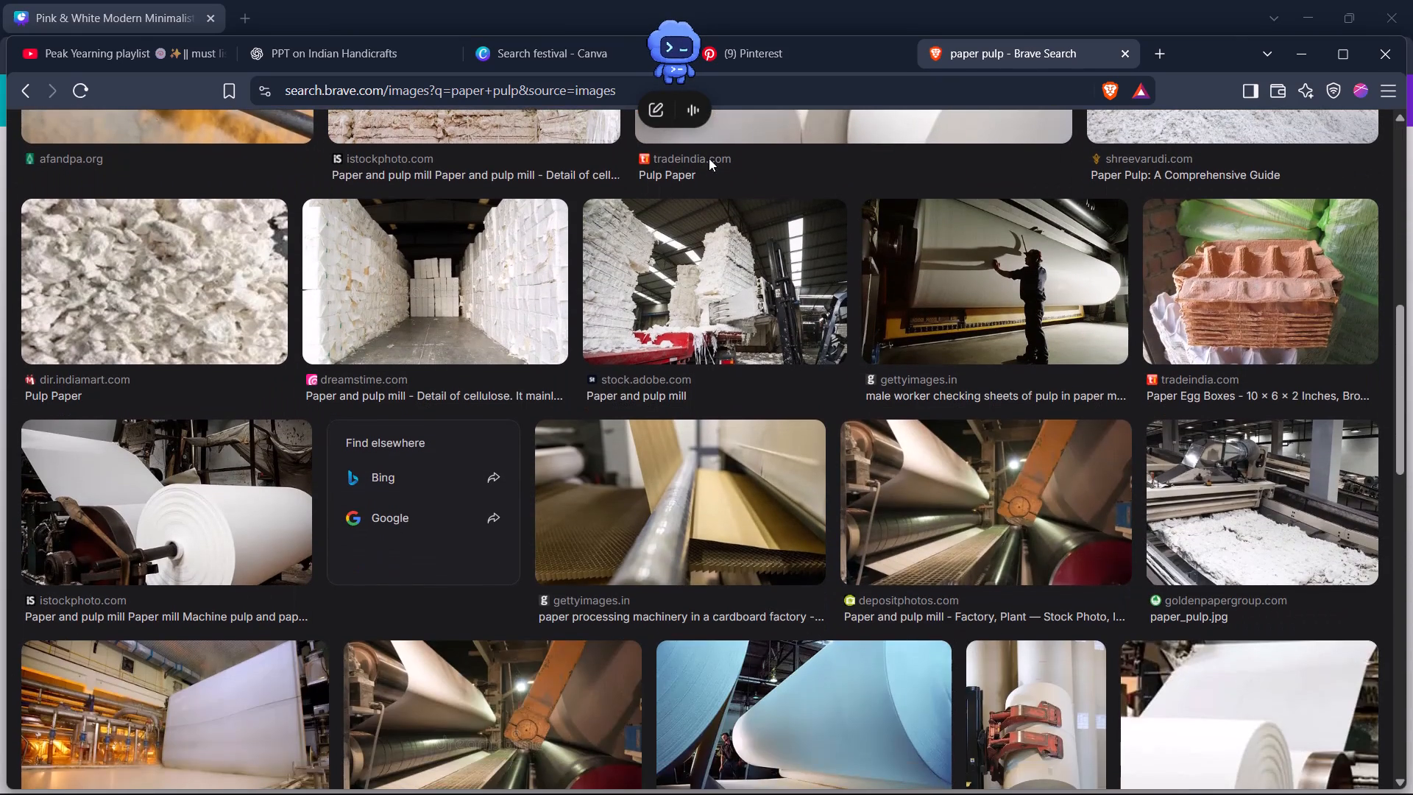
scroll(709, 158, "up", 12)
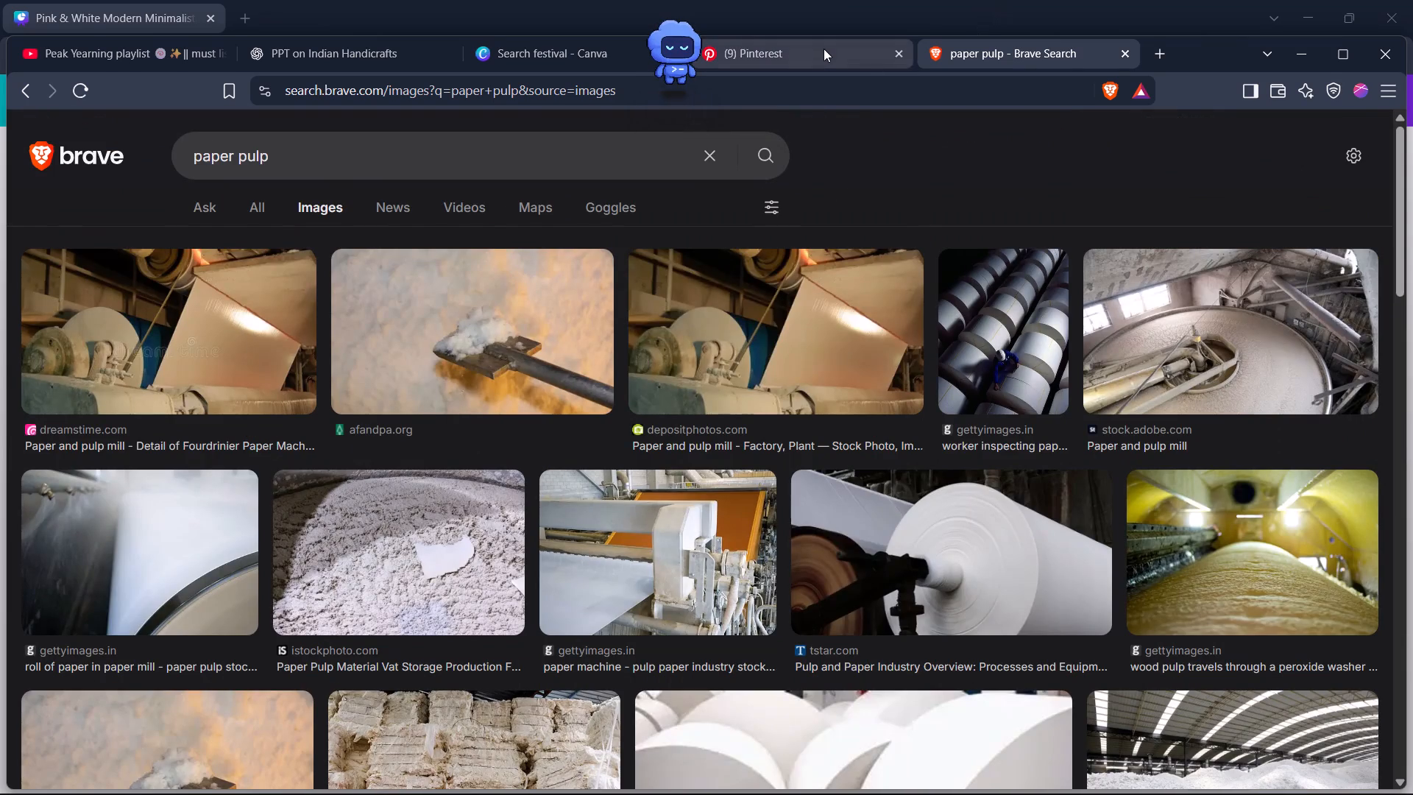
Search Pinterest for paper pulp pictures, using "paper plup" as the final query.
left_click(822, 47)
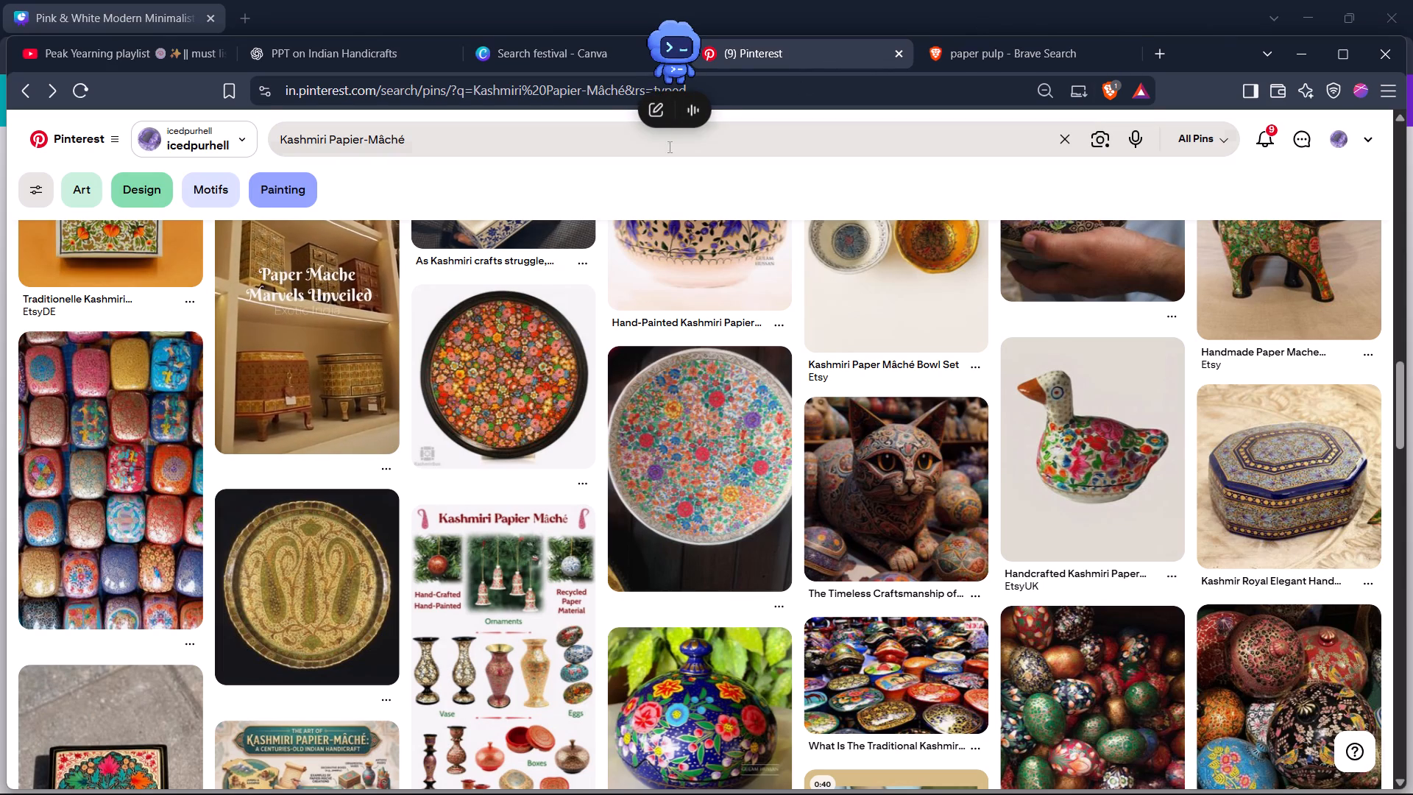
triple_click(665, 141)
key("BackSpace")
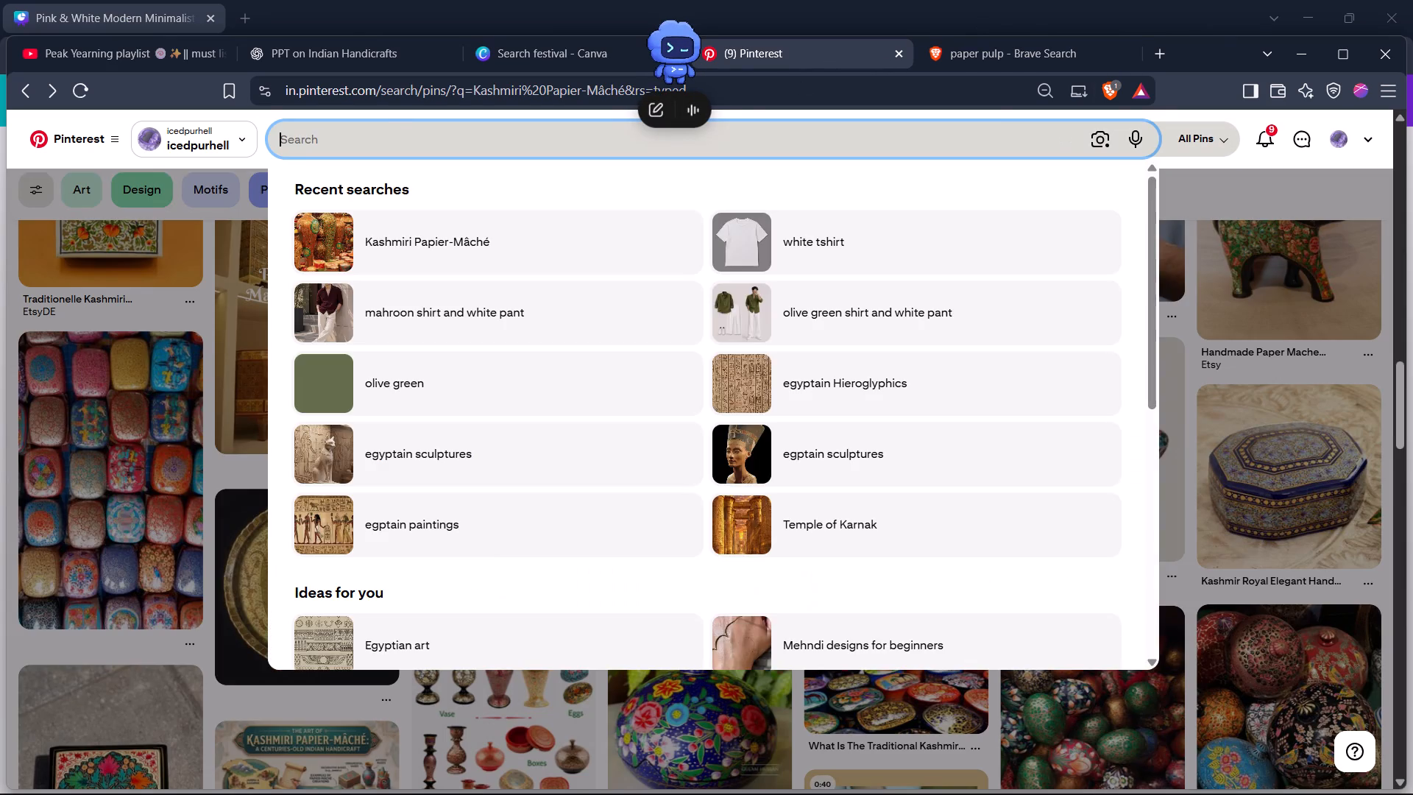
type("paper")
key("space")
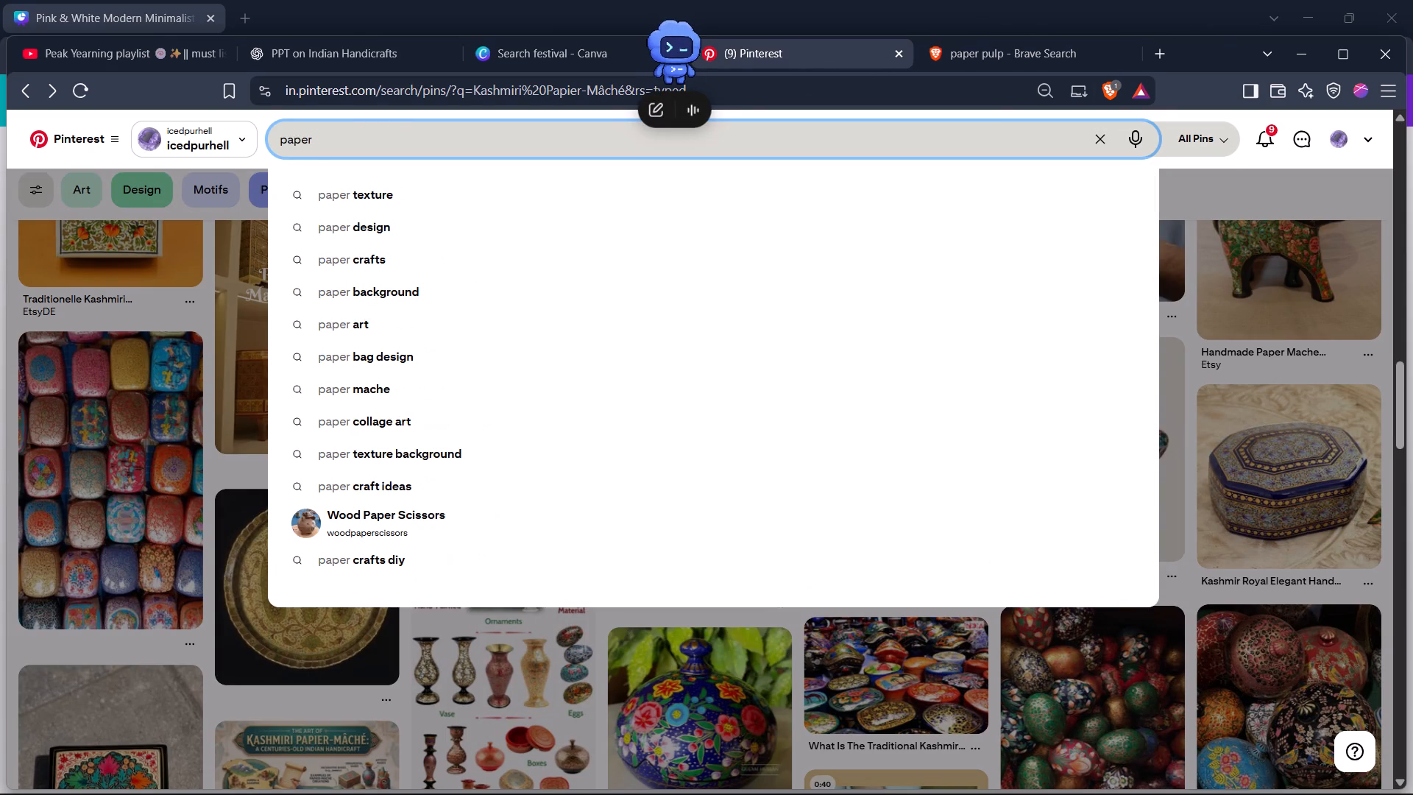
type("pilp")
key("Return")
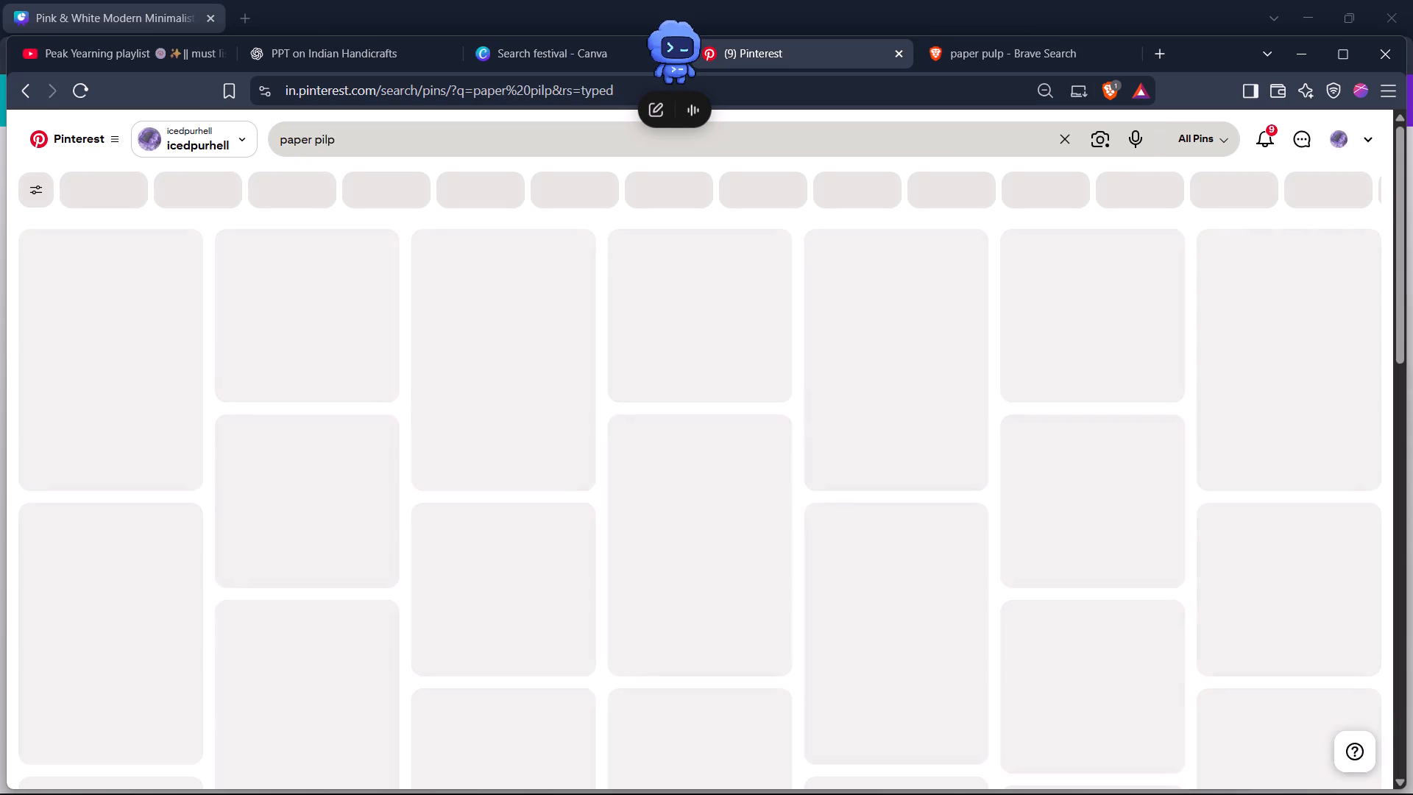
double_click(334, 137)
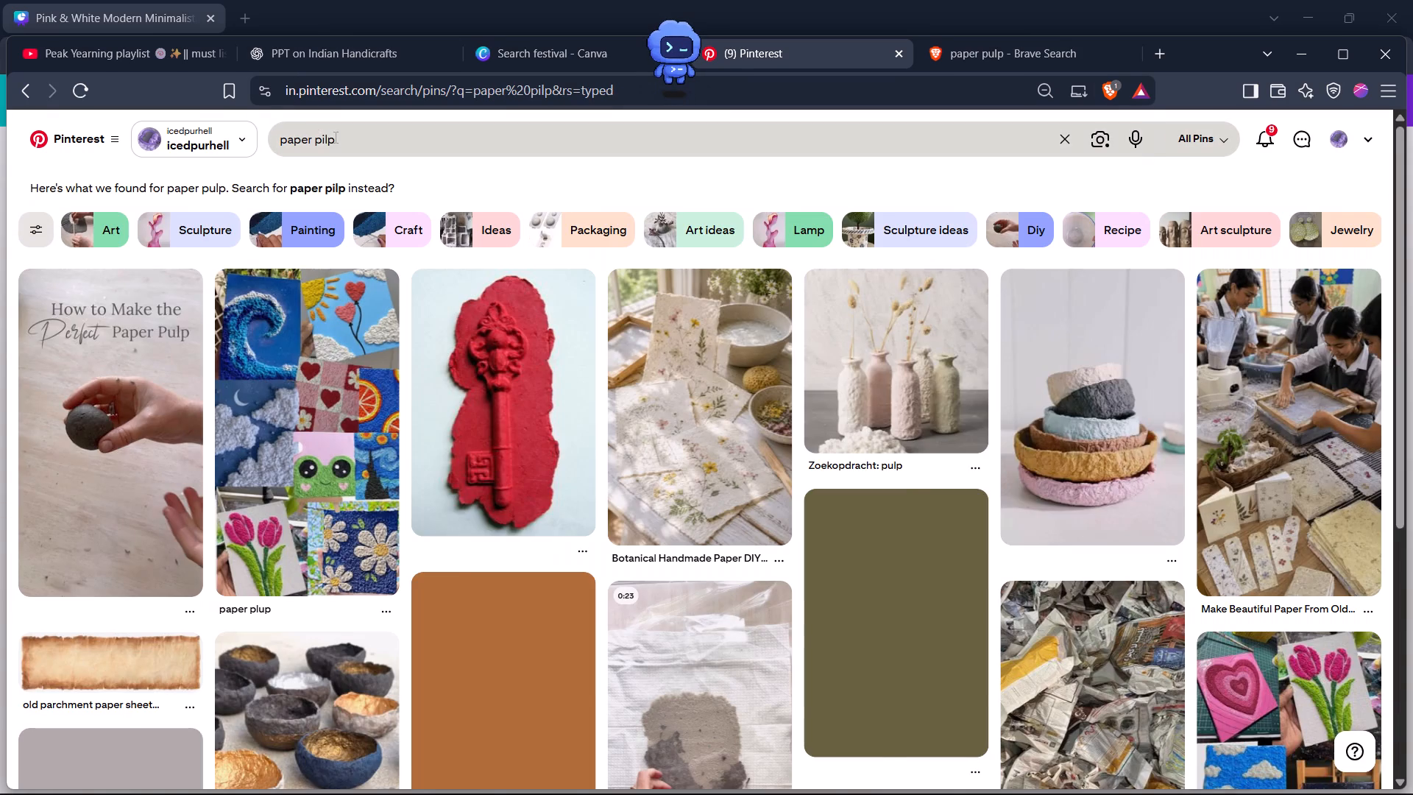
key("BackSpace")
key("p")
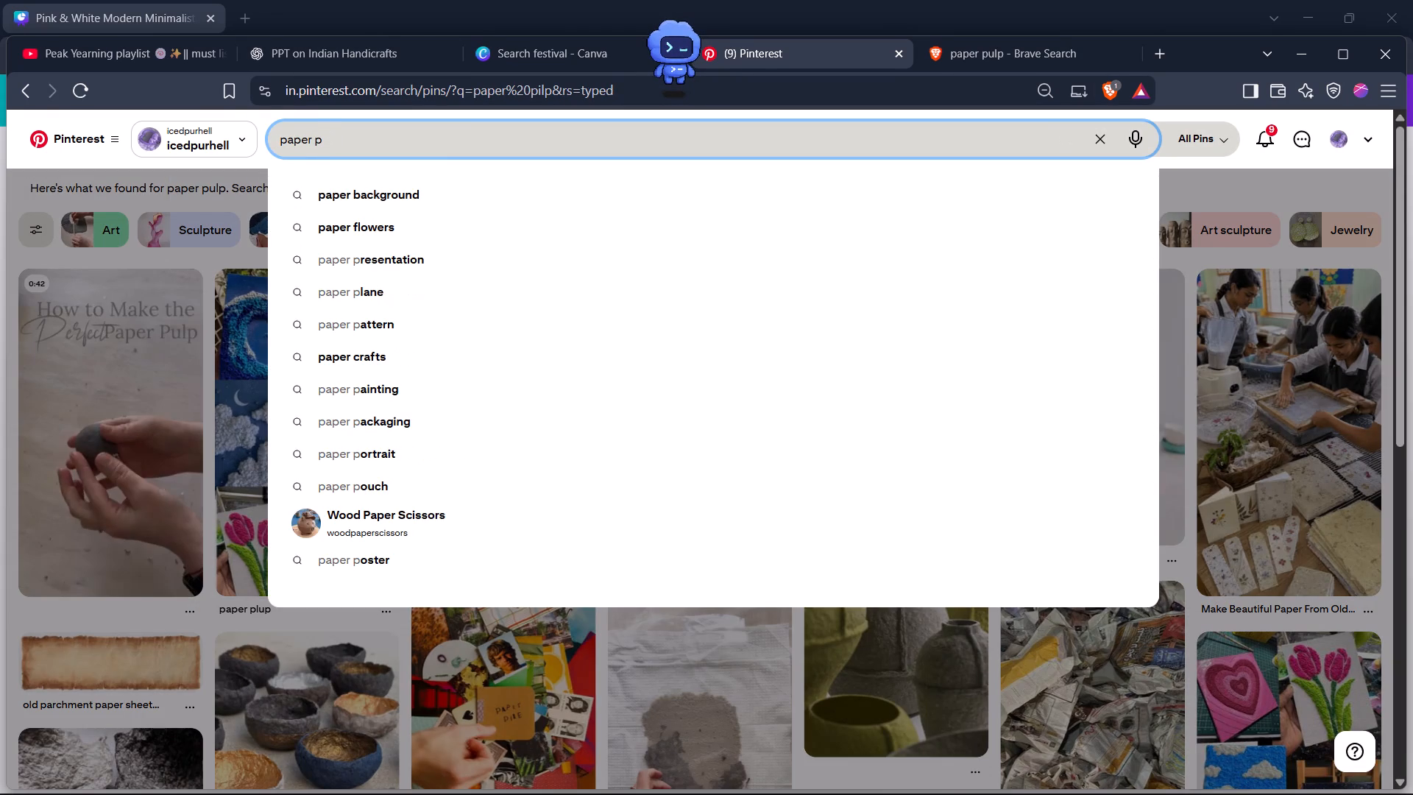
type("lip")
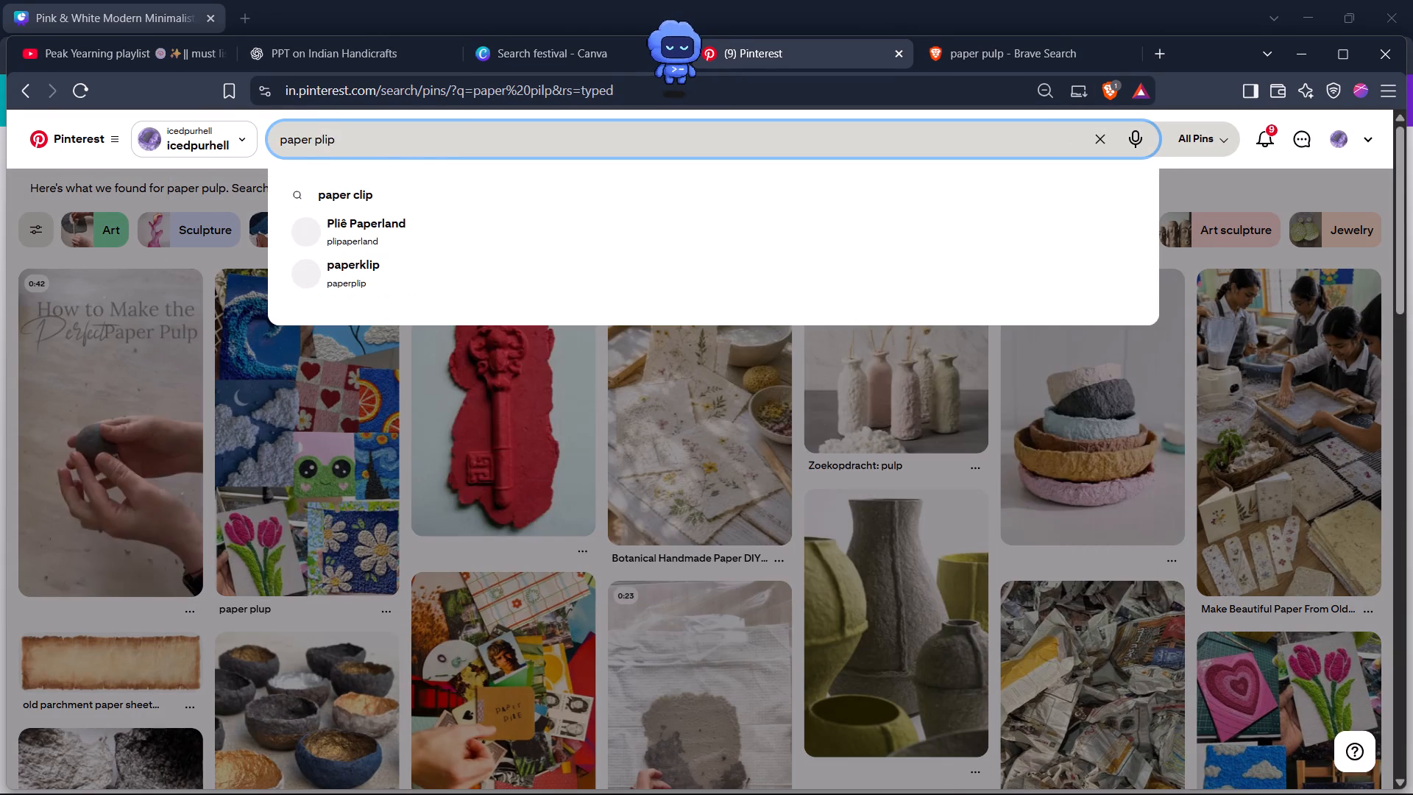
key("BackSpace")
key("BackSpace")
type("up")
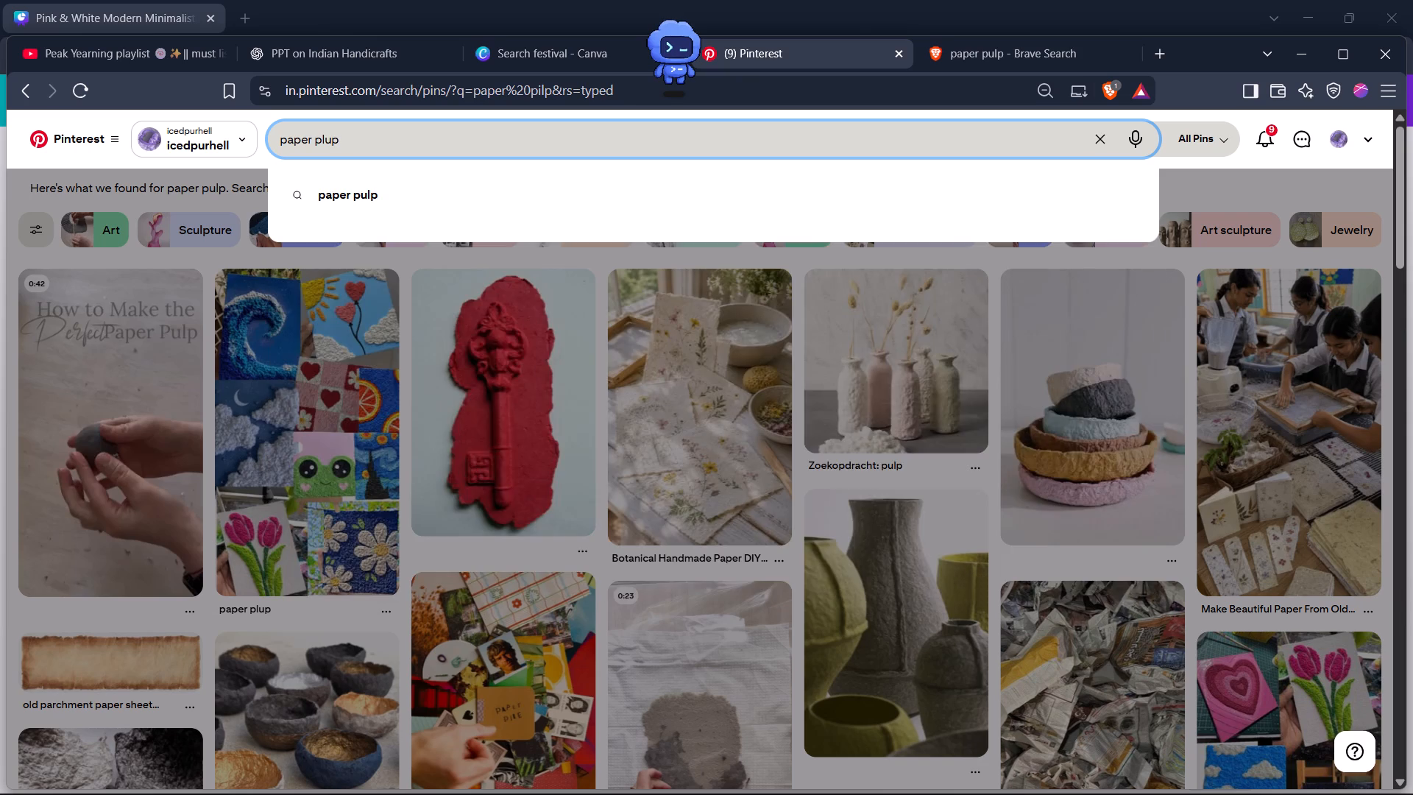
key("Return")
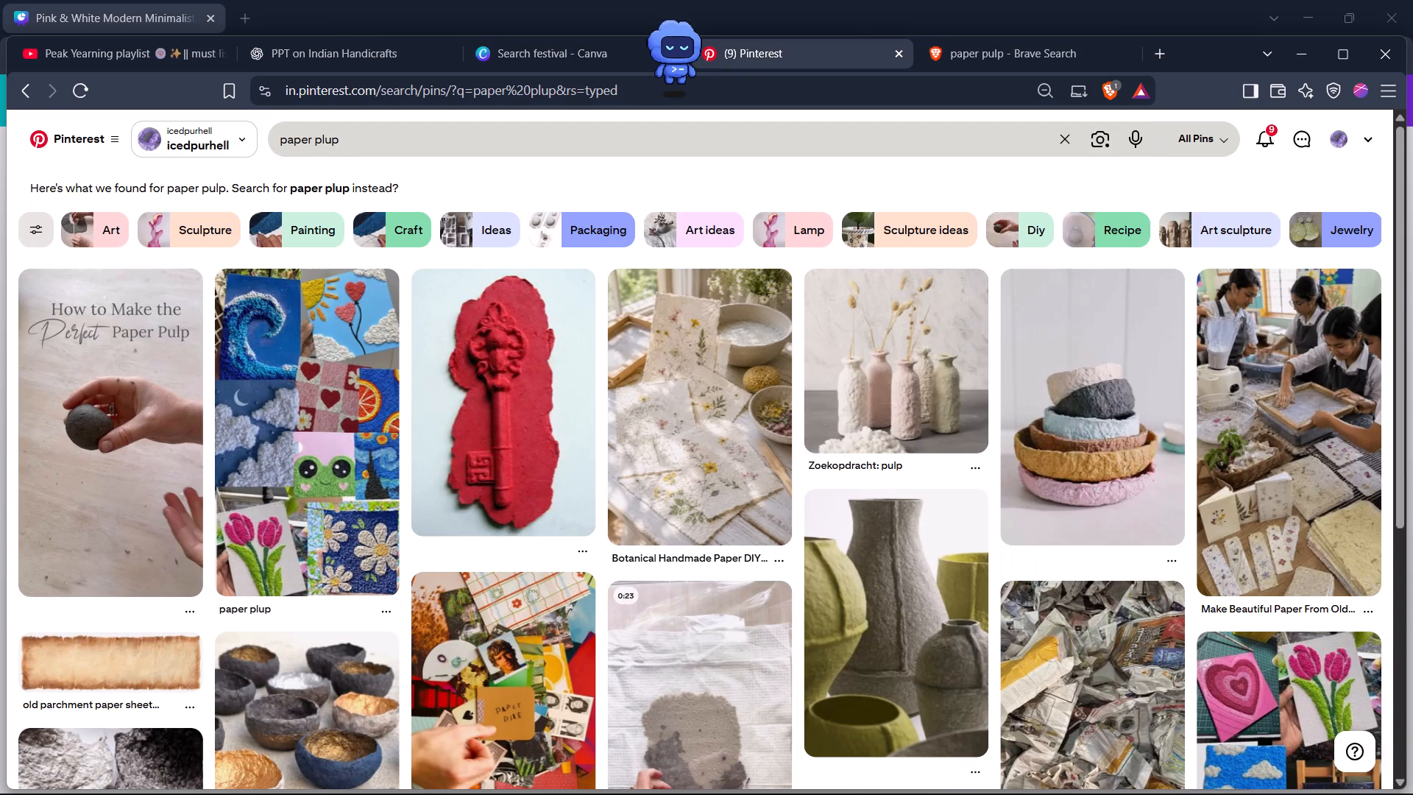
Open the Papier Mache Summer Fruit Bowls pin from the Pinterest results and copy its picture of grey paper pulp.
scroll(334, 137, "down", 1)
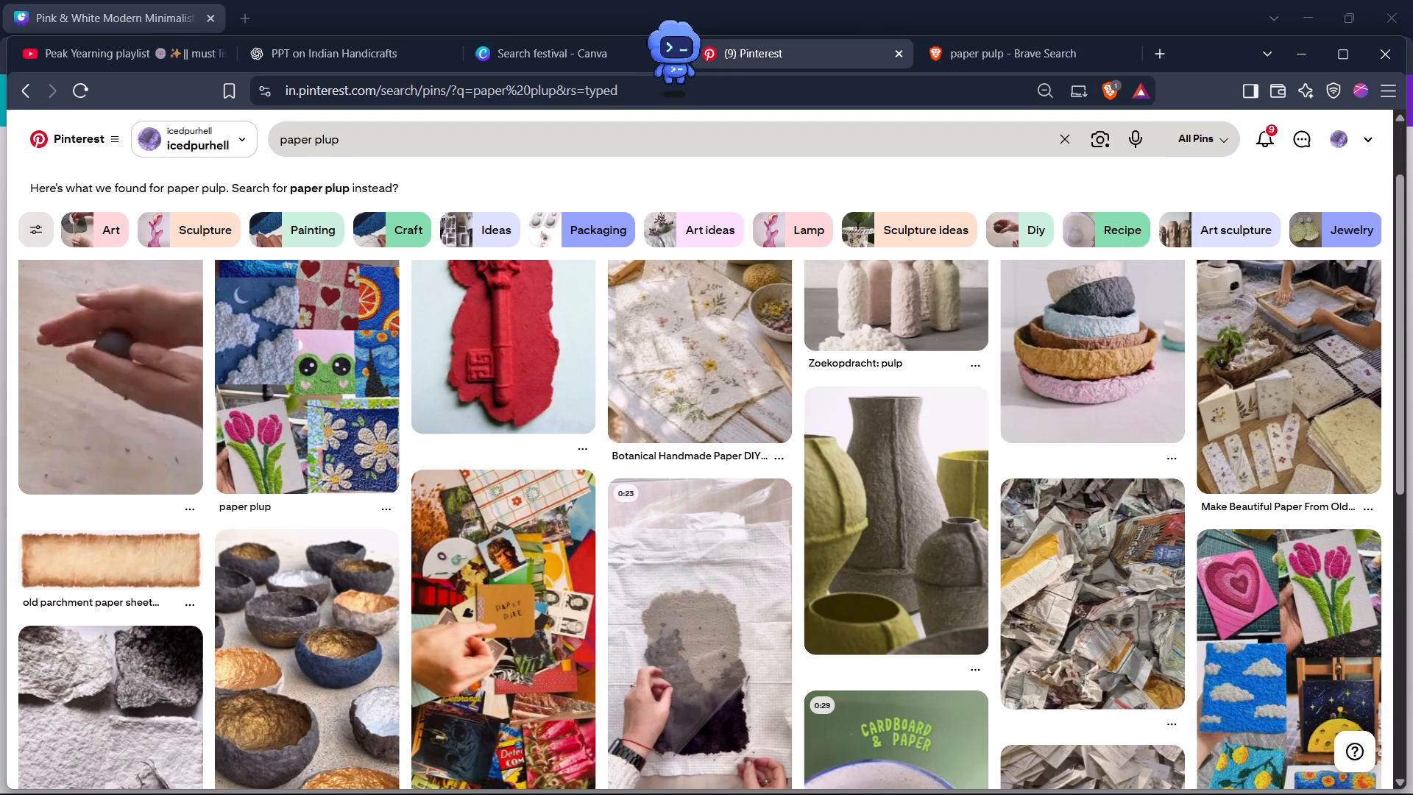
scroll(334, 137, "down", 1)
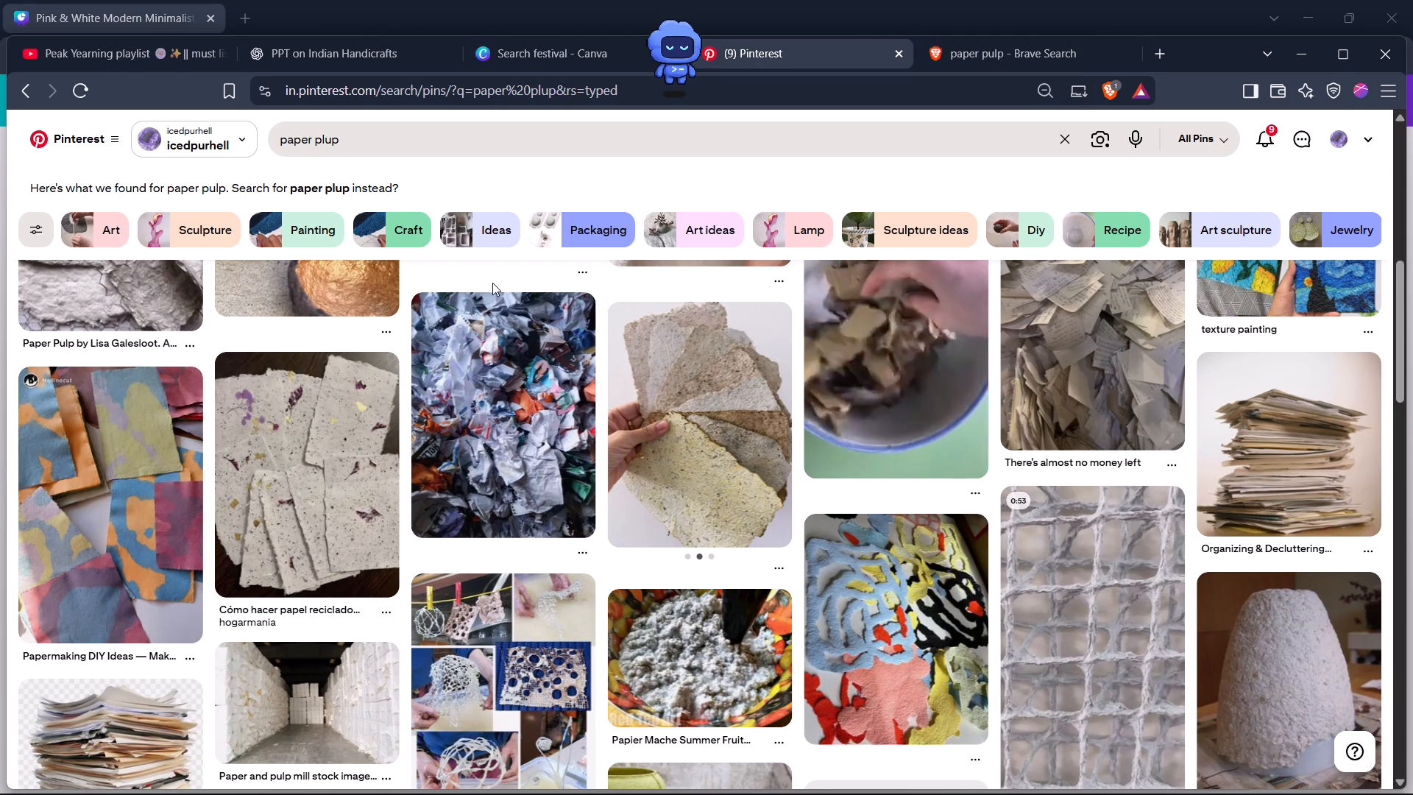
left_click(683, 657)
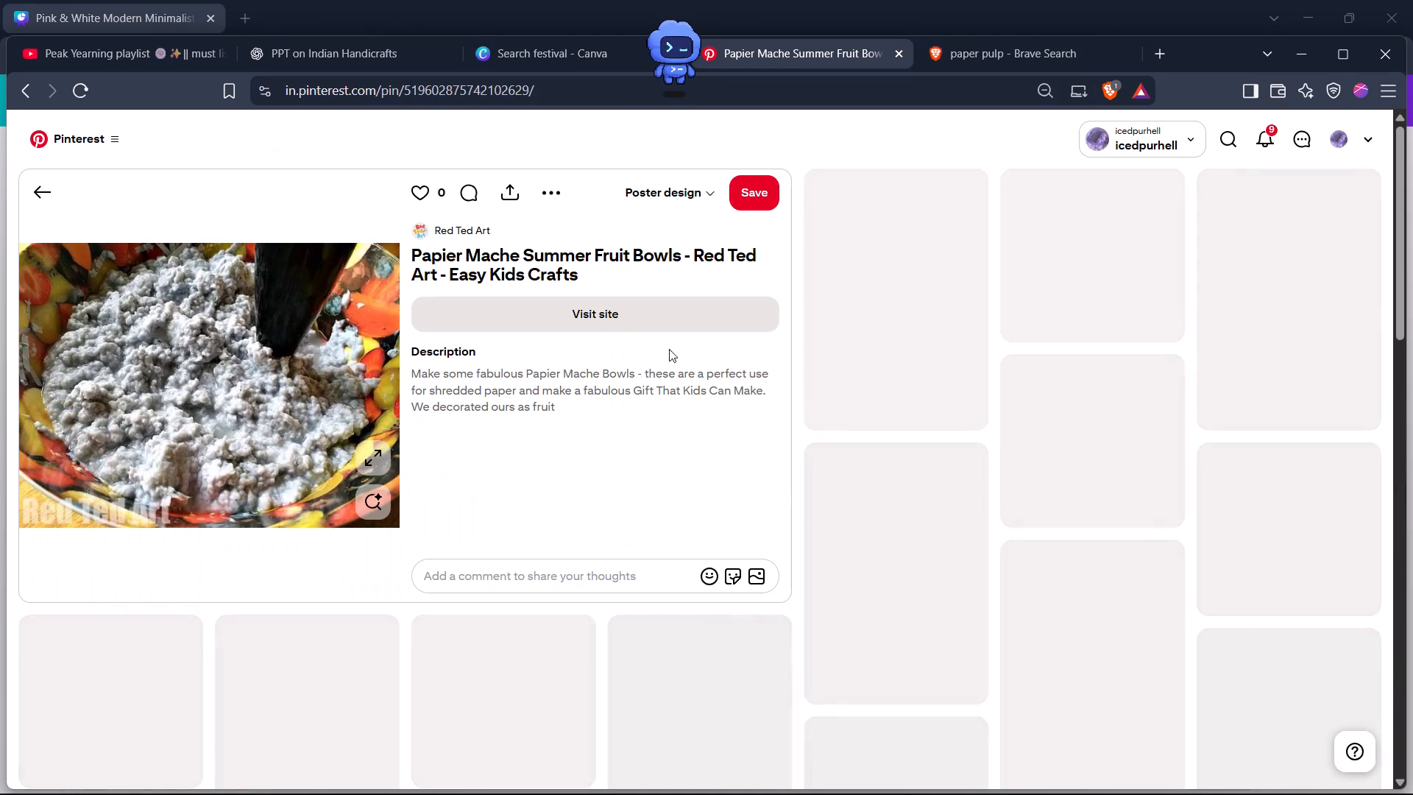
right_click(174, 438)
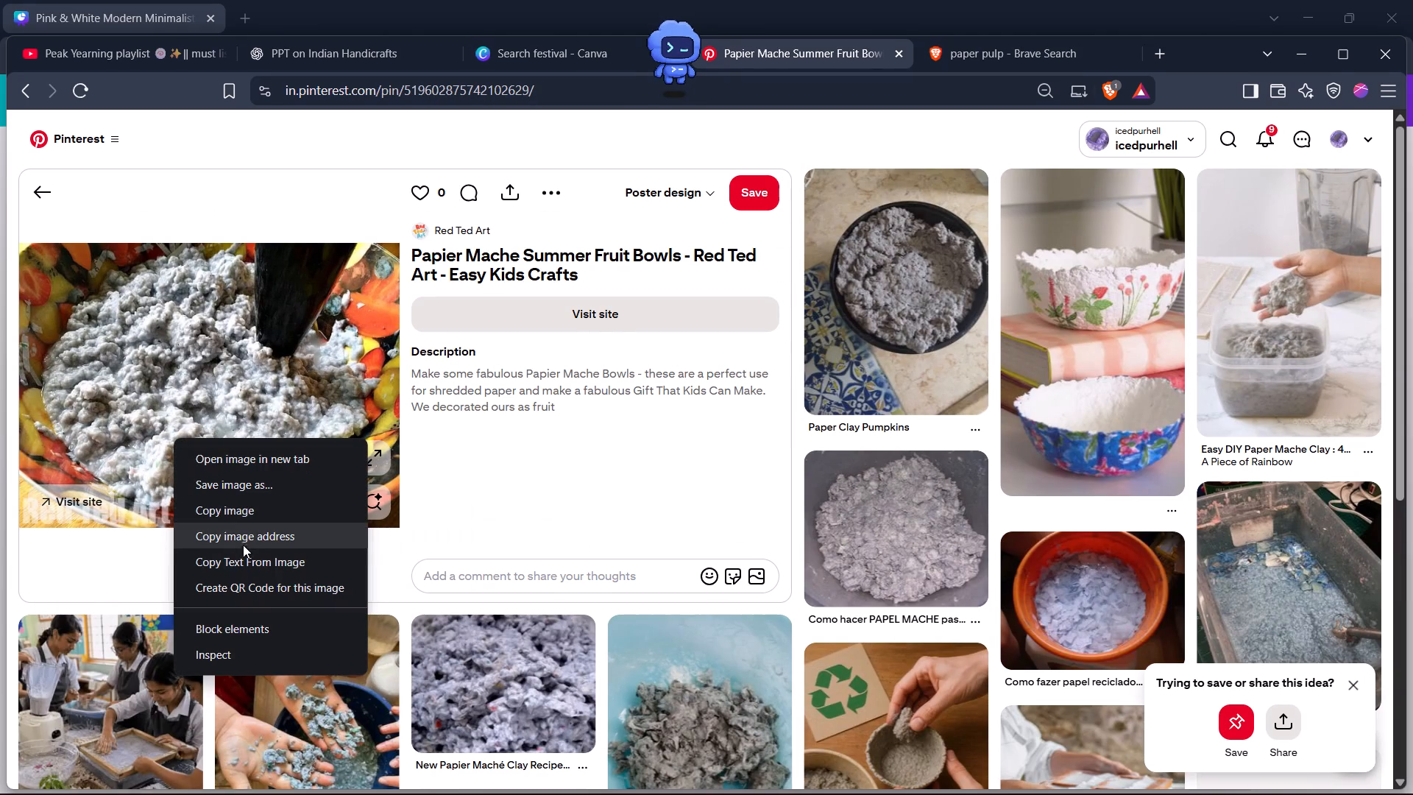
left_click(233, 514)
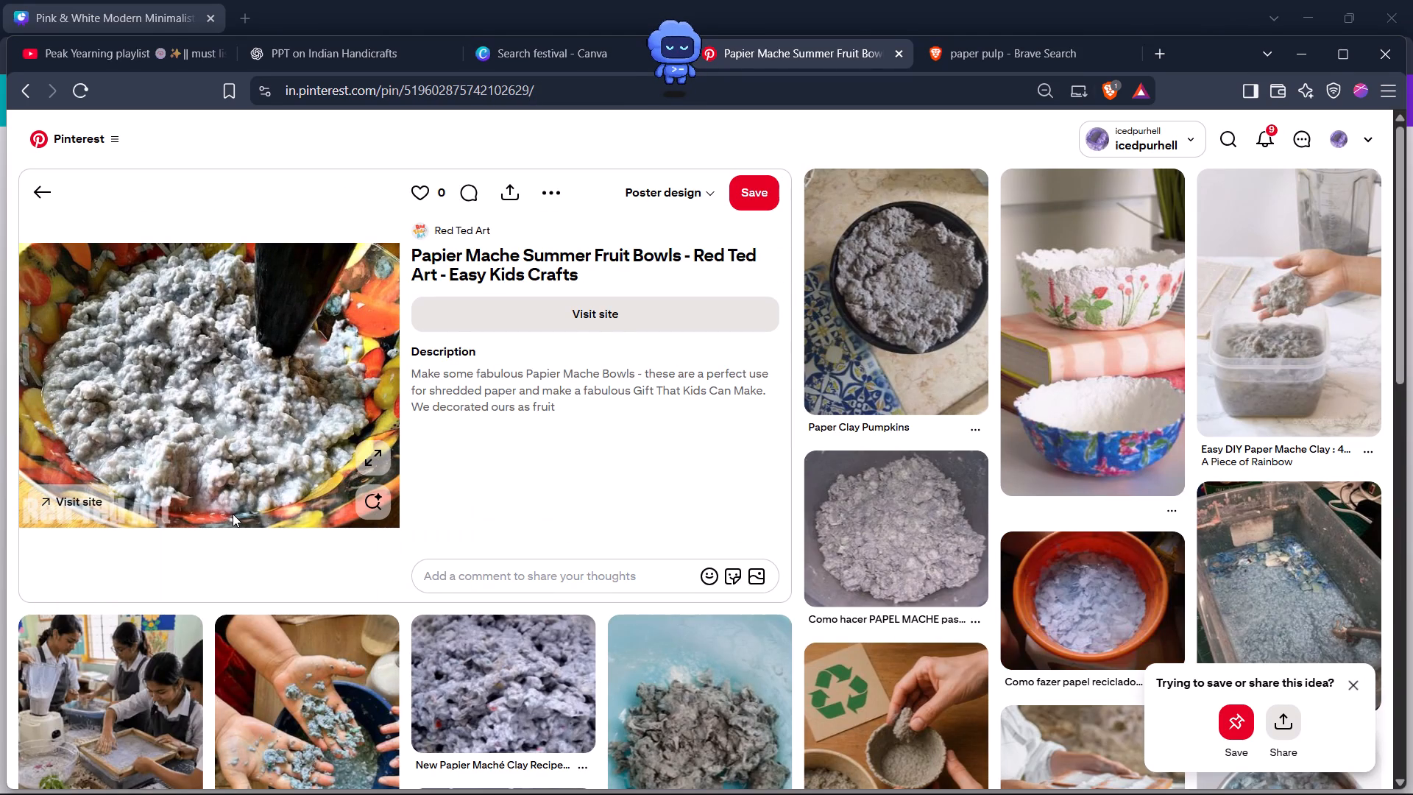
right_click(233, 514)
scroll(233, 514, "down", 1)
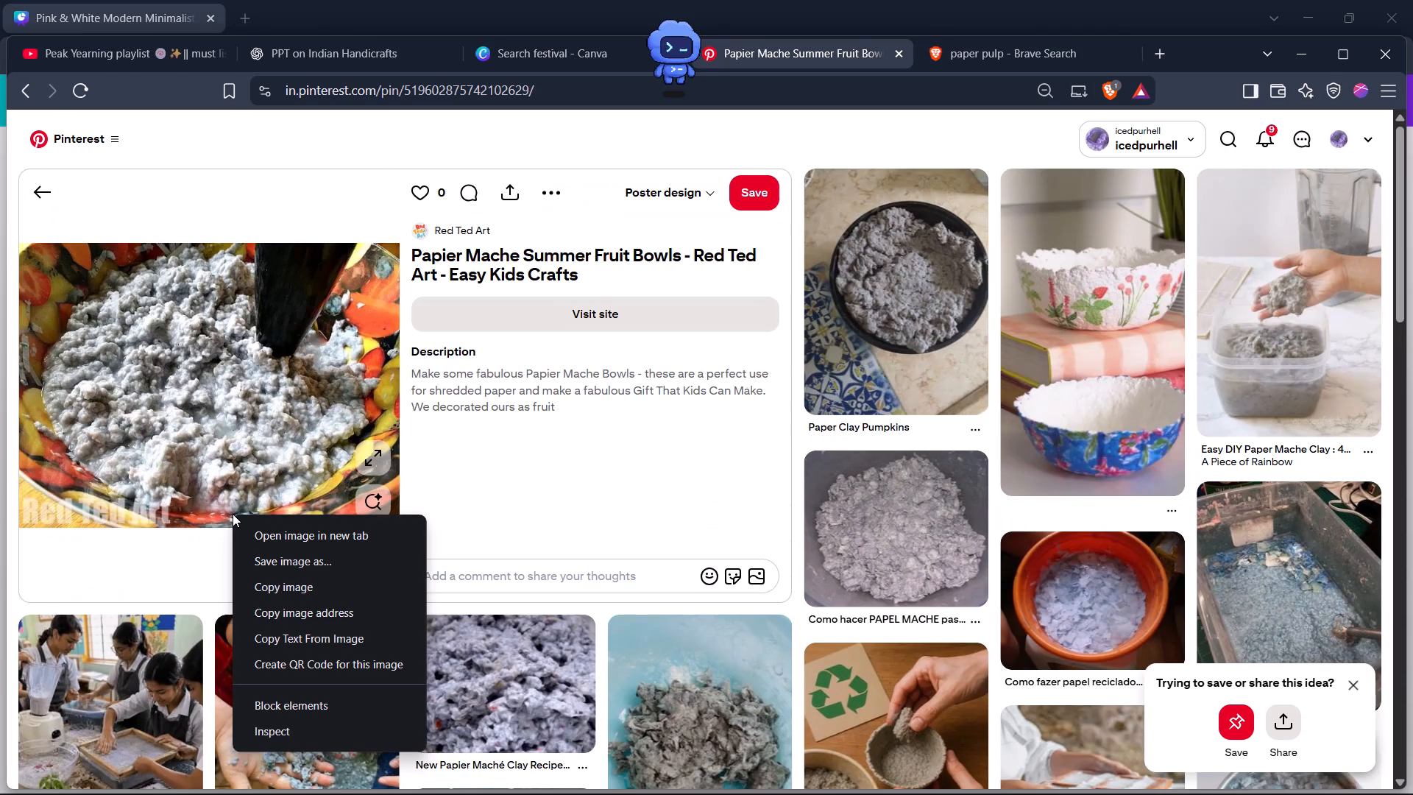
scroll(233, 514, "down", 2)
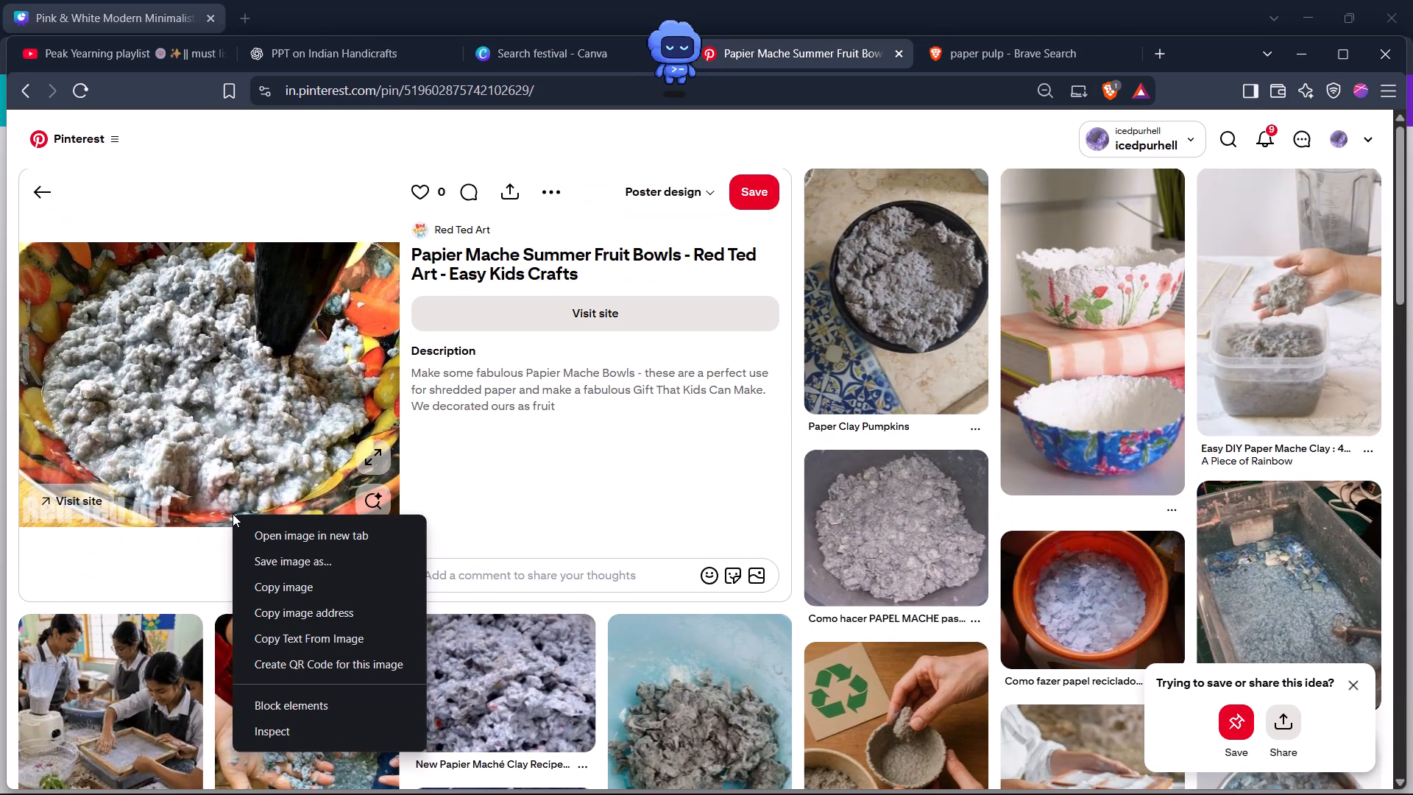
scroll(233, 514, "down", 2)
On Canva slide 5, shrink the waste paper picture and place it near the slide's left edge, just below title level.
key("alt+Tab")
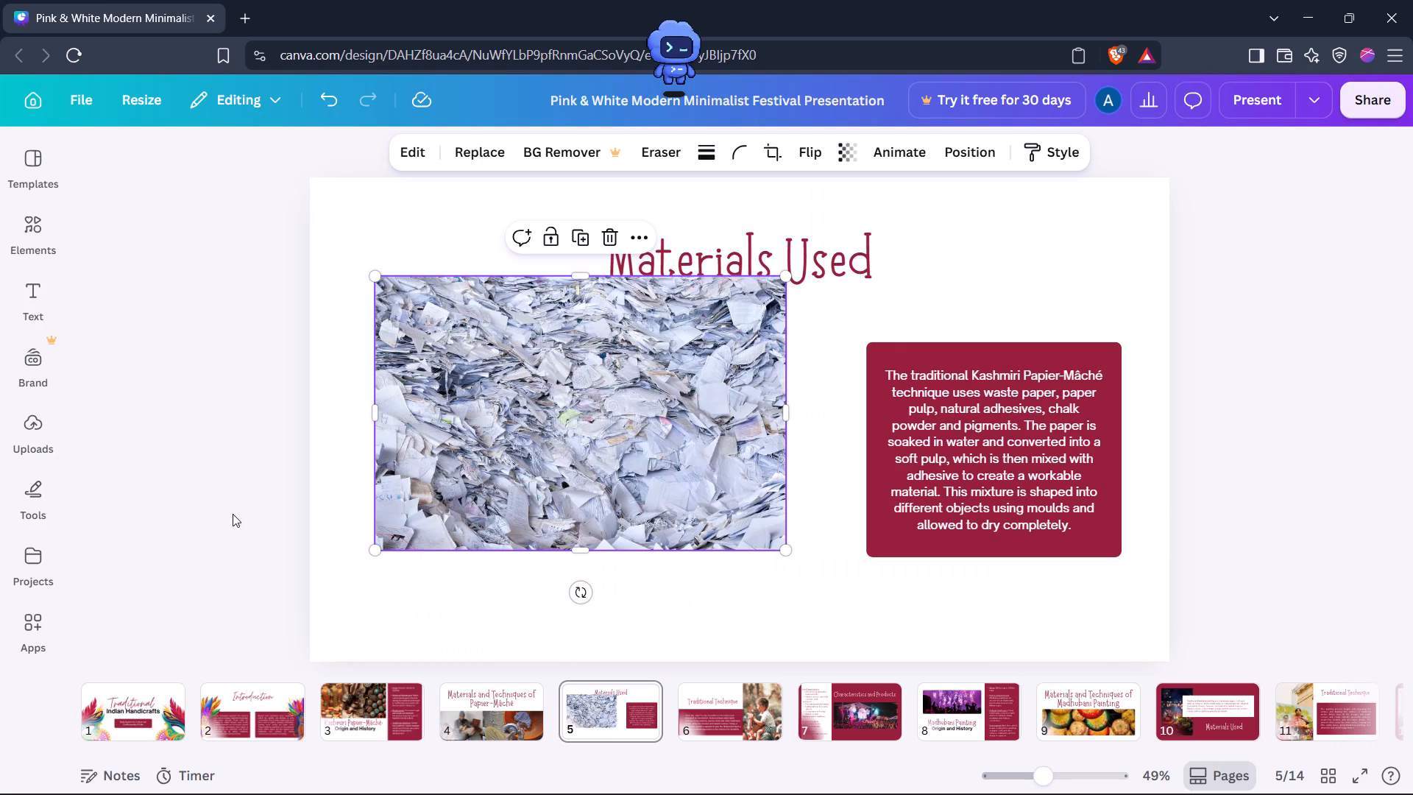
left_click_drag(787, 555, 589, 480)
left_click_drag(546, 413, 490, 430)
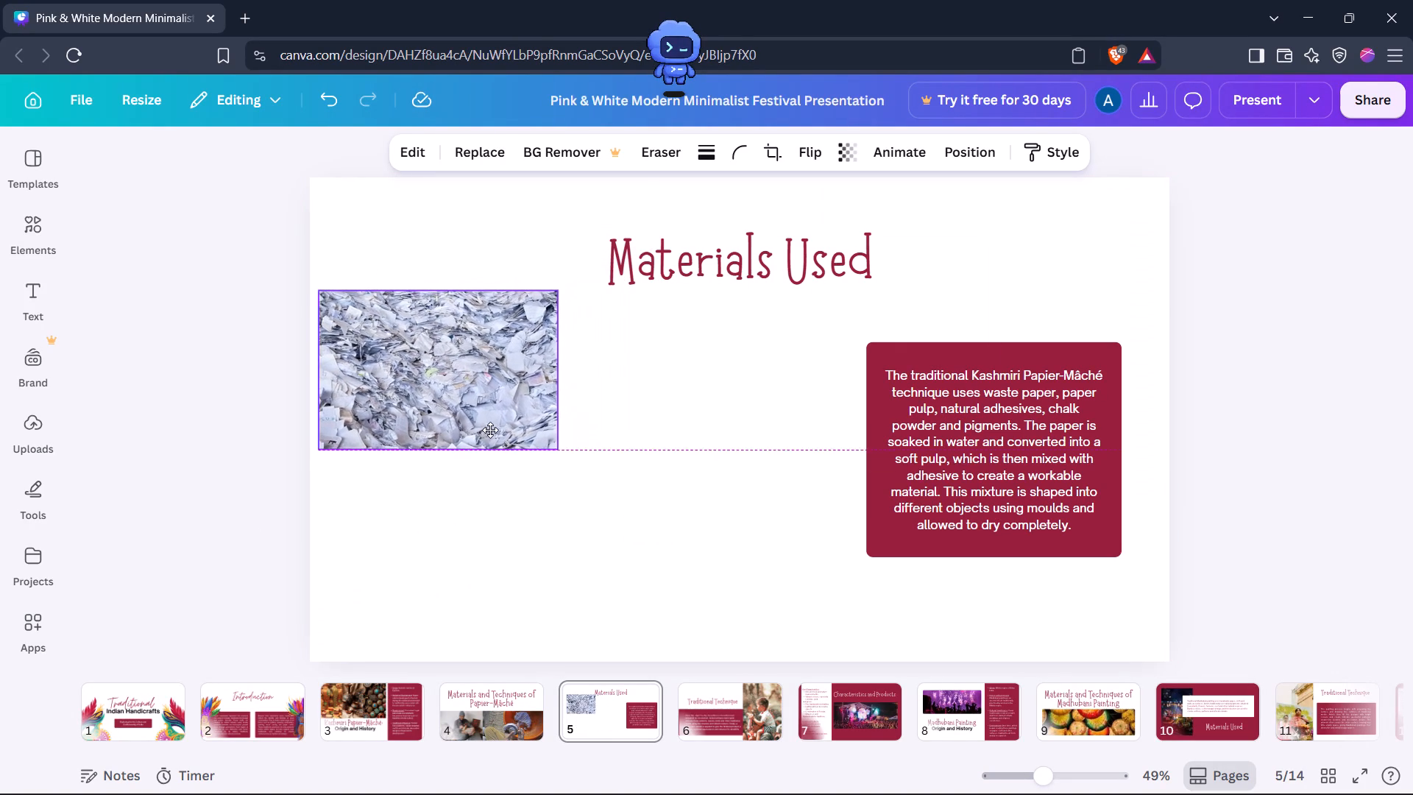
left_click_drag(490, 430, 496, 397)
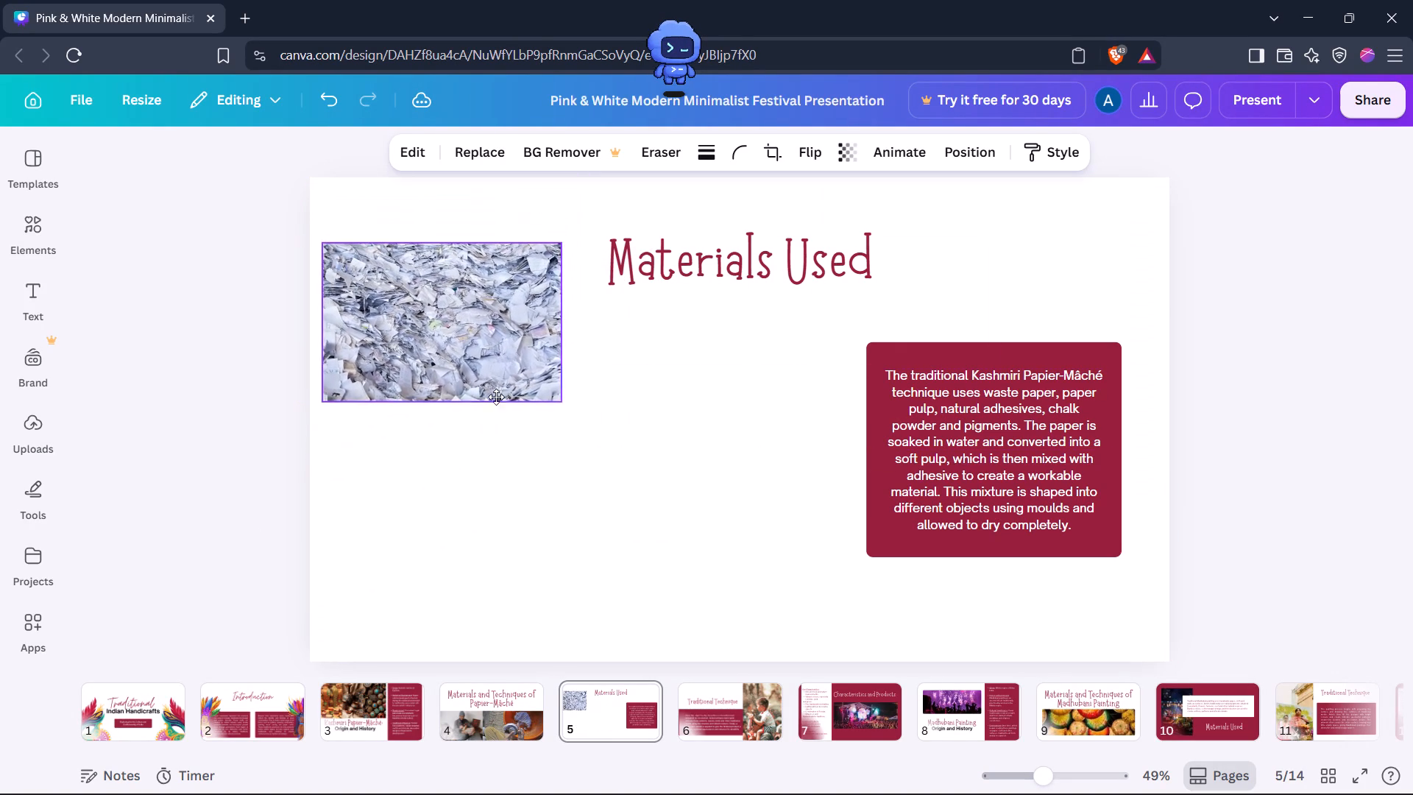
left_click_drag(496, 397, 491, 431)
Paste the paper pulp picture onto slide 5 and move it down beside the text box, overlapping the waste paper picture's lower corner.
left_click(687, 506)
right_click(687, 506)
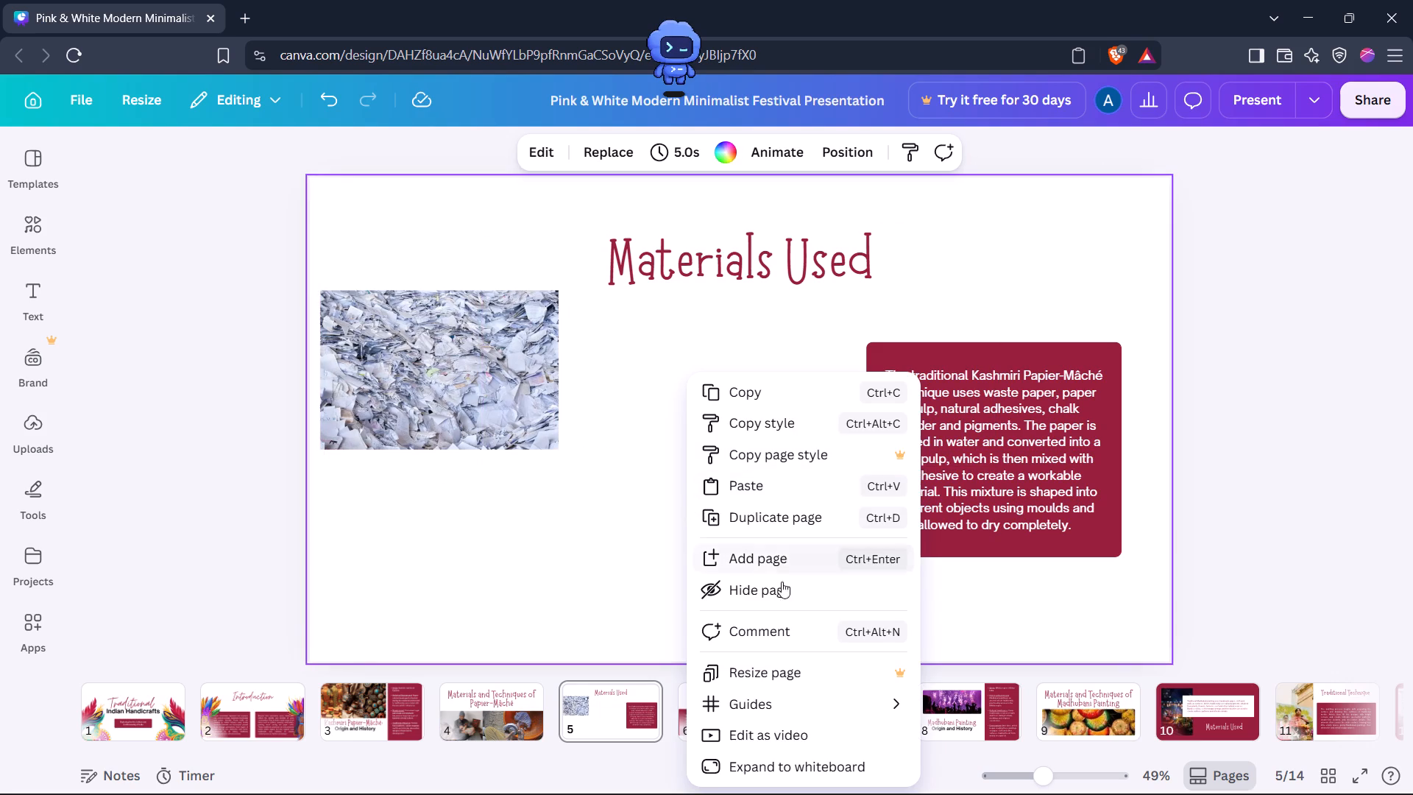
left_click(766, 493)
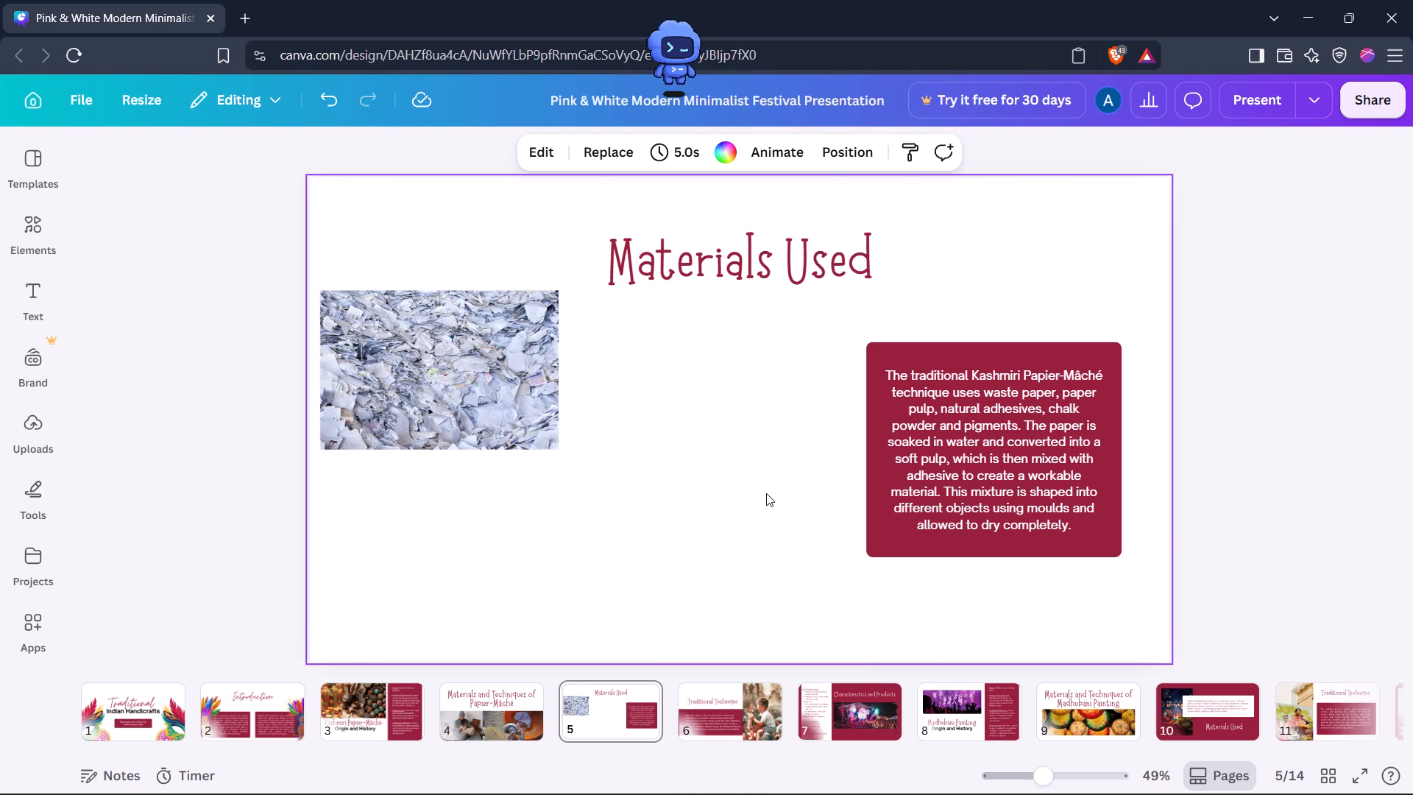
key("alt+Tab")
key("alt+Tab")
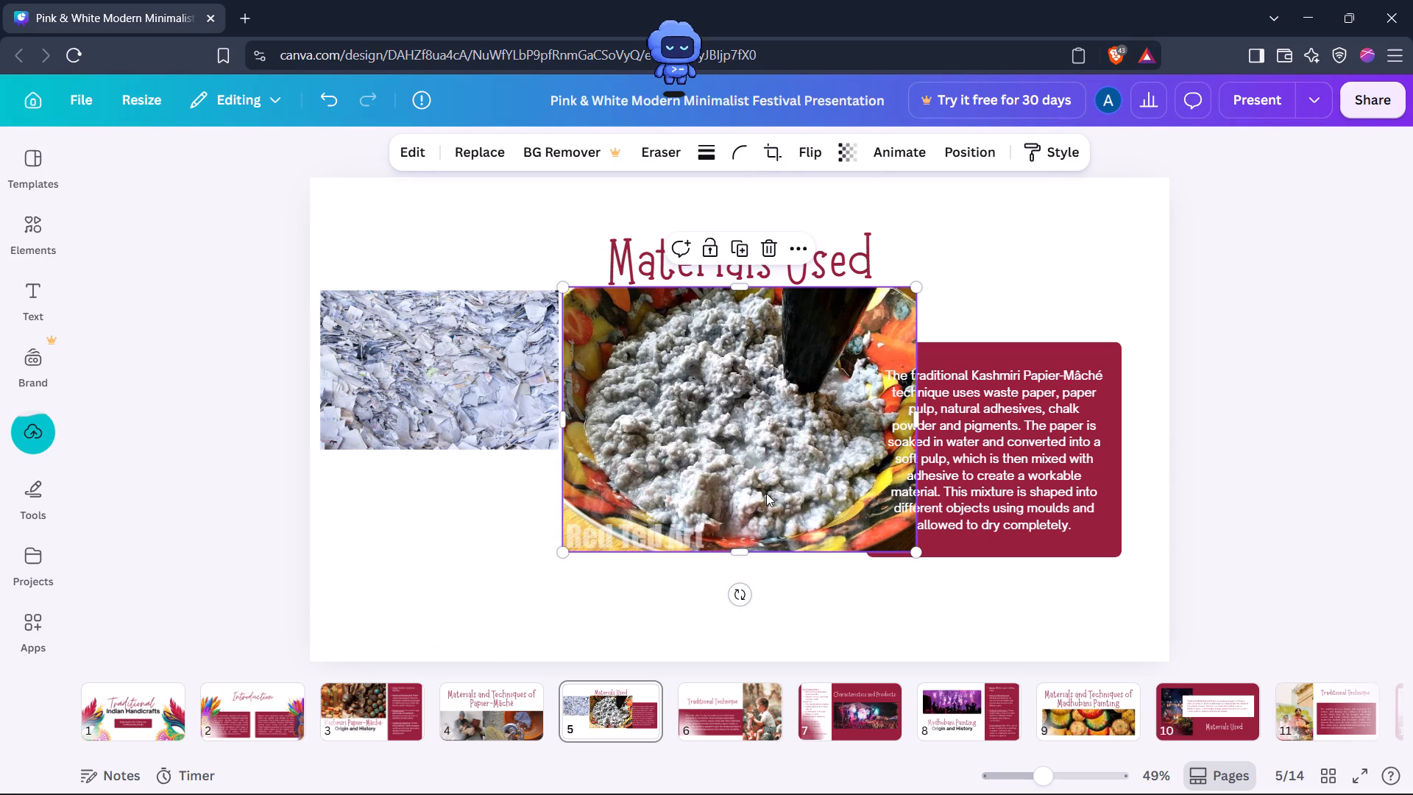
left_click_drag(712, 483, 597, 515)
Search Pinterest for "natural adhesive", open the ecocosas homemade glue pin and copy its picture of white glue in a glass jar.
key("alt+Tab")
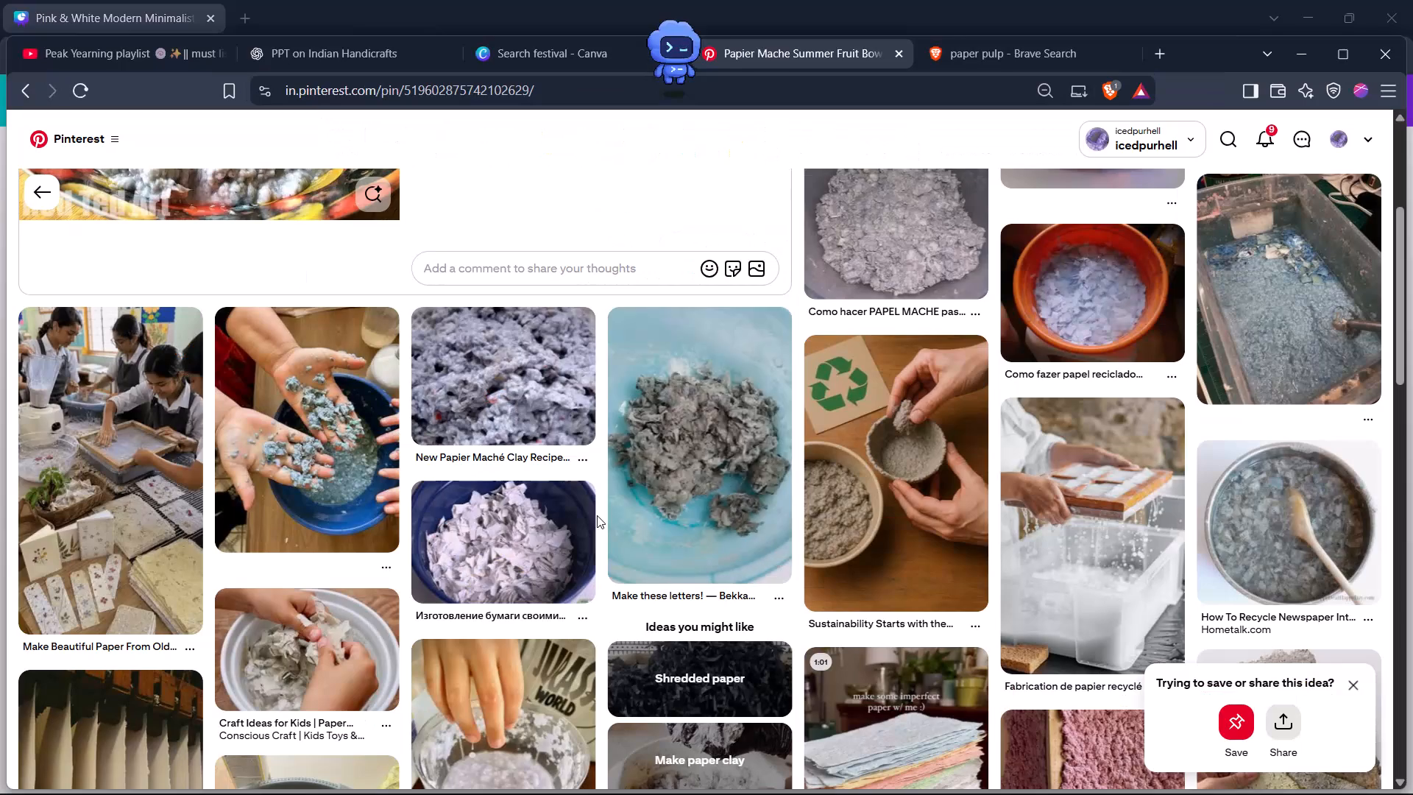
scroll(709, 271, "up", 8)
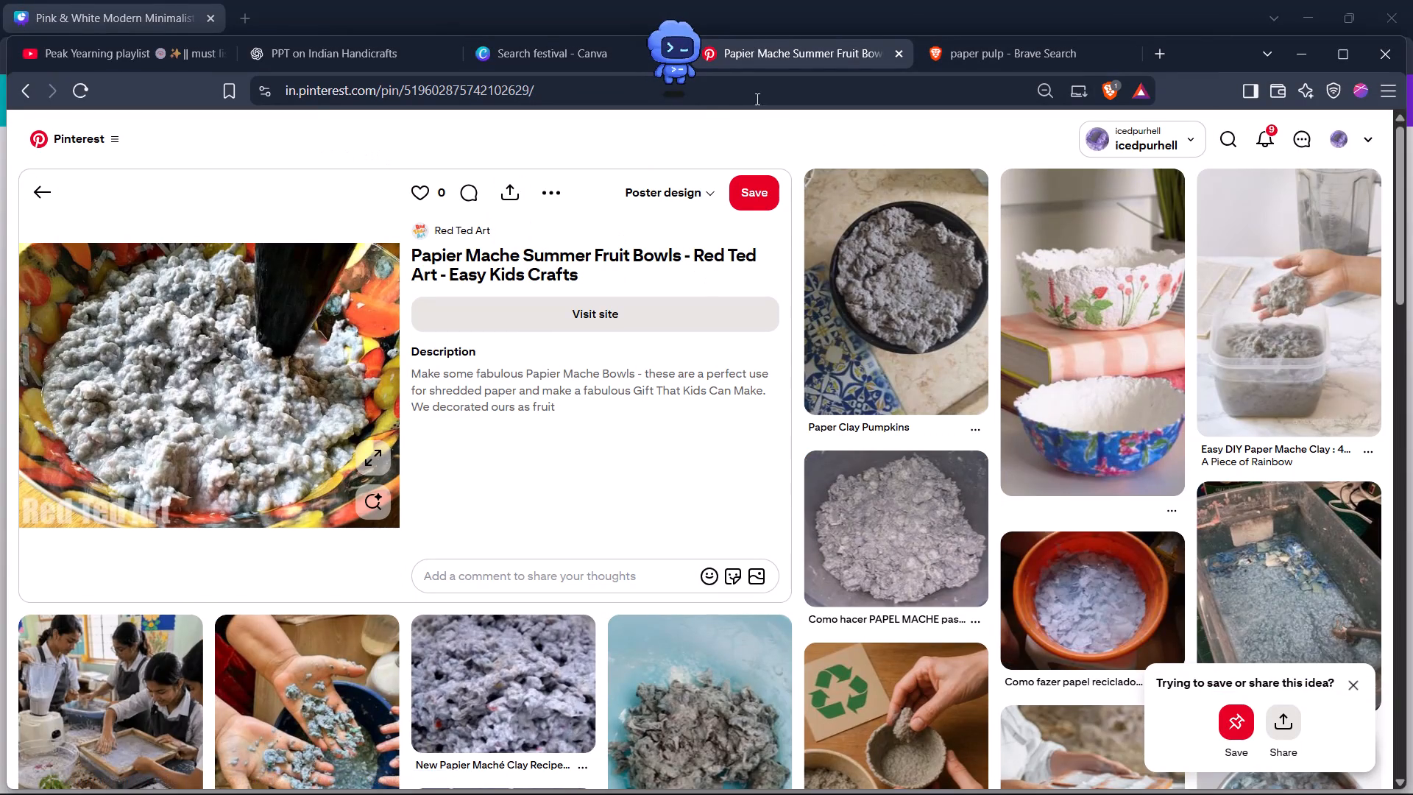
left_click(1230, 149)
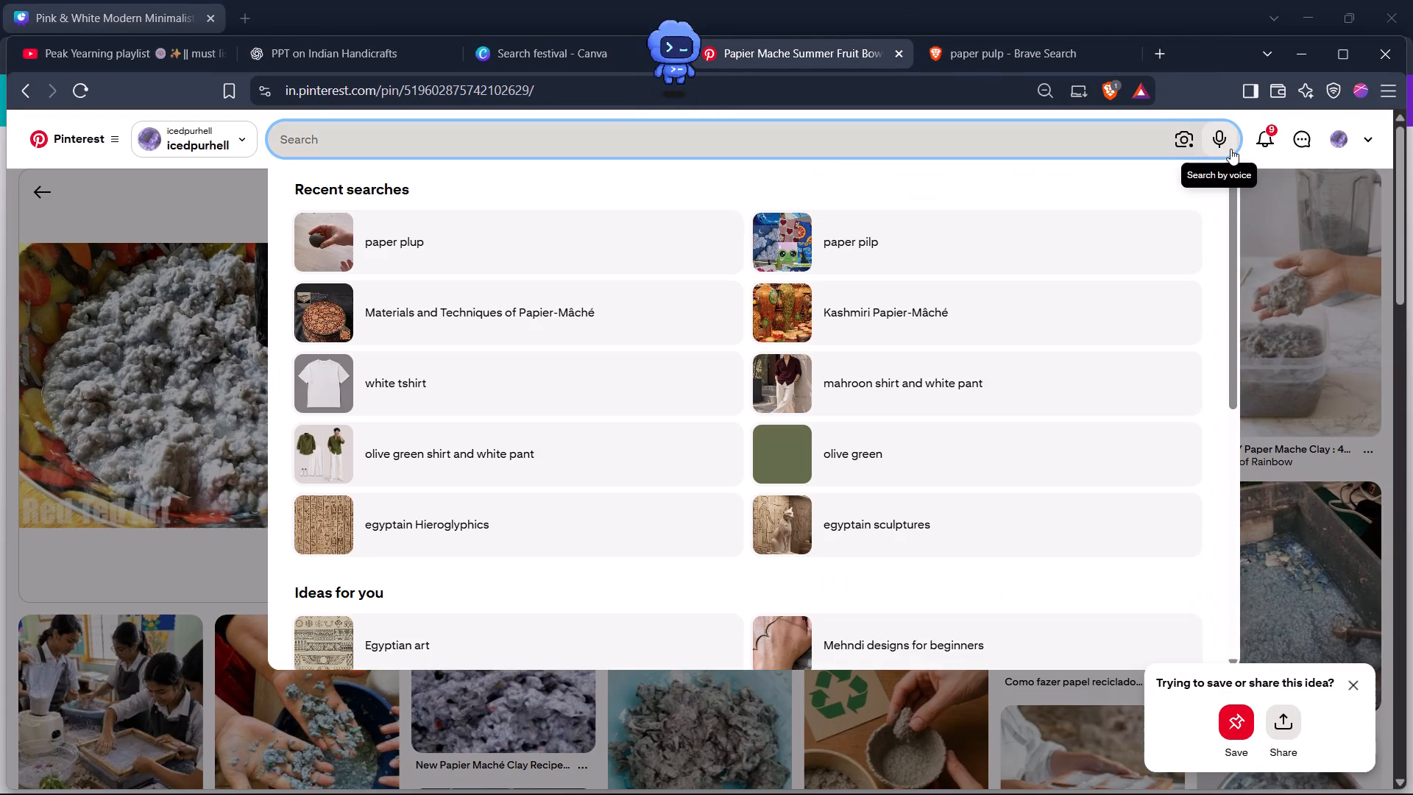
type("naturak")
key("BackSpace")
type("l ah")
key("BackSpace")
type("dhesive")
key("Return")
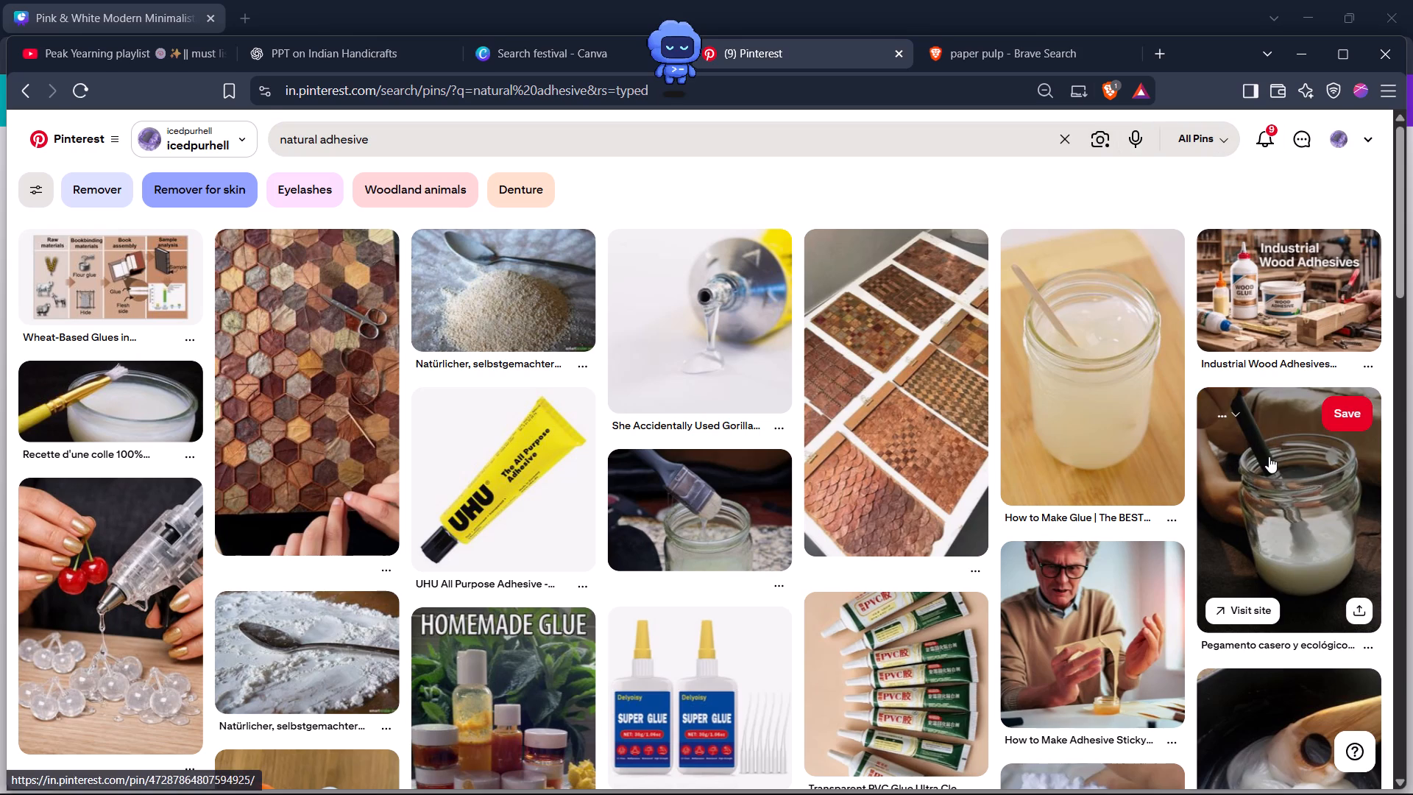
left_click(1269, 506)
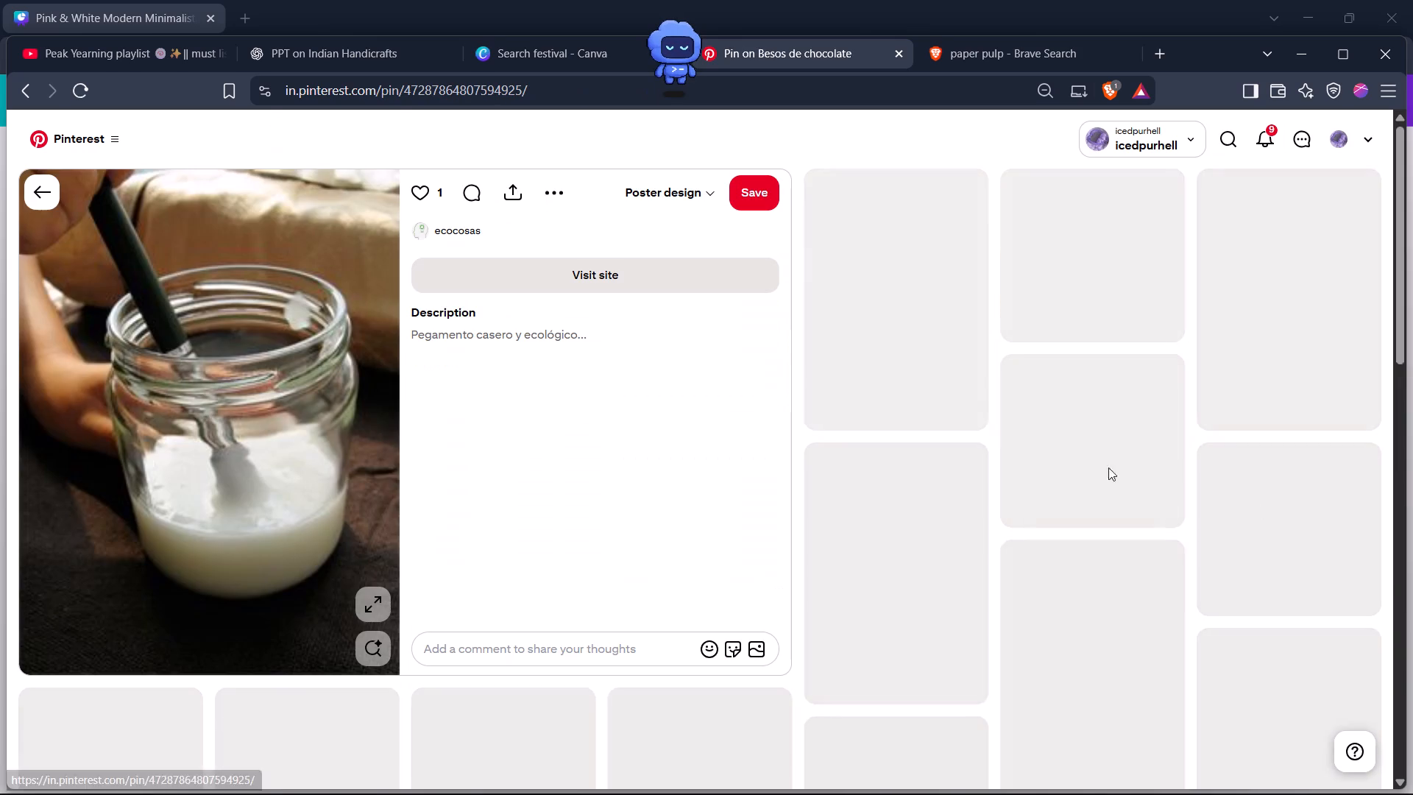
right_click(286, 356)
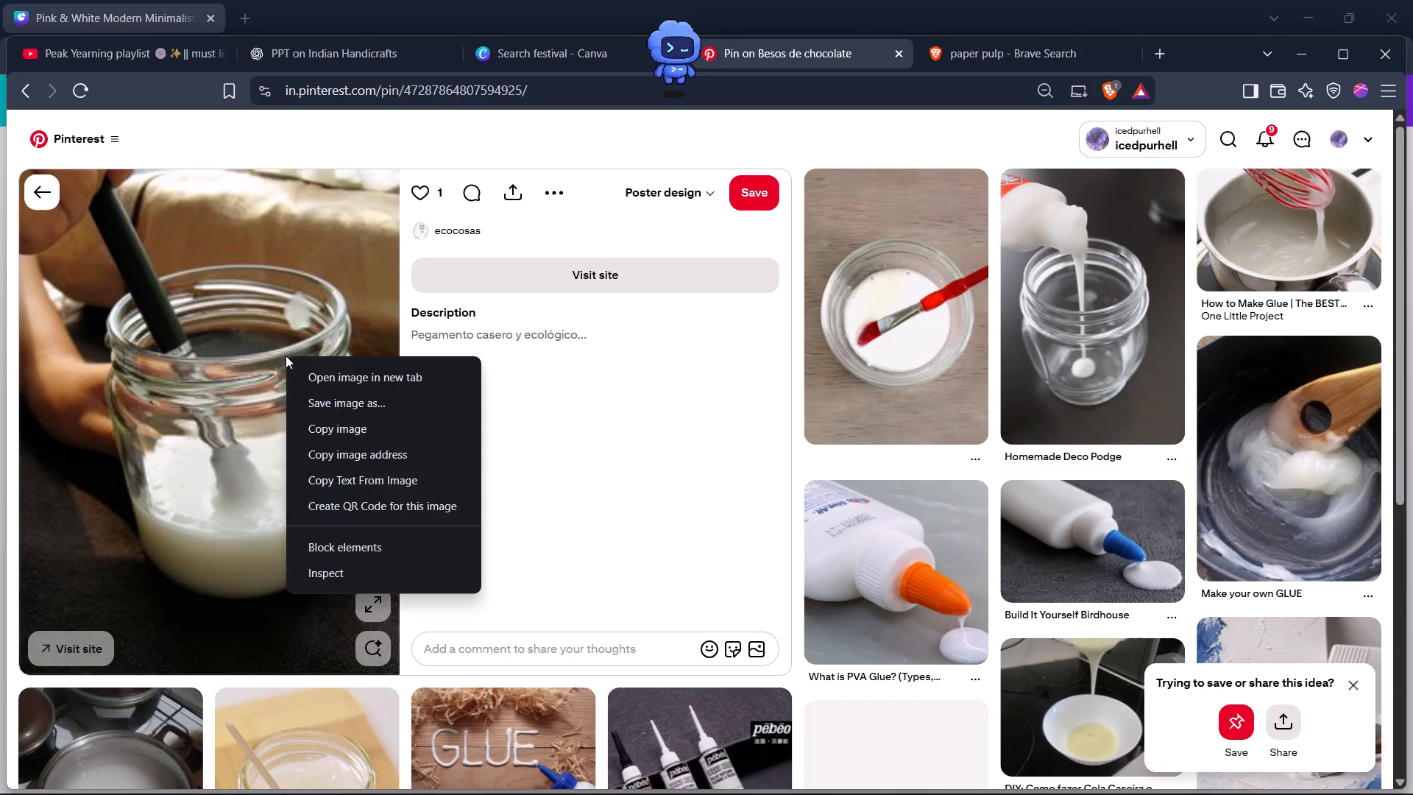
left_click(372, 423)
Paste the glue jar picture onto slide 5 in Canva.
key("alt+Tab")
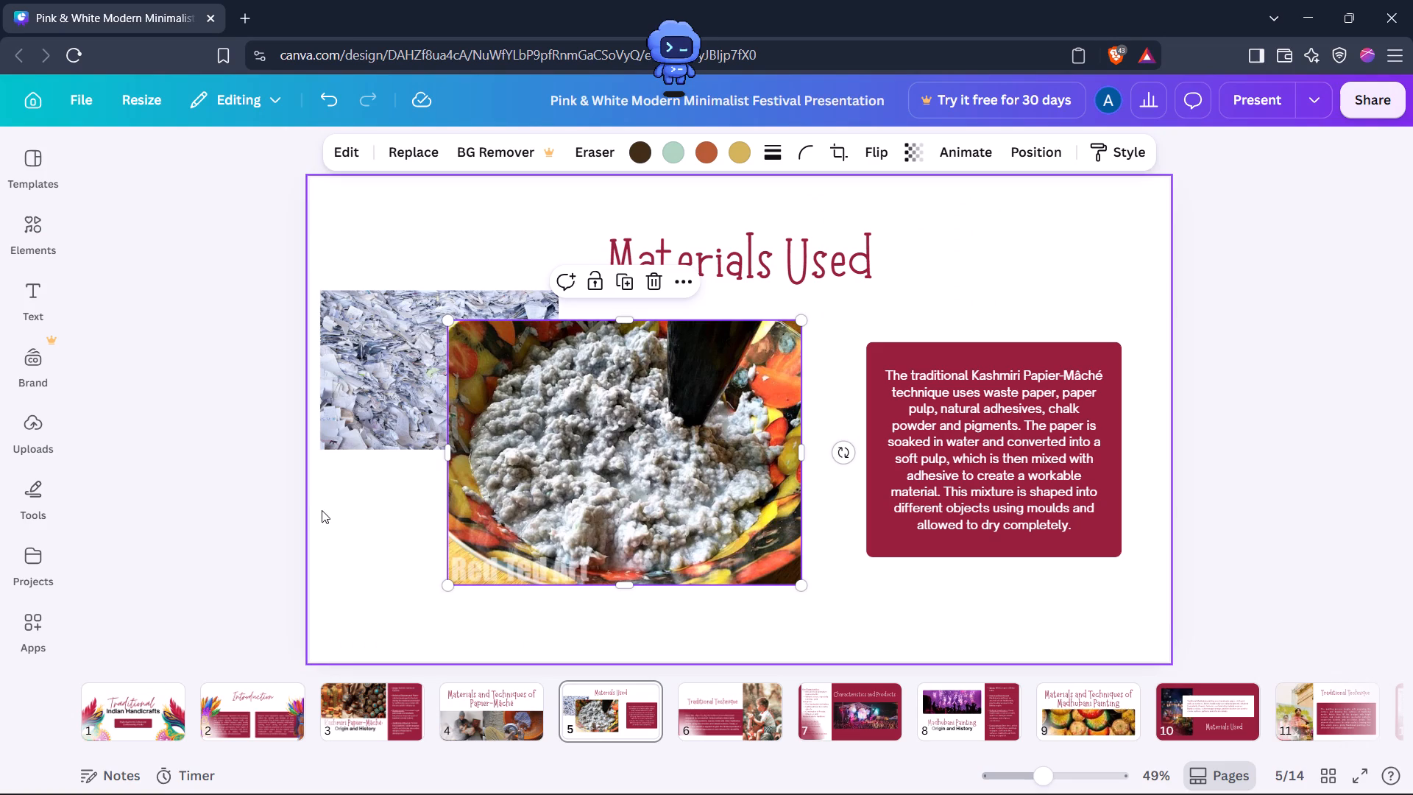
left_click(390, 561)
right_click(390, 561)
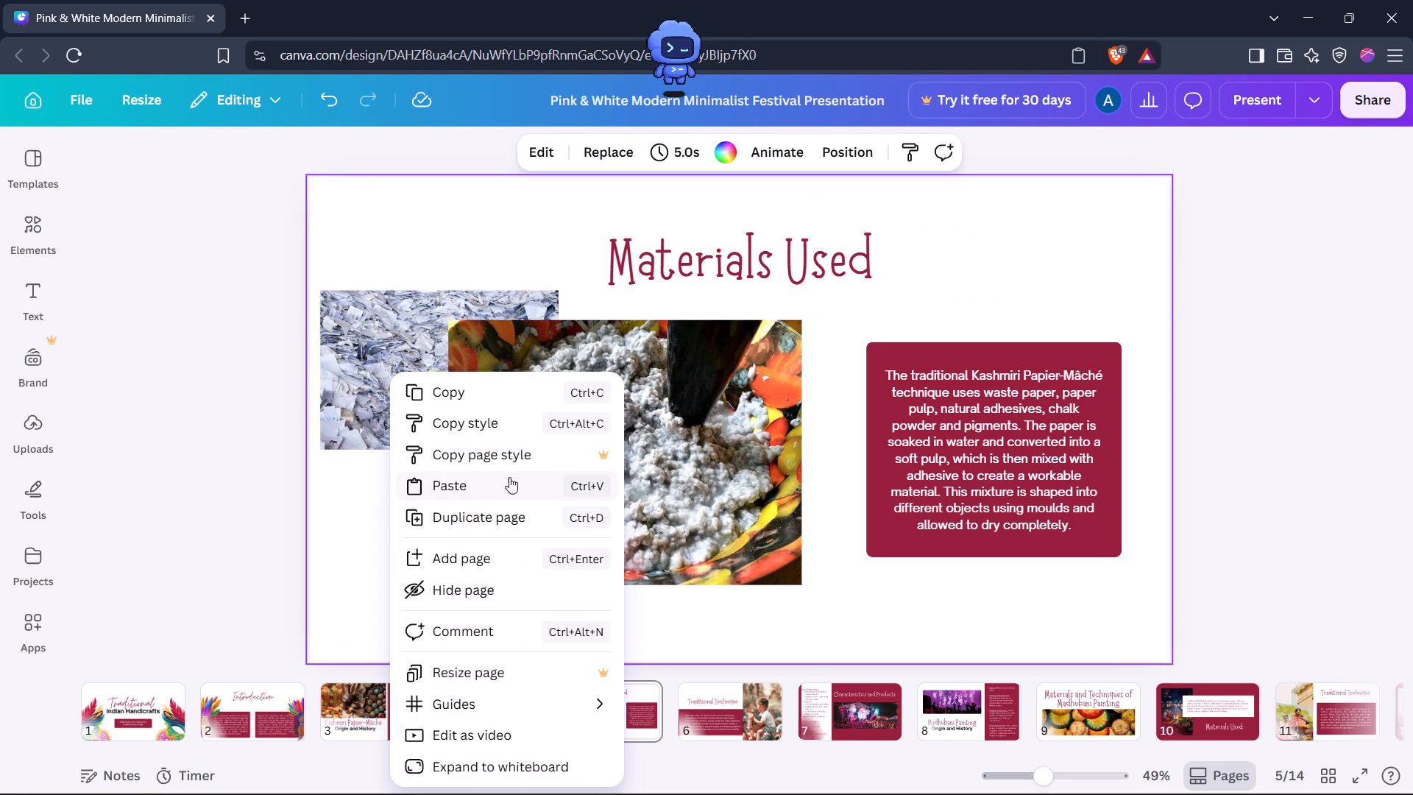
left_click(508, 479)
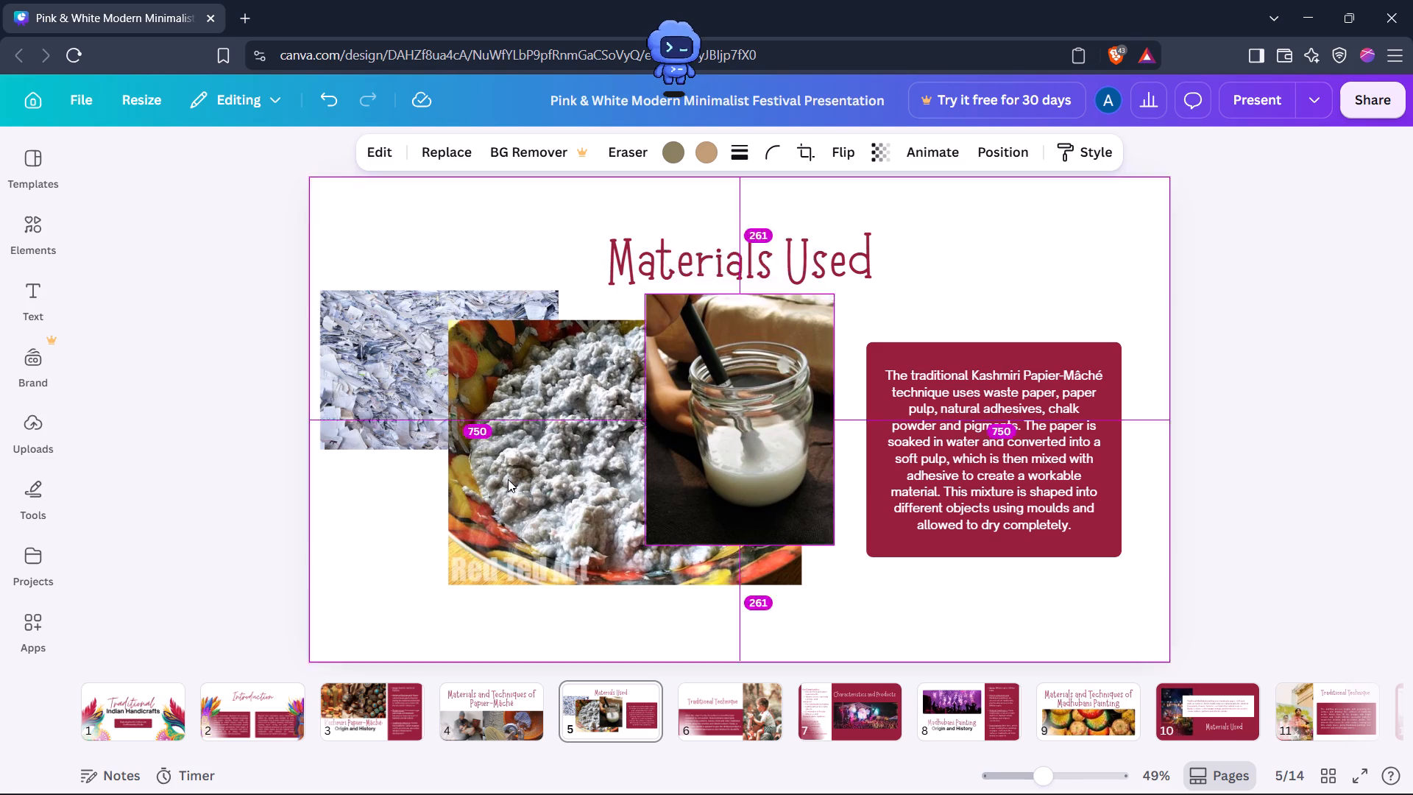
Search Pinterest for "chalk powder".
key("alt+Tab")
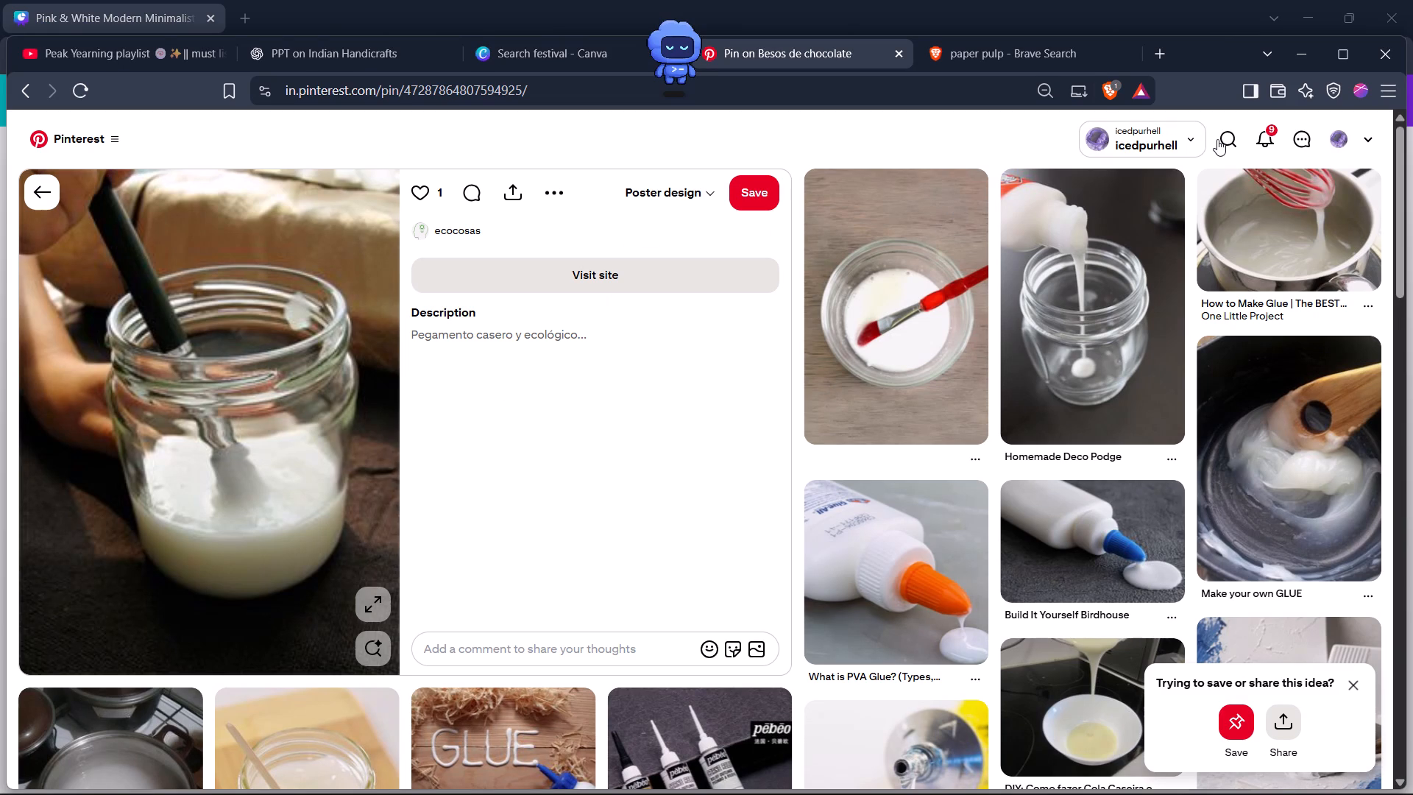
left_click(1217, 139)
type("chalk")
key("space")
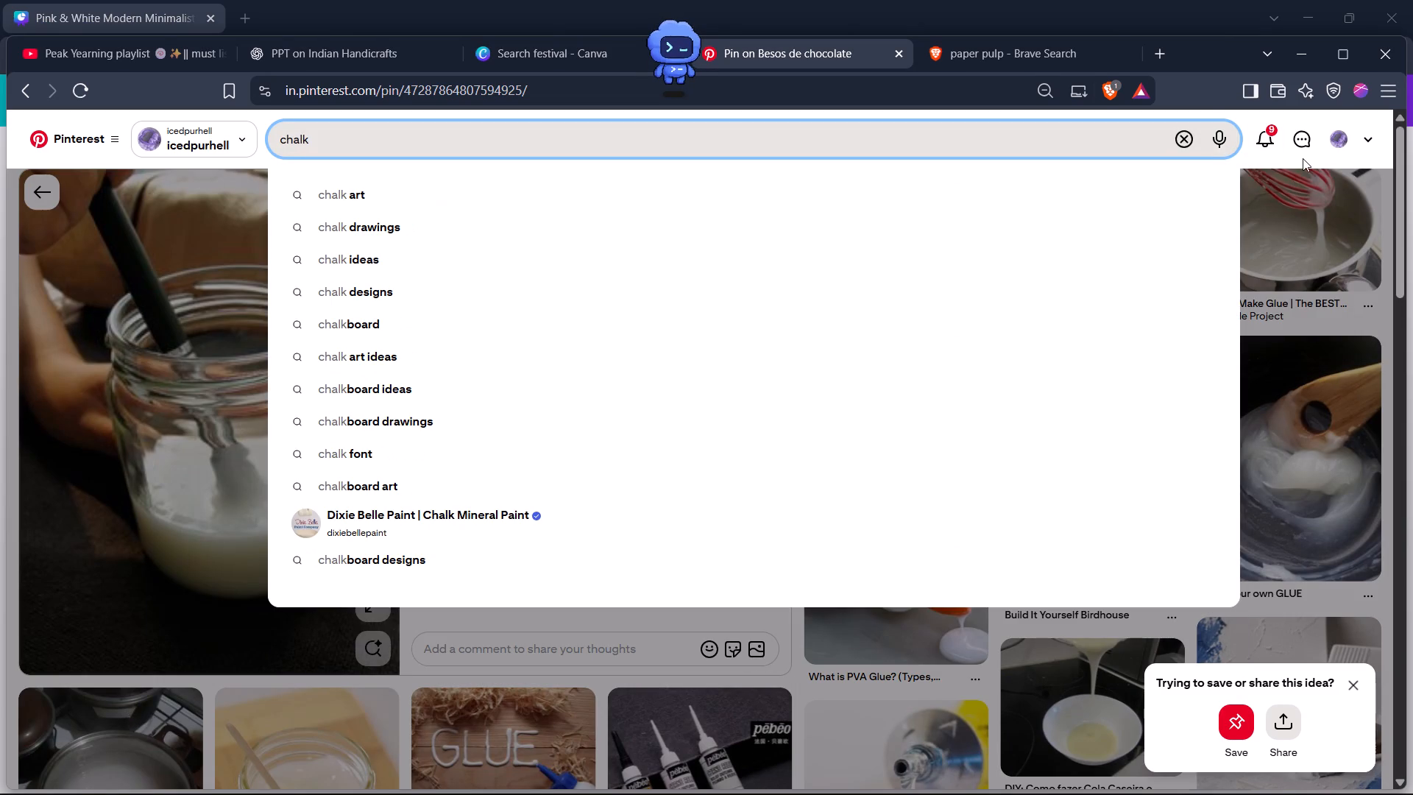
type("powdw")
key("BackSpace")
type("er")
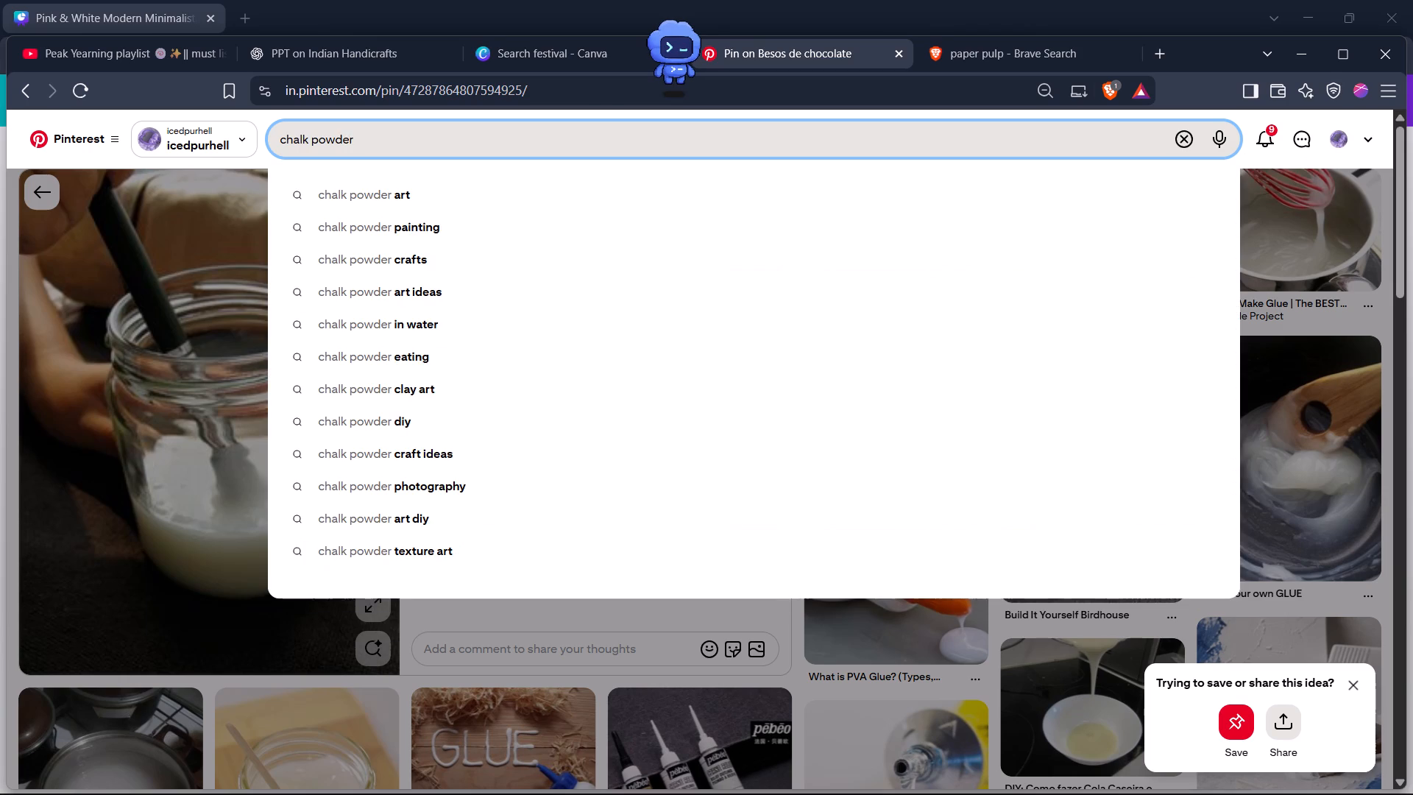
key("Return")
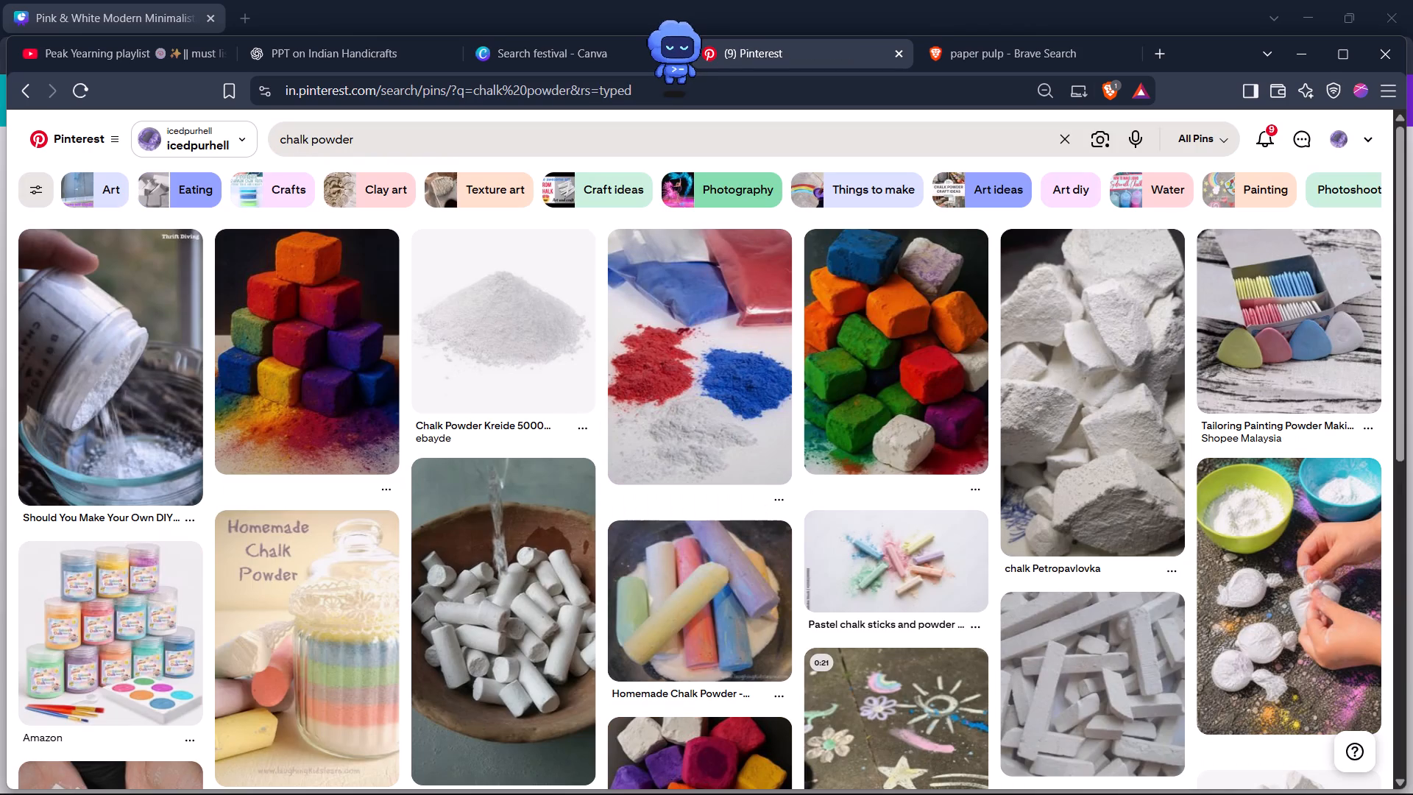
Look through the Pinterest chalk powder results for a picture suited to slide 5.
scroll(1303, 158, "down", 1)
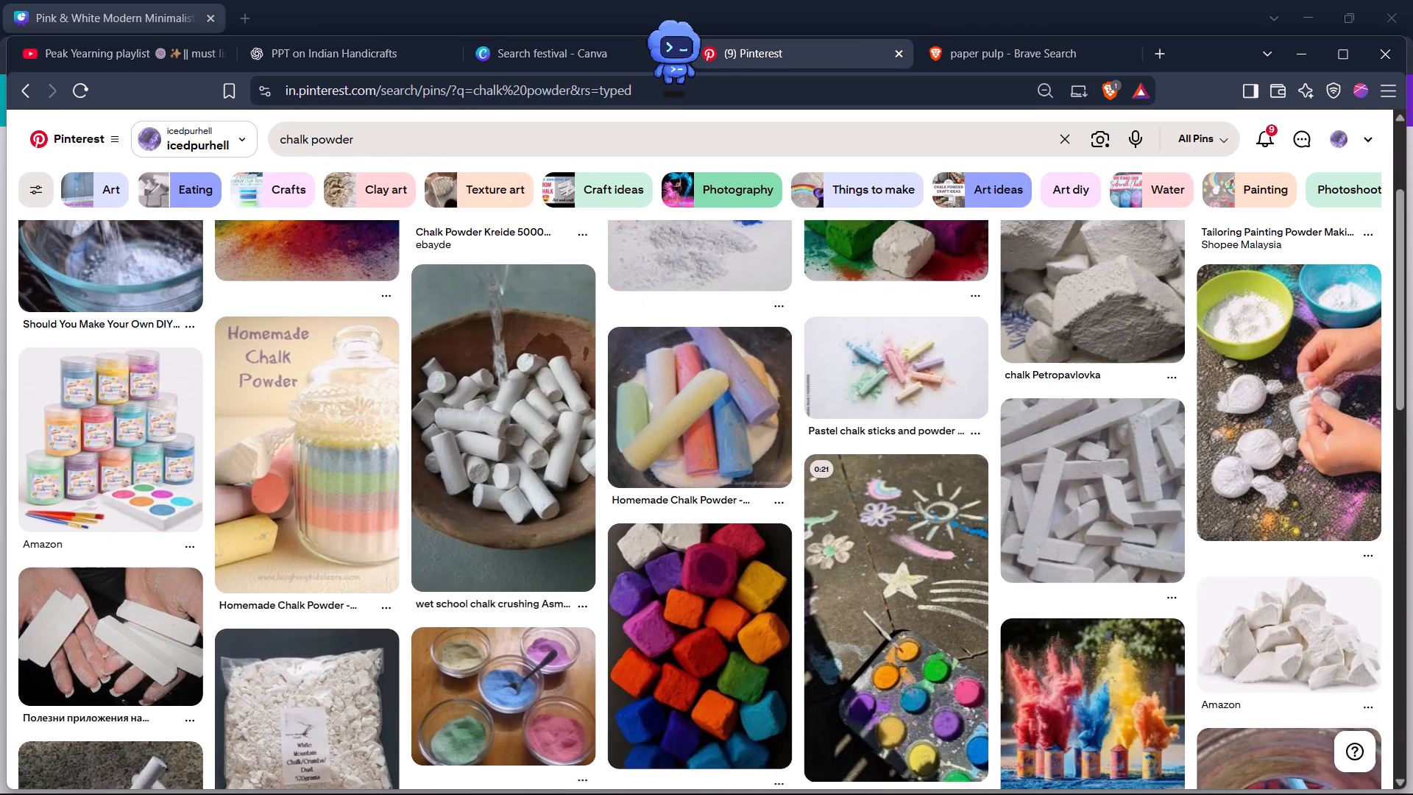
scroll(1303, 158, "down", 1)
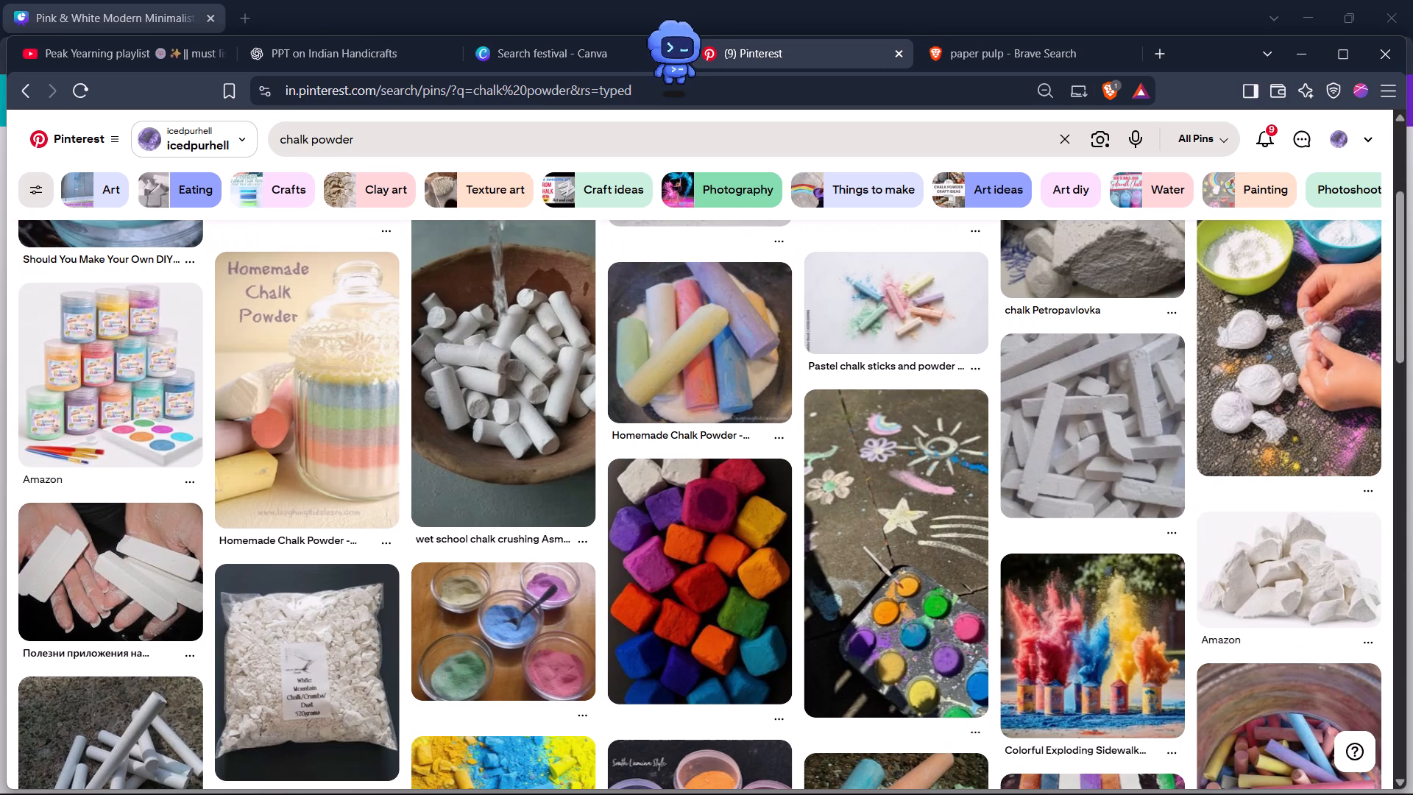
scroll(1303, 158, "down", 5)
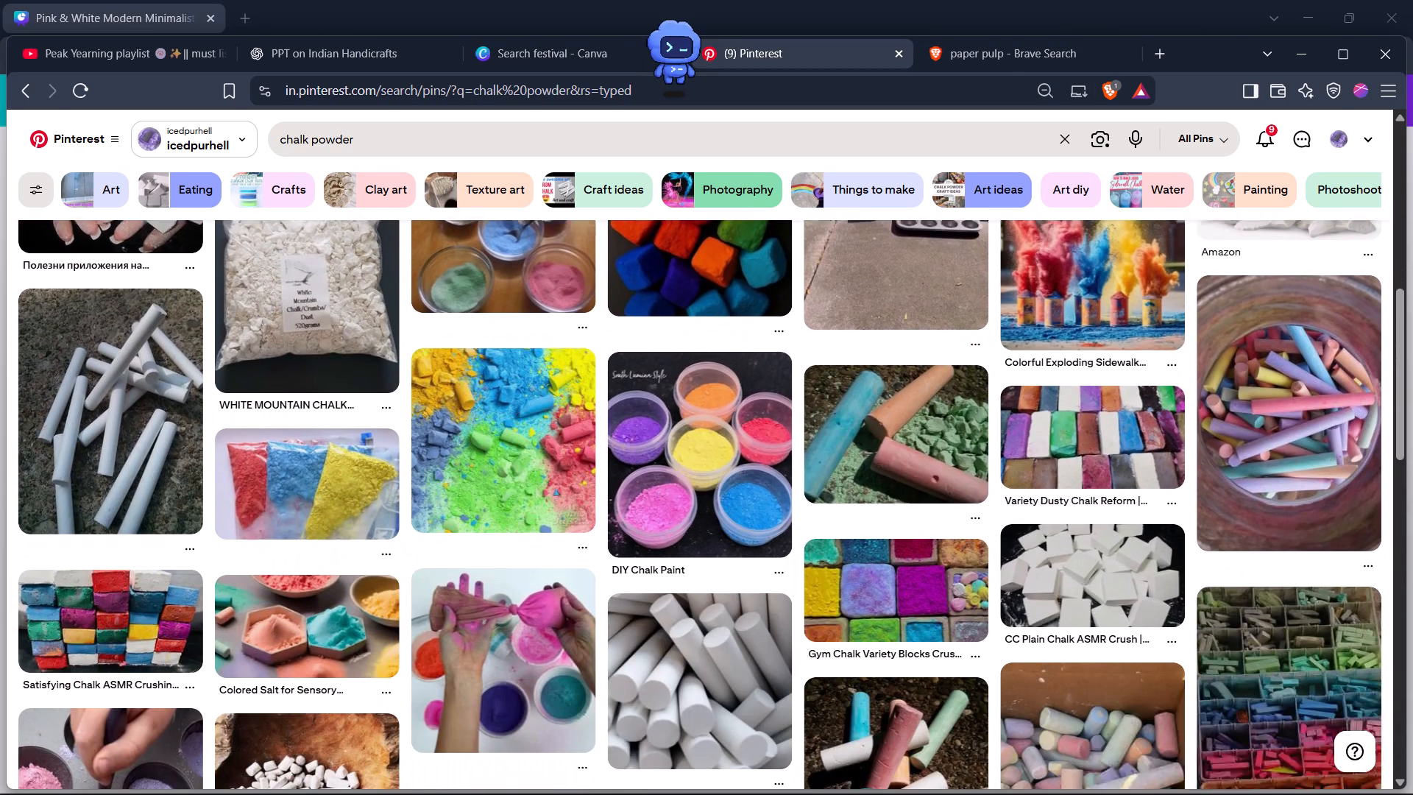
scroll(1303, 158, "down", 8)
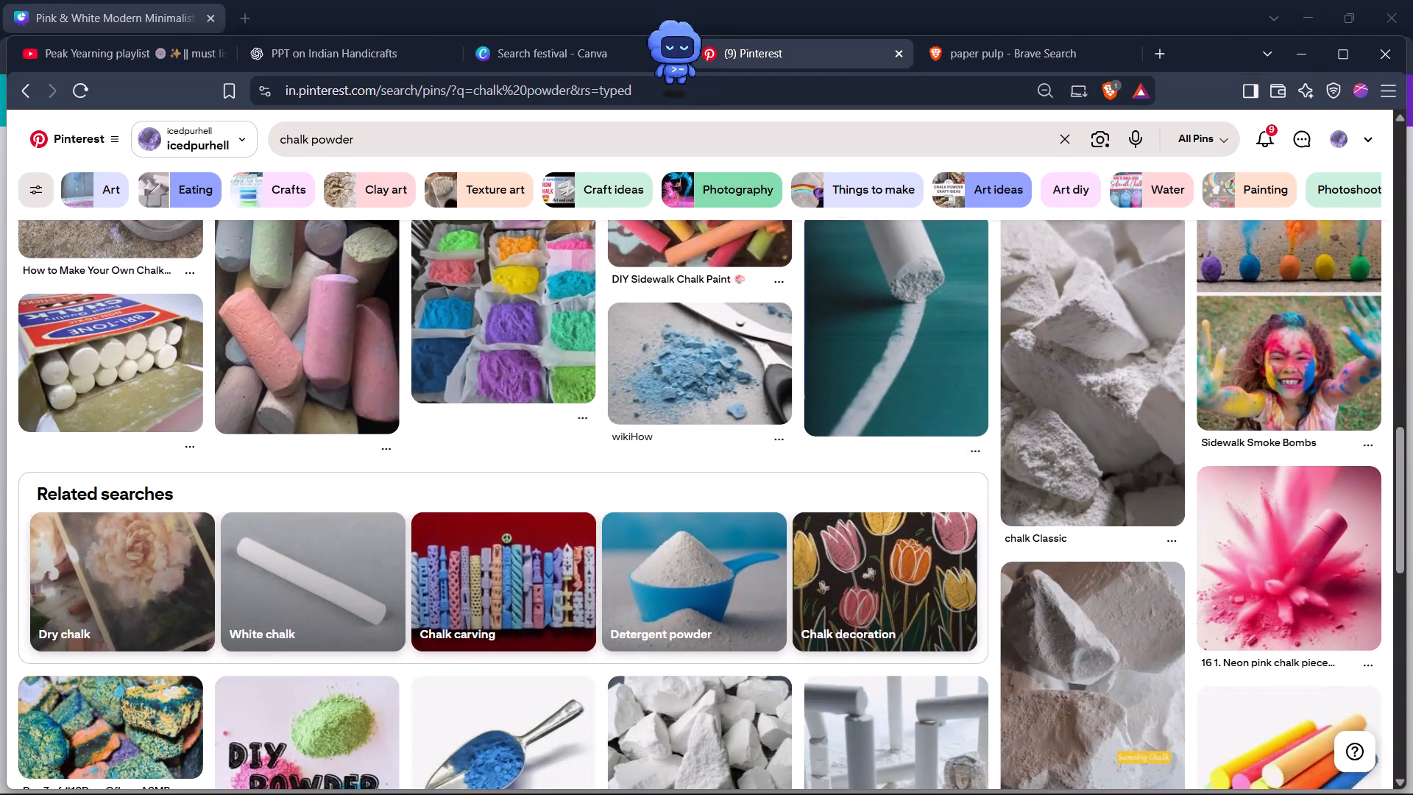
scroll(1303, 158, "down", 3)
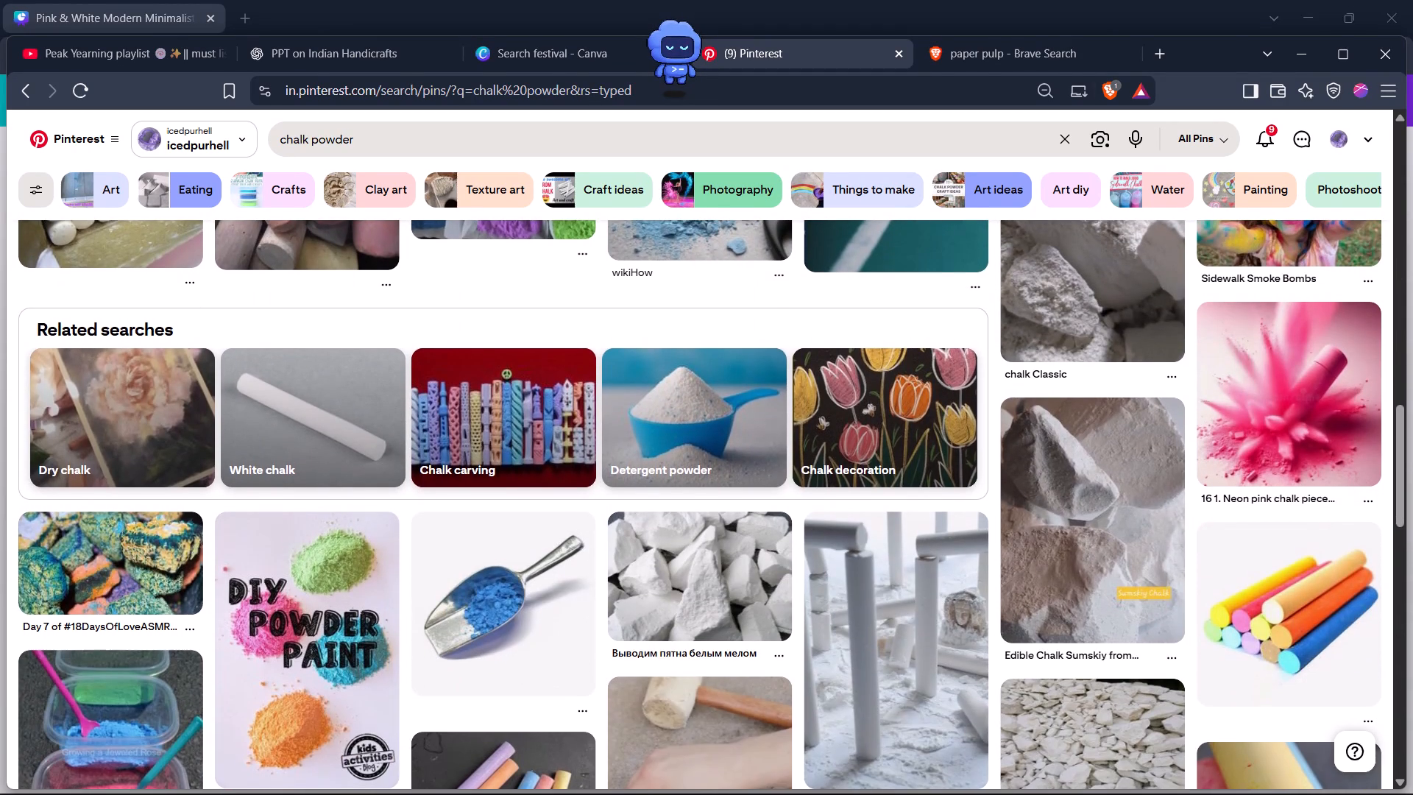
scroll(1303, 158, "down", 4)
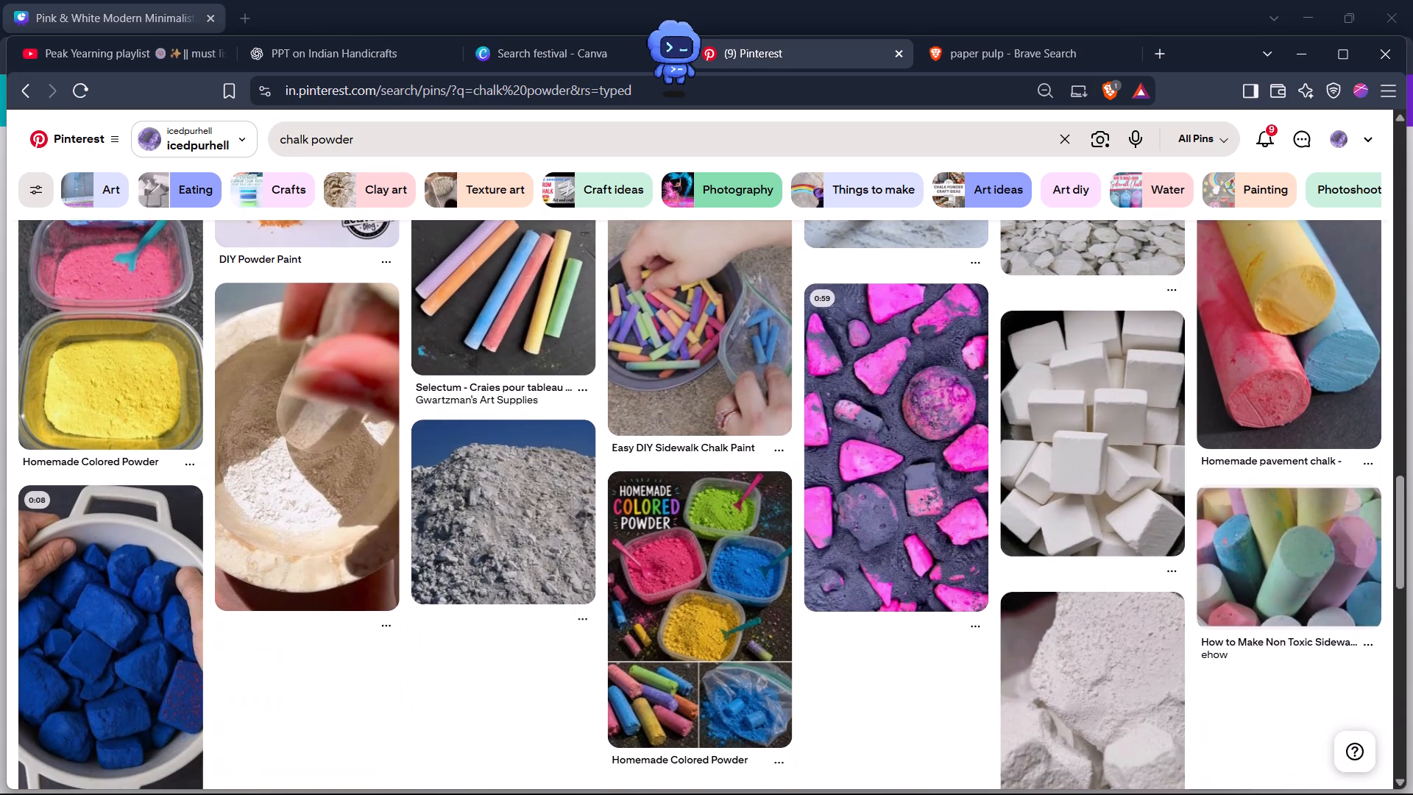
scroll(1303, 158, "down", 2)
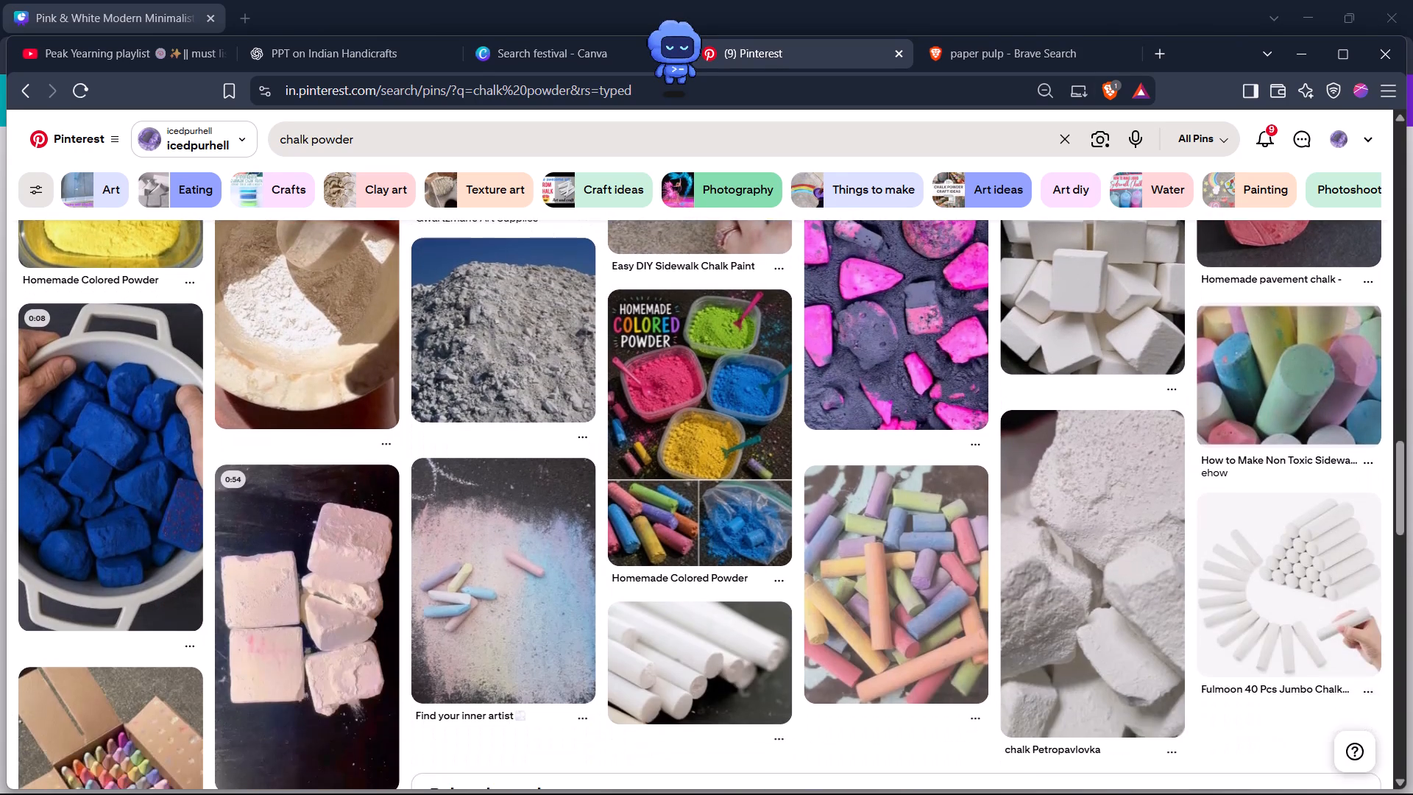
scroll(1303, 158, "down", 3)
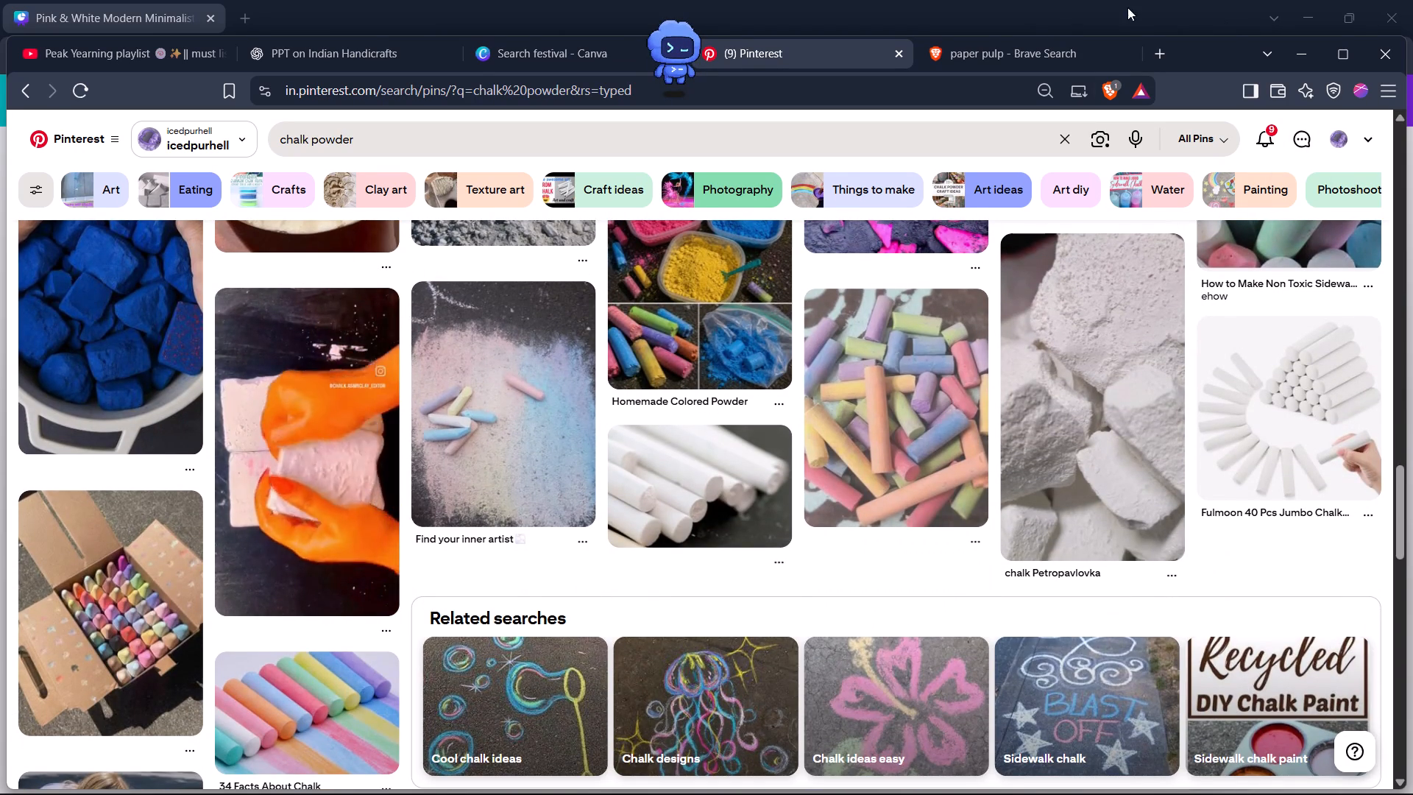
Search Brave Images for "chalk powder" in place of the paper pulp query.
left_click(977, 59)
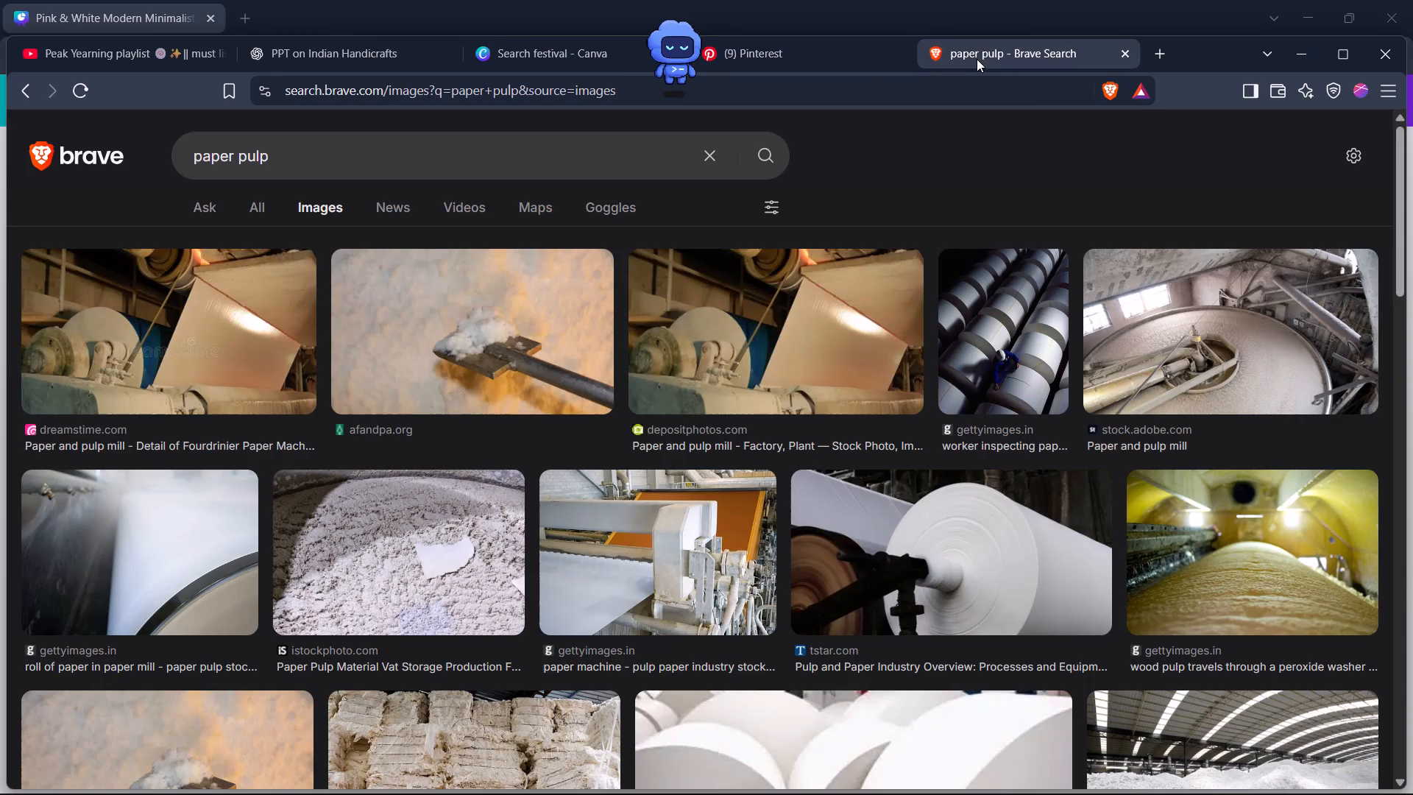
left_click(710, 159)
type("powder")
key("space")
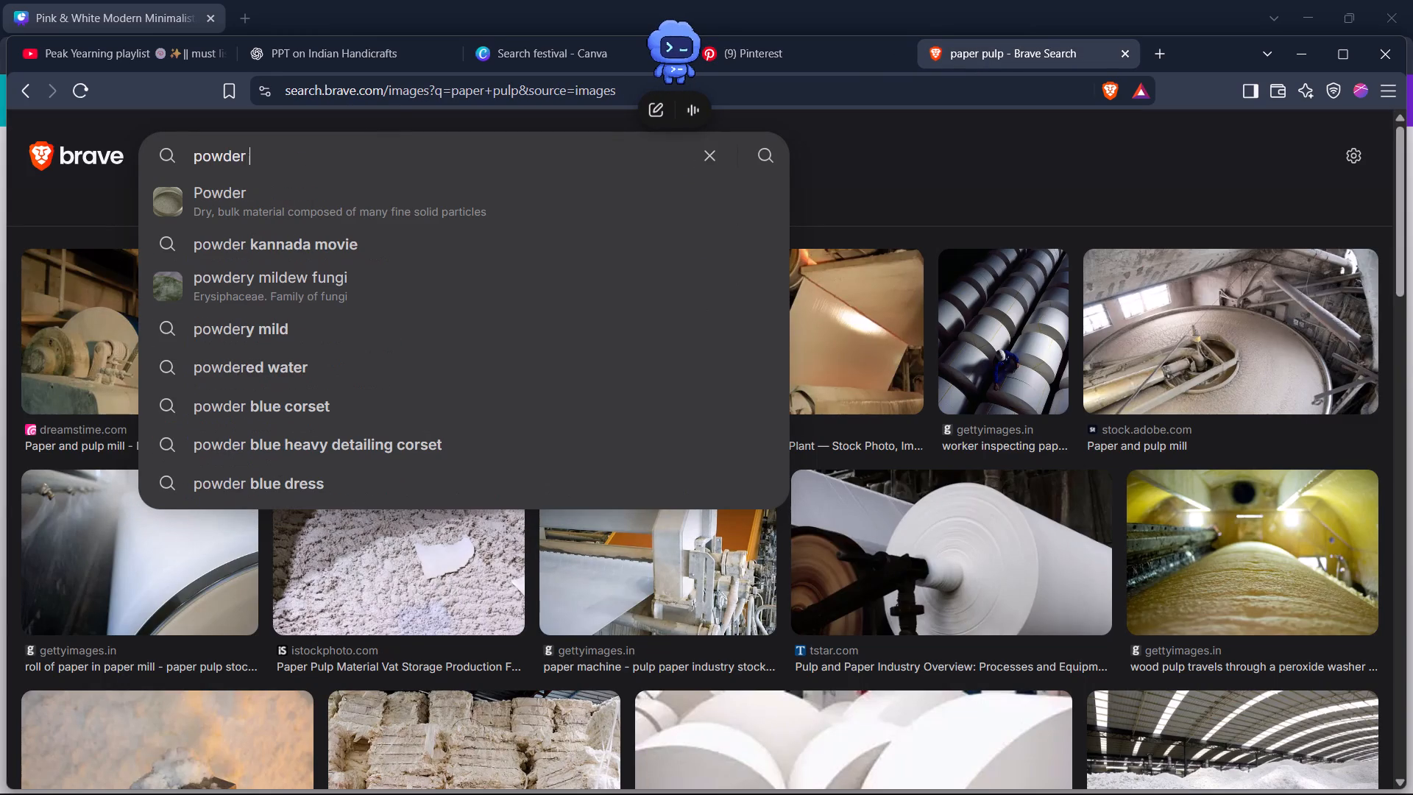
key("BackSpace")
key("BackSpace")
key("BackSpace")
key("BackSpace")
key("BackSpace")
key("BackSpace")
key("BackSpace")
key("BackSpace")
key("BackSpace")
key("BackSpace")
key("BackSpace")
key("BackSpace")
key("BackSpace")
key("BackSpace")
type("chalk powder")
key("Return")
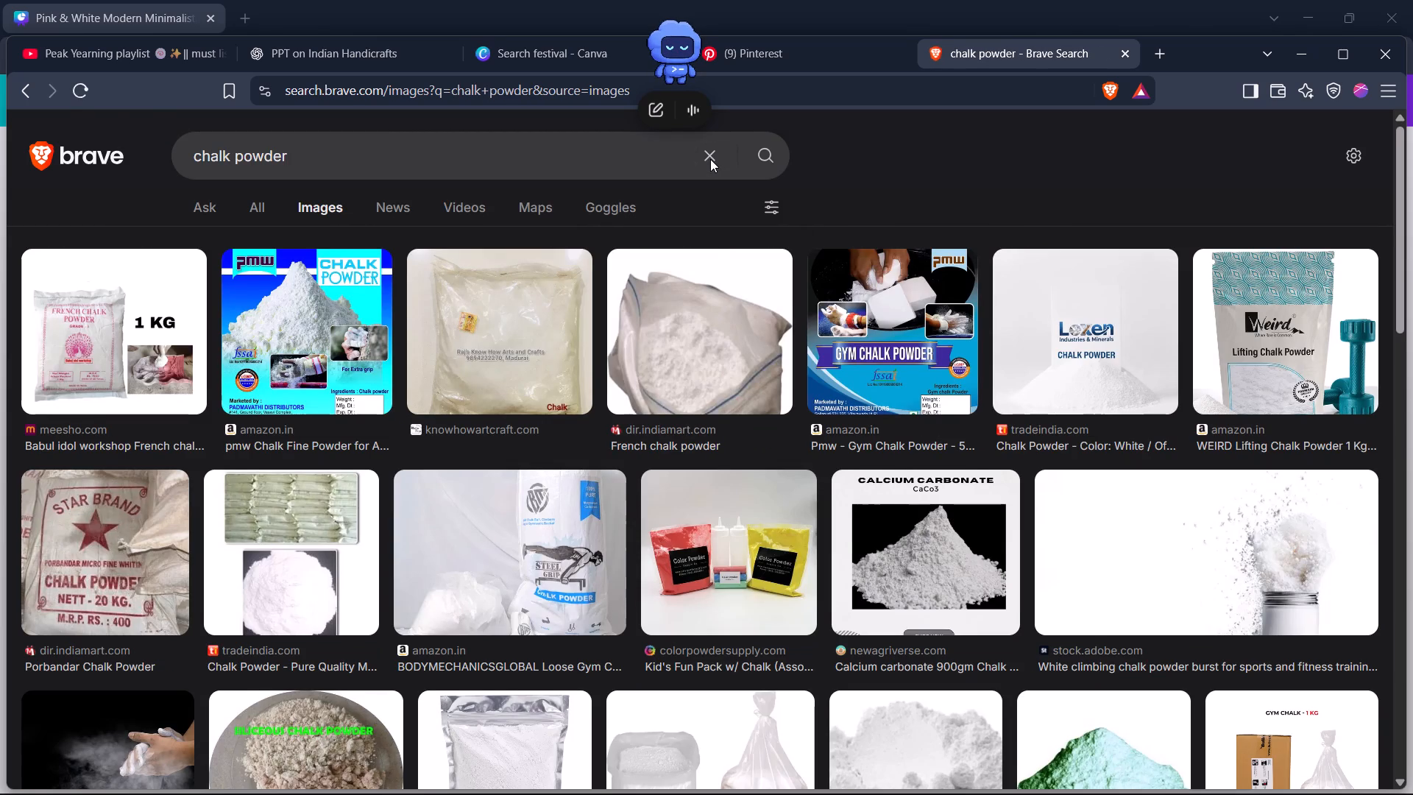
Look through the Brave image results for chalk powder and preview the Industrial Whiting Chalk Powder picture.
scroll(710, 159, "down", 4)
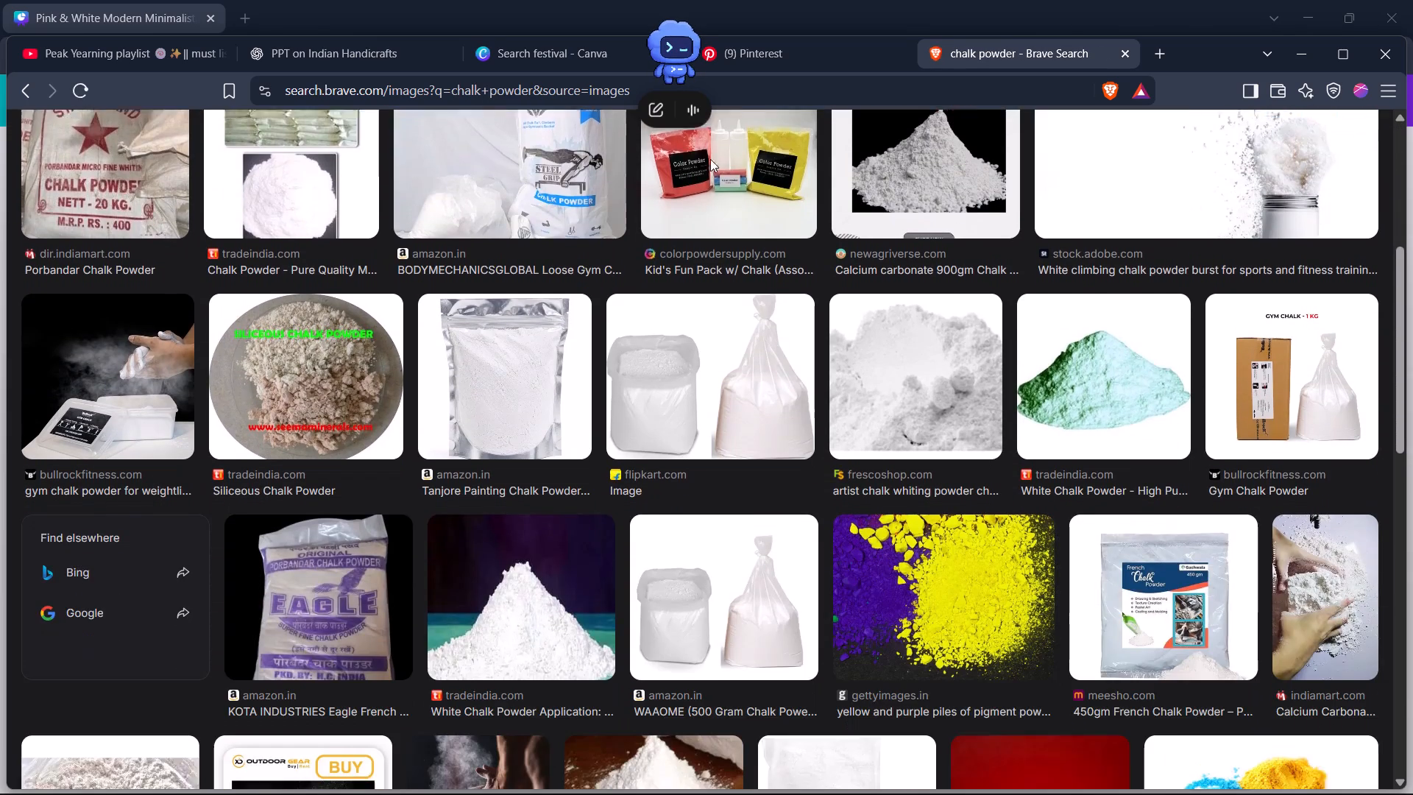
scroll(710, 159, "down", 4)
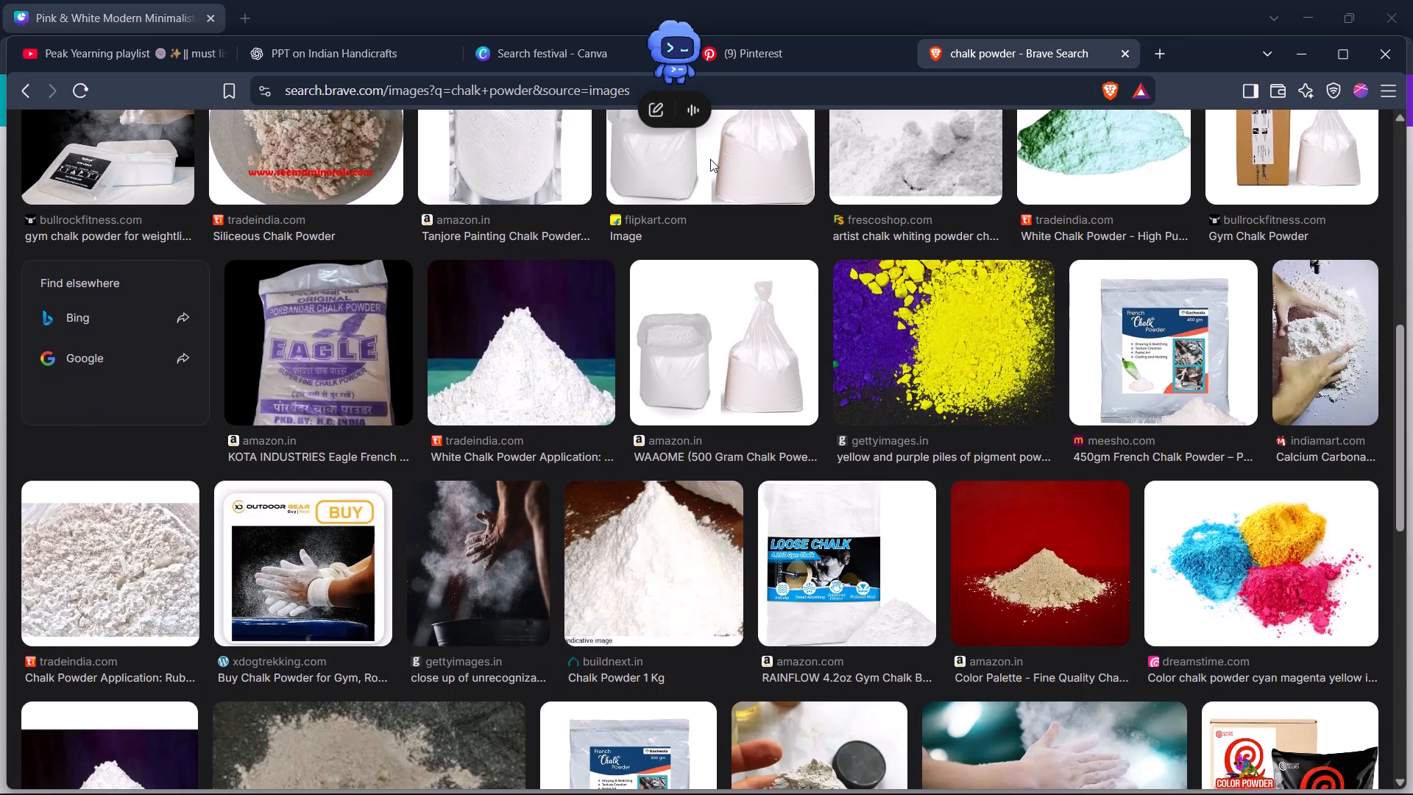
scroll(710, 159, "down", 4)
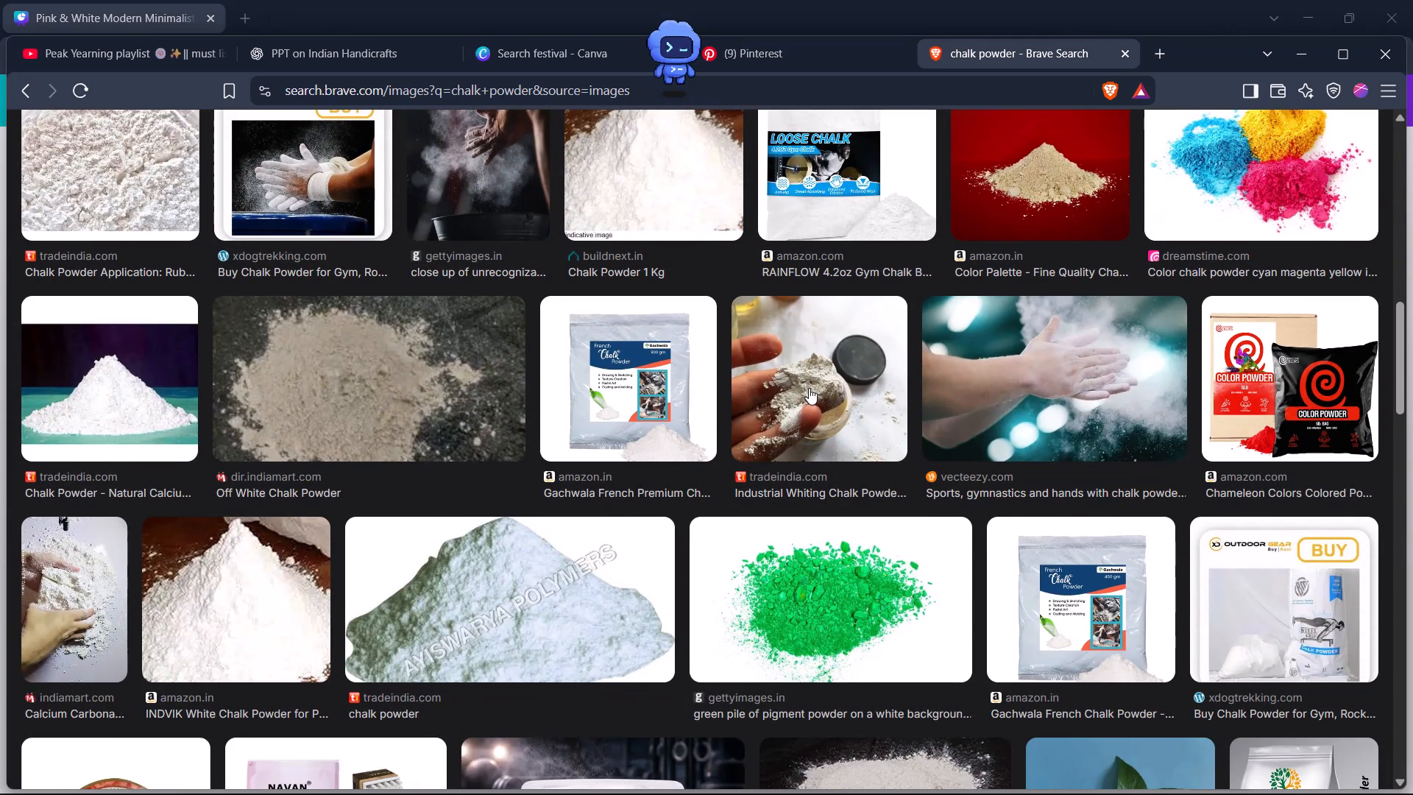
scroll(809, 388, "right", 1)
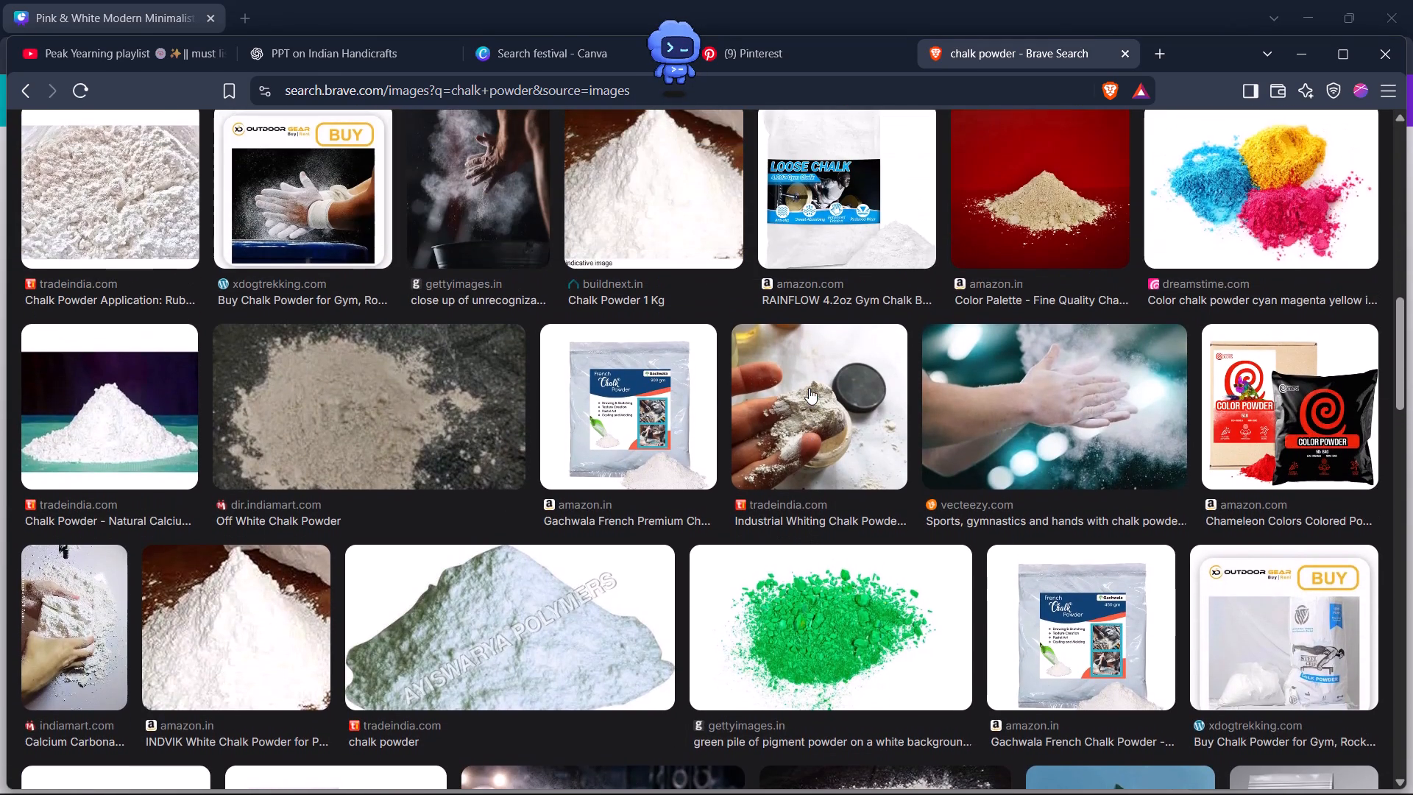
left_click(809, 388)
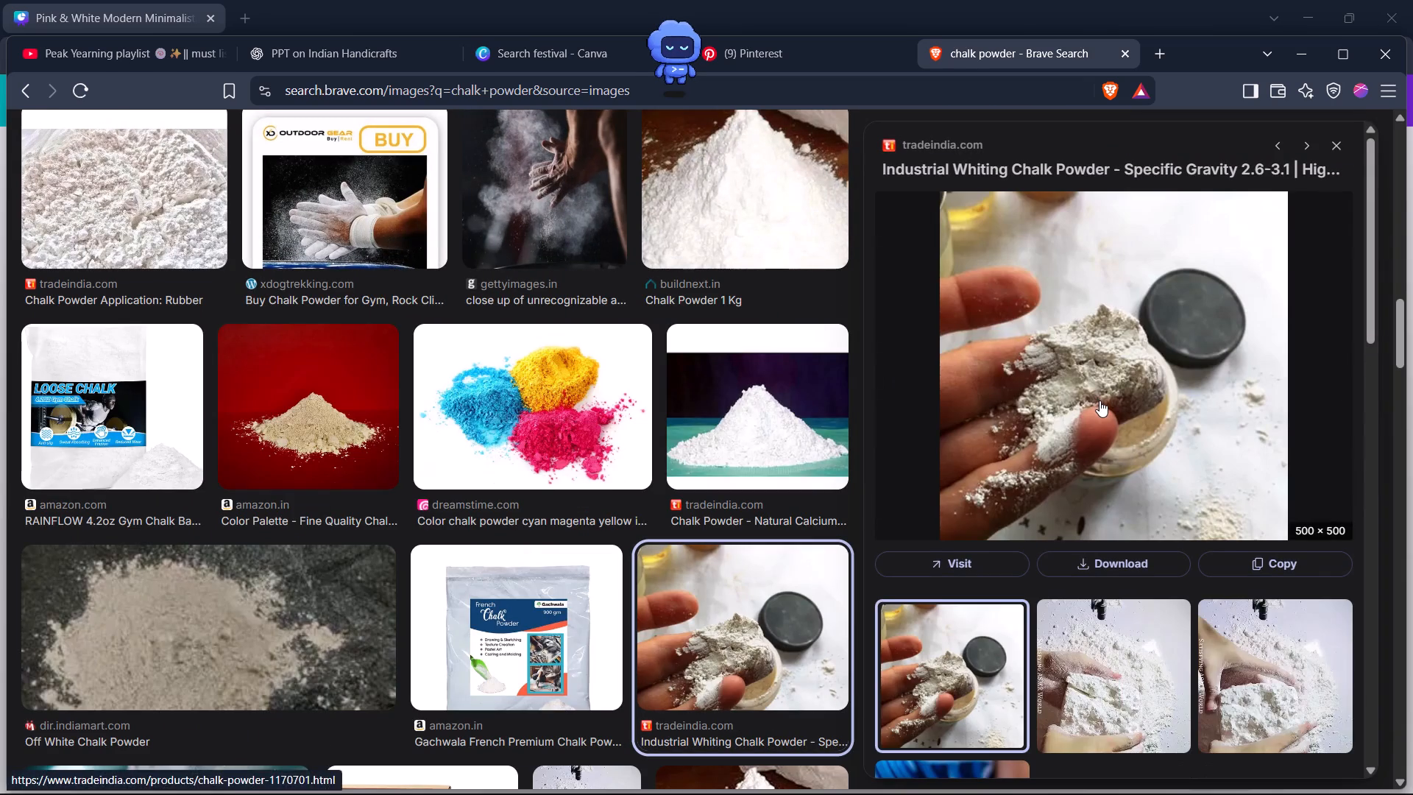
Look through the related pictures and preview the White Color Chalk Powder image in the wooden bowl.
scroll(1099, 400, "down", 3)
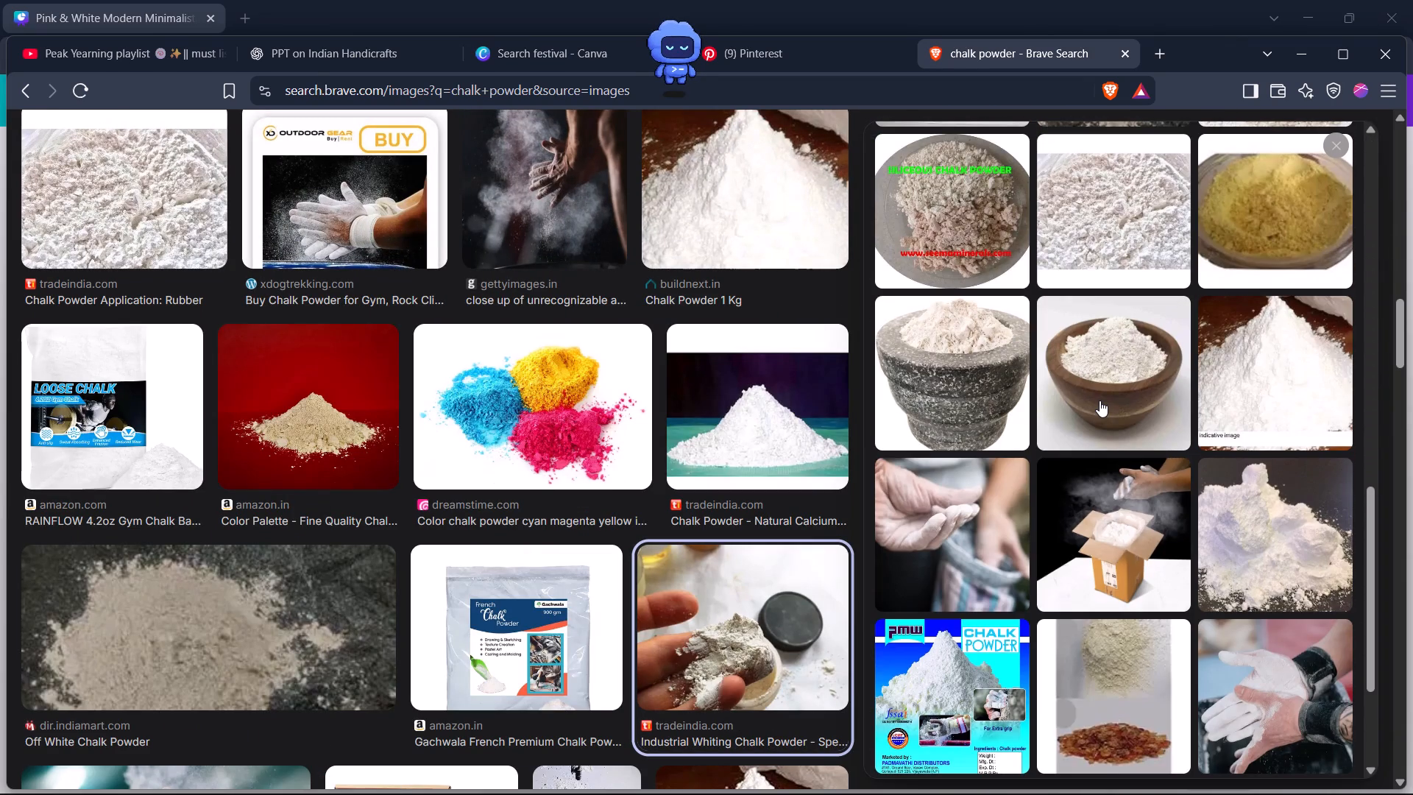
scroll(1099, 400, "up", 1)
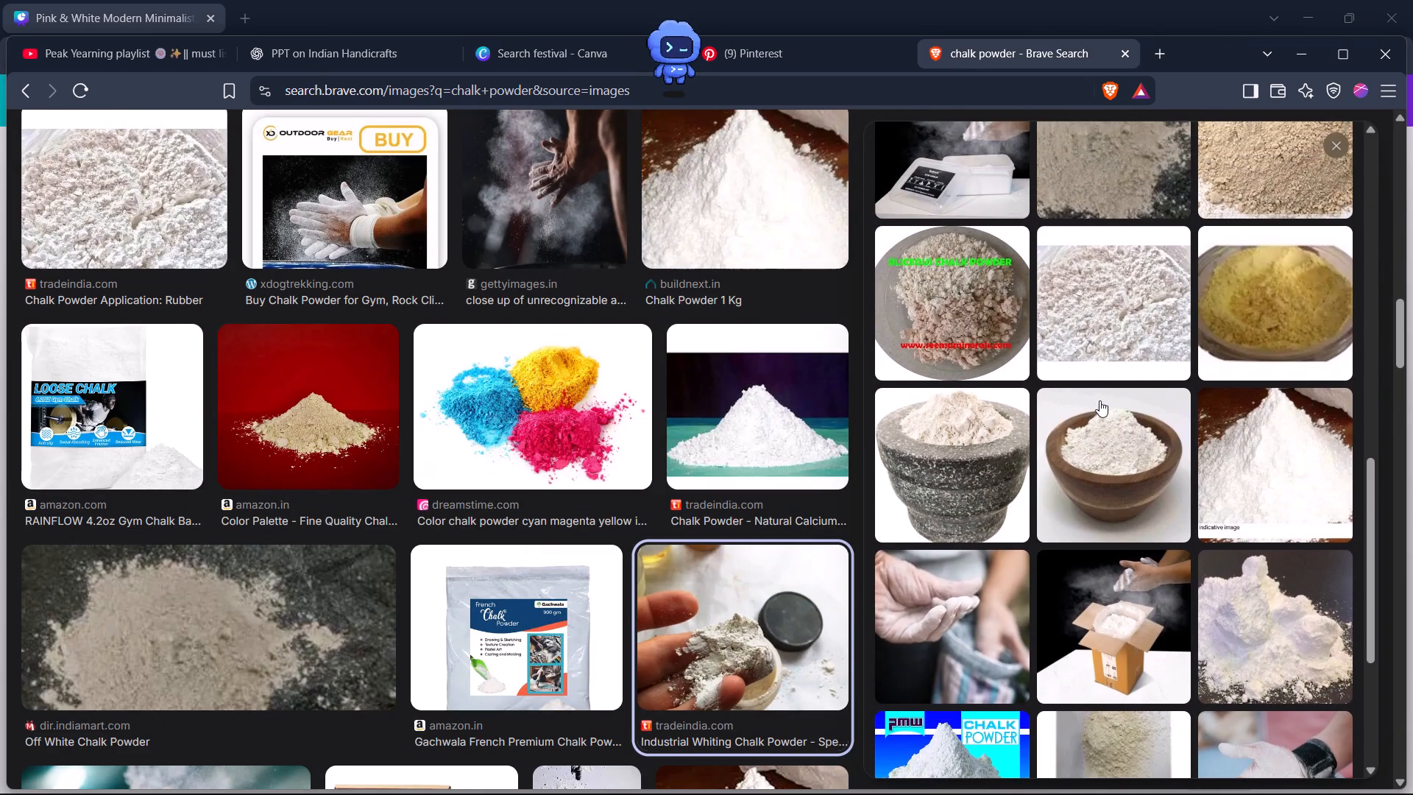
scroll(1099, 400, "up", 1)
scroll(1099, 400, "down", 2)
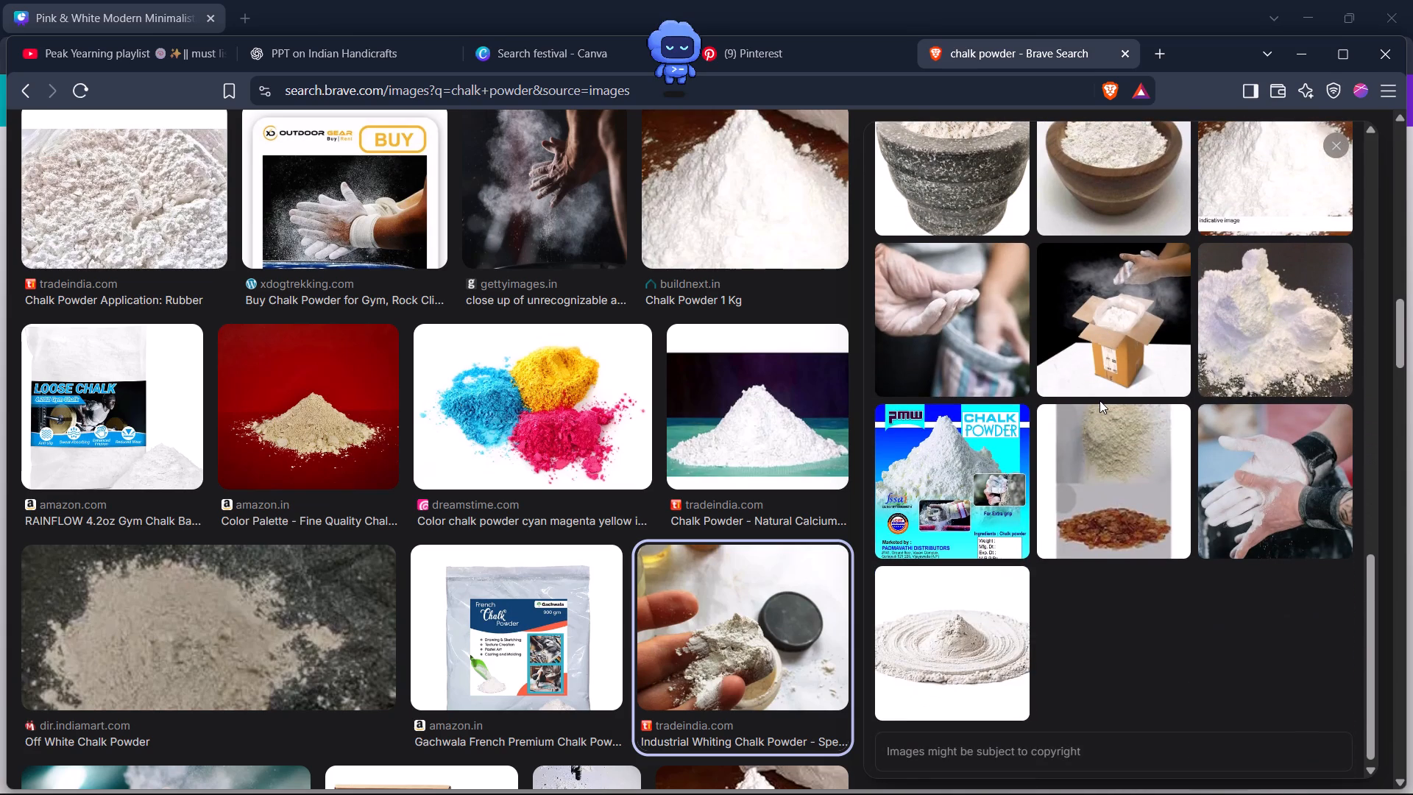
scroll(1099, 400, "up", 1)
left_click(1094, 335)
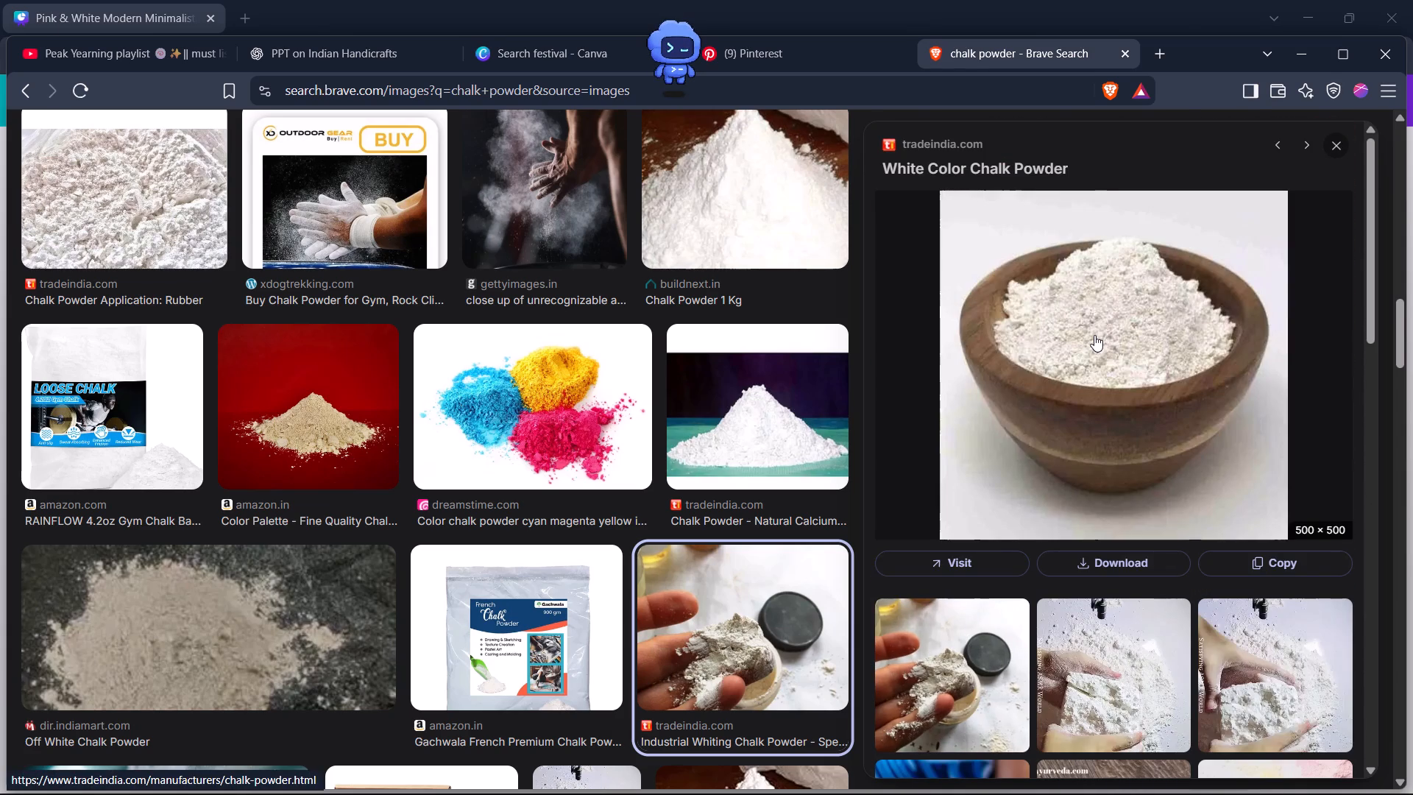
Compare the related chalk powder pictures with further Brave image results for one suited to slide 5.
scroll(1094, 335, "down", 2)
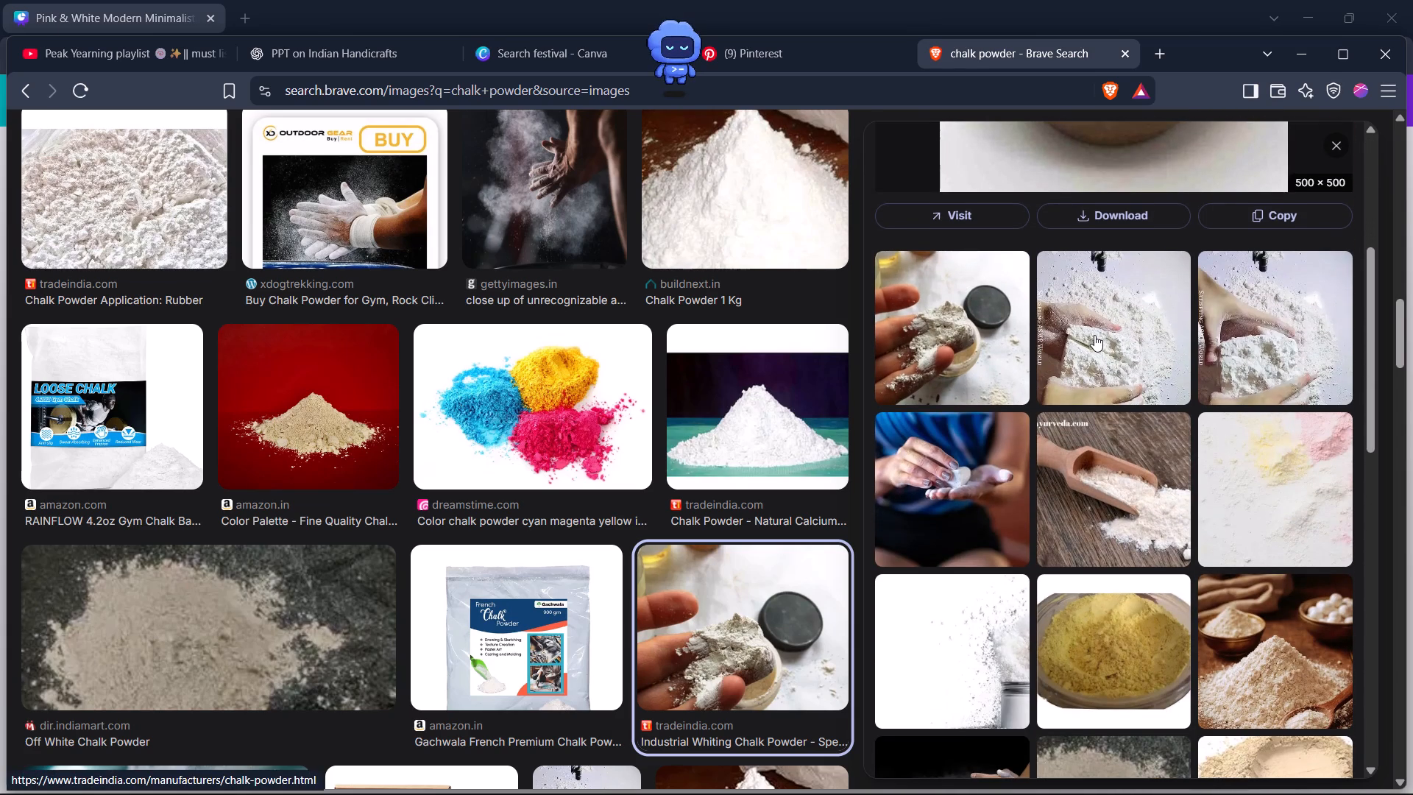
scroll(1094, 335, "down", 2)
scroll(1094, 335, "up", 7)
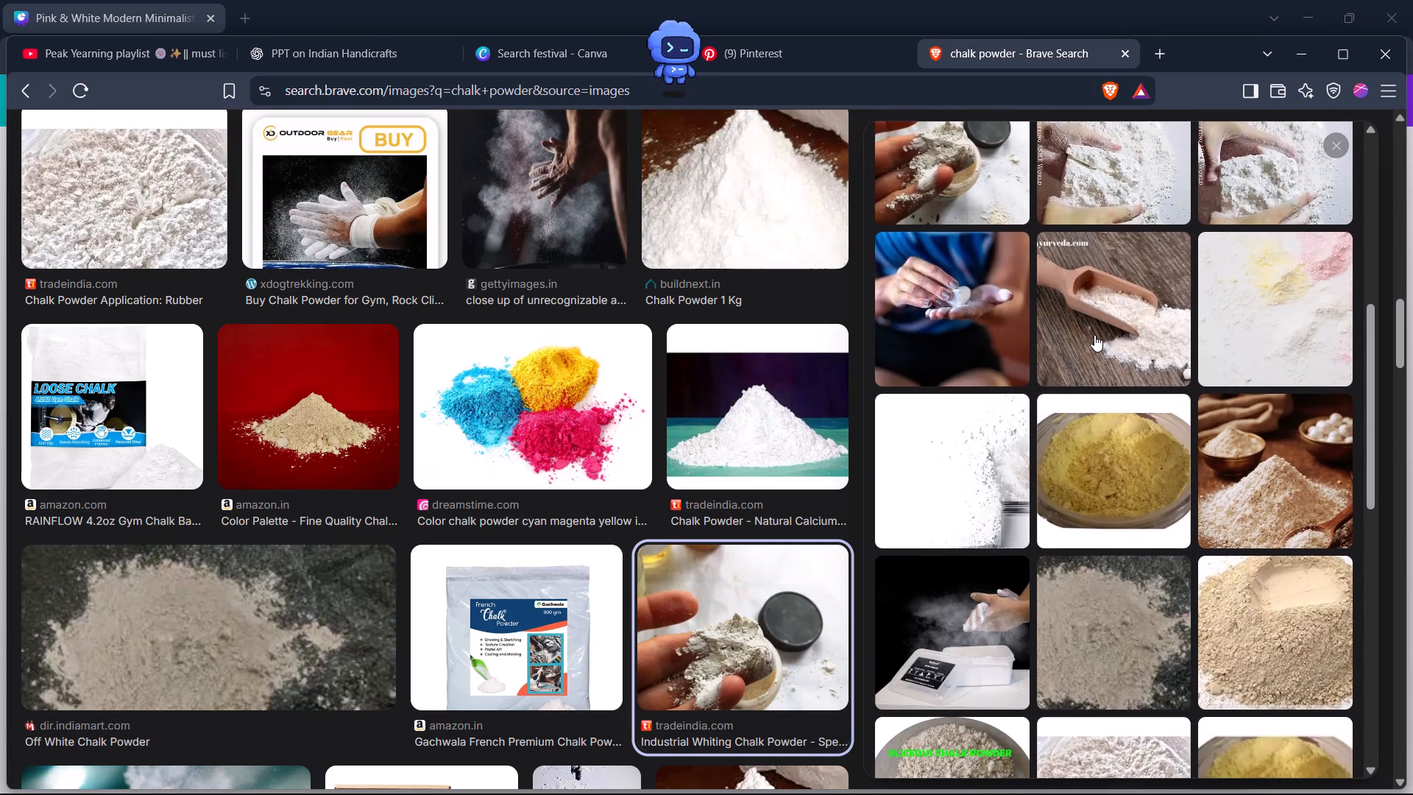
scroll(1094, 335, "down", 4)
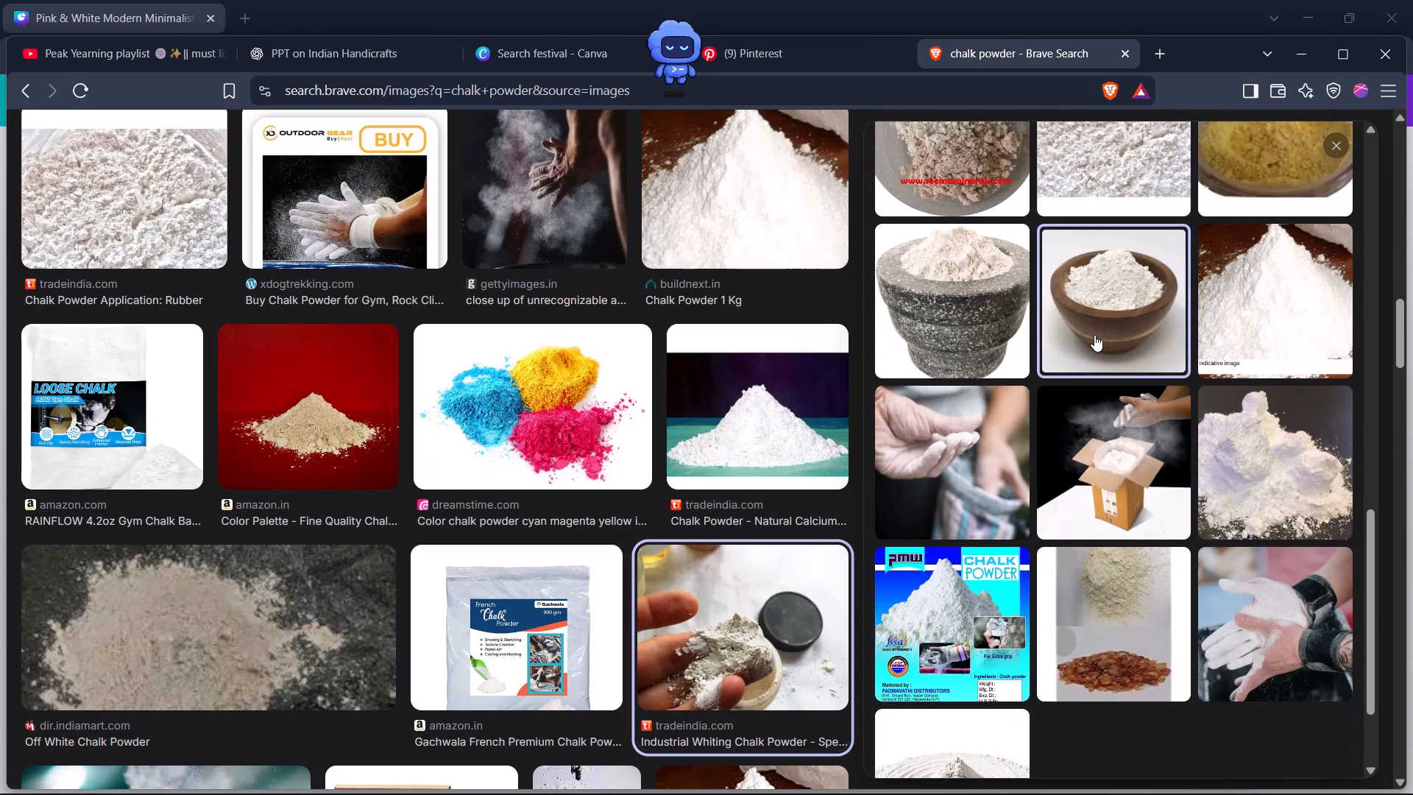
scroll(1094, 335, "down", 1)
scroll(1094, 335, "left", 3)
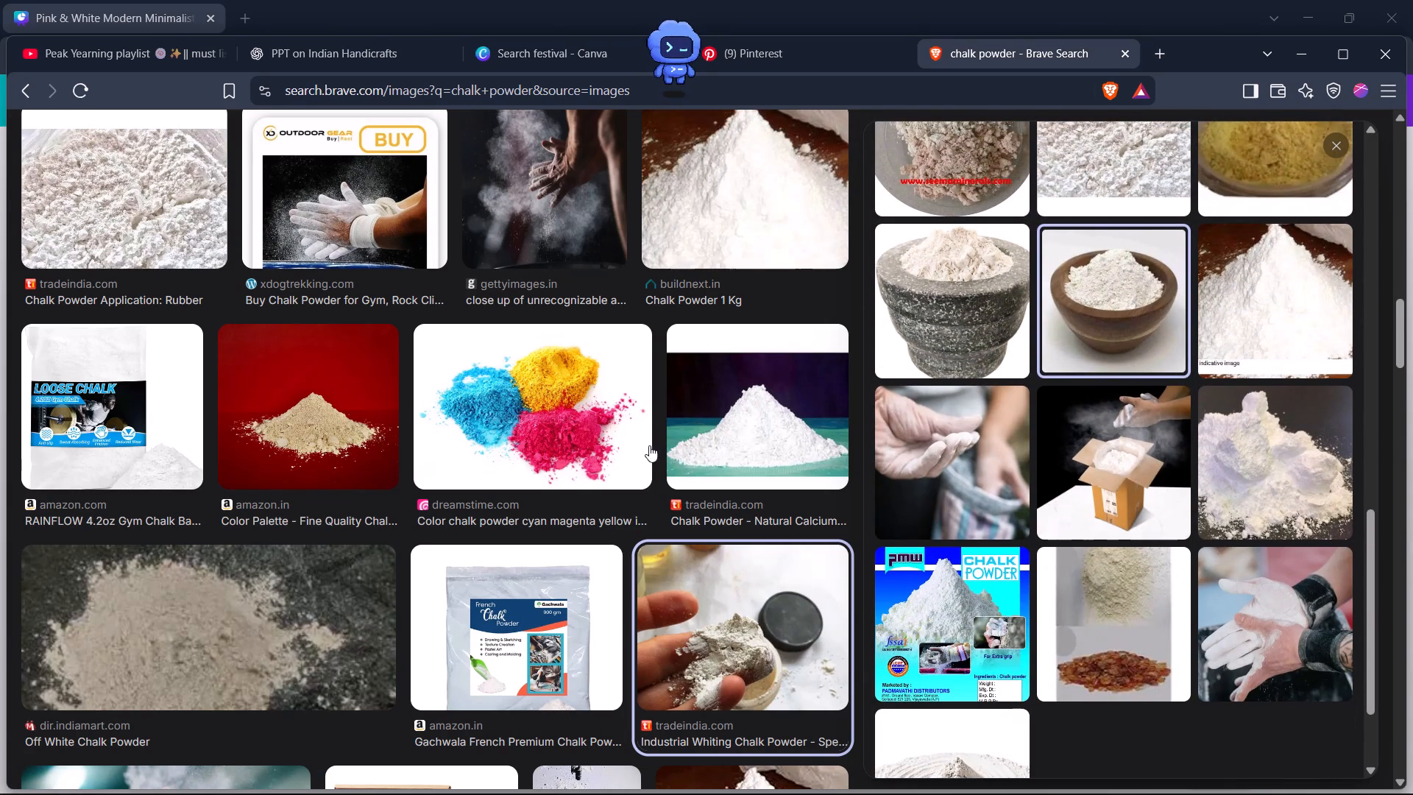
scroll(649, 445, "down", 5)
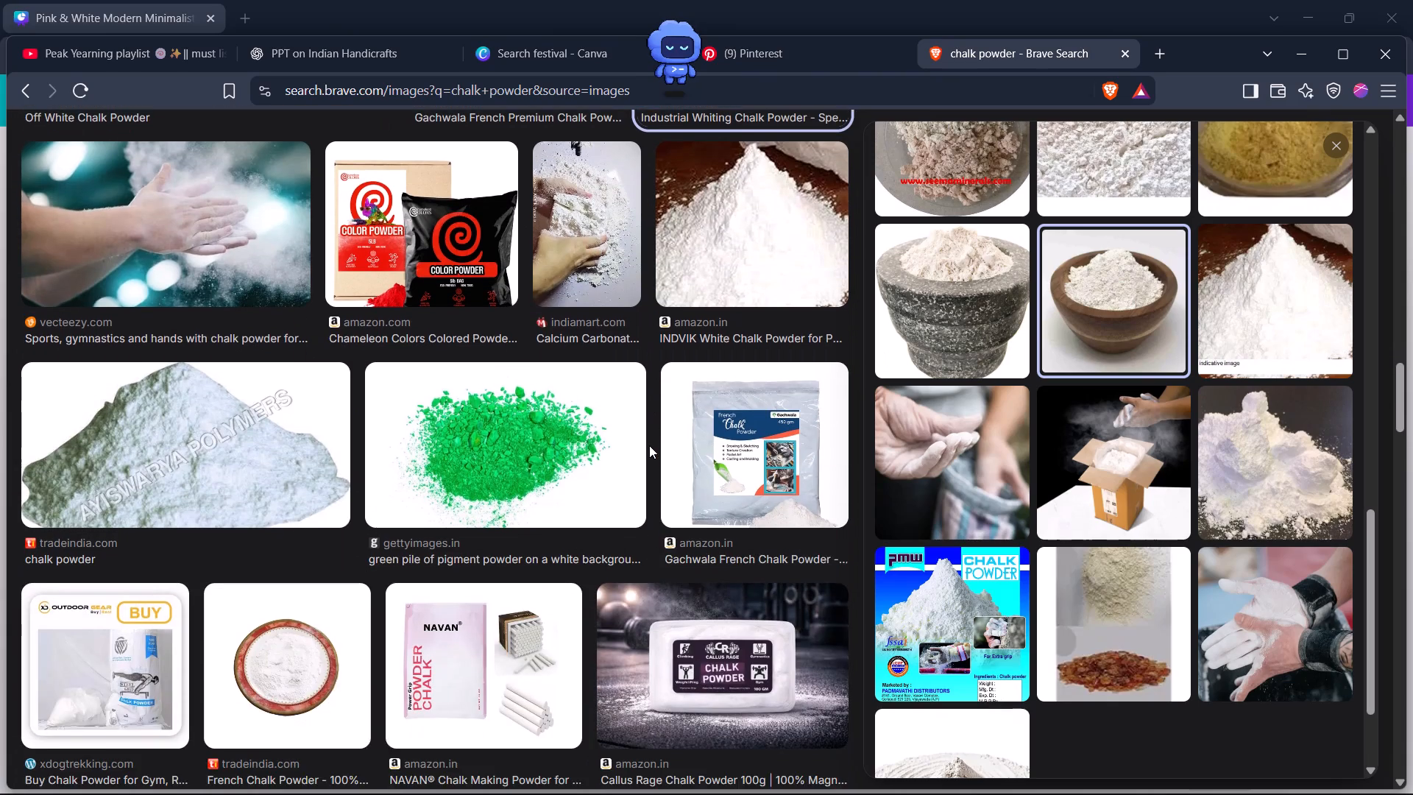
scroll(649, 445, "down", 4)
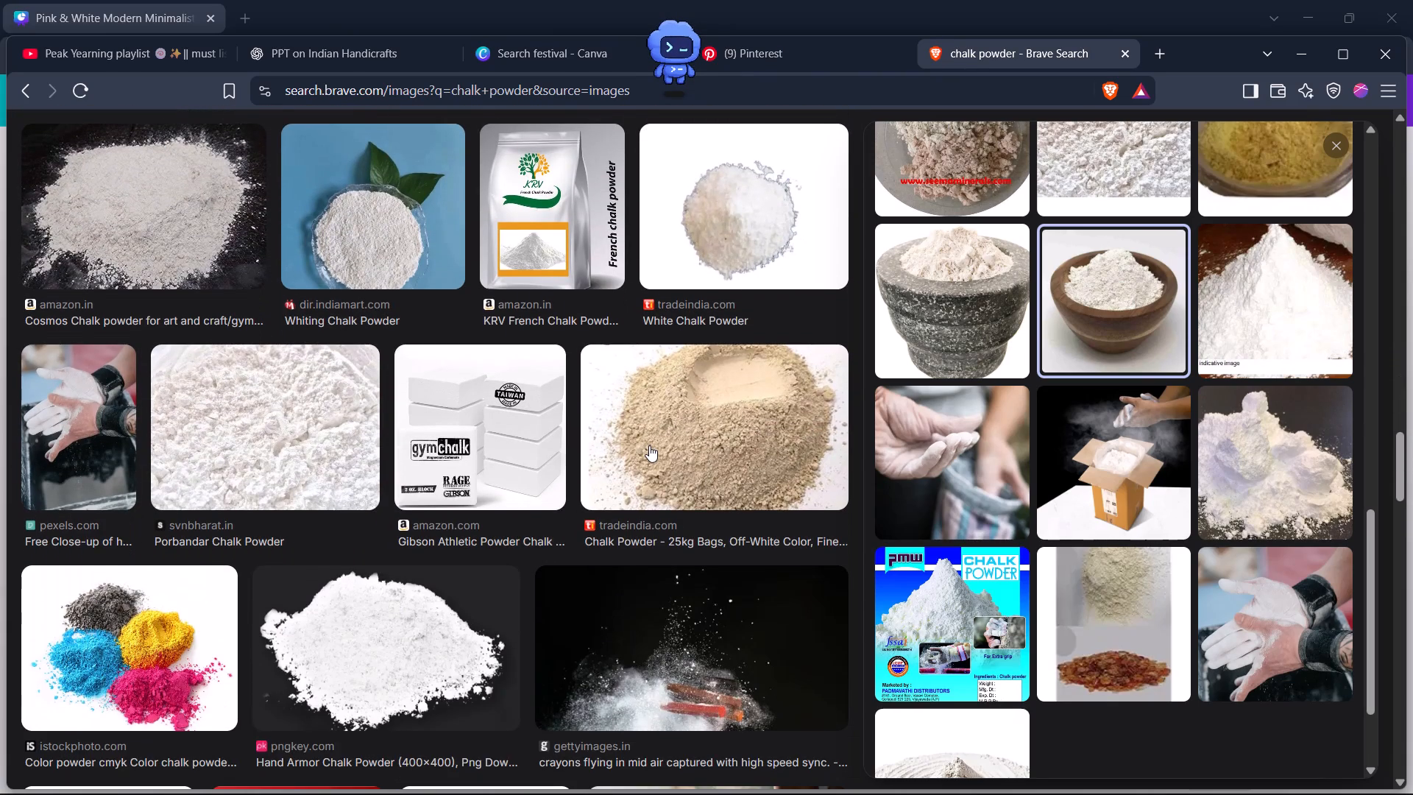
scroll(1070, 423, "down", 1)
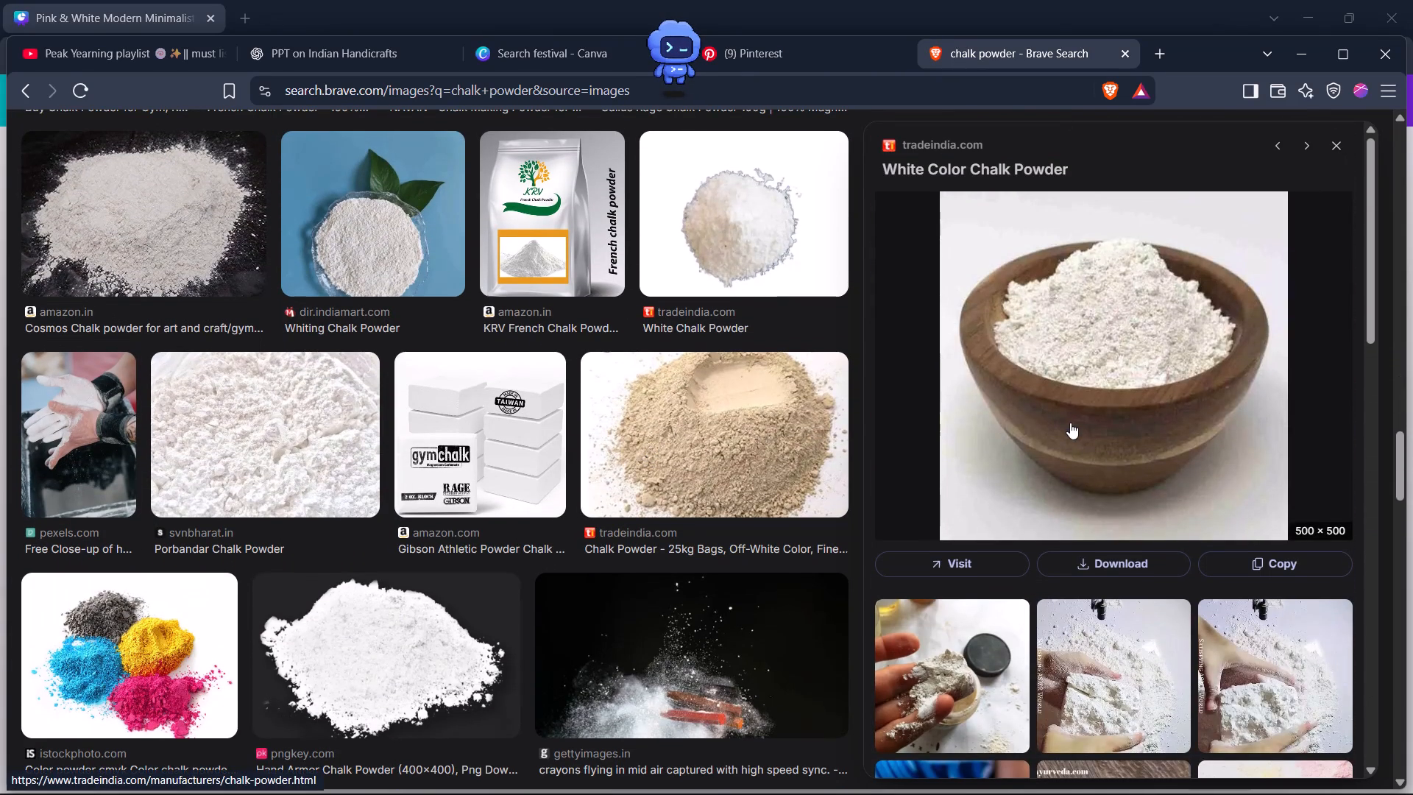
scroll(1070, 423, "down", 1)
scroll(1045, 544, "down", 2)
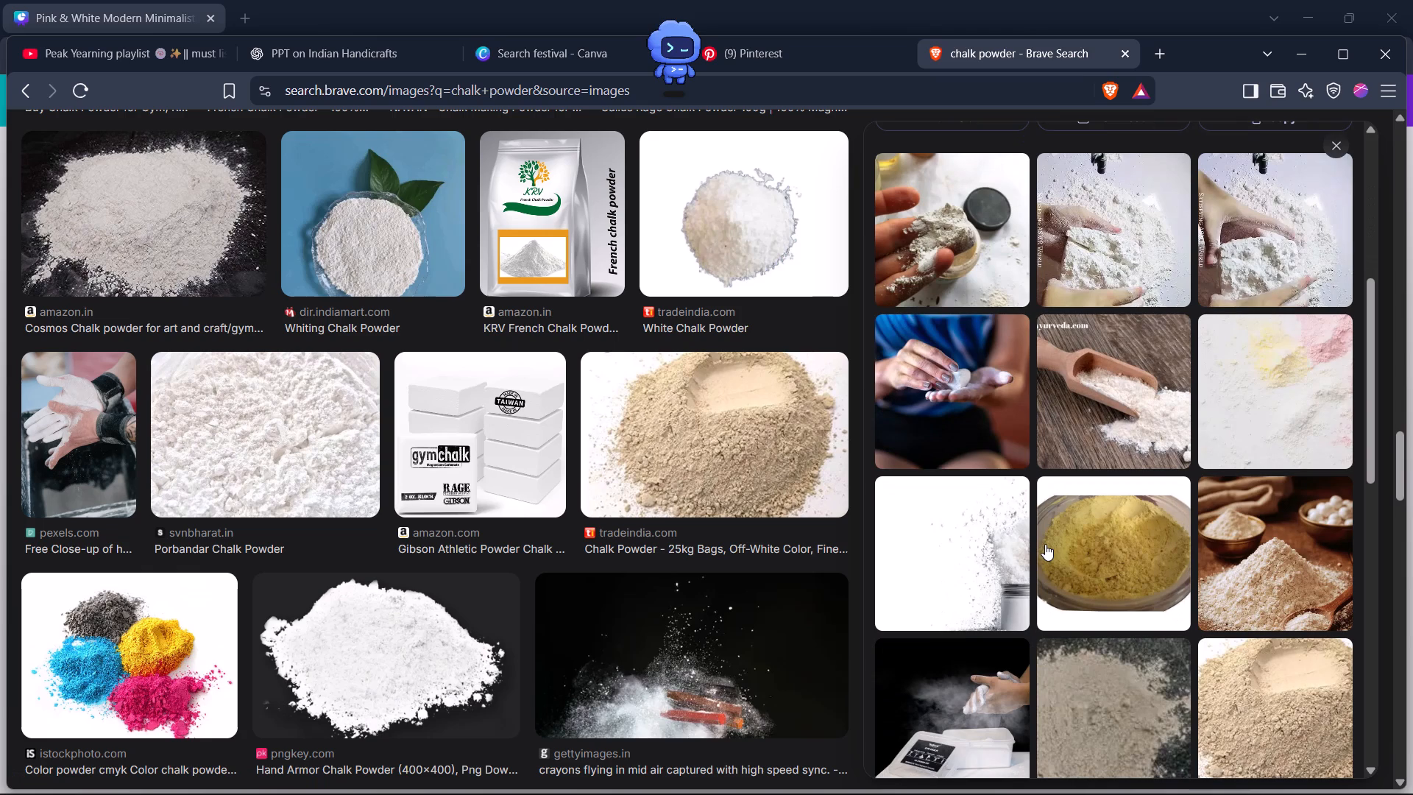
scroll(1045, 544, "down", 1)
Go back up the main Brave chalk powder results and scan them again down to the later pictures.
scroll(701, 456, "up", 8)
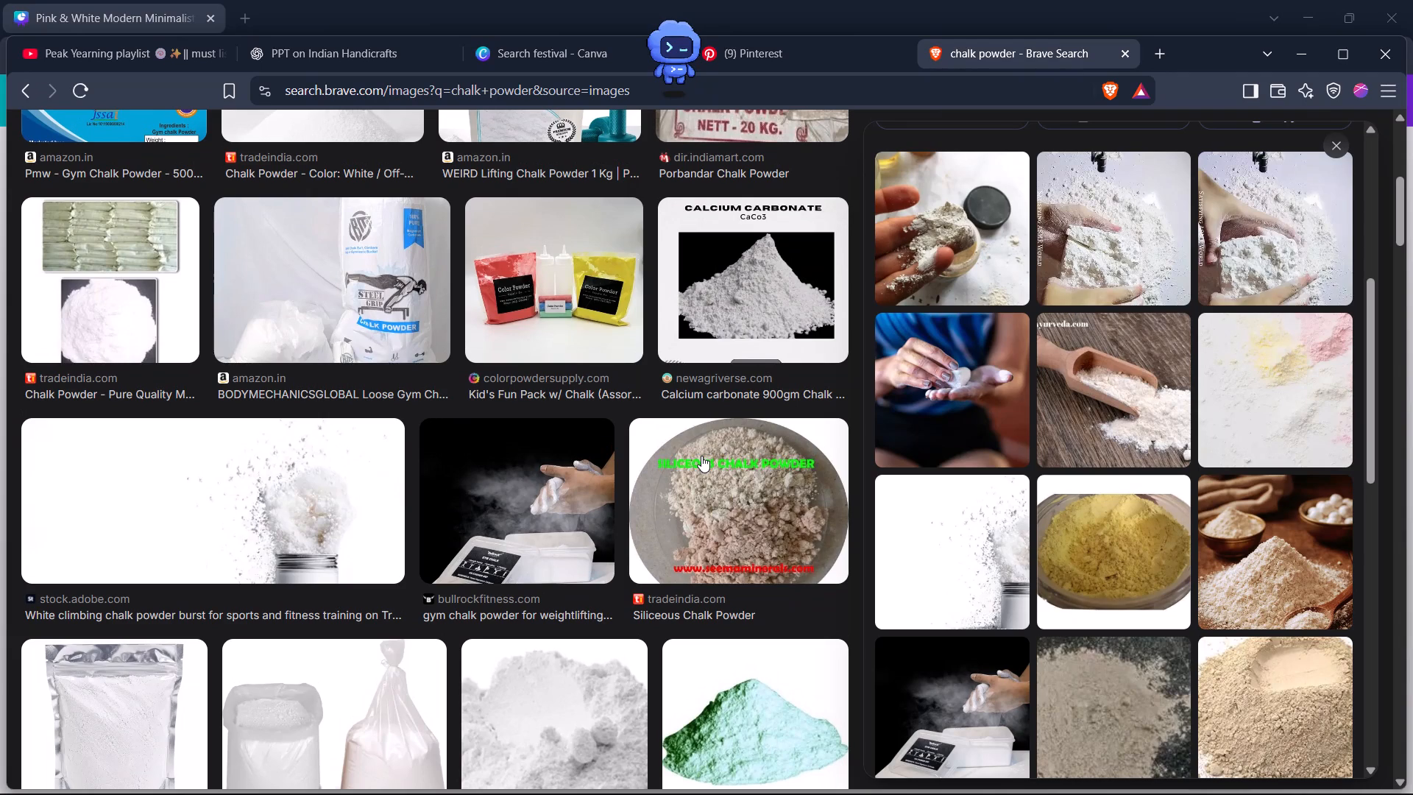
scroll(430, 404, "down", 7)
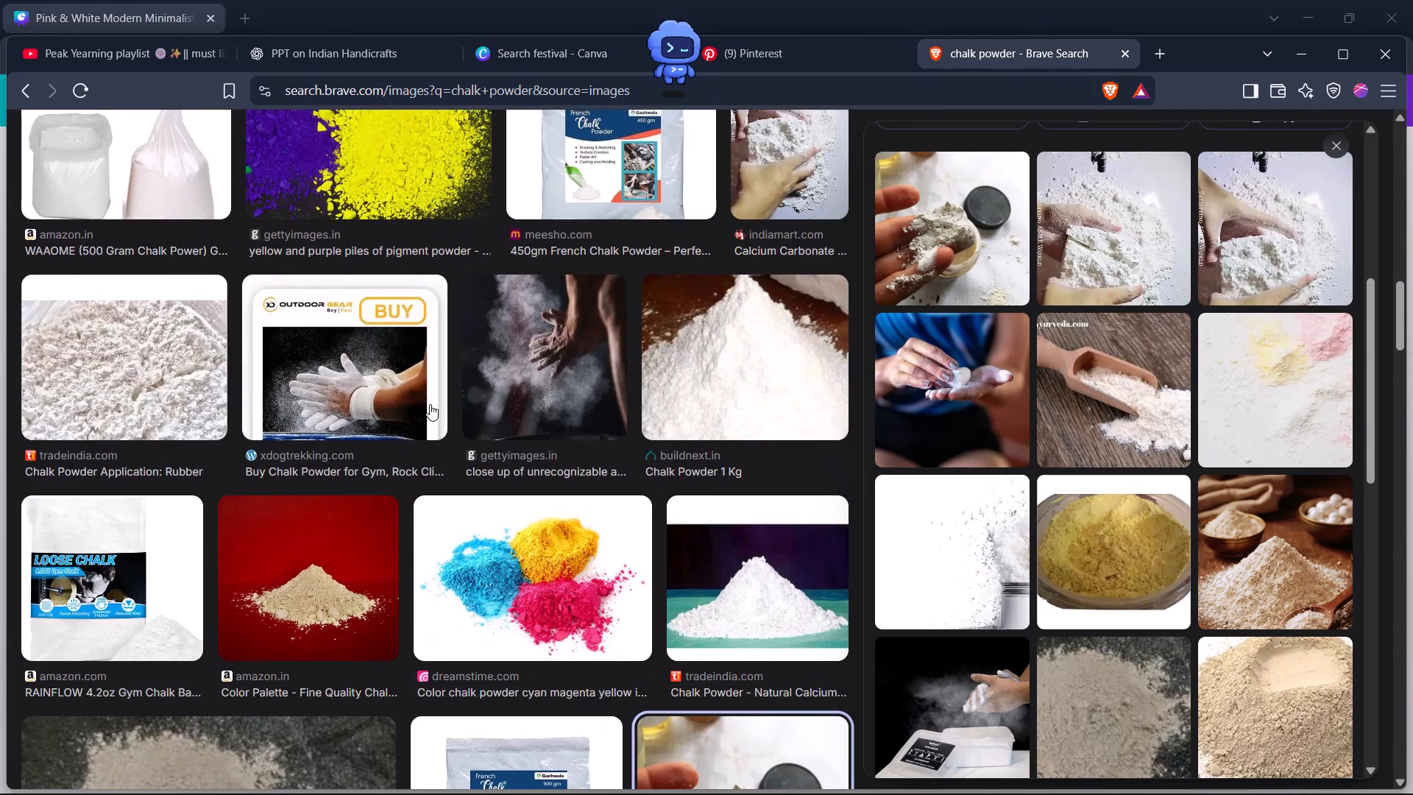
scroll(430, 404, "down", 7)
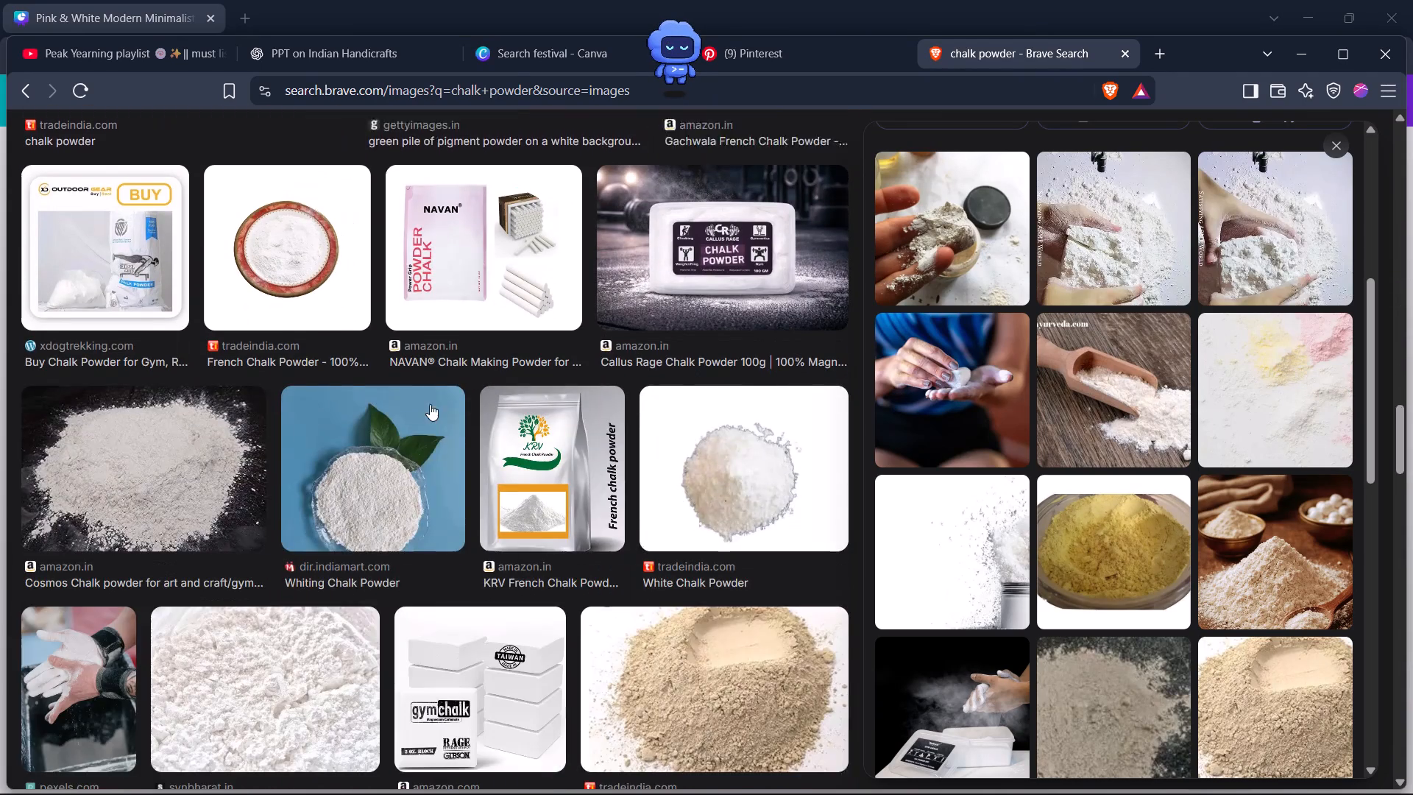
scroll(430, 404, "down", 6)
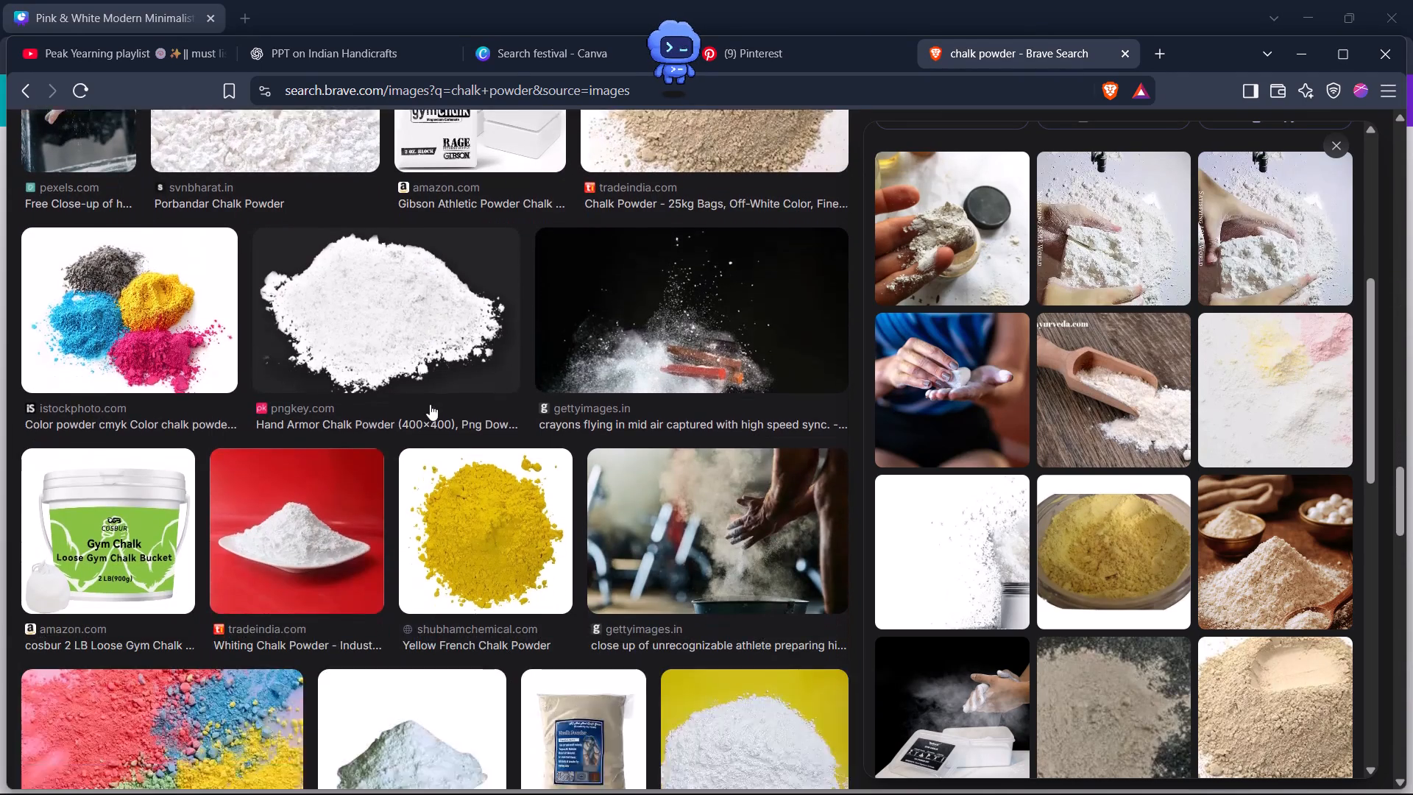
scroll(430, 404, "down", 6)
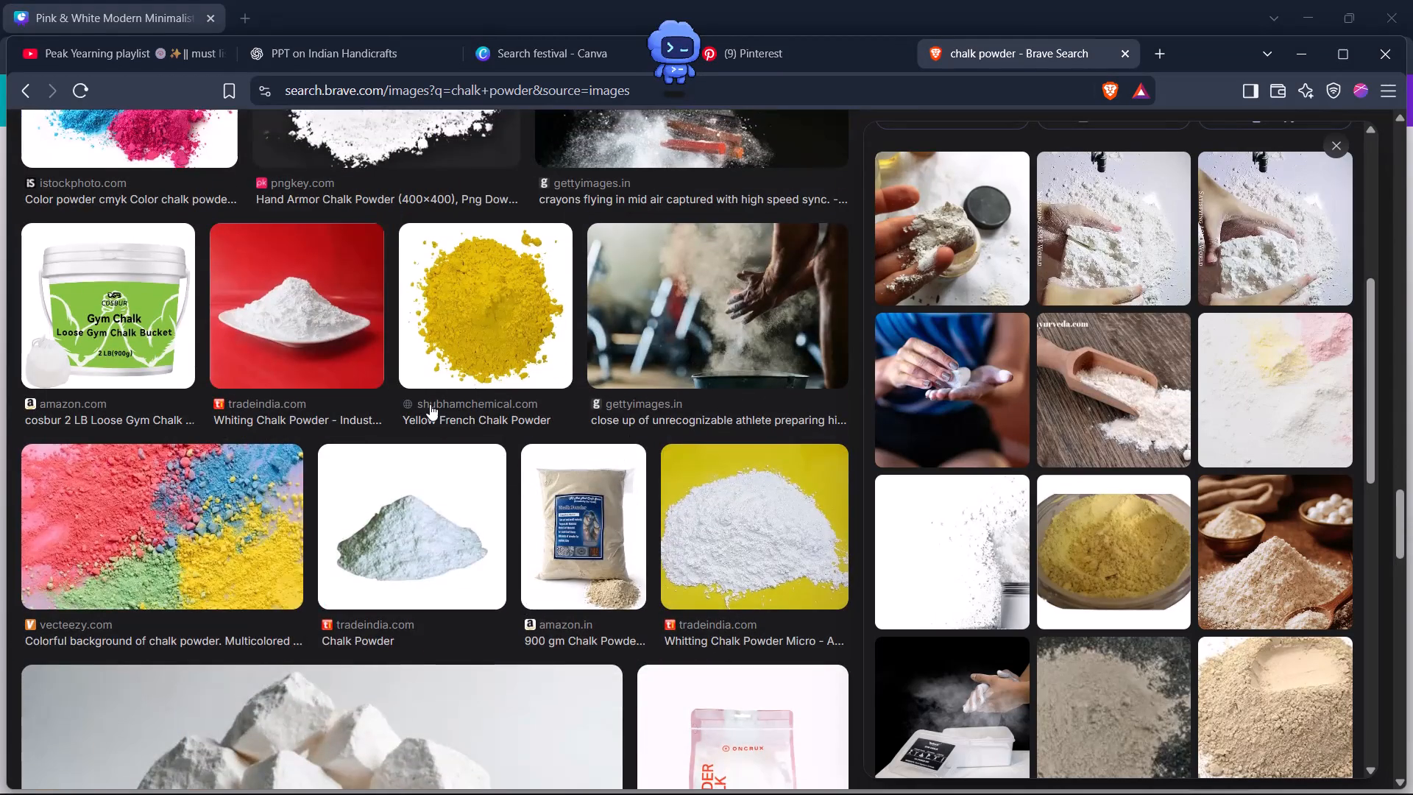
scroll(430, 404, "down", 5)
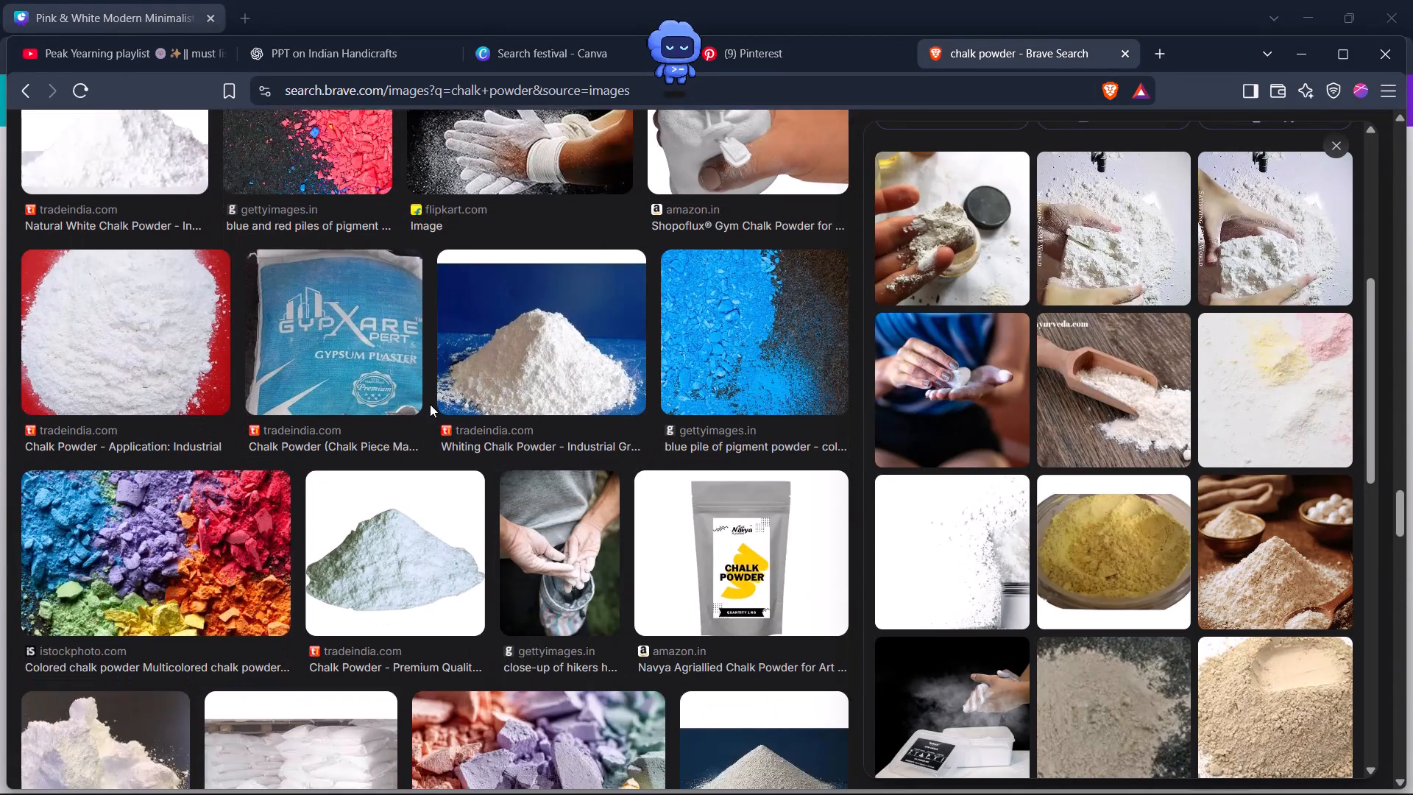
scroll(430, 404, "down", 2)
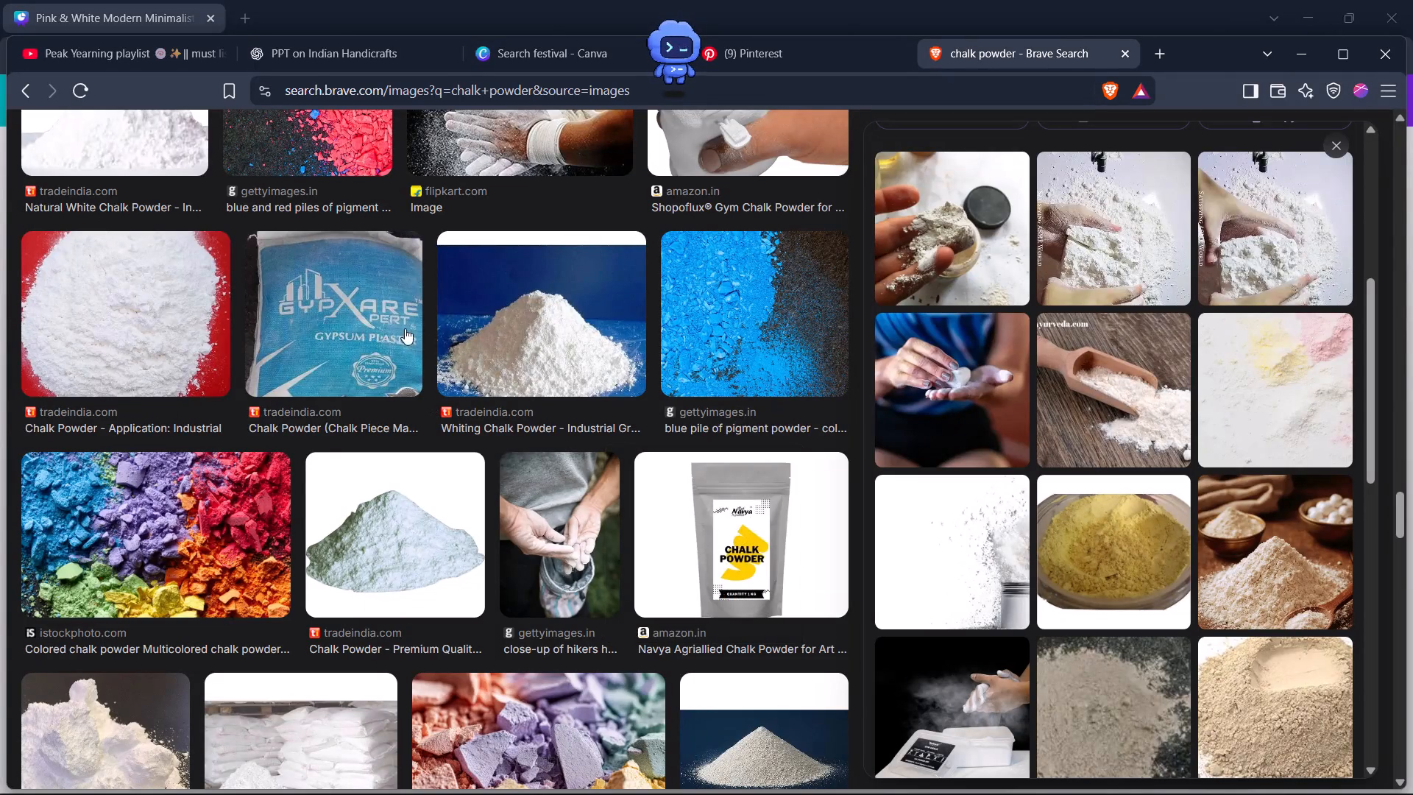
Switch to Pinterest, open the "Find your inner artist" chalk pin and look through its related pins.
left_click(759, 50)
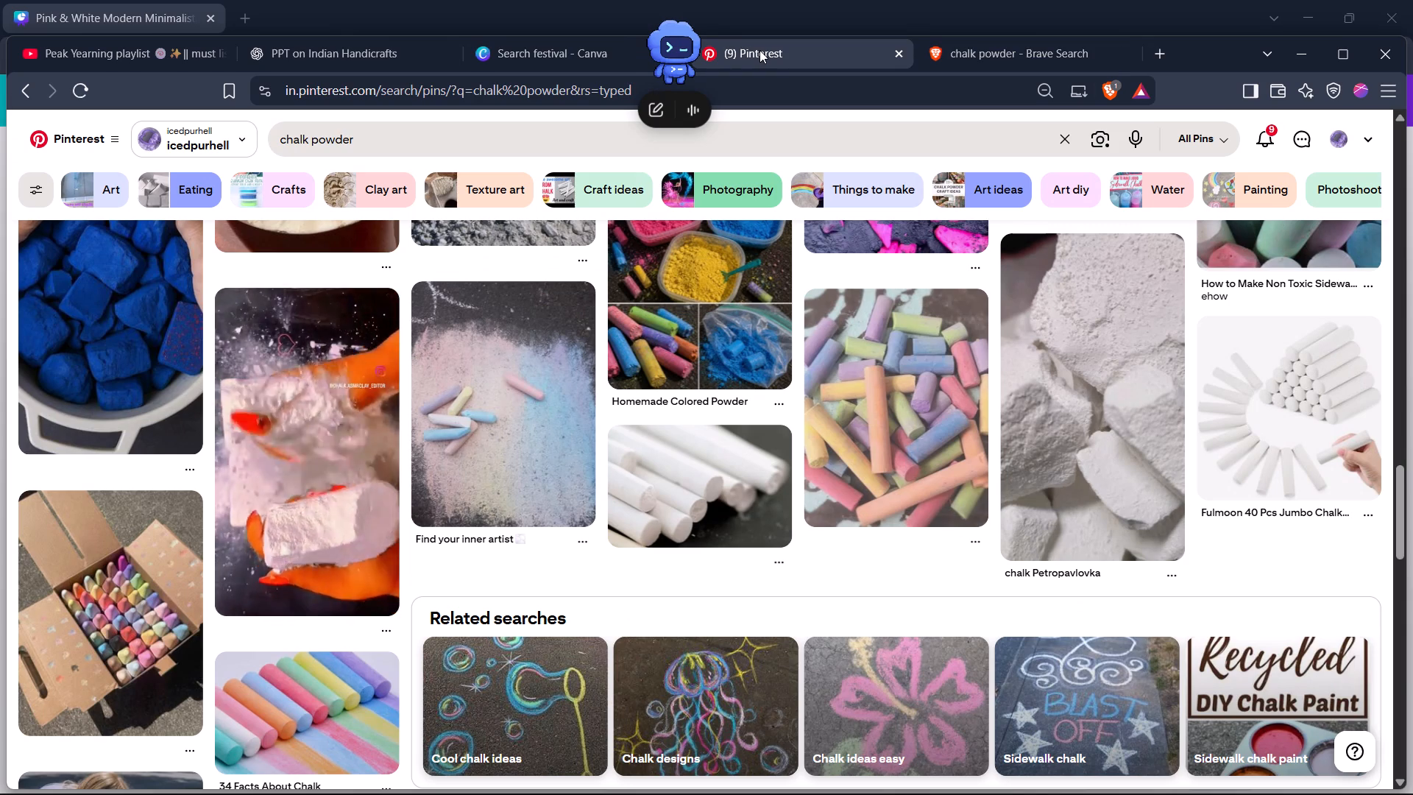
left_click(517, 441)
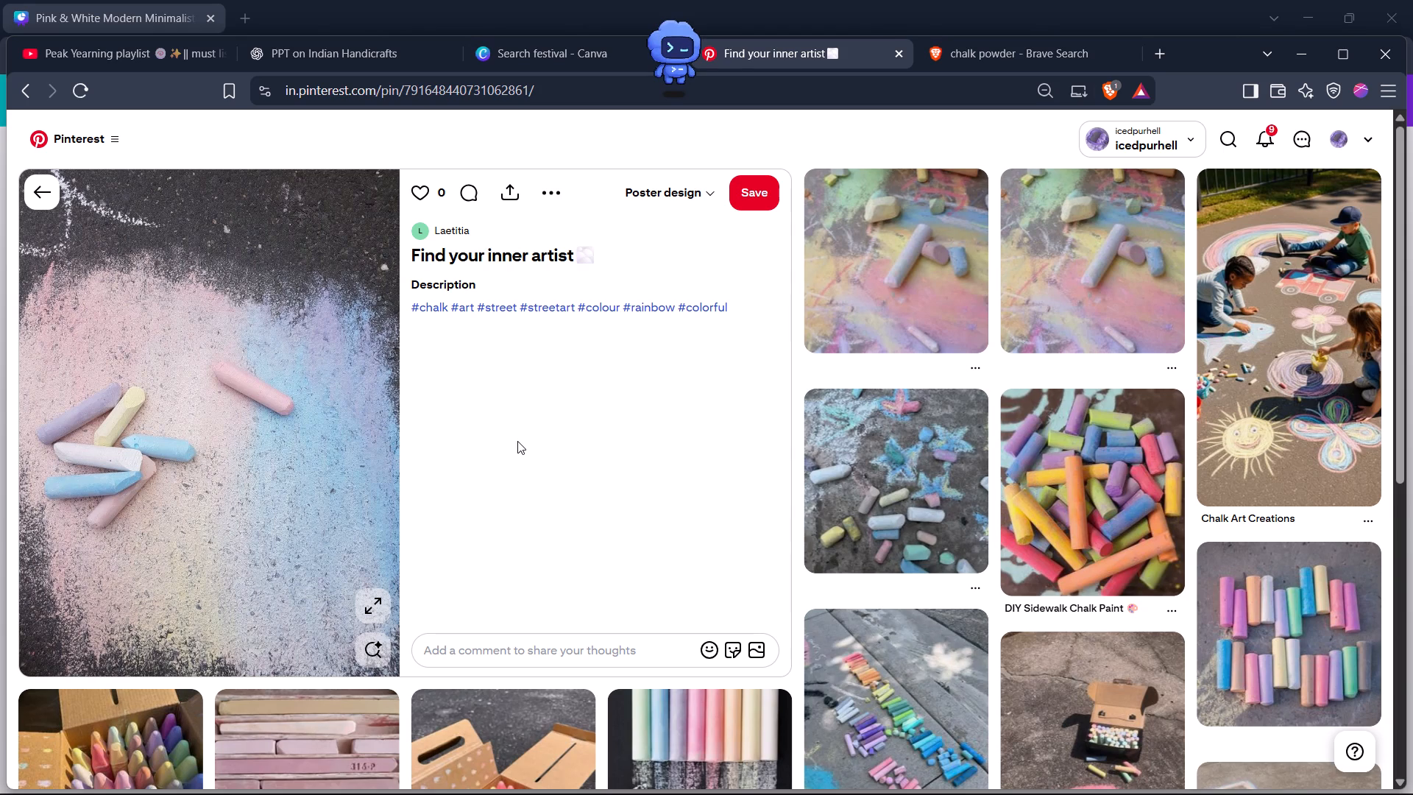
scroll(517, 441, "down", 5)
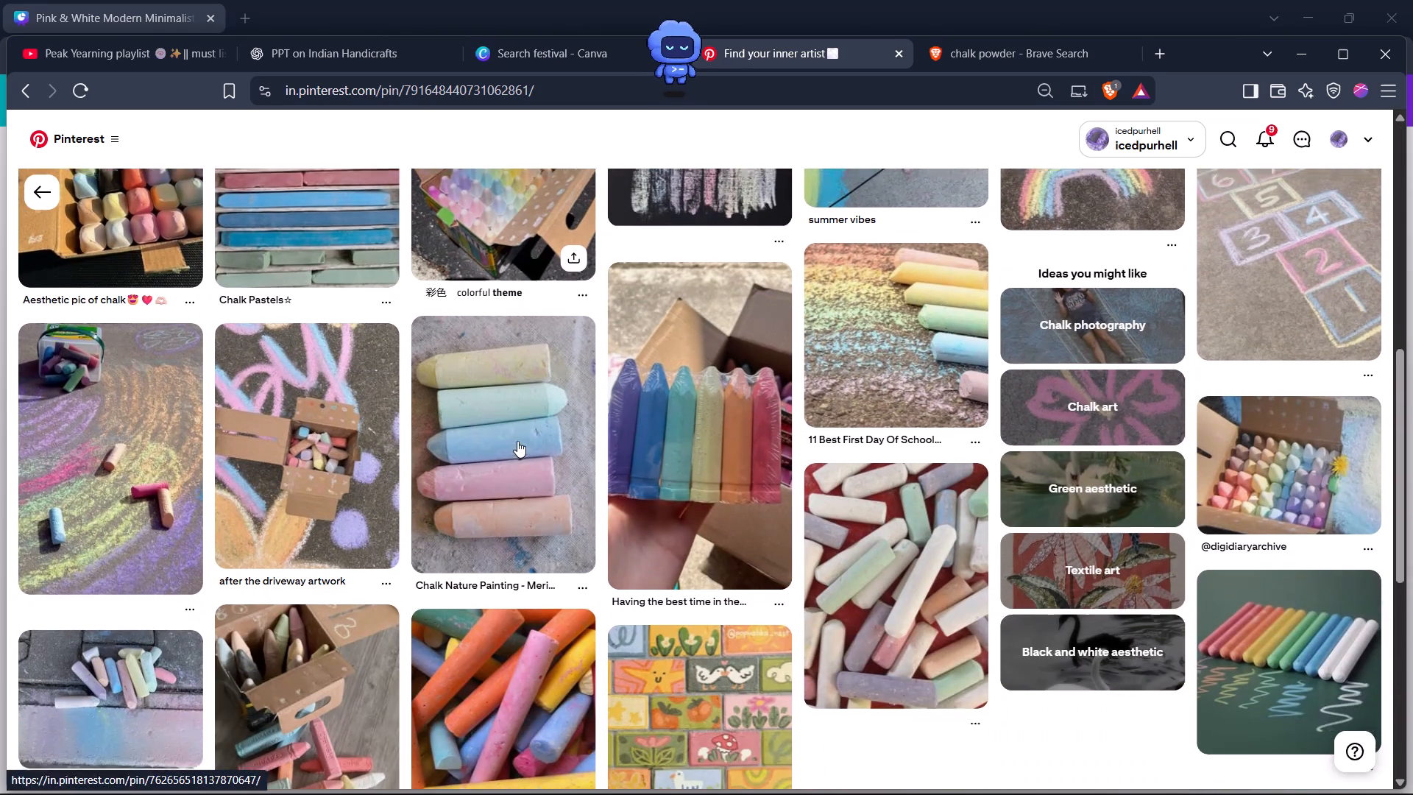
scroll(517, 441, "down", 7)
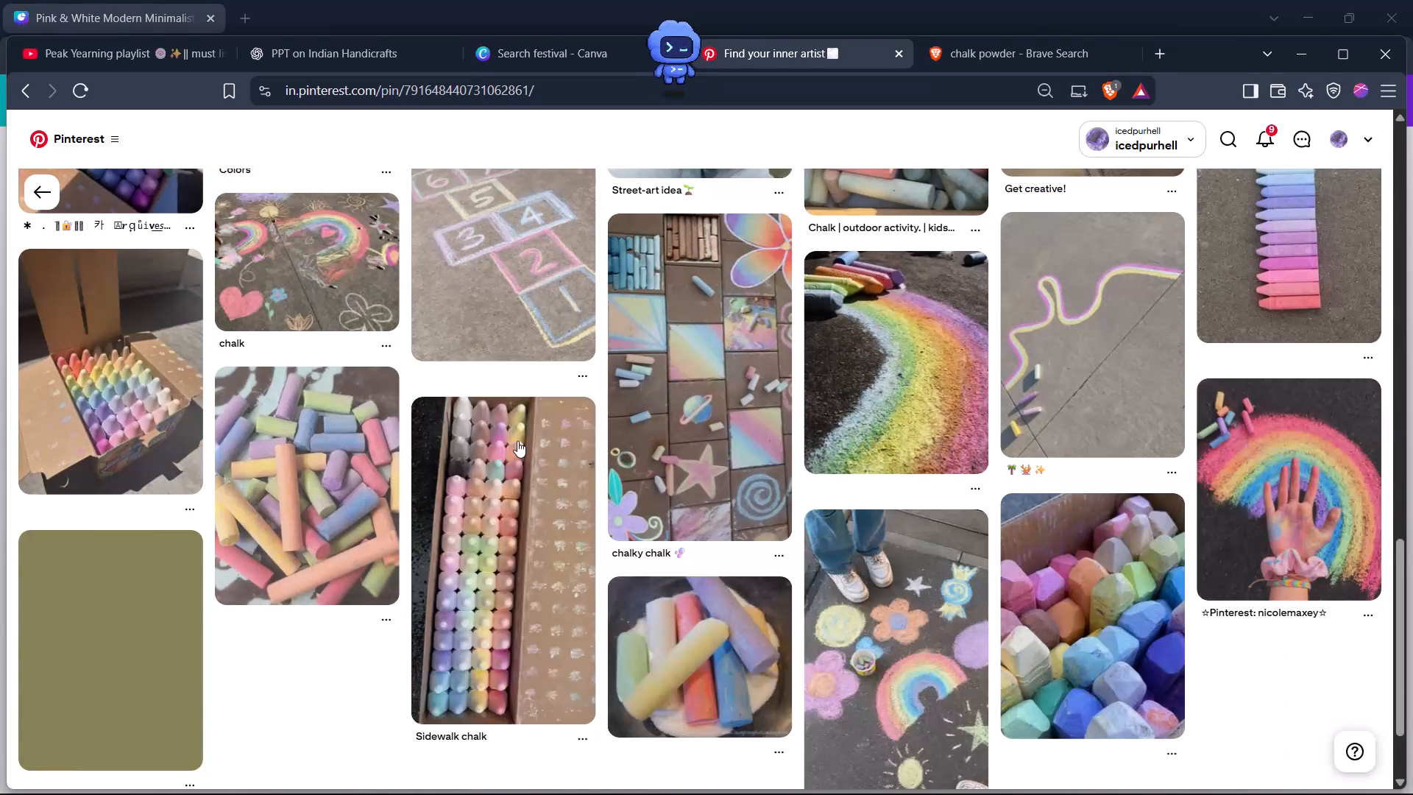
scroll(517, 441, "down", 2)
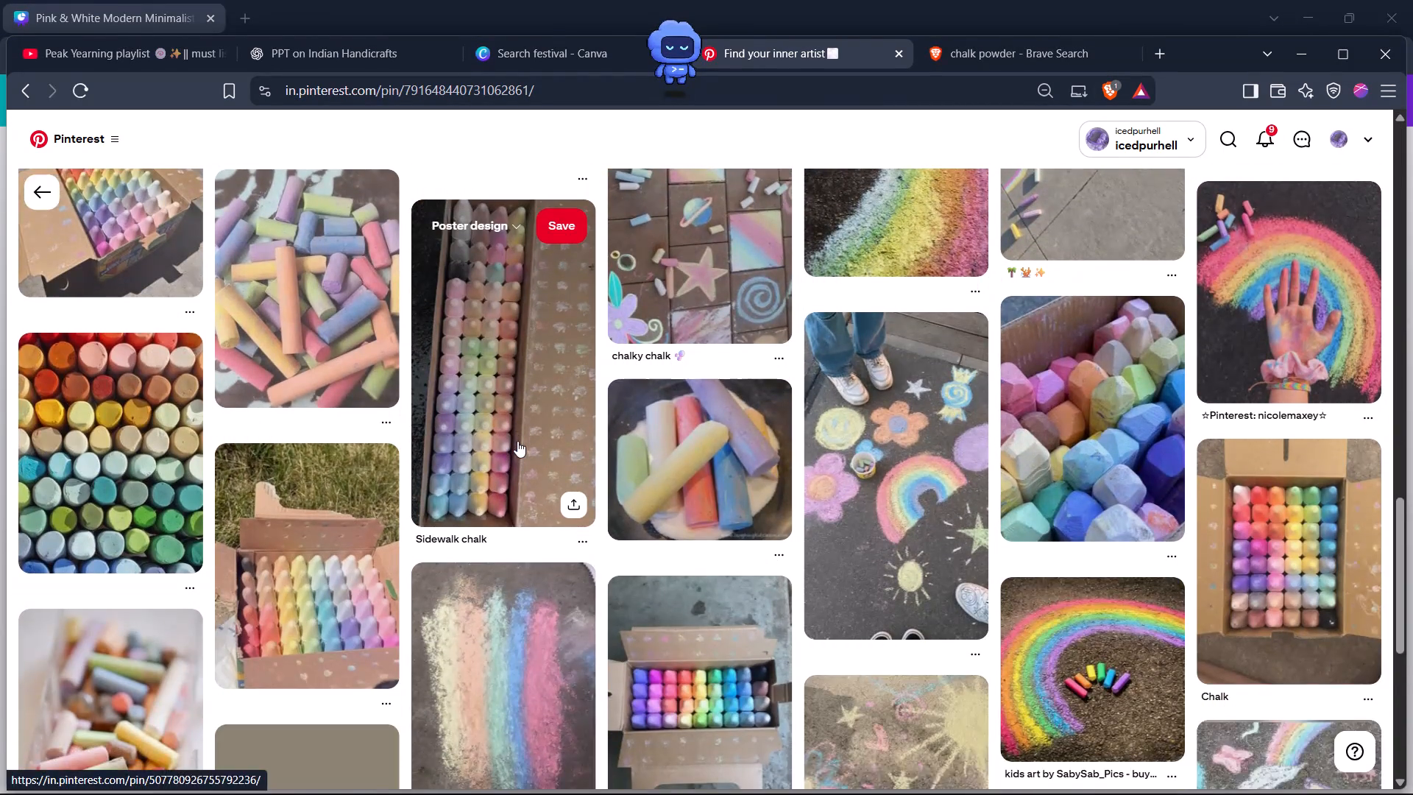
scroll(517, 441, "down", 3)
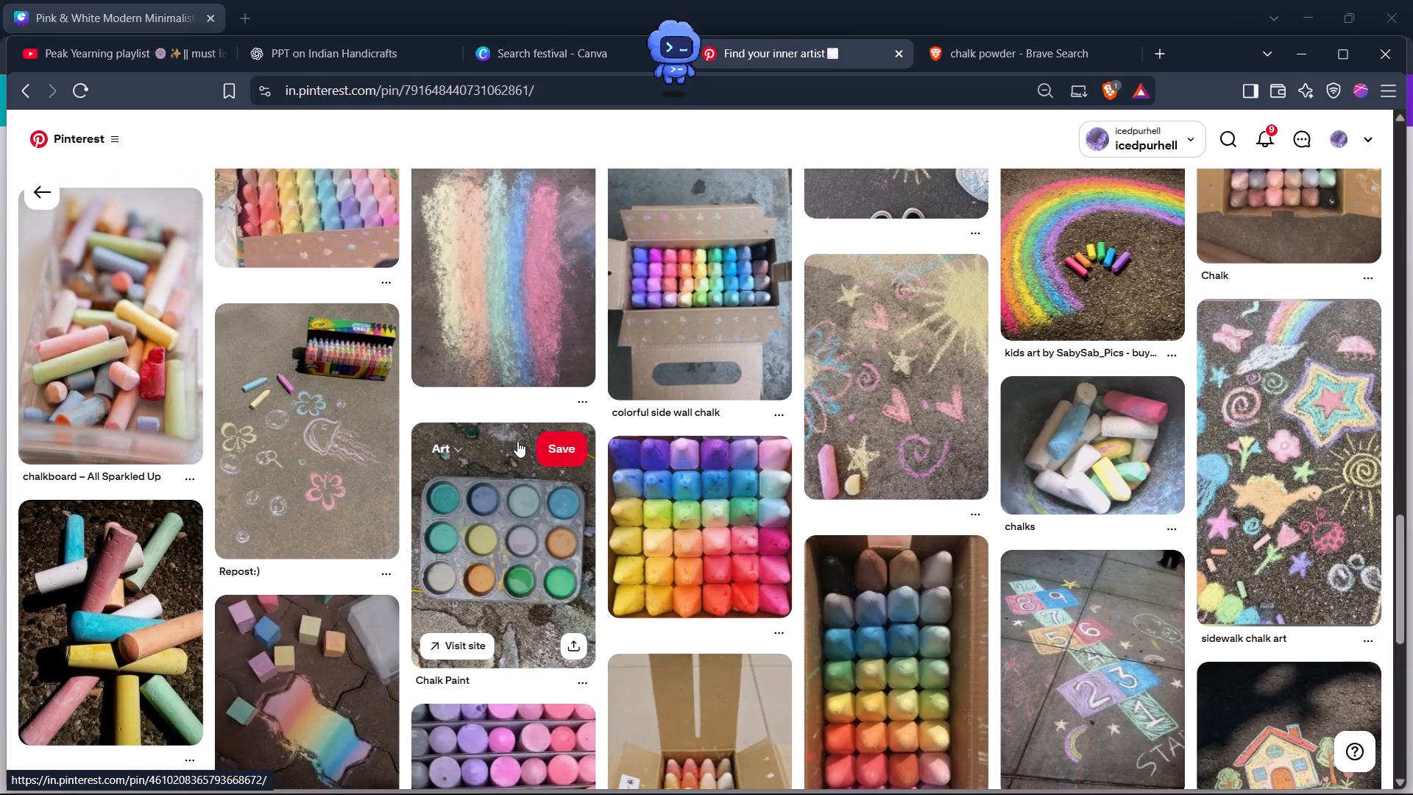
scroll(517, 441, "down", 12)
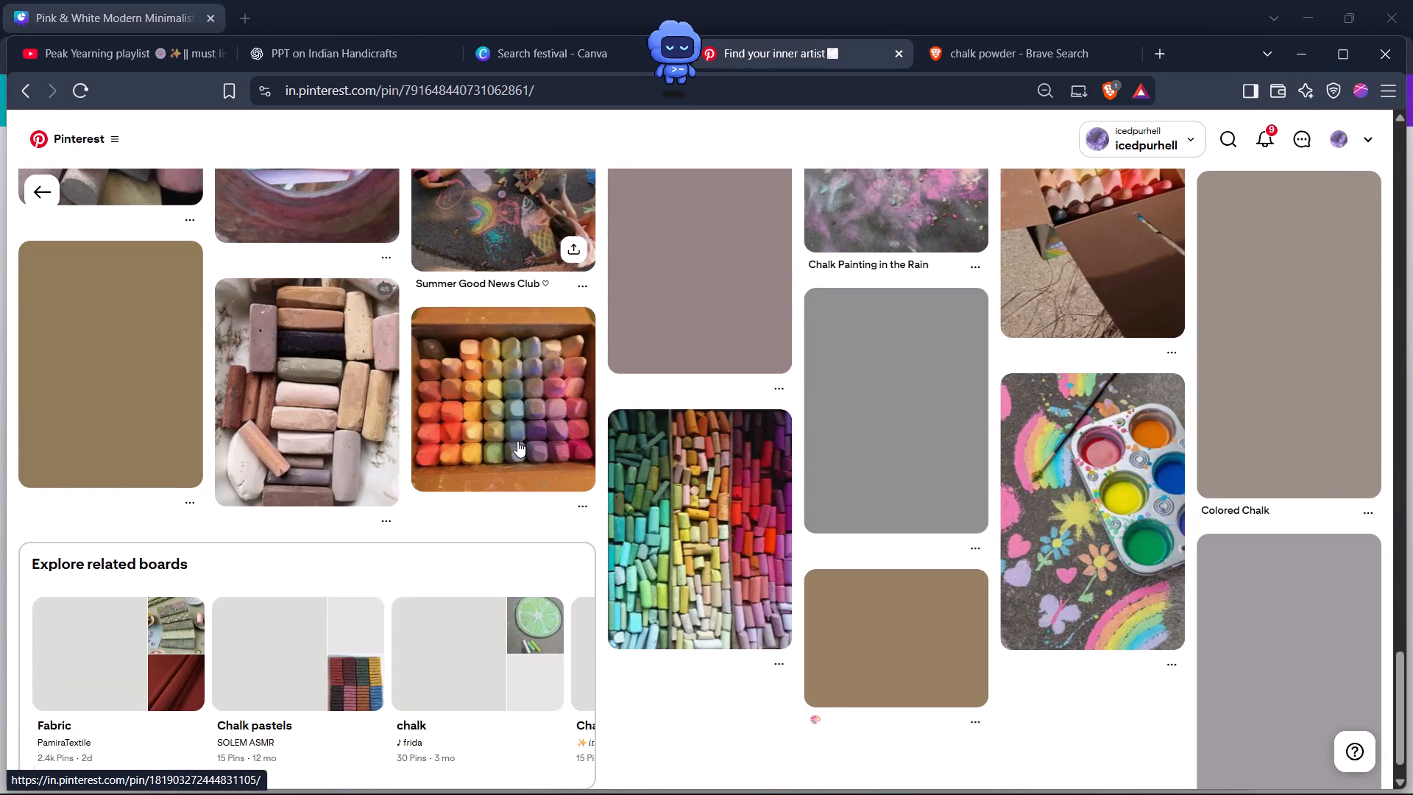
scroll(517, 441, "up", 6)
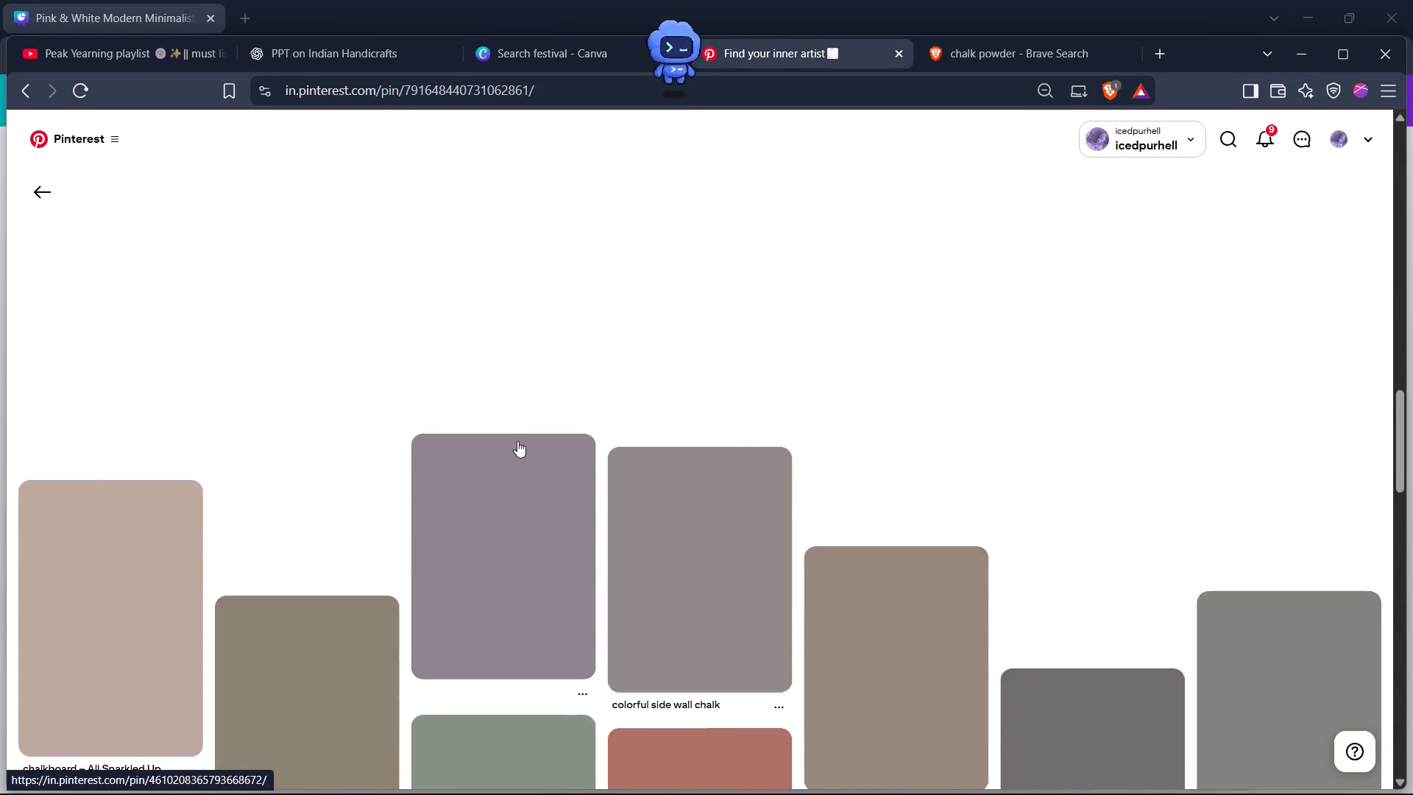
scroll(517, 441, "up", 6)
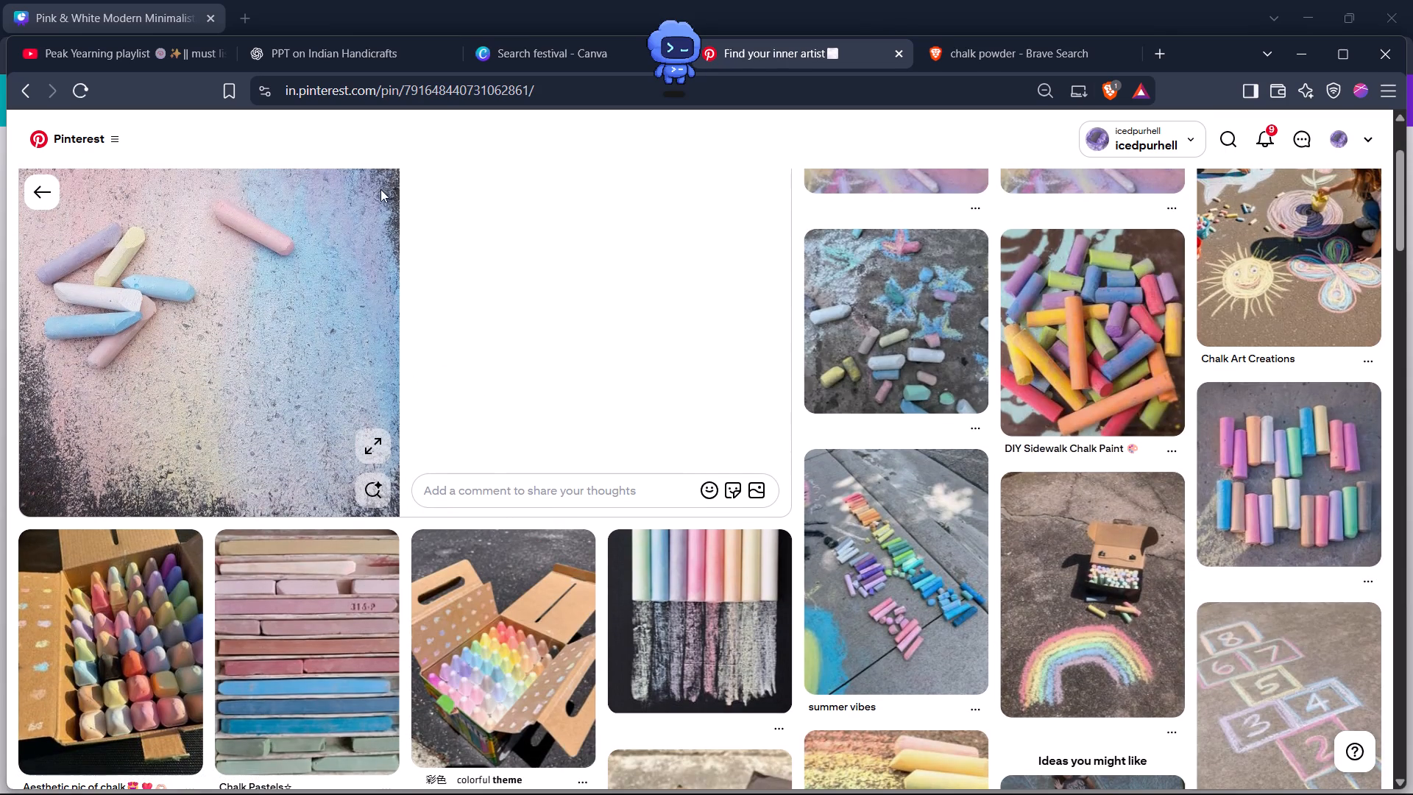
Search Pinterest for "colorful chalk powder".
left_click(1225, 134)
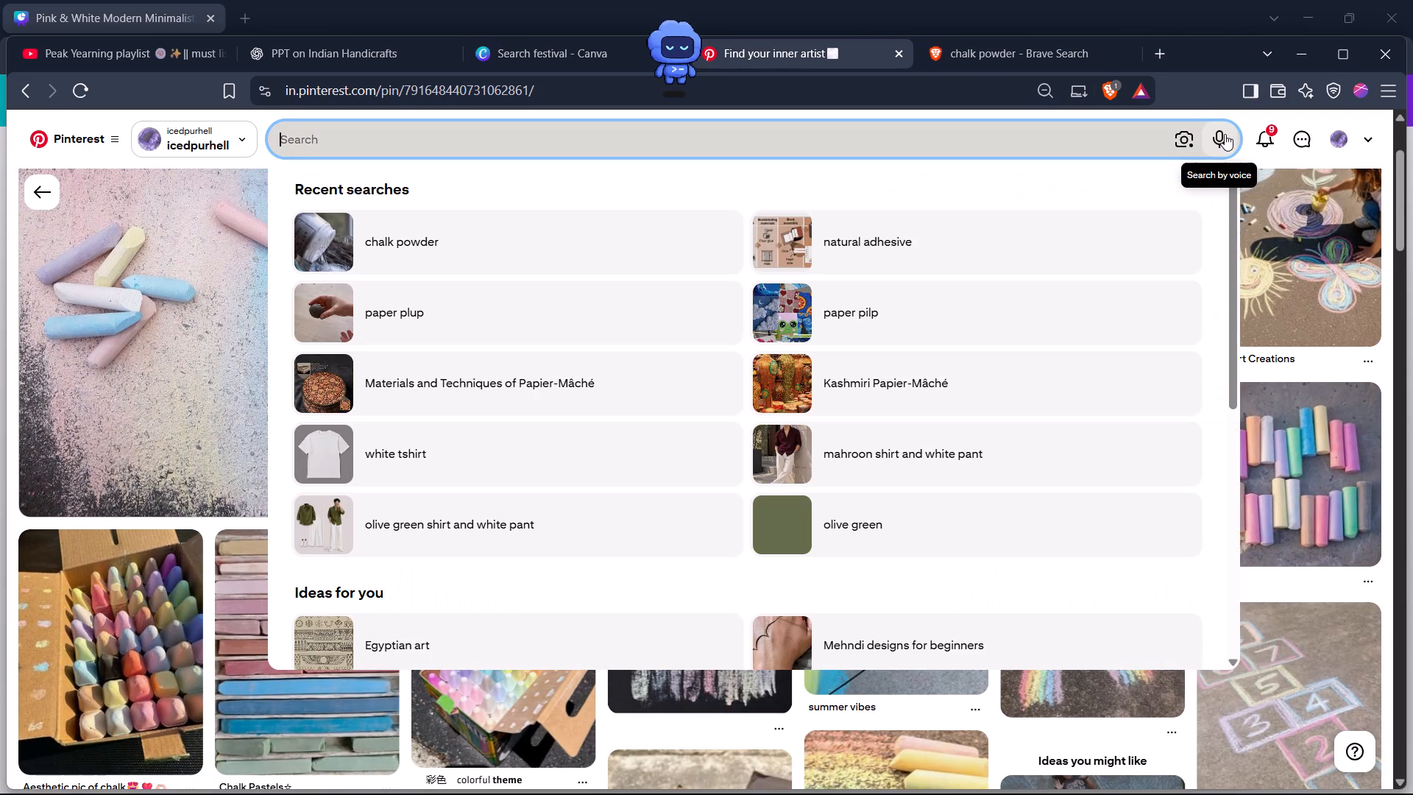
type("colorful chalk powder")
key("Return")
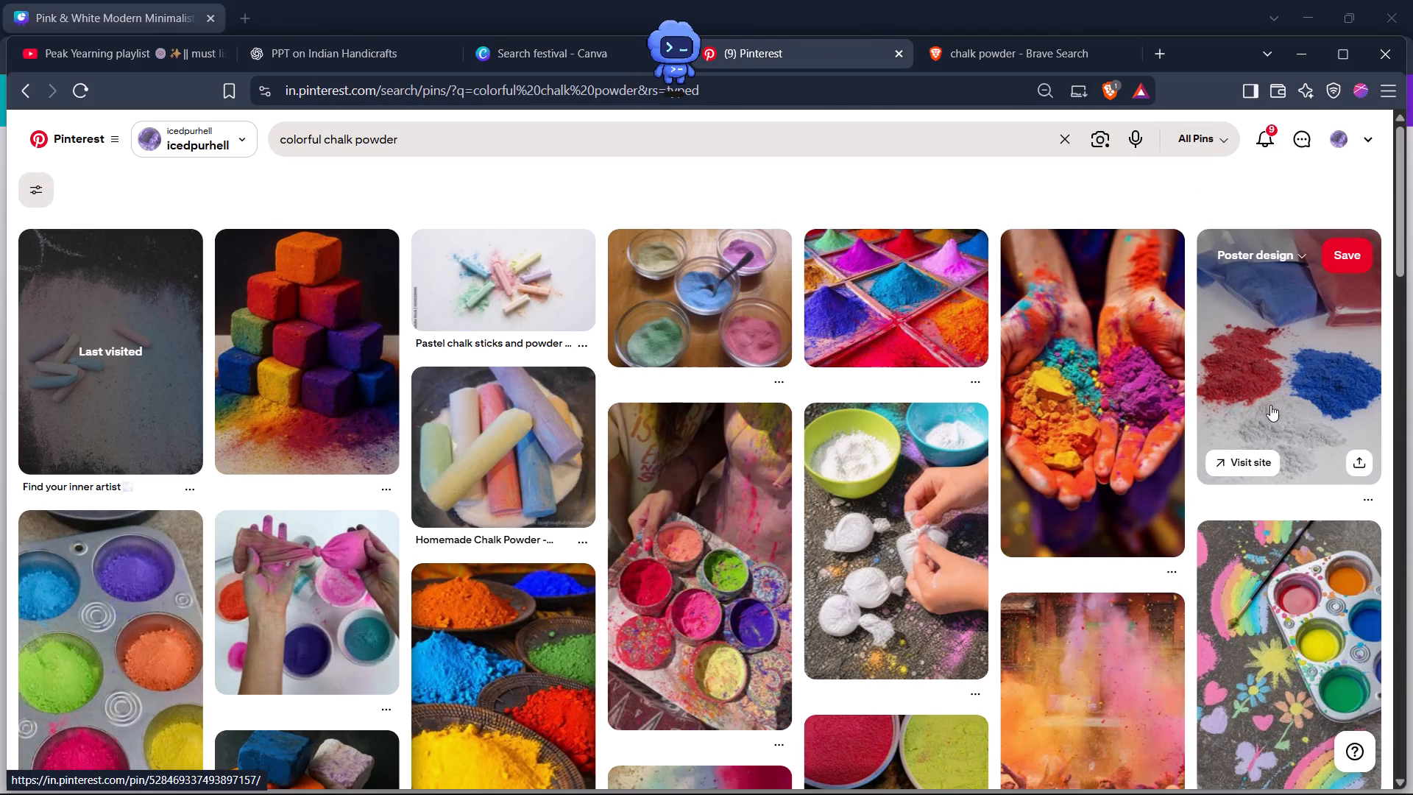
Look through the "colorful chalk powder" pins, opening the multicoloured powder one, for a picture suited to slide 5.
scroll(706, 575, "down", 2)
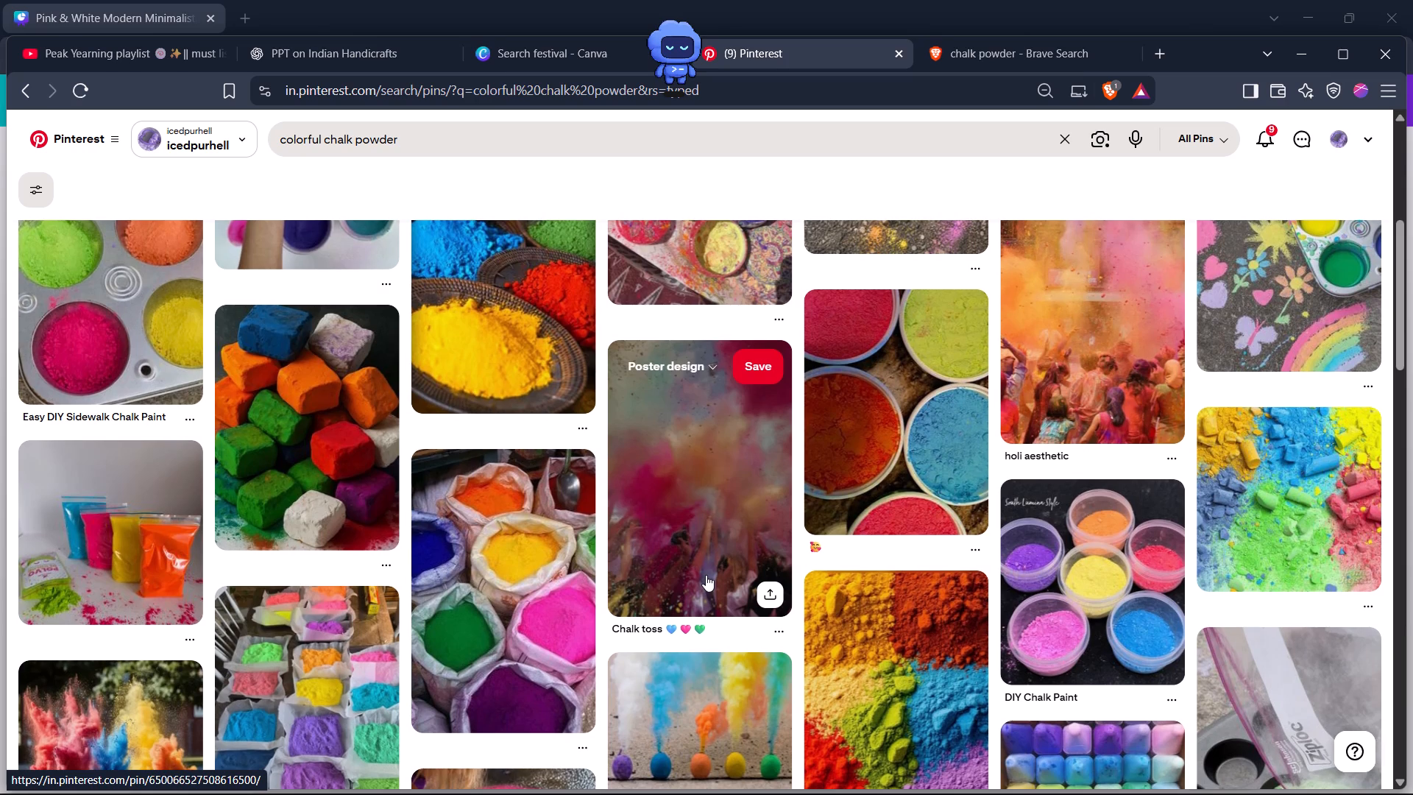
scroll(706, 575, "down", 3)
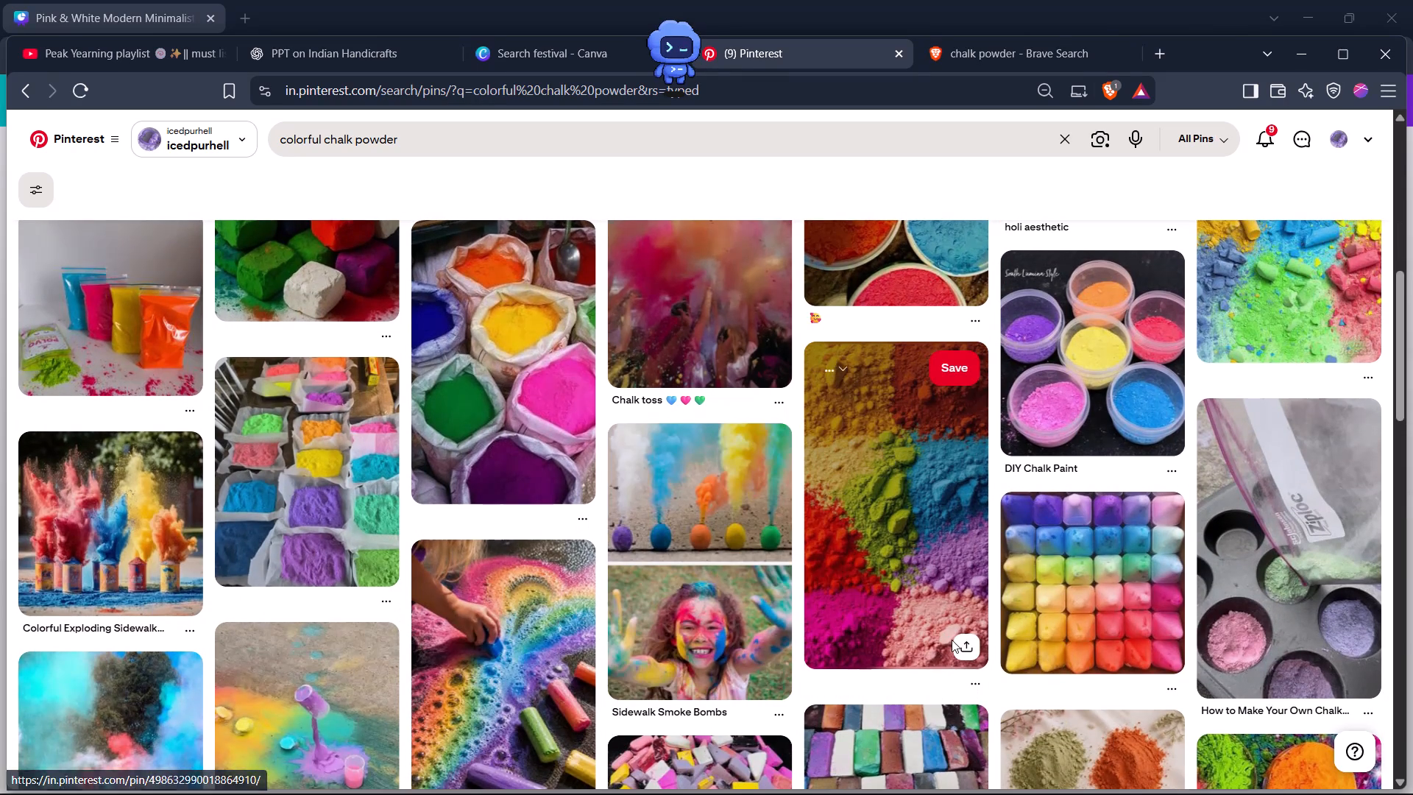
left_click(890, 562)
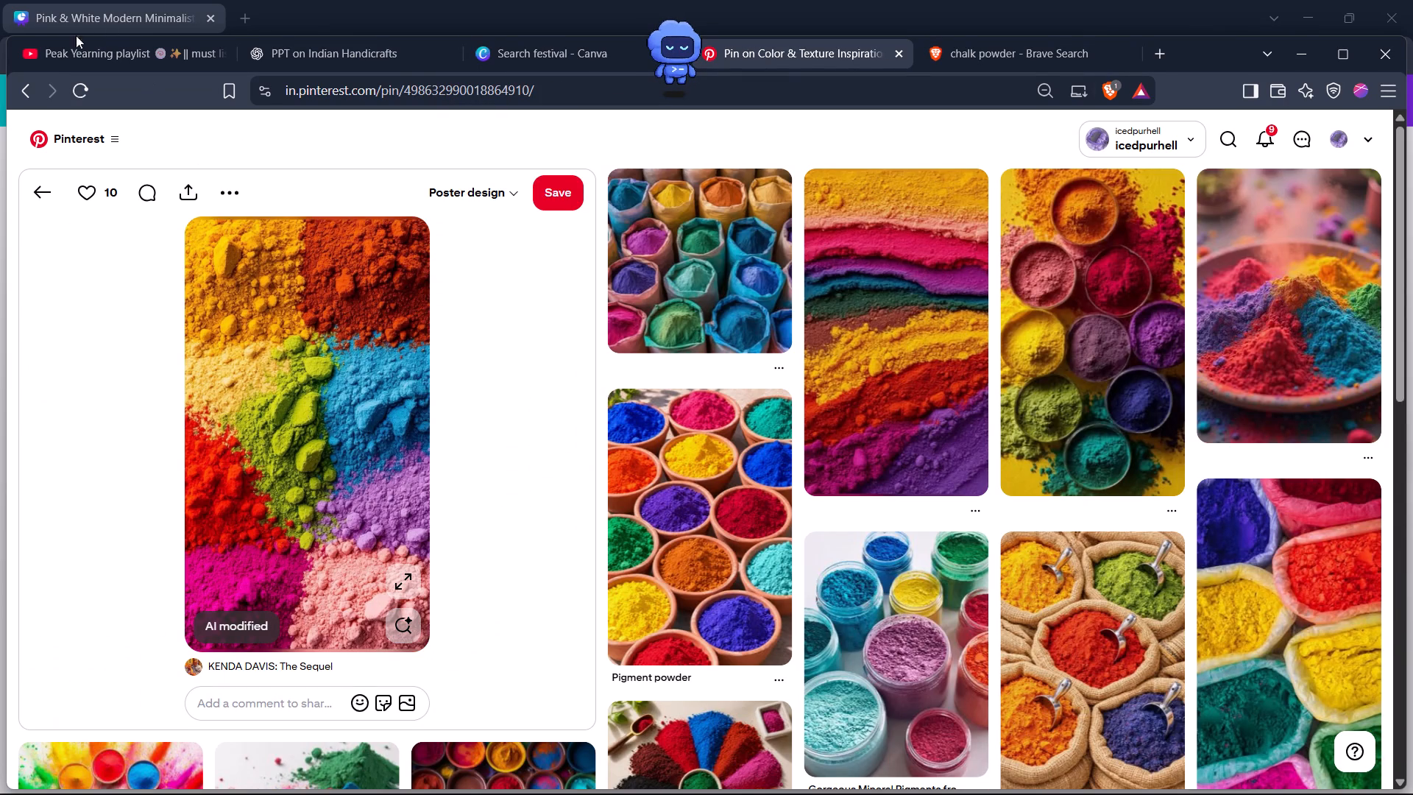
left_click(24, 88)
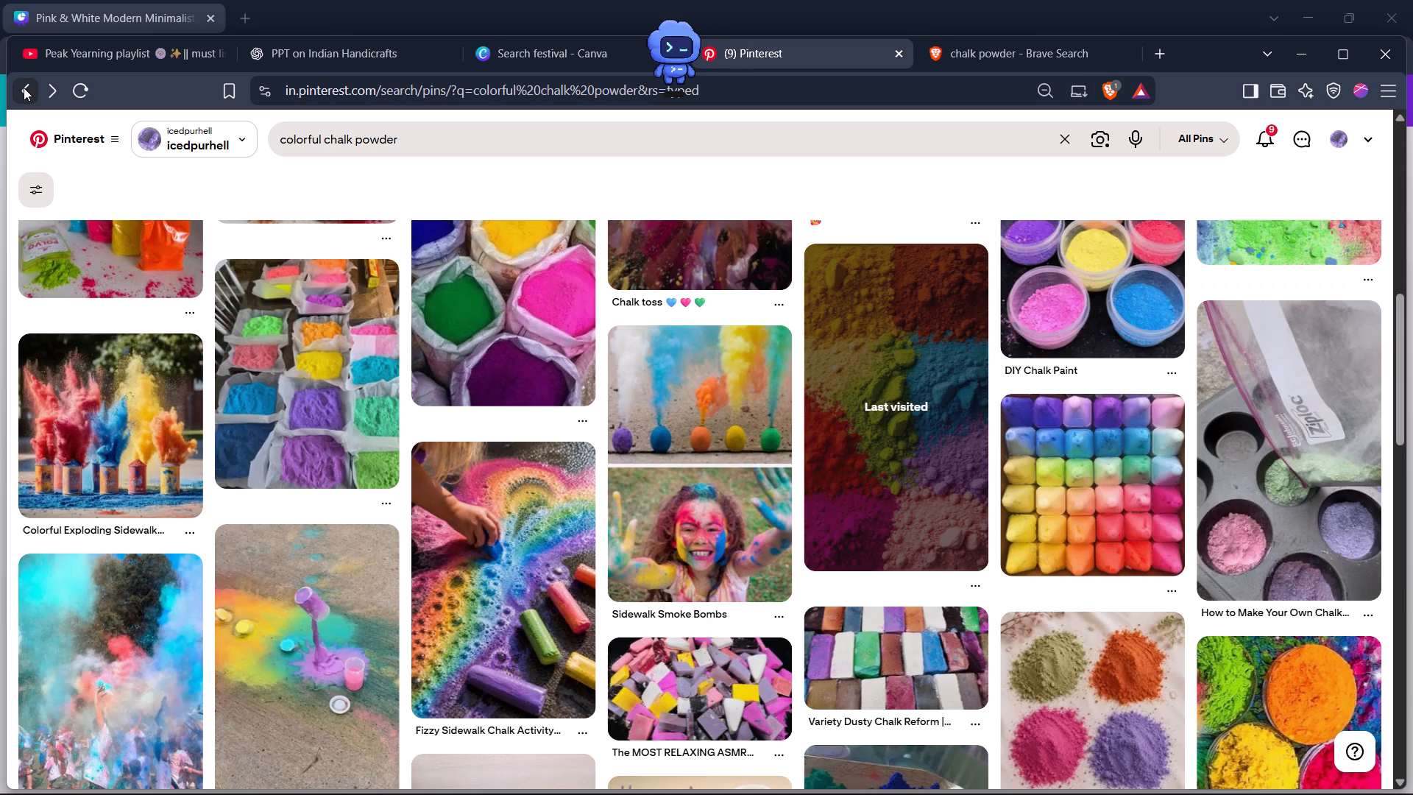
scroll(183, 338, "down", 2)
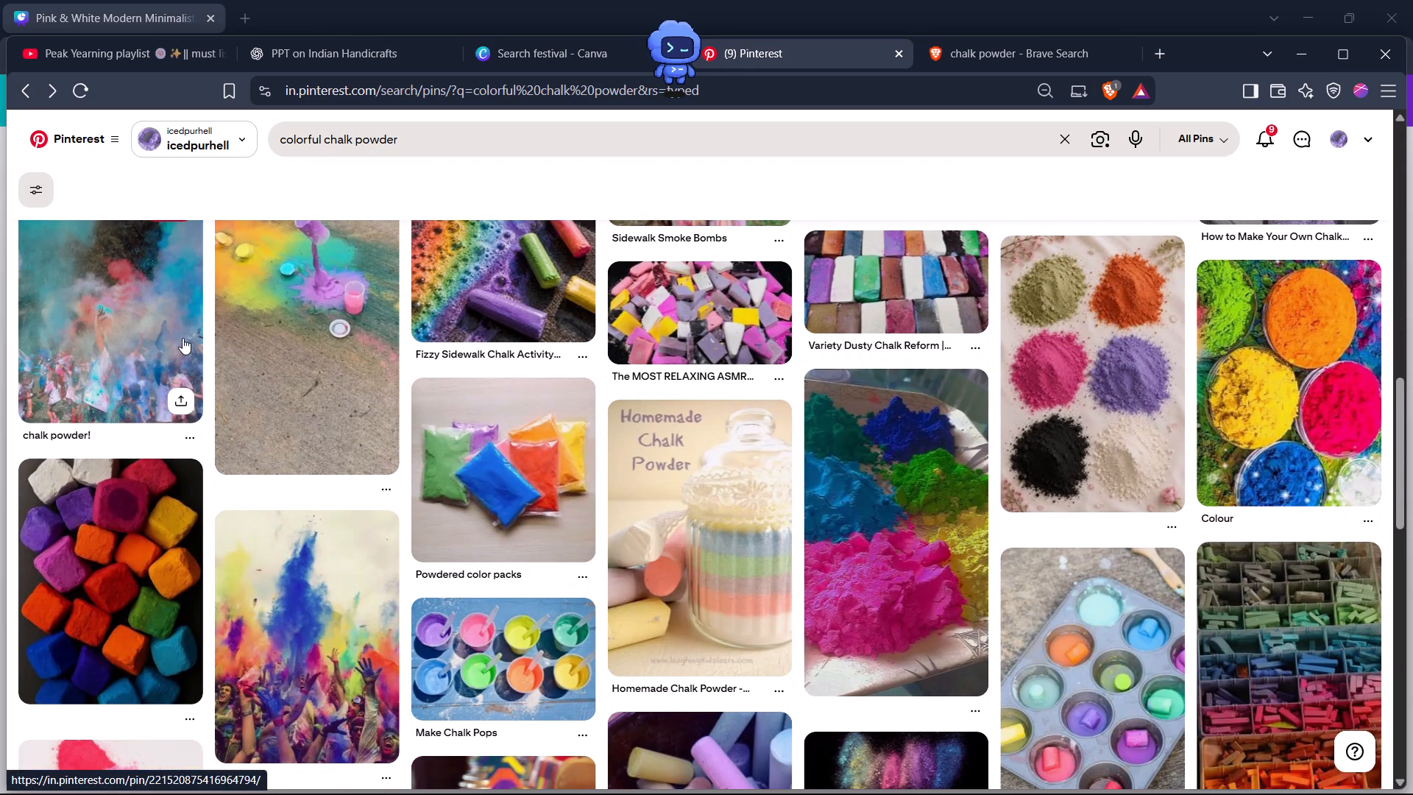
scroll(183, 338, "down", 1)
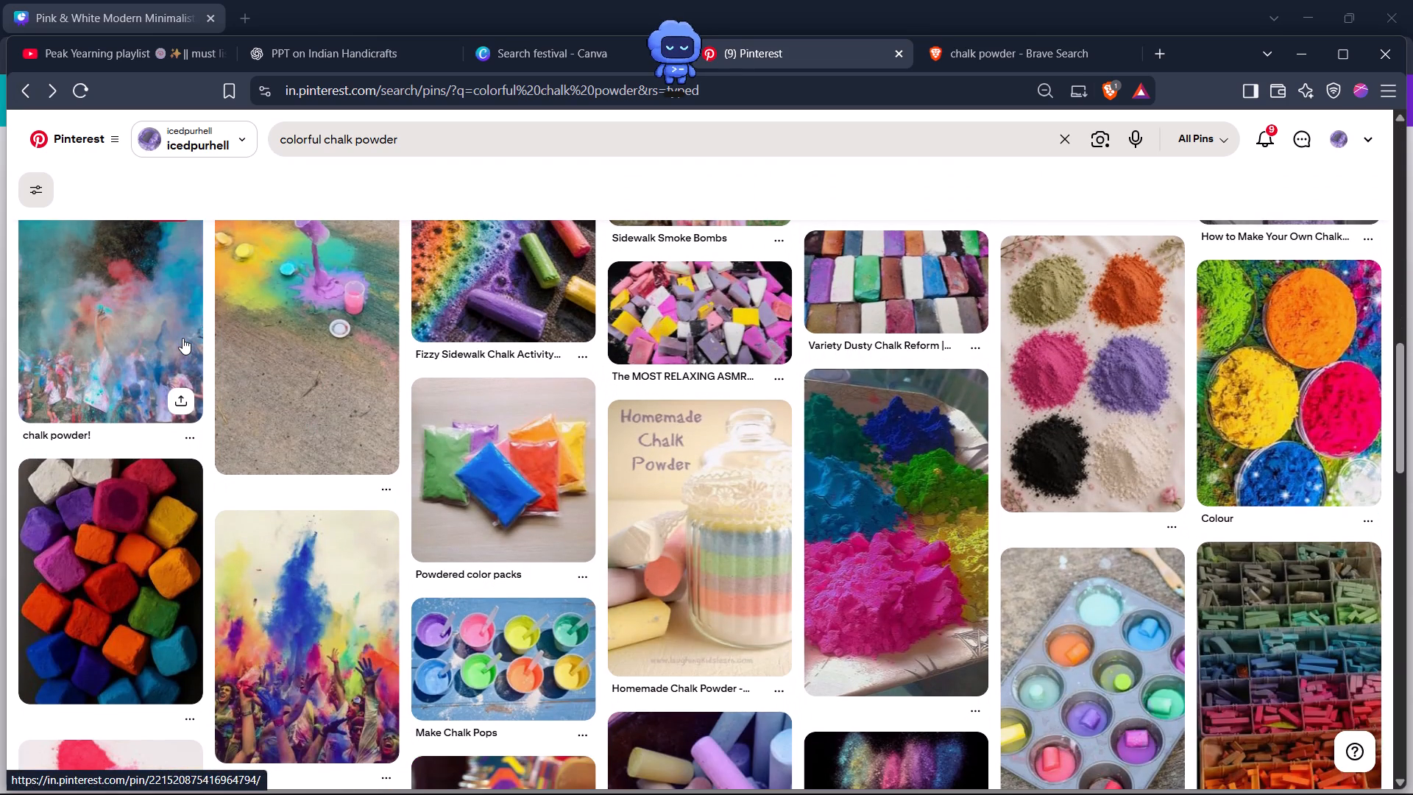
scroll(183, 338, "right", 1)
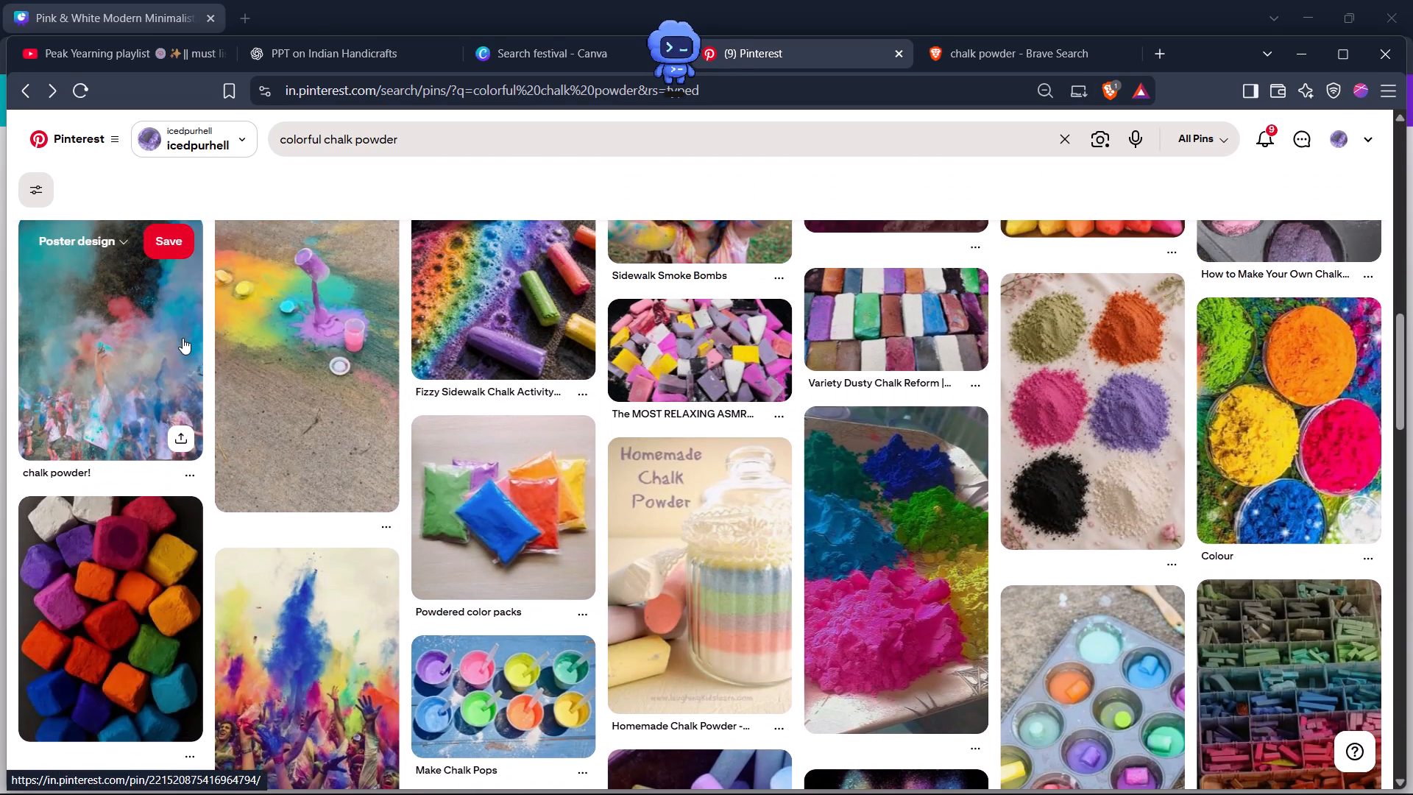
scroll(183, 338, "right", 1)
scroll(183, 338, "up", 4)
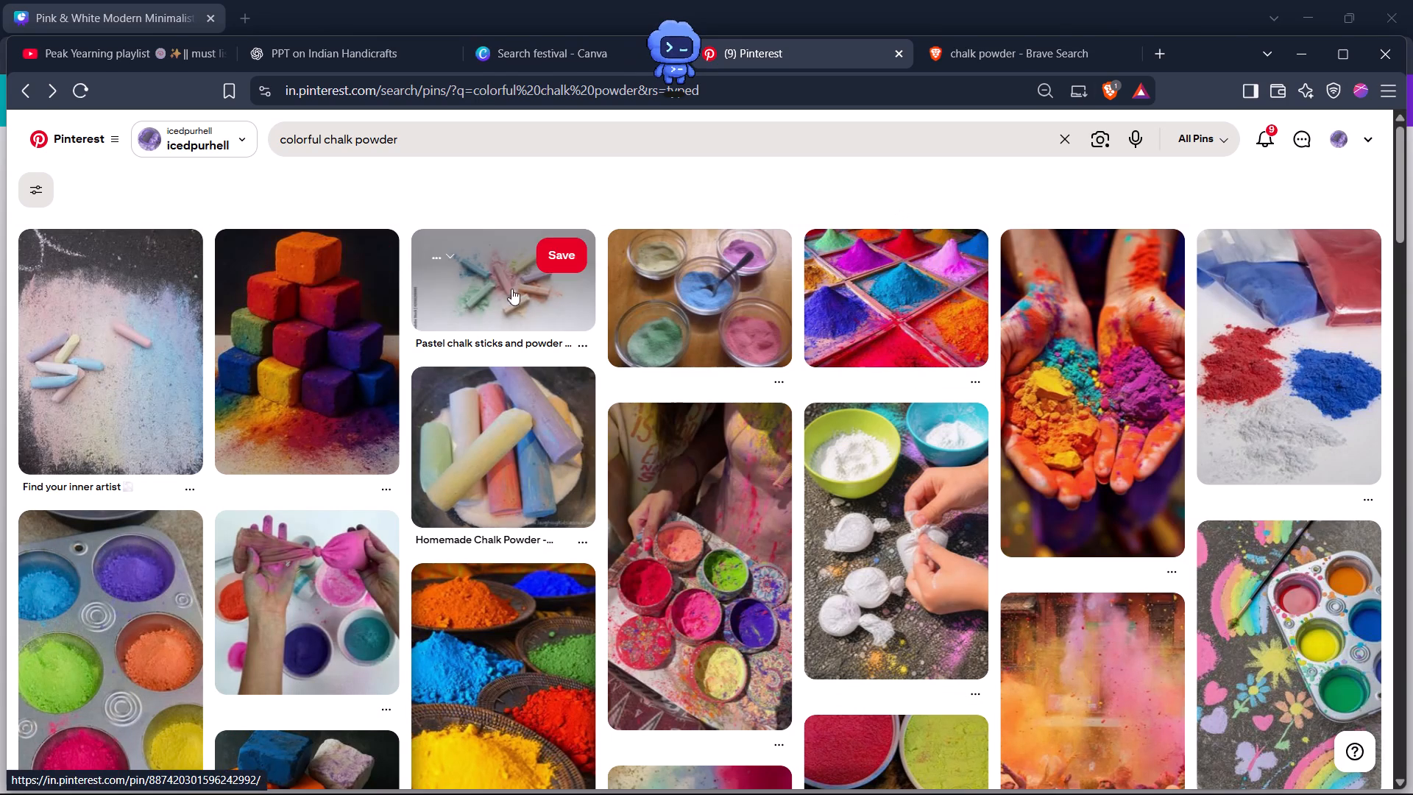
Copy the picture from the "Find your inner artist" chalk pin and paste it onto slide 5 in Canva.
left_click(143, 341)
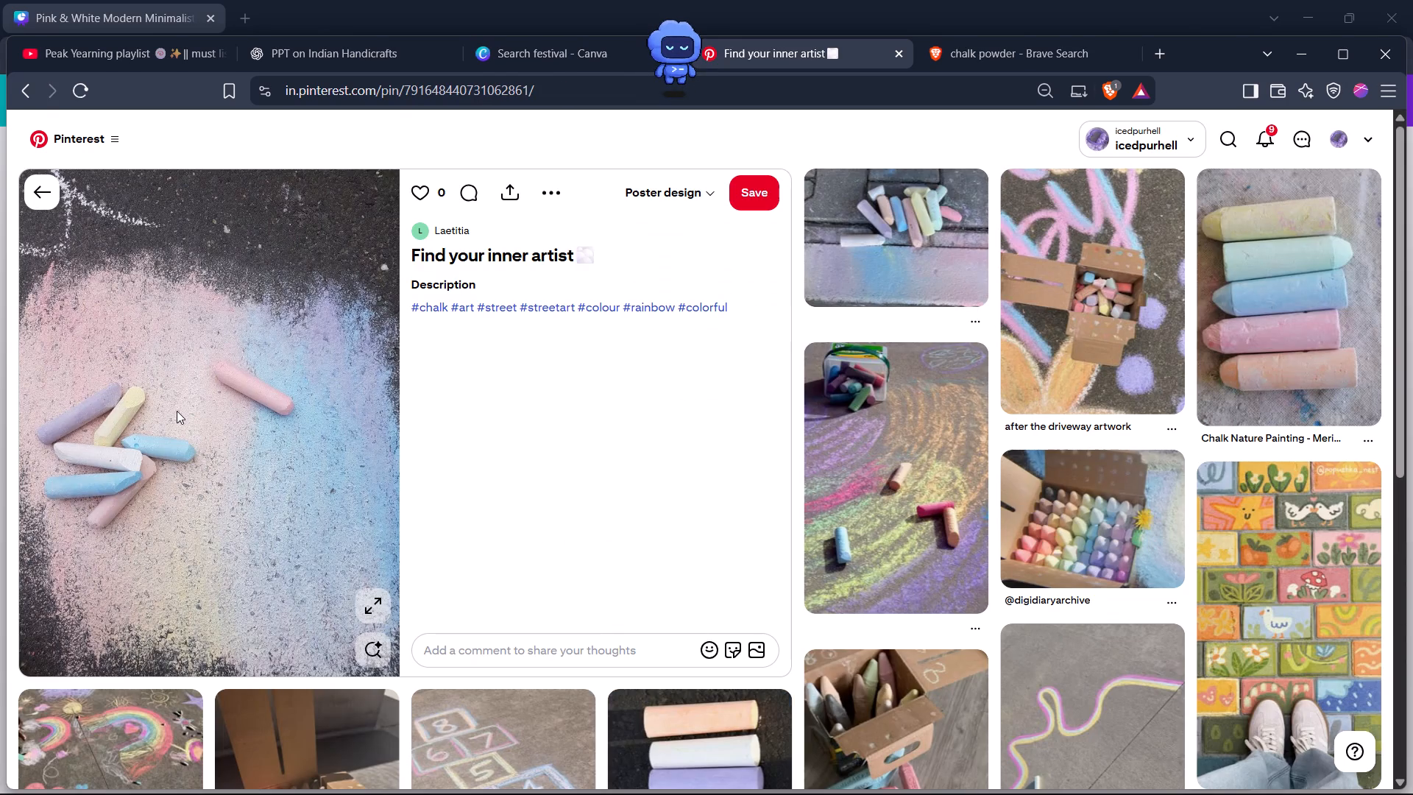
right_click(177, 411)
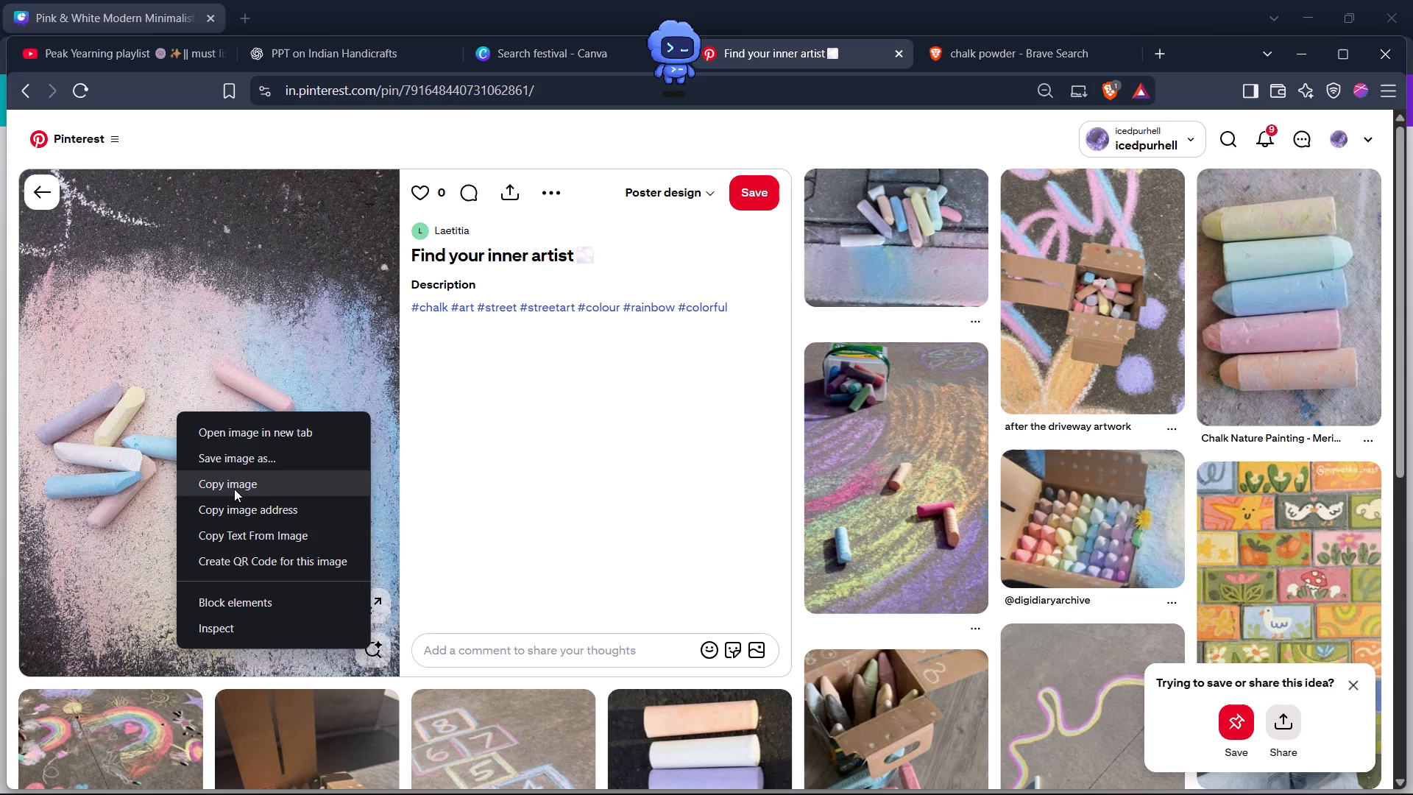
left_click(234, 489)
key("alt+Tab")
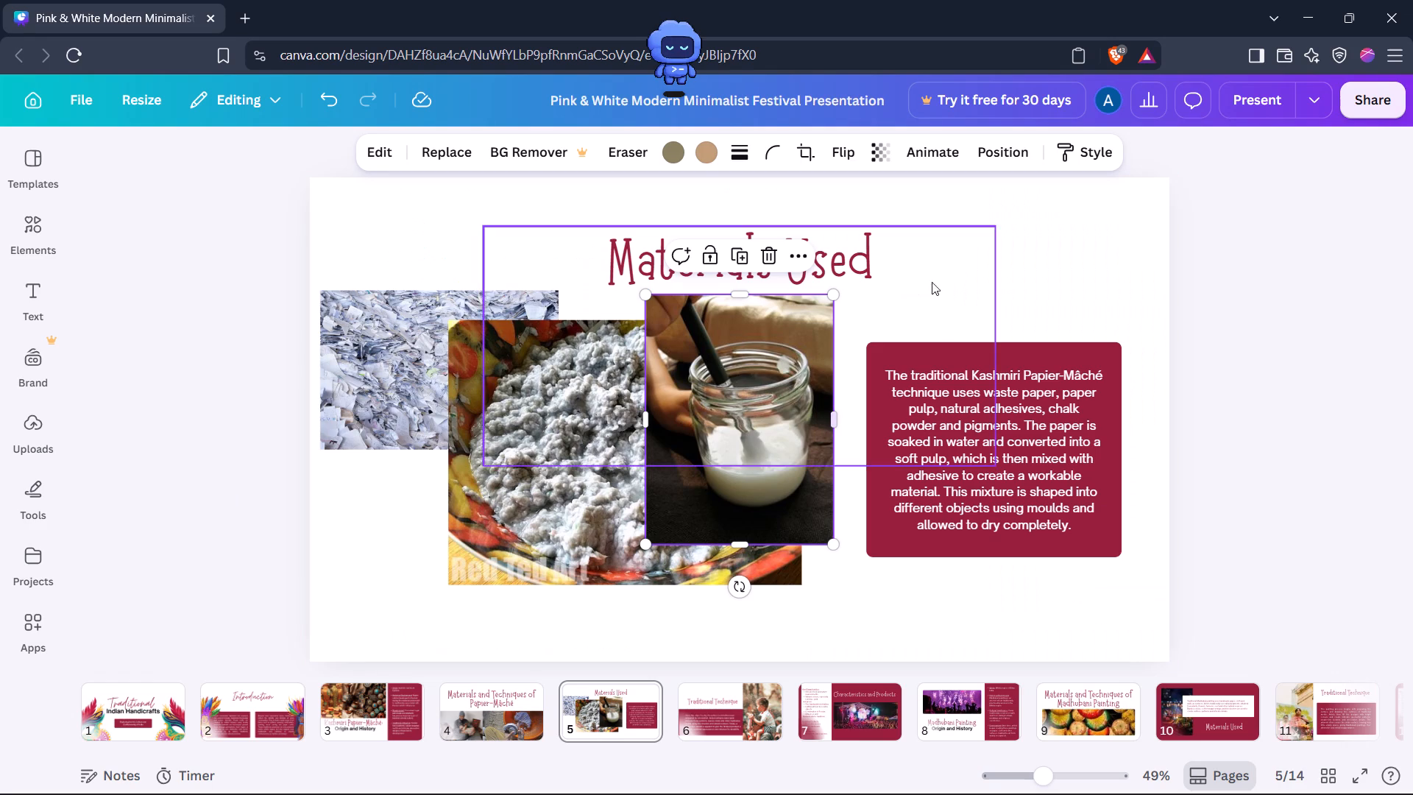
right_click(800, 615)
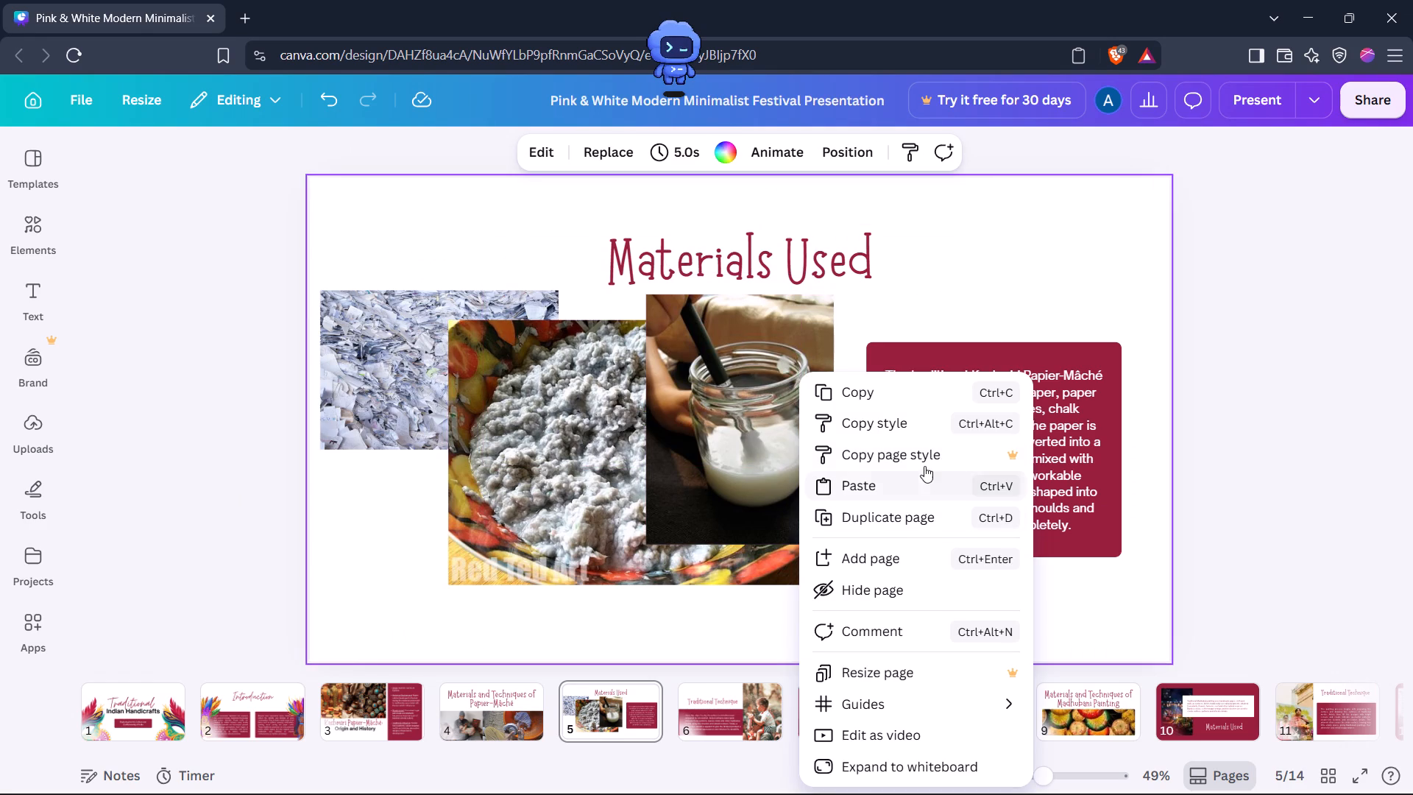
left_click(907, 486)
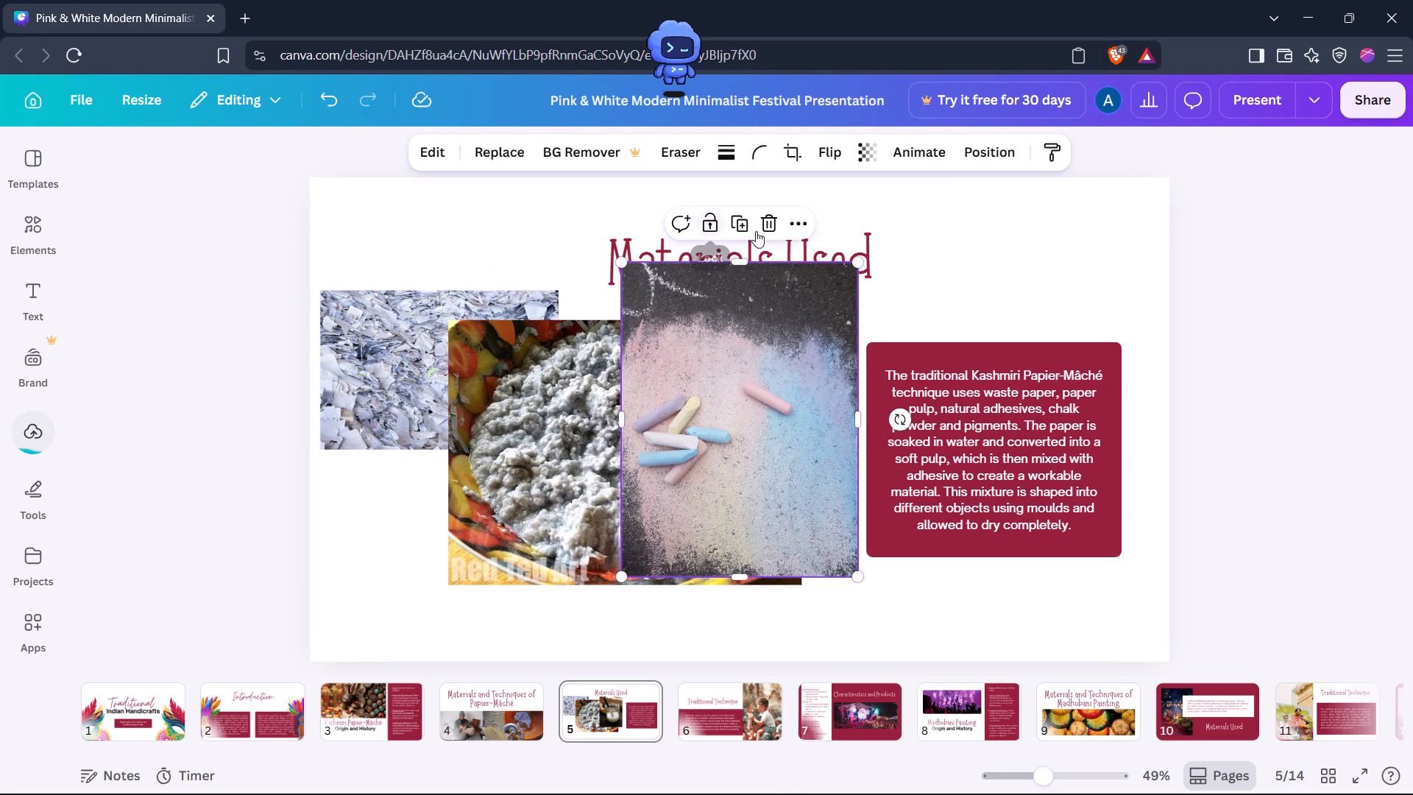
Move the "Materials Used" title sideways so it sits above the maroon text box.
left_click(783, 256)
left_click_drag(792, 249, 1057, 254)
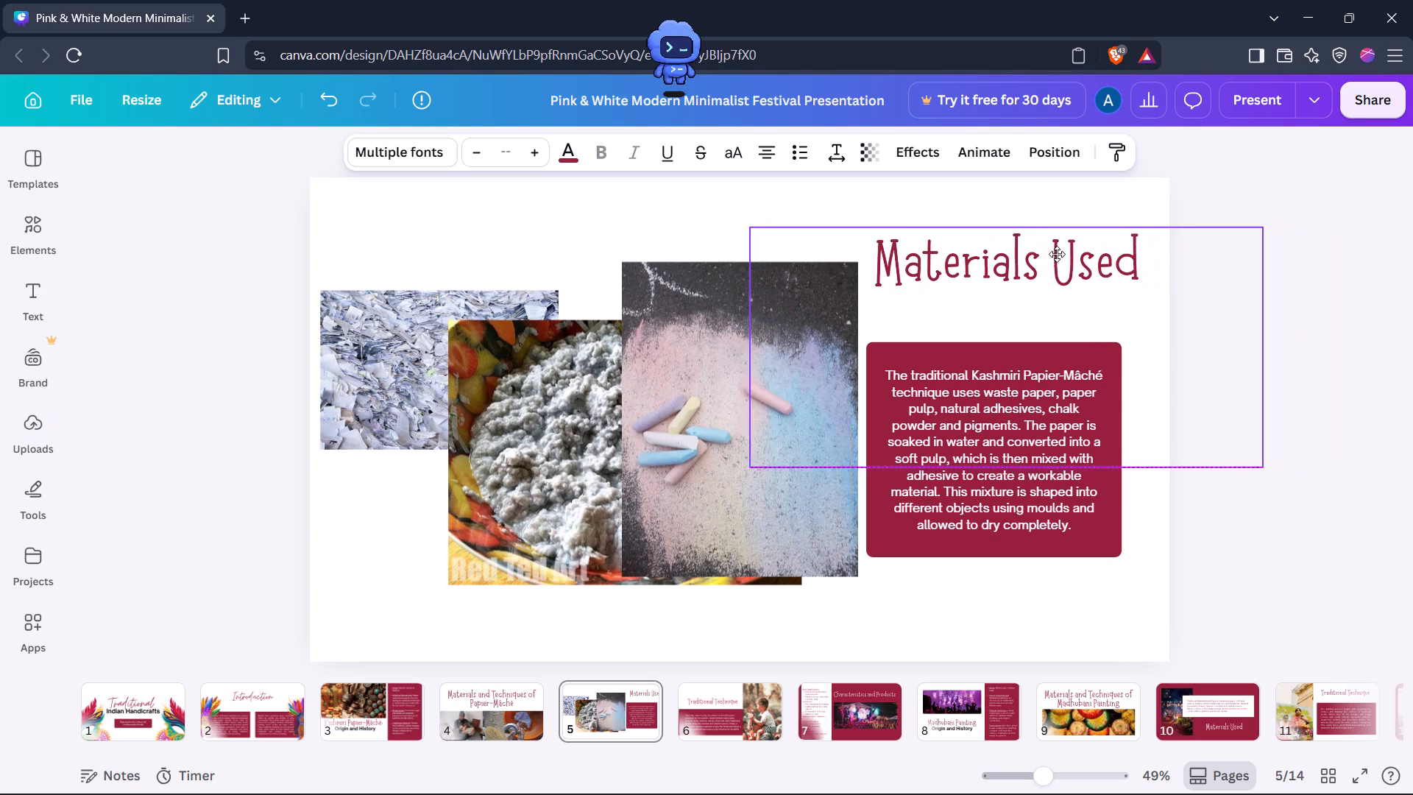
left_click_drag(1057, 254, 1056, 254)
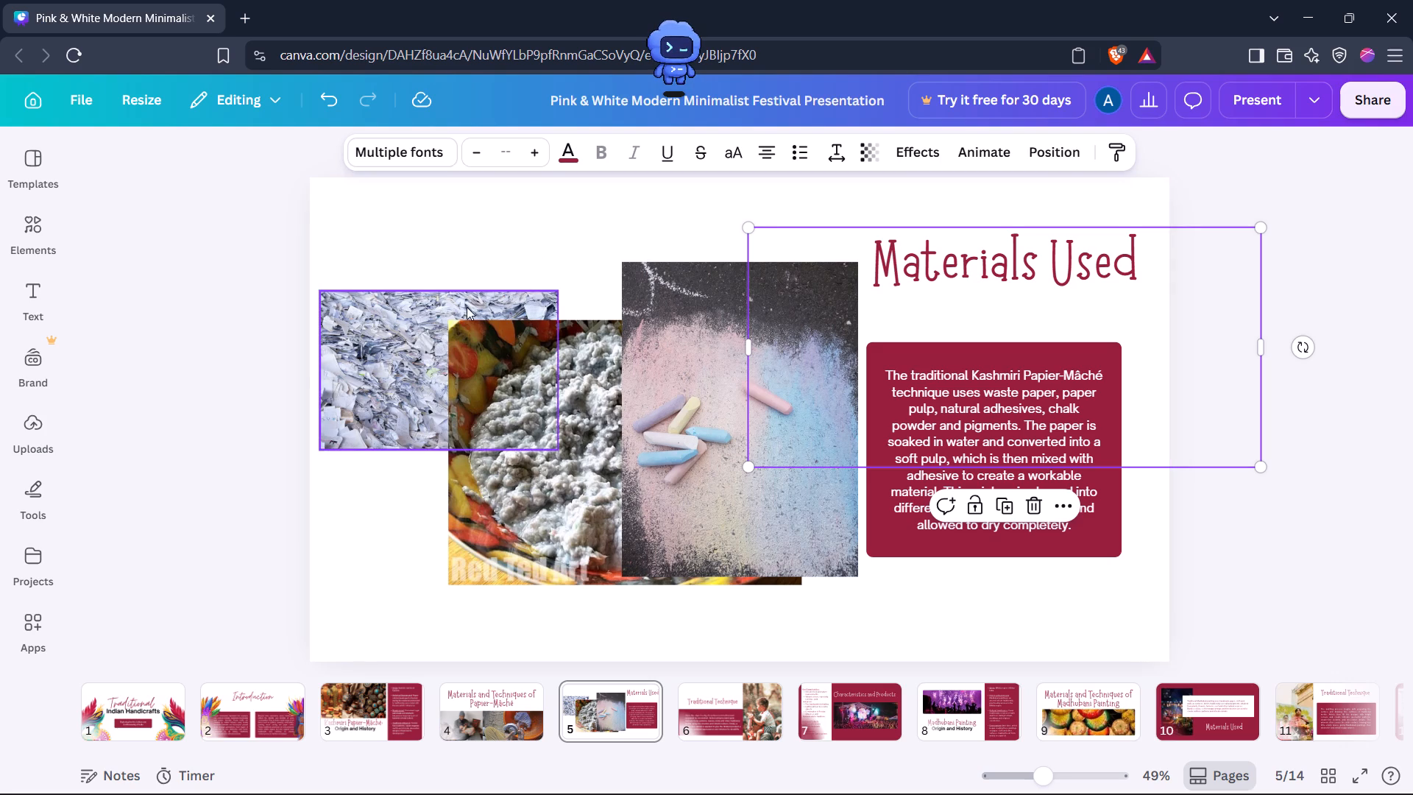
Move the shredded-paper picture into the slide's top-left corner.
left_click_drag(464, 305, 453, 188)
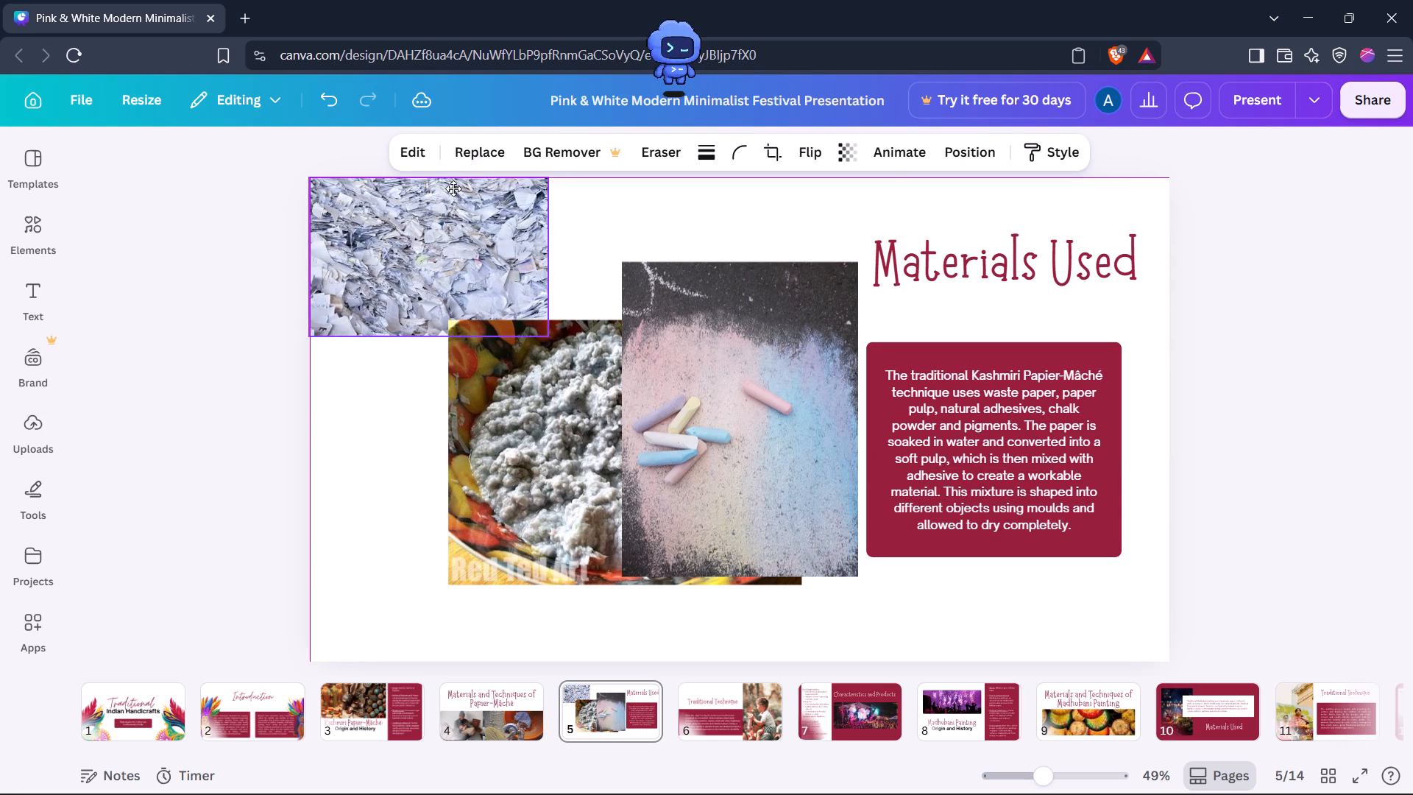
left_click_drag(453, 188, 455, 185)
Shrink the paper-pulp picture to about 607 wide and place it in the slide's bottom-left corner.
left_click_drag(520, 414, 348, 423)
left_click_drag(630, 596, 539, 534)
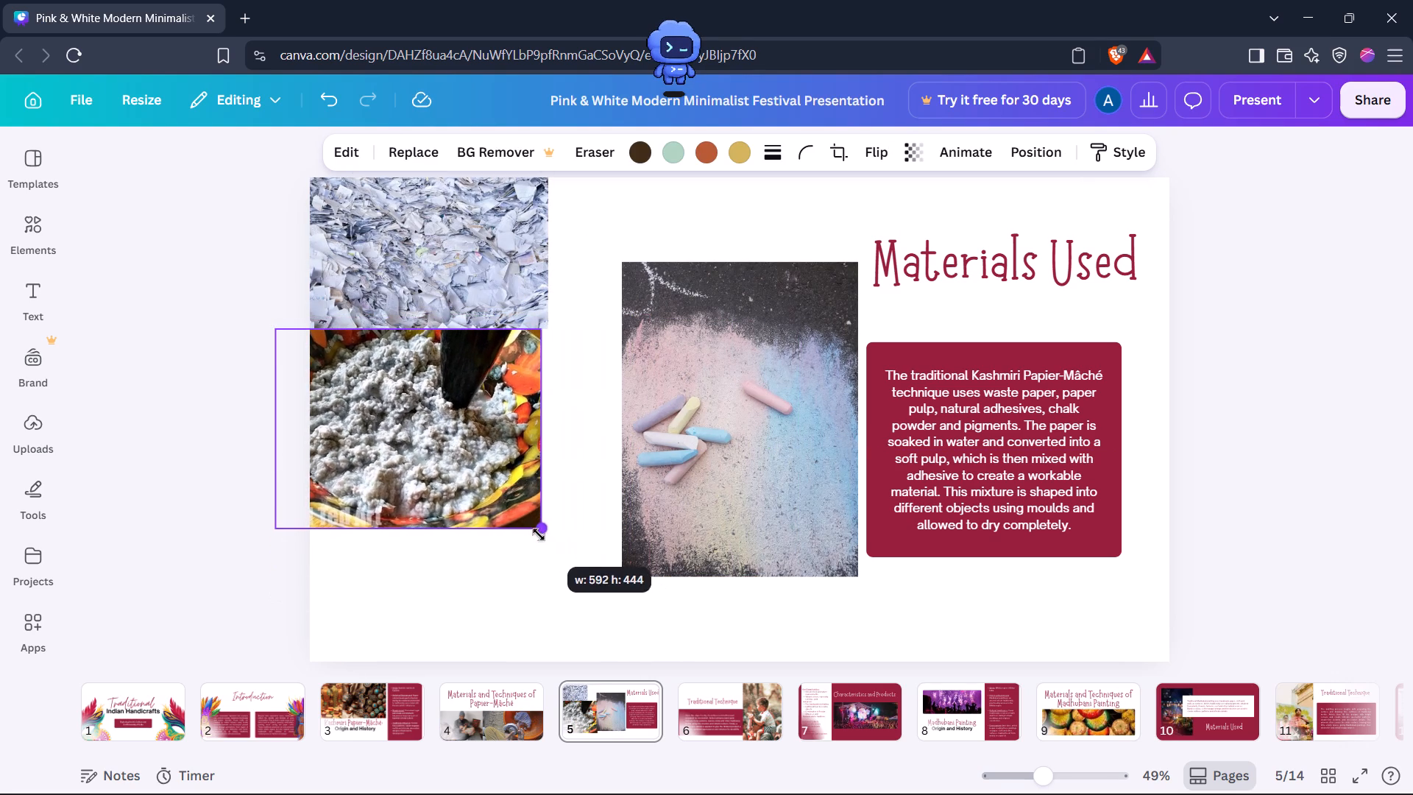
left_click_drag(539, 534, 548, 538)
left_click_drag(472, 492, 497, 500)
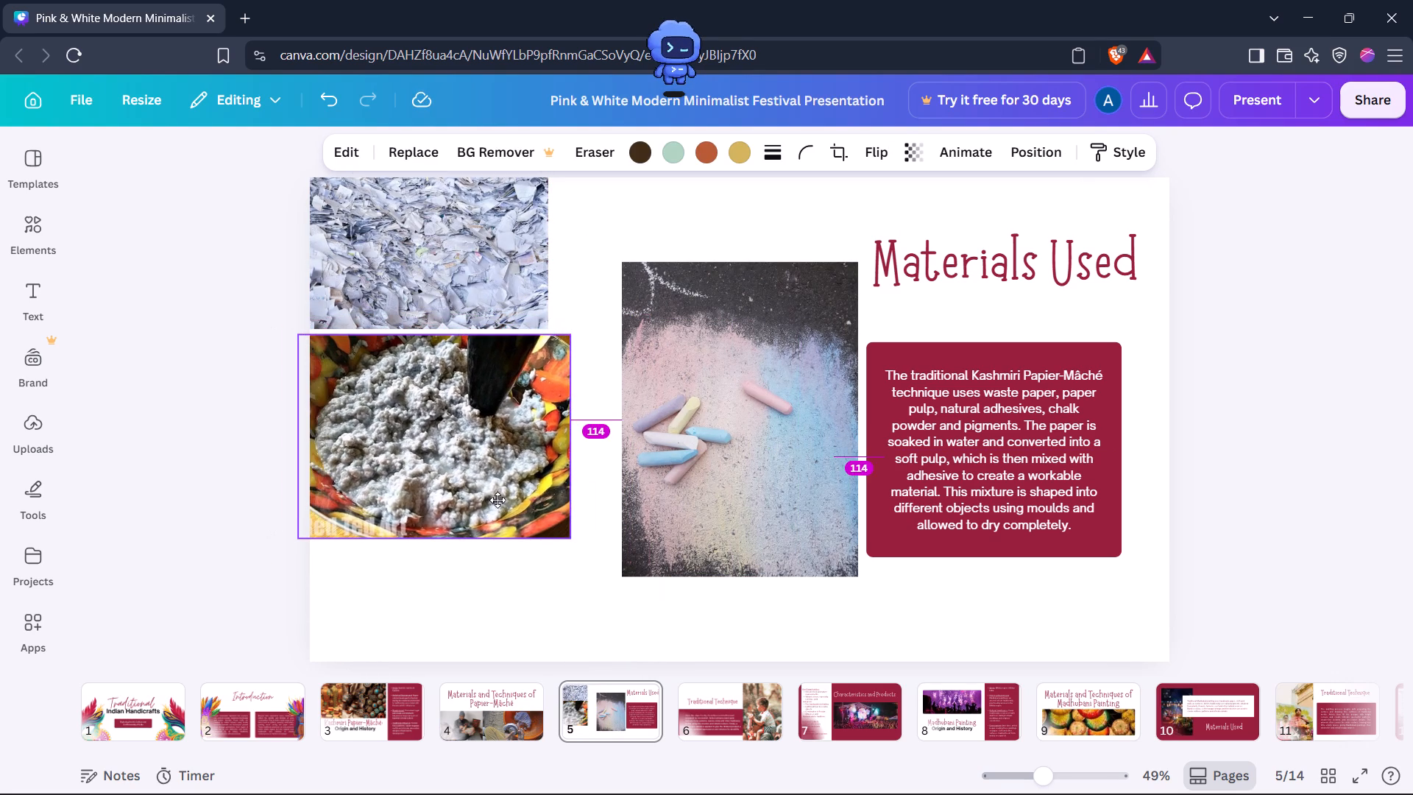
left_click_drag(497, 500, 500, 496)
left_click_drag(495, 491, 497, 502)
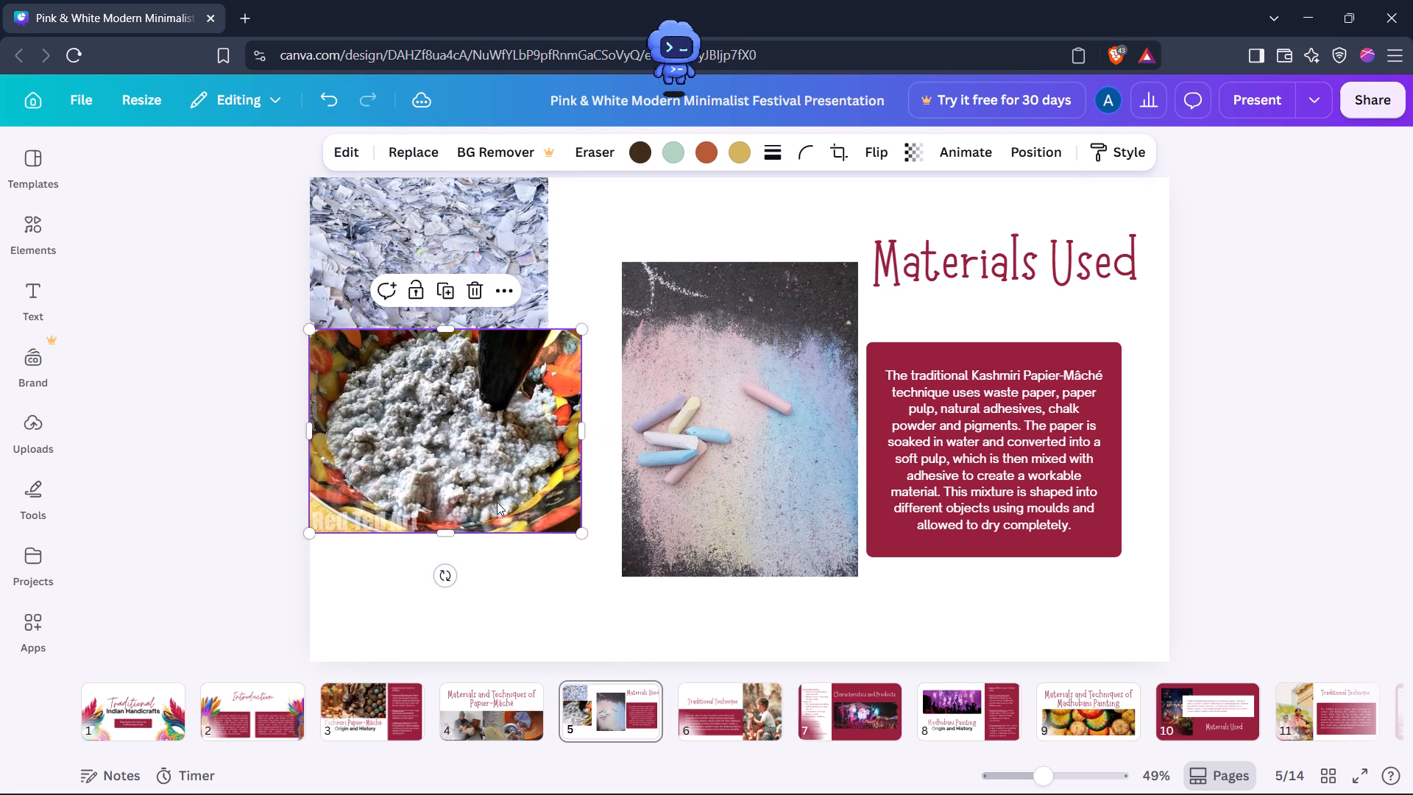
left_click_drag(497, 502, 496, 615)
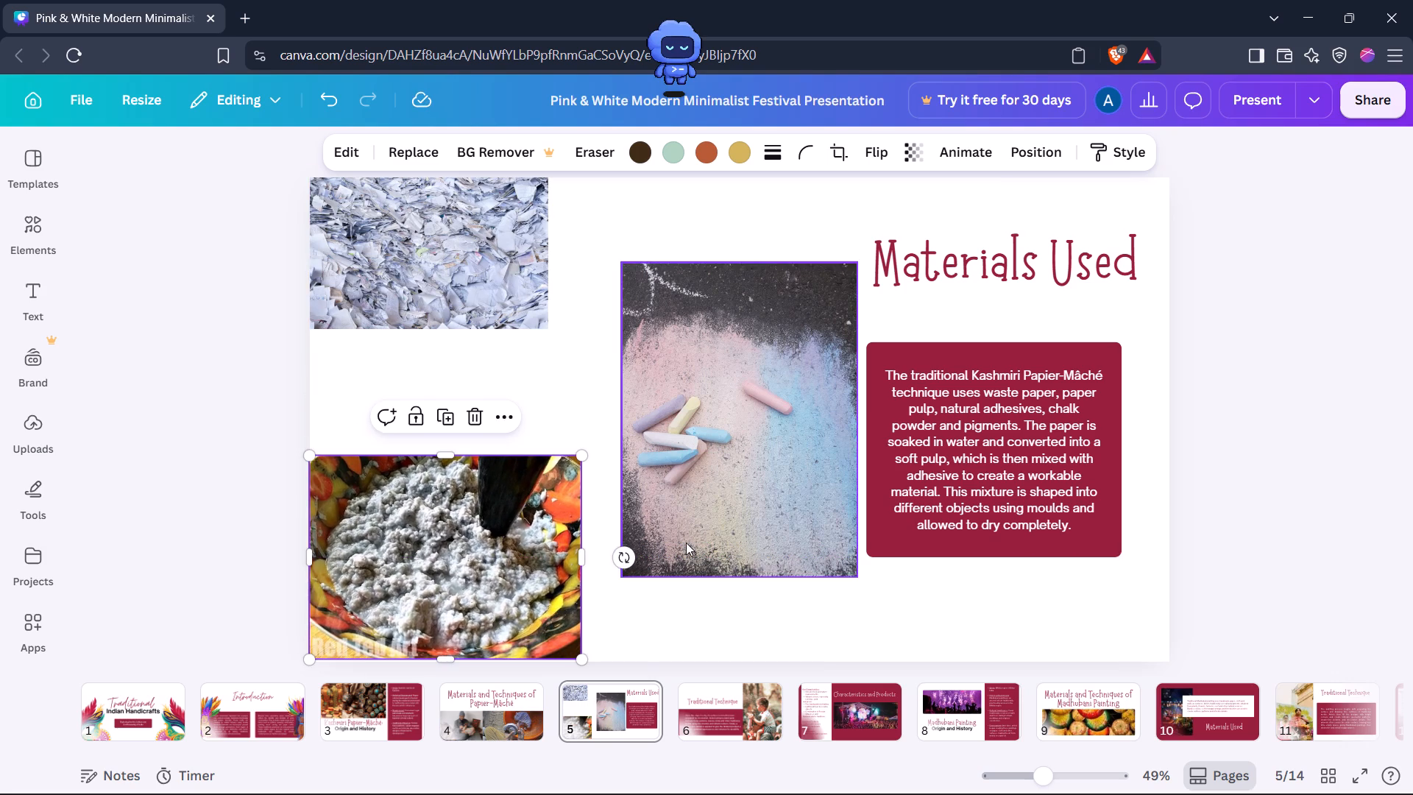
Rearrange the four pictures two by two, with the glue jar and paper pulp above the shredded paper and chalk.
left_click_drag(686, 543, 642, 659)
left_click_drag(461, 540, 680, 226)
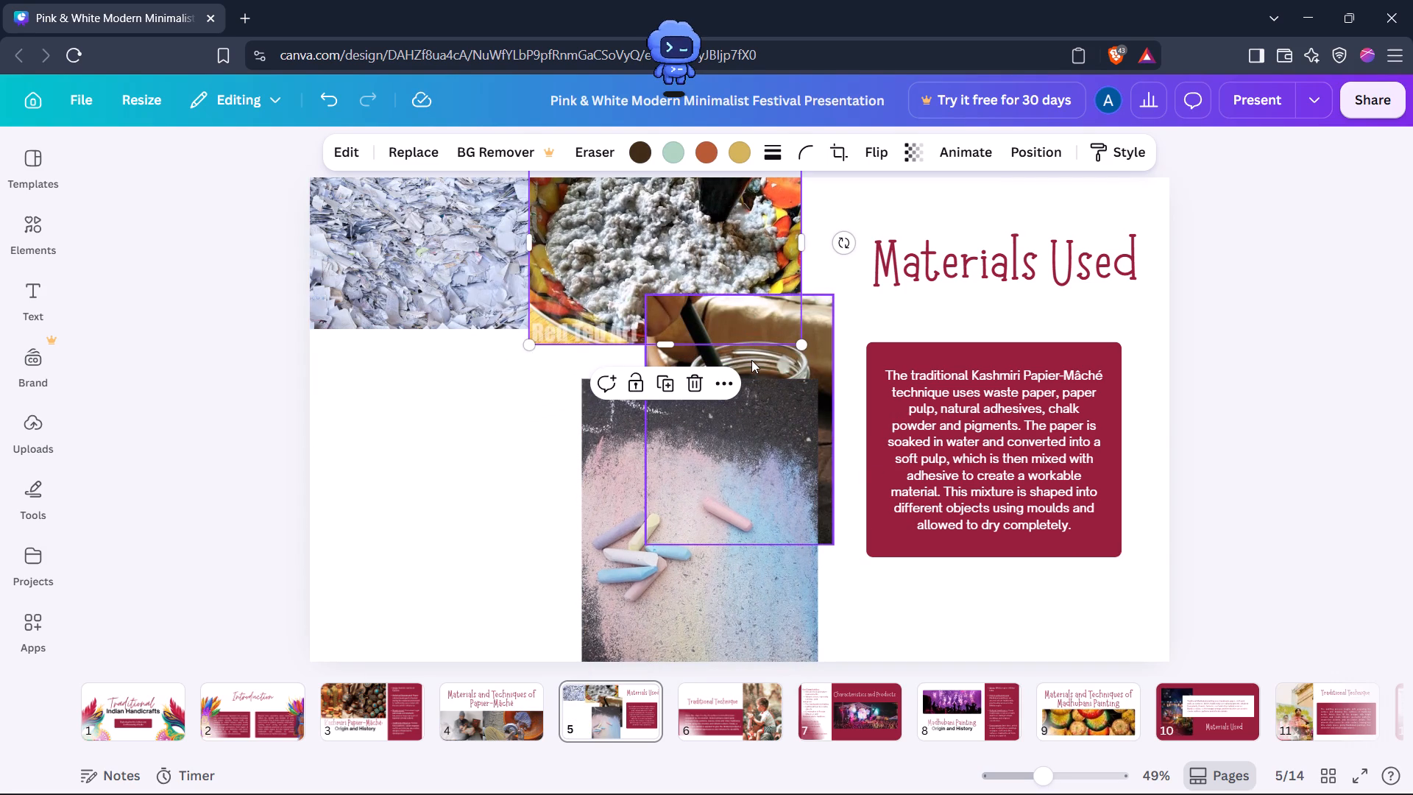
left_click_drag(399, 279, 431, 576)
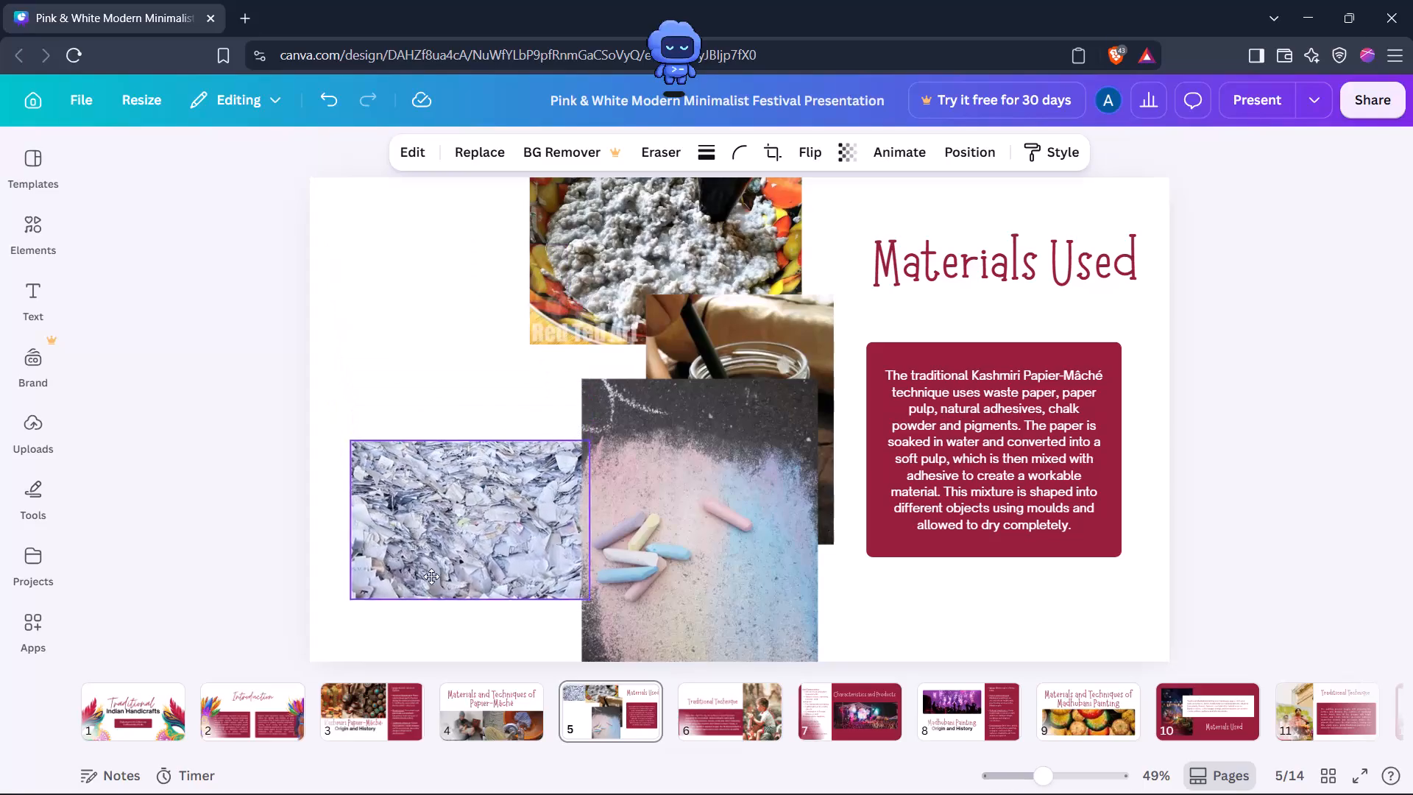
left_click_drag(431, 576, 422, 604)
left_click_drag(698, 342, 484, 307)
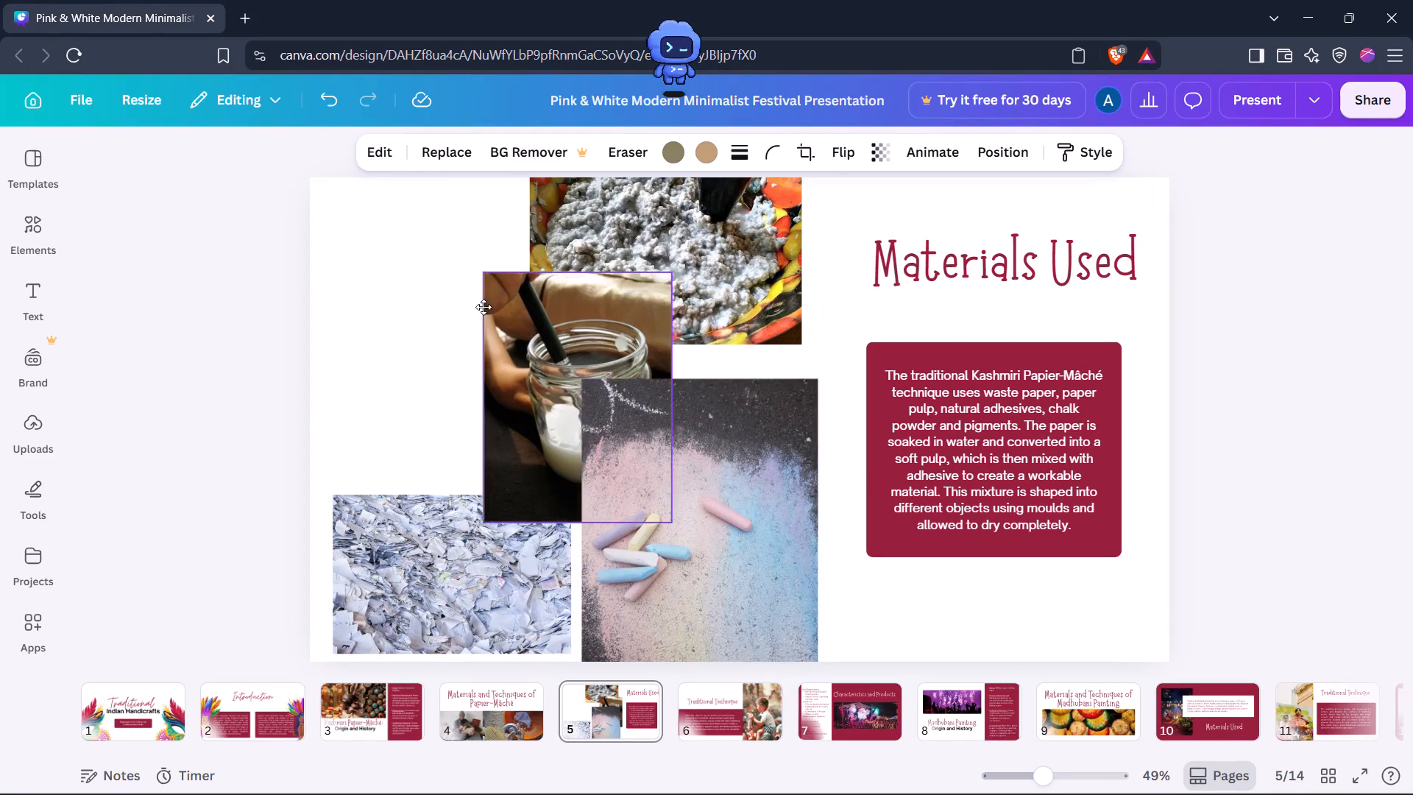
left_click_drag(484, 307, 362, 228)
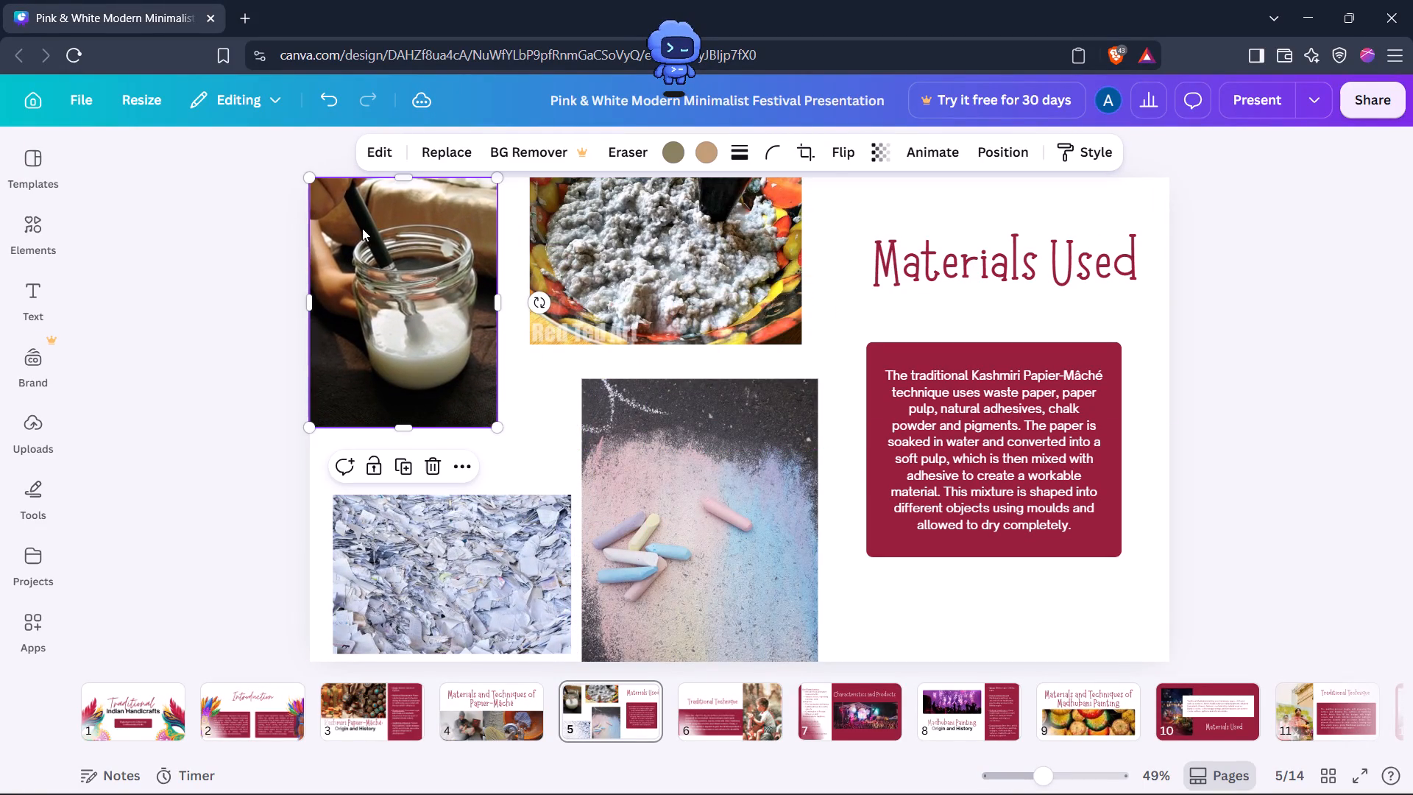
Enlarge the glue jar picture from the slide's top-left corner until it nearly meets the paper-pulp picture.
left_click_drag(498, 424, 522, 443)
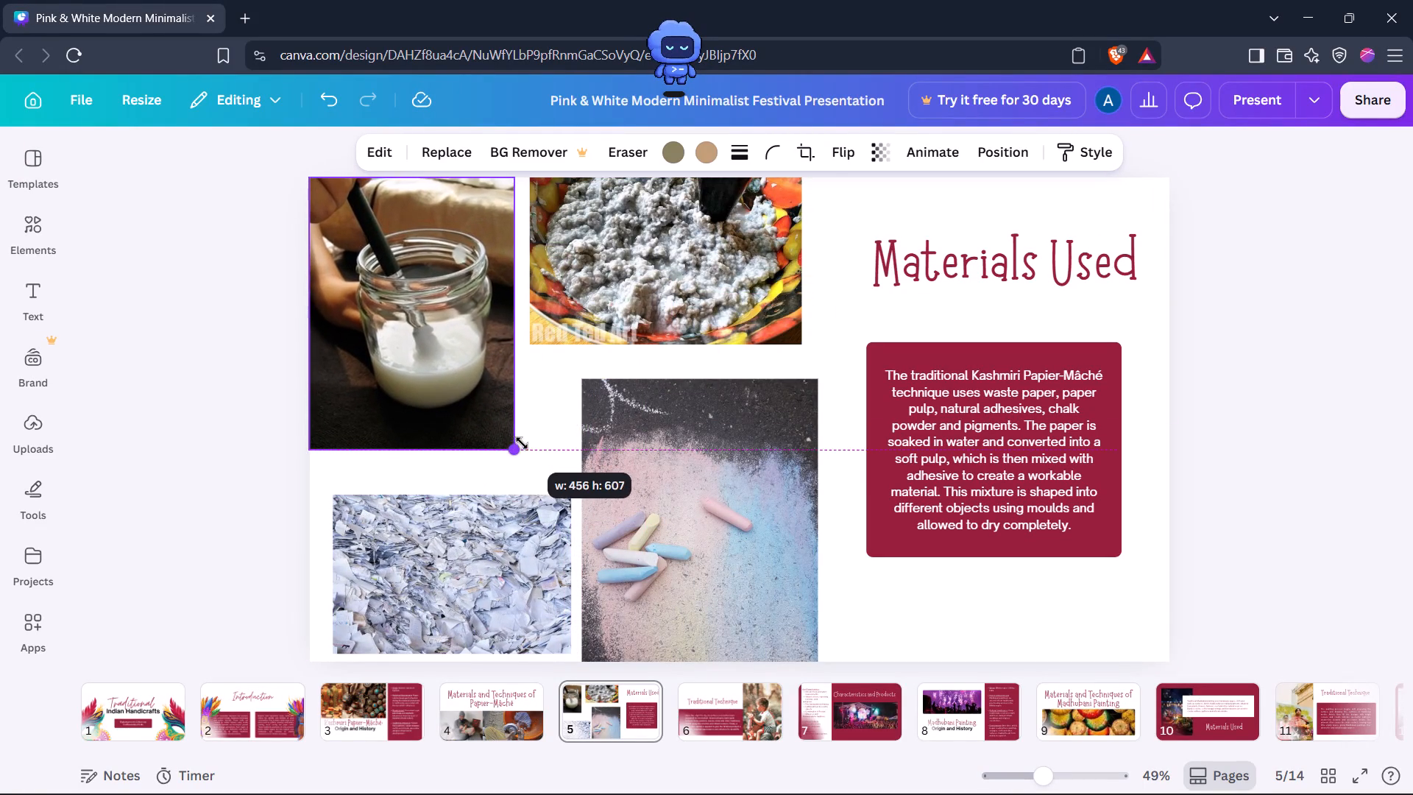
left_click_drag(522, 443, 528, 449)
Enlarge and position the shredded-paper picture to fill the slide's bottom-left corner, meeting the jar picture above and the chalk picture beside it.
left_click(501, 532)
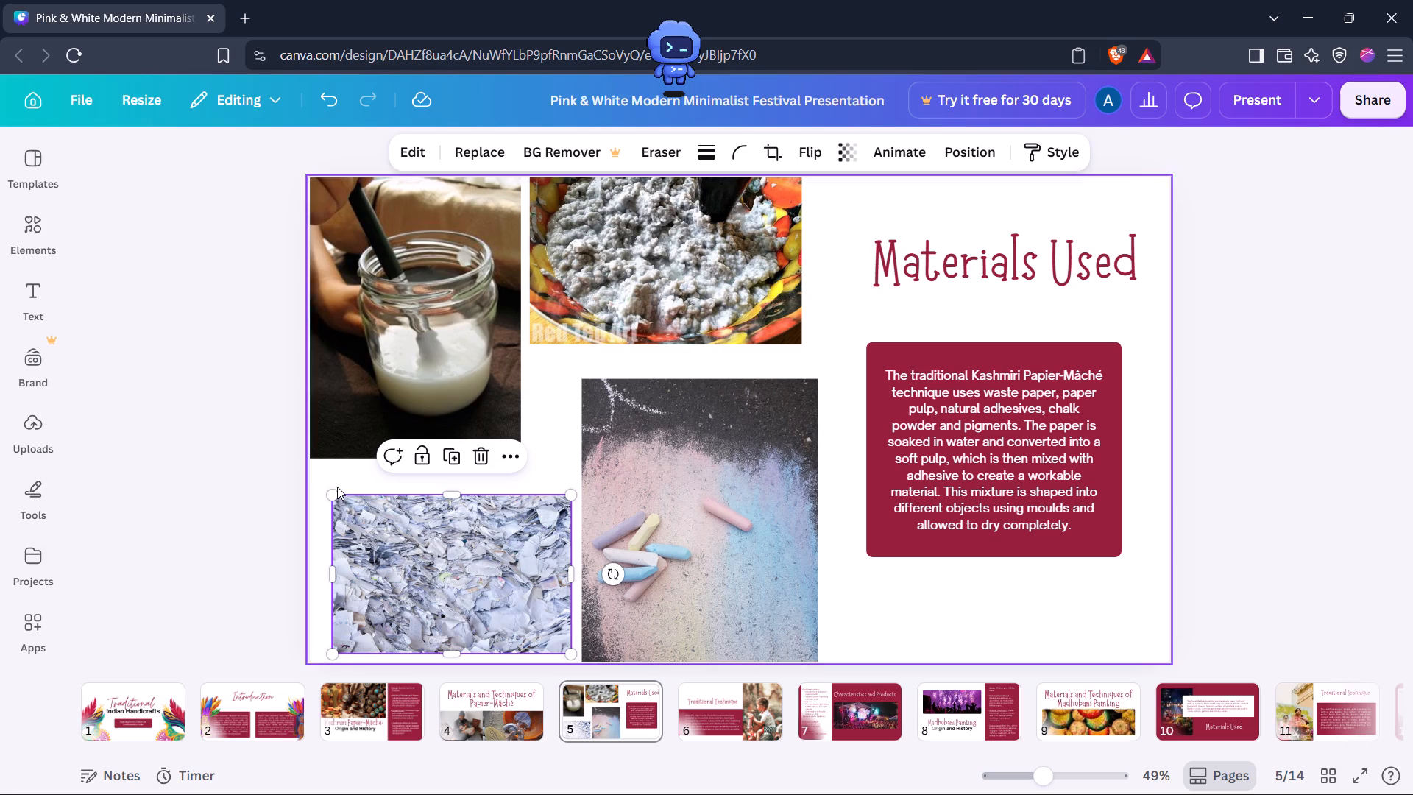
left_click_drag(334, 494, 311, 454)
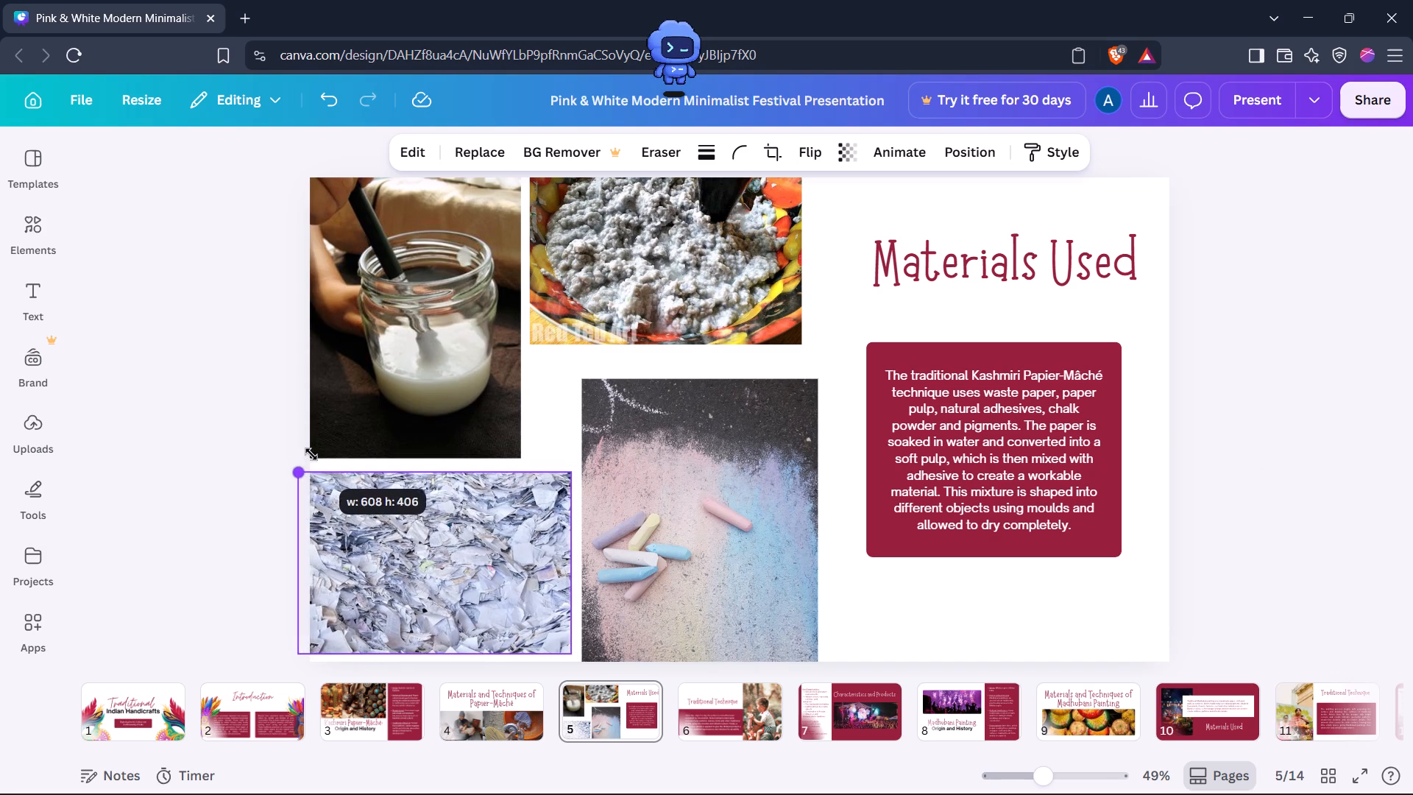
left_click_drag(311, 454, 301, 431)
left_click_drag(447, 504, 447, 498)
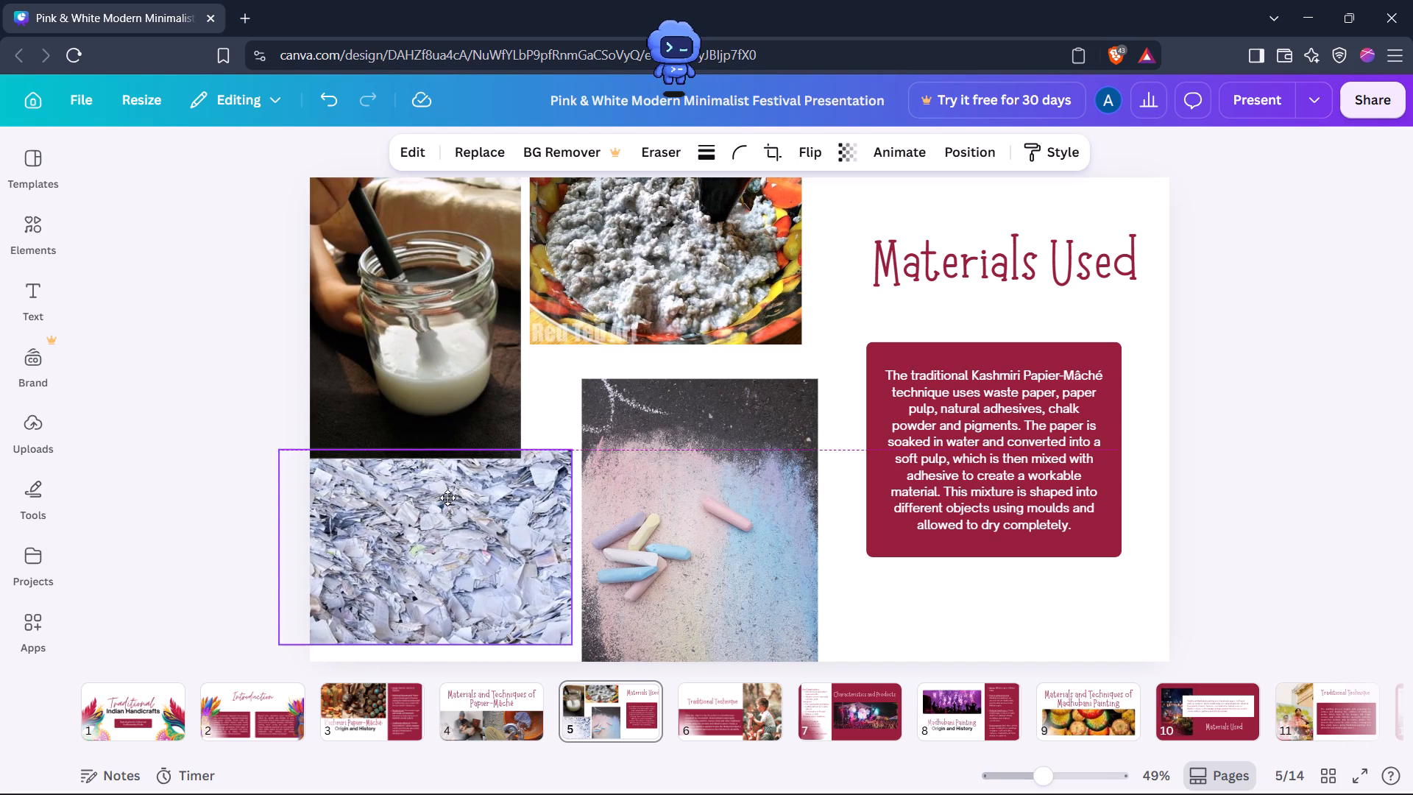
left_click_drag(447, 498, 444, 484)
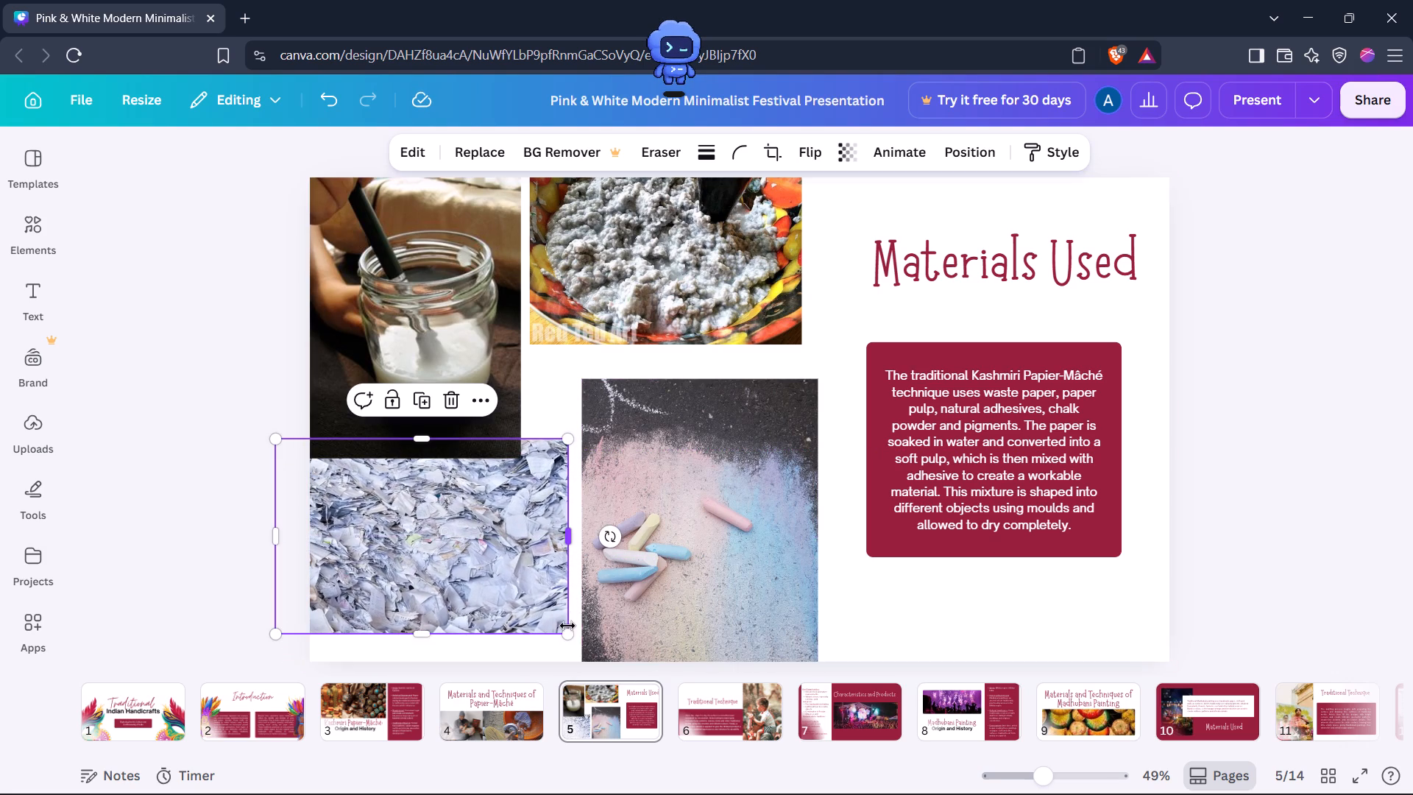
left_click_drag(570, 635, 576, 643)
left_click_drag(482, 566, 486, 590)
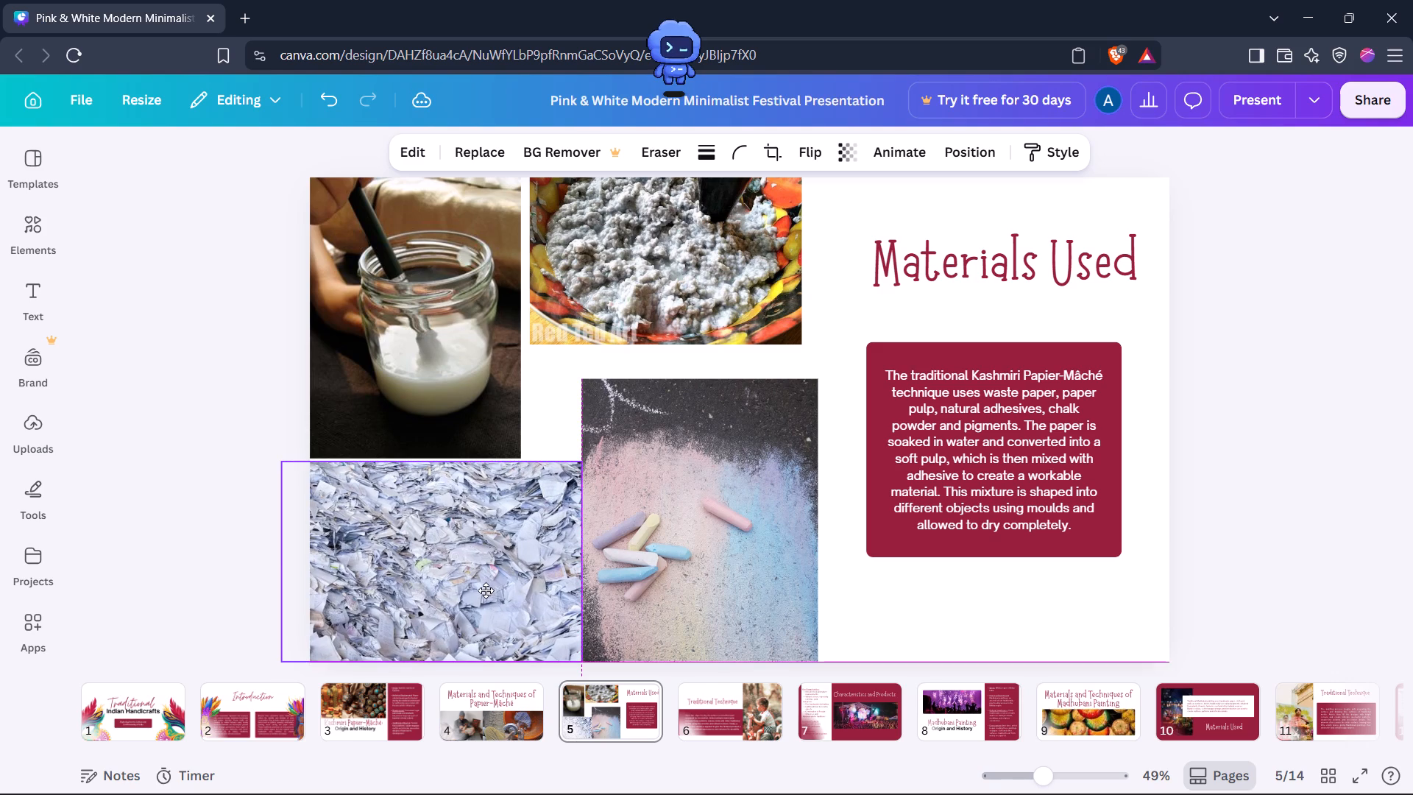
left_click_drag(486, 590, 485, 589)
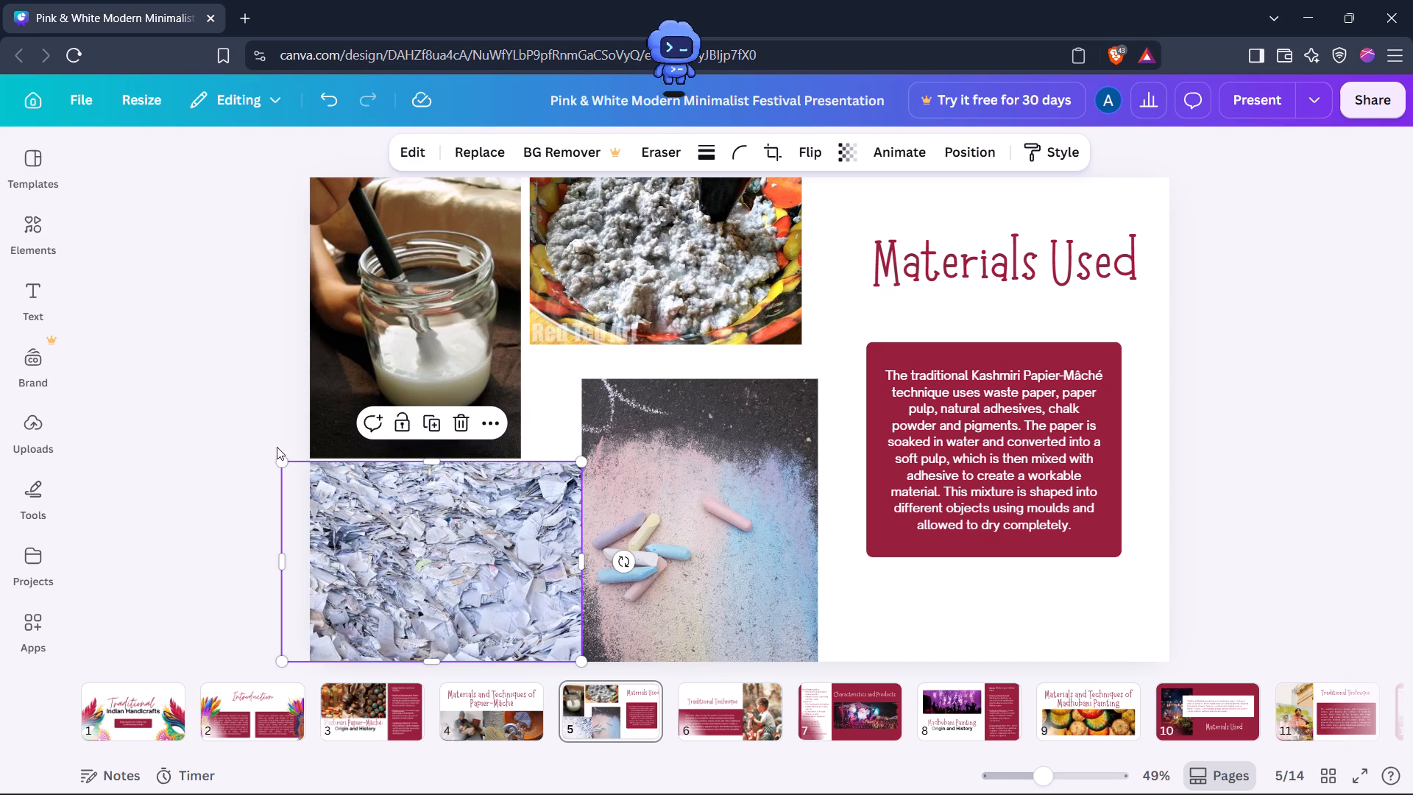
left_click(287, 464)
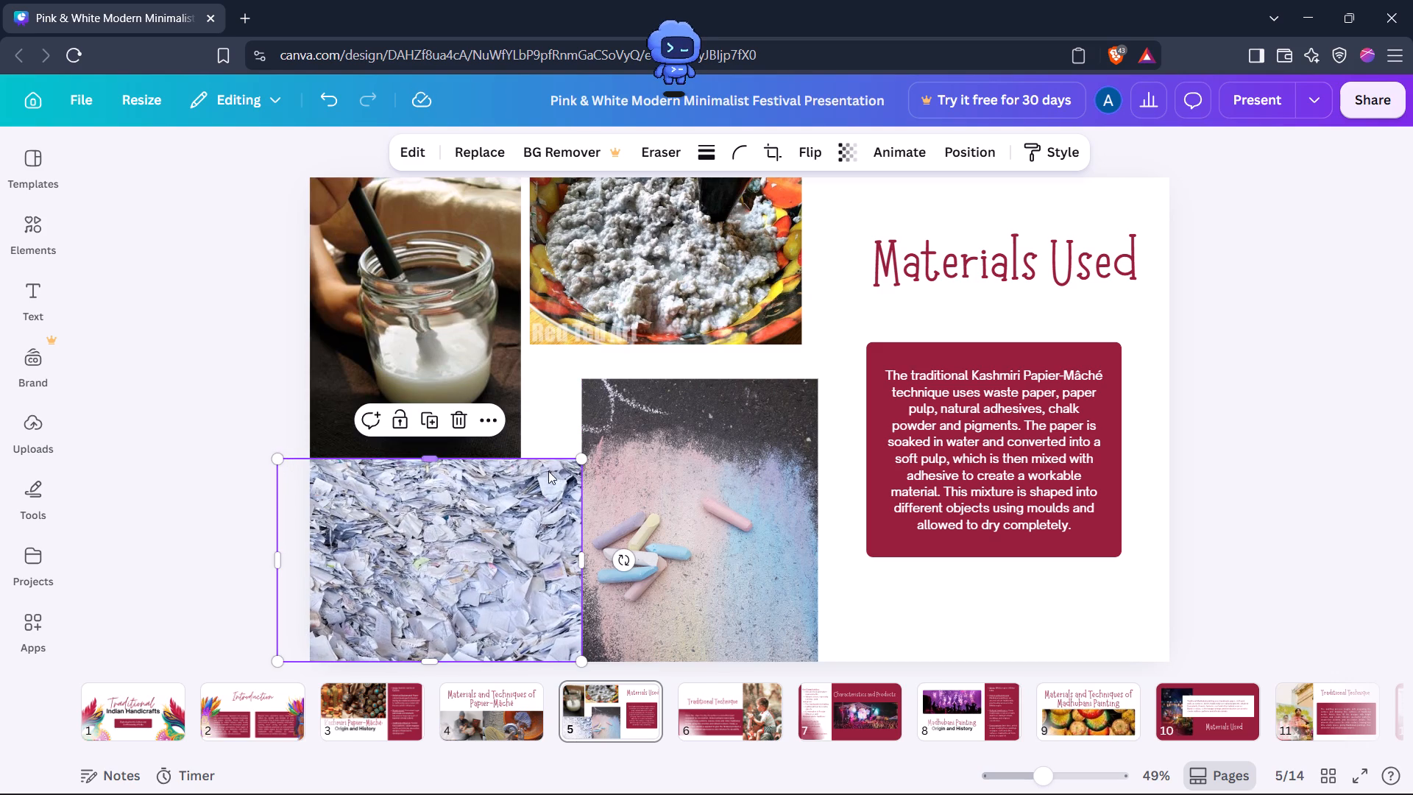
Extend the paper-pulp picture's lower edge down to the top of the chalk picture.
left_click(690, 330)
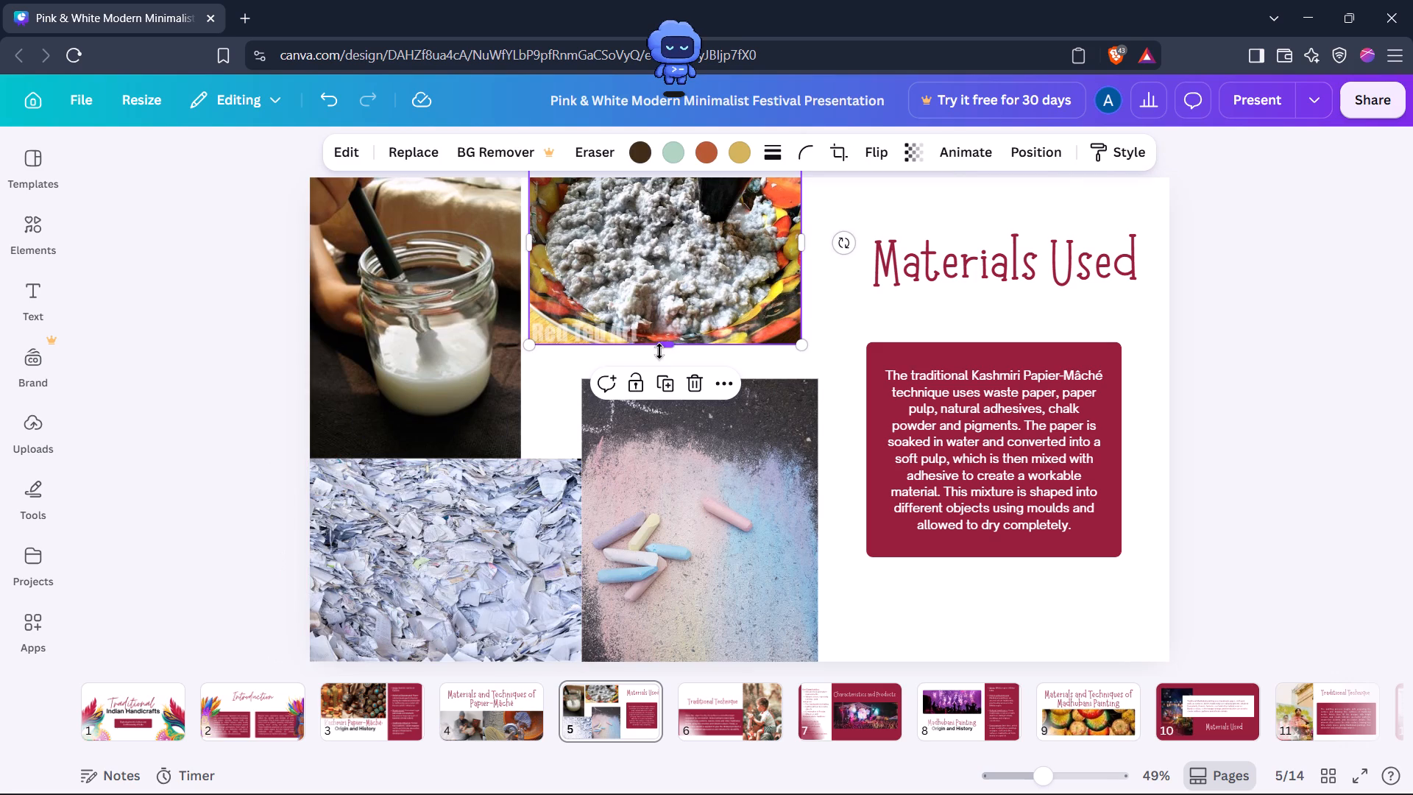
left_click_drag(670, 348, 676, 387)
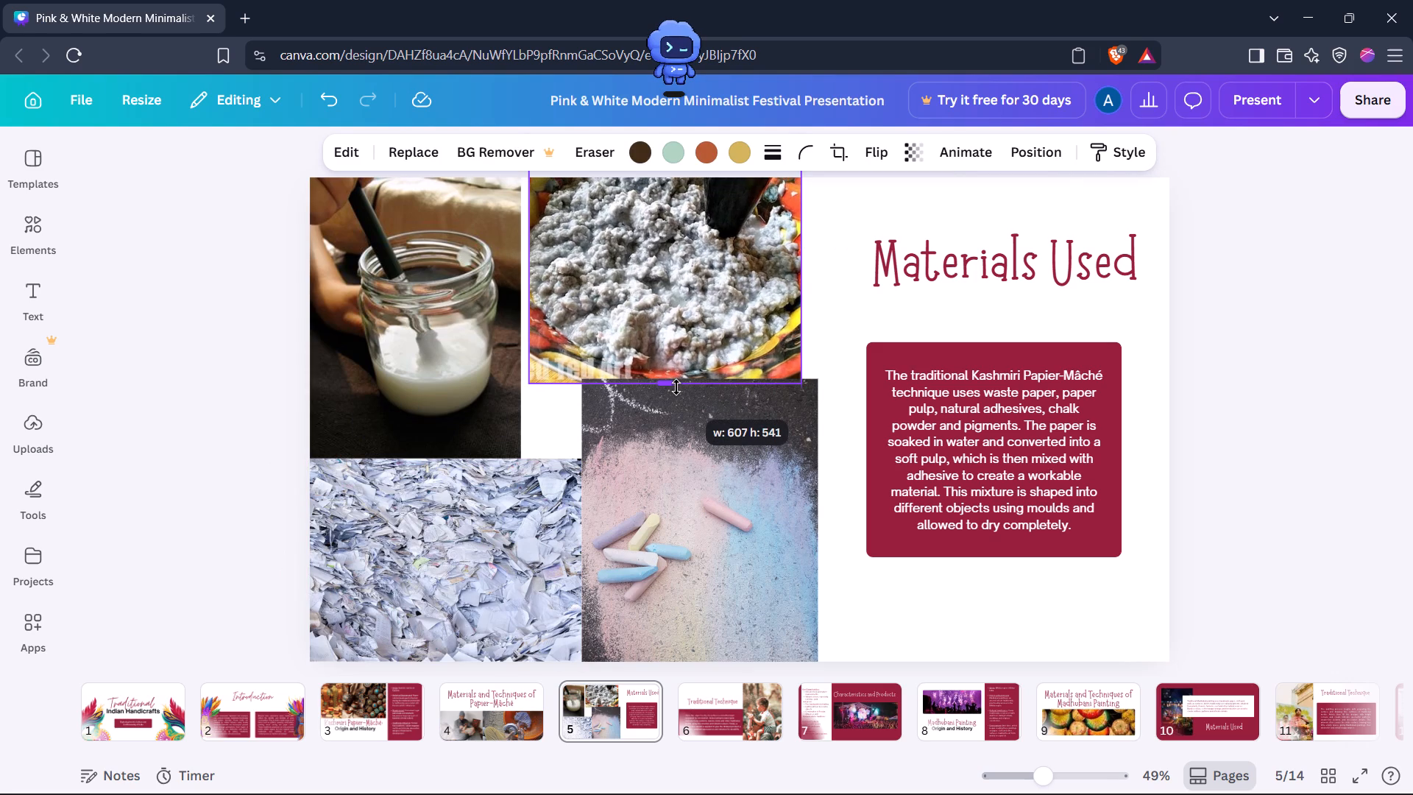
left_click_drag(676, 387, 678, 386)
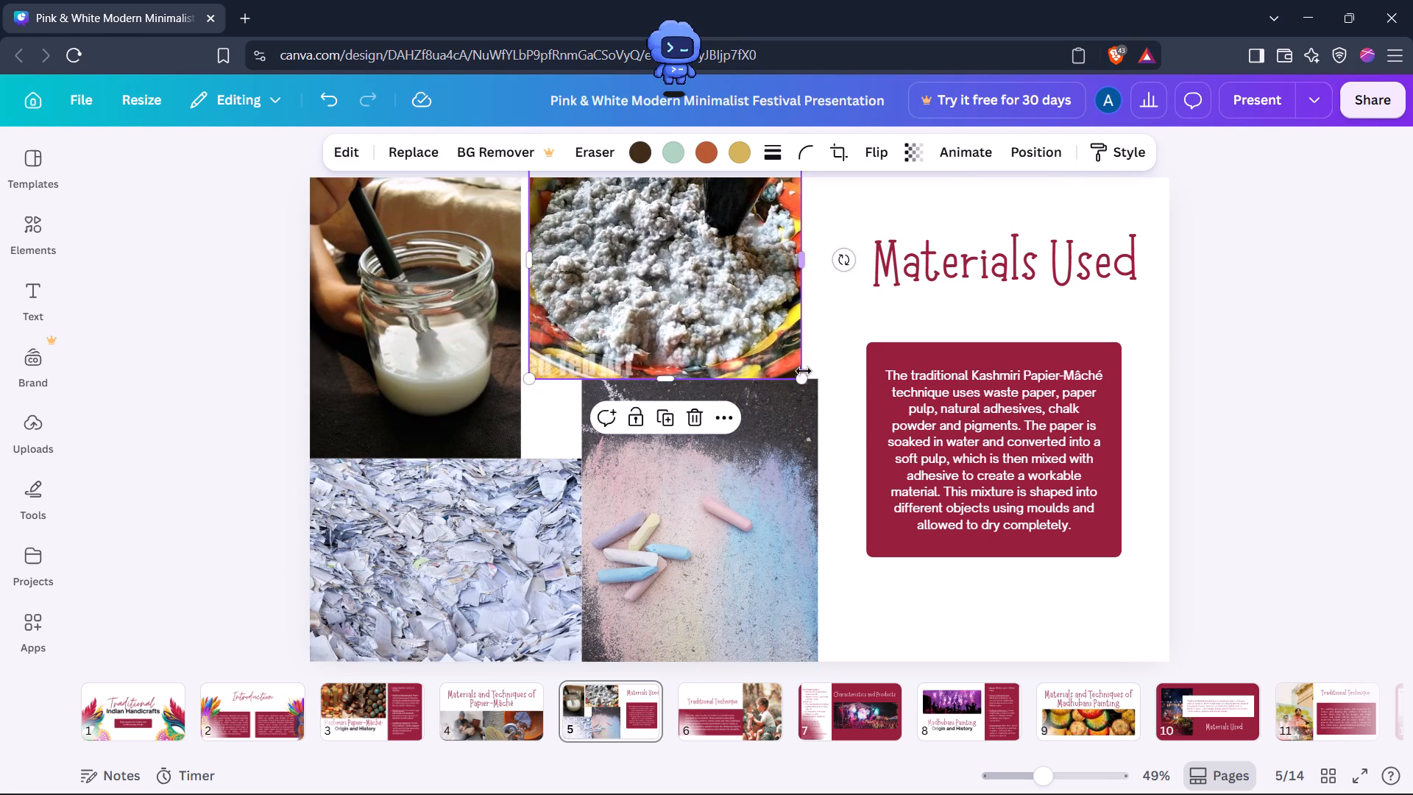
Enlarge the paper-pulp picture to meet the glue jar picture on one side and align with the chalk picture's outer edge.
left_click_drag(803, 377, 818, 384)
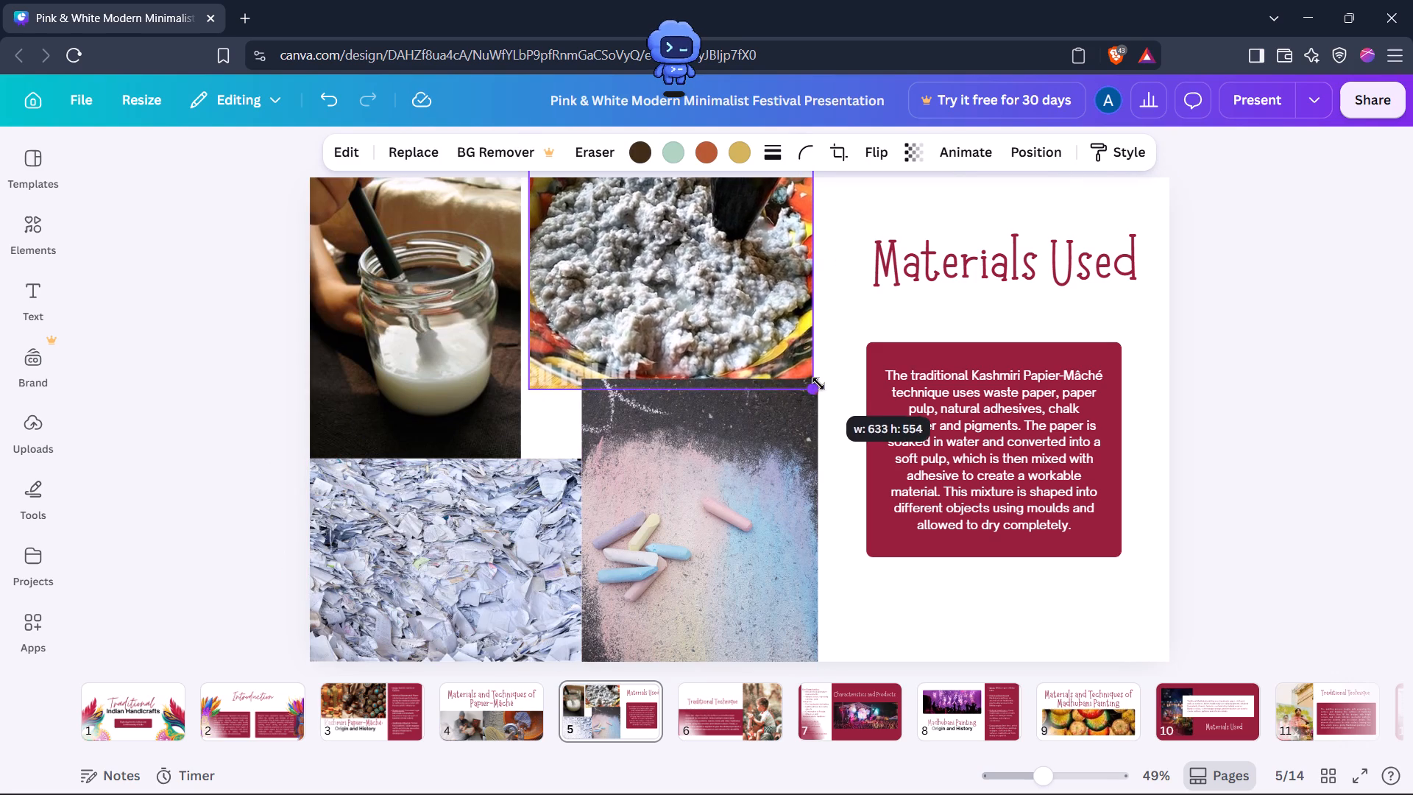
left_click_drag(818, 384, 820, 386)
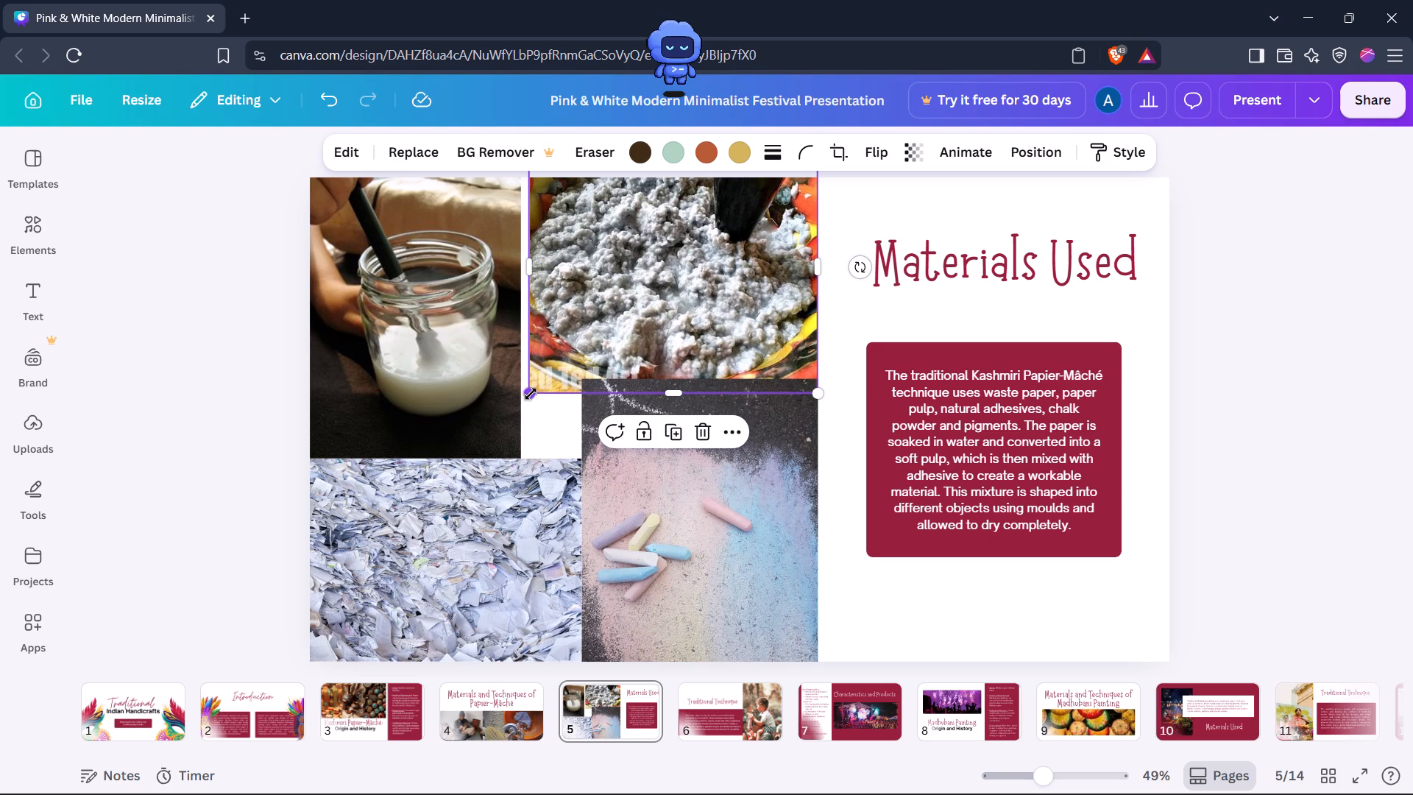
left_click_drag(532, 393, 544, 419)
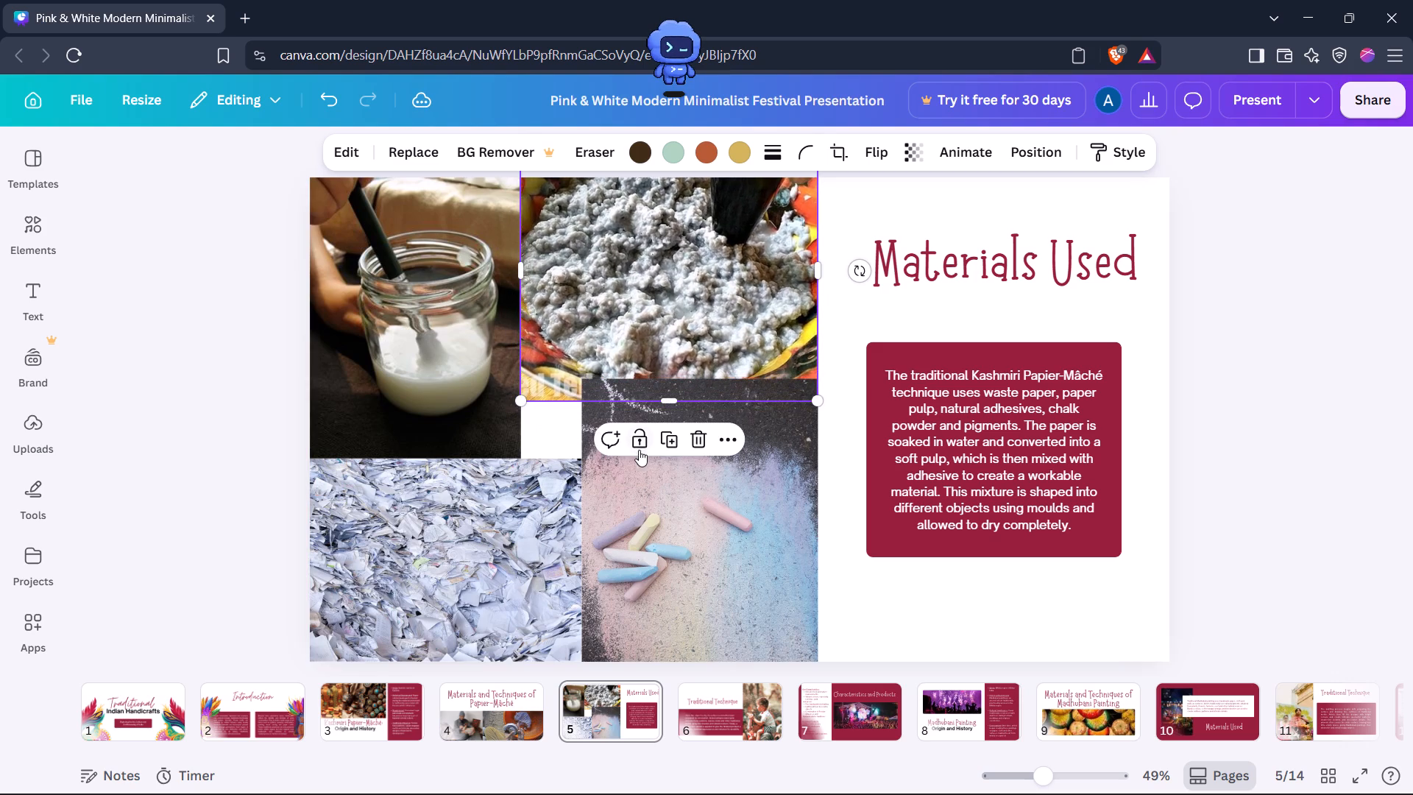
Enlarge the glue jar picture from its lower inner corner so it overlaps the edges of the paper-pulp and shredded-paper pictures.
left_click(509, 434)
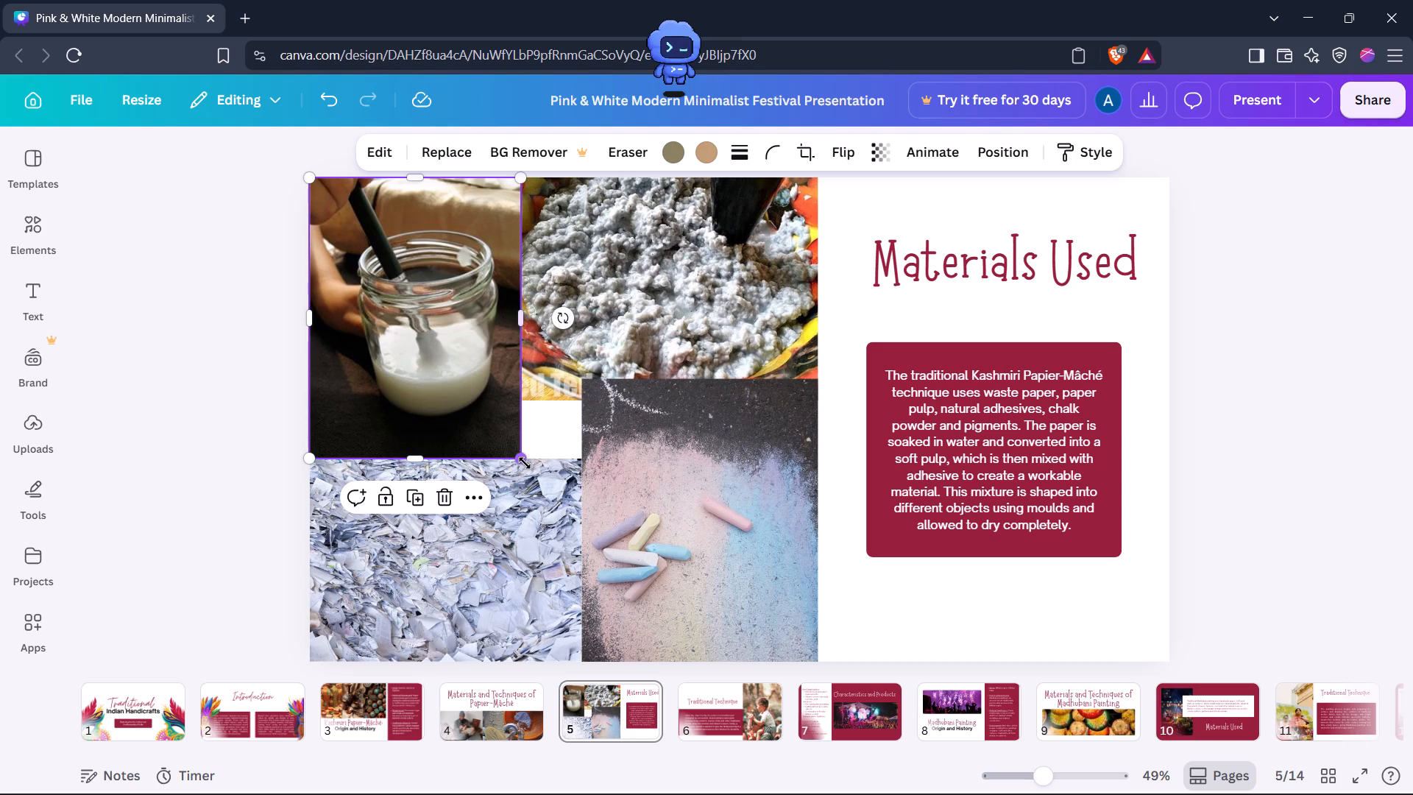
left_click_drag(525, 463, 576, 470)
Shift the chalk picture towards the shredded paper and enlarge it from its upper inner corner until it meets the jar picture's edge.
left_click_drag(623, 435, 598, 406)
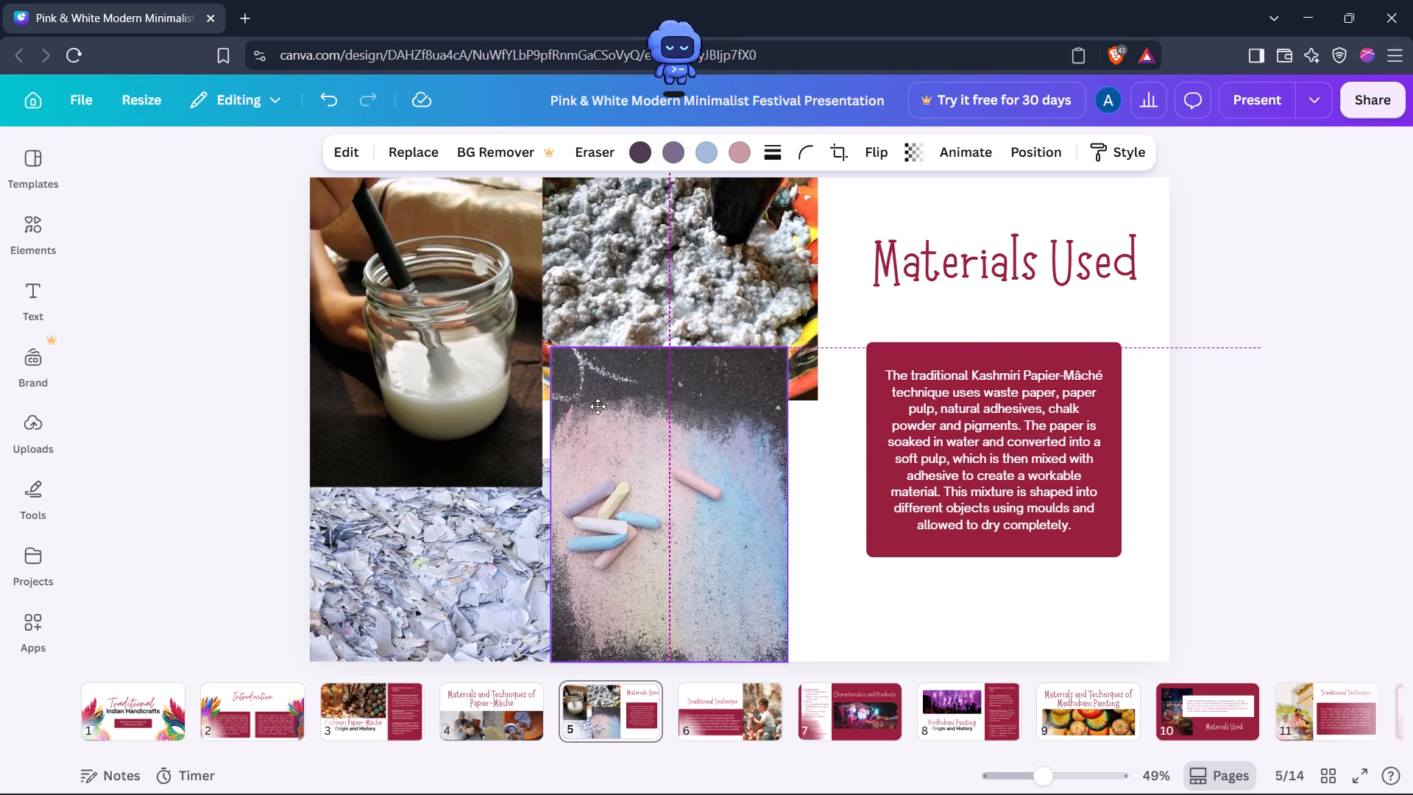
left_click_drag(598, 406, 603, 434)
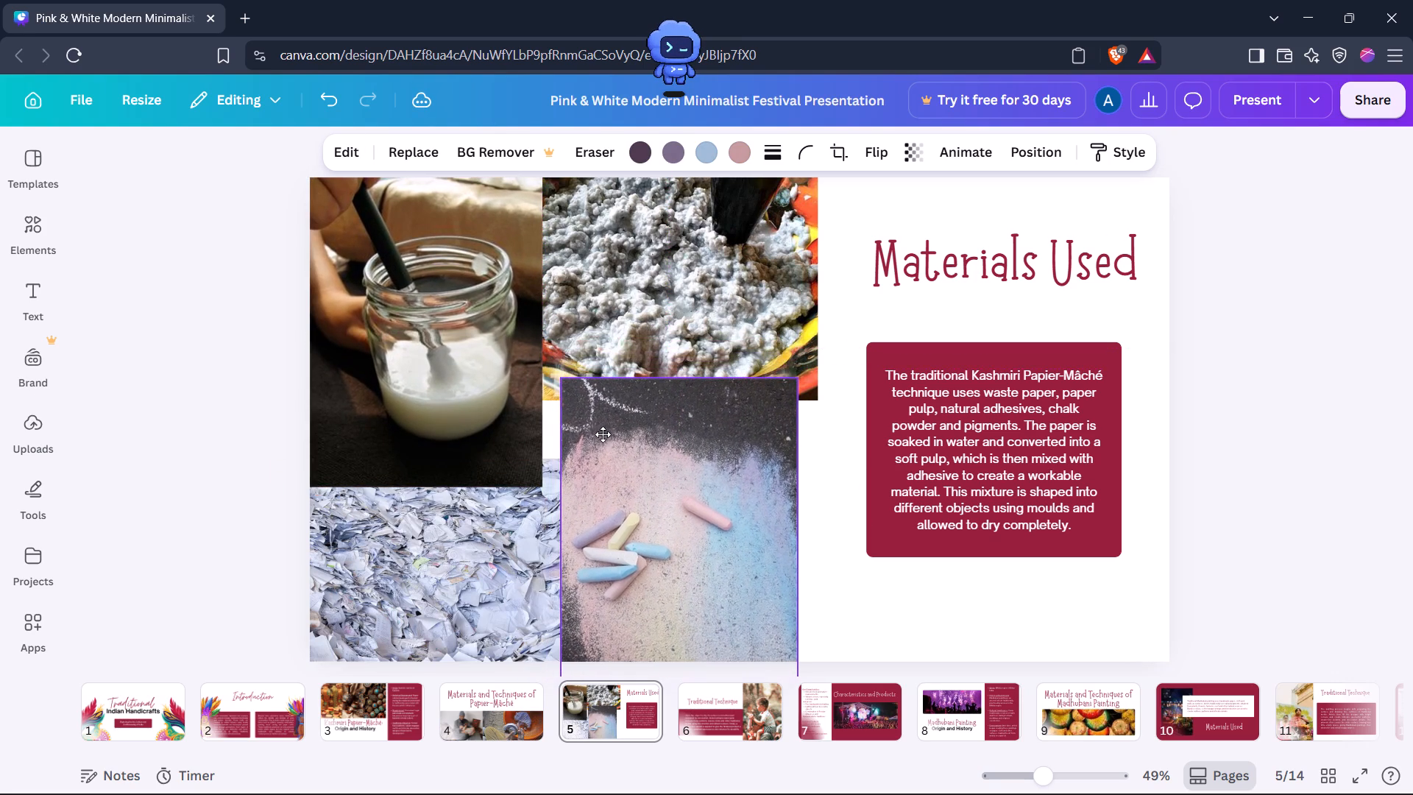
left_click_drag(603, 434, 604, 434)
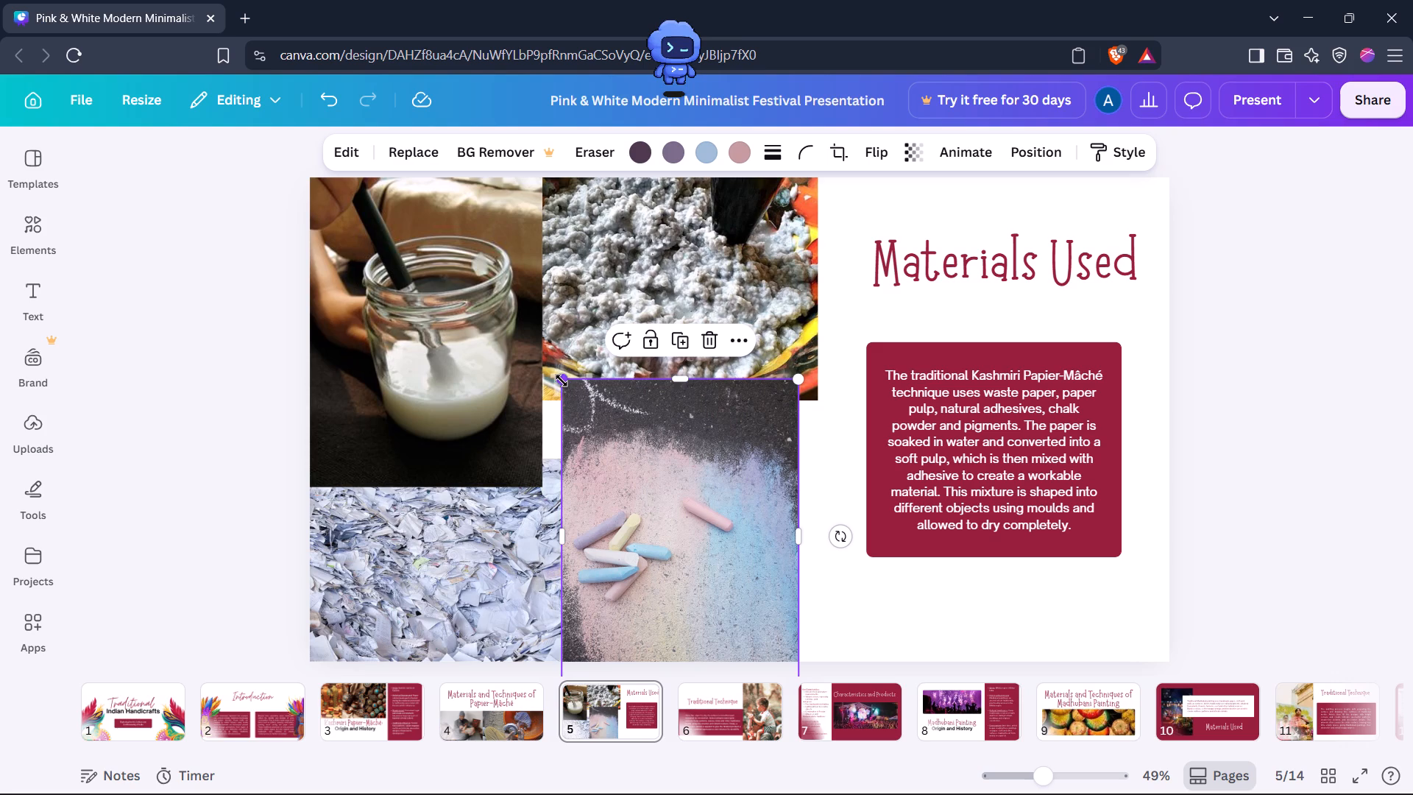
left_click_drag(562, 381, 525, 370)
Reposition the paper-pulp picture flush with the slide's top edge and the chalk picture's outer edge.
left_click(766, 318)
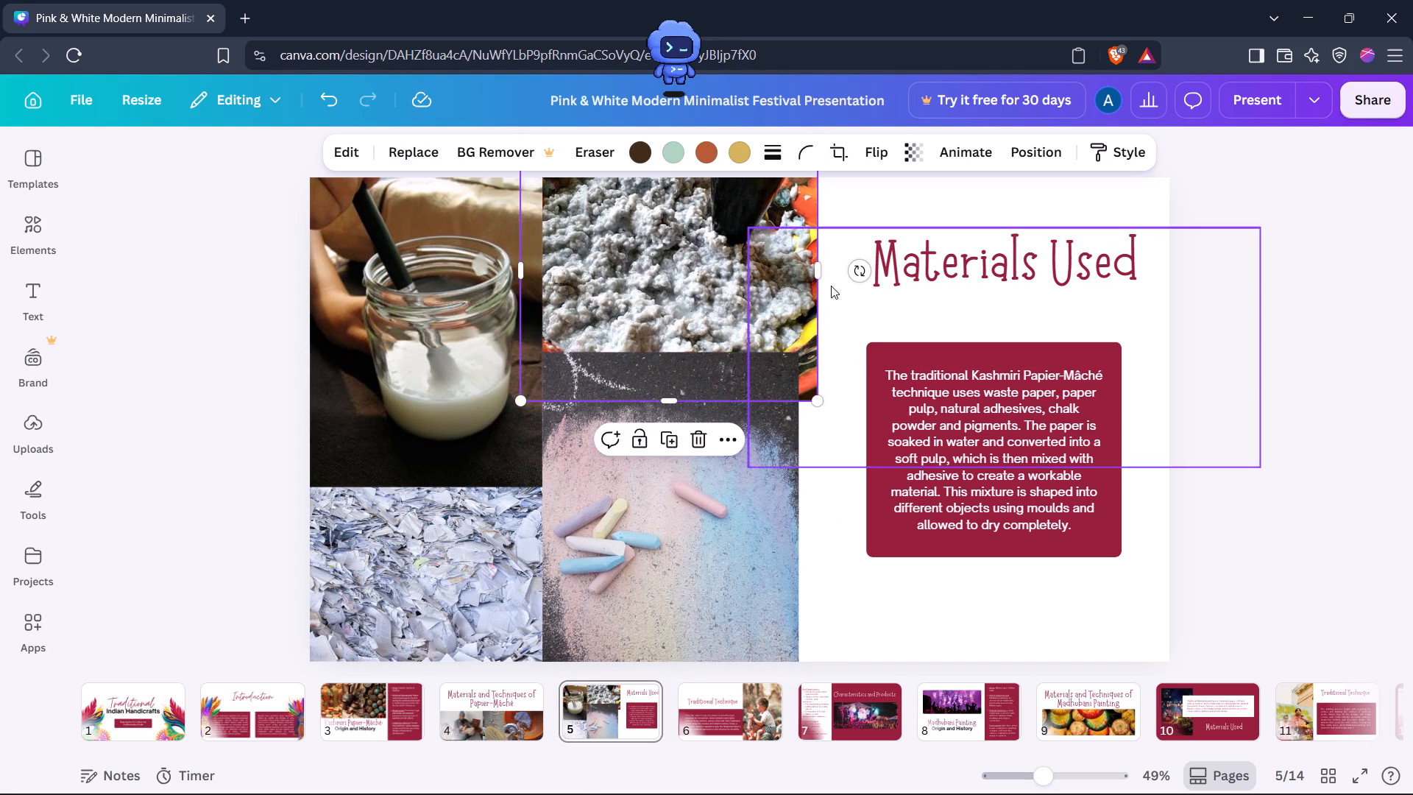
left_click_drag(818, 277, 746, 291)
left_click_drag(746, 291, 812, 291)
left_click_drag(734, 278, 709, 272)
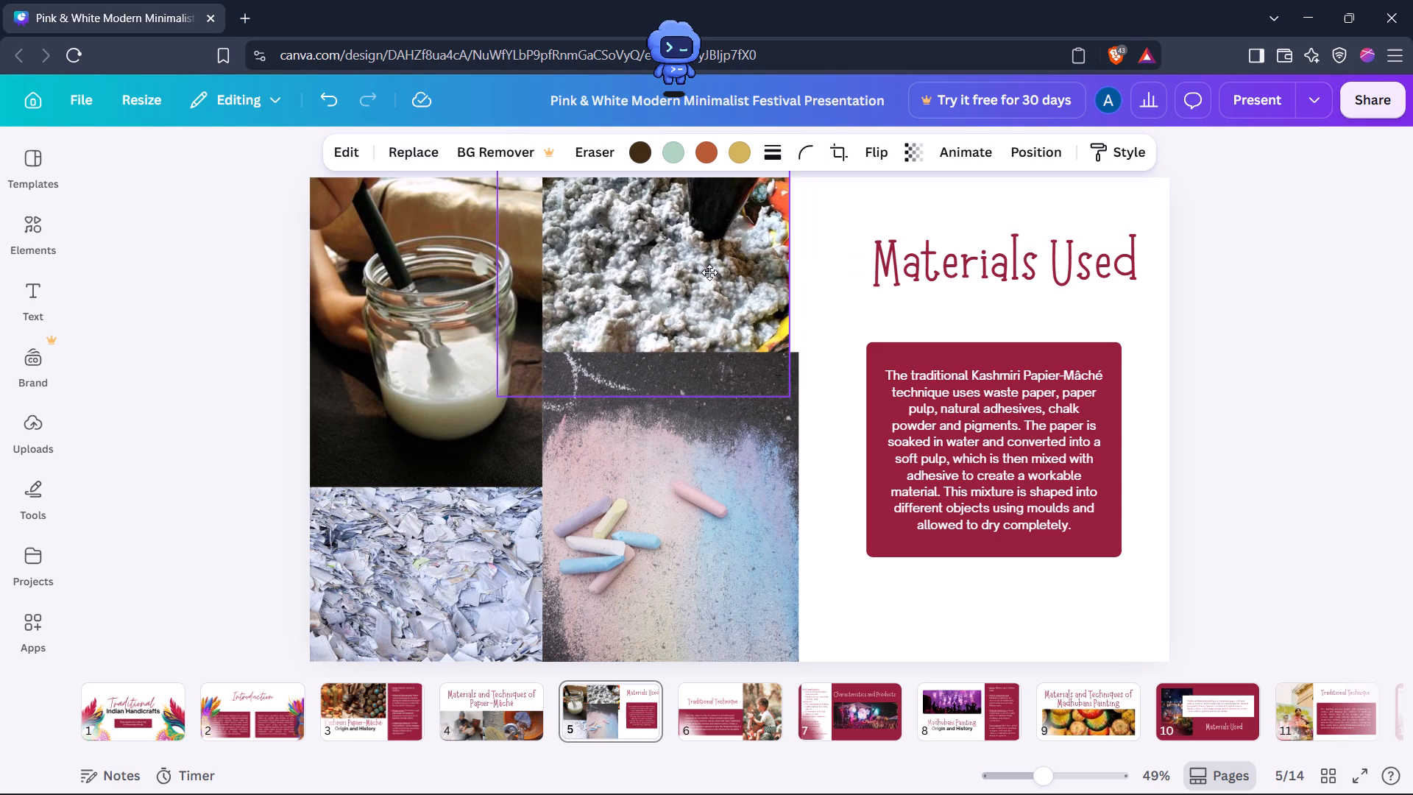
left_click_drag(709, 272, 727, 311)
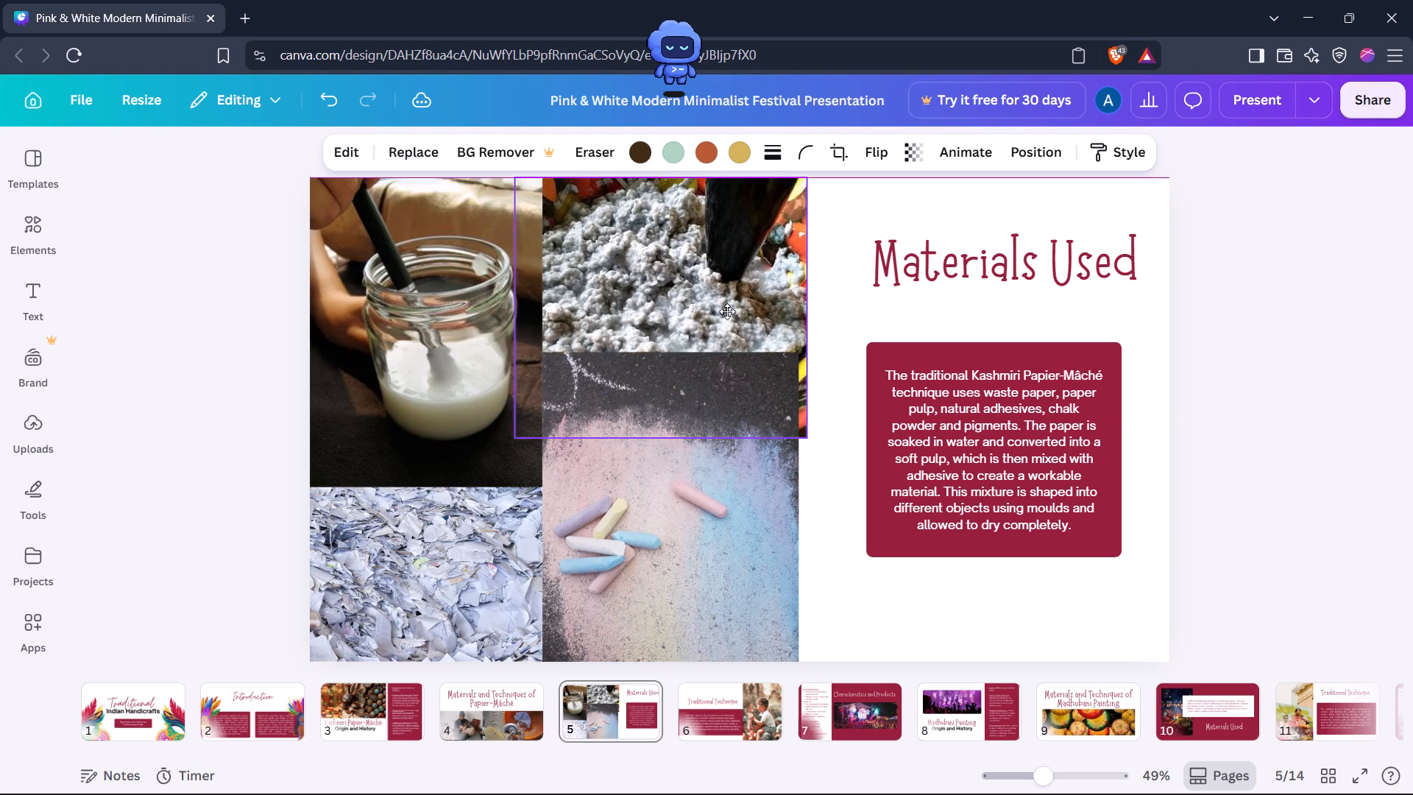
left_click_drag(727, 311, 722, 314)
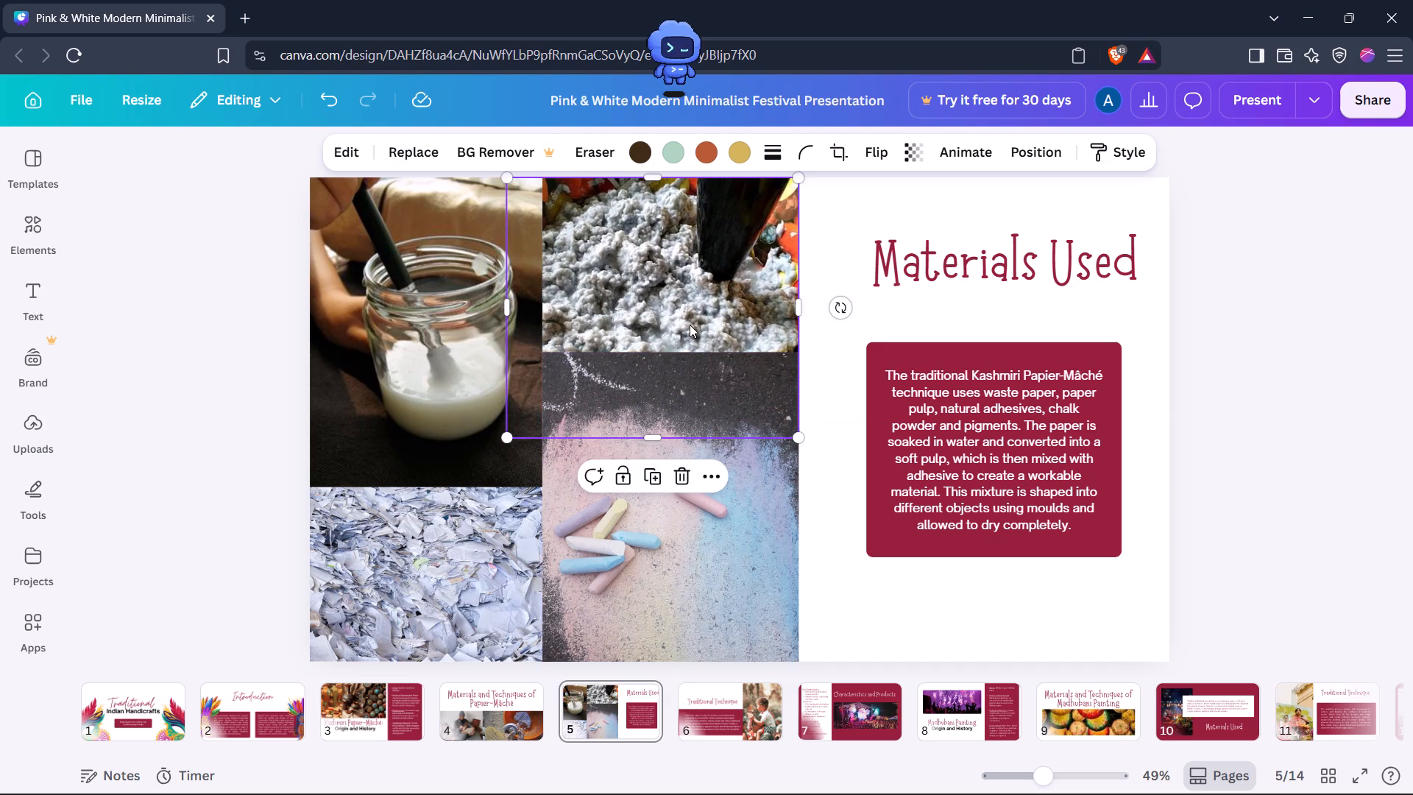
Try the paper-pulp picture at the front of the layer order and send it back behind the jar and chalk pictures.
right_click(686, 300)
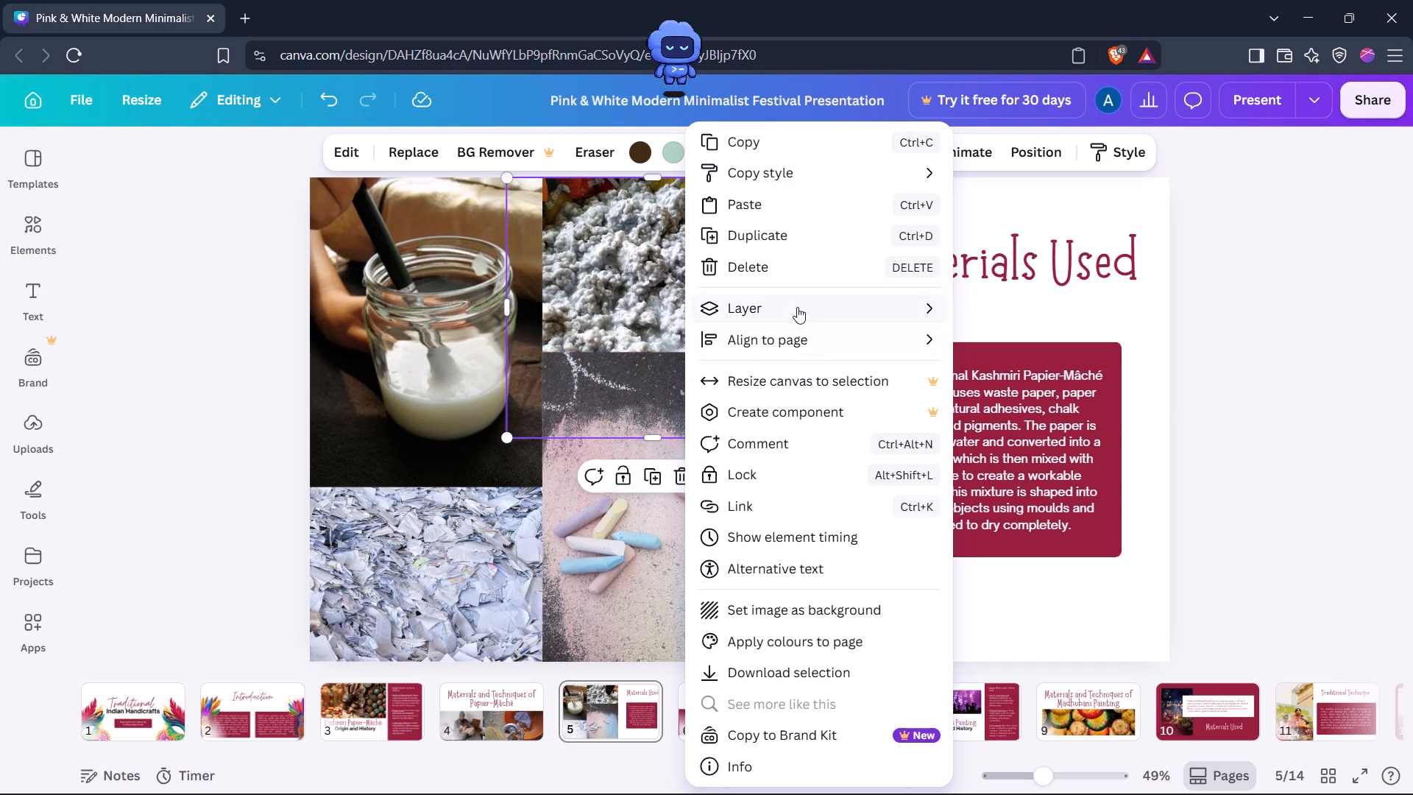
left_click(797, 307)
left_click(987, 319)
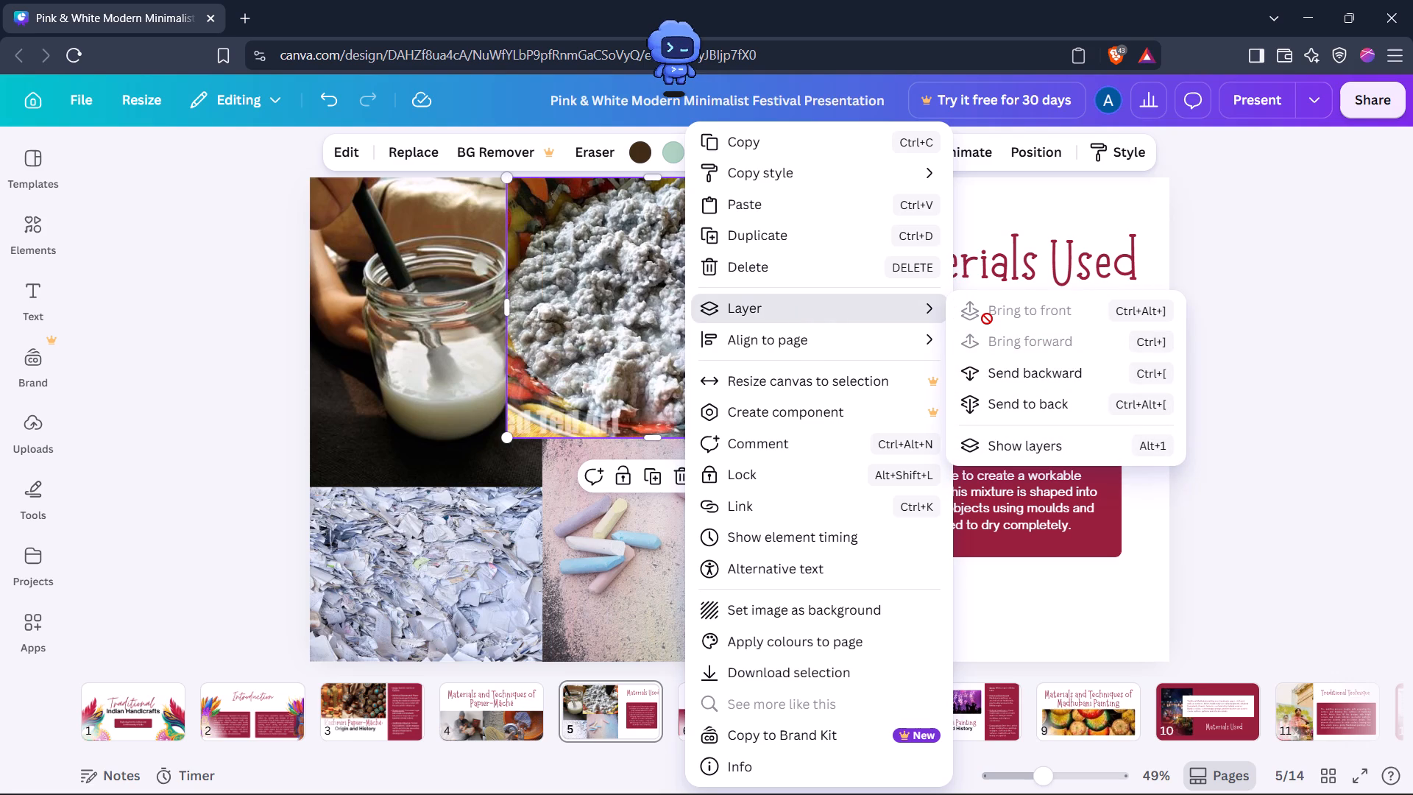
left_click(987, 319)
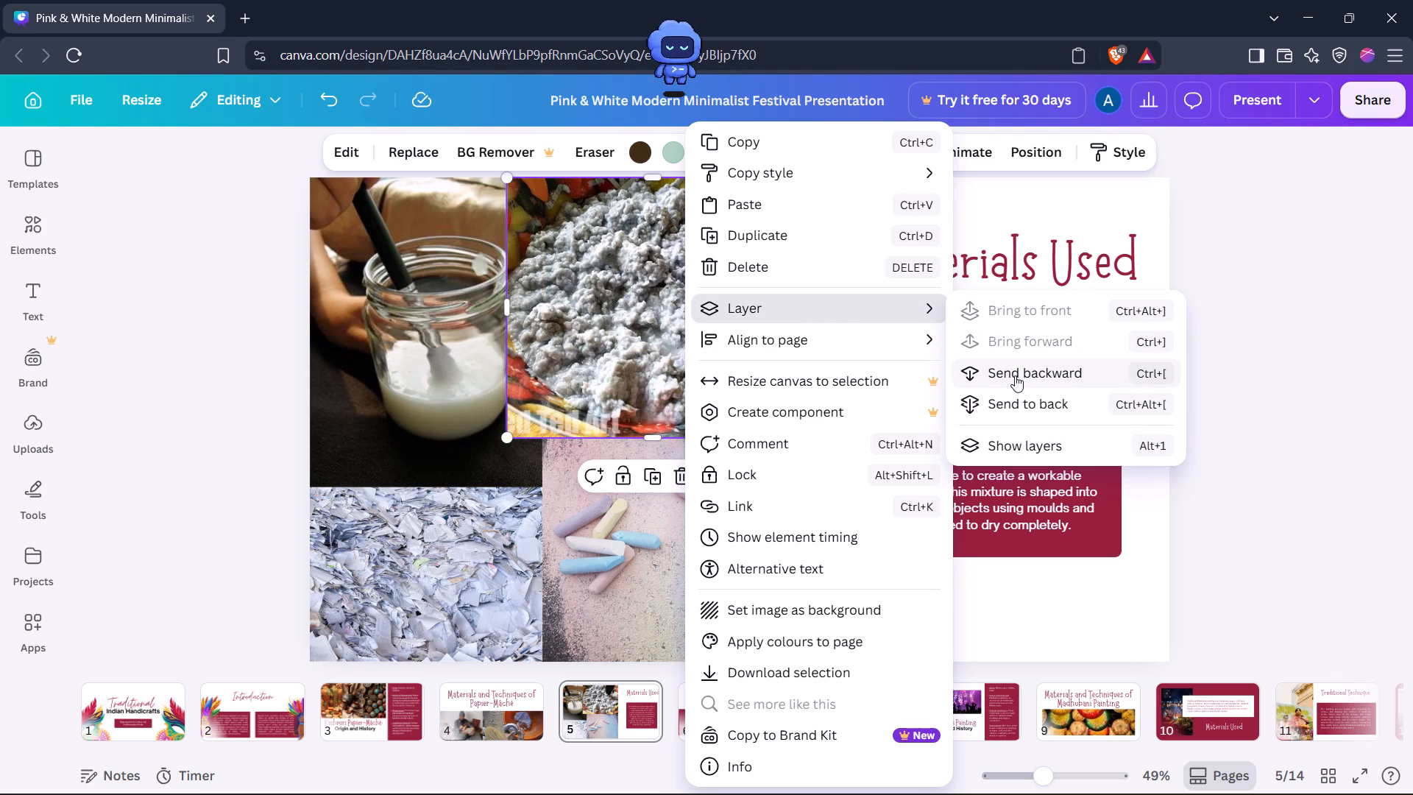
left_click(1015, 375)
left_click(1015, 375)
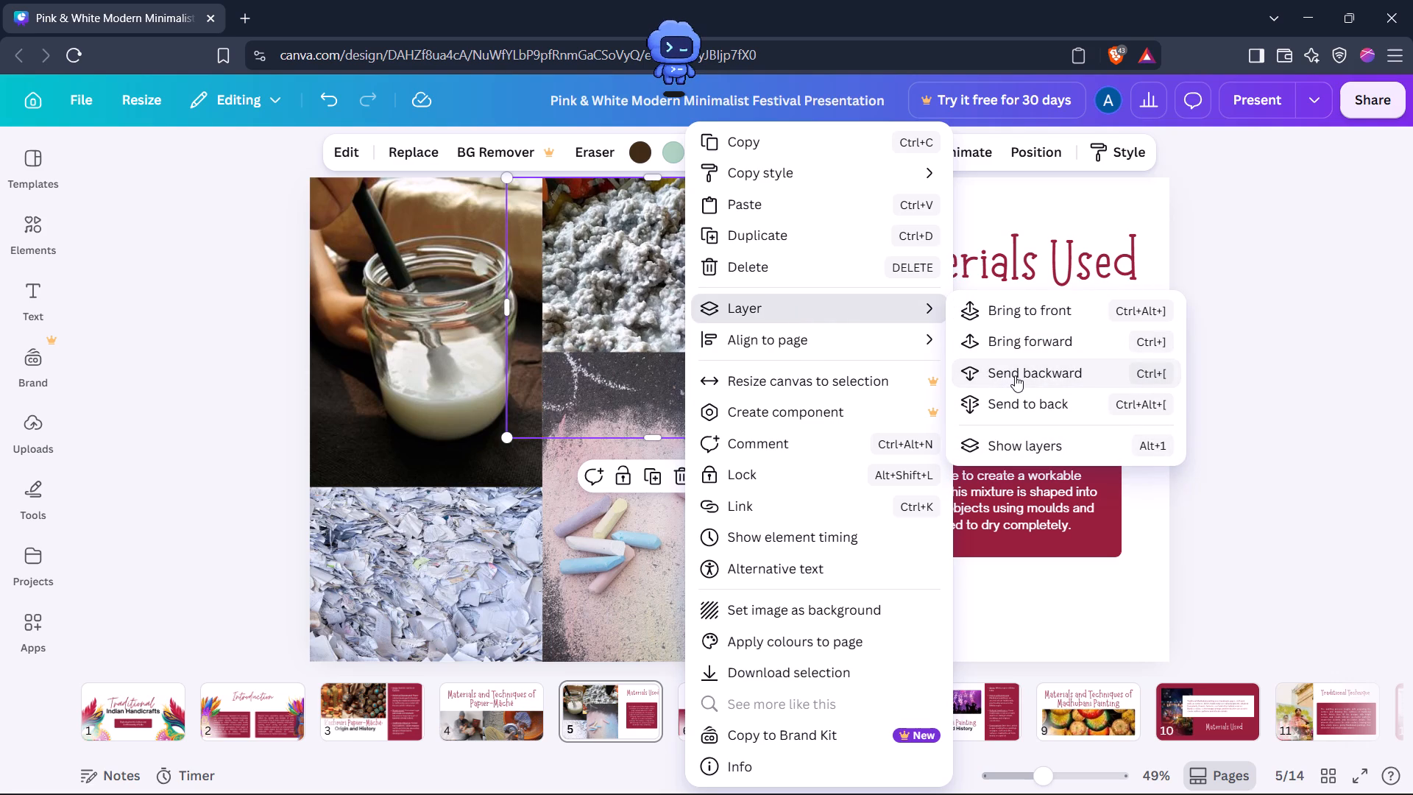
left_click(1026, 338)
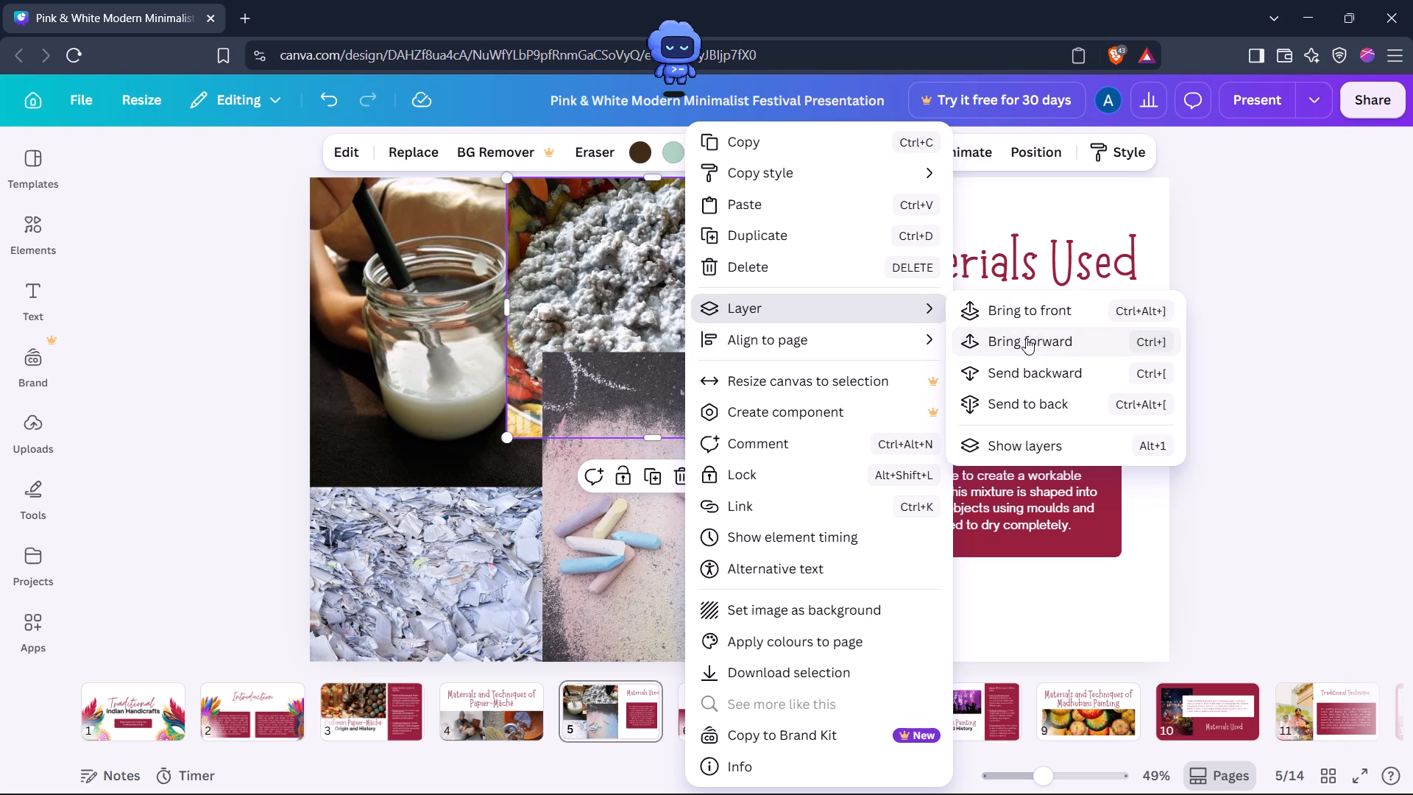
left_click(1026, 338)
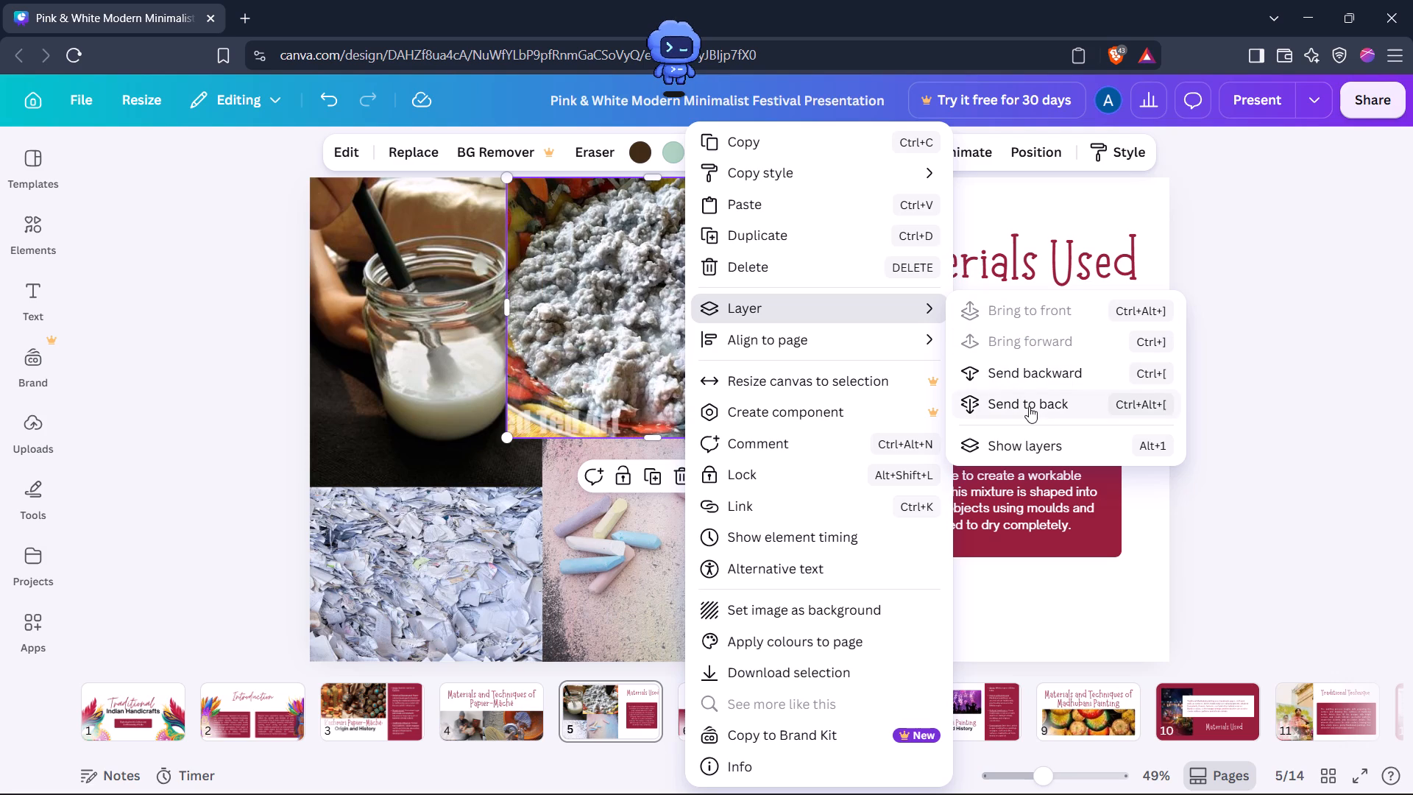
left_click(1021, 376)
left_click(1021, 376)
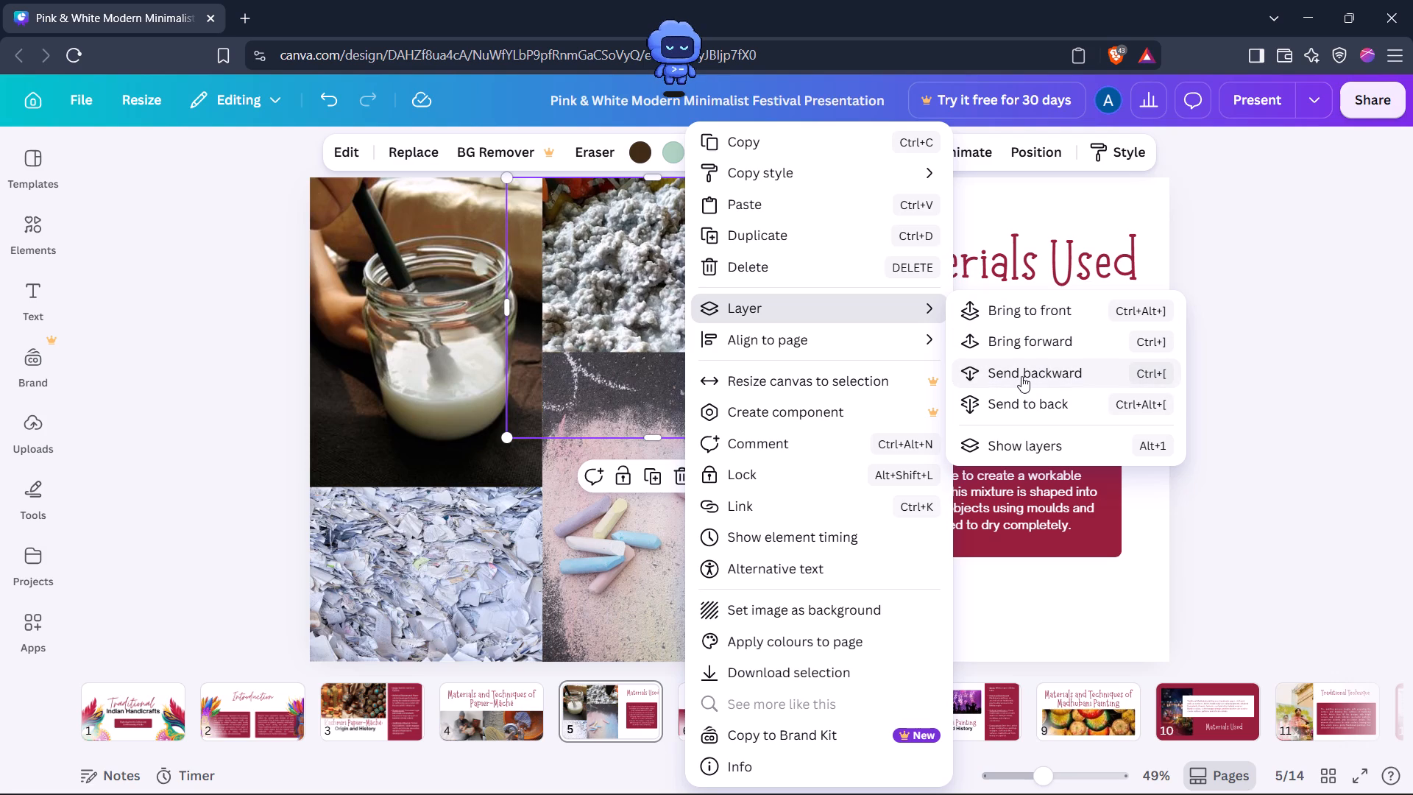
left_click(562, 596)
Send the chalk picture backward two layers, behind the paper-pulp picture.
left_click(625, 585)
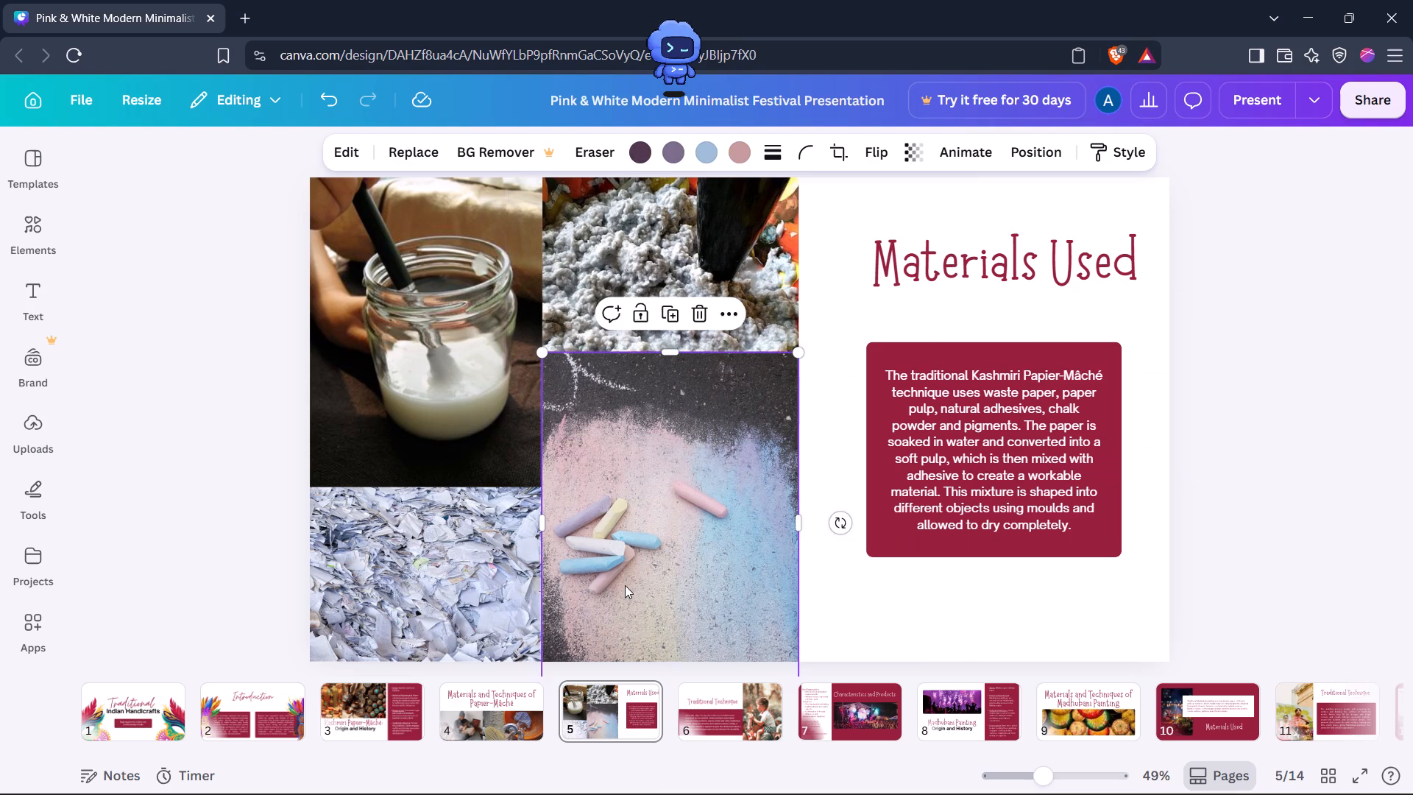
left_click(732, 310)
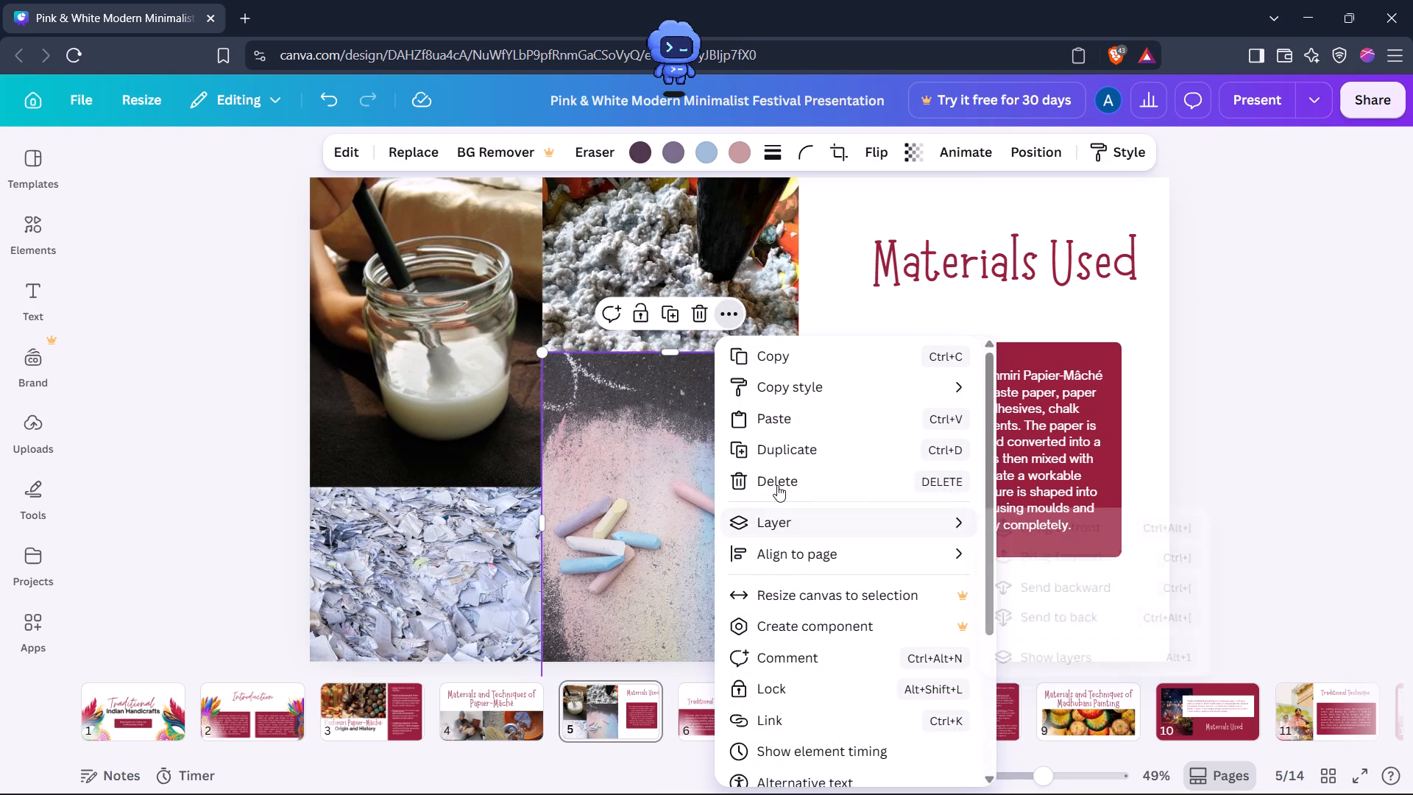
left_click(776, 520)
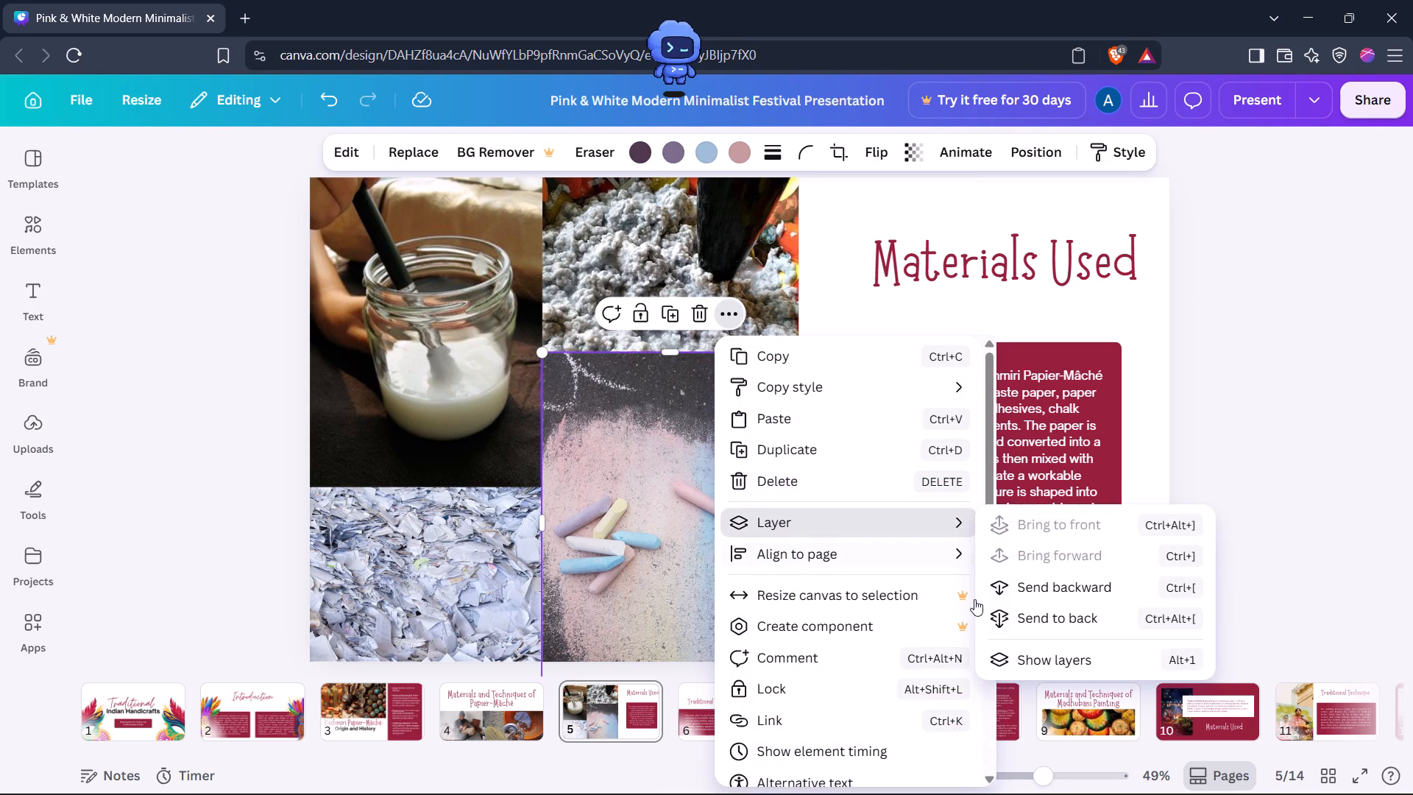
left_click(1034, 590)
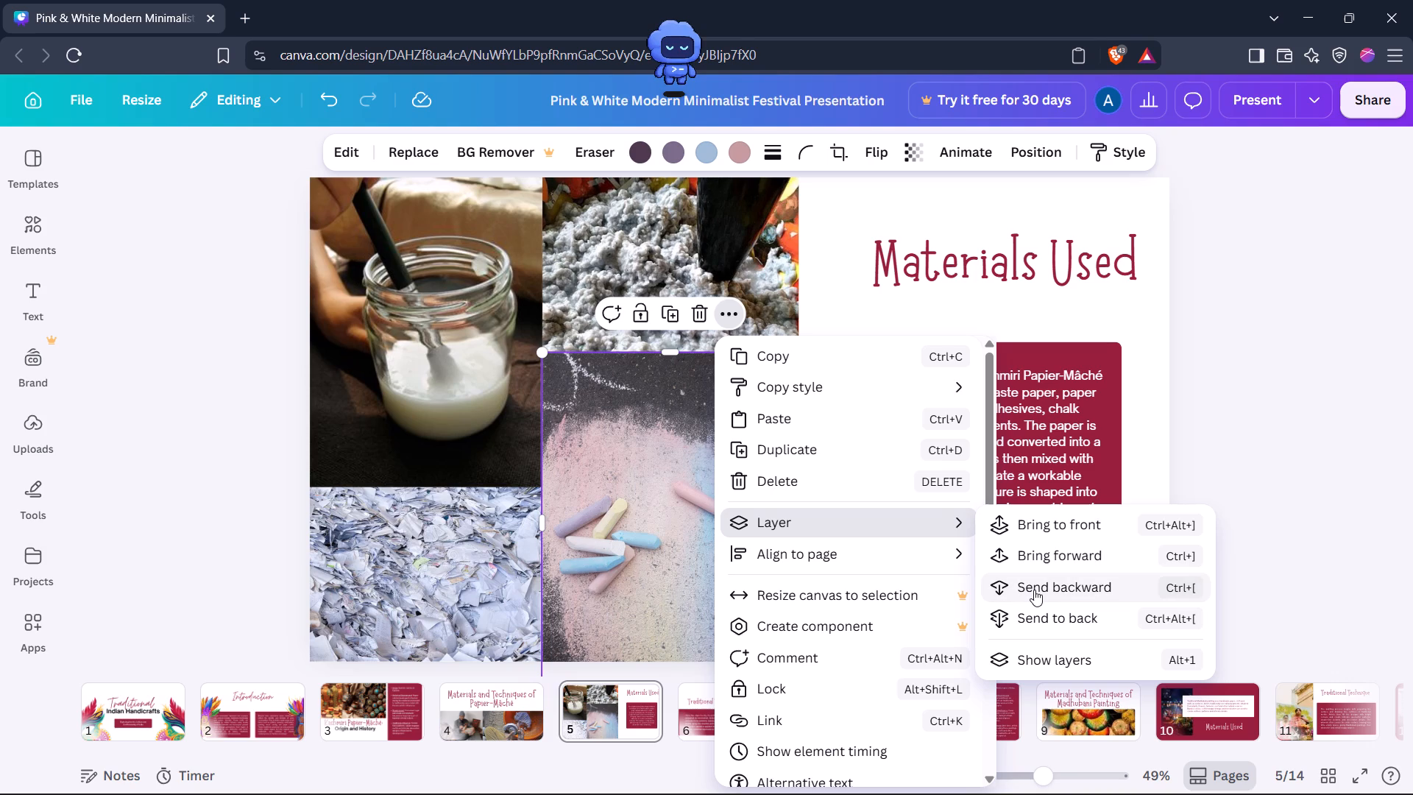
left_click(1034, 590)
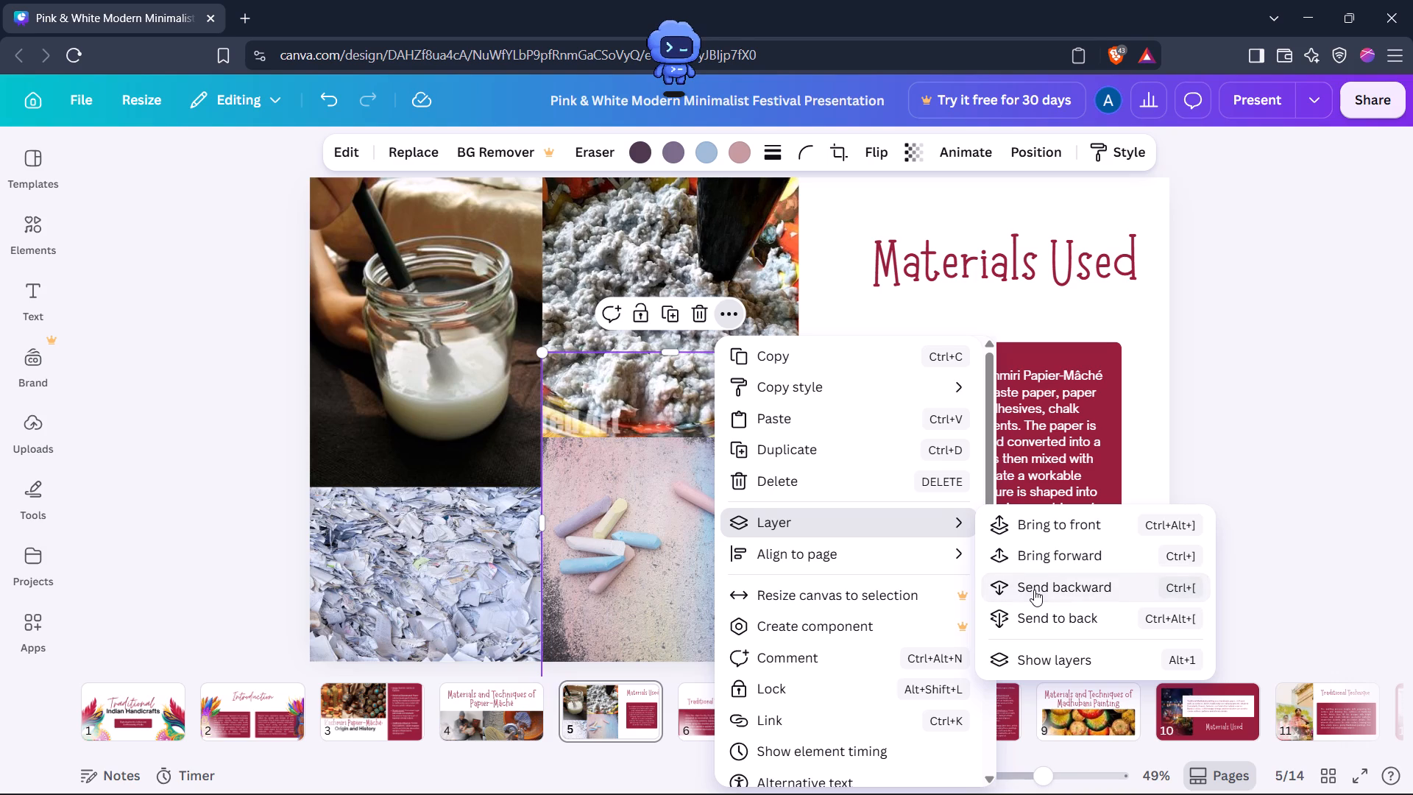
left_click(1366, 451)
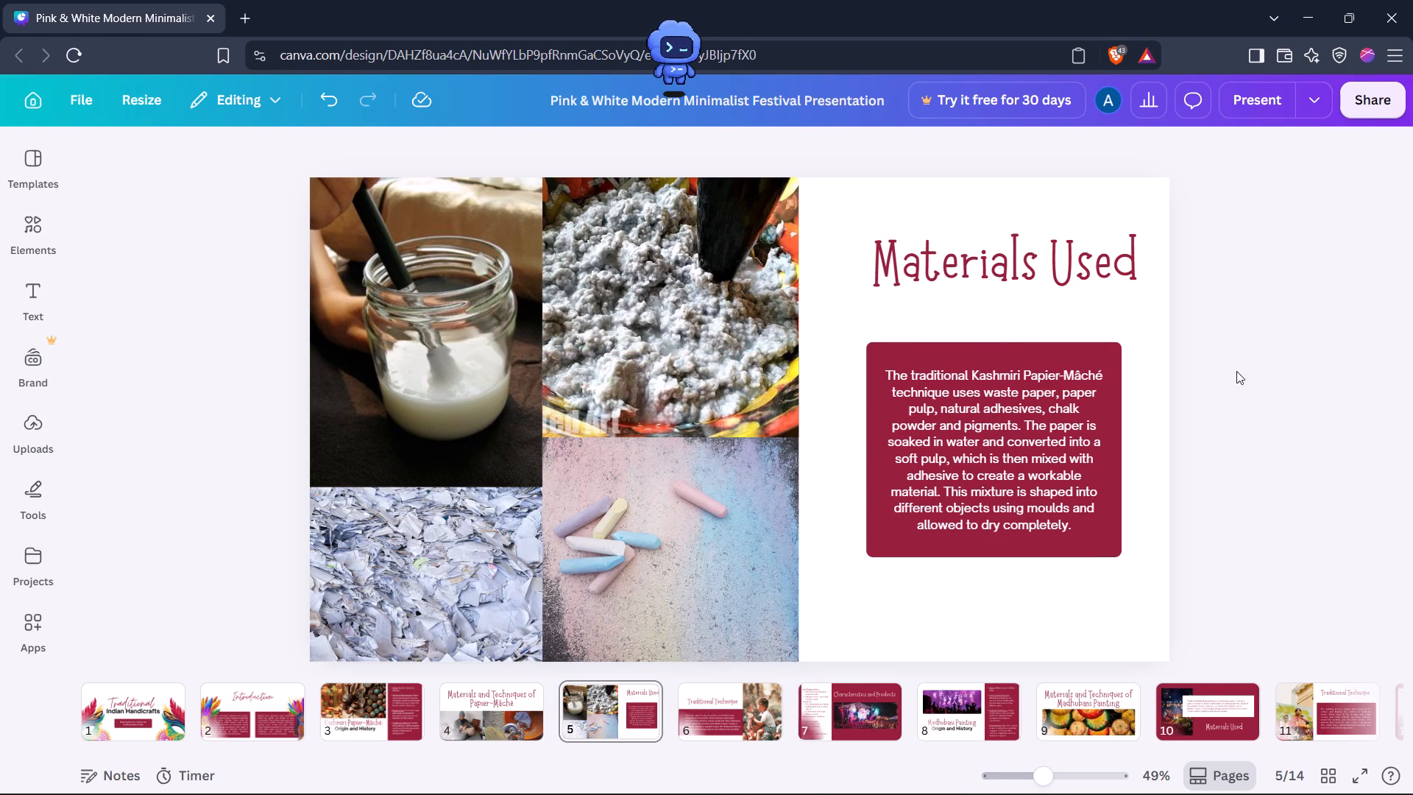
Move the Materials Used title slightly down and left, closer to the red text box.
left_click_drag(1028, 278, 1002, 304)
left_click(1370, 583)
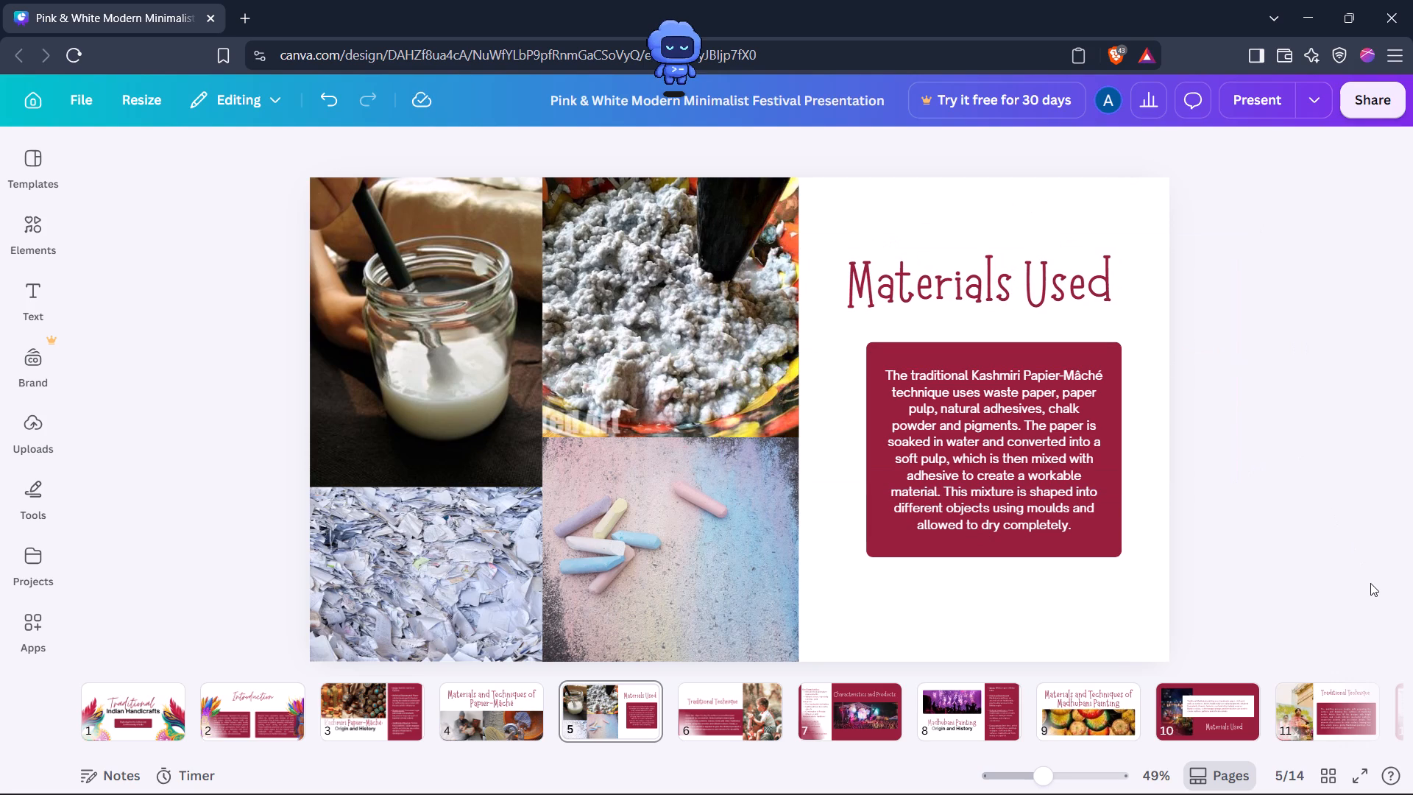
Go to slide 6, then switch to Pinterest and search for "traditional kashmiri paper mache".
key("Right")
key("Right")
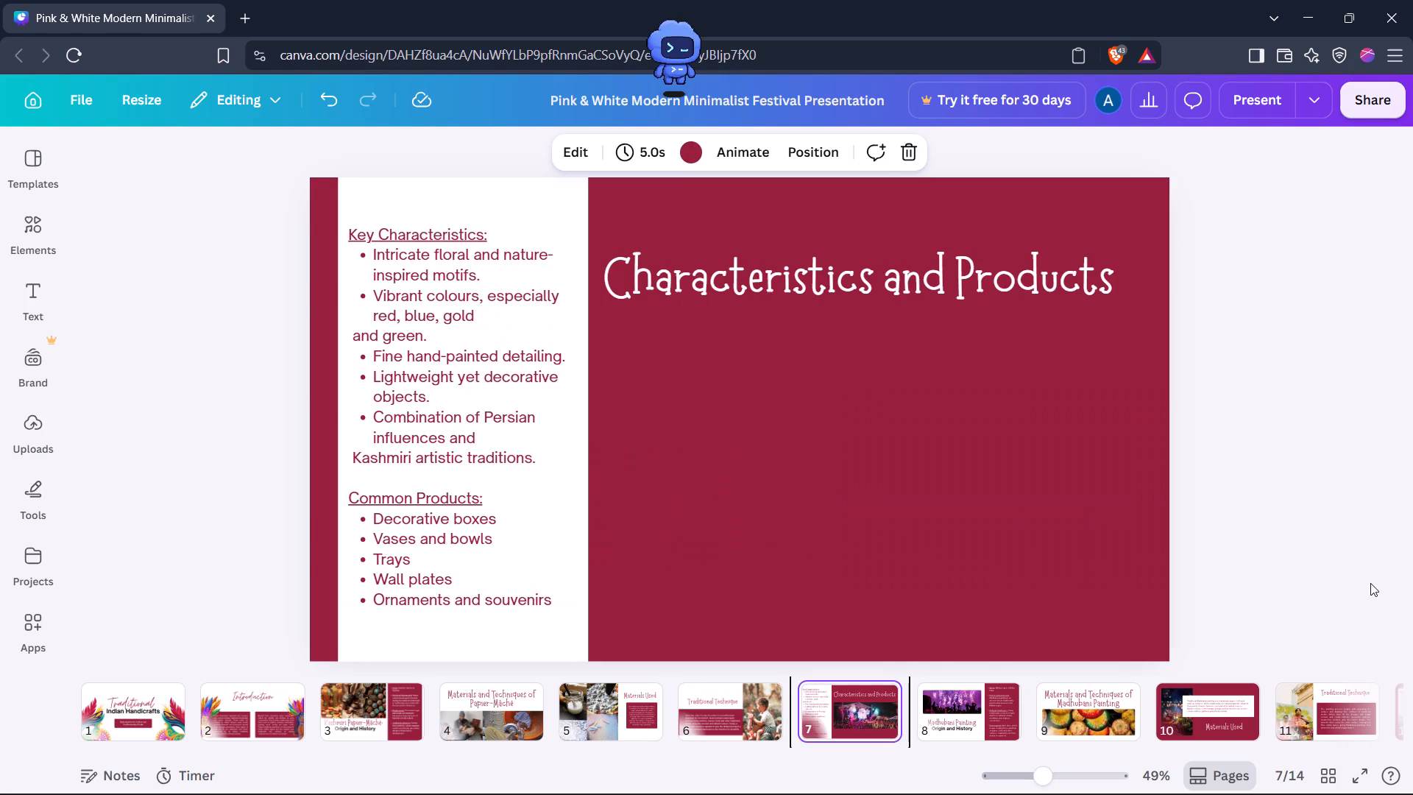
key("Left")
key("alt+Tab")
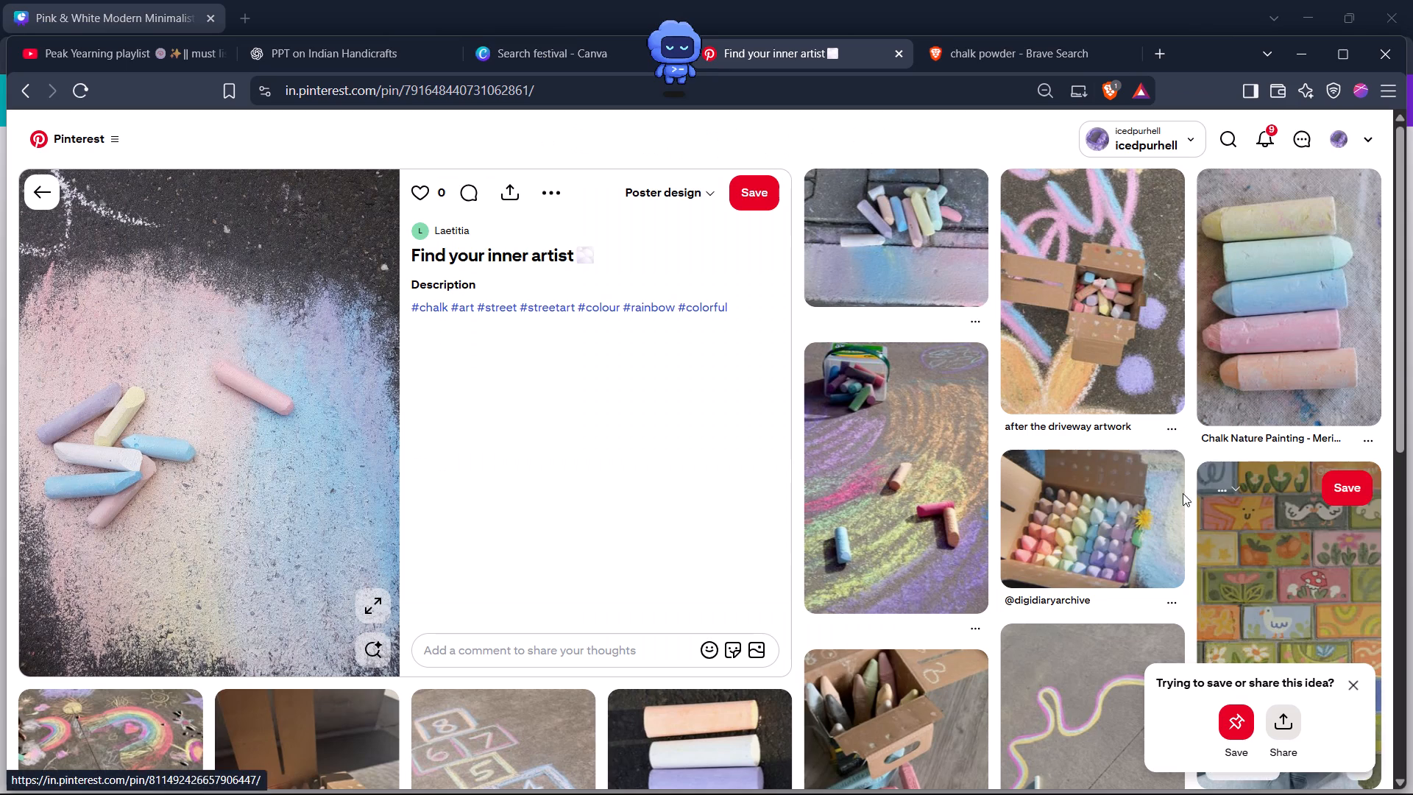
left_click(1232, 131)
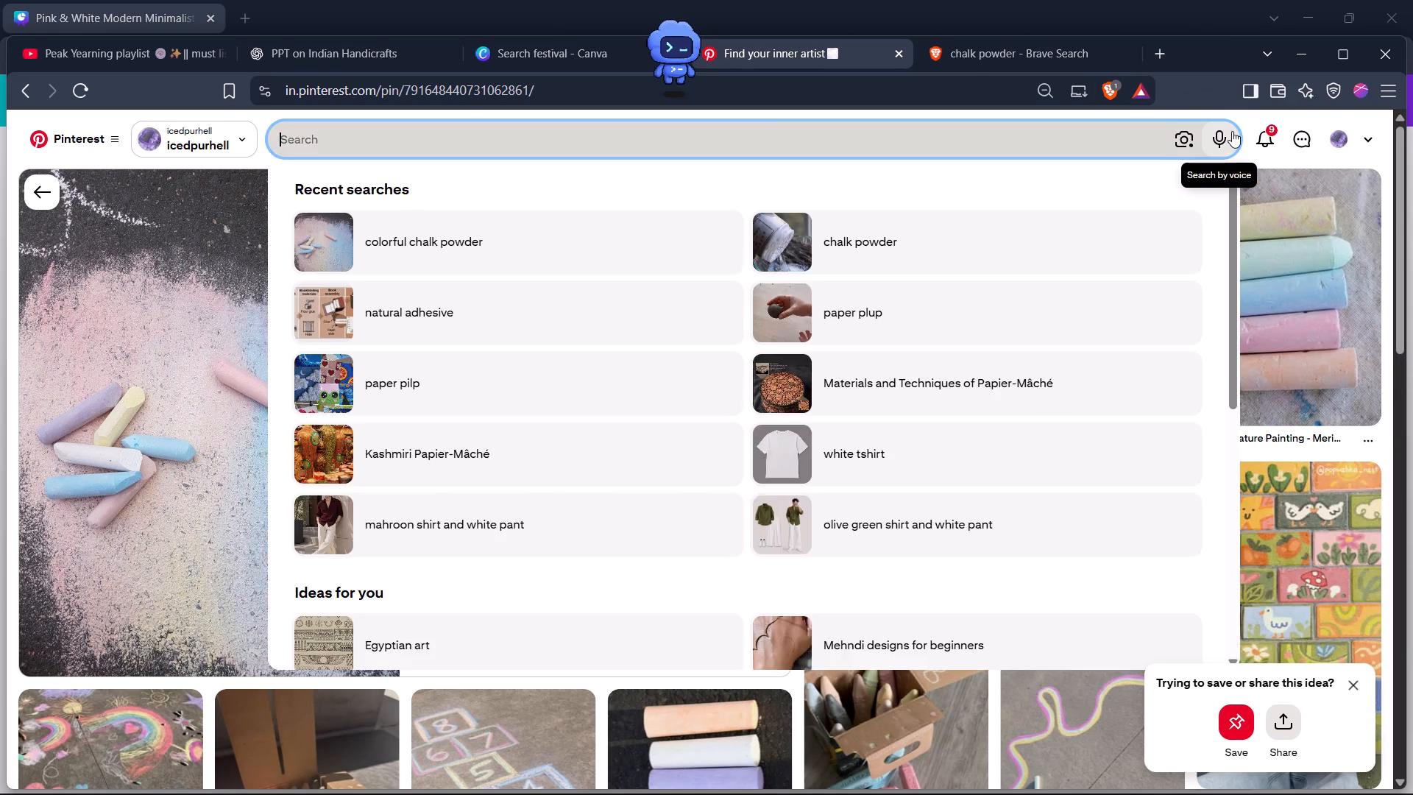
type("traditional paper")
key("space")
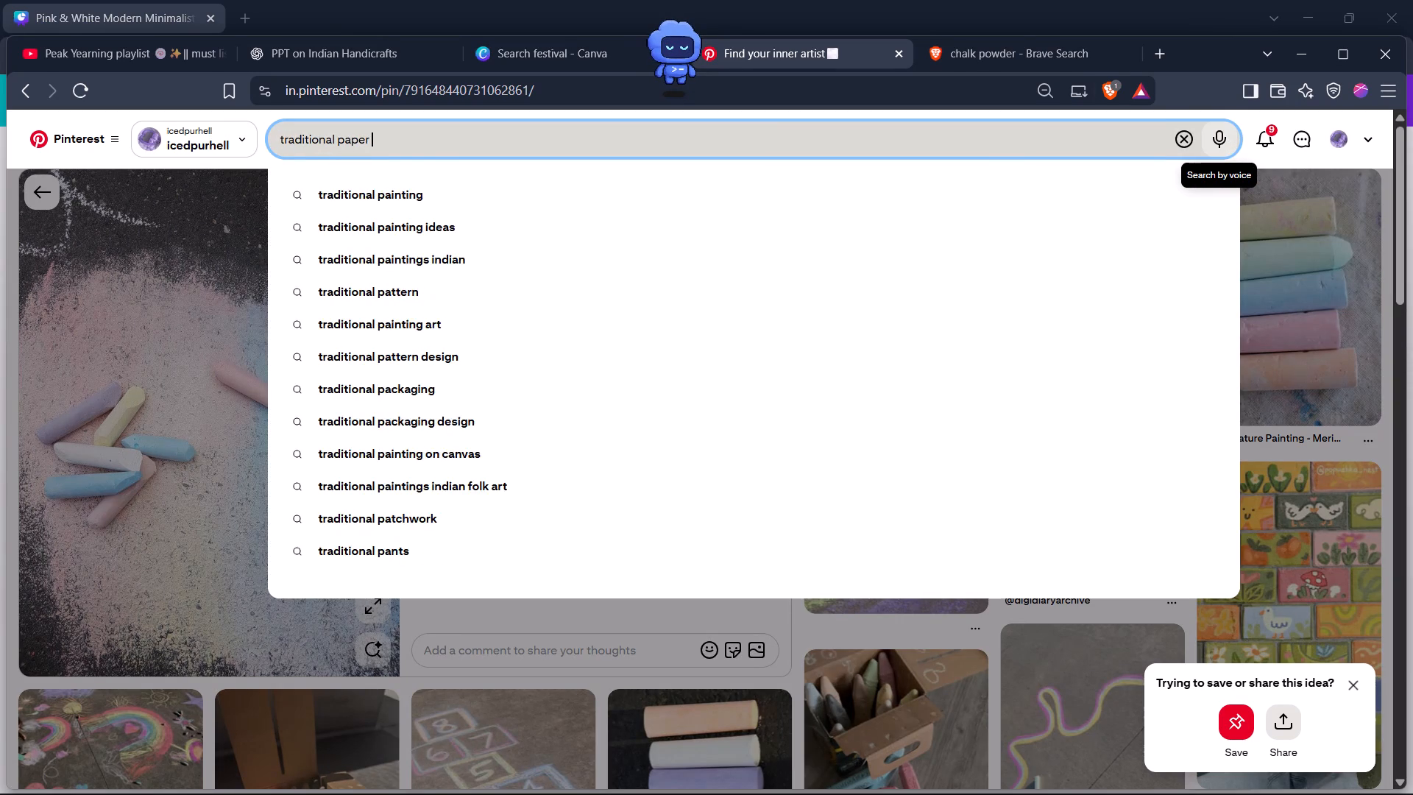
key("BackSpace")
key("BackSpace")
key("BackSpace")
key("BackSpace")
key("BackSpace")
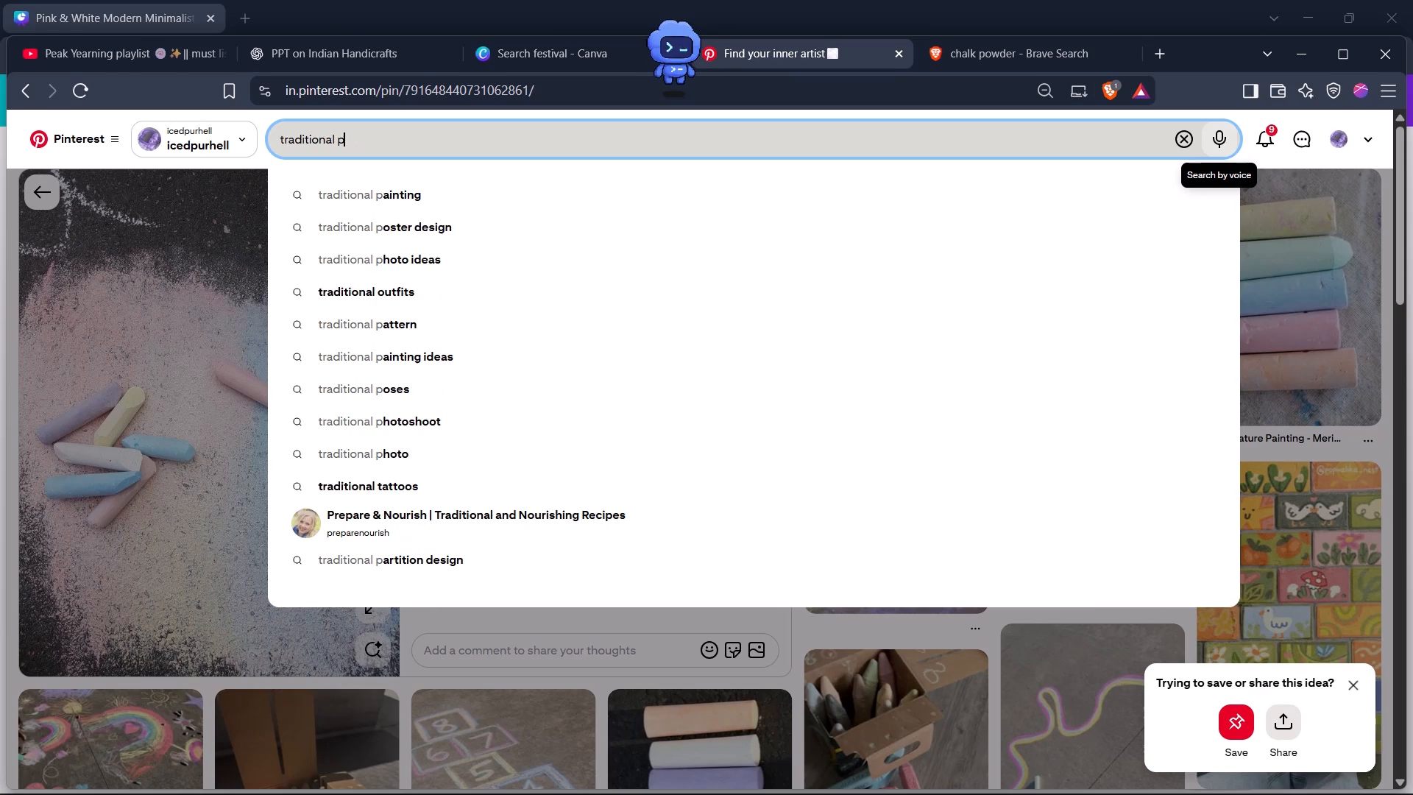
key("BackSpace")
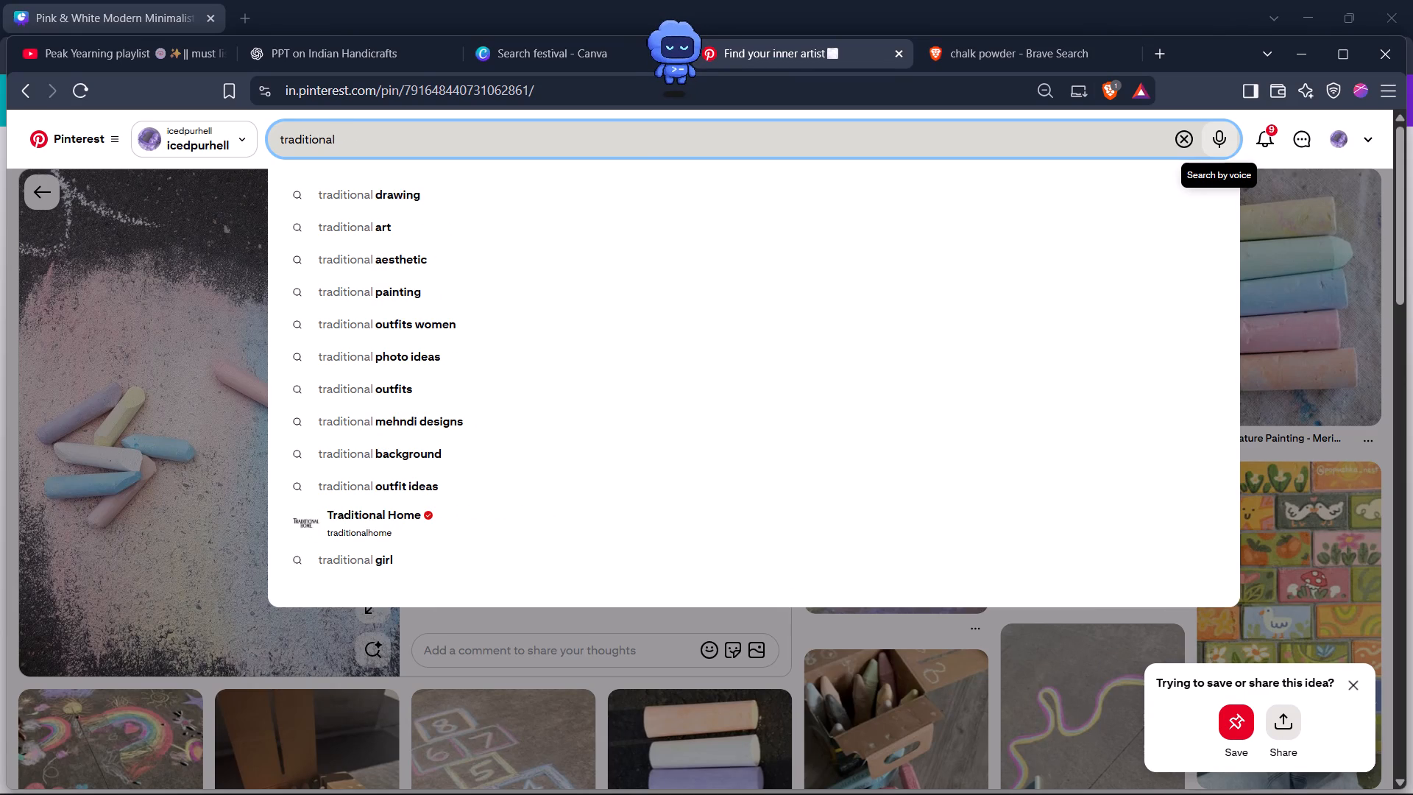
type("kas")
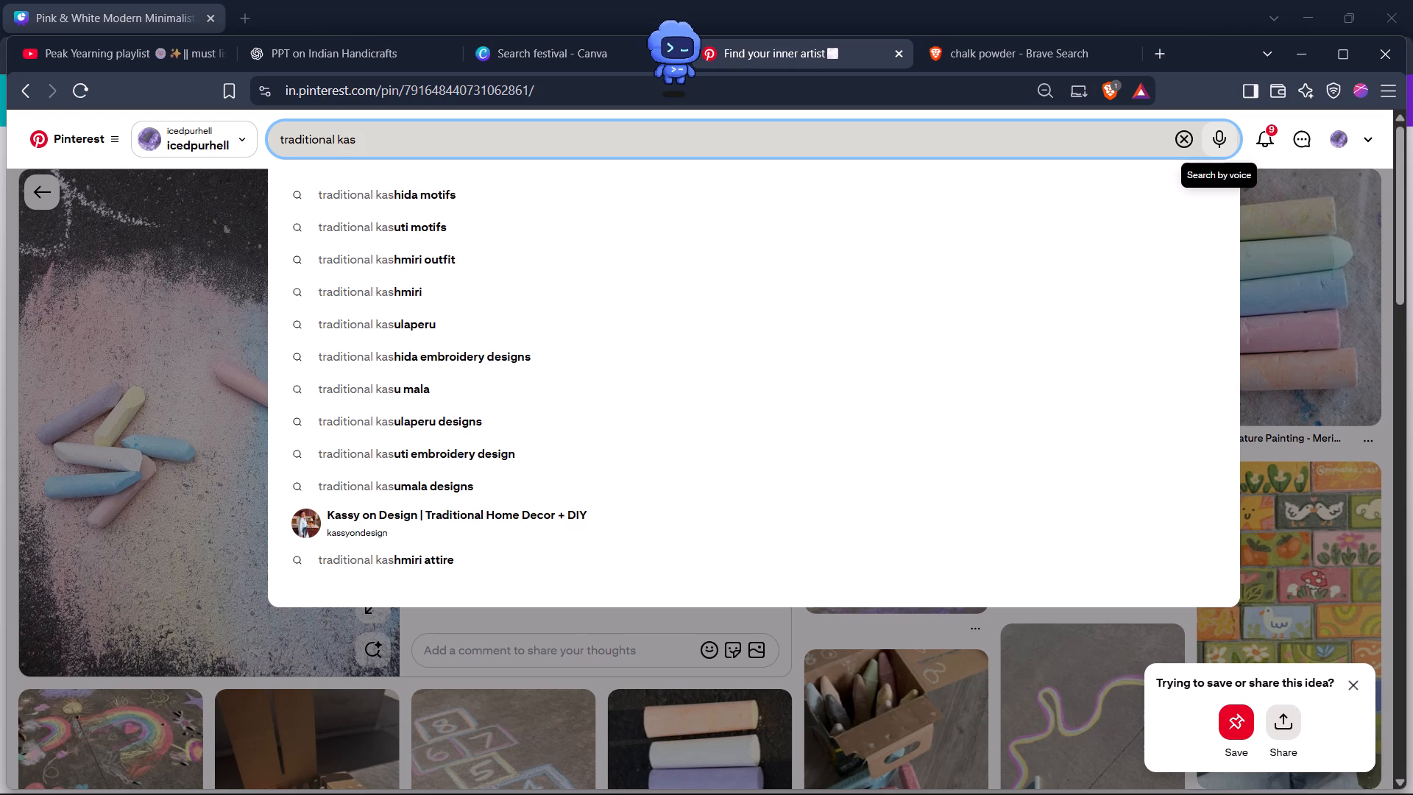
type("hmiri")
key("space")
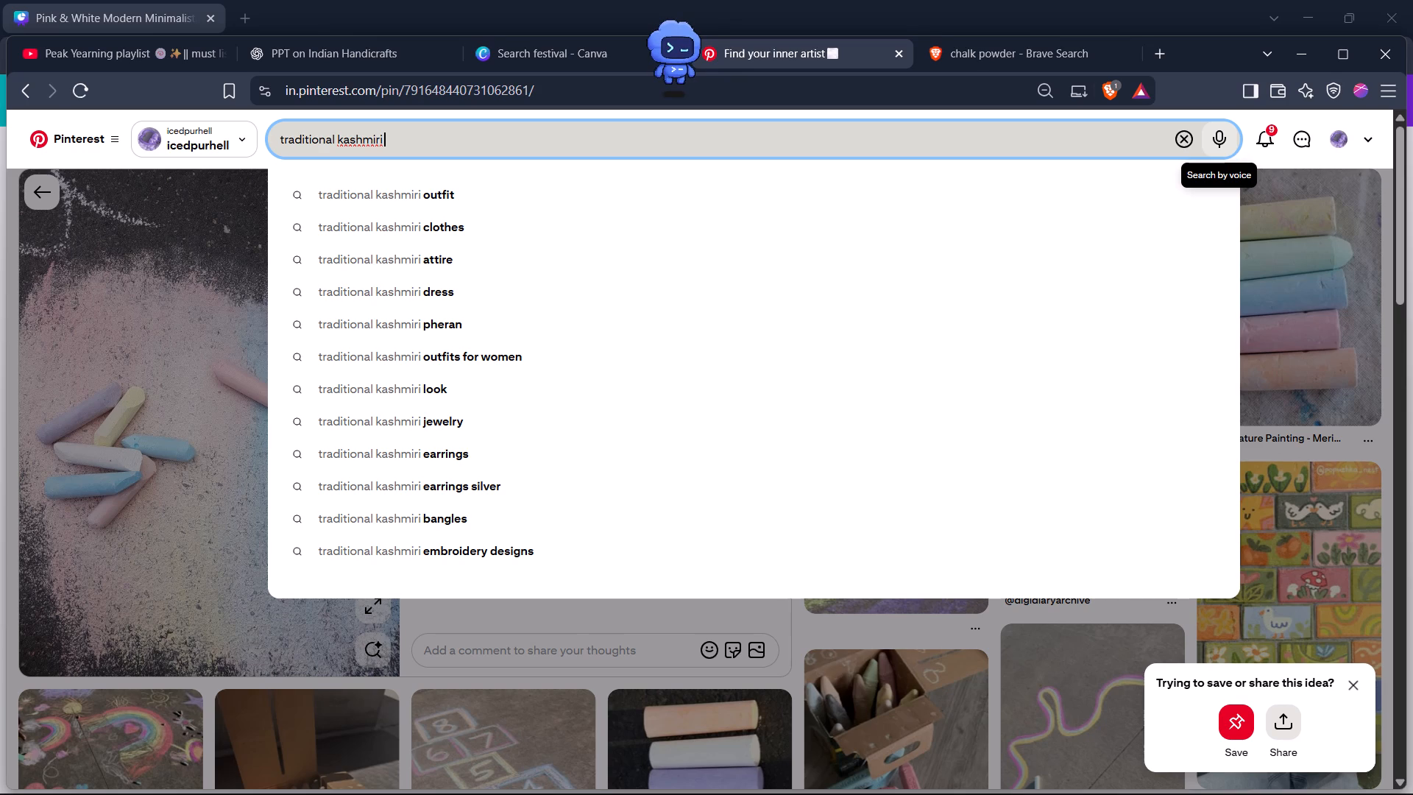
type("paper mache")
key("Return")
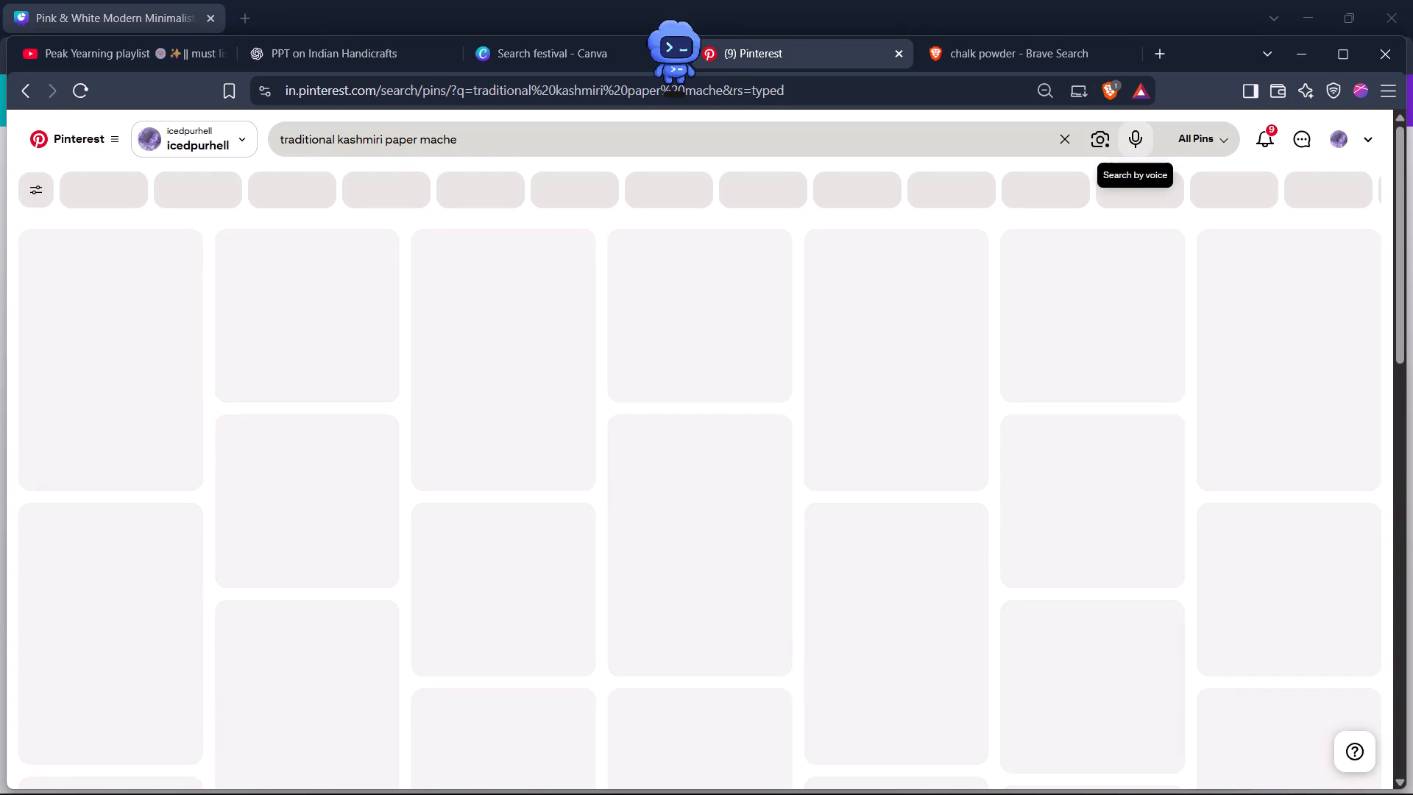
Search Pinterest for "traditional kashmiri paper mache technique" and look through the results for a picture suiting the Traditional Technique slide.
left_click(699, 131)
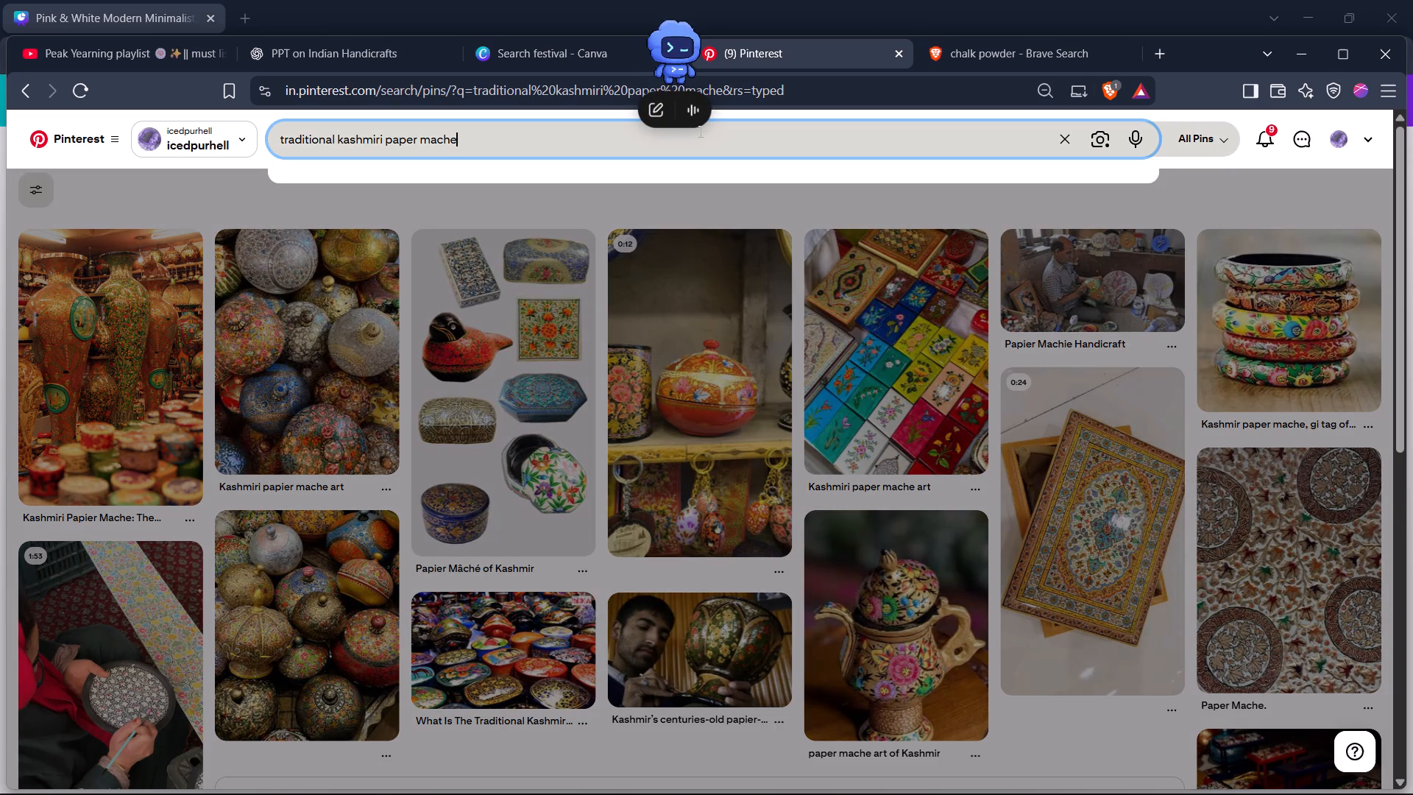
key("space")
type("tech")
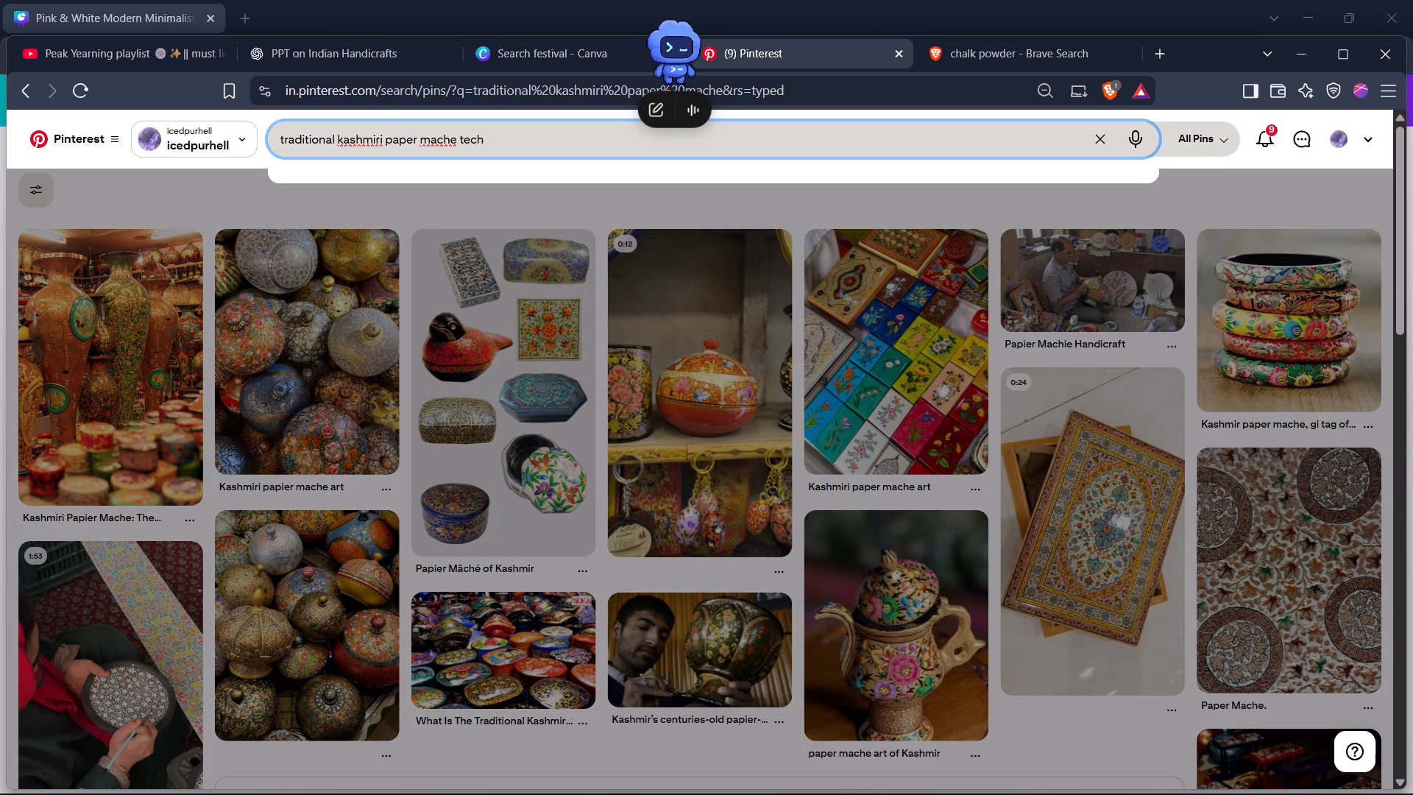
type("ni")
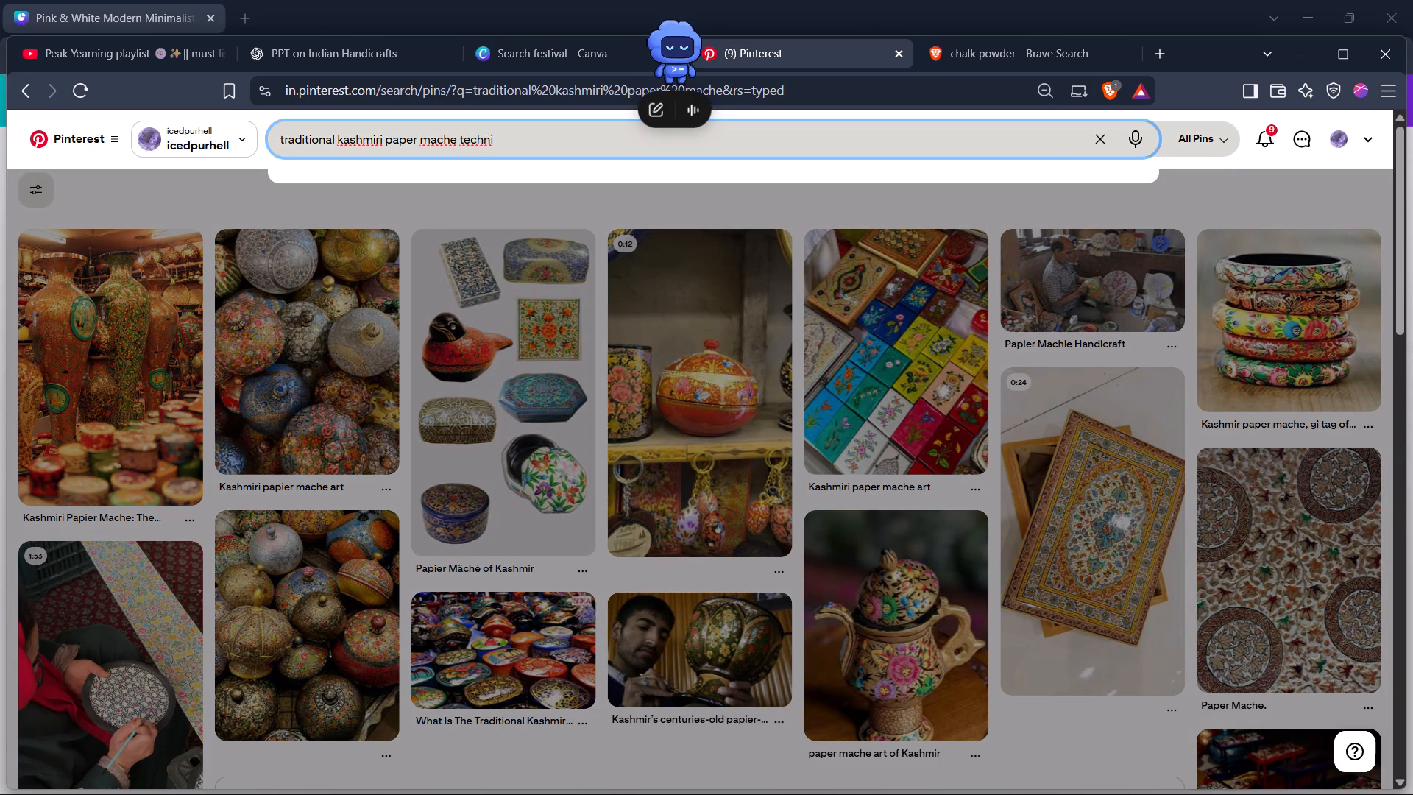
type("que")
key("Return")
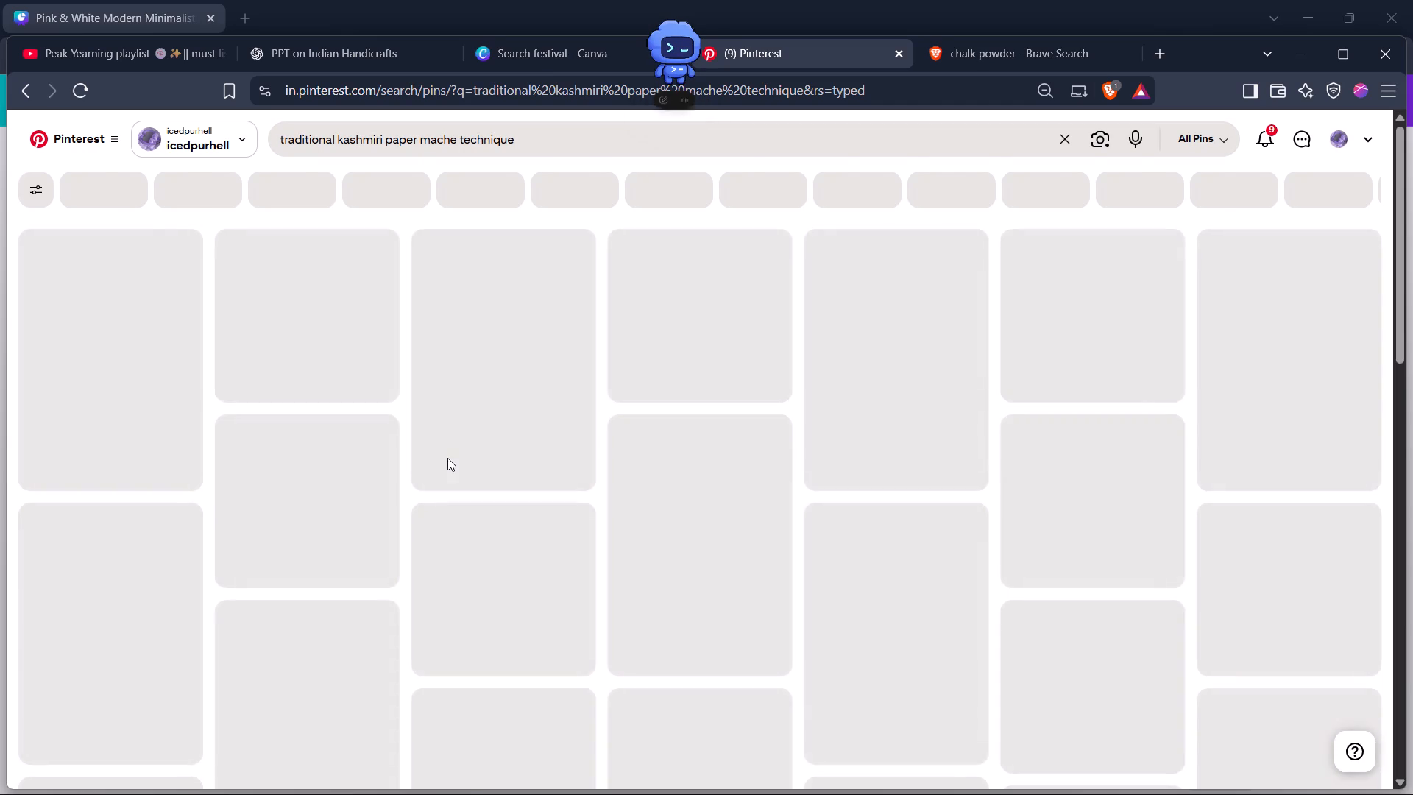
scroll(447, 458, "down", 1)
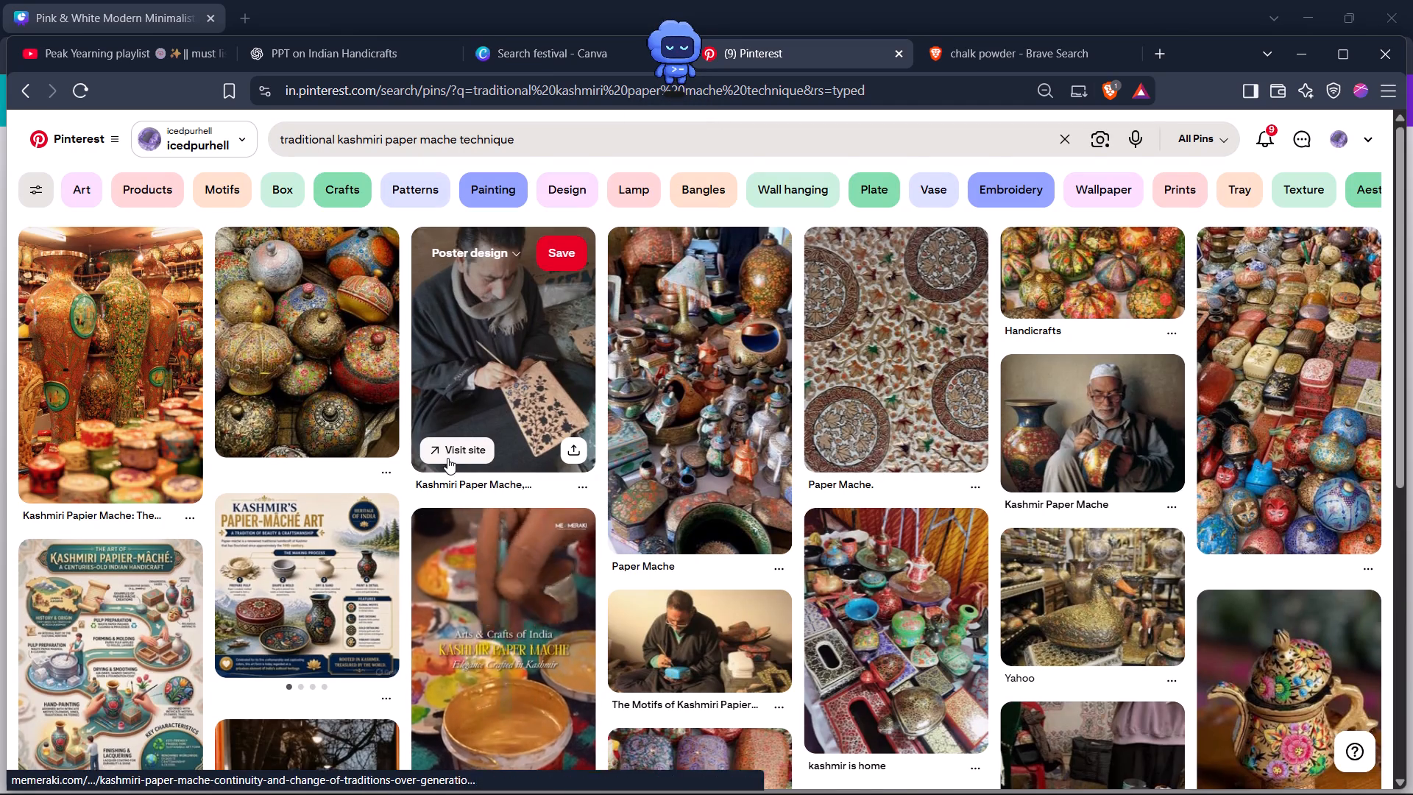
scroll(447, 458, "down", 4)
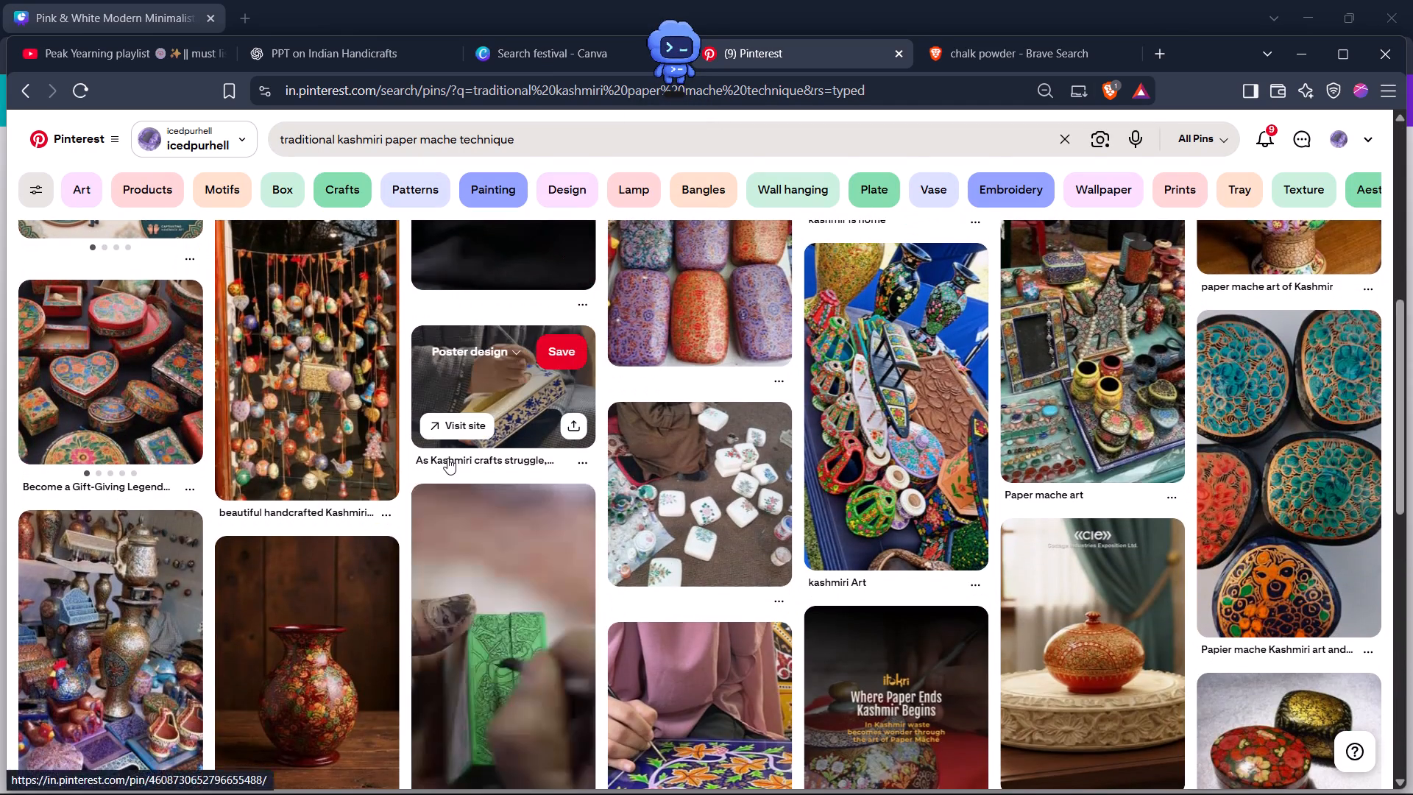
key("alt+Tab")
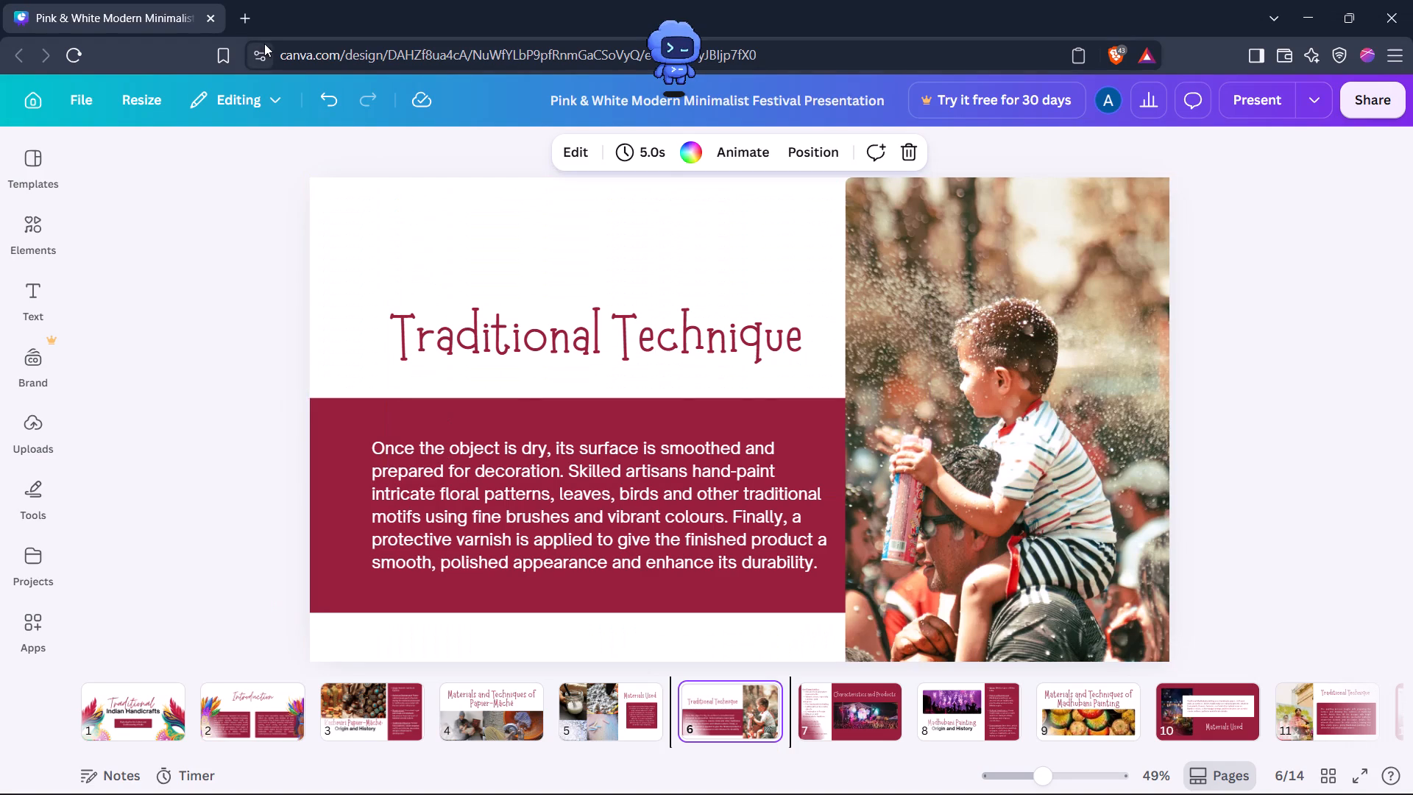
key("alt+Tab")
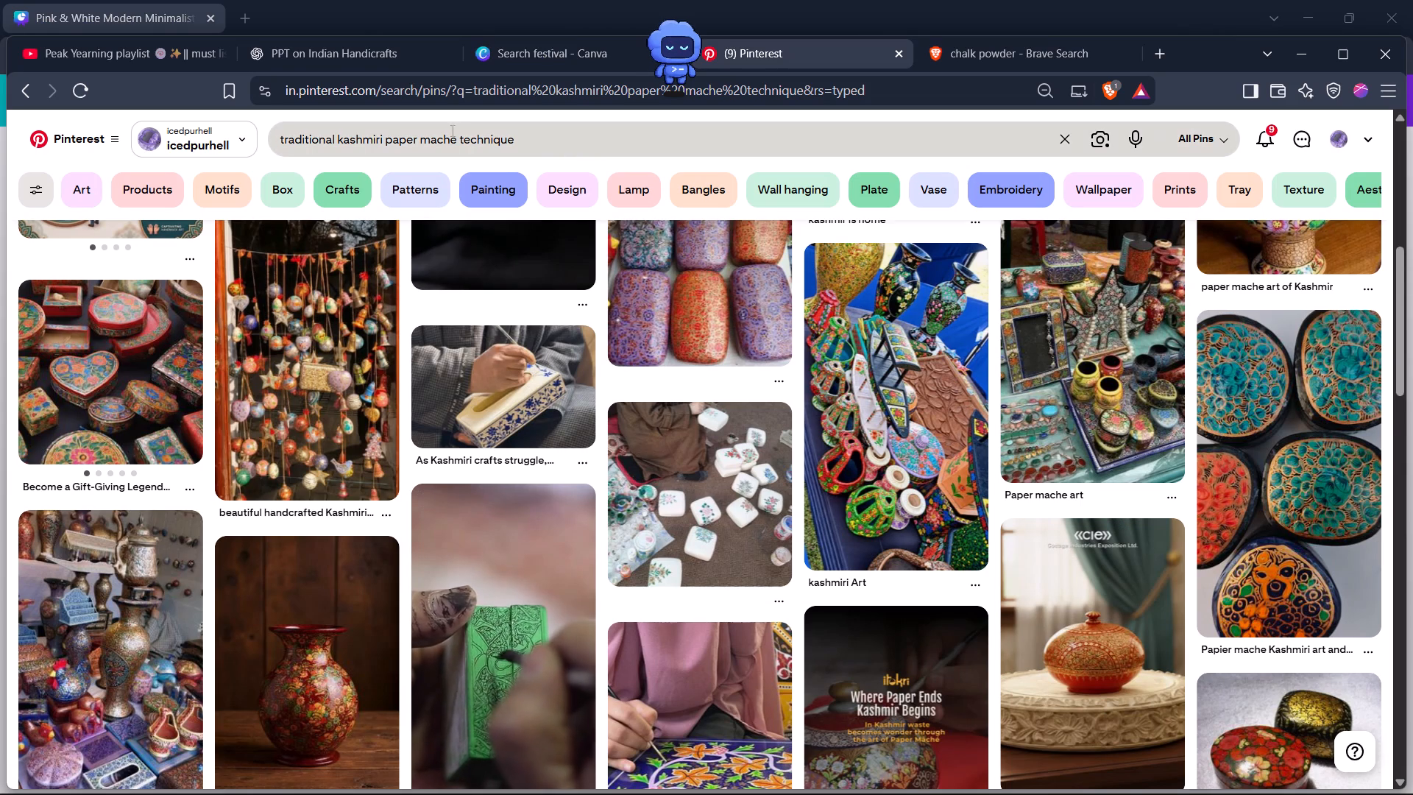
Copy the Pinterest query and run an image search in the Brave Search tab for "traditional kashmiri paper mache technique".
triple_click(459, 144)
key("ctrl+c")
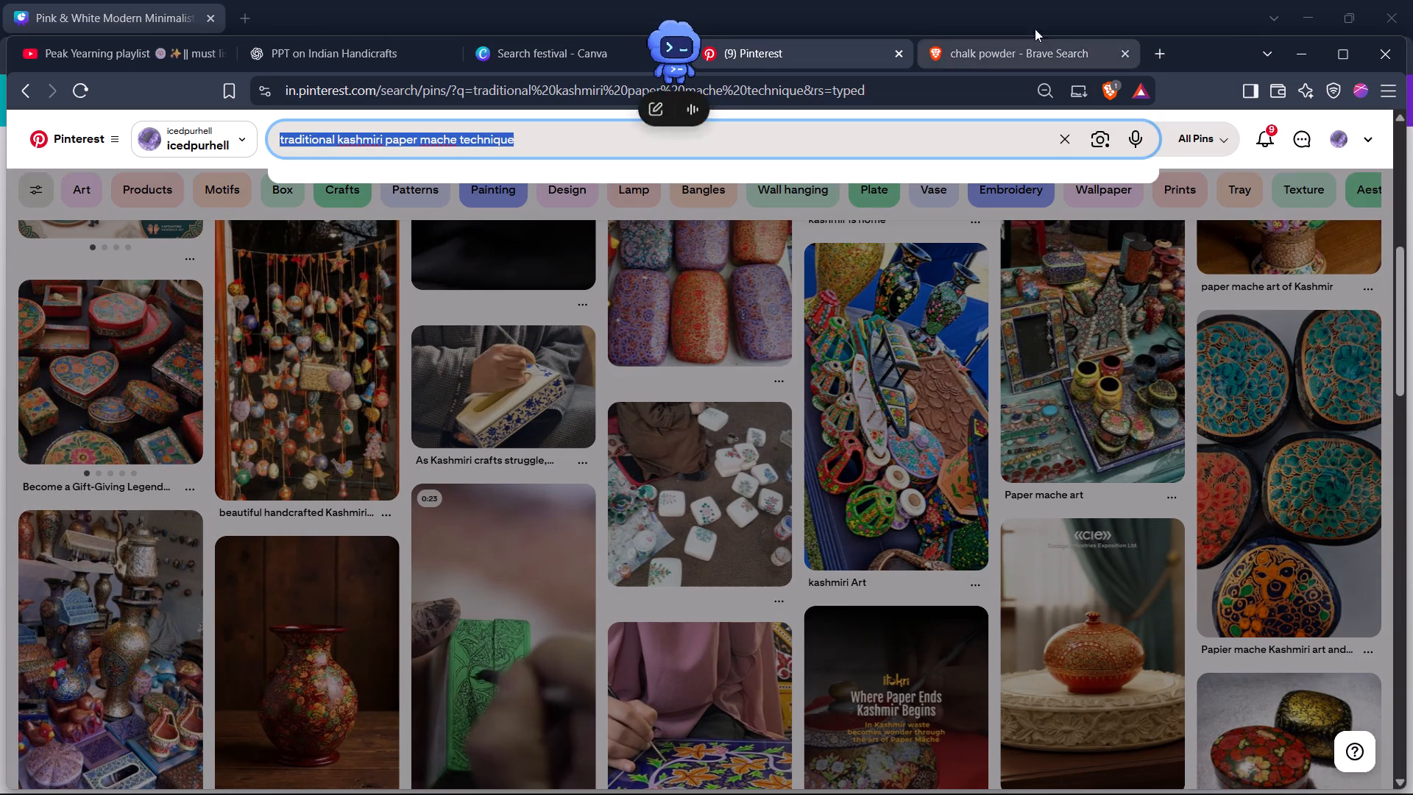
left_click(1028, 54)
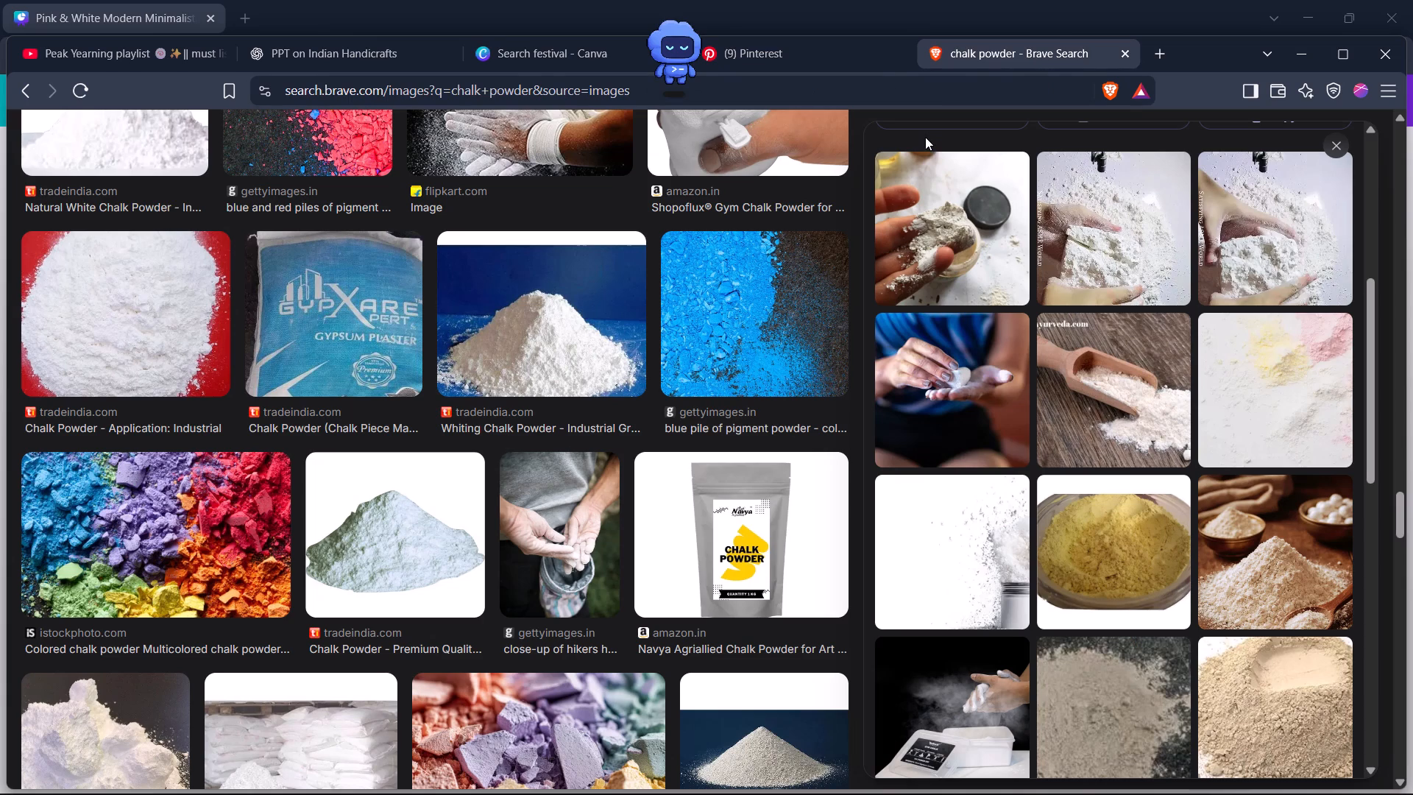
scroll(925, 137, "up", 3)
scroll(755, 131, "up", 14)
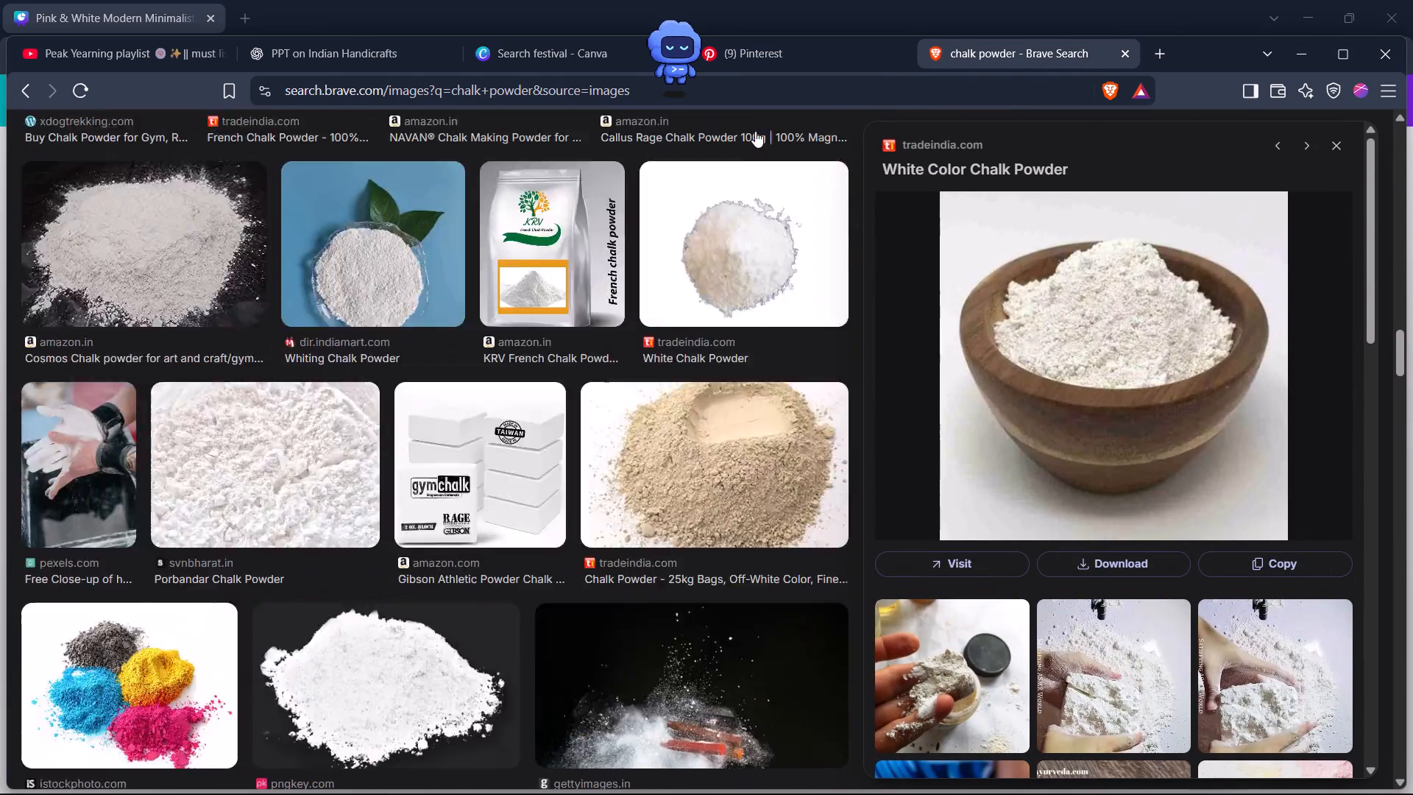
scroll(755, 131, "up", 13)
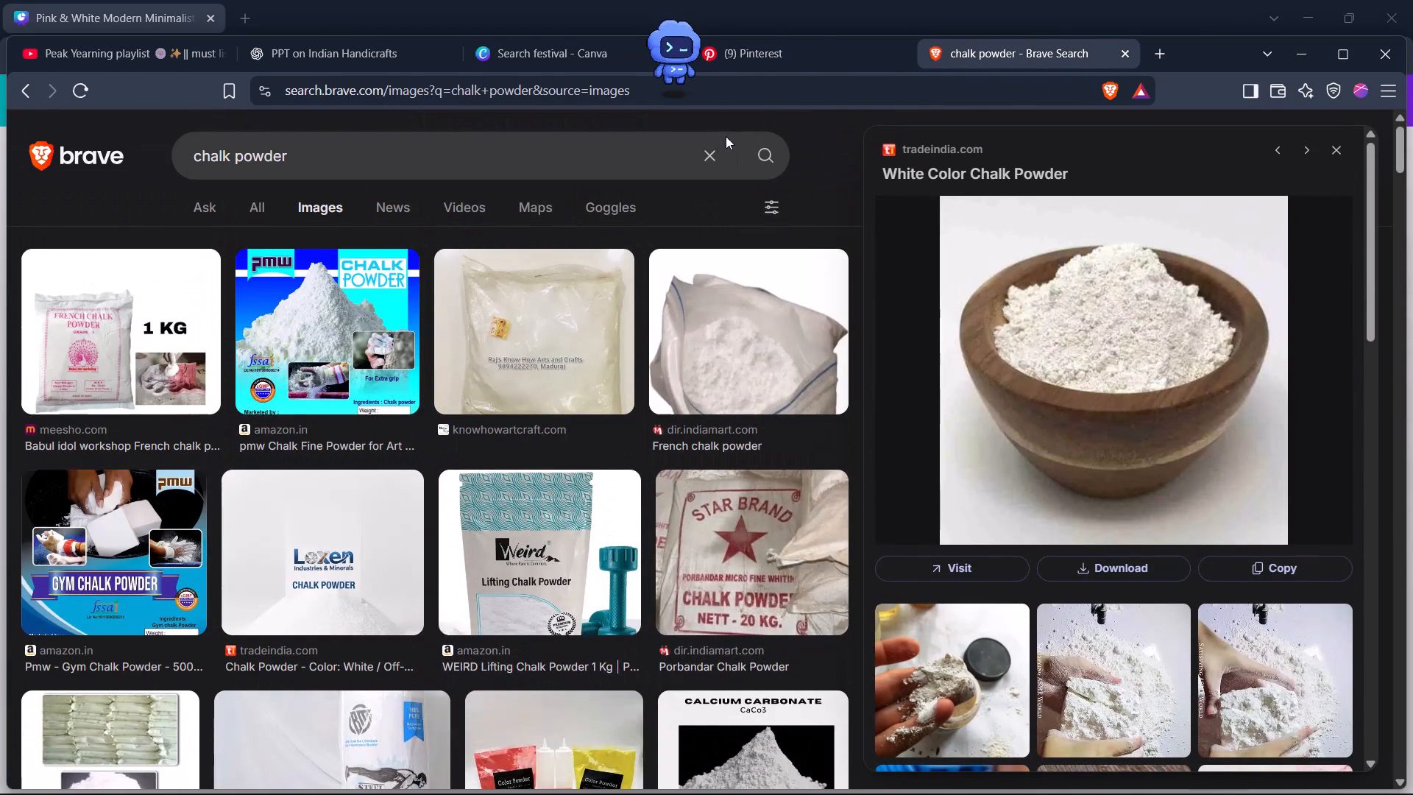
left_click(708, 162)
key("ctrl+v")
key("Return")
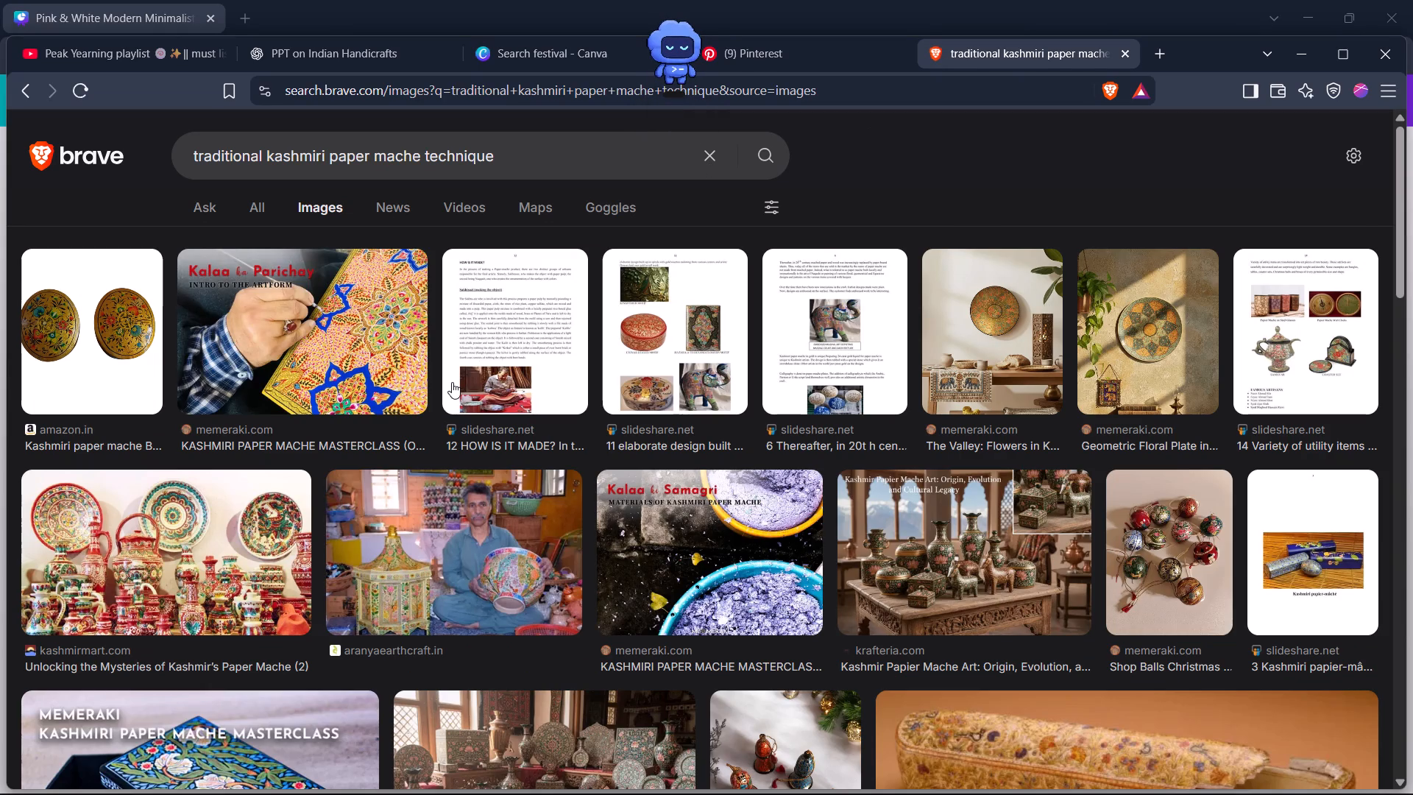
Copy the "Kalaa ka Parichay" hand-painting image and, in Canva, replace slide 6's photo of the boy with it.
left_click(333, 319)
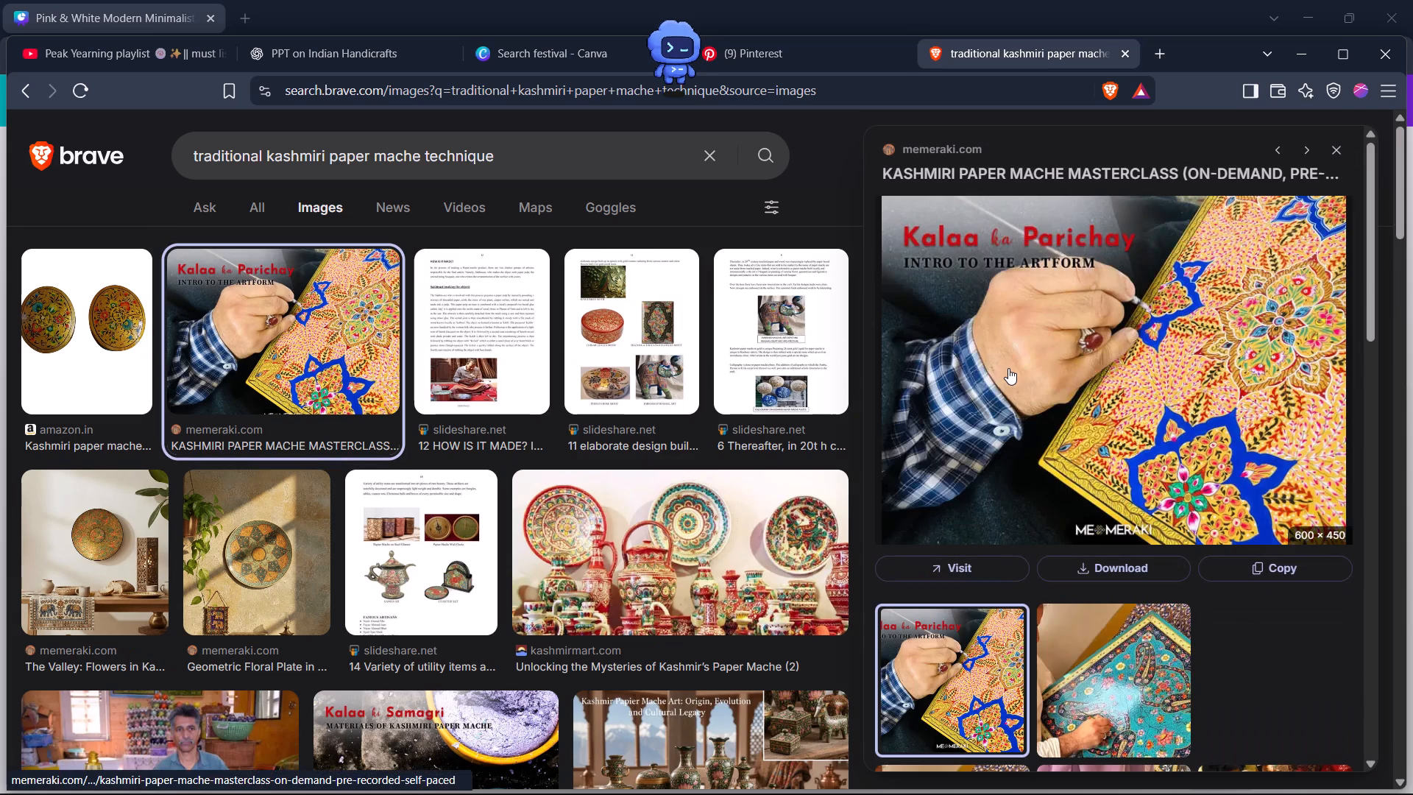
right_click(1008, 368)
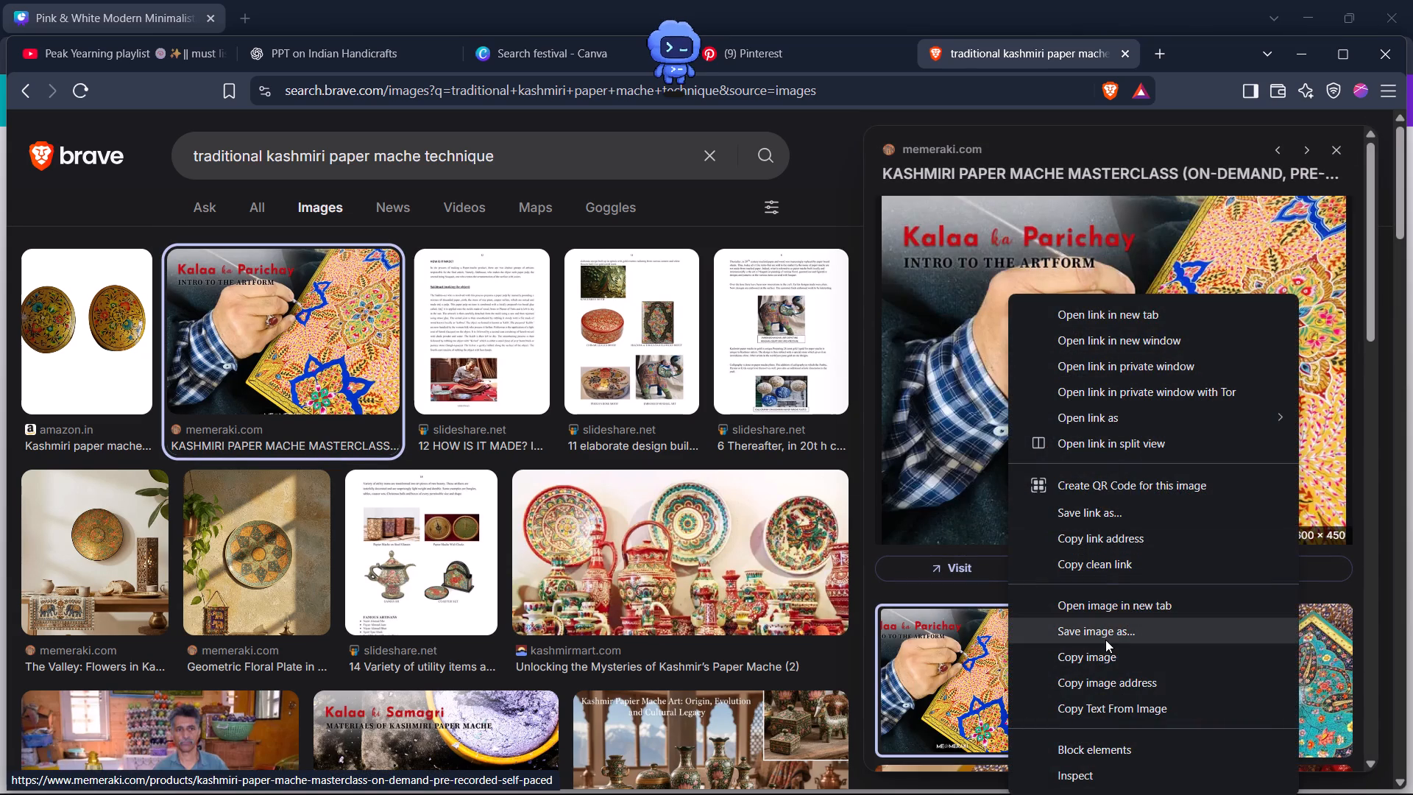
left_click(1105, 650)
key("alt+Tab")
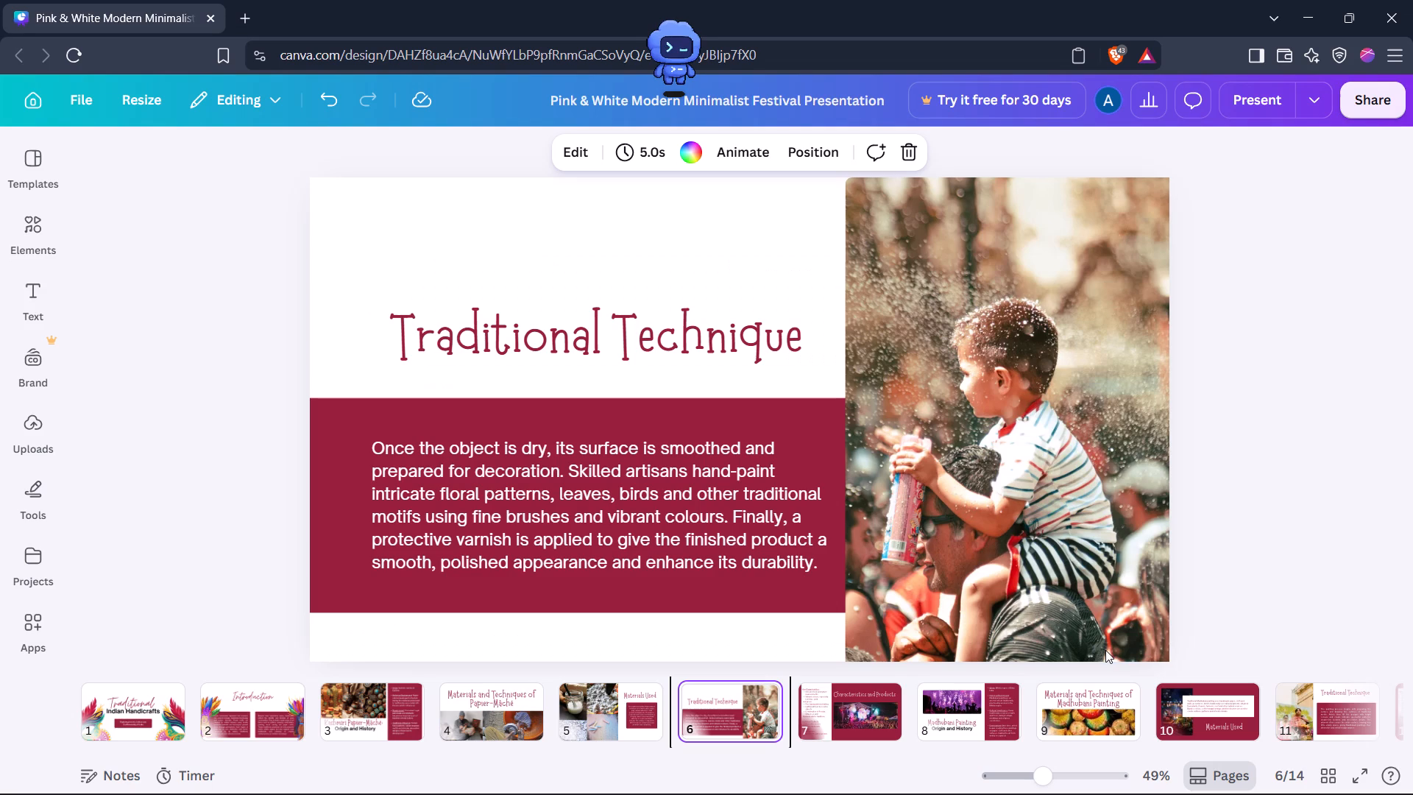
left_click(1060, 521)
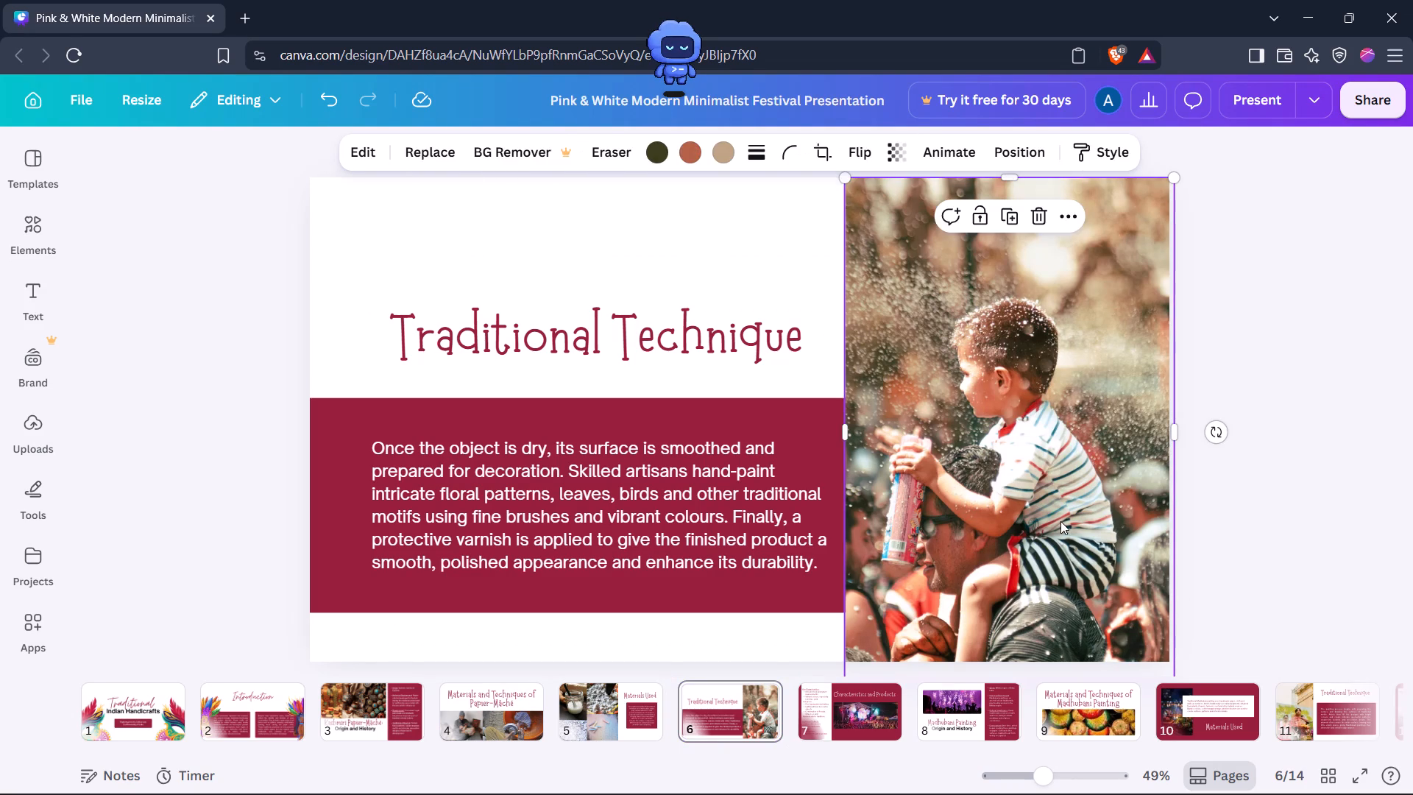
key("BackSpace")
key("ctrl+v")
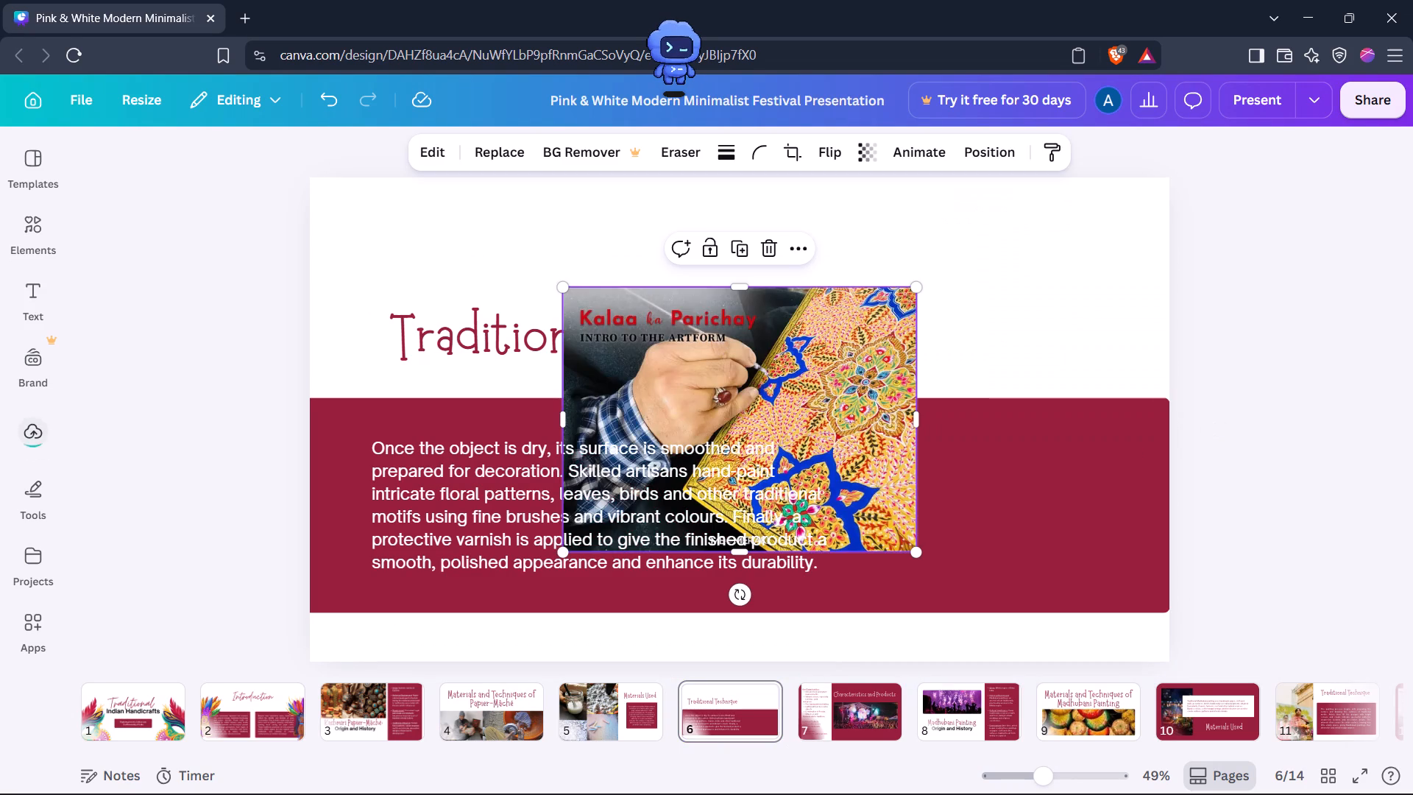
Move and resize the hand-painting picture to fill the slide's upper-right corner, ending at the top of the red text band.
left_click_drag(830, 409, 1081, 314)
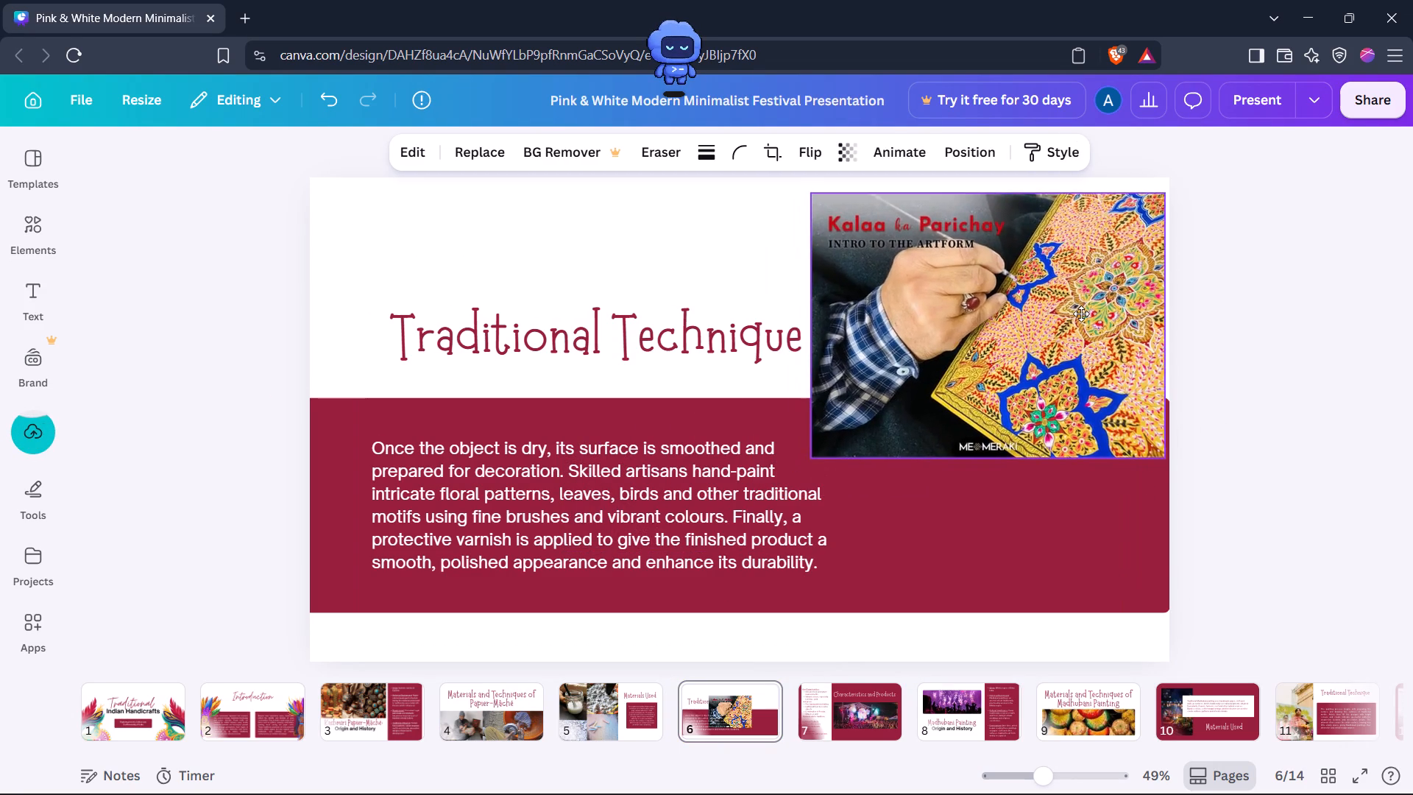
left_click_drag(1081, 314, 1077, 297)
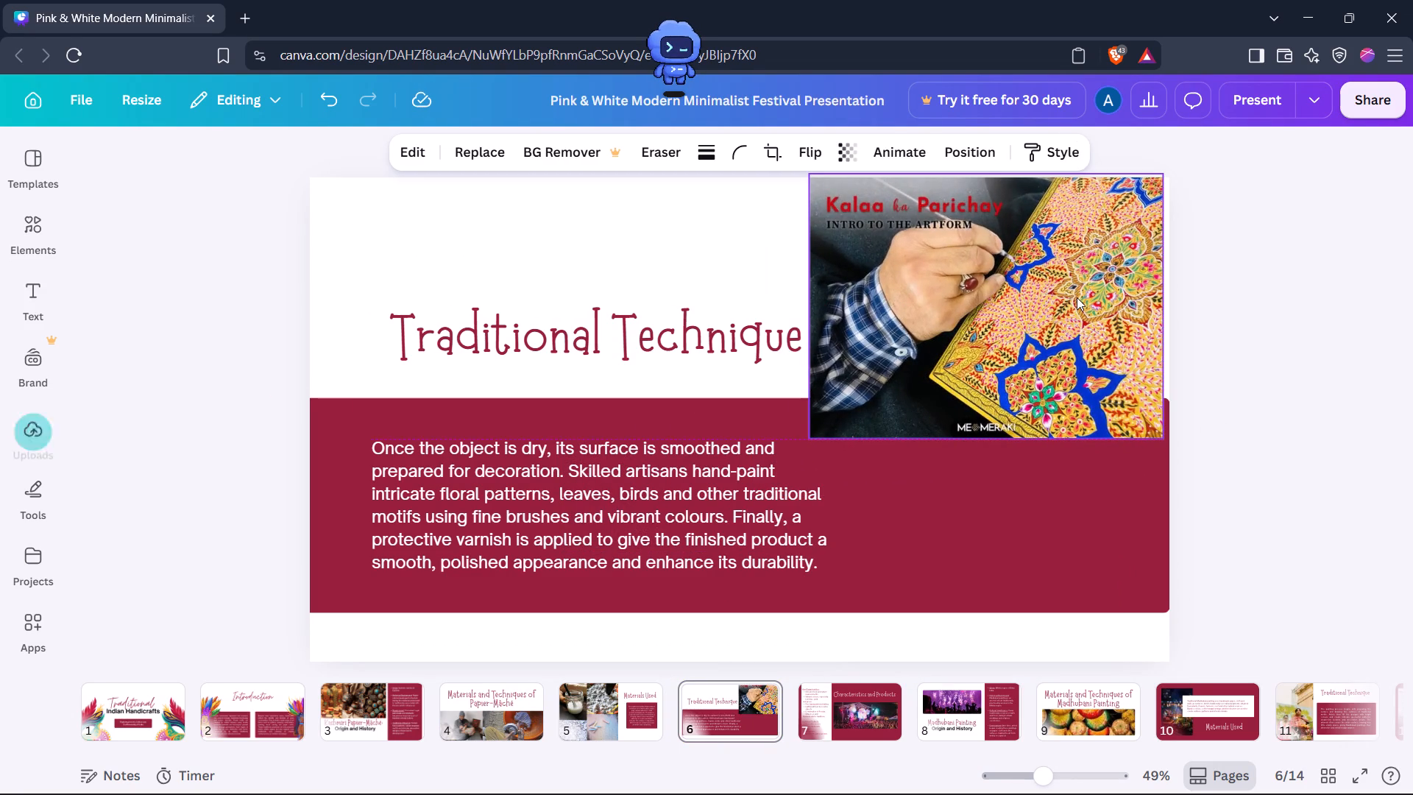
left_click_drag(984, 443, 1014, 637)
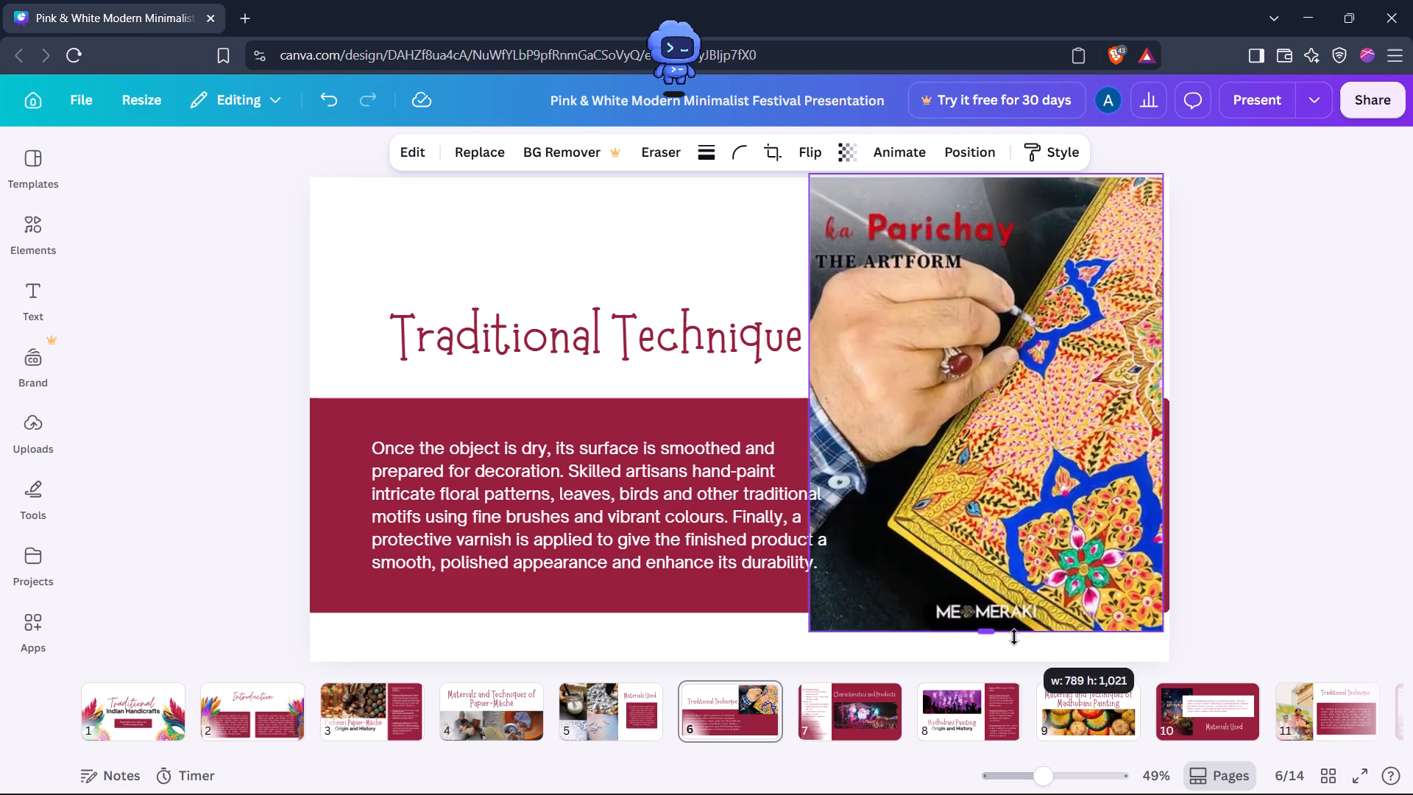
left_click_drag(1014, 637, 1001, 412)
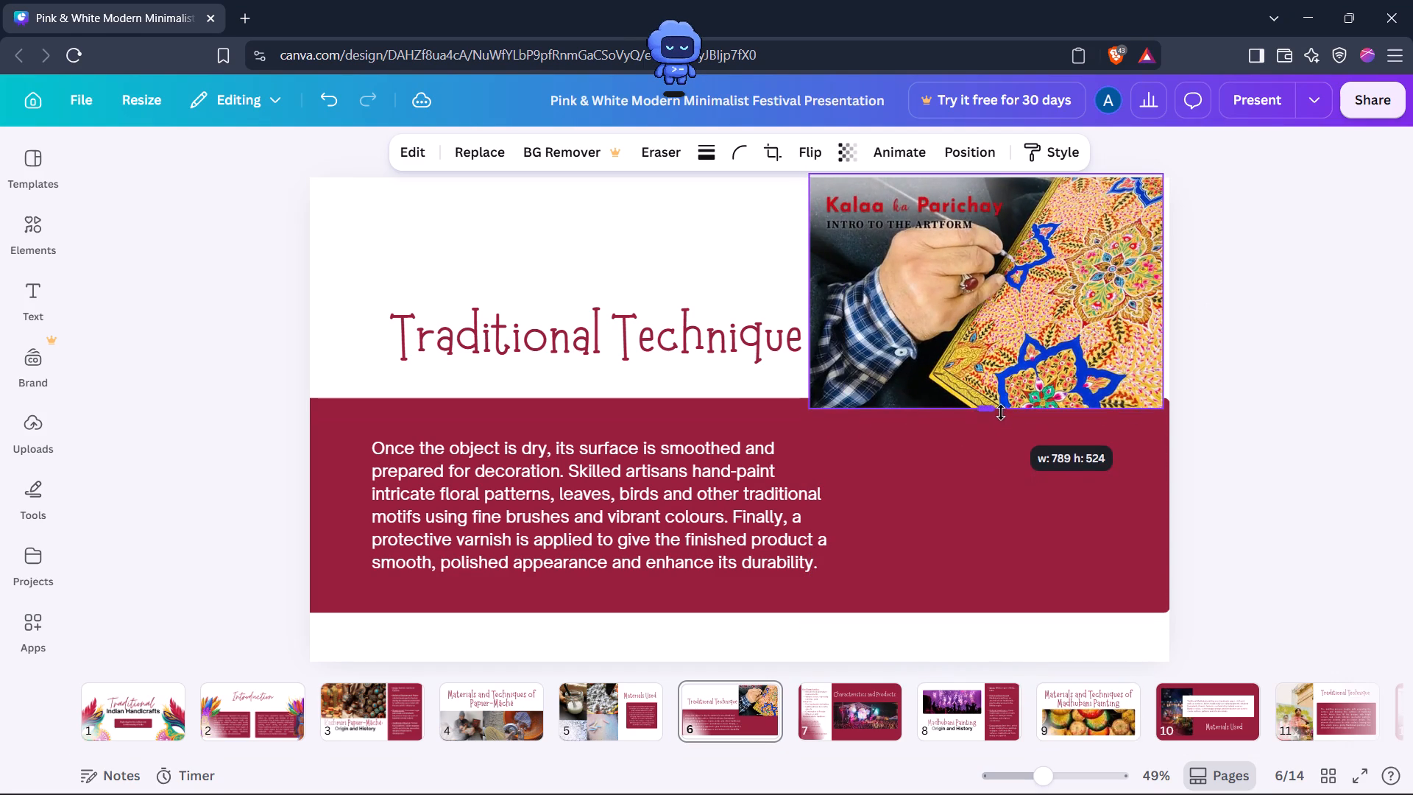
left_click_drag(1001, 412, 1003, 405)
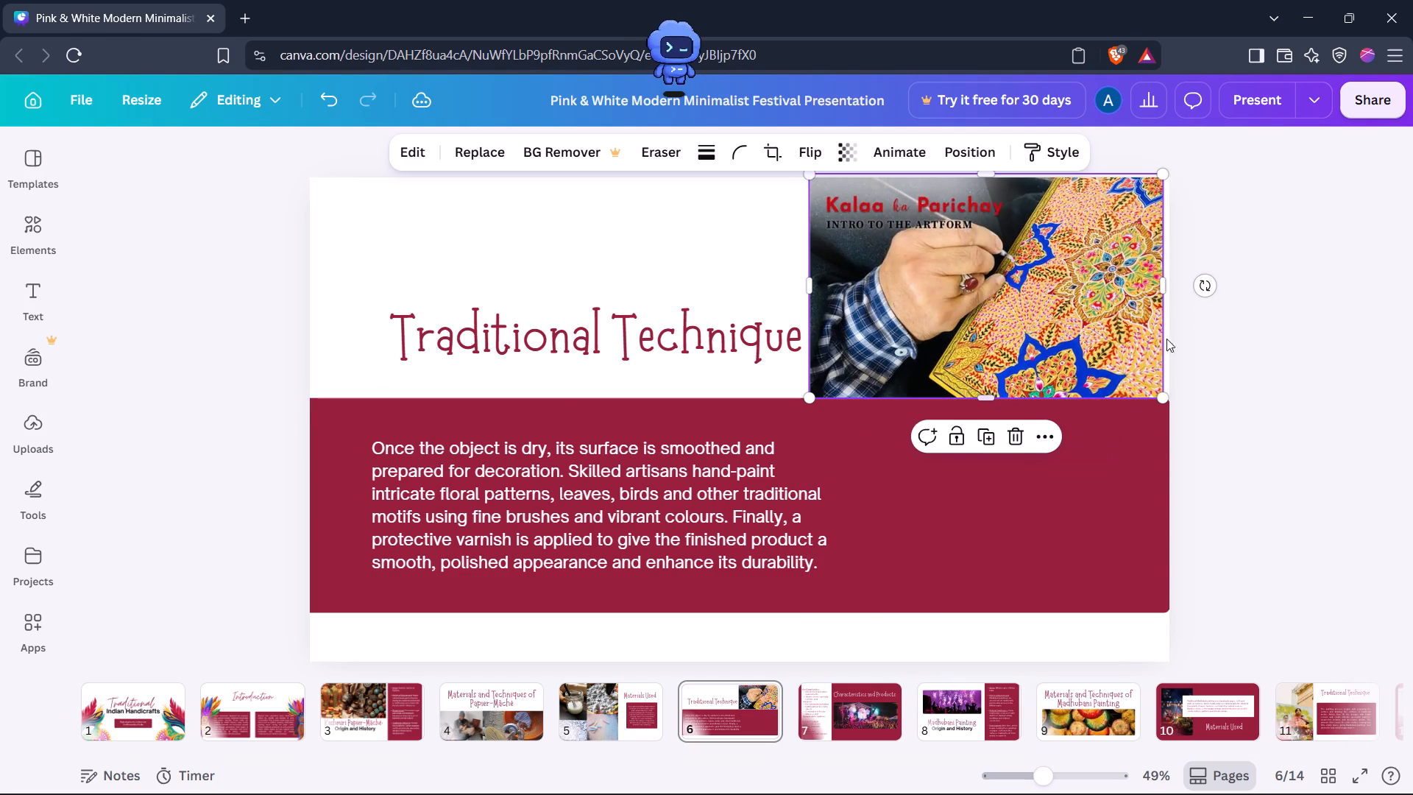
left_click_drag(1164, 294, 1178, 294)
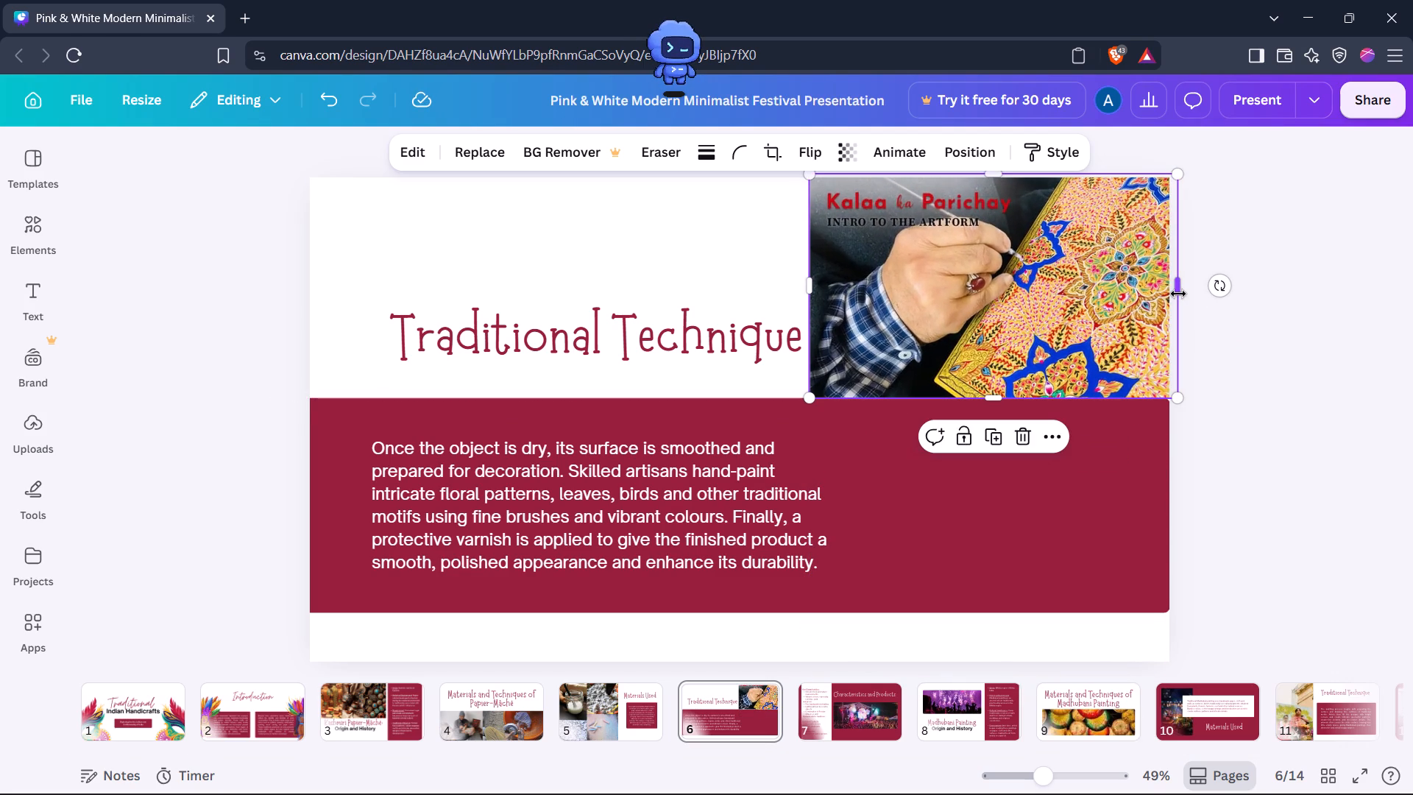
double_click(996, 174)
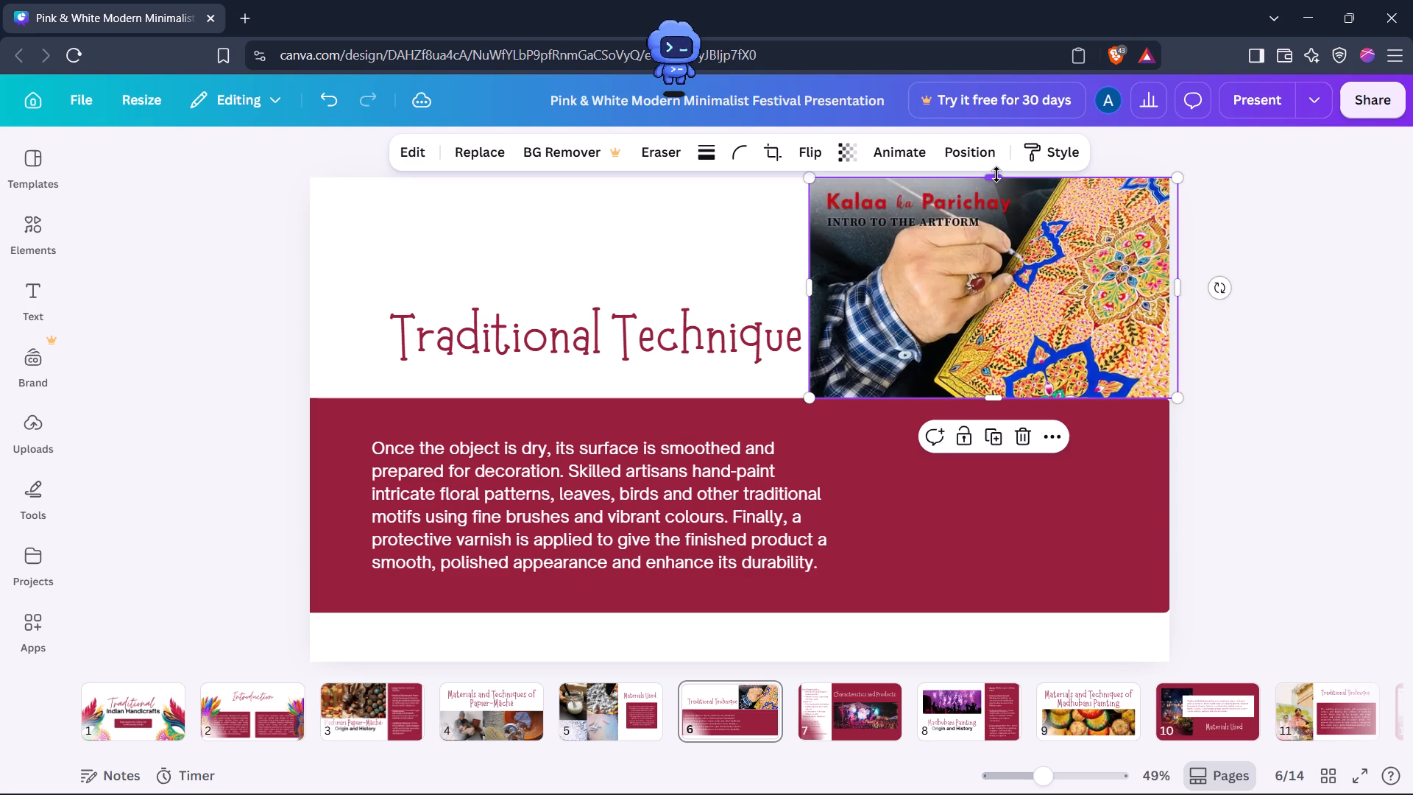
left_click(1350, 297)
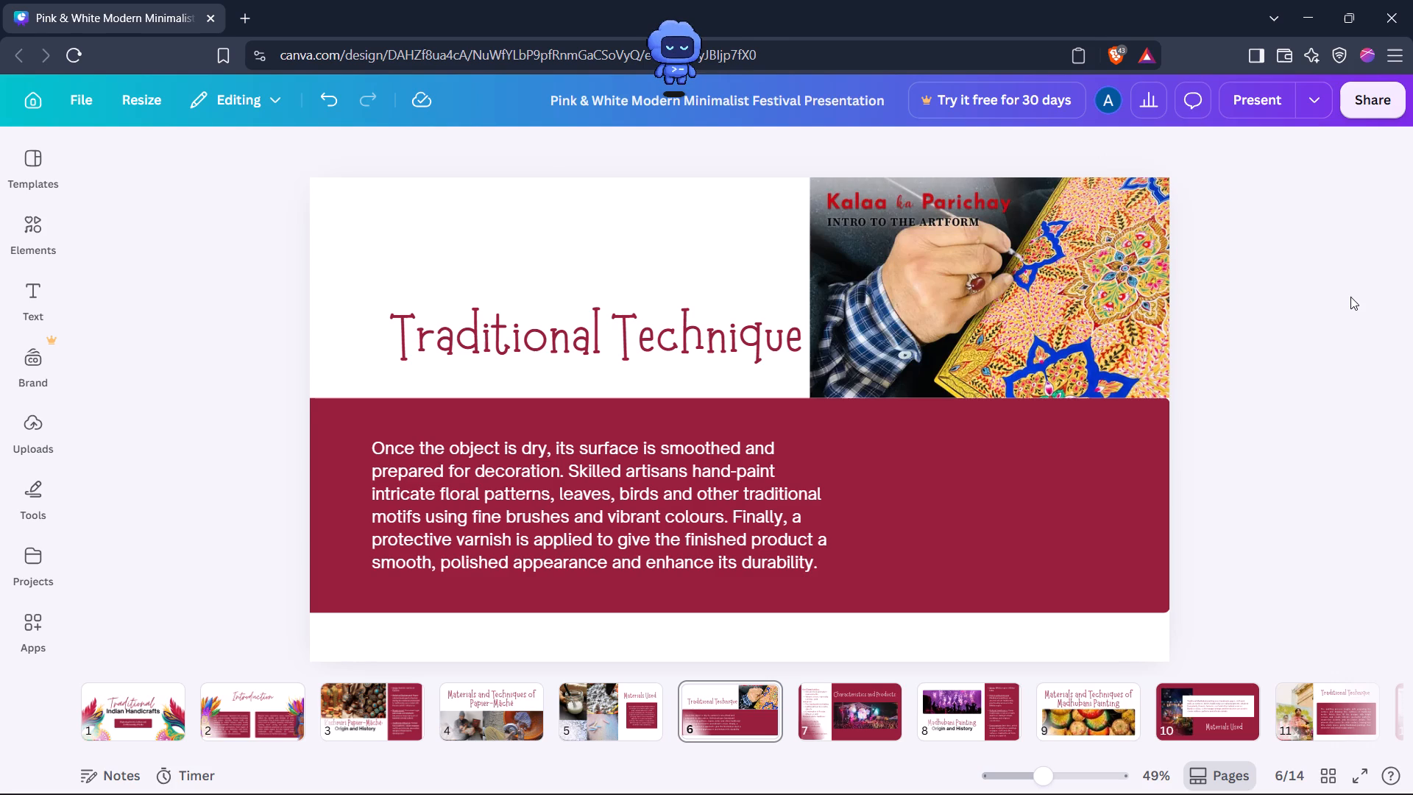
key("alt+Tab")
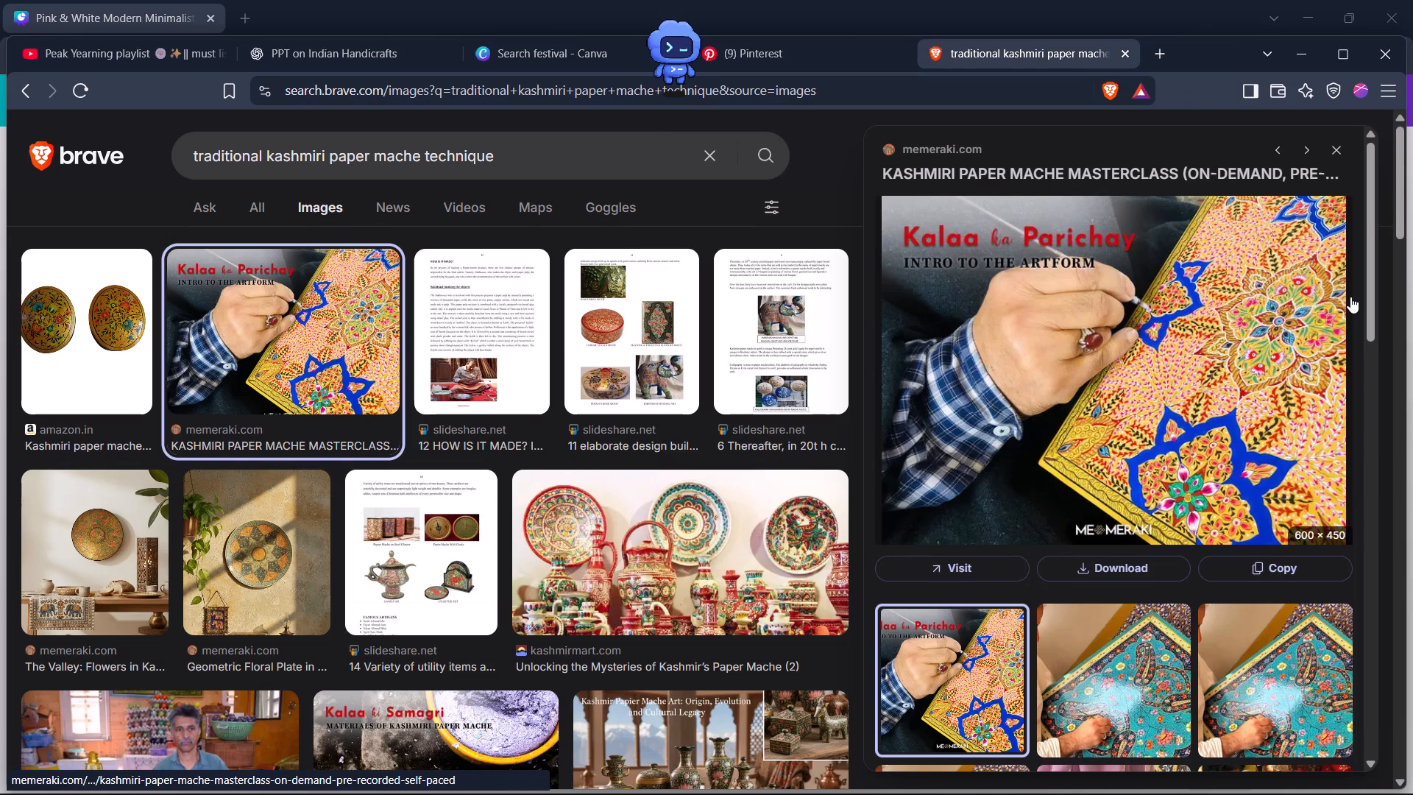
scroll(1350, 297, "down", 4)
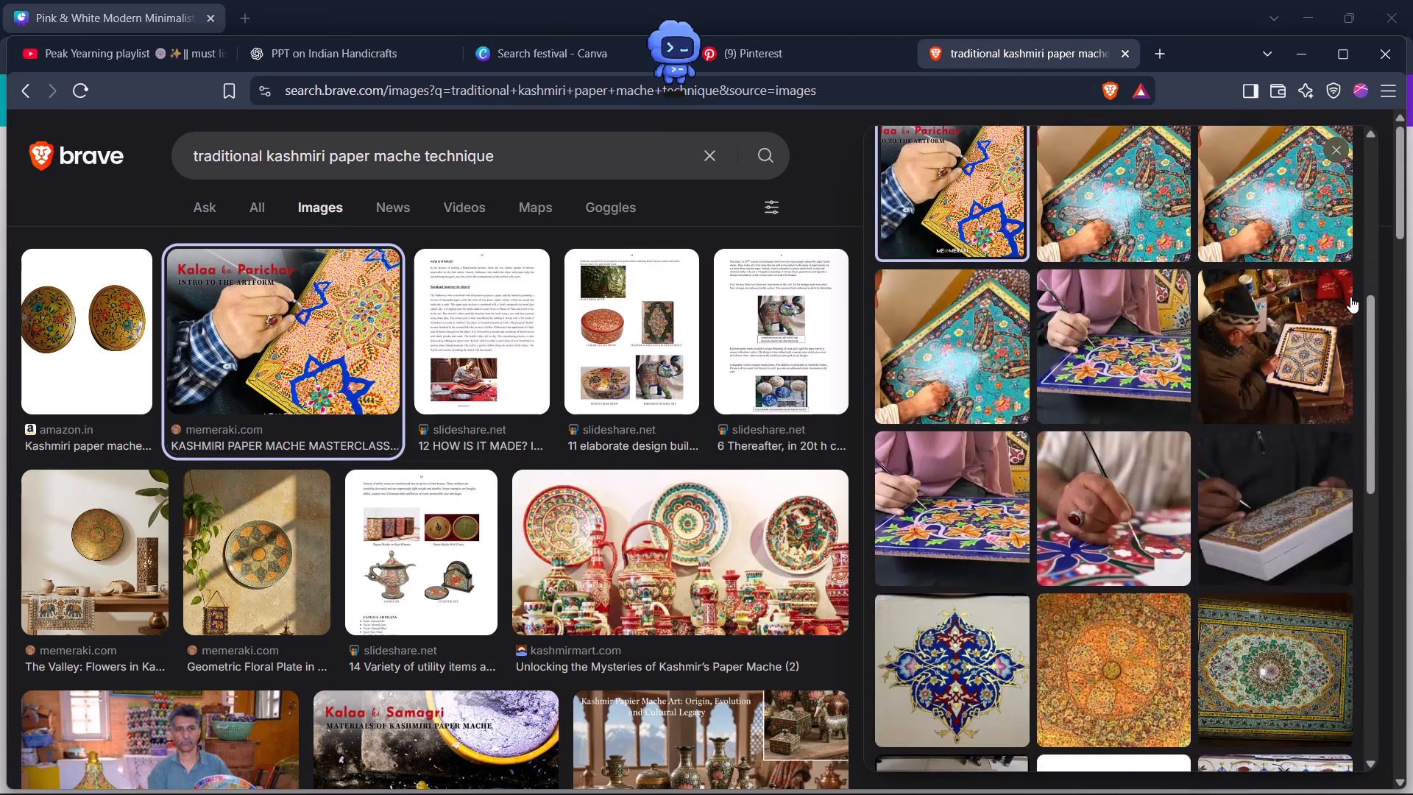
scroll(1350, 297, "down", 2)
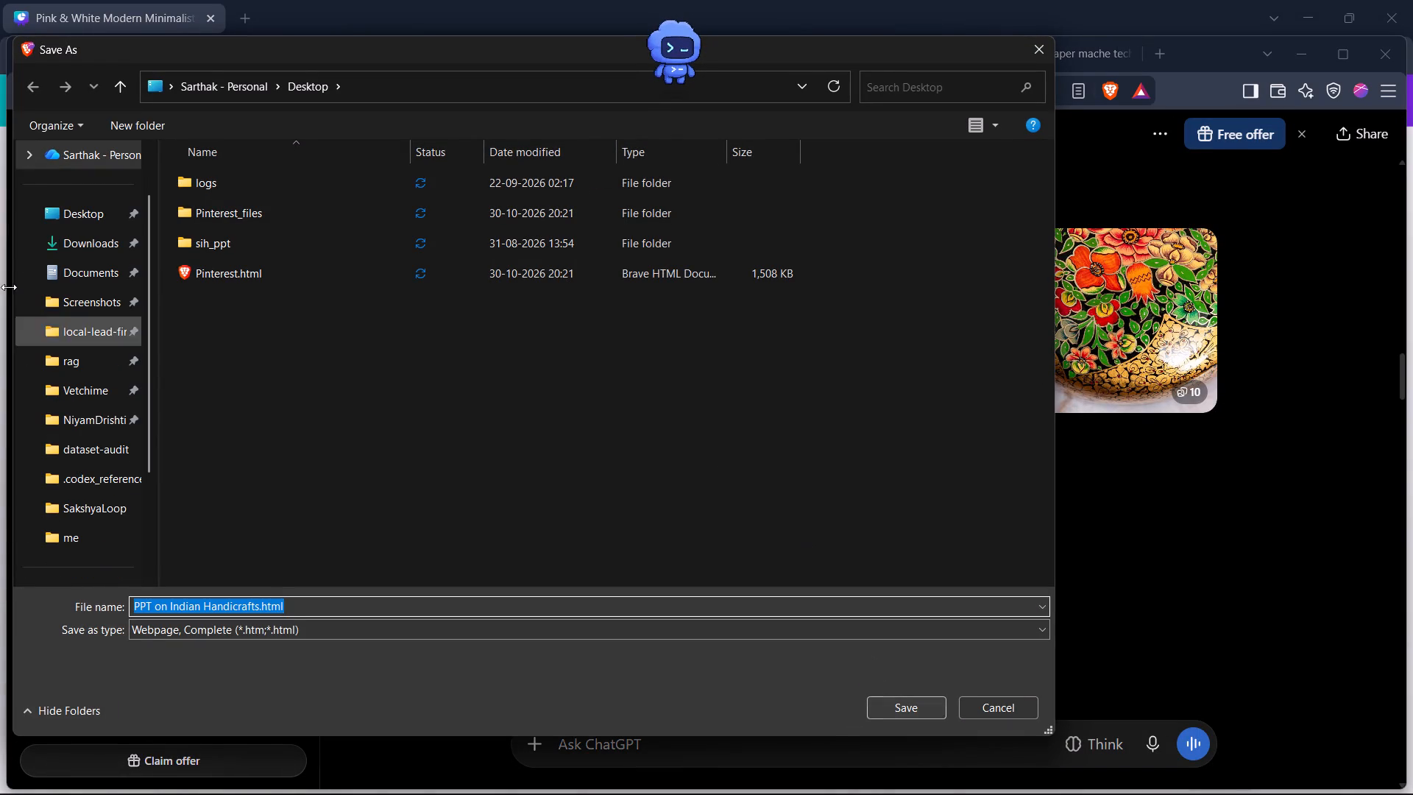
double_click(74, 212)
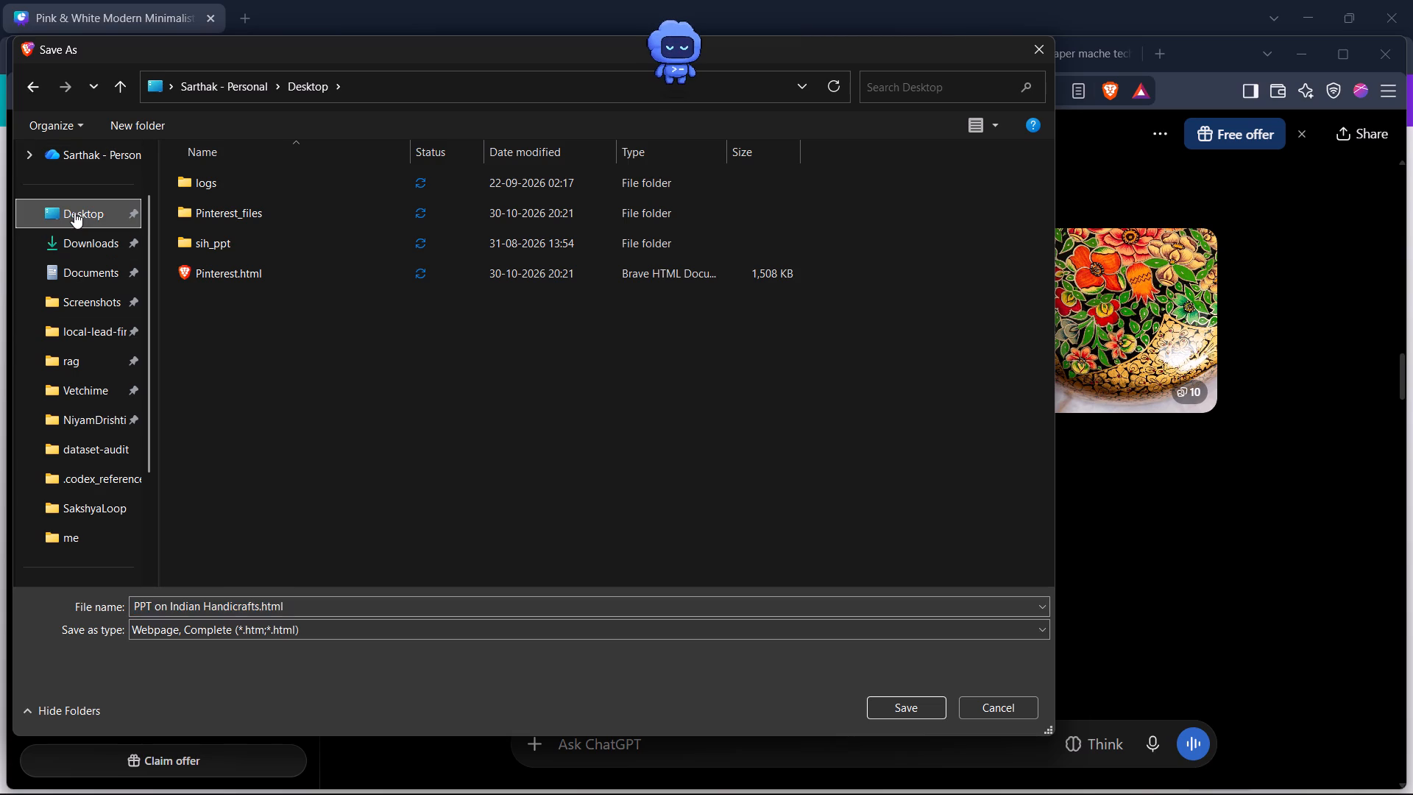
scroll(114, 439, "down", 3)
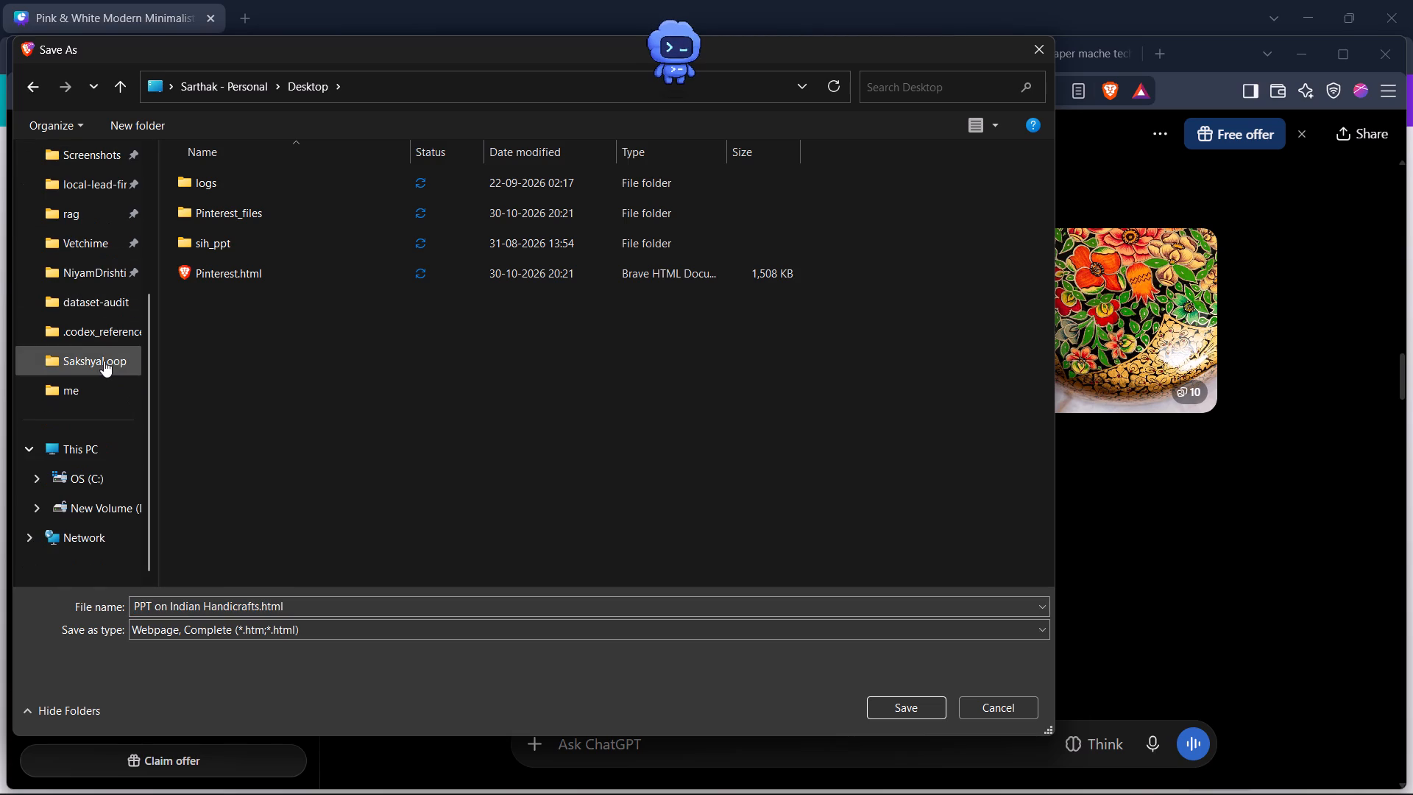
scroll(94, 342, "up", 7)
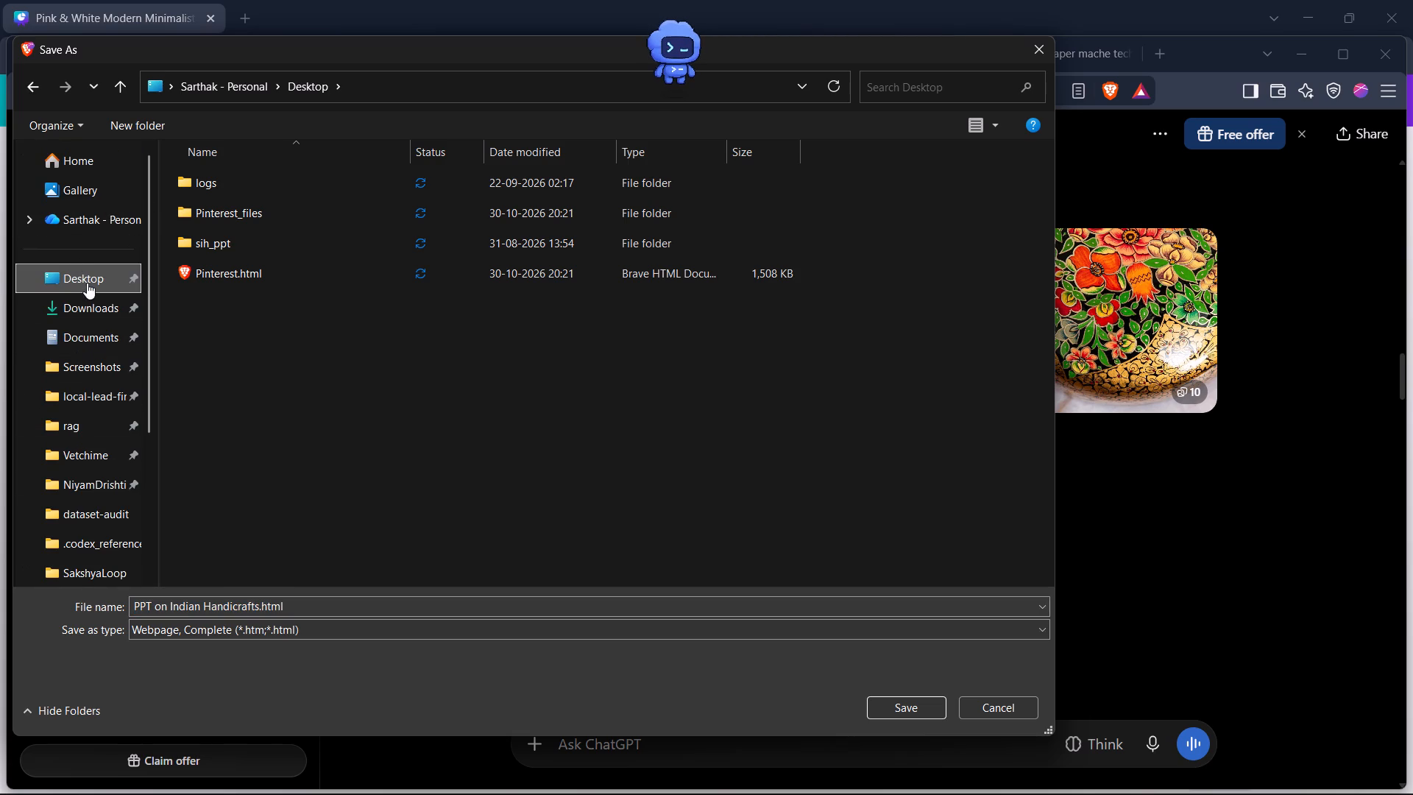
double_click(88, 289)
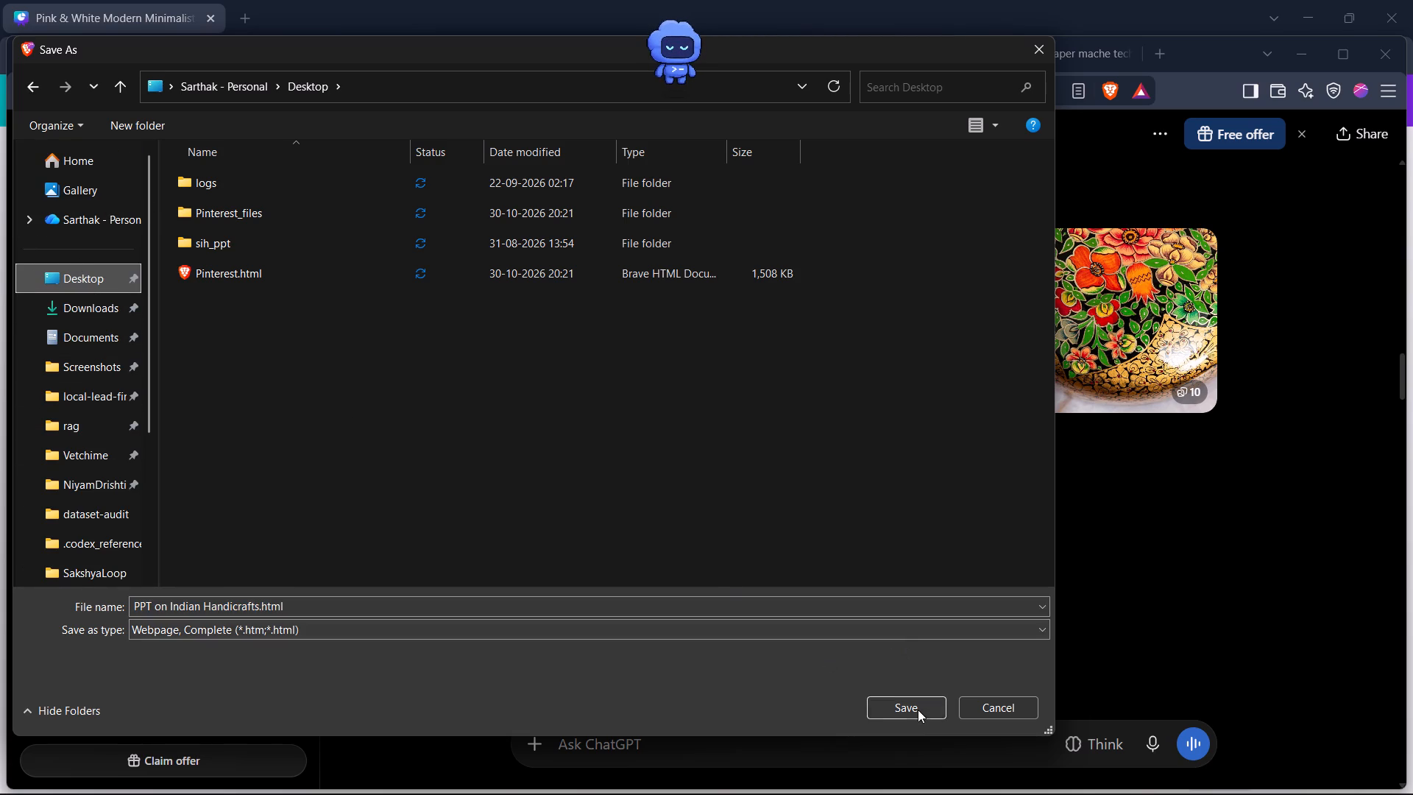
left_click(918, 709)
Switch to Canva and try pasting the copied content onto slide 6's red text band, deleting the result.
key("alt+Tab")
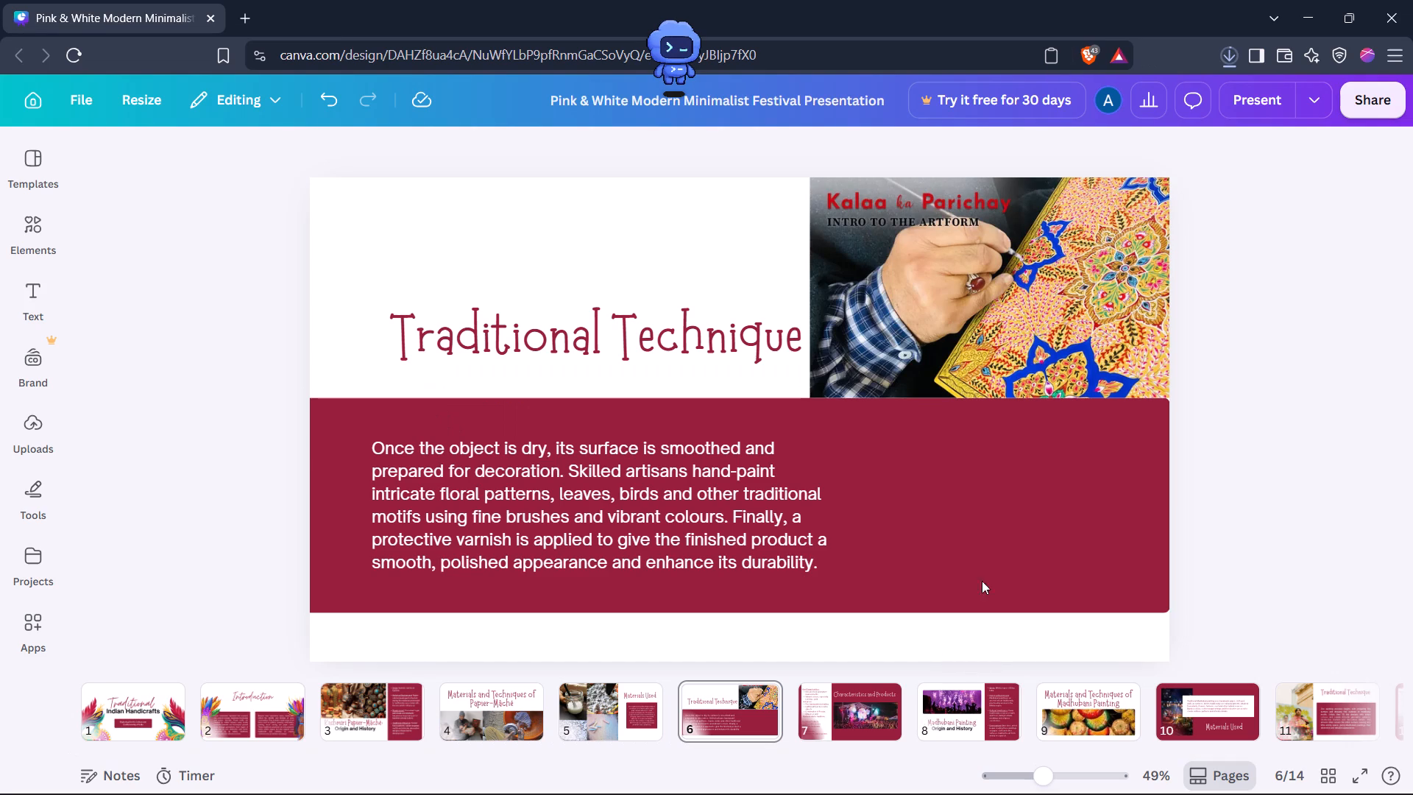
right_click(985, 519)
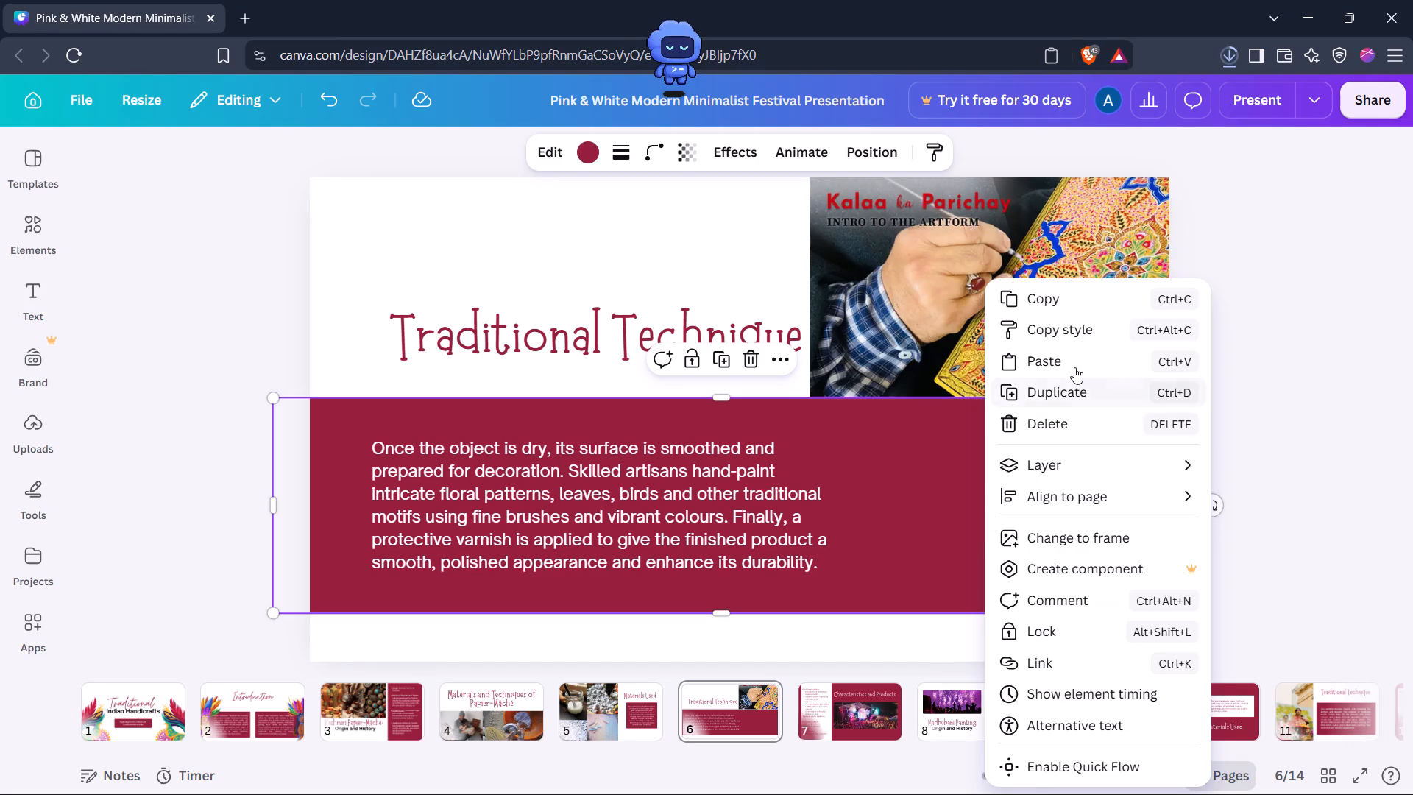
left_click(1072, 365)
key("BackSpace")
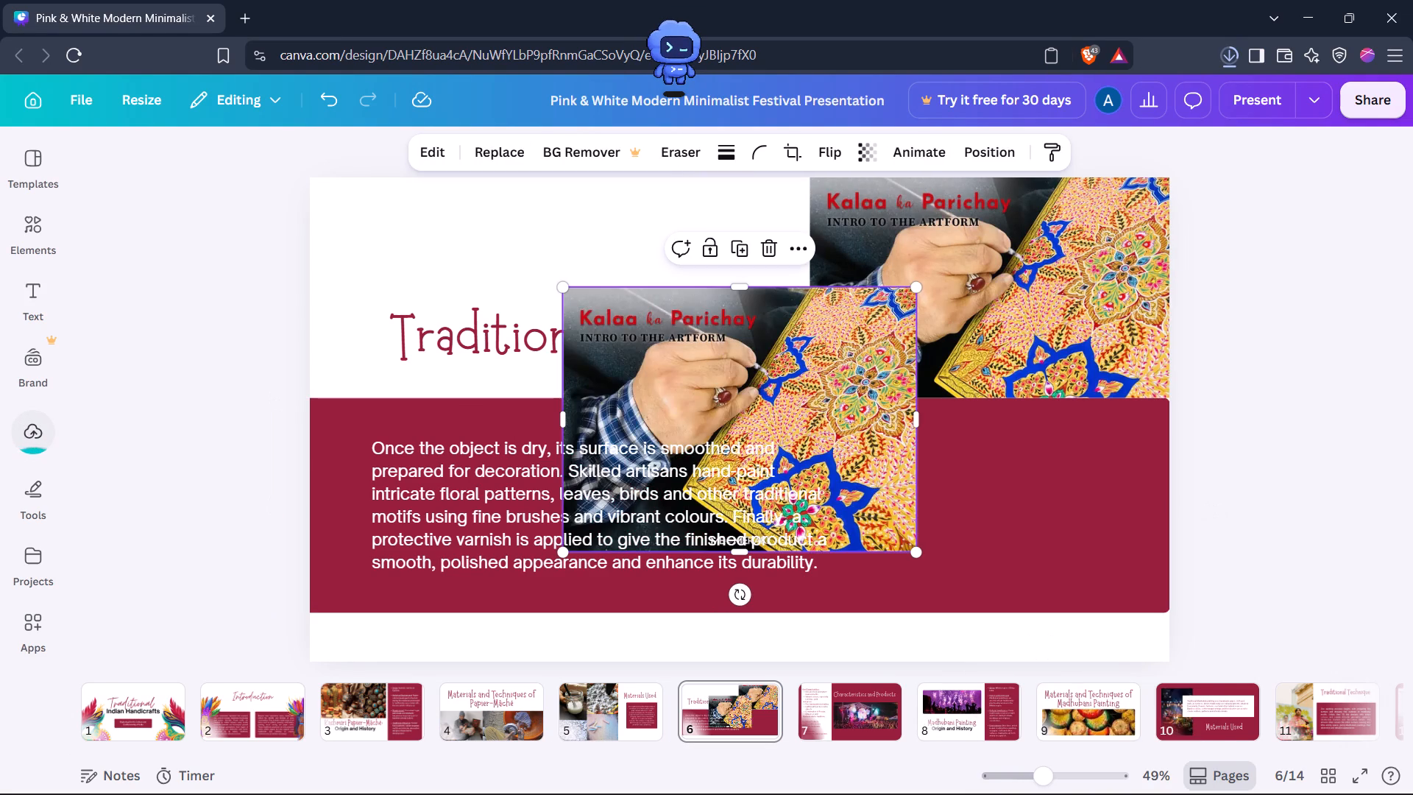
Start a file upload in Canva and look through the Desktop folder for the saved ChatGPT page.
left_click(24, 438)
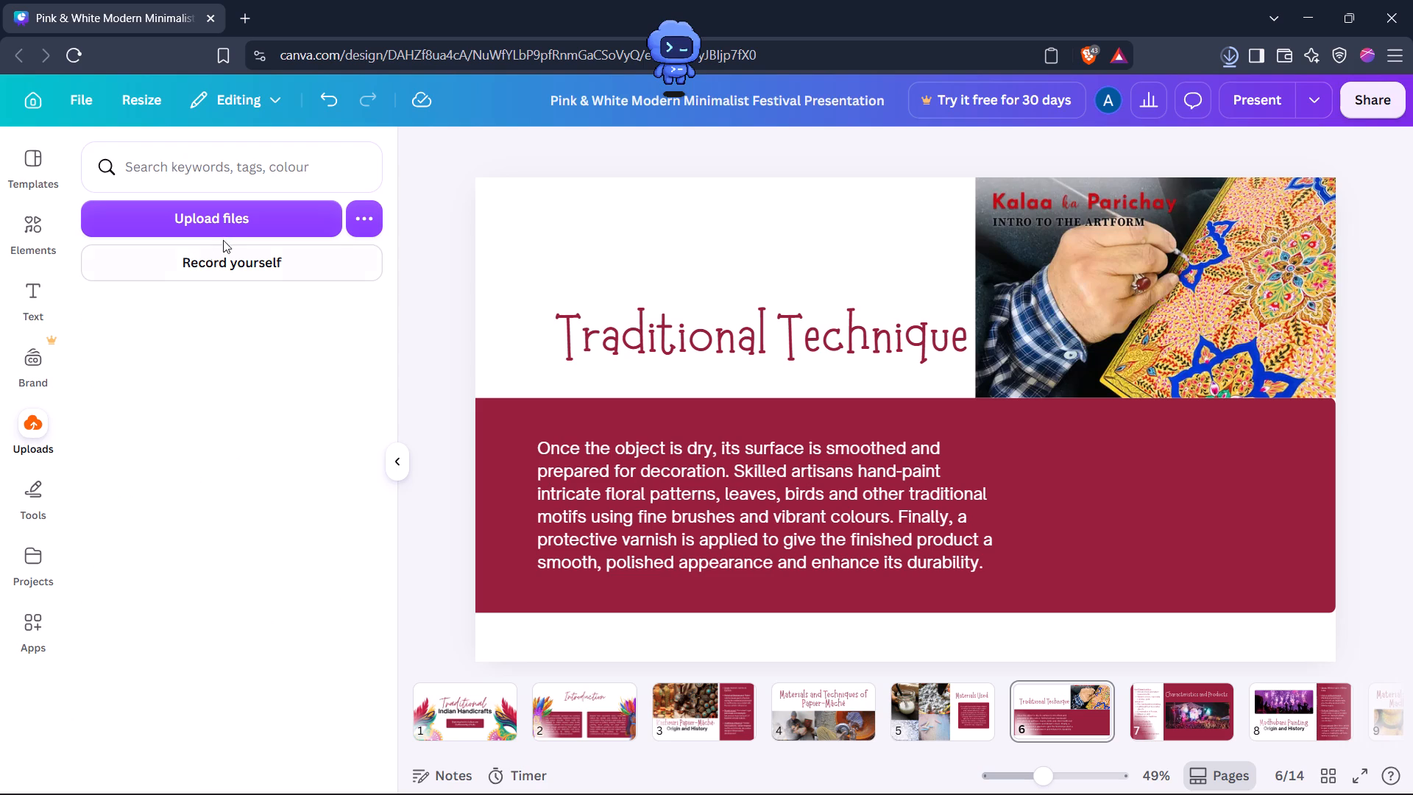
left_click(233, 215)
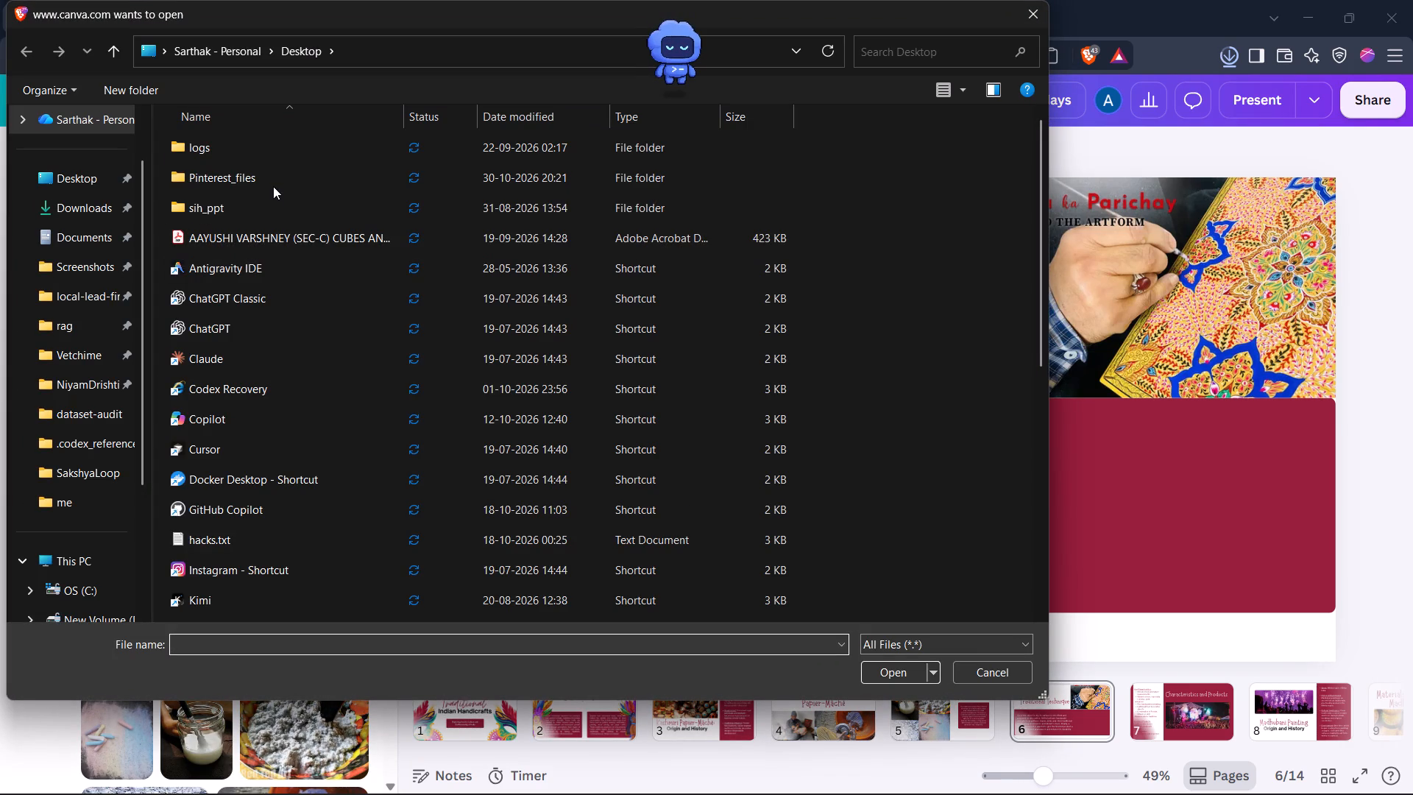
scroll(283, 413, "down", 1)
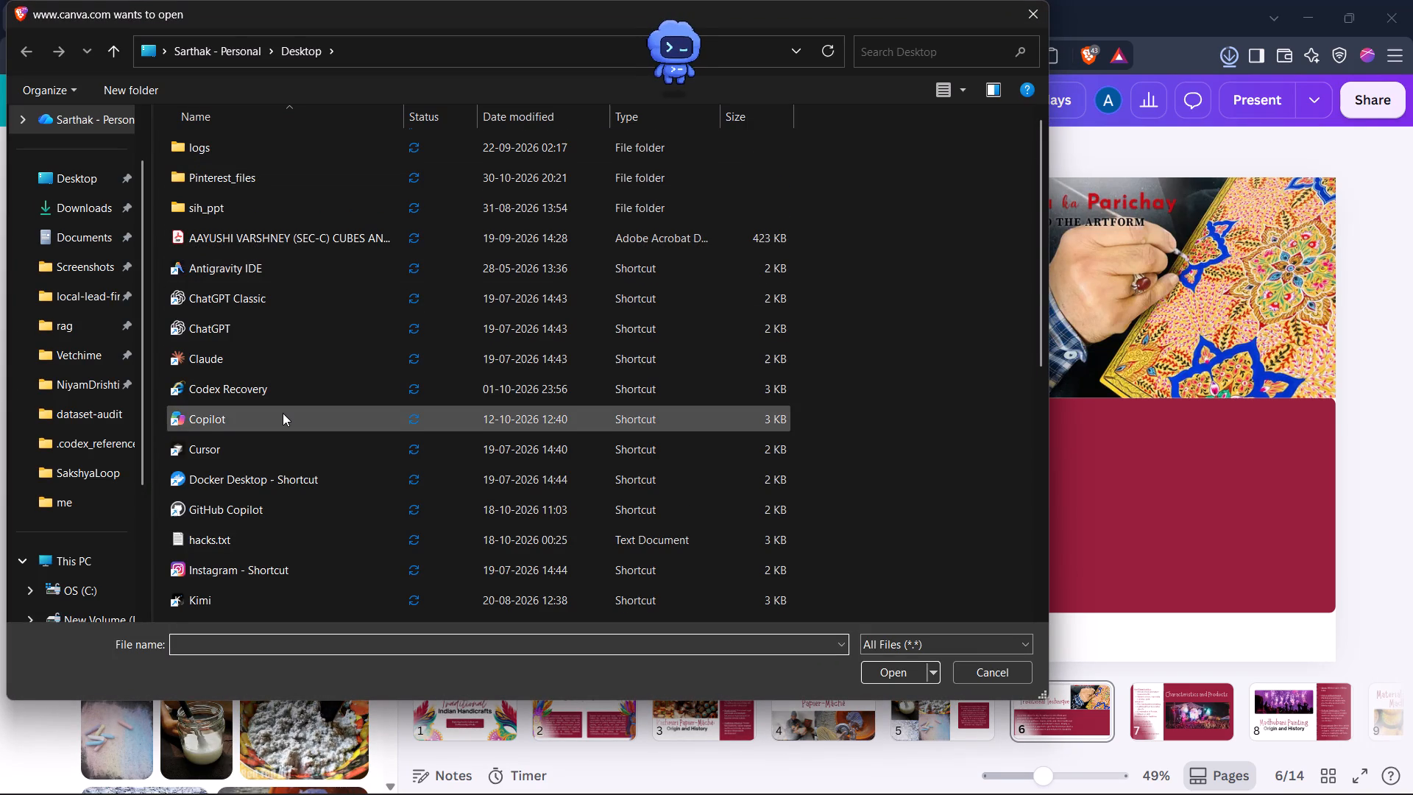
scroll(283, 413, "down", 1)
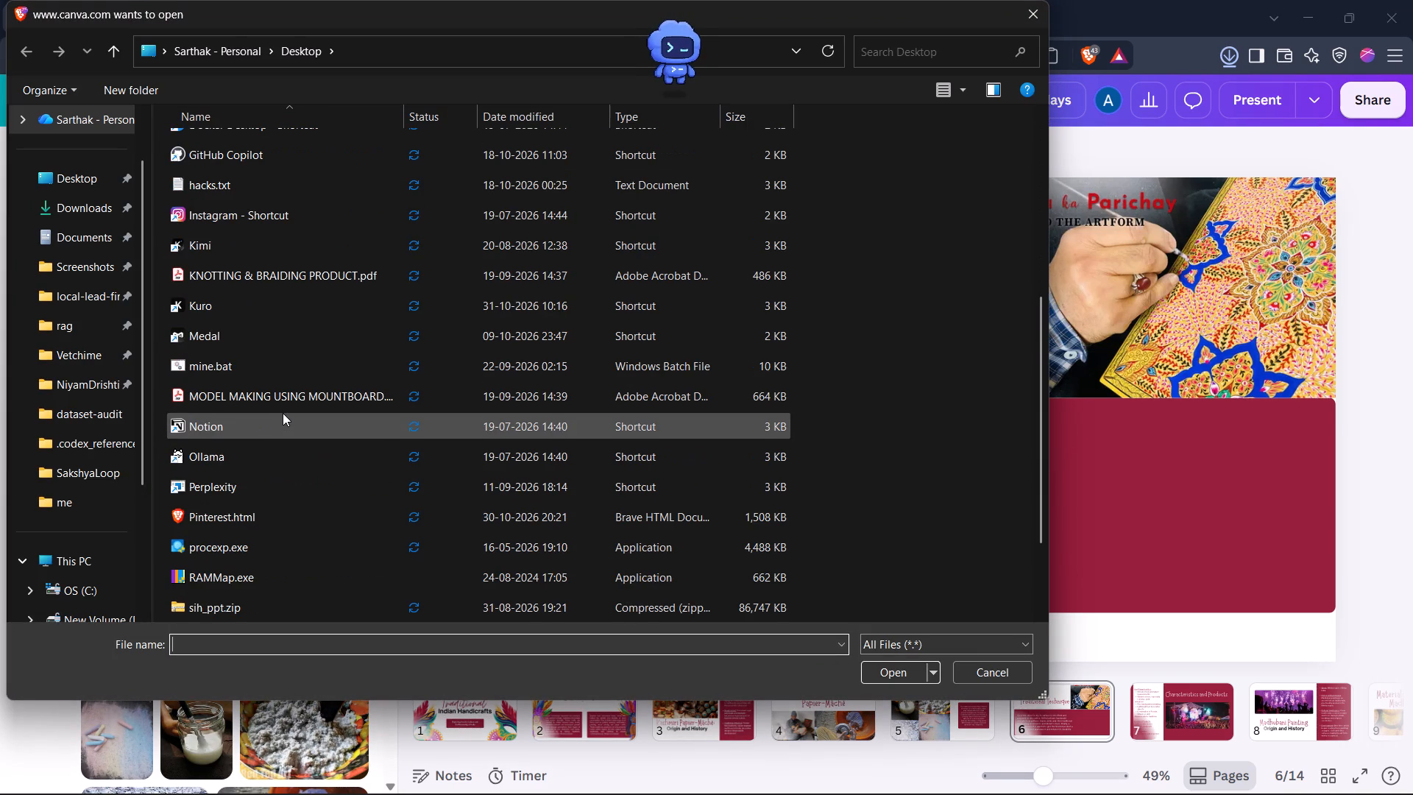
scroll(283, 413, "down", 3)
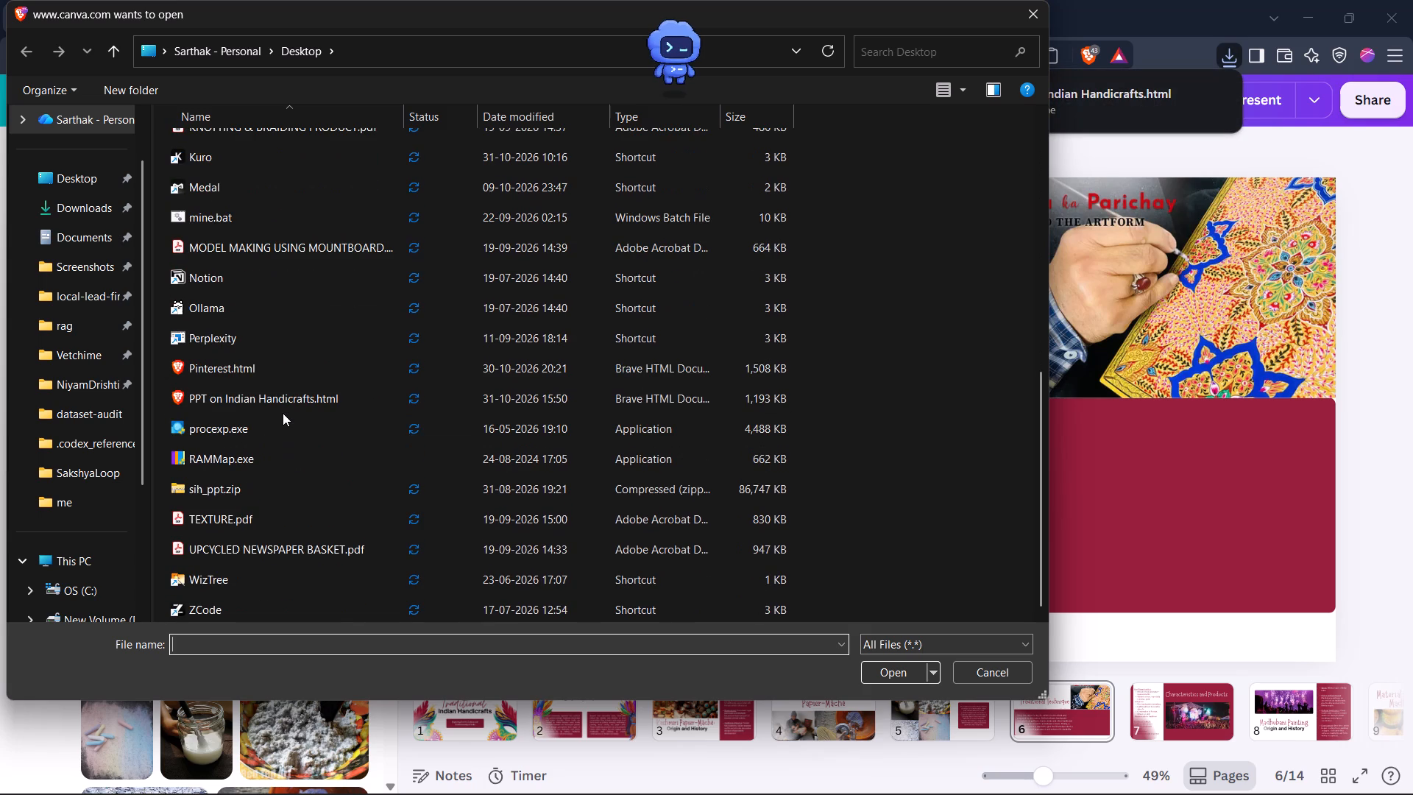
scroll(283, 413, "up", 1)
scroll(283, 413, "down", 5)
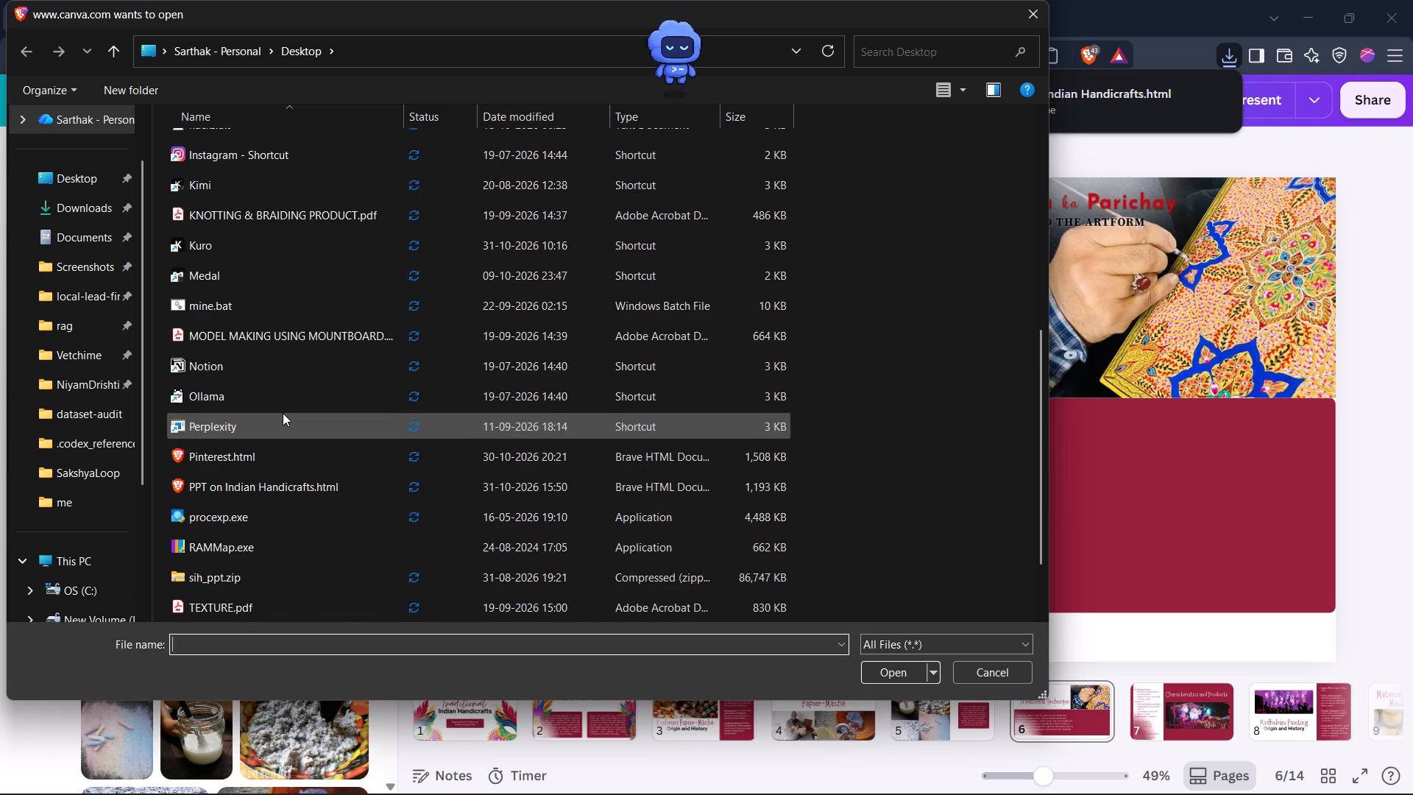
scroll(283, 413, "down", 8)
scroll(283, 413, "up", 5)
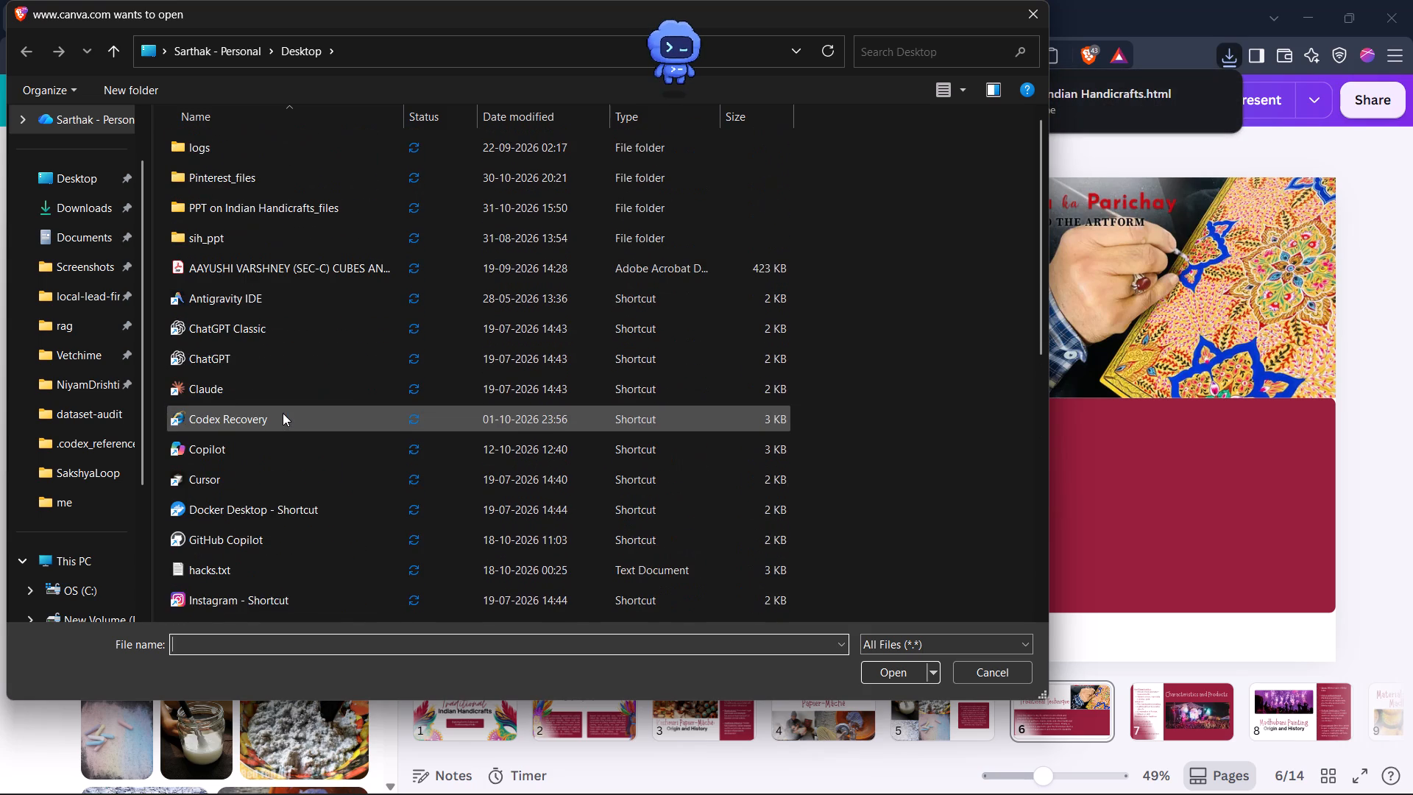
scroll(283, 413, "up", 19)
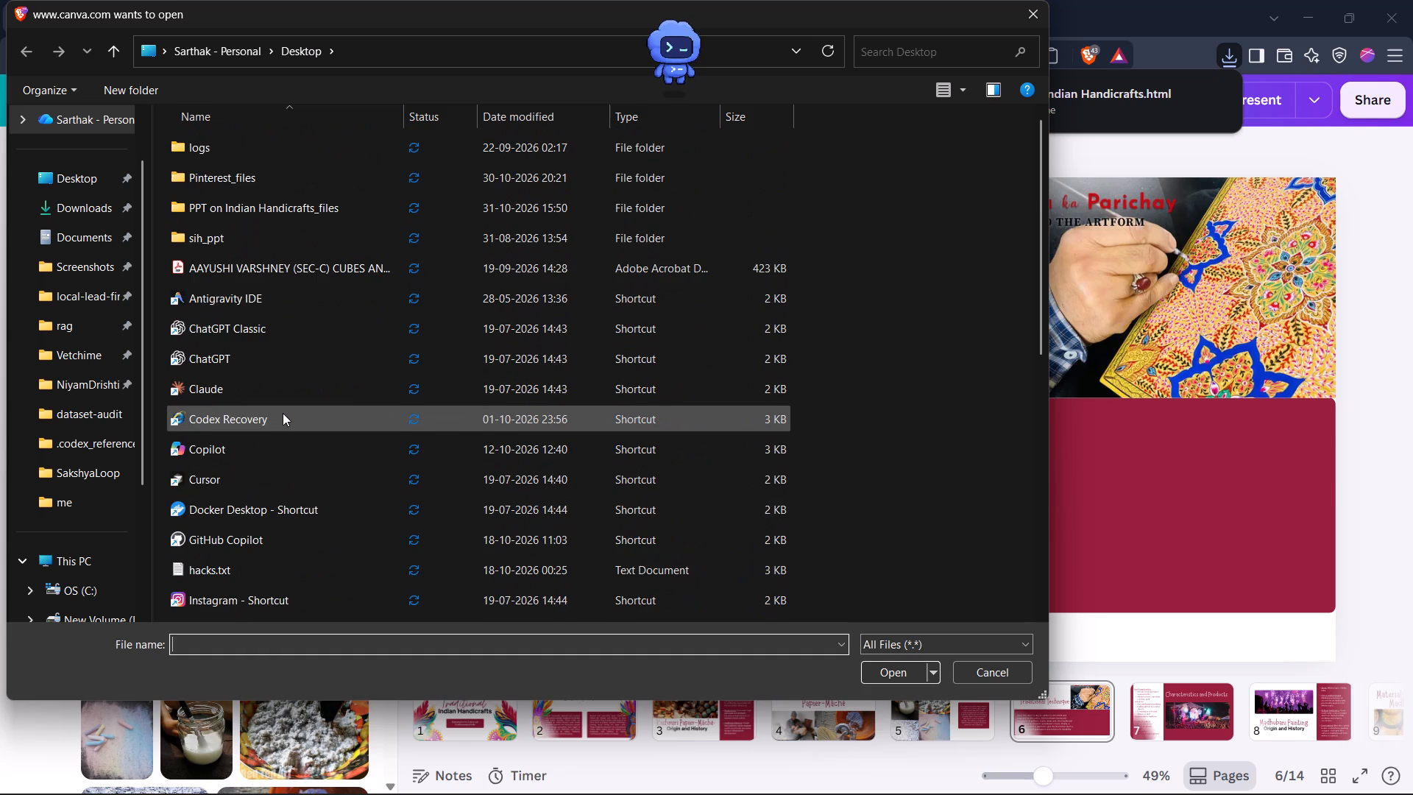
scroll(283, 413, "down", 3)
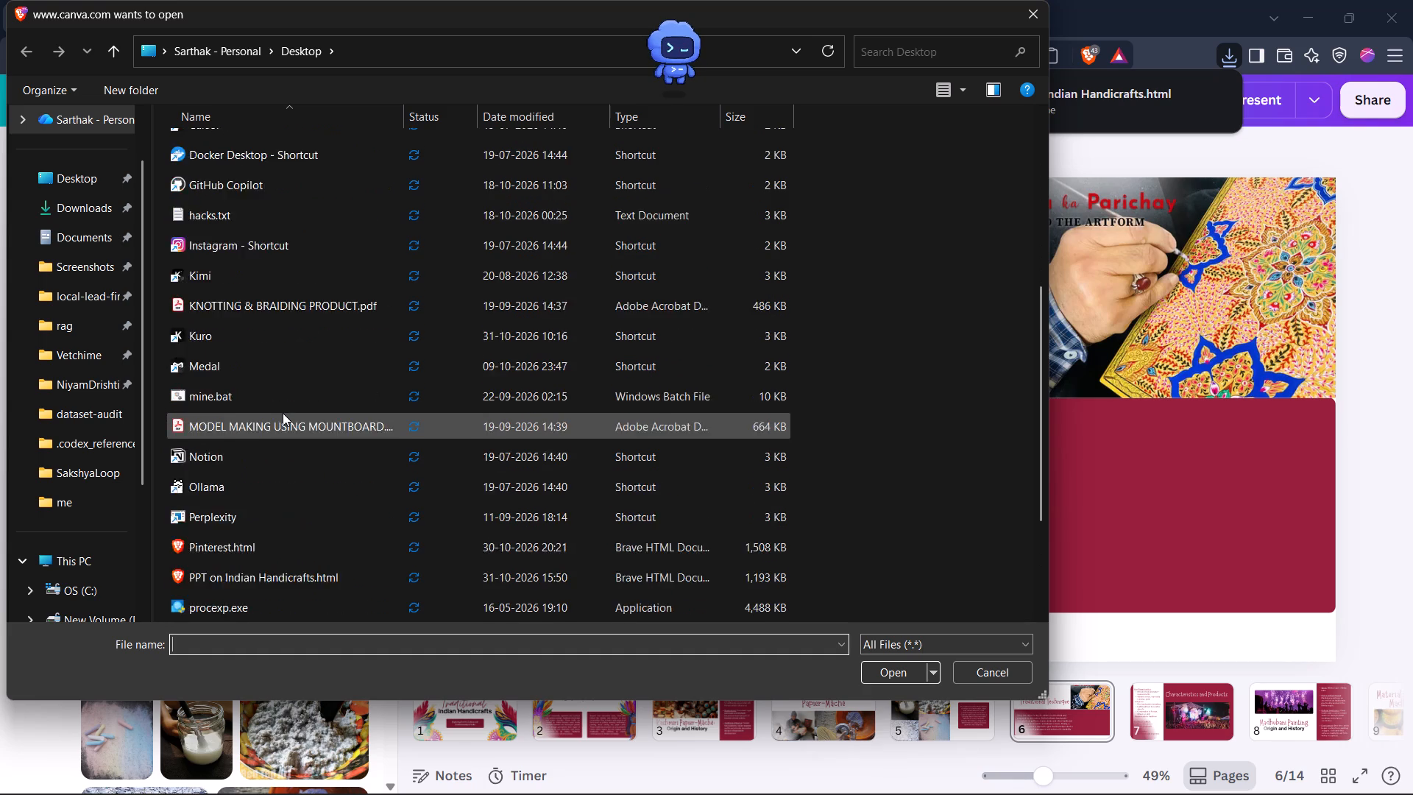
scroll(283, 413, "down", 9)
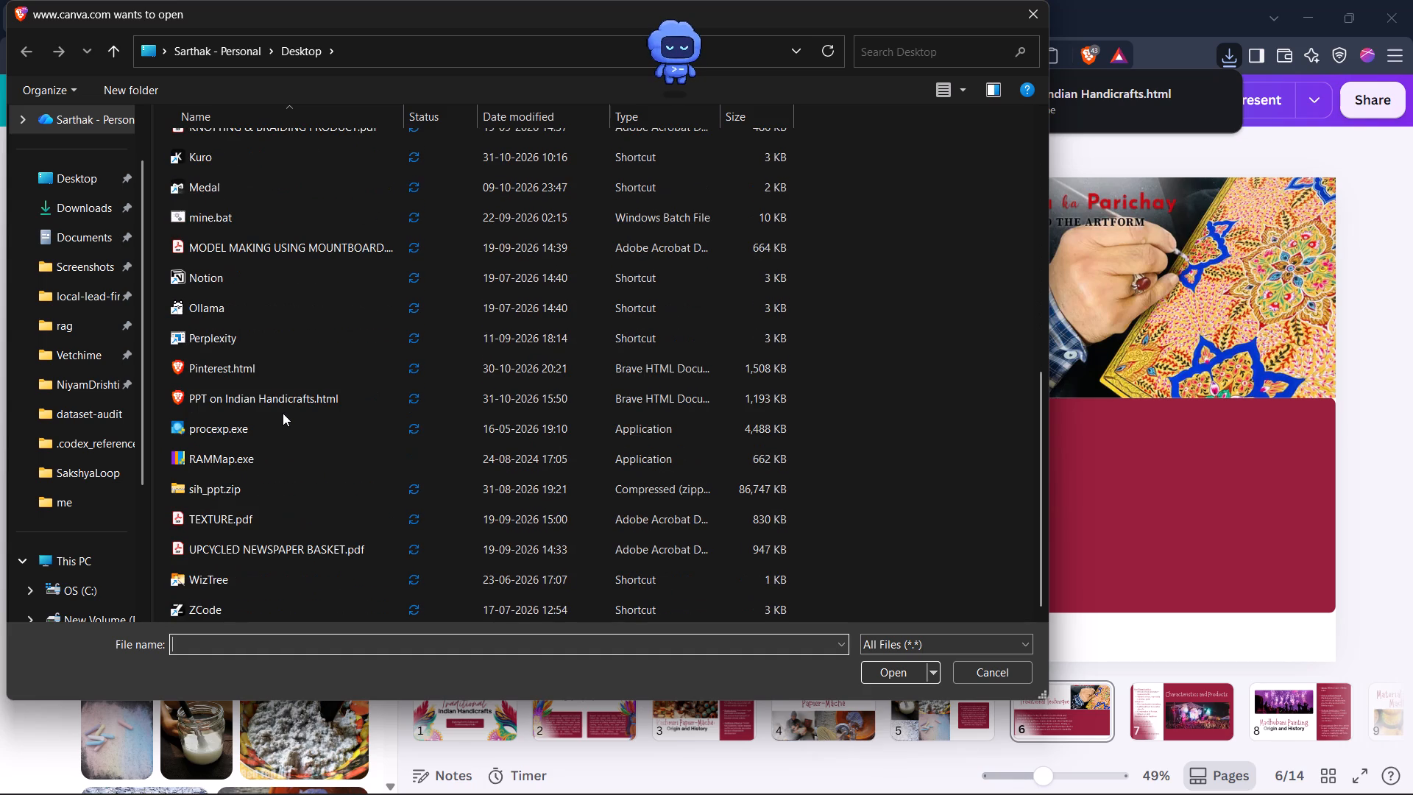
scroll(283, 413, "down", 3)
scroll(283, 413, "up", 1)
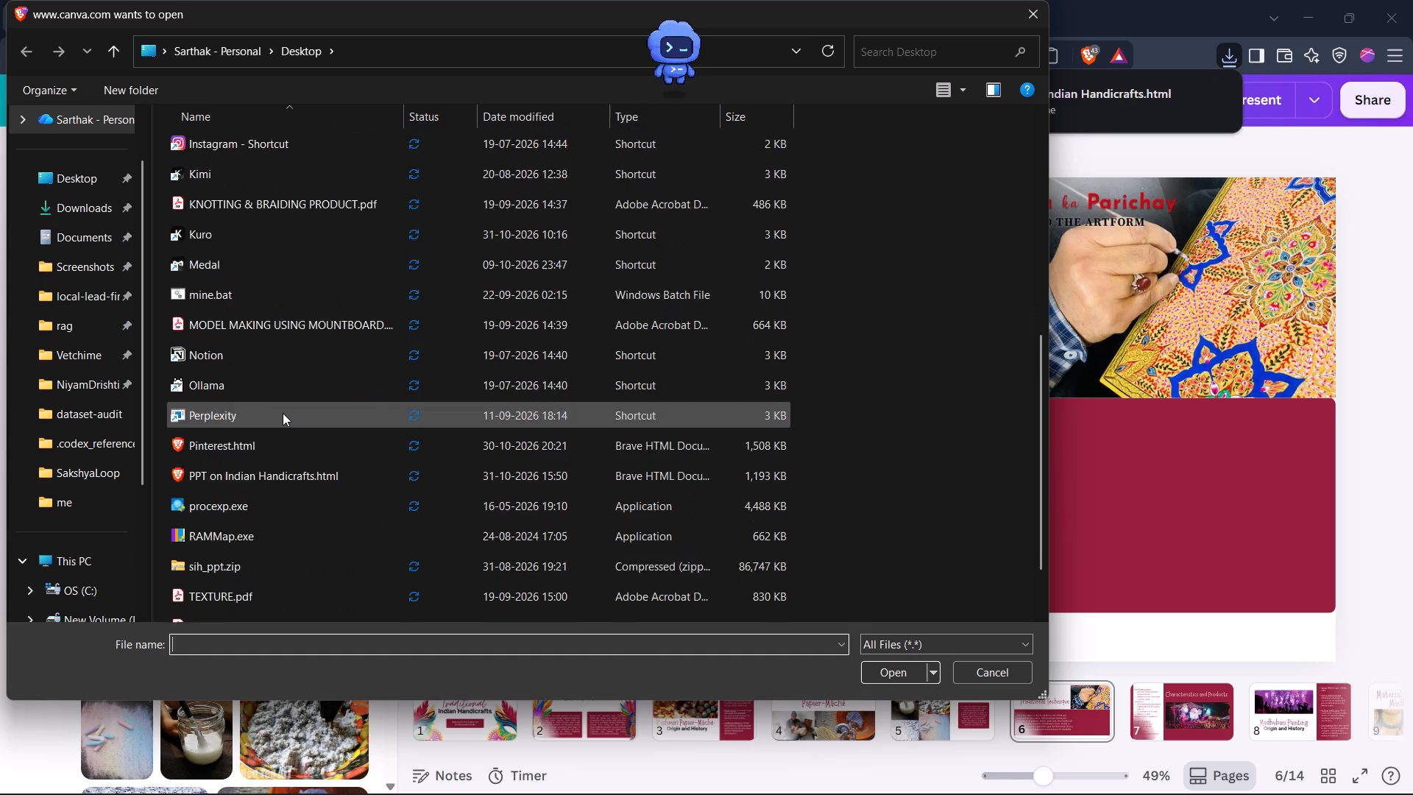
scroll(283, 413, "up", 2)
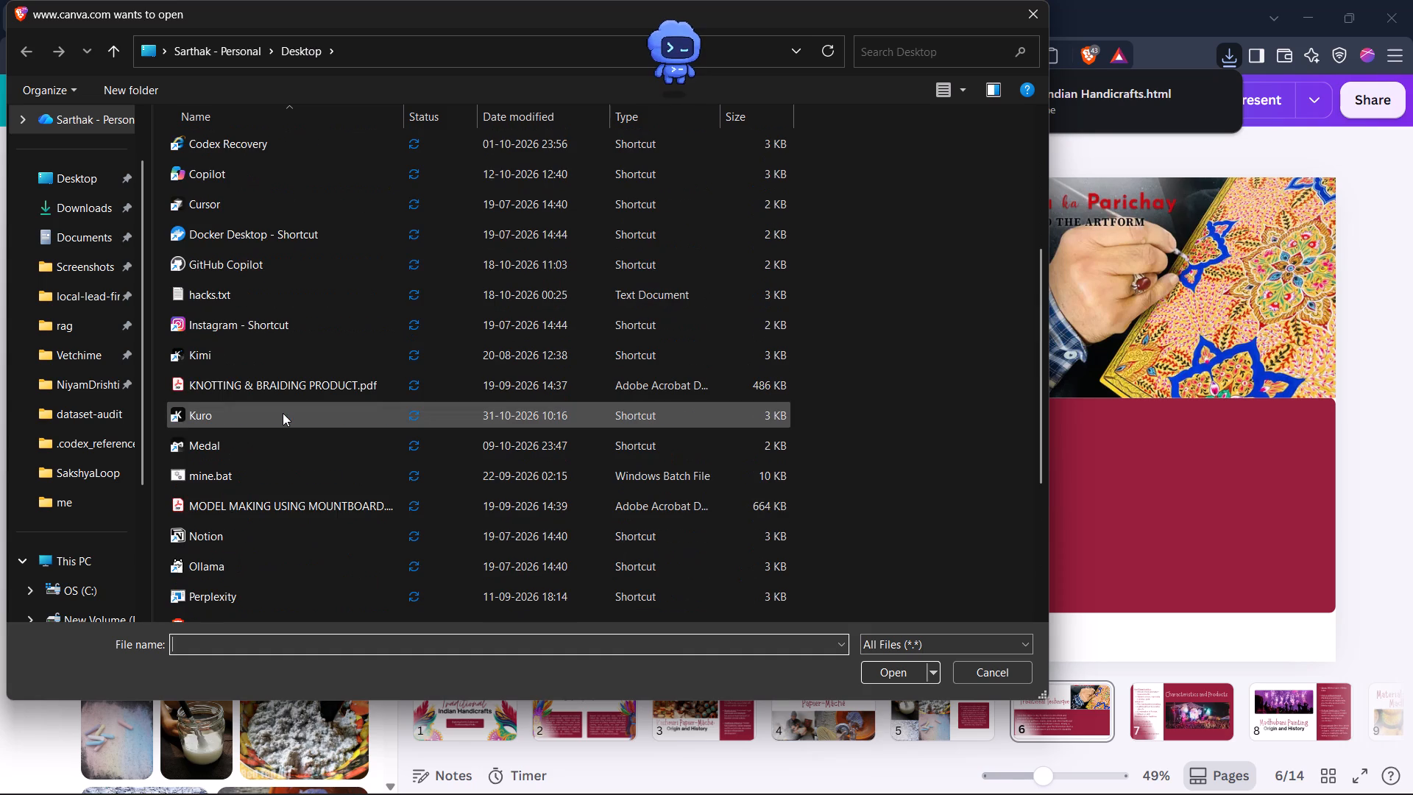
scroll(283, 413, "up", 1)
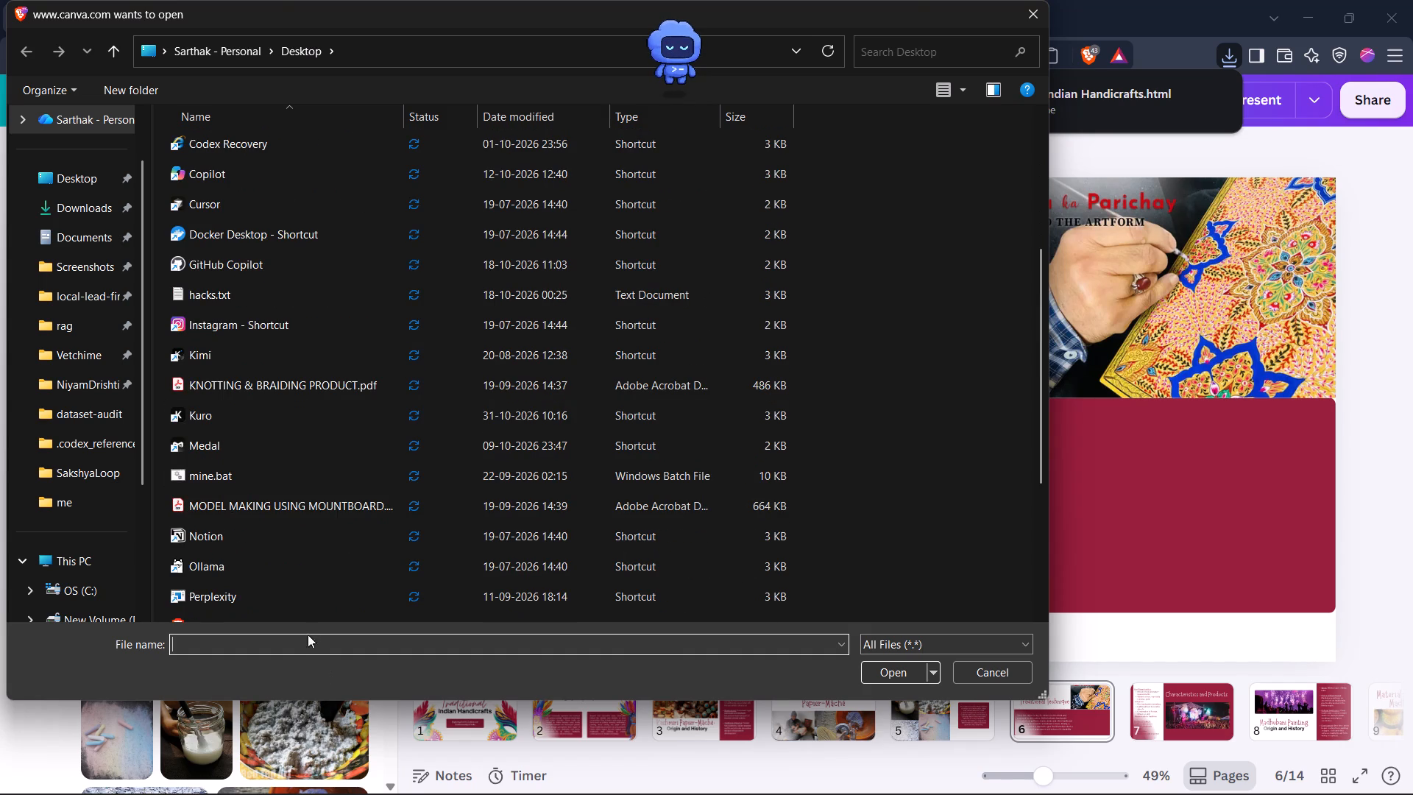
Find the saved file by the name "pp" and upload PPT on Indian Handicrafts.html to Canva.
left_click(305, 640)
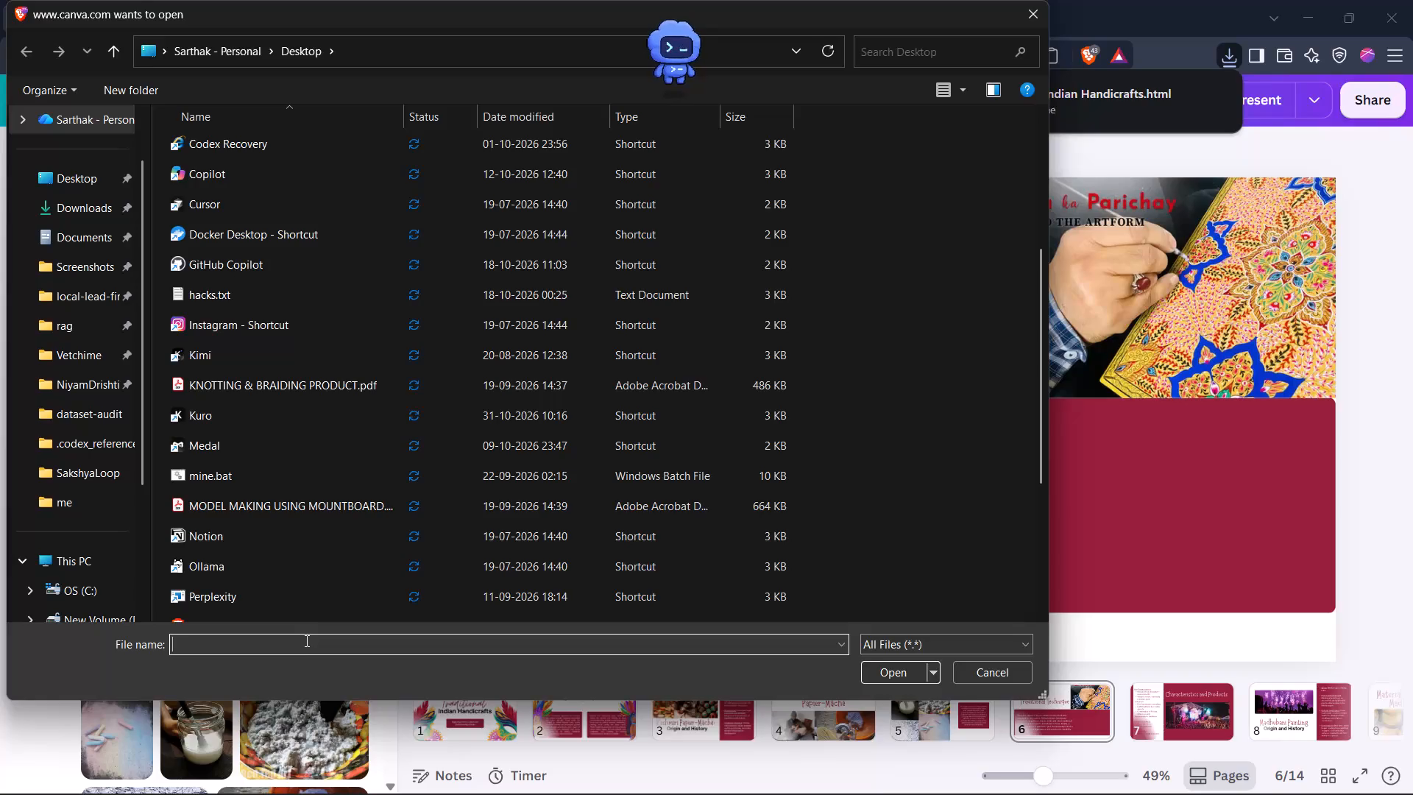
type("pp")
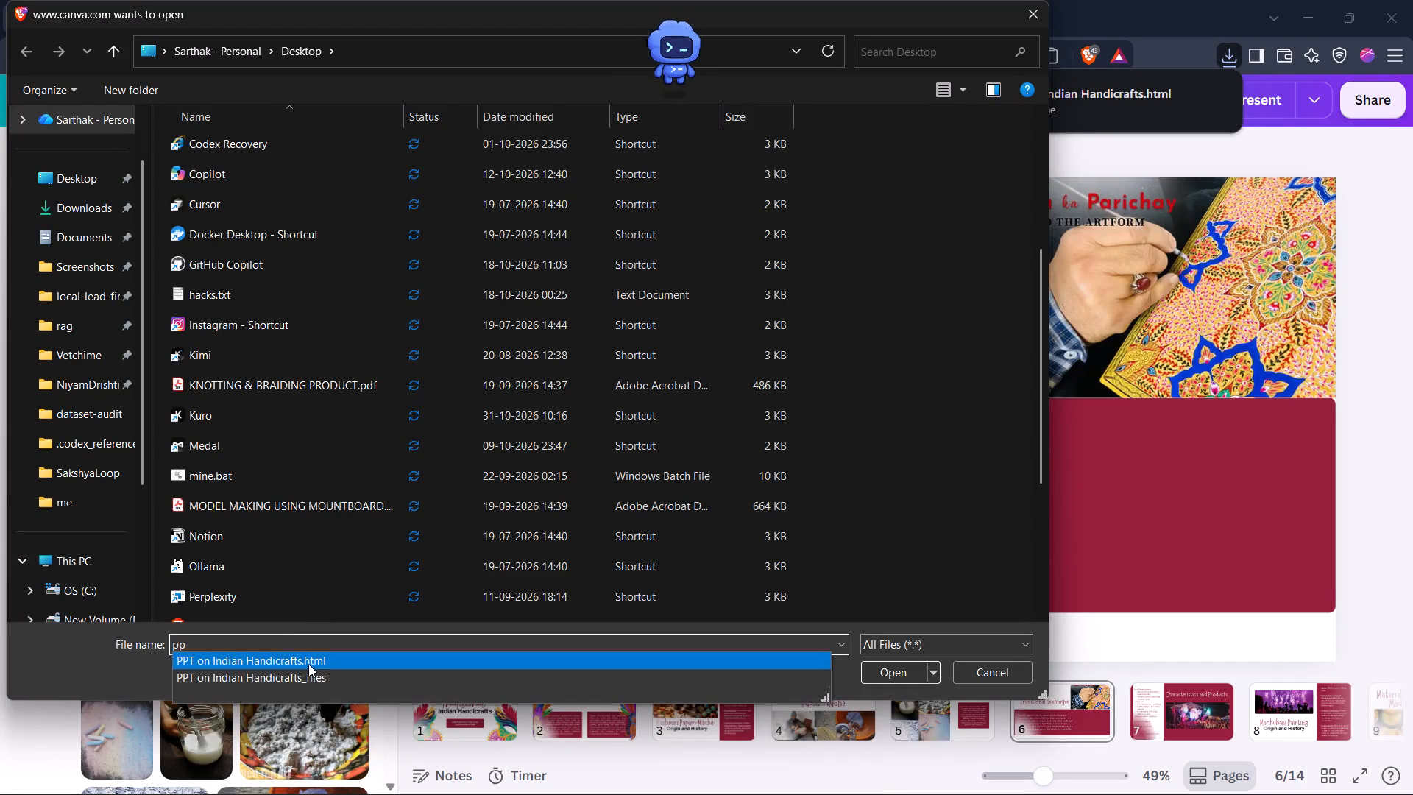
double_click(308, 664)
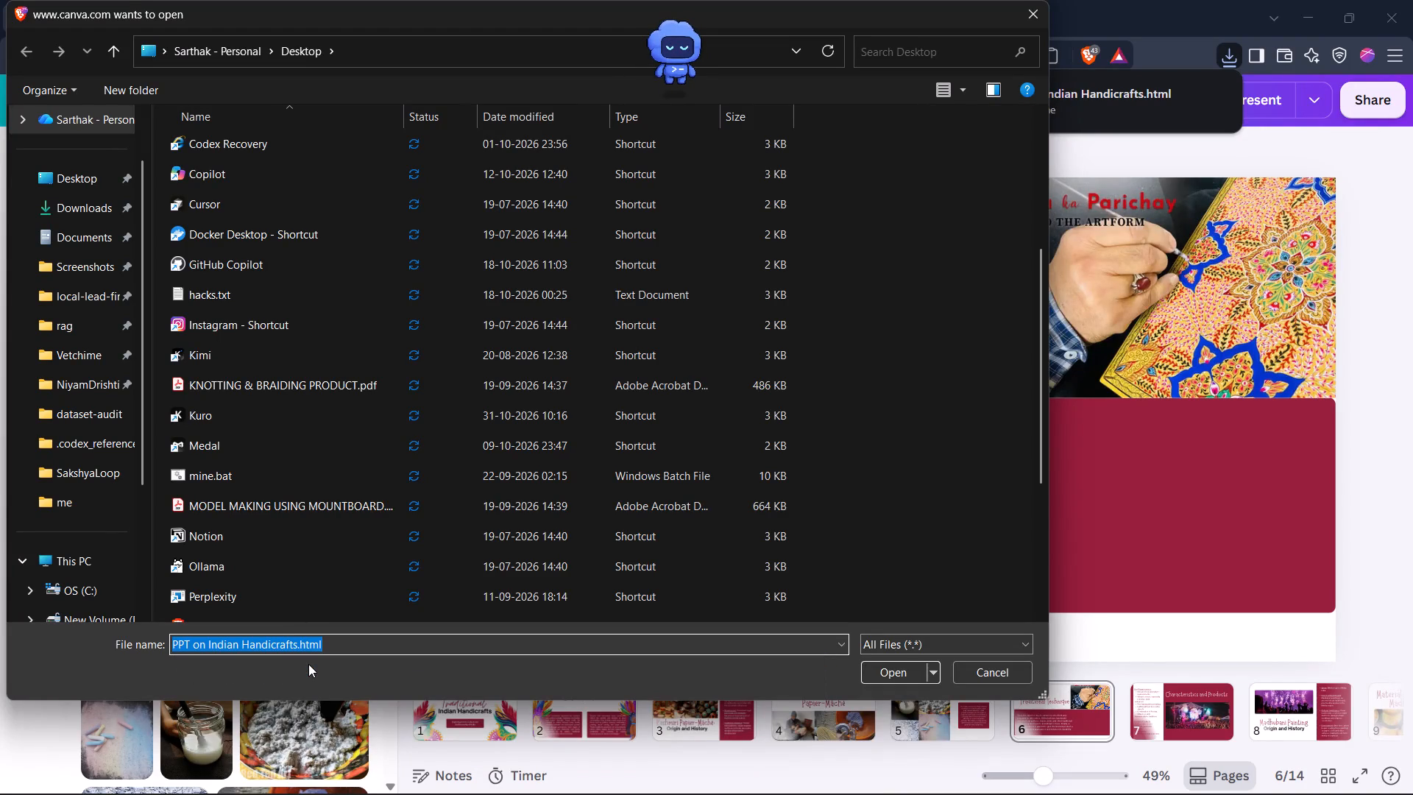
left_click(893, 670)
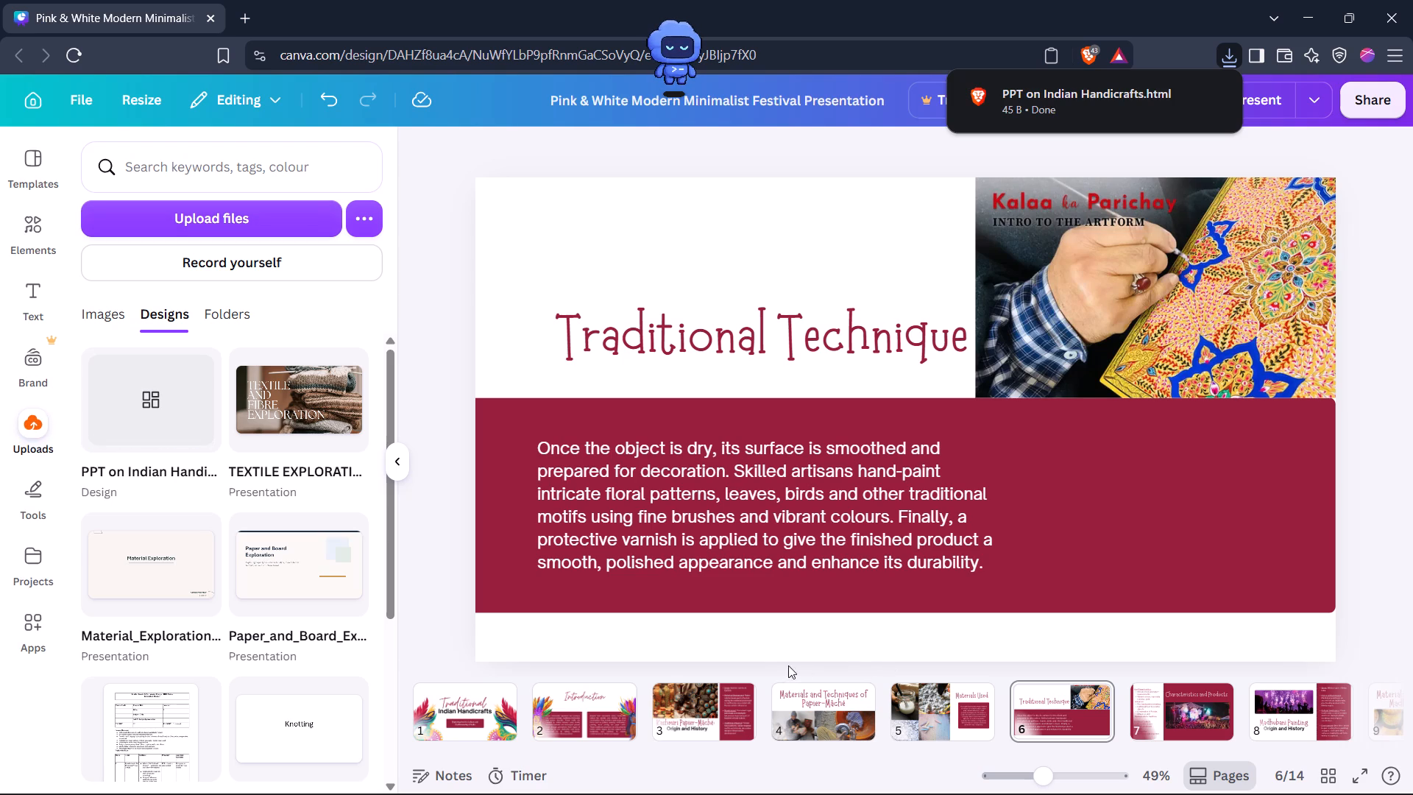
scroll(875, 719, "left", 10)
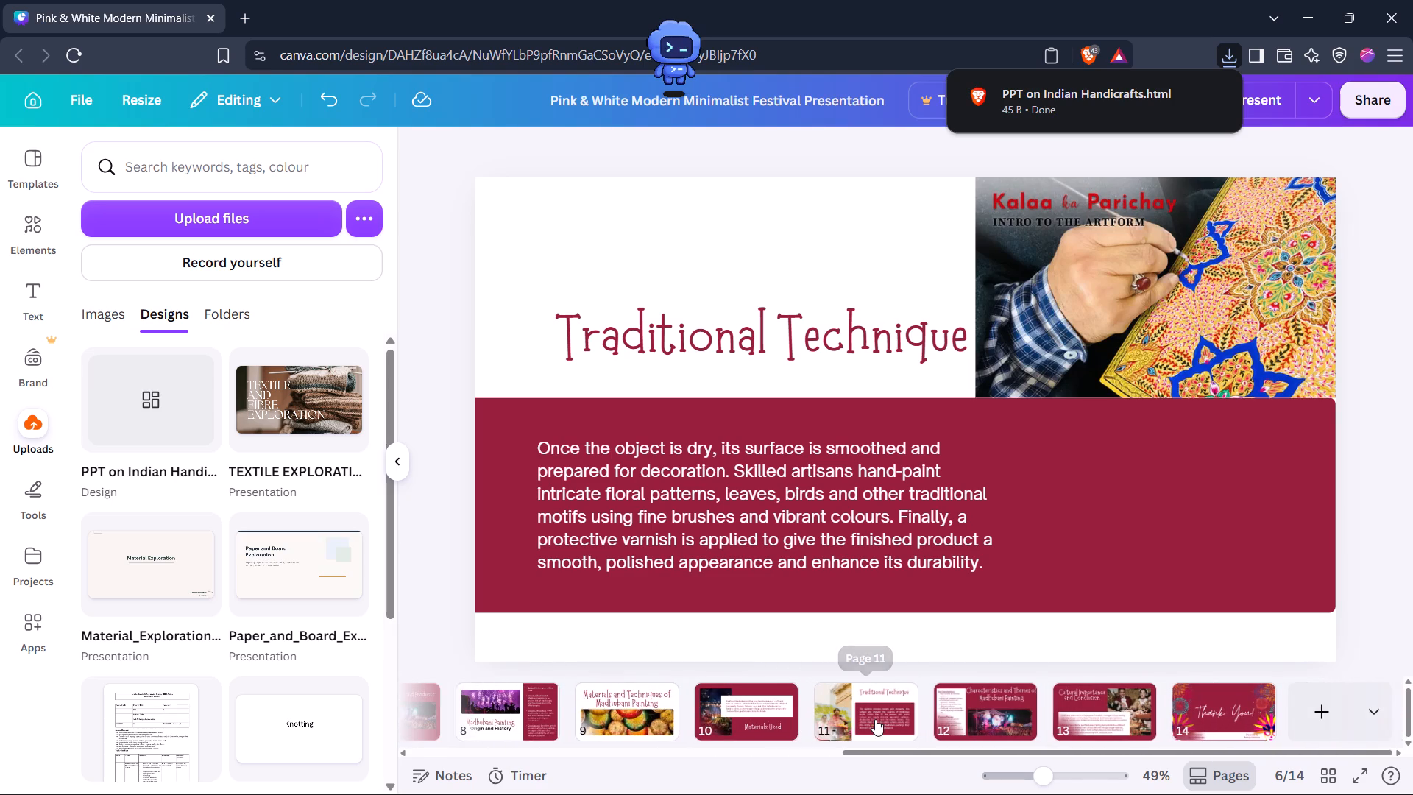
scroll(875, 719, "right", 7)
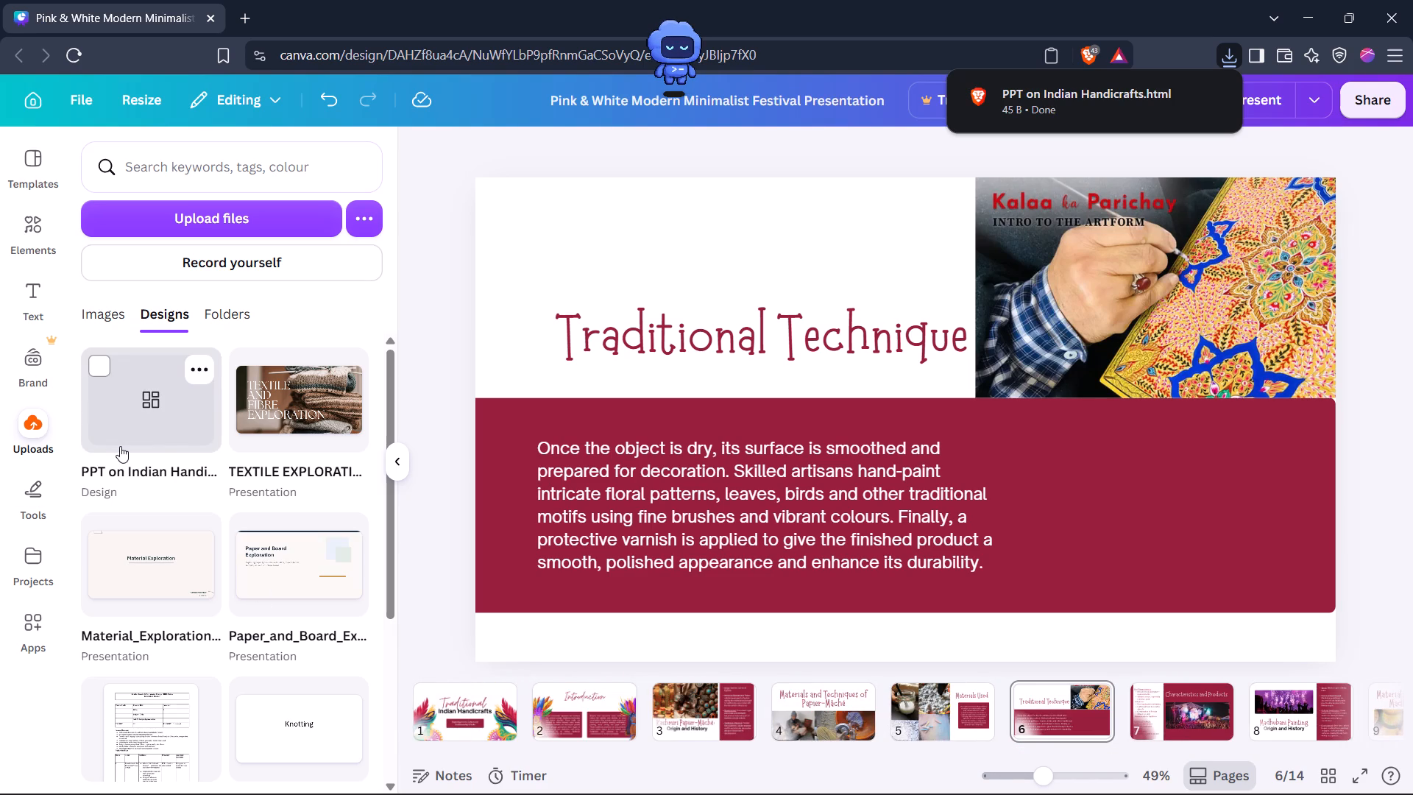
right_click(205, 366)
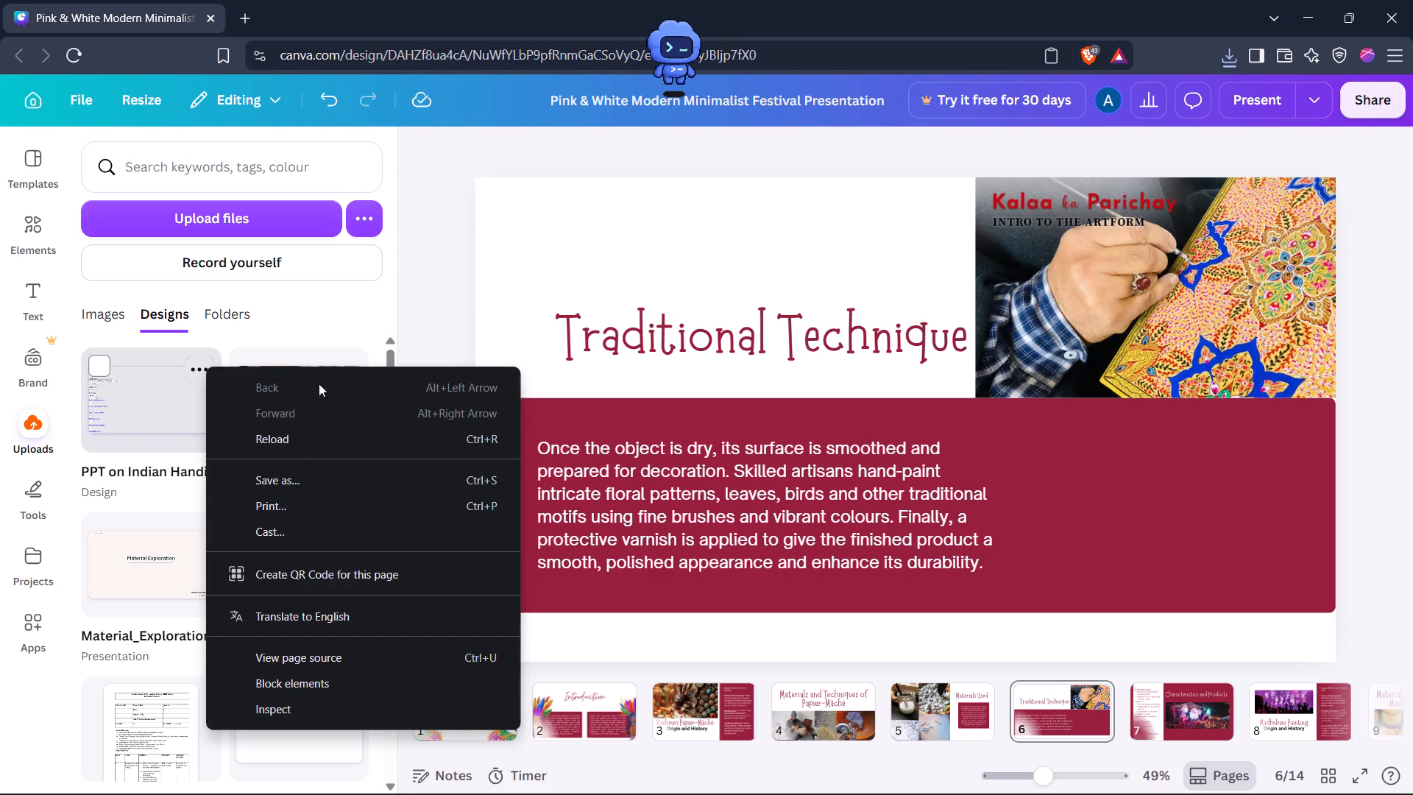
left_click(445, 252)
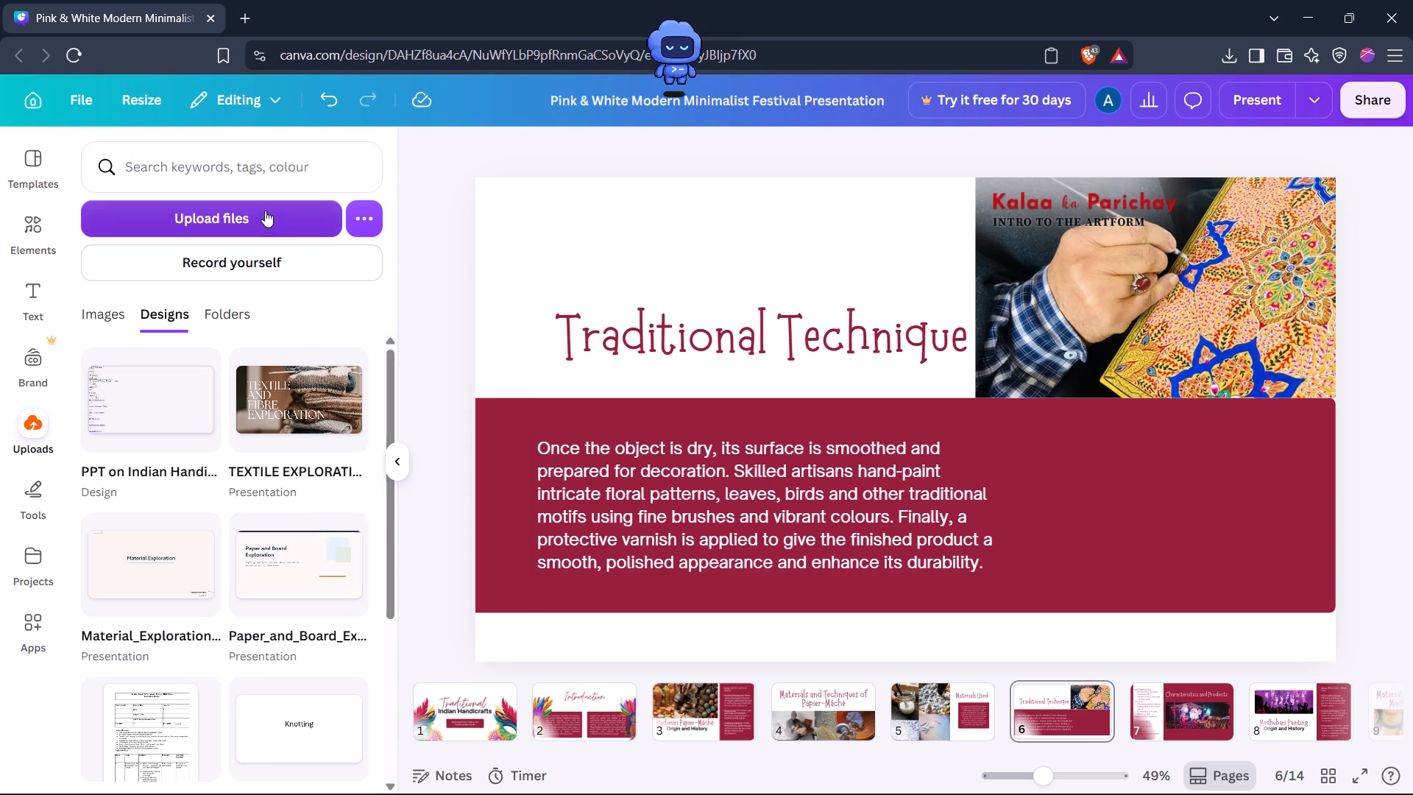
Start a file upload and look in the Desktop folder PPT on Indian Handicrafts_files for a file named "ppt".
left_click(265, 211)
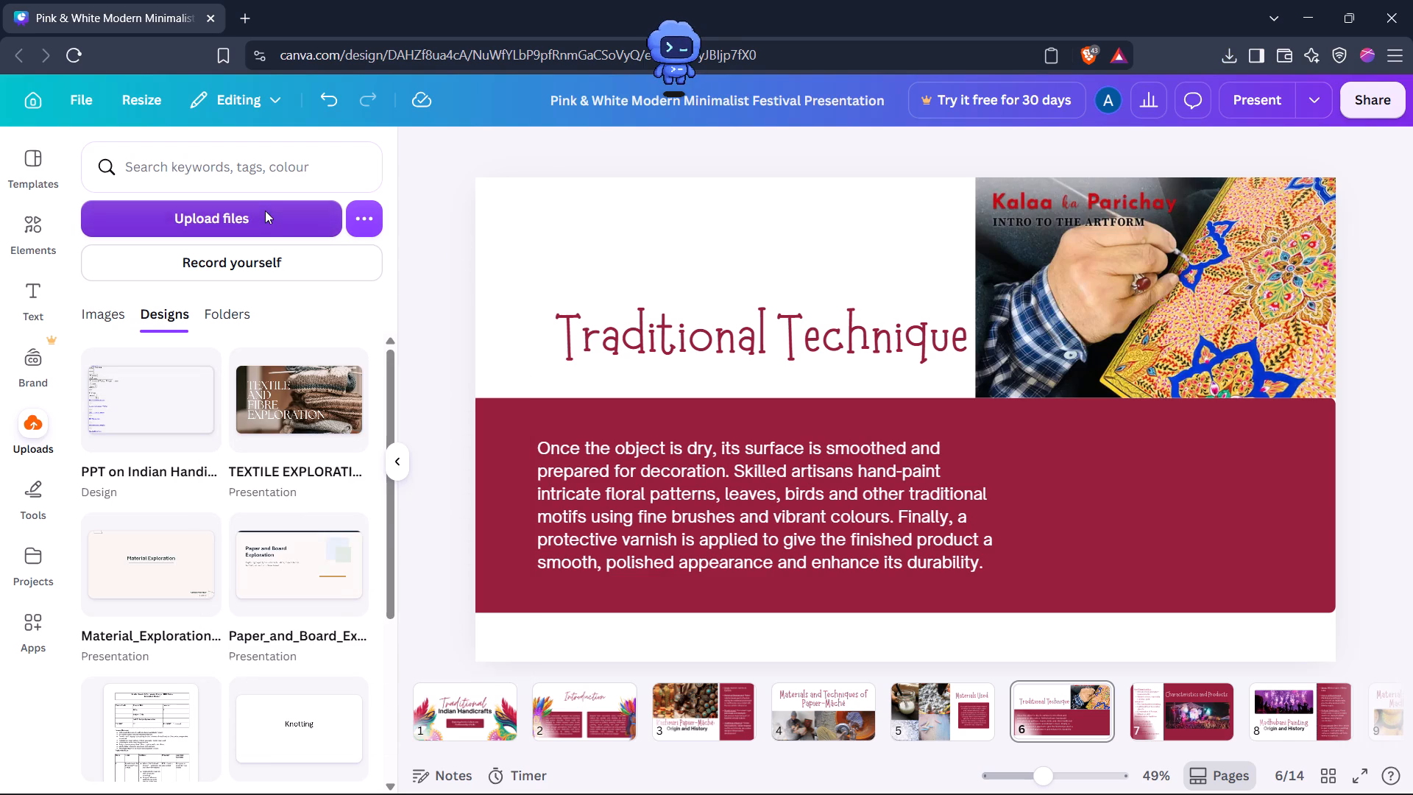
type("pp")
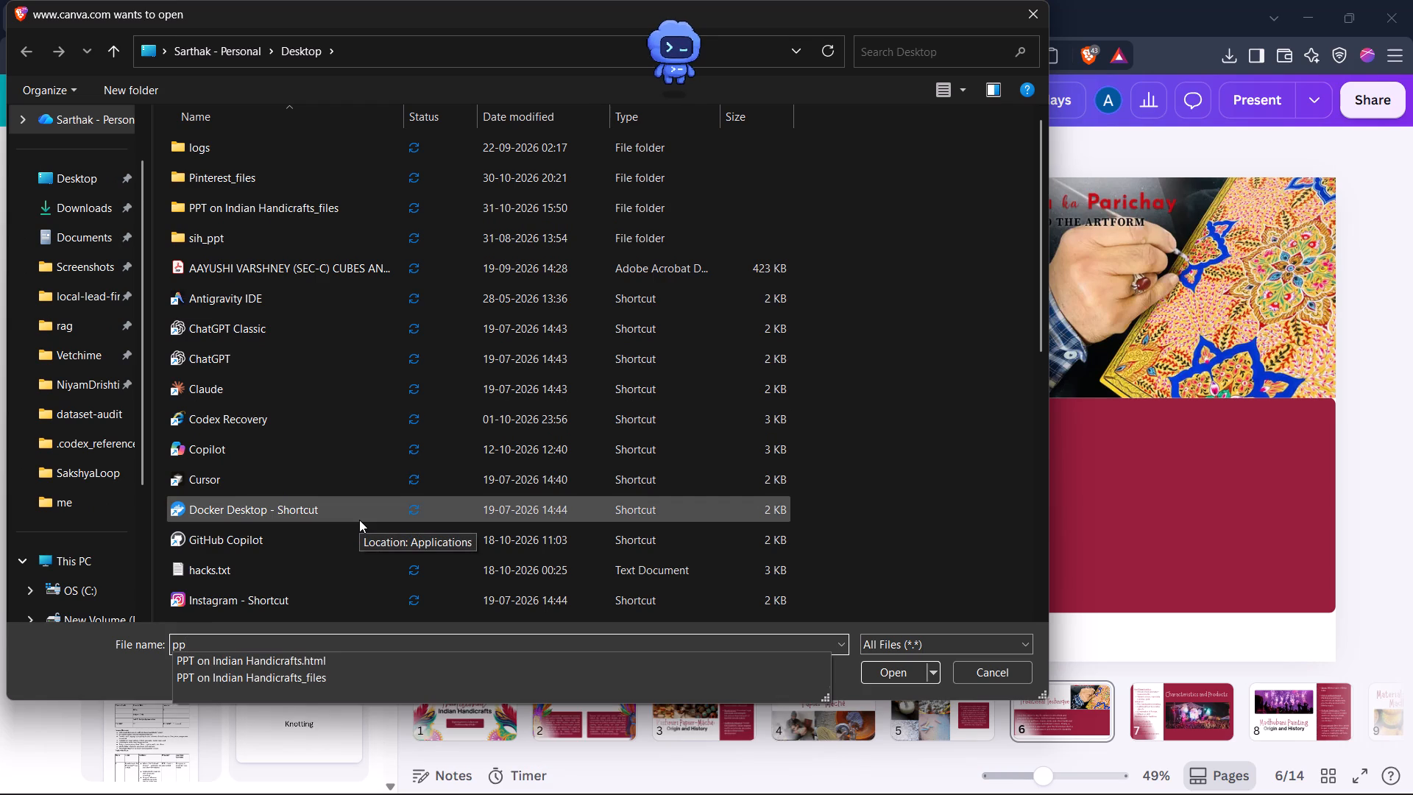
left_click(344, 679)
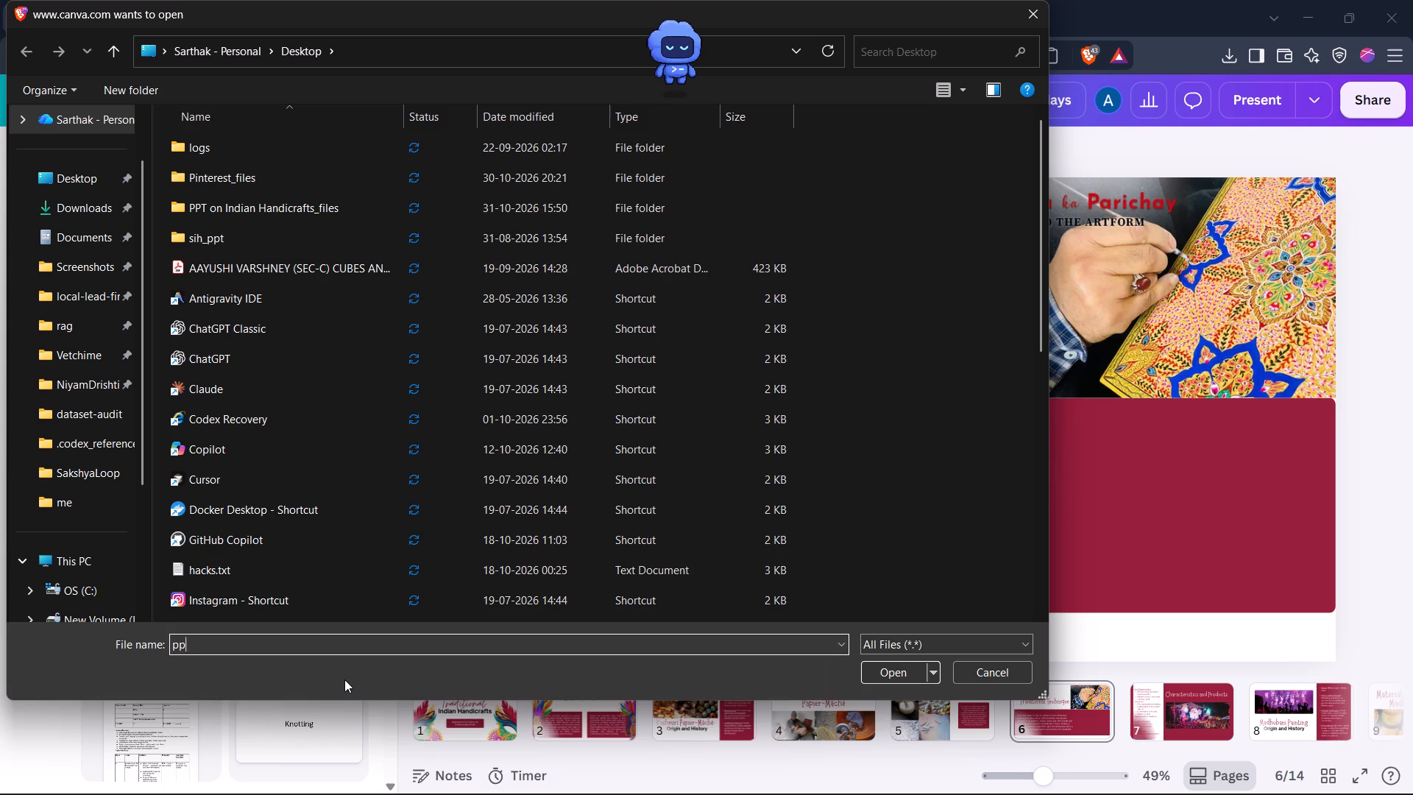
left_click(897, 677)
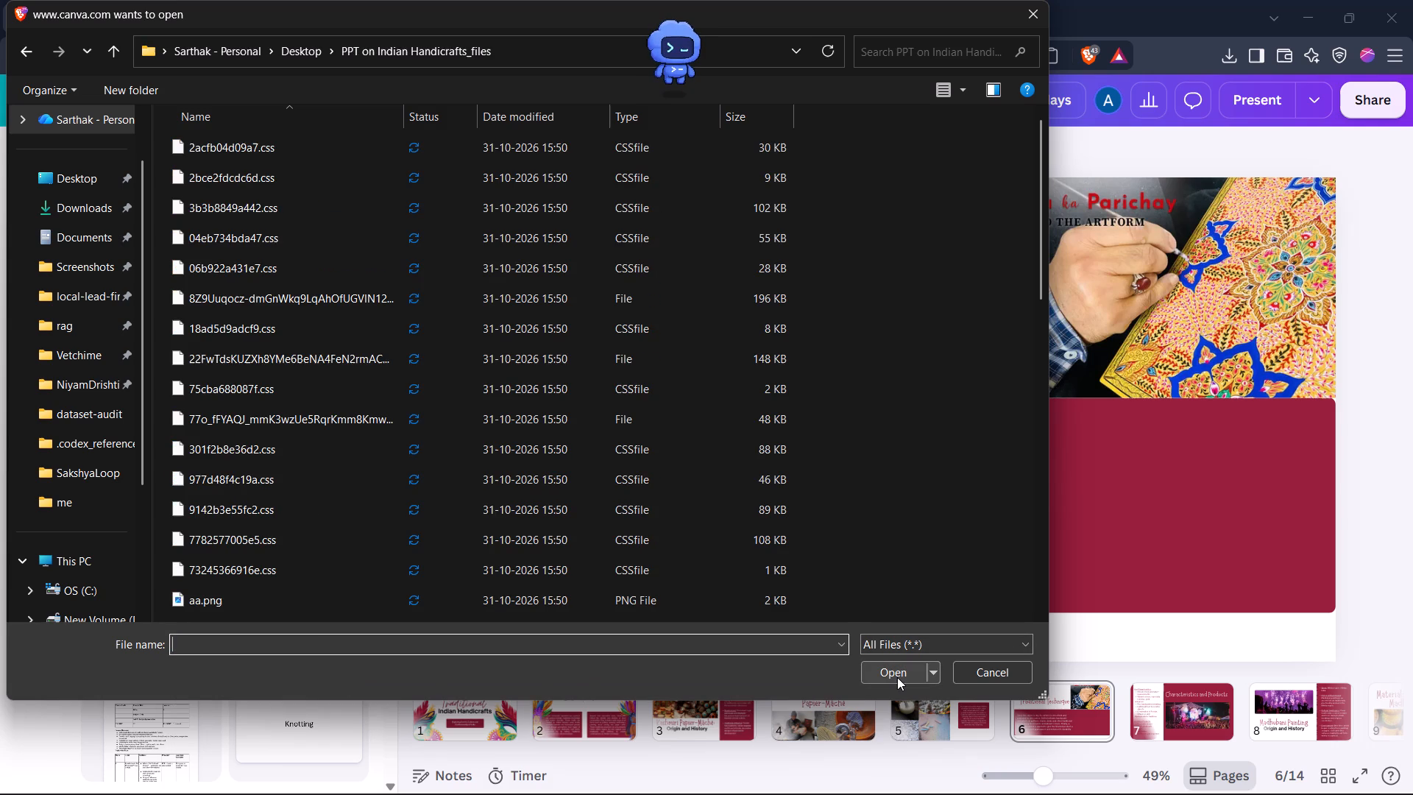
left_click(897, 677)
type("pp")
key("t")
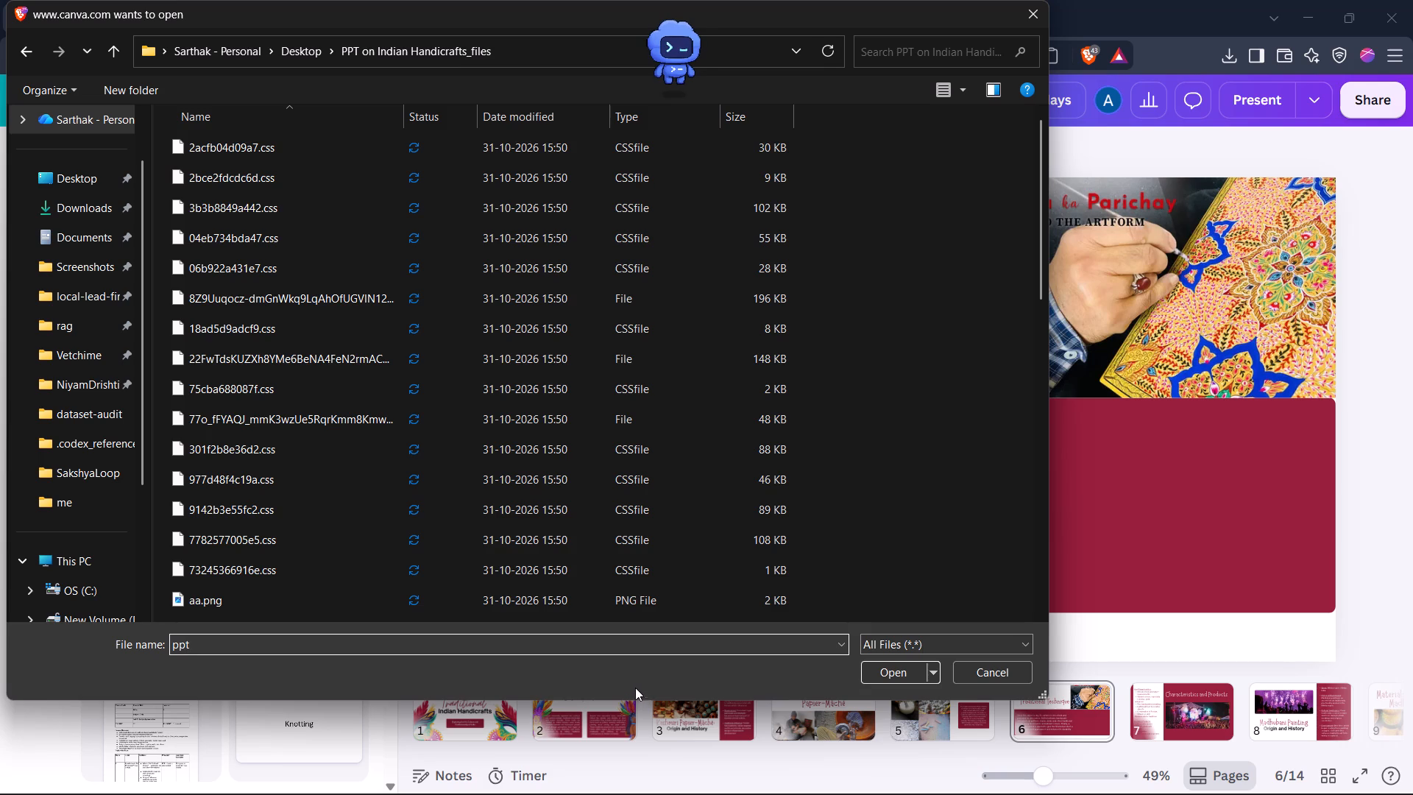
scroll(655, 484, "up", 15)
left_click(1029, 4)
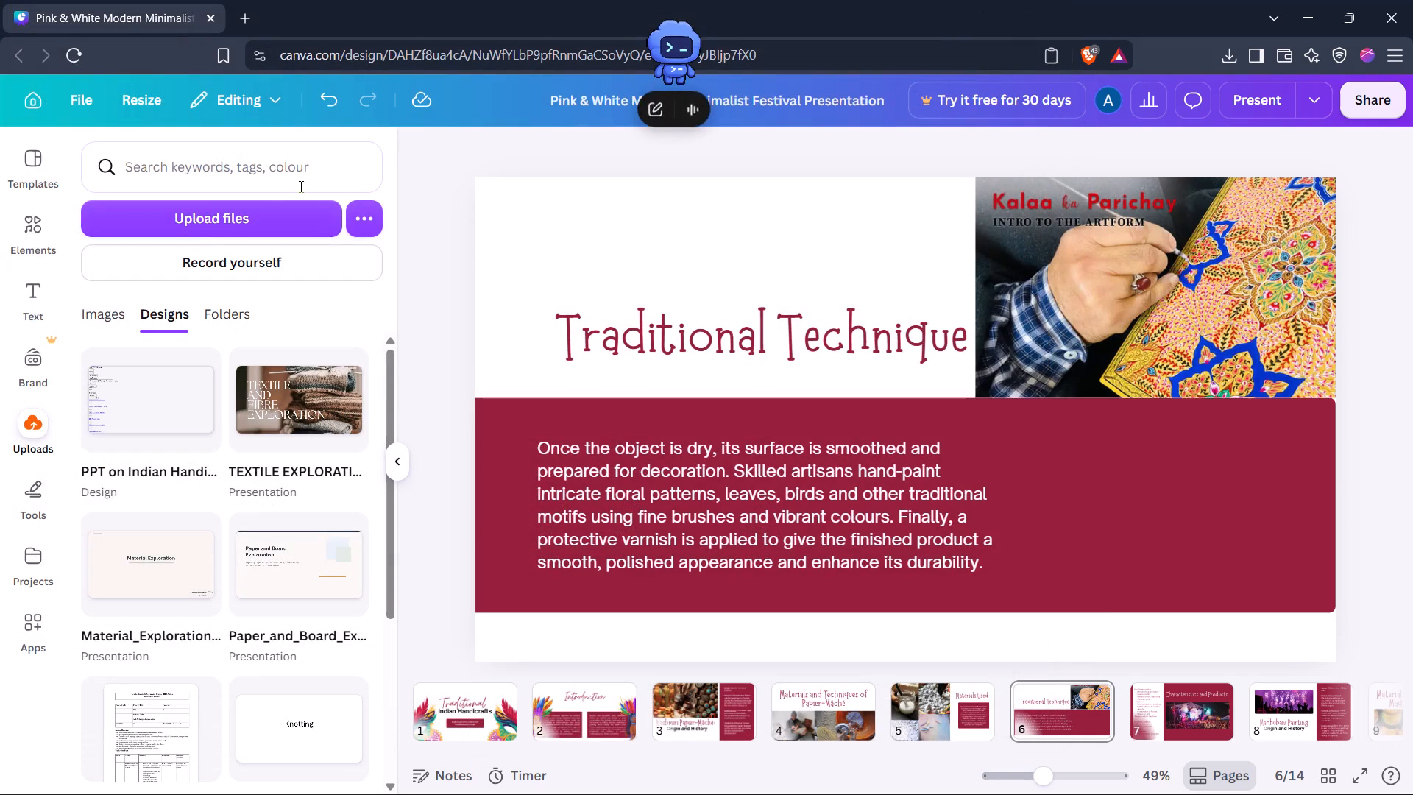
left_click(213, 222)
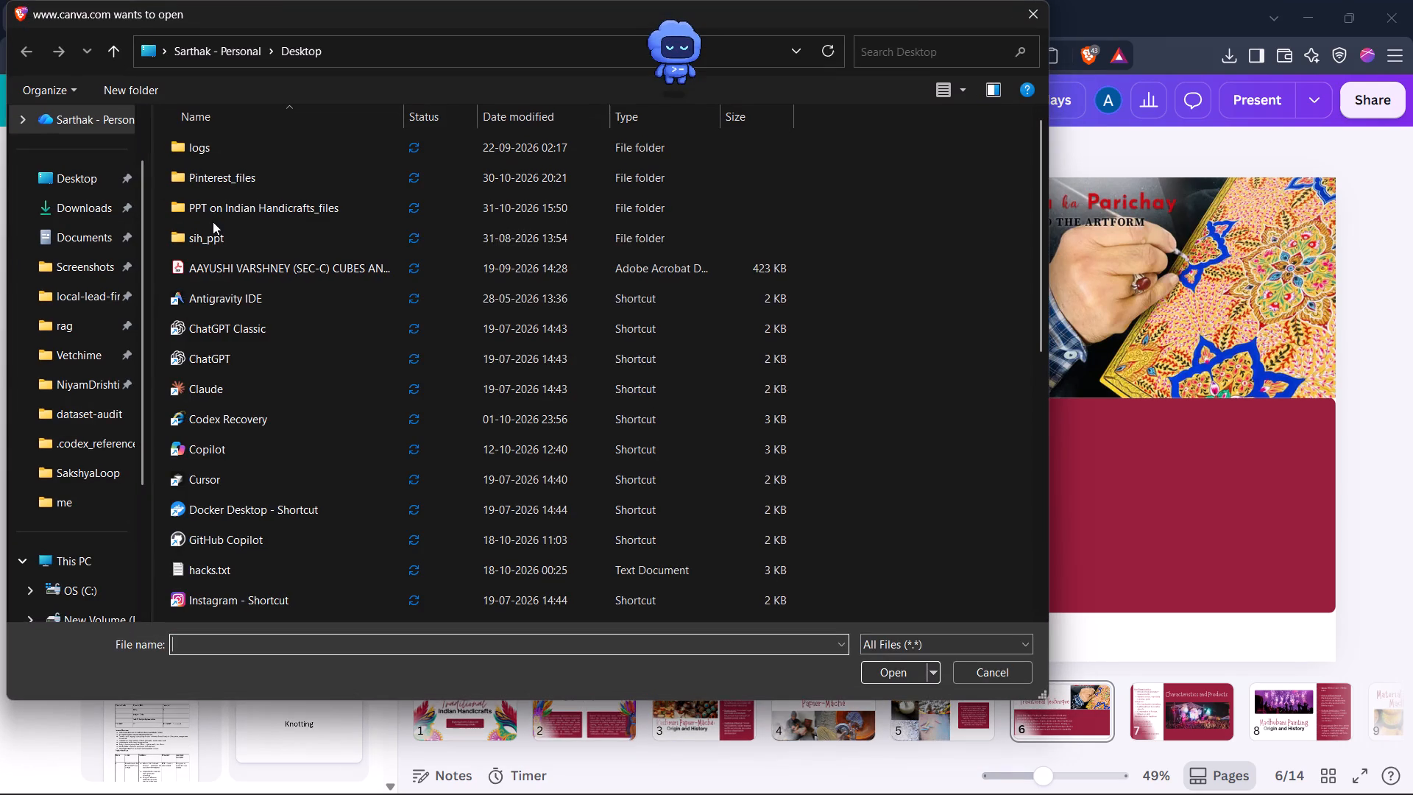
key("p")
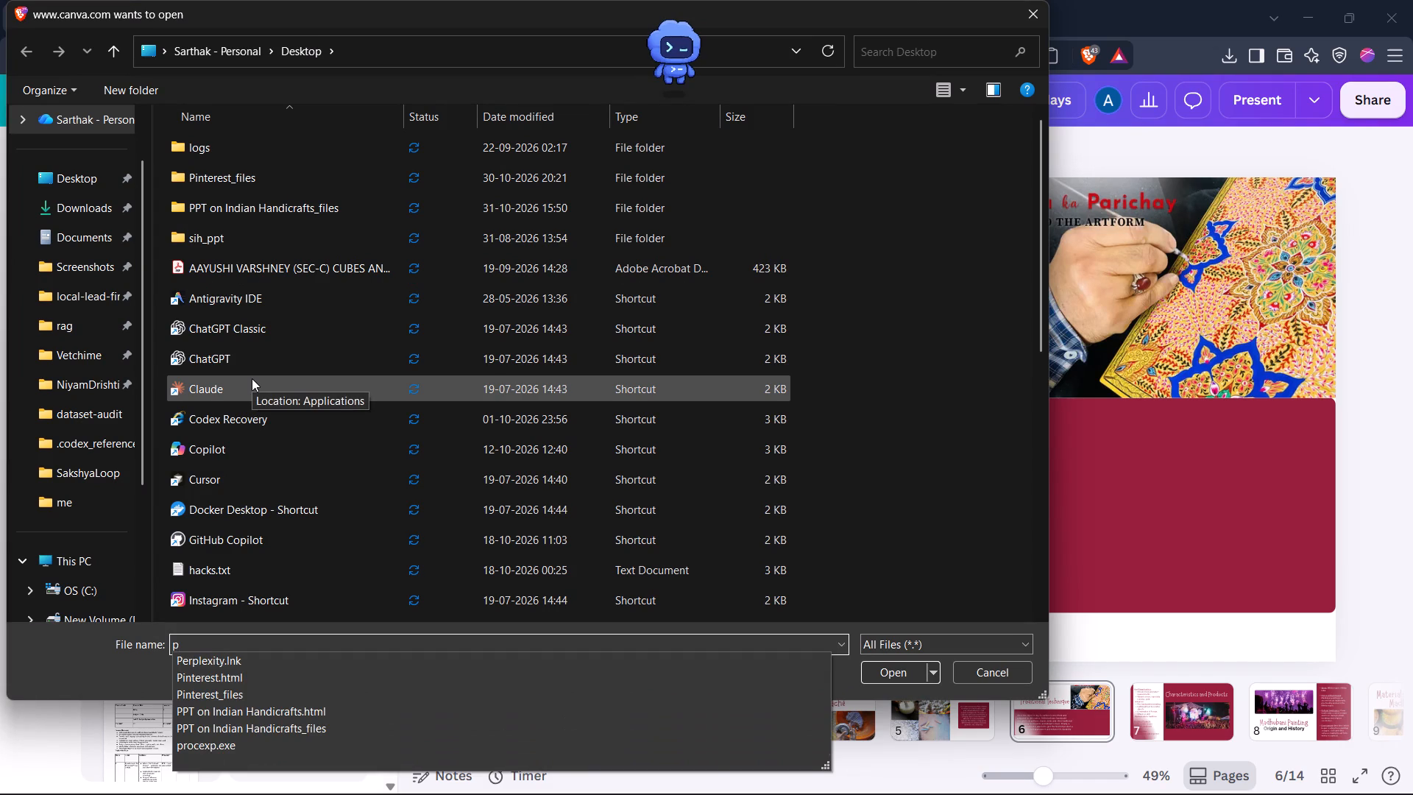
double_click(227, 729)
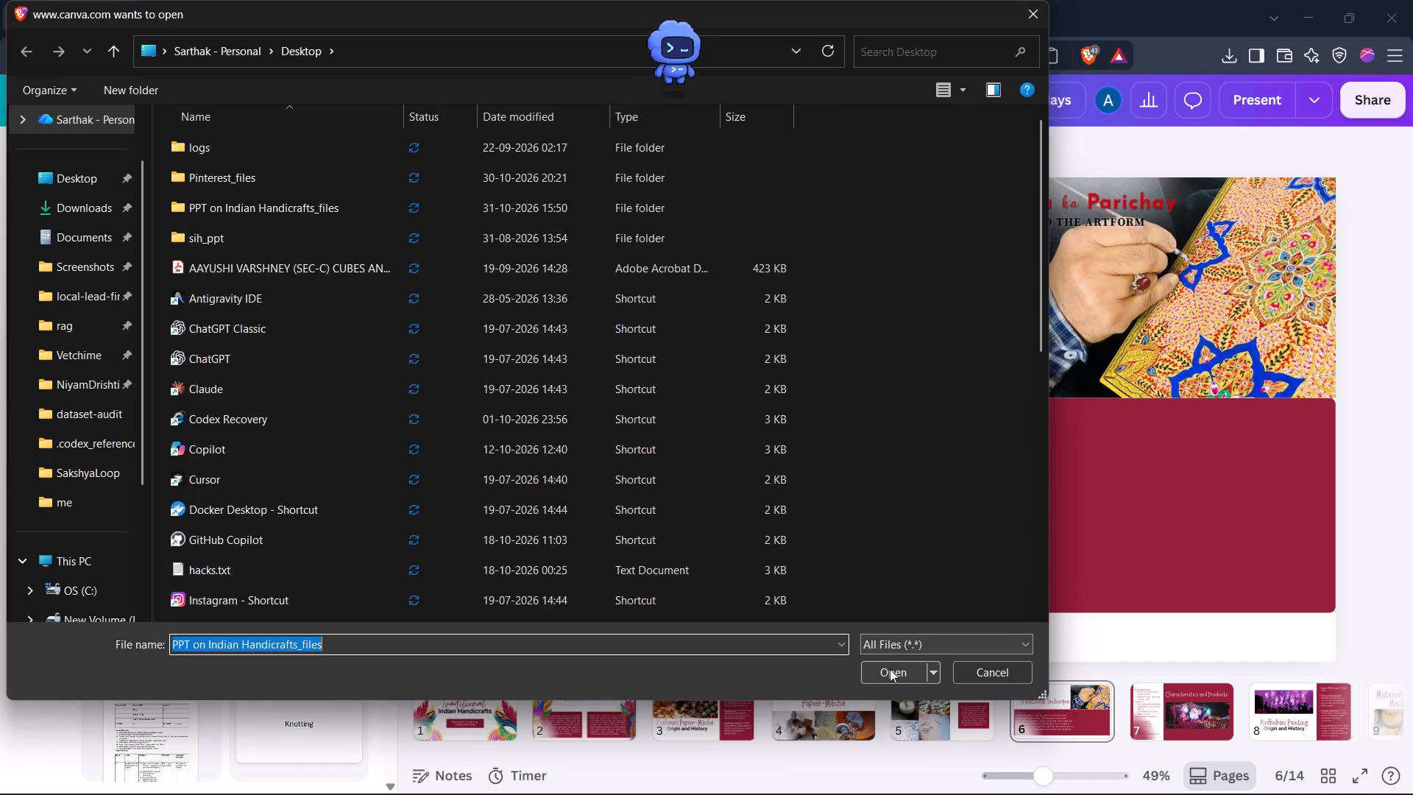
left_click(890, 671)
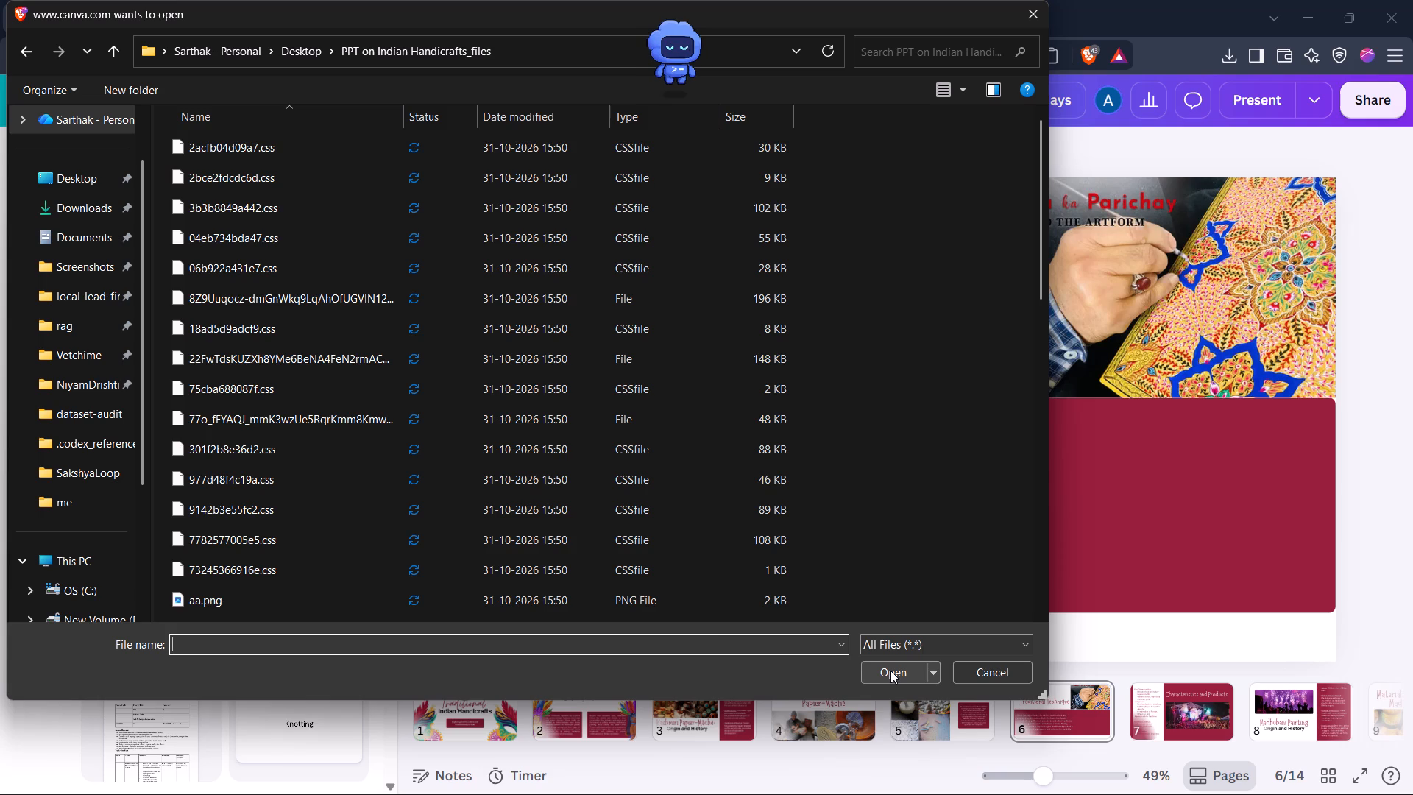
scroll(785, 244, "down", 6)
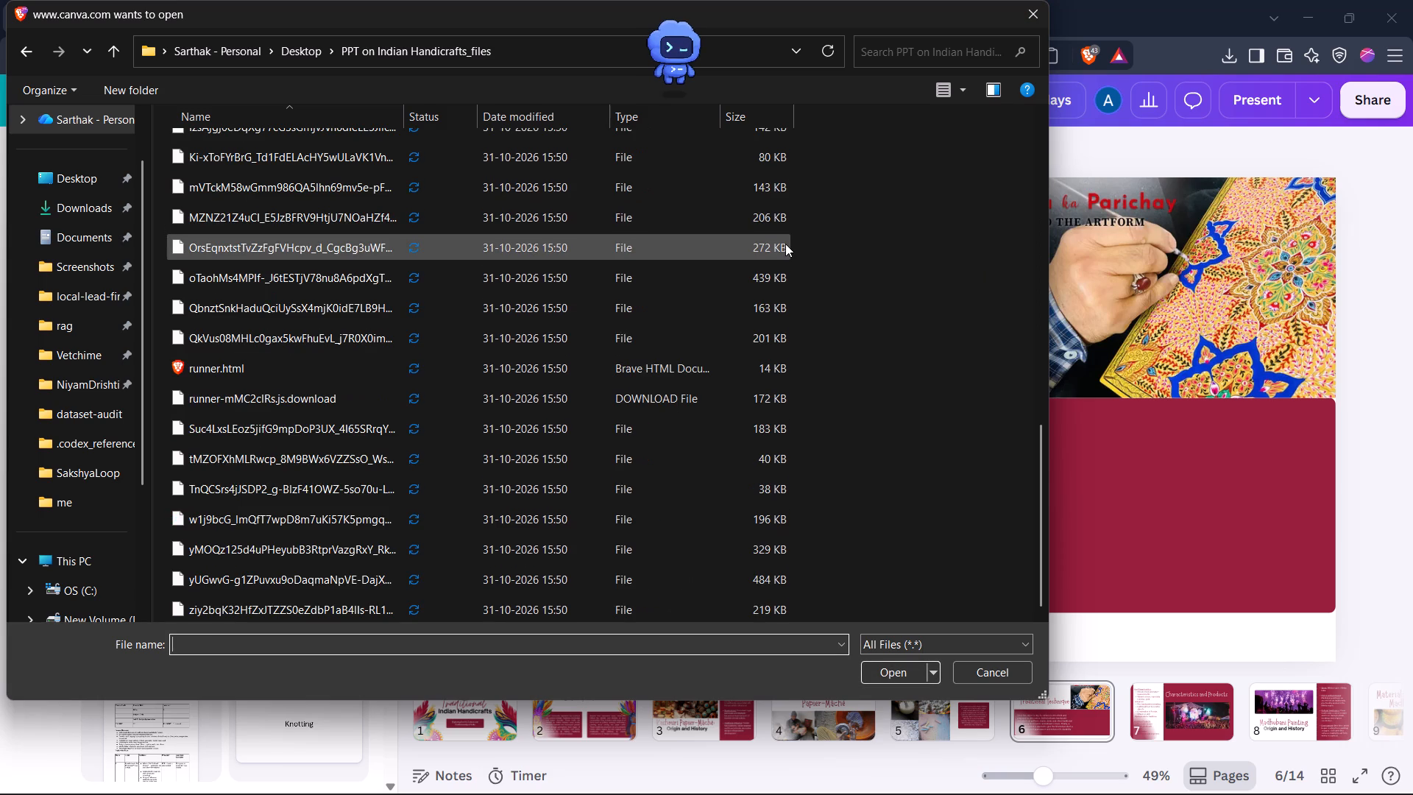
scroll(785, 244, "down", 11)
scroll(785, 244, "down", 18)
scroll(785, 244, "up", 13)
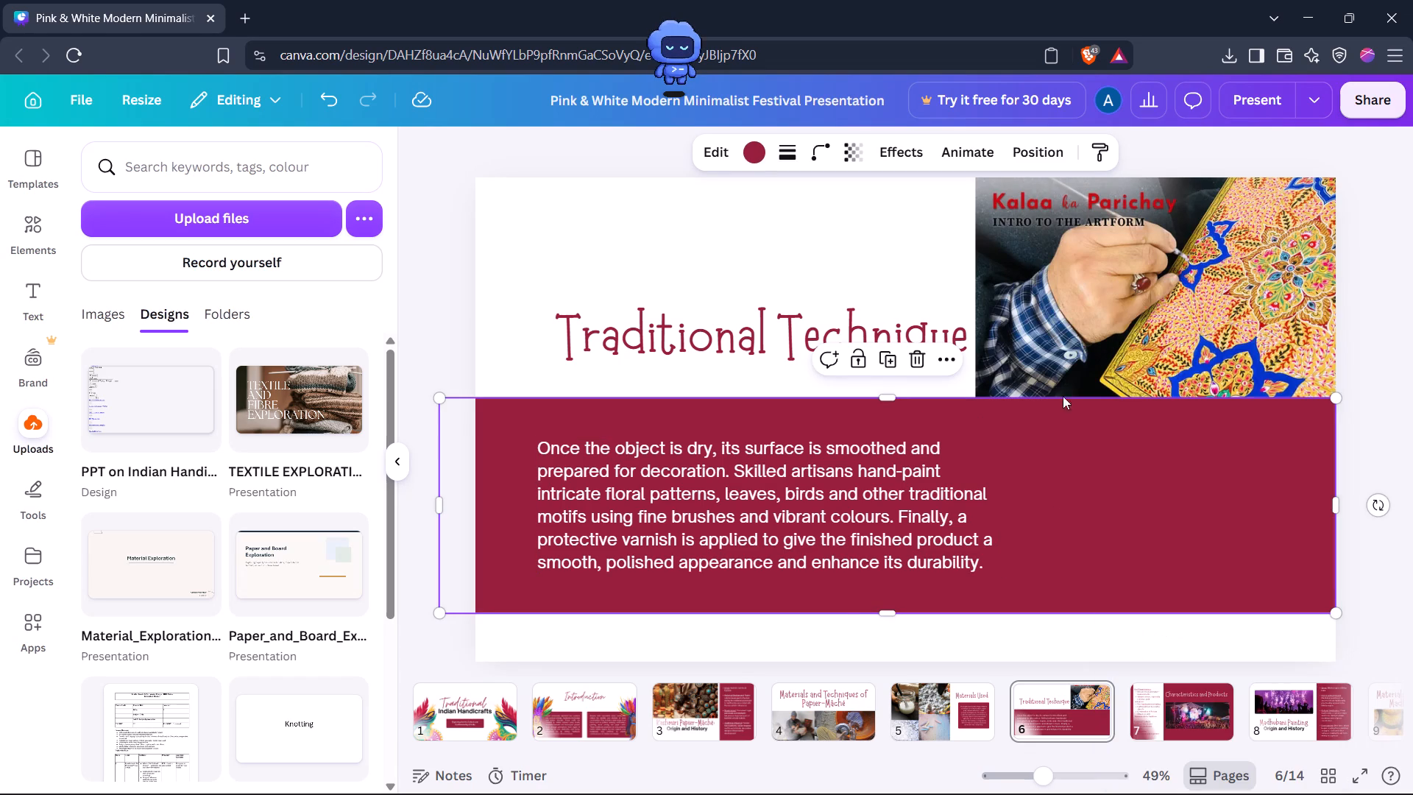
left_click(871, 441)
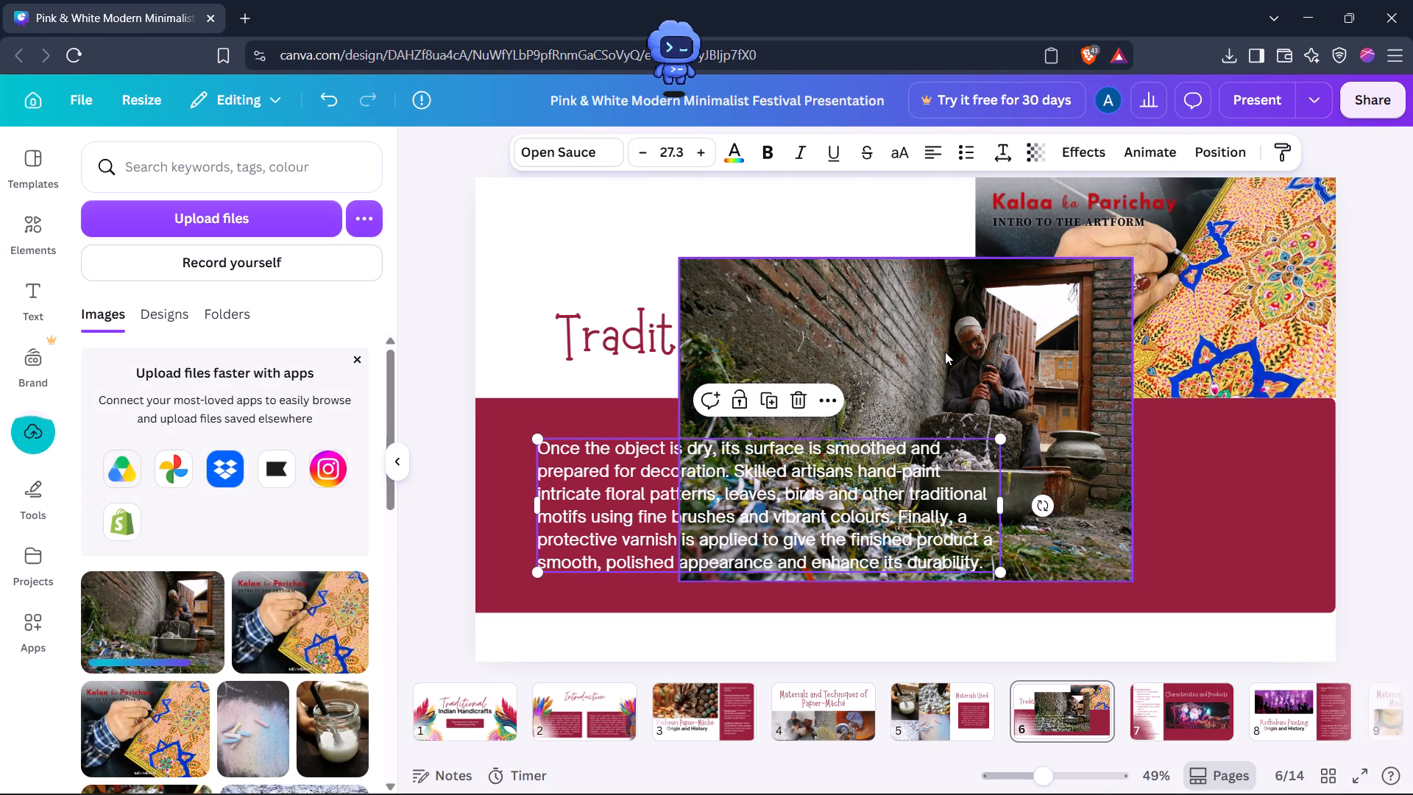
Shrink the paper-pulp photo and fit it over the red band's right end, directly below the painting photo and out to the slide edge.
left_click(945, 352)
left_click_drag(1130, 261, 1036, 330)
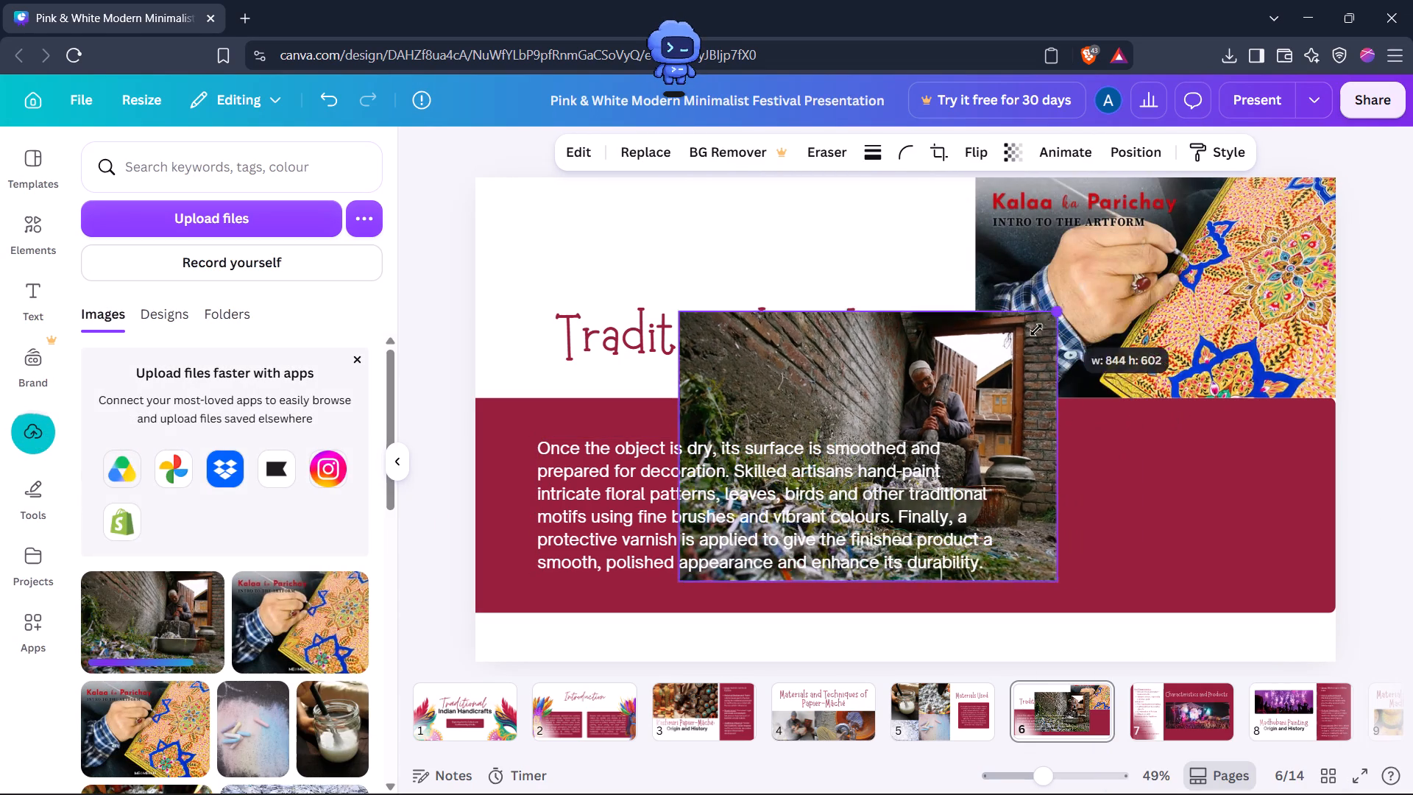
left_click_drag(1036, 330, 1026, 337)
left_click_drag(968, 377, 1302, 456)
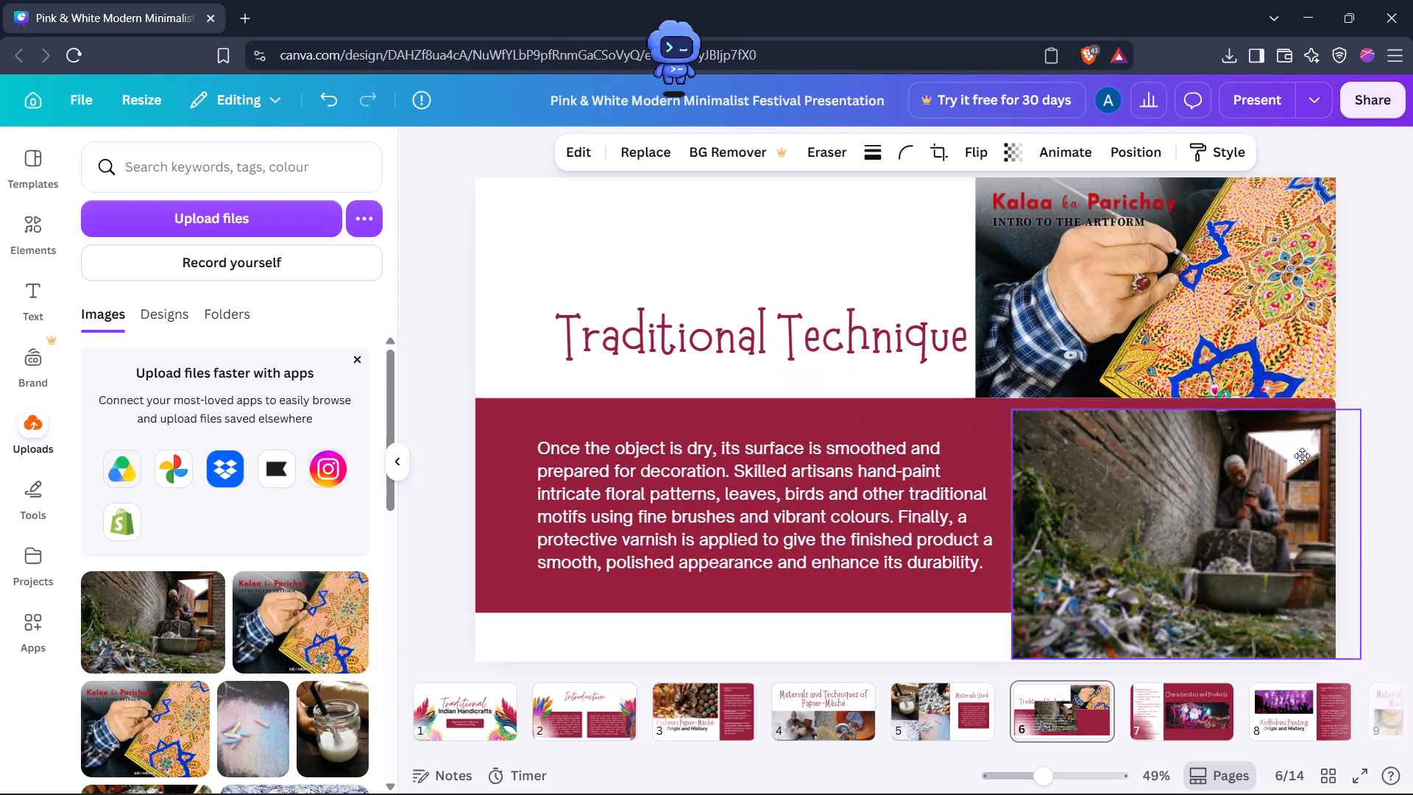
left_click_drag(1302, 456, 1258, 446)
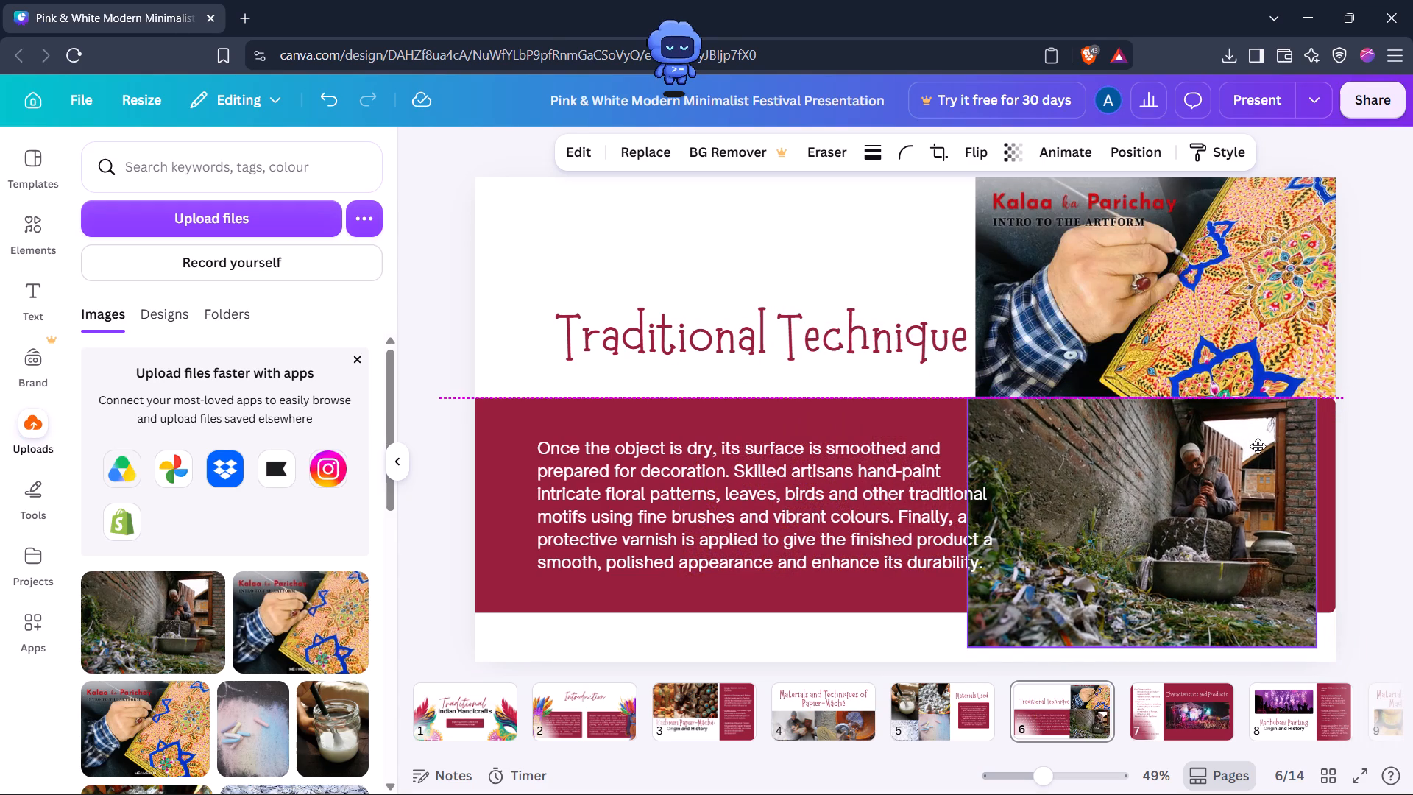
left_click_drag(1258, 446, 1262, 446)
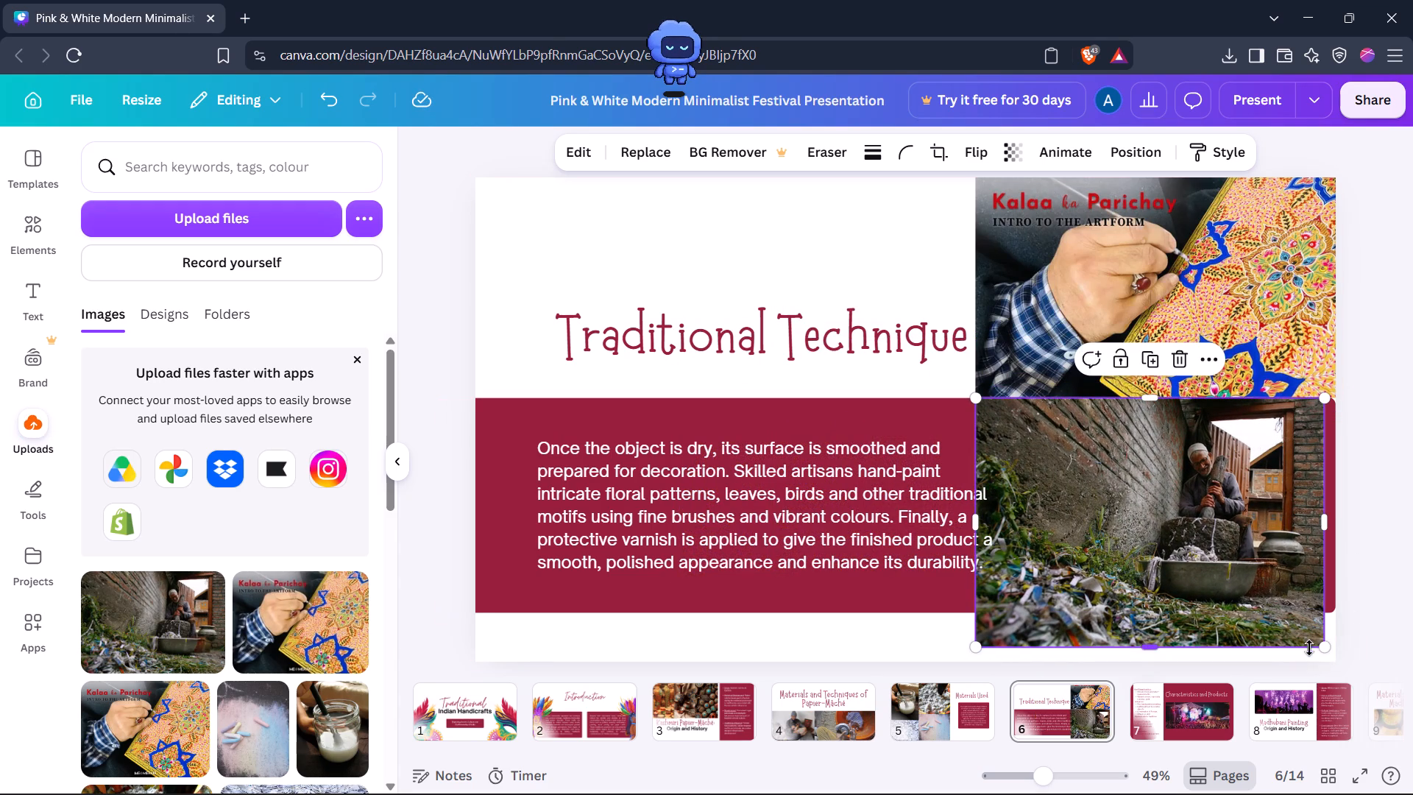
left_click_drag(1324, 649, 1301, 623)
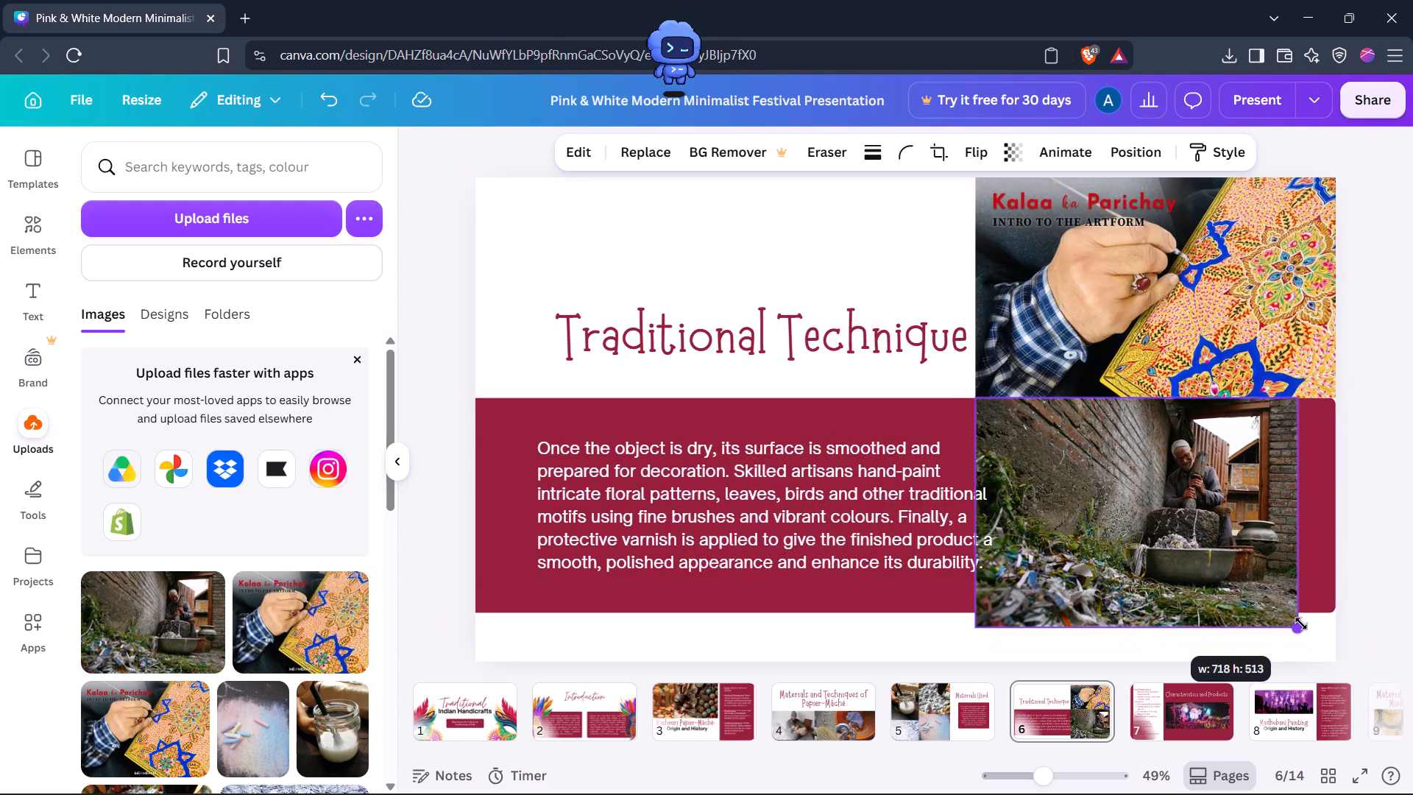
left_click_drag(1301, 623, 1281, 610)
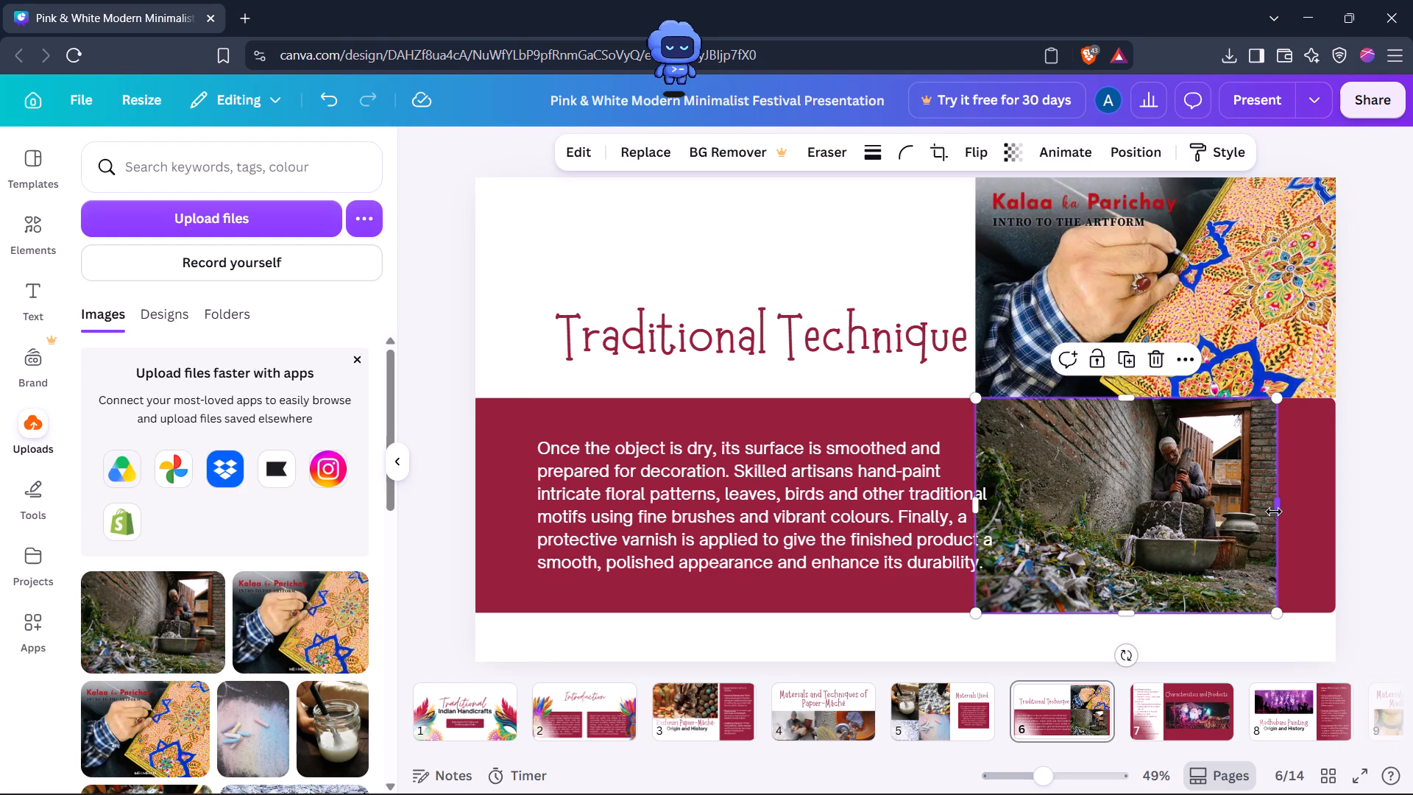
left_click_drag(1274, 512, 1339, 505)
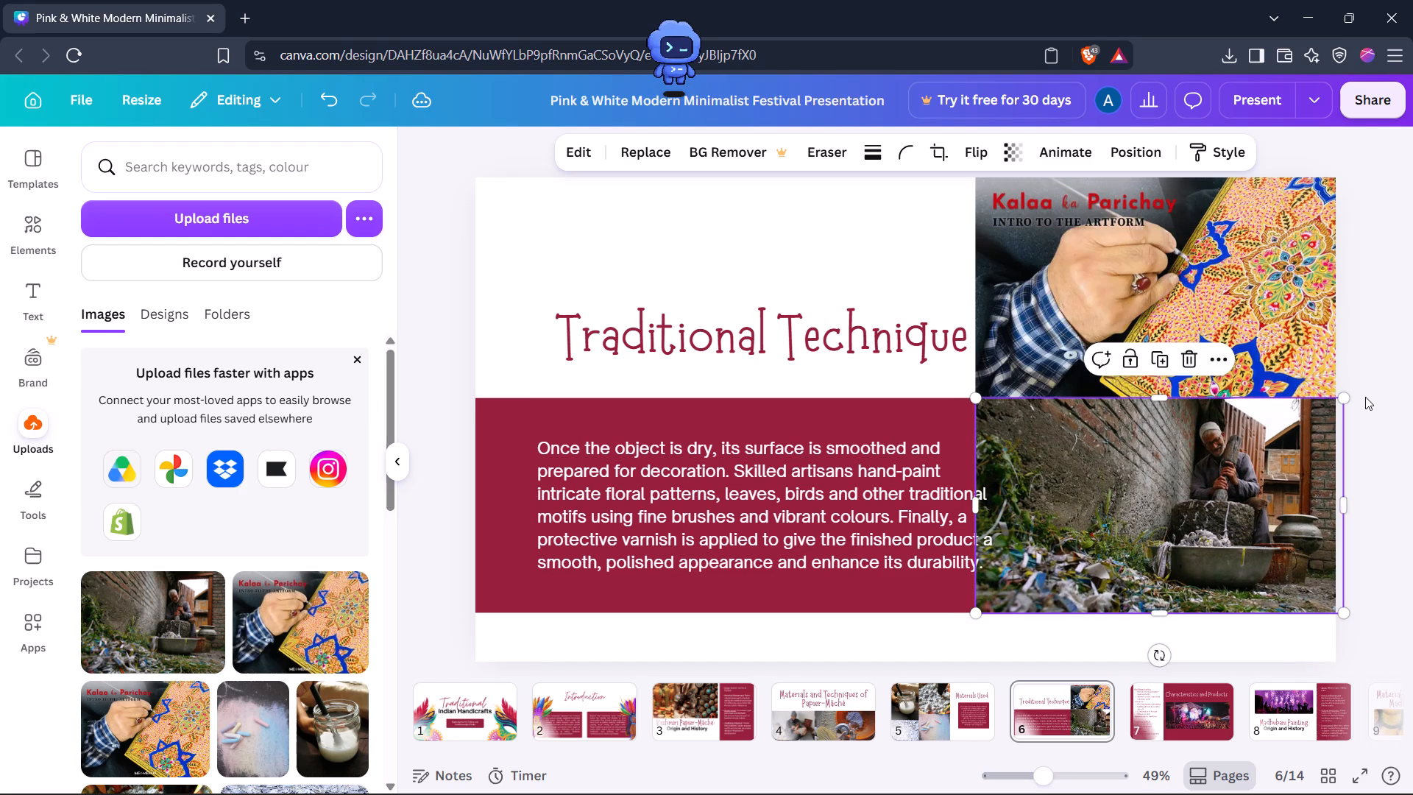
left_click(1365, 396)
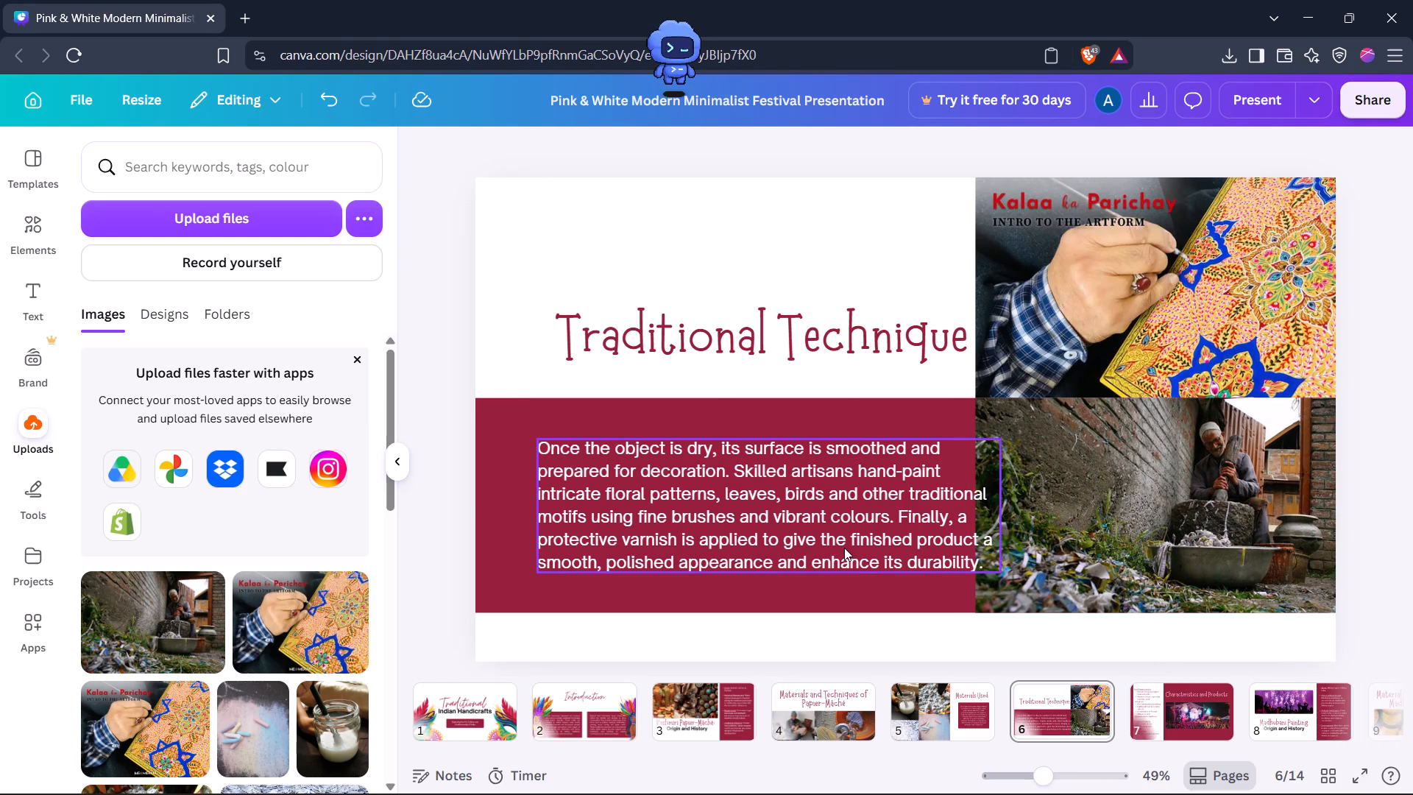
Shift the body paragraph and the Traditional Technique title toward the slide's left edge, clear of the photos.
left_click_drag(844, 548, 810, 546)
left_click_drag(709, 342, 667, 347)
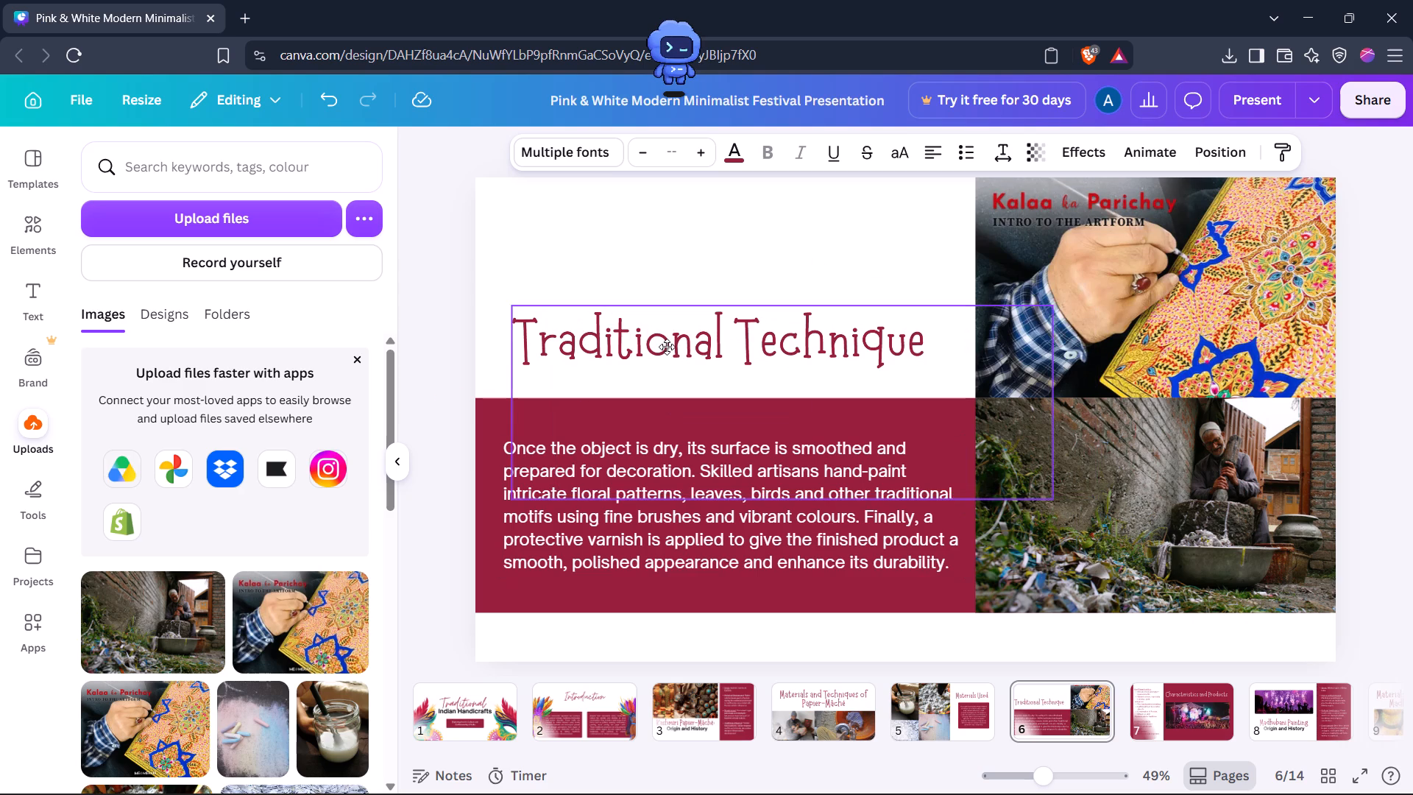
left_click_drag(667, 347, 665, 344)
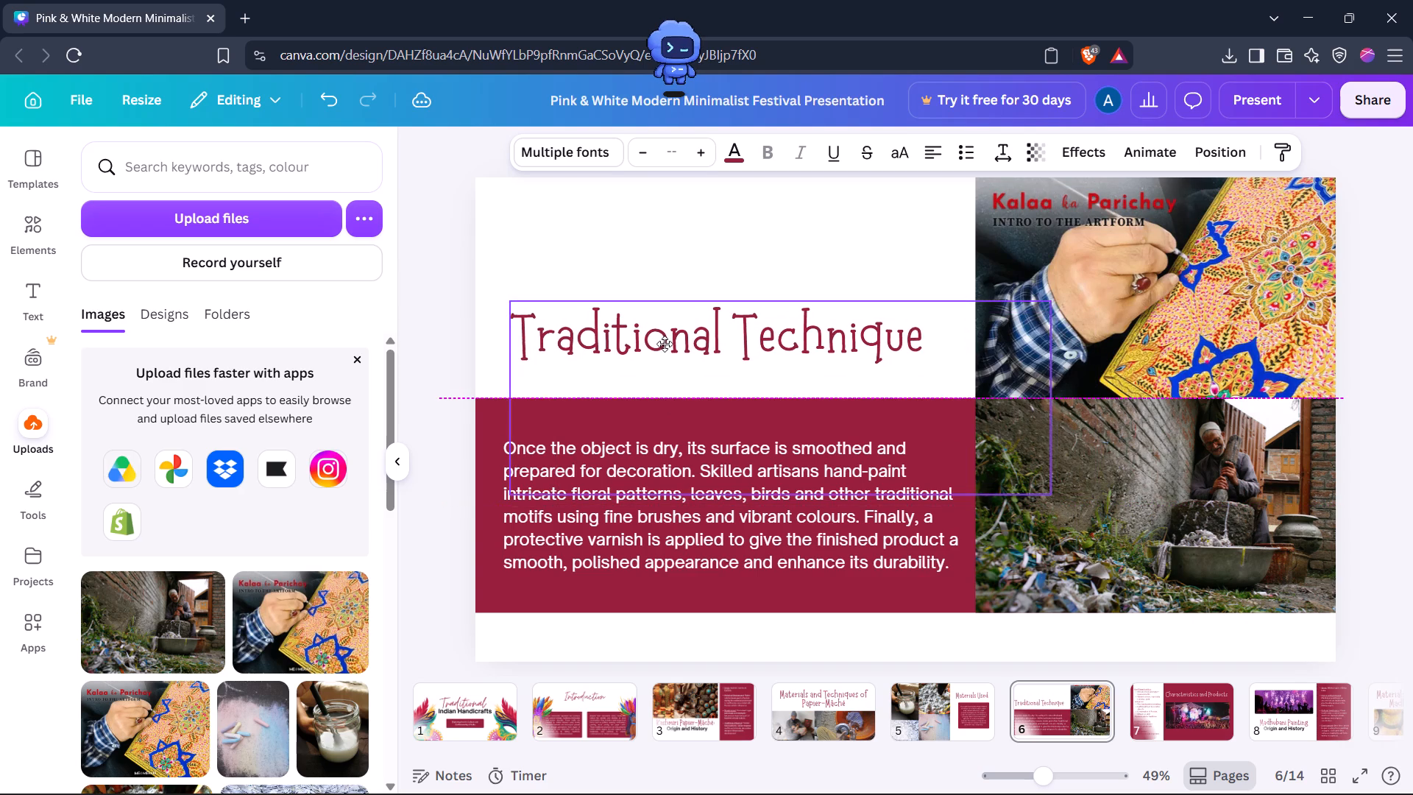
left_click_drag(665, 344, 668, 346)
left_click(1364, 299)
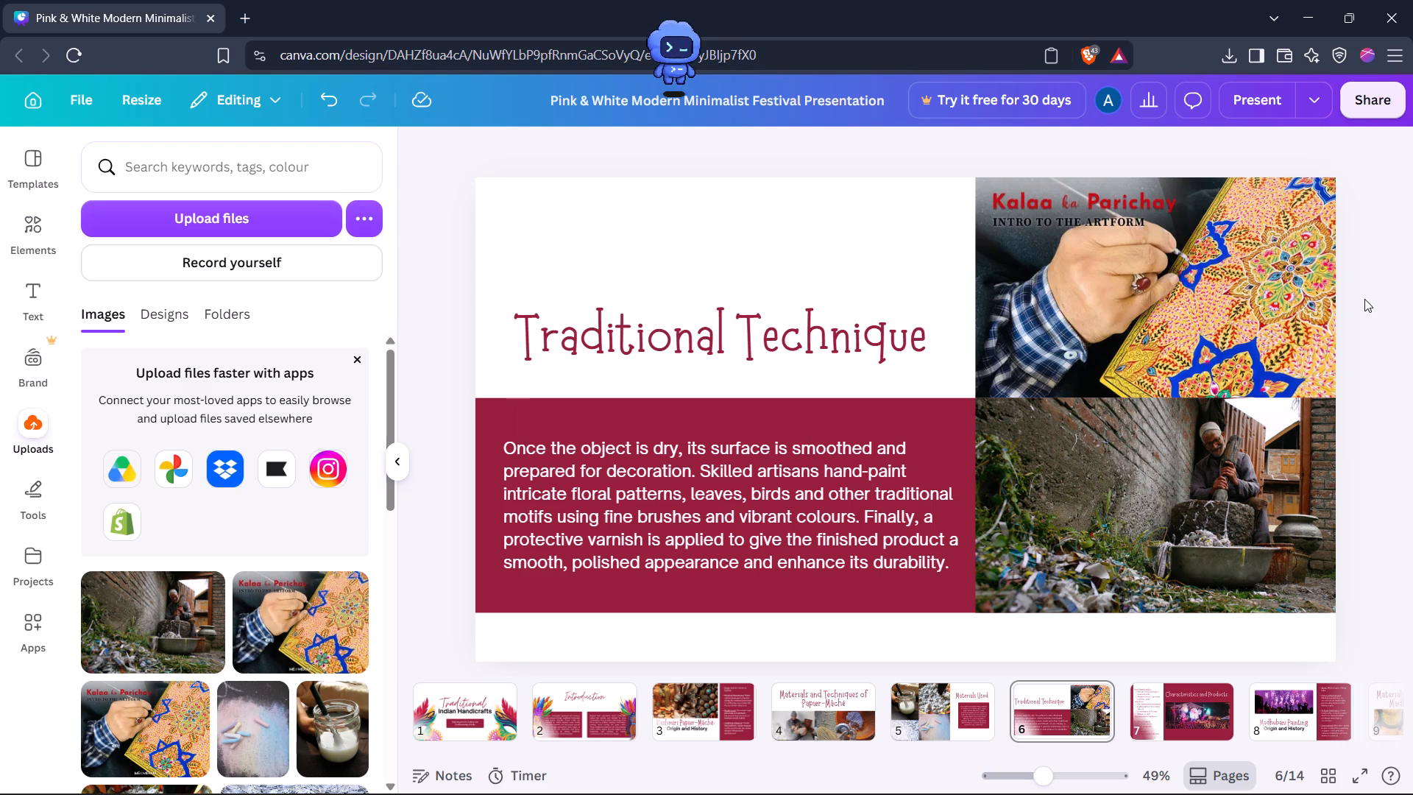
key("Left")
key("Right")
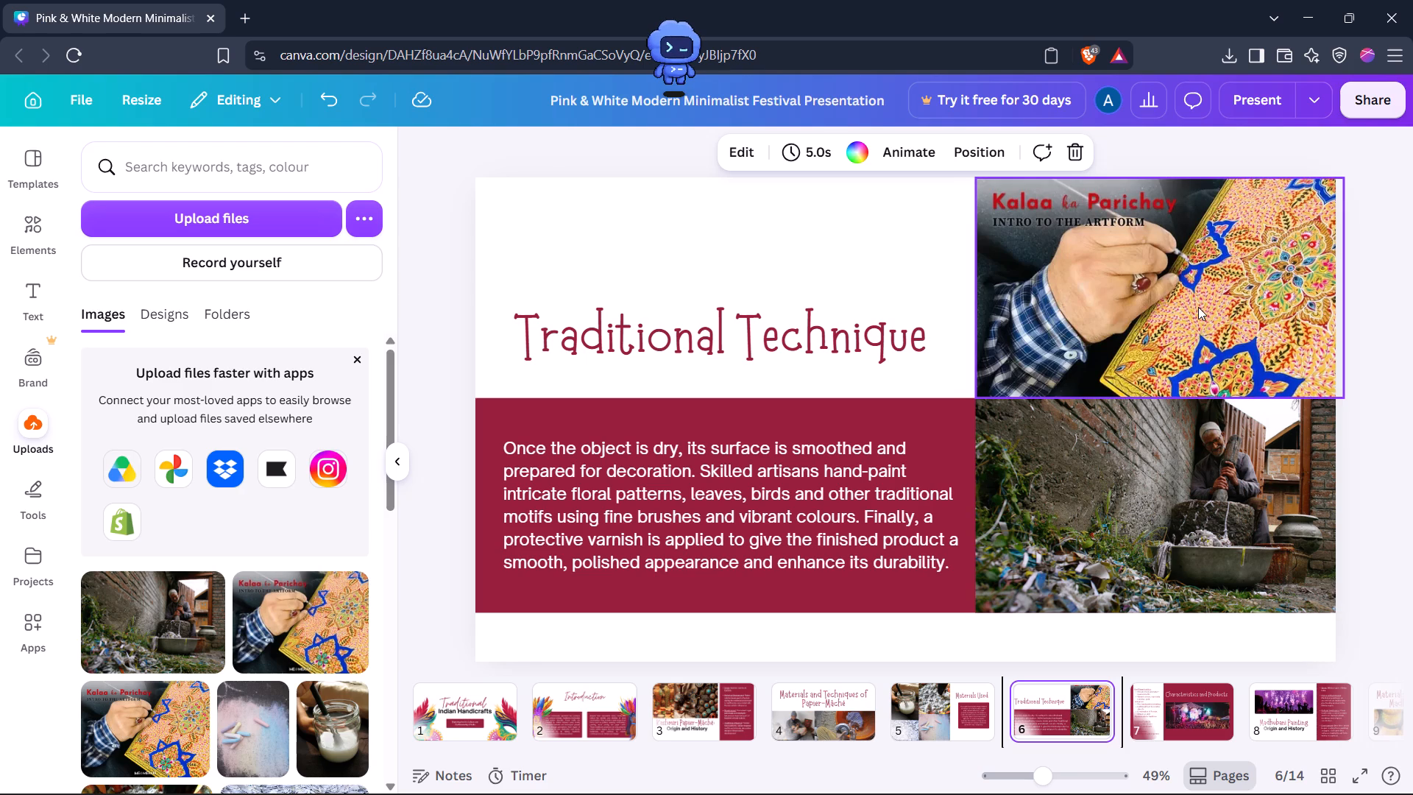
Delete the paper-pulp photo from slide 6.
left_click(1163, 433)
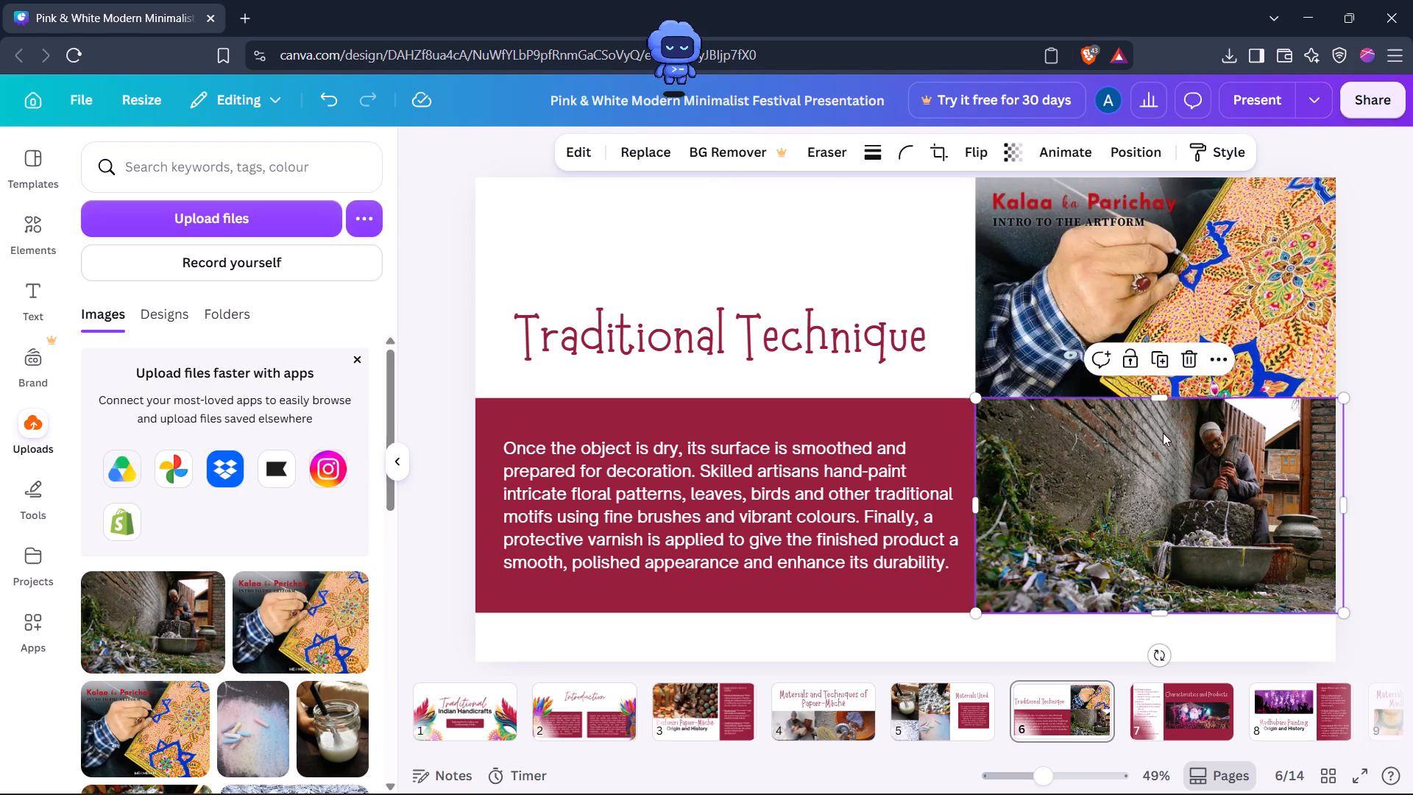
key("BackSpace")
Shrink the painting photo to about 777 wide and lower it to overlap the red band beside the title.
left_click_drag(1181, 342, 1158, 428)
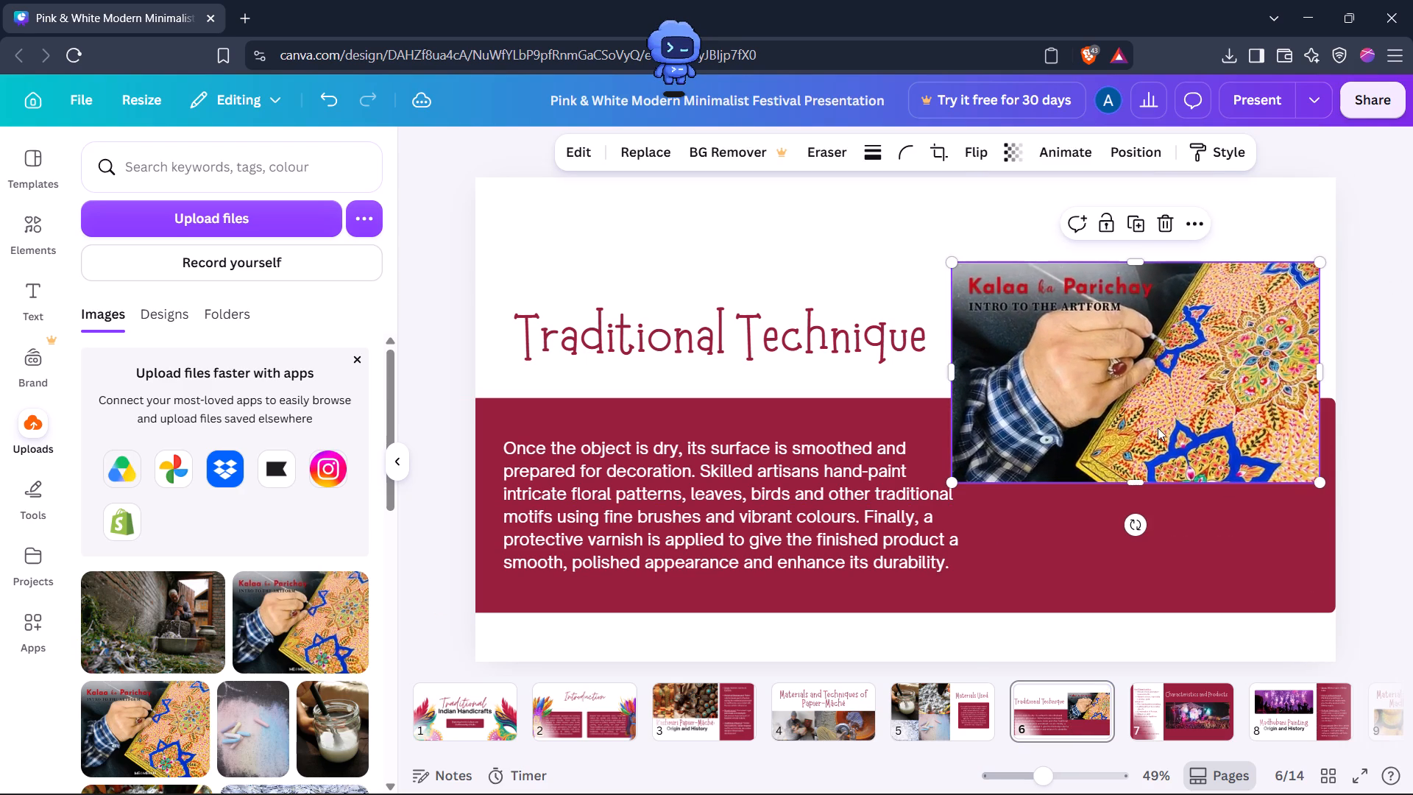
left_click_drag(1318, 479, 1272, 453)
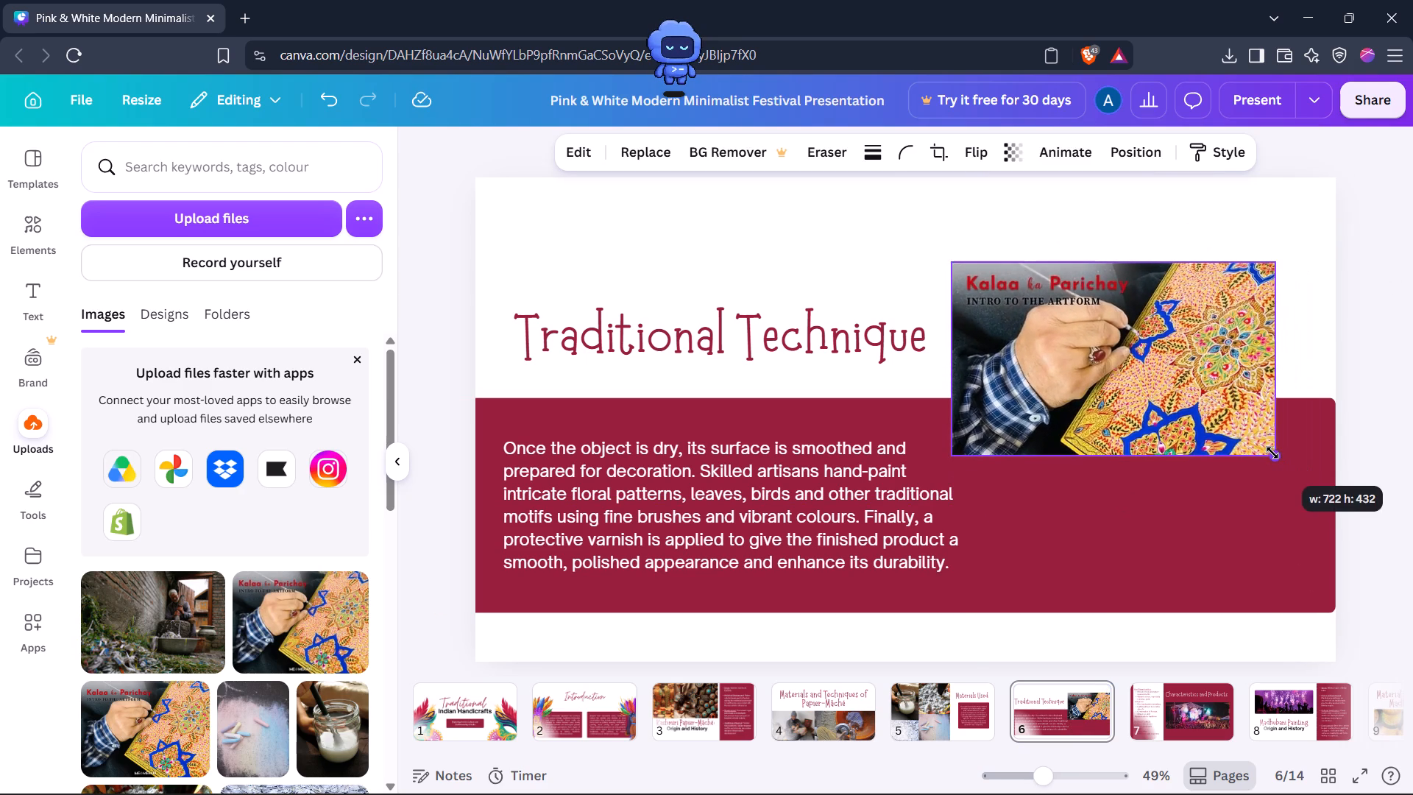
left_click_drag(1272, 453, 1266, 520)
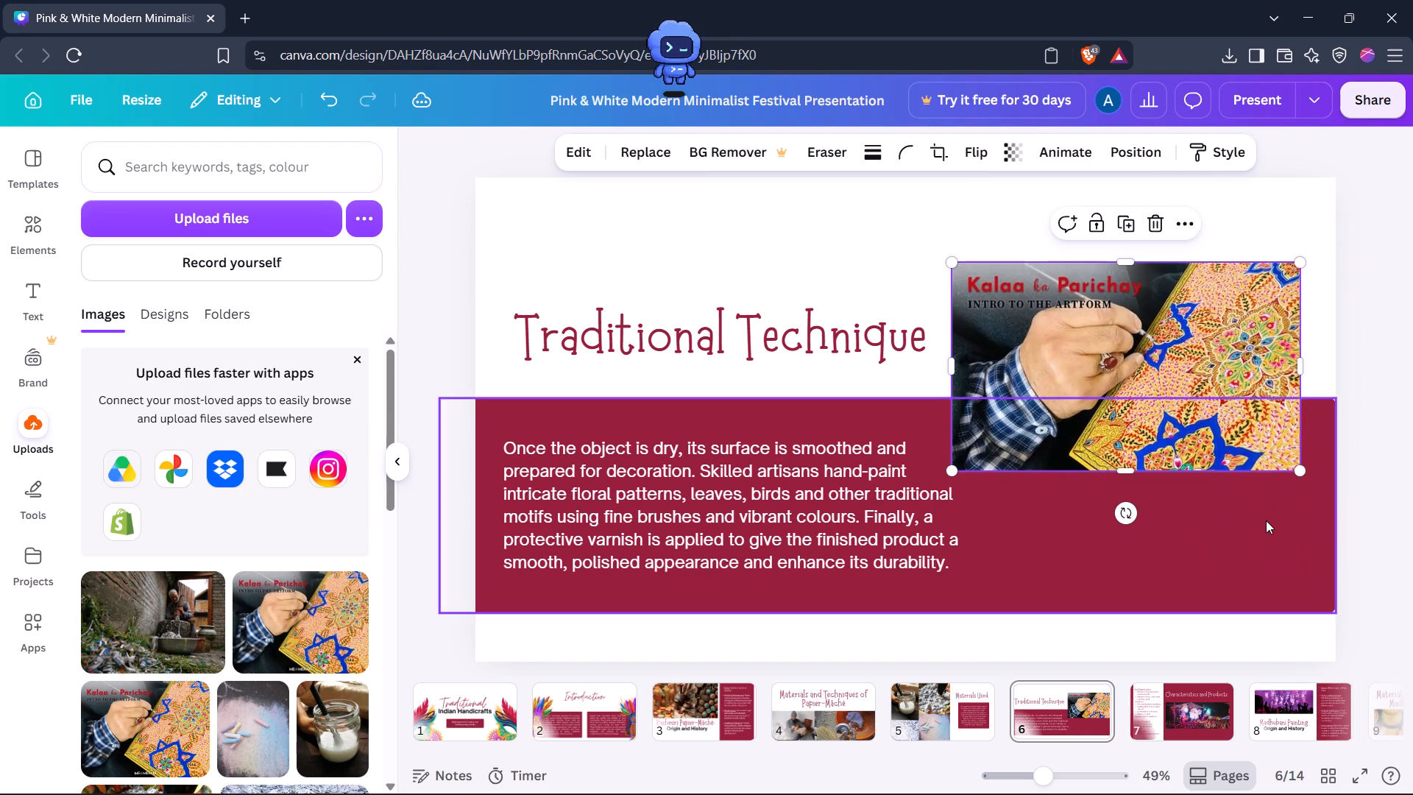
left_click_drag(1208, 315, 1214, 330)
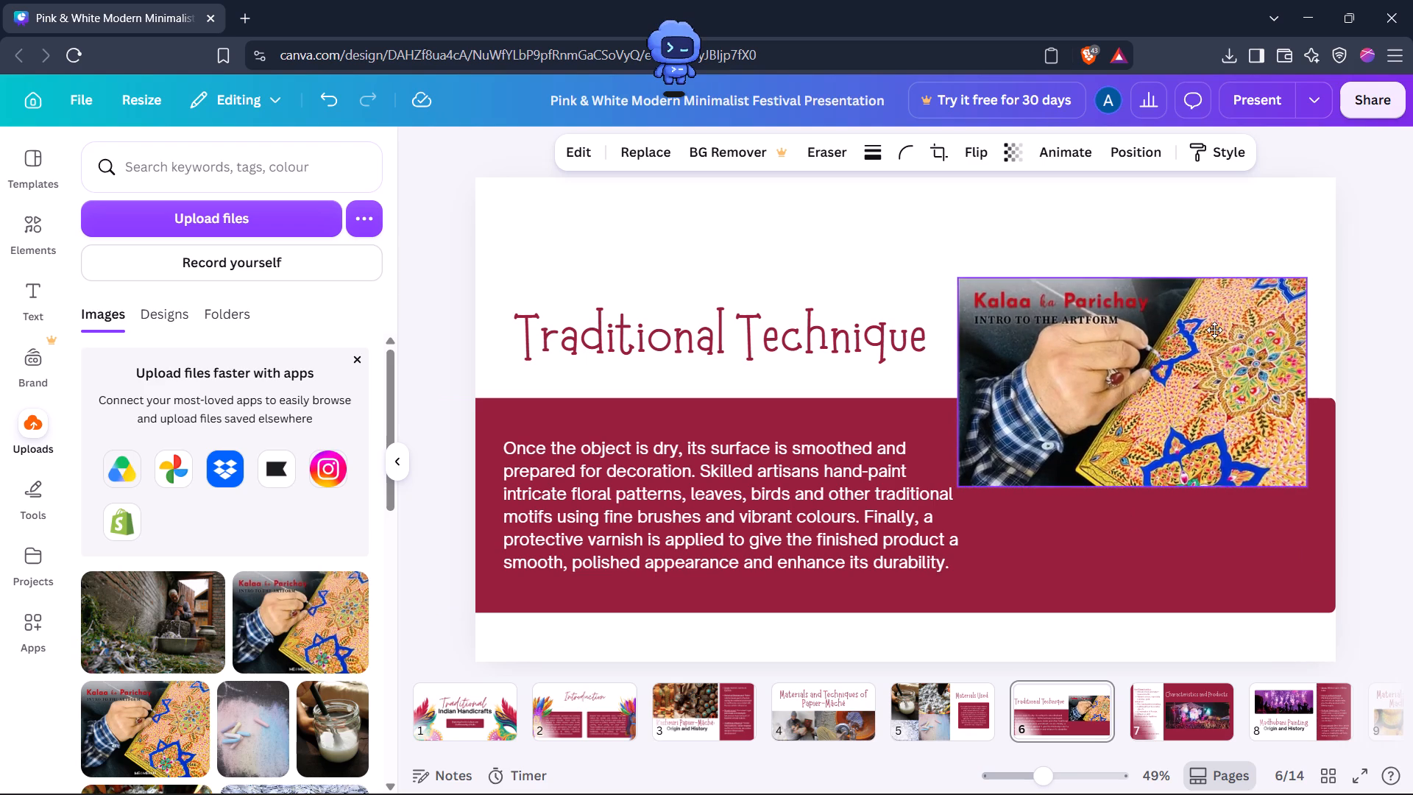
left_click_drag(1214, 330, 1214, 328)
Narrow the body paragraph's text box to about 998 wide so its lines end before the painting photo.
left_click(874, 497)
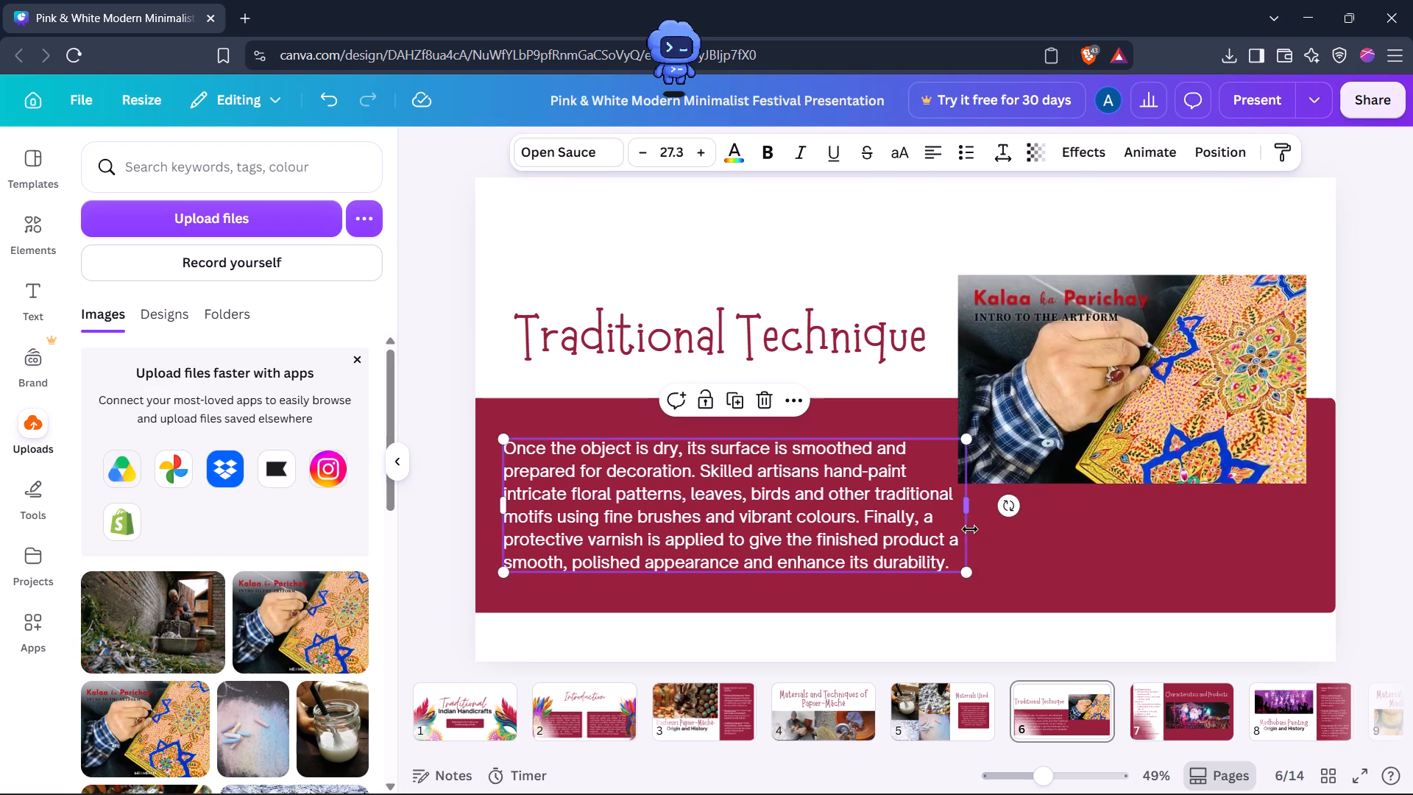
left_click_drag(968, 516, 952, 515)
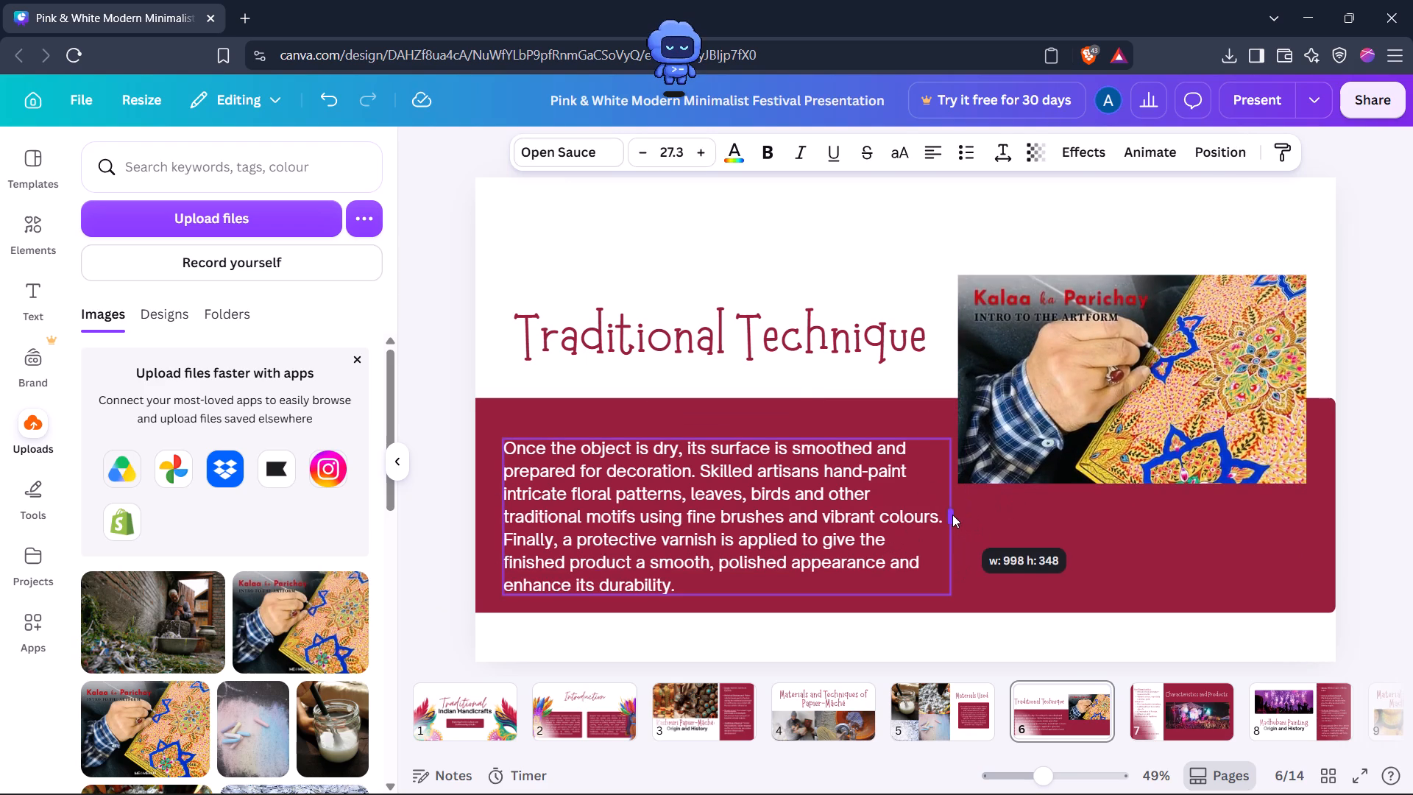
left_click_drag(952, 515, 952, 514)
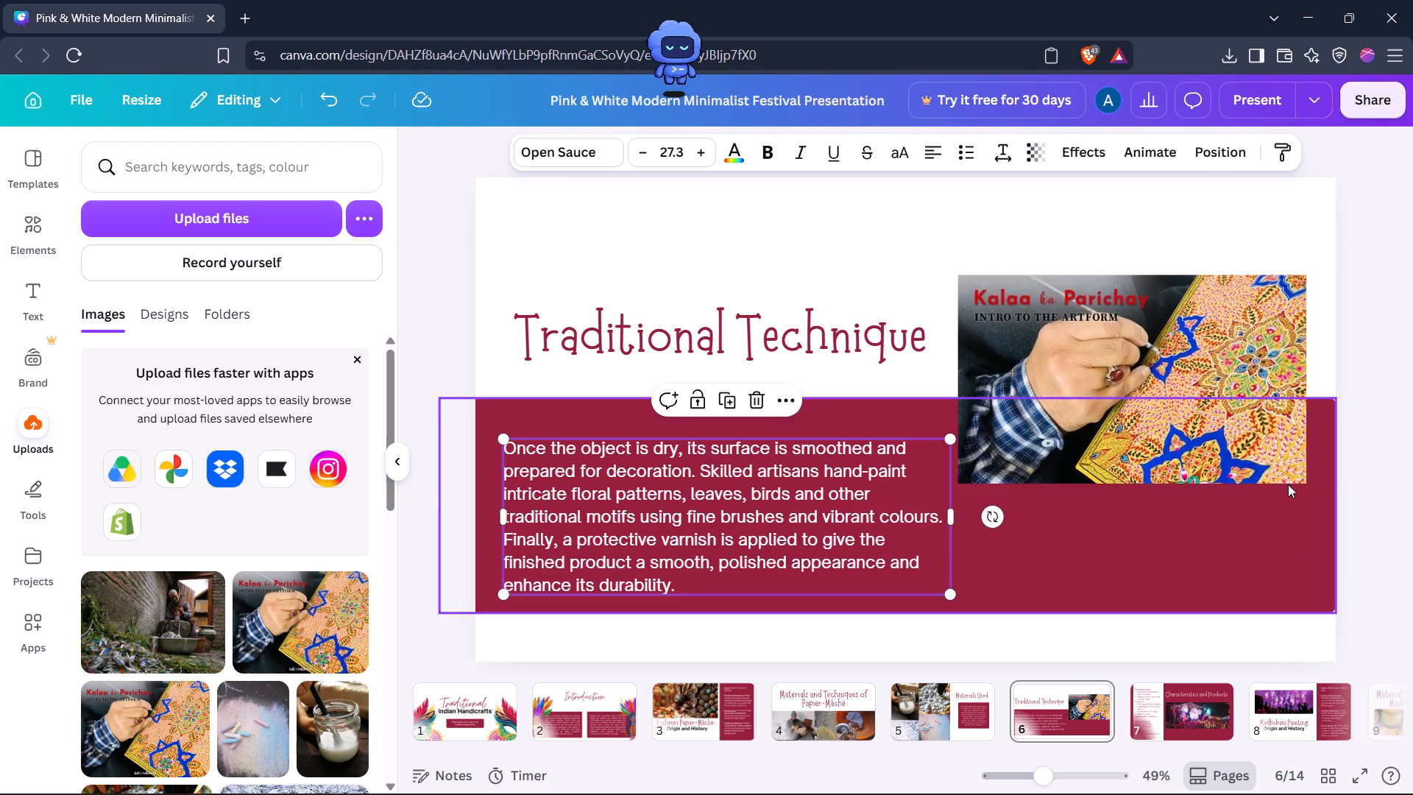
Stretch the painting photo from the slide's top edge down to the red band's lower edge and out past the slide's right edge.
left_click(1135, 459)
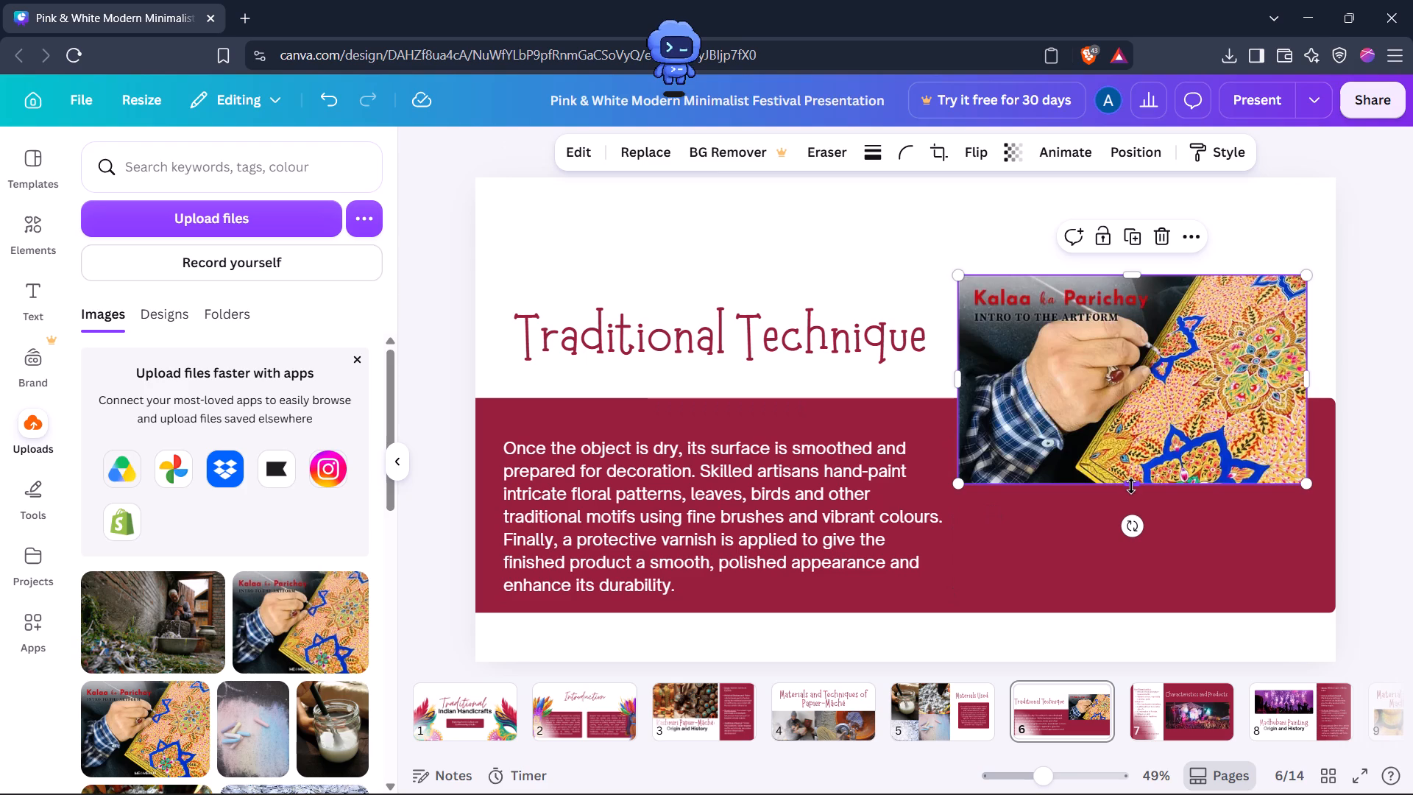
left_click_drag(1131, 486, 1156, 627)
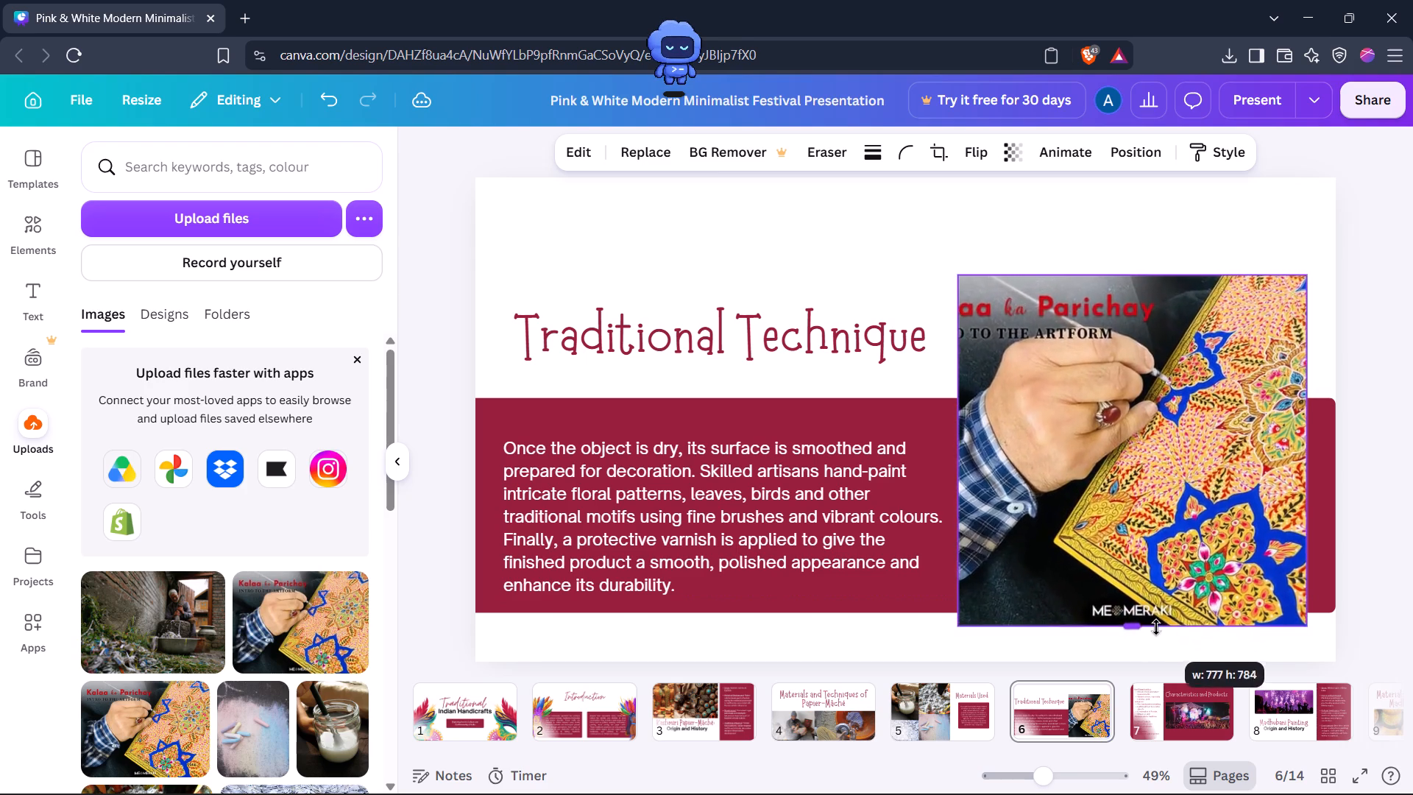
left_click_drag(1156, 627, 1154, 615)
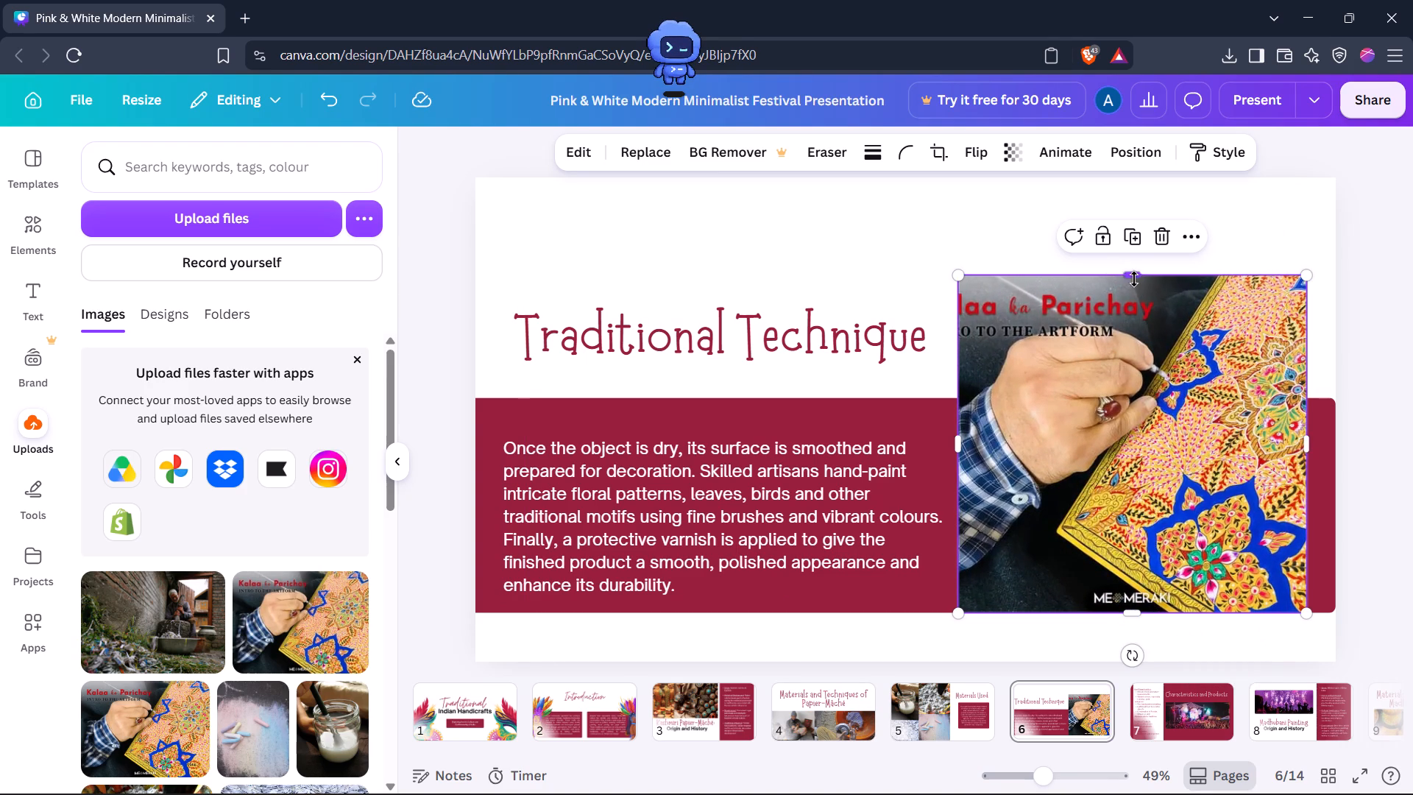
left_click(1133, 278)
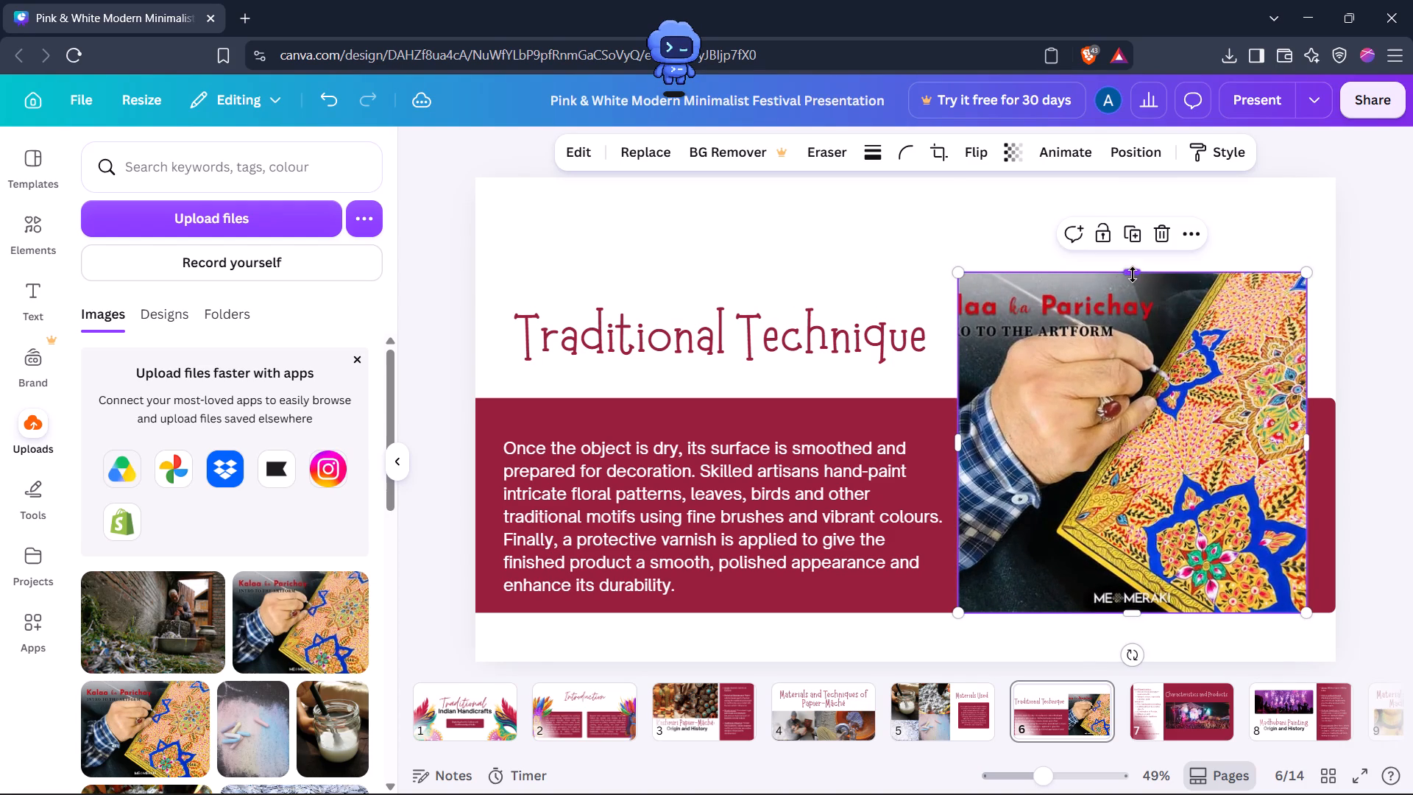
left_click_drag(1311, 443, 1351, 450)
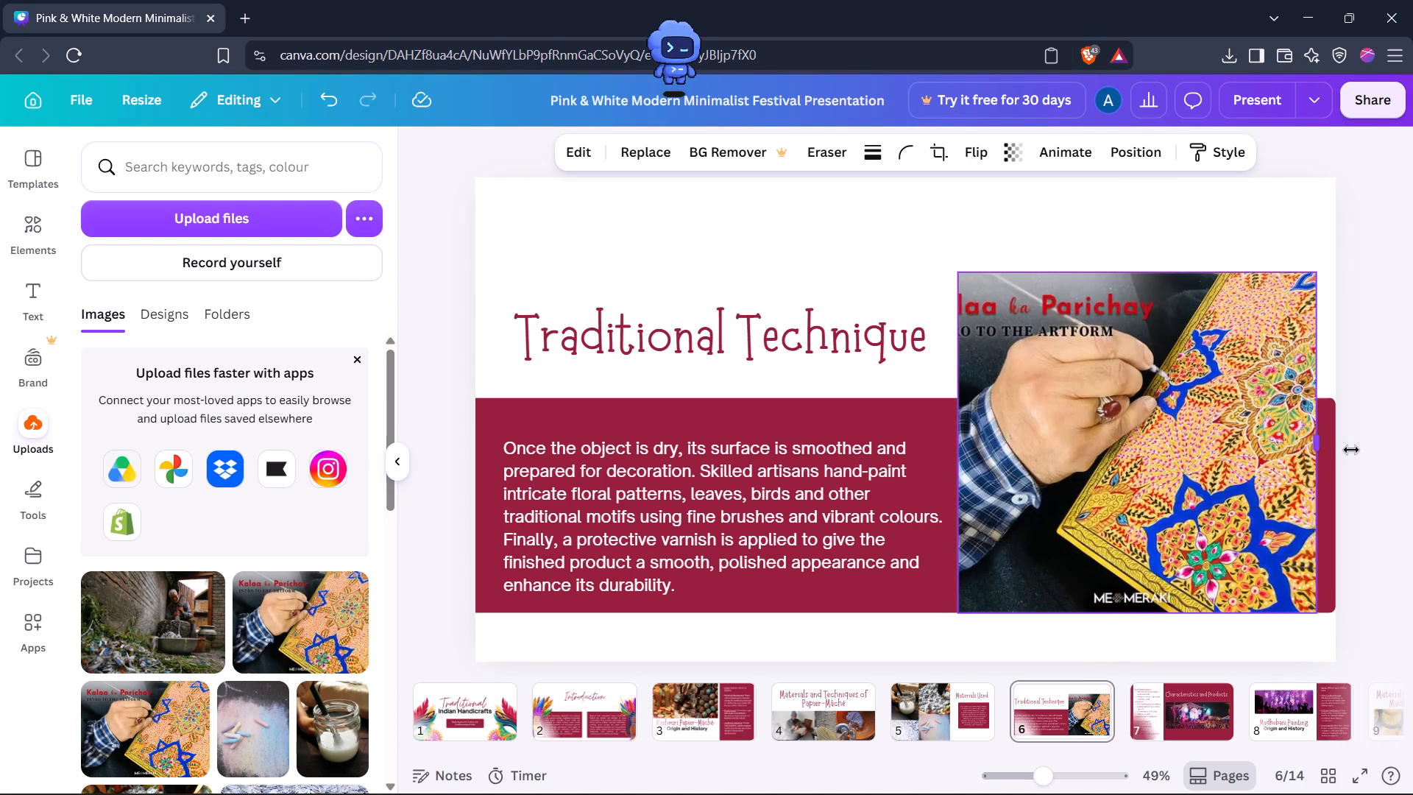
left_click_drag(1351, 450, 1353, 450)
double_click(1145, 442)
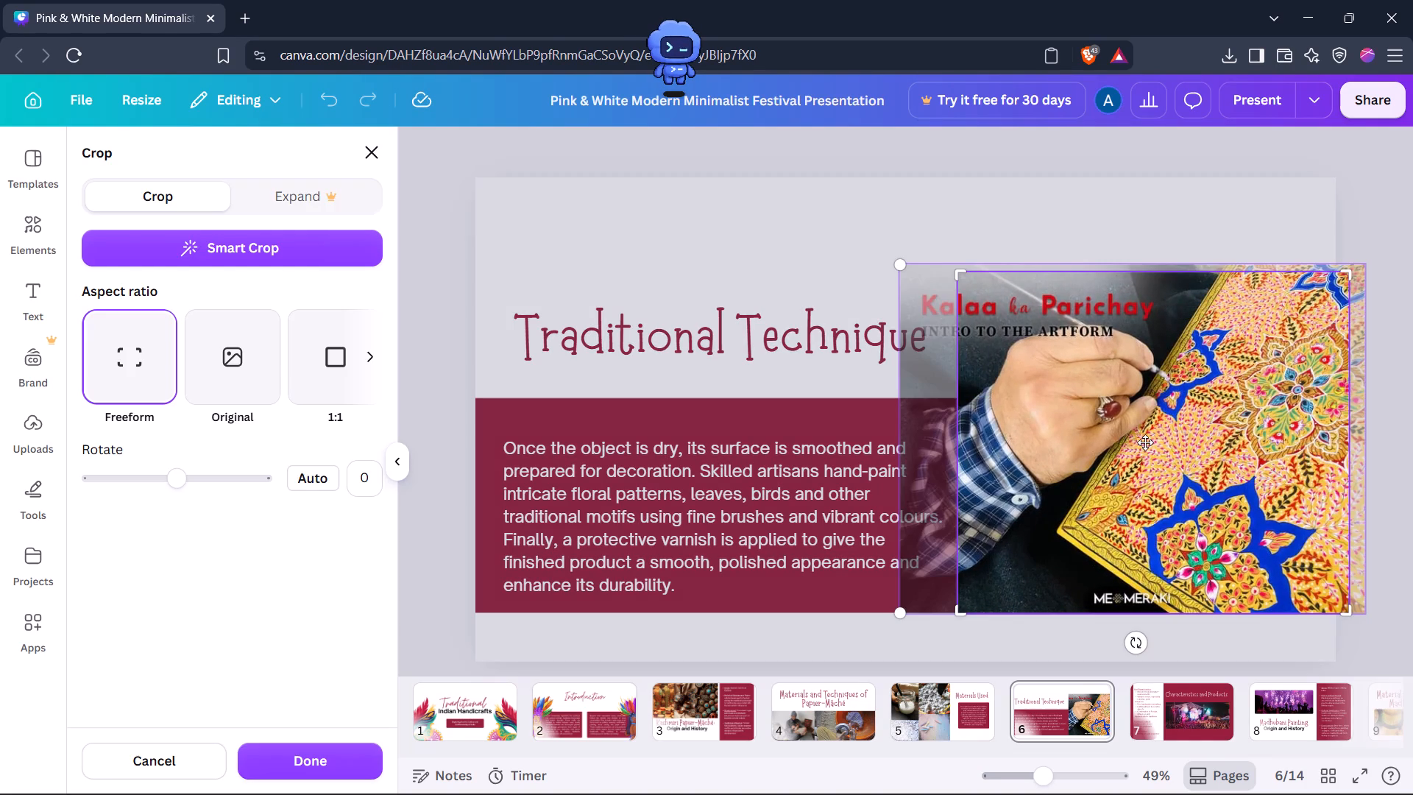
double_click(1145, 442)
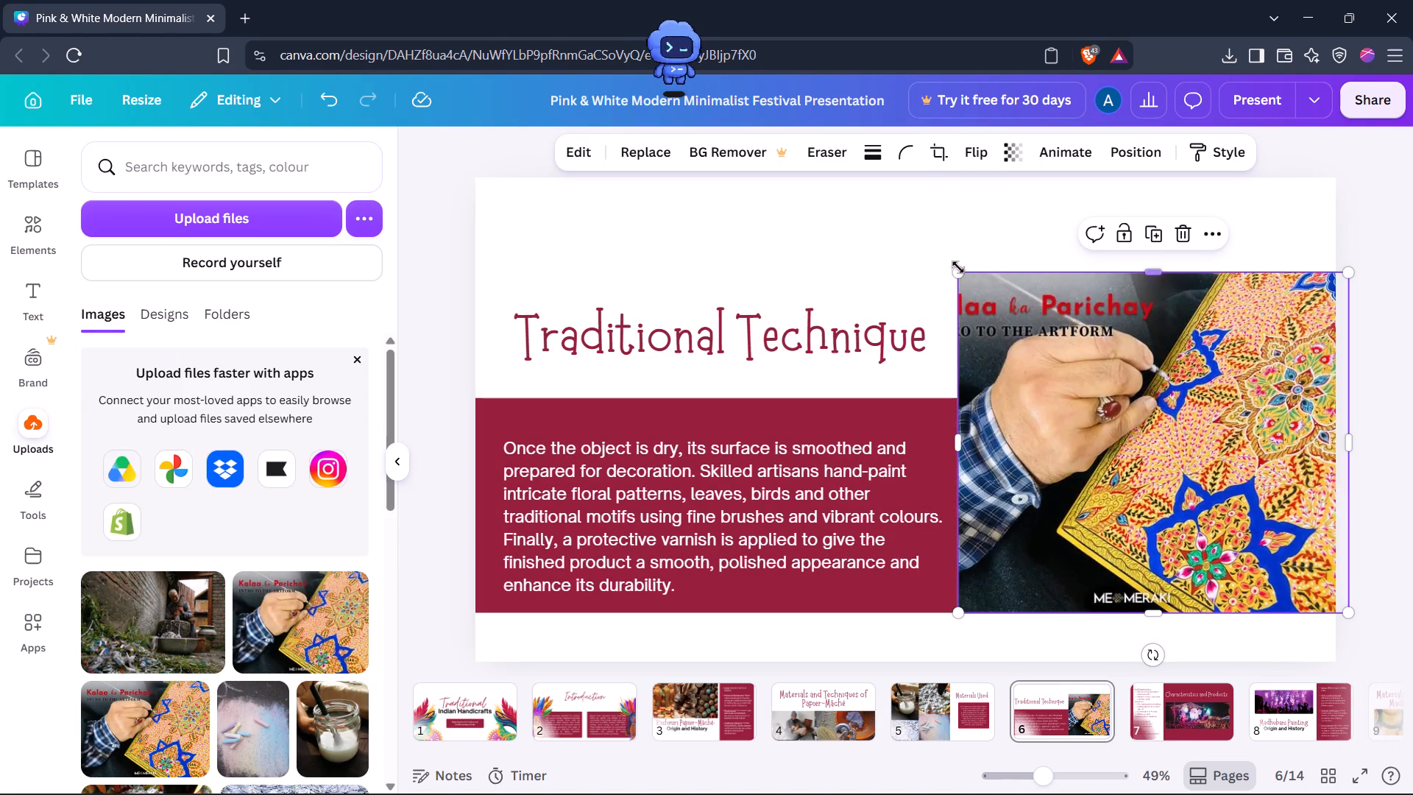
left_click(966, 276)
left_click_drag(959, 272, 966, 255)
left_click_drag(1147, 266, 1155, 174)
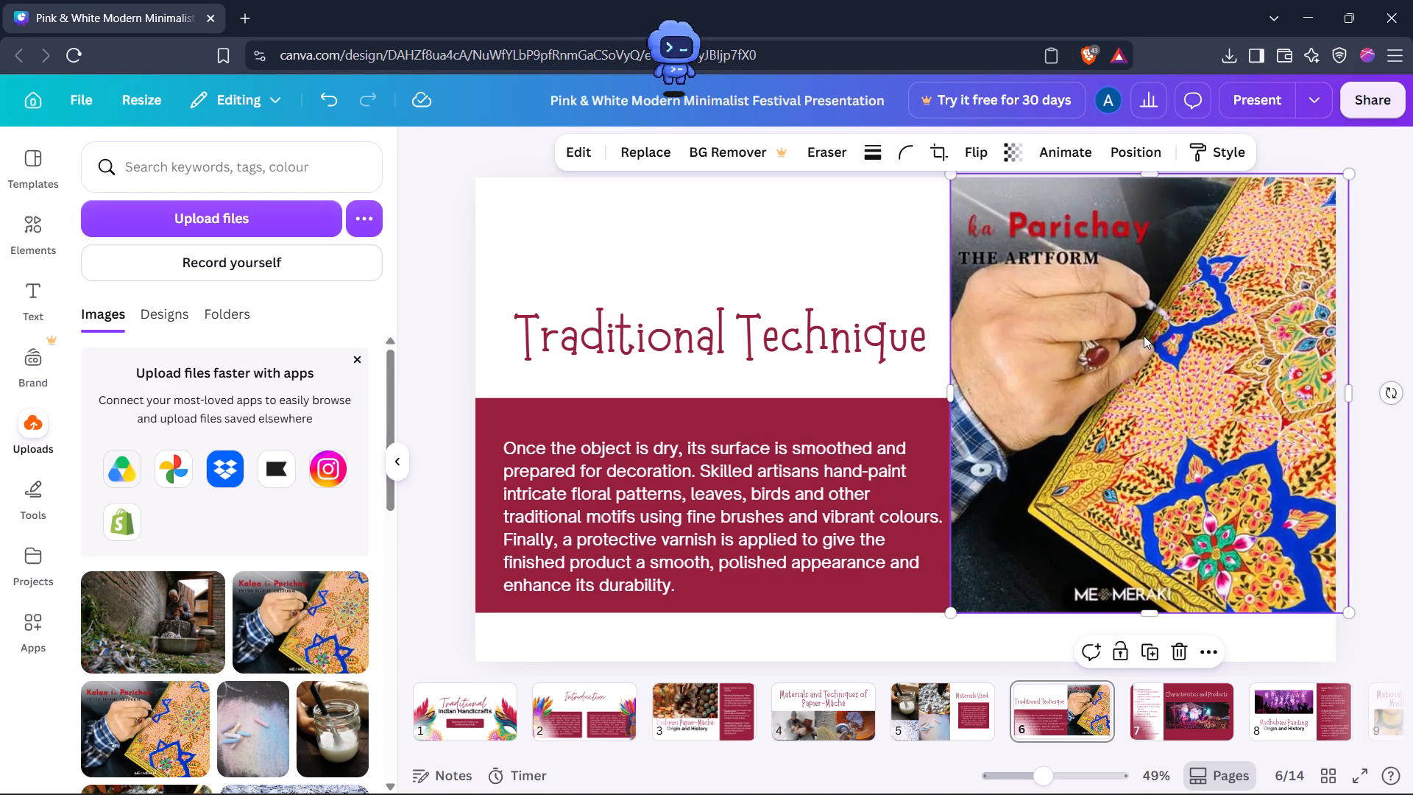
Open the painting photo for cropping and shift the image within its frame to show more of the artist's hand and sleeve.
triple_click(1144, 336)
left_click_drag(1144, 336, 1235, 342)
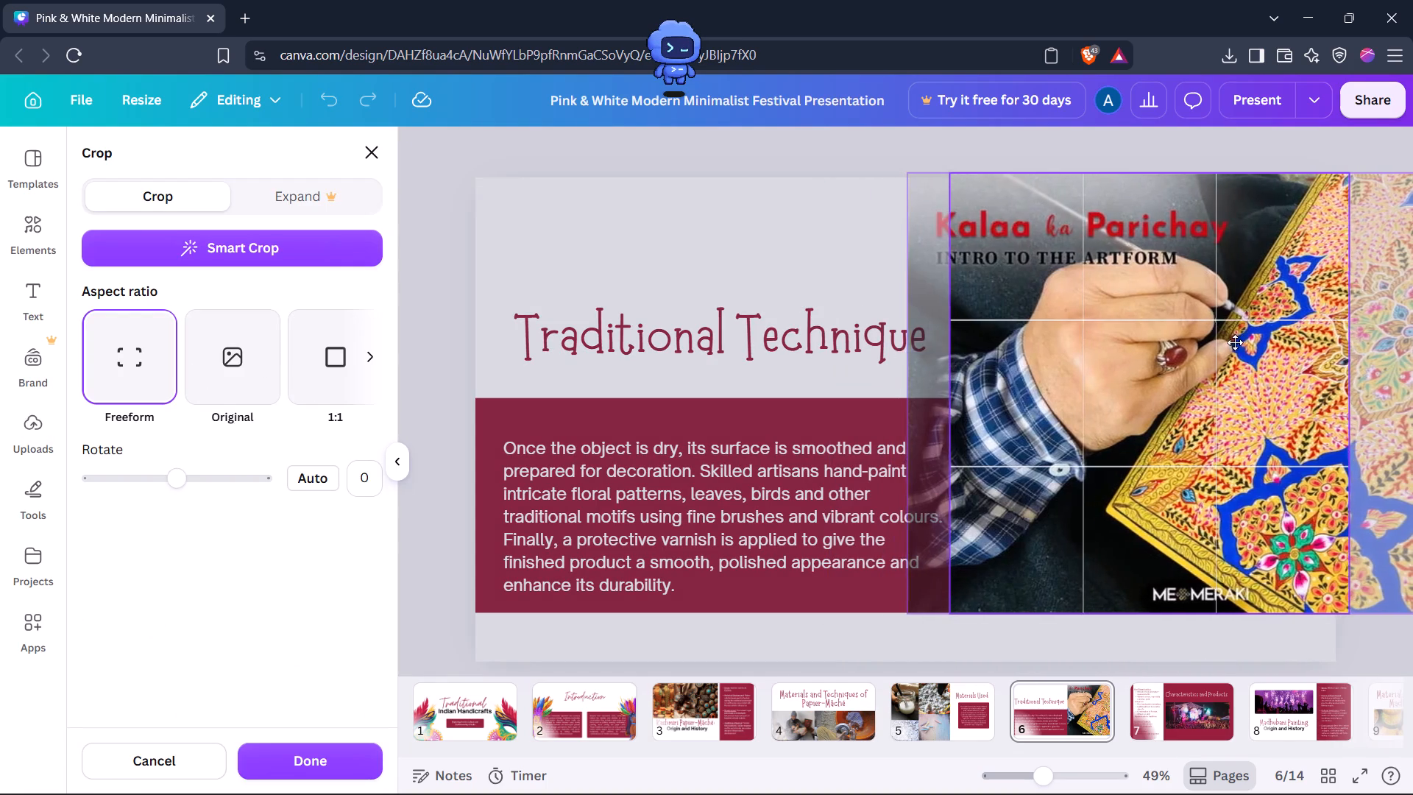
left_click_drag(1235, 342, 1243, 334)
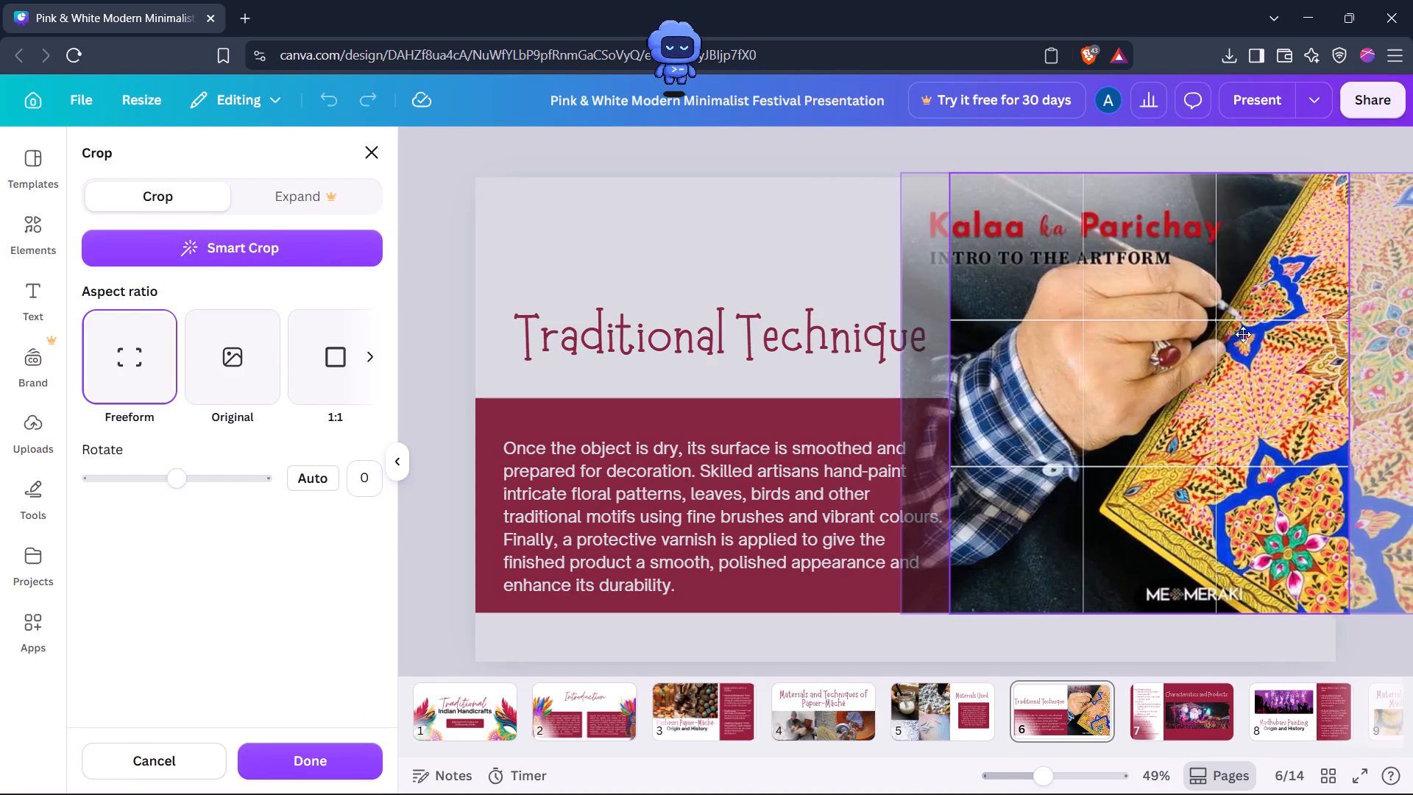
left_click_drag(1243, 334, 1245, 334)
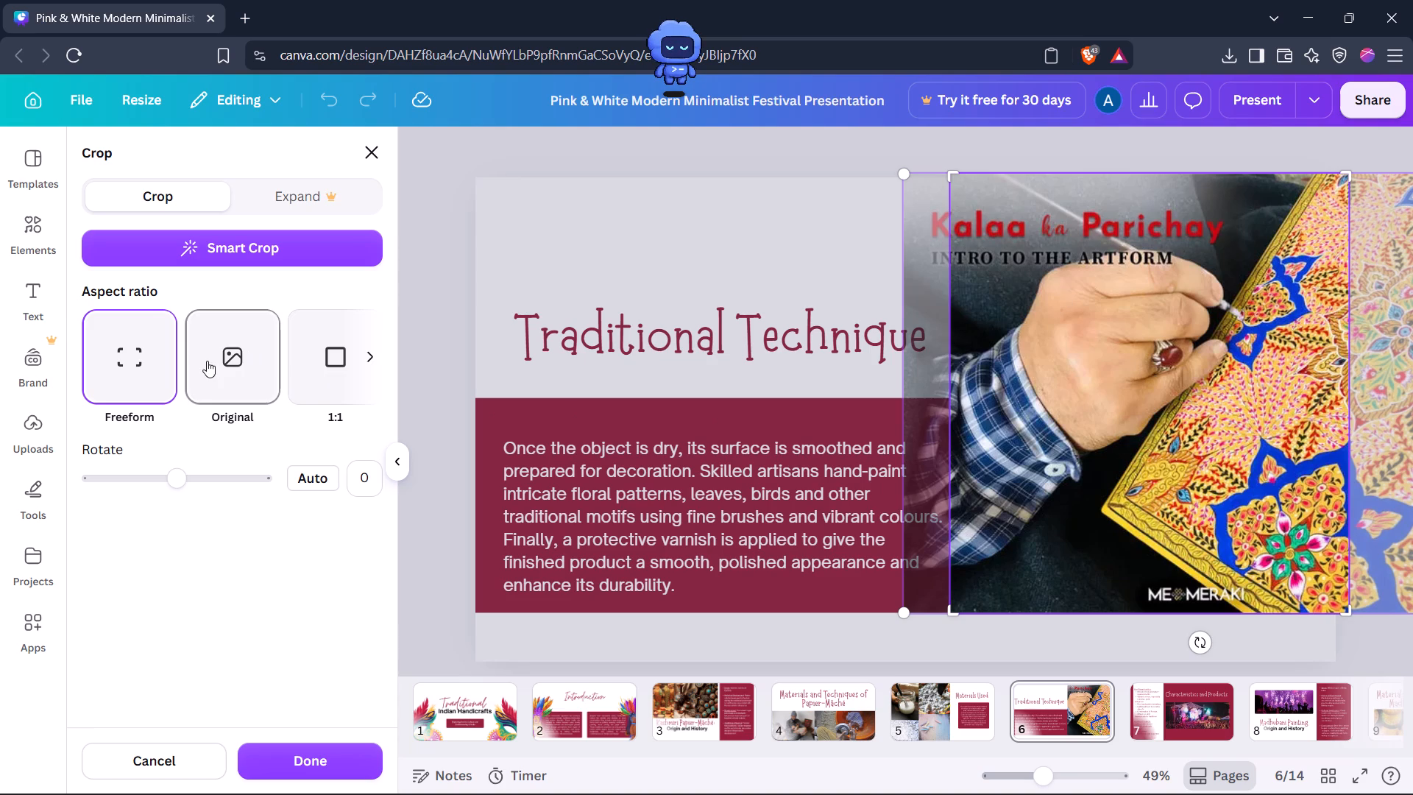
Try the 1:1 and 9:16 crop ratios on the painting photo, apply 4:5 instead, and switch back to Freeform.
left_click(339, 372)
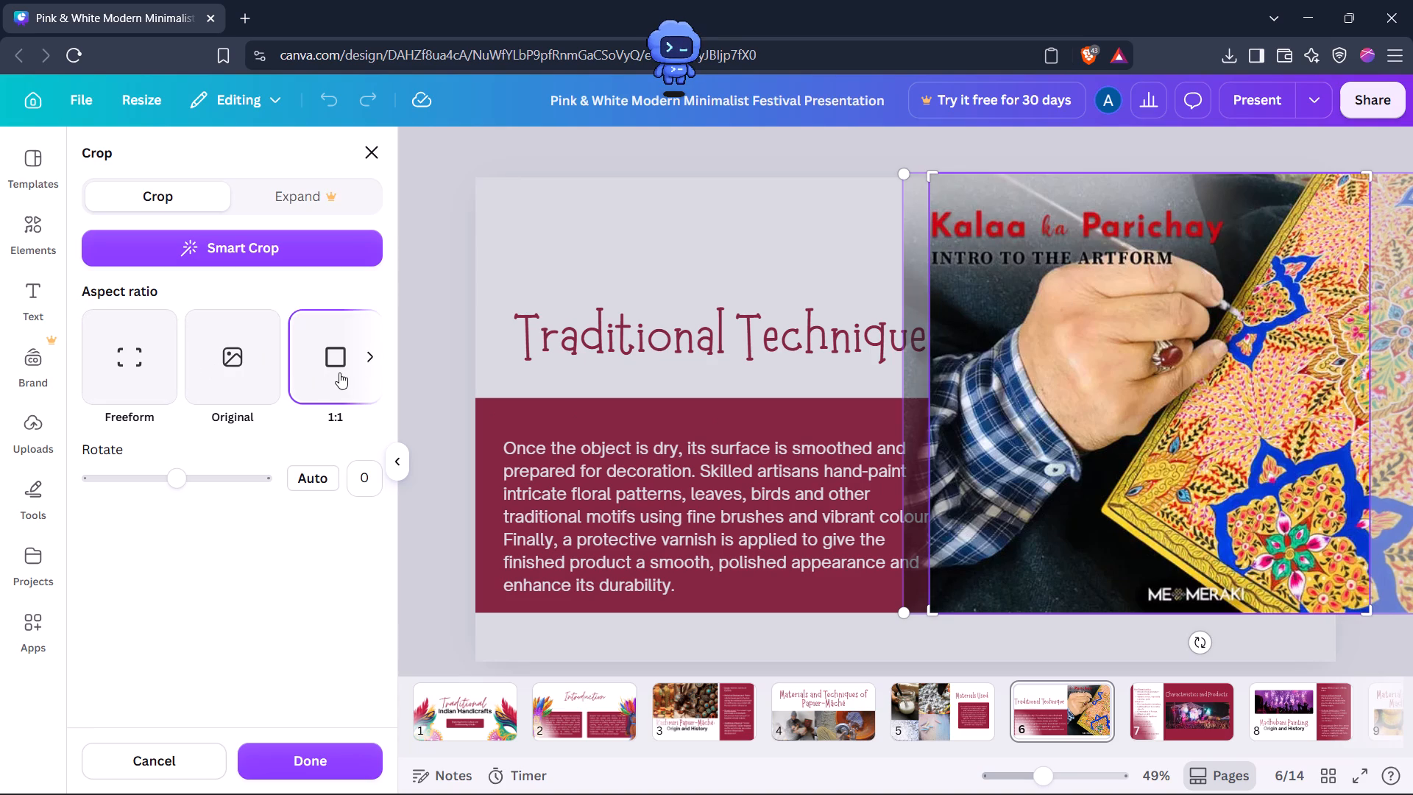
left_click(380, 361)
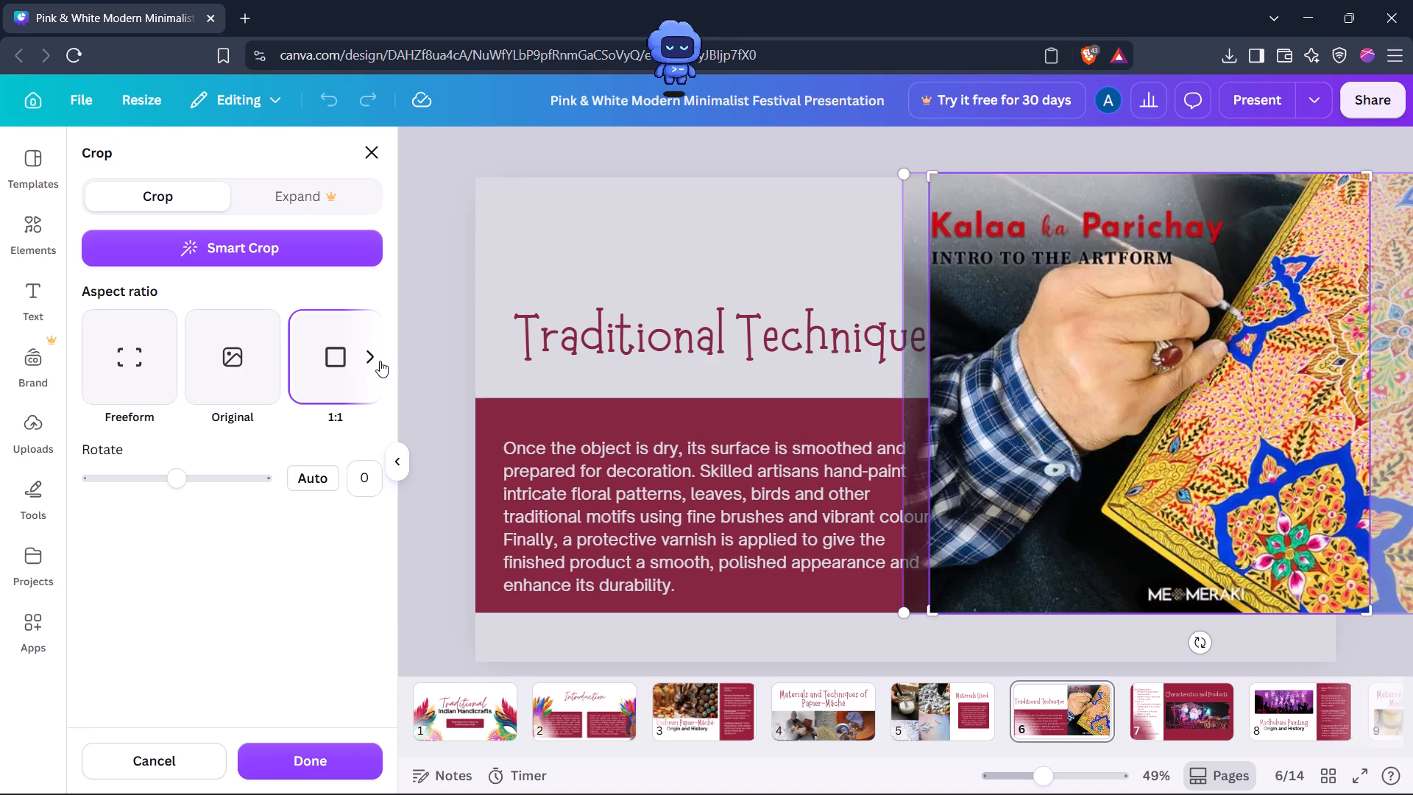
left_click(320, 367)
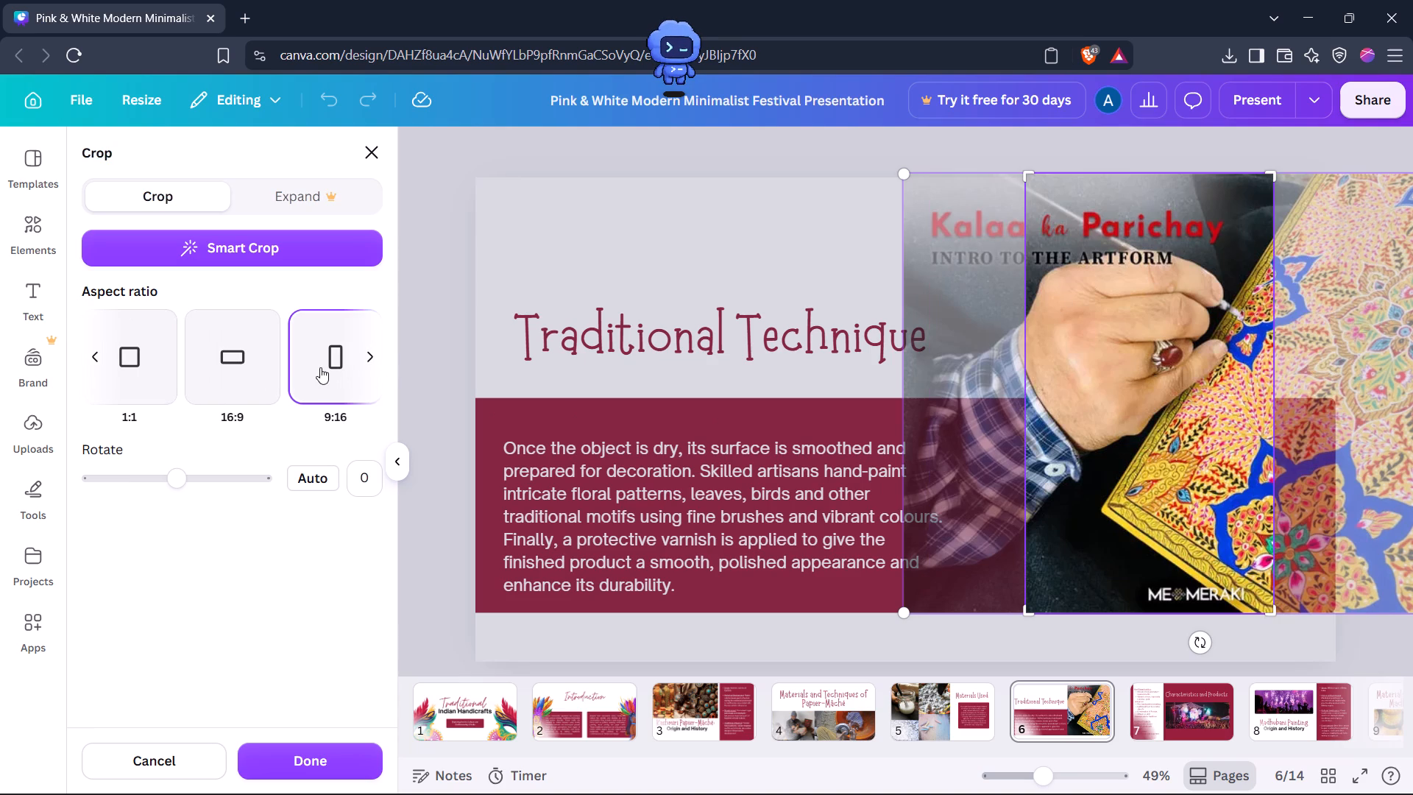
scroll(270, 357, "left", 2)
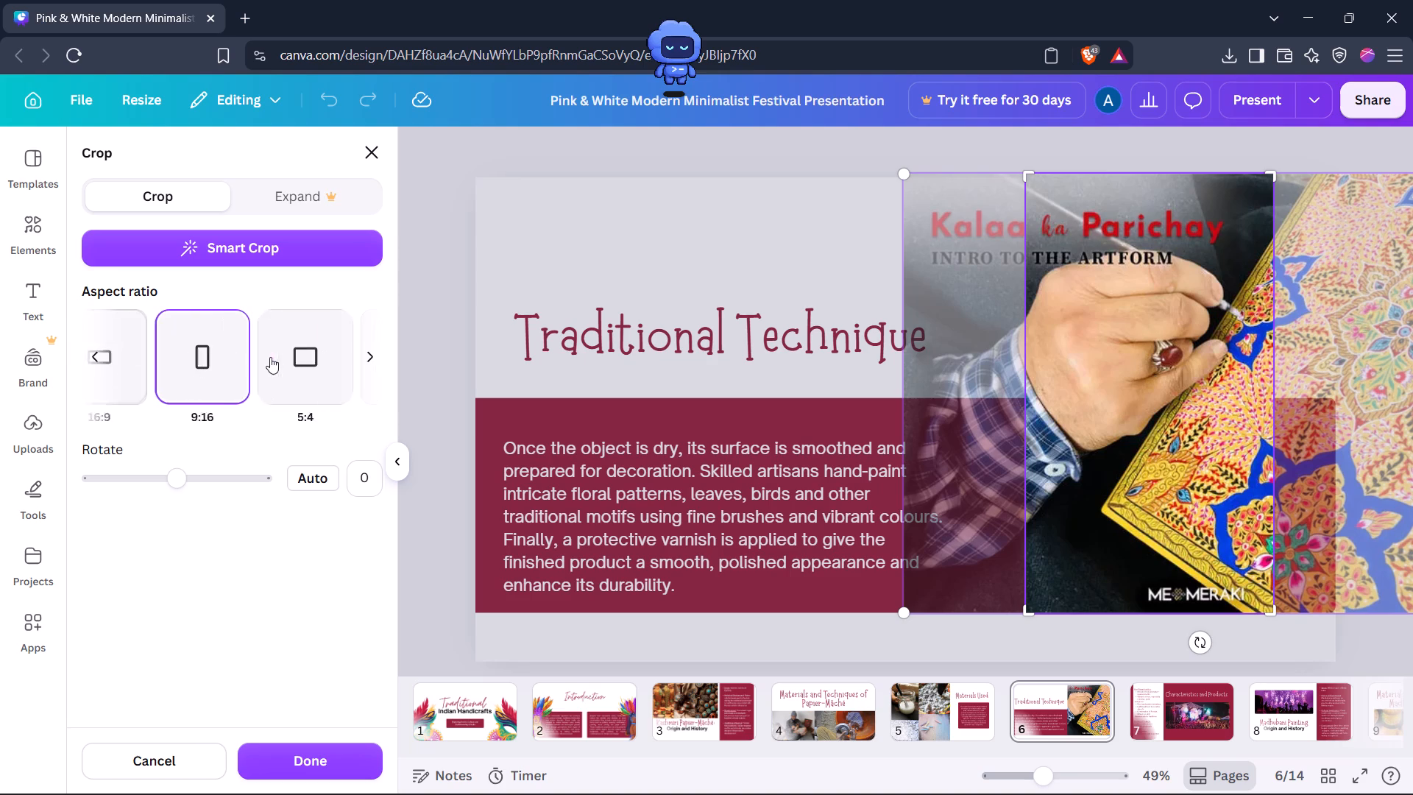
scroll(270, 357, "left", 1)
left_click(131, 372)
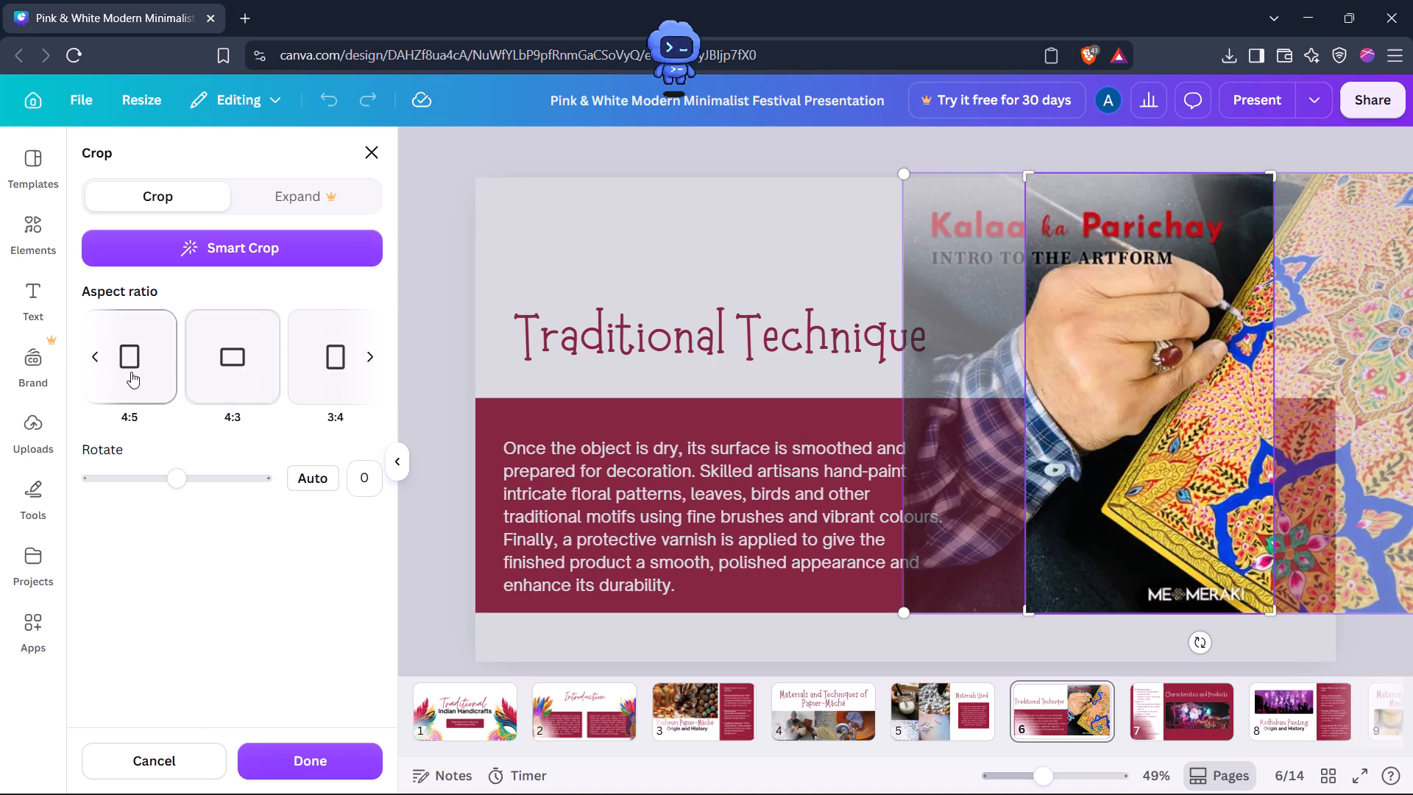
scroll(309, 372, "right", 6)
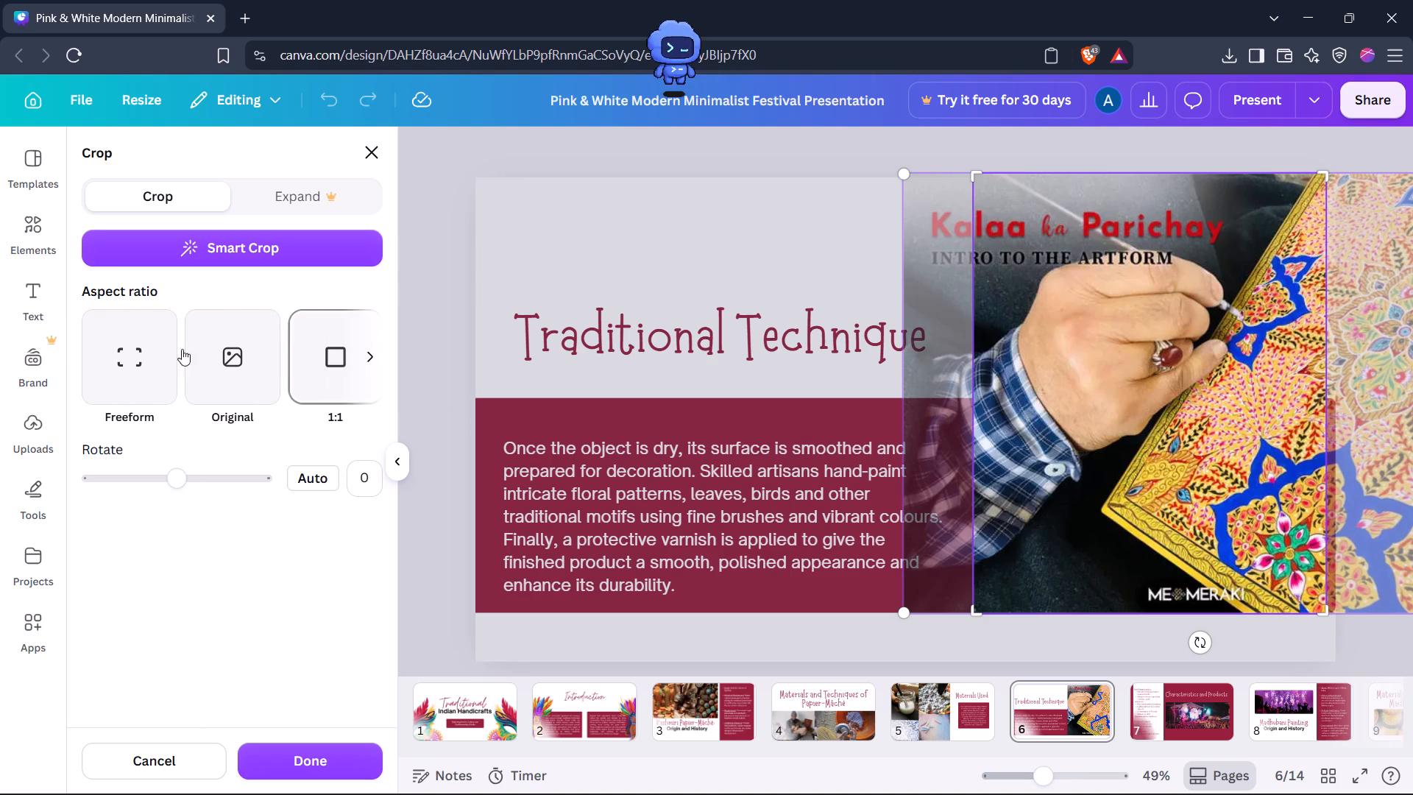
left_click(149, 351)
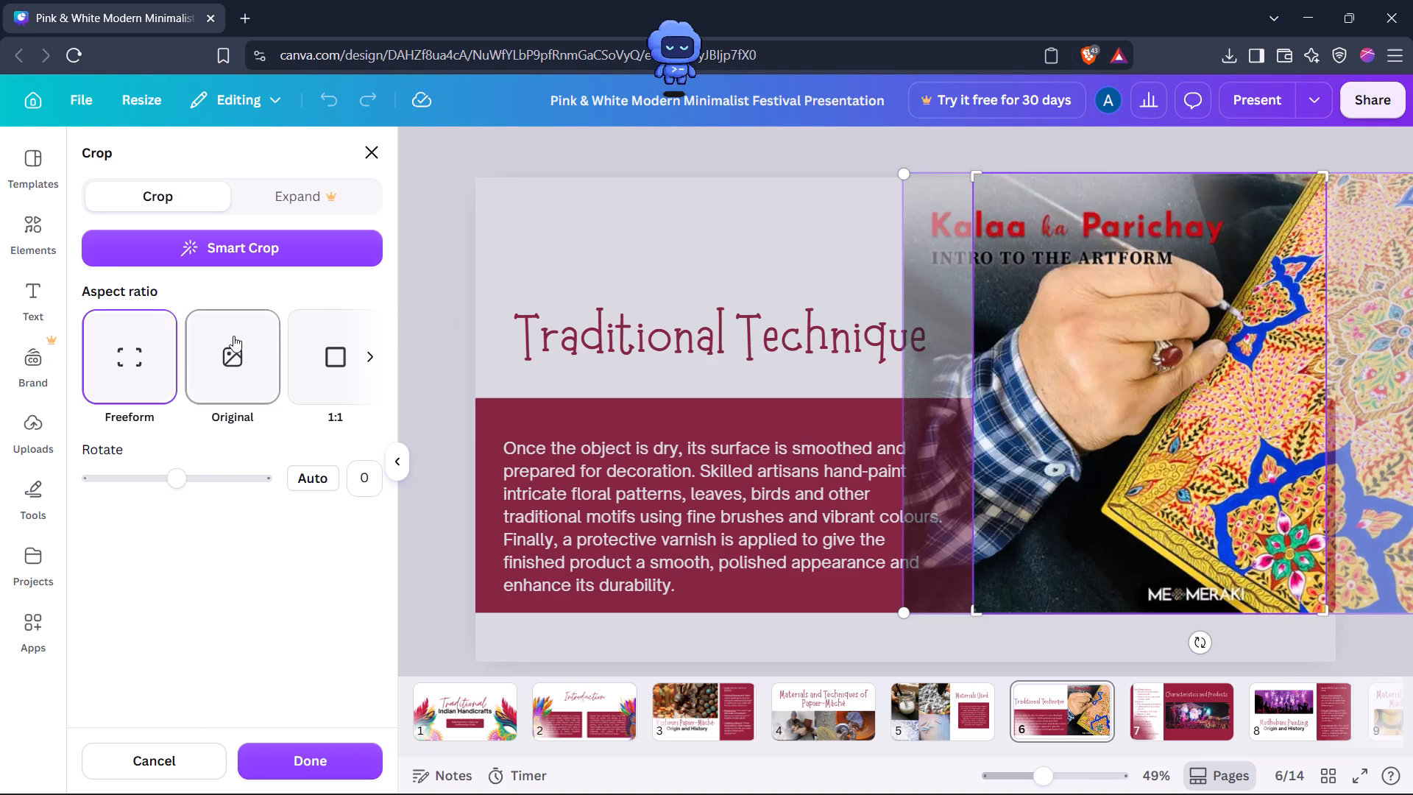
left_click(133, 364)
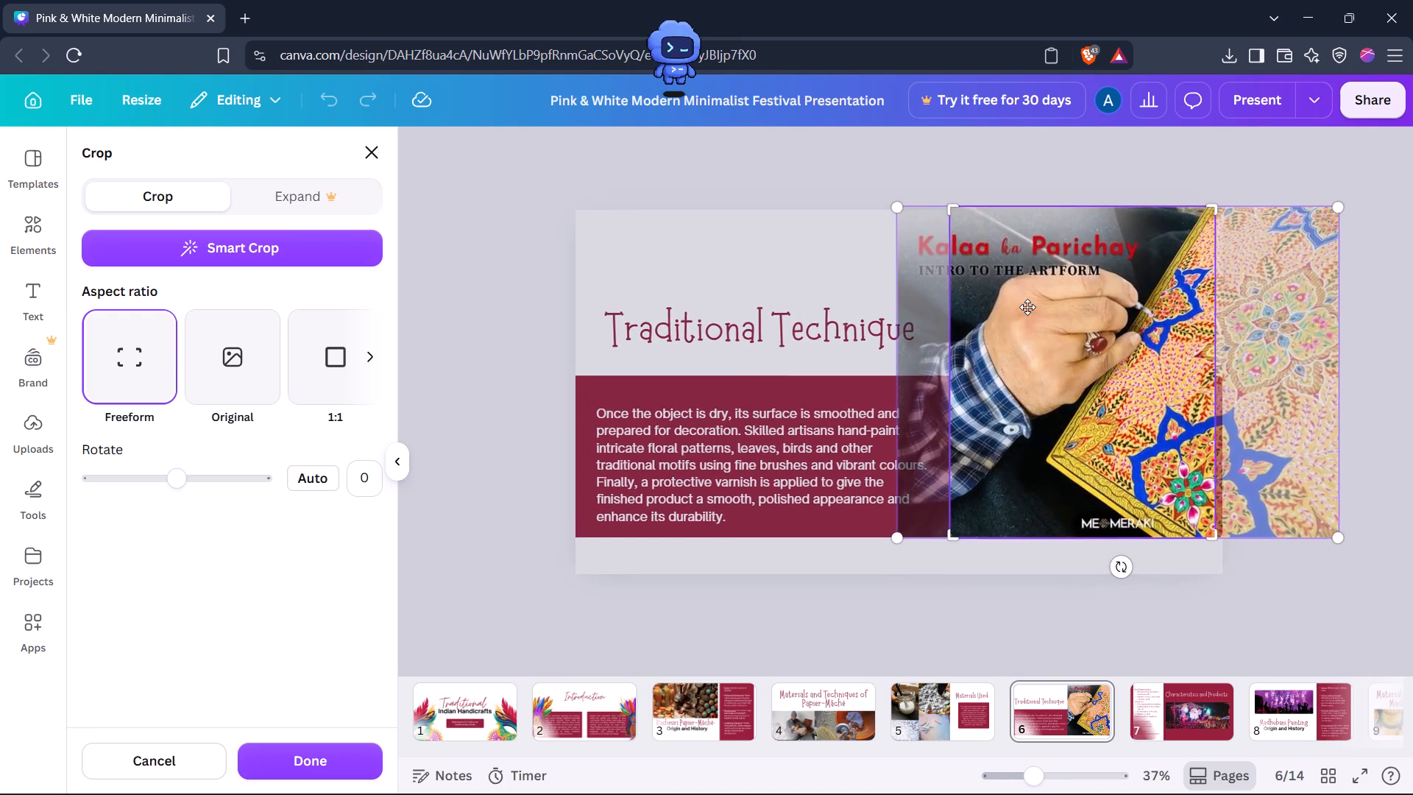
Shift the image within the crop frame to include the whole Kalaa ka Parichay lettering, and apply the crop.
left_click_drag(1127, 309, 1200, 309)
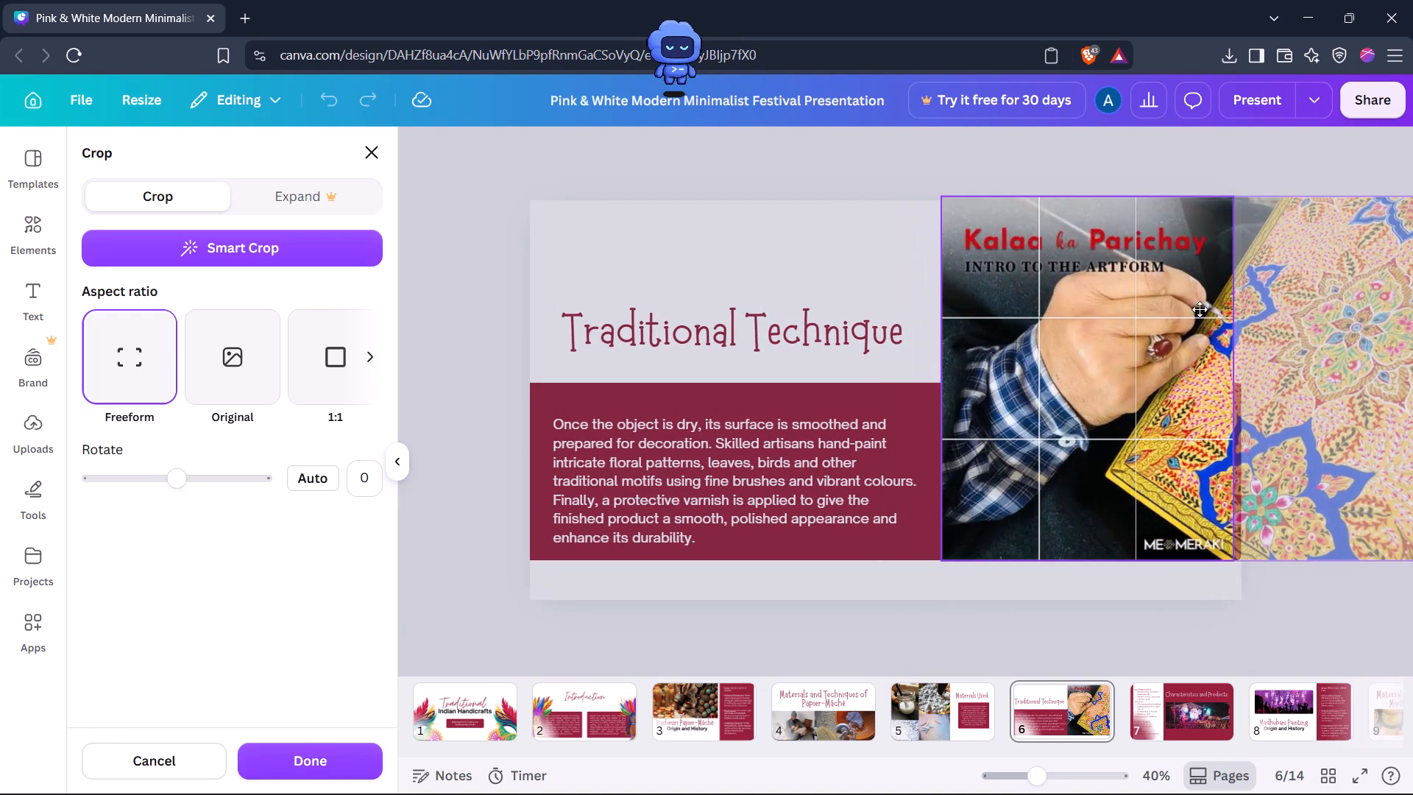
left_click_drag(1200, 309, 1221, 313)
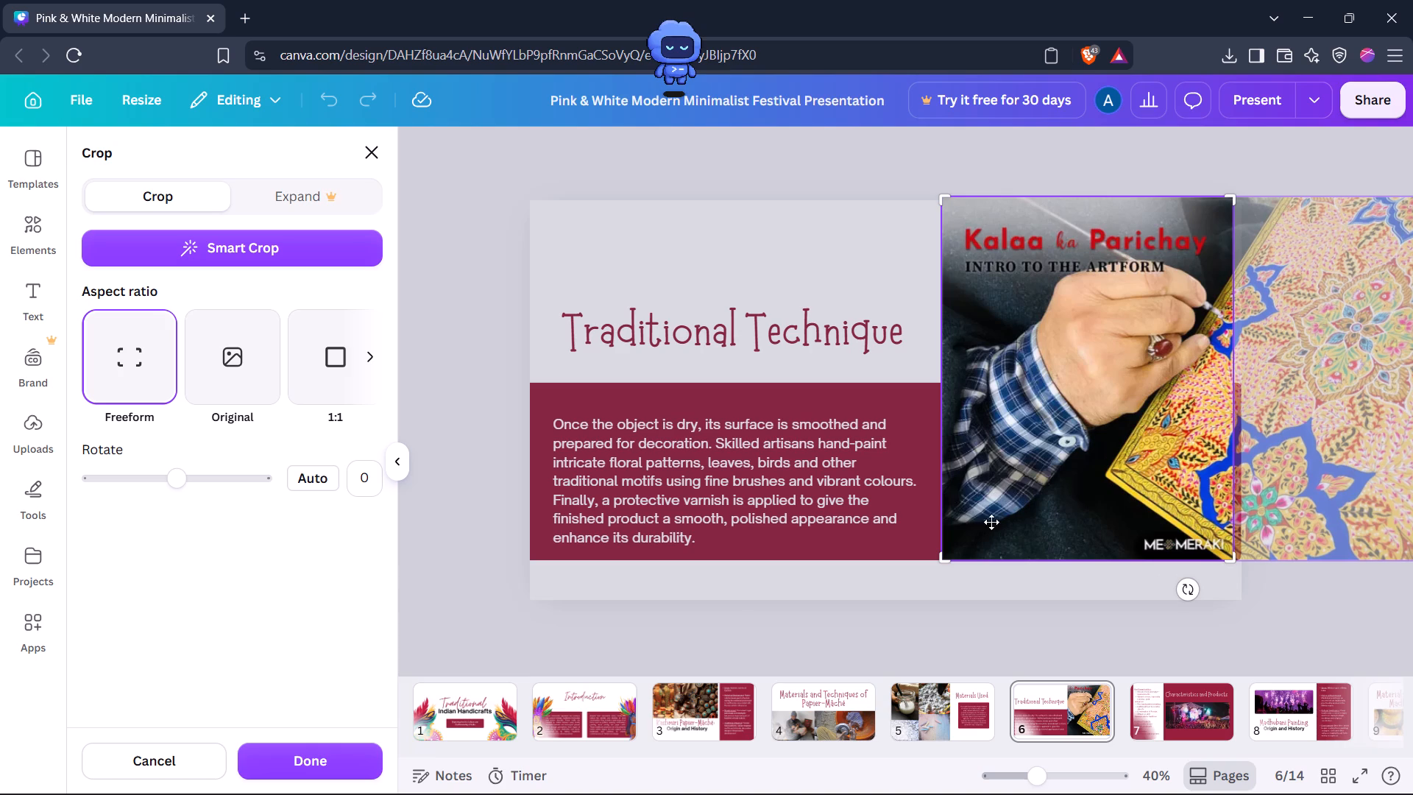
left_click(349, 755)
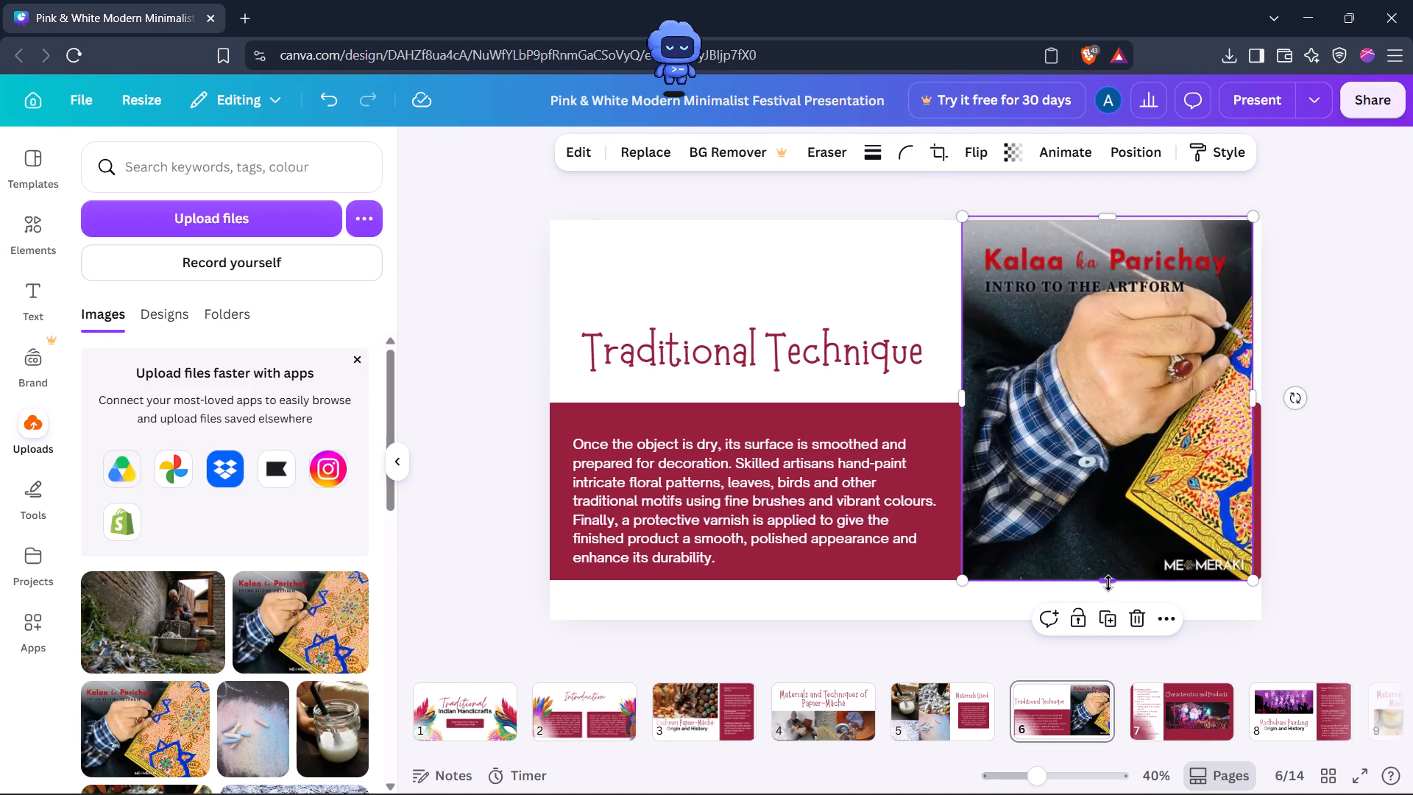
Extend the cropped painting photo down to the slide's bottom edge and out to its right edge.
left_click_drag(1108, 583, 1123, 623)
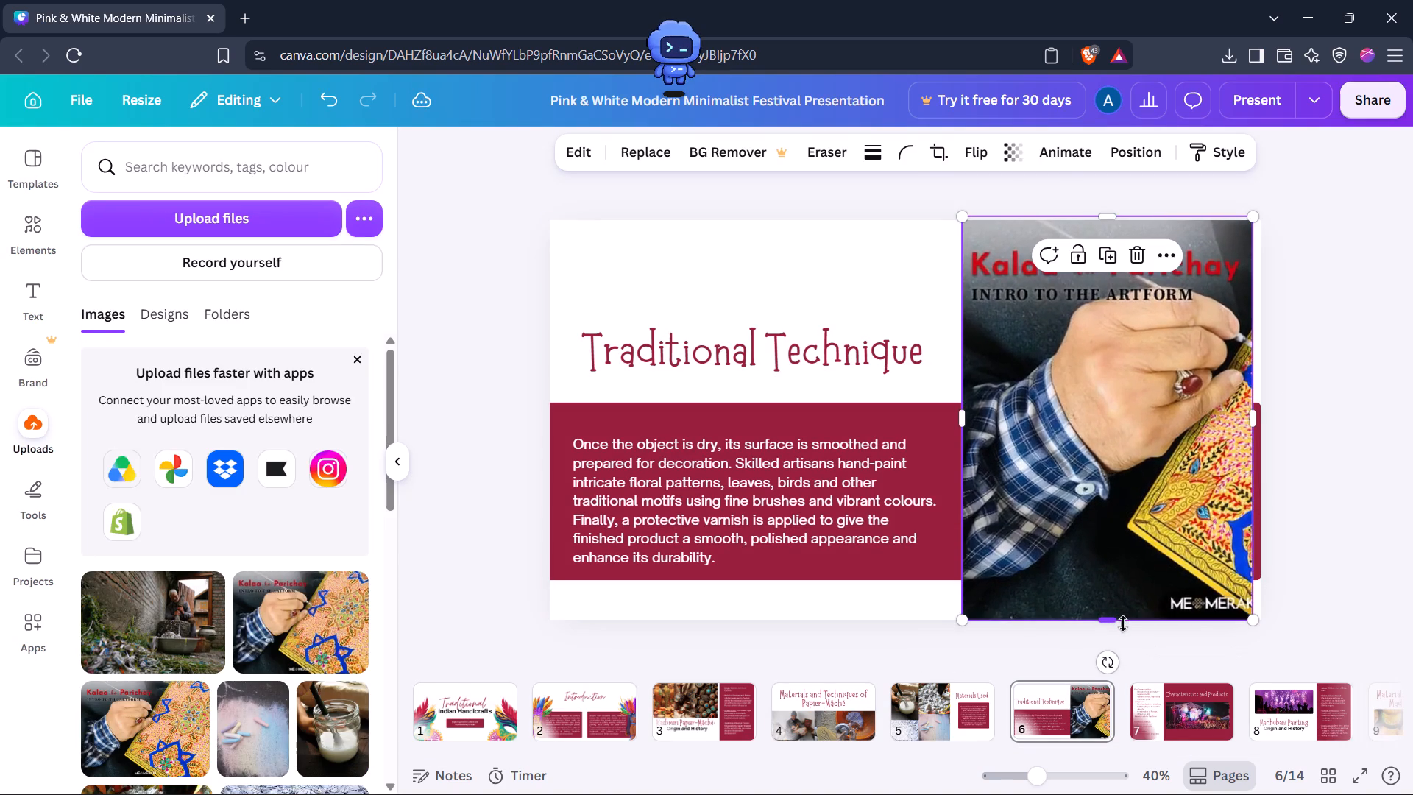
left_click_drag(1256, 411, 1264, 411)
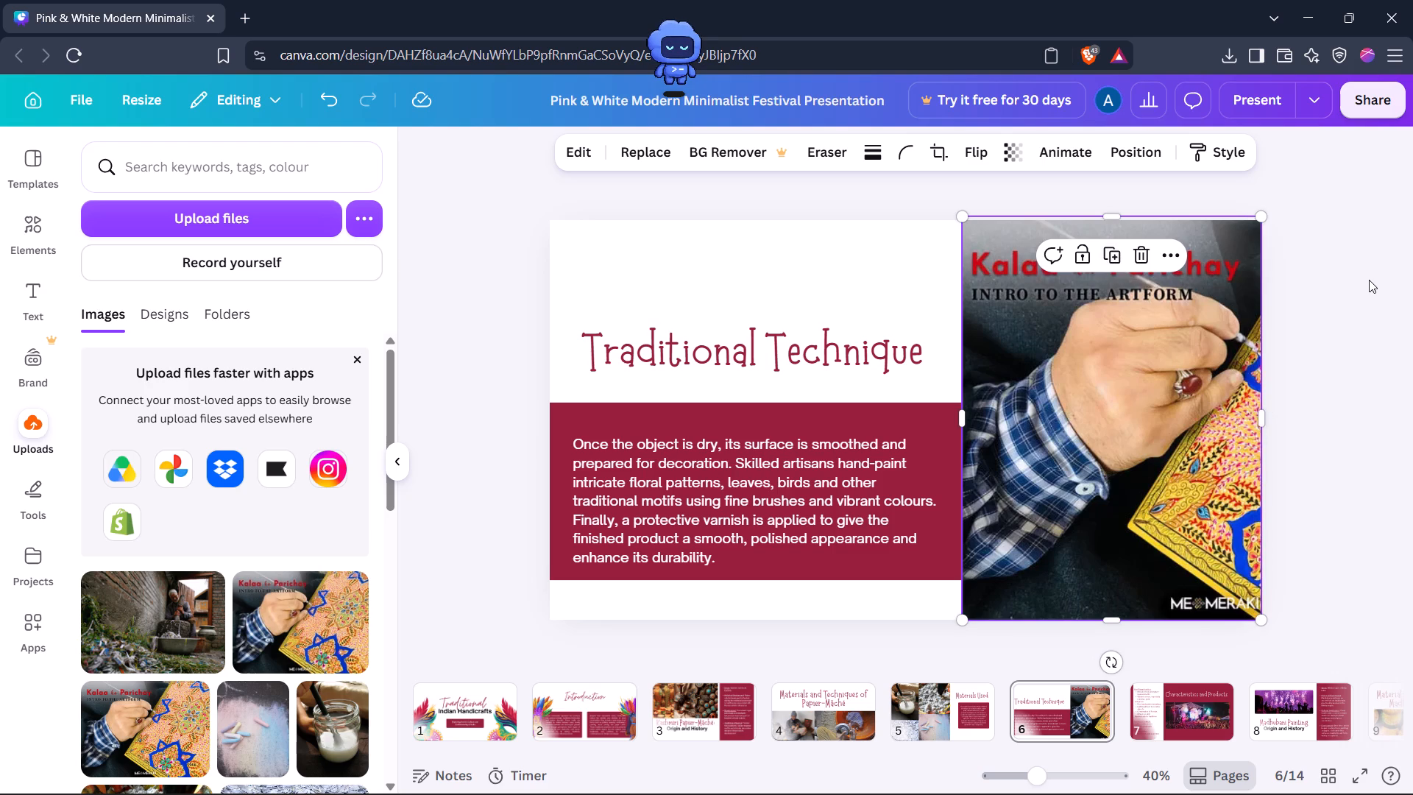
Move the painting photo slightly toward the body paragraph, away from the slide's right edge.
left_click_drag(1152, 375, 1142, 378)
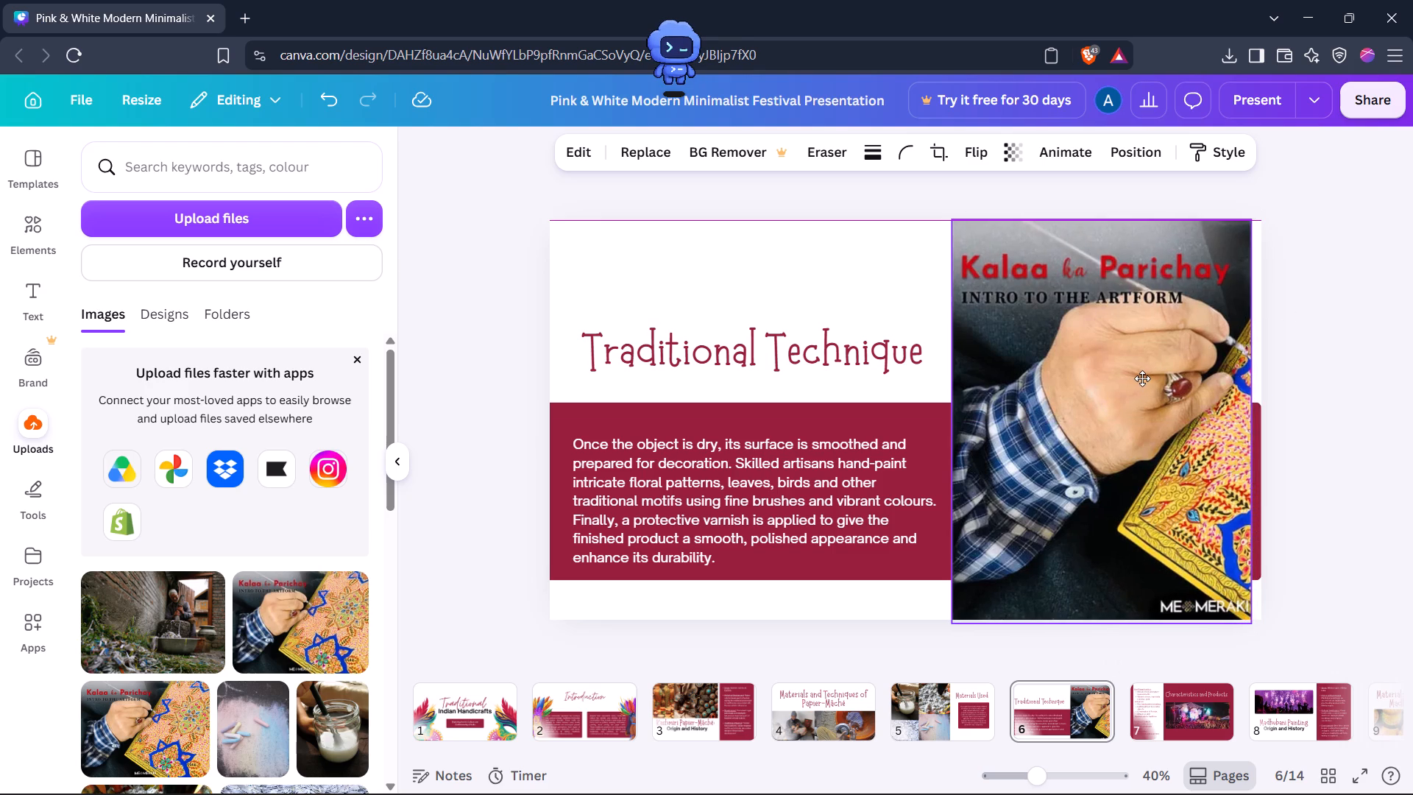
left_click_drag(1142, 378, 1139, 379)
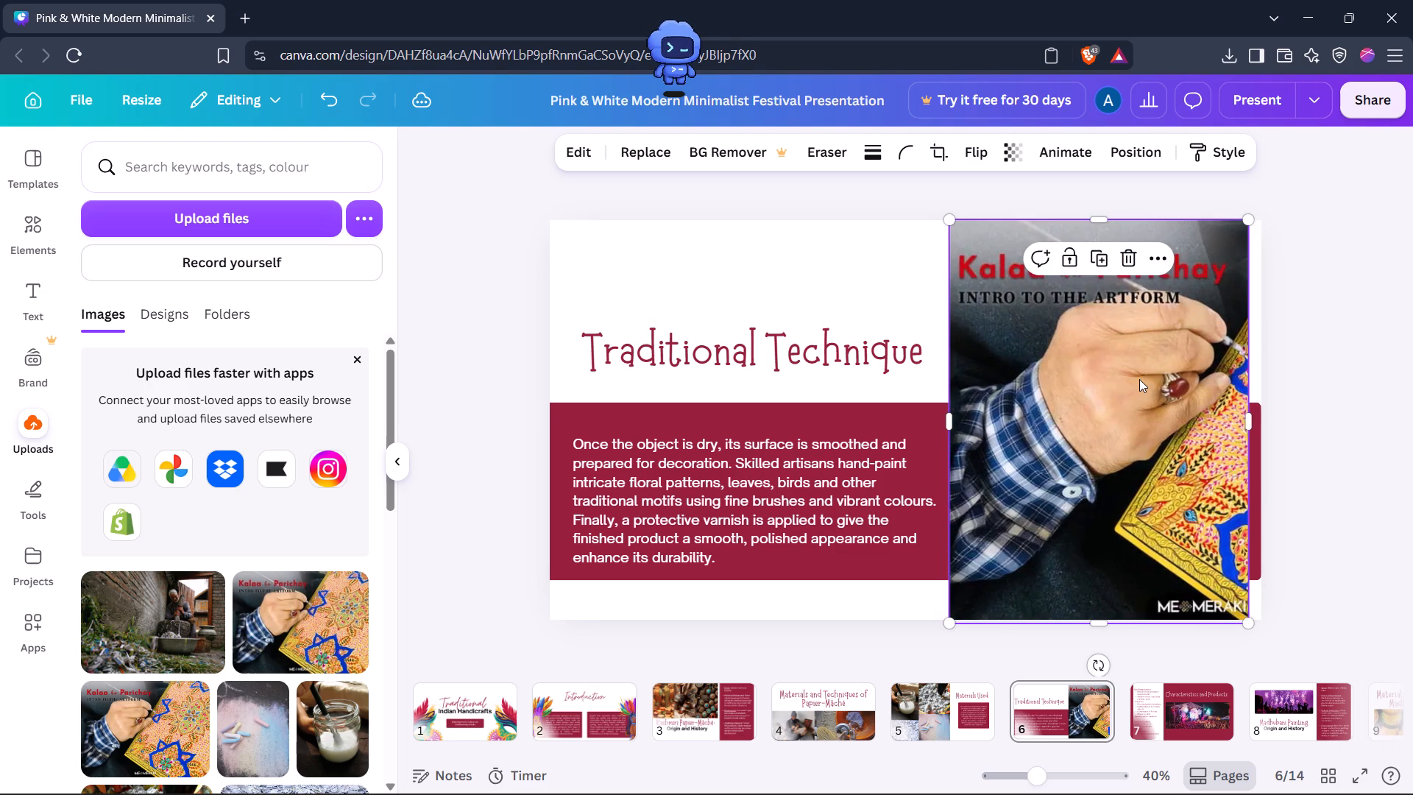
left_click(1139, 379)
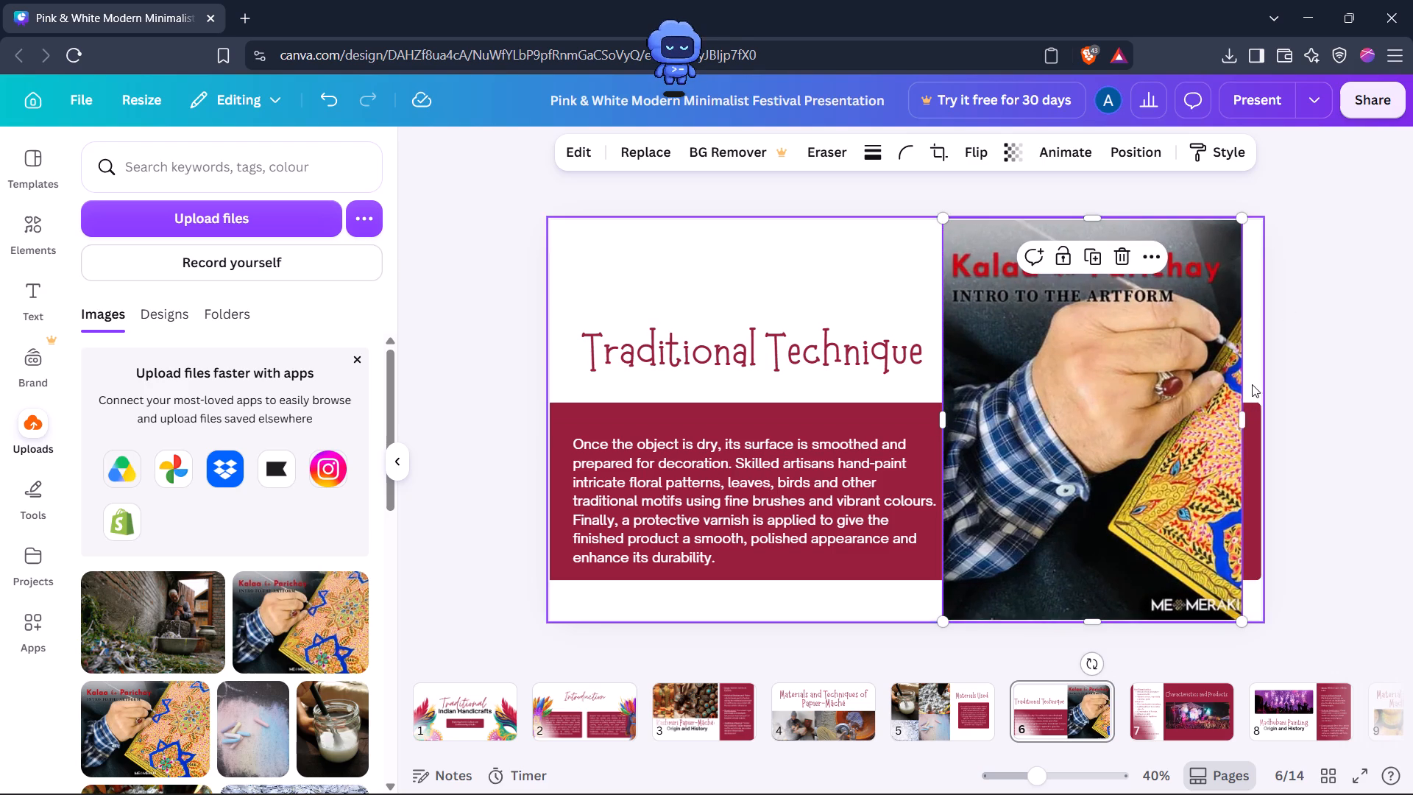
Widen the painting photo on slide 6 out to the slide's right edge.
left_click_drag(1244, 417, 1272, 420)
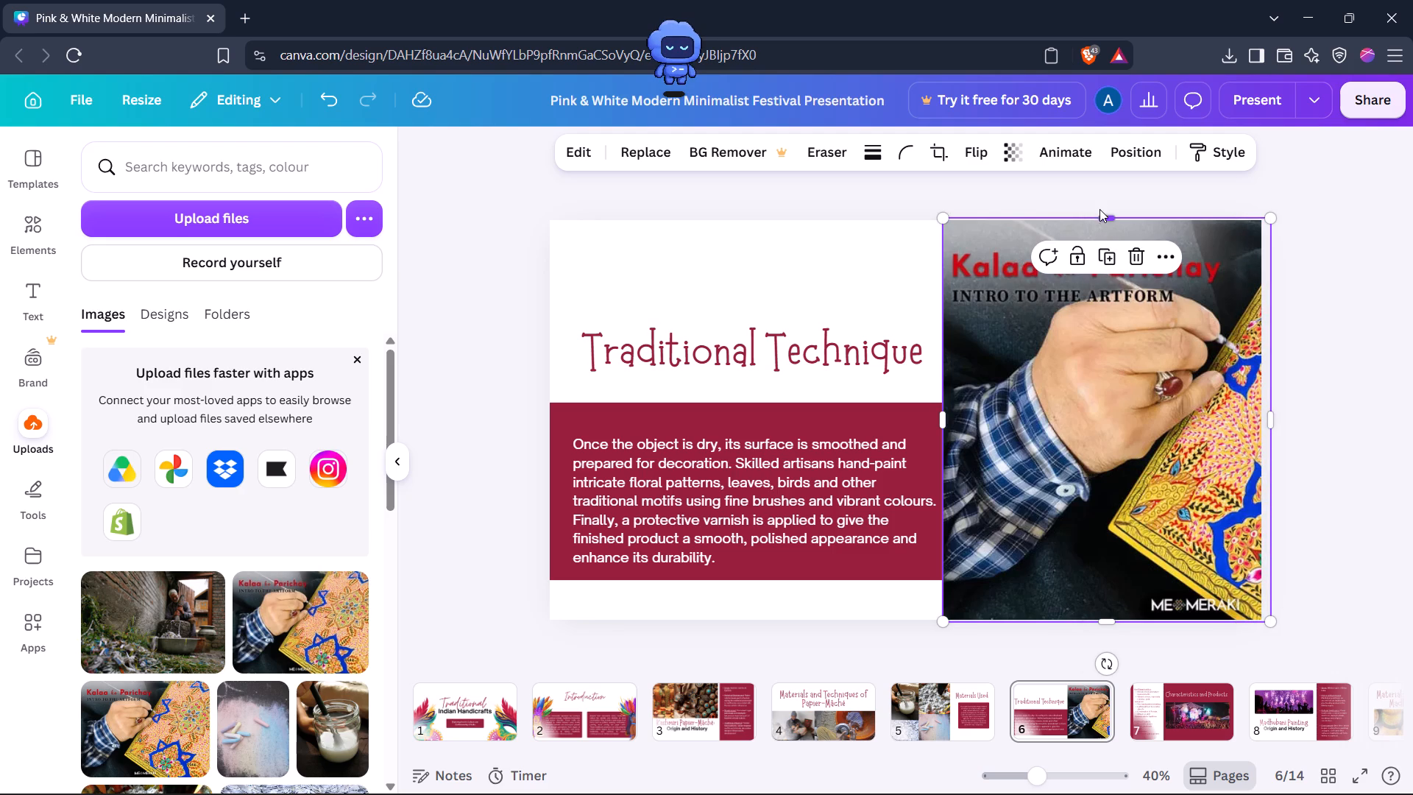
left_click(1342, 282)
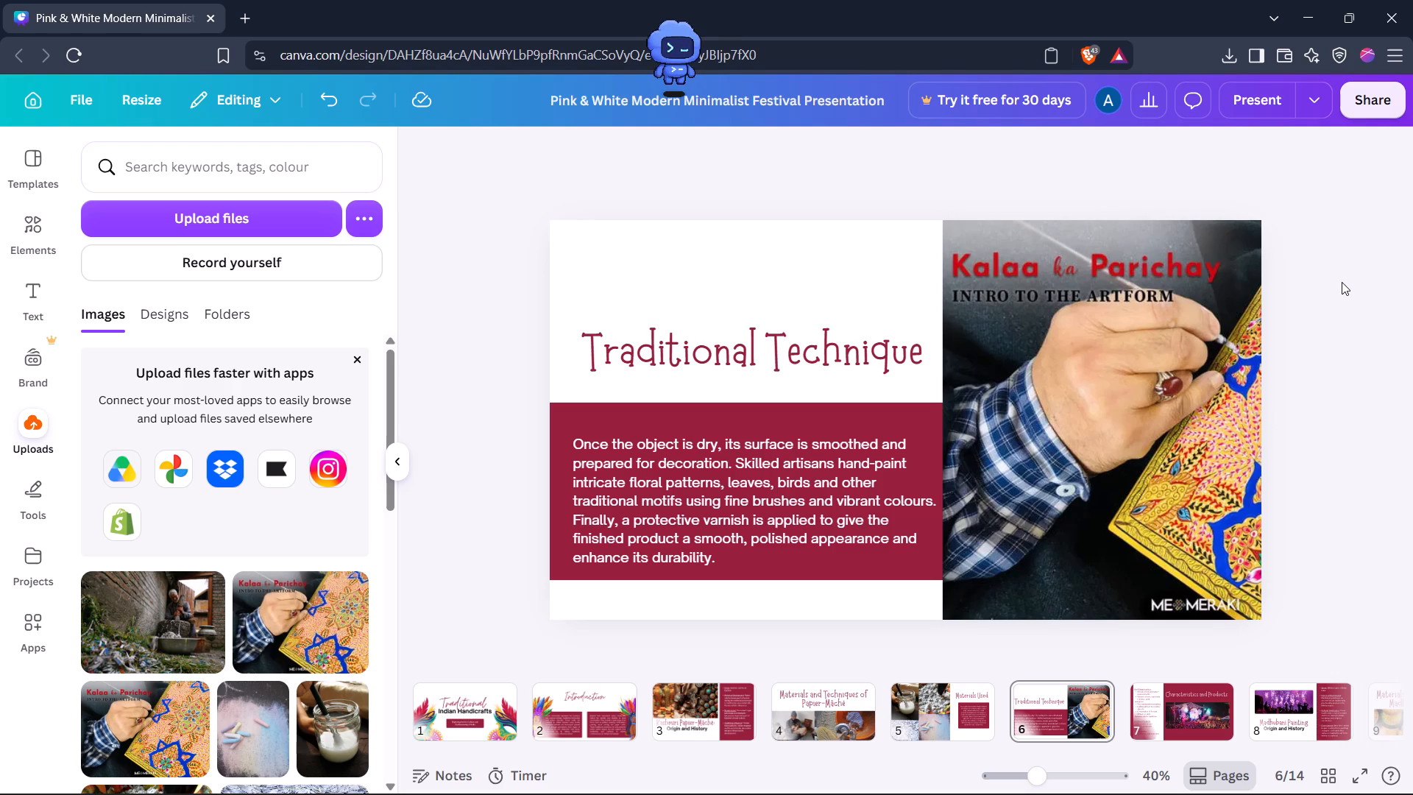
Open slide 7, and copy the vases, plates and boxes photo from the ChatGPT conversation's "Slide 5 – Characteristics and Products" images.
key("Right")
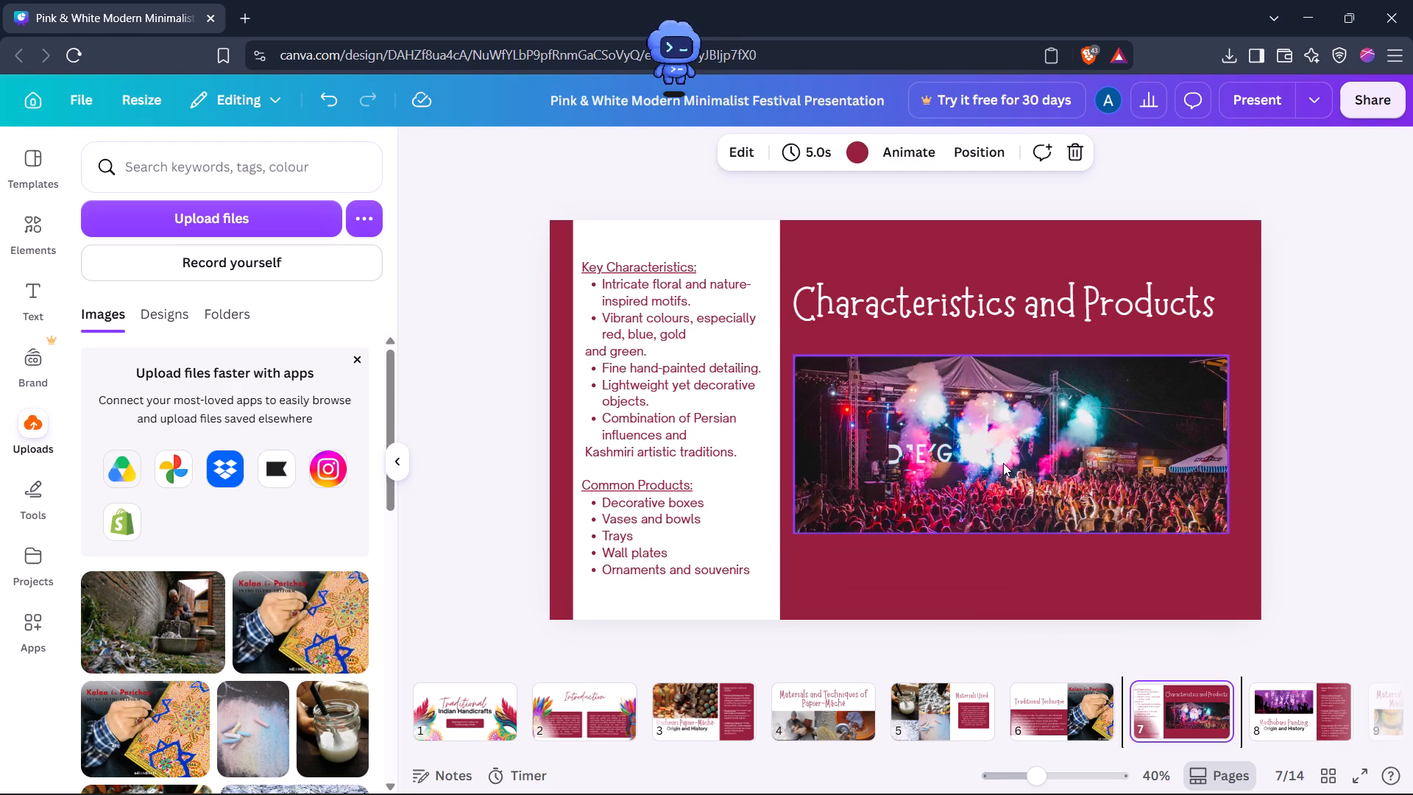
key("alt+Tab")
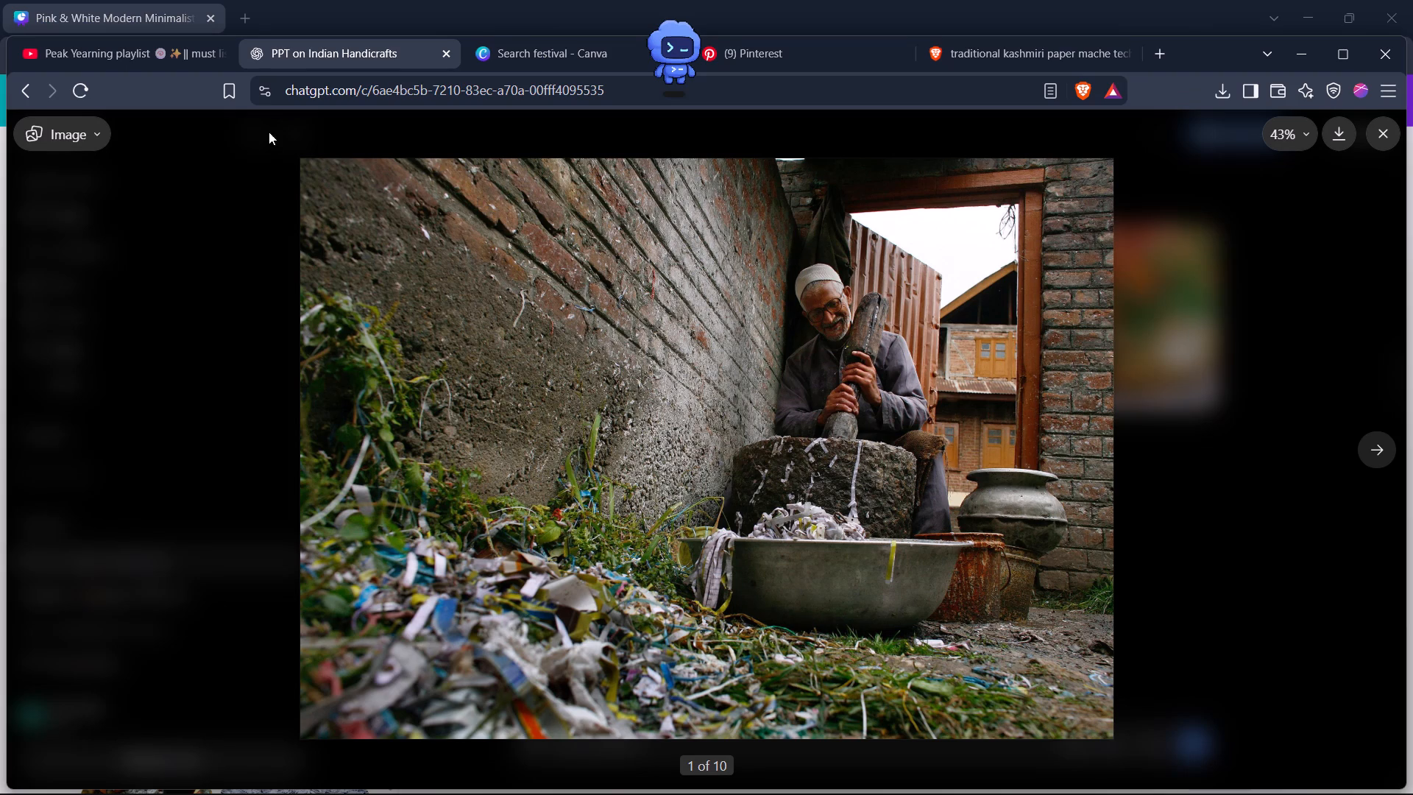
left_click(694, 224)
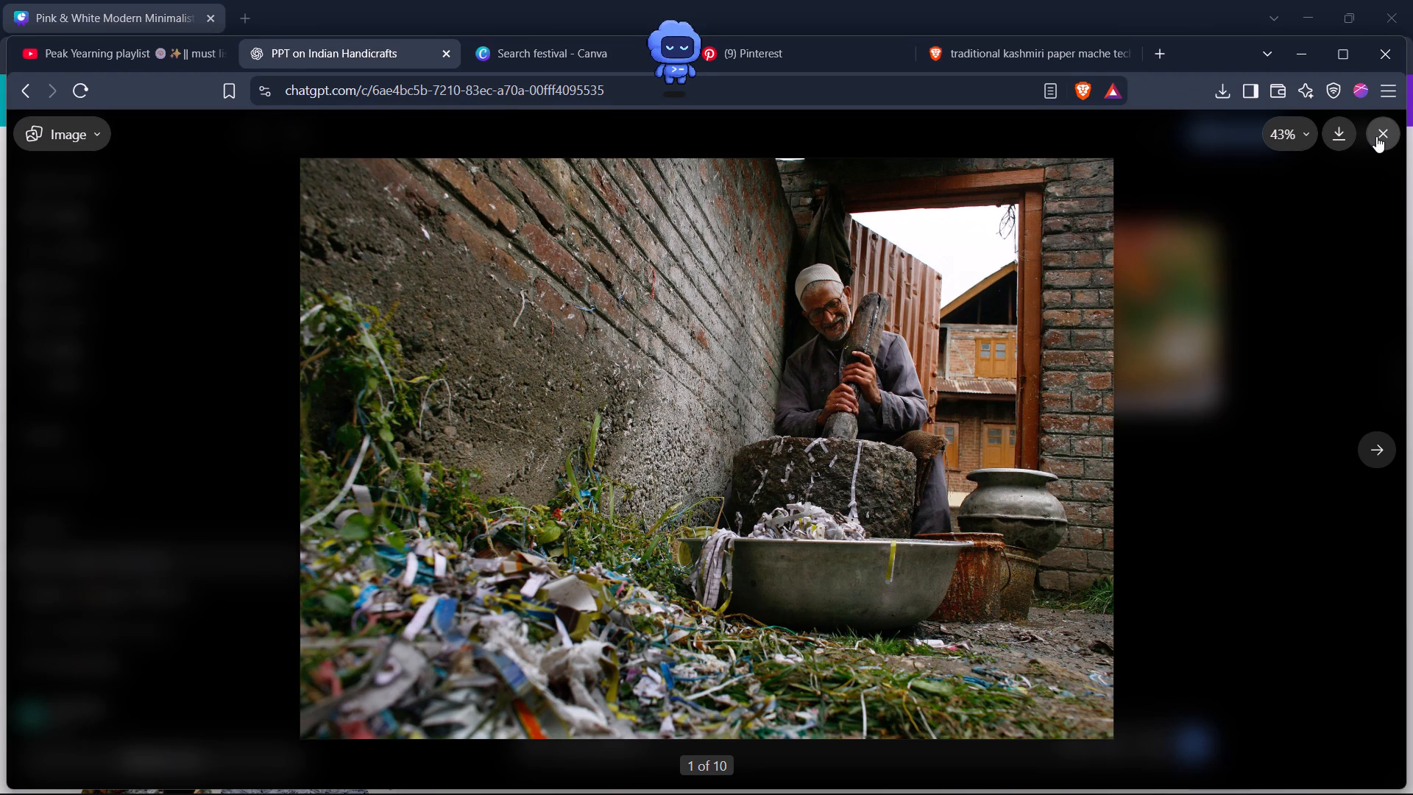
left_click(1376, 136)
scroll(975, 398, "down", 2)
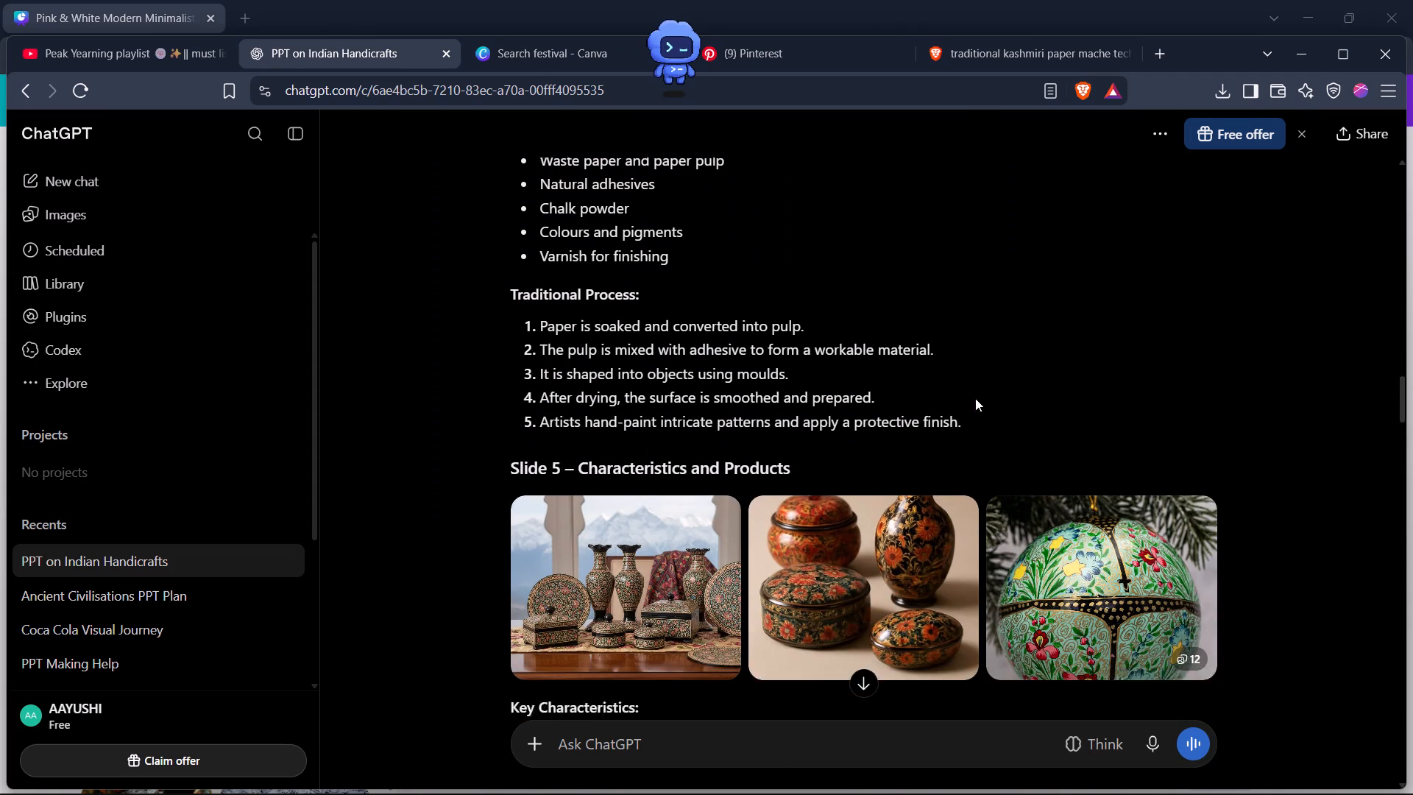
scroll(975, 398, "down", 5)
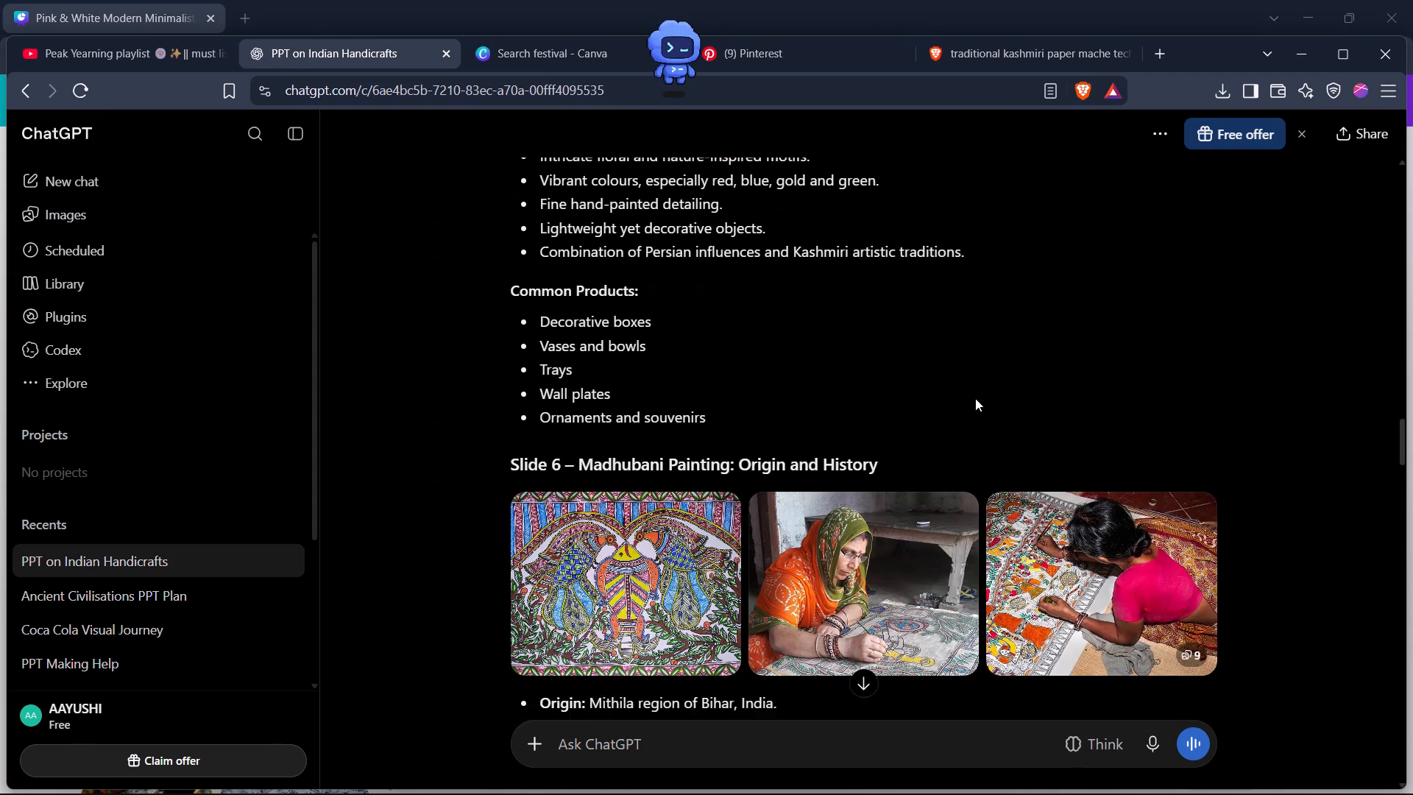
scroll(975, 398, "up", 2)
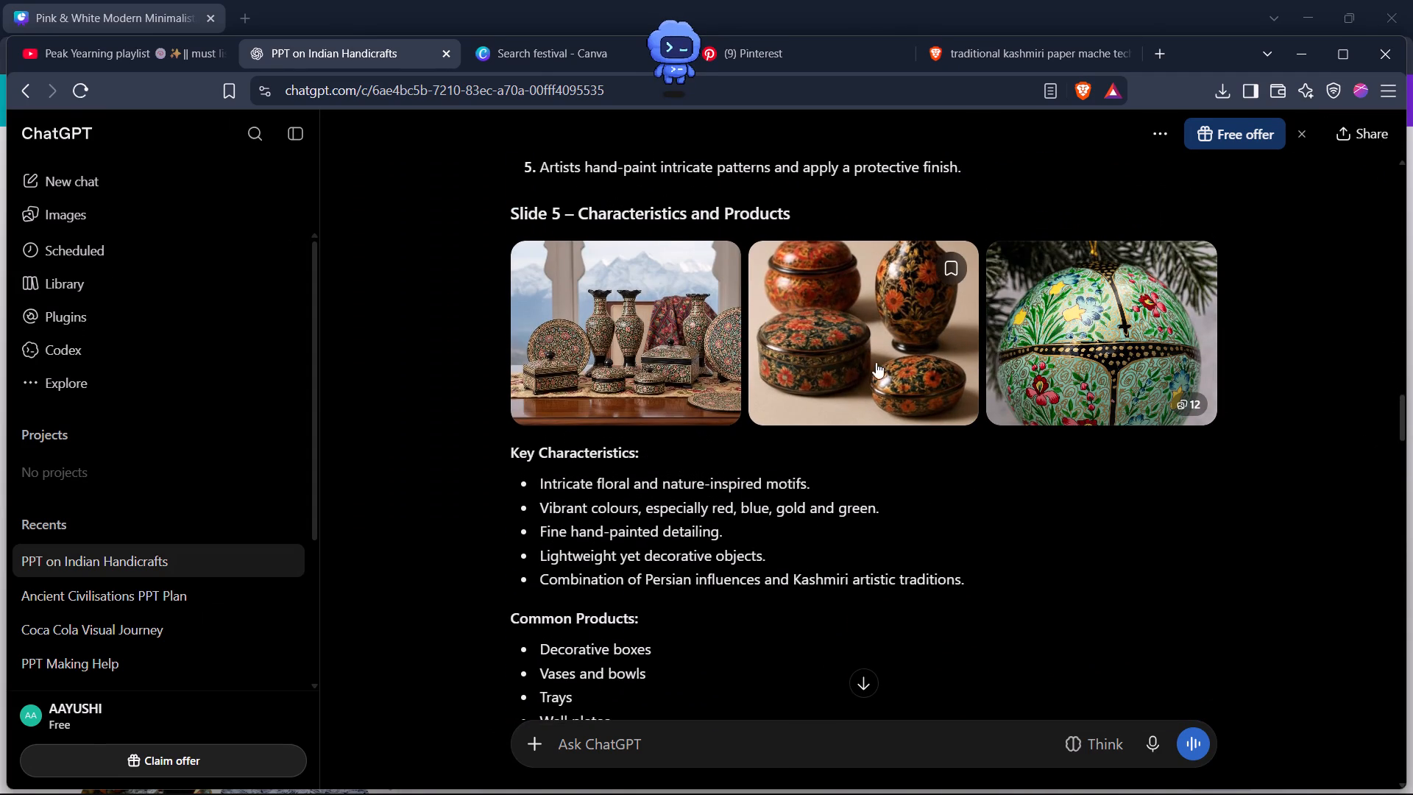
left_click(700, 348)
right_click(700, 348)
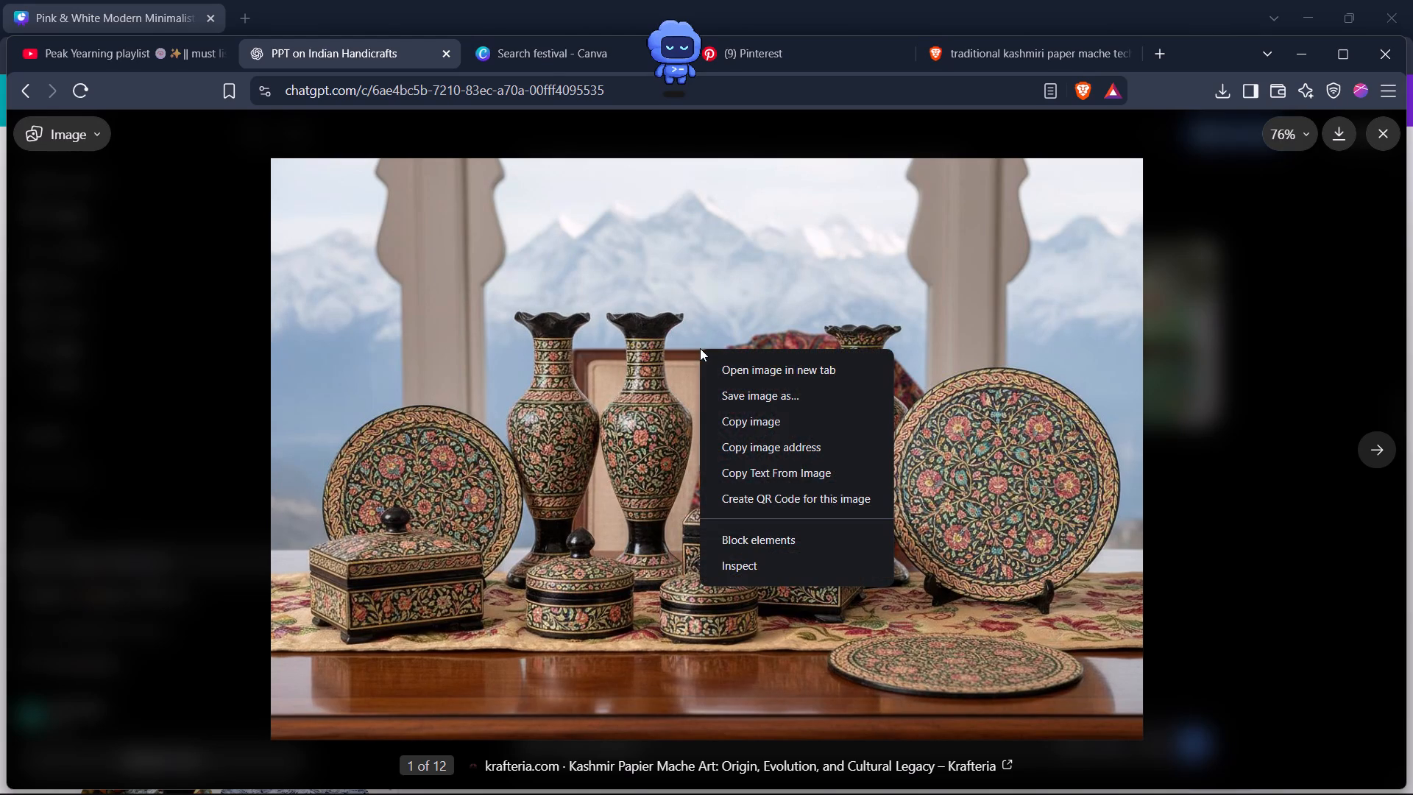
left_click(760, 427)
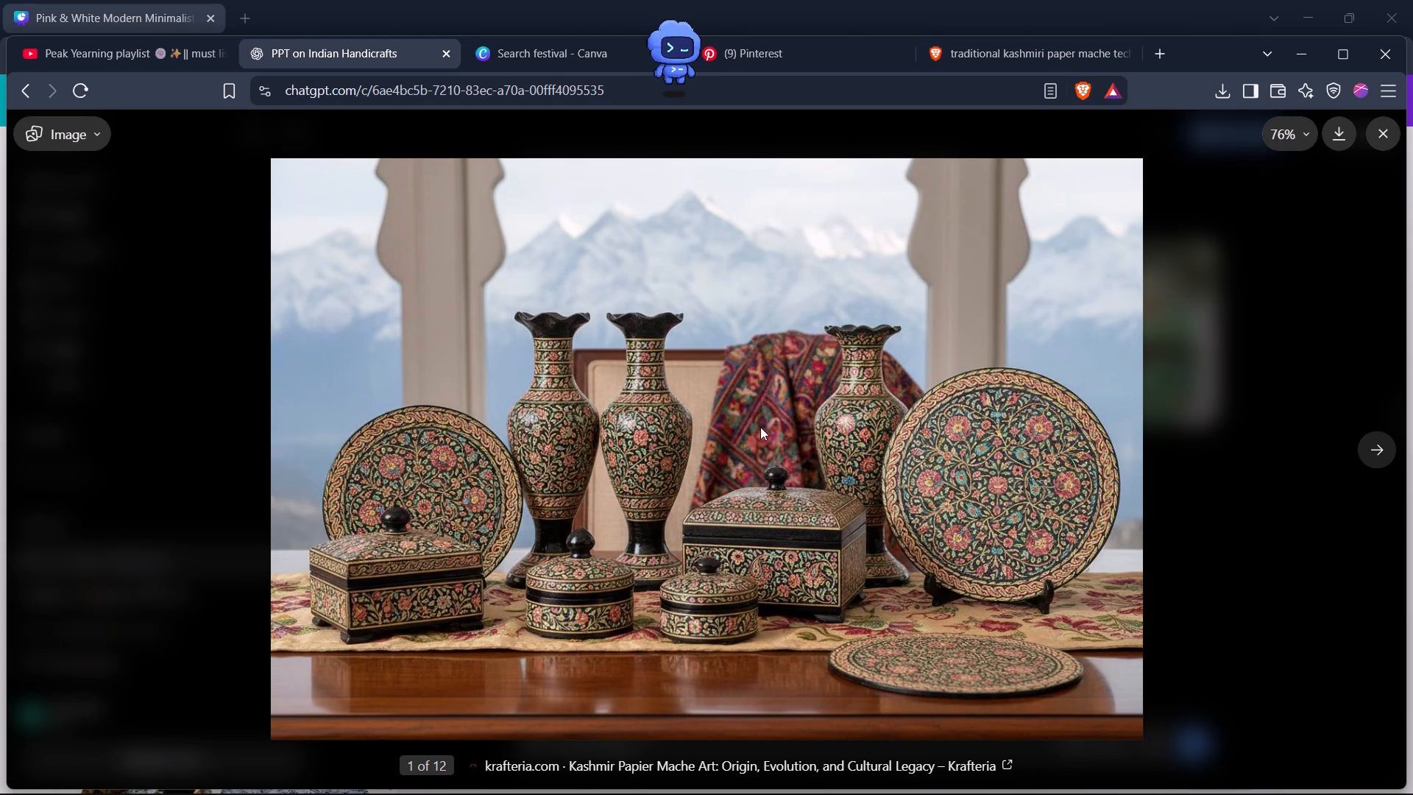
Back in Canva, replace slide 7's concert photo with the copied vases-and-plates photo.
key("Right")
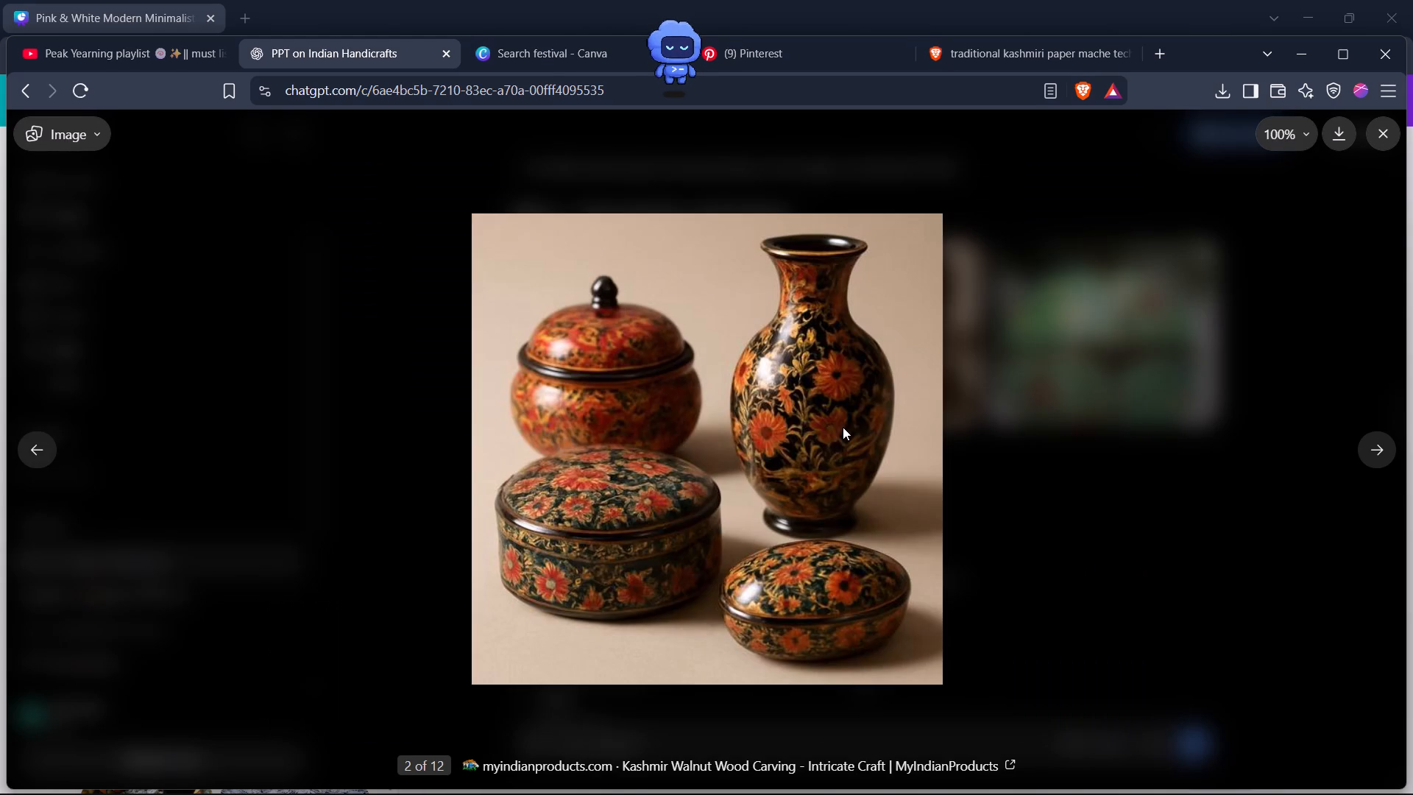
key("alt+Tab")
left_click(843, 427)
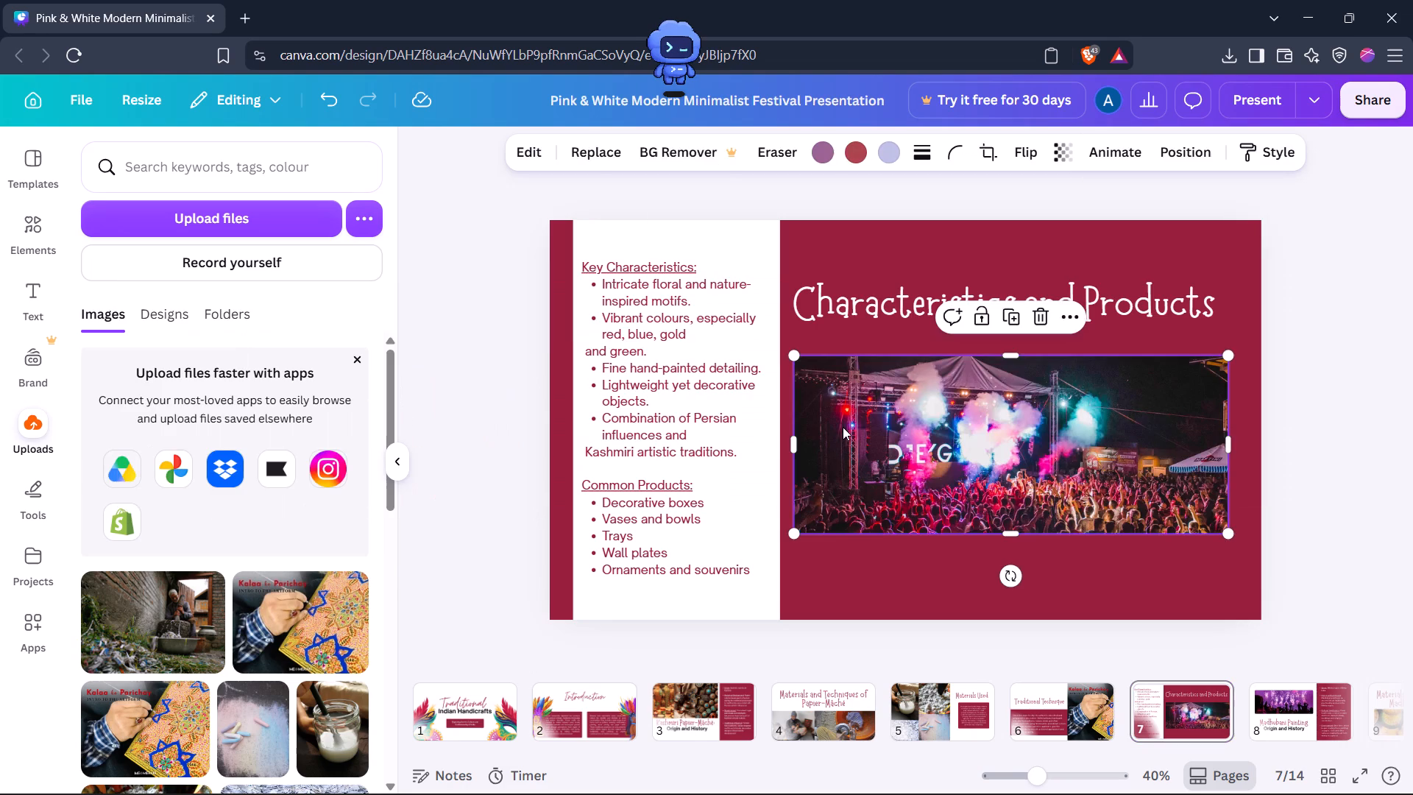
key("BackSpace")
right_click(843, 427)
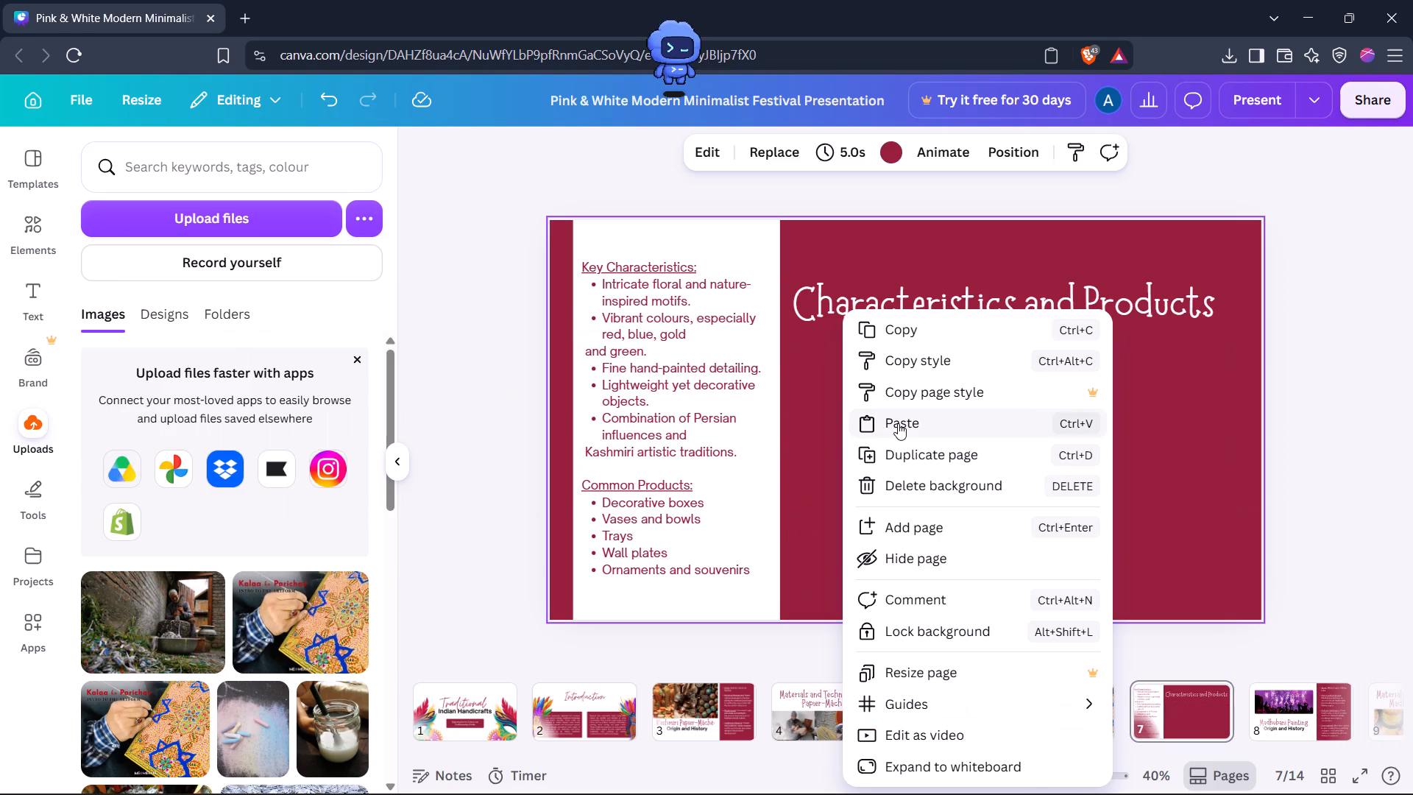
left_click(898, 423)
Copy the second ChatGPT gallery photo, showing red-orange lidded boxes and a black vase, and return to the presentation.
key("alt+Tab")
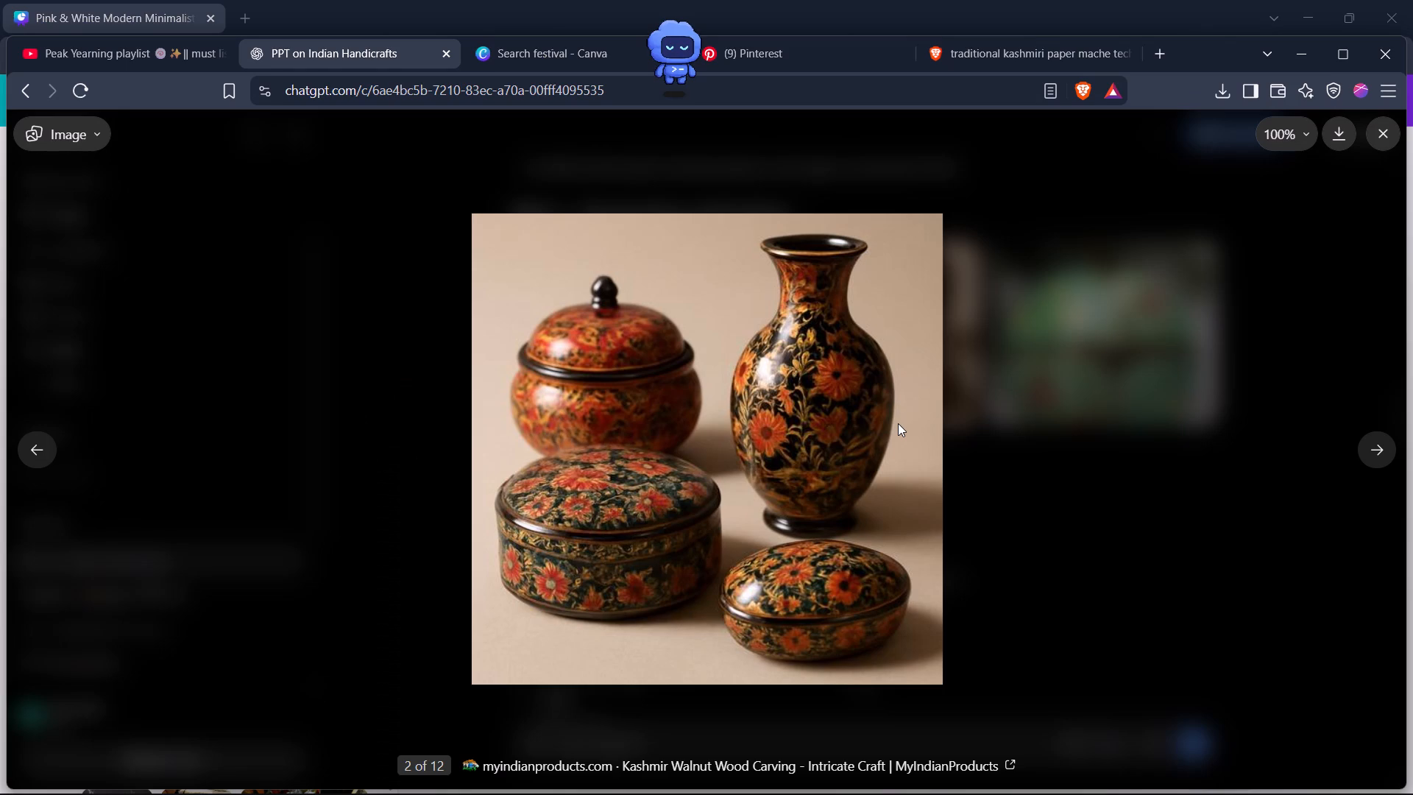
right_click(898, 423)
left_click(931, 501)
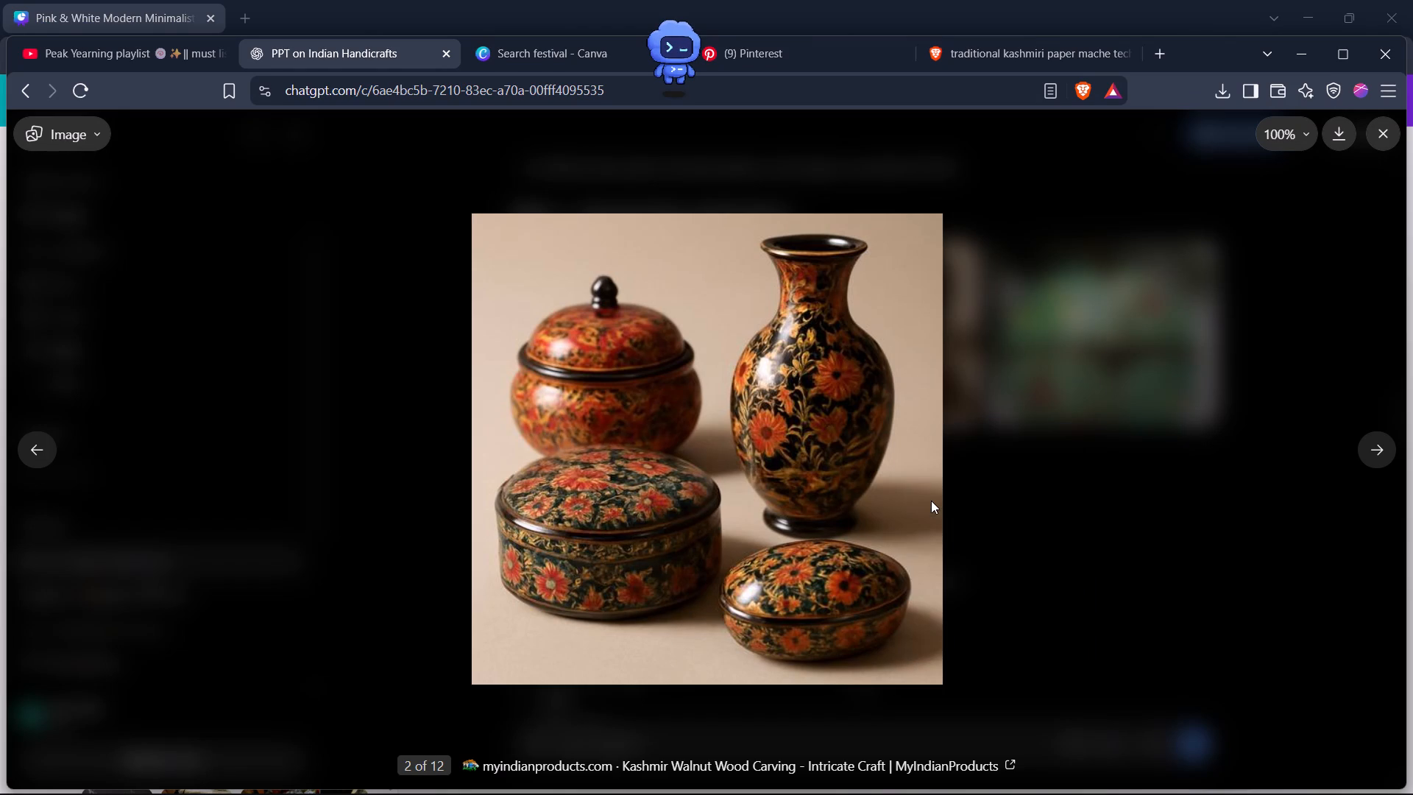
key("alt+Tab")
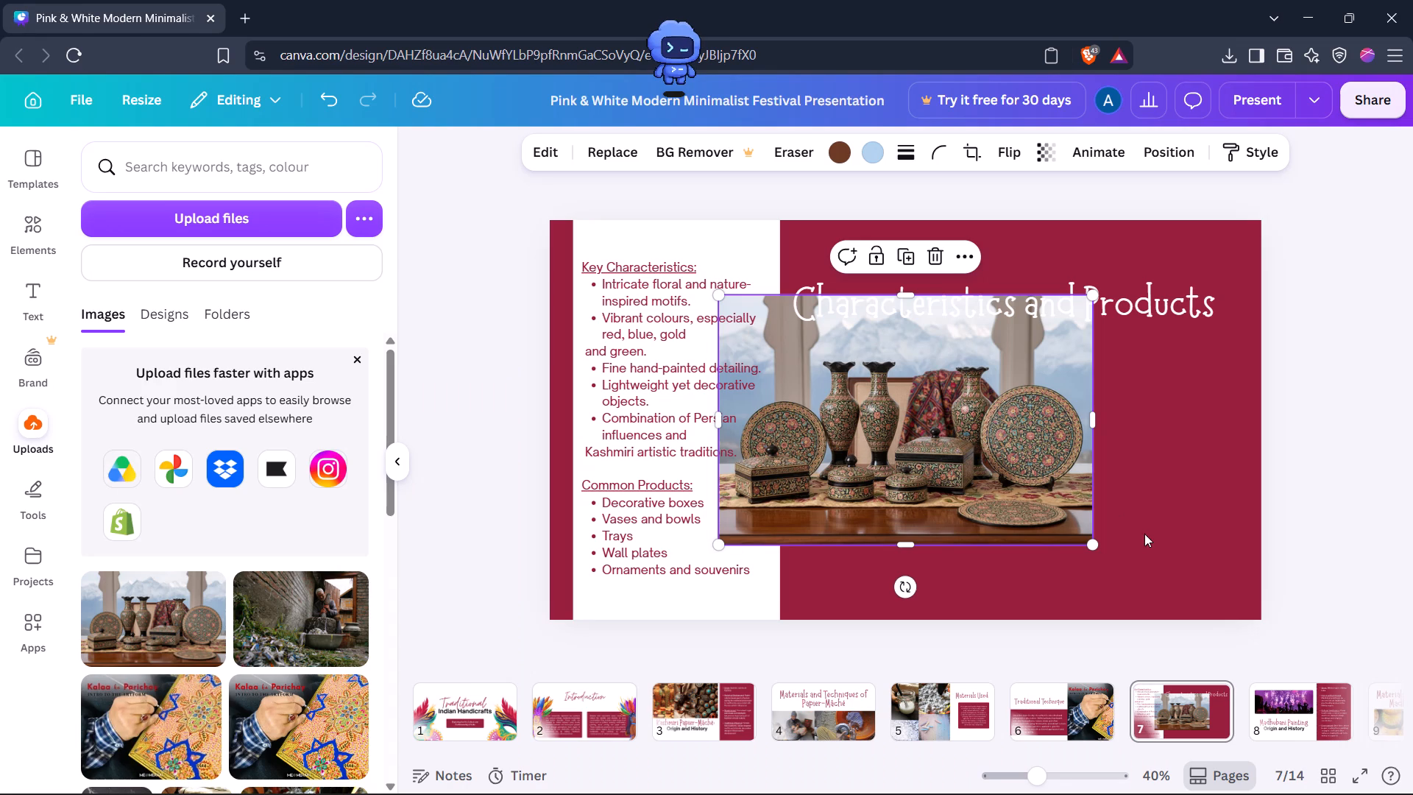
Shrink the vases-and-plates photo and place it below the title, against the maroon area's edge beside the white text panel.
left_click_drag(1091, 543, 949, 476)
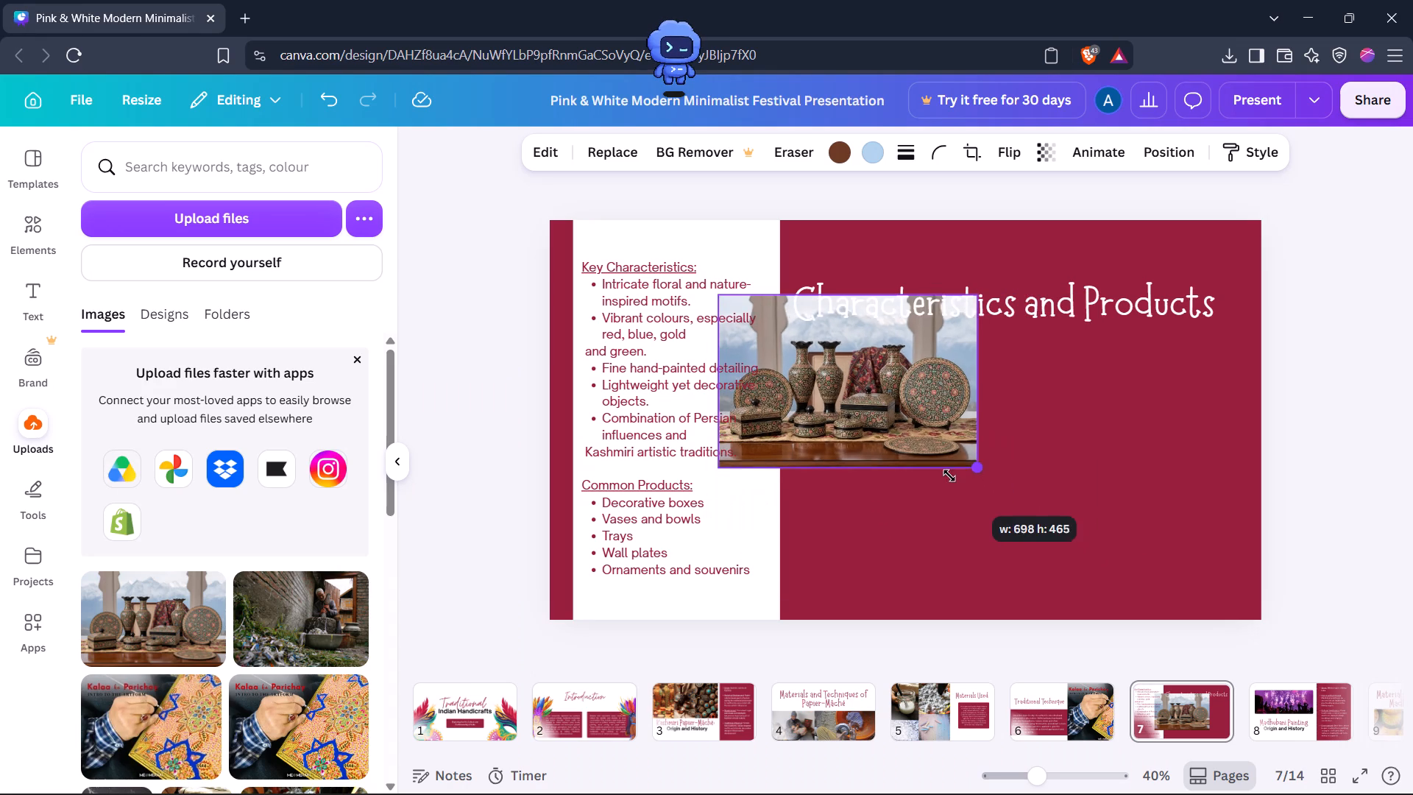
left_click_drag(949, 476, 971, 484)
left_click_drag(857, 368, 922, 411)
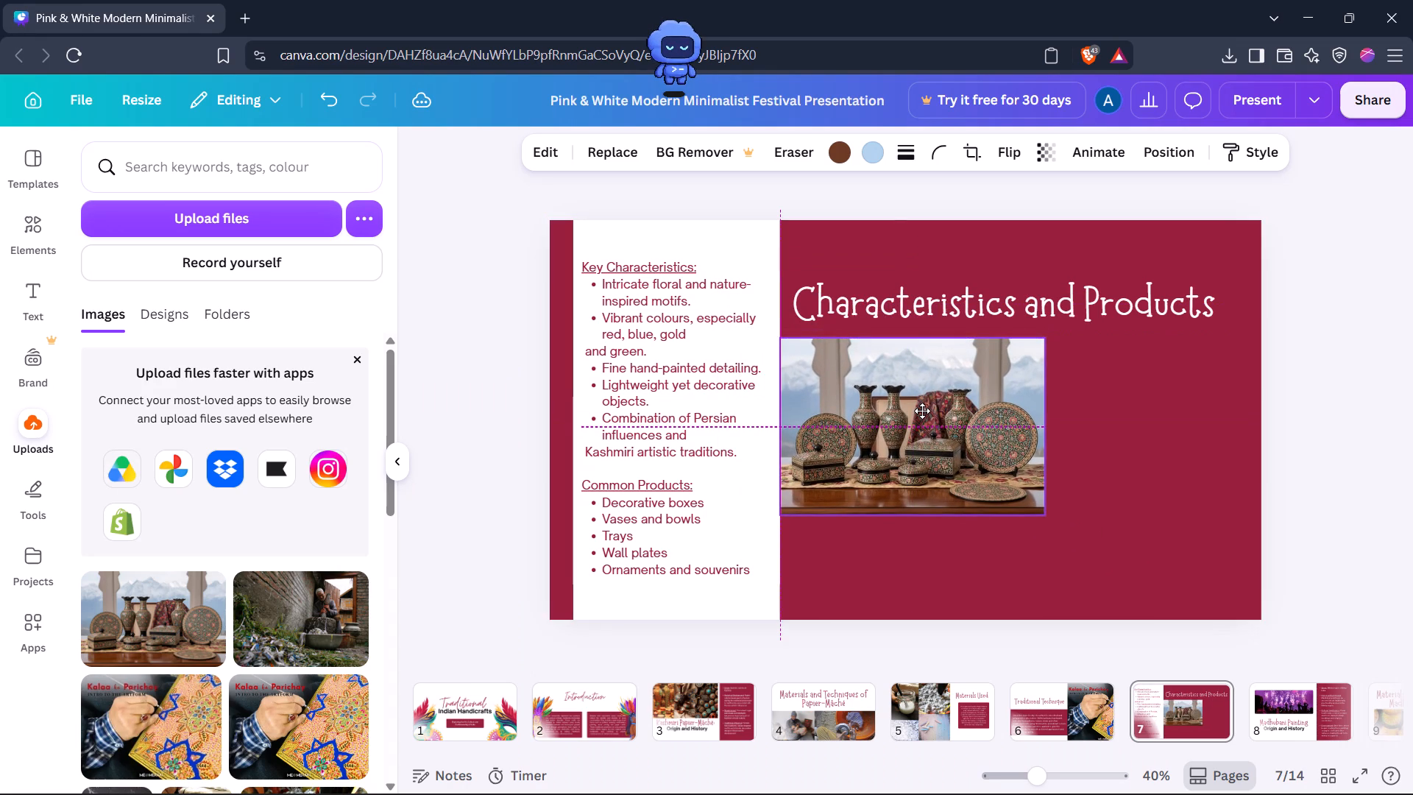
left_click_drag(922, 411, 929, 414)
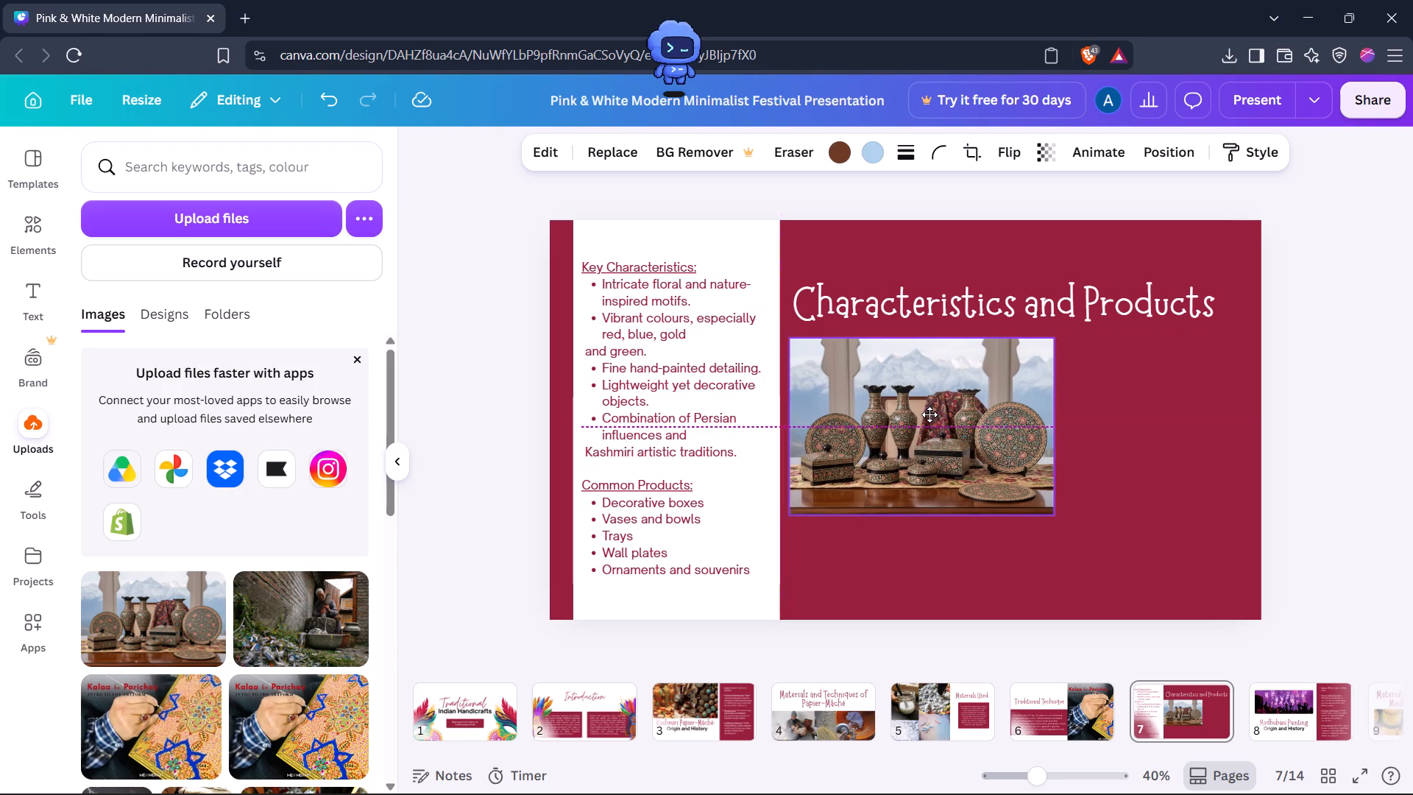
left_click_drag(929, 414, 921, 409)
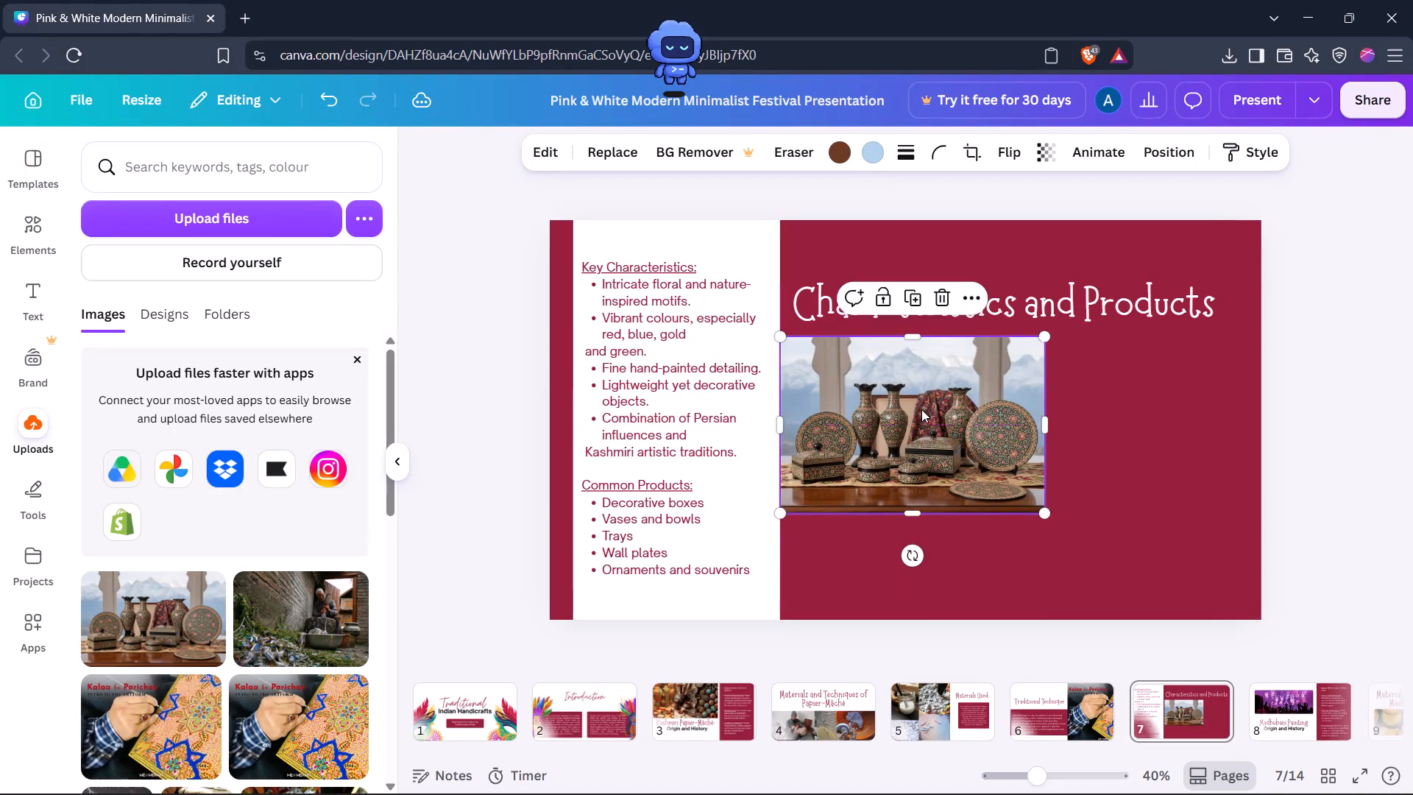
Paste the red-orange boxes and vase photo onto slide 7, enlarge it slightly, and fit it into the slide's bottom-right corner.
key("alt+Tab")
key("alt+Tab")
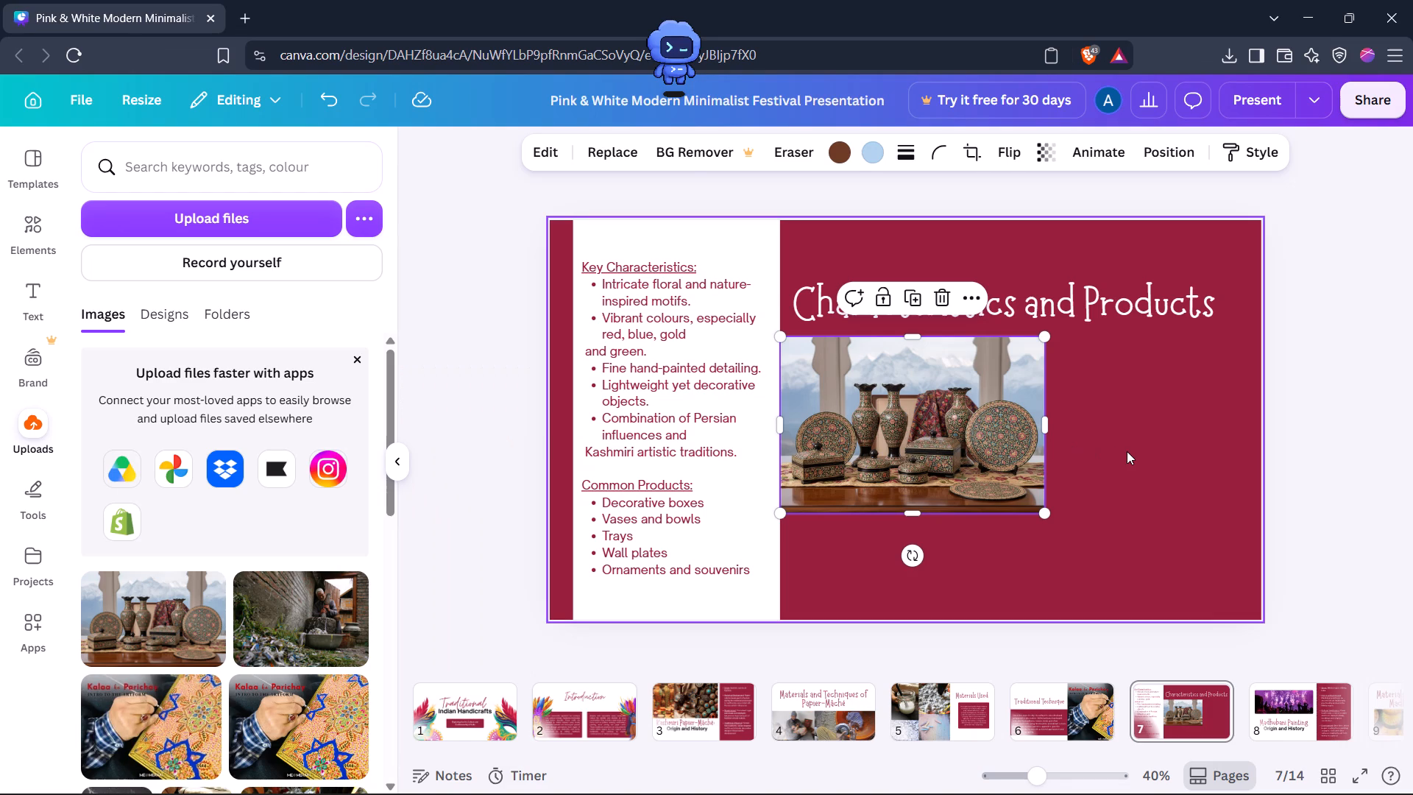
right_click(1127, 451)
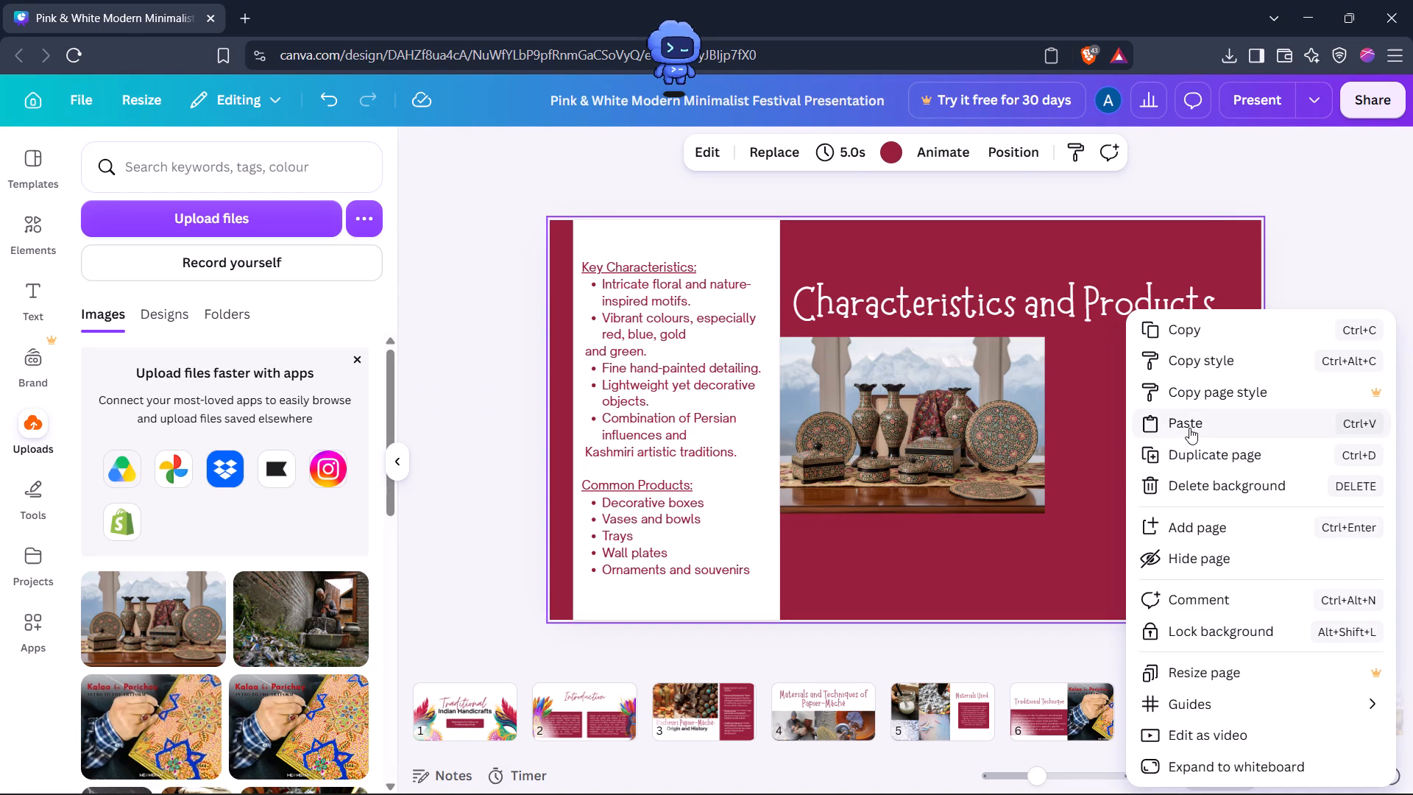
left_click(1189, 428)
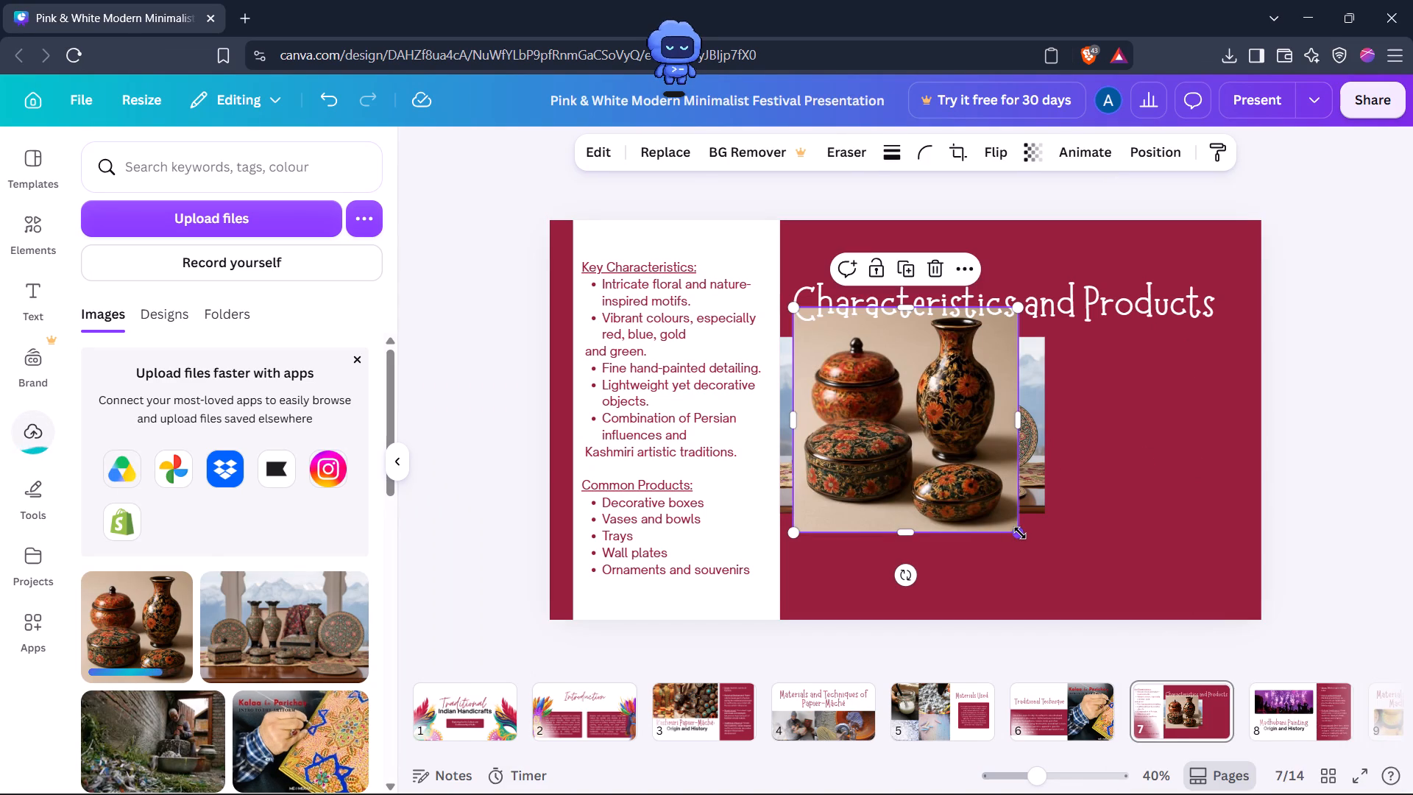
left_click_drag(1020, 533, 1058, 556)
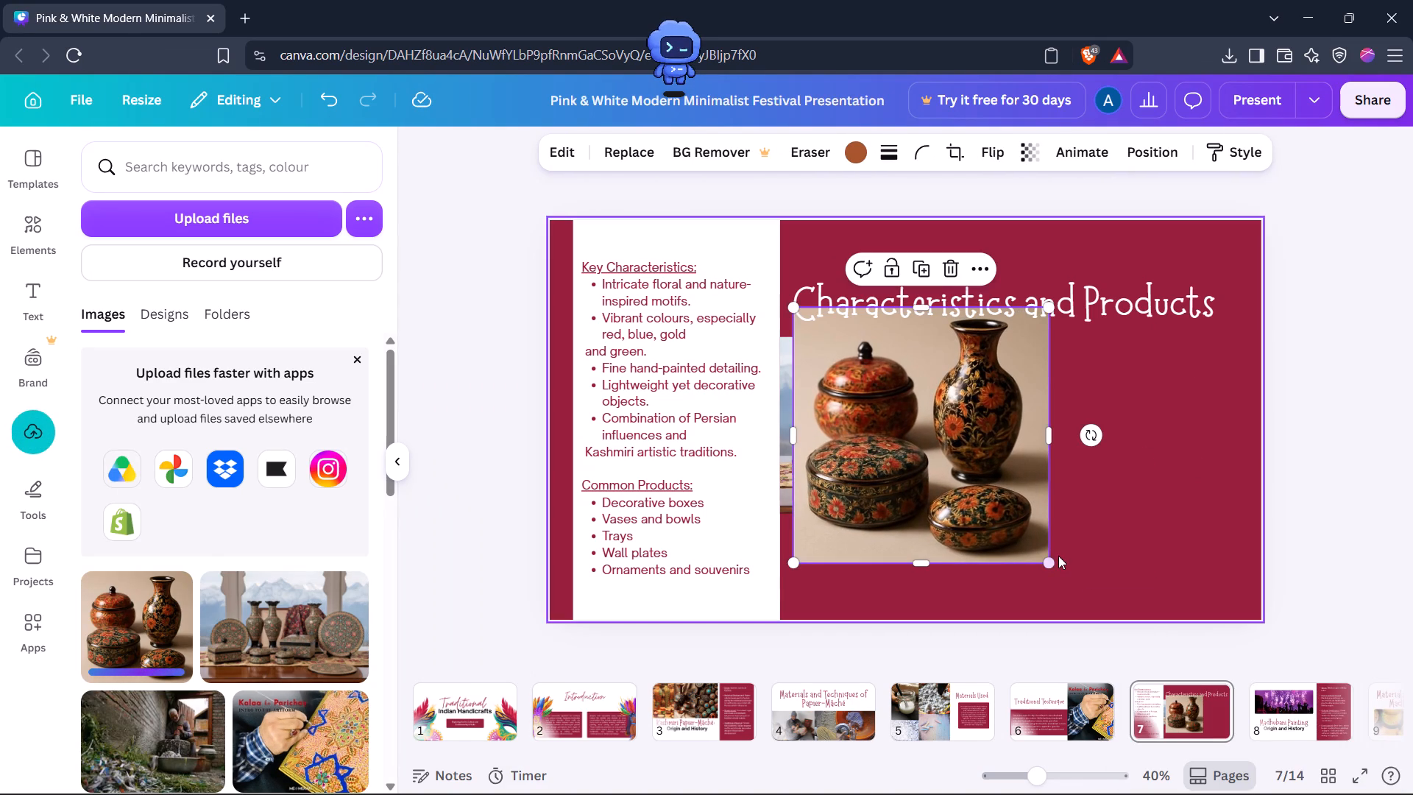
left_click_drag(963, 494, 1175, 545)
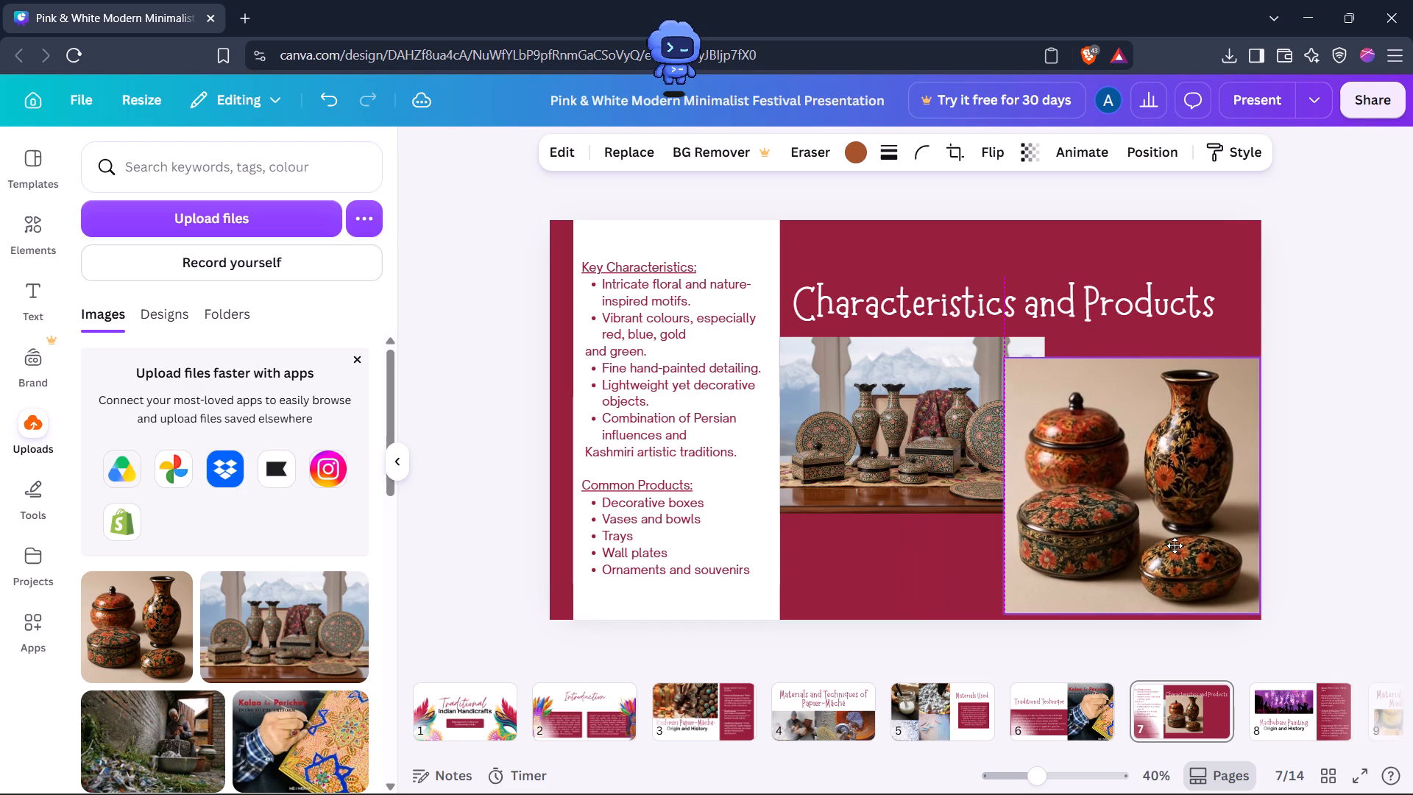
left_click_drag(1175, 545, 1177, 554)
Shrink the vases-and-plates photo to fit between the white text panel and the boxes photo, with their top edges aligned.
left_click(931, 460)
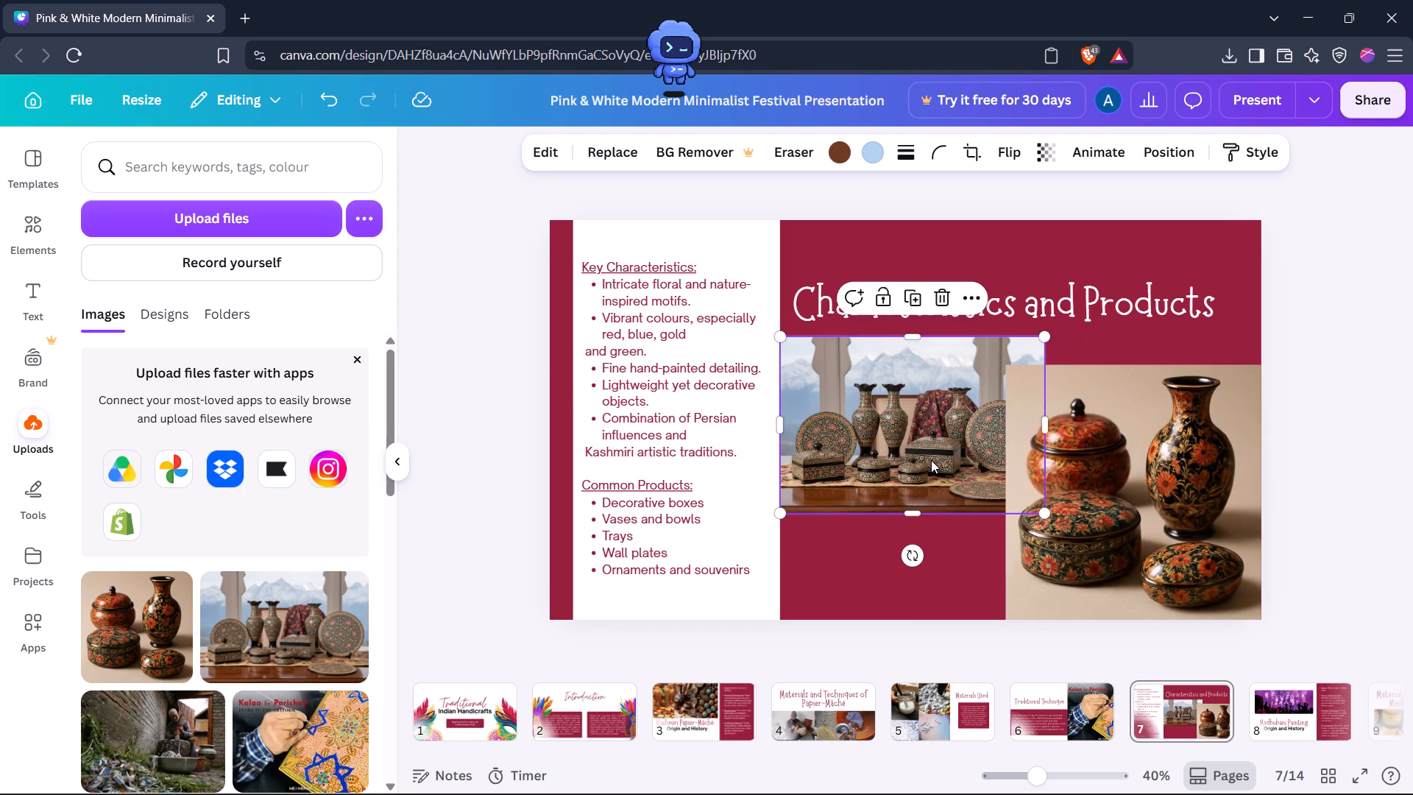
left_click_drag(1046, 515, 982, 498)
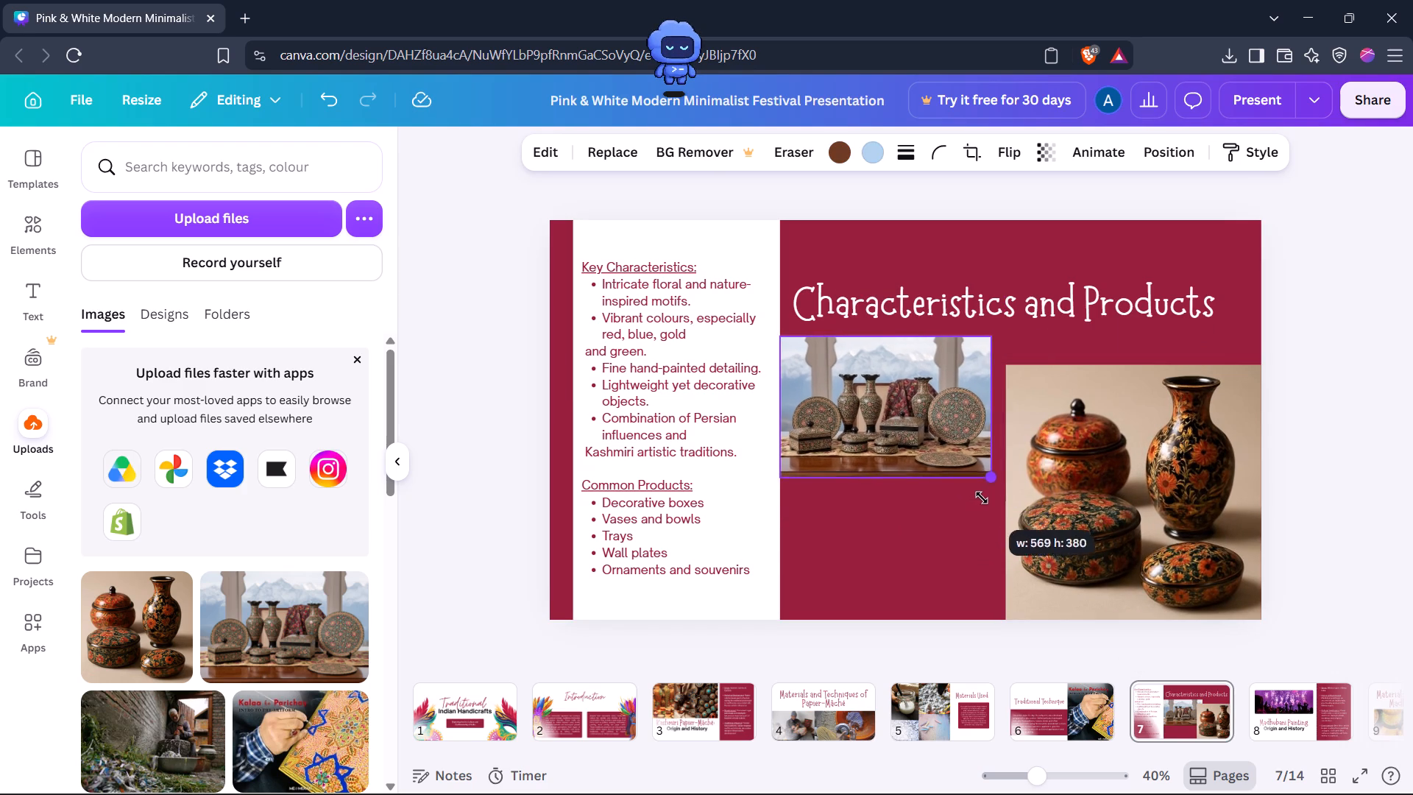
left_click_drag(982, 498, 986, 502)
left_click_drag(935, 442, 945, 475)
left_click(790, 431)
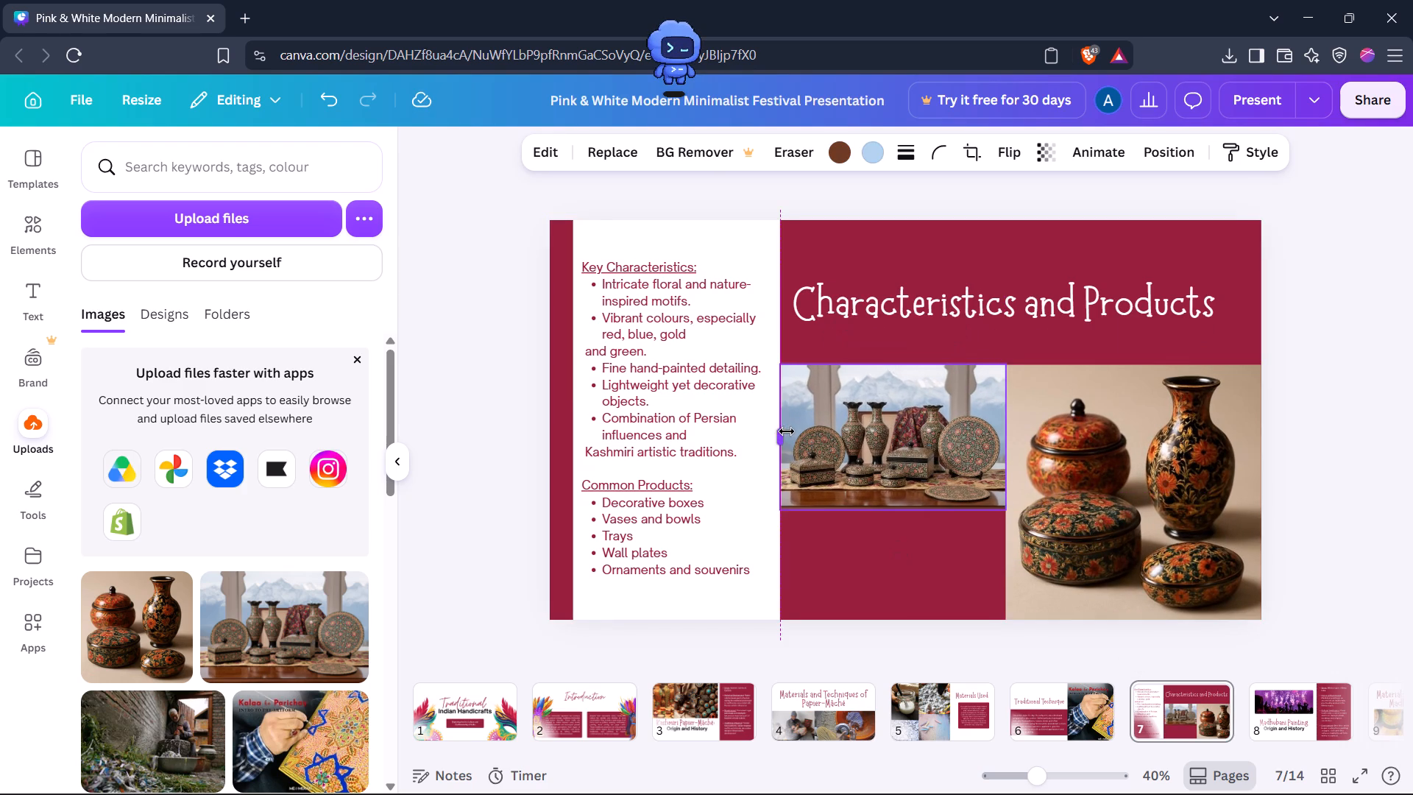
Copy the third ChatGPT gallery photo, the green floral paper-mache bauble, and paste it onto slide 7 in Canva.
key("alt+Tab")
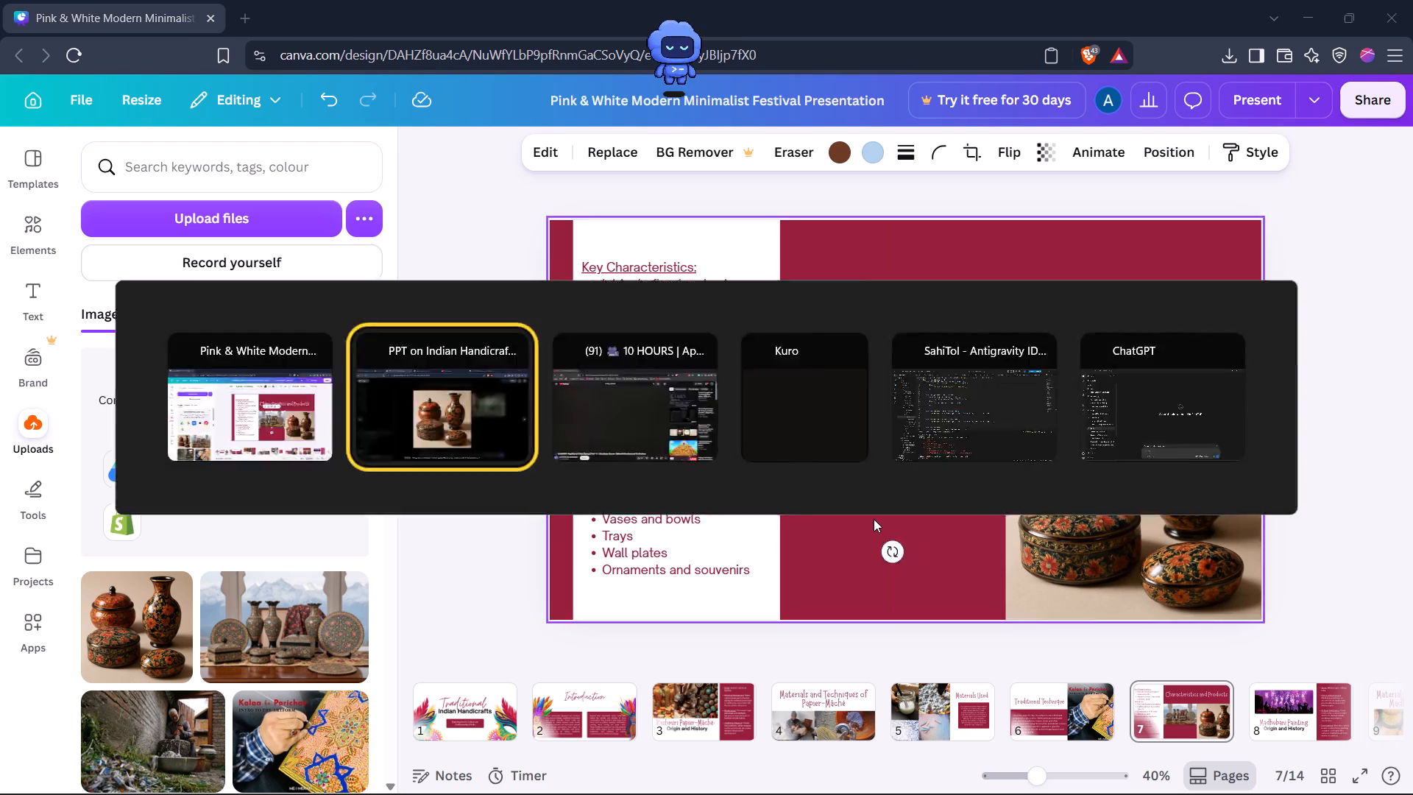
key("Right")
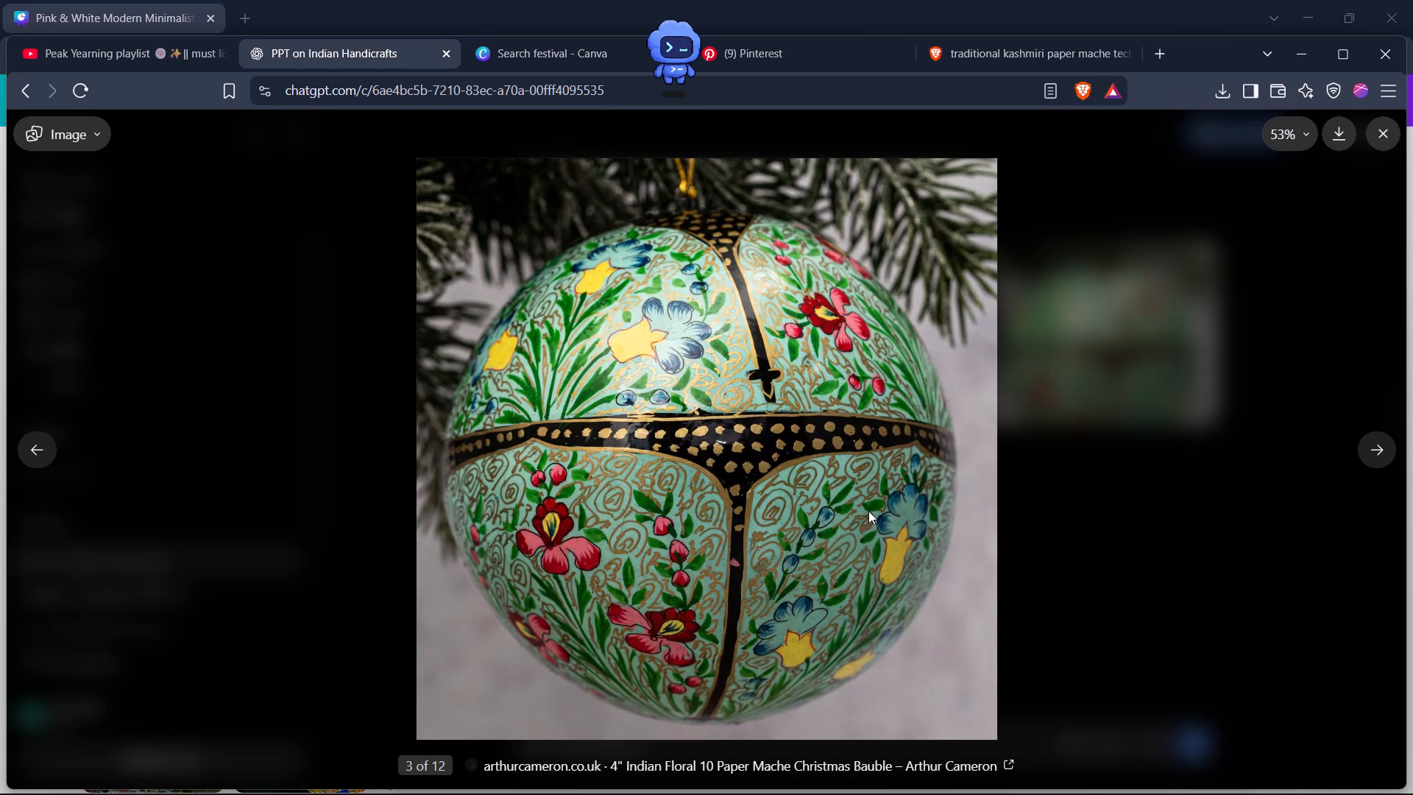
right_click(815, 470)
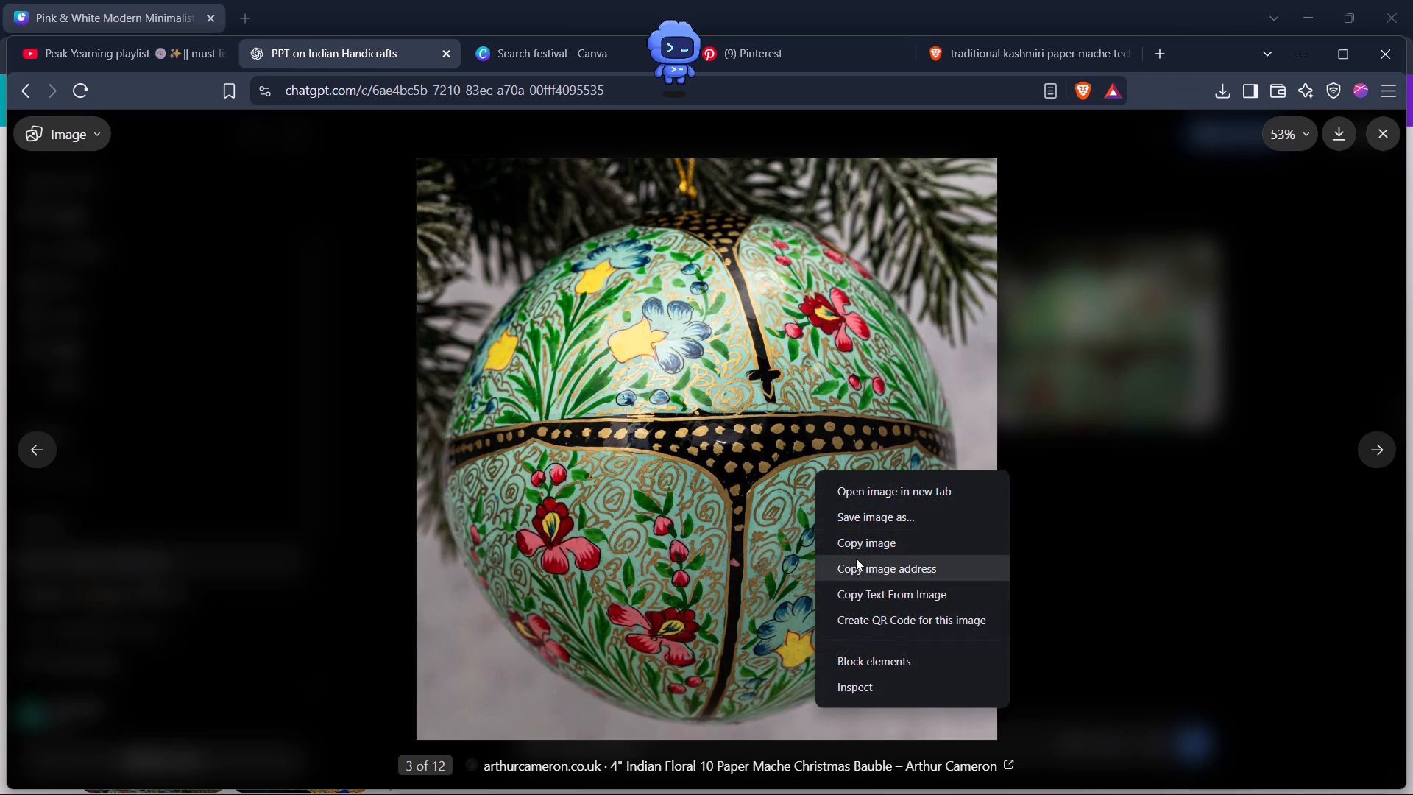
left_click(857, 545)
key("Tab")
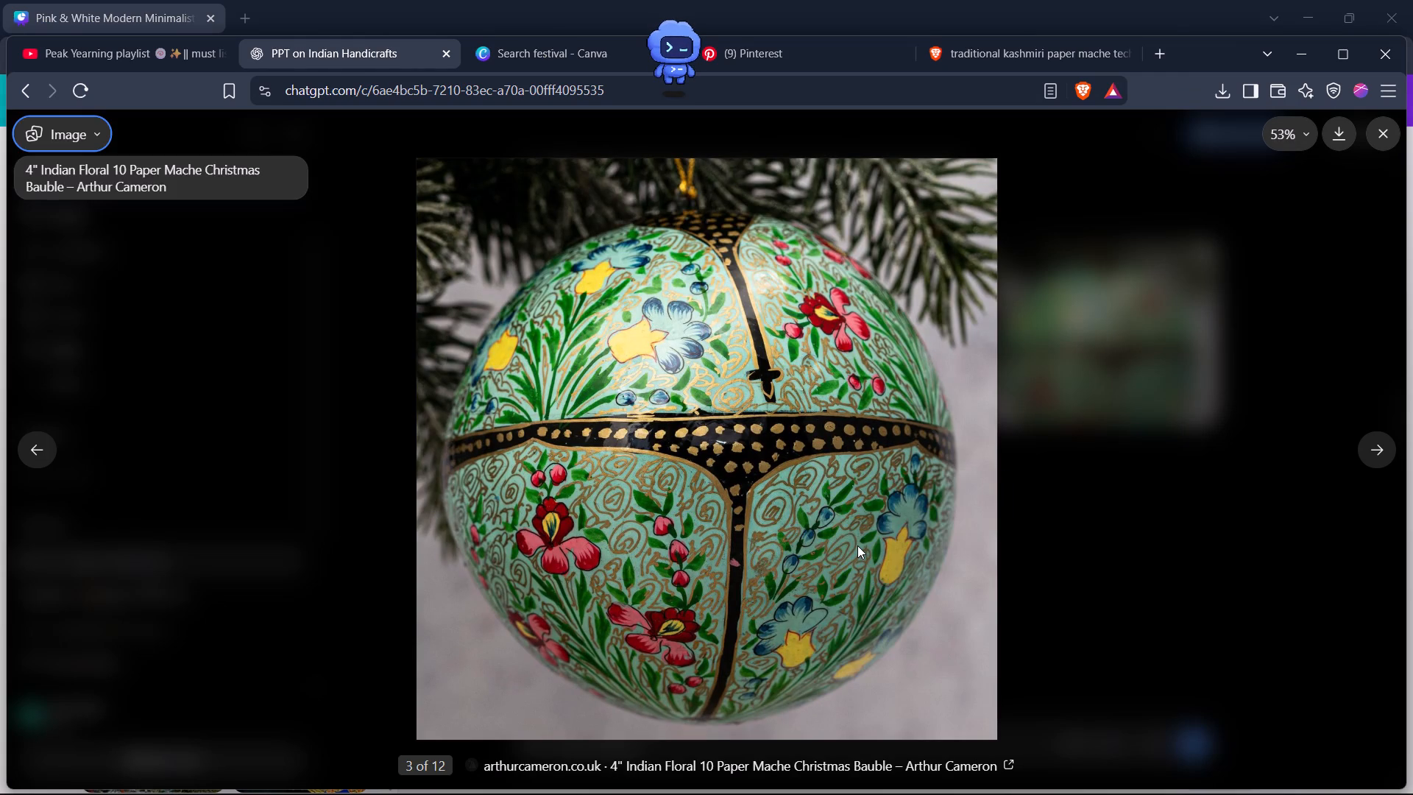
key("alt+Tab")
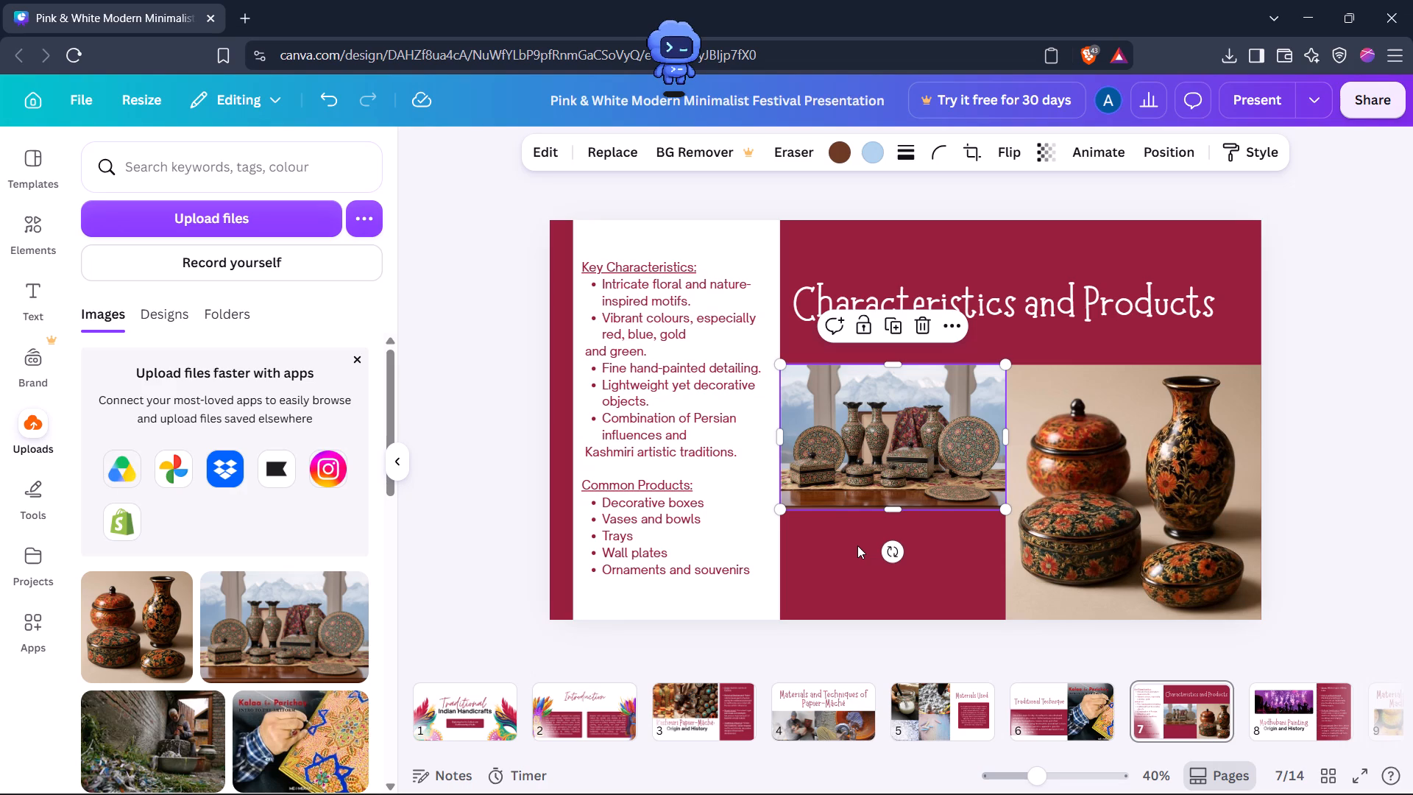
left_click(857, 545)
right_click(857, 545)
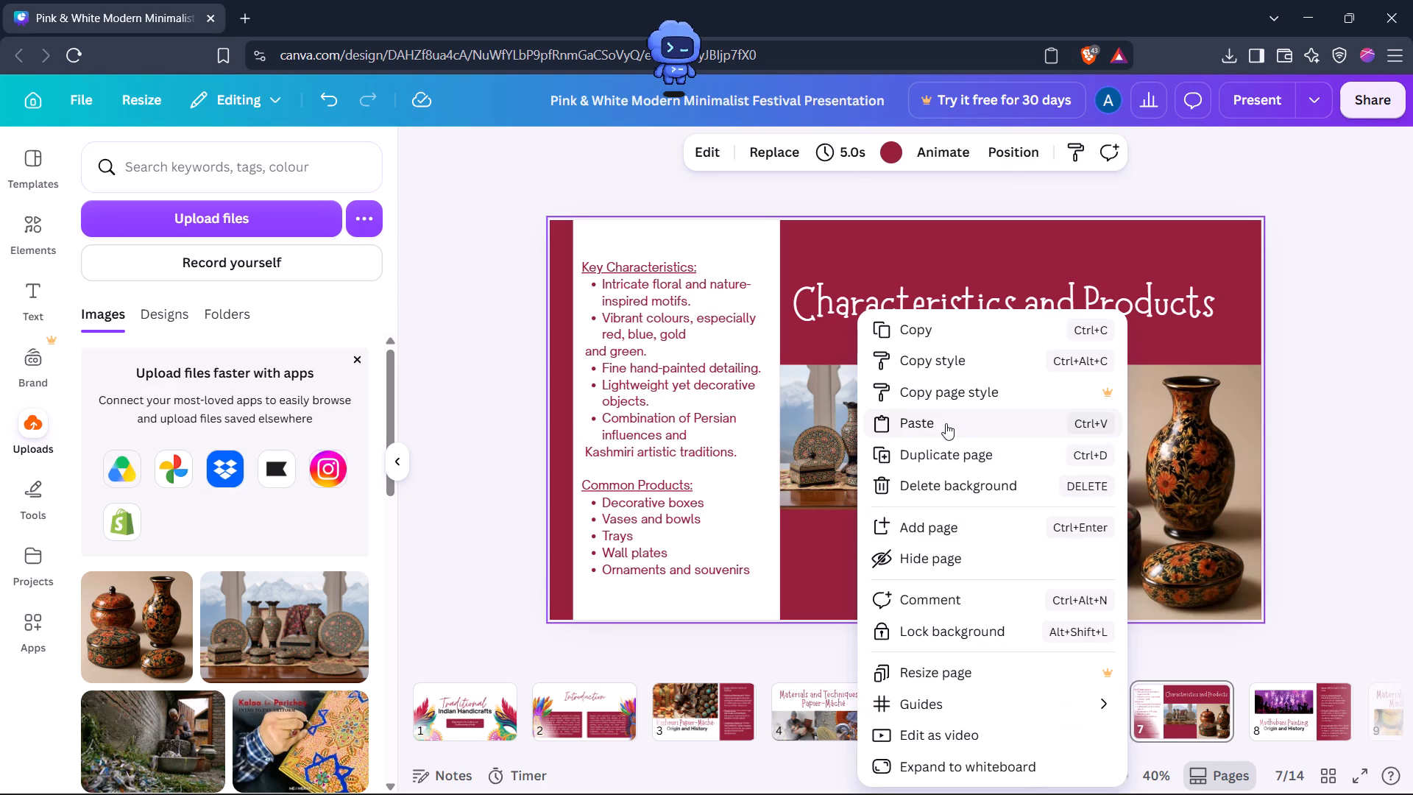
left_click(946, 423)
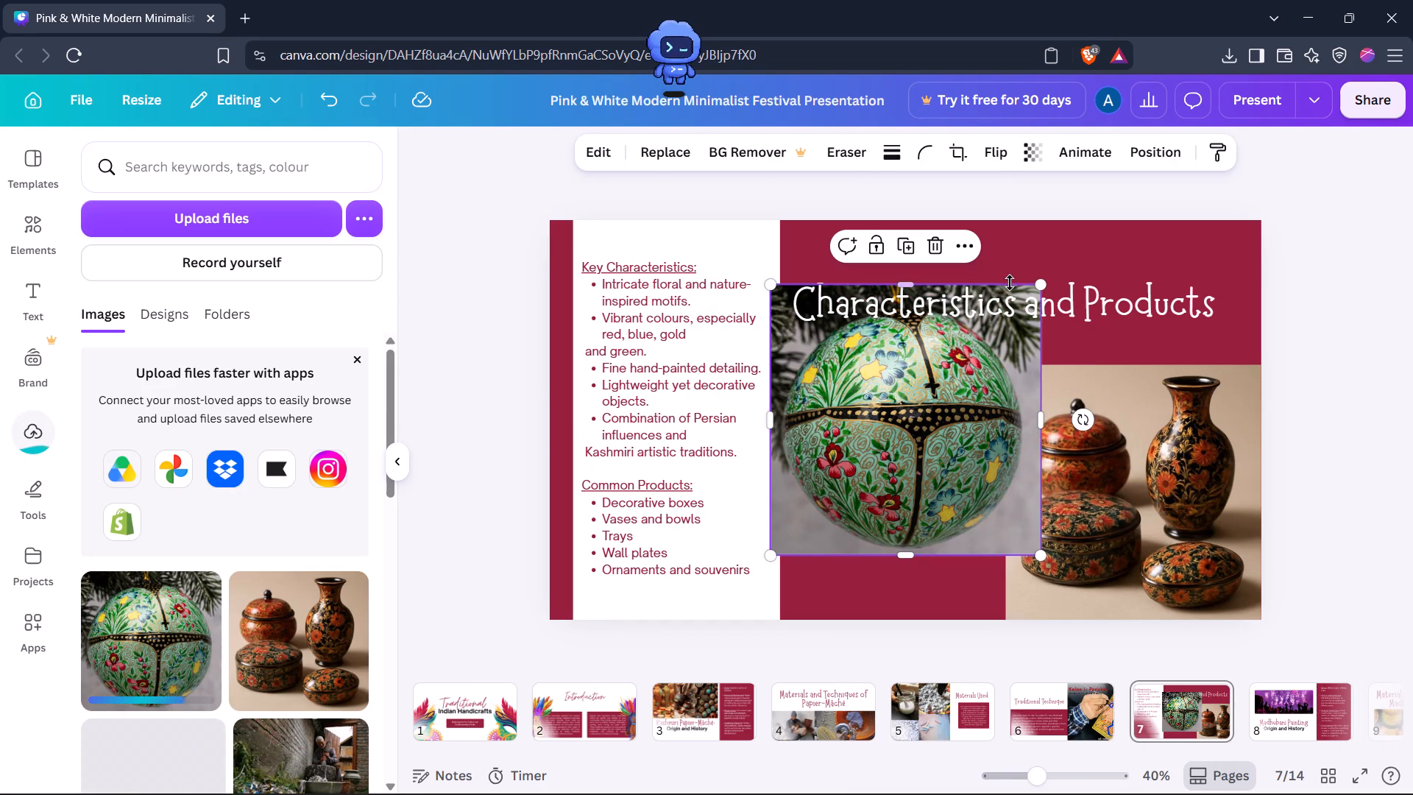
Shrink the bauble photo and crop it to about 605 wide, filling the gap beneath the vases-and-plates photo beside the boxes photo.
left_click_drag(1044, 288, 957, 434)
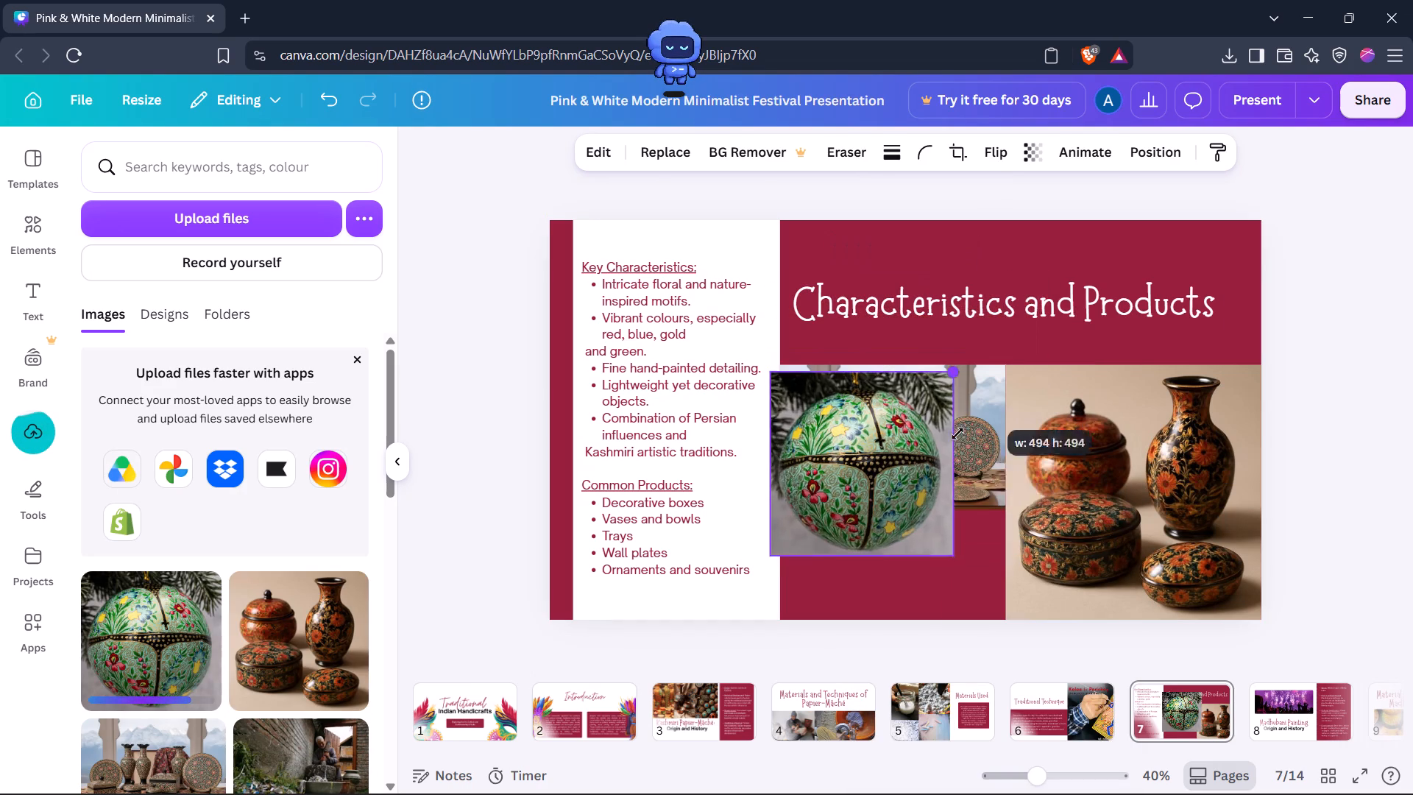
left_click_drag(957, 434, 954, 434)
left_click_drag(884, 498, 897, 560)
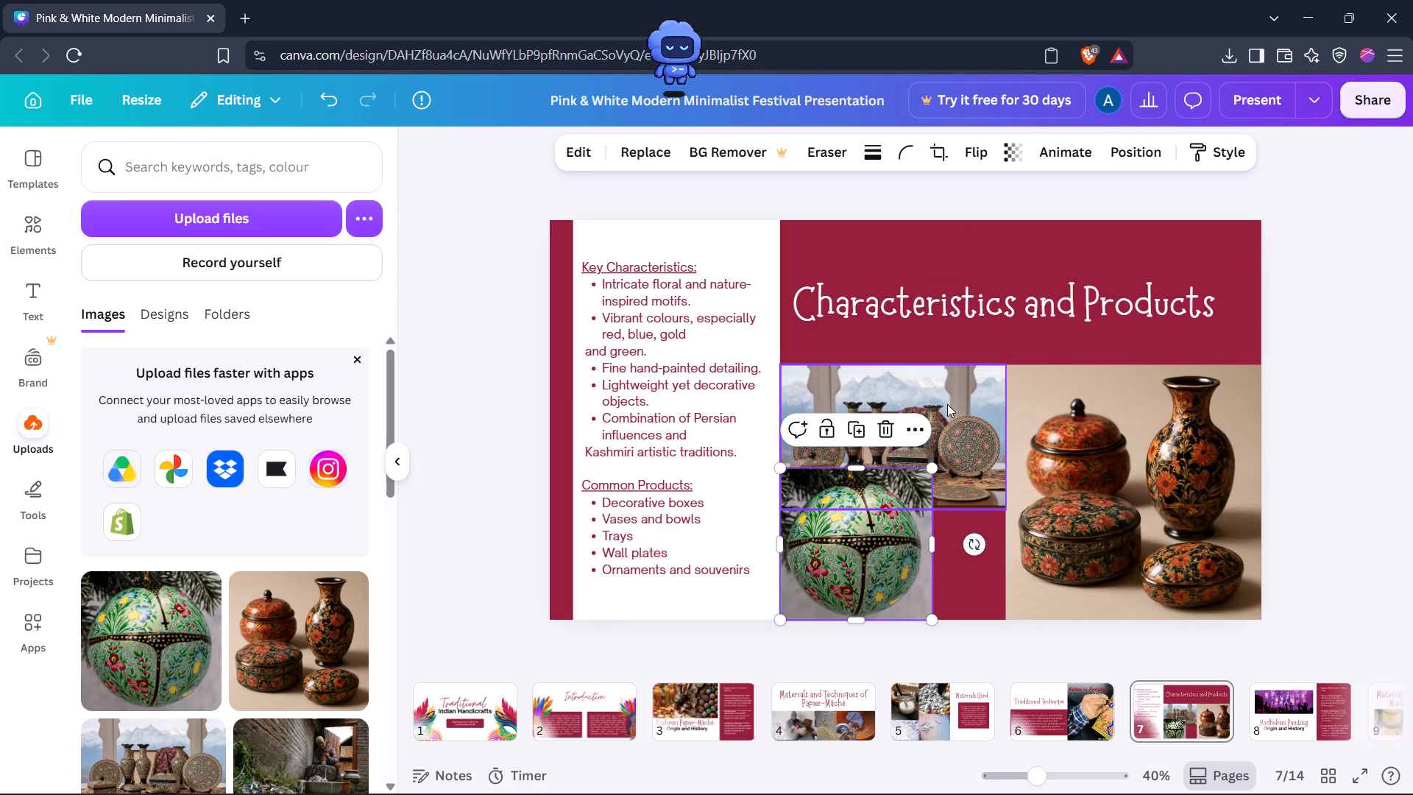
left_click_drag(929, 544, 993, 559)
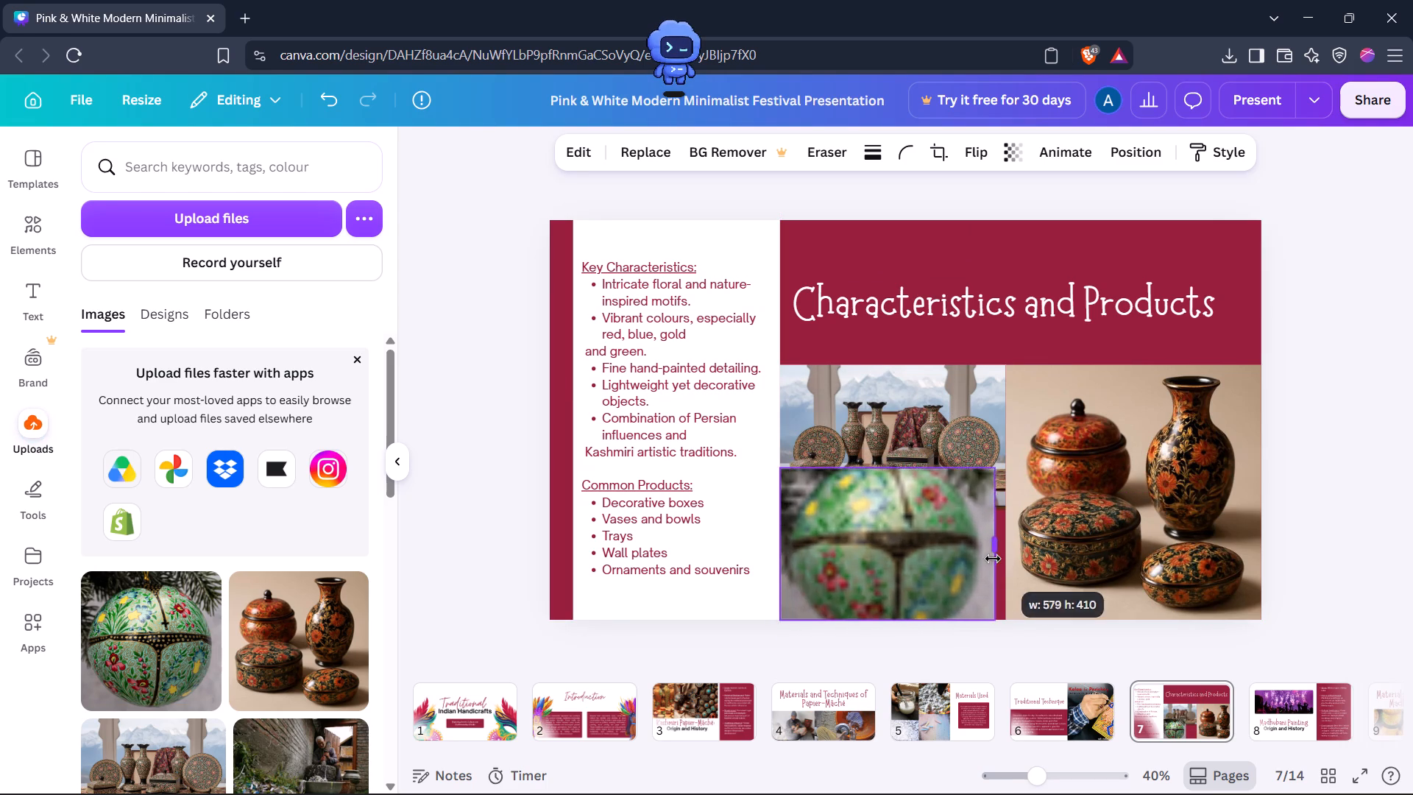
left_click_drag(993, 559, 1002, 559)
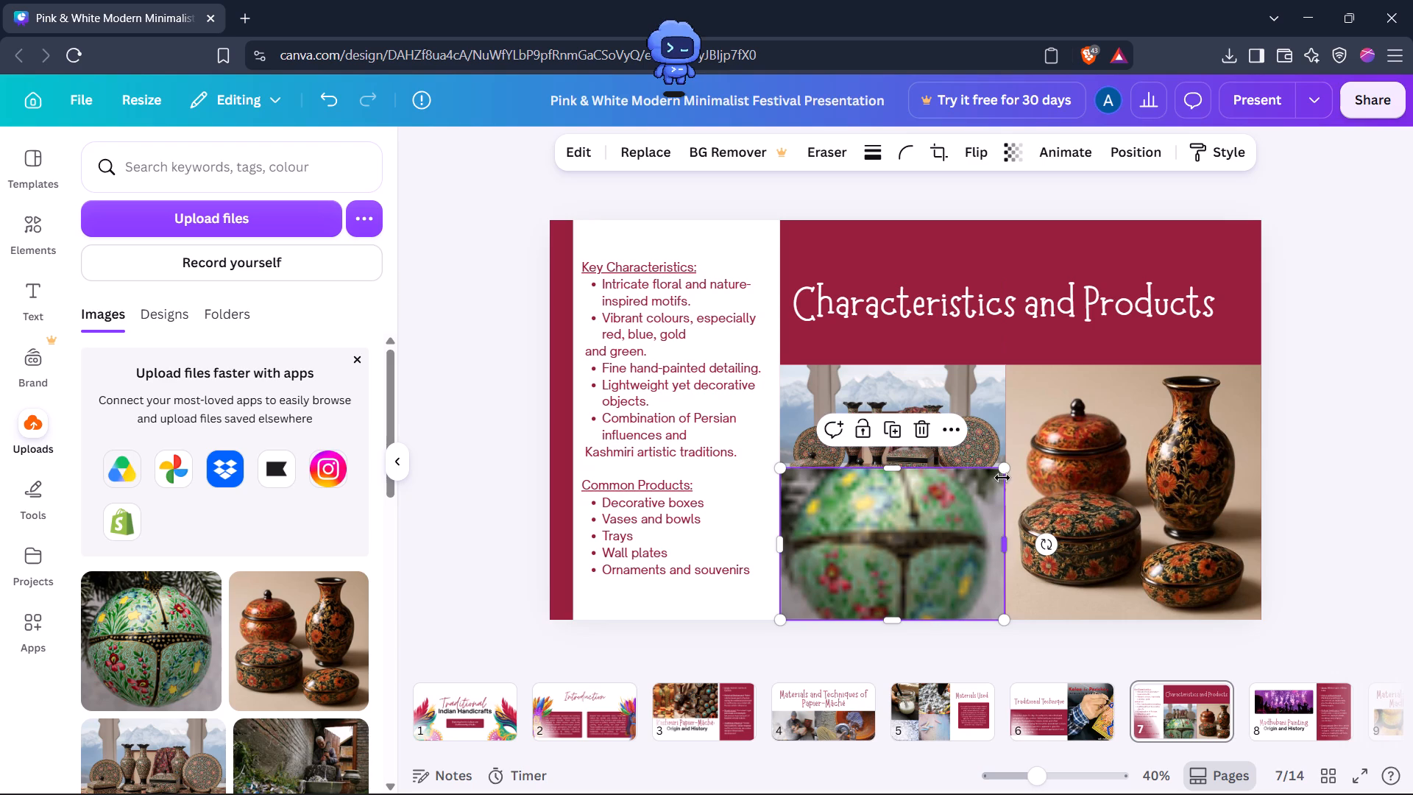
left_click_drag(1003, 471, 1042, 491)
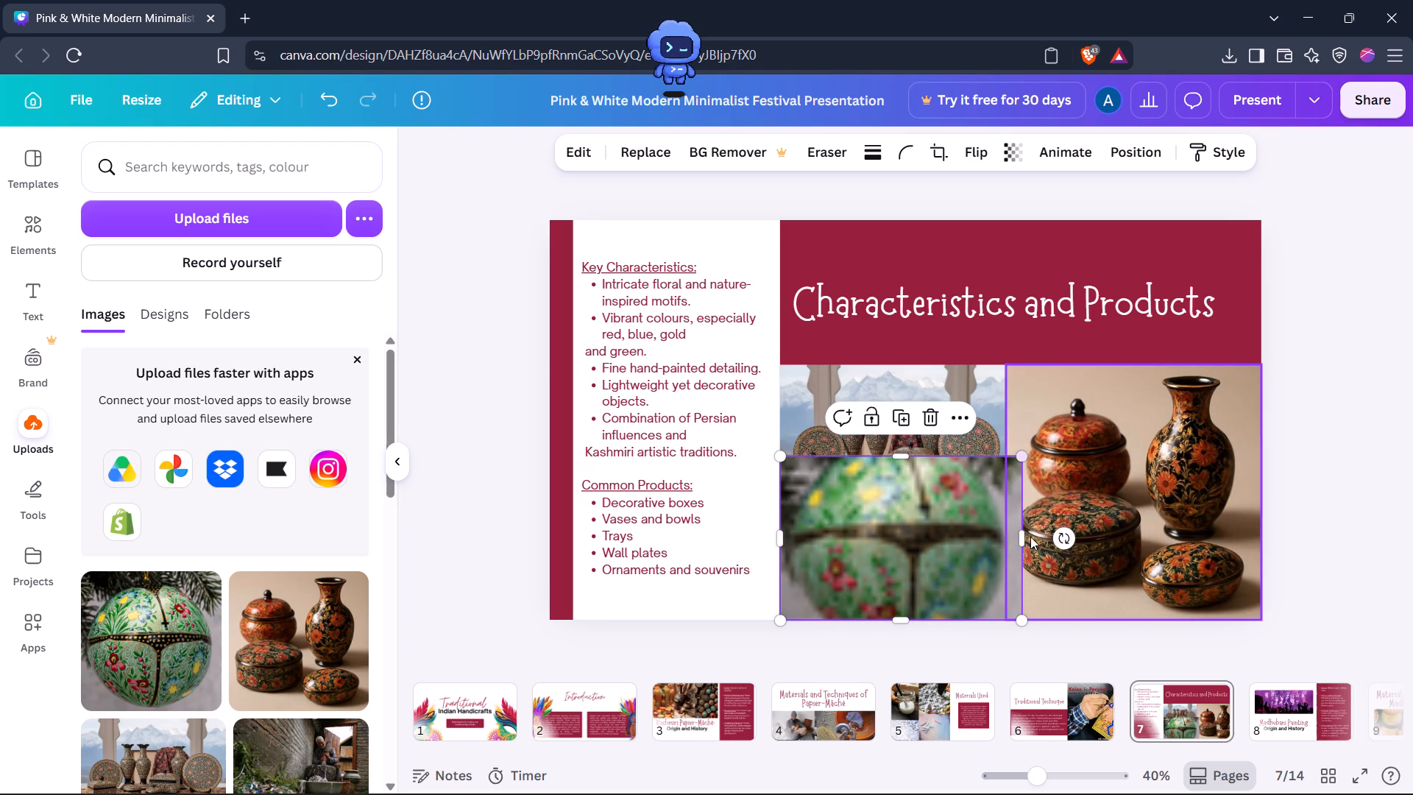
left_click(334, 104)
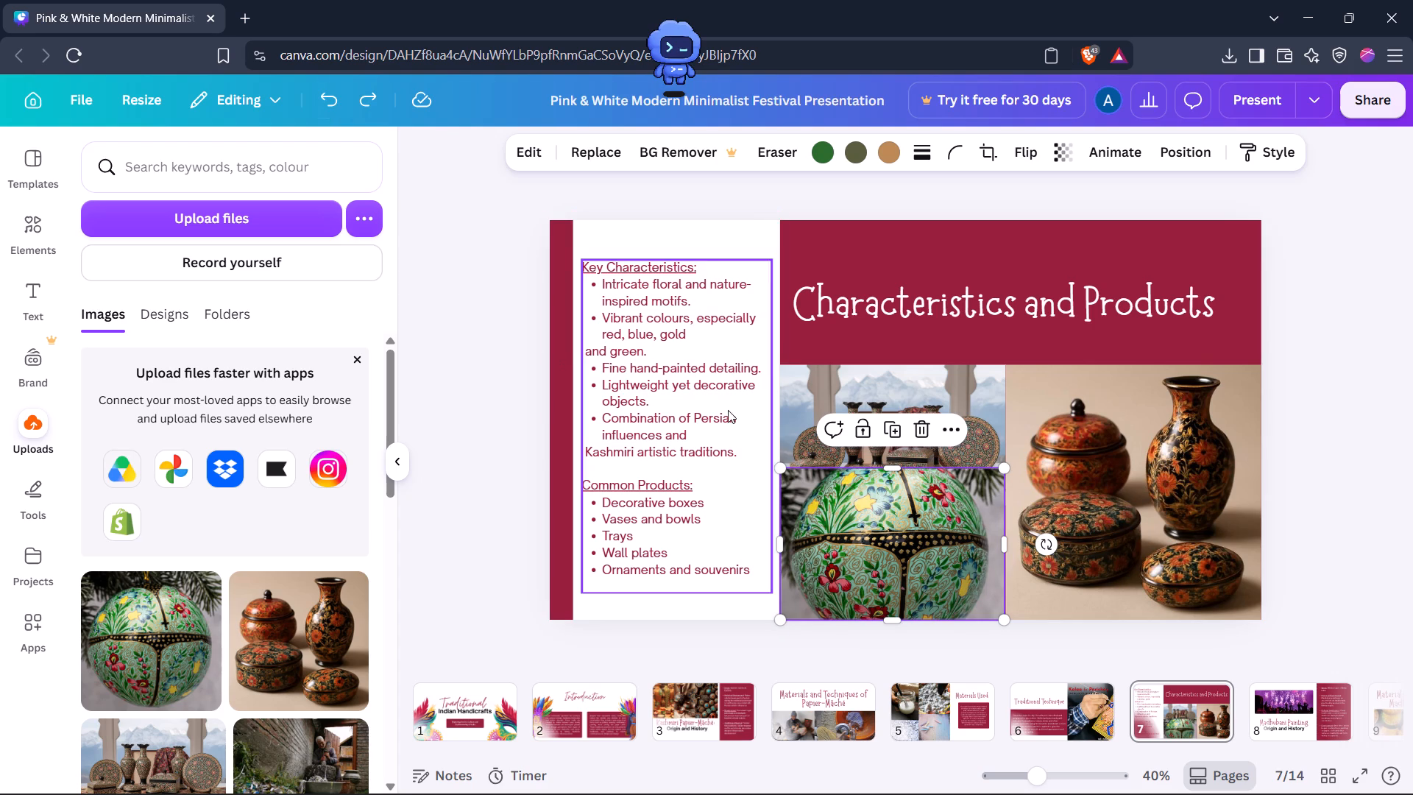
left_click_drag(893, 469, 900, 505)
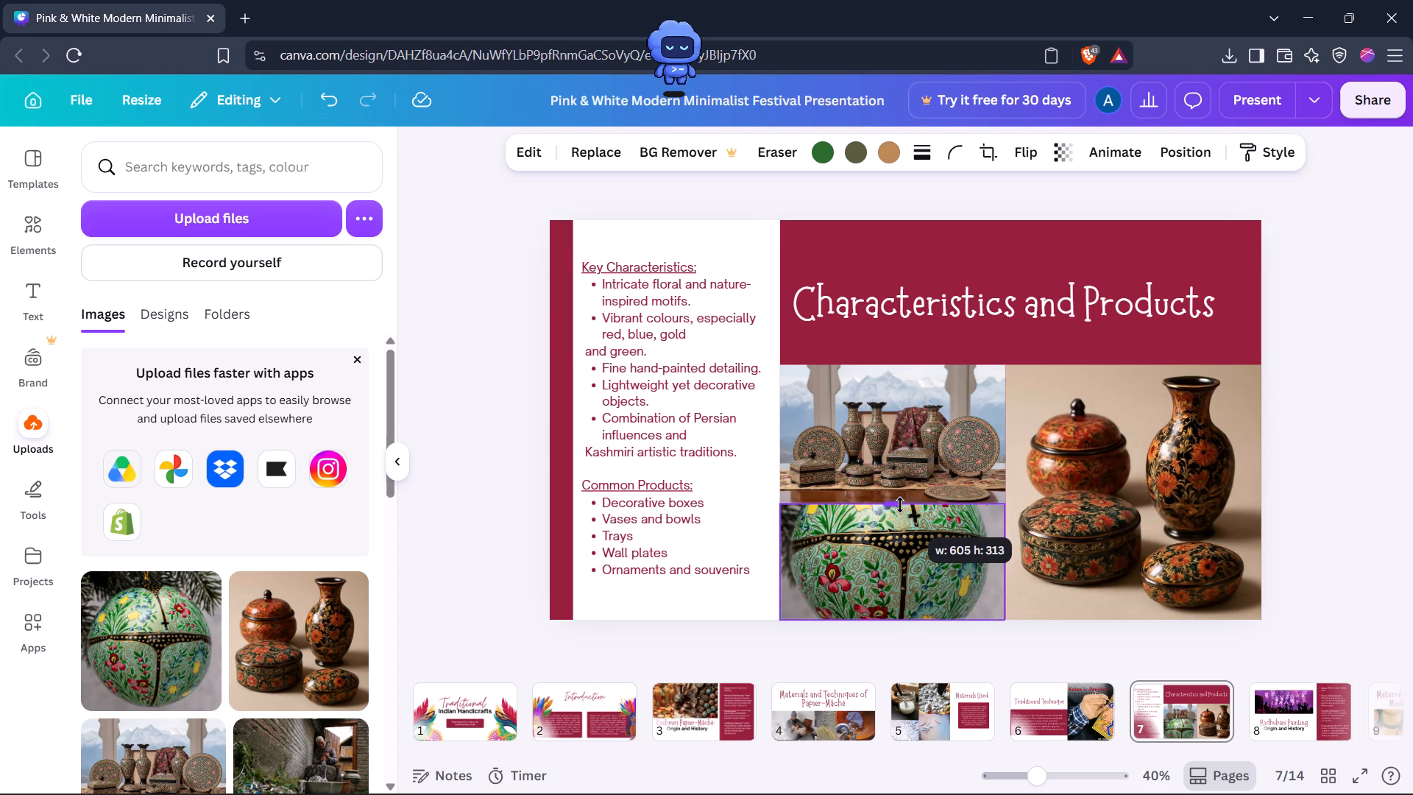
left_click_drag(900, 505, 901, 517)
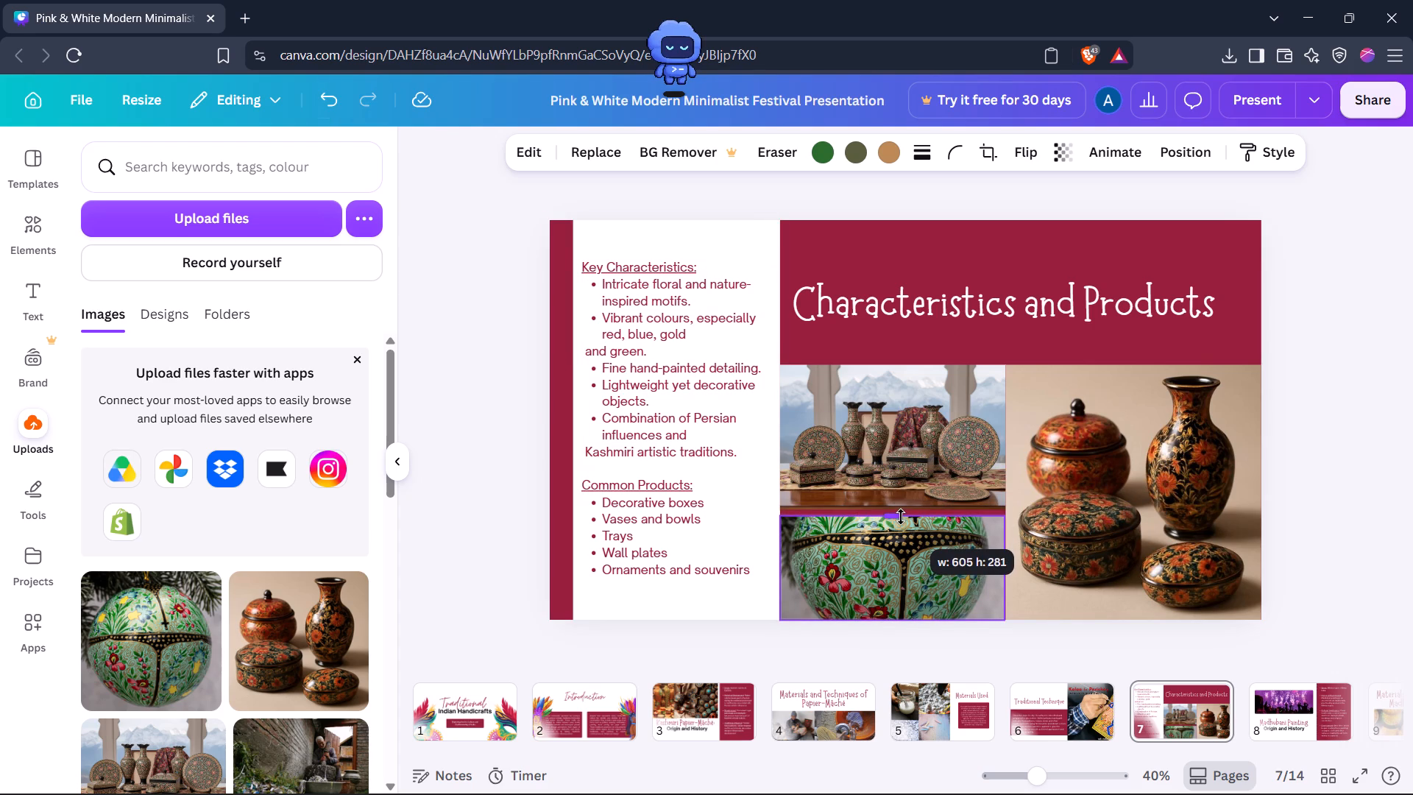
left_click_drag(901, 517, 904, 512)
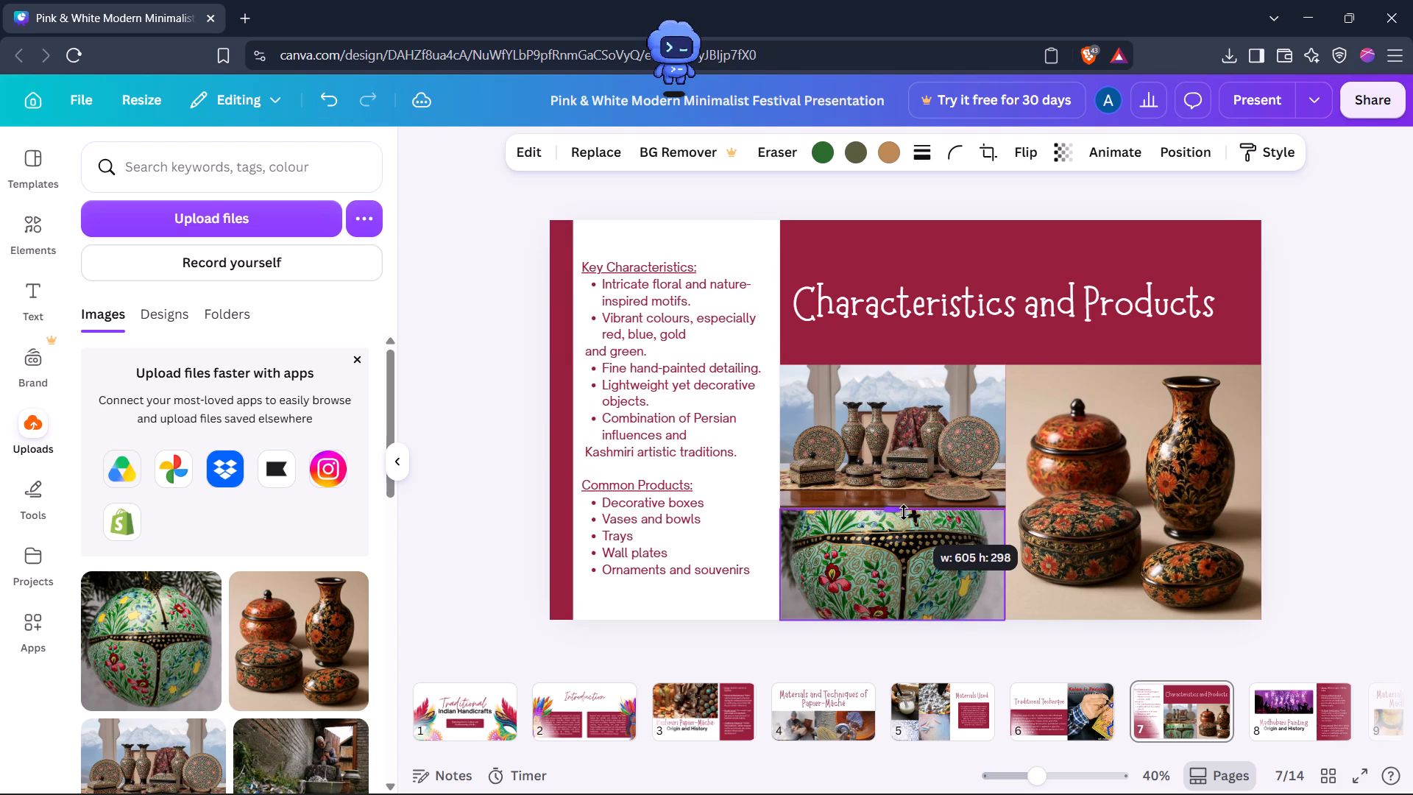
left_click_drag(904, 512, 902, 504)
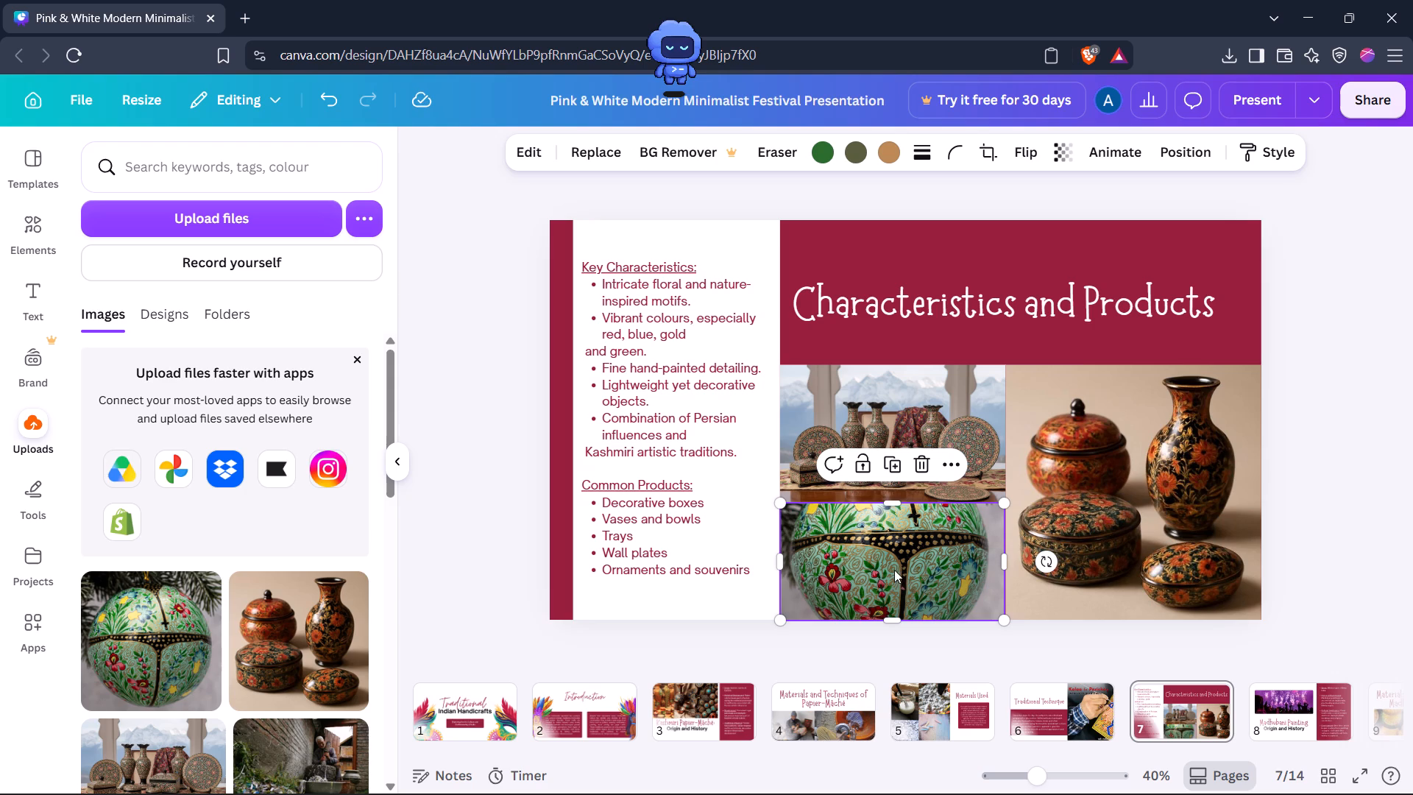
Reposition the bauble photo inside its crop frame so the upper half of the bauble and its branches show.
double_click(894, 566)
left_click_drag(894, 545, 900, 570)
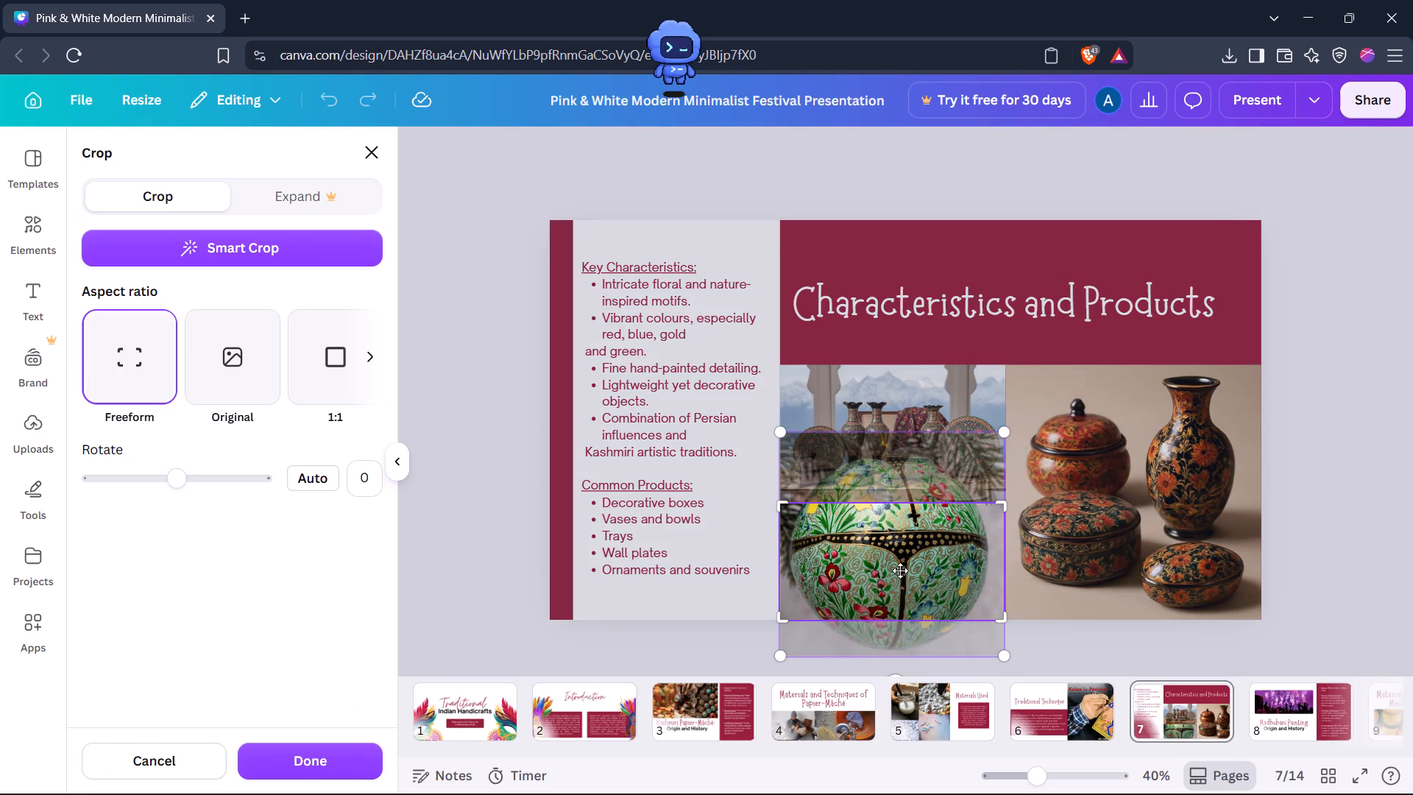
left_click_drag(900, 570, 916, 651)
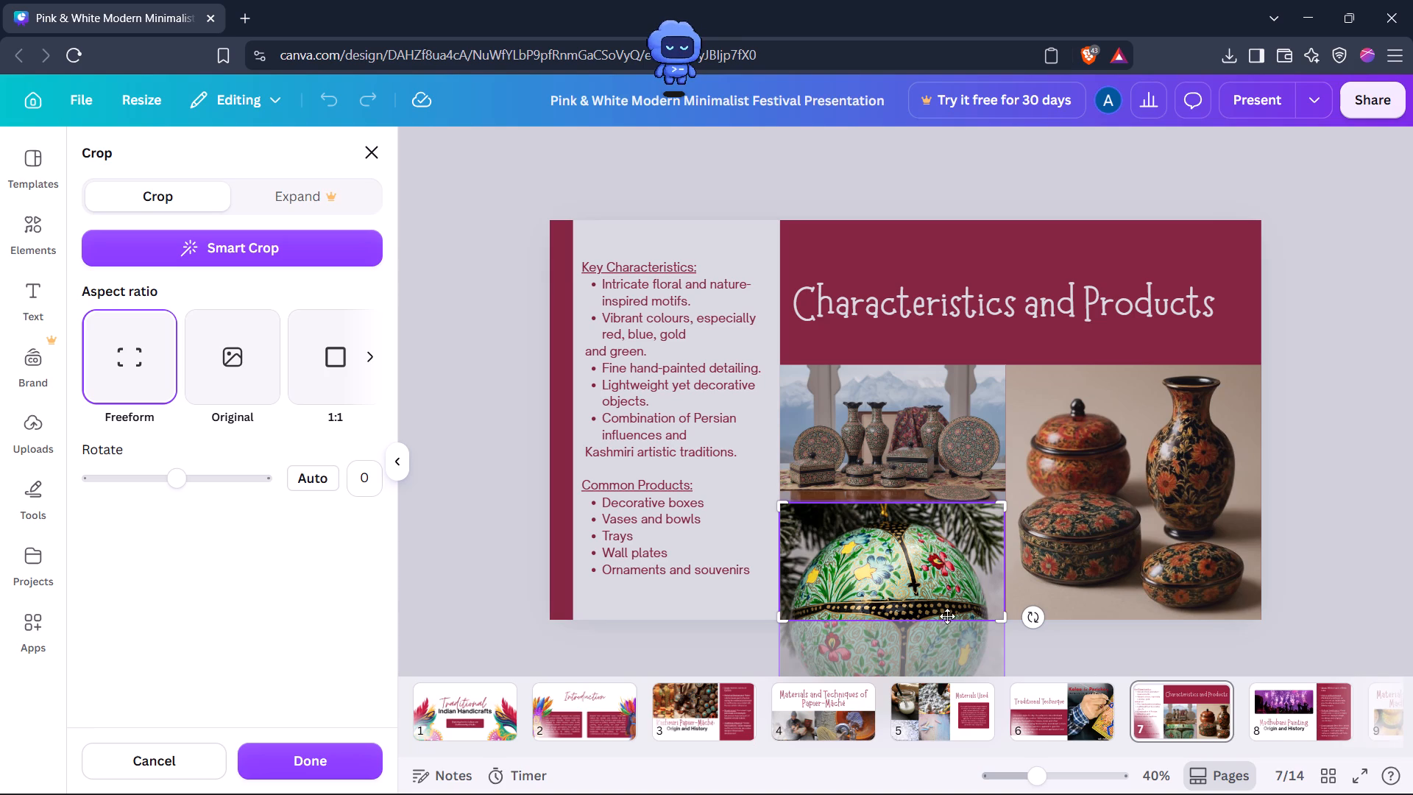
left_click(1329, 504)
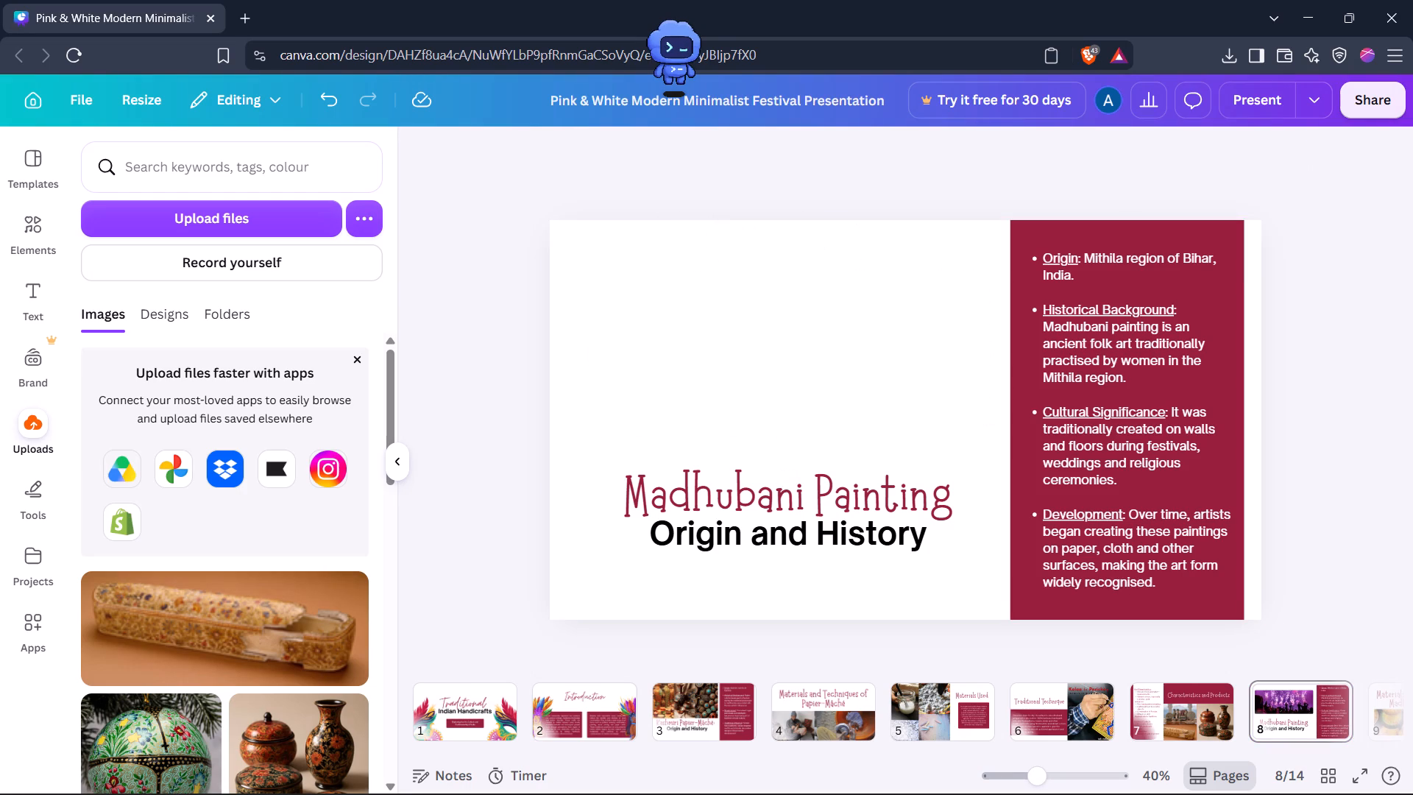
key("ctrl+v")
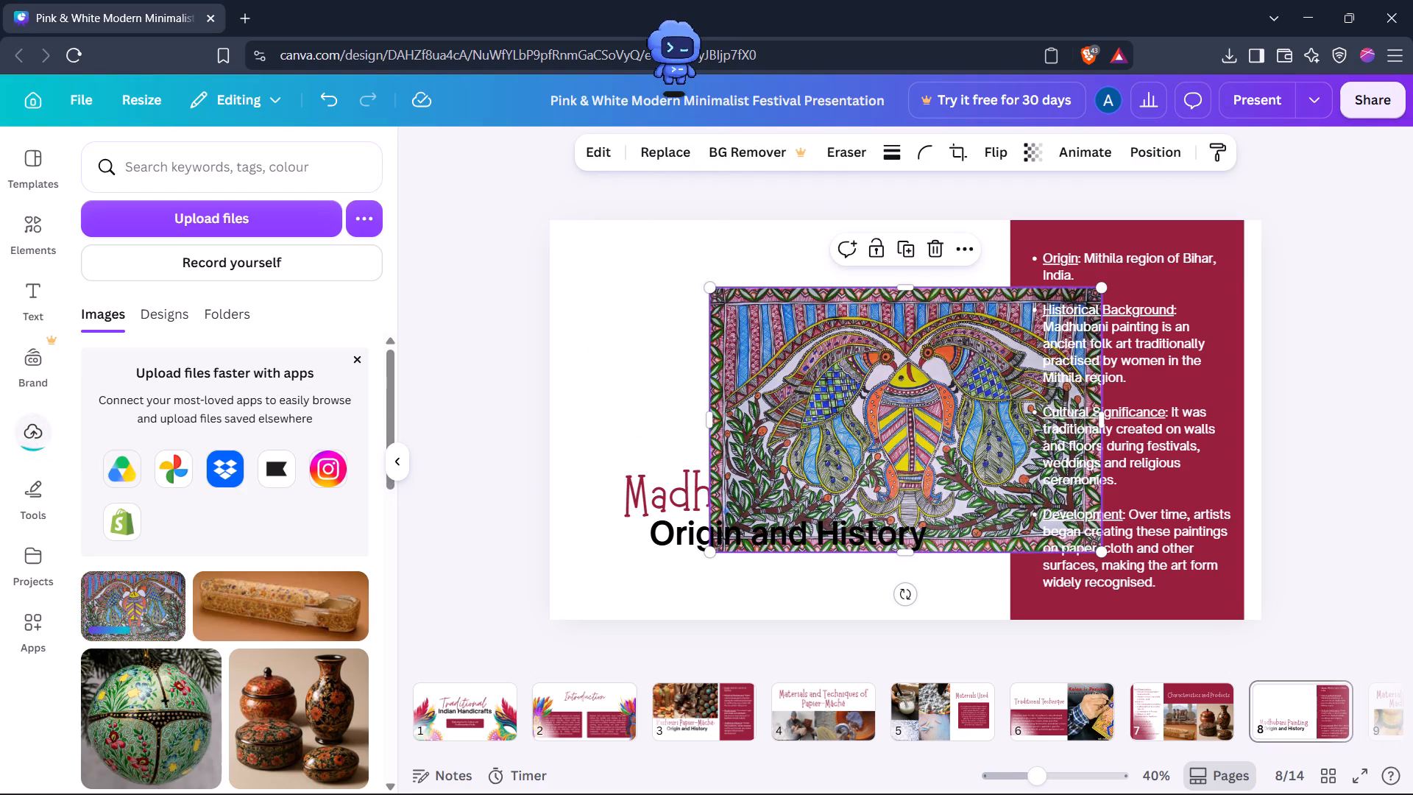
Fit the painting into slide 8's white area above the title, about 1,247 wide, reaching from the slide's edge to the maroon text block.
left_click_drag(899, 411, 751, 349)
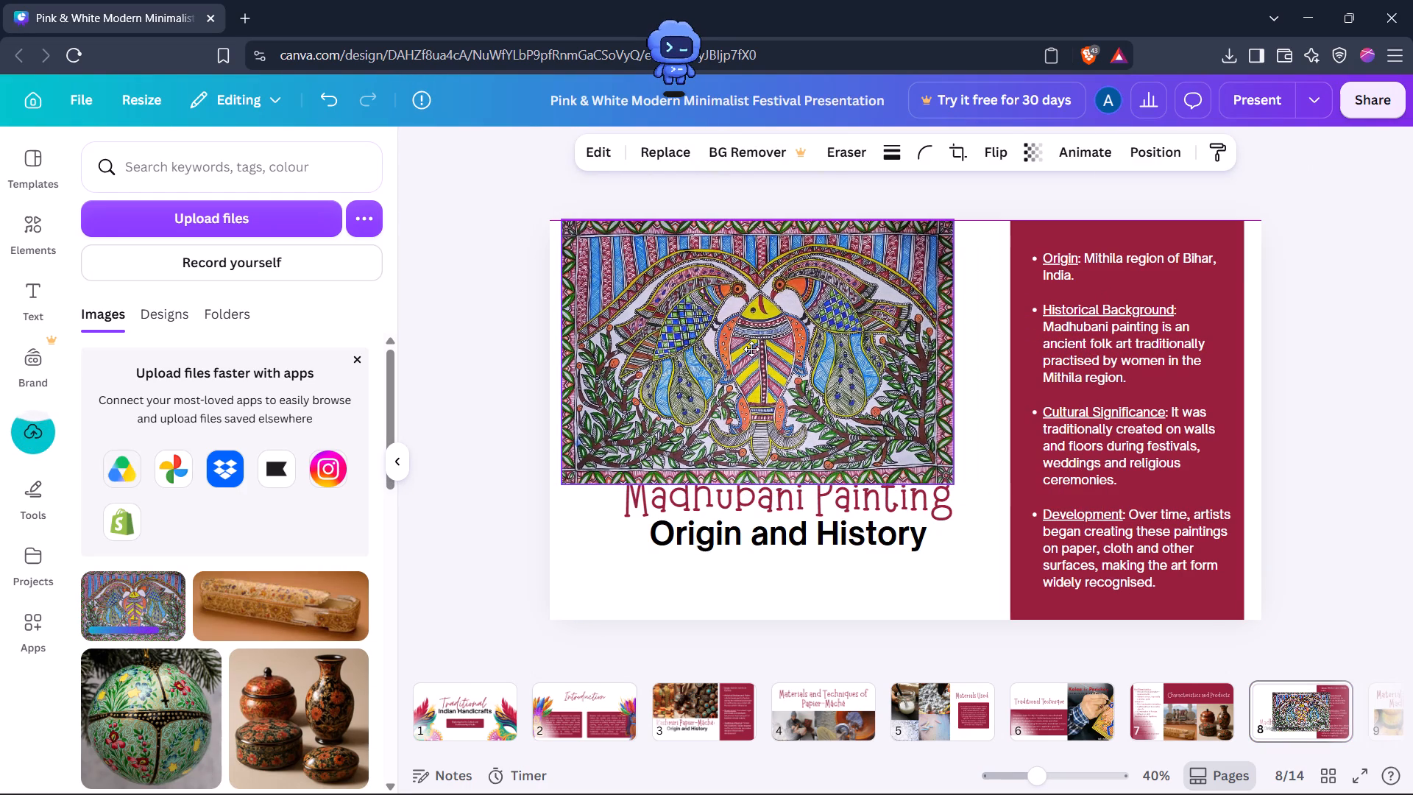
left_click_drag(751, 349, 737, 347)
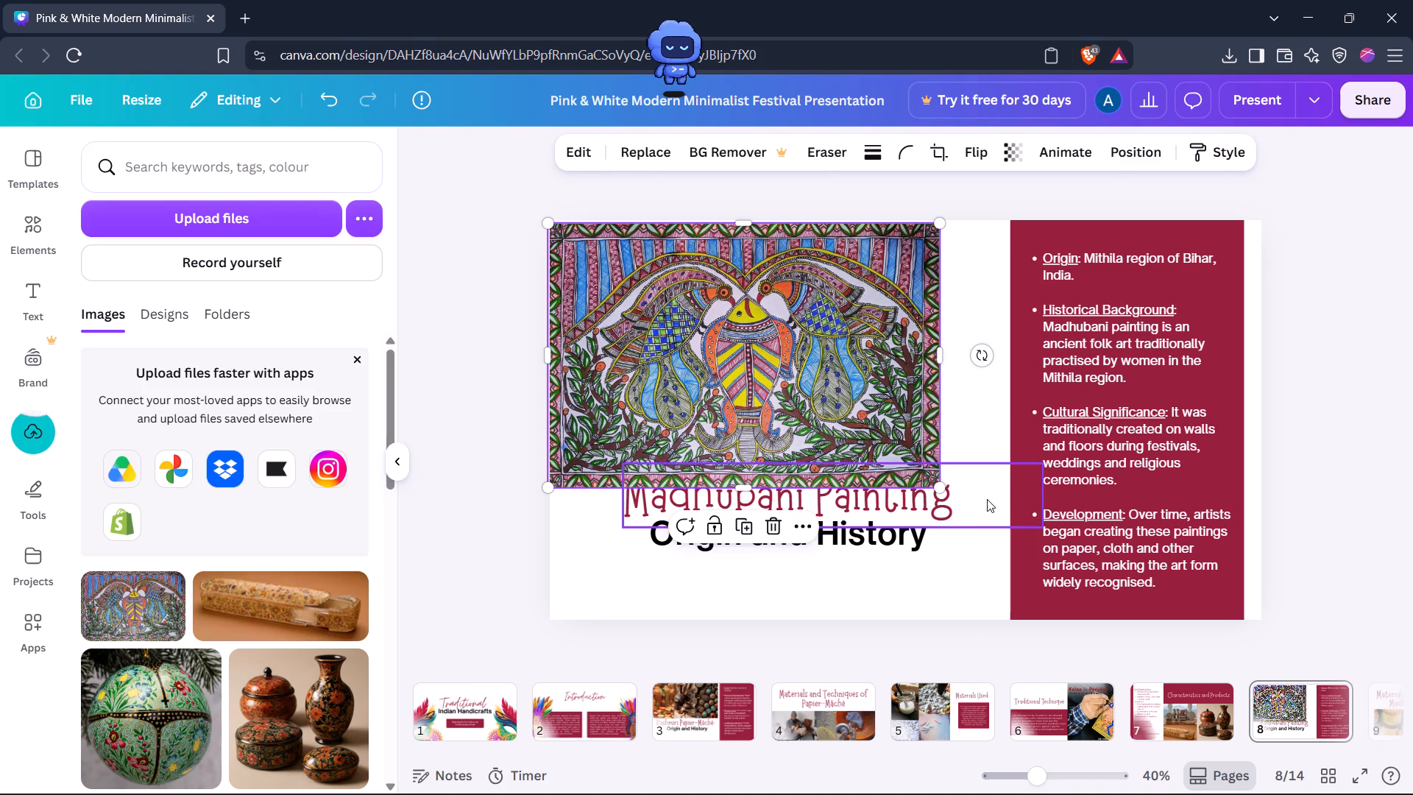
left_click_drag(939, 485, 877, 420)
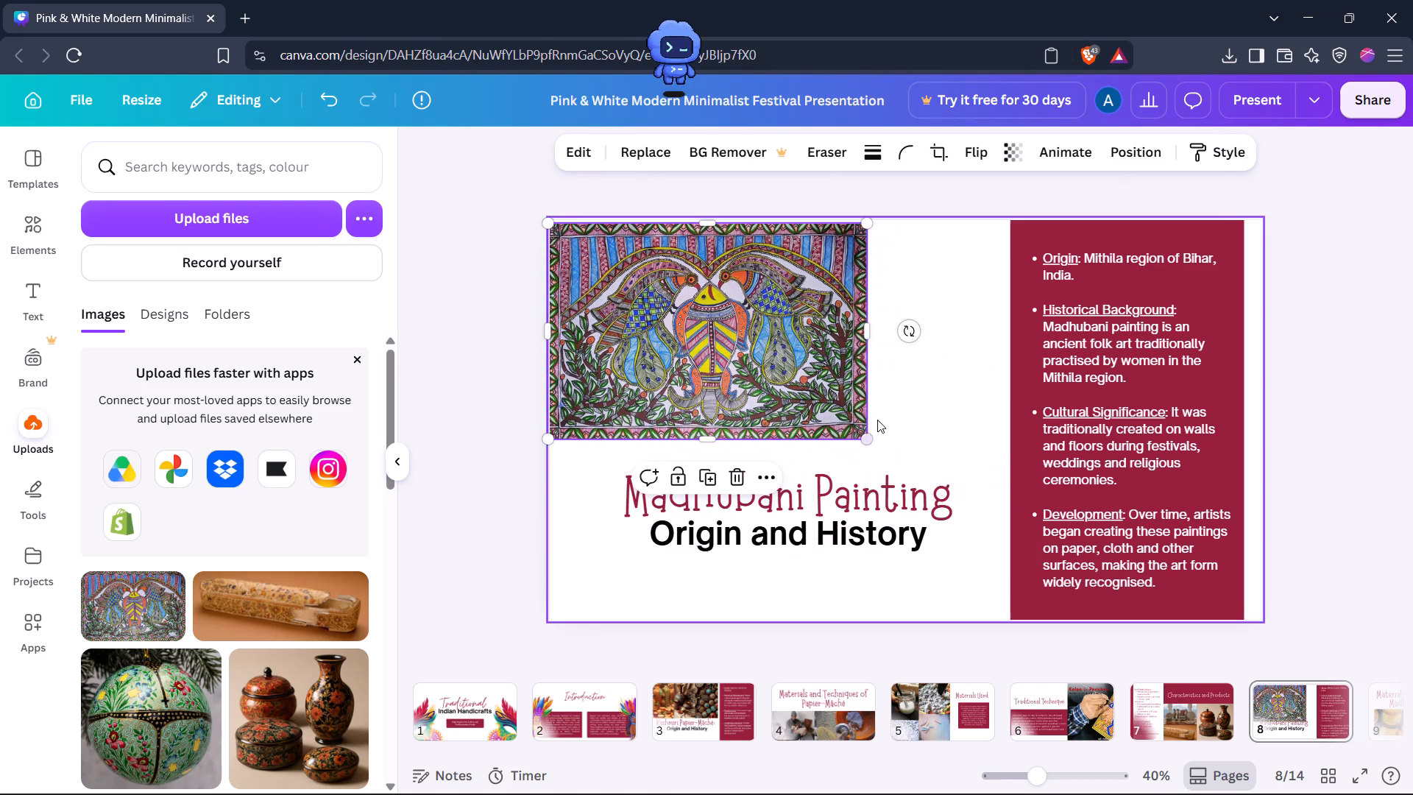
left_click_drag(870, 328, 1001, 333)
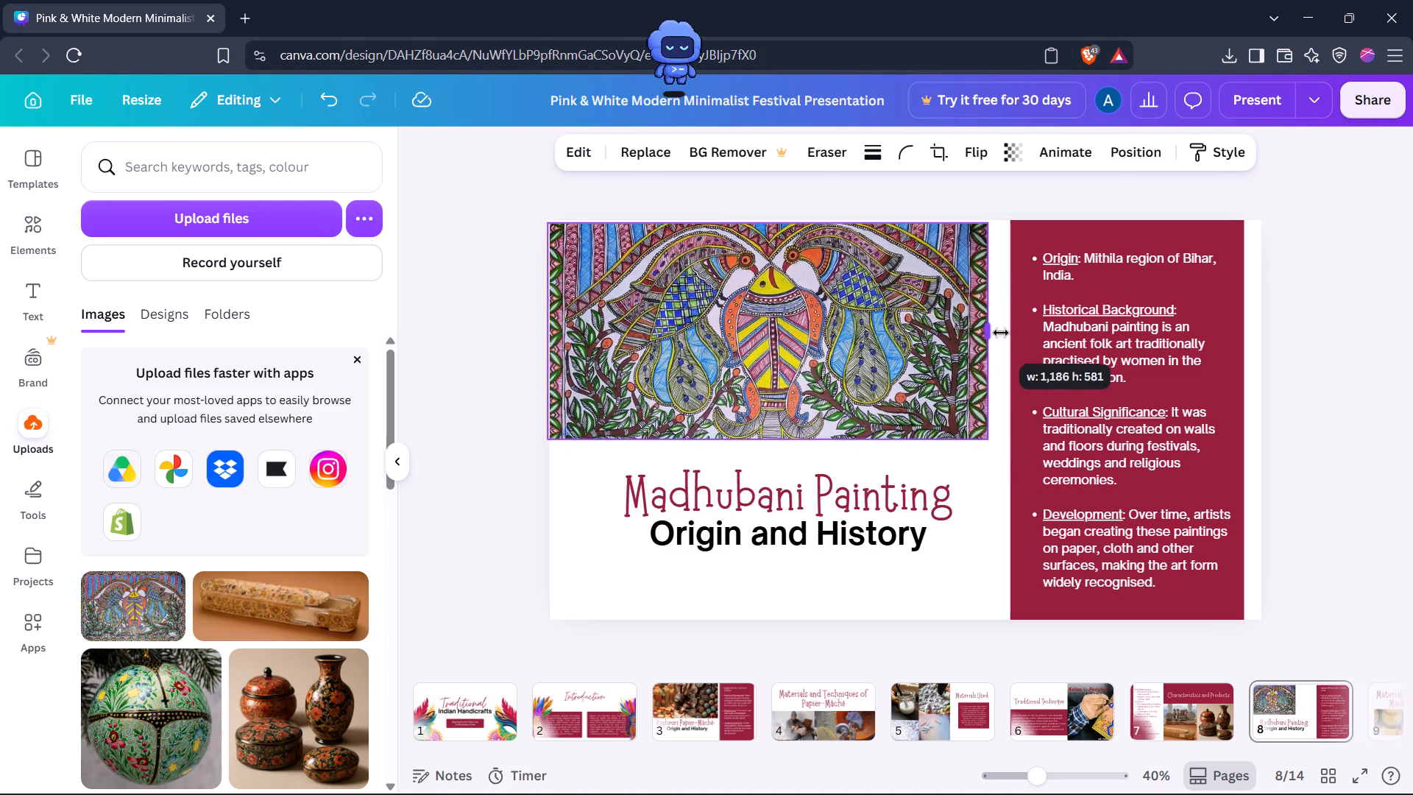
left_click_drag(1001, 333, 1008, 336)
left_click_drag(783, 438, 782, 451)
Reposition the painting within its crop frame so that its decorative top border shows.
triple_click(783, 370)
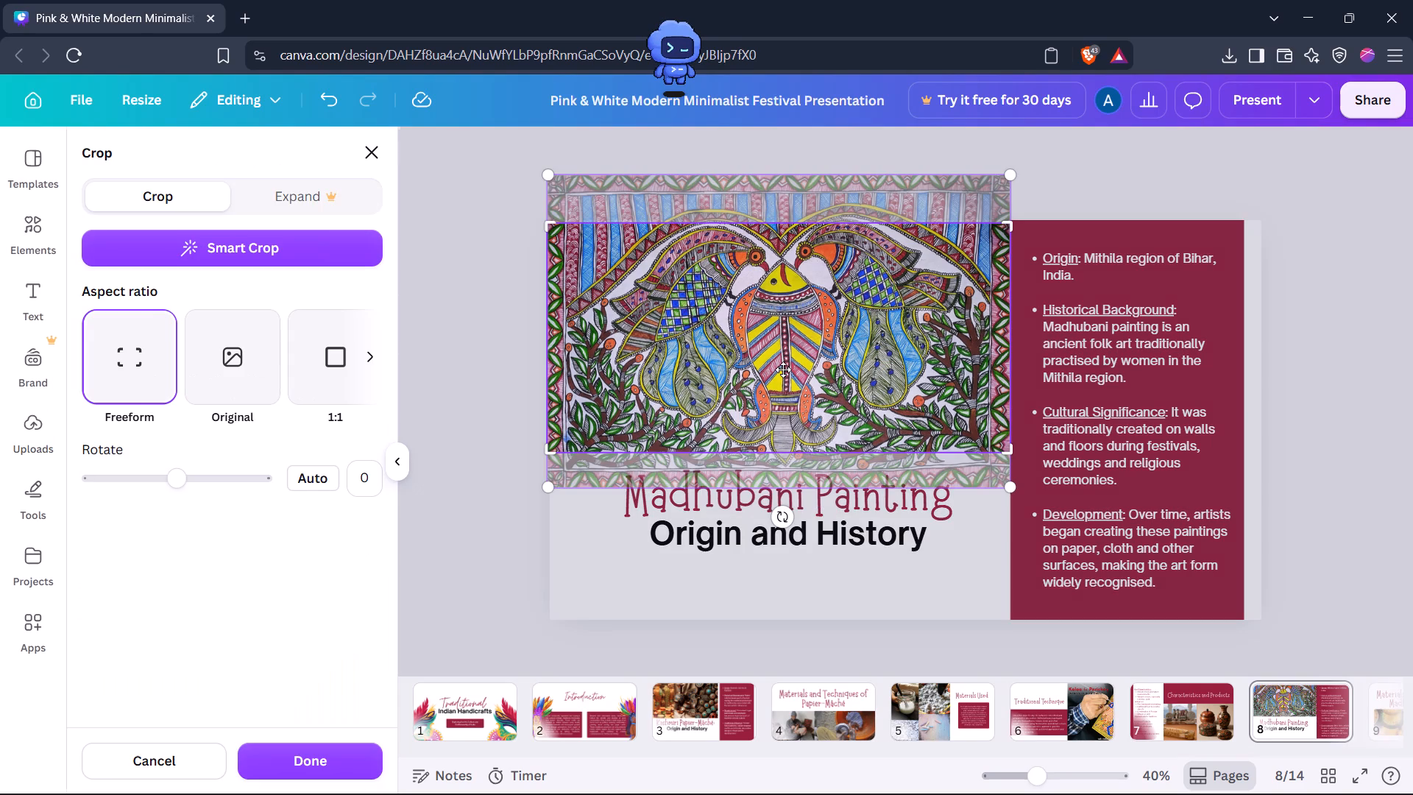
left_click_drag(783, 370, 794, 451)
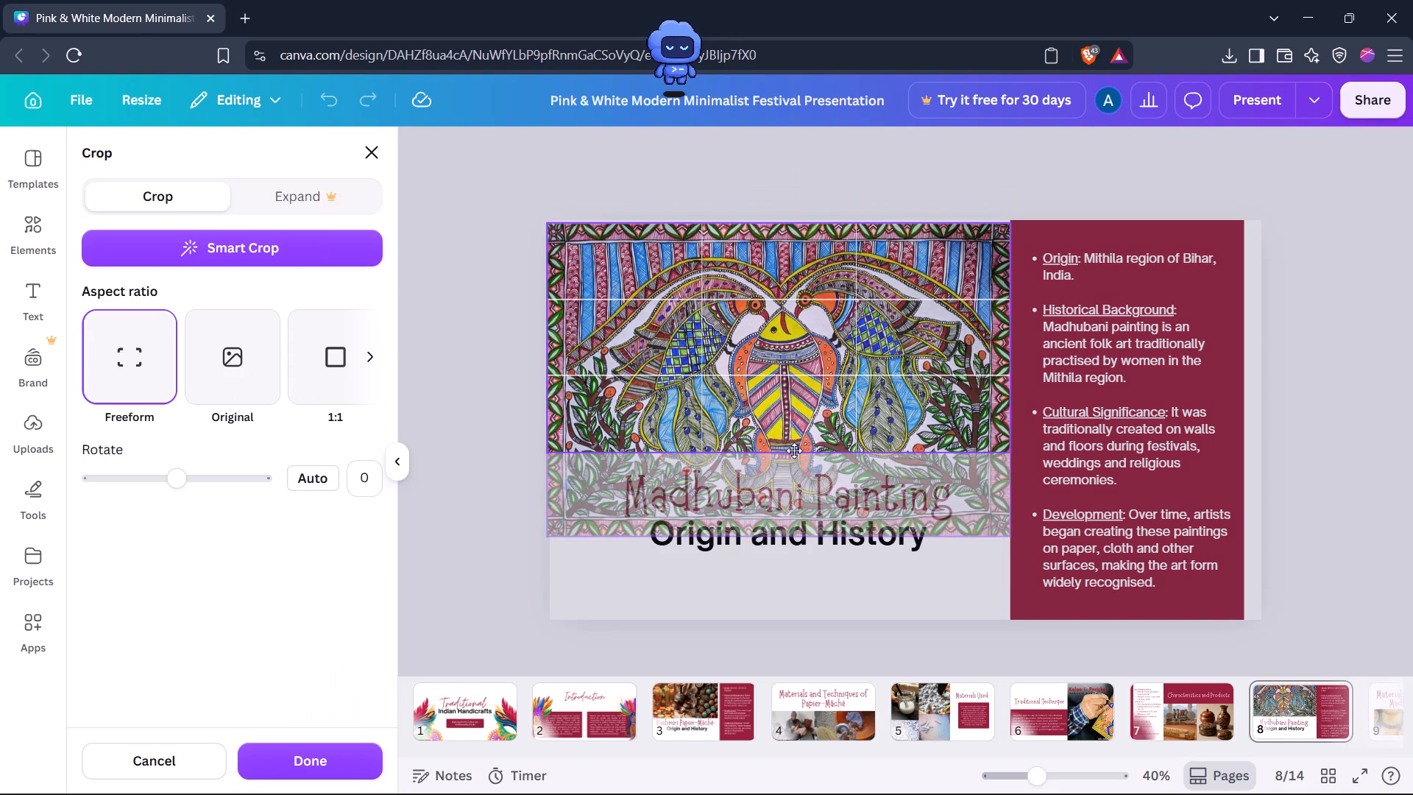
left_click_drag(794, 451, 810, 492)
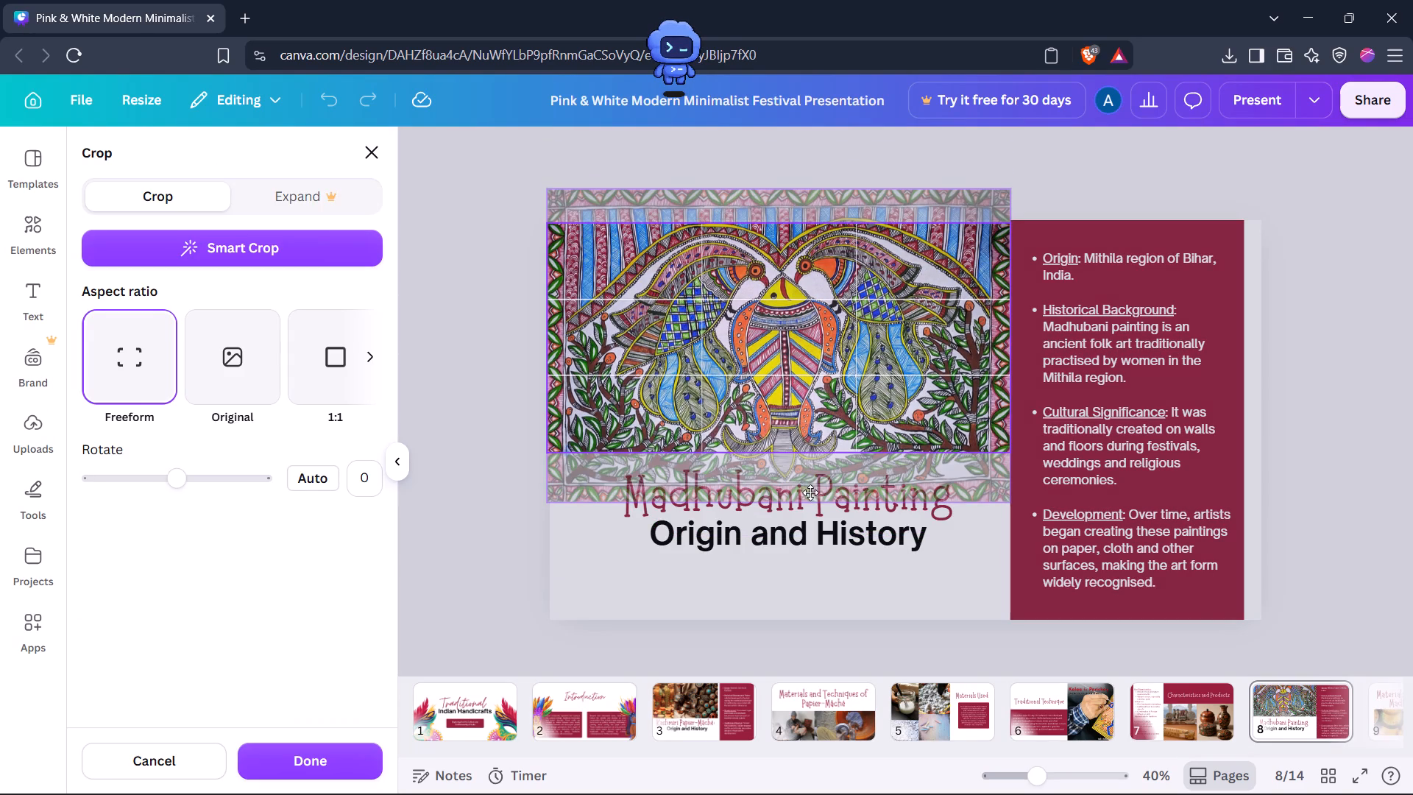
left_click_drag(810, 492, 810, 495)
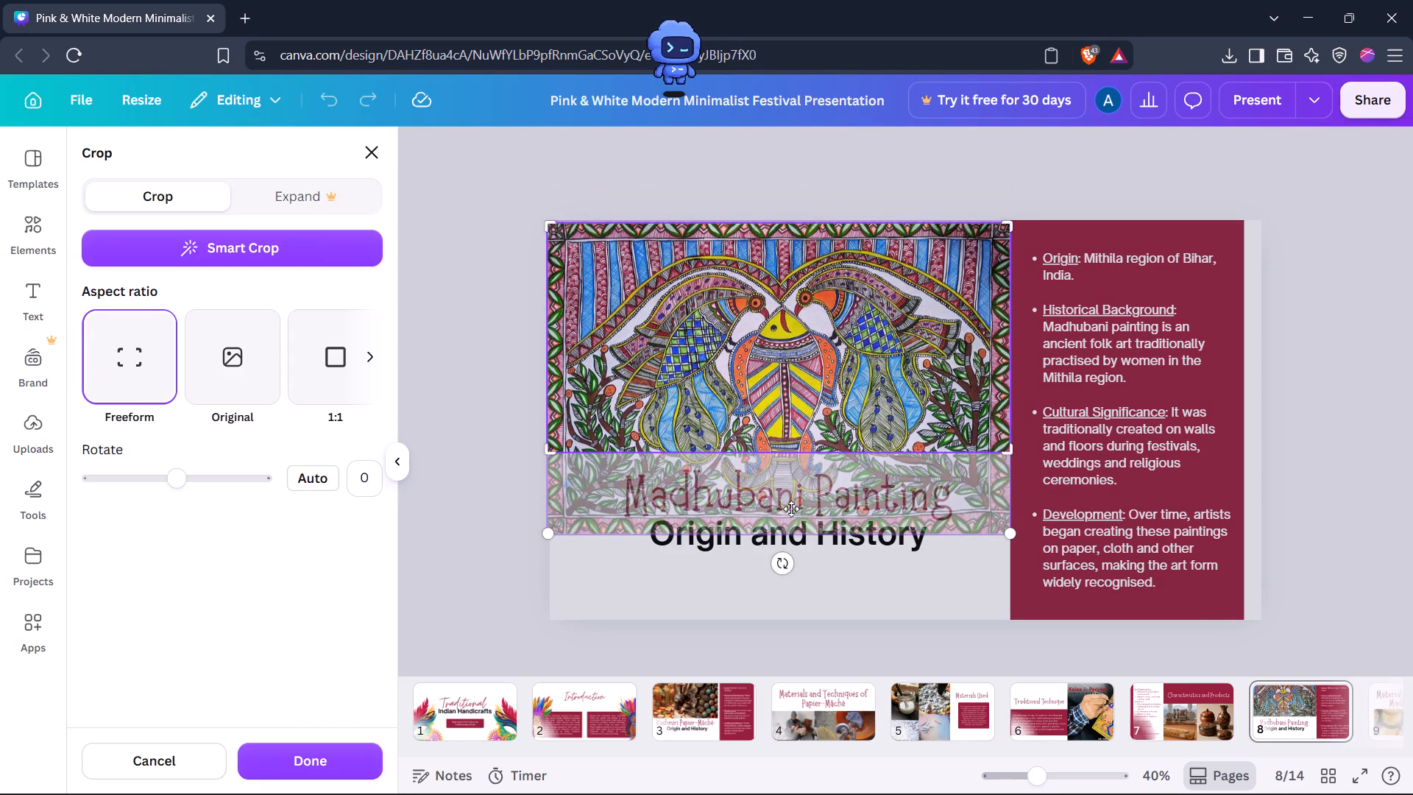
left_click(312, 743)
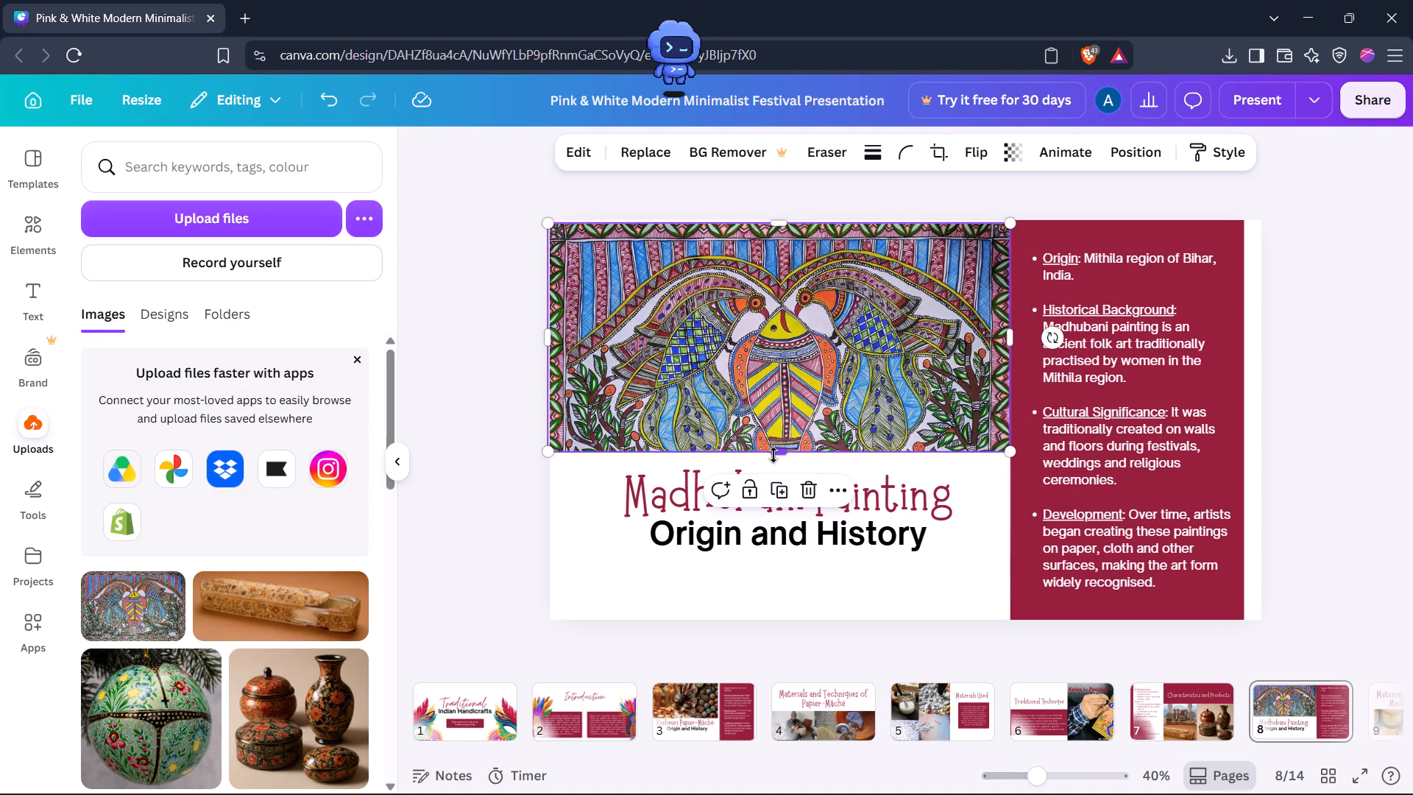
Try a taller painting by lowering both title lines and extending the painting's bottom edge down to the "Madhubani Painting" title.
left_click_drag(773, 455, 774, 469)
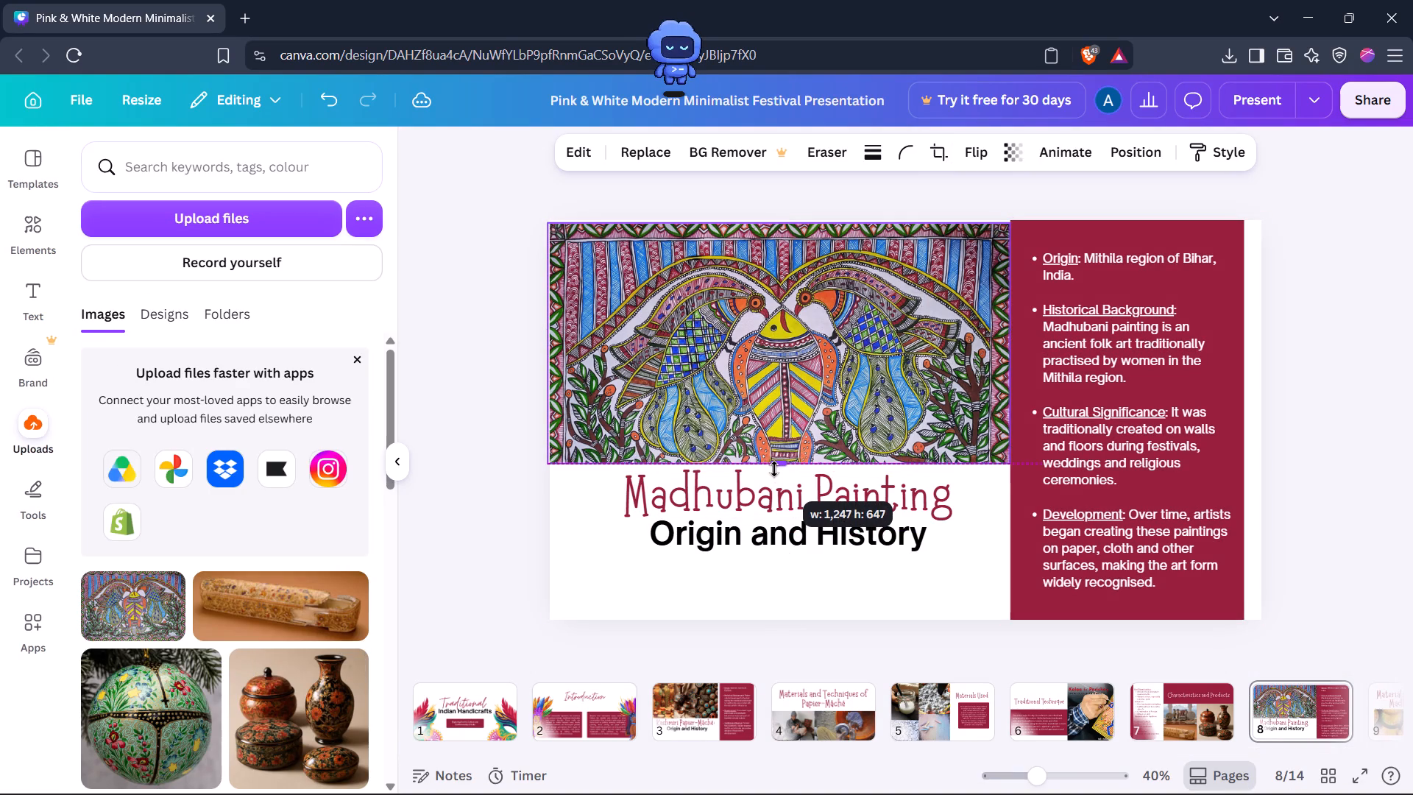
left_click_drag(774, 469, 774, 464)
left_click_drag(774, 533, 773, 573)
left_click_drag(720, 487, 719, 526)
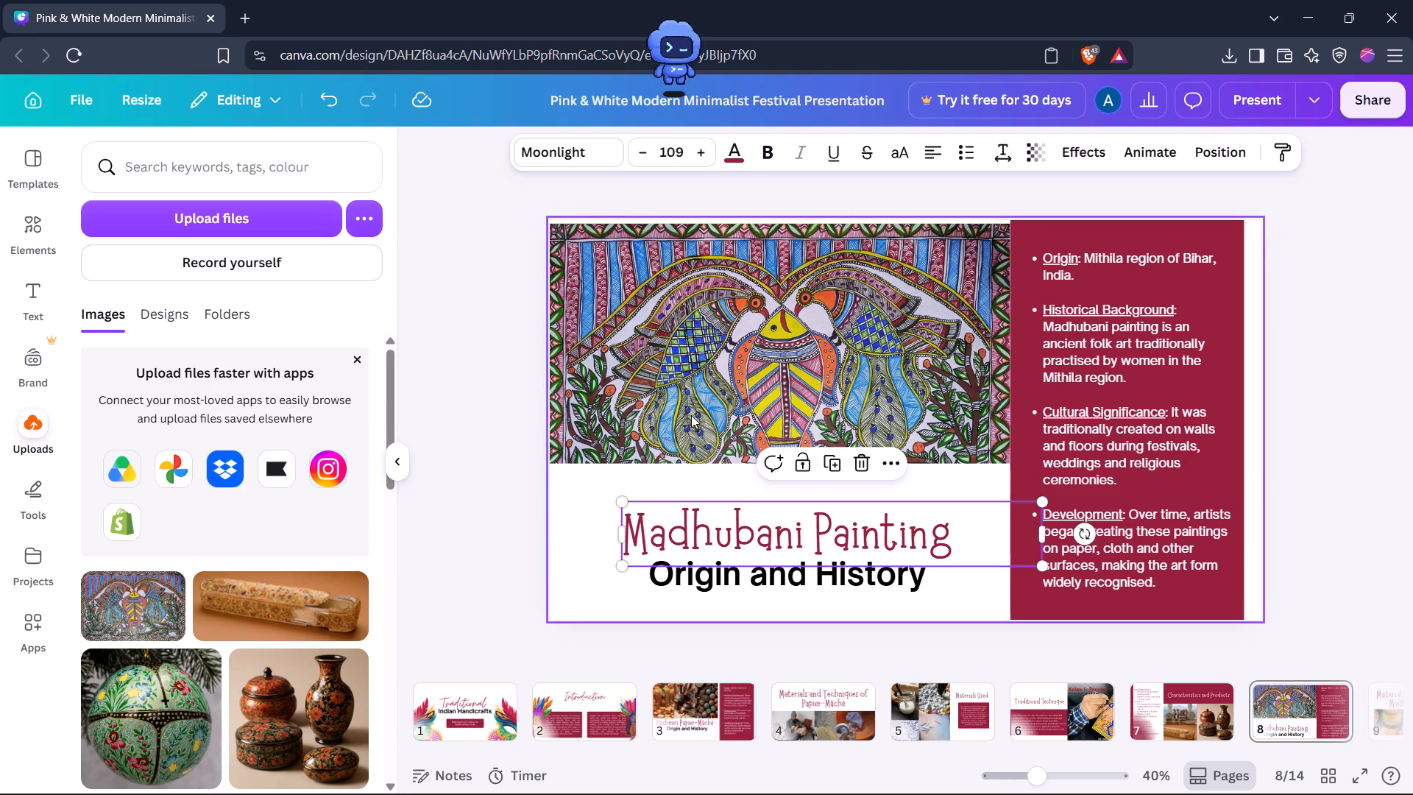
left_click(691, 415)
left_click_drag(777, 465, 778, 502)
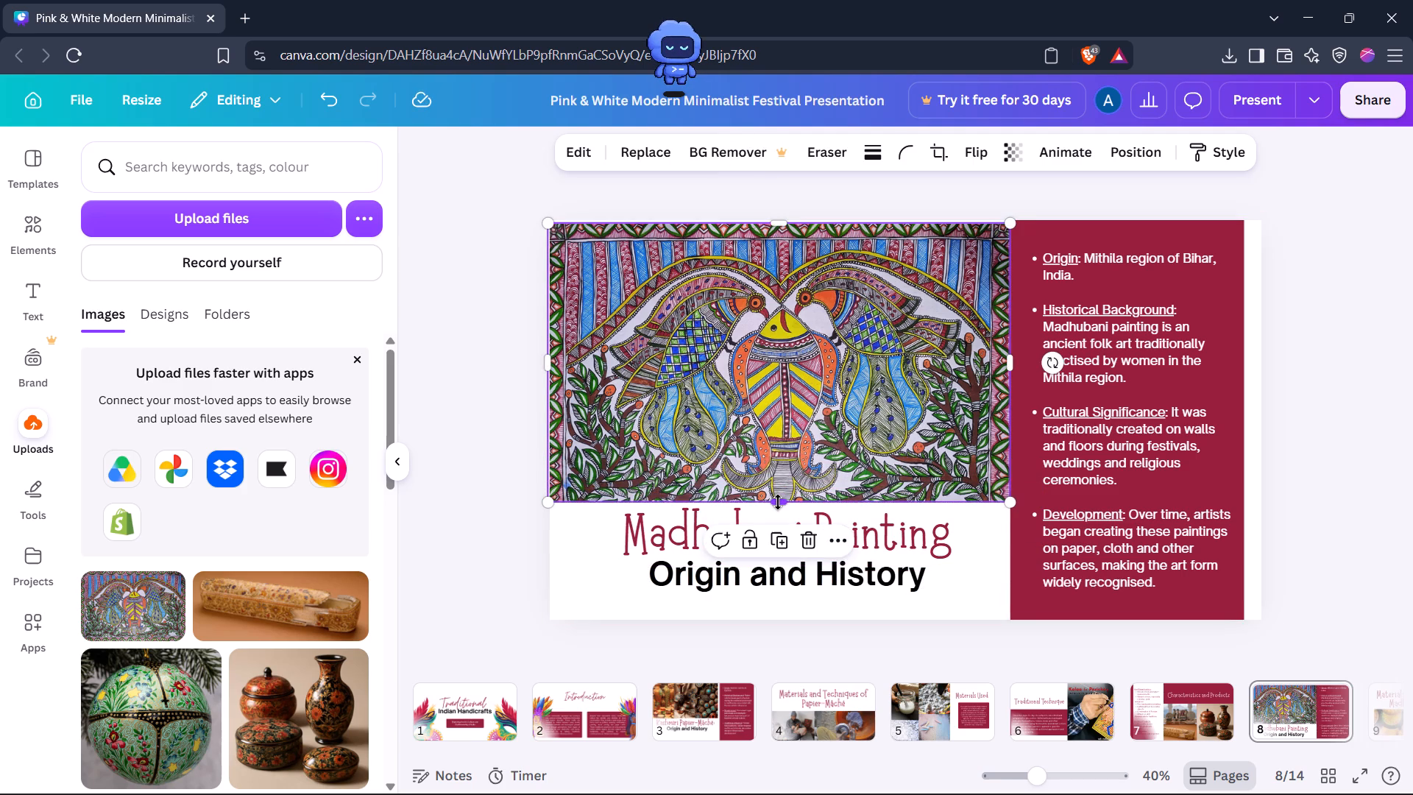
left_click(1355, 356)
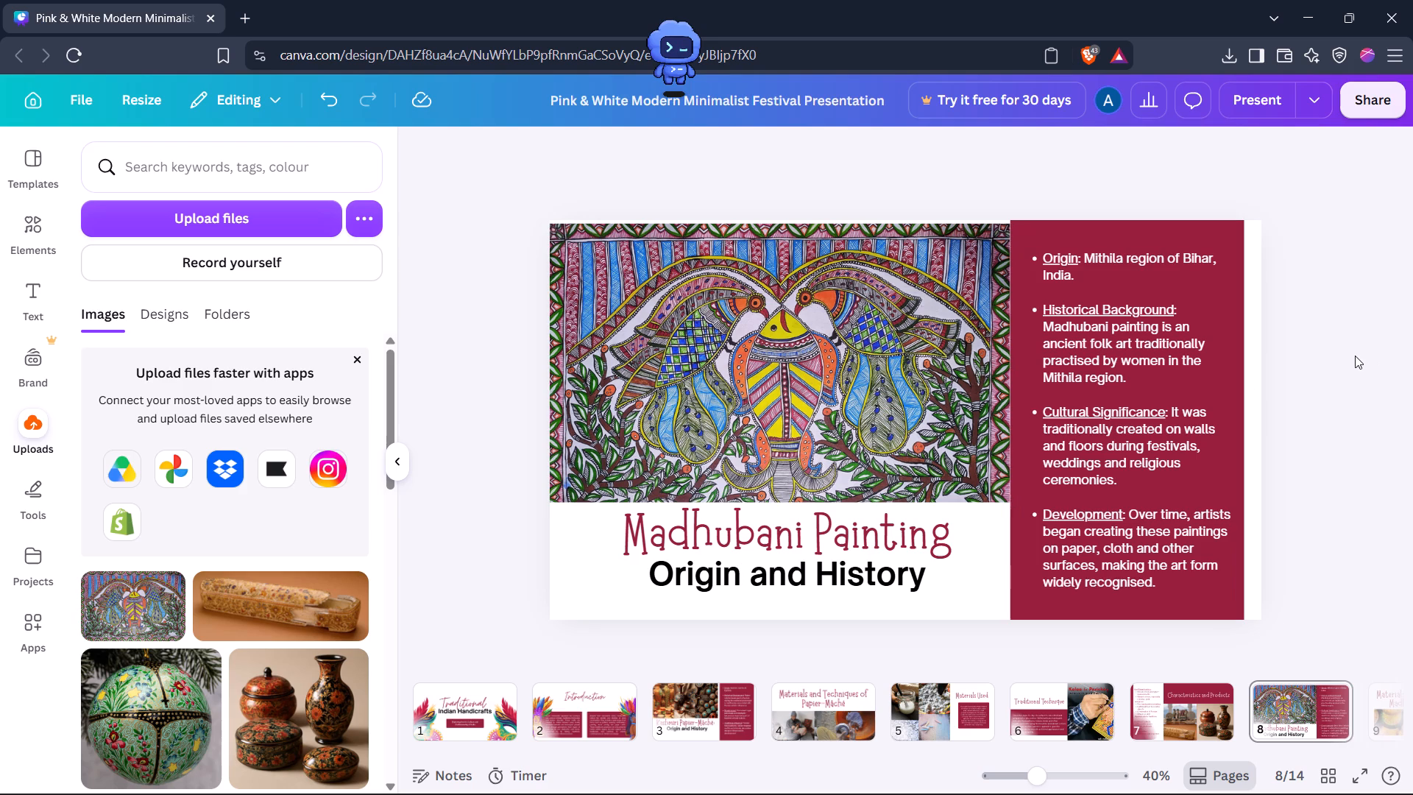
Crop the painting's bottom edge upward to a height of about 630, leaving white space above the title.
left_click(858, 383)
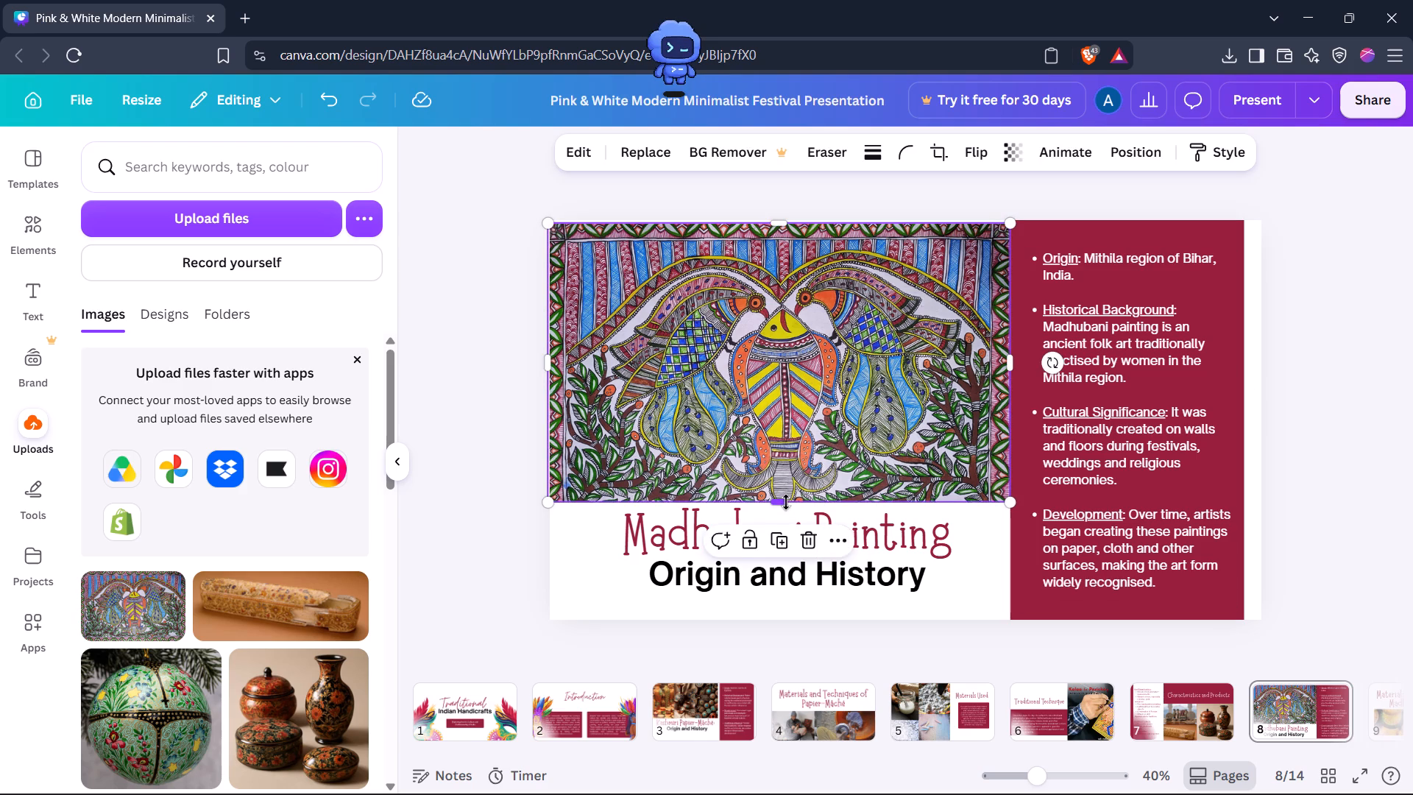
left_click_drag(786, 502, 783, 456)
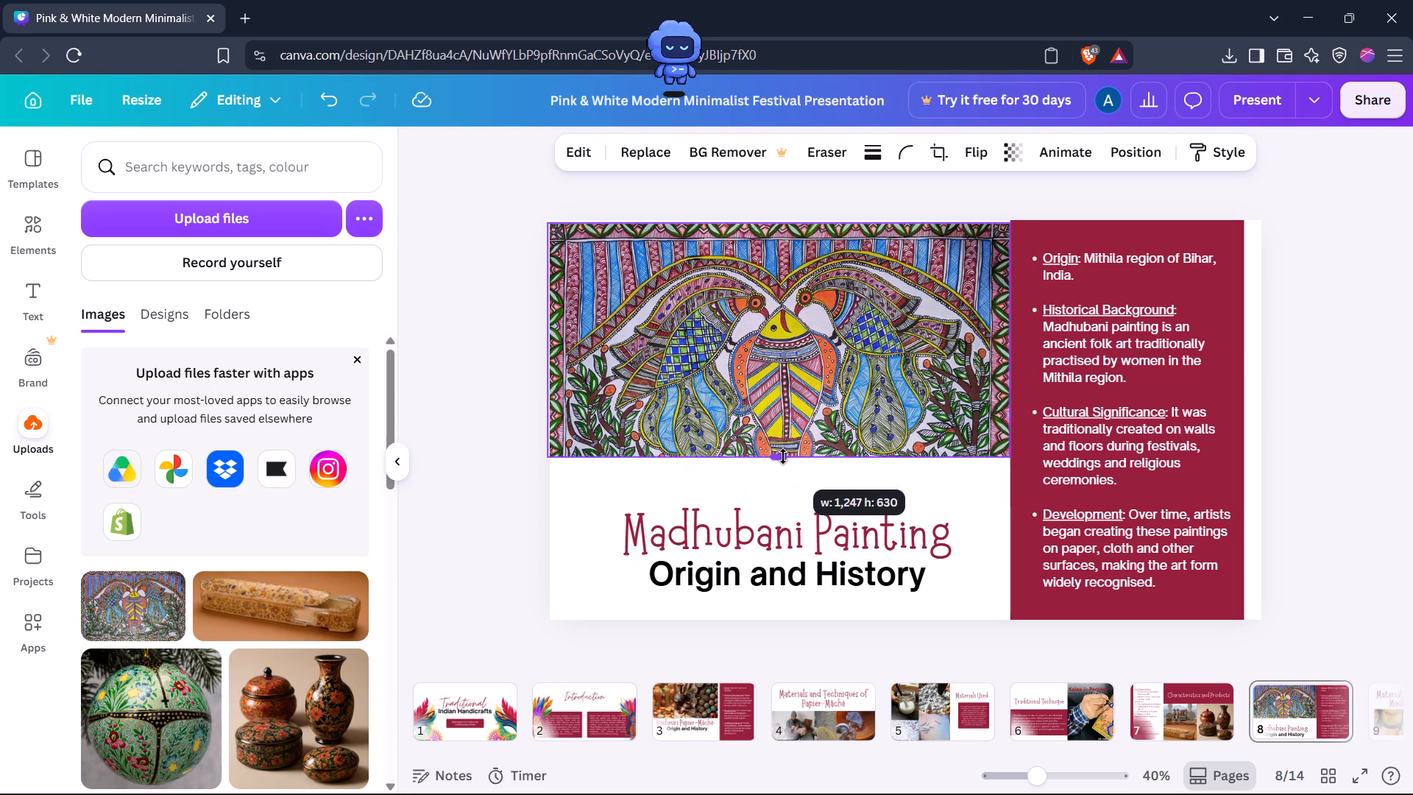
left_click_drag(783, 456, 783, 458)
Move "Madhubani Painting" up beneath the painting and centre "Origin and History" close below it.
left_click_drag(788, 528, 784, 504)
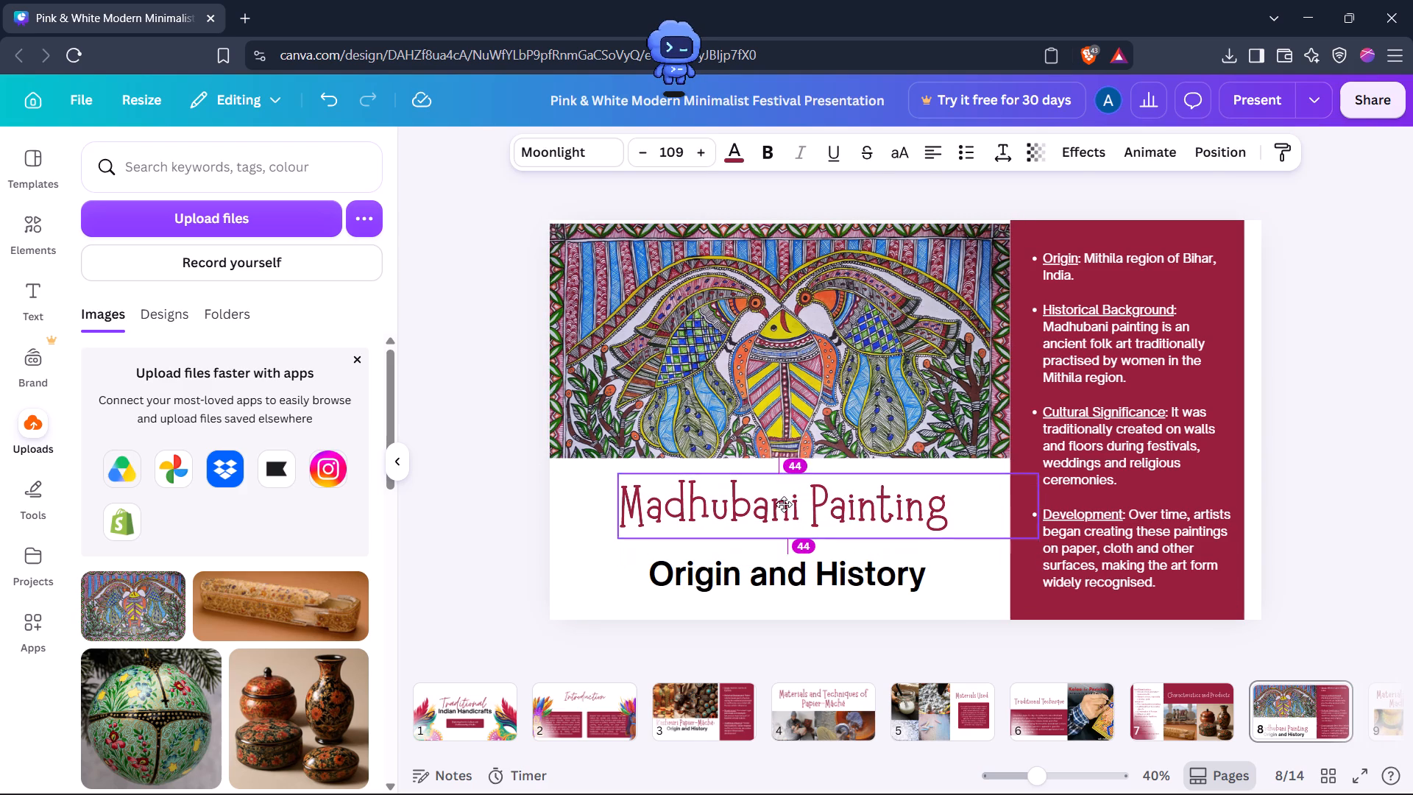
left_click_drag(784, 504, 785, 504)
left_click_drag(773, 564, 765, 543)
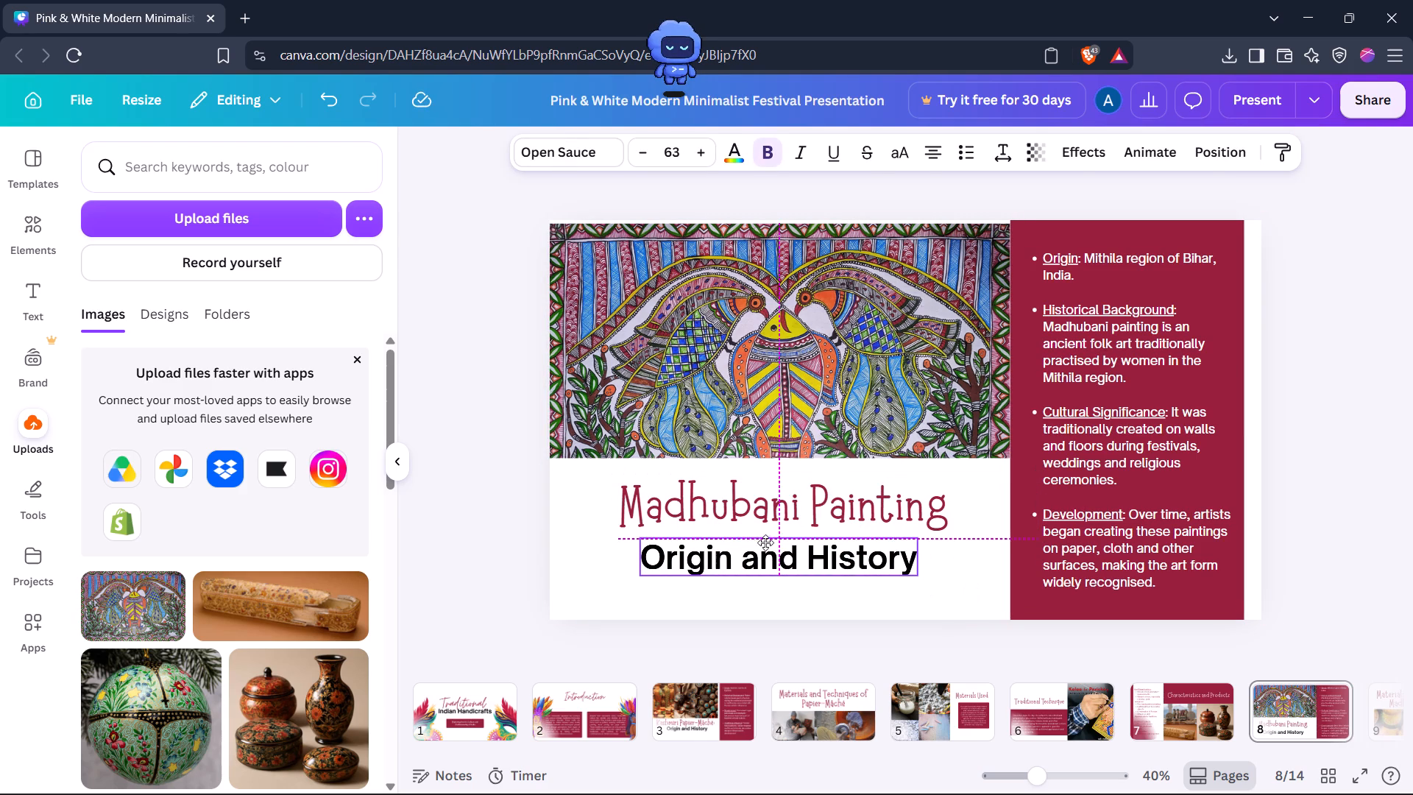
left_click_drag(765, 543, 768, 542)
left_click(768, 542)
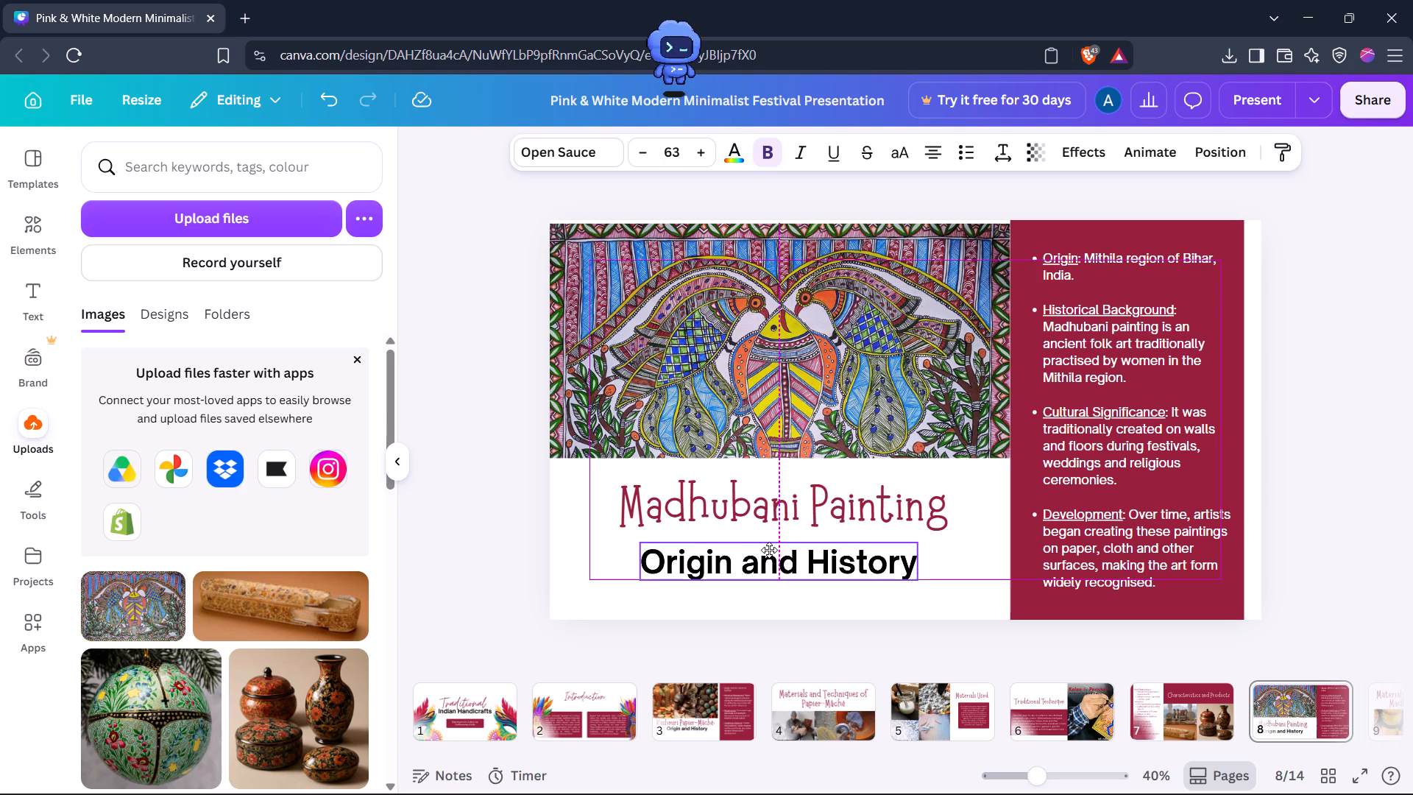
left_click(1295, 423)
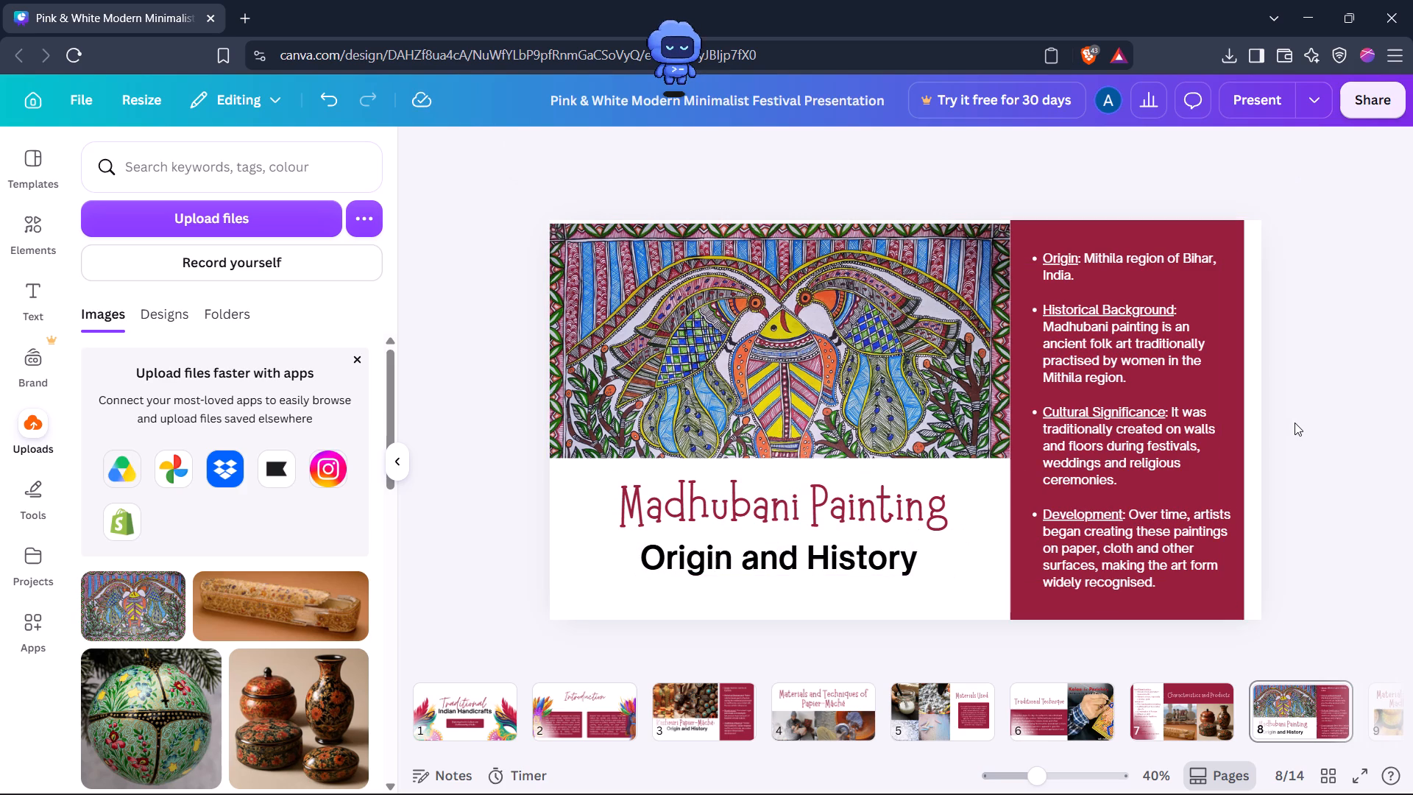
Extend the painting's top edge to the slide's top edge to close the thin white gap.
left_click(957, 322)
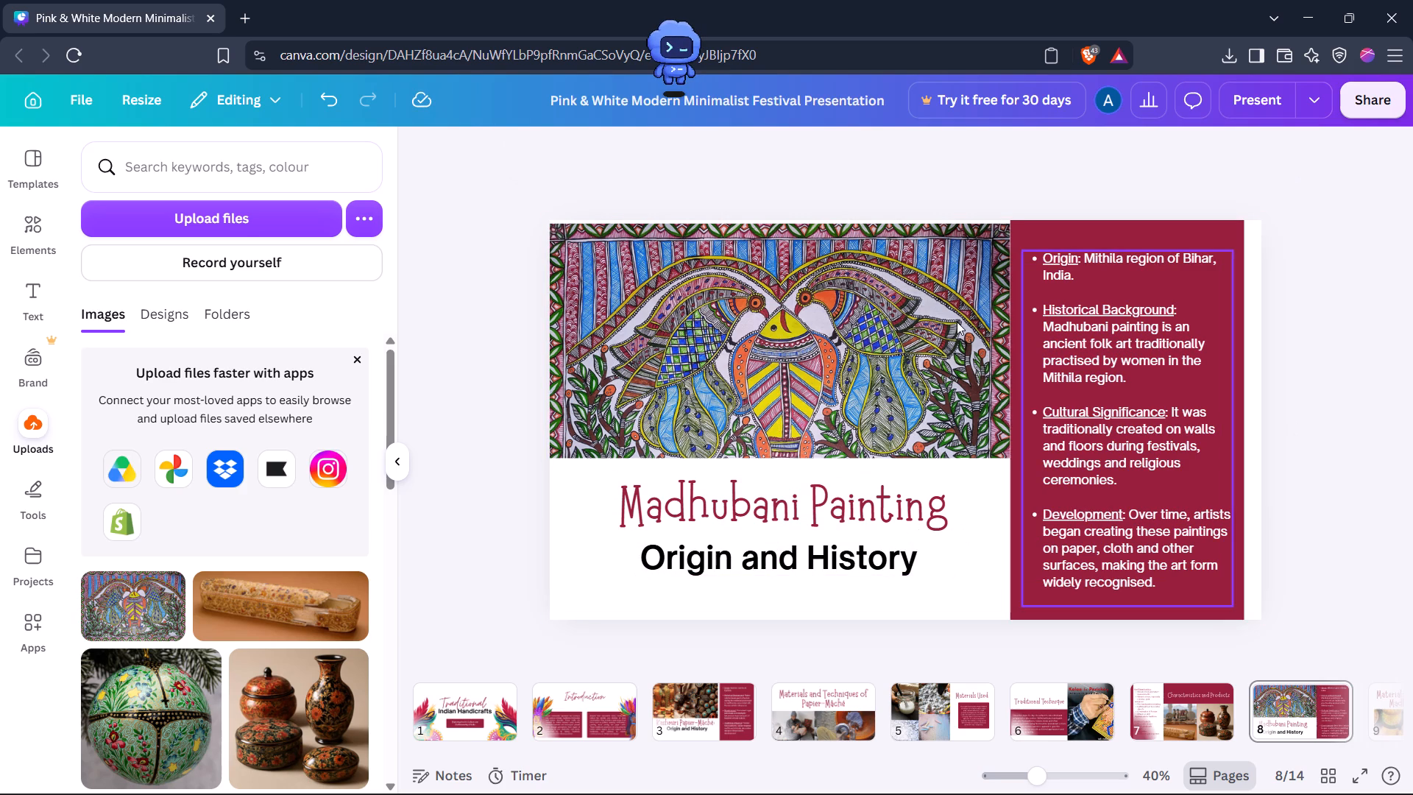
left_click(780, 223)
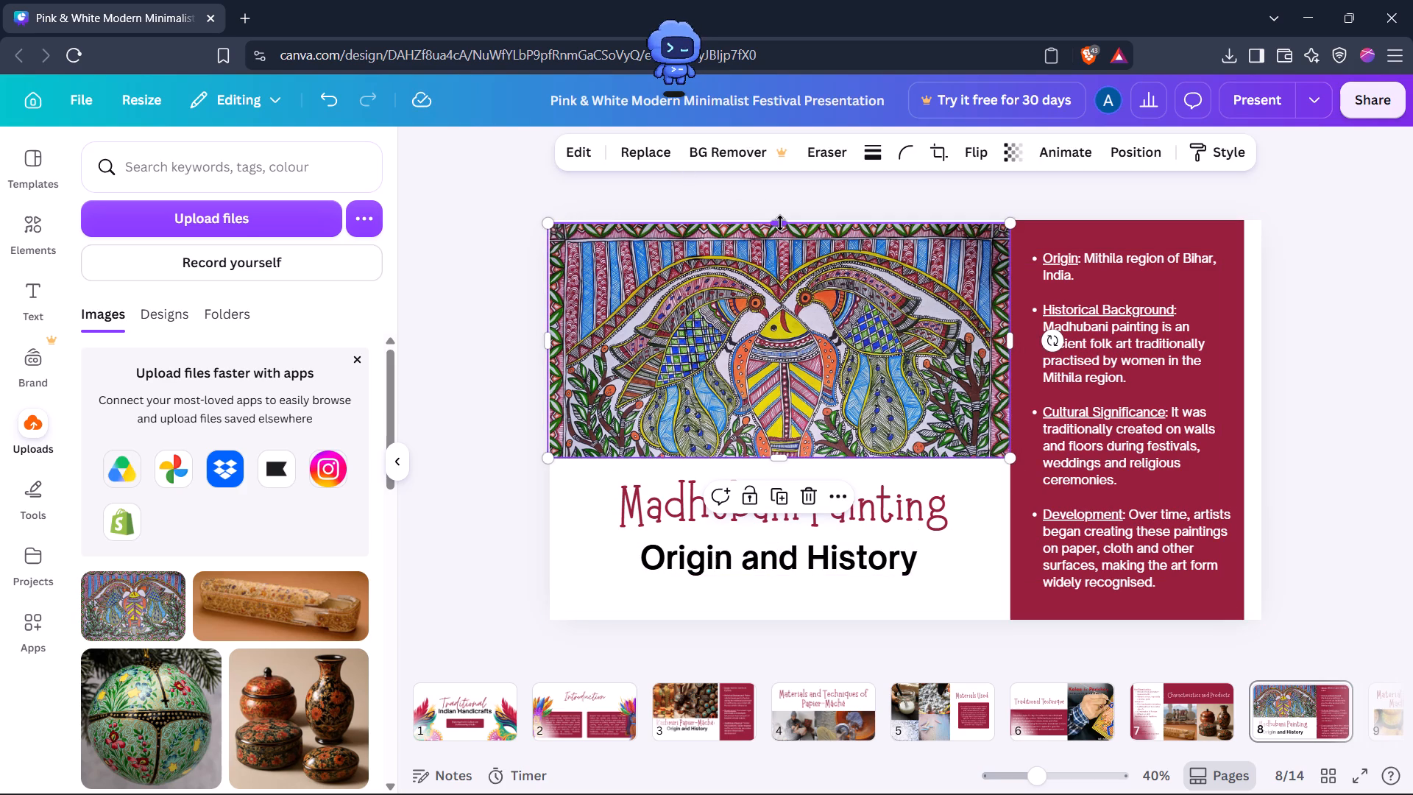
left_click(1295, 319)
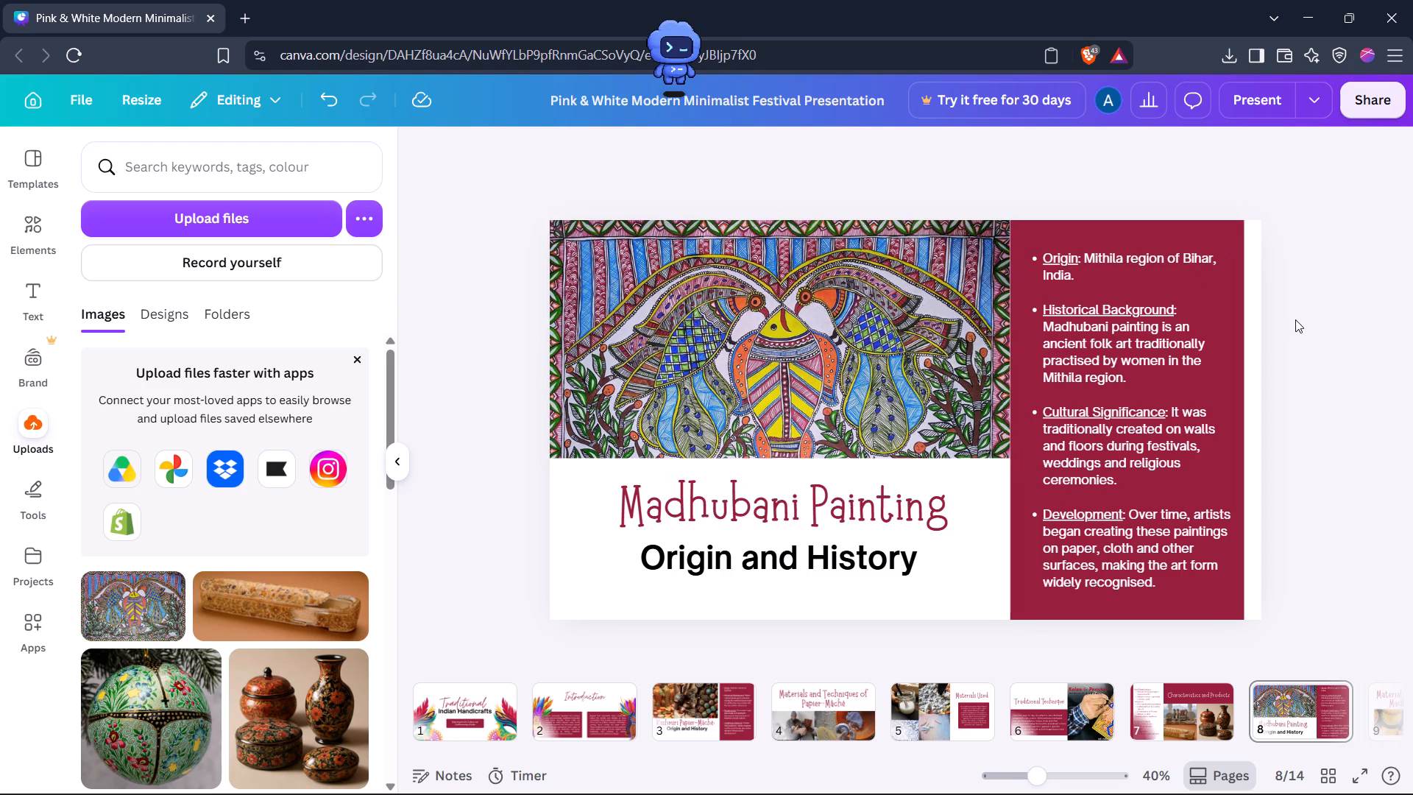
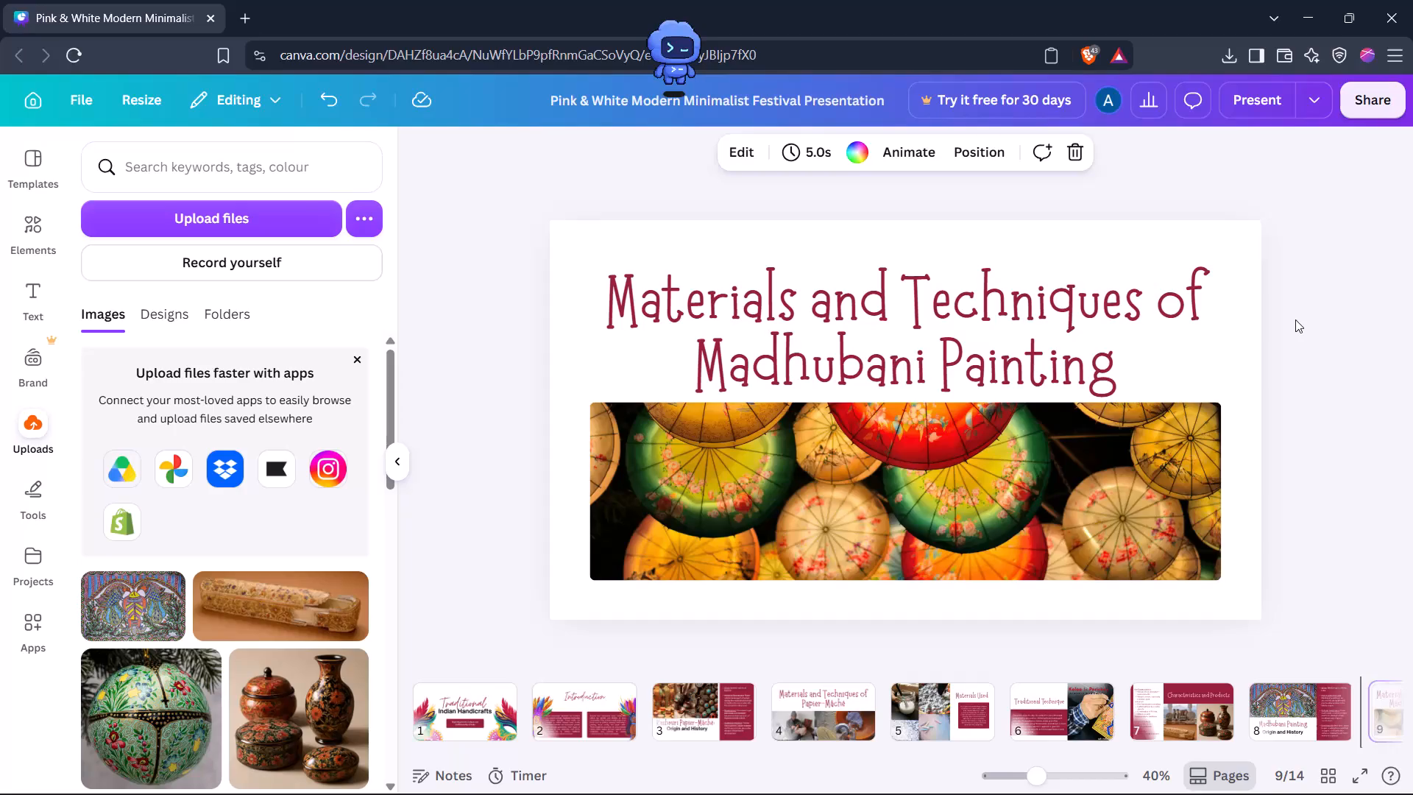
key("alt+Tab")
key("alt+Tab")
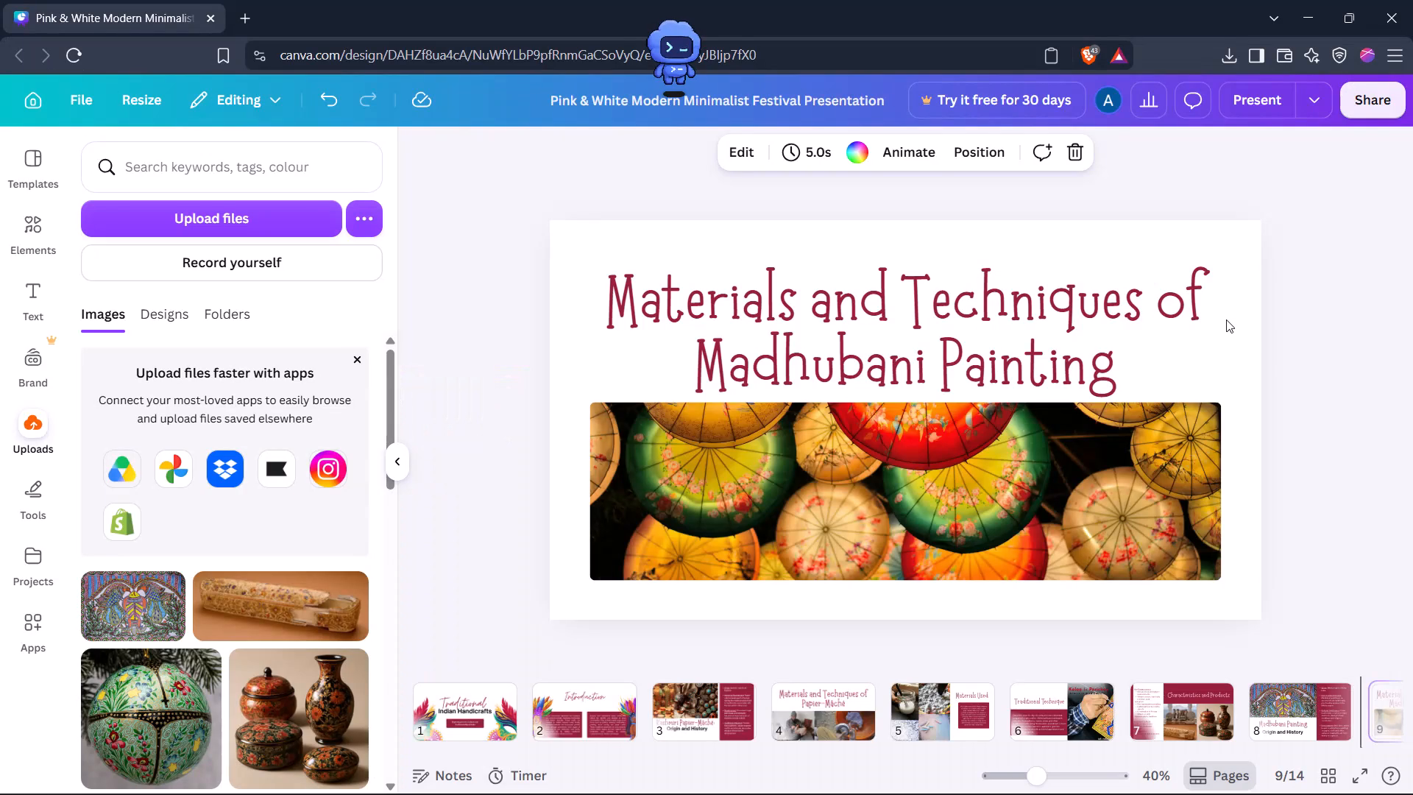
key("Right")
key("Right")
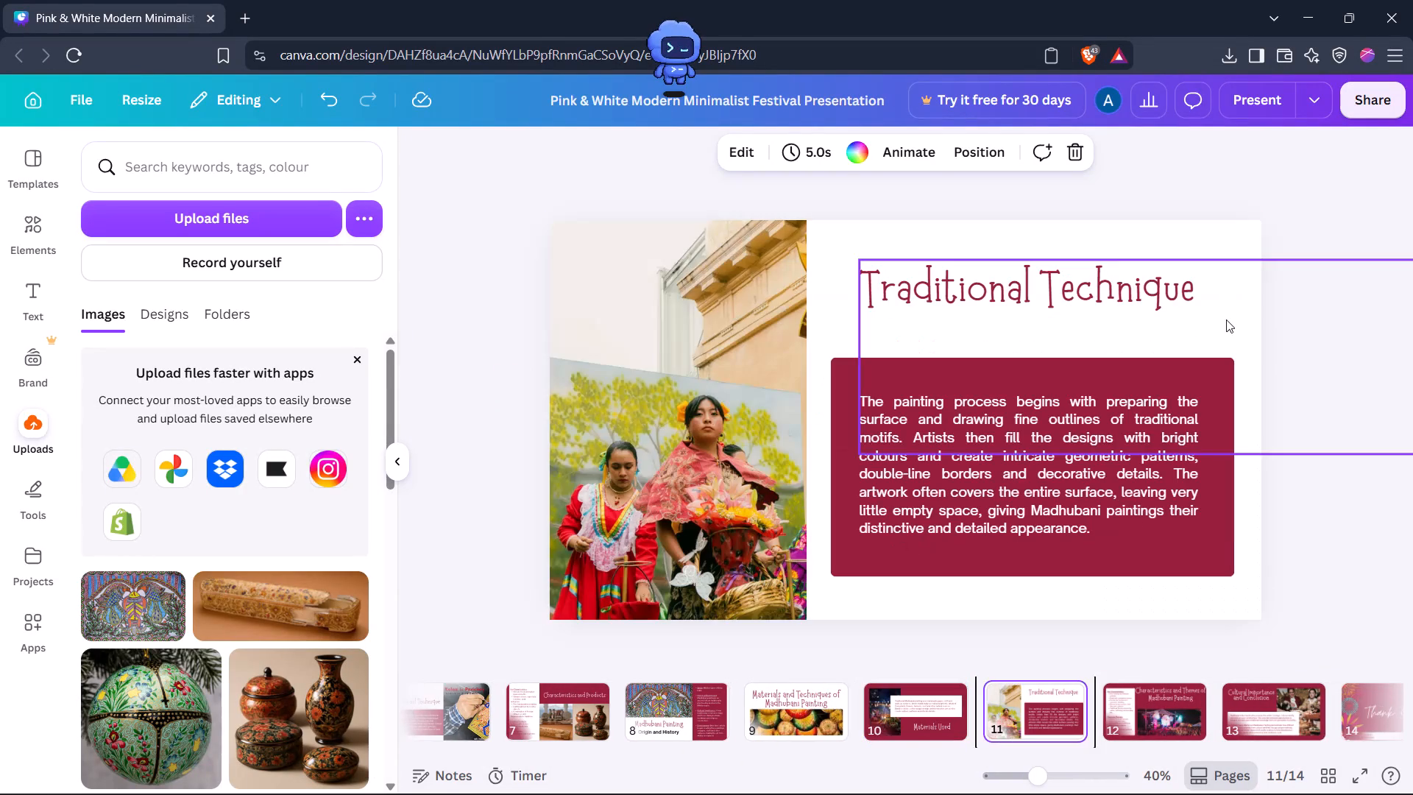
Switch to the ChatGPT image viewer and copy image 2 of 9, the woman in orange painting at a table.
key("alt+Tab")
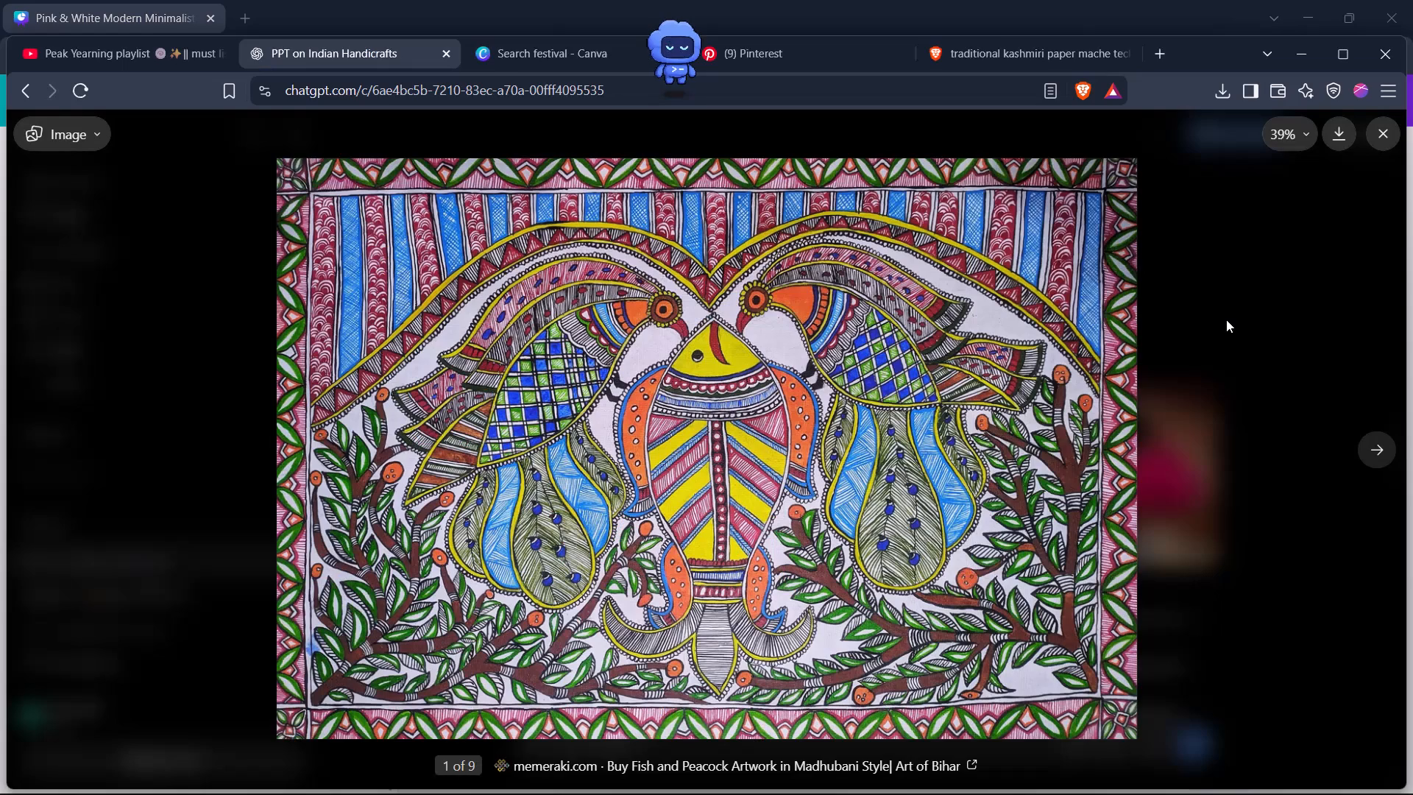
key("Right")
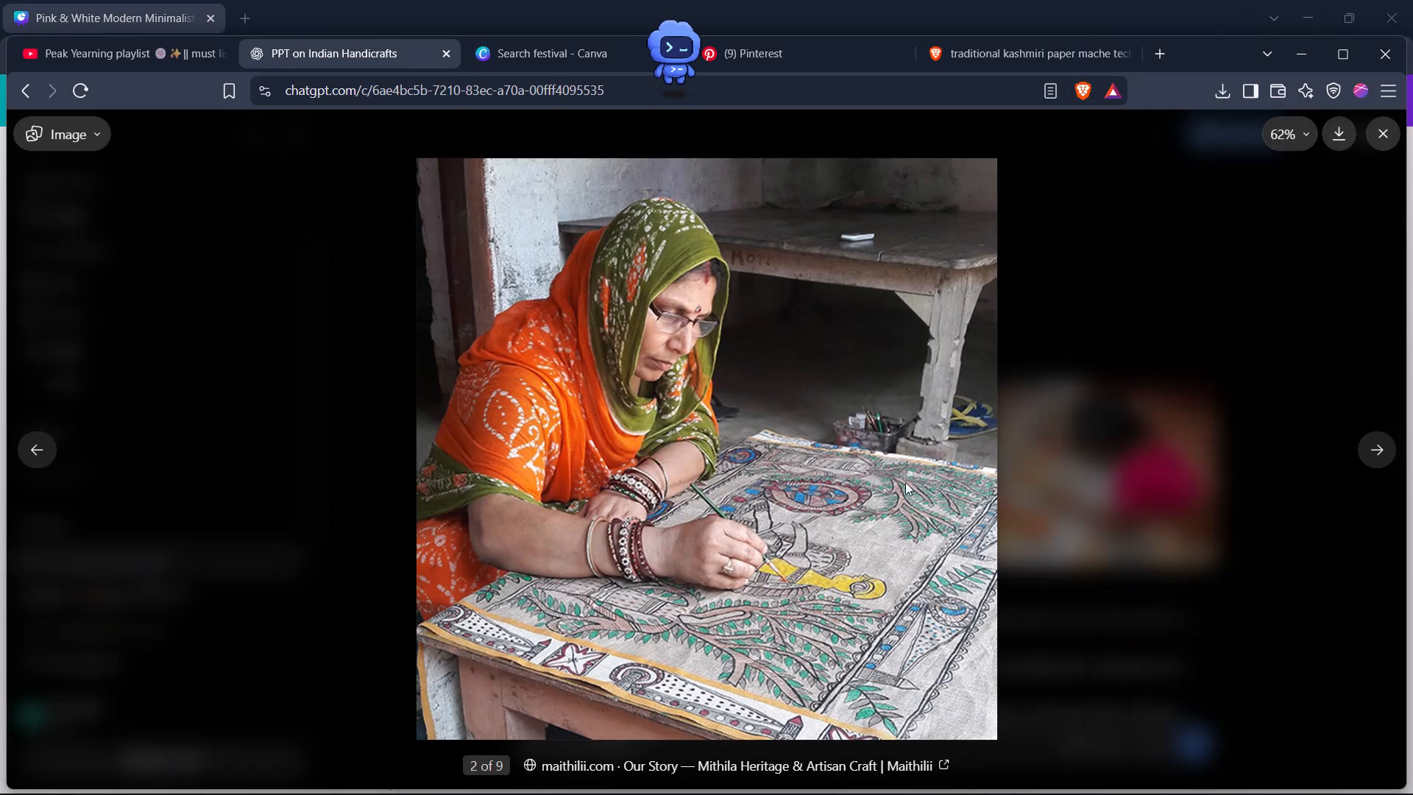
right_click(654, 579)
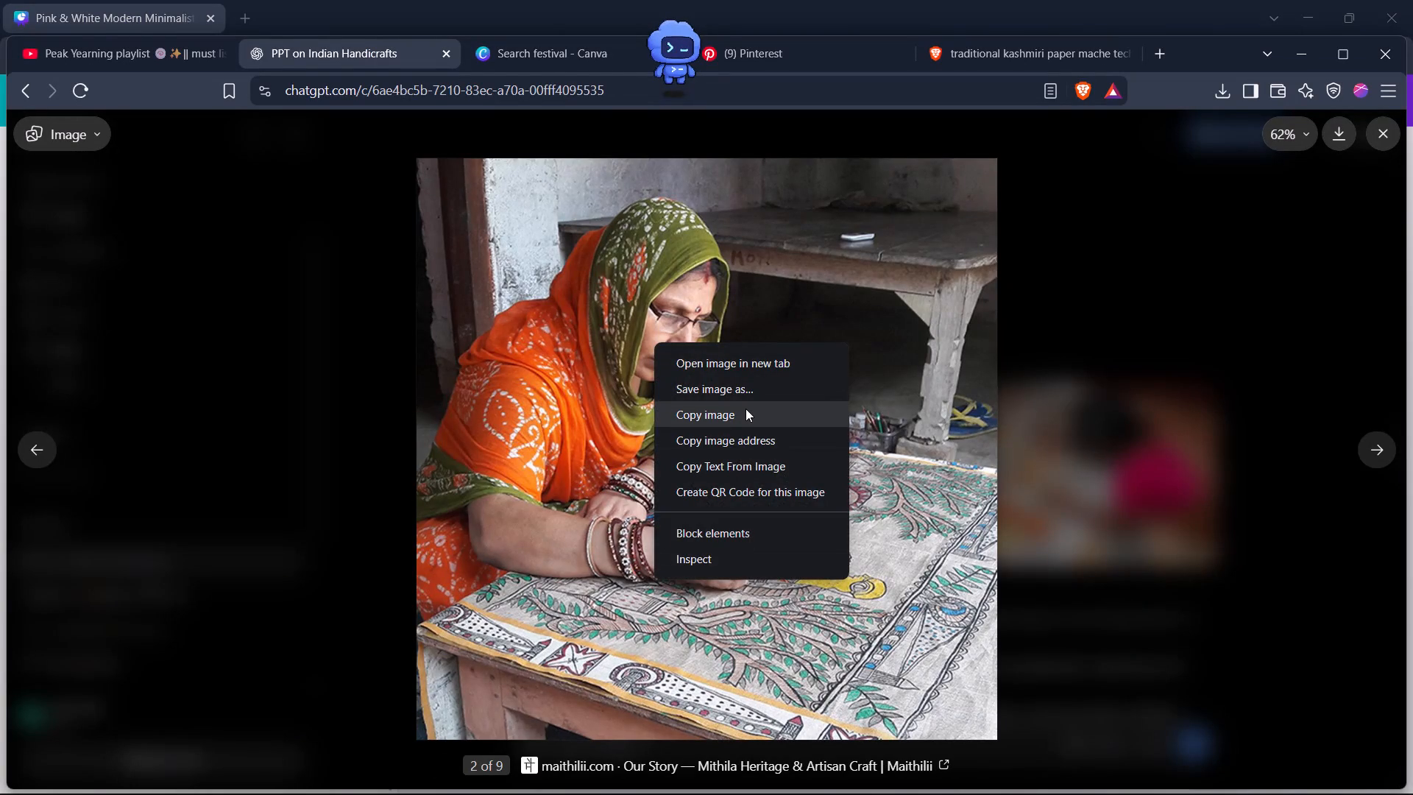
left_click(746, 409)
key("Right")
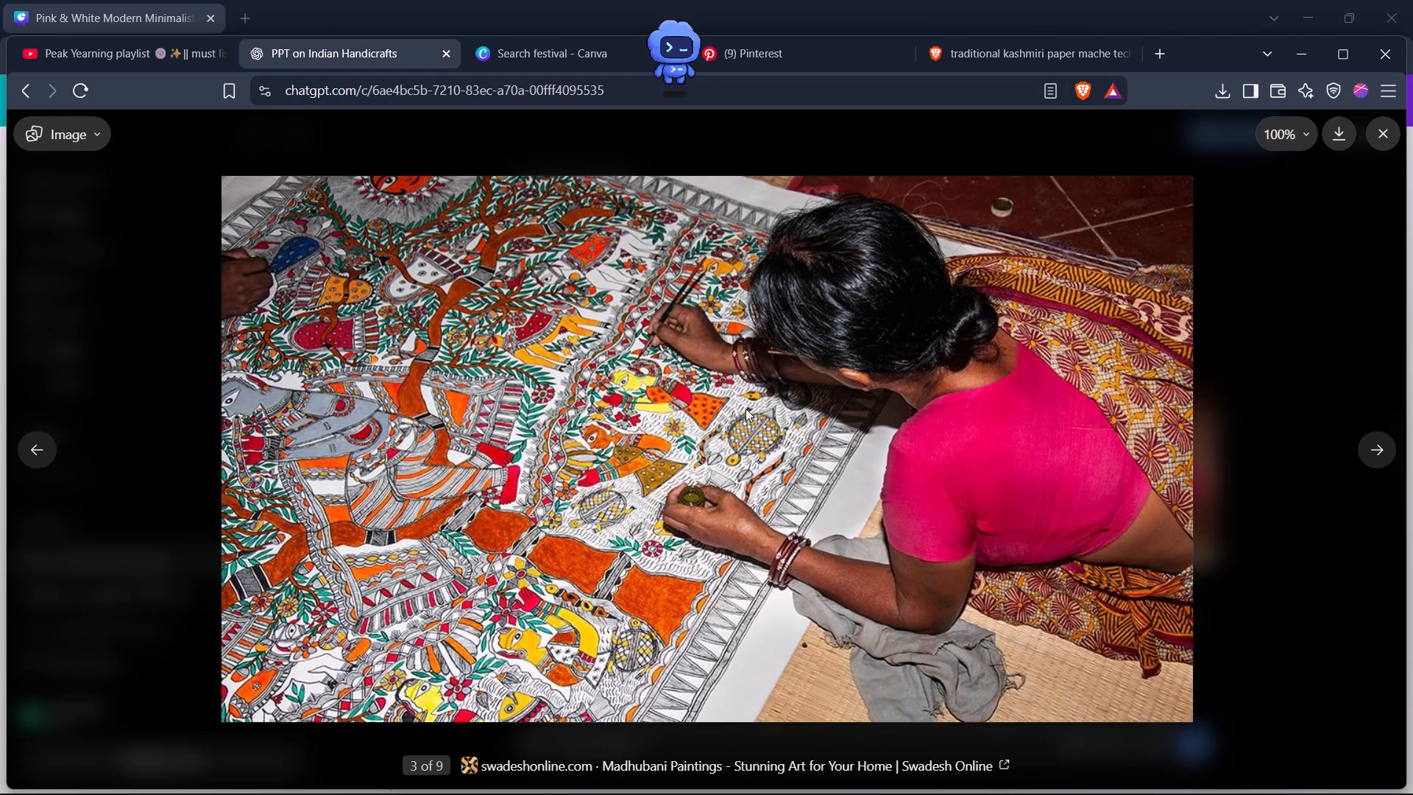
Return to the Canva presentation and delete the painted umbrellas photo from slide 9.
key("alt+Tab")
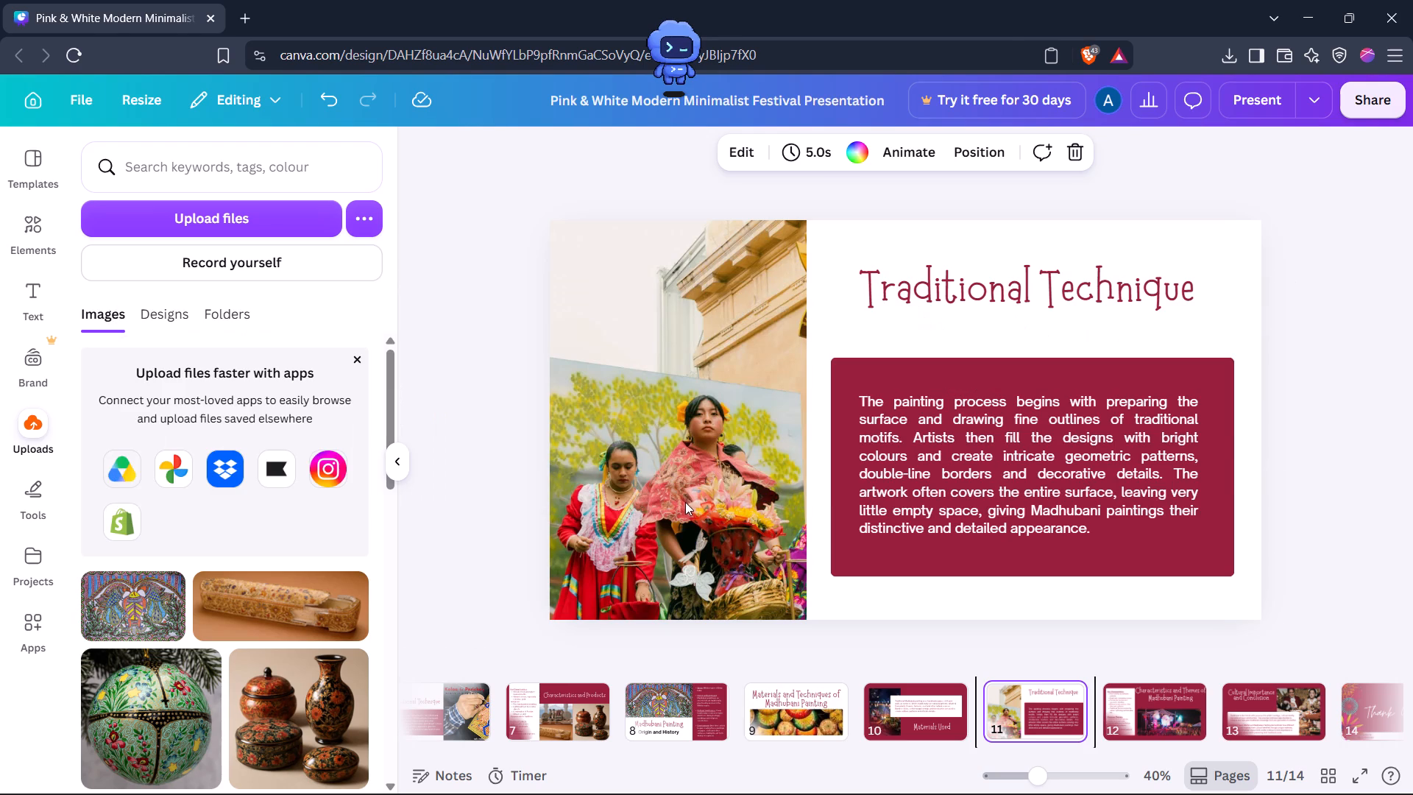
key("alt+Tab")
key("alt+Tab")
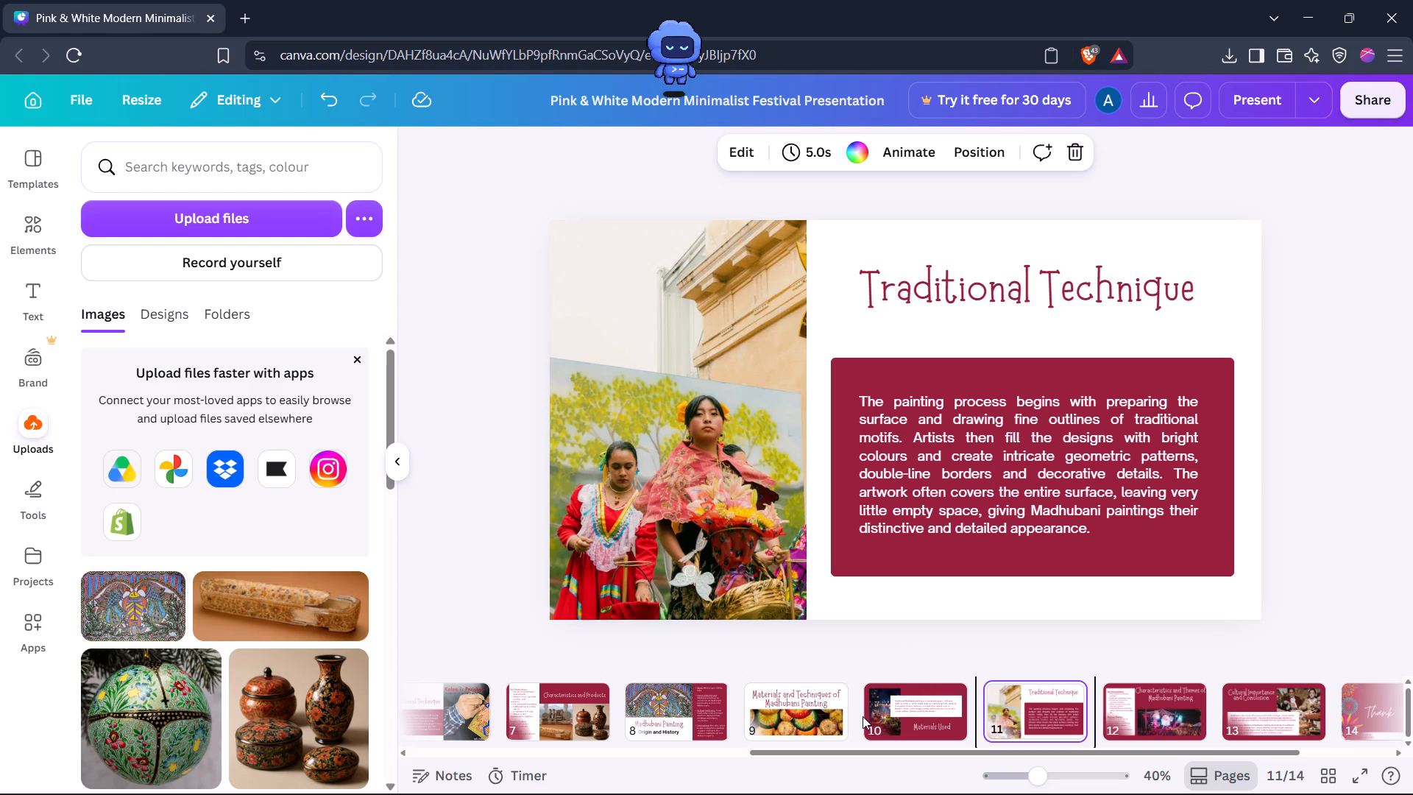
left_click(815, 707)
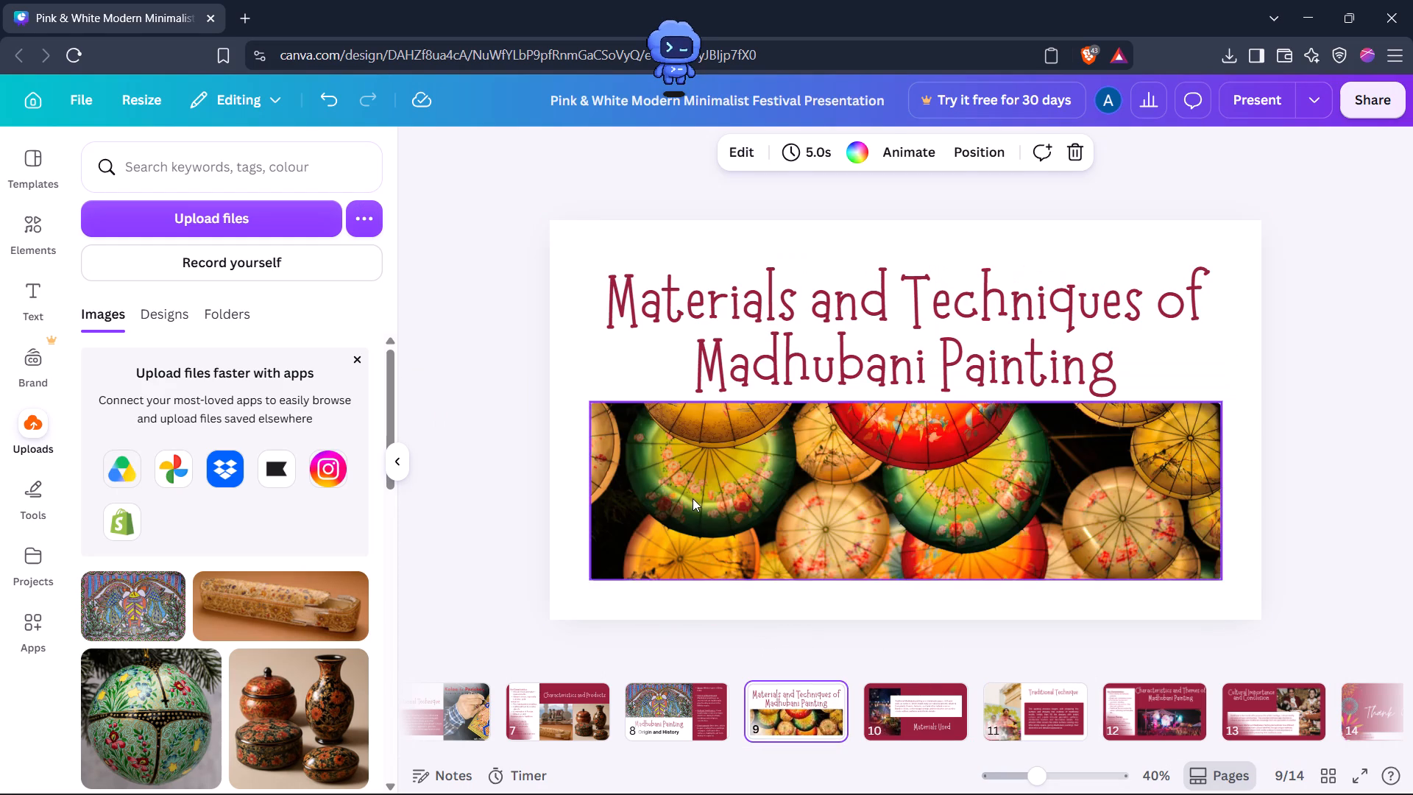
left_click(693, 498)
key("BackSpace")
Paste the copied artist photo on slide 9, scale it down and place it in the slide's lower-left corner below the title.
right_click(693, 498)
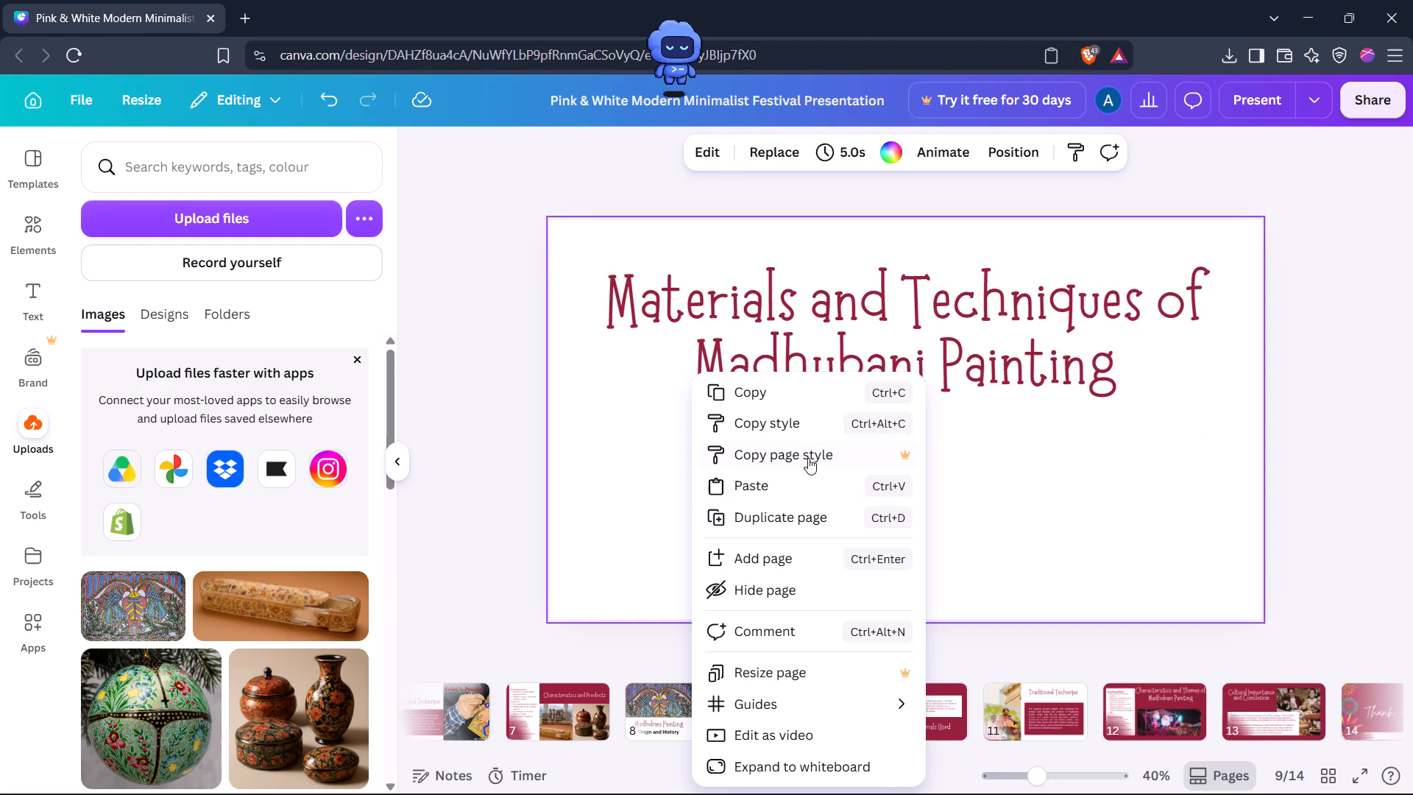
left_click(760, 482)
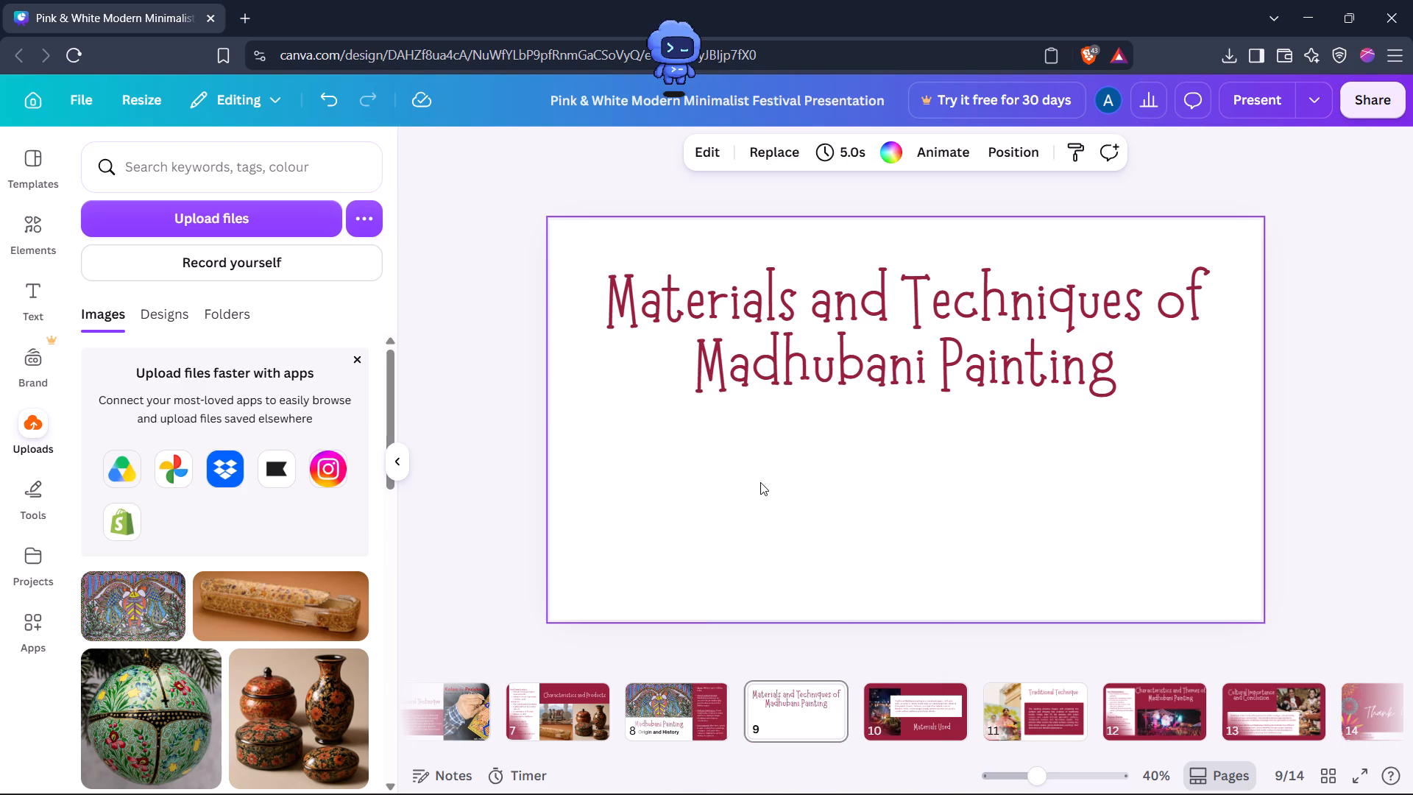
left_click_drag(855, 445, 684, 548)
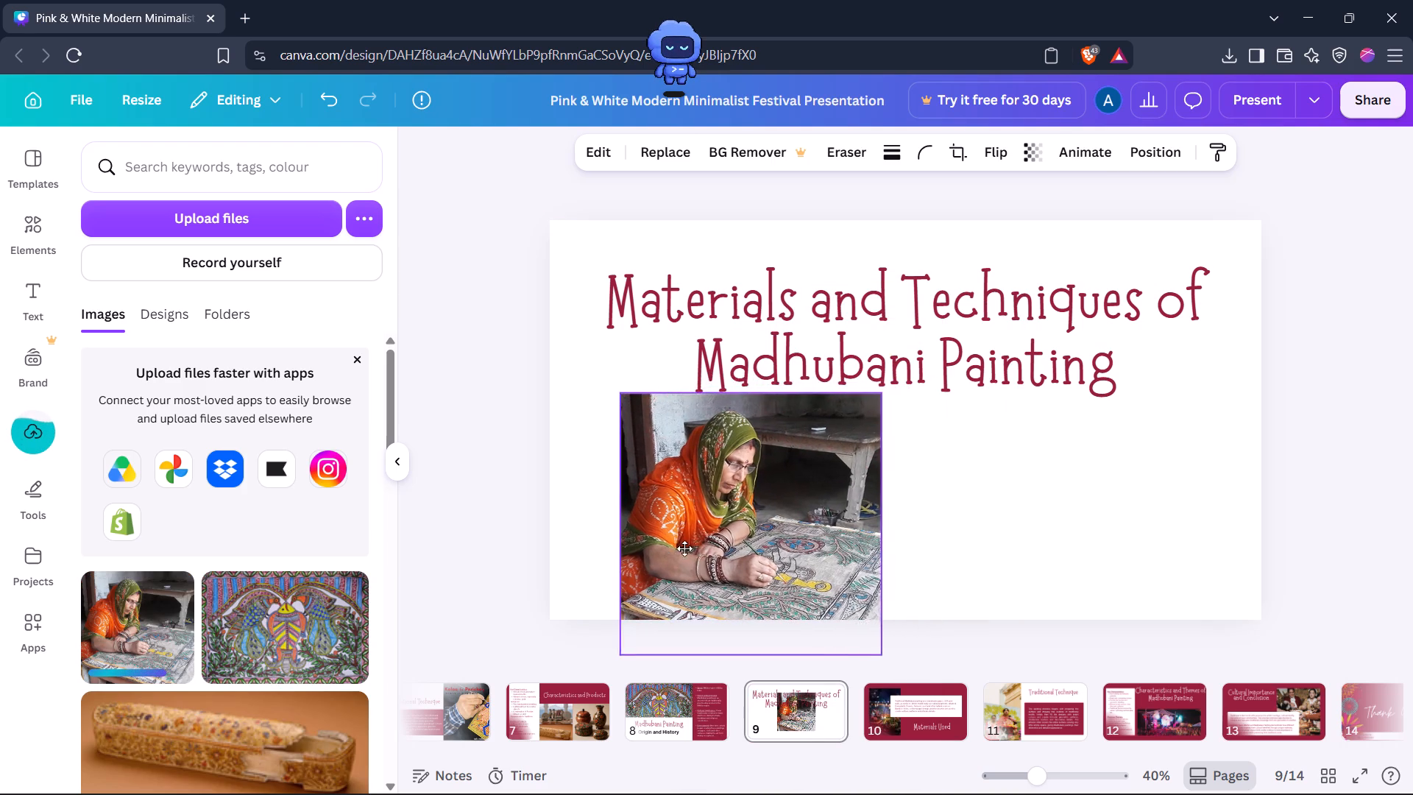
left_click_drag(684, 548, 634, 508)
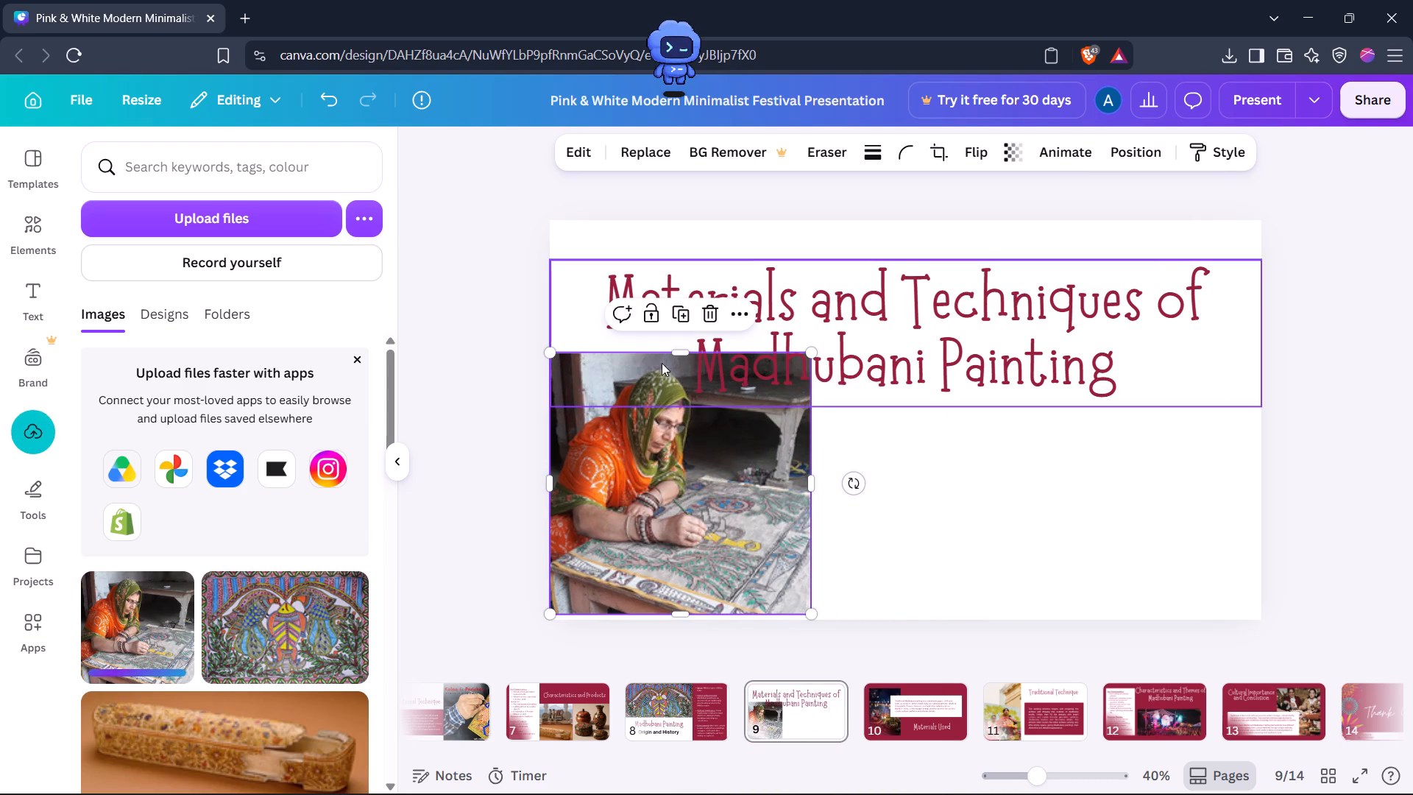
left_click_drag(815, 355, 798, 414)
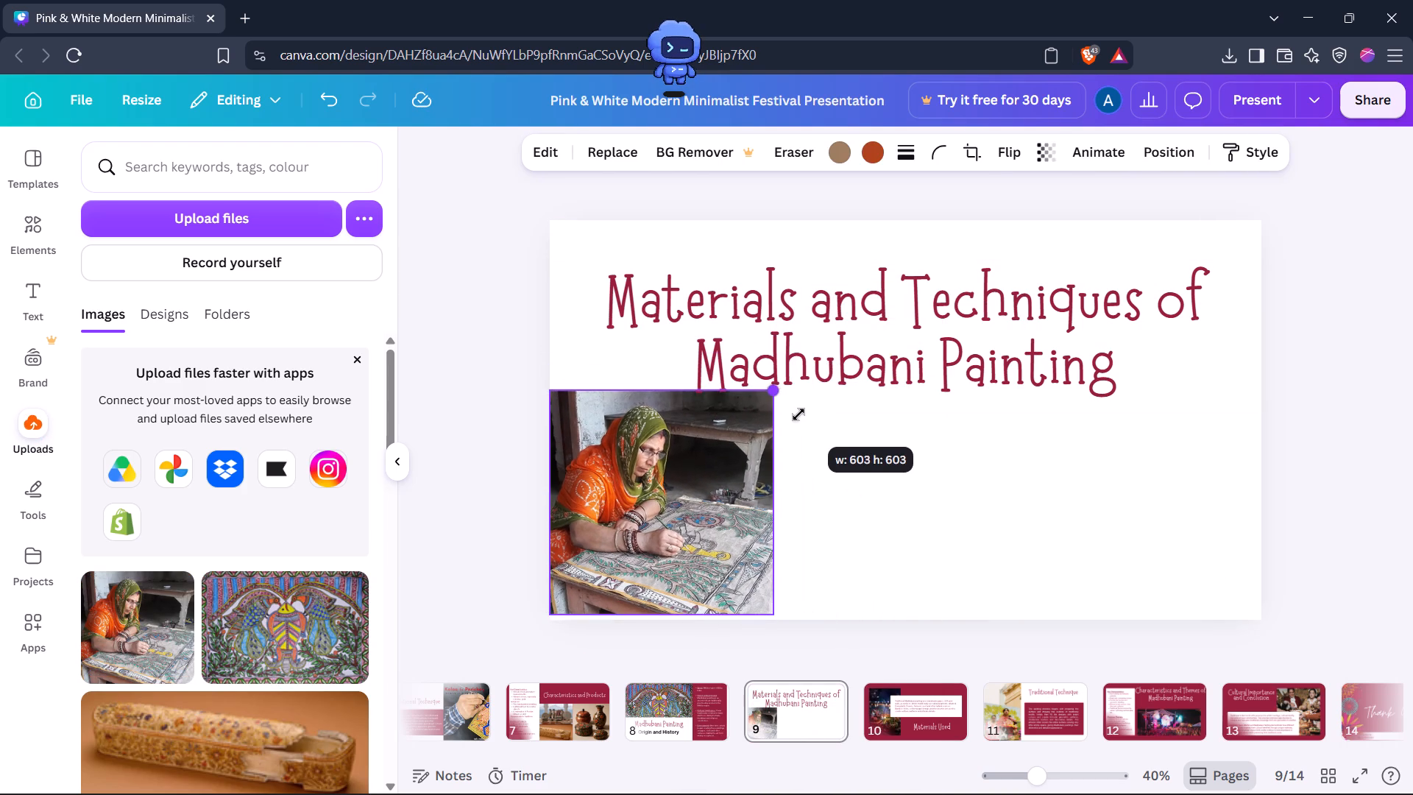
left_click_drag(798, 414, 793, 420)
left_click_drag(732, 473, 732, 489)
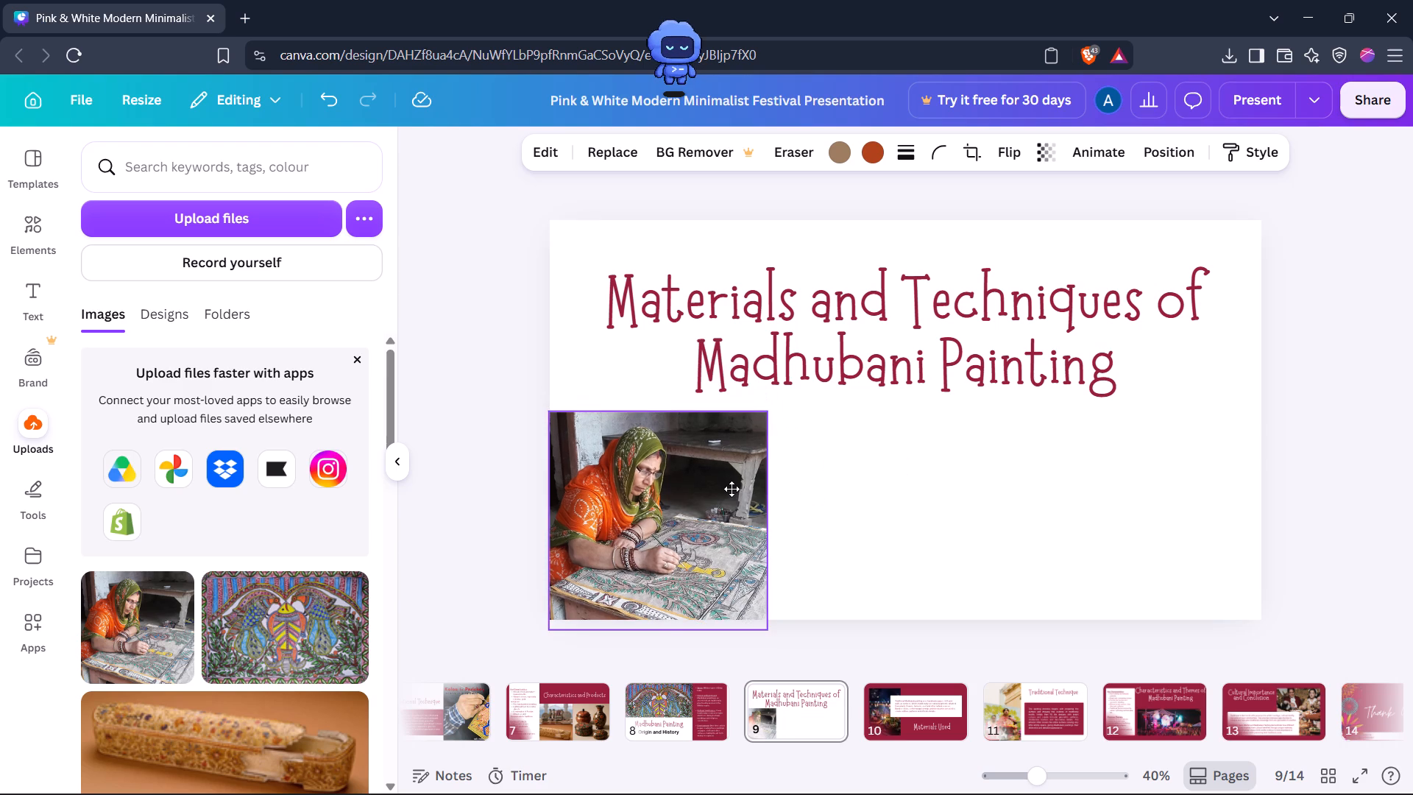
left_click_drag(732, 489, 732, 482)
Copy image 3 of 9, the woman in pink painting, from the ChatGPT viewer and paste it onto slide 9 in Canva.
key("alt+Tab")
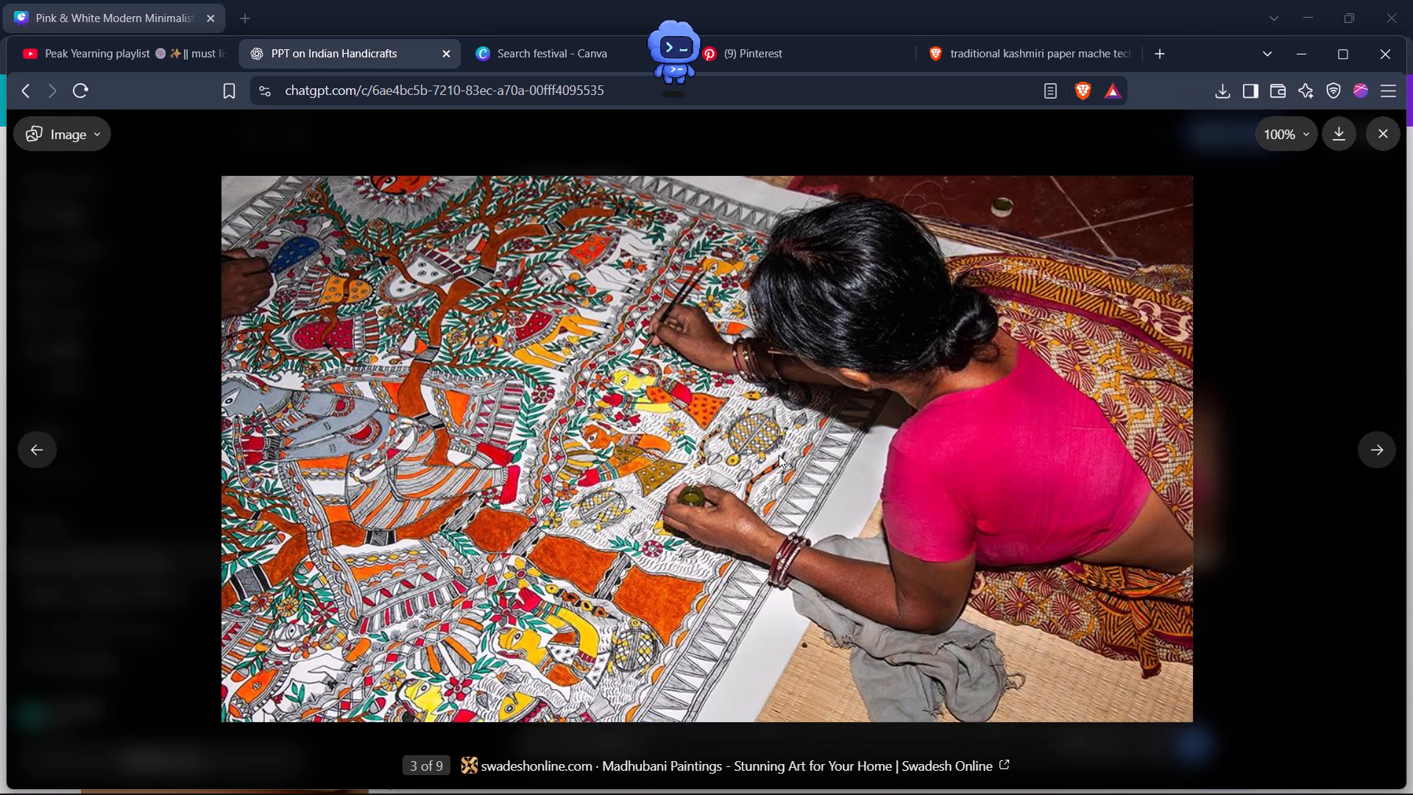
right_click(775, 453)
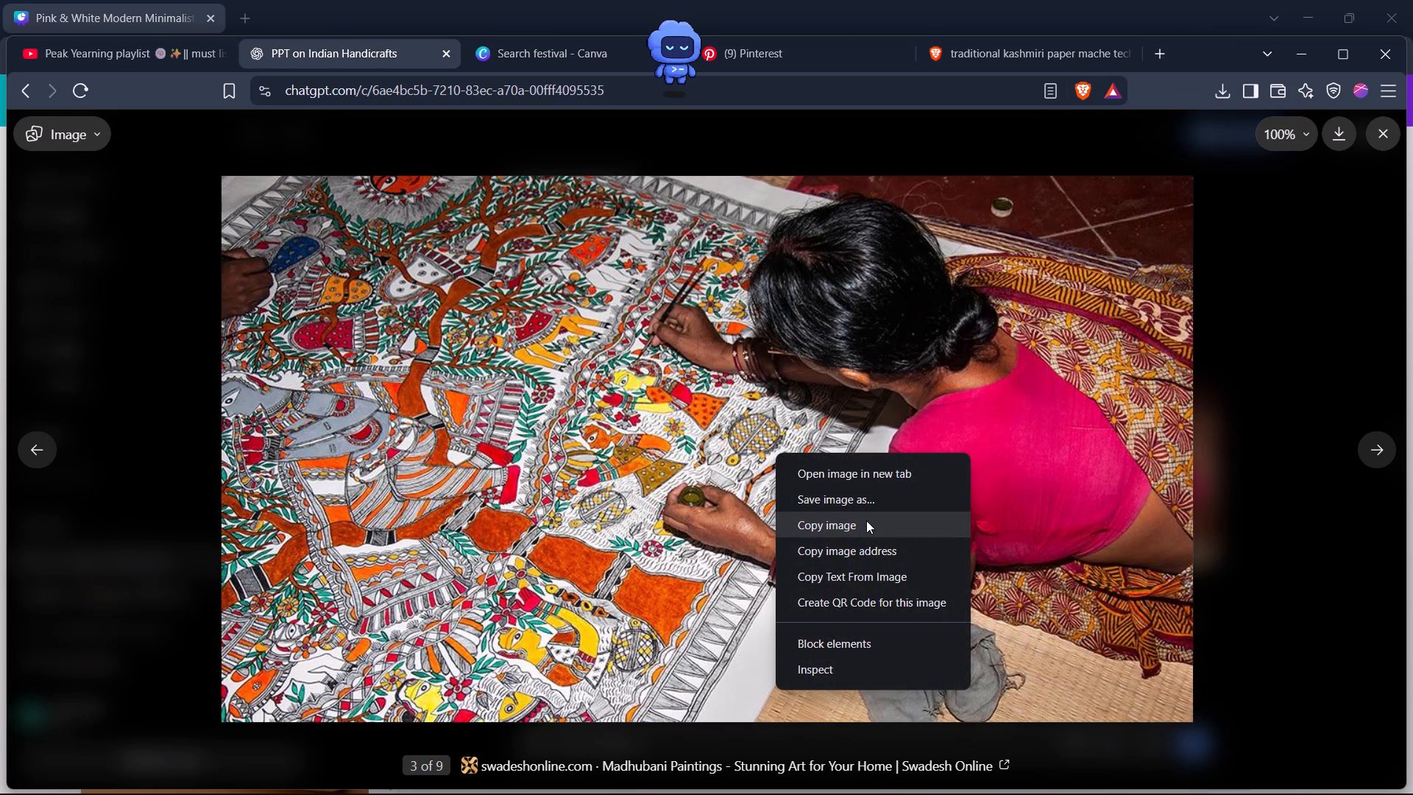
left_click(866, 520)
key("alt+Tab")
right_click(859, 528)
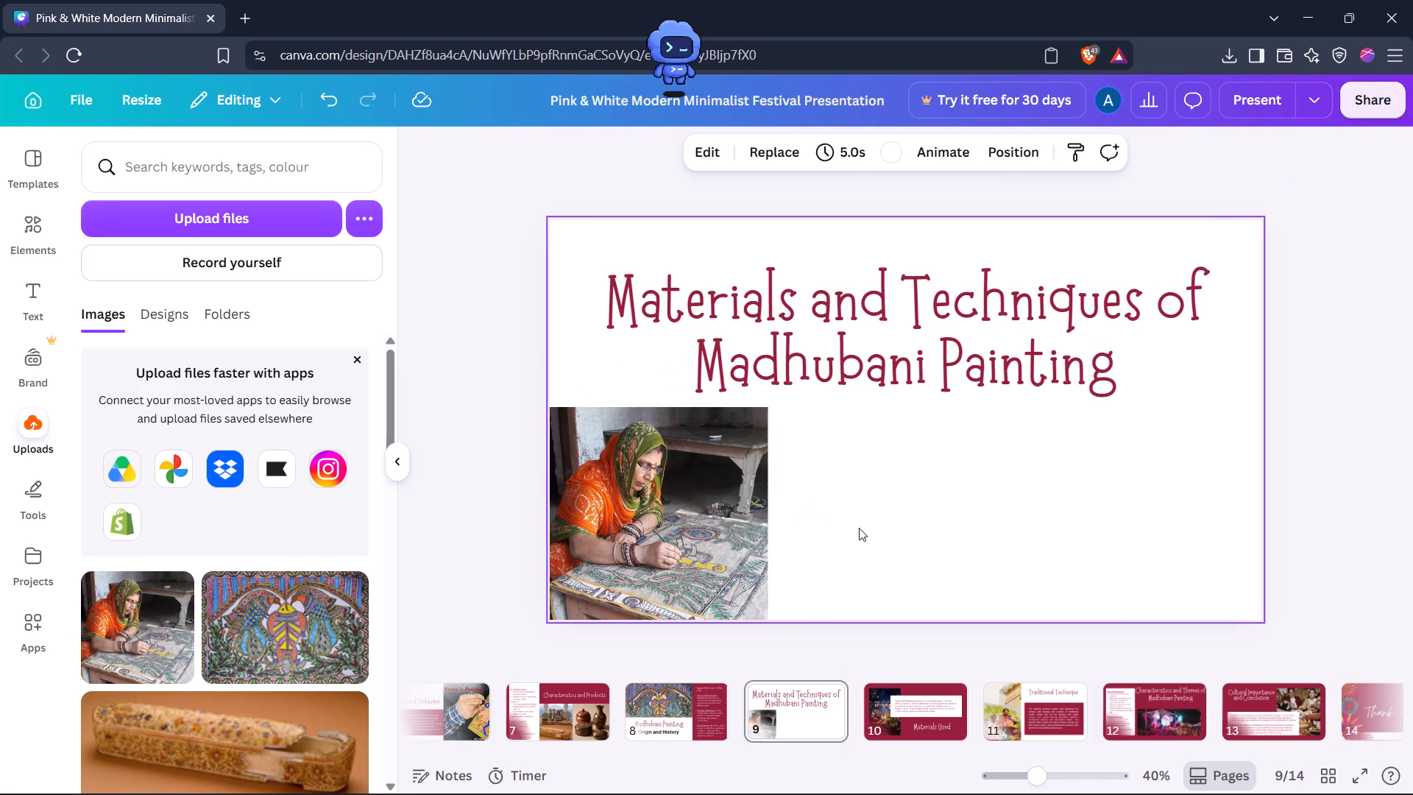
left_click(919, 484)
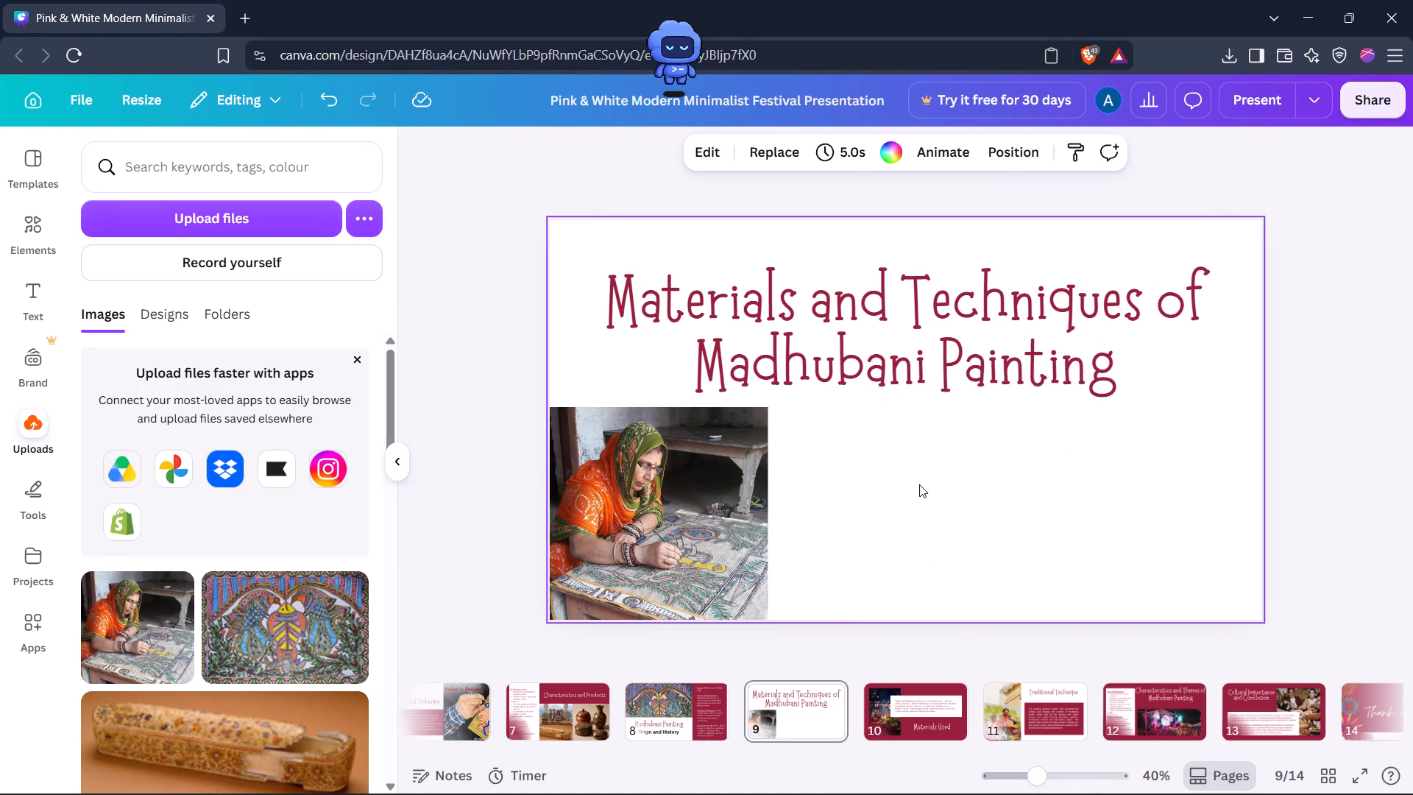
Crop the left side of the pink-blouse artist photo and set it directly beside the first photo, with their top edges aligned.
left_click_drag(845, 469, 924, 559)
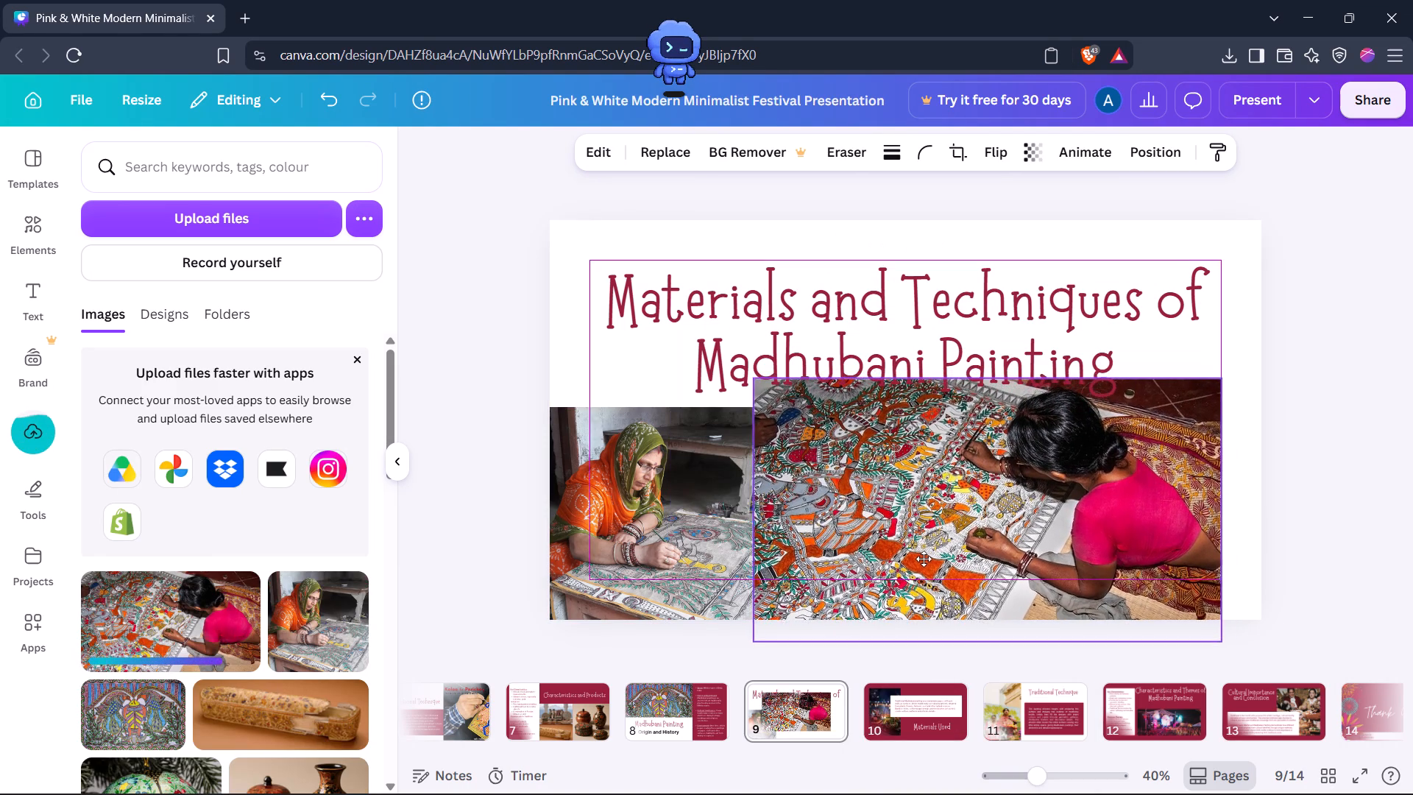
left_click_drag(924, 559, 910, 554)
left_click_drag(739, 506, 841, 511)
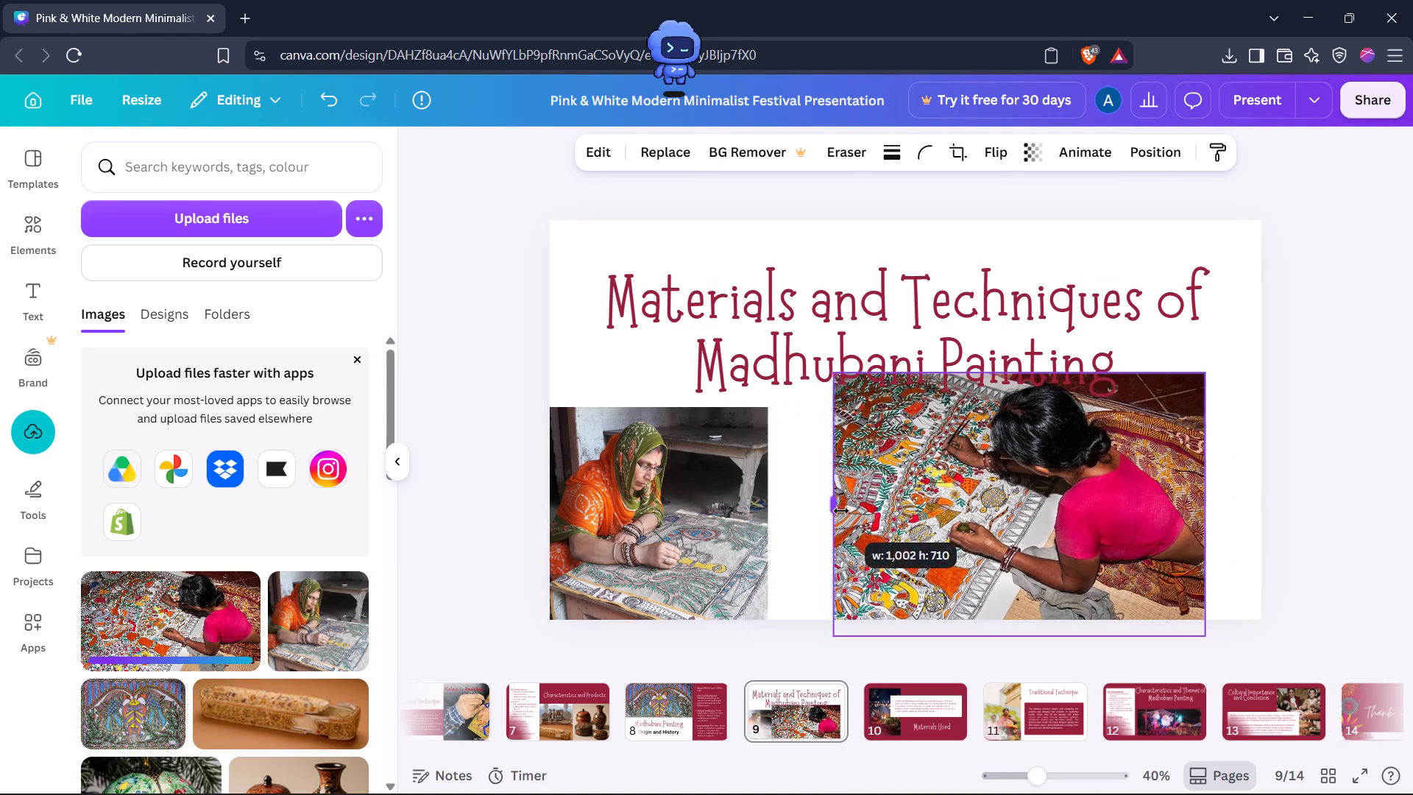
left_click_drag(841, 511, 866, 519)
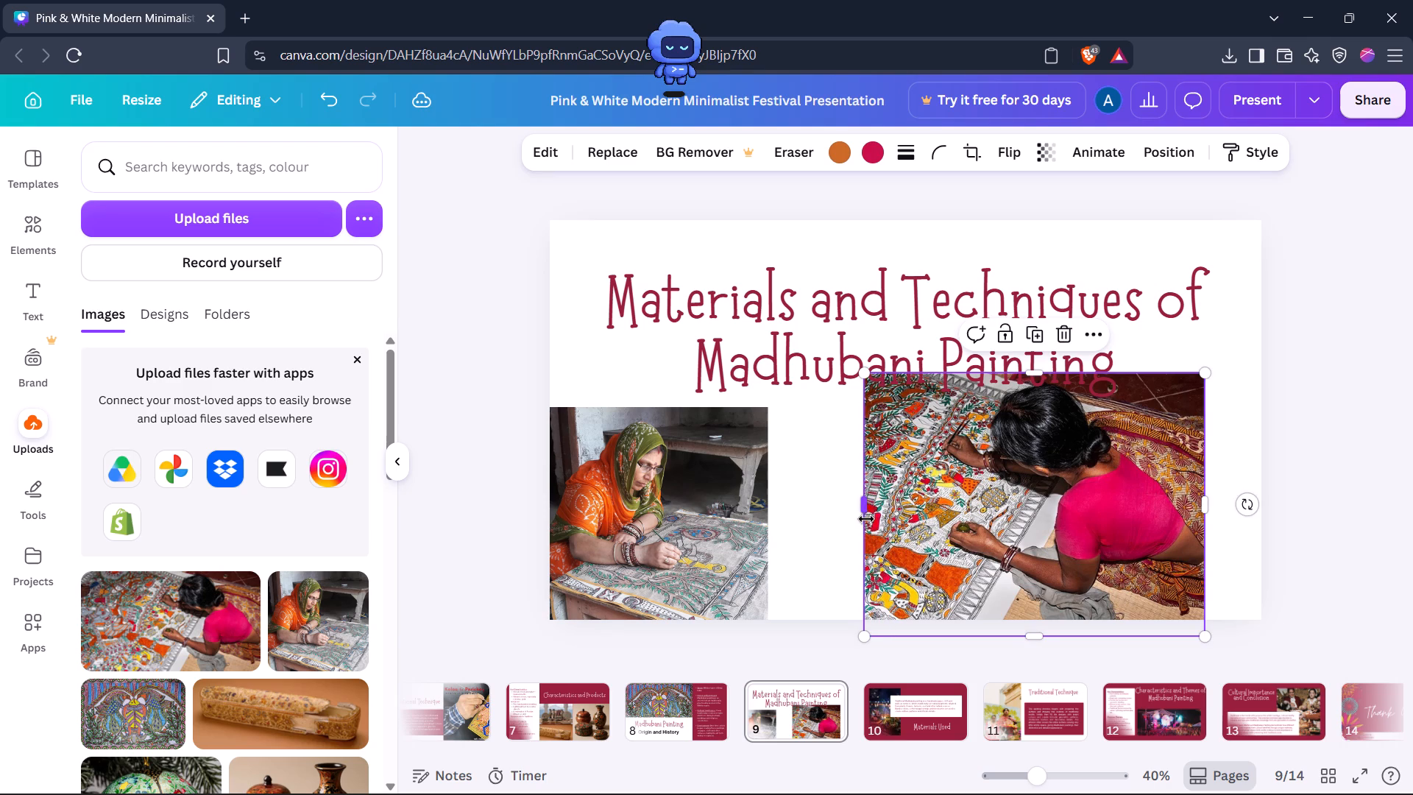
left_click_drag(966, 518, 874, 555)
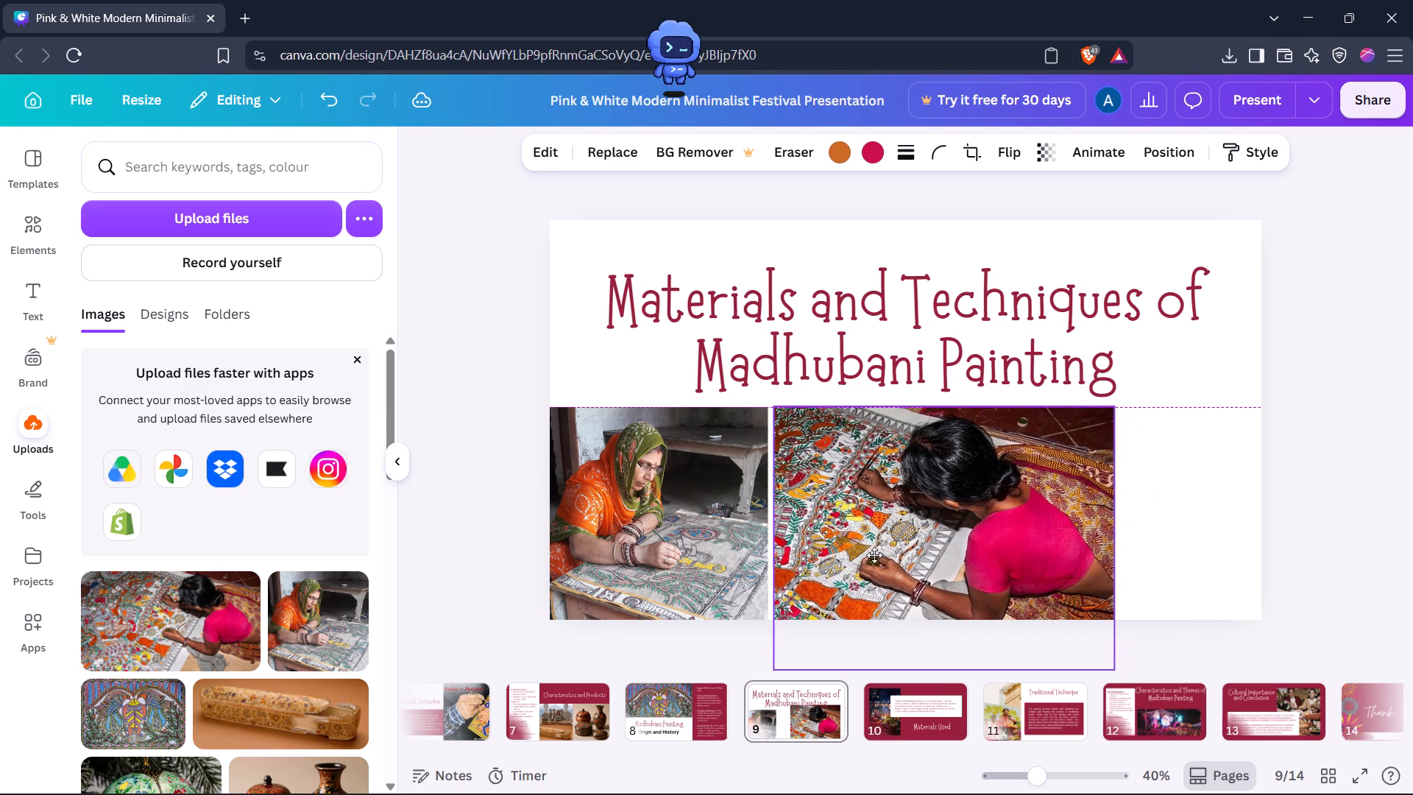
left_click_drag(874, 555, 871, 554)
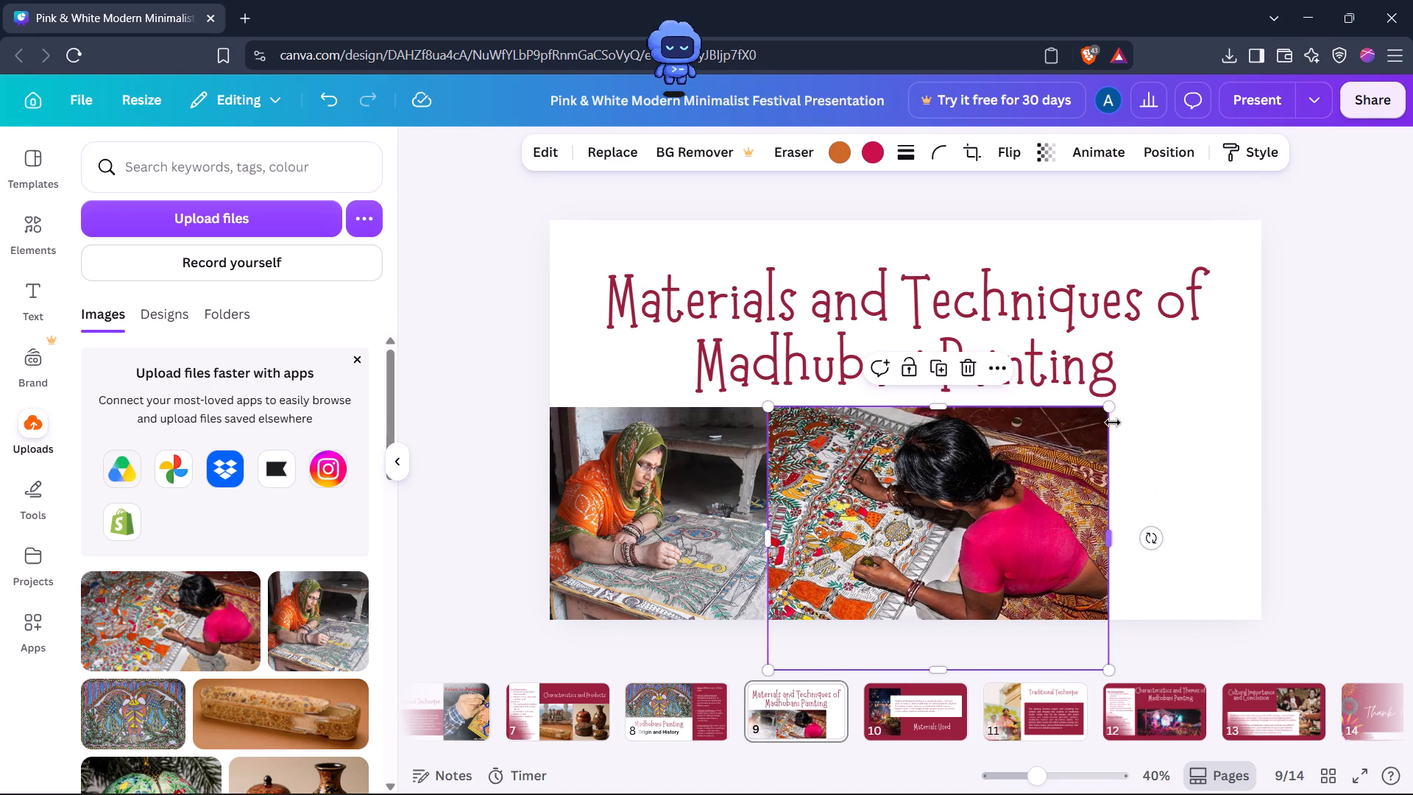
Scale the pink-blouse artist photo down to about 799 wide and extend its top edge to match the first photo's top.
left_click_drag(1111, 405, 1052, 412)
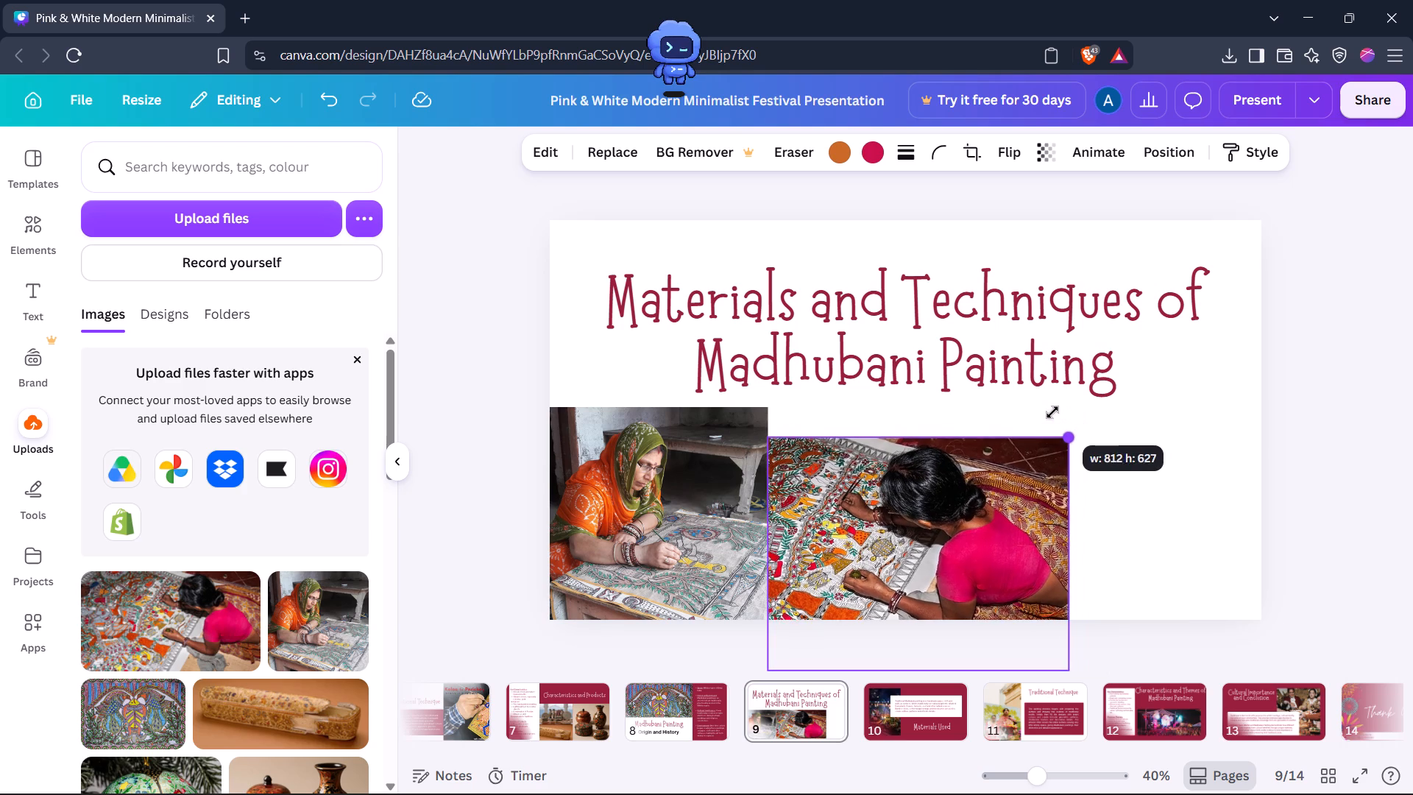
left_click_drag(1052, 412, 1047, 414)
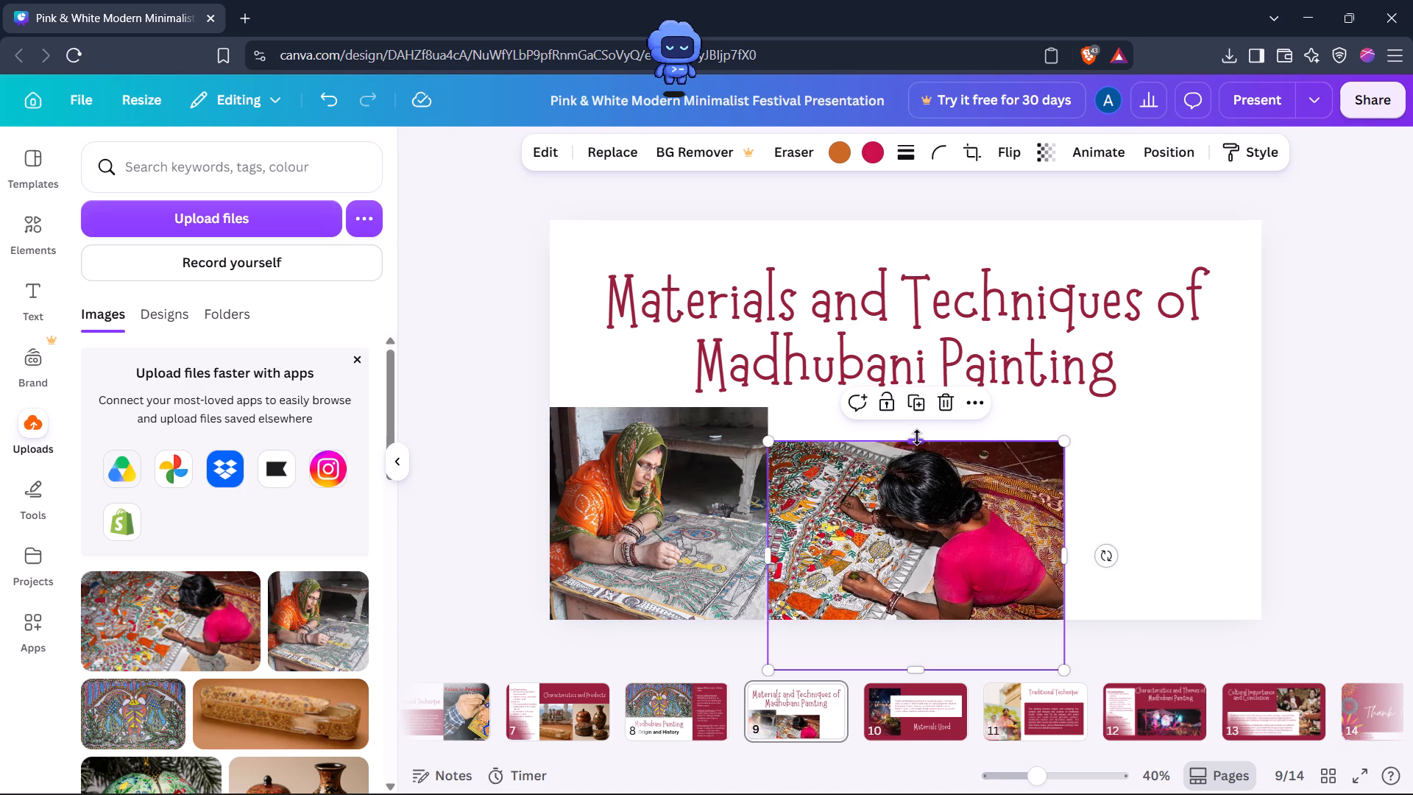
left_click_drag(917, 437, 910, 410)
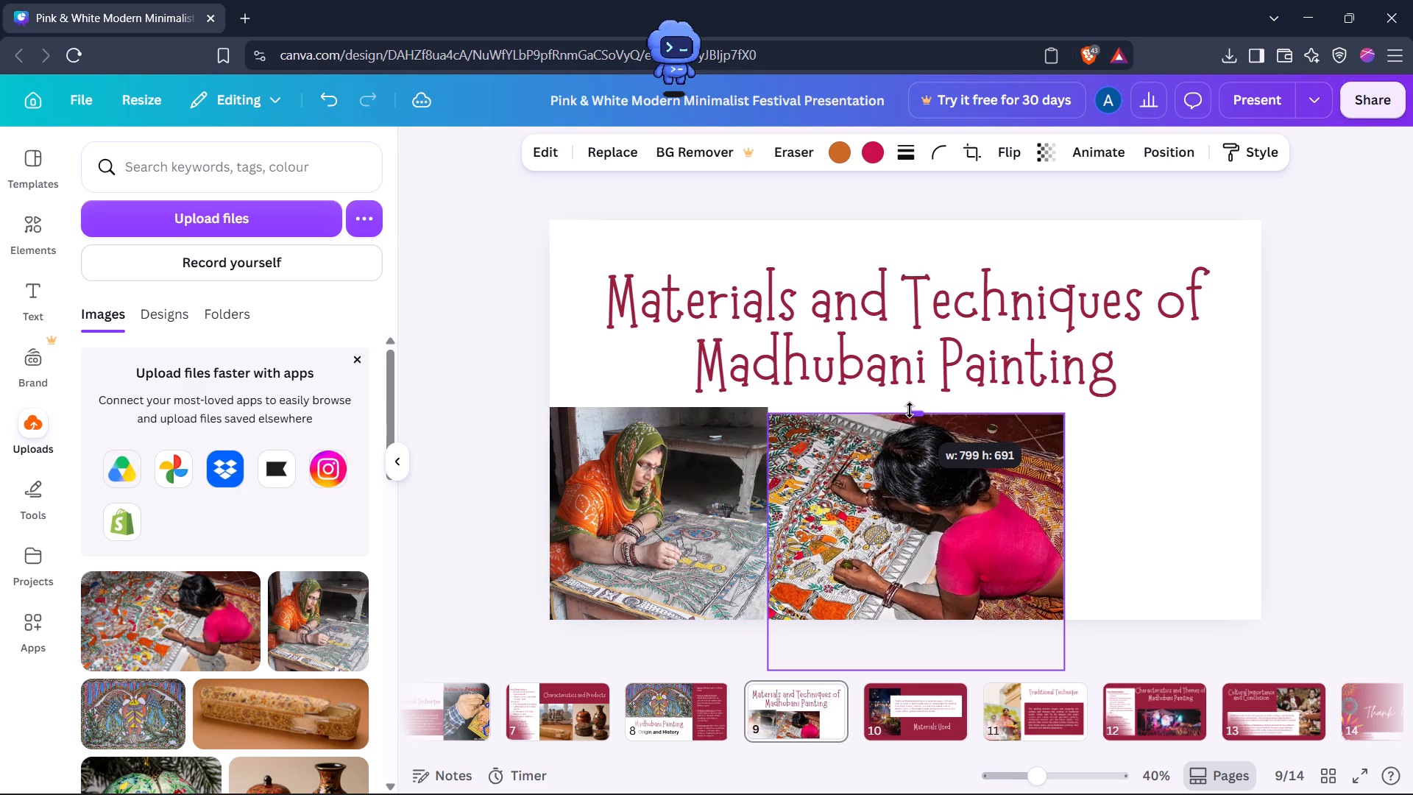
left_click_drag(910, 410, 910, 408)
left_click(1216, 507)
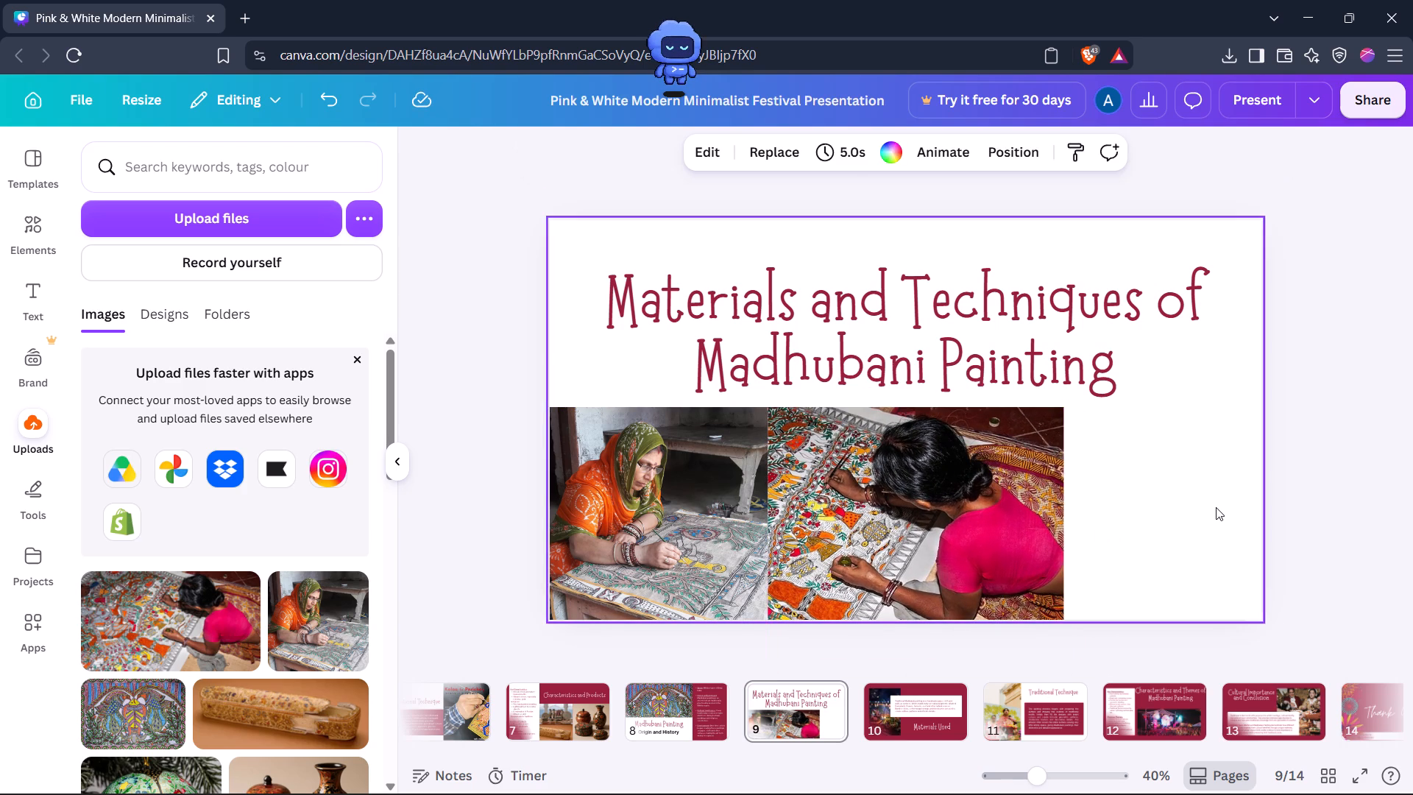
Copy image 4 of 9, the woman in a black headscarf painting, from the ChatGPT viewer and paste it onto slide 9 in Canva.
key("alt+Tab")
key("Right")
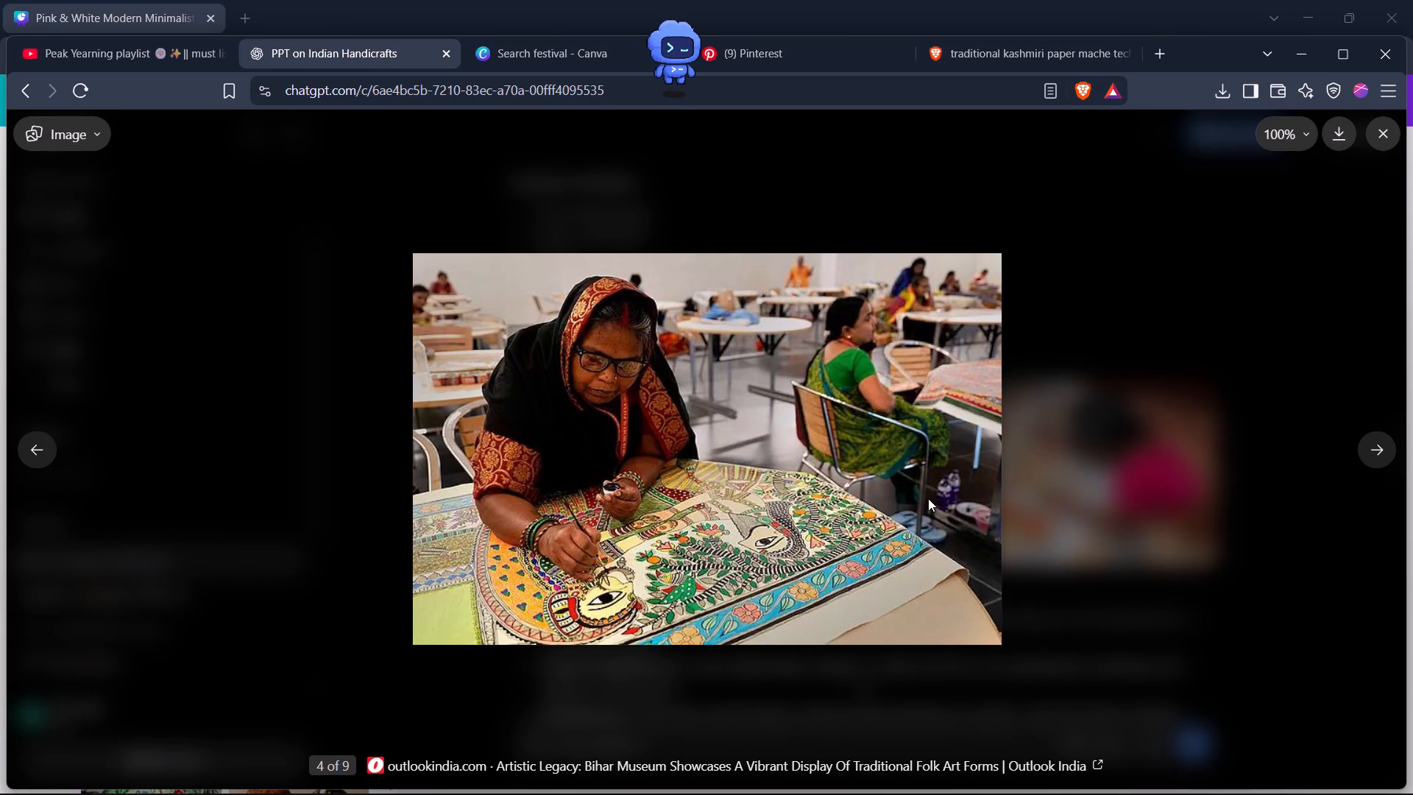
right_click(928, 498)
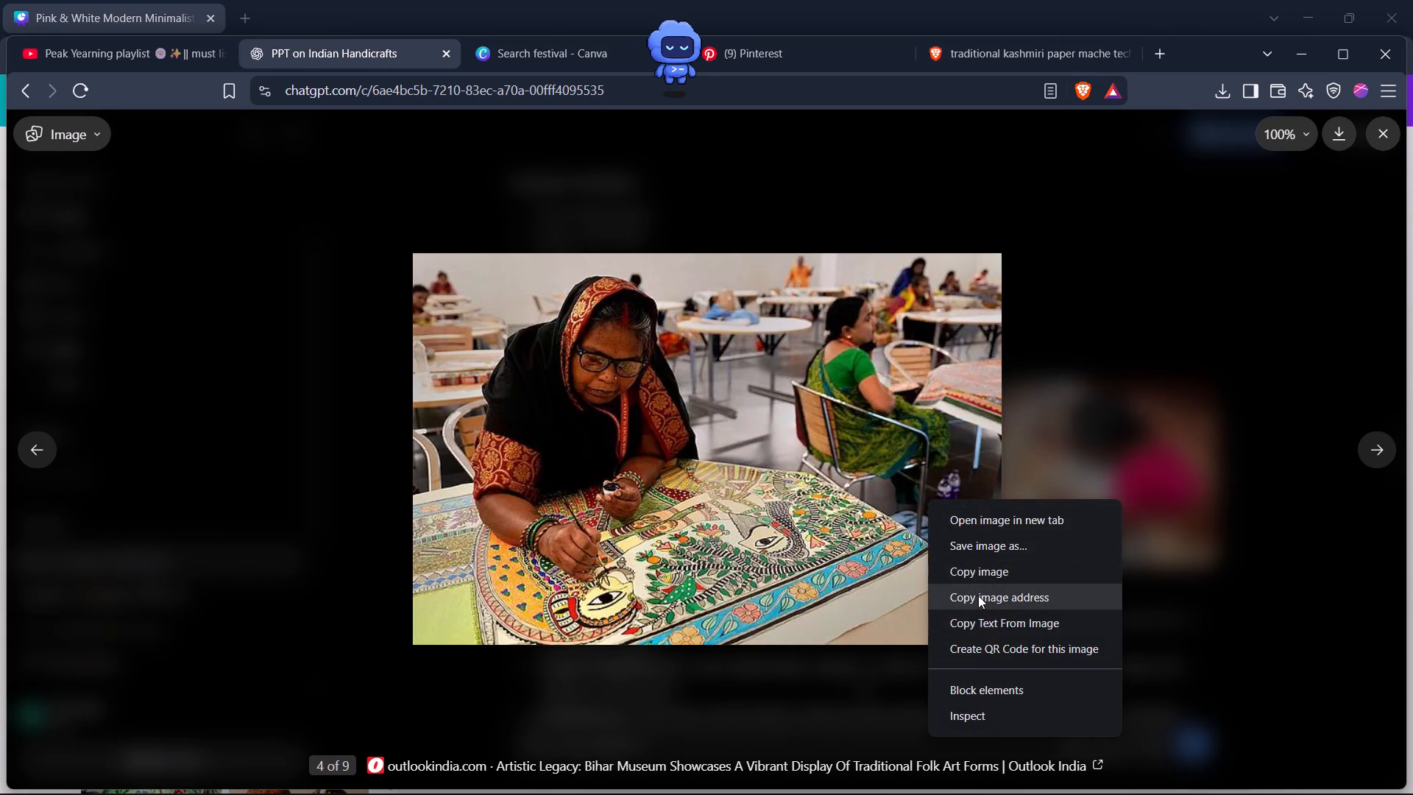
left_click(977, 567)
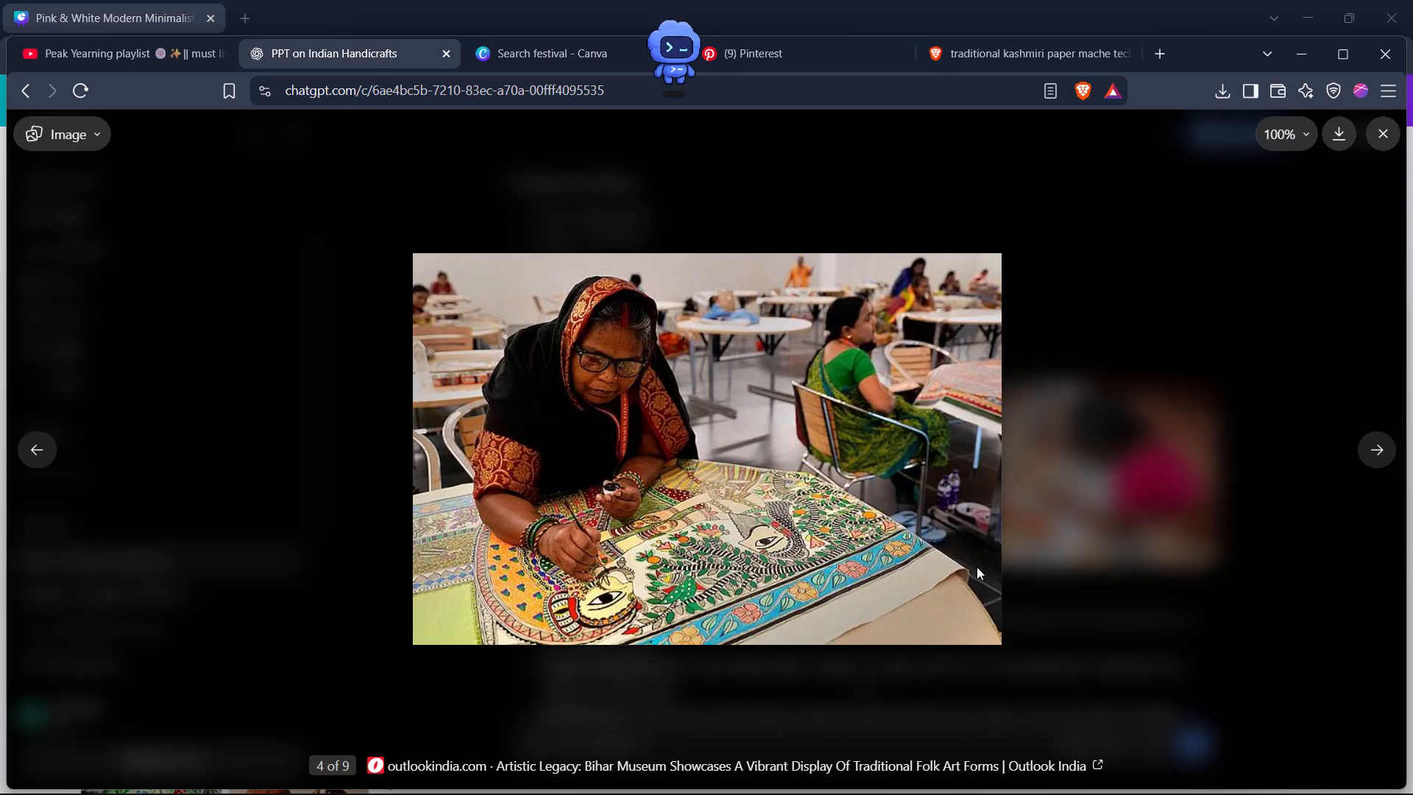
key("alt+Tab")
left_click(1137, 510)
right_click(1137, 510)
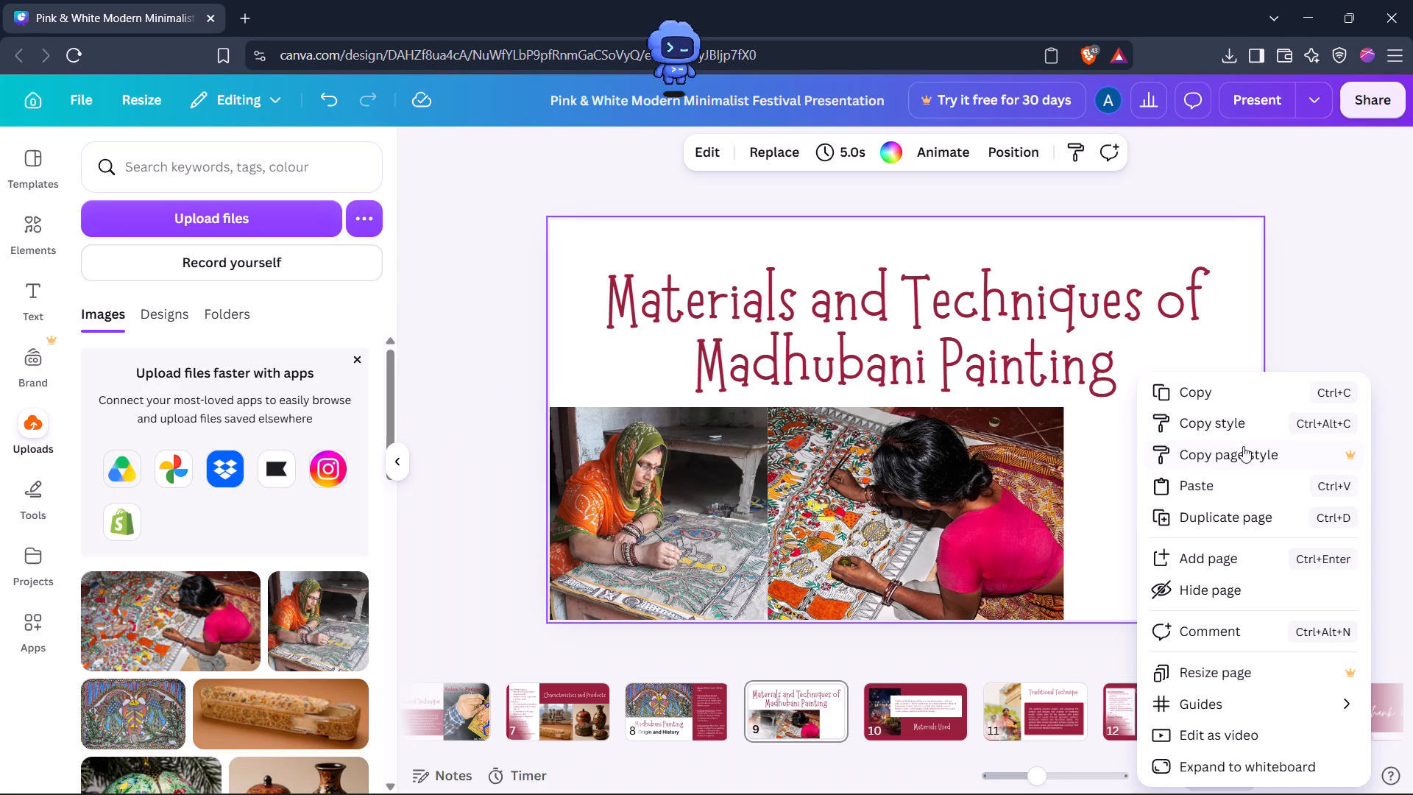
left_click(1235, 481)
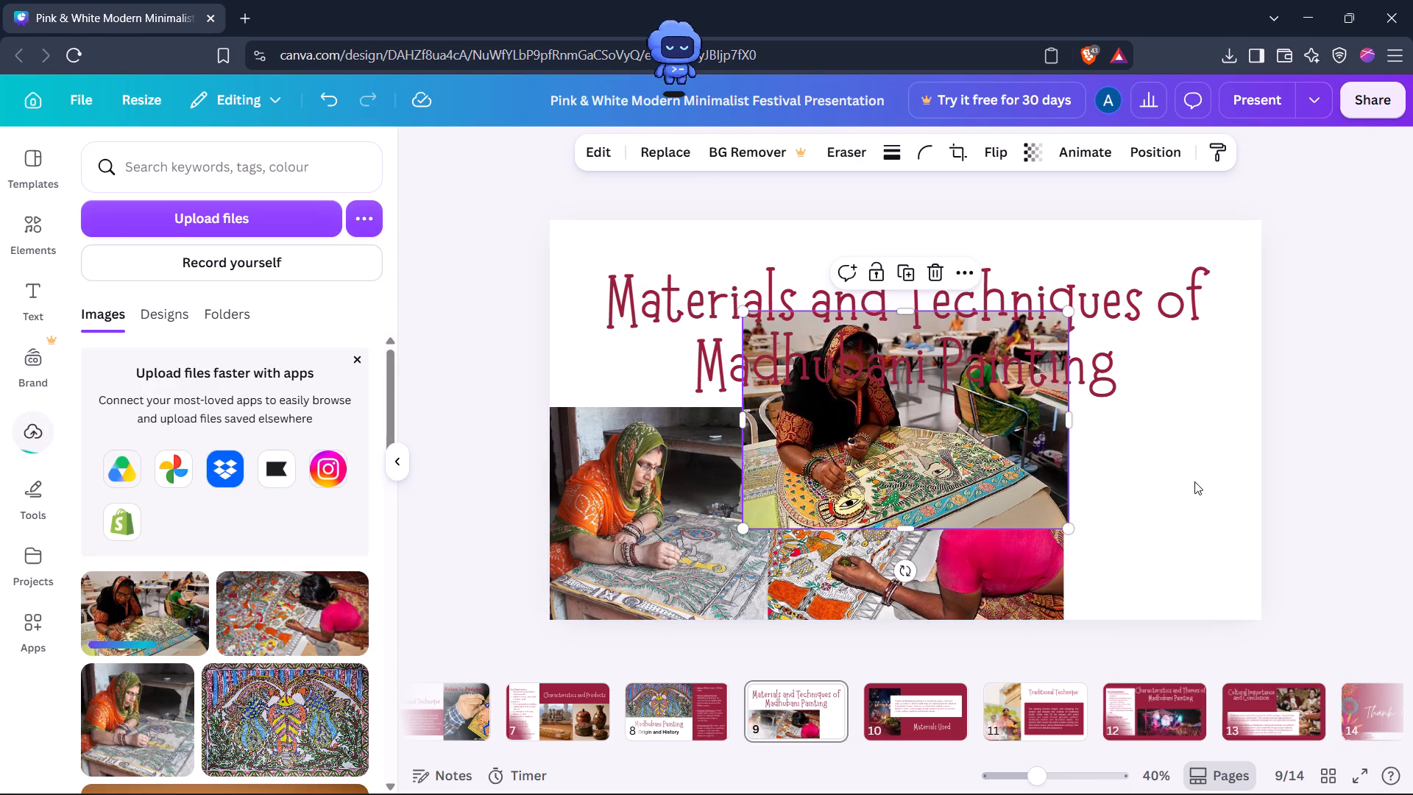
Crop the right side of the black-headscarf artist photo and place it at the right end of the photo row, flush with the slide edge.
left_click_drag(1070, 424, 969, 439)
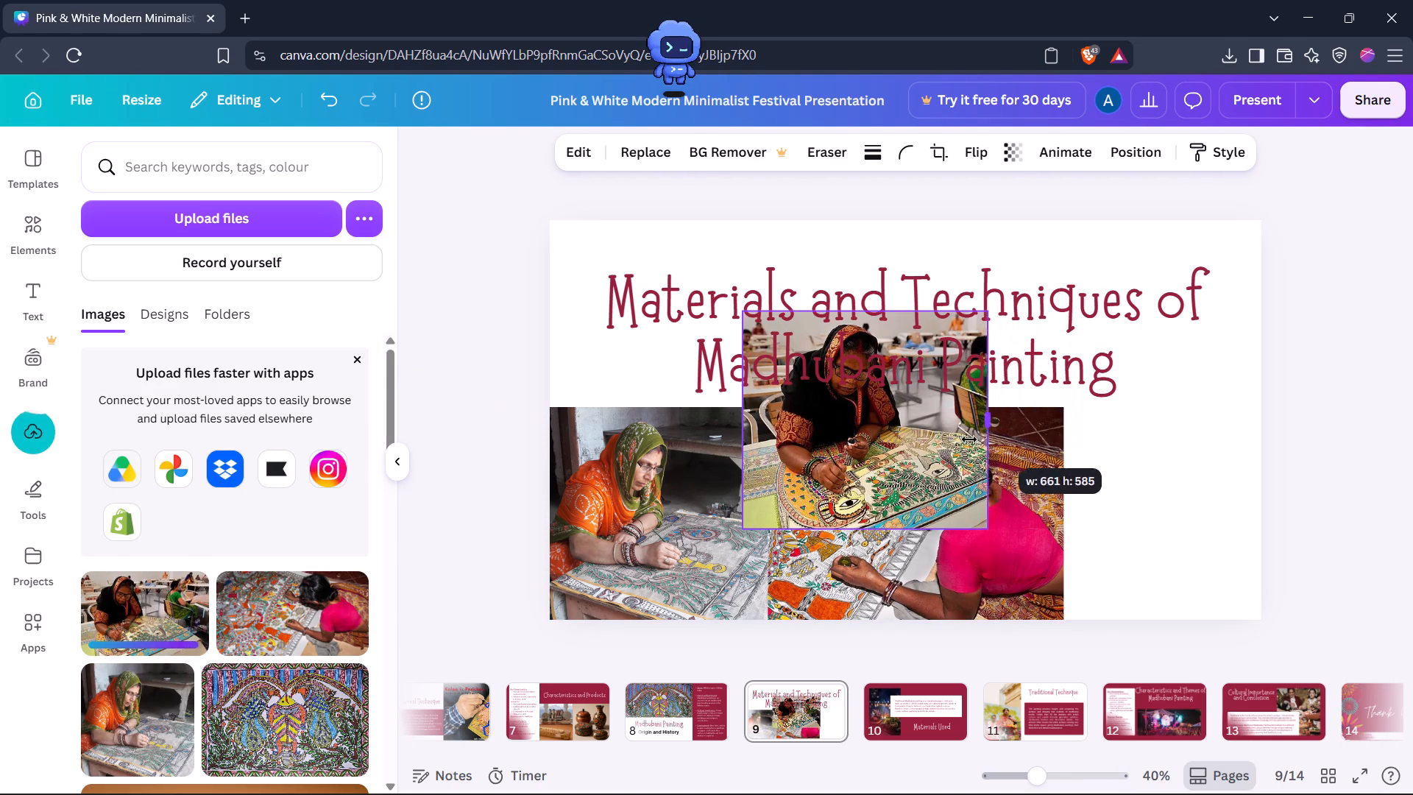
left_click_drag(969, 439, 949, 444)
left_click_drag(879, 451, 1130, 527)
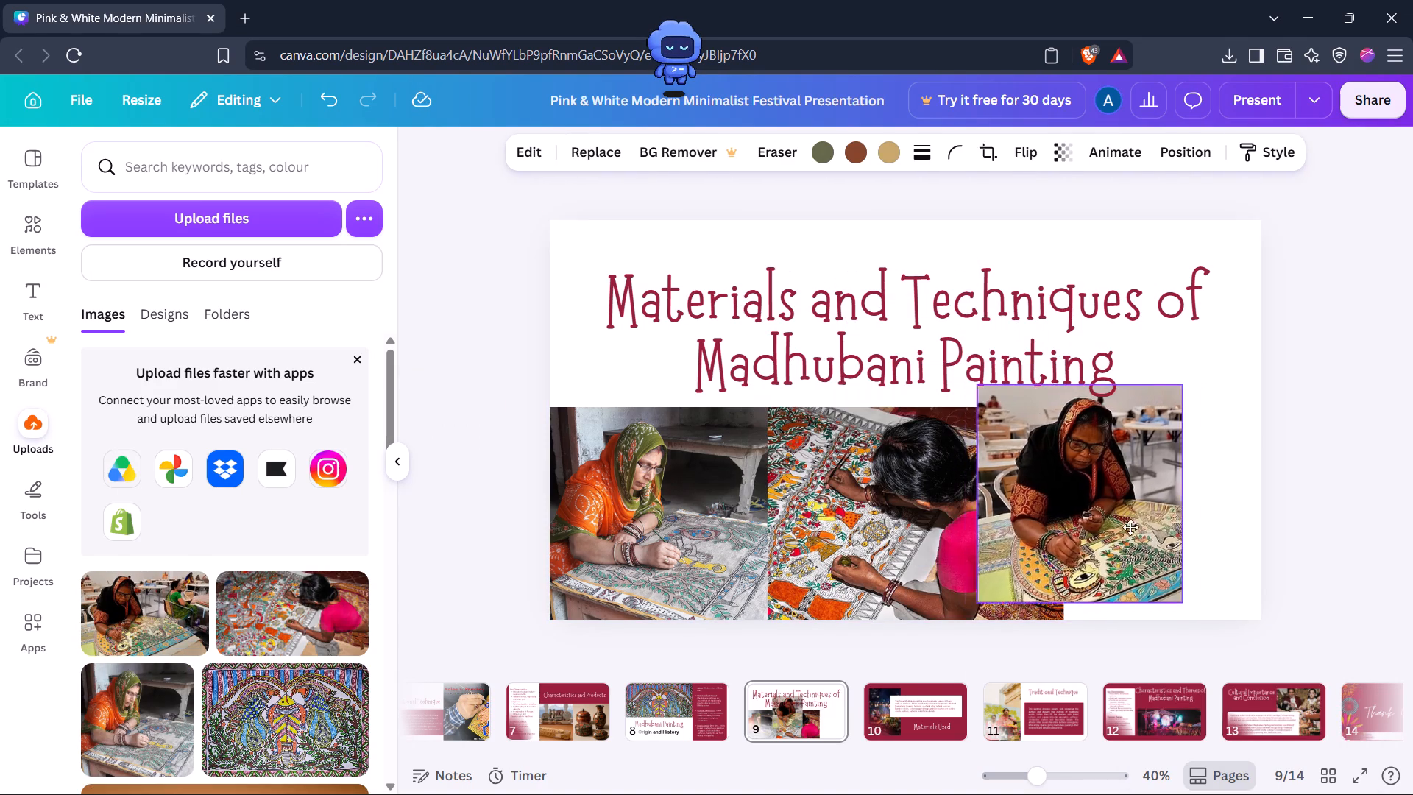
left_click_drag(1130, 527, 1200, 543)
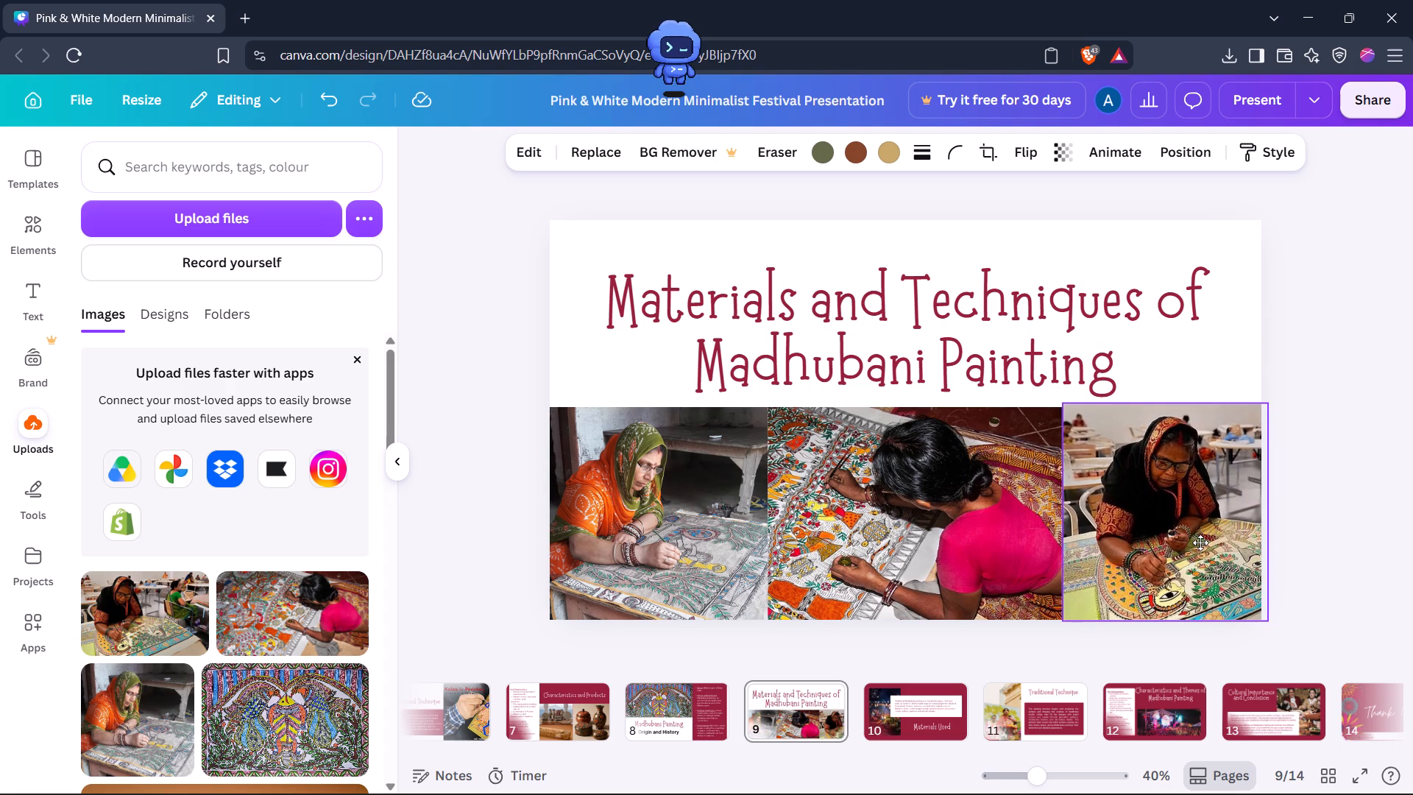
left_click_drag(1200, 543, 1192, 545)
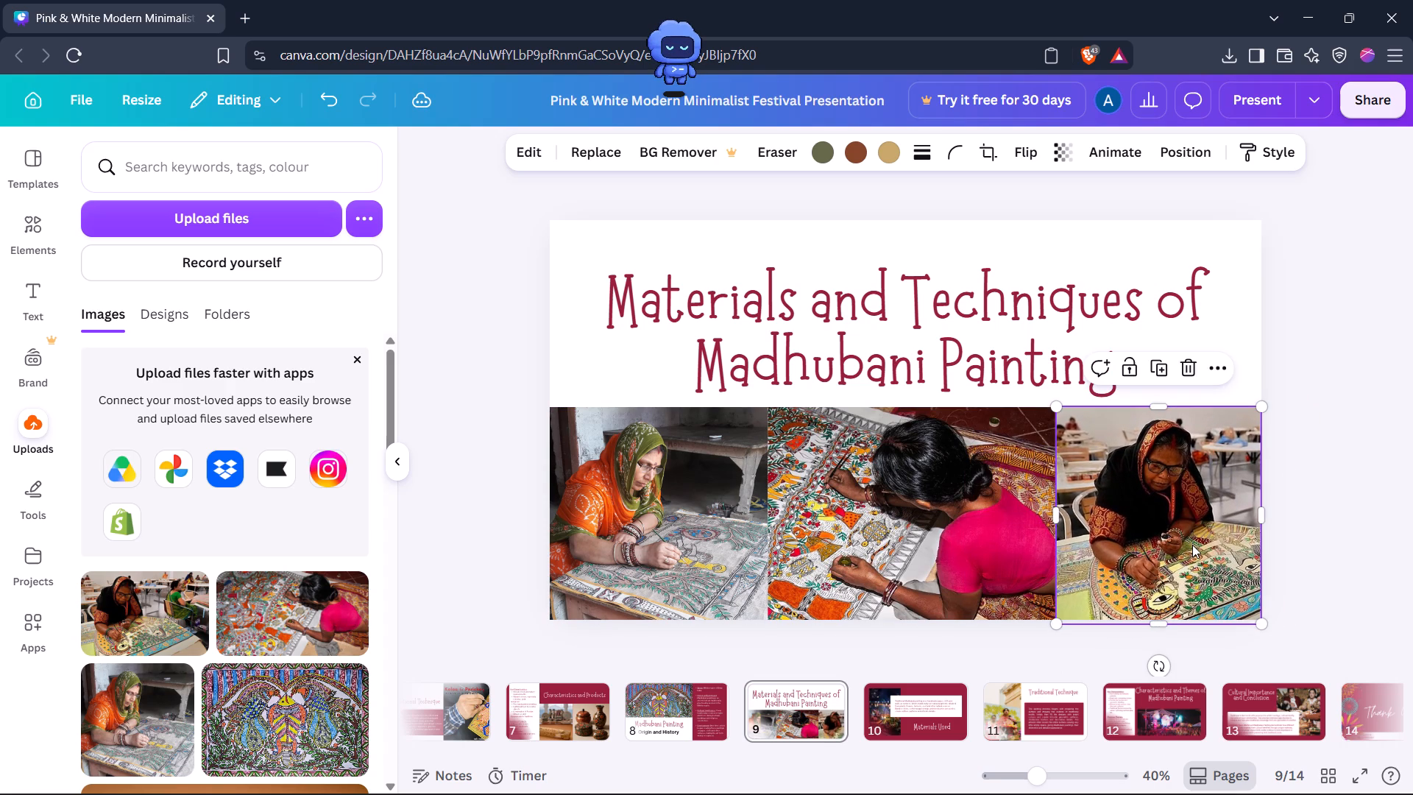
left_click(1340, 423)
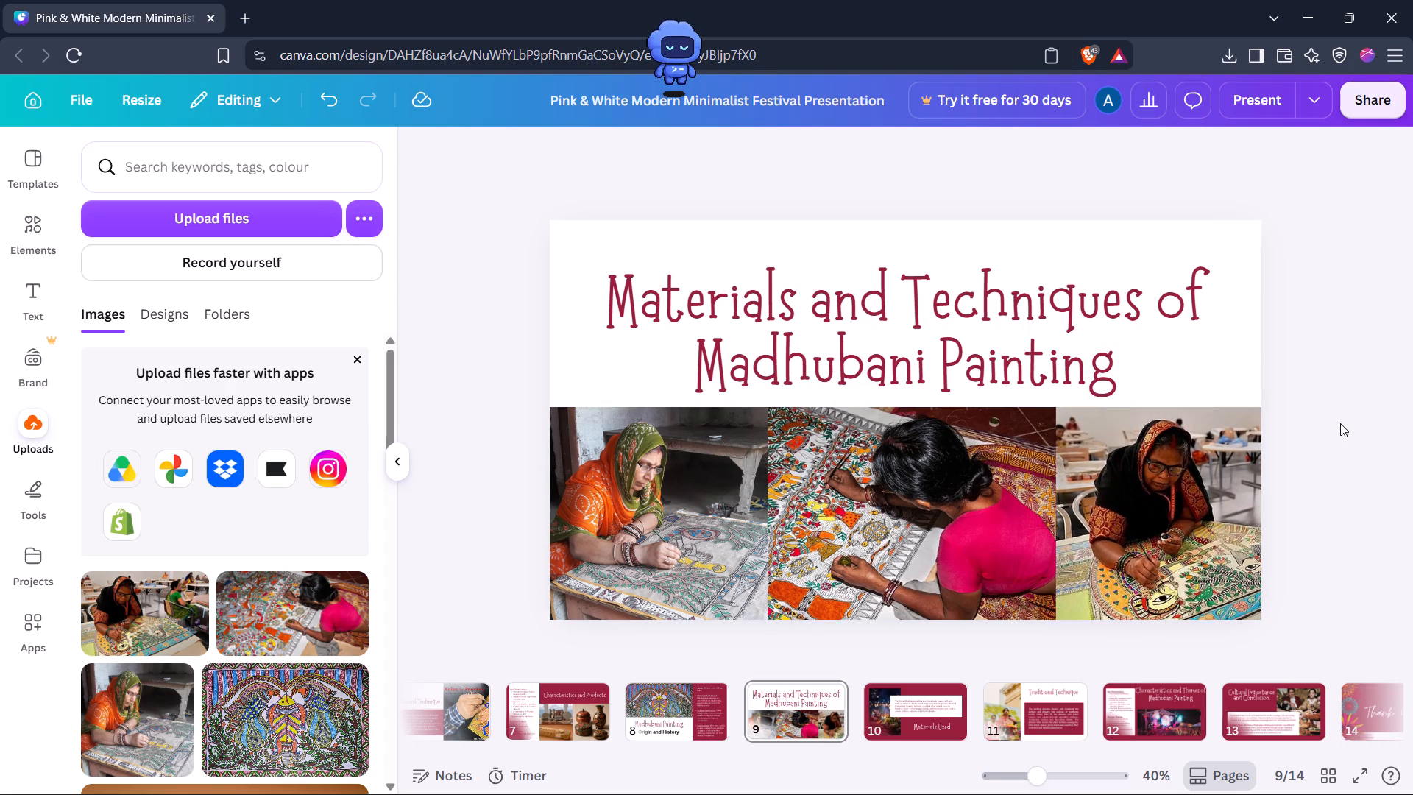
Go to slide 10, Materials Used.
key("Right")
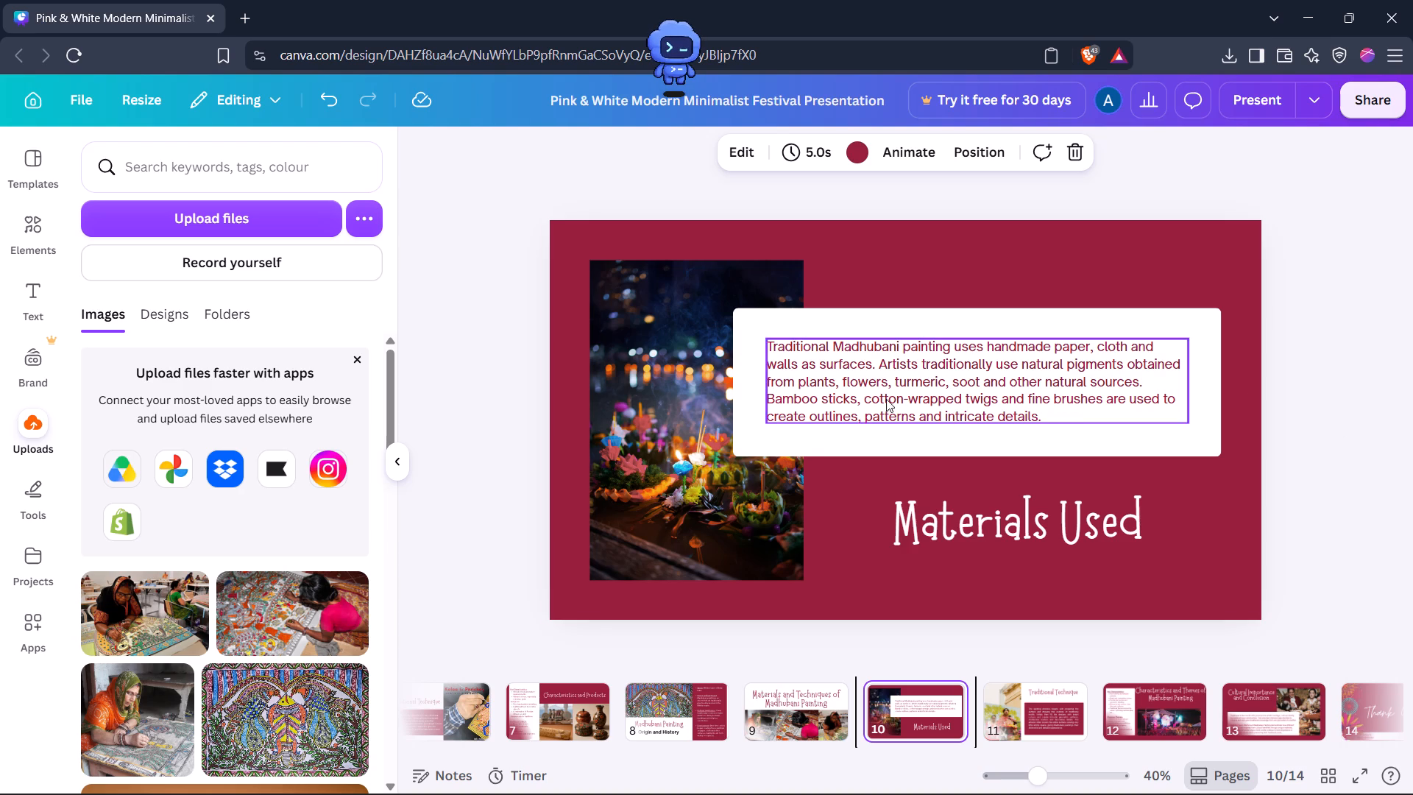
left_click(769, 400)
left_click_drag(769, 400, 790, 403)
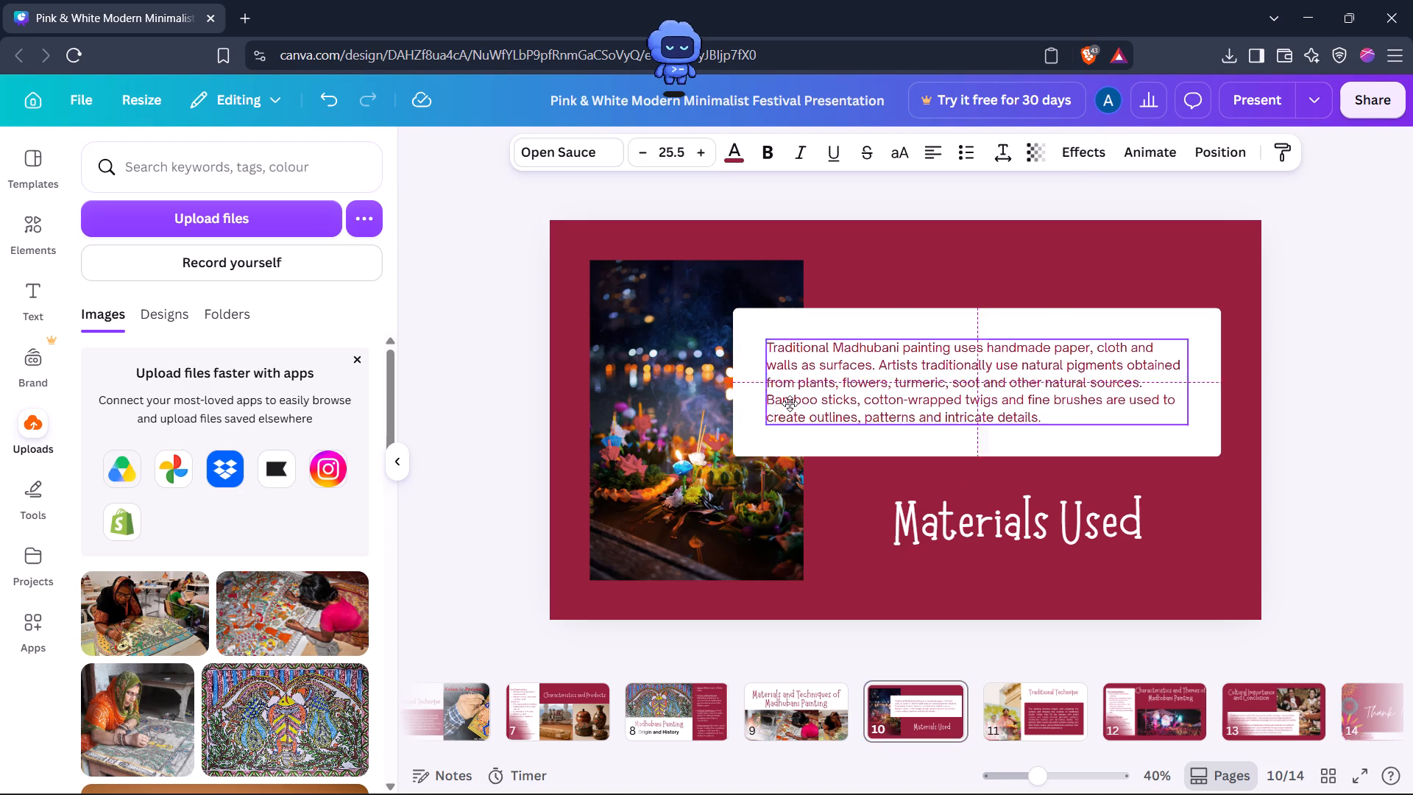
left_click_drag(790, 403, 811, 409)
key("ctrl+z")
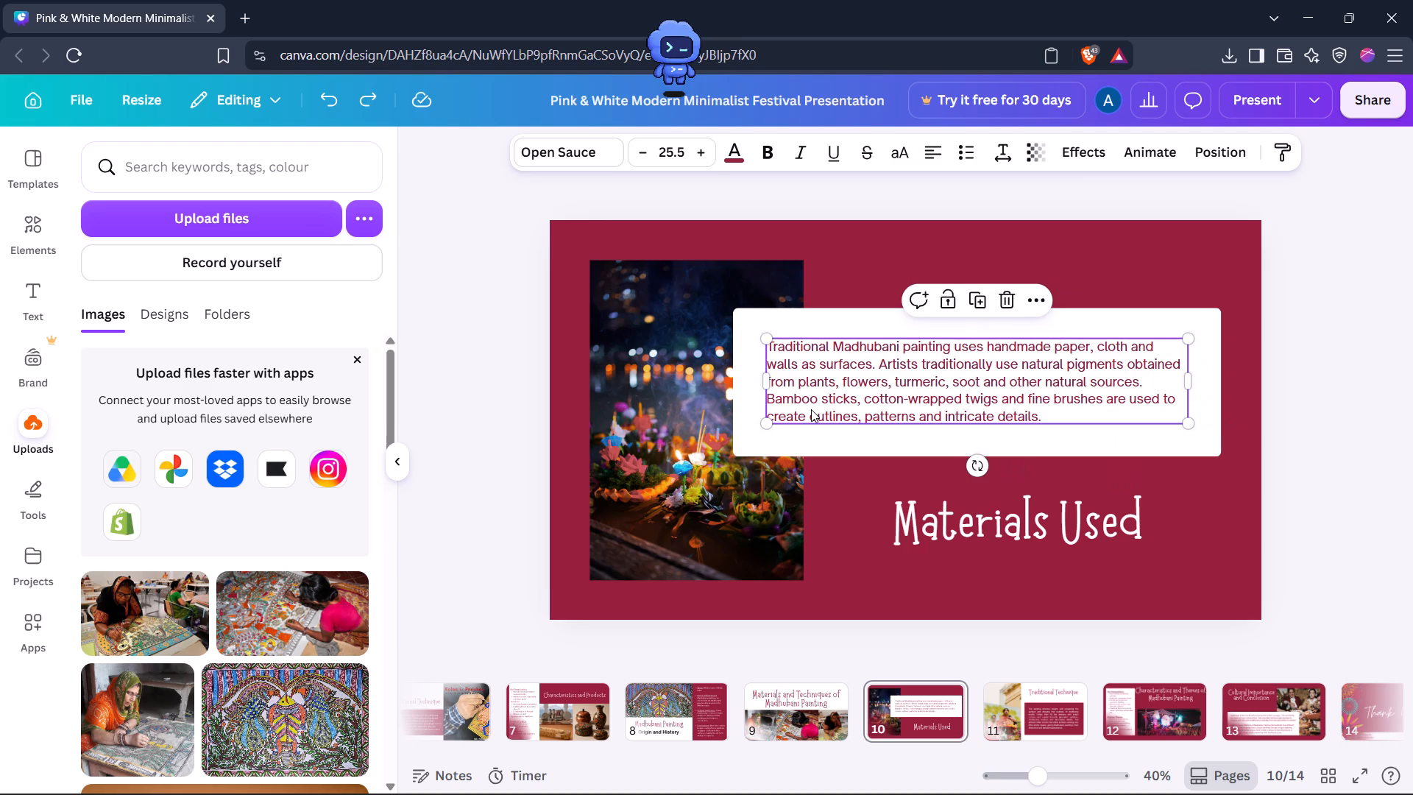
left_click(768, 399)
left_click_drag(768, 399, 923, 426)
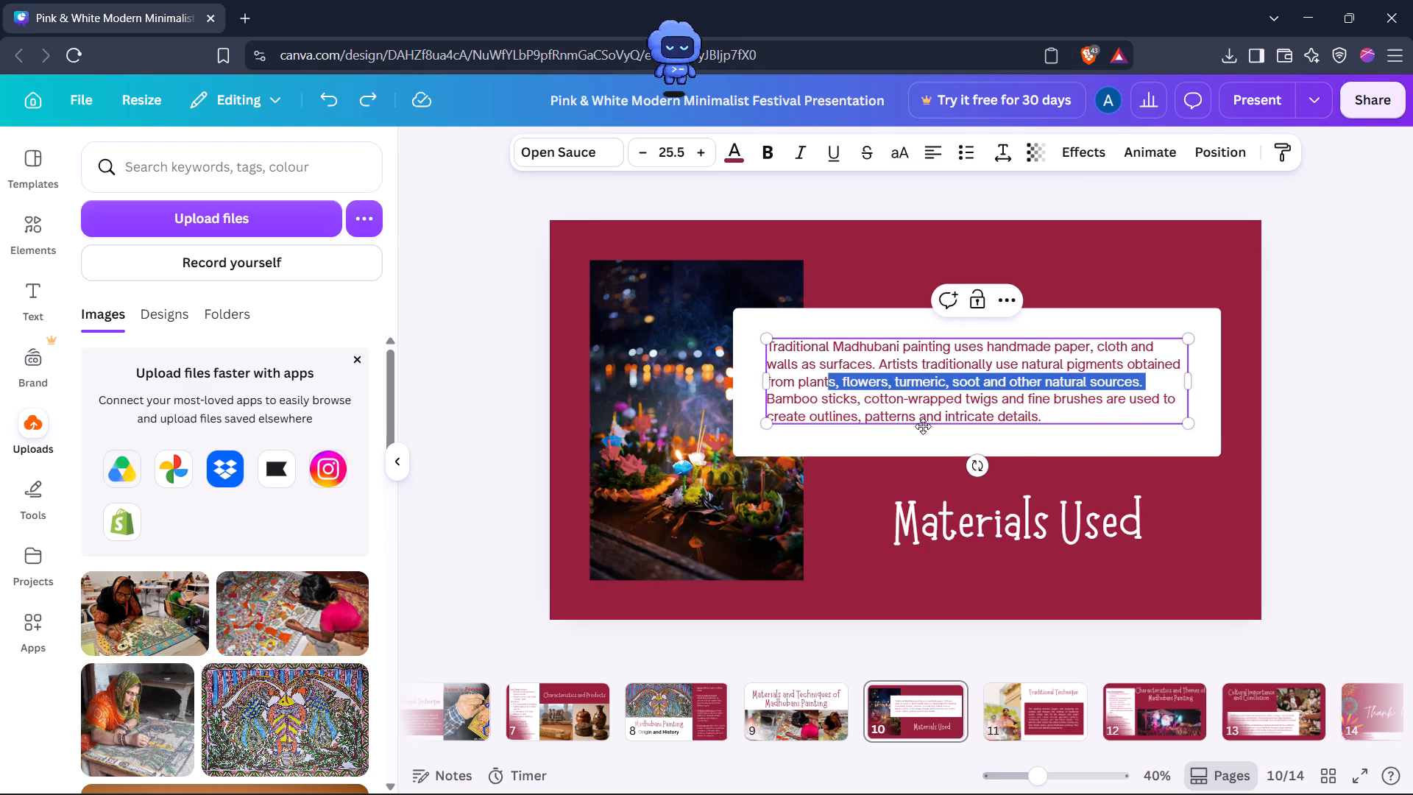
left_click_drag(923, 426, 1056, 400)
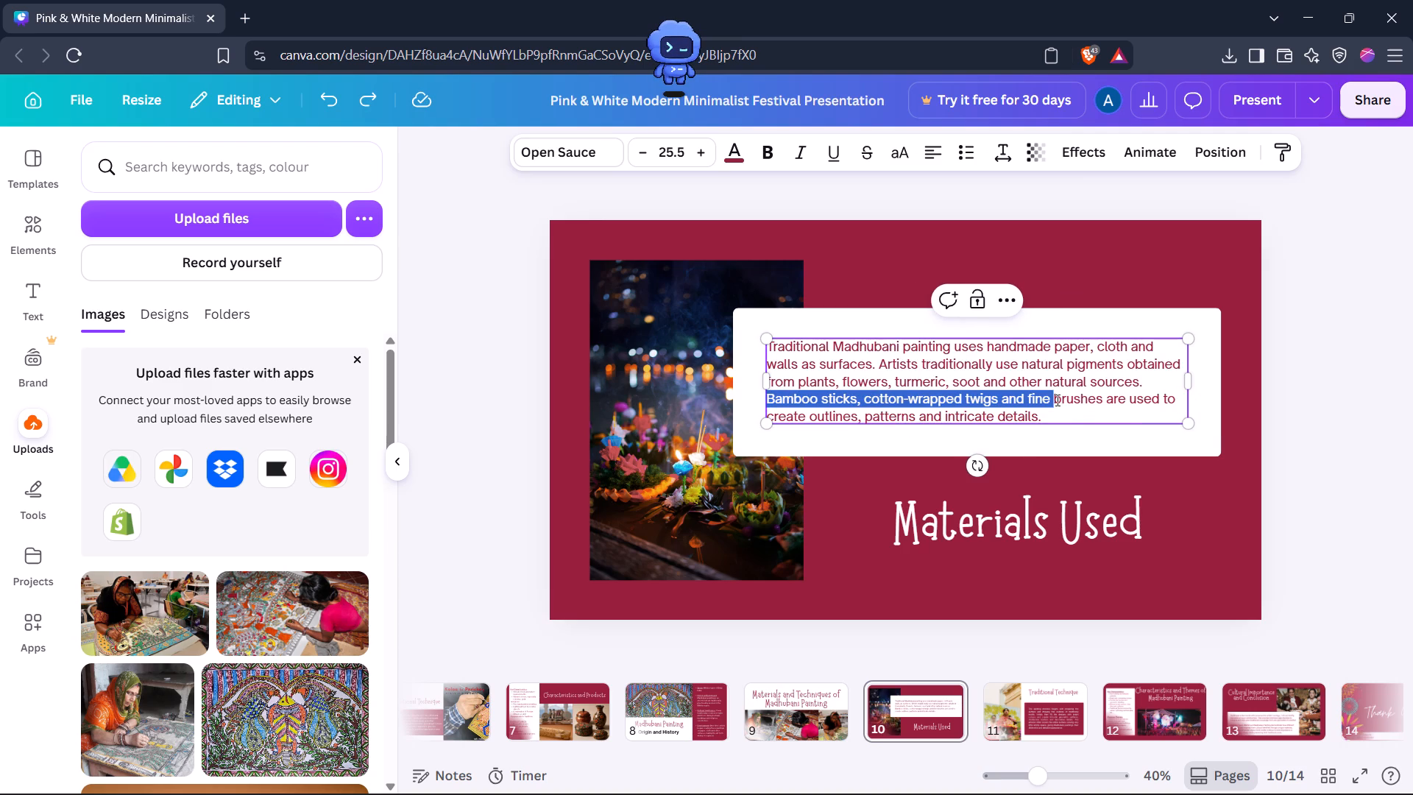
left_click_drag(1056, 400, 1093, 402)
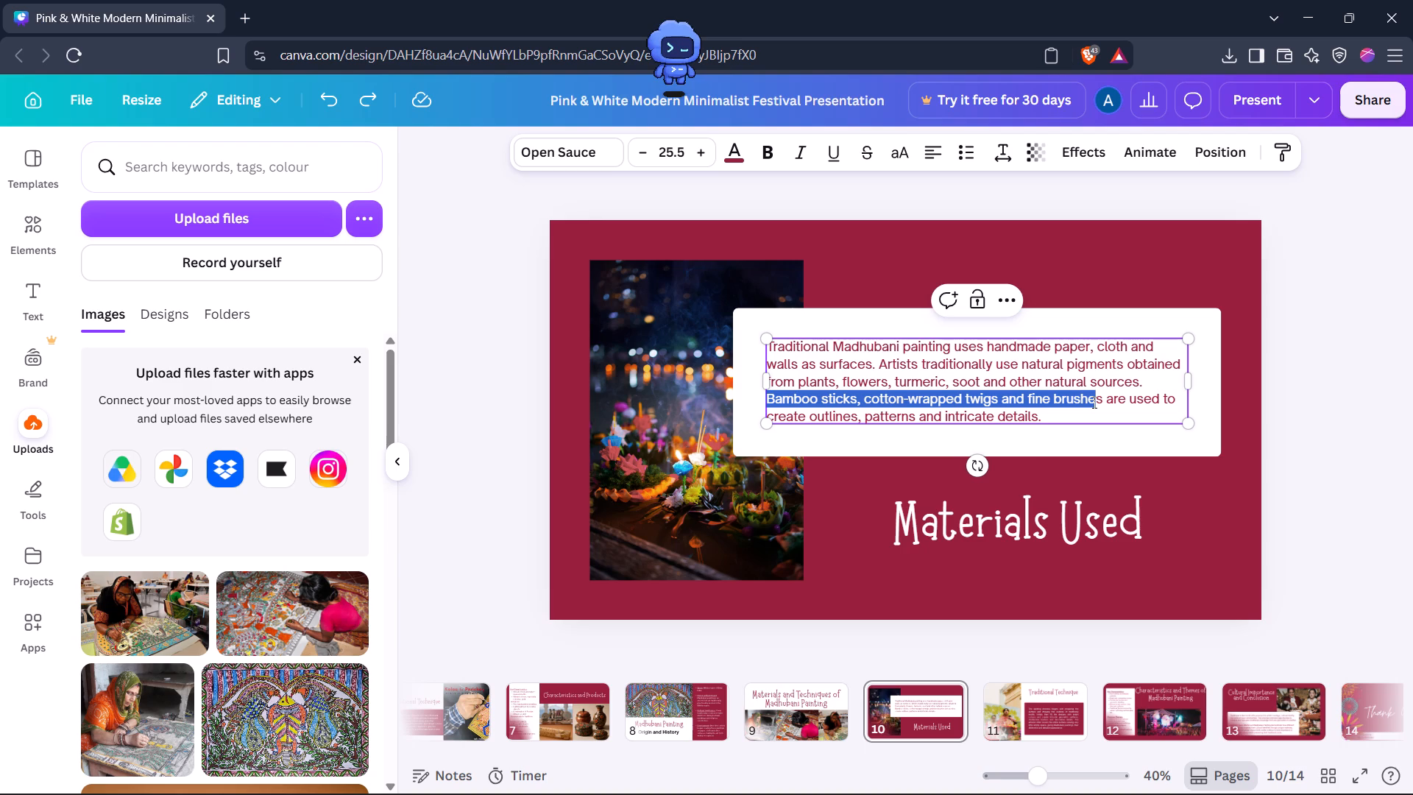
left_click_drag(1093, 402, 1101, 404)
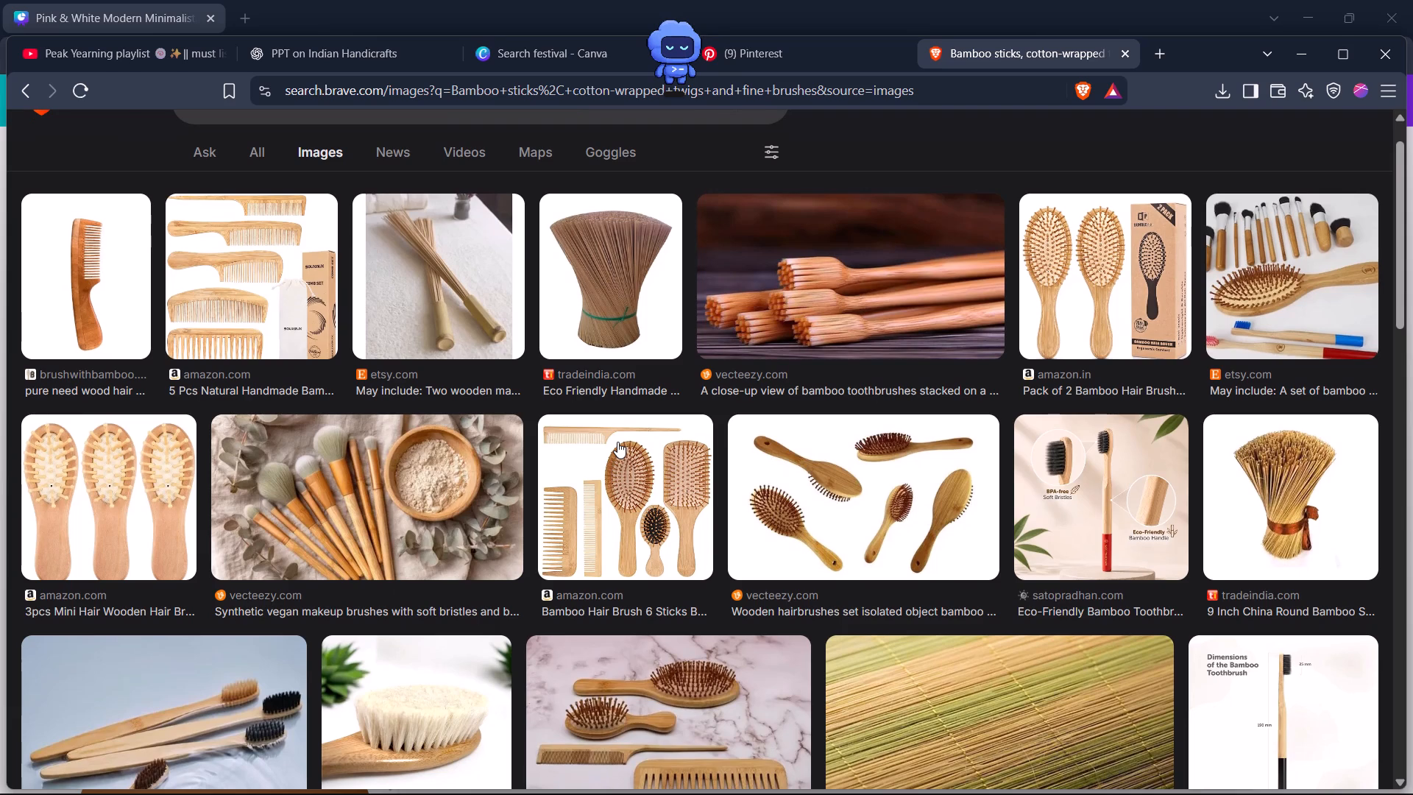
scroll(617, 442, "up", 4)
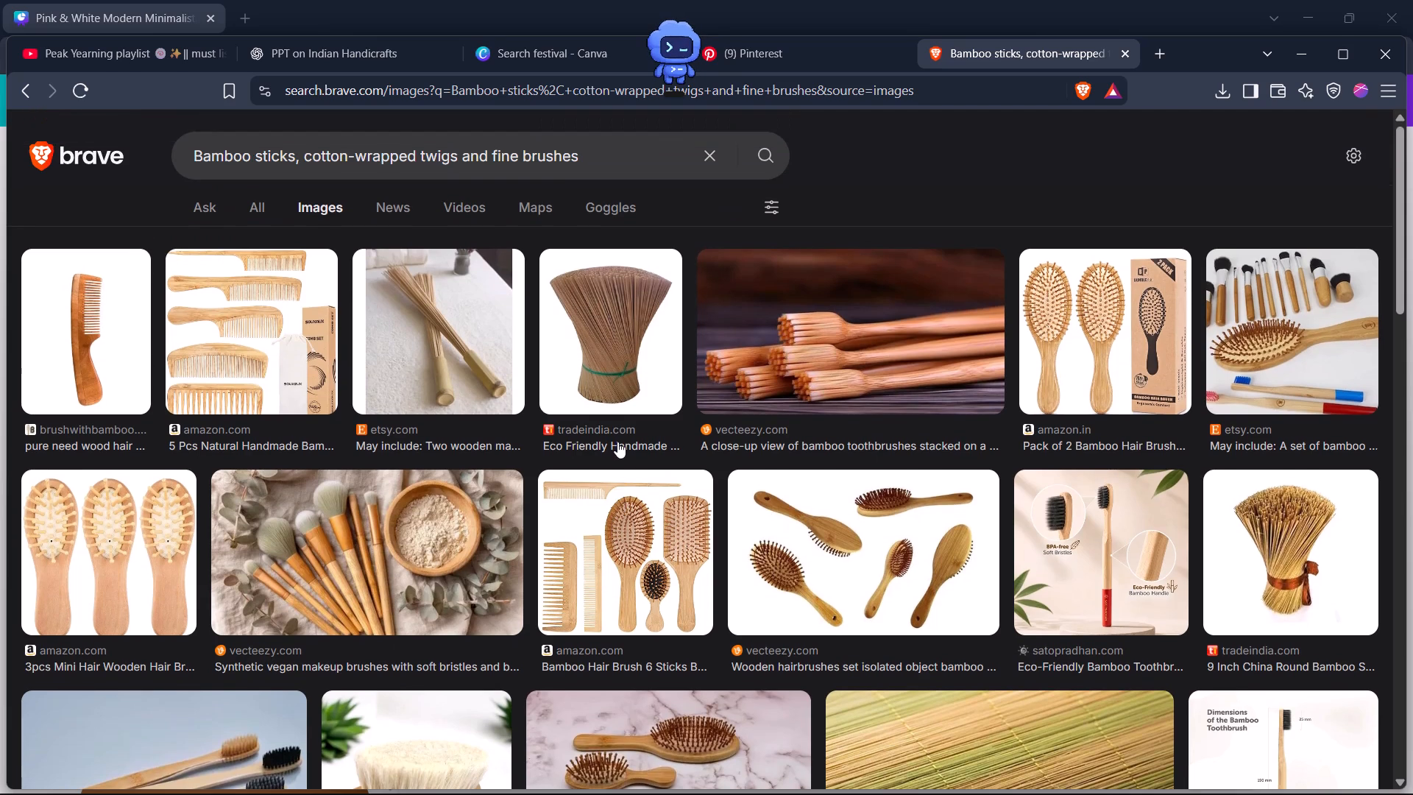
scroll(617, 442, "down", 4)
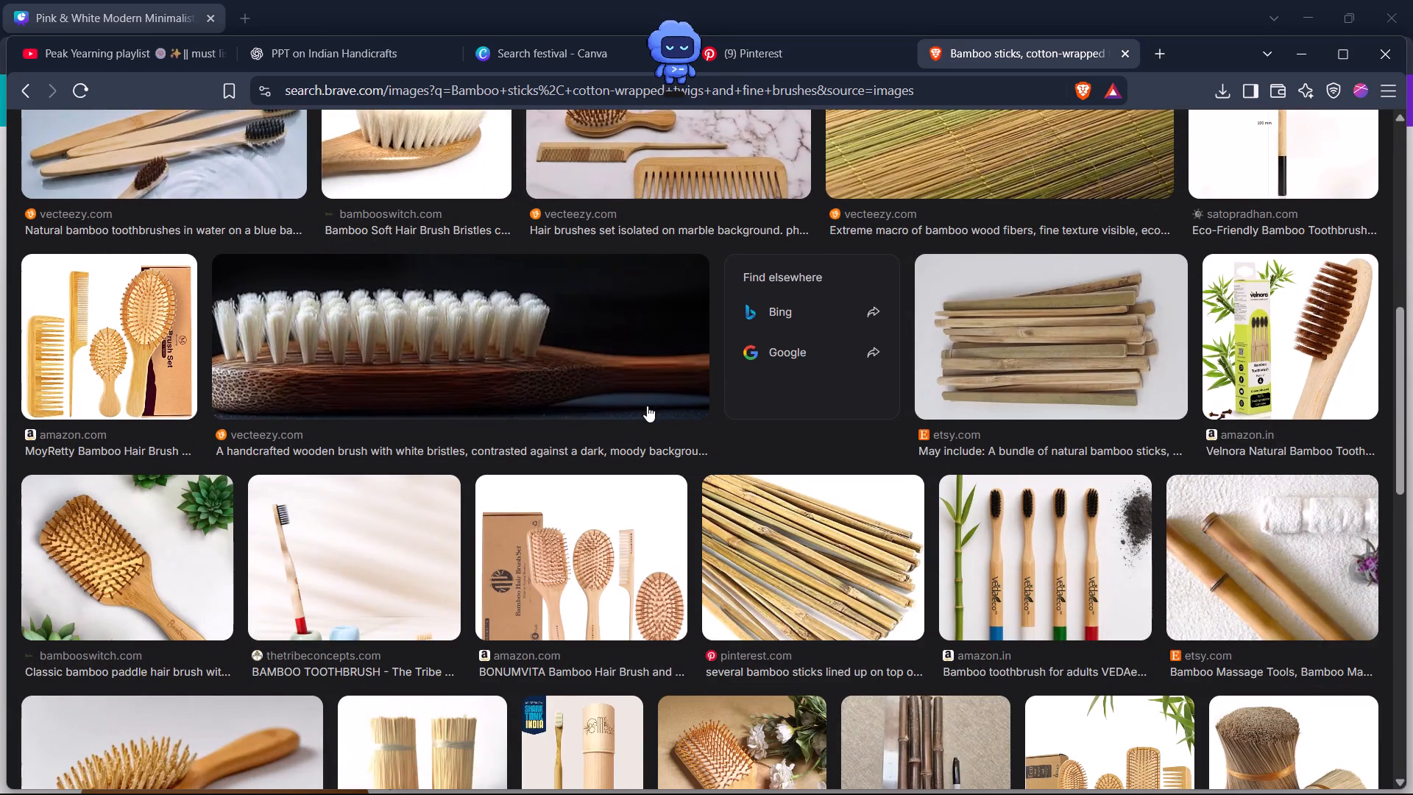
scroll(647, 406, "down", 6)
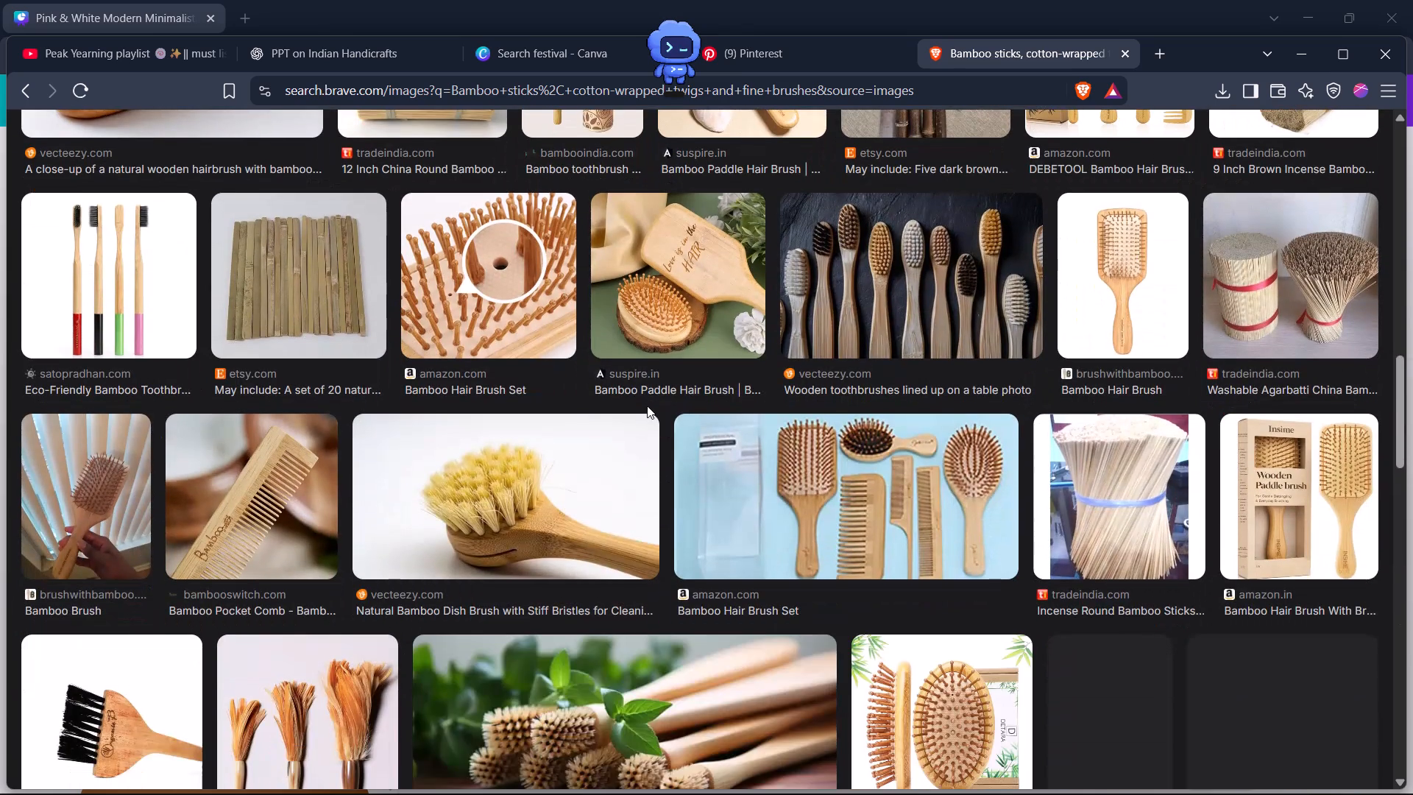
left_click(647, 406)
scroll(647, 406, "down", 4)
scroll(601, 794, "up", 8)
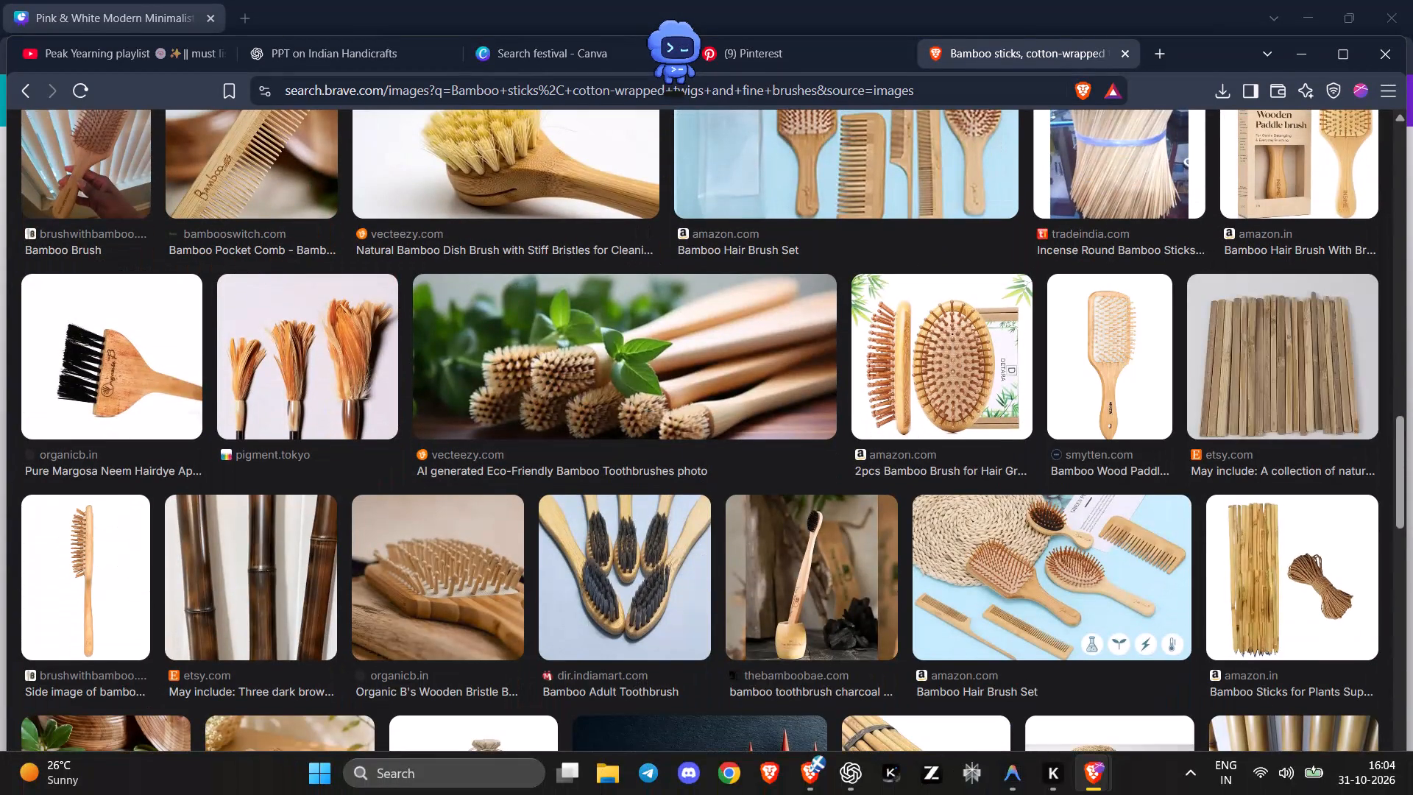
scroll(606, 437, "up", 11)
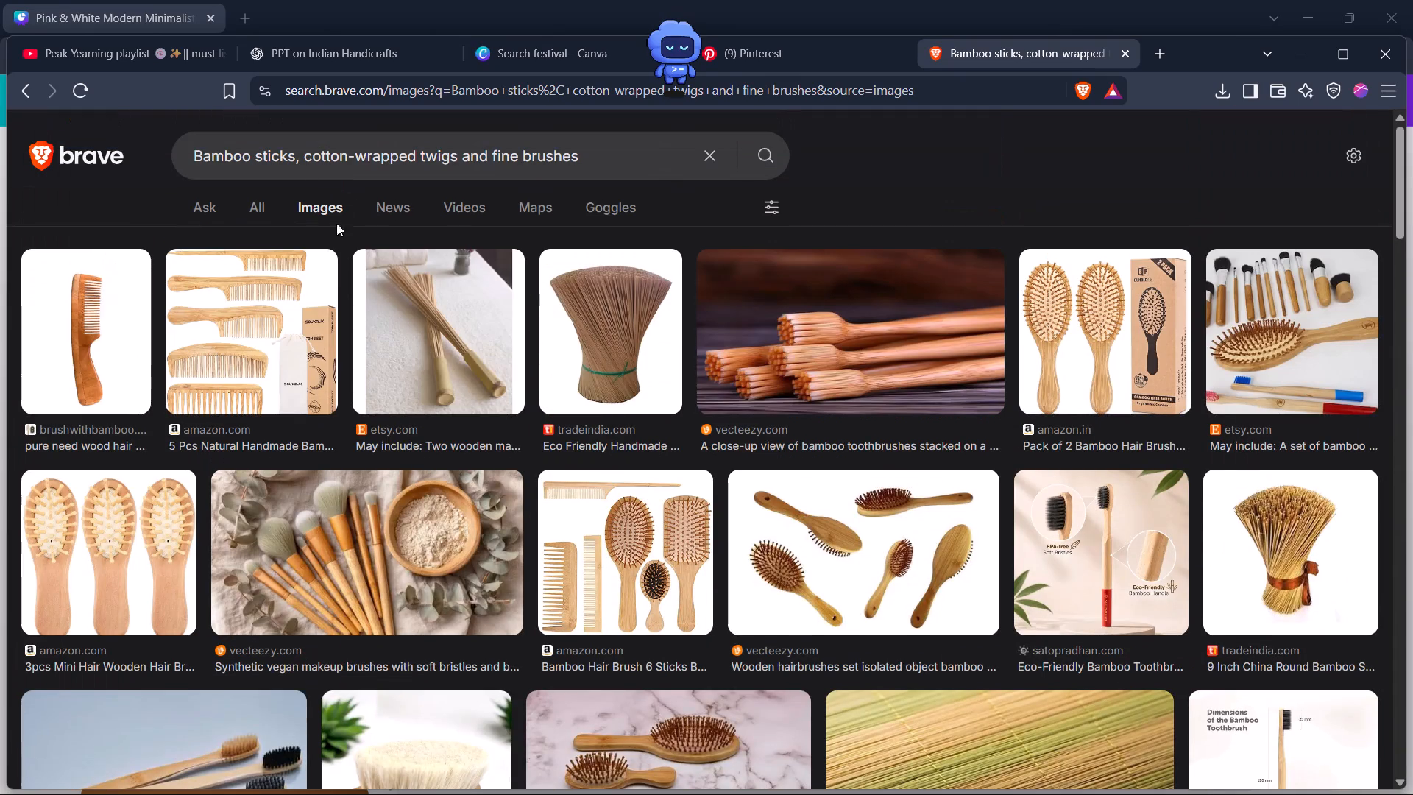
Shorten the image search query to "Bamboo sticks" and run the search.
left_click_drag(294, 158, 720, 184)
key("BackSpace")
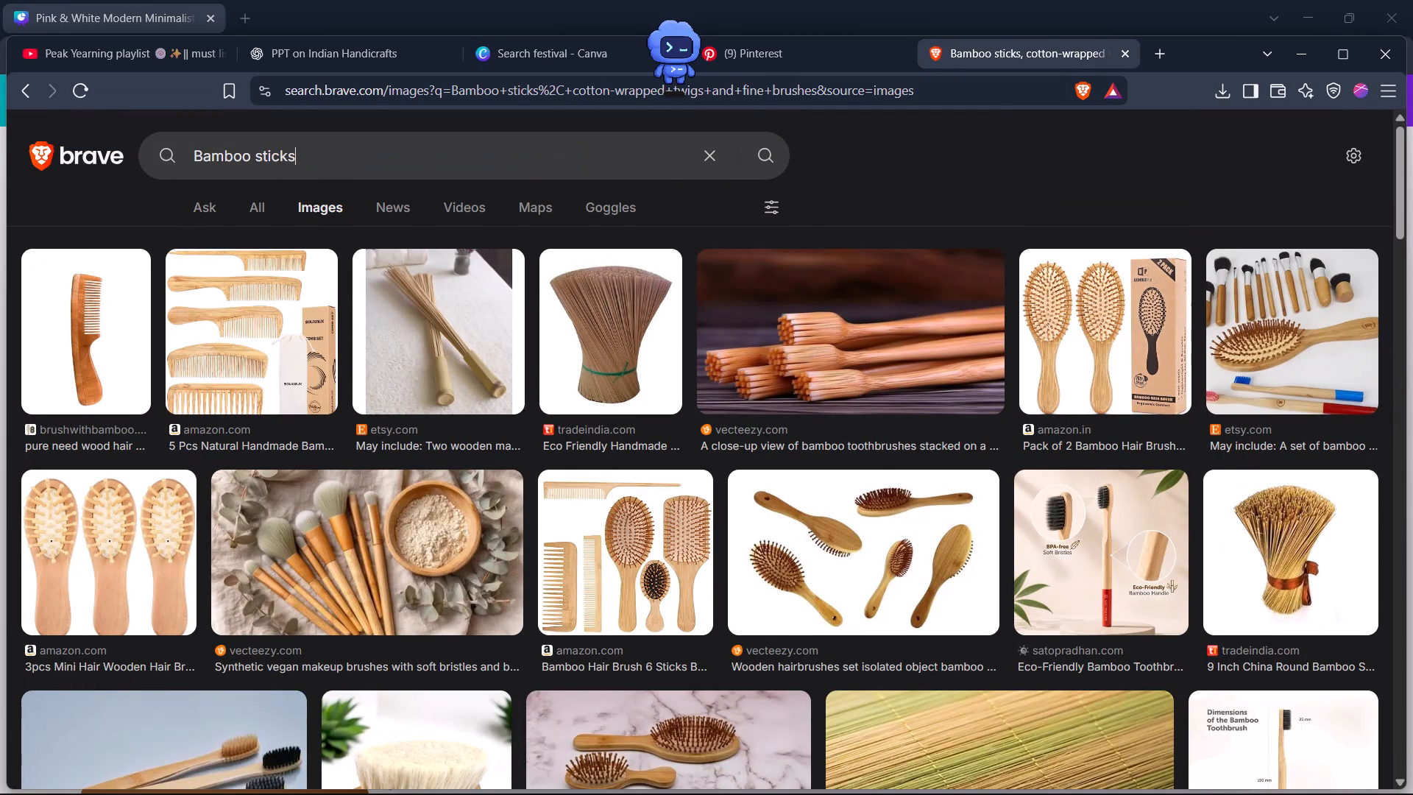
key("Return")
key("Return")
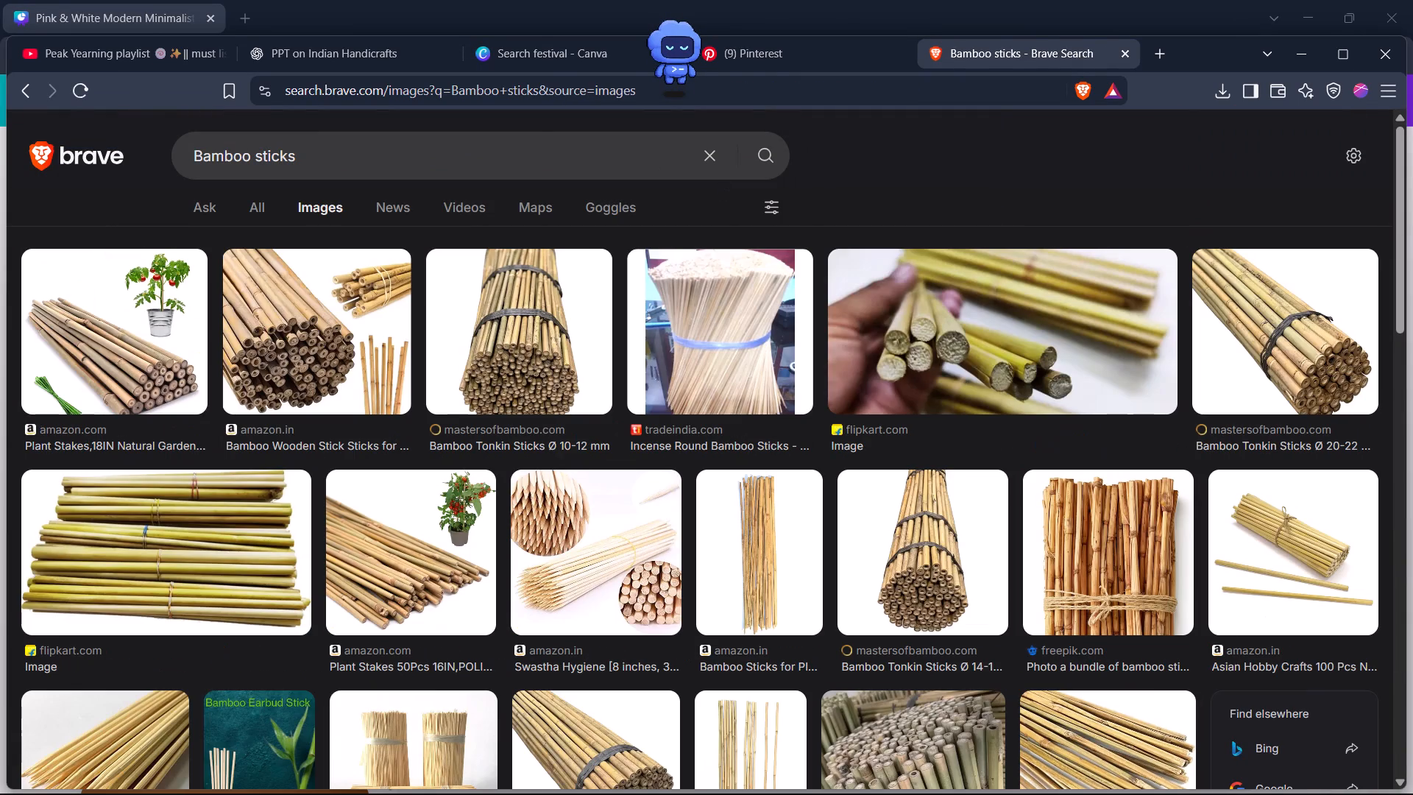
Copy the pexels.com photo of bundled bamboo sticks in detailed view from the image results.
scroll(463, 568, "up", 1)
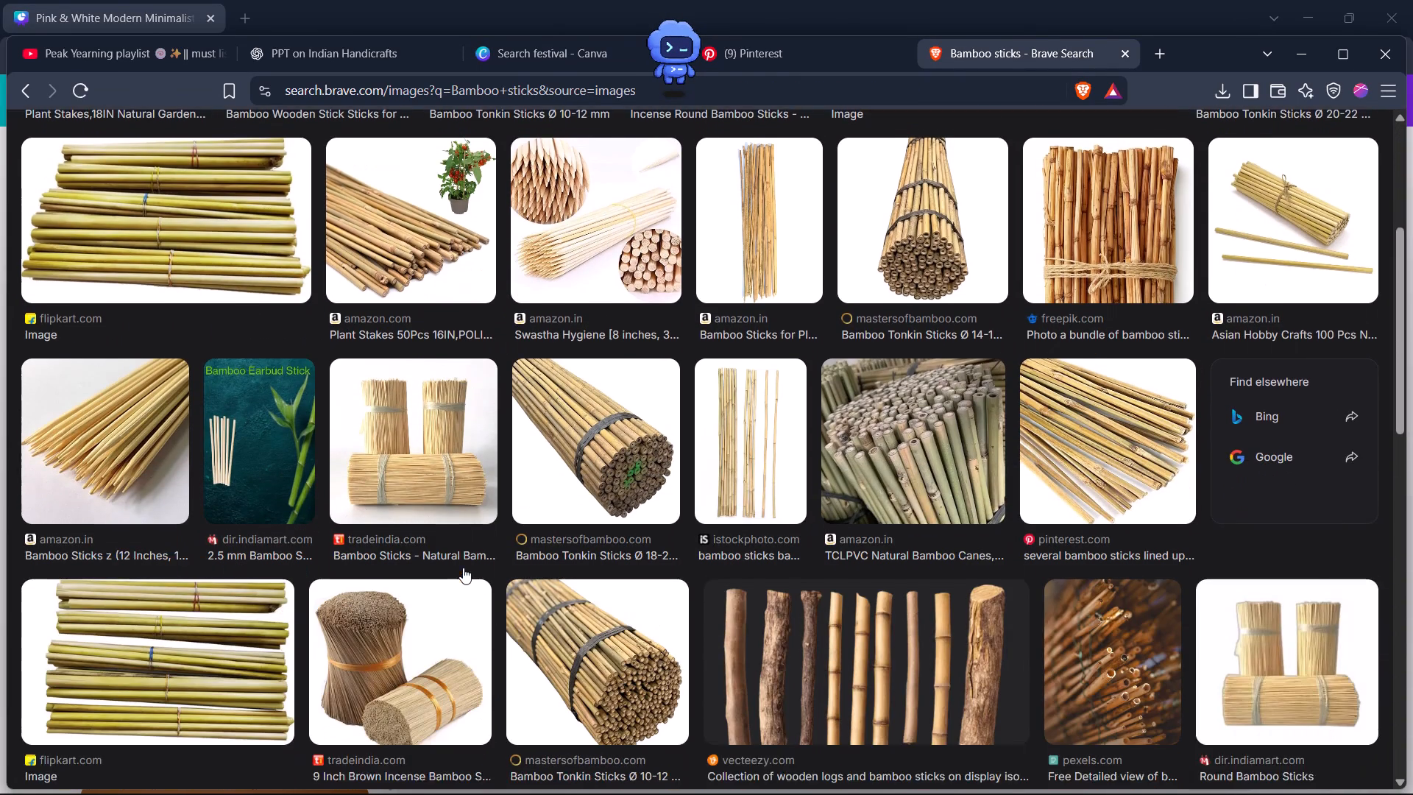
scroll(463, 568, "up", 1)
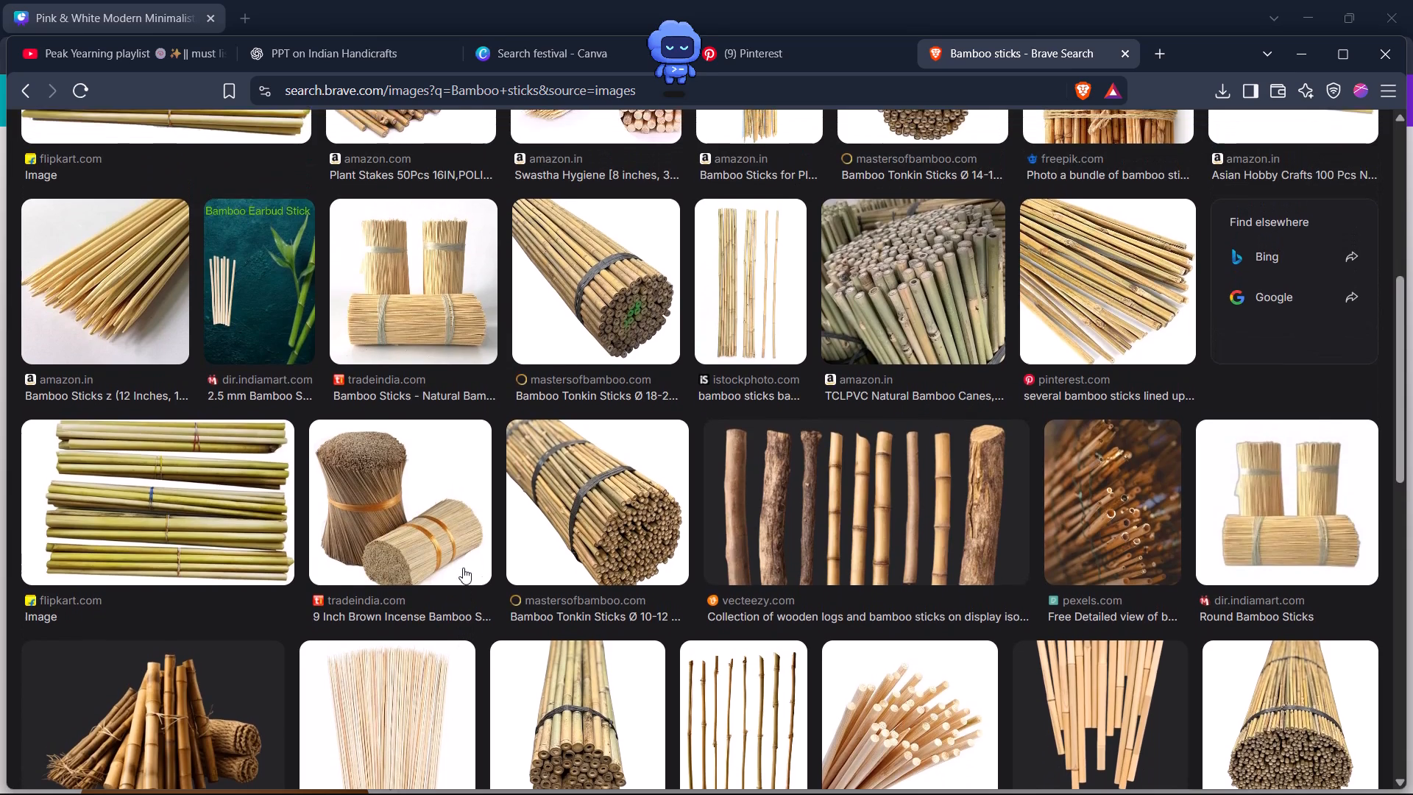
scroll(463, 568, "up", 1)
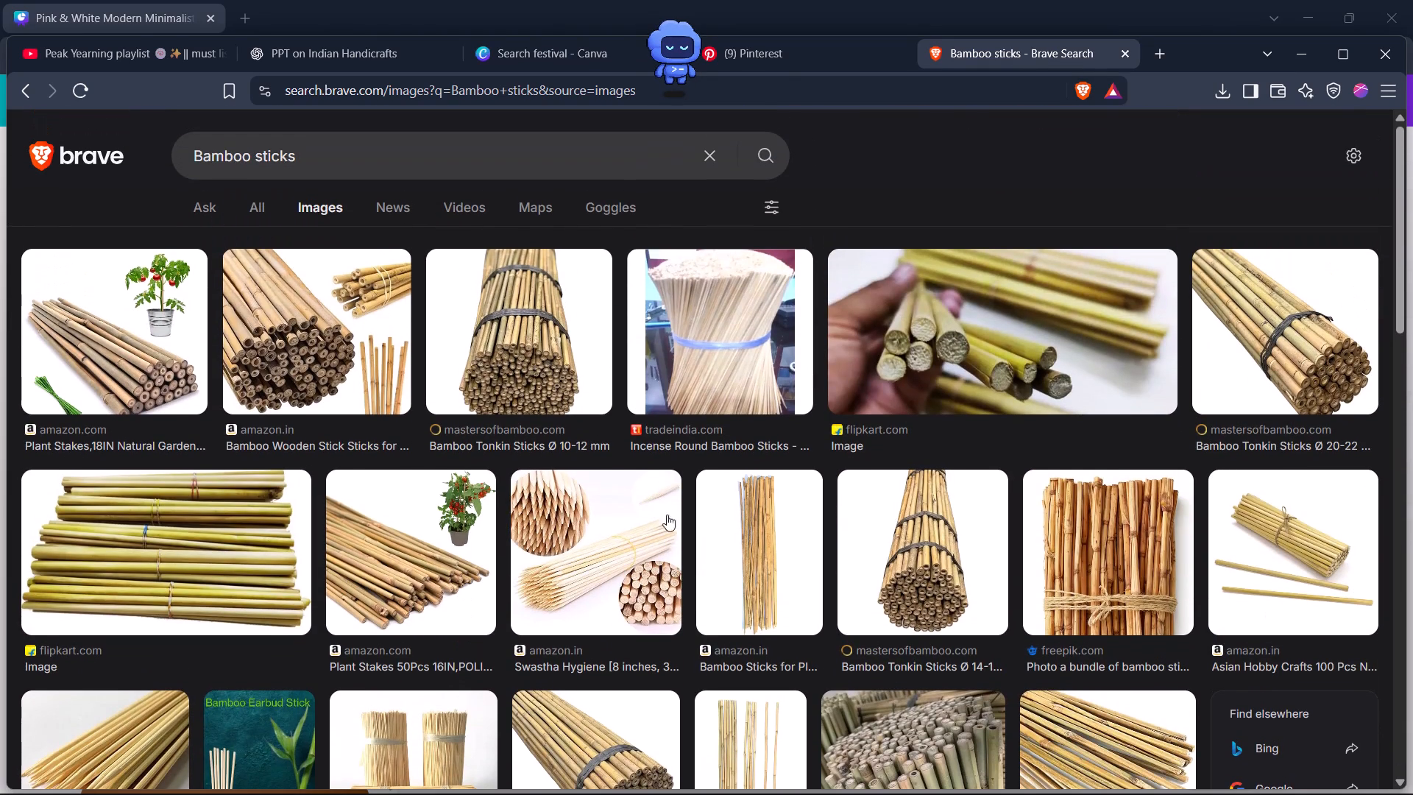
scroll(884, 614, "down", 2)
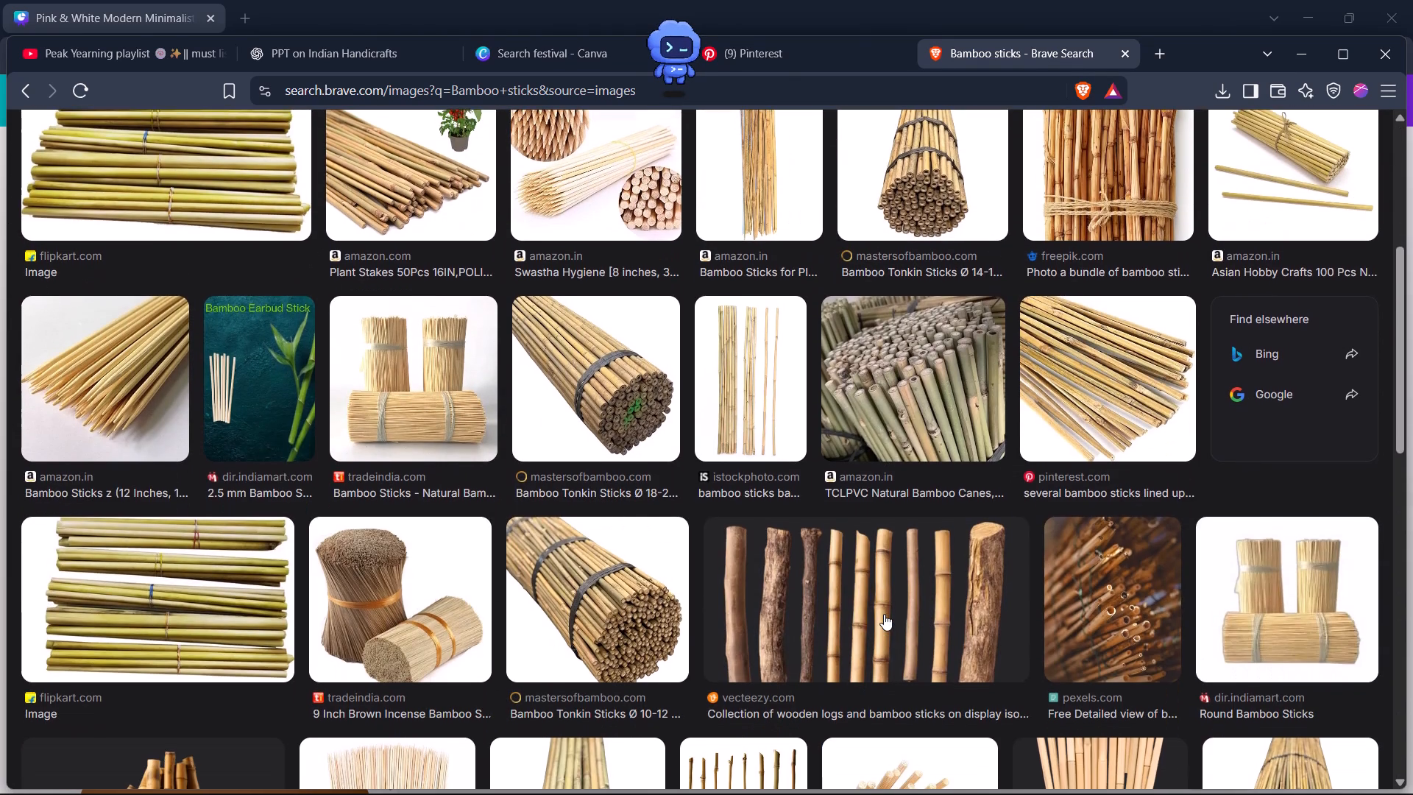
scroll(884, 614, "down", 1)
left_click(1087, 629)
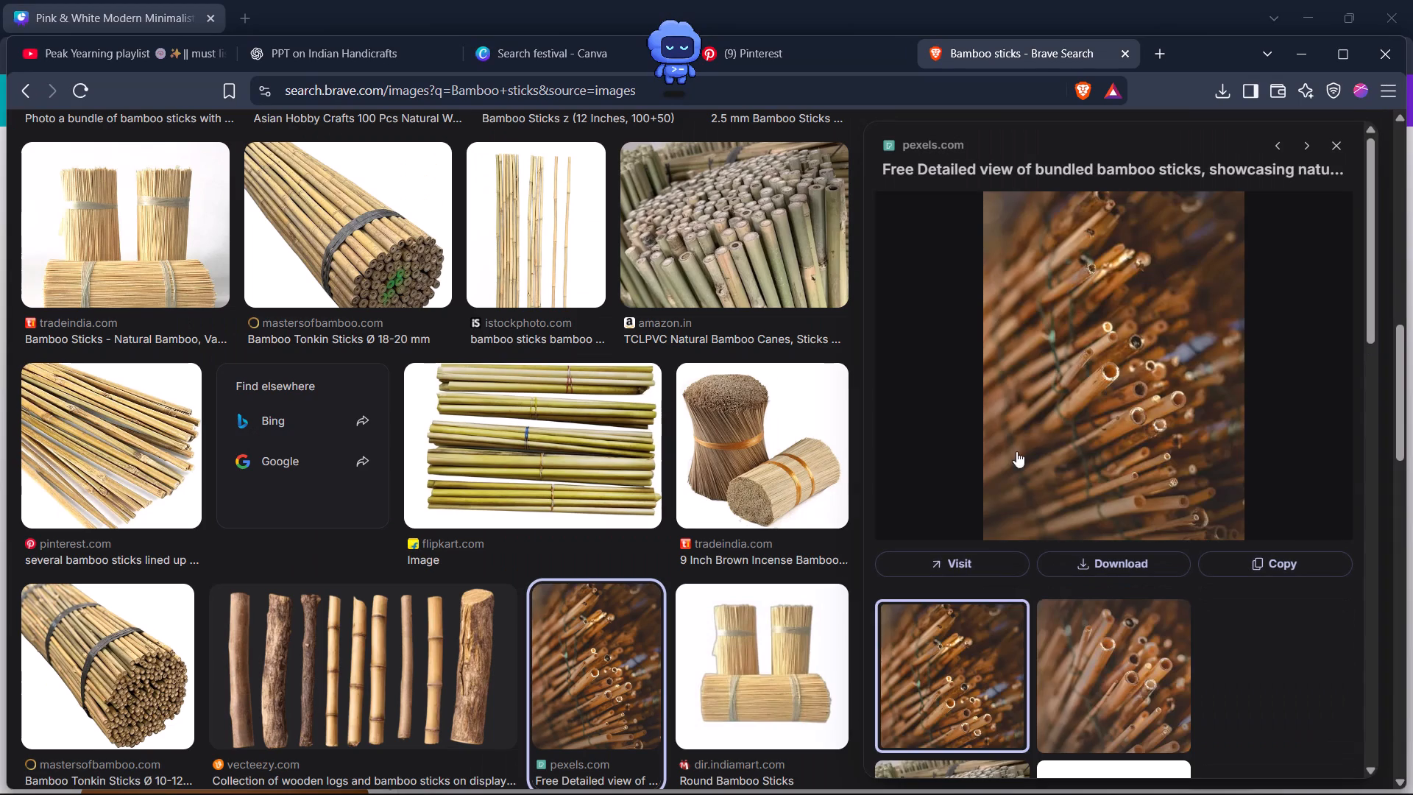
right_click(980, 317)
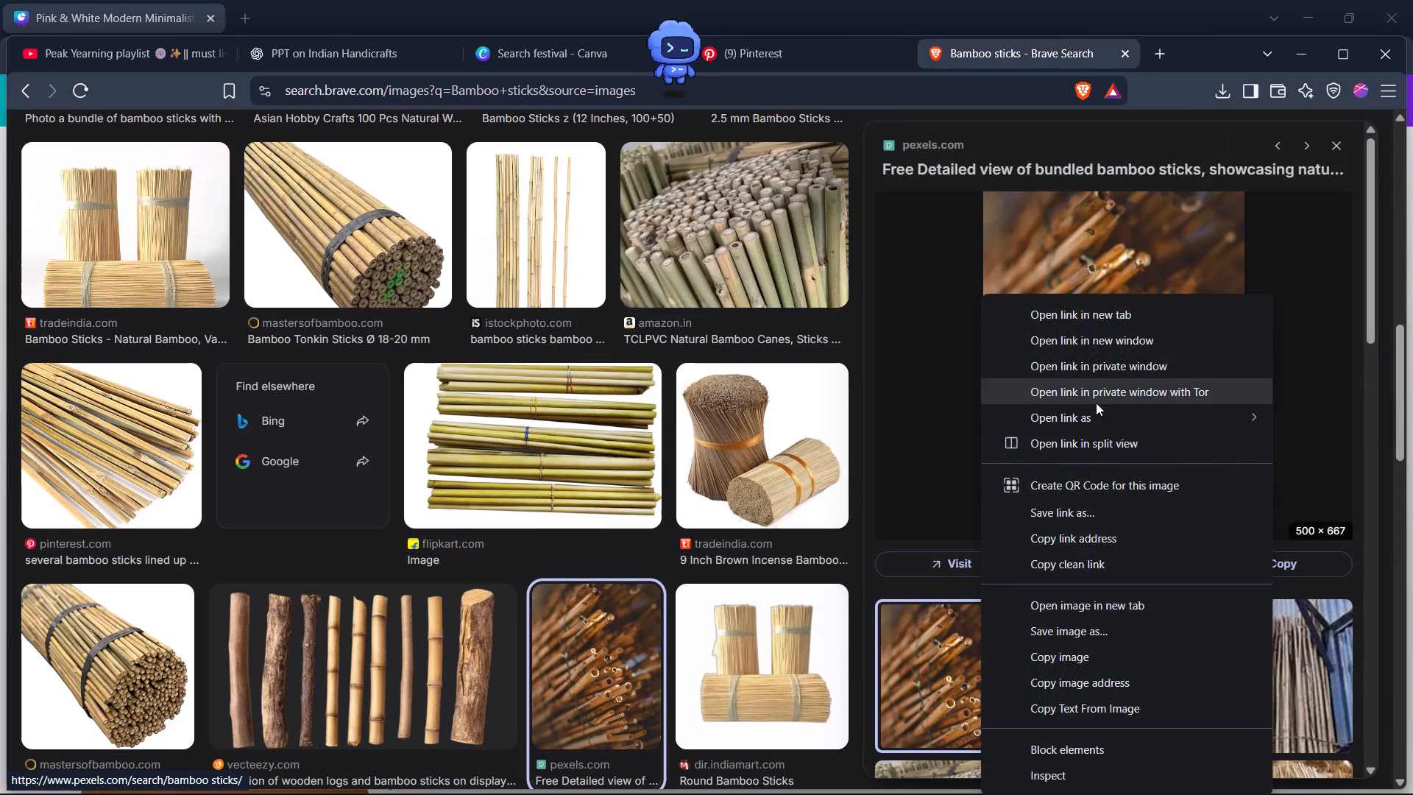
left_click(1074, 661)
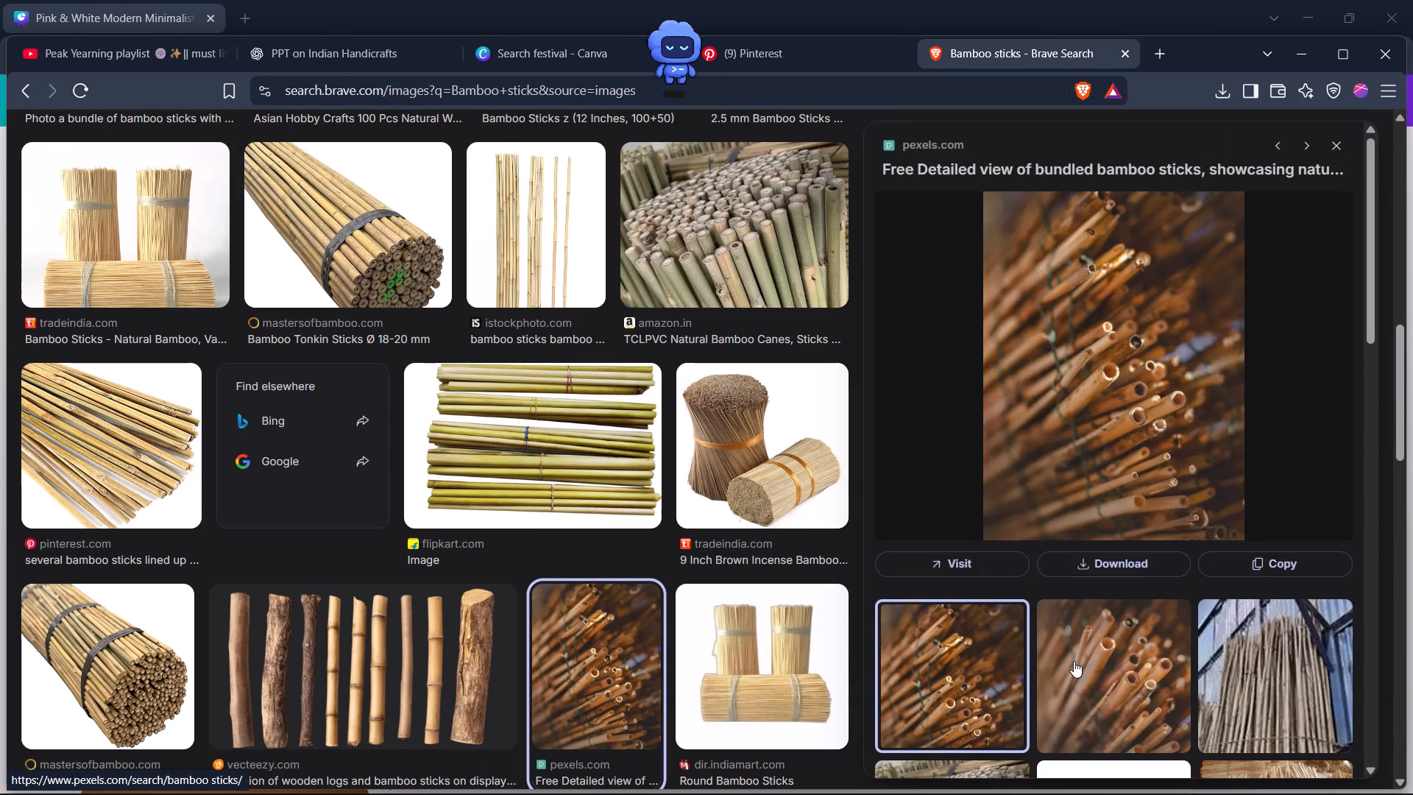
In Canva, delete the stock festival photo from the Materials Used slide and paste the copied bamboo sticks image.
key("alt+Tab")
left_click(717, 530)
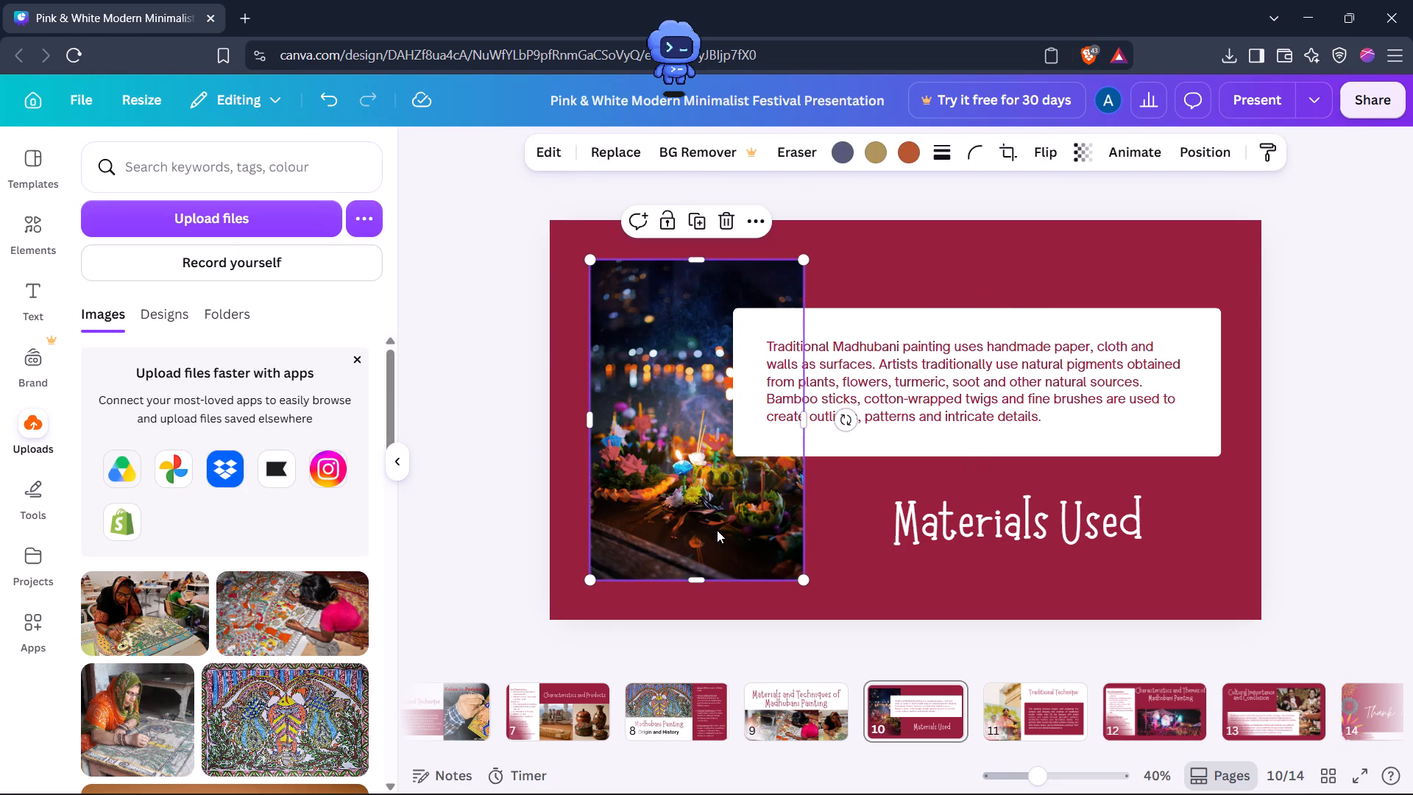
key("BackSpace")
right_click(654, 462)
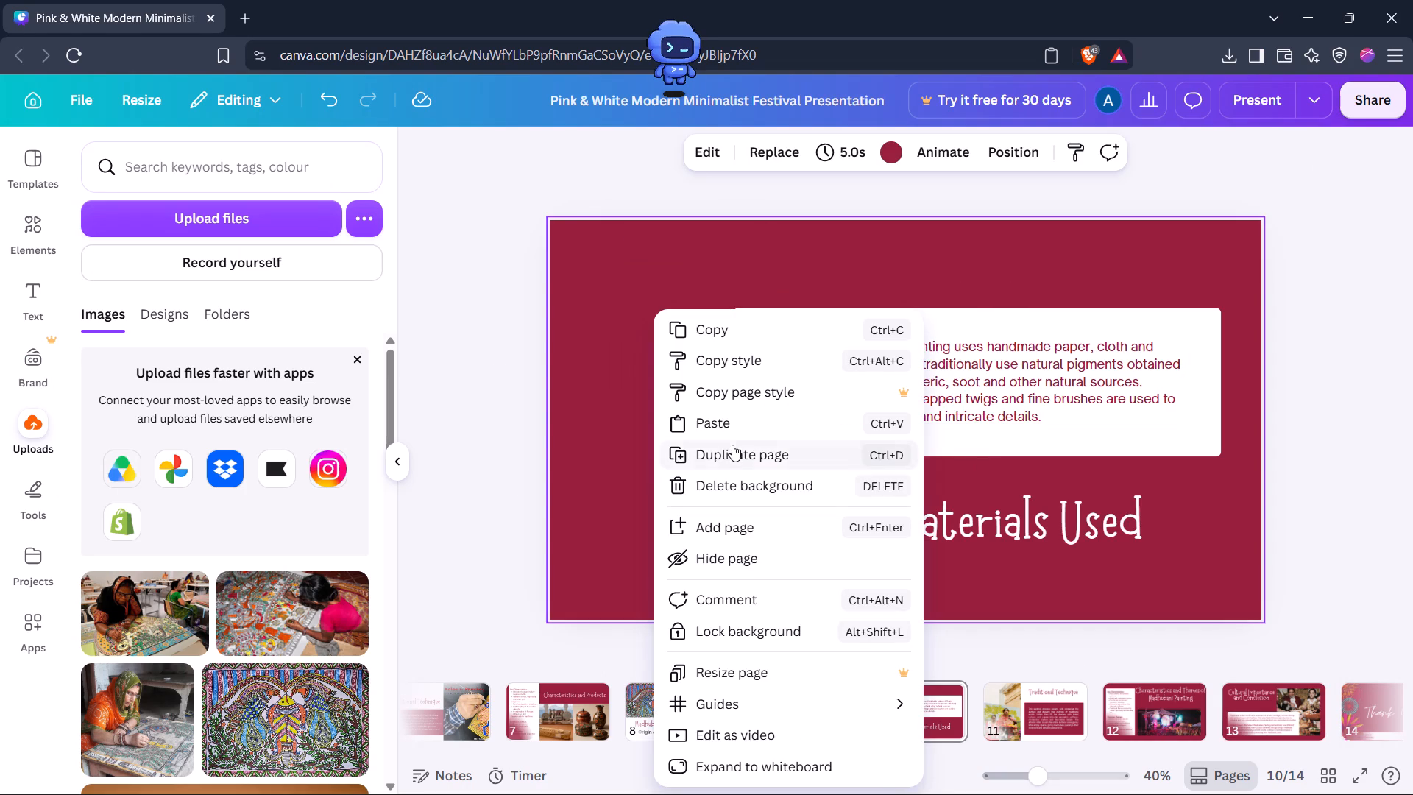
left_click(729, 426)
Back in the Brave image search, shorten the original phrase to "cotton-wrapped twigs", run it and look through the results.
key("alt+Tab")
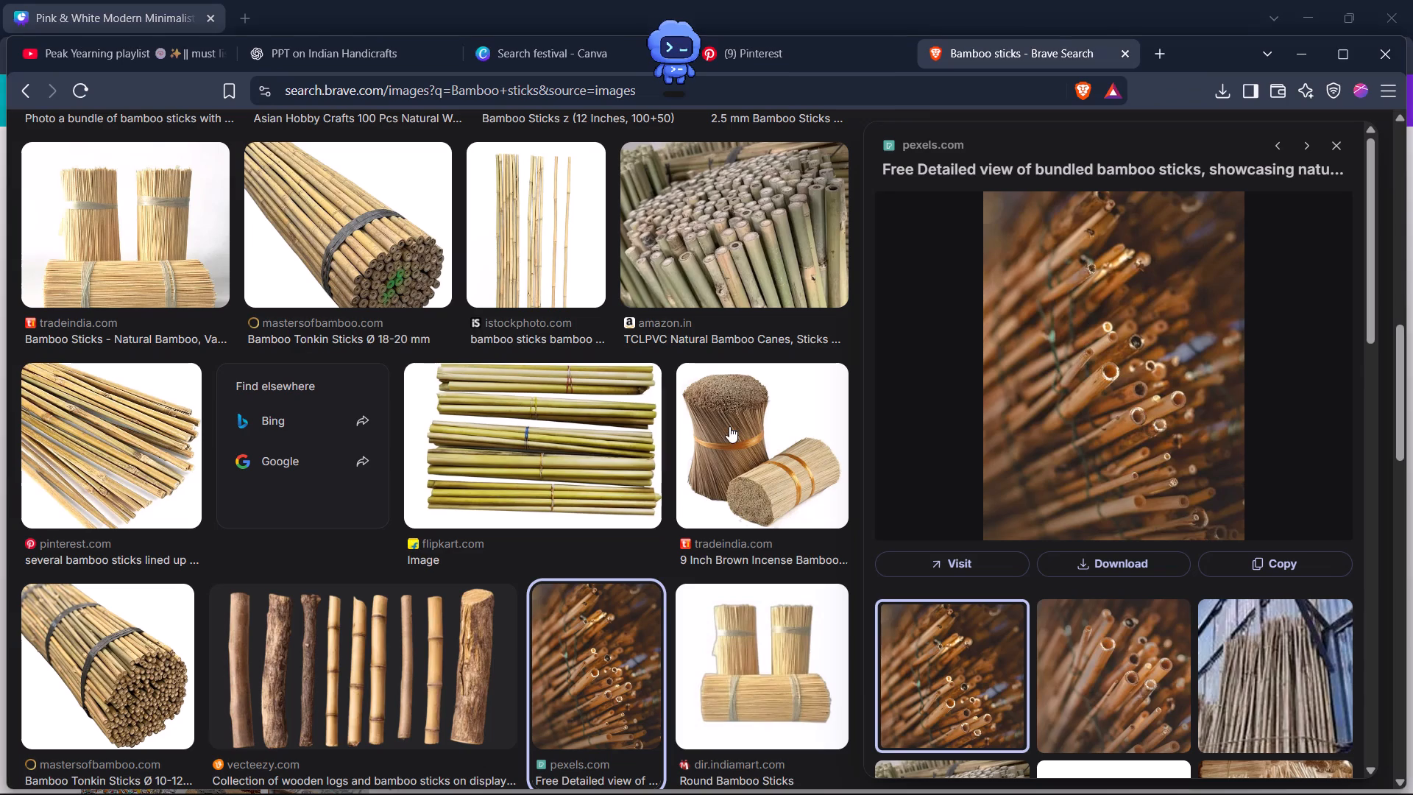
scroll(687, 275, "up", 9)
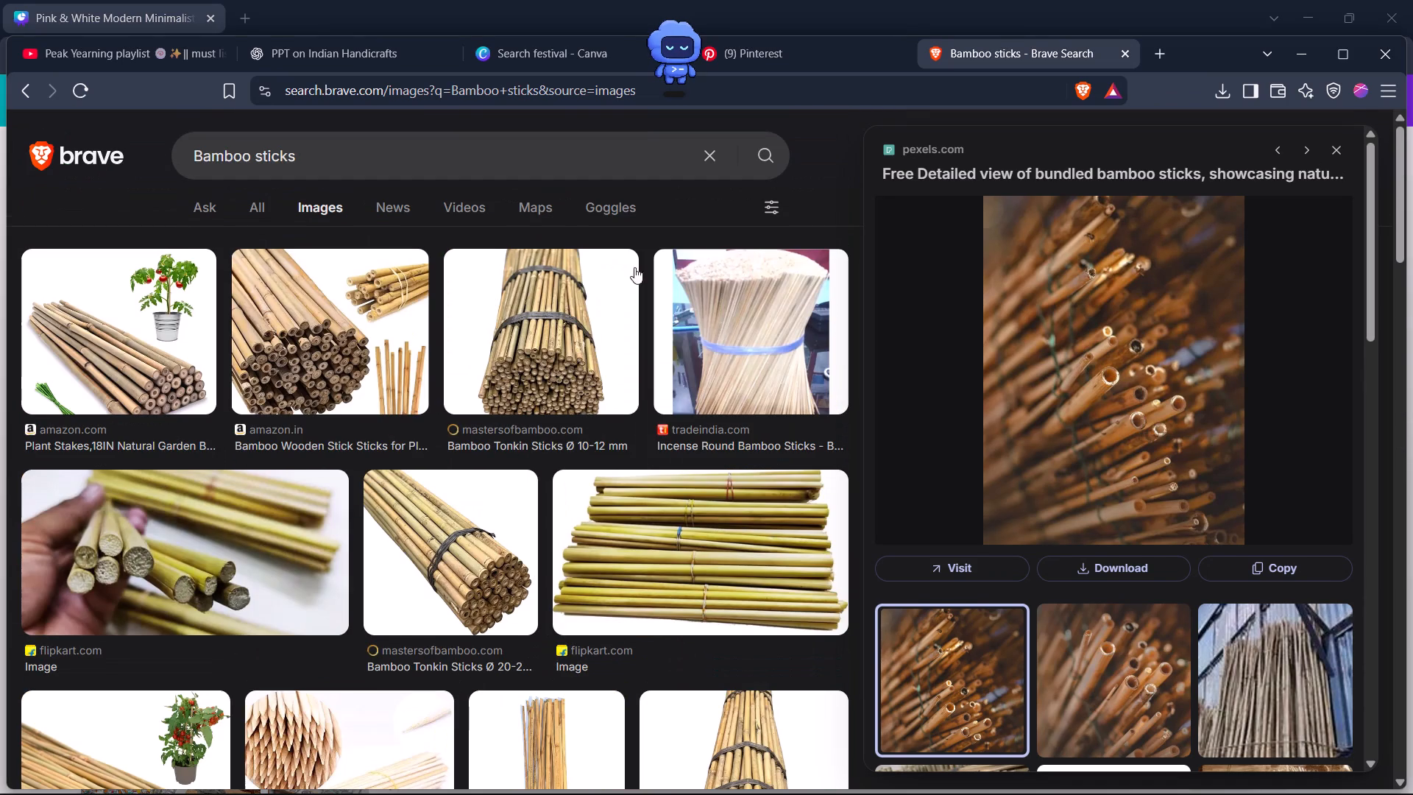
left_click(29, 105)
left_click(19, 89)
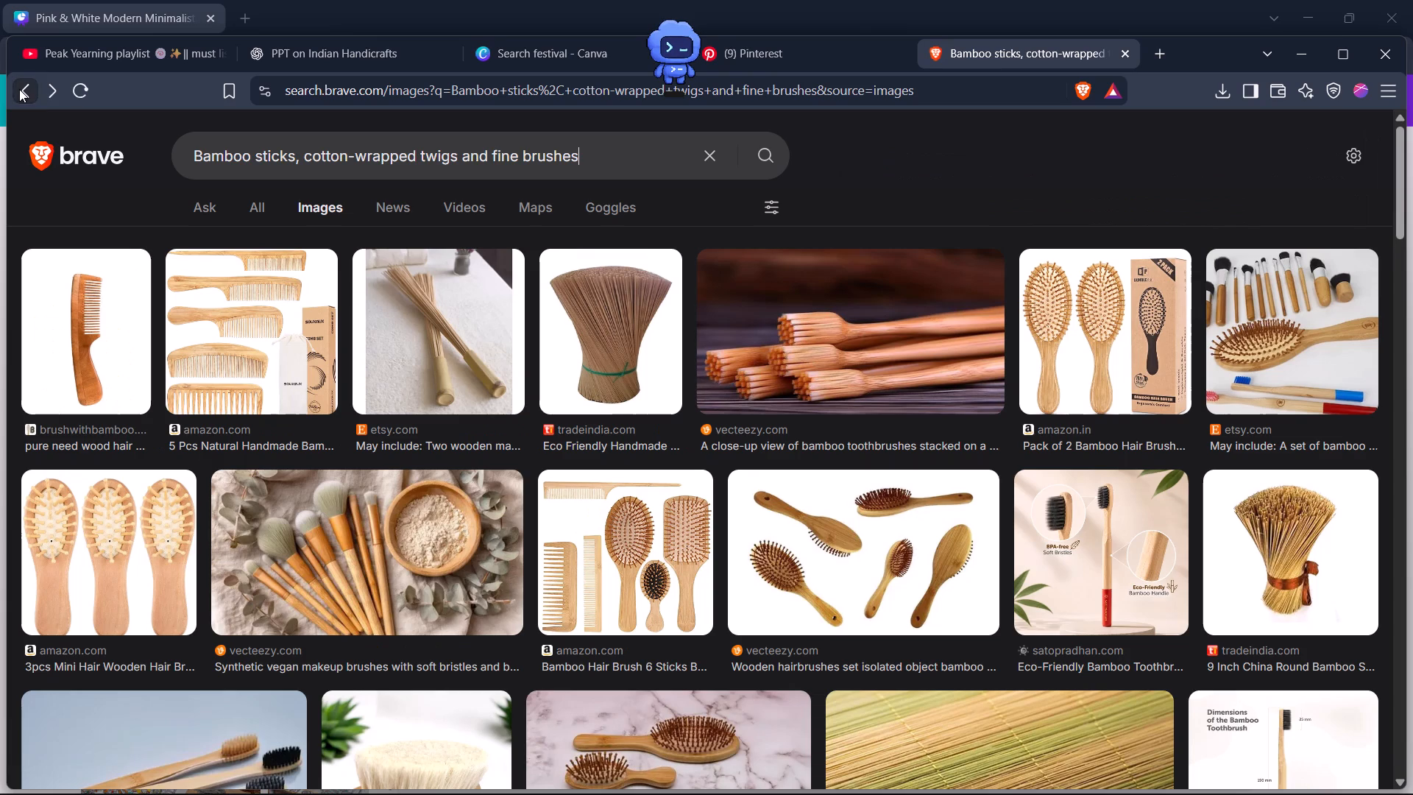
left_click_drag(306, 163, 55, 172)
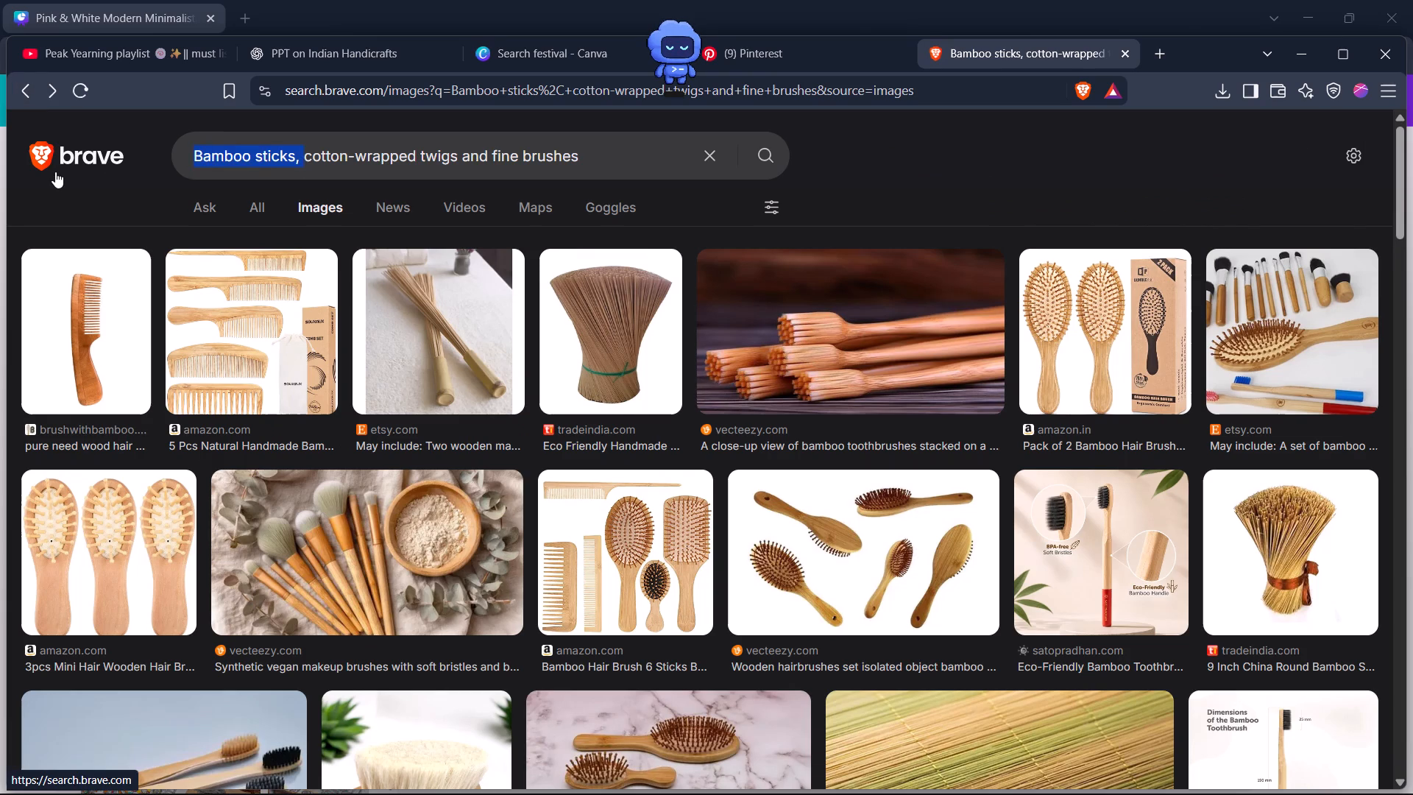
key("BackSpace")
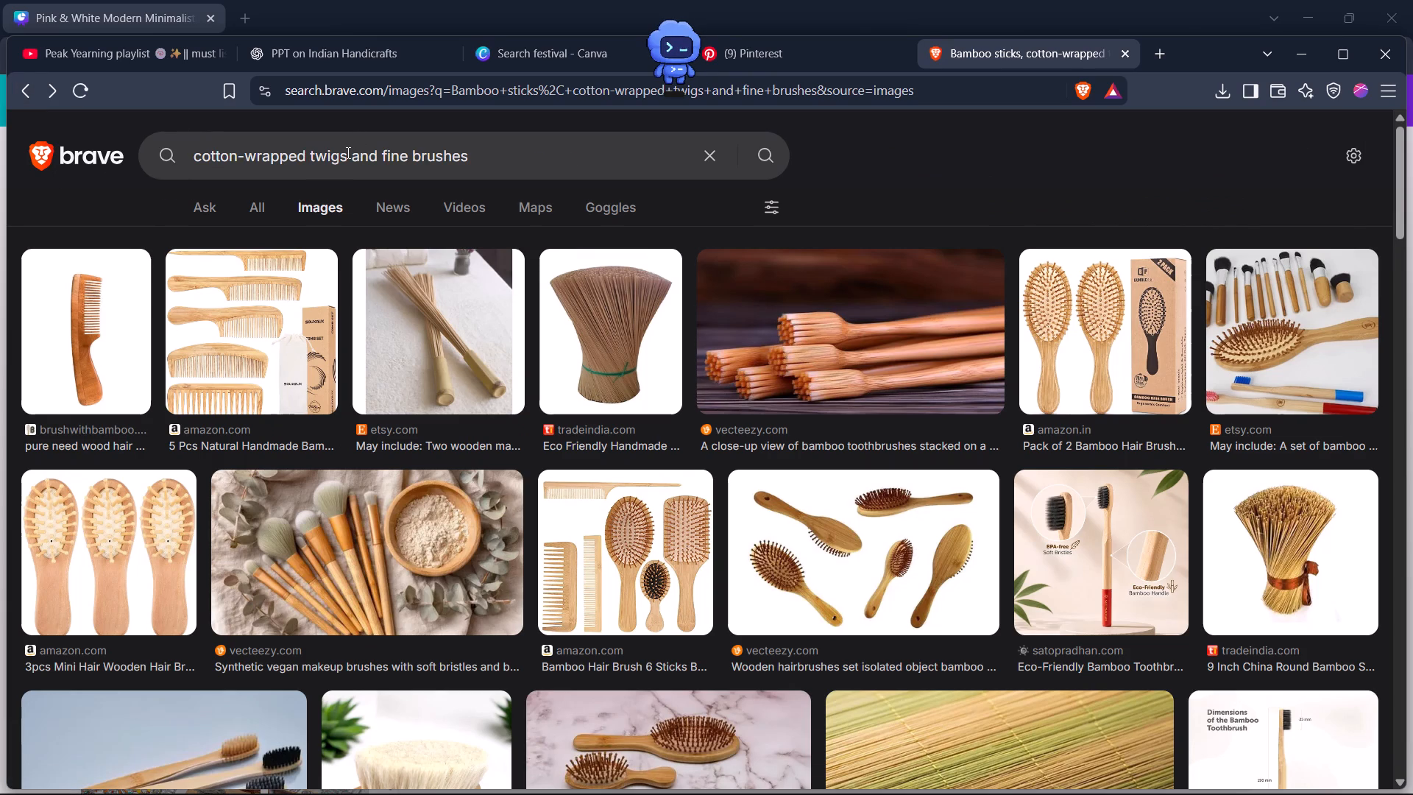
left_click_drag(346, 152, 573, 146)
key("BackSpace")
key("Return")
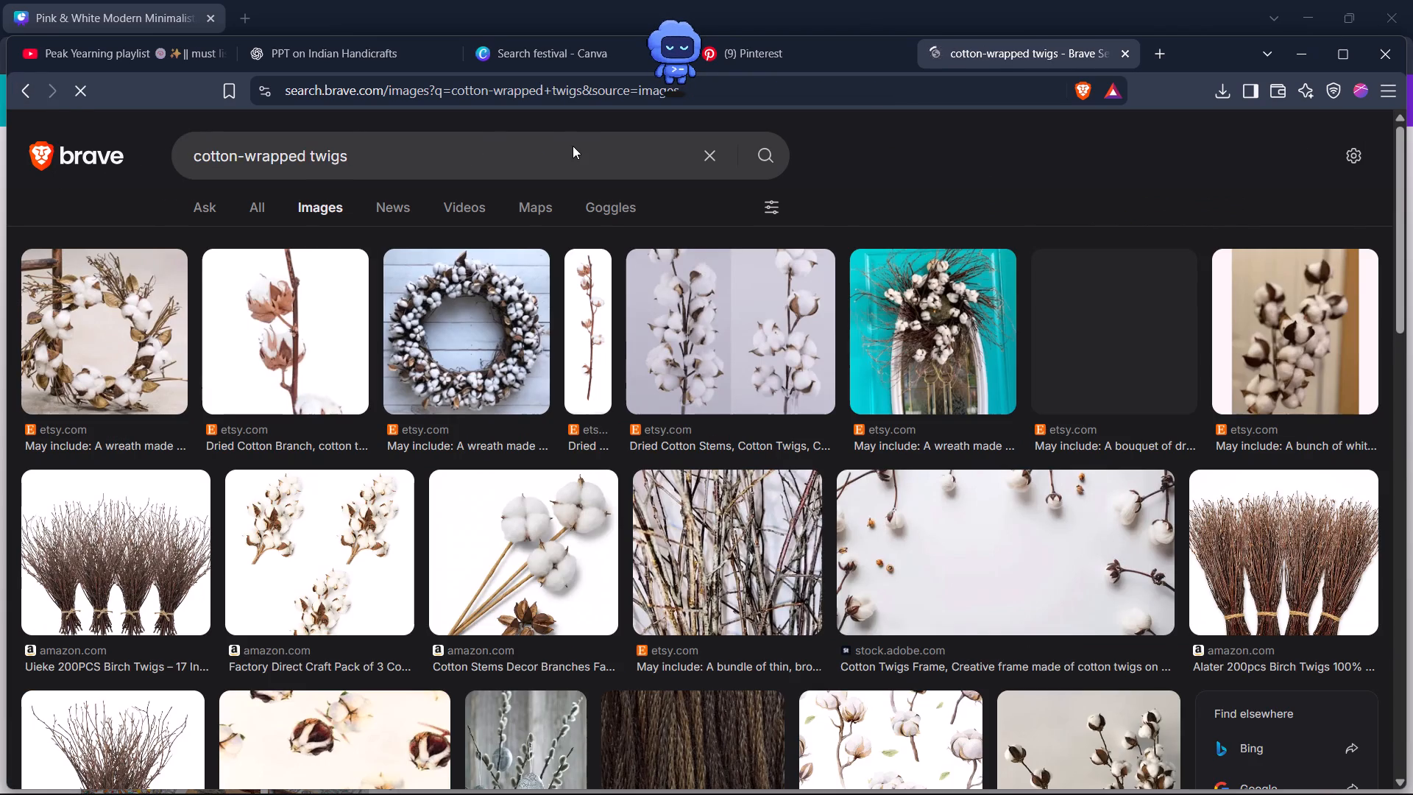
scroll(573, 146, "down", 1)
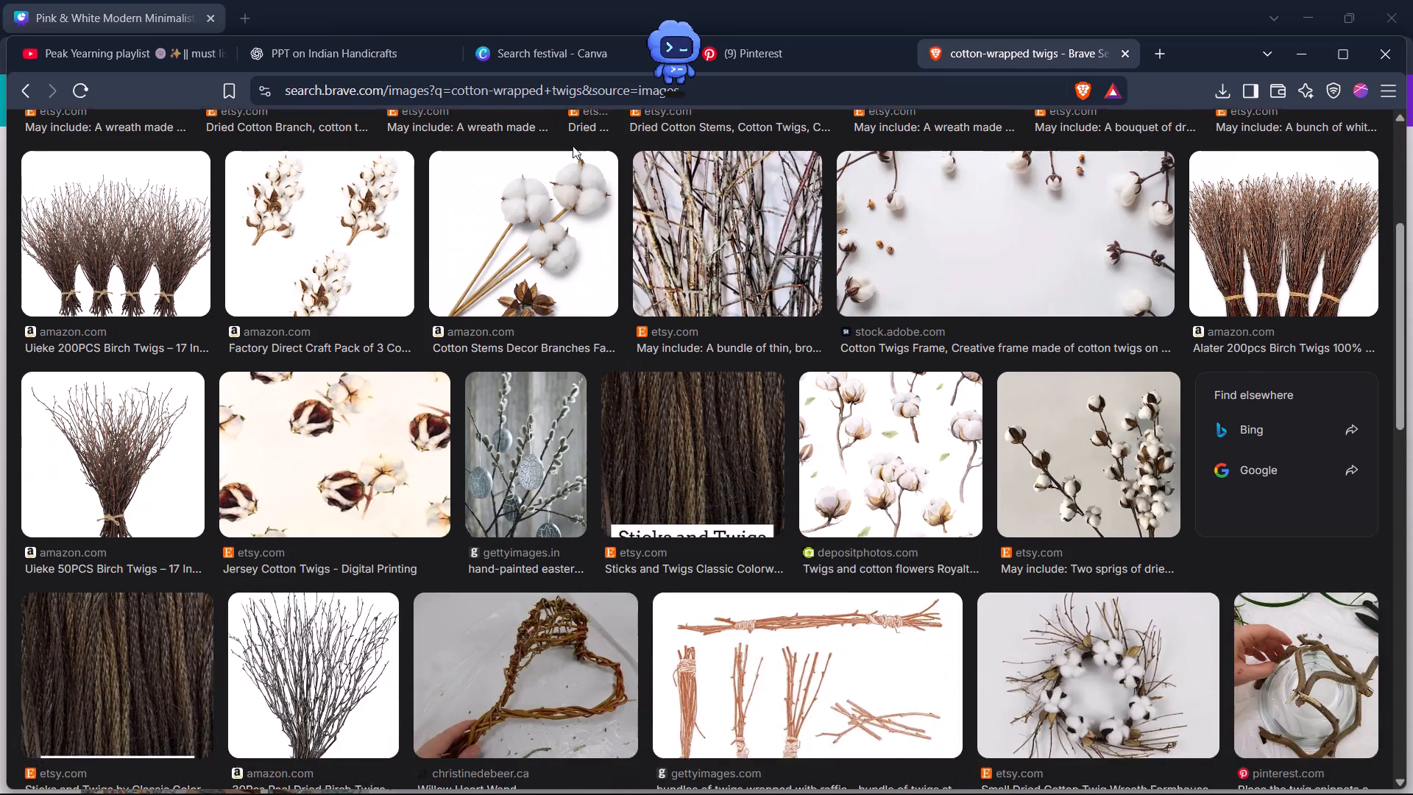
scroll(573, 146, "down", 2)
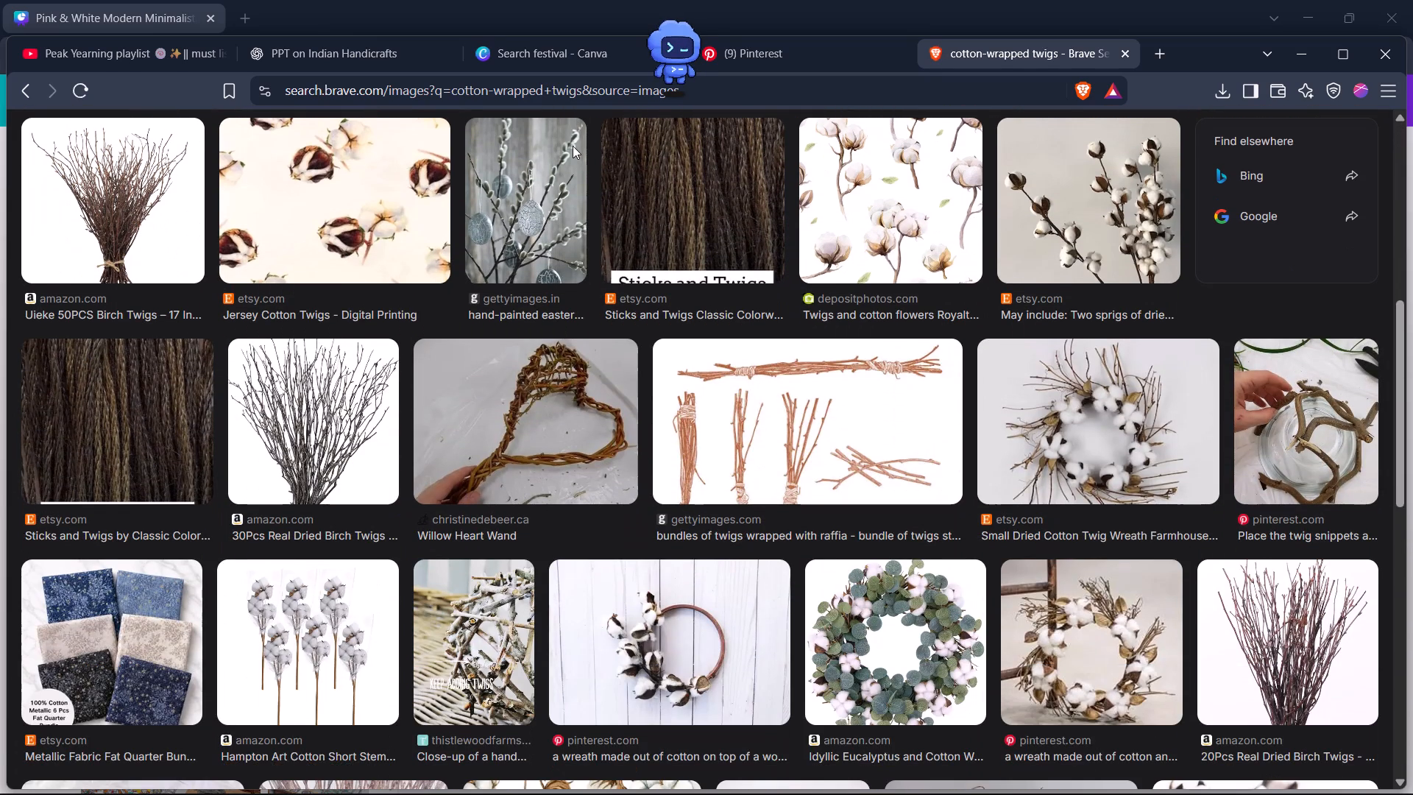
scroll(573, 146, "down", 1)
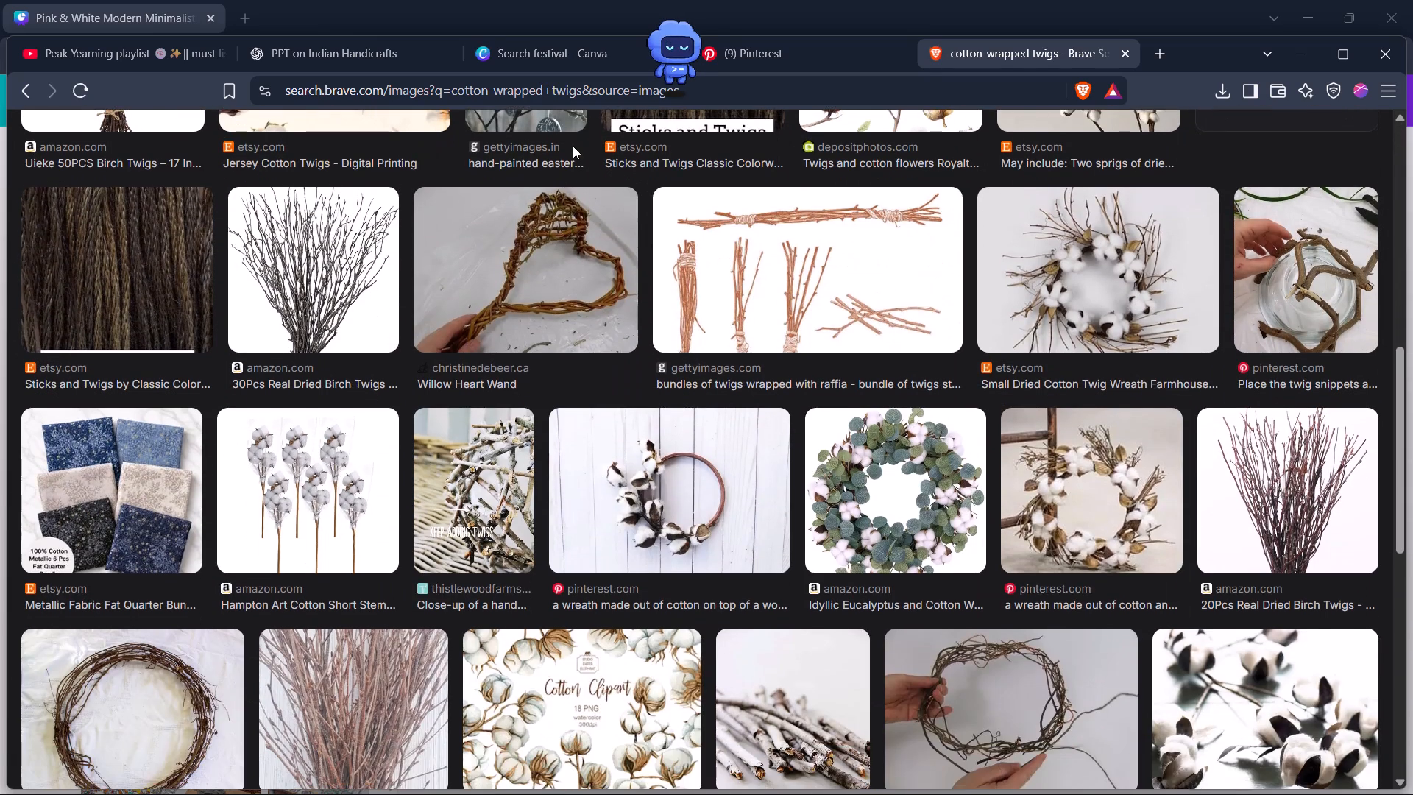
On Pinterest, clear the "madhubani paintings" query and try to search with the clipboard content.
left_click(829, 61)
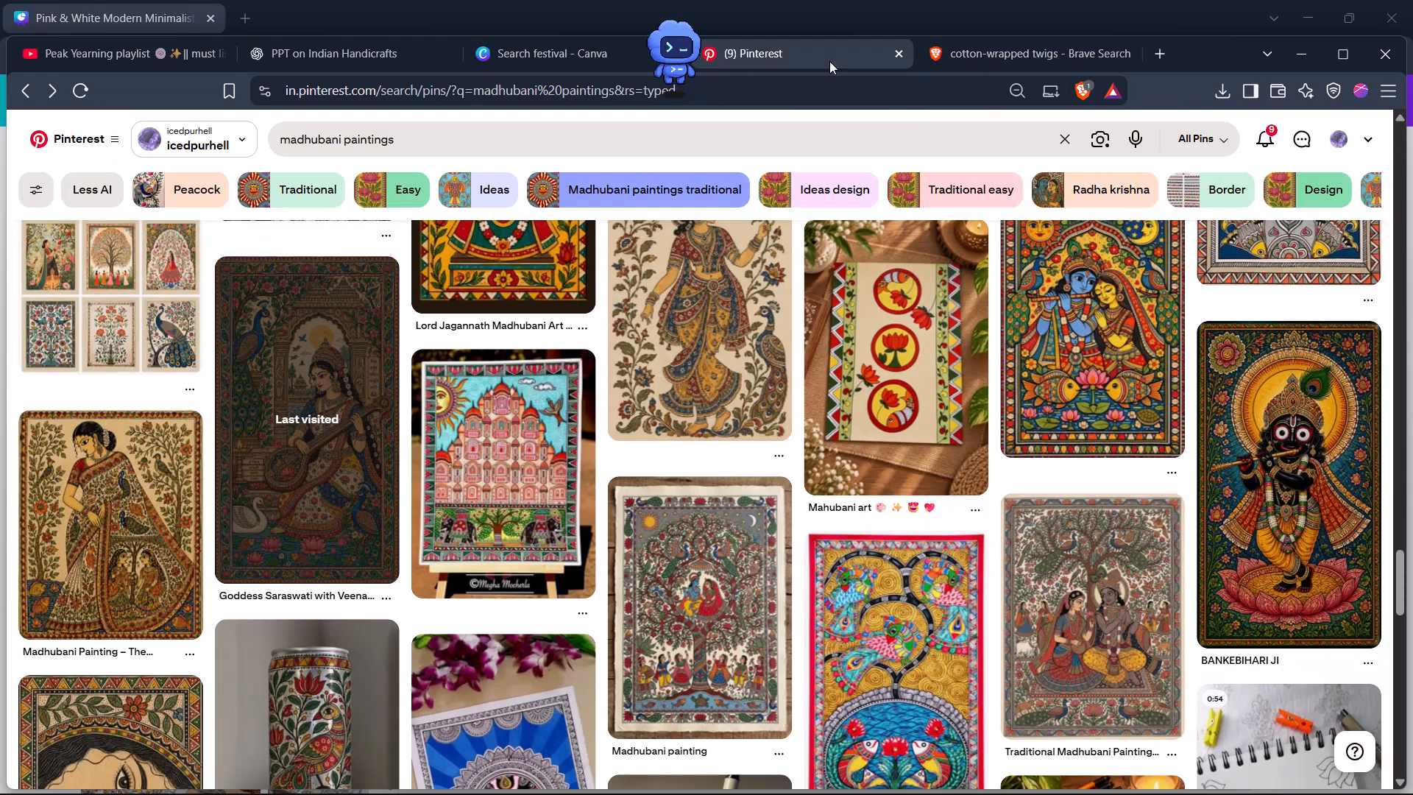
double_click(755, 141)
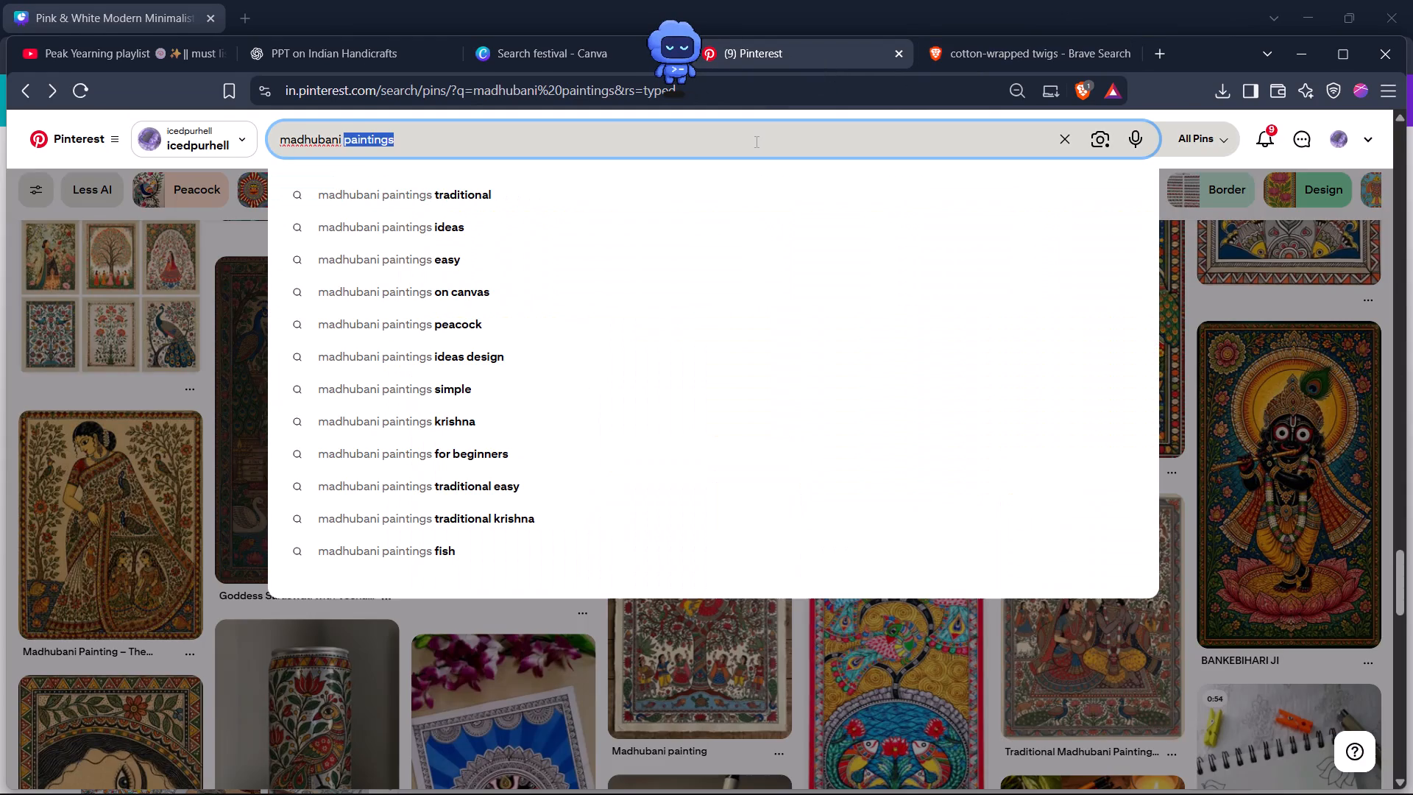
key("BackSpace")
key("BackSpace")
key("BackSpace")
key("BackSpace")
key("BackSpace")
key("BackSpace")
key("BackSpace")
key("BackSpace")
key("BackSpace")
key("BackSpace")
key("BackSpace")
key("BackSpace")
key("BackSpace")
key("BackSpace")
key("BackSpace")
key("BackSpace")
key("BackSpace")
key("BackSpace")
key("BackSpace")
key("BackSpace")
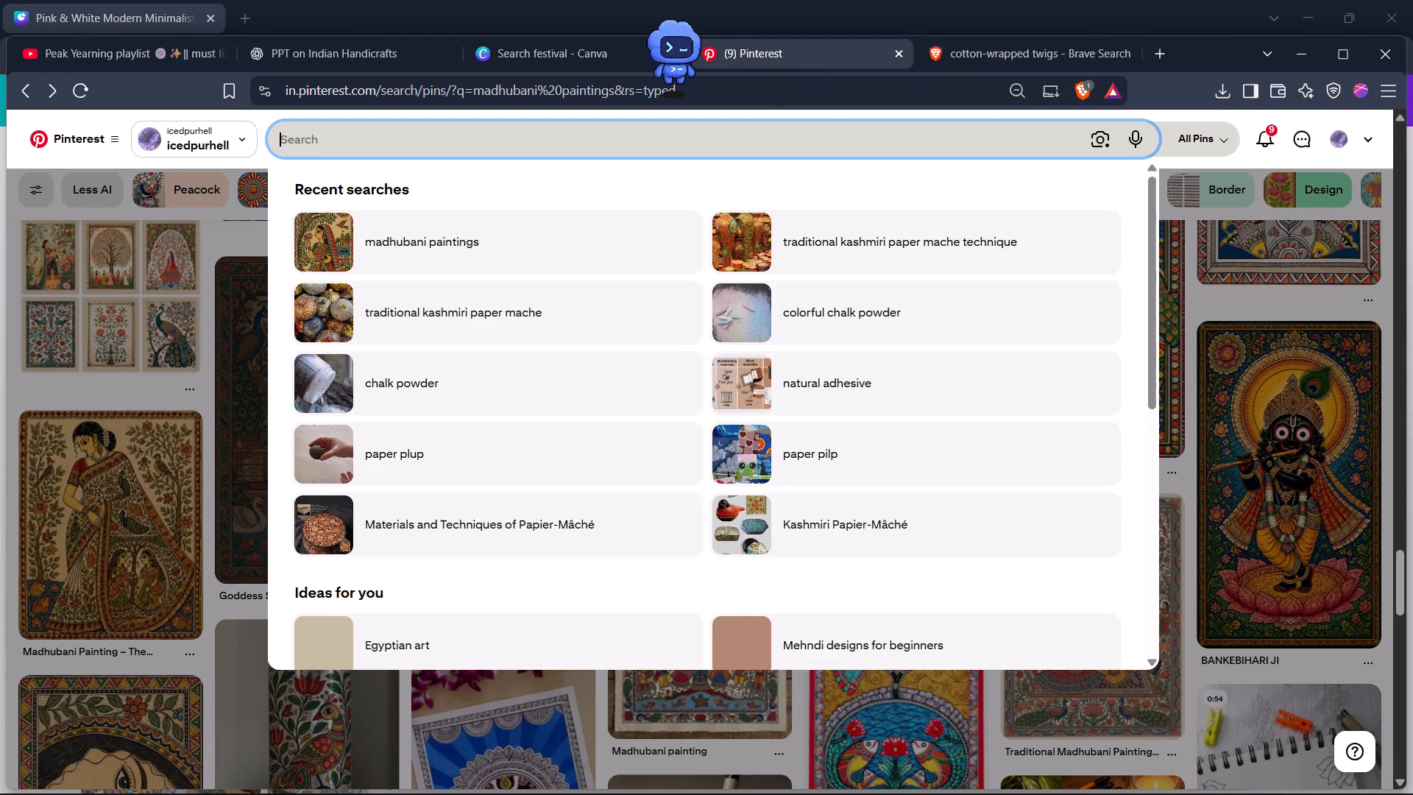
key("ctrl+v")
key("Return")
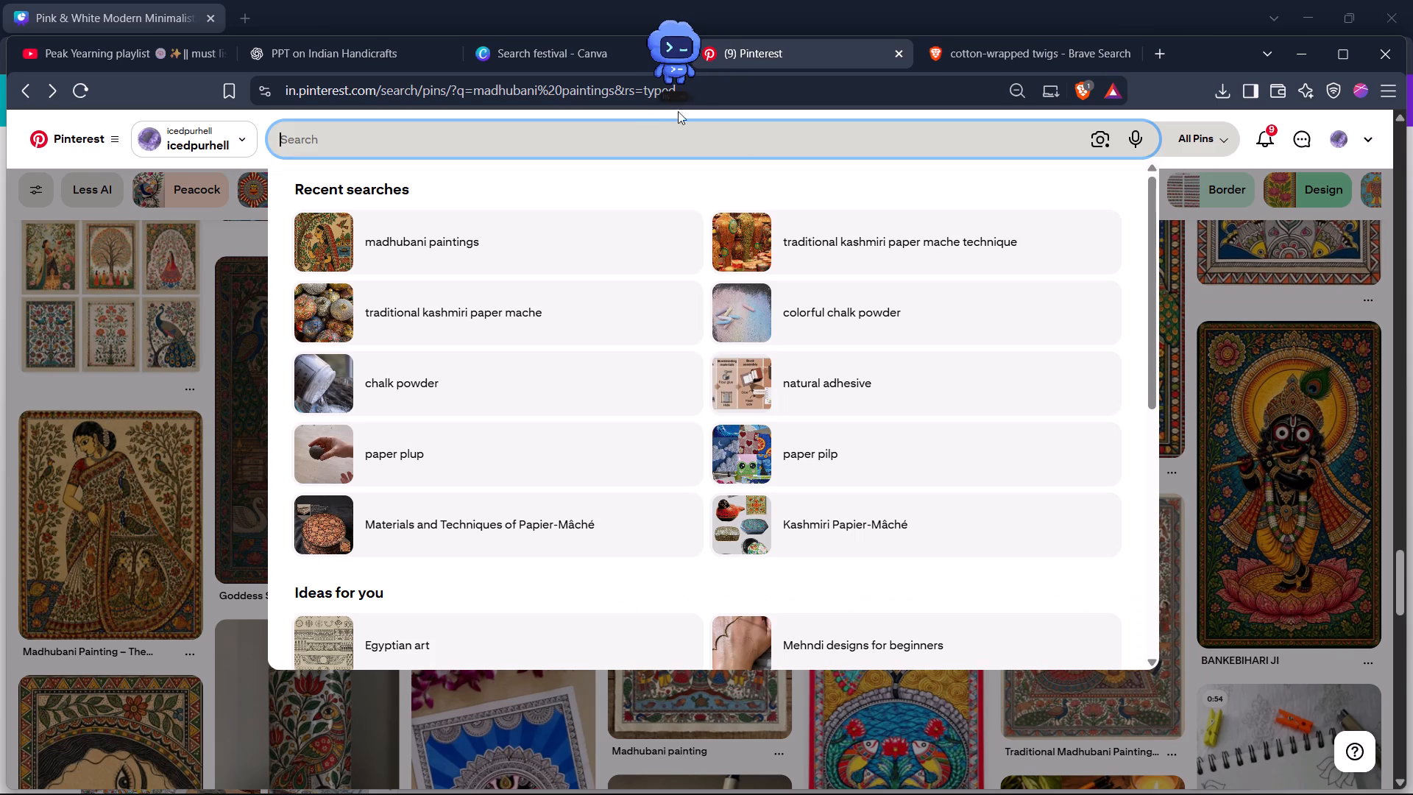
left_click(647, 149)
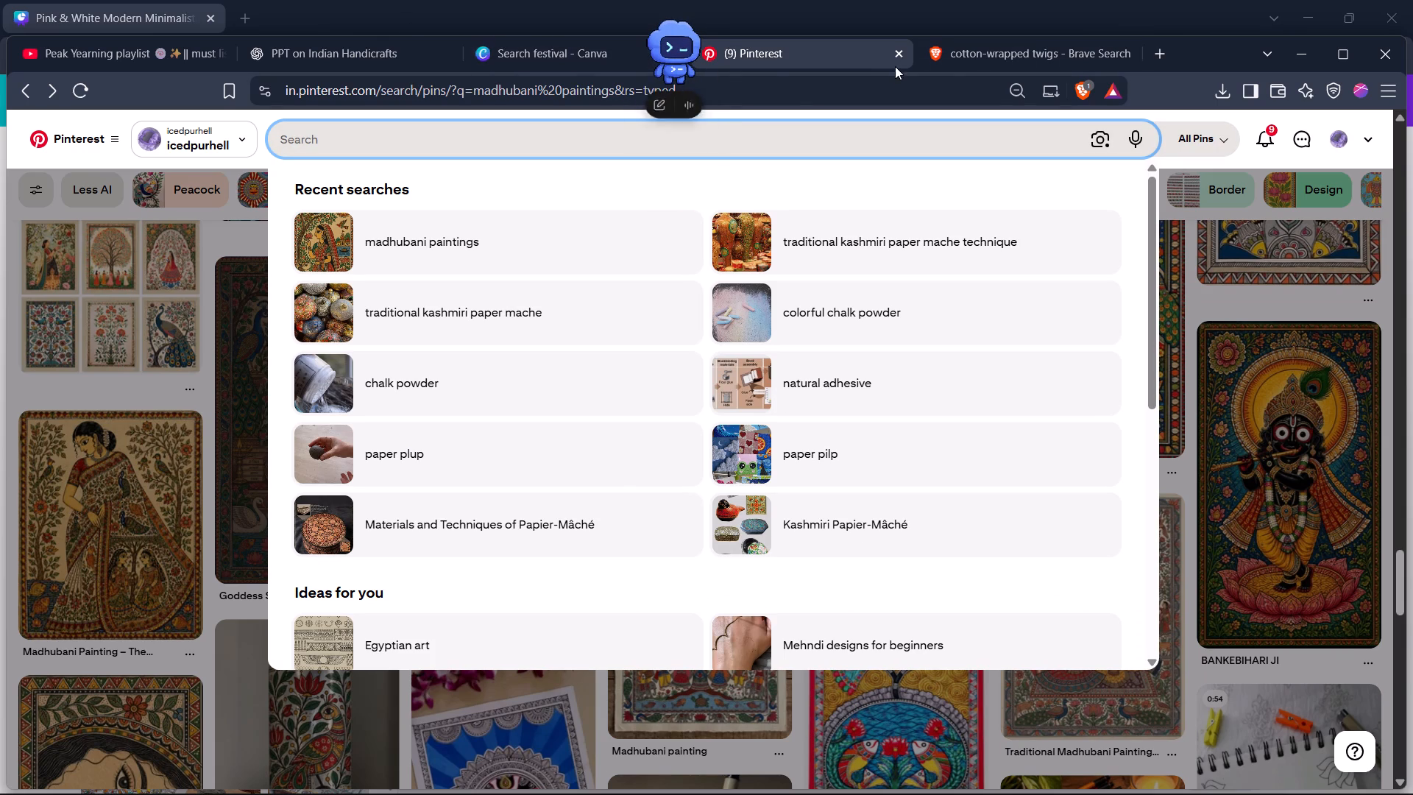
Copy the query "cotton-wrapped twigs" from the Brave image search and search Pinterest for it.
left_click(1005, 49)
scroll(342, 195, "up", 8)
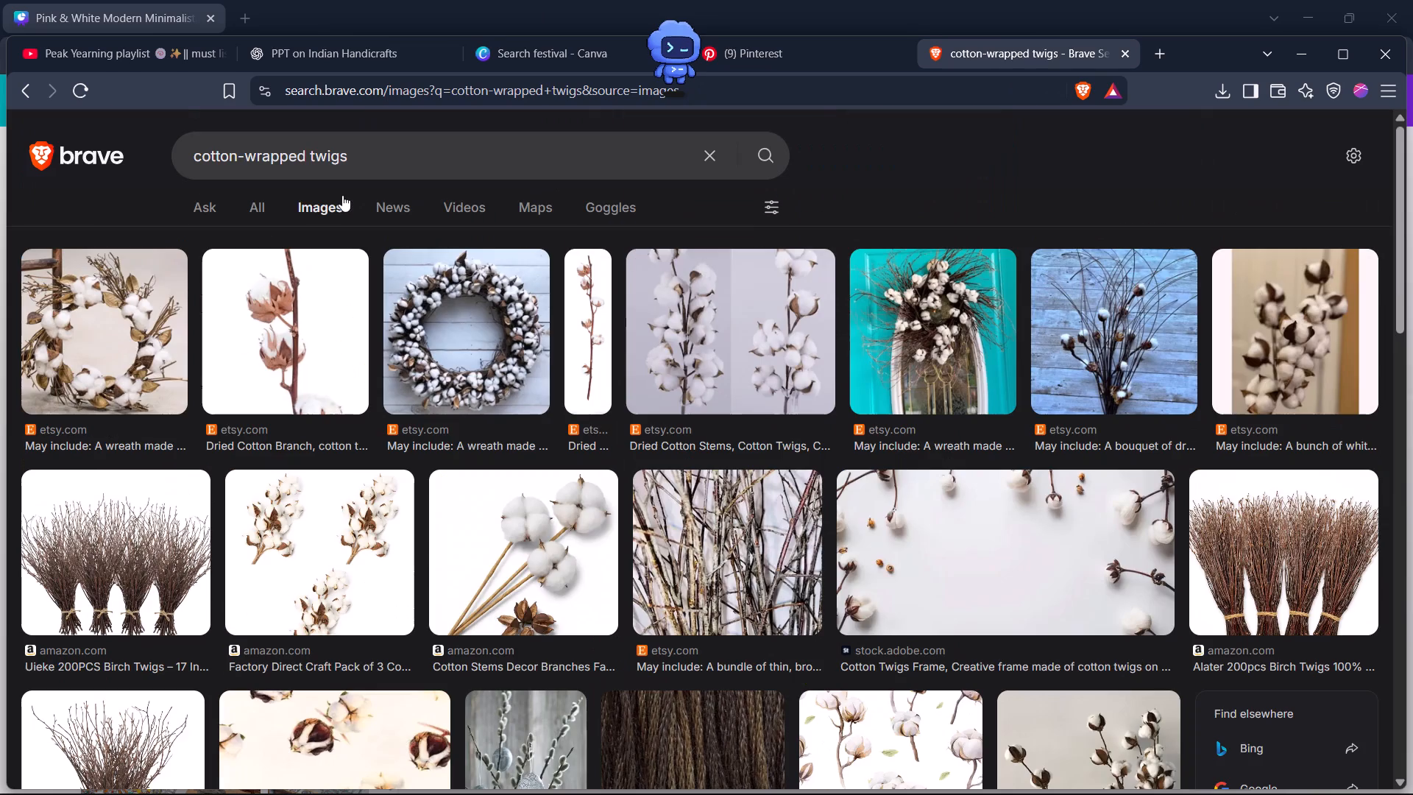
triple_click(268, 160)
key("ctrl+c")
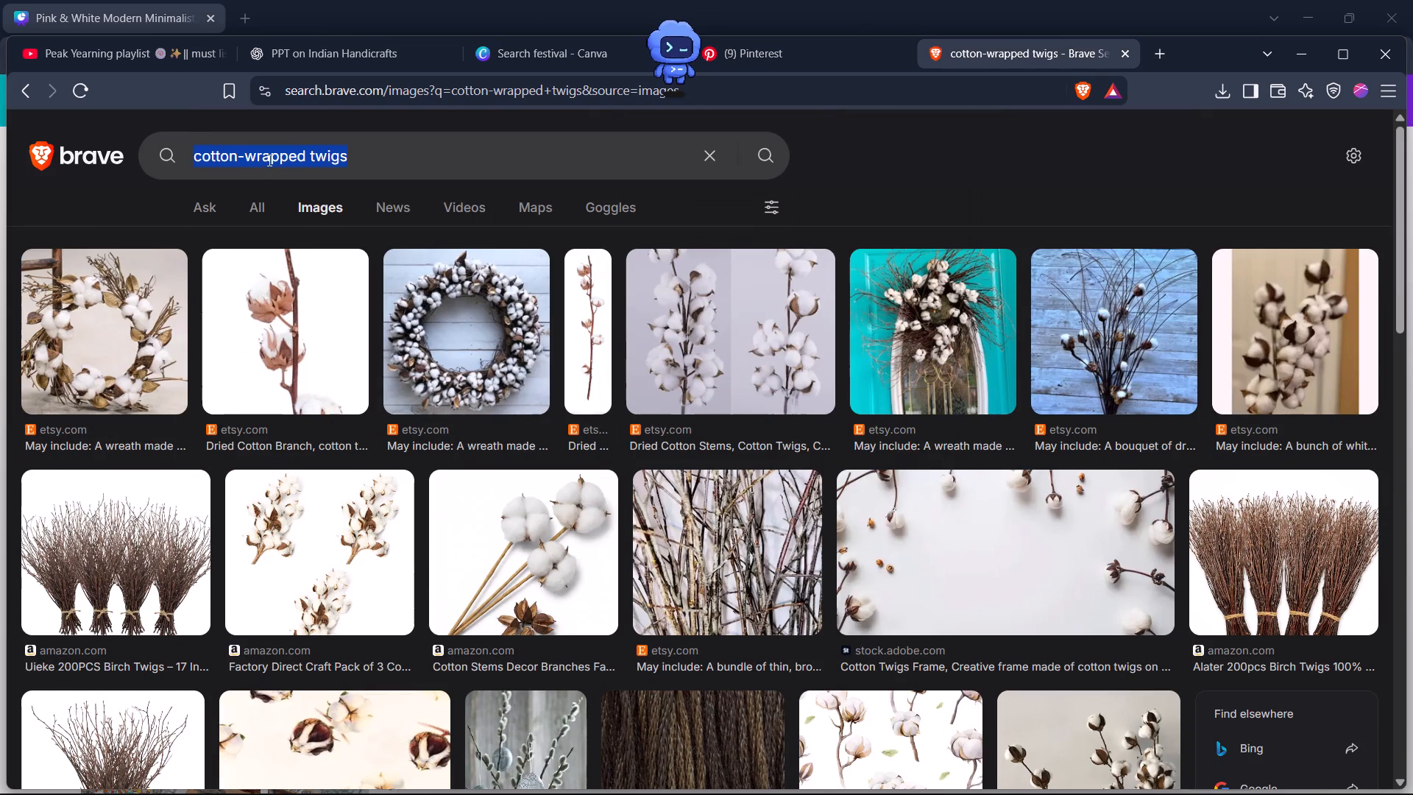
left_click(781, 51)
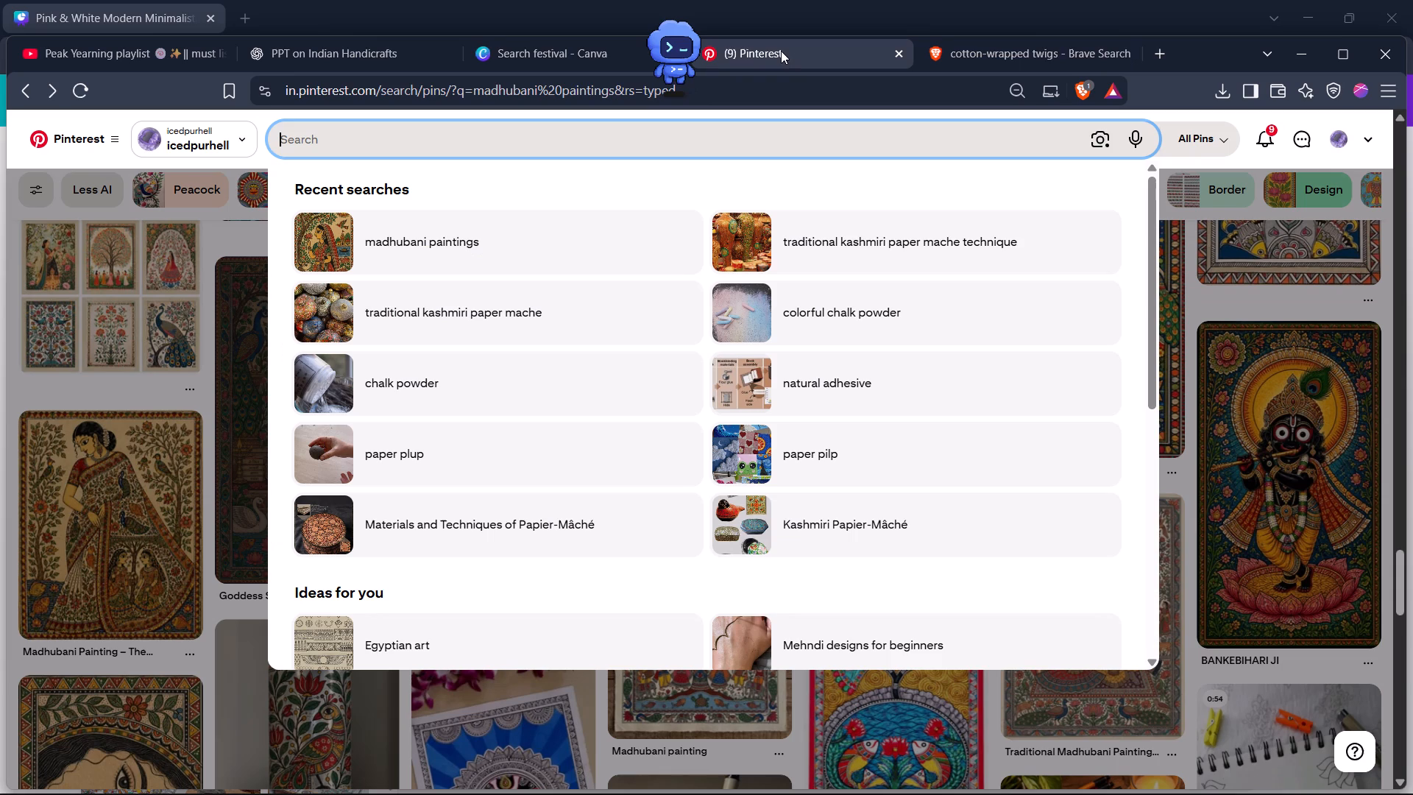
key("ctrl+v")
key("Return")
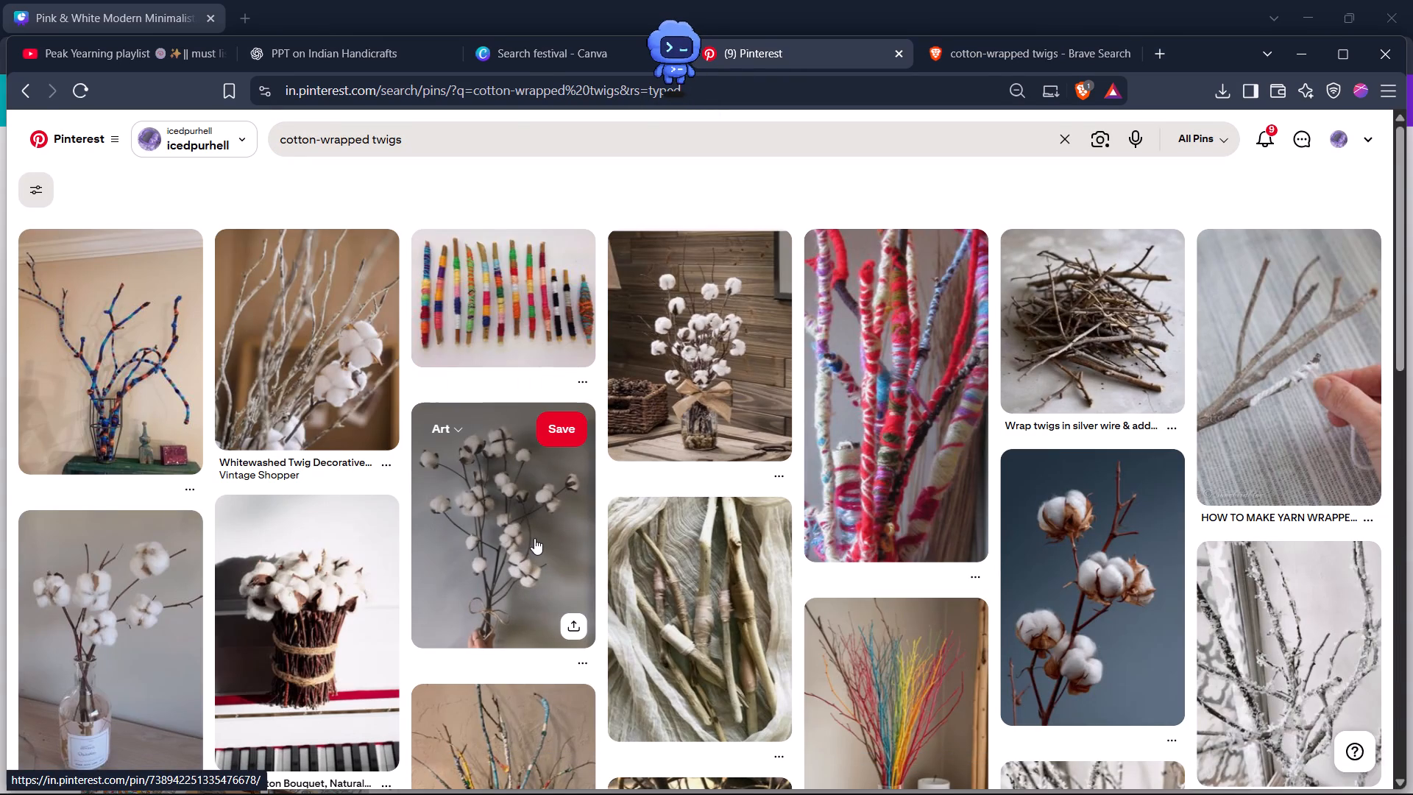
Copy the picture from the Etsy "Dried Cotton Bouquet, Natural Twigs" pin and return to browsing the search results.
scroll(534, 538, "down", 1)
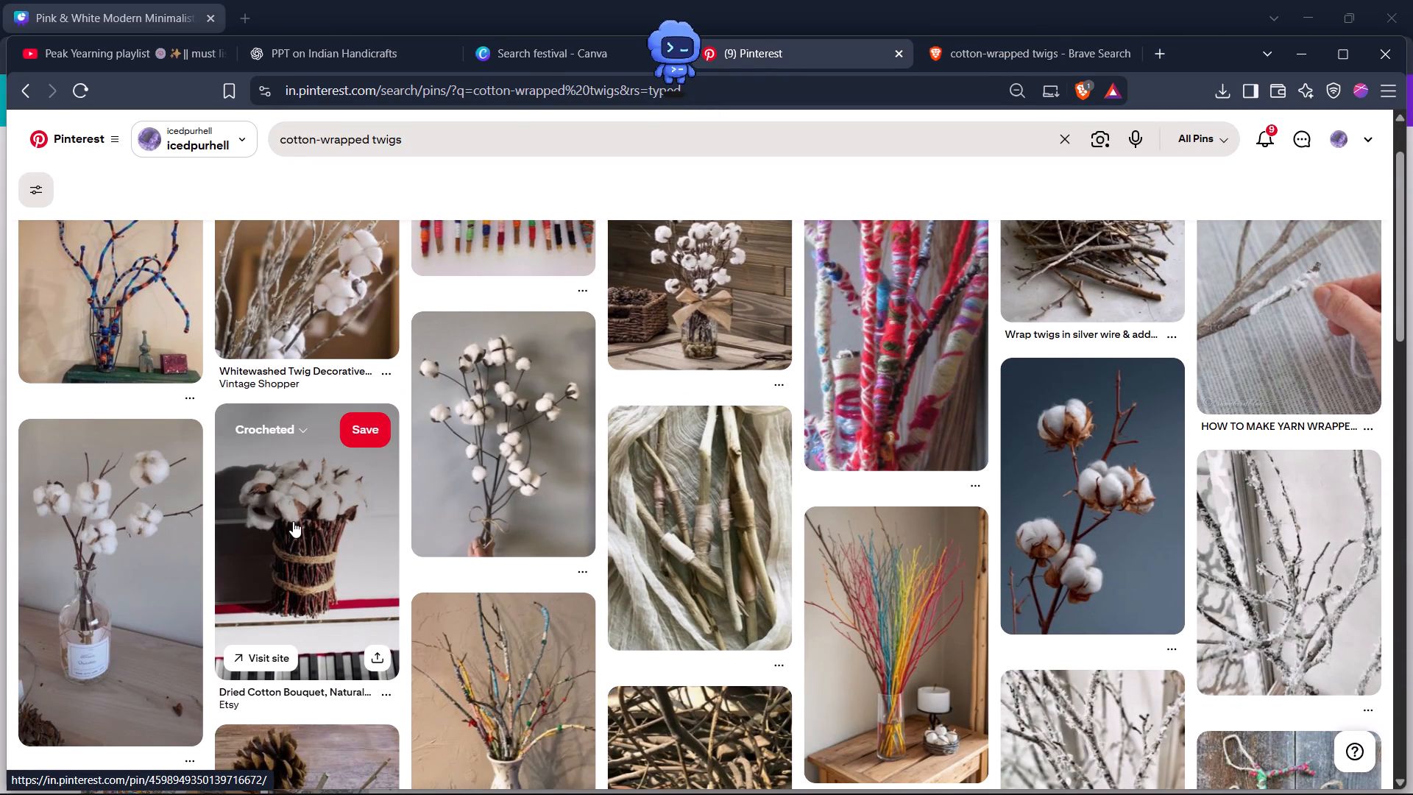
left_click(293, 521)
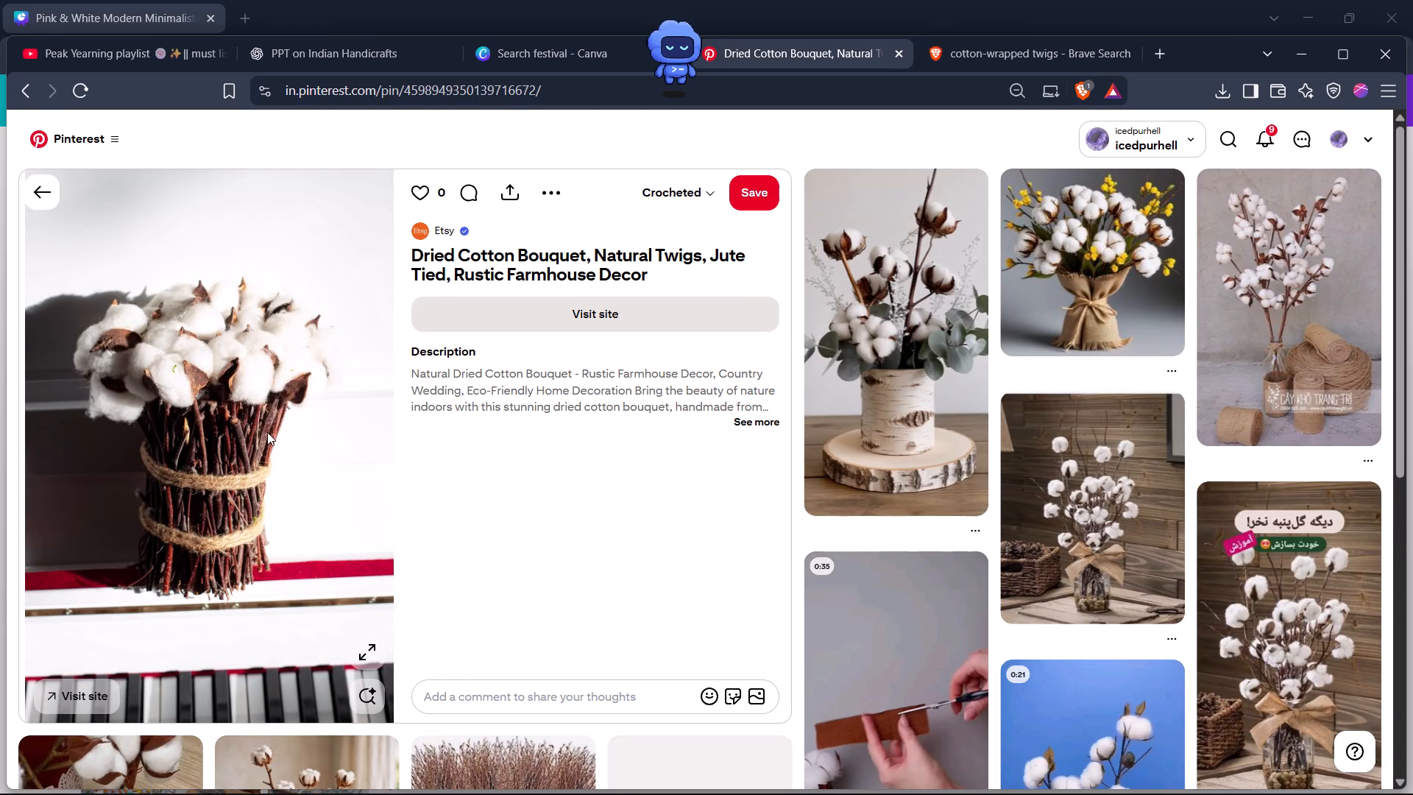
right_click(267, 432)
left_click(294, 502)
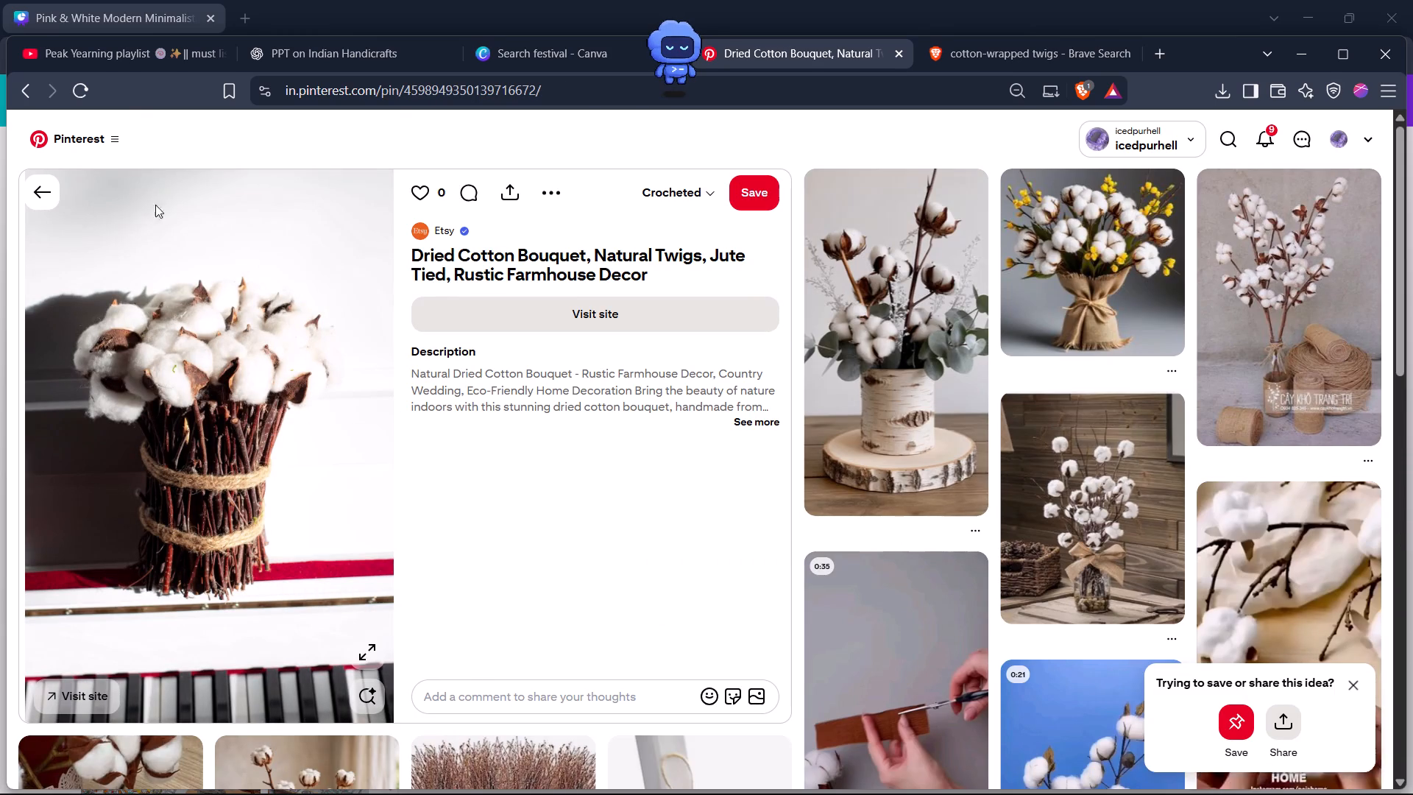
left_click(21, 93)
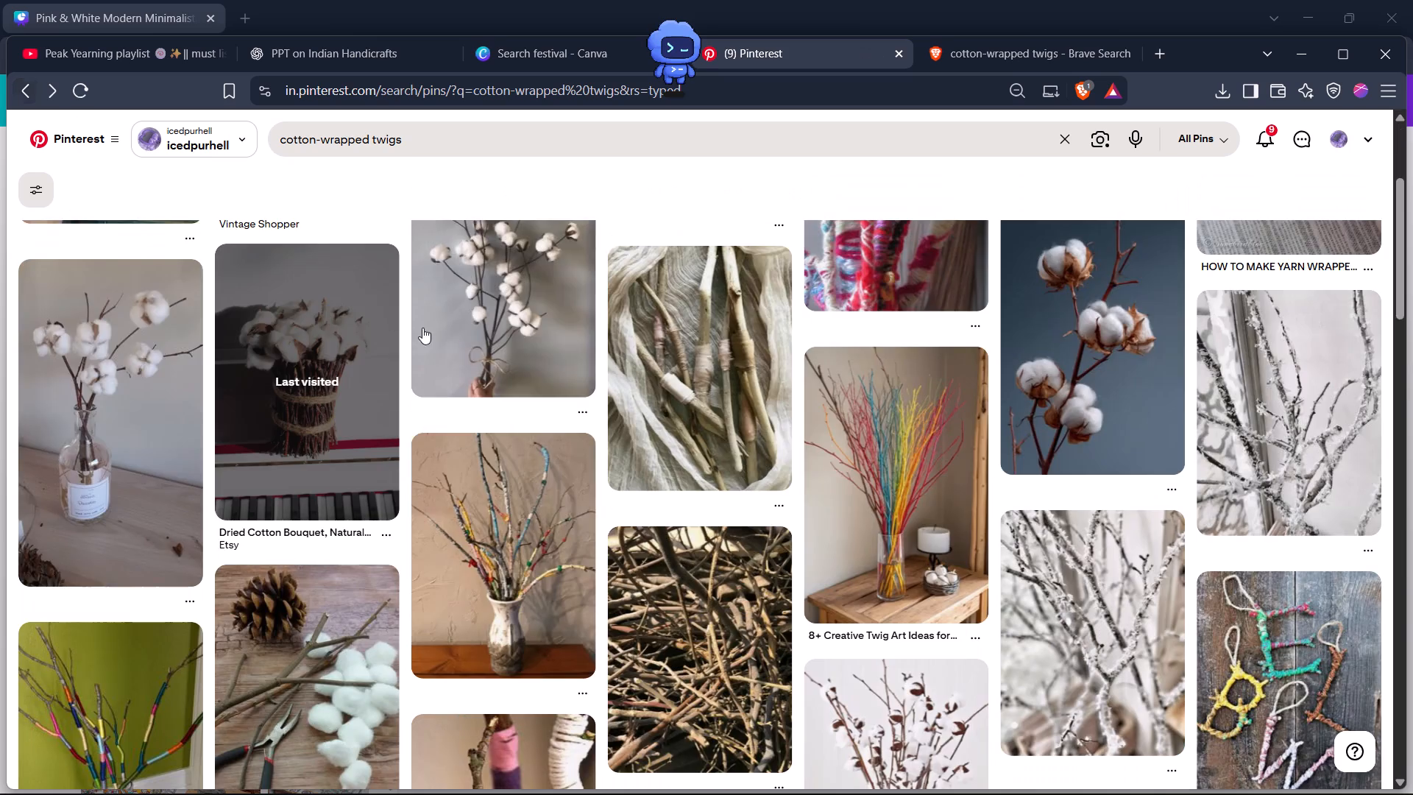
scroll(443, 339, "down", 4)
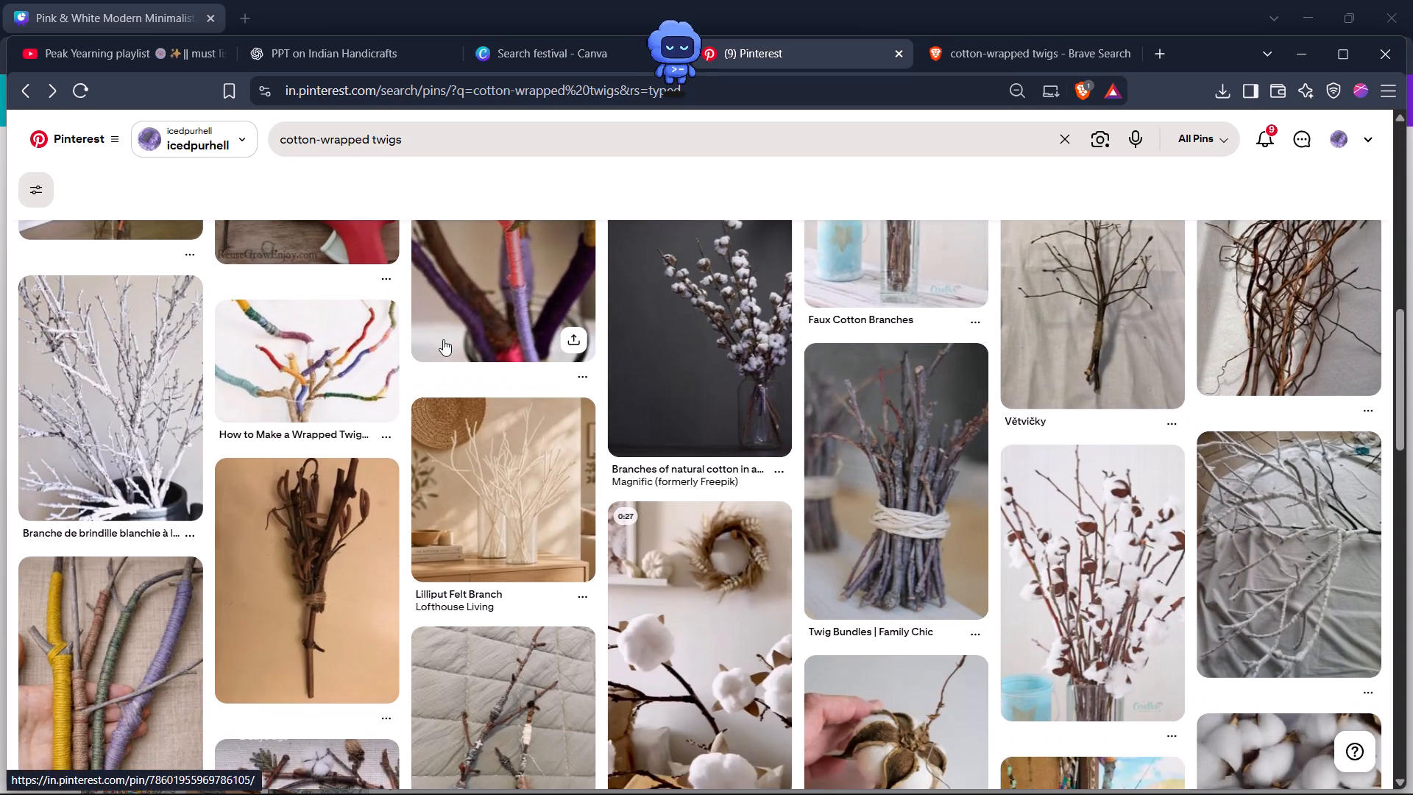
scroll(443, 339, "down", 2)
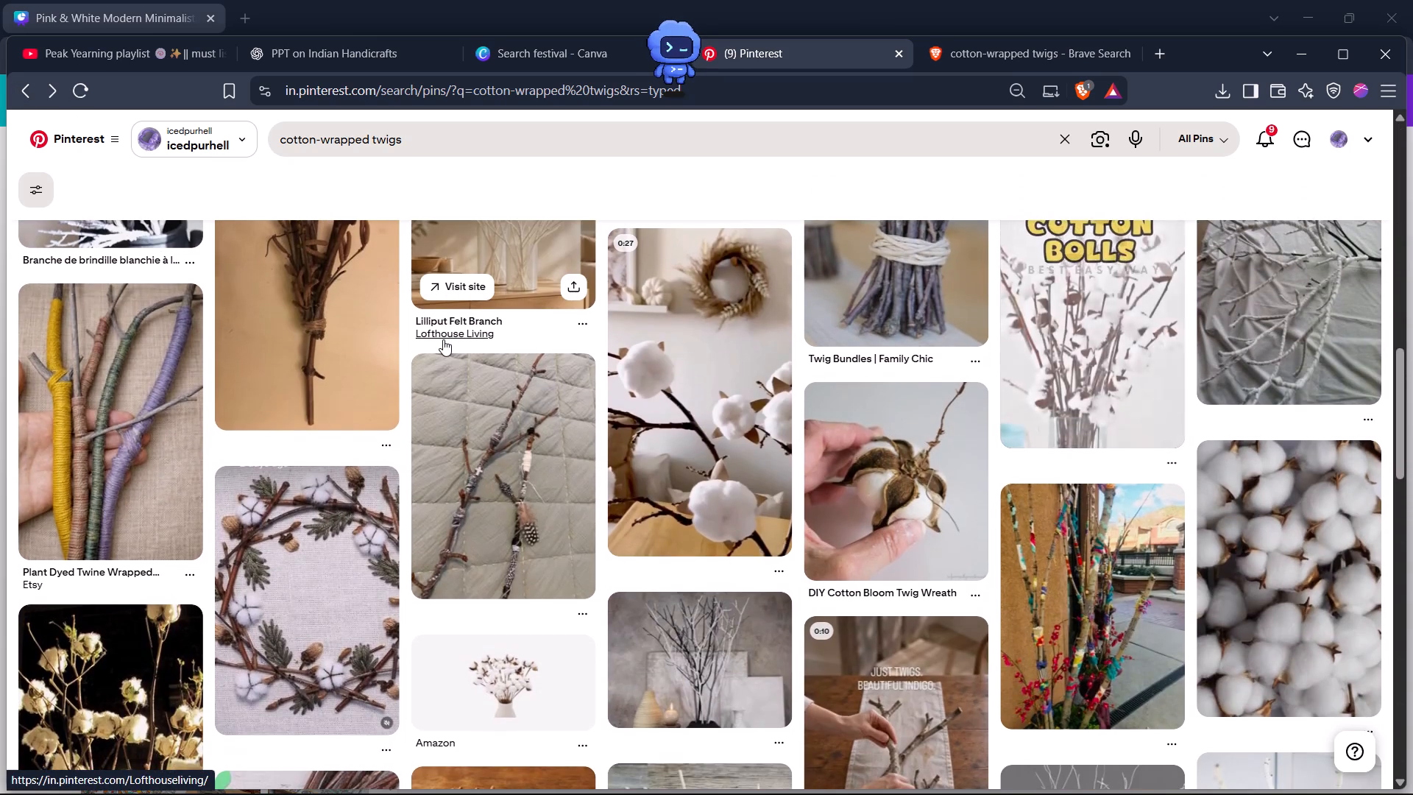
scroll(443, 339, "down", 1)
In Canva, paste the cotton bouquet picture on the Materials Used slide, move it to the slide's left side and shift the bamboo image beside it.
key("alt+Tab")
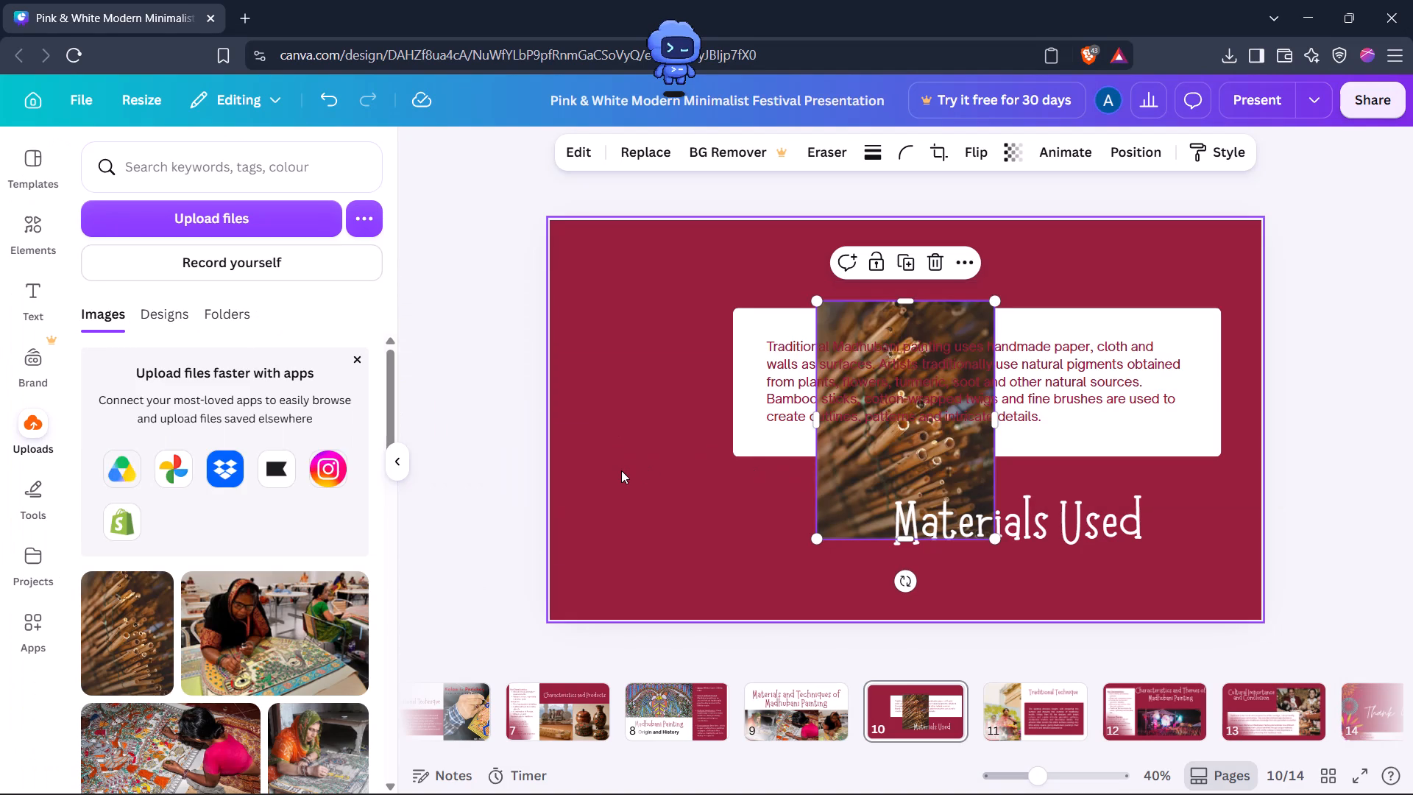
left_click(621, 470)
right_click(621, 470)
left_click(676, 433)
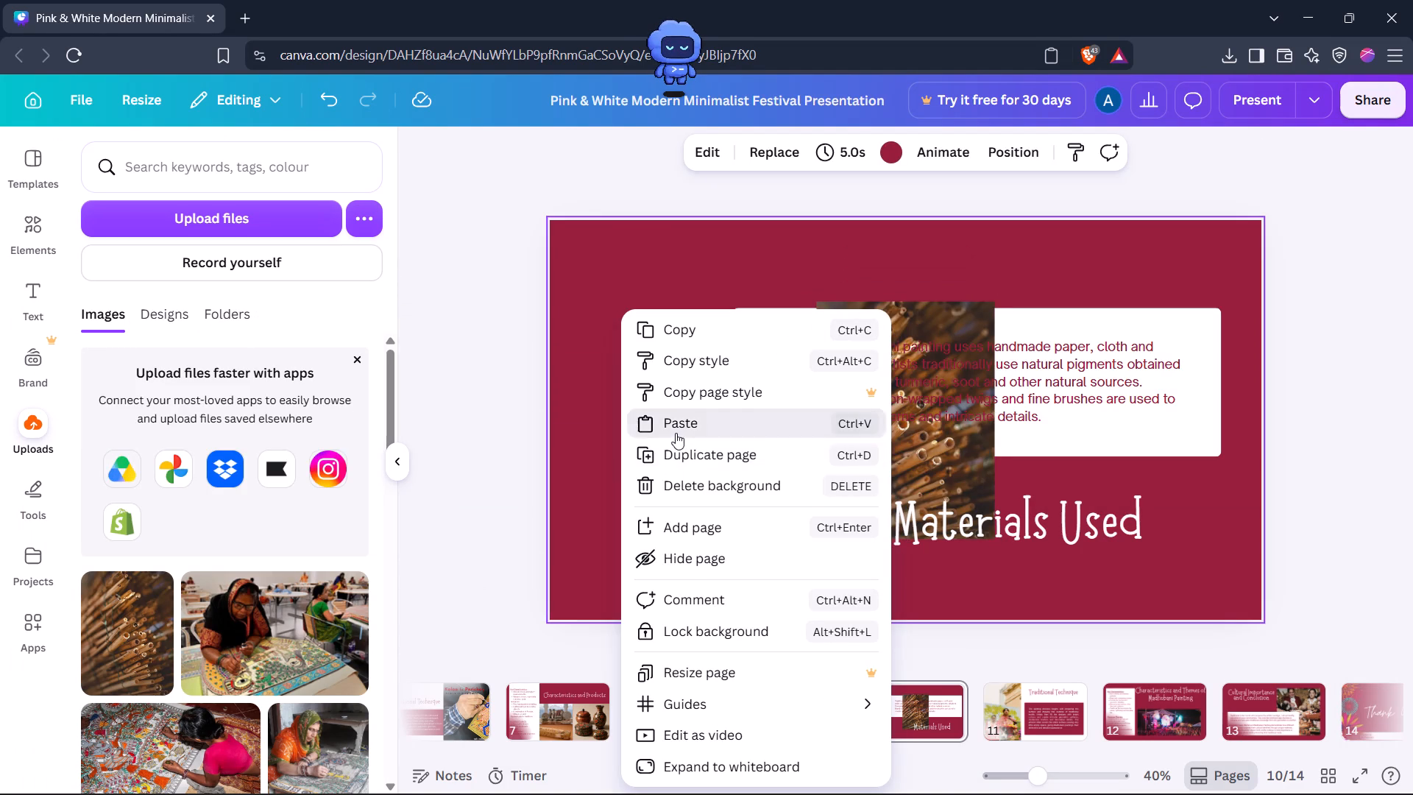
left_click_drag(879, 484, 633, 472)
left_click_drag(885, 456, 679, 489)
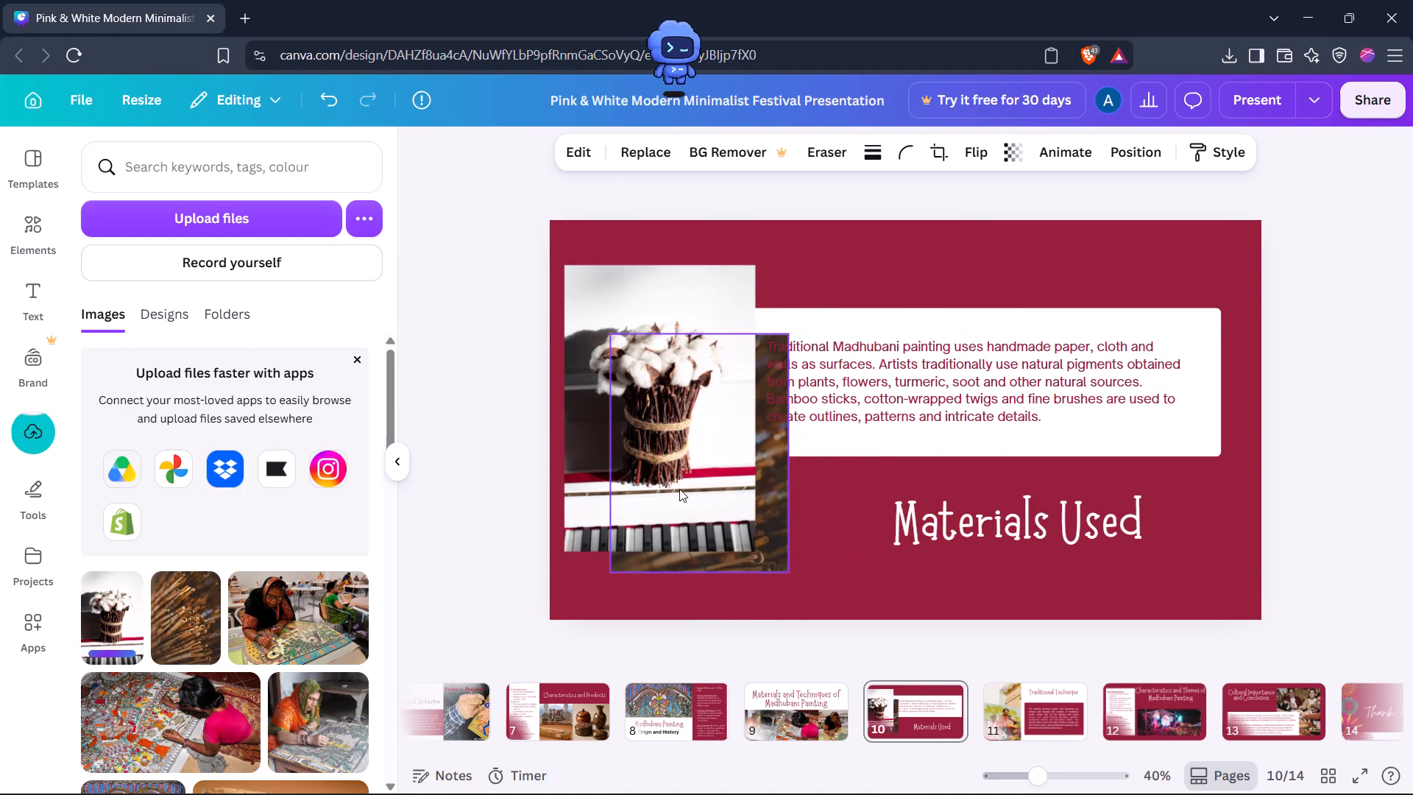
Return to Pinterest and replace the search with "handmade paper".
key("alt+Tab")
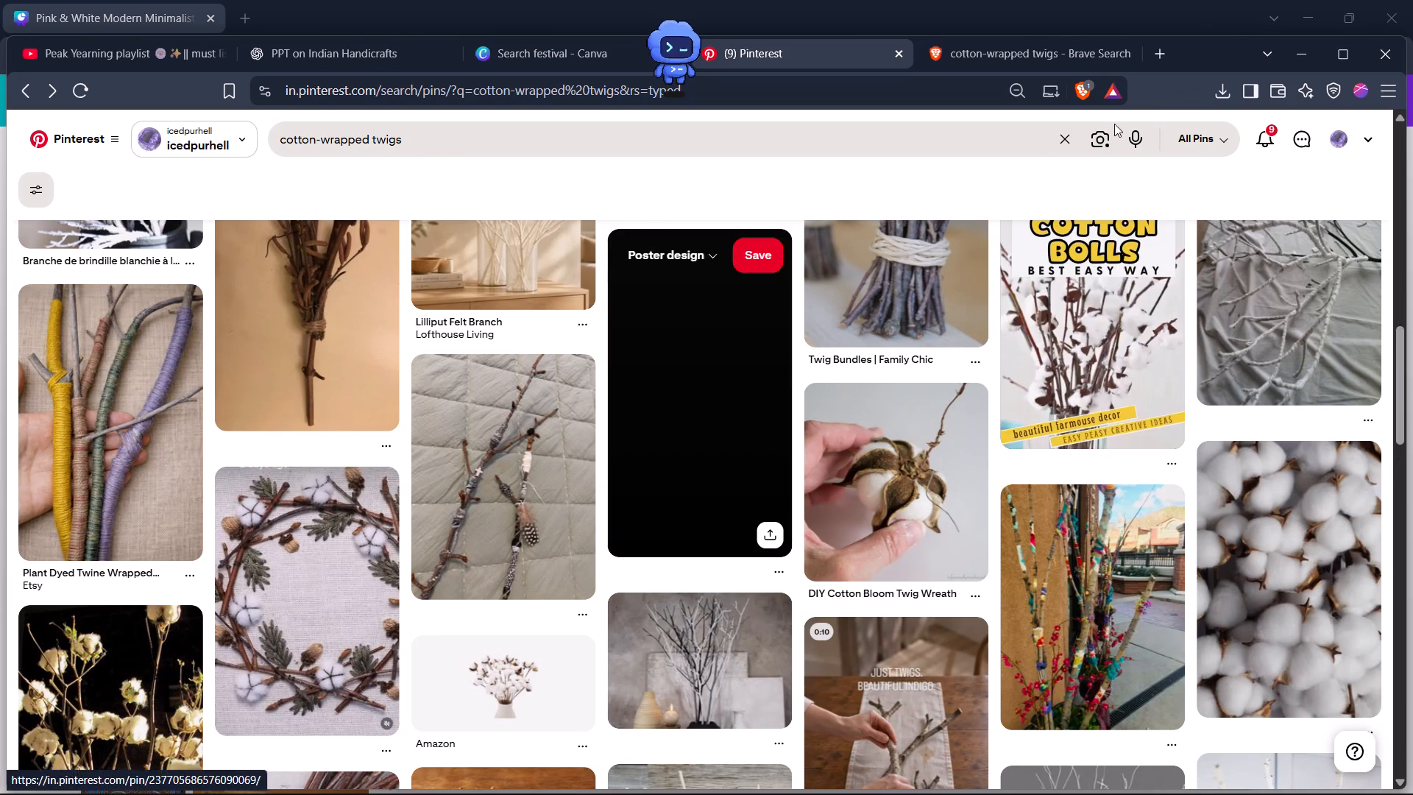
left_click(1059, 142)
type("handmade paper")
key("Return")
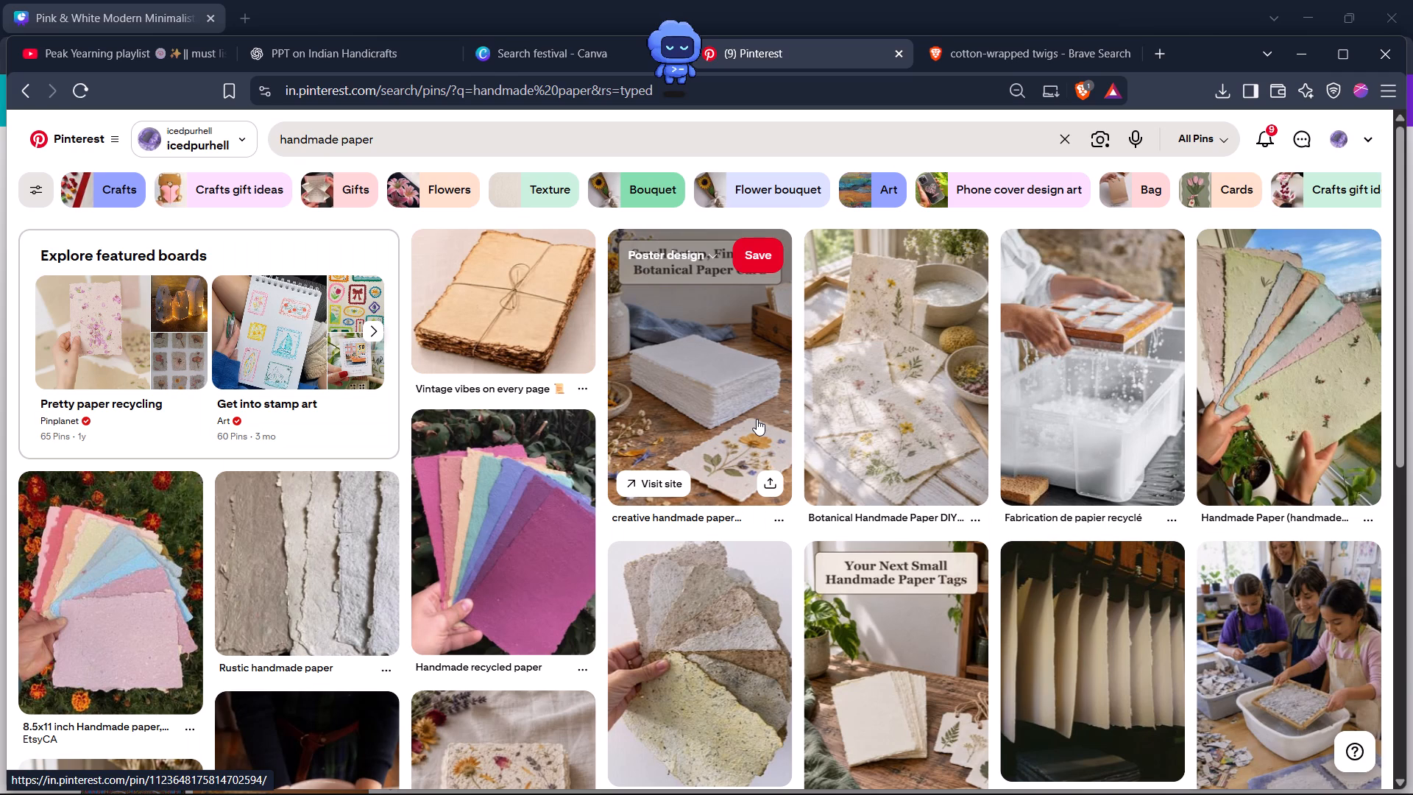
Browse the handmade paper pins and copy the picture of a person holding a framed pink paper sheet over a tub.
left_click(1026, 381)
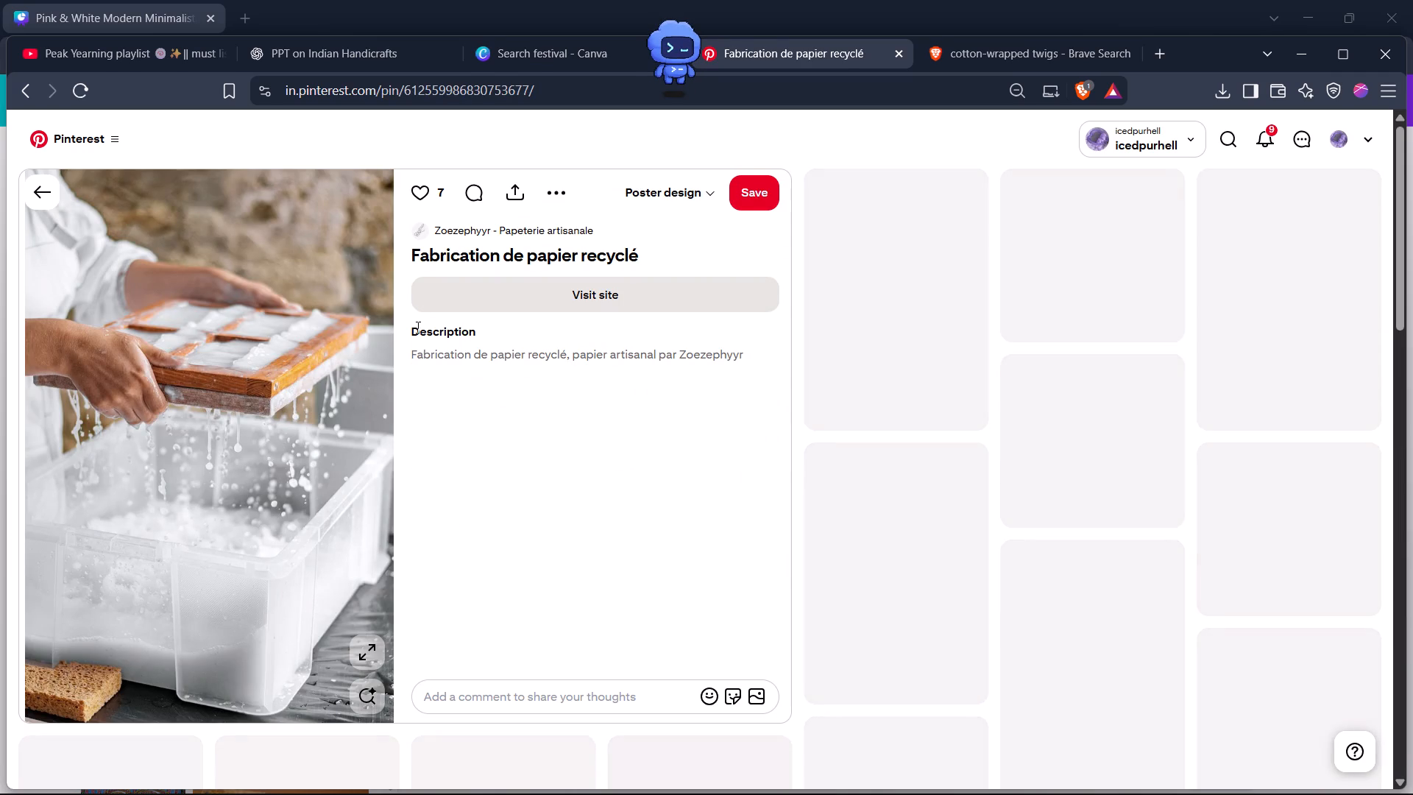
right_click(254, 402)
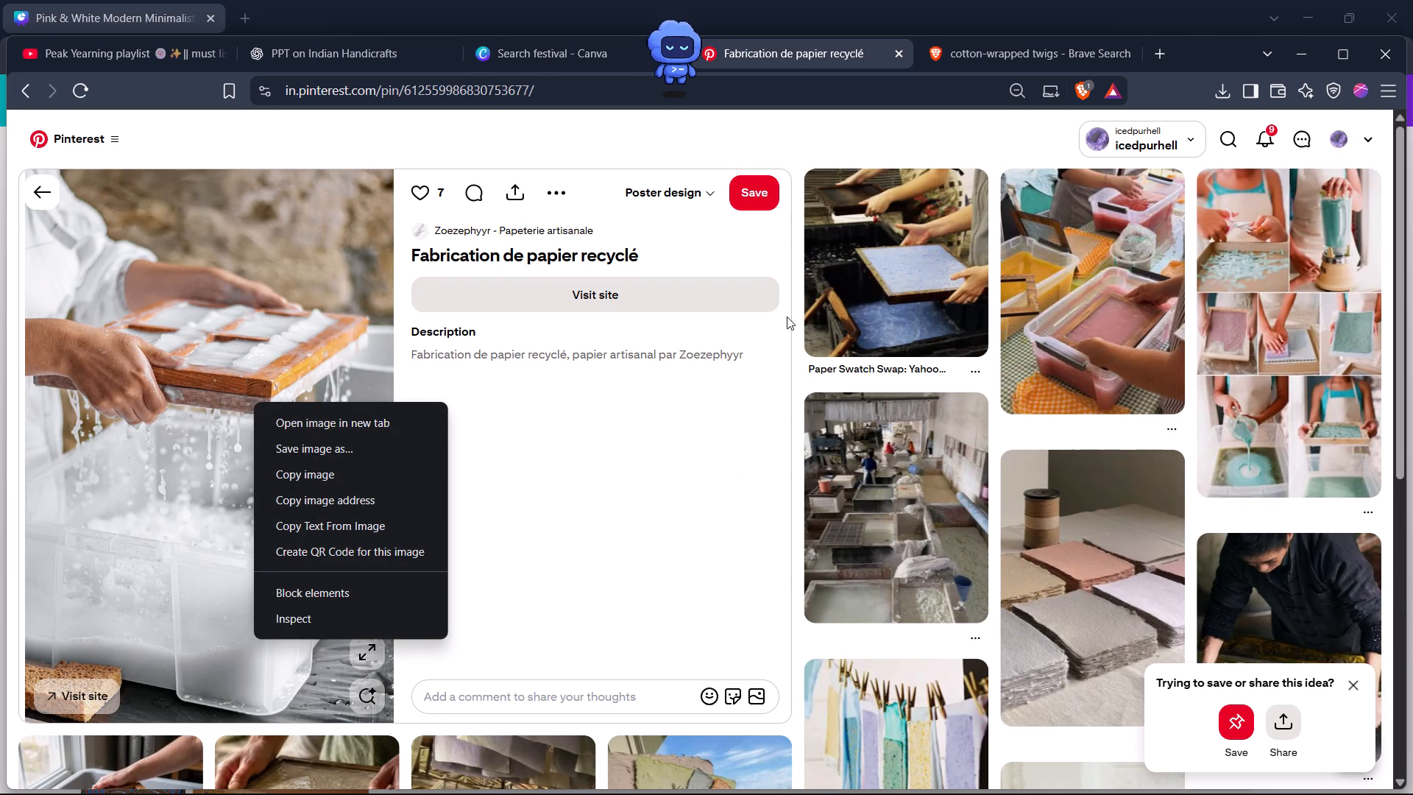
scroll(793, 449, "down", 2)
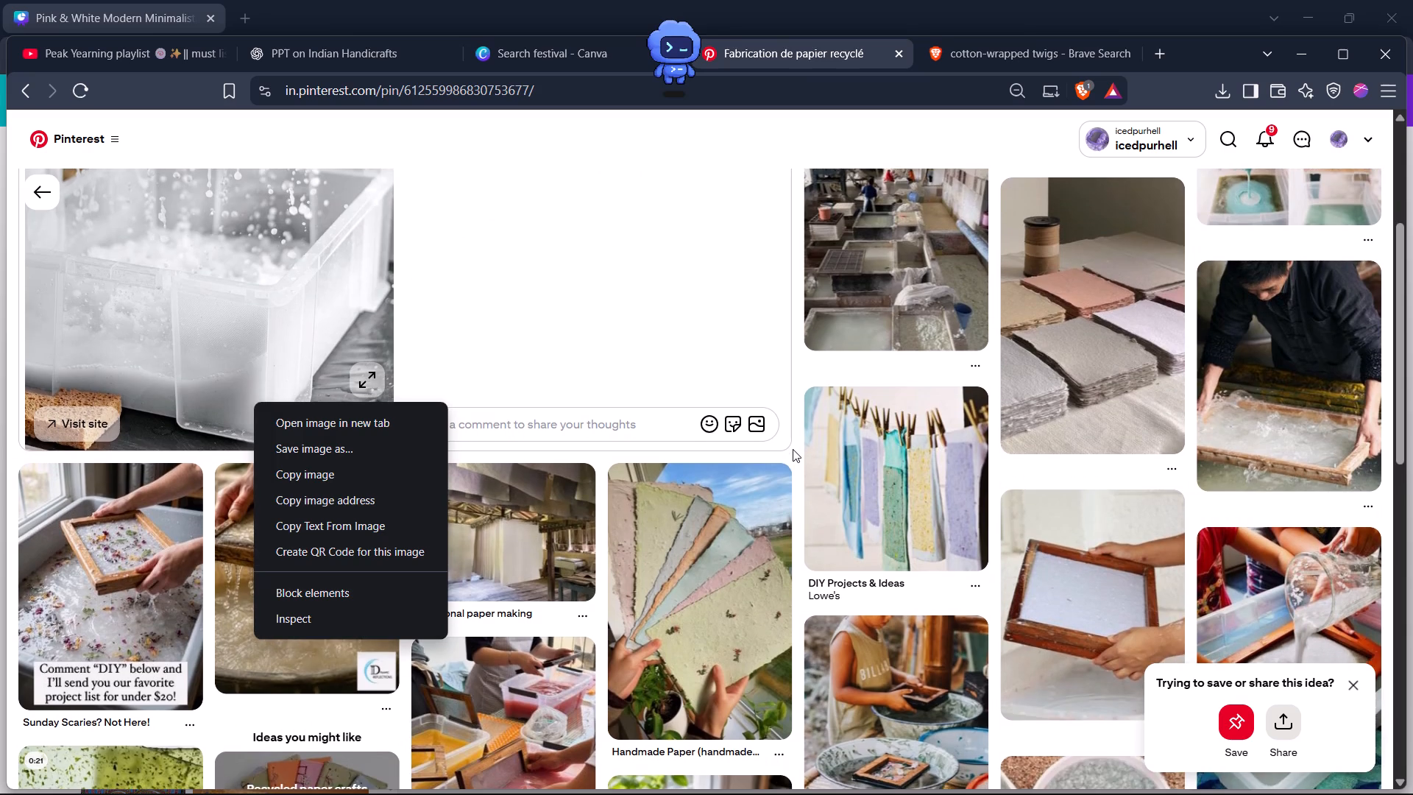
scroll(793, 449, "down", 2)
scroll(793, 449, "up", 1)
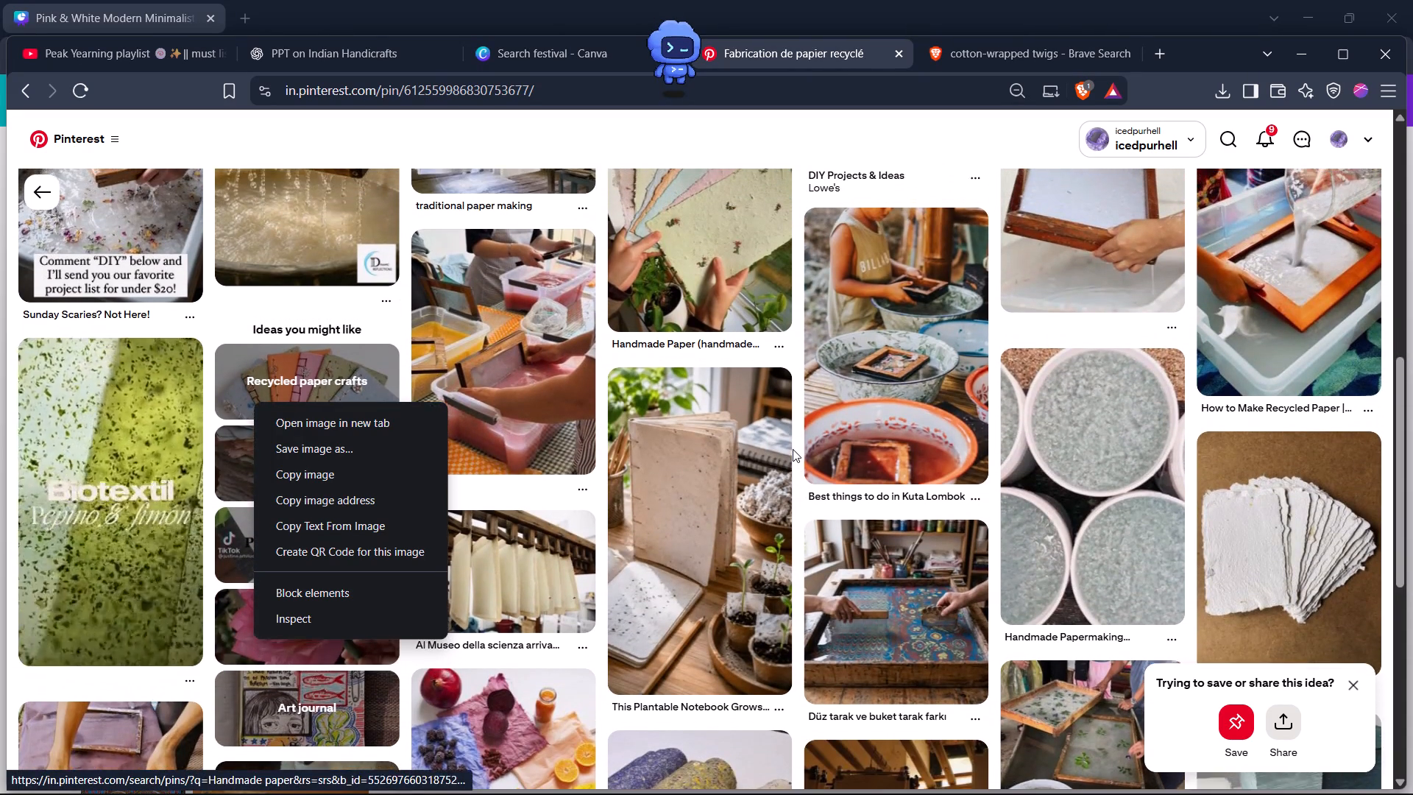
scroll(793, 449, "up", 1)
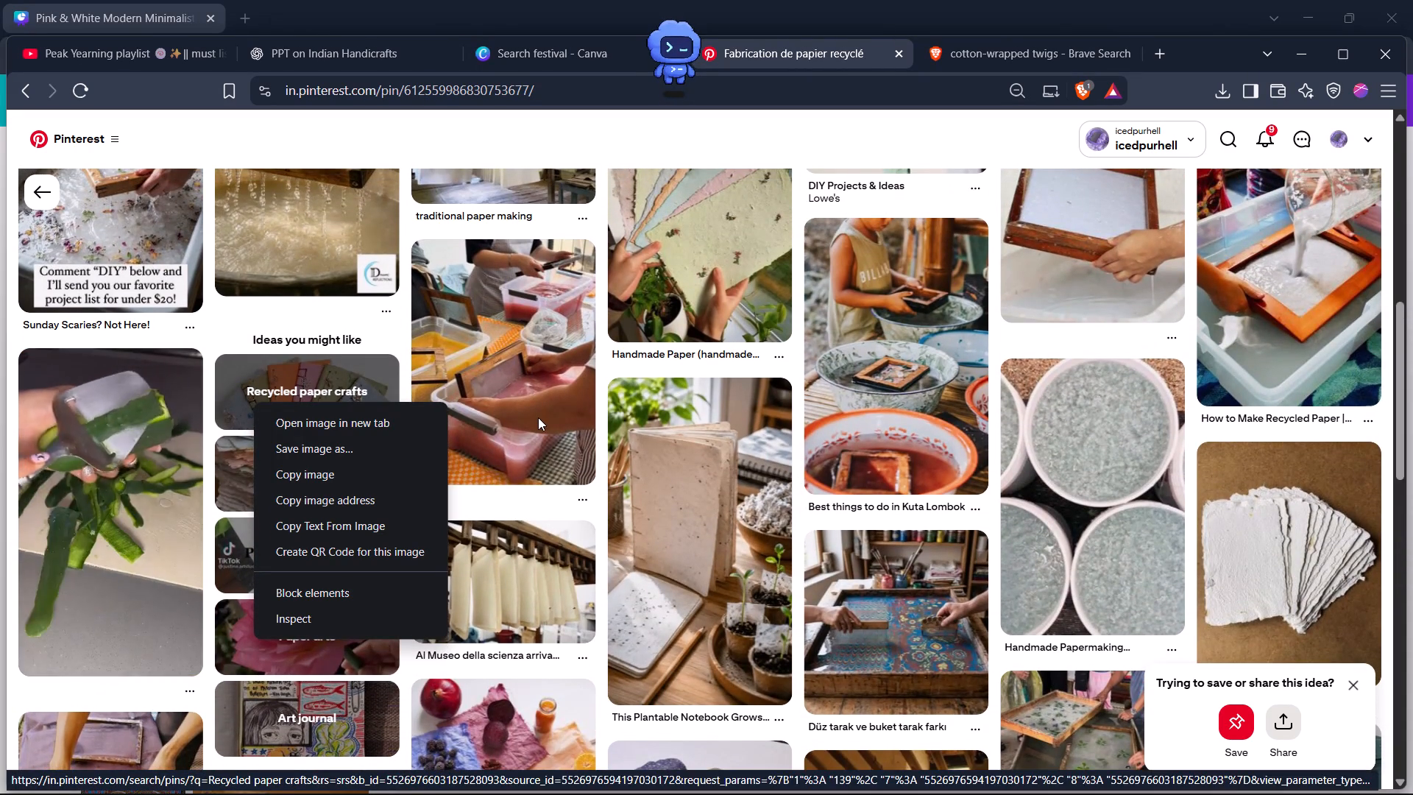
left_click(538, 417)
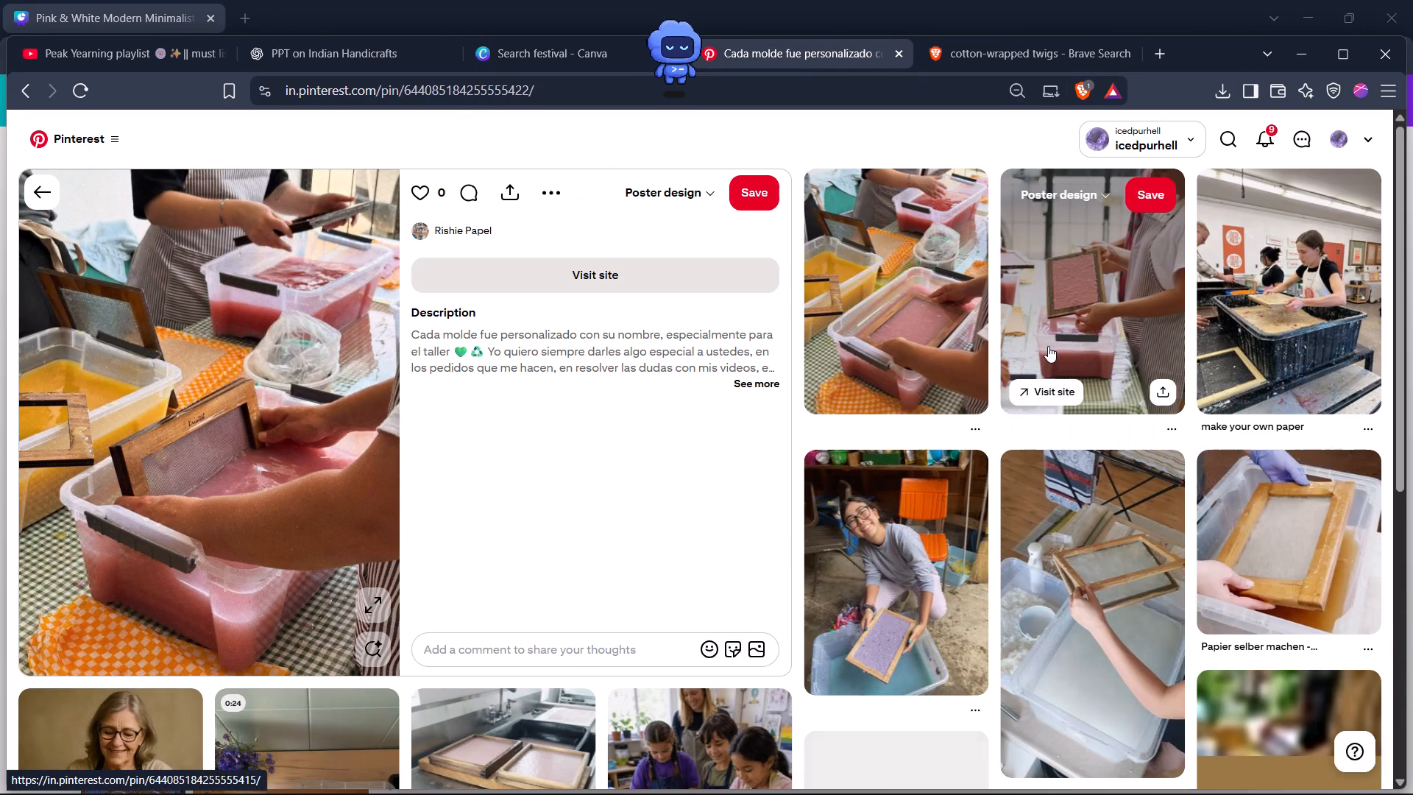
left_click(1102, 283)
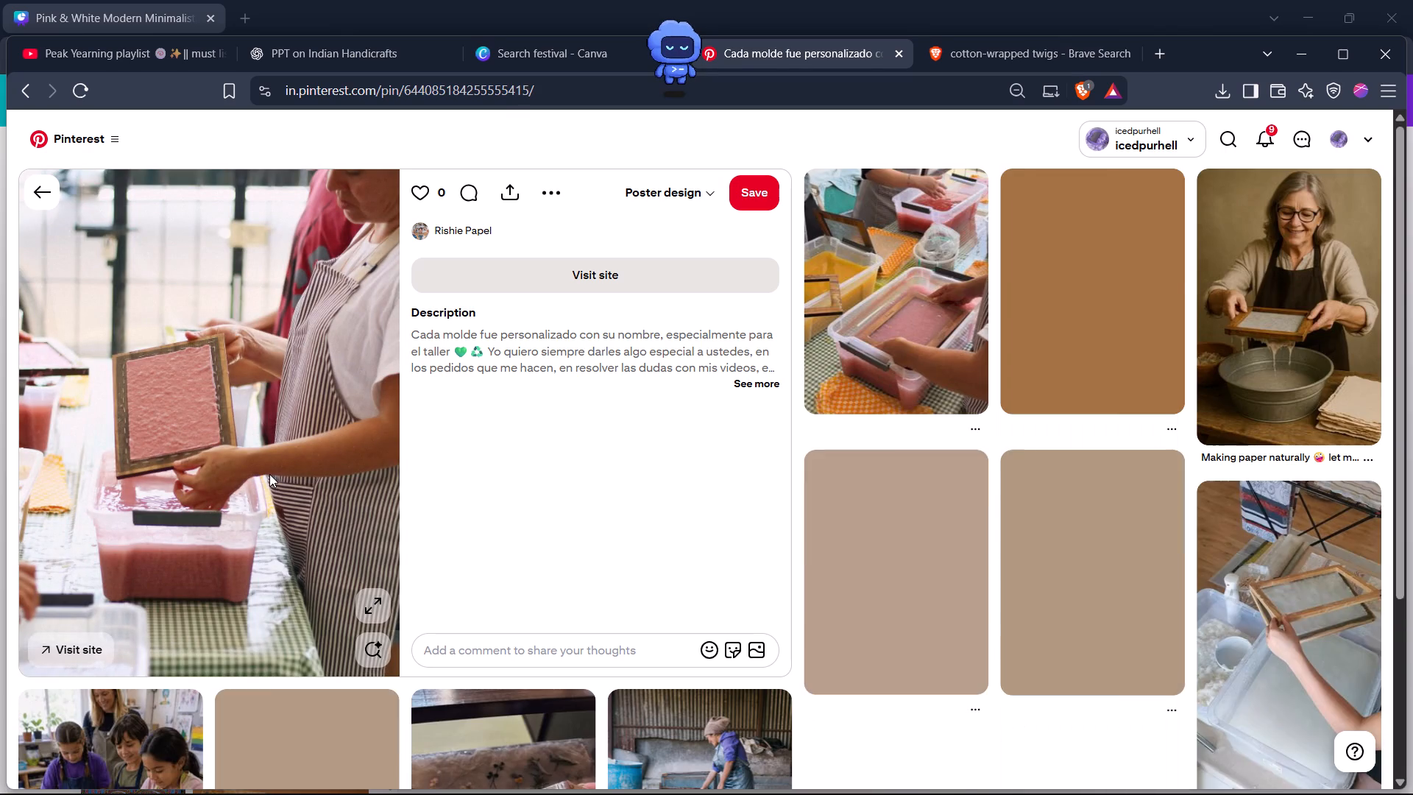
right_click(269, 474)
left_click(330, 544)
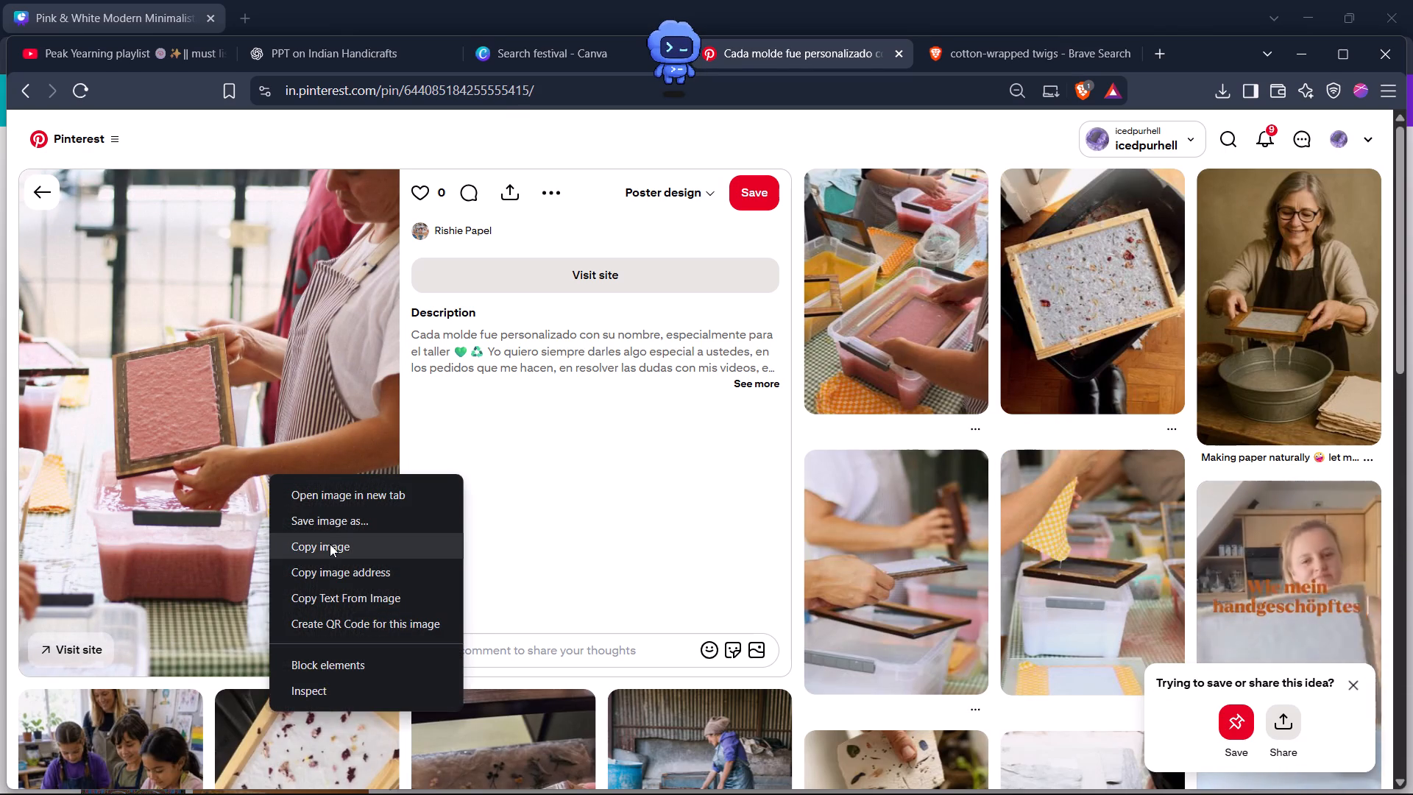
Switch to Canva and paste the copied papermaking picture onto the Materials Used slide.
key("alt+Tab")
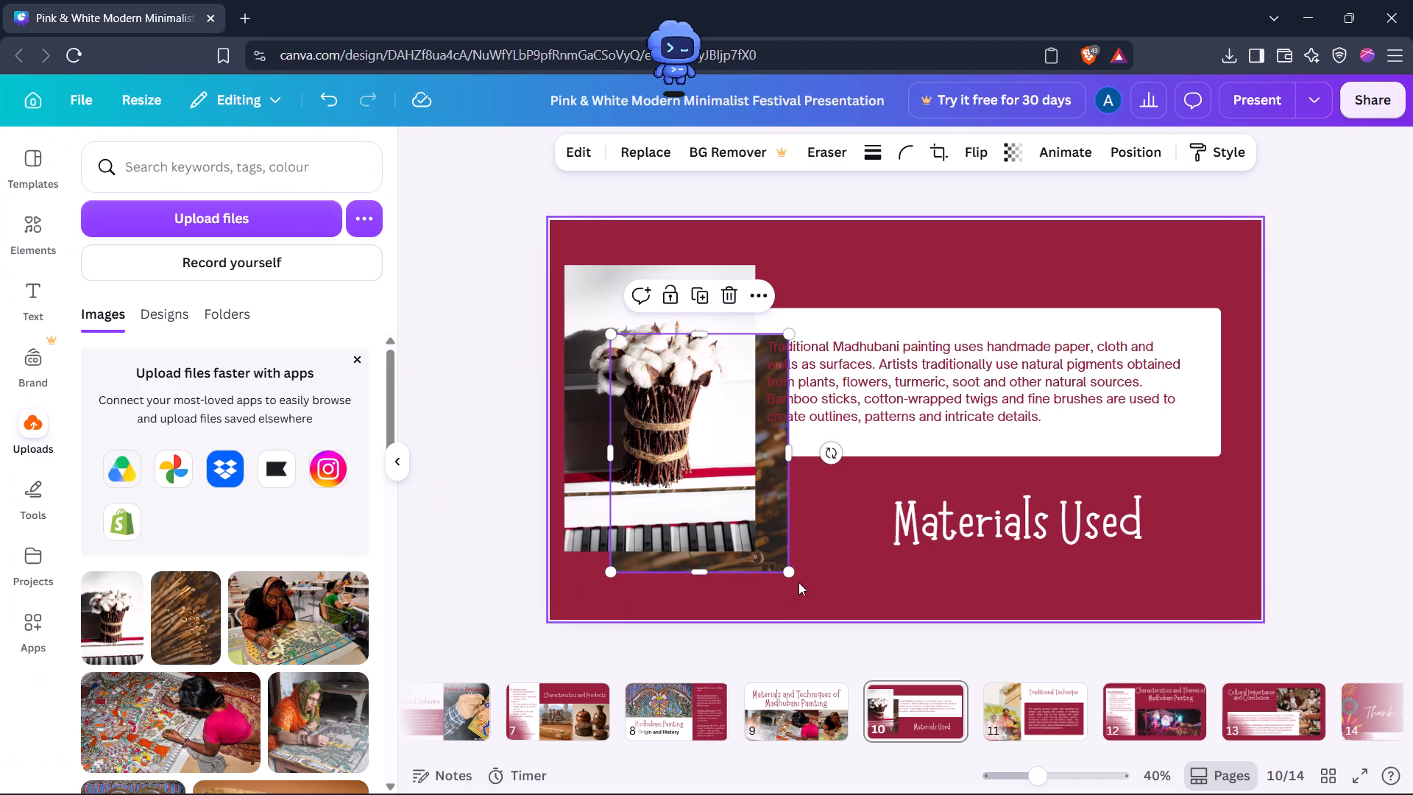
left_click(861, 558)
right_click(861, 558)
left_click(993, 427)
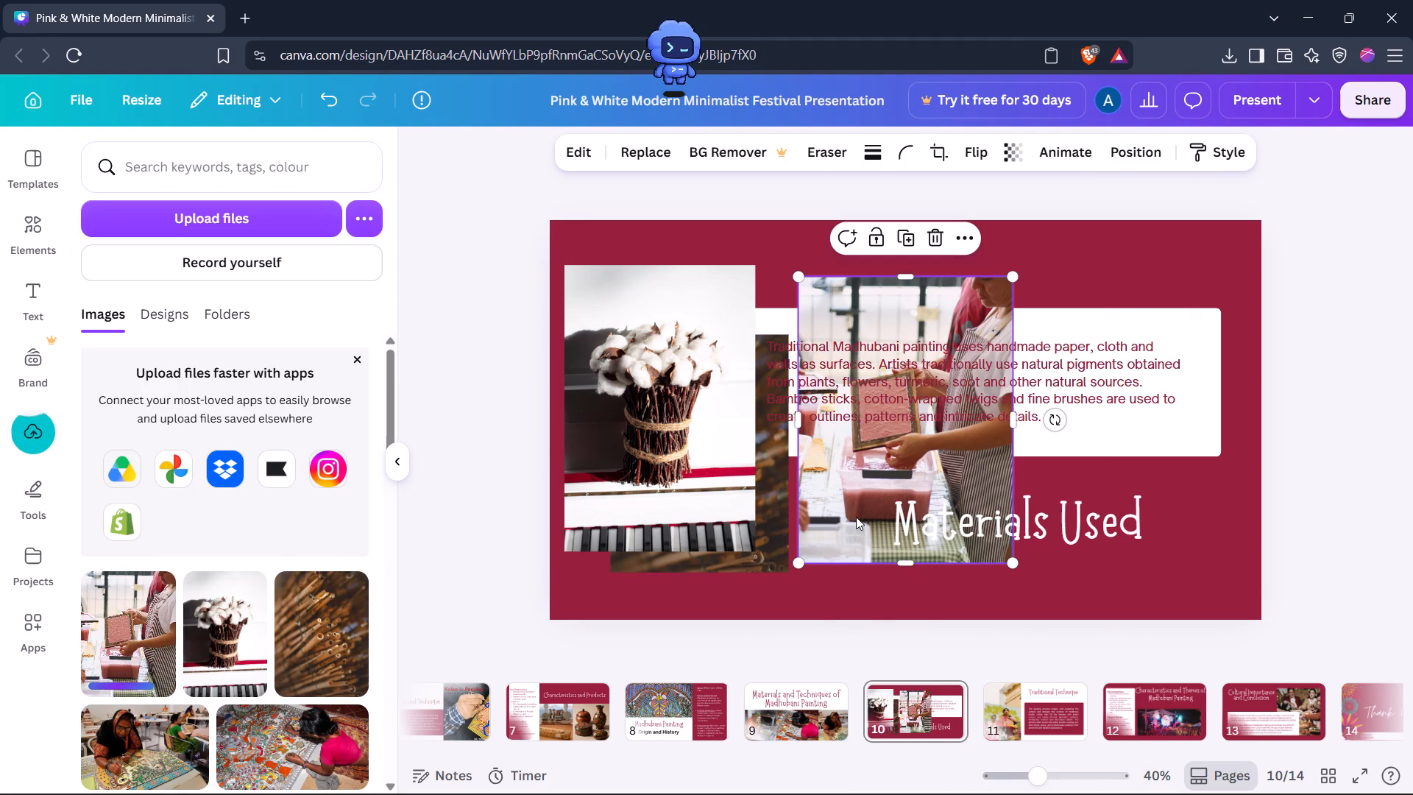
Return to Pinterest and browse the pins related to the papermaking picture.
key("alt+Tab")
scroll(856, 517, "down", 1)
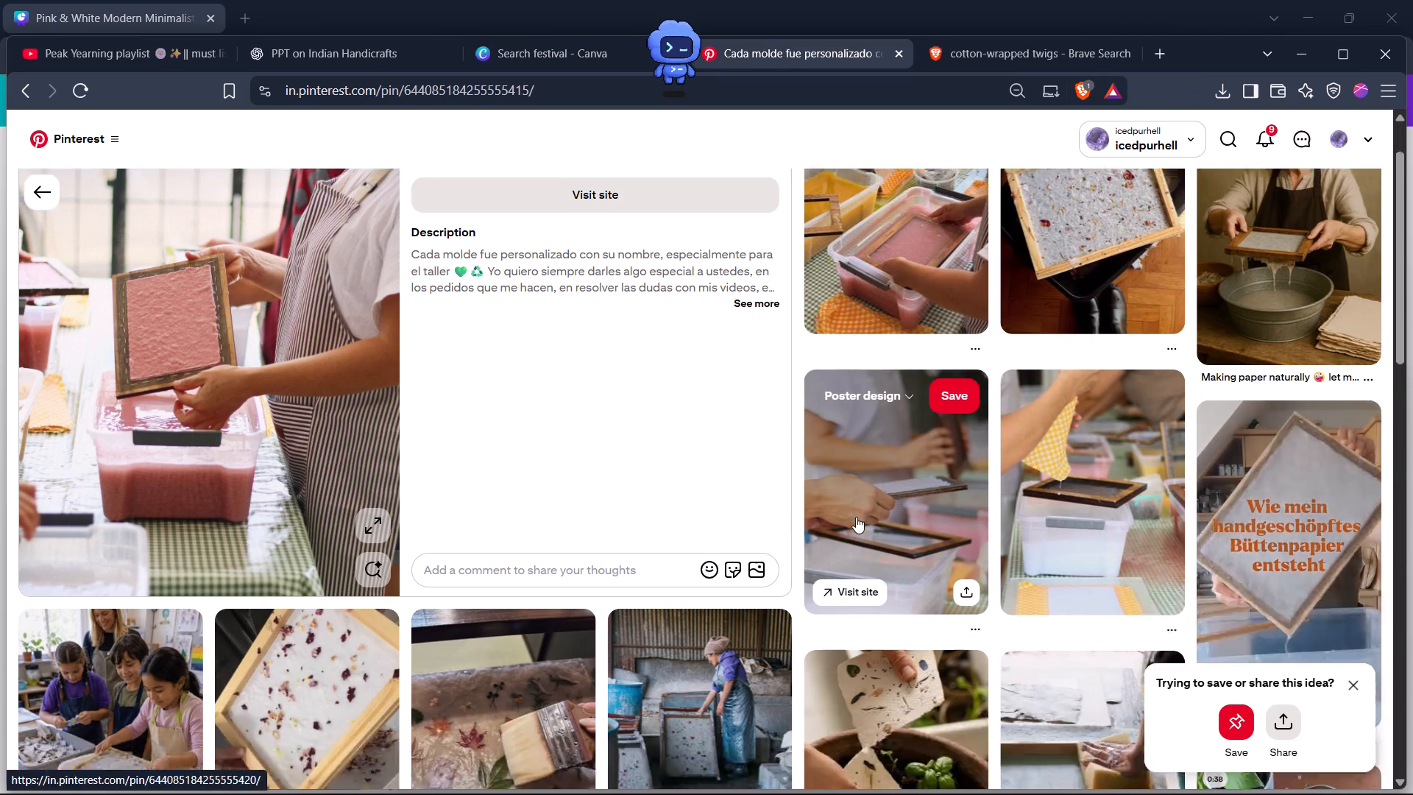
scroll(856, 517, "down", 3)
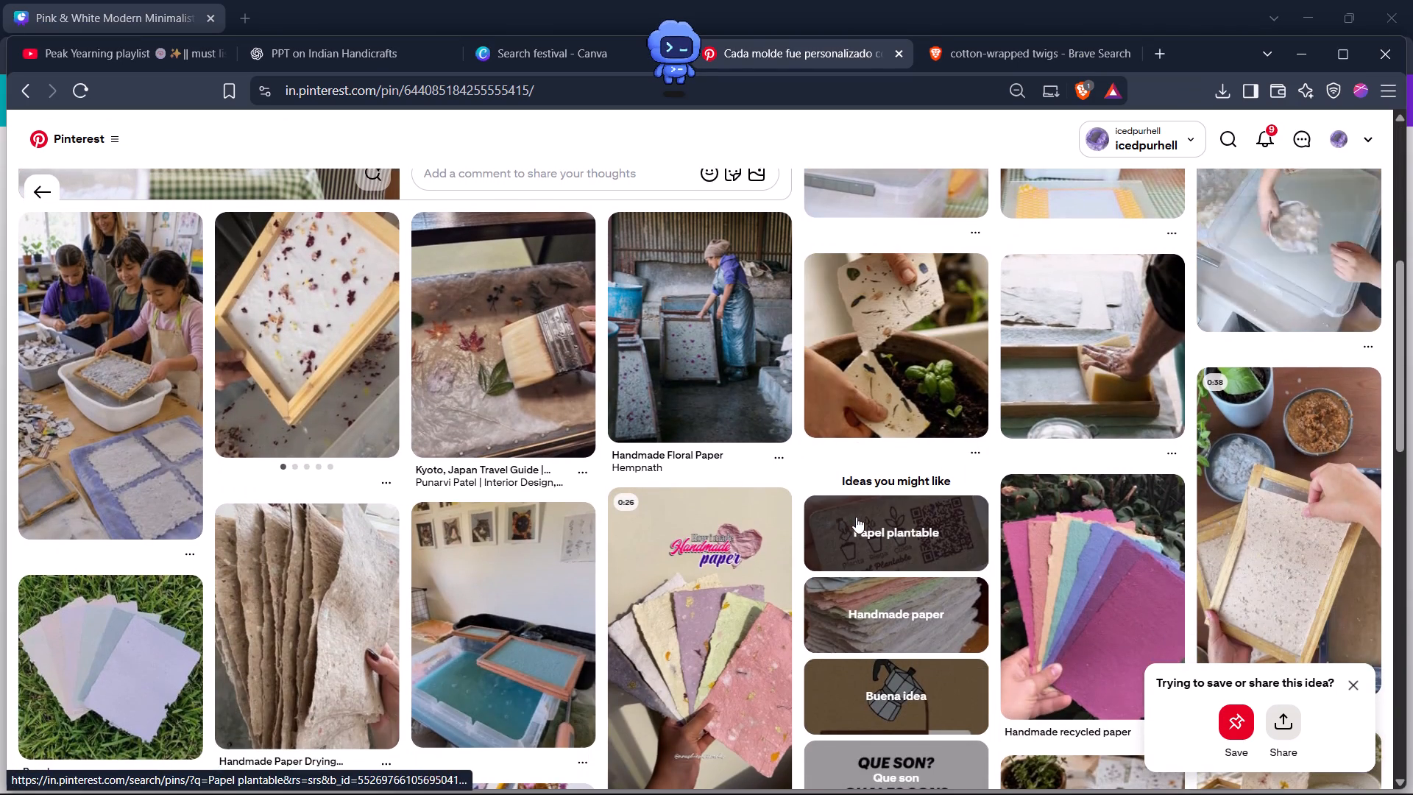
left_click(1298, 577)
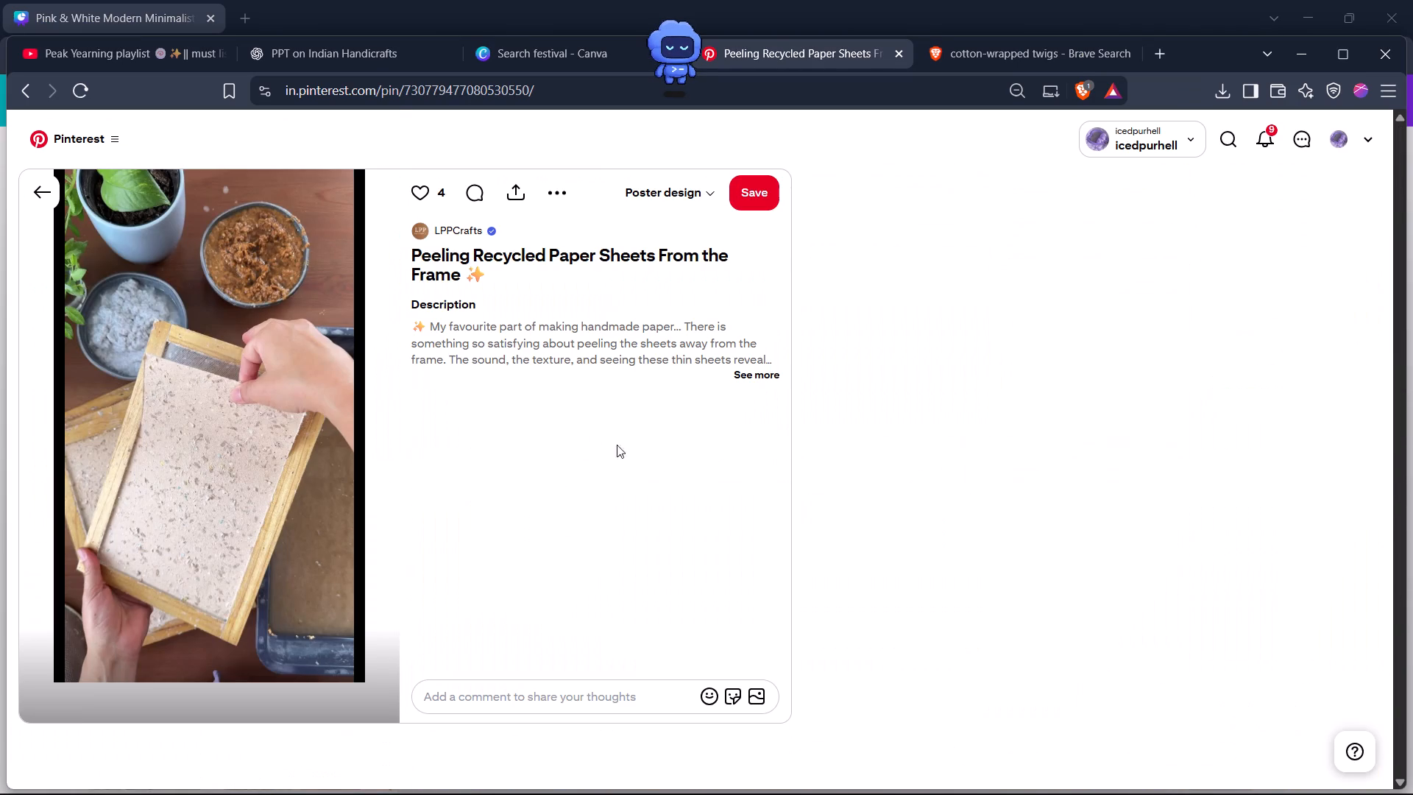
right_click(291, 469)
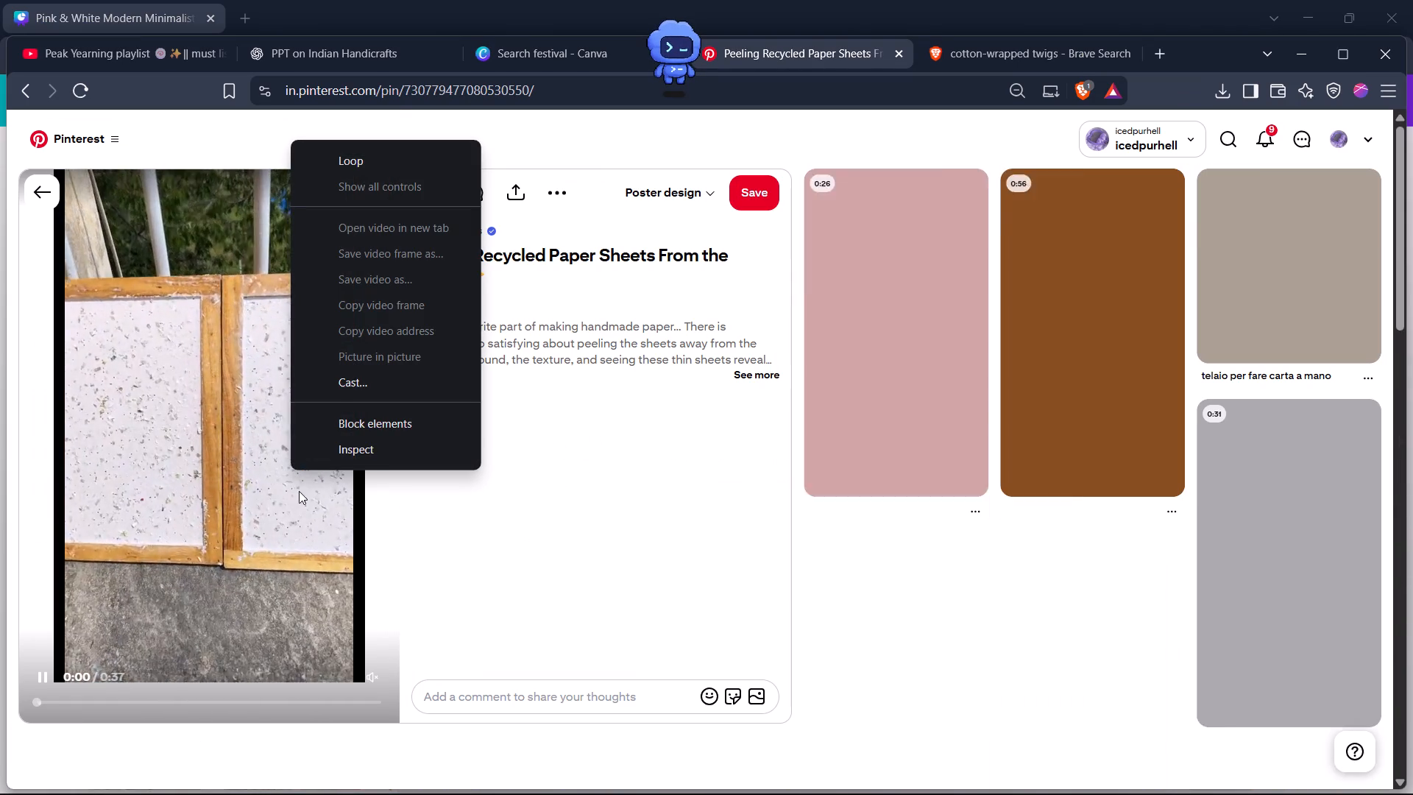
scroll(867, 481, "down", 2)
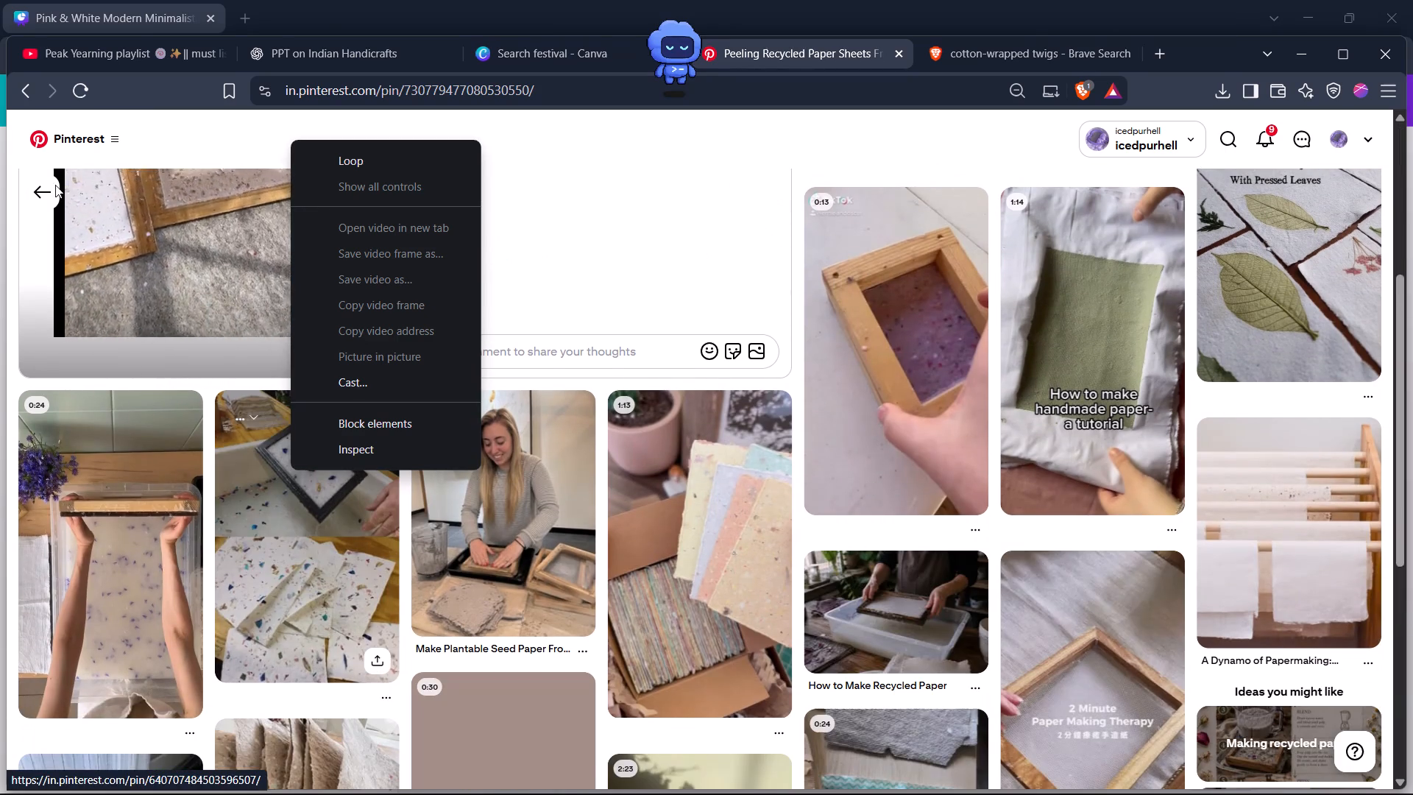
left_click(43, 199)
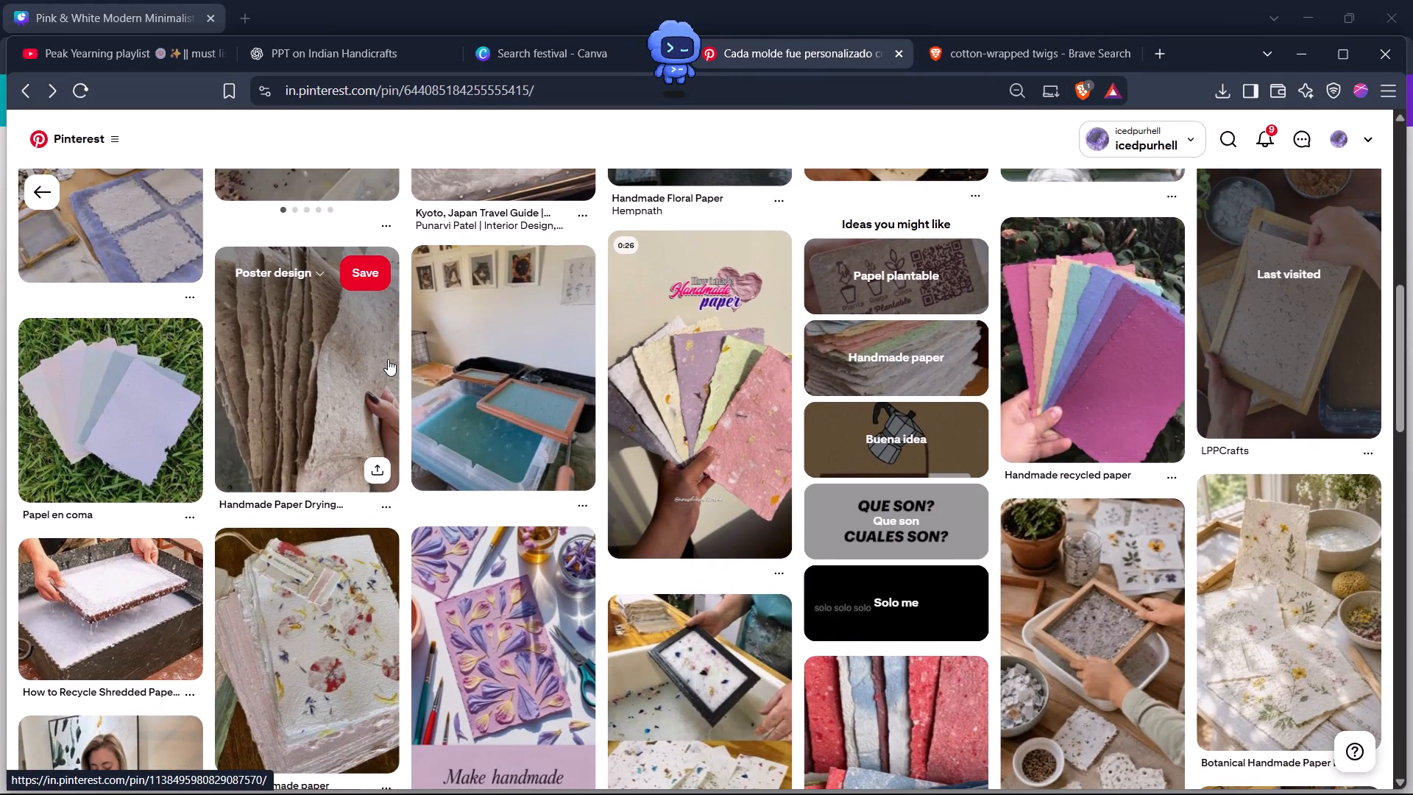
Find the Papercraft Miracles pin of lilac, grey and pink handmade sheets, copy its picture and browse its related pins.
scroll(388, 359, "down", 4)
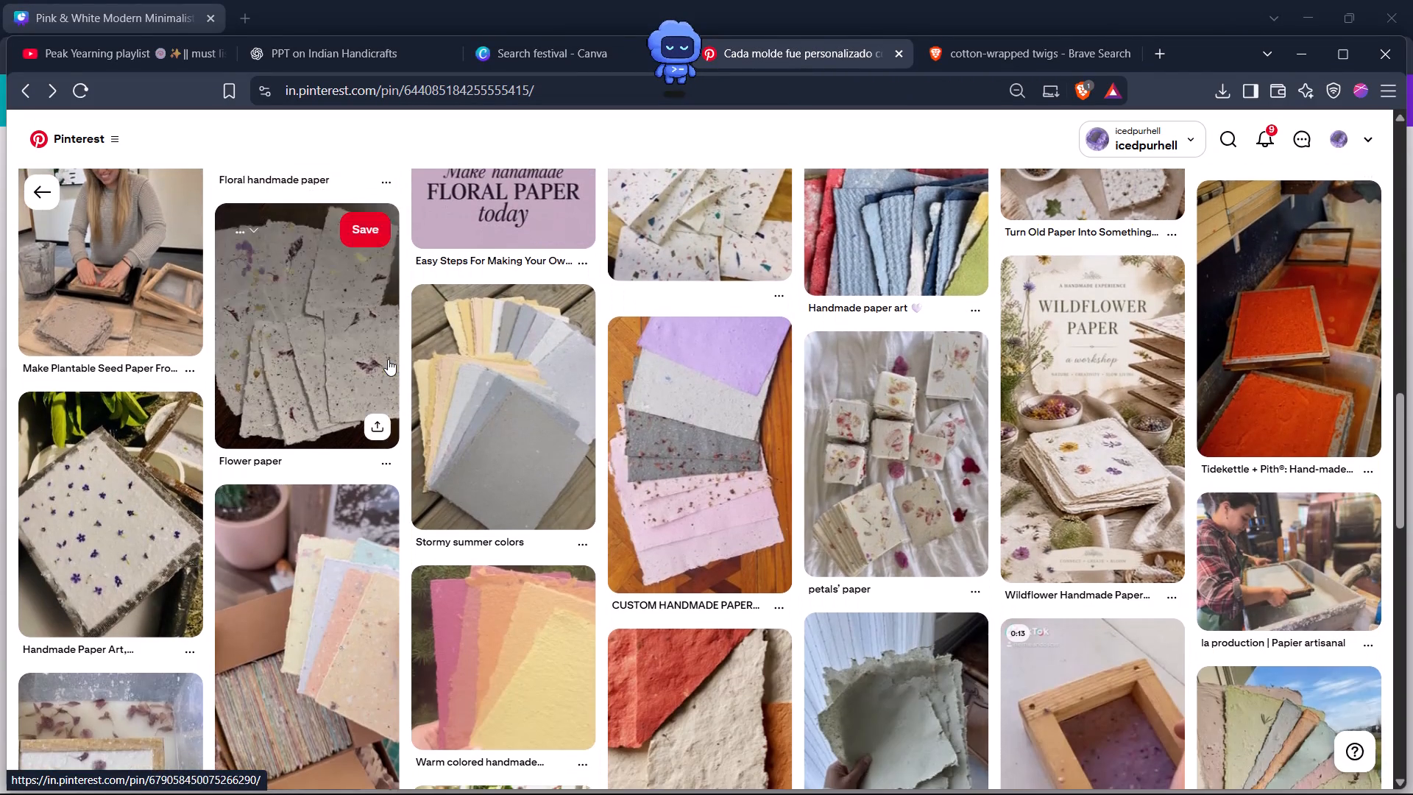
left_click(681, 501)
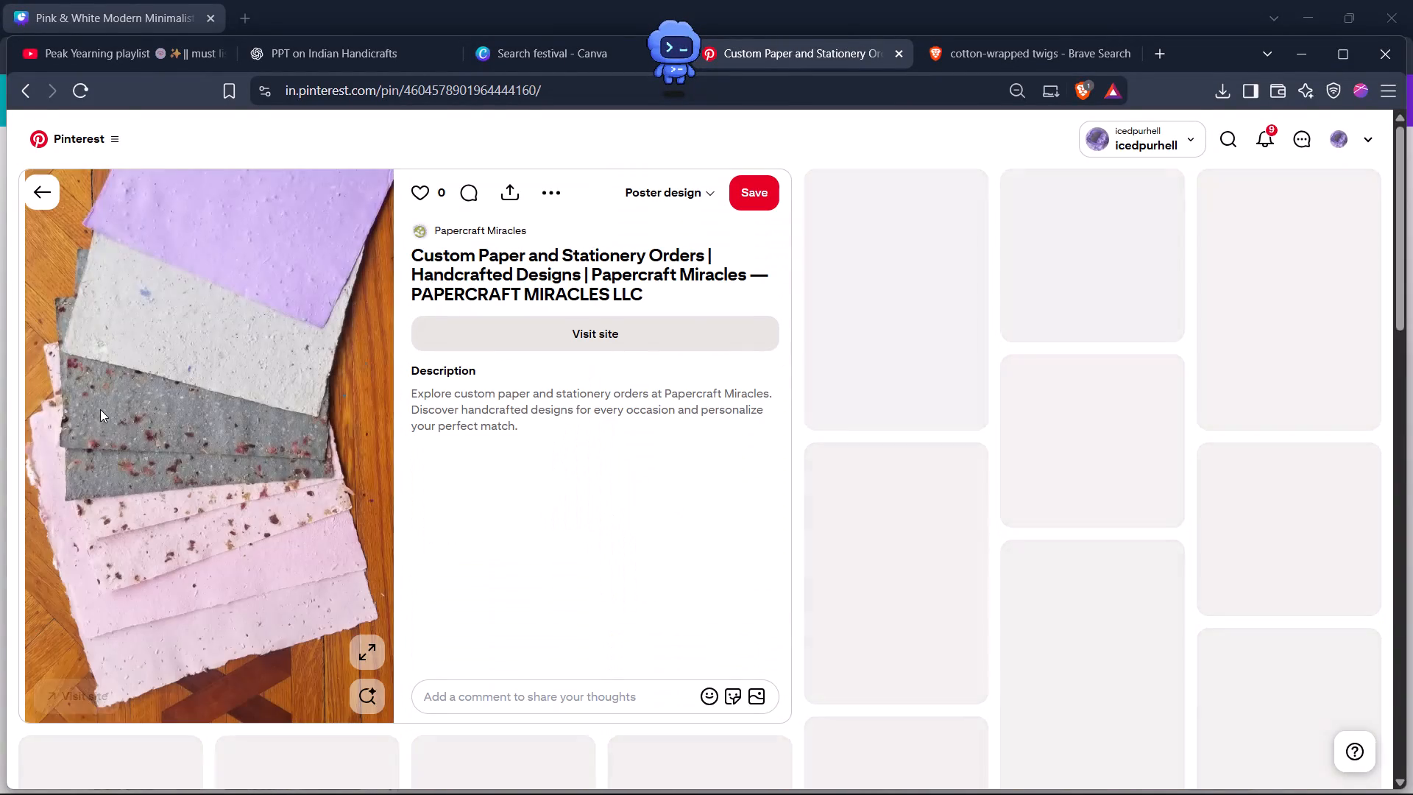
right_click(100, 409)
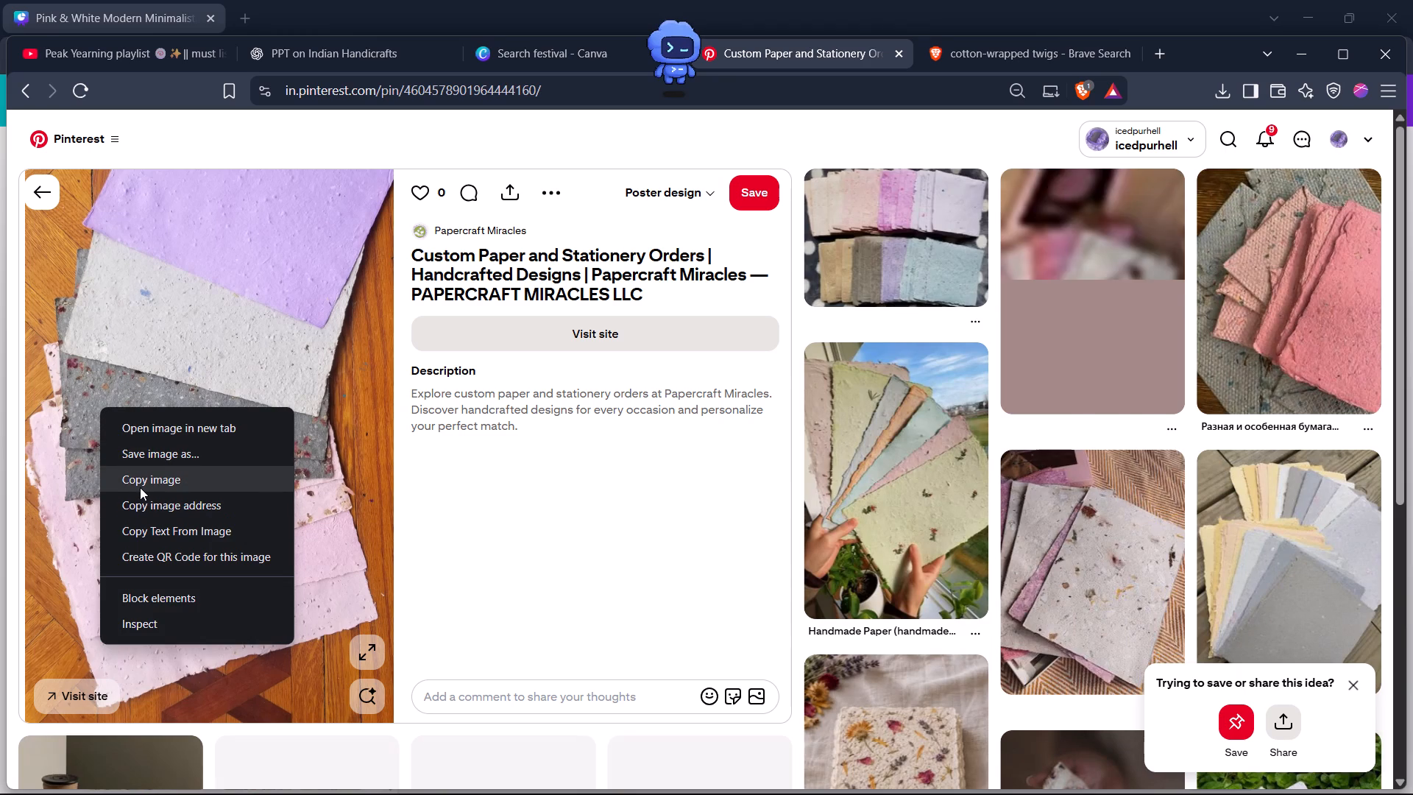
left_click(138, 484)
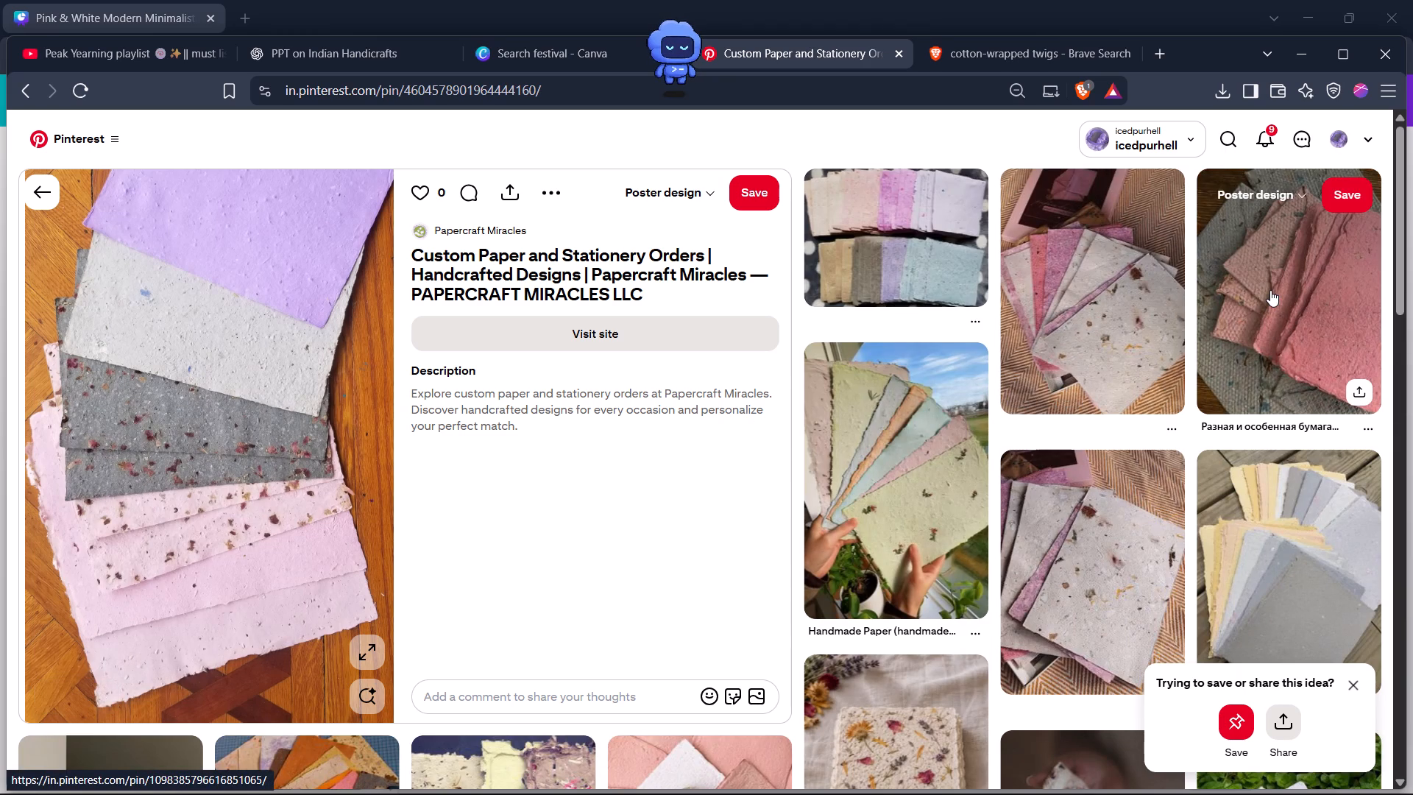
scroll(1270, 290, "down", 1)
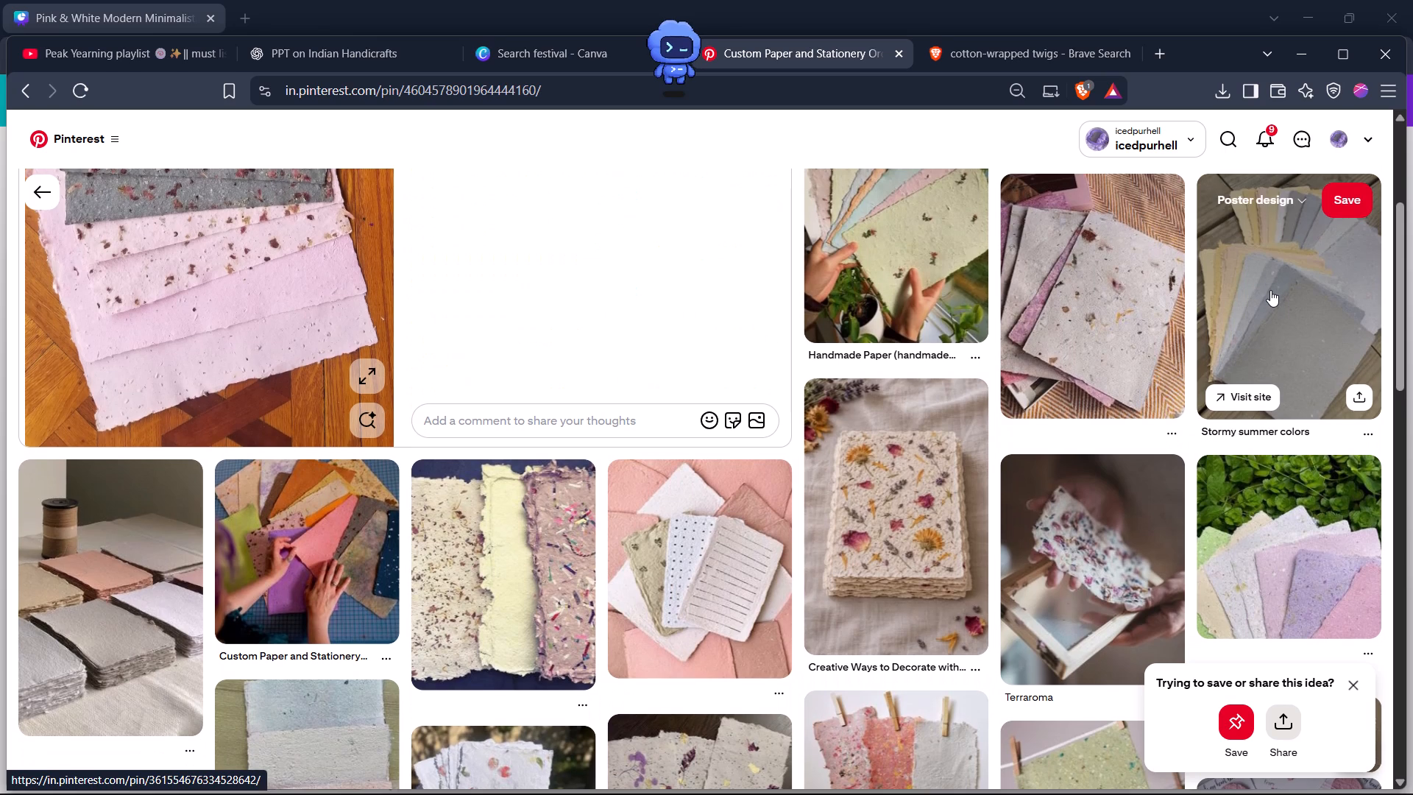
scroll(1270, 290, "down", 1)
In Canva, paste the coloured handmade sheets picture on the Materials Used slide and move it to the slide's lower-right area.
key("alt+Tab")
scroll(1270, 290, "down", 1, "alt")
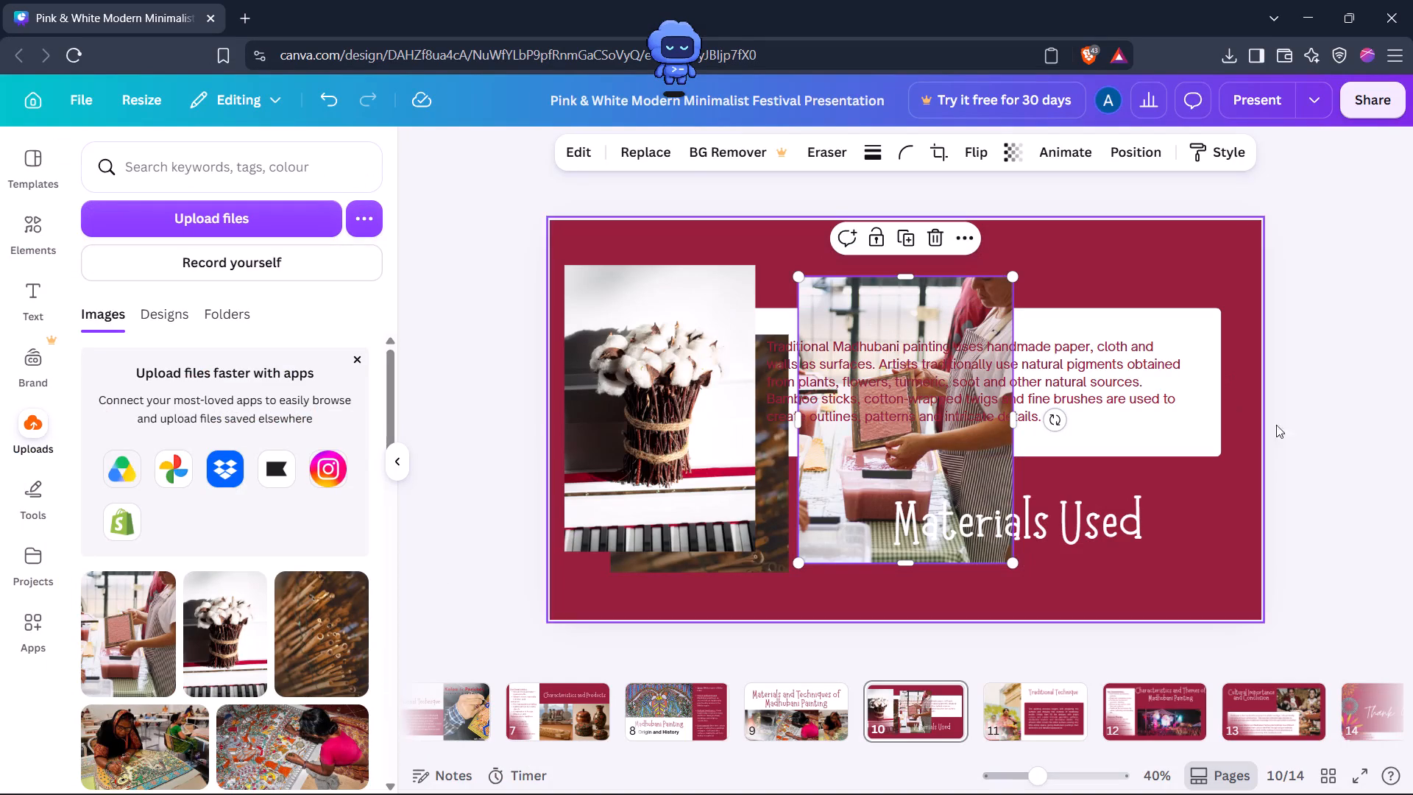
right_click(1213, 570)
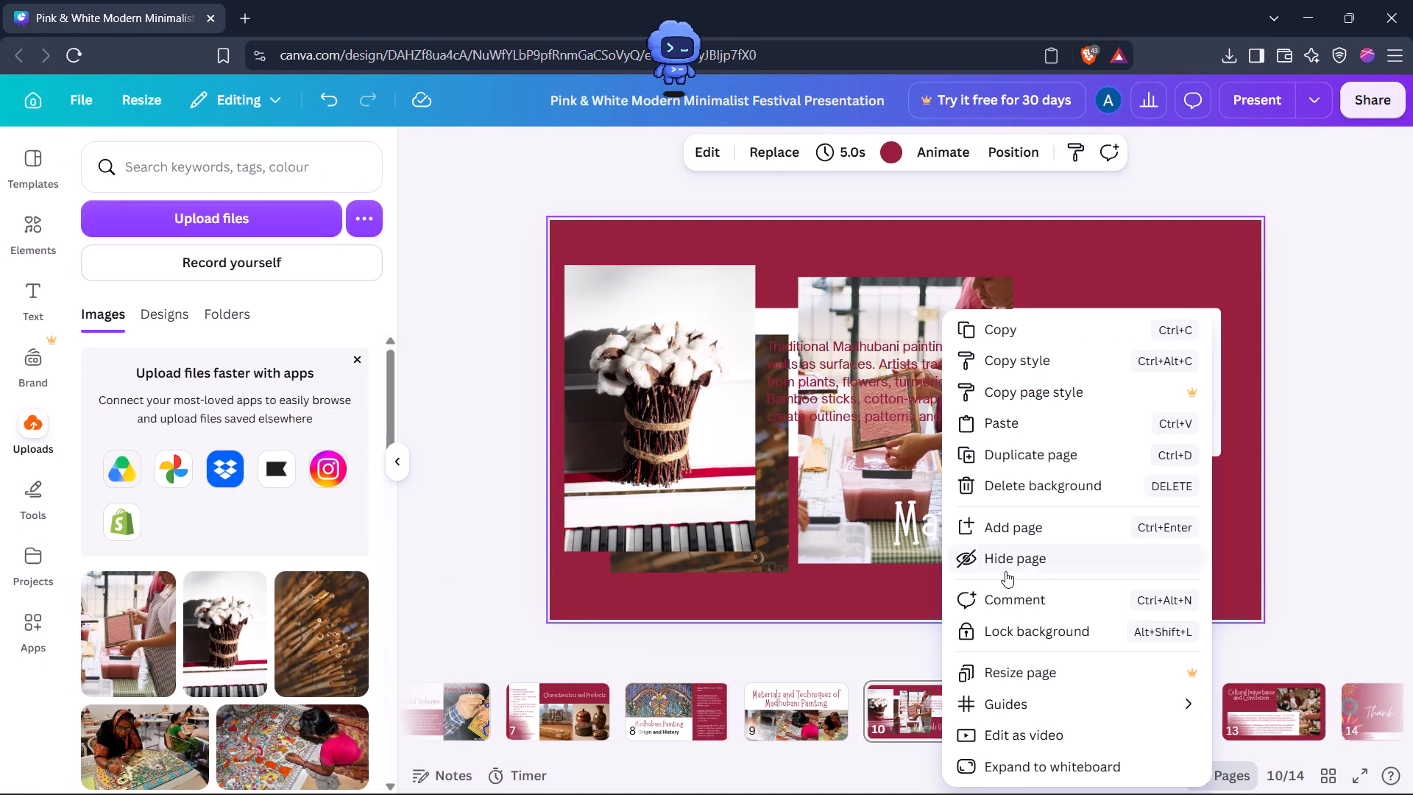
left_click(1004, 427)
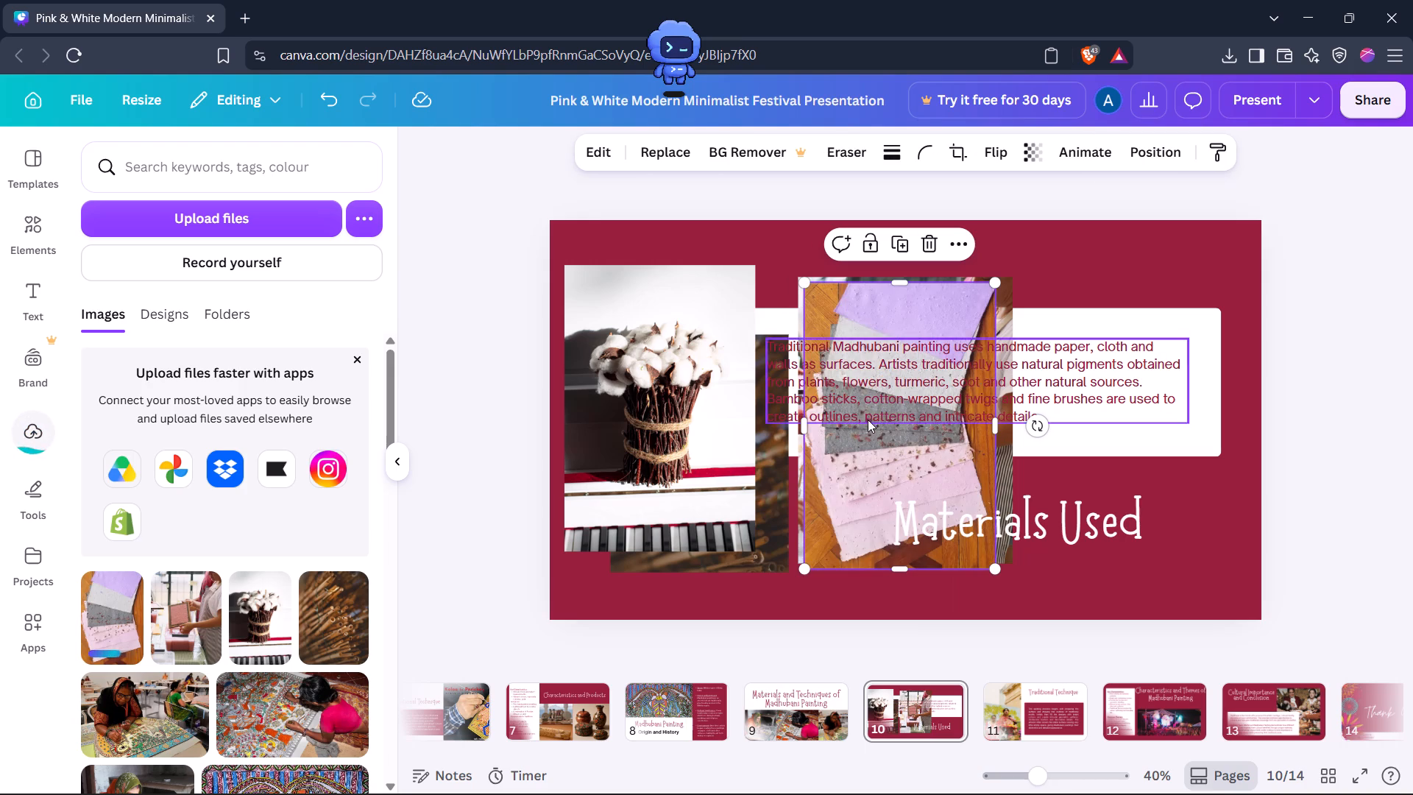
left_click_drag(882, 486, 1119, 562)
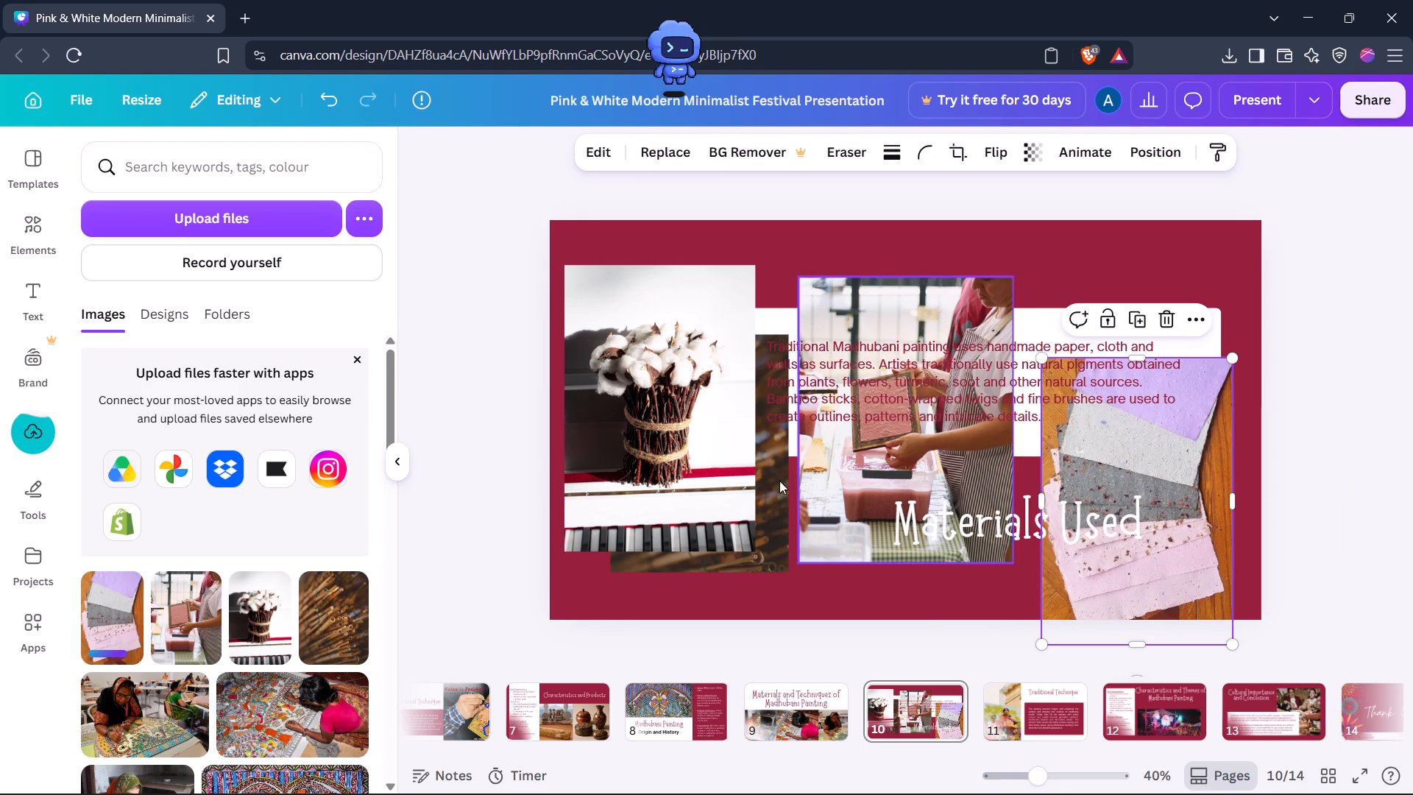
Move the cotton bouquet picture to the slide's upper-left corner and the bamboo picture to its lower-left corner.
left_click_drag(656, 445, 619, 356)
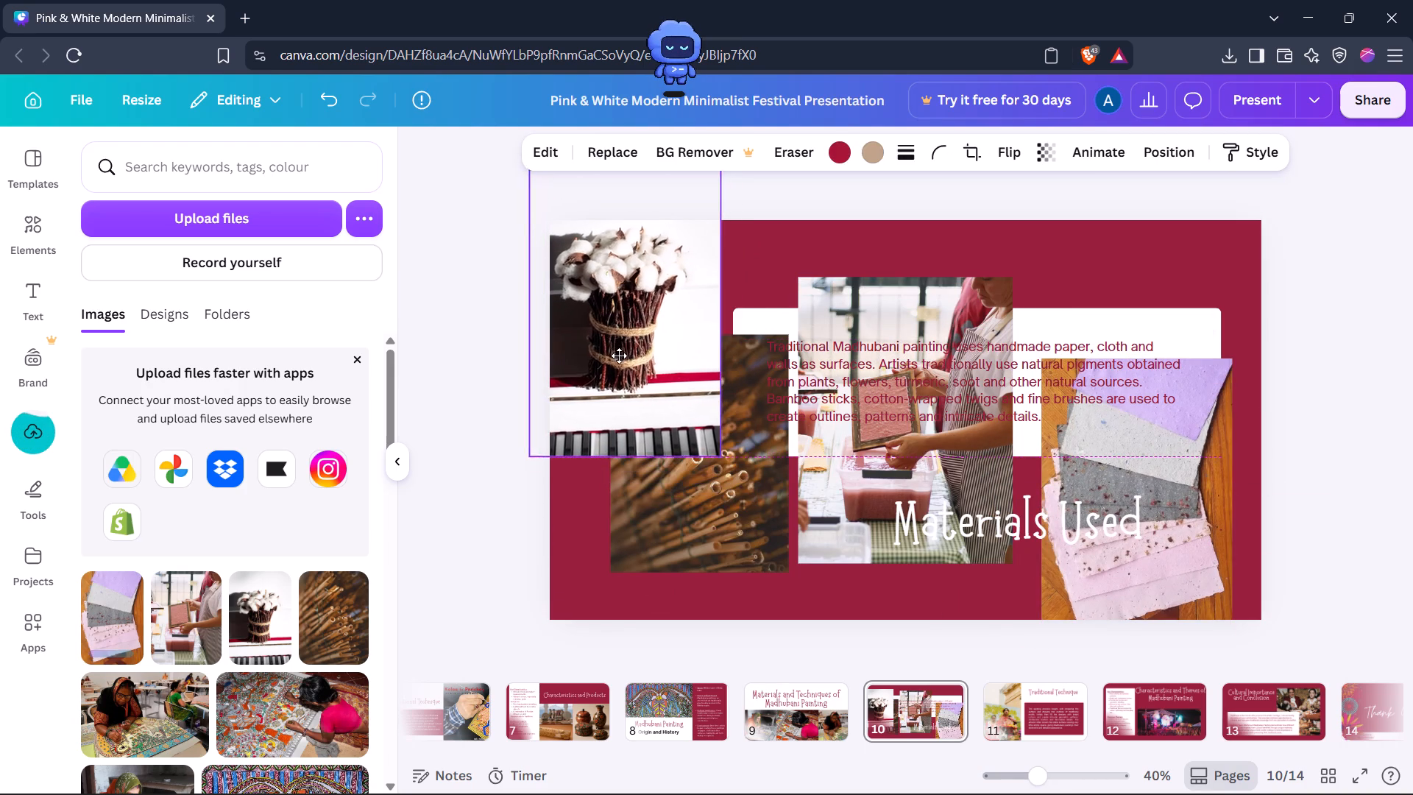
left_click_drag(619, 356, 626, 358)
left_click_drag(718, 540, 686, 590)
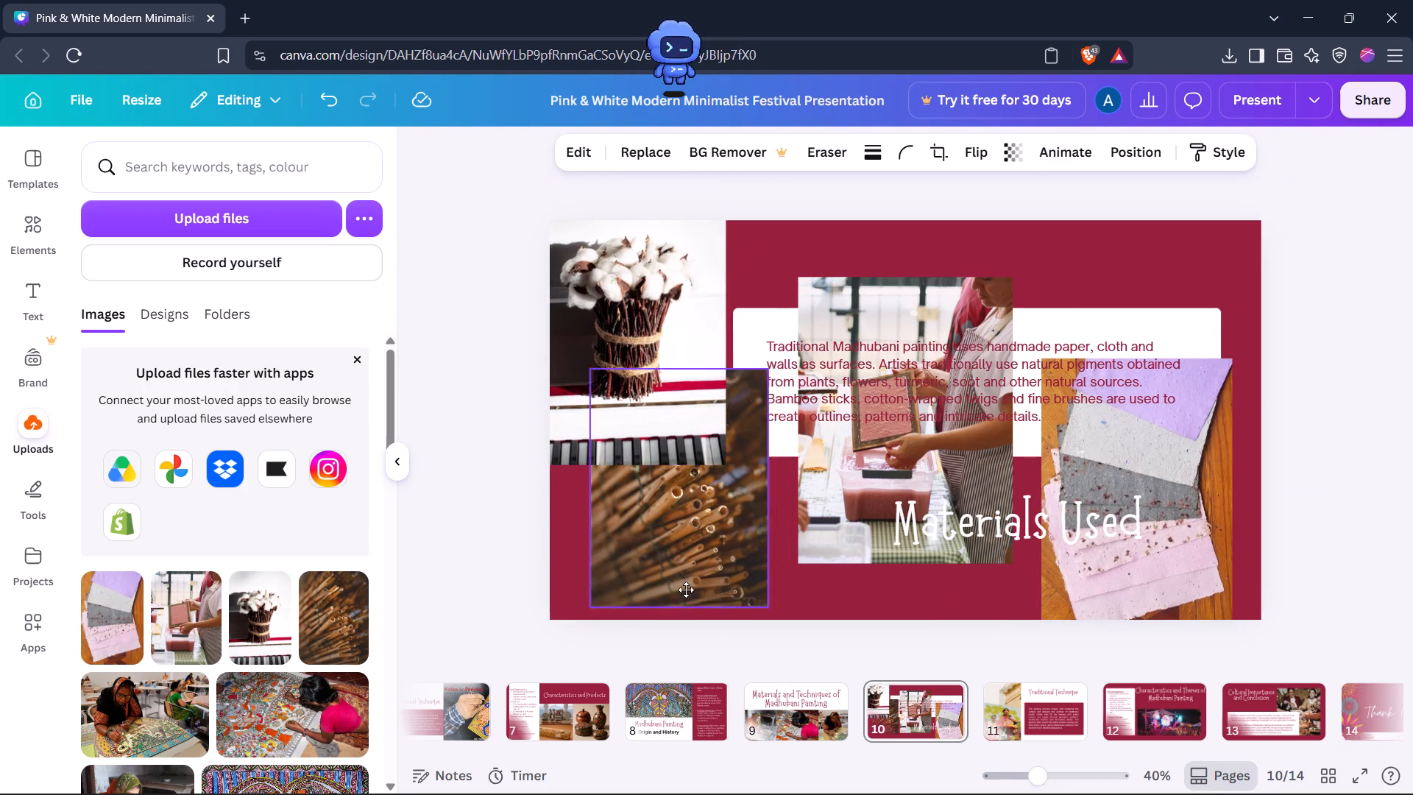
left_click_drag(686, 590, 659, 602)
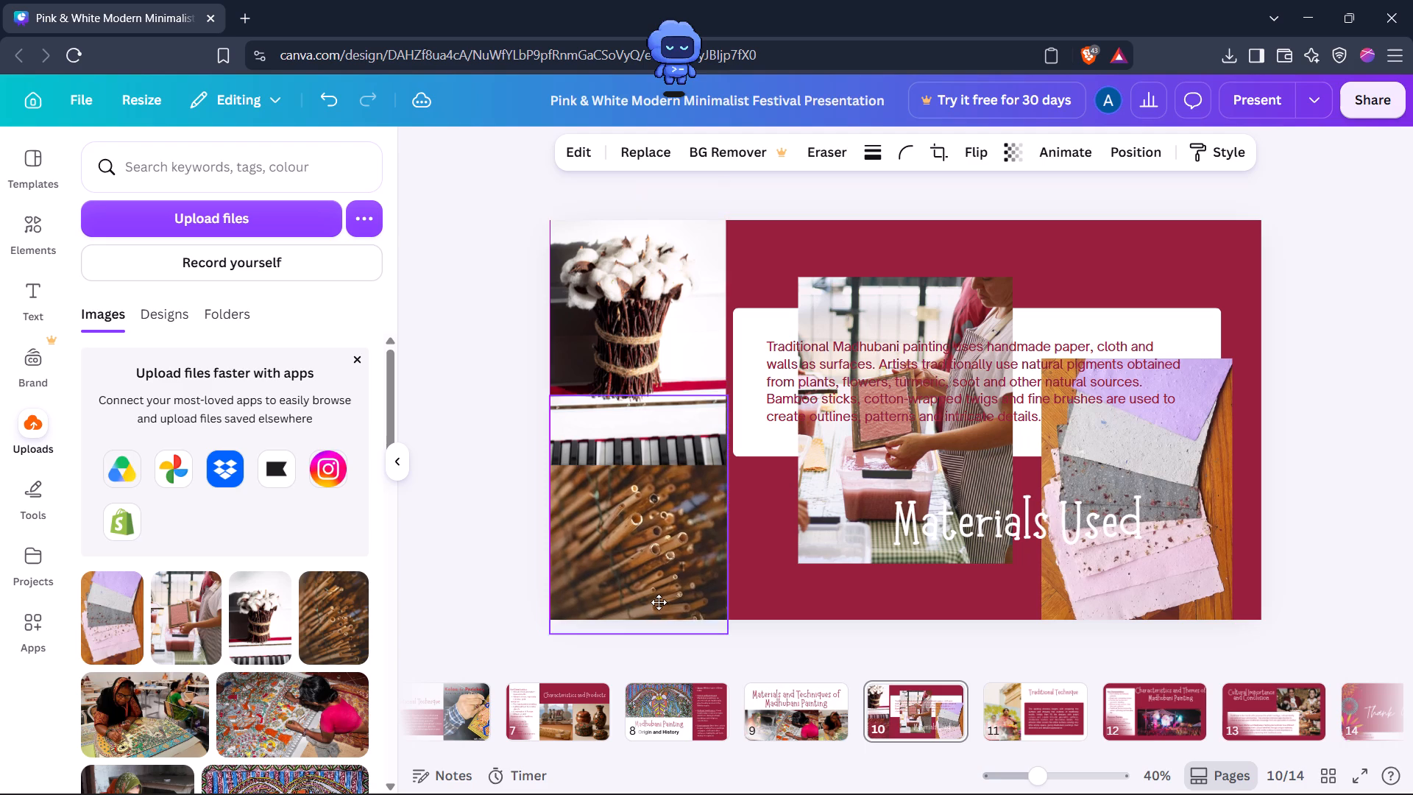
left_click_drag(659, 602, 659, 604)
Bring the bamboo picture forward, in front of the cotton bouquet picture.
right_click(659, 604)
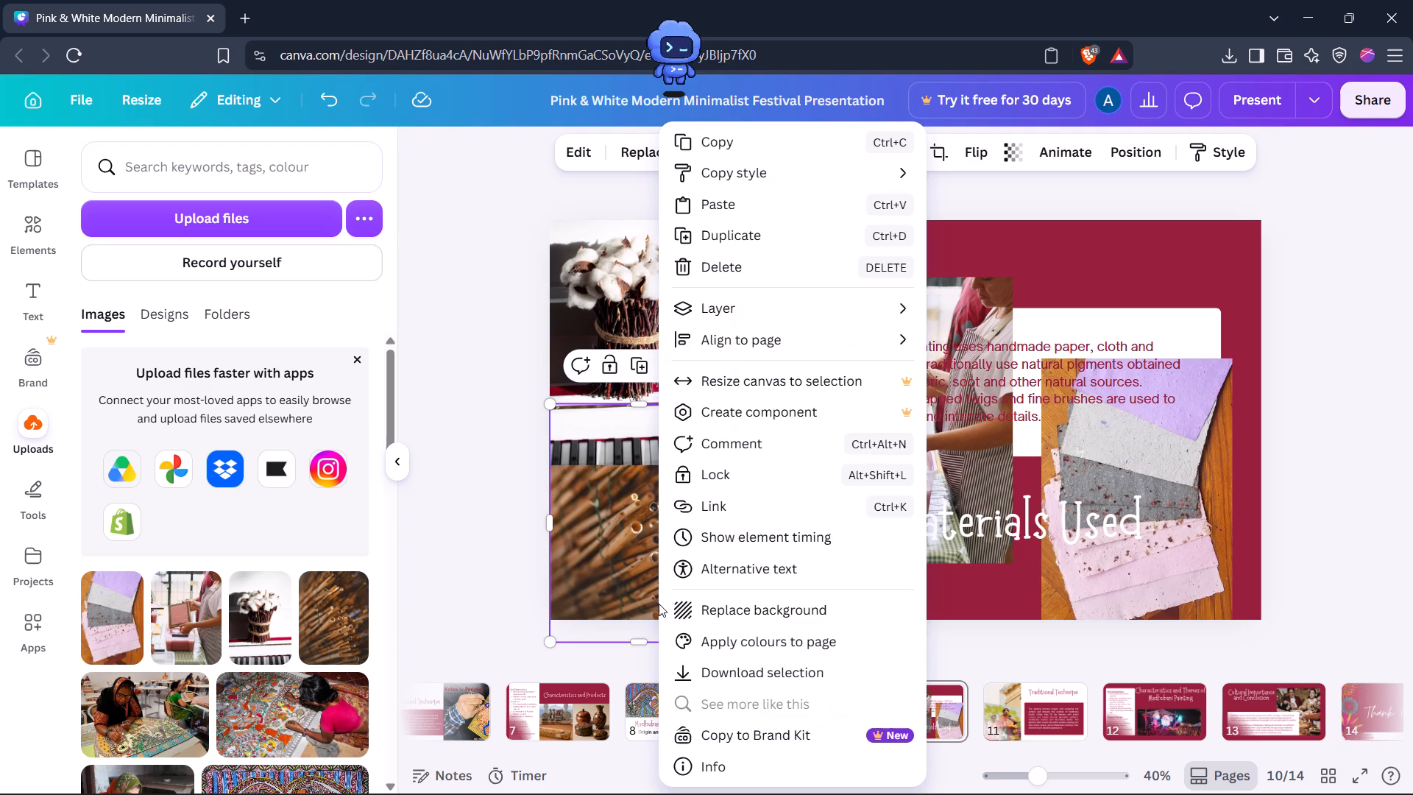
left_click(777, 304)
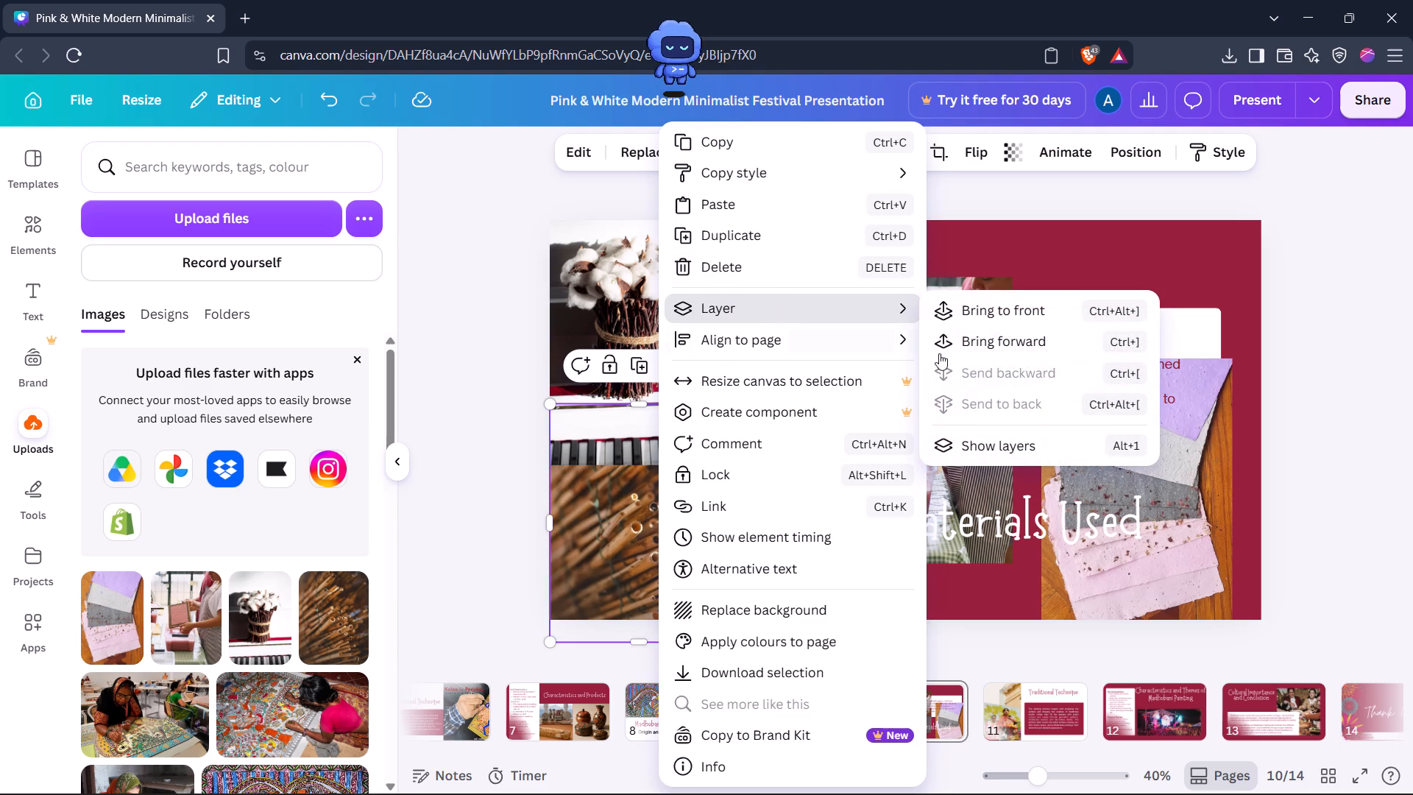
left_click(1002, 349)
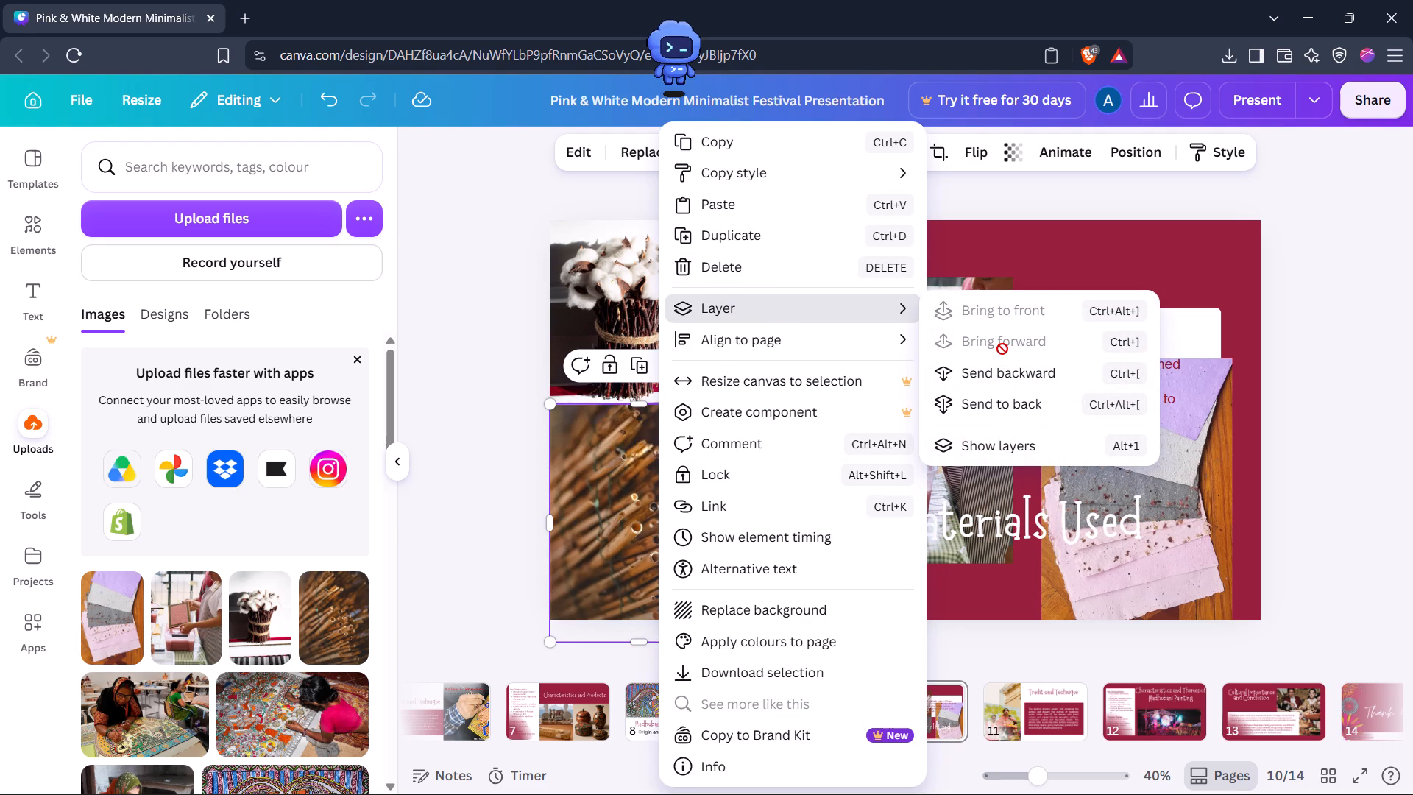
left_click(606, 303)
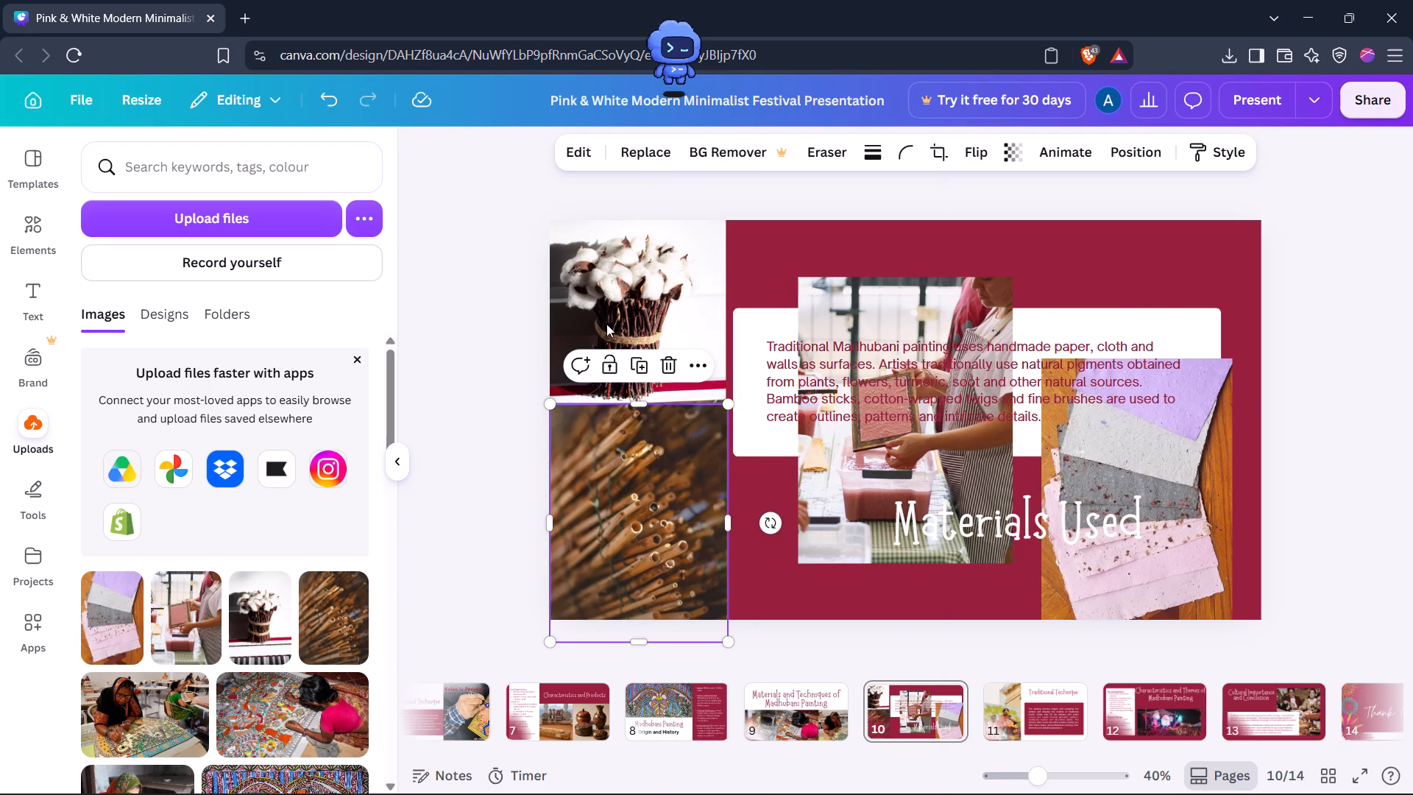
Shift the cotton bouquet picture slightly down, keeping it in the slide's upper-left corner above the bamboo picture.
left_click_drag(612, 303, 617, 320)
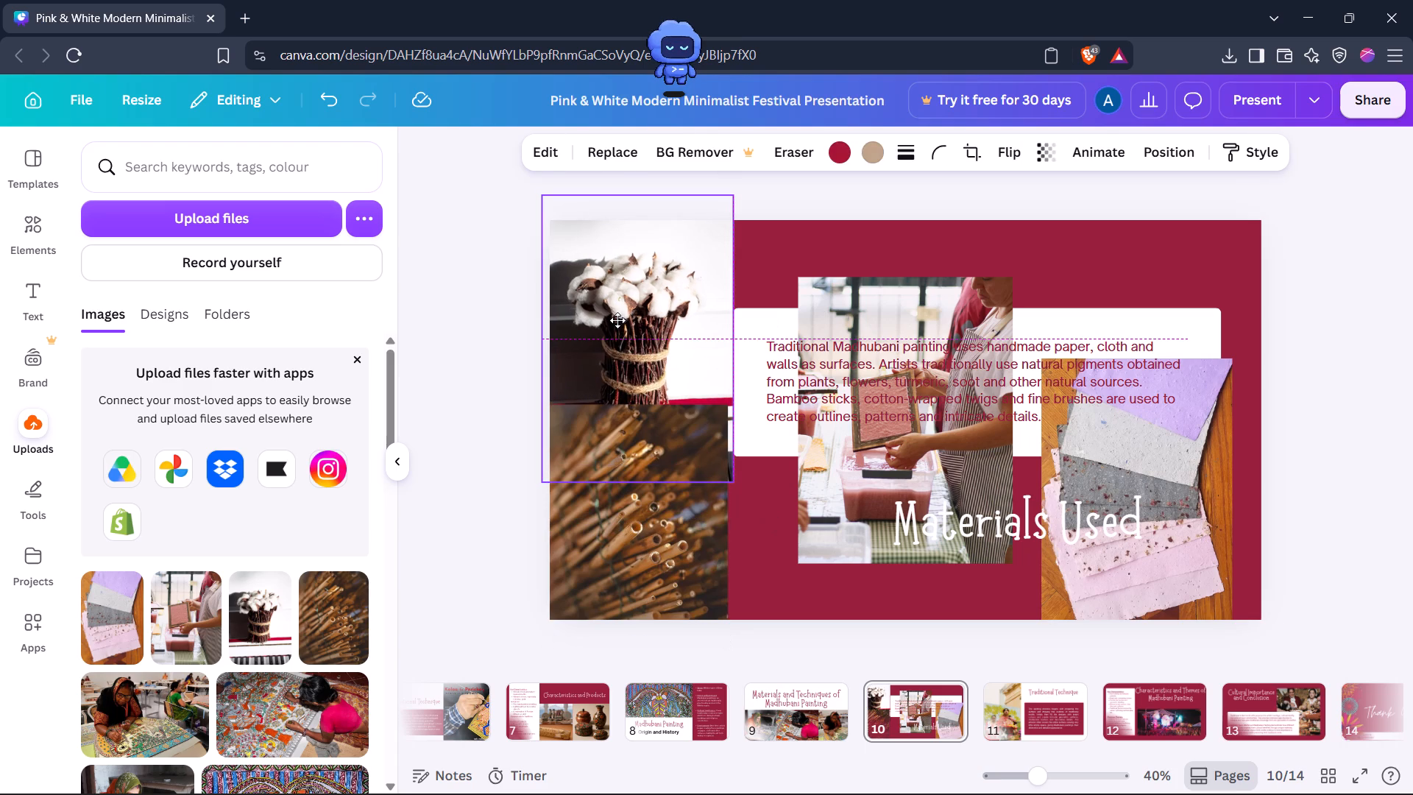
left_click_drag(617, 320, 615, 322)
Move the papermaking picture to the slide's bottom edge, directly beside the bamboo picture, and send it to the back.
left_click_drag(853, 514, 784, 614)
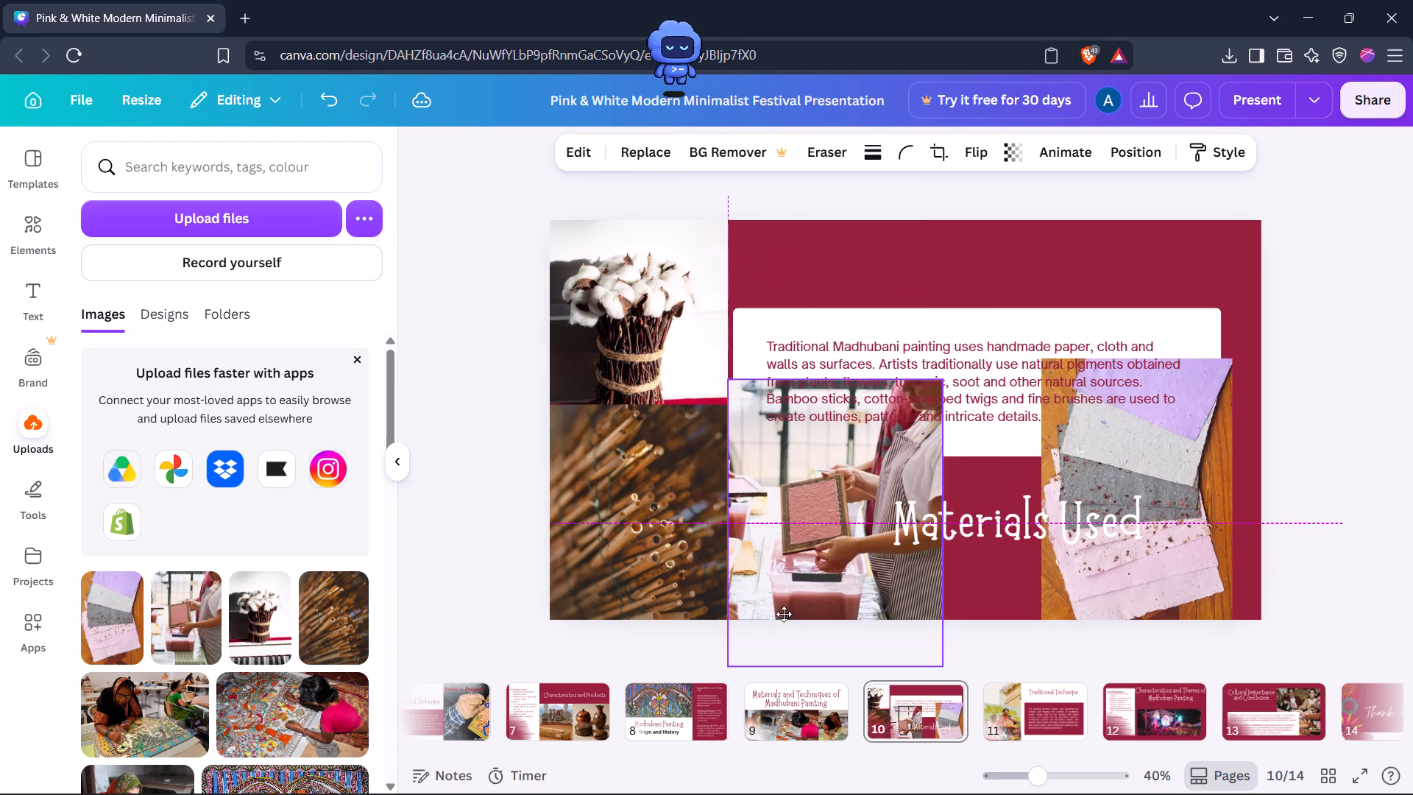
left_click_drag(784, 614, 785, 647)
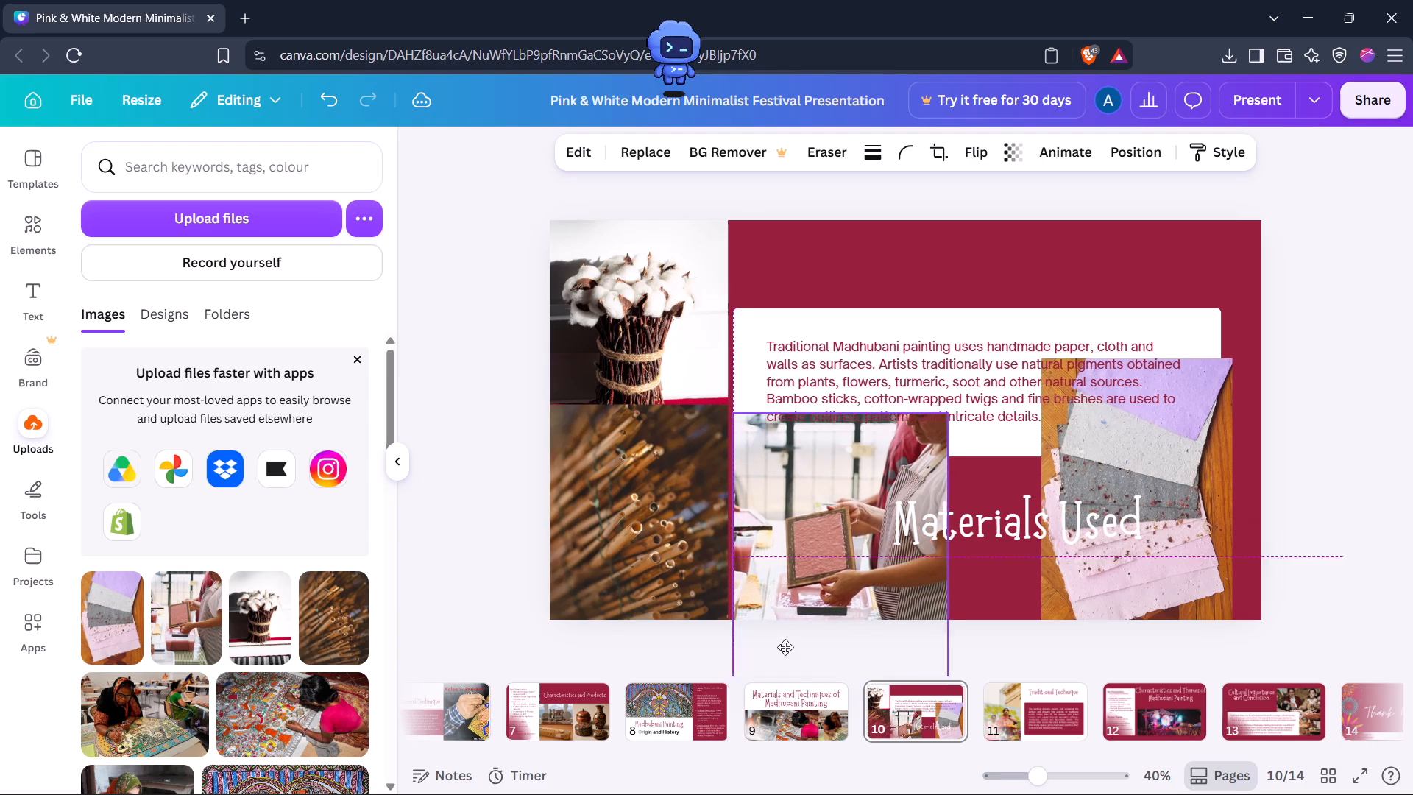
left_click_drag(785, 647, 780, 644)
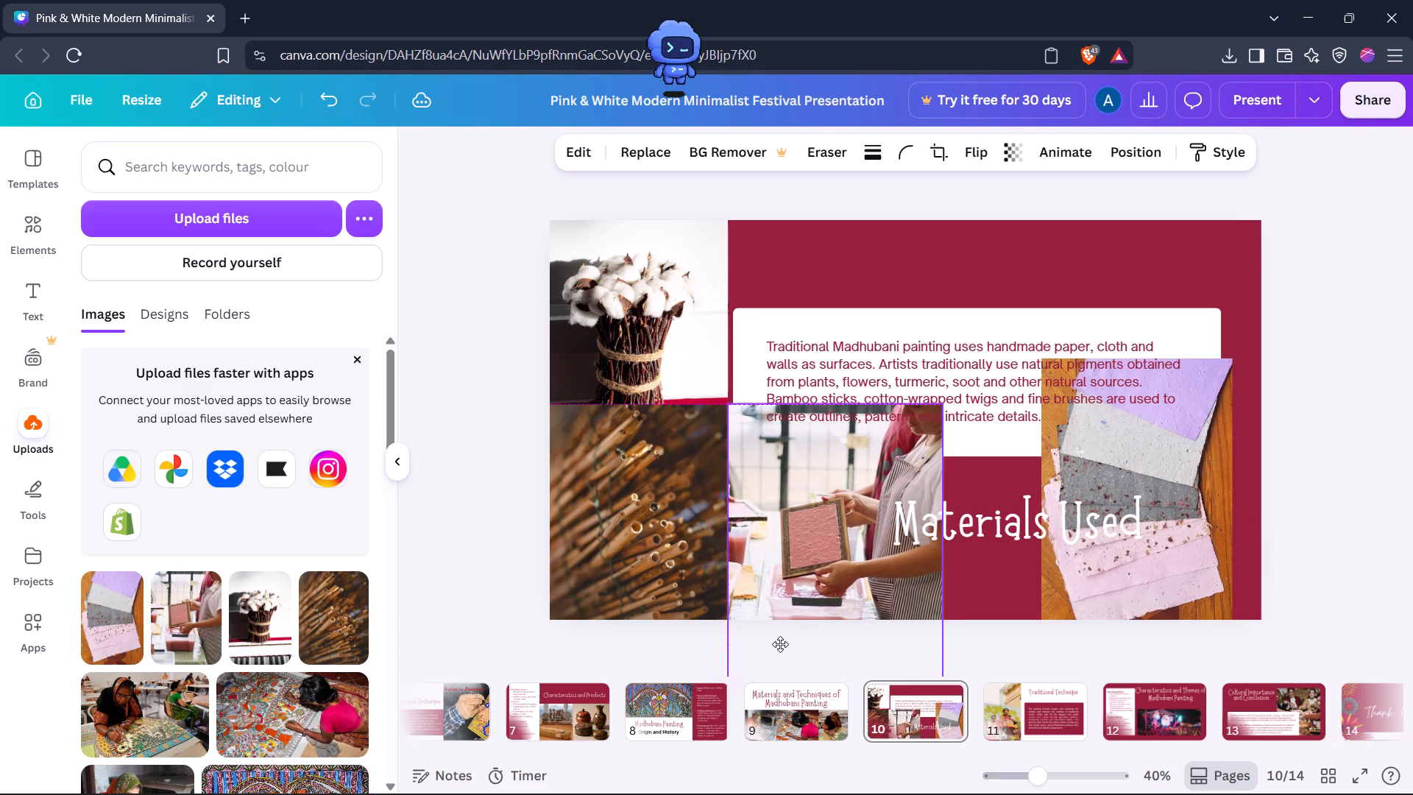
left_click_drag(780, 644, 781, 645)
right_click(776, 546)
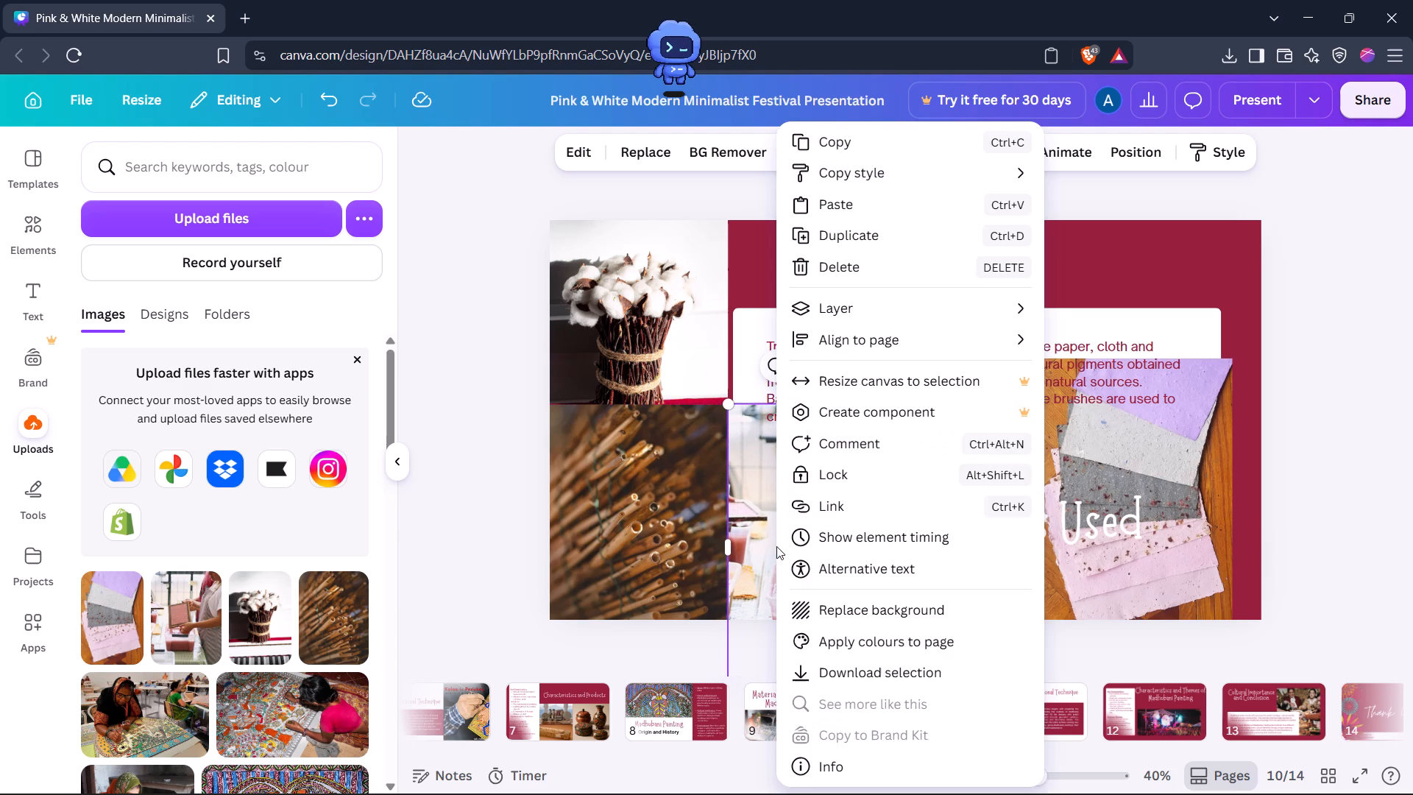
left_click(851, 303)
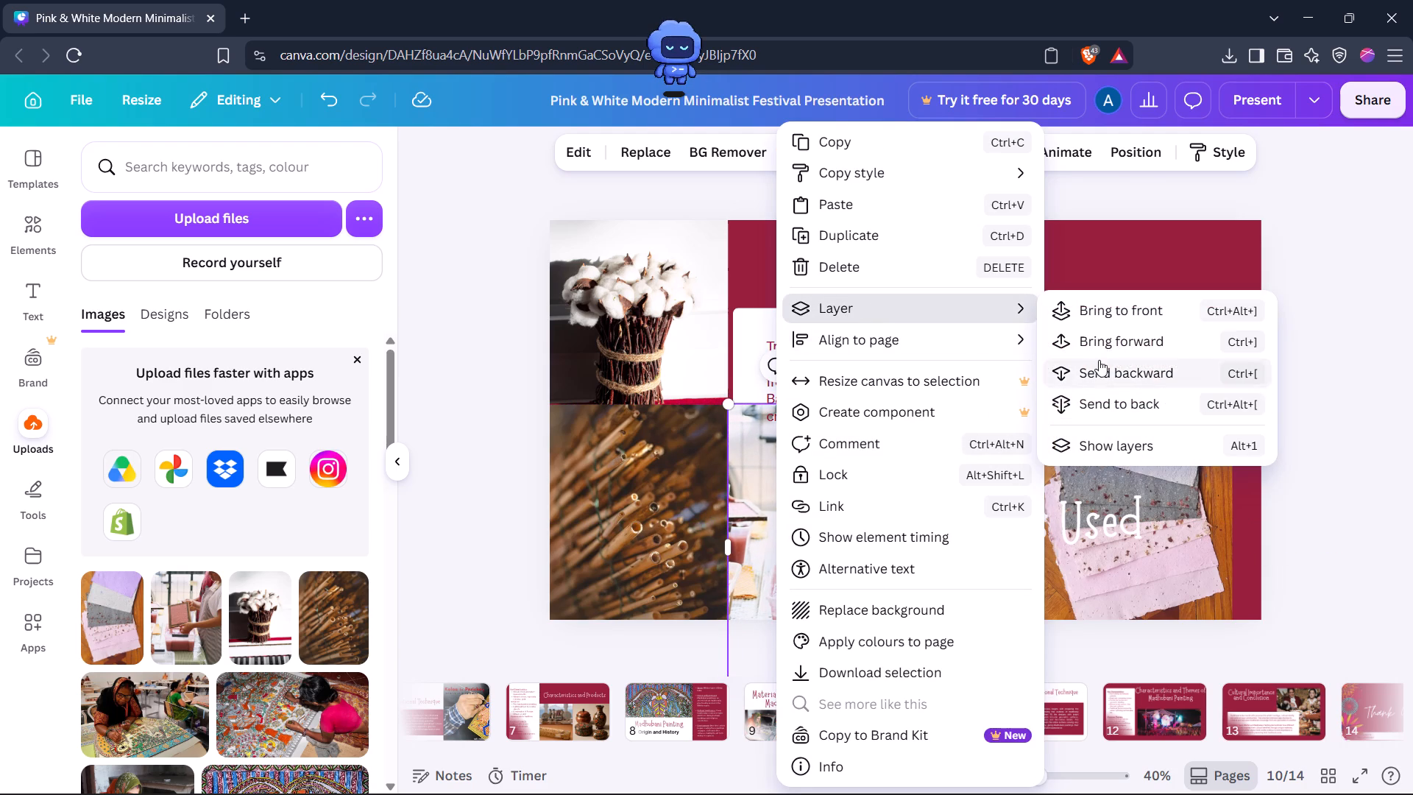
left_click(1094, 396)
left_click(1329, 457)
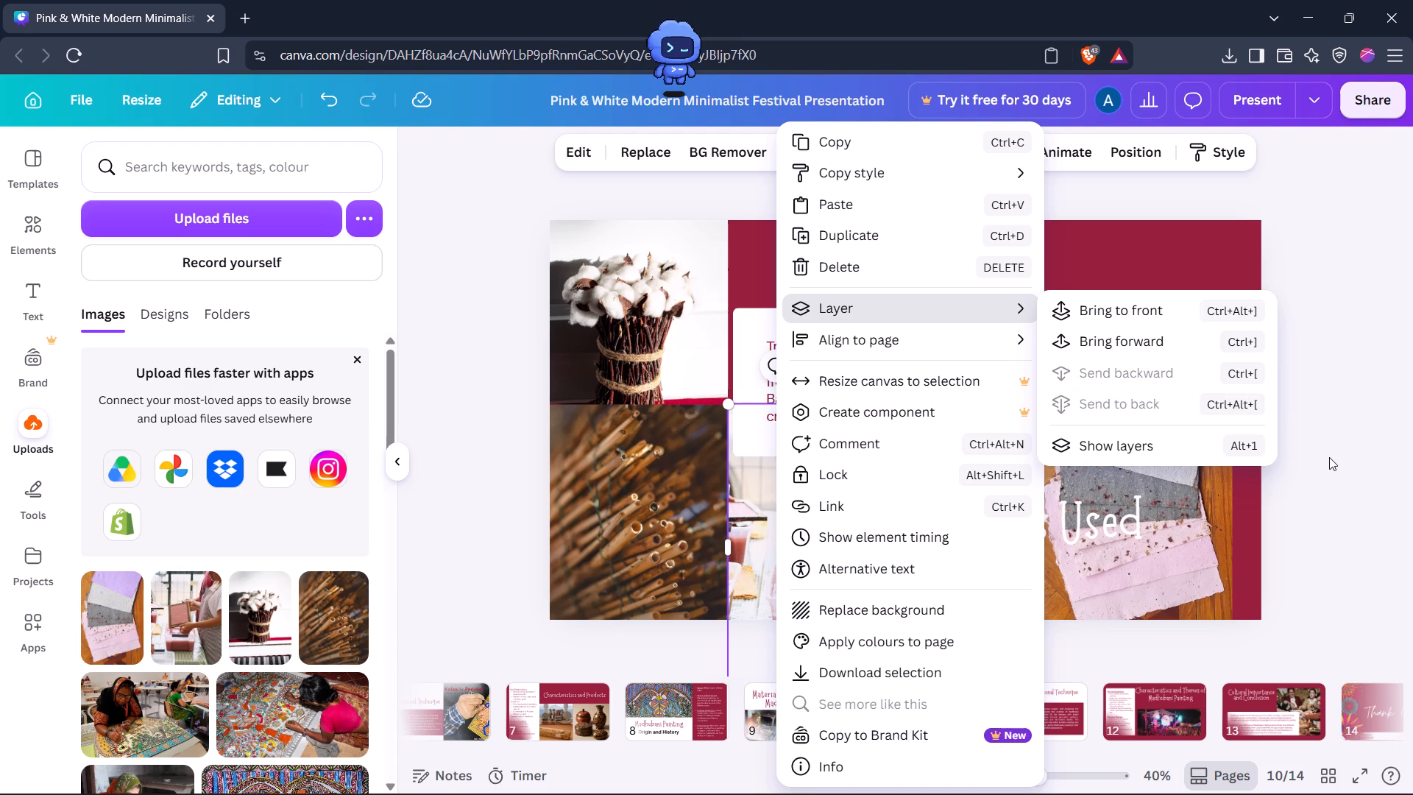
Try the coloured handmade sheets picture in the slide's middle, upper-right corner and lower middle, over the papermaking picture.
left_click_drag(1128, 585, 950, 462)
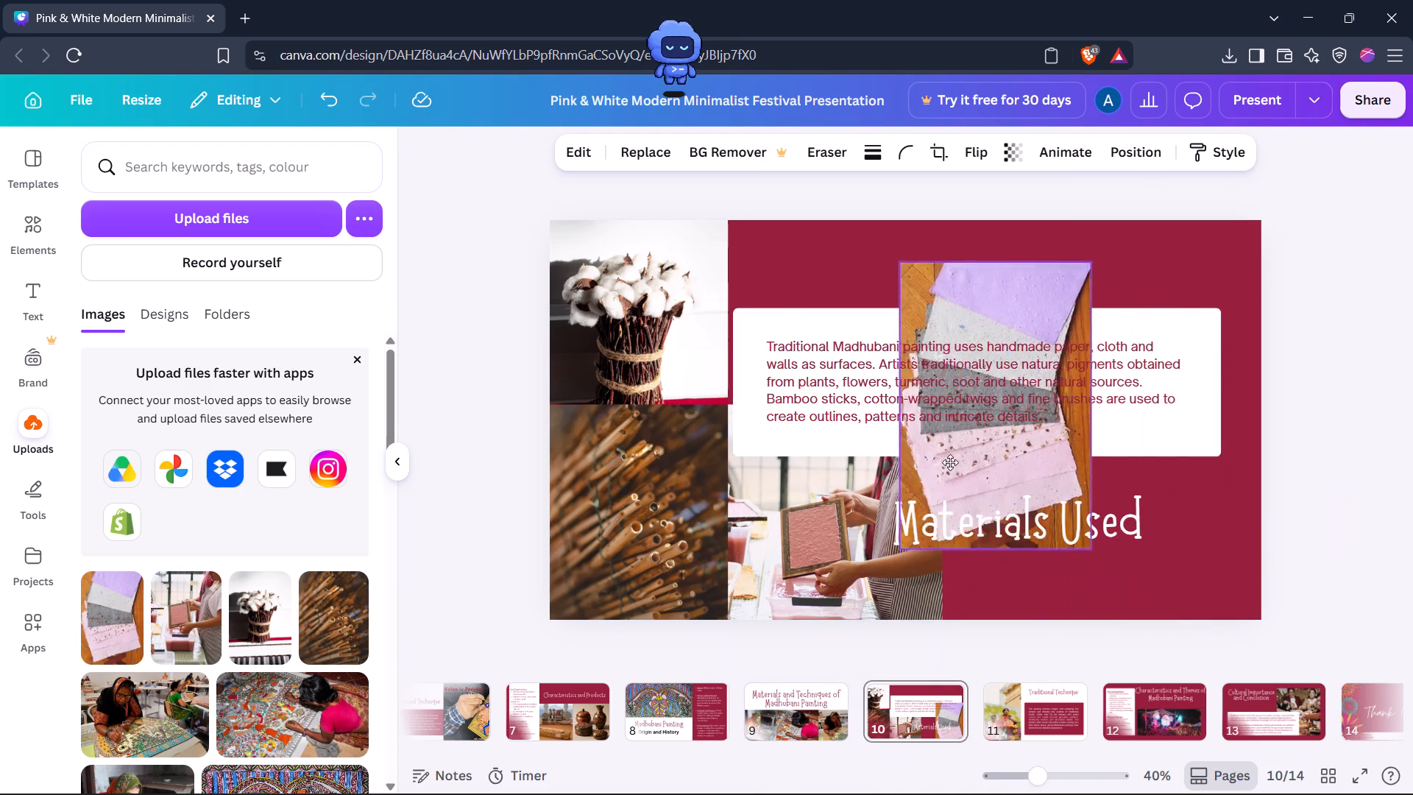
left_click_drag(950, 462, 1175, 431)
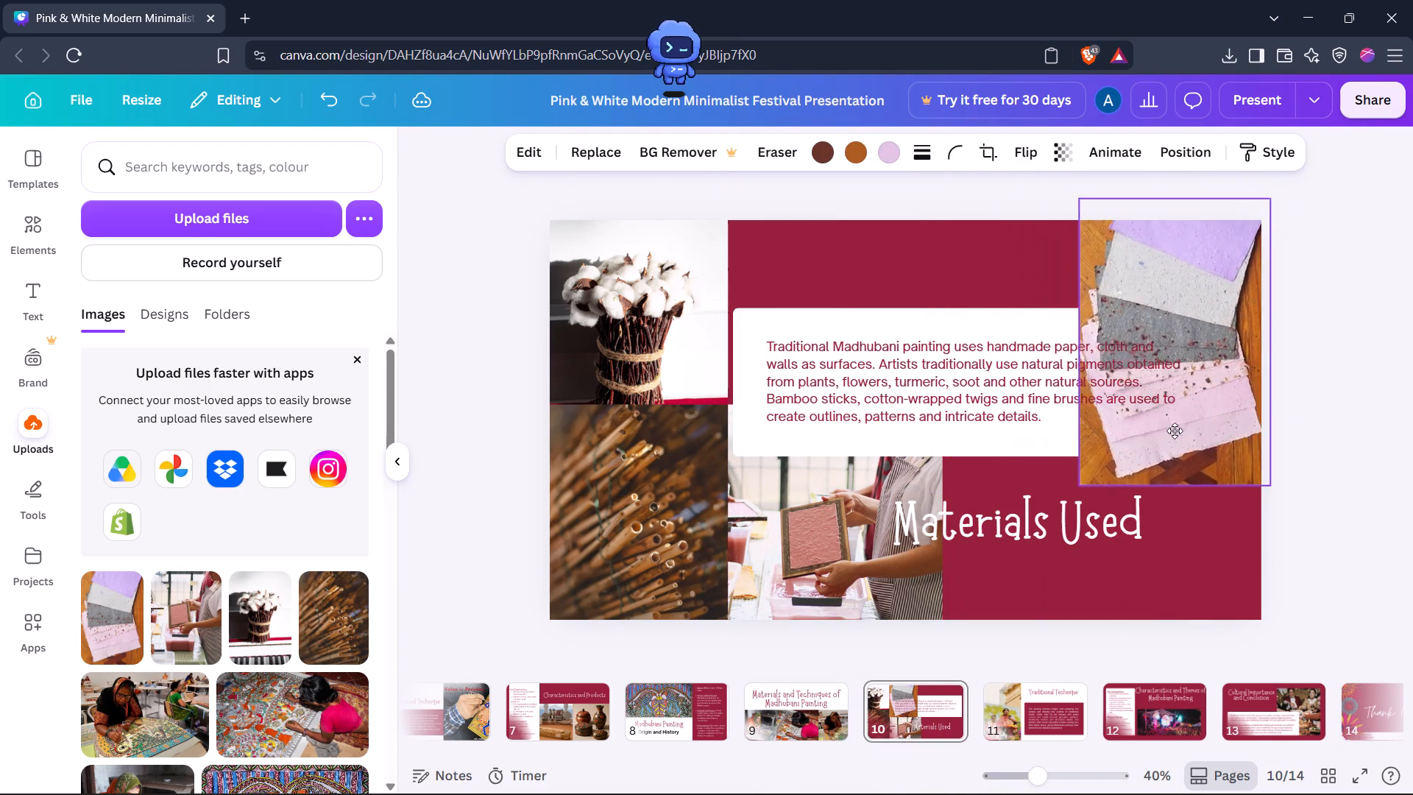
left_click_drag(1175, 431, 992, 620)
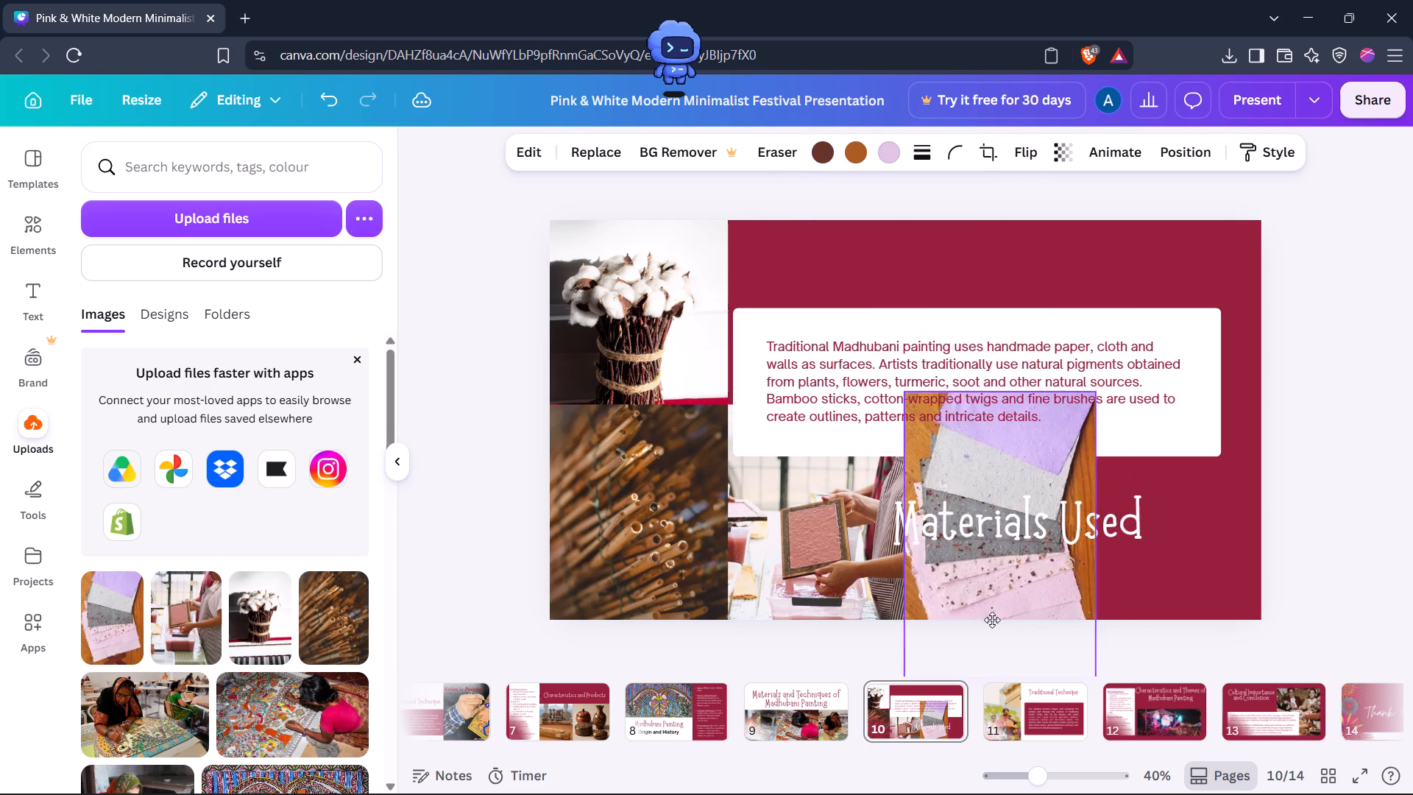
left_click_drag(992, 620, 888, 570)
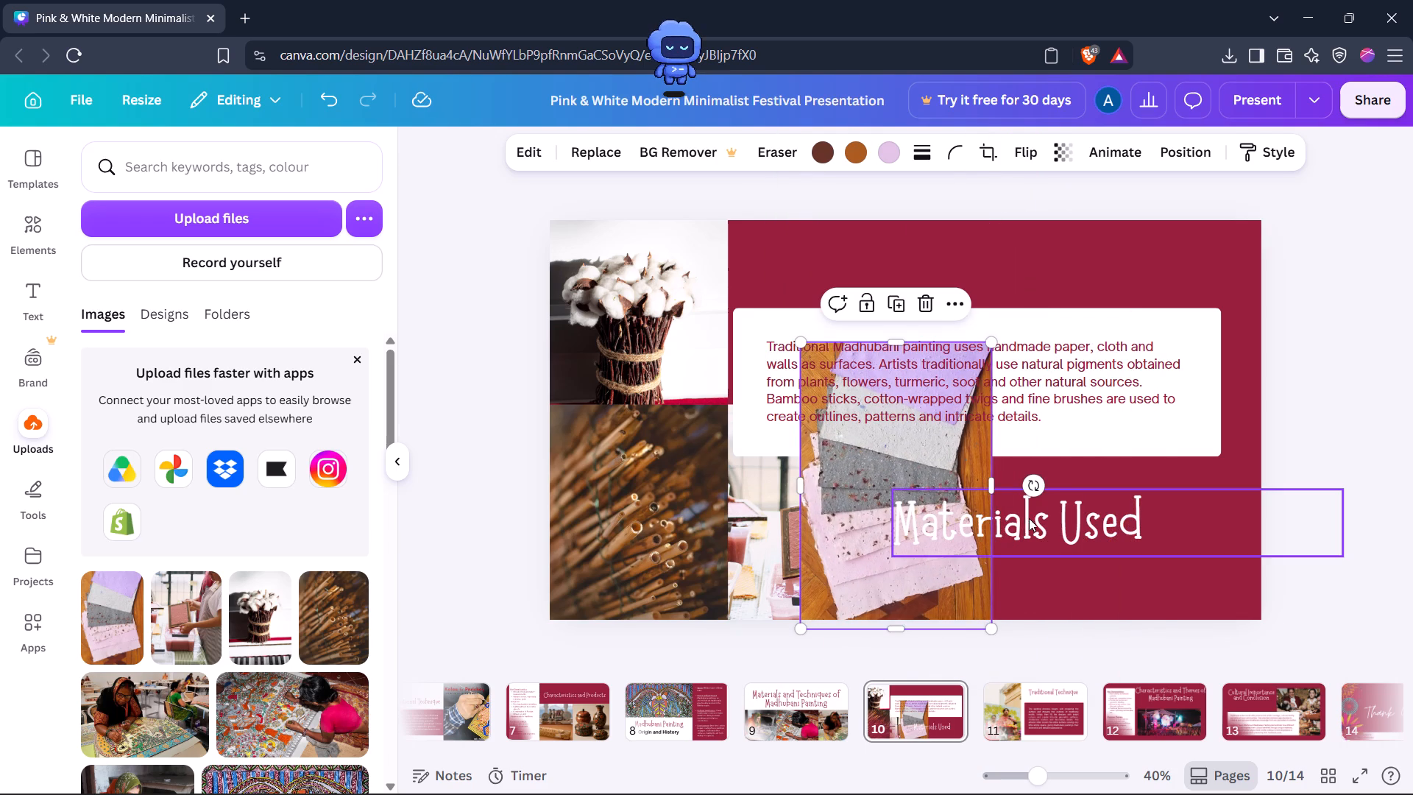
Move the Materials Used title to the top of the slide, above the white text box.
left_click_drag(1056, 510, 952, 262)
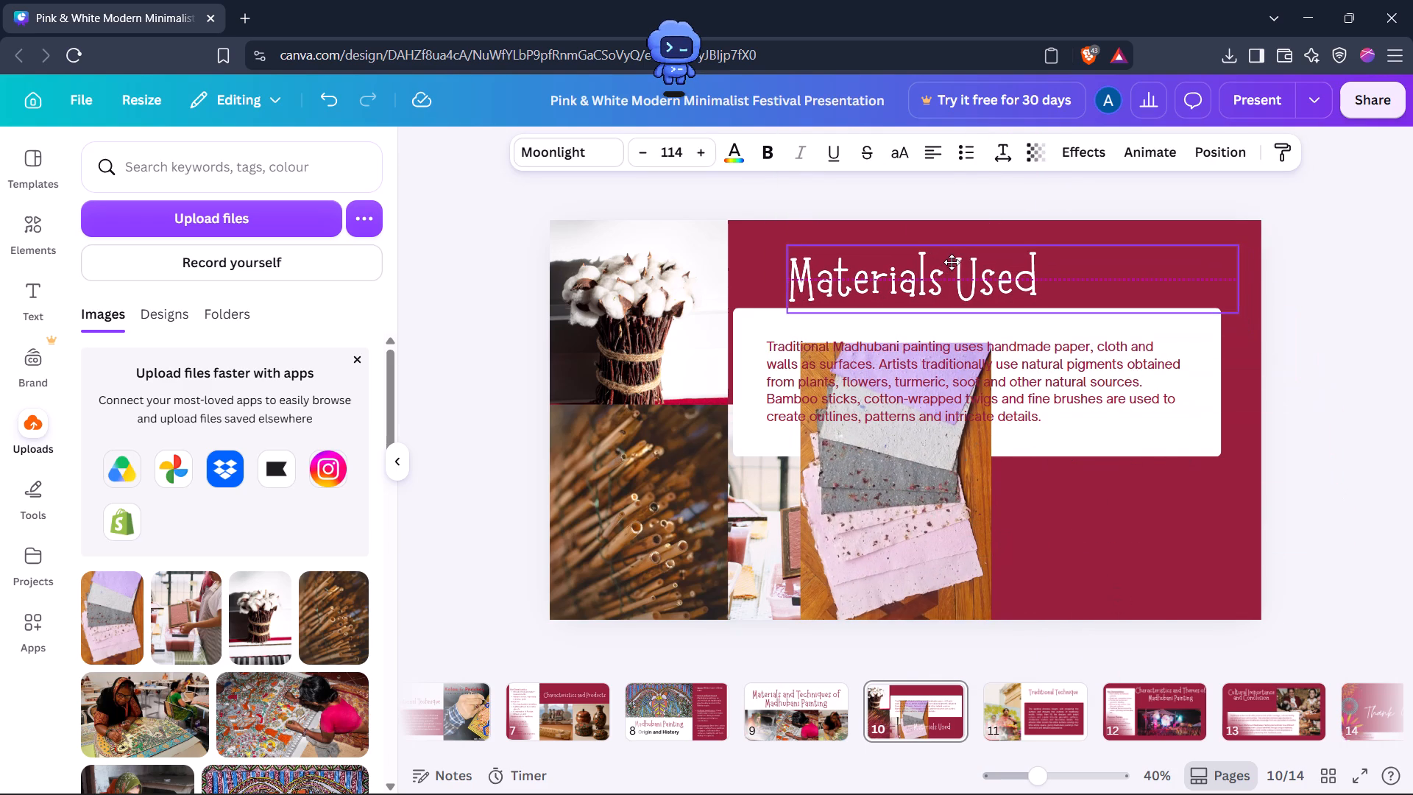
left_click_drag(952, 262, 952, 261)
Shift the white box behind the body text slightly down and left until it touches the cotton bouquet picture's edge.
left_click_drag(744, 384, 762, 379)
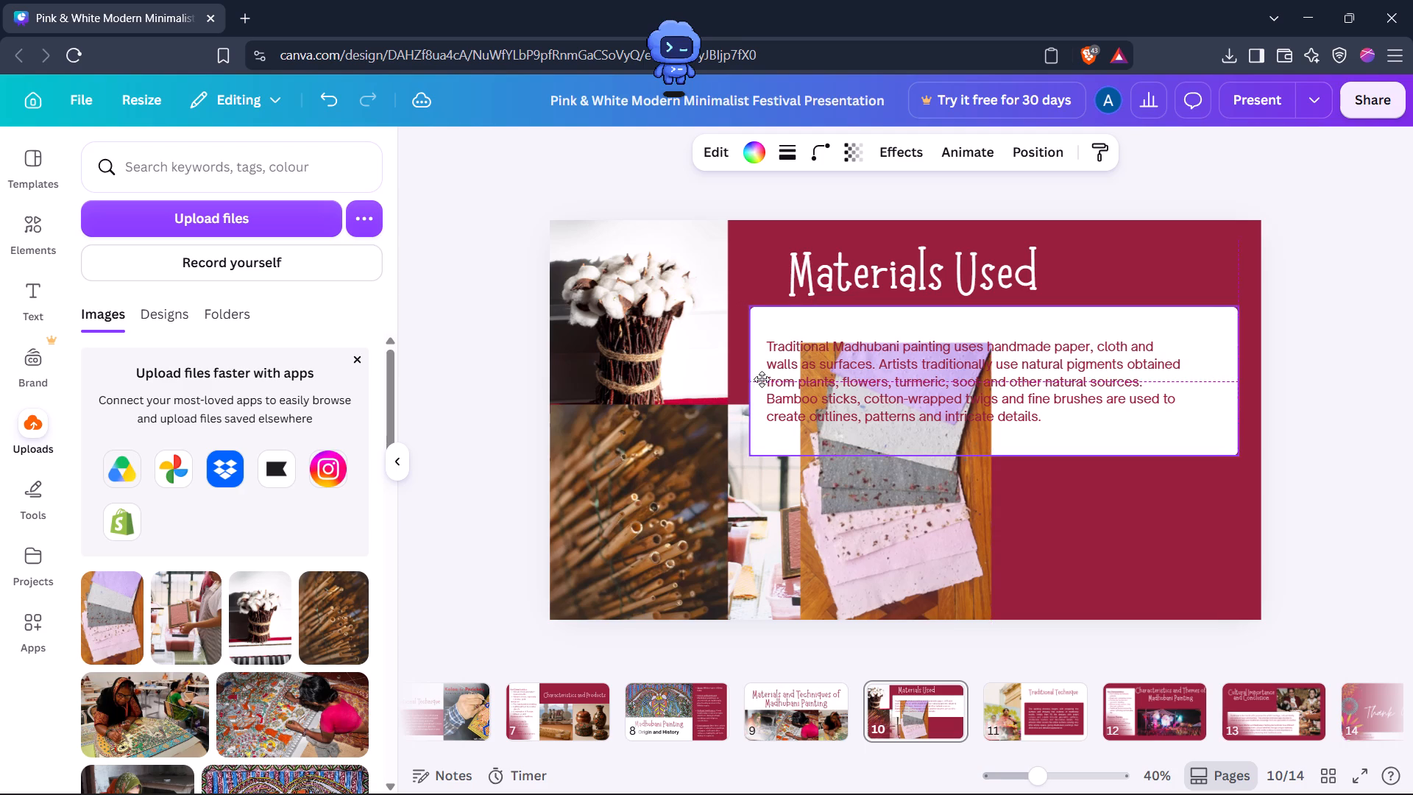
left_click_drag(762, 379, 740, 384)
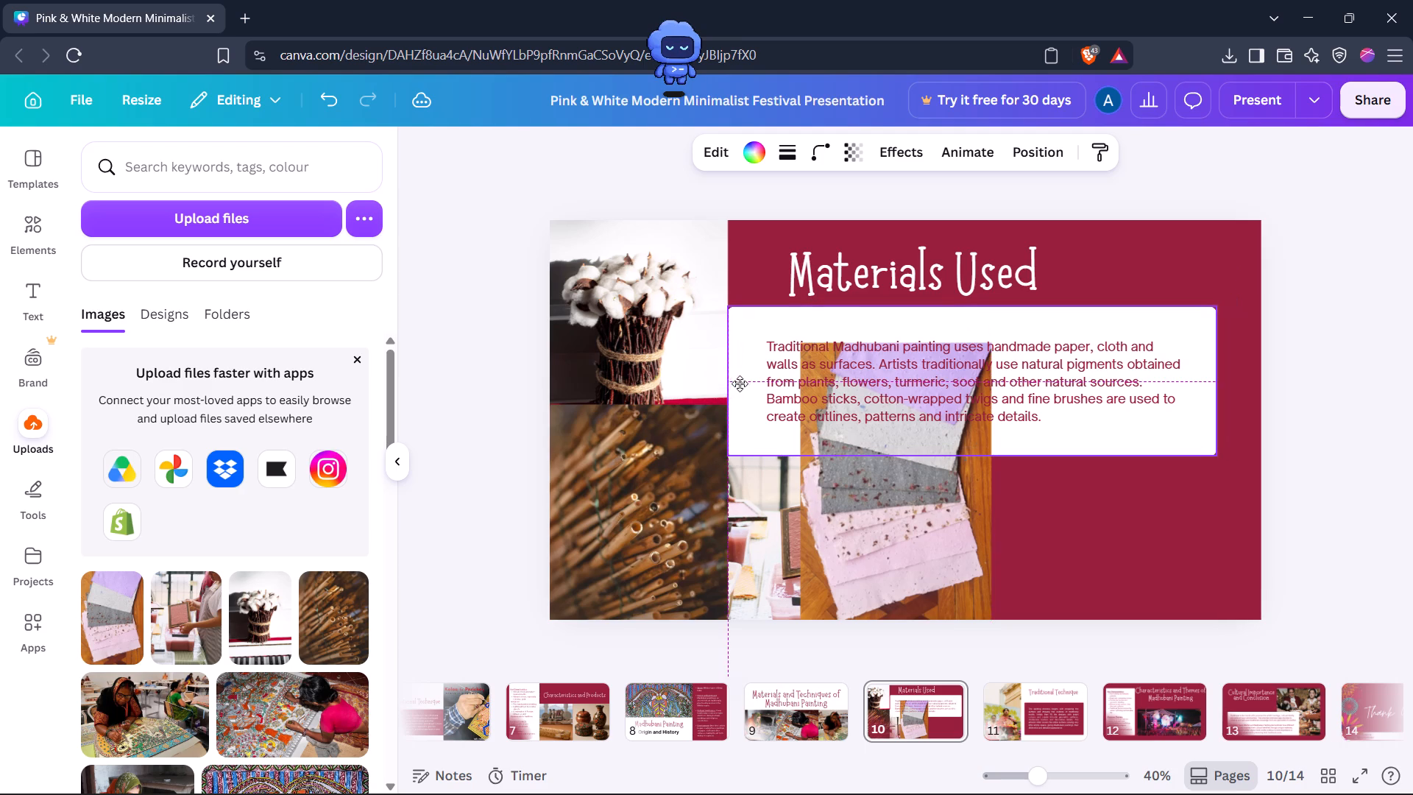
left_click_drag(740, 384, 739, 391)
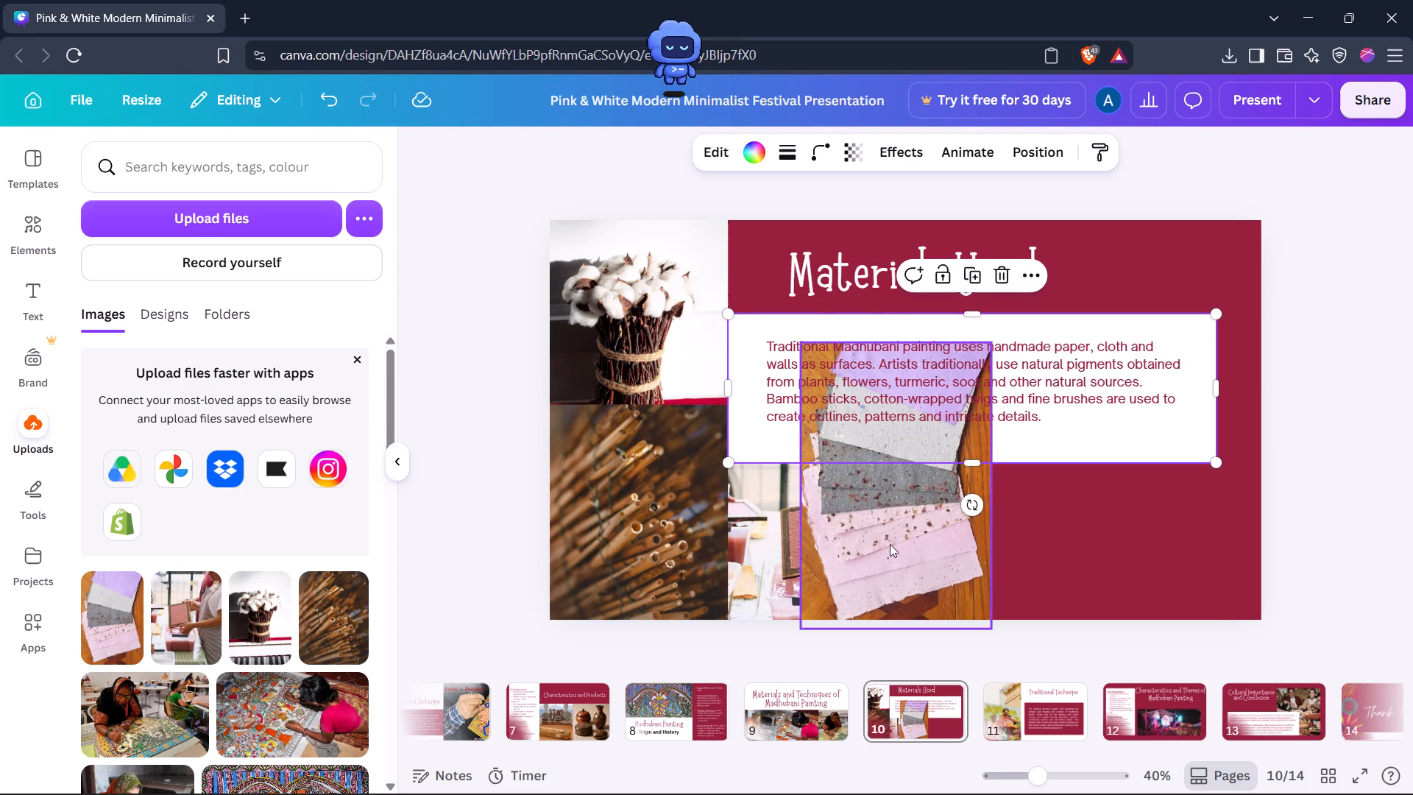
Move the coloured handmade sheets picture directly right of the papermaking picture and send it to the back.
left_click_drag(889, 542, 1034, 554)
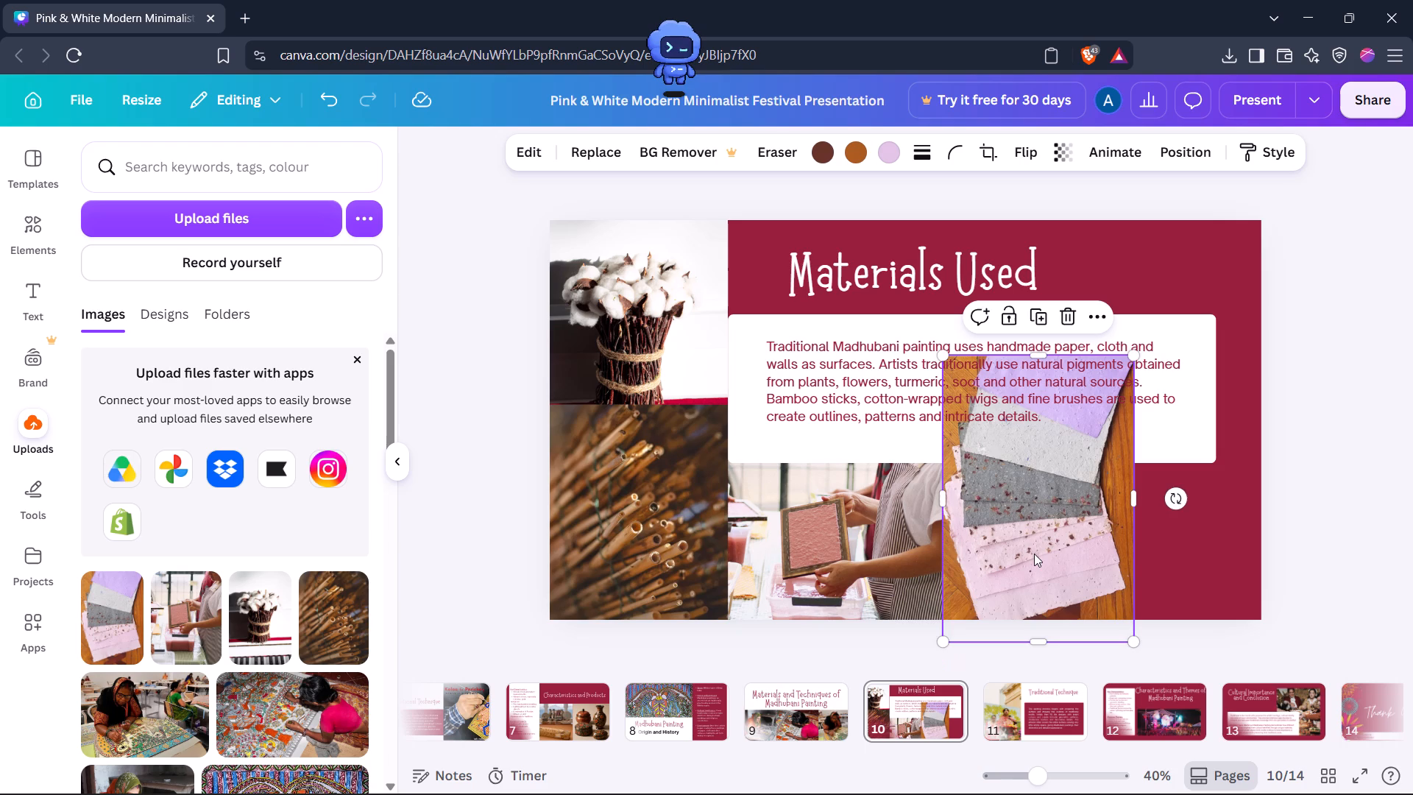
right_click(1034, 554)
left_click(1100, 311)
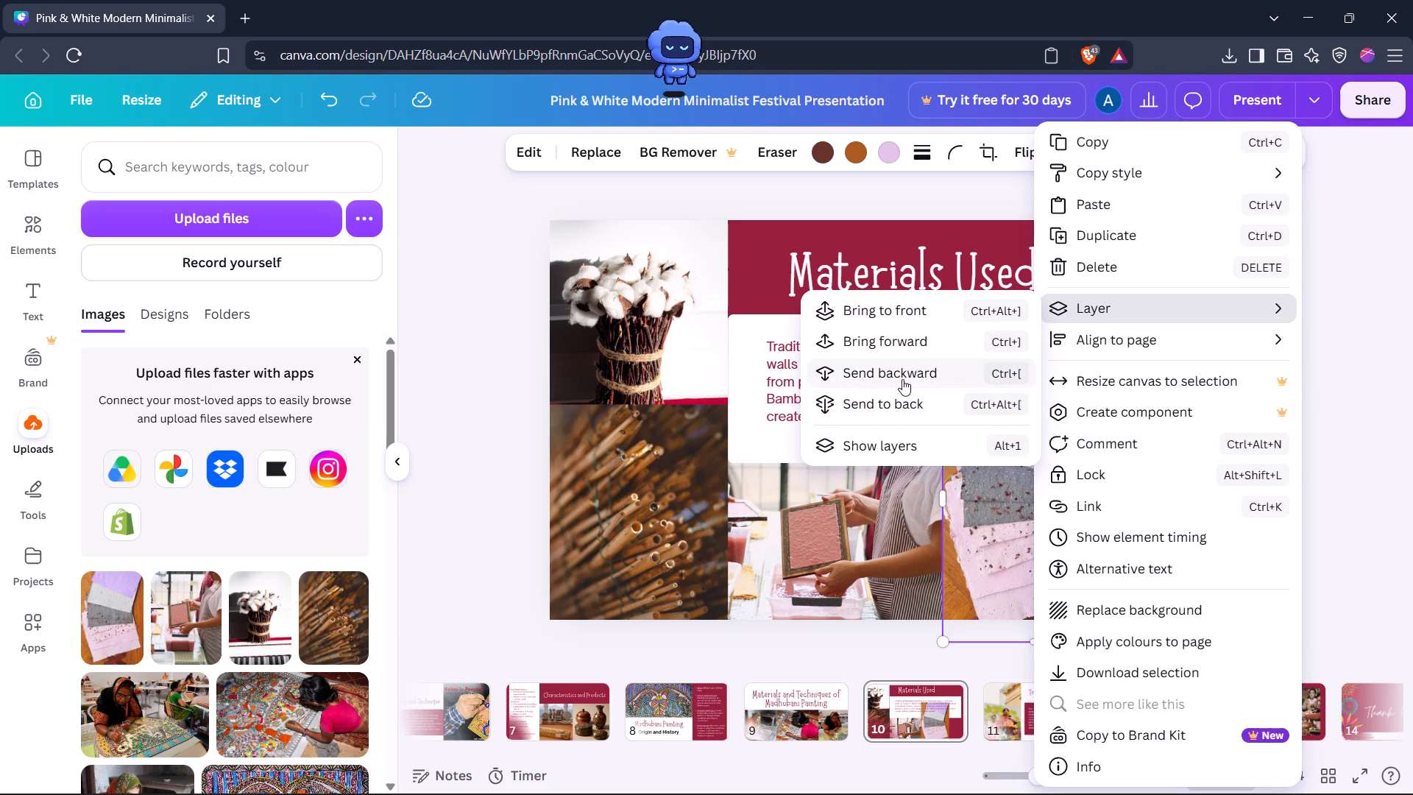
left_click(901, 401)
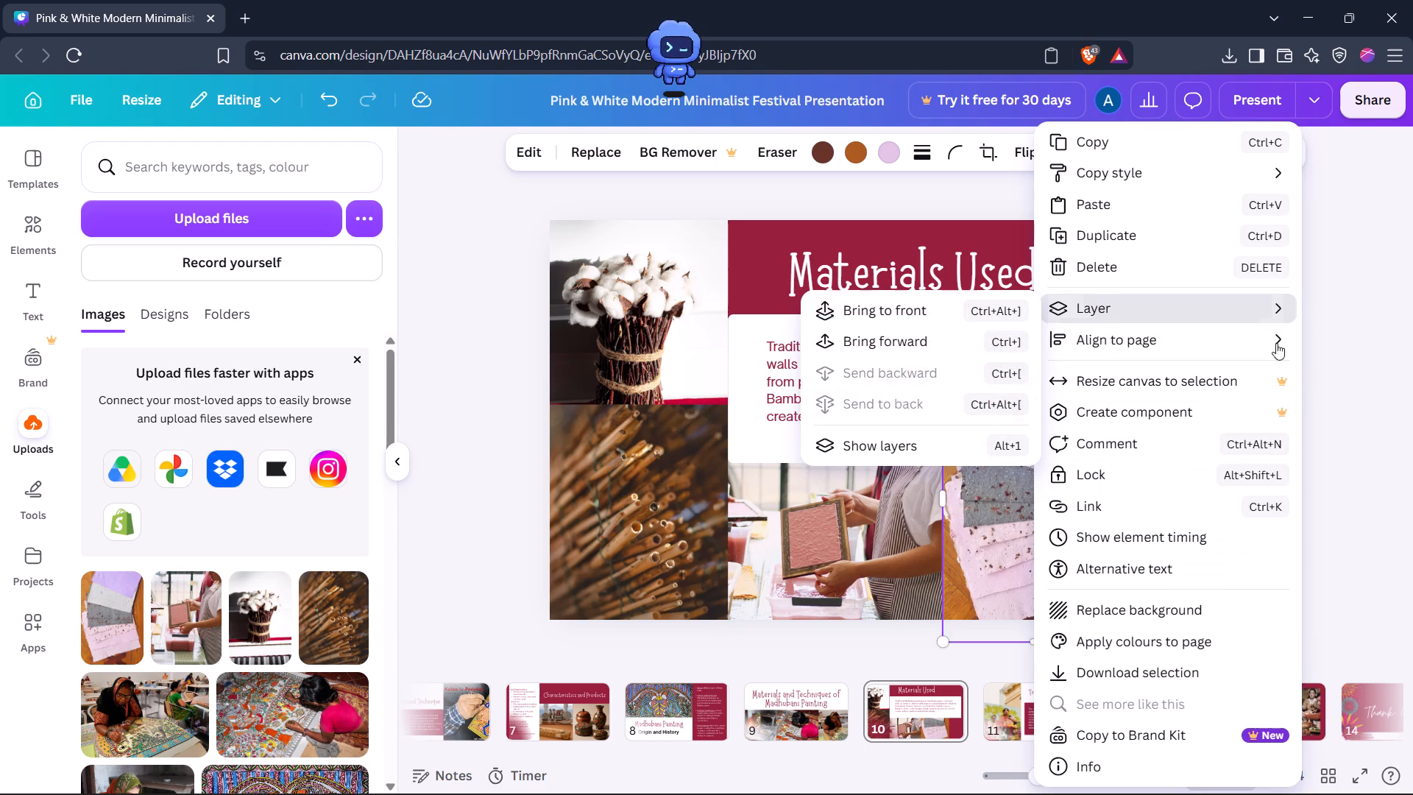
left_click(1364, 358)
left_click(1364, 358)
left_click(1364, 358)
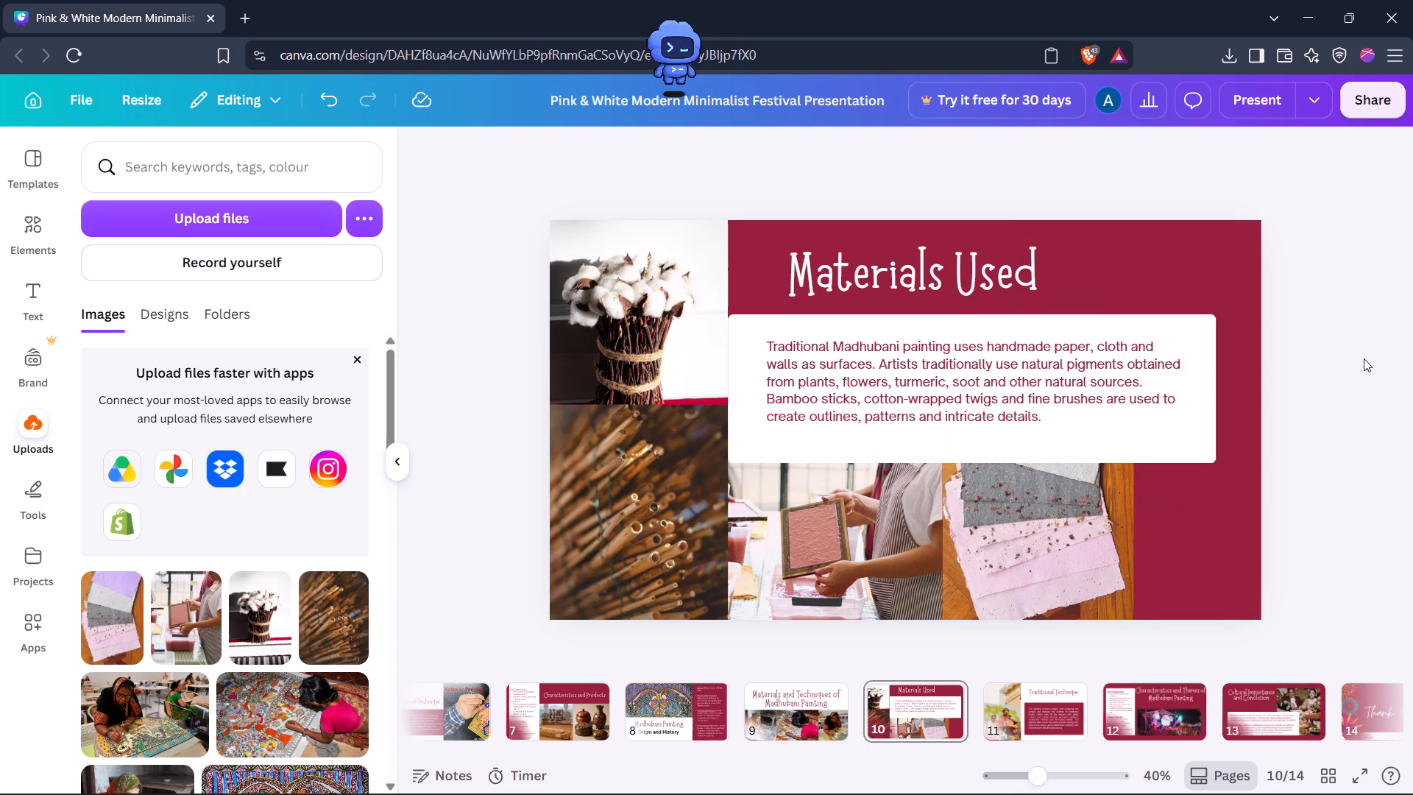
Widen the white box behind the body text so it extends just past the slide's right edge.
left_click(1200, 370)
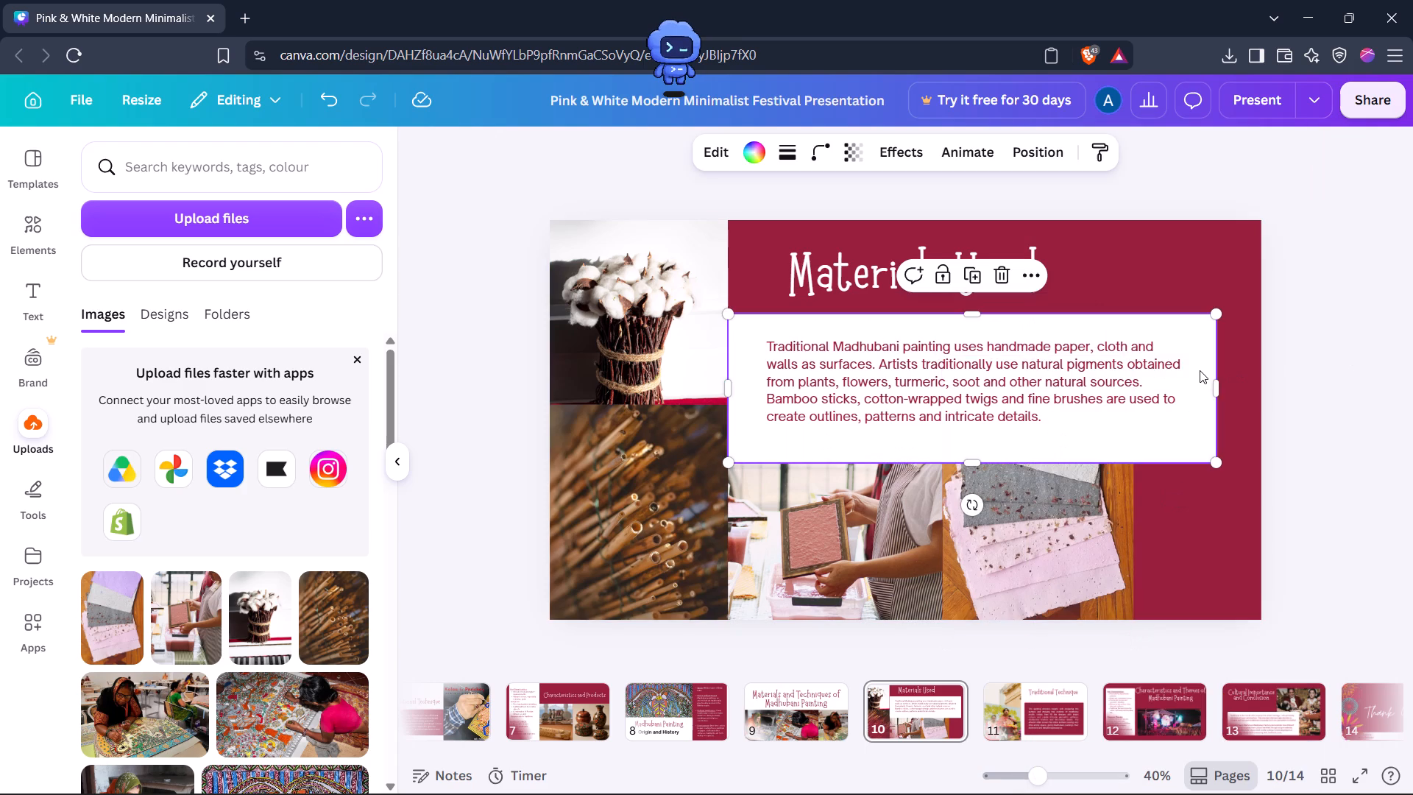
left_click_drag(1214, 389, 1253, 391)
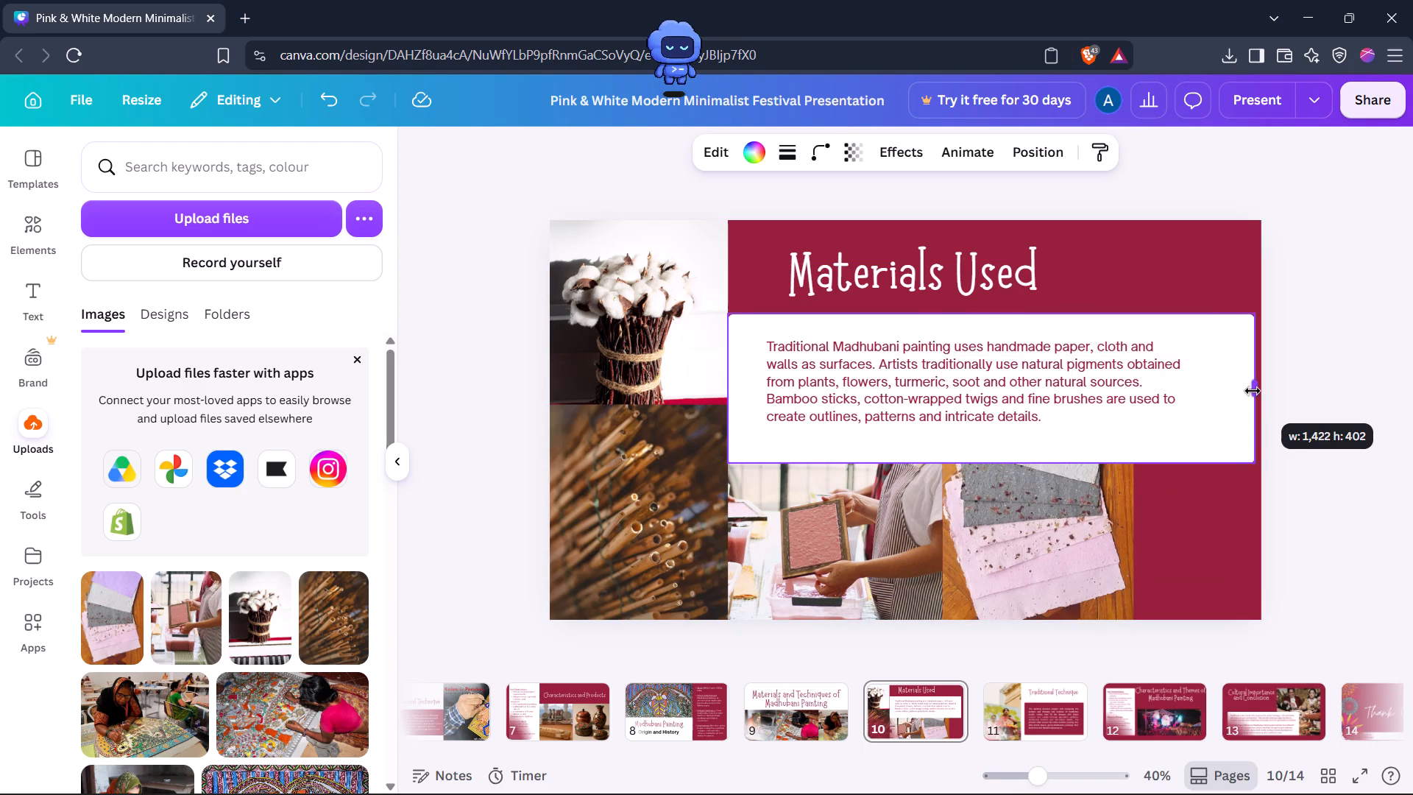
left_click_drag(1253, 391, 1275, 391)
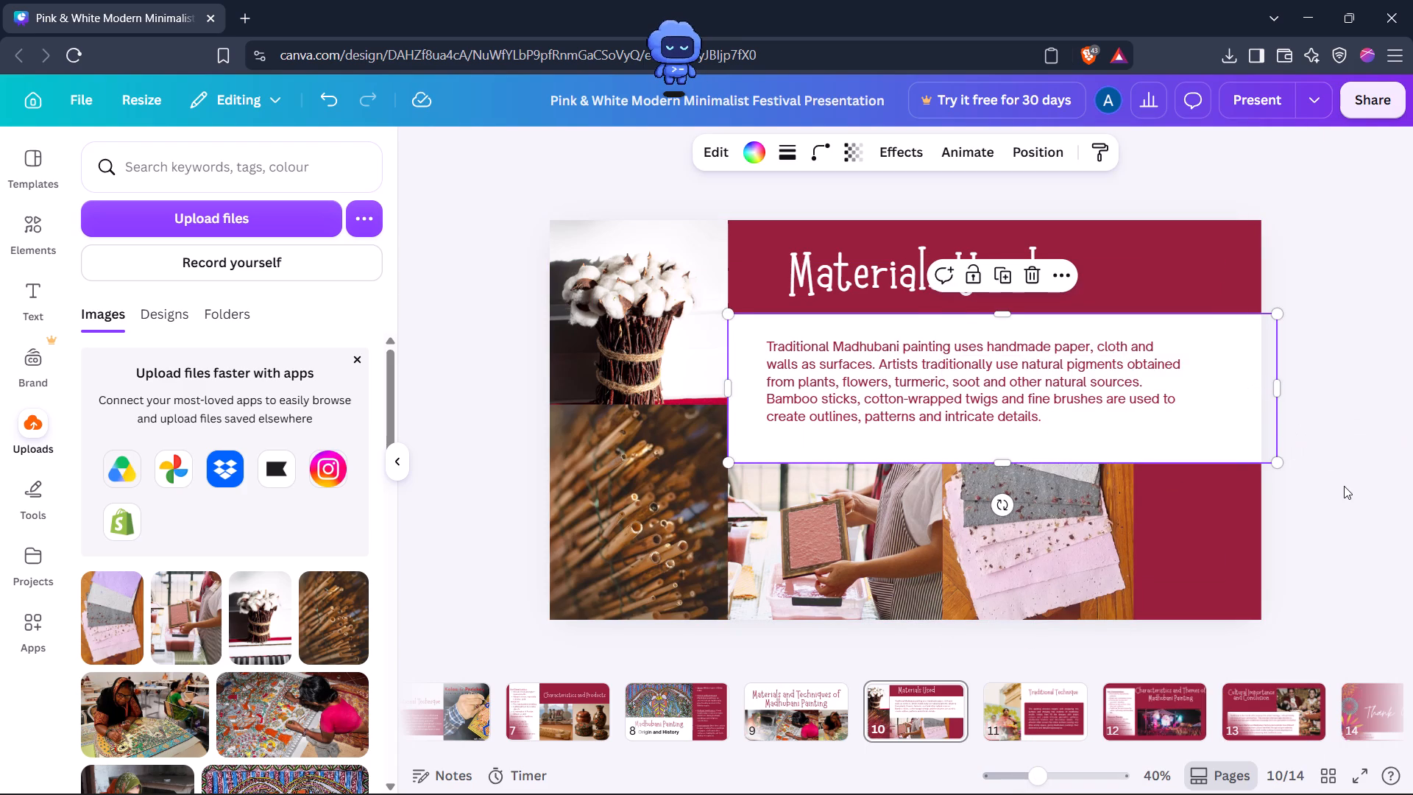
left_click(1344, 486)
Shift the Materials Used title right and slightly down, roughly centring its words above the white box.
left_click_drag(886, 264, 963, 272)
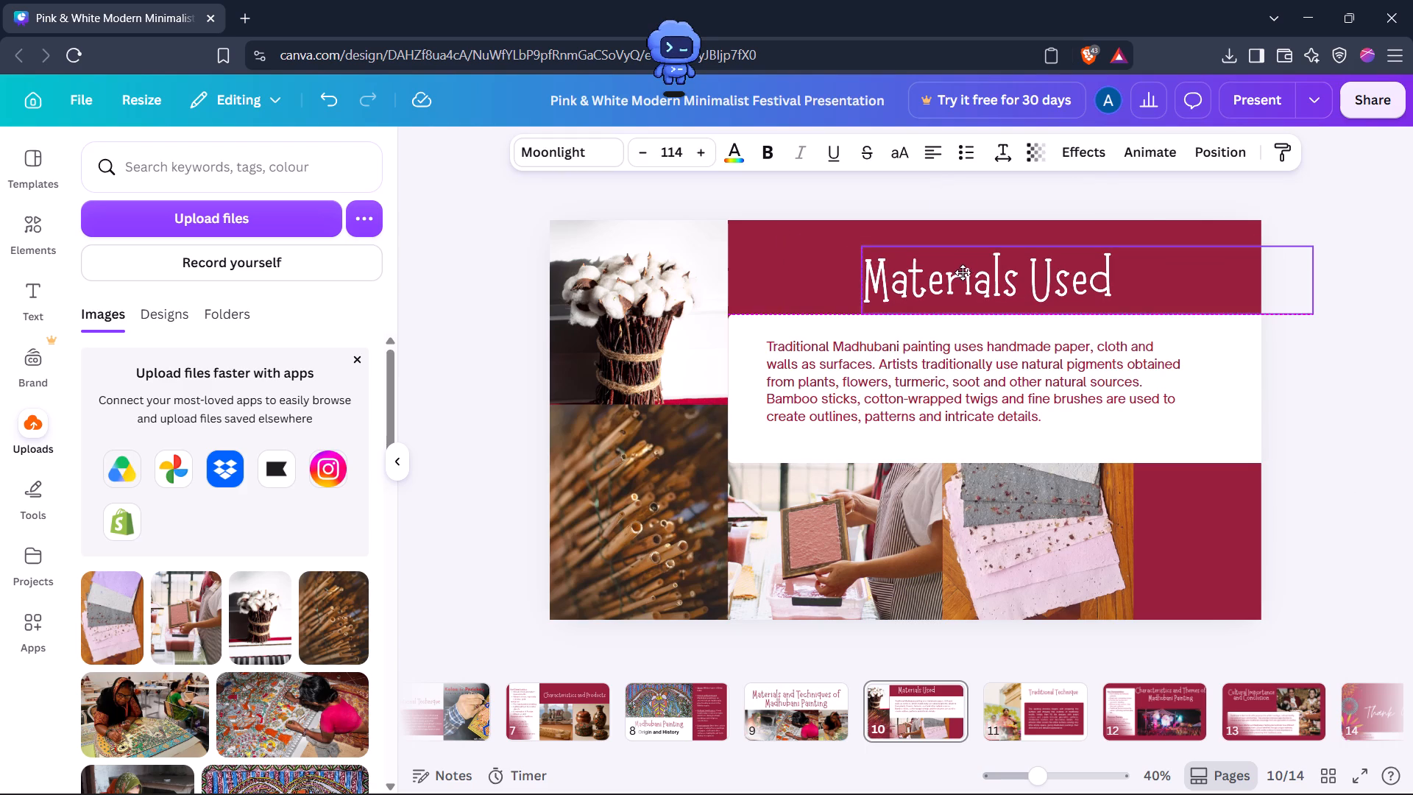
left_click_drag(963, 272, 961, 272)
left_click(1320, 463)
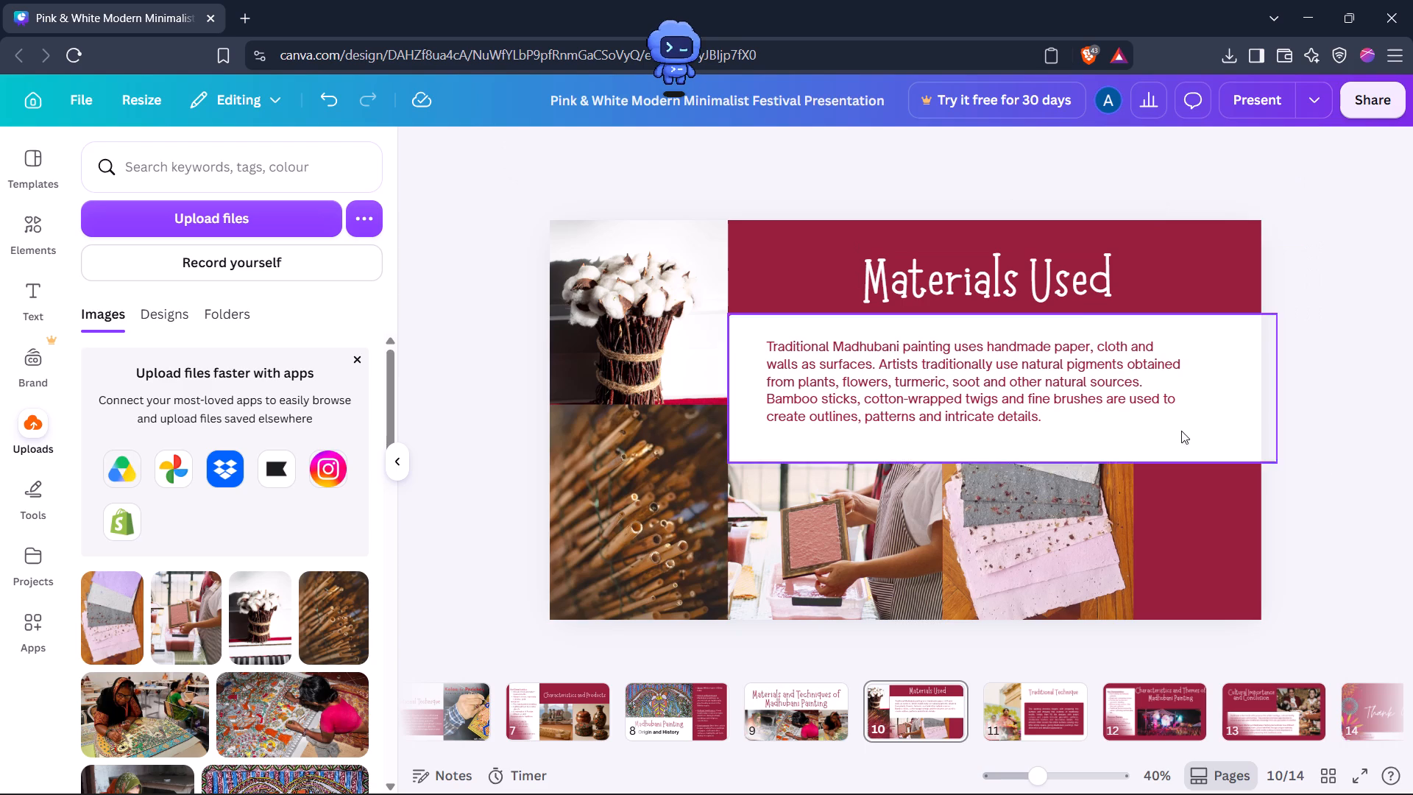
Move the cotton bouquet picture from the slide's upper-left corner to its lower-right corner and send it to the back.
left_click_drag(654, 367, 1253, 588)
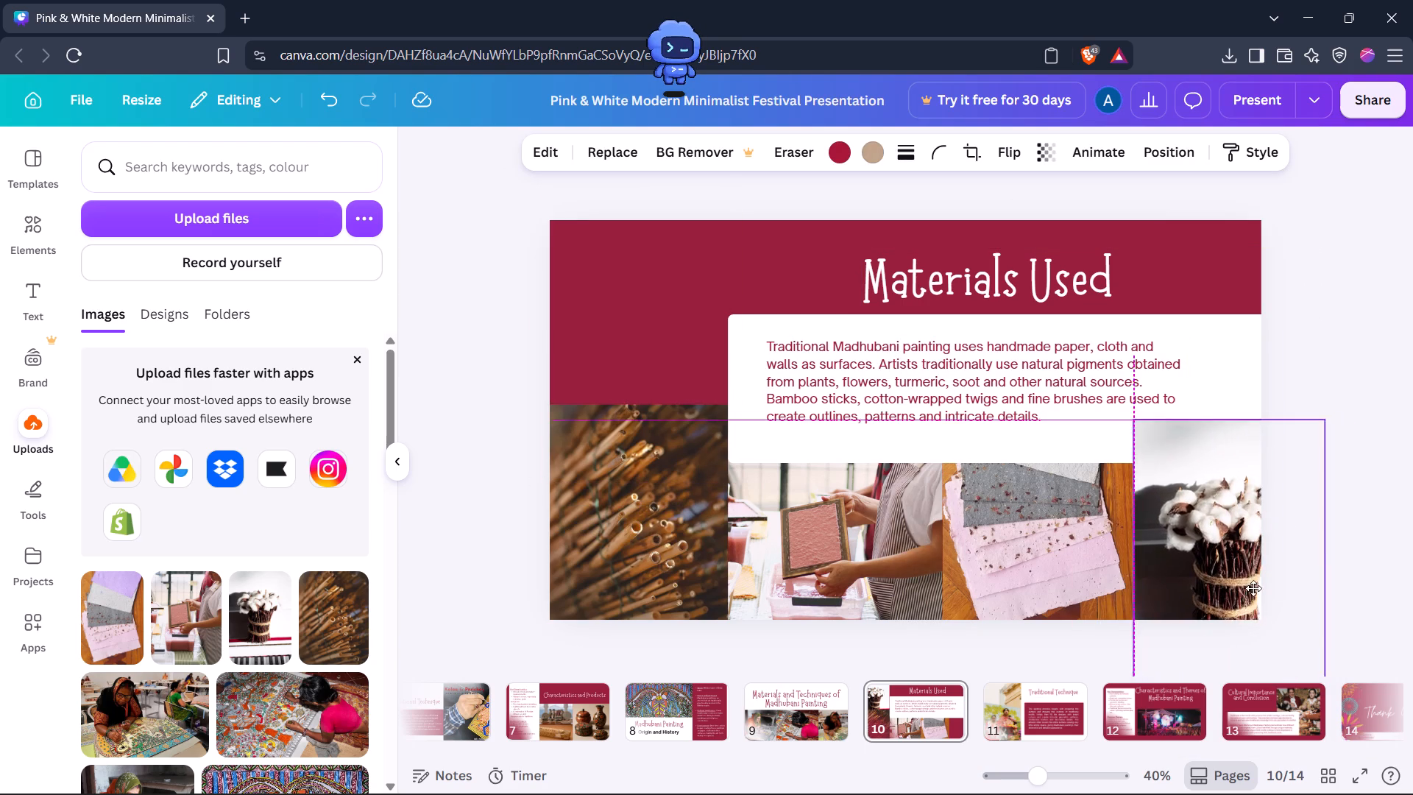
left_click_drag(1253, 588, 1205, 565)
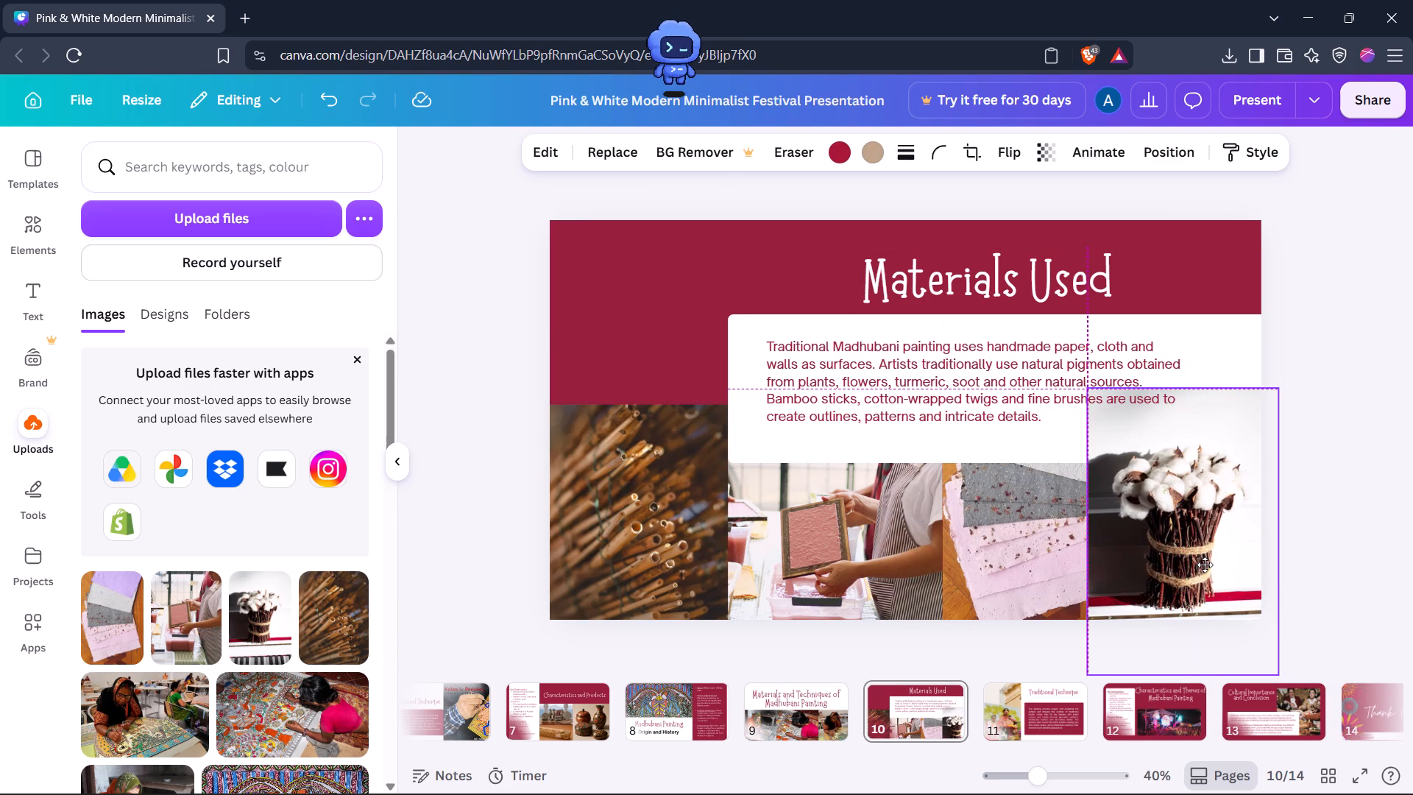
left_click_drag(1205, 565, 1221, 575)
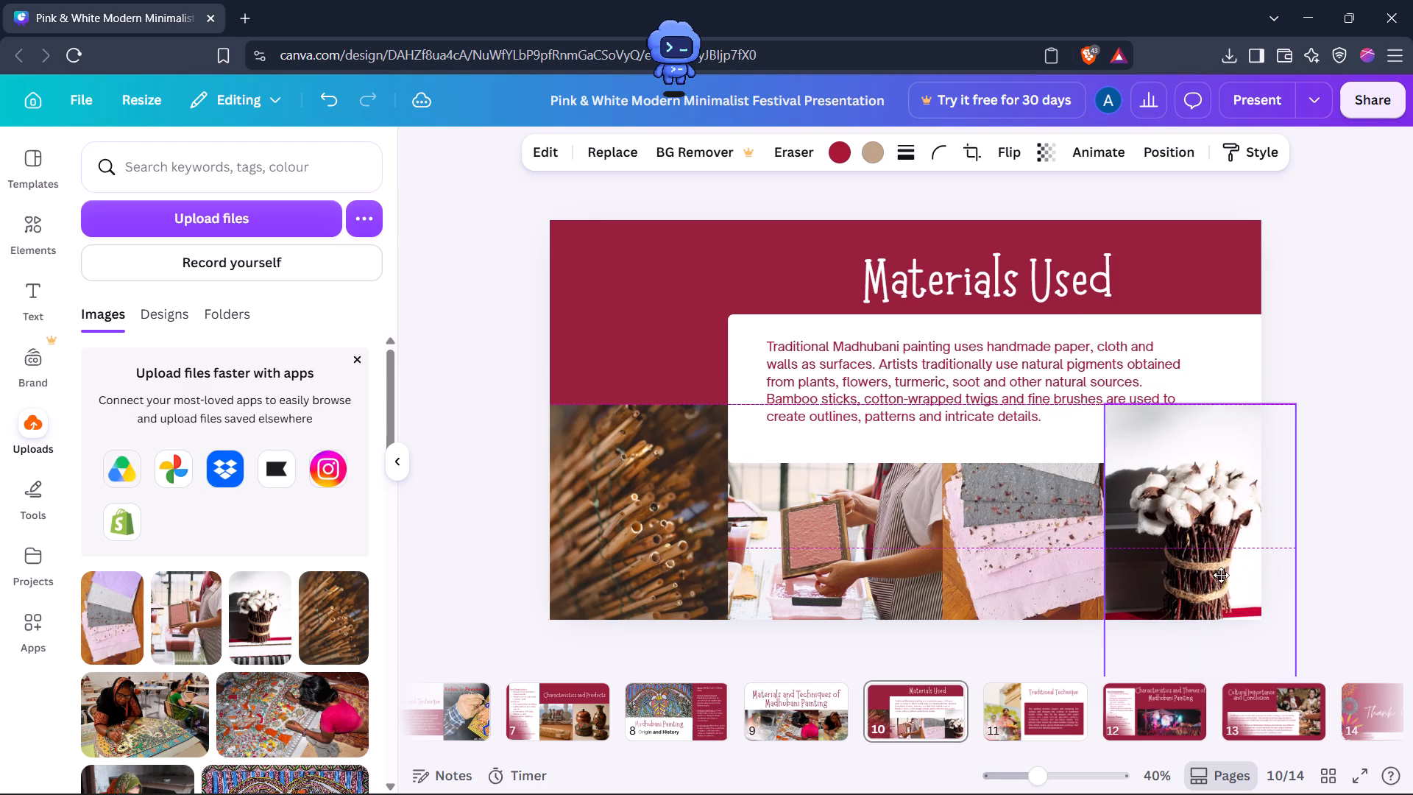
left_click_drag(1221, 575, 1219, 575)
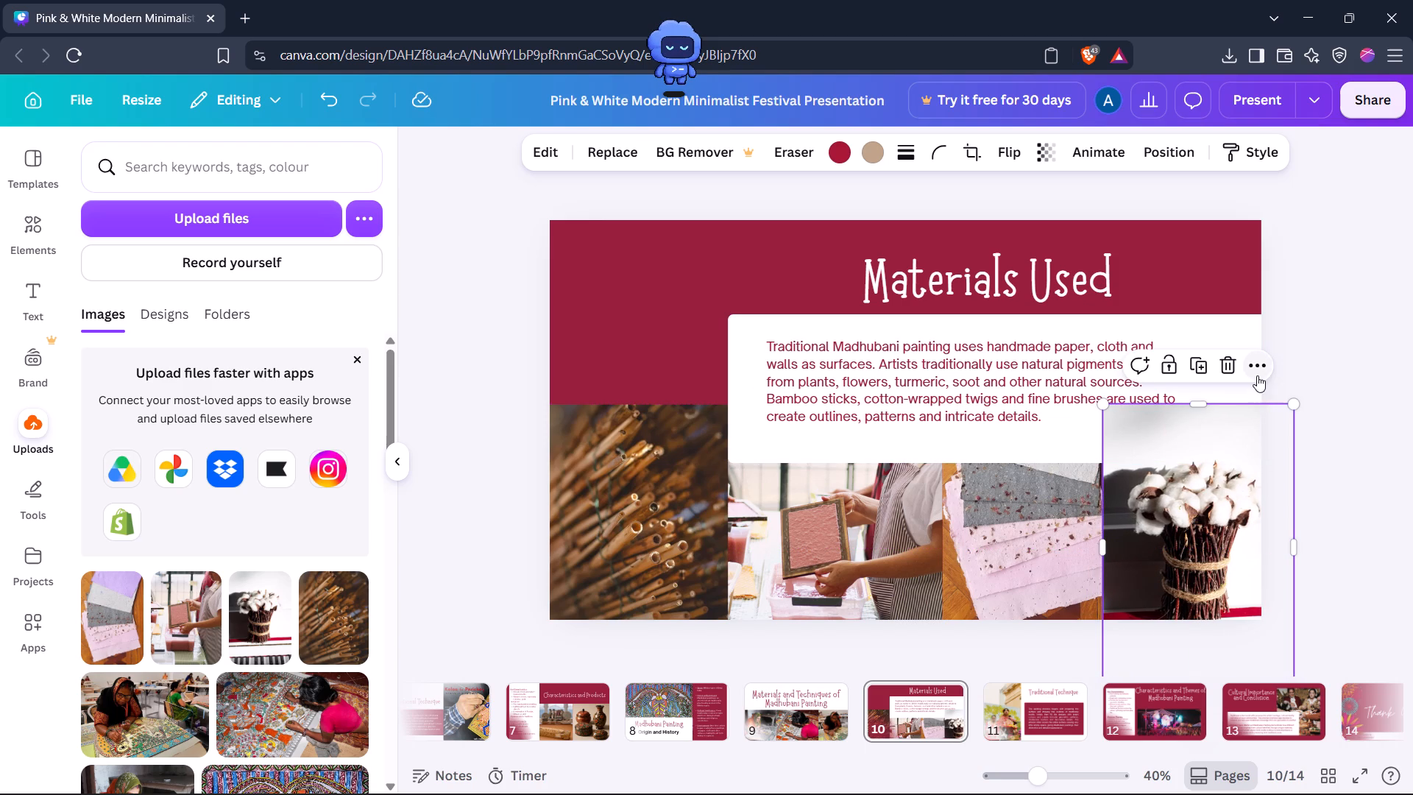
left_click(1256, 375)
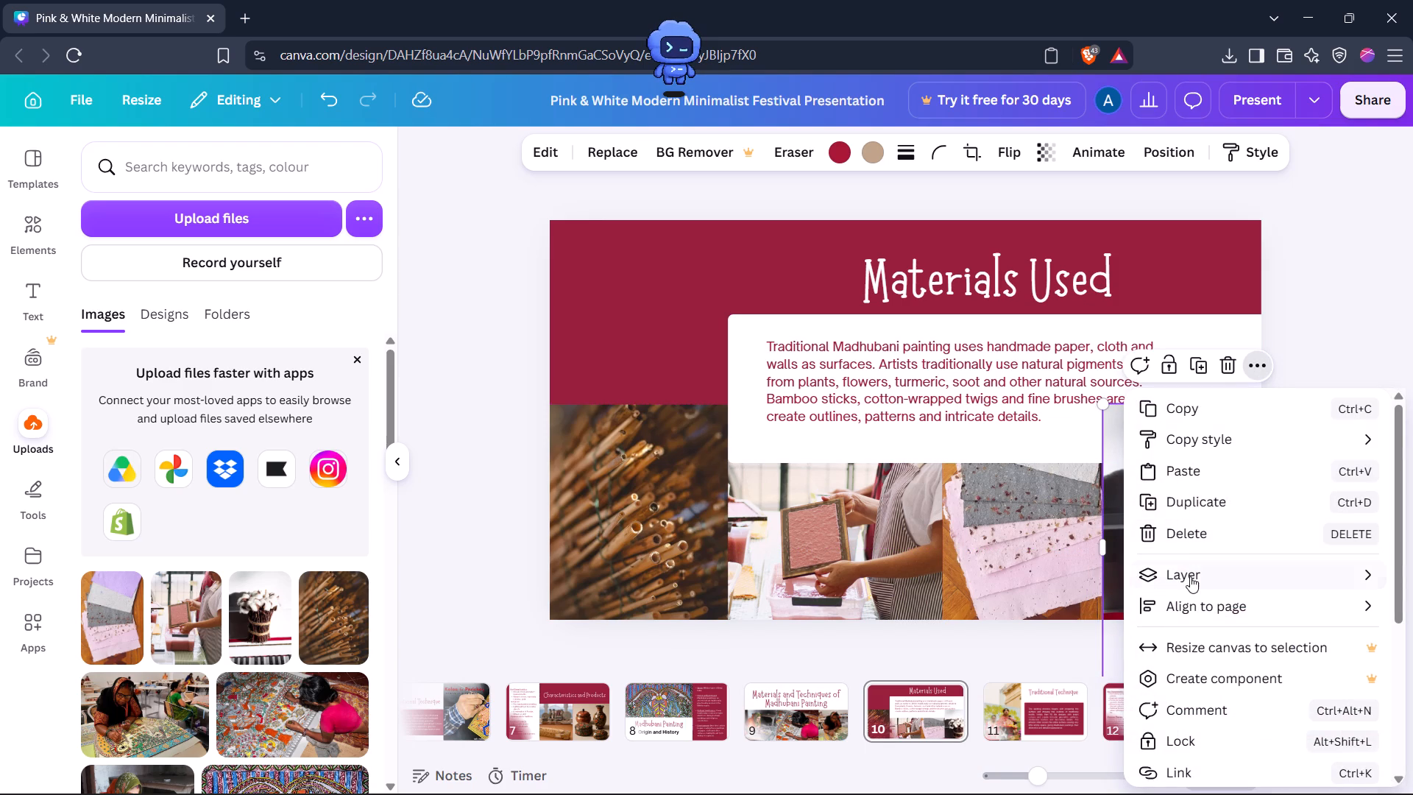
left_click(1189, 576)
left_click(1007, 662)
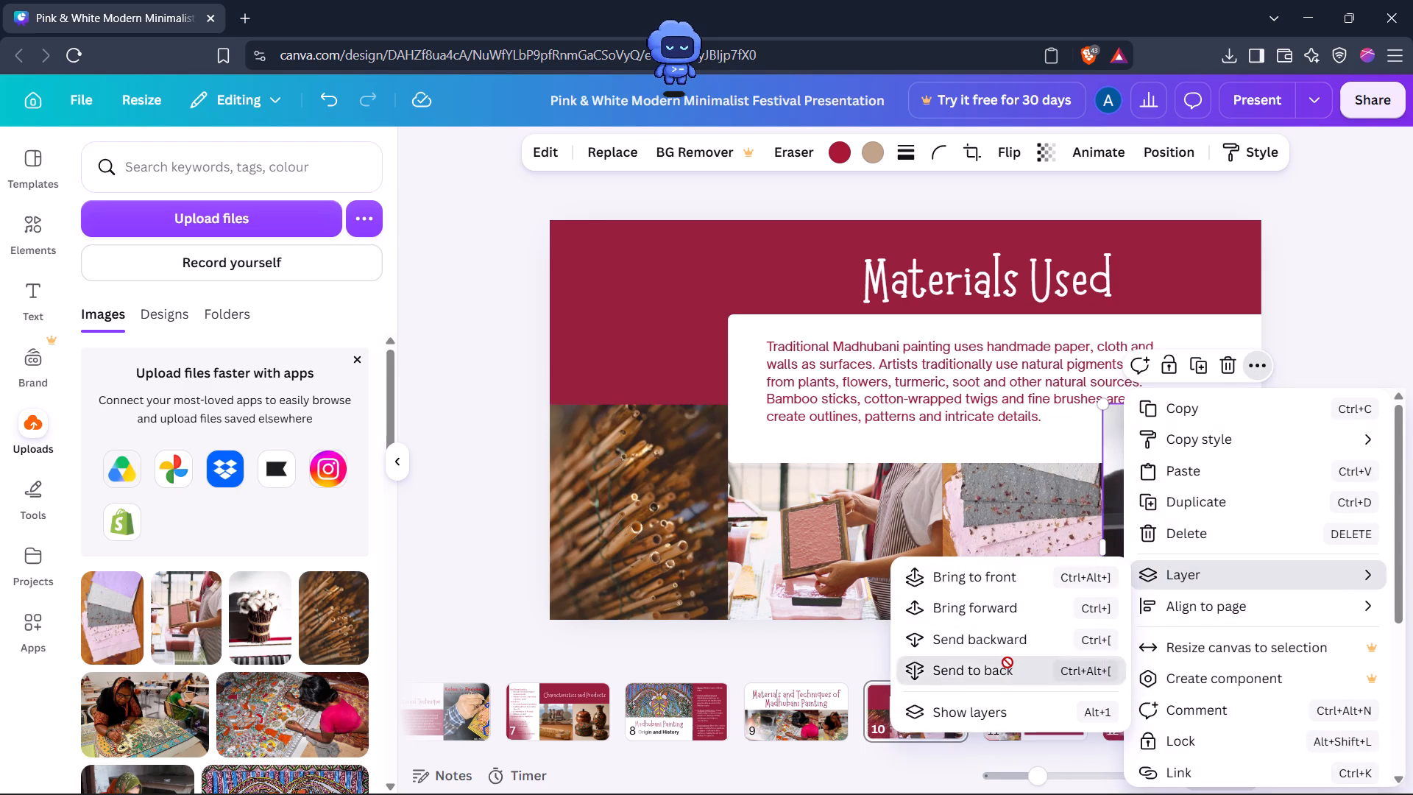
left_click(1320, 328)
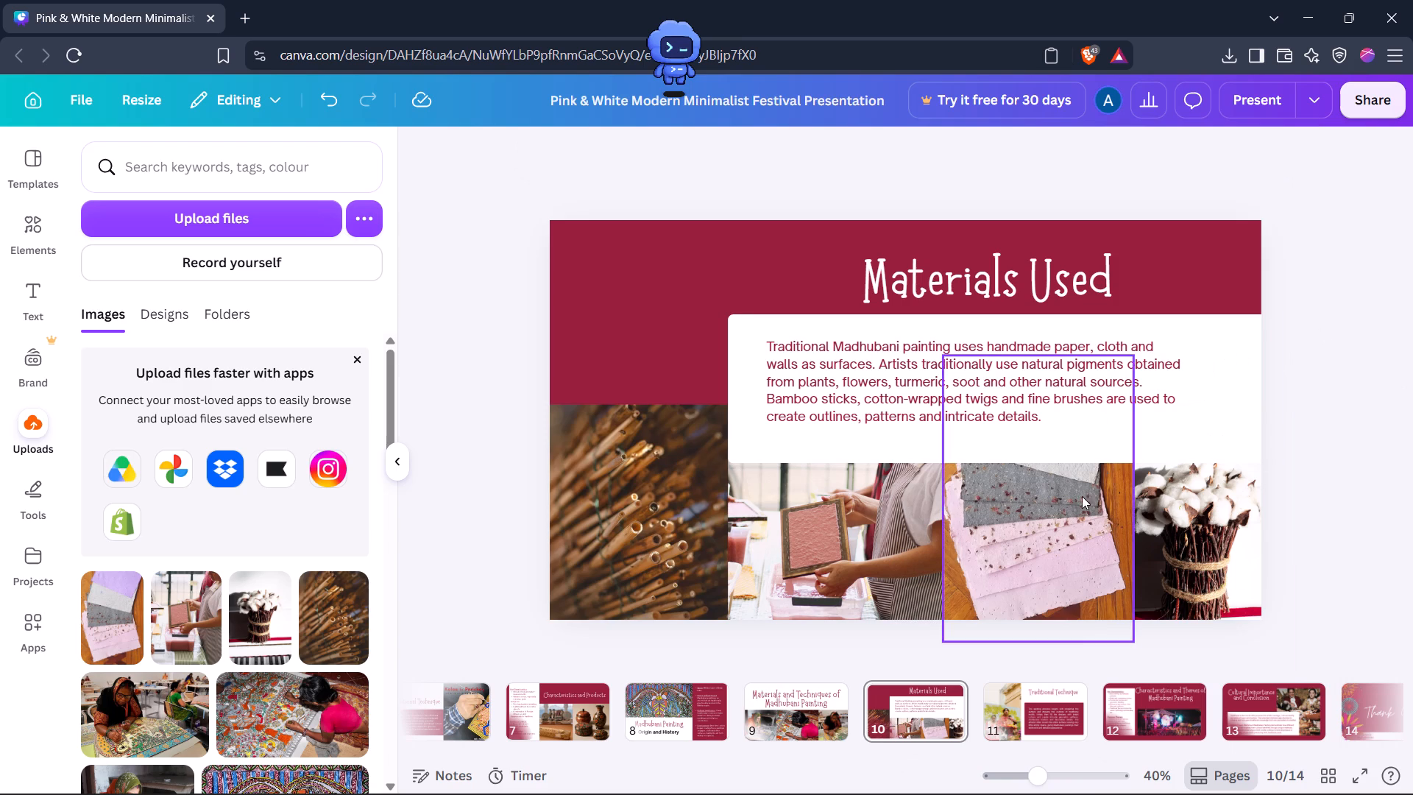
Shift the coloured handmade sheets picture slightly left and down, overlapping the papermaking picture and exposing more of the cotton bouquet.
left_click(1091, 531)
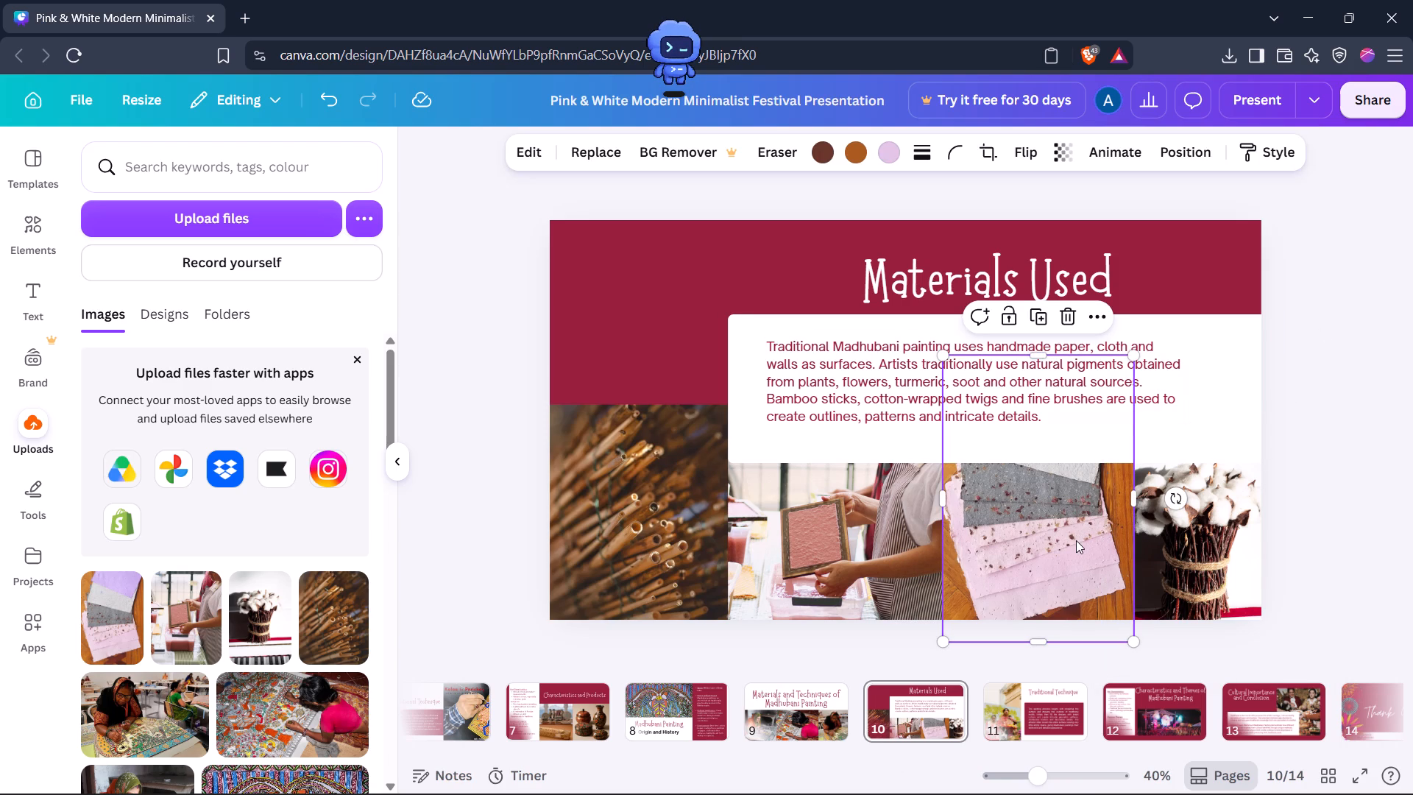
left_click_drag(1076, 540, 1051, 548)
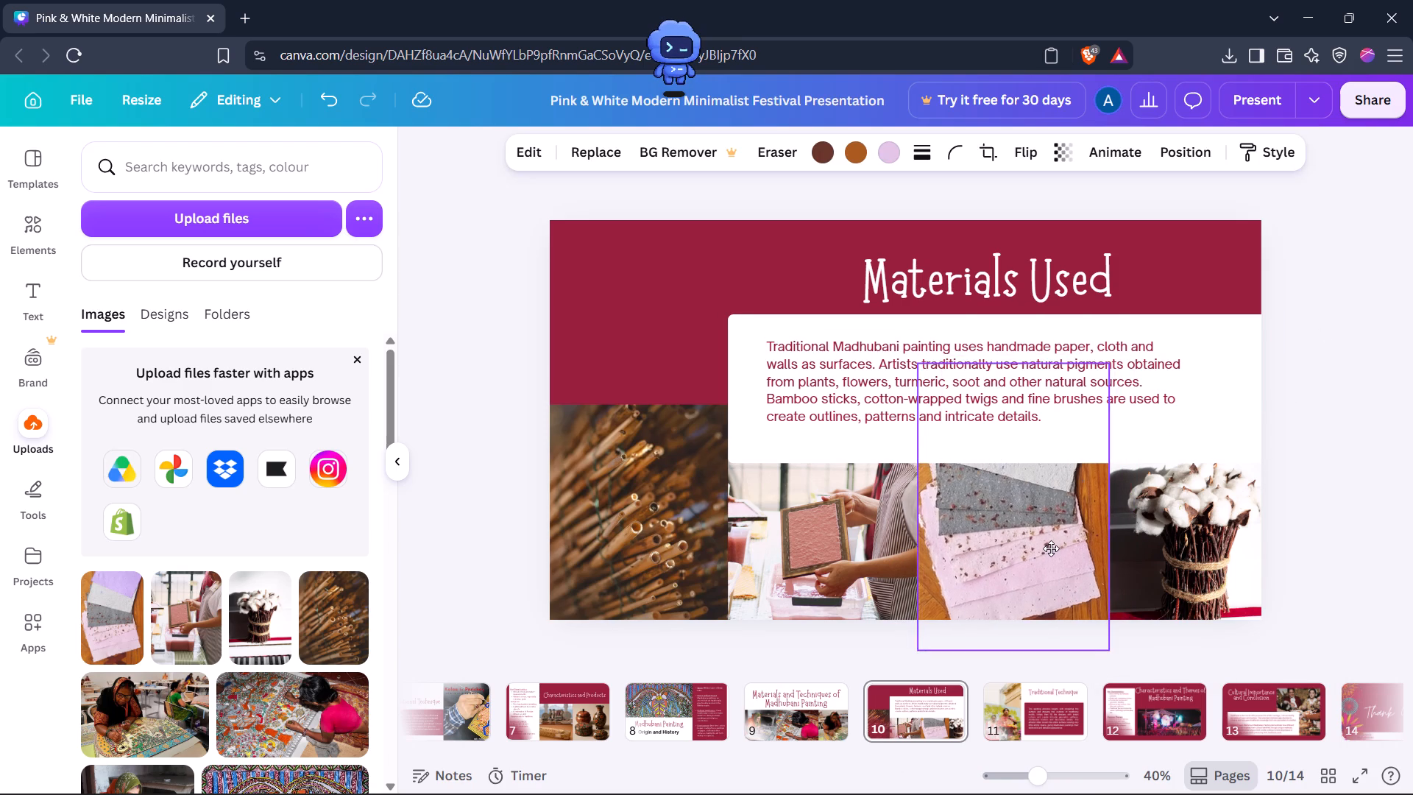
left_click_drag(1051, 548, 1057, 559)
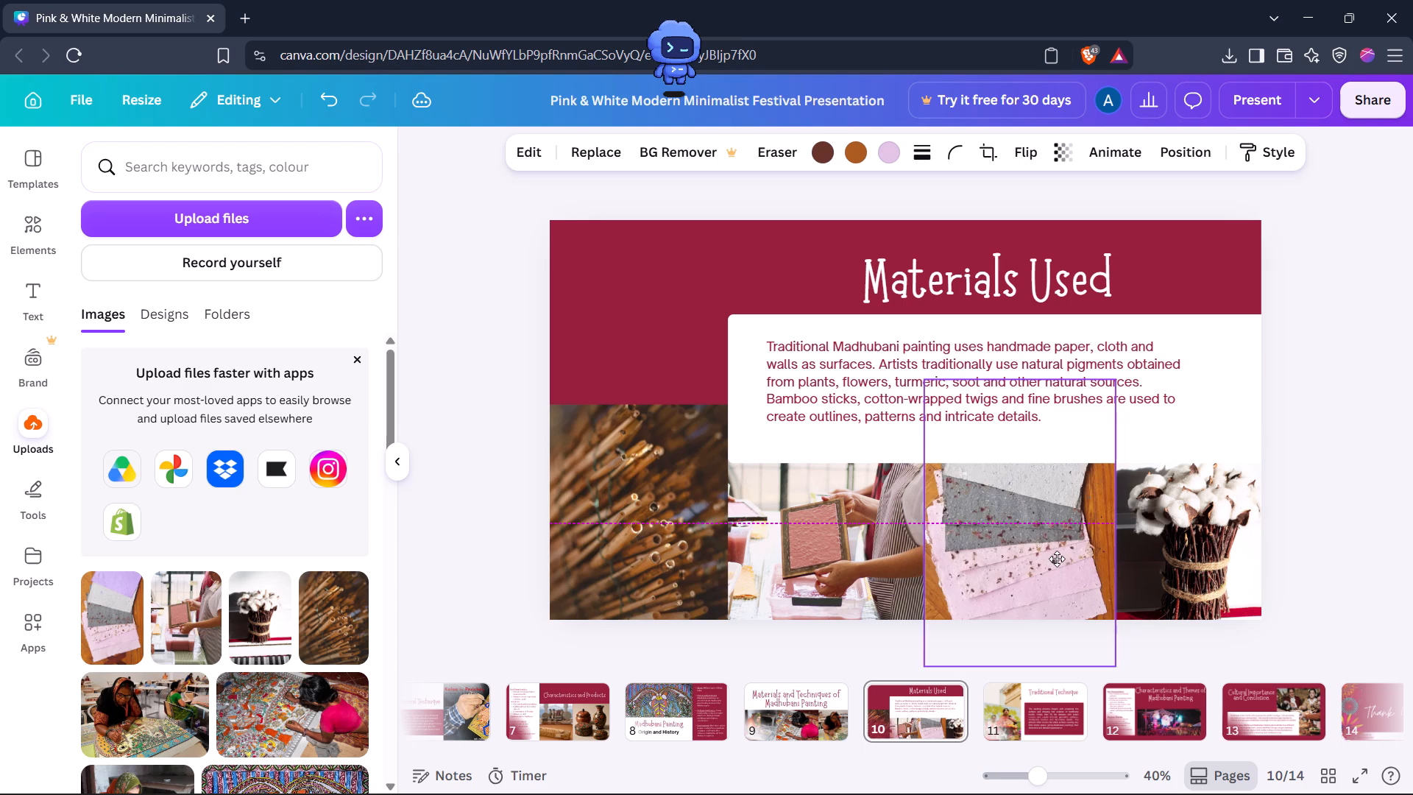
left_click_drag(1057, 559, 1057, 543)
left_click(1412, 487)
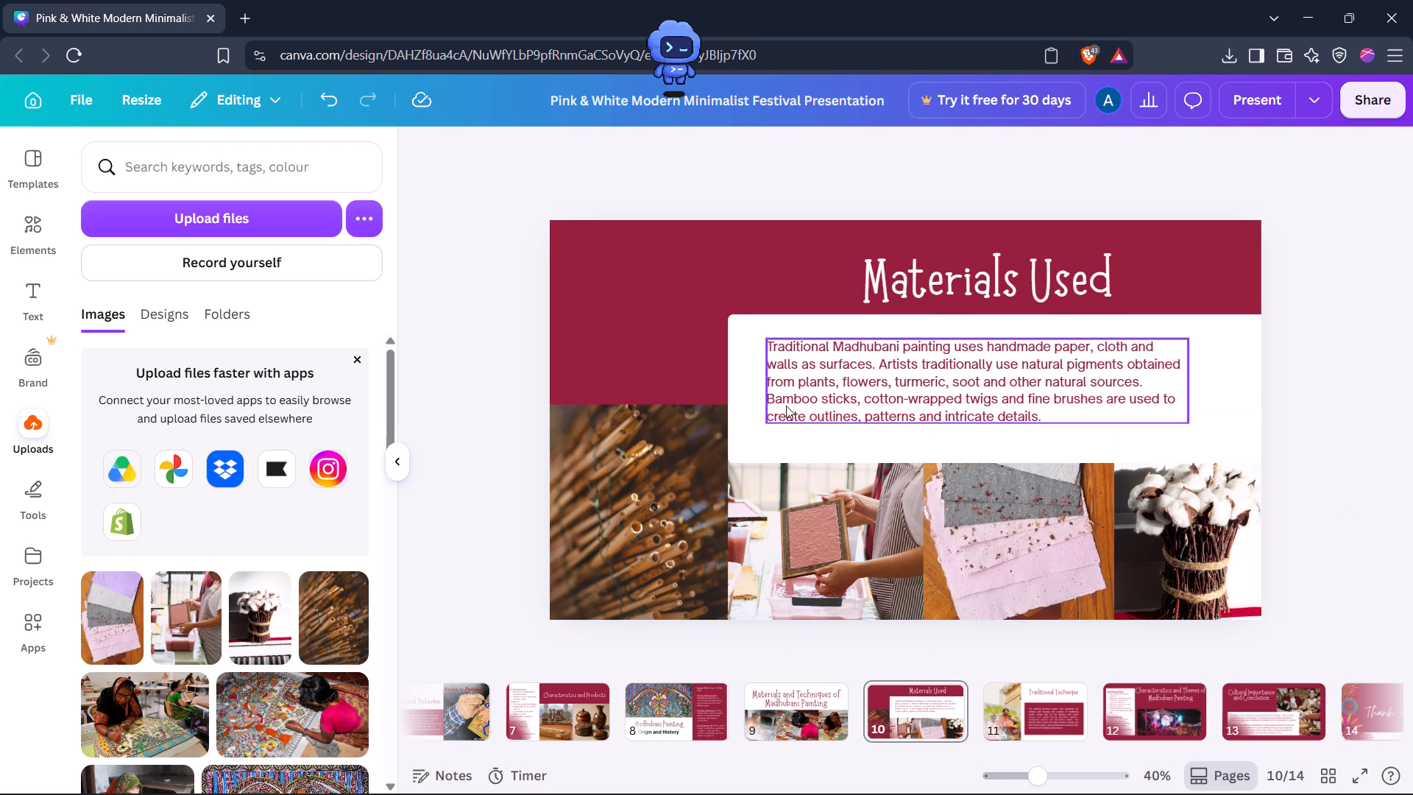
Extend the white box behind the body text leftward so it reaches just past the slide's left edge.
left_click(740, 410)
left_click_drag(729, 391, 643, 396)
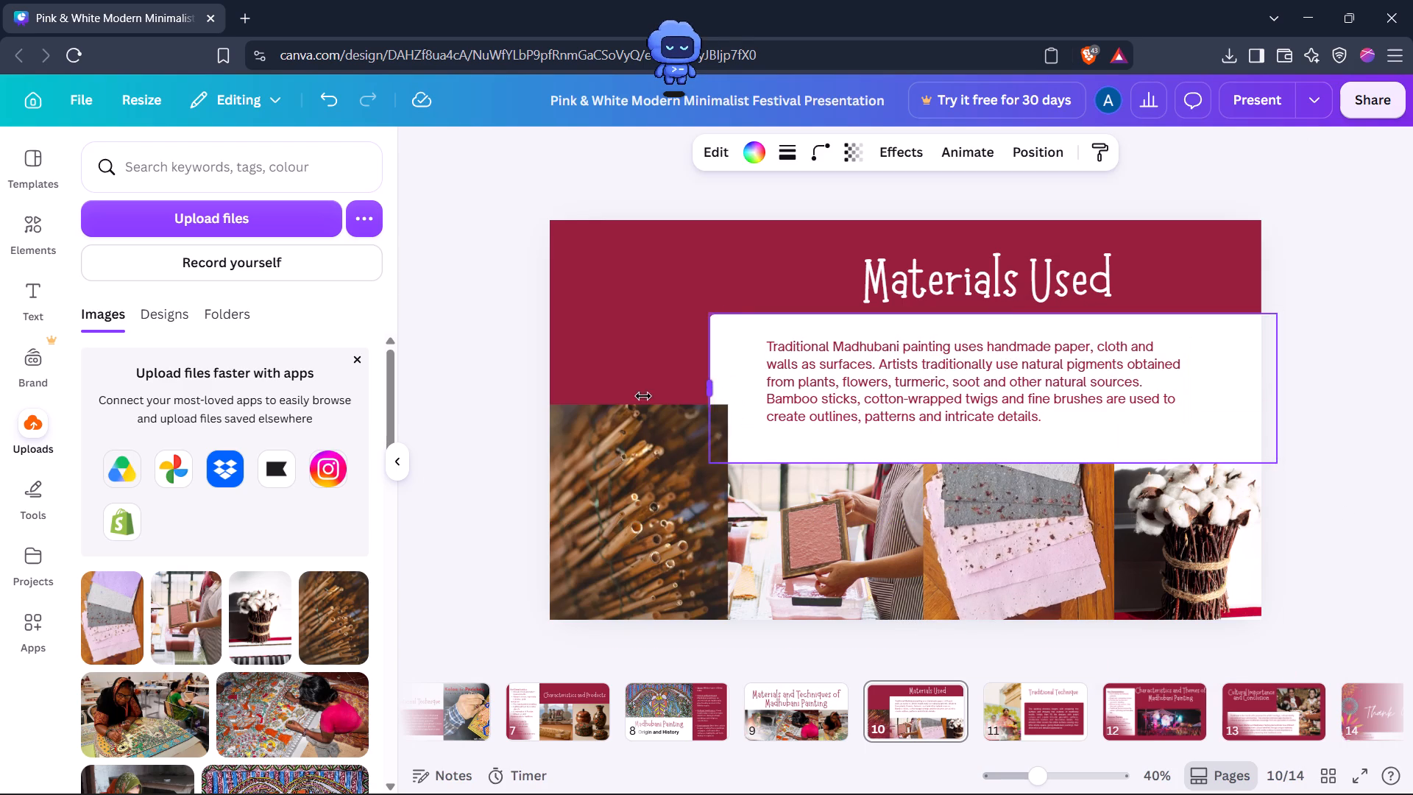
left_click_drag(643, 396, 532, 392)
Bring the widened white box in front of the brushes picture, but keep it one layer behind the body text.
right_click(612, 384)
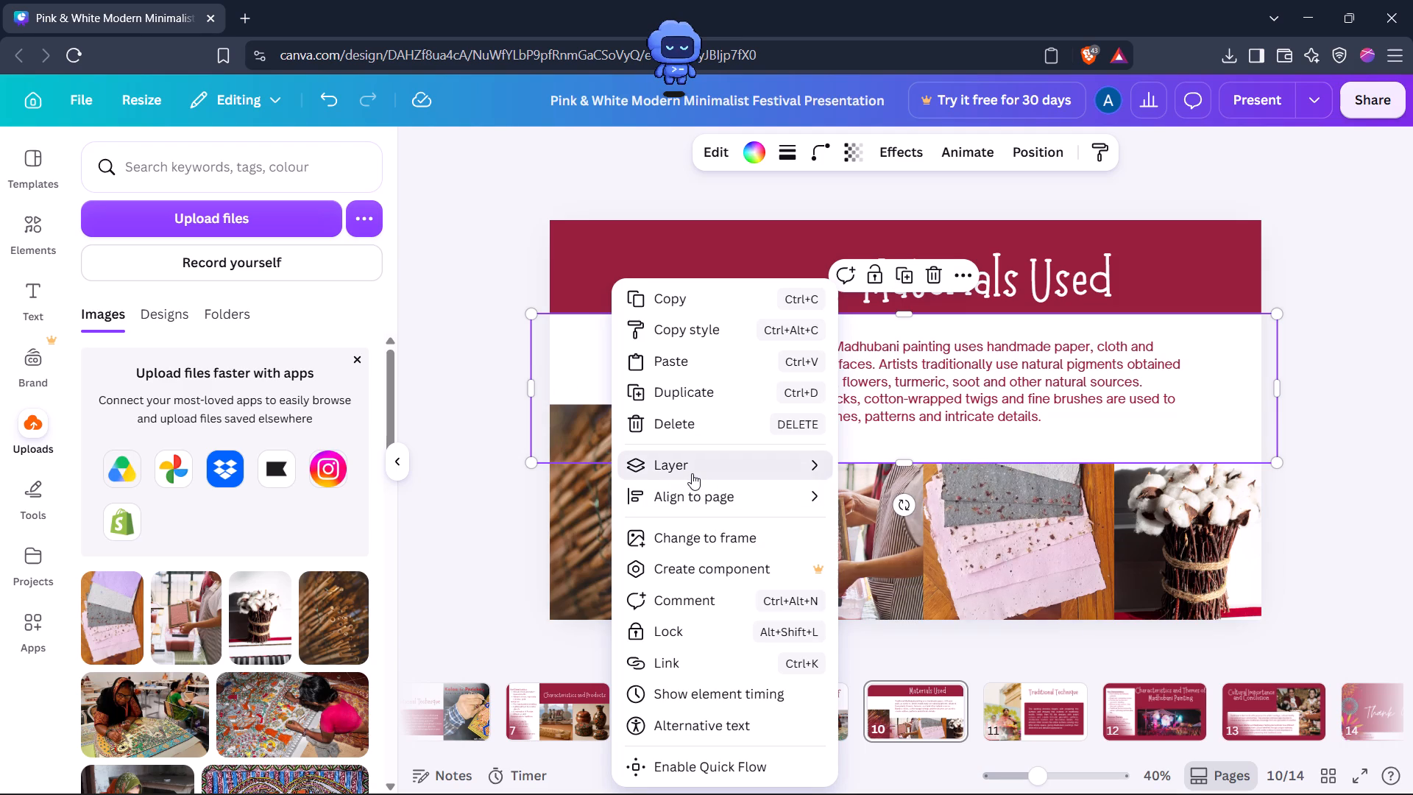
left_click(692, 473)
left_click(906, 470)
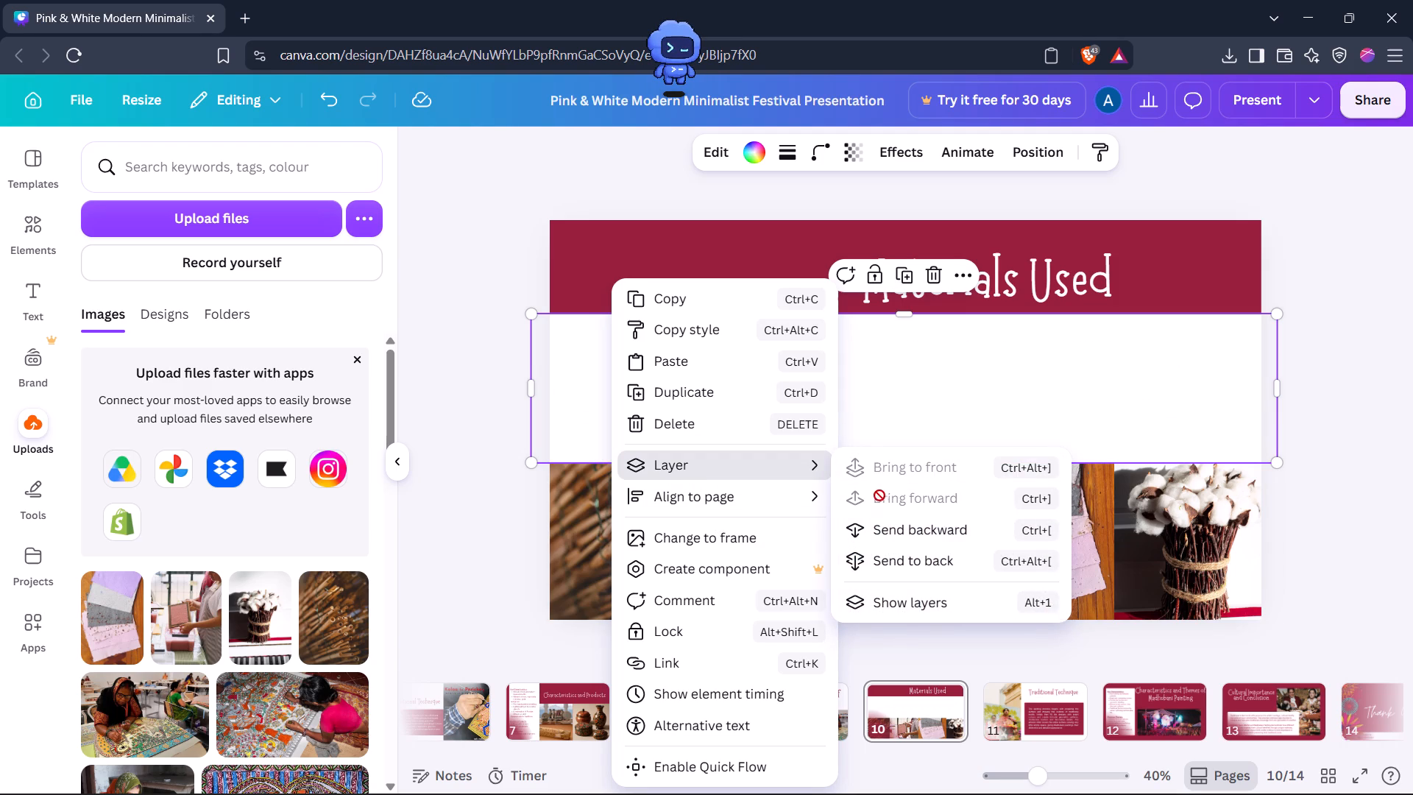
left_click(880, 530)
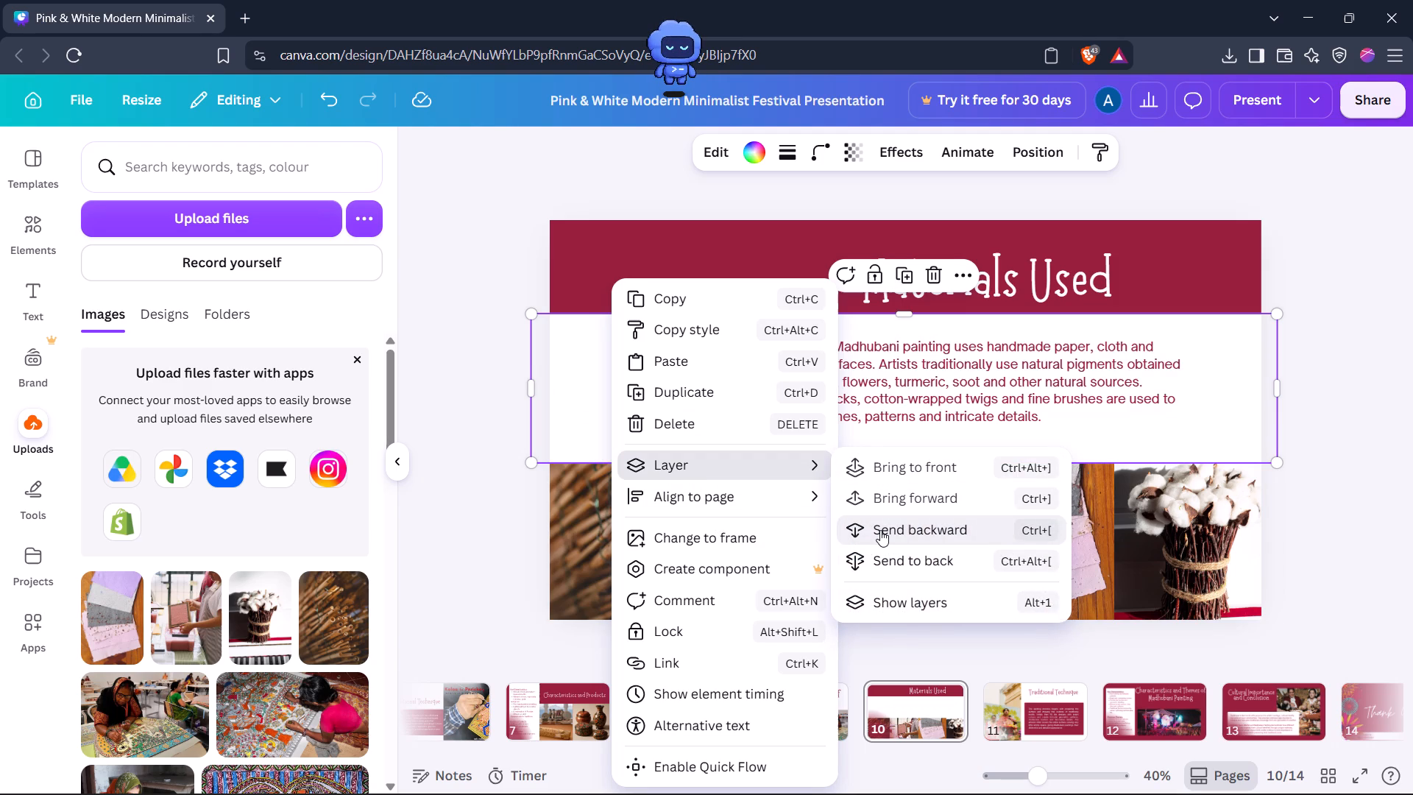
left_click(1378, 420)
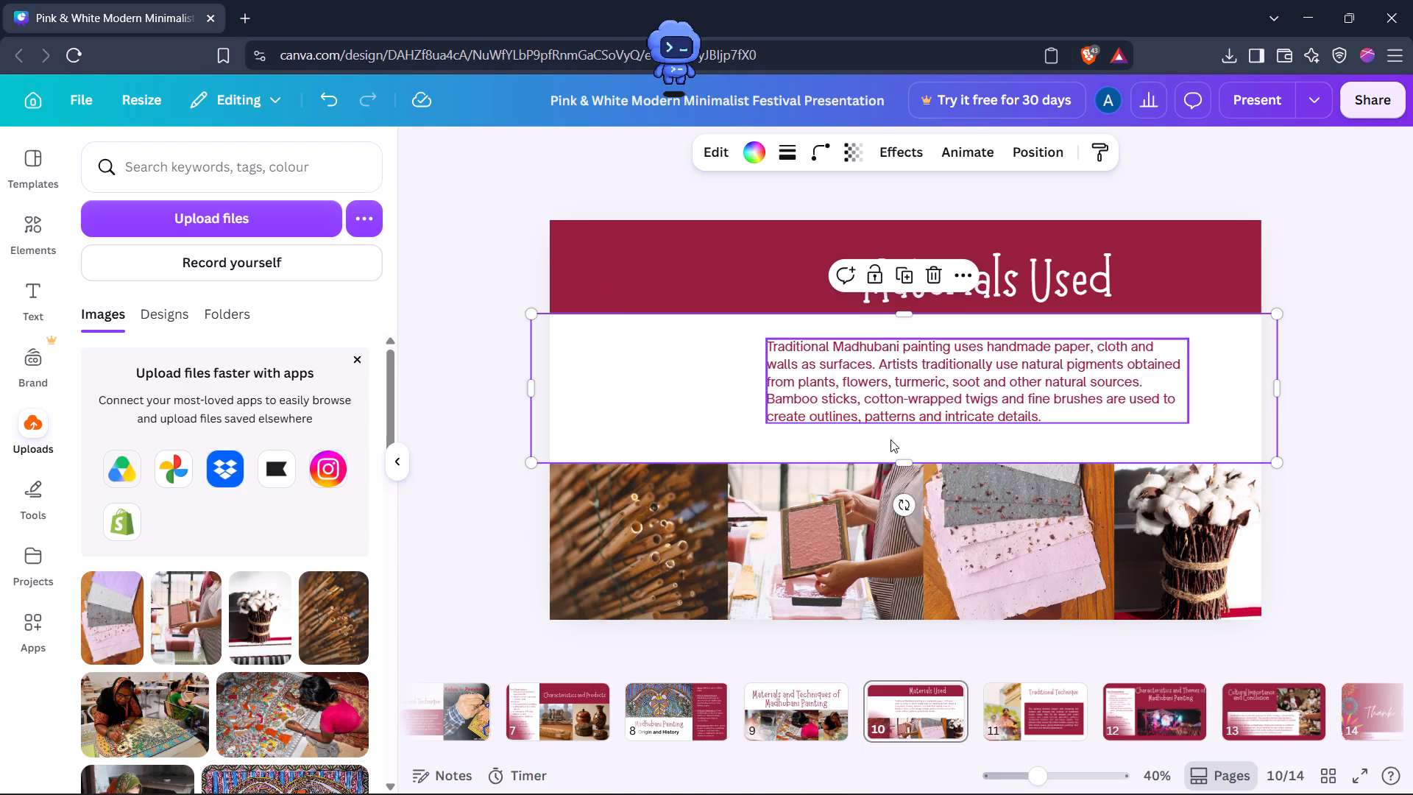
left_click_drag(890, 439, 874, 380)
key("ctrl+z")
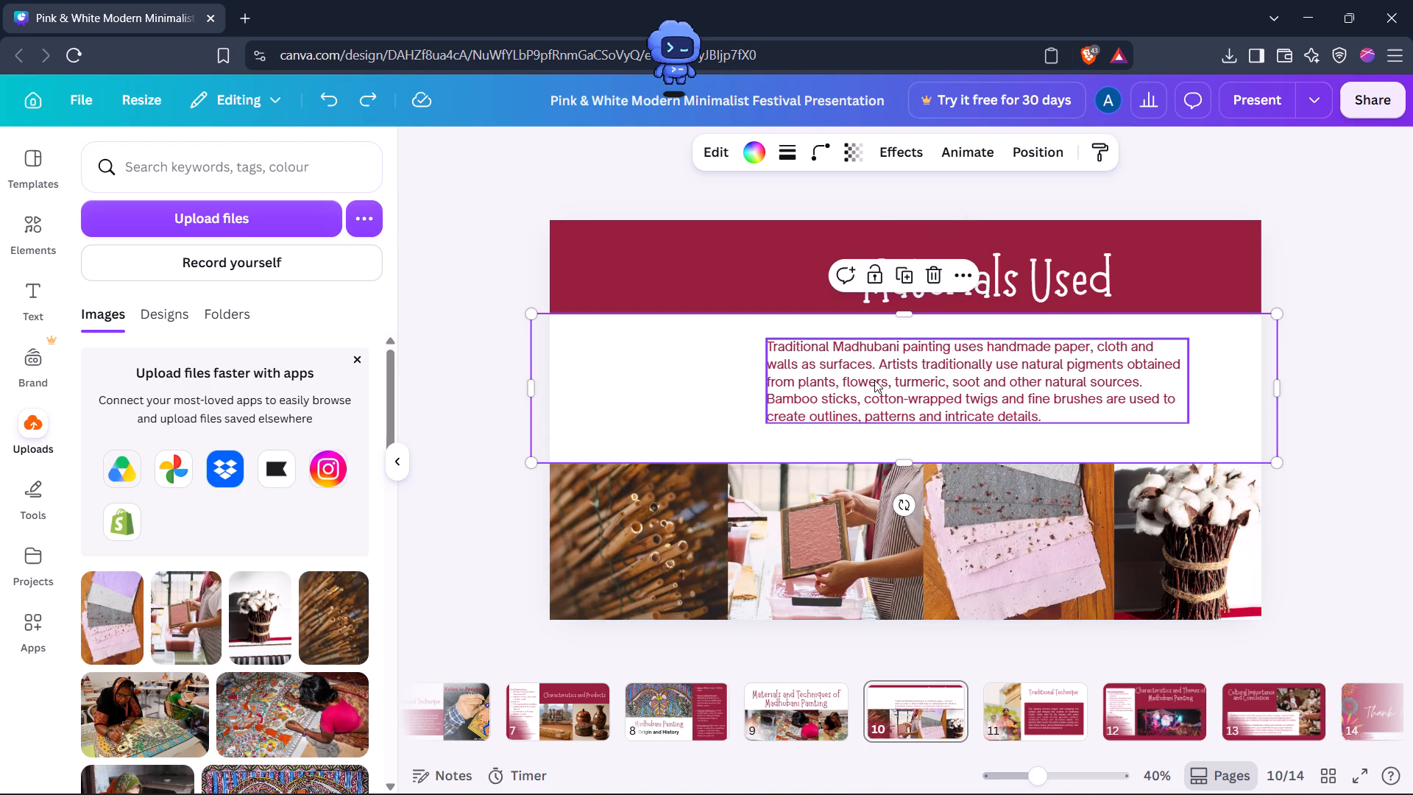
Widen the body text box to about 1,750 and shift it left and slightly down, spanning most of the white box.
left_click(835, 385)
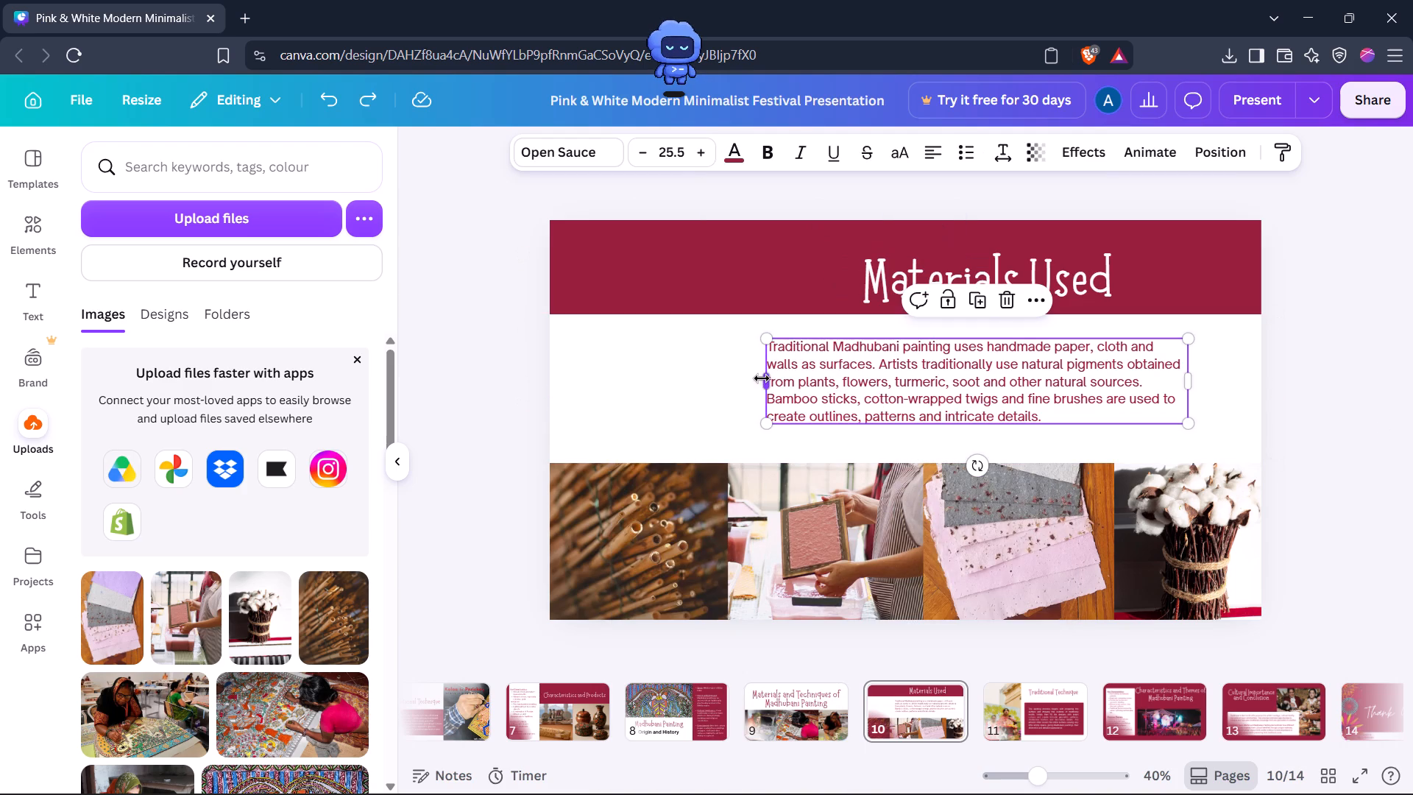
left_click(762, 378)
left_click(768, 381)
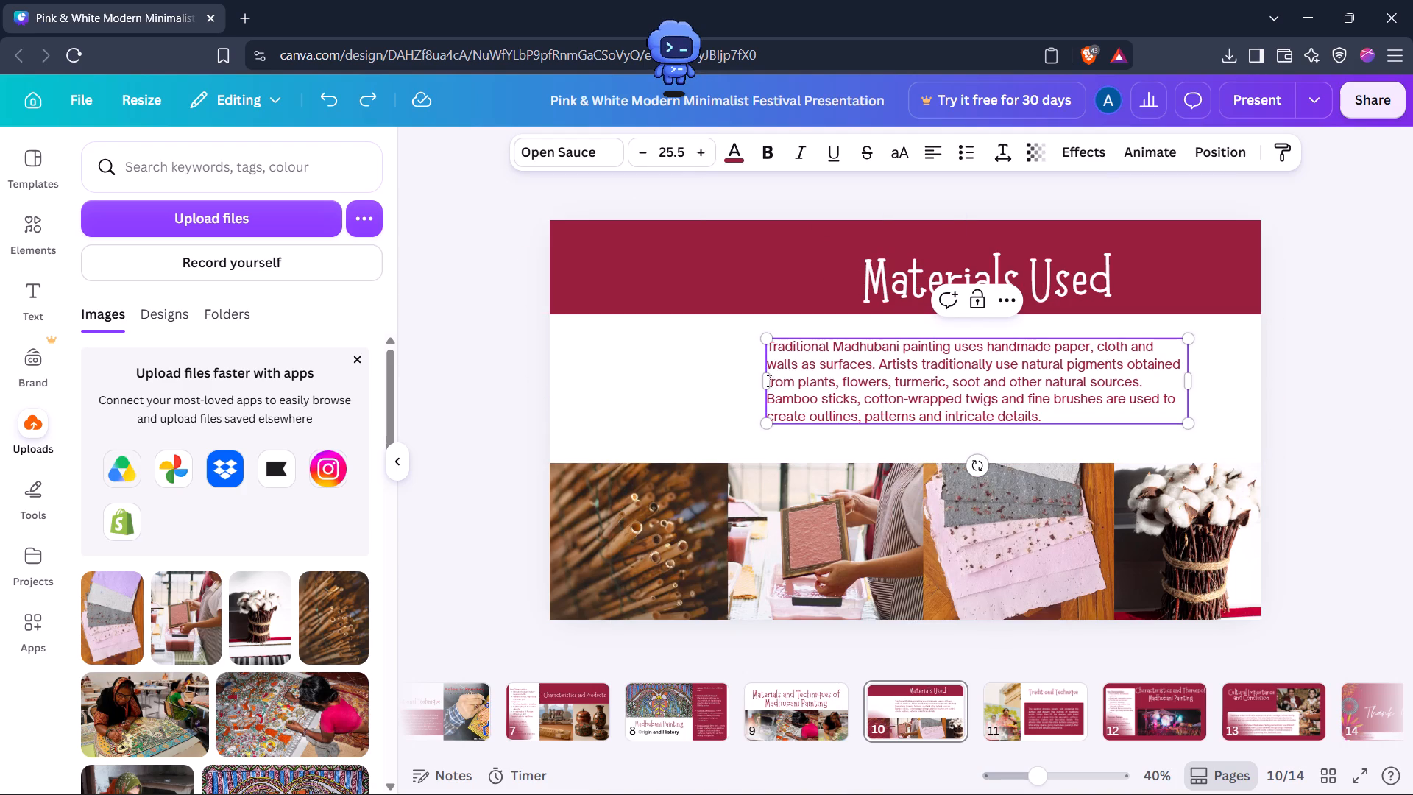
left_click_drag(765, 378, 597, 381)
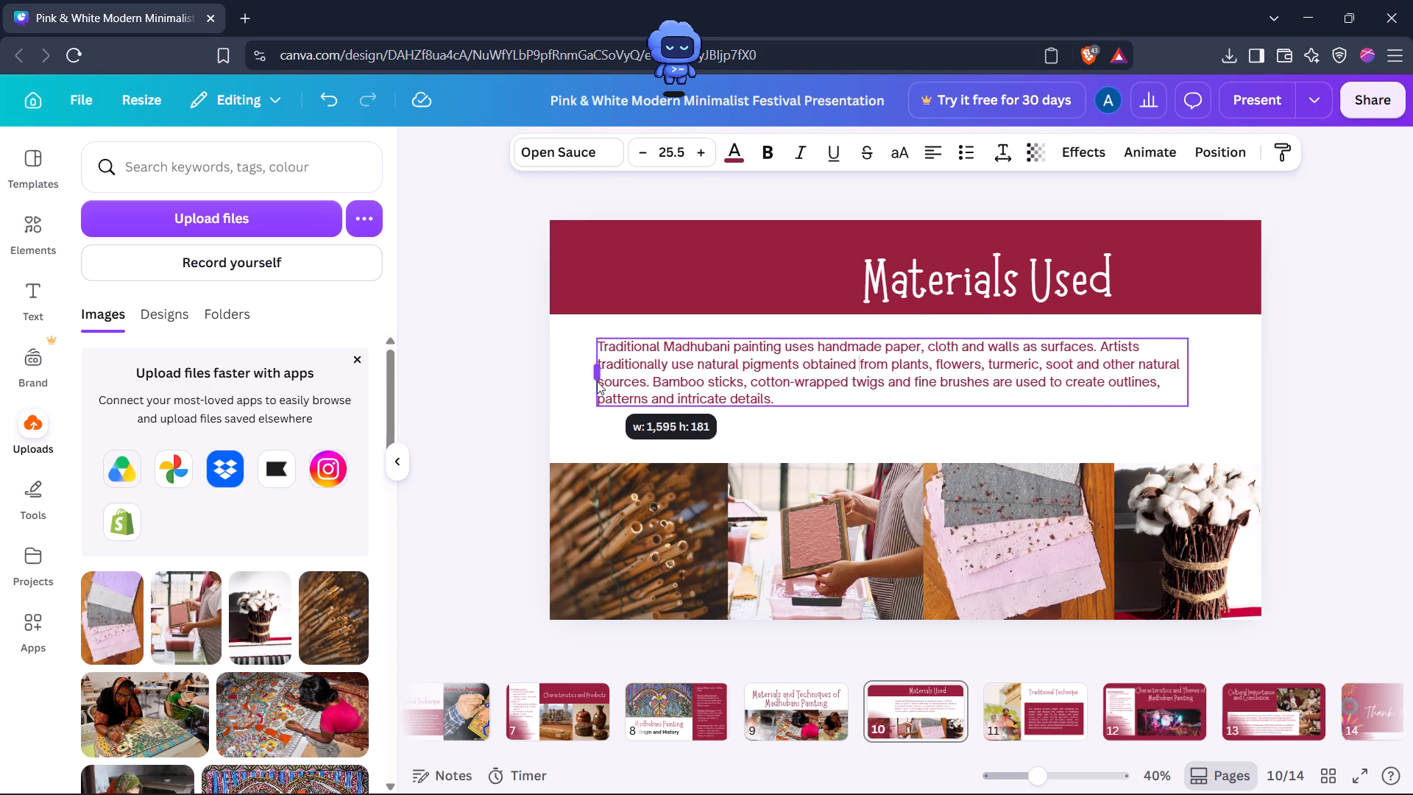
left_click_drag(597, 381, 608, 381)
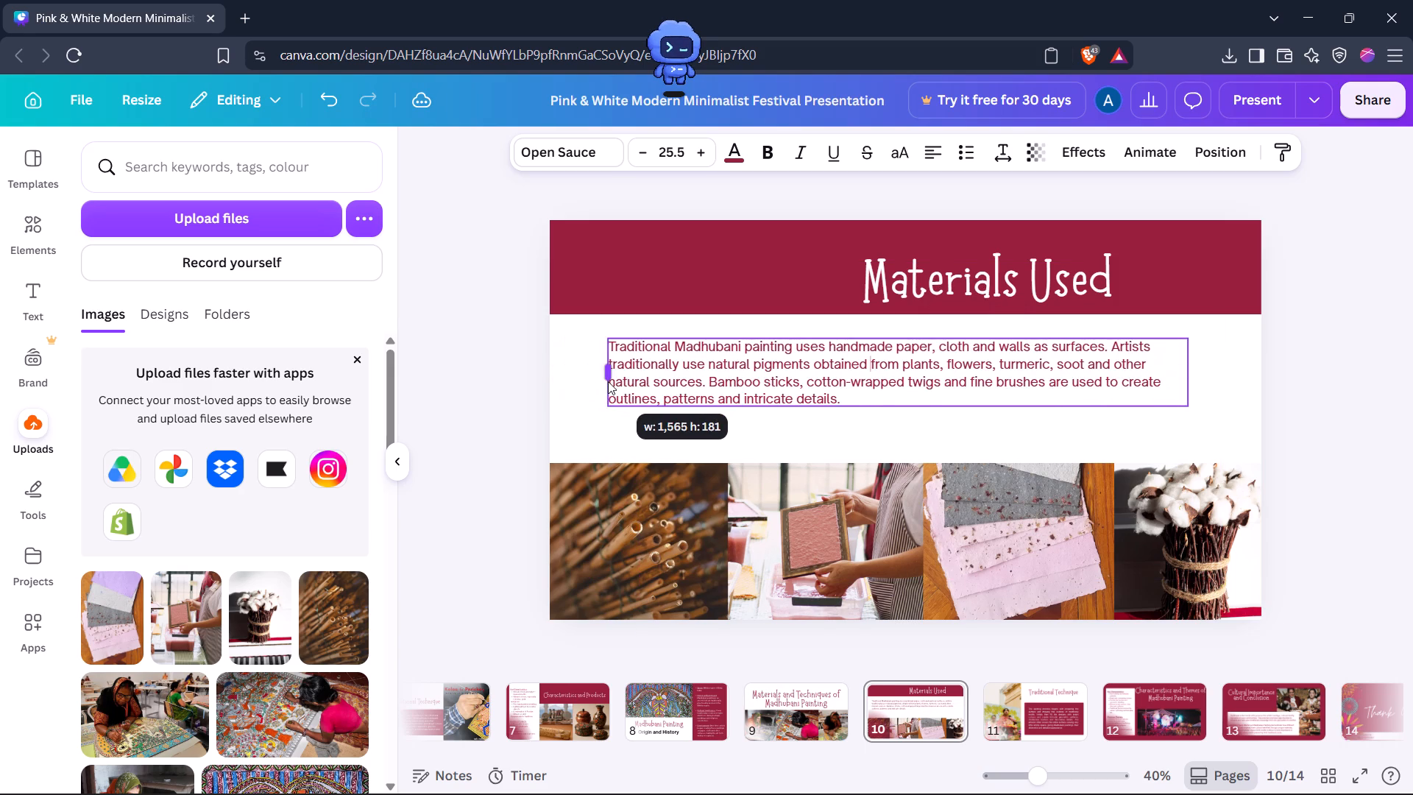
left_click_drag(608, 381, 657, 391)
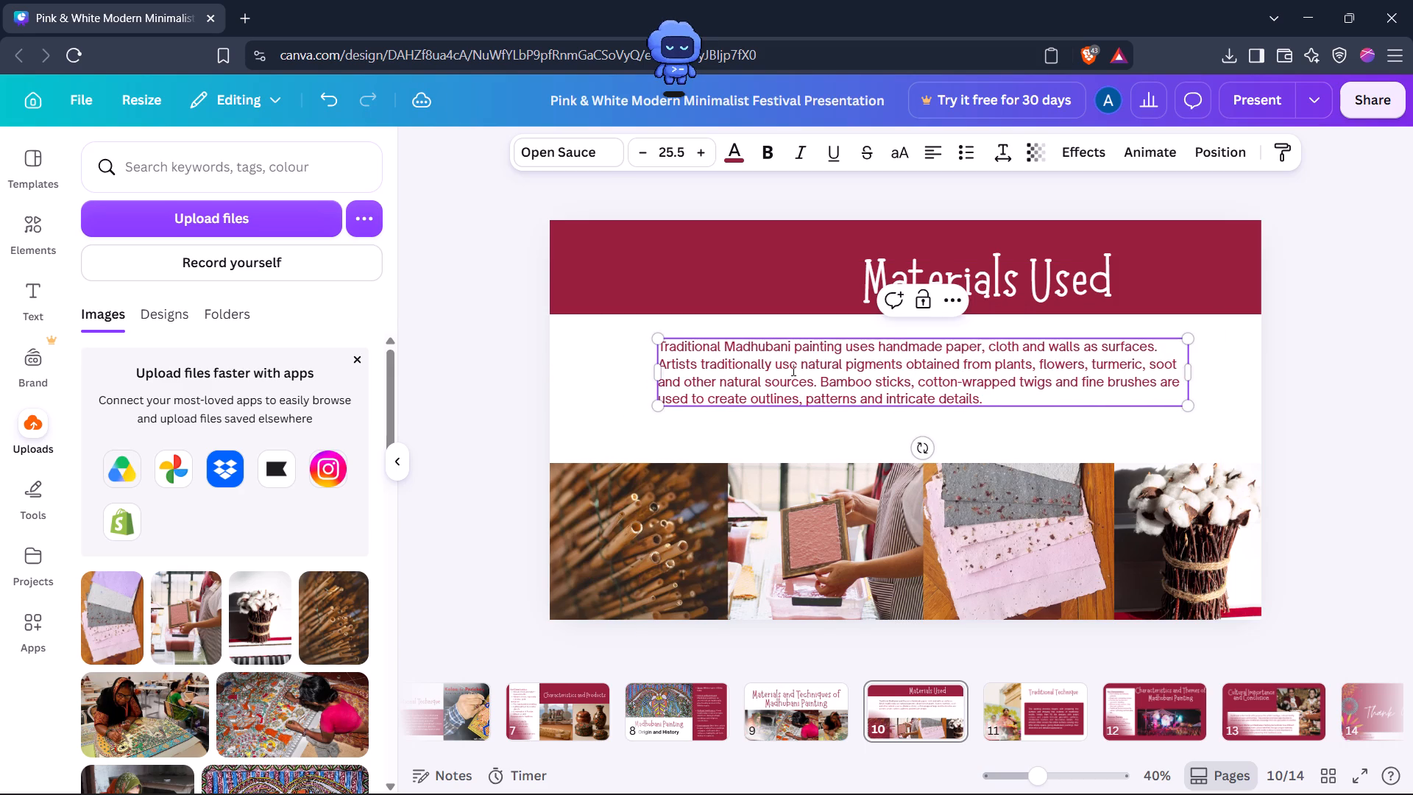
left_click_drag(785, 336, 720, 353)
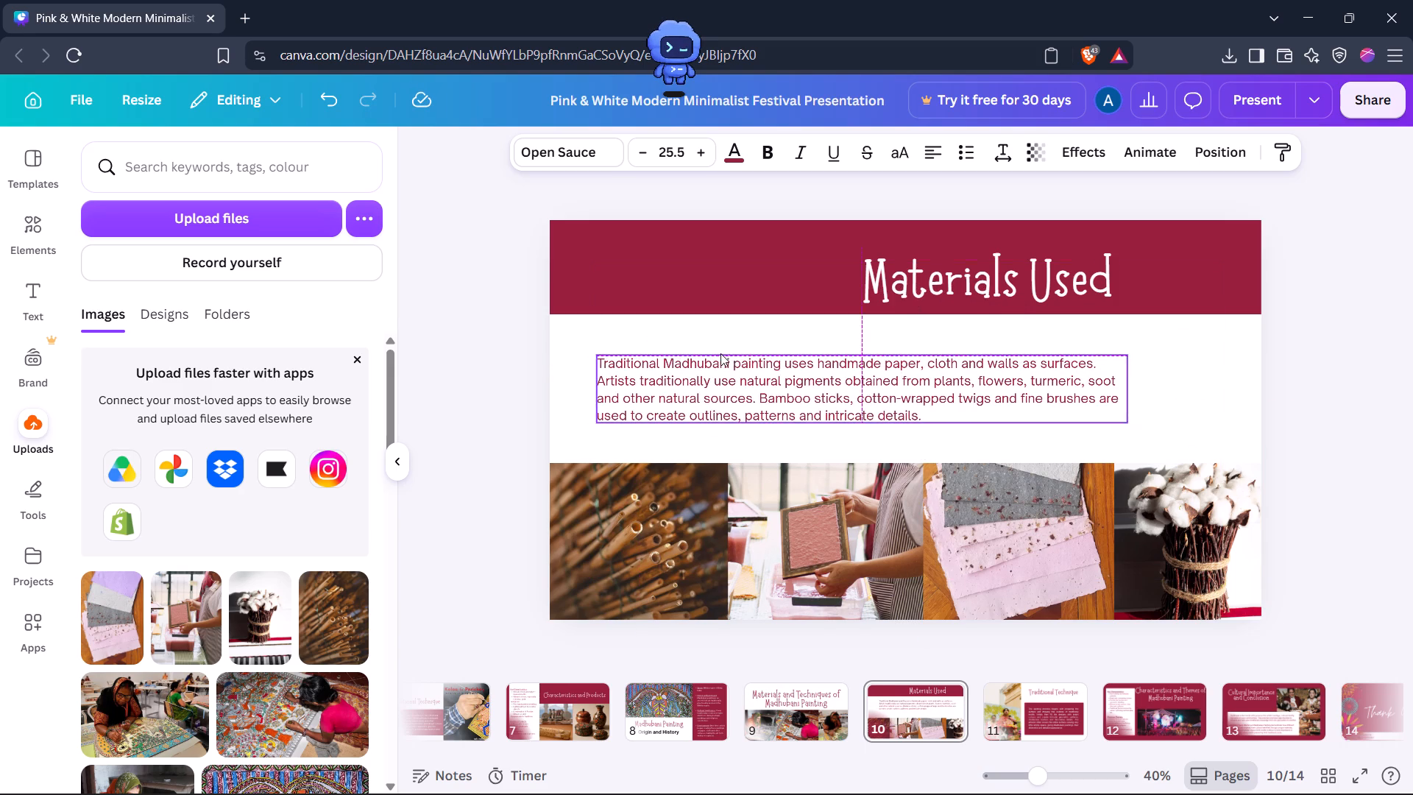
left_click_drag(720, 353, 721, 352)
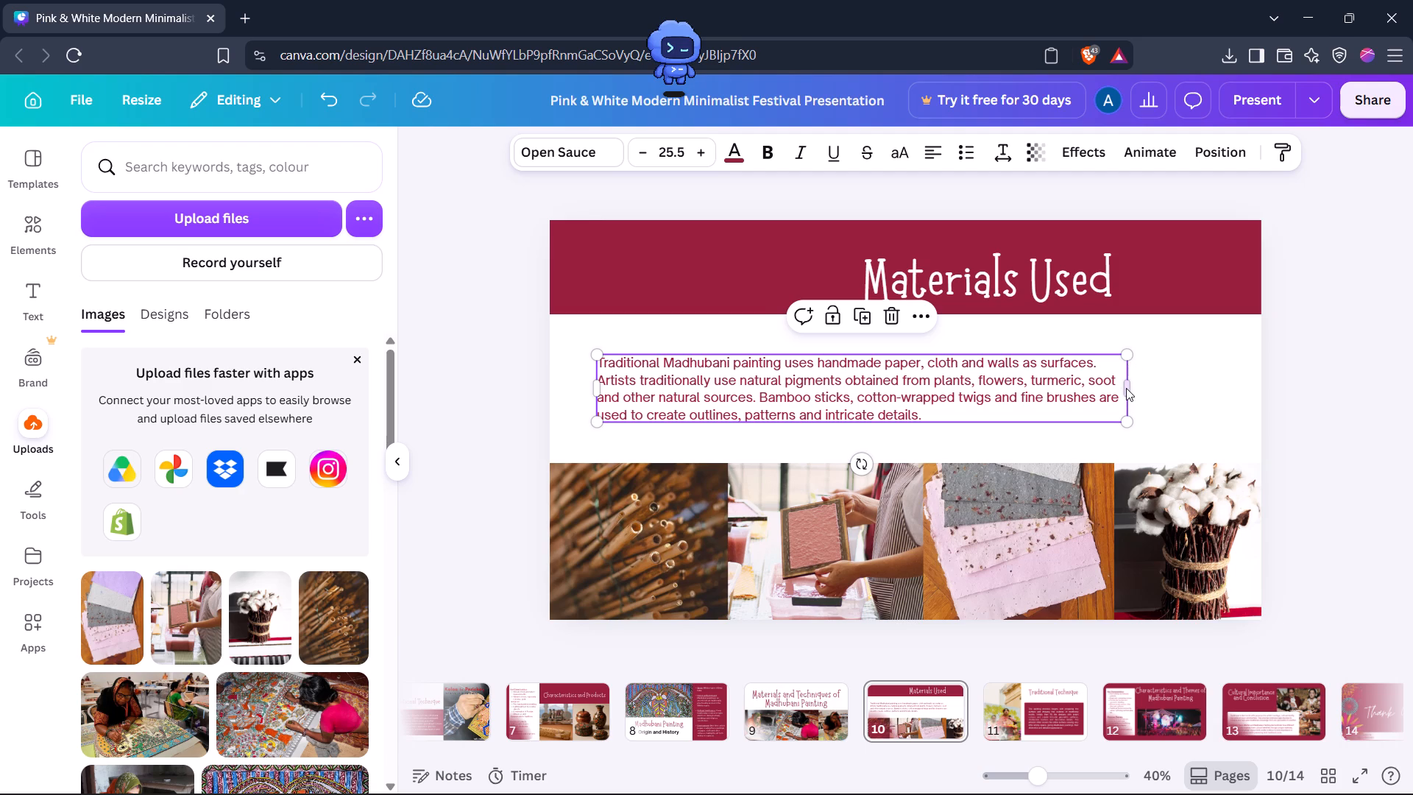
left_click_drag(1128, 384, 1247, 375)
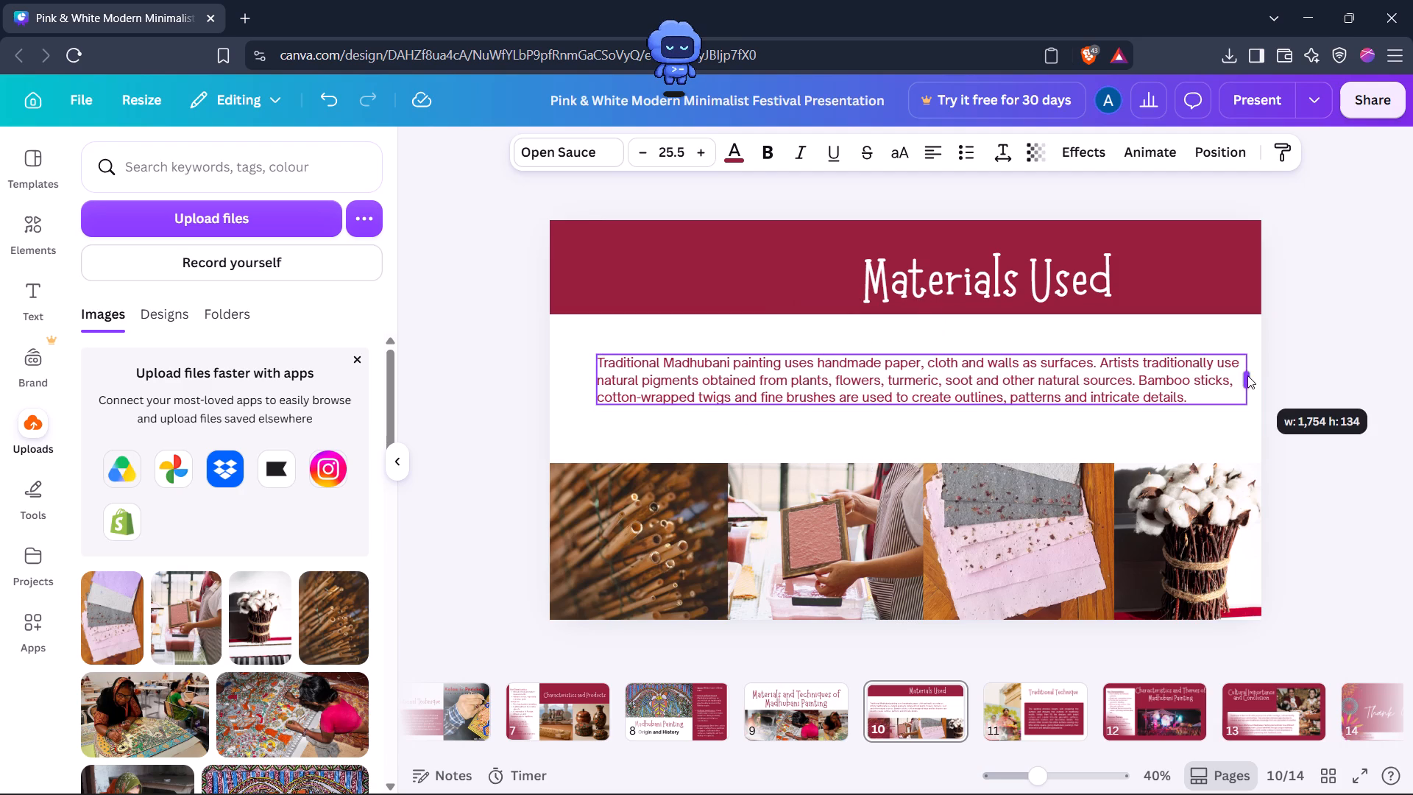
left_click_drag(1247, 375, 1246, 376)
Resize the body text to about 26.8 and place it as three nearly full-width lines, roughly centred in the white box.
triple_click(1006, 356)
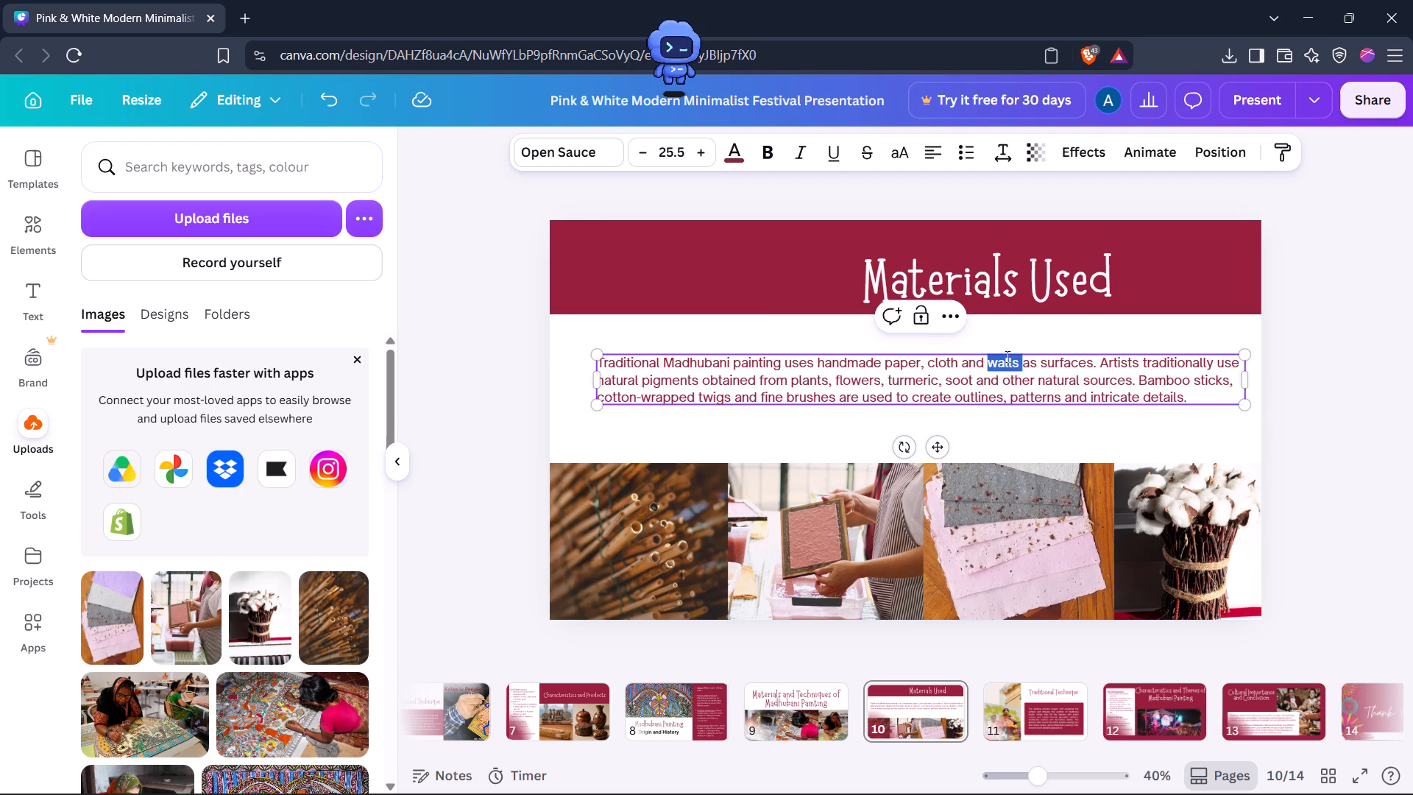
left_click(1006, 356)
double_click(698, 146)
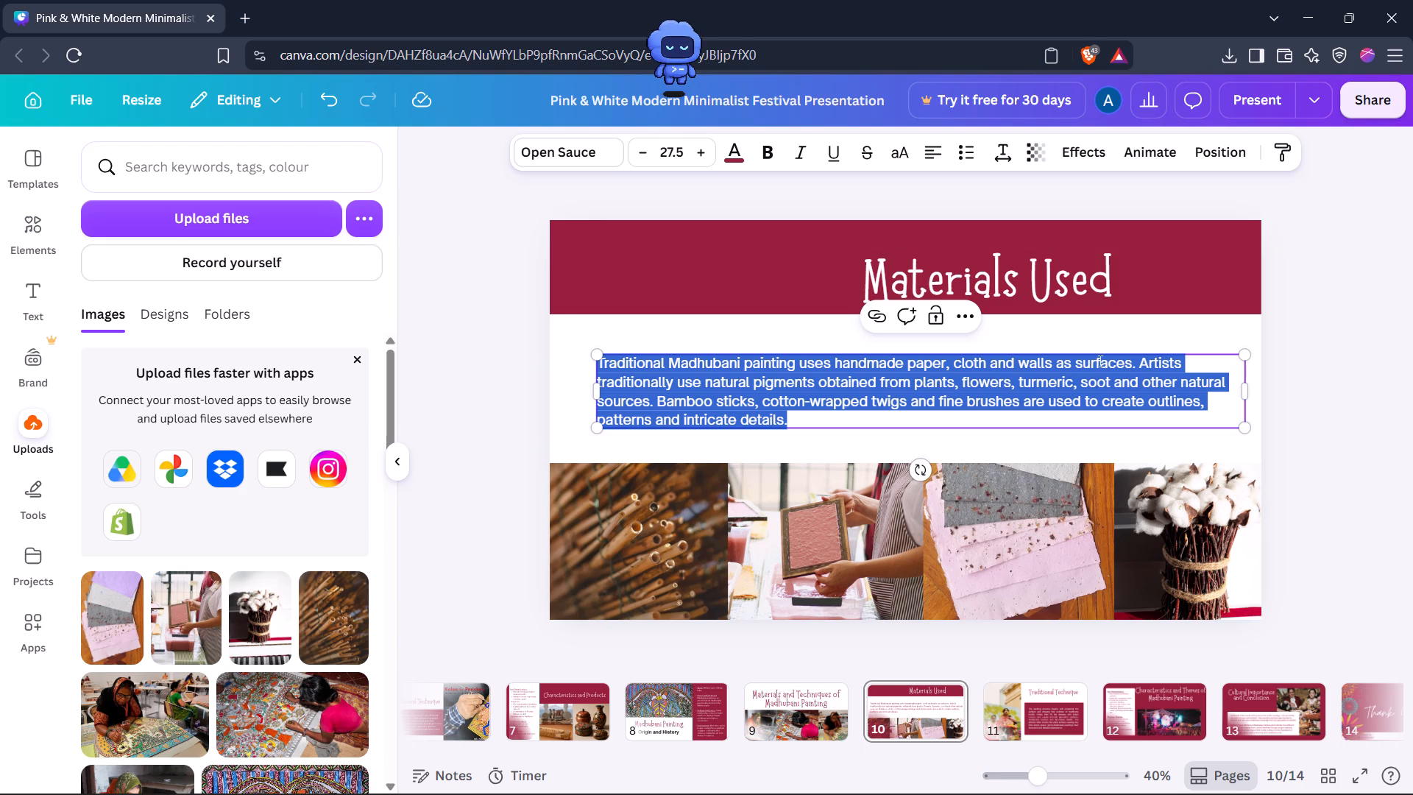
left_click_drag(1089, 353, 1051, 340)
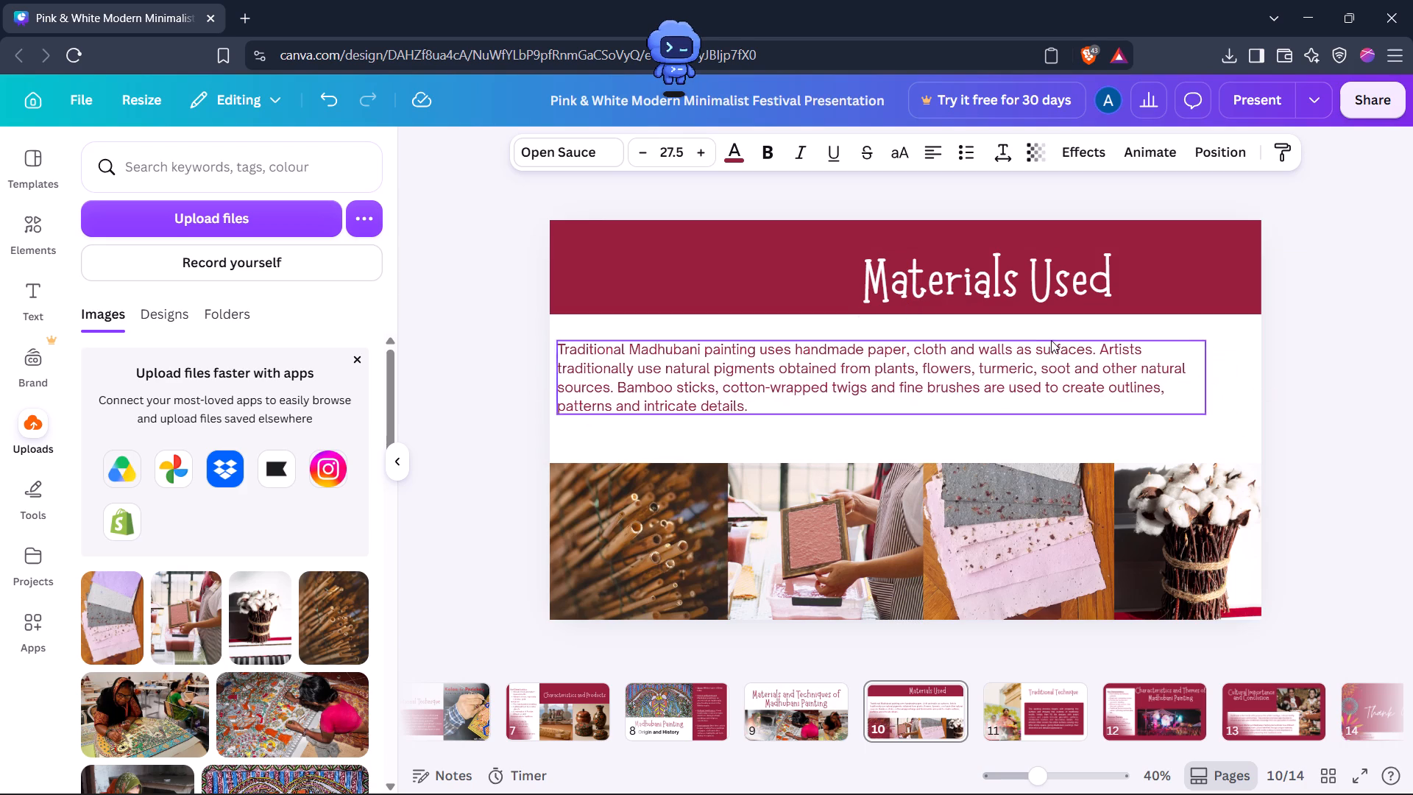
left_click_drag(1051, 340, 1052, 340)
triple_click(644, 150)
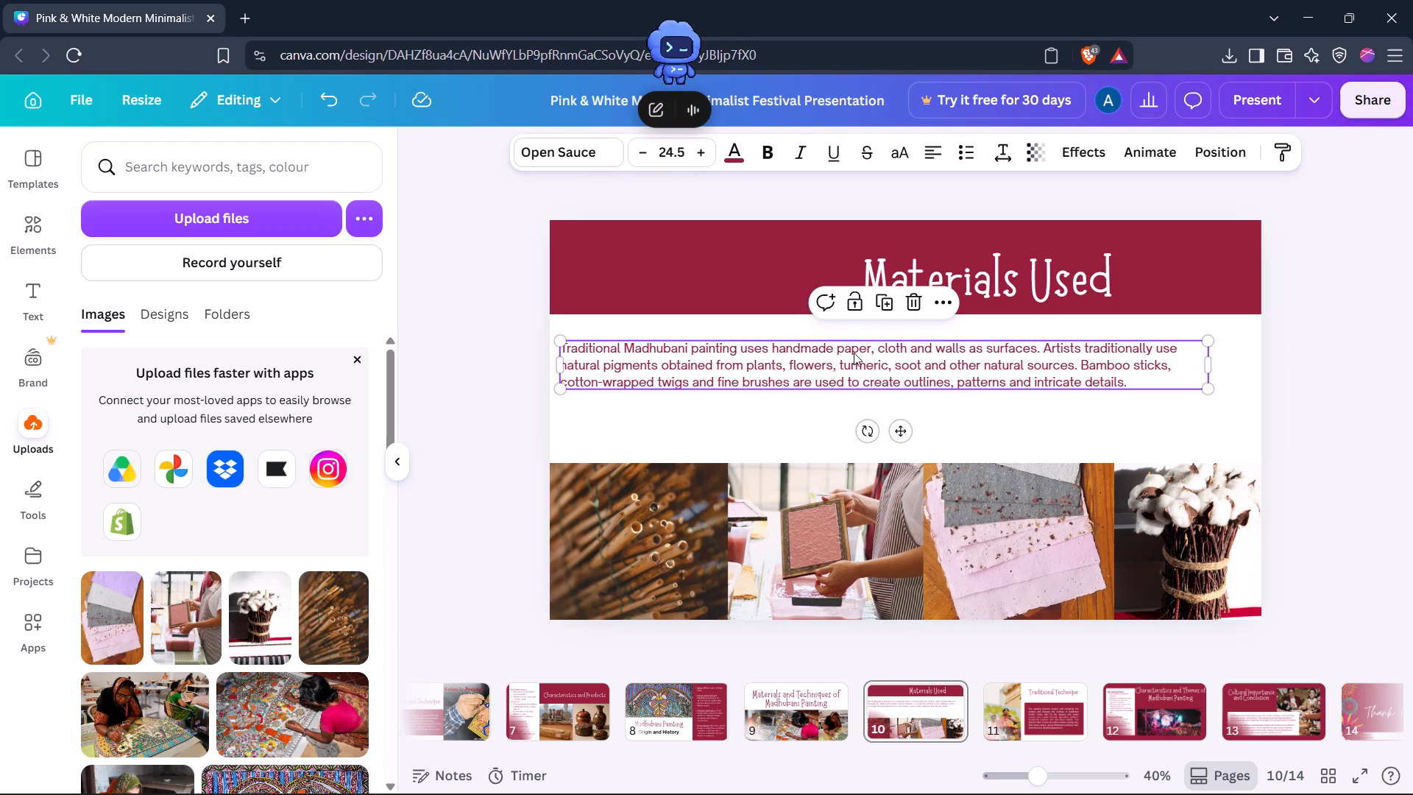
left_click_drag(1208, 392, 1265, 431)
left_click_drag(1111, 378, 1120, 399)
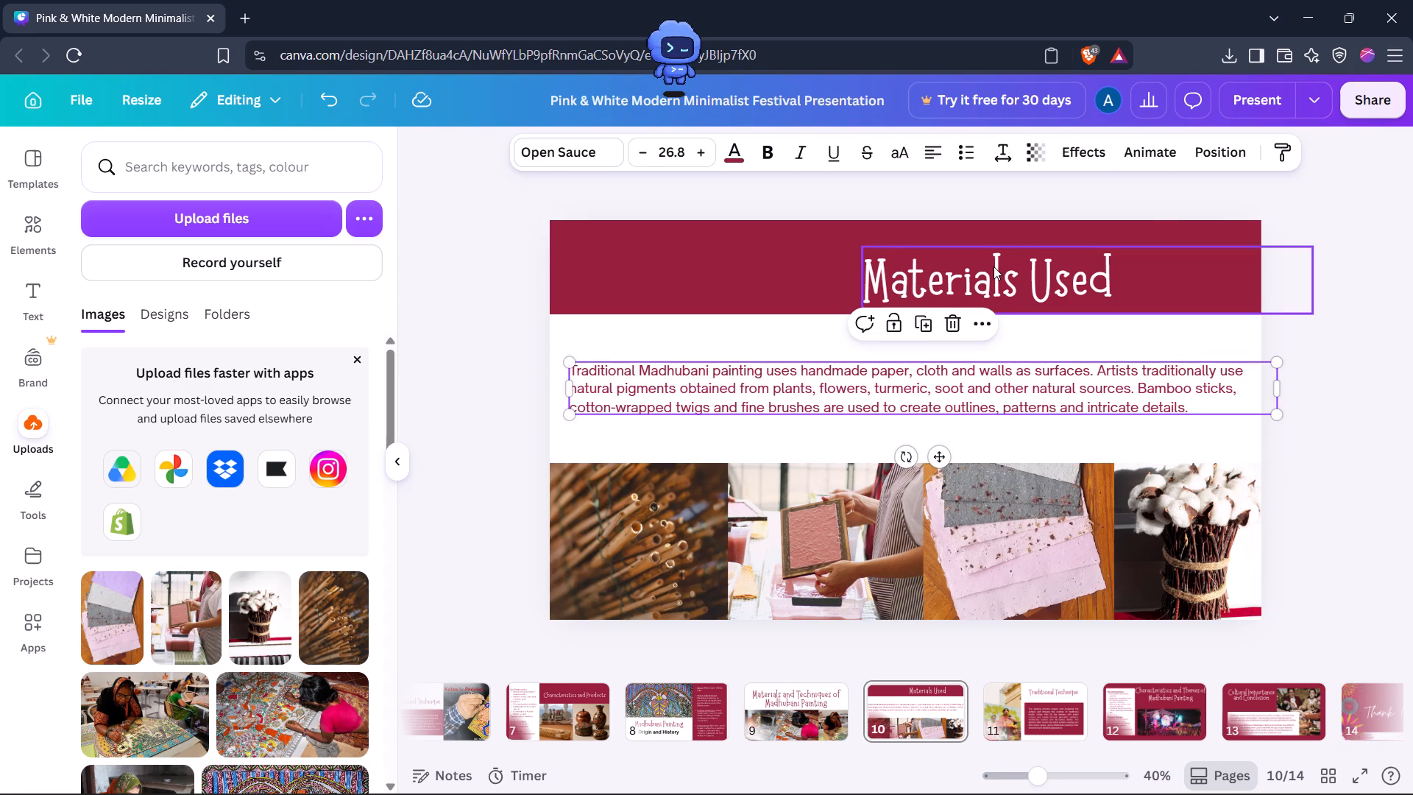
Lower the white box's top edge so the box is about 312 high, exposing more of the maroon band.
left_click(994, 266)
left_click(798, 328)
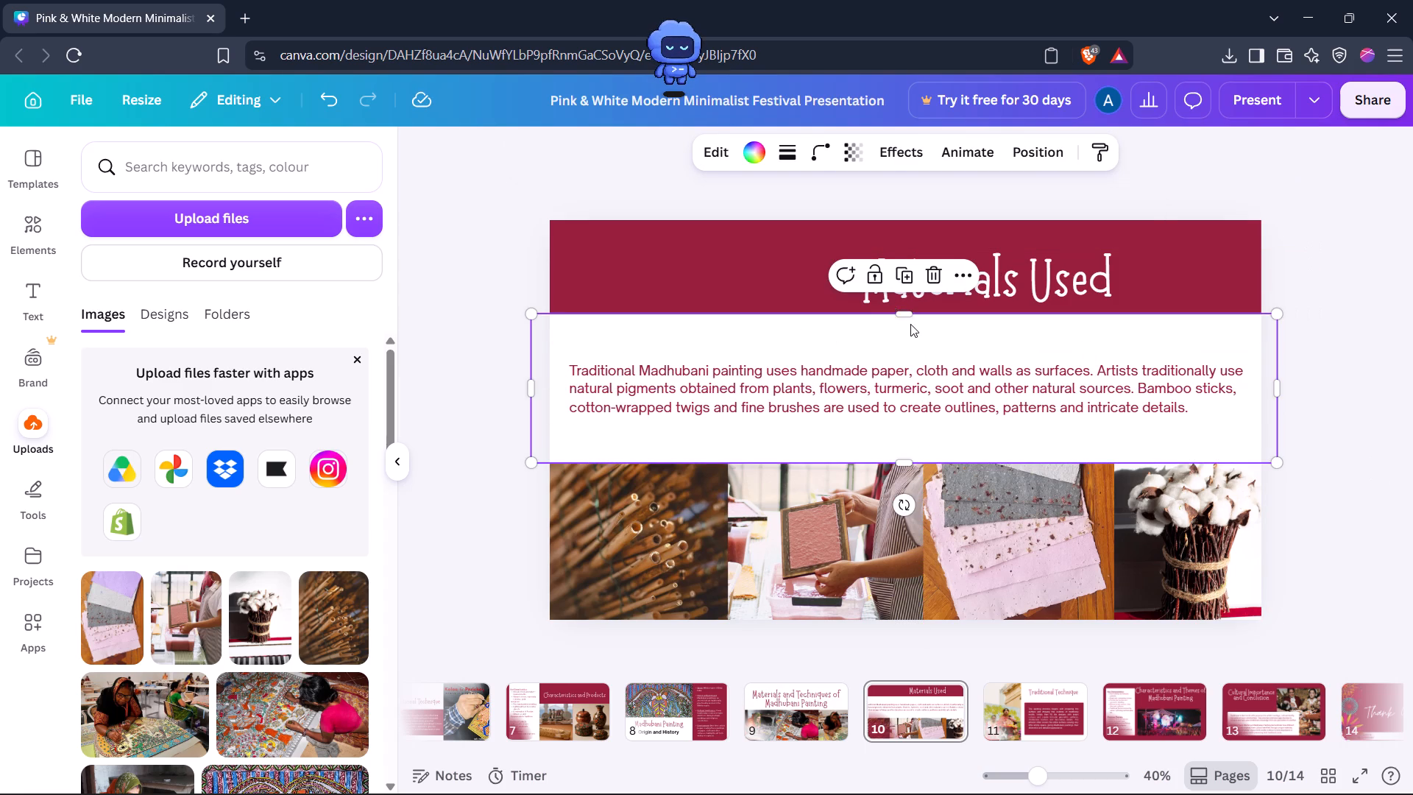
left_click_drag(904, 317, 910, 350)
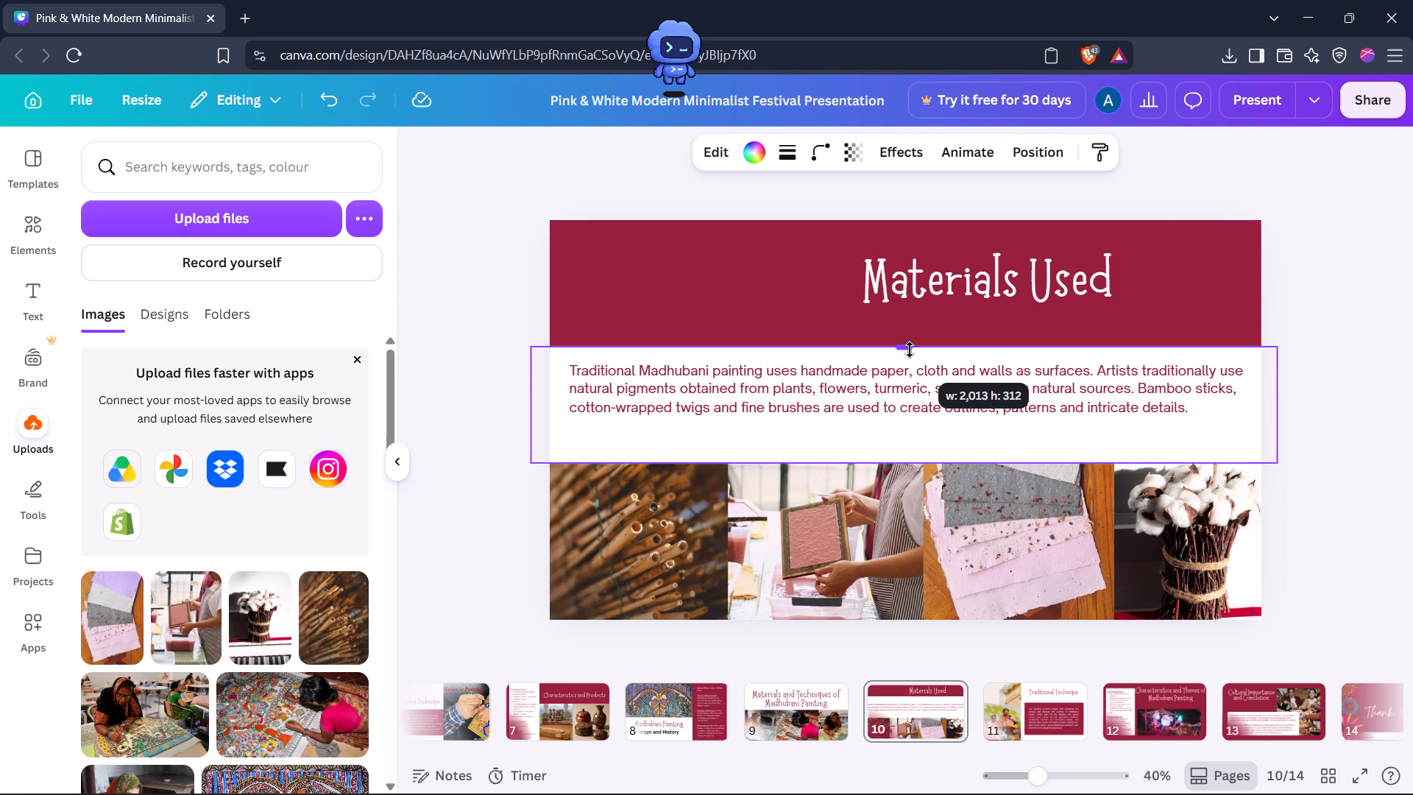
left_click_drag(910, 350, 910, 349)
Move the Materials Used title left and slightly down, towards the middle of the maroon band.
left_click_drag(932, 269, 879, 281)
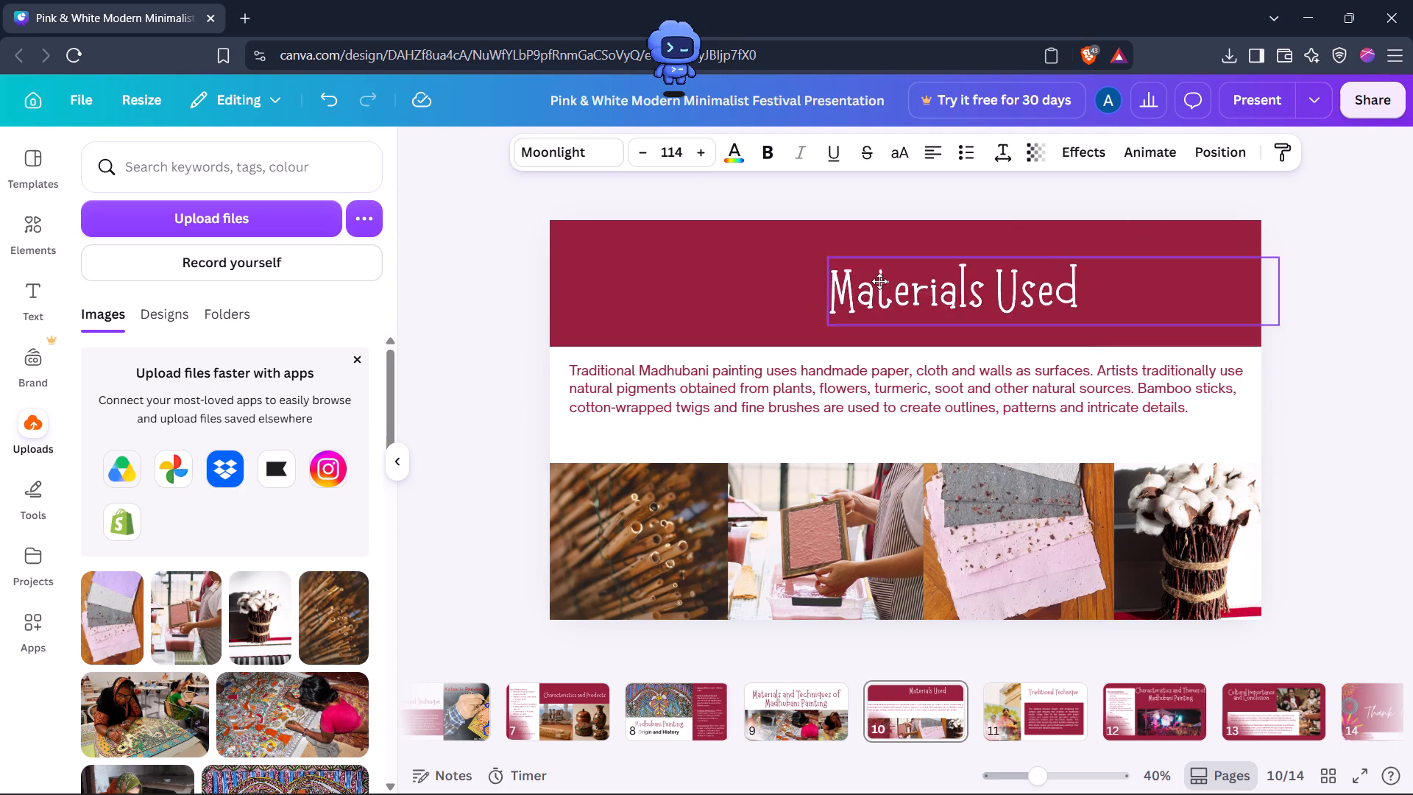
left_click_drag(879, 281, 835, 272)
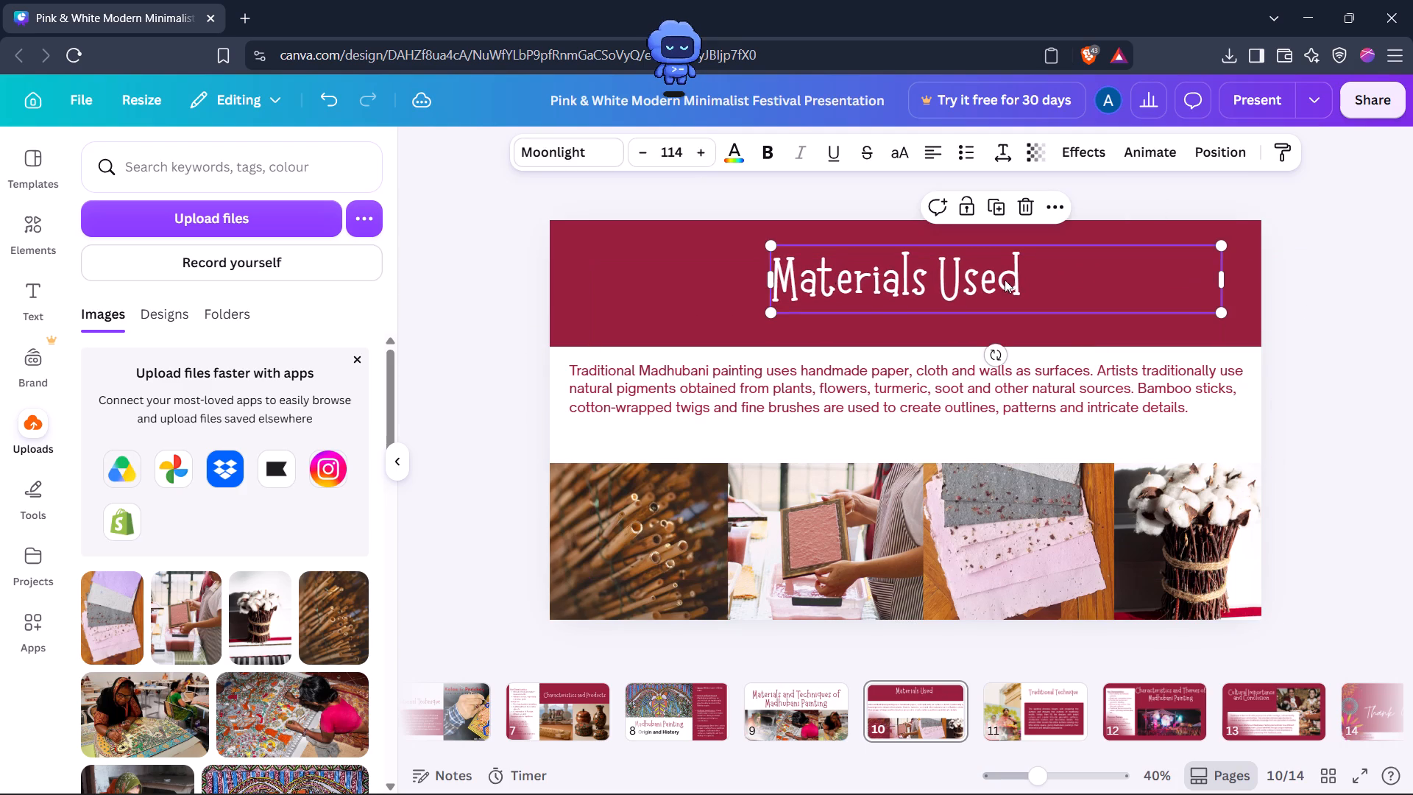
left_click(995, 355)
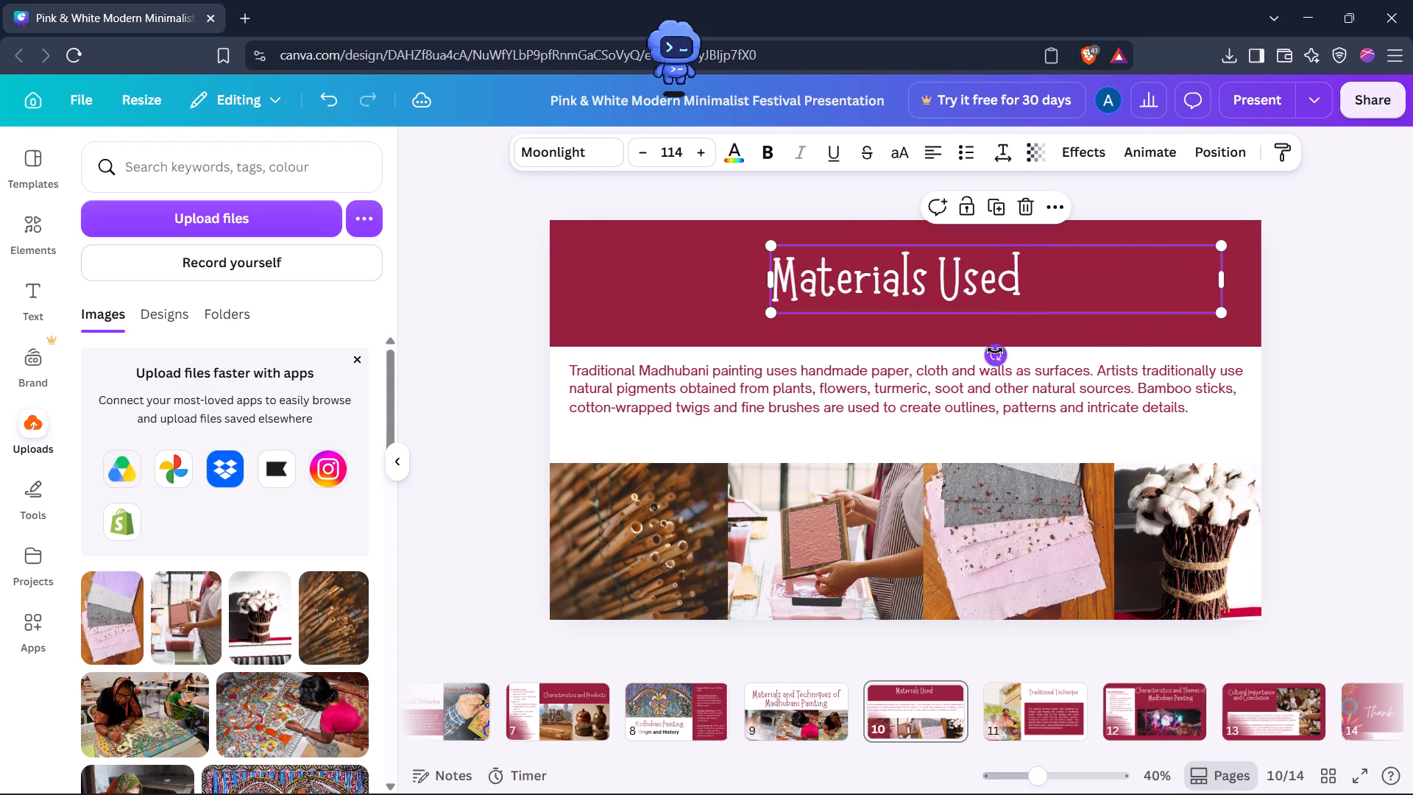
left_click_drag(956, 290, 935, 305)
Set the Materials Used title's font size to 118.
triple_click(935, 305)
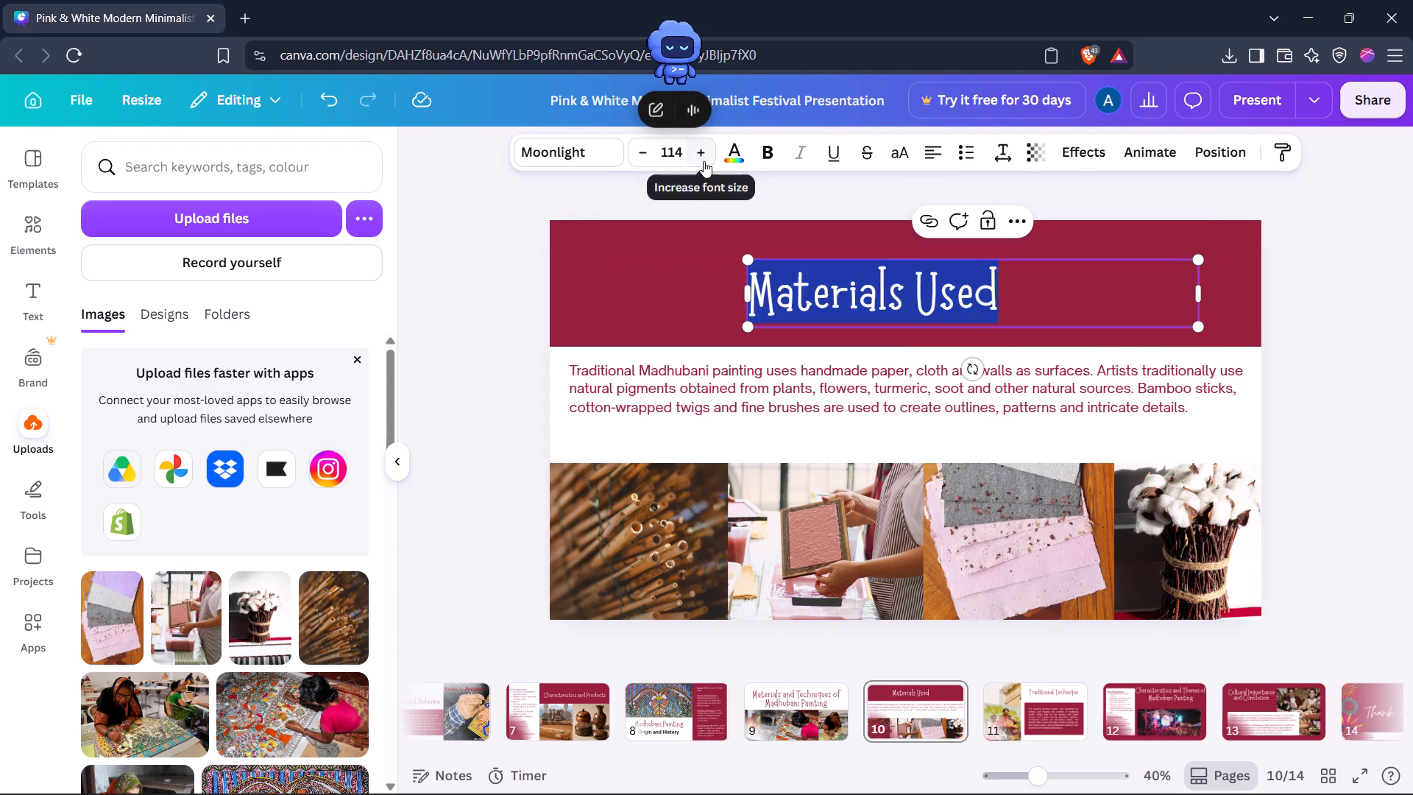
double_click(704, 161)
double_click(704, 161)
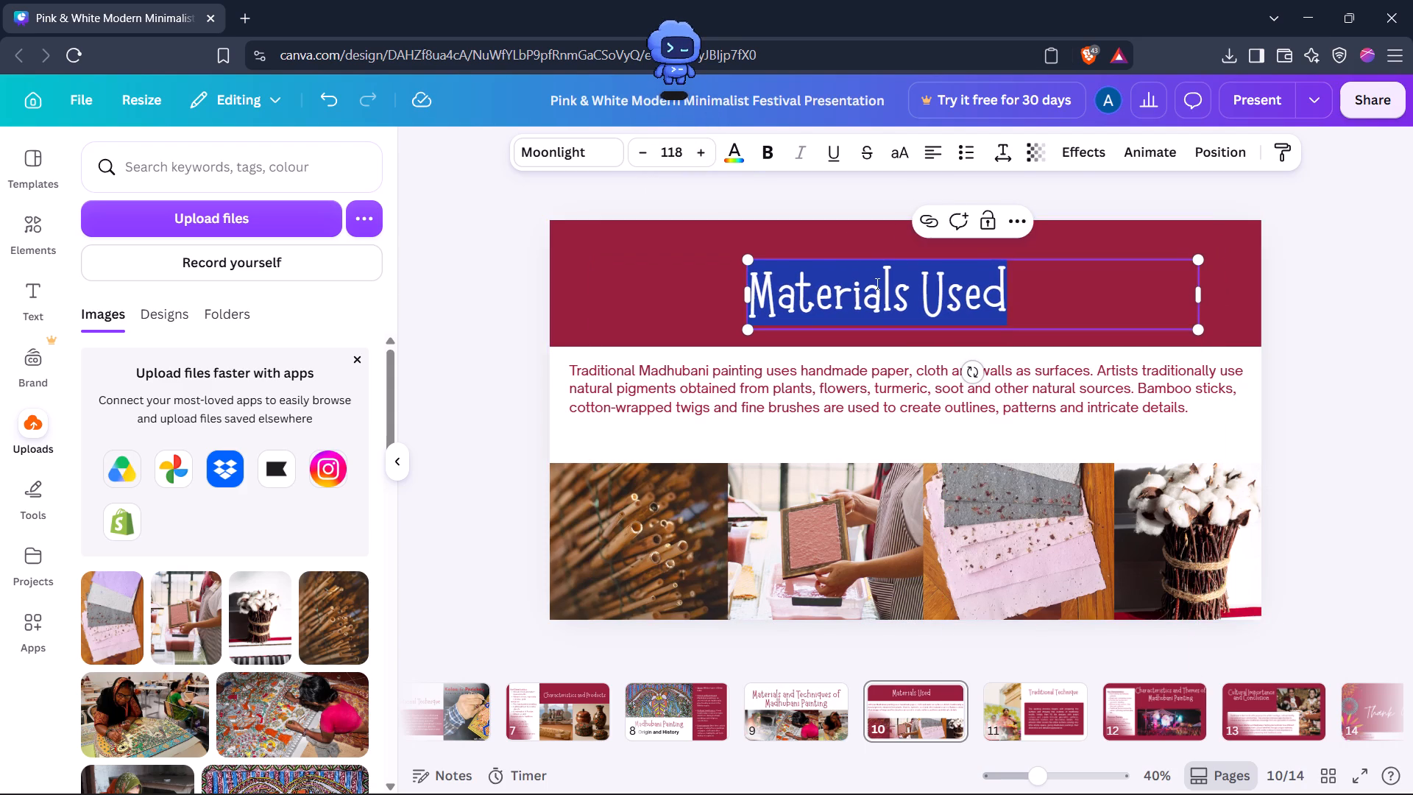
double_click(882, 293)
left_click(882, 293)
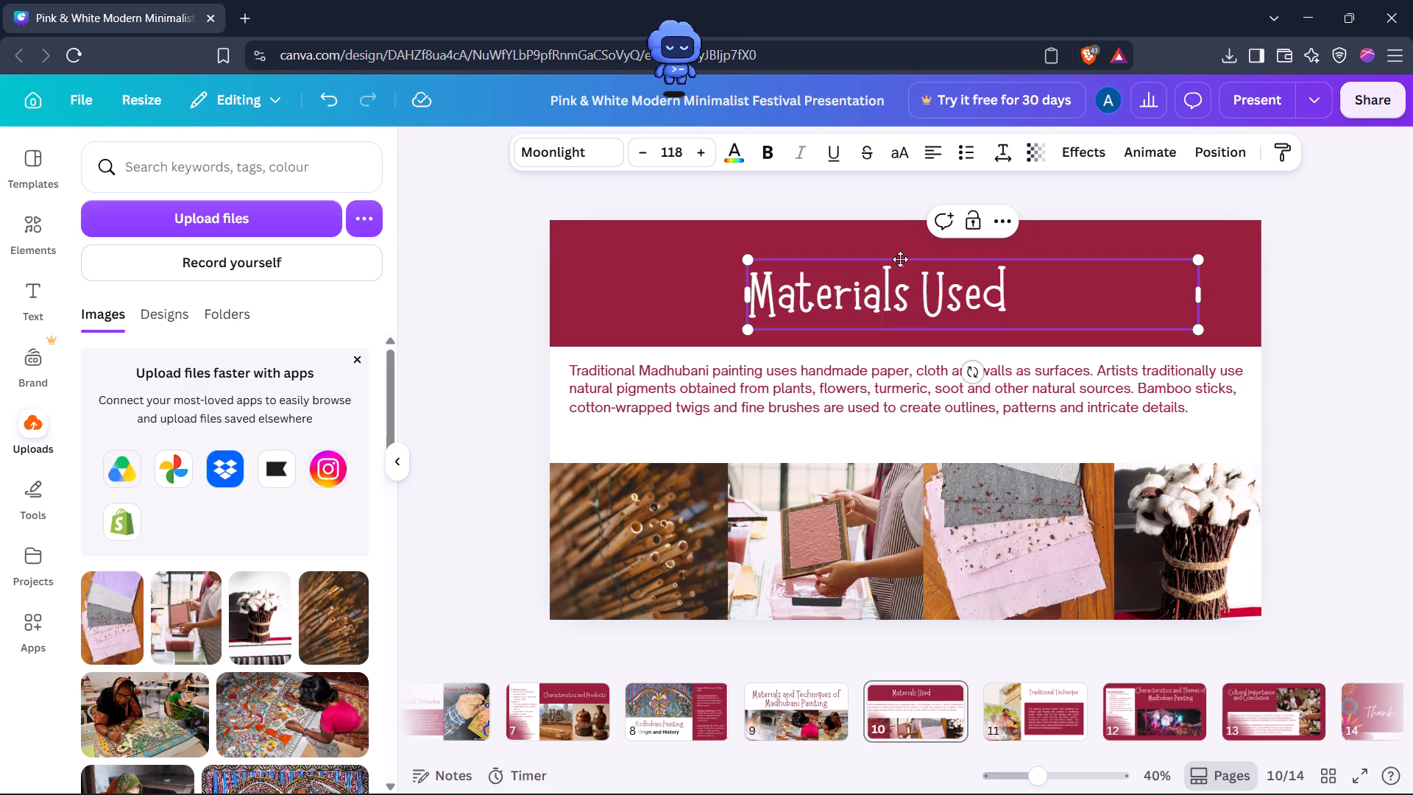
Shift the Materials Used title slightly left and up, and narrow its text box to fit closely around the words.
left_click_drag(899, 258, 899, 255)
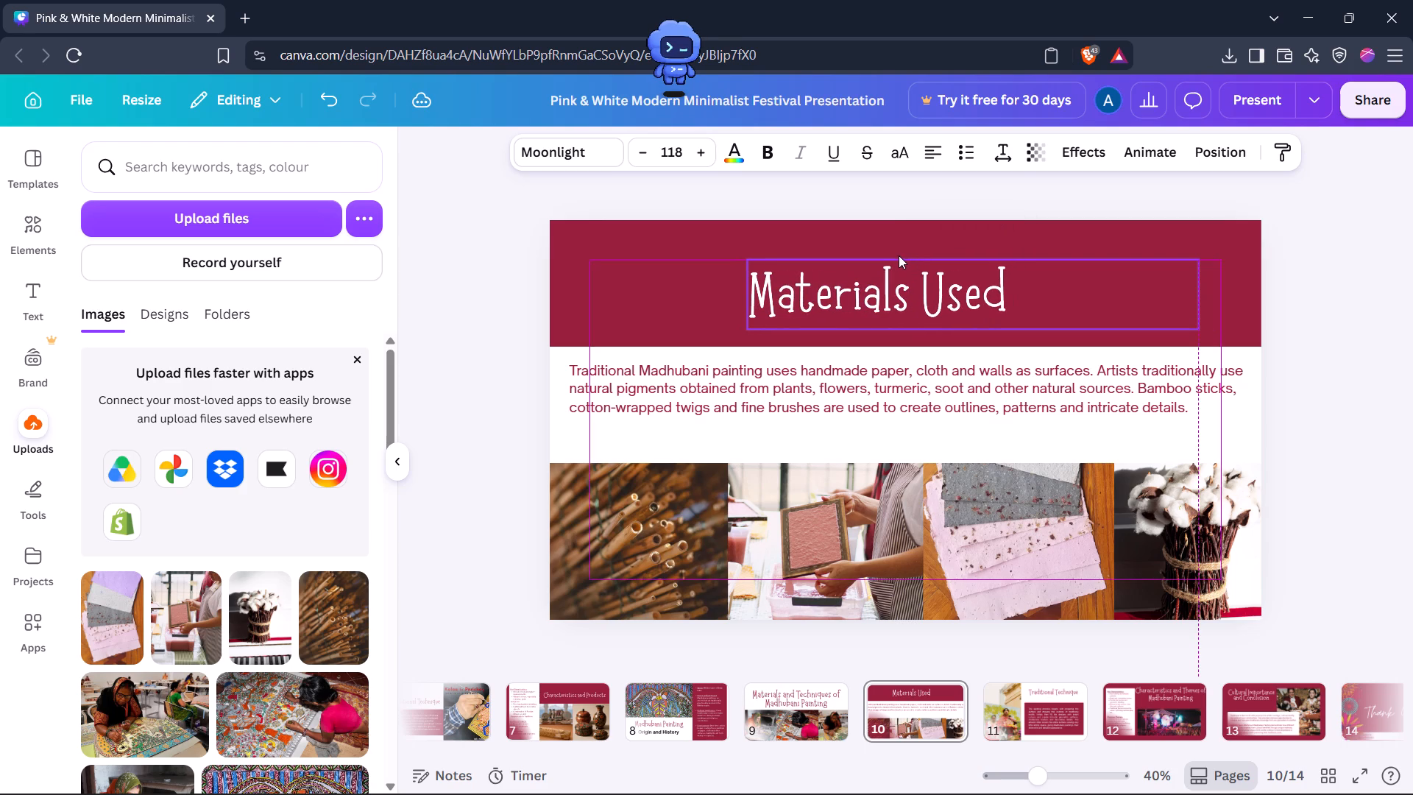
left_click_drag(899, 255, 902, 257)
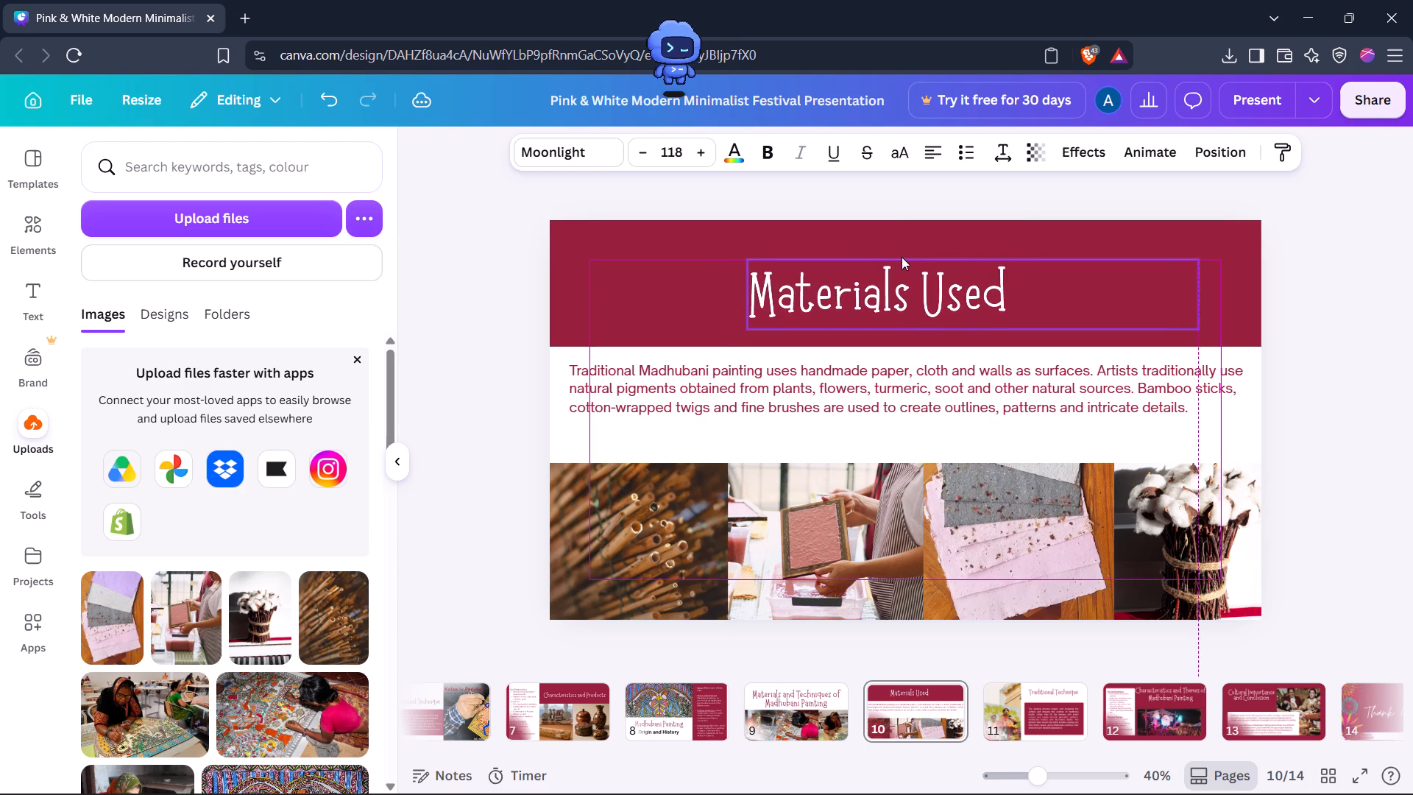
left_click_drag(902, 257, 869, 252)
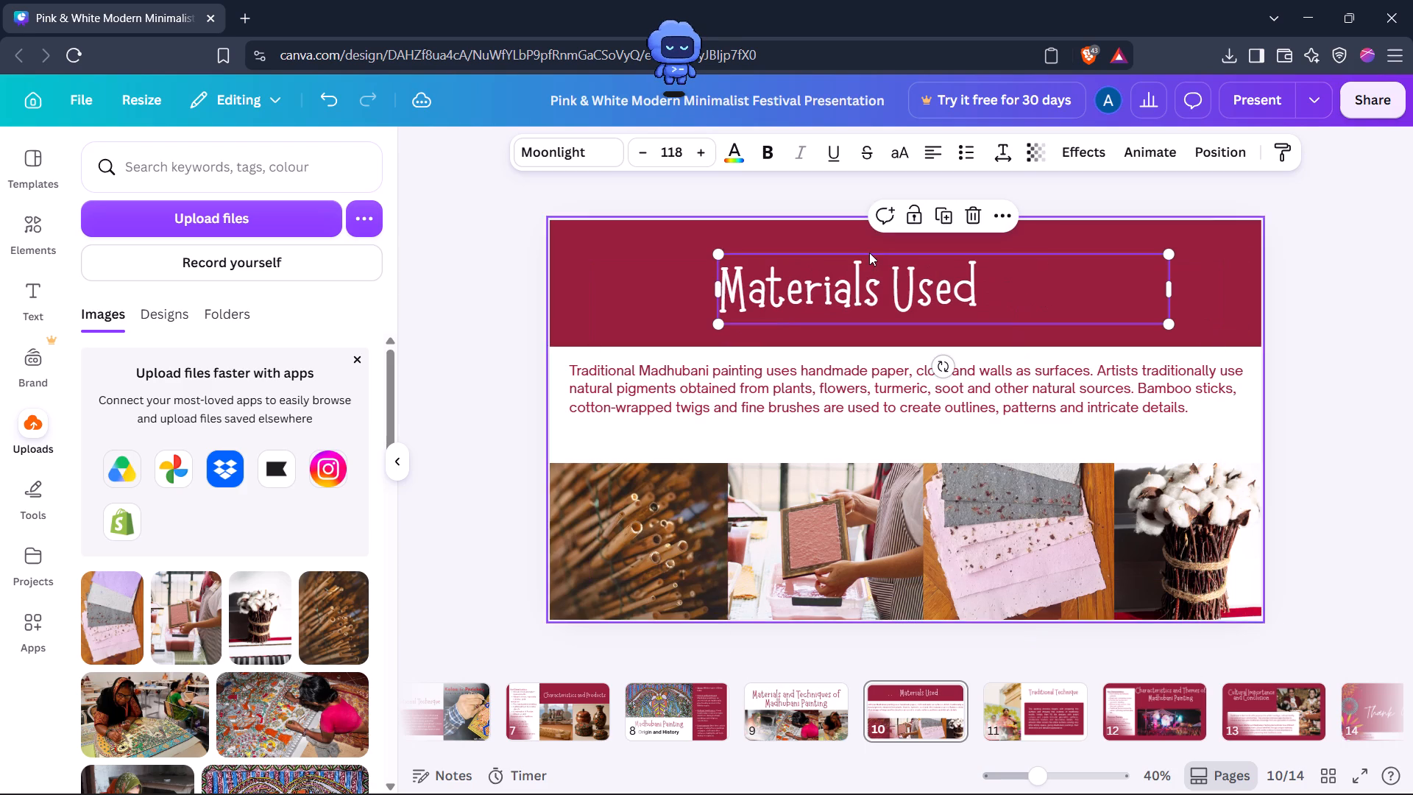
left_click_drag(1171, 285, 993, 300)
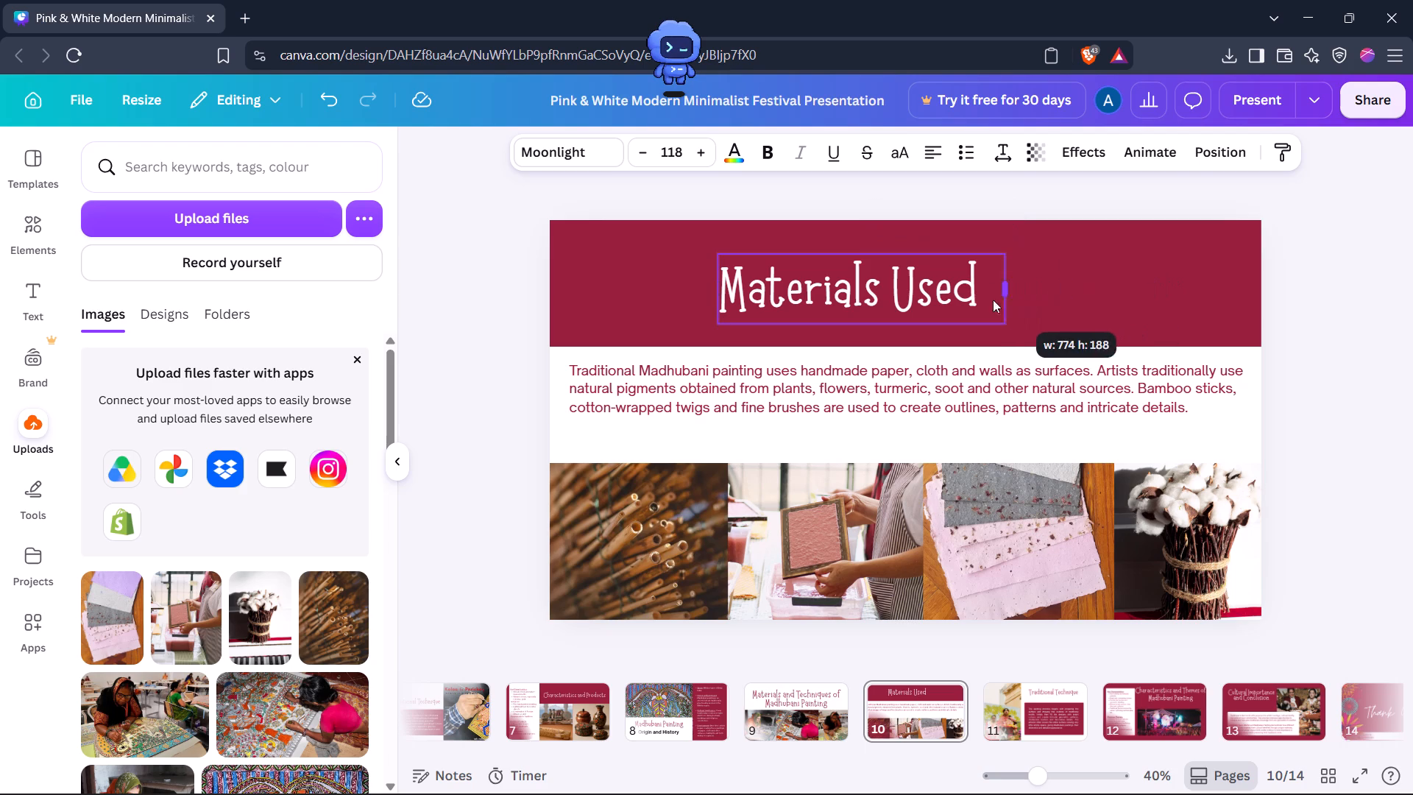
left_click_drag(993, 300, 987, 300)
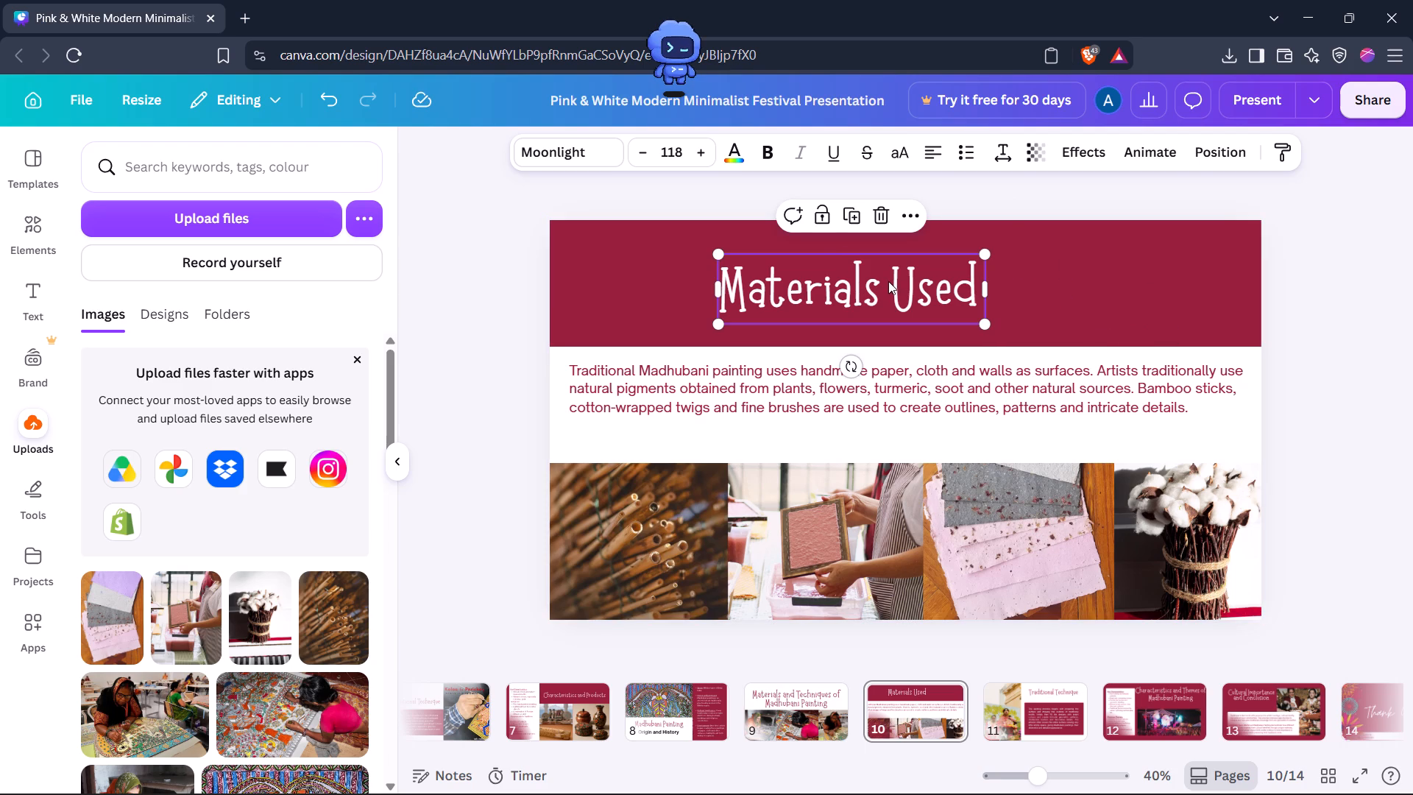
Move the Materials Used title right to roughly the centre of the maroon band.
left_click_drag(888, 281, 979, 286)
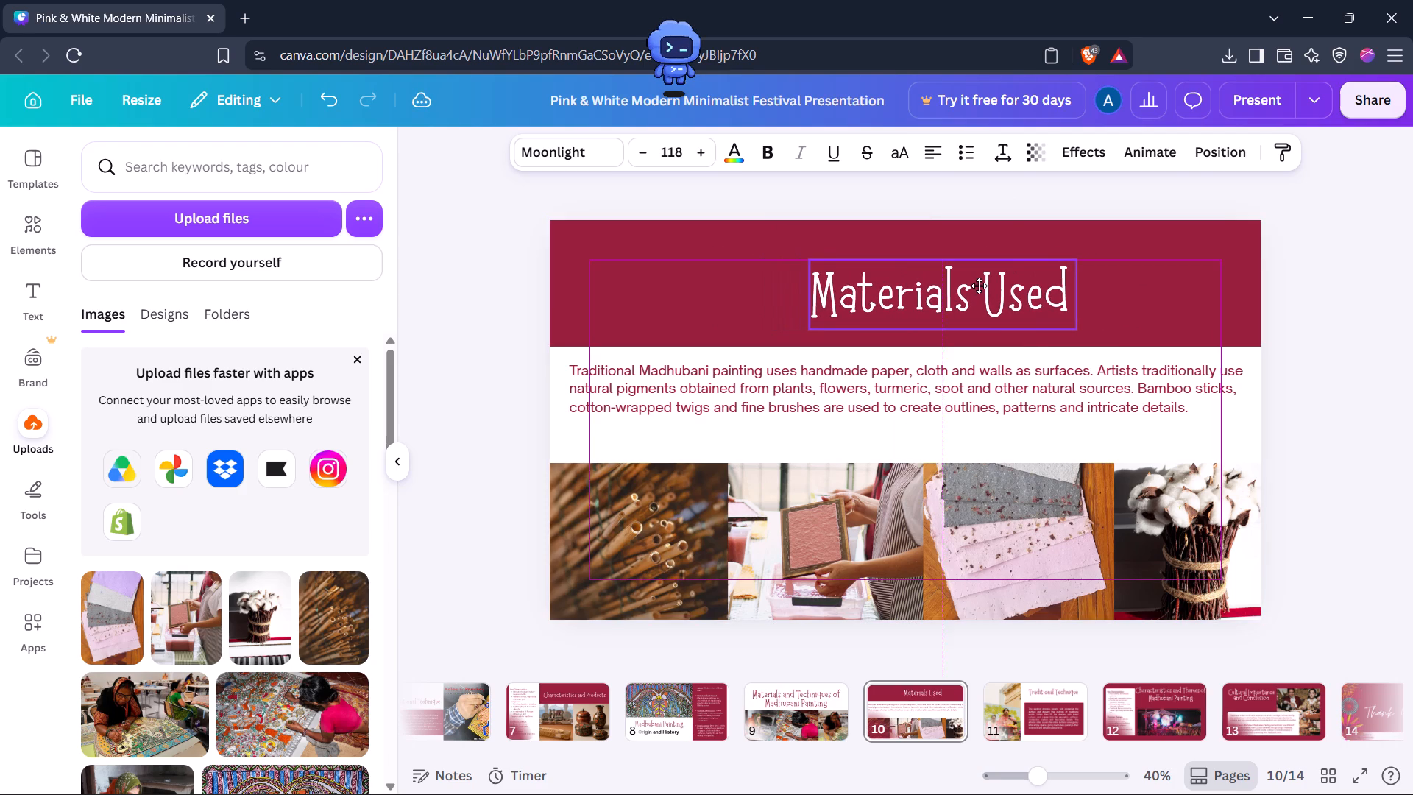
left_click_drag(979, 286, 980, 286)
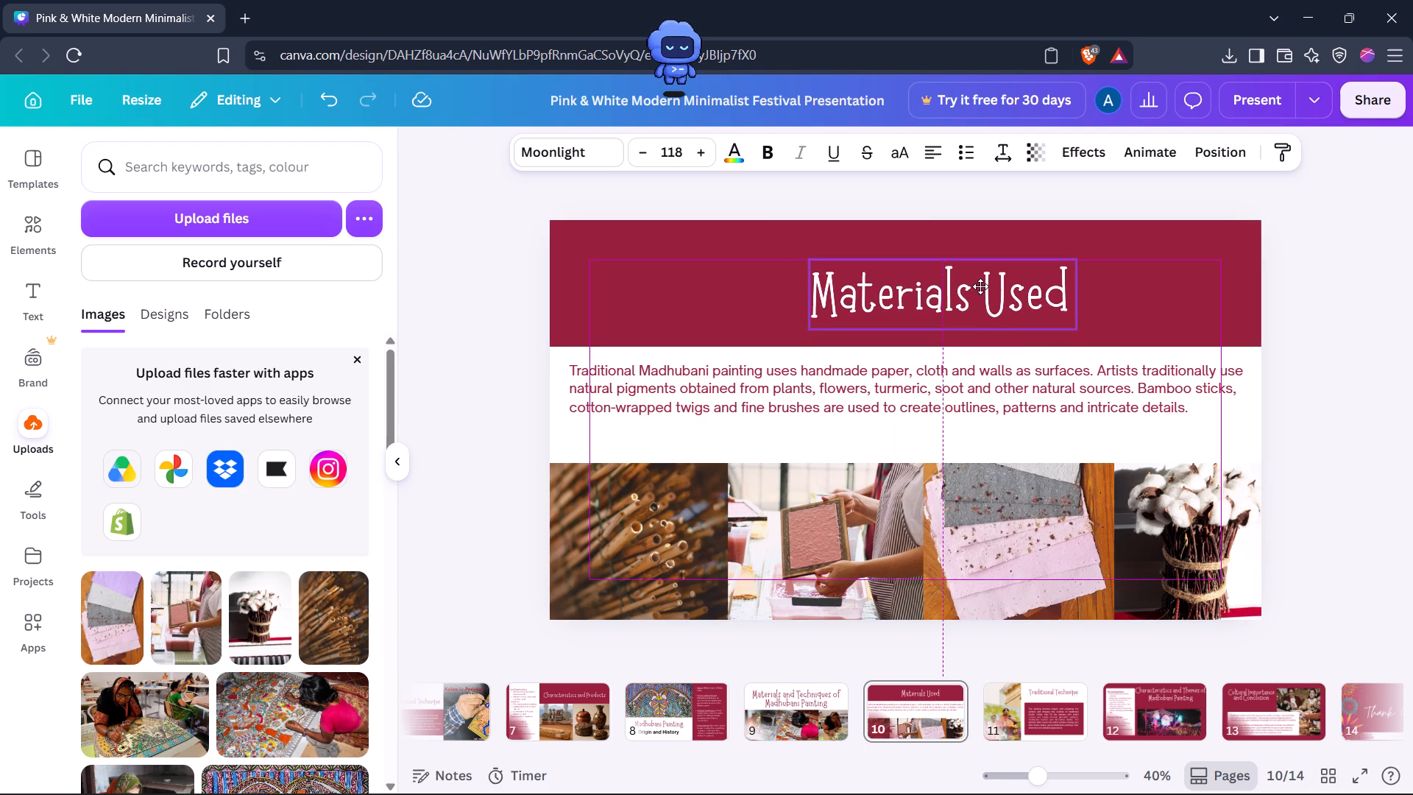
left_click_drag(980, 286, 821, 264)
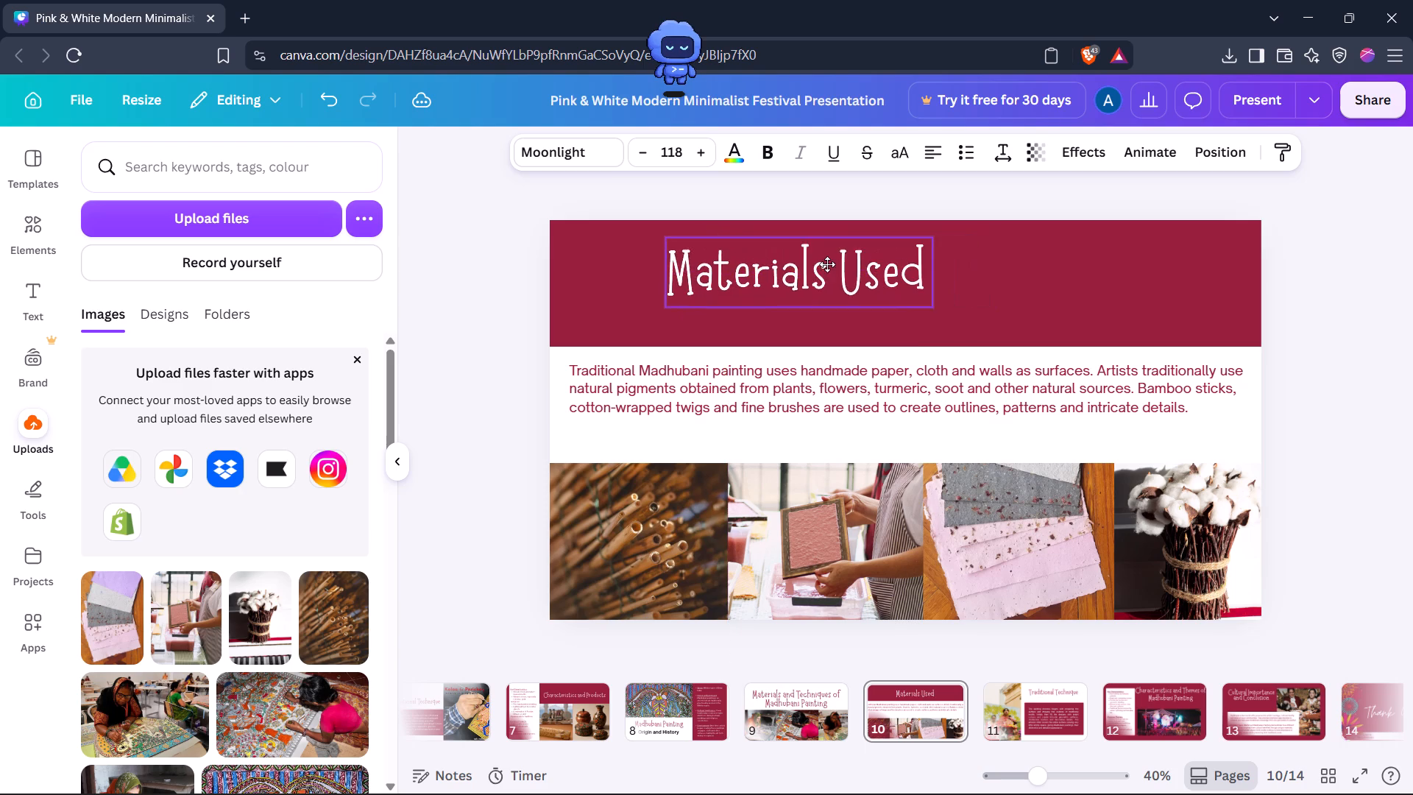
left_click_drag(821, 264, 916, 283)
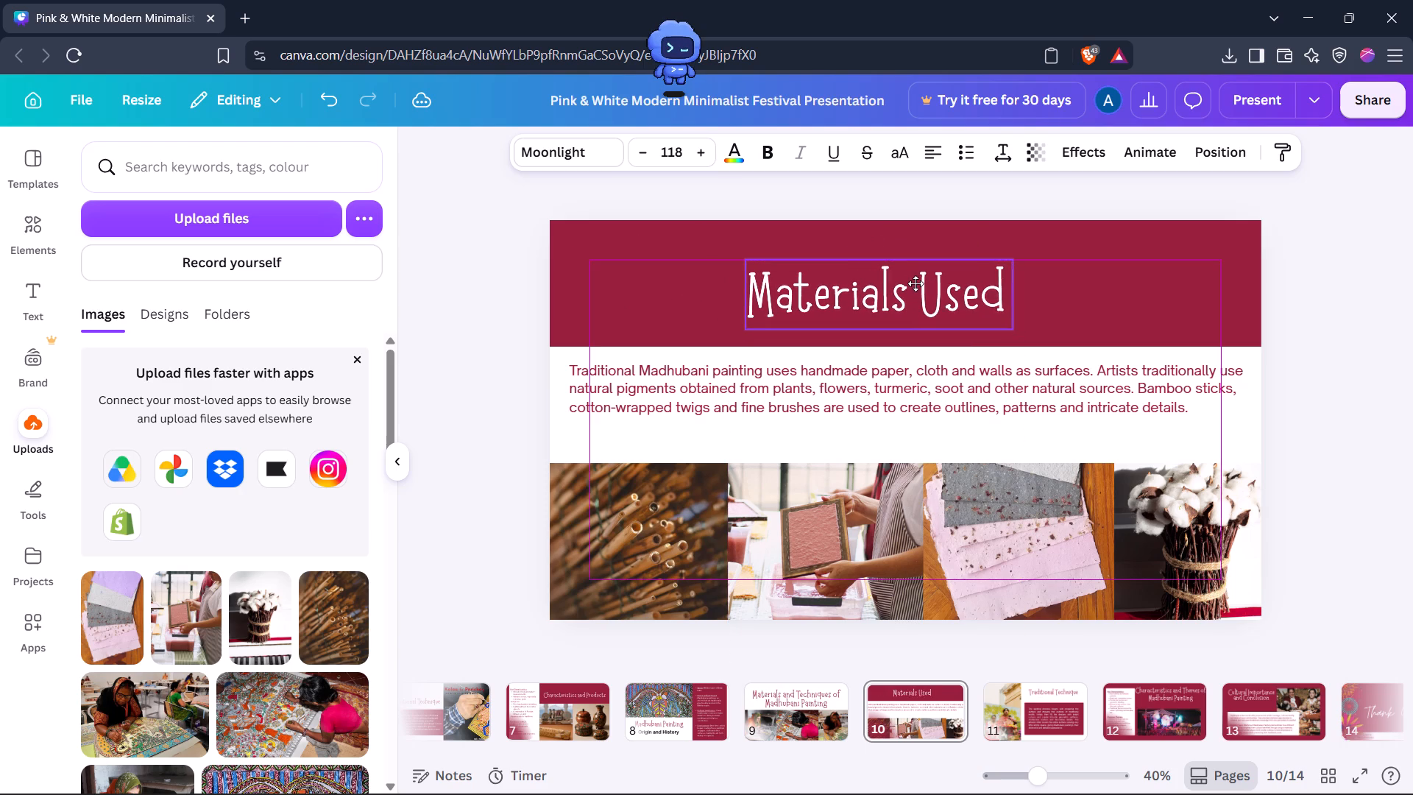
left_click_drag(916, 283, 924, 283)
left_click(1381, 274)
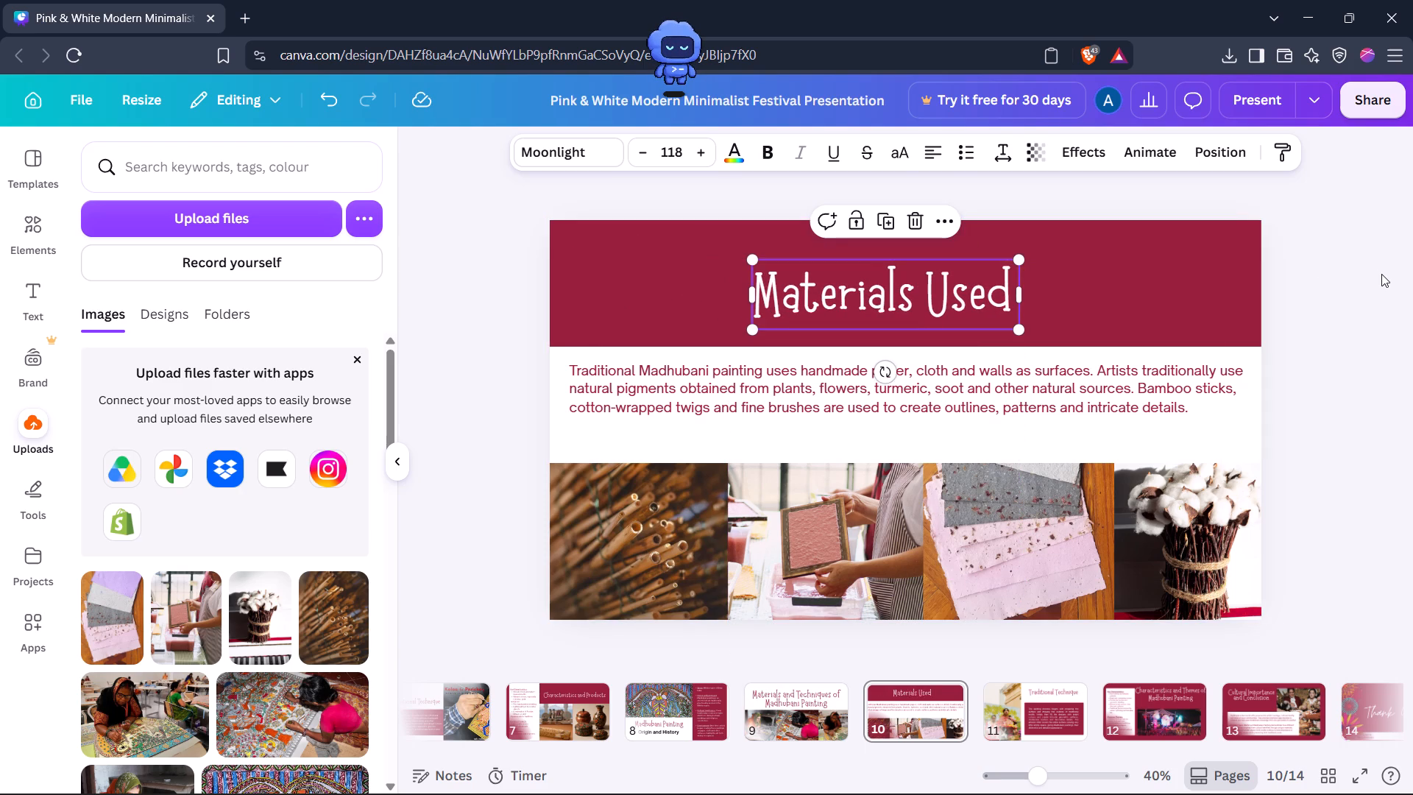
left_click_drag(926, 285, 935, 277)
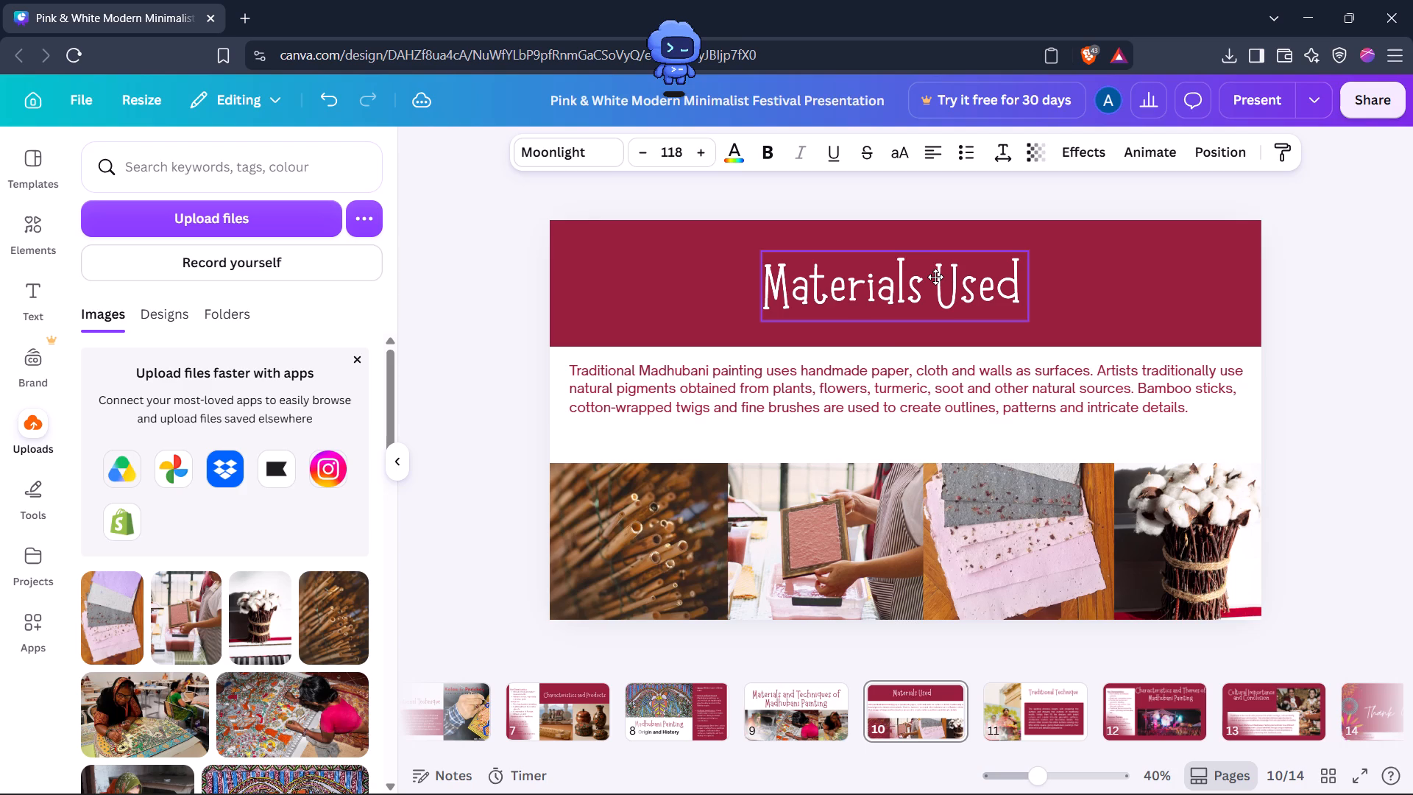
left_click_drag(935, 277, 936, 278)
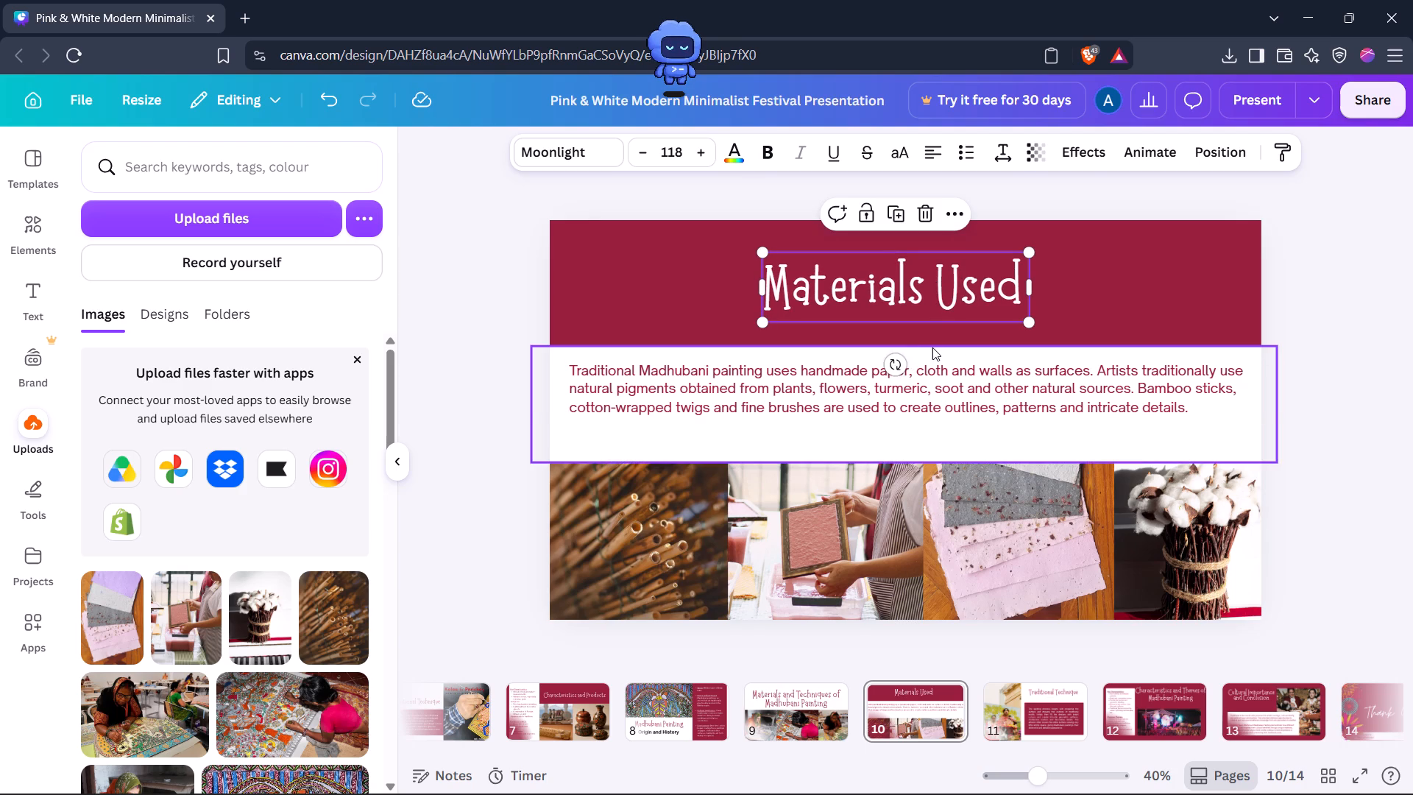
Raise the white box's top edge so the box is about 347 high.
left_click(932, 347)
left_click_drag(904, 347, 904, 335)
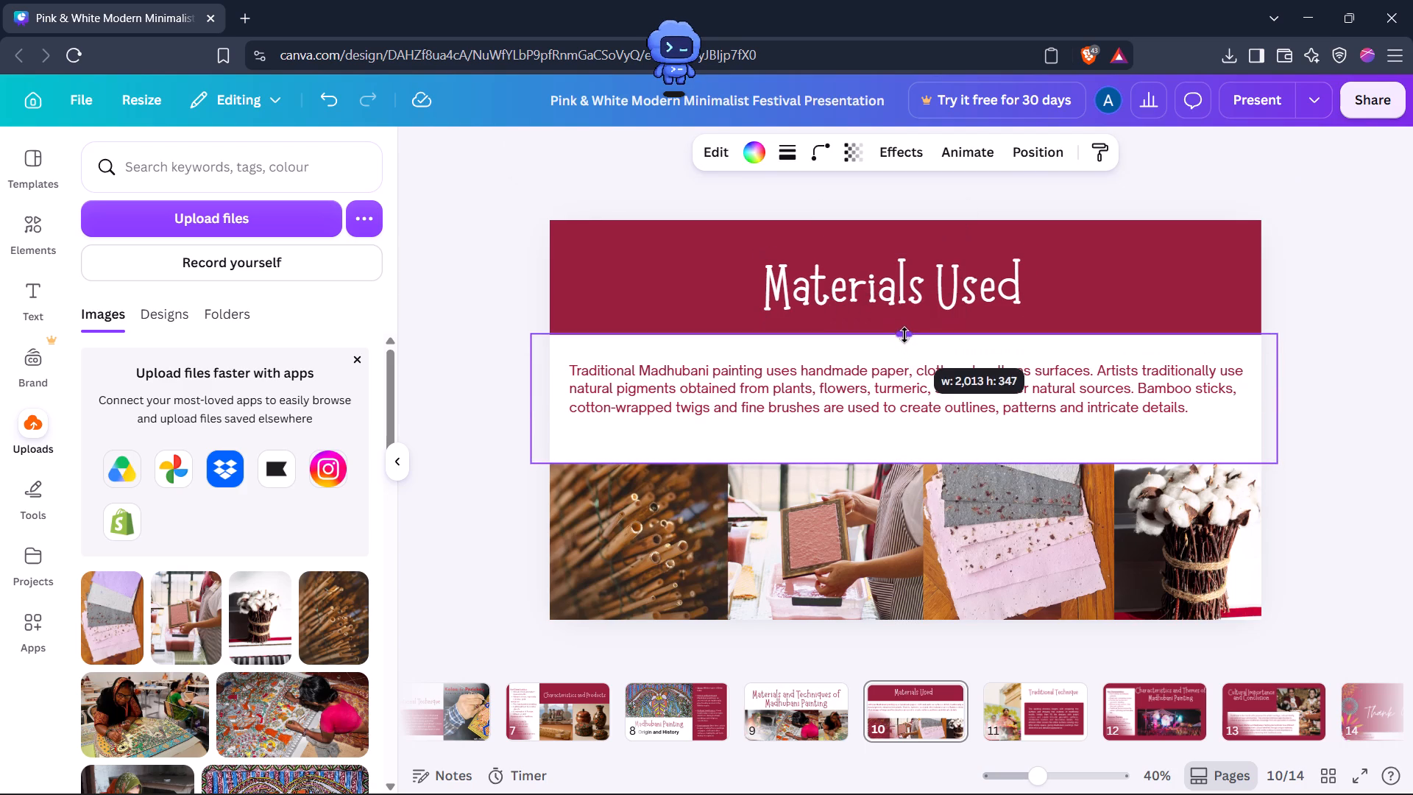
left_click(1304, 293)
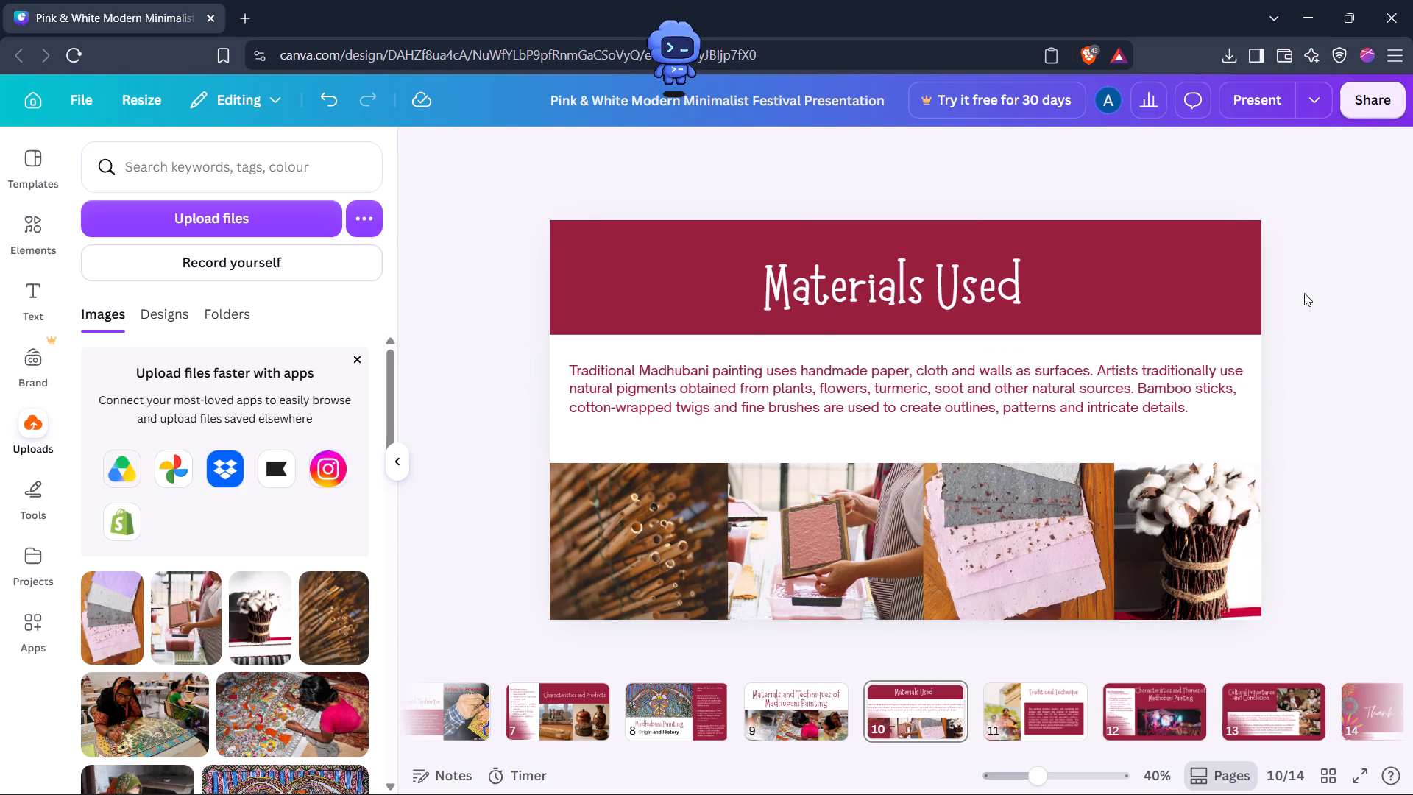
View the Traditional Technique slide, and in the Pinterest window search for "madhubani techniques".
key("Left")
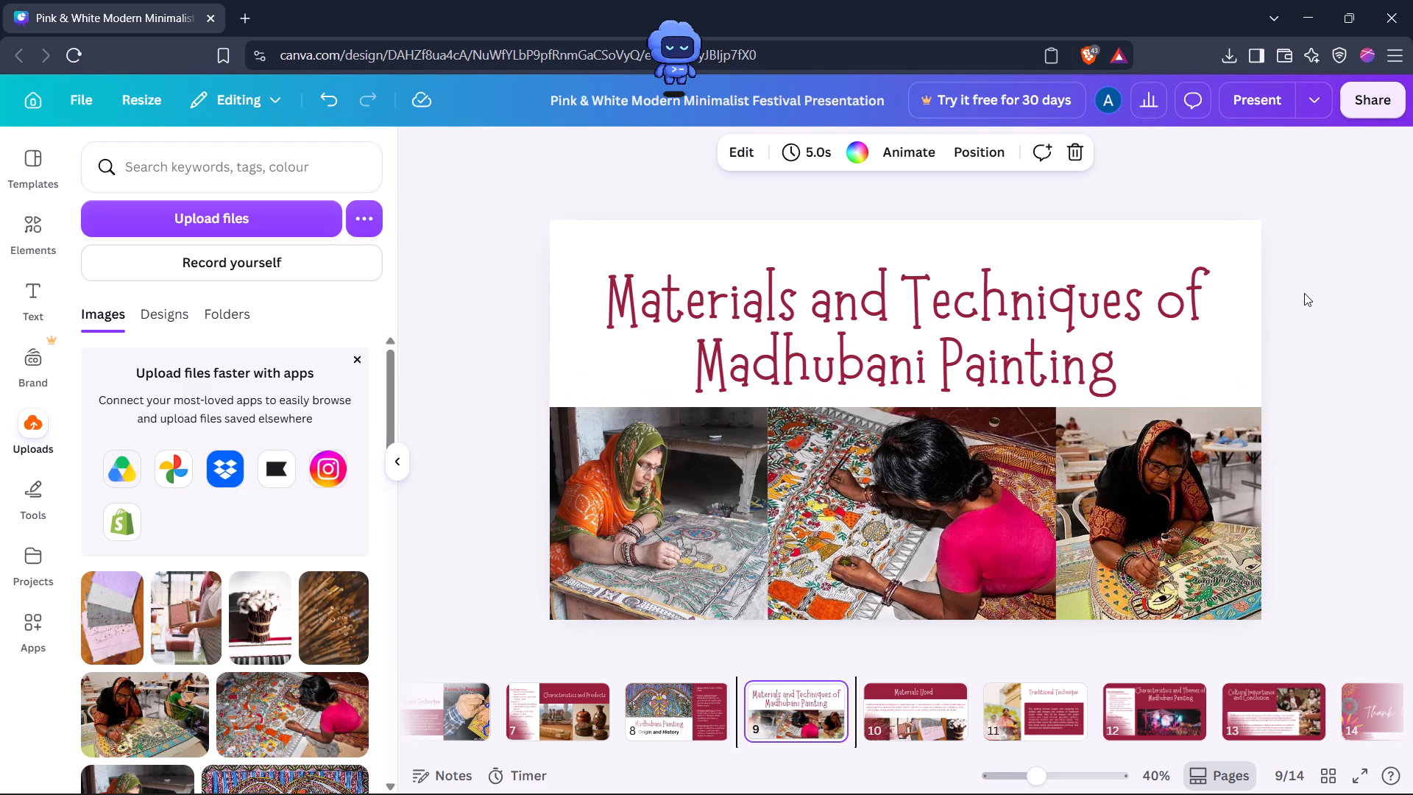
key("Right")
key("Right")
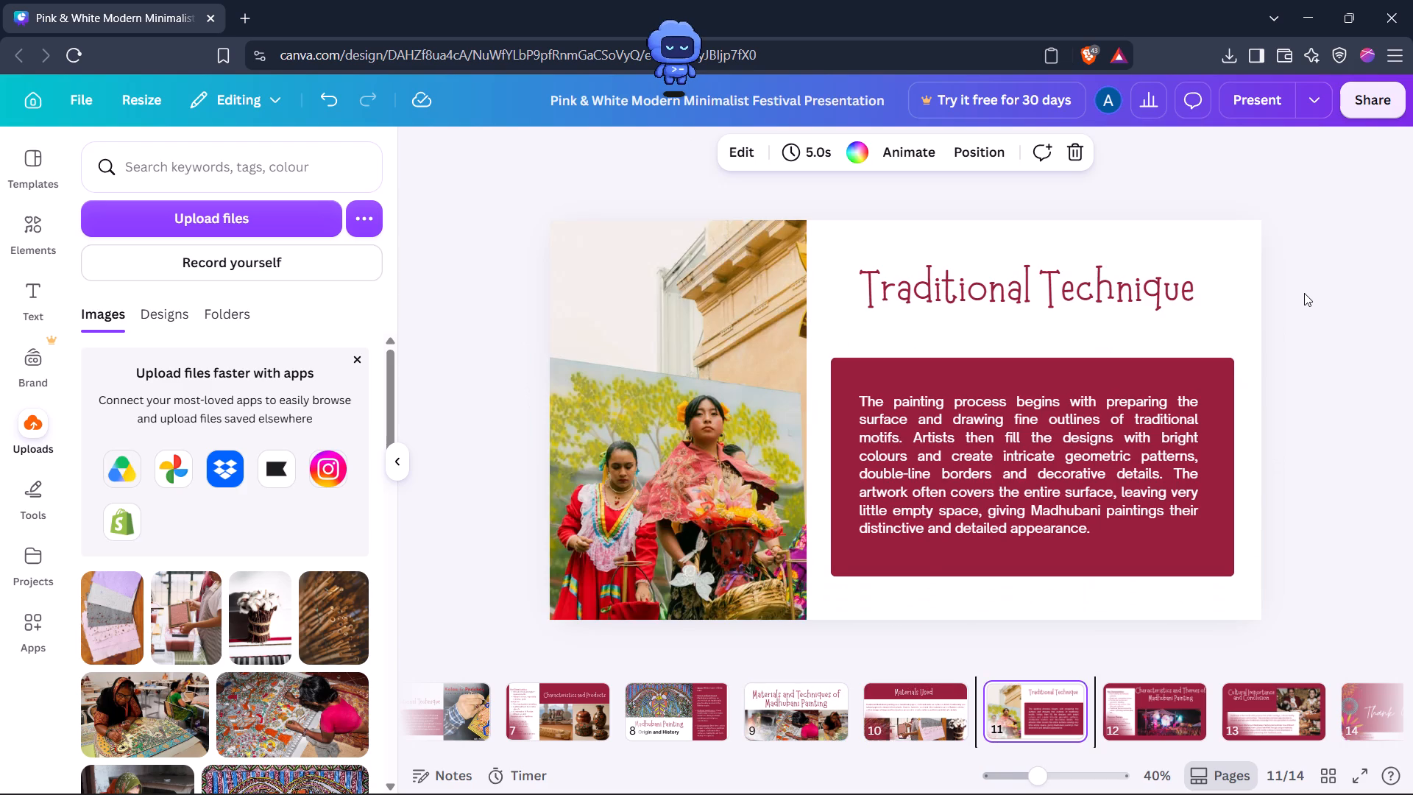
key("alt+Tab")
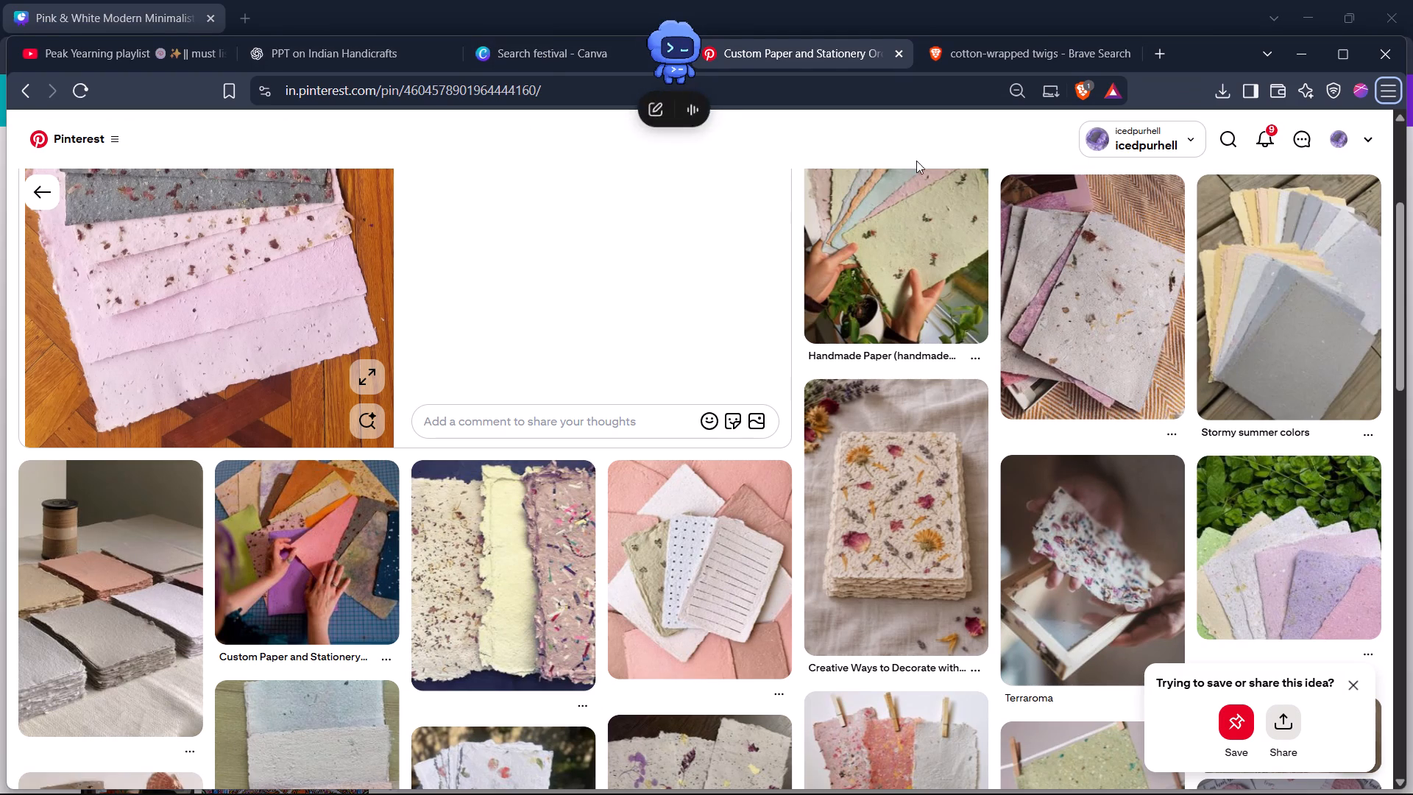
scroll(1122, 175, "up", 8)
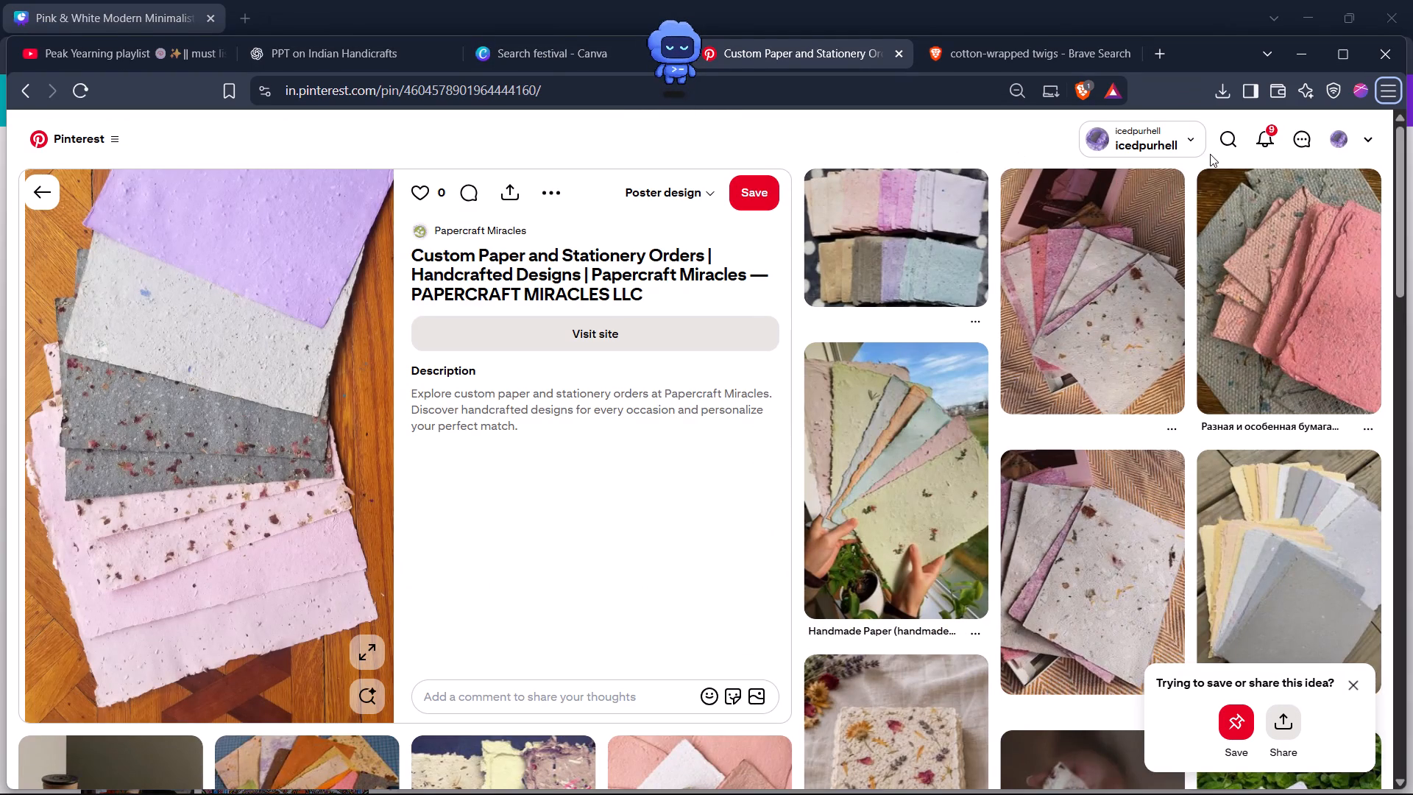
left_click(1233, 144)
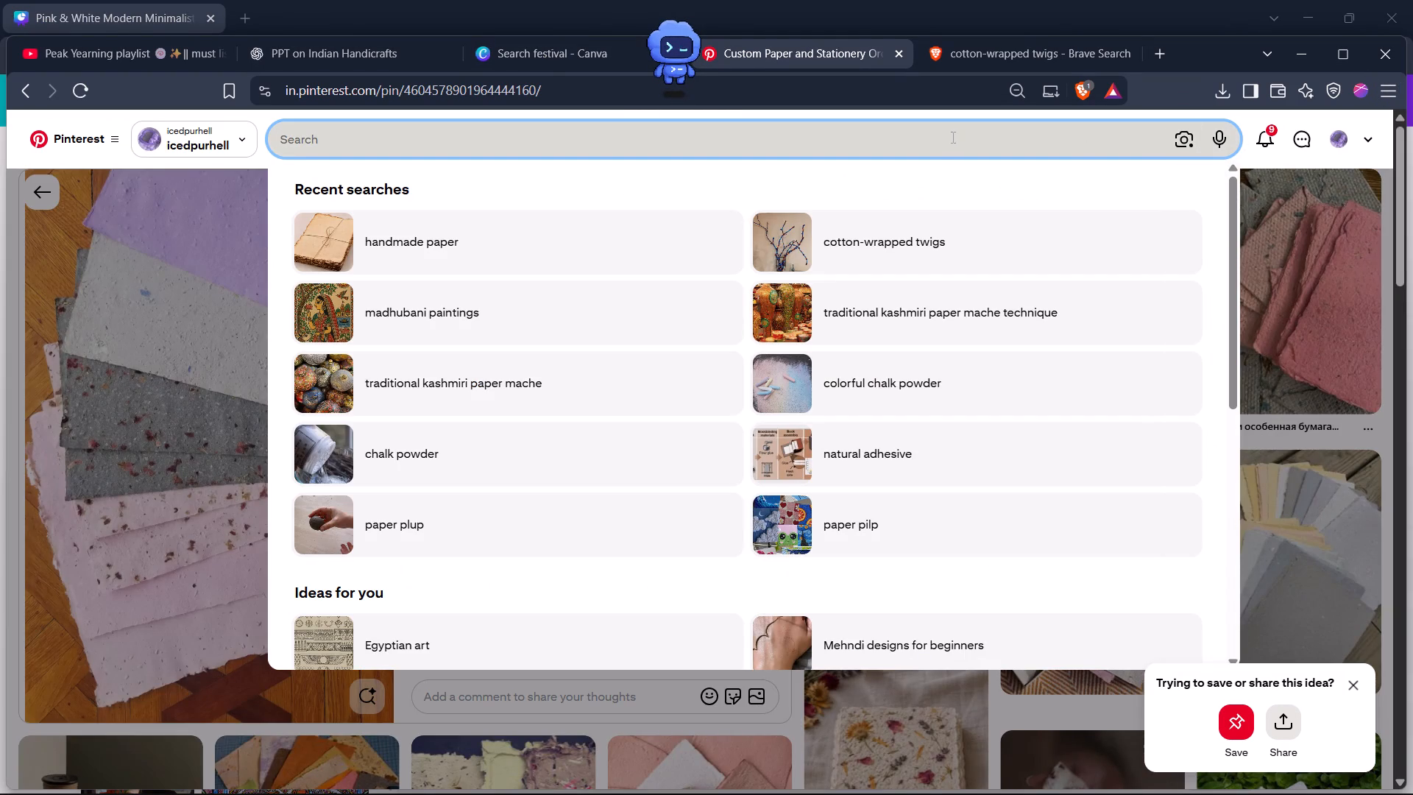
left_click(683, 148)
type("madhu")
type("bani te")
type("ch")
type("ni")
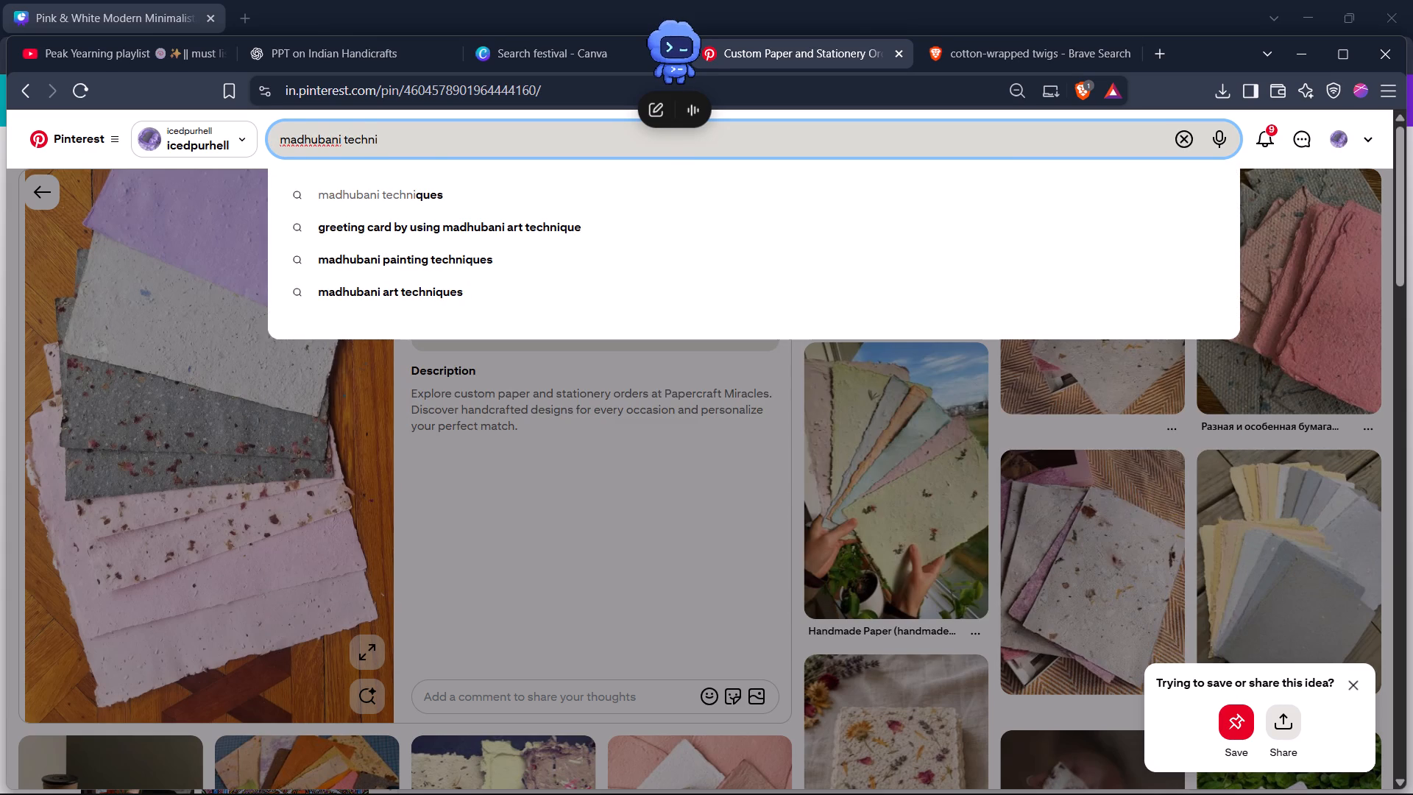
type("qy")
key("BackSpace")
type("ues")
key("Return")
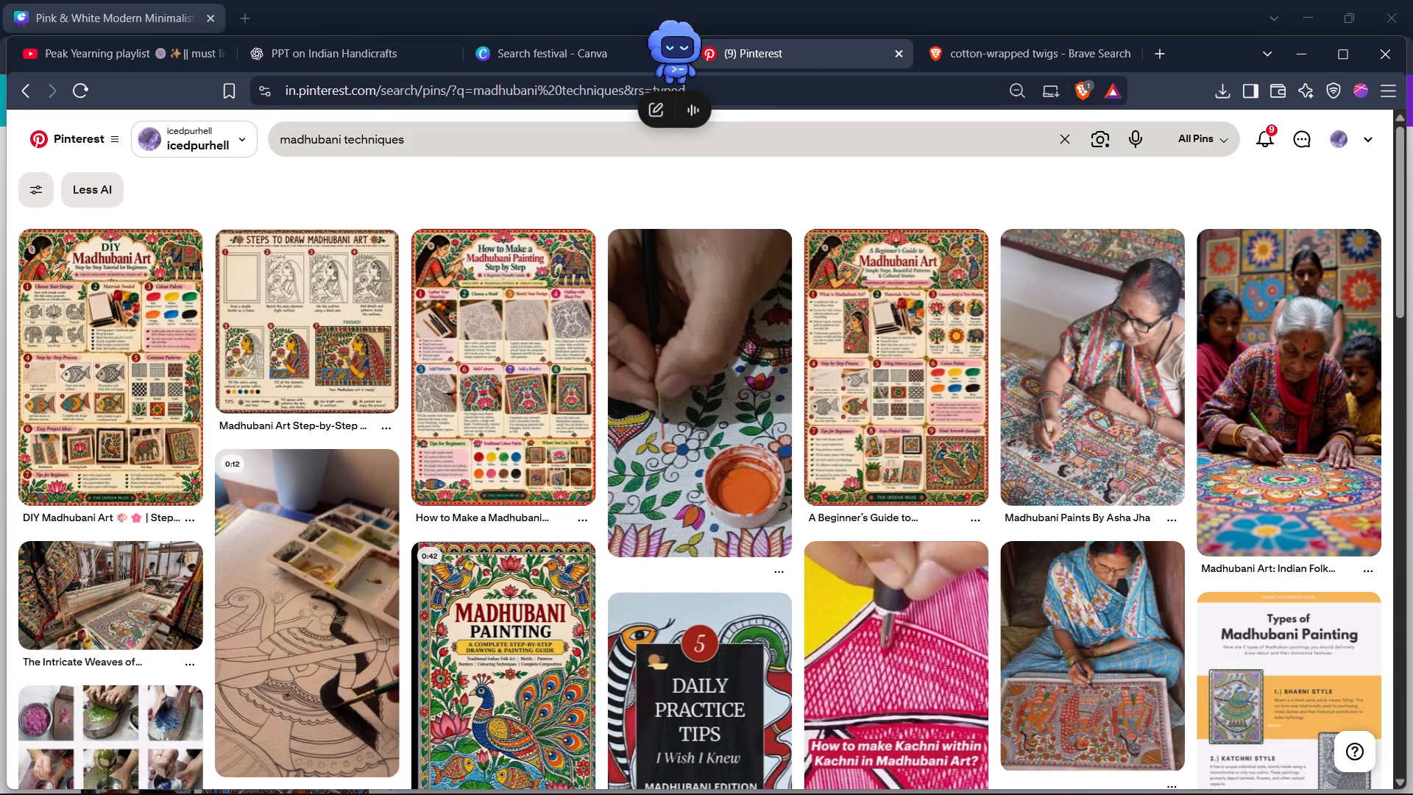
Browse the Pinterest results and open the pin of a woman in a red patterned veil painting a Madhubani tree scene.
scroll(683, 148, "down", 5)
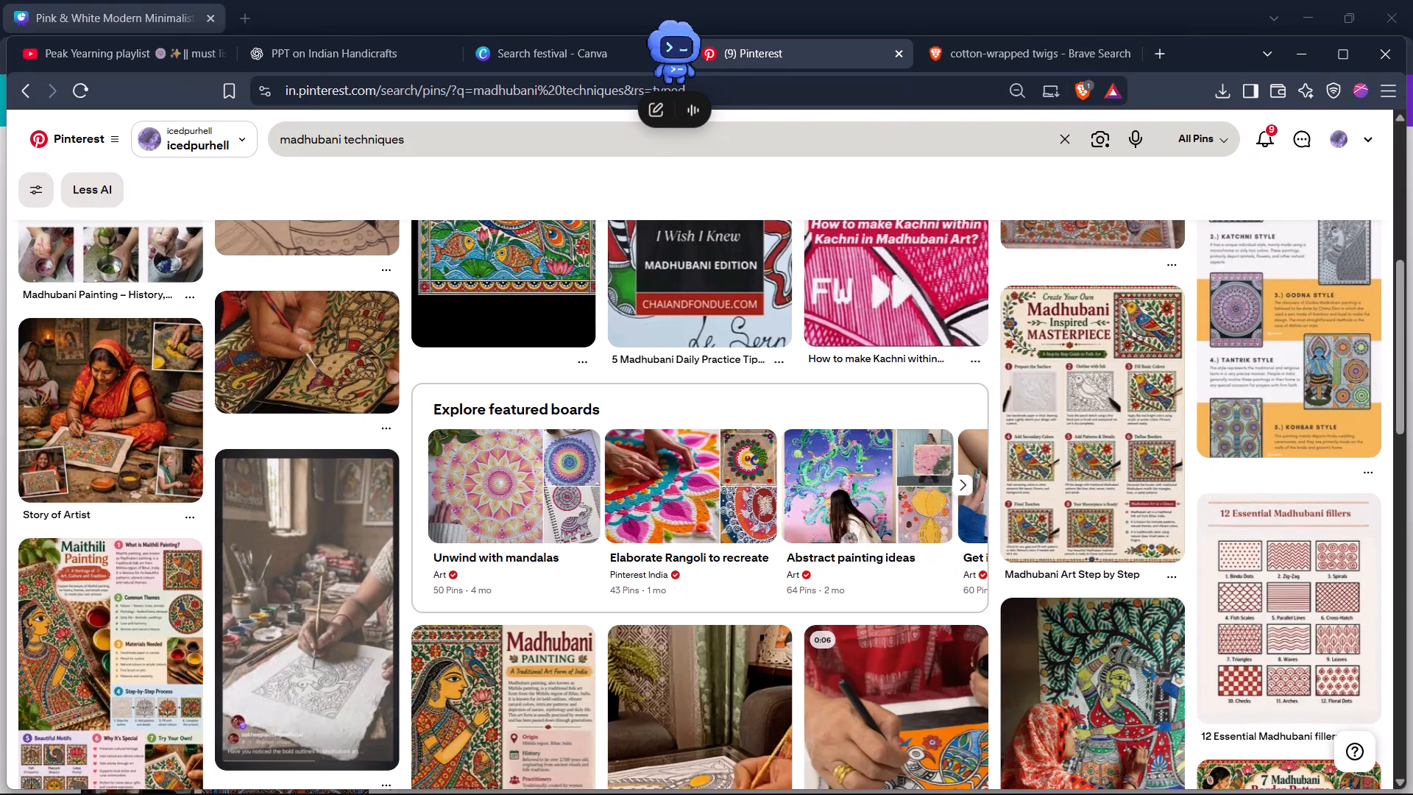
scroll(683, 148, "down", 3)
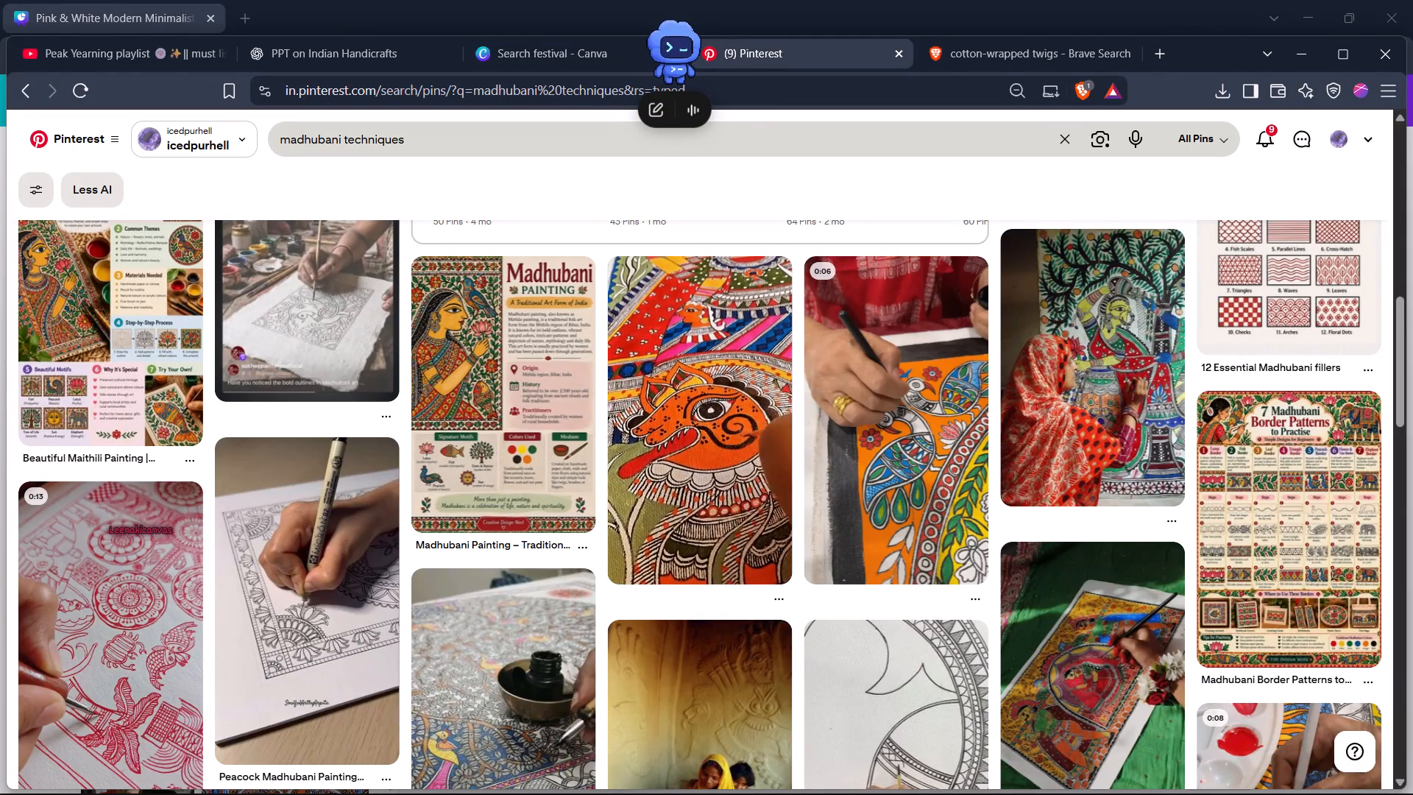
scroll(683, 148, "down", 1)
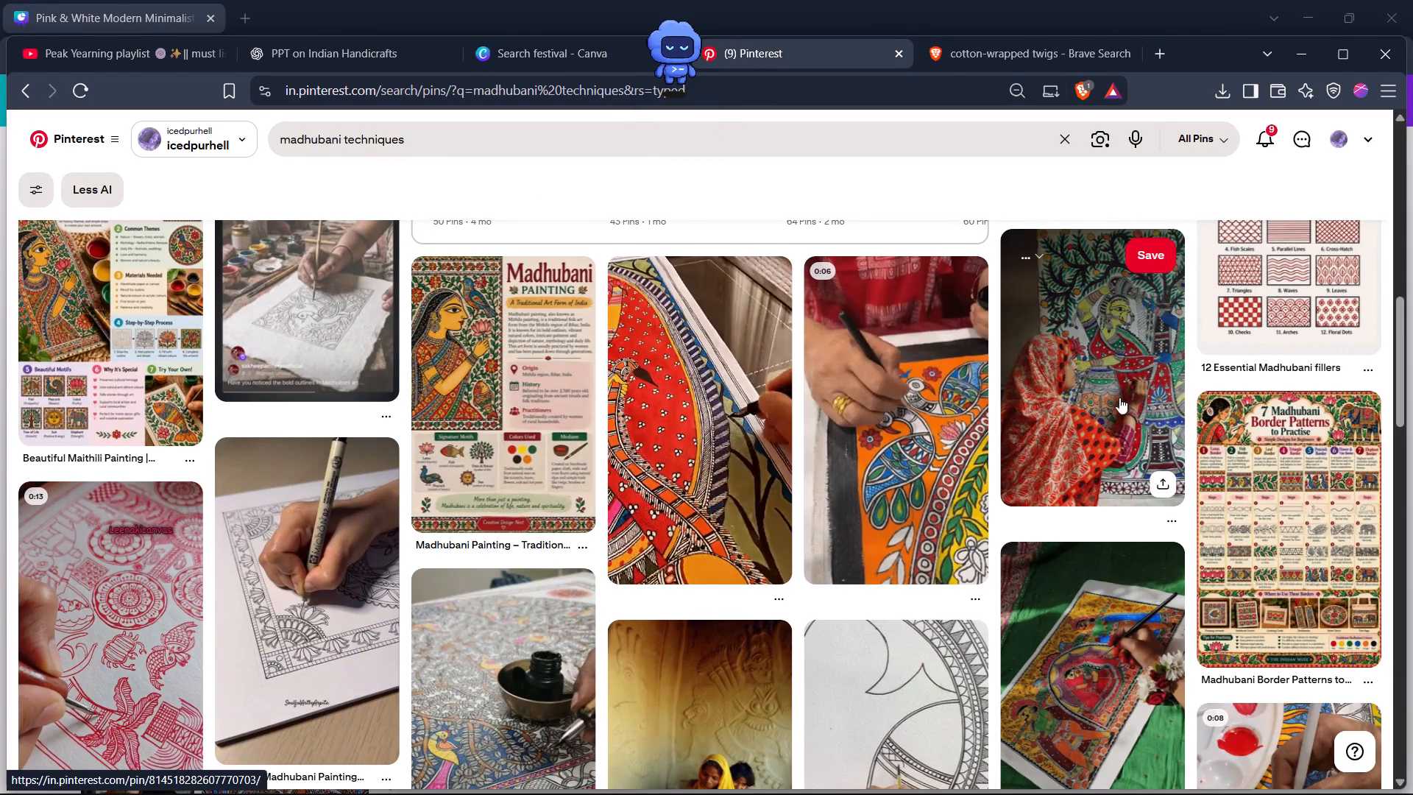
left_click(1081, 397)
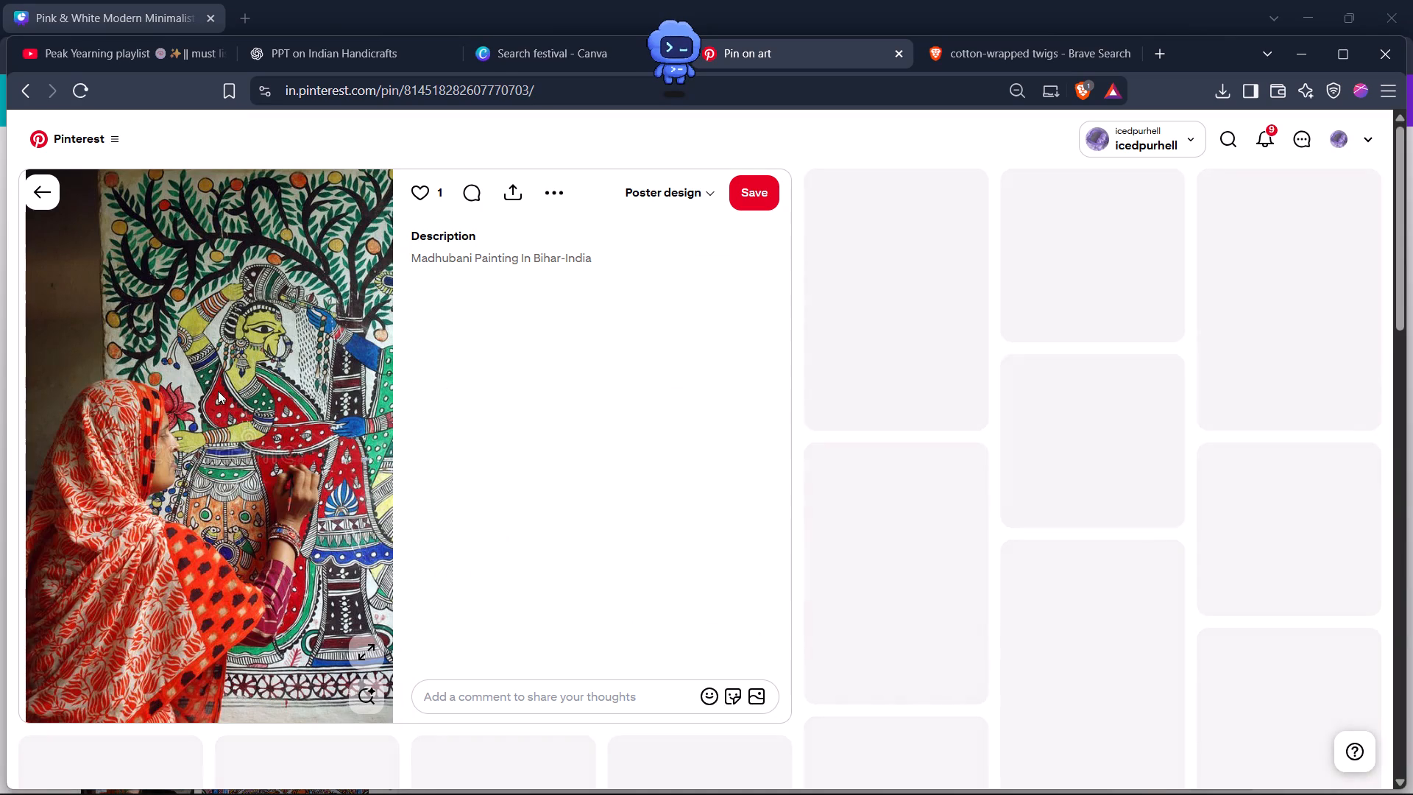
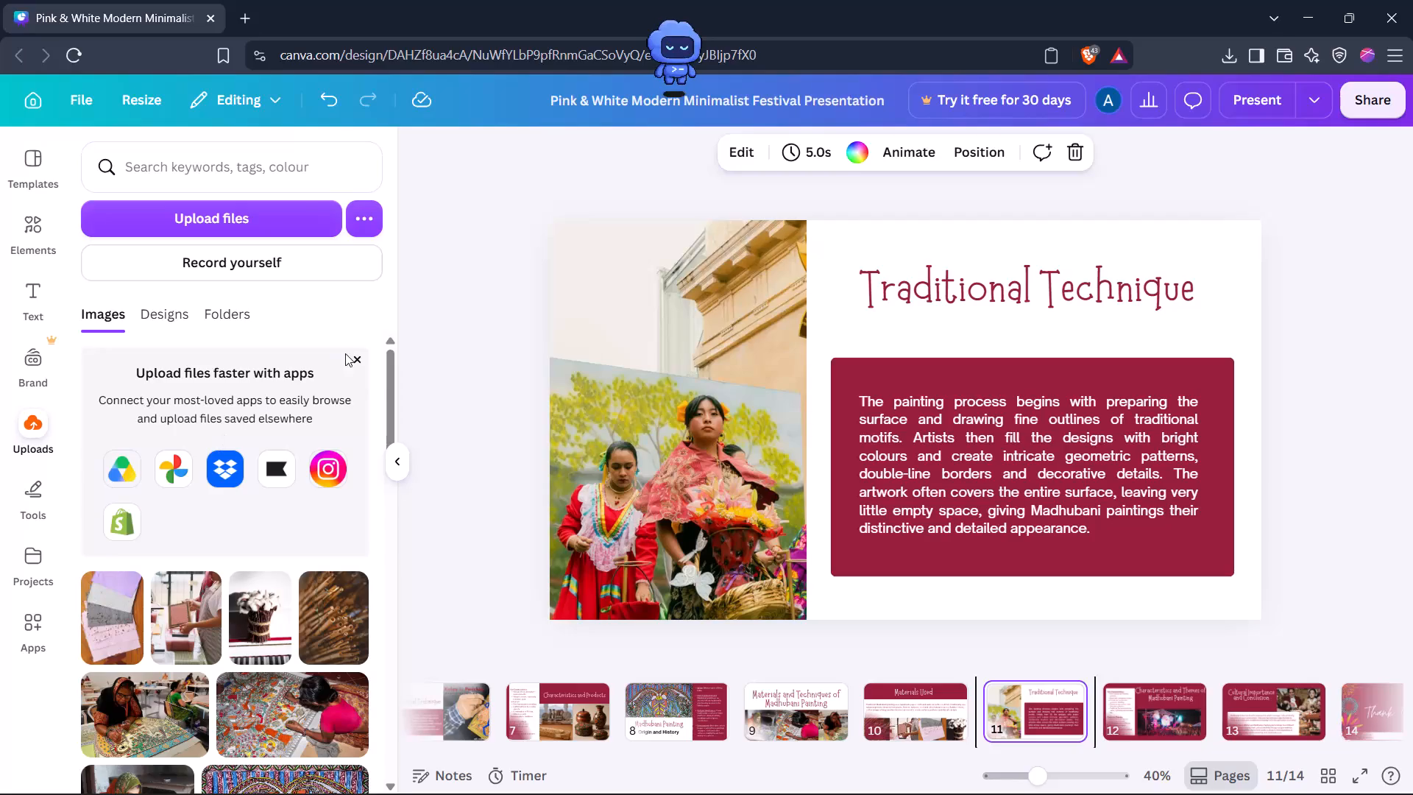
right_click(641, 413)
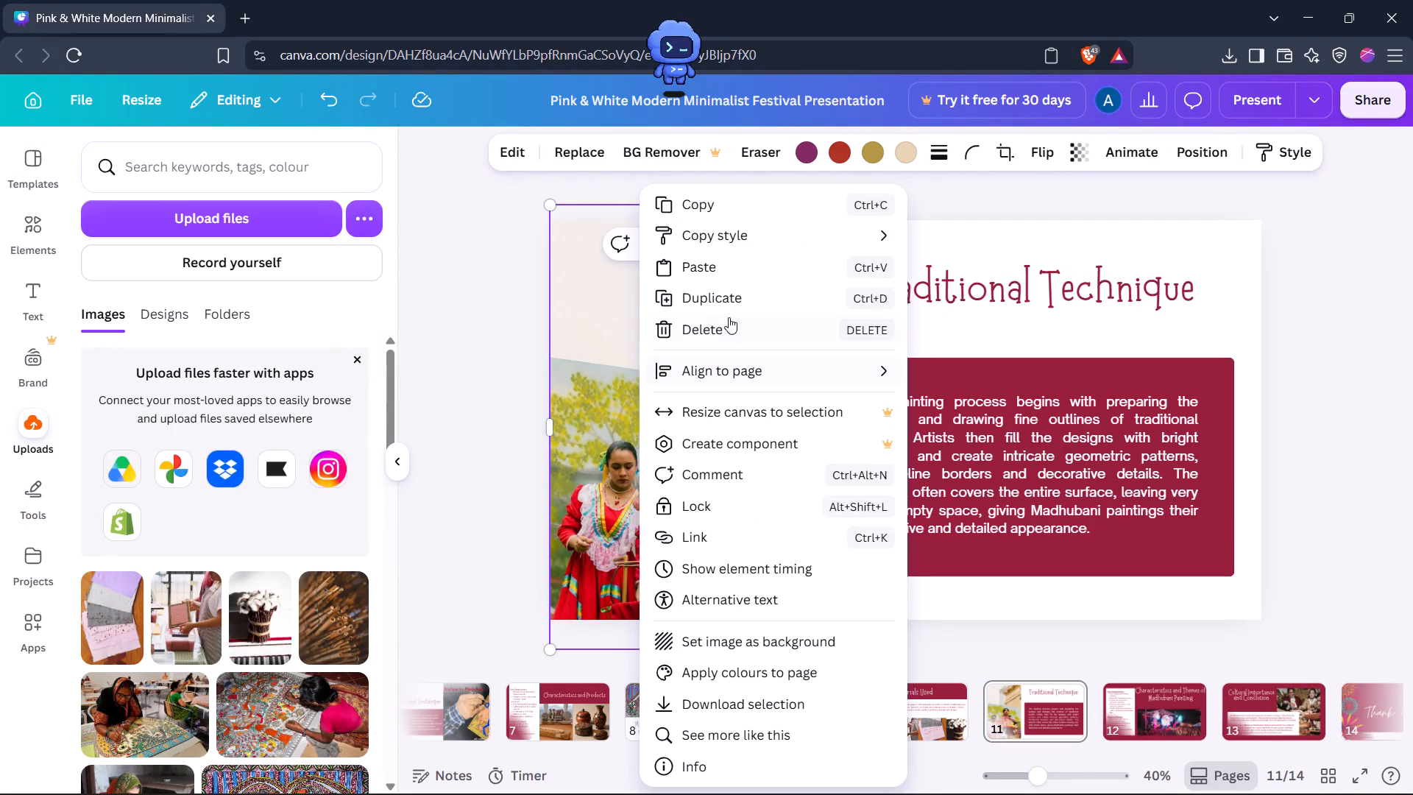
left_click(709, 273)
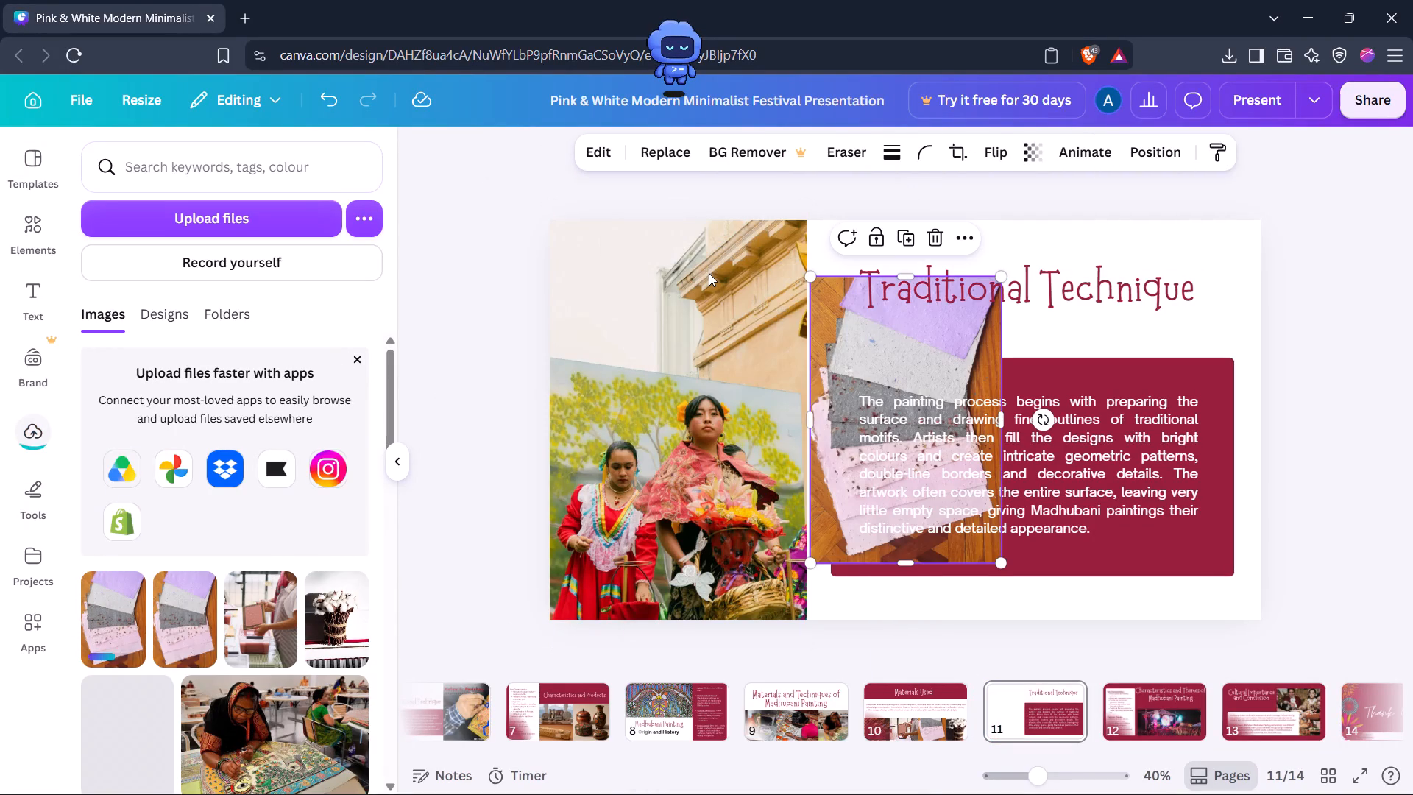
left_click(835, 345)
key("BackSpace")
Replace the festival women photo on the Traditional Technique slide with the Pinterest picture of the veiled woman painting a Madhubani tree.
key("alt+Tab")
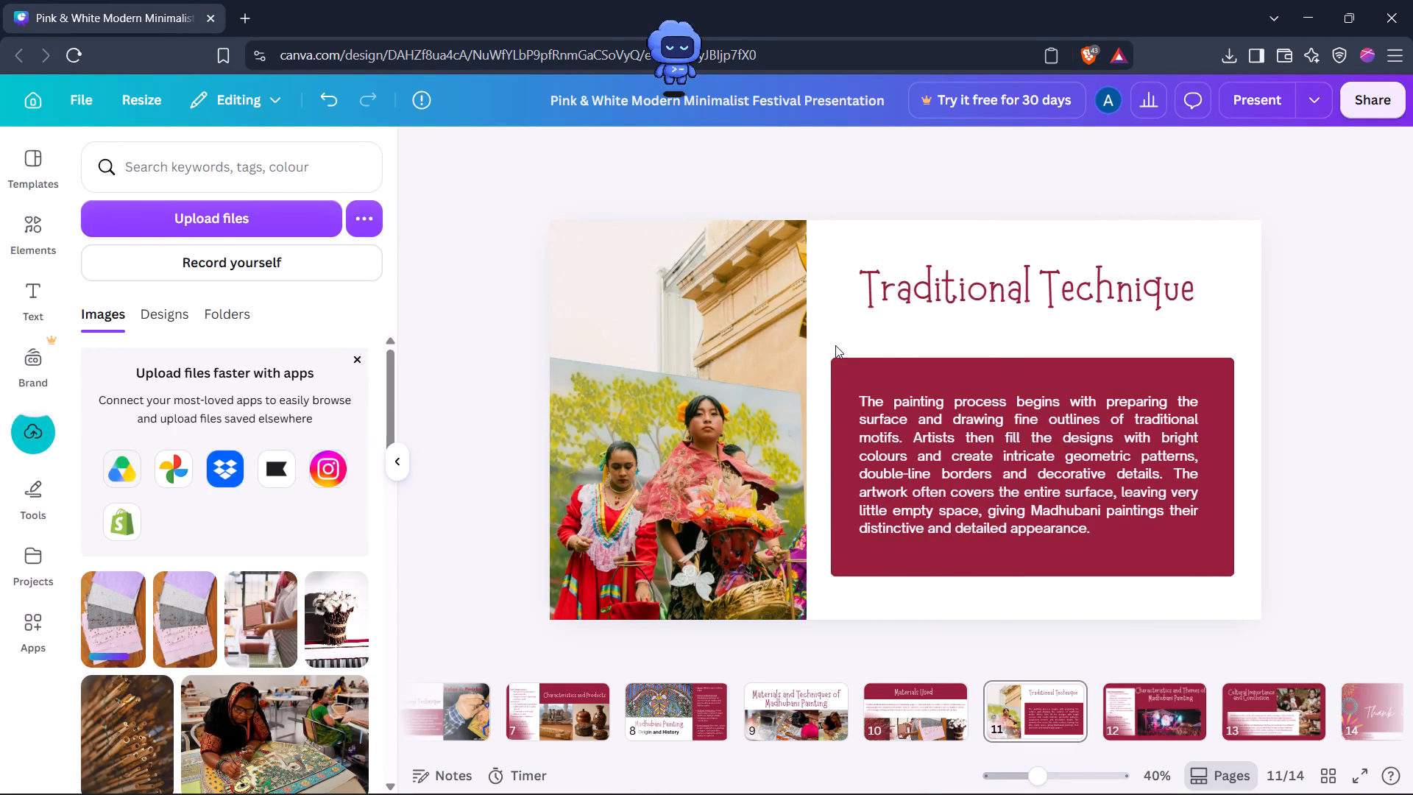
right_click(225, 419)
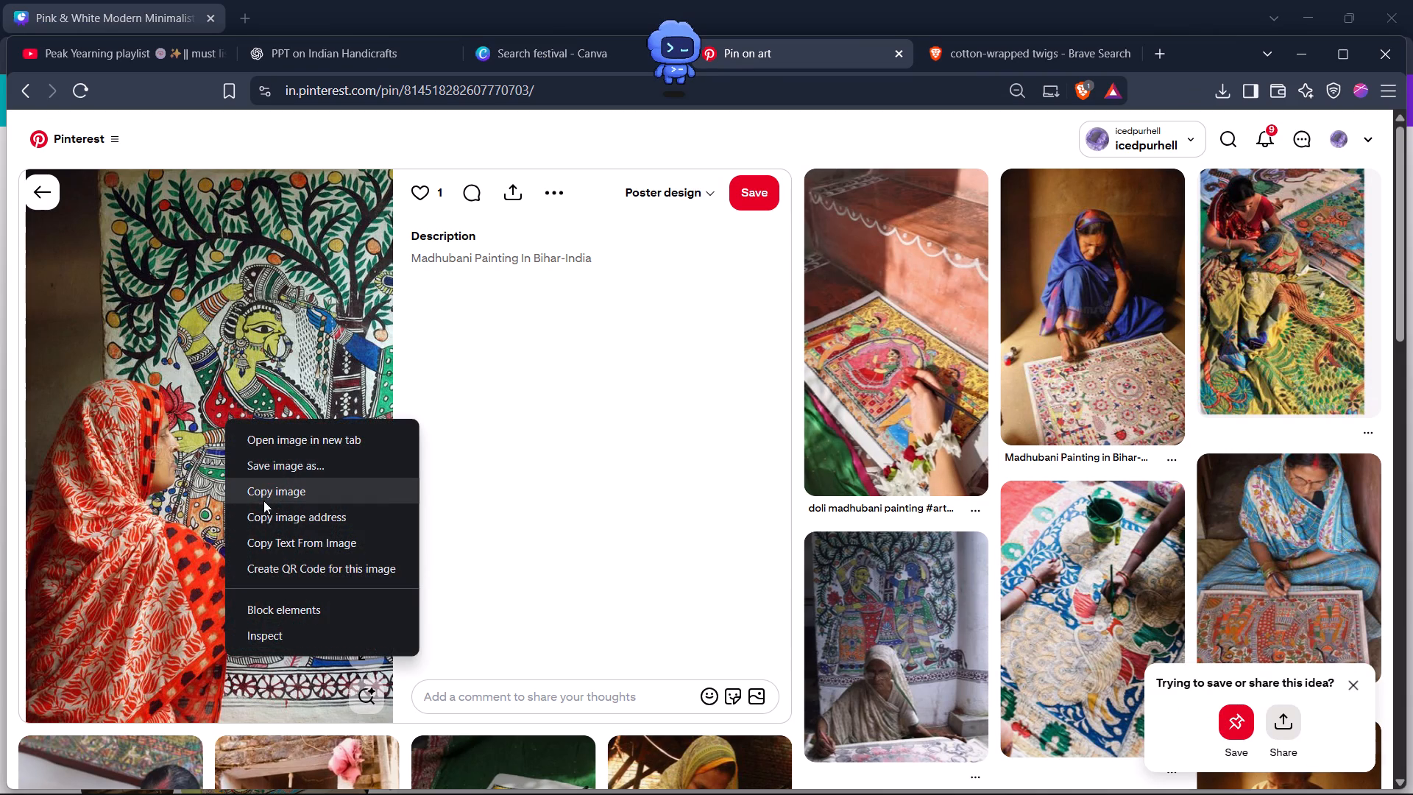
left_click(262, 498)
key("alt+Tab")
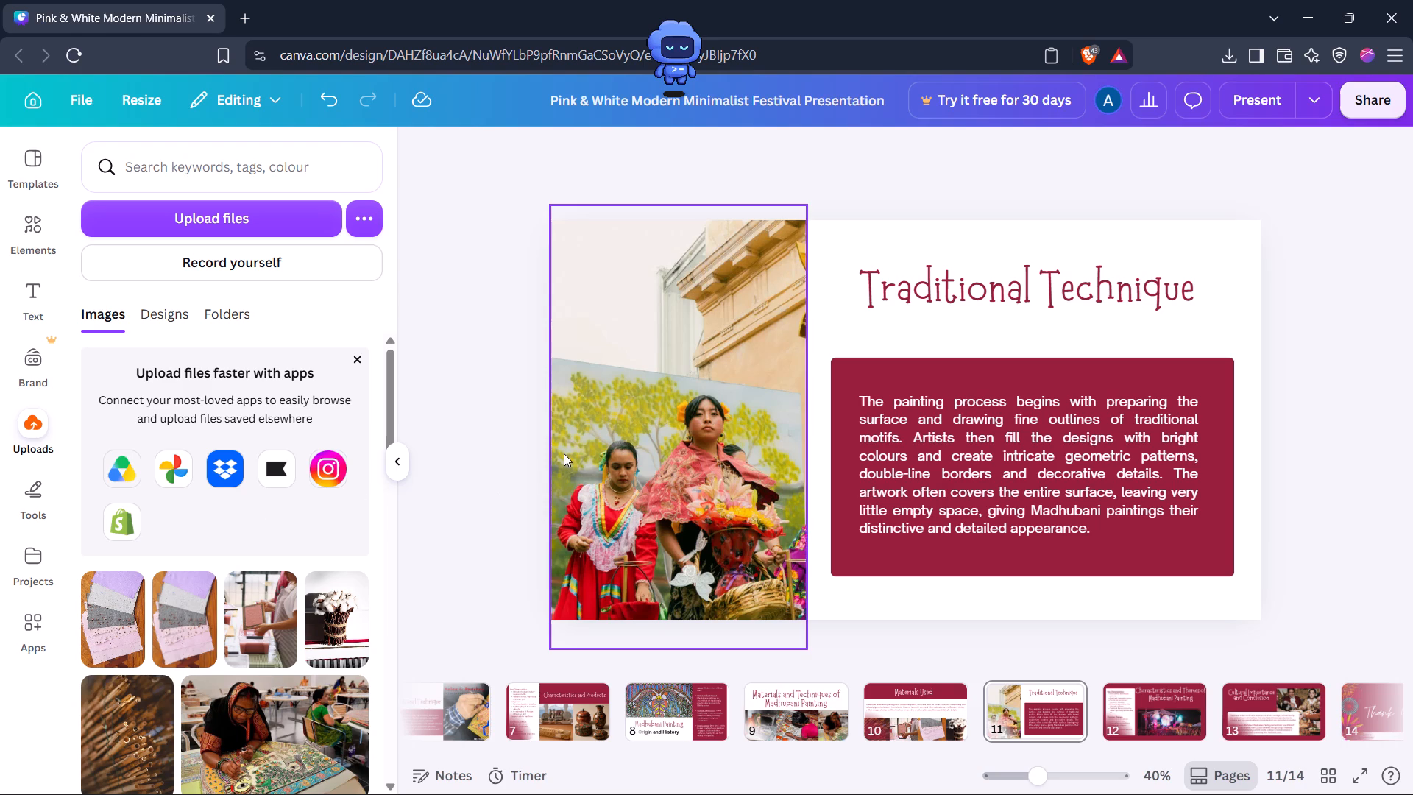
left_click(564, 453)
key("BackSpace")
right_click(564, 453)
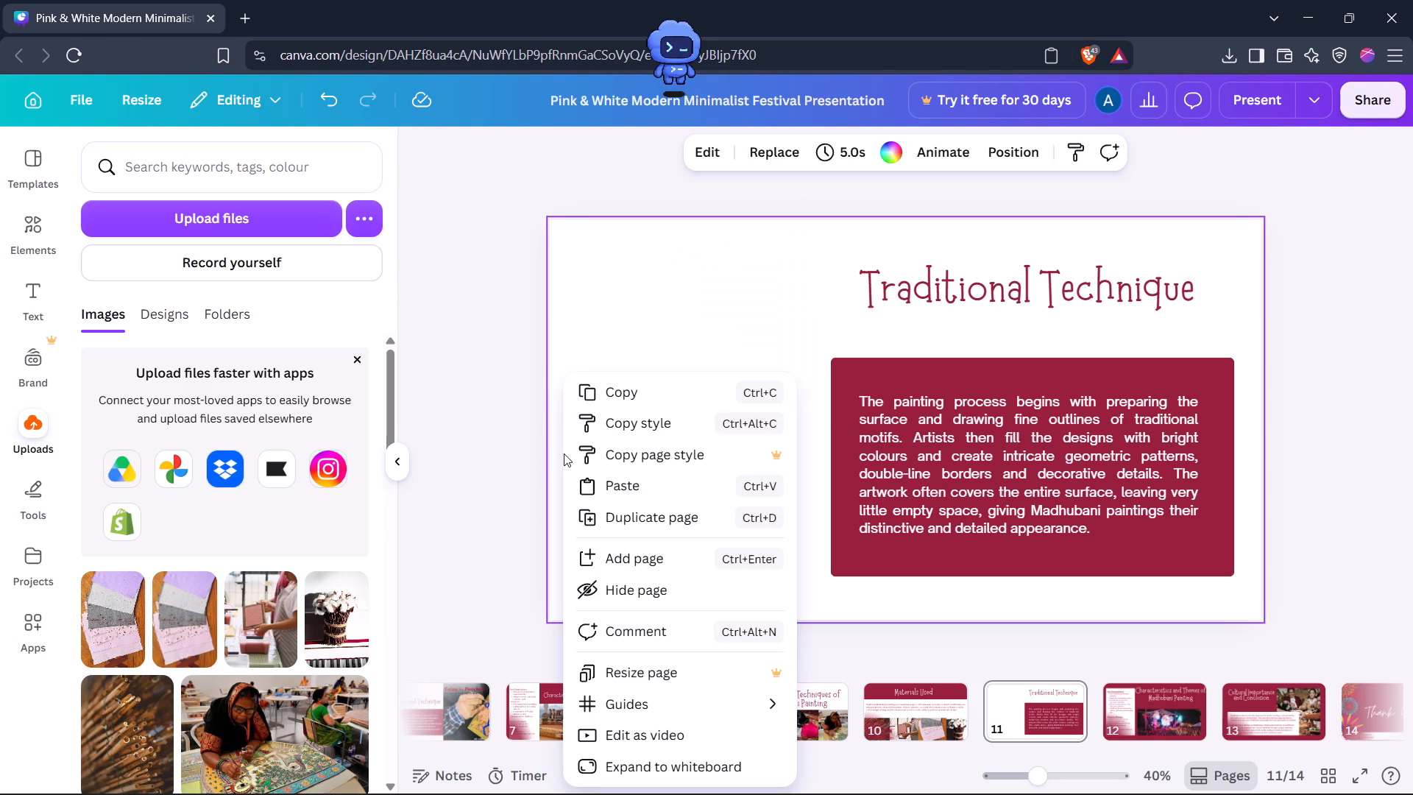
left_click(639, 481)
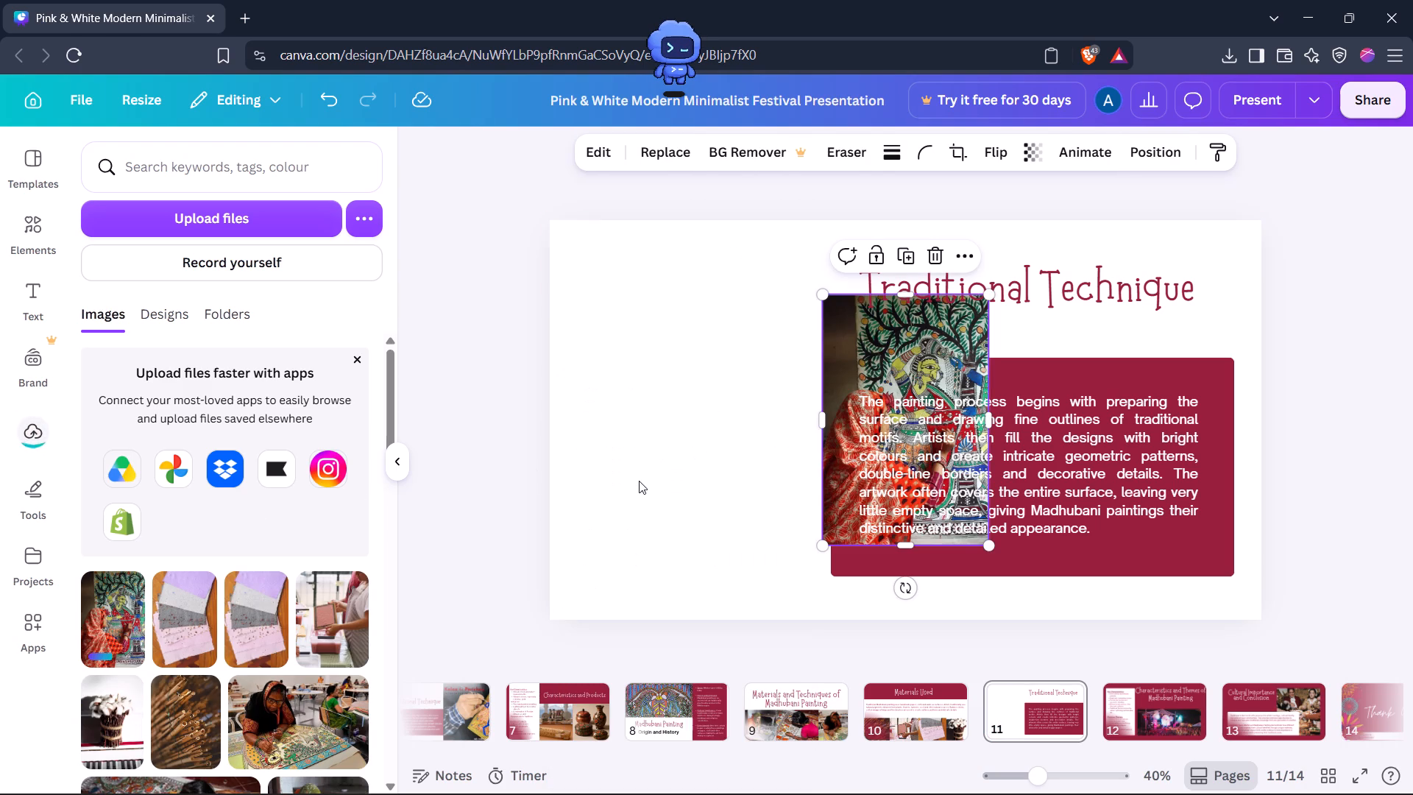
Move the pasted picture into the slide's top-left corner and enlarge it proportionally to fill the slide's full height.
left_click_drag(846, 373, 565, 312)
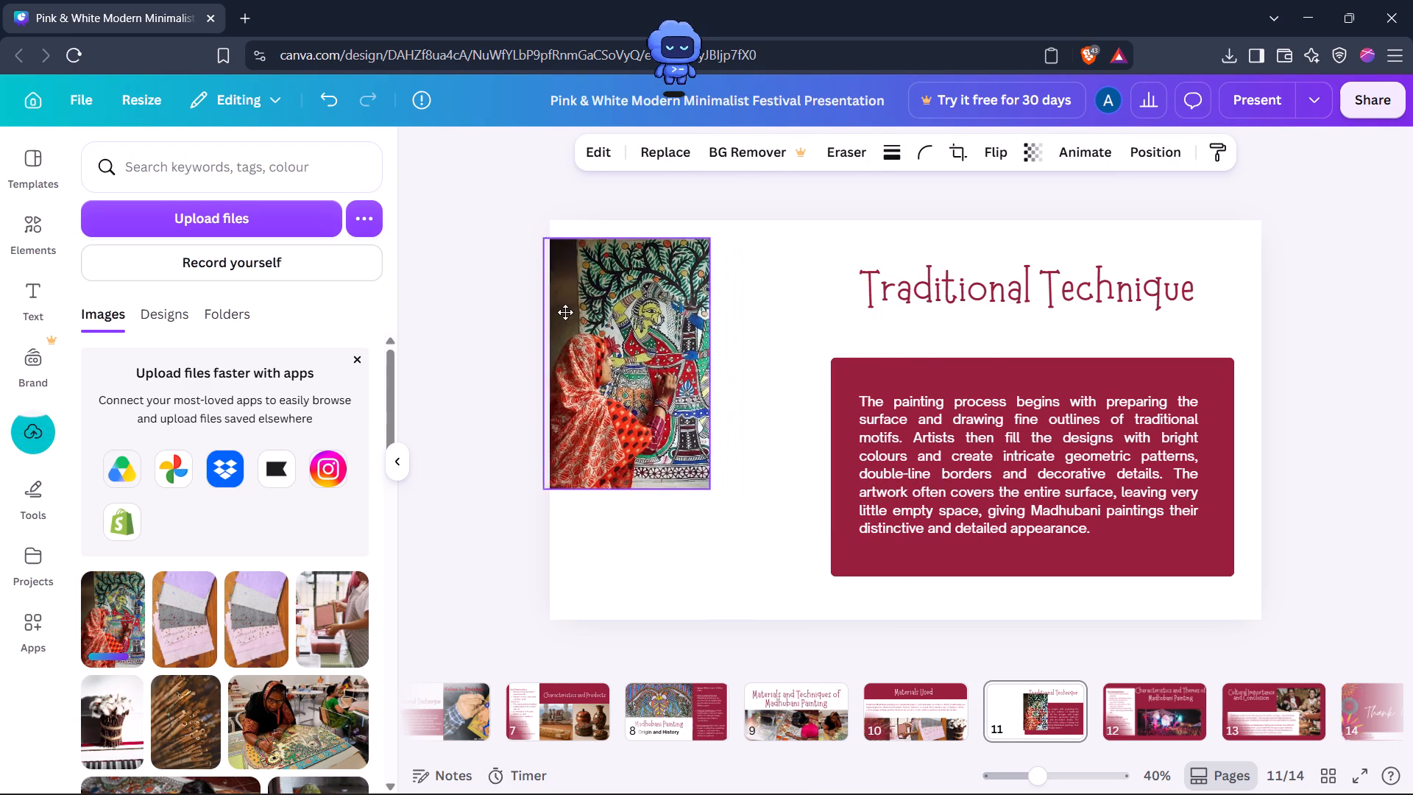
left_click_drag(565, 312, 574, 300)
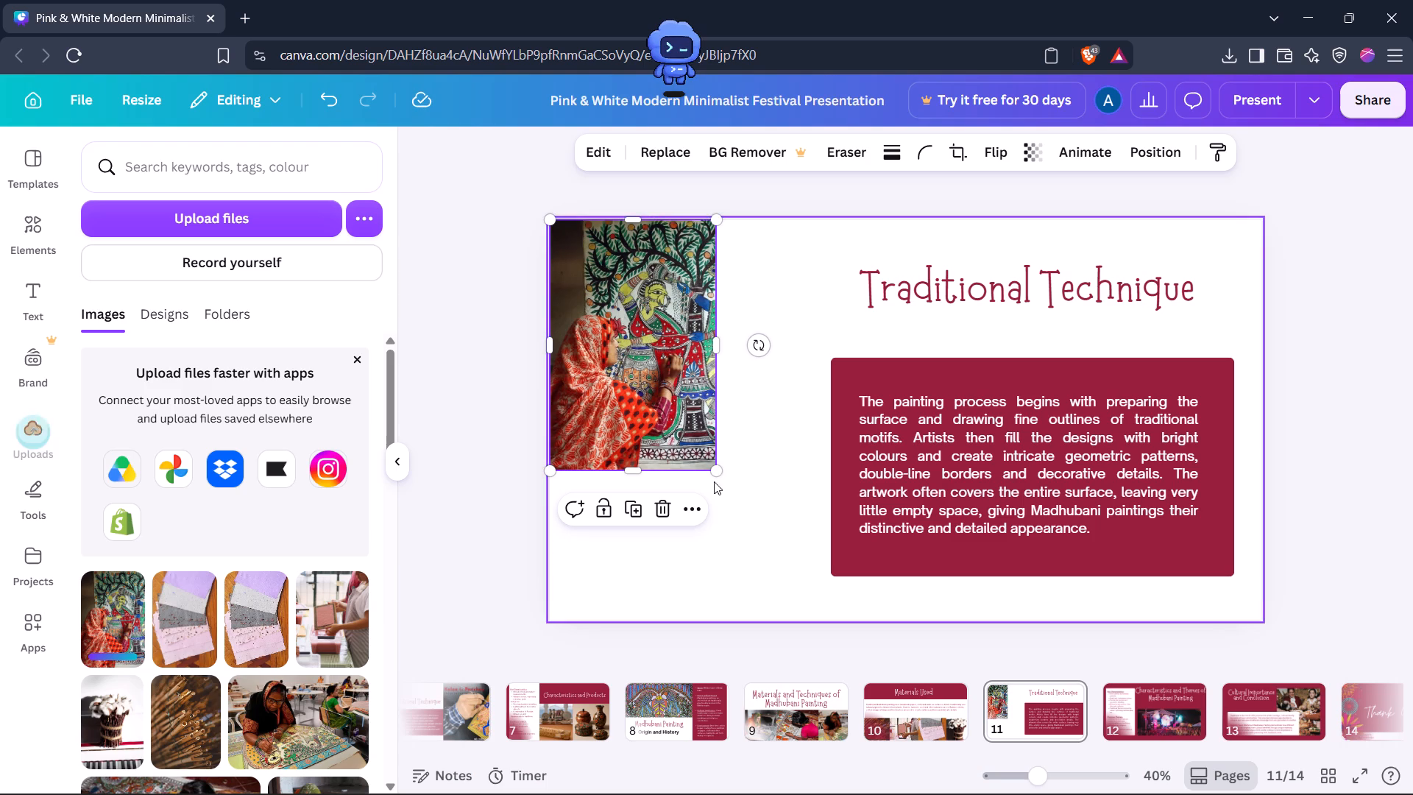
left_click_drag(717, 471, 810, 619)
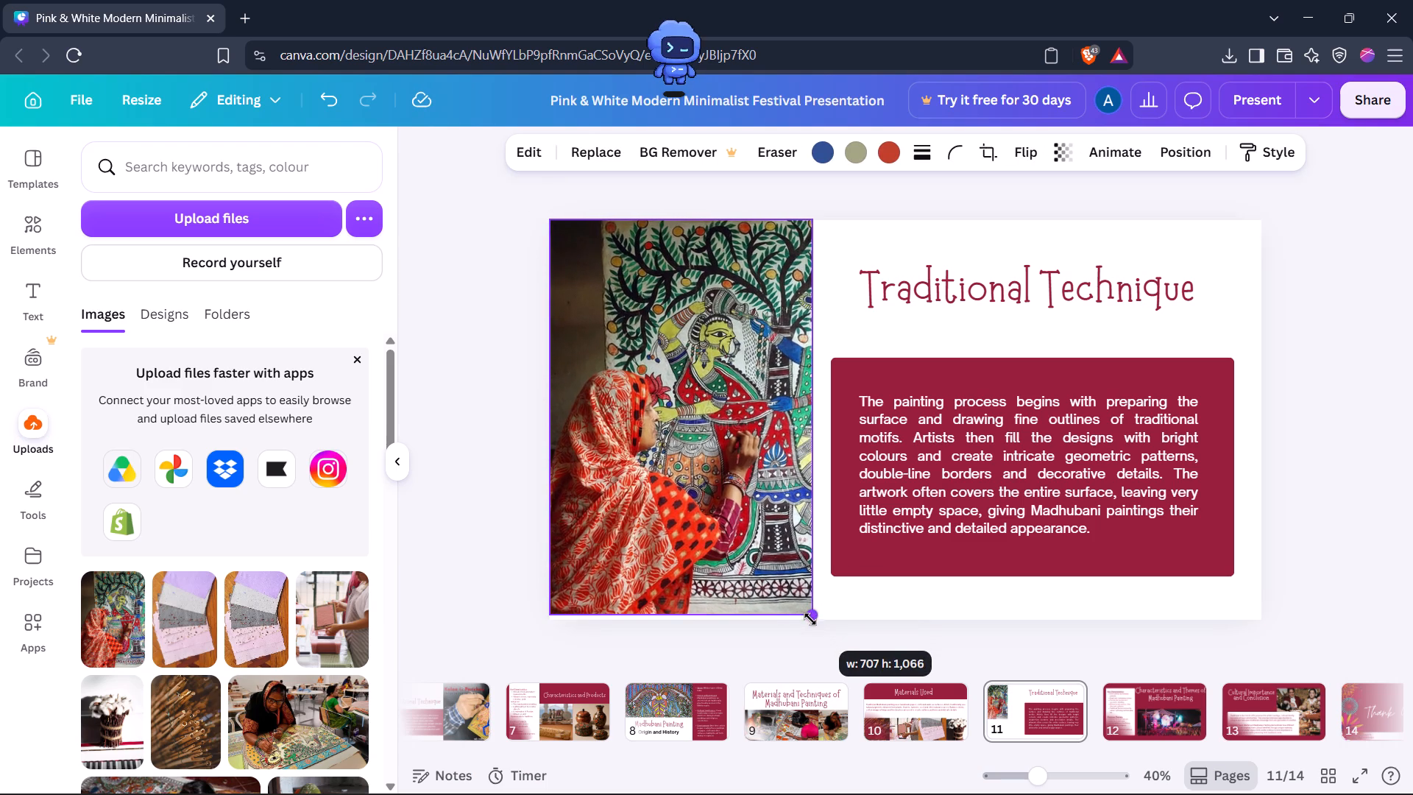
left_click_drag(810, 619, 810, 624)
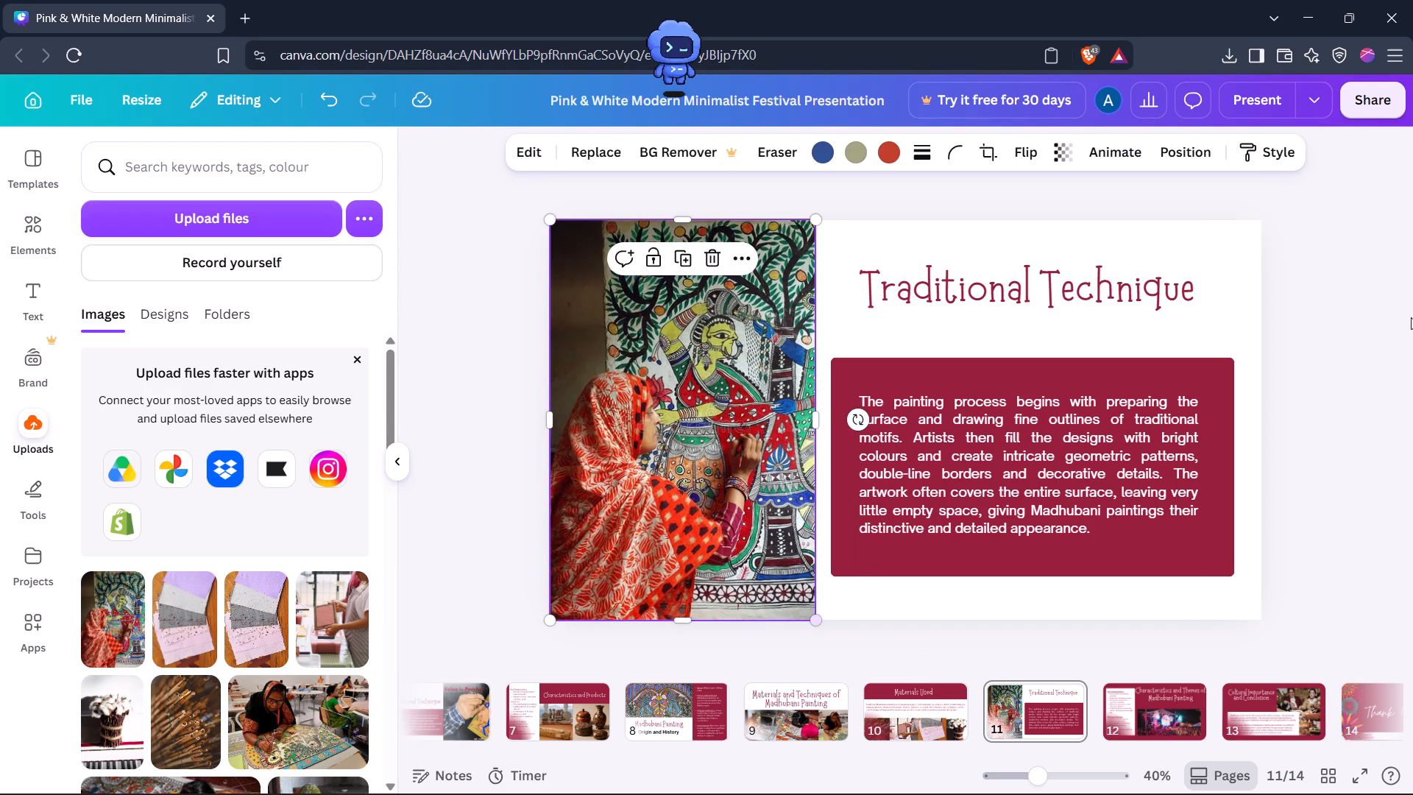
left_click(1353, 304)
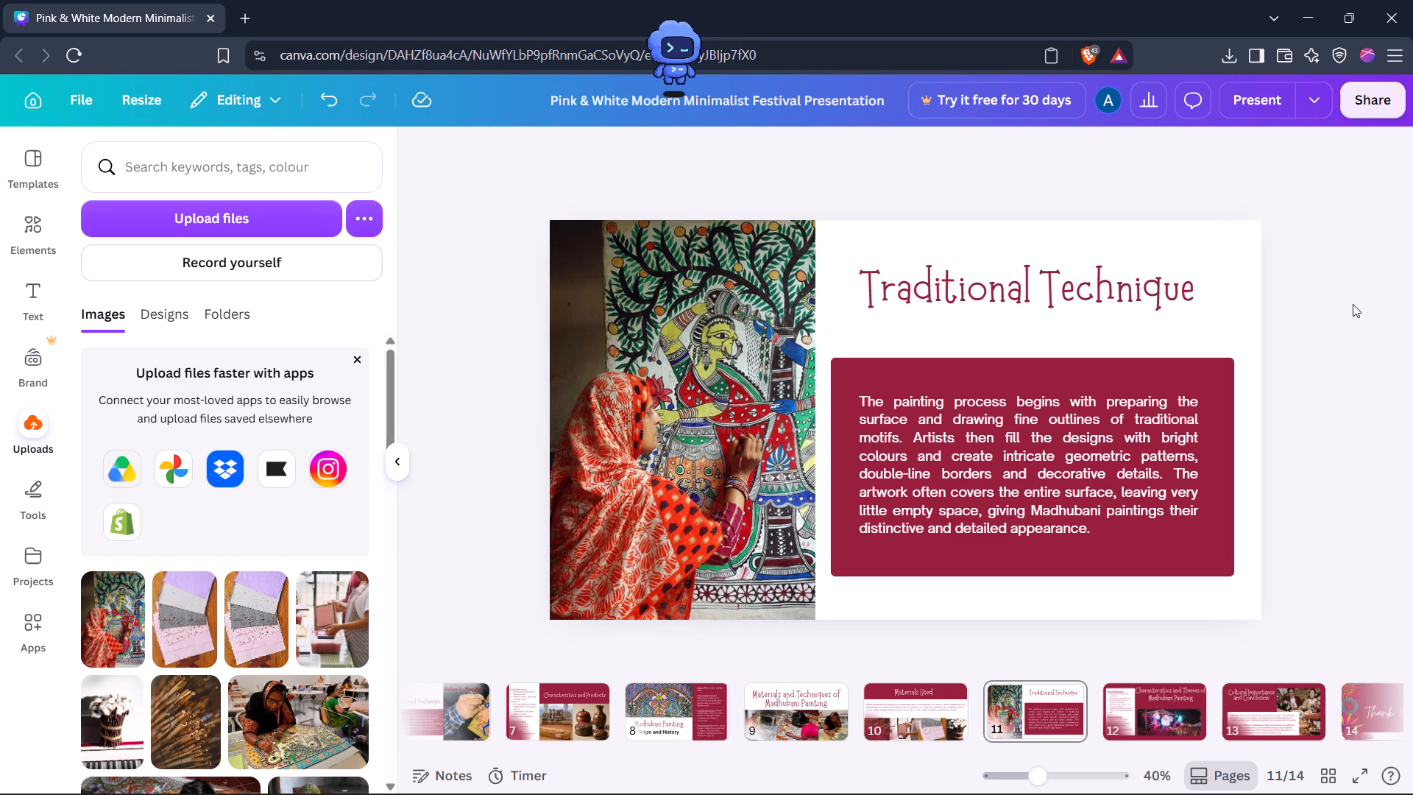
View the Characteristics and Themes slide, and check the red Kohbar Madhubani painting pin in the Pinterest results.
key("Right")
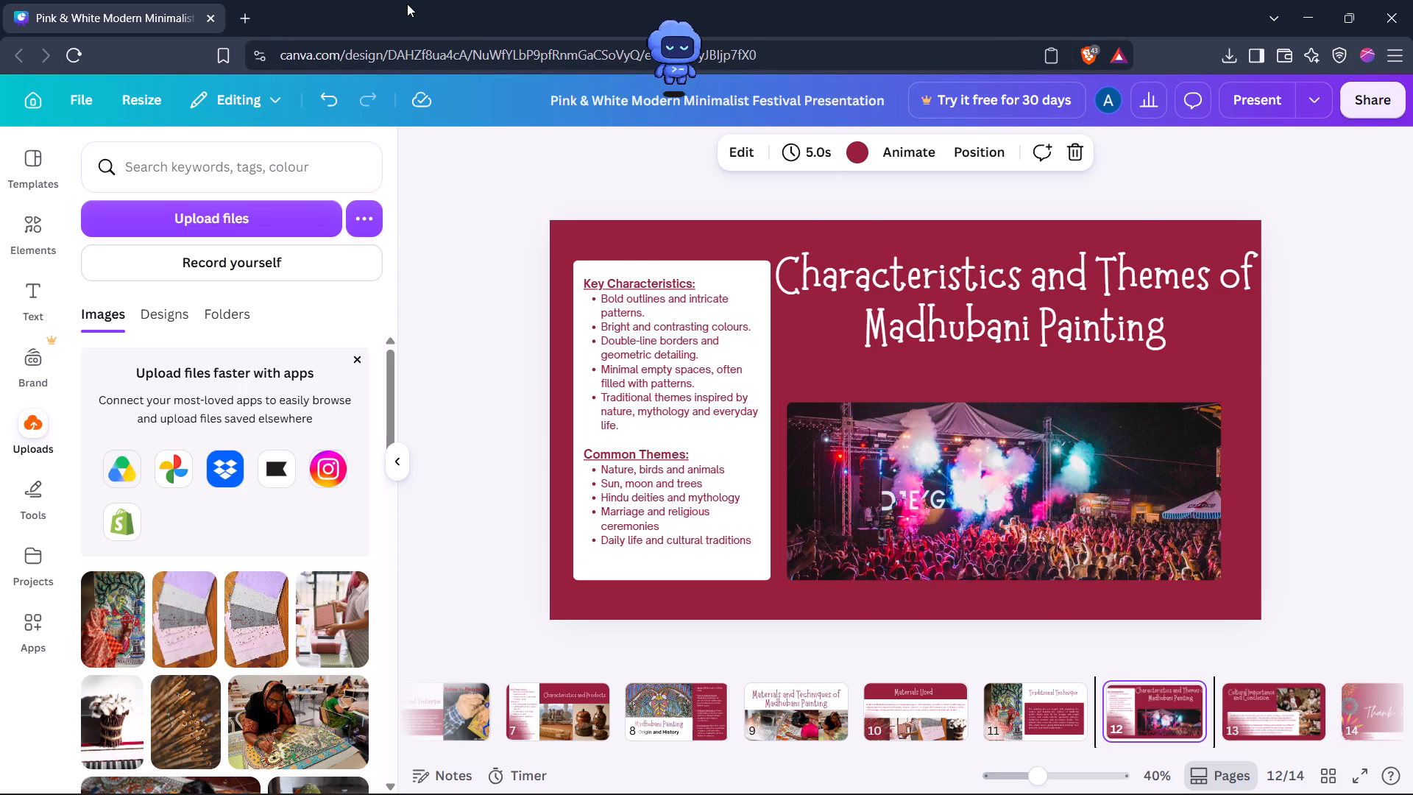
key("alt+Tab")
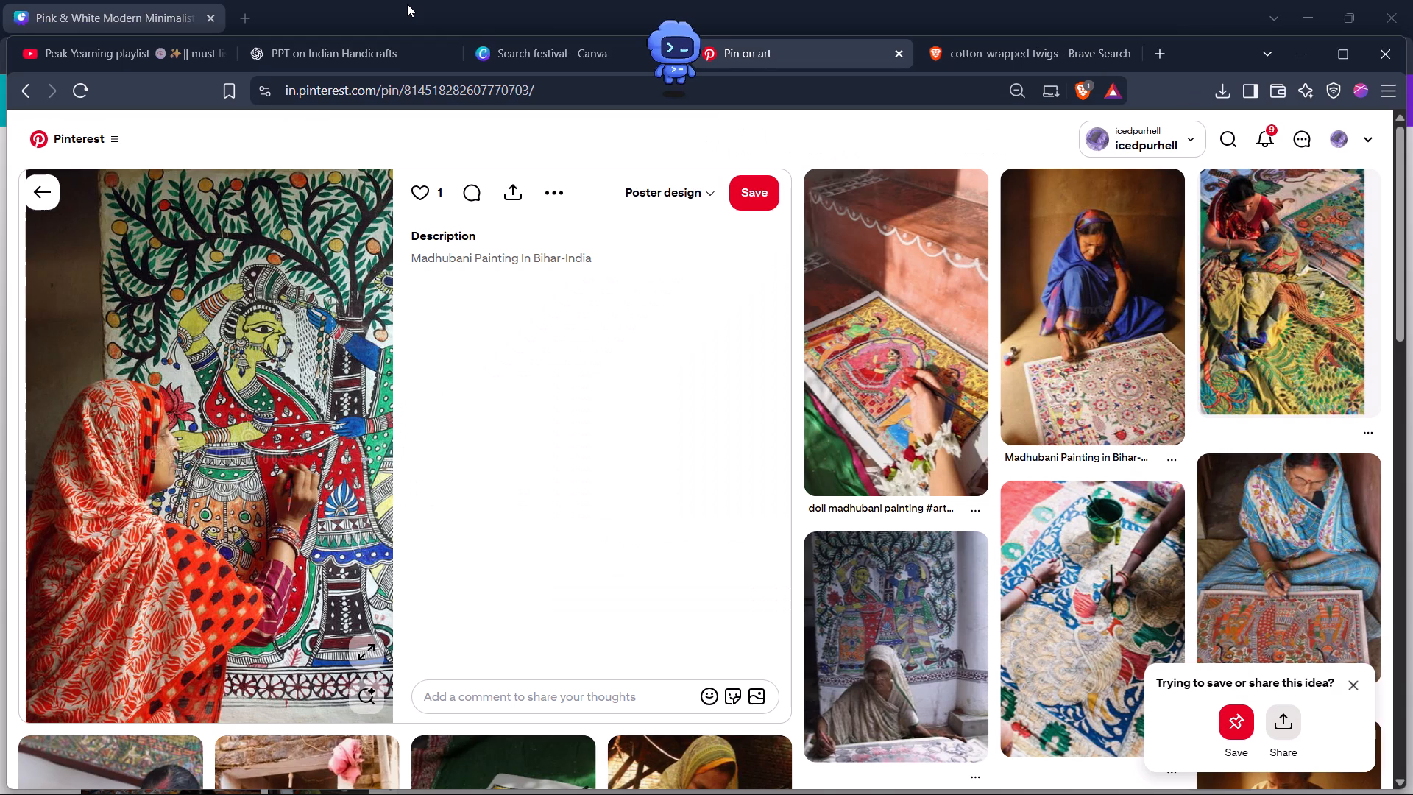
left_click(48, 197)
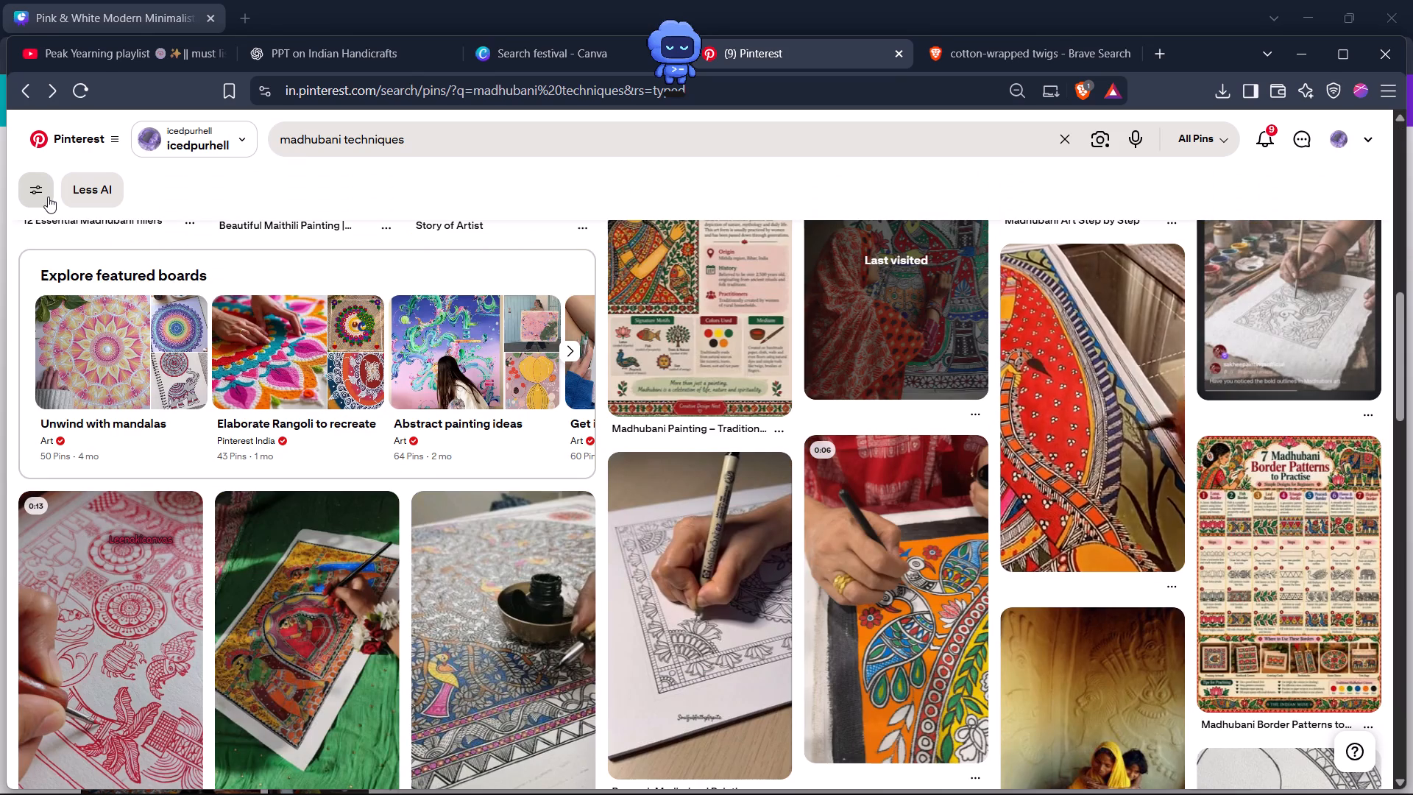
scroll(306, 603, "down", 3)
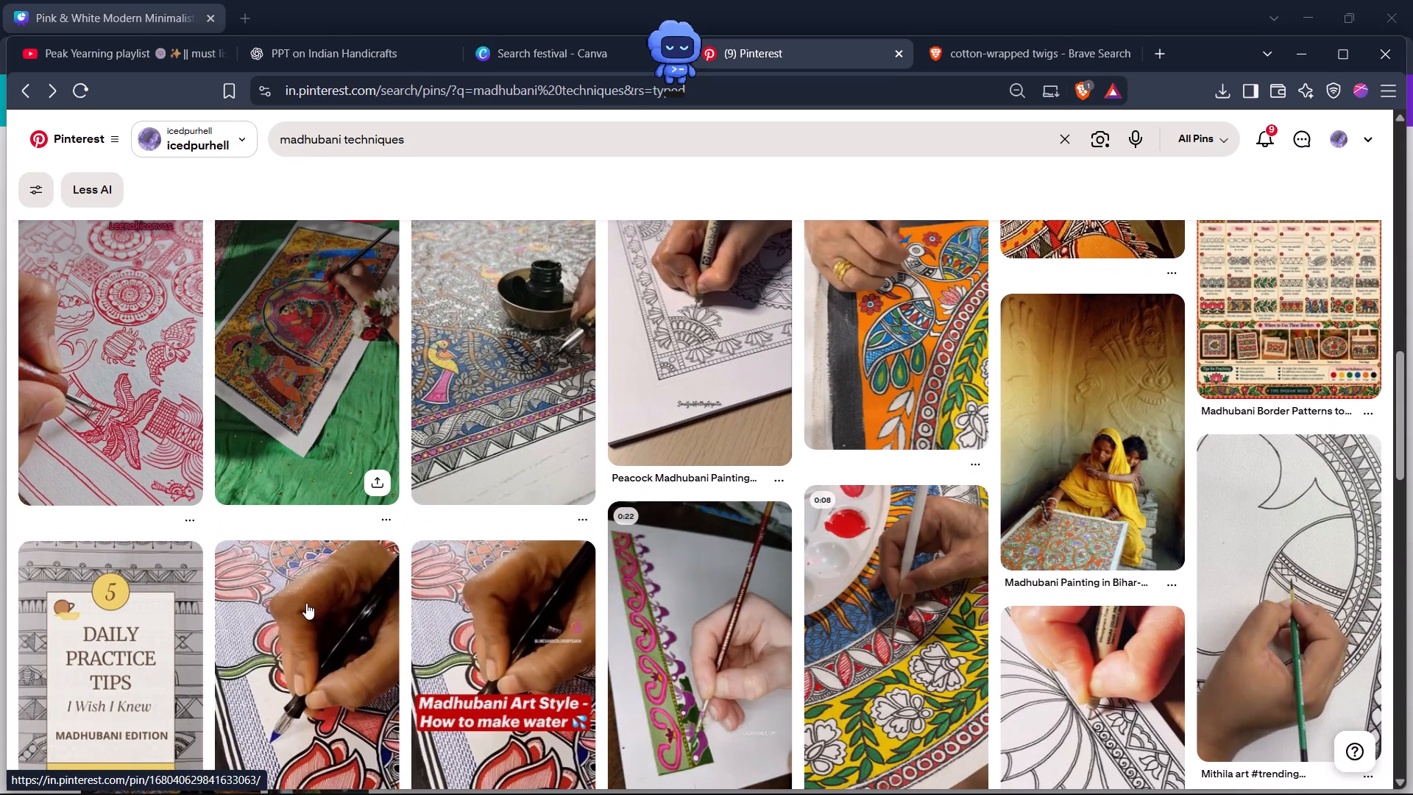
left_click(126, 438)
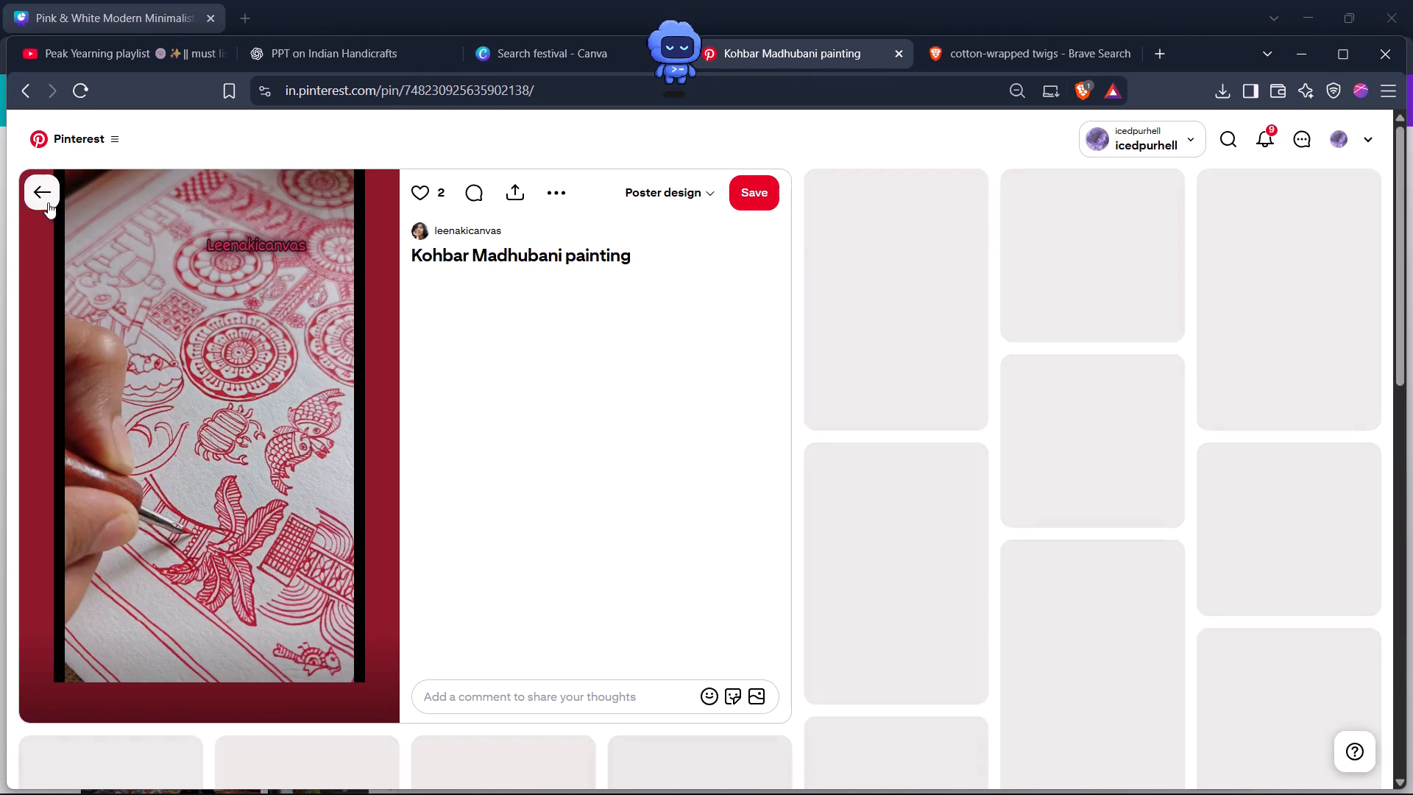
left_click(44, 197)
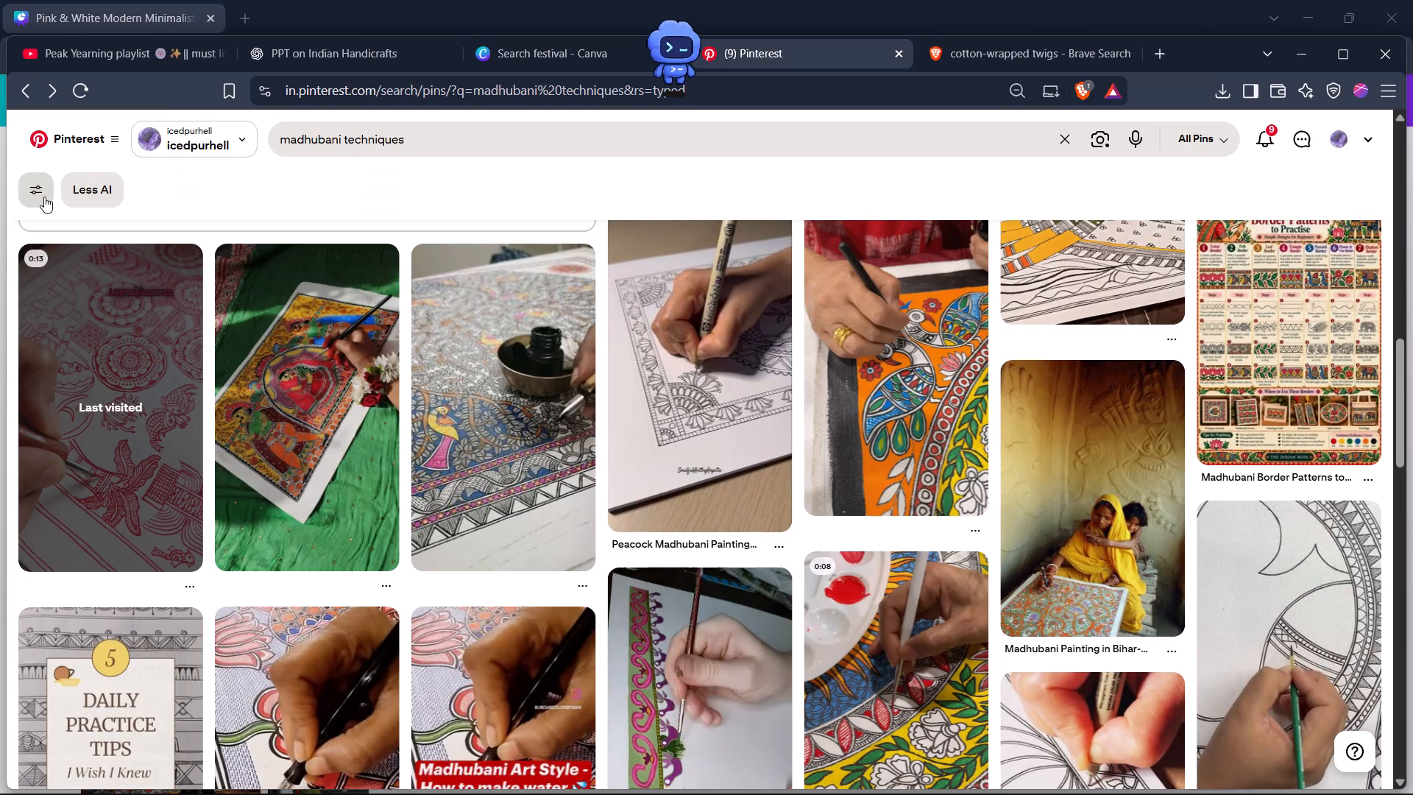
Browse further through the "madhubani techniques" results for a picture suited to the Characteristics and Themes slide.
scroll(44, 197, "down", 4)
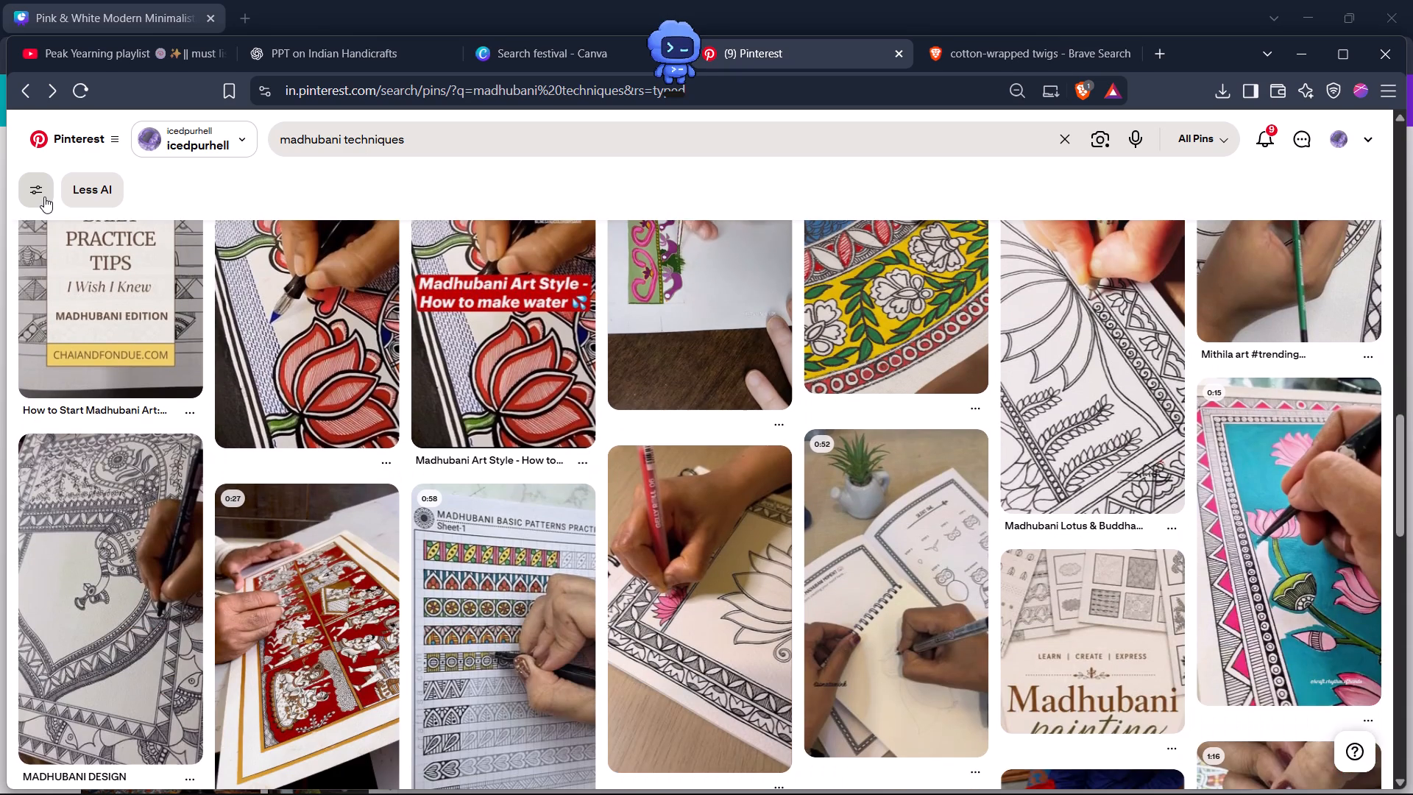
scroll(44, 197, "down", 1)
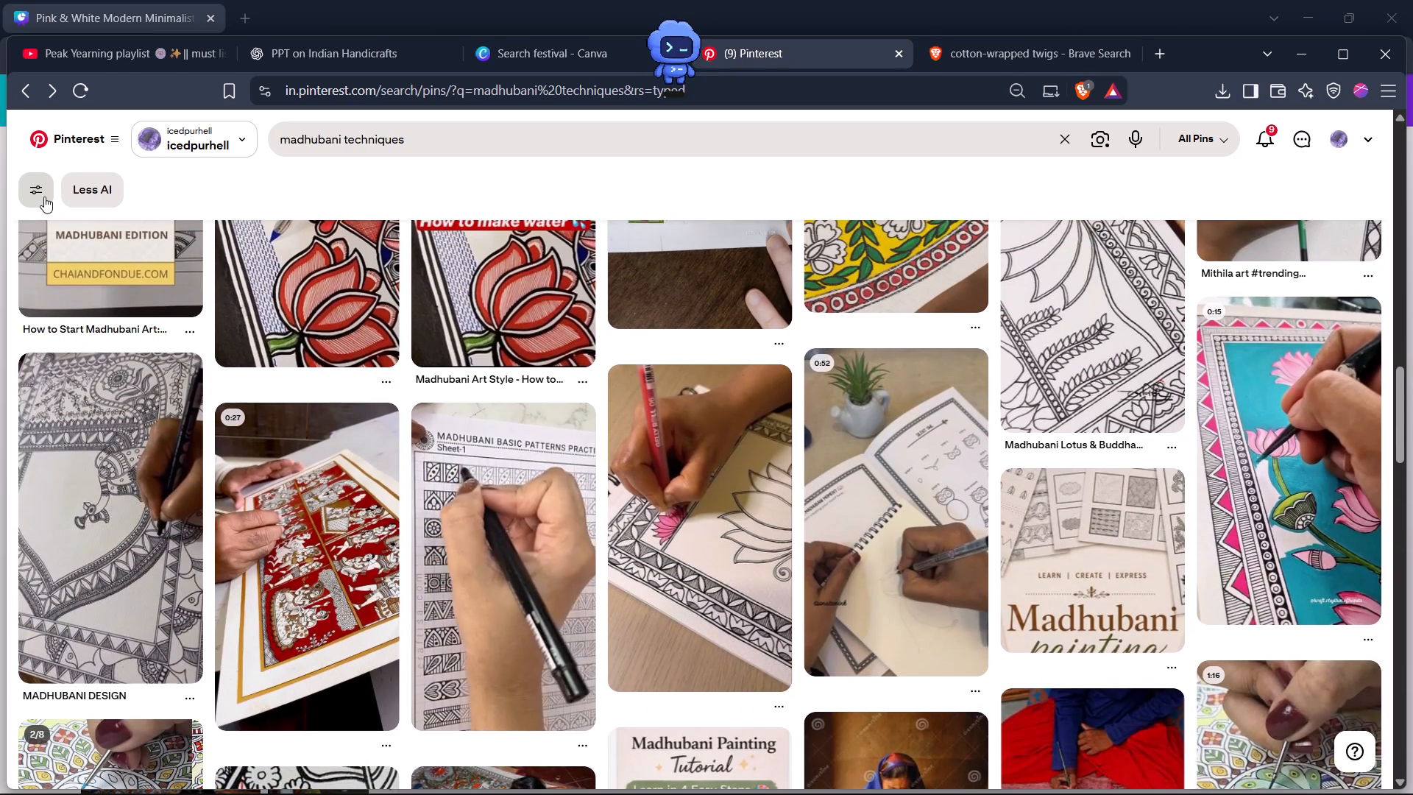
scroll(44, 197, "down", 4)
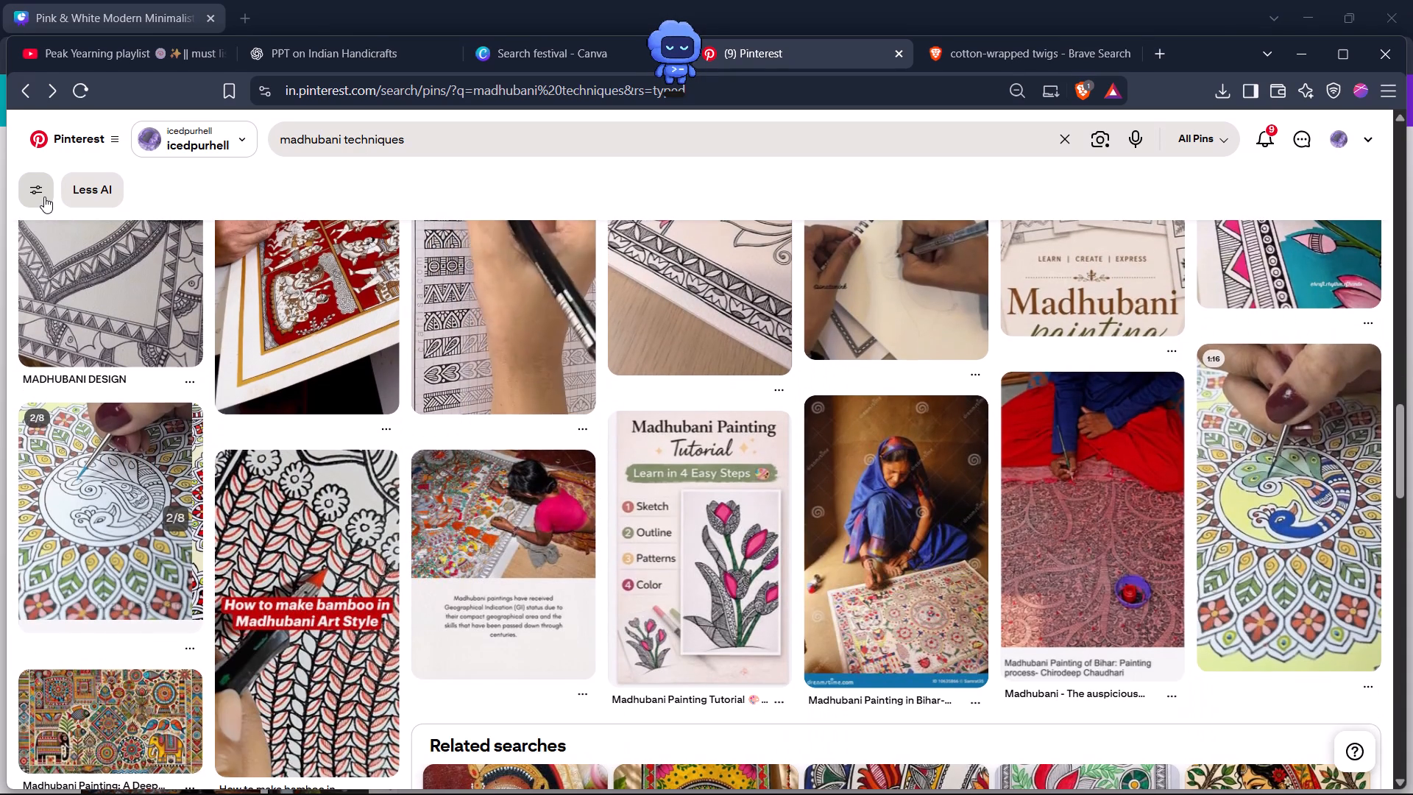
scroll(44, 197, "down", 1)
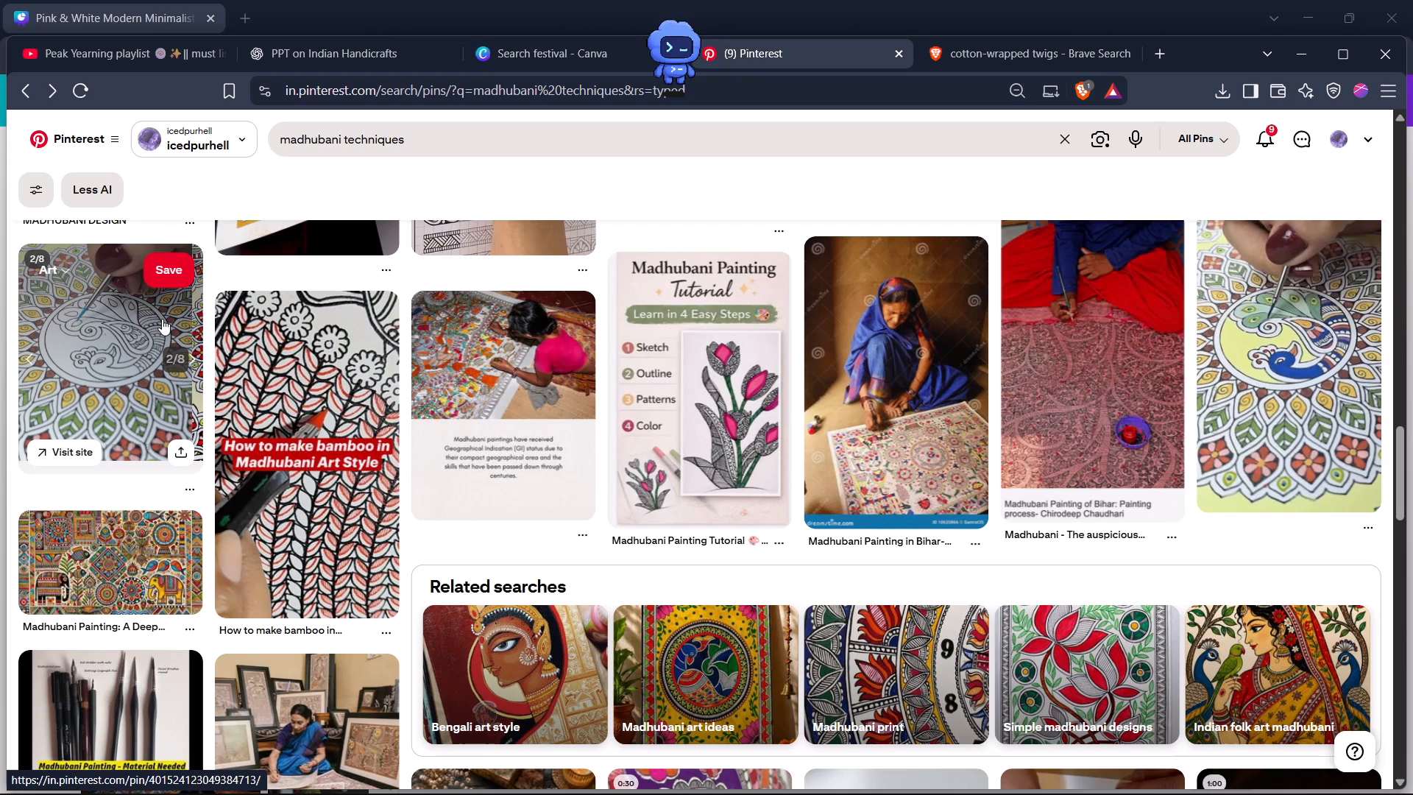
scroll(162, 319, "down", 3)
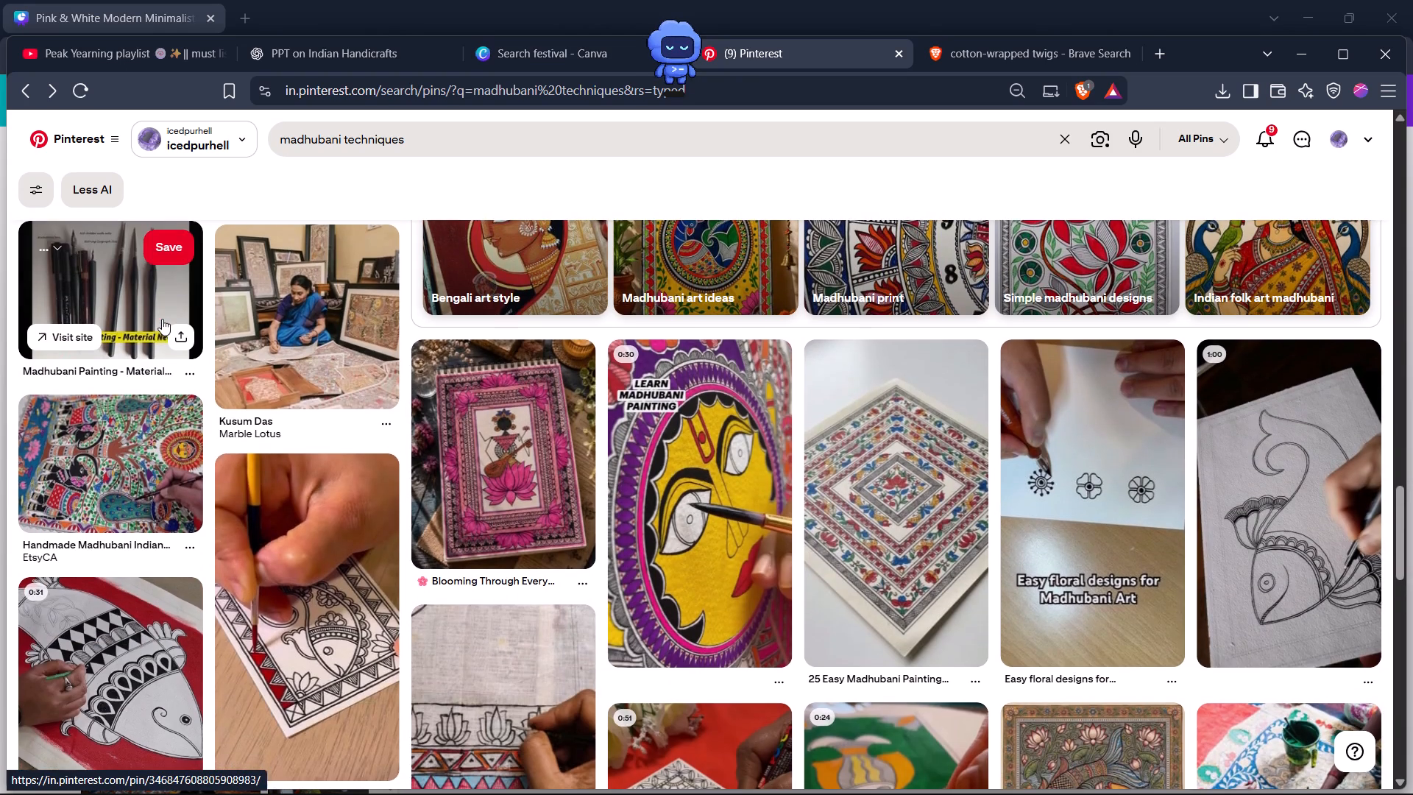
scroll(162, 319, "down", 1)
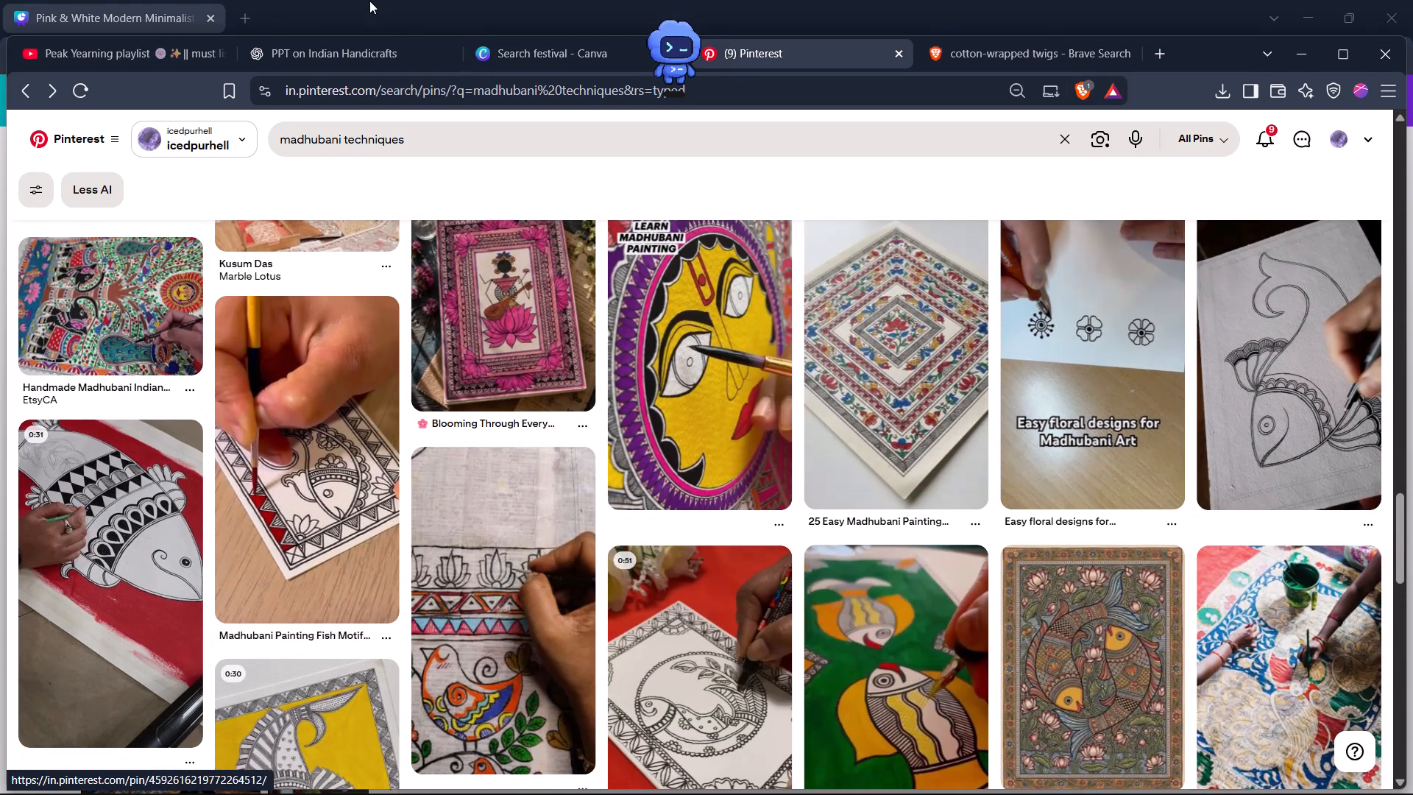
scroll(576, 332, "down", 3)
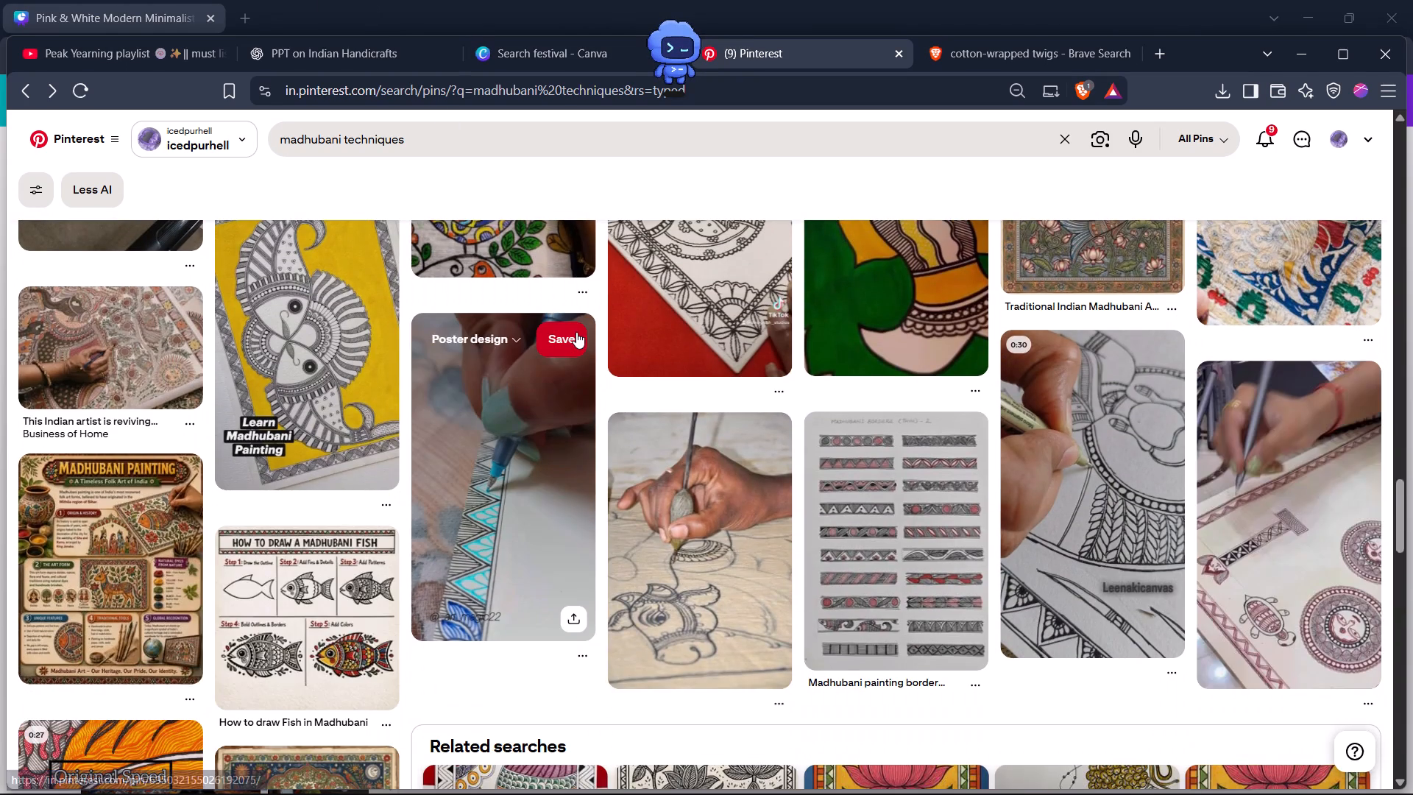
scroll(576, 332, "down", 5)
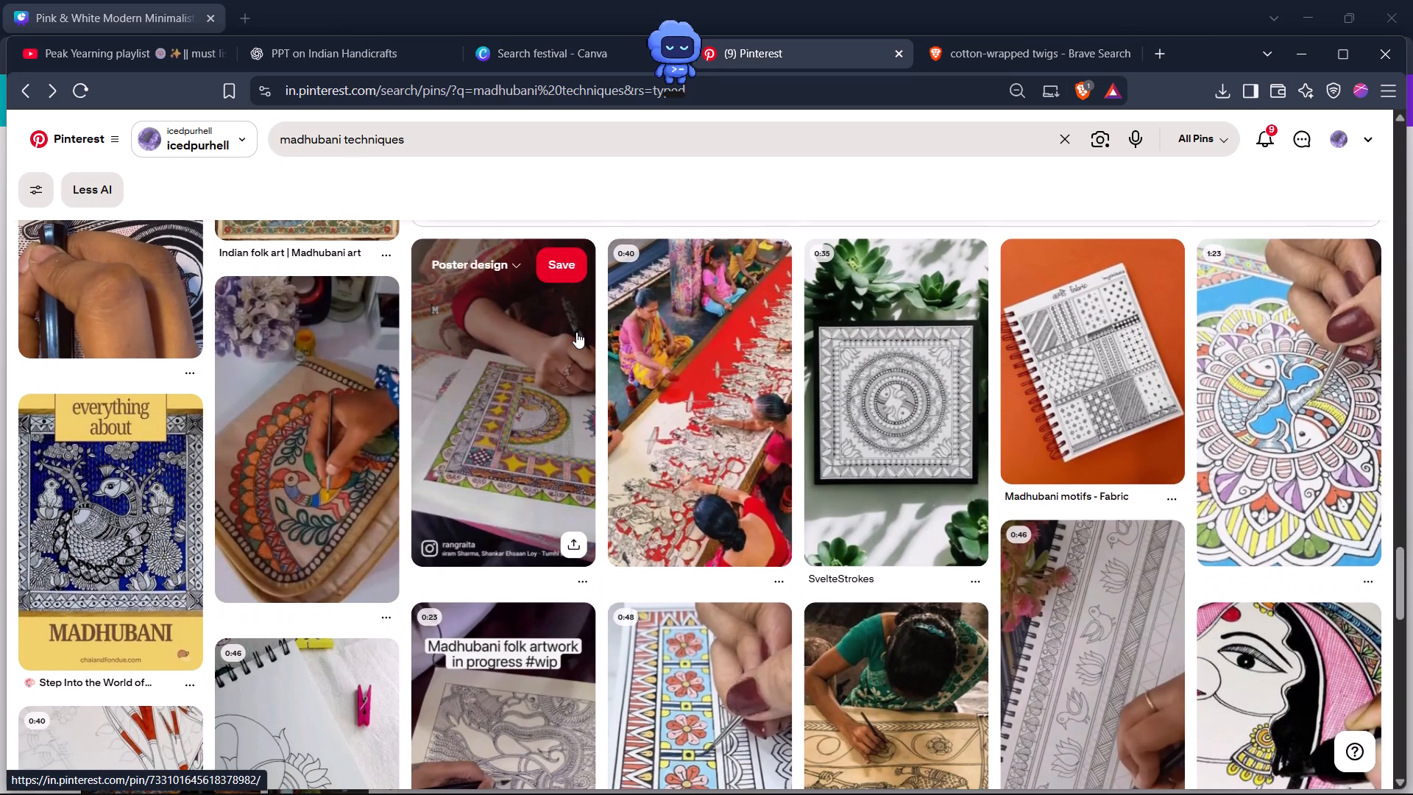
Open the pin of a hand painting a bird, and from its related pins open the lotus-border cloth painting above an orange bird.
left_click(350, 515)
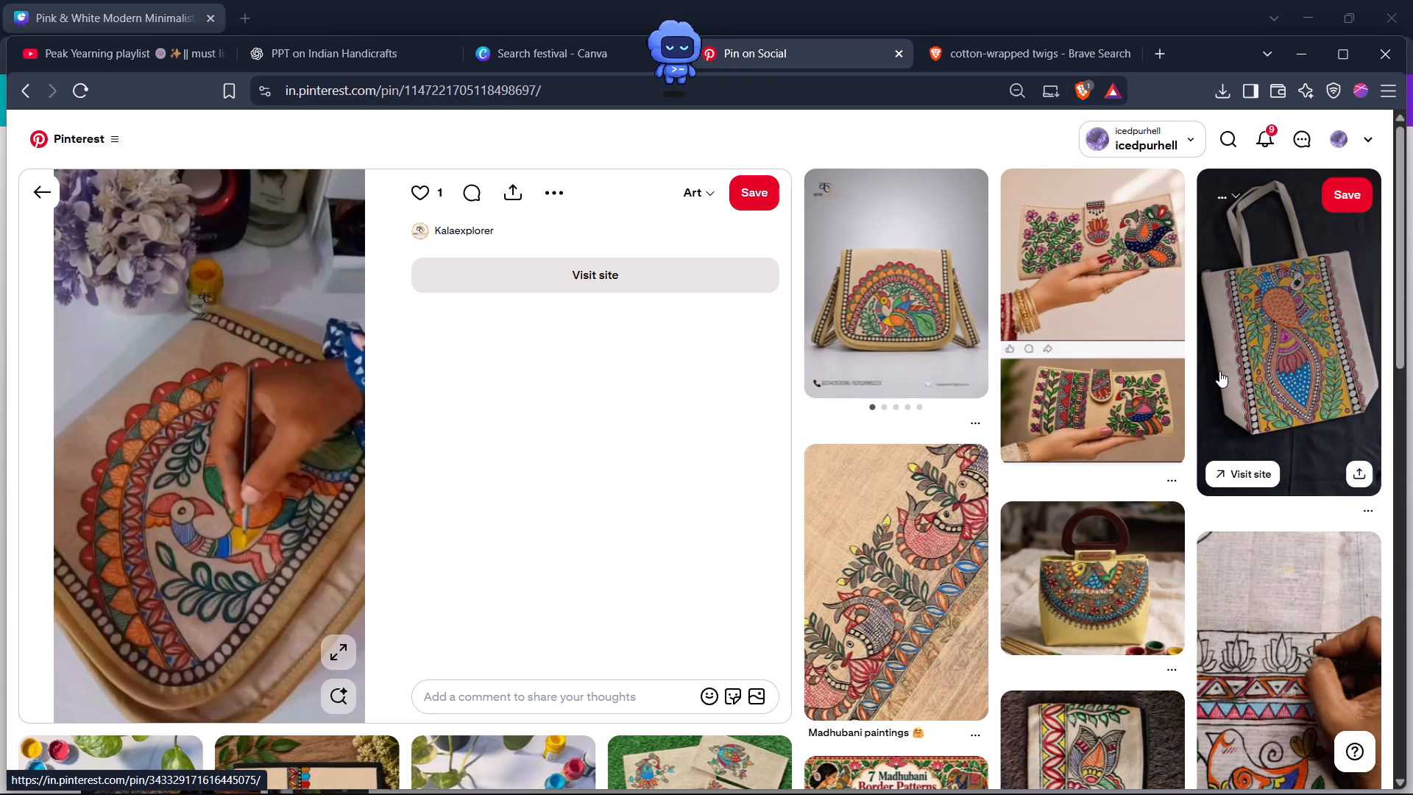
scroll(1116, 424, "down", 3)
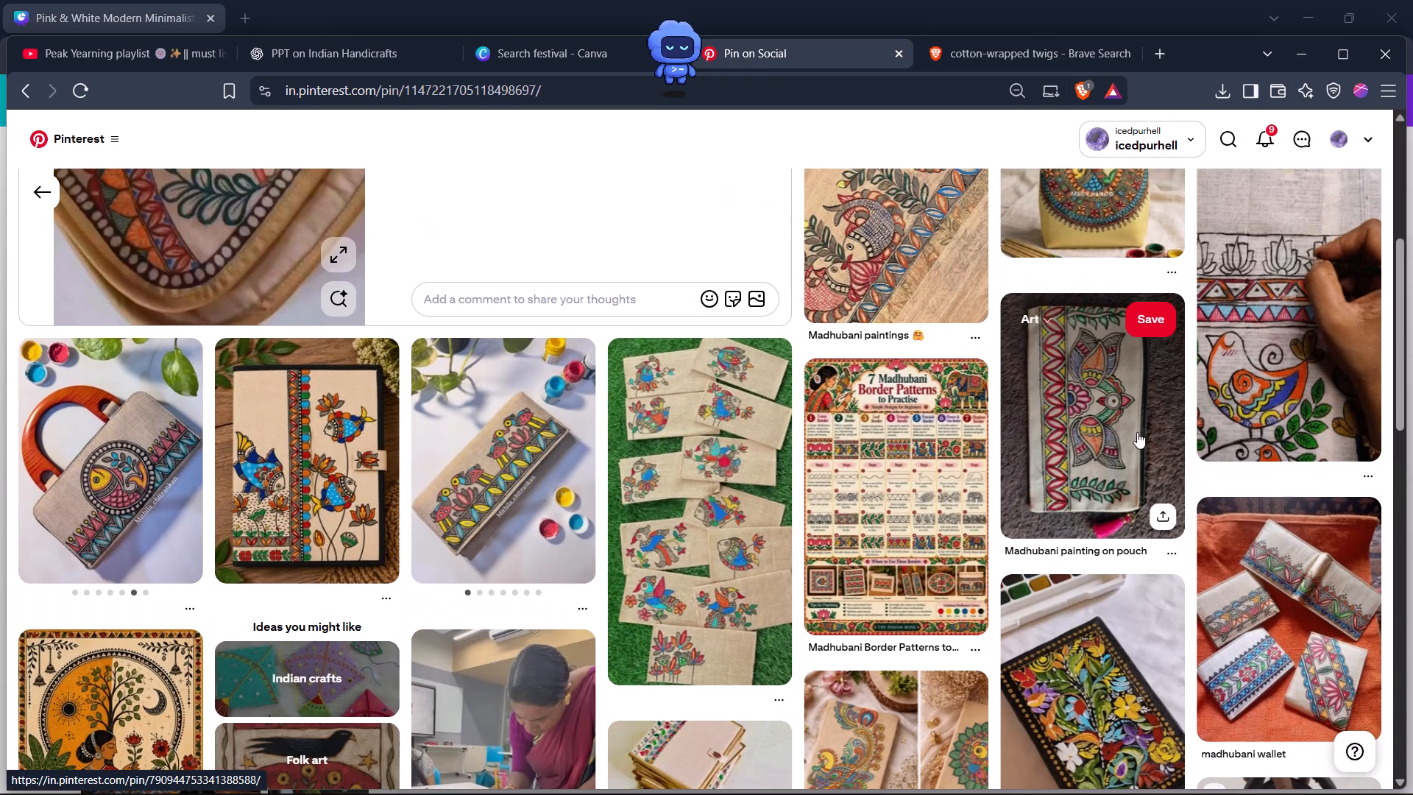
left_click(1235, 348)
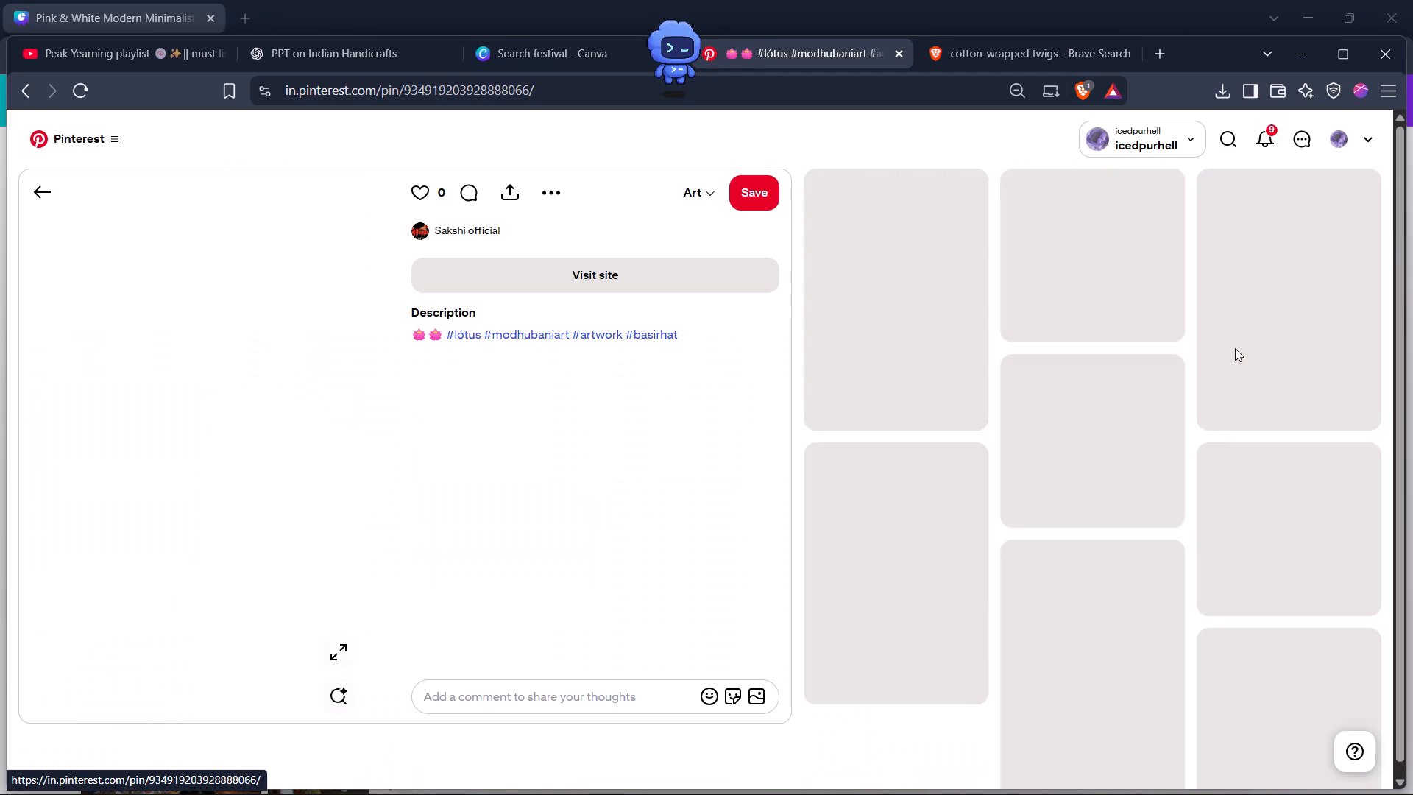
Replace the concert photo on the Characteristics and Themes slide with the Pinterest picture of a hand drawing a lotus border on cloth.
right_click(245, 400)
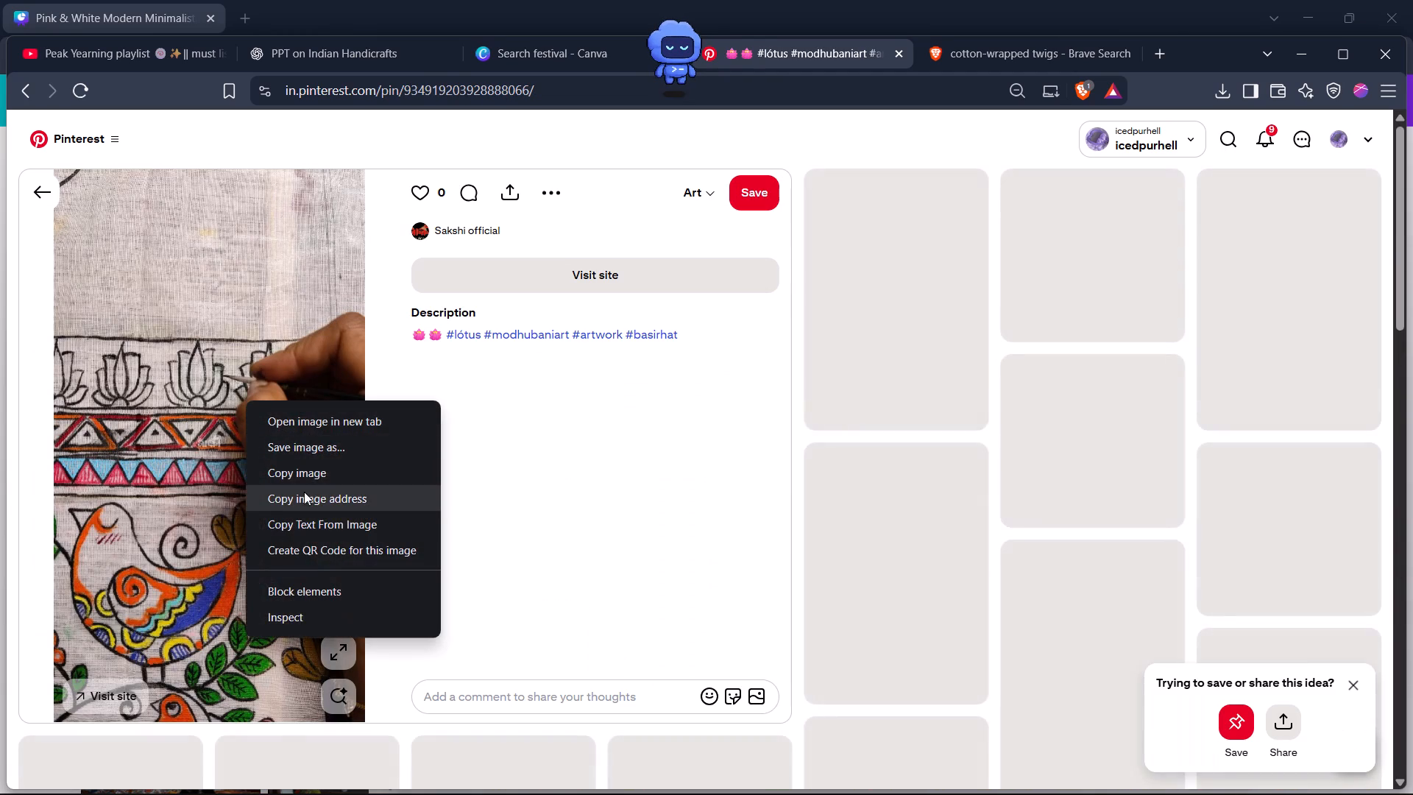
left_click(302, 479)
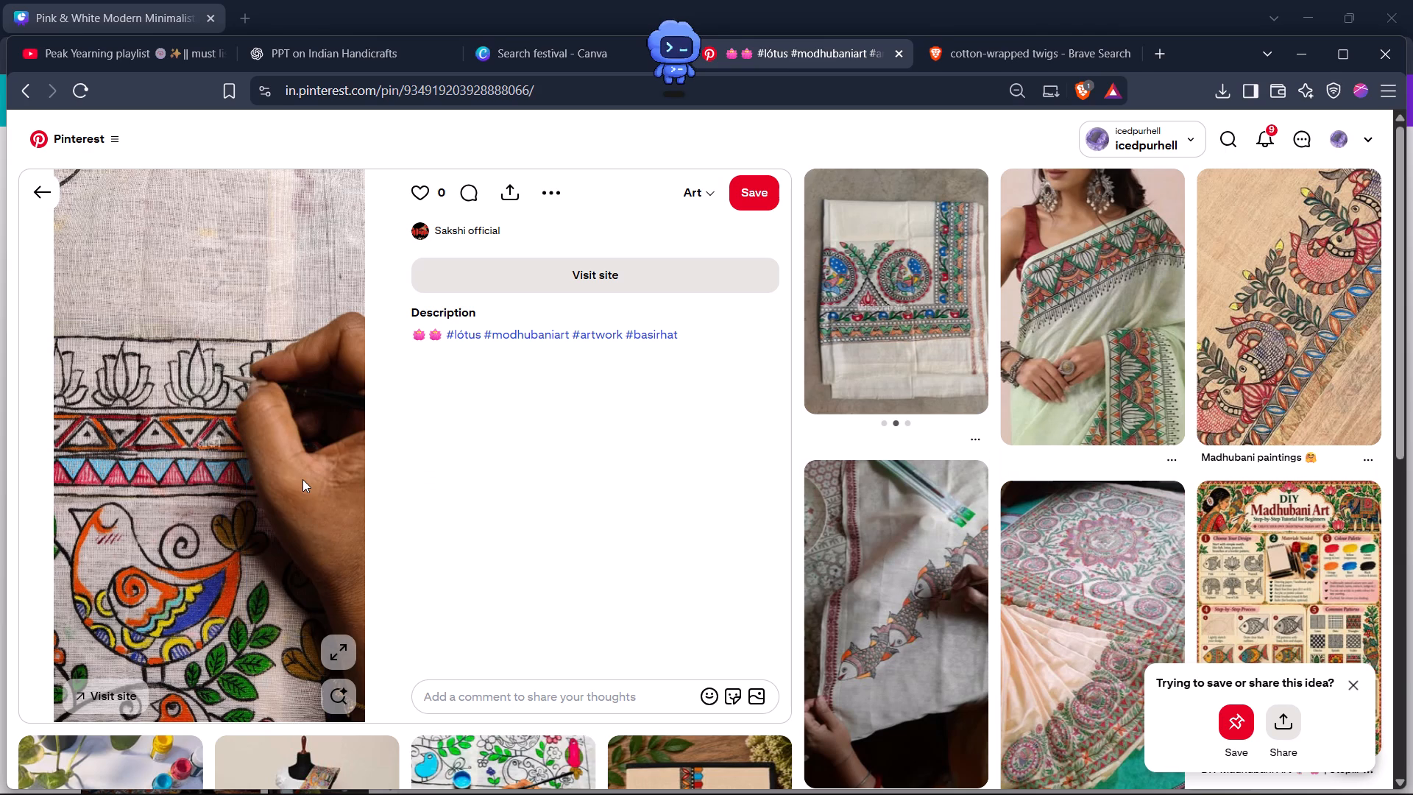
key("alt+Tab")
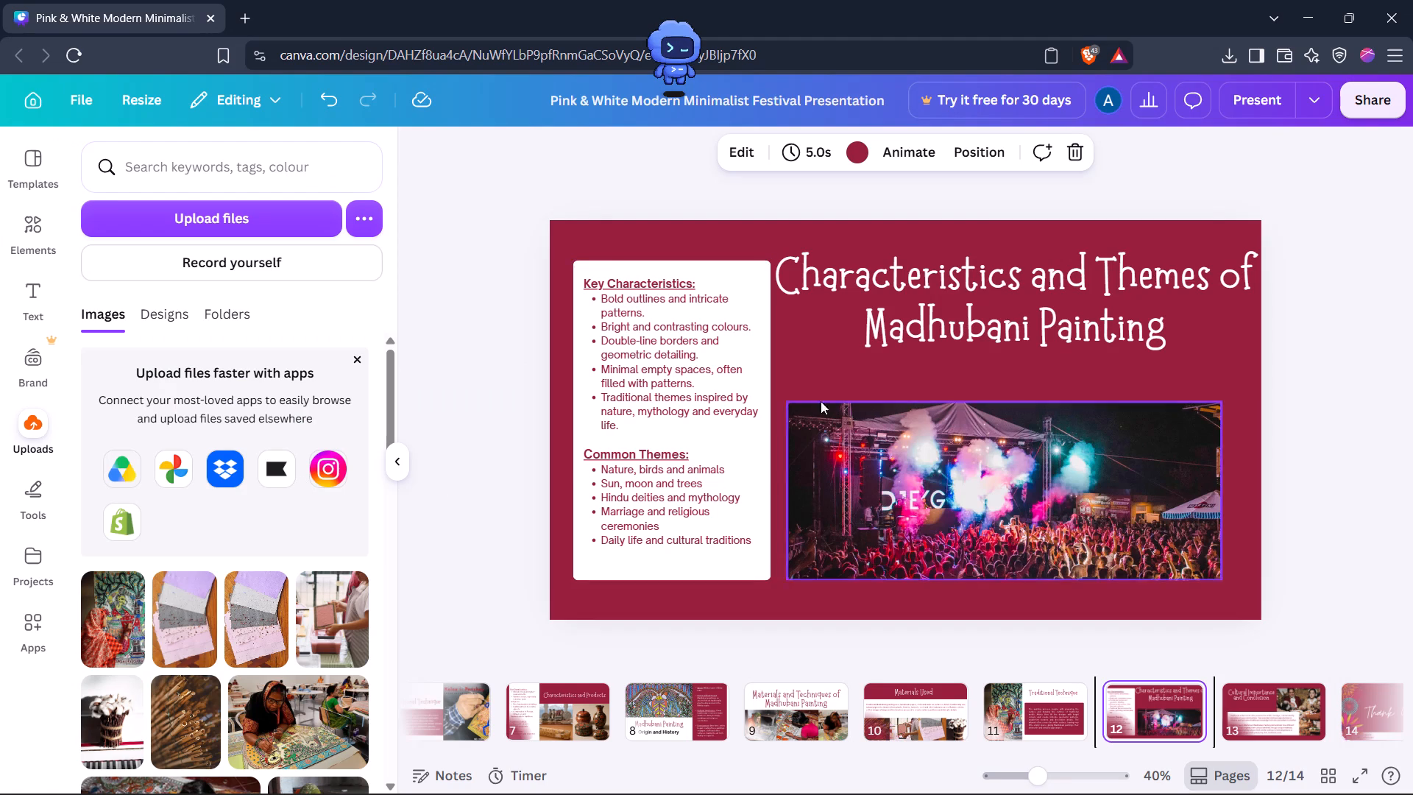
left_click(963, 467)
key("BackSpace")
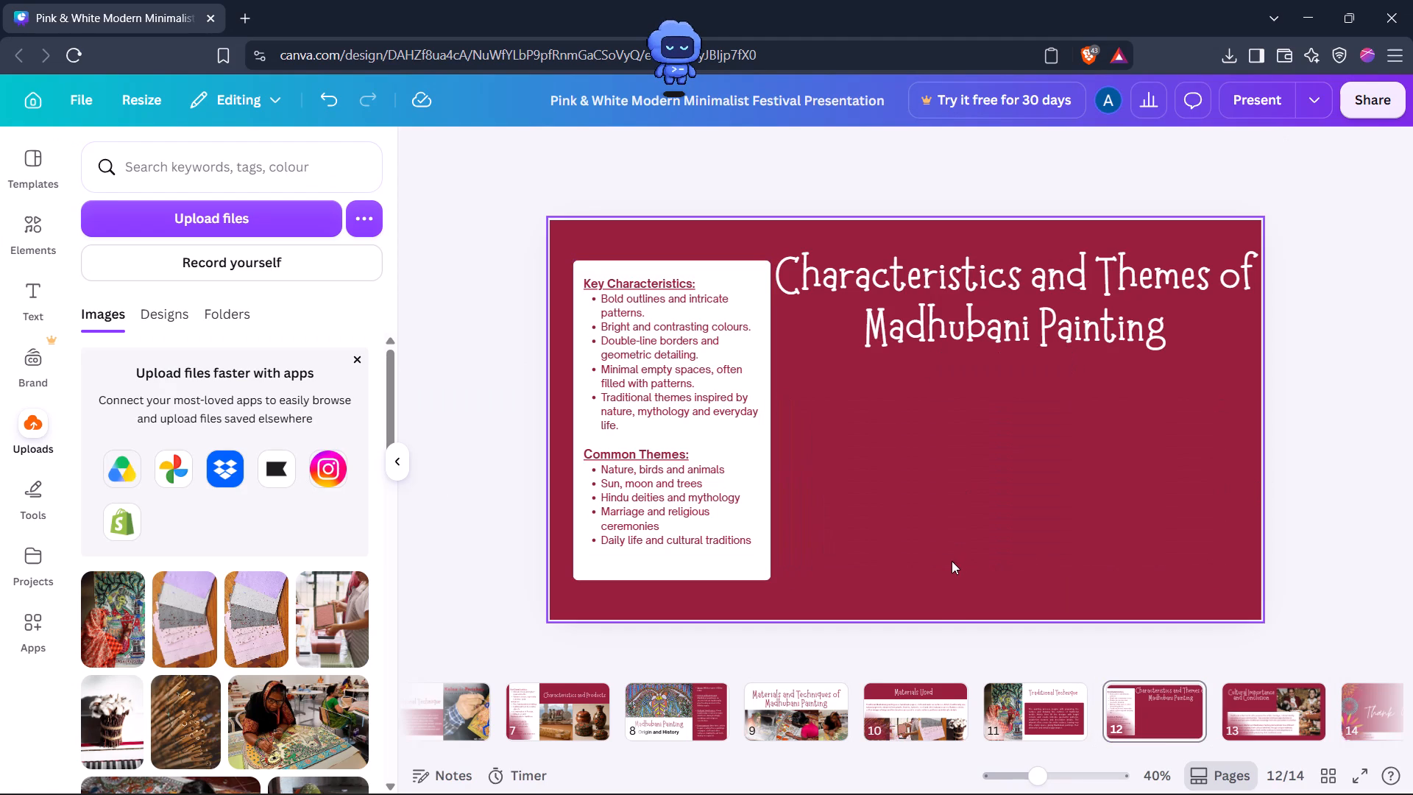
right_click(952, 561)
left_click(1033, 419)
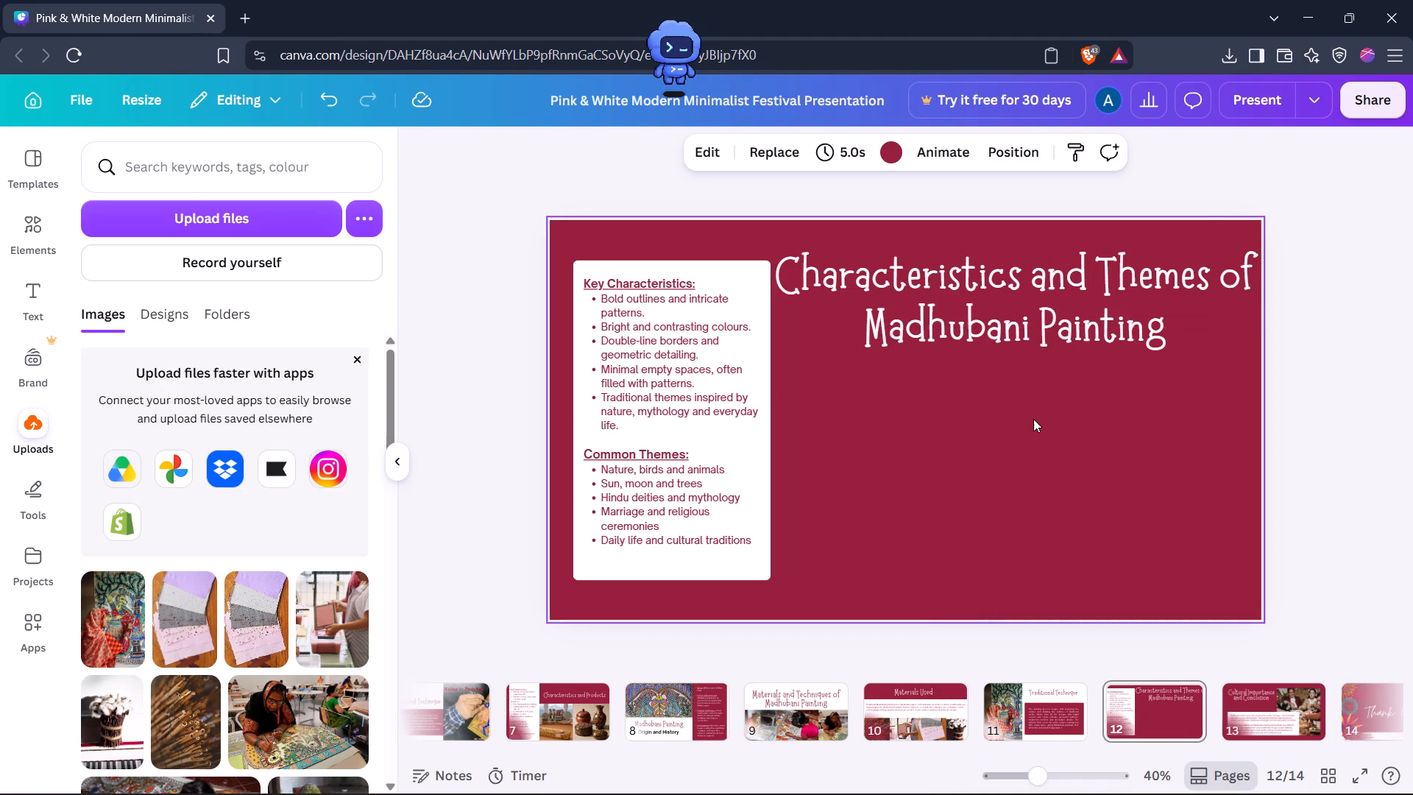
Crop the blank cloth off the top of the lotus-border picture and place it at the slide's bottom edge, beside the text box.
double_click(943, 438)
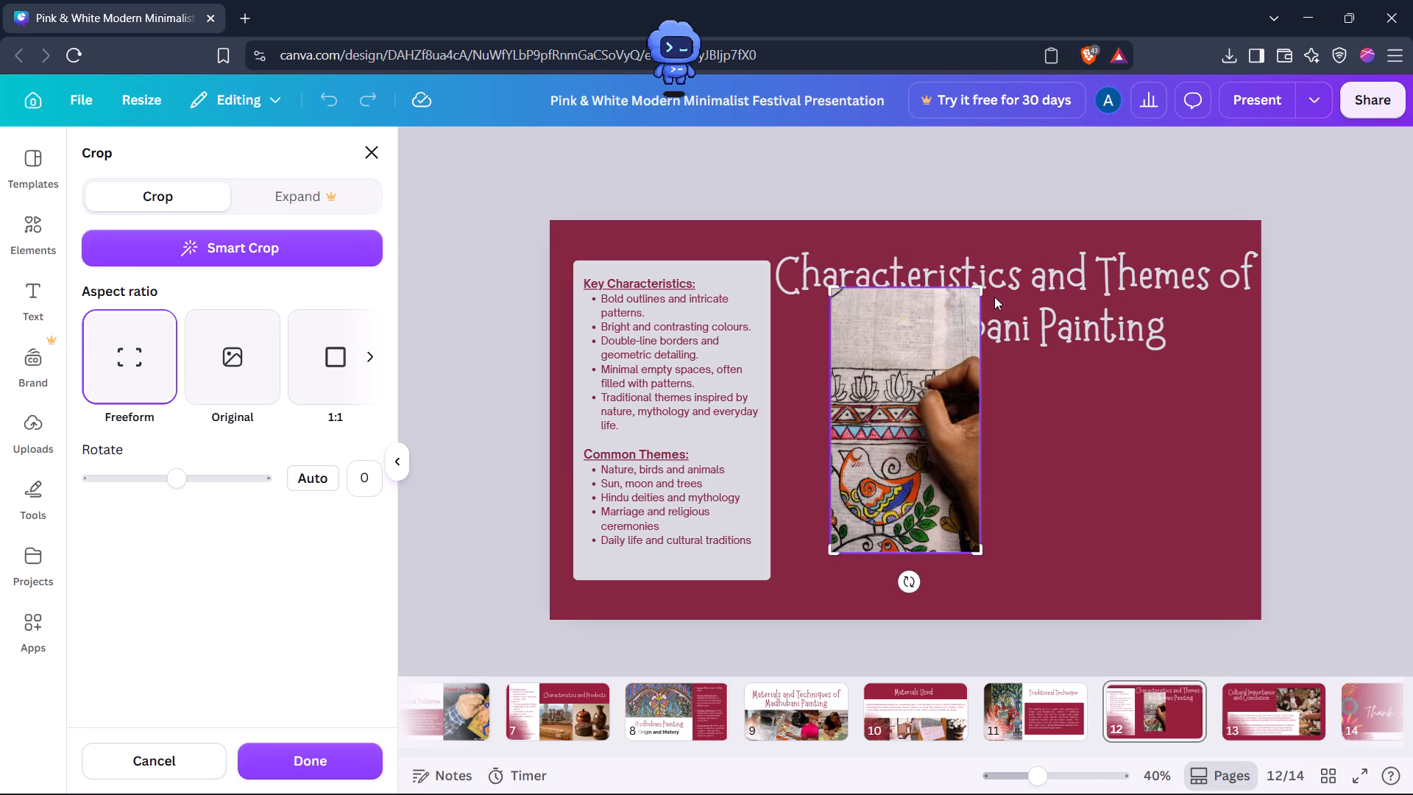
left_click_drag(977, 289, 996, 359)
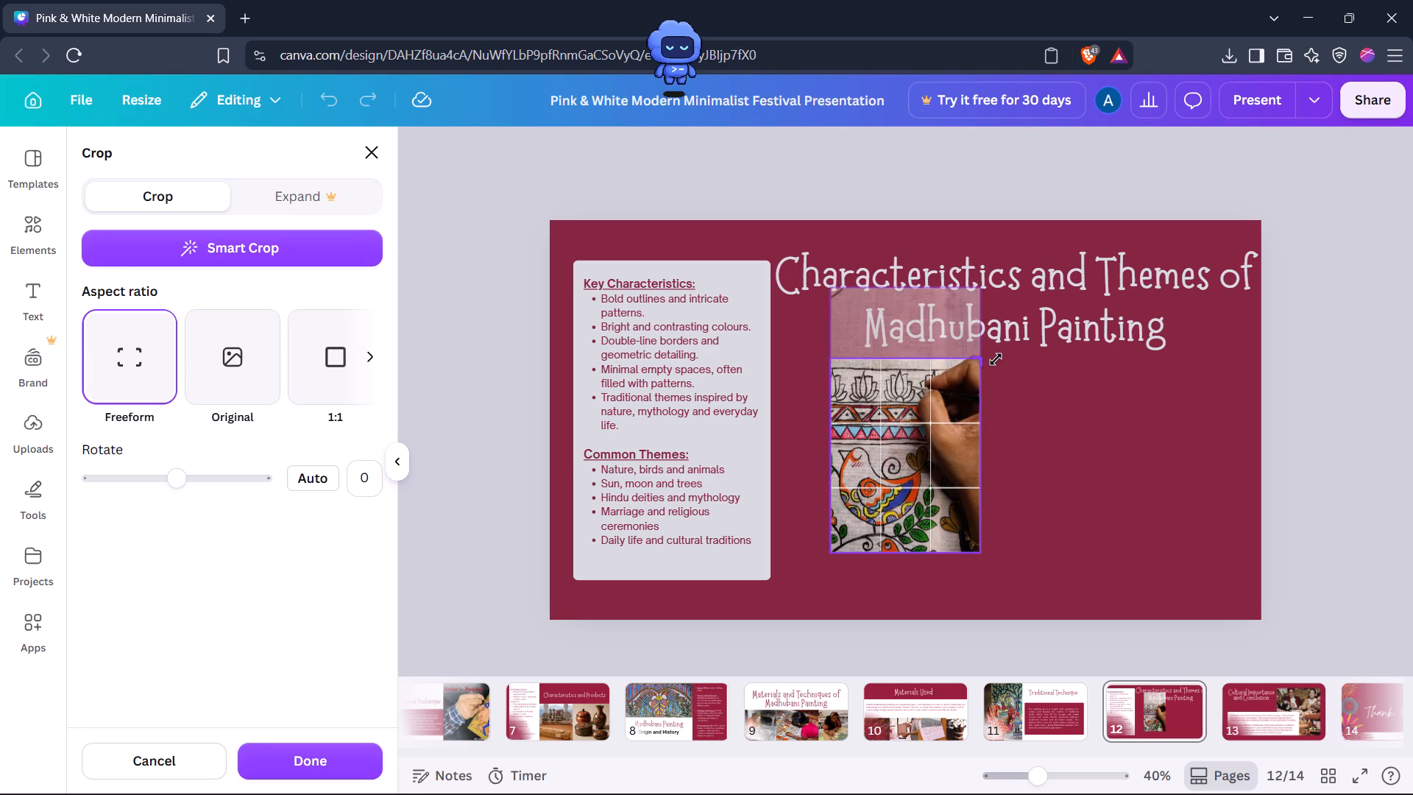
left_click_drag(996, 359, 1008, 352)
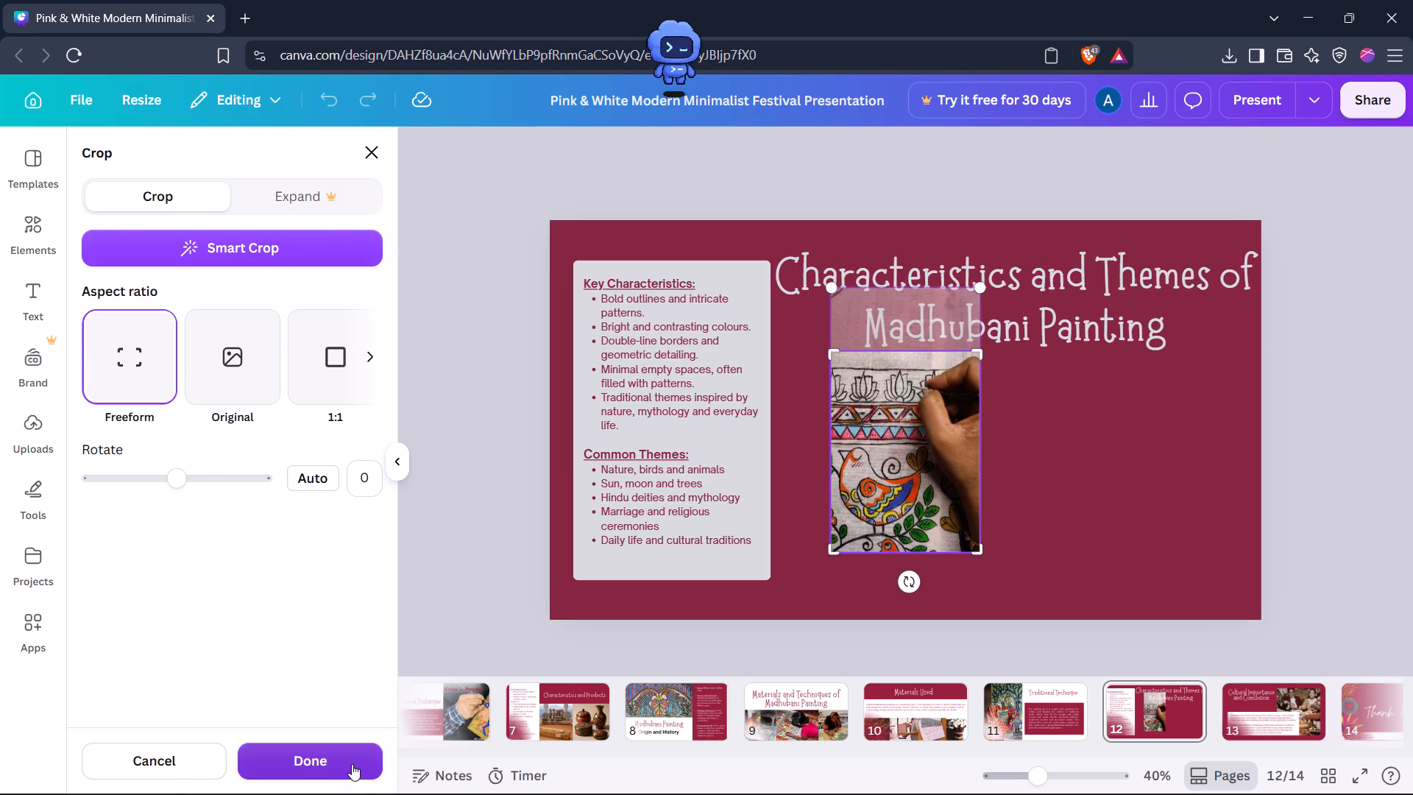
left_click(352, 764)
left_click_drag(884, 487, 858, 523)
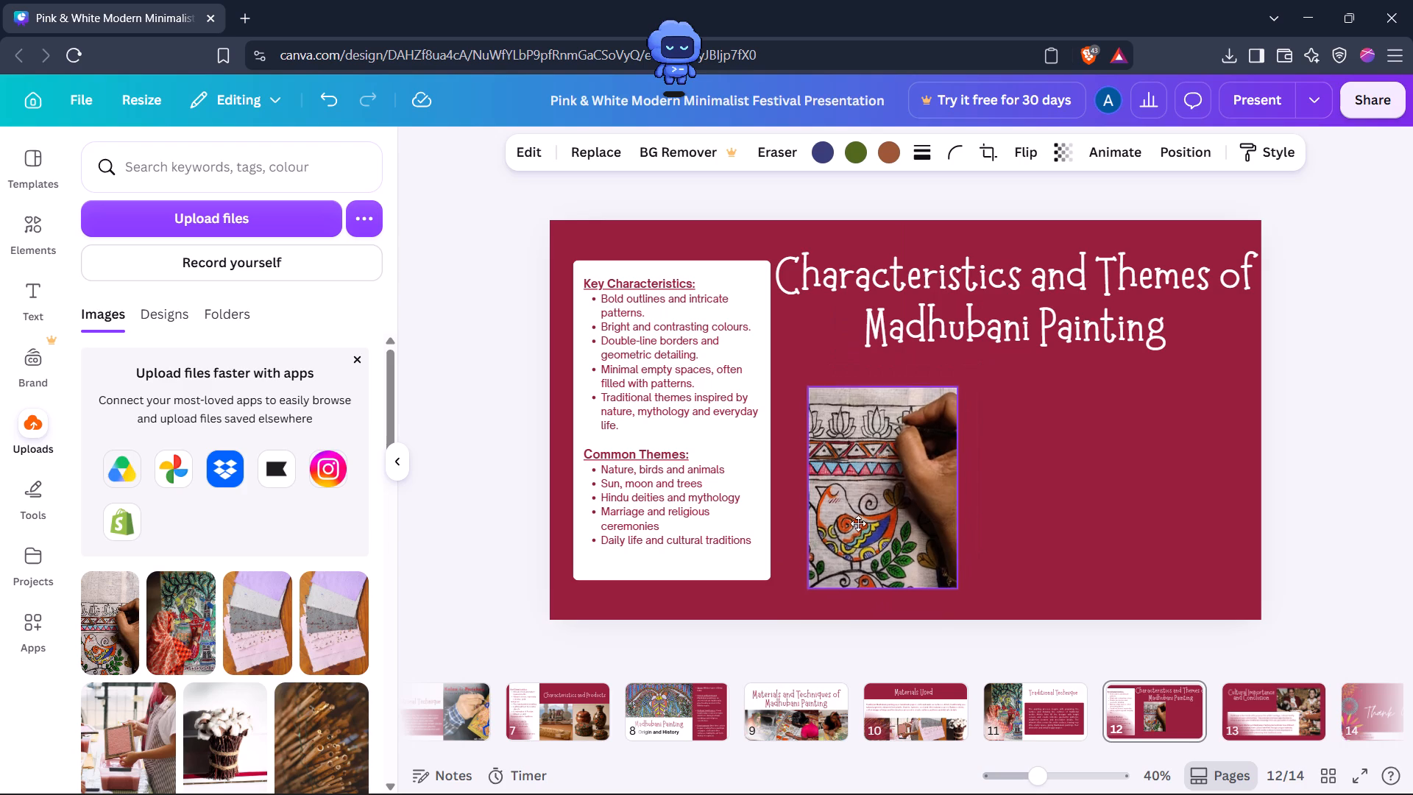
left_click_drag(858, 523, 849, 548)
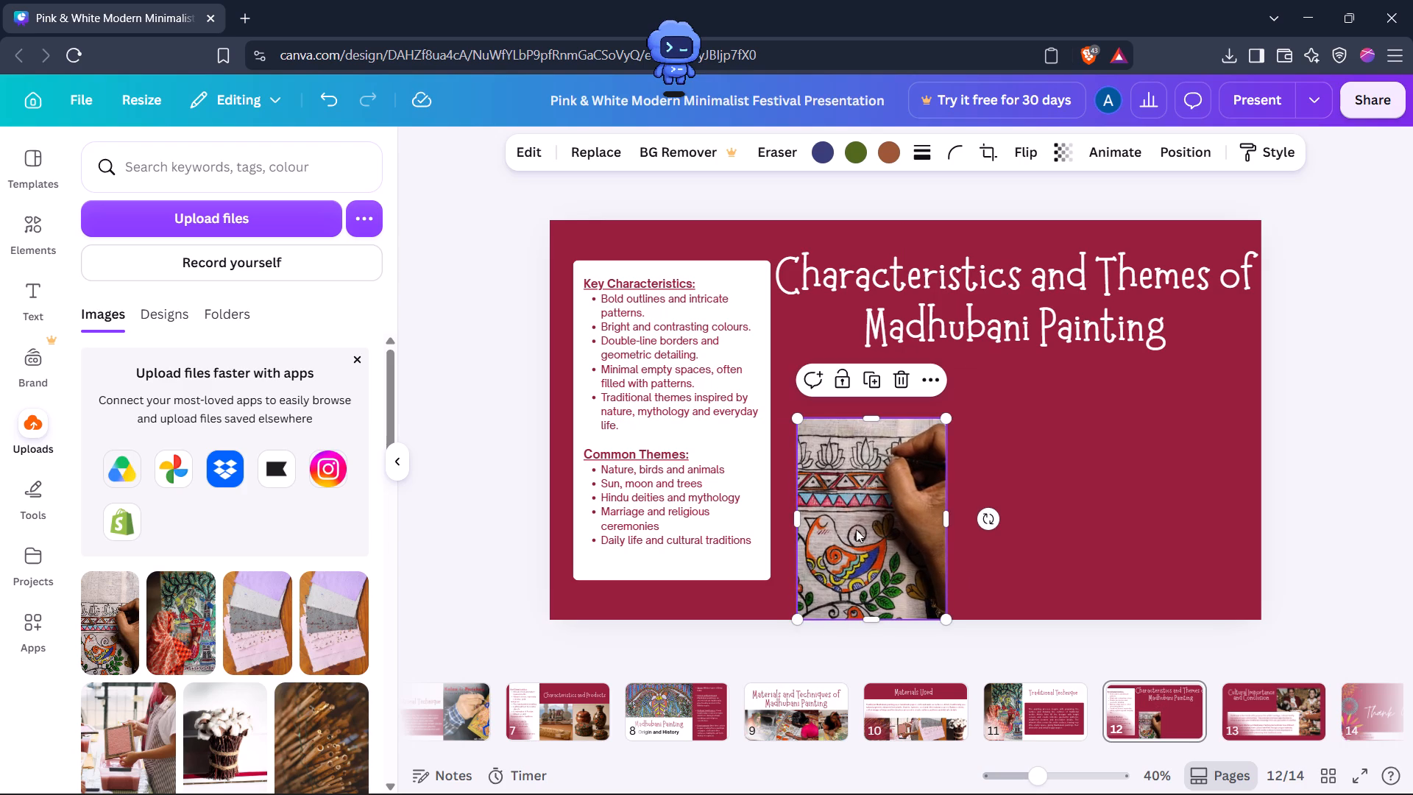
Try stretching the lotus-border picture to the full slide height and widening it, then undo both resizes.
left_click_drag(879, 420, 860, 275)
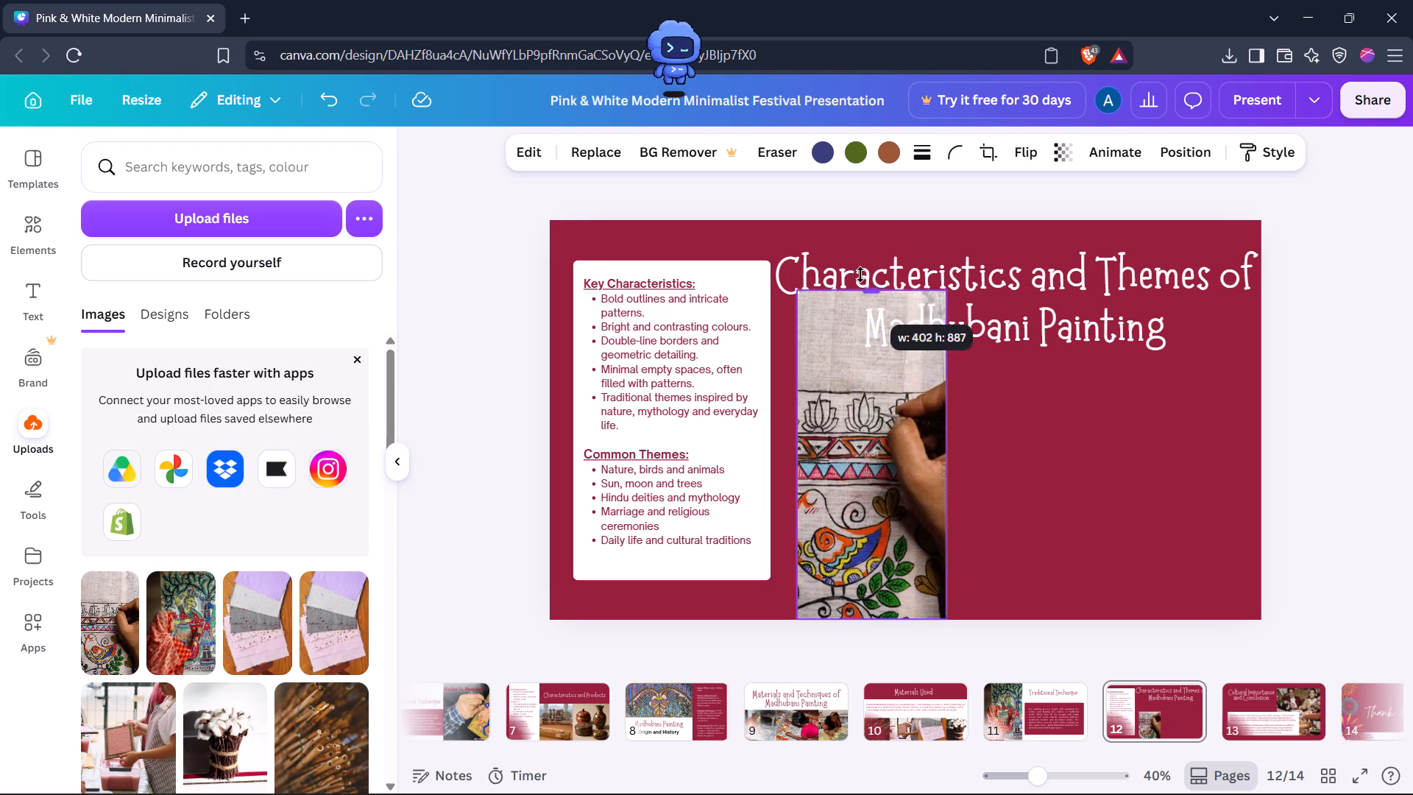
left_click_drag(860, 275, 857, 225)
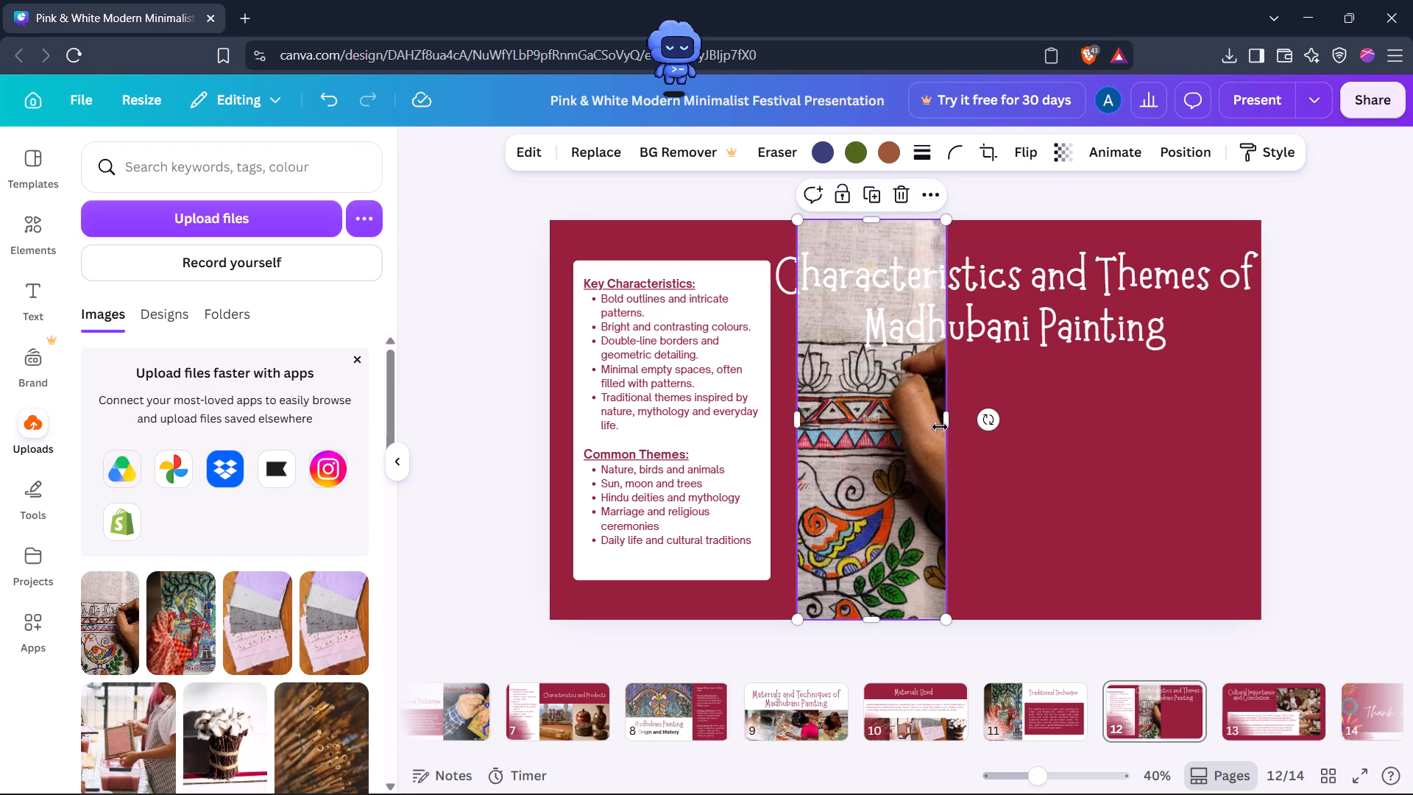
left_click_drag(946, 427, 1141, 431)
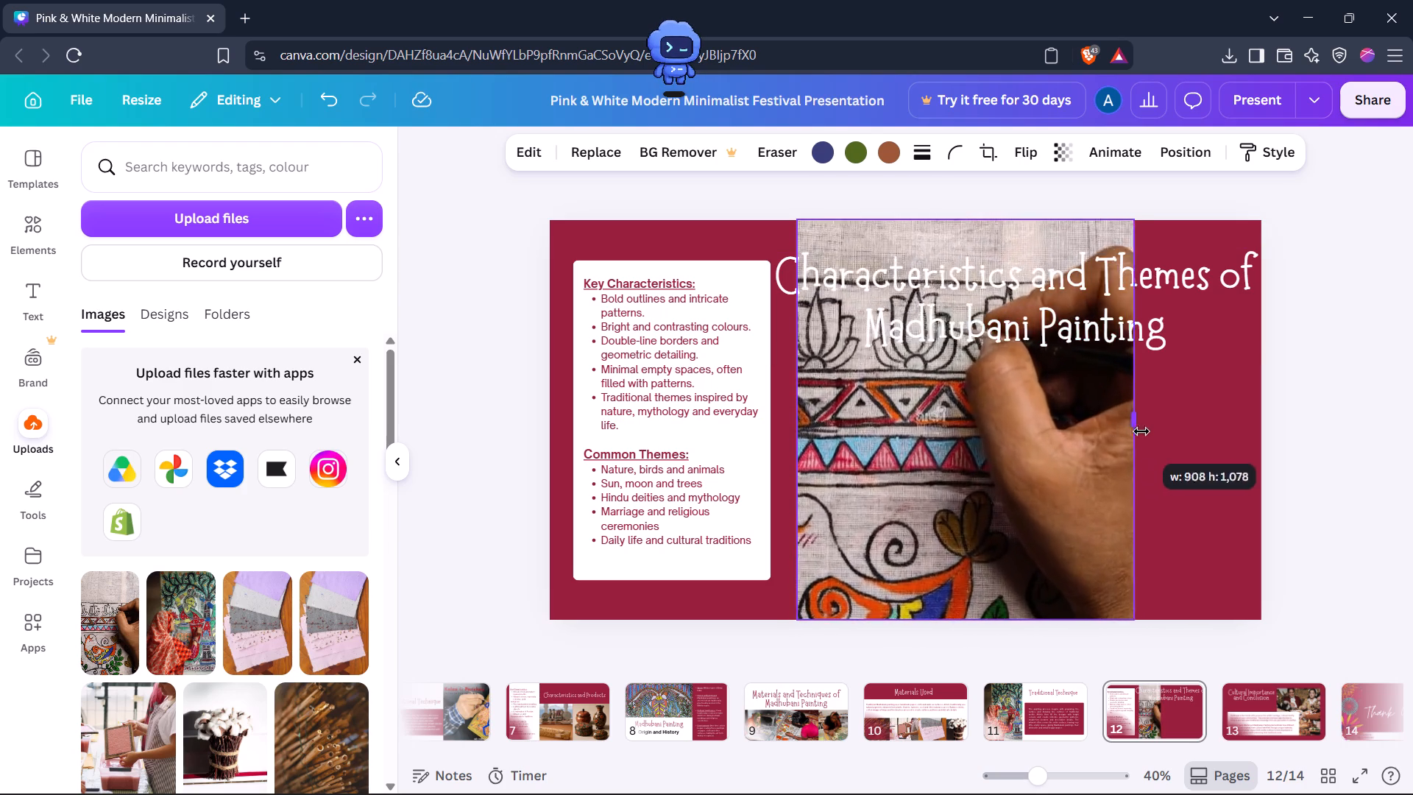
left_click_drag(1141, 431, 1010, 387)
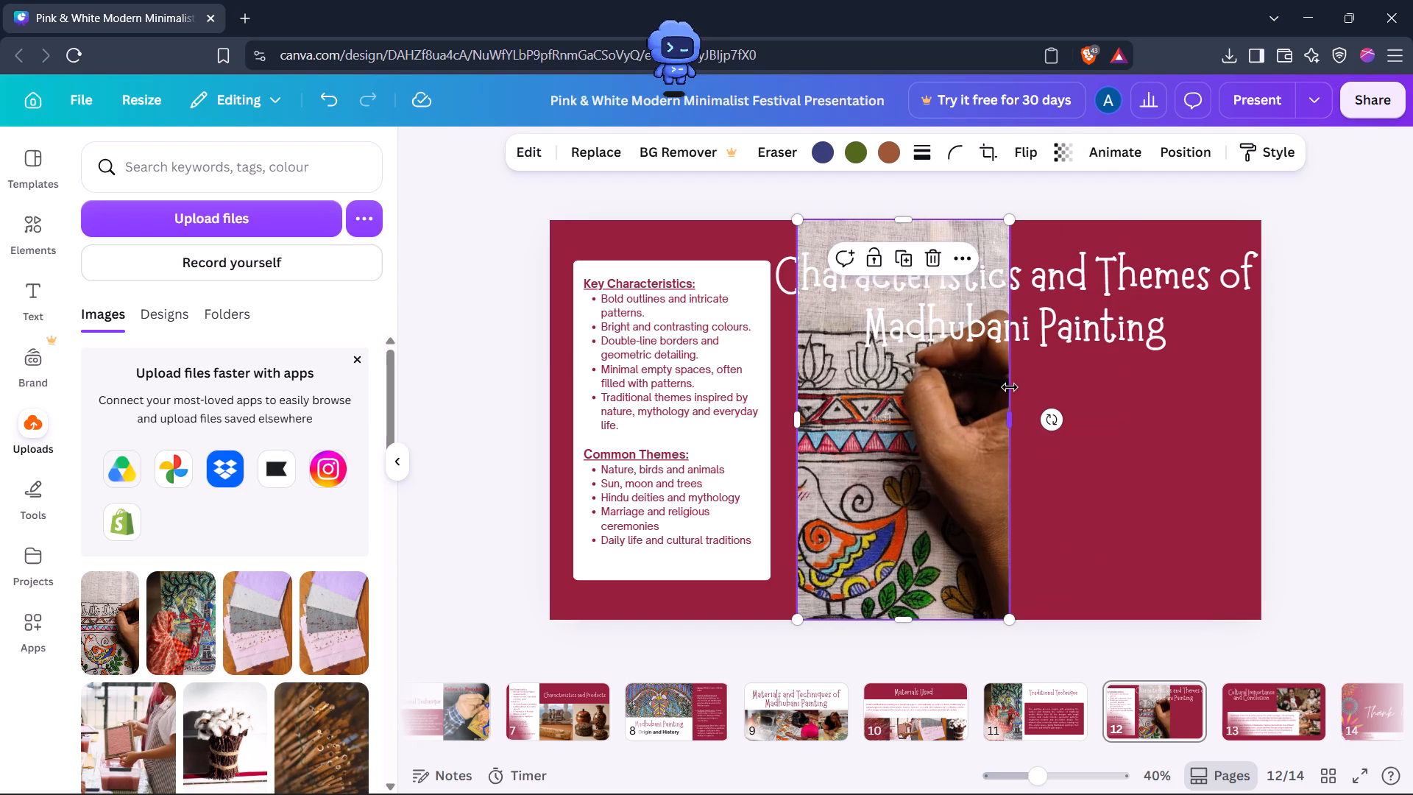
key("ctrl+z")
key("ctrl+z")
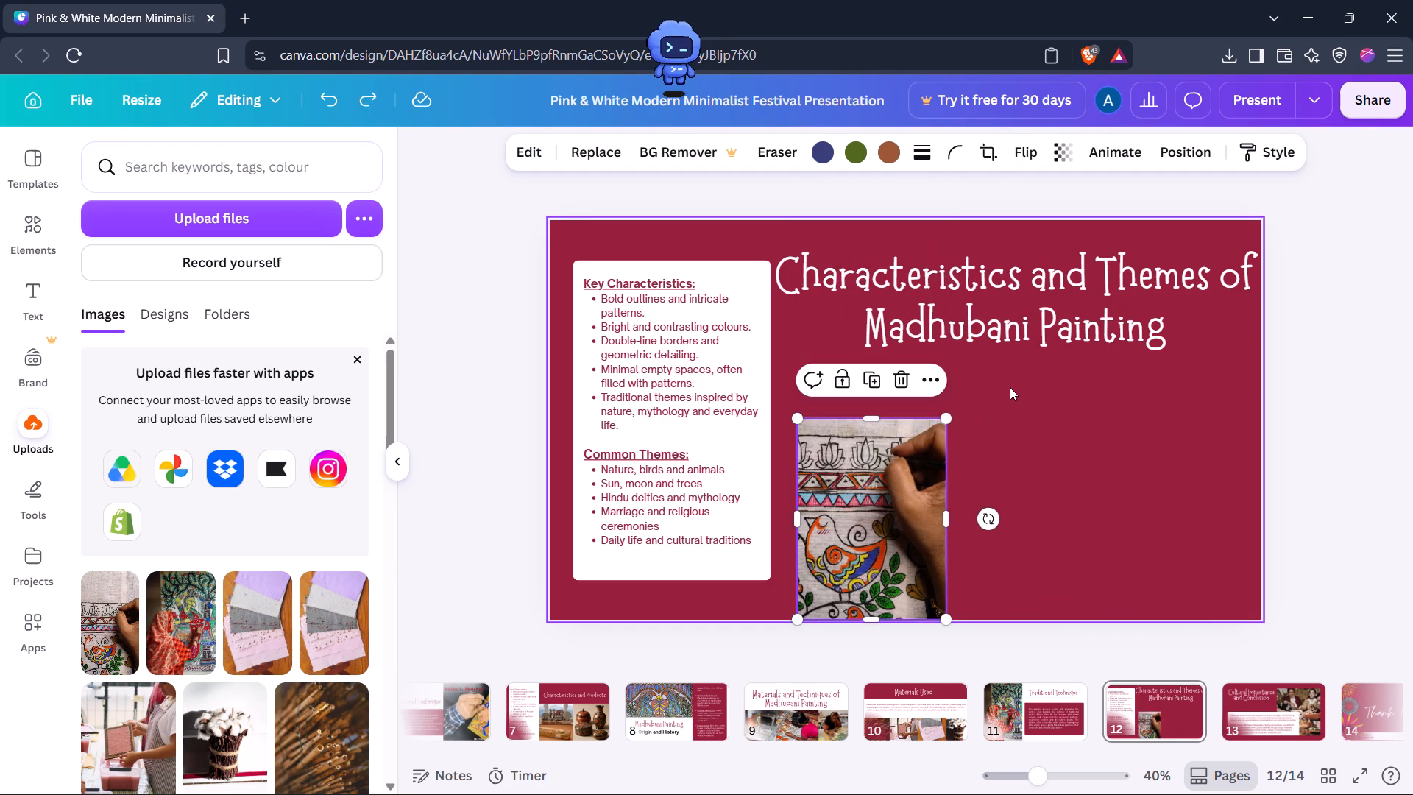
Browse the related Pinterest pins and the "madhubani techniques" results for a second picture suited to the Characteristics and Themes slide.
key("alt+Tab")
scroll(1010, 387, "down", 2)
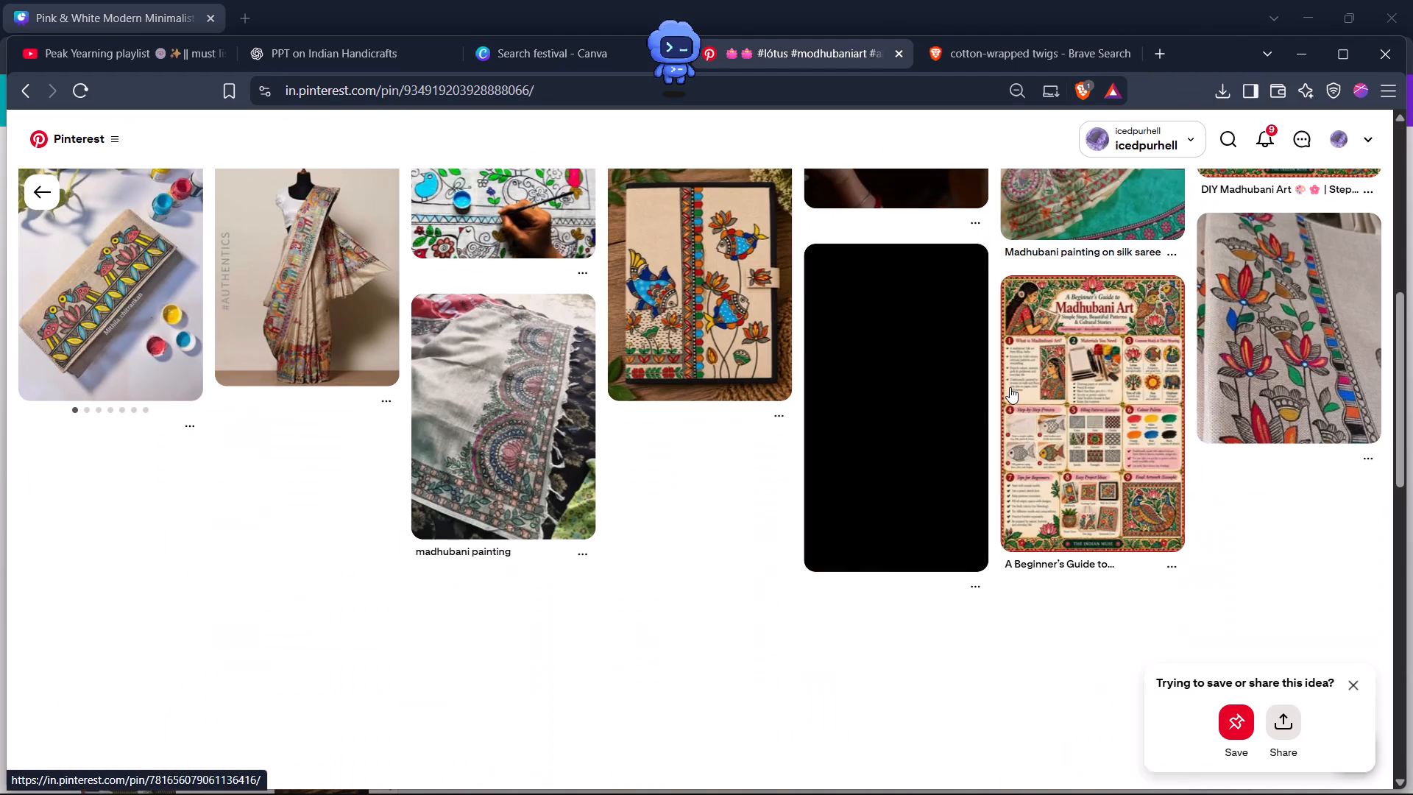
scroll(1010, 387, "down", 2)
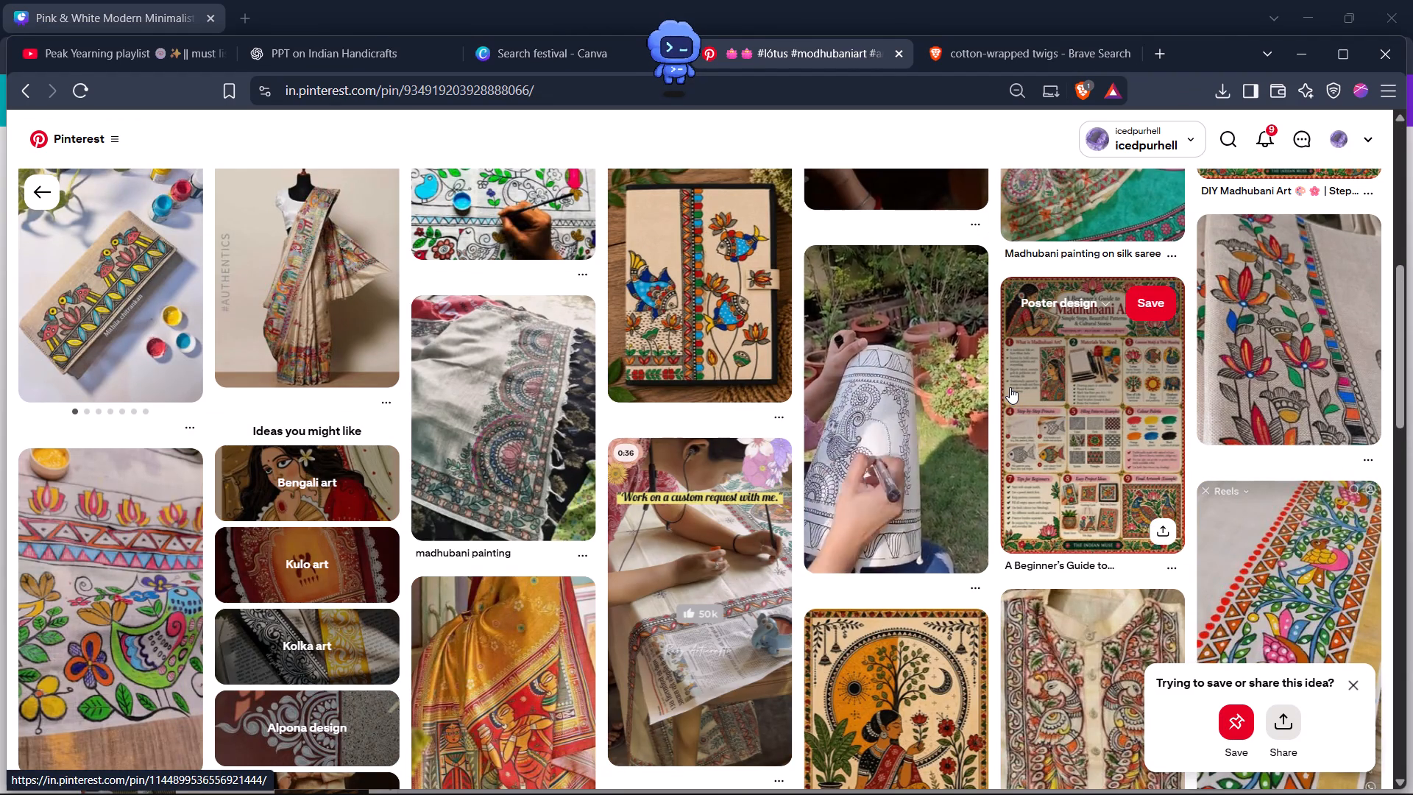
scroll(1010, 387, "up", 1)
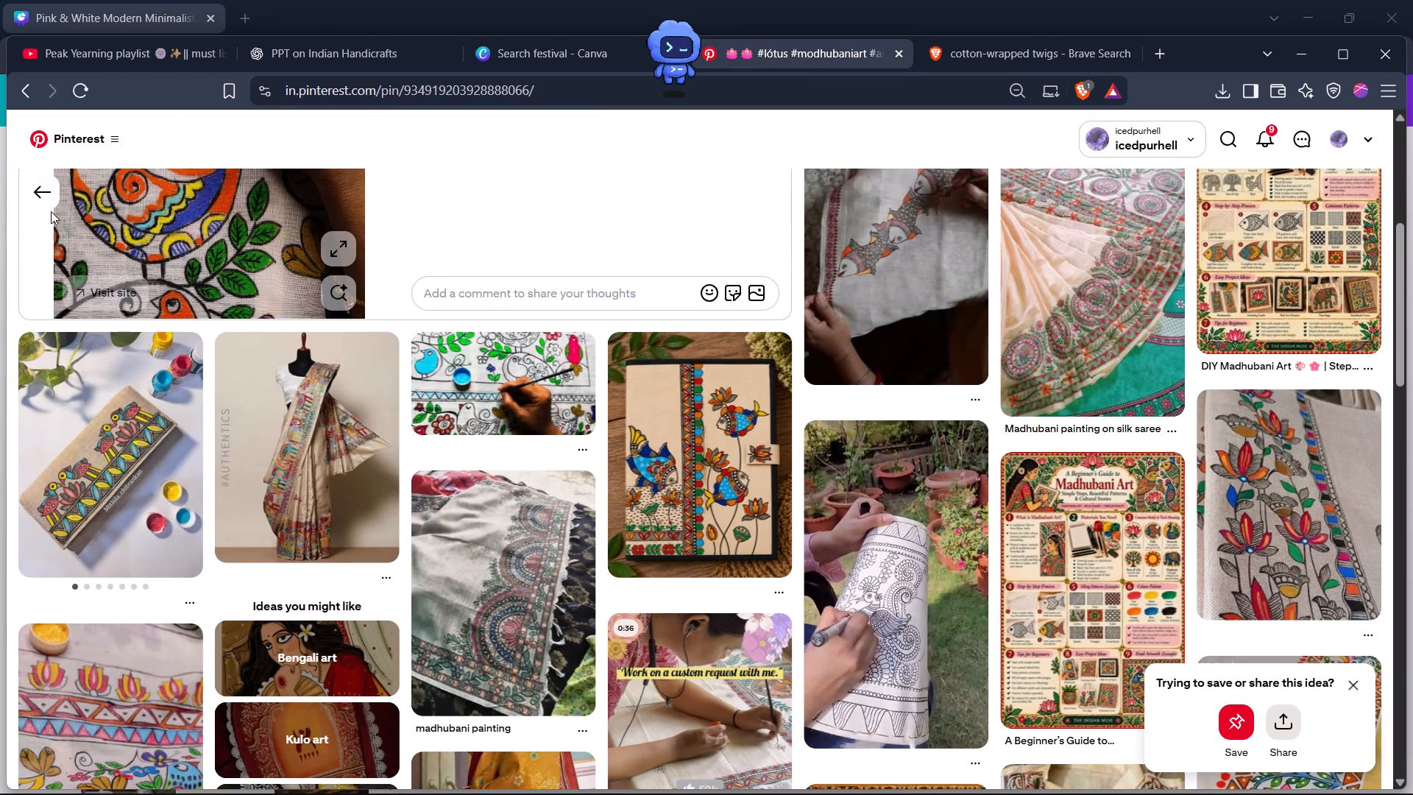
left_click(32, 192)
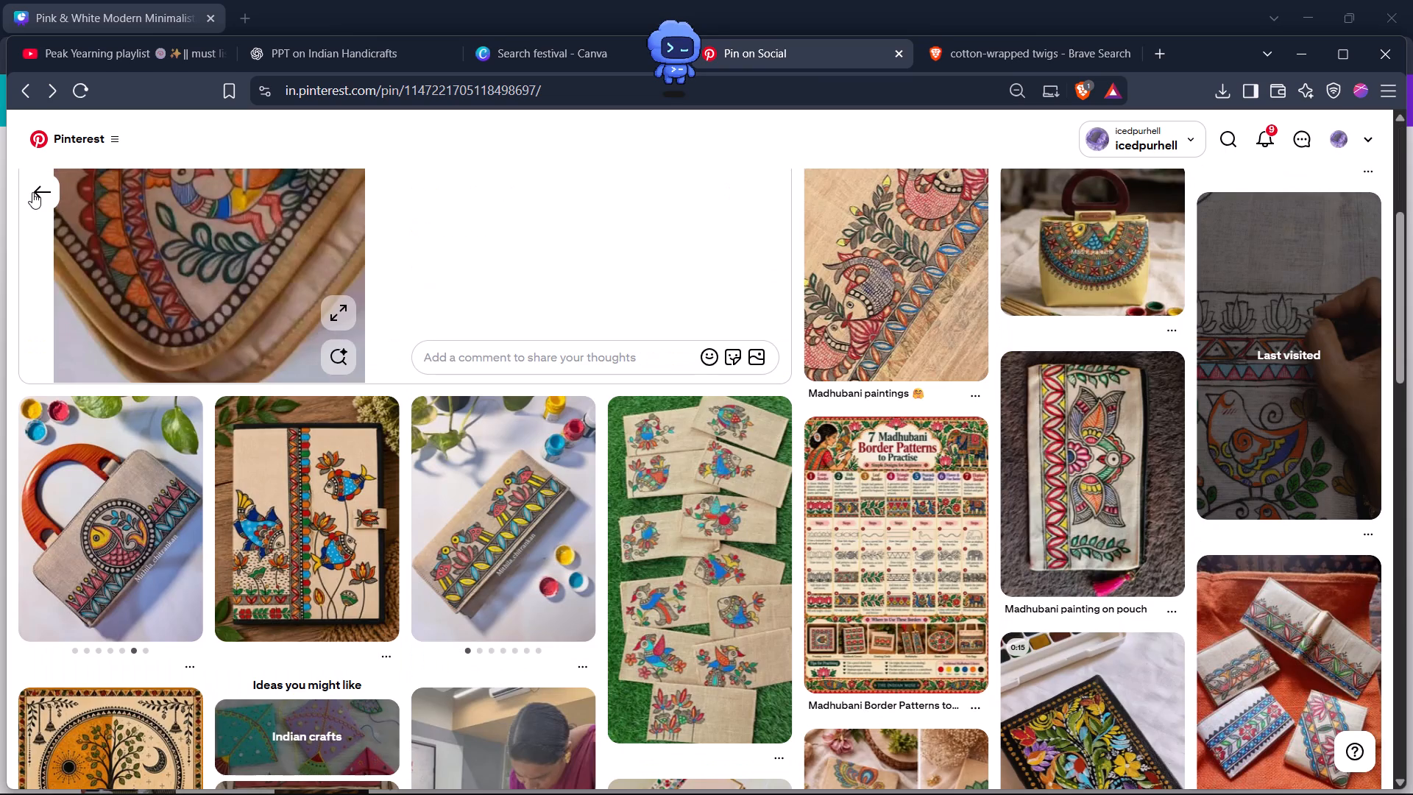
left_click(32, 192)
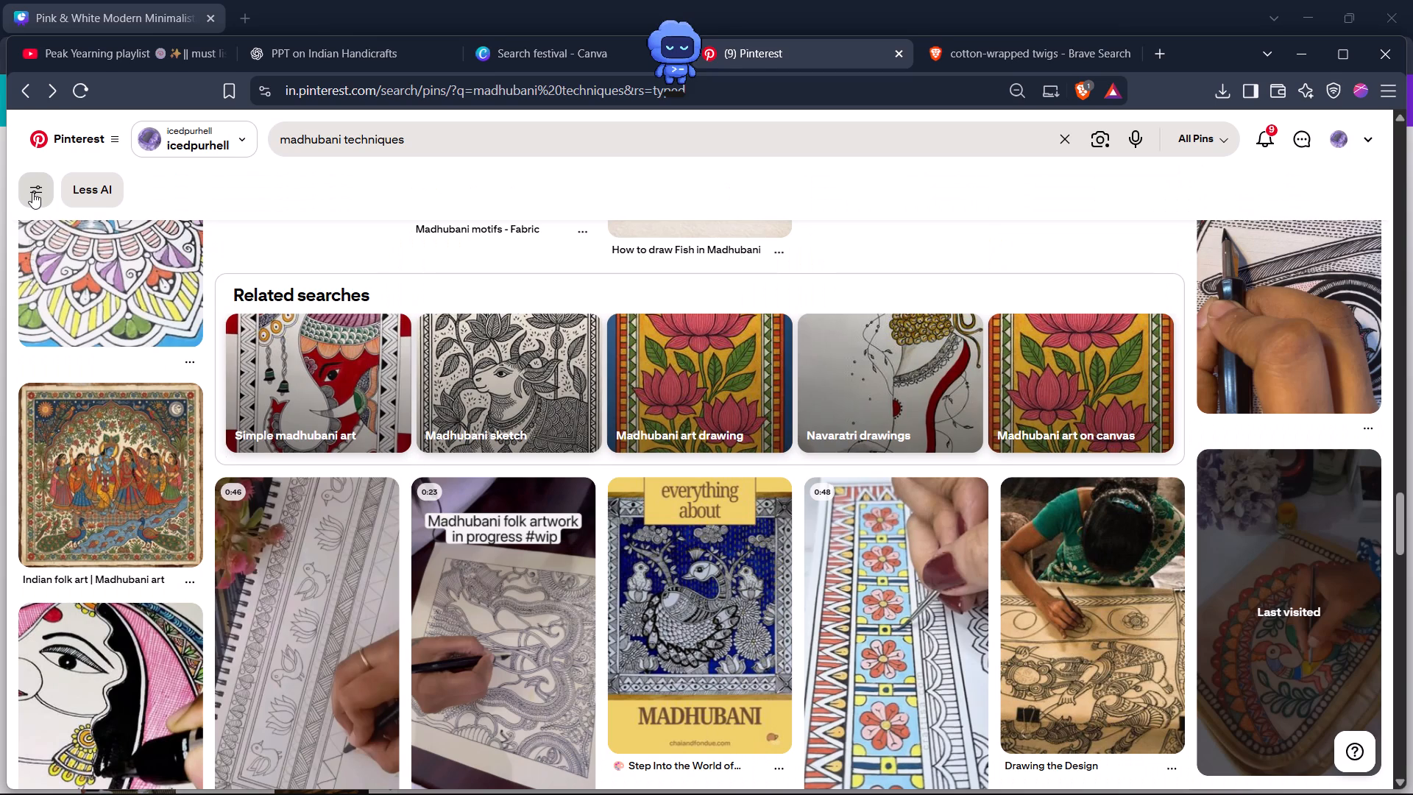
scroll(252, 445, "down", 4)
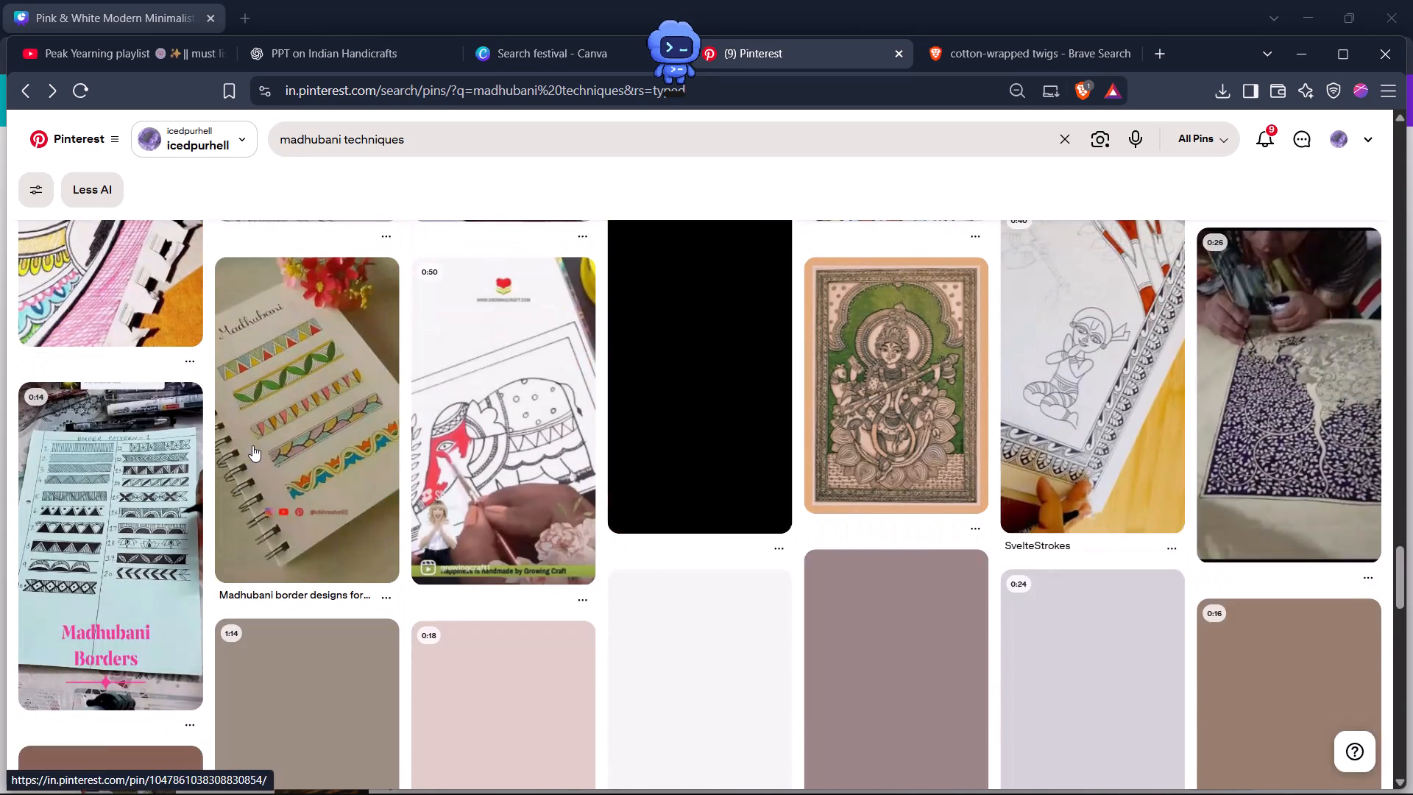
scroll(252, 445, "down", 4)
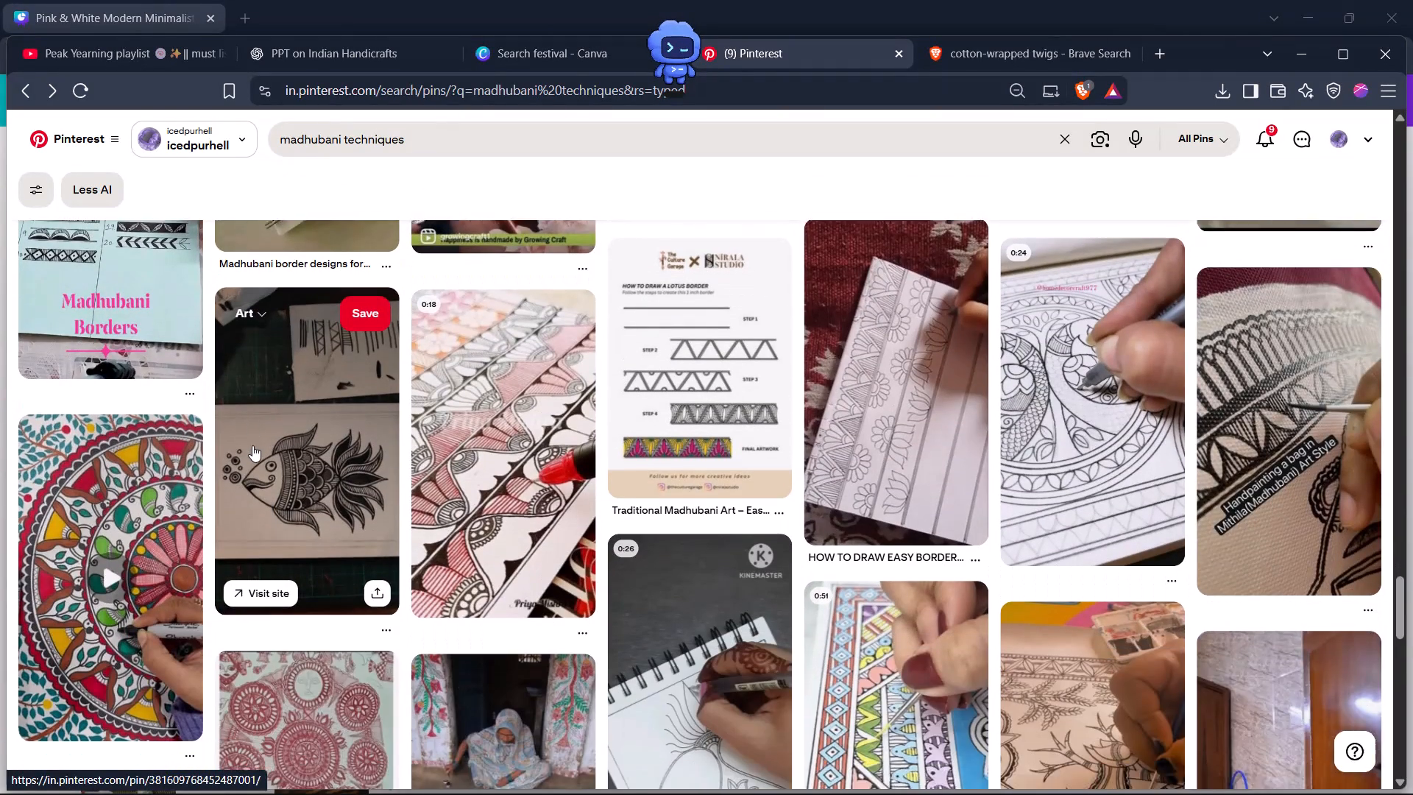
scroll(252, 445, "down", 2)
scroll(252, 445, "up", 15)
scroll(252, 445, "up", 9)
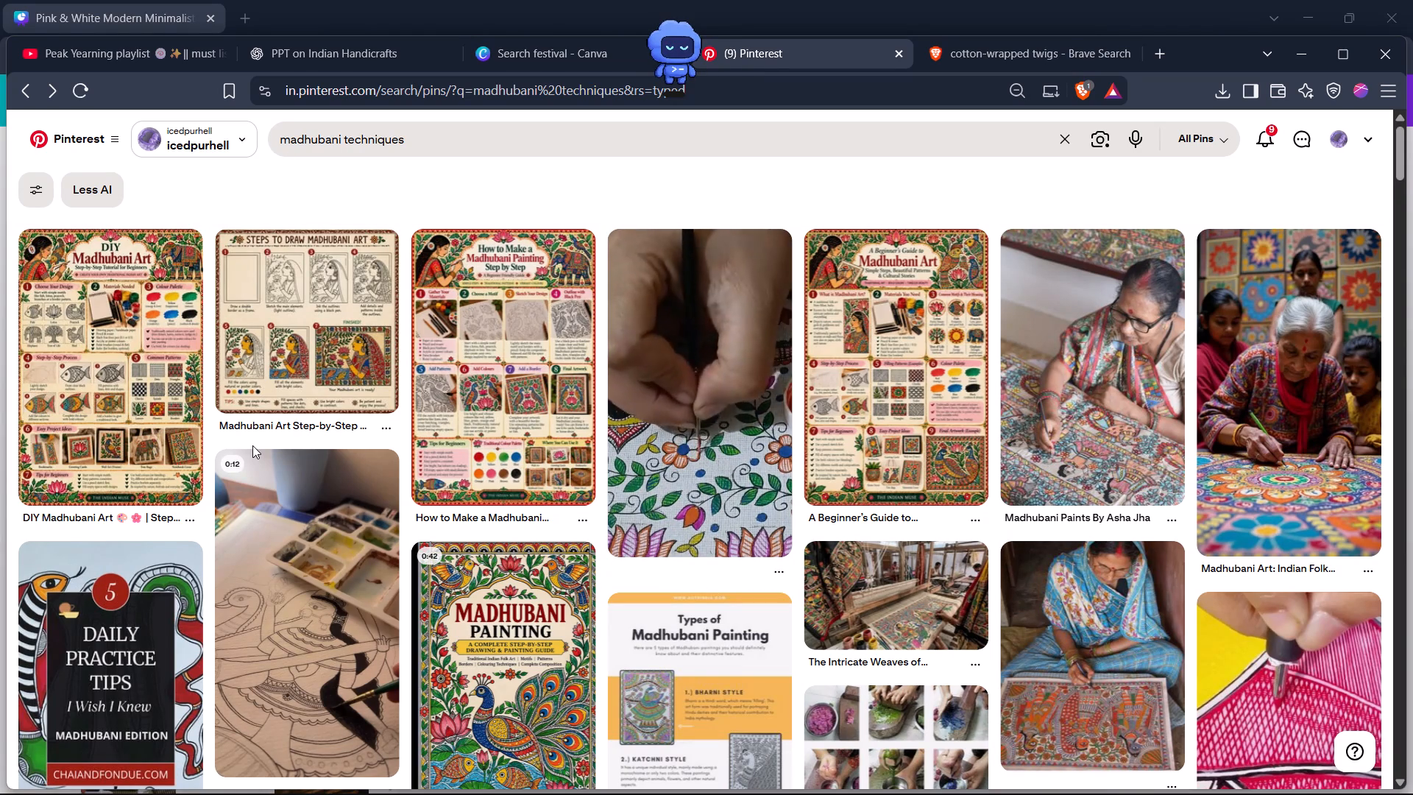
scroll(252, 445, "down", 8)
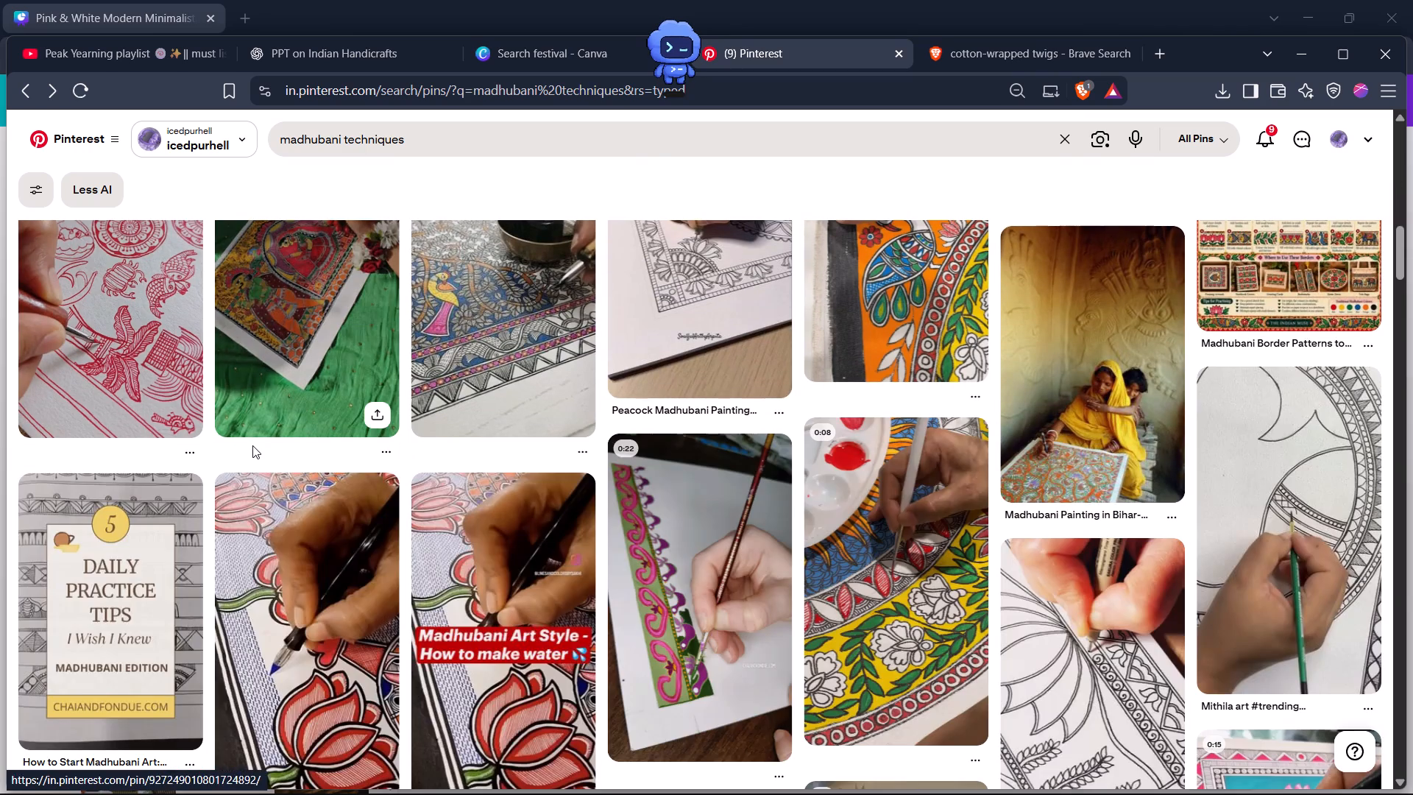
key("alt+Tab")
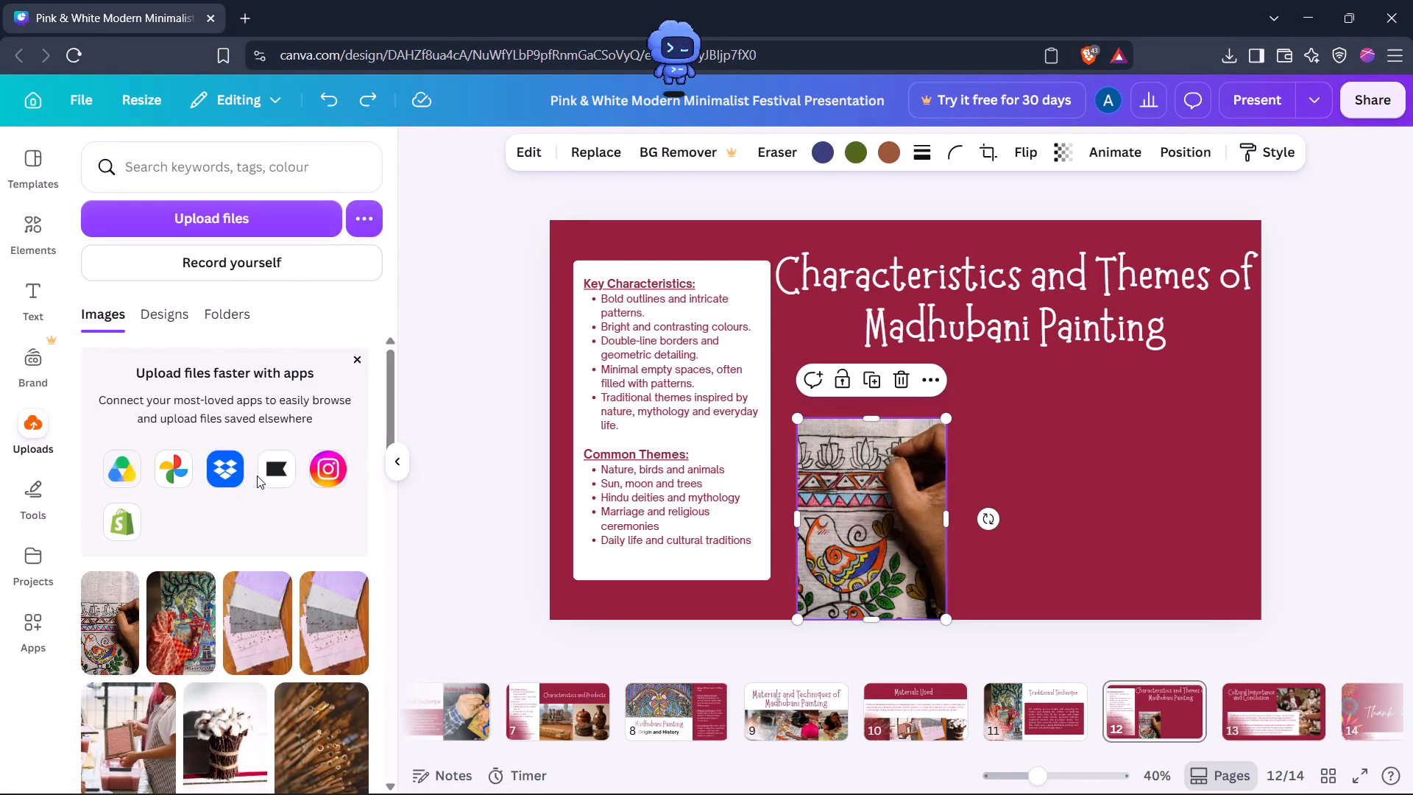
key("alt+Tab")
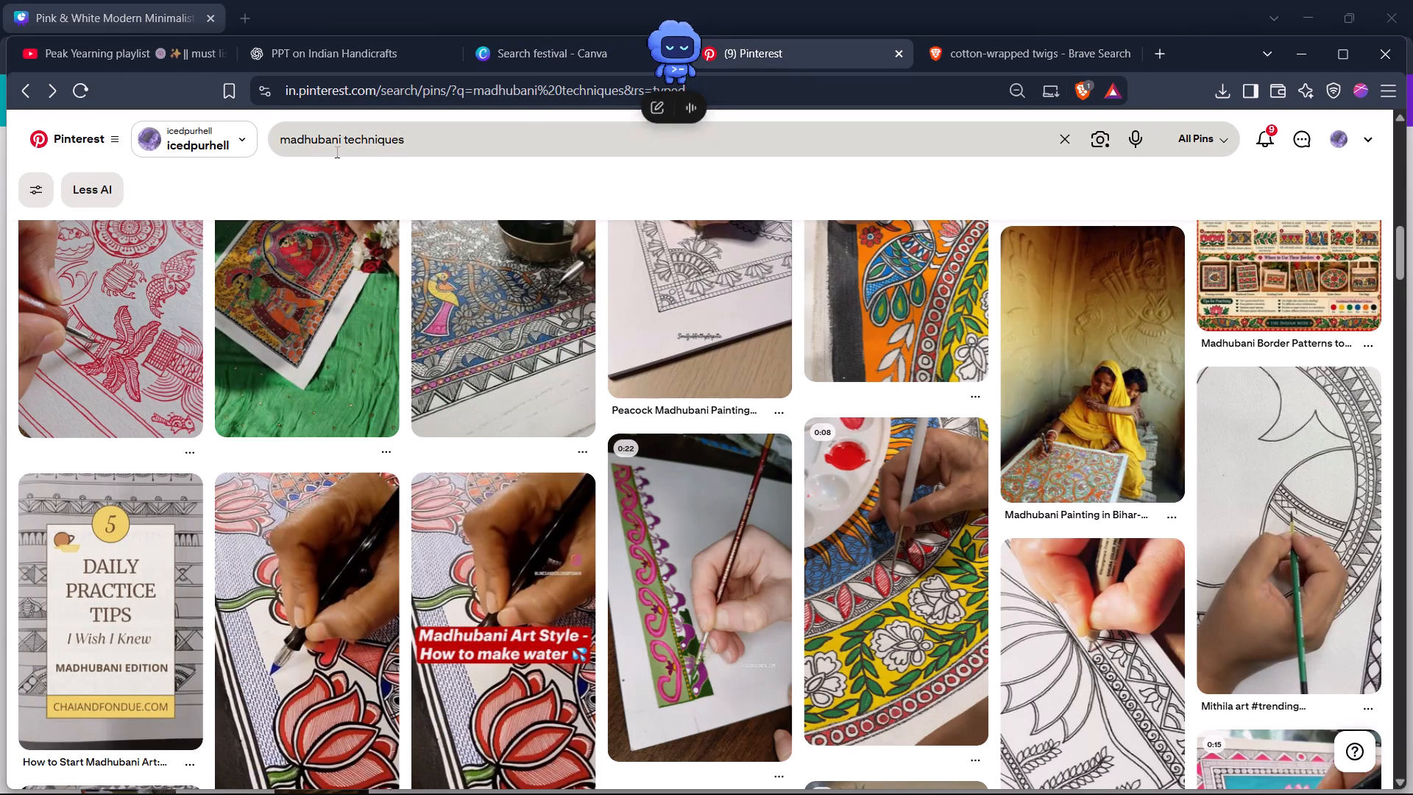
Search Pinterest for "animal madhubani techniques".
left_click(298, 145)
key("Left")
key("Left")
key("Left")
type("animal")
key("space")
key("Return")
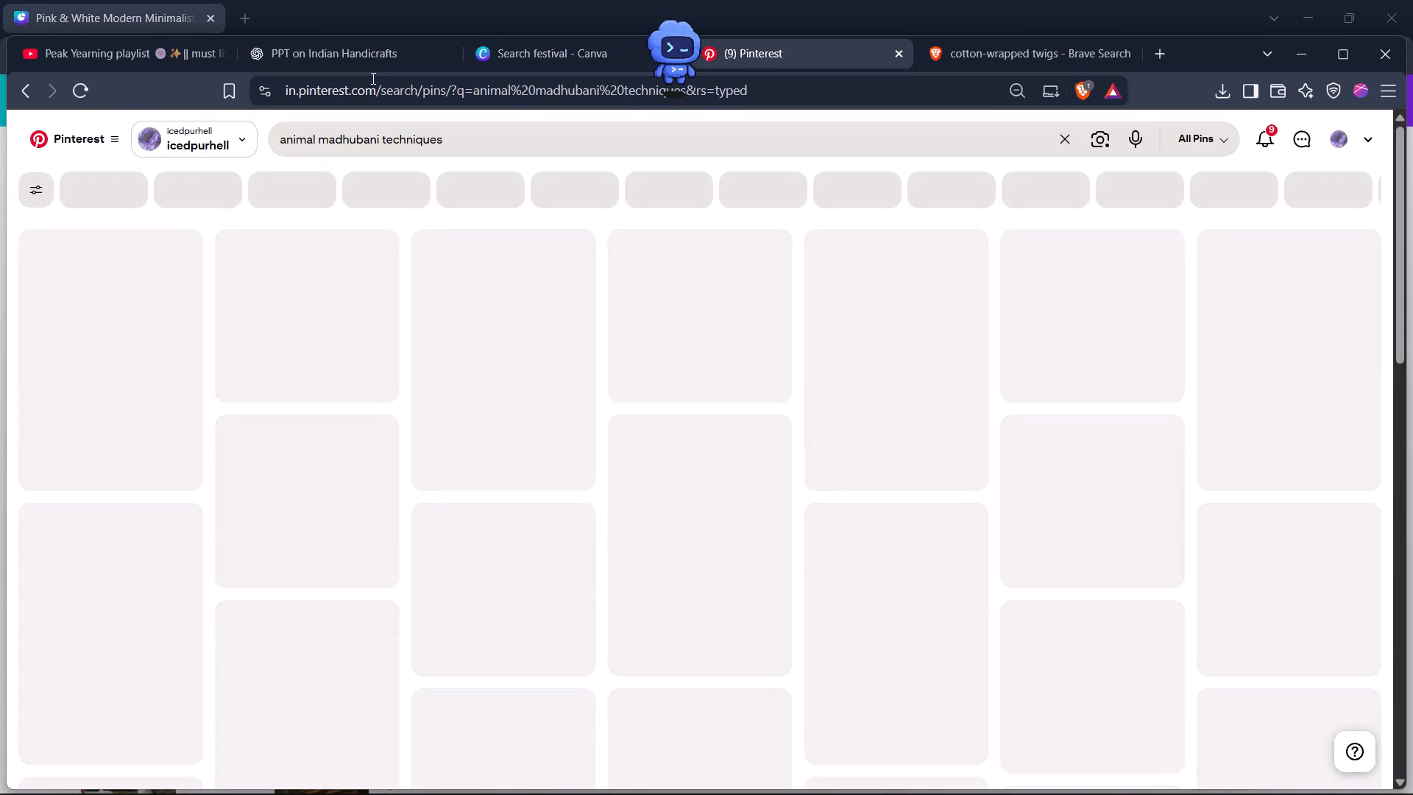
Change the Pinterest search to "animal madhubani paimtimg" and show results for that exact wording.
double_click(414, 138)
key("BackSpace")
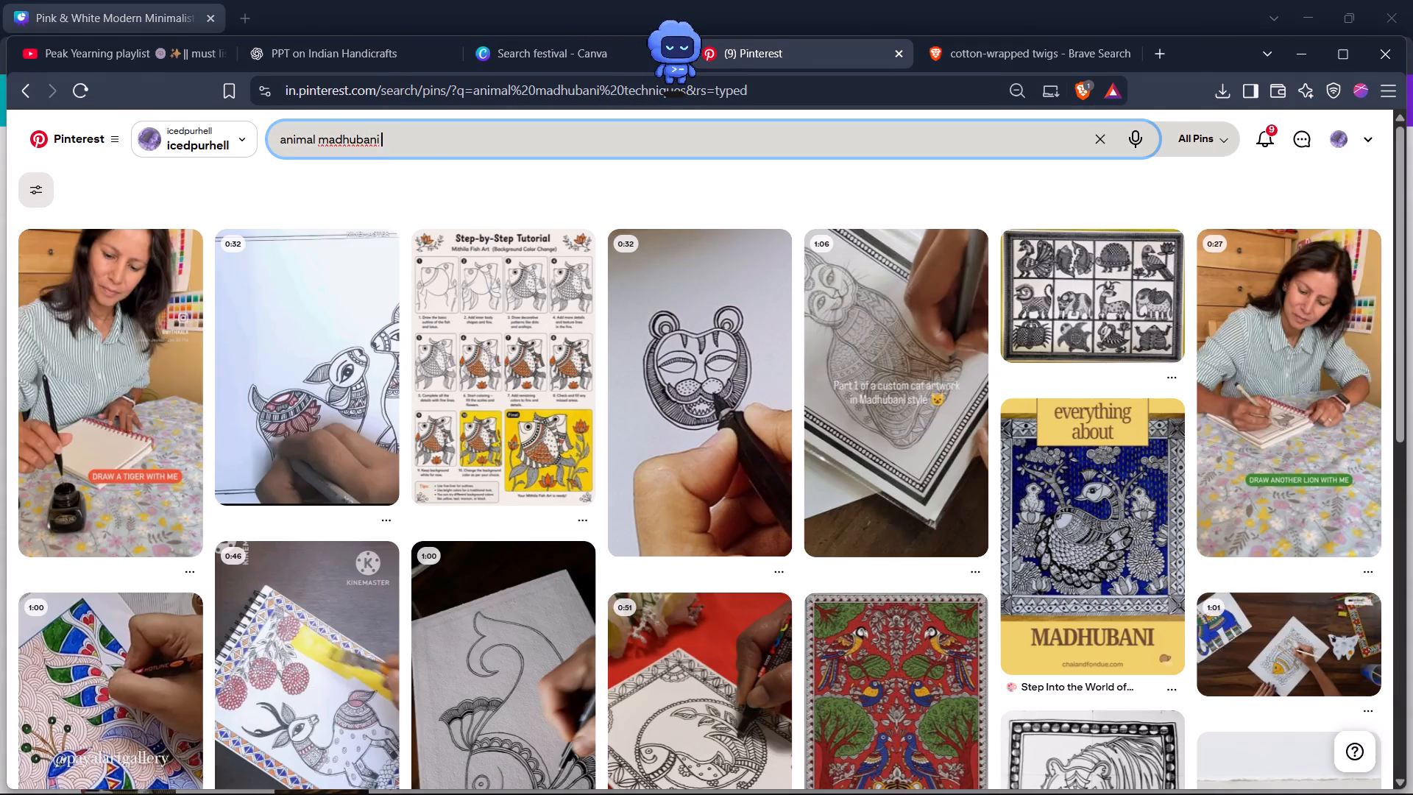
type("paimtimg")
key("Return")
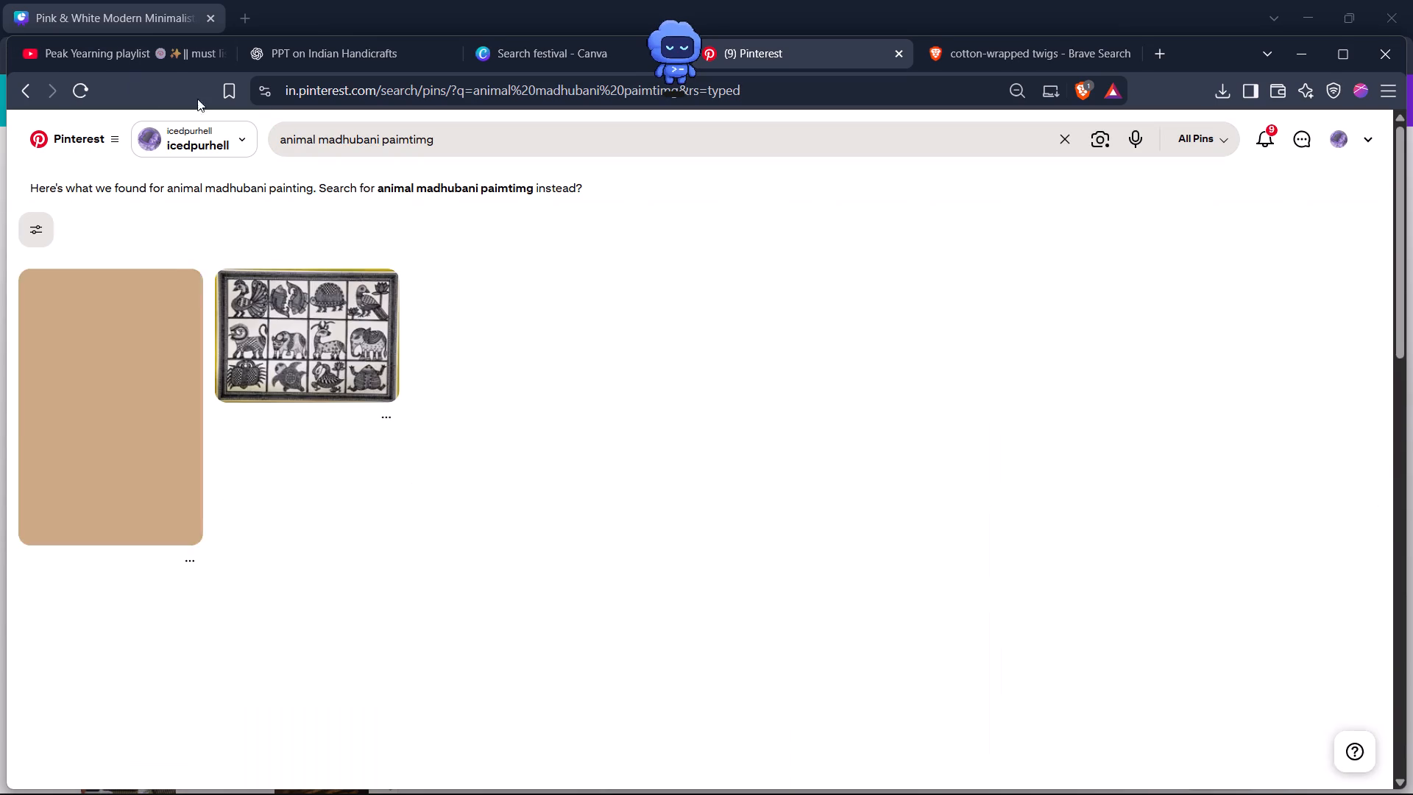
left_click(461, 181)
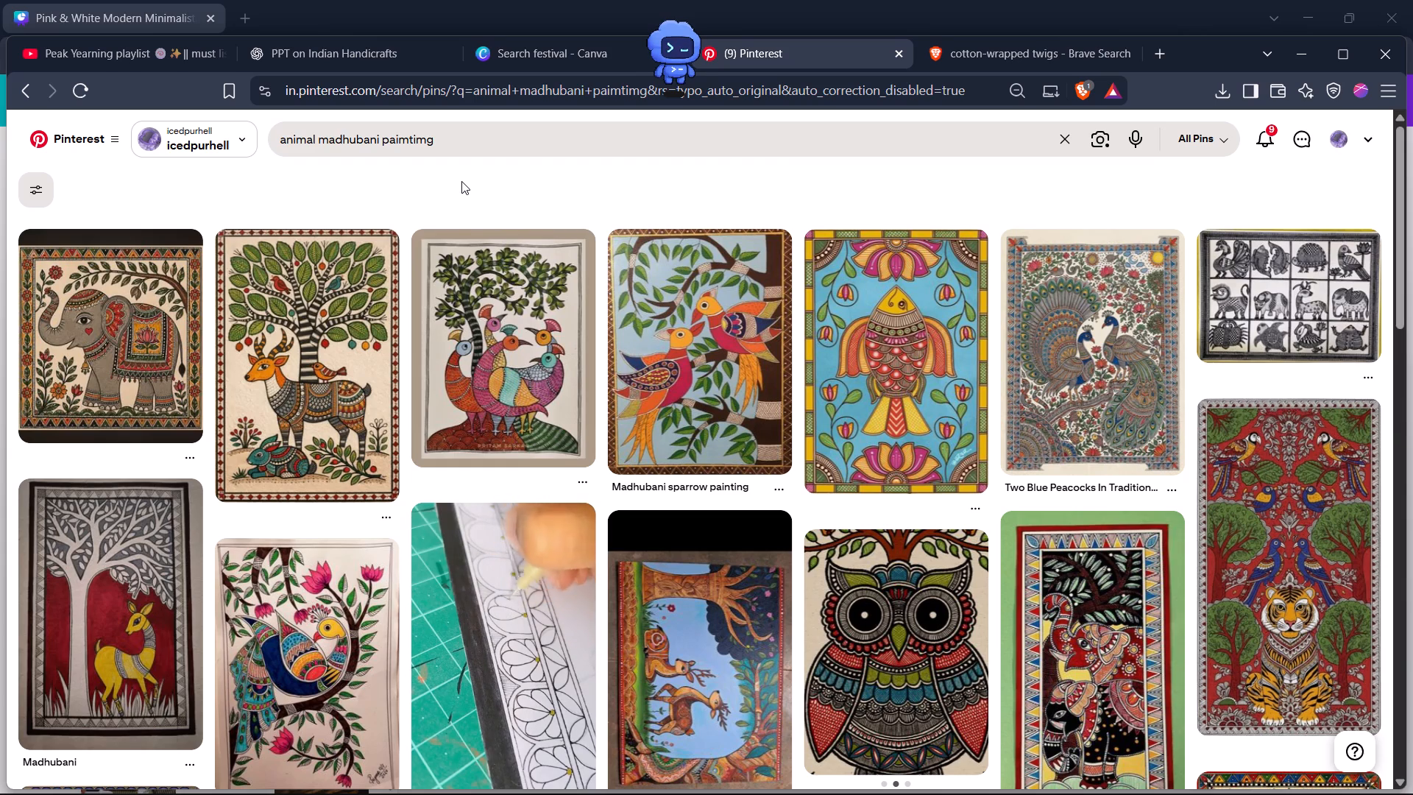
Copy the Pinterest painting of colourful crested birds under a tree and paste it onto the Characteristics and Themes slide.
left_click(508, 347)
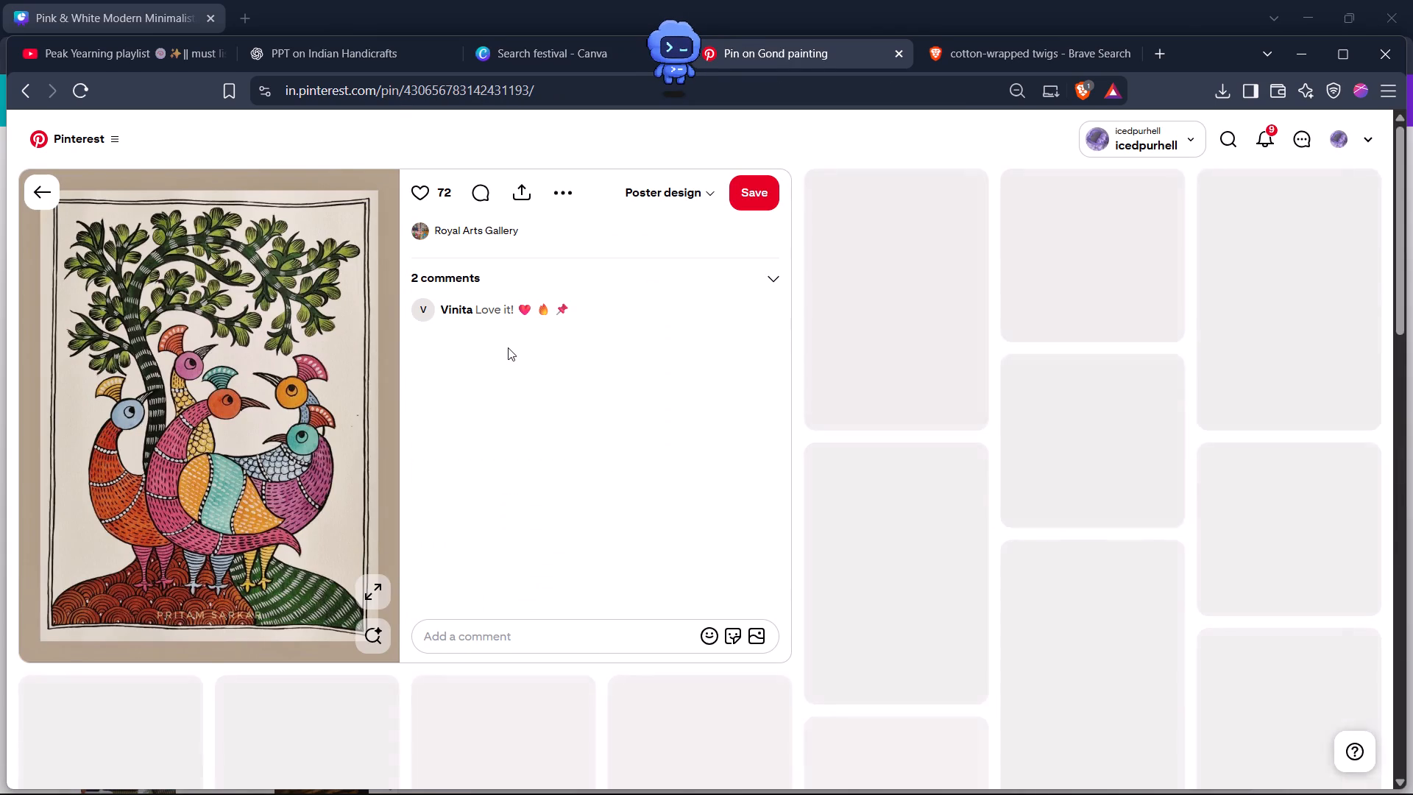
right_click(299, 341)
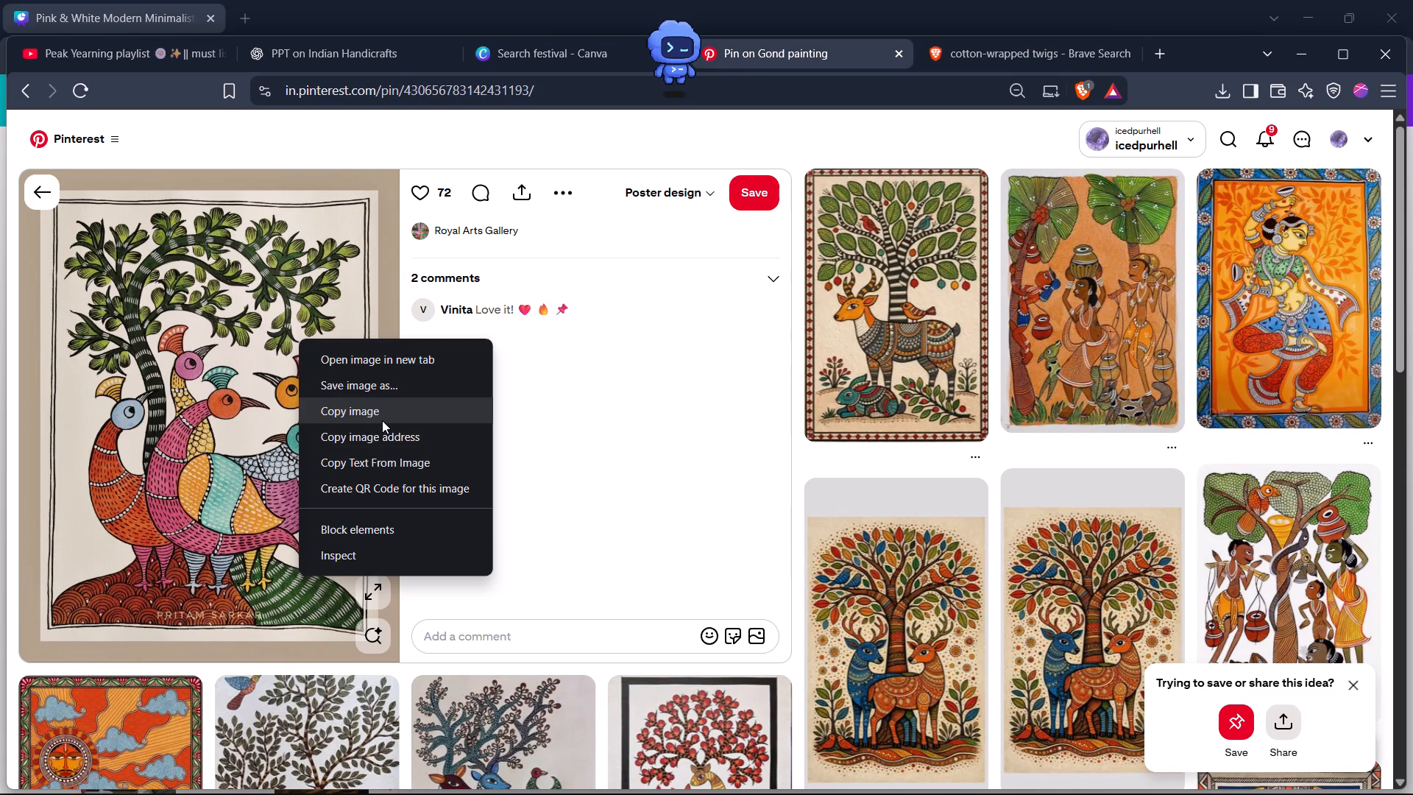
left_click(380, 416)
key("alt+Tab")
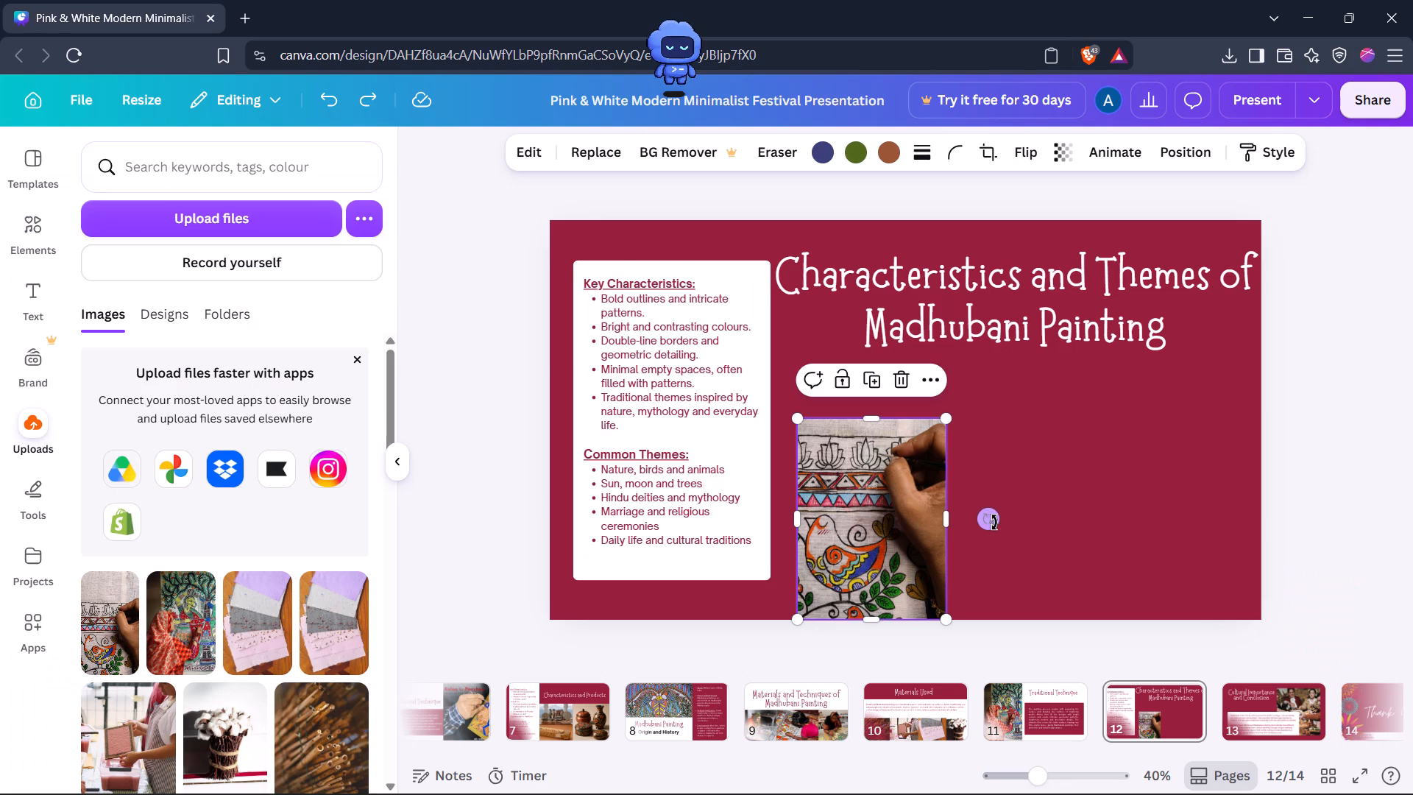
left_click(1097, 454)
right_click(1097, 454)
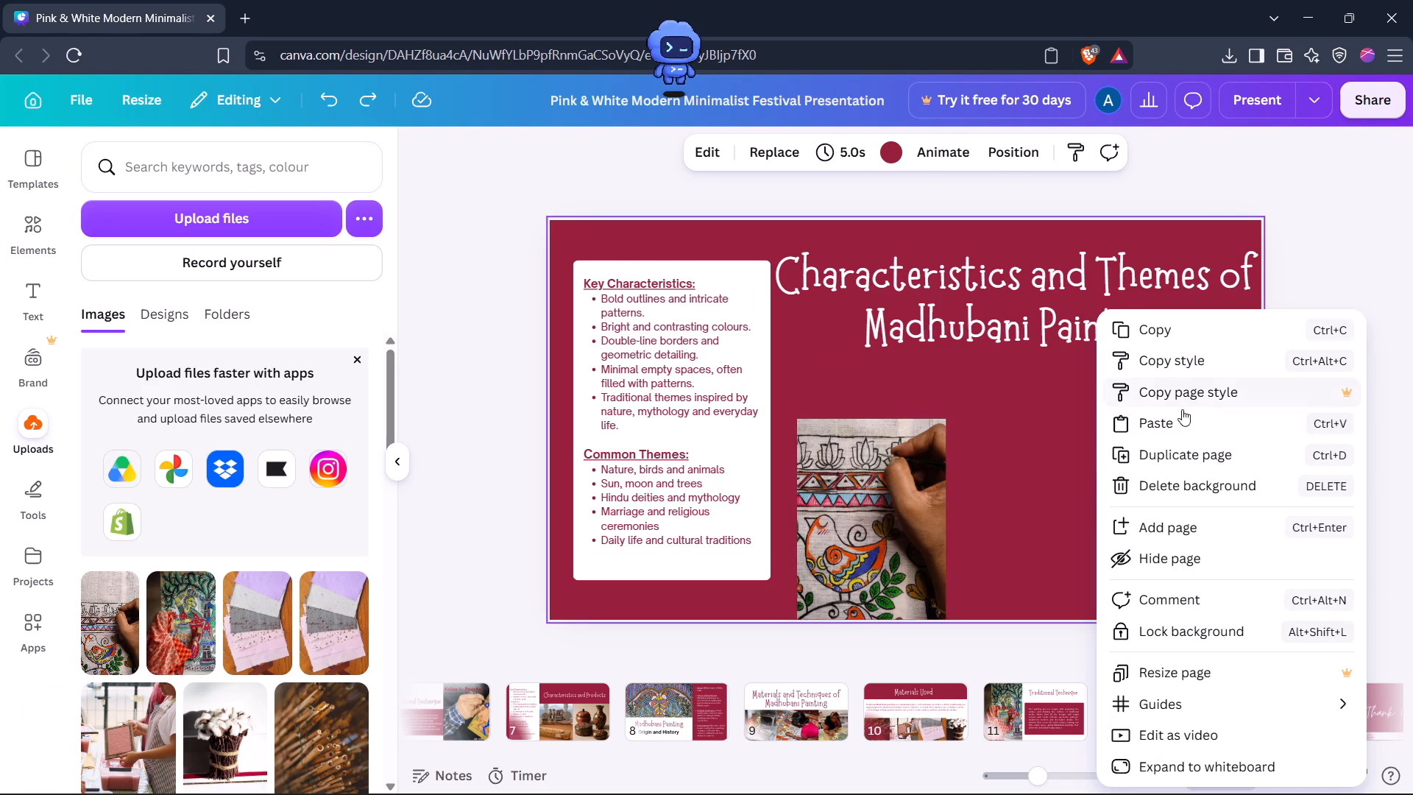
left_click(1176, 428)
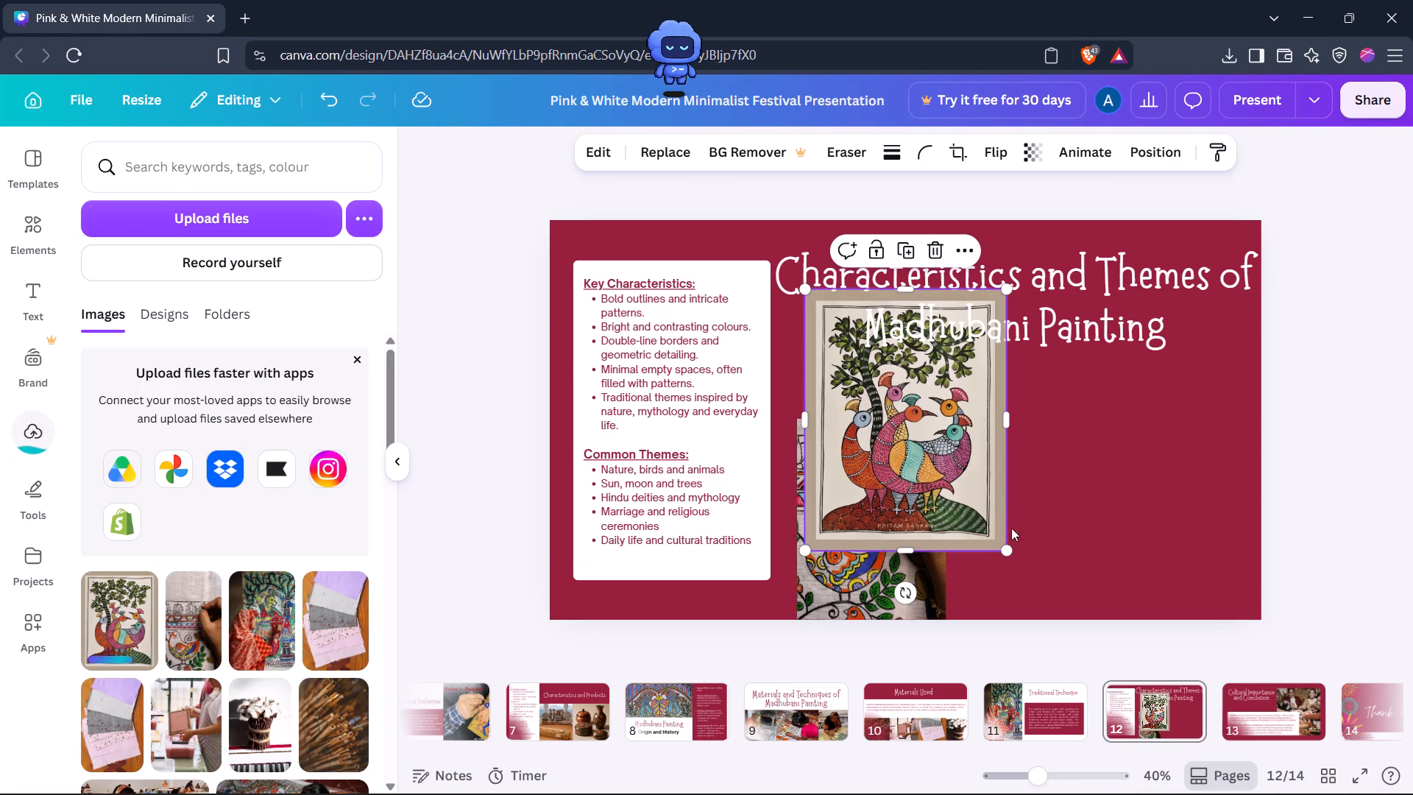
Shrink the birds painting and place it beside the lotus-border picture below the title, moving the lotus-border picture up slightly.
left_click_drag(1008, 548, 961, 512)
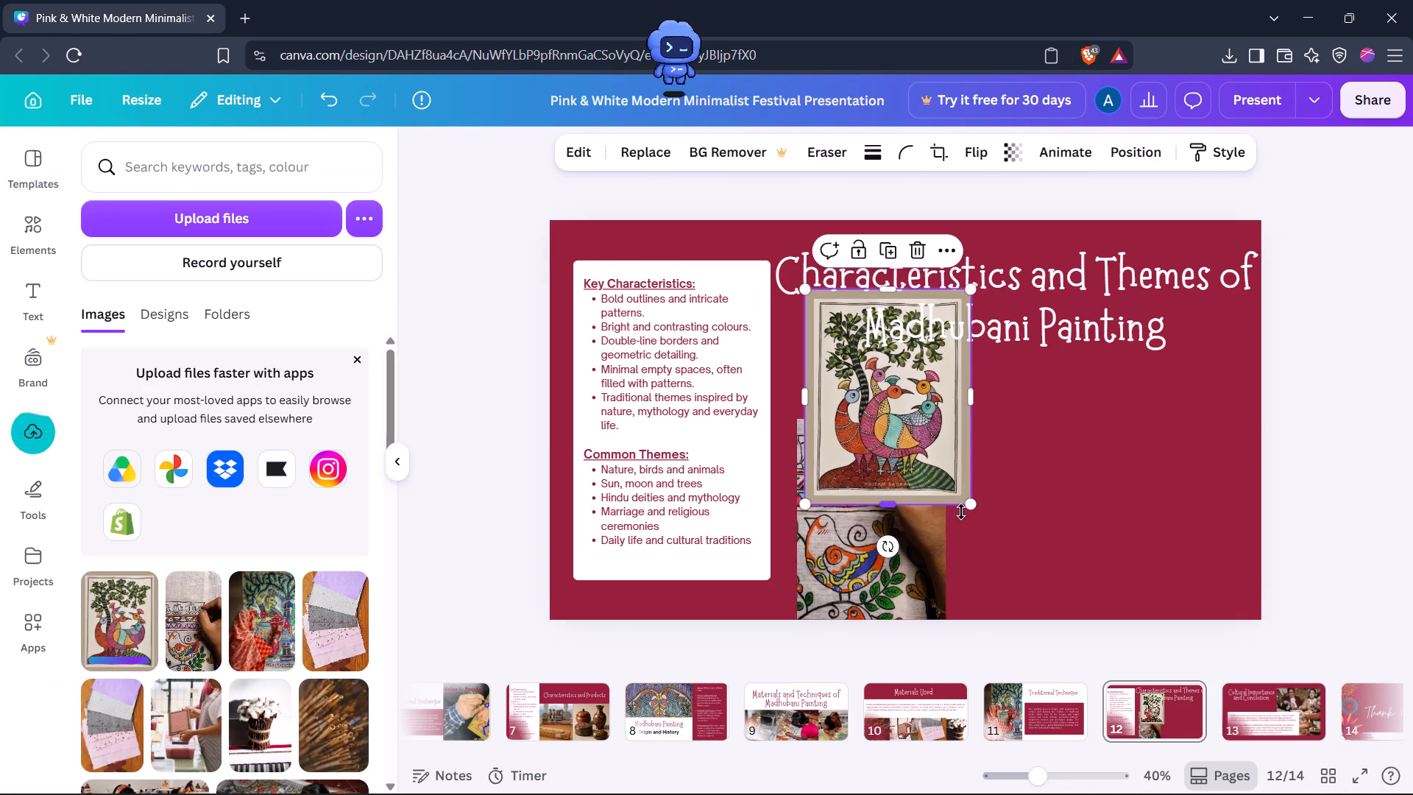
left_click_drag(901, 437, 1098, 526)
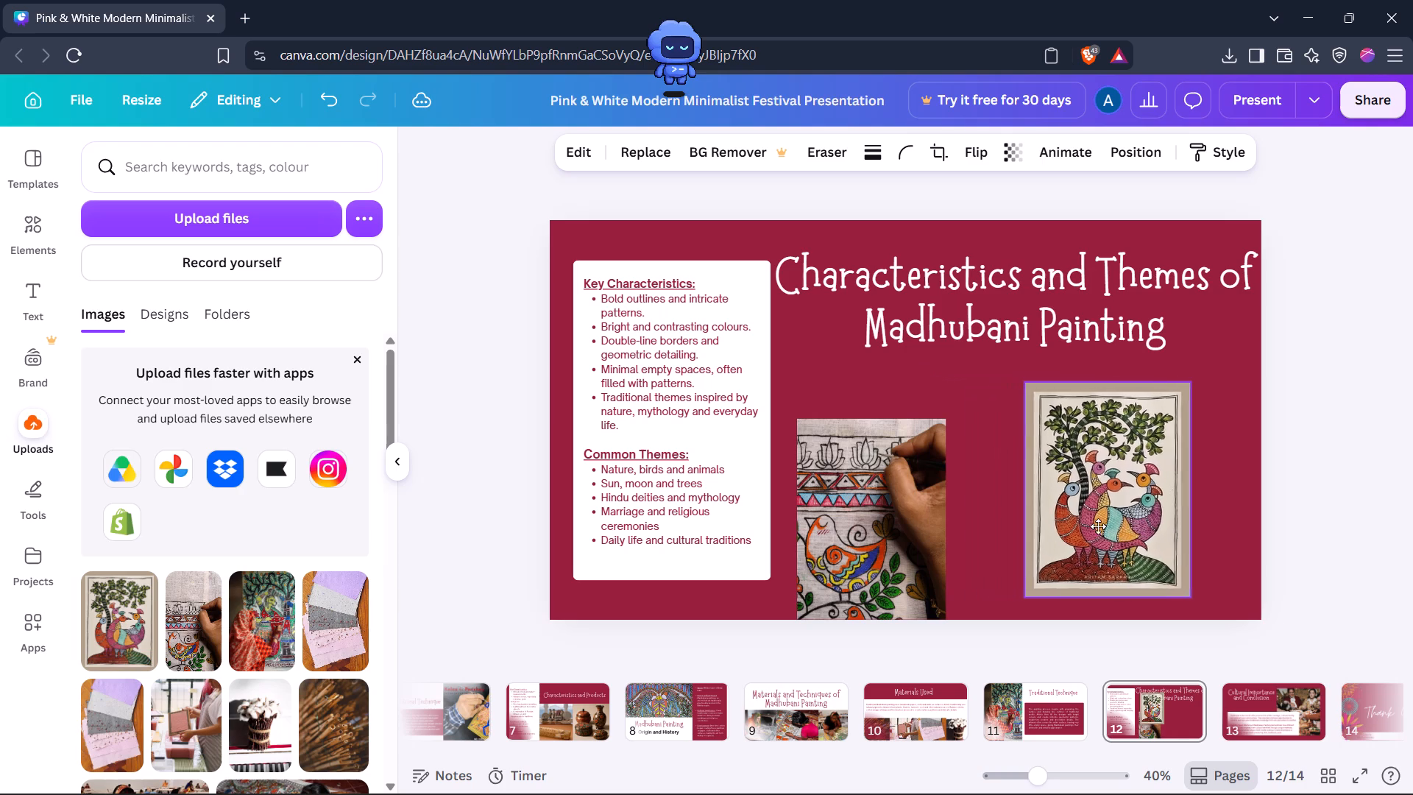
left_click_drag(1098, 526, 1055, 517)
left_click_drag(902, 499, 902, 455)
Switch to Pinterest, return to the search results and search for "sunand moon madhubani paintimg".
key("alt+Tab")
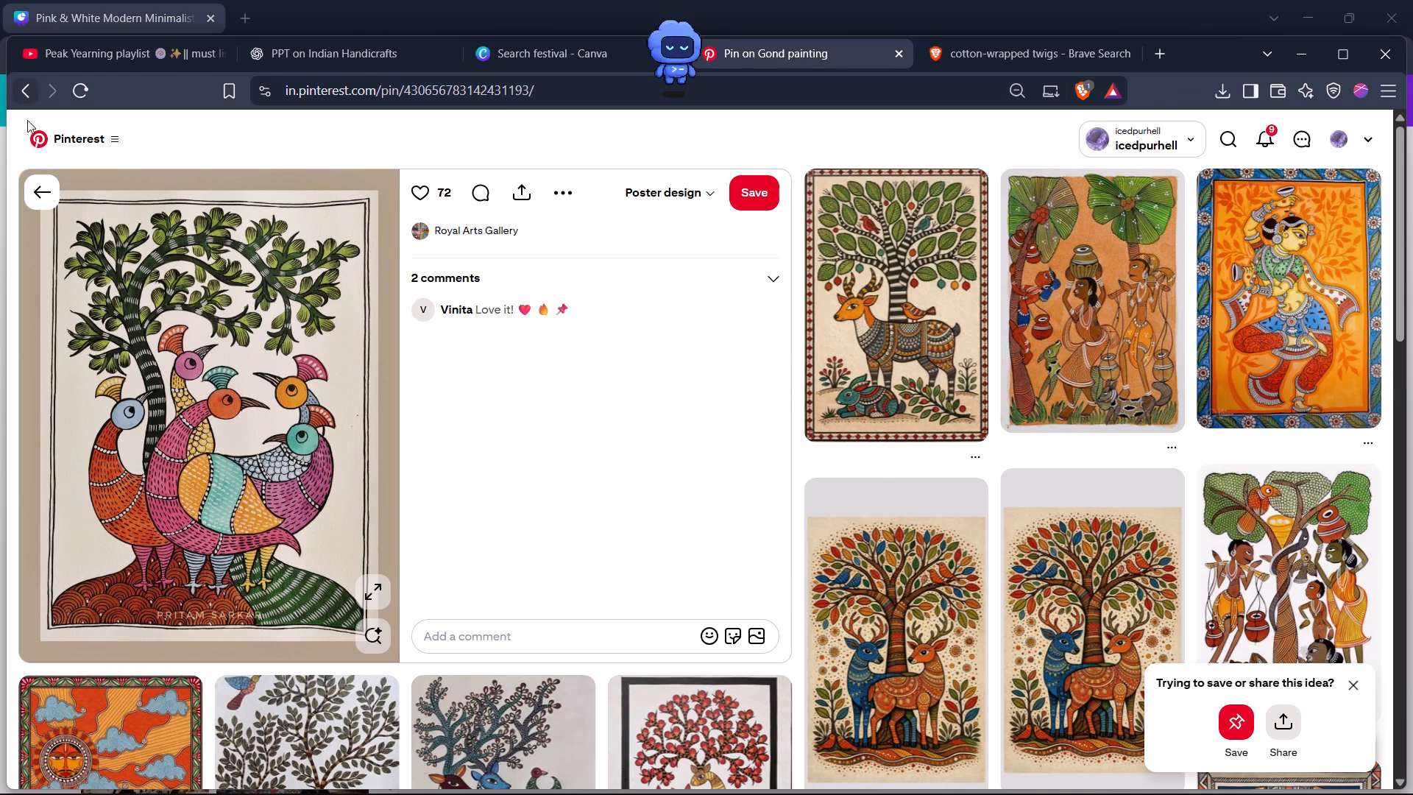
left_click(53, 199)
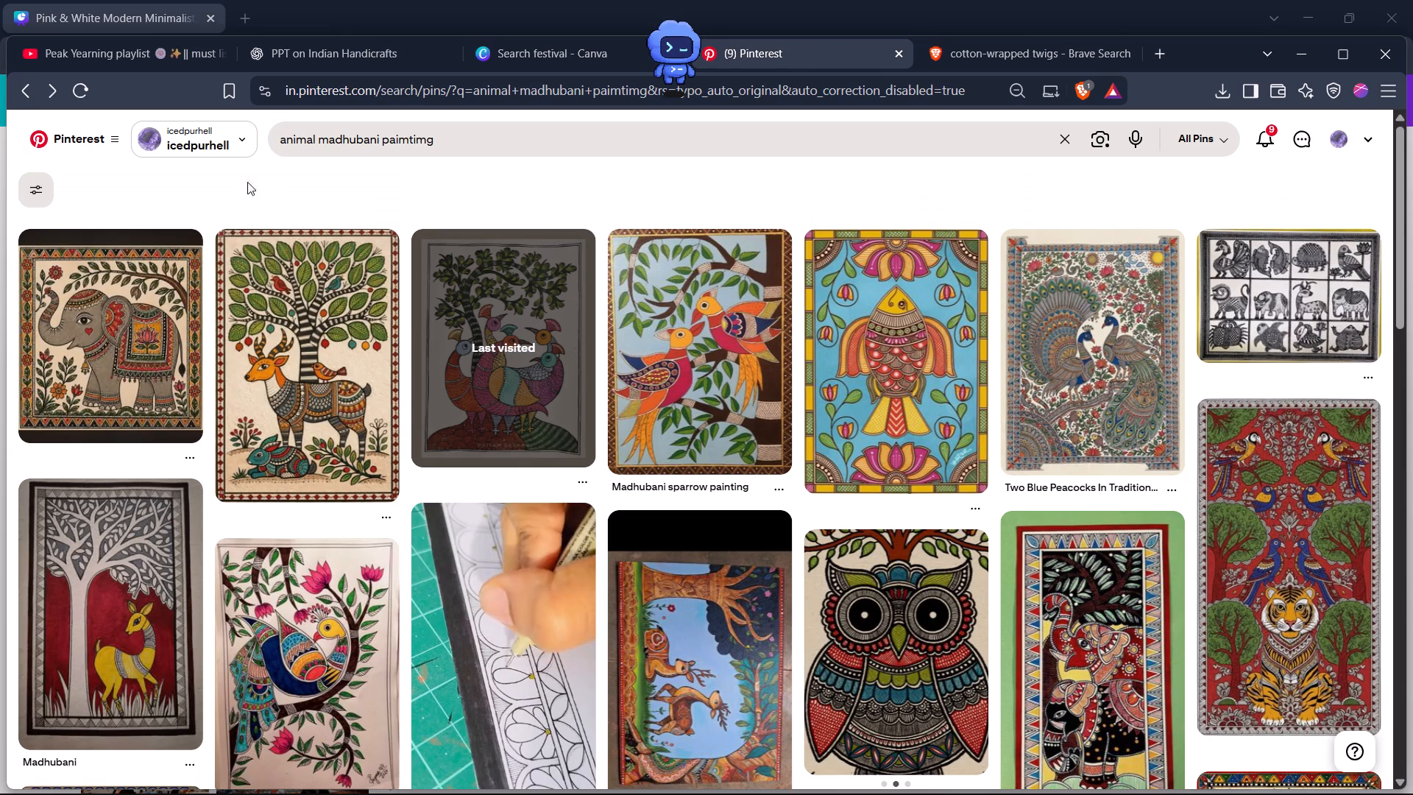
double_click(302, 141)
key("BackSpace")
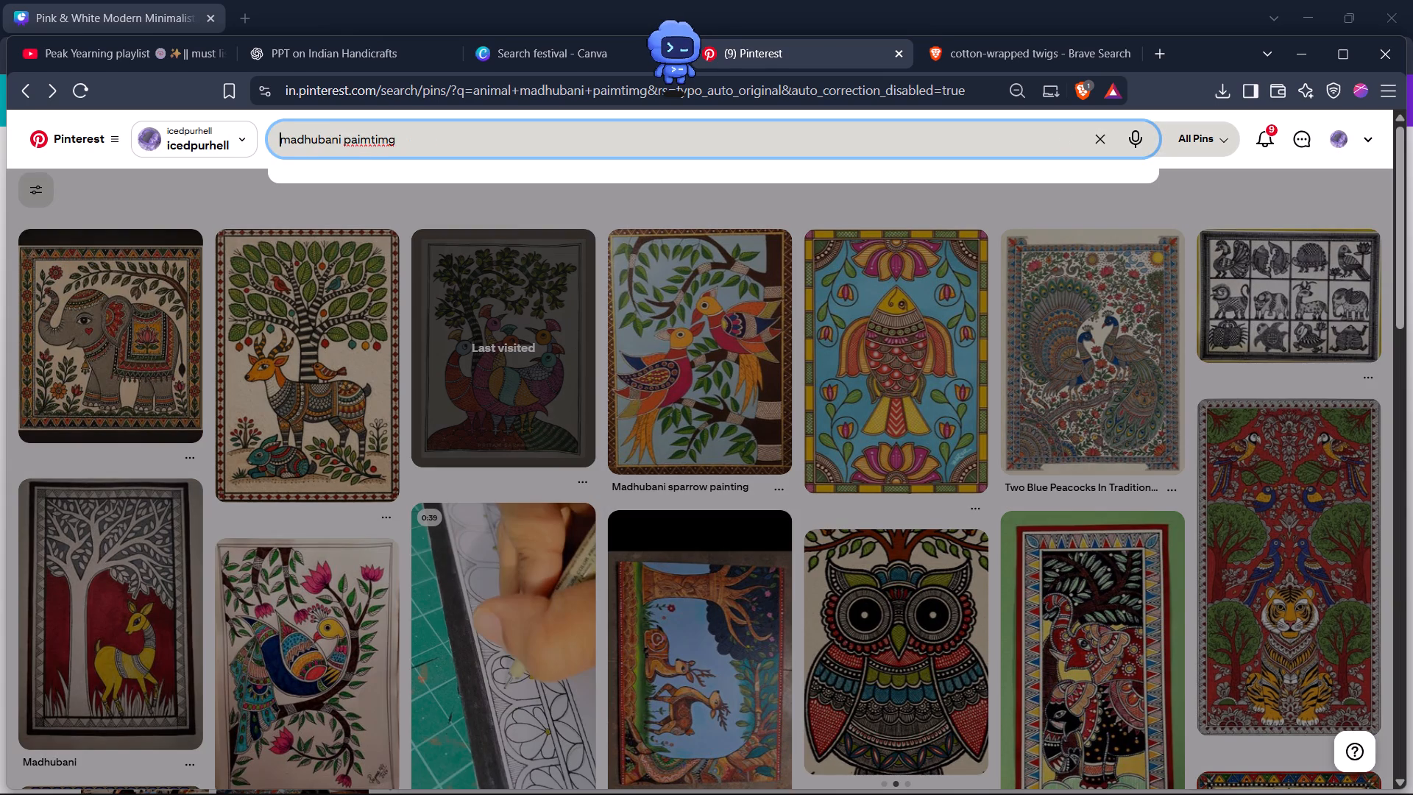
type("sun")
type("and moon")
key("space")
key("Return")
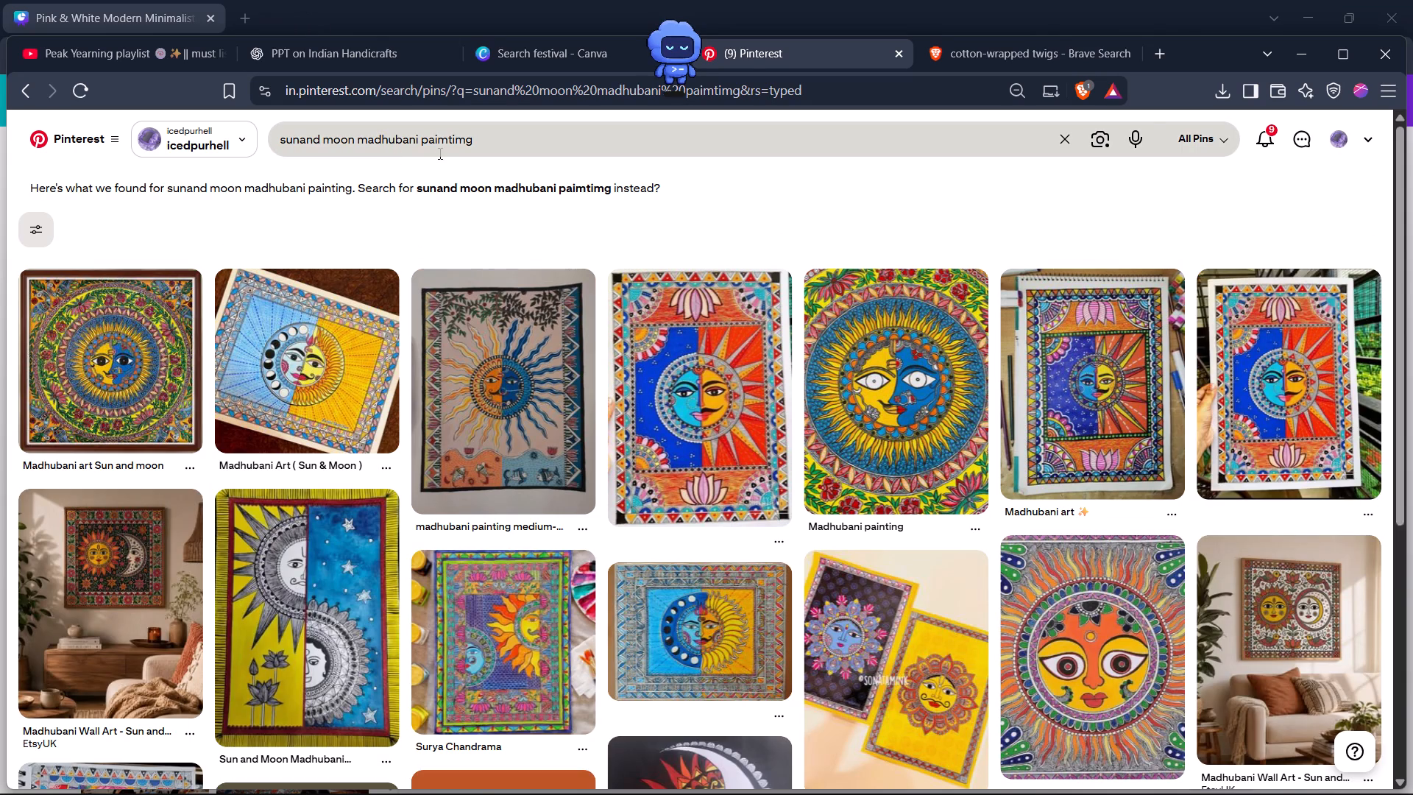
left_click(444, 149)
key("BackSpace")
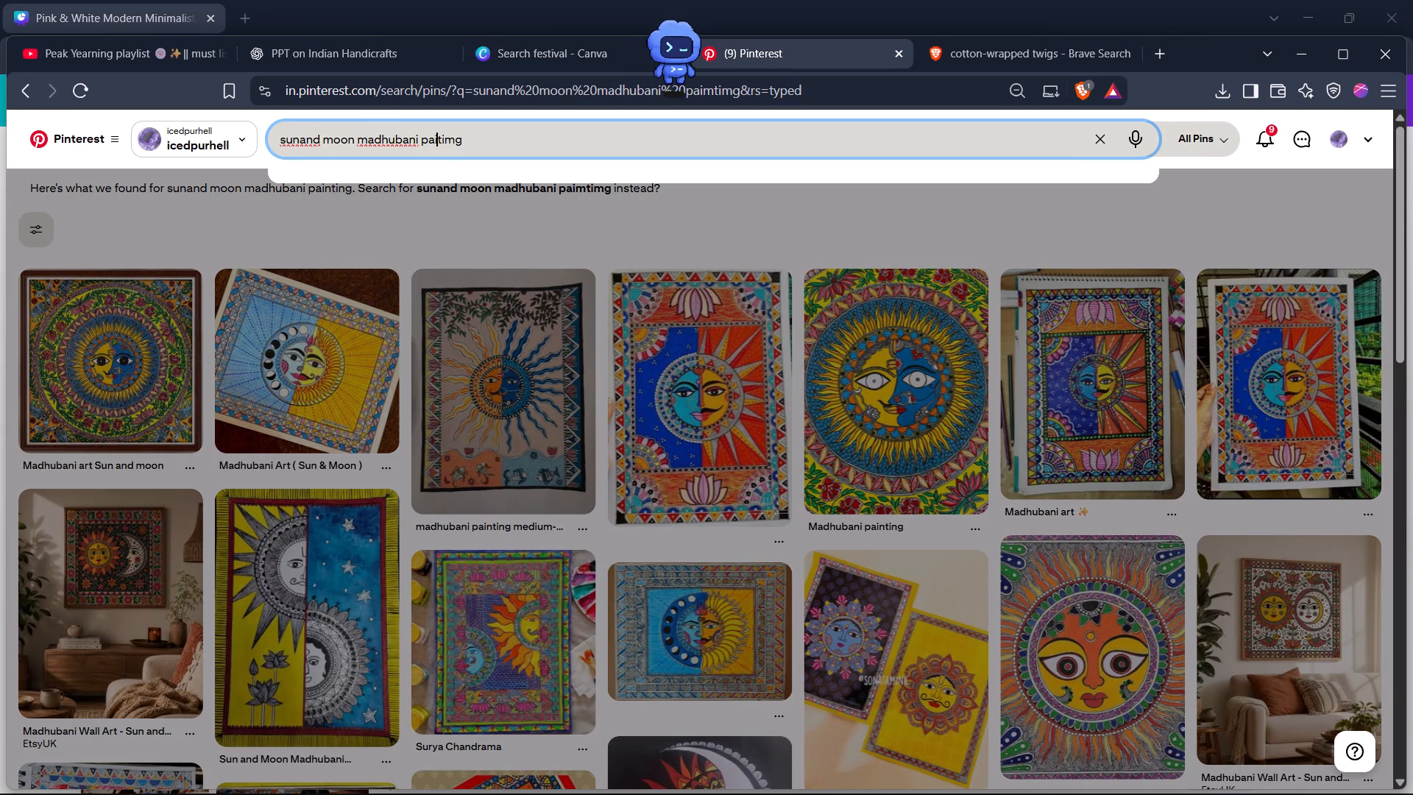
key("n")
key("Return")
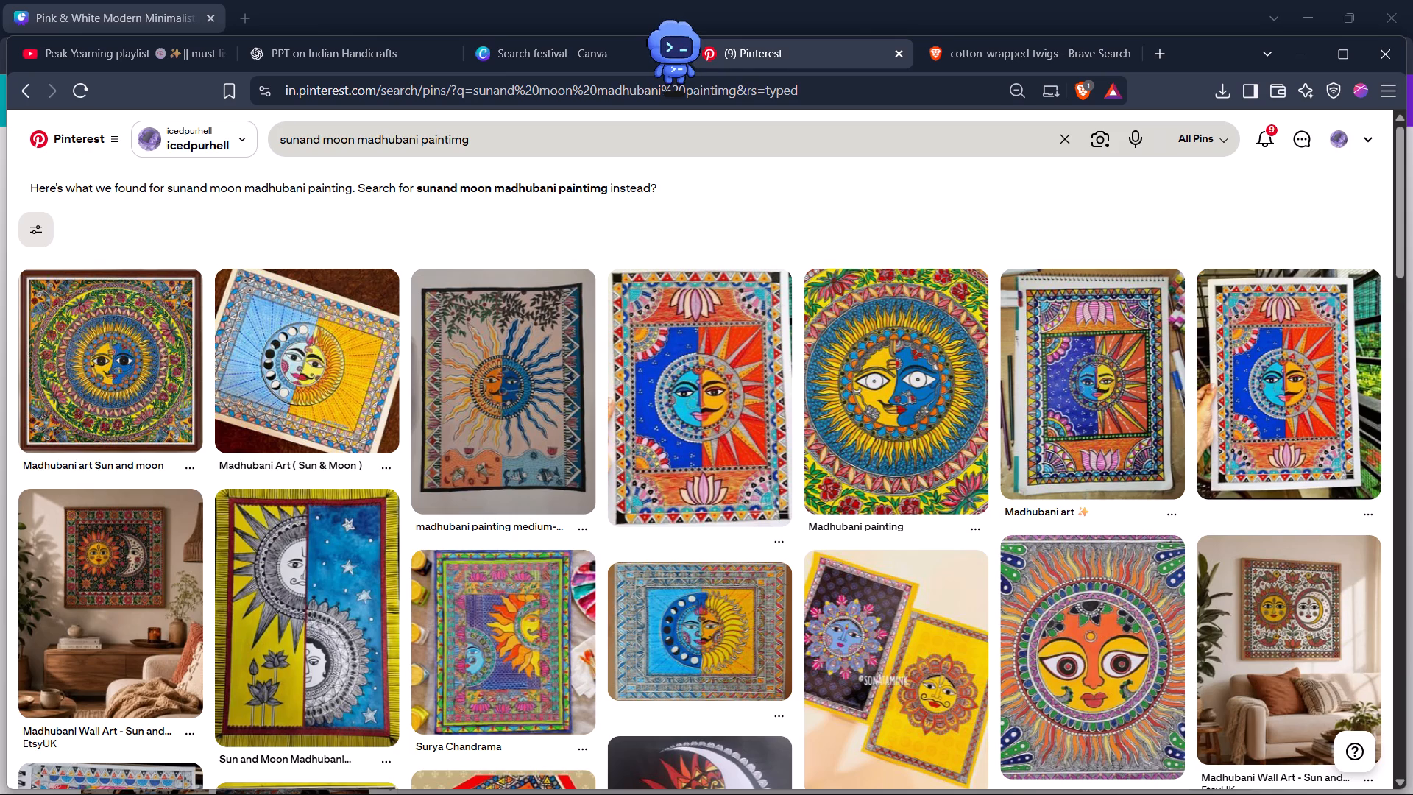
Browse the sun and moon Madhubani results for a painting that suits the Characteristics and Themes slide.
scroll(444, 149, "down", 1)
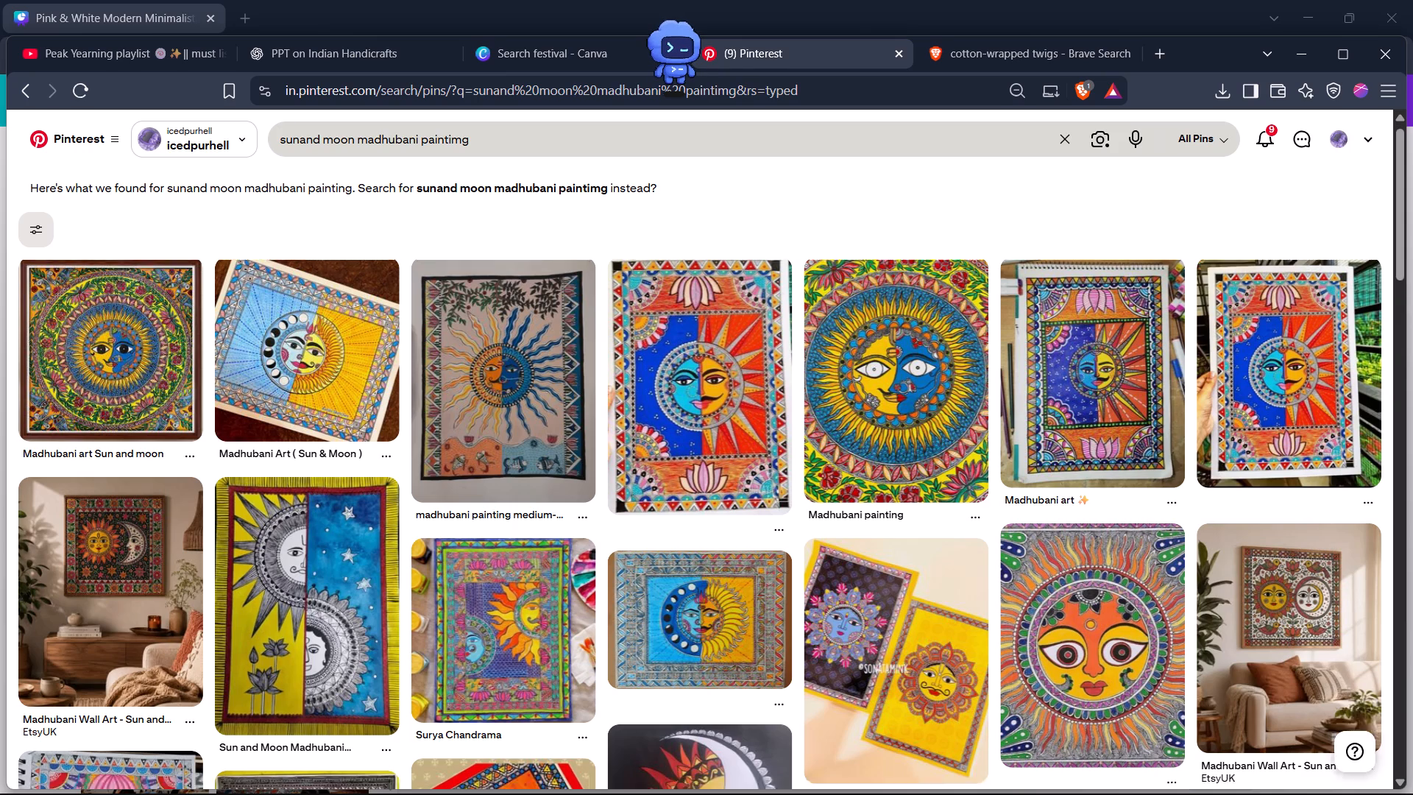
scroll(444, 149, "down", 2)
right_click(444, 149)
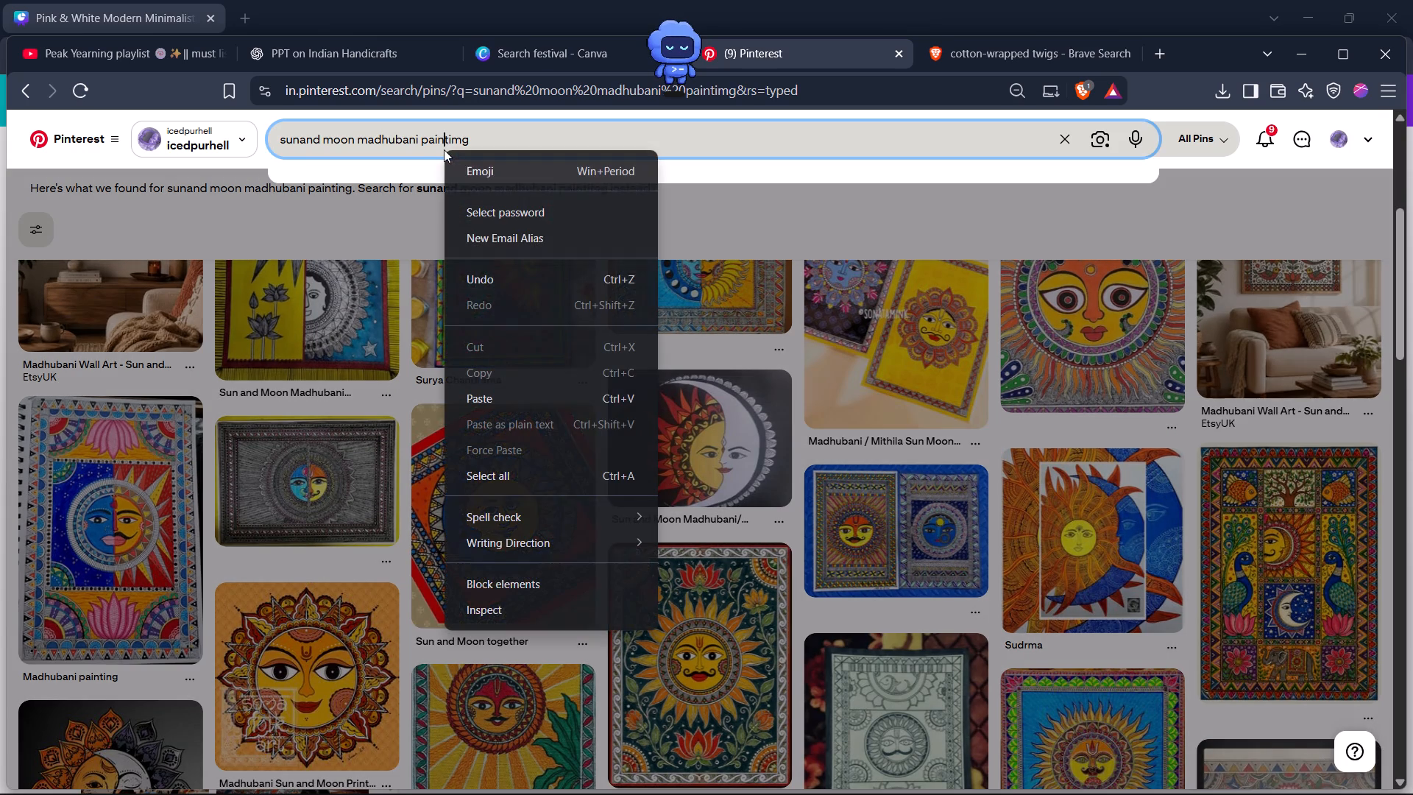
scroll(821, 230, "down", 2)
left_click(821, 230)
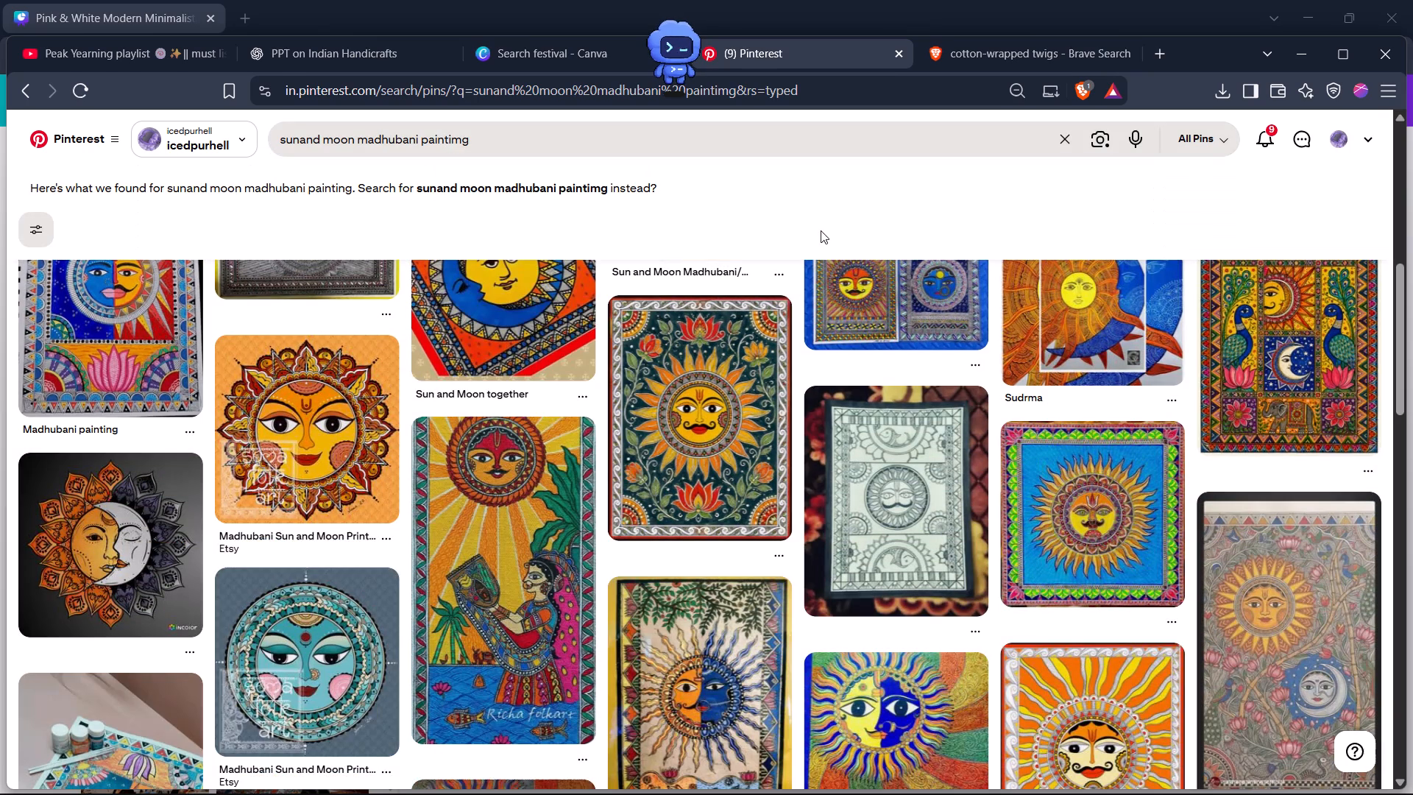
scroll(821, 230, "down", 1)
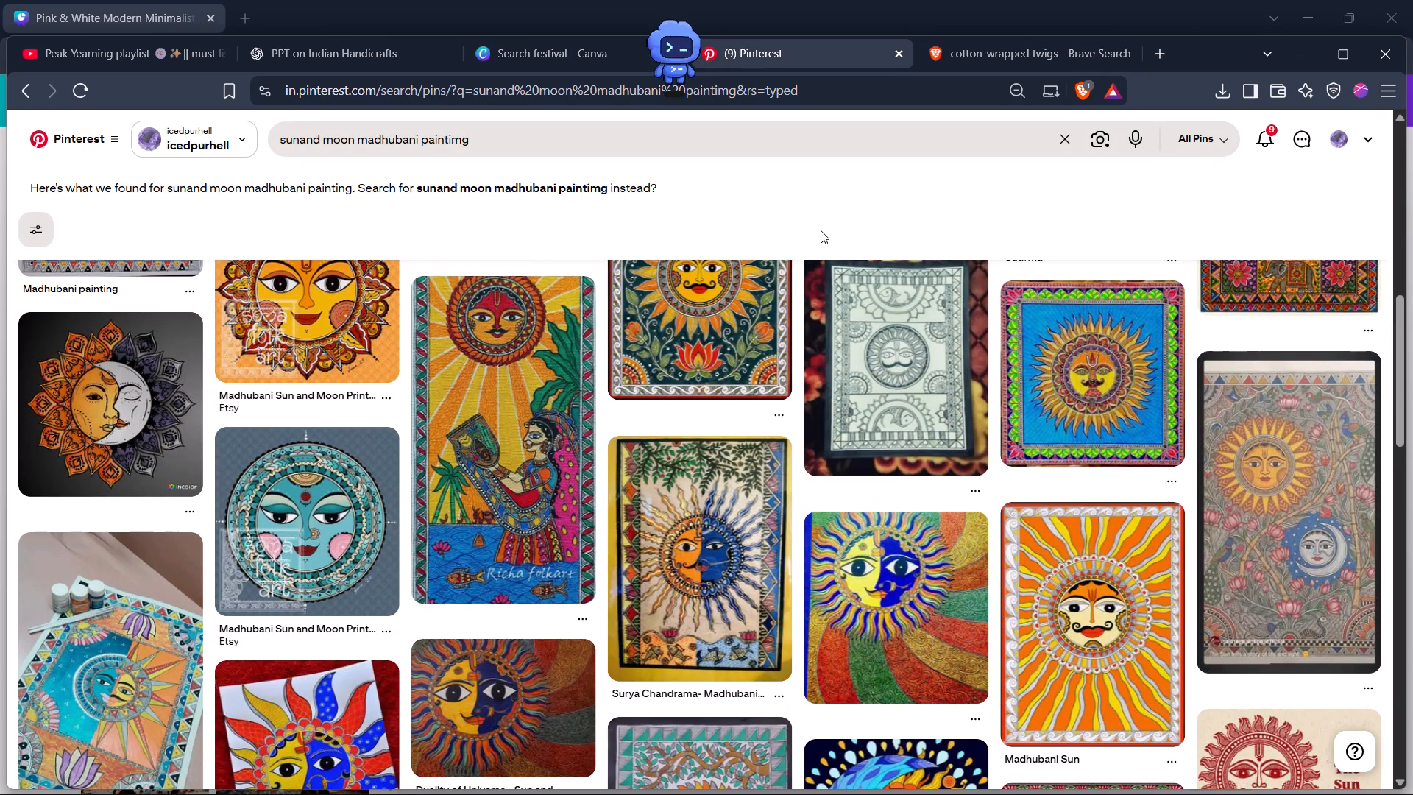
scroll(1030, 0, "down", 1)
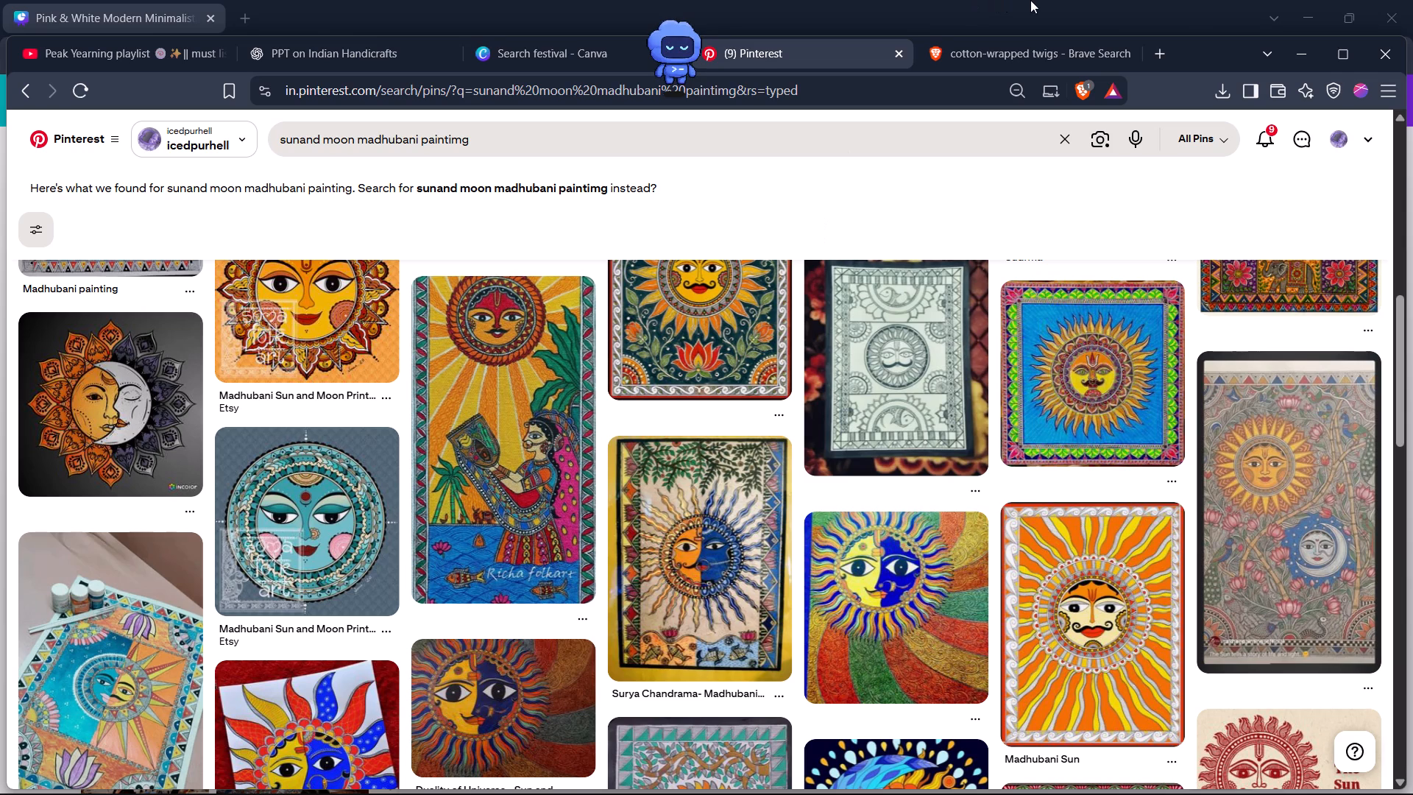
scroll(1030, 0, "down", 2)
scroll(796, 590, "down", 3)
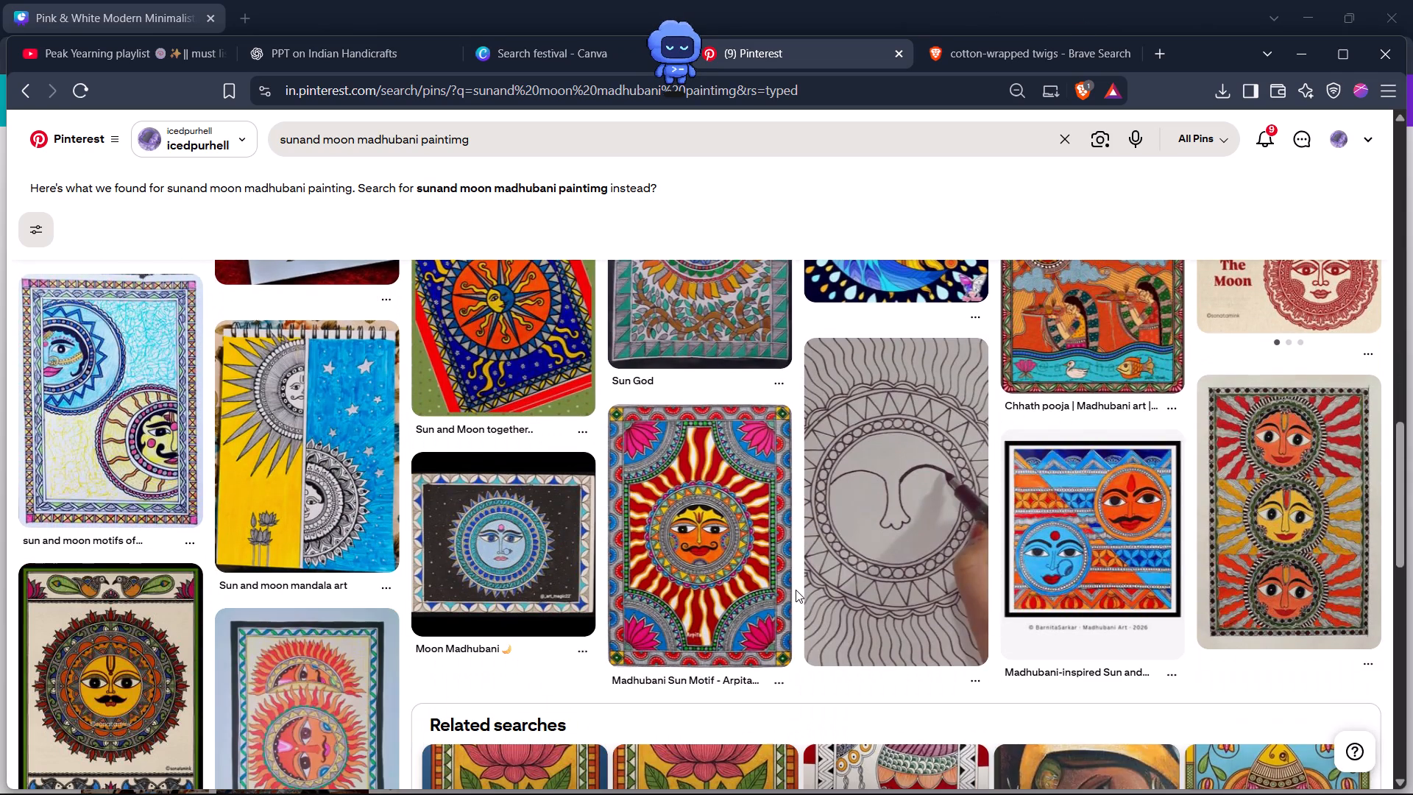
scroll(796, 590, "down", 2)
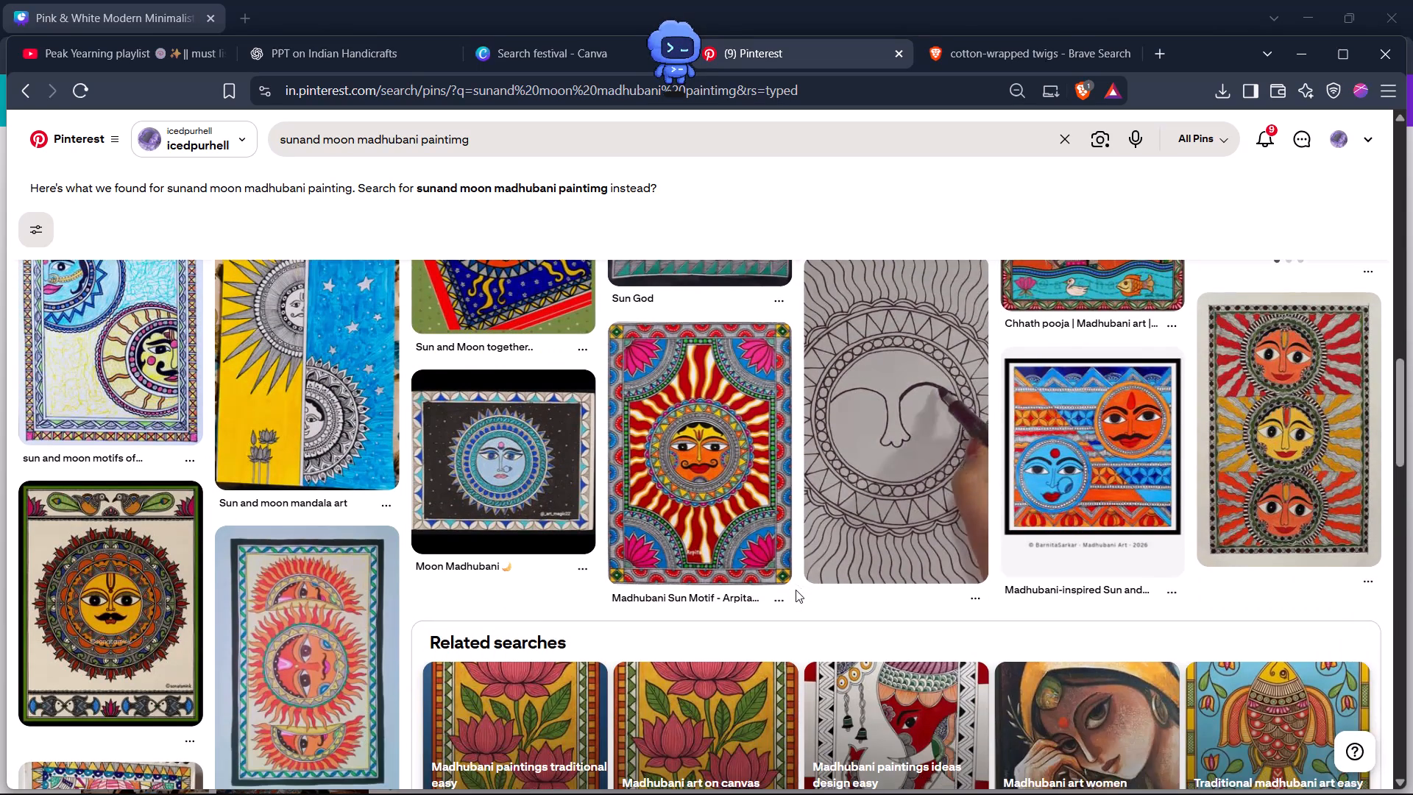
scroll(796, 590, "down", 1)
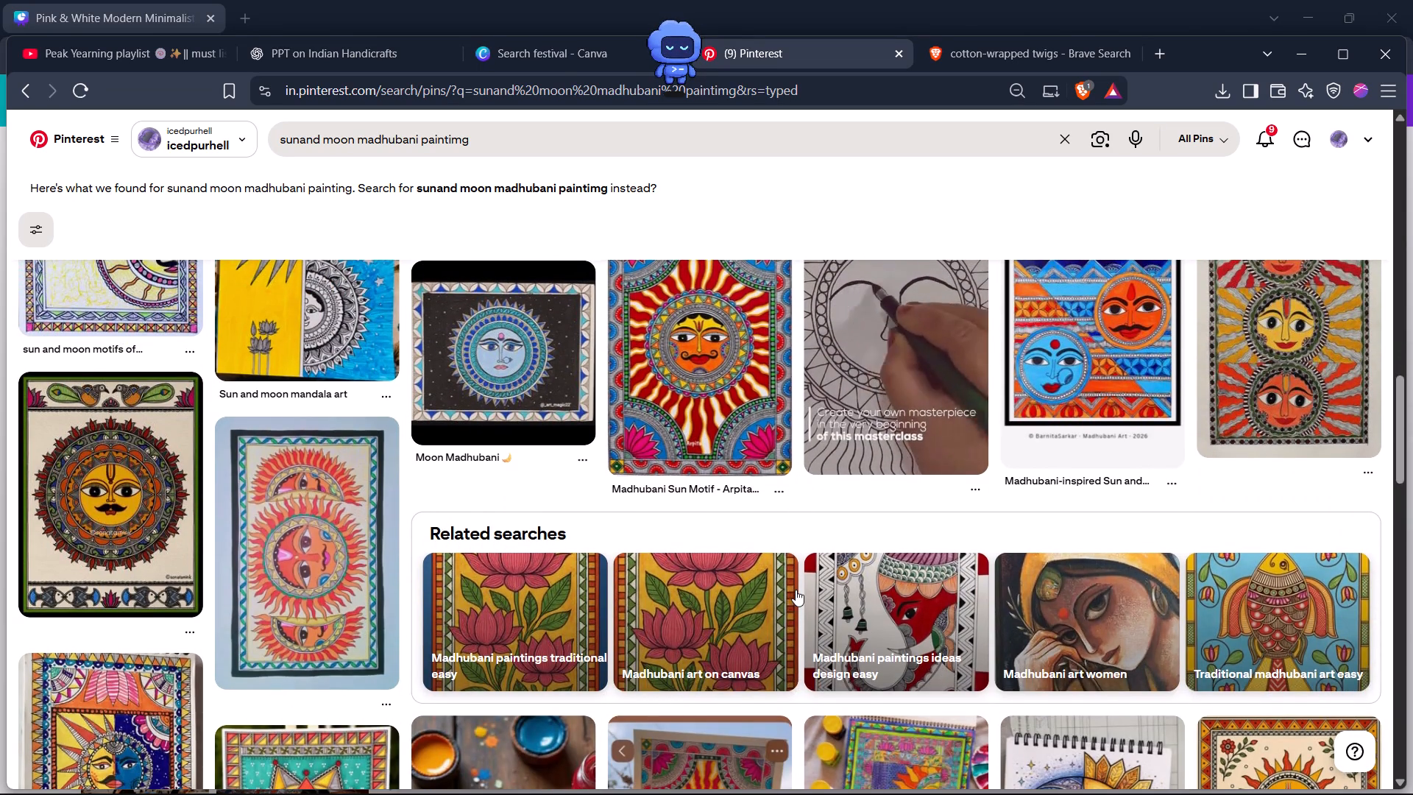
scroll(796, 590, "down", 3)
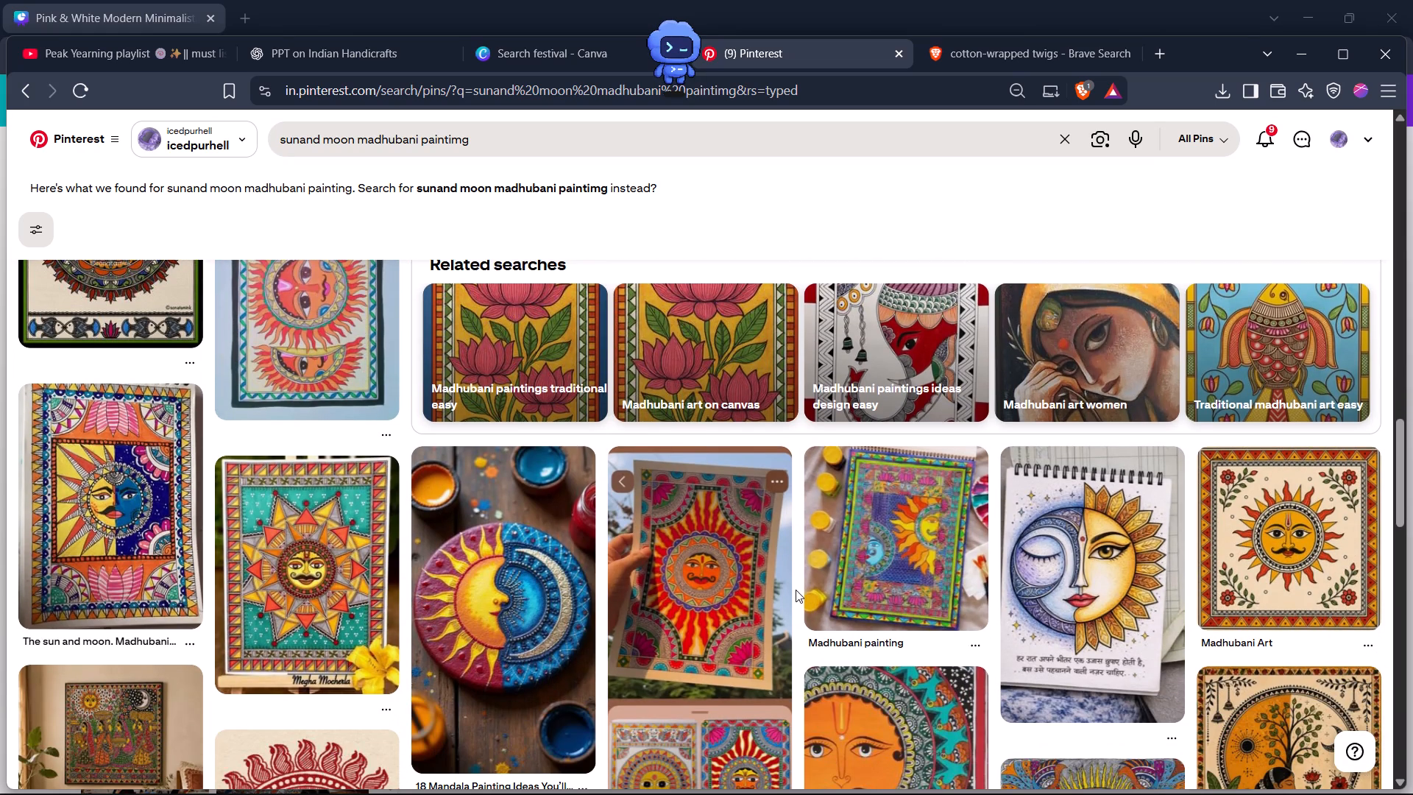
scroll(796, 590, "down", 1)
scroll(796, 590, "up", 2)
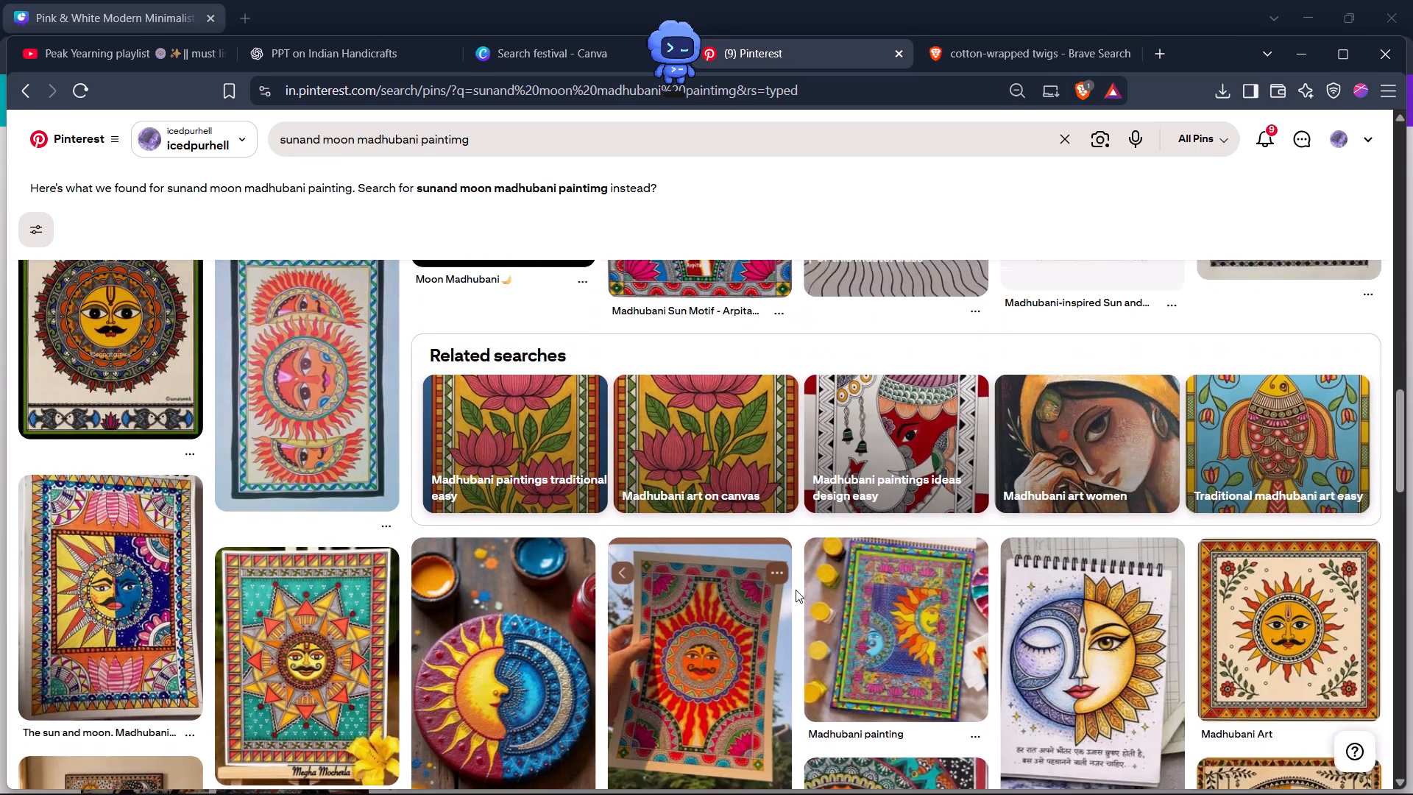
scroll(850, 713, "up", 6)
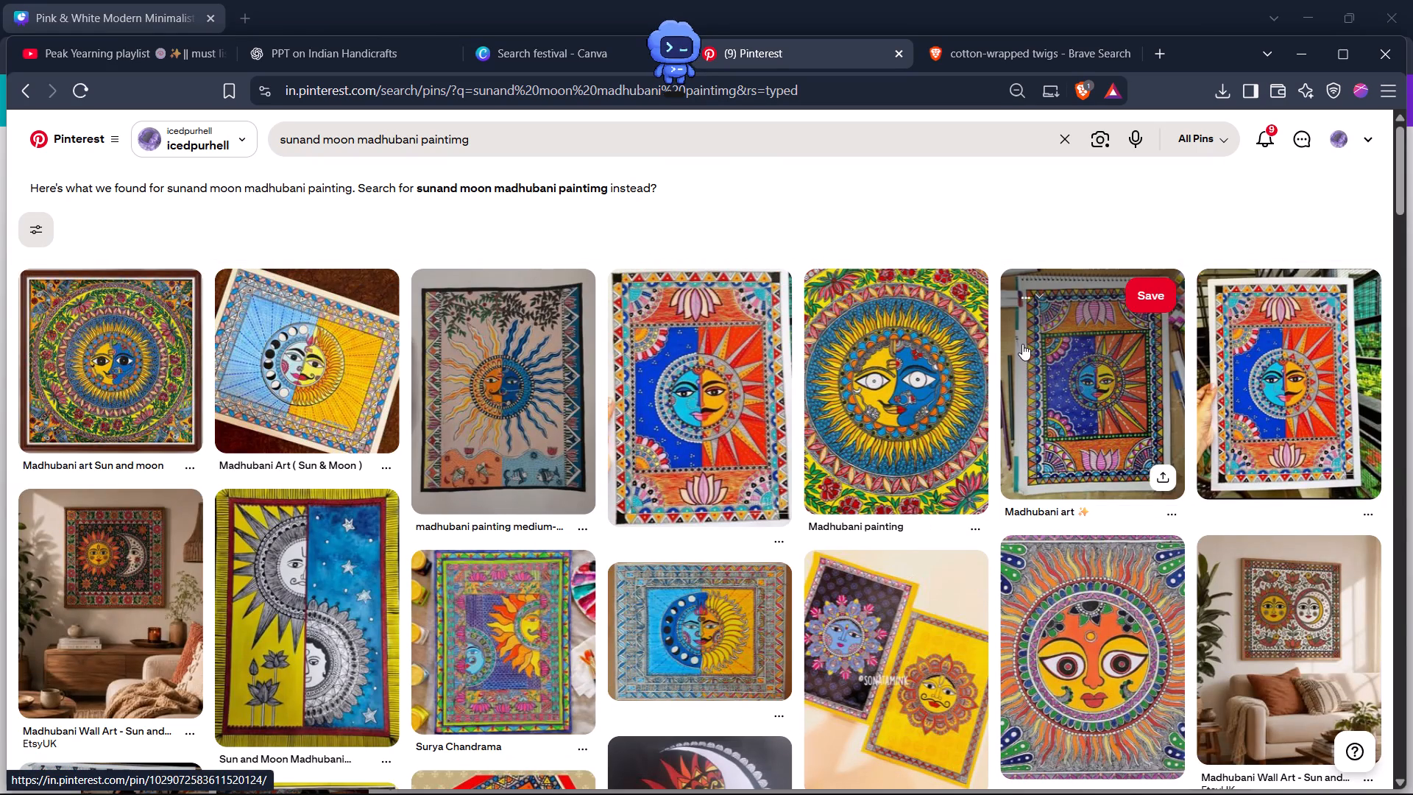
Copy the "Madhubani art" sun-and-moon painting with pink lotuses from Pinterest and paste it onto the Characteristics and Themes slide in Canva.
left_click(1022, 344)
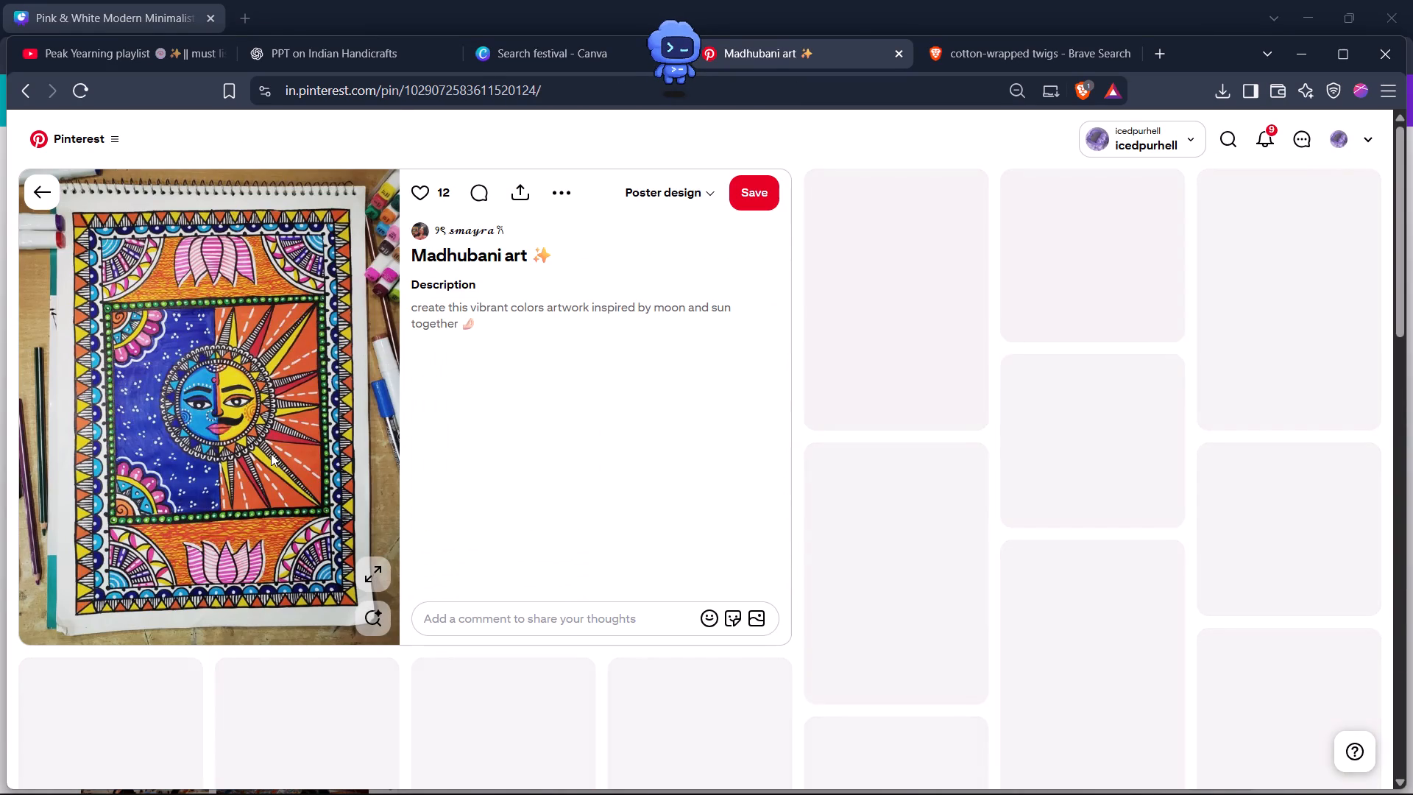
left_click(269, 462)
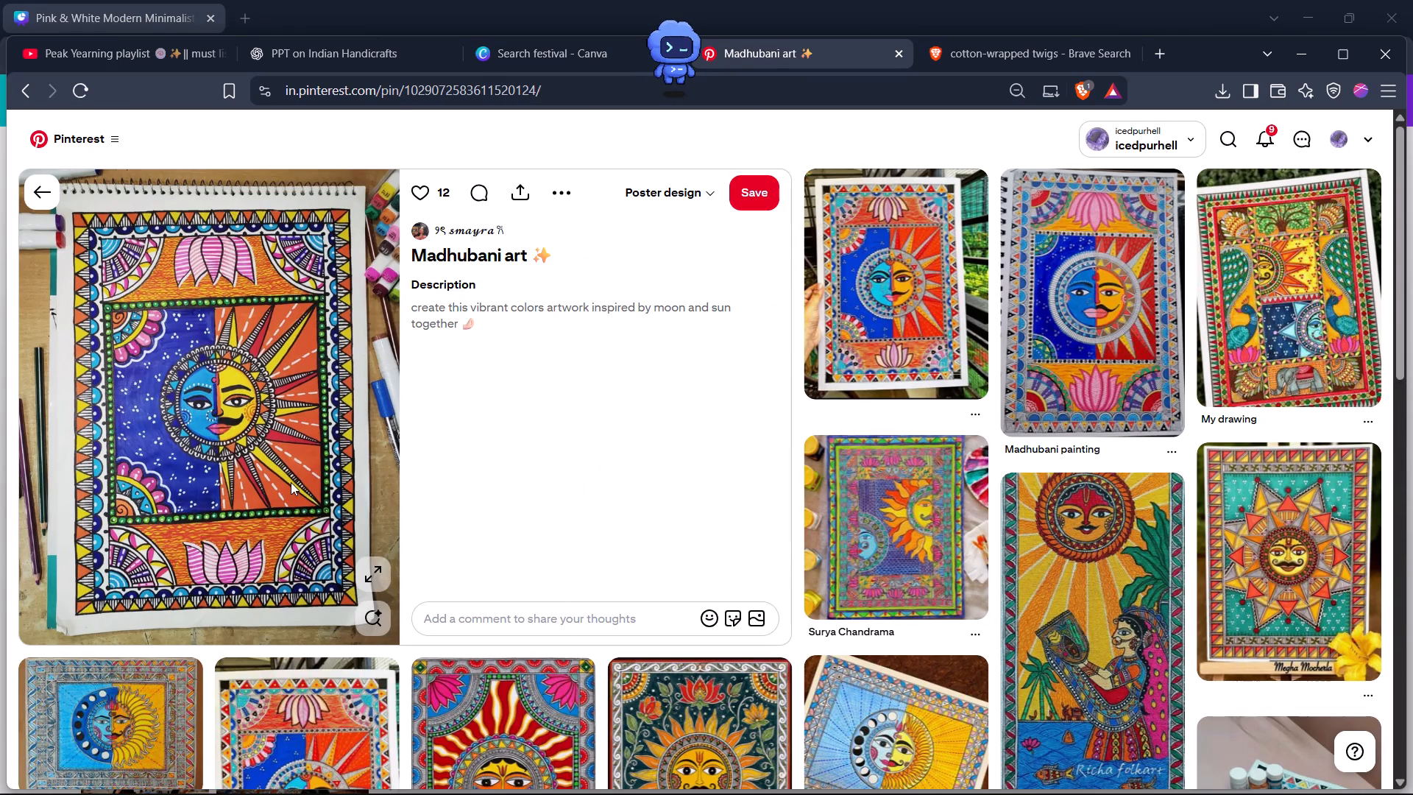
right_click(281, 431)
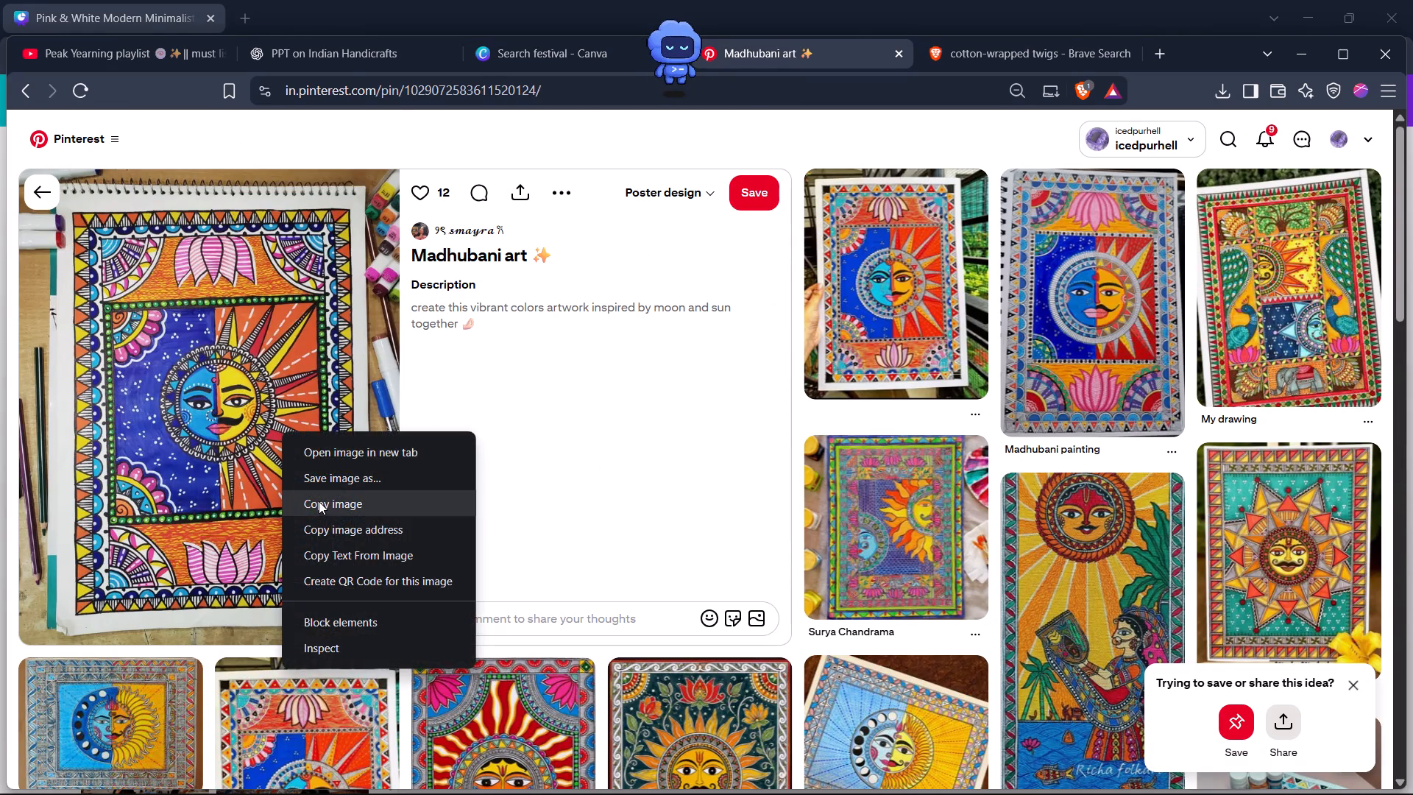
left_click(319, 501)
key("alt+Tab")
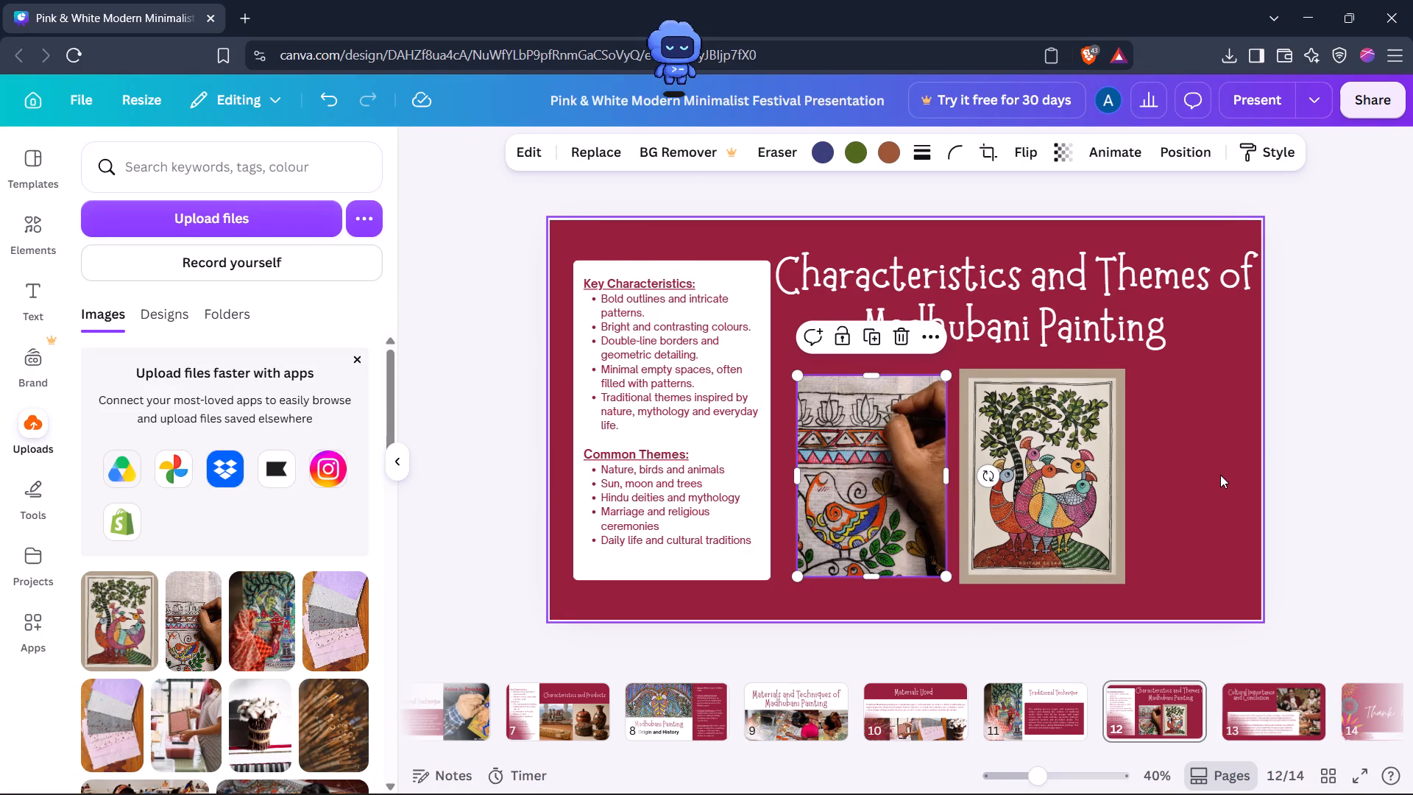
right_click(1220, 475)
left_click(1043, 423)
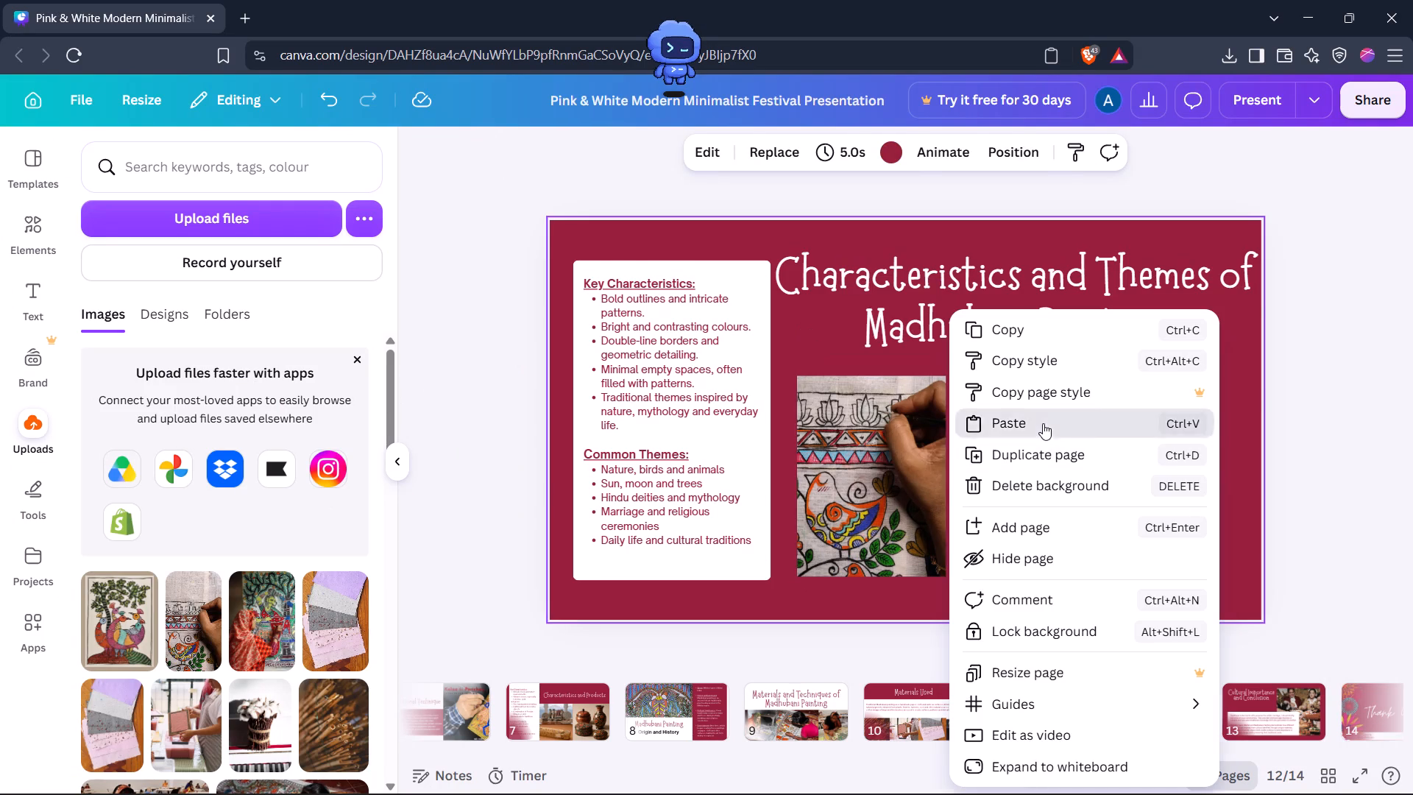
Resize the sun-and-moon painting to about 435 by 581, matching the birds painting, and place it over that painting.
left_click_drag(1009, 552, 960, 503)
left_click_drag(913, 443, 1040, 515)
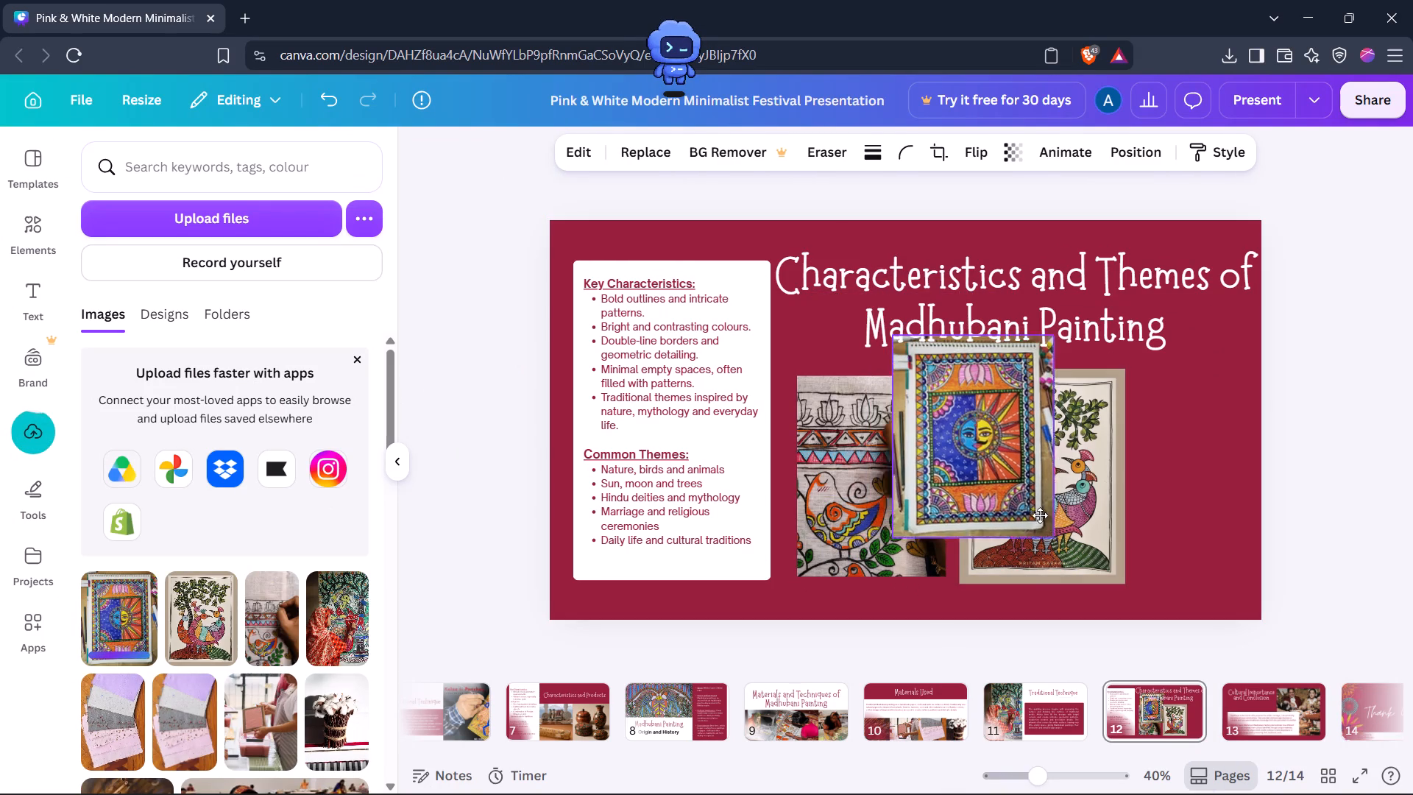
left_click_drag(1040, 515, 1067, 518)
left_click_drag(1042, 568, 1044, 580)
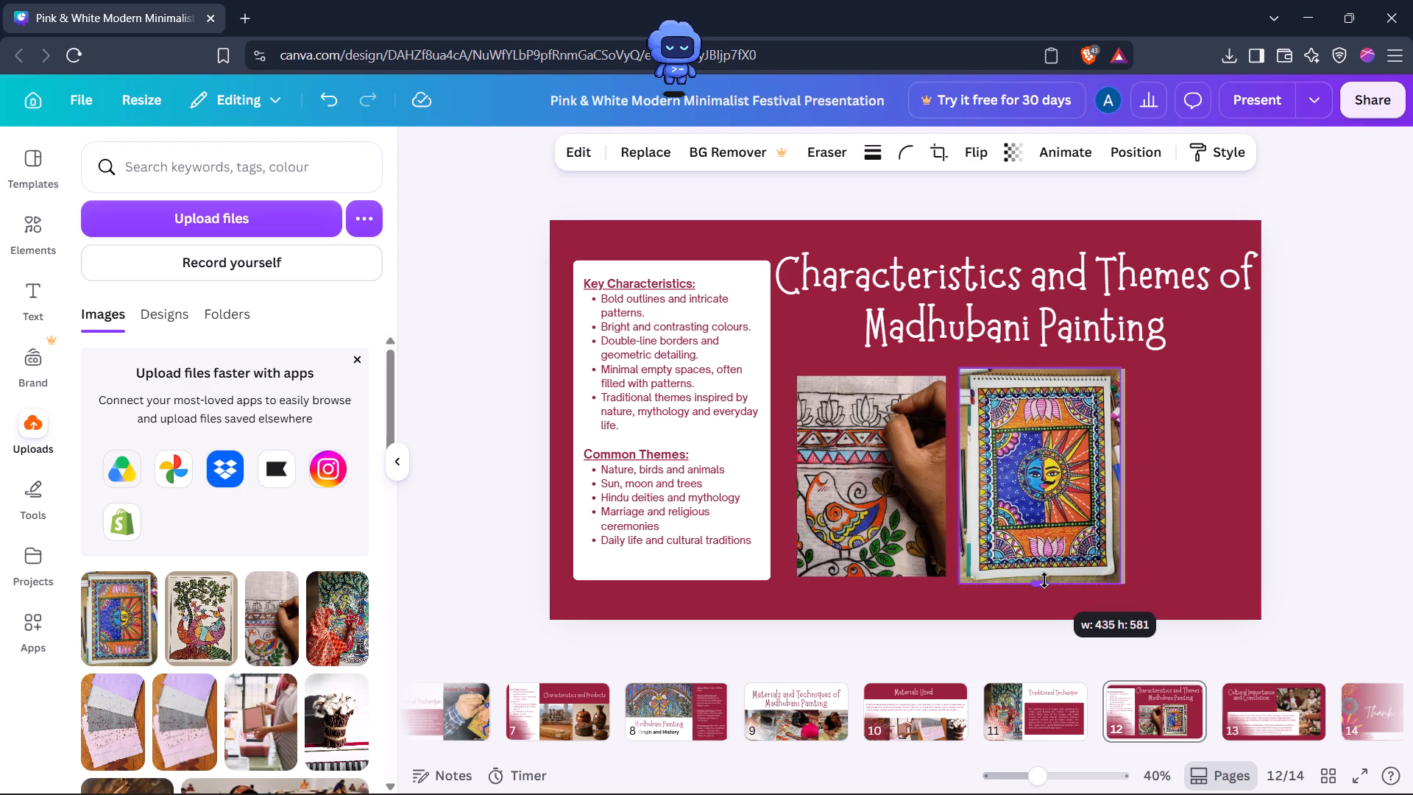
left_click_drag(1044, 580, 1046, 582)
left_click(1116, 474)
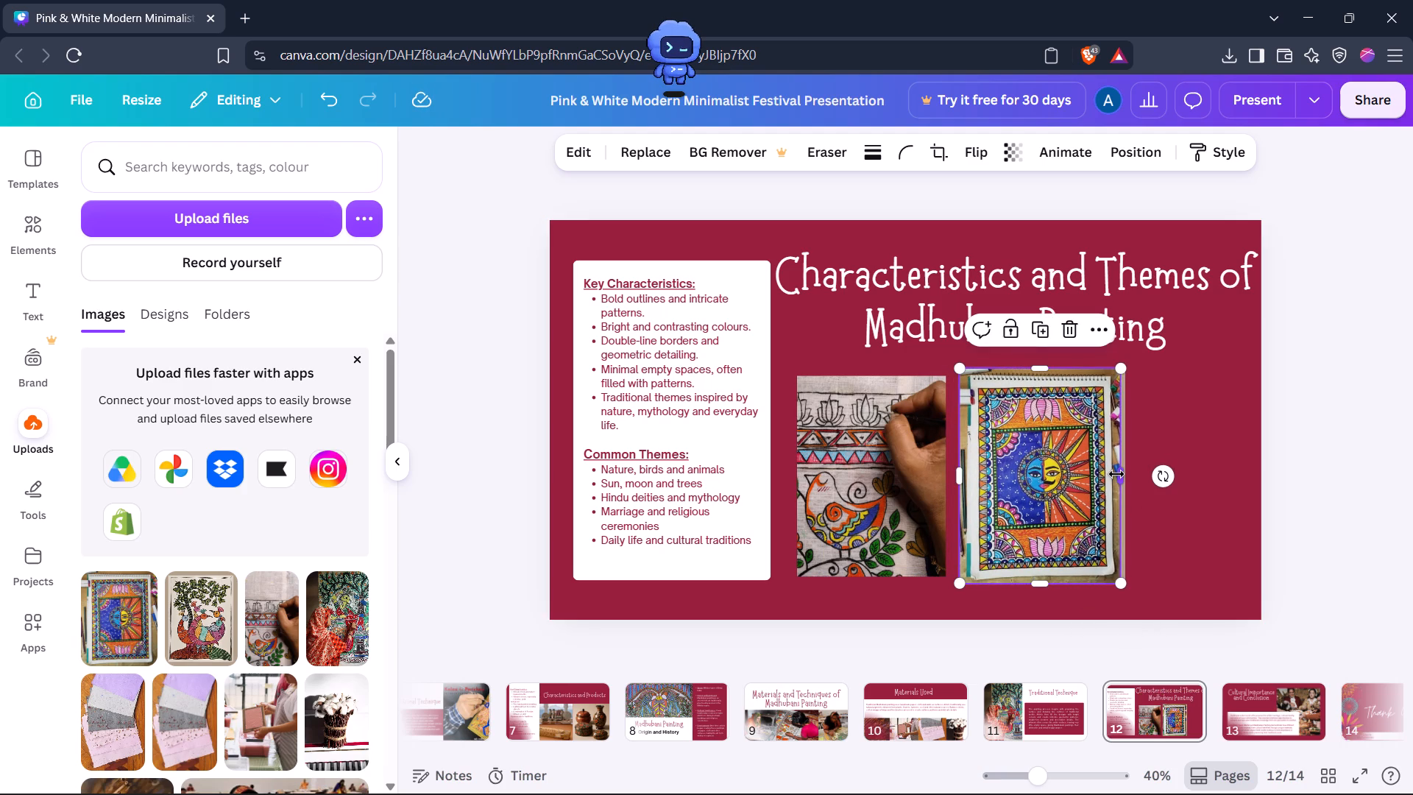
left_click(1086, 480)
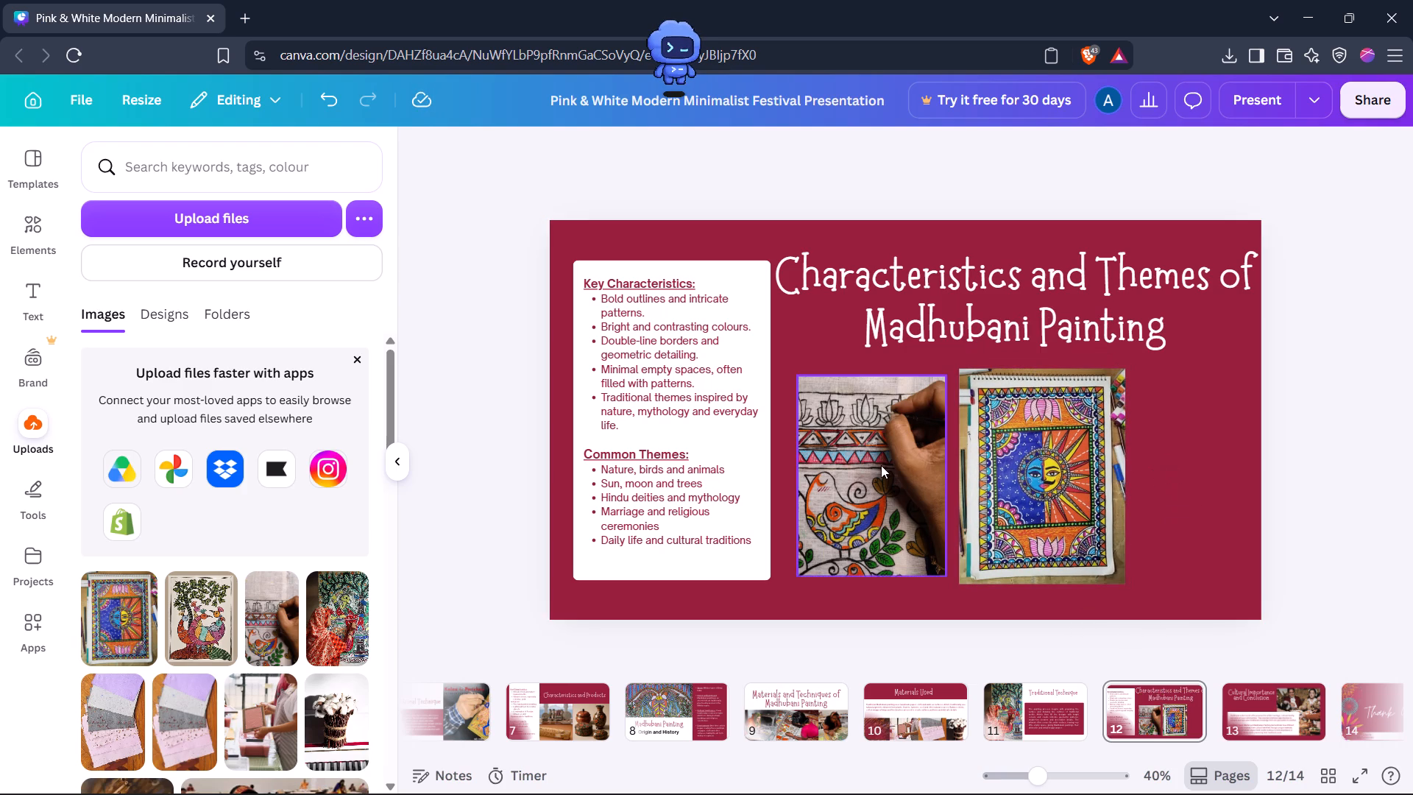
Arrange the pictures in a row: lotus-border picture nearer the text box, birds painting in the middle, sun-and-moon painting at the slide's right edge.
left_click(881, 465)
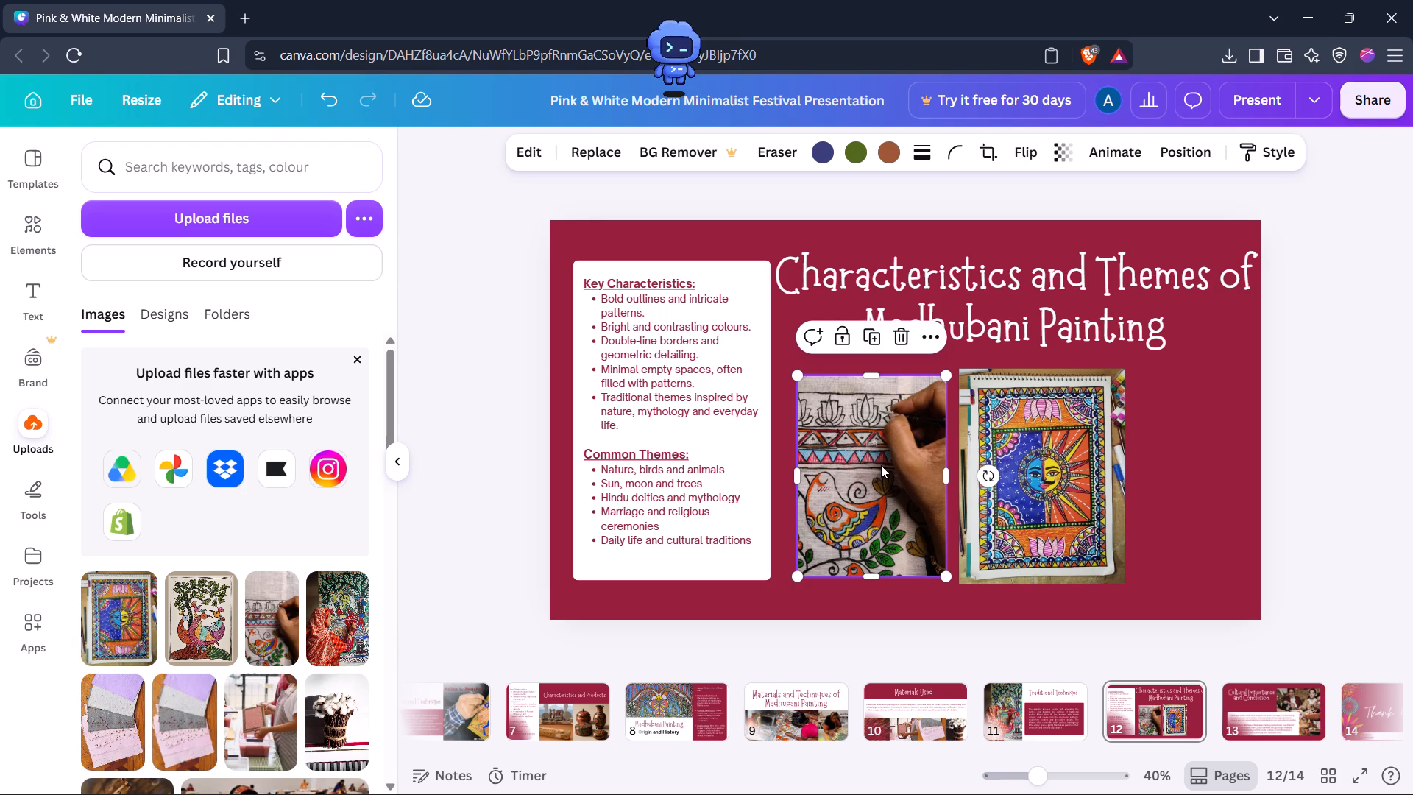
left_click_drag(860, 467, 847, 467)
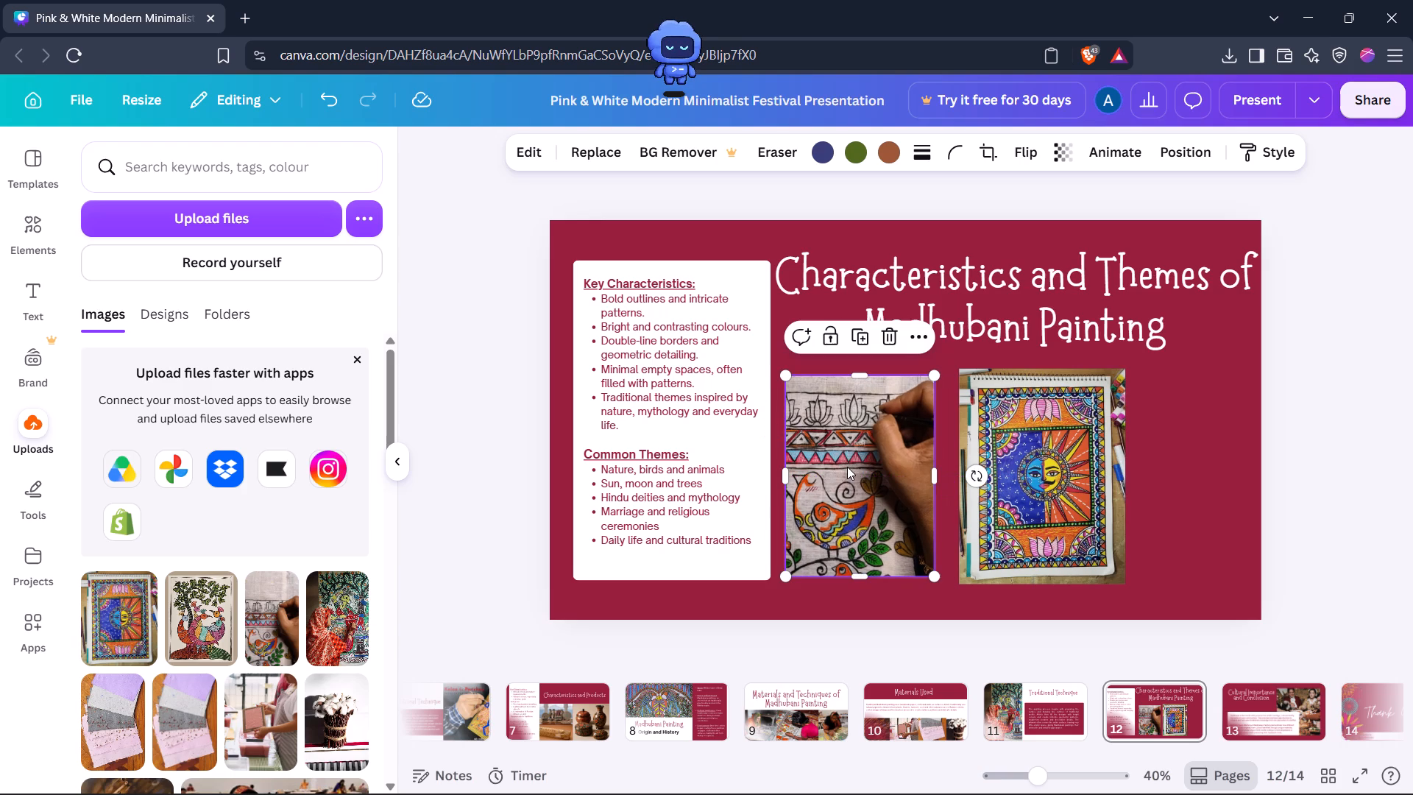
left_click_drag(1003, 484, 1136, 482)
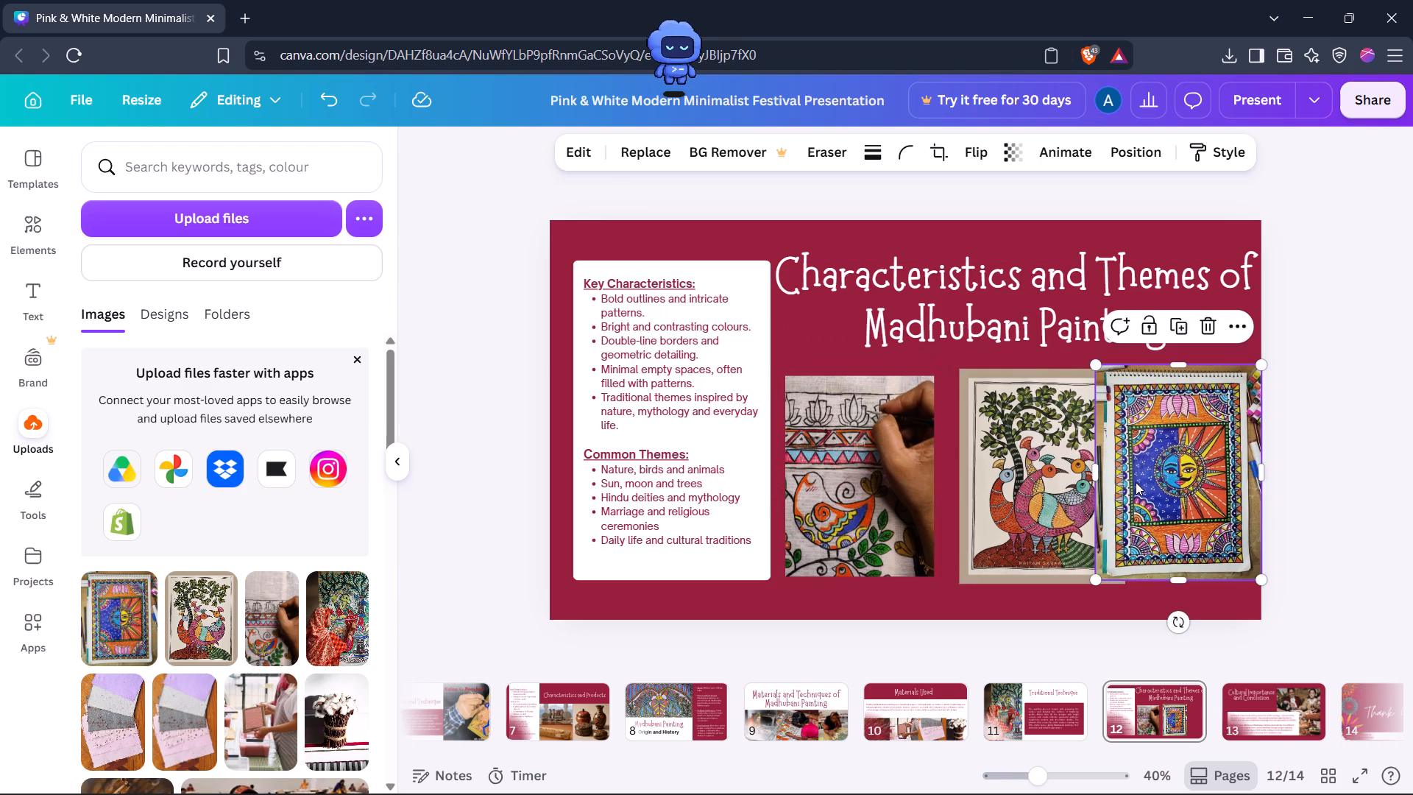
left_click_drag(1052, 470, 1031, 473)
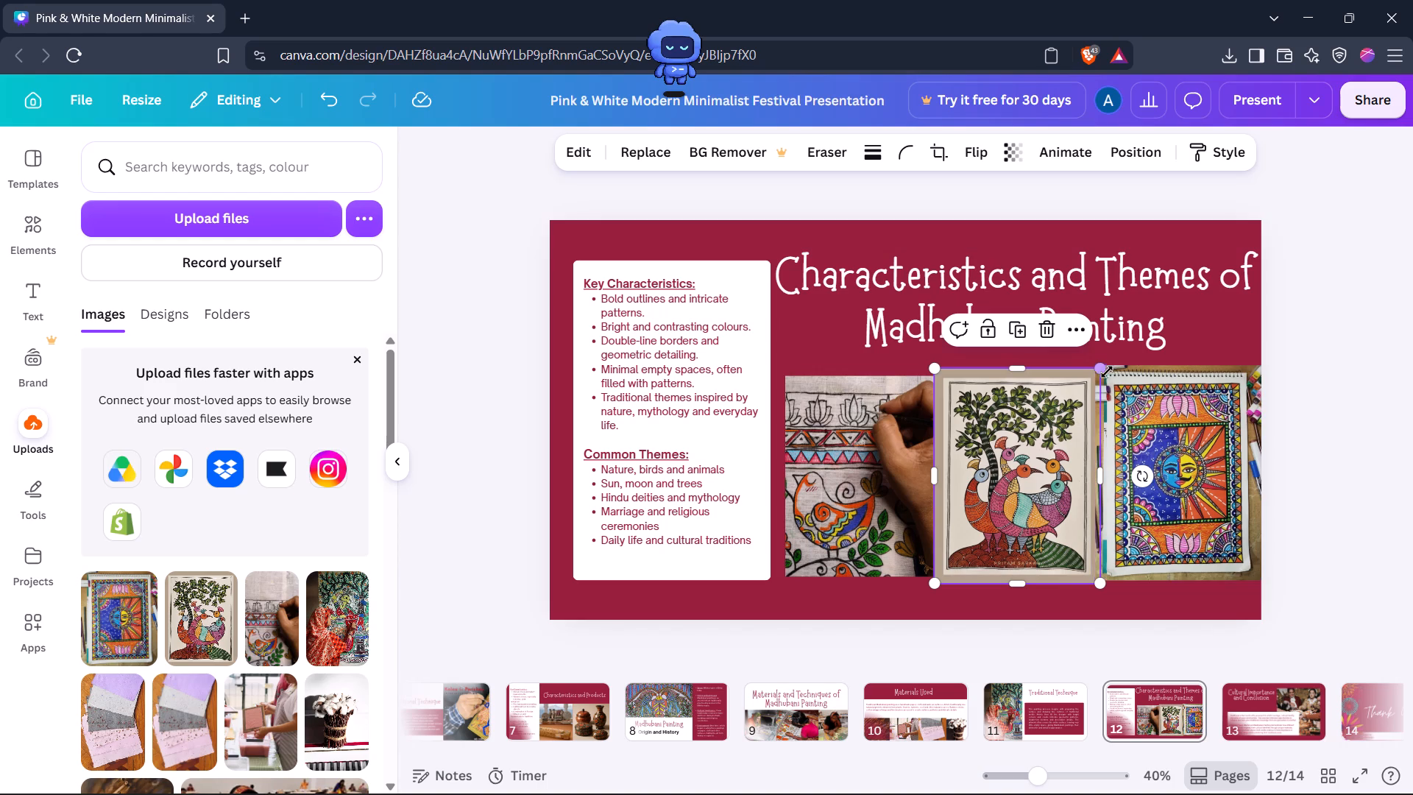
Shrink the birds painting slightly so it clears the sun-and-moon painting, and shift it into the gap between the outer two pictures.
left_click_drag(1102, 370, 1098, 378)
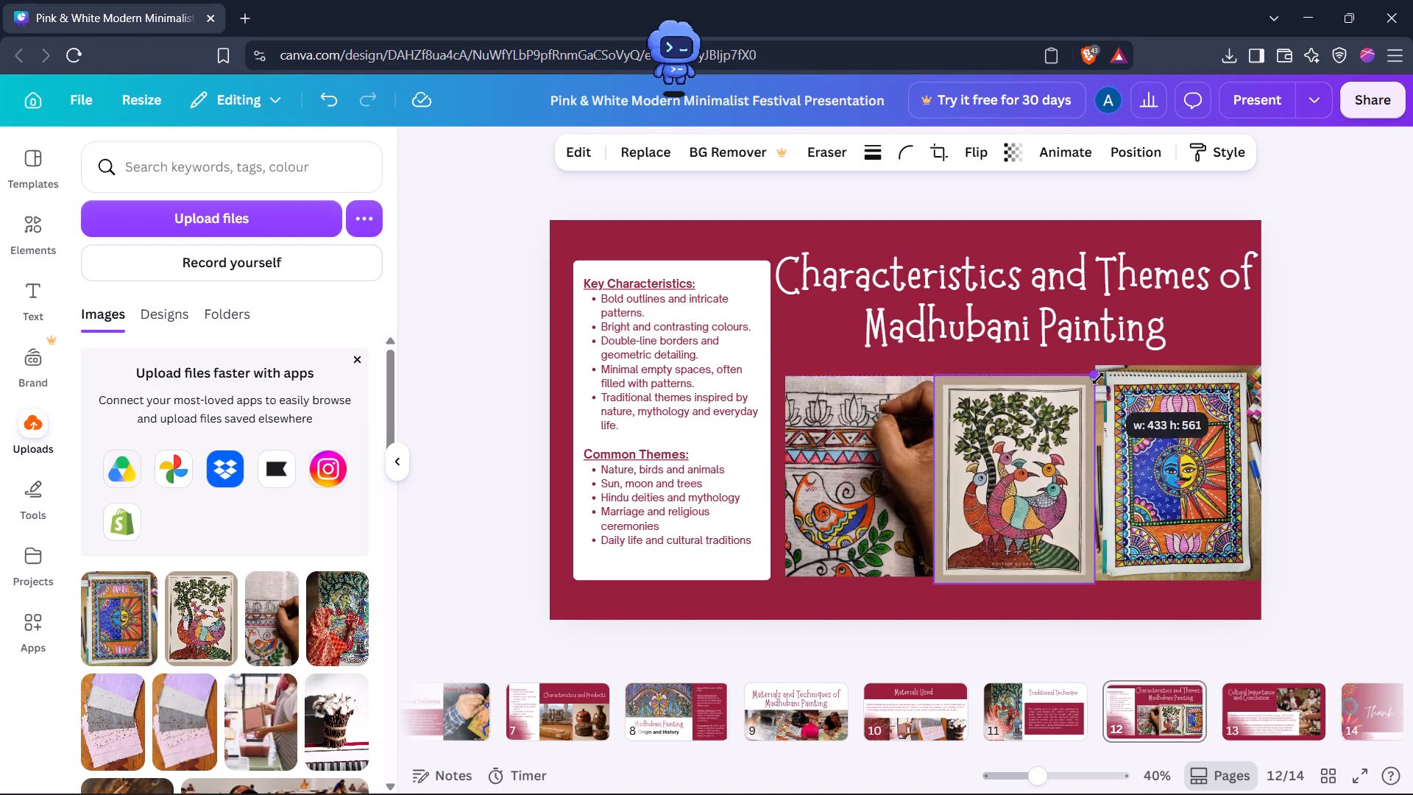
left_click_drag(1098, 378, 1102, 377)
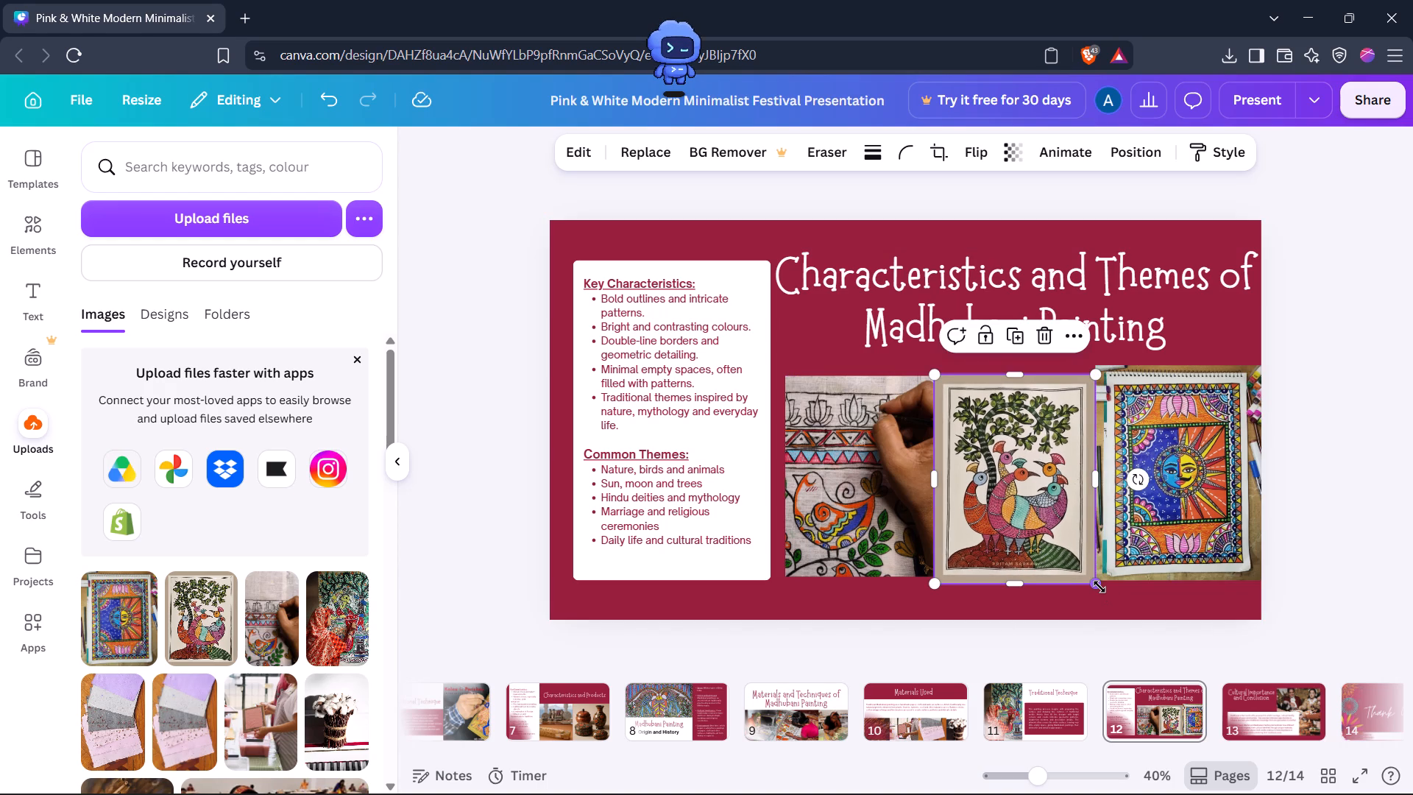
left_click(1099, 587)
left_click(1094, 583)
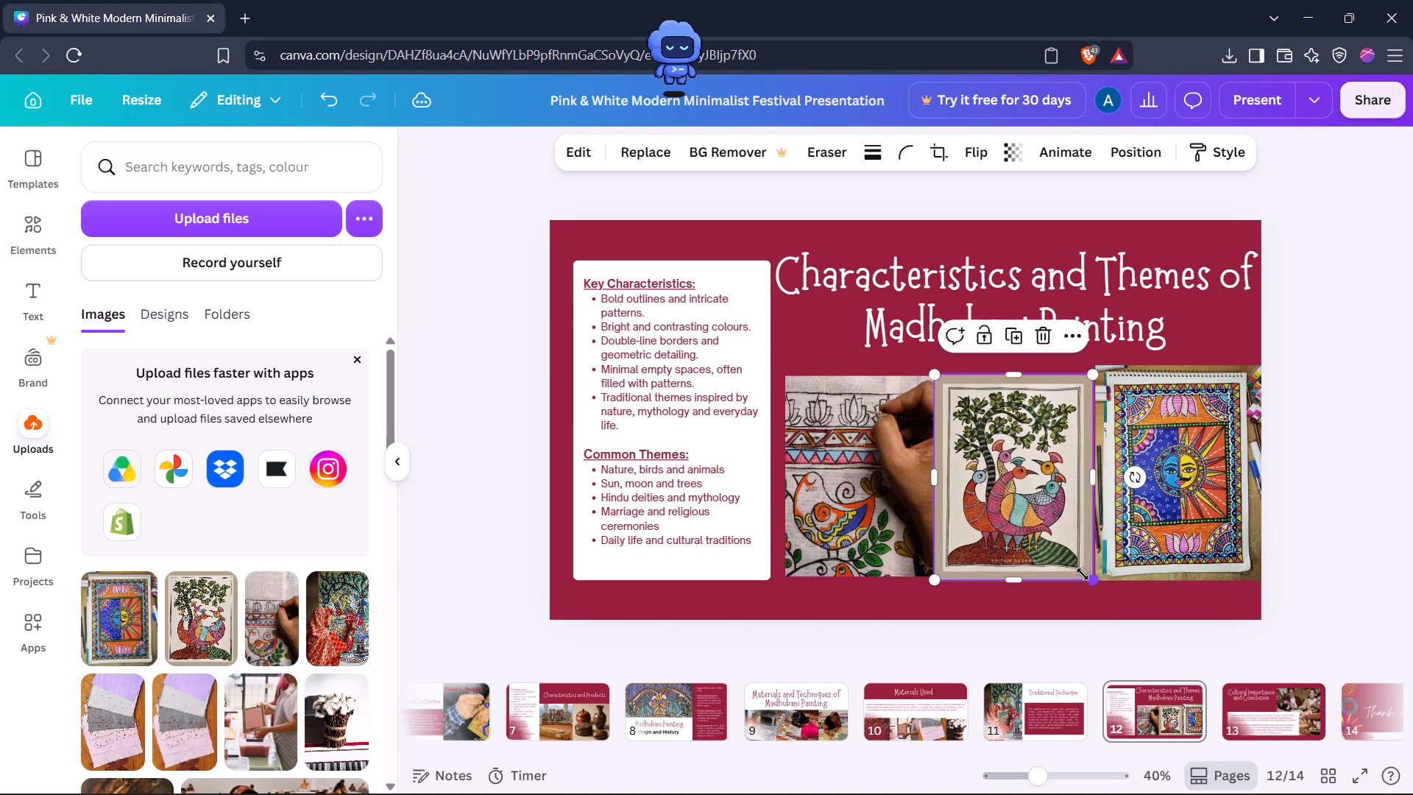
left_click(1023, 512)
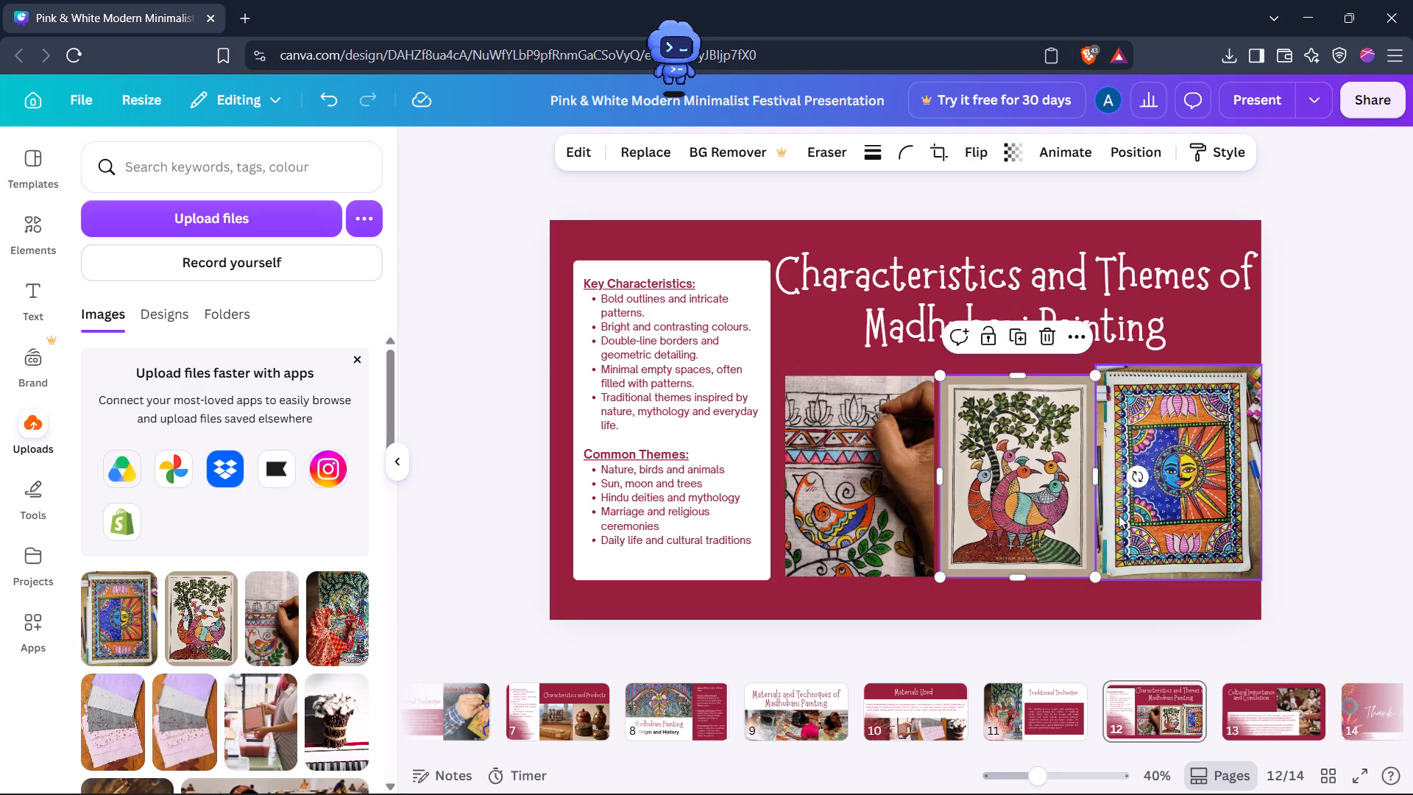
left_click(1098, 578)
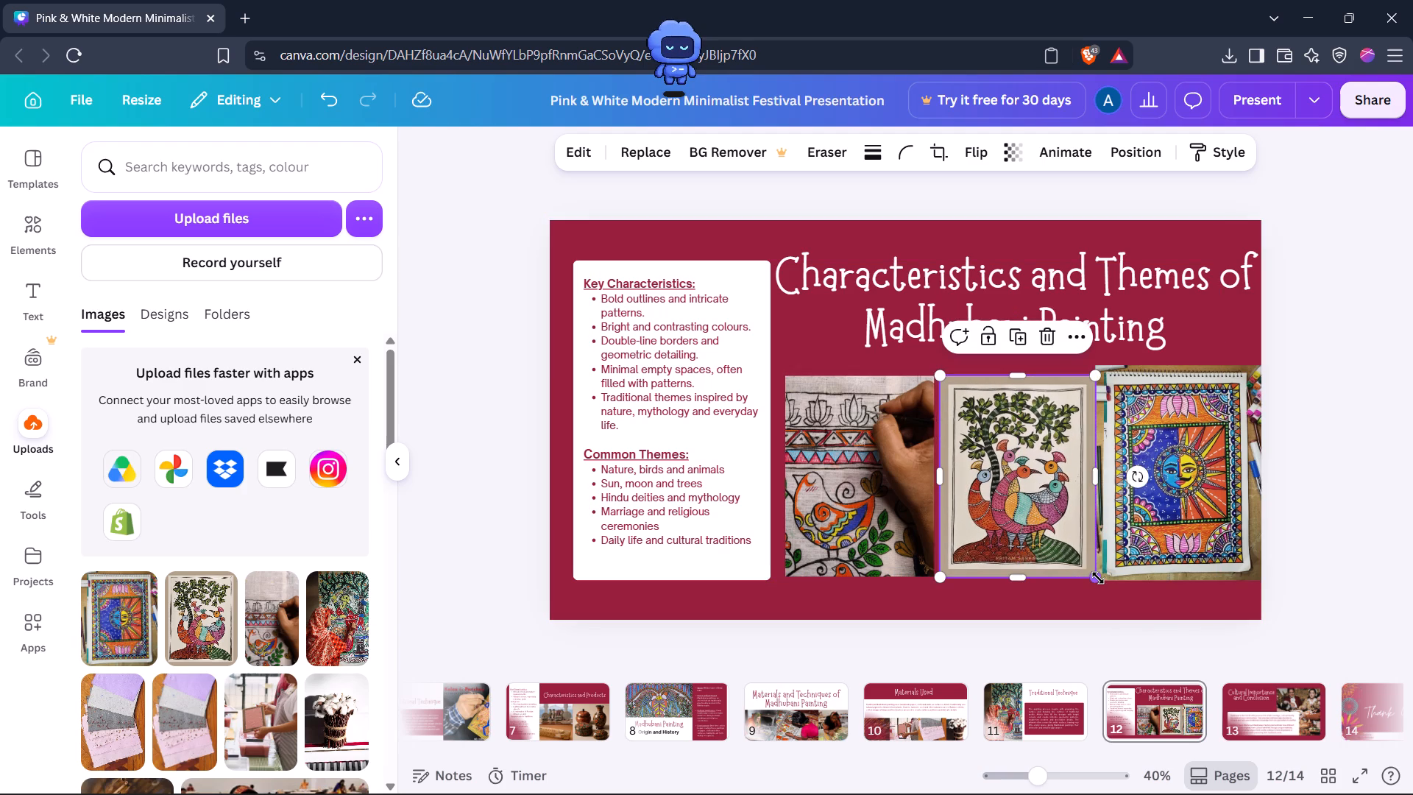
Shrink the sun-and-moon painting to about 426 by 553 and move it down level with the birds painting.
left_click(1147, 571)
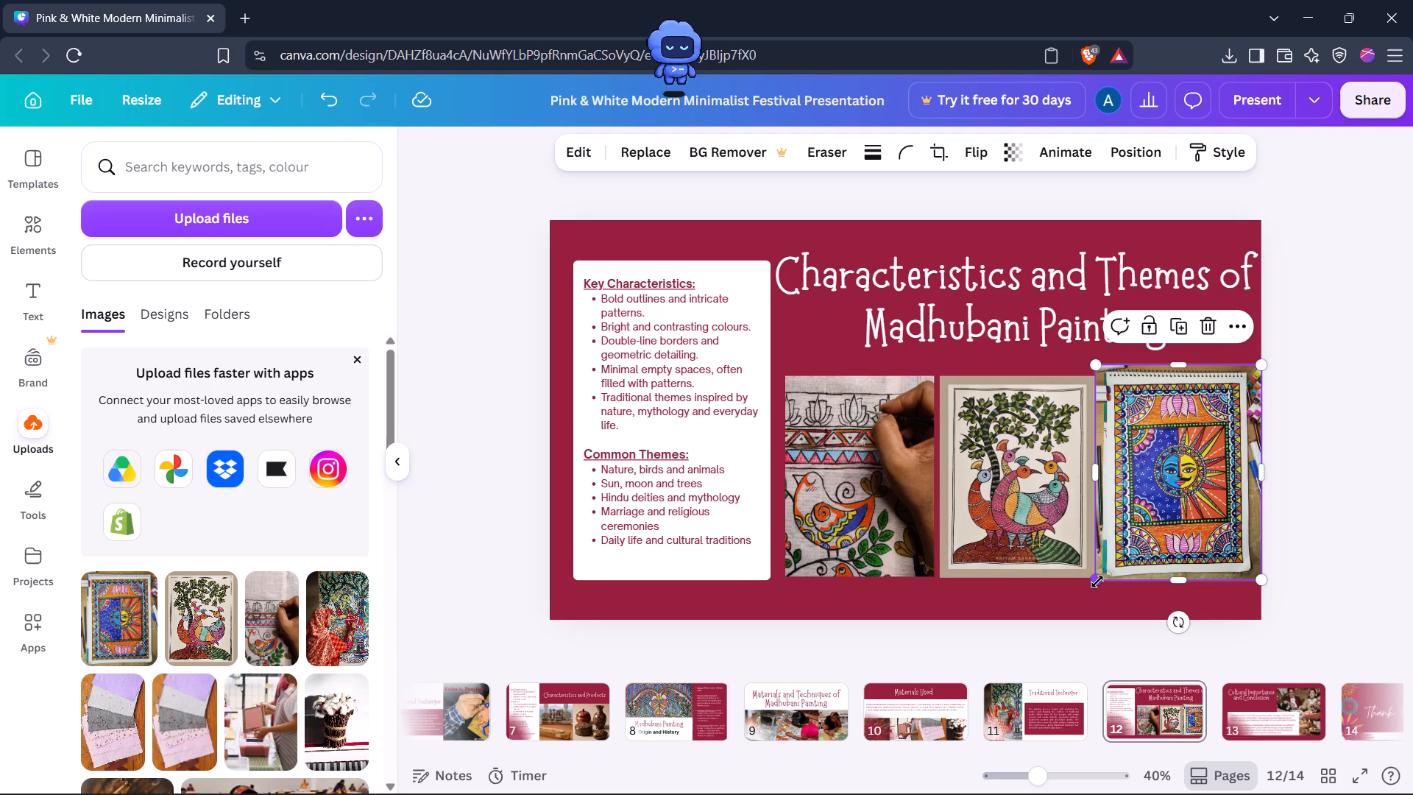
left_click_drag(1097, 582, 1114, 579)
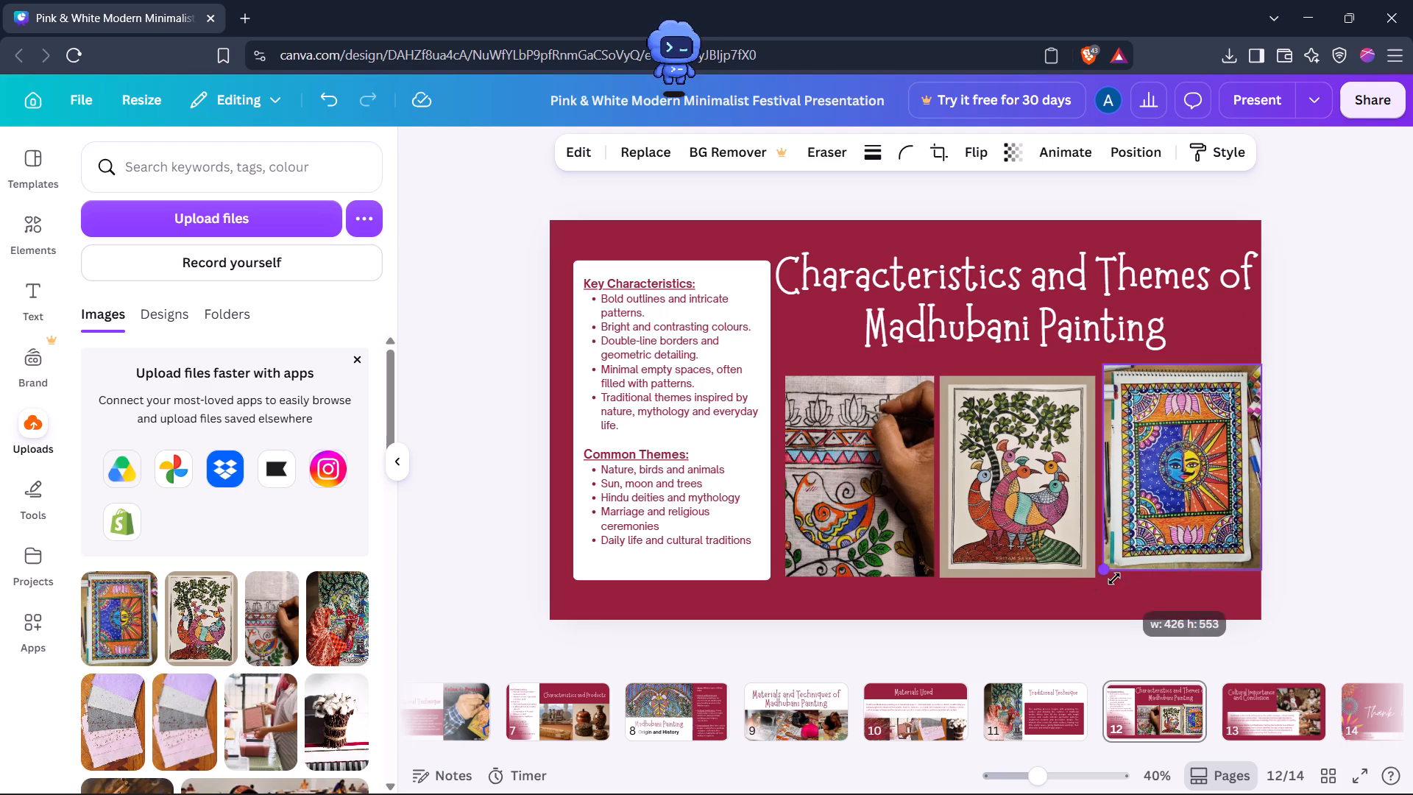
left_click_drag(1114, 579, 1118, 579)
left_click_drag(1162, 518, 1157, 532)
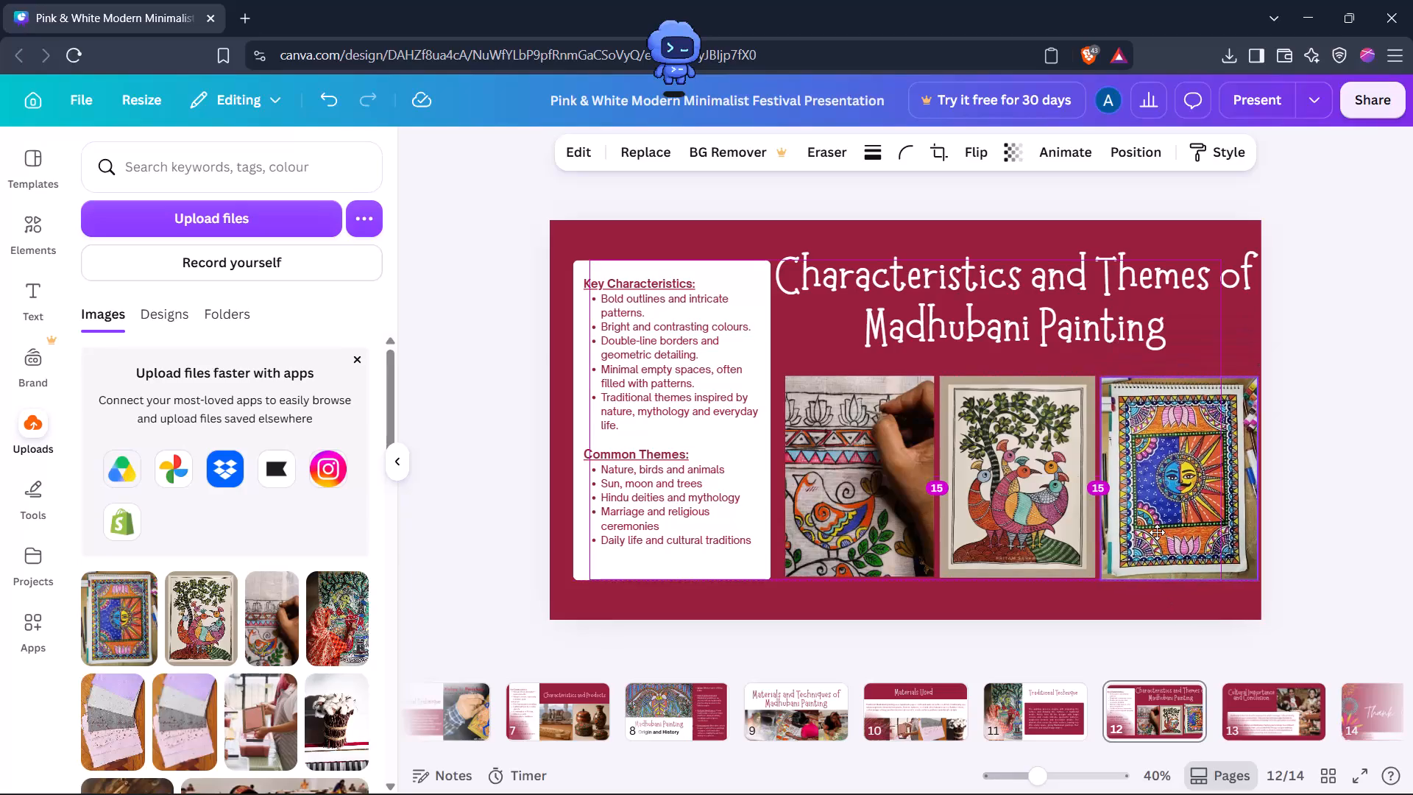
left_click_drag(1157, 532, 1156, 531)
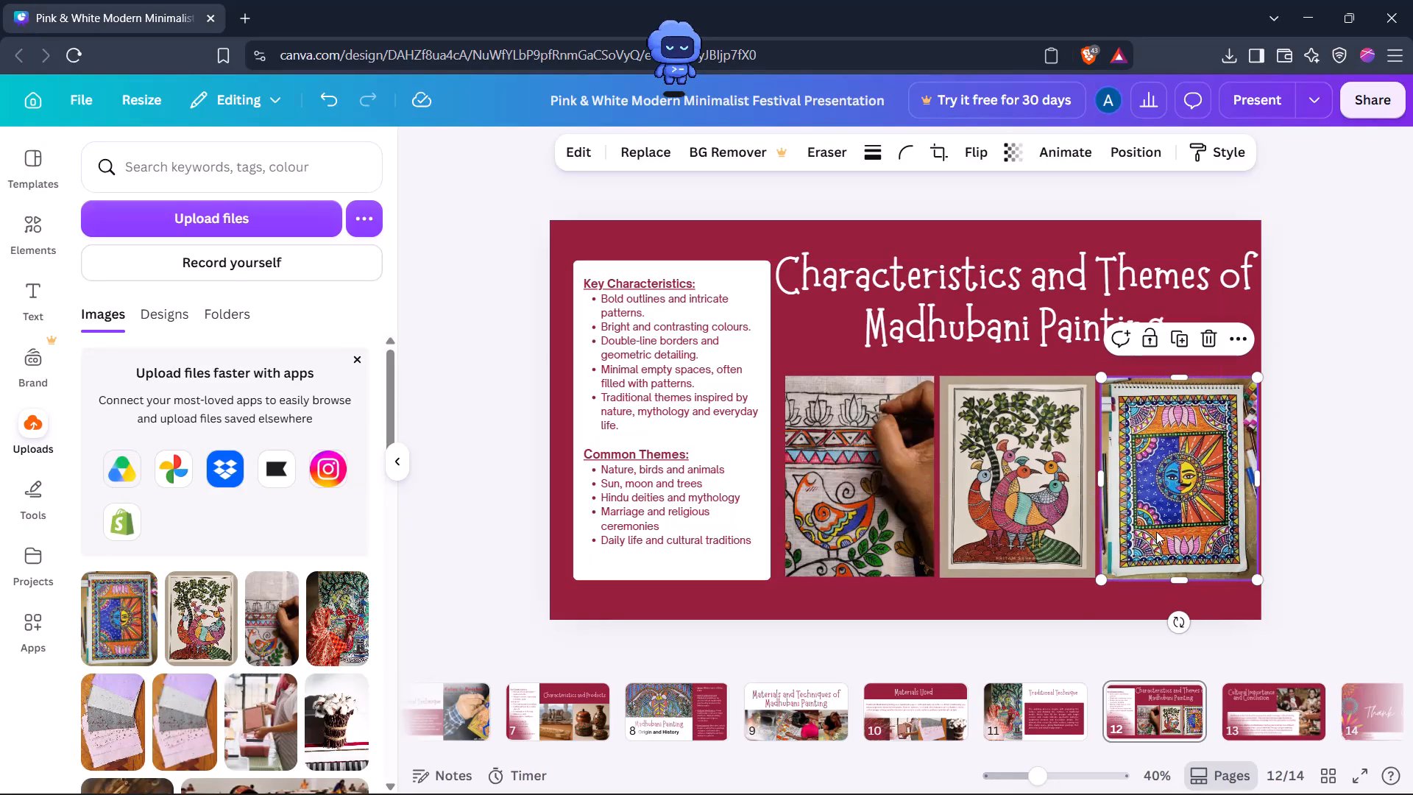
Space the three pictures evenly with gaps of about 20, lining up their bottoms with the text box's lower edge.
left_click_drag(893, 505, 885, 506)
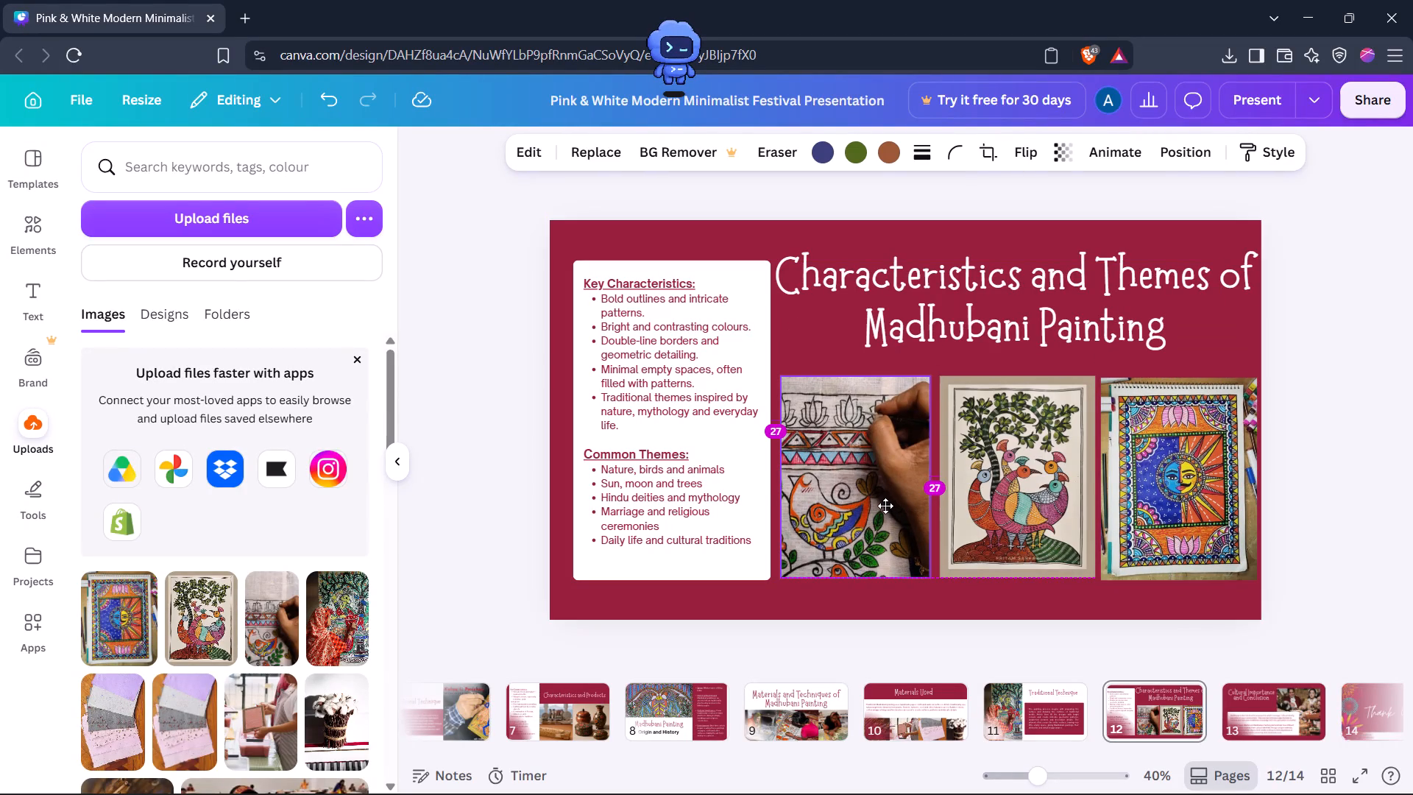
left_click_drag(885, 506, 883, 509)
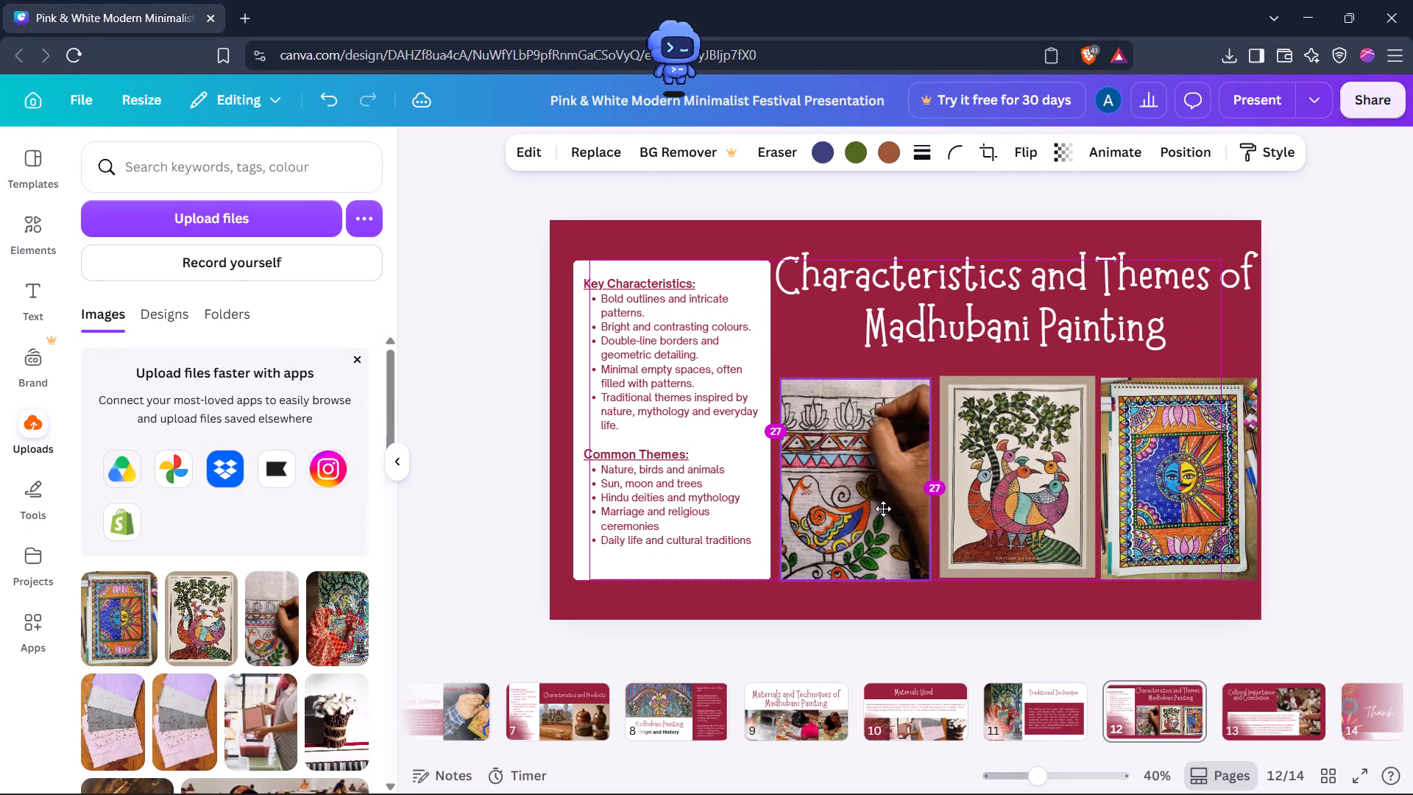
left_click_drag(883, 509, 882, 509)
left_click(966, 504)
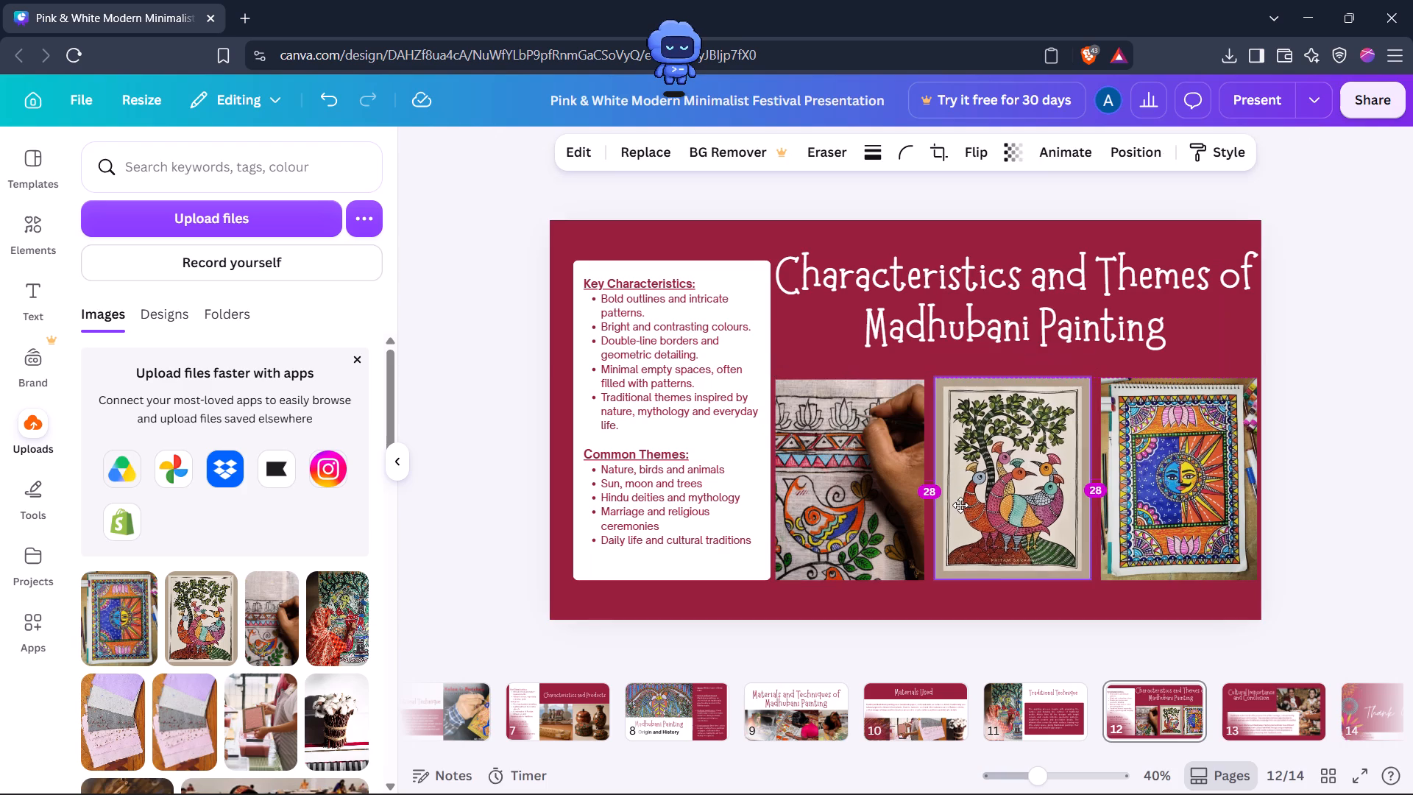
left_click(892, 487)
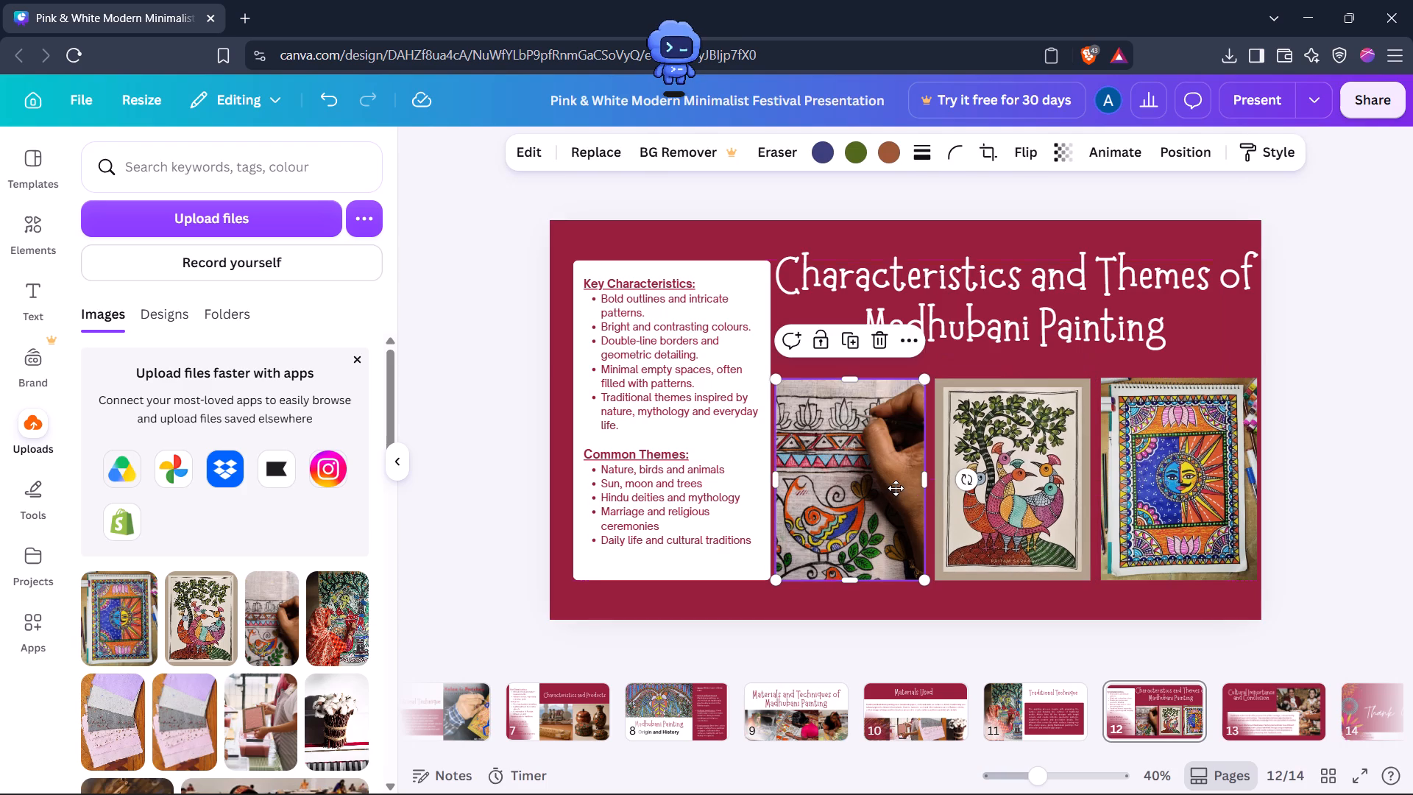
left_click(1163, 492)
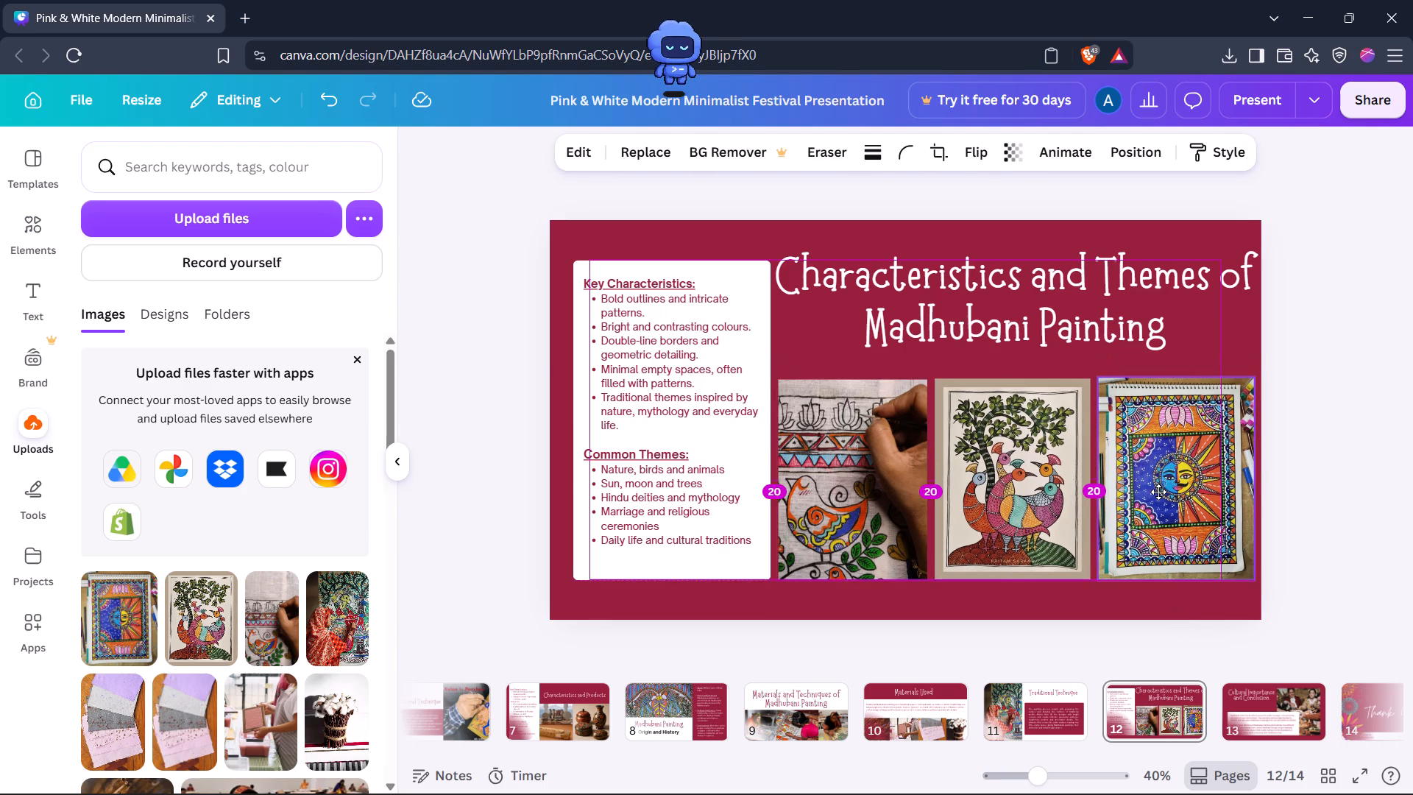
left_click(1365, 476)
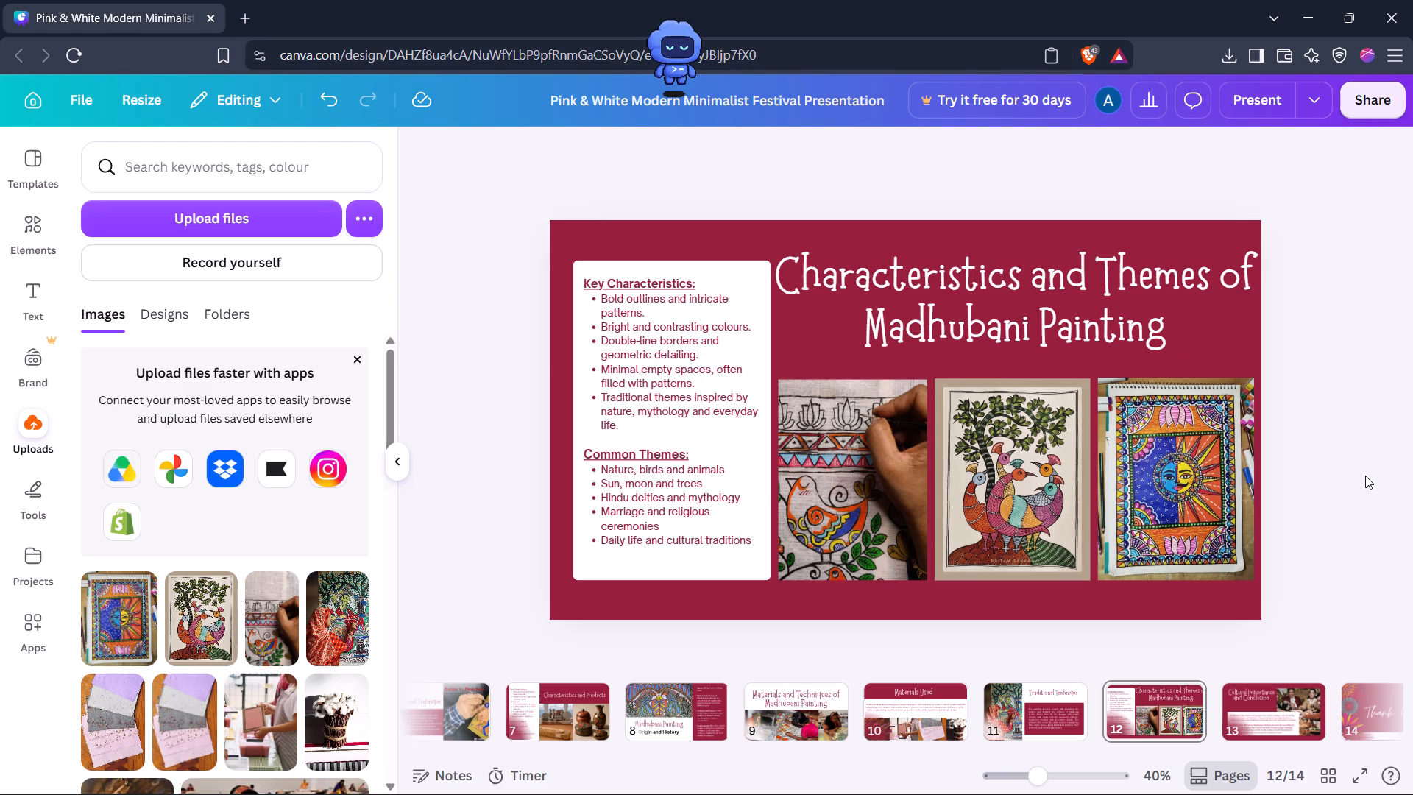
On slide 13, move the "Cultural Importance and Conclusion" title down closer to the white text box.
key("Right")
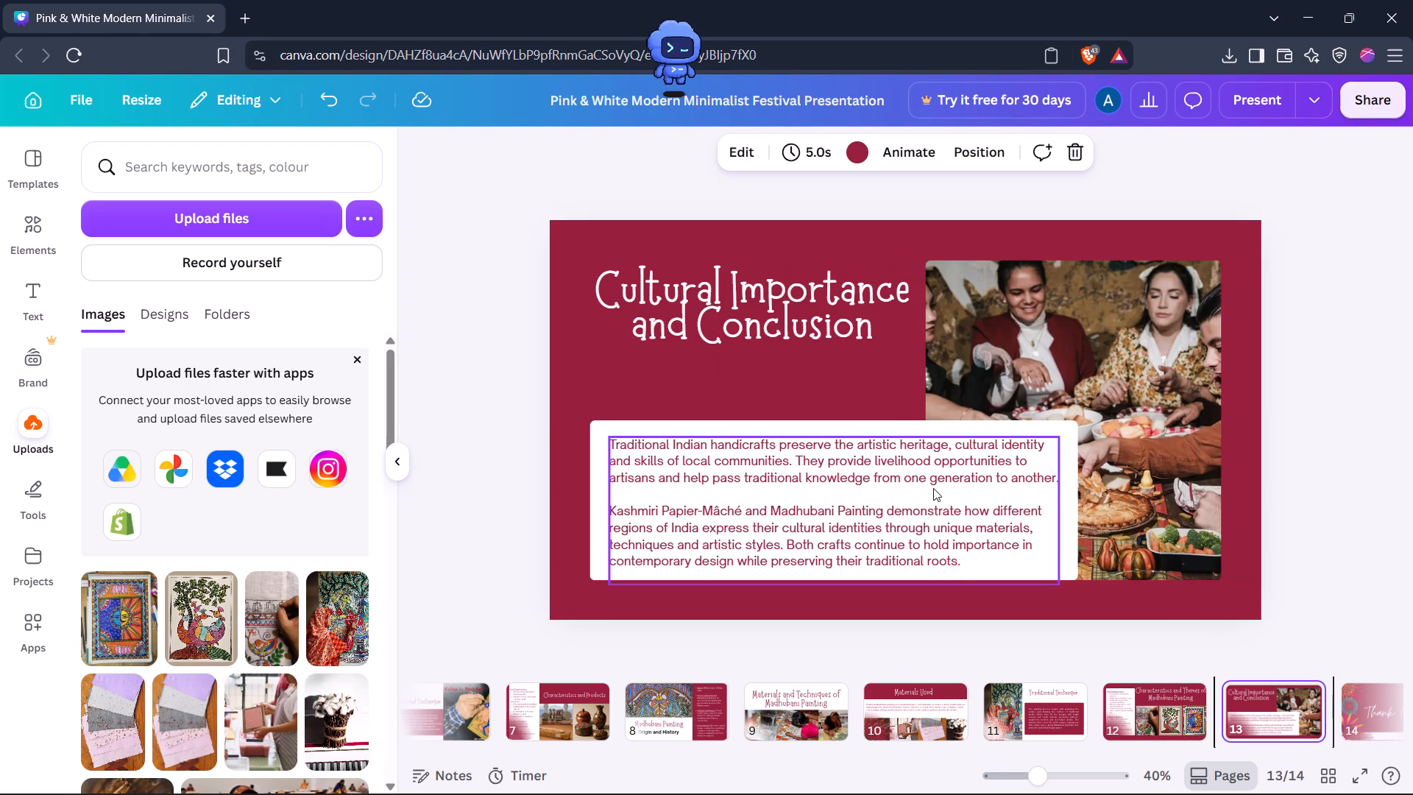
left_click_drag(845, 289, 843, 317)
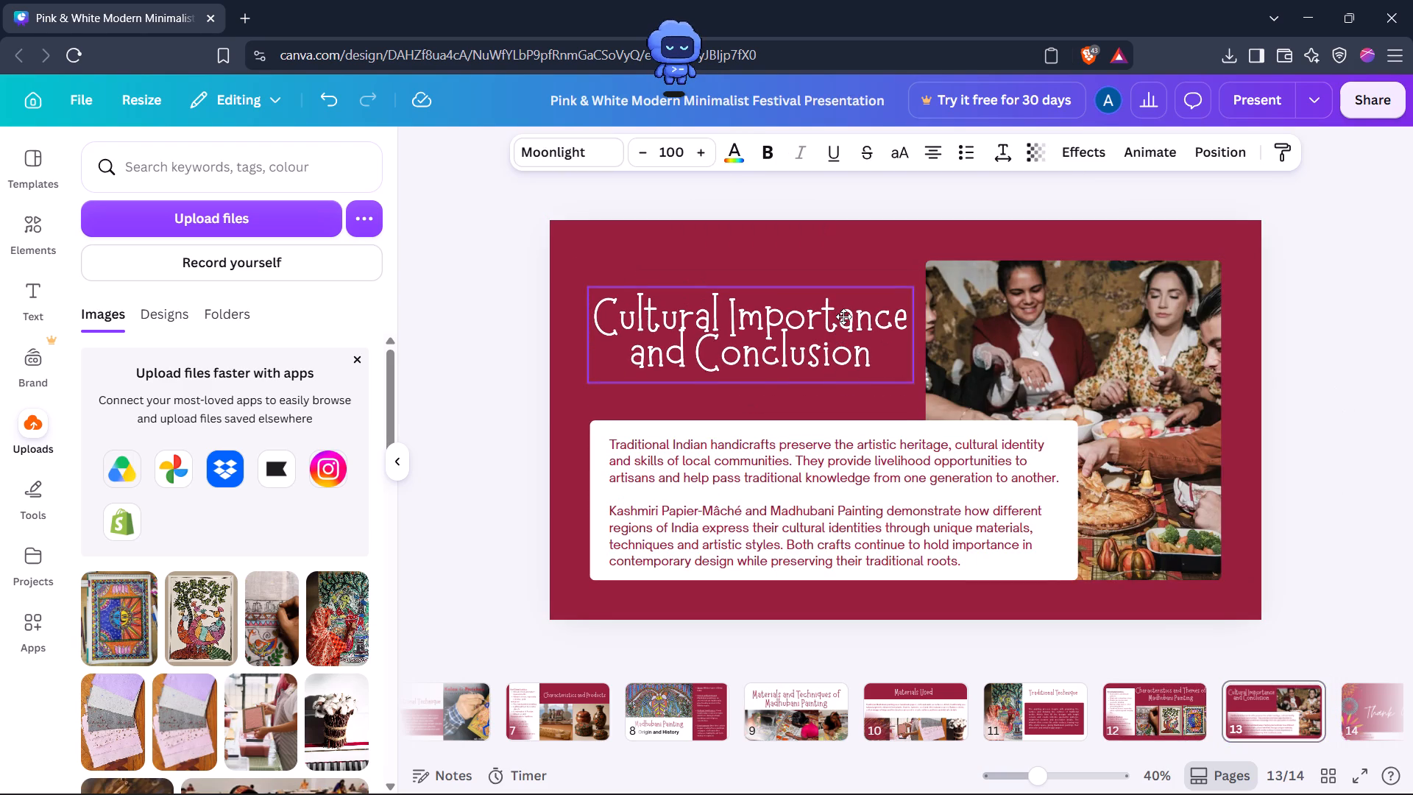
left_click_drag(843, 317, 846, 322)
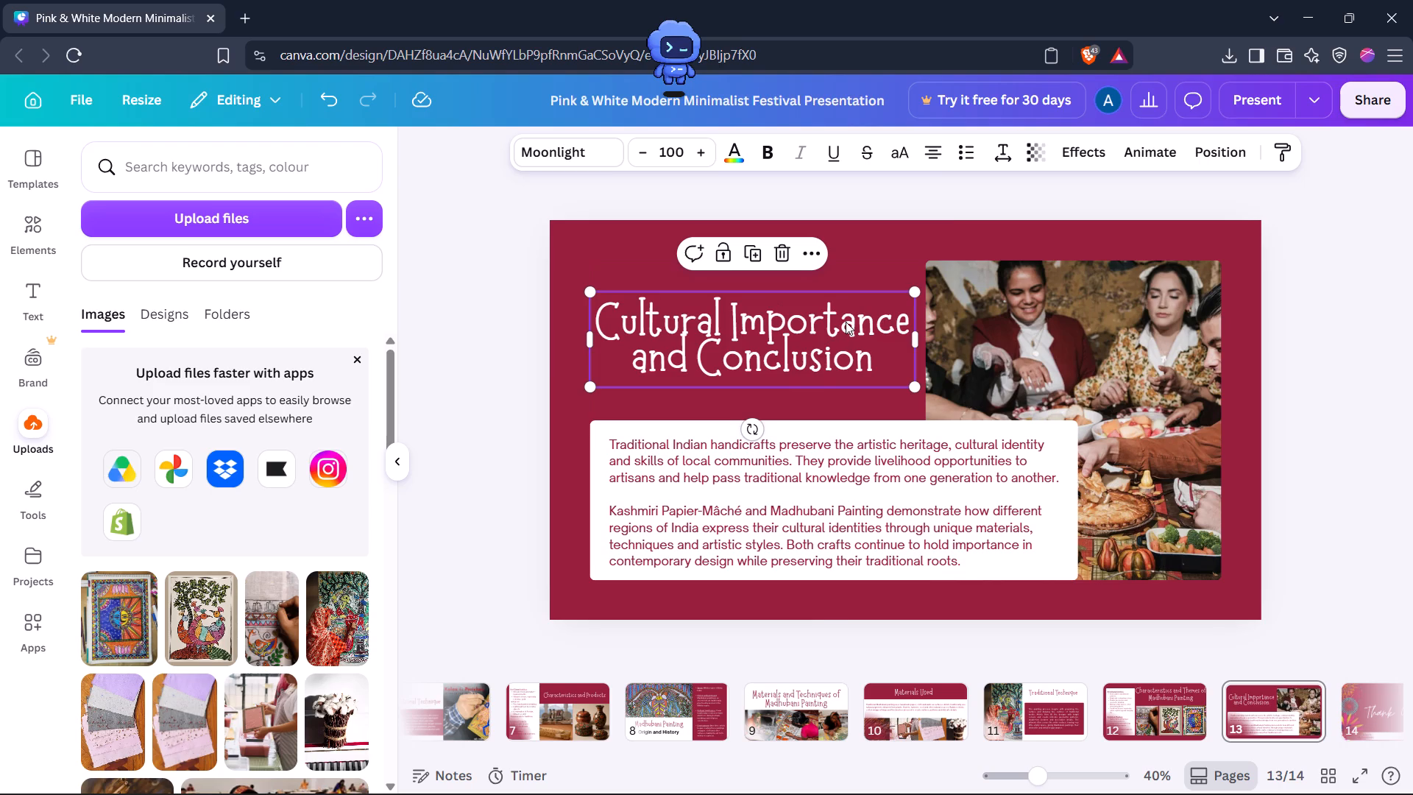
Switch to Pinterest and search for "cultural importance".
key("alt+Tab")
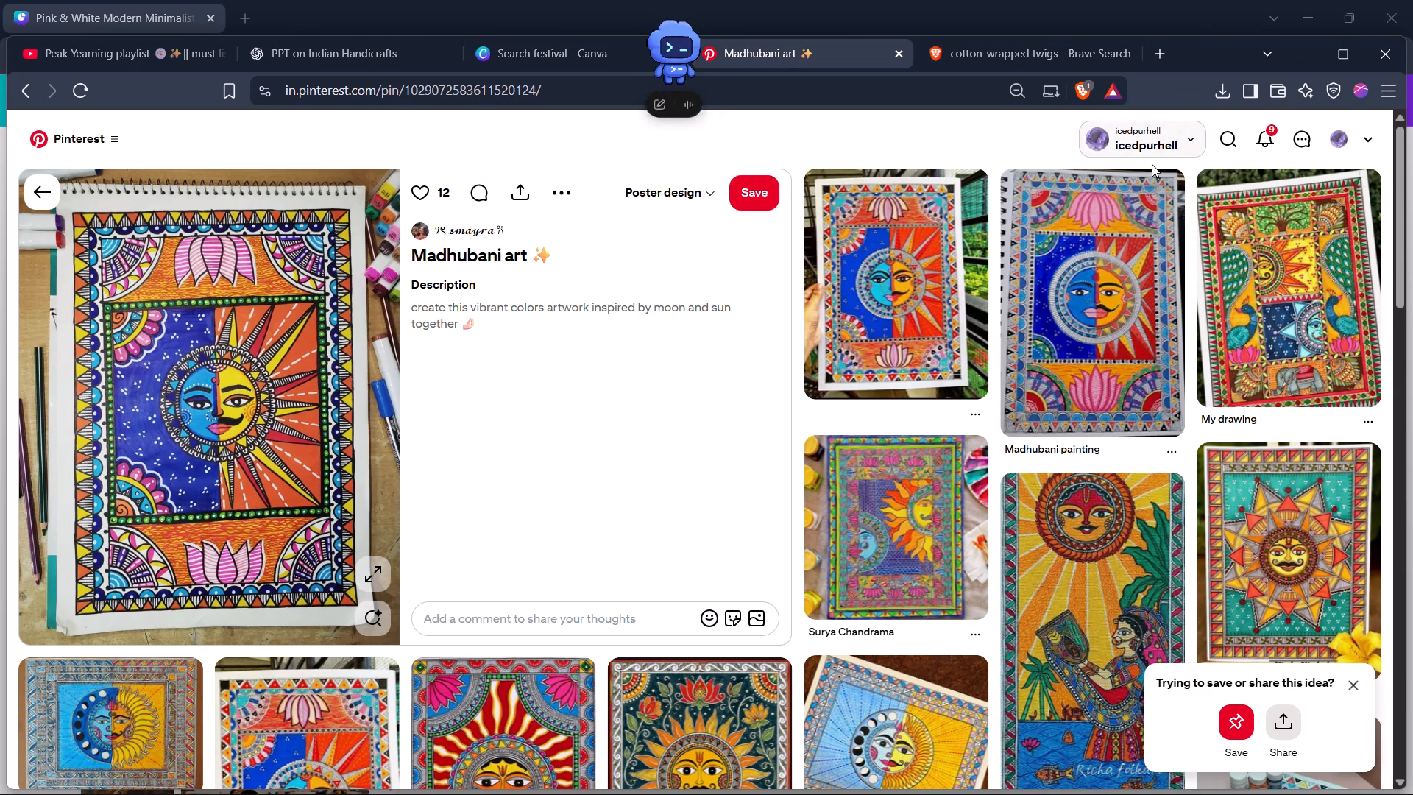
left_click(1217, 152)
type("cultural importance")
key("space")
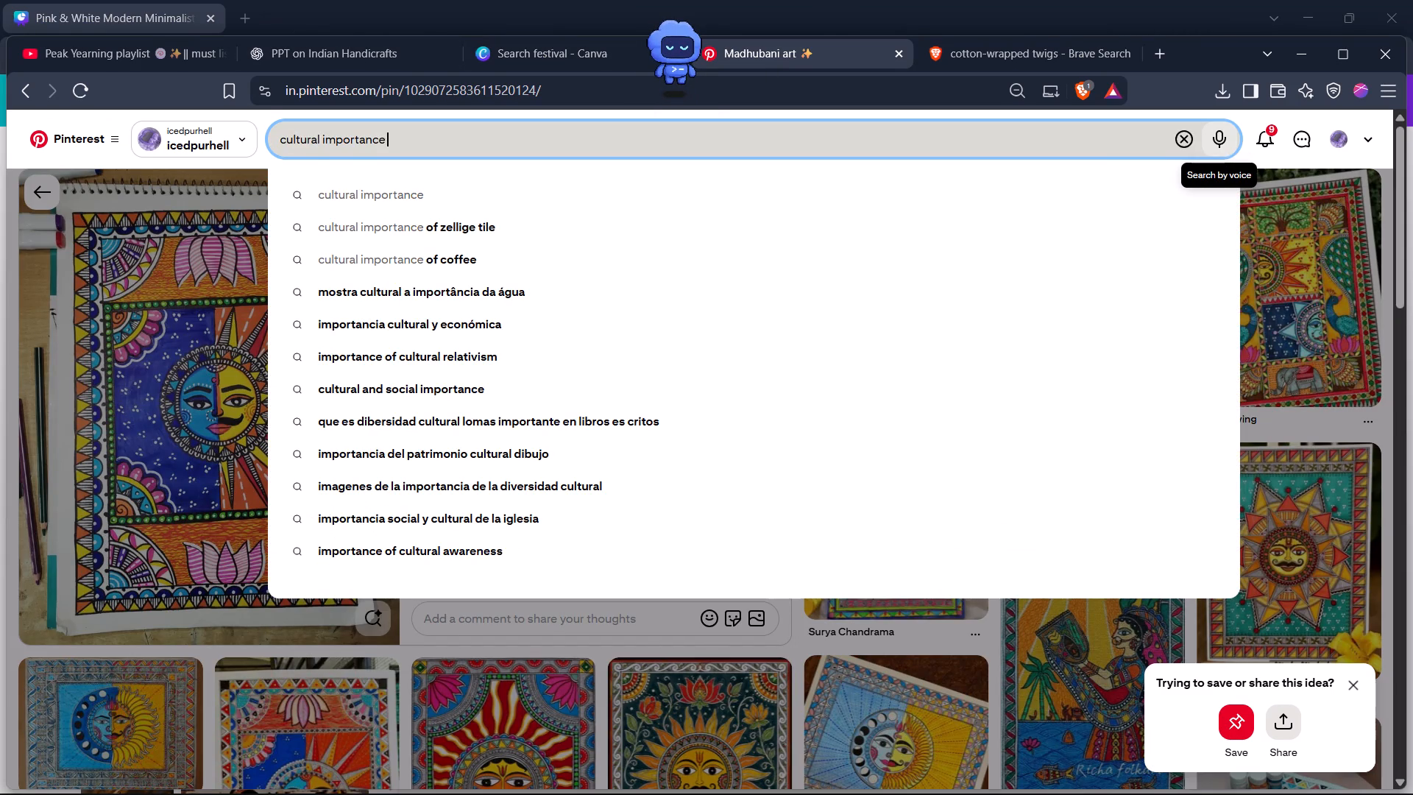
key("Return")
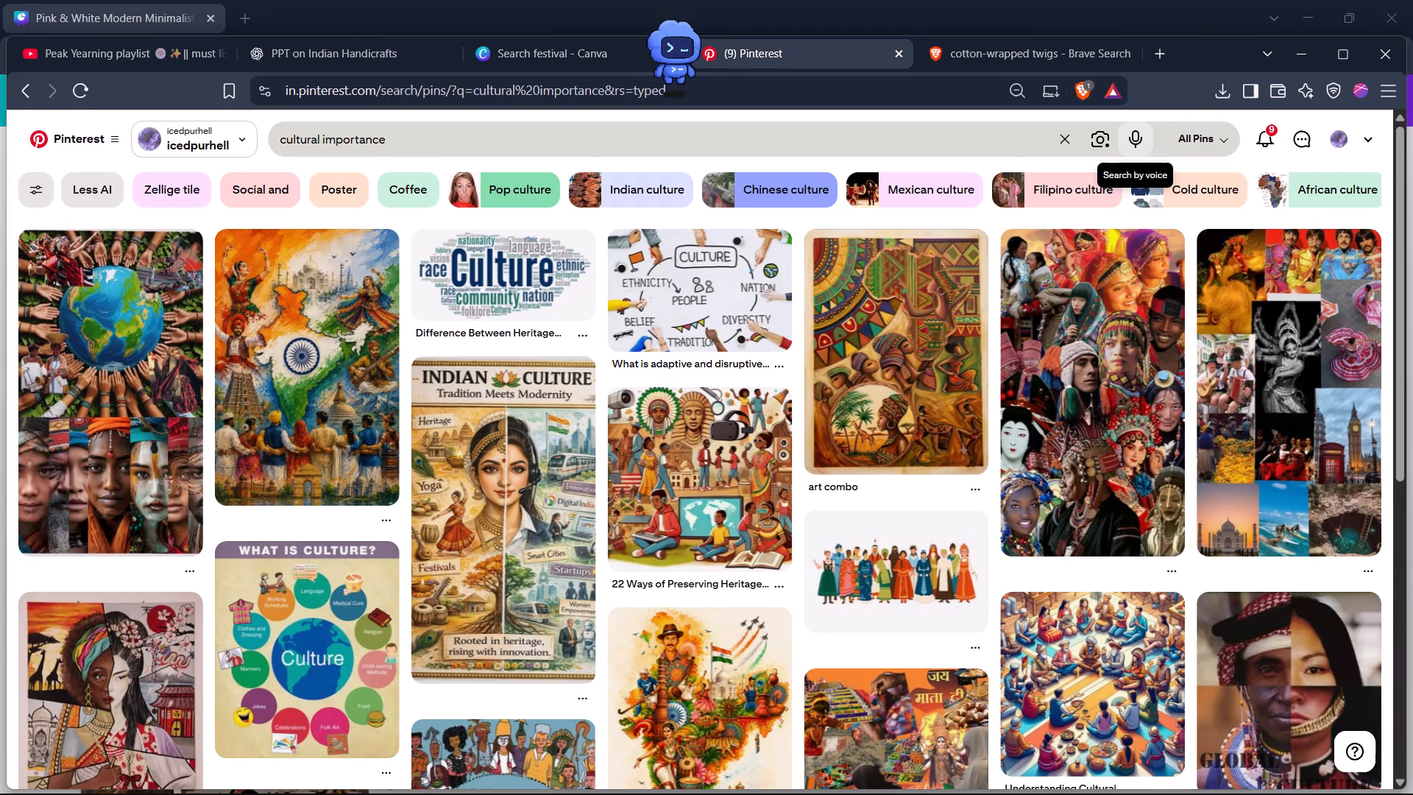
Browse the cultural importance results for a picture suiting the conclusion slide and open the orange "culture" collage.
scroll(1217, 152, "right", 1)
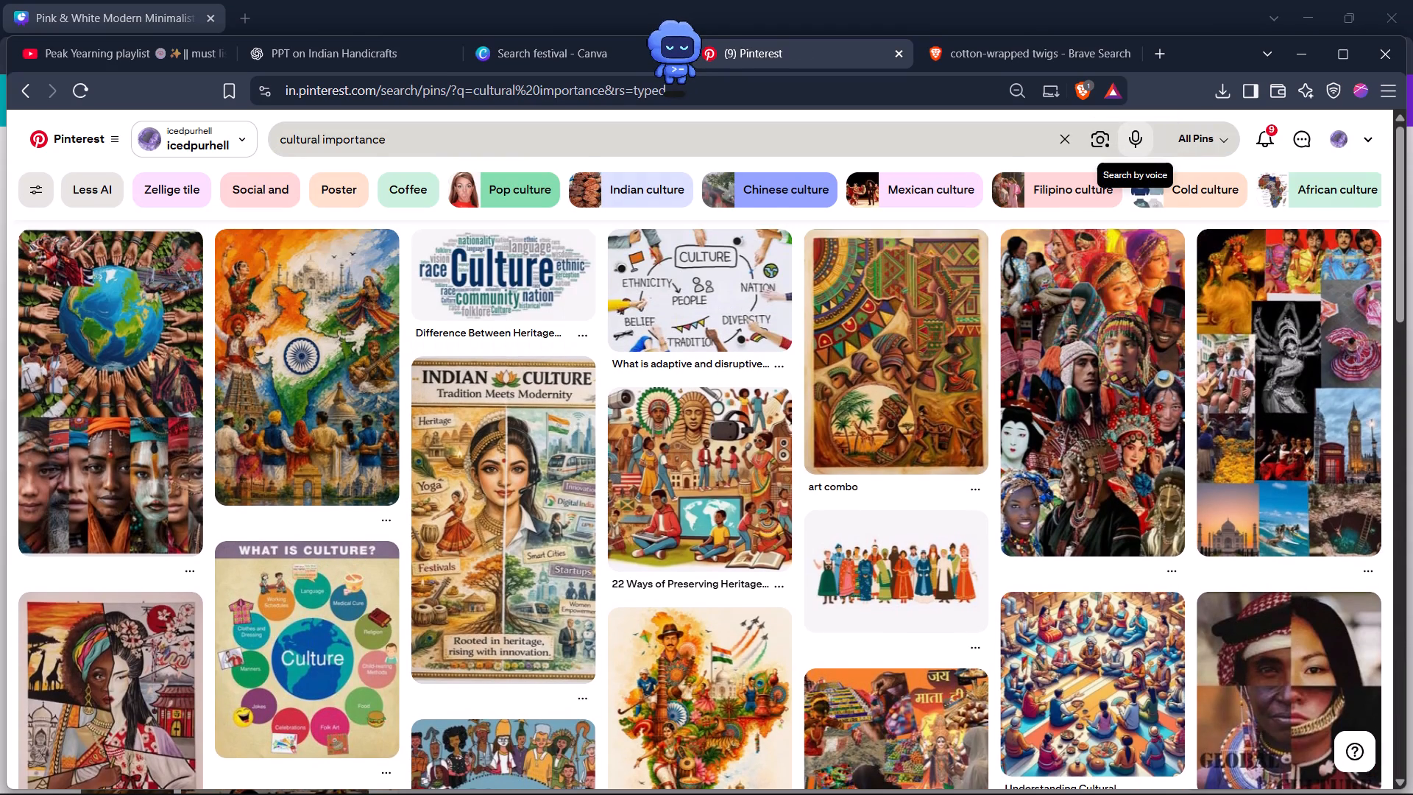
scroll(1217, 152, "right", 1)
scroll(1217, 152, "down", 3)
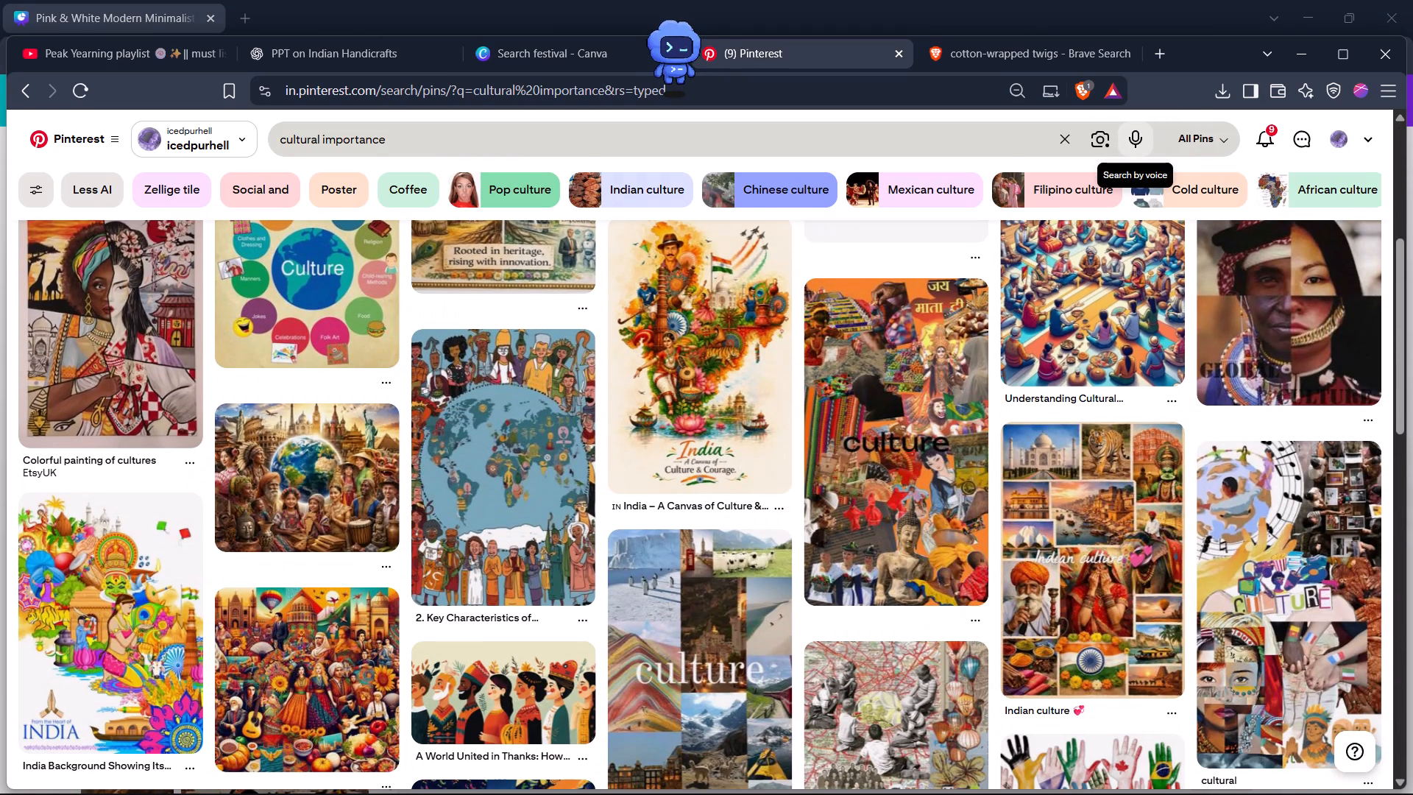
scroll(1217, 152, "up", 5)
scroll(1217, 152, "down", 1)
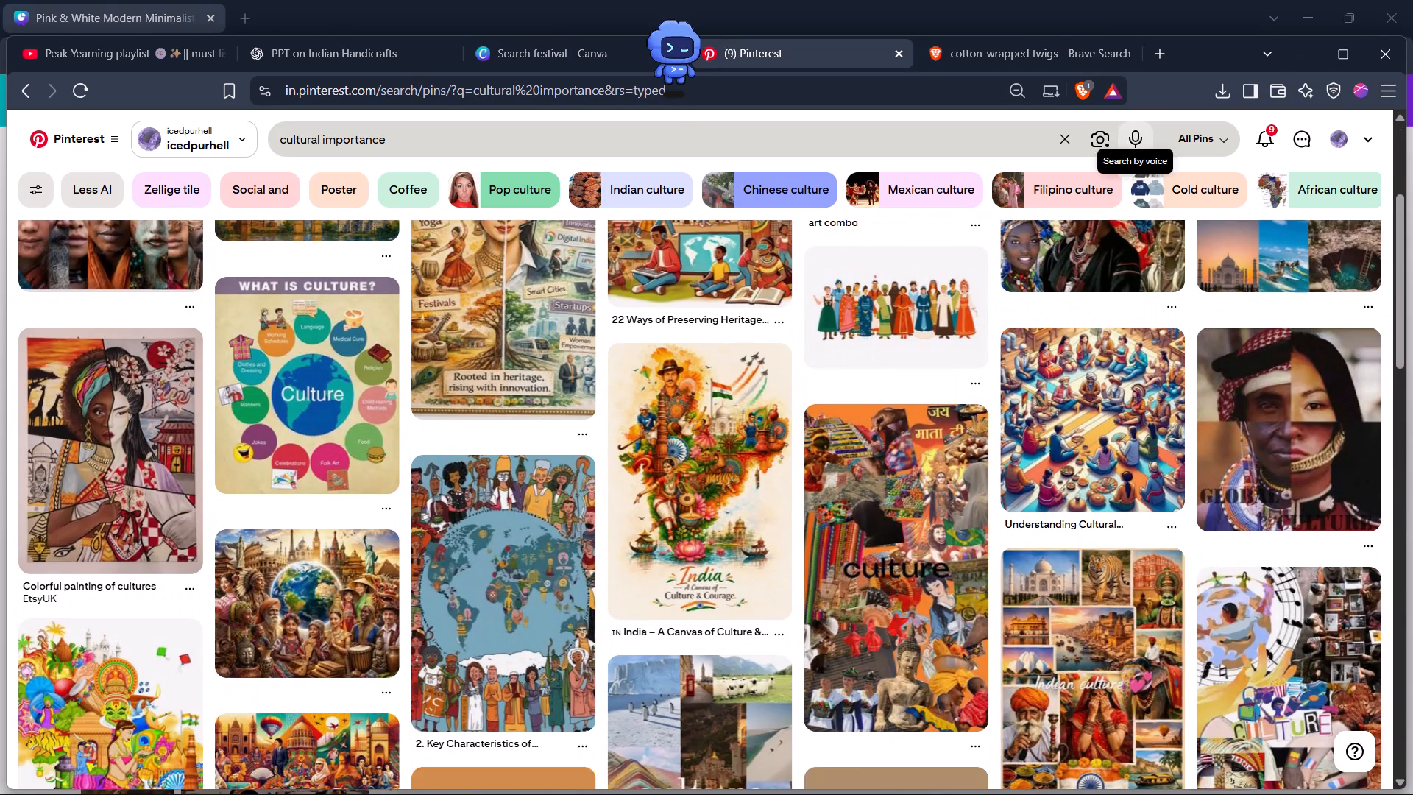
scroll(1217, 152, "down", 2)
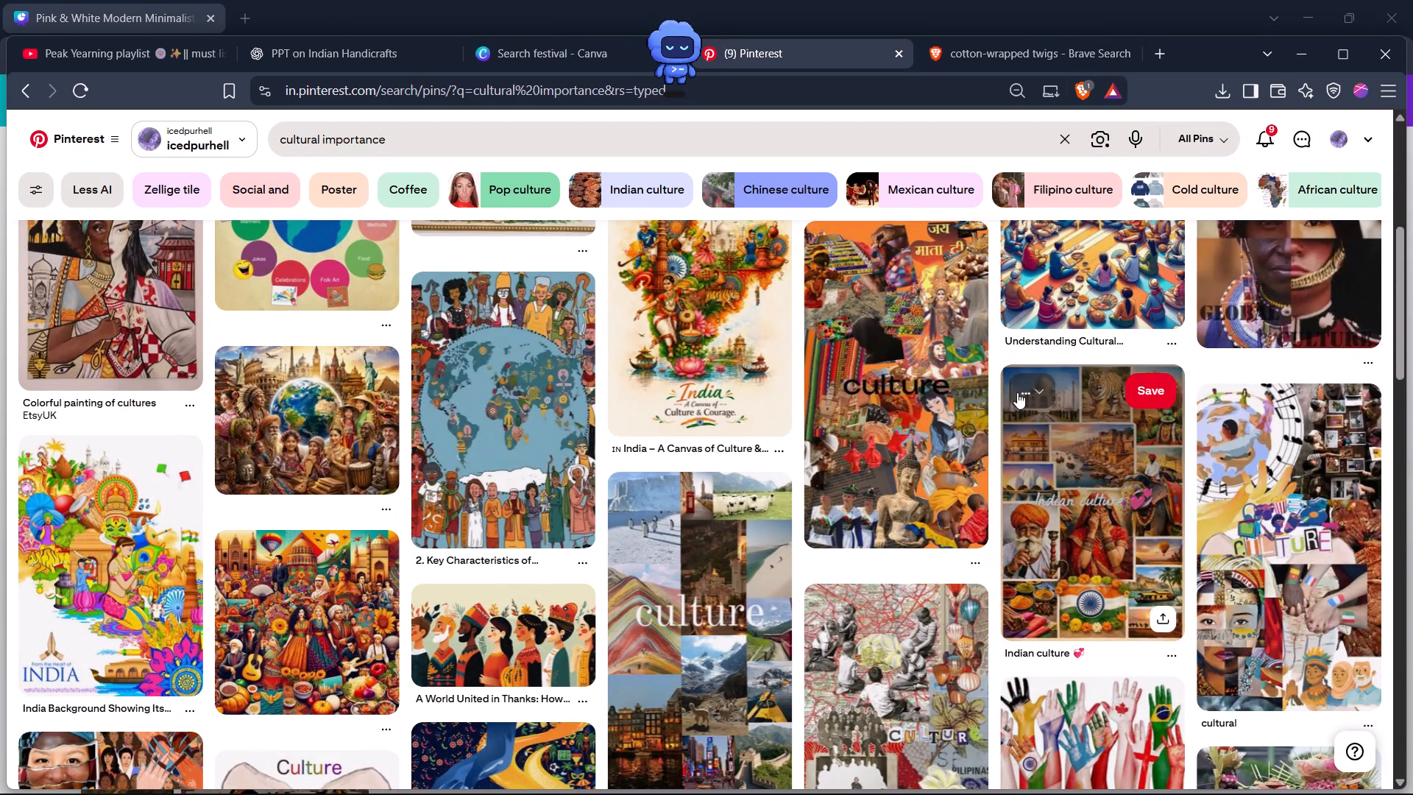
left_click(928, 407)
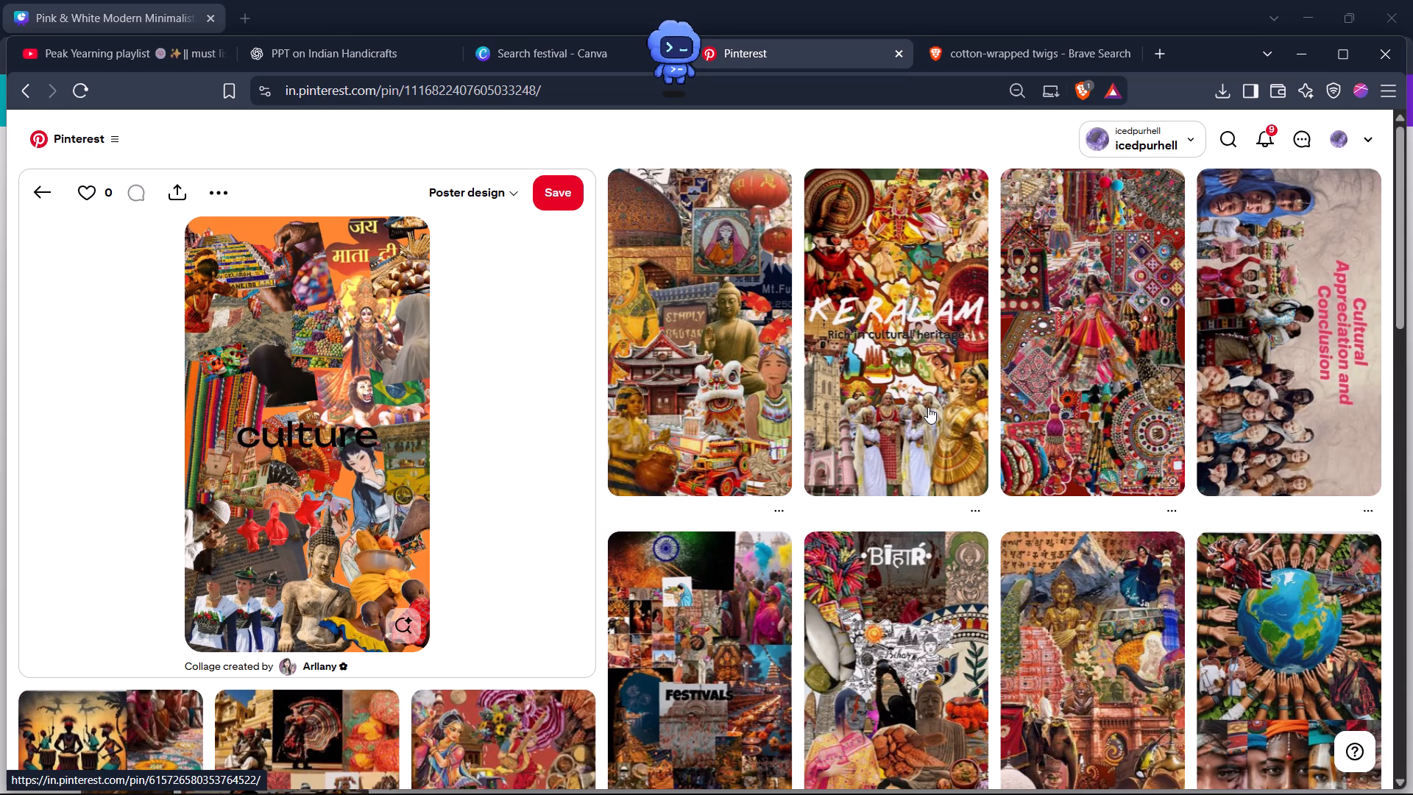
Check the "KERALAM" collage, then examine the other Indian culture collages related to the orange "culture" pin.
left_click(928, 407)
scroll(928, 407, "down", 2)
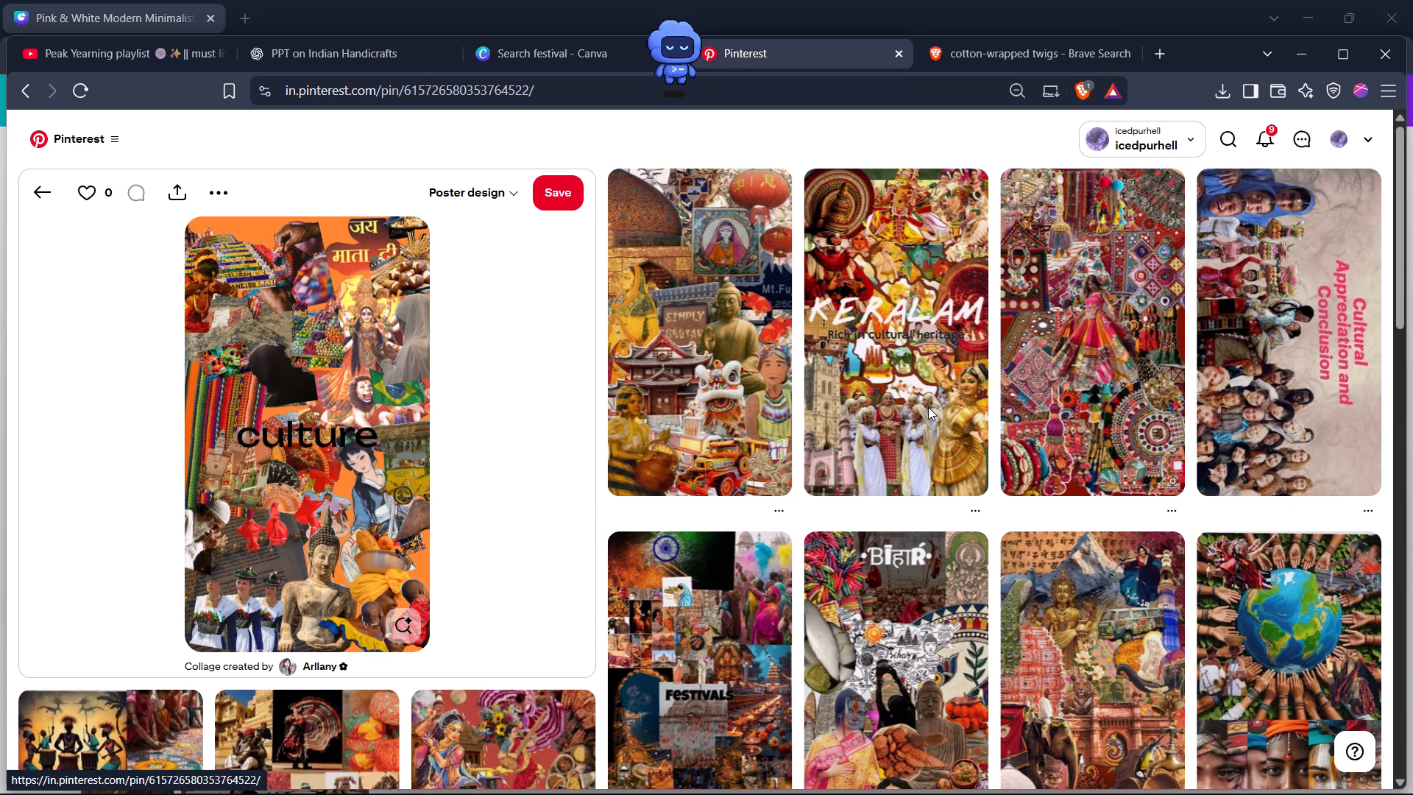
scroll(928, 407, "down", 1)
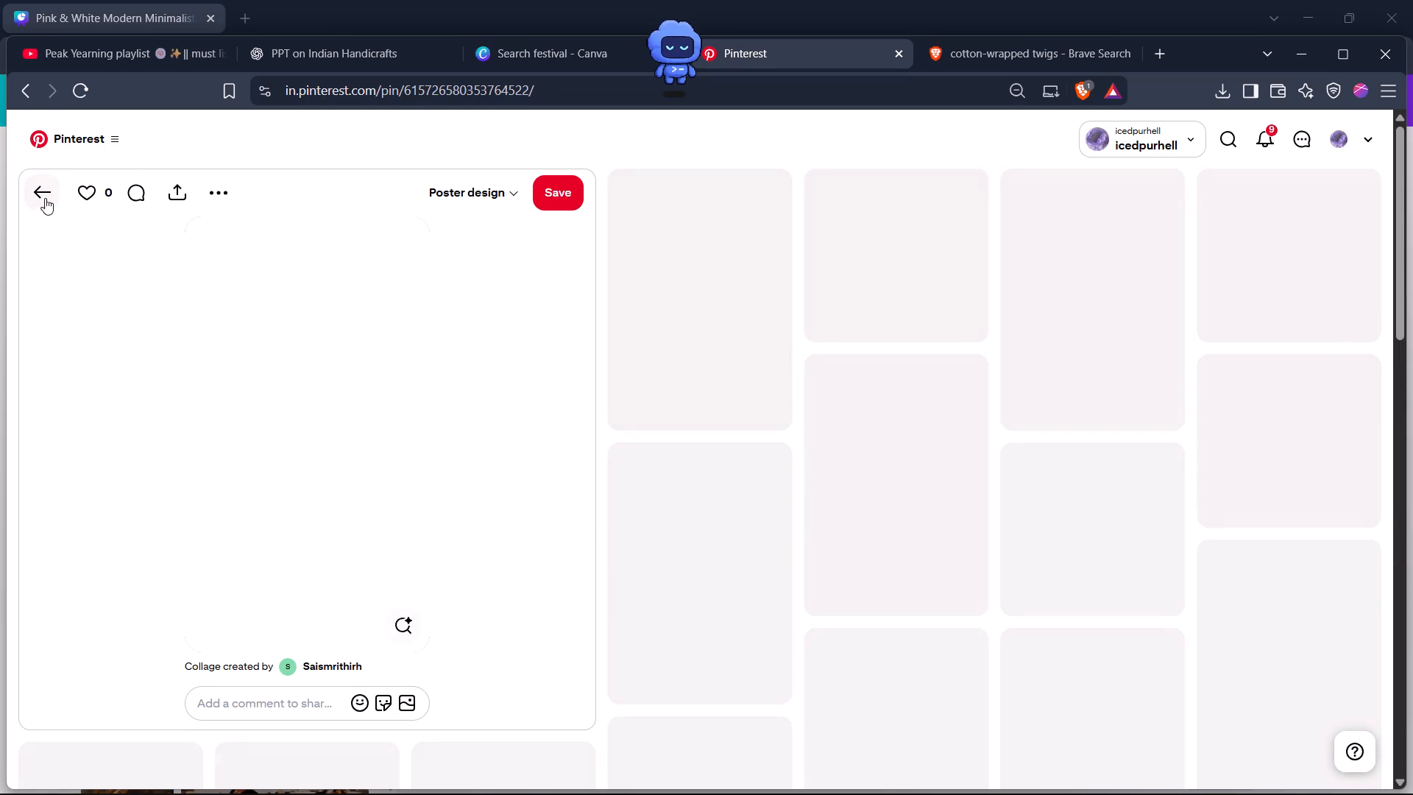
left_click(37, 199)
scroll(403, 390, "down", 1)
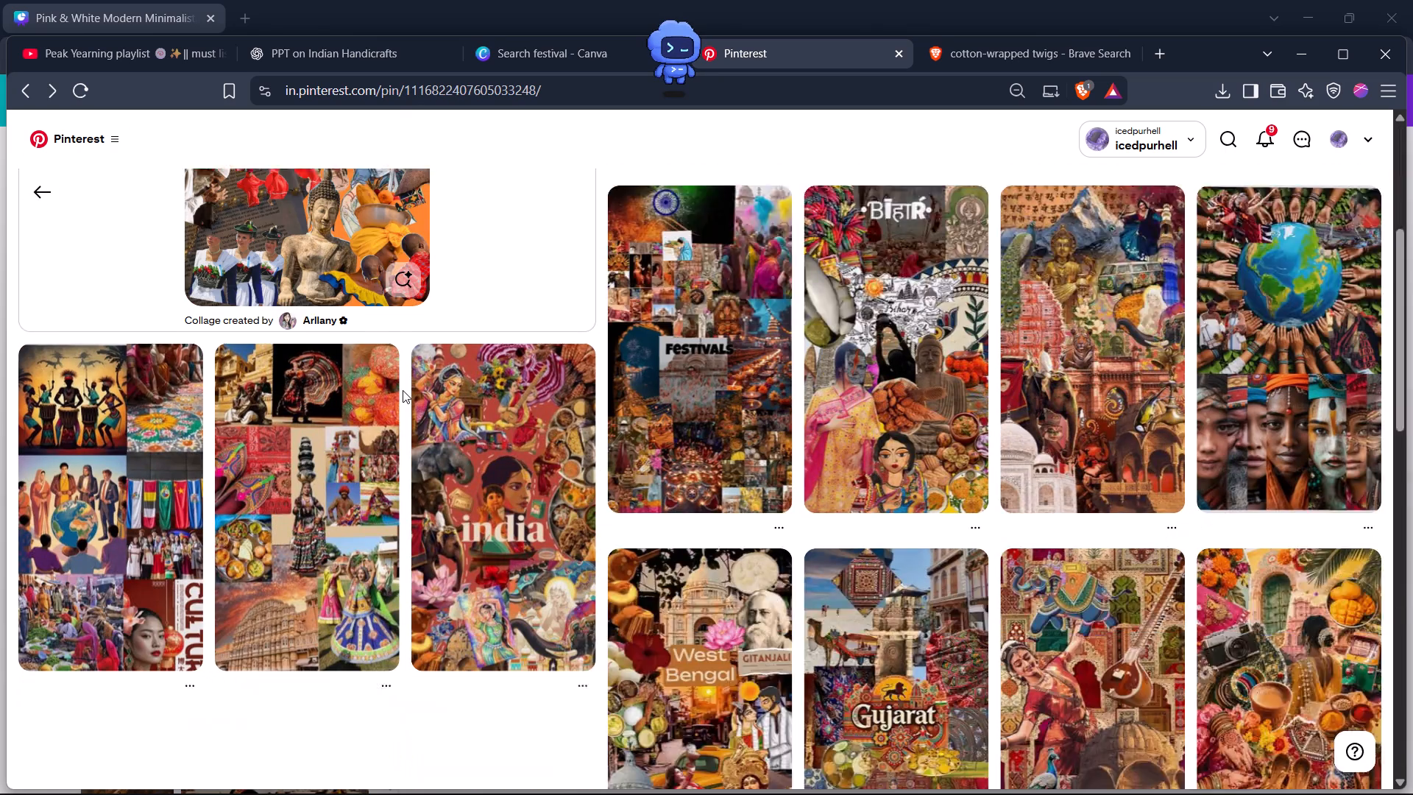
scroll(403, 390, "down", 2)
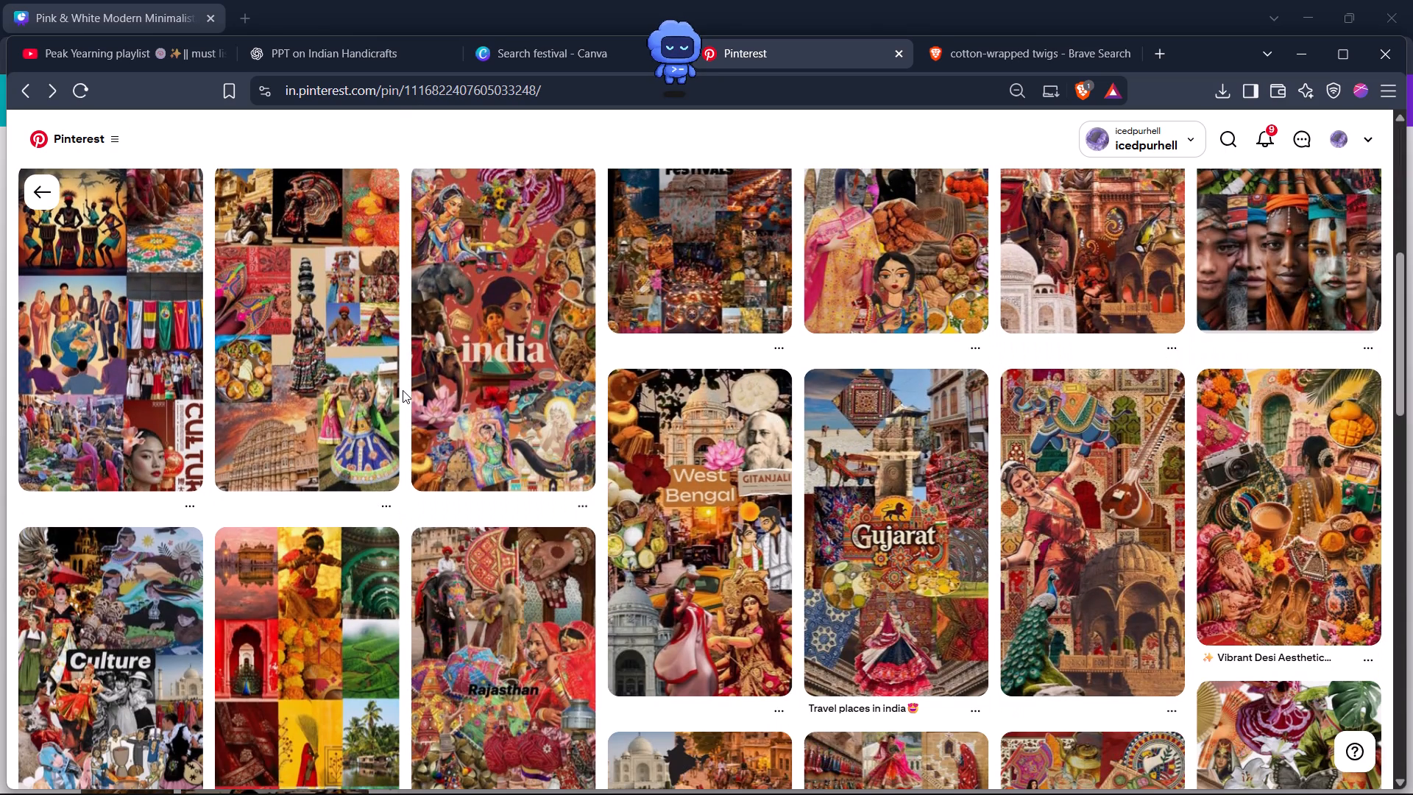
scroll(403, 390, "down", 1)
Examine the Rajasthani dancers collage and the related "Rajasthani asthetics" collage as candidates, then return to the orange "culture" pin.
left_click(336, 286)
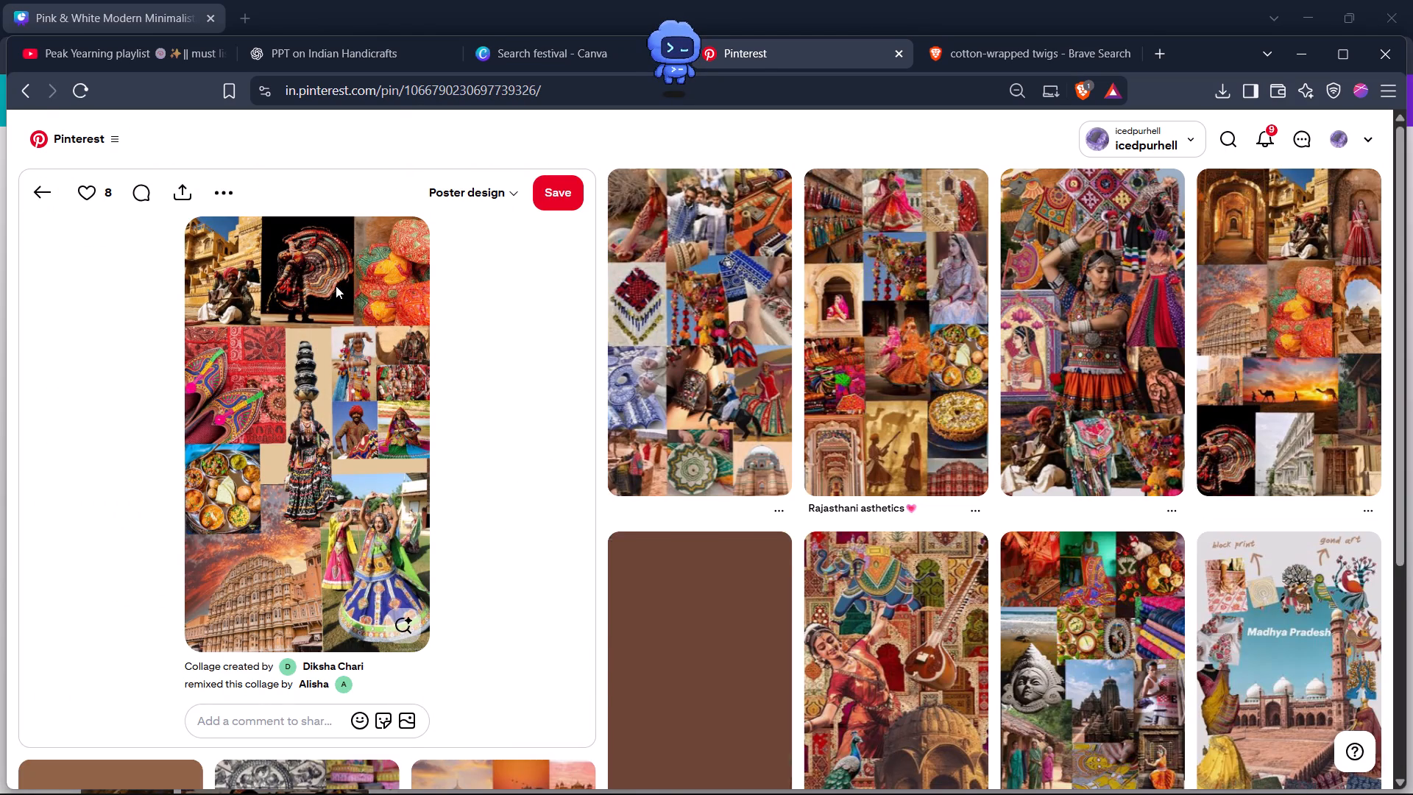
right_click(336, 286)
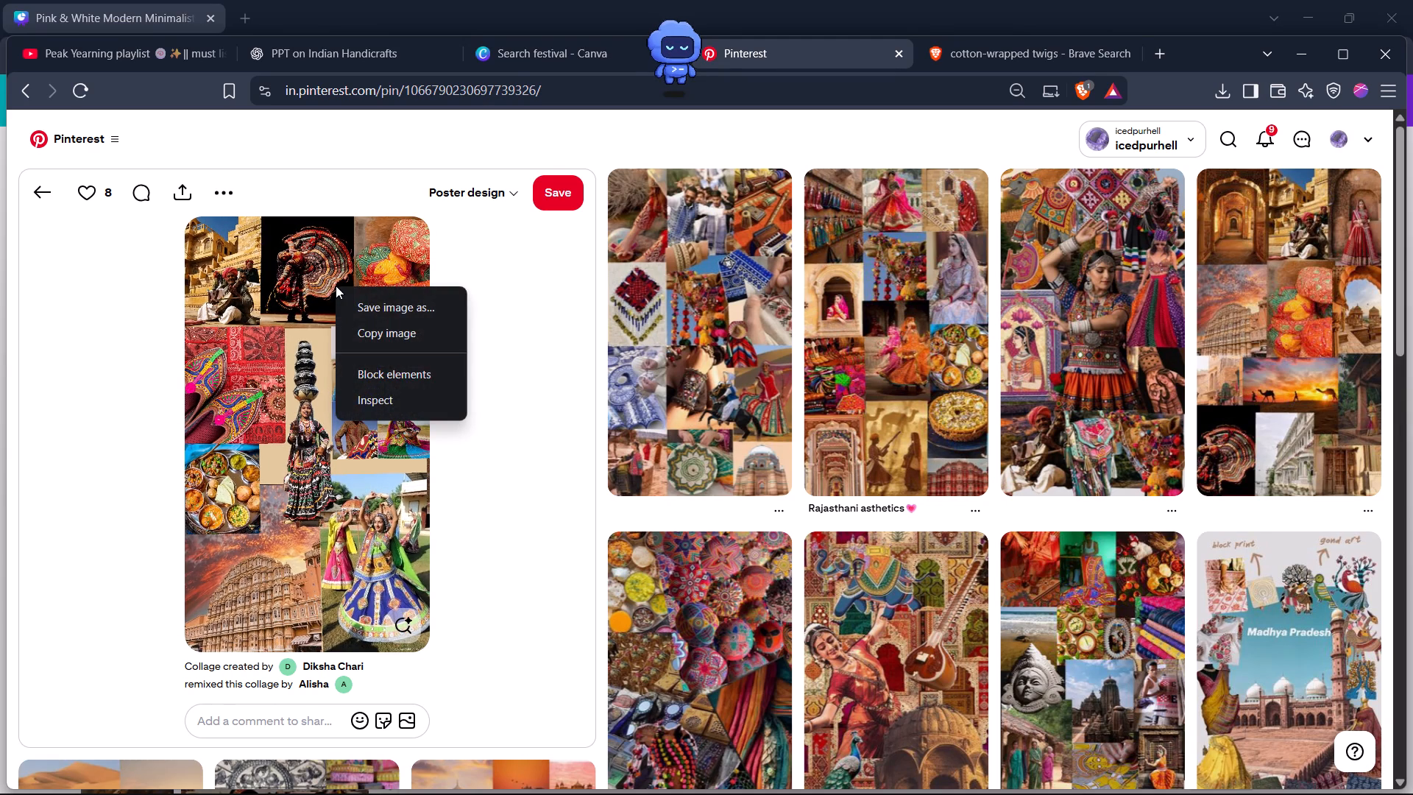
left_click(538, 478)
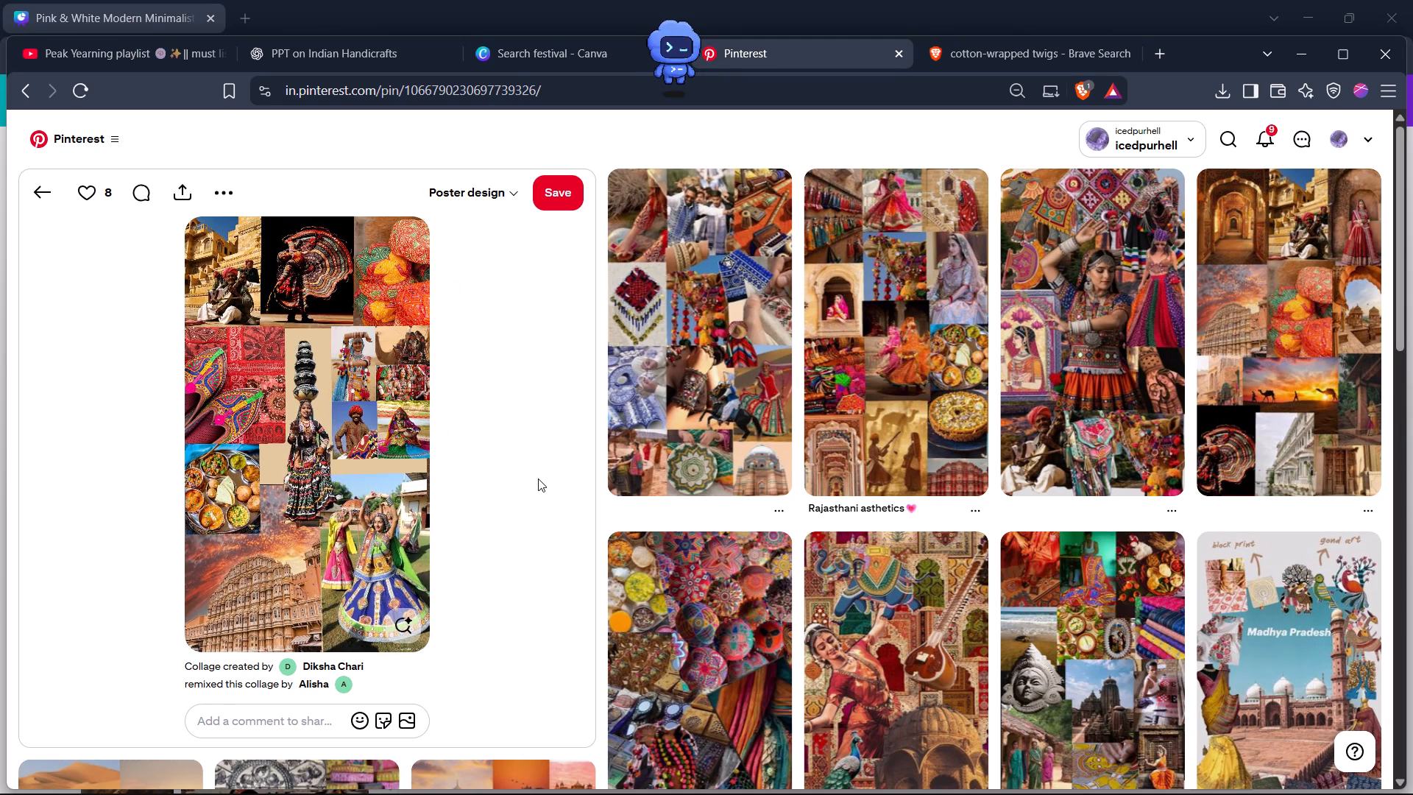
left_click(896, 470)
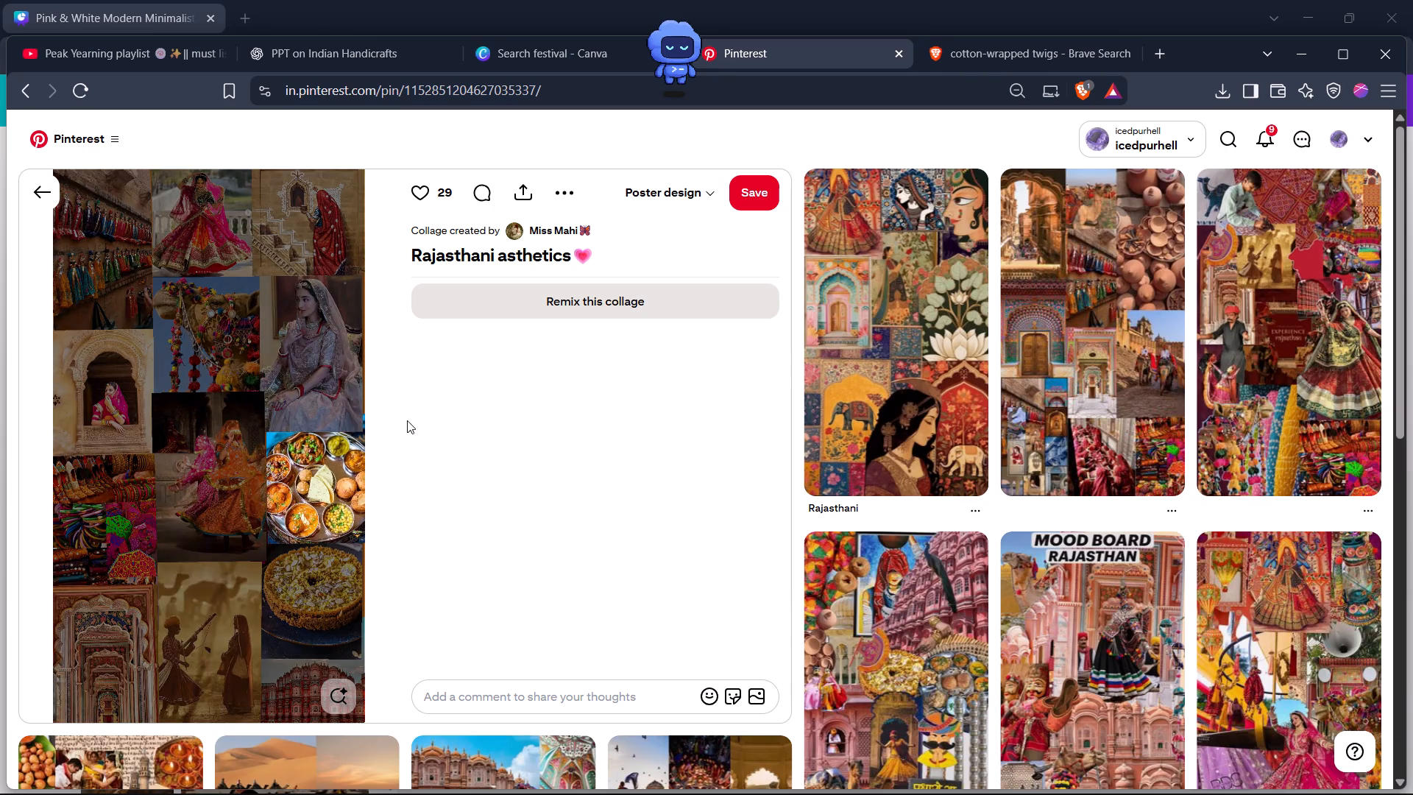
scroll(818, 370, "down", 1)
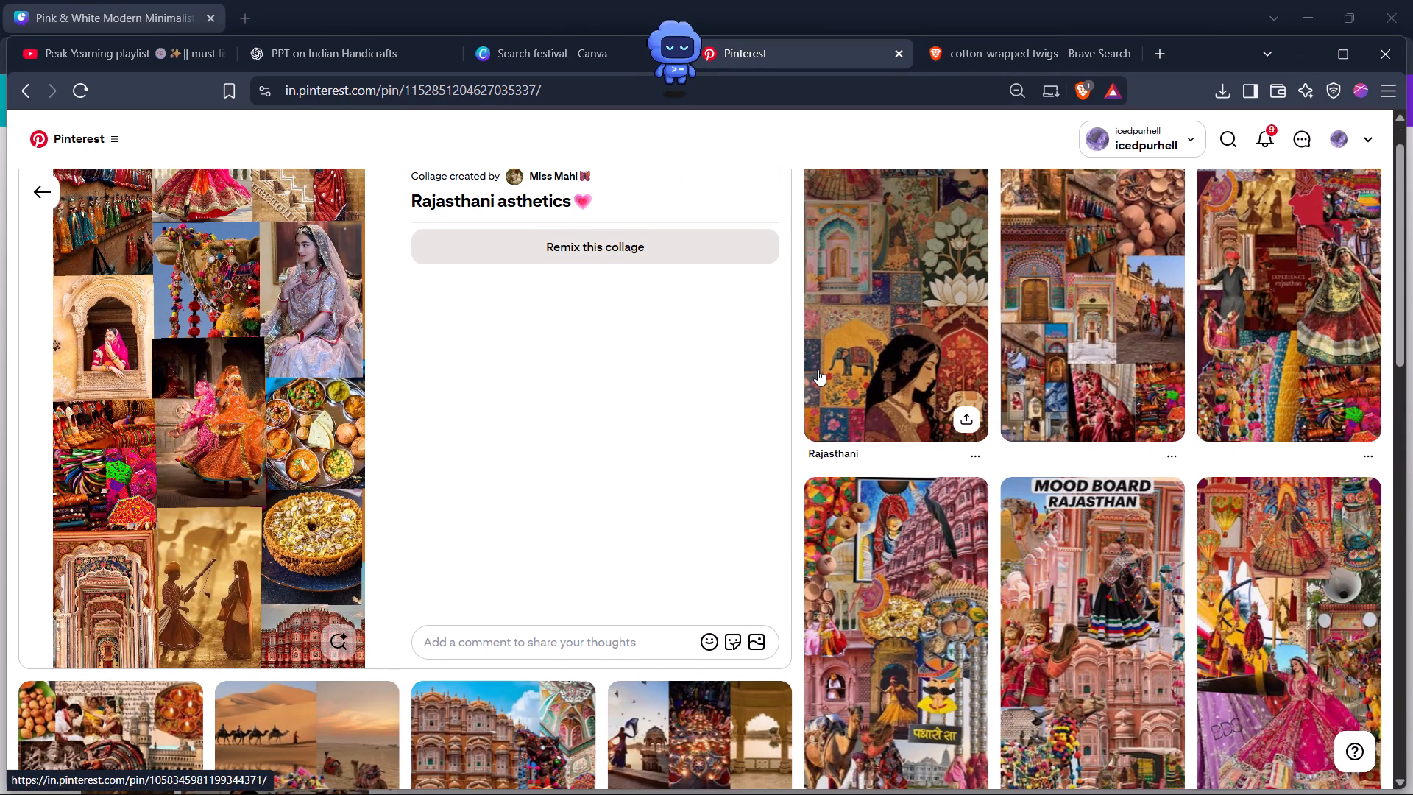
scroll(818, 370, "down", 1)
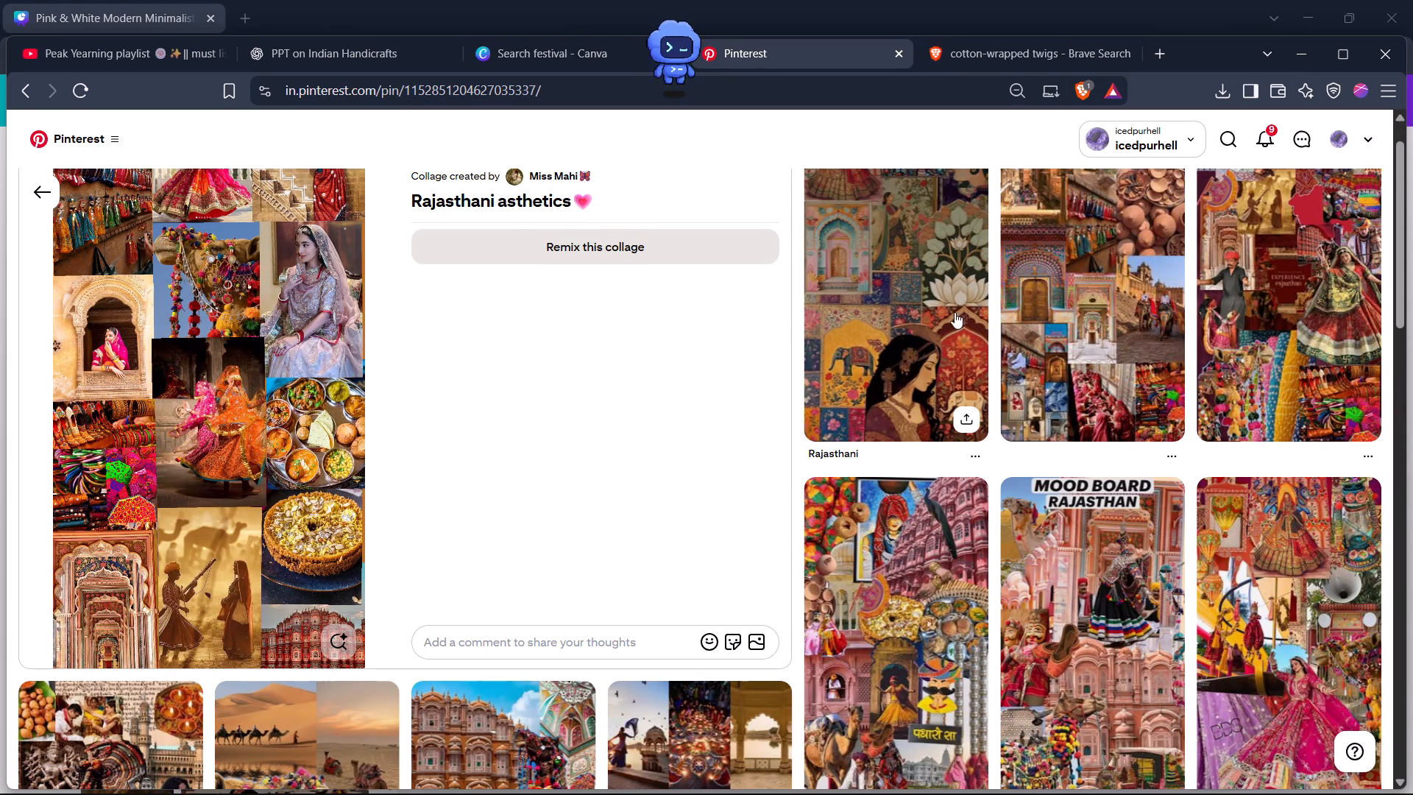
left_click(21, 97)
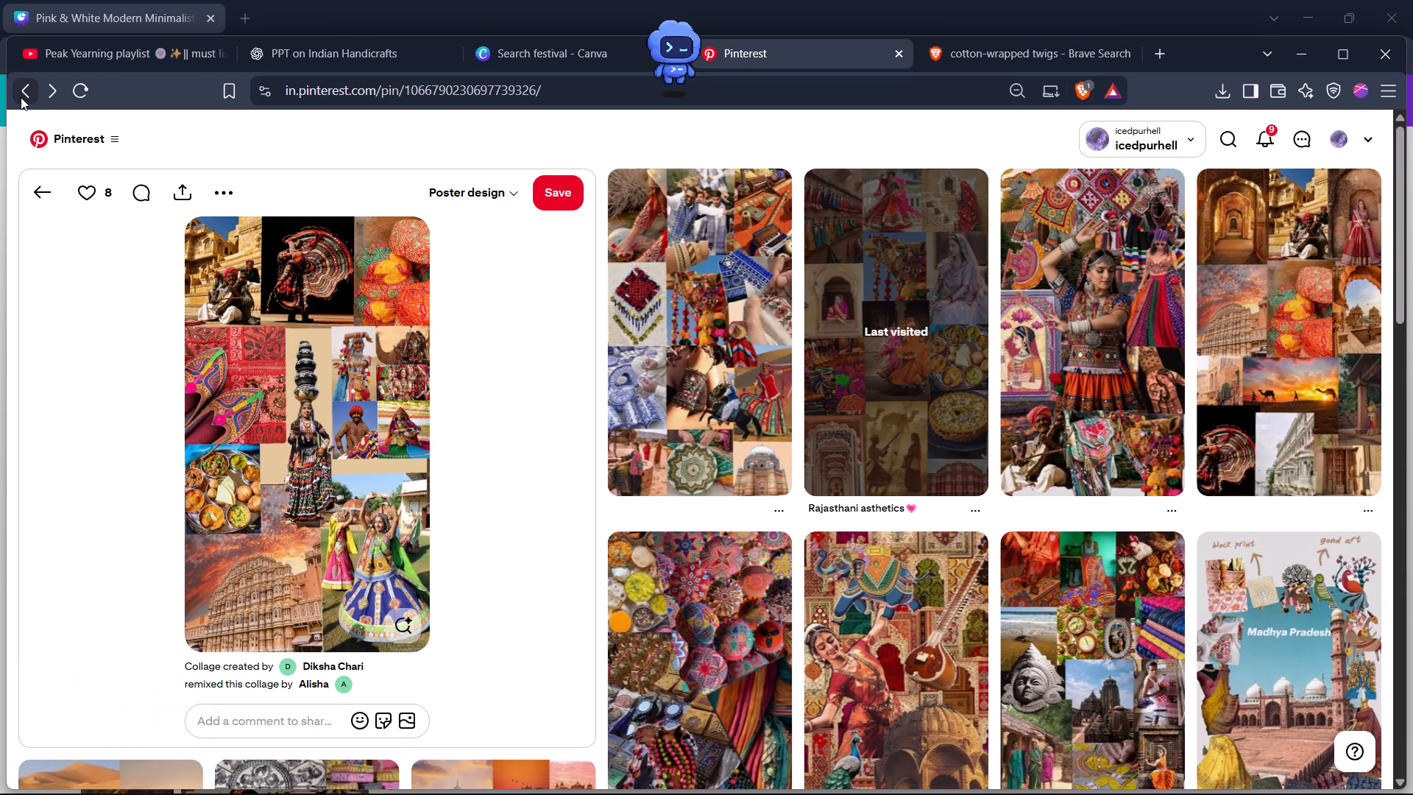
left_click(21, 97)
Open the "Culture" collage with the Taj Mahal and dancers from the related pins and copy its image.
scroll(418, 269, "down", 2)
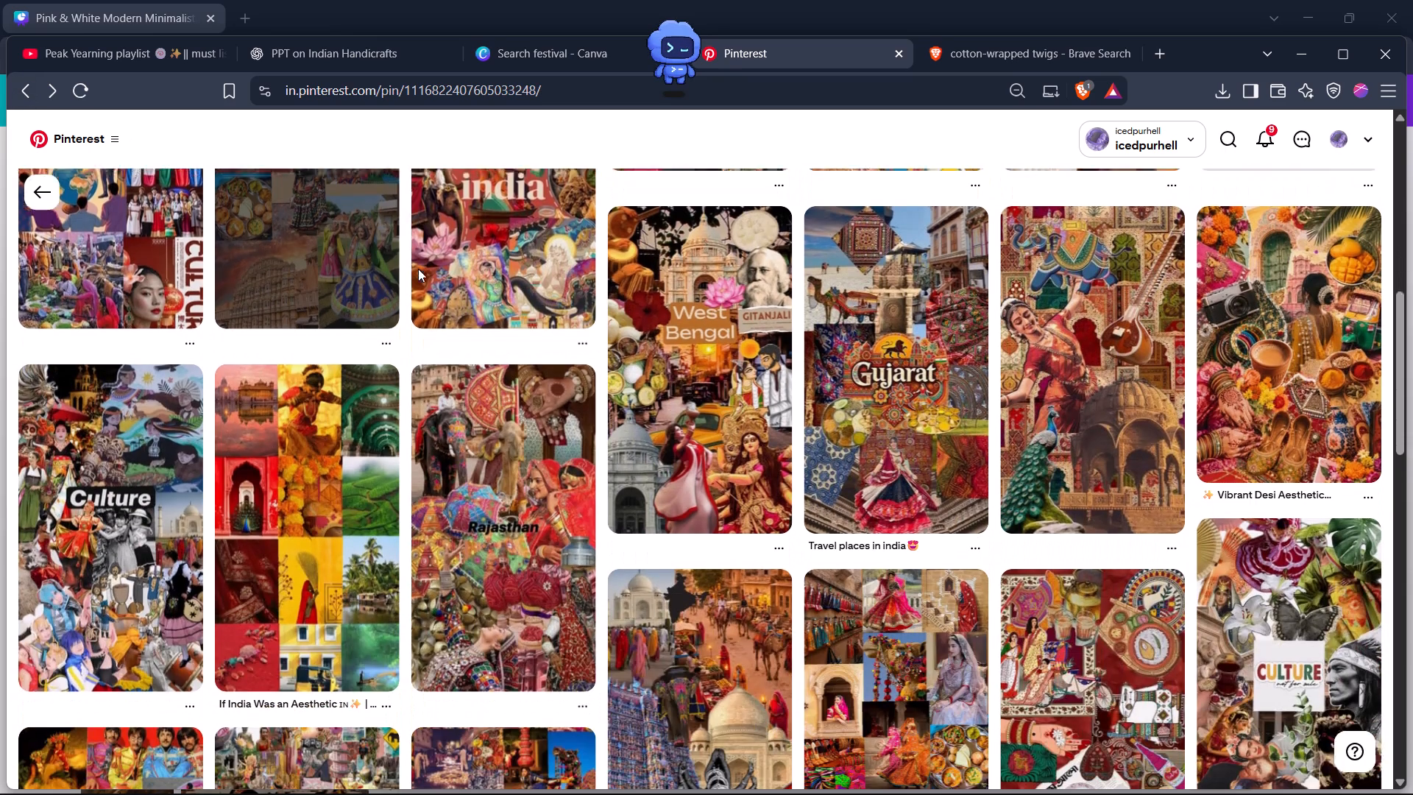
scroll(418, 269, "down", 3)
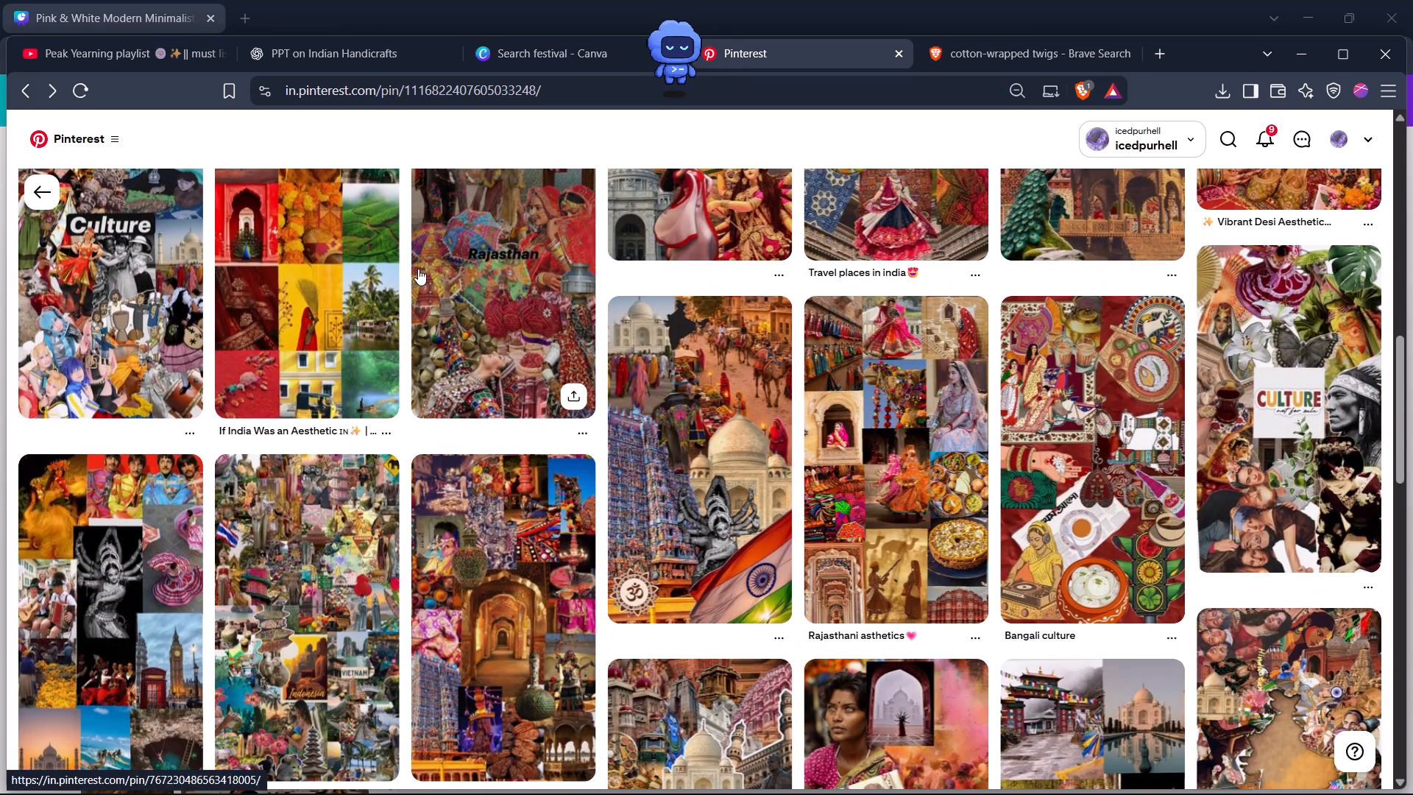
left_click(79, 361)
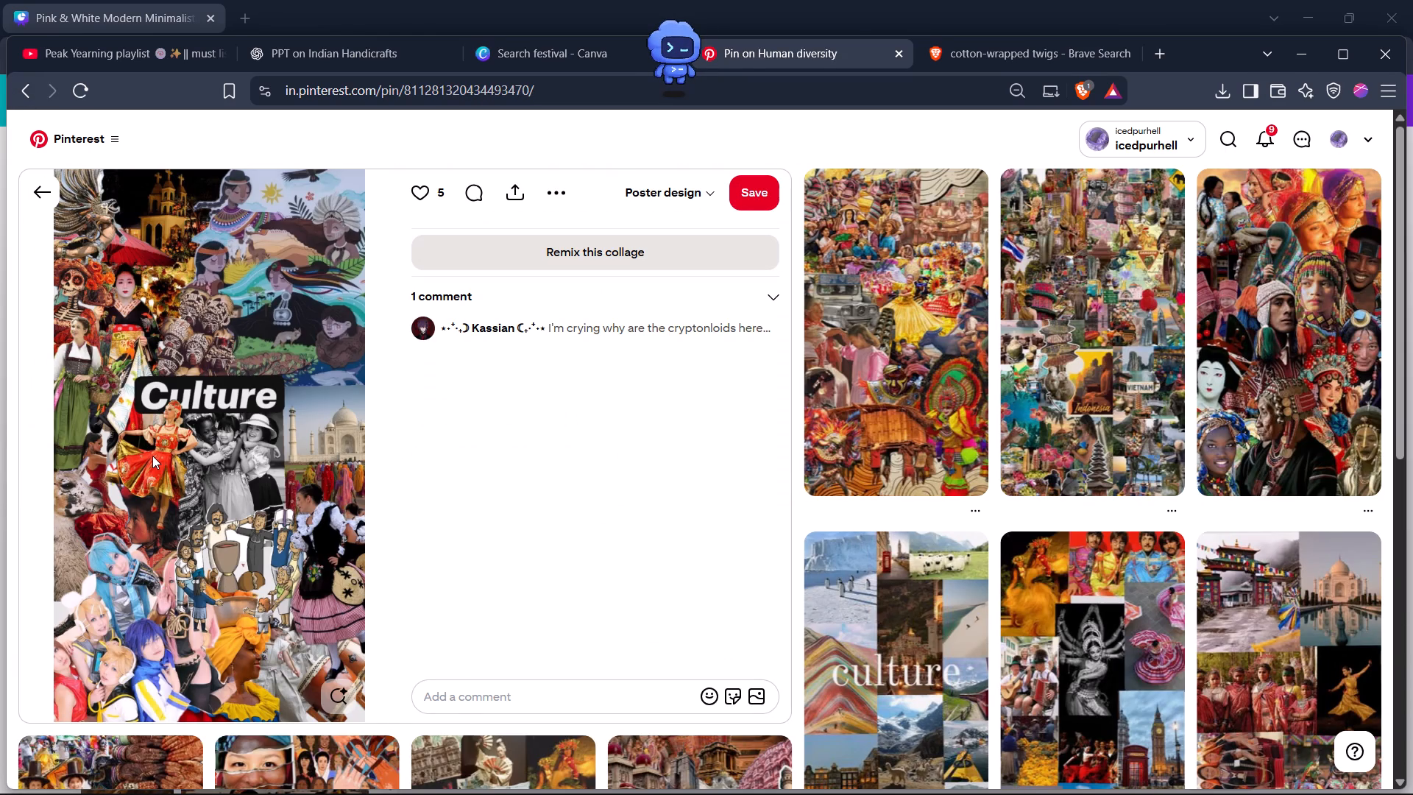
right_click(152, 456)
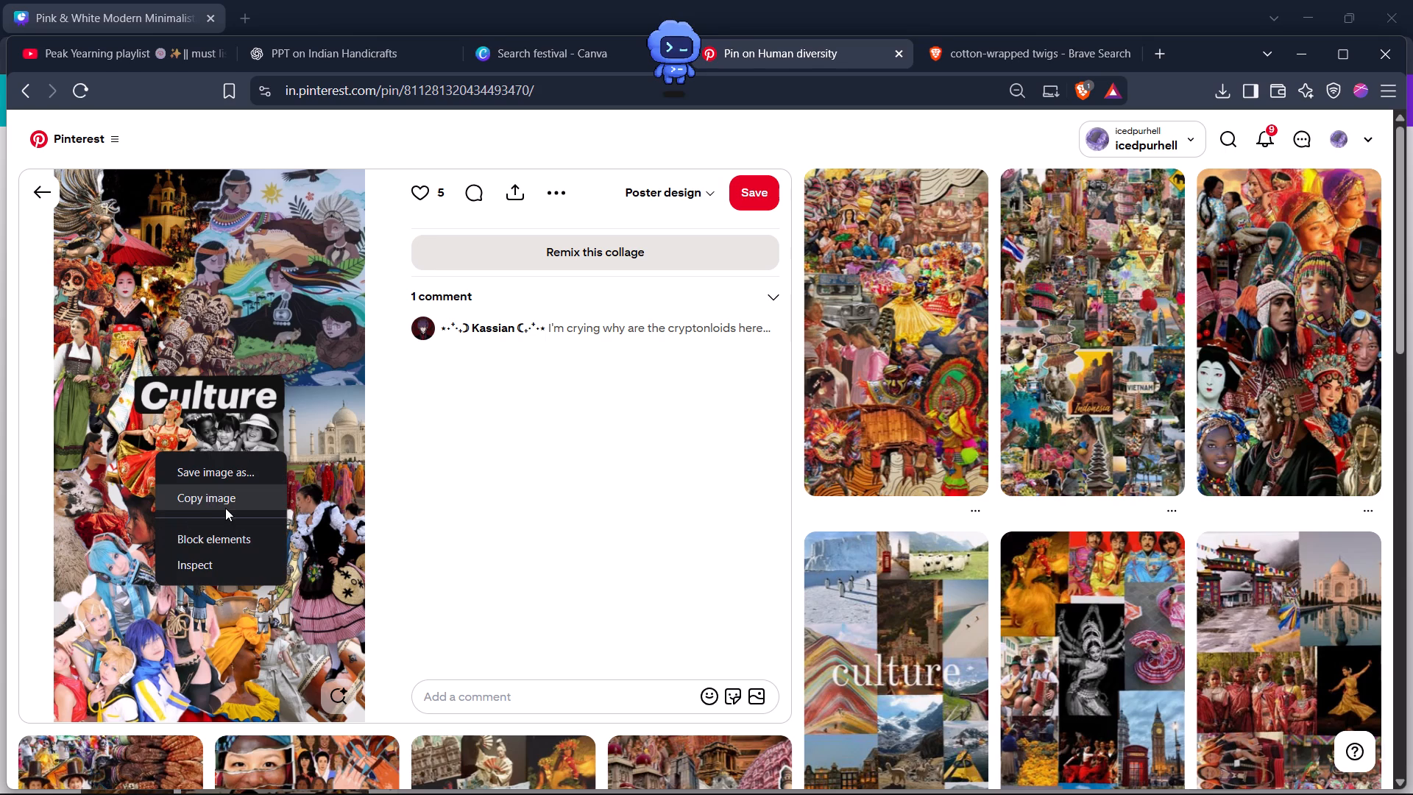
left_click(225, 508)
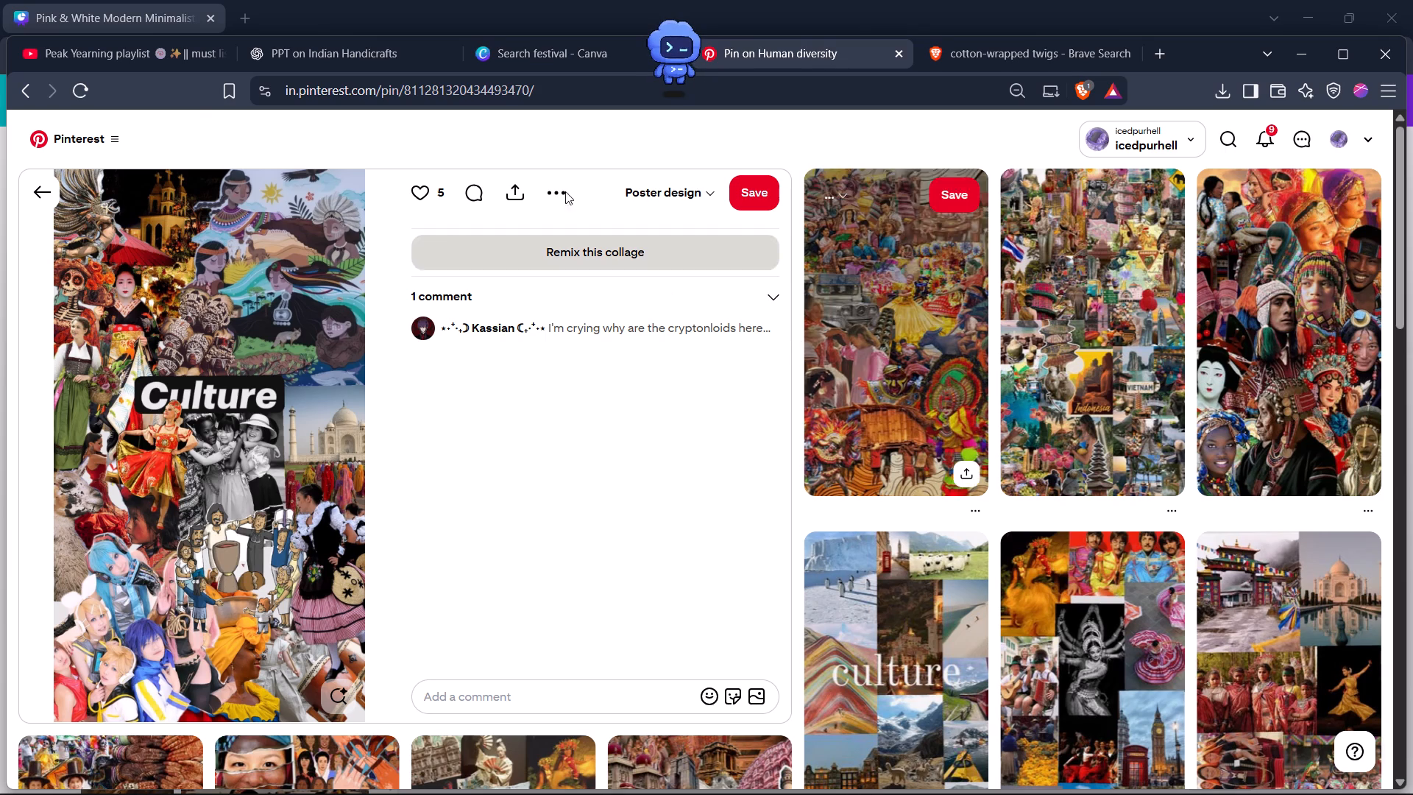
Examine the Taj Mahal and Indian flag collage, the India map "Bharat" collage and the "India aesthetic" collage as alternatives.
left_click(43, 187)
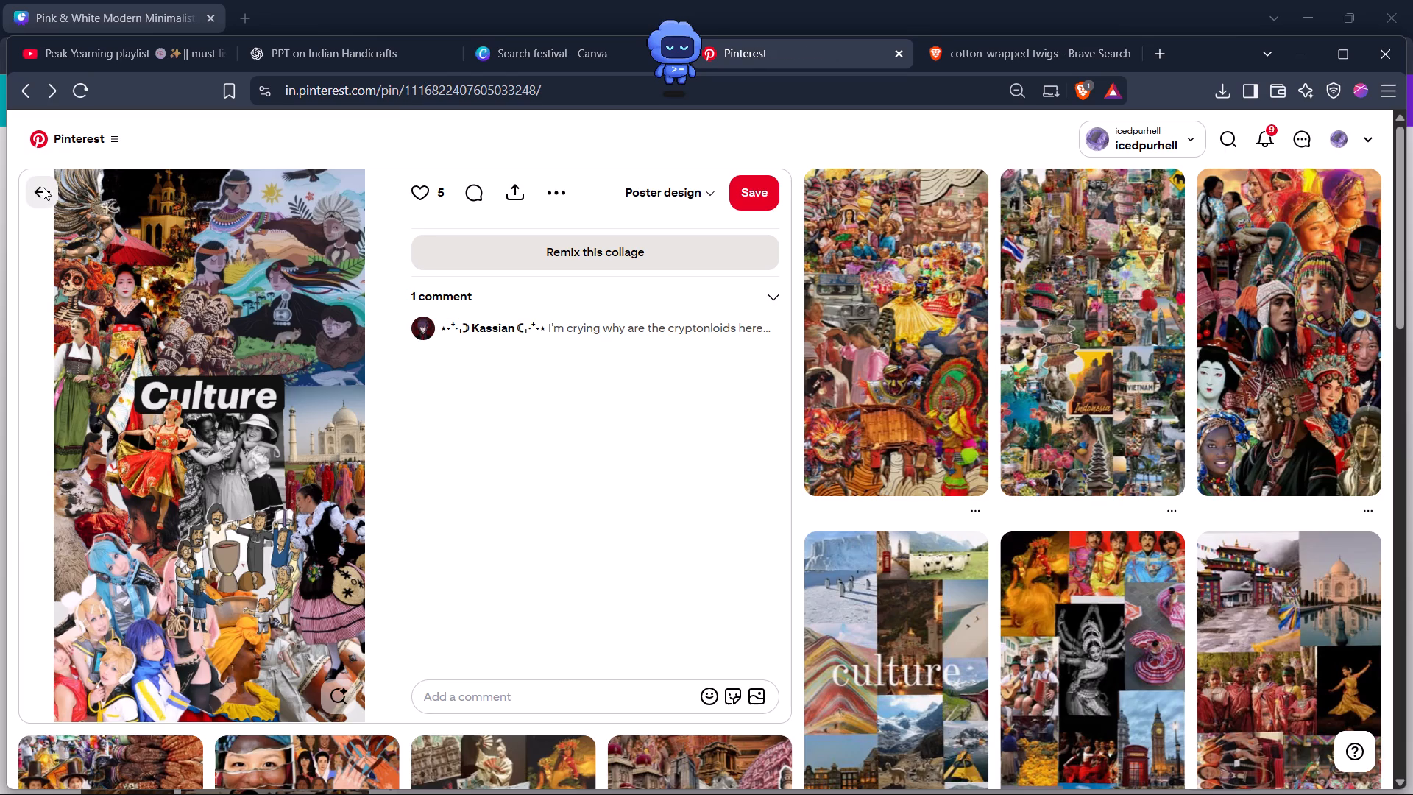
scroll(294, 407, "down", 1)
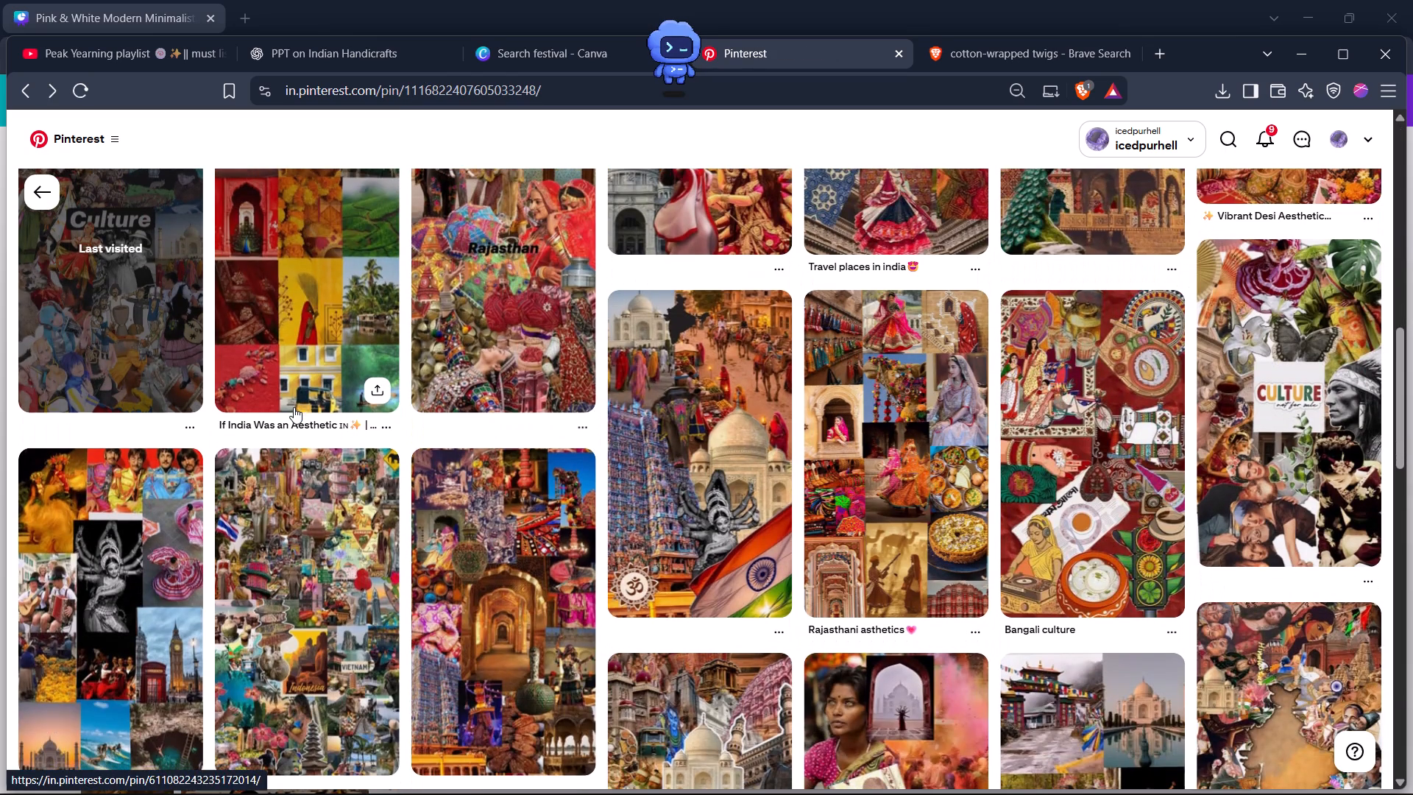
scroll(294, 407, "down", 1)
left_click(720, 405)
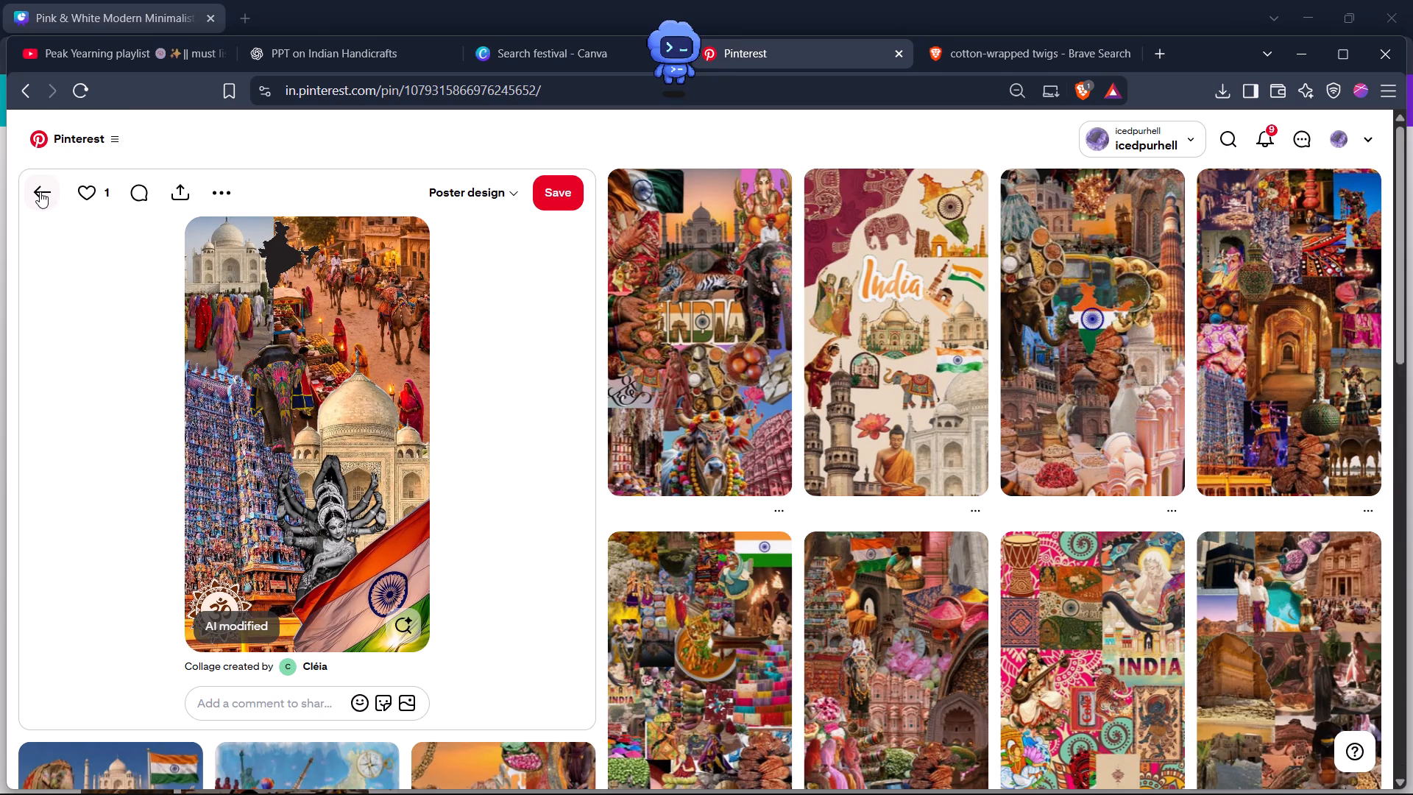
left_click(40, 191)
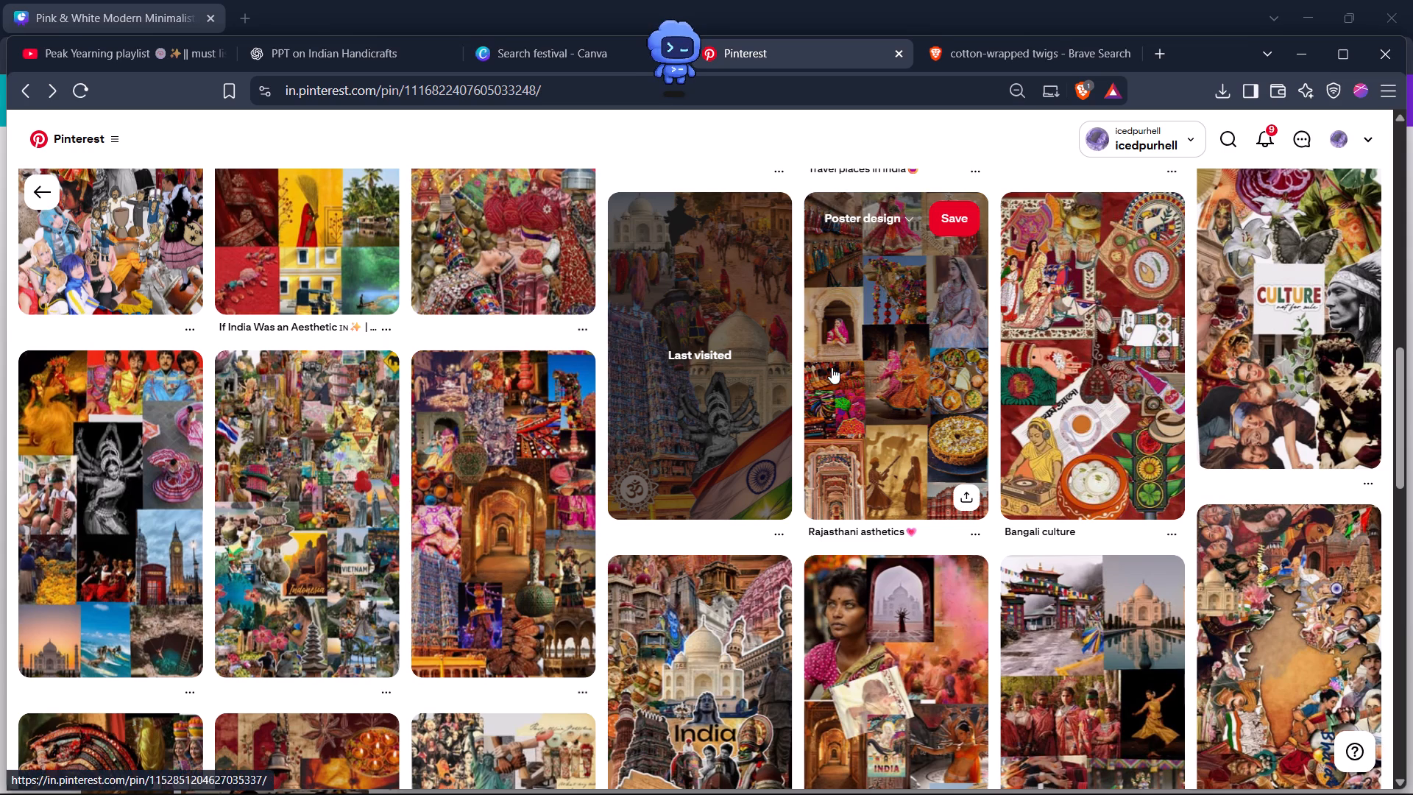
scroll(734, 647, "down", 1)
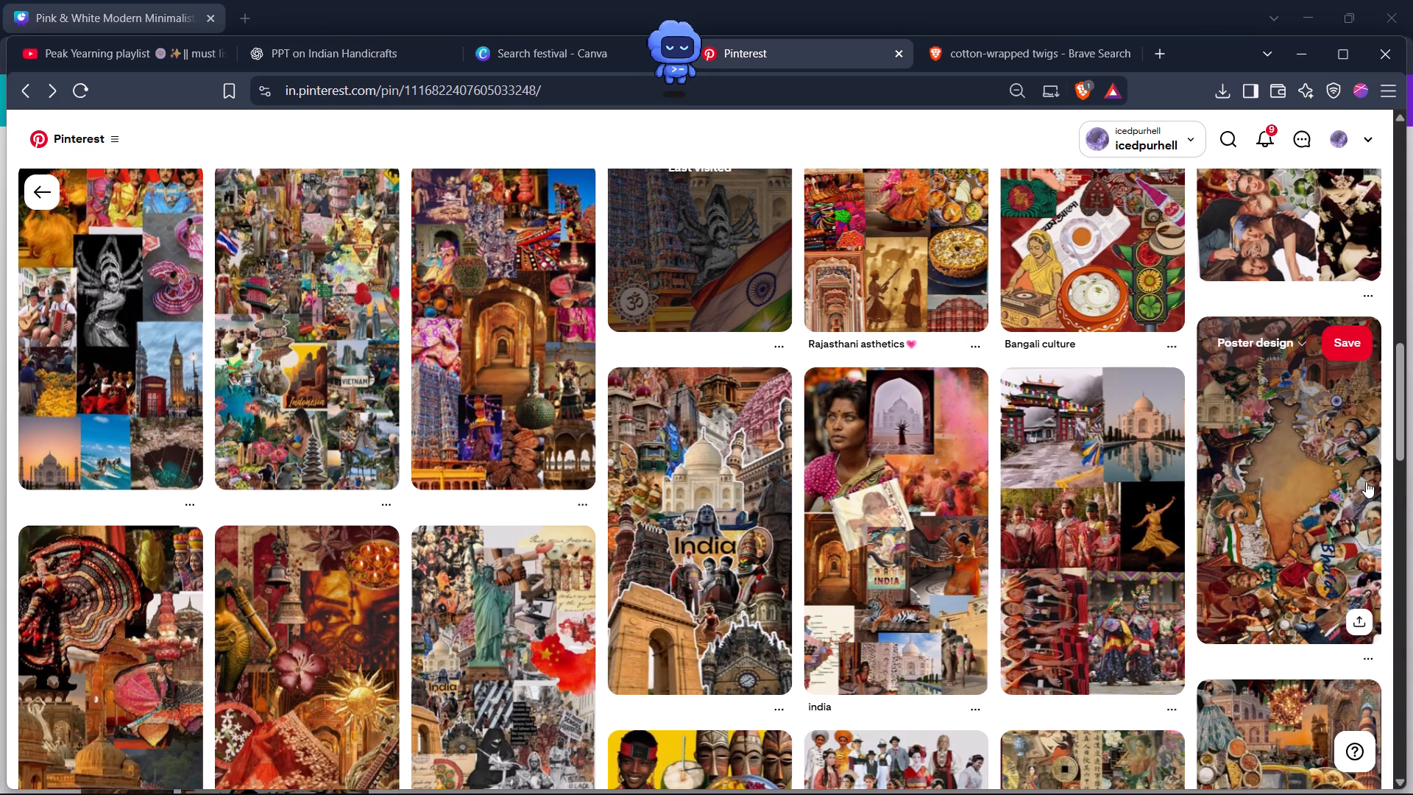
left_click(1287, 517)
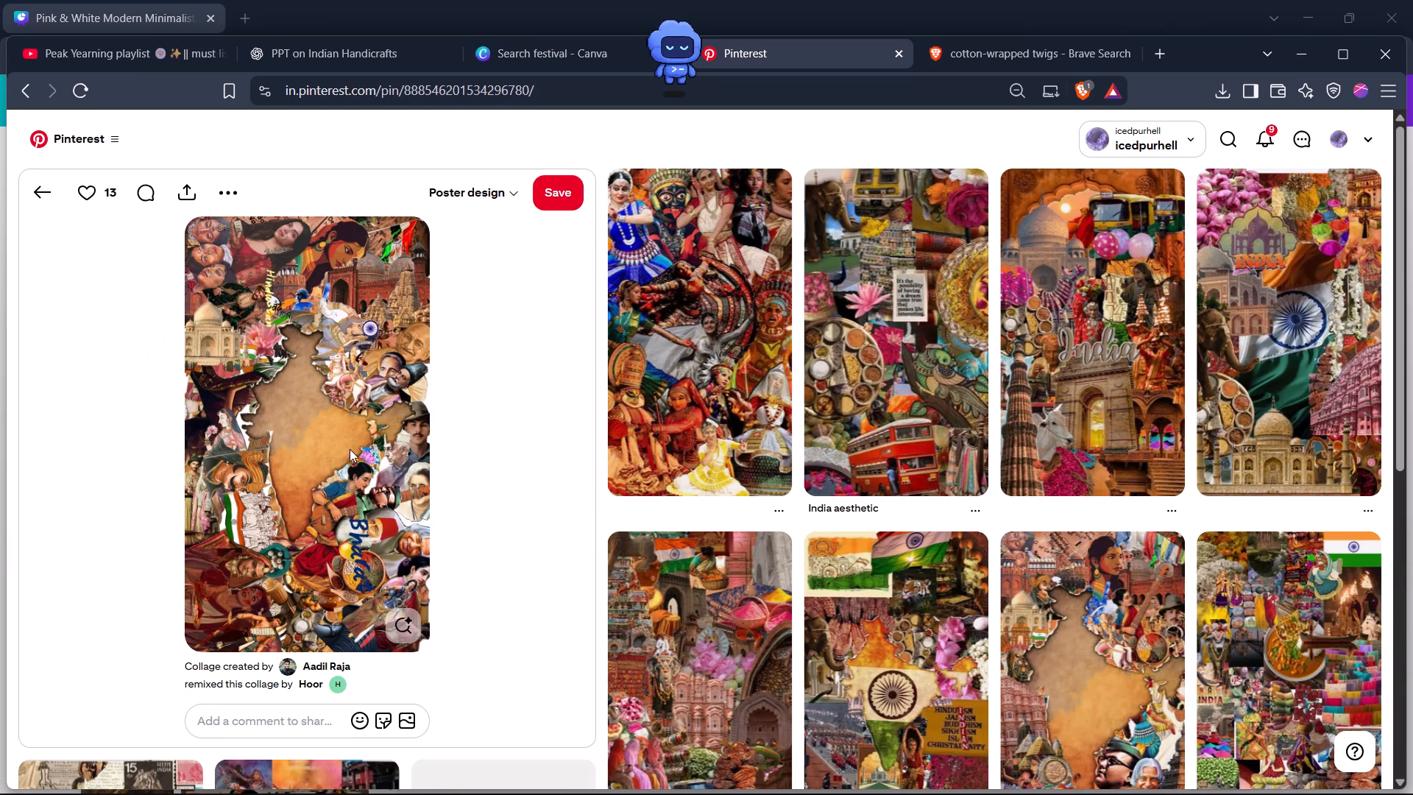
right_click(350, 449)
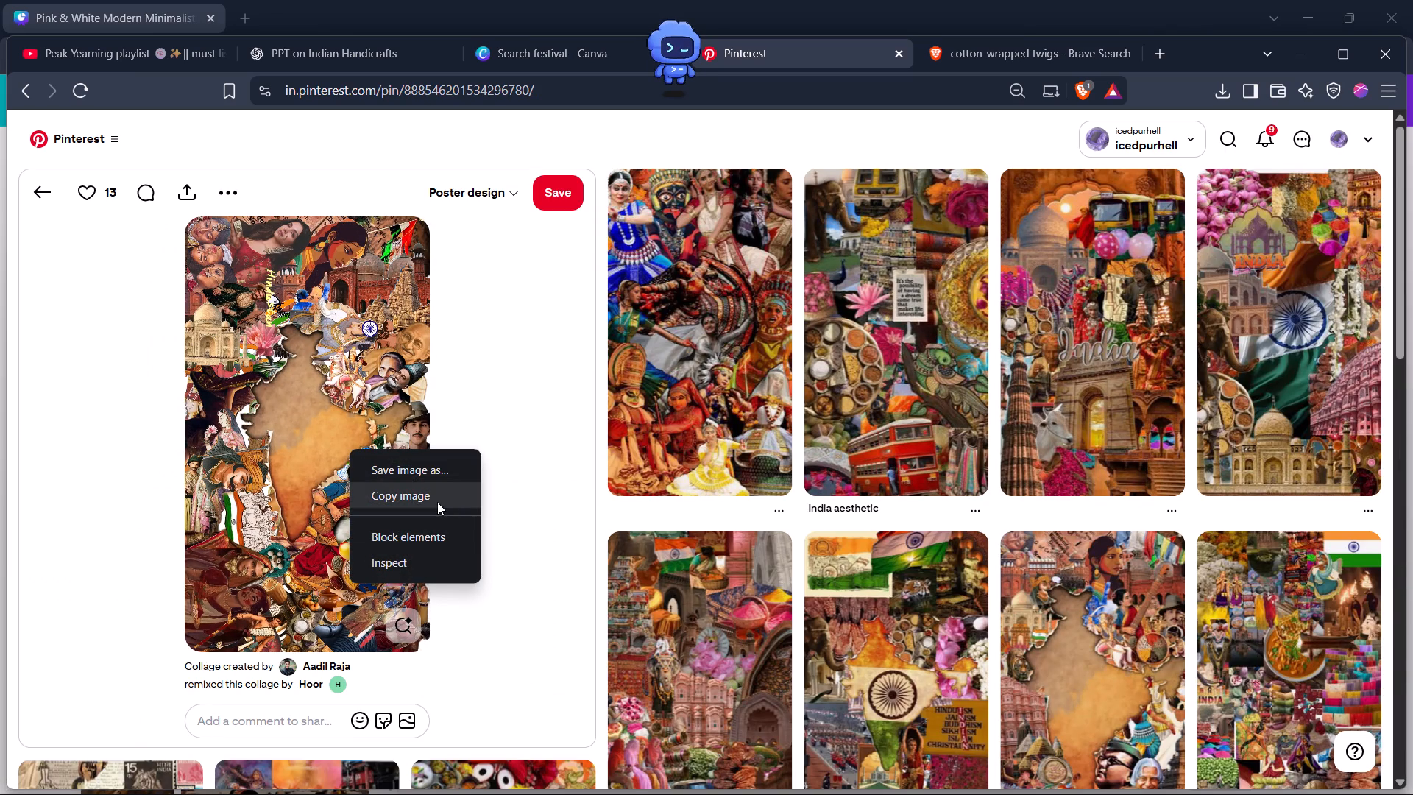
left_click(463, 353)
left_click(910, 347)
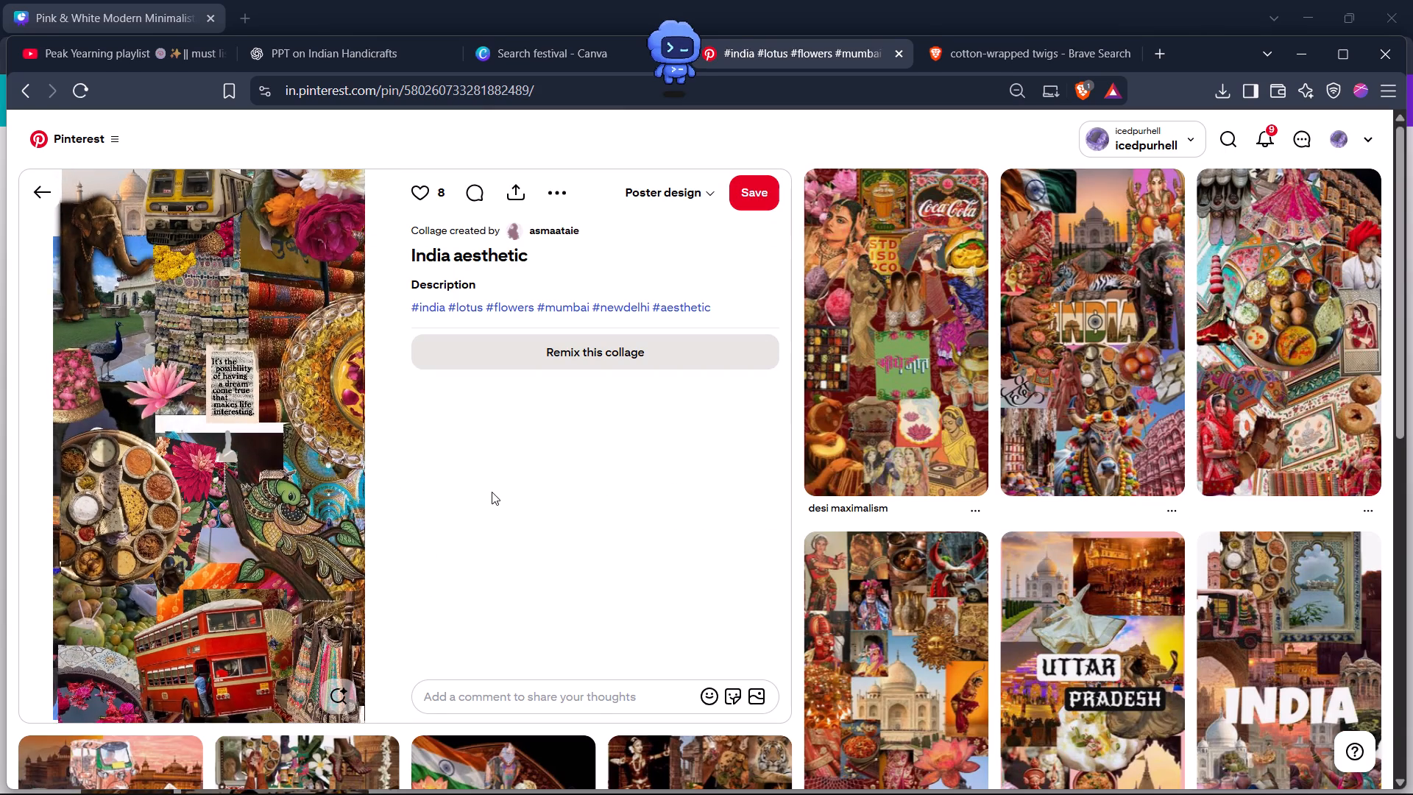
left_click(47, 194)
left_click(47, 194)
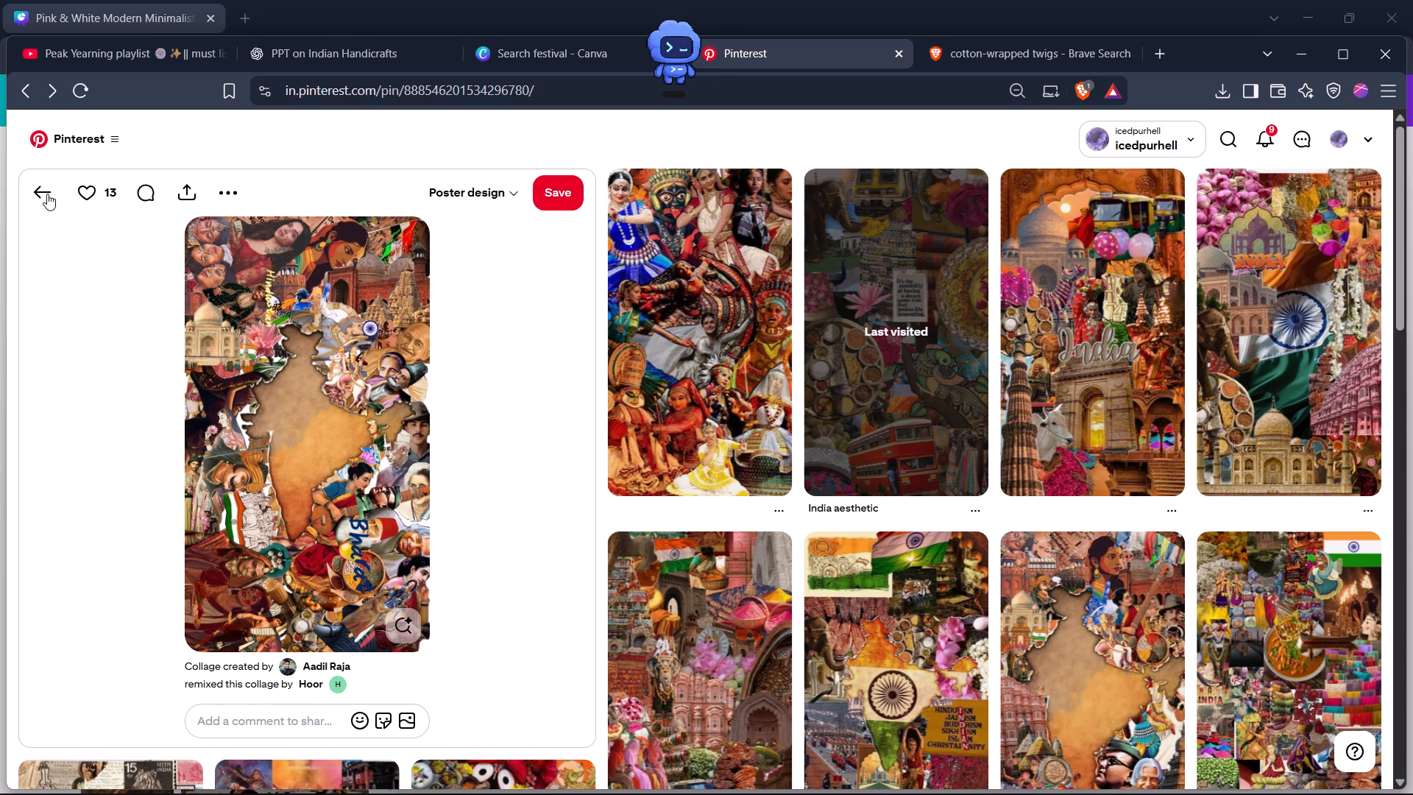
Find the nine-photo "THE INDIA" collage through the Indian culture collage's related pins and copy its image.
scroll(364, 421, "down", 1)
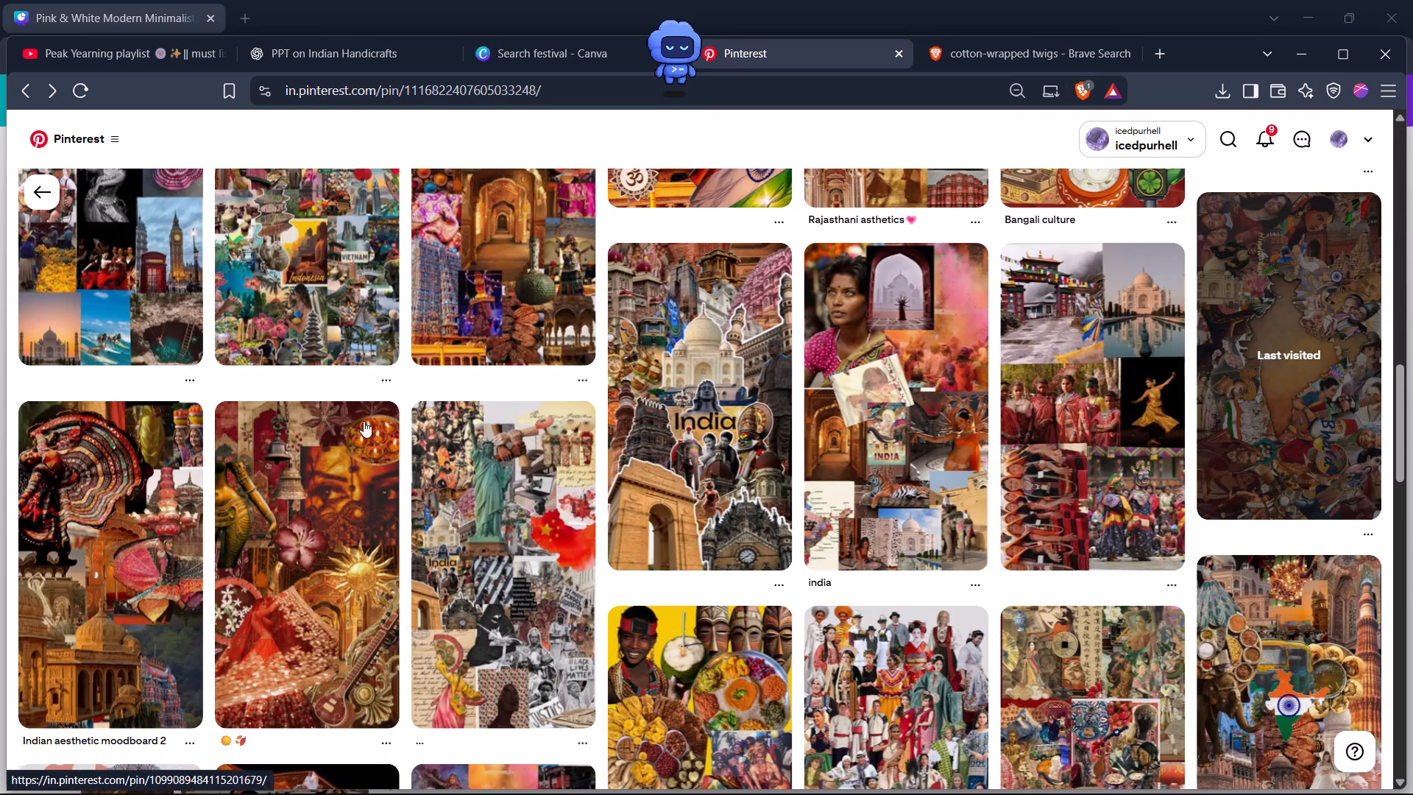
scroll(364, 421, "down", 4)
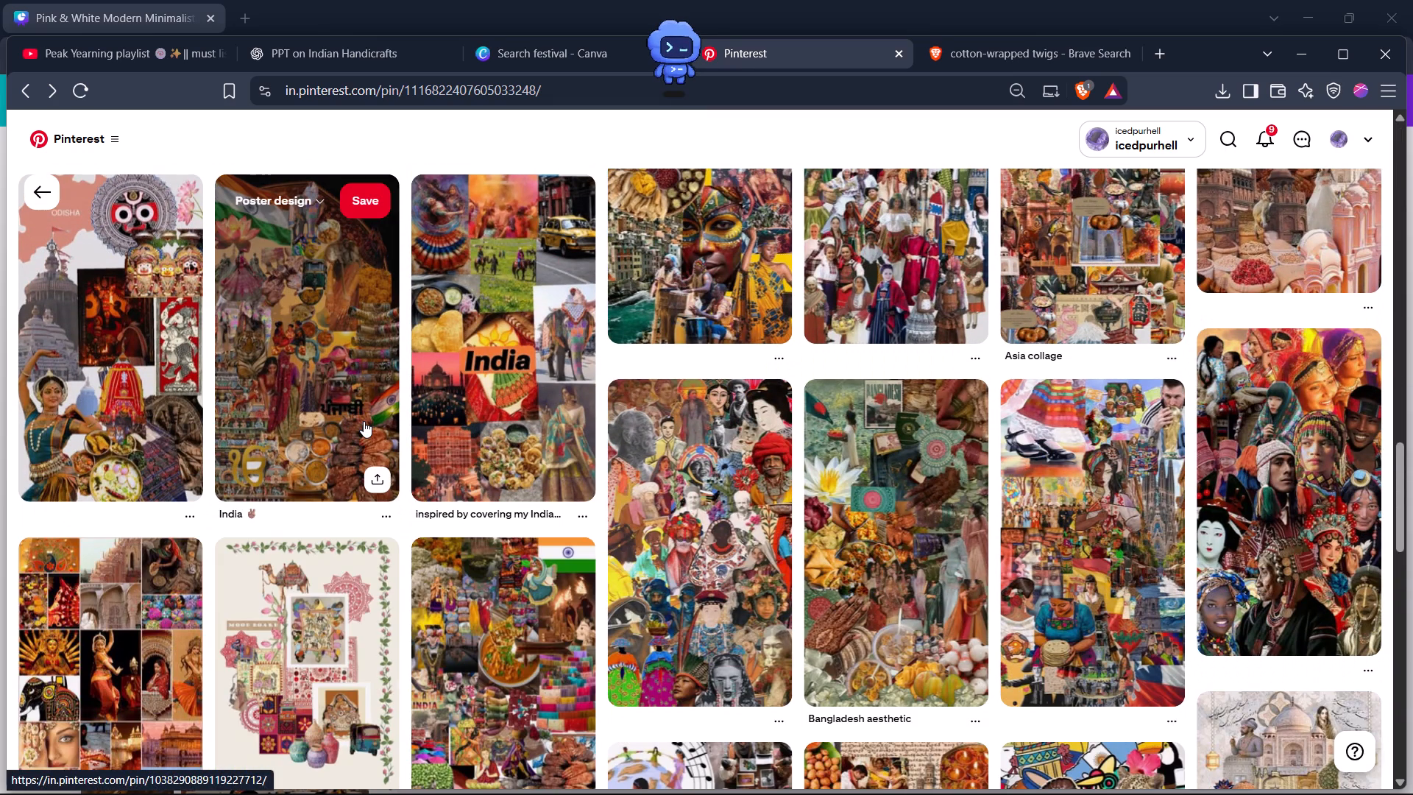
left_click(121, 639)
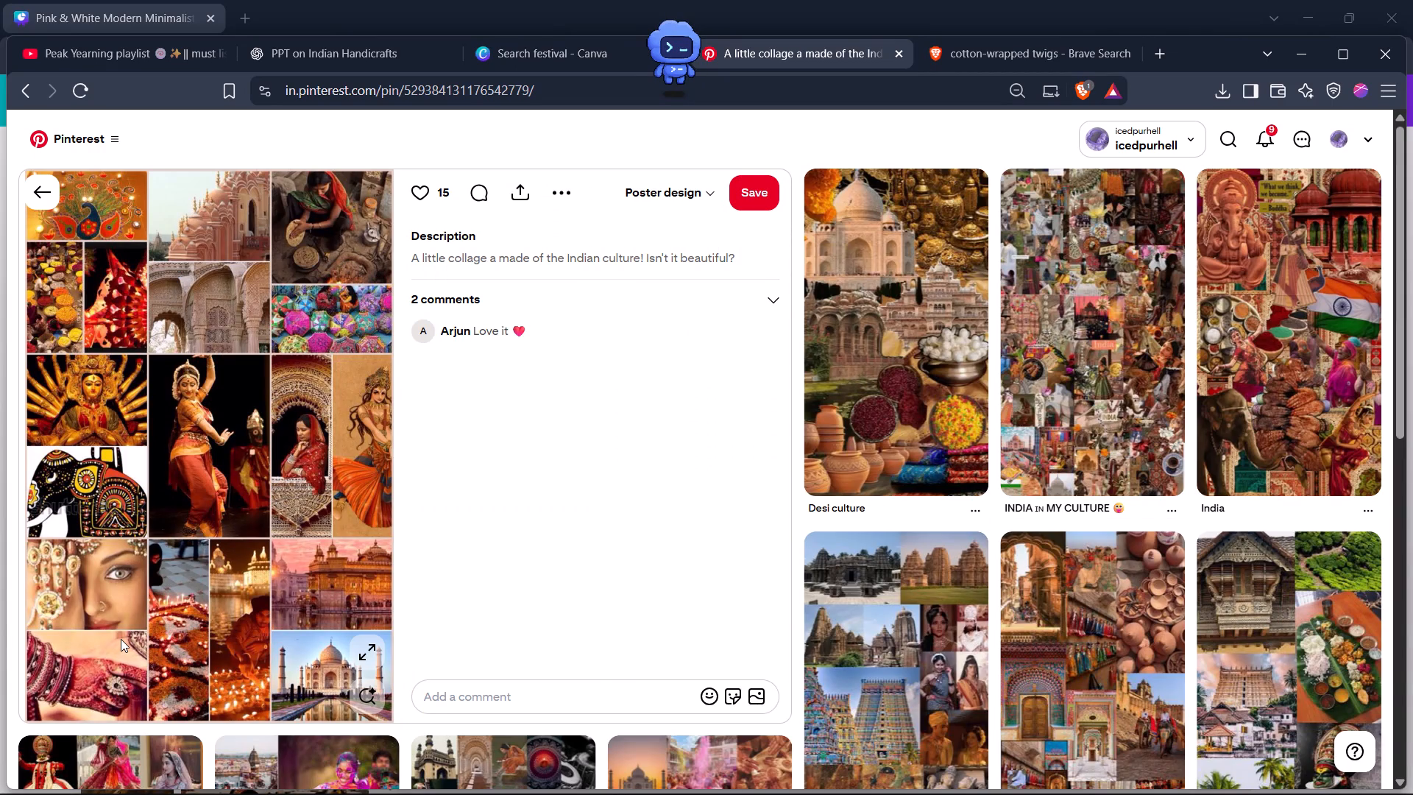
scroll(121, 639, "down", 1)
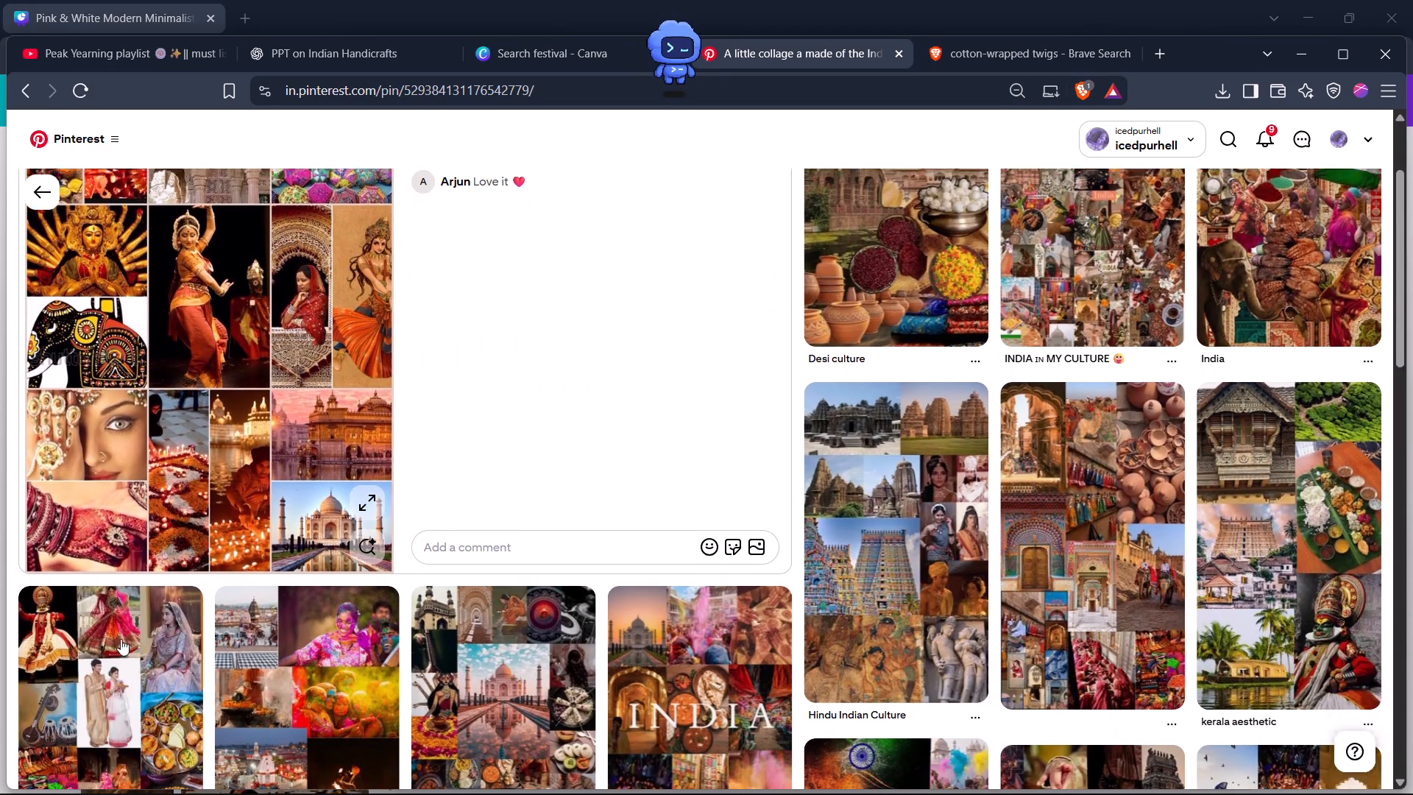
scroll(121, 639, "down", 2)
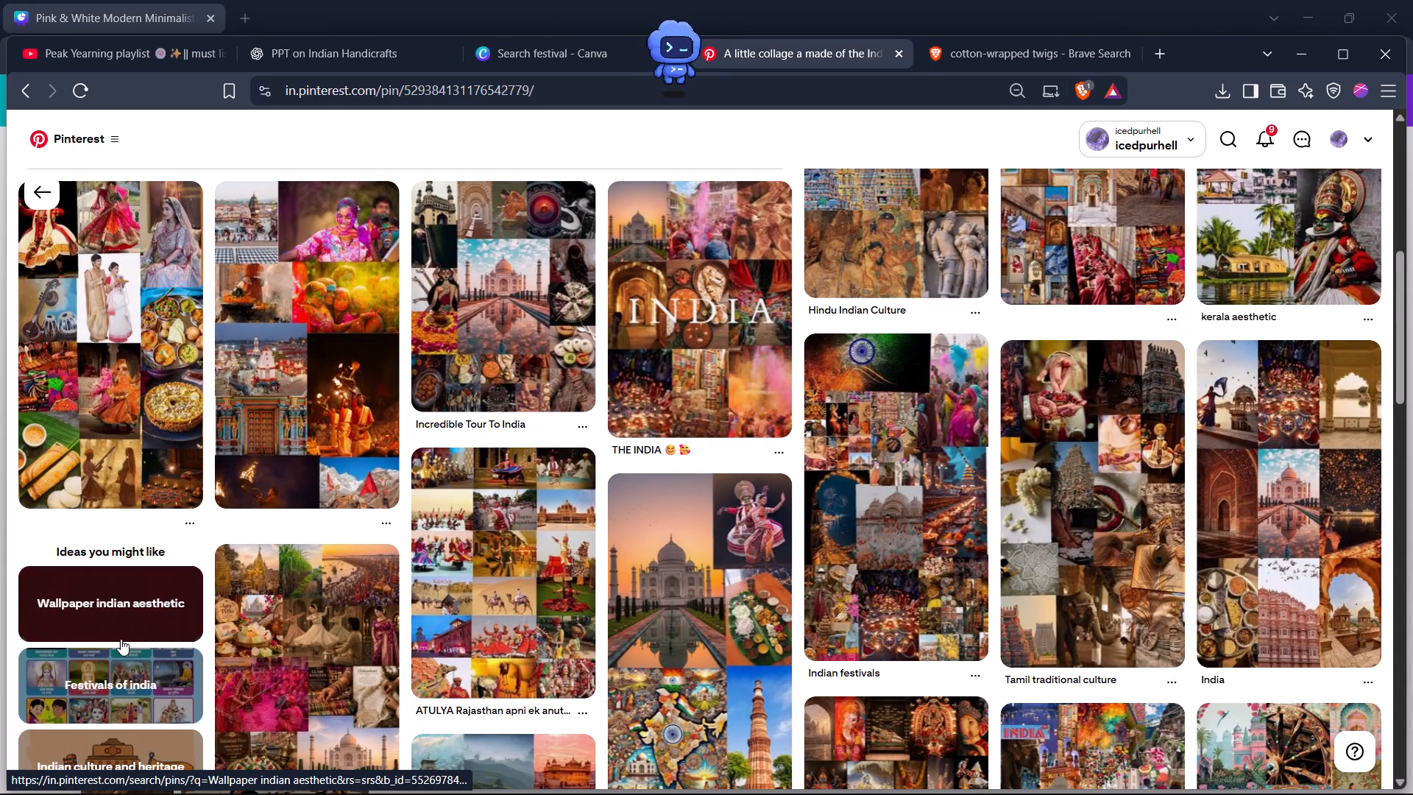
left_click(684, 375)
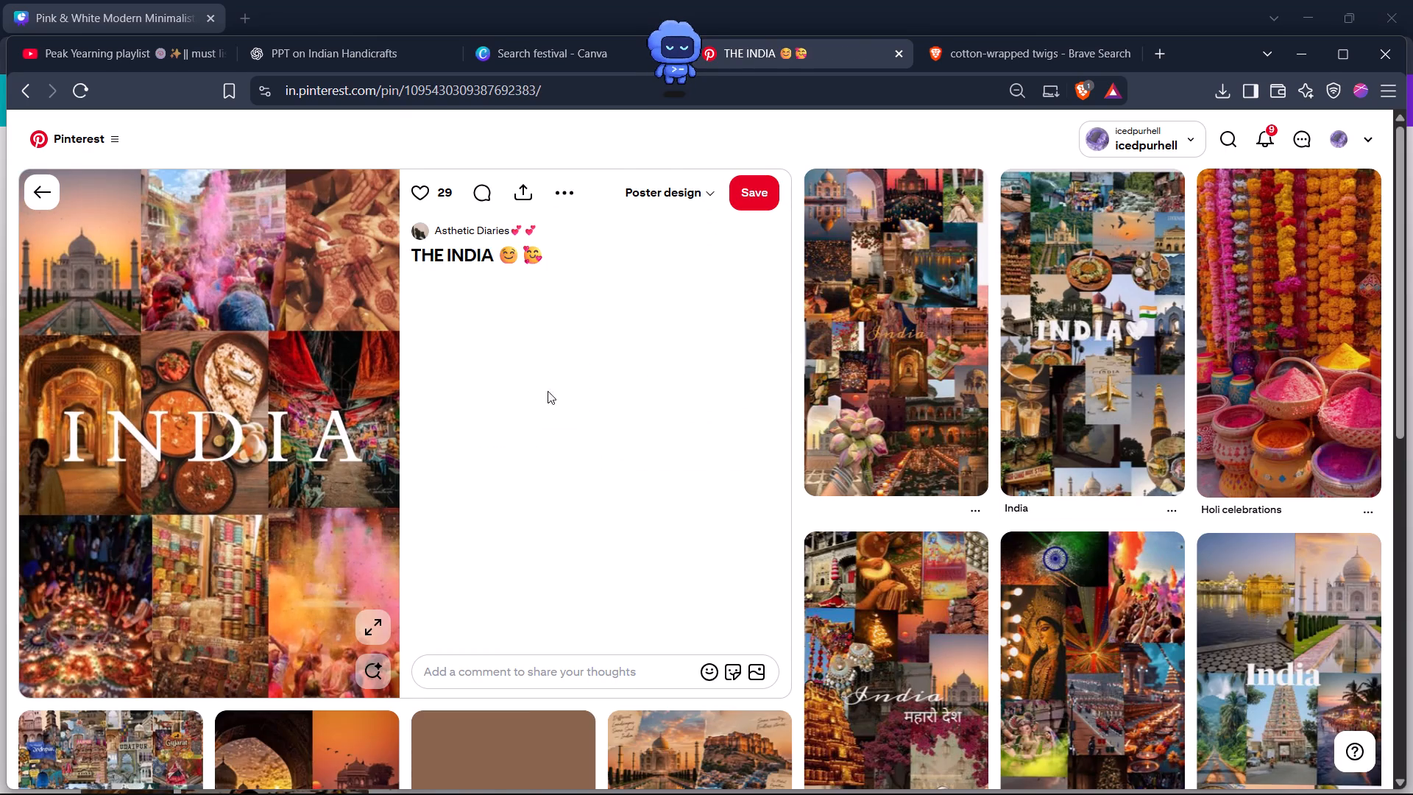
right_click(286, 412)
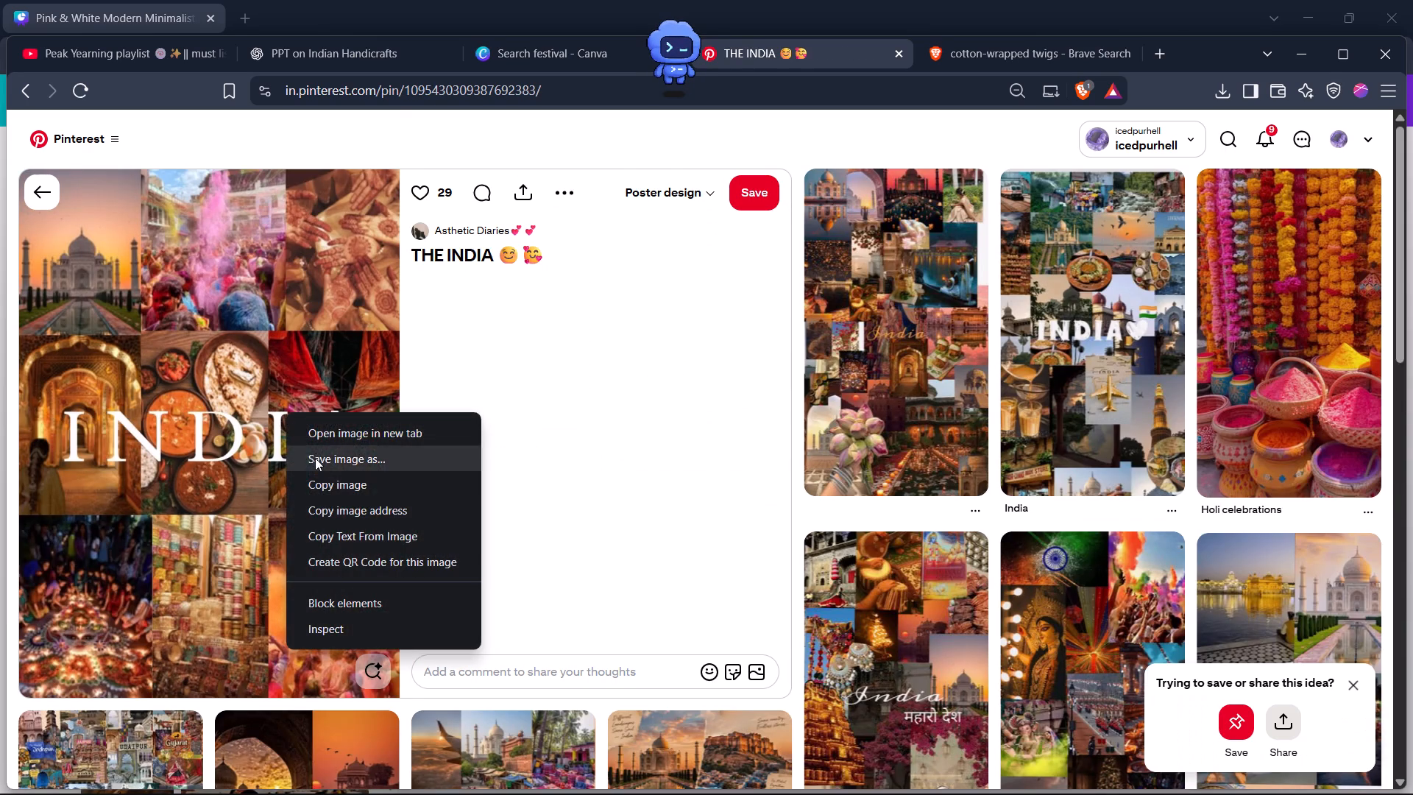
left_click(342, 495)
Check the related "India" collage with the lotus bouquet and lamps, then return to the "THE INDIA" pin.
left_click(811, 424)
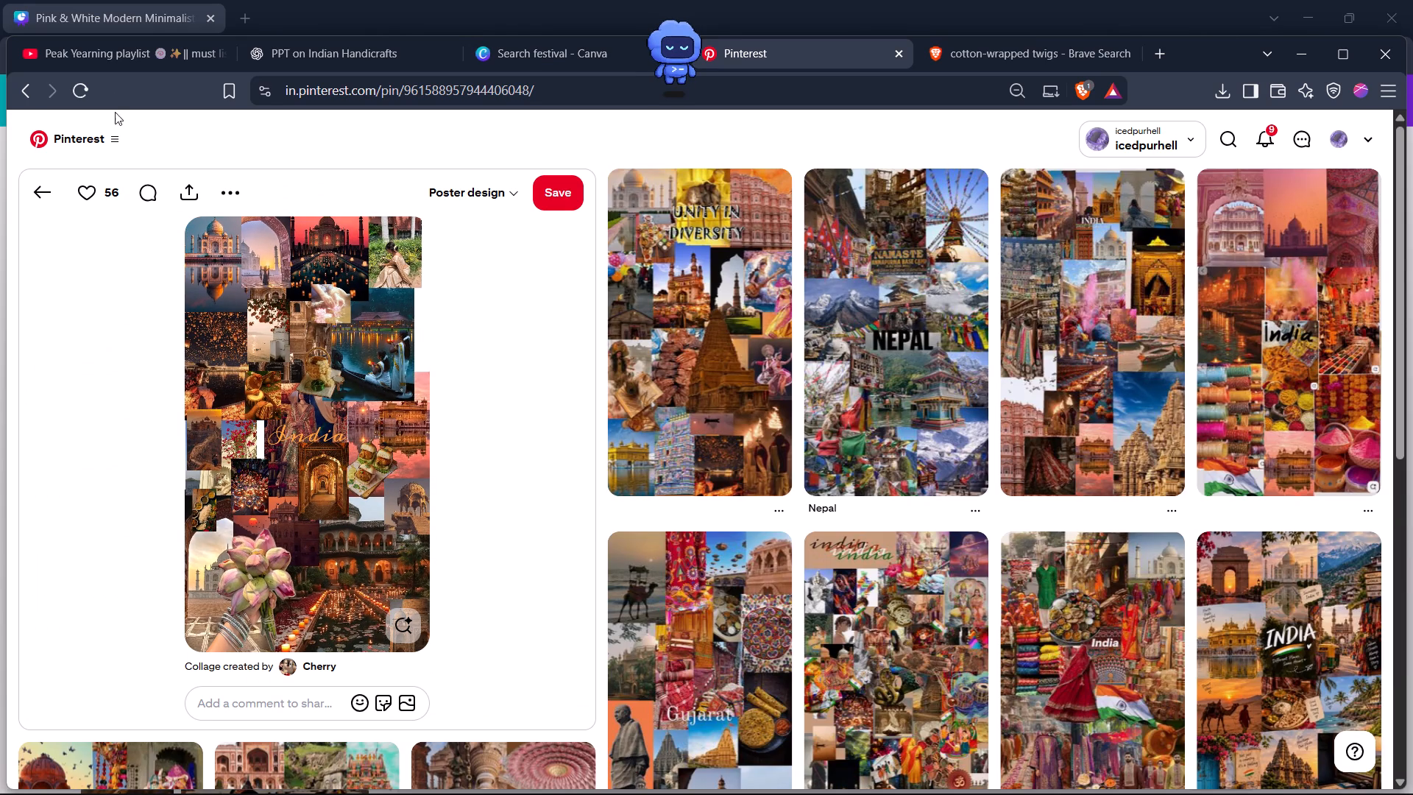
left_click(32, 202)
Paste the copied "INDIA" collage onto the Cultural Importance and Conclusion slide in Canva and resize it to cover the dining photo.
key("alt+Tab")
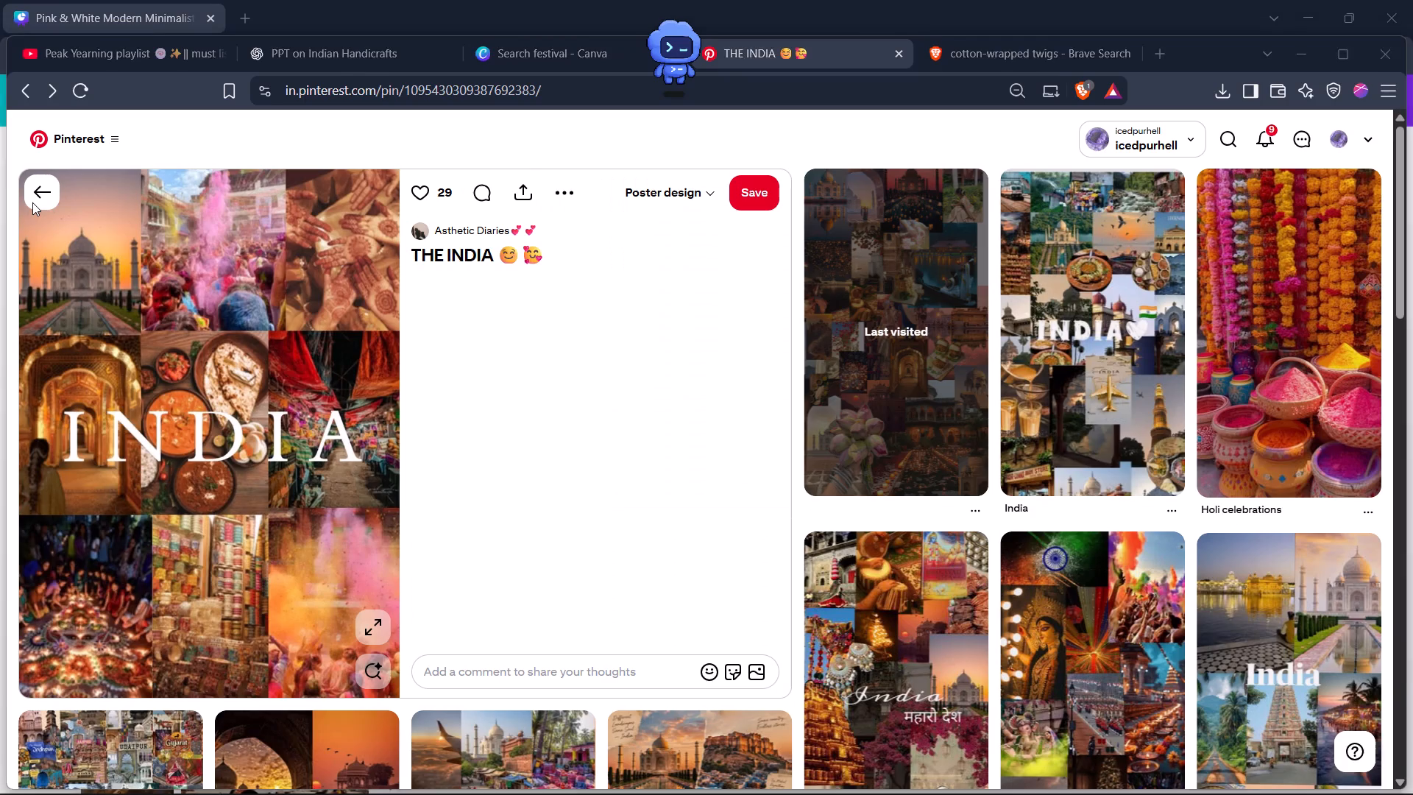
left_click(1064, 299)
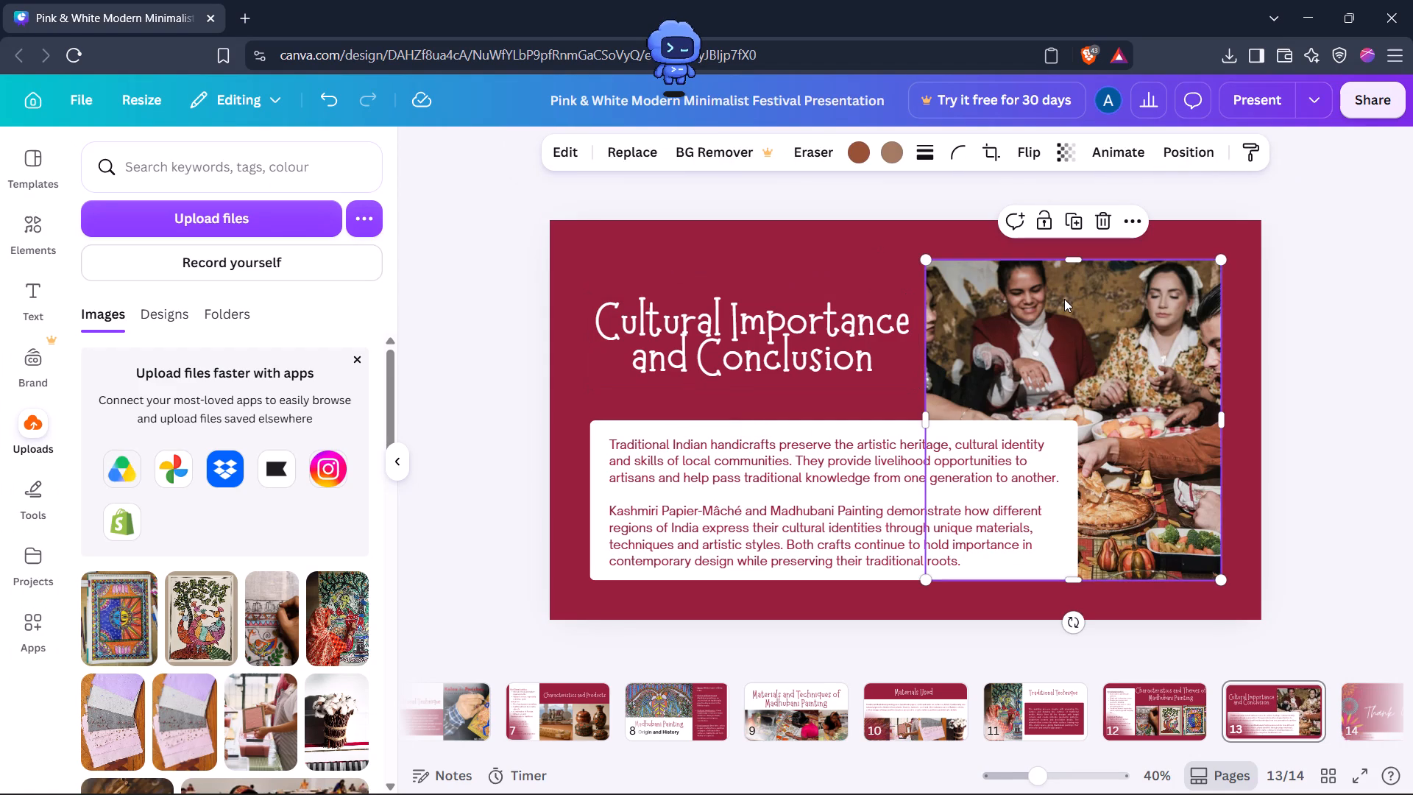
right_click(1064, 299)
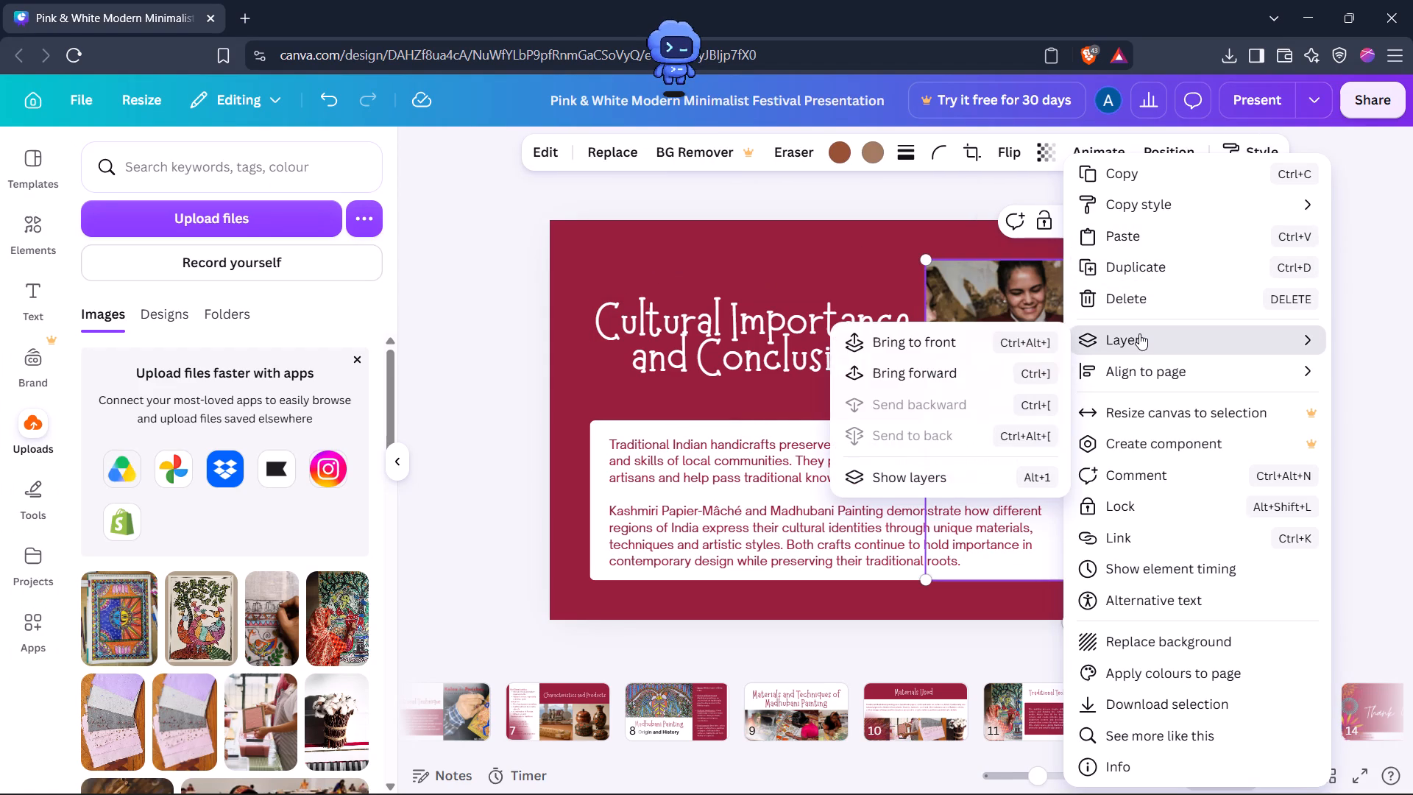
left_click(1136, 241)
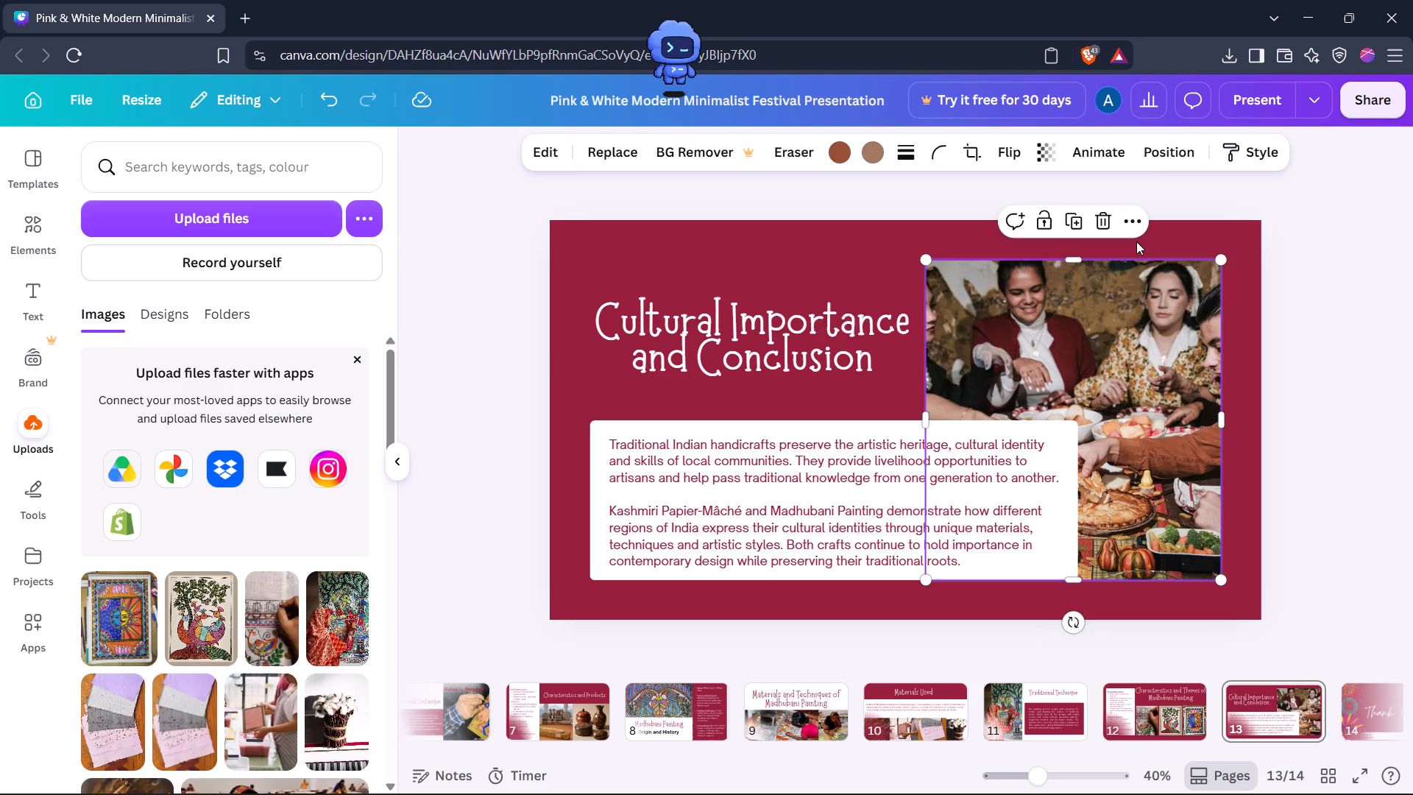
left_click_drag(913, 425, 1010, 423)
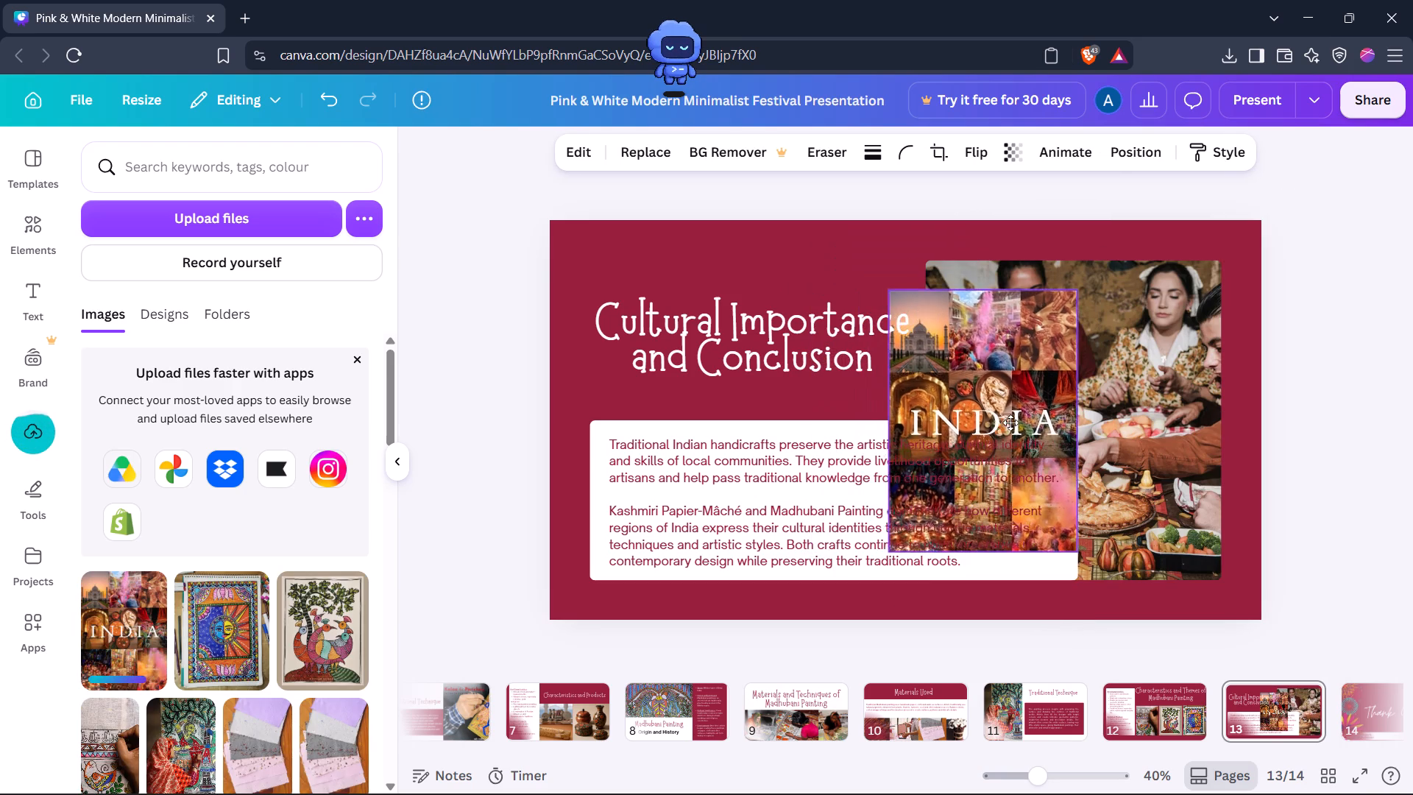
left_click_drag(1010, 423, 1045, 395)
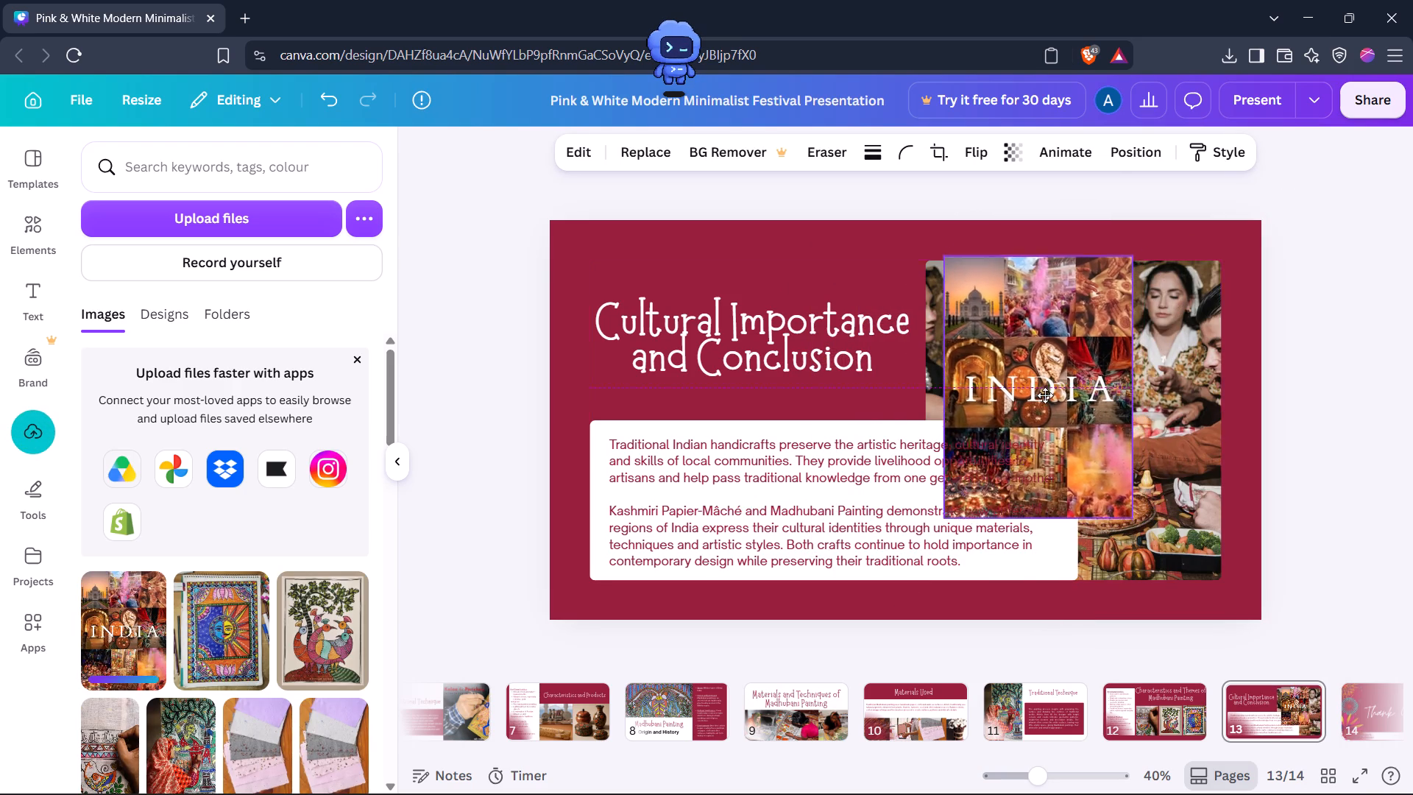
left_click_drag(1045, 395, 1033, 400)
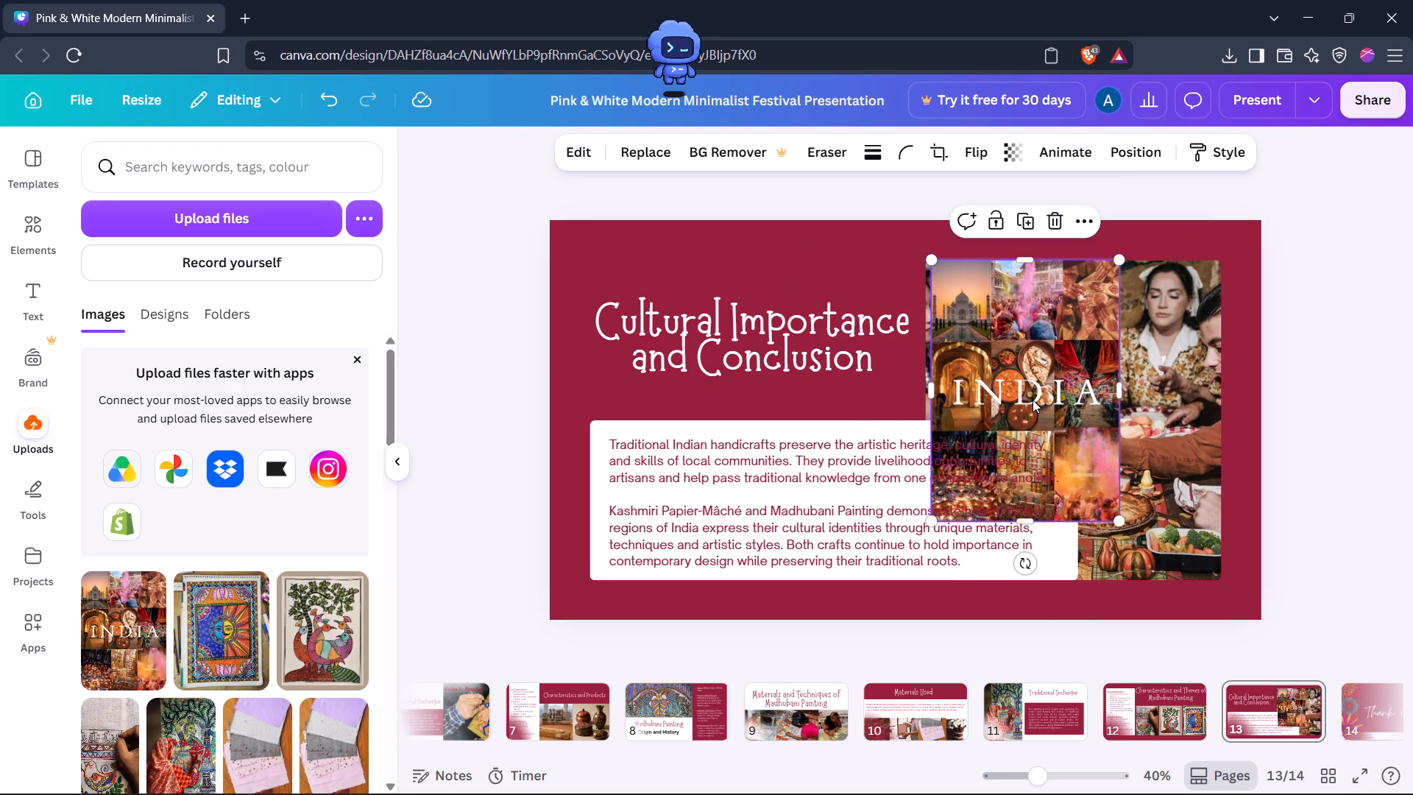
left_click_drag(1116, 520, 1200, 546)
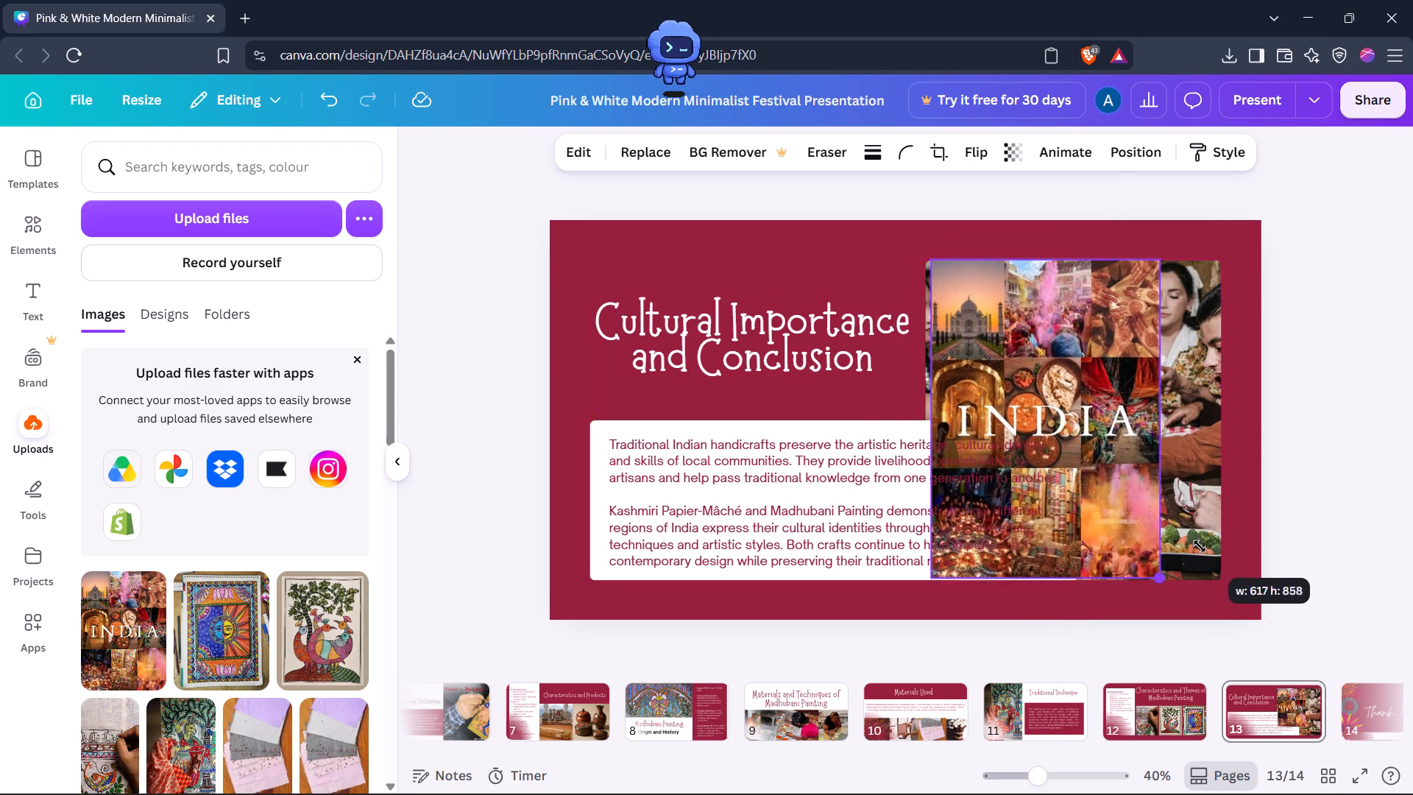
left_click_drag(1200, 546, 1198, 546)
left_click_drag(1163, 419, 1222, 430)
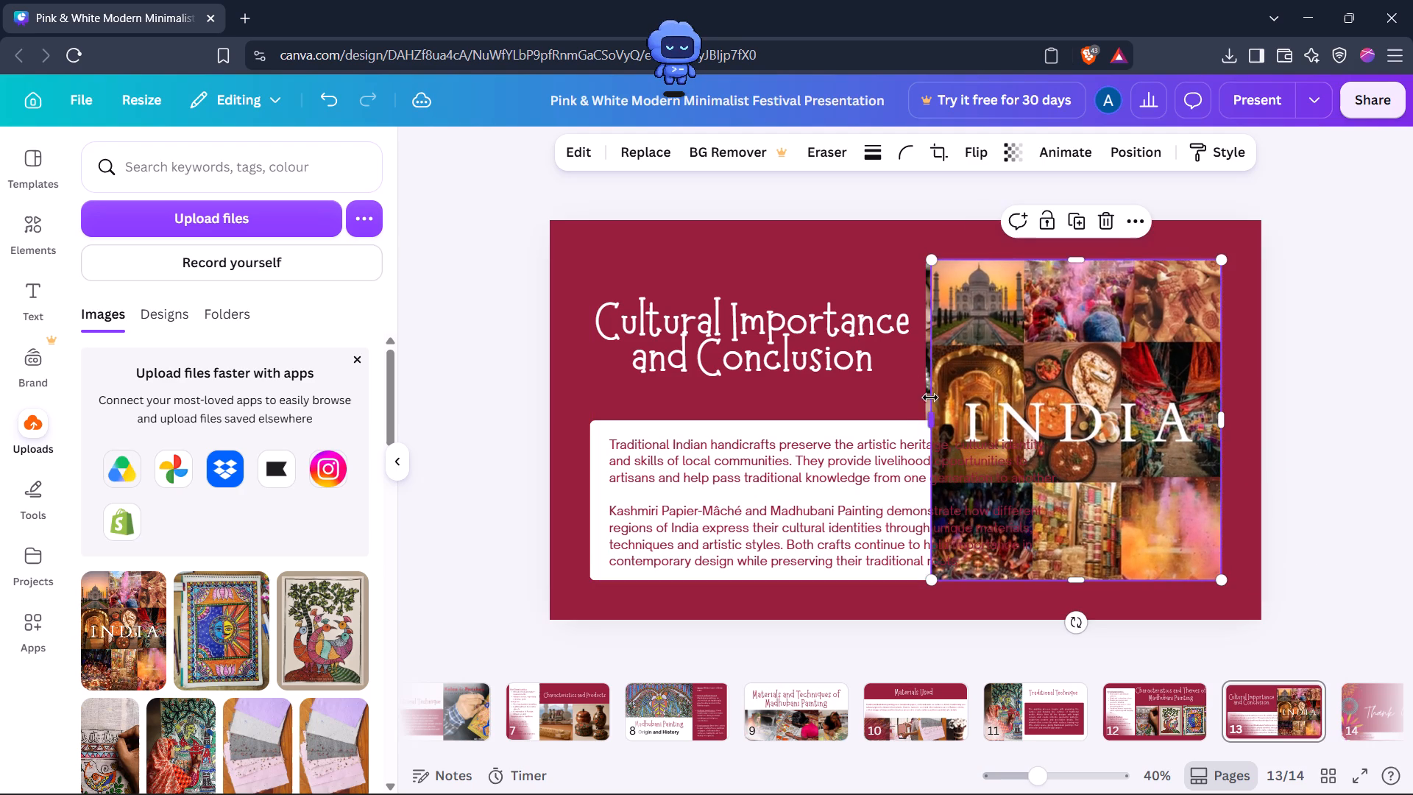
left_click_drag(935, 425, 928, 425)
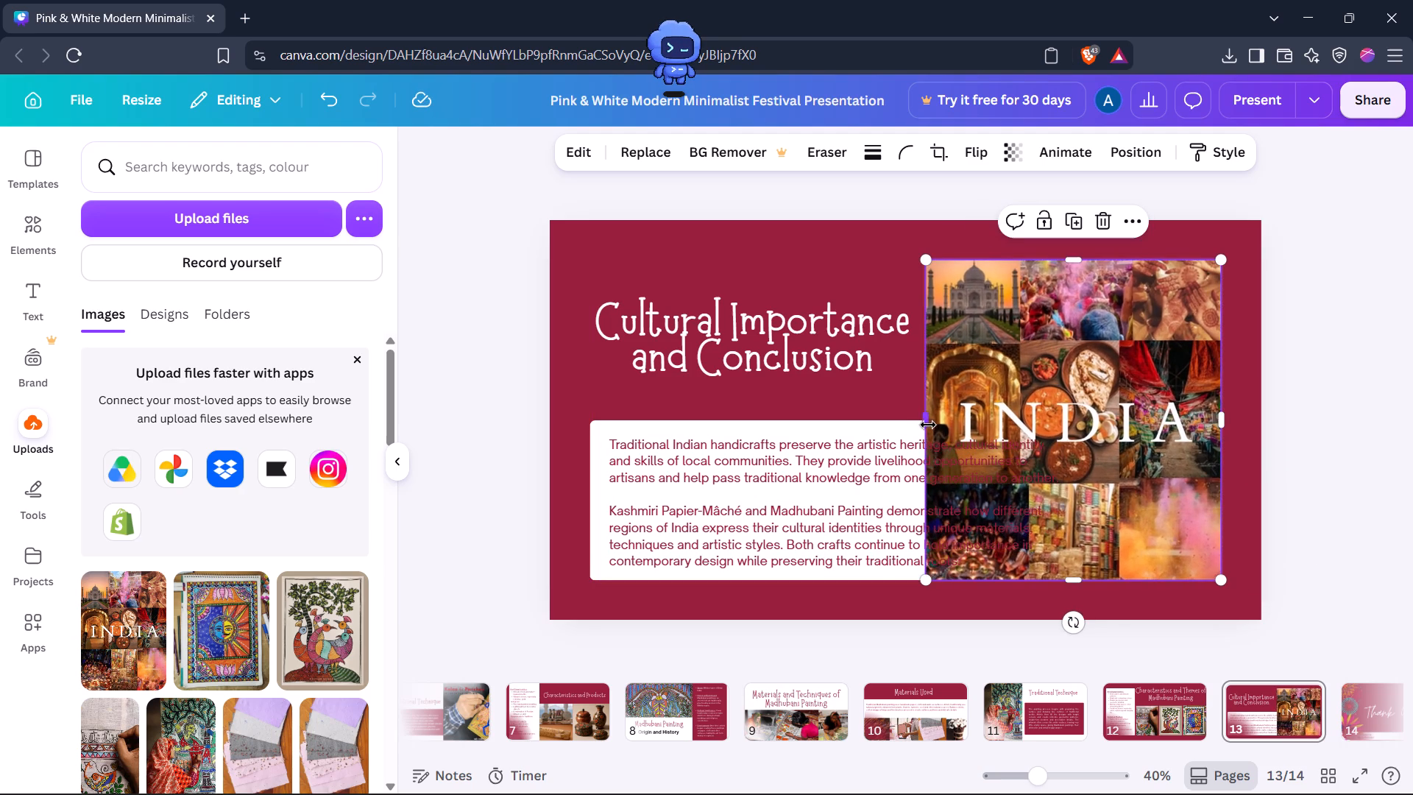
Send the "INDIA" collage to the back layer and delete the dining photo in front of it.
right_click(1019, 350)
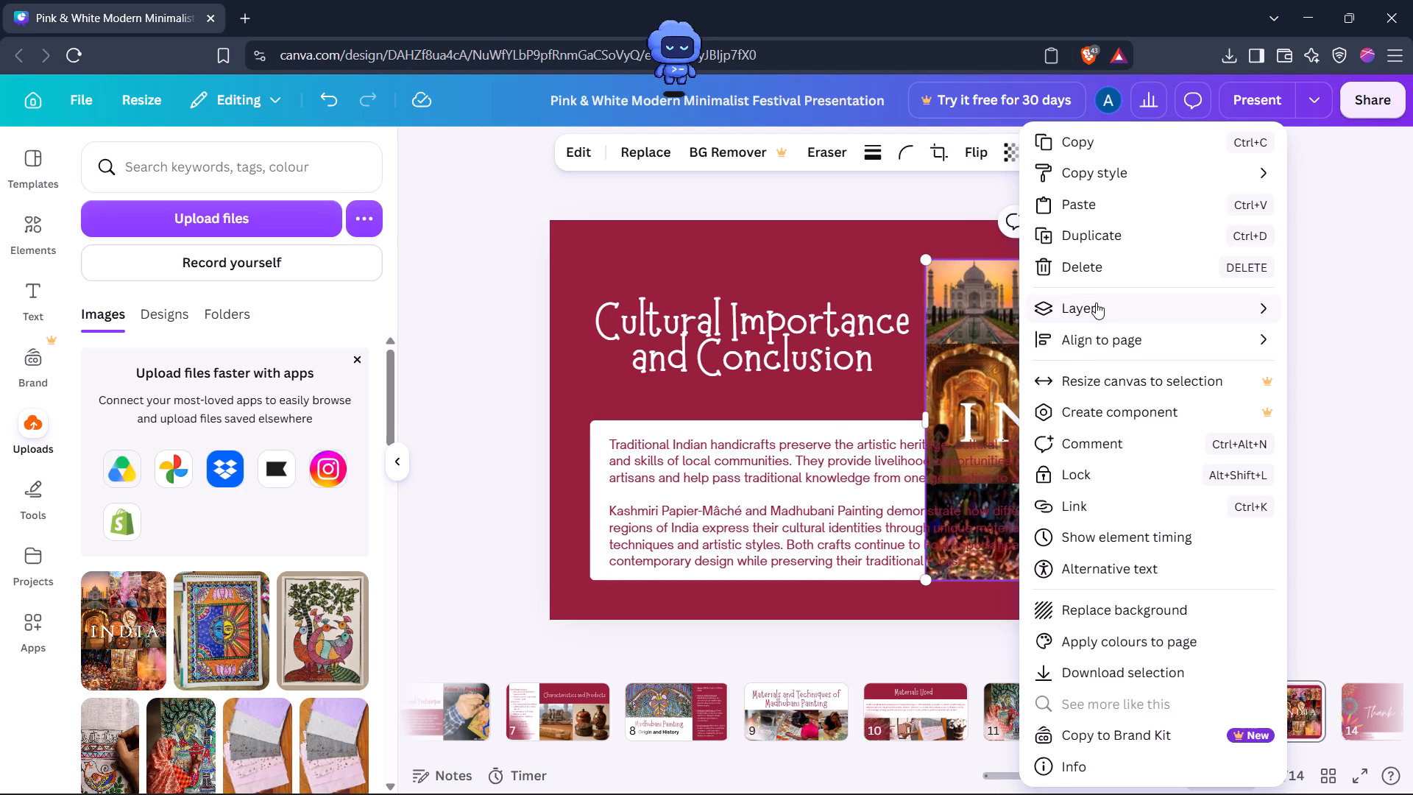
left_click(1096, 303)
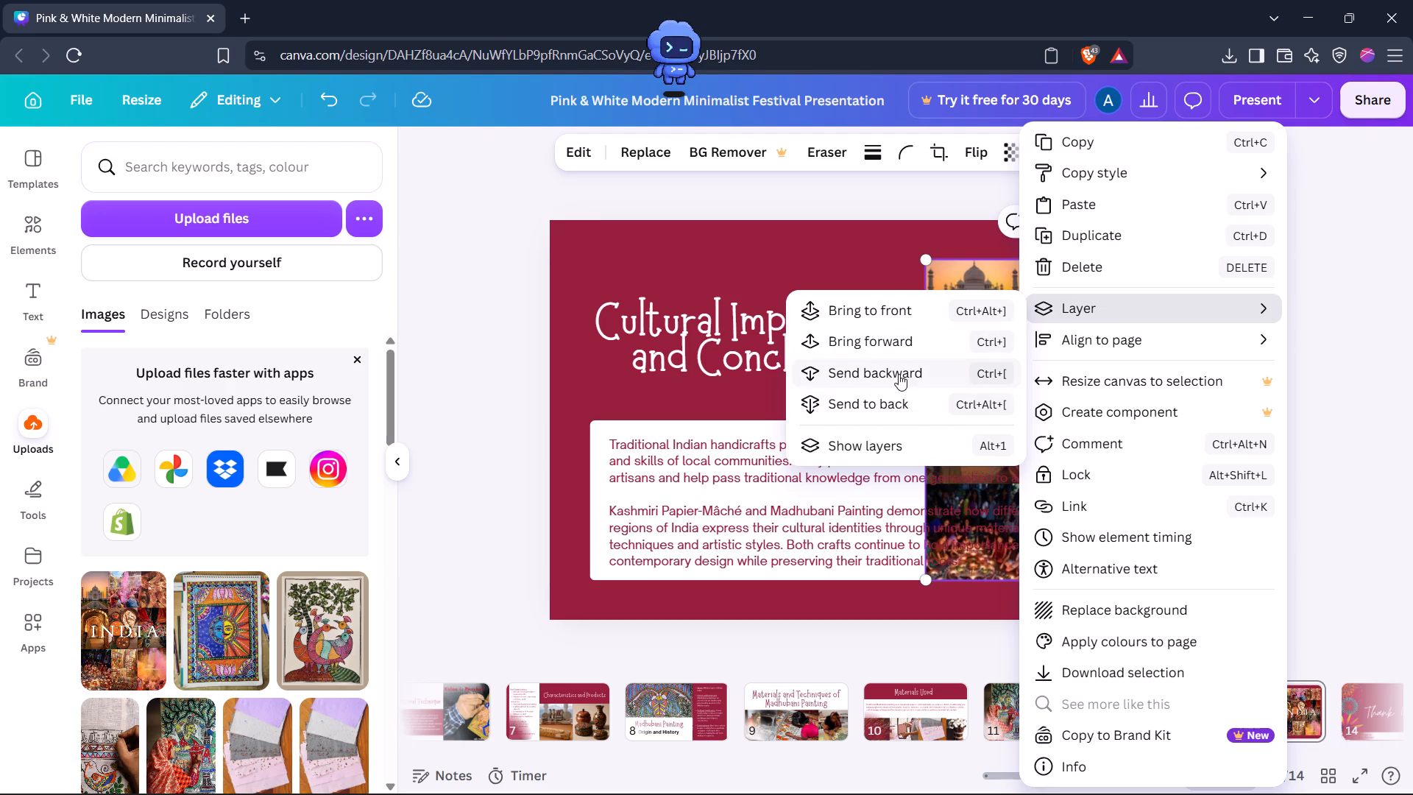
left_click(903, 397)
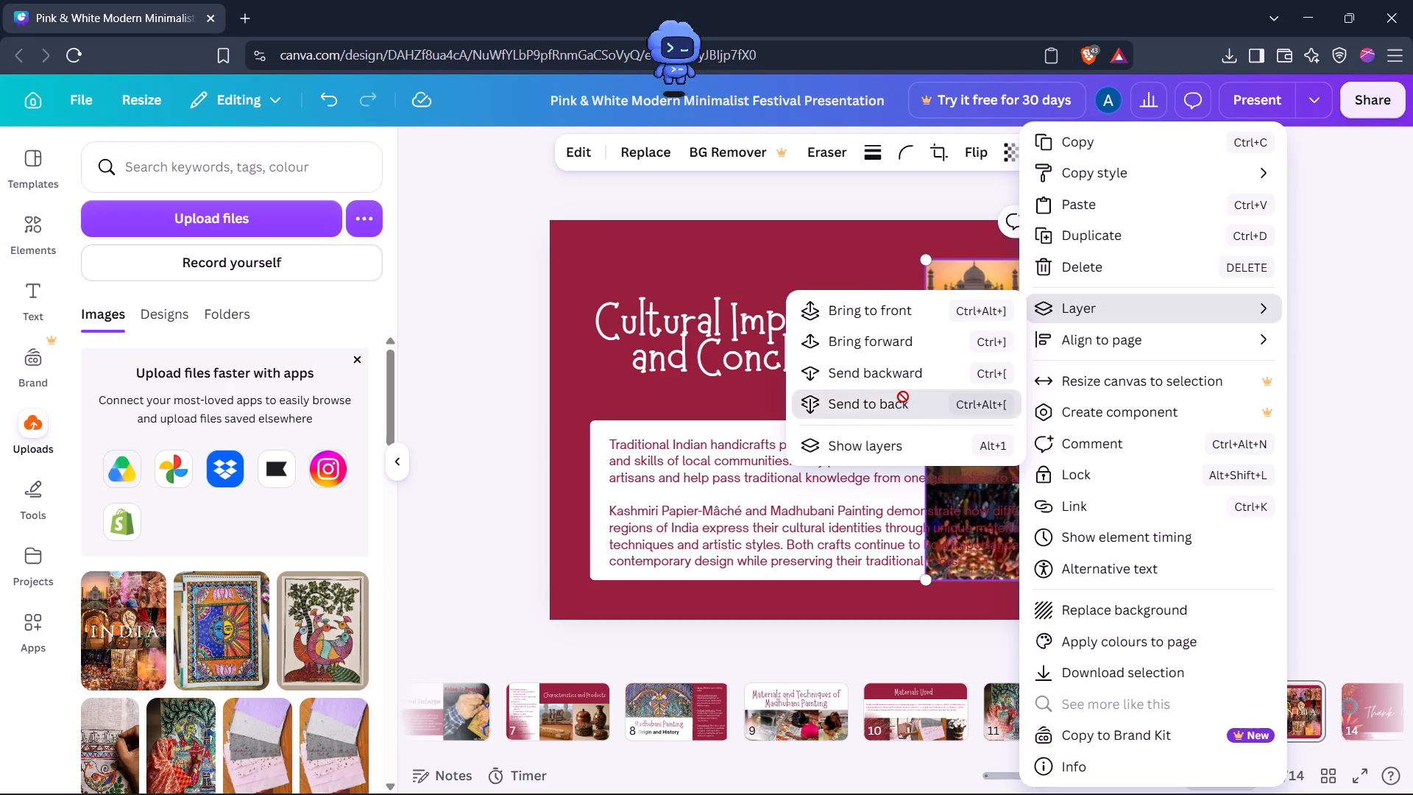
left_click(1345, 445)
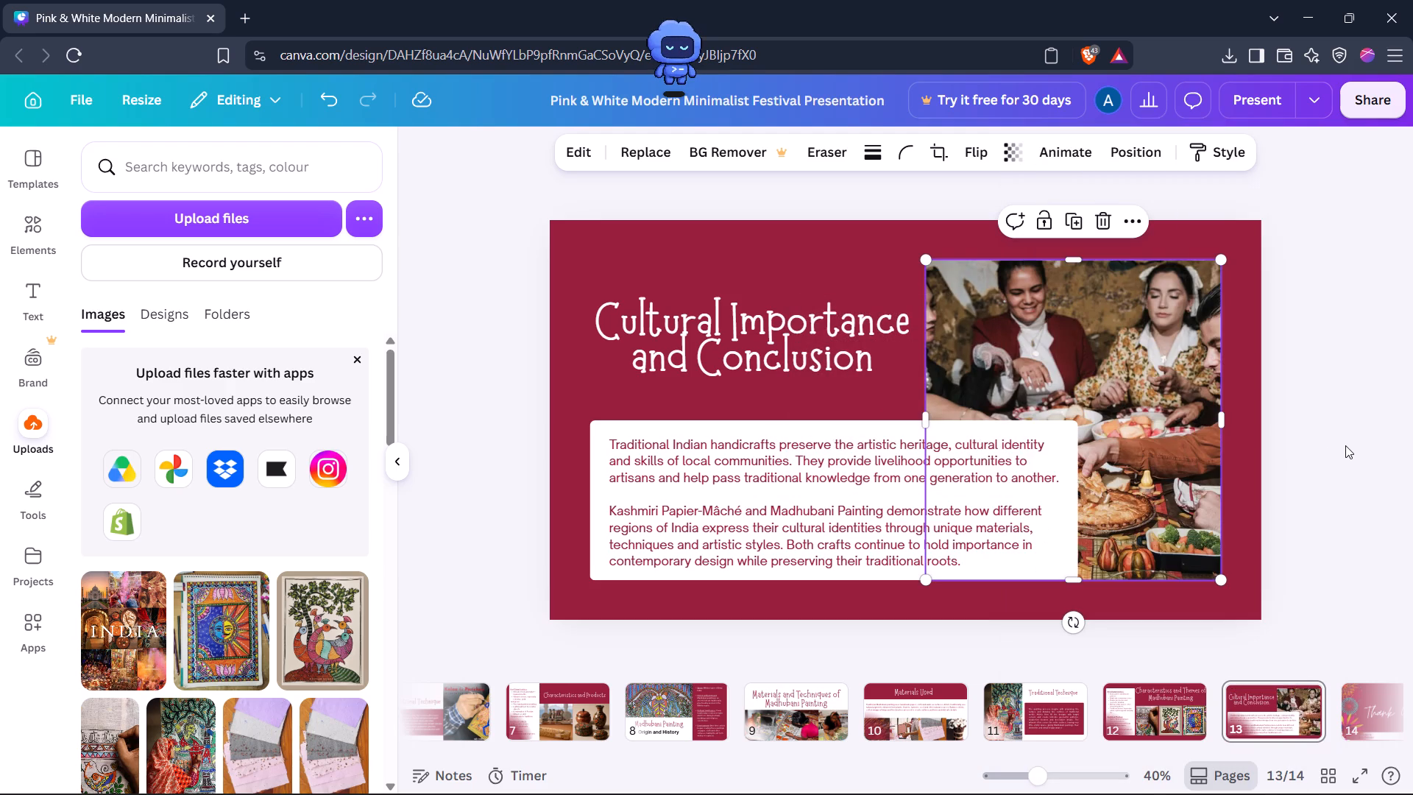
left_click(1179, 362)
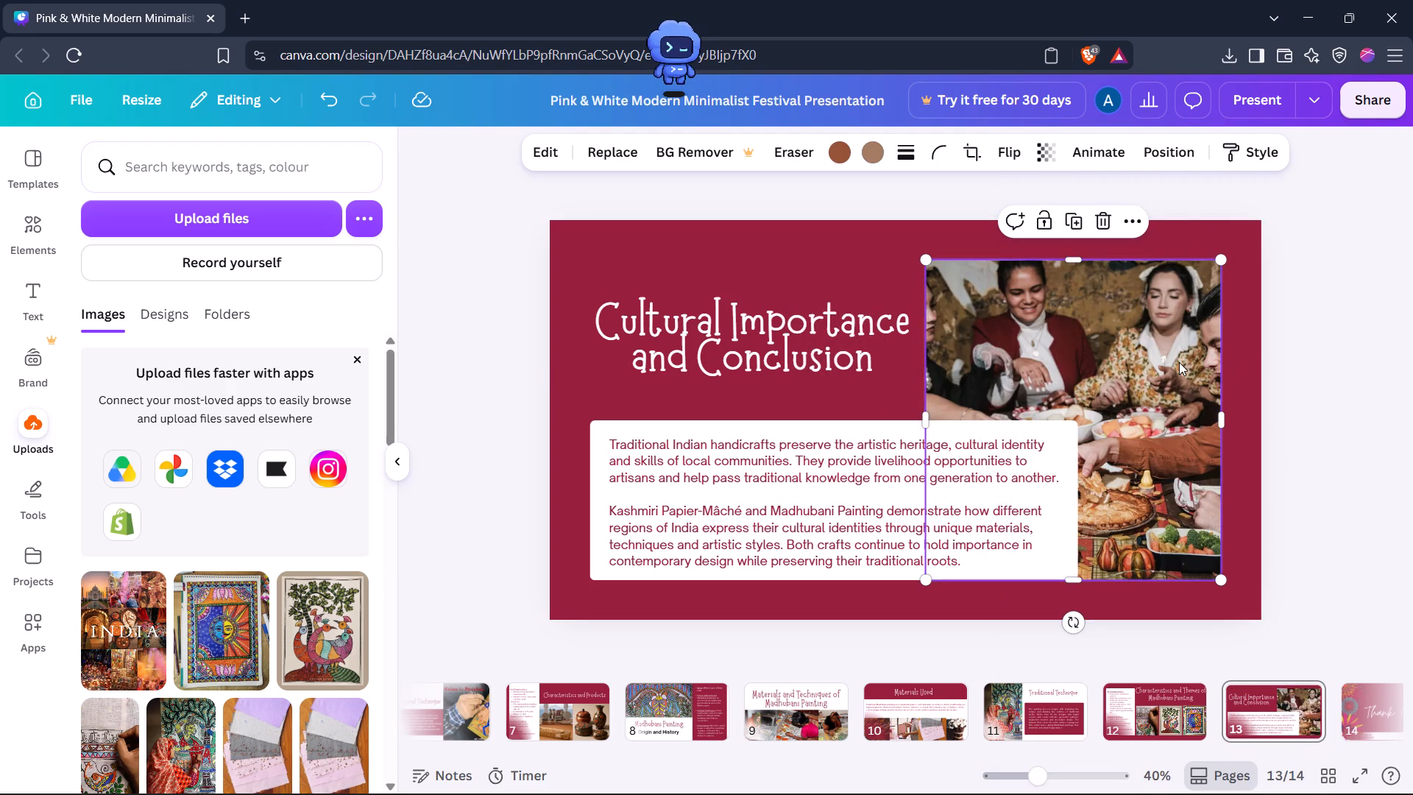
key("BackSpace")
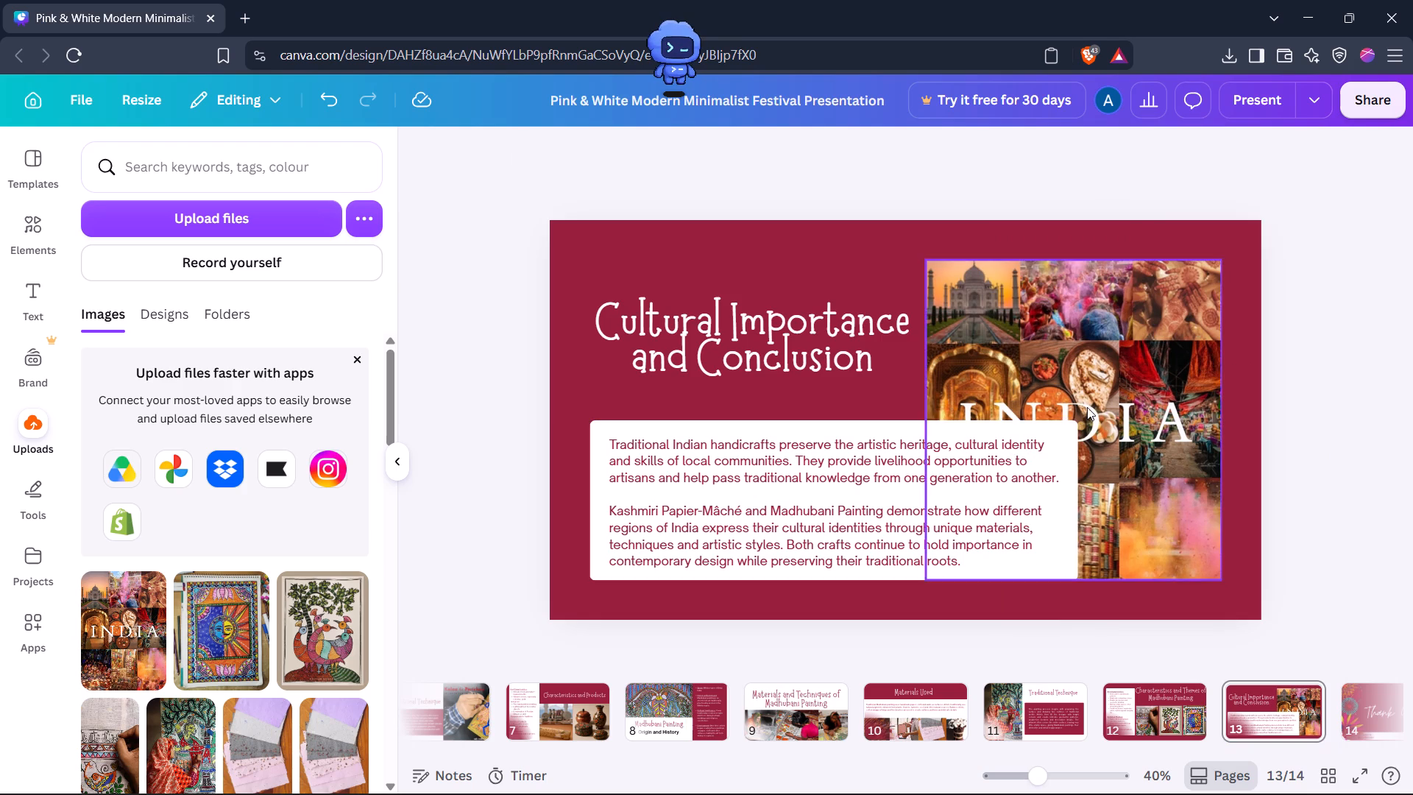
Shrink the white text background box by lowering its top edge, uncovering more of the "INDIA" lettering.
left_click(1062, 440)
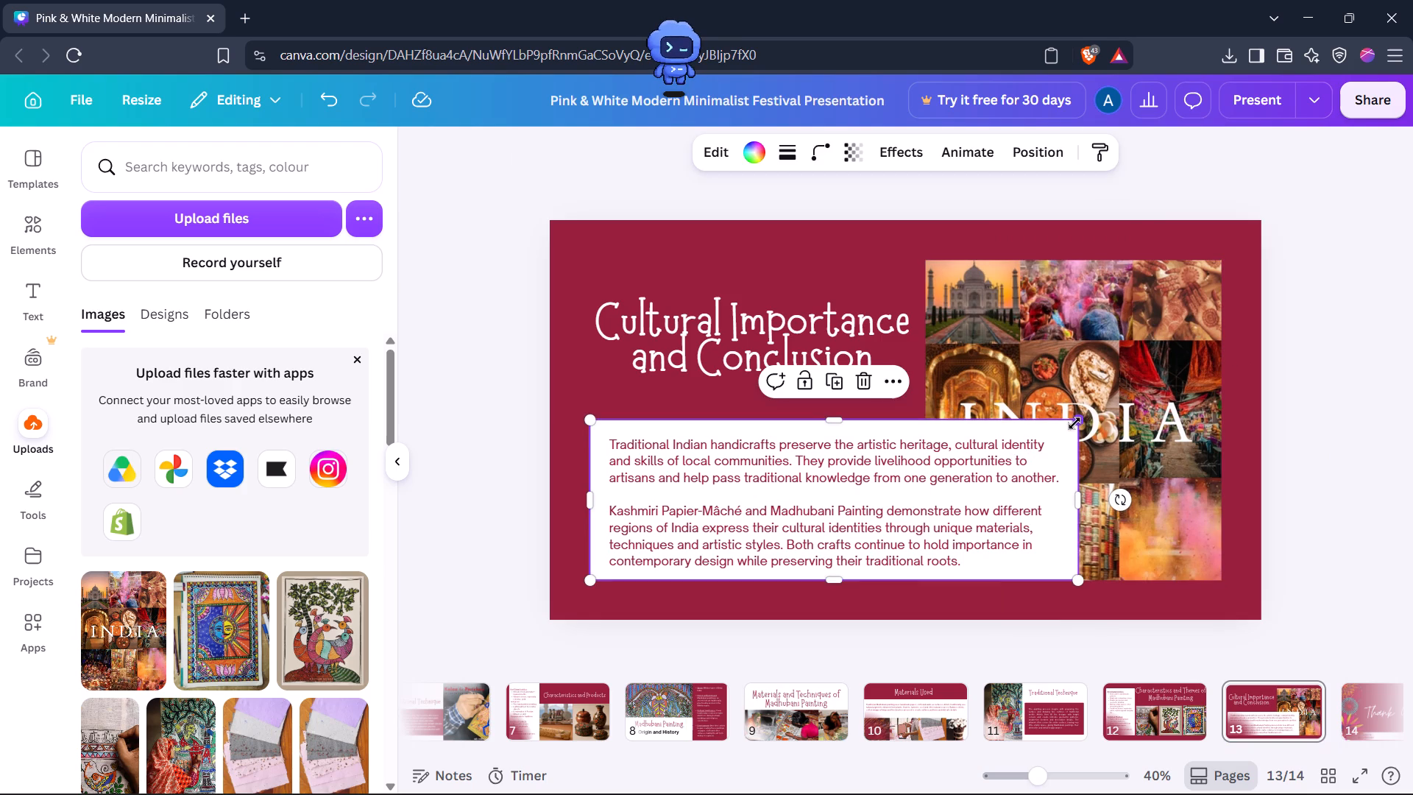
left_click_drag(1074, 423, 1069, 459)
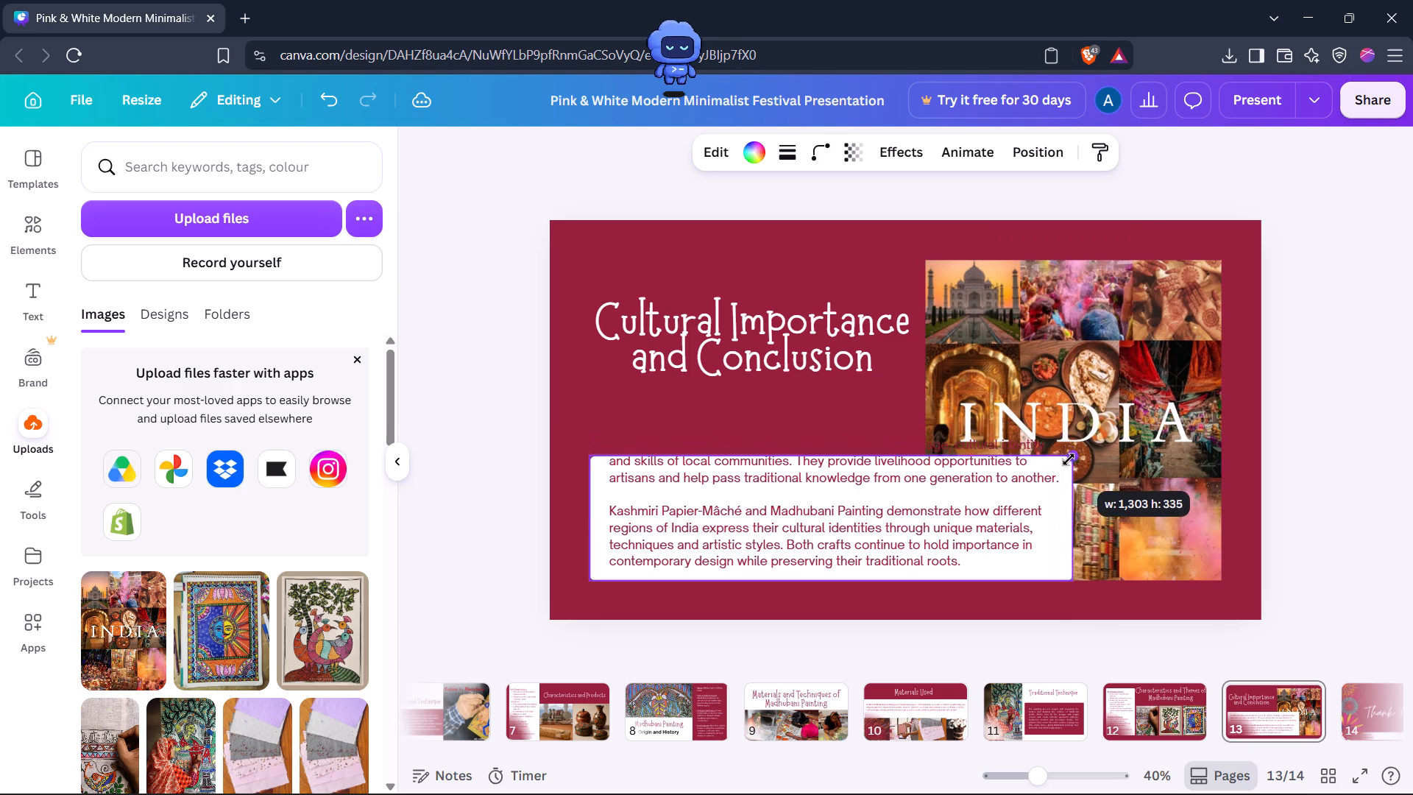
left_click_drag(1069, 459, 1066, 450)
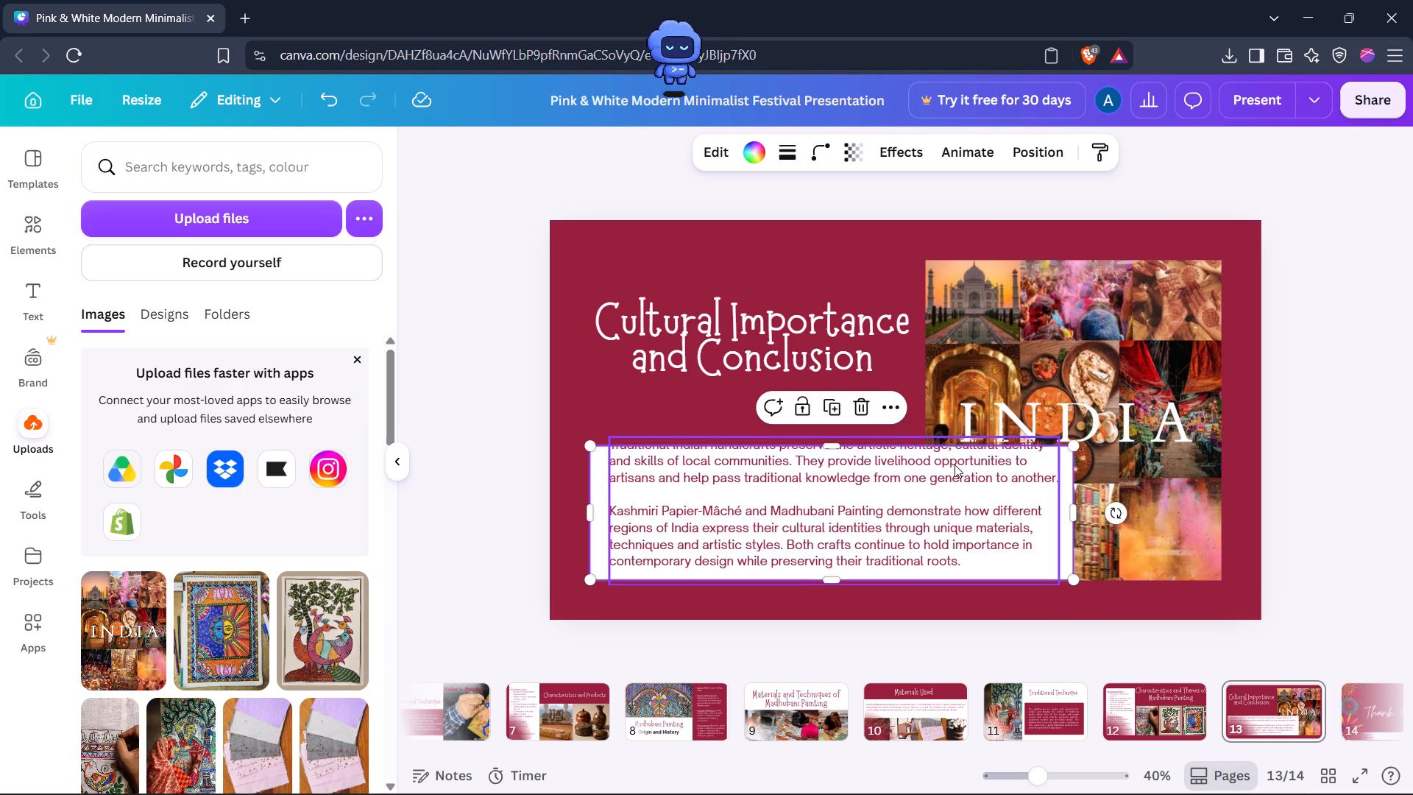
Extend the collage's bottom edge slightly further down the slide.
left_click(1112, 565)
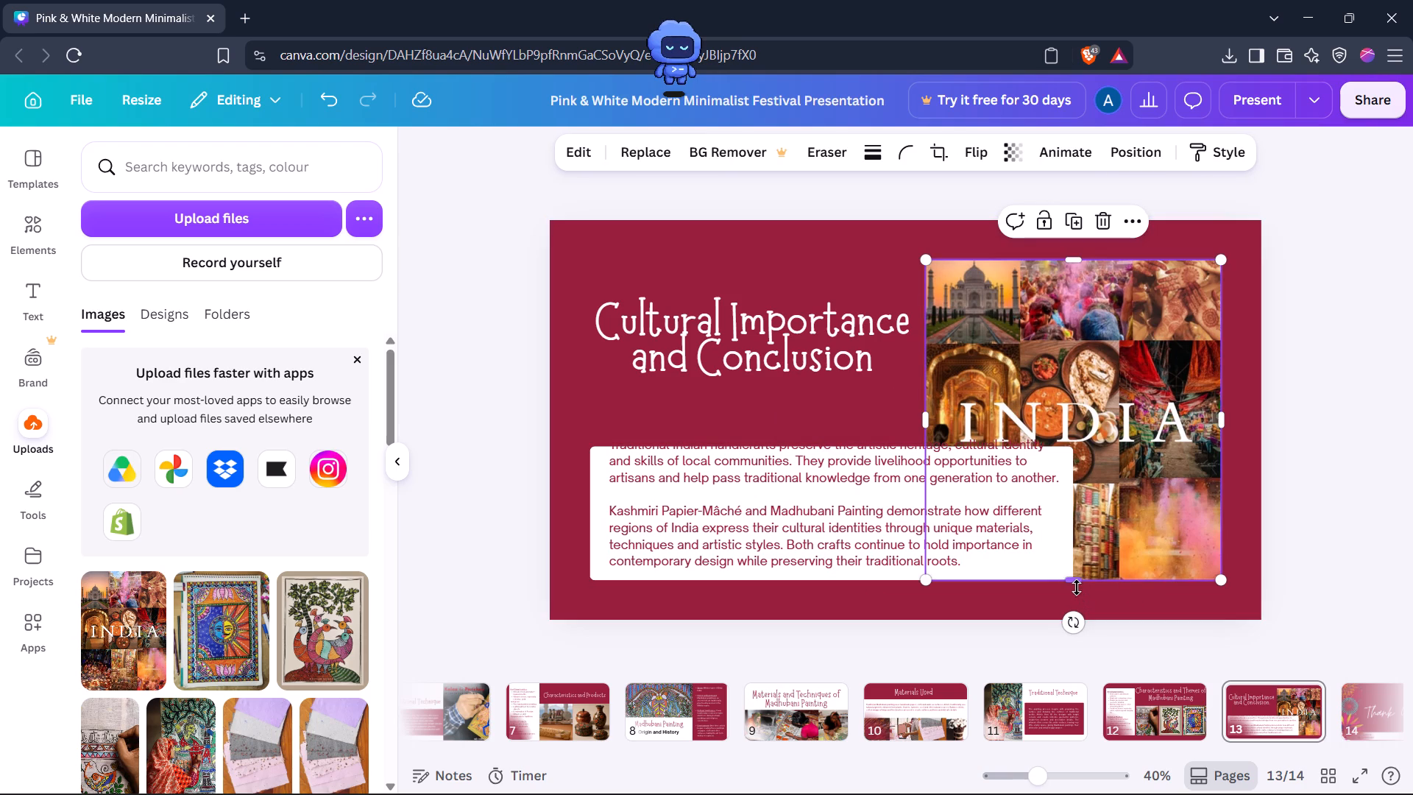
left_click_drag(1076, 584, 1077, 600)
Extend the white background box's bottom edge down to align with the bottom of the collage.
left_click(884, 577)
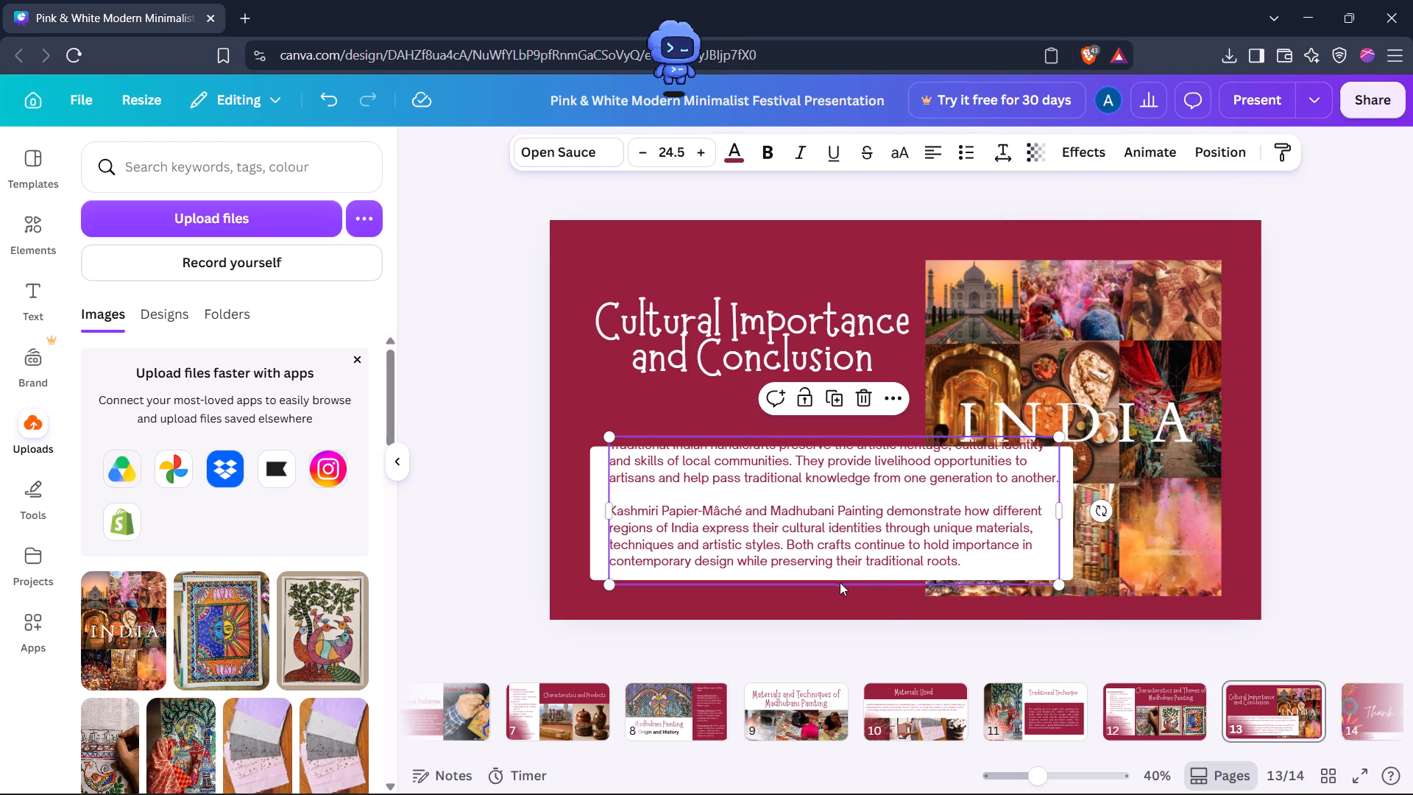
left_click(1072, 563)
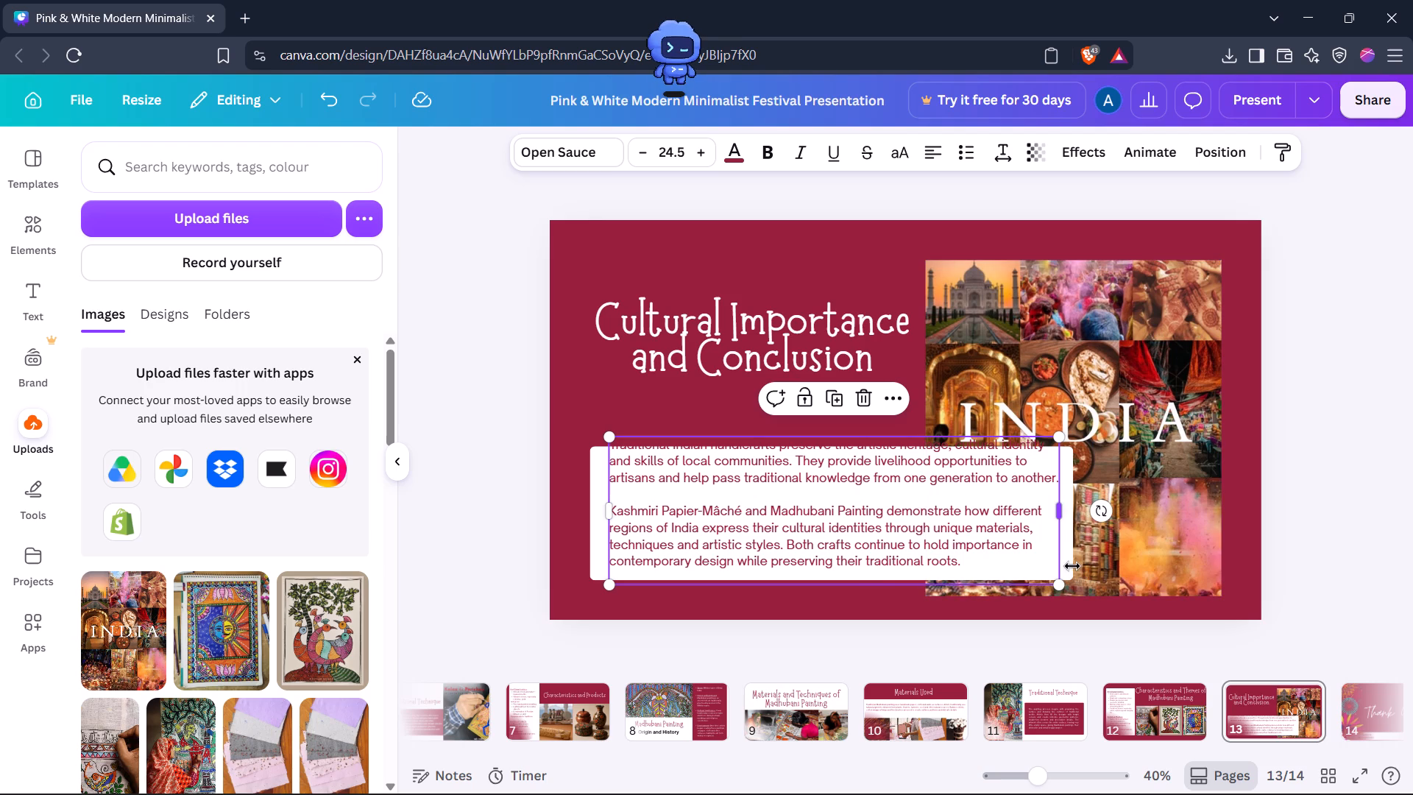
left_click(1072, 566)
left_click(598, 504)
left_click(594, 468)
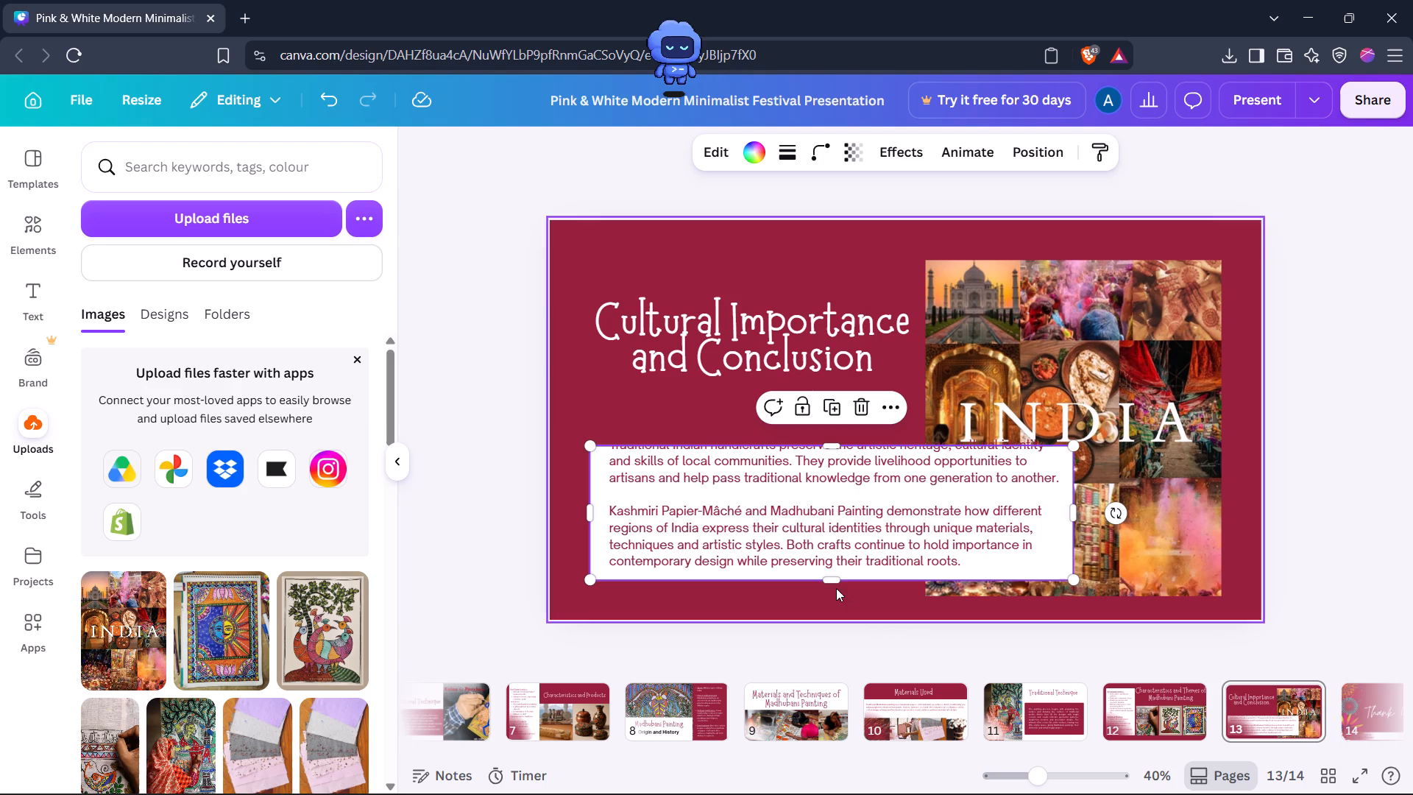
left_click_drag(834, 582, 834, 593)
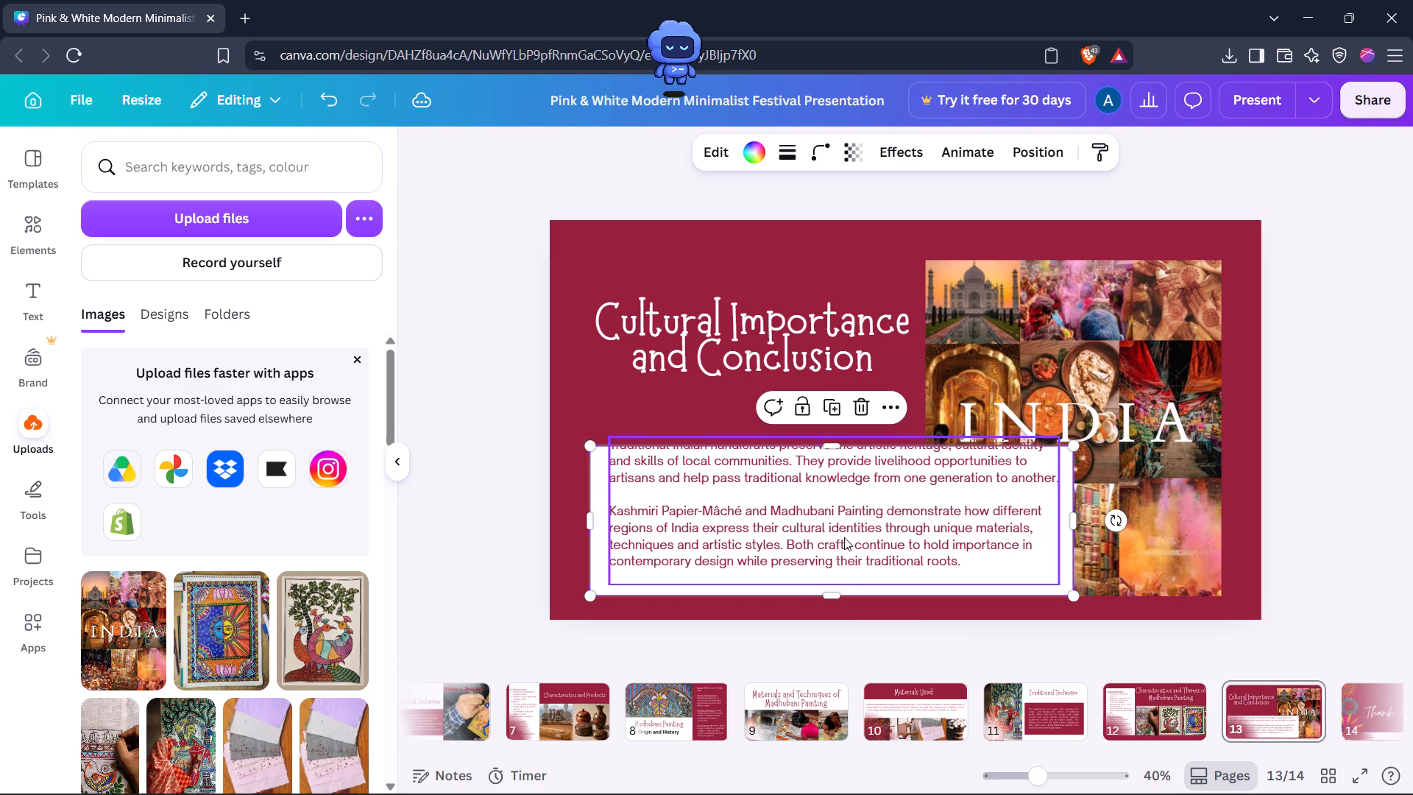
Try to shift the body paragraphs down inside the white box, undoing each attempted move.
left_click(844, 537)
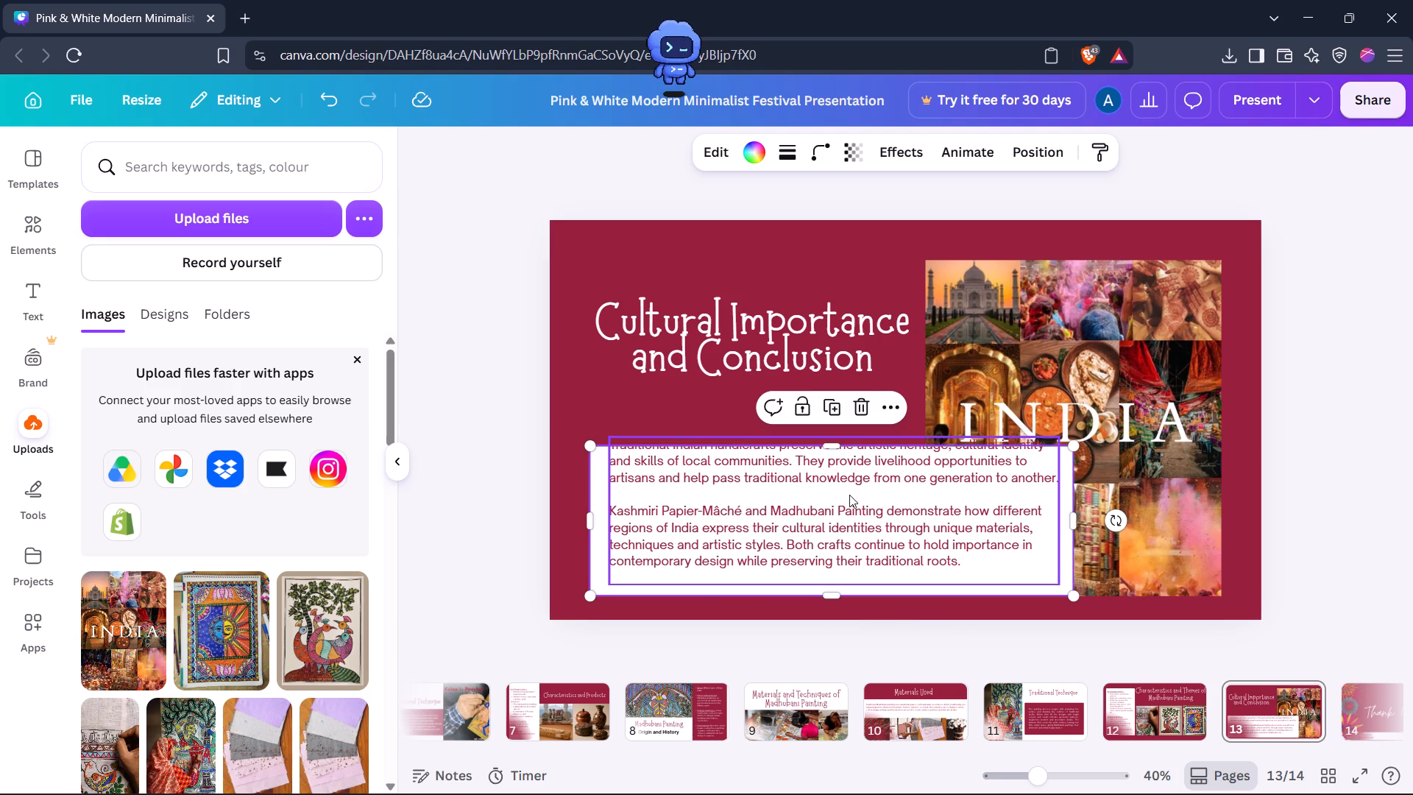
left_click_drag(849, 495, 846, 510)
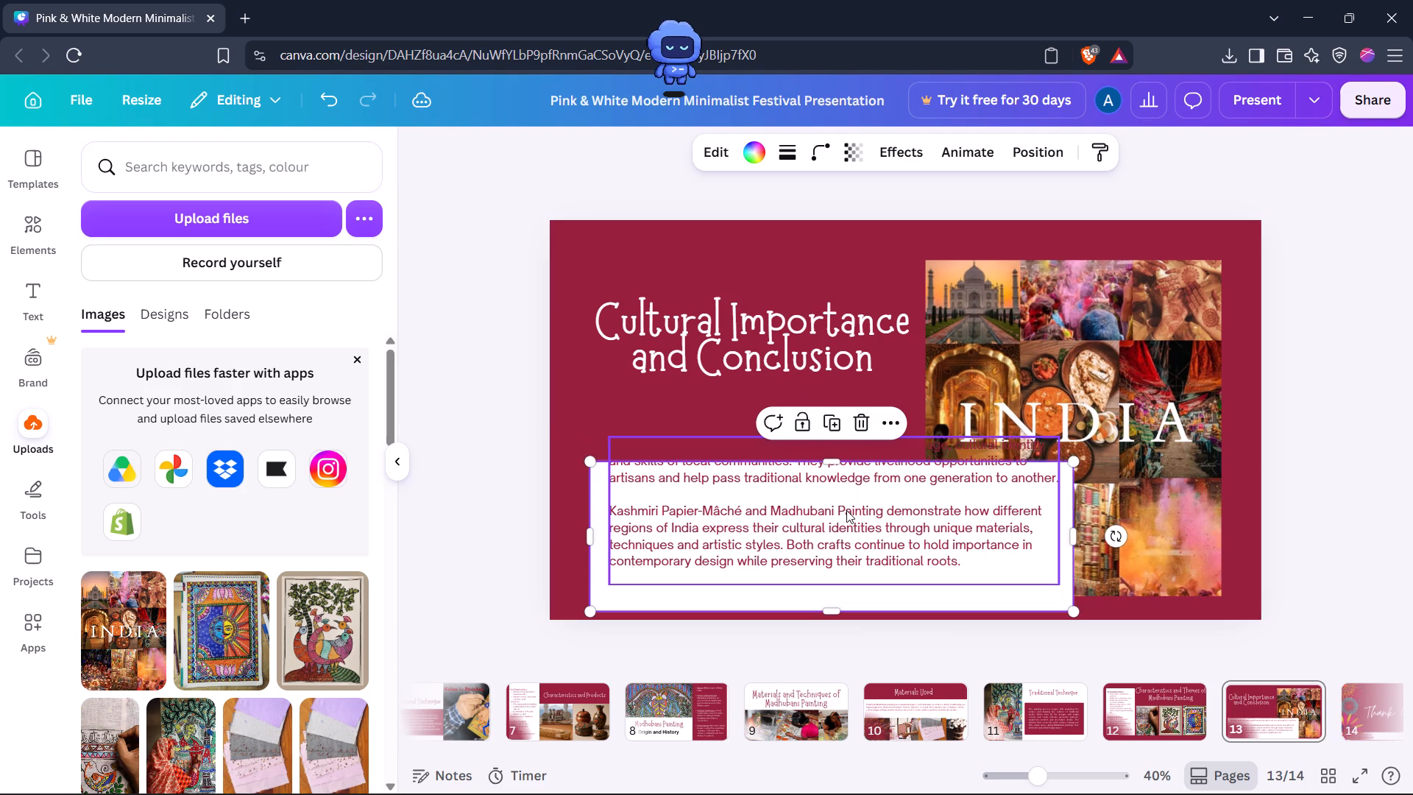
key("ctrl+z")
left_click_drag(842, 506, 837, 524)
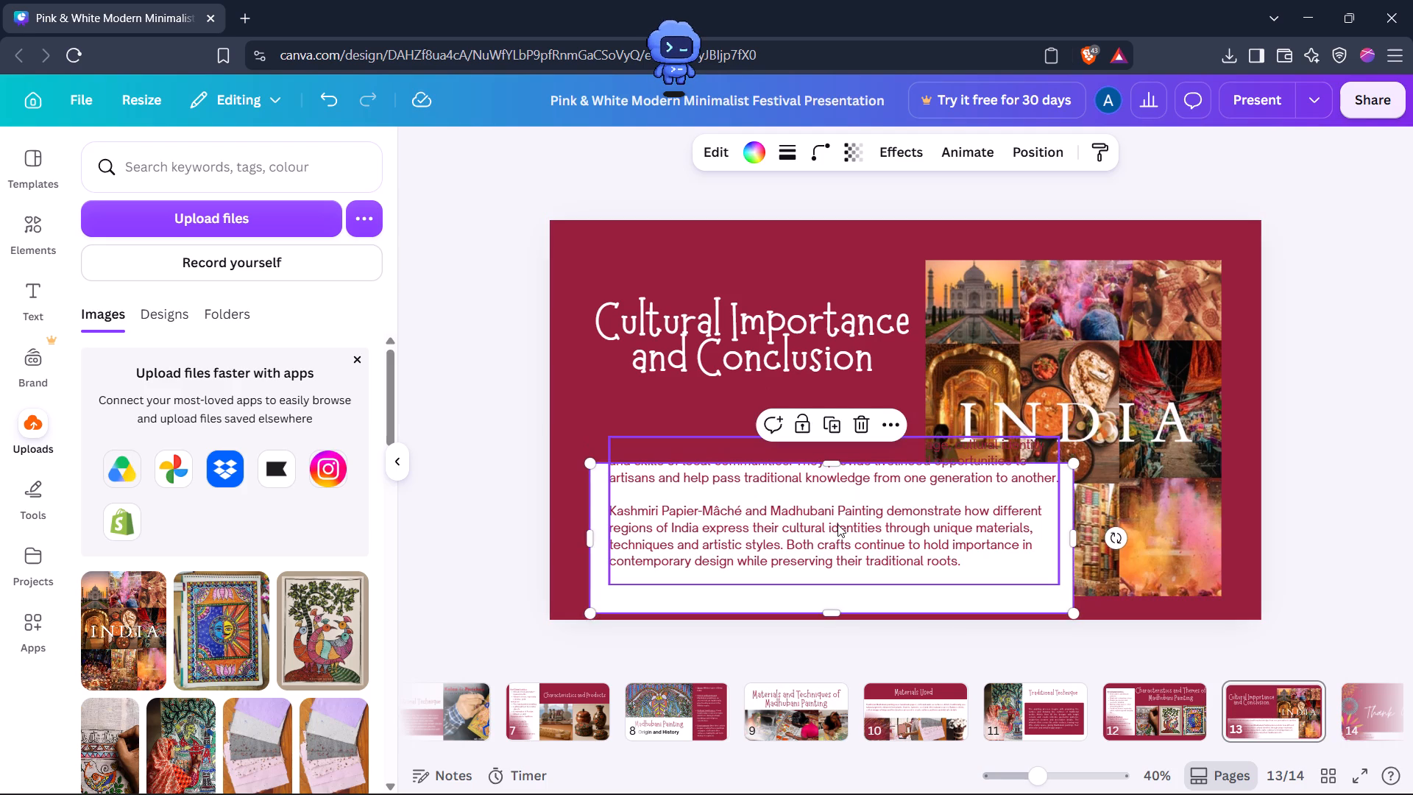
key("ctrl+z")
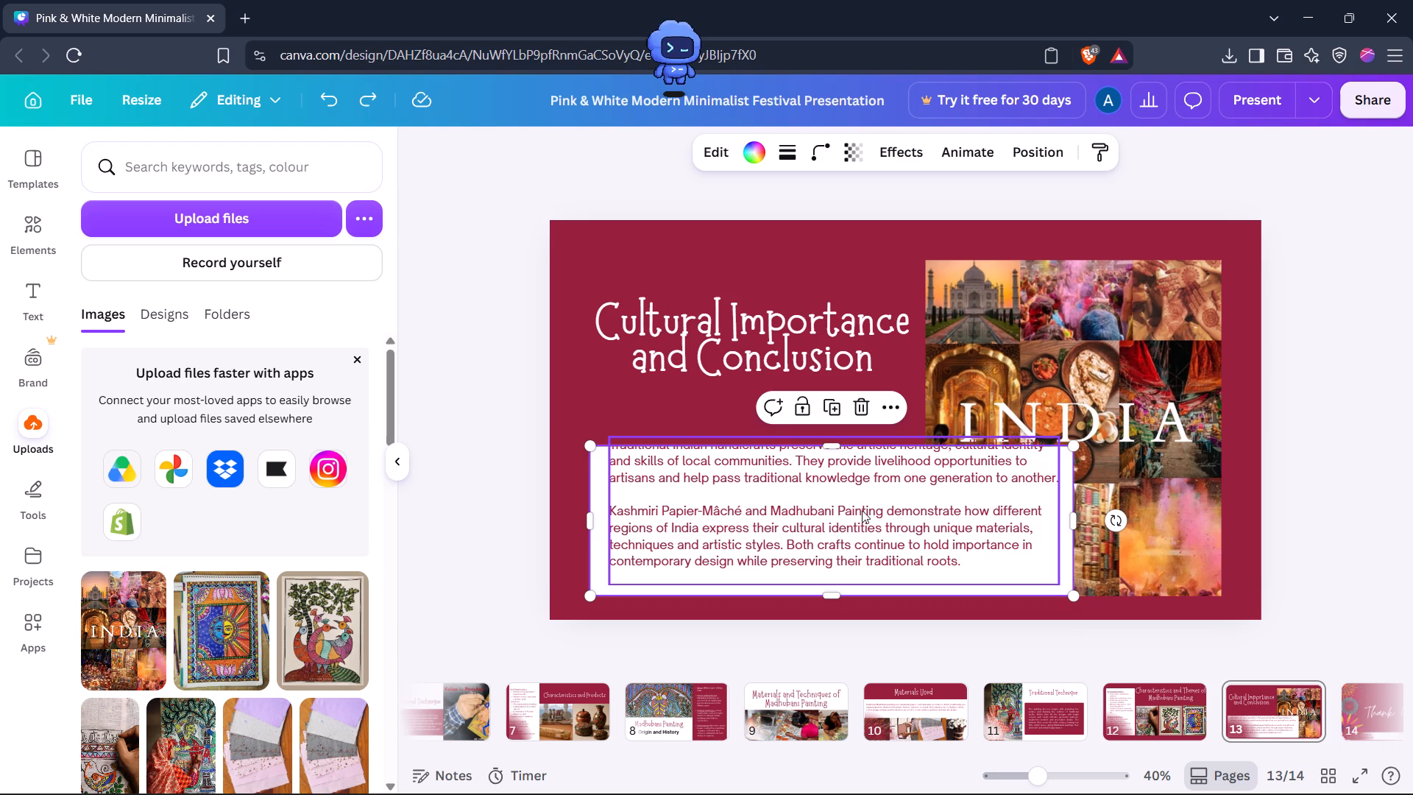
Move the body text block down so both paragraphs sit inside the white background box.
double_click(854, 509)
left_click_drag(854, 509, 855, 520)
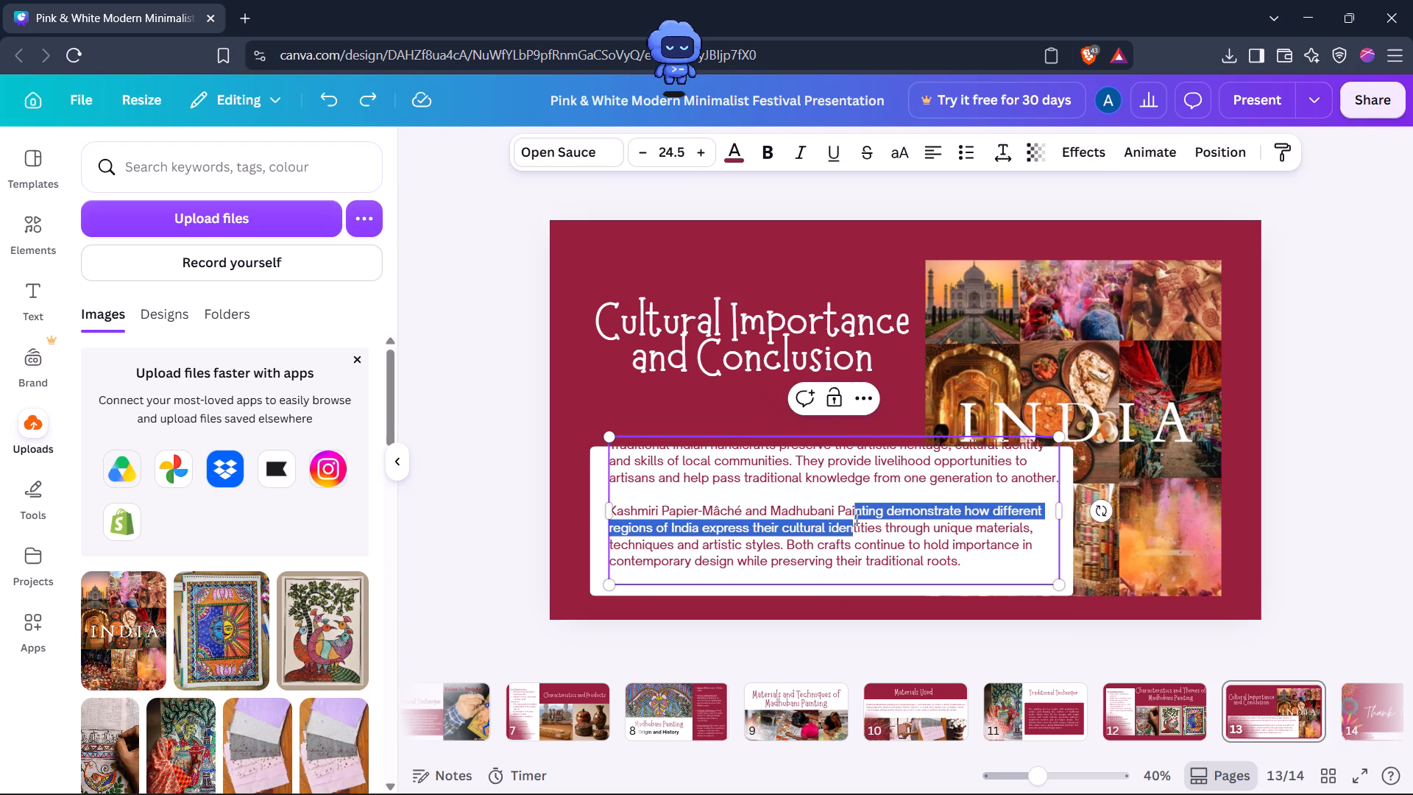
left_click_drag(855, 520, 854, 520)
left_click(854, 520)
left_click_drag(863, 586, 861, 603)
left_click(1334, 458)
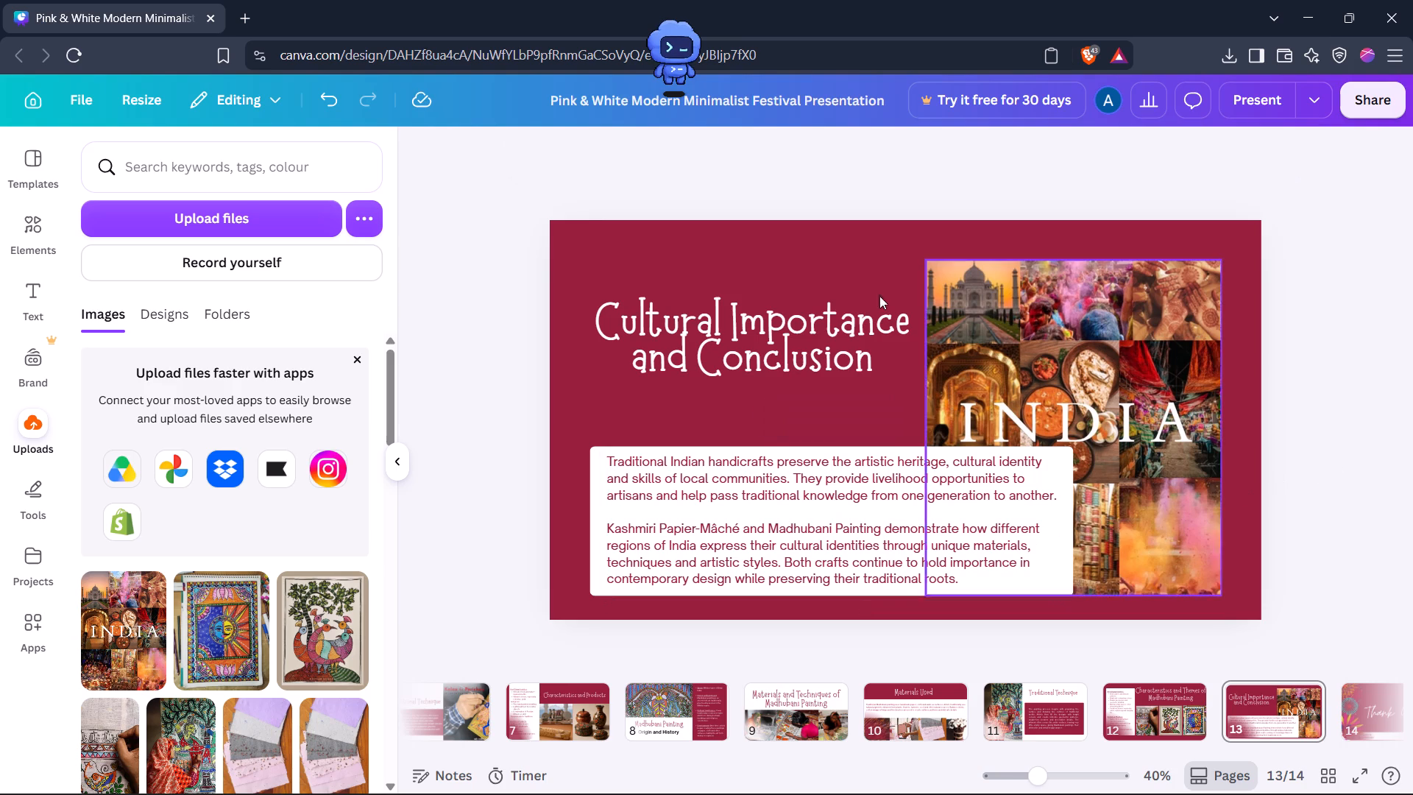
Move the "Cultural Importance and Conclusion" title slightly down, closer to the white text box.
left_click_drag(772, 322, 774, 346)
left_click(1267, 345)
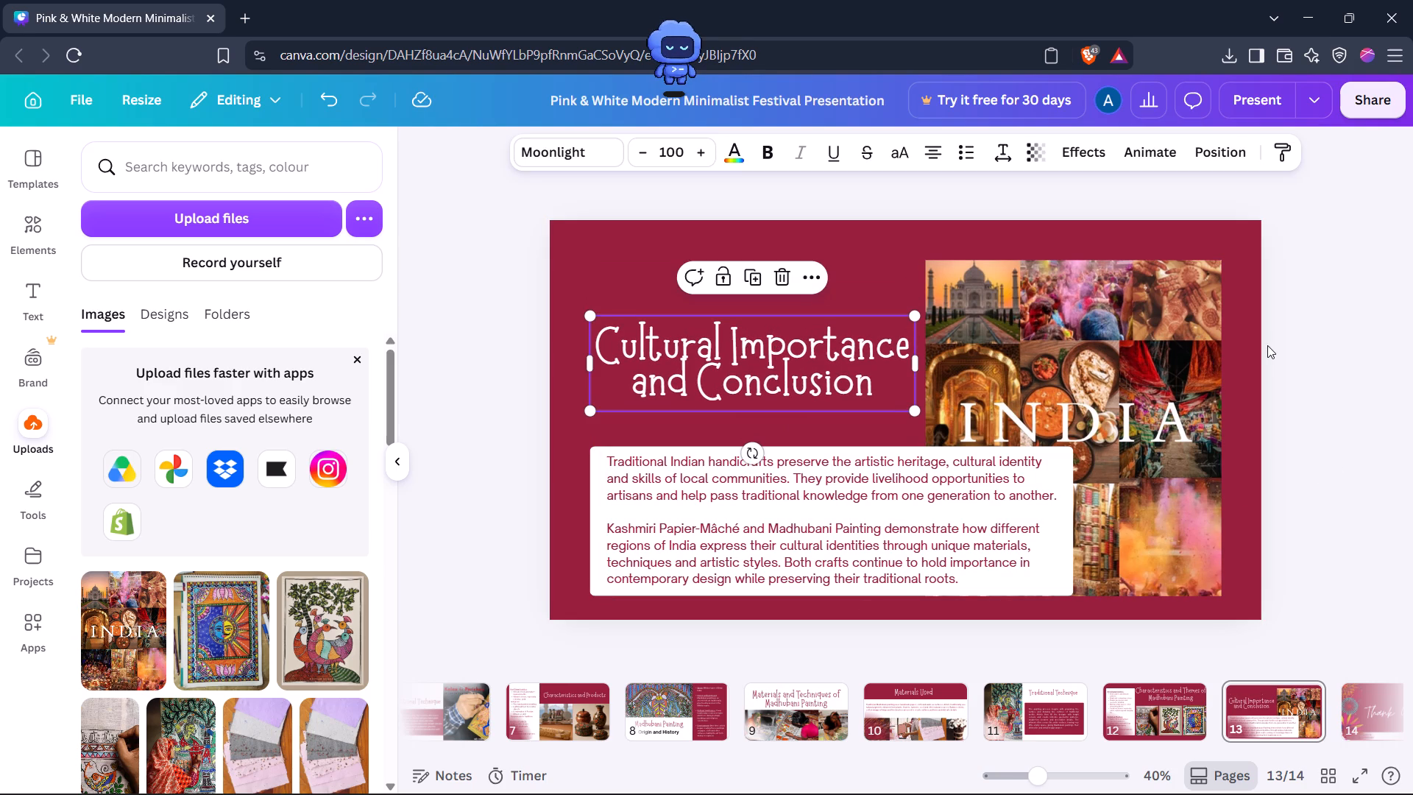
Go to the closing "Thank You!" slide to view it.
key("Right")
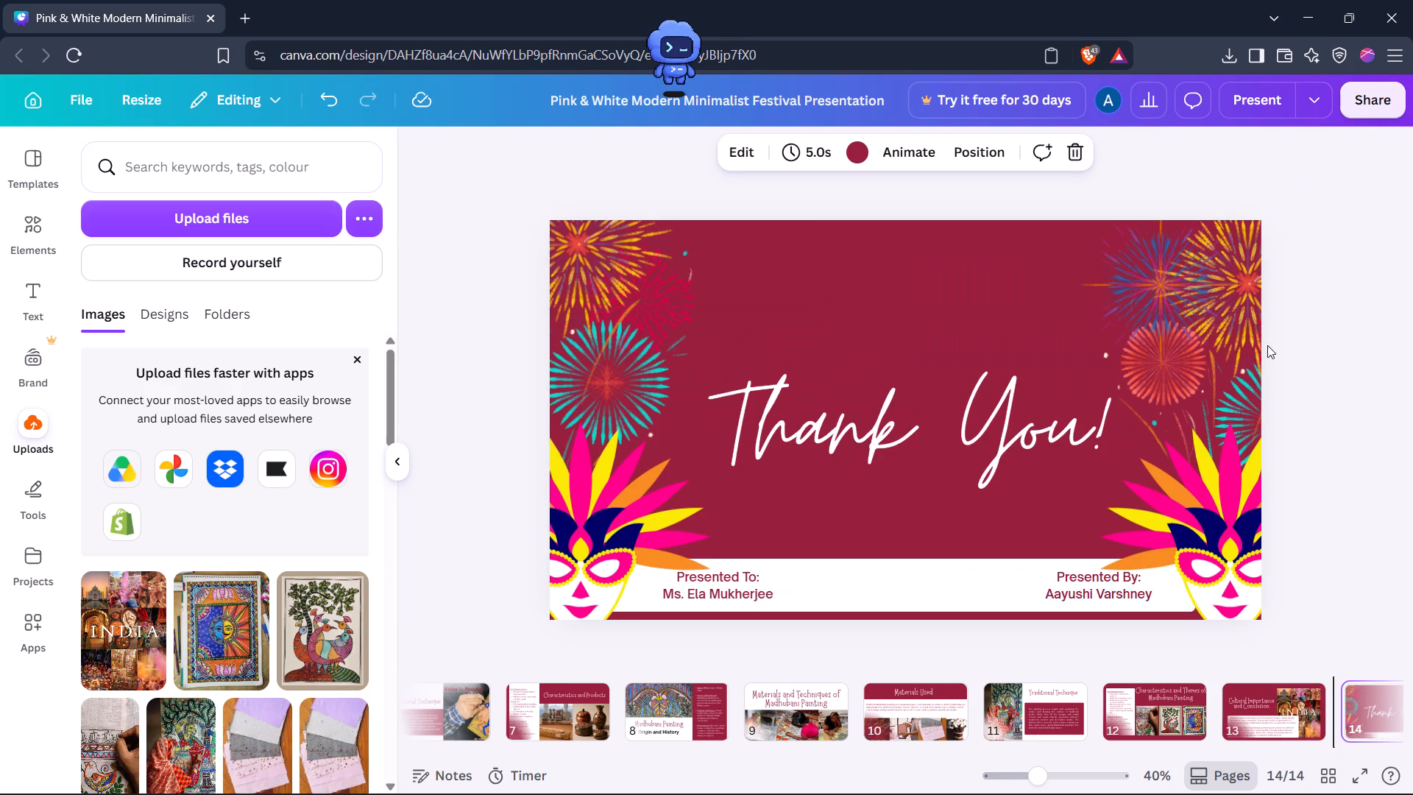
key("Right")
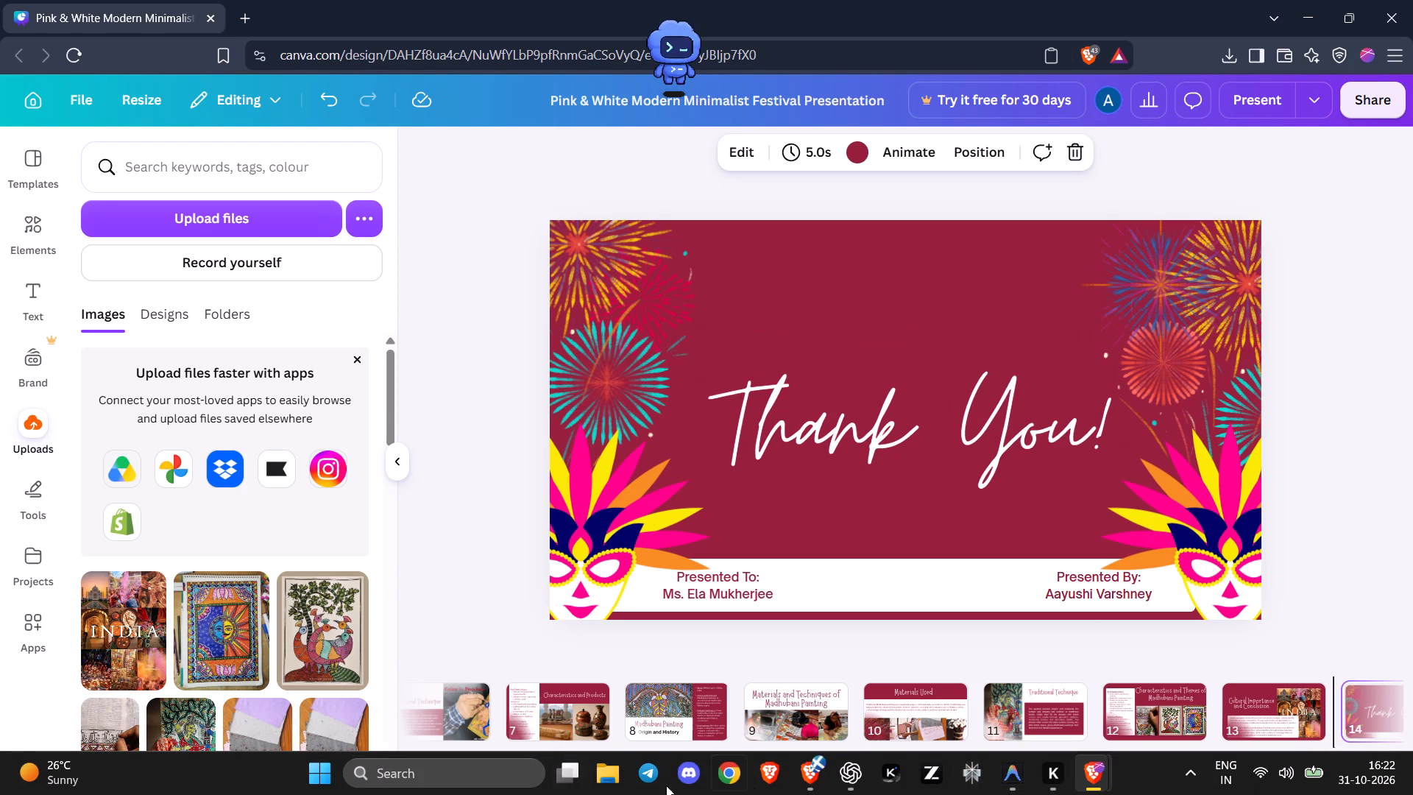
Put the computer to sleep.
left_click(306, 768)
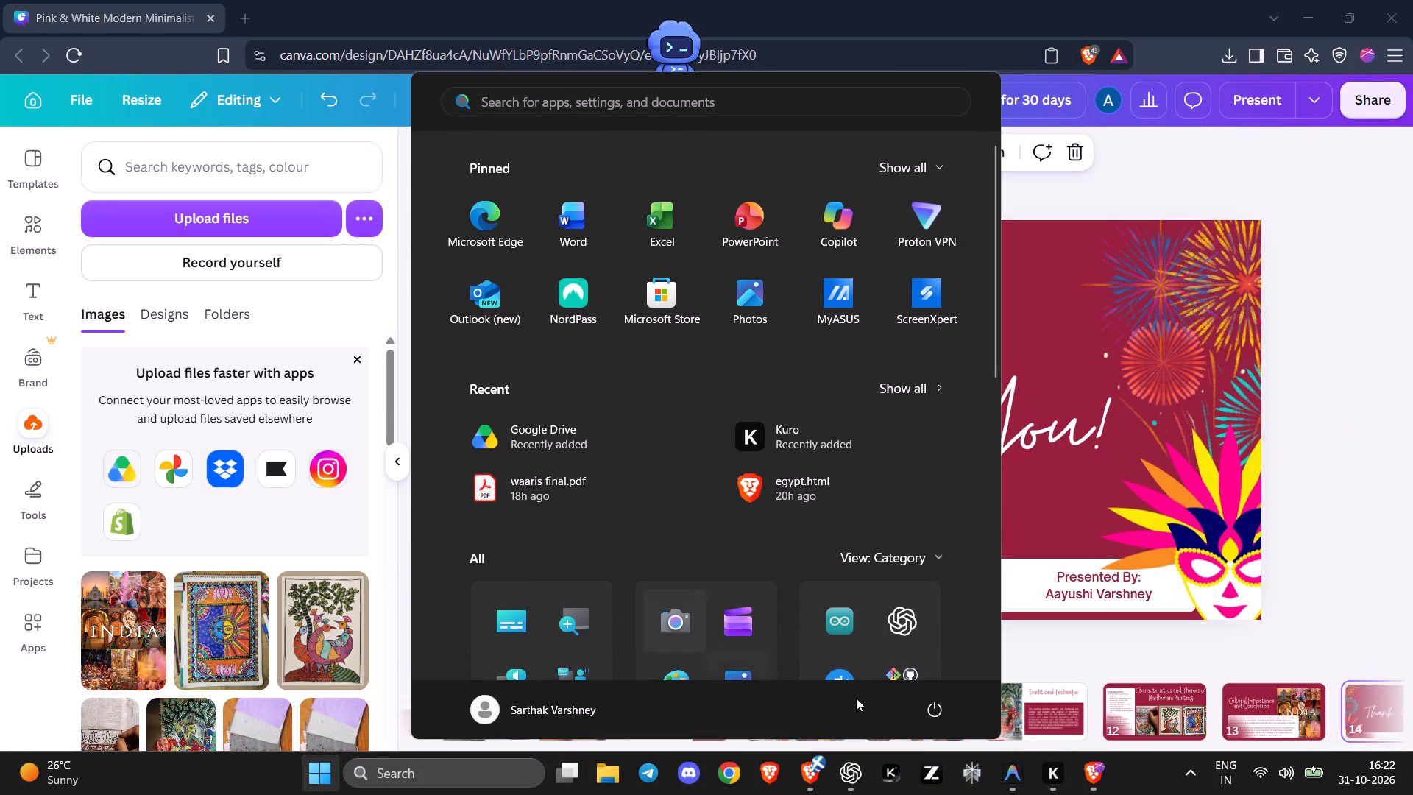
left_click(926, 717)
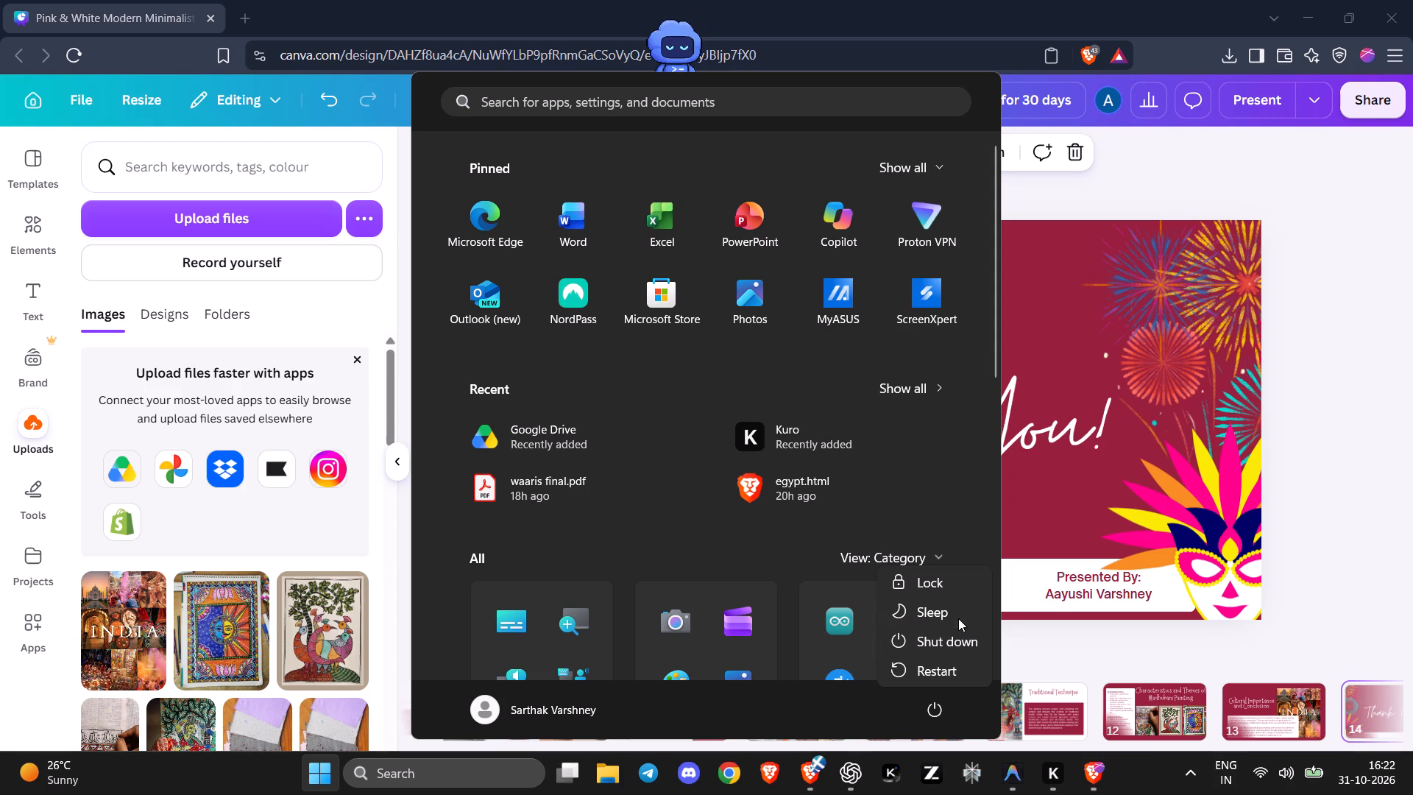
left_click(957, 616)
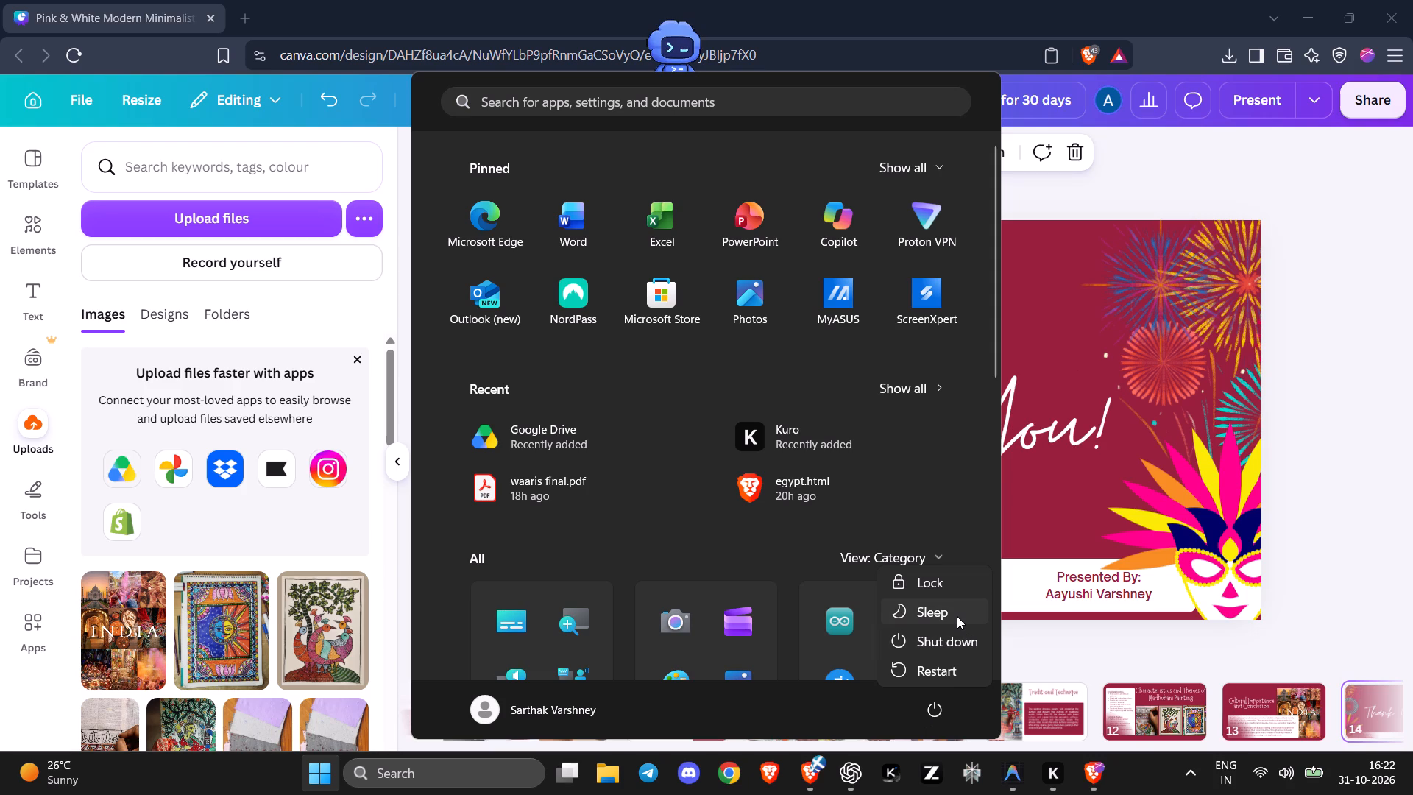